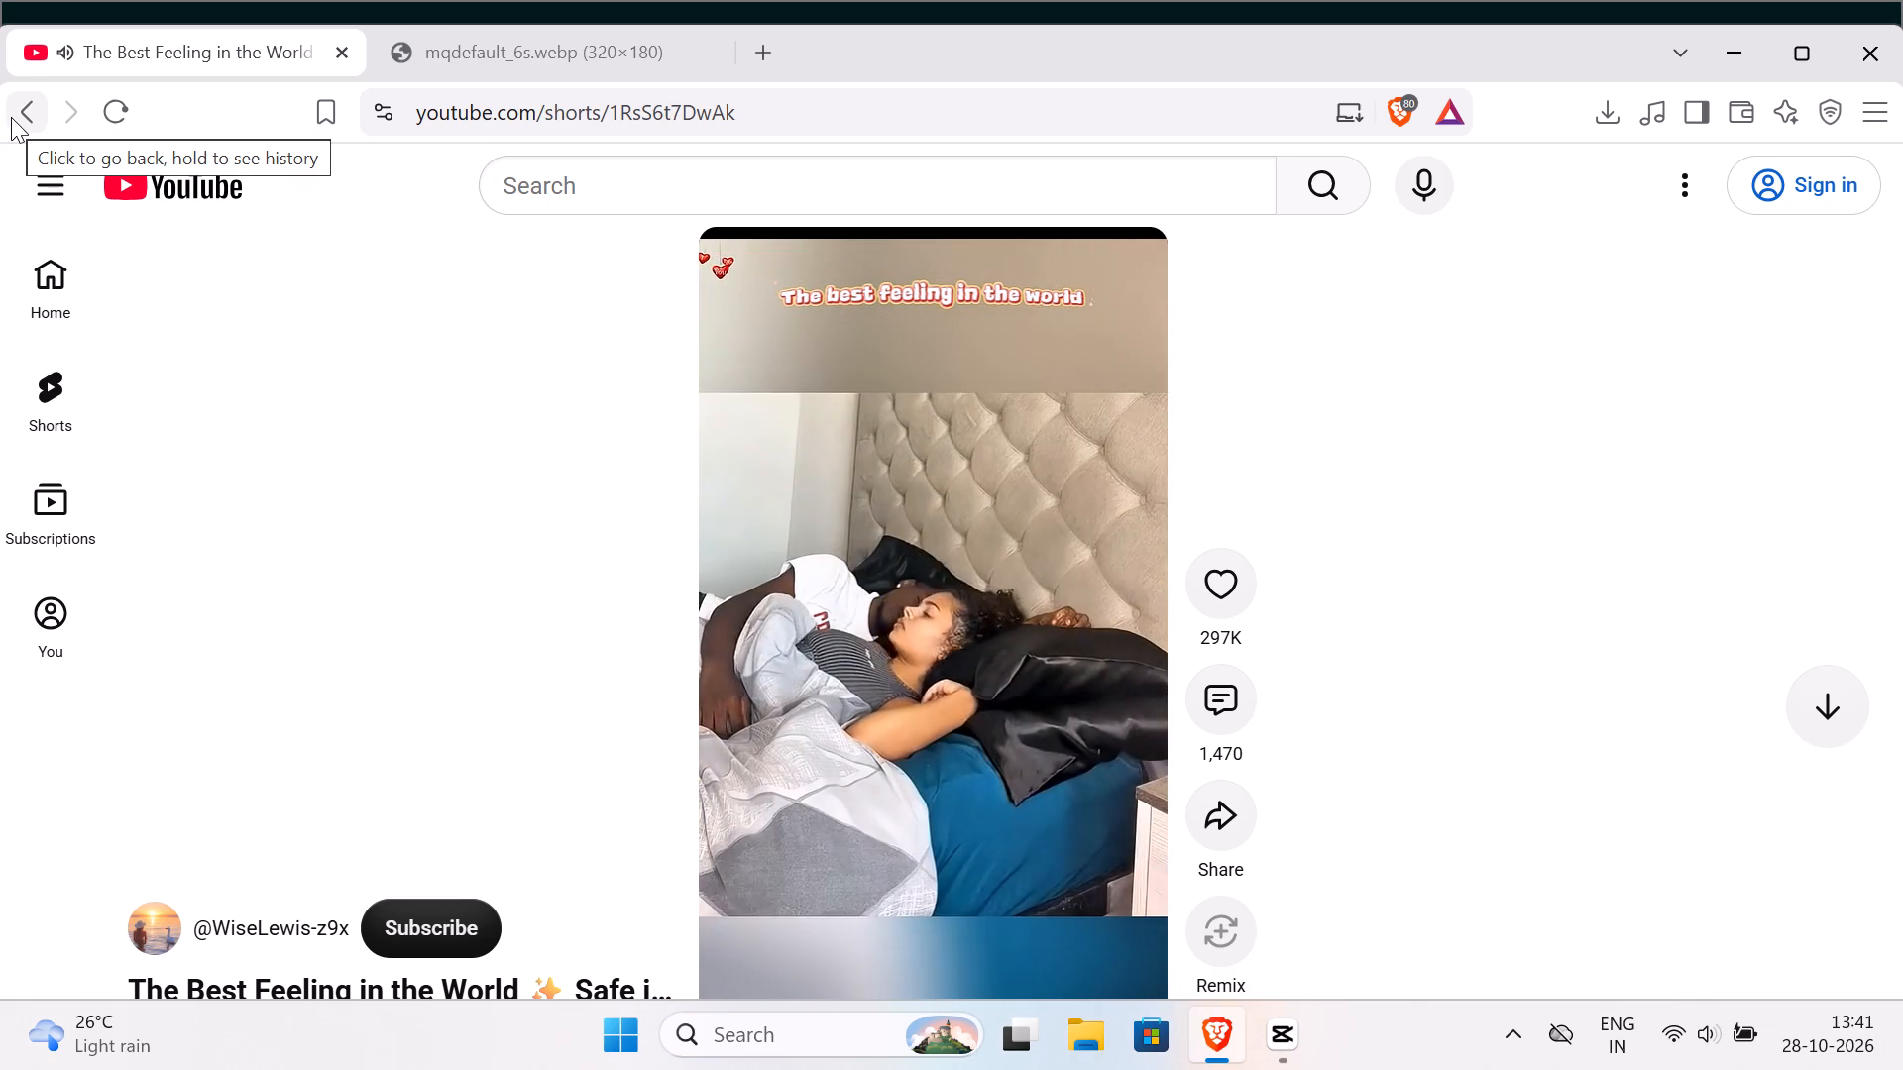
Return to the 10 CapCut Tricks video and rewatch it from the beginning into the Key Subject Mask chapter, pausing there.
click(12, 117)
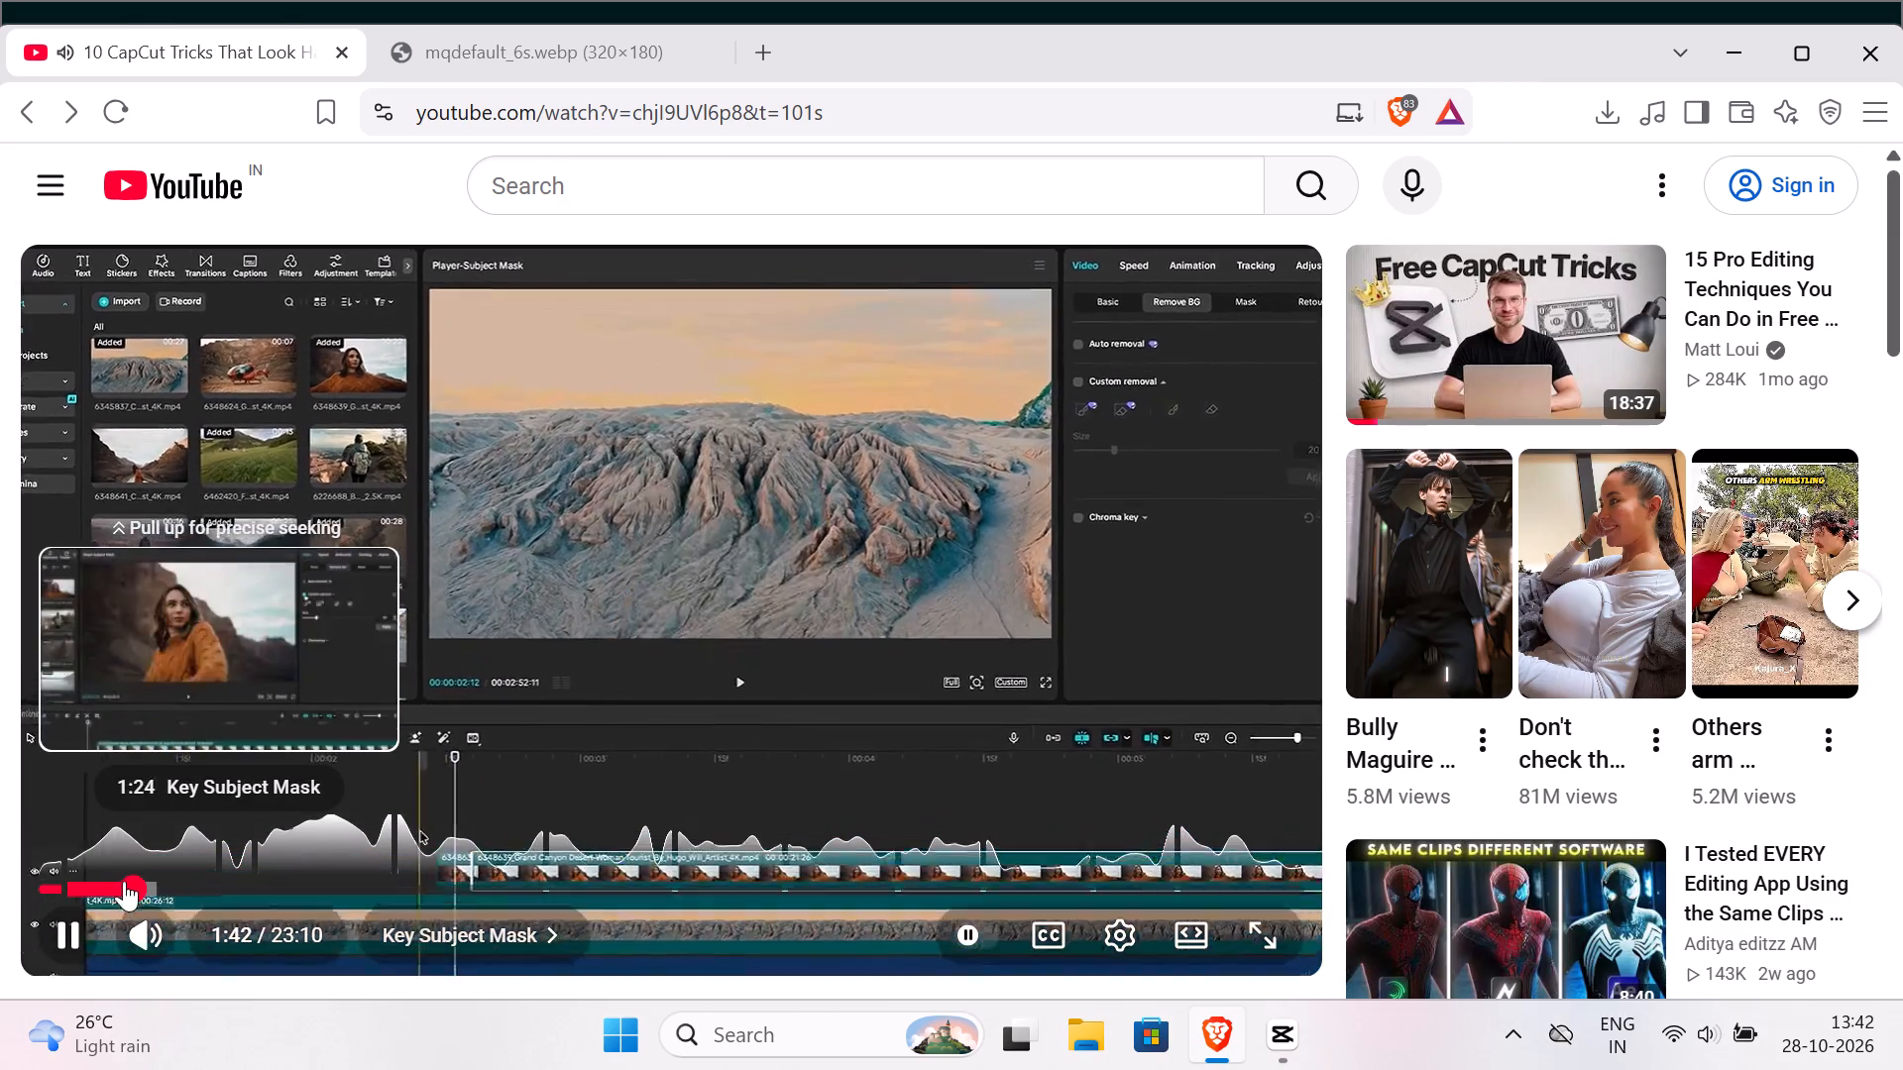
drag(129, 881, 60, 885)
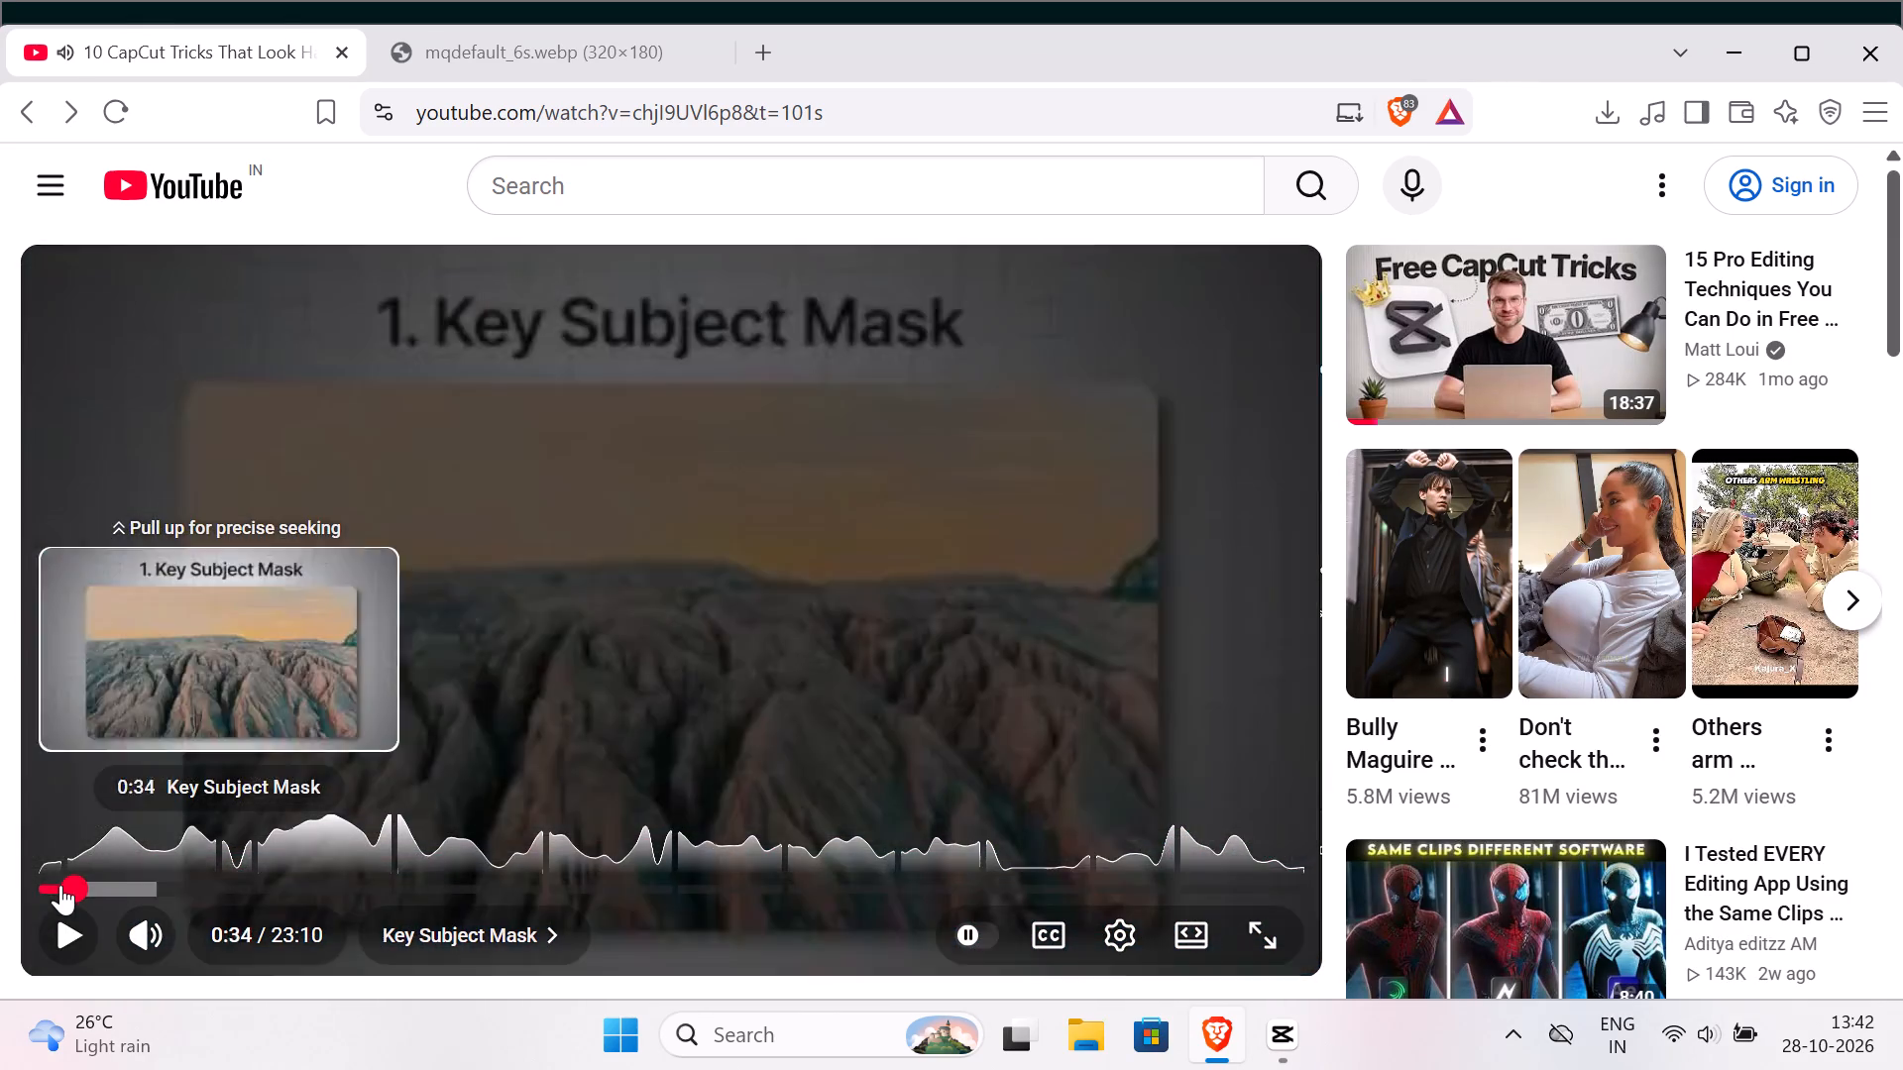
drag(60, 885, 0, 907)
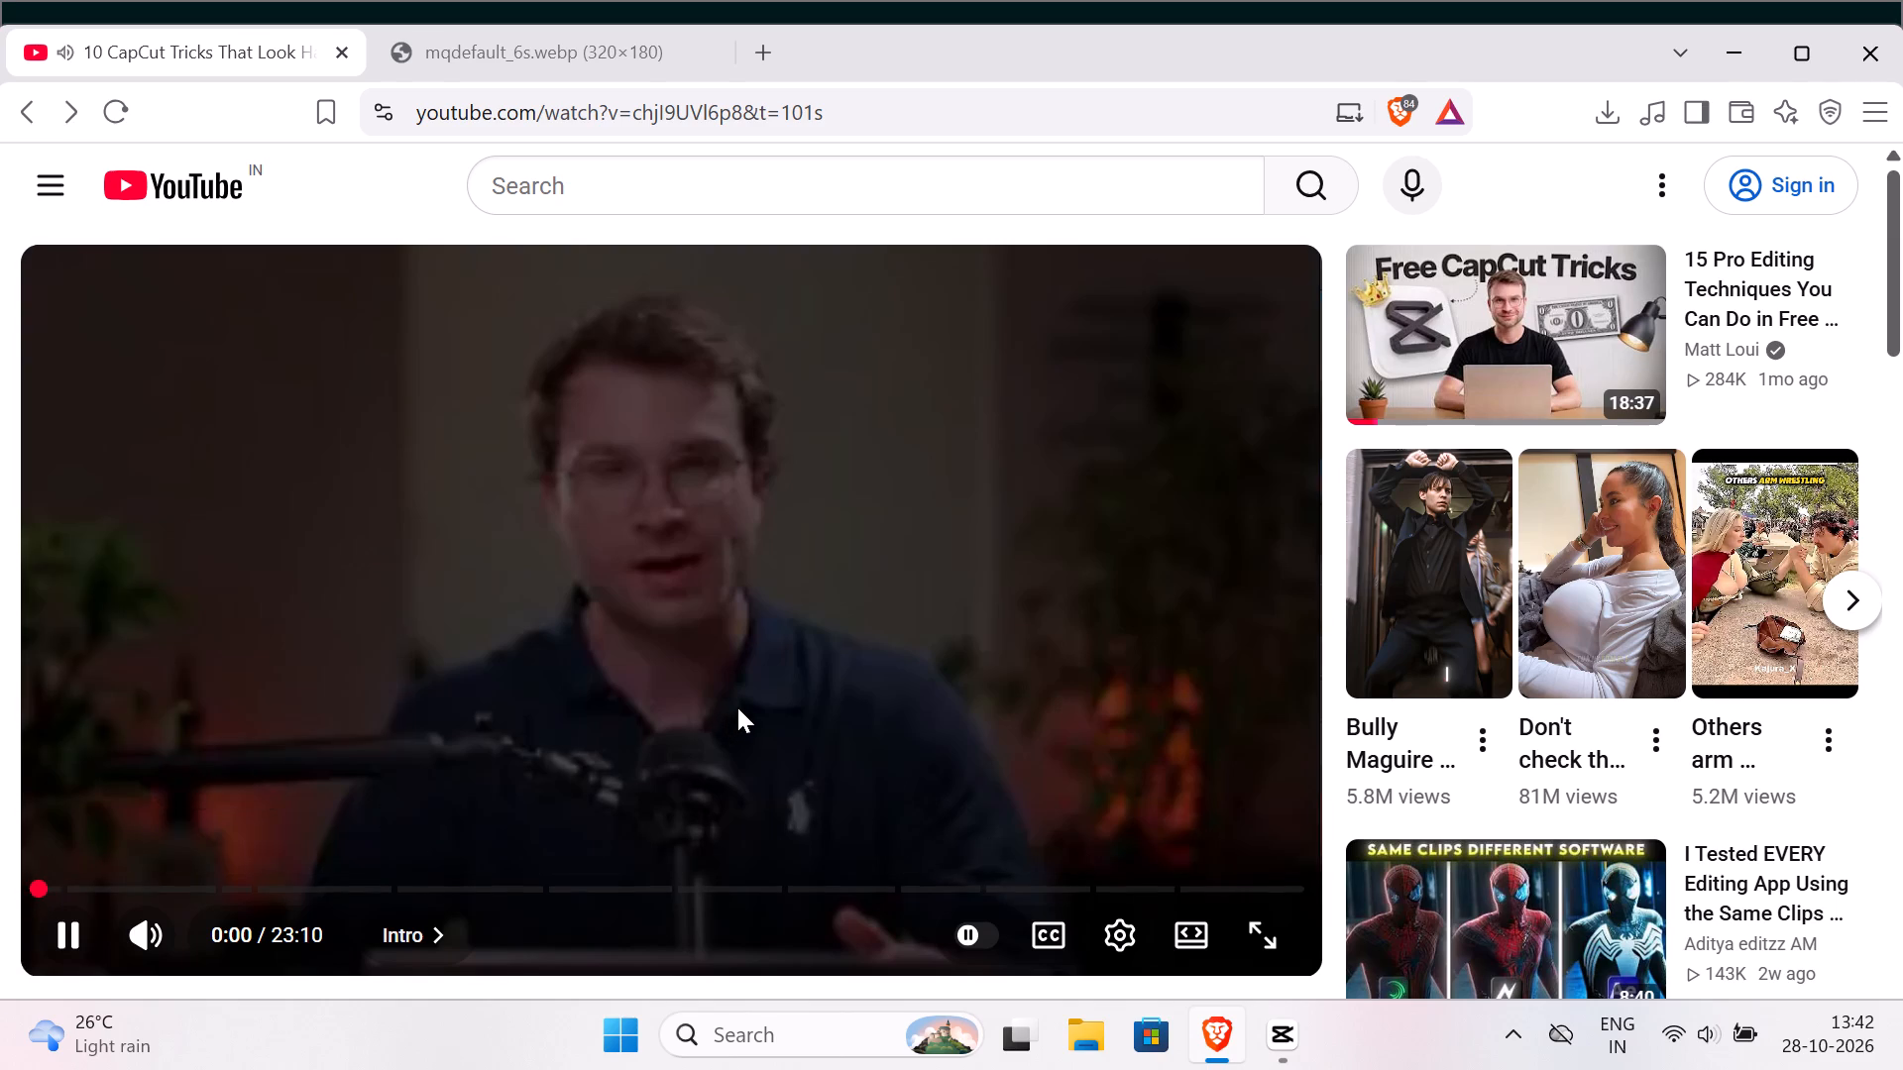
click(742, 705)
click(745, 700)
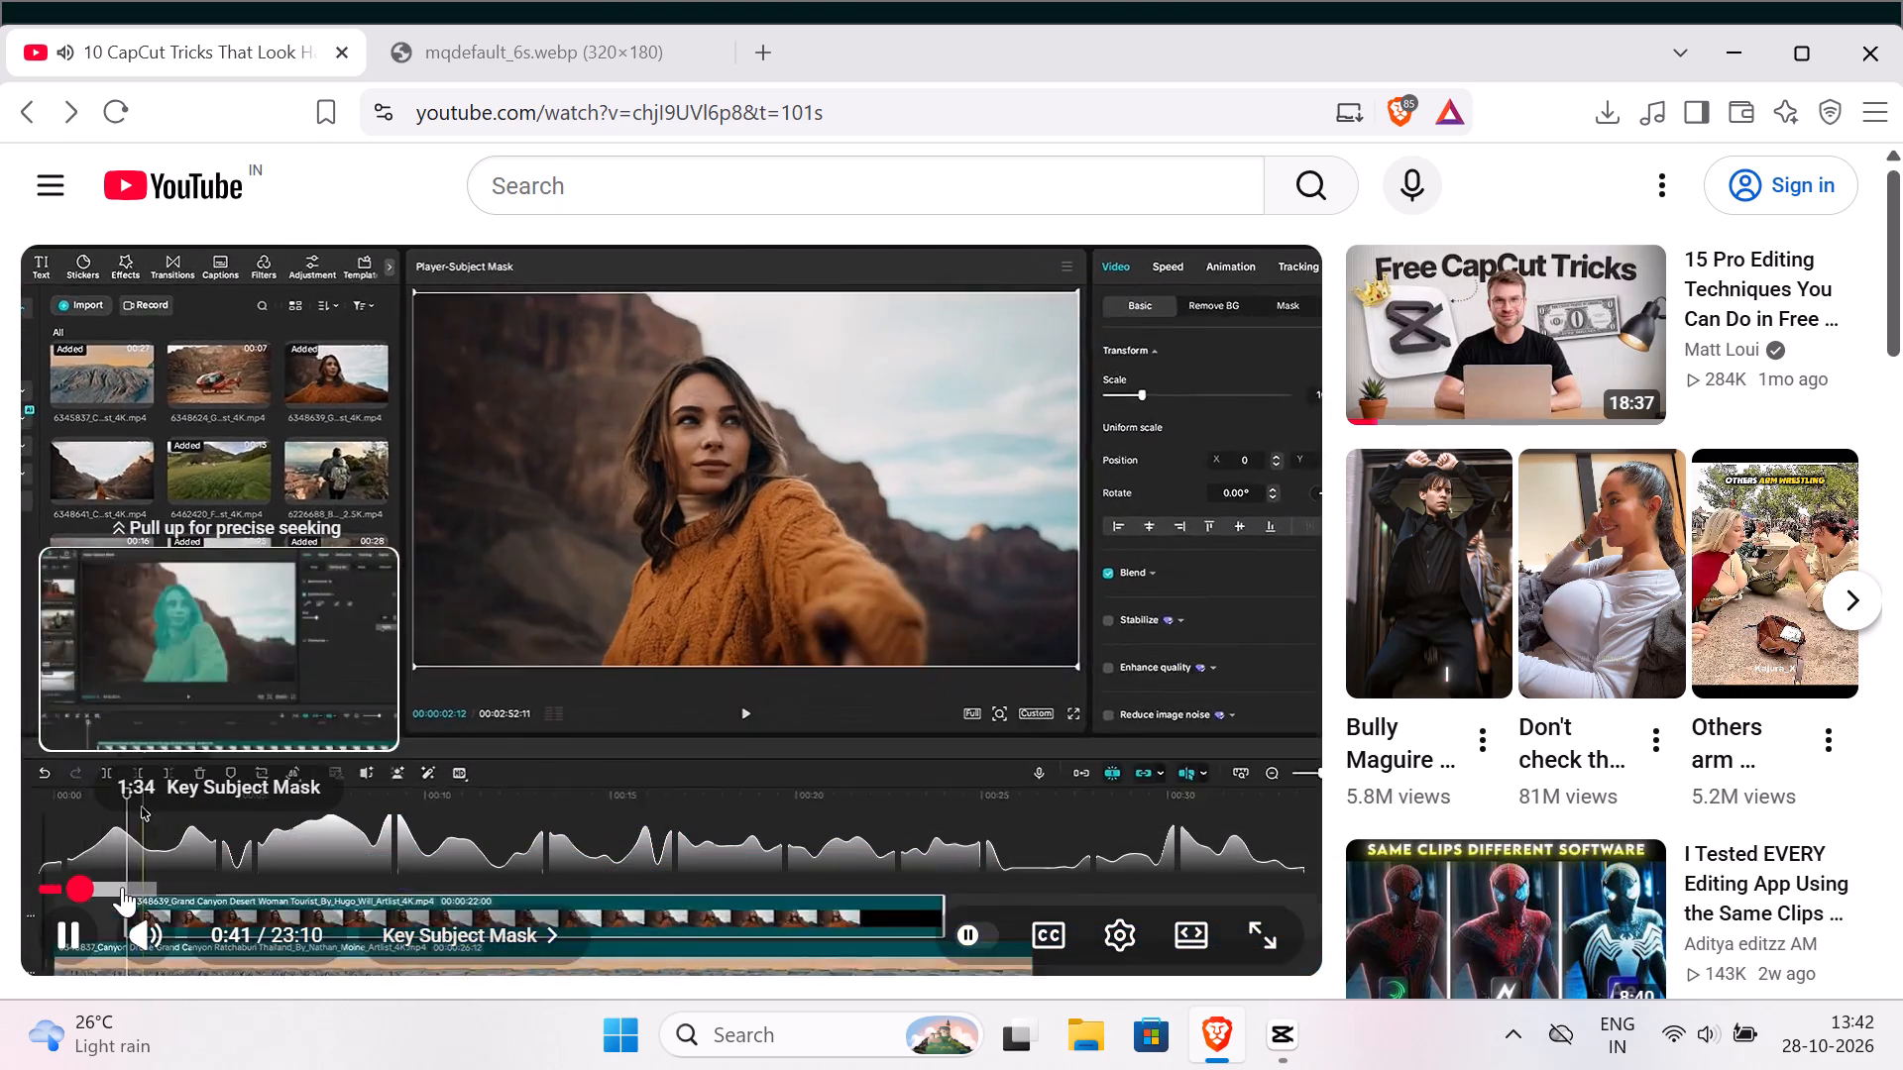
drag(86, 878, 84, 878)
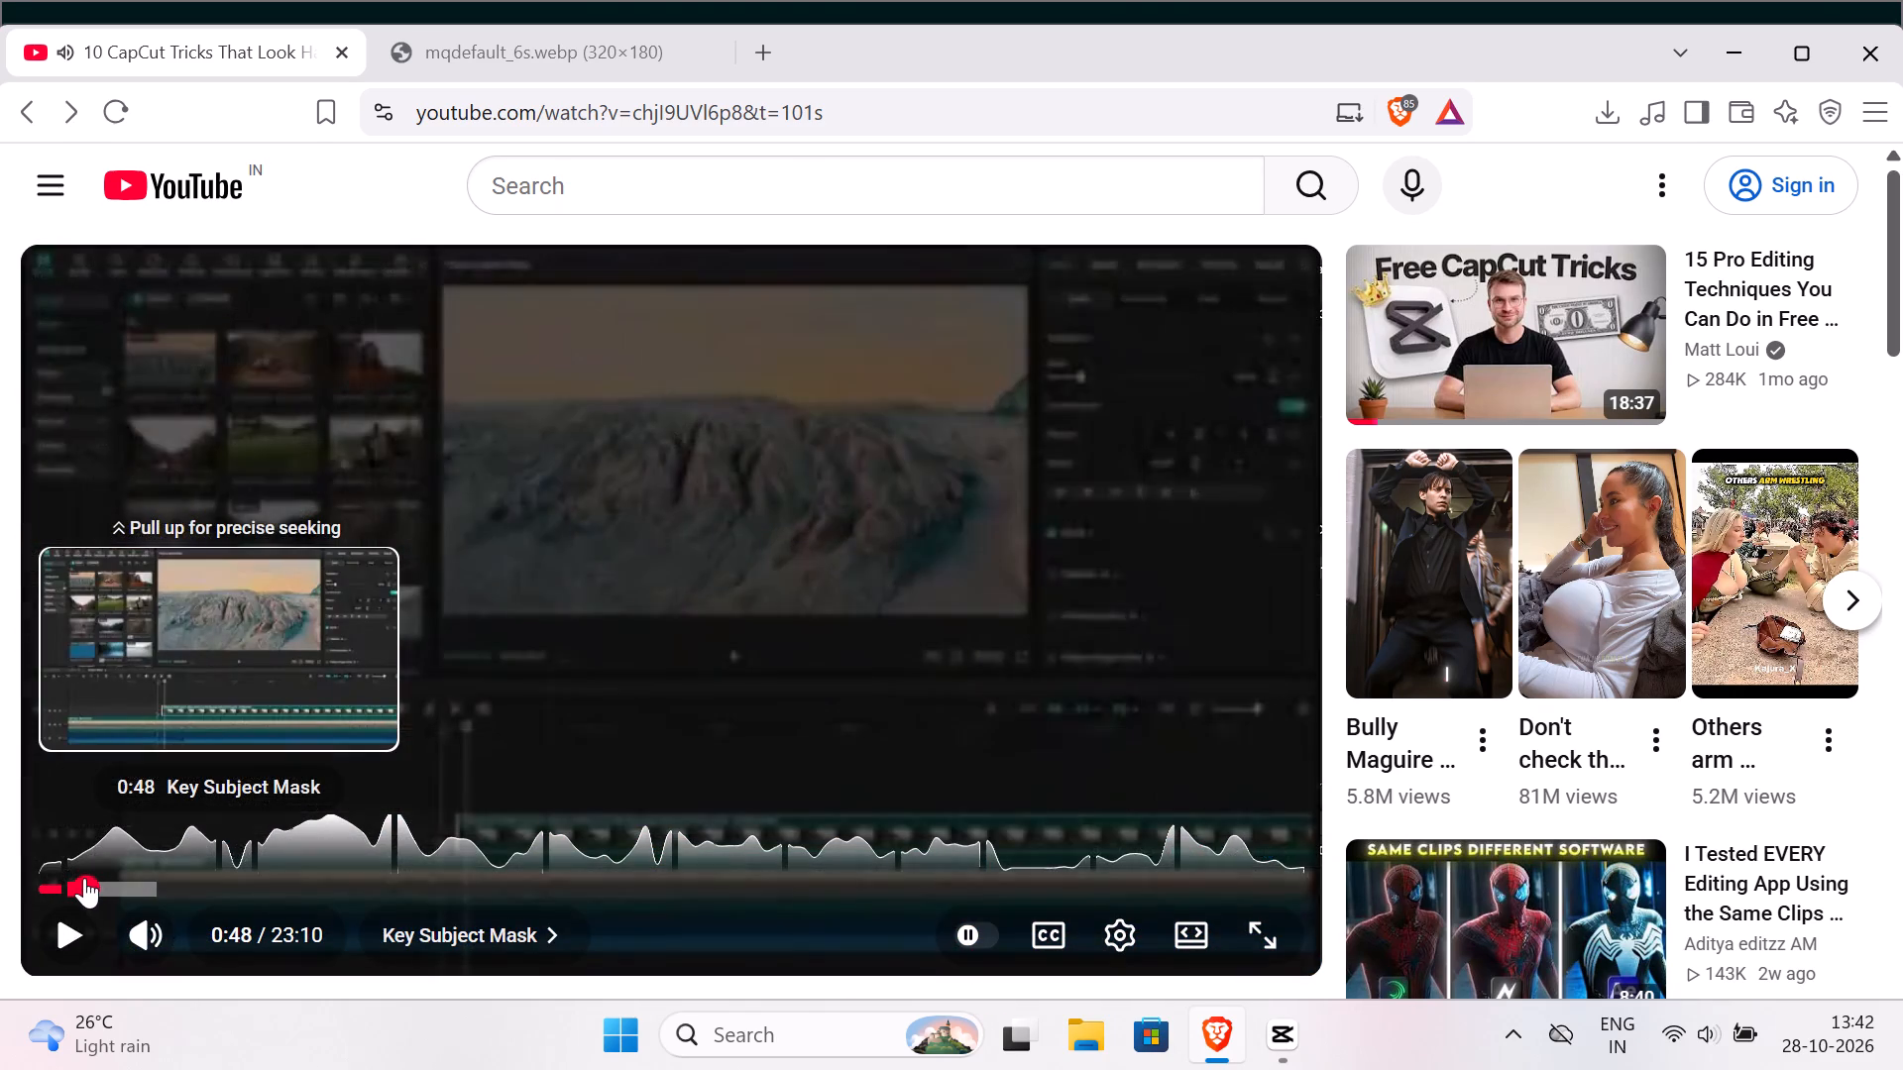
drag(84, 878, 74, 878)
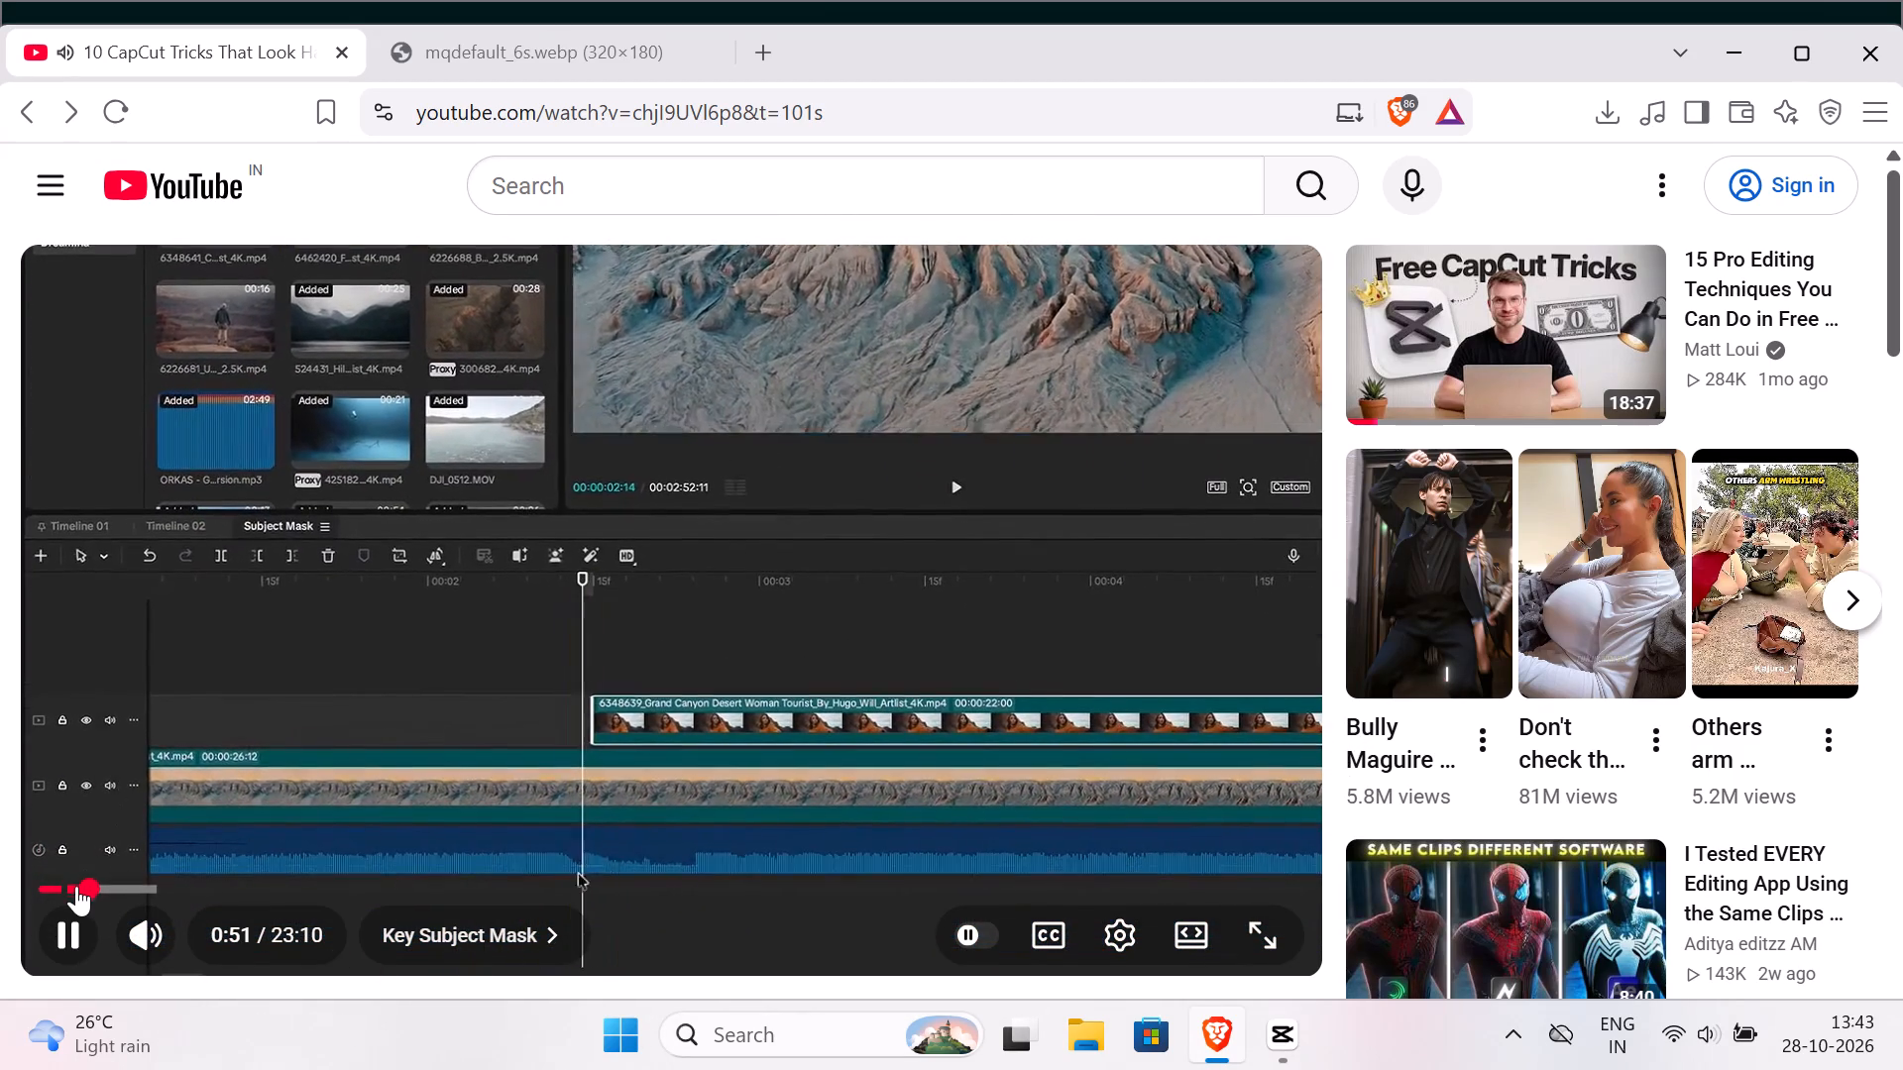
drag(76, 885, 47, 884)
drag(43, 884, 28, 884)
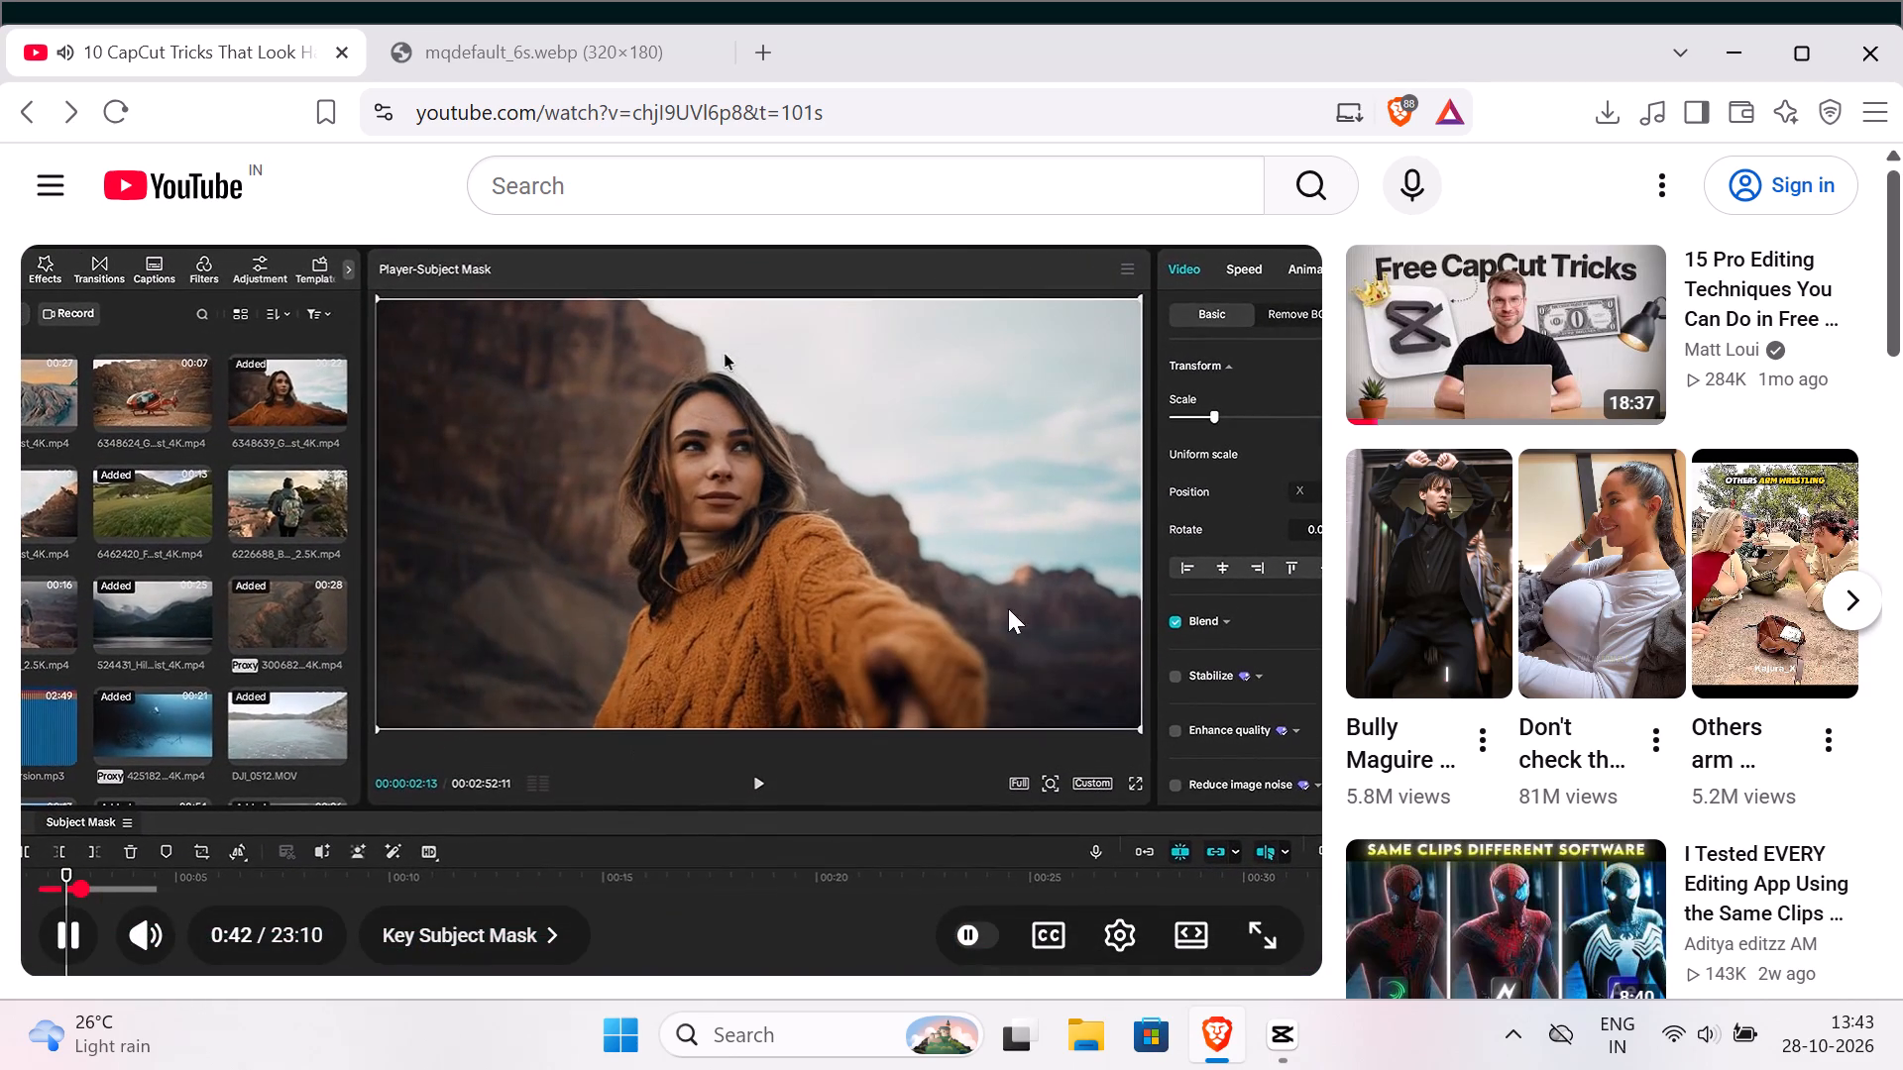
click(936, 596)
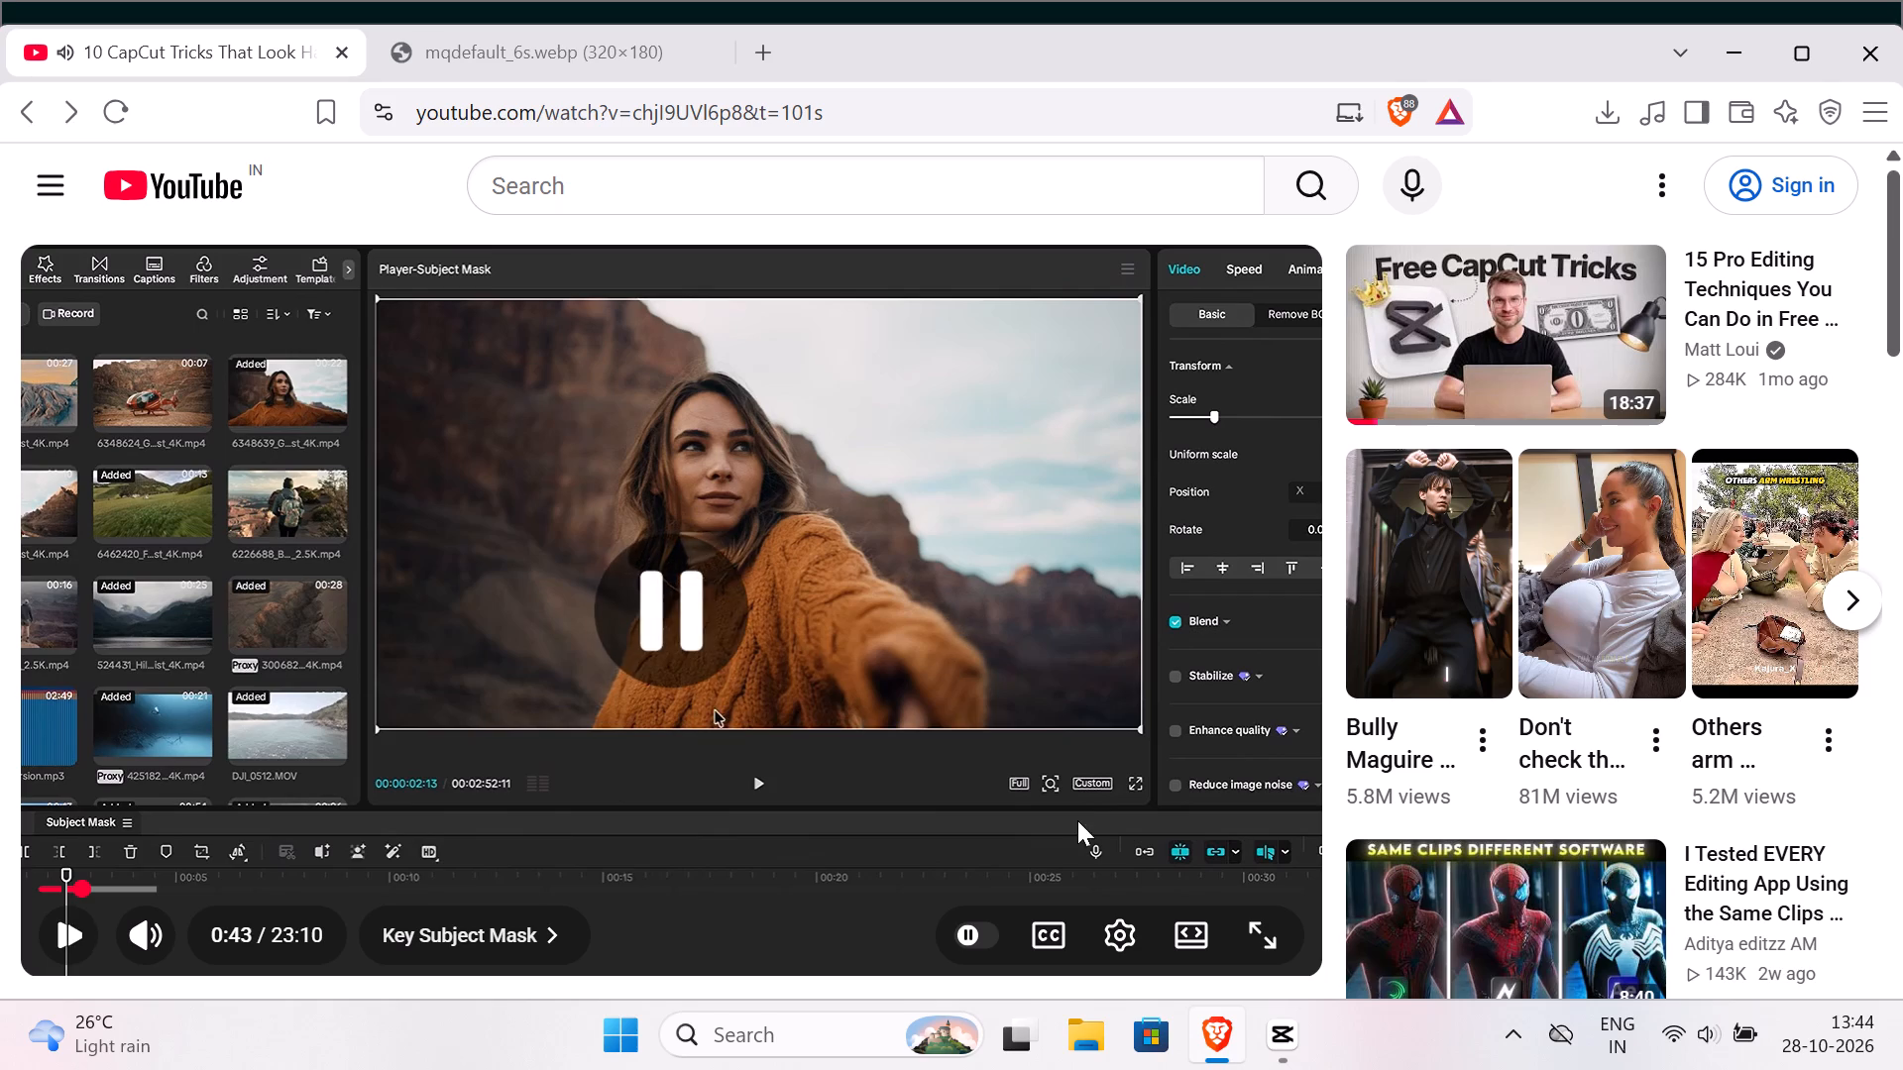
Switch to CapCut and create a new project.
click(1282, 1033)
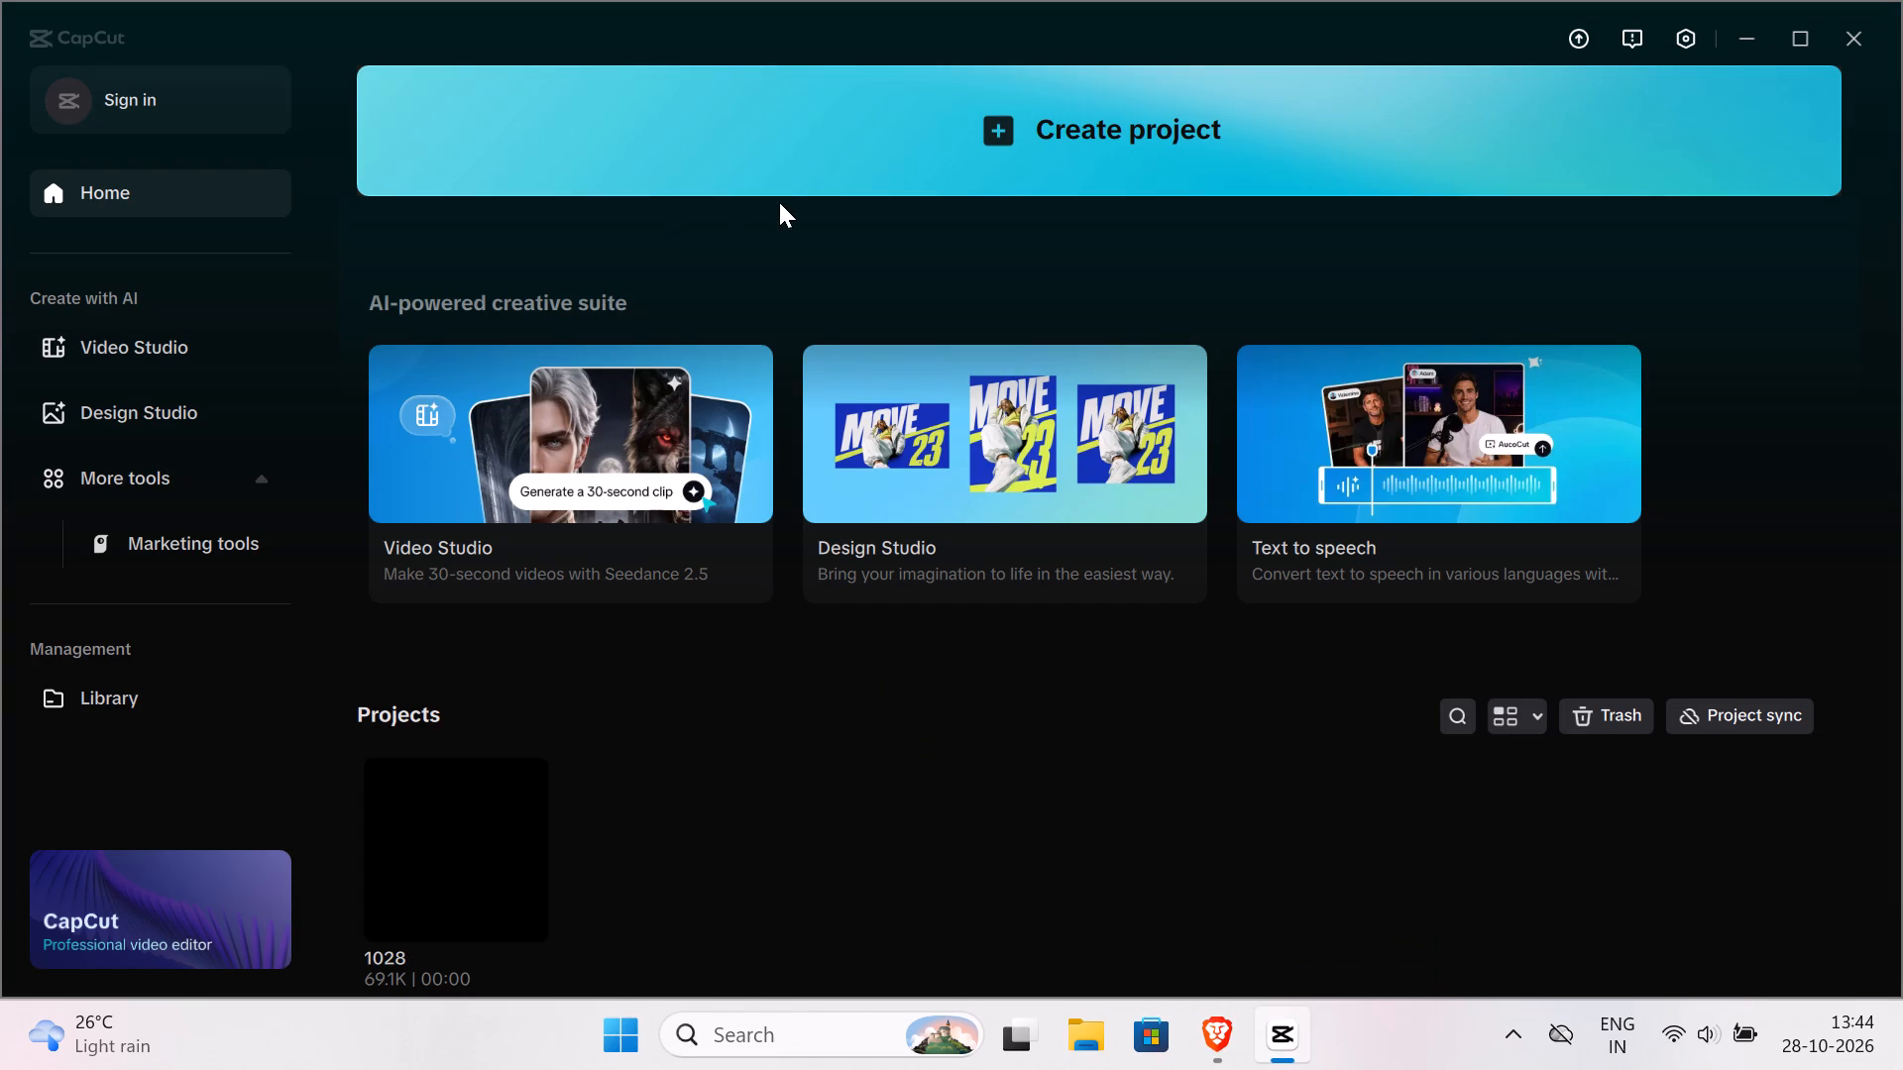
click(785, 145)
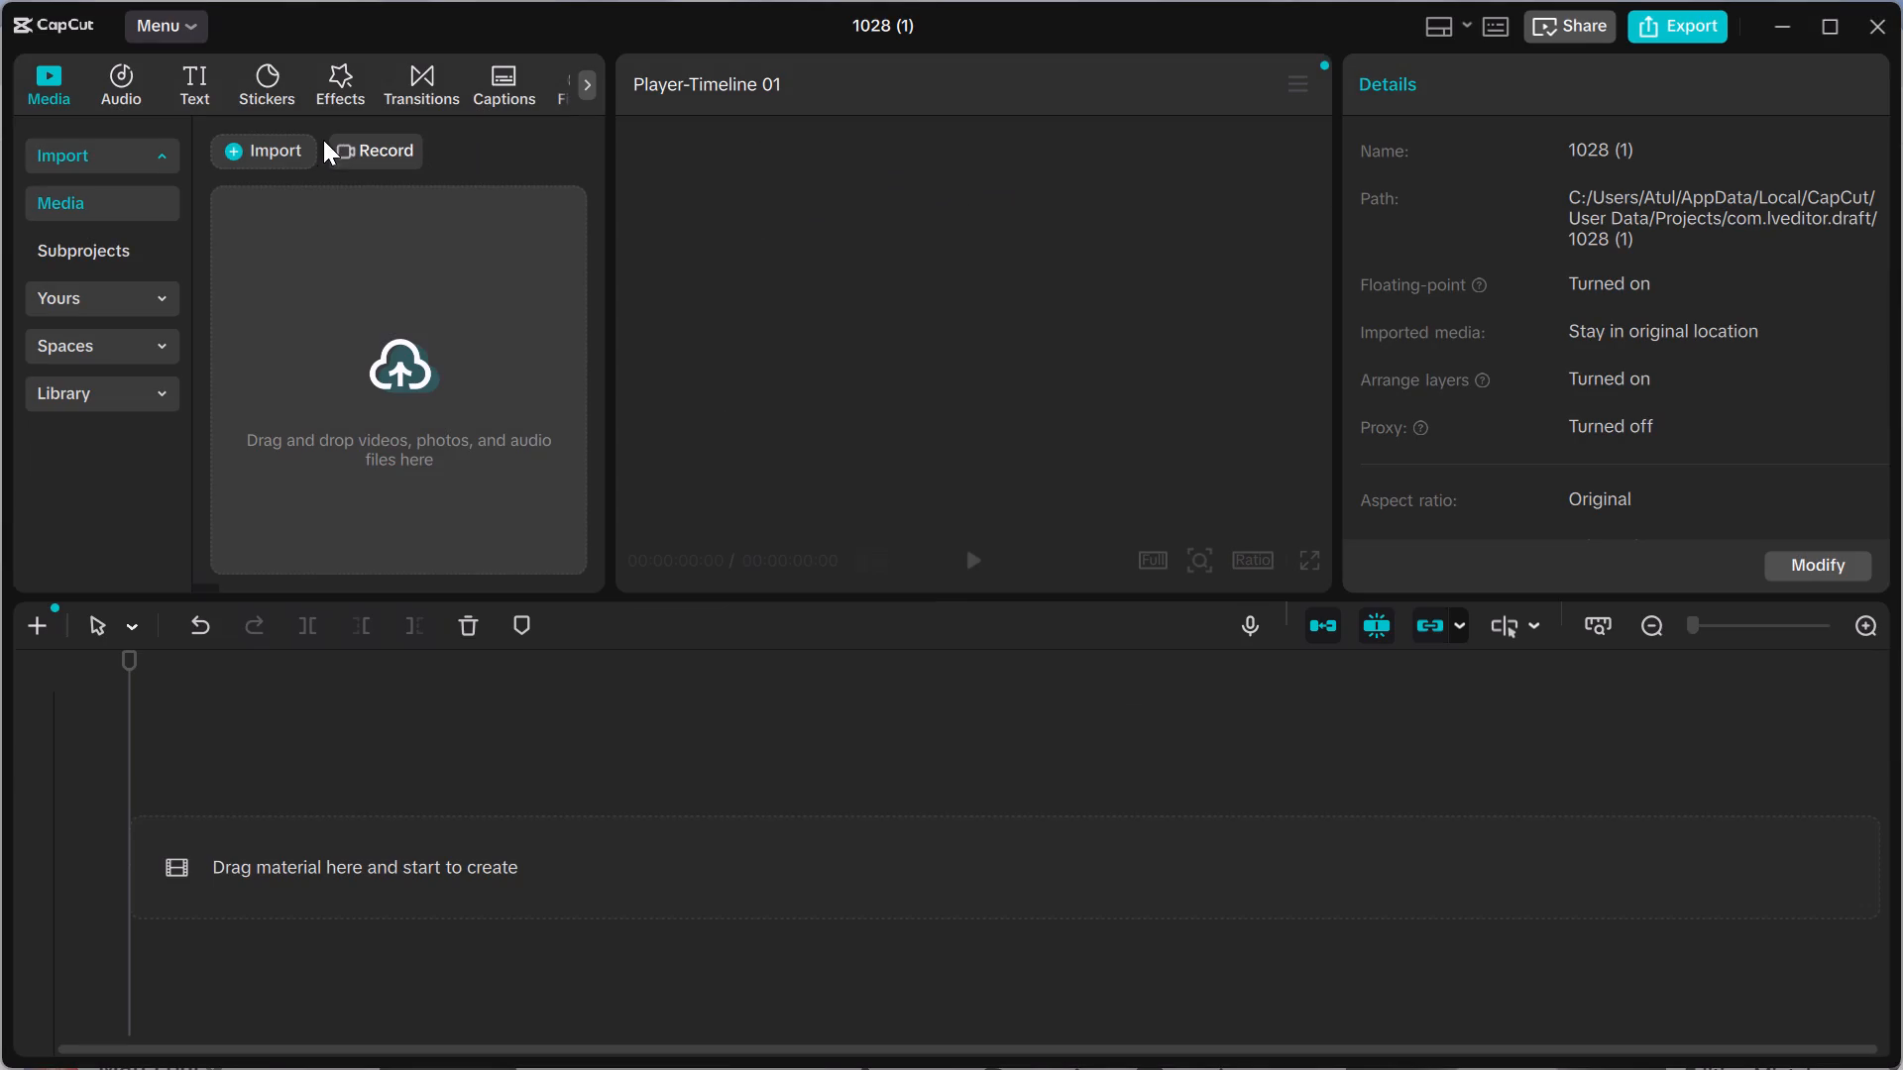
Import the vidssave.com Lost in the Clouds video from the device's Downloads folder into the project media.
click(411, 359)
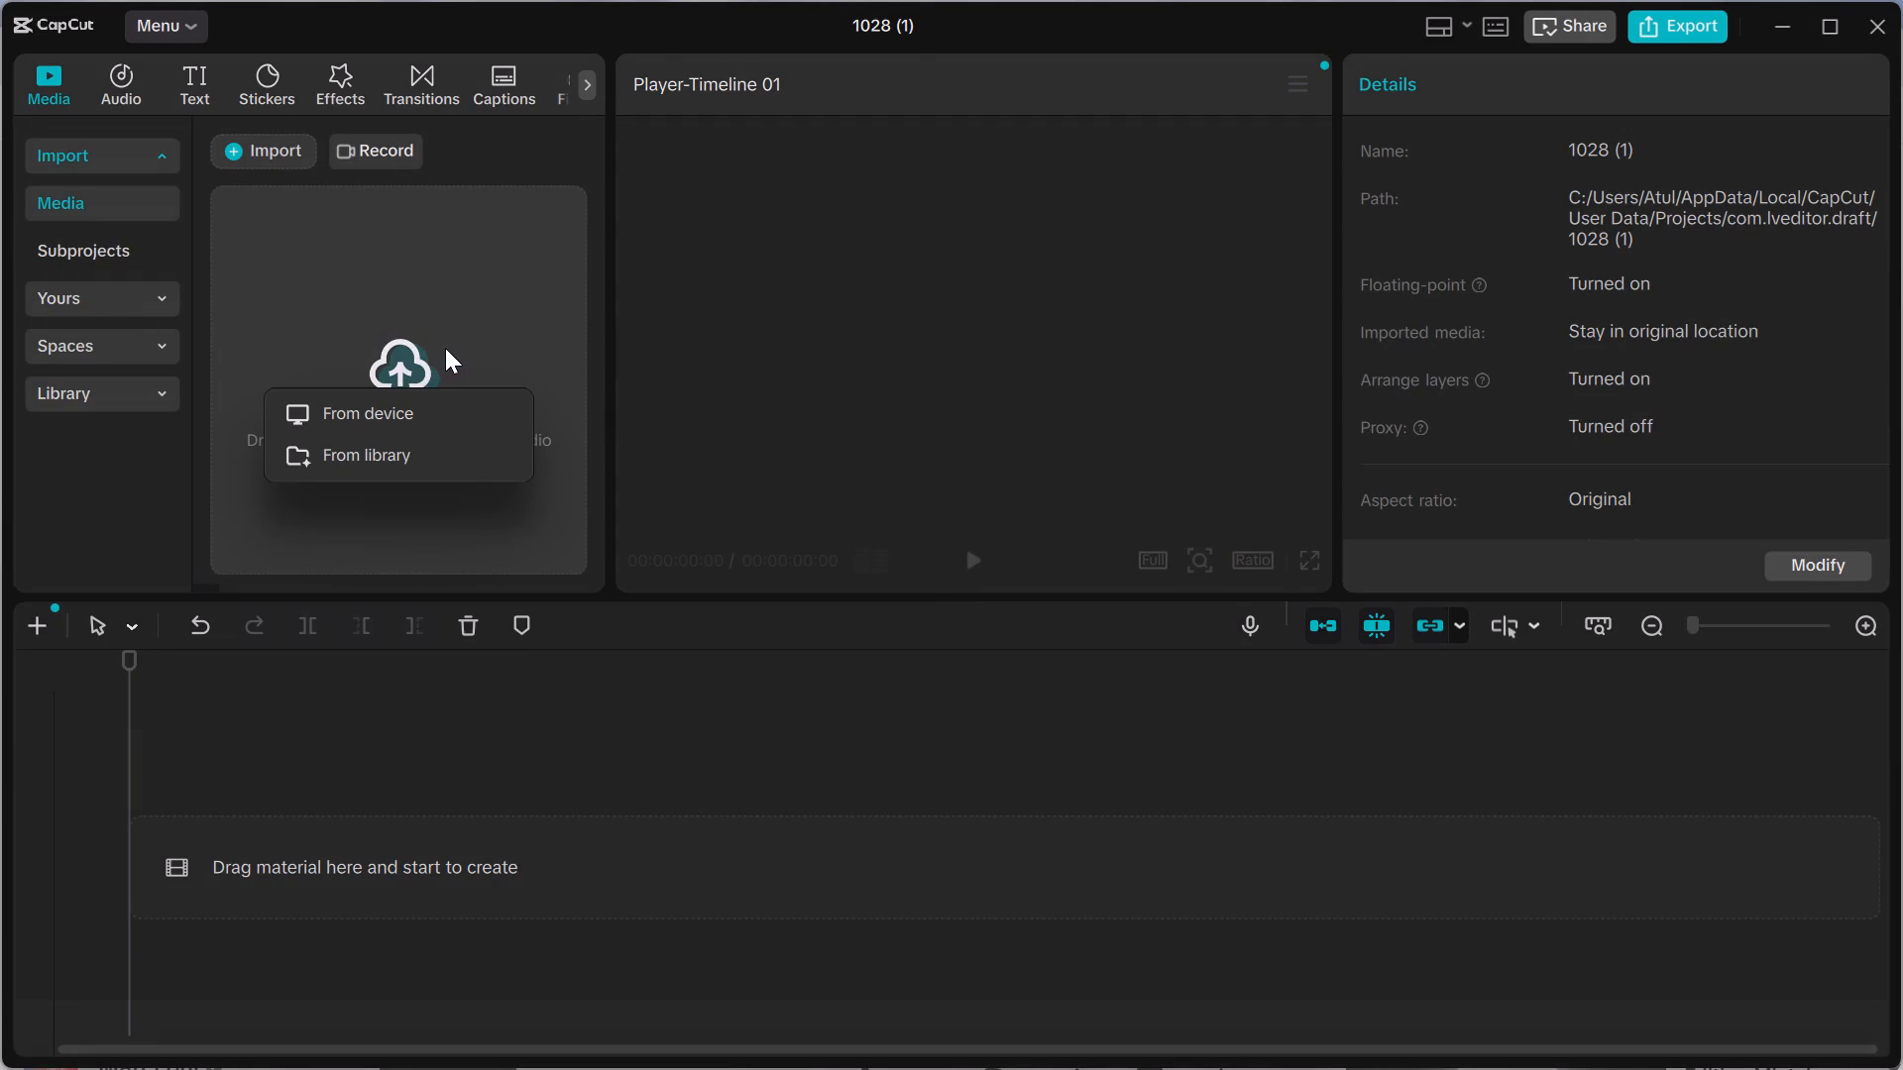
click(425, 401)
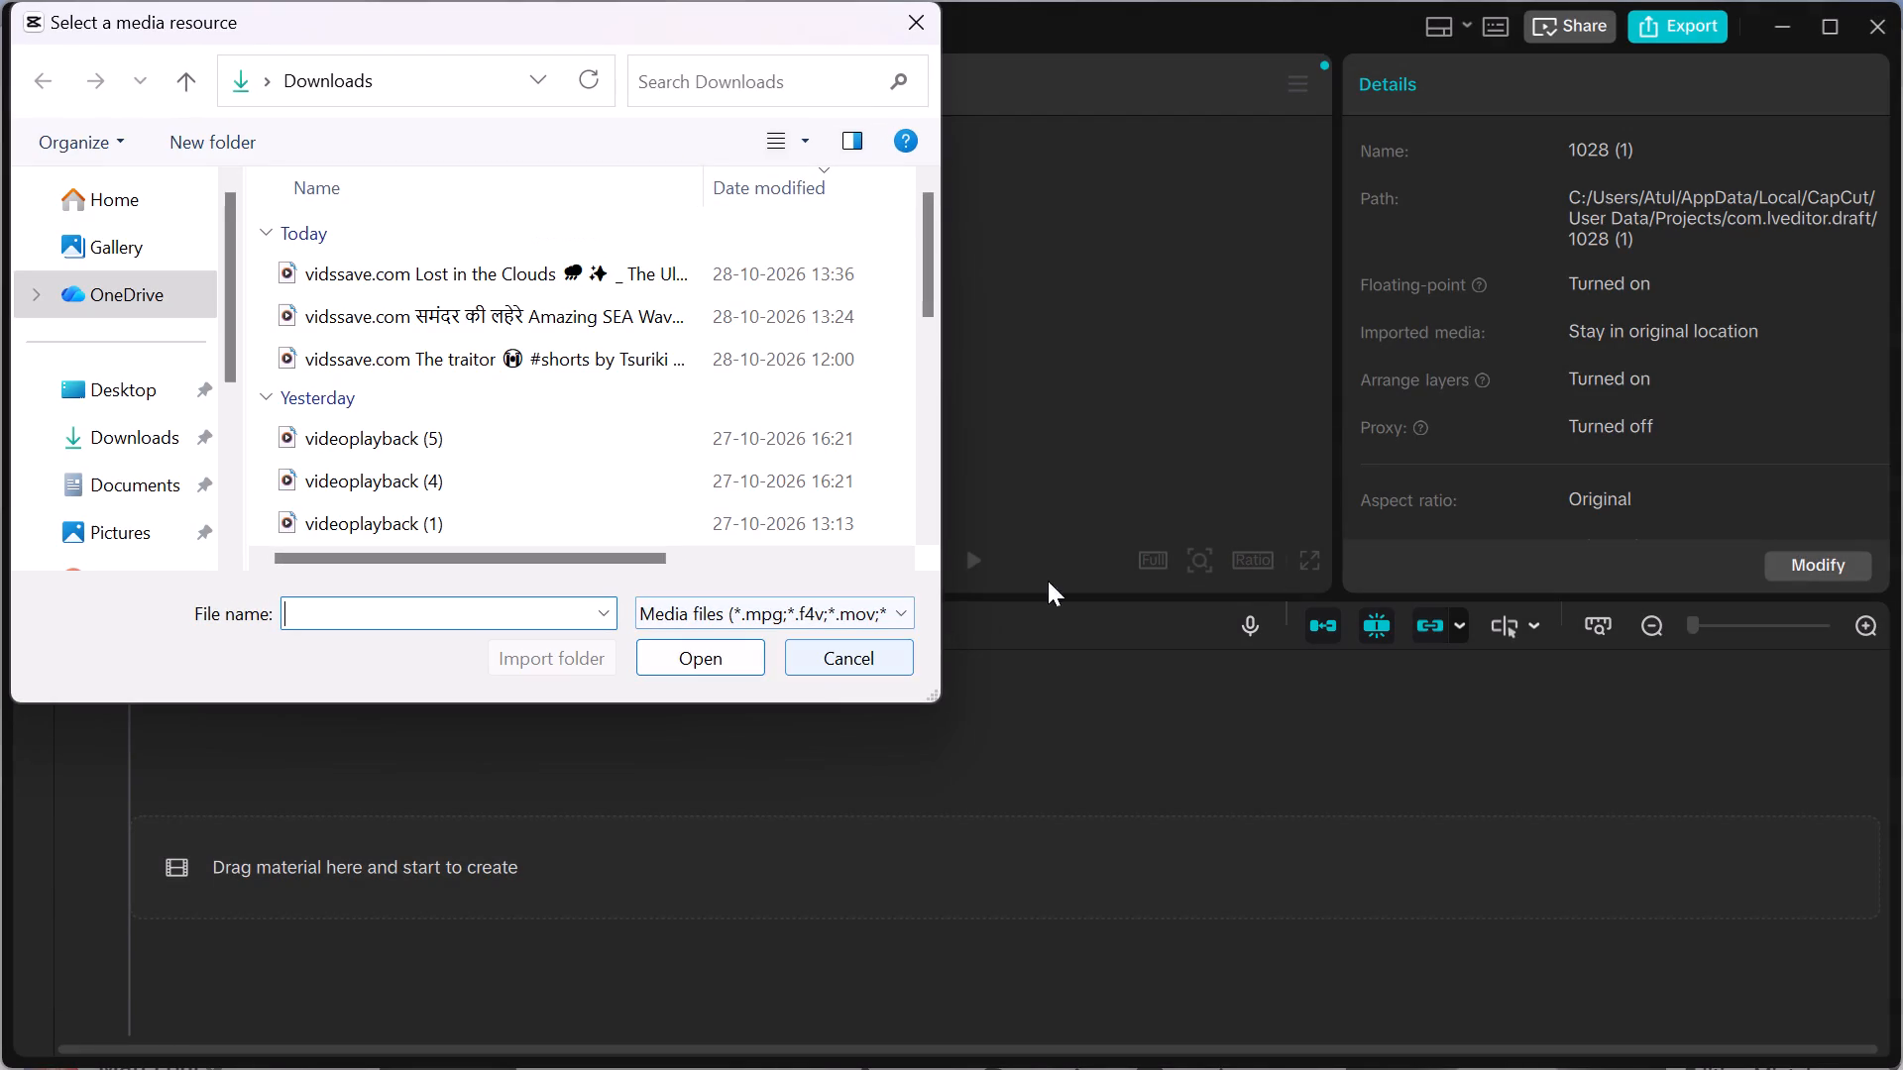
click(777, 271)
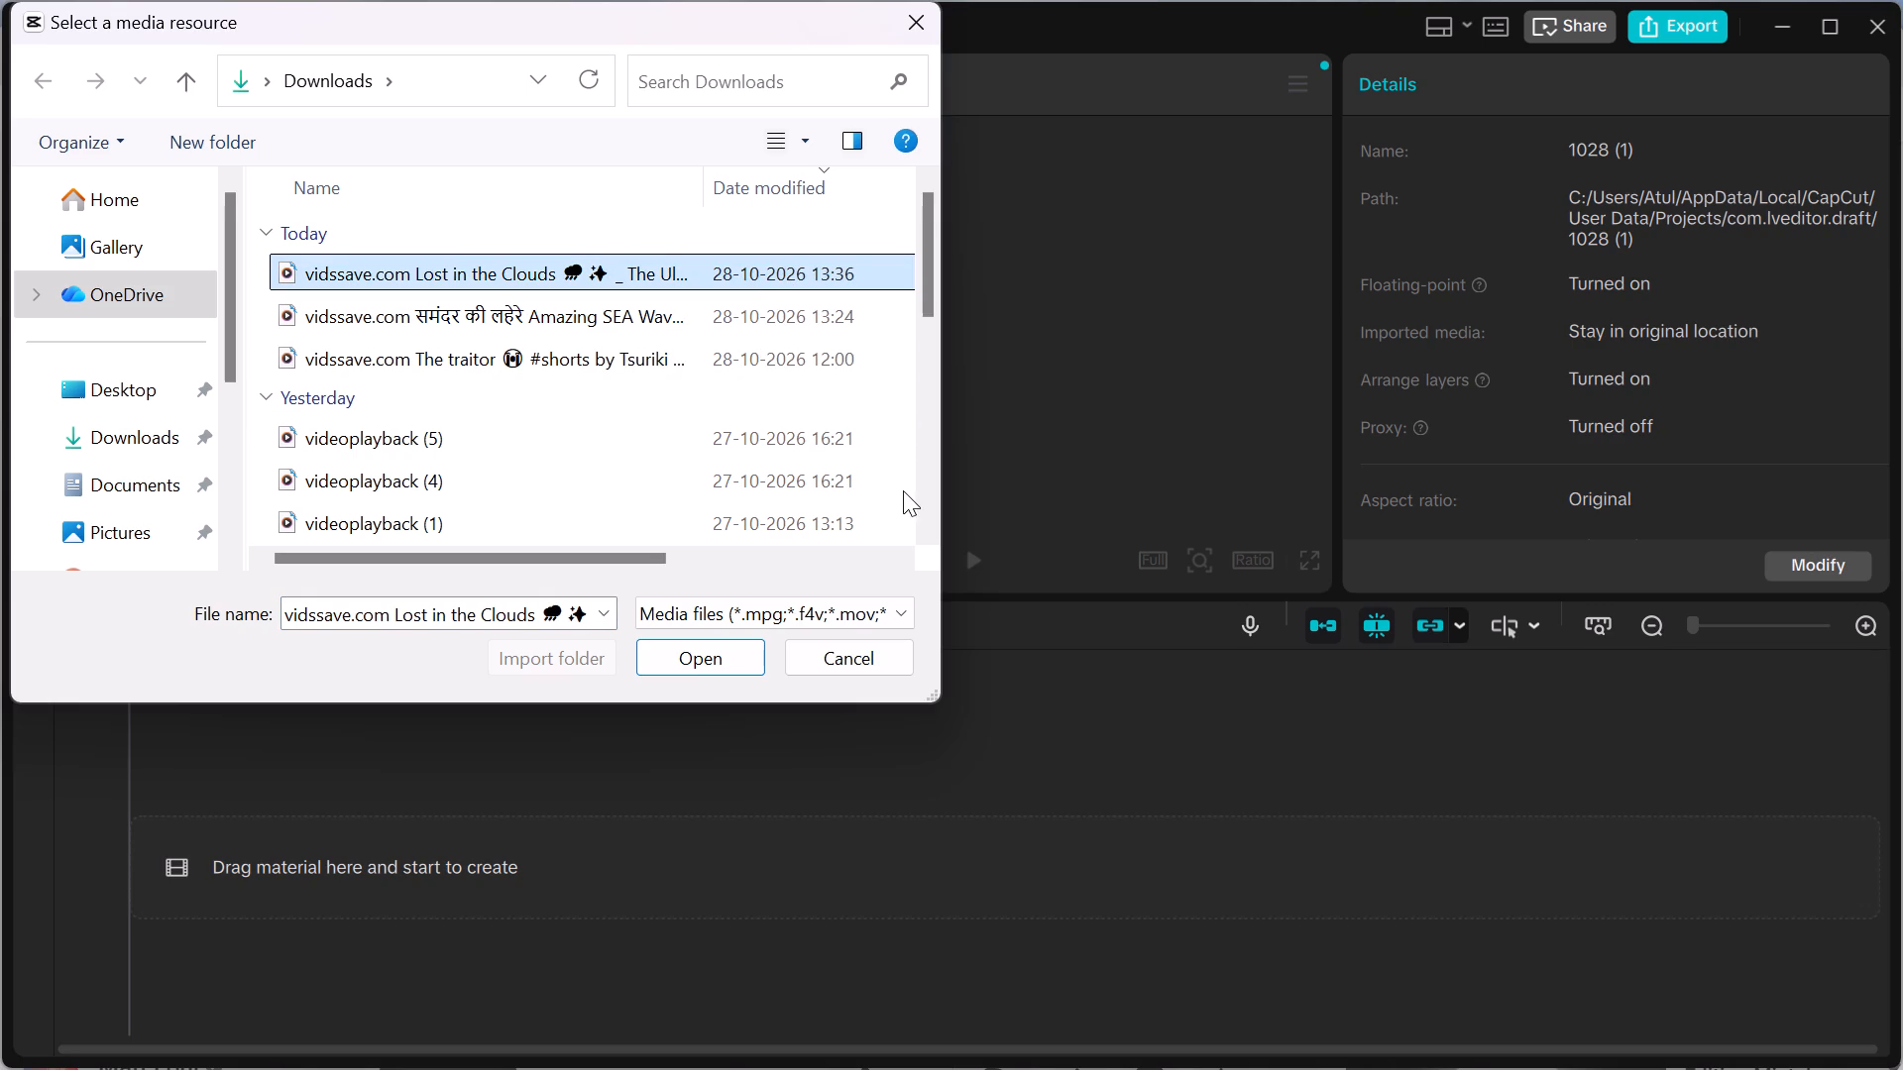
click(722, 643)
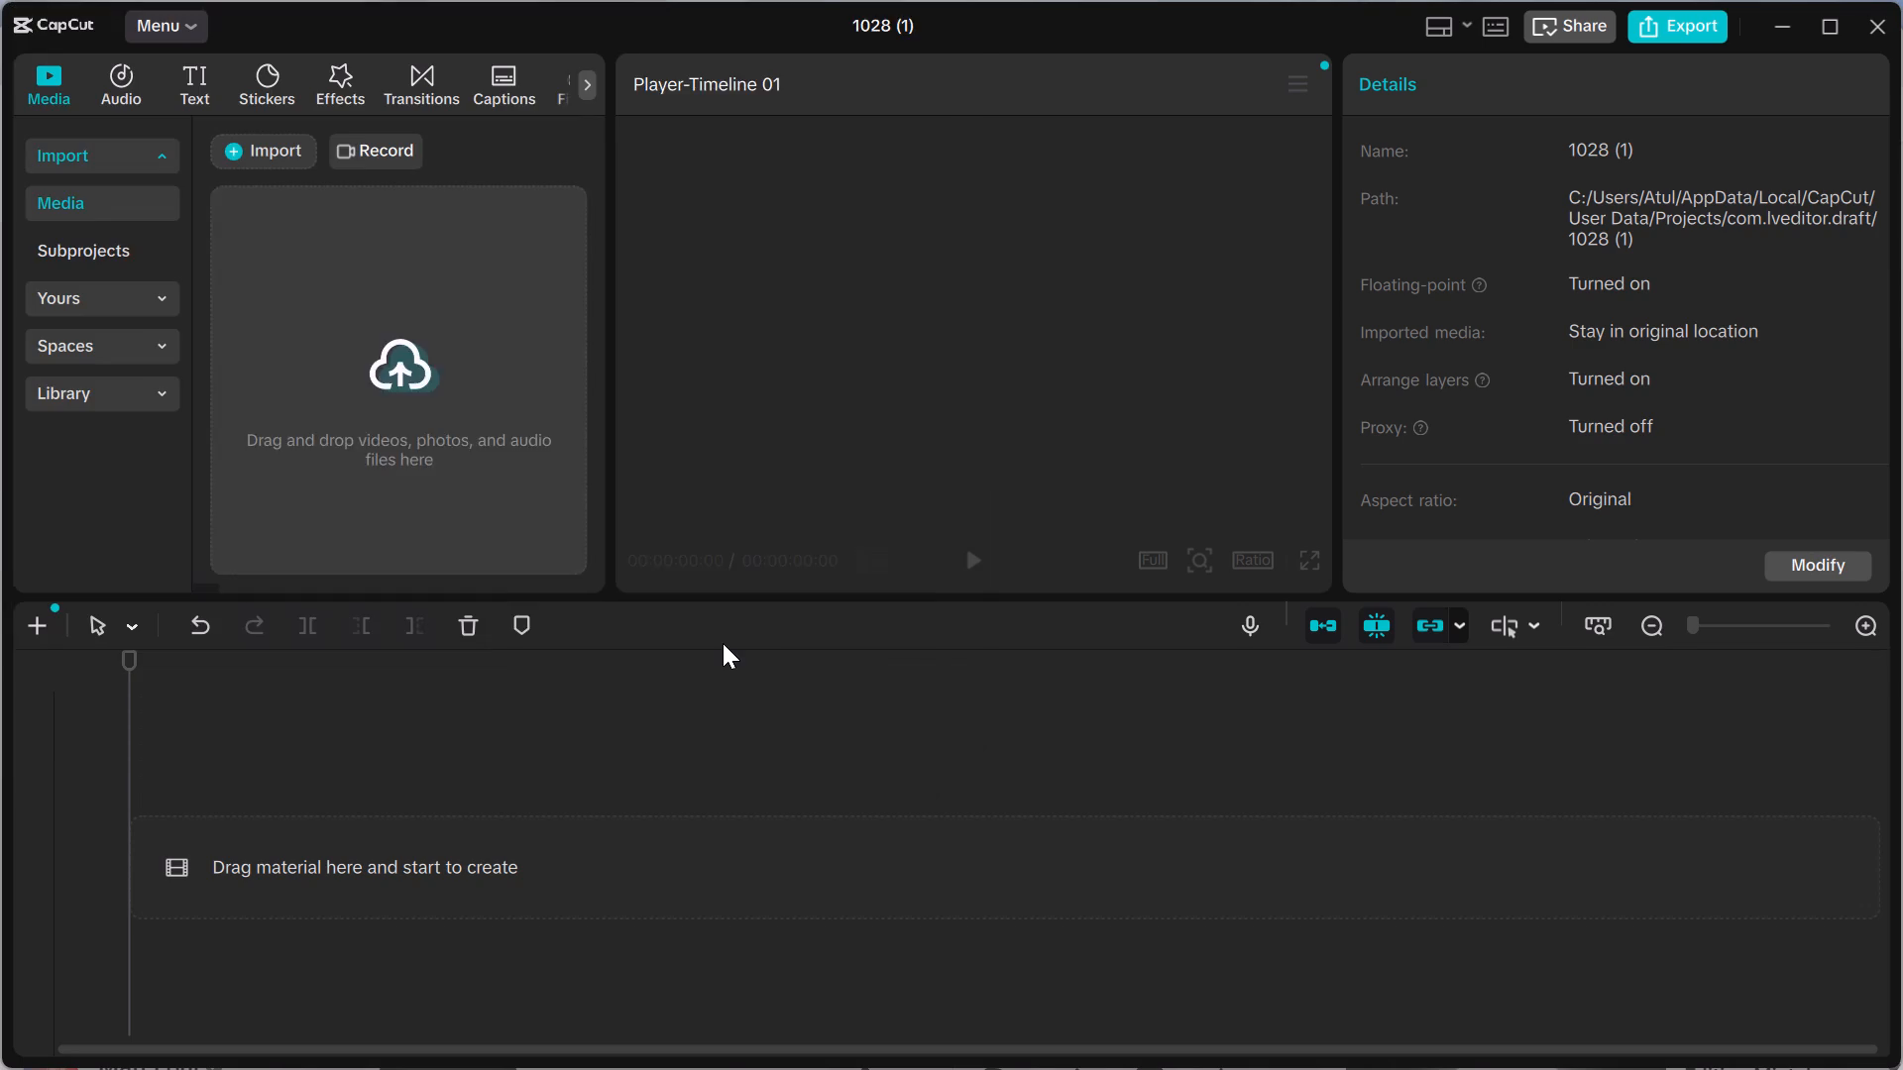
Place the imported Lost in the Clouds video on the main track at the start of the timeline.
drag(522, 240, 388, 756)
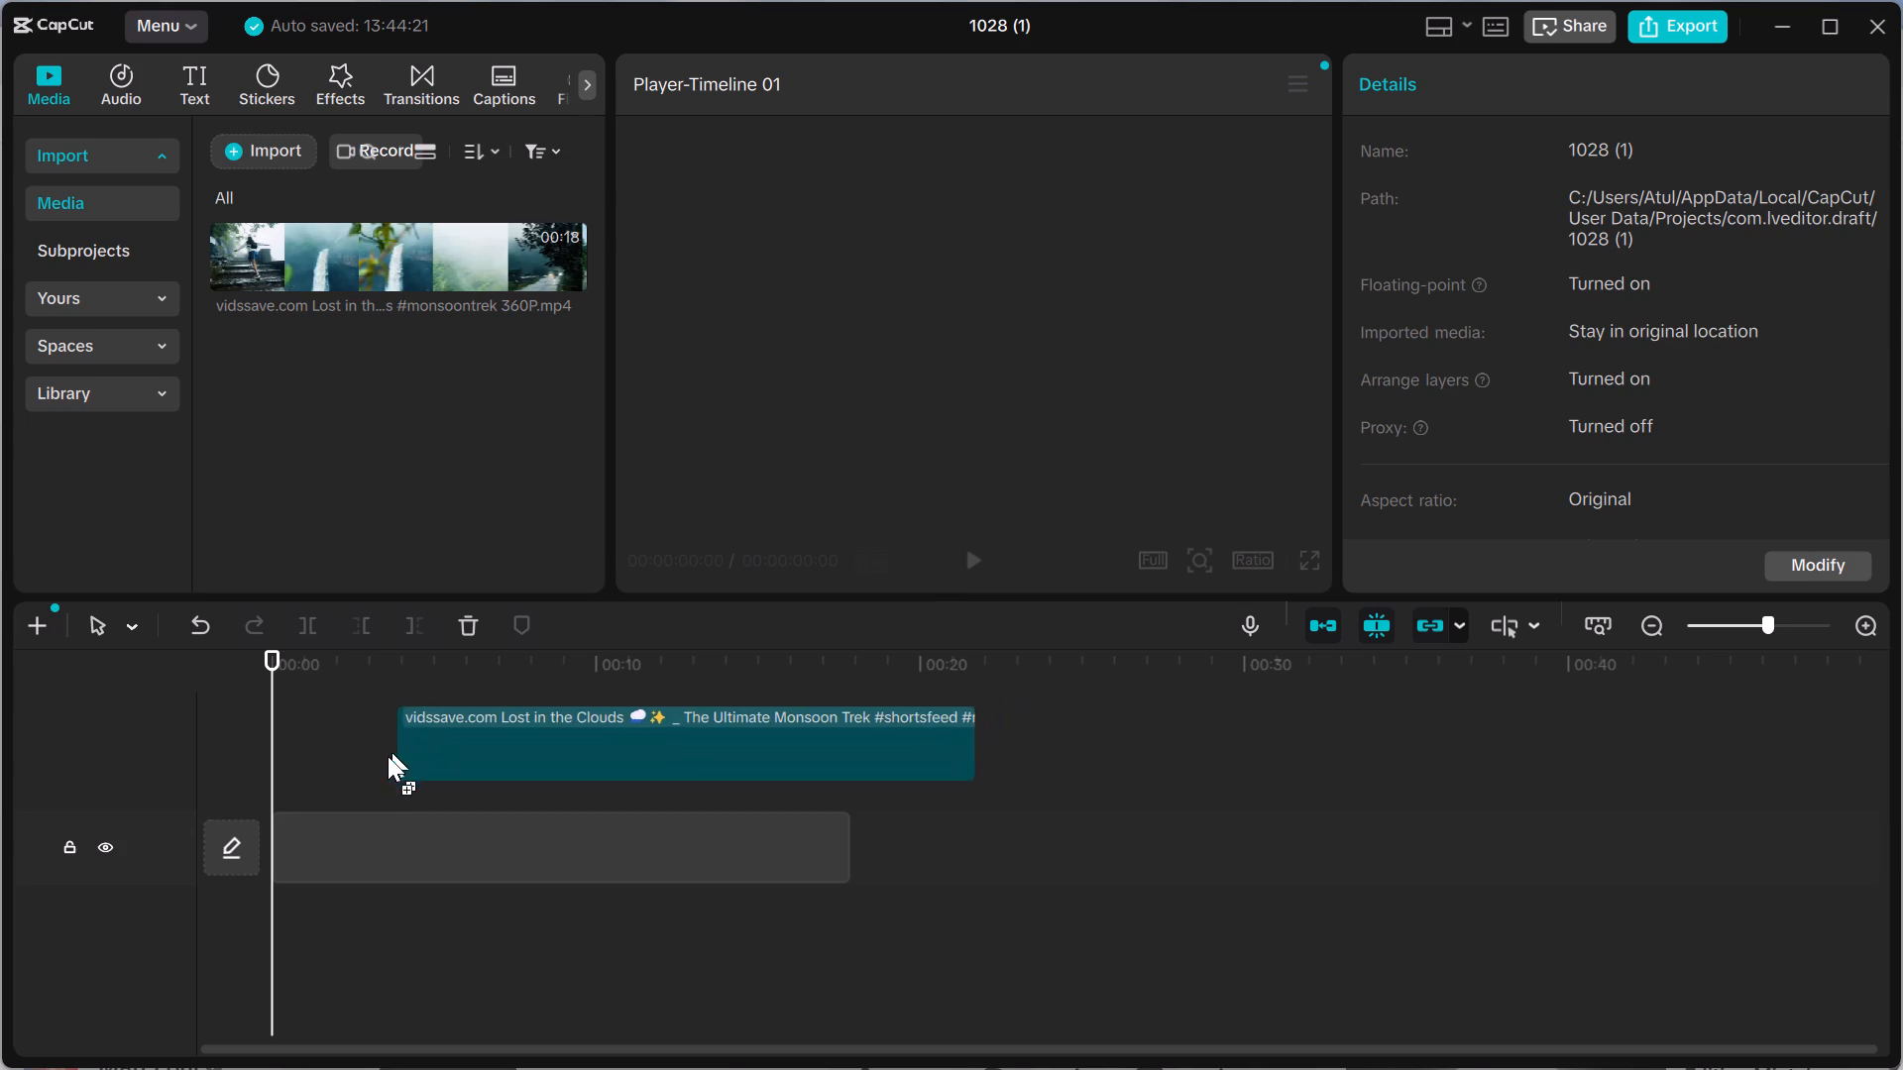
drag(388, 756, 321, 876)
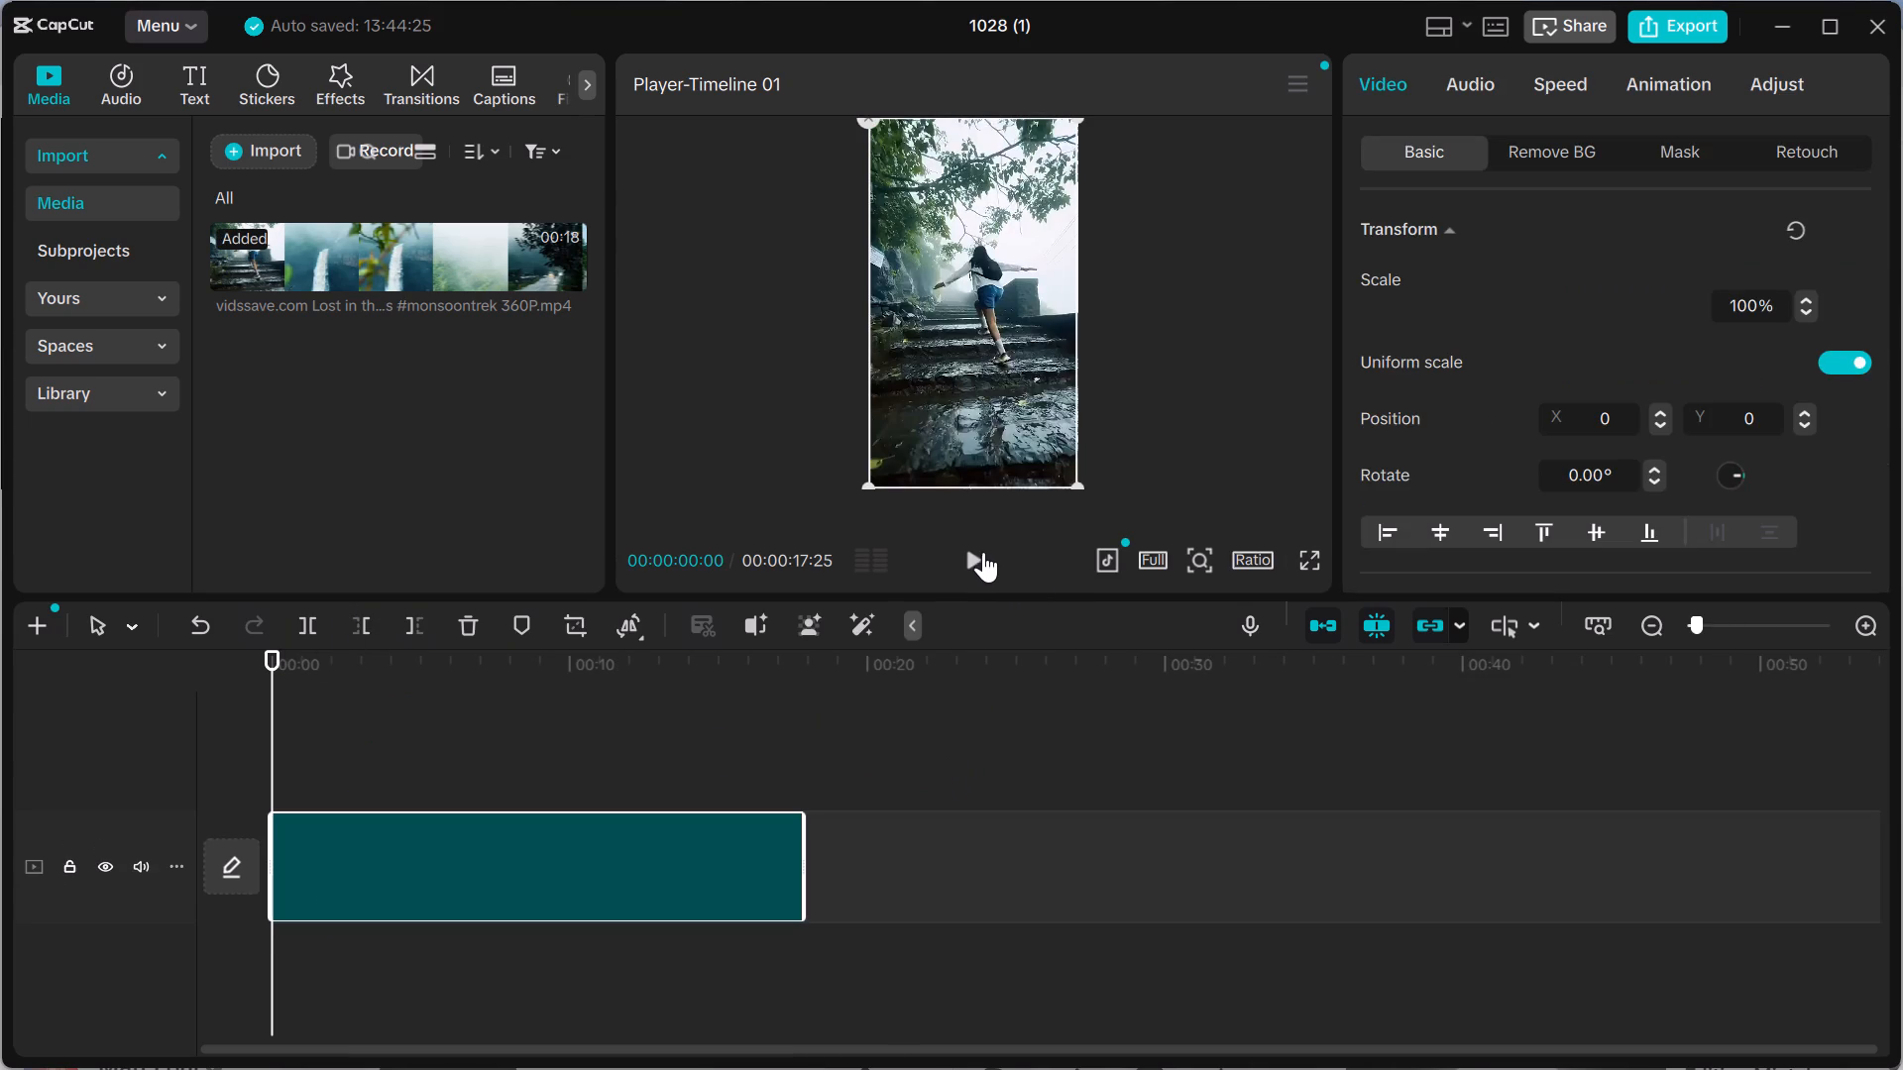
Preview the first few seconds of the clip, and lower its audio volume to silence on the timeline.
click(978, 552)
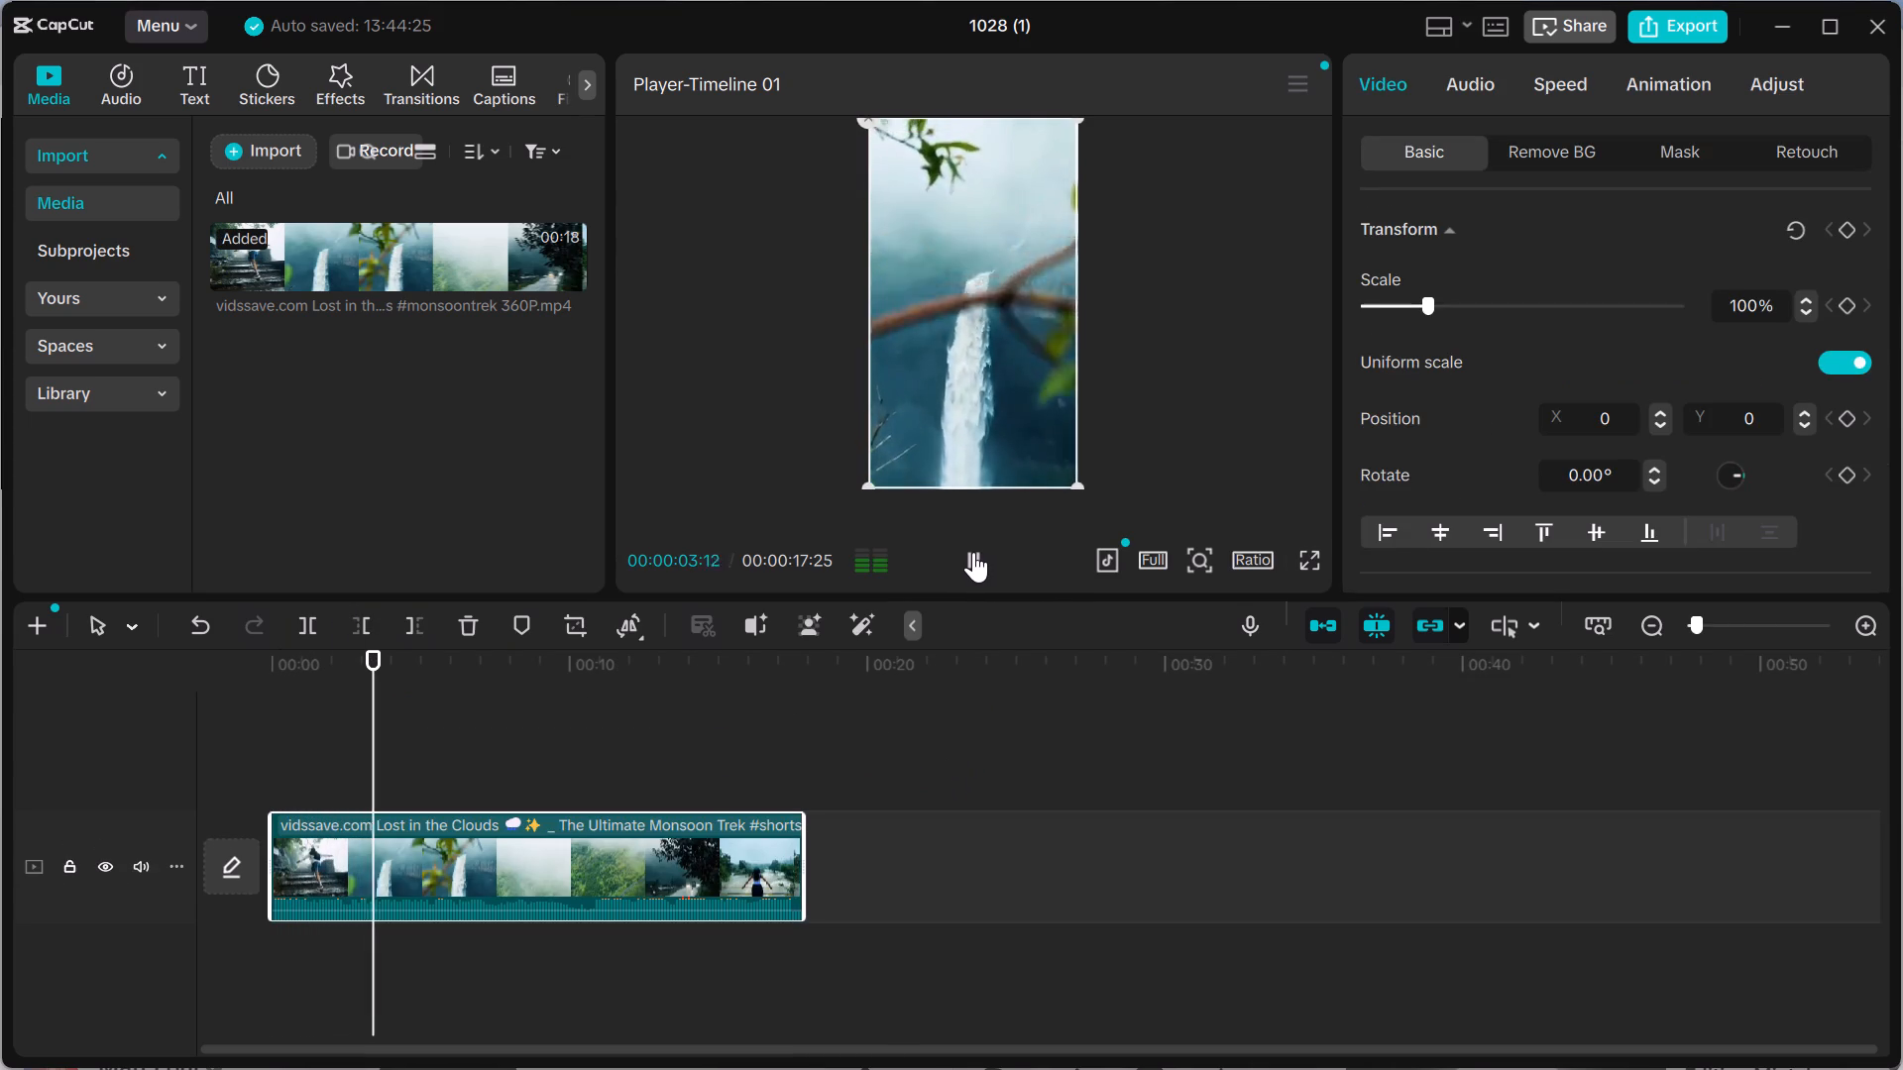
click(973, 552)
click(624, 907)
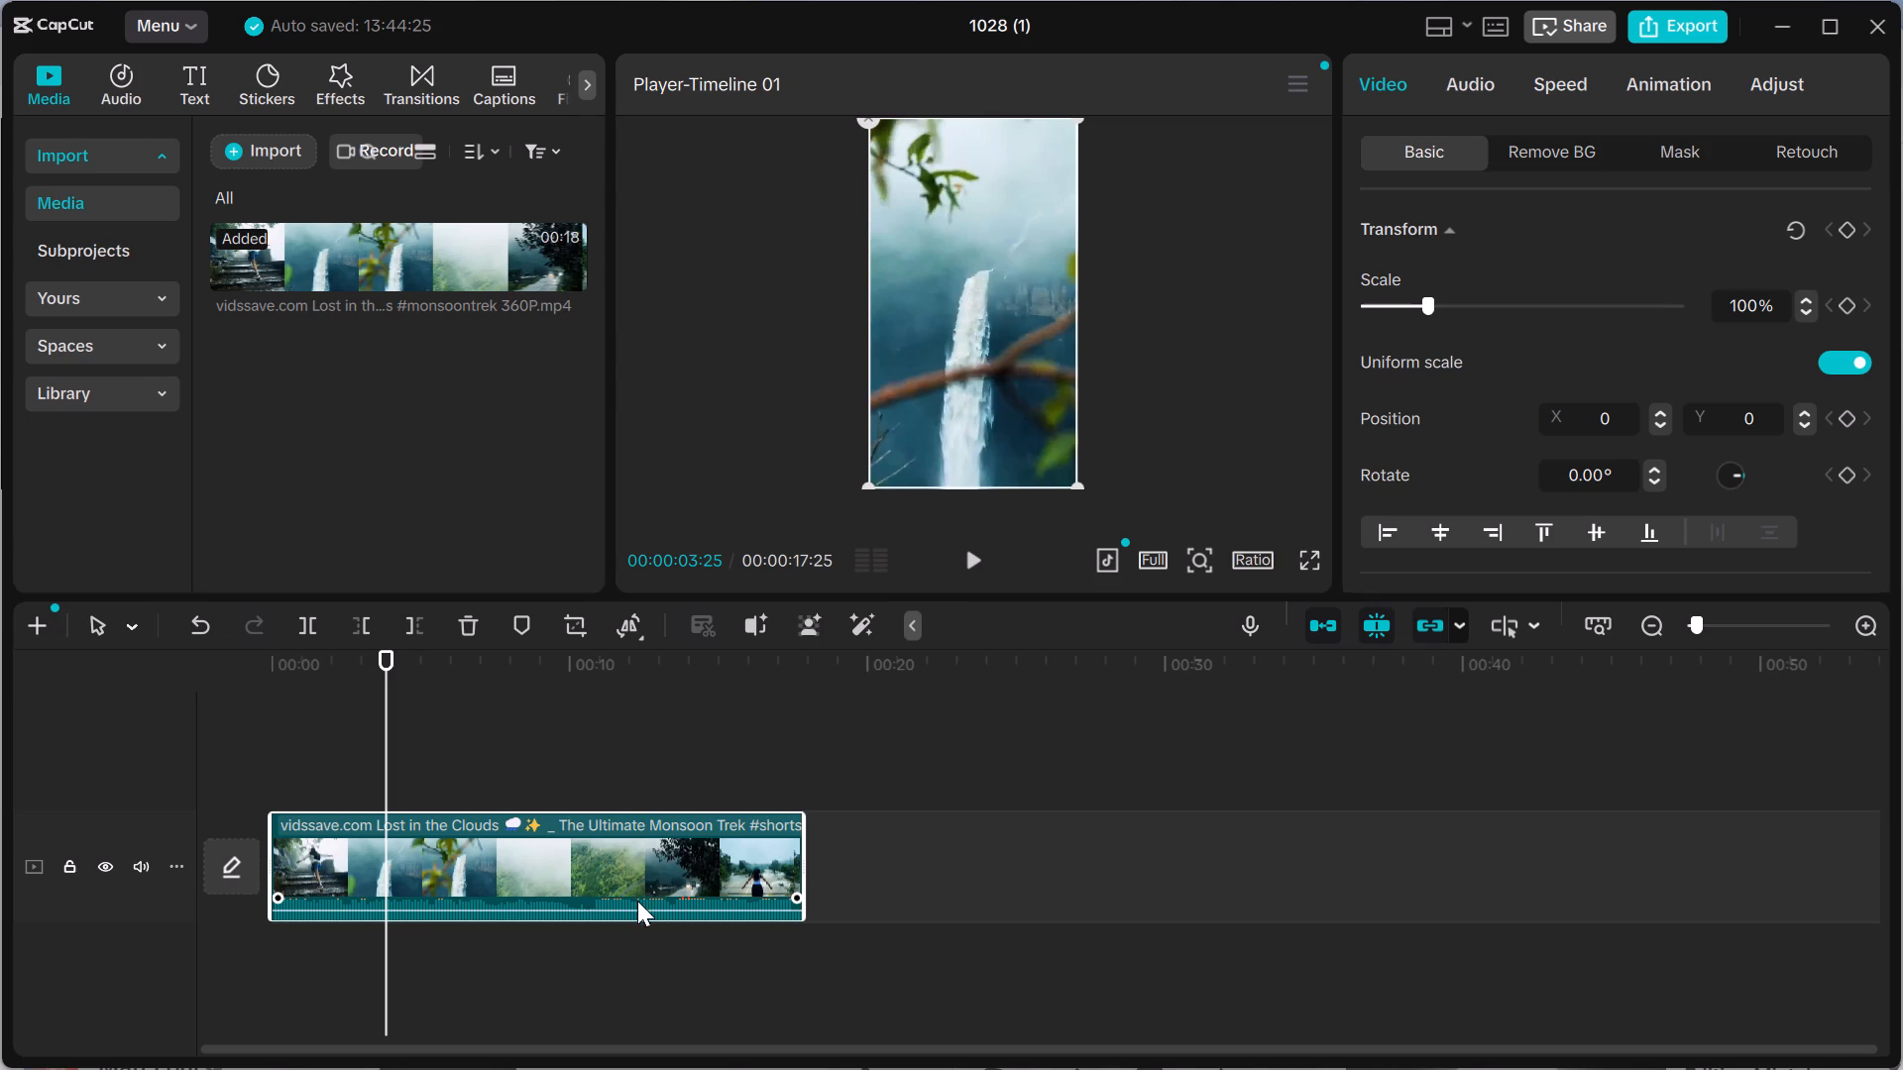
drag(635, 909, 626, 946)
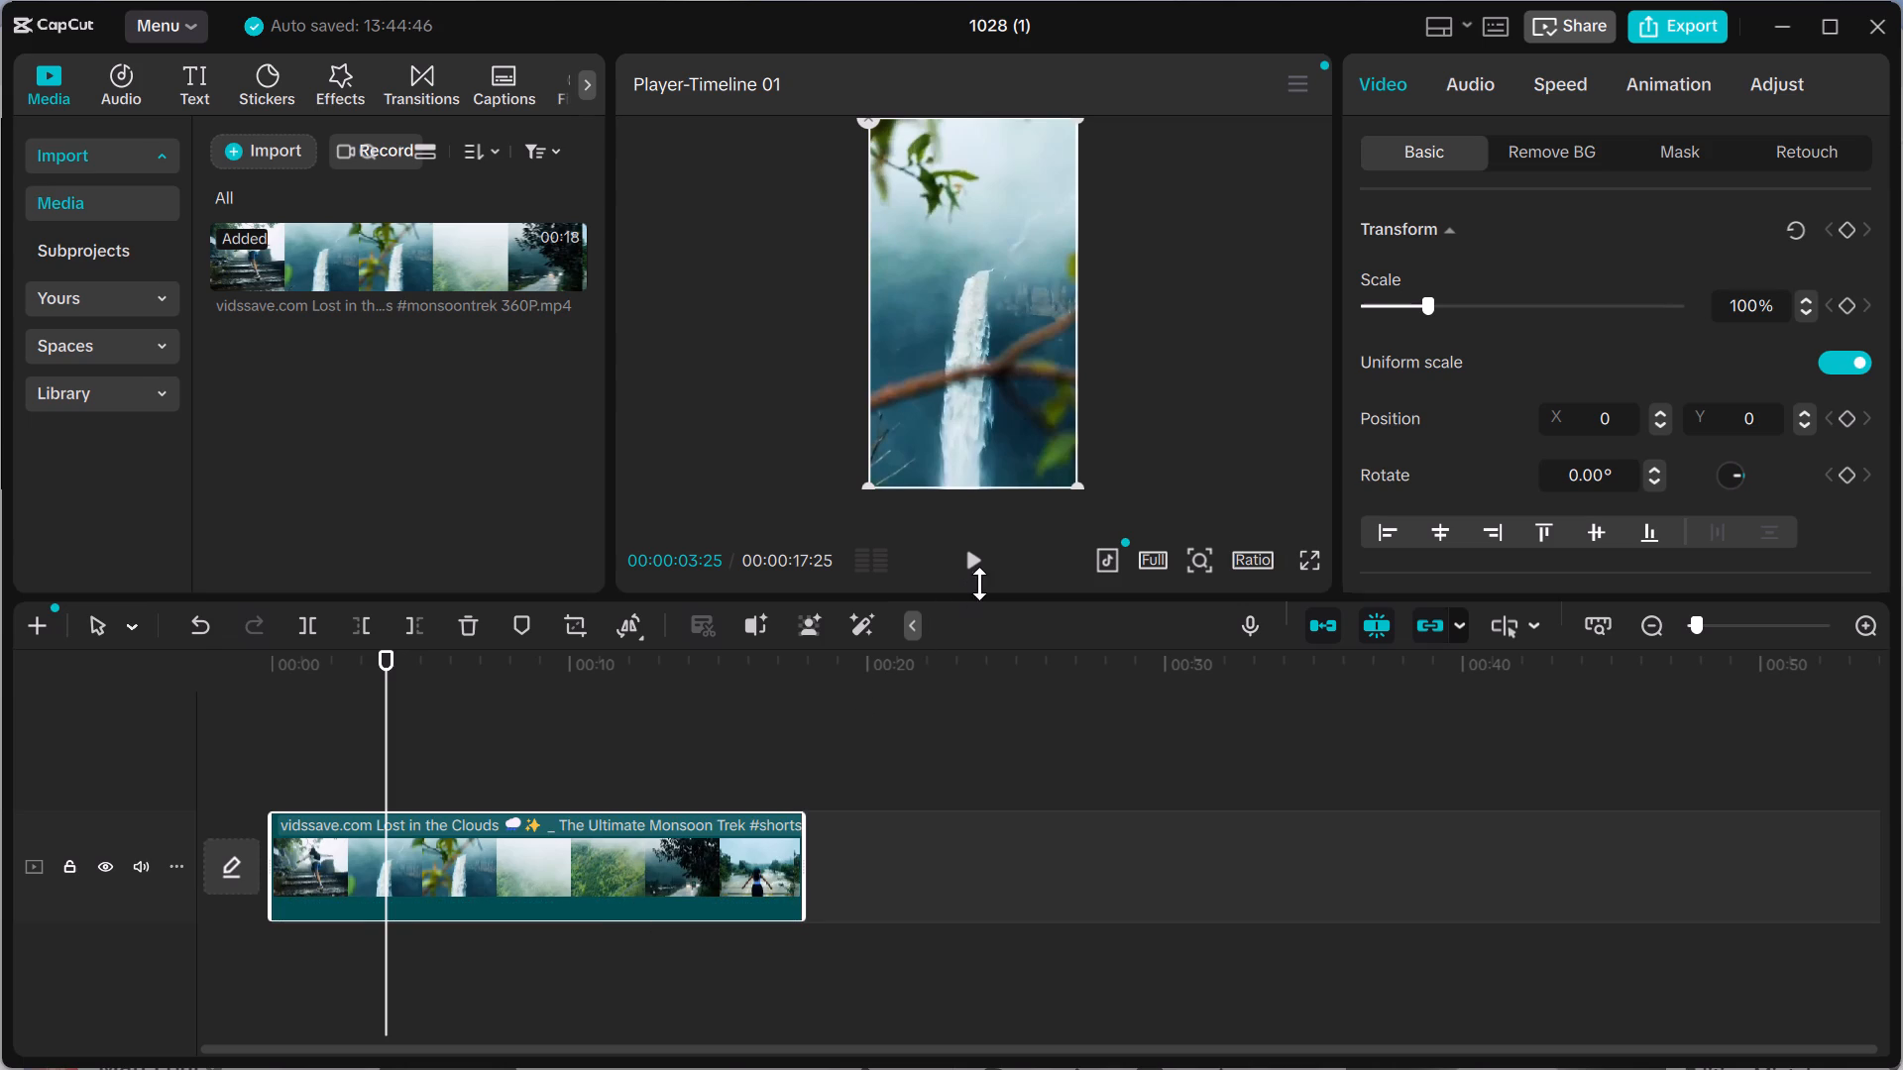
Play a little more of the clip to check its sound, and return the playhead to the timeline start.
click(987, 575)
click(979, 566)
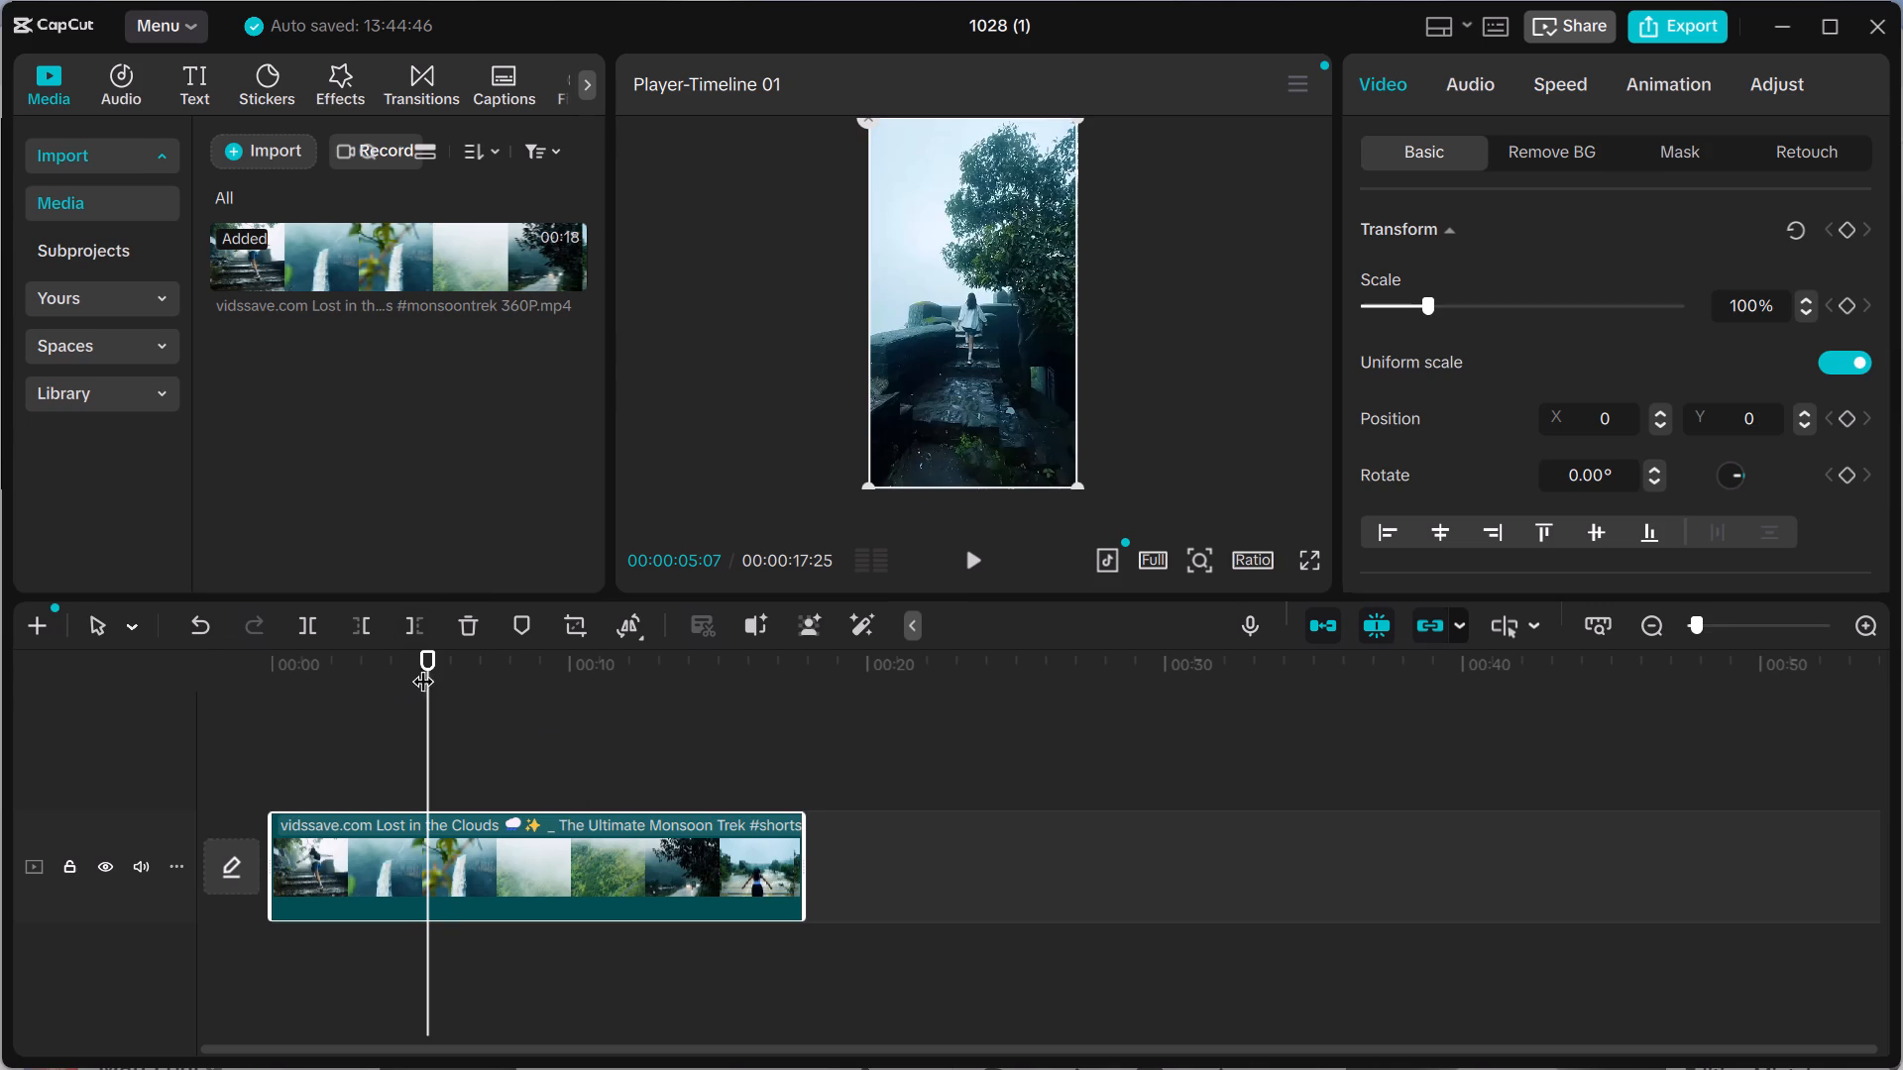
drag(436, 656, 169, 660)
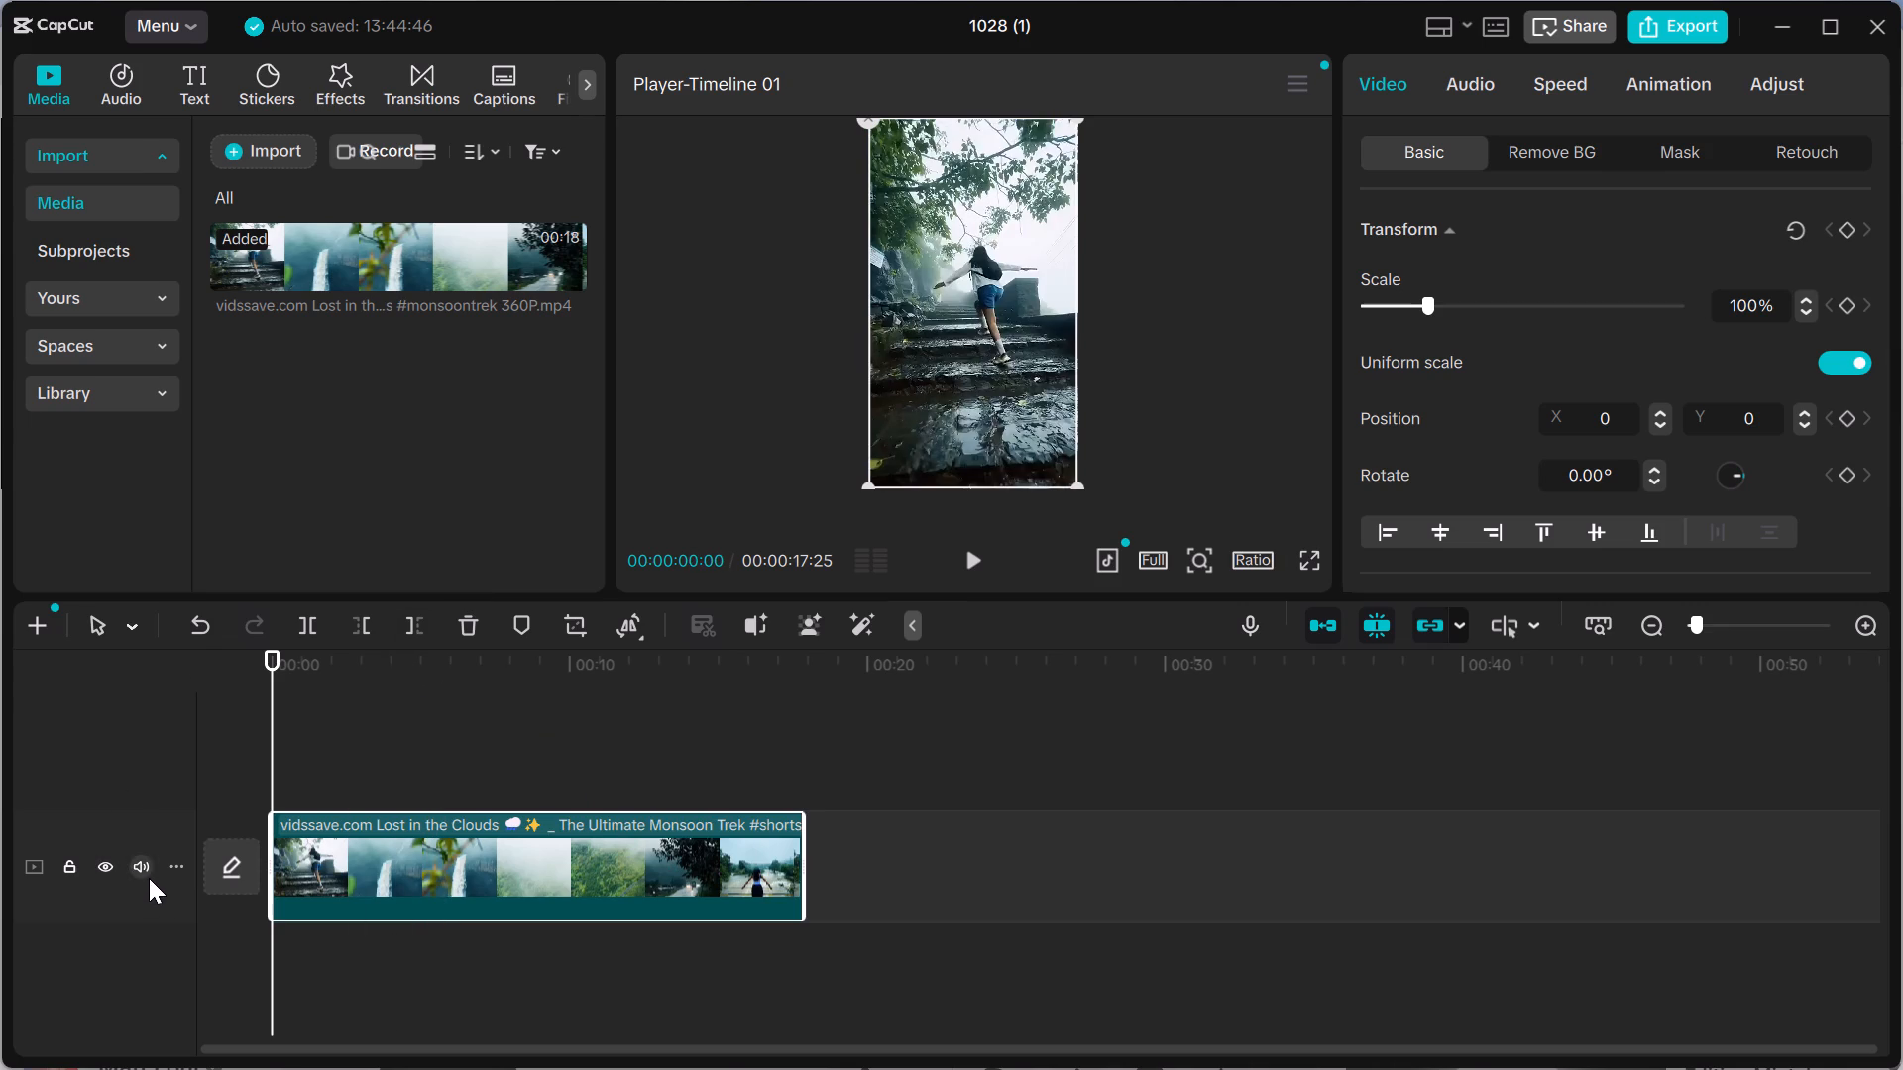
Mute the clip's track and play about nine seconds from the start to check it.
click(148, 878)
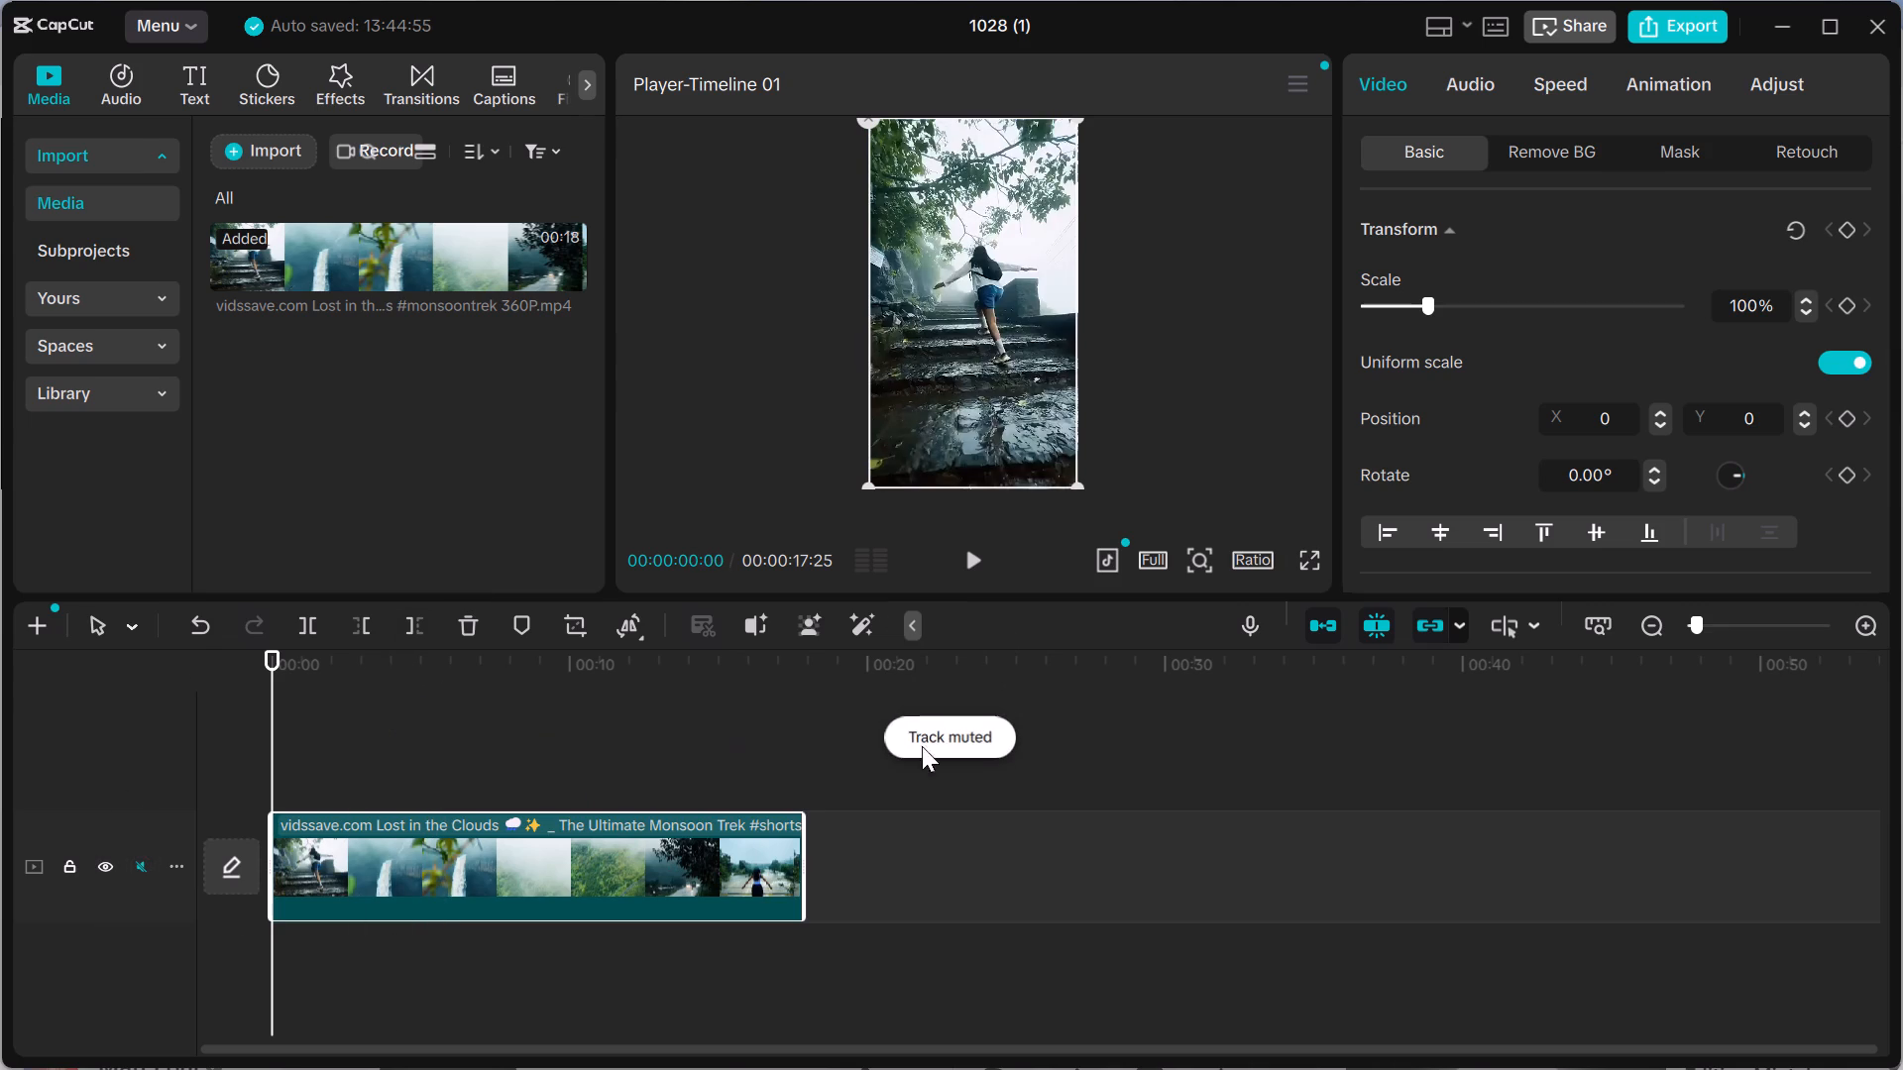
click(961, 553)
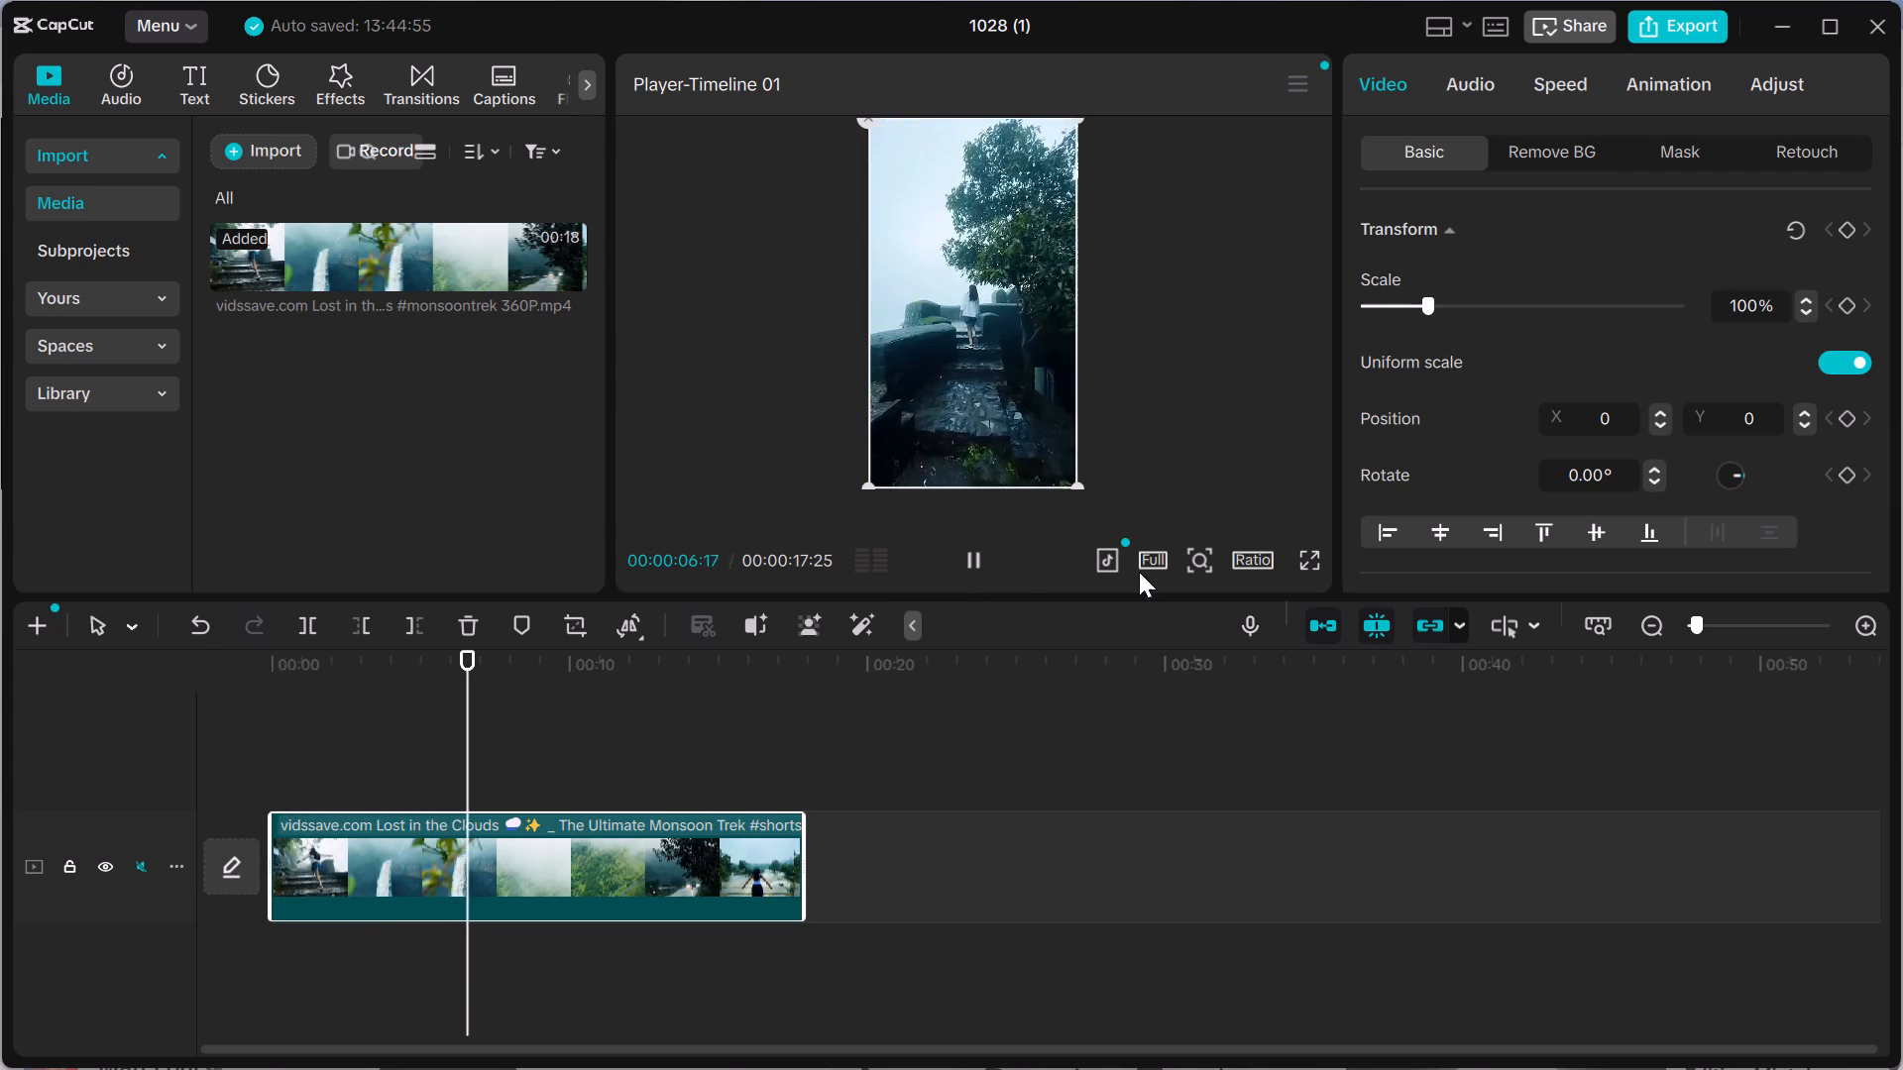
click(975, 562)
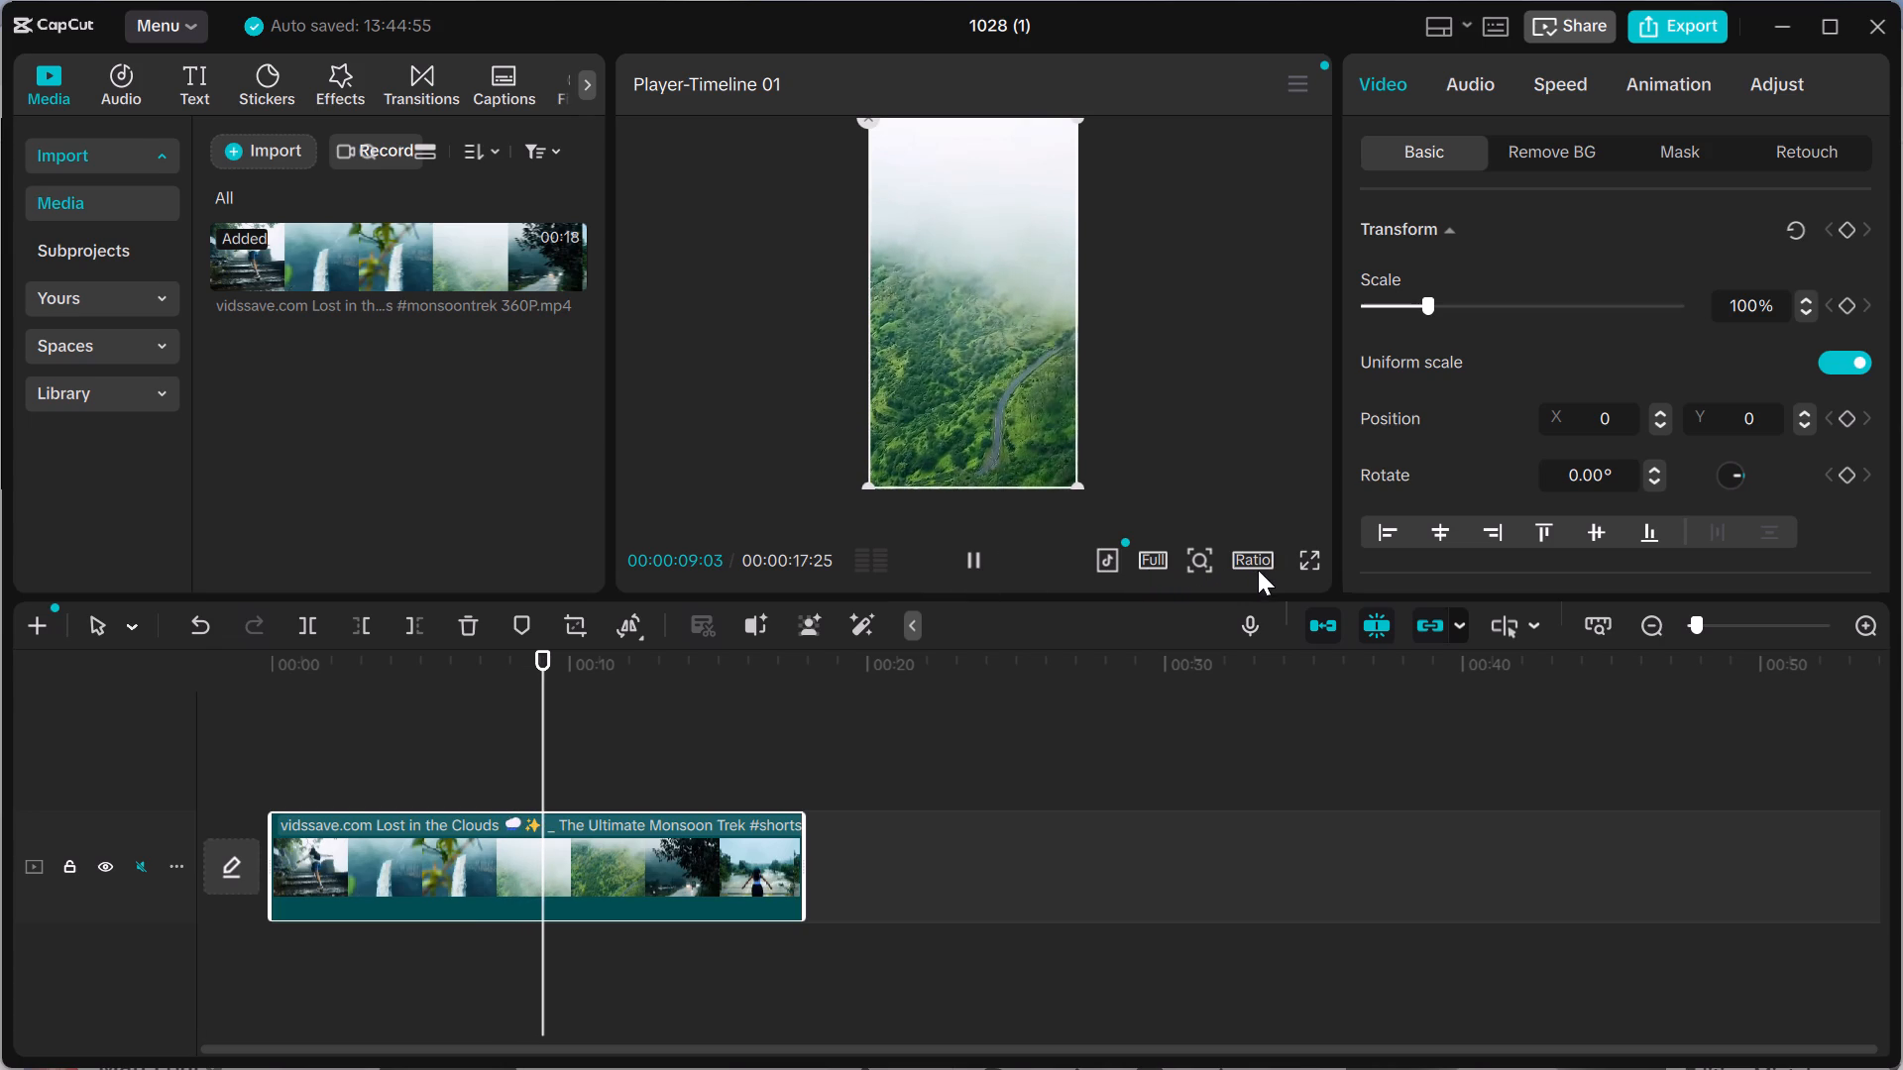
Set the project's aspect ratio to 1:1.
click(1258, 570)
click(1253, 556)
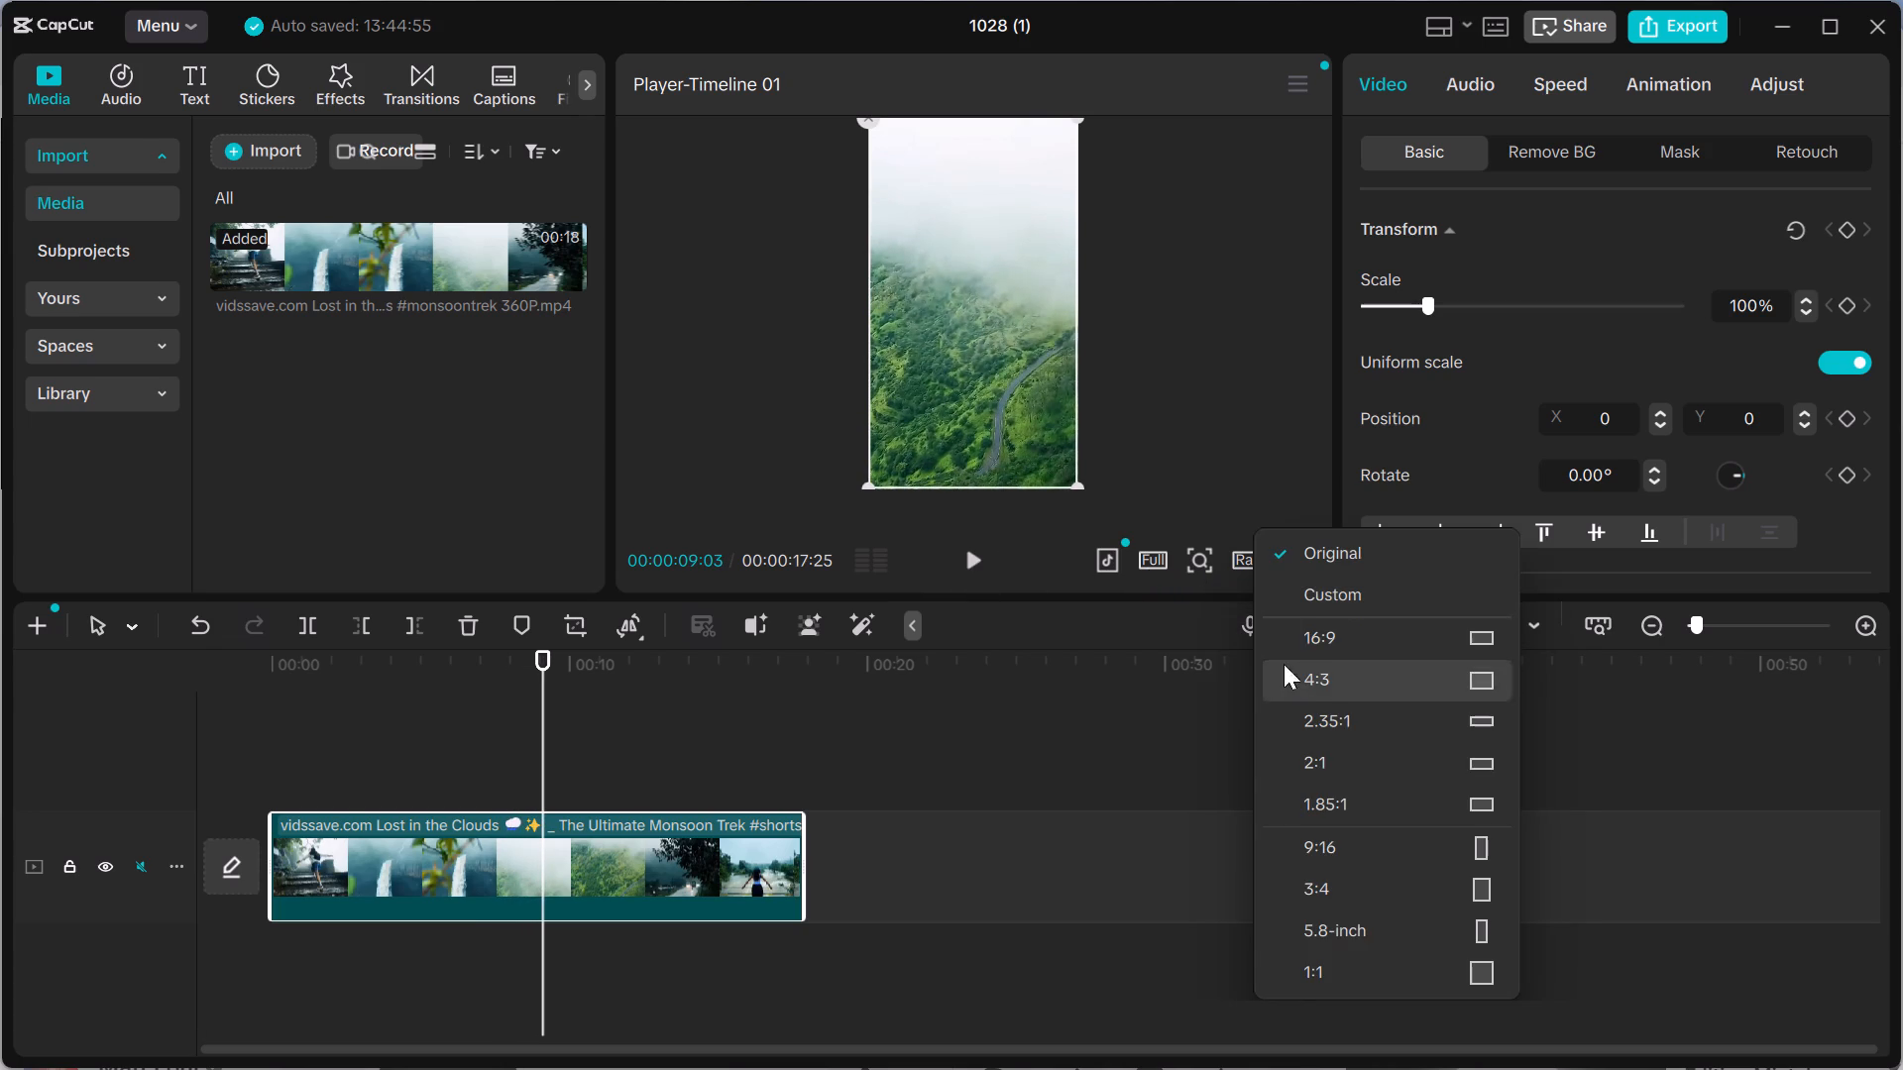
click(1354, 962)
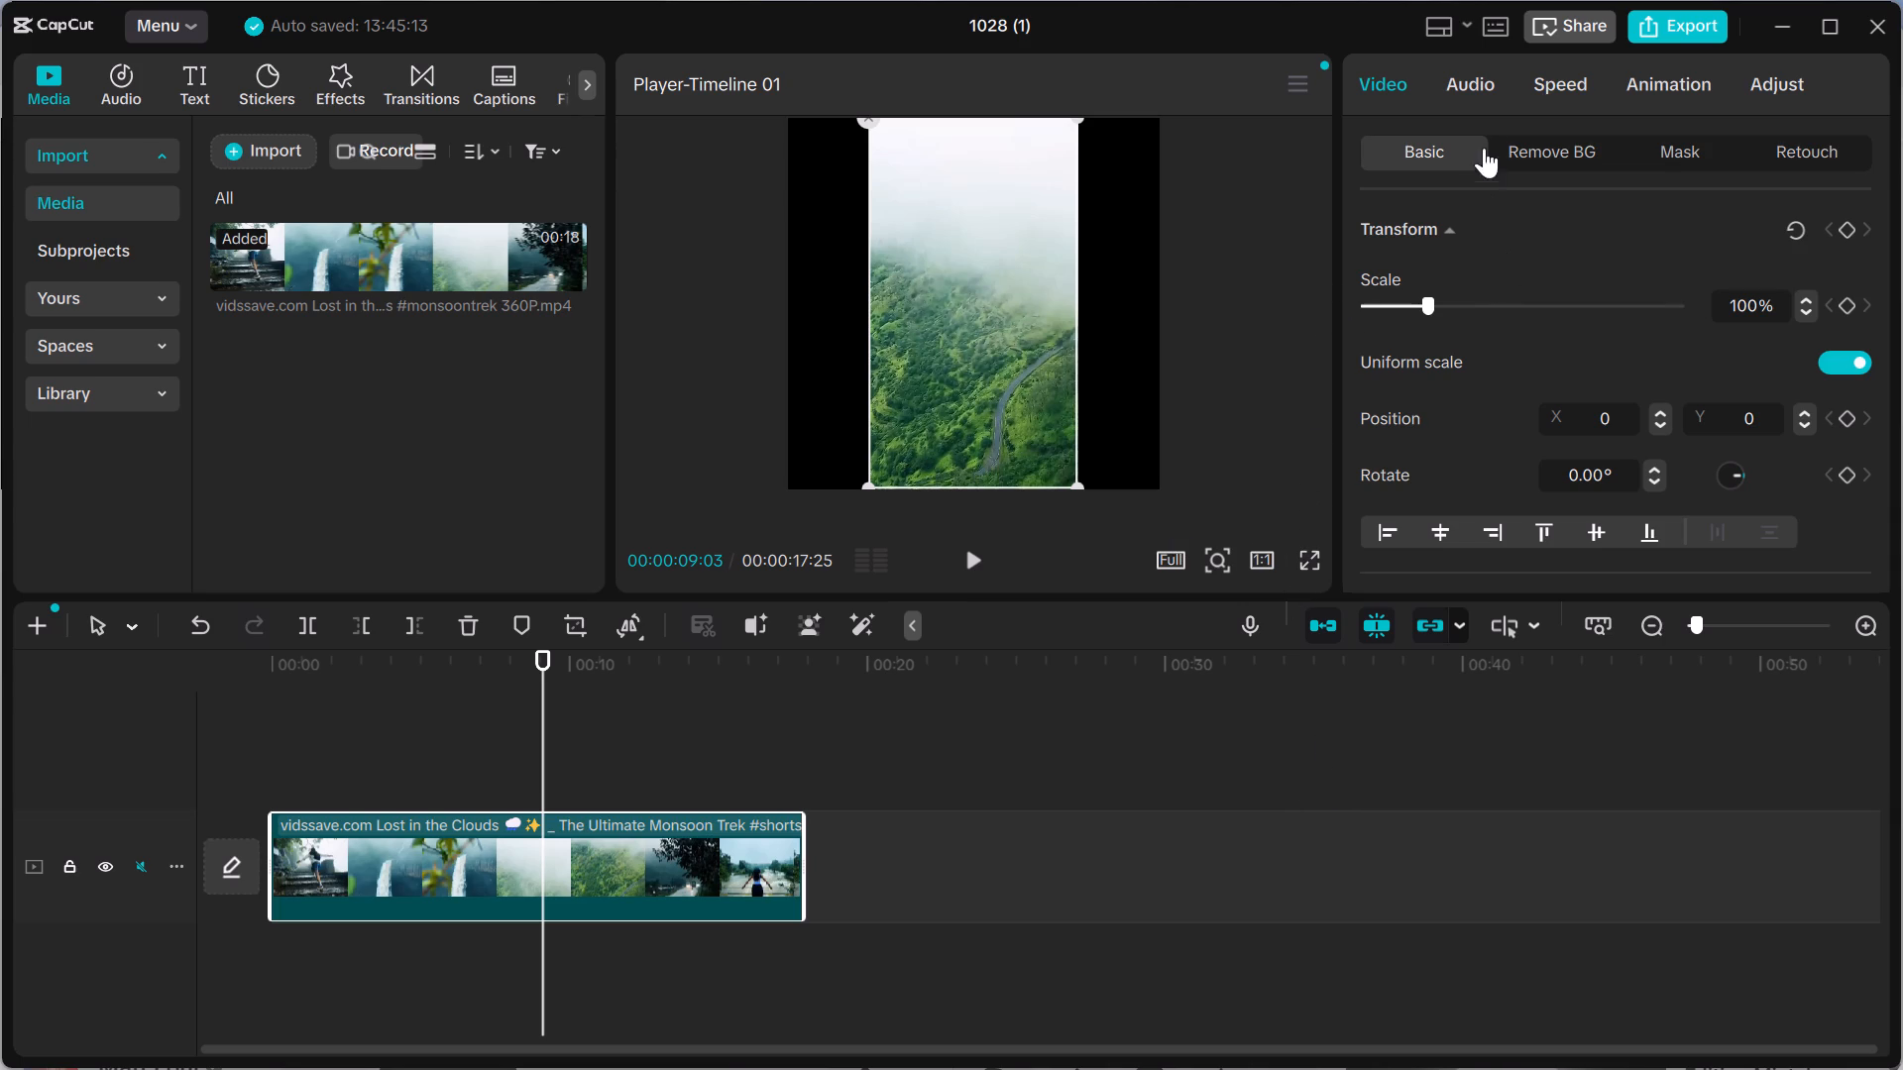
Change the workspace layout to one with a tall, full-height player.
click(1449, 23)
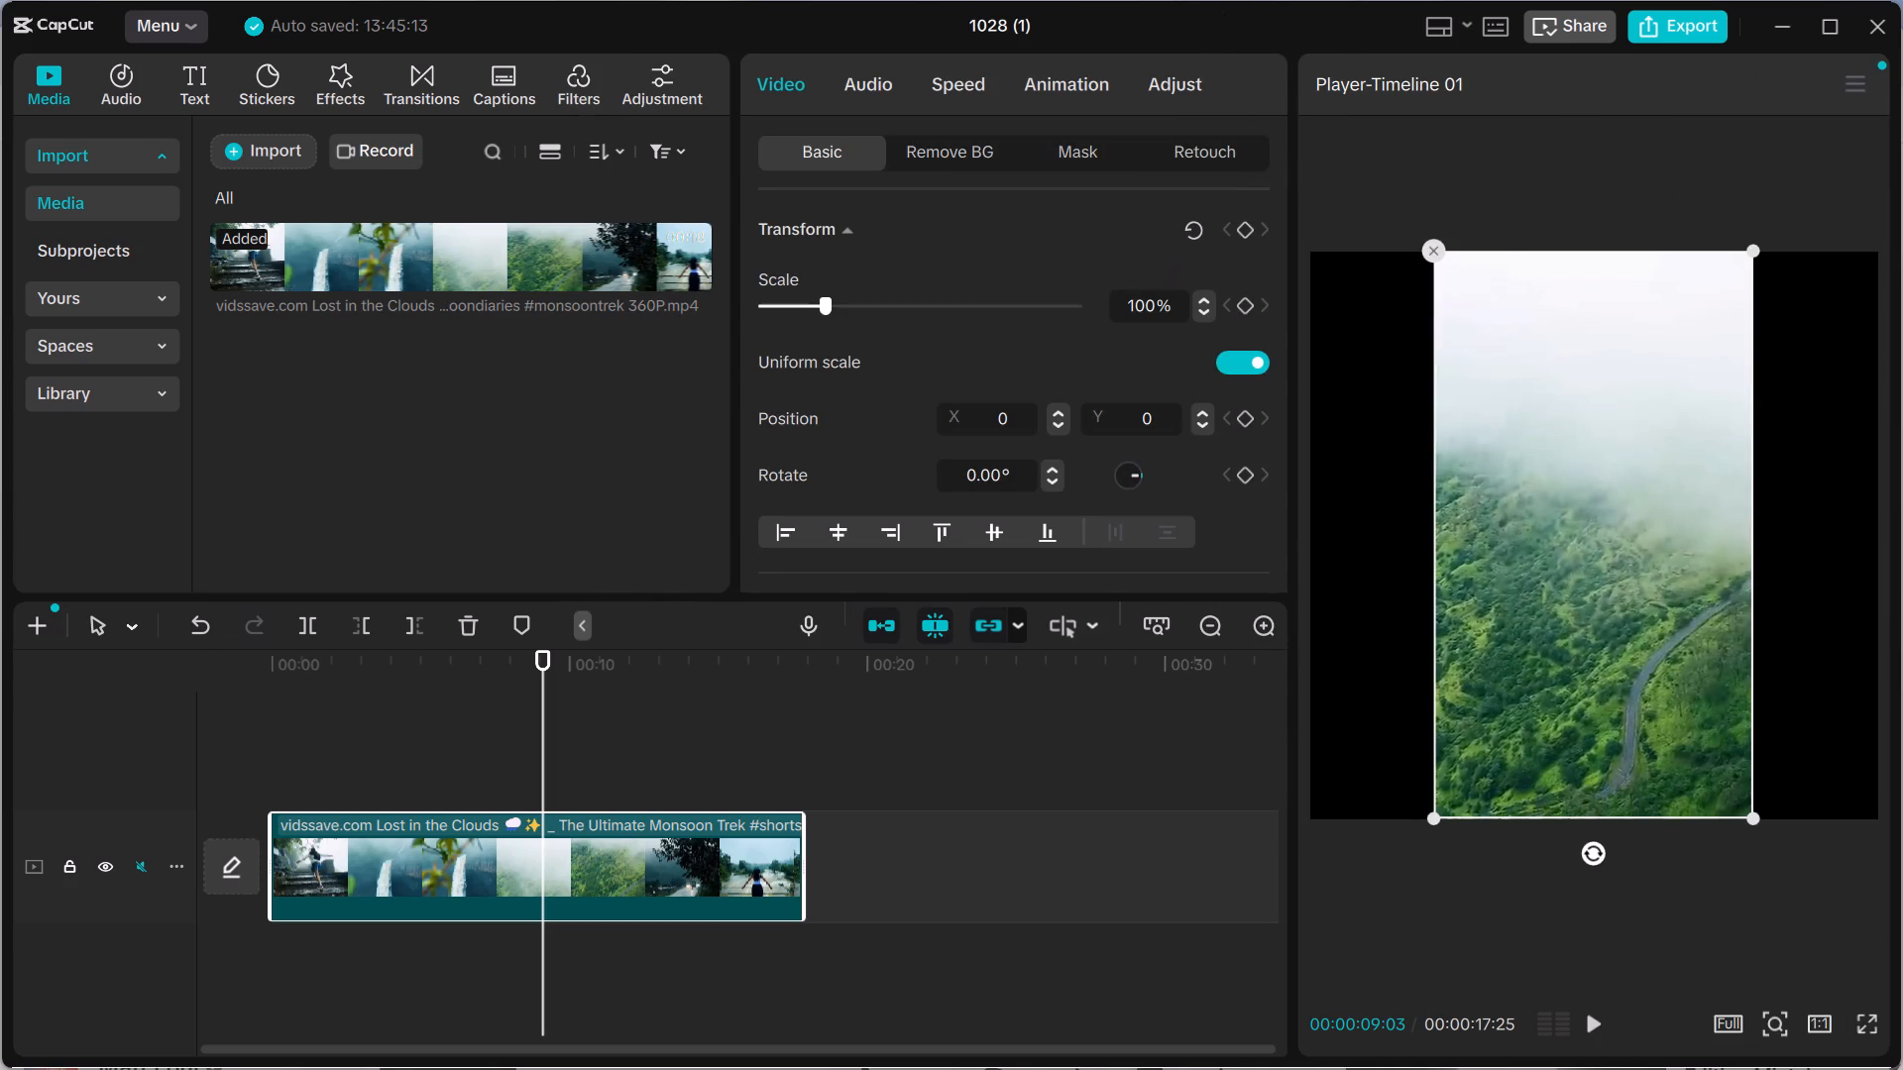
Set the clip's uniform scale to 178% so it fills the square frame.
drag(1125, 303, 1150, 300)
drag(1150, 300, 1163, 305)
key(1)
key(7)
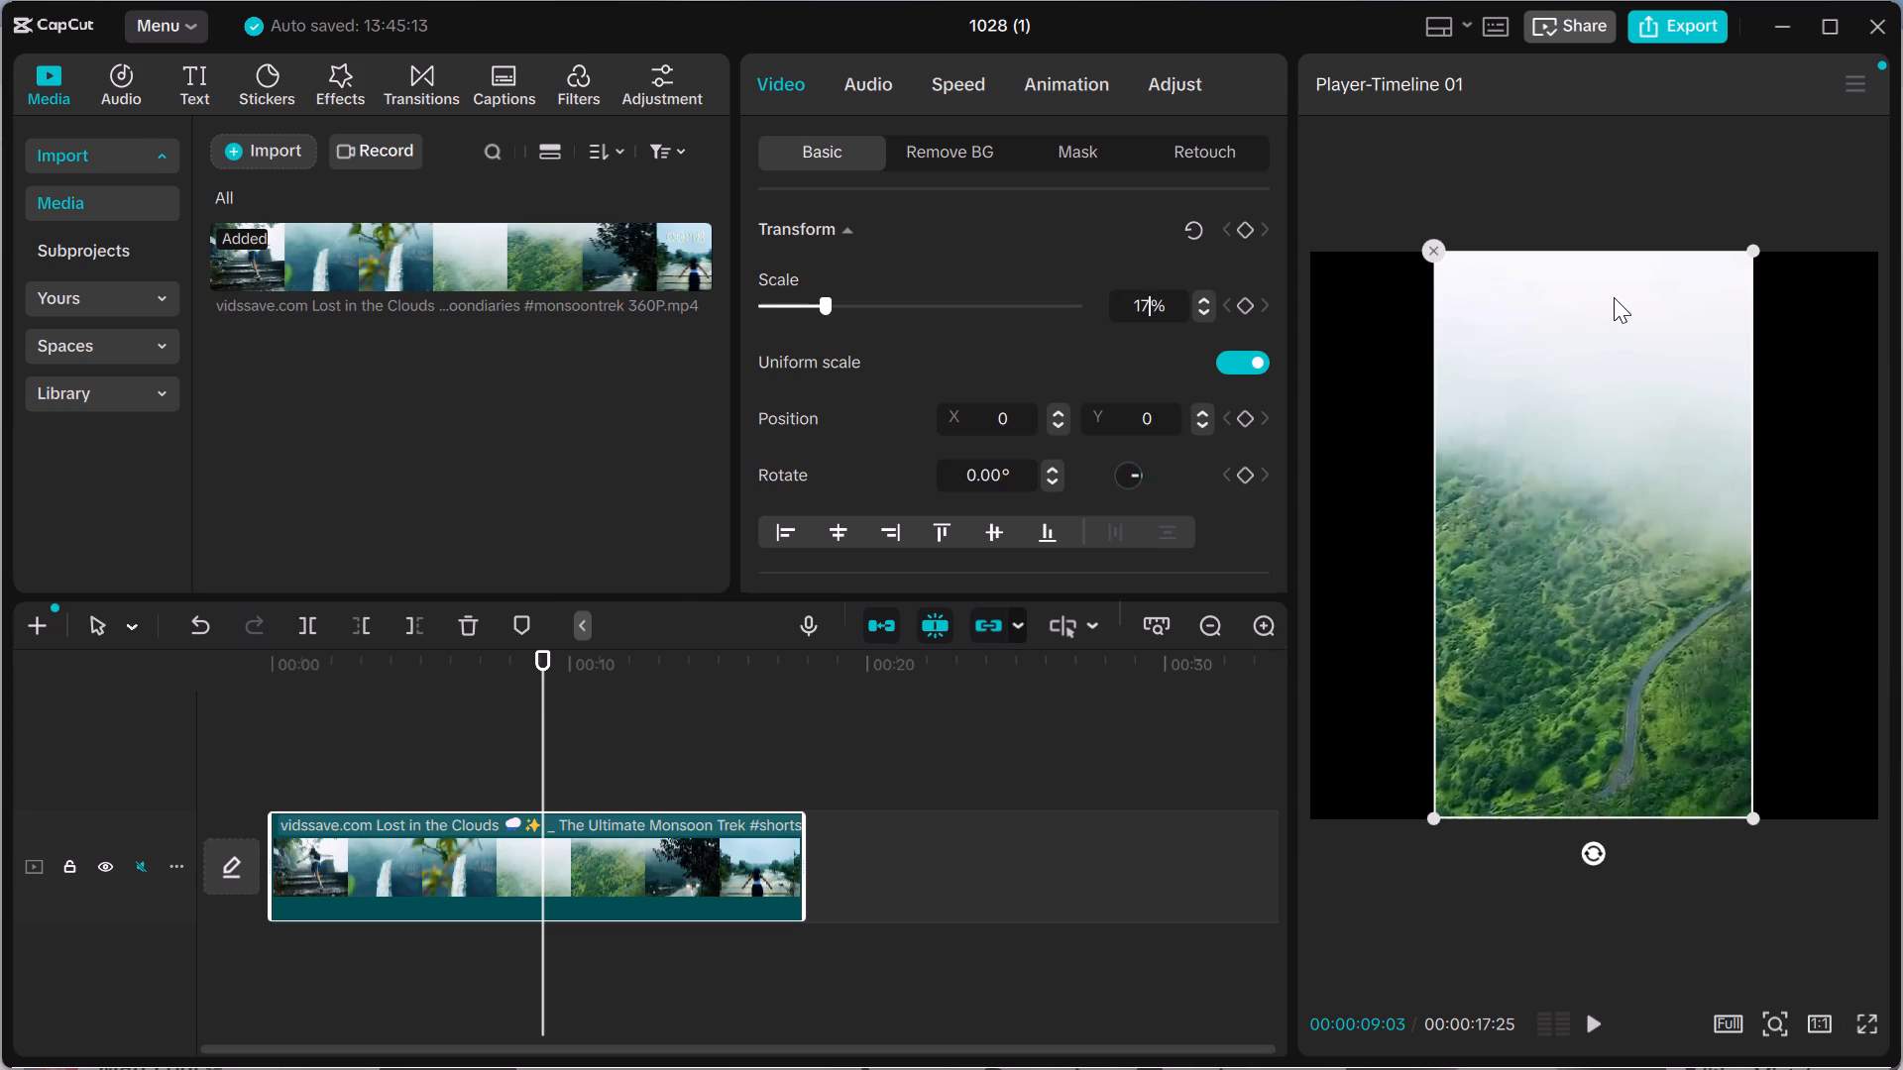
key(8)
click(792, 274)
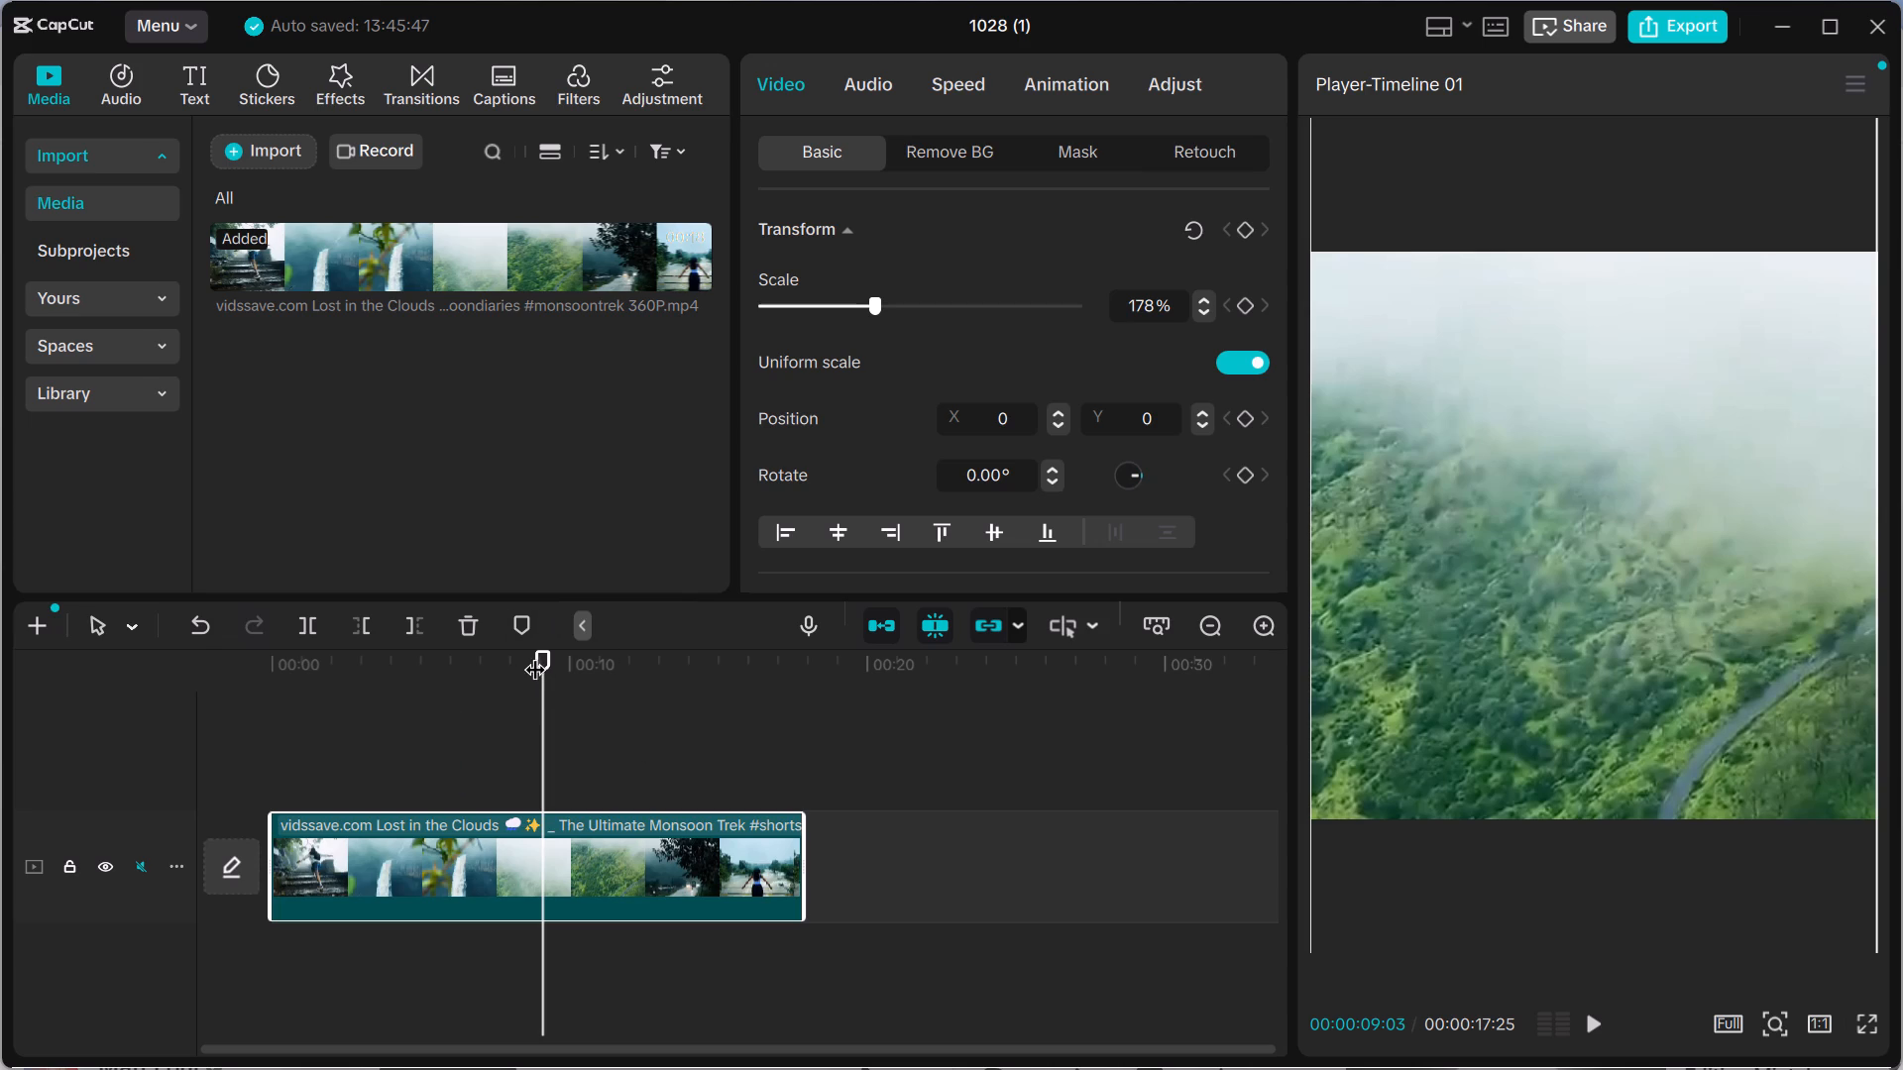
Move the playhead back to the start of the timeline.
click(263, 661)
drag(263, 661, 273, 655)
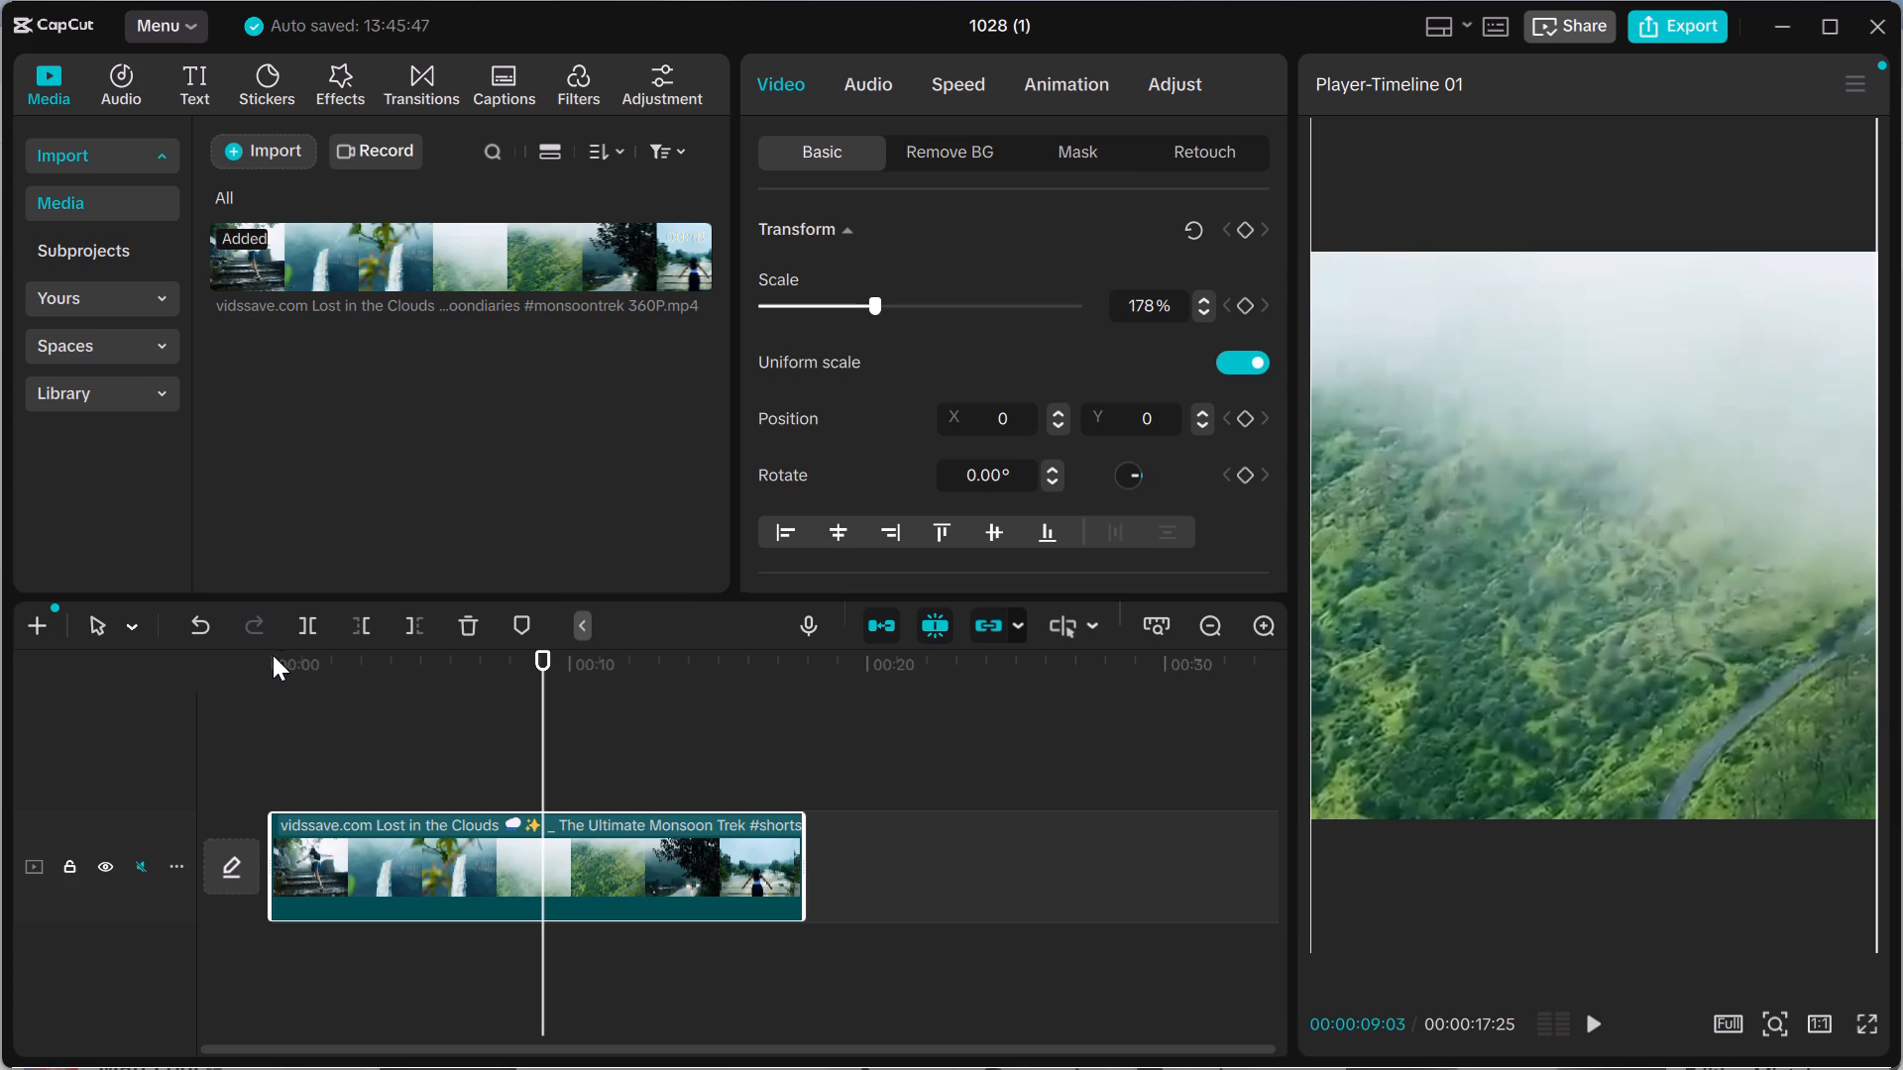
drag(273, 655, 275, 657)
click(275, 657)
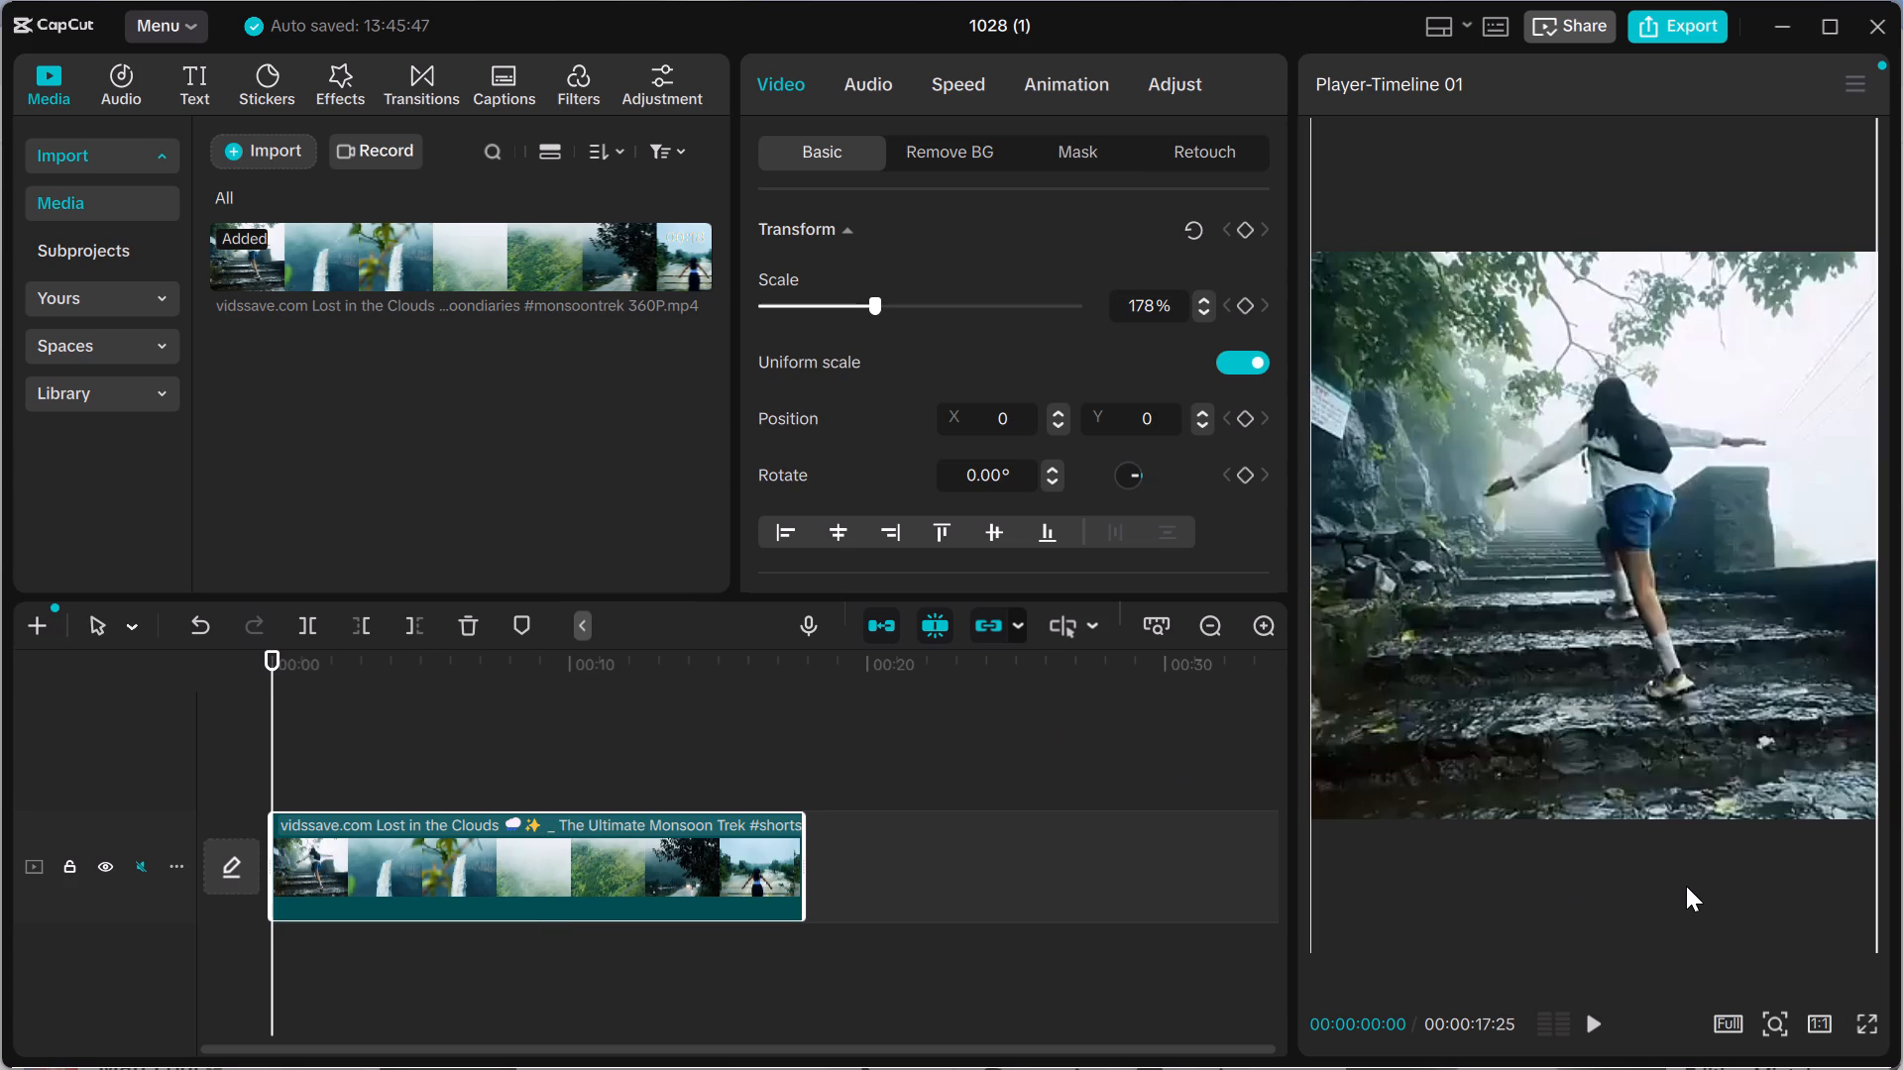
Play the timeline from the start through the end of the Lost in the Clouds clip.
click(1594, 1021)
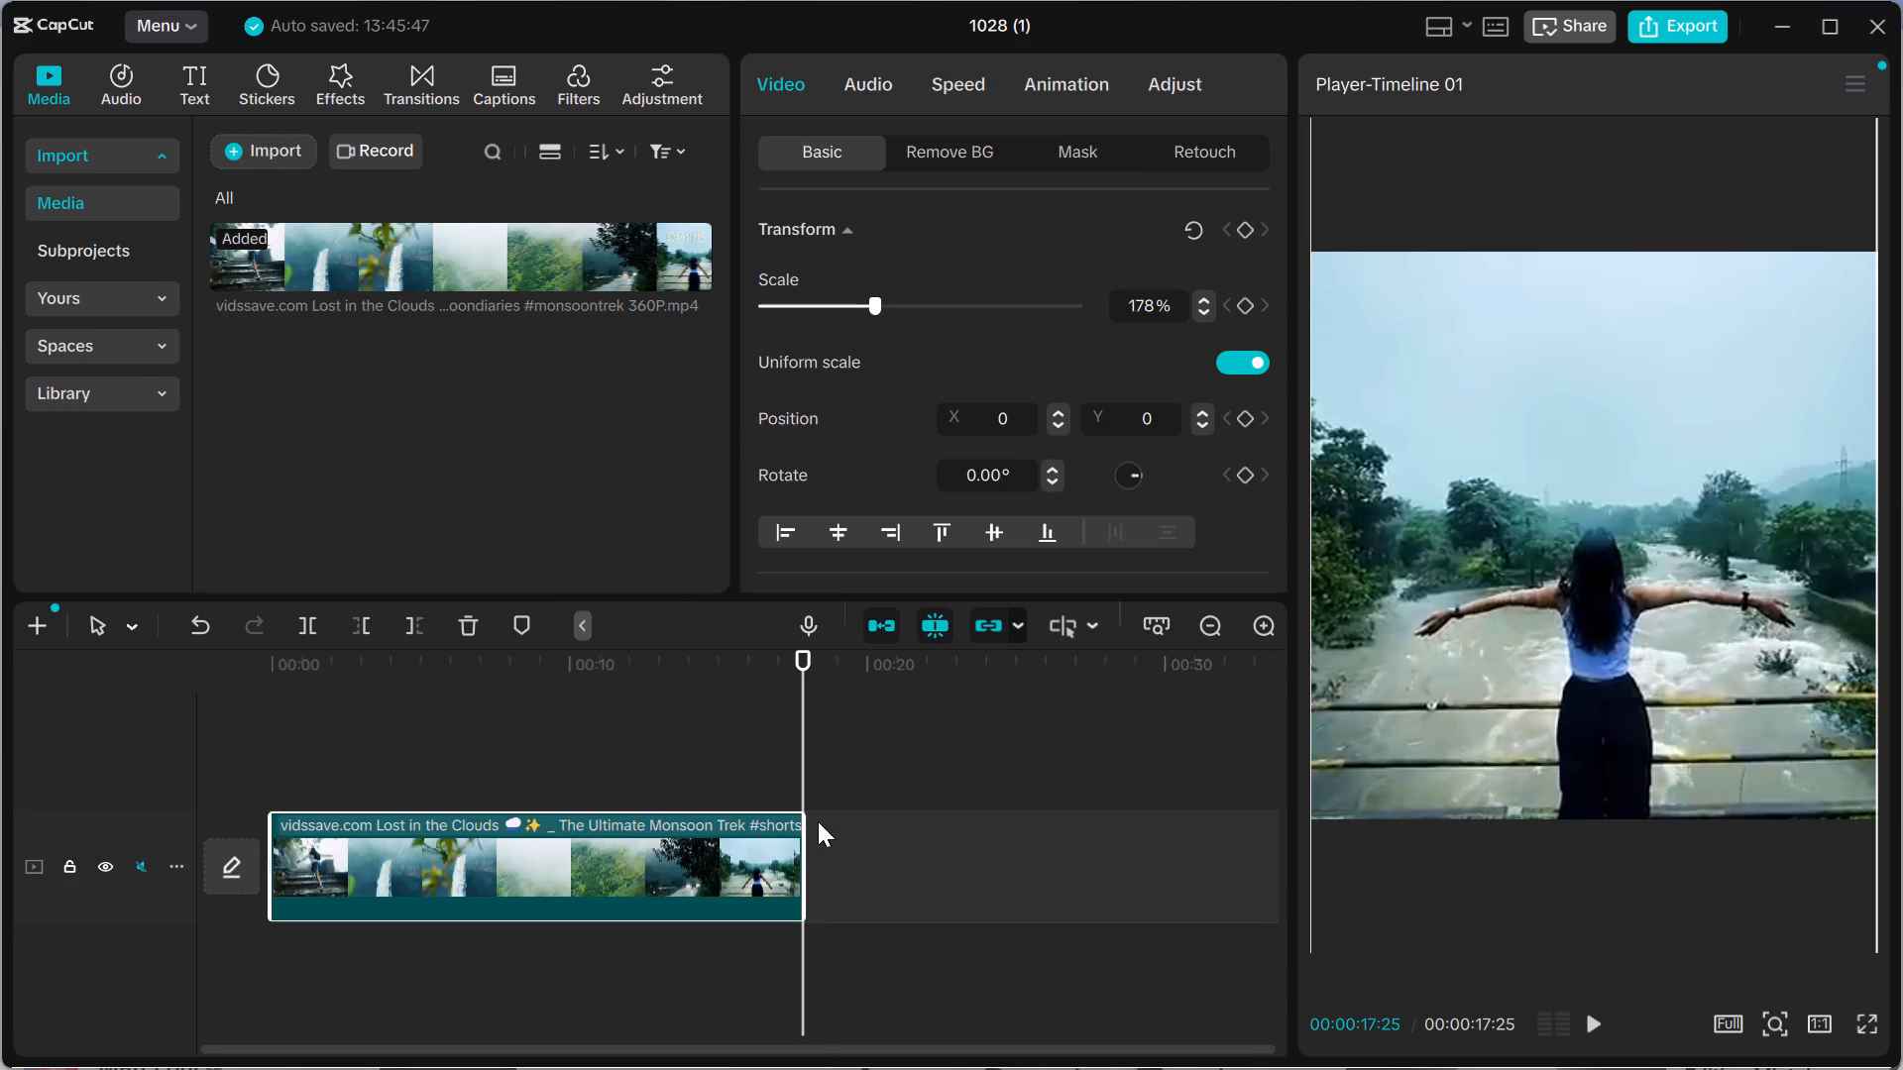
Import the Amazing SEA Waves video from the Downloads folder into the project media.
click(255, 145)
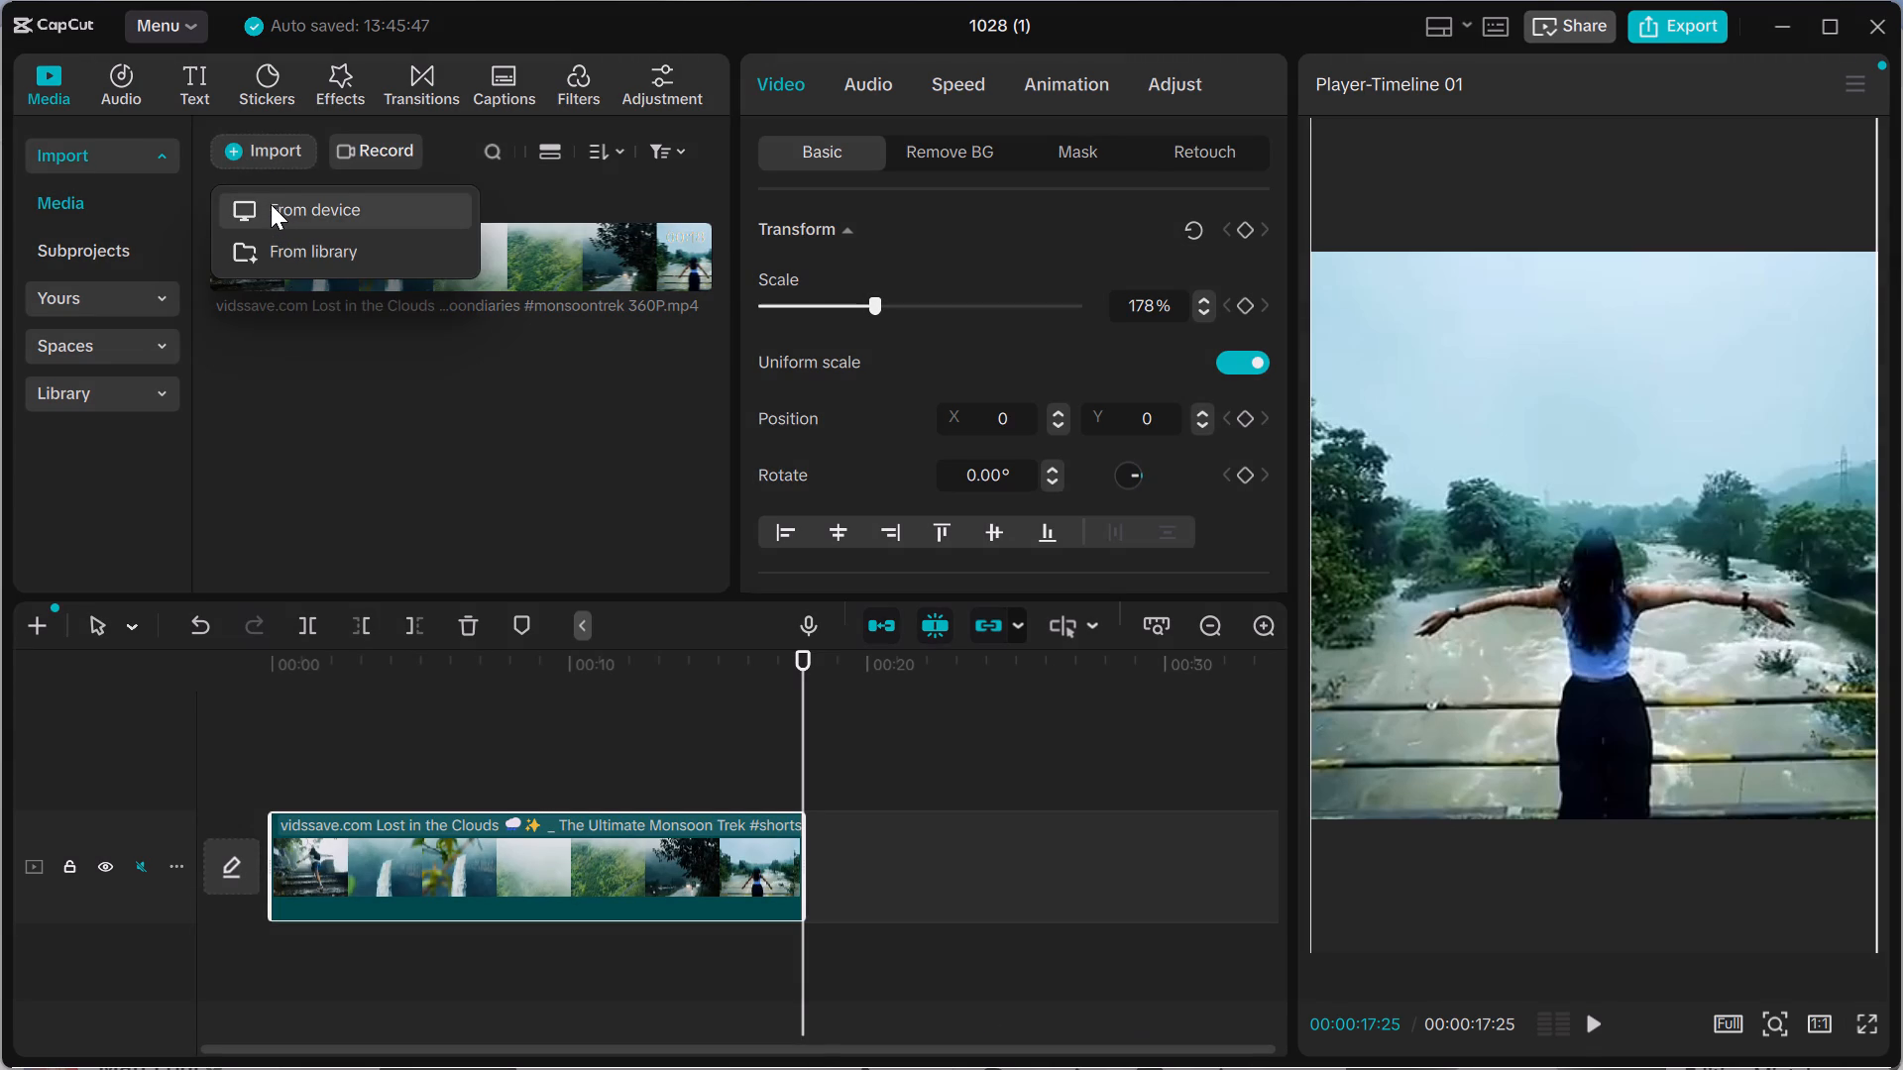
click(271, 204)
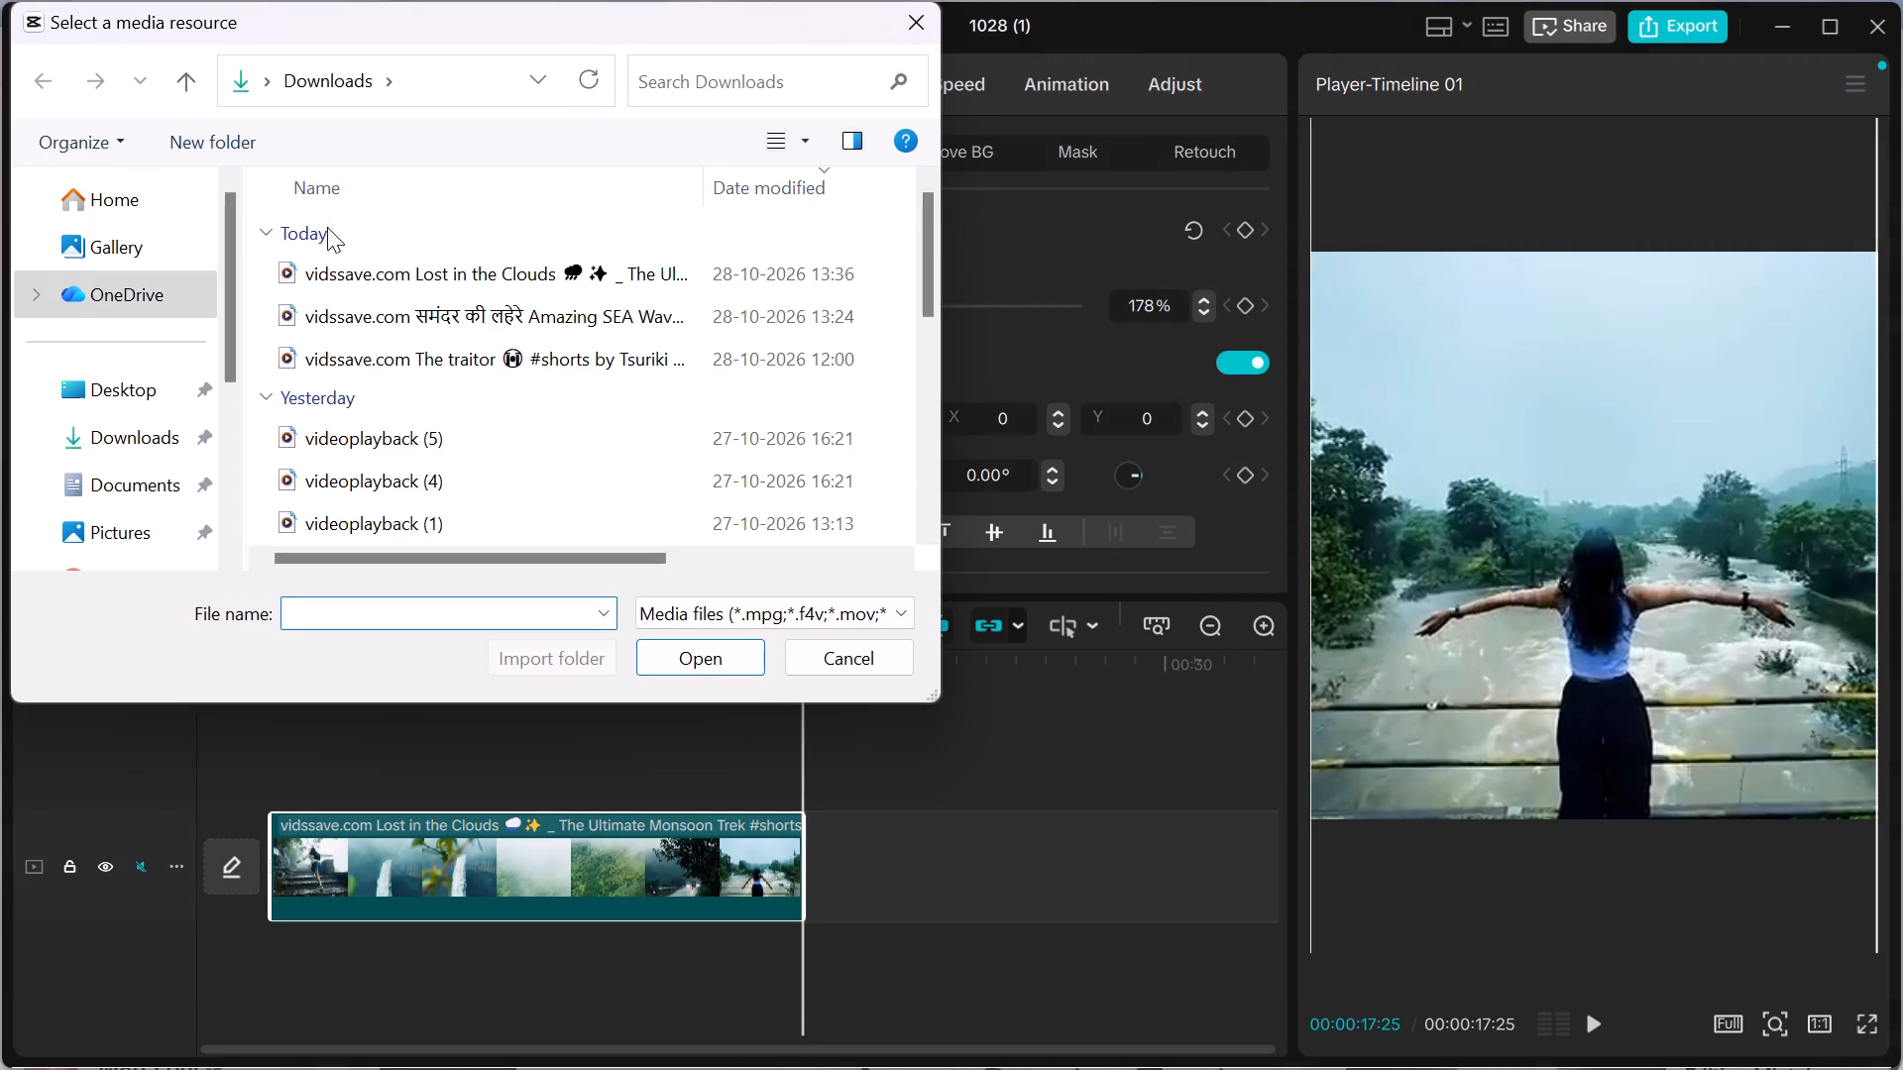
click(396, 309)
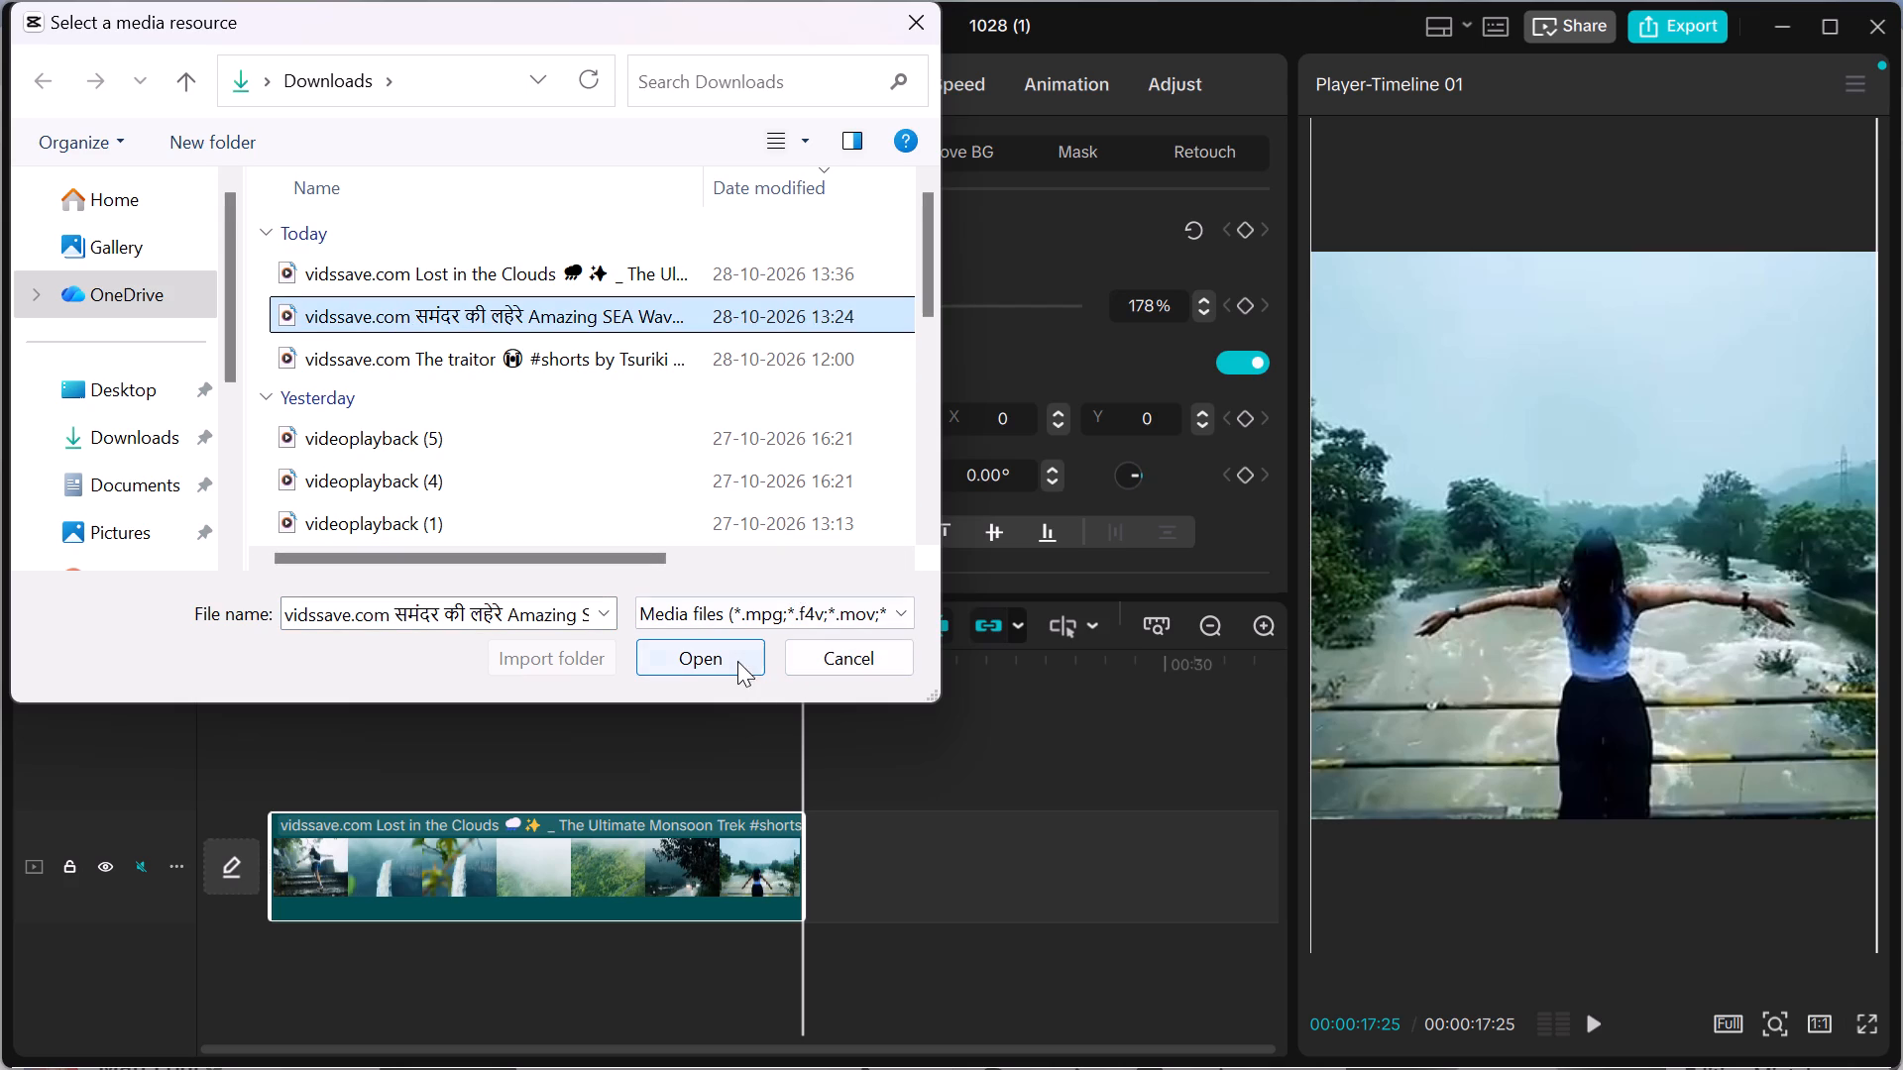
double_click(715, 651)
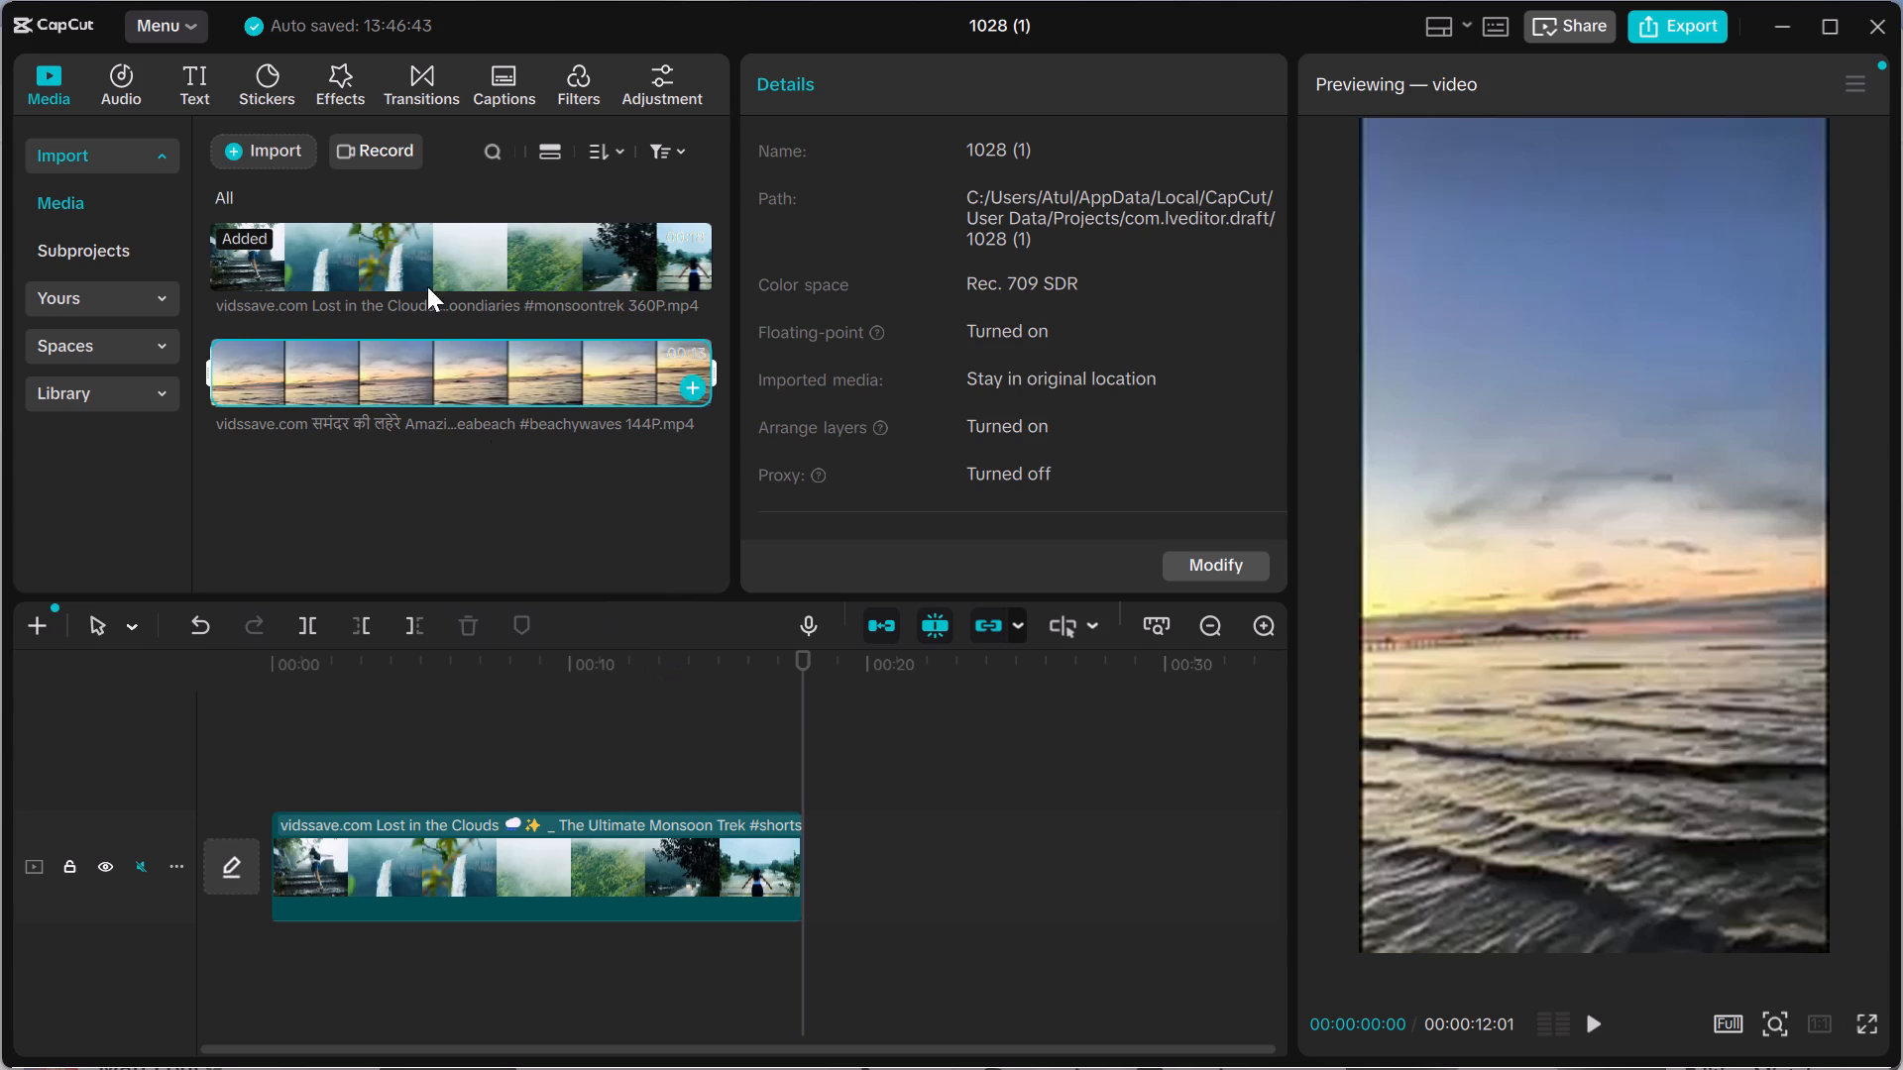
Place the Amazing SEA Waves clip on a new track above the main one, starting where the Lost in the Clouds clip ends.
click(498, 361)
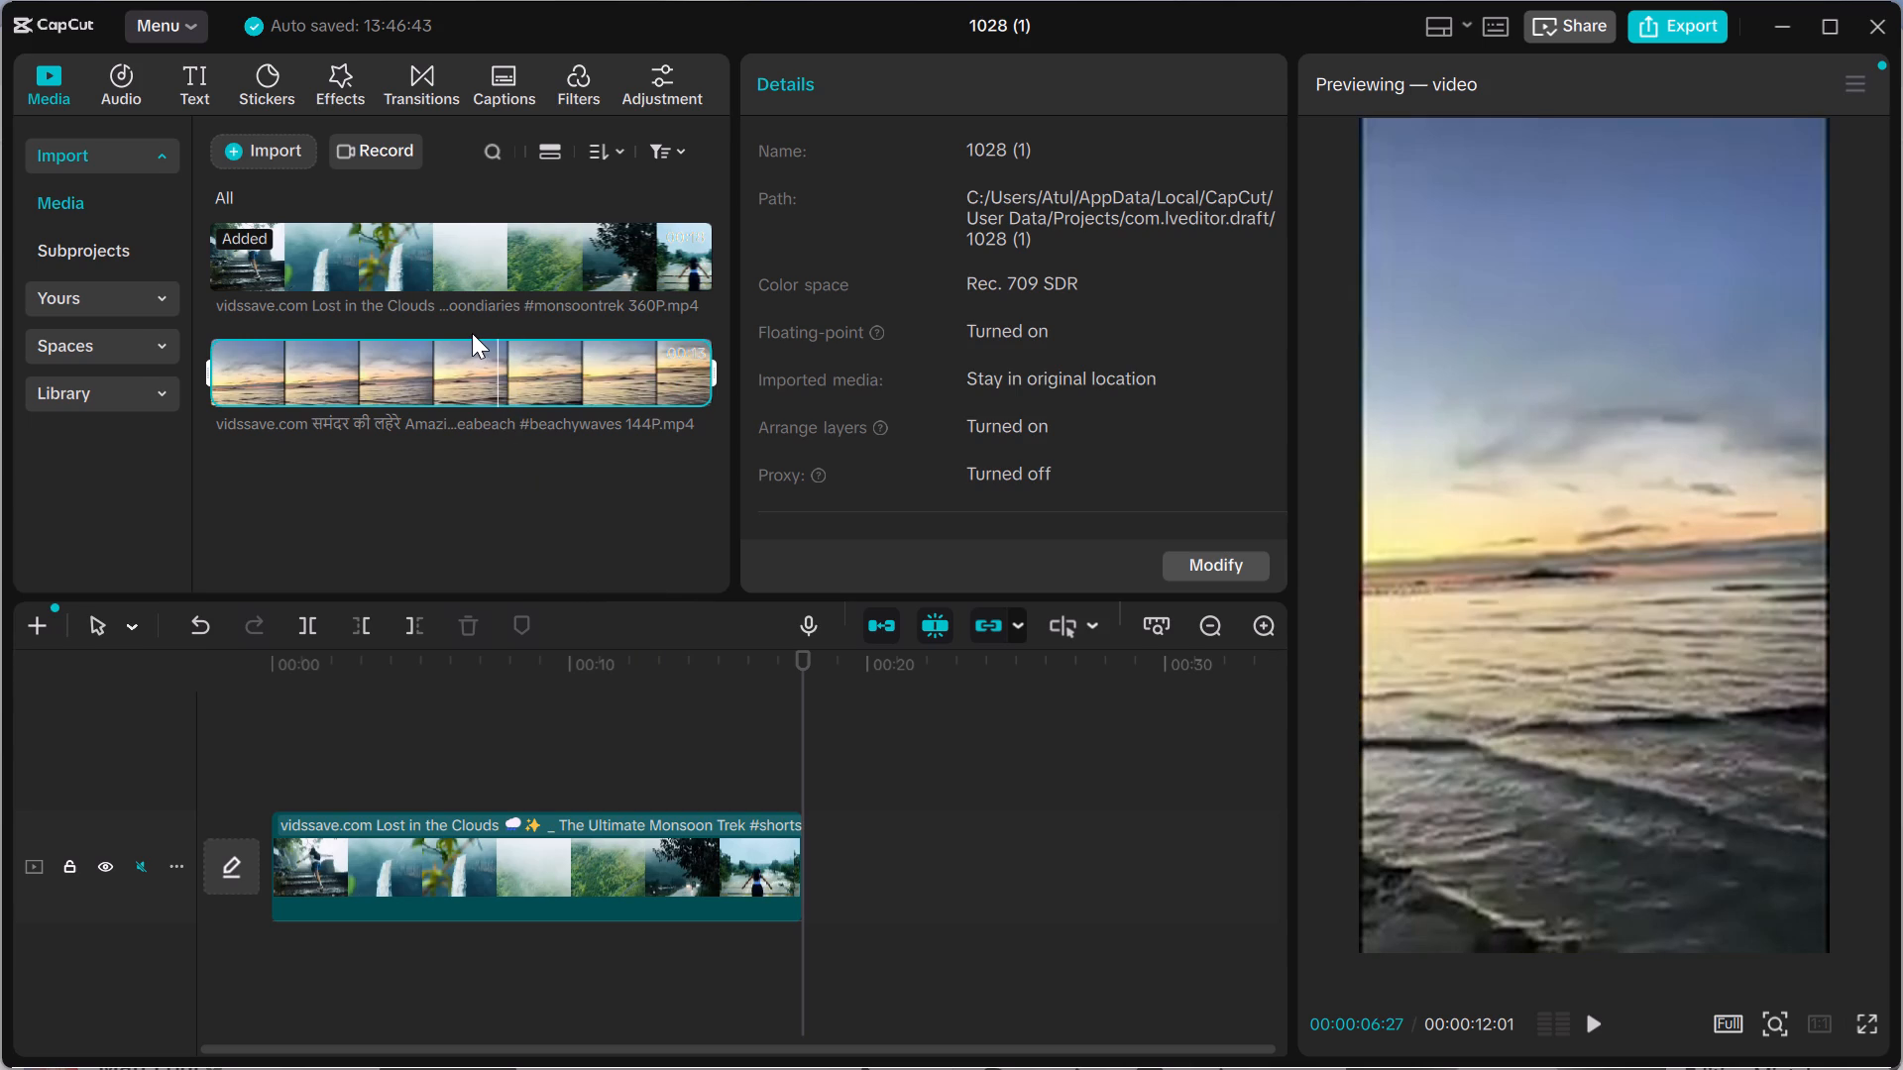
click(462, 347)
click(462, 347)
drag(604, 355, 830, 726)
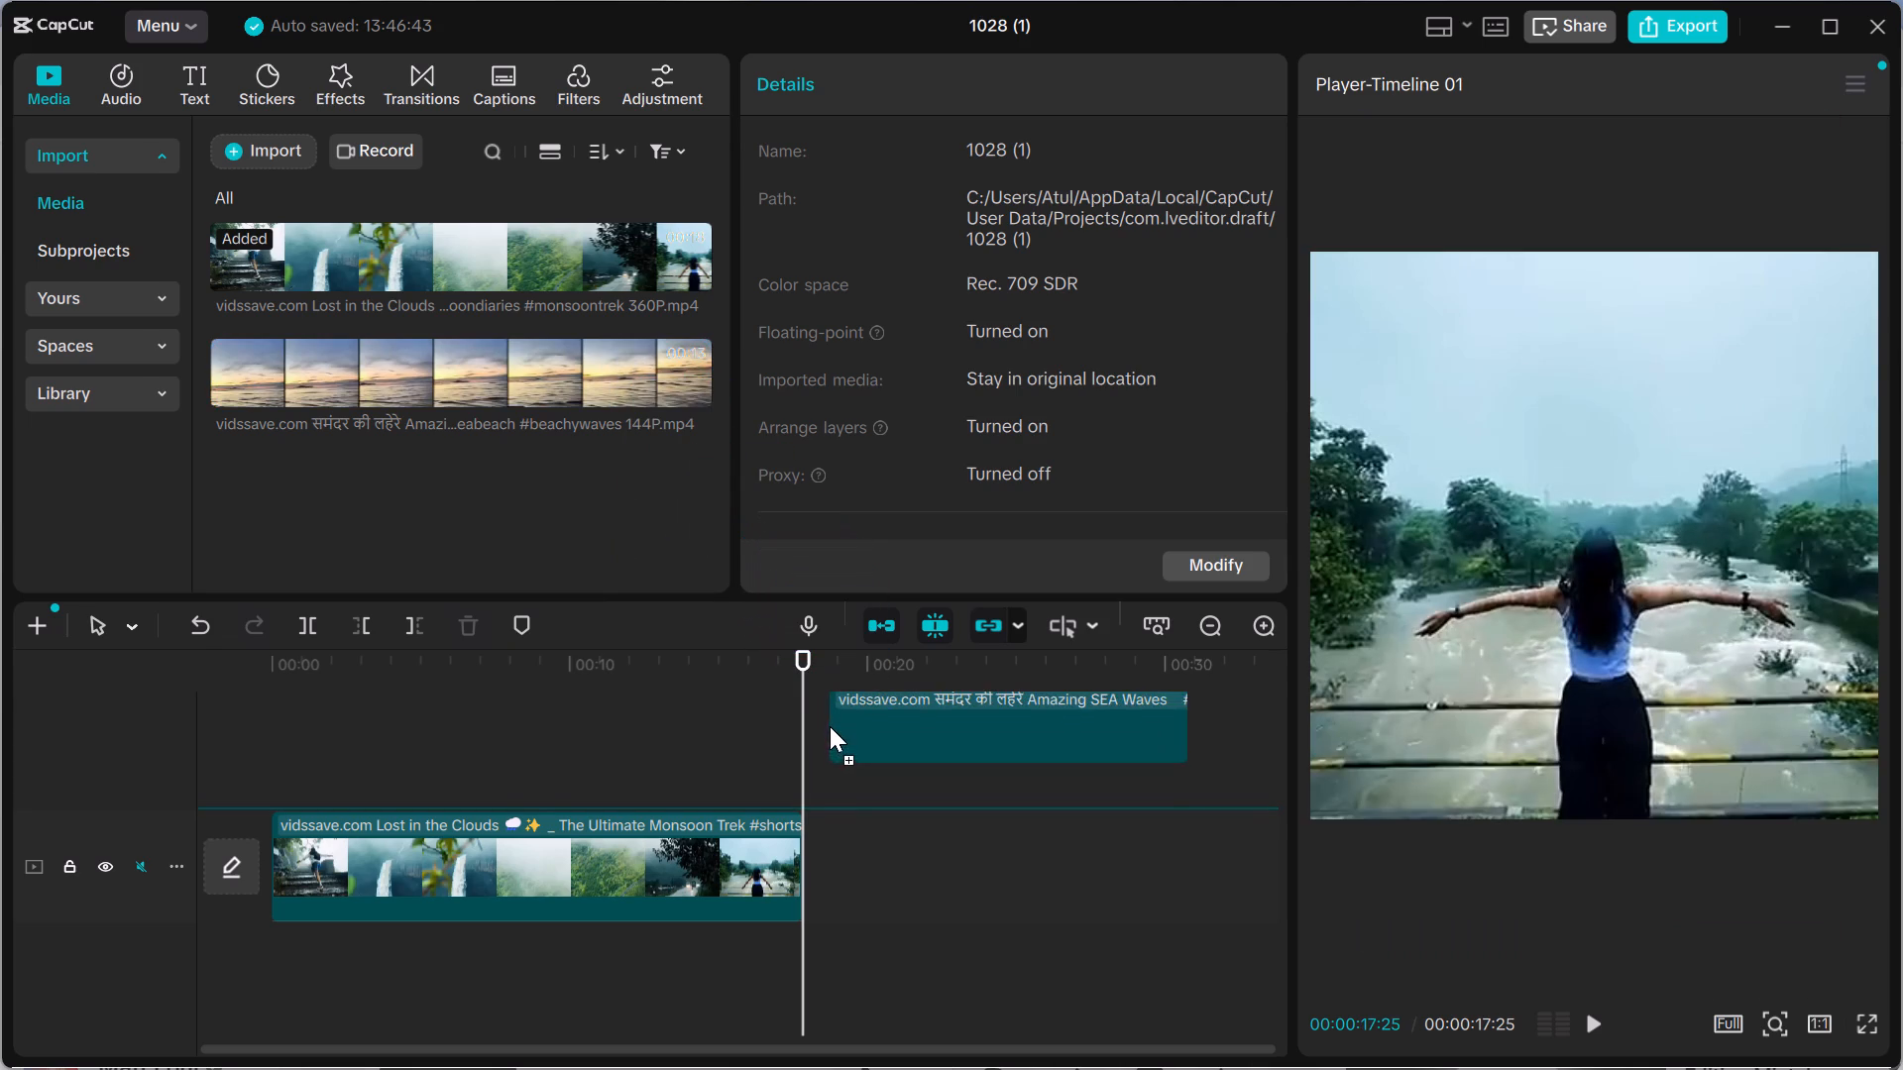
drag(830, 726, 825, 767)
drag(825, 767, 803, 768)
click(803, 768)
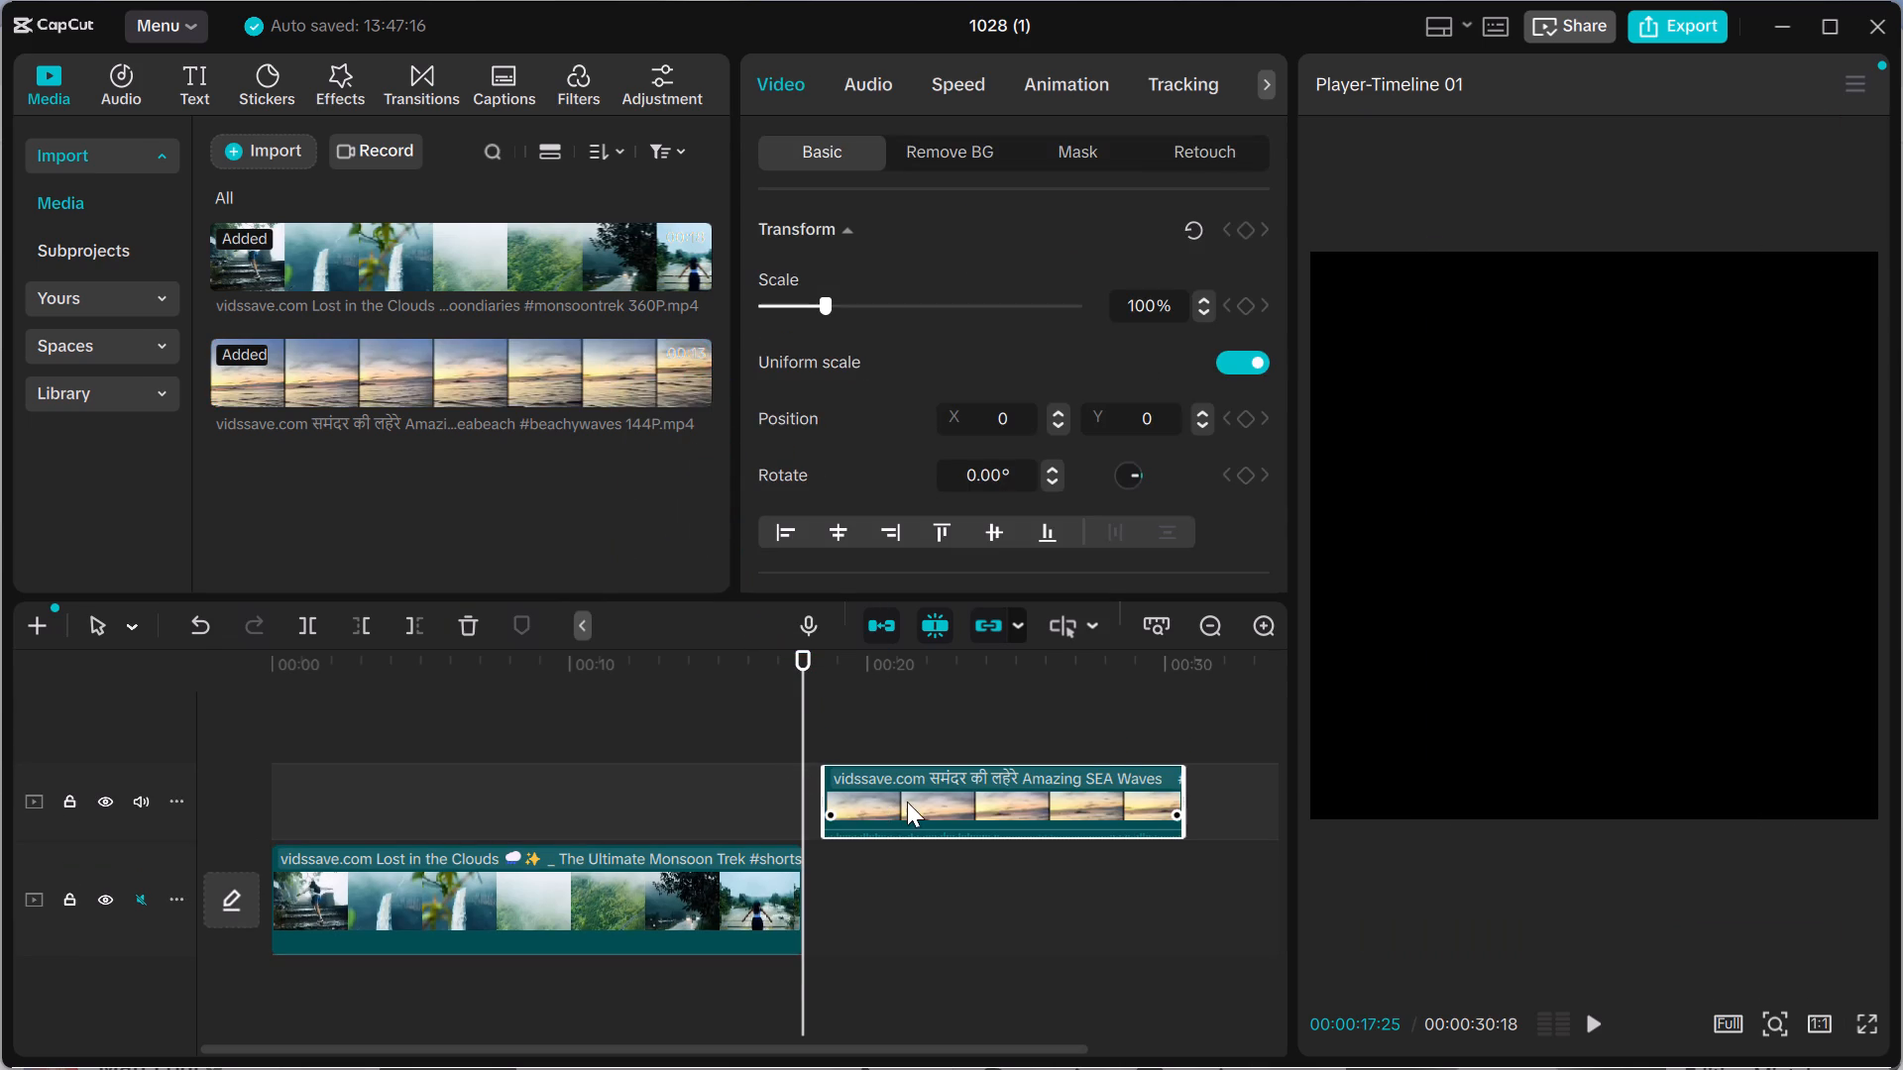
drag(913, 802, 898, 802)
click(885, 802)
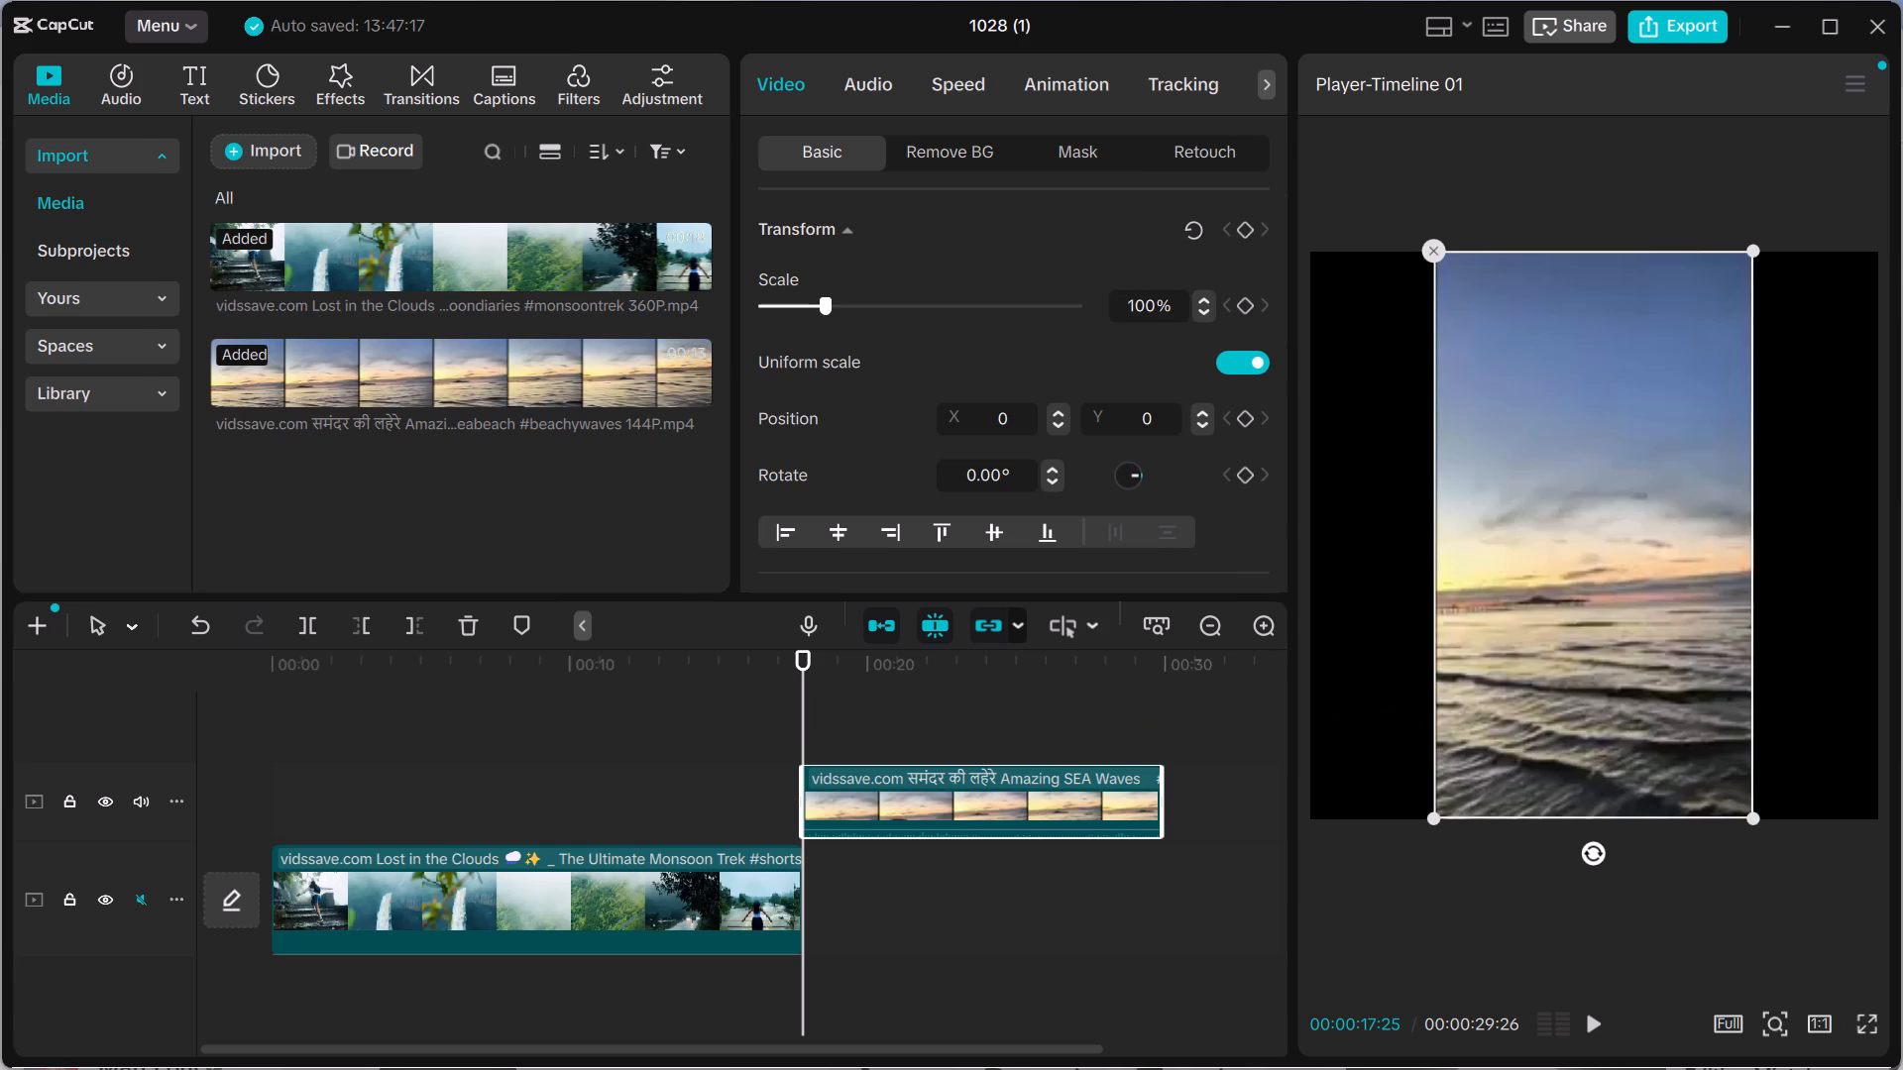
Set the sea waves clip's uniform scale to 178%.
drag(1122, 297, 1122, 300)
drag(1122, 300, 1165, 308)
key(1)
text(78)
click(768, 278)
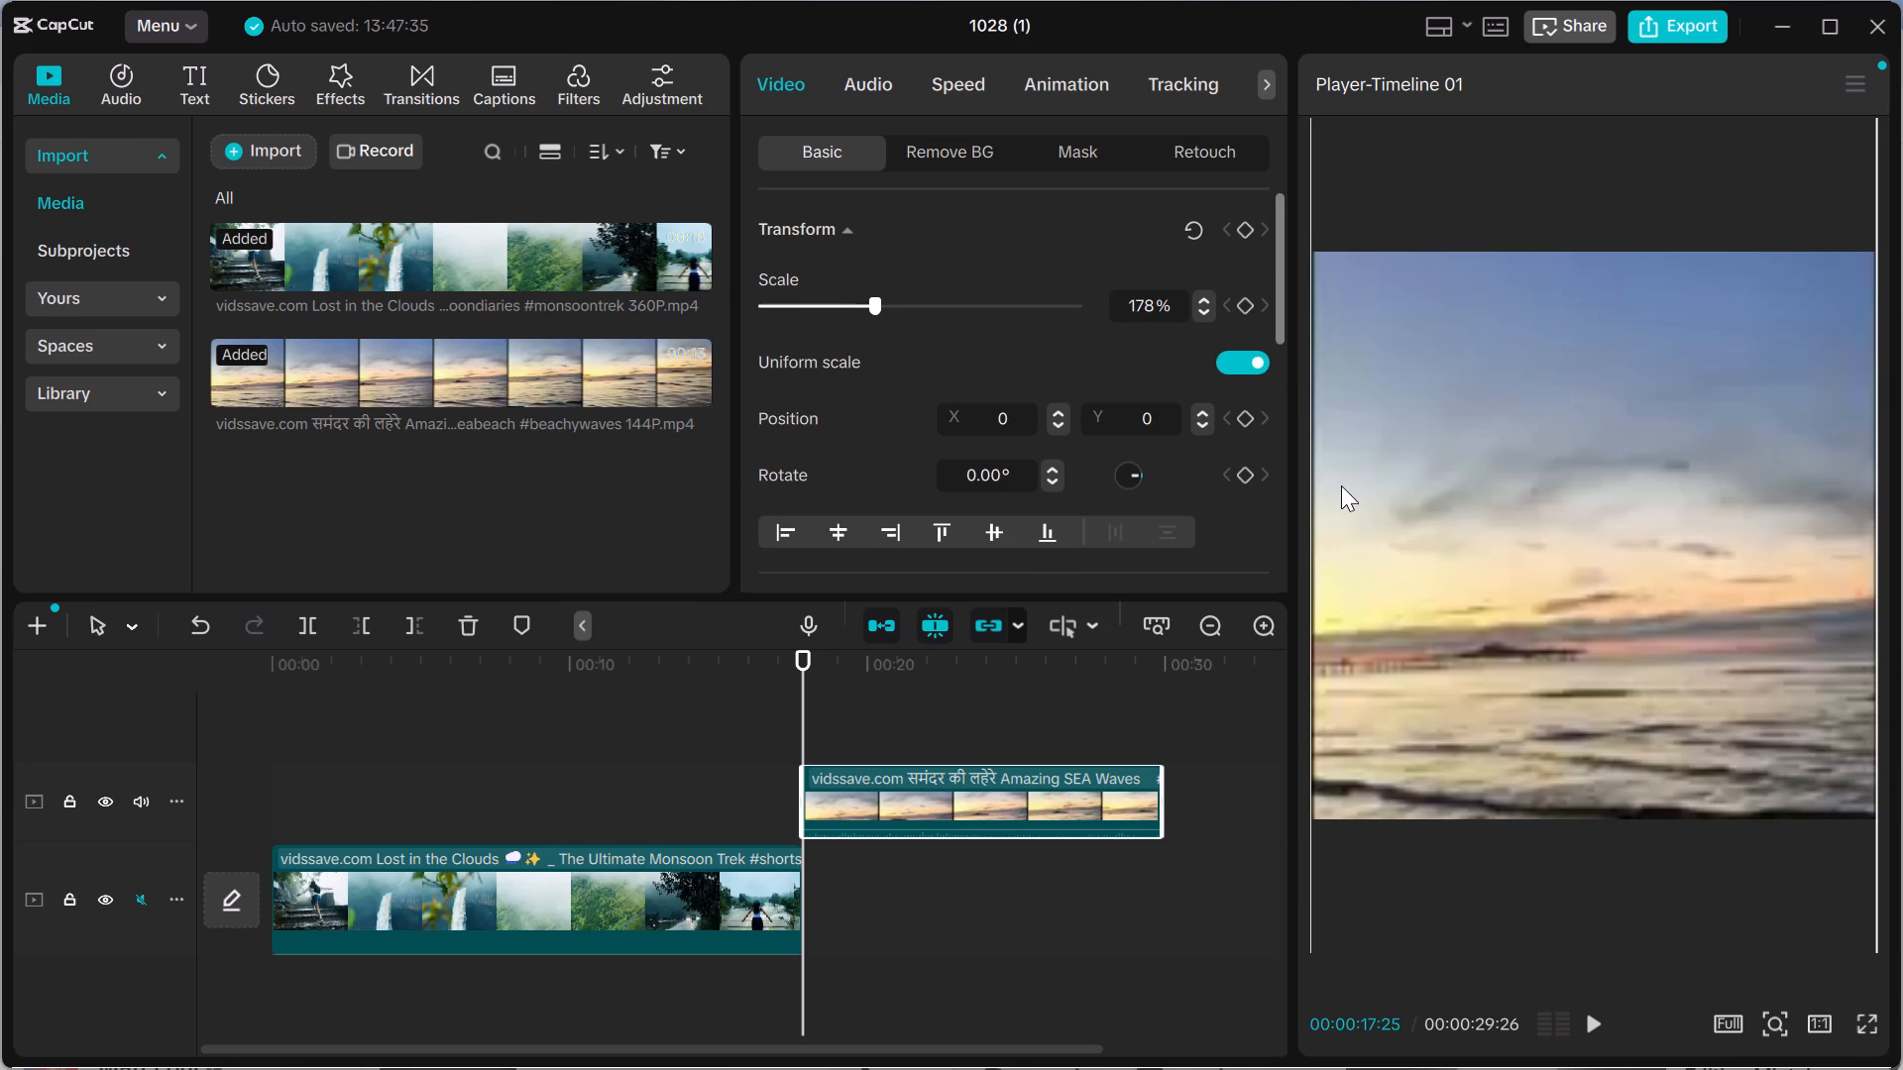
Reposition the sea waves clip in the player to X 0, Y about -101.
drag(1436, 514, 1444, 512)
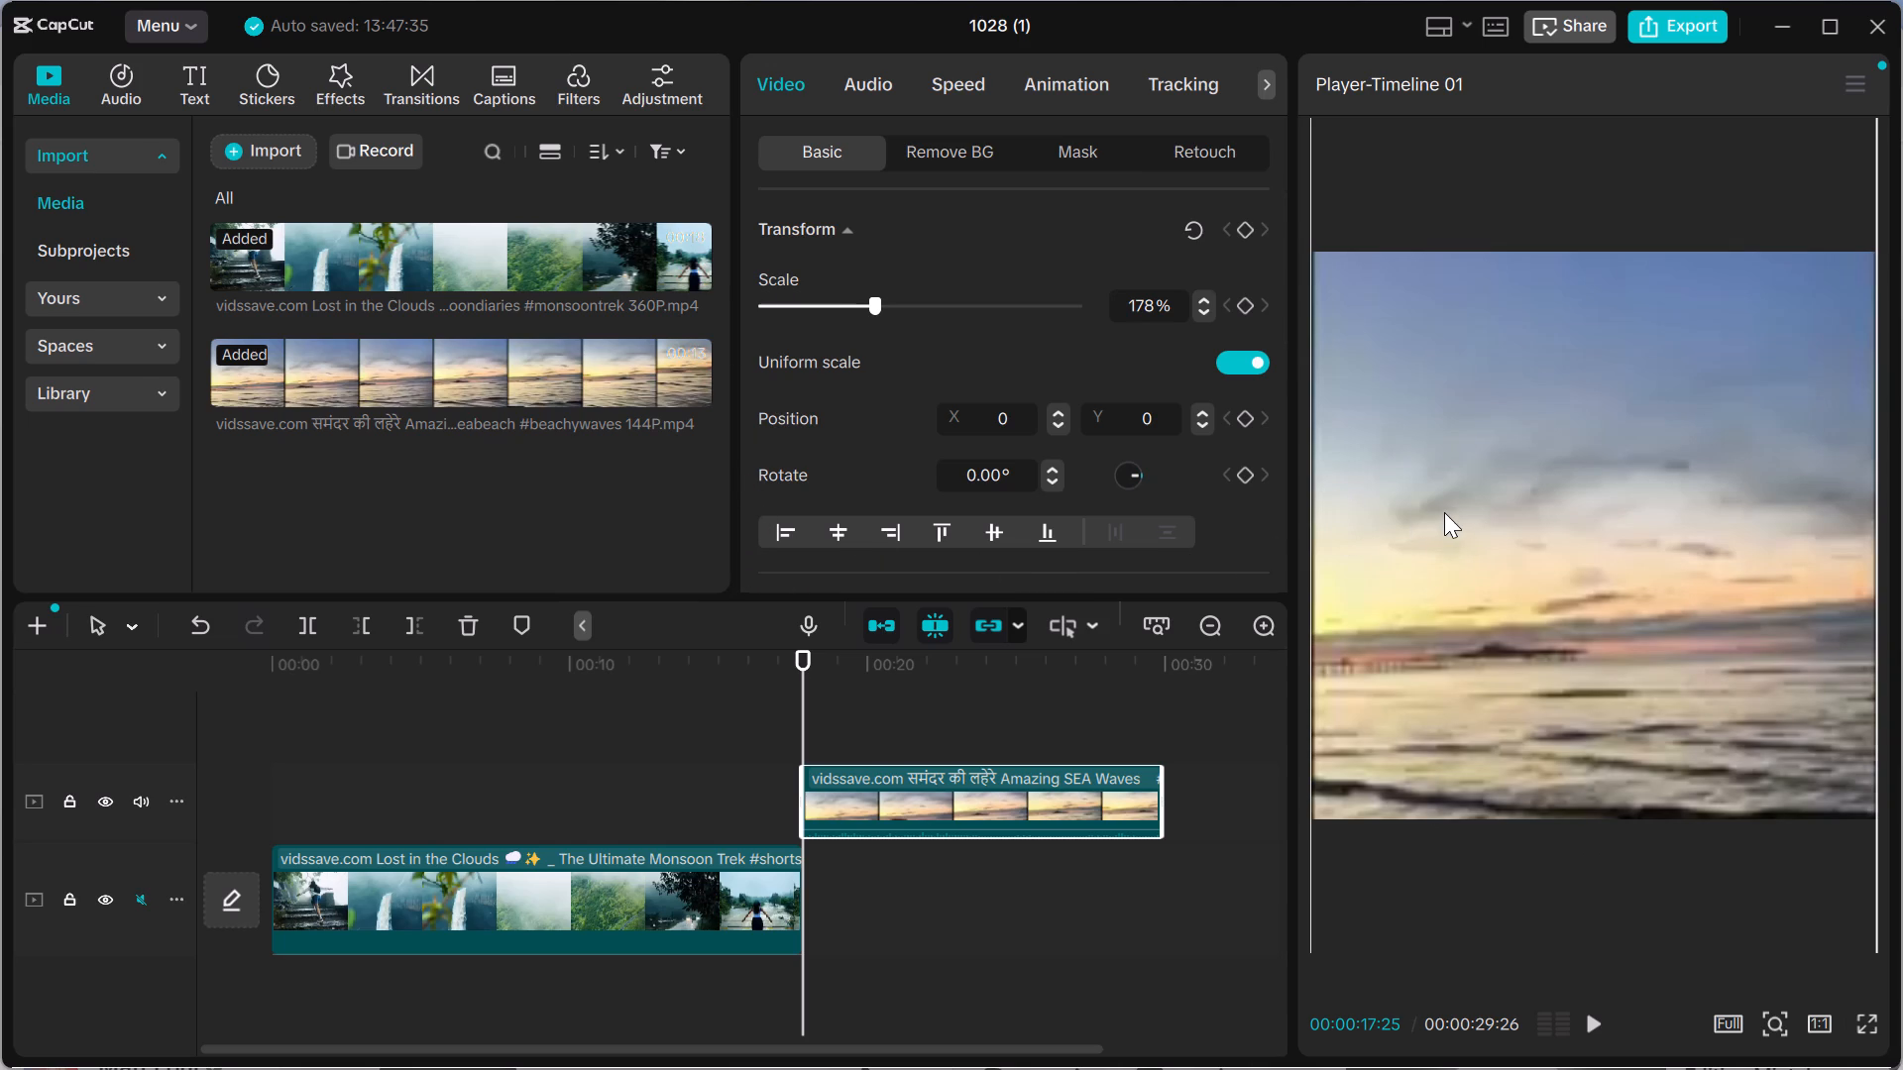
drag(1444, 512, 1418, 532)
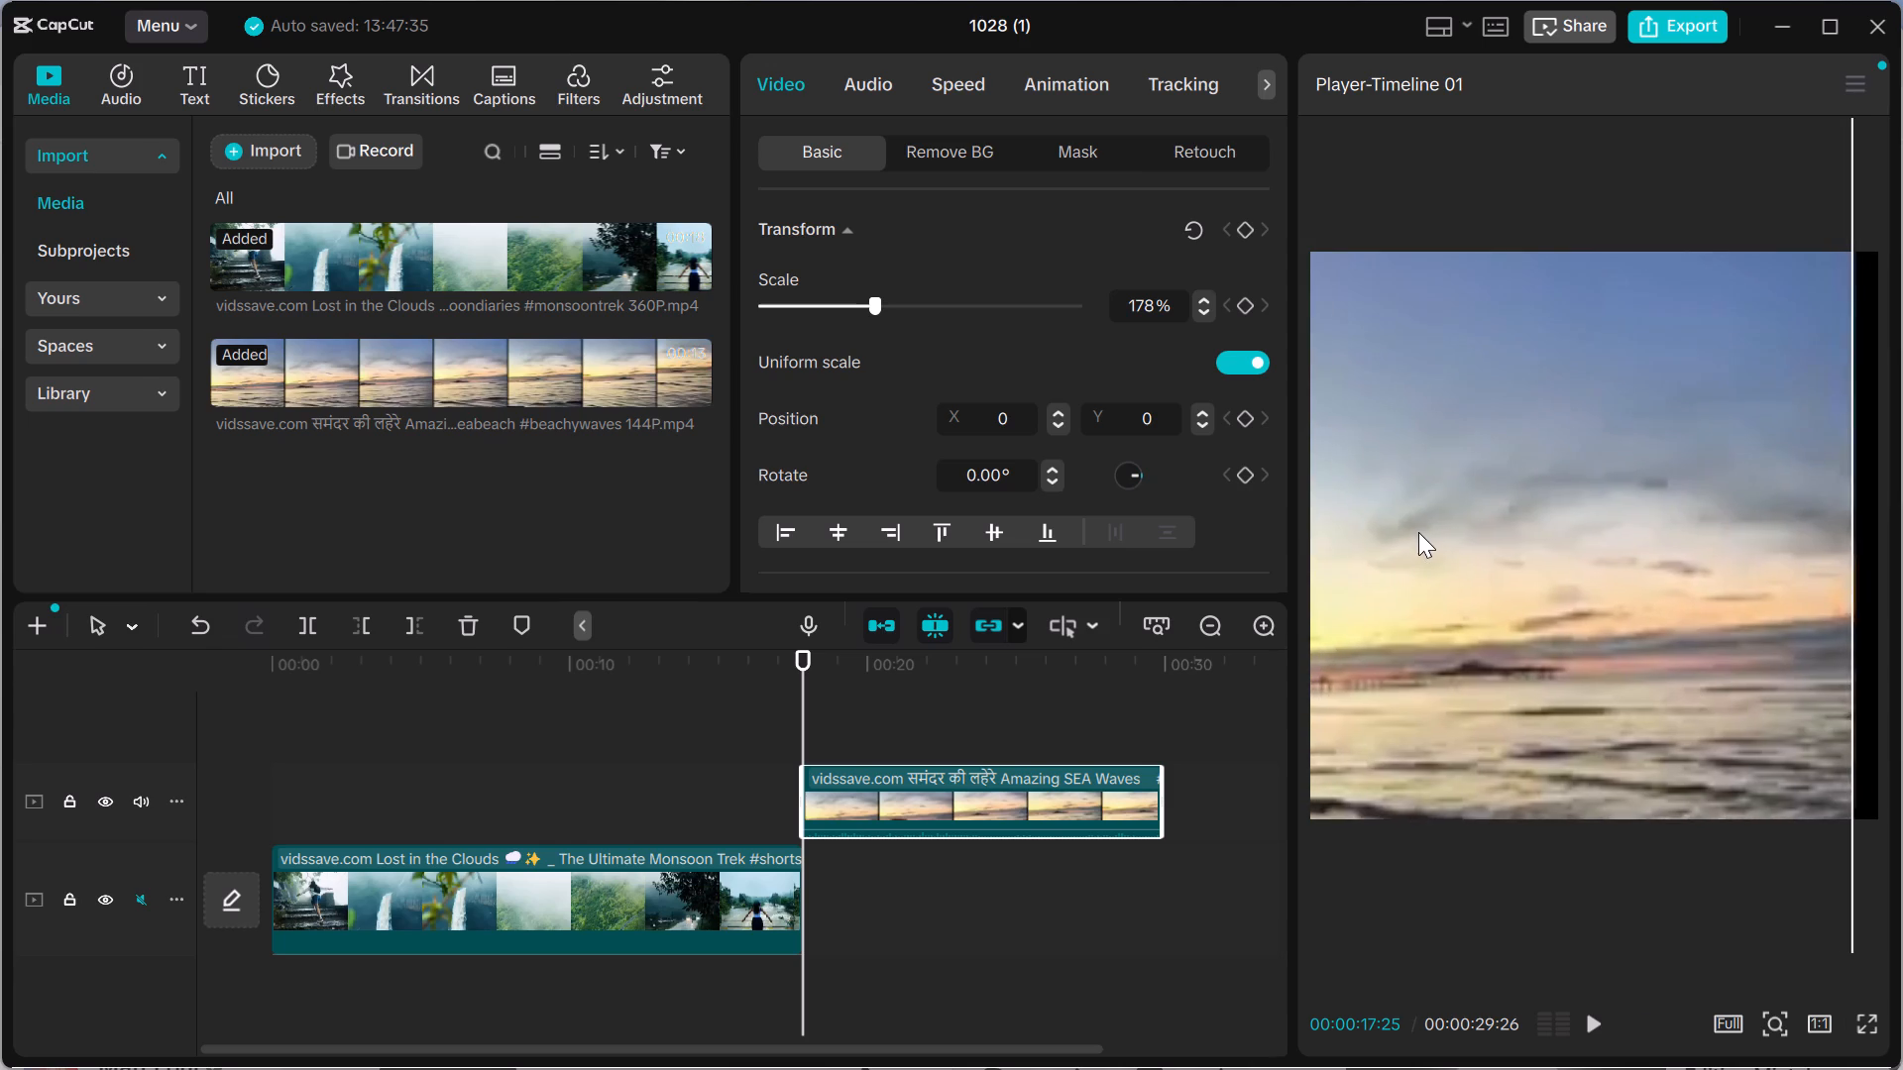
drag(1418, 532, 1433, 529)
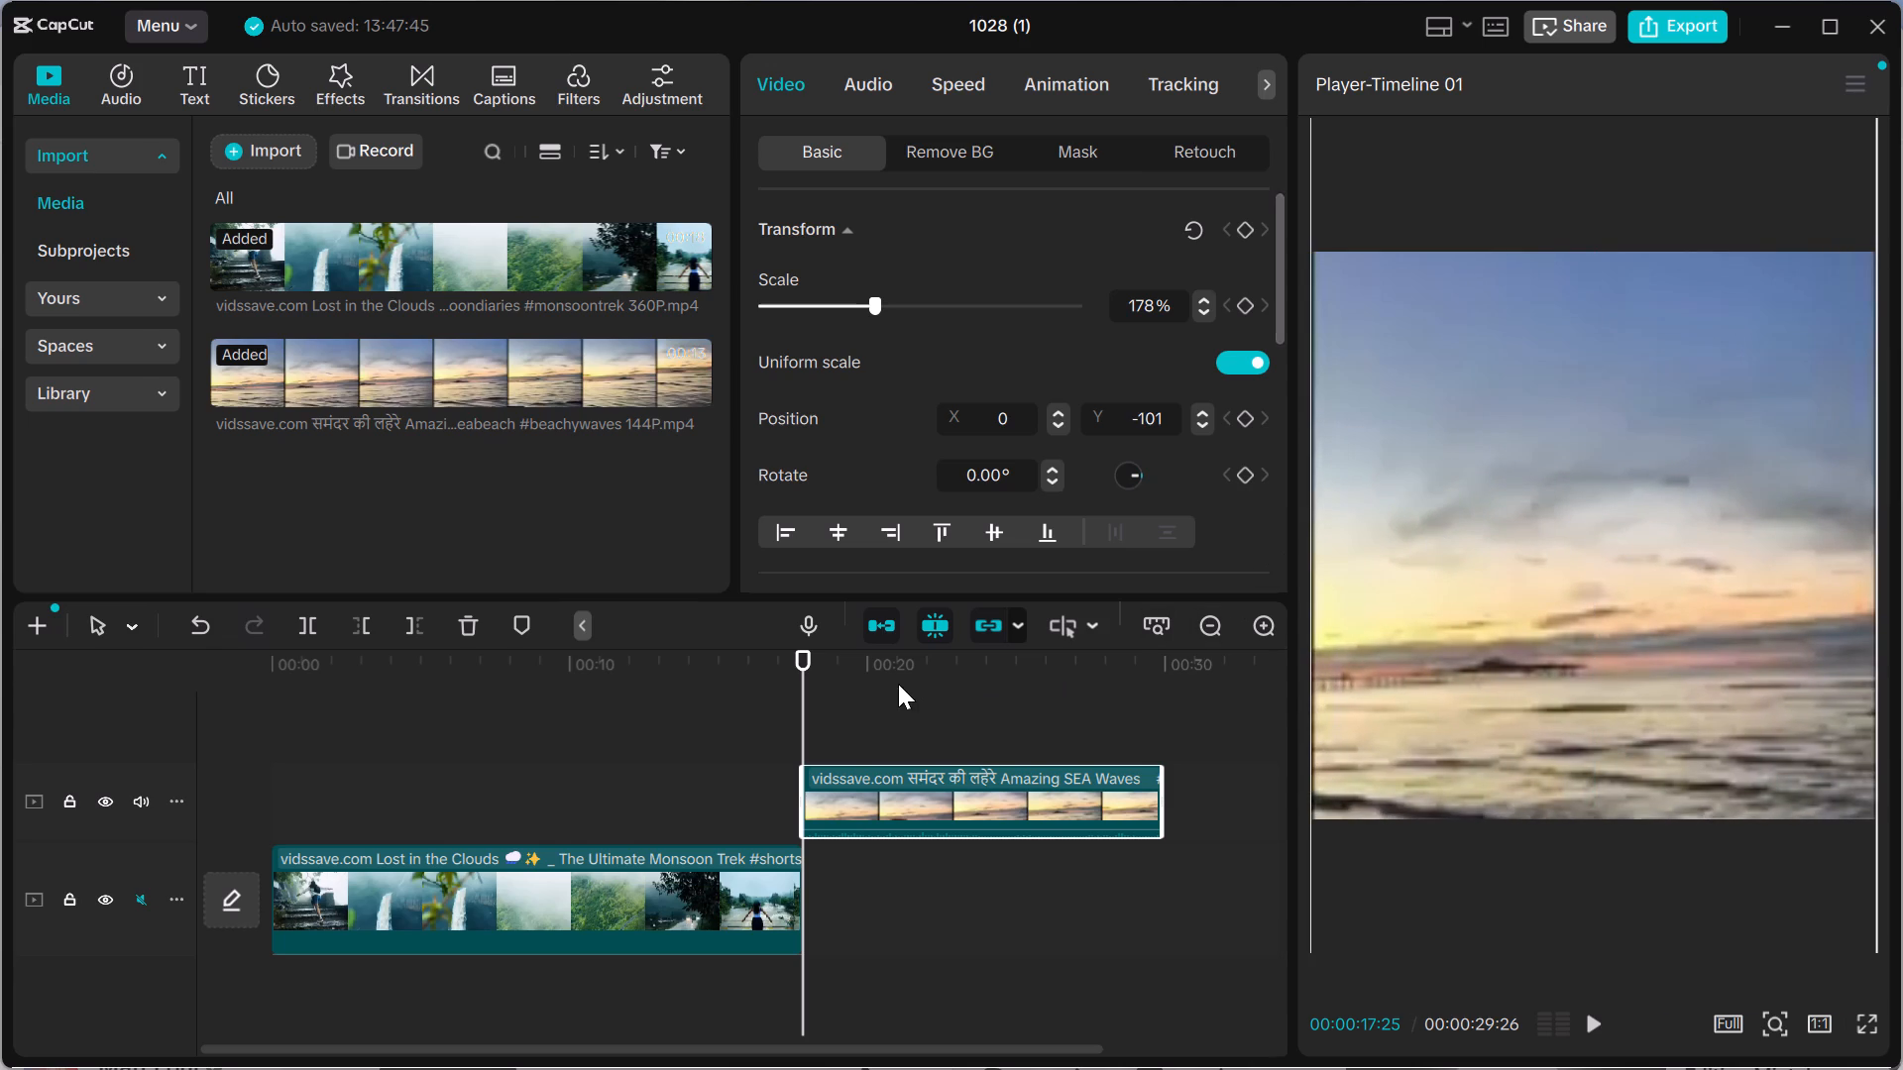
Play the timeline from about 00:00:06:10 to review both clips.
drag(815, 686, 516, 729)
click(462, 738)
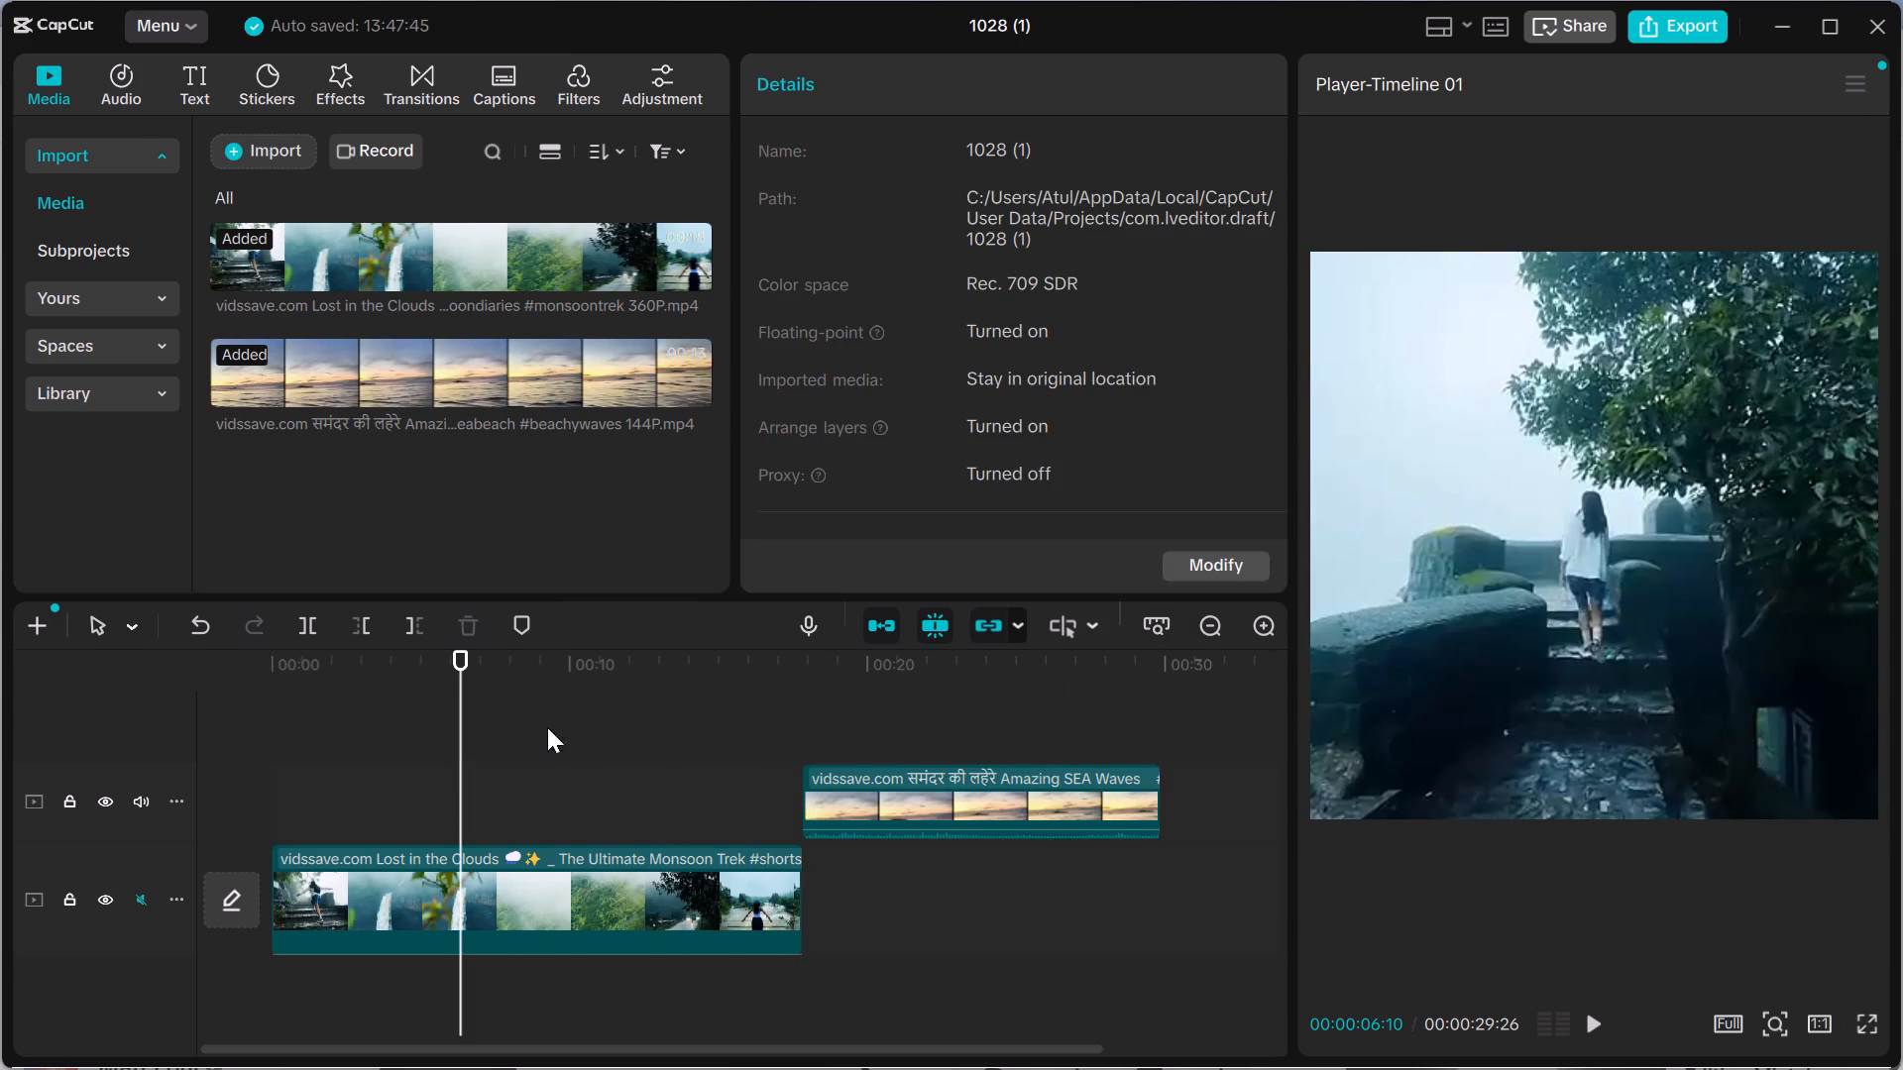
click(1591, 1017)
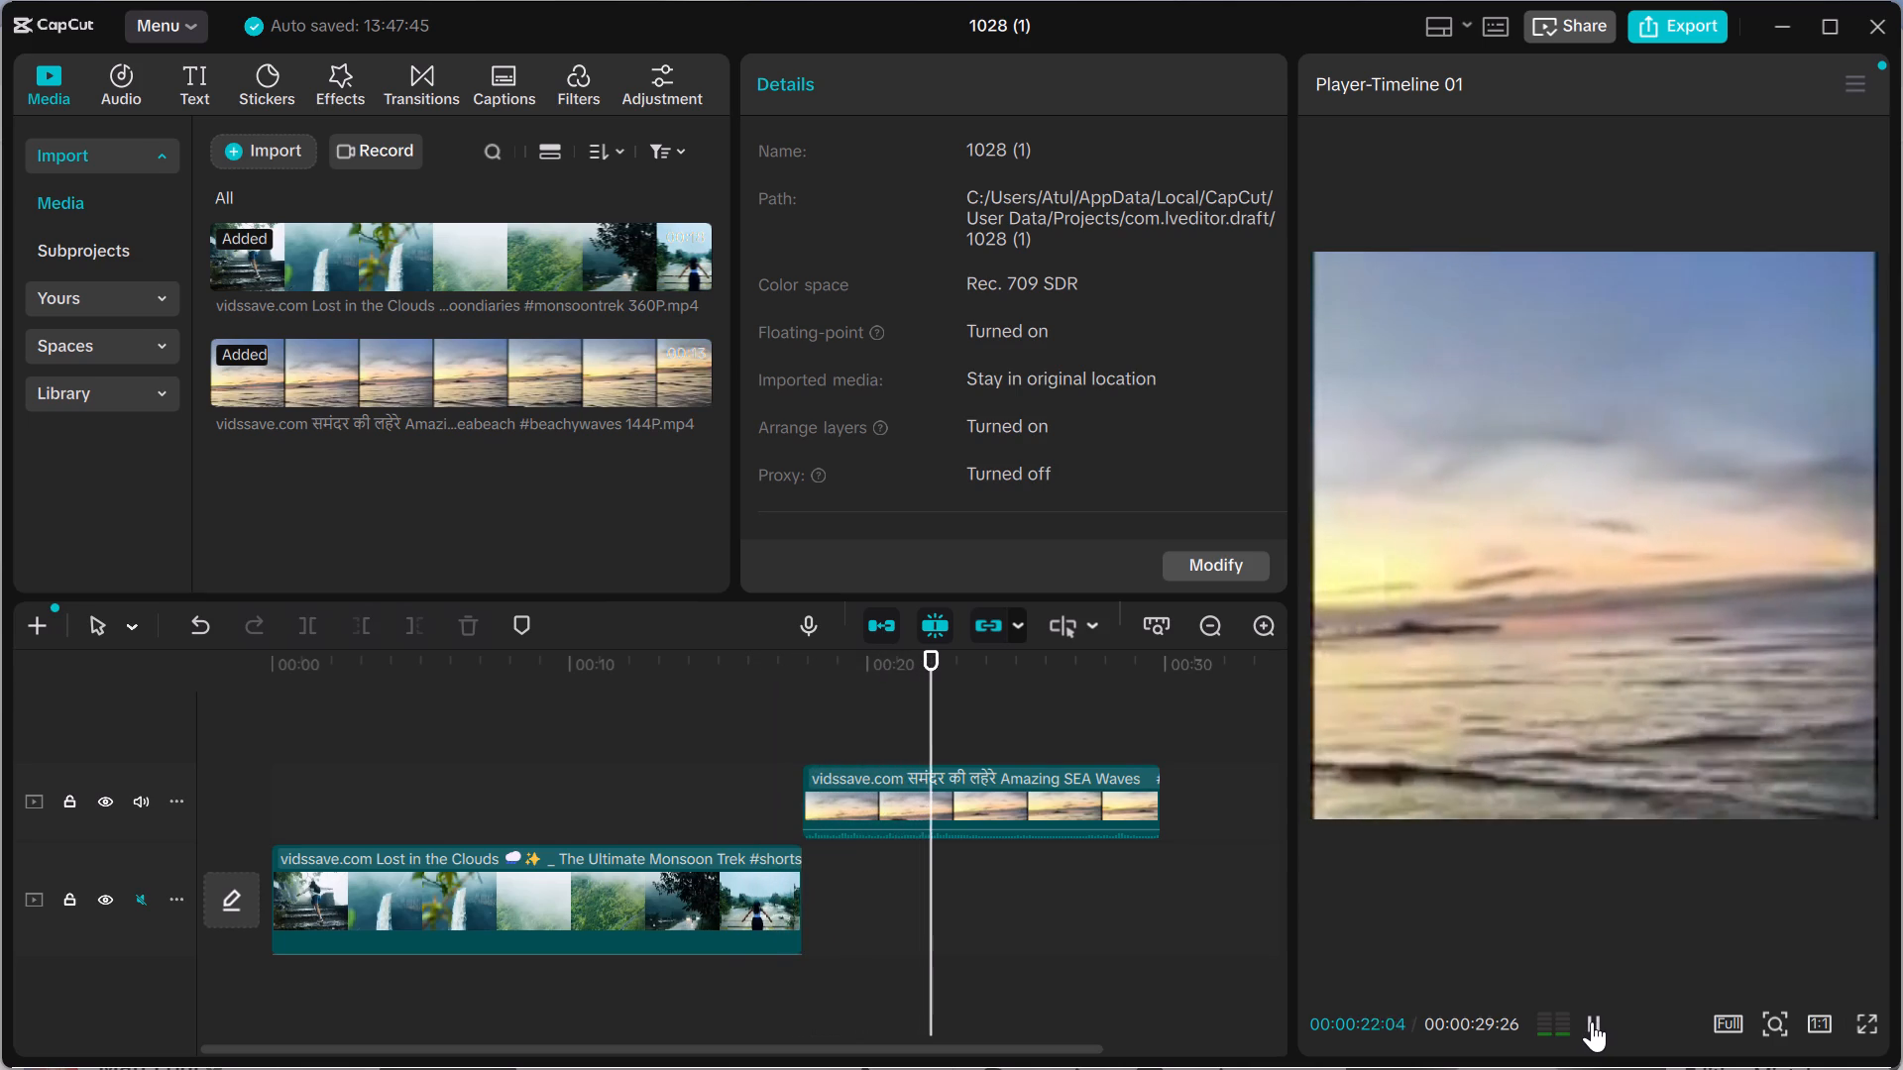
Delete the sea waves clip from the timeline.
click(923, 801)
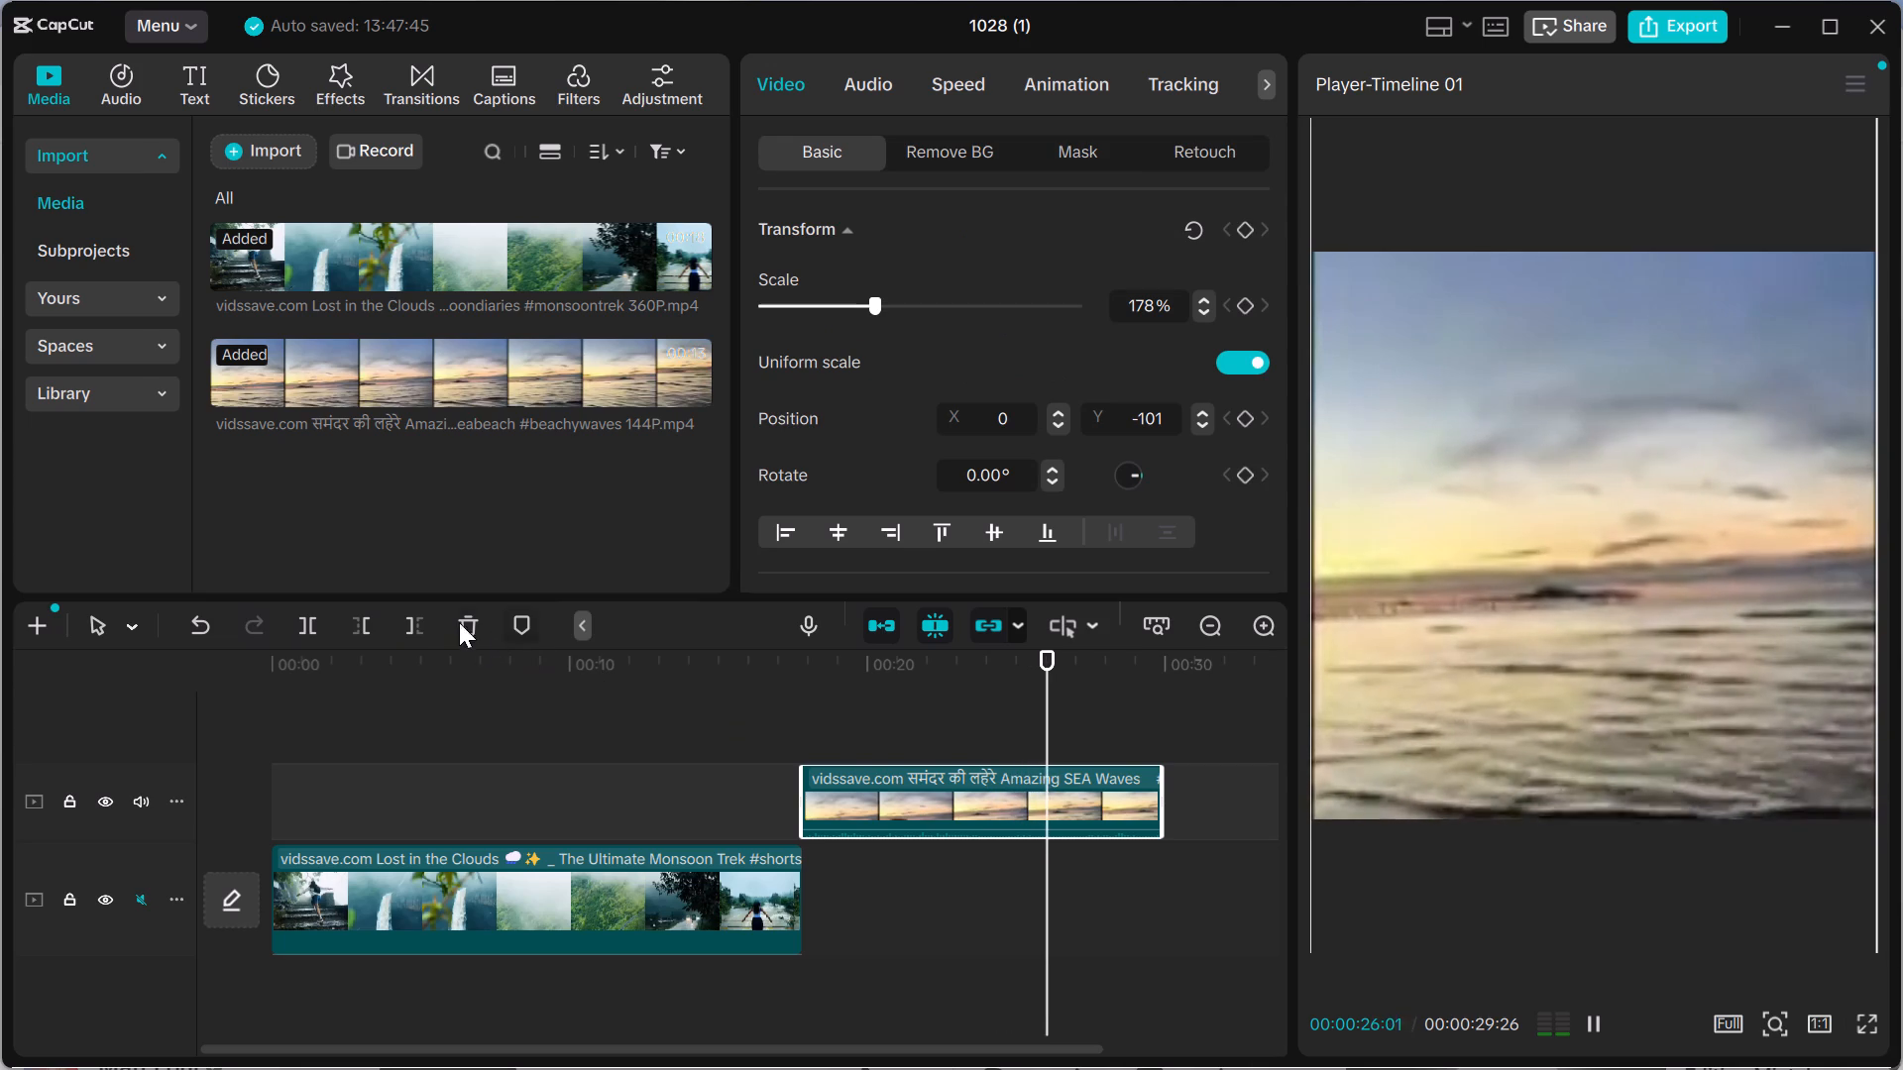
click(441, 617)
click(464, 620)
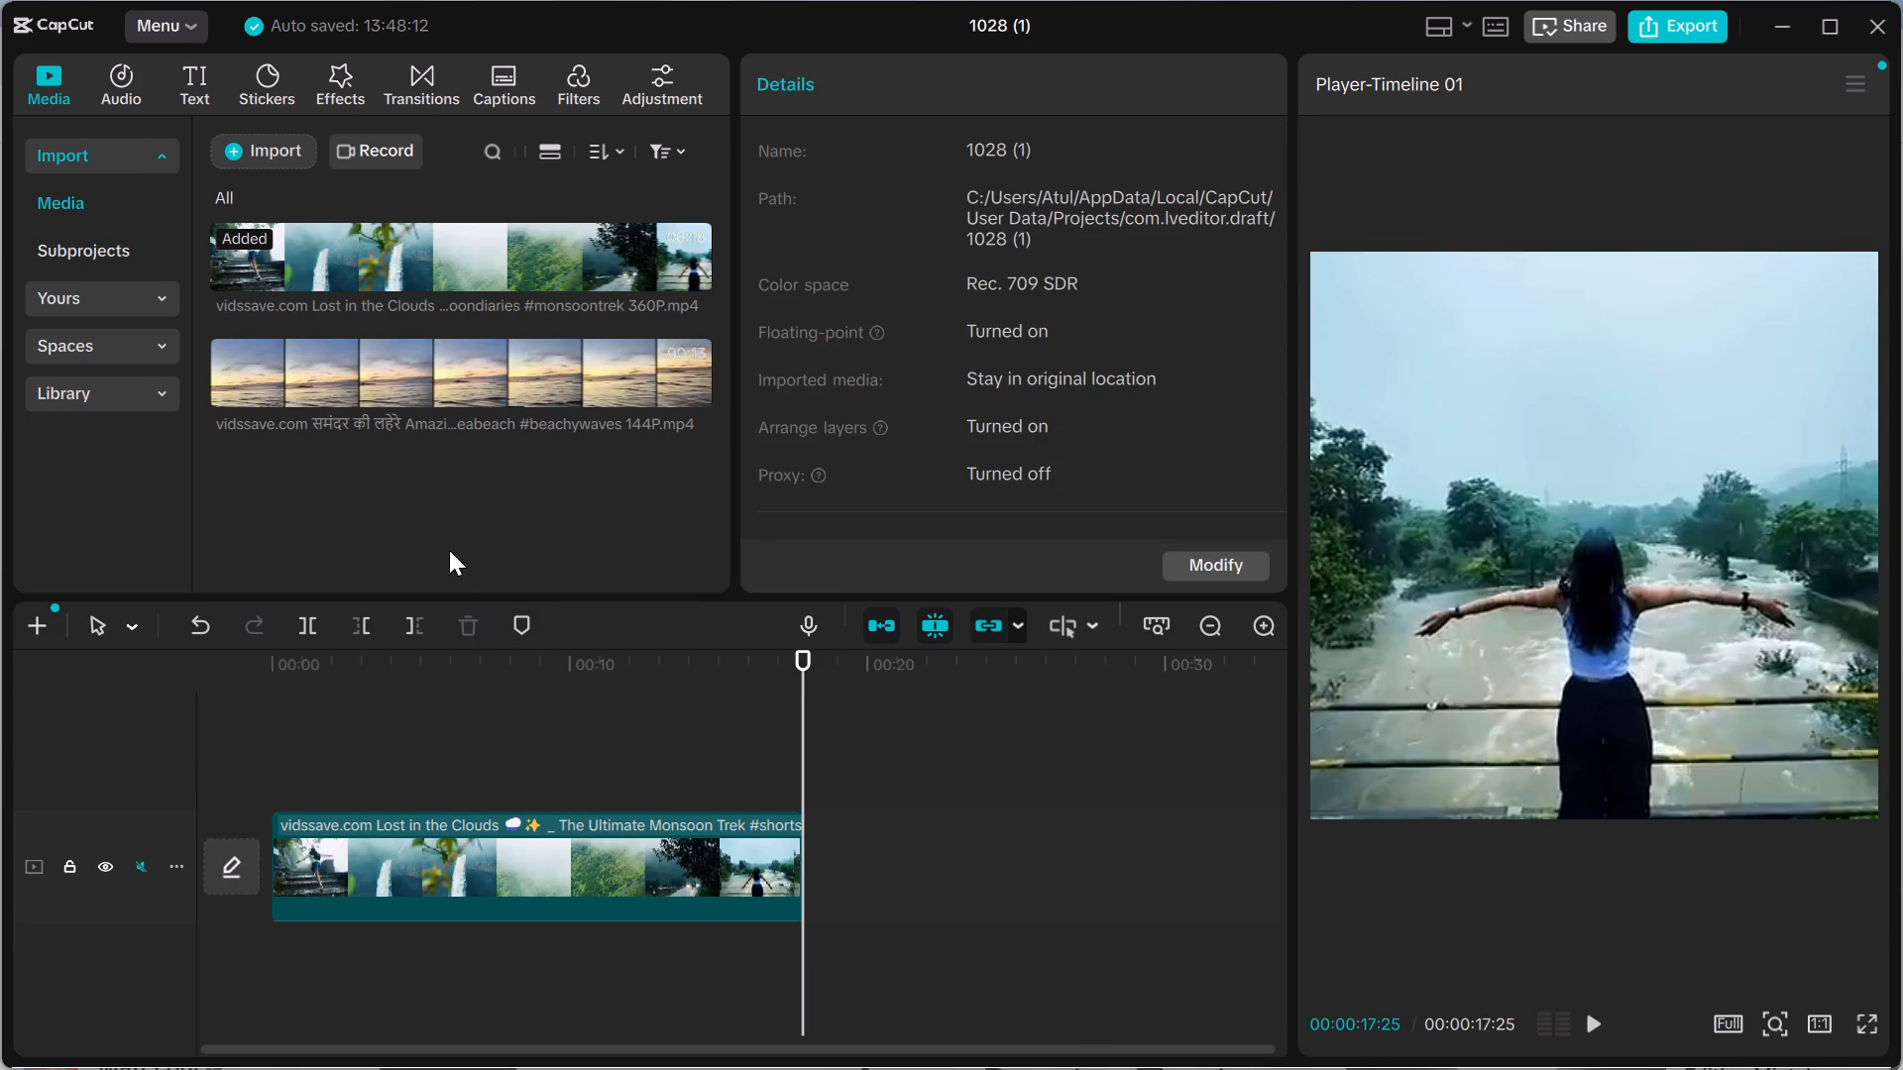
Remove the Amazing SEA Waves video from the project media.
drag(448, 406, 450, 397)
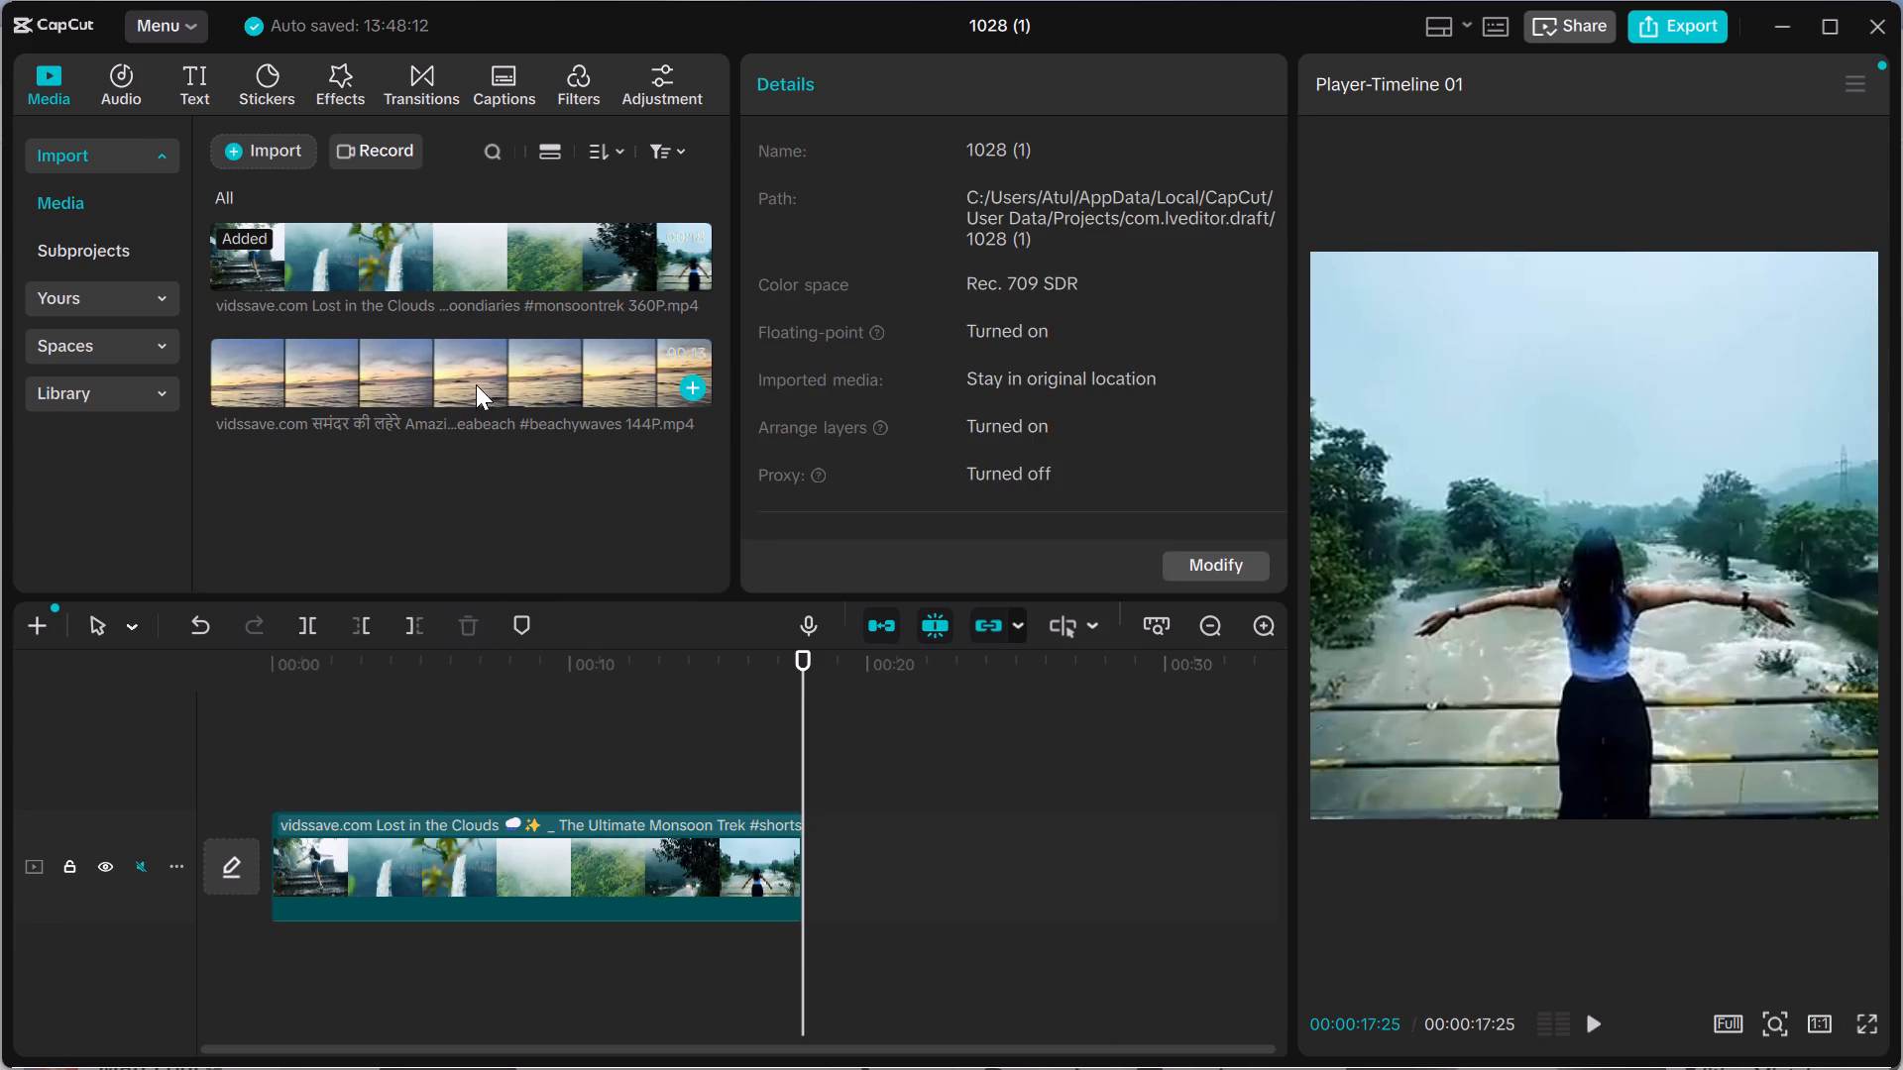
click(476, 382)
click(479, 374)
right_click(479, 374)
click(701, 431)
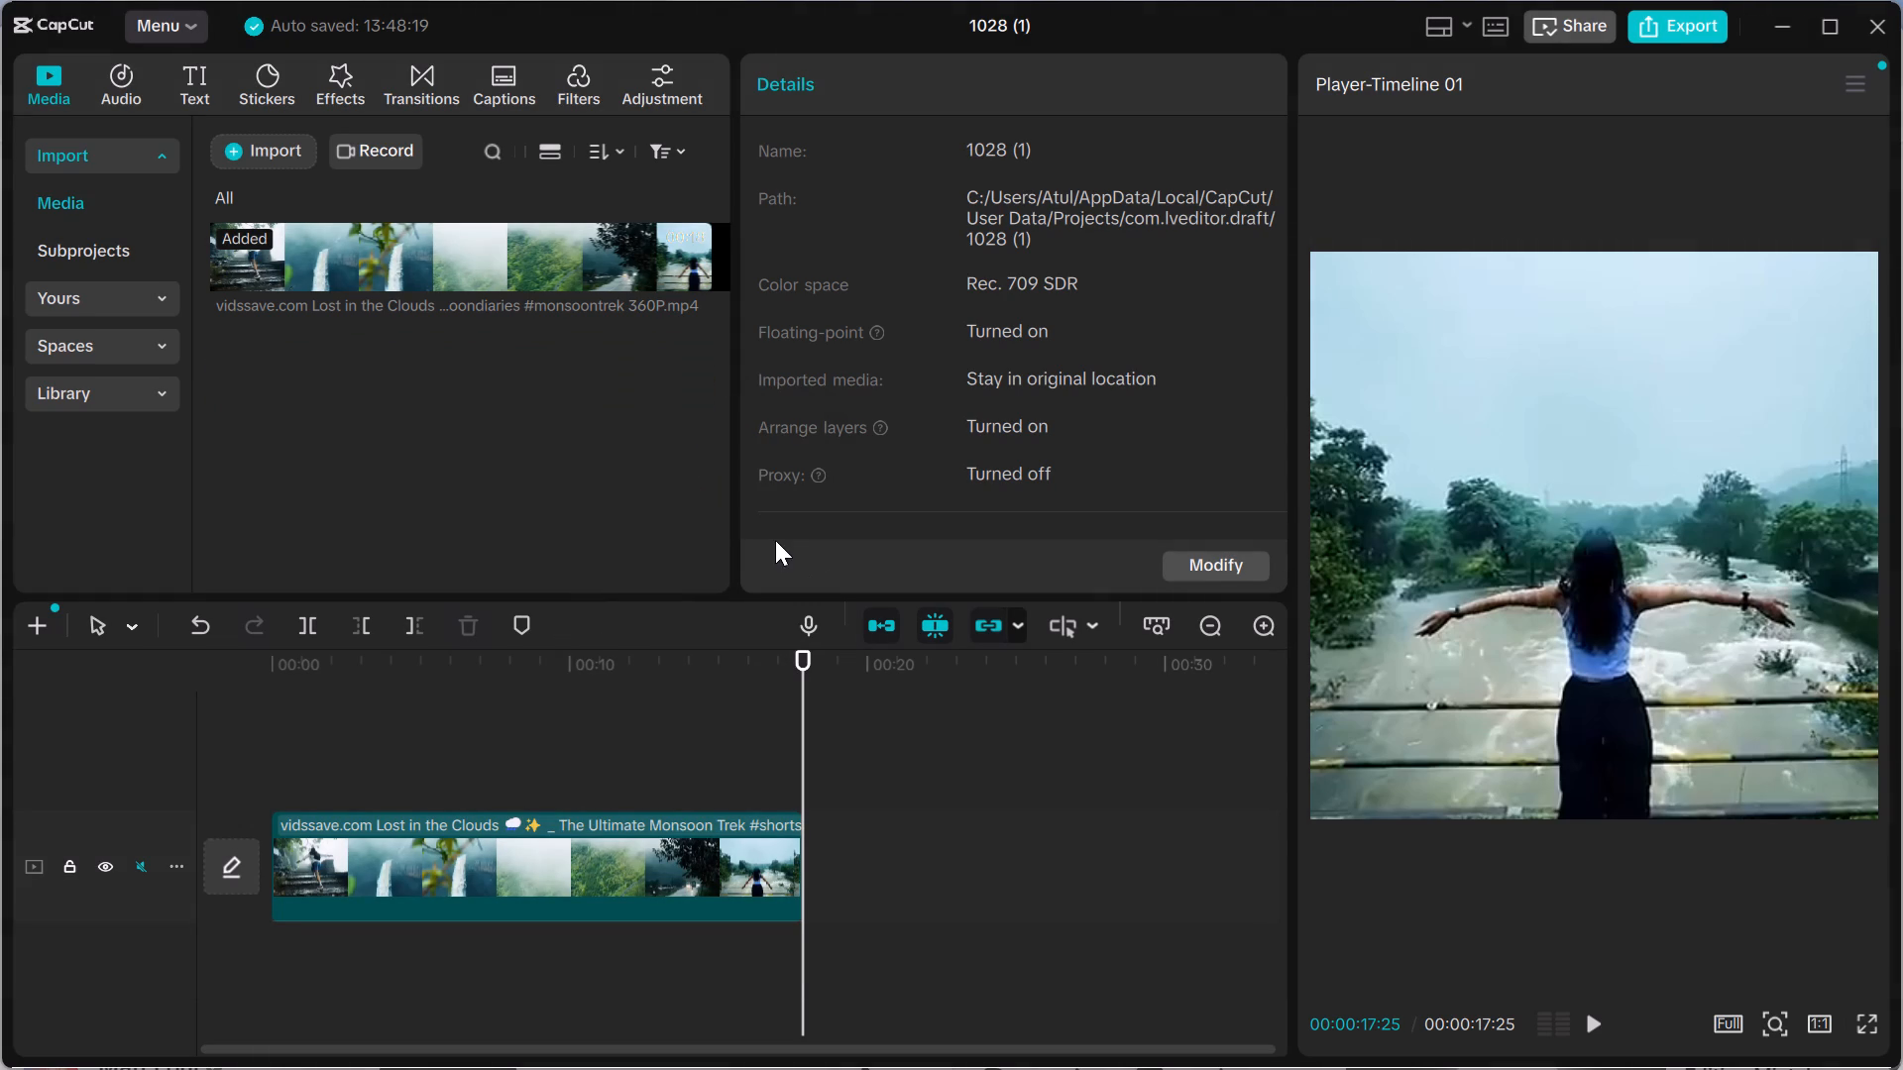
Audition the Spooky Masquerade Halloween and The Mysterious Halloween tracks in the Halloween music collection.
click(137, 80)
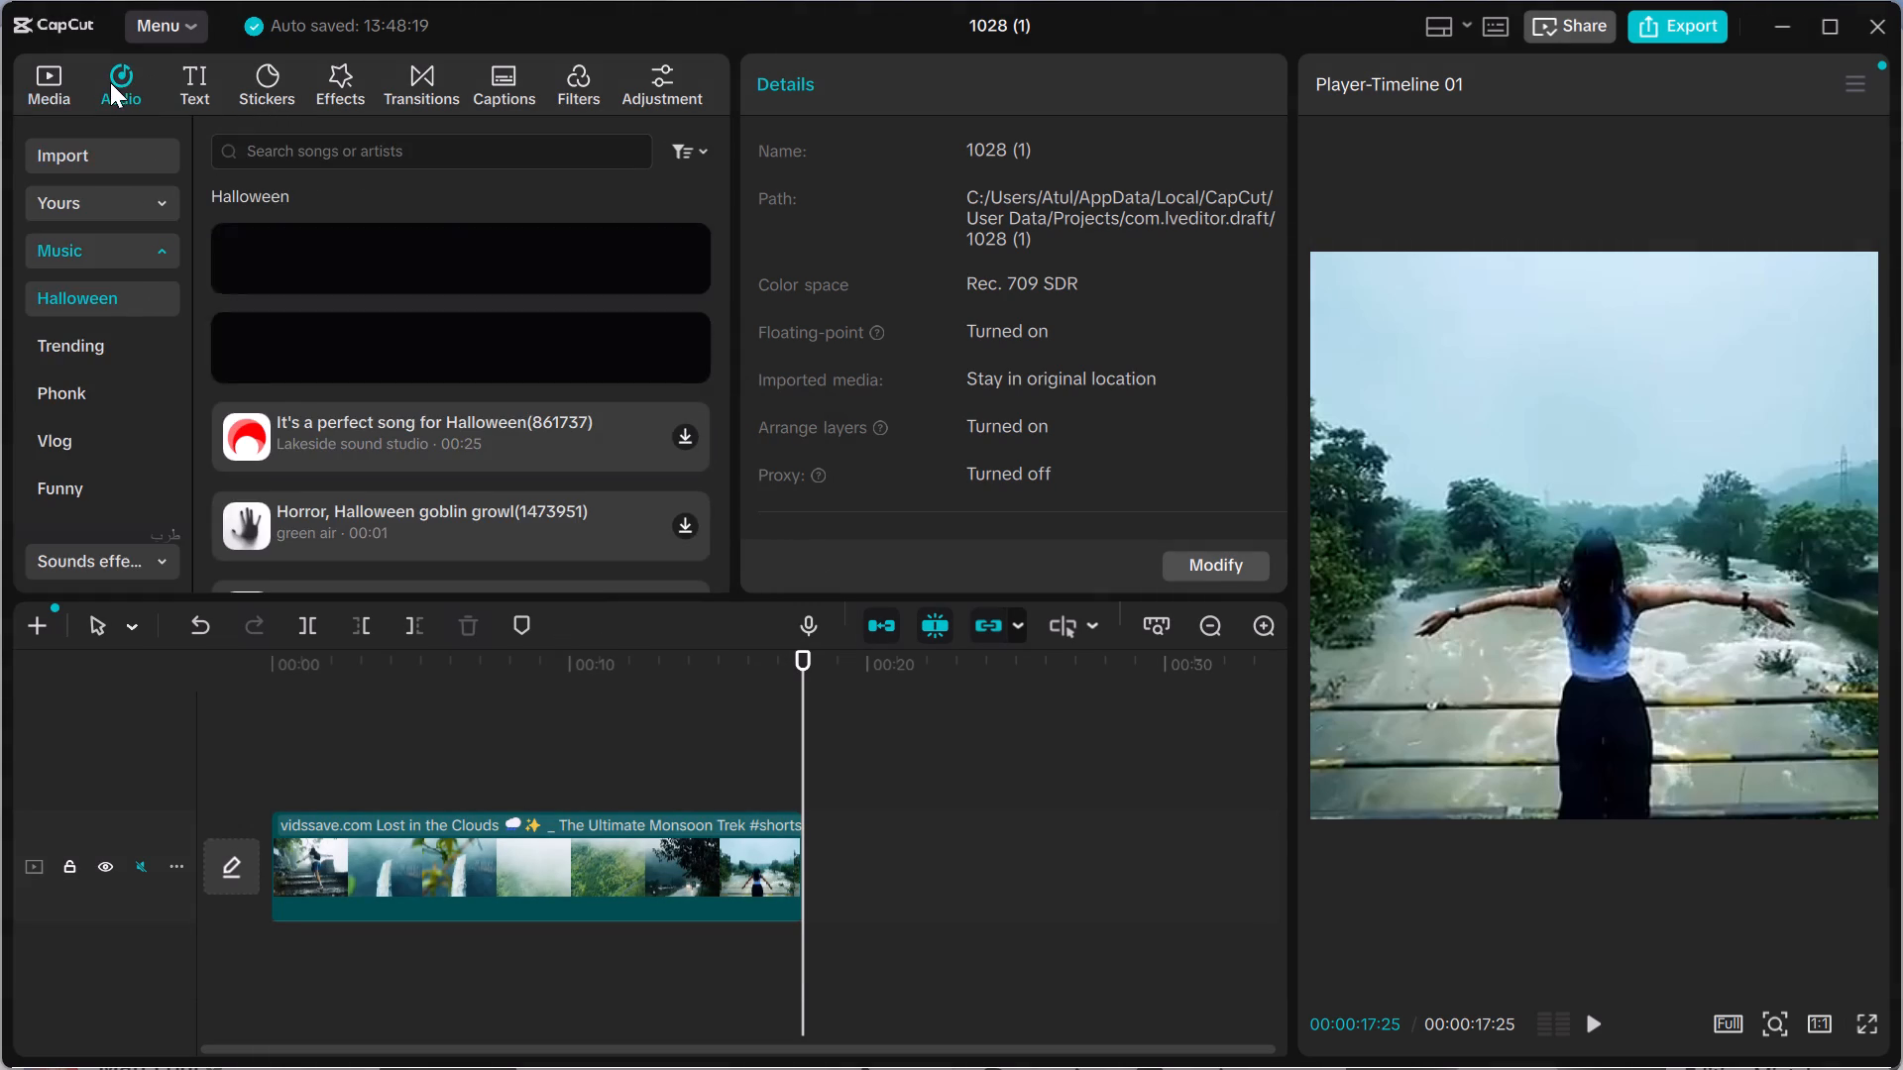
click(390, 232)
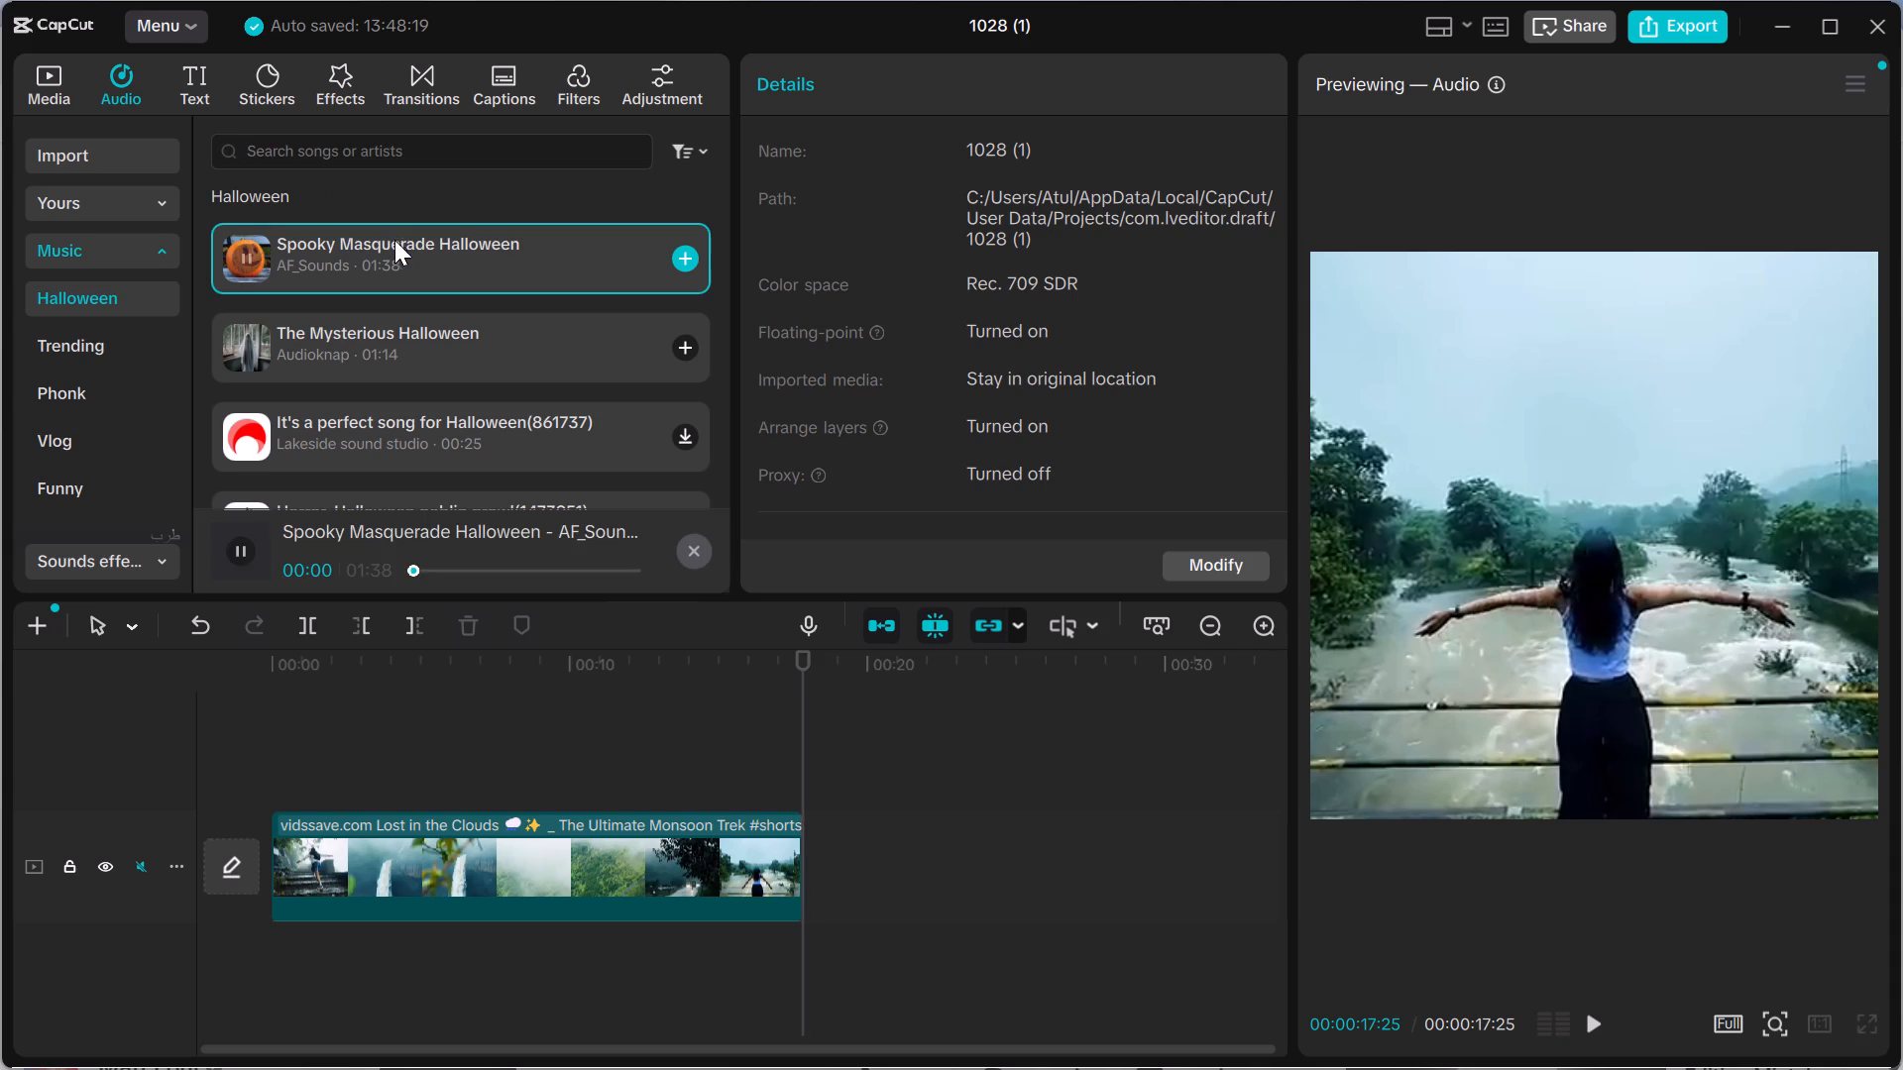
click(448, 372)
scroll(451, 372, down, 1)
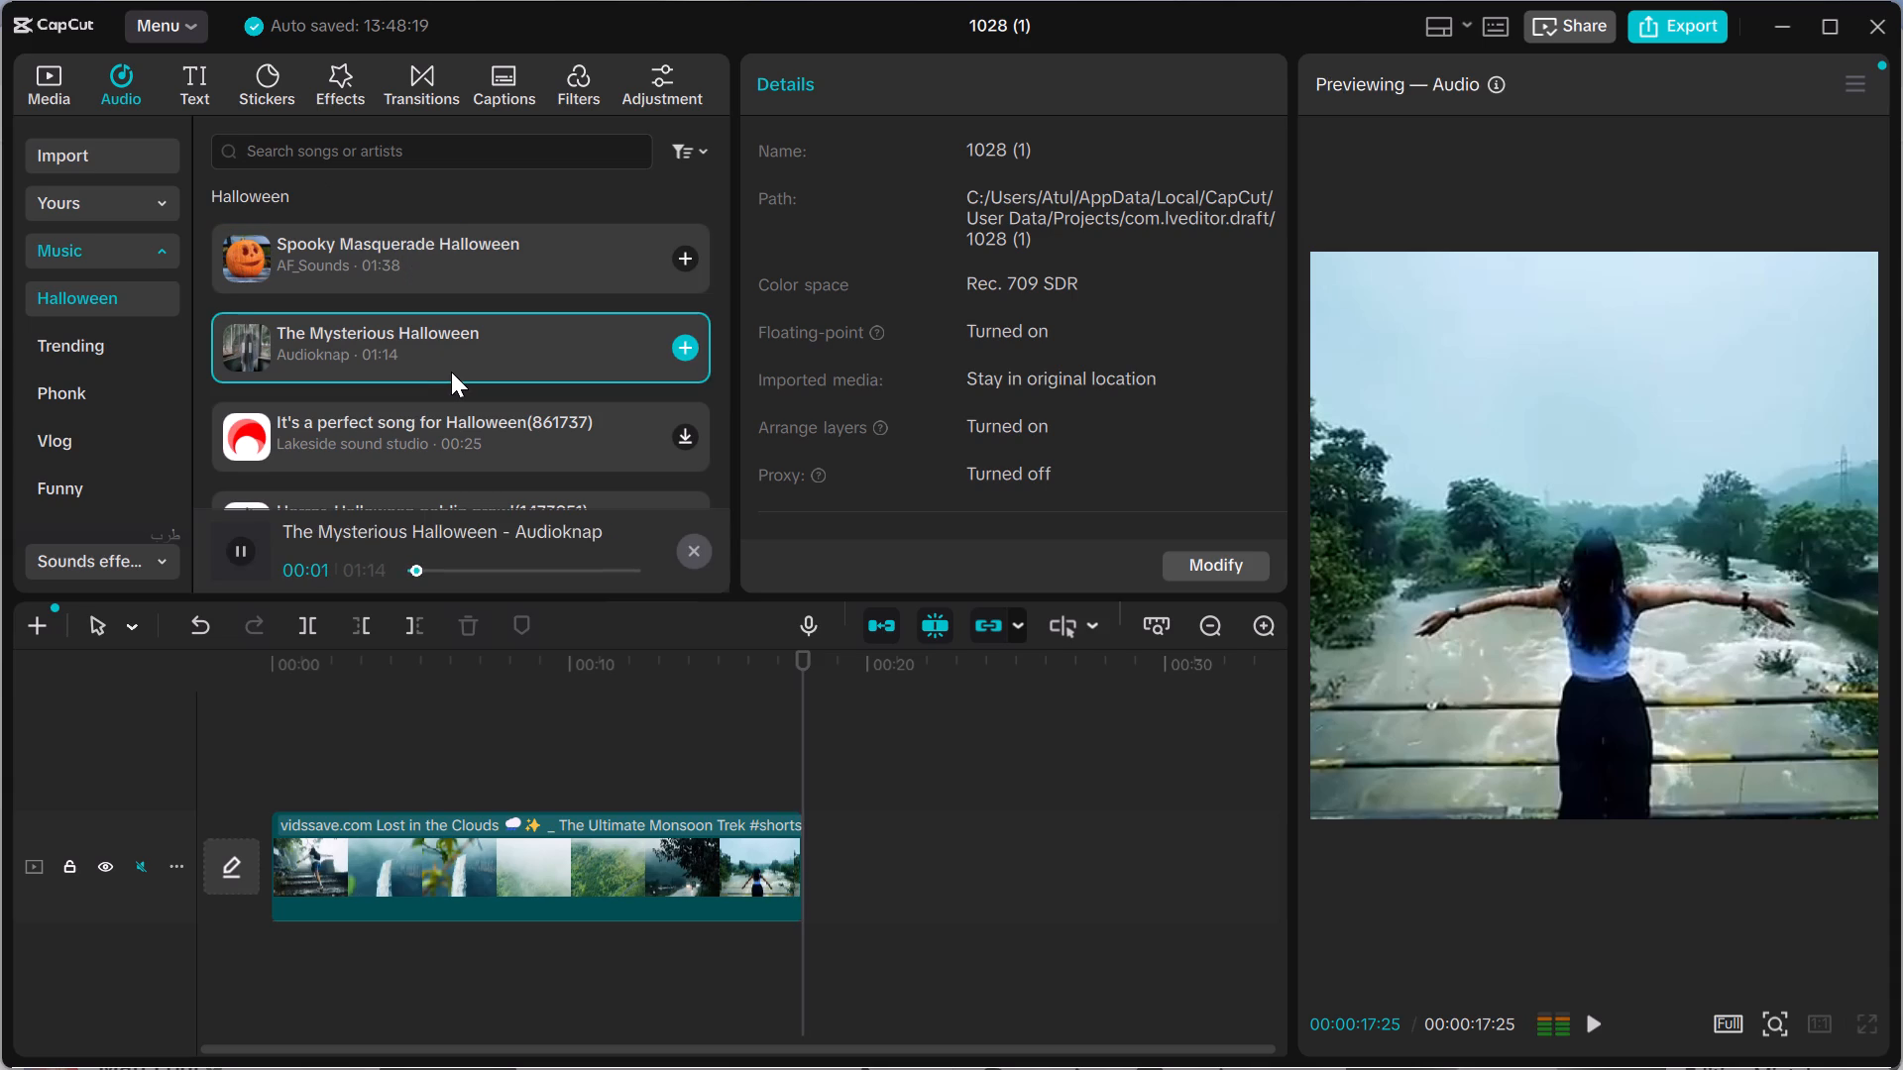
scroll(451, 372, down, 1)
scroll(429, 339, up, 1)
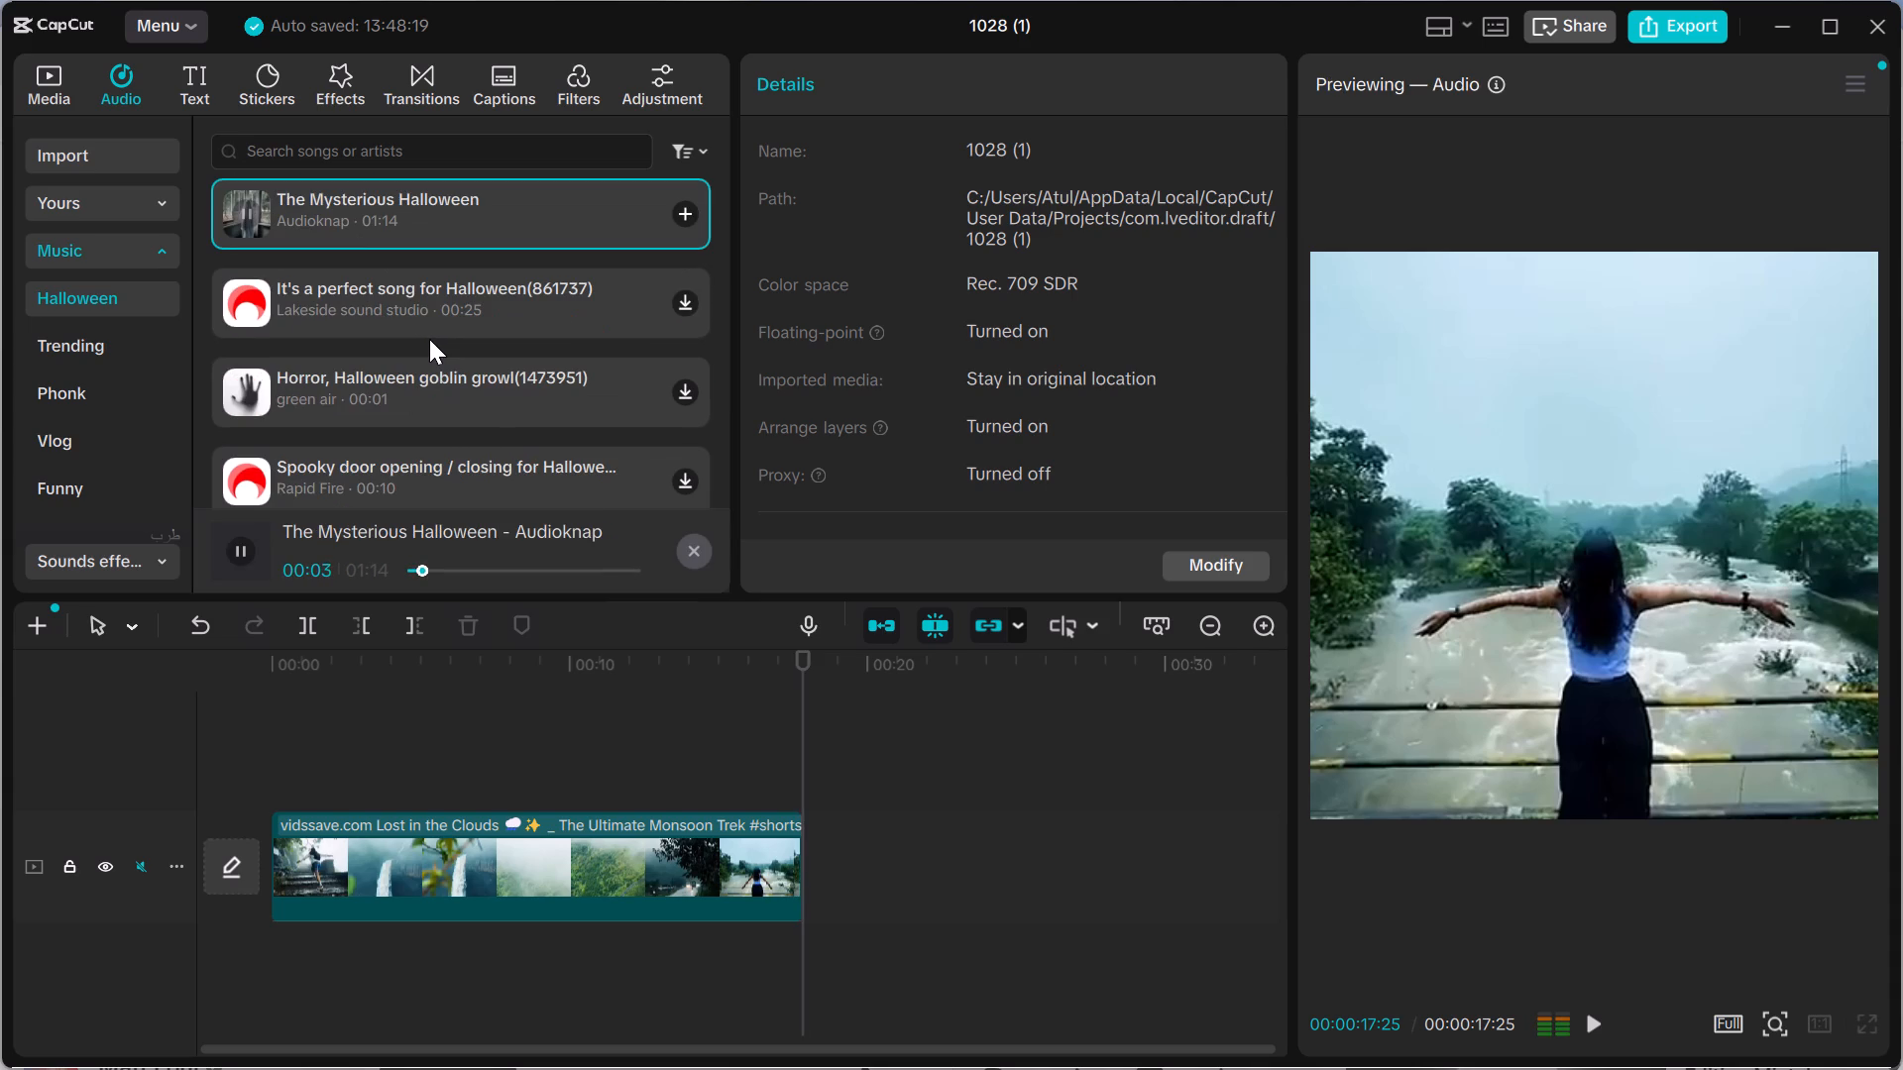
Try to load and audition the other Halloween tracks, from It's a perfect song for Halloween to Scary cute Halloween style jingle.
click(428, 321)
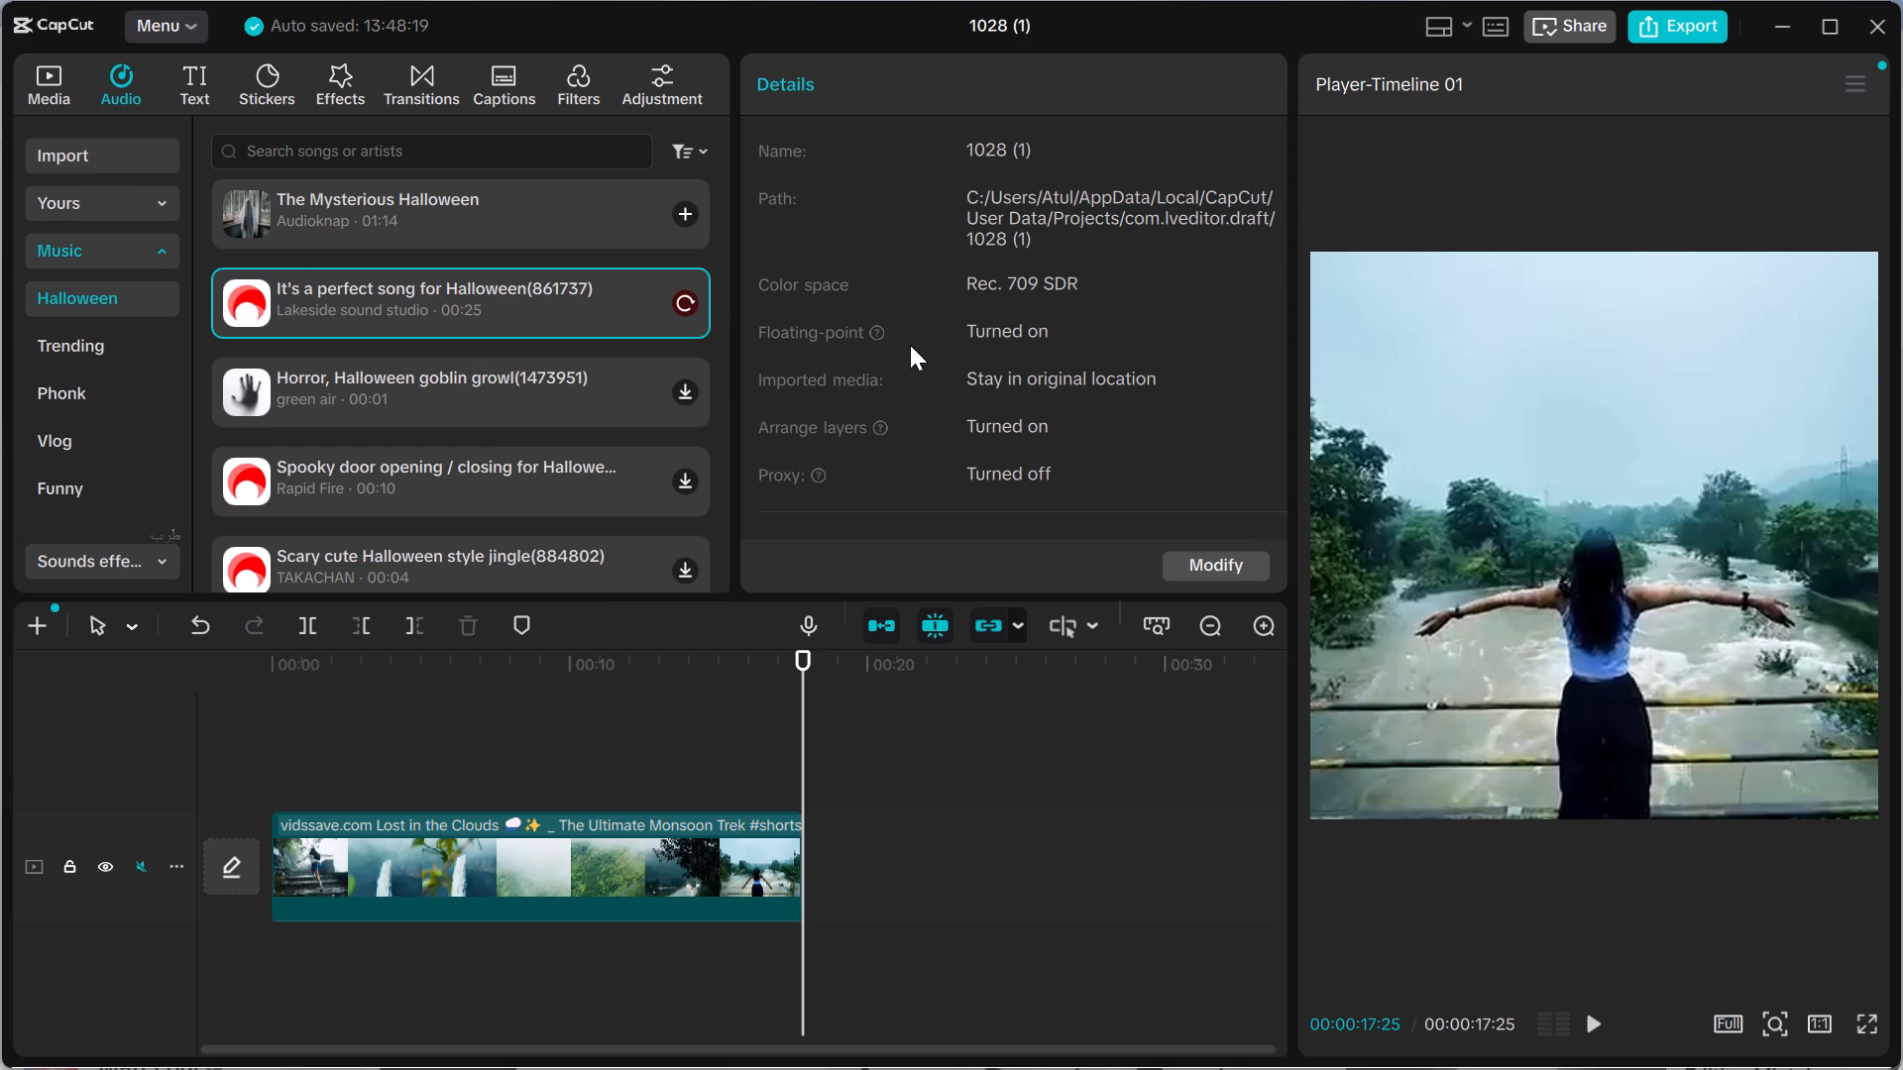
click(624, 387)
click(584, 308)
click(575, 285)
click(690, 307)
click(685, 301)
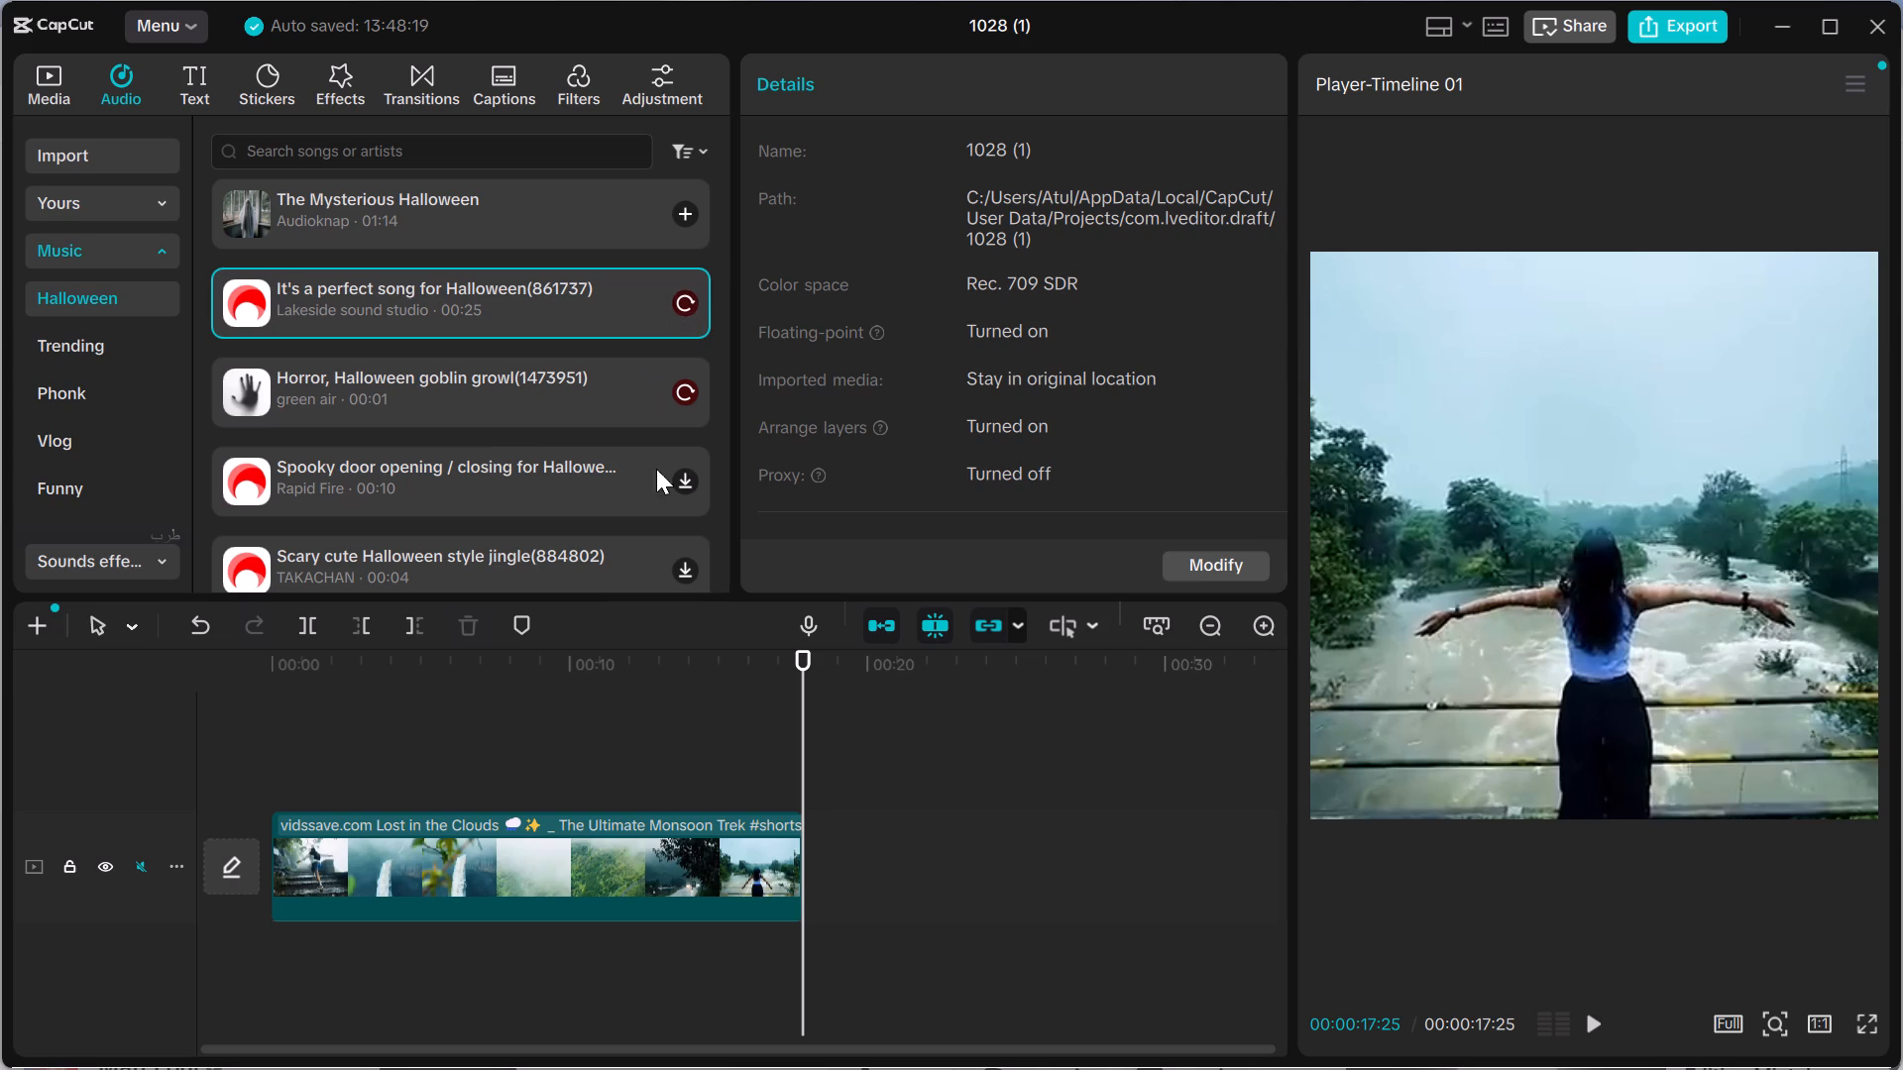
click(669, 477)
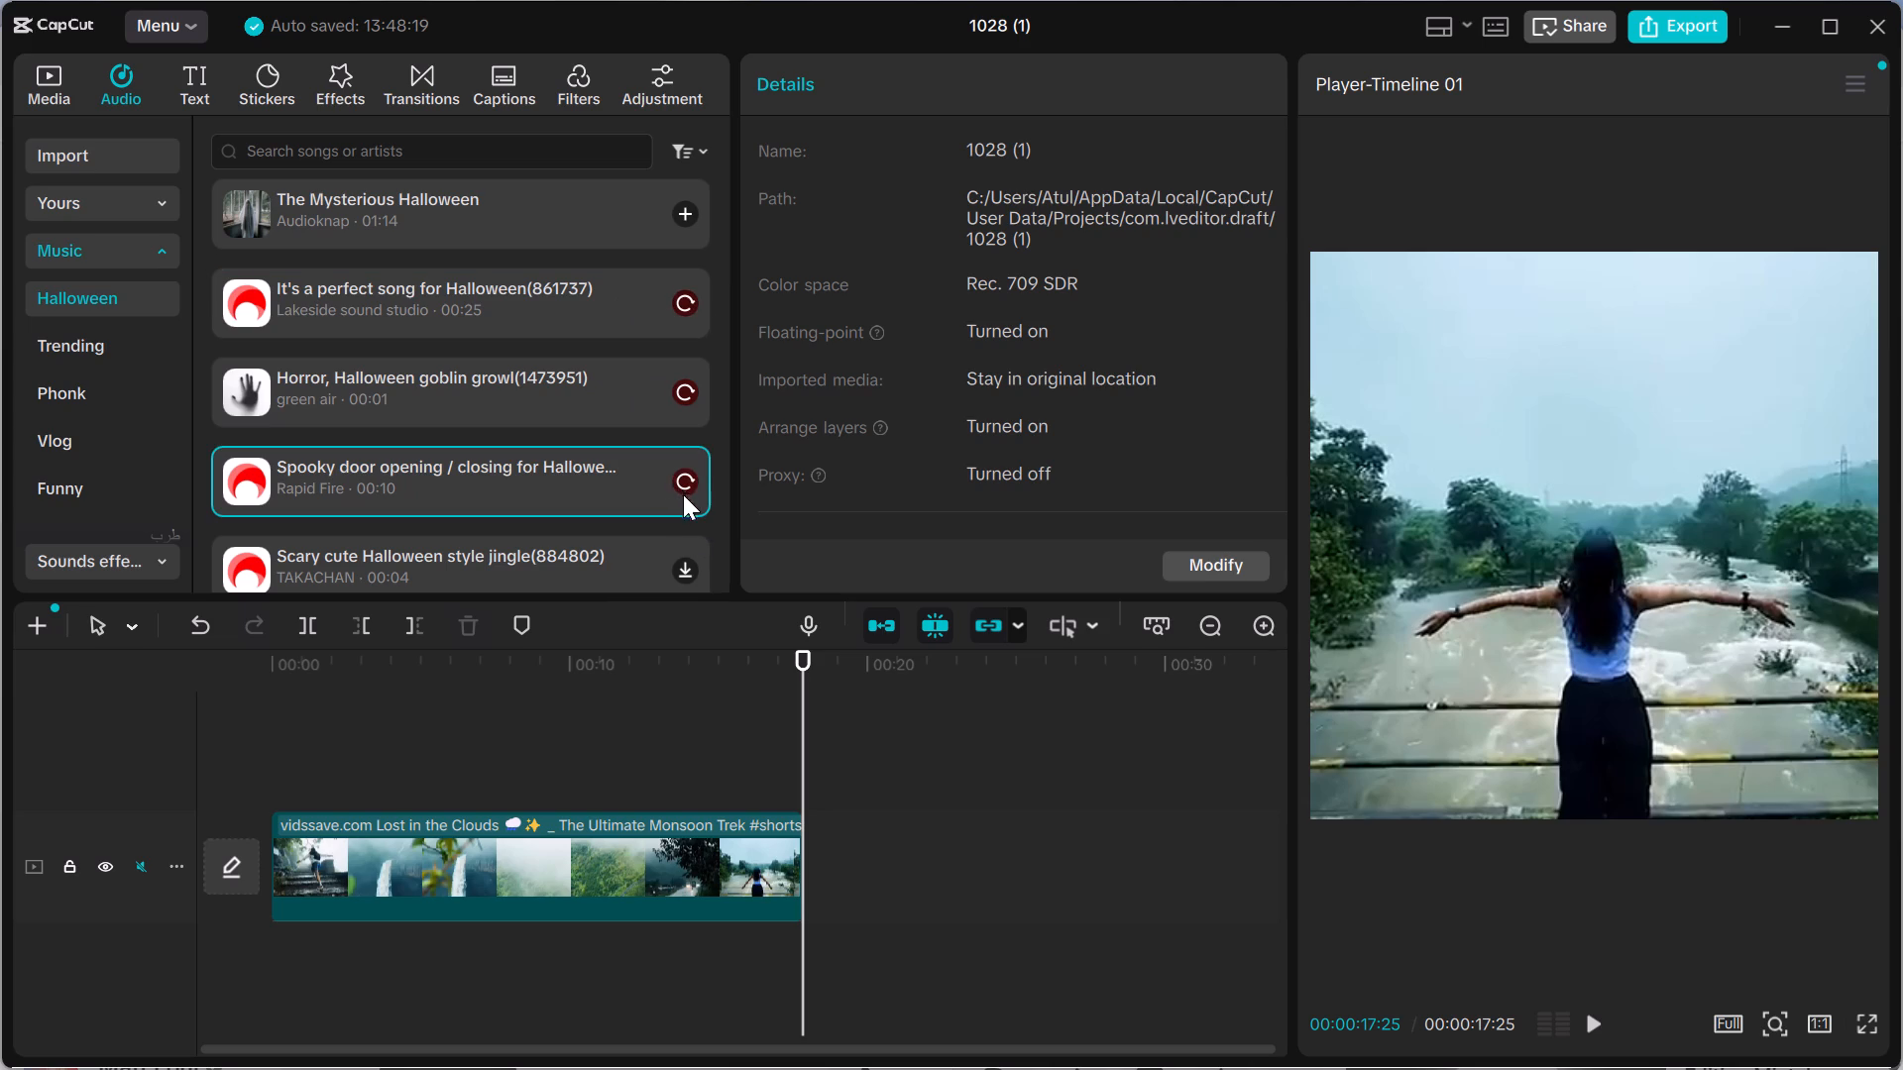
click(664, 563)
Audition The Mysterious Halloween and Spooky Masquerade Halloween again to compare them.
click(599, 205)
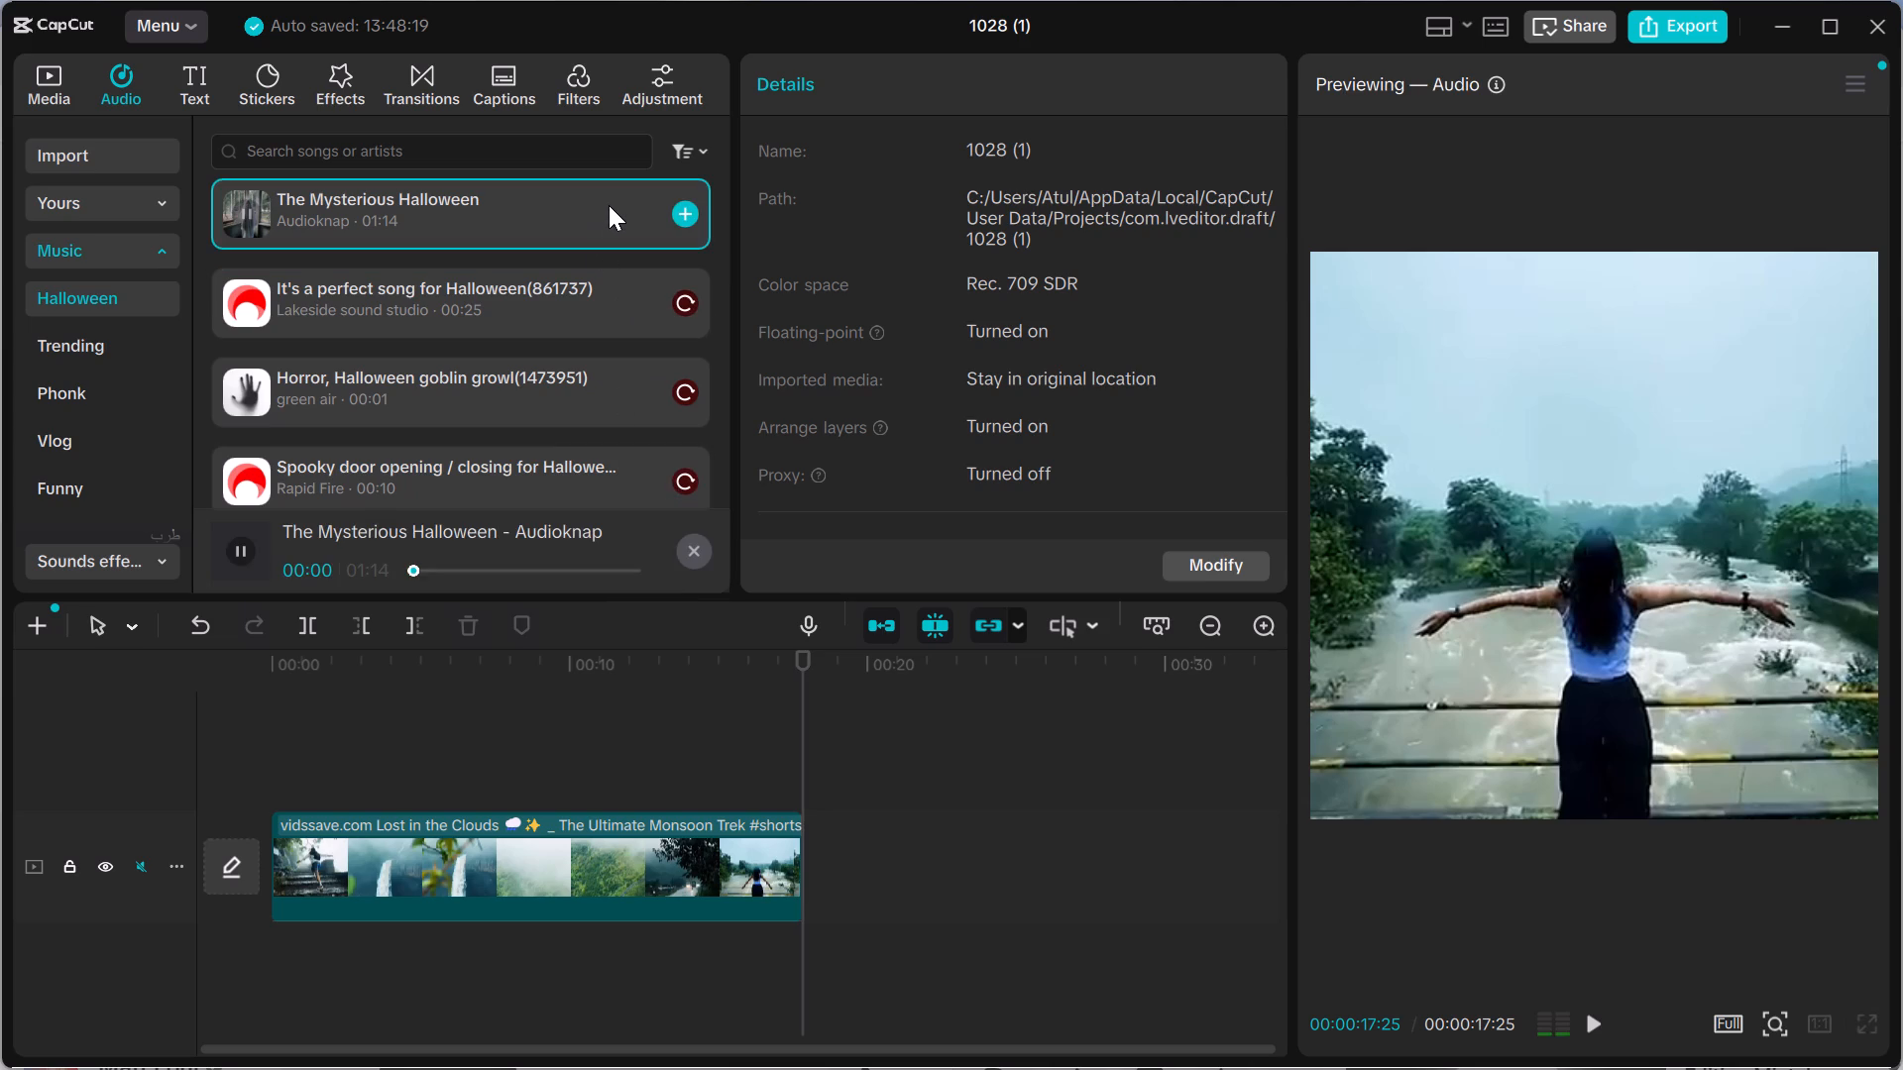
scroll(604, 210, up, 2)
click(531, 243)
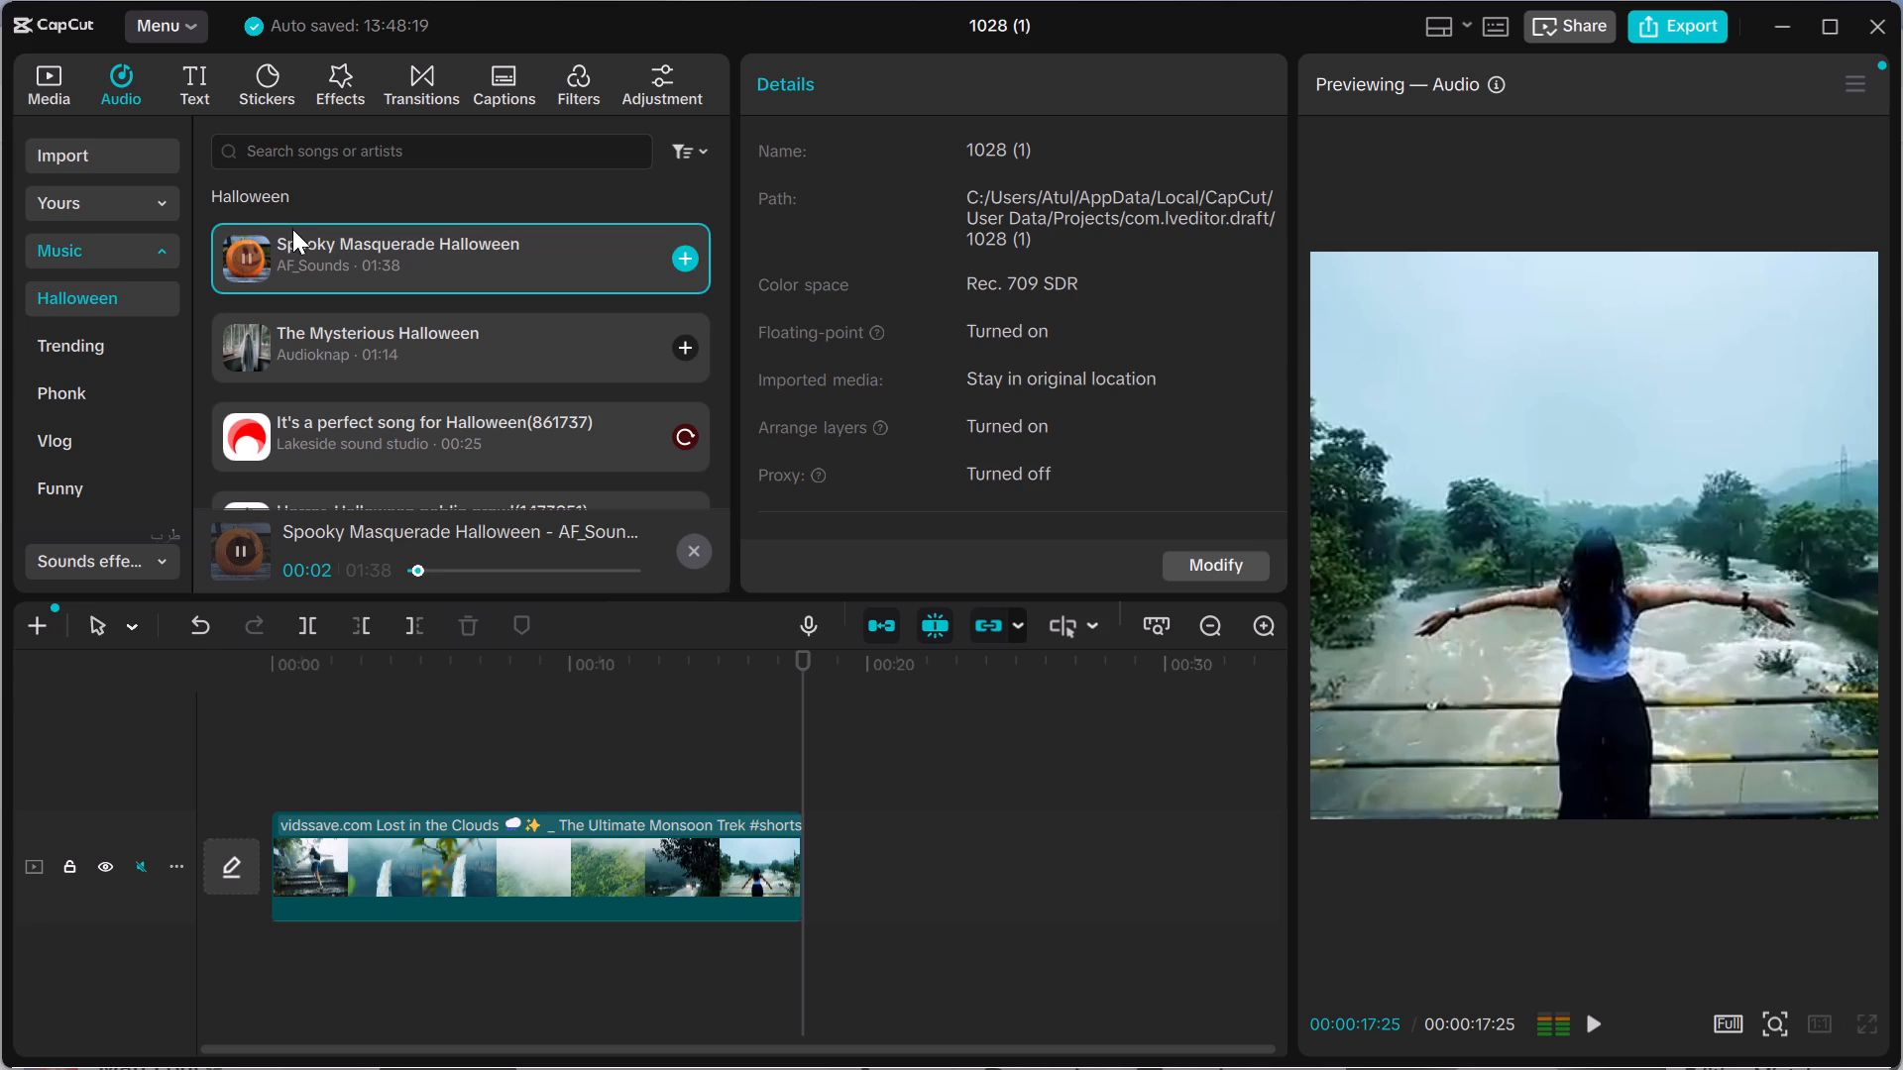
Browse the audio library's categories and open the sound effects collection.
scroll(90, 238, down, 1)
scroll(123, 195, up, 1)
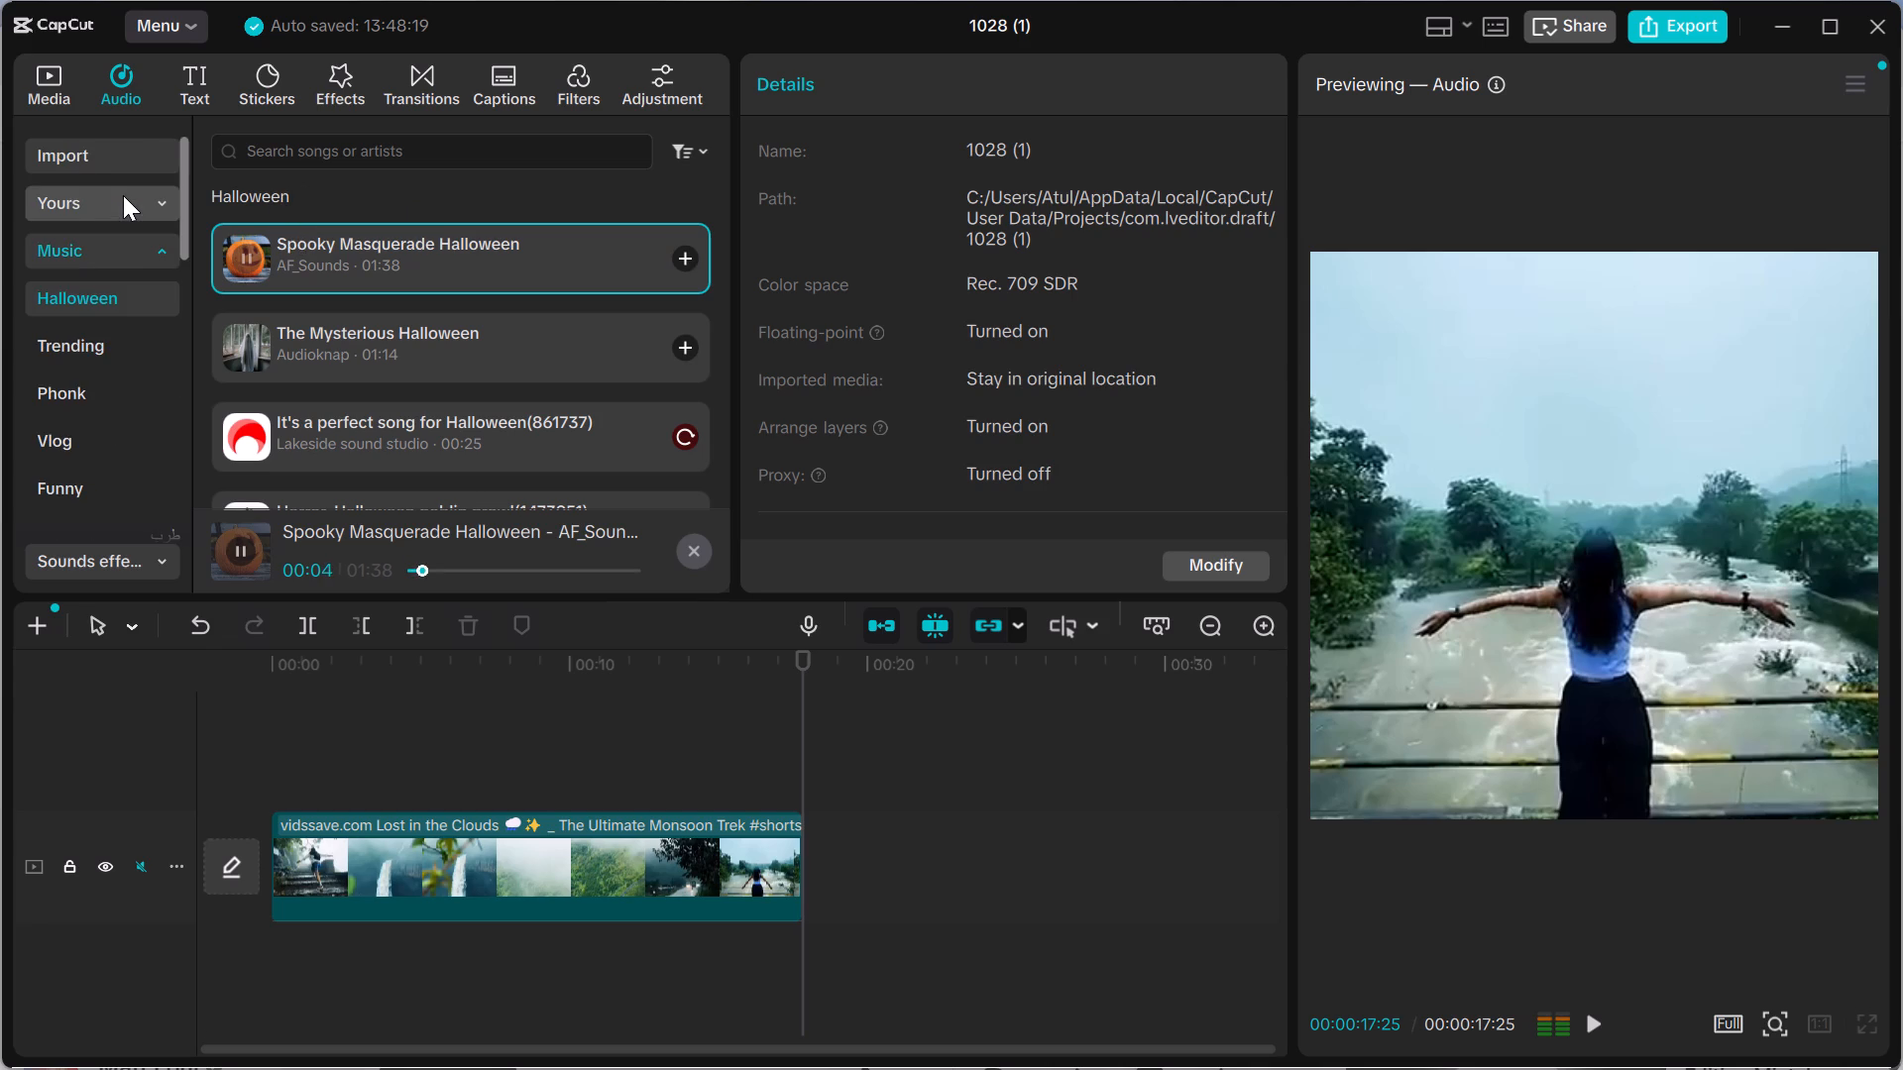
click(134, 252)
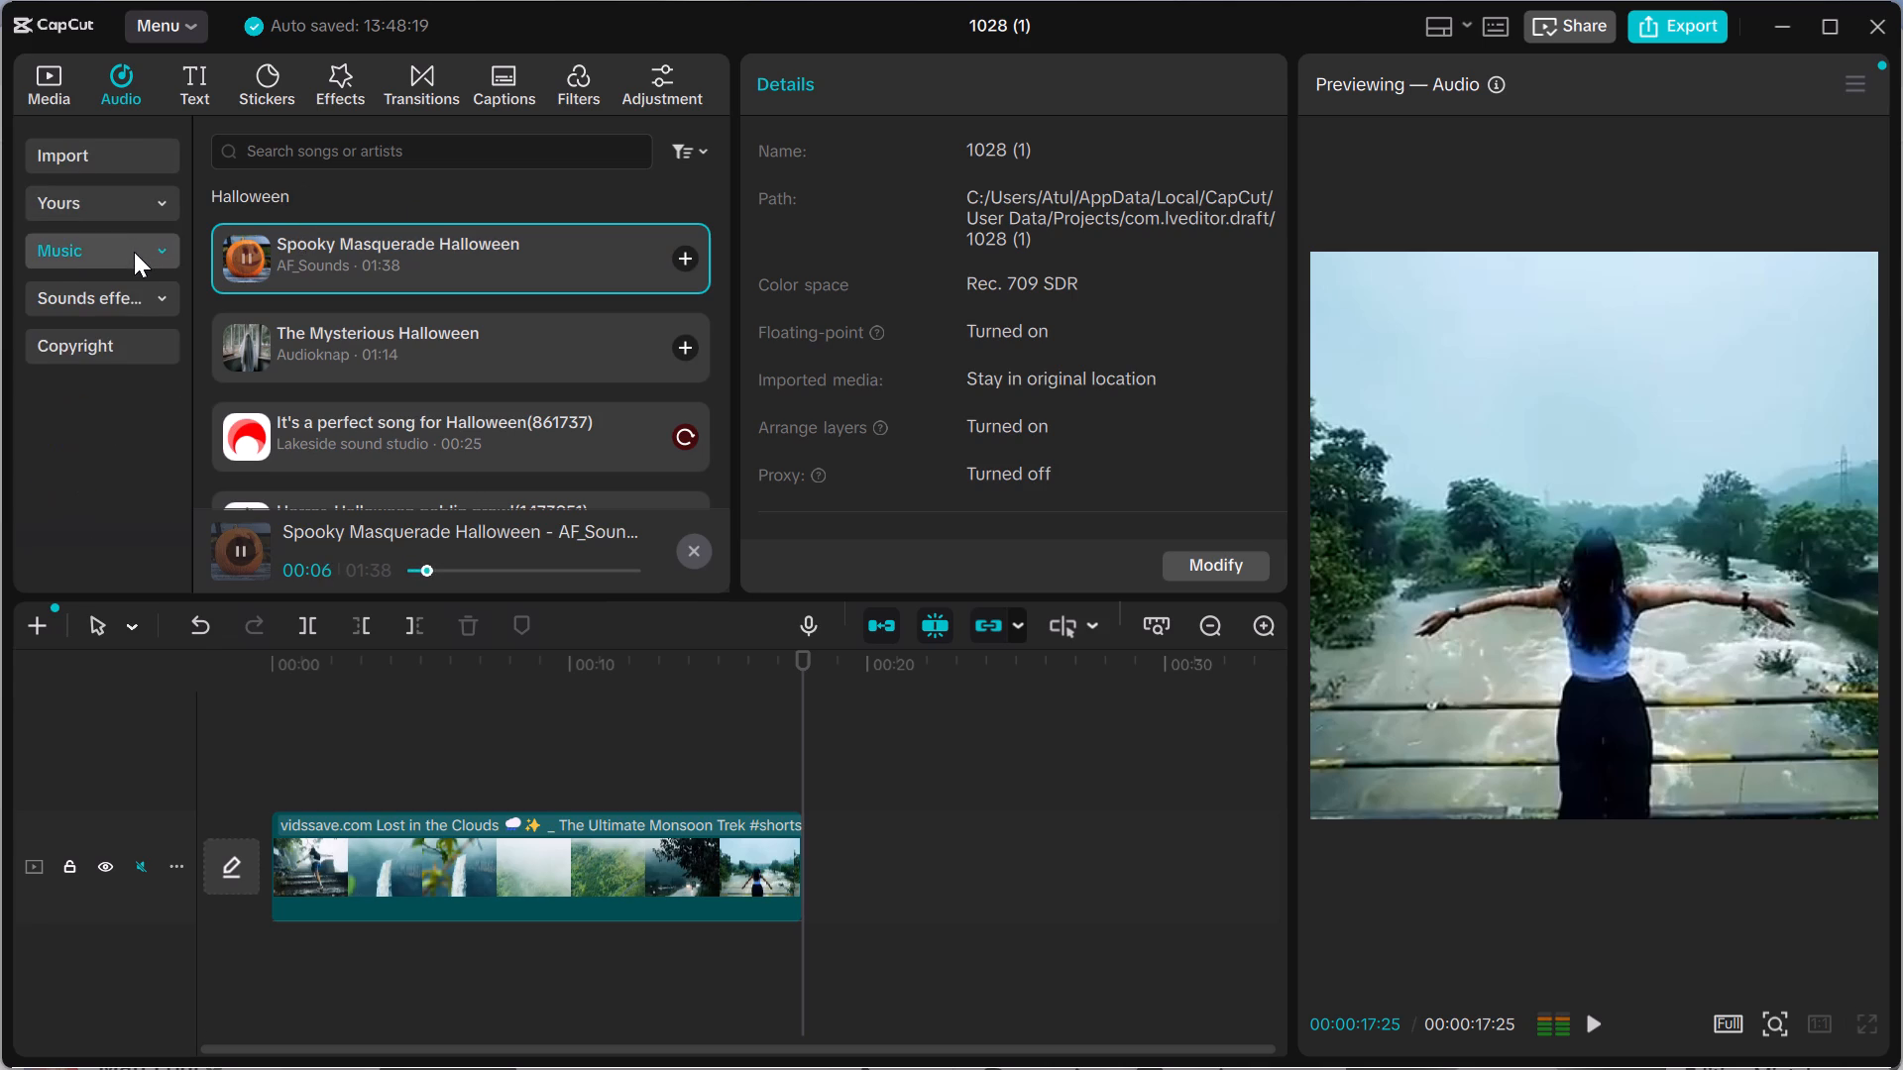
click(134, 252)
click(134, 252)
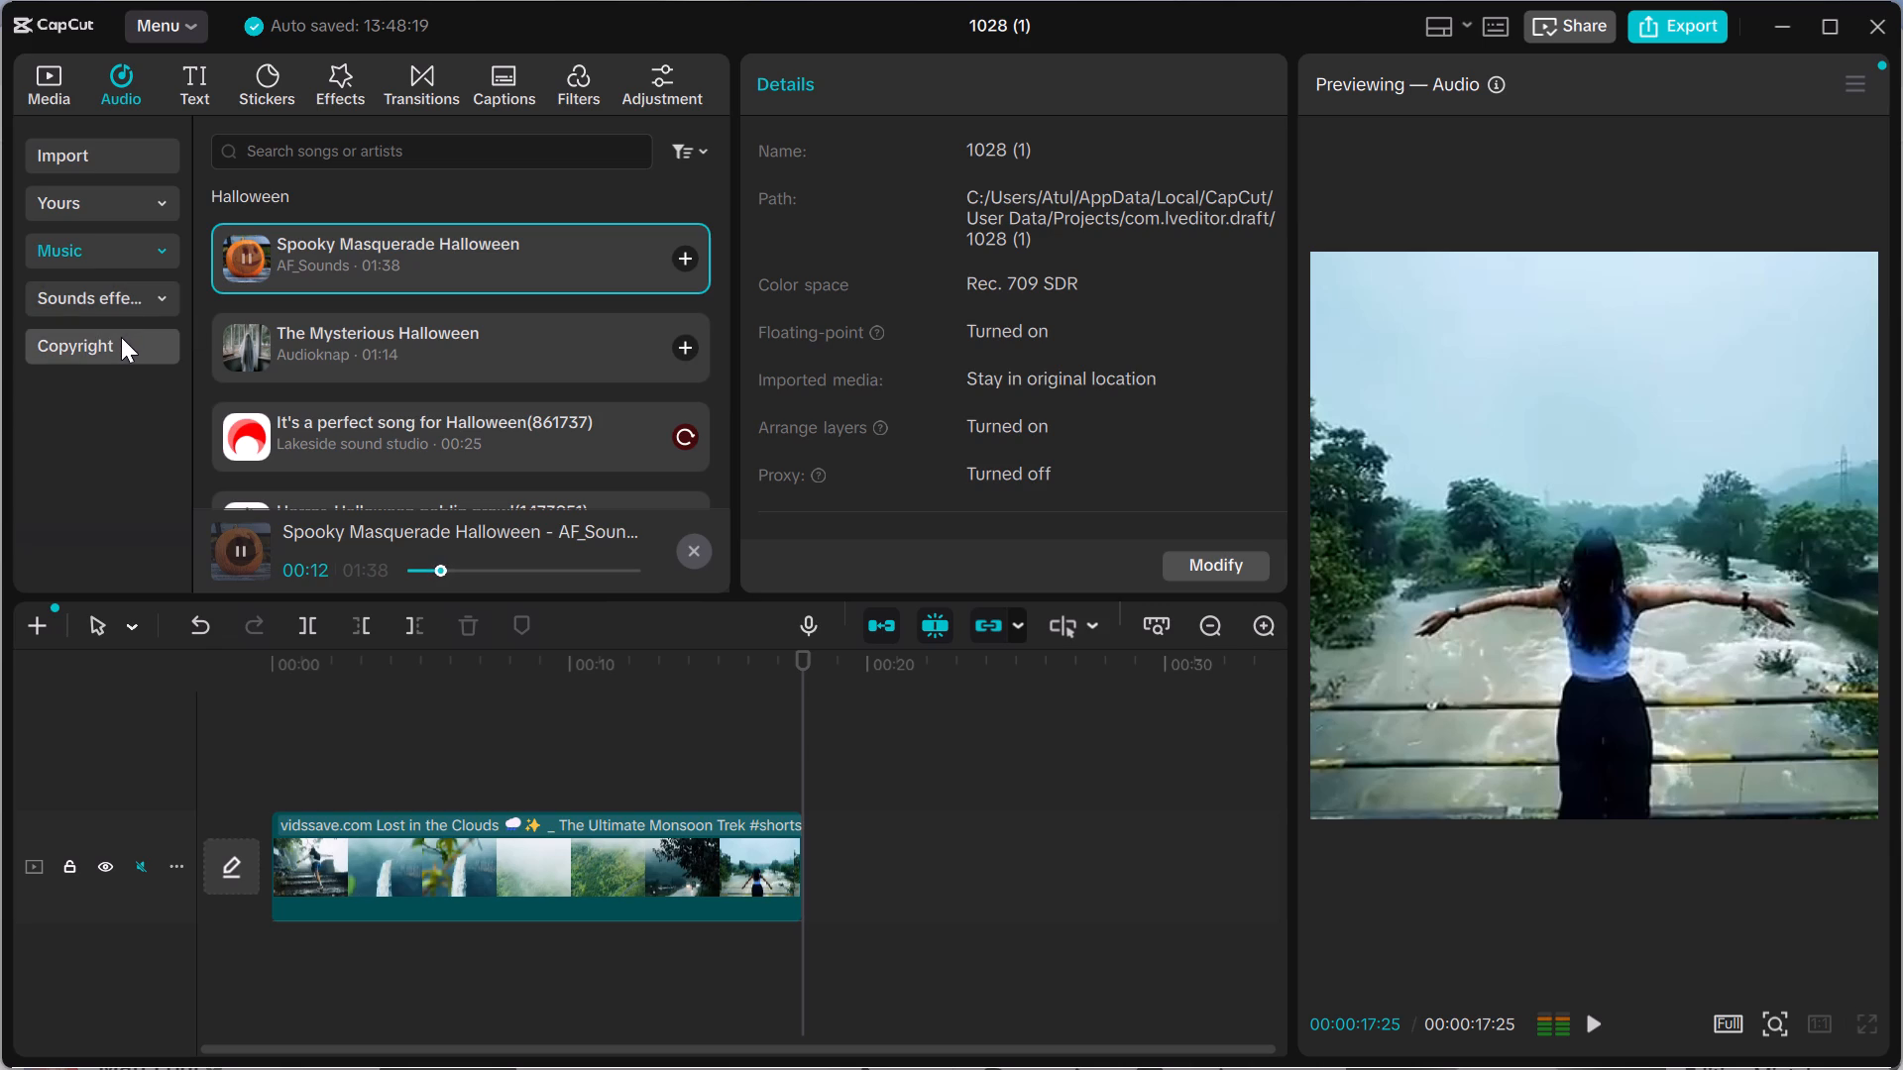
click(106, 296)
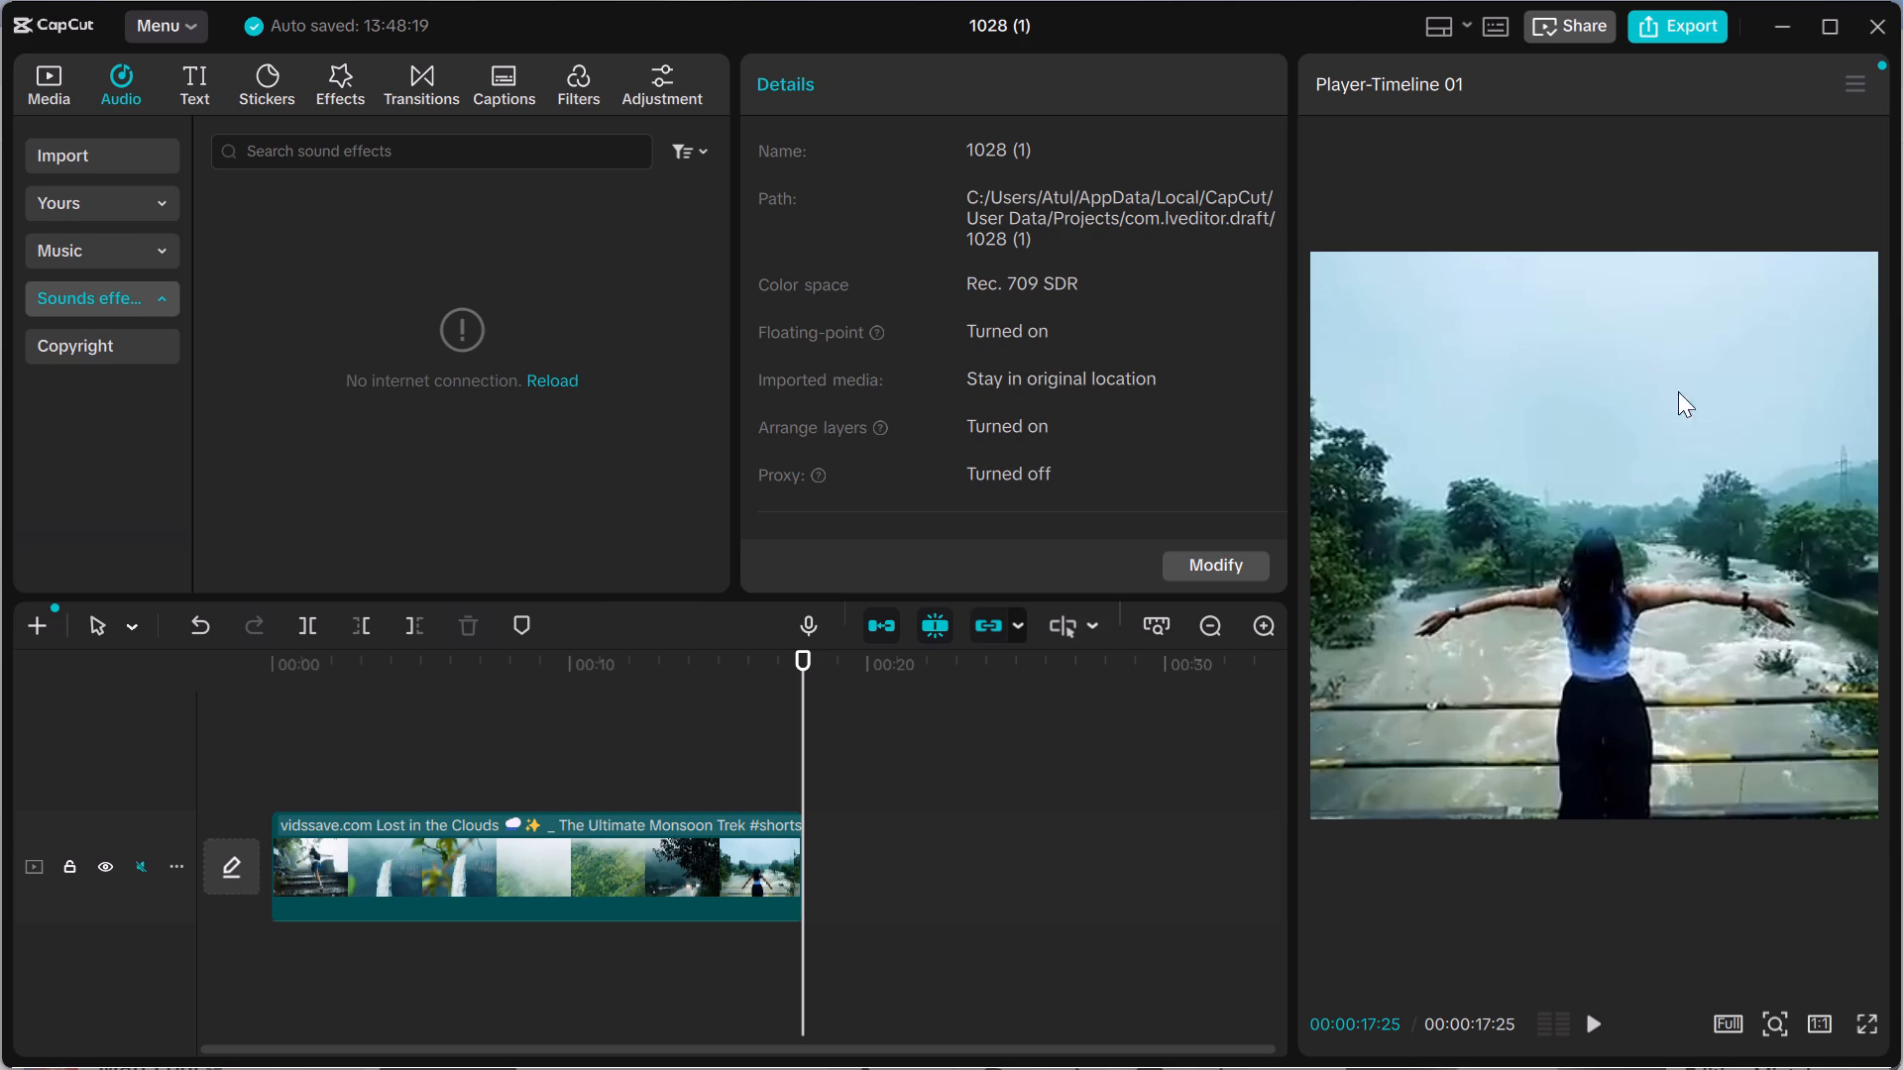
Switch to the browser and check the computer's Wi-Fi connection in the network list.
click(1776, 28)
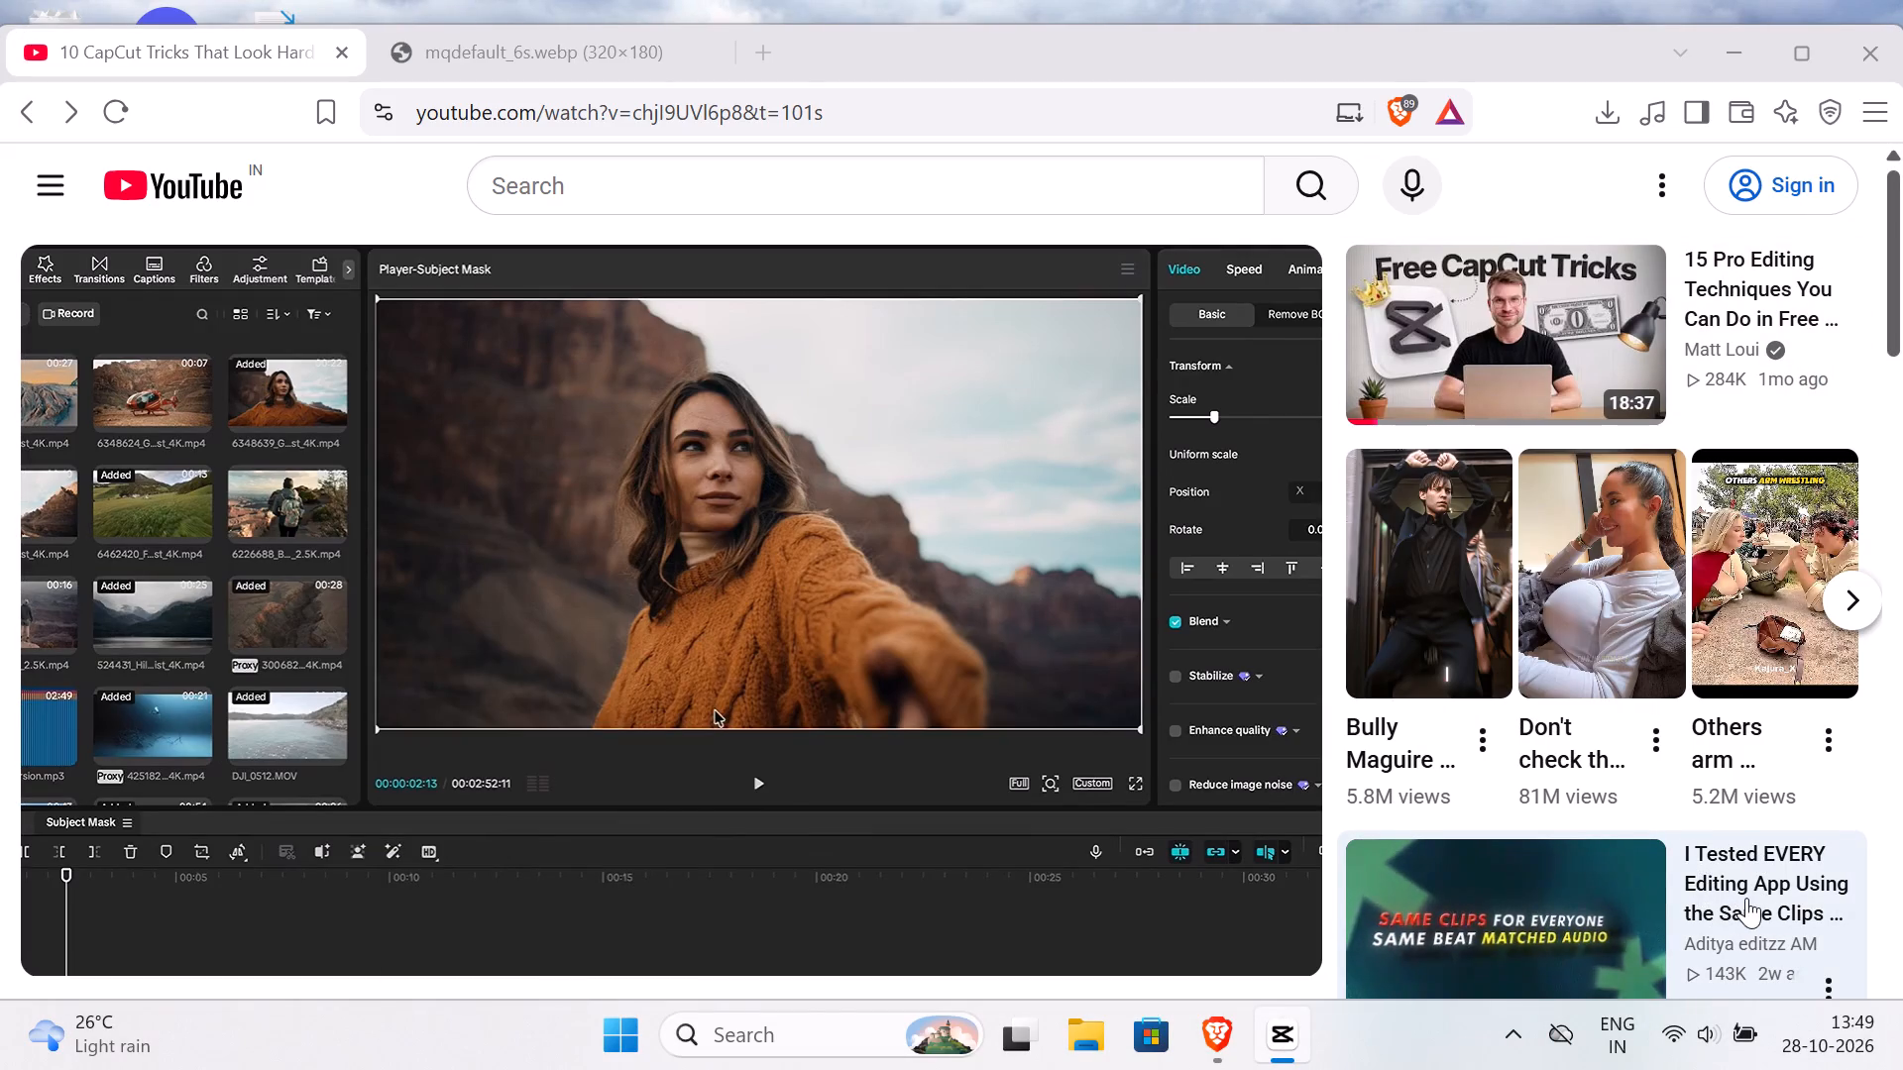
drag(1735, 948, 1729, 980)
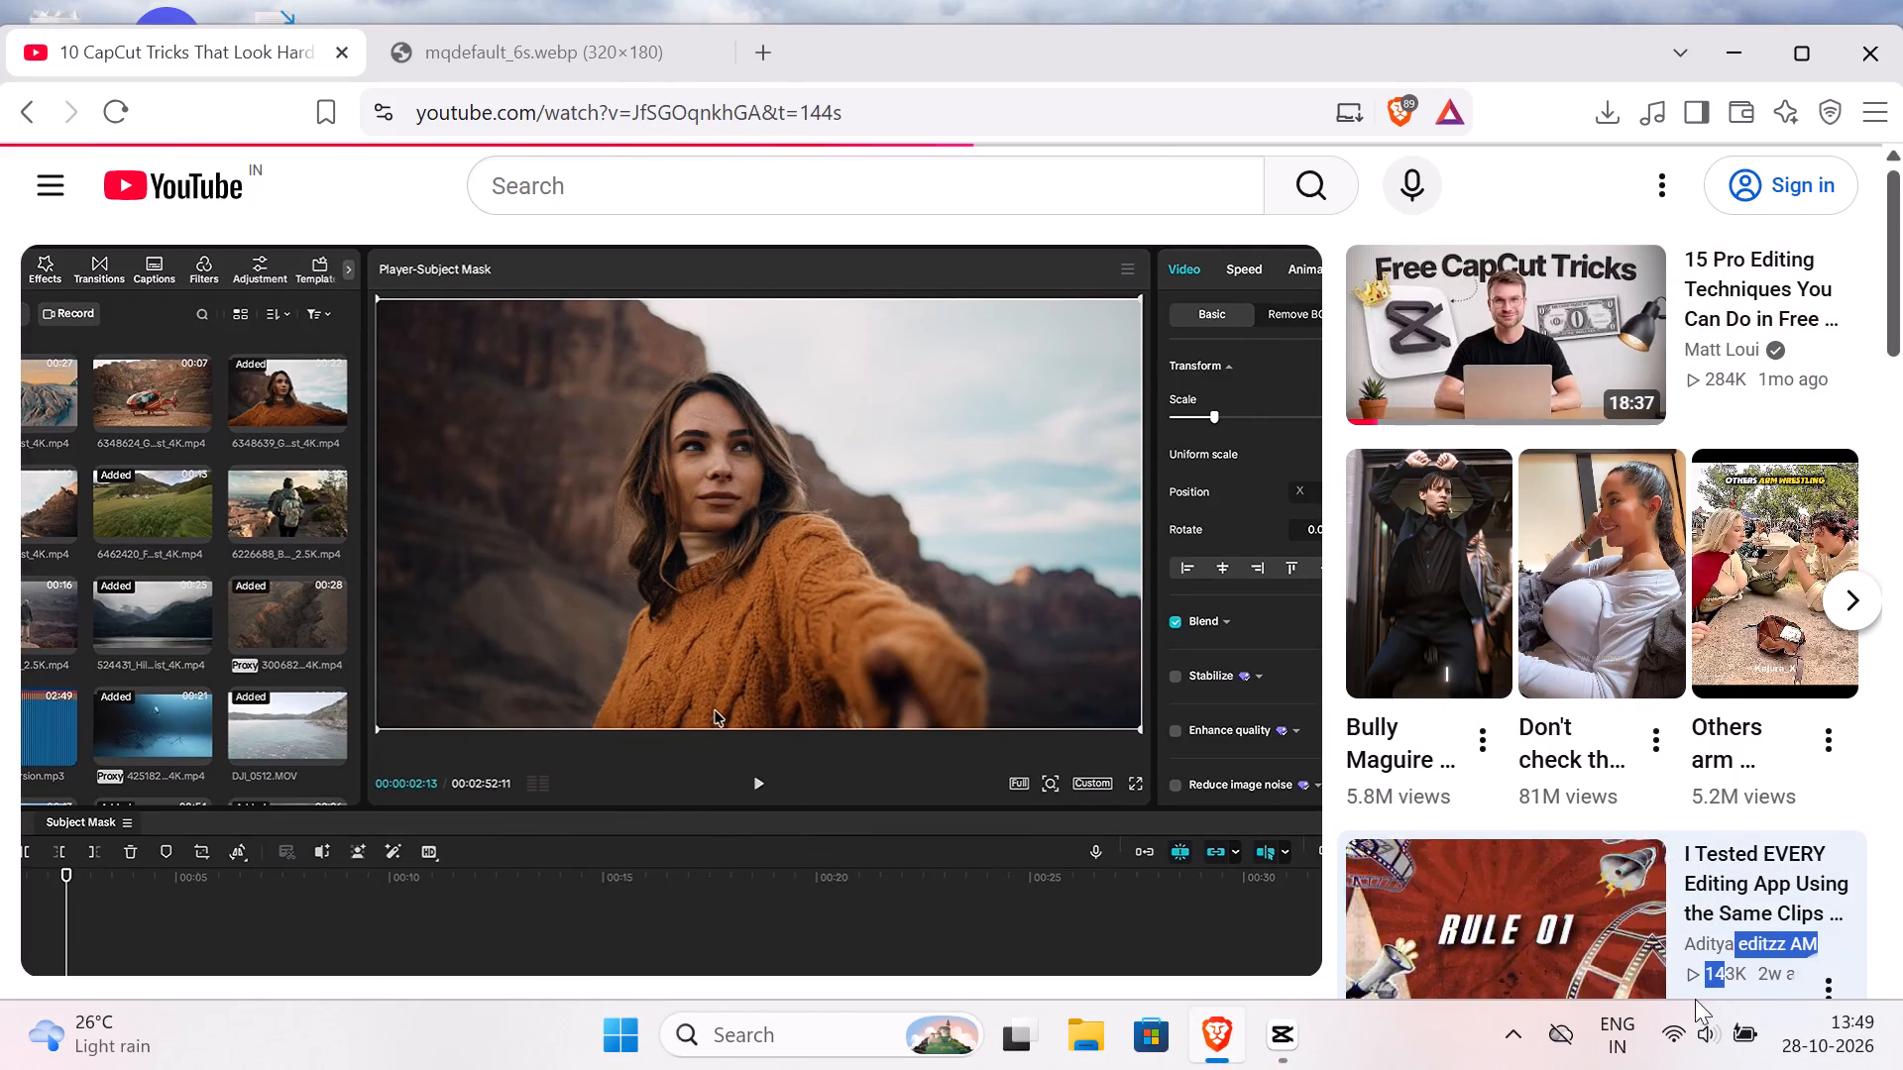
click(1681, 1035)
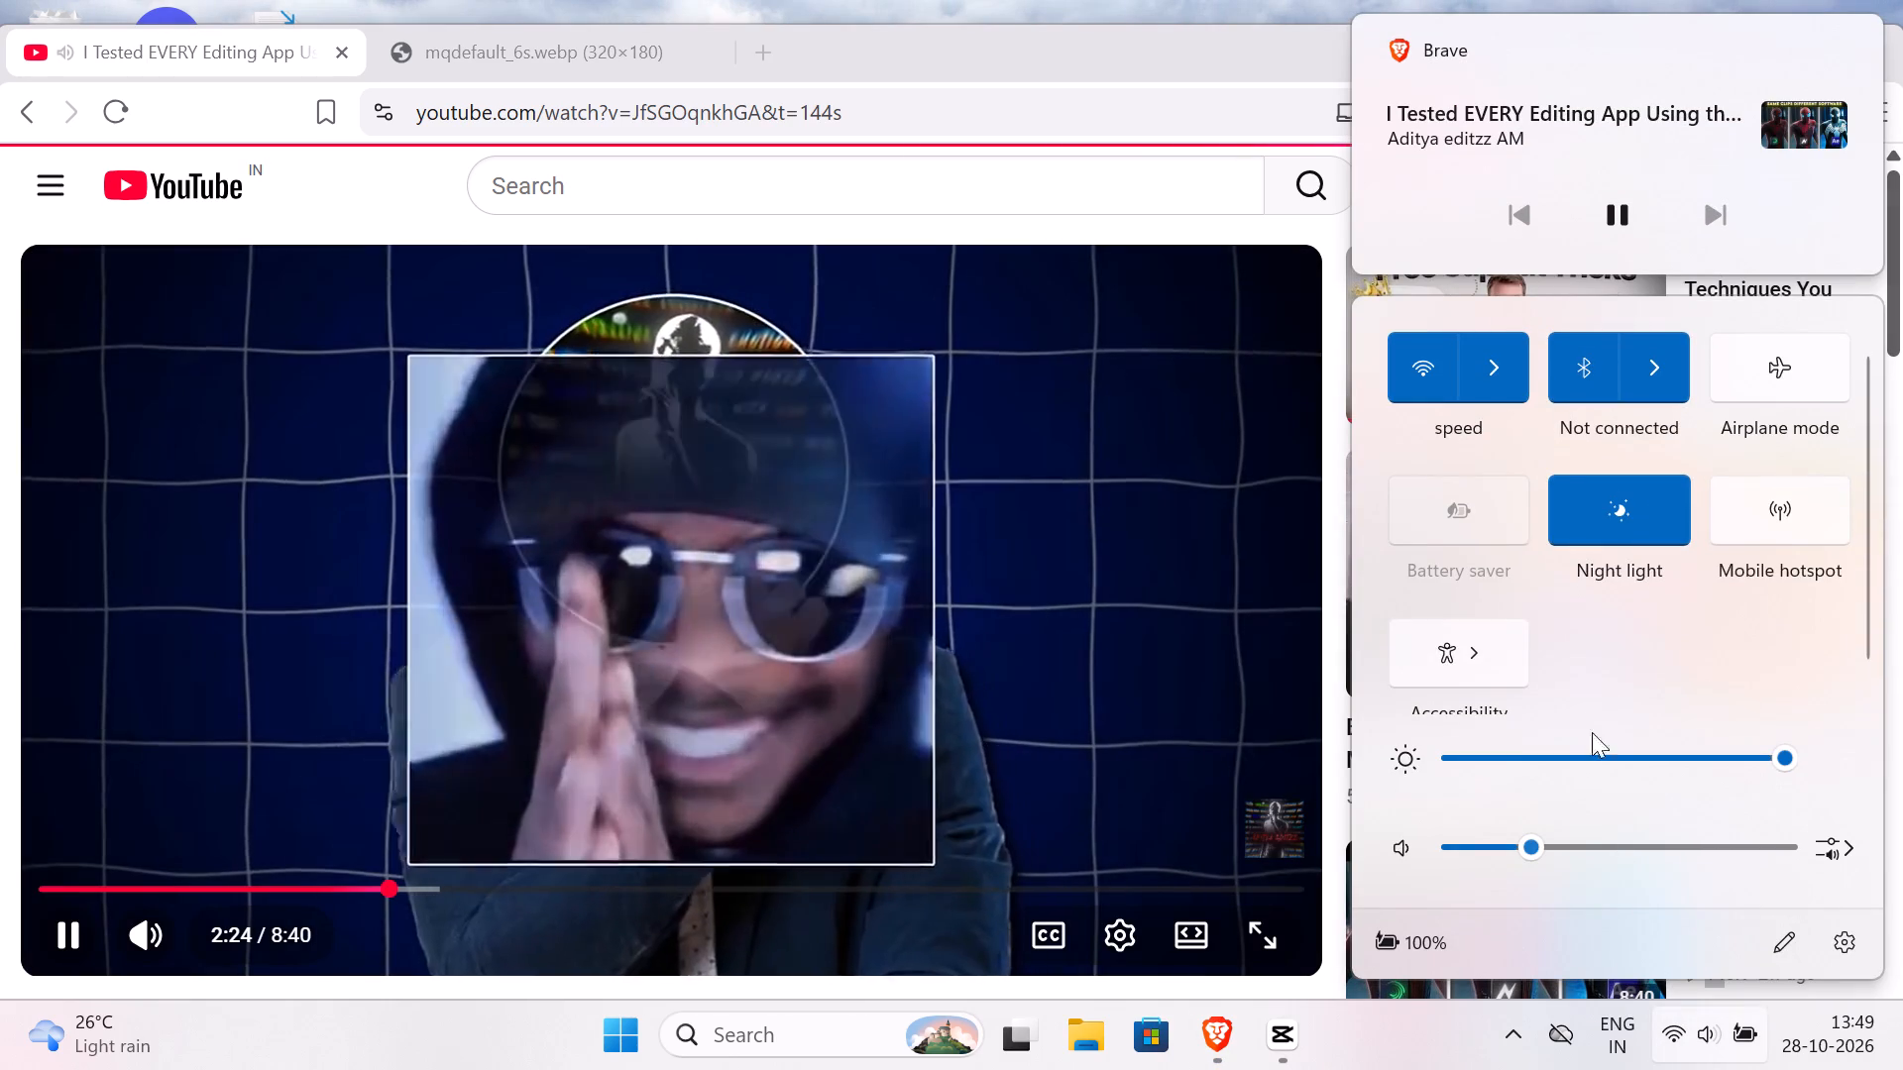
click(1495, 353)
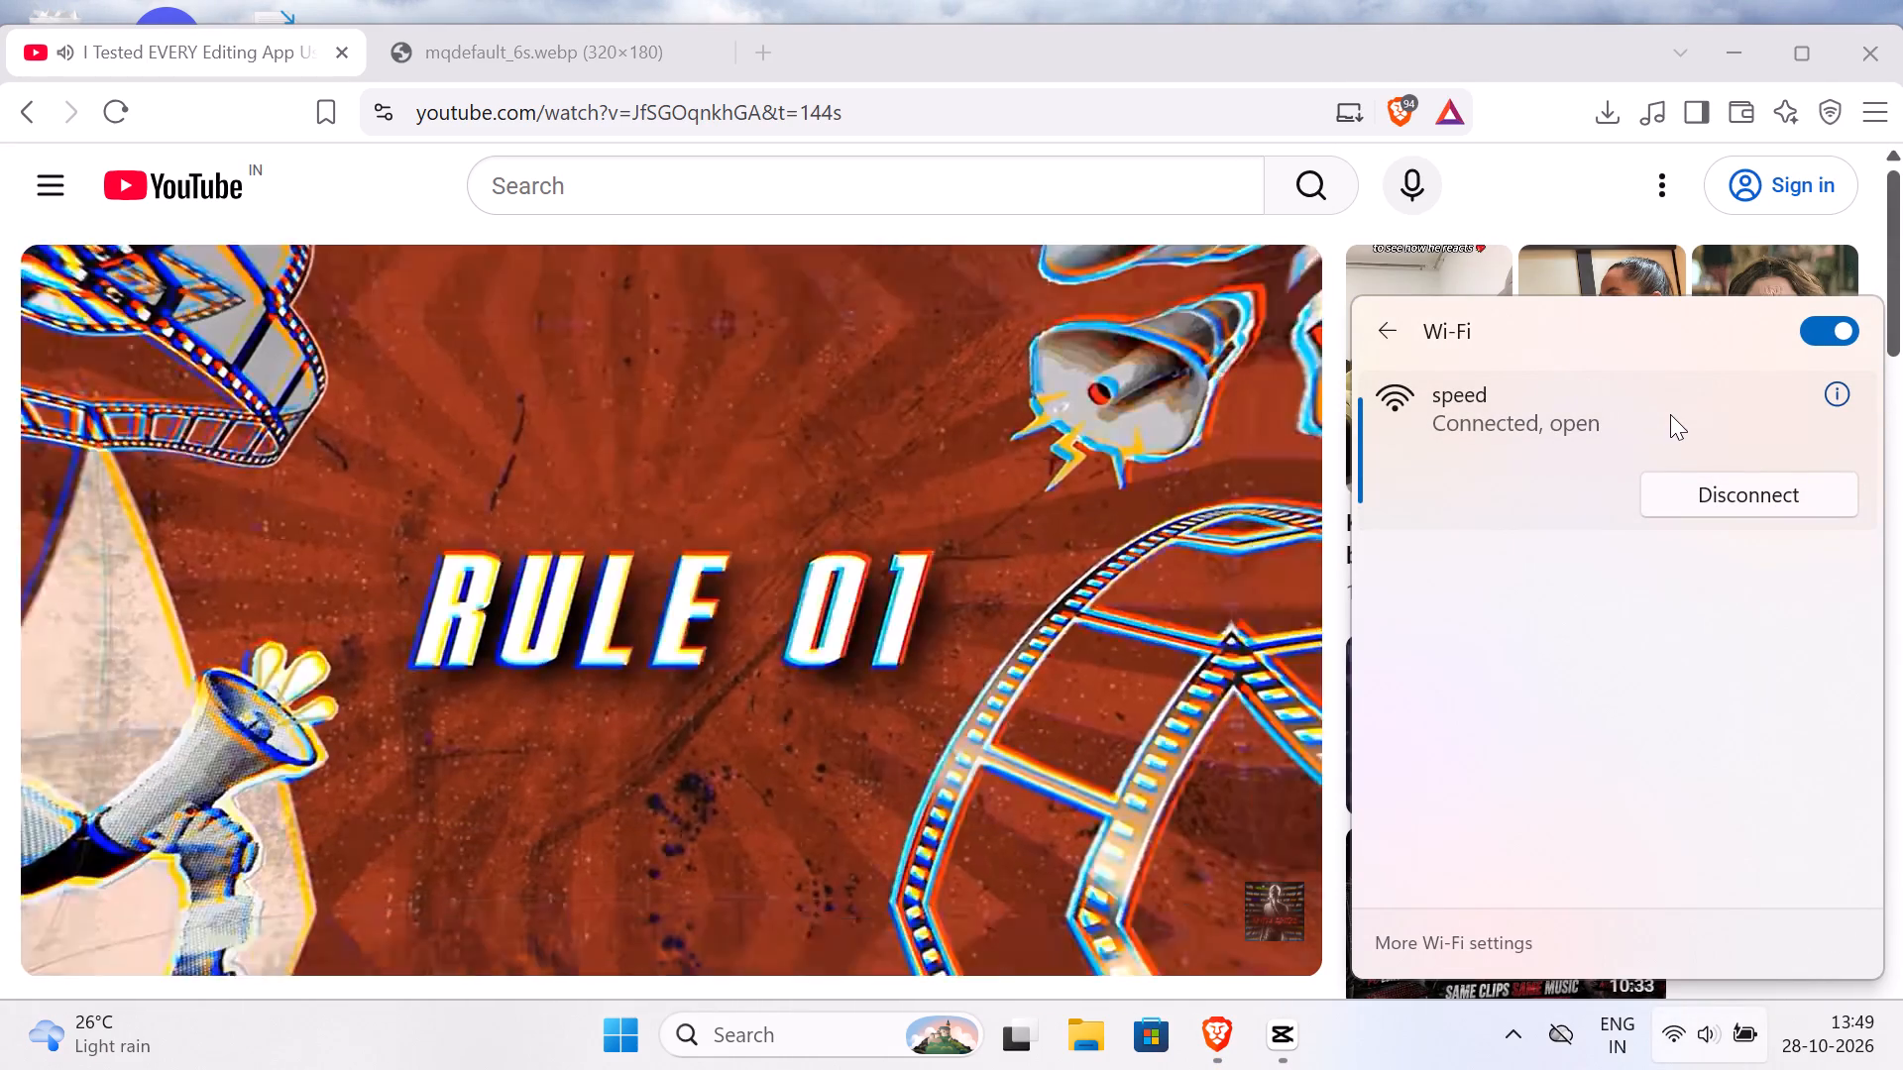
click(1595, 412)
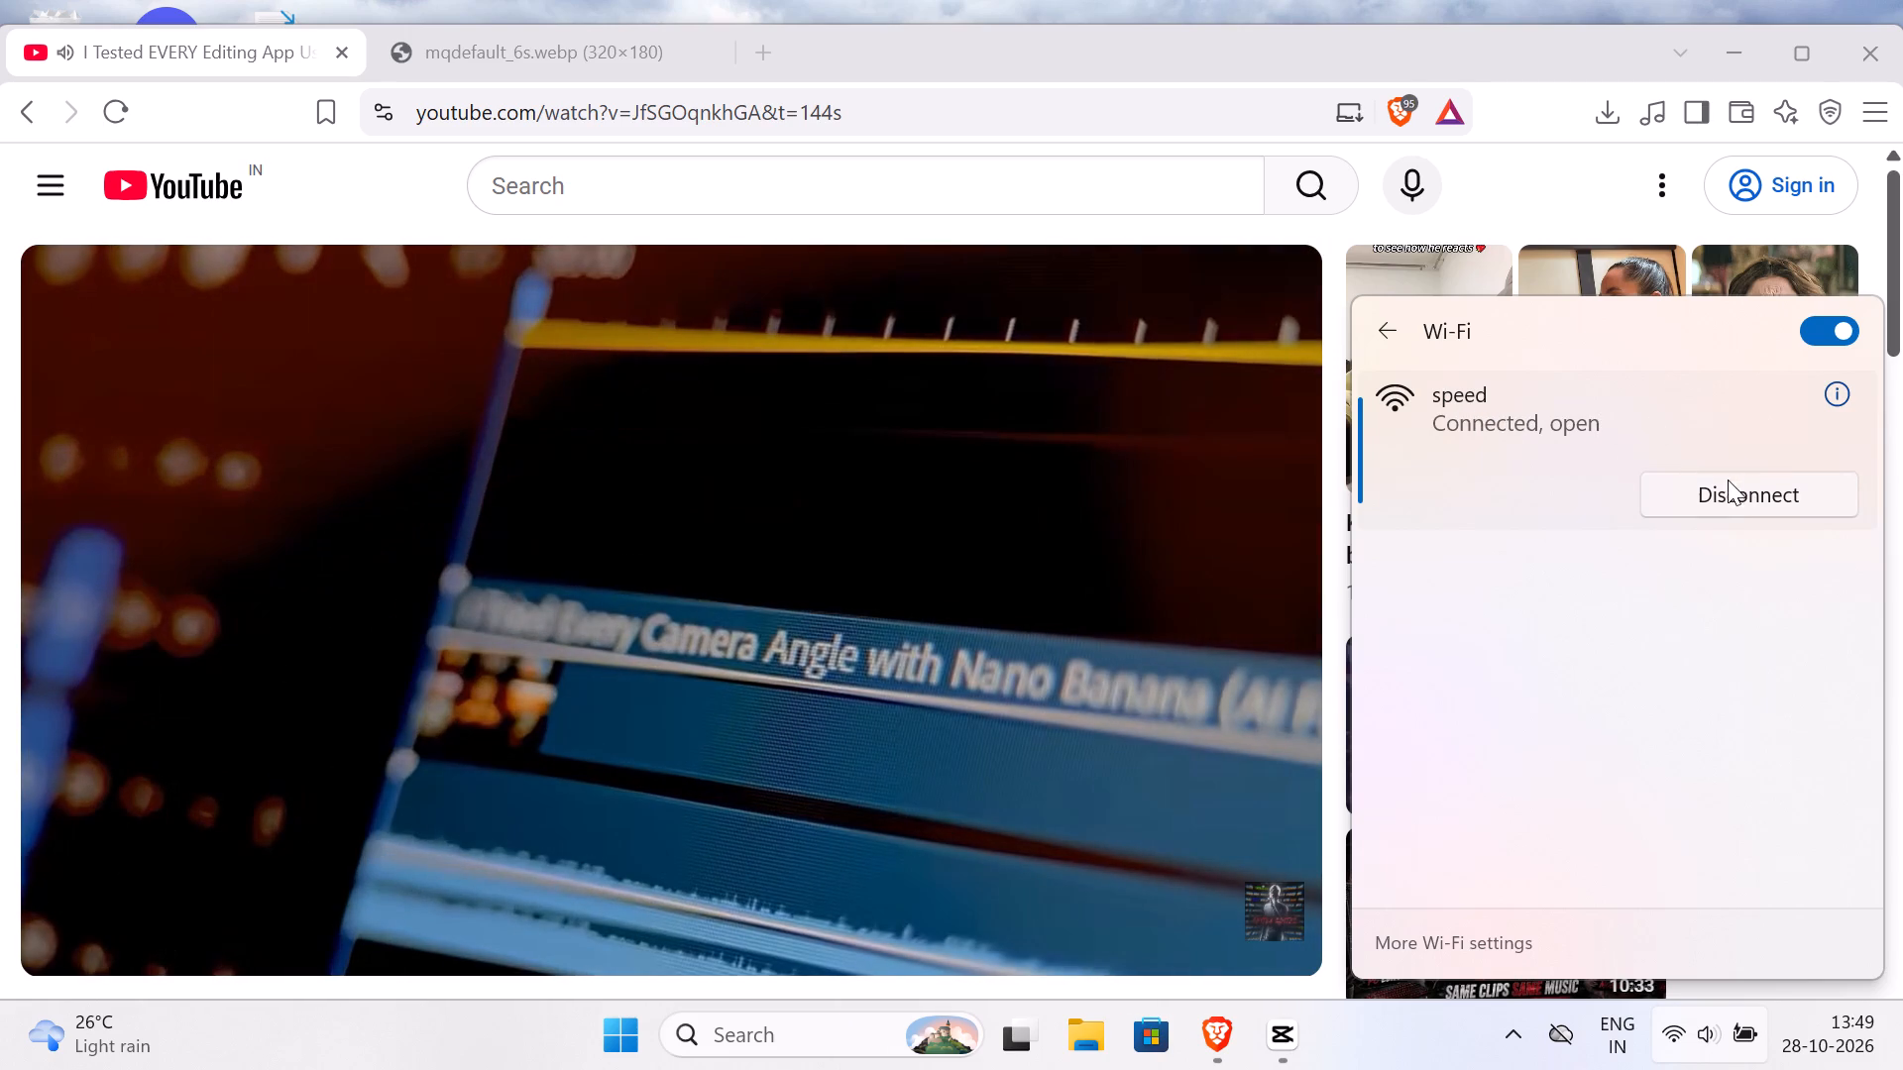
click(1207, 361)
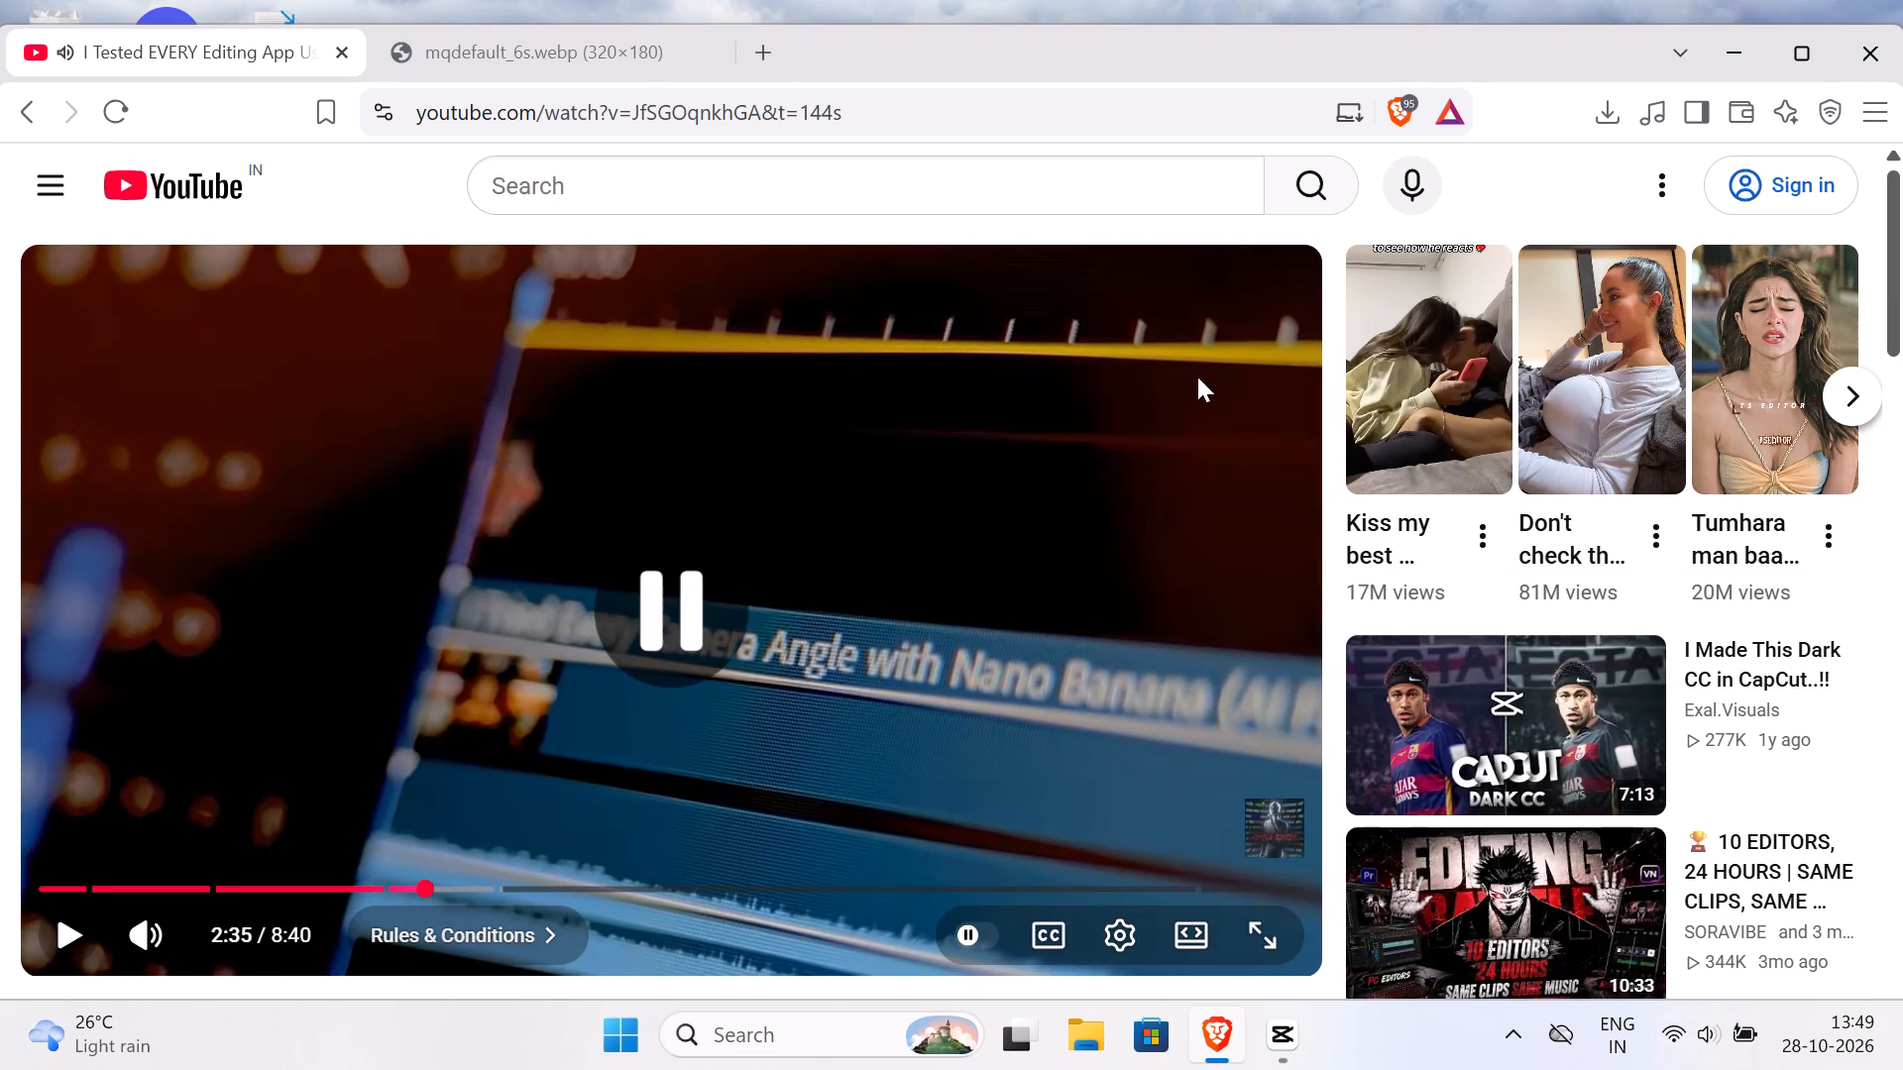
Resume the video I Tested EVERY Editing App Using the Same Clips and rewind it to replay an earlier part.
click(1194, 385)
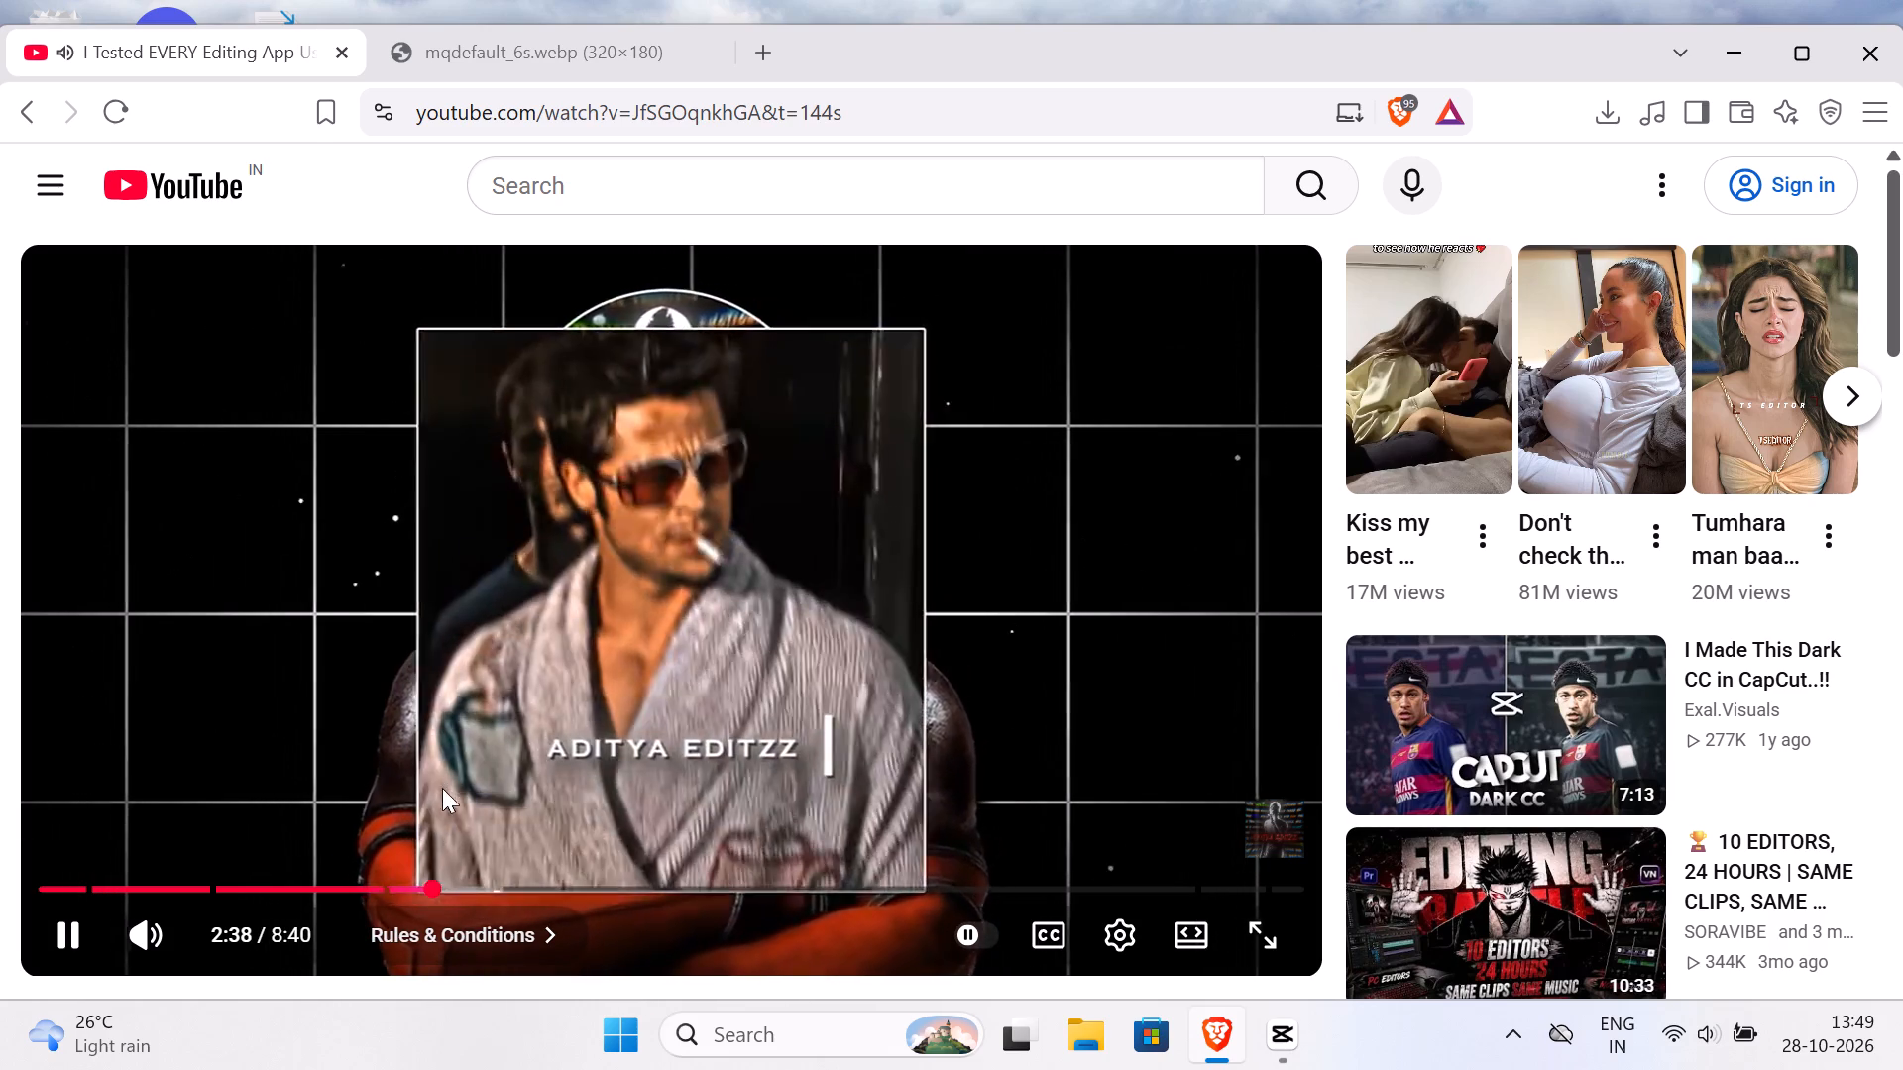
drag(417, 888, 353, 886)
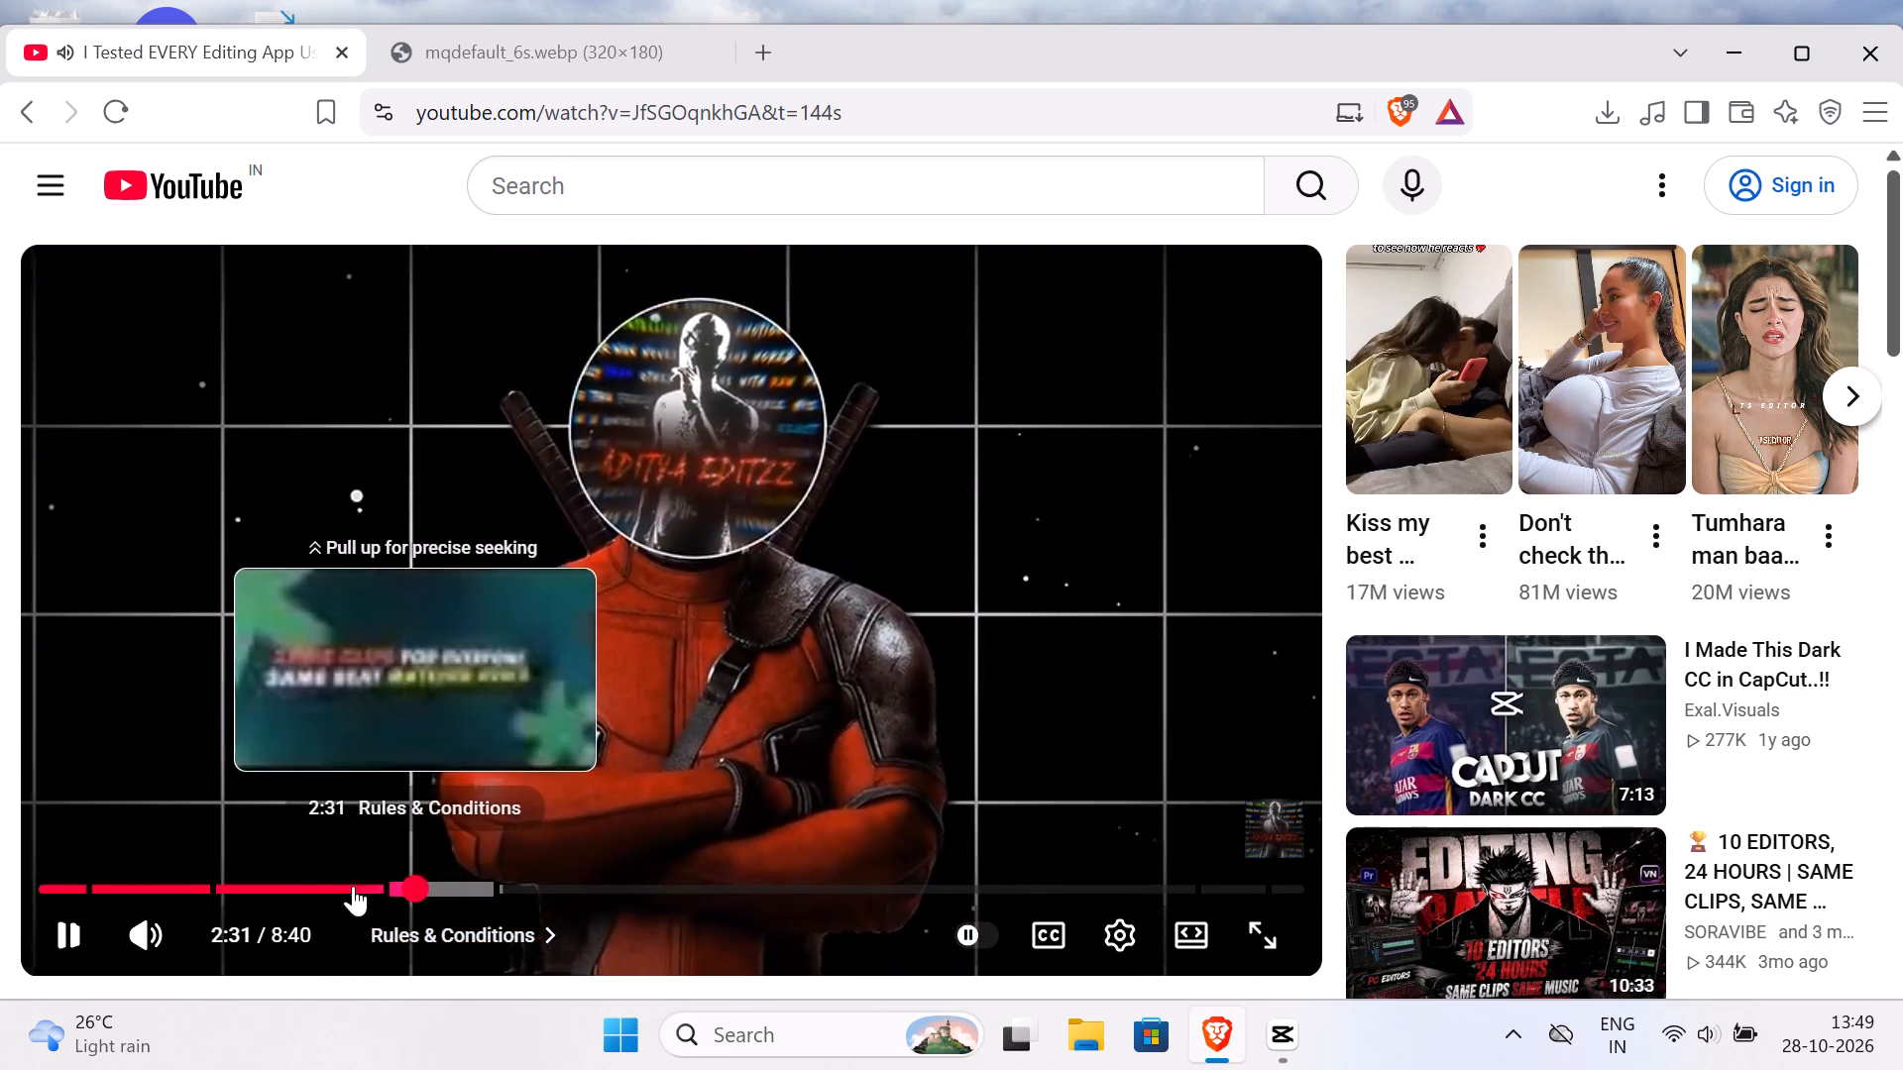
drag(353, 886, 231, 881)
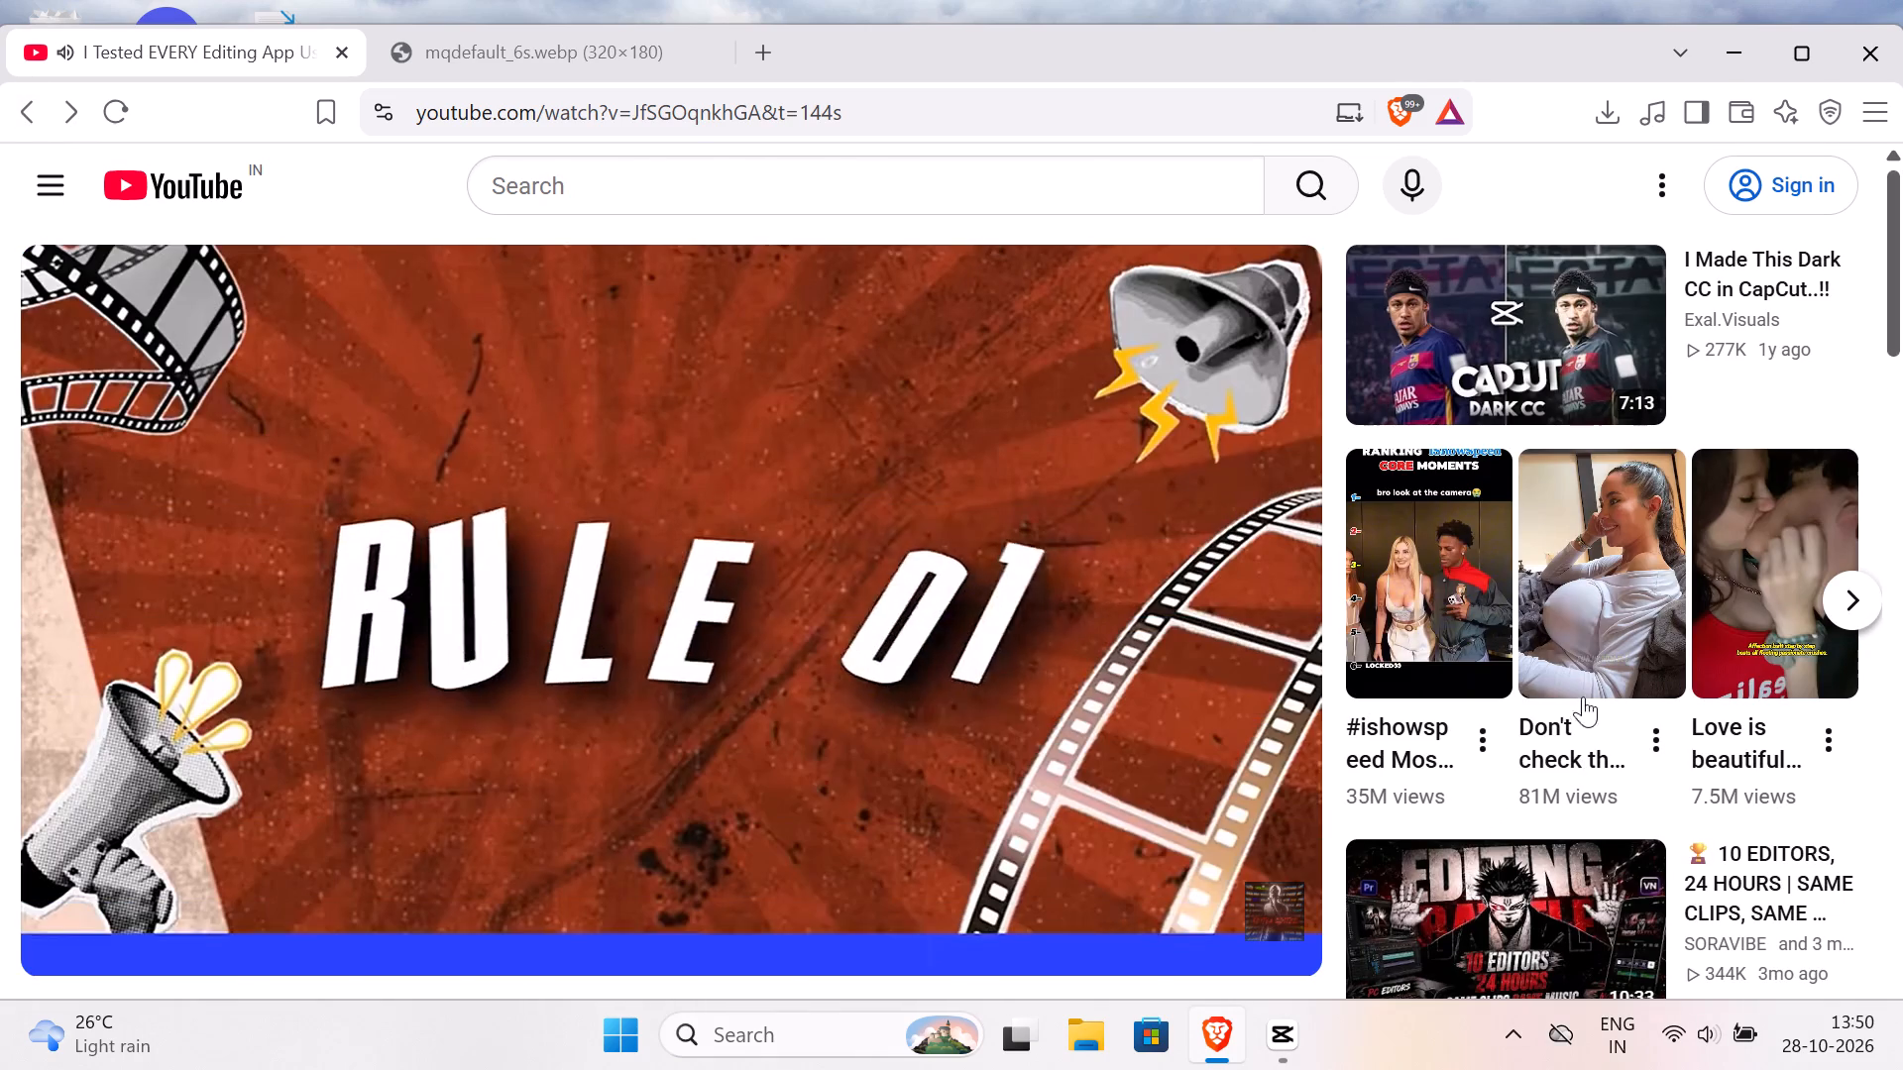
Open the suggested short Don't check the sound, then return to the 10 CapCut Tricks That Look Hard And Aren't video and its suggestions.
click(1570, 585)
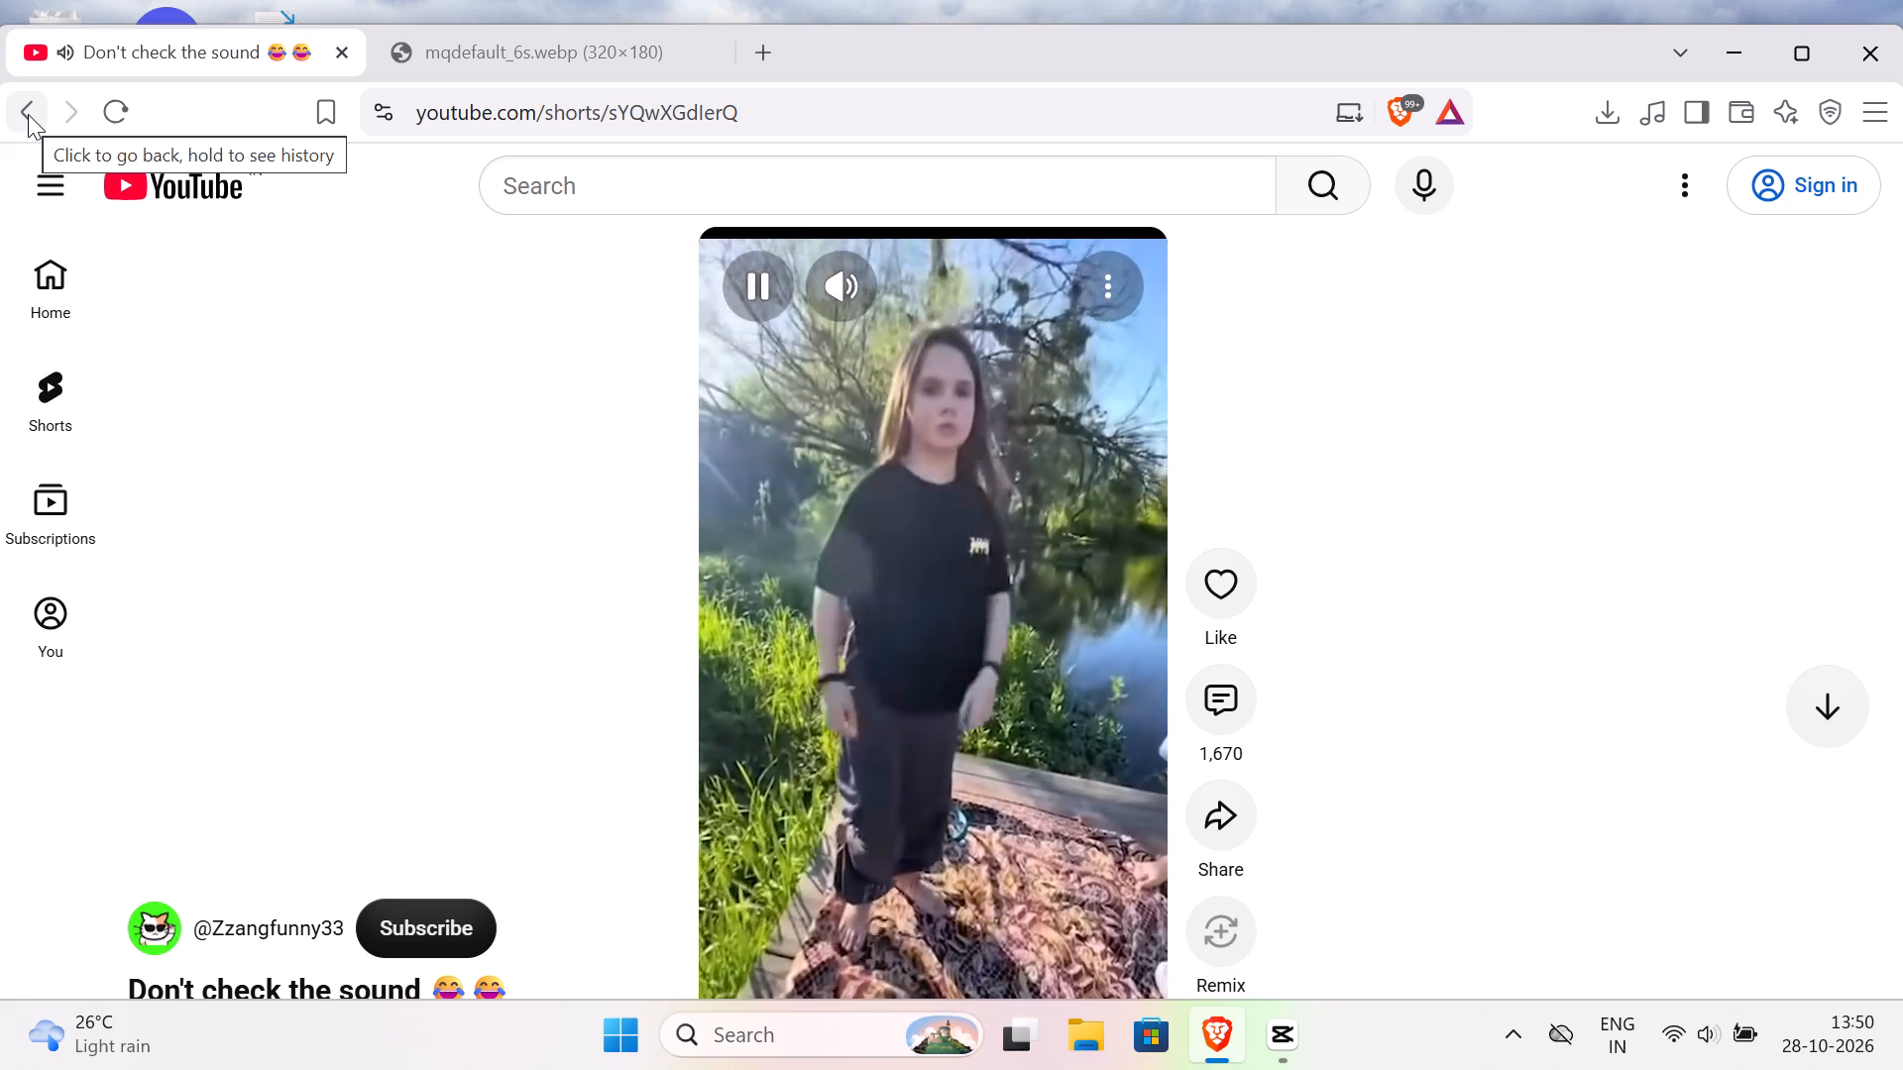
click(28, 114)
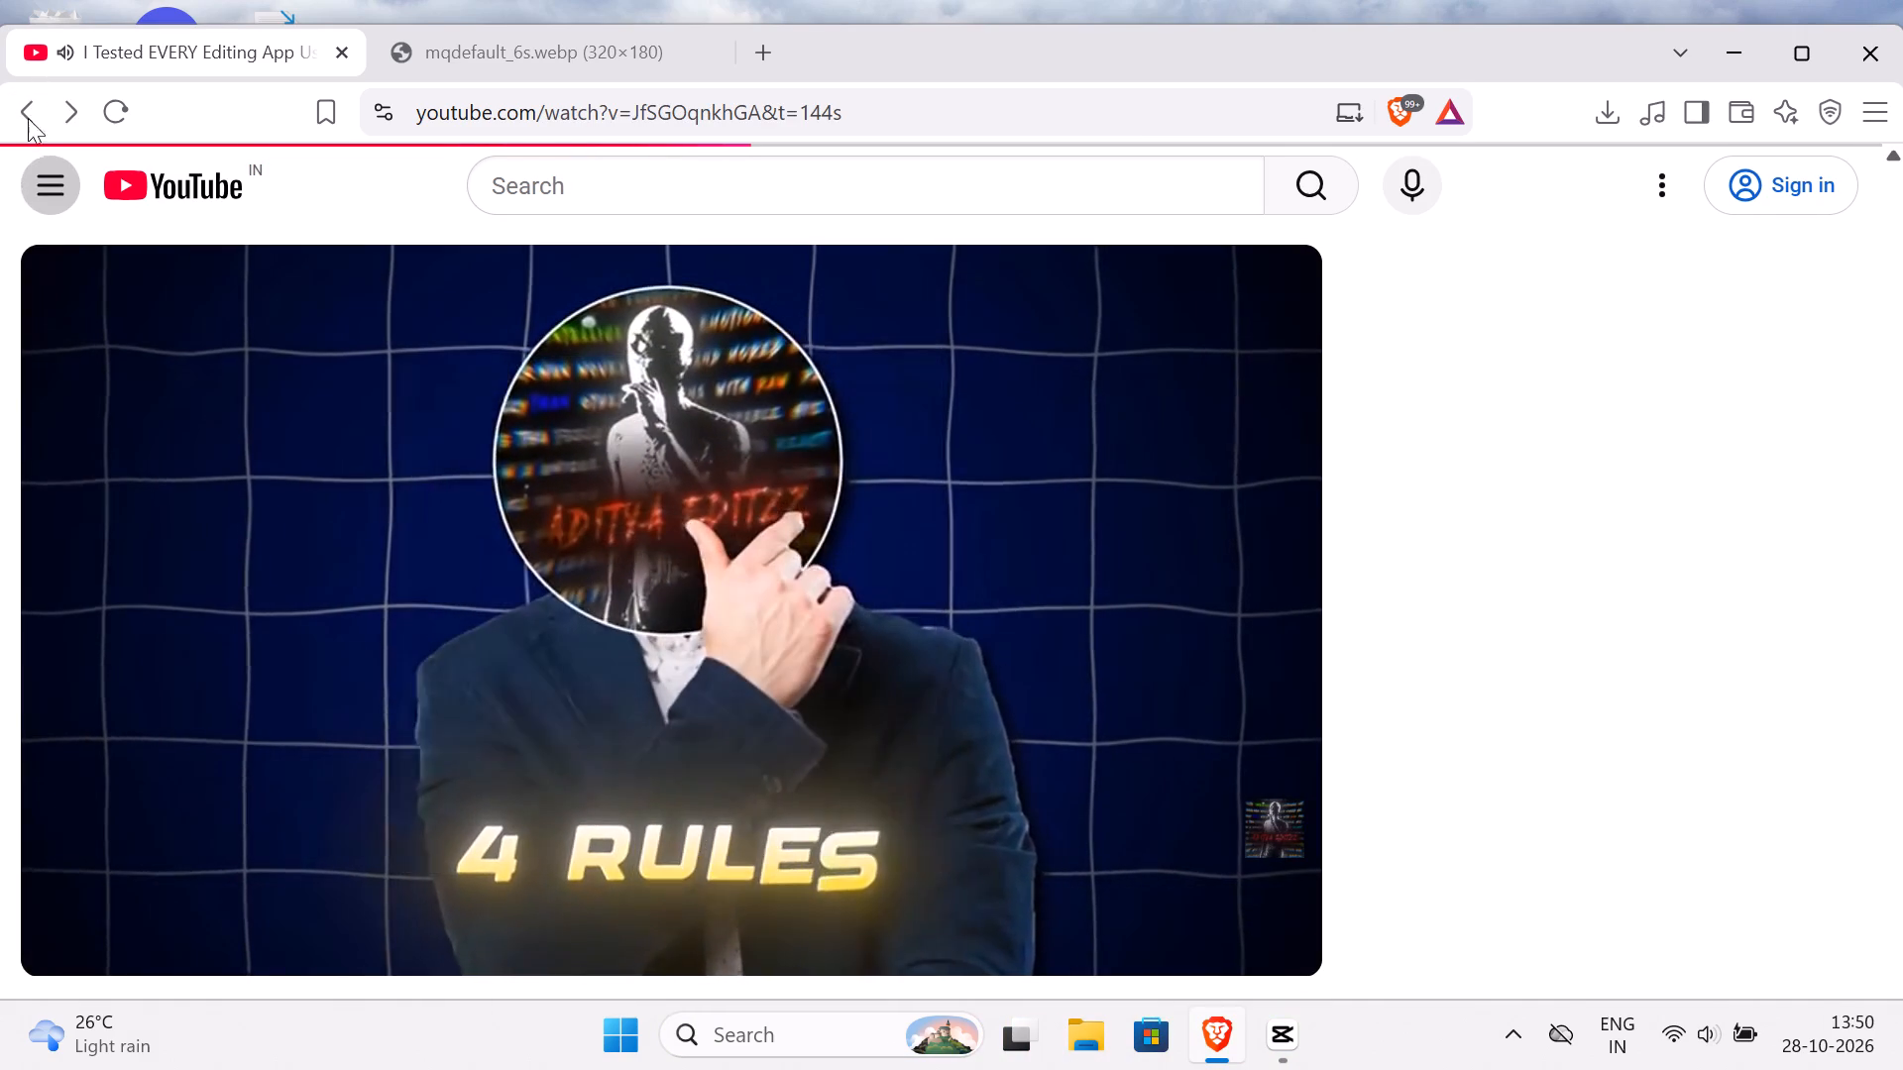
click(29, 96)
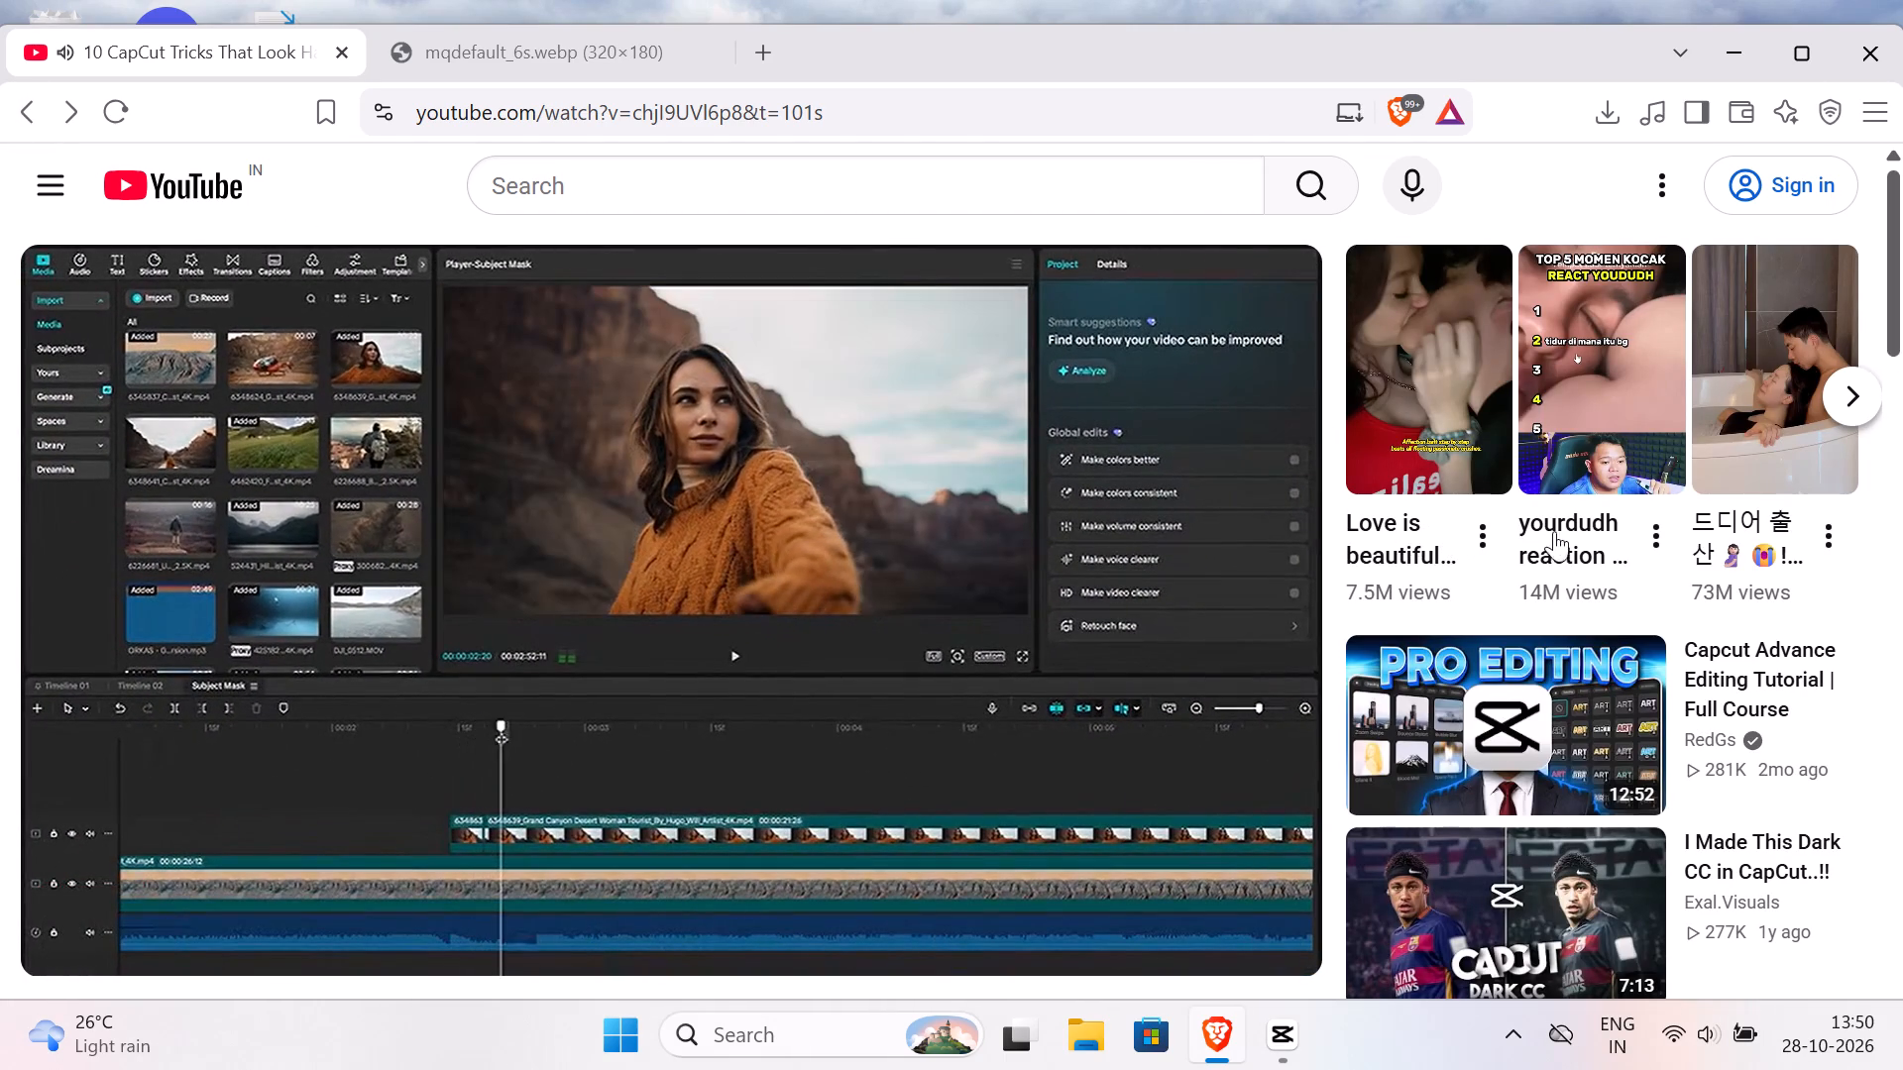
scroll(1568, 532, down, 3)
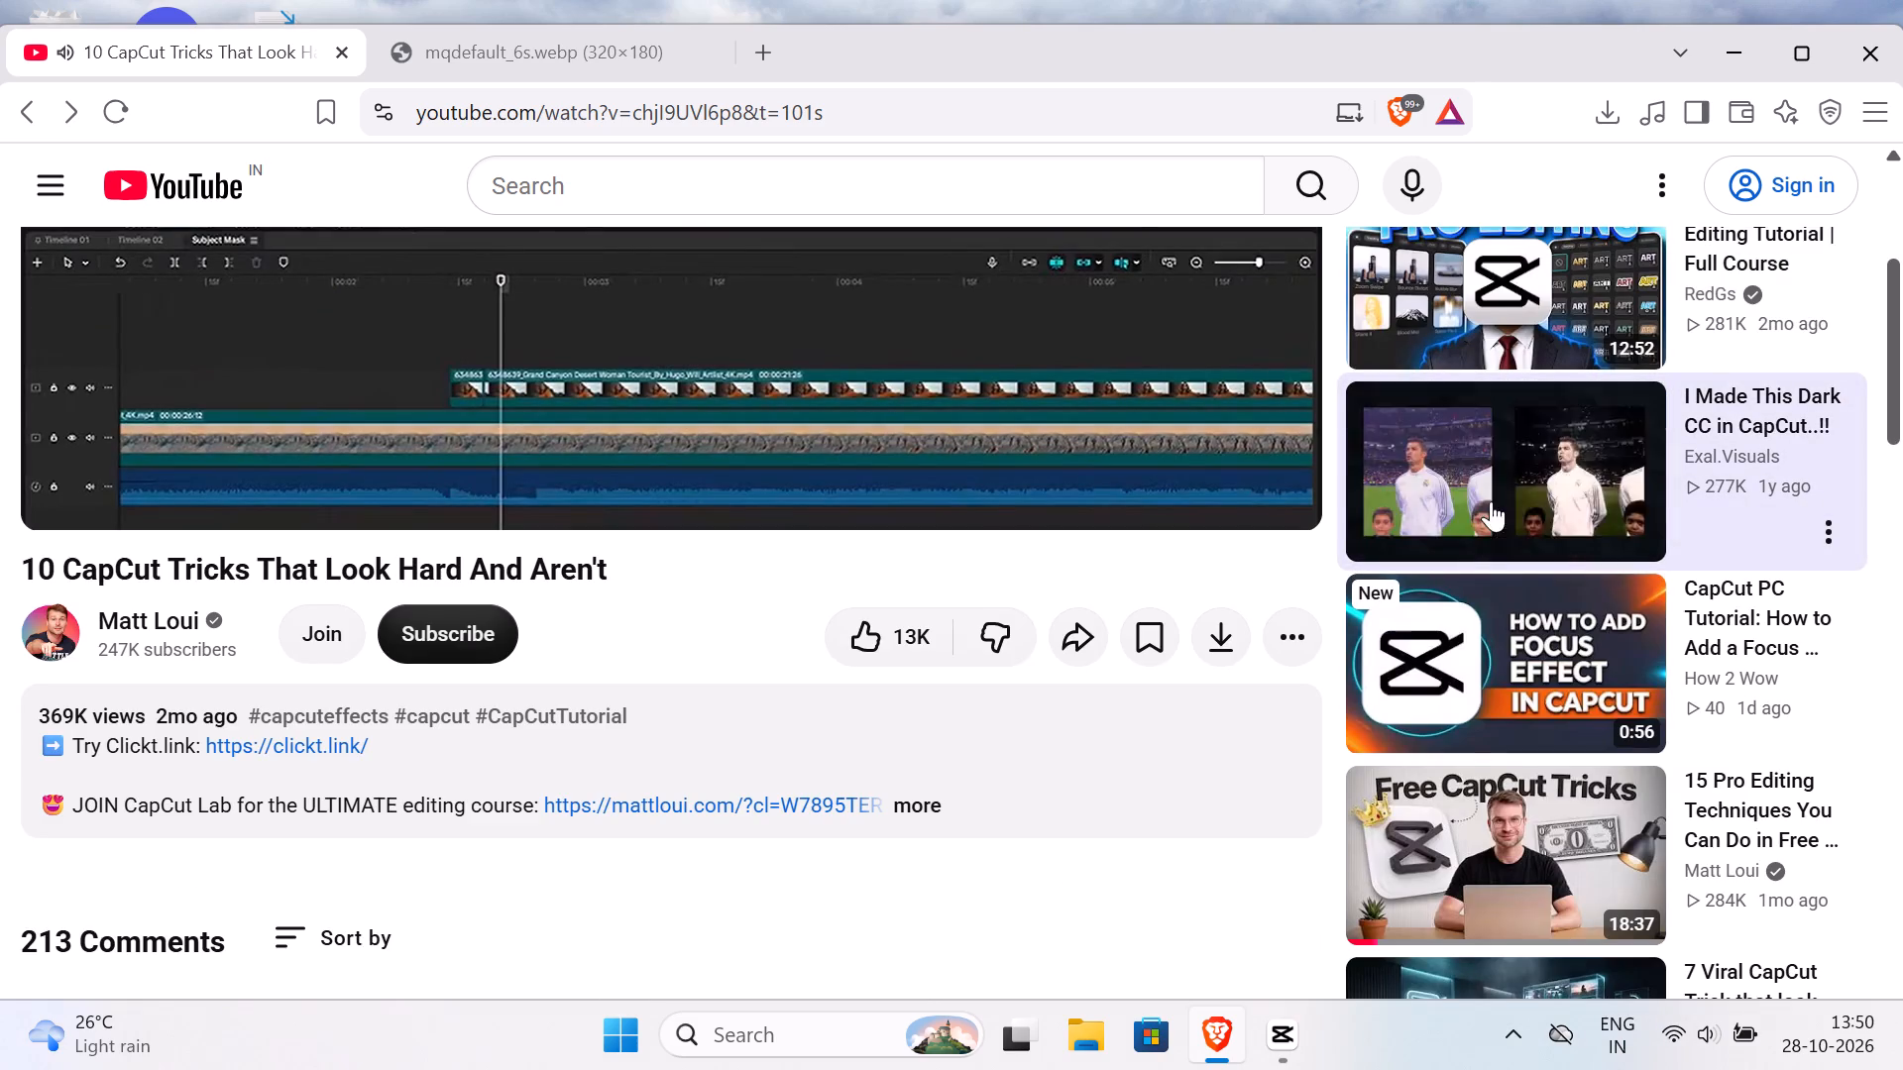
scroll(1490, 501, up, 8)
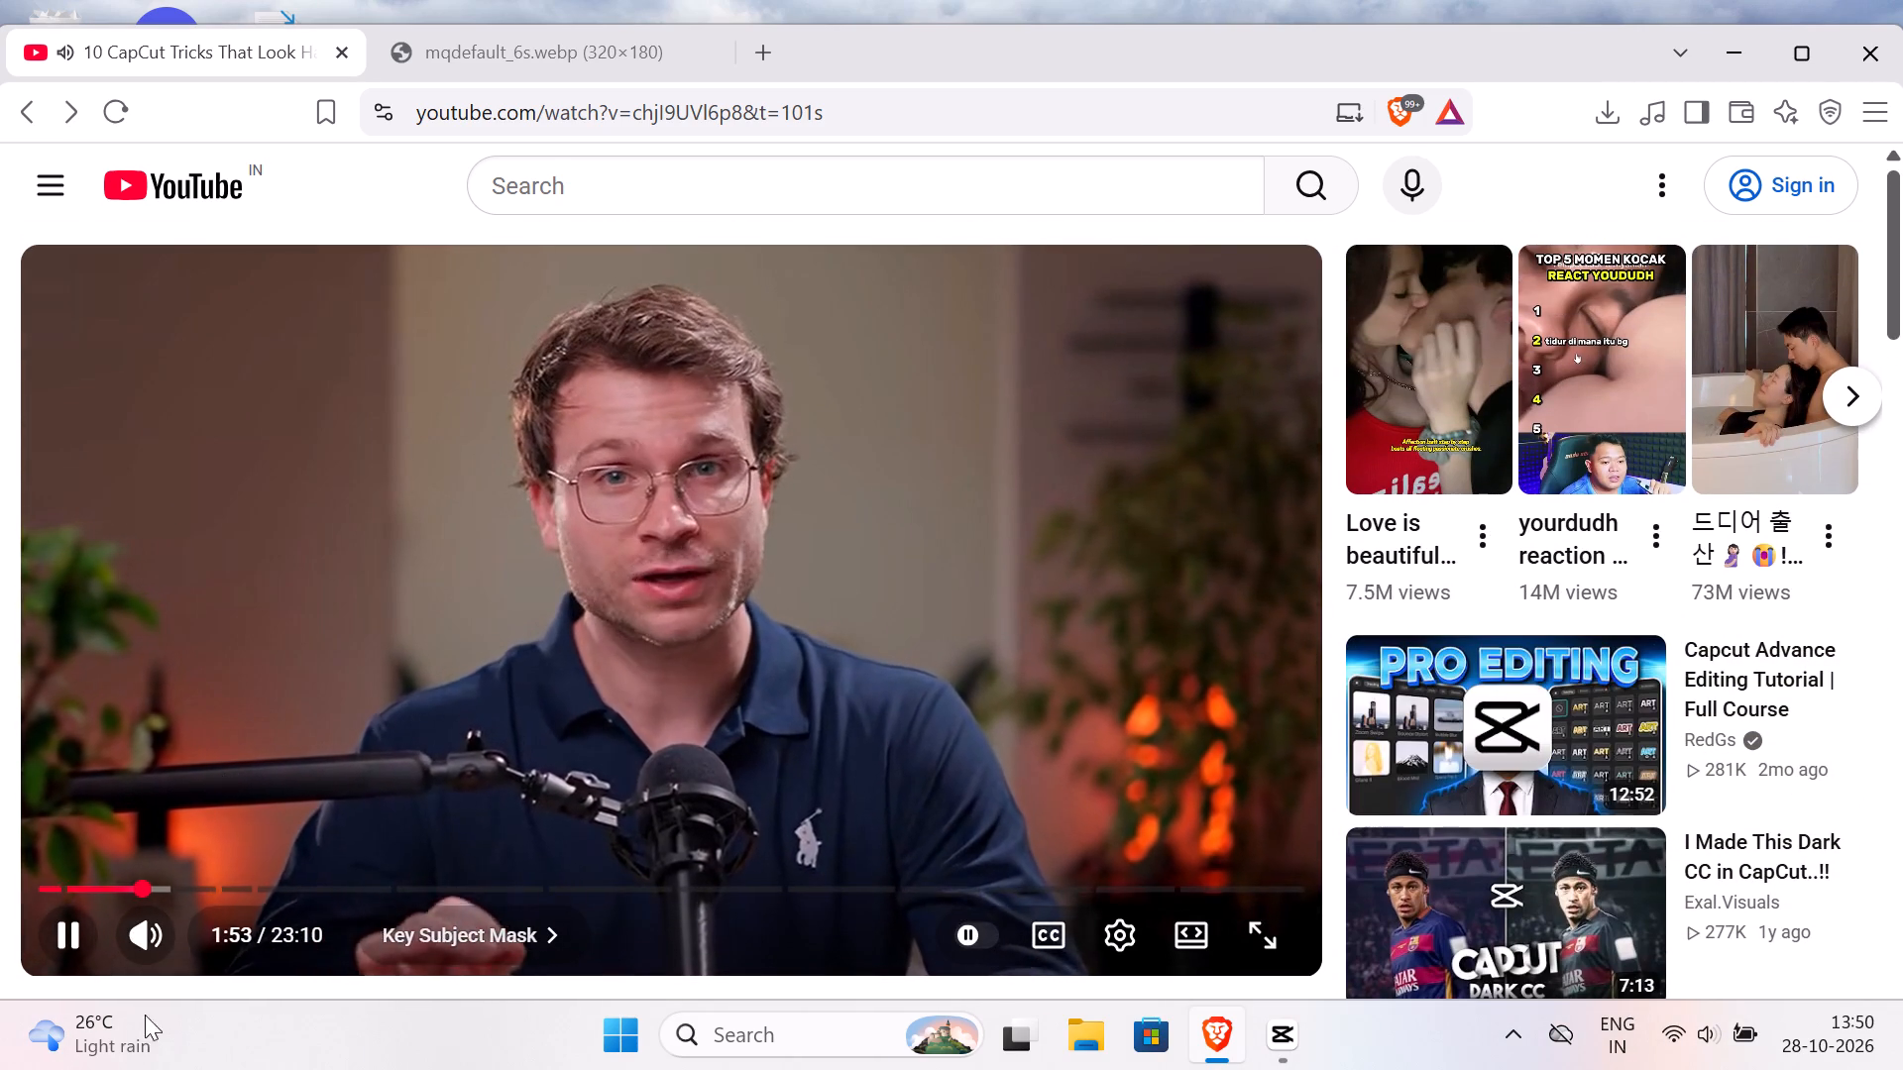
Rewatch the Key Subject Mask chapter of the tutorial from before 1:02 and pause it at 1:09.
click(98, 885)
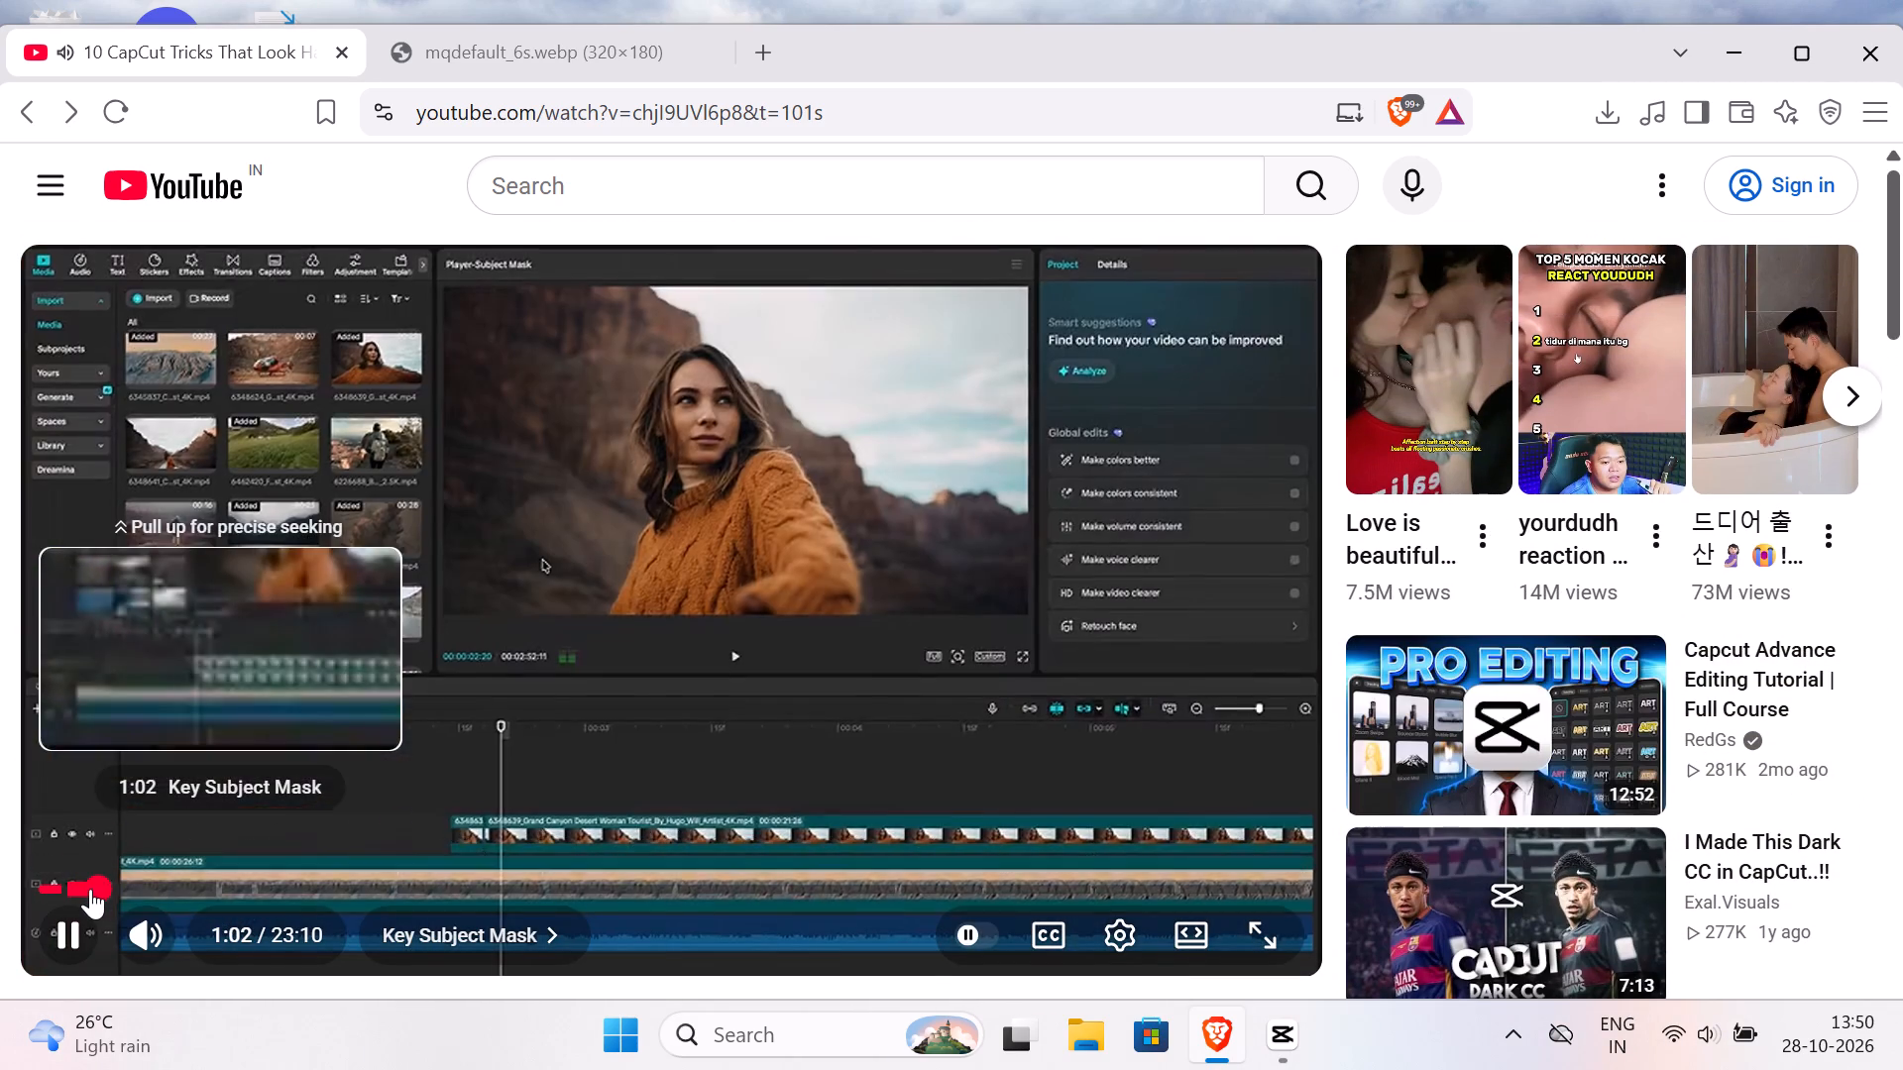
click(81, 889)
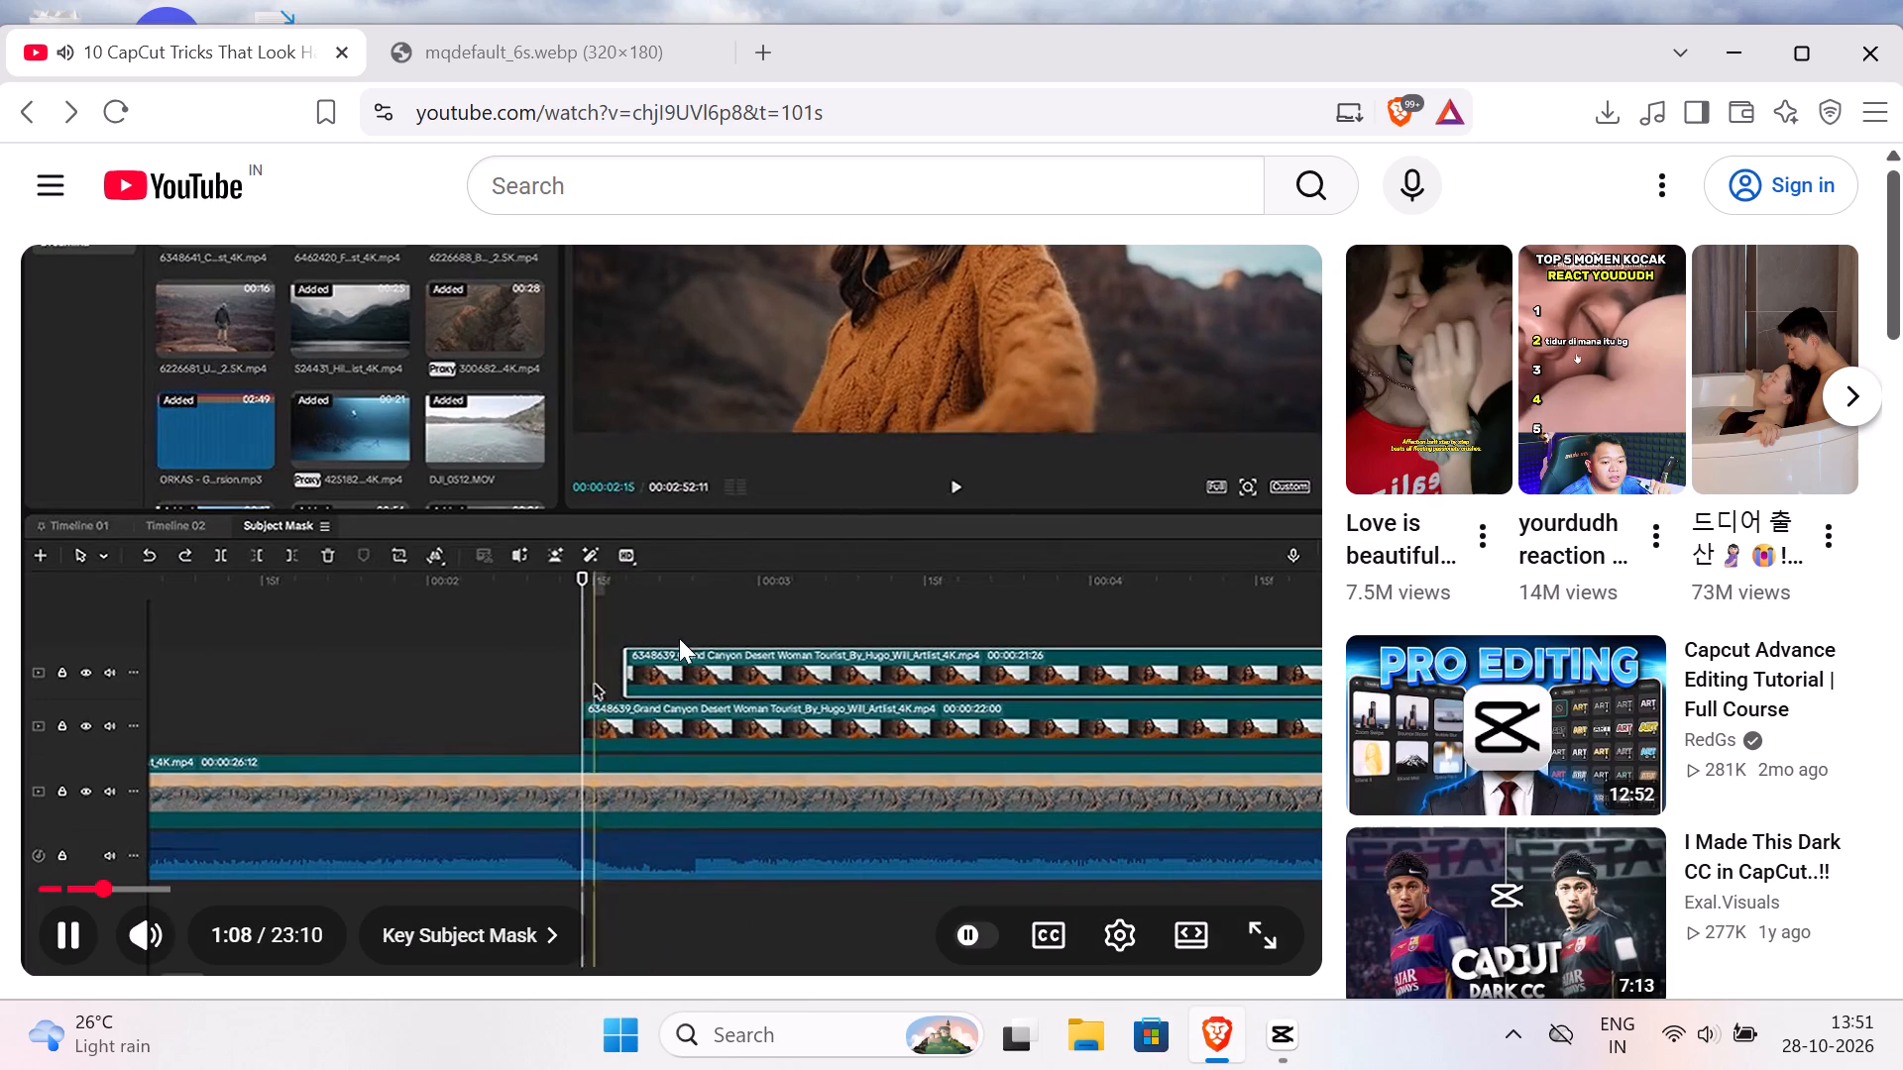
click(681, 649)
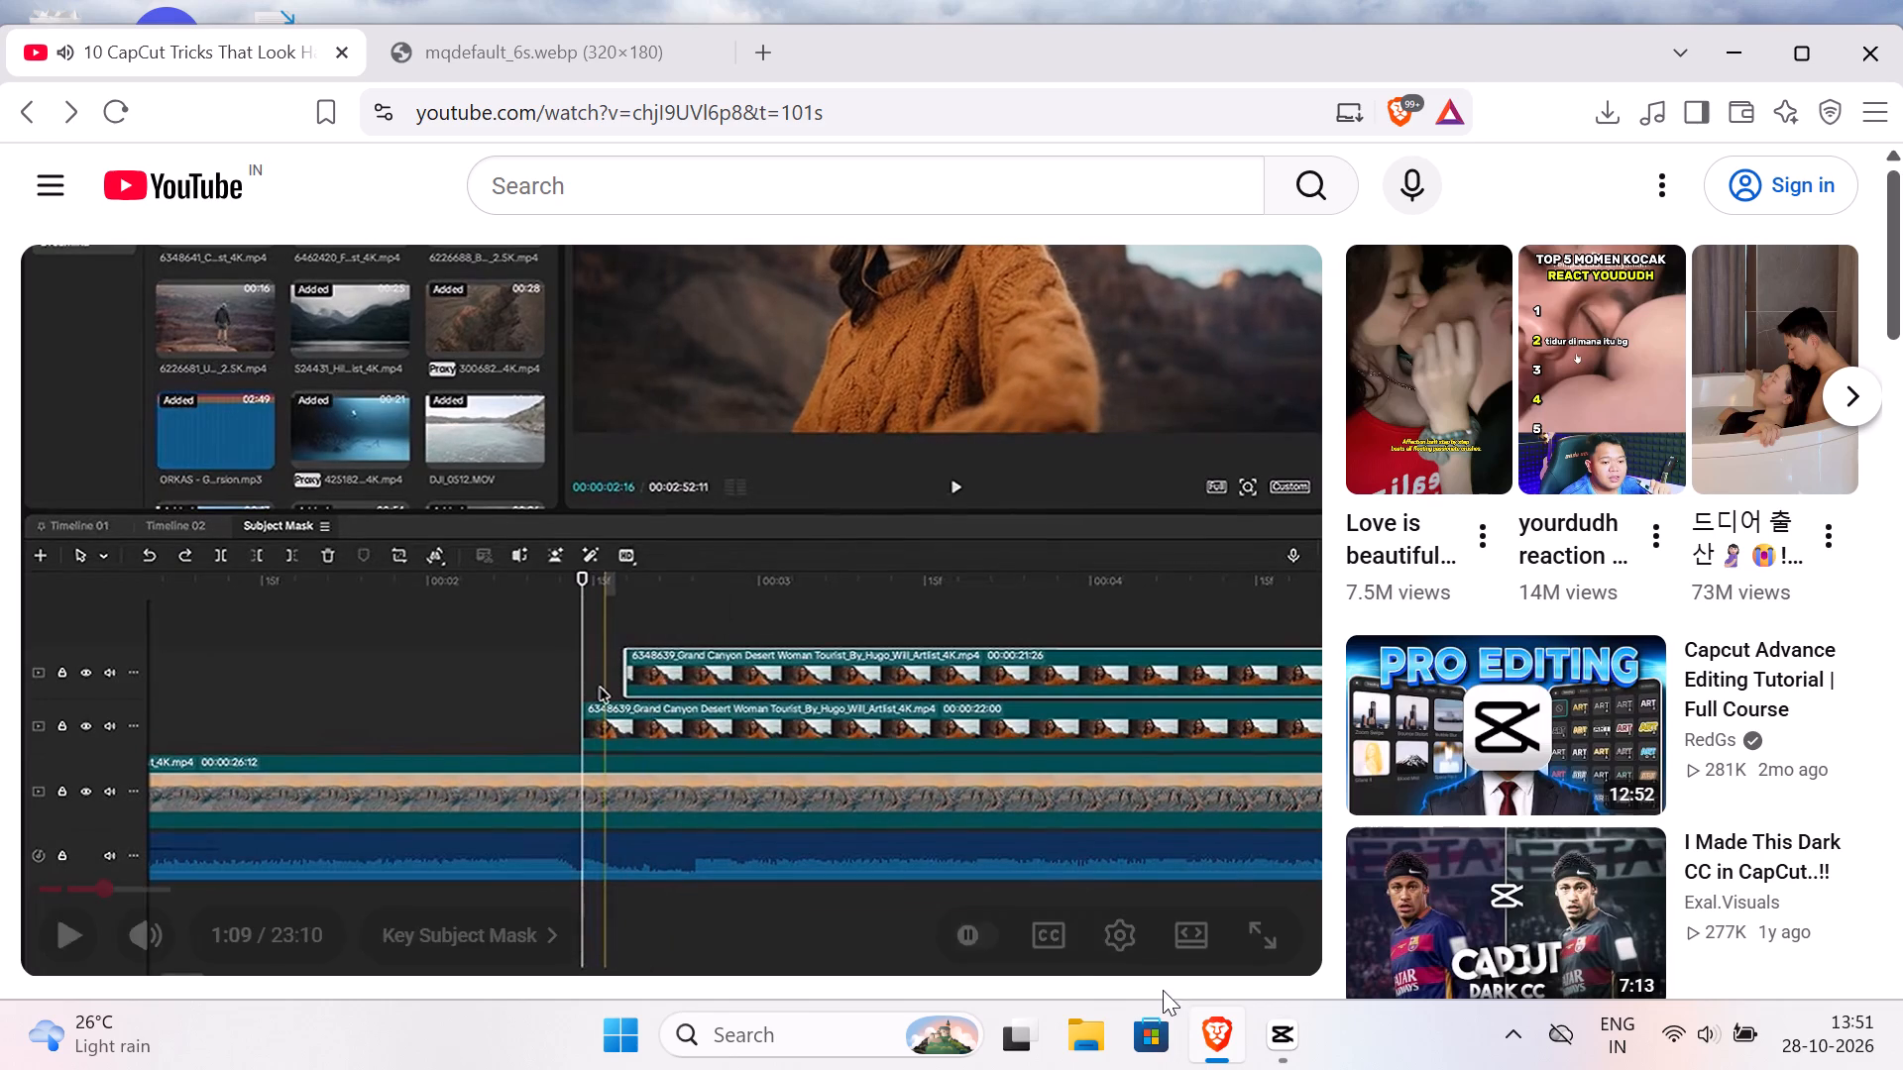
Switch to CapCut and copy the Lost in the Clouds clip onto a new track above the original, starting at 00:00.
click(1283, 1032)
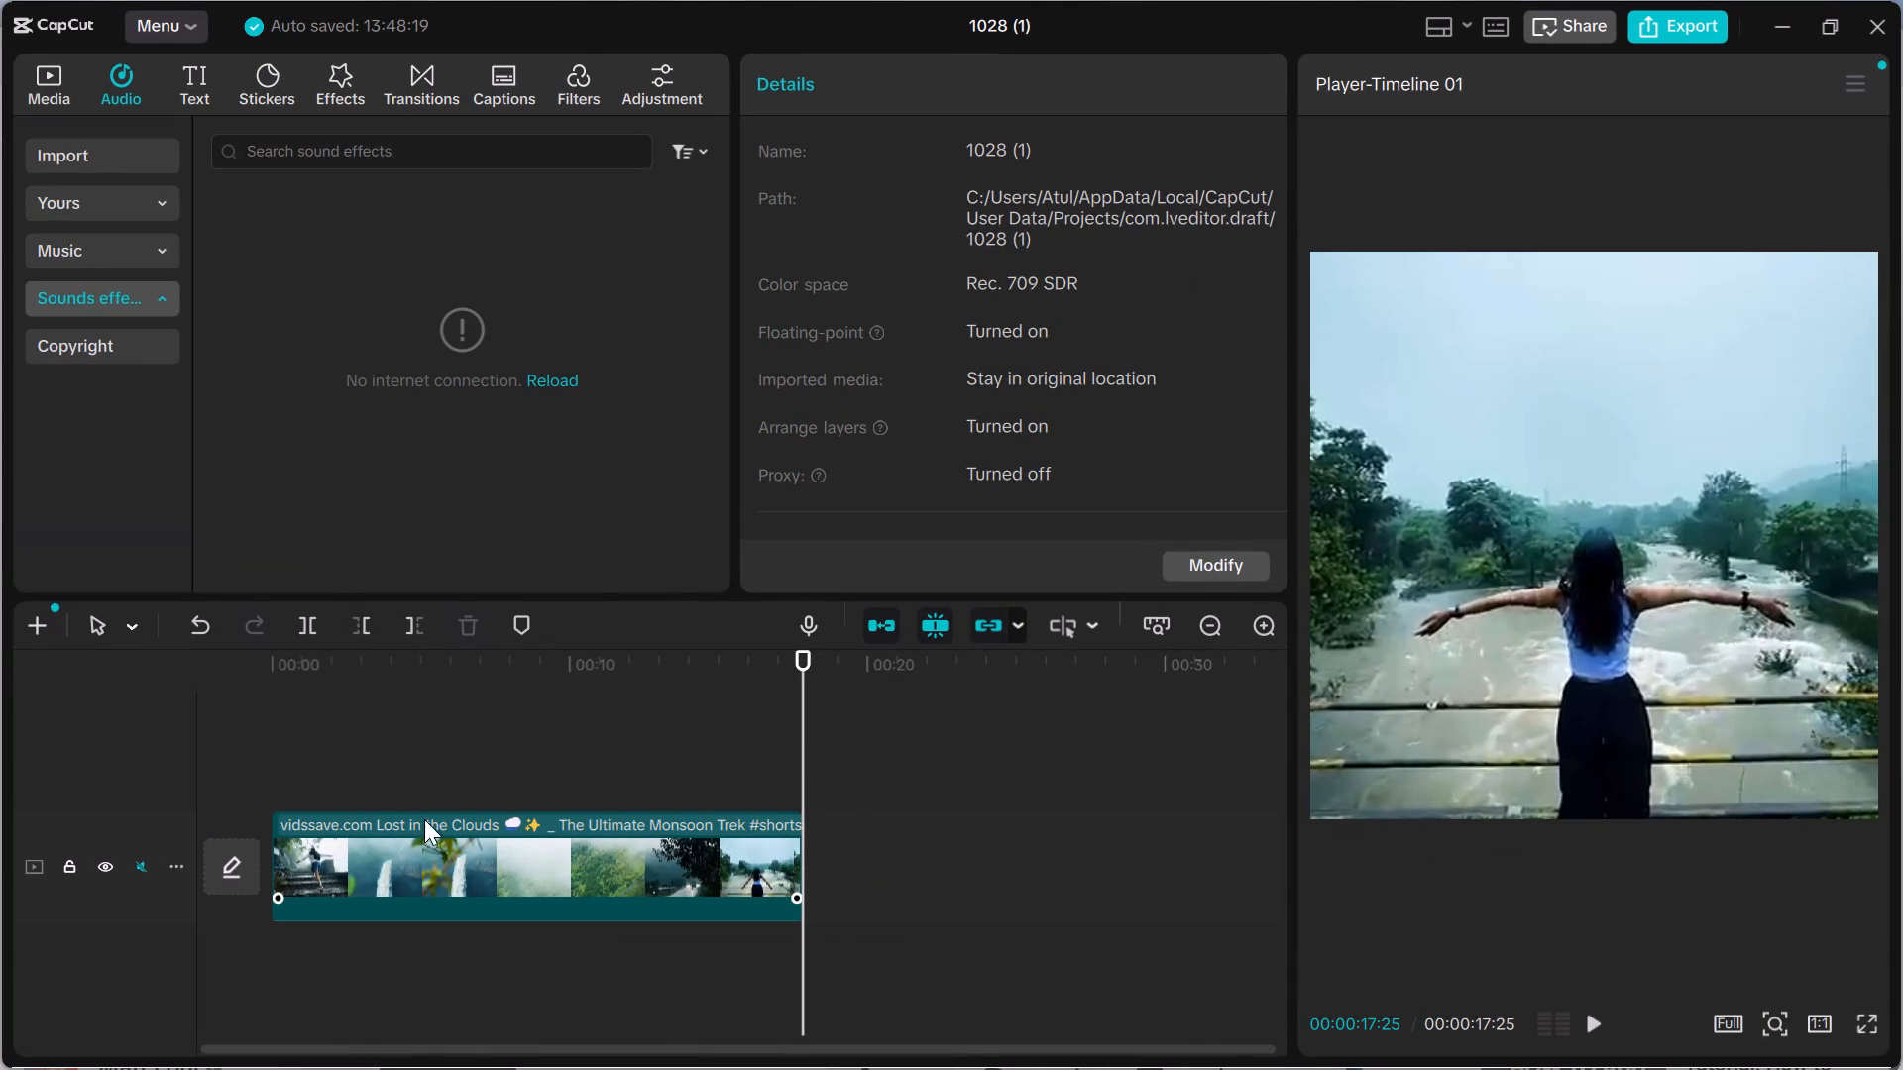
click(422, 865)
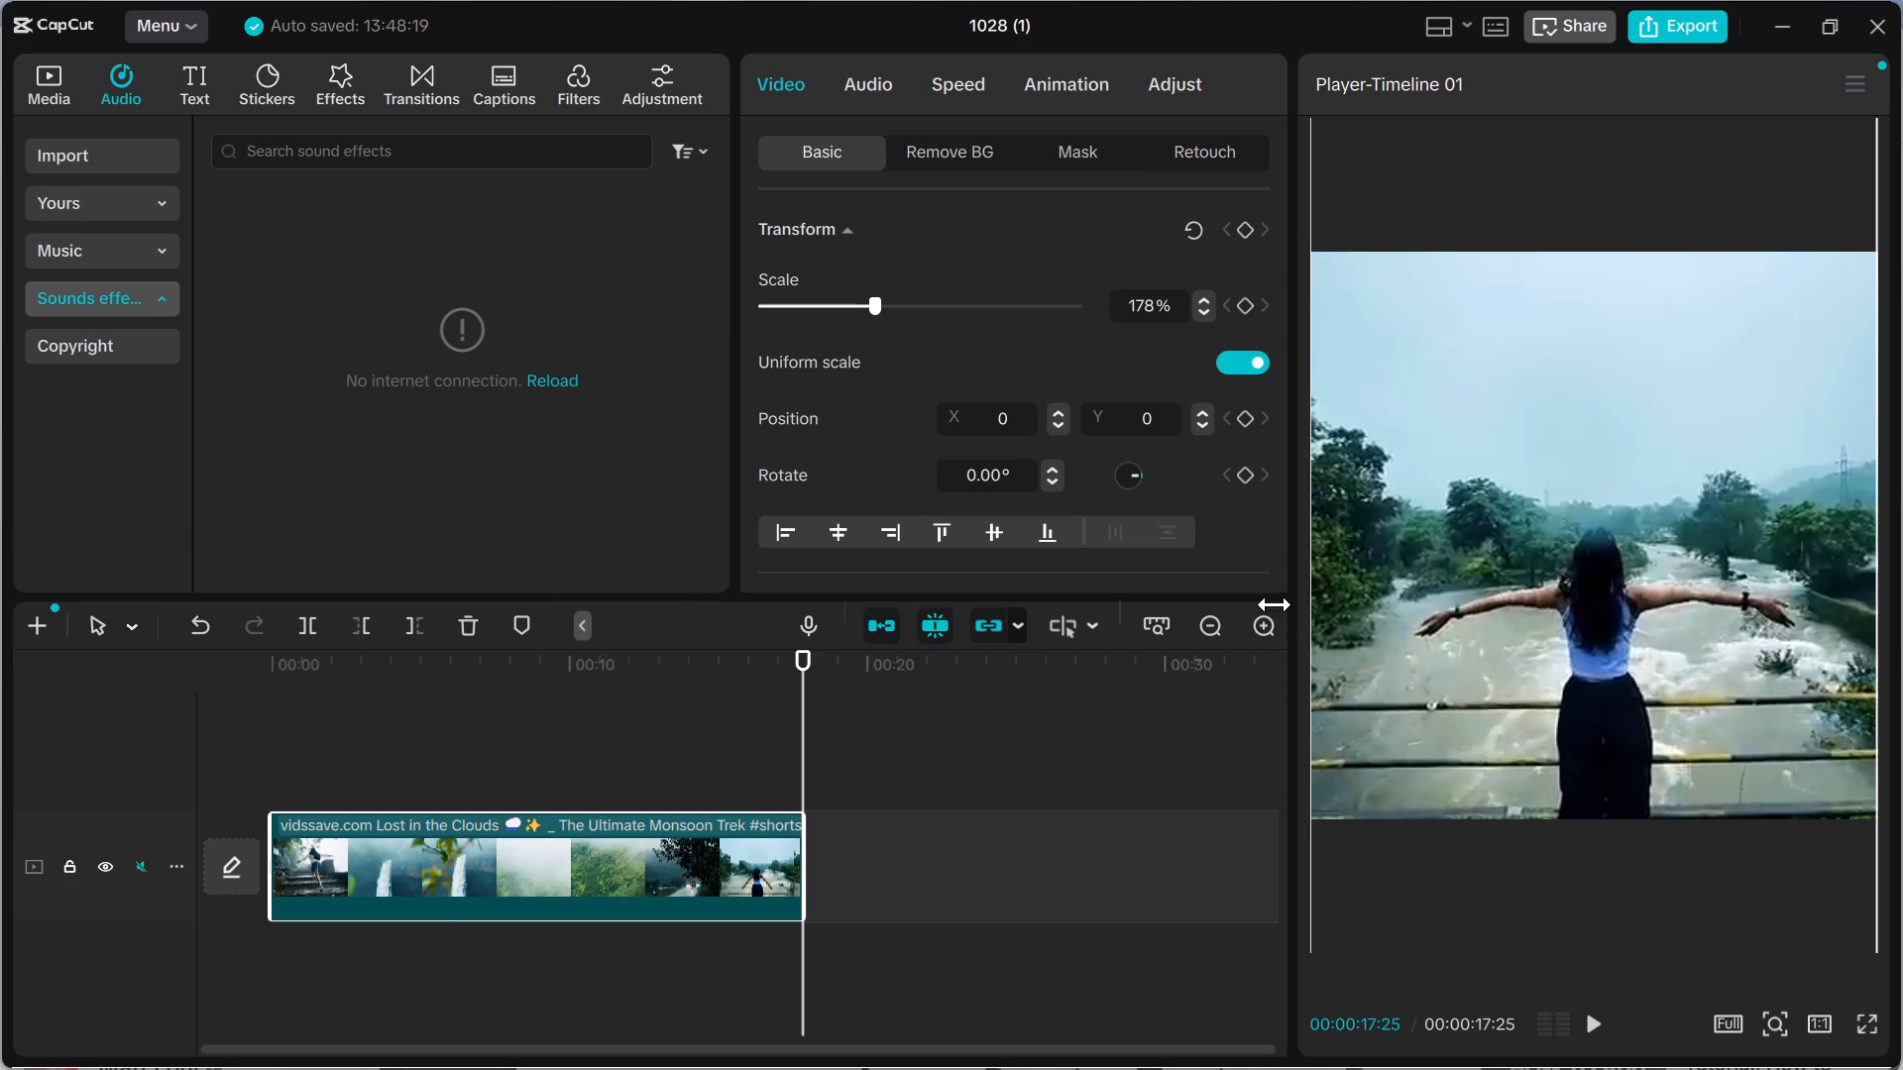
click(1258, 631)
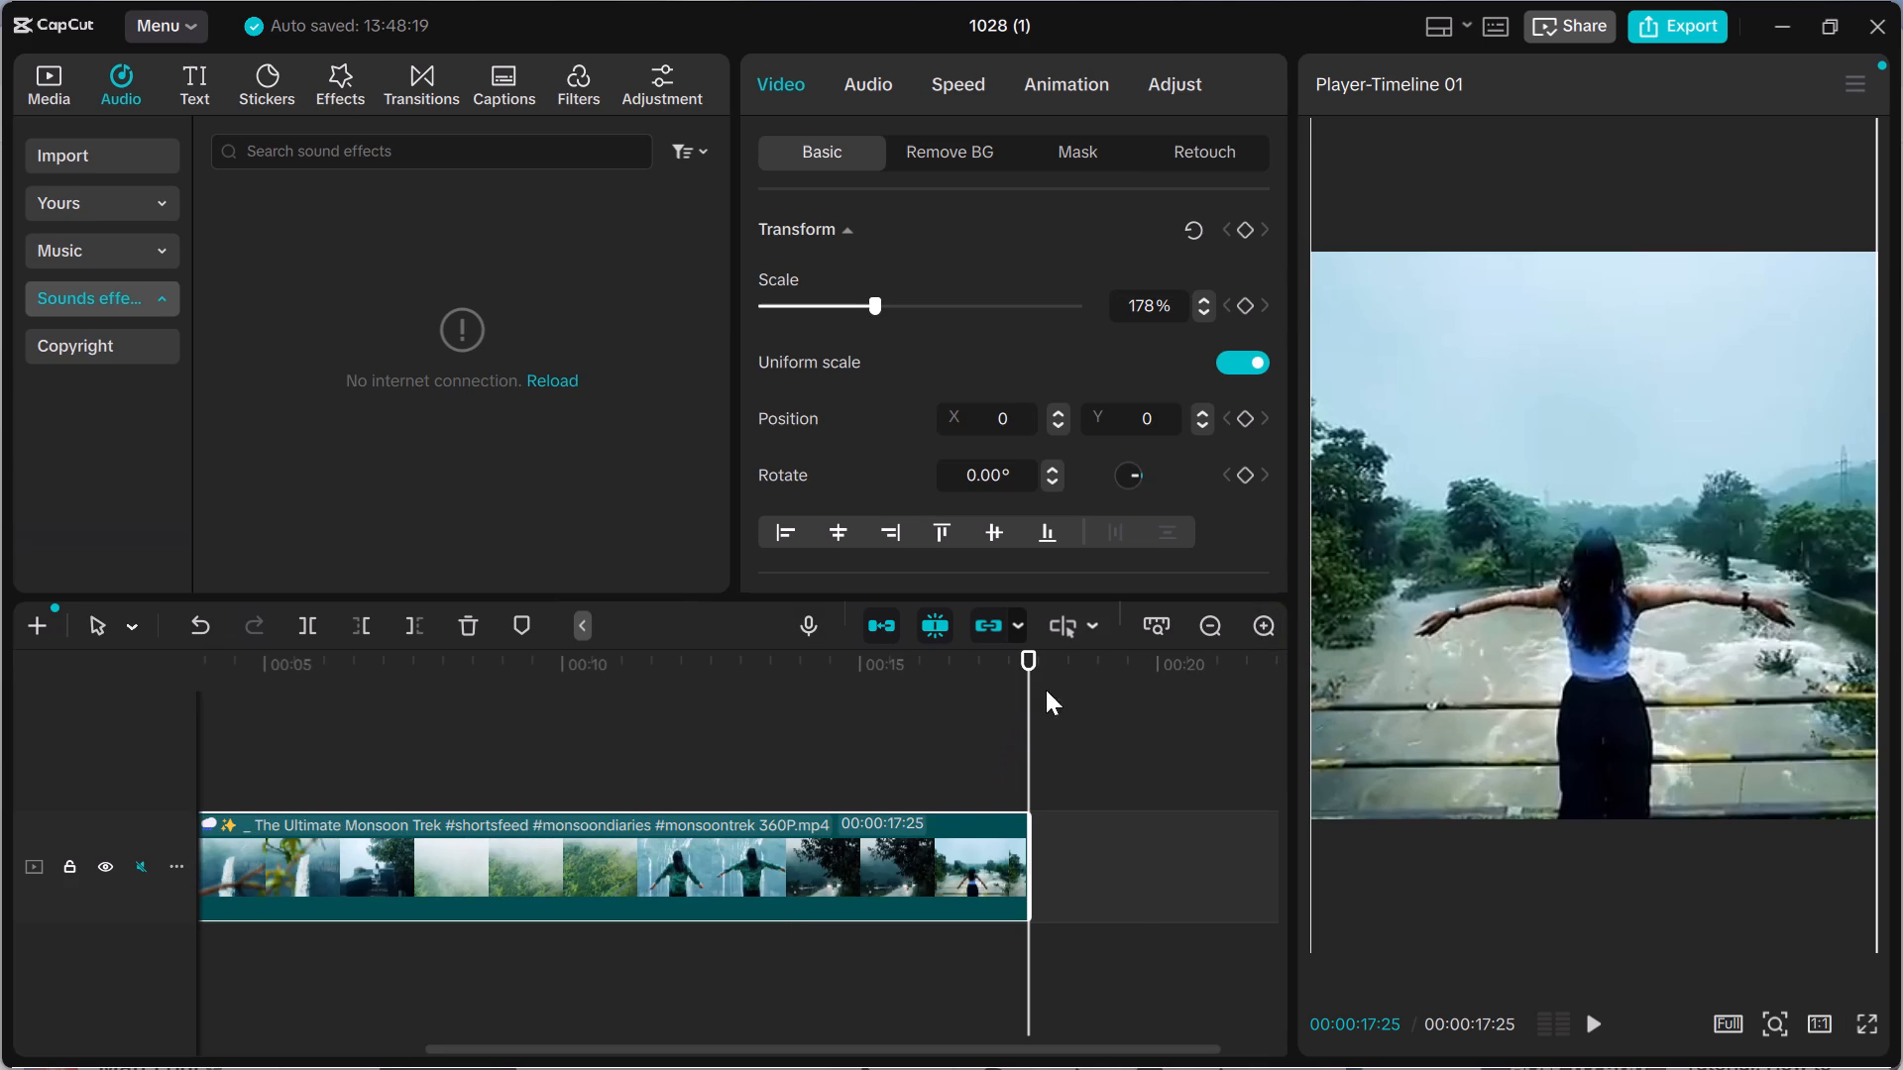
click(1217, 619)
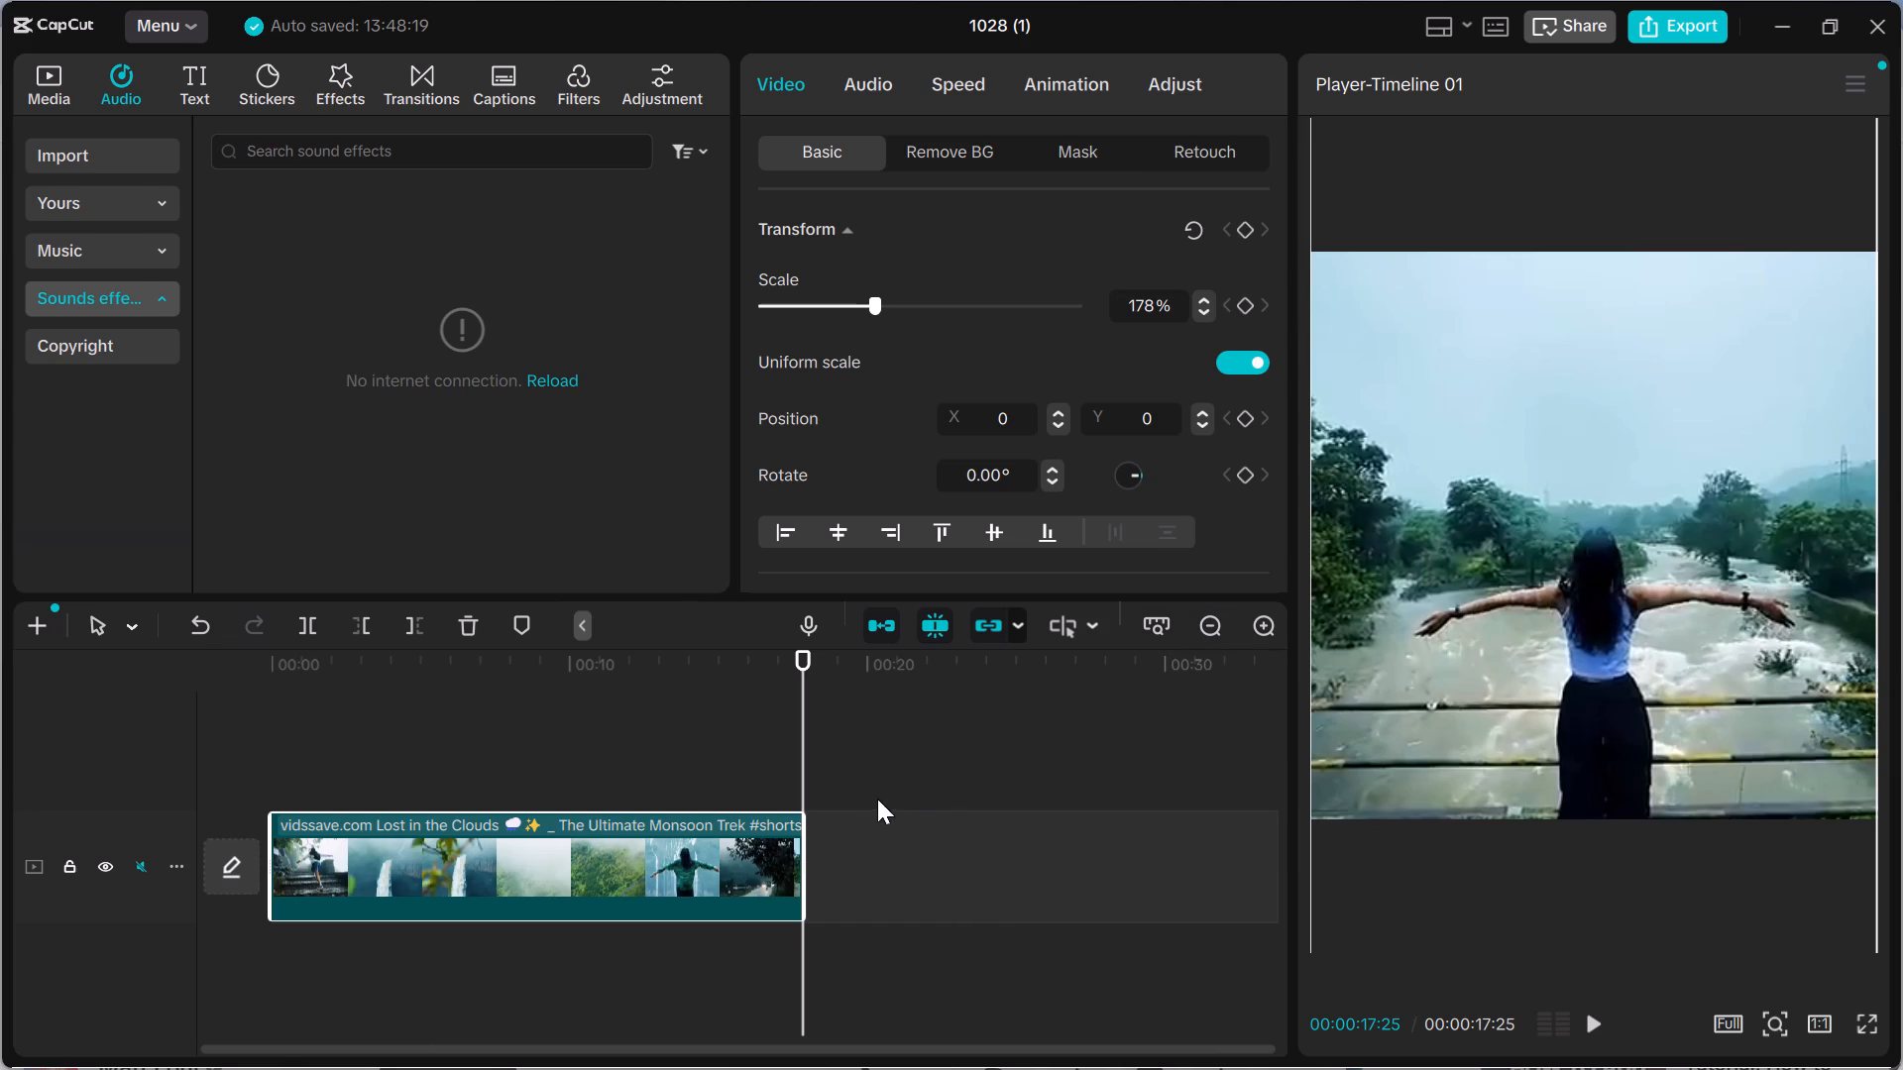
drag(800, 721, 800, 720)
drag(800, 720, 209, 694)
double_click(199, 692)
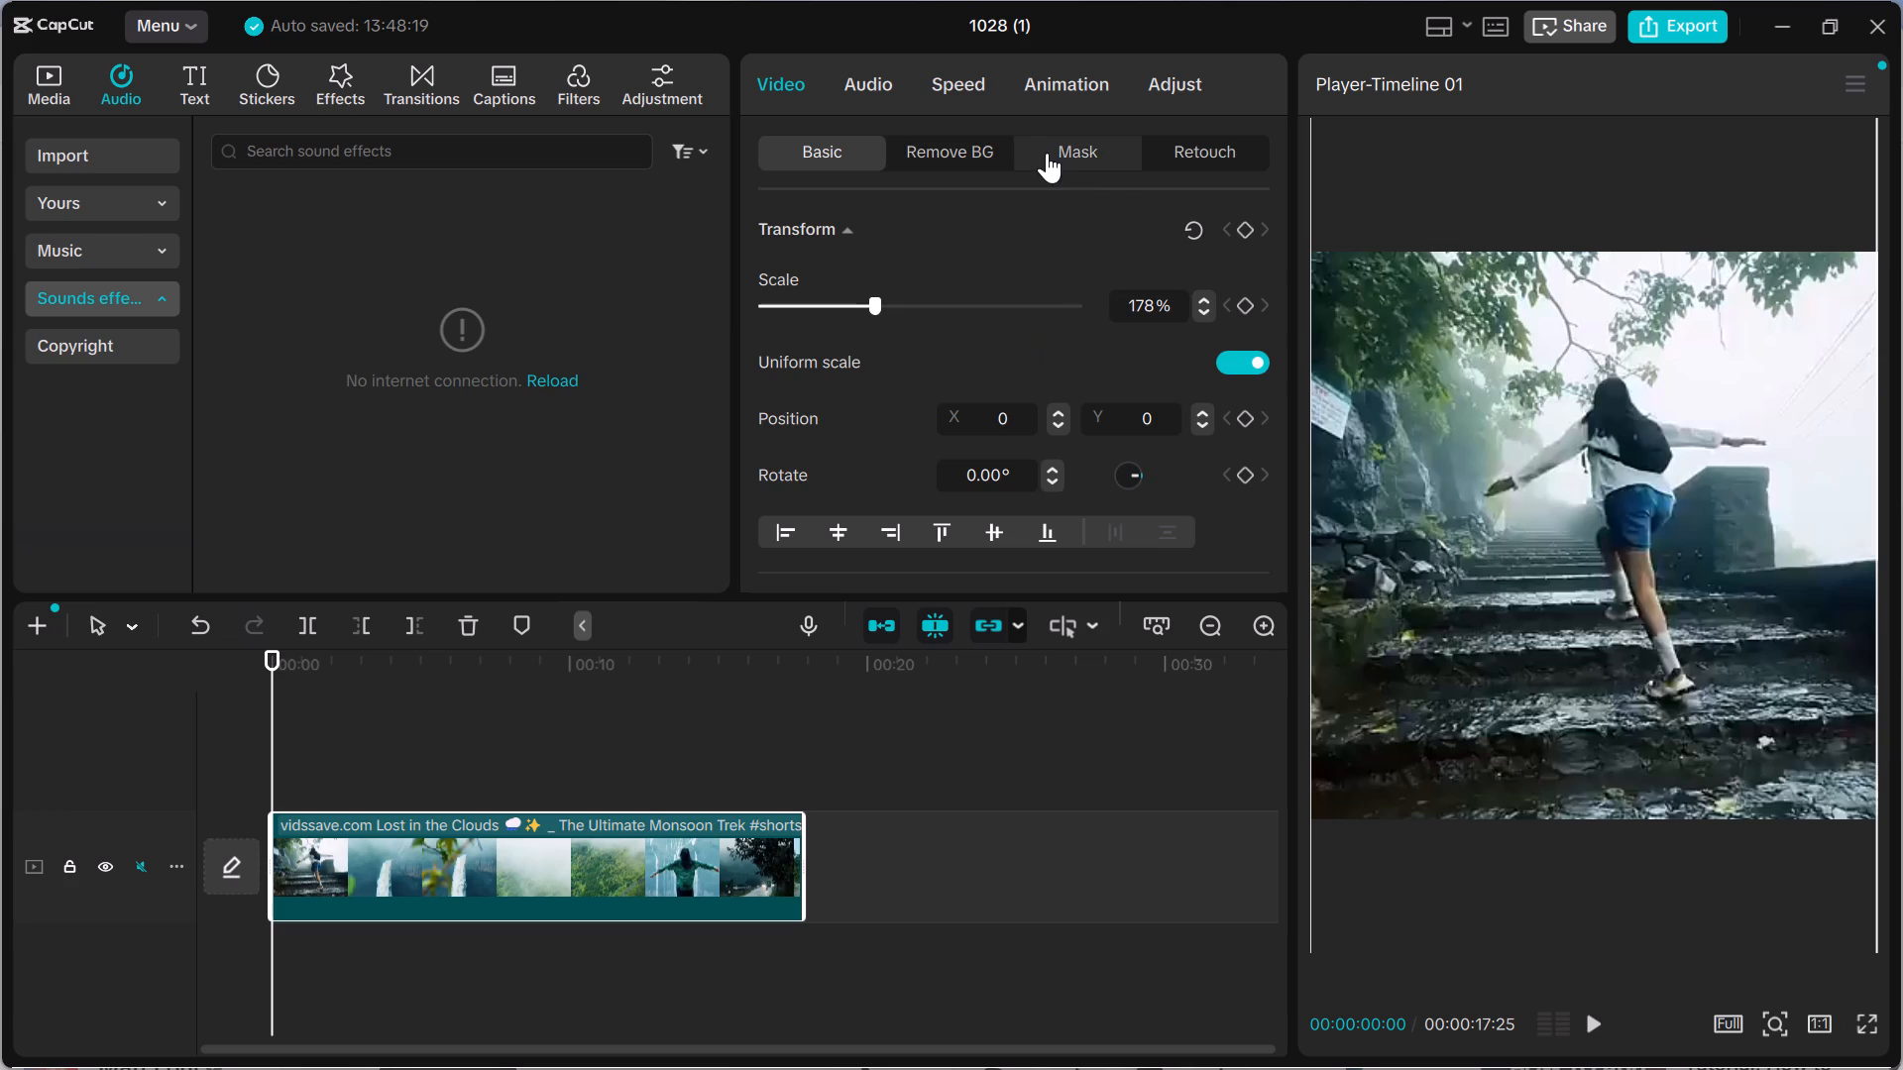
right_click(559, 872)
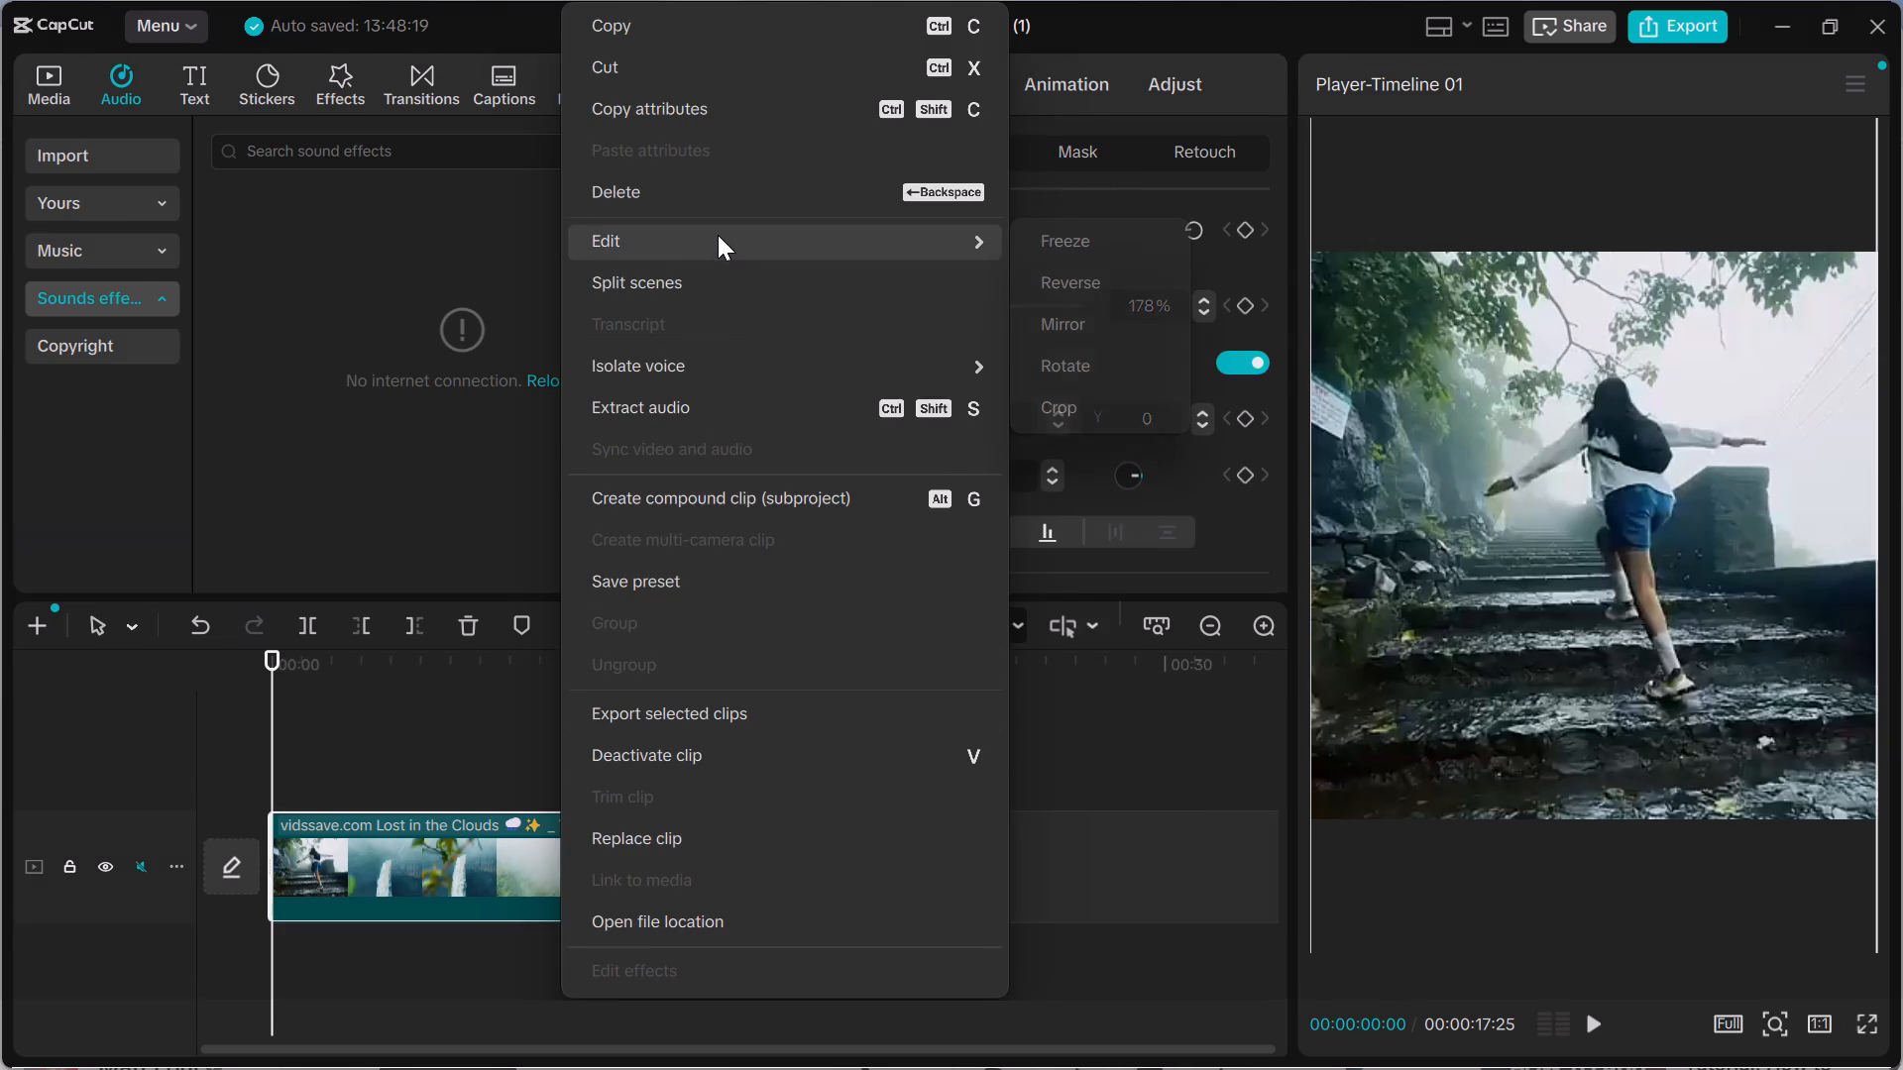
click(679, 30)
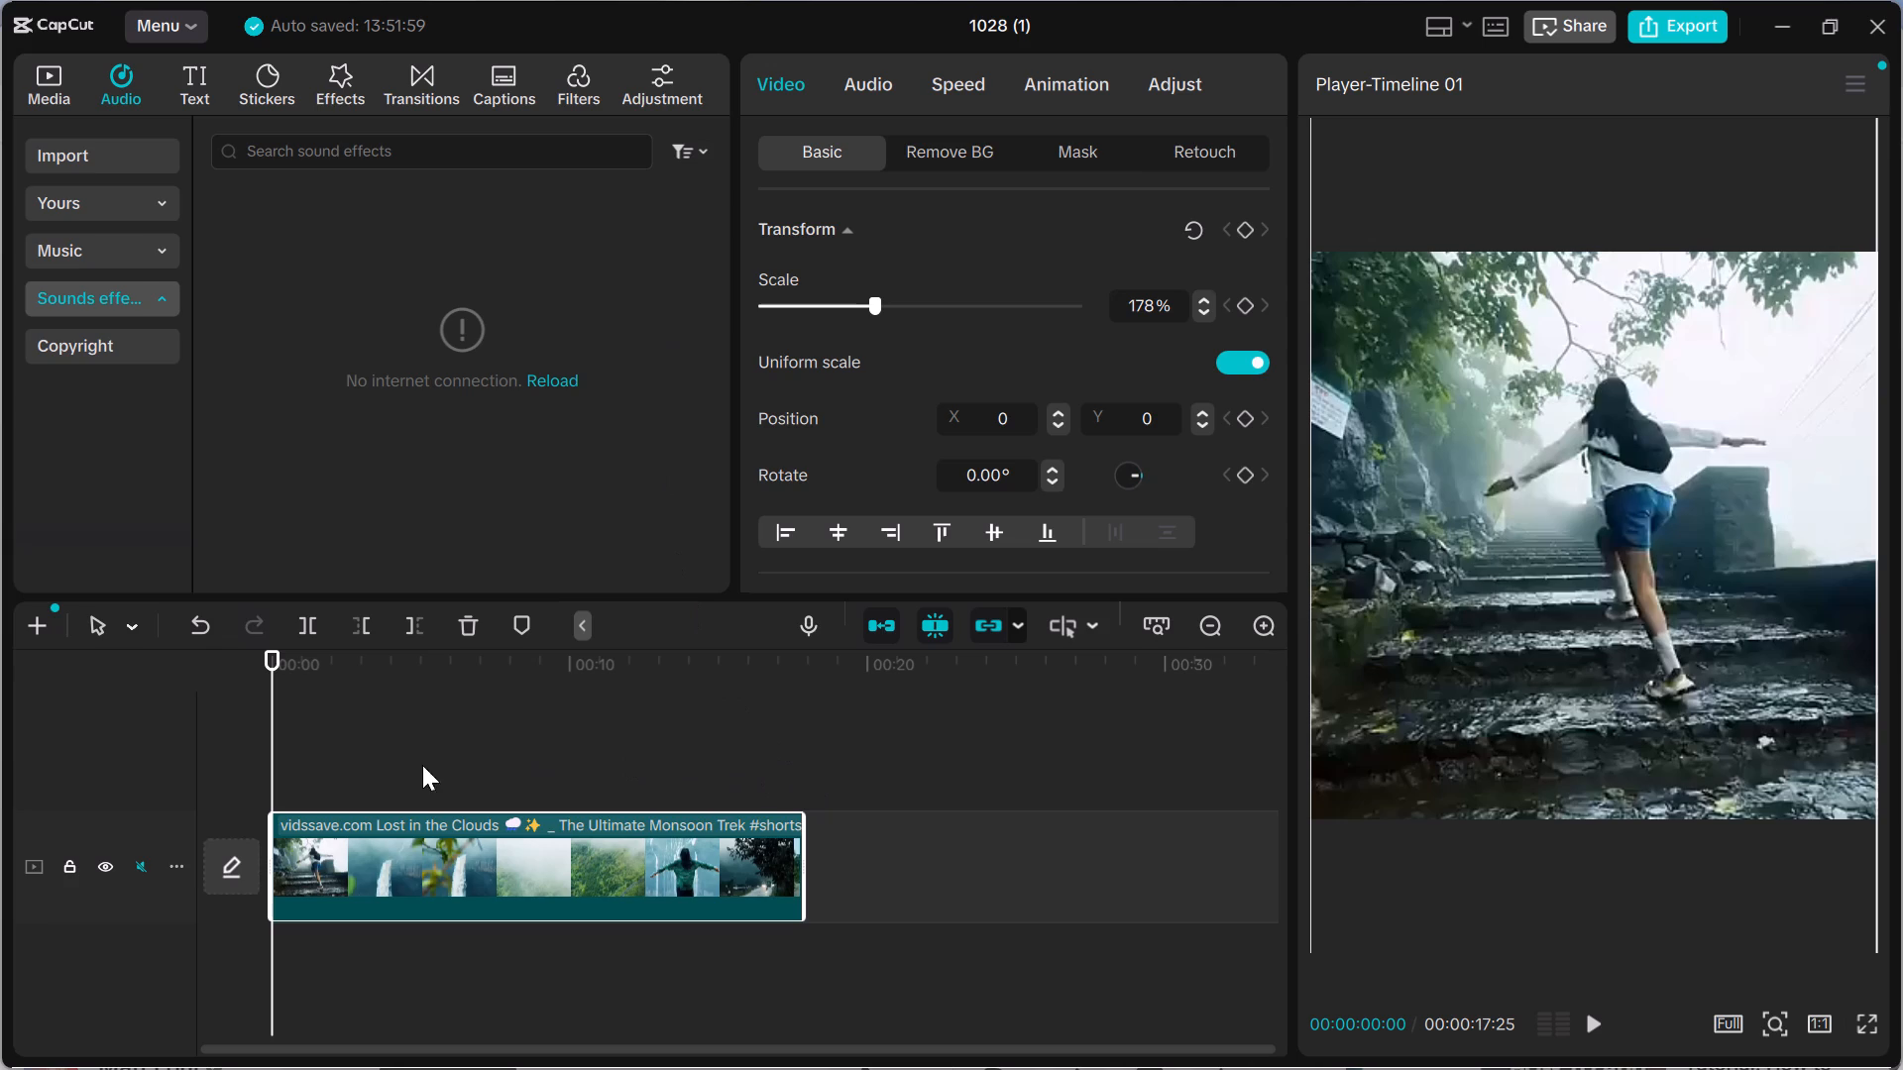
right_click(284, 715)
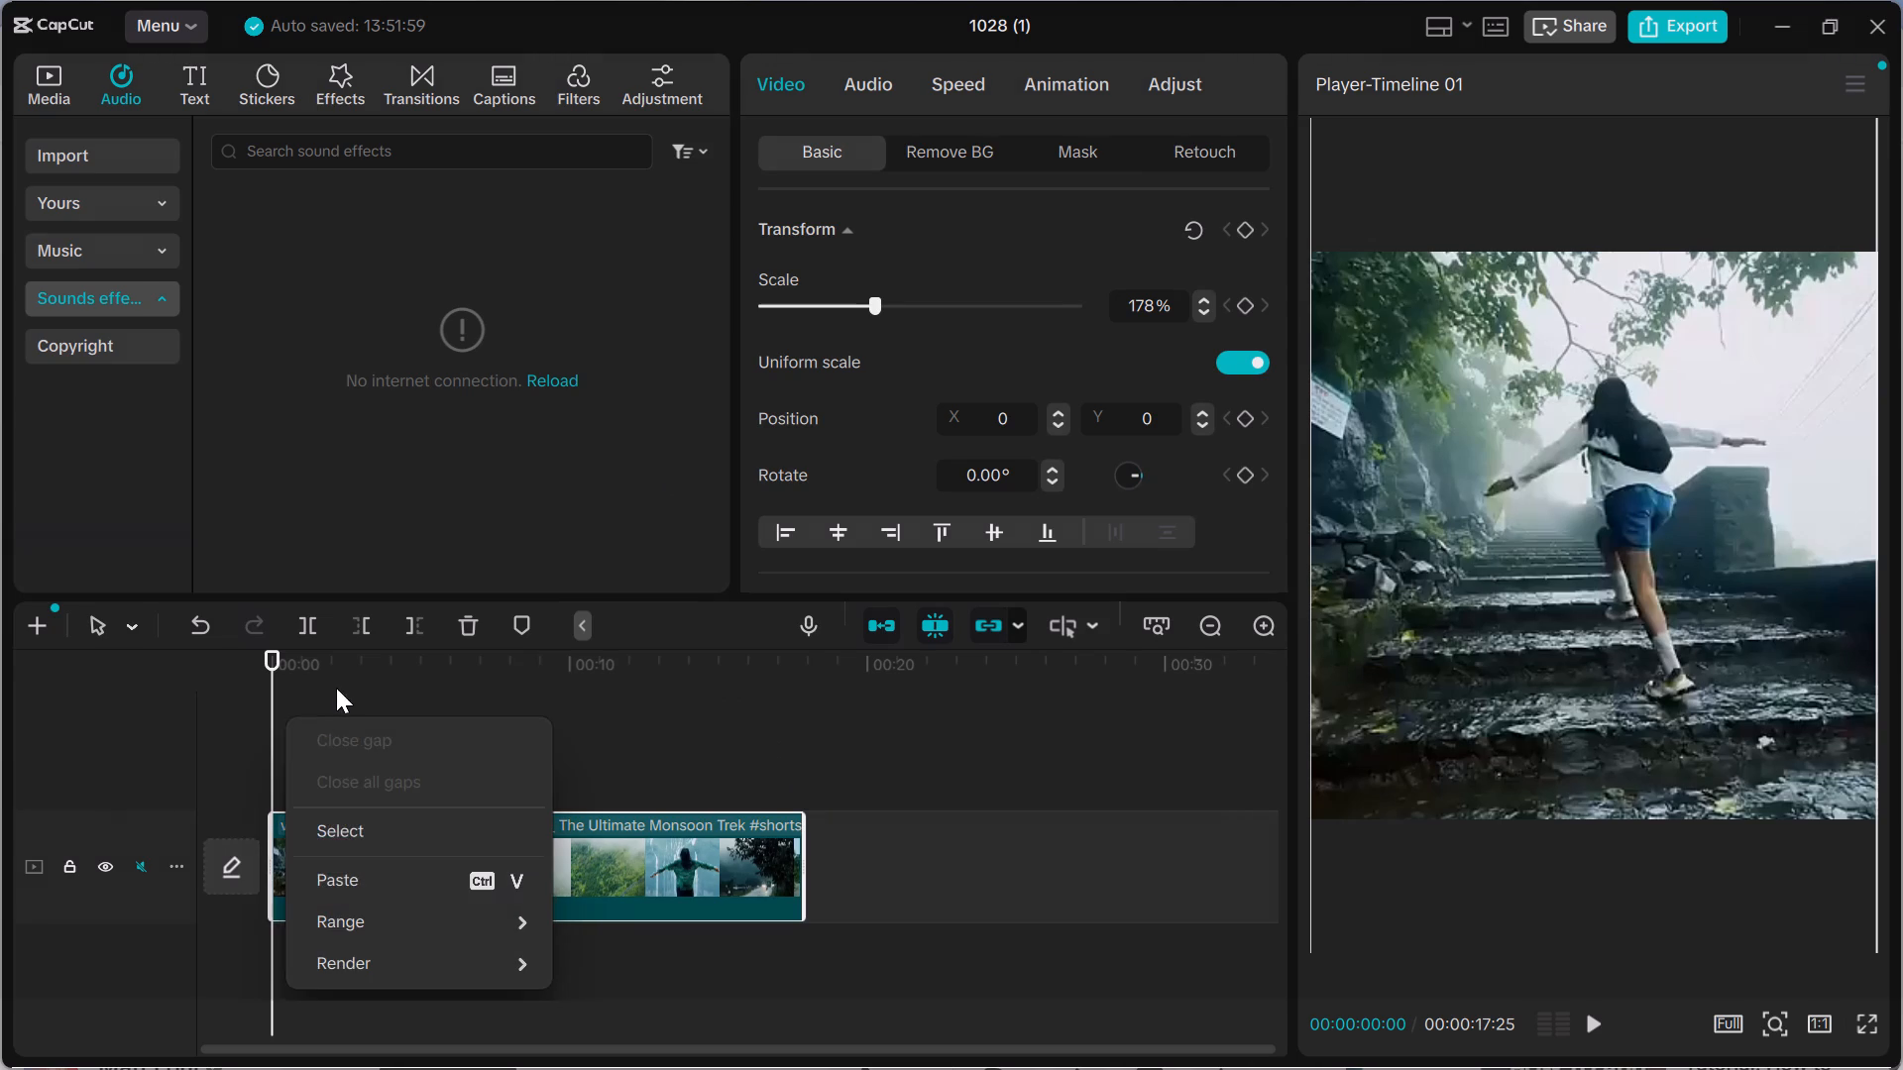
click(340, 877)
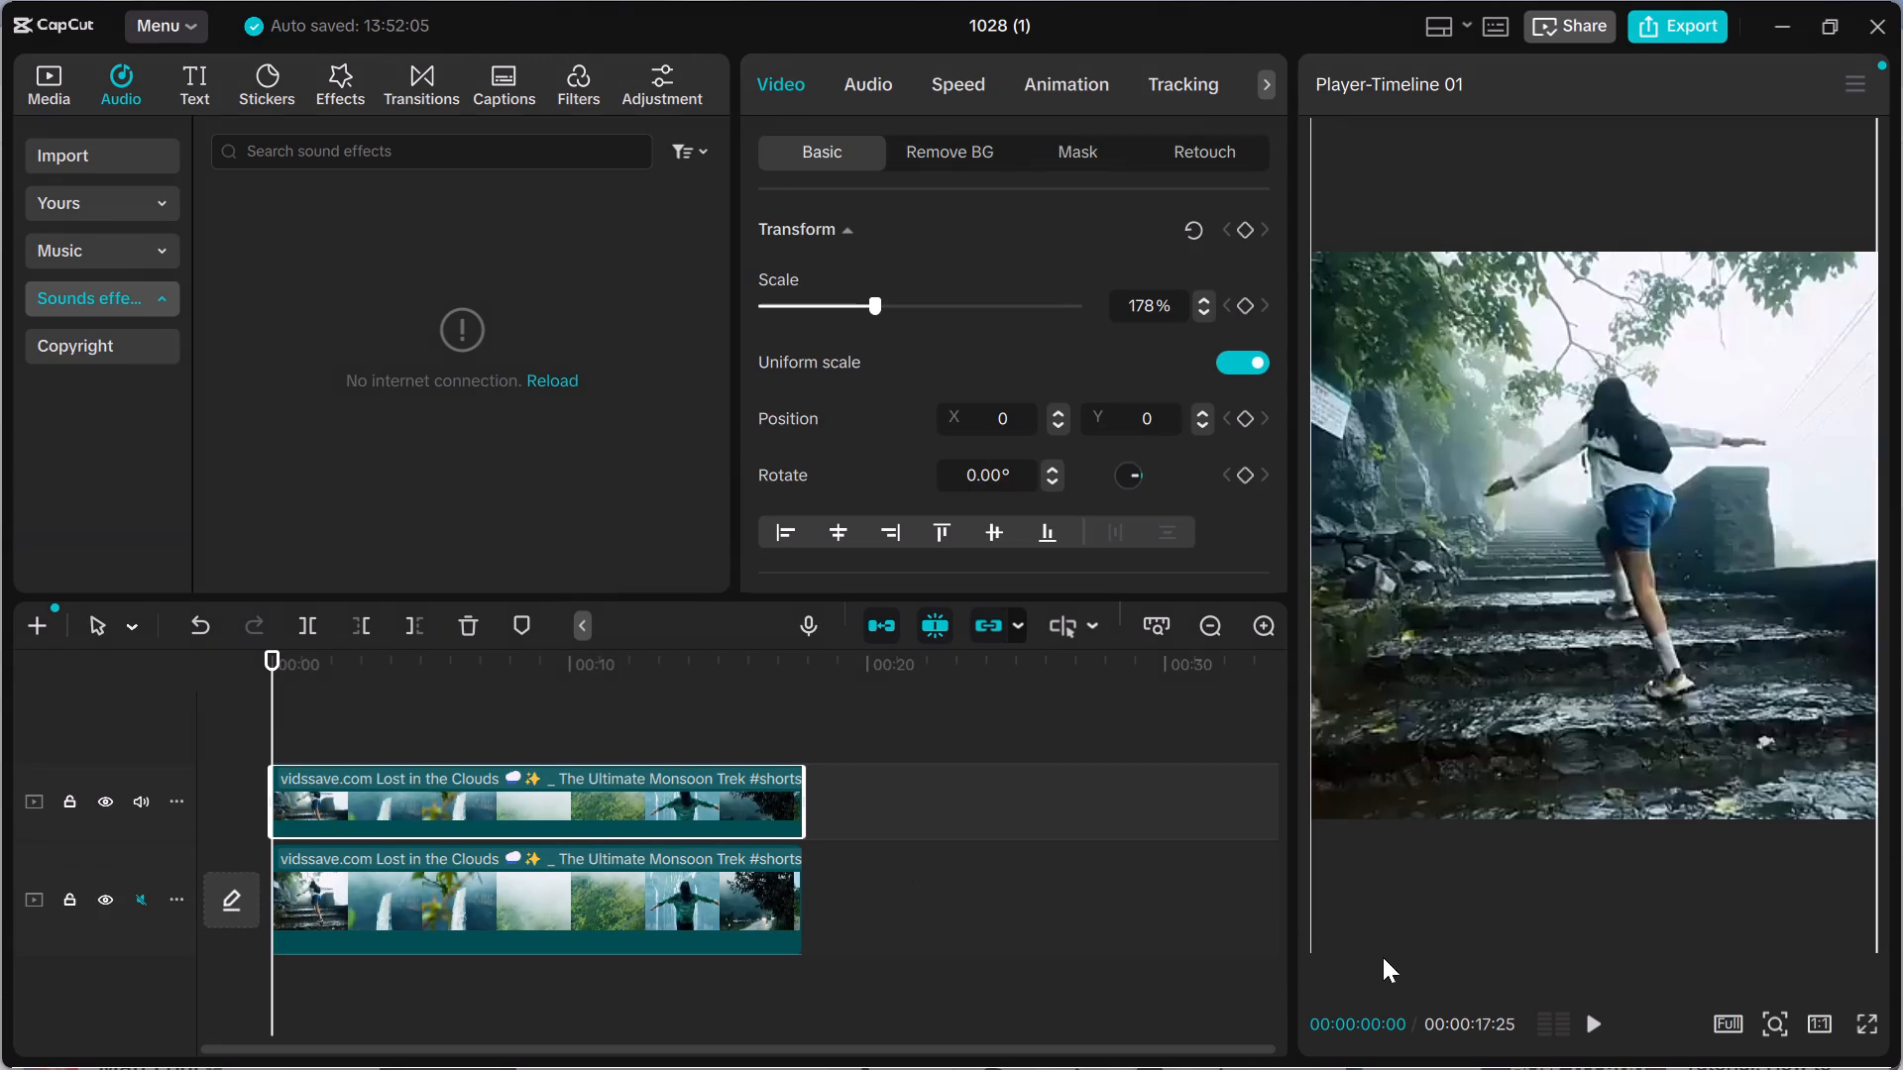
Play the timeline from the start to about 00:05 to preview the stacked clips.
click(1592, 1015)
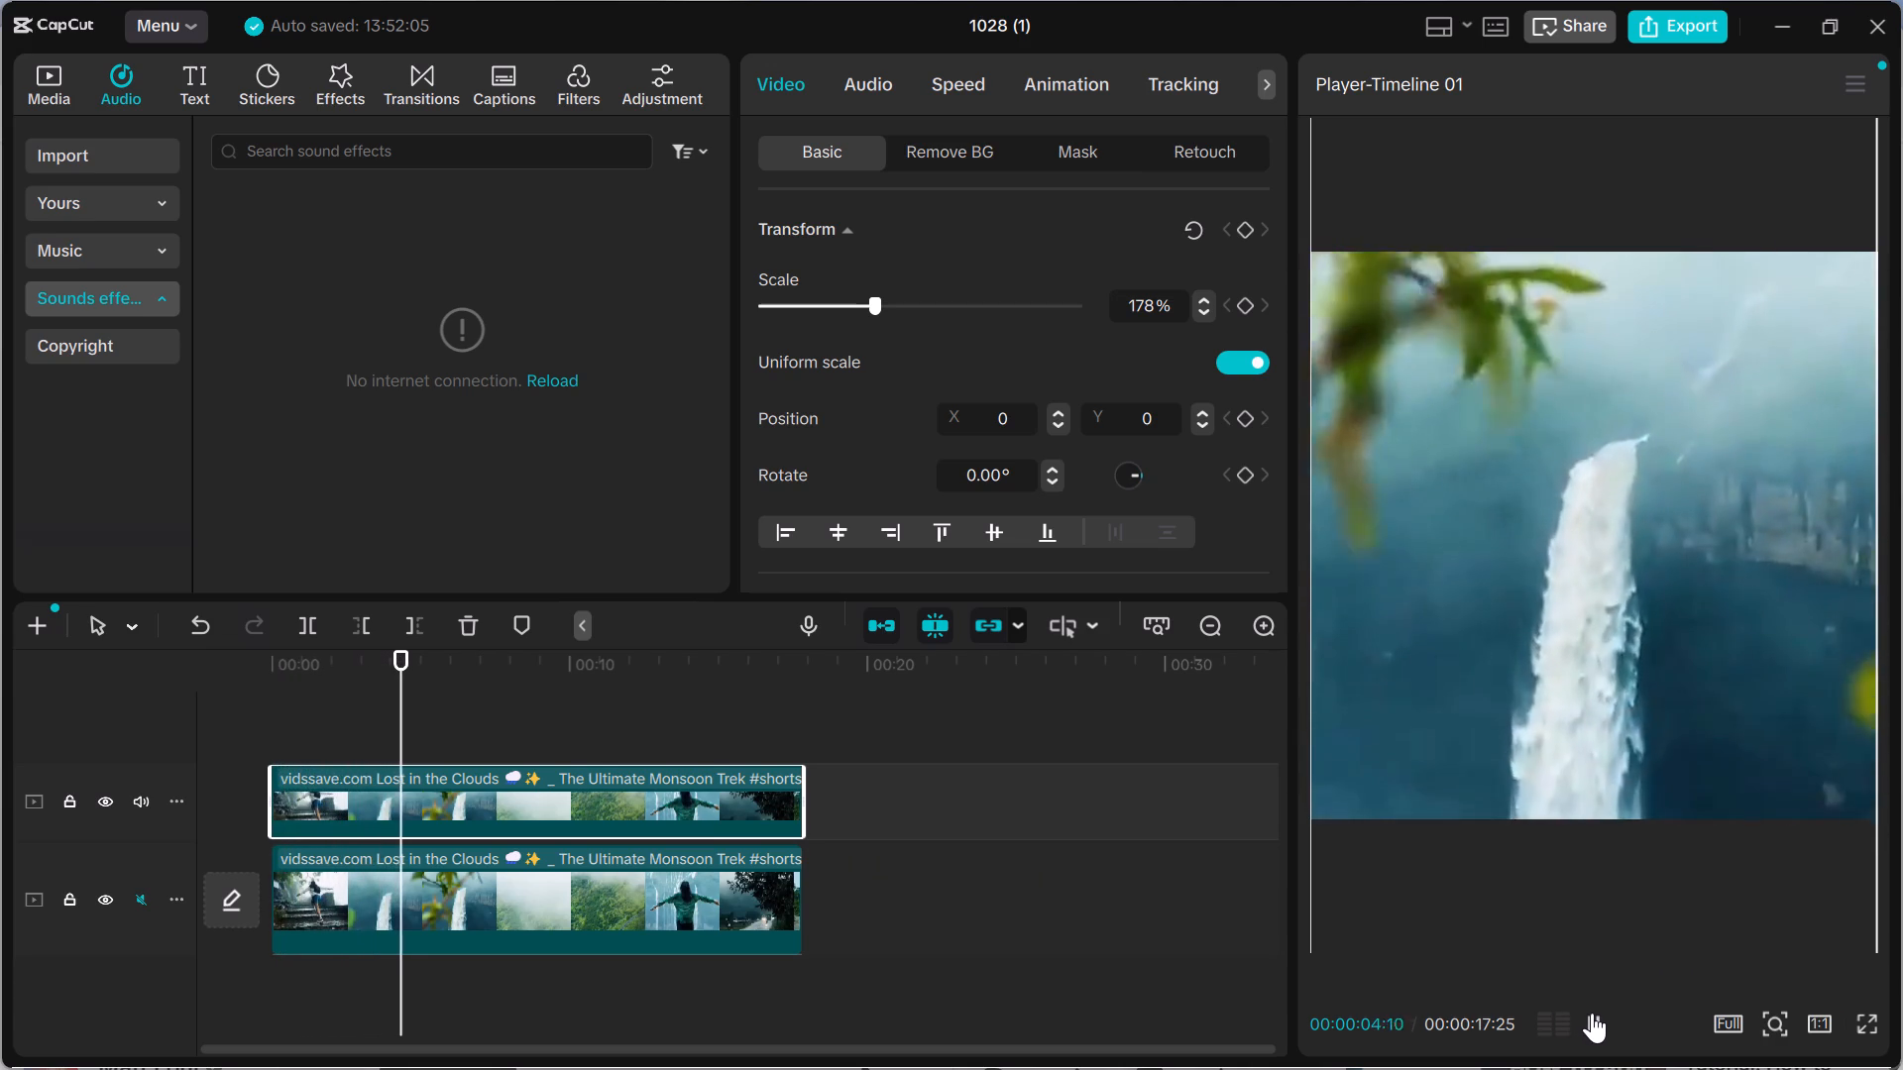
click(1592, 1013)
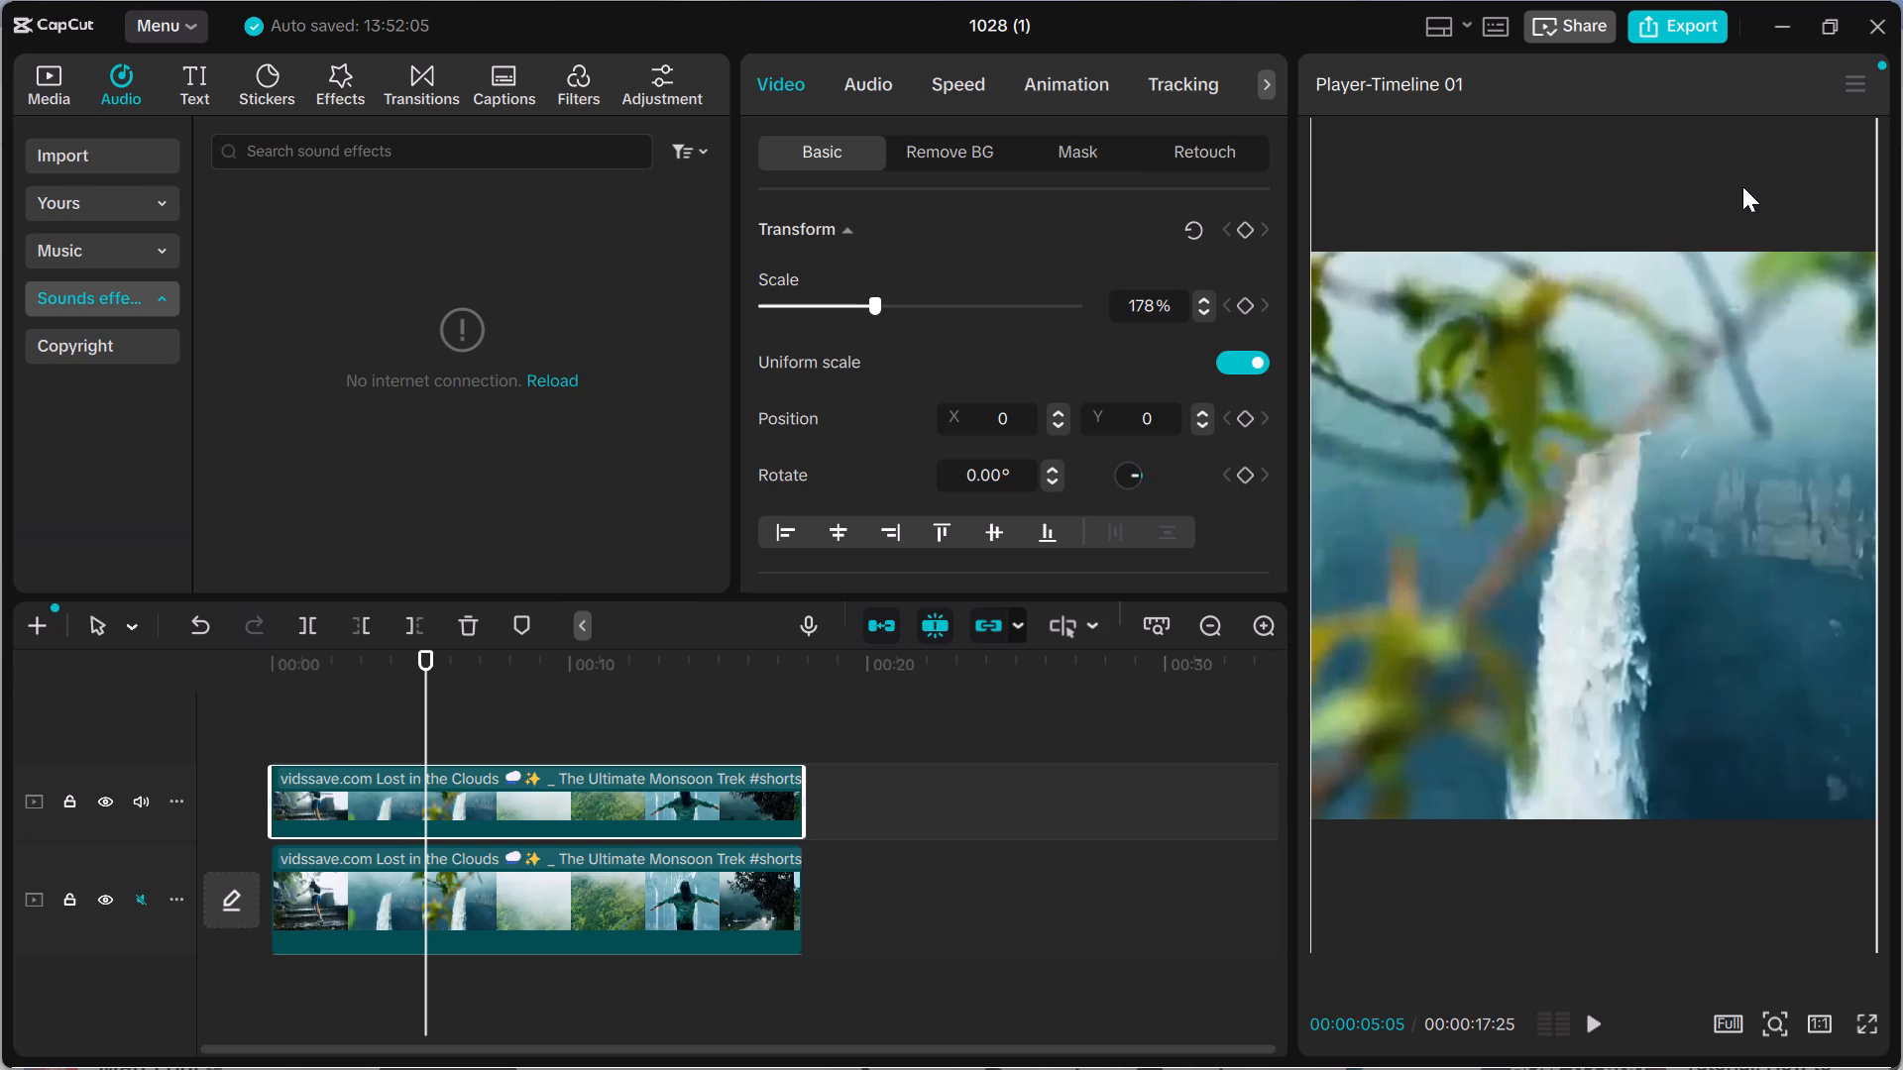
Switch back to the browser and replay the tutorial's Key Subject Mask chapter from about 0:38.
click(1781, 33)
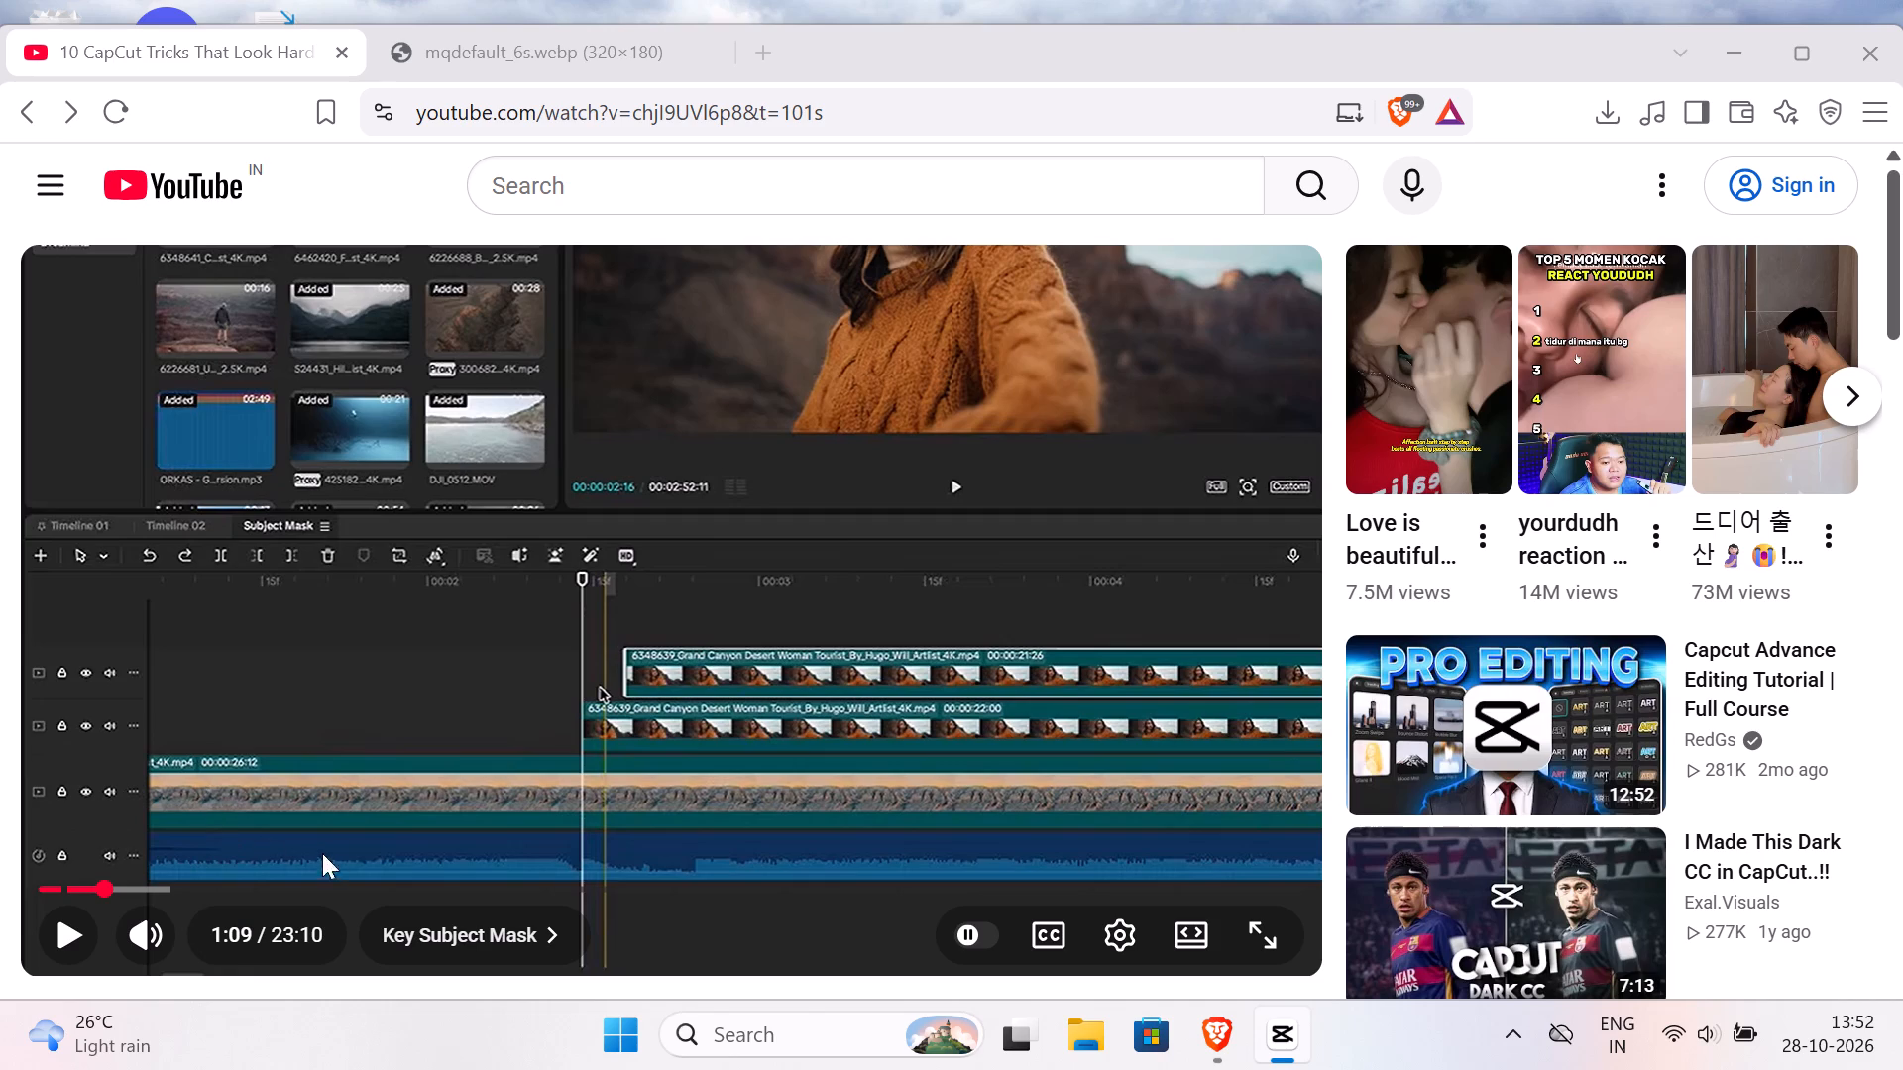
scroll(377, 814, up, 8)
scroll(377, 814, down, 4)
scroll(377, 814, up, 5)
click(377, 814)
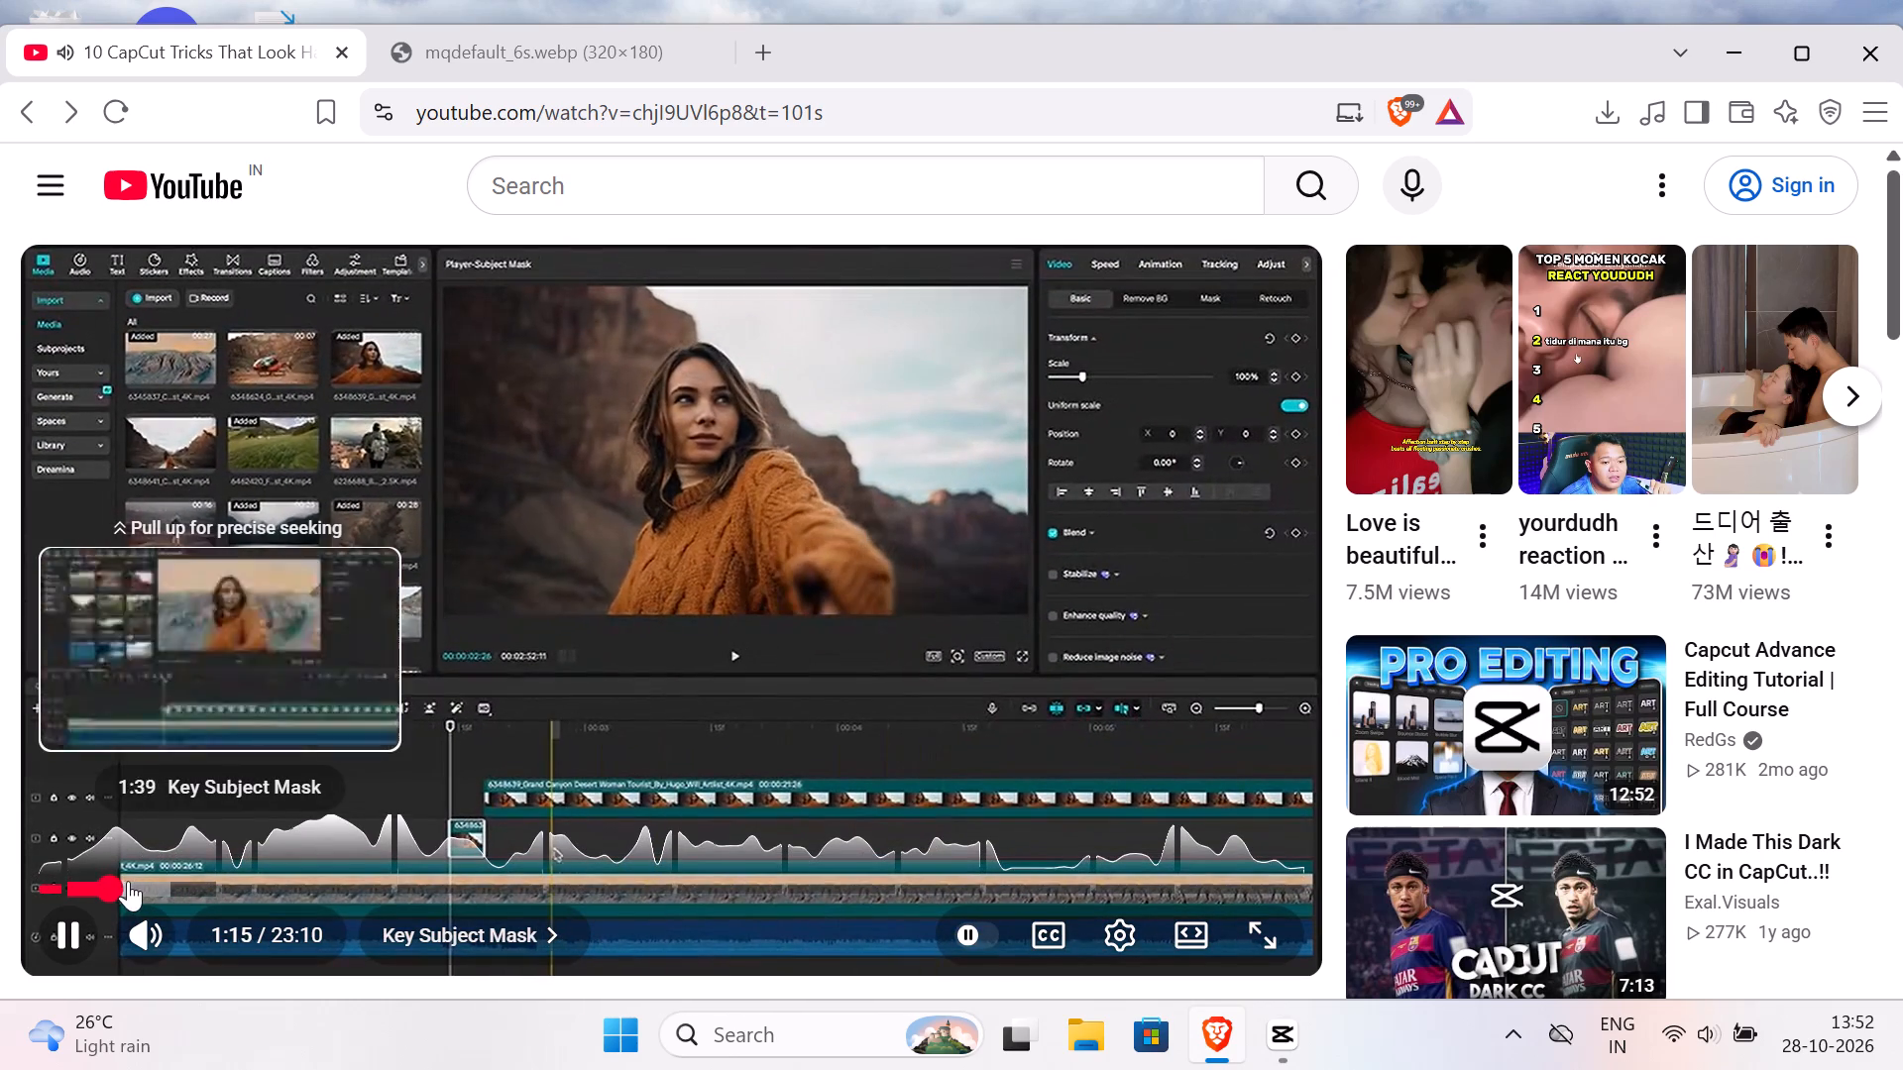
click(89, 882)
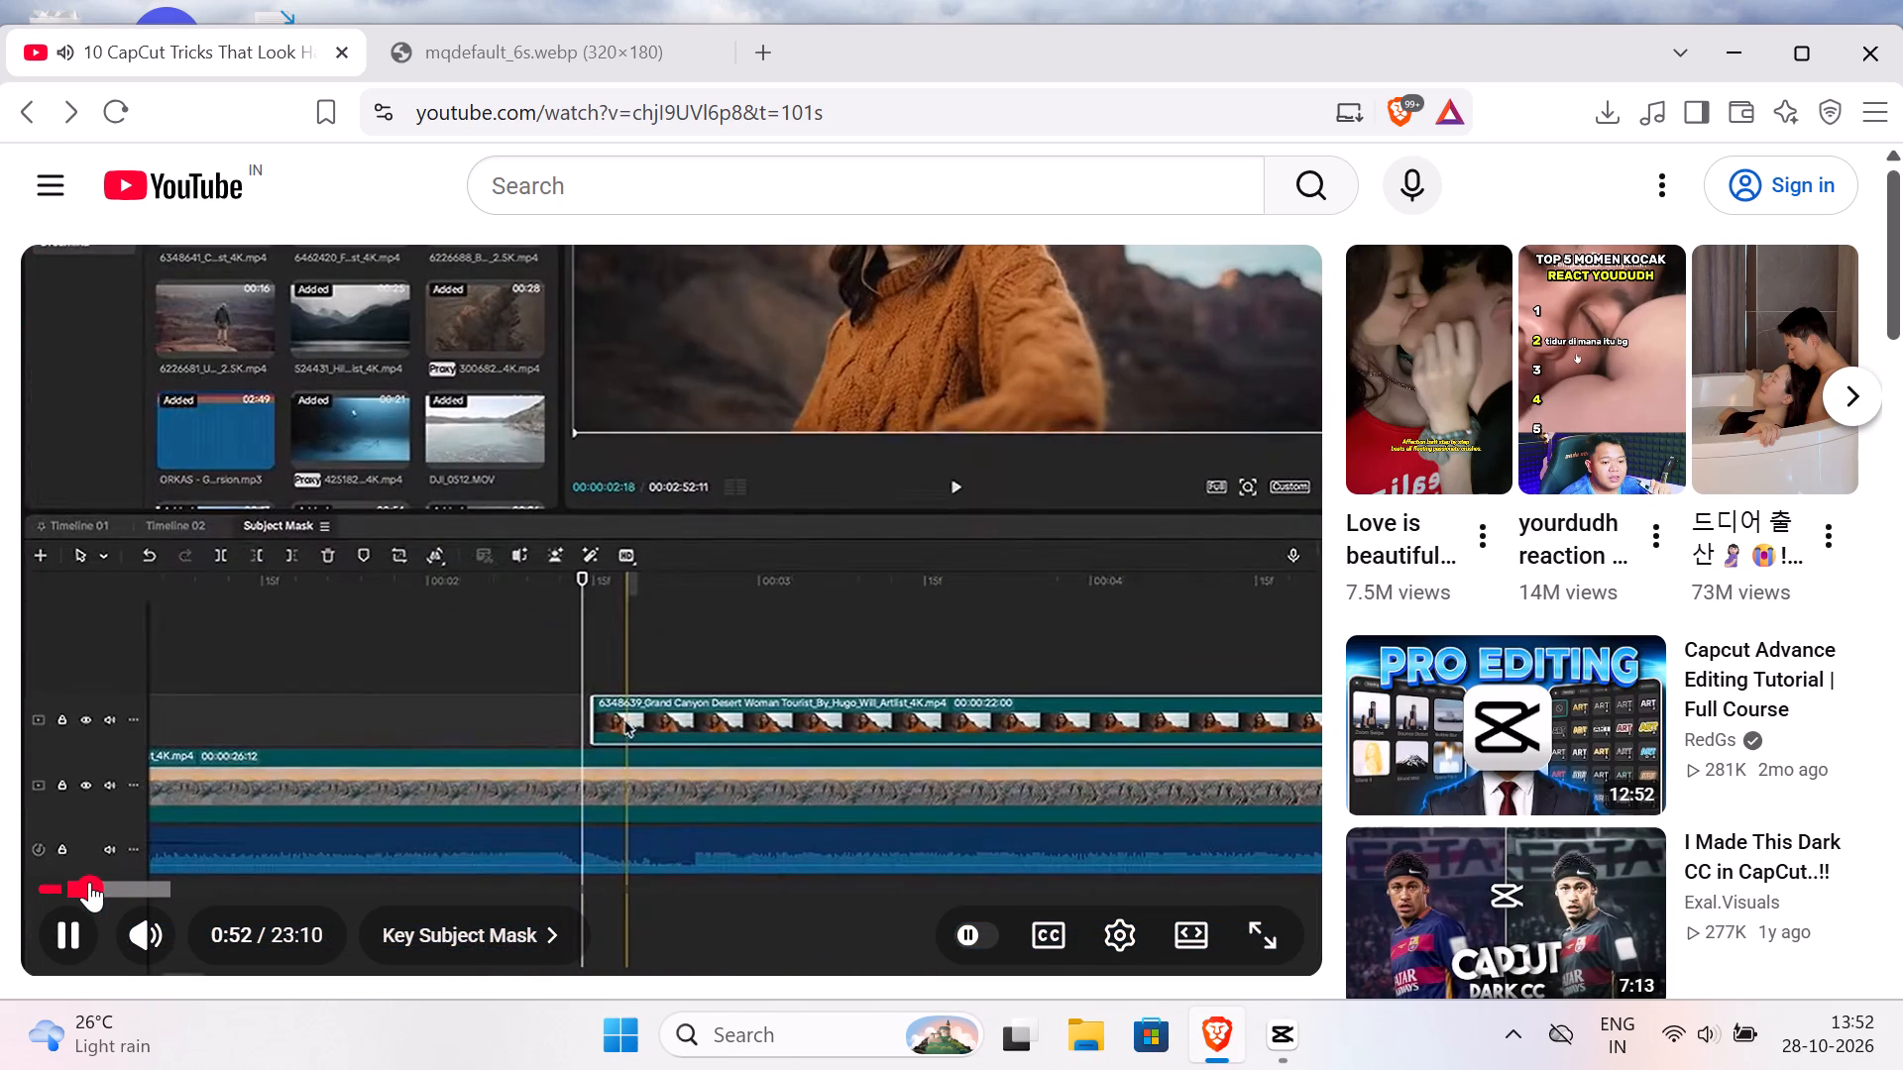
click(77, 882)
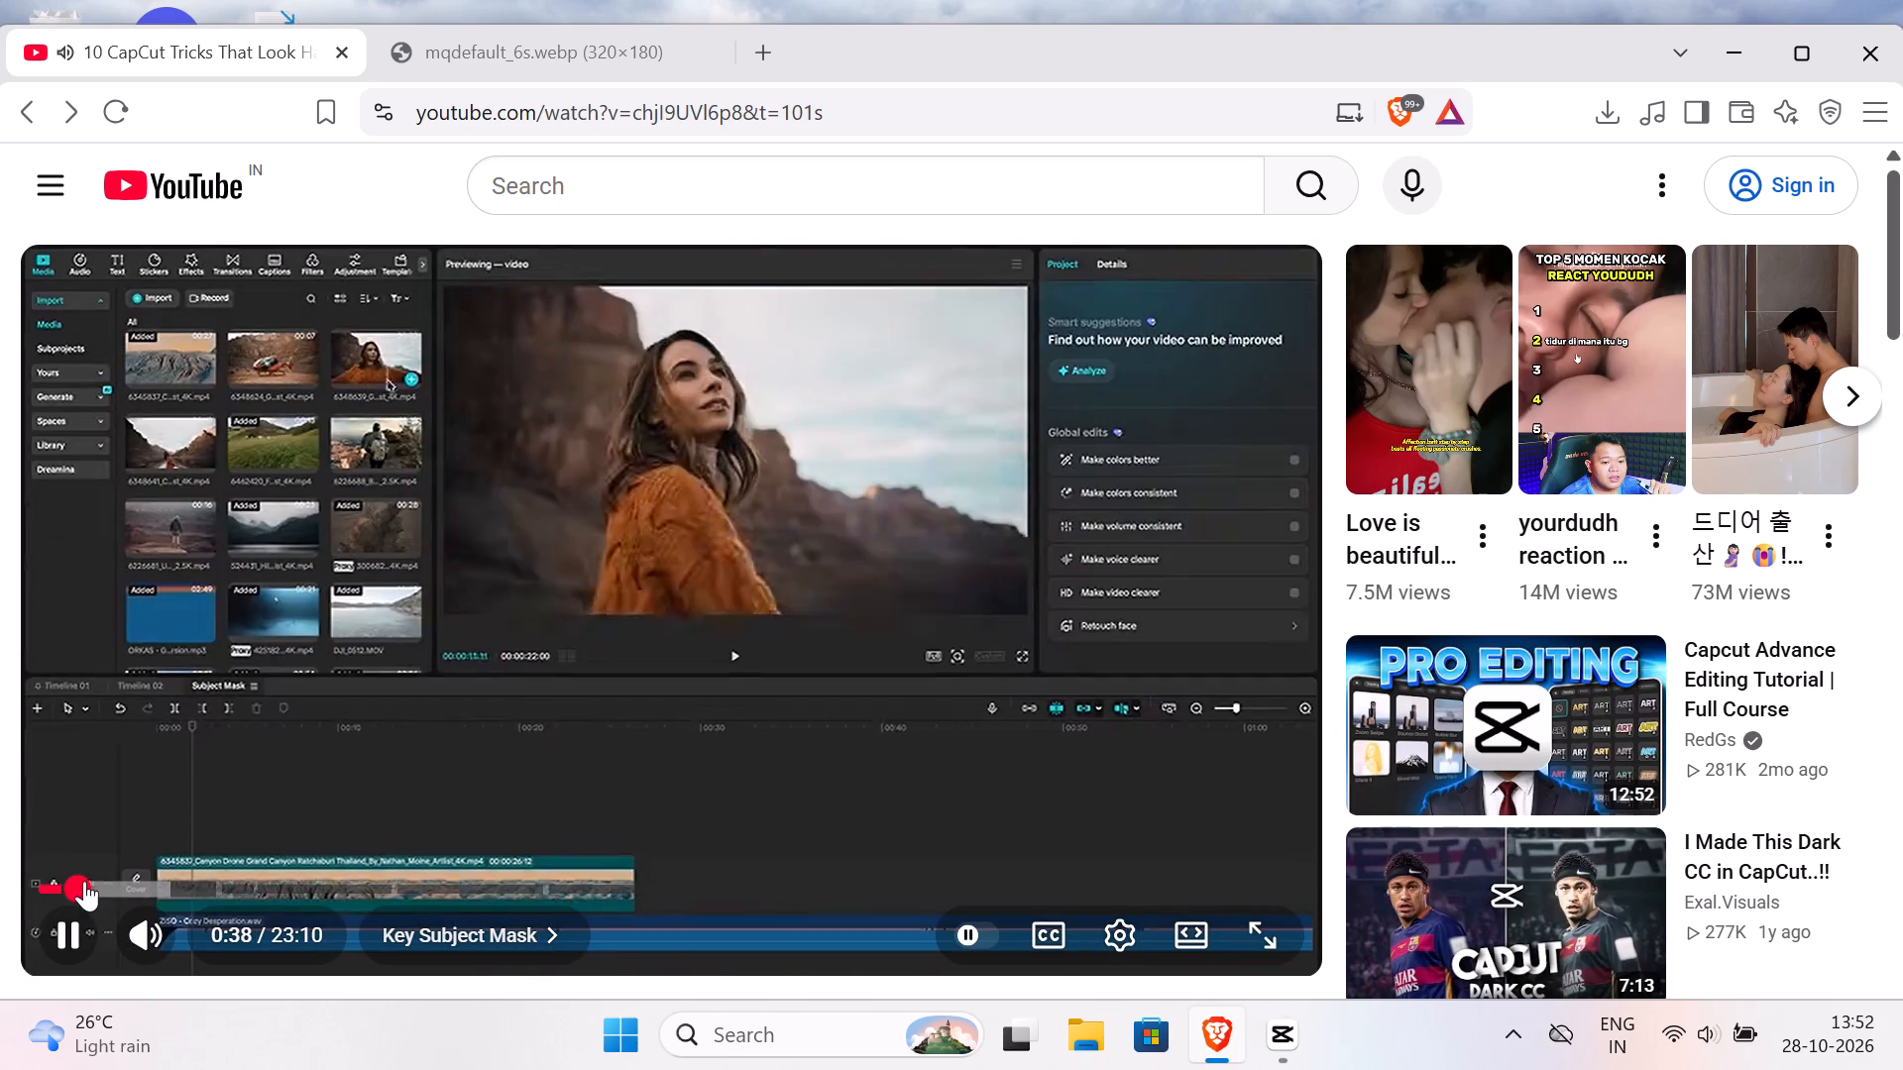
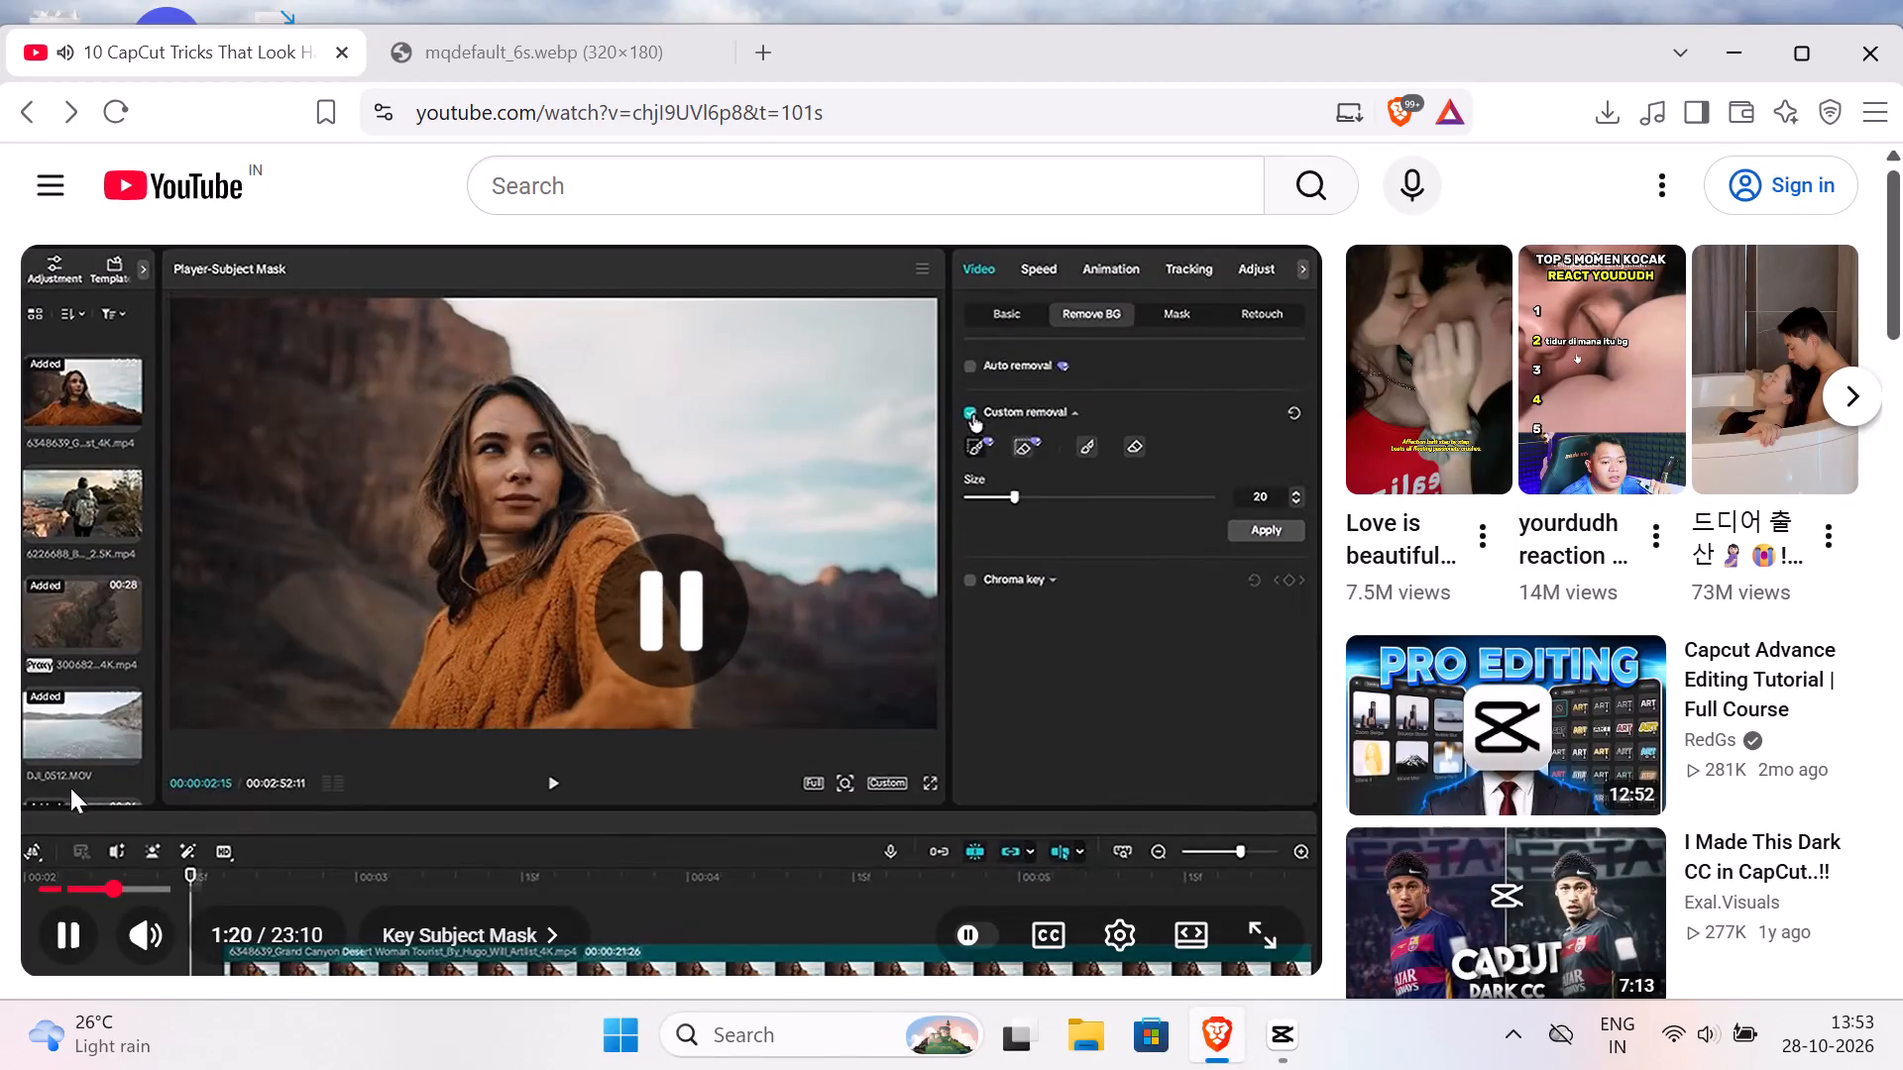
Replay the tutorial's Key Subject Mask chapter from about 0:58 and pause it at 1:13.
click(96, 888)
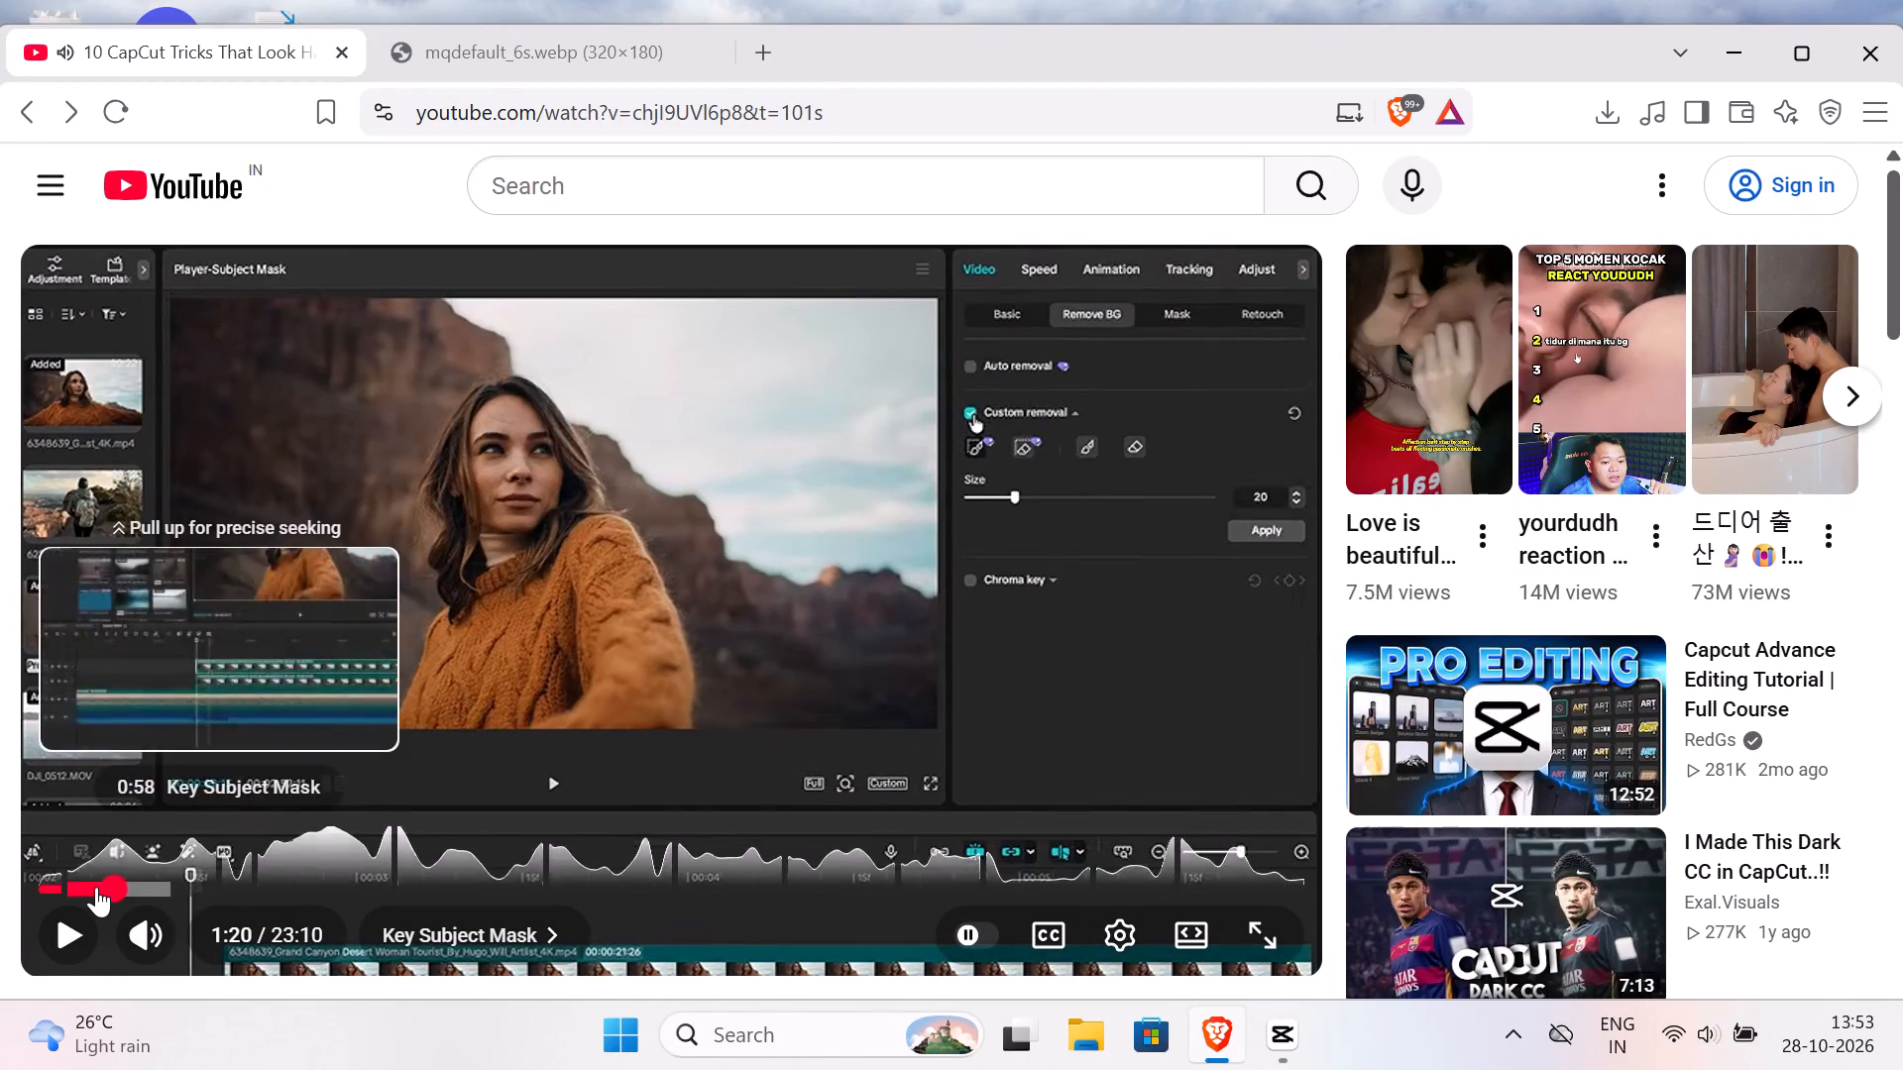
click(394, 744)
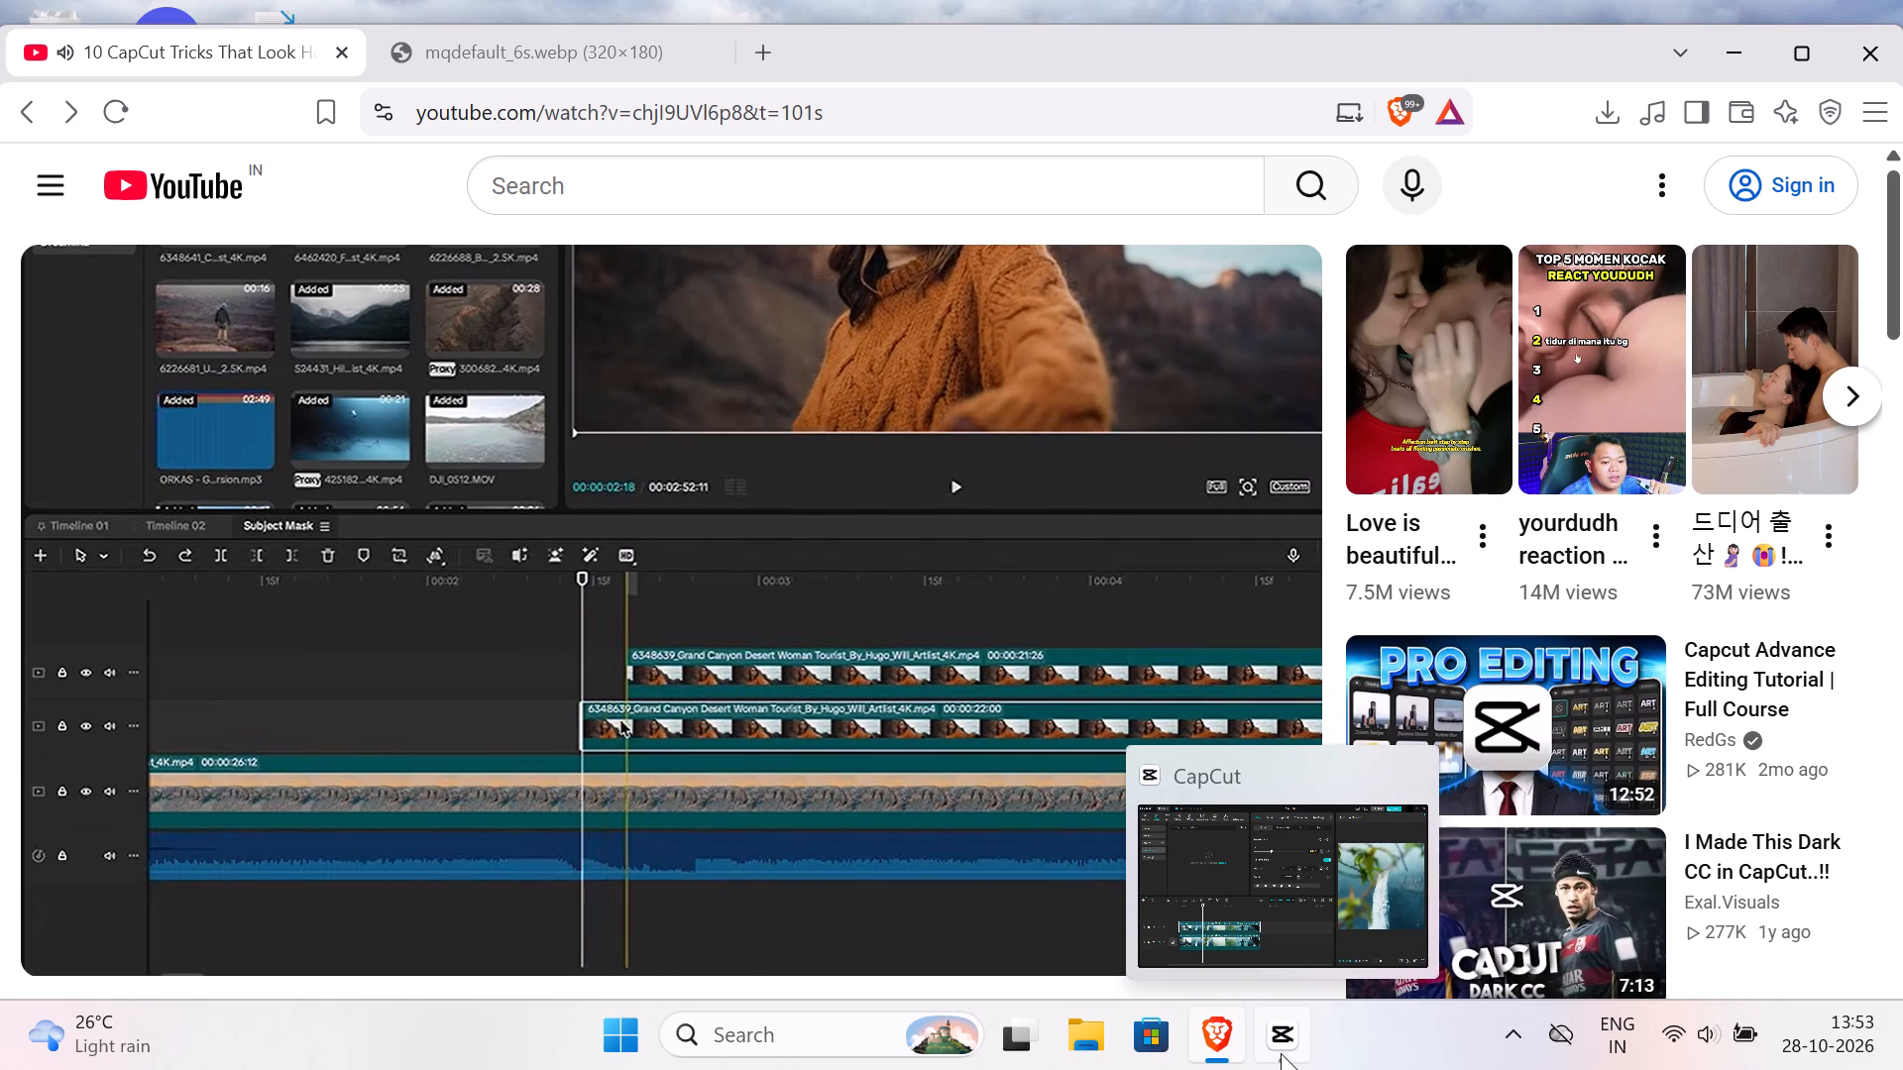
click(869, 855)
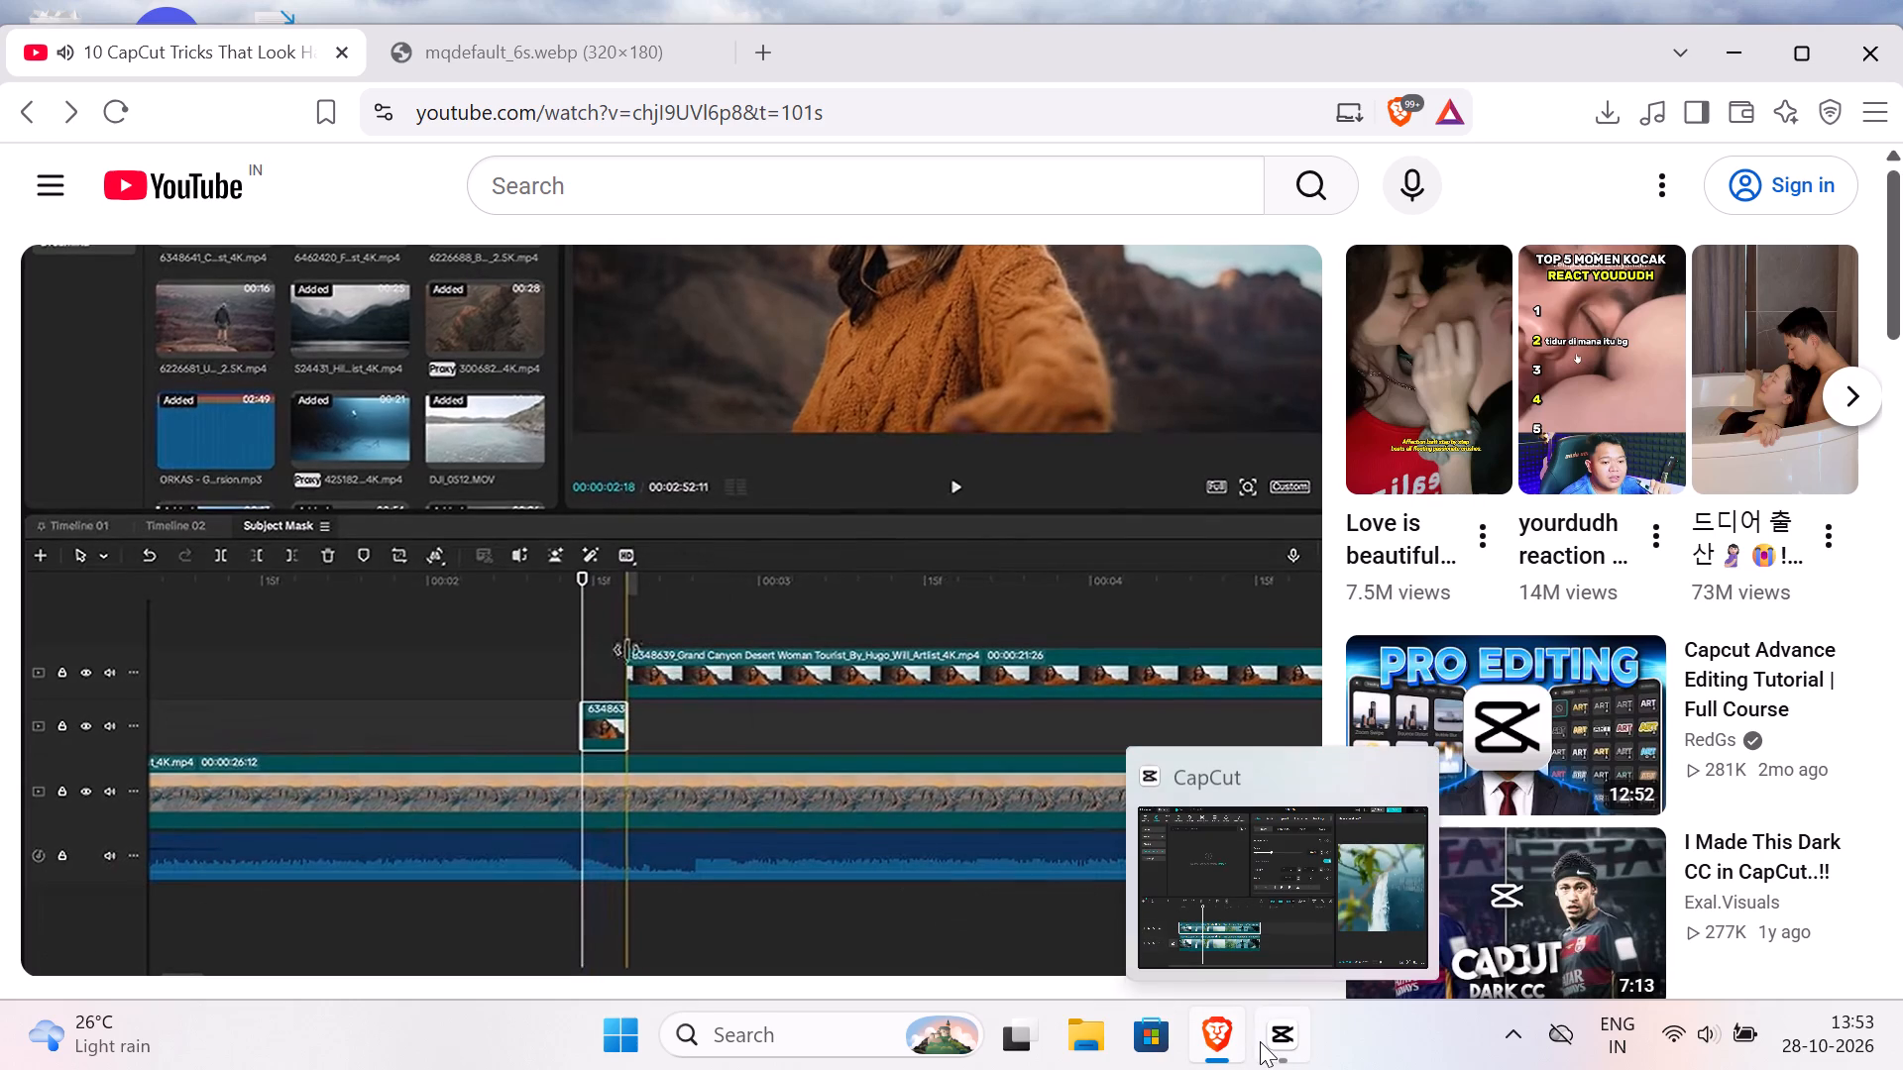
Switch to CapCut and trim the start of the upper Lost in the Clouds clip to 00:00:01:03.
click(1290, 1033)
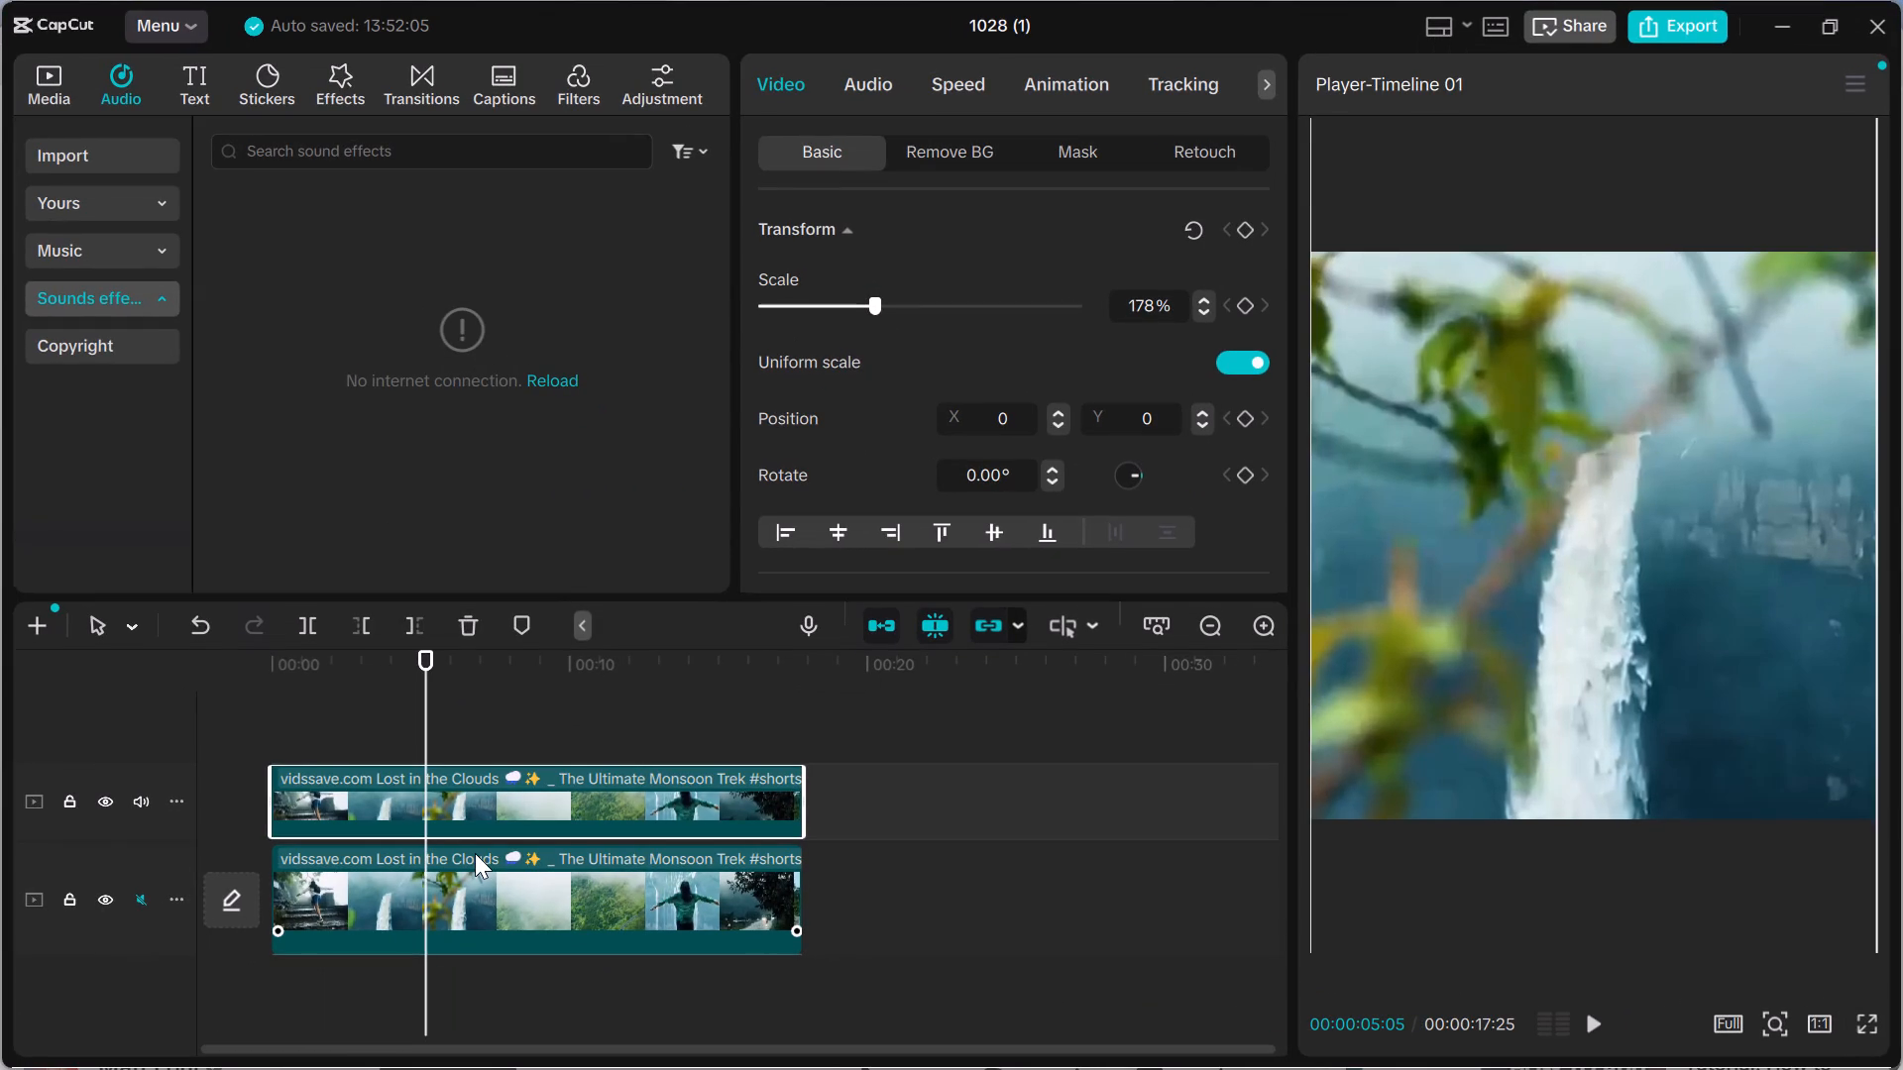
click(1249, 628)
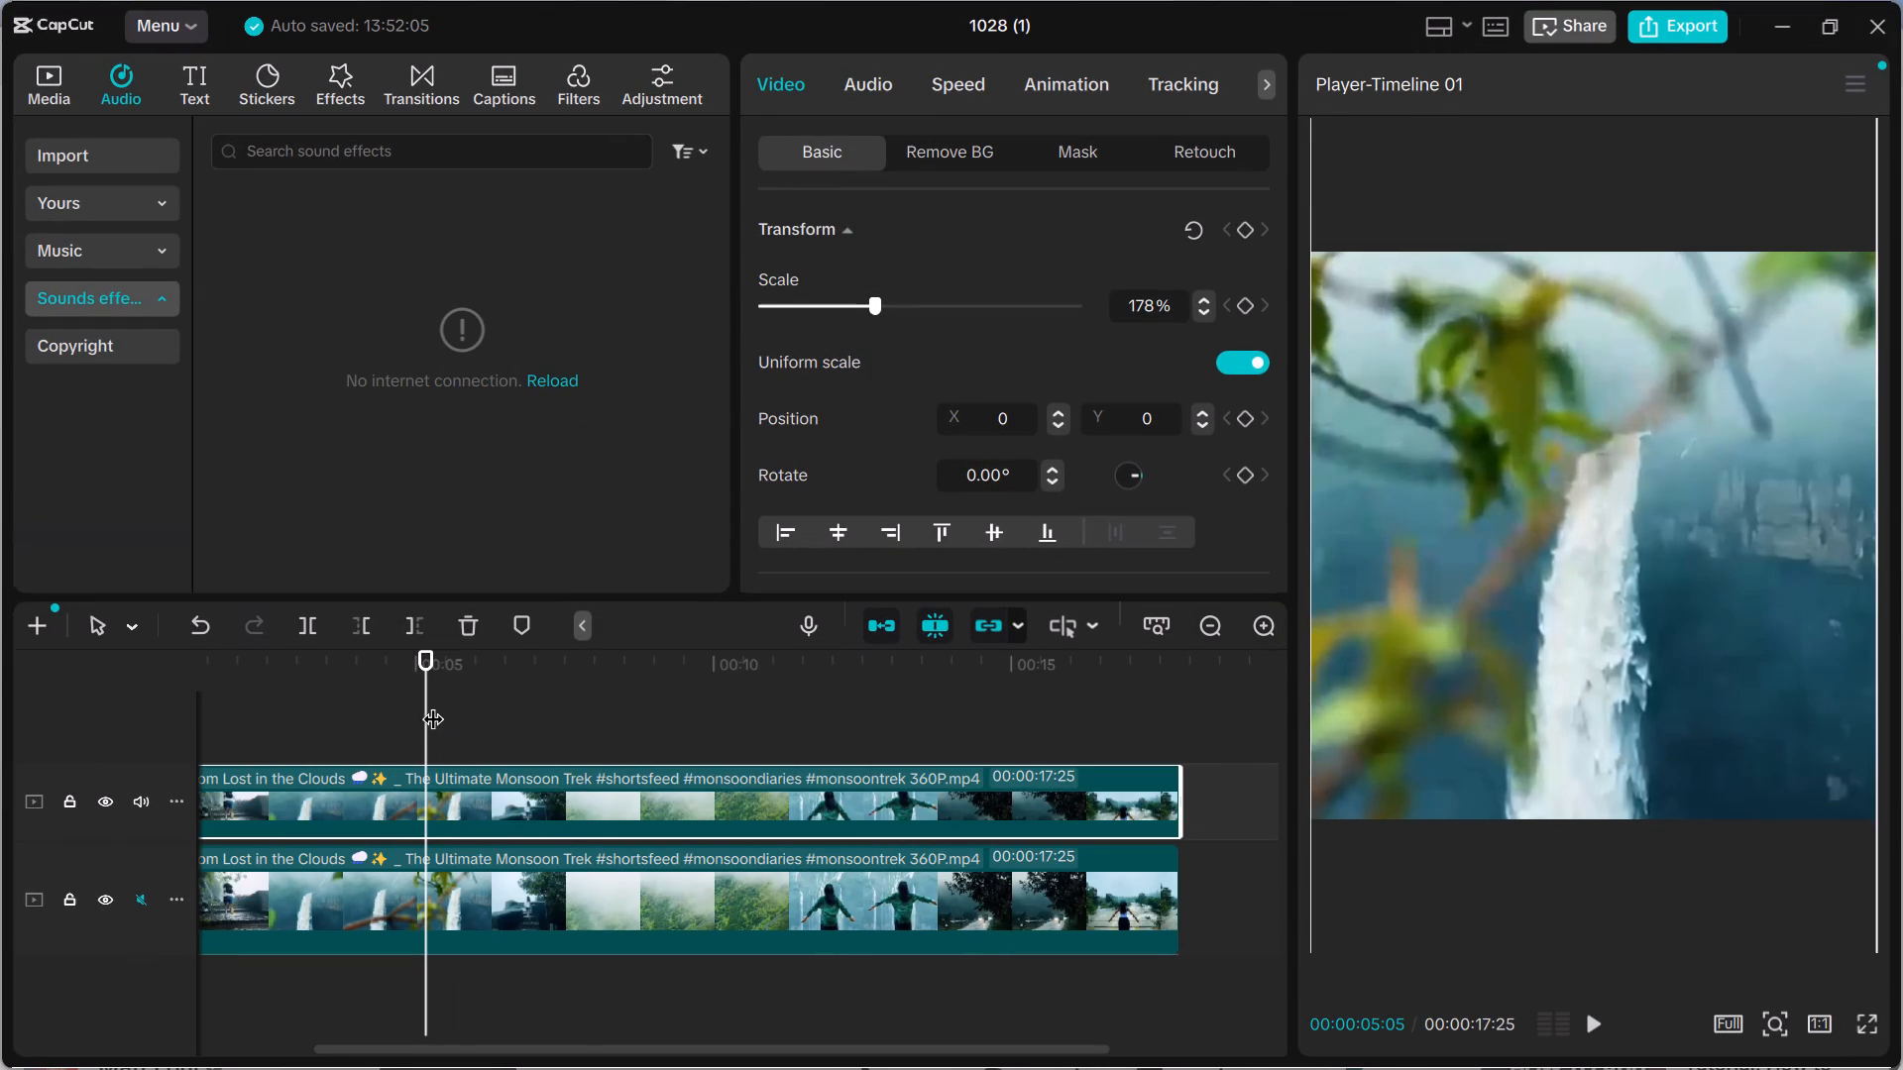
drag(425, 693, 83, 694)
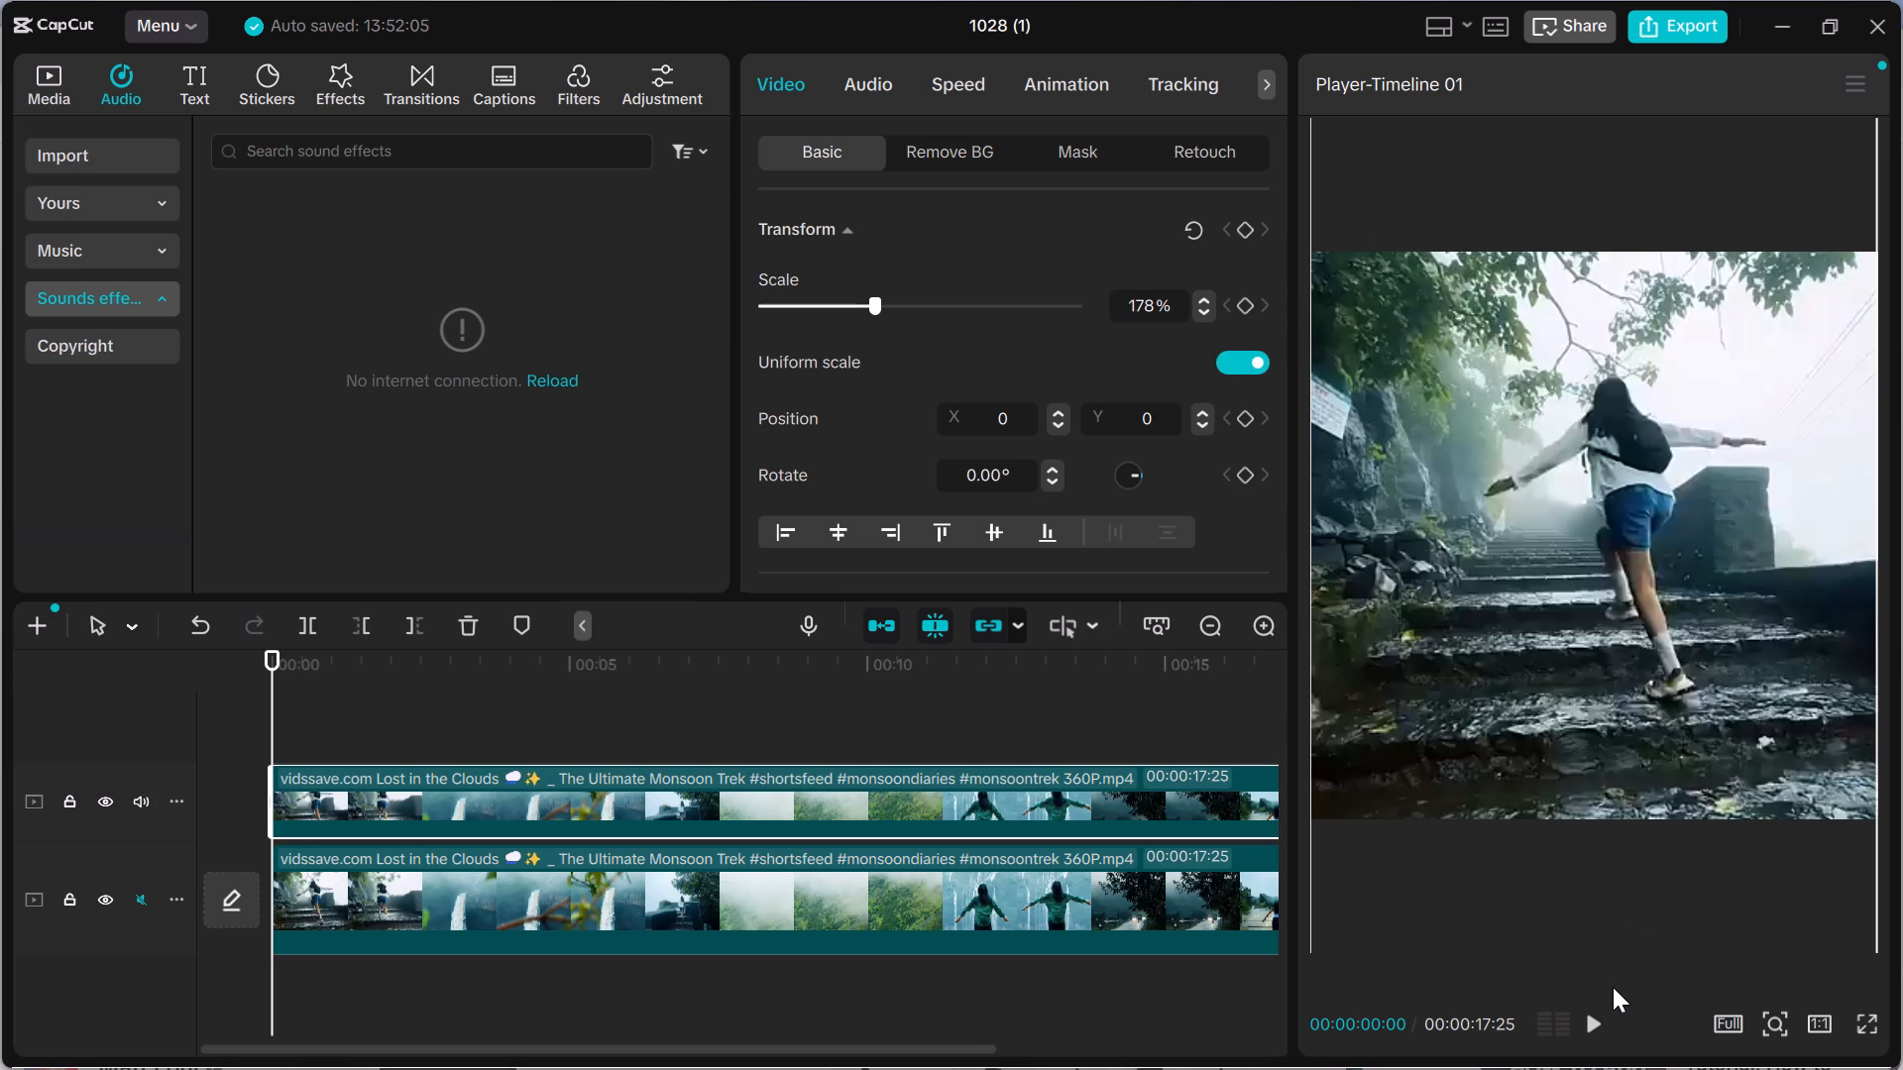
click(1588, 1030)
click(1588, 1030)
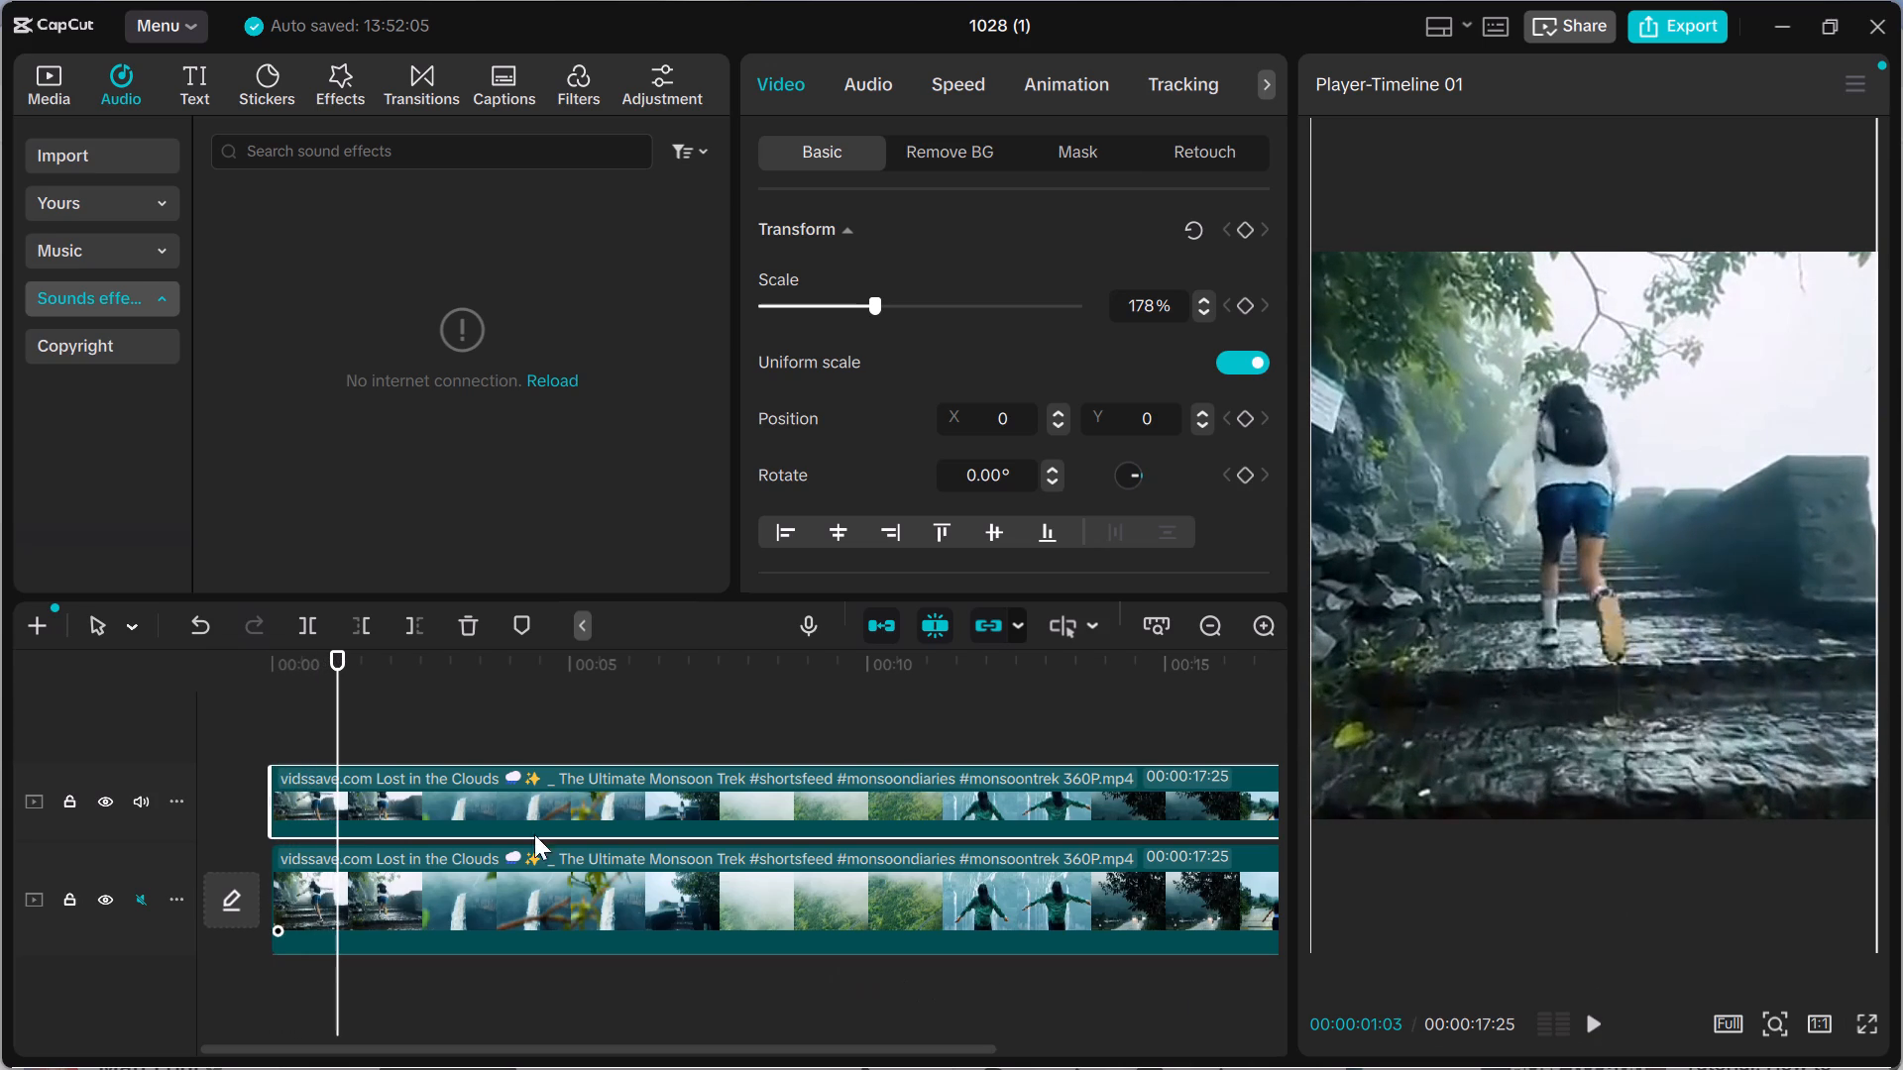
drag(268, 782, 272, 781)
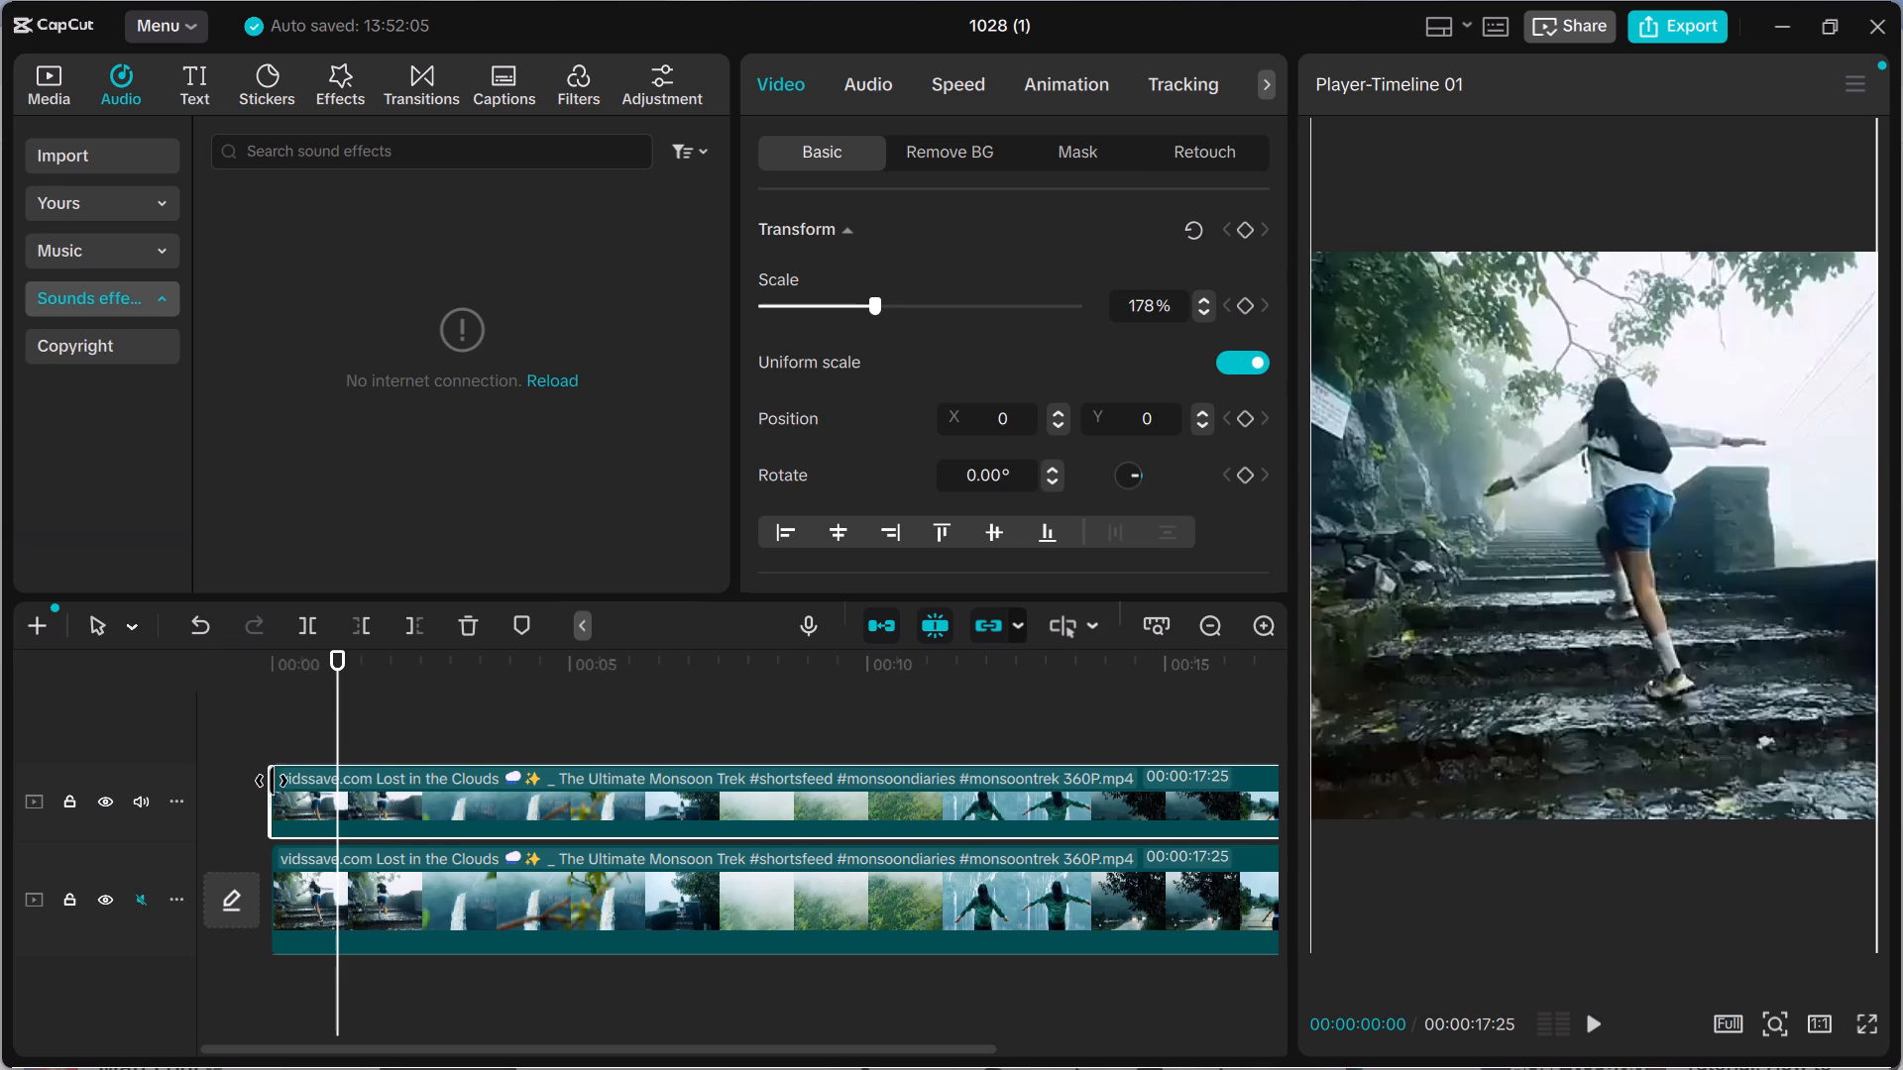
drag(272, 781, 335, 784)
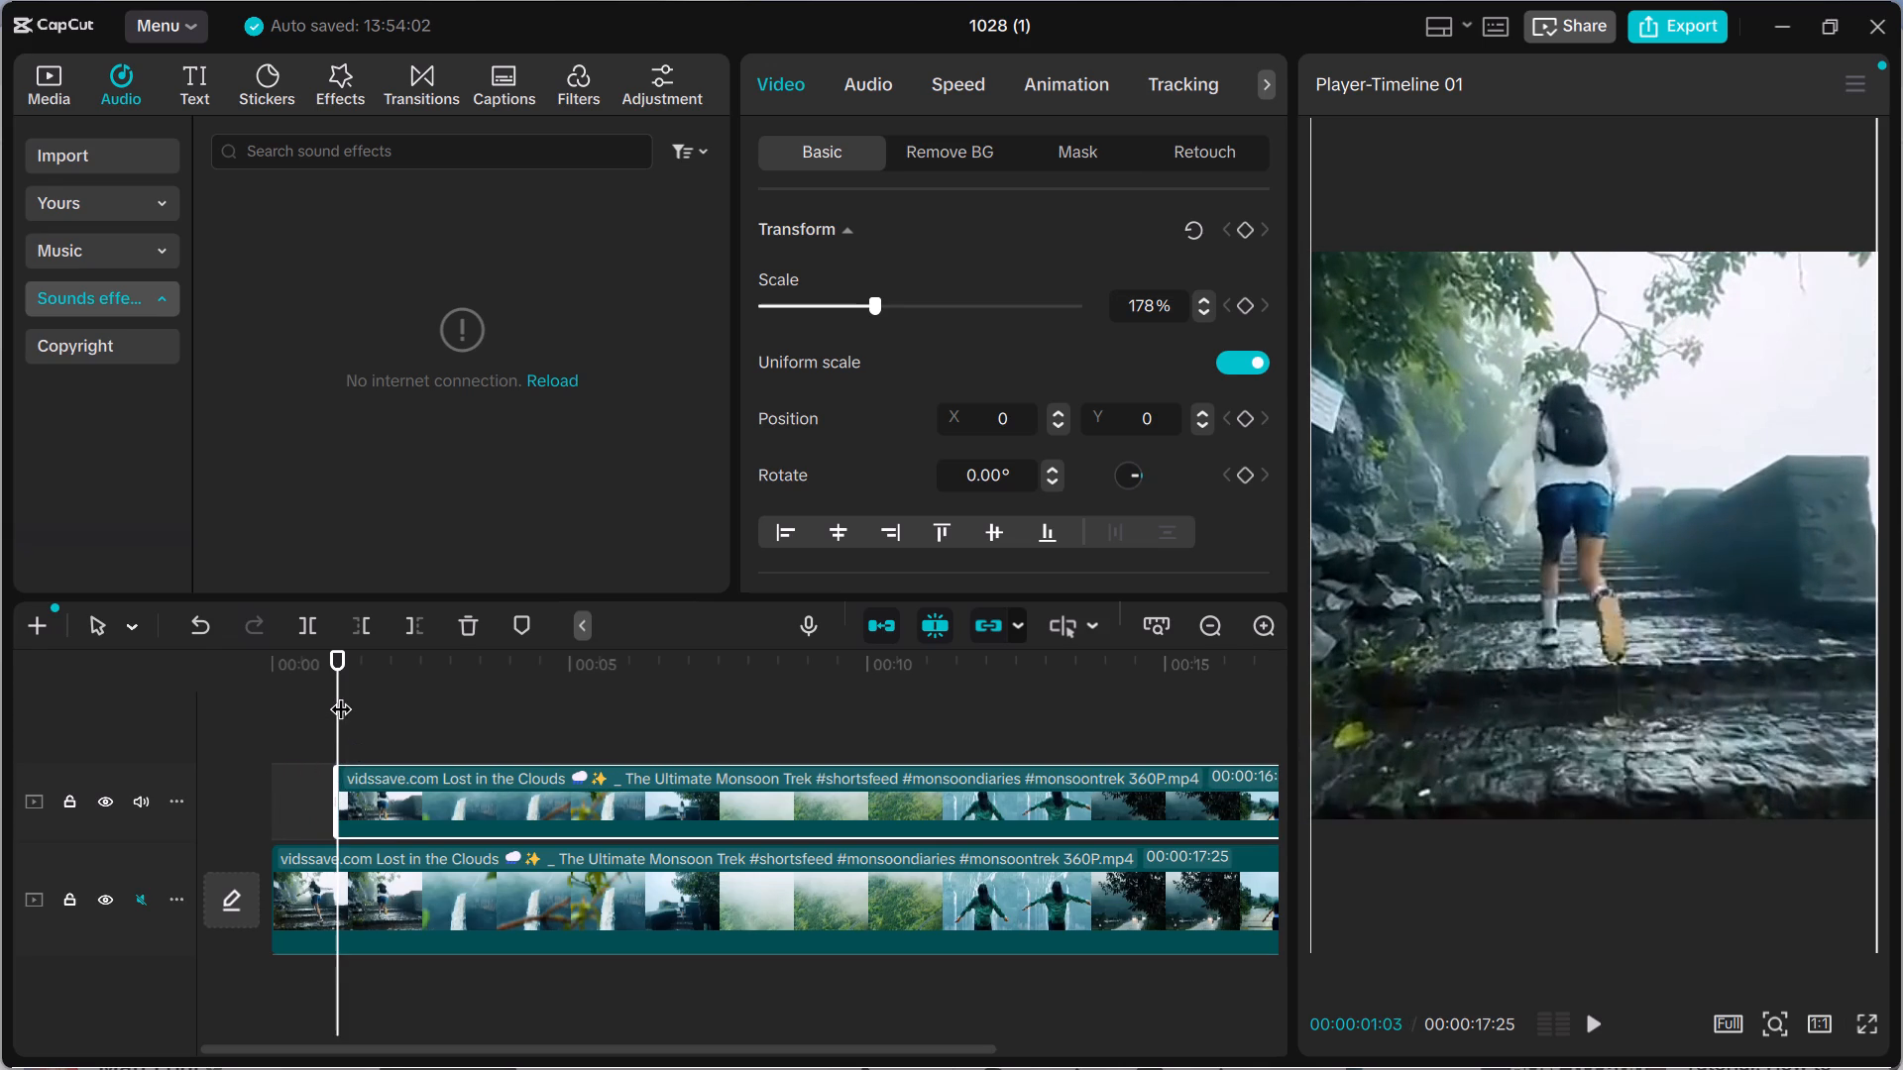
Preview the timeline from the start and trim the upper clip's beginning further, to 00:00:01:11.
drag(339, 693, 281, 694)
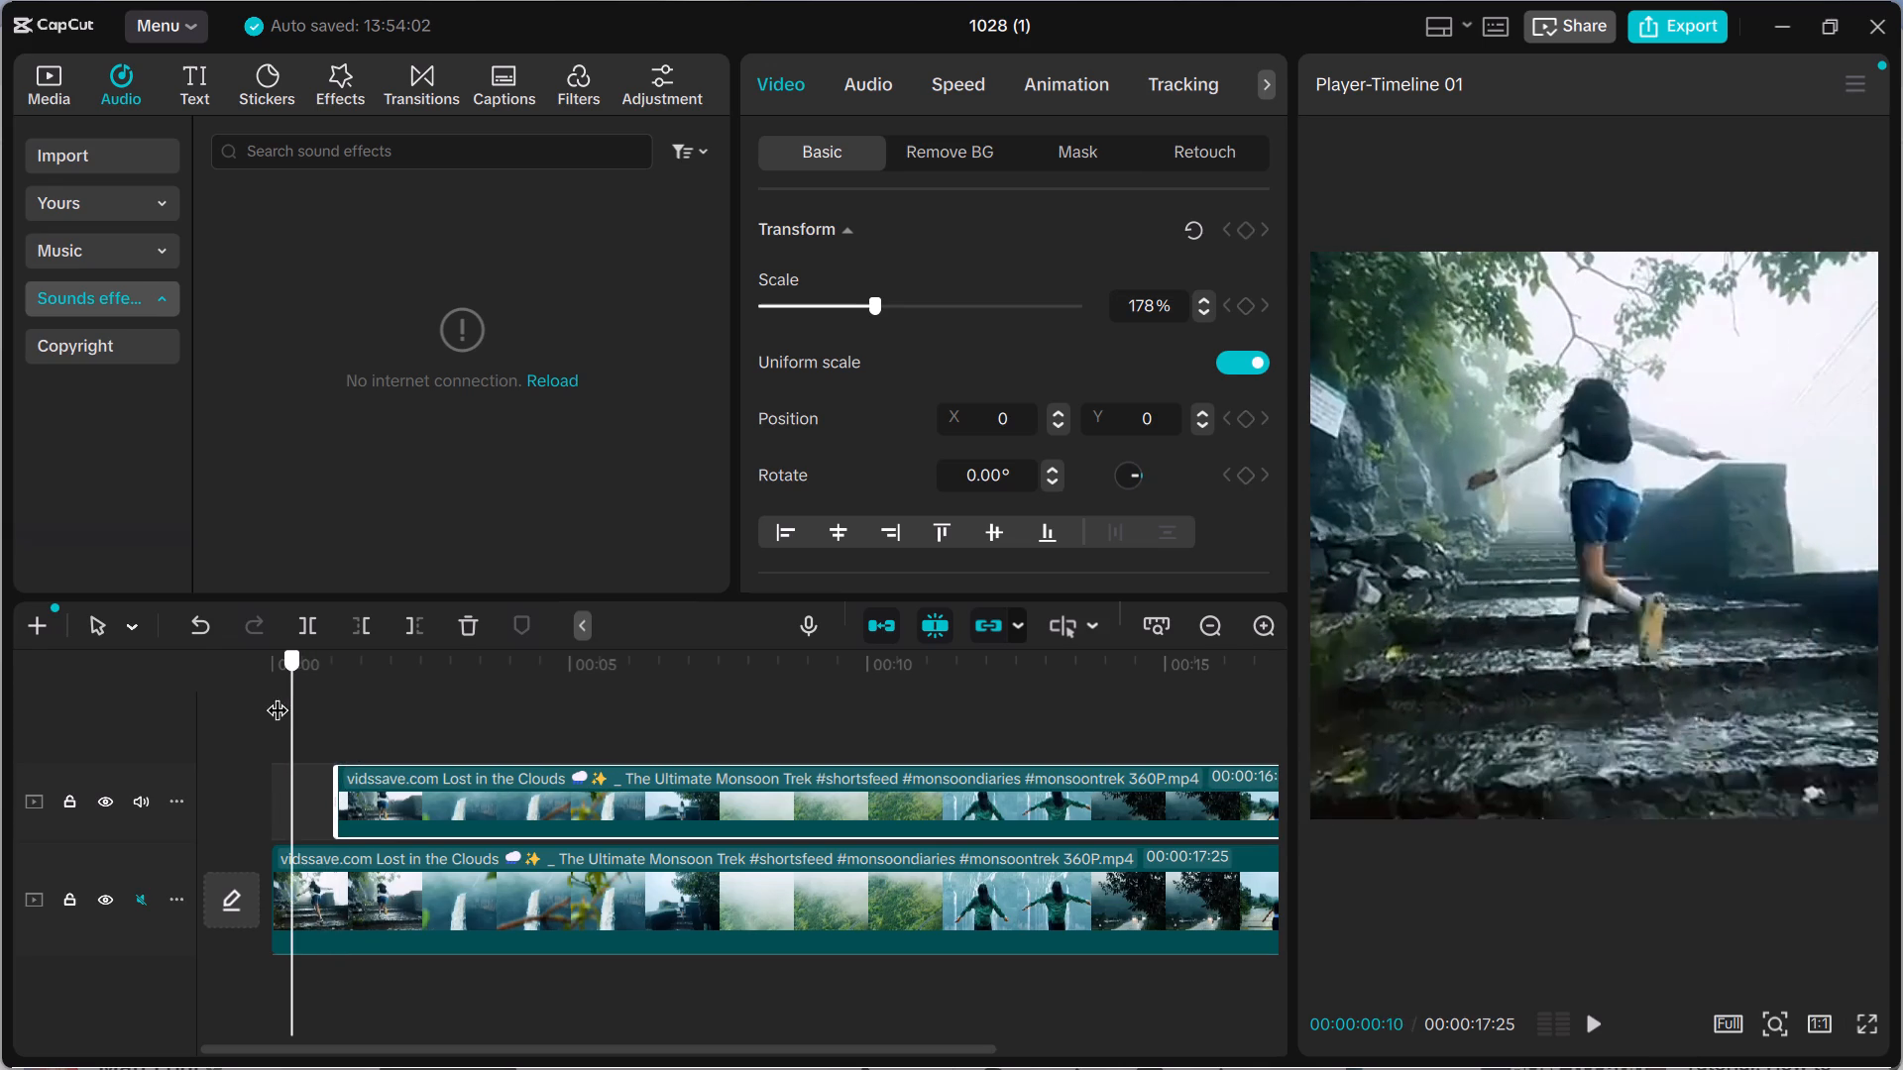
click(268, 695)
click(254, 695)
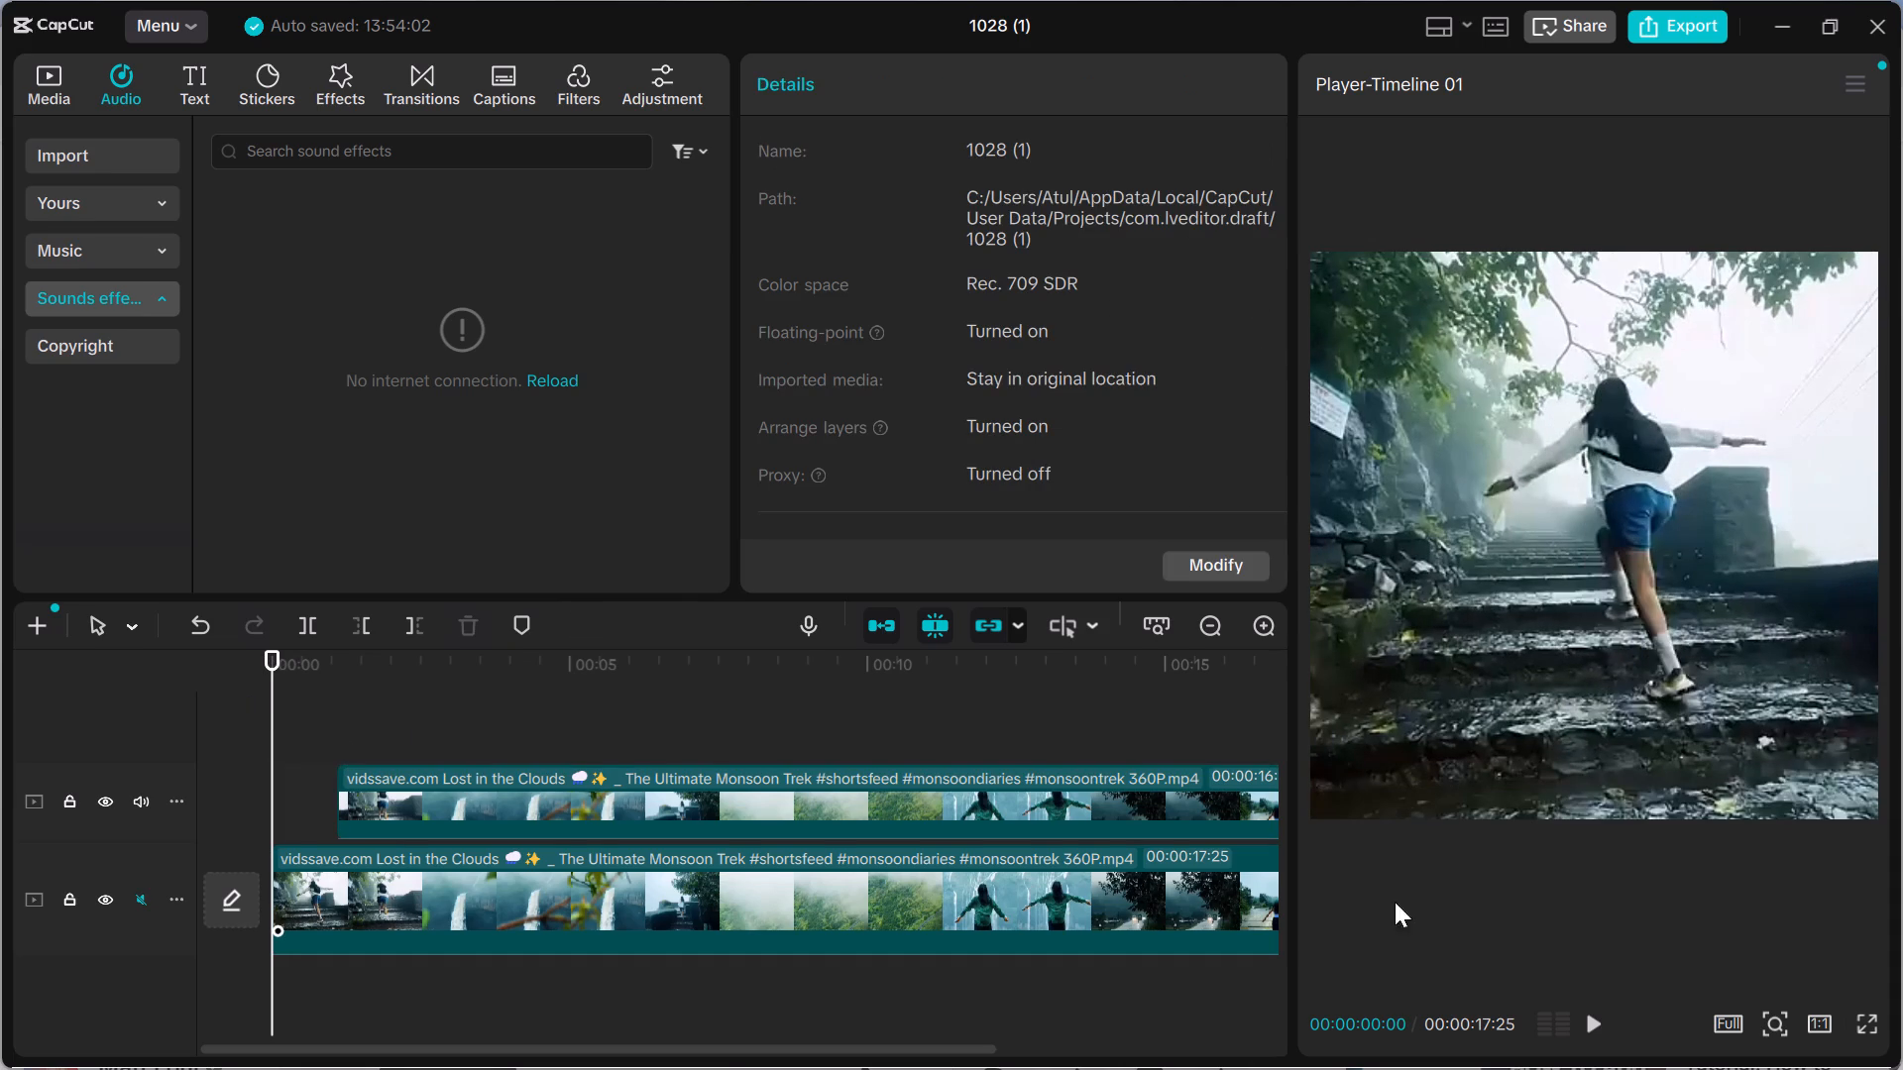
click(1580, 1012)
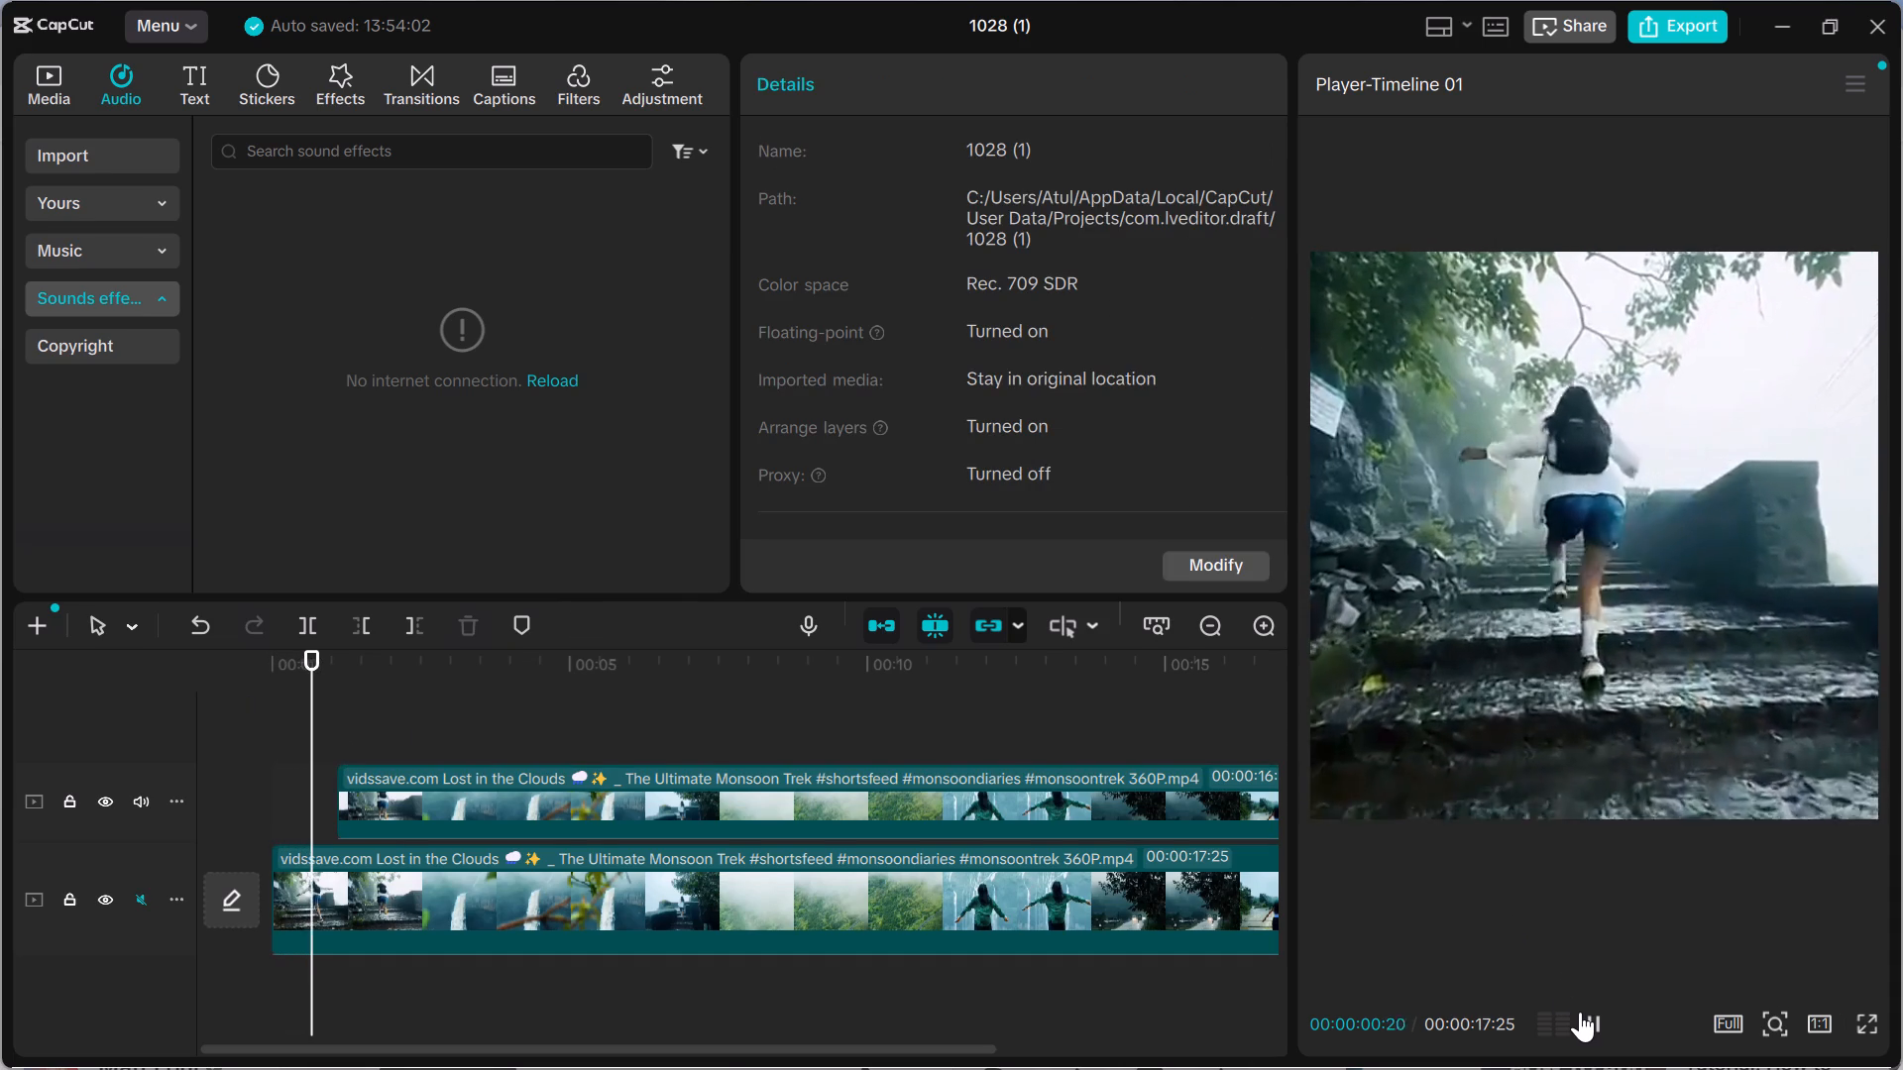
click(1580, 1012)
click(1580, 1012)
click(1580, 1012)
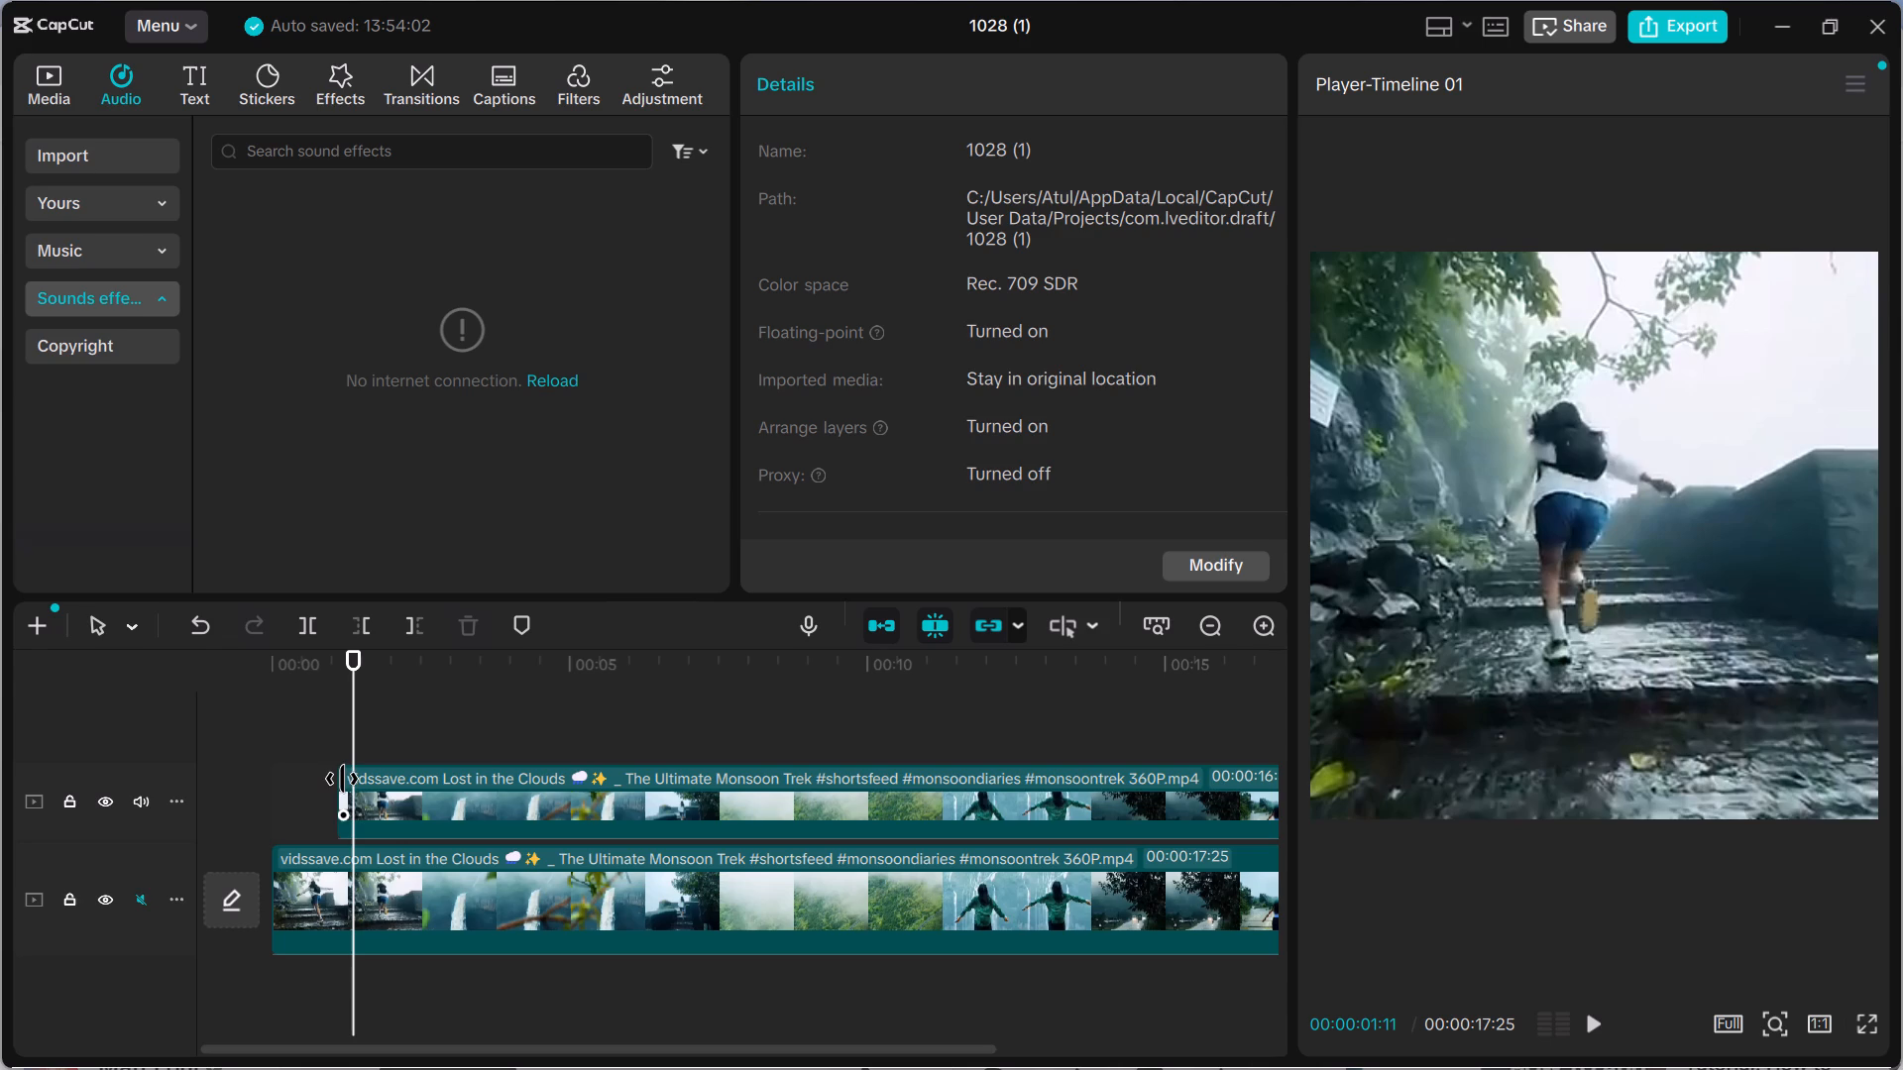
drag(341, 778, 356, 779)
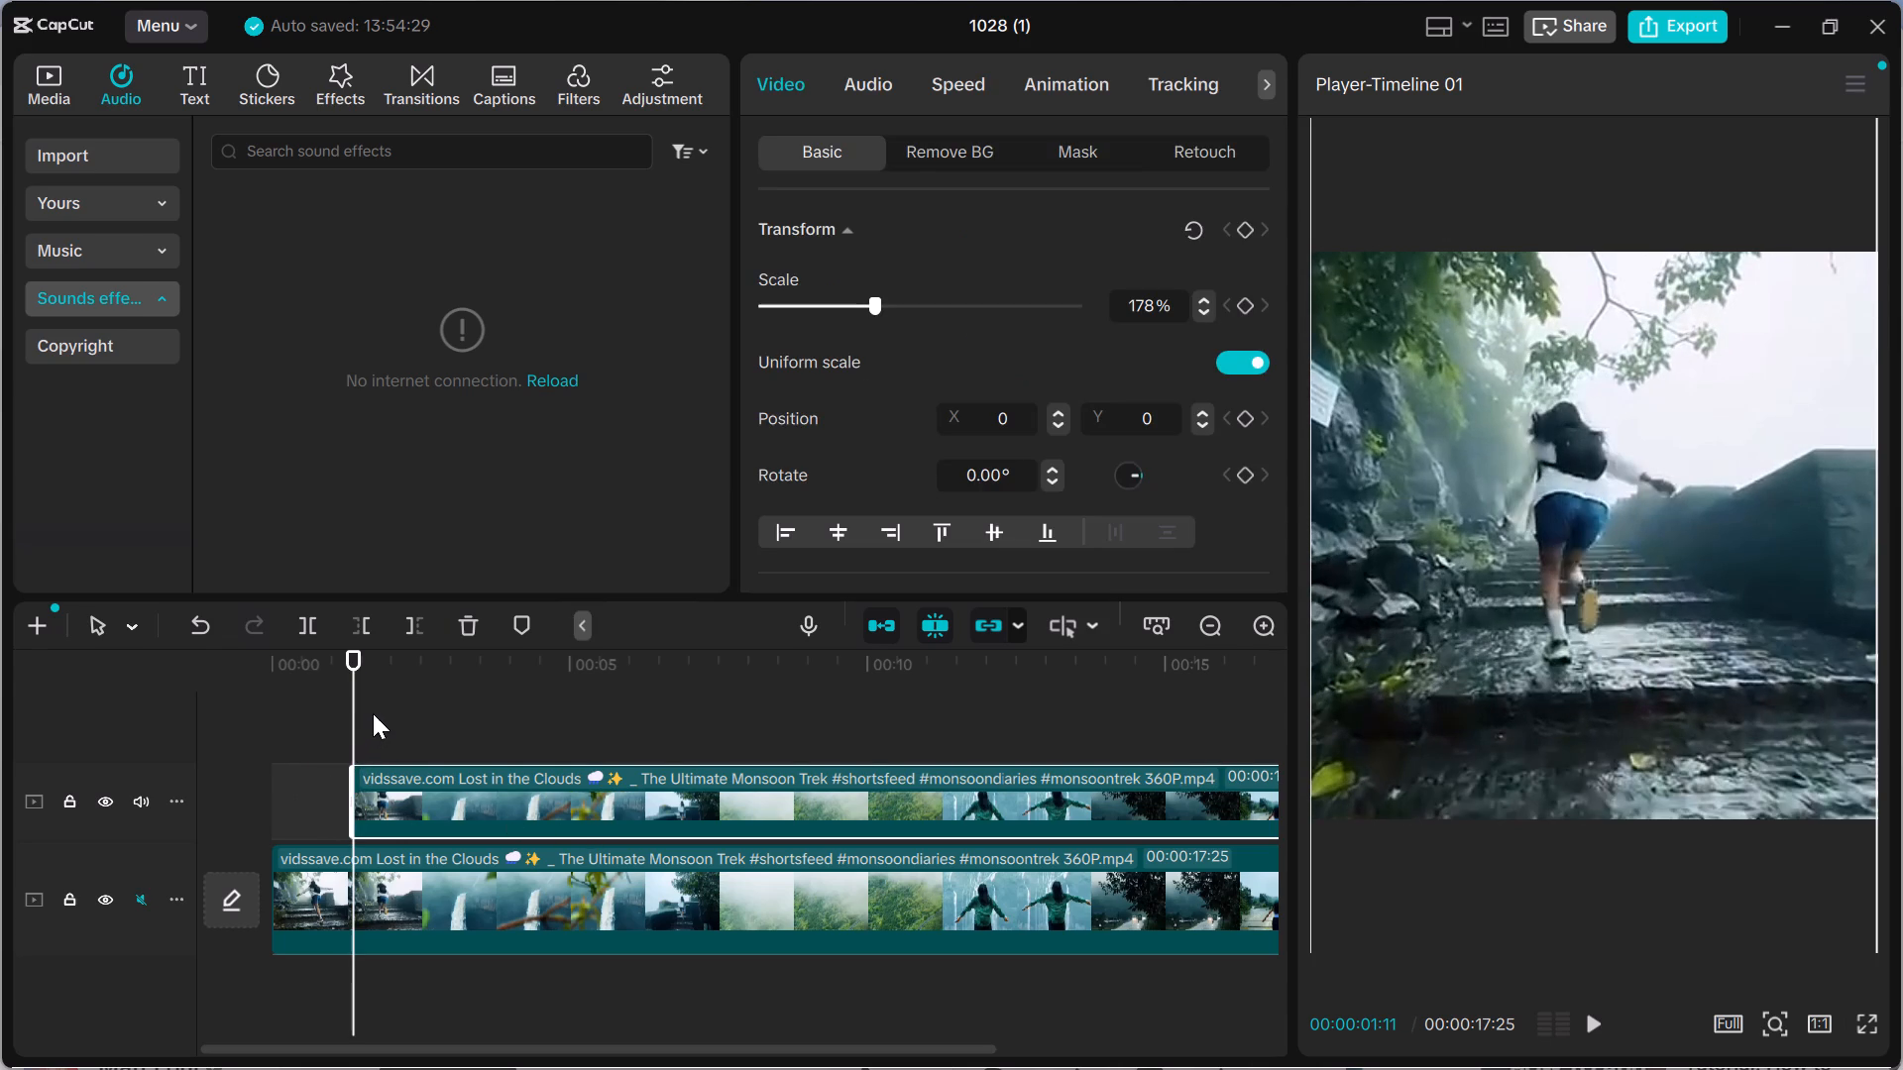
Split the lower clip at 00:00:01:11 and delete the portion after the cut.
click(476, 893)
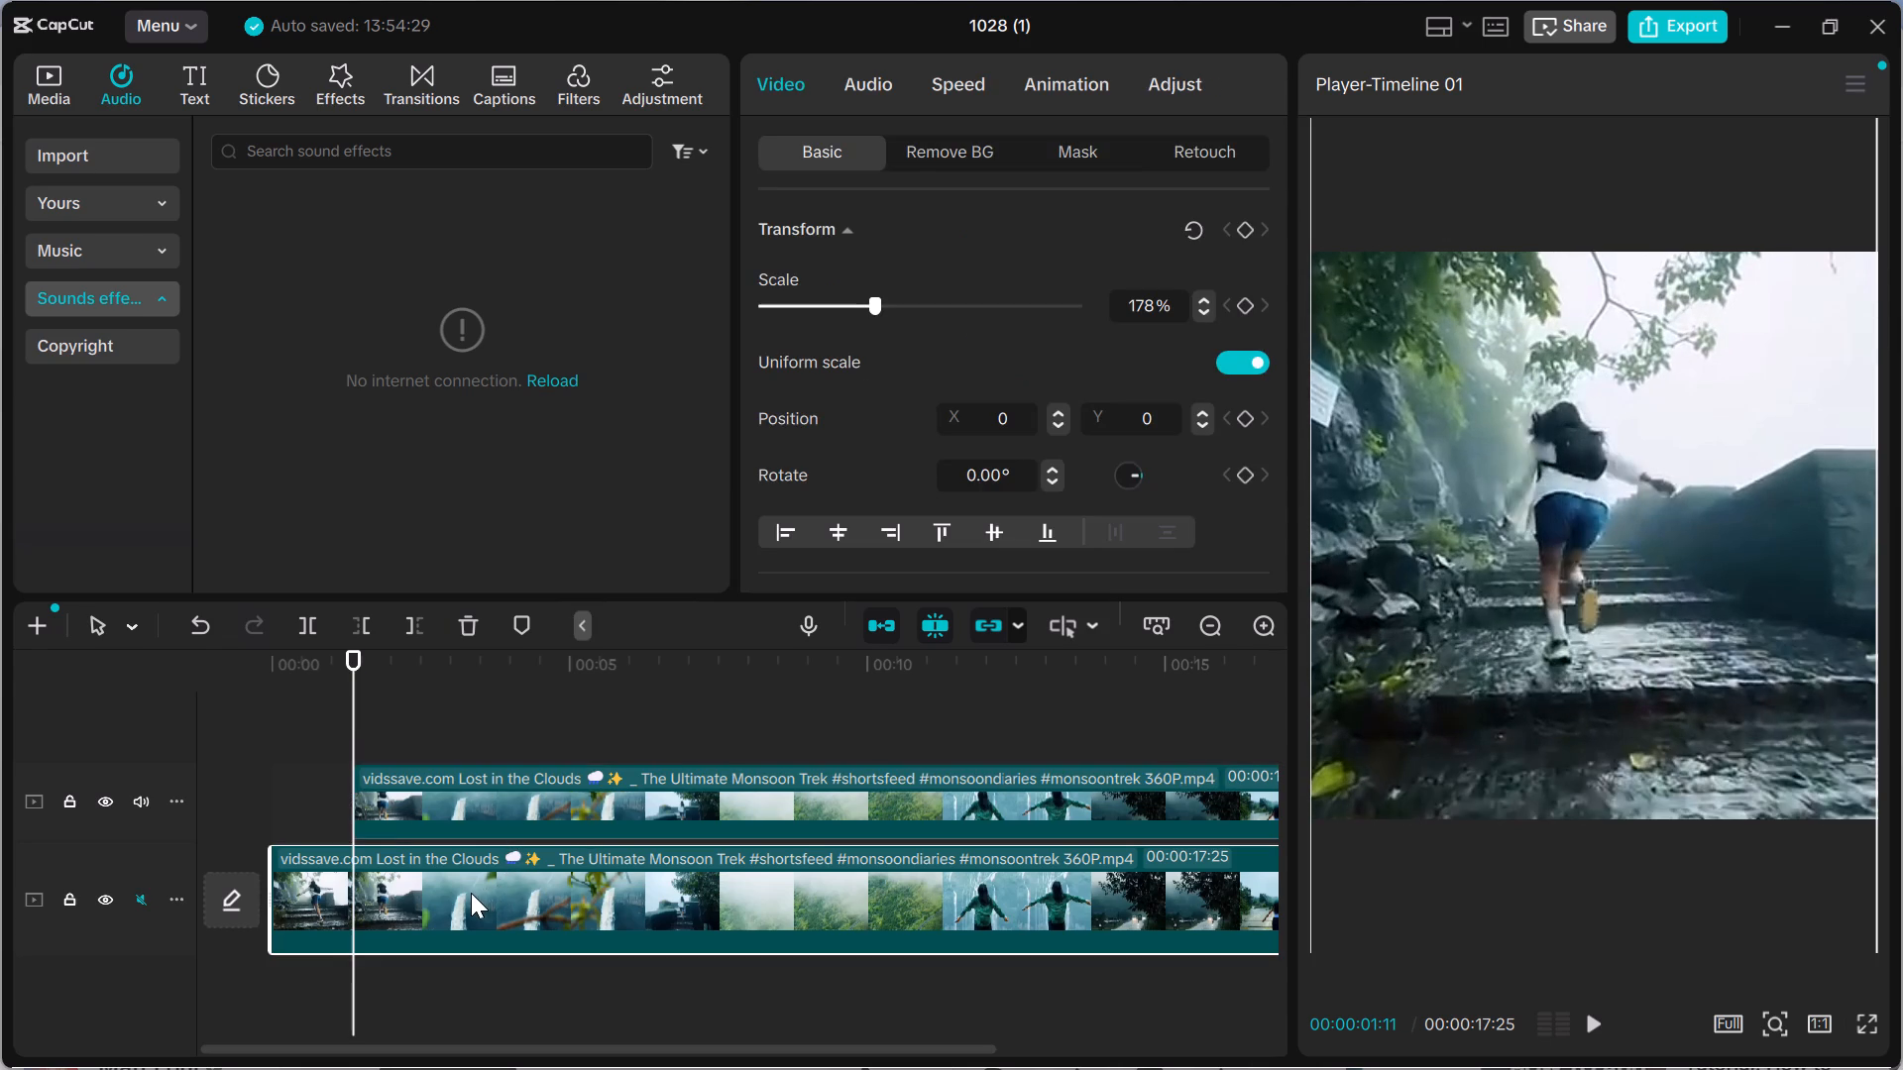
click(305, 622)
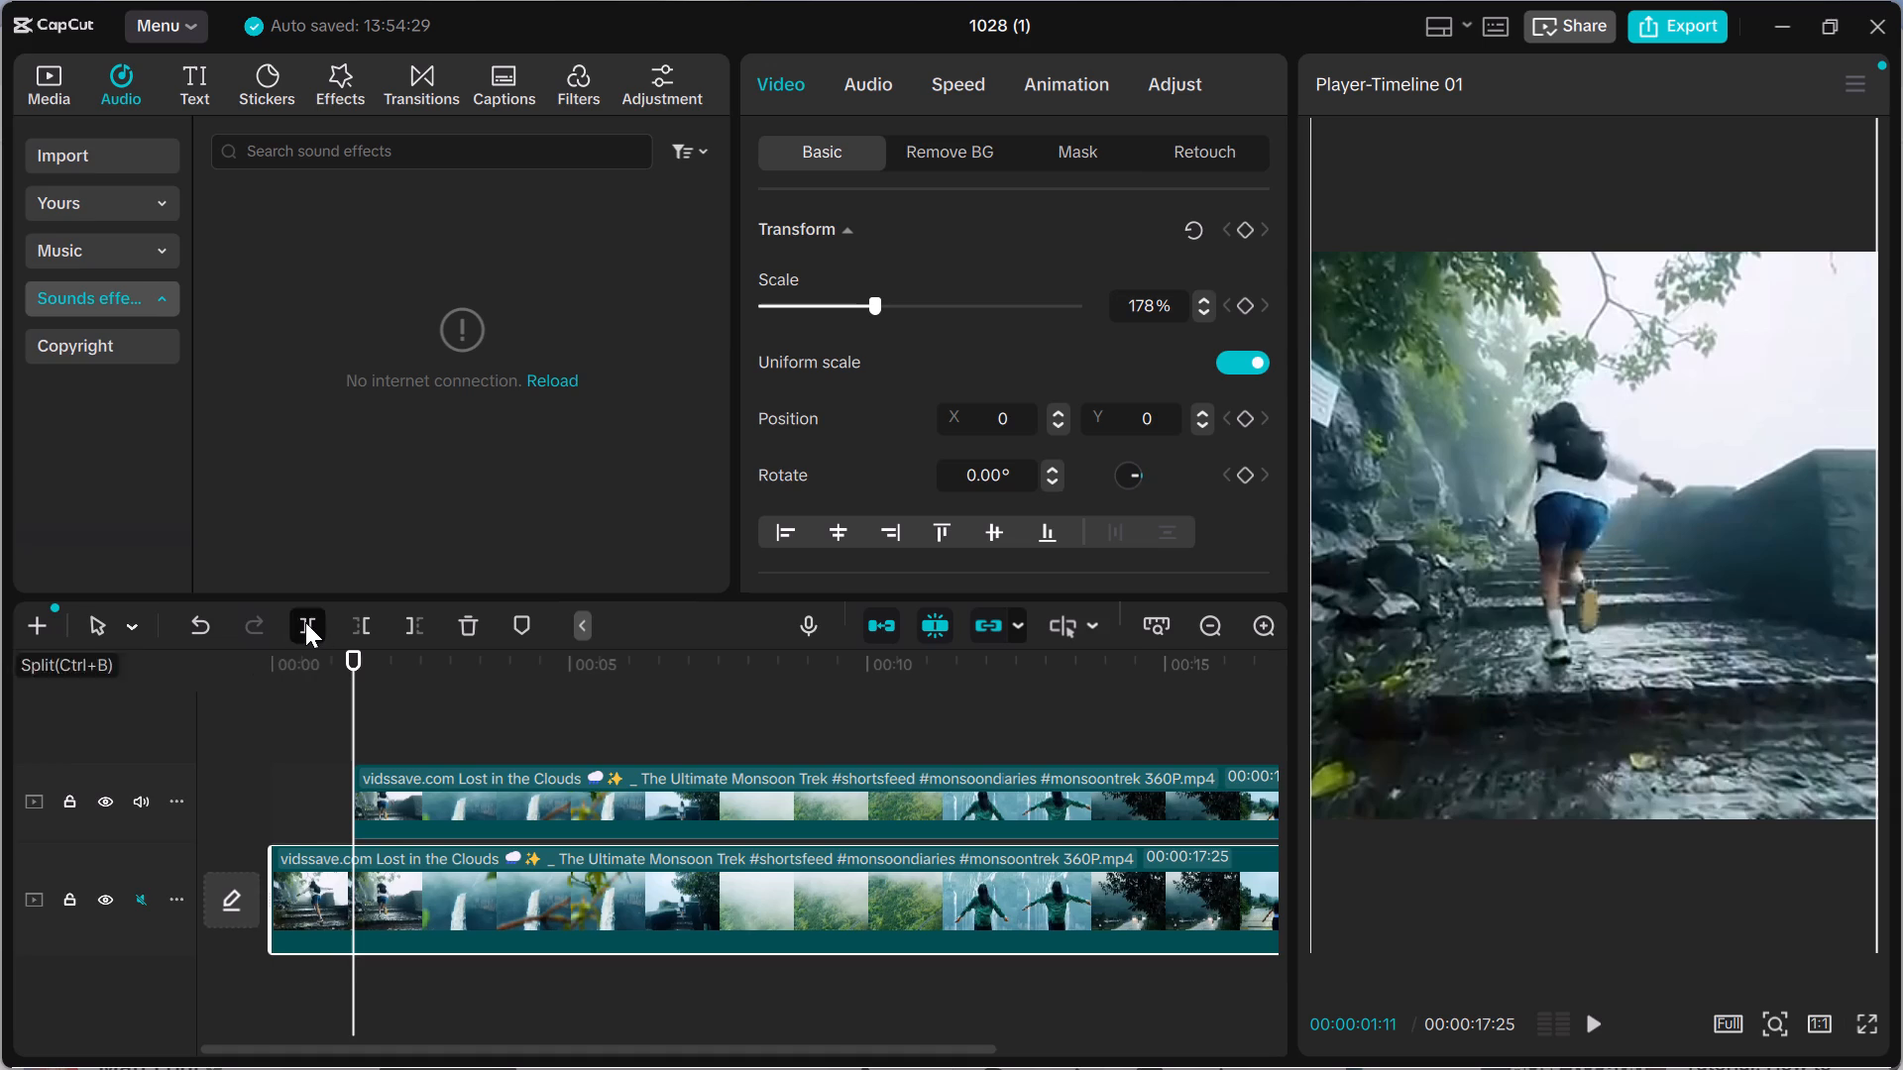
click(465, 634)
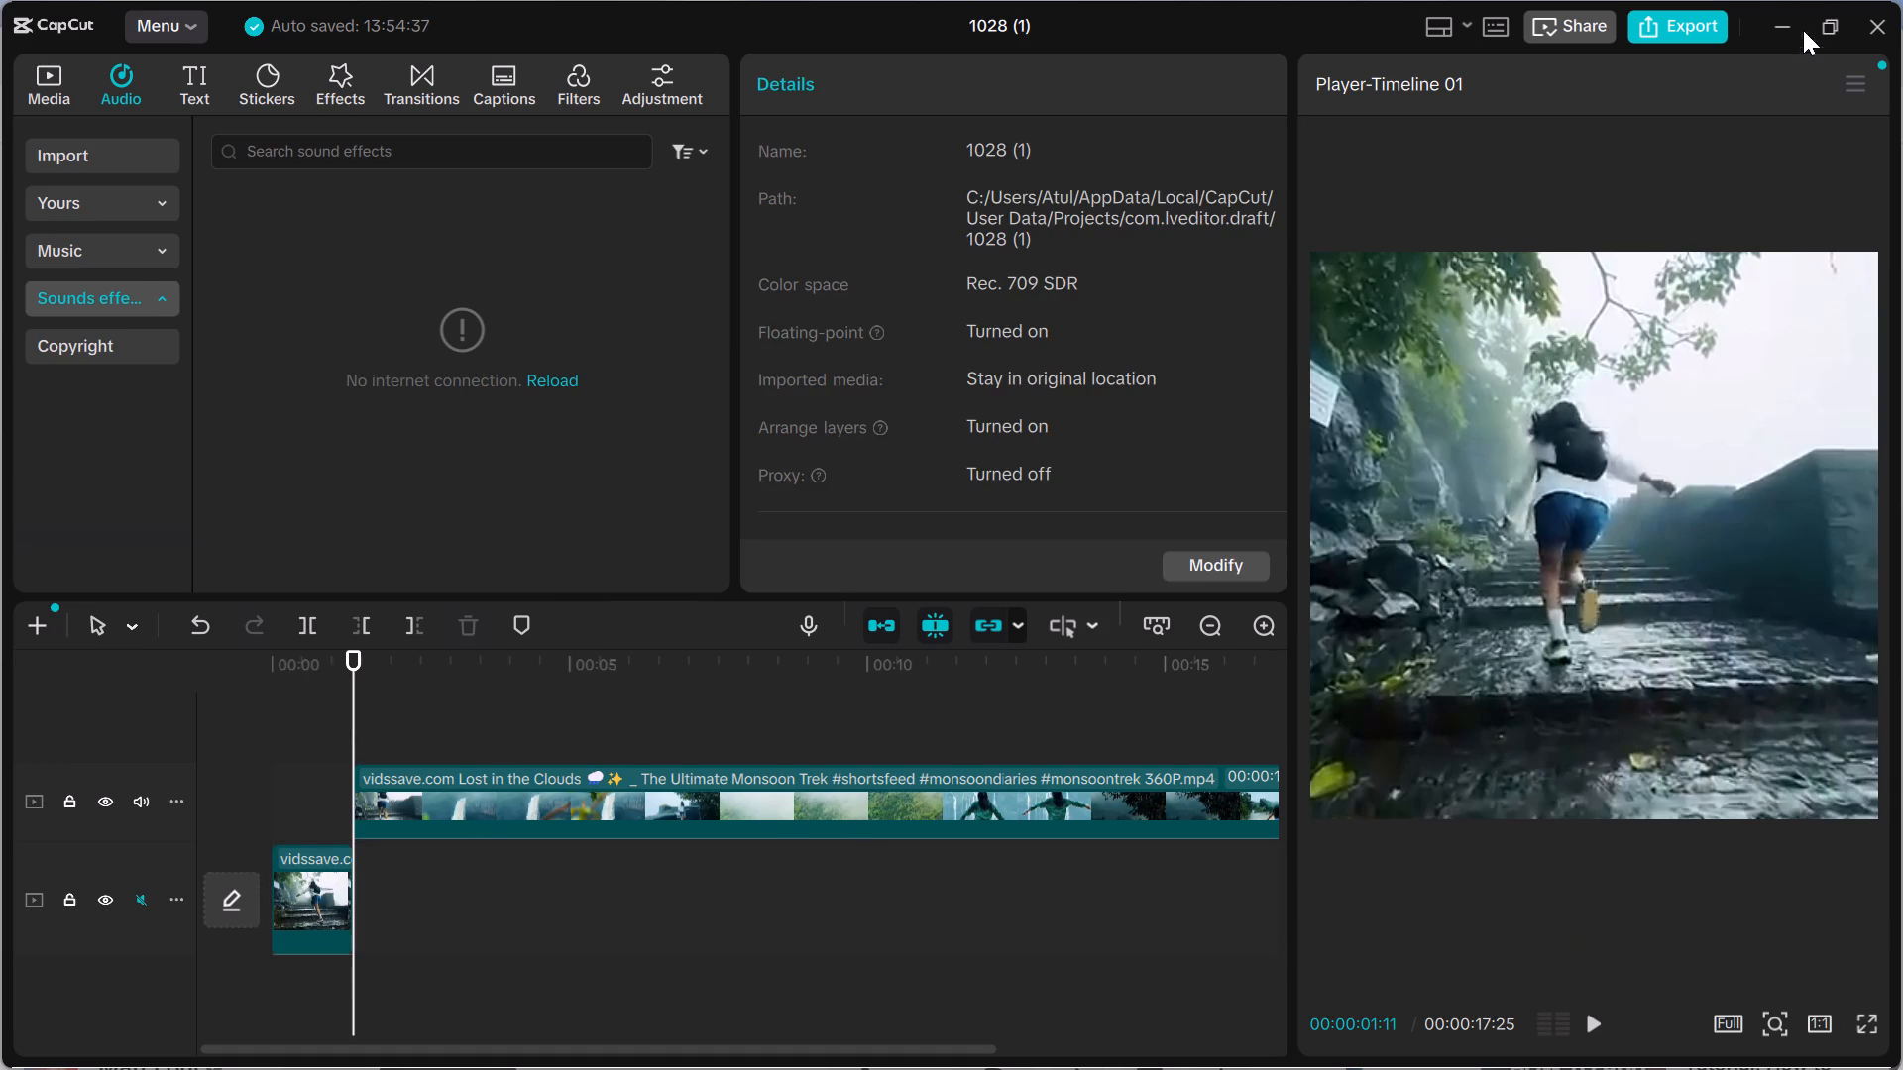
Return to the browser, continue the tutorial, and rewatch the Key Subject Mask chapter from about 1:03 to 1:24.
click(1777, 24)
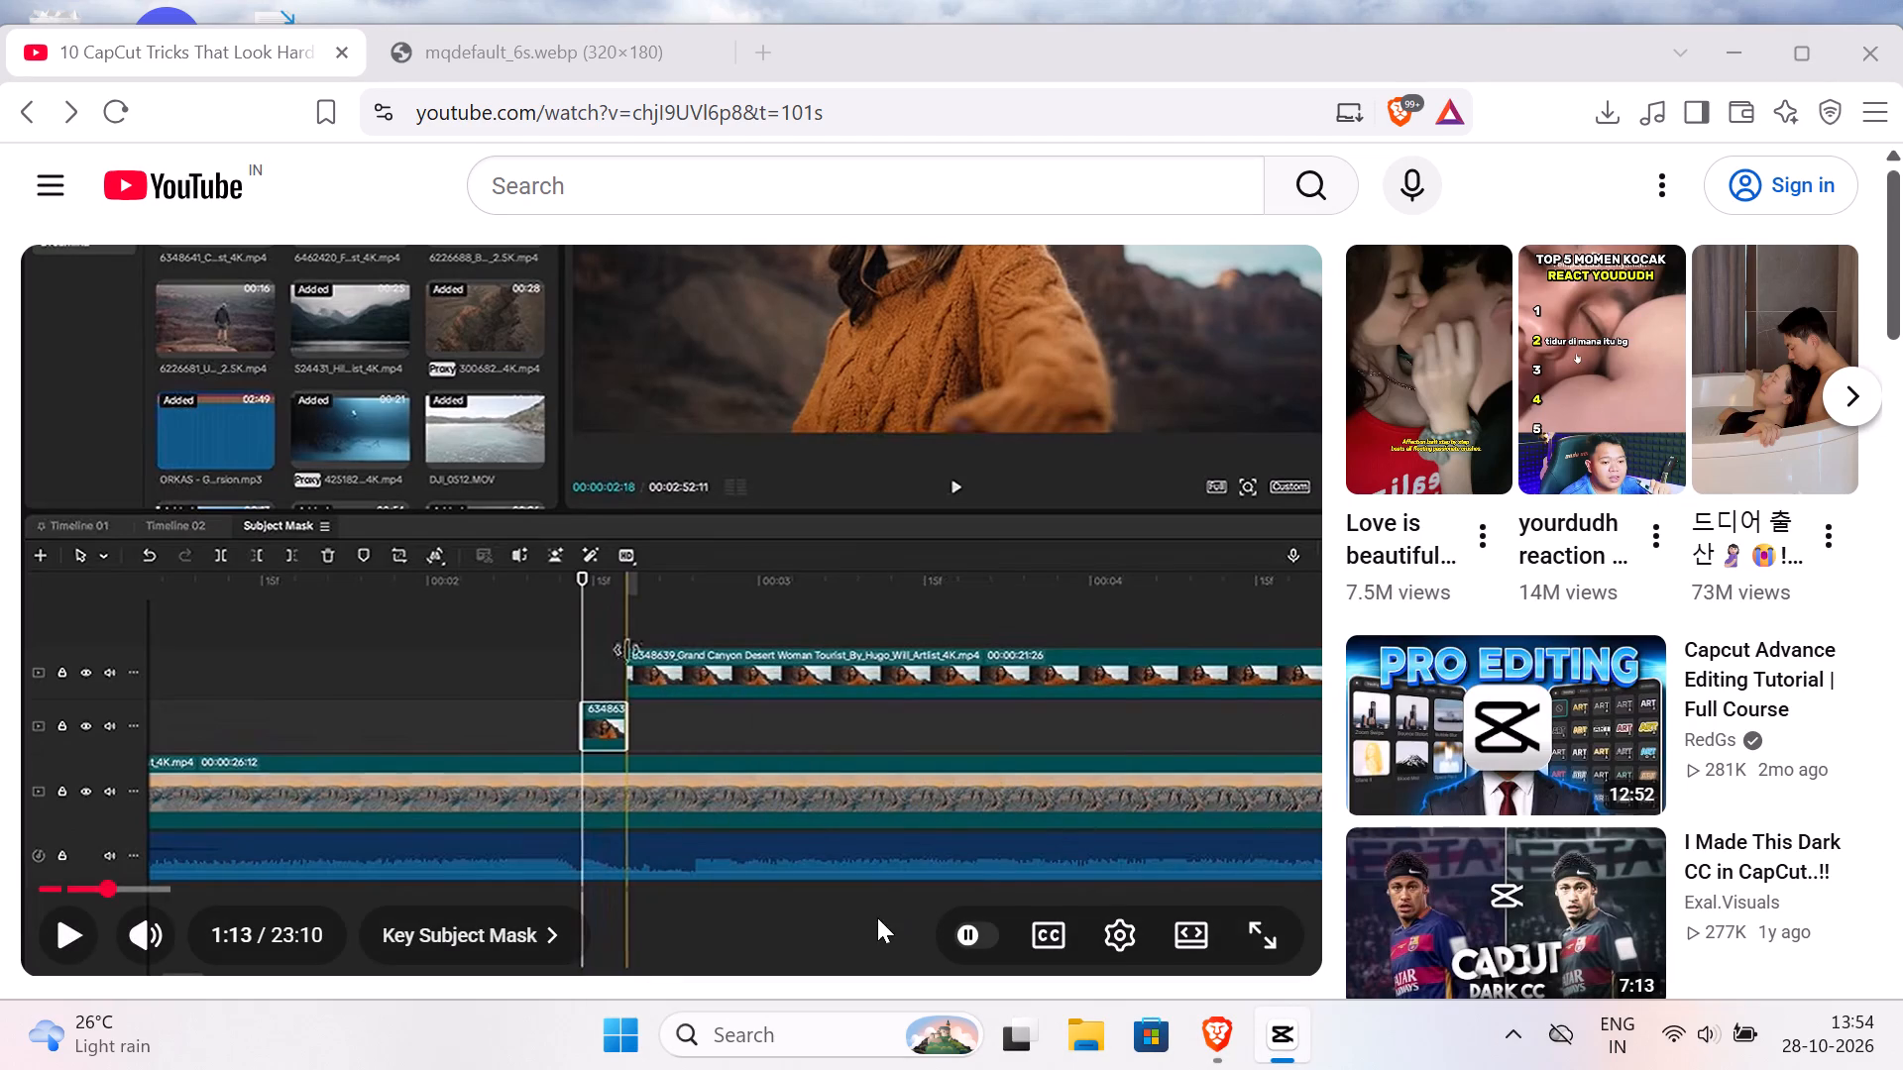
click(925, 791)
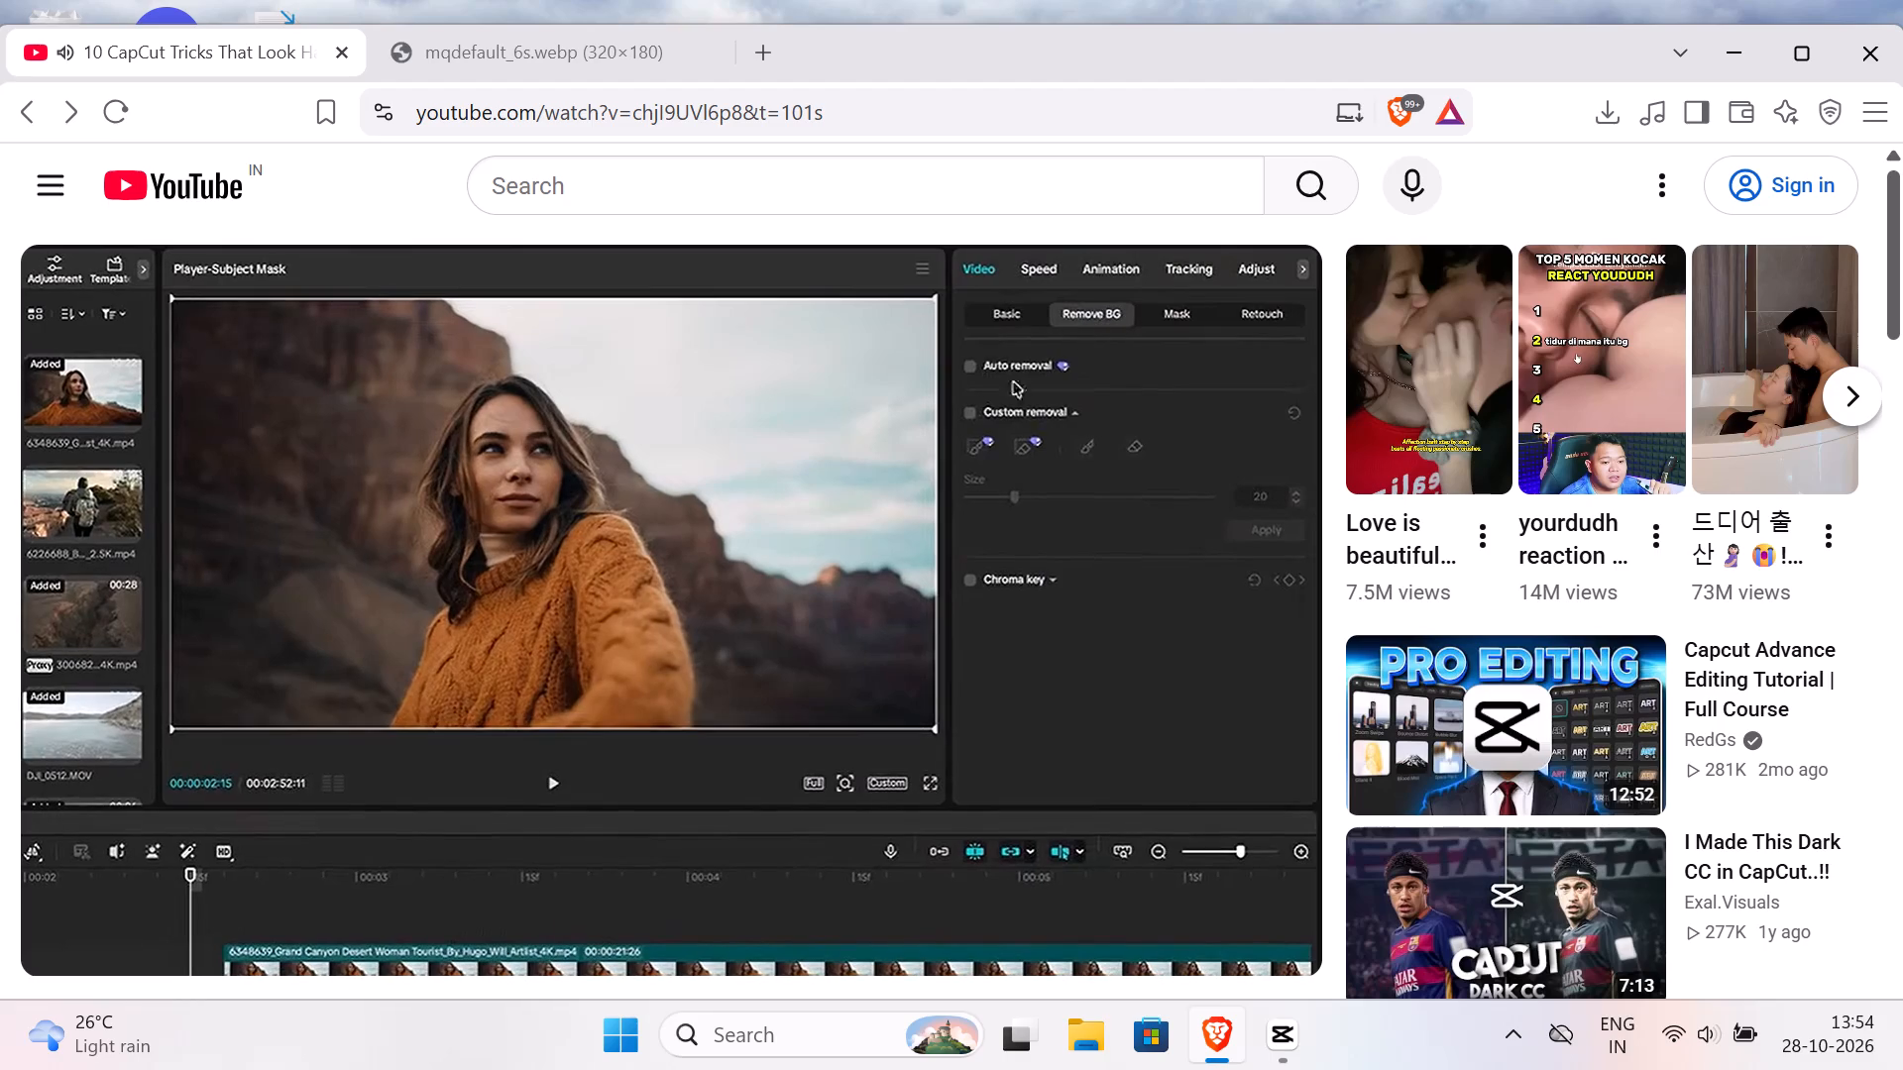
click(768, 667)
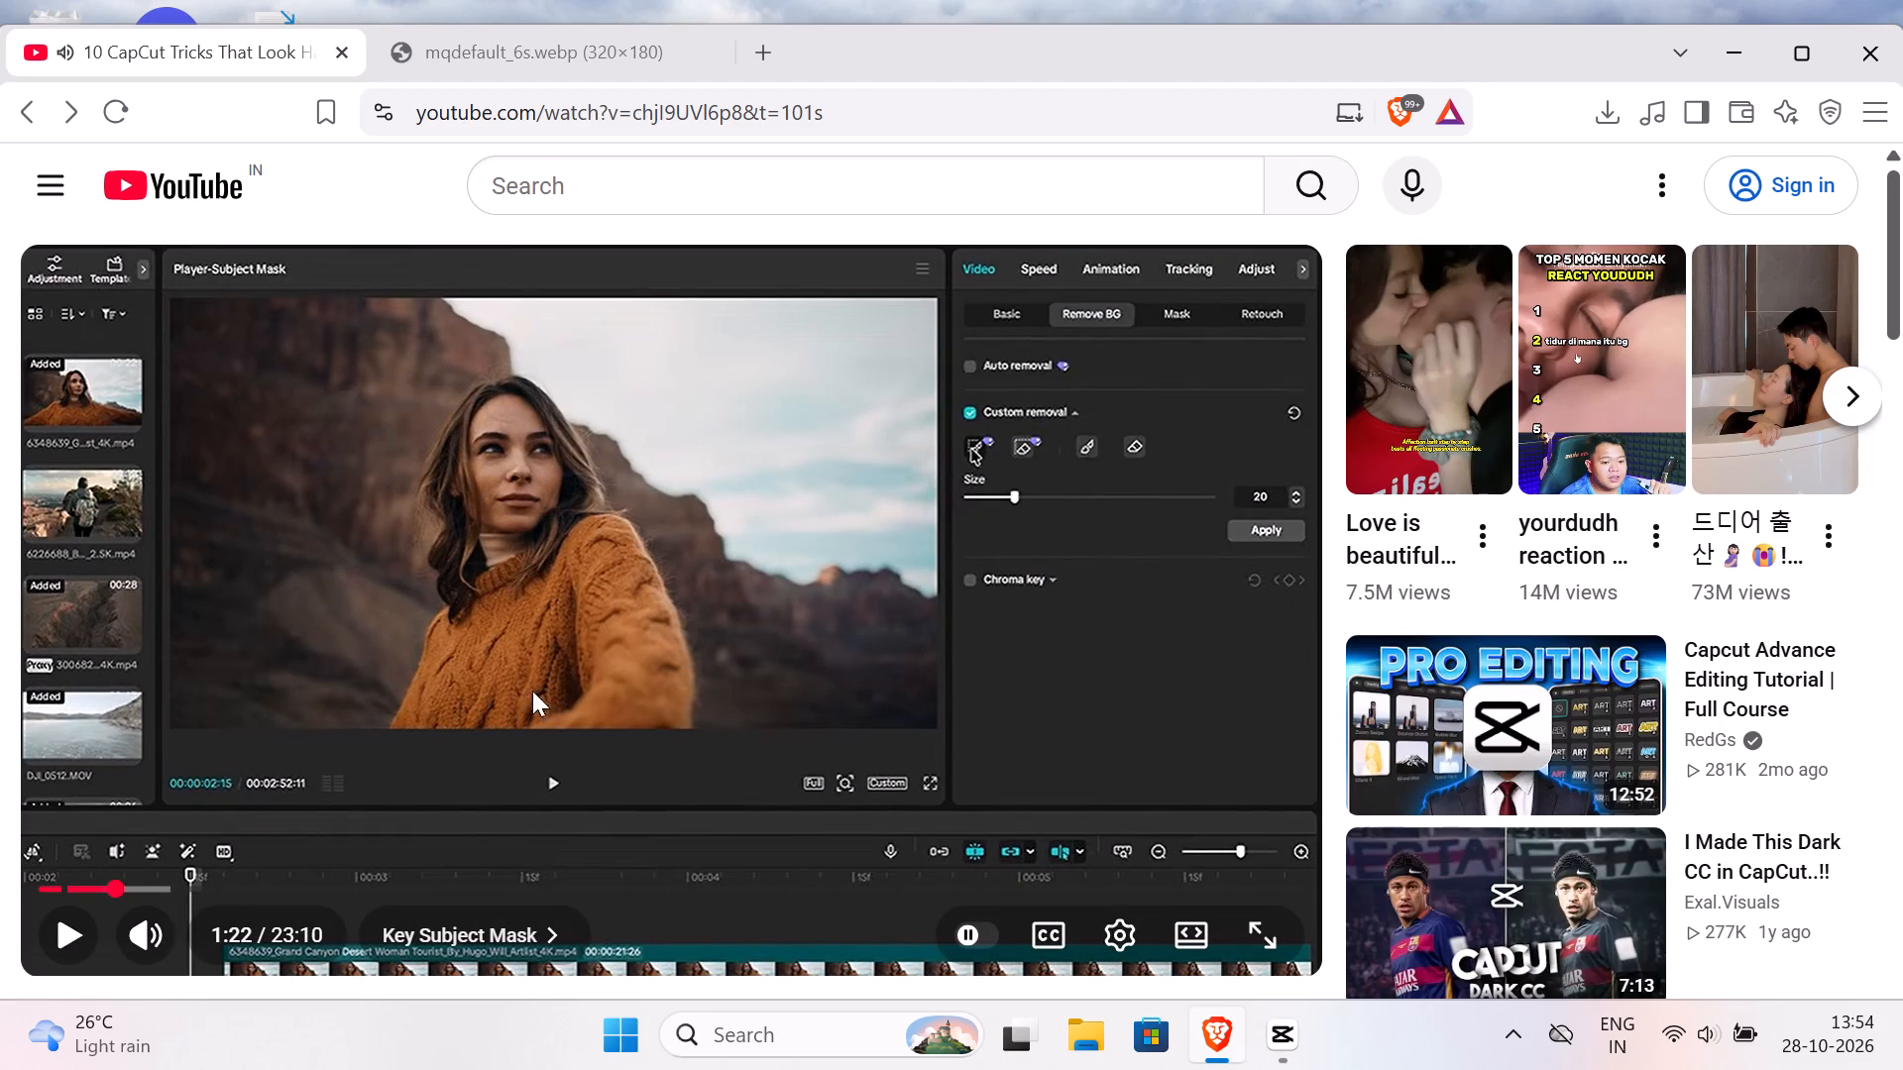
click(98, 884)
click(823, 704)
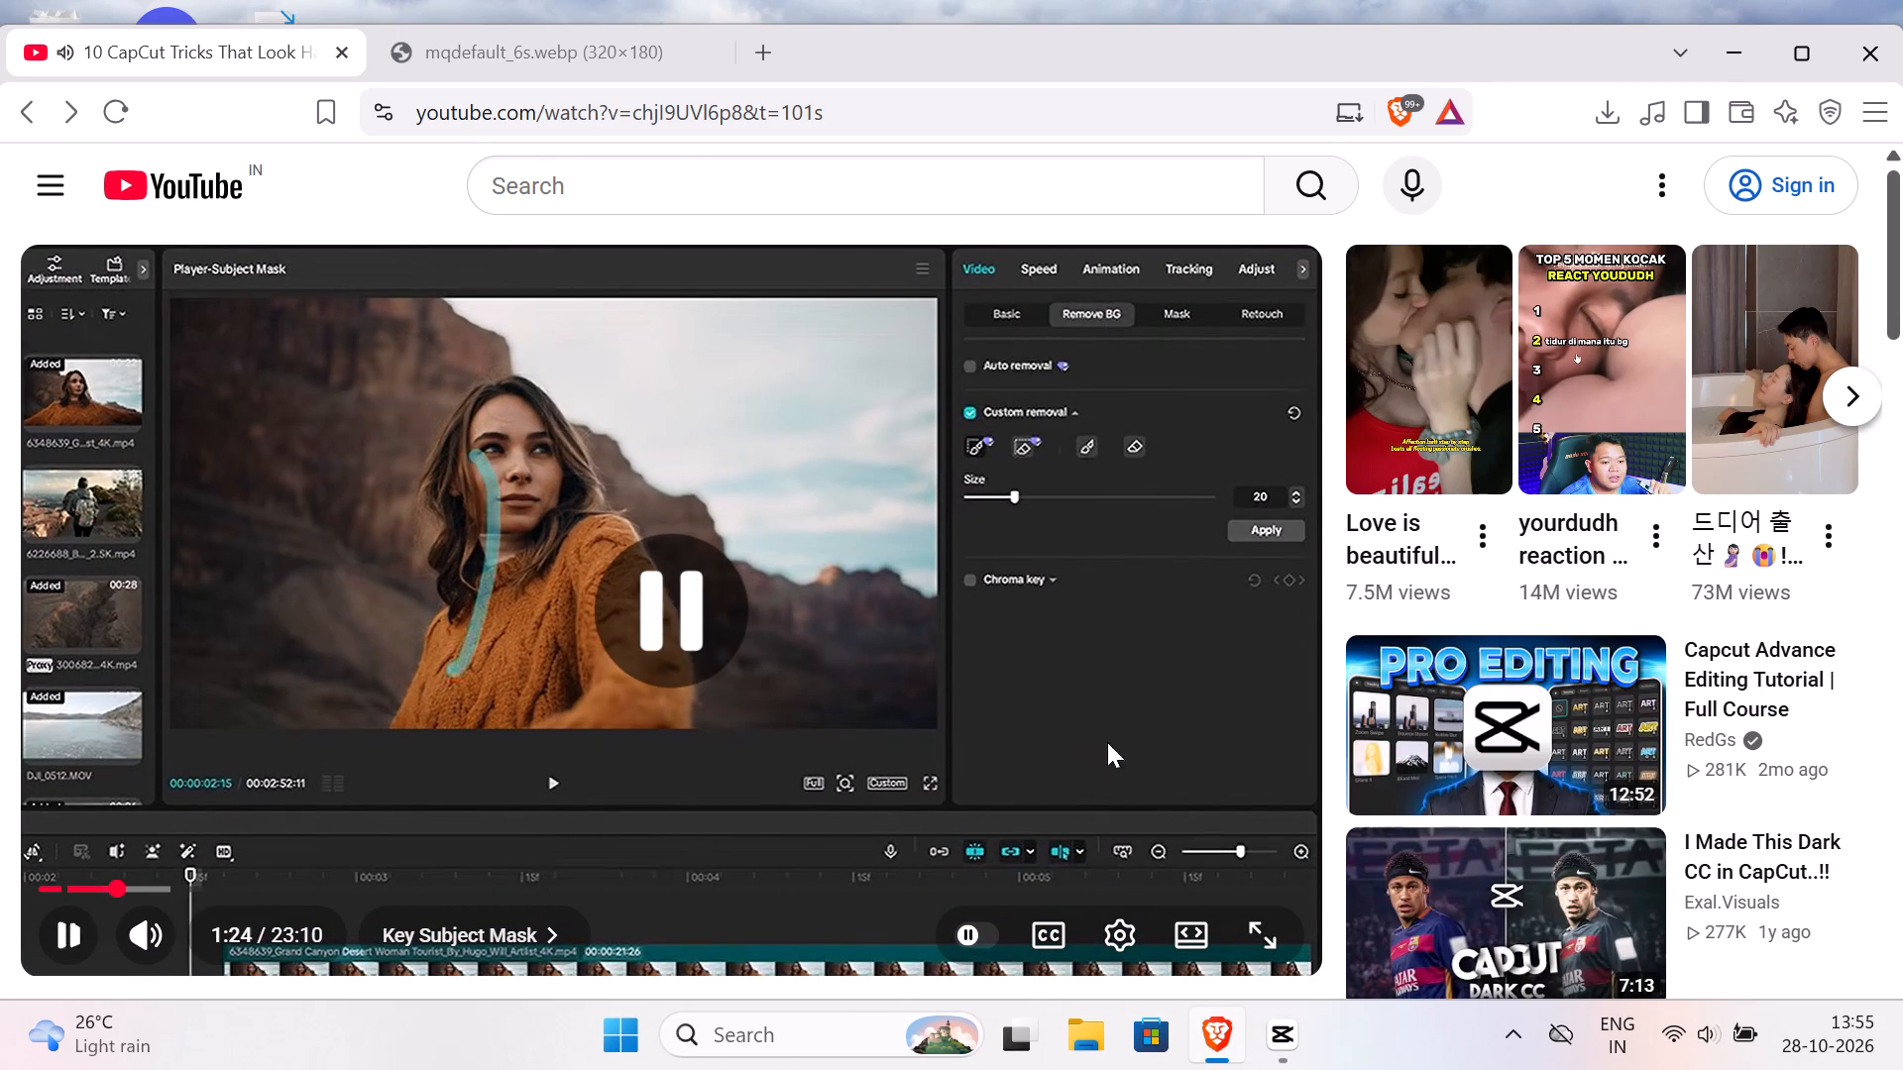
Switch to CapCut, enable Chroma key background removal on the short lower clip, and try to activate its color picker.
click(1288, 1028)
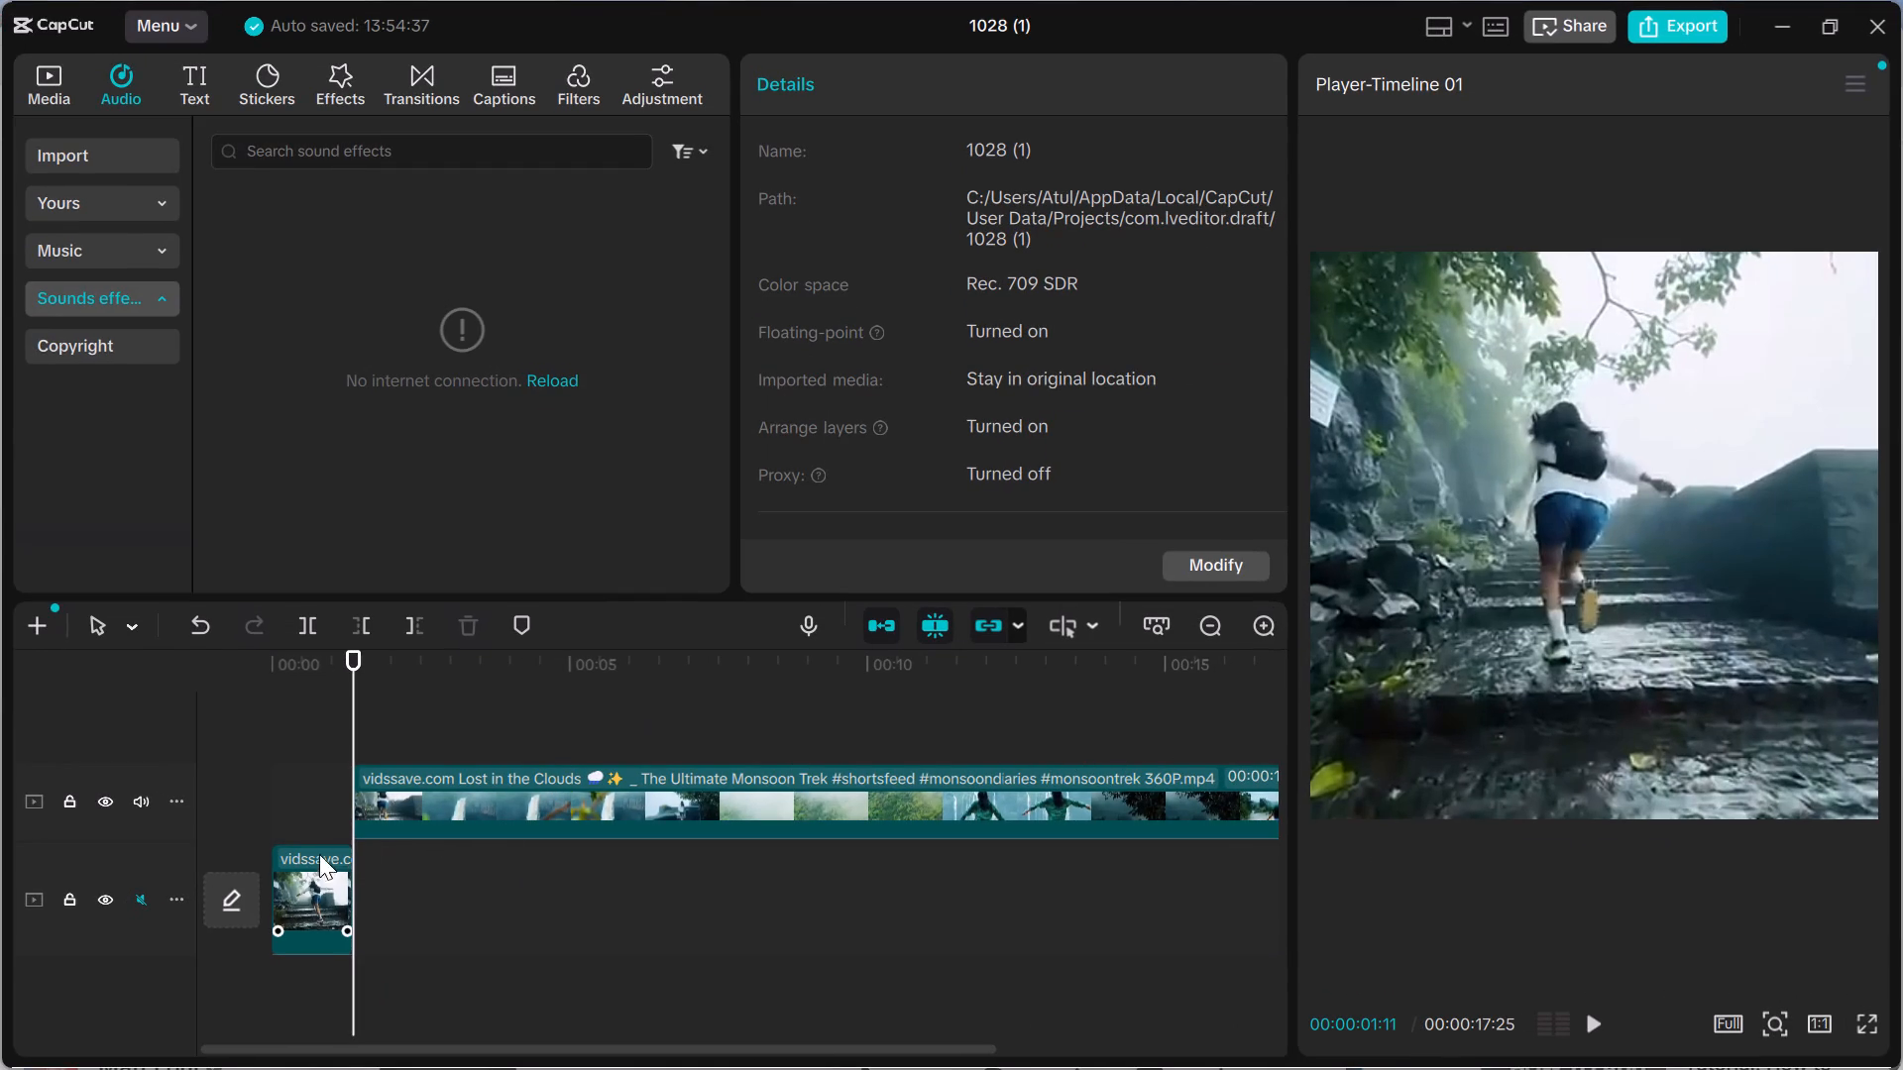
click(296, 882)
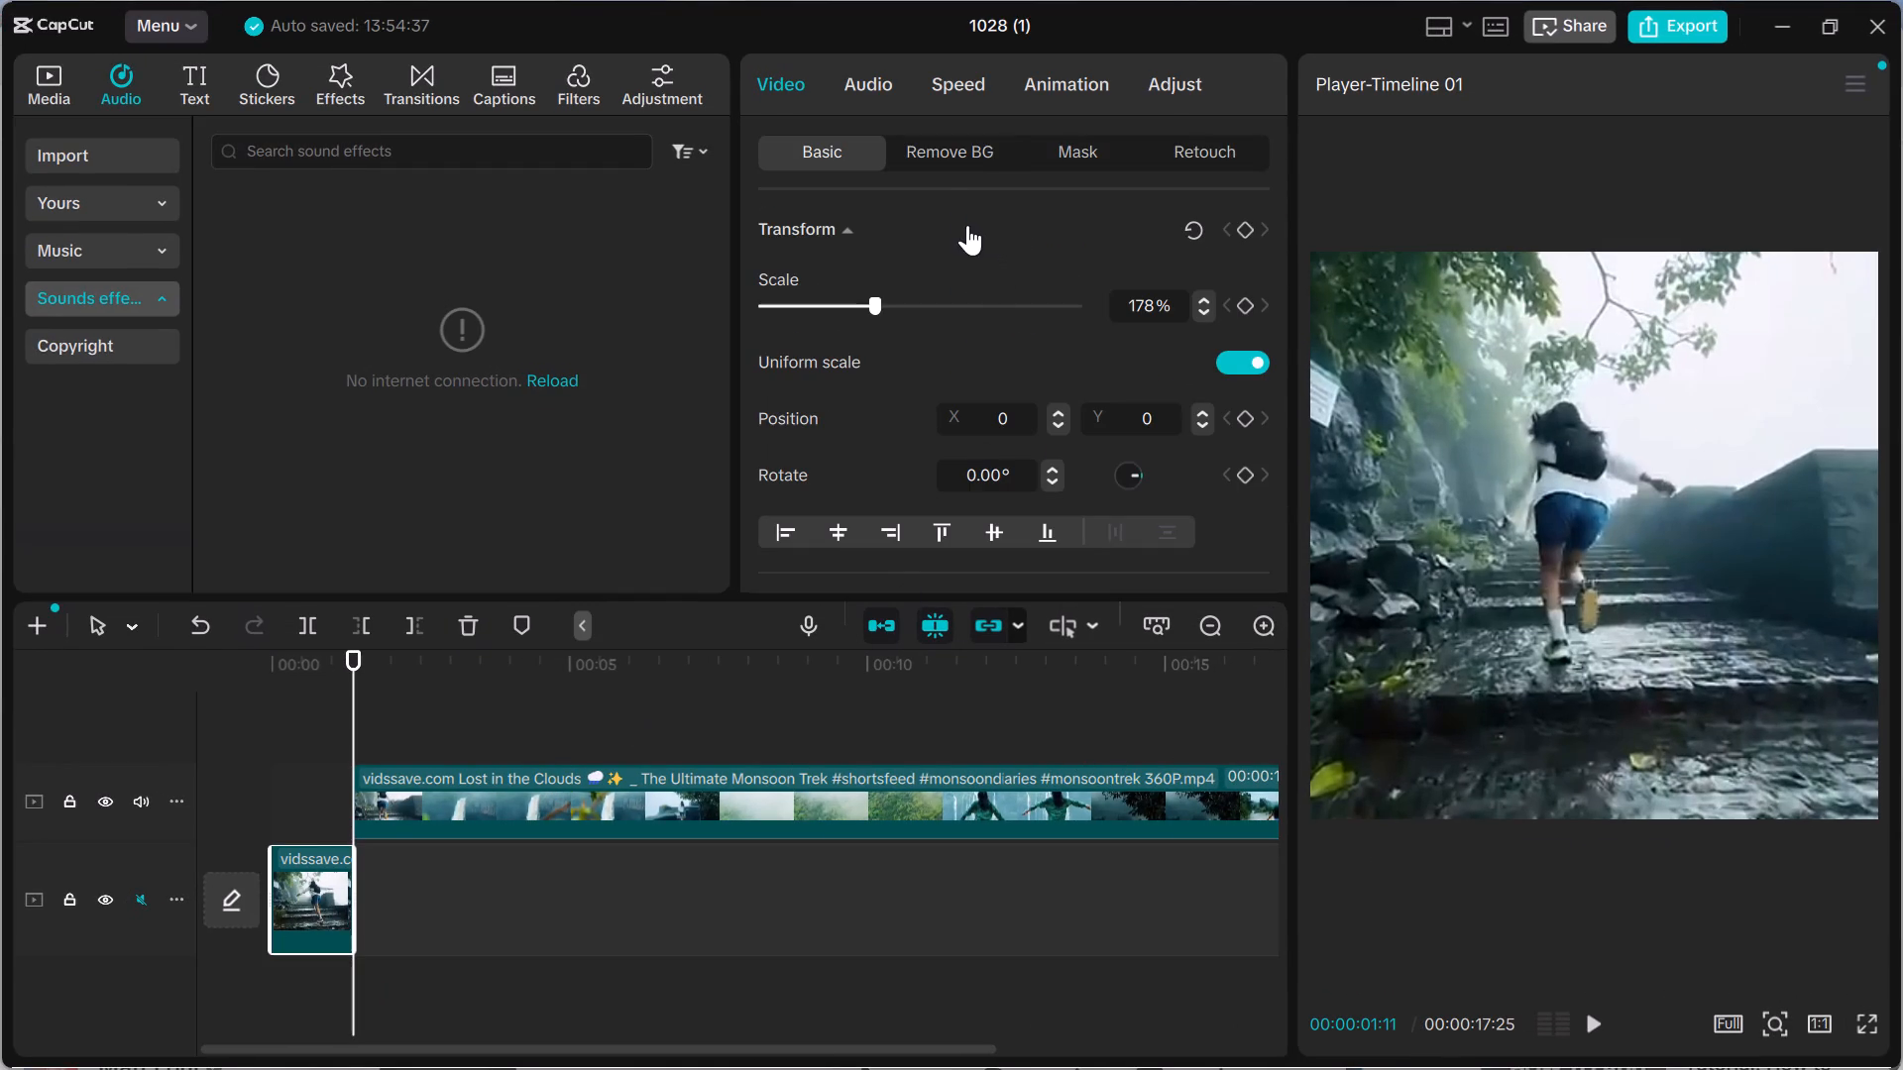
click(942, 138)
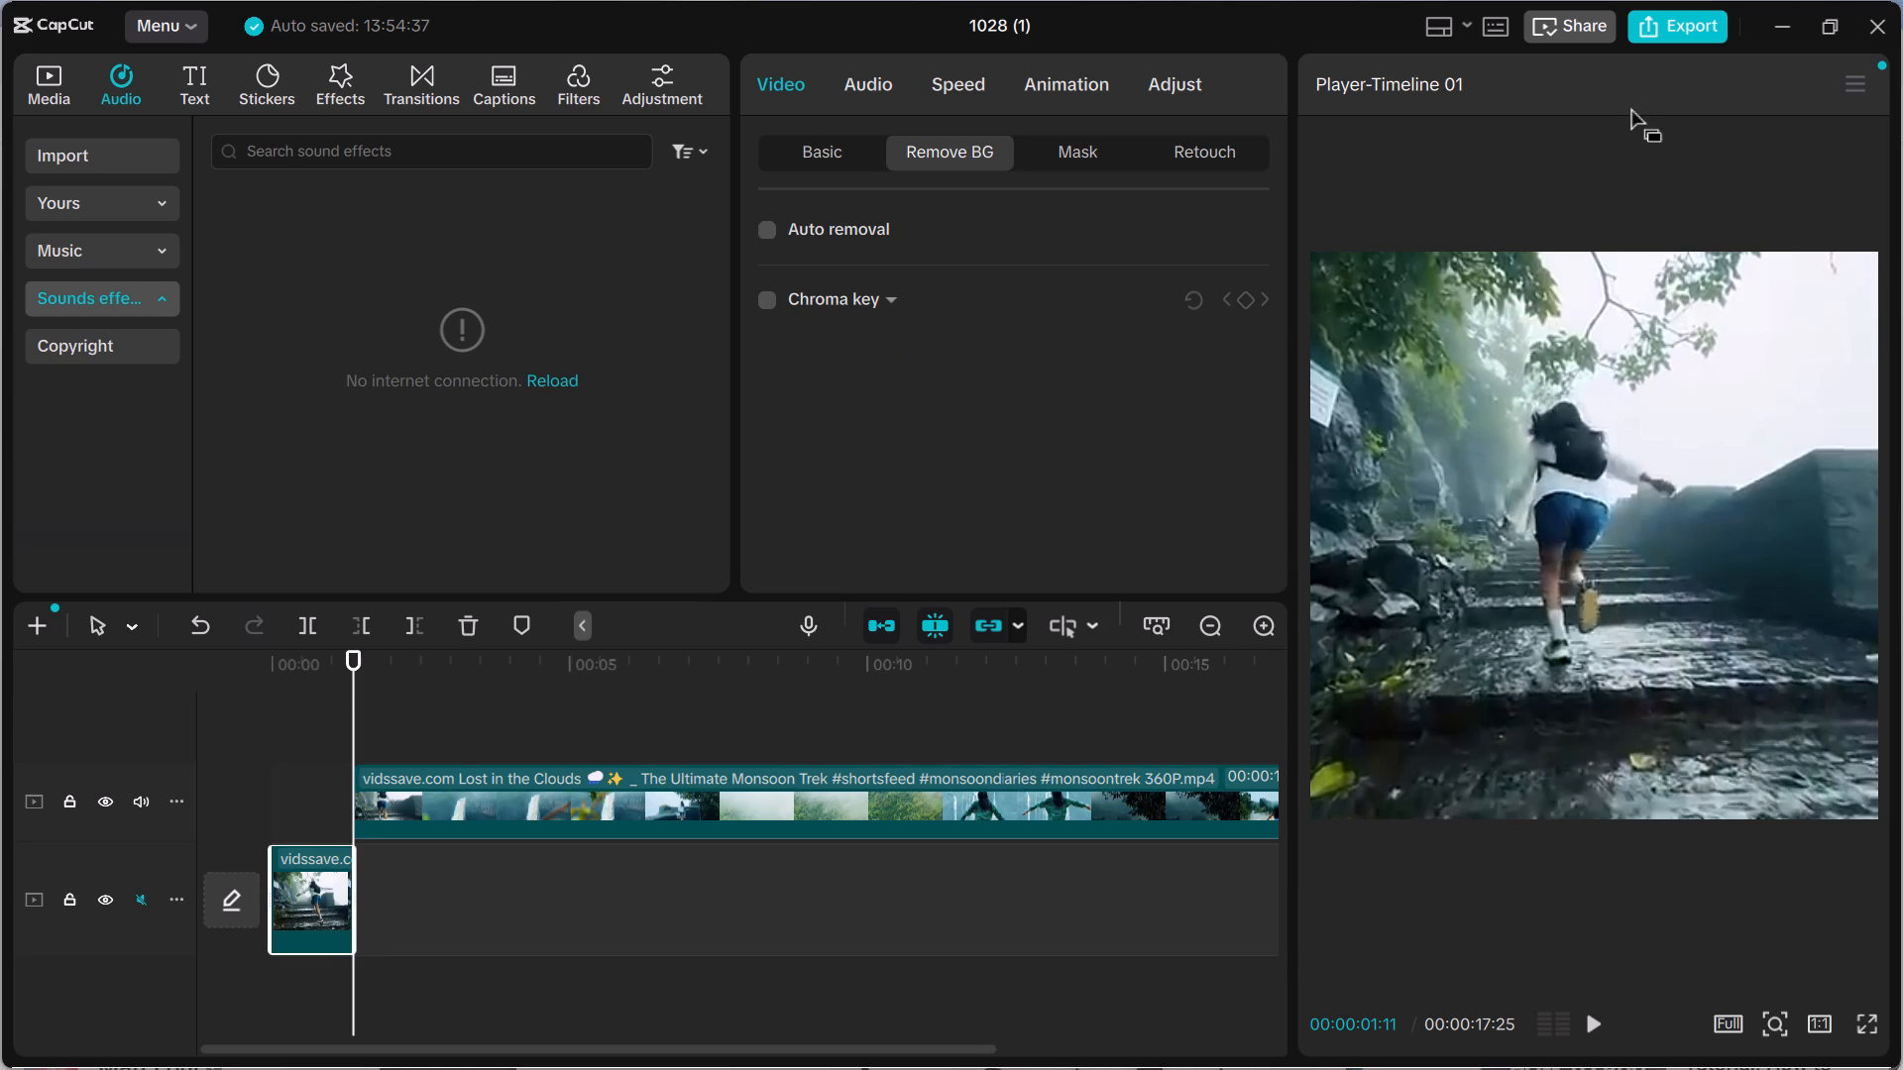
click(1766, 15)
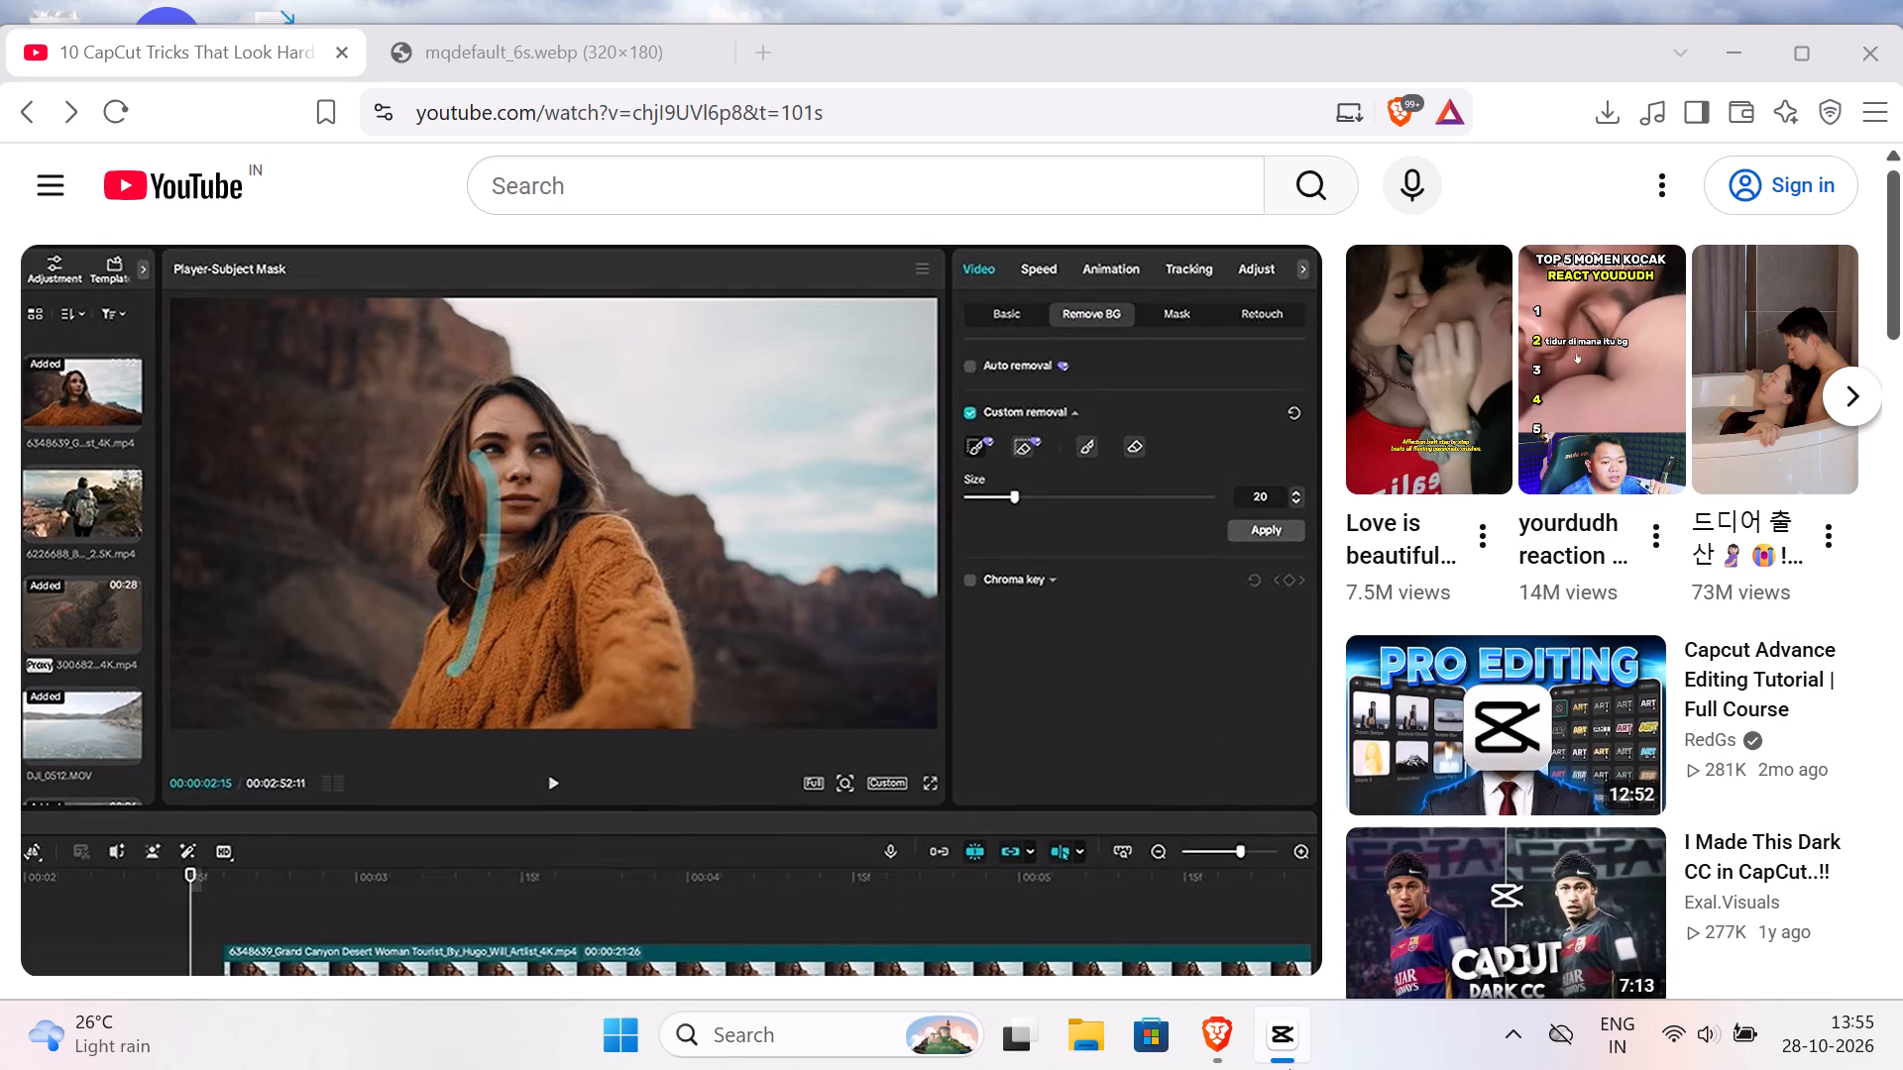
click(1289, 1033)
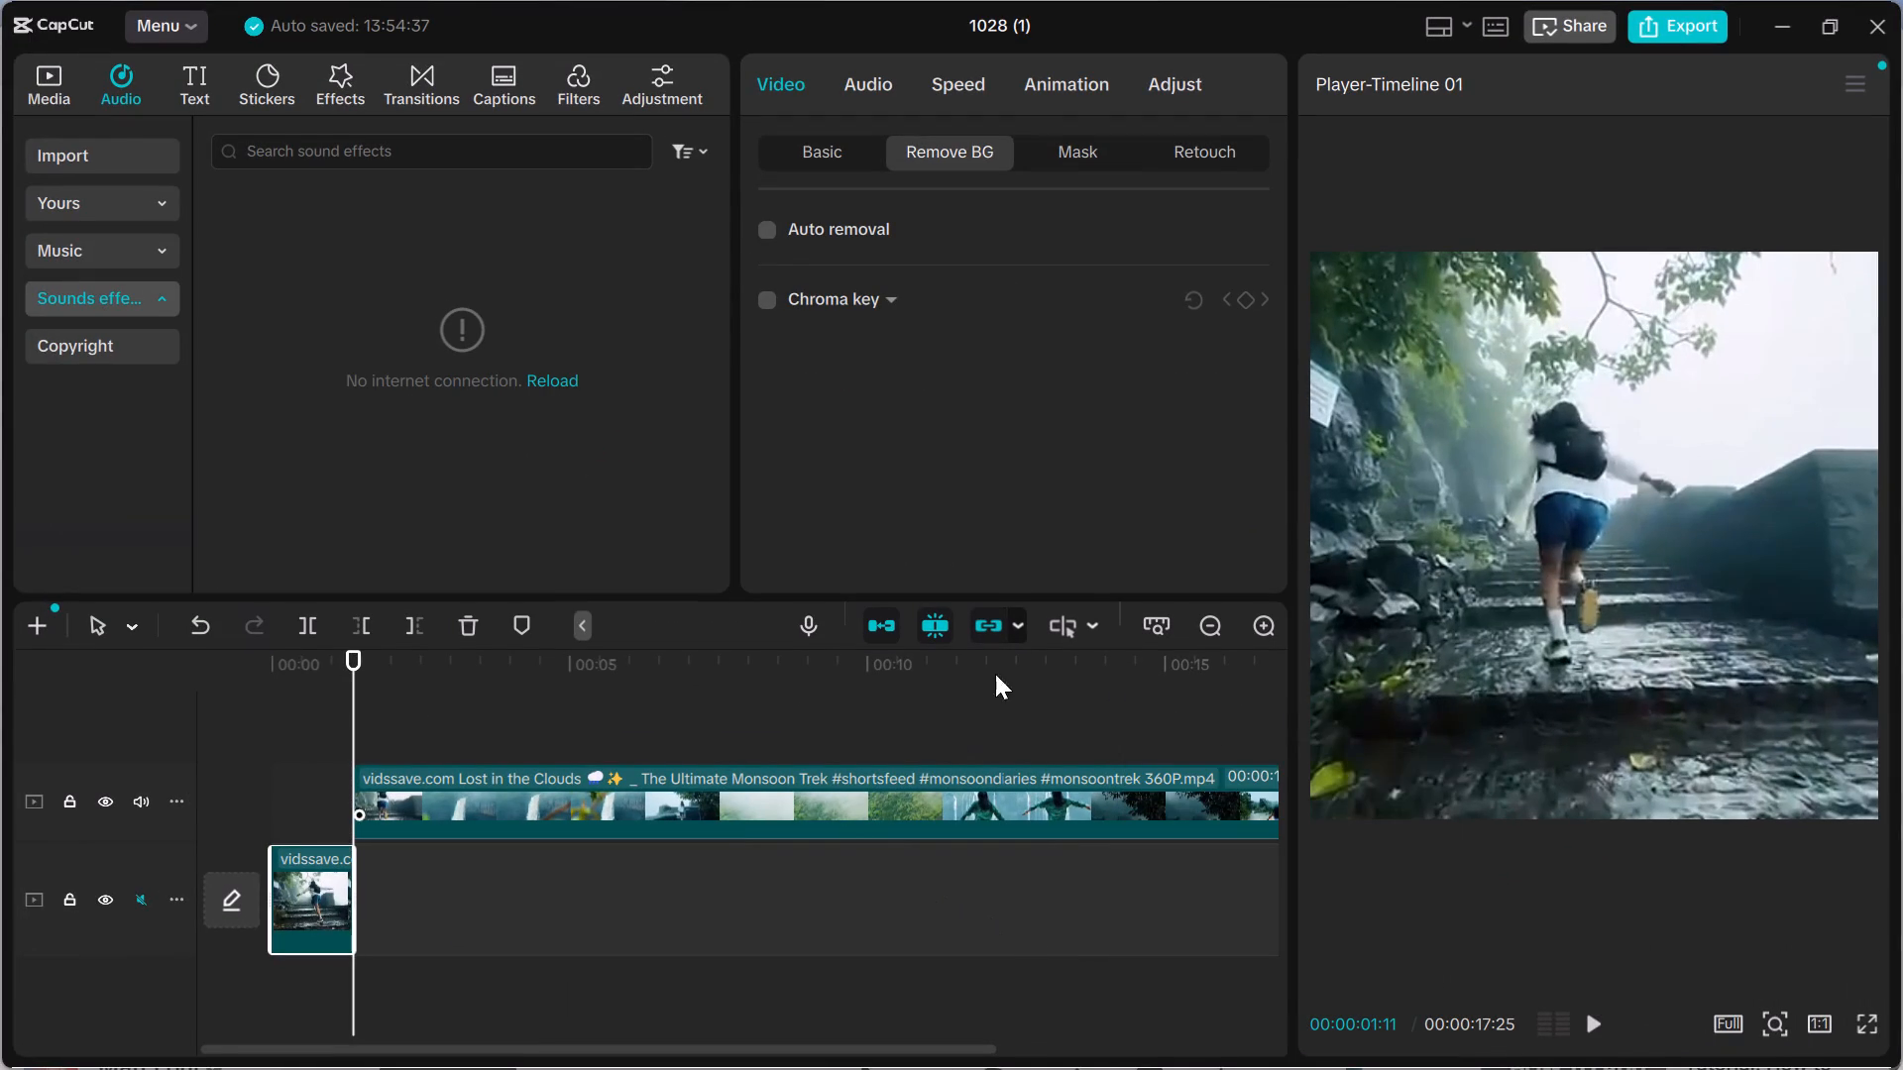
click(762, 298)
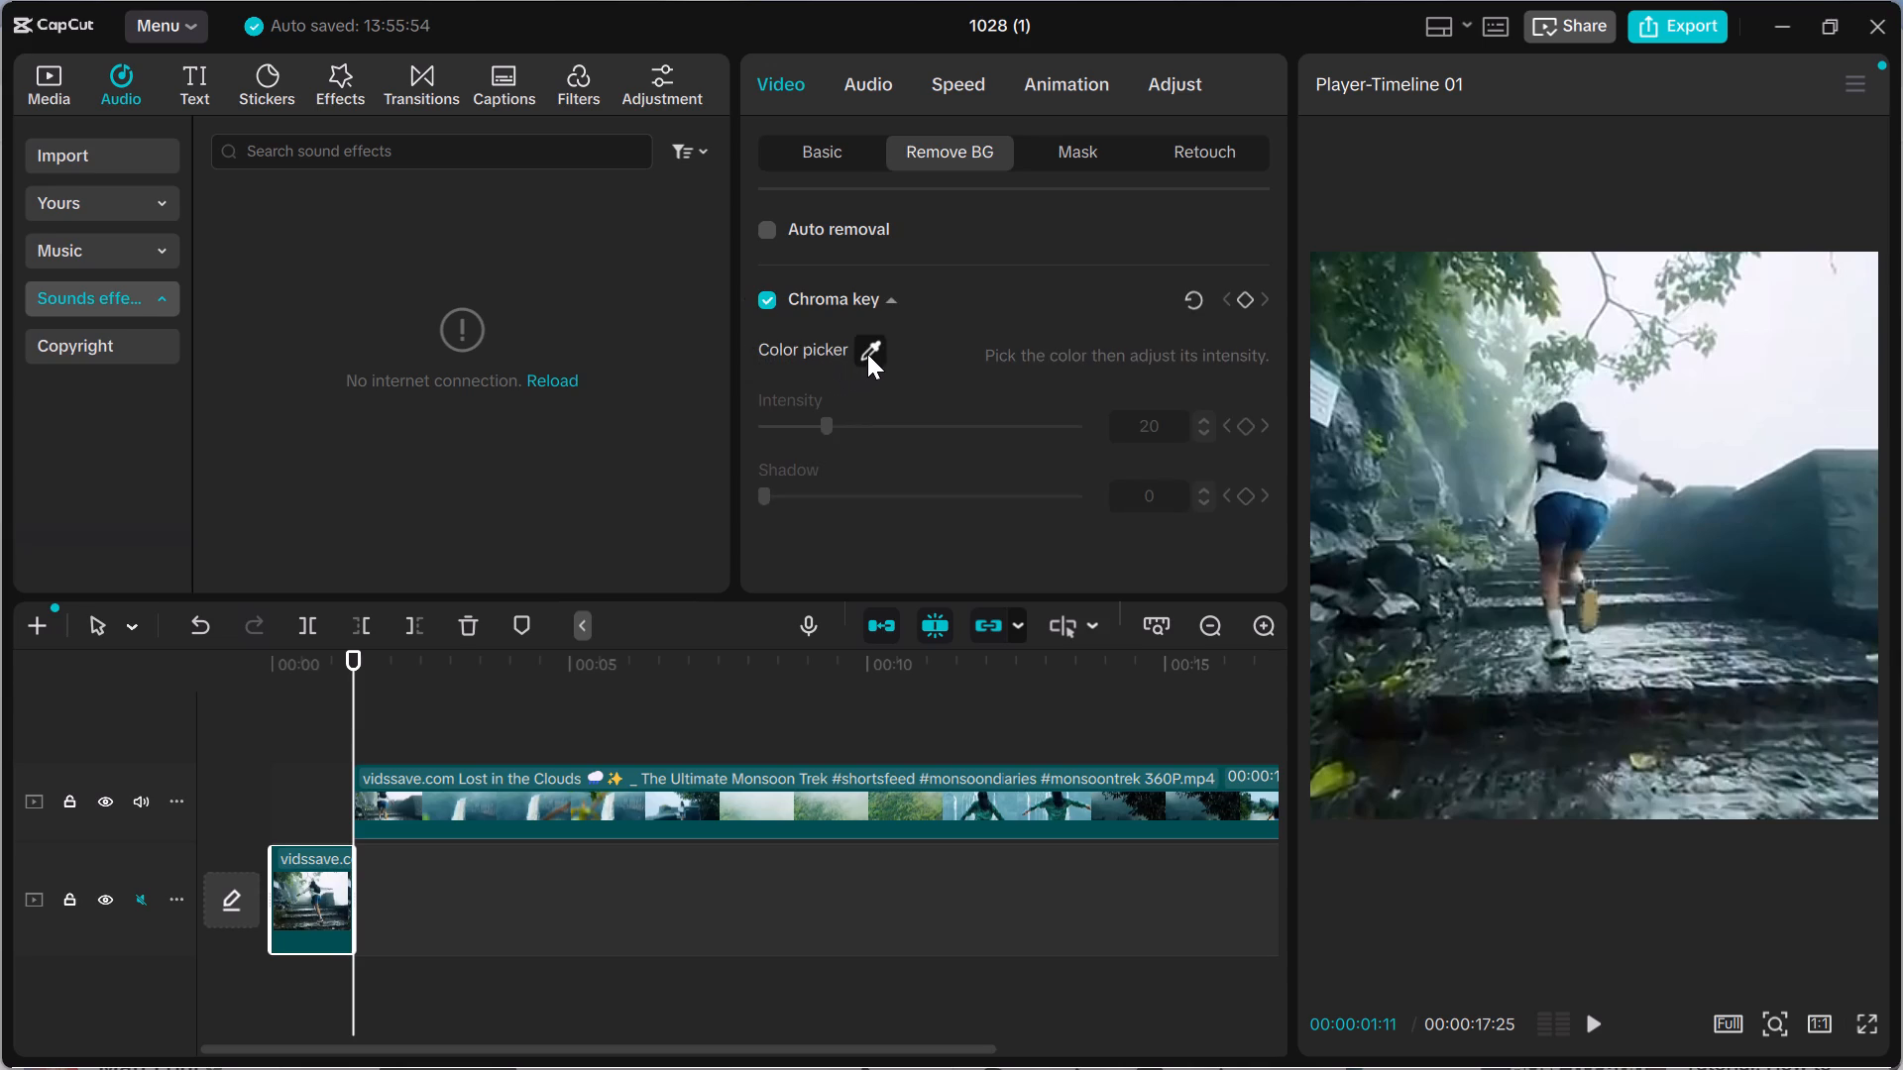
click(867, 354)
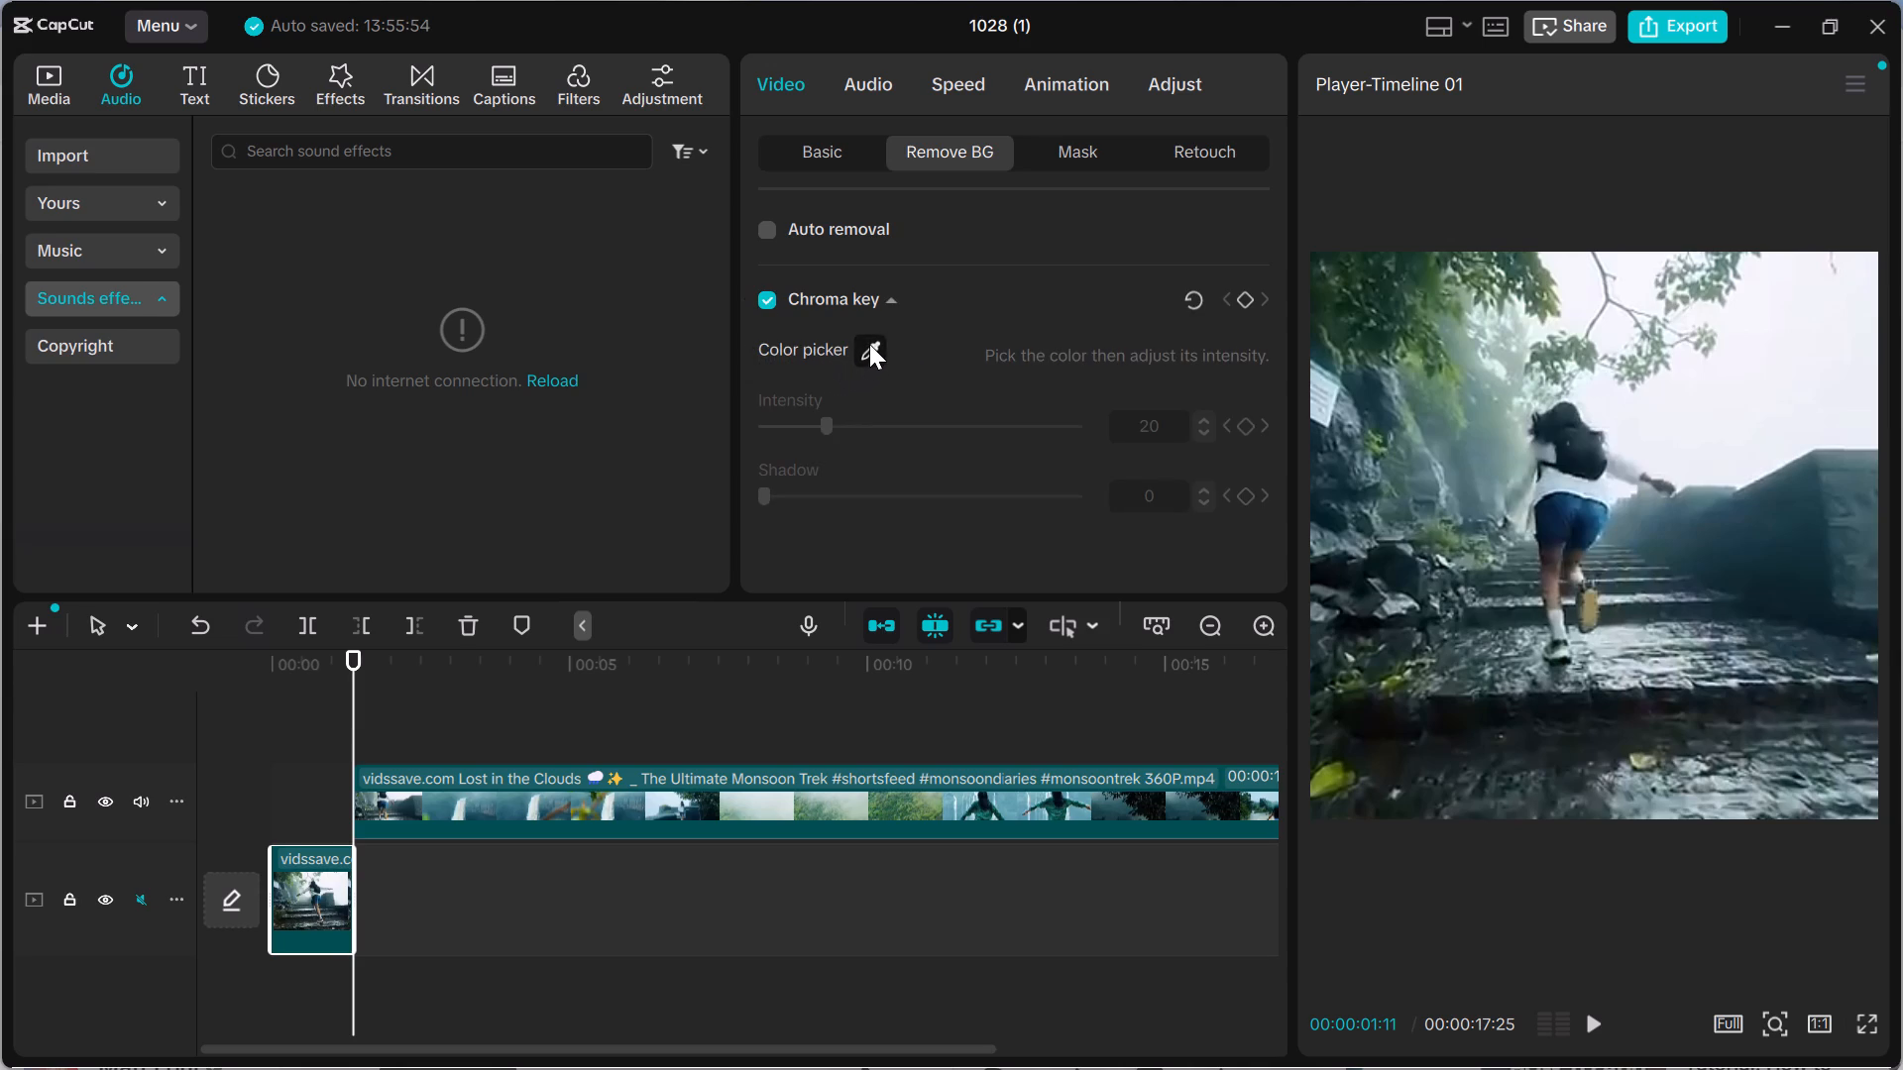
click(869, 335)
triple_click(875, 342)
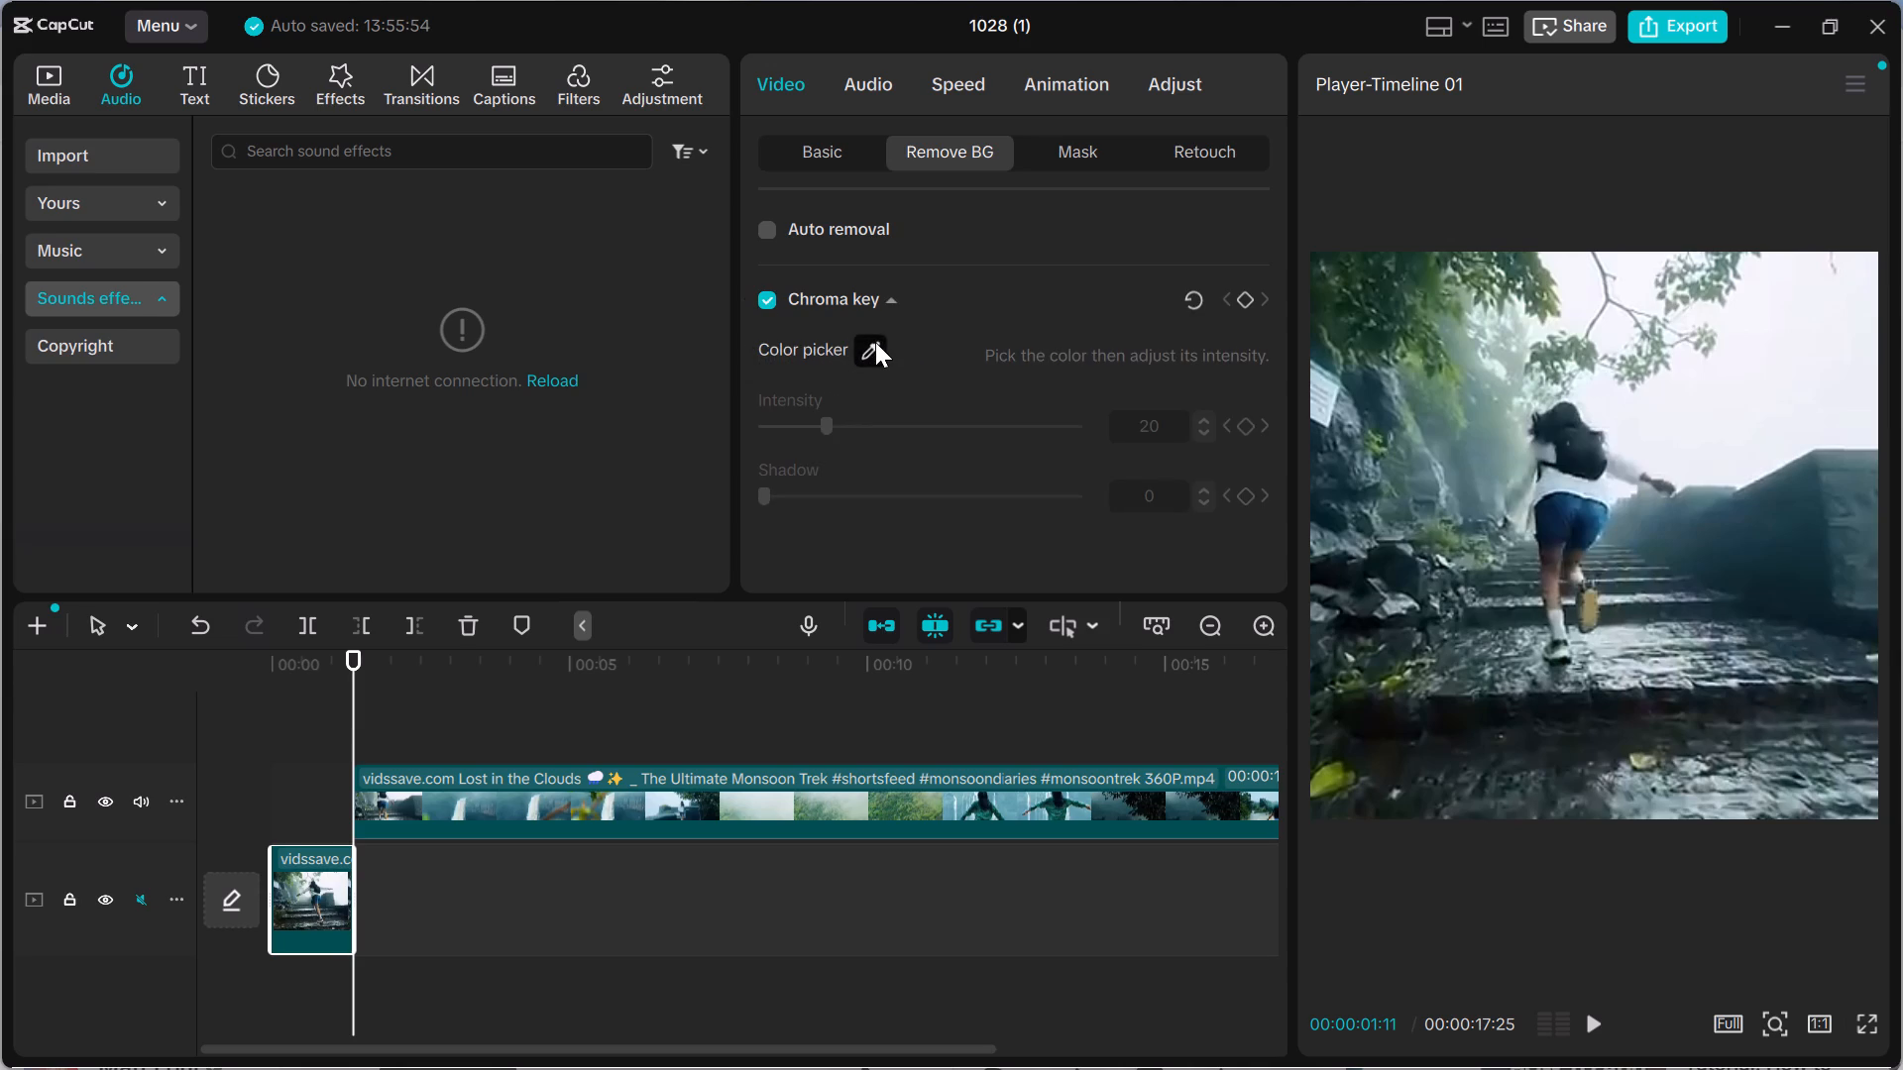
double_click(875, 342)
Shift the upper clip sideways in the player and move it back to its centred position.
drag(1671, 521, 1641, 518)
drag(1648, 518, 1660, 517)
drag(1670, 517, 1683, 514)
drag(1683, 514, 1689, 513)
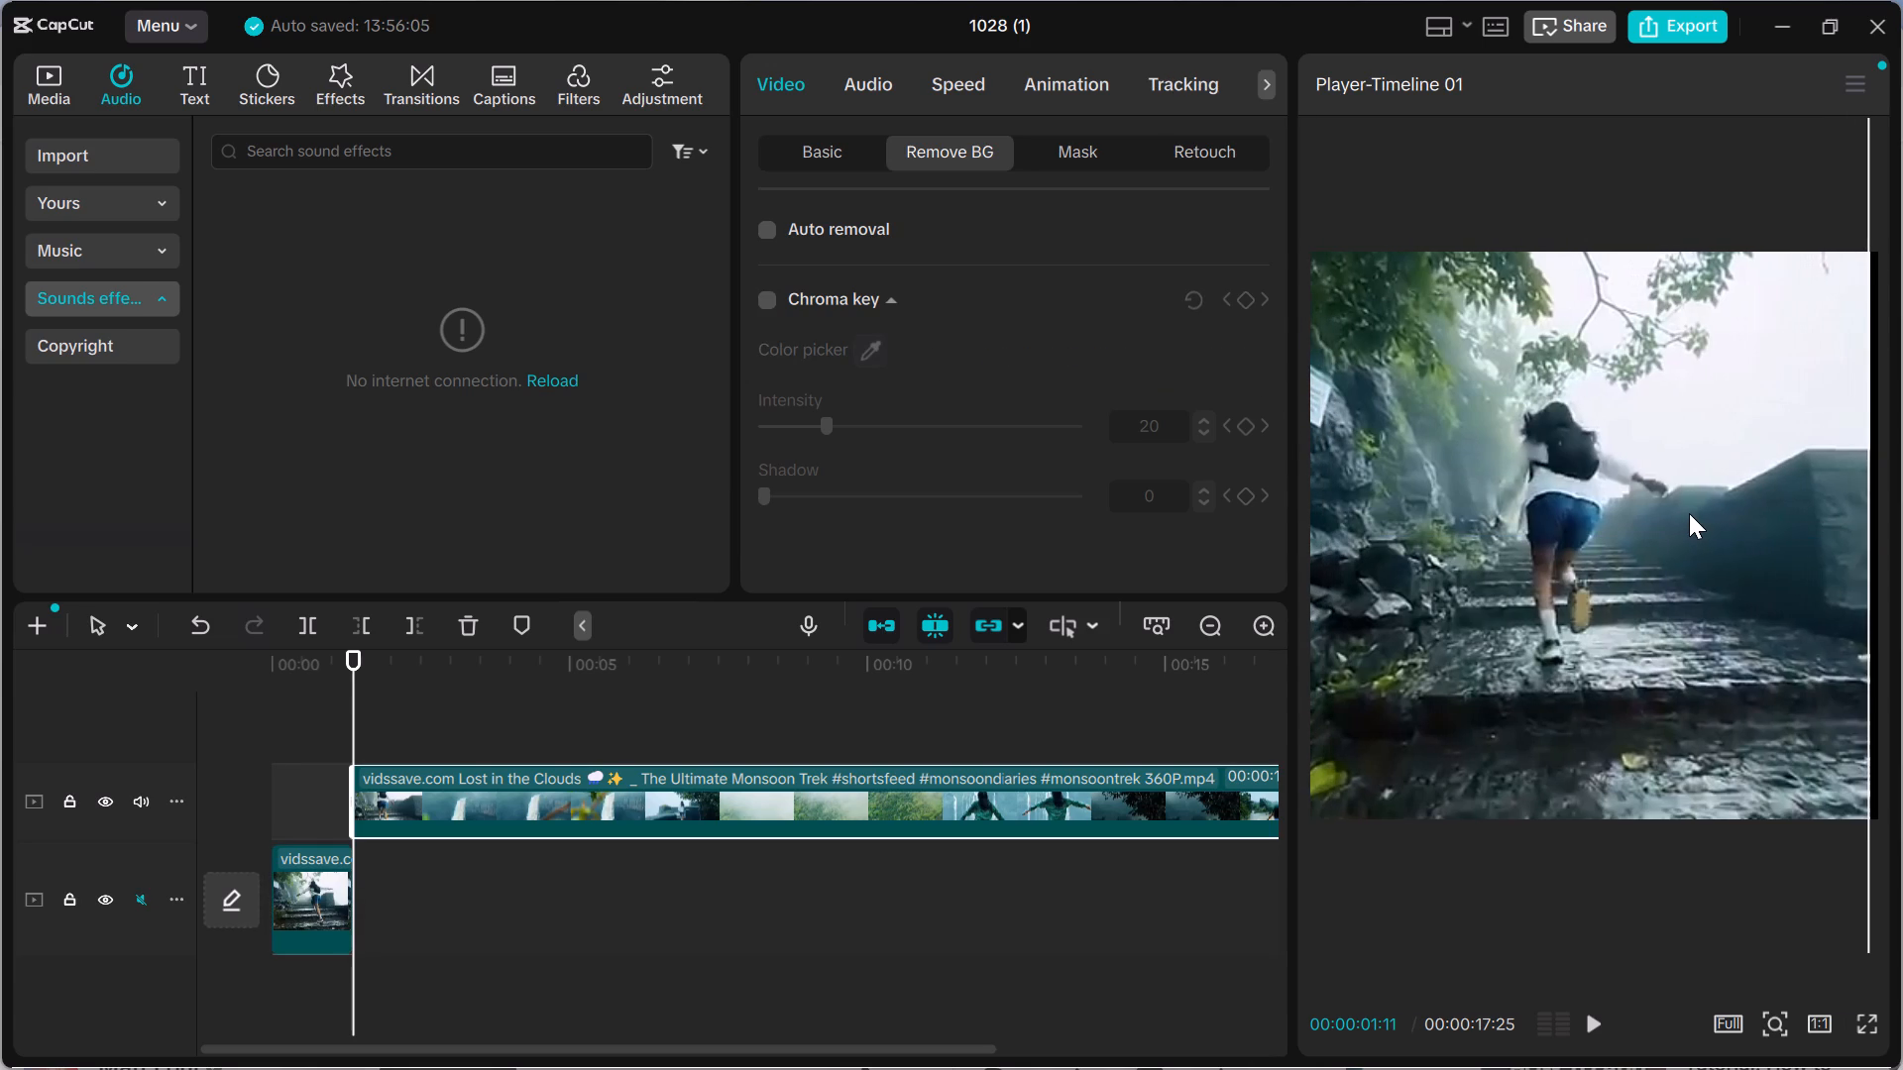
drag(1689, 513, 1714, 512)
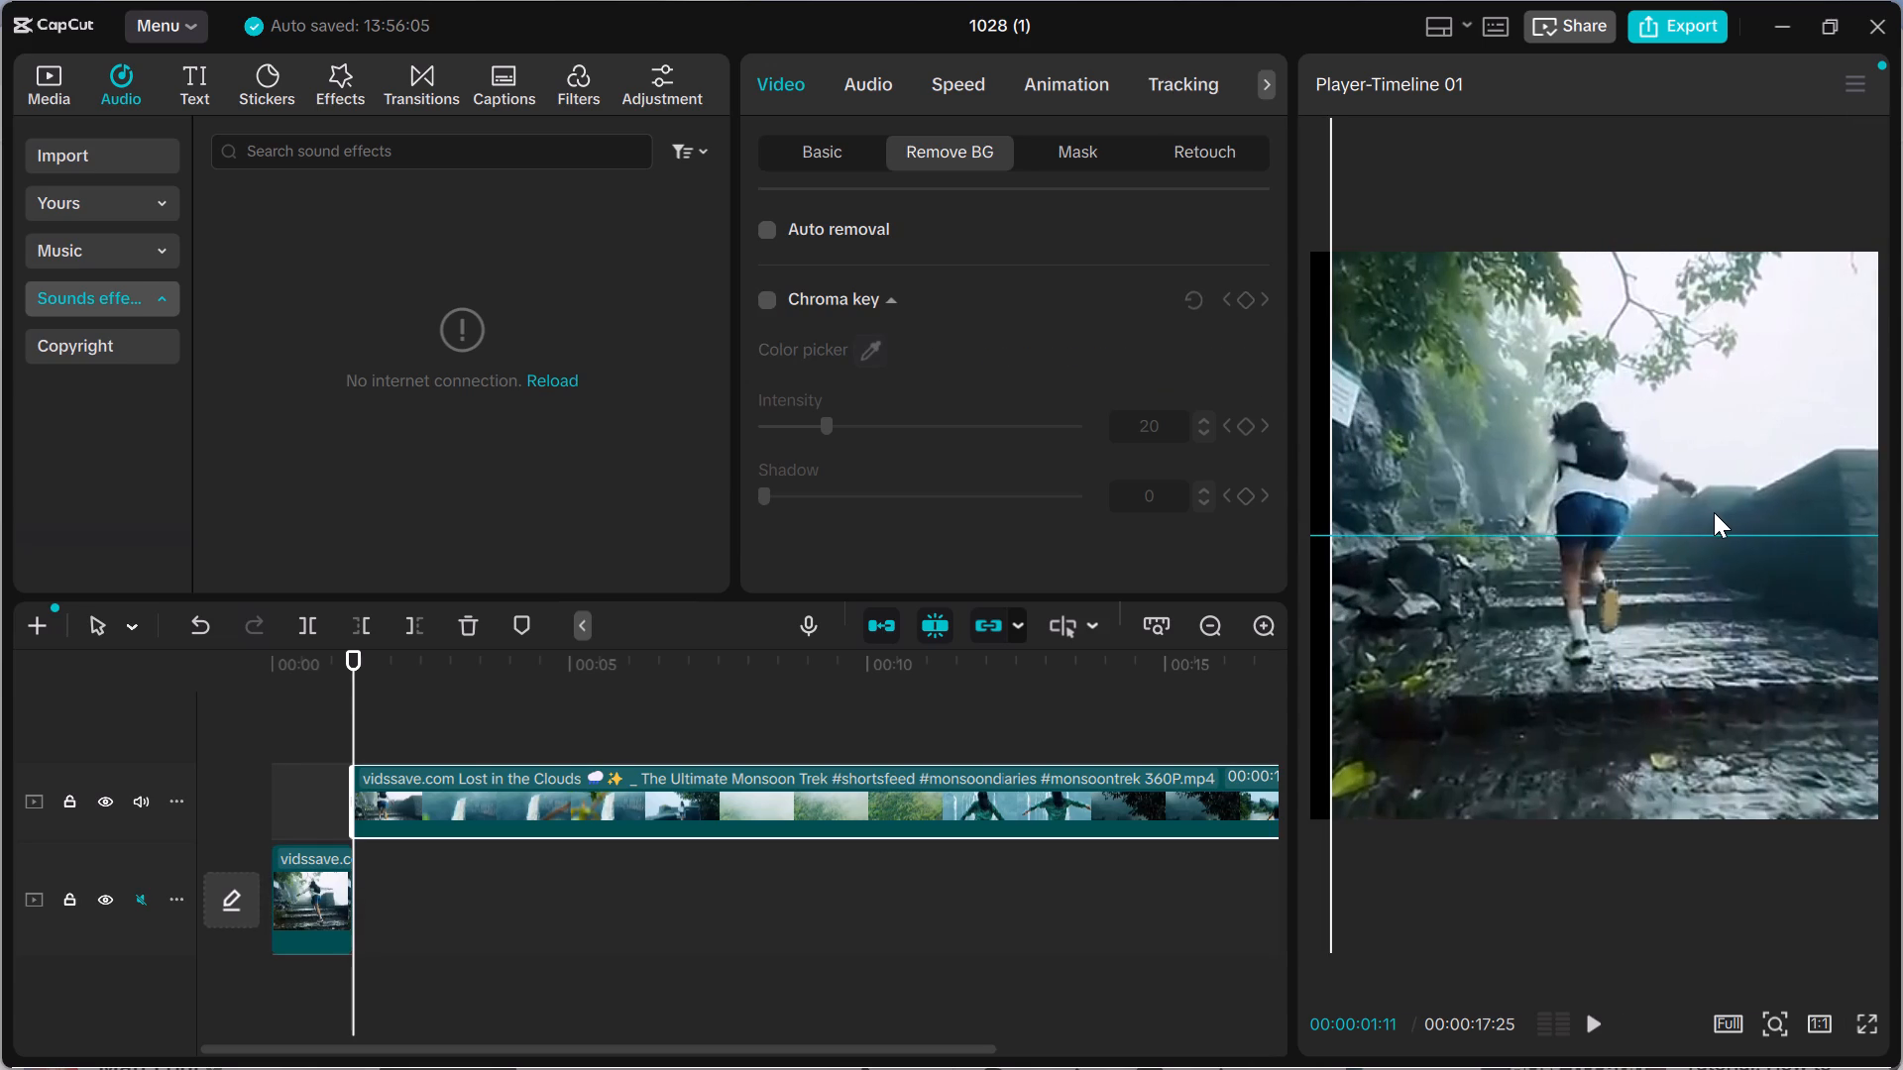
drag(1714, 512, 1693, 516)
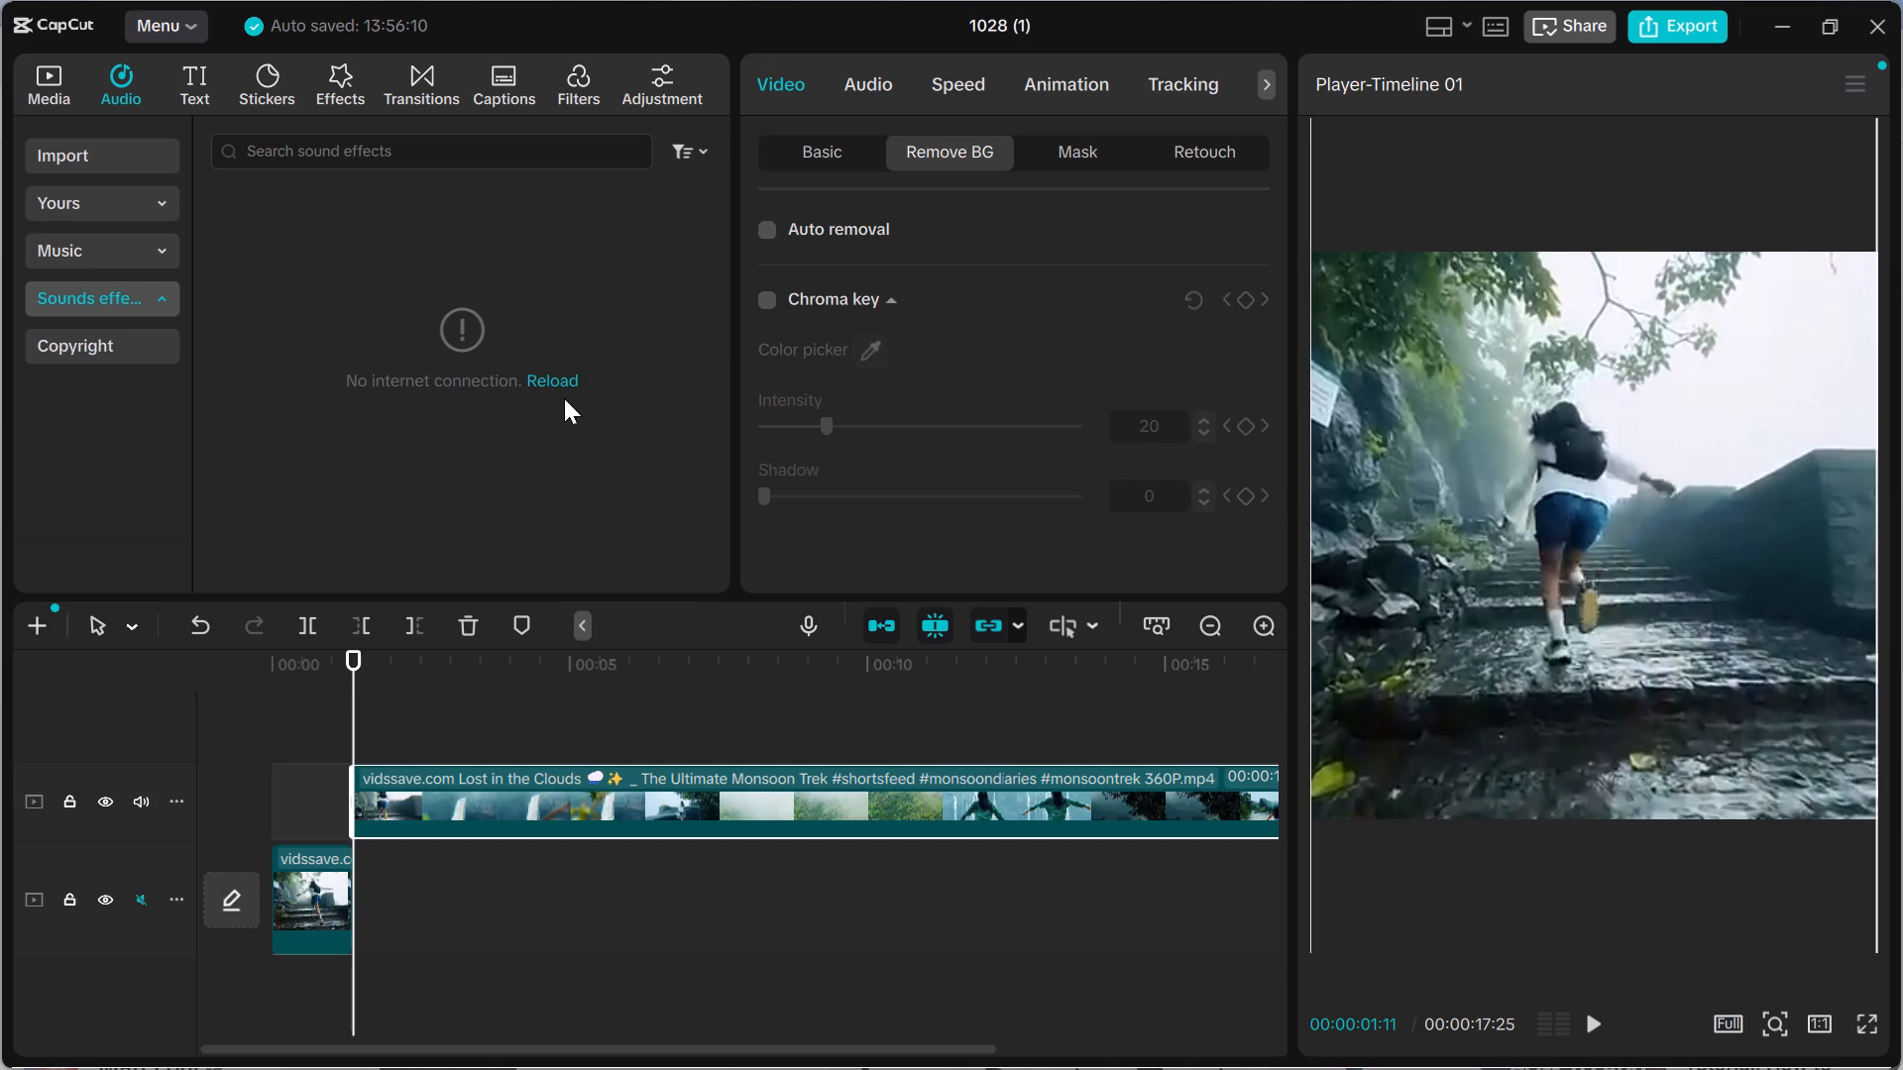
Enable Chroma key on the upper clip and return the playhead to 00:00:00:00.
click(770, 303)
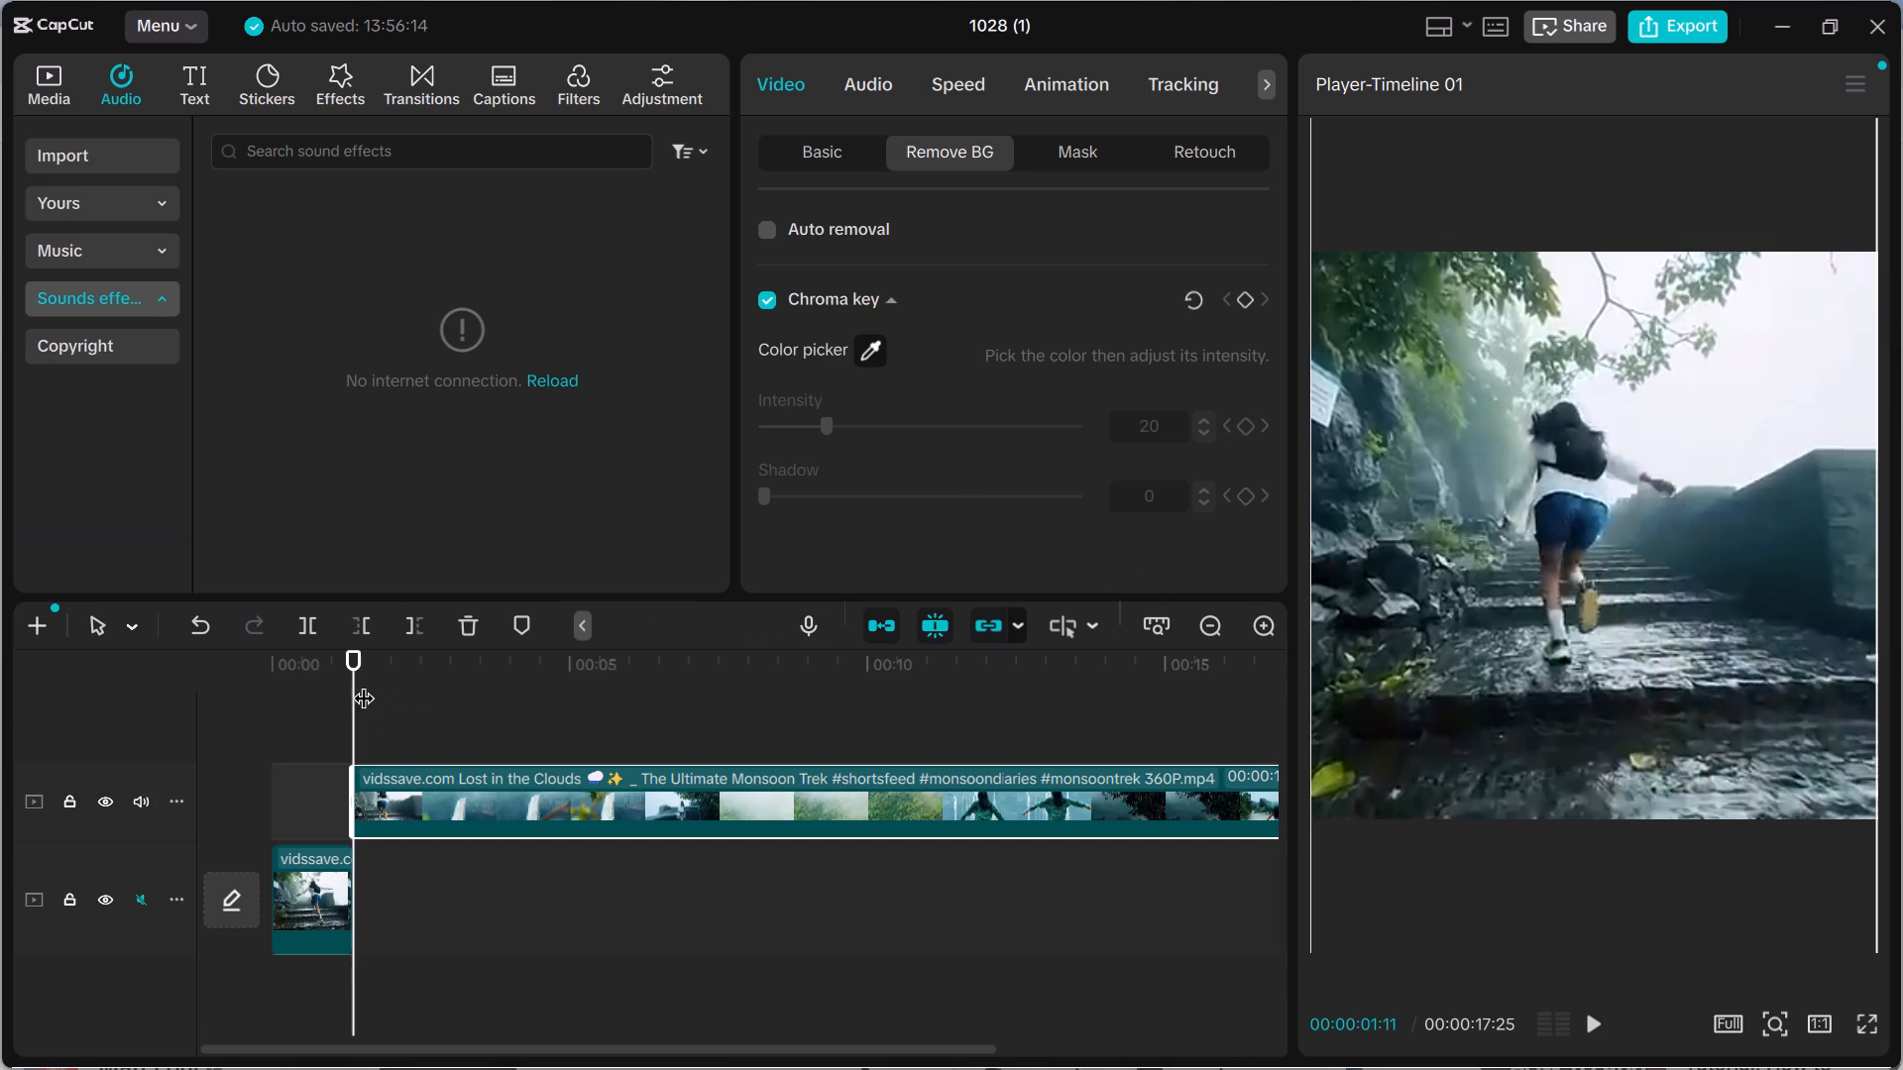
drag(359, 683, 279, 702)
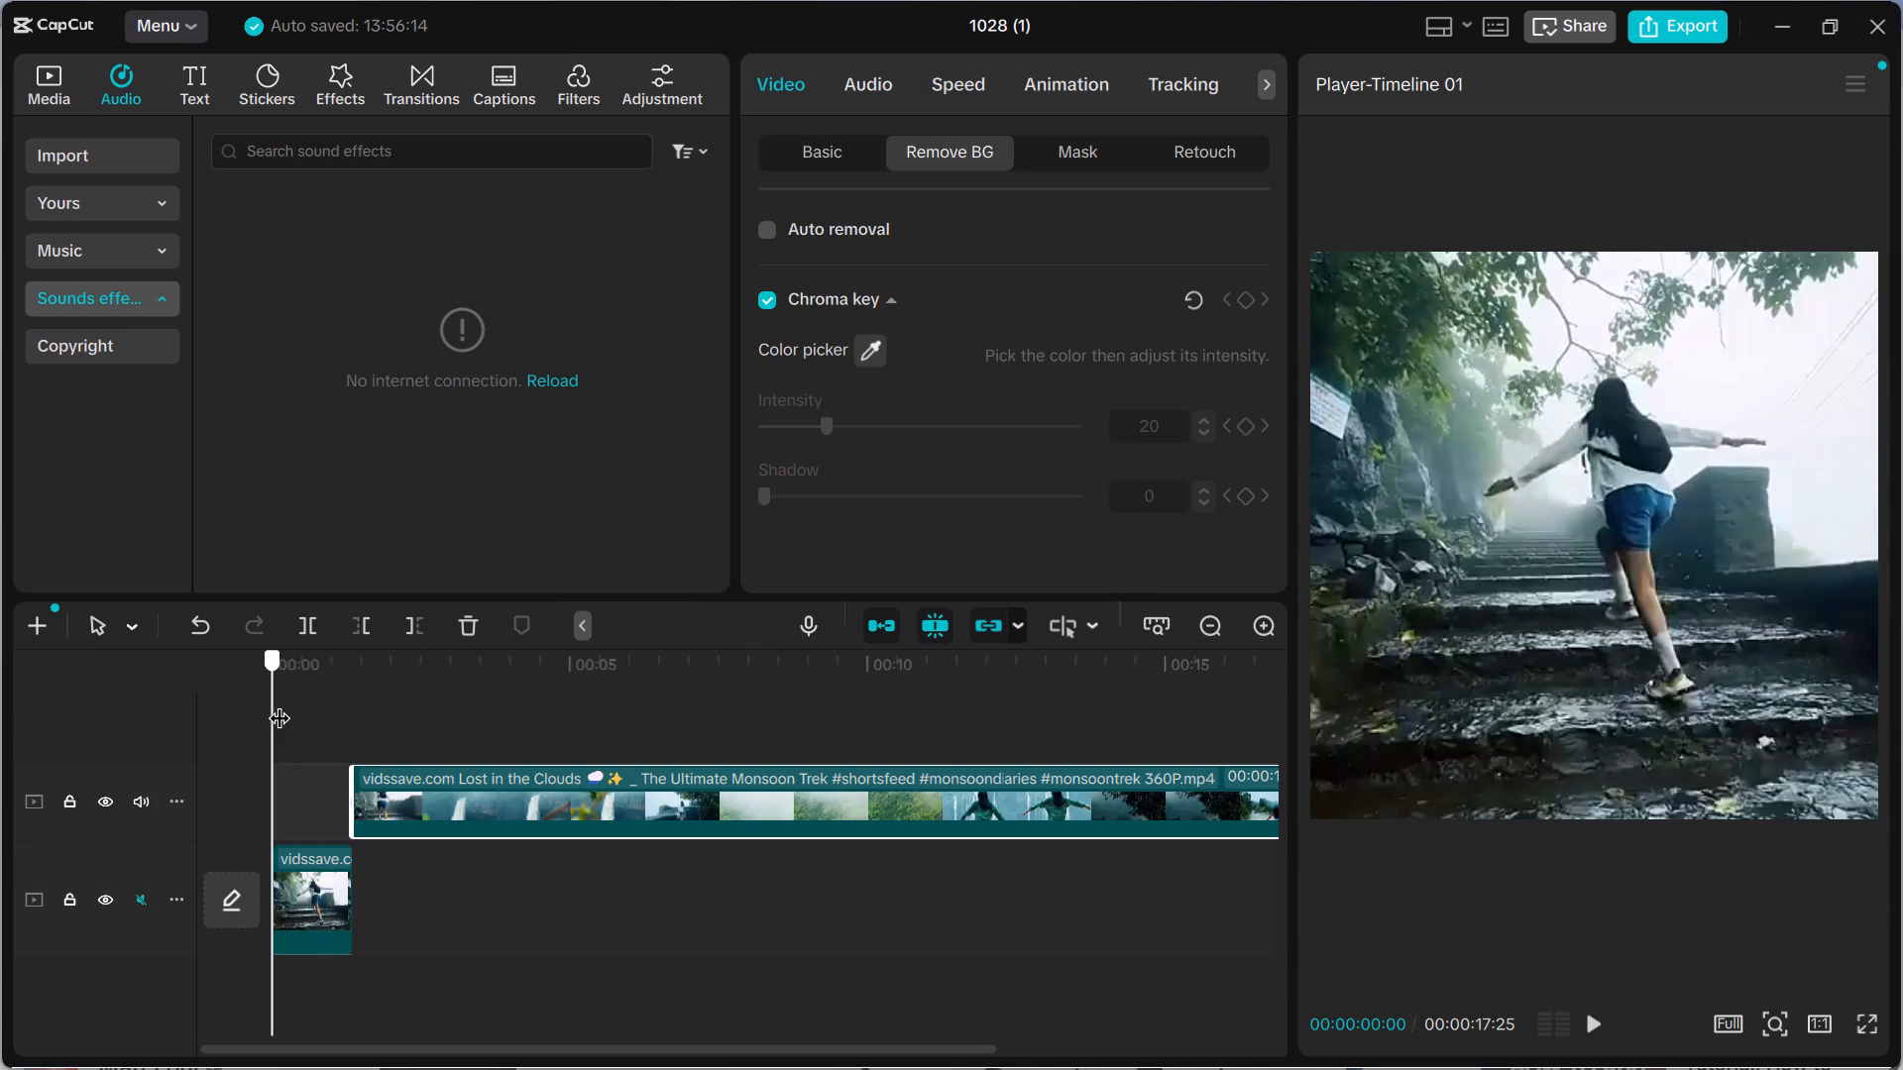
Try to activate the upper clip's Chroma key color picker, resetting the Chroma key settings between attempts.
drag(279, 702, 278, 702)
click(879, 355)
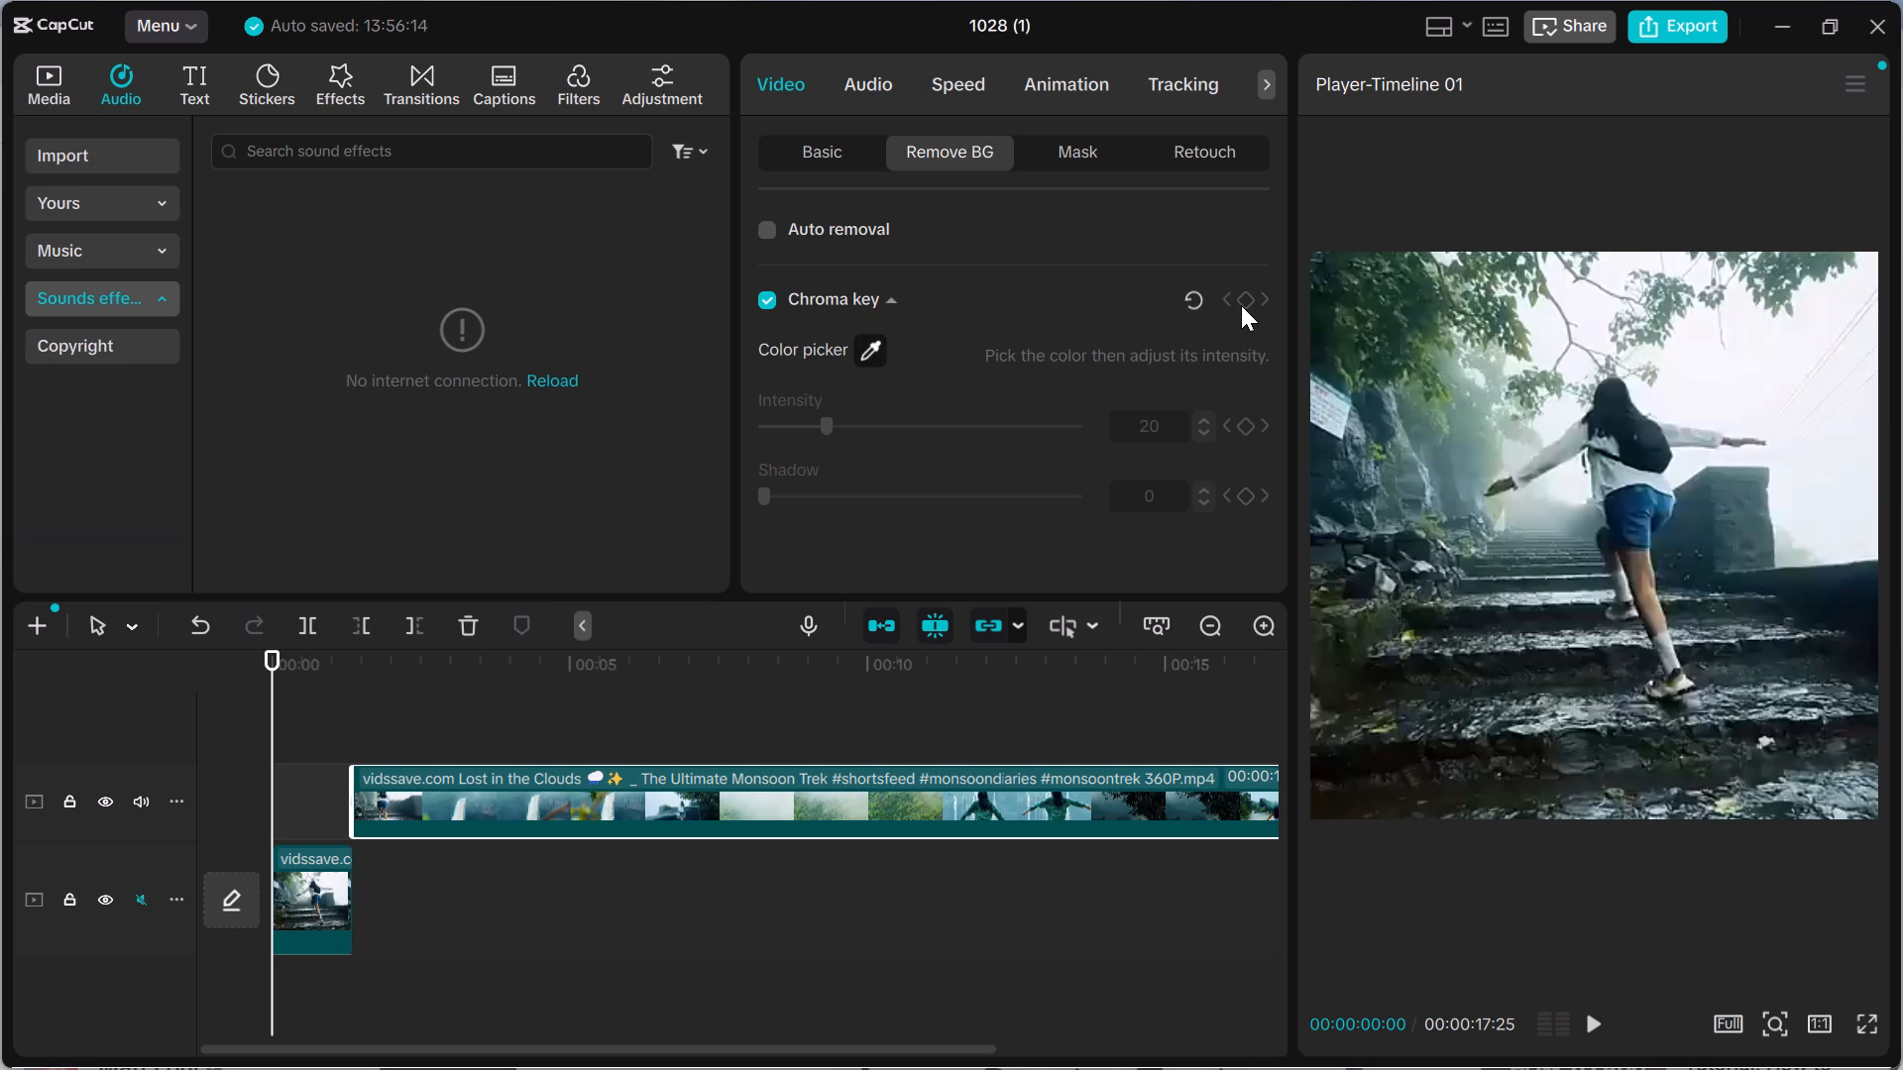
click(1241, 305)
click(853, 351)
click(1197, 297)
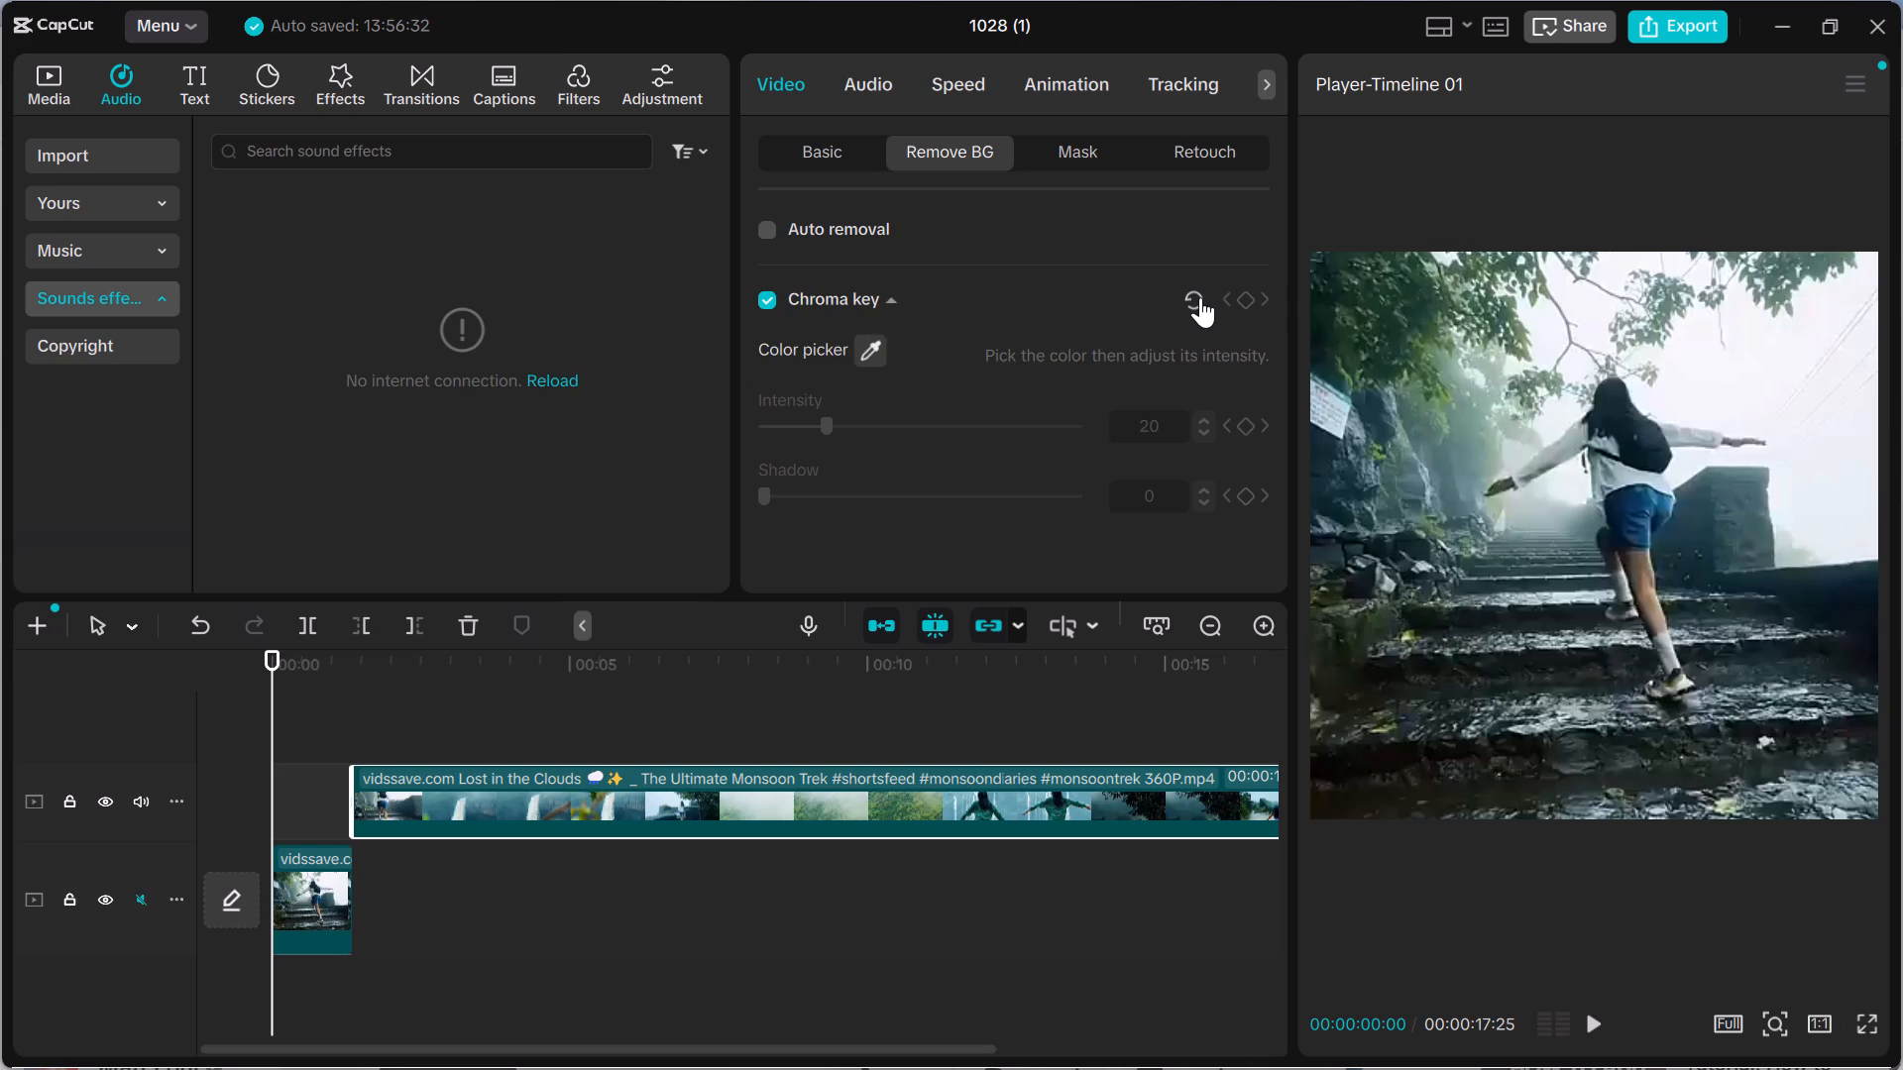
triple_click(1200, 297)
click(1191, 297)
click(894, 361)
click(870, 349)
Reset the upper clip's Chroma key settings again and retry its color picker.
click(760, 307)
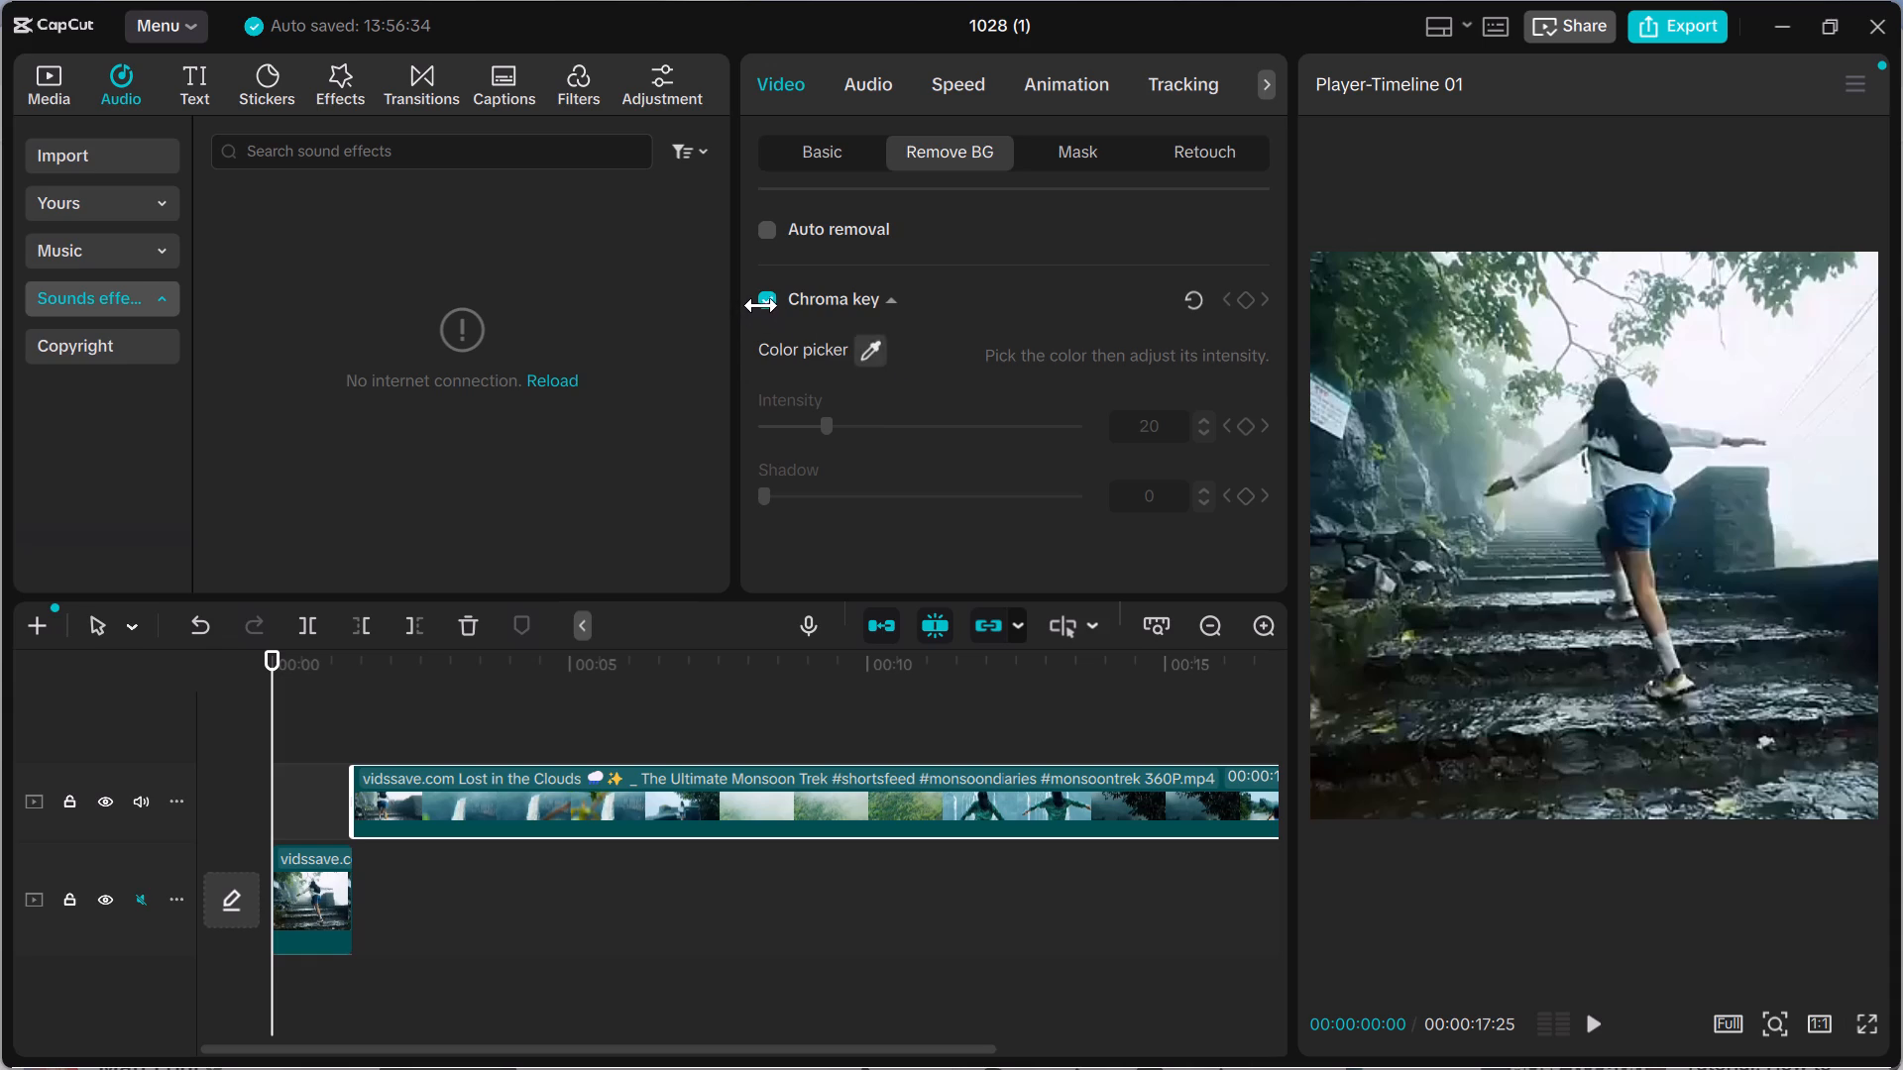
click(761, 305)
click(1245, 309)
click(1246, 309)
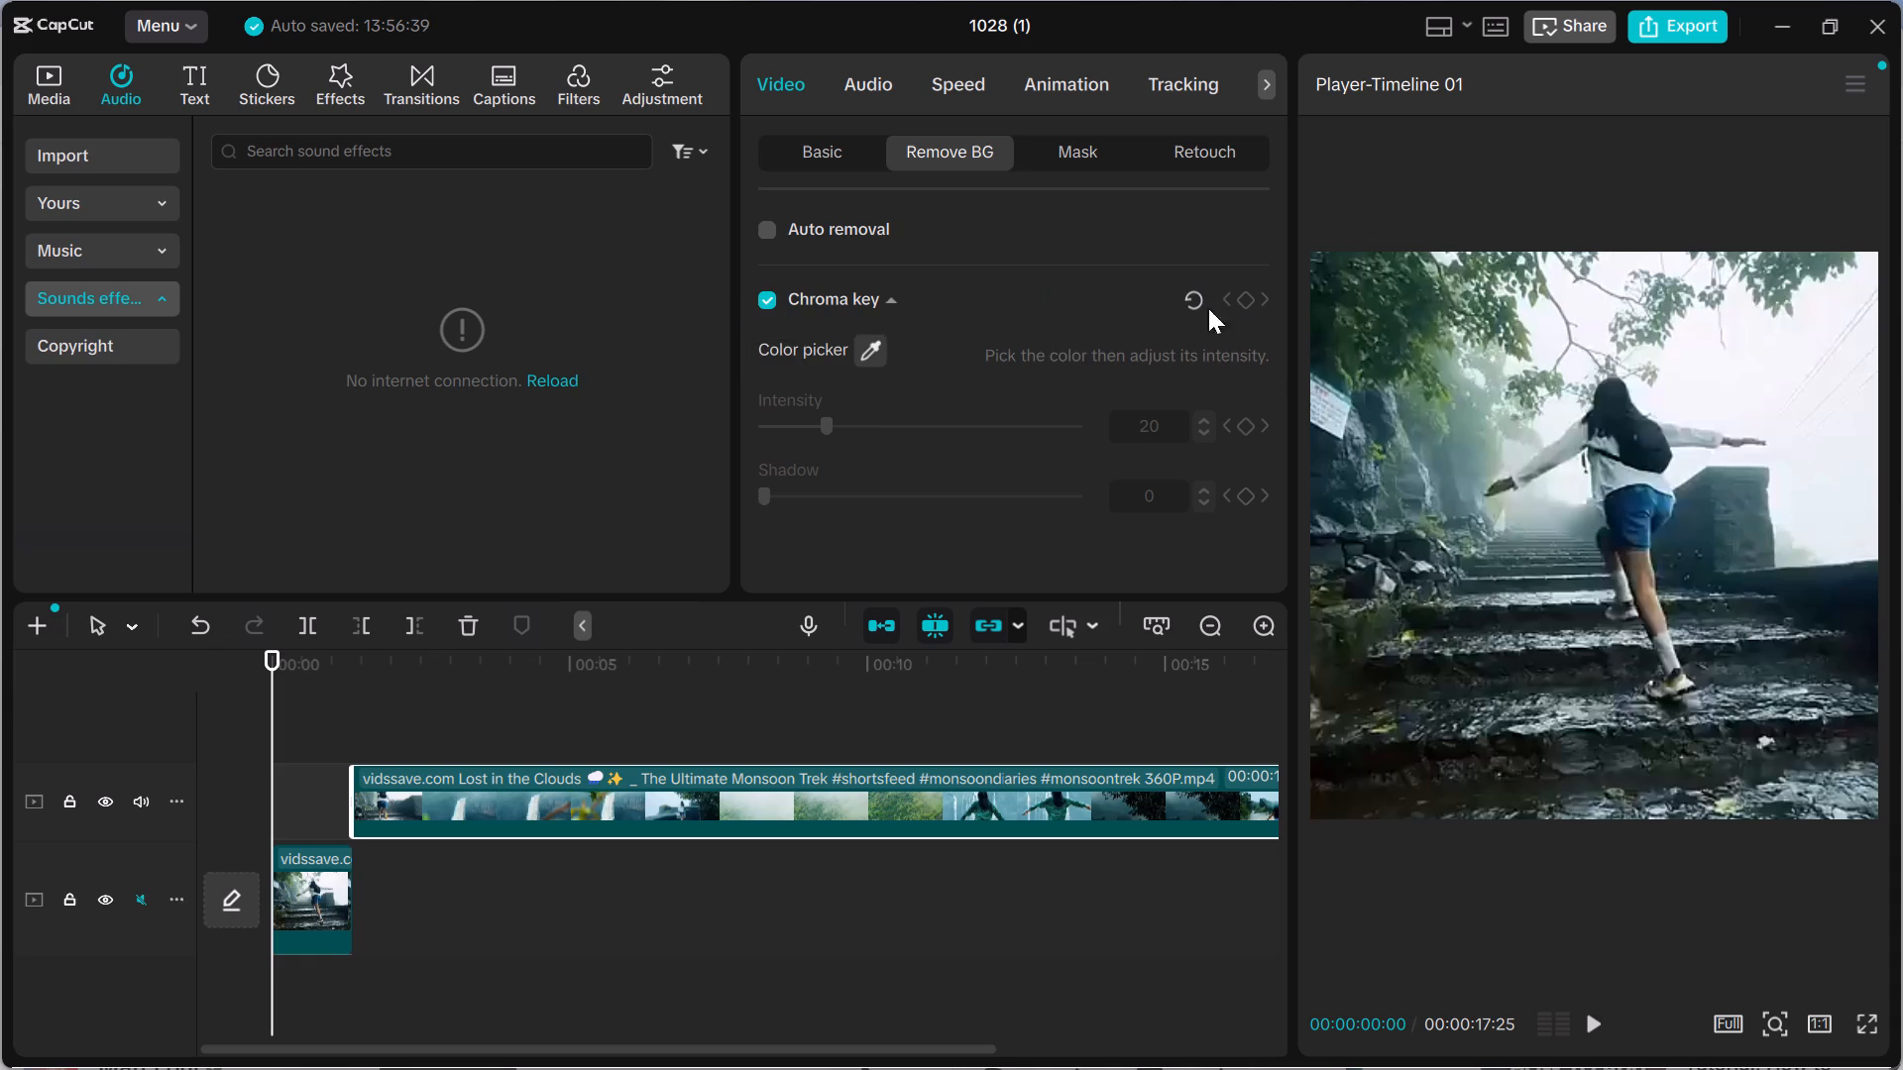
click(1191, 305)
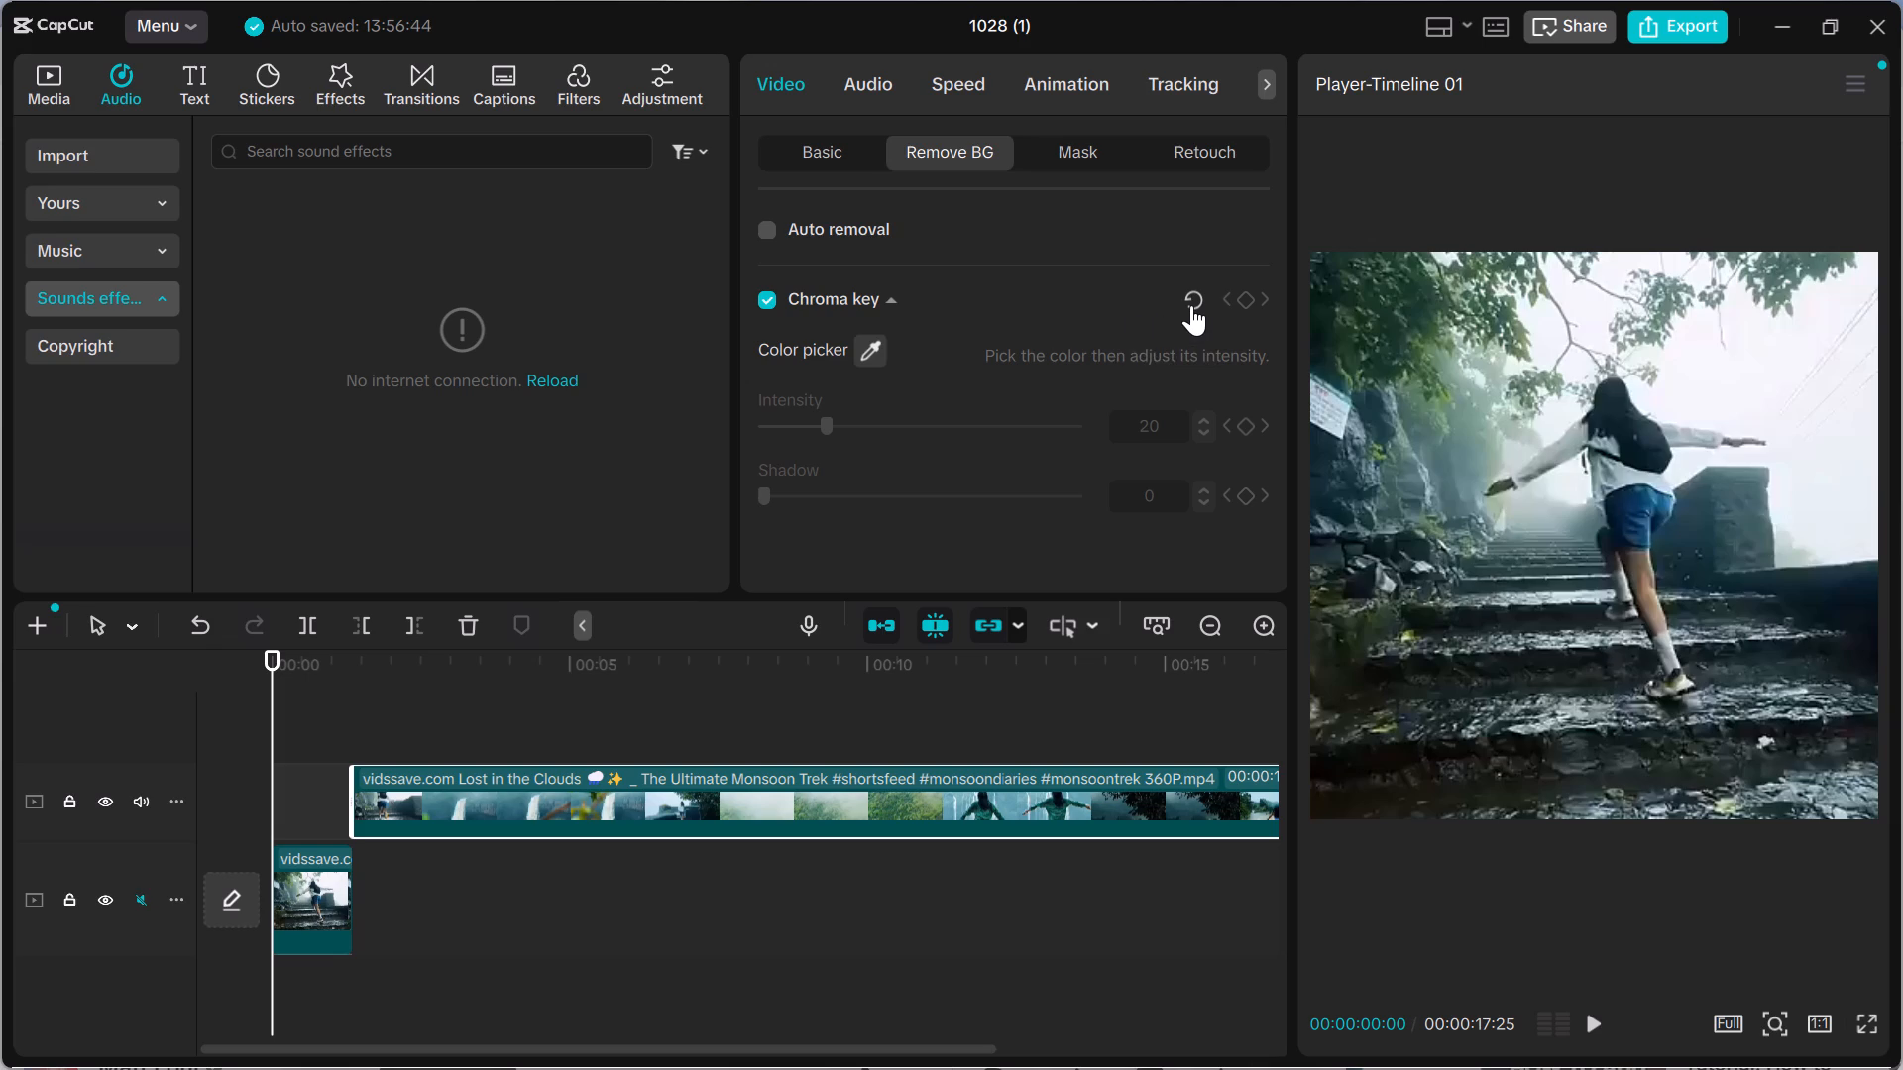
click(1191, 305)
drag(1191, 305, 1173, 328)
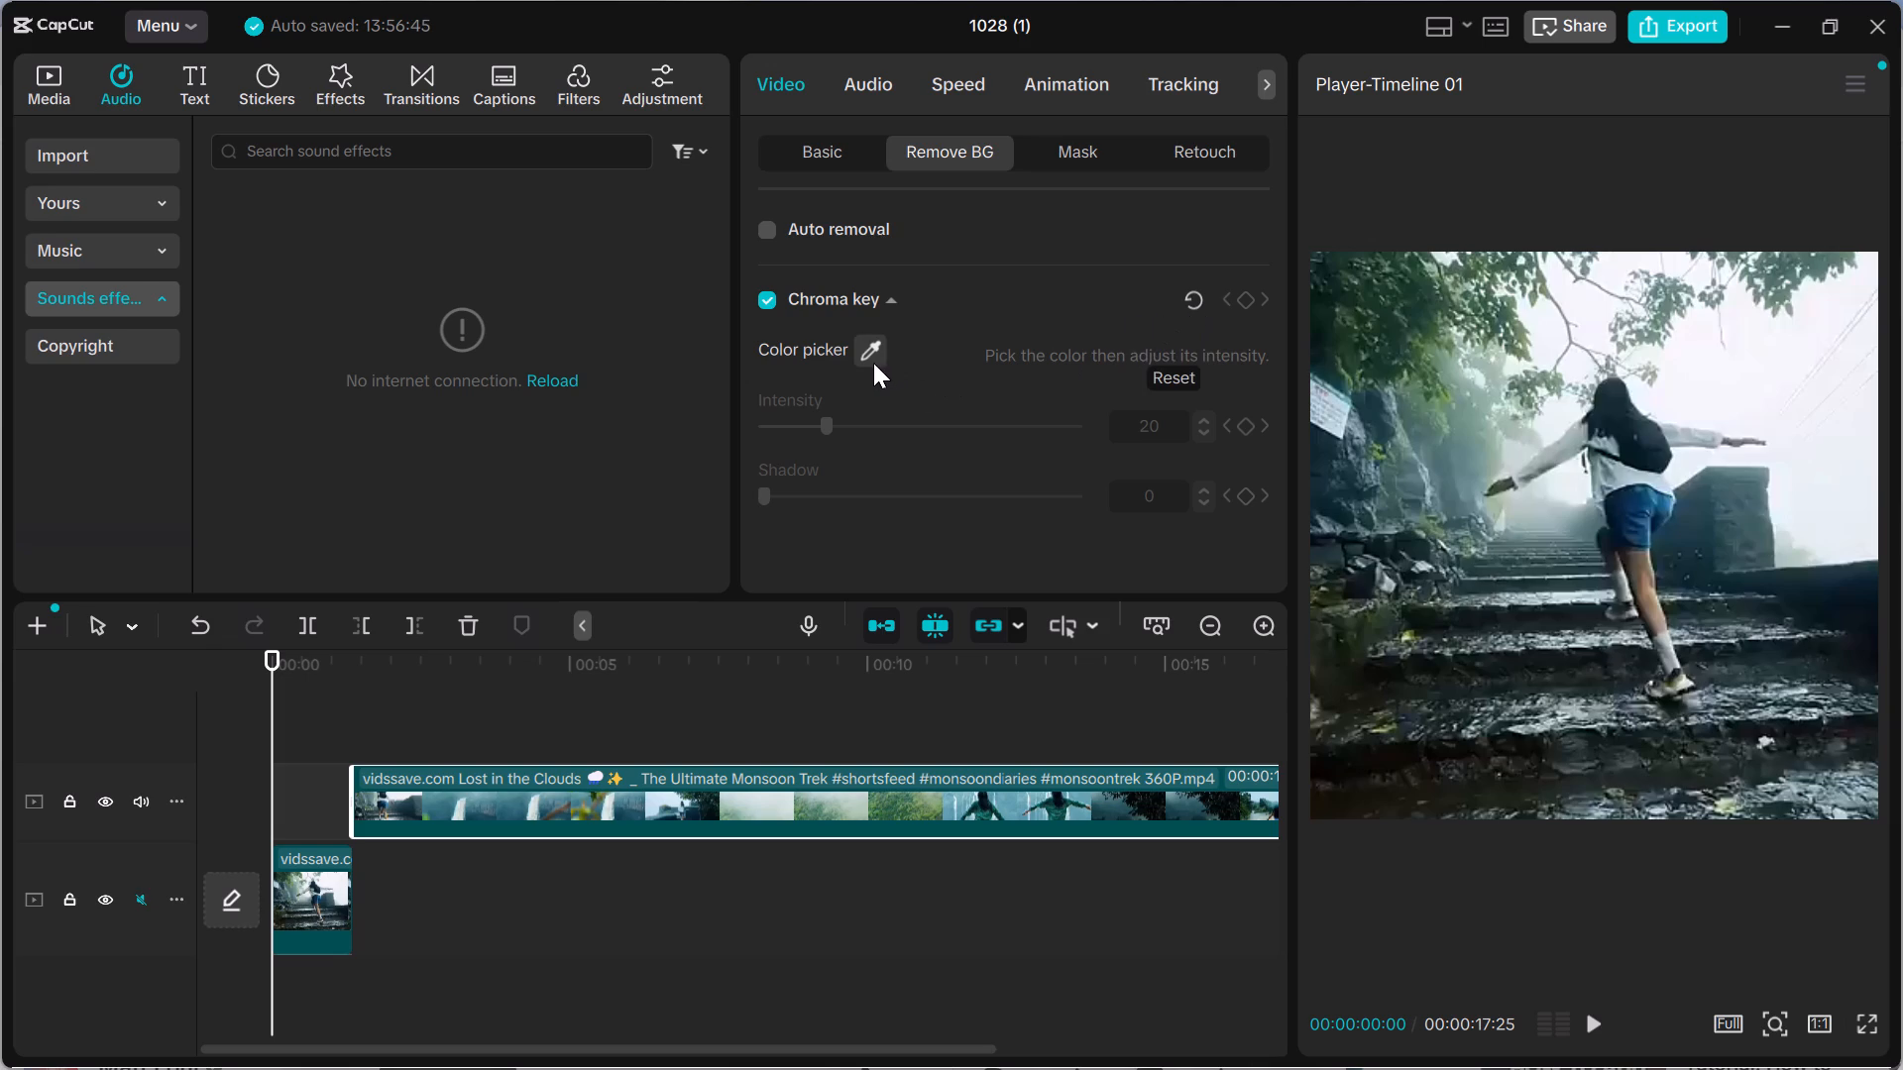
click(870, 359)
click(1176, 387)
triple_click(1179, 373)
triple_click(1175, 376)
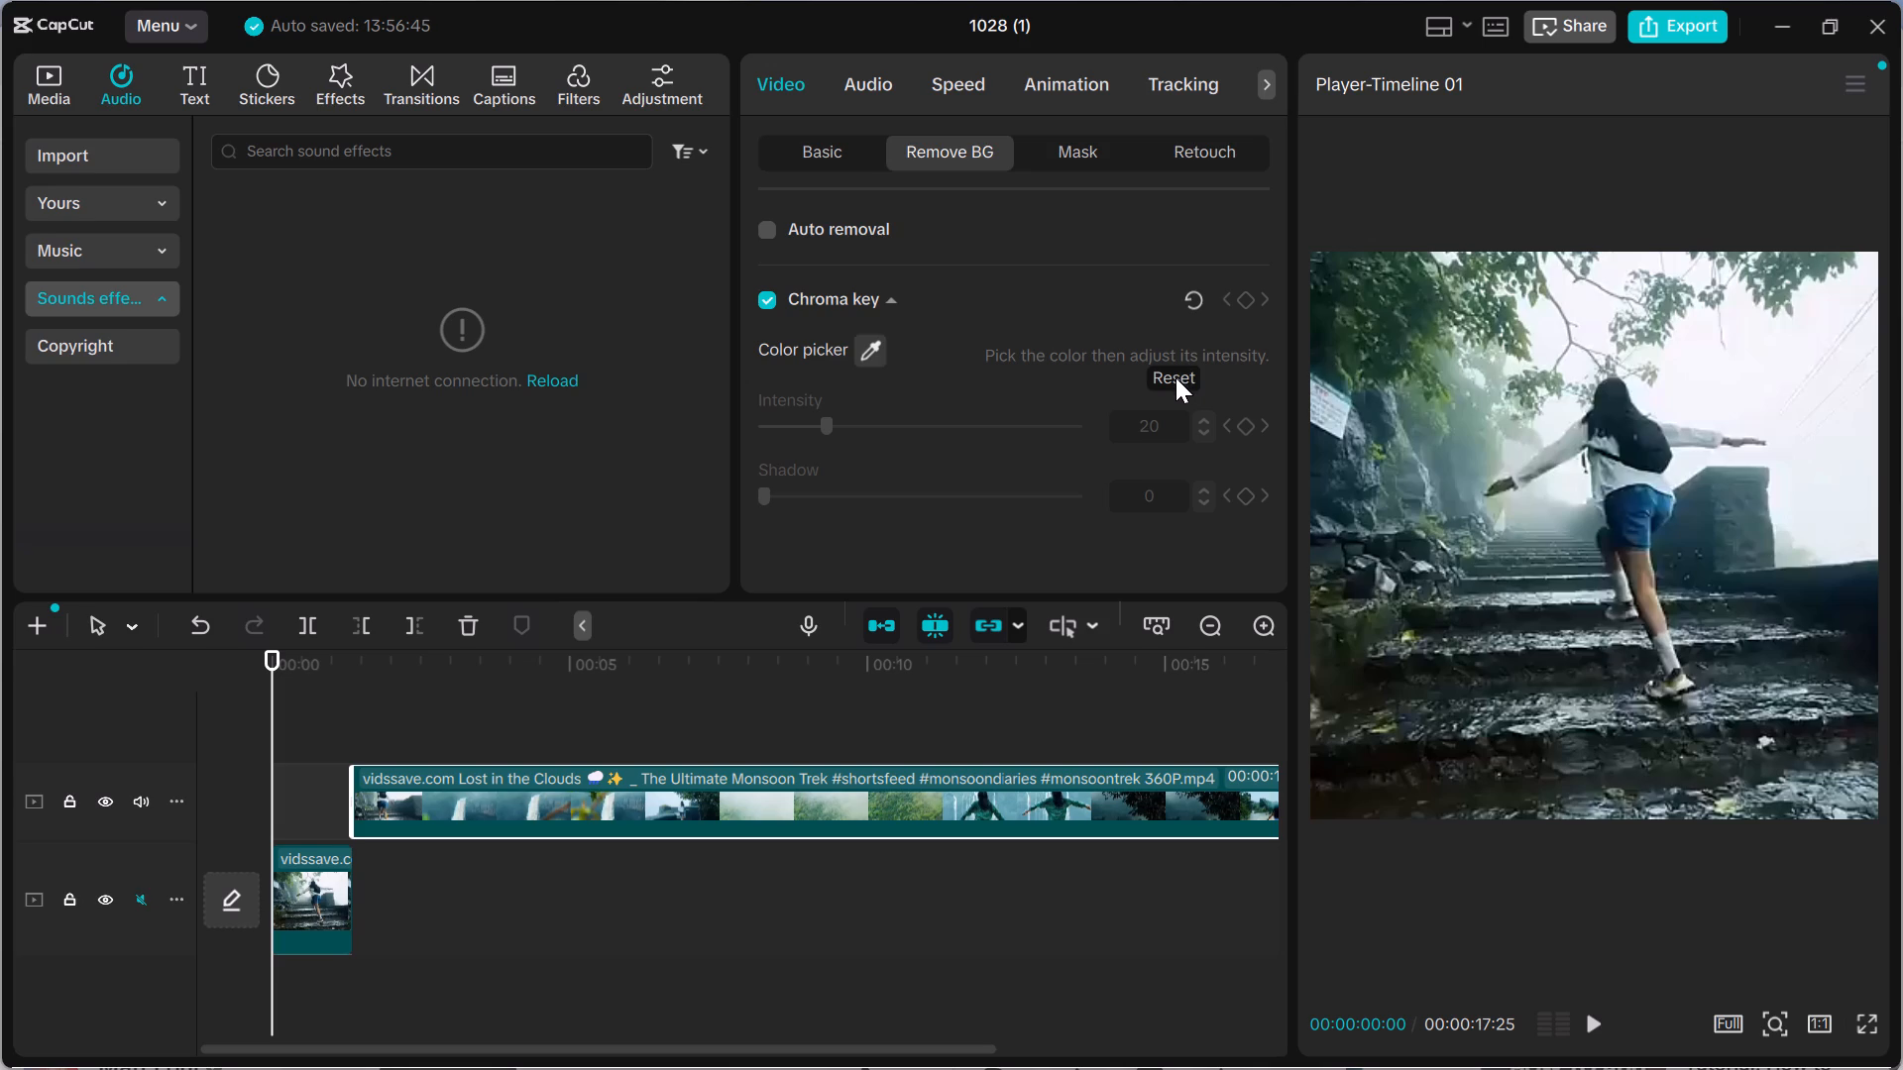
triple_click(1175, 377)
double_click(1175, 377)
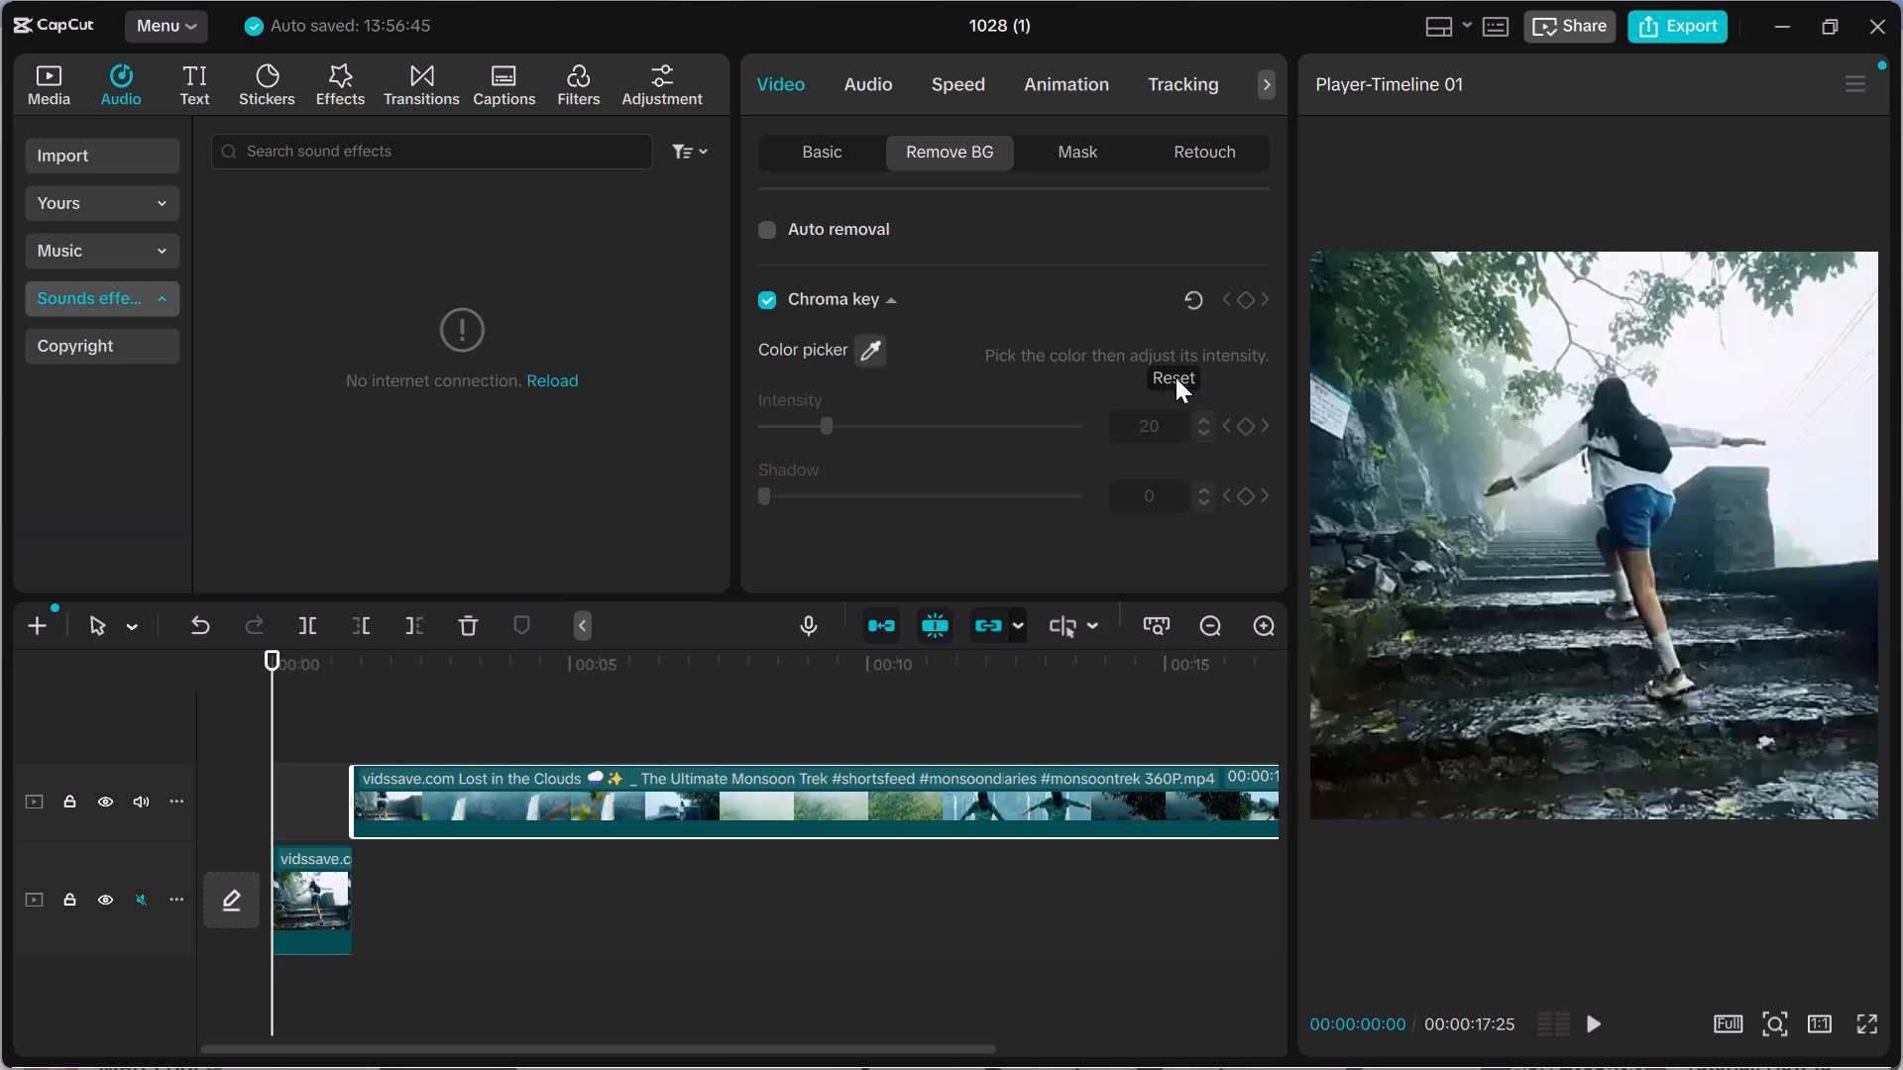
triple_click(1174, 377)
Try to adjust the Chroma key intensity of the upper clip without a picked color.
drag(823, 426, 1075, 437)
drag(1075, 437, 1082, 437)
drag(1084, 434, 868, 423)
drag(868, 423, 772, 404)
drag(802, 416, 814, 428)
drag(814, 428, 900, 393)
Enable Auto removal of the background on the upper clip.
click(774, 221)
click(761, 229)
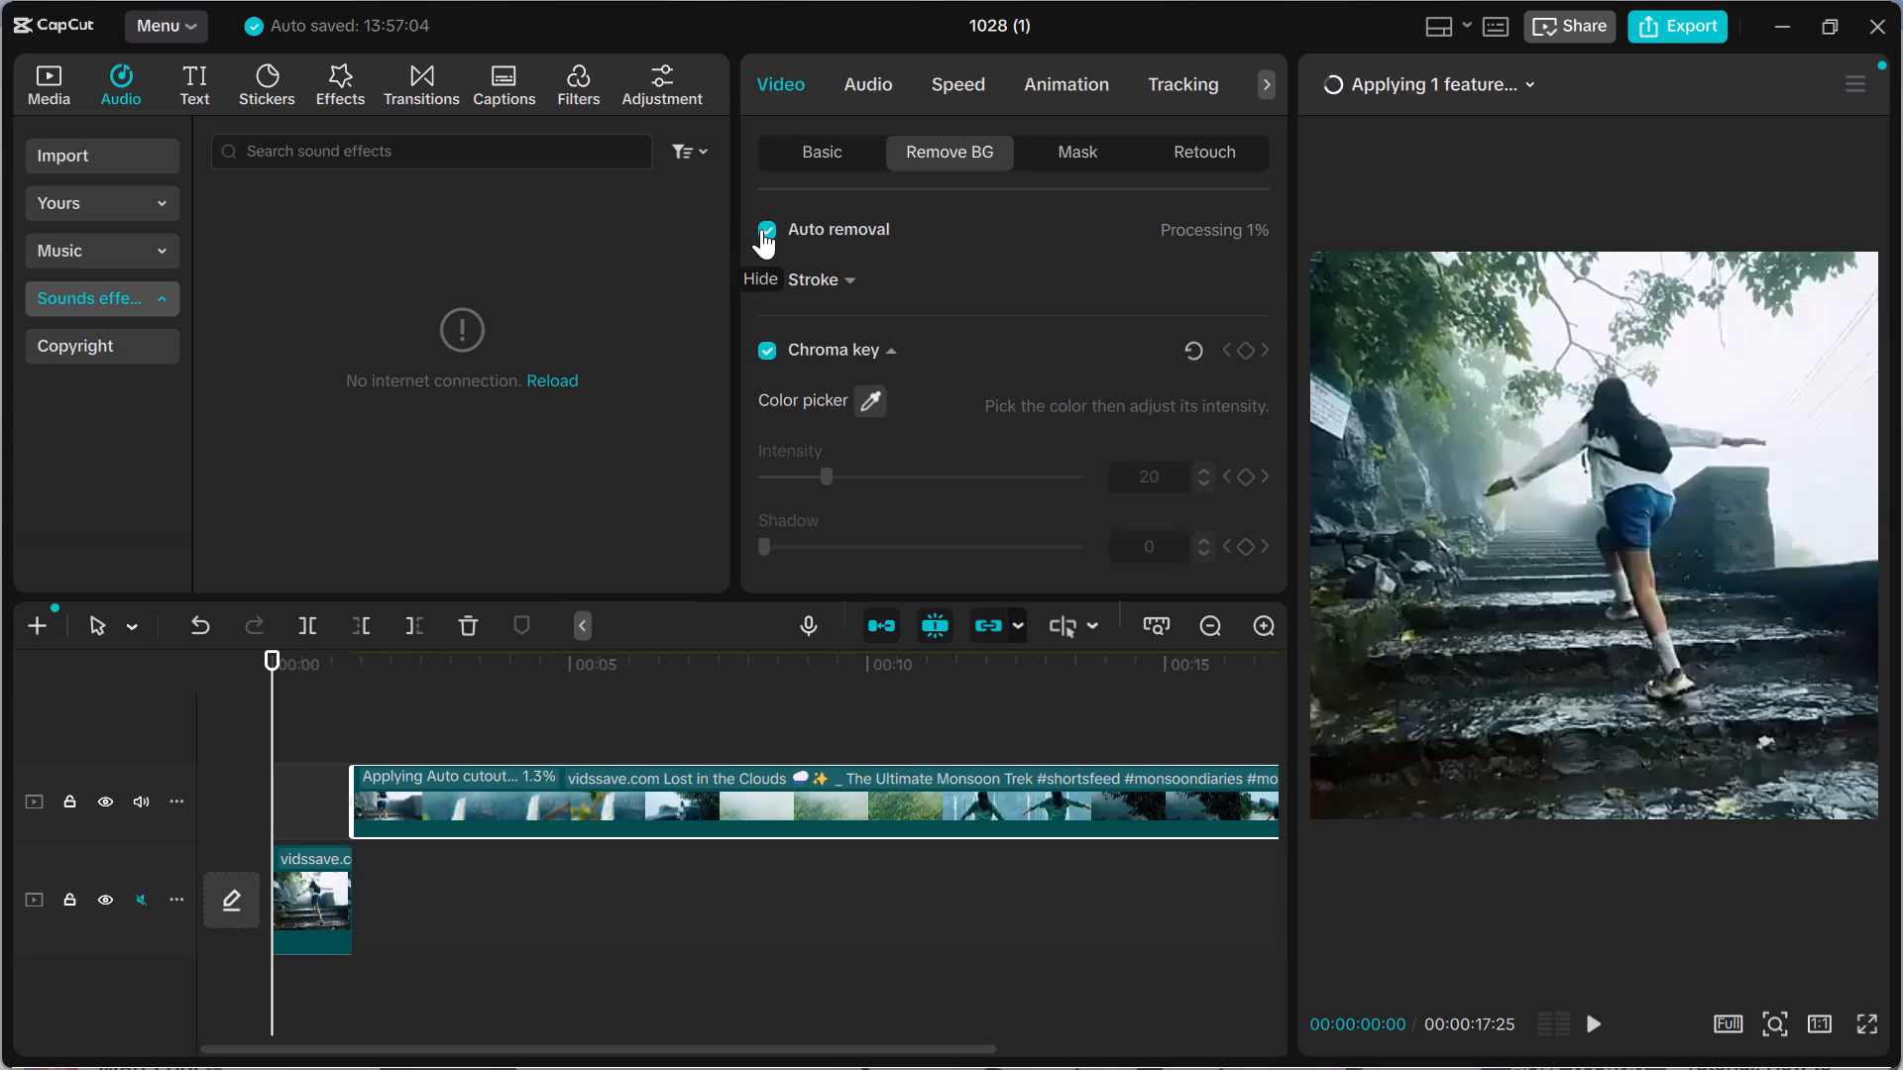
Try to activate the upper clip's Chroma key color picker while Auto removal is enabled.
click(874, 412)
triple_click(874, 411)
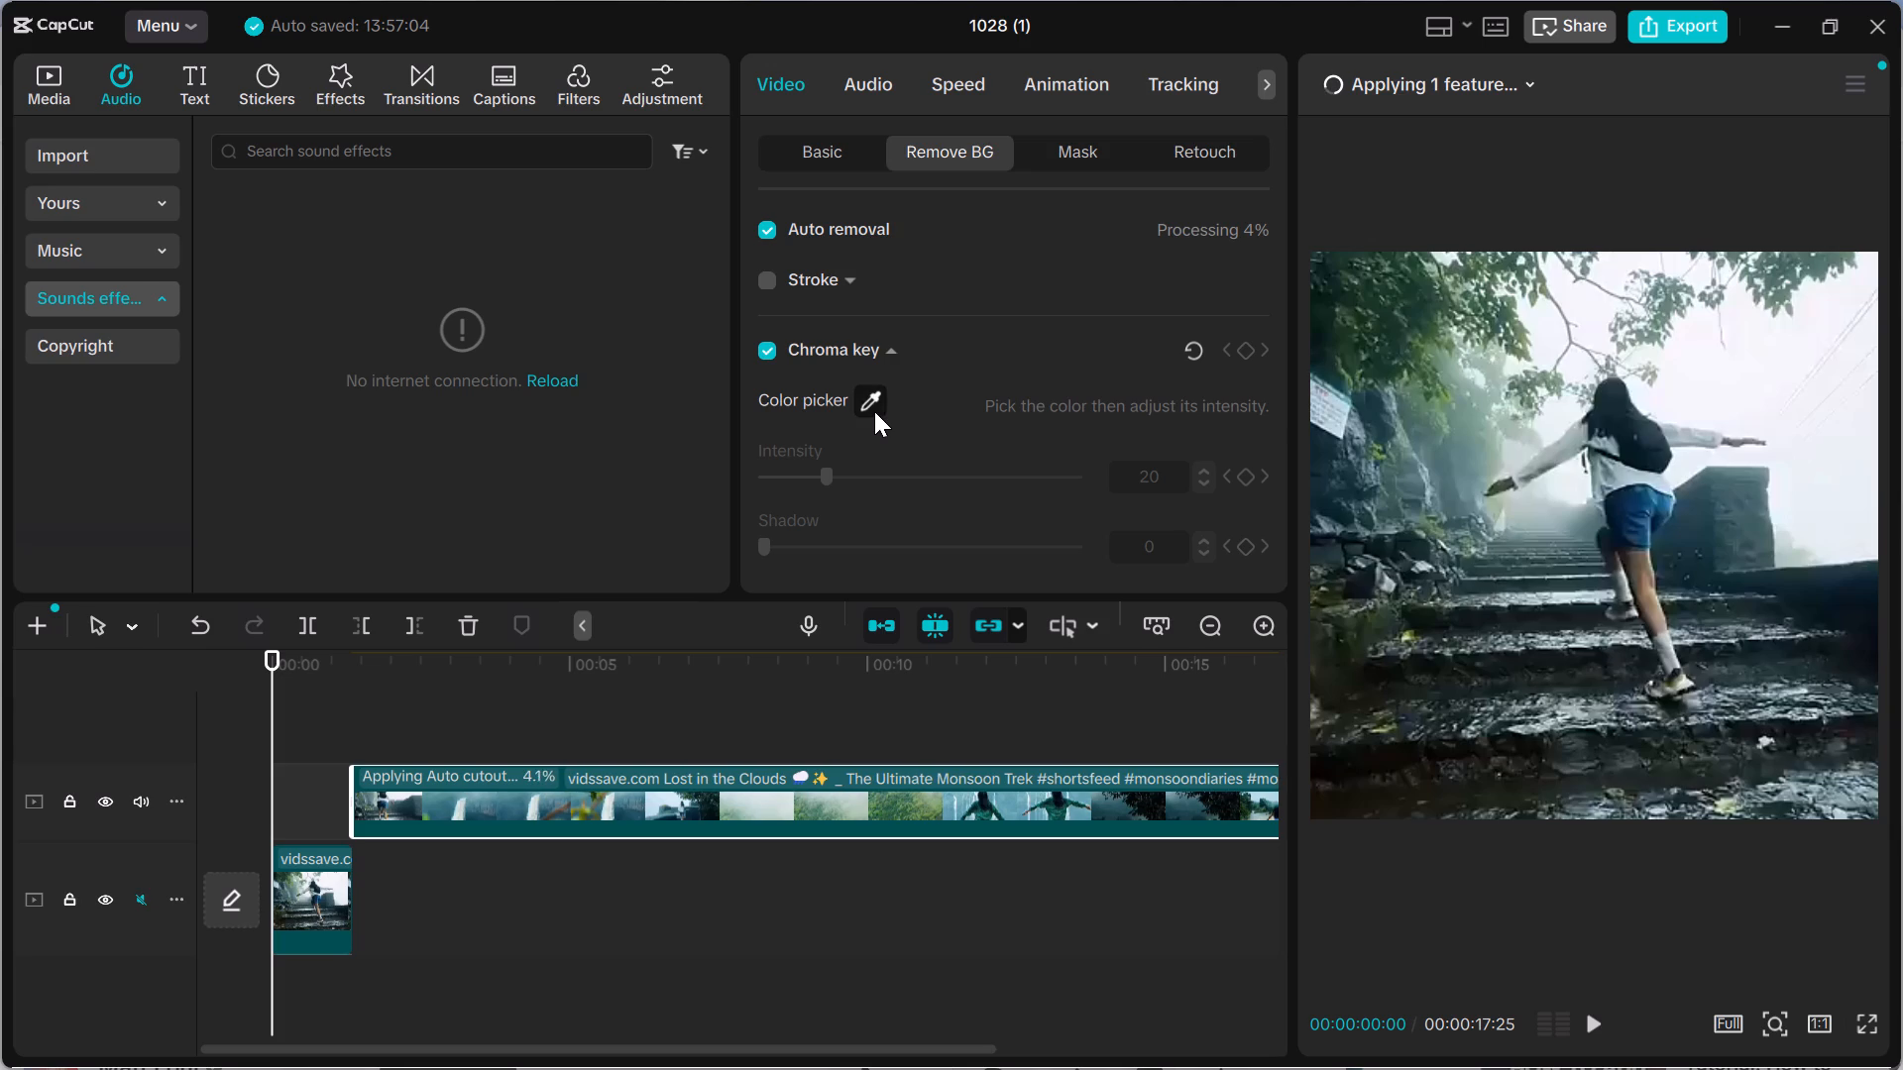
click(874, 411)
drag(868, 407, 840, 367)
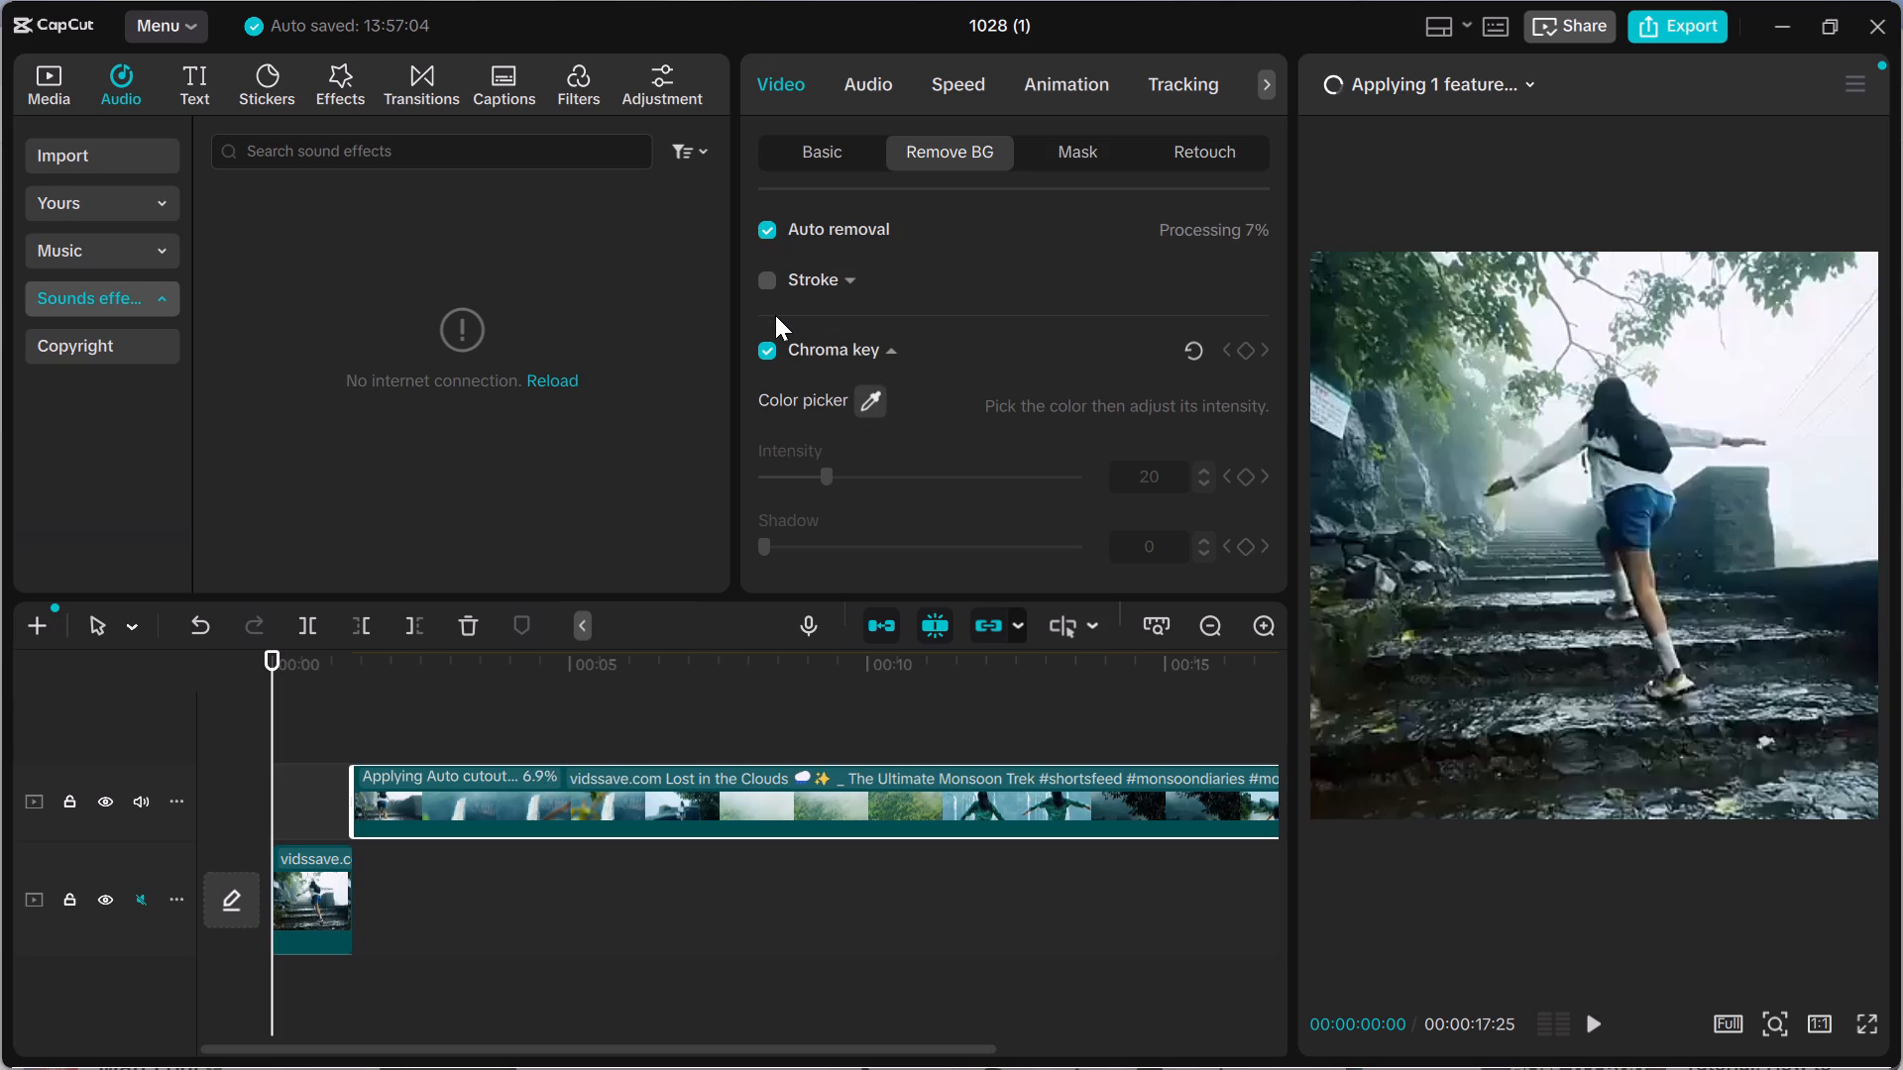
Enable Stroke under Auto removal for the upper clip.
click(774, 278)
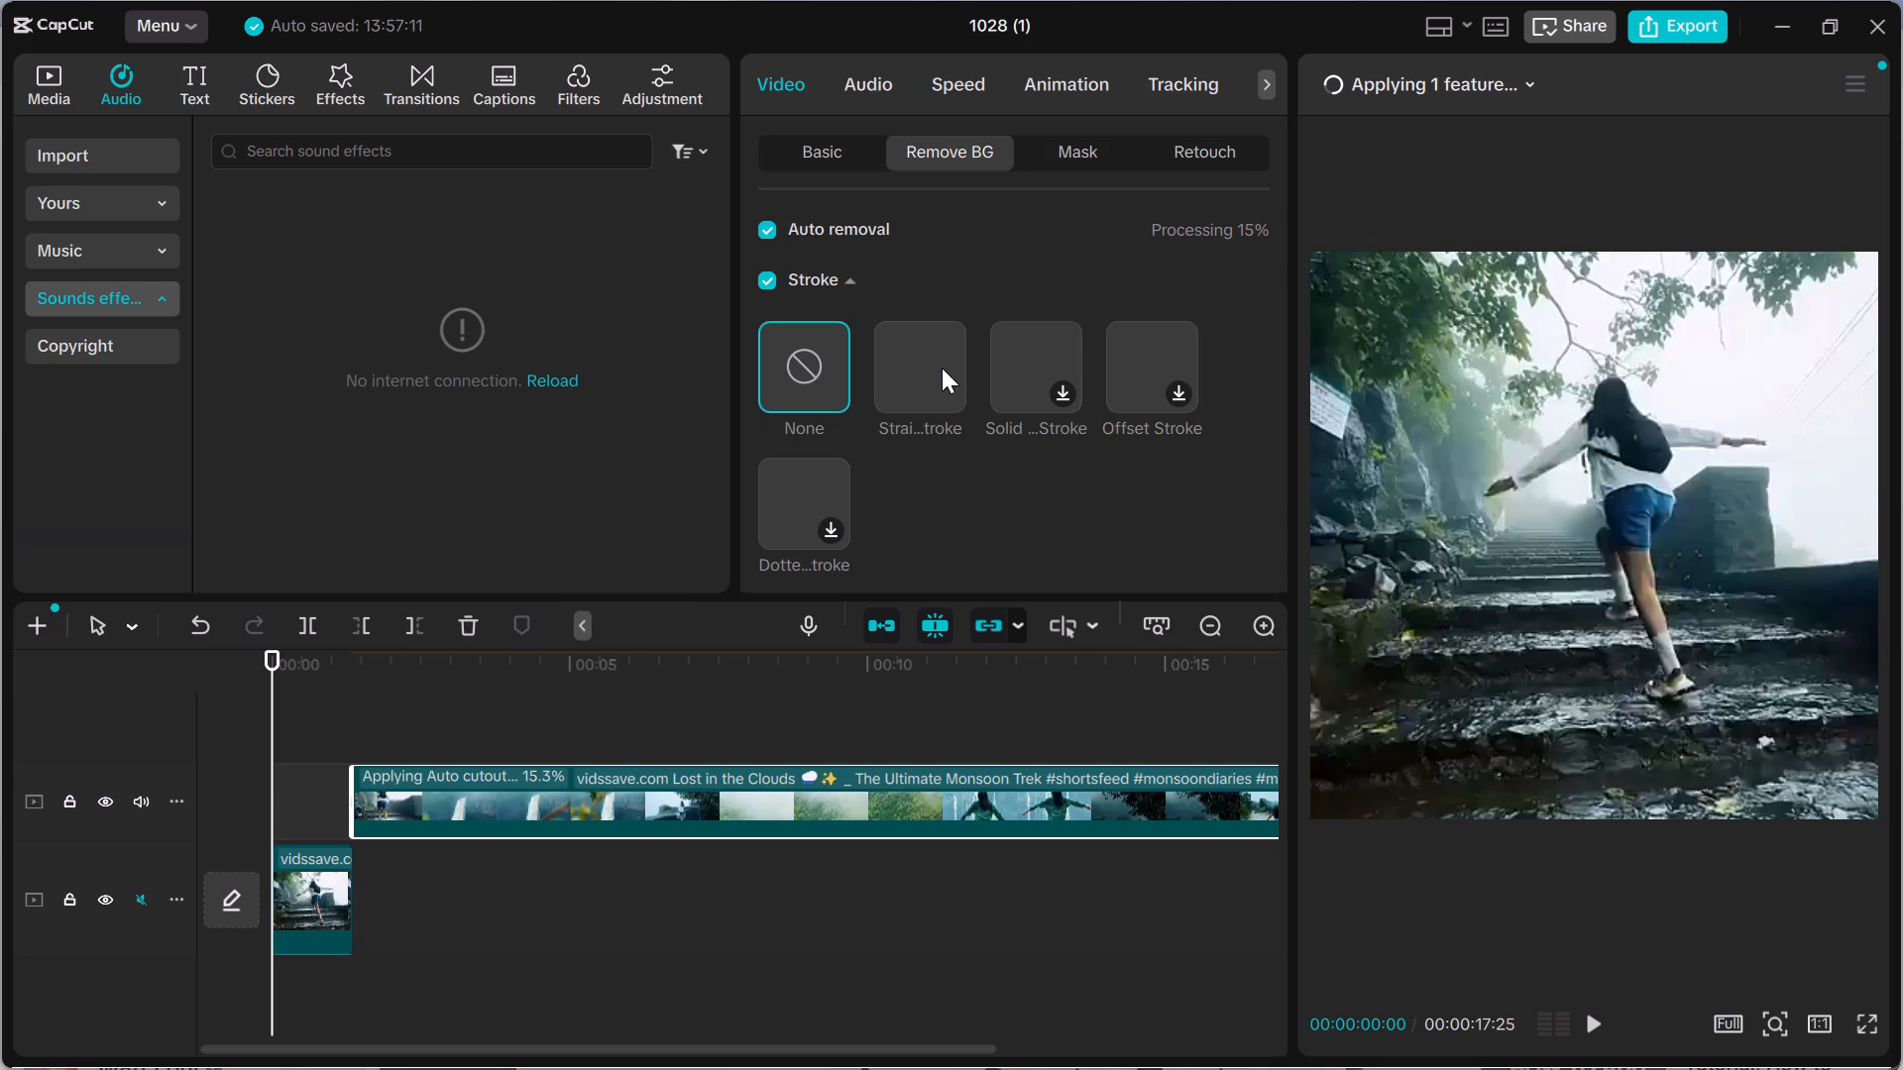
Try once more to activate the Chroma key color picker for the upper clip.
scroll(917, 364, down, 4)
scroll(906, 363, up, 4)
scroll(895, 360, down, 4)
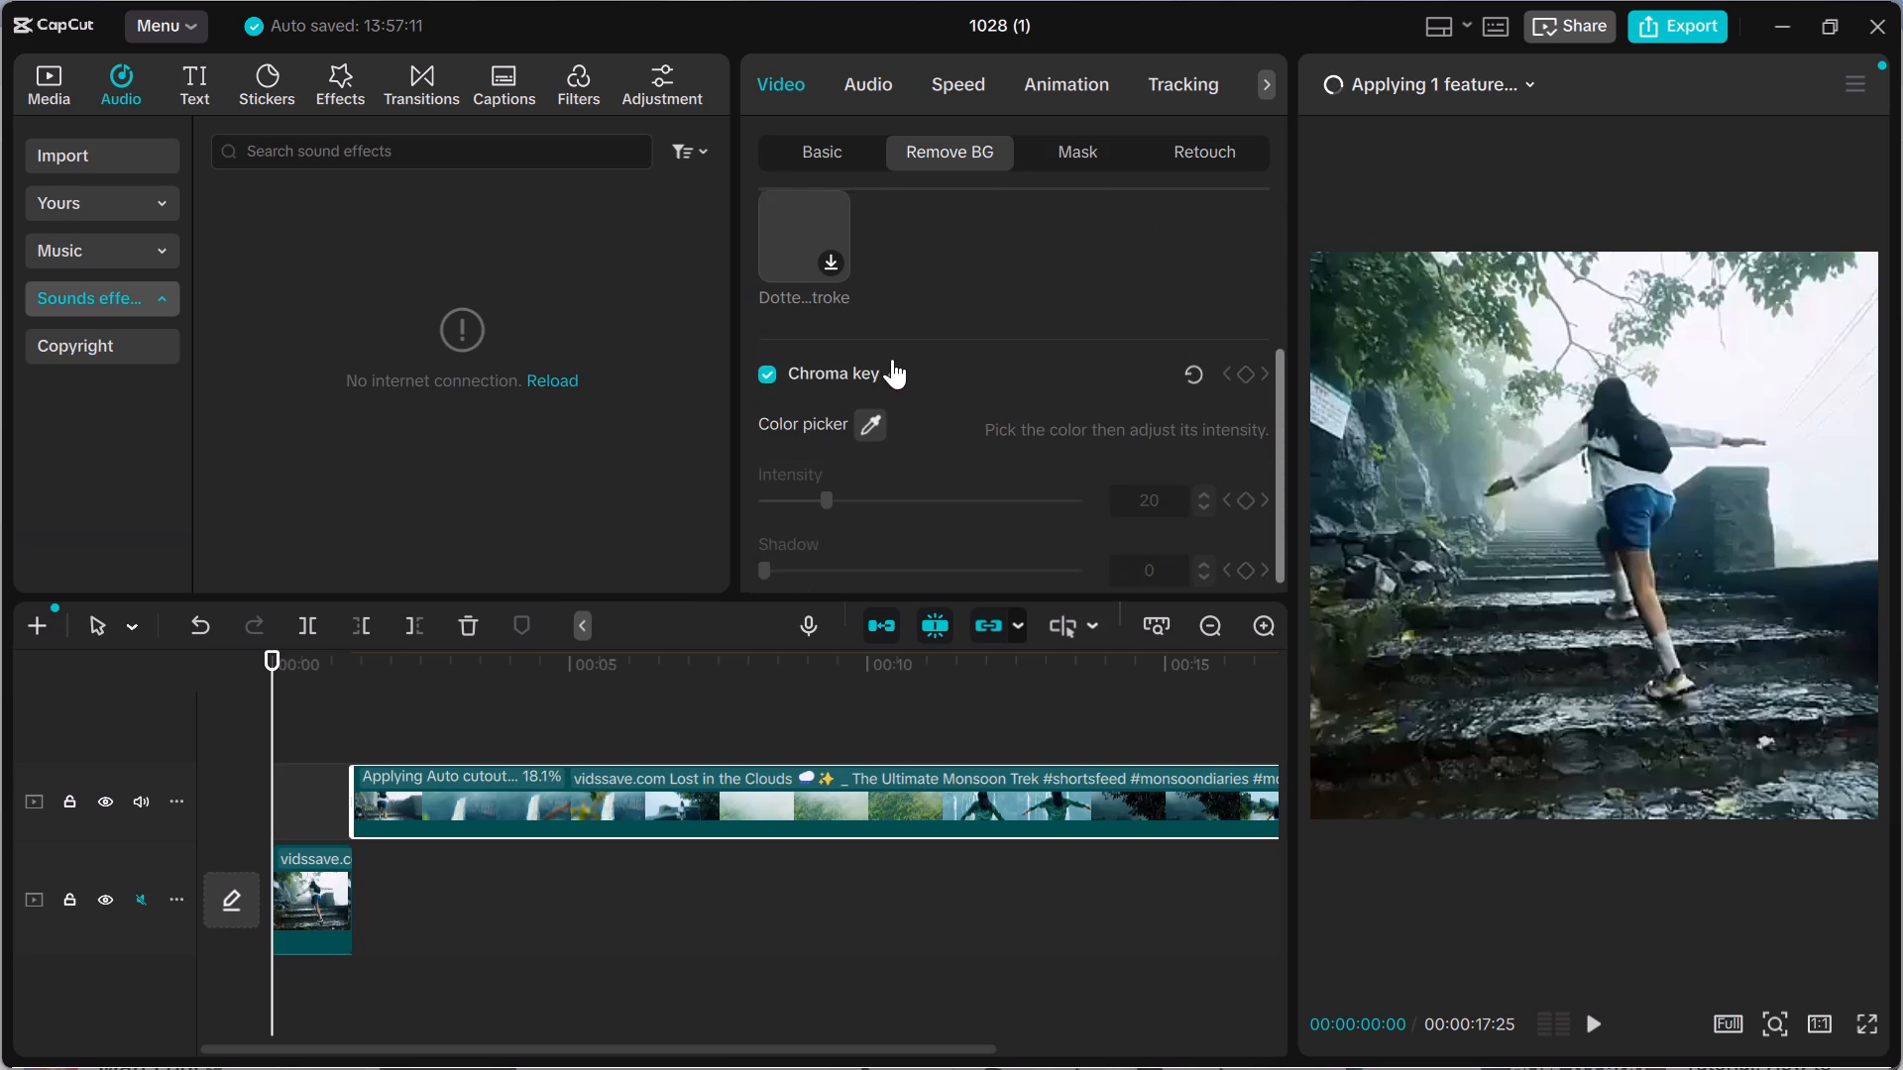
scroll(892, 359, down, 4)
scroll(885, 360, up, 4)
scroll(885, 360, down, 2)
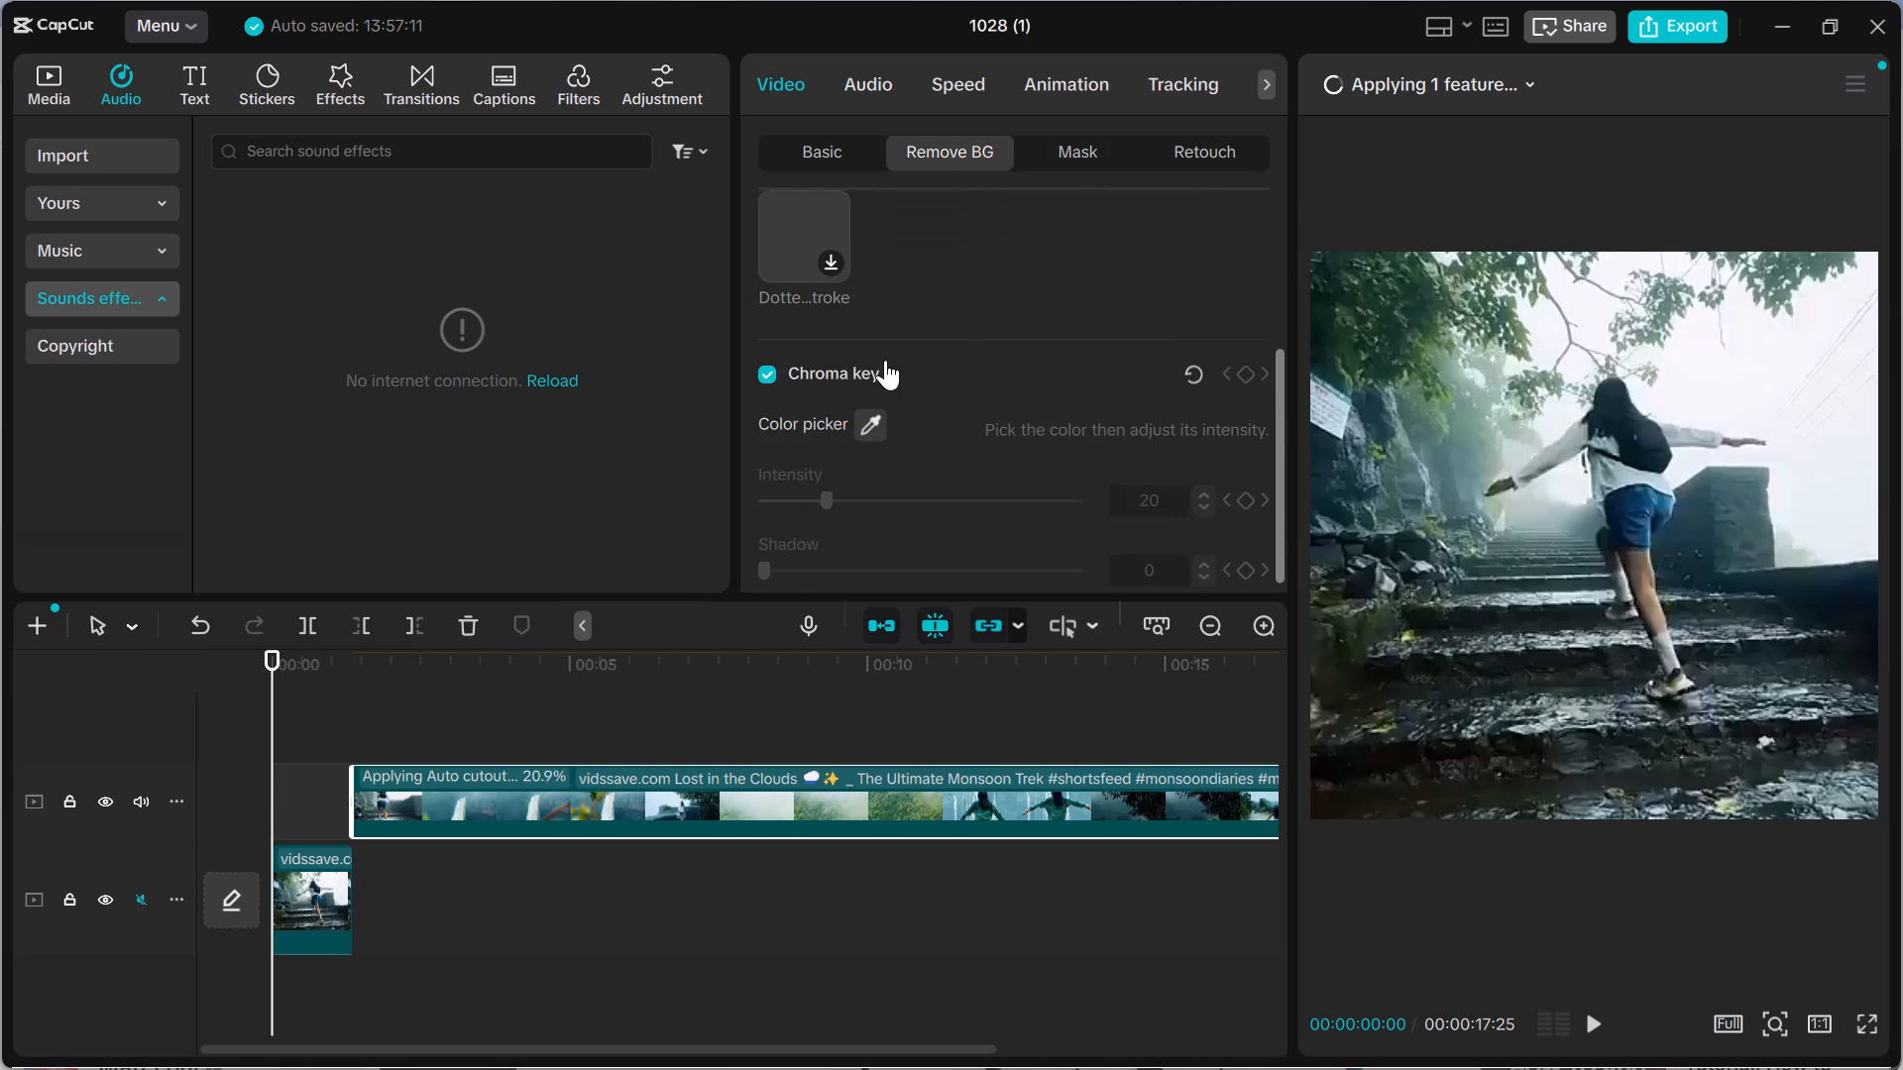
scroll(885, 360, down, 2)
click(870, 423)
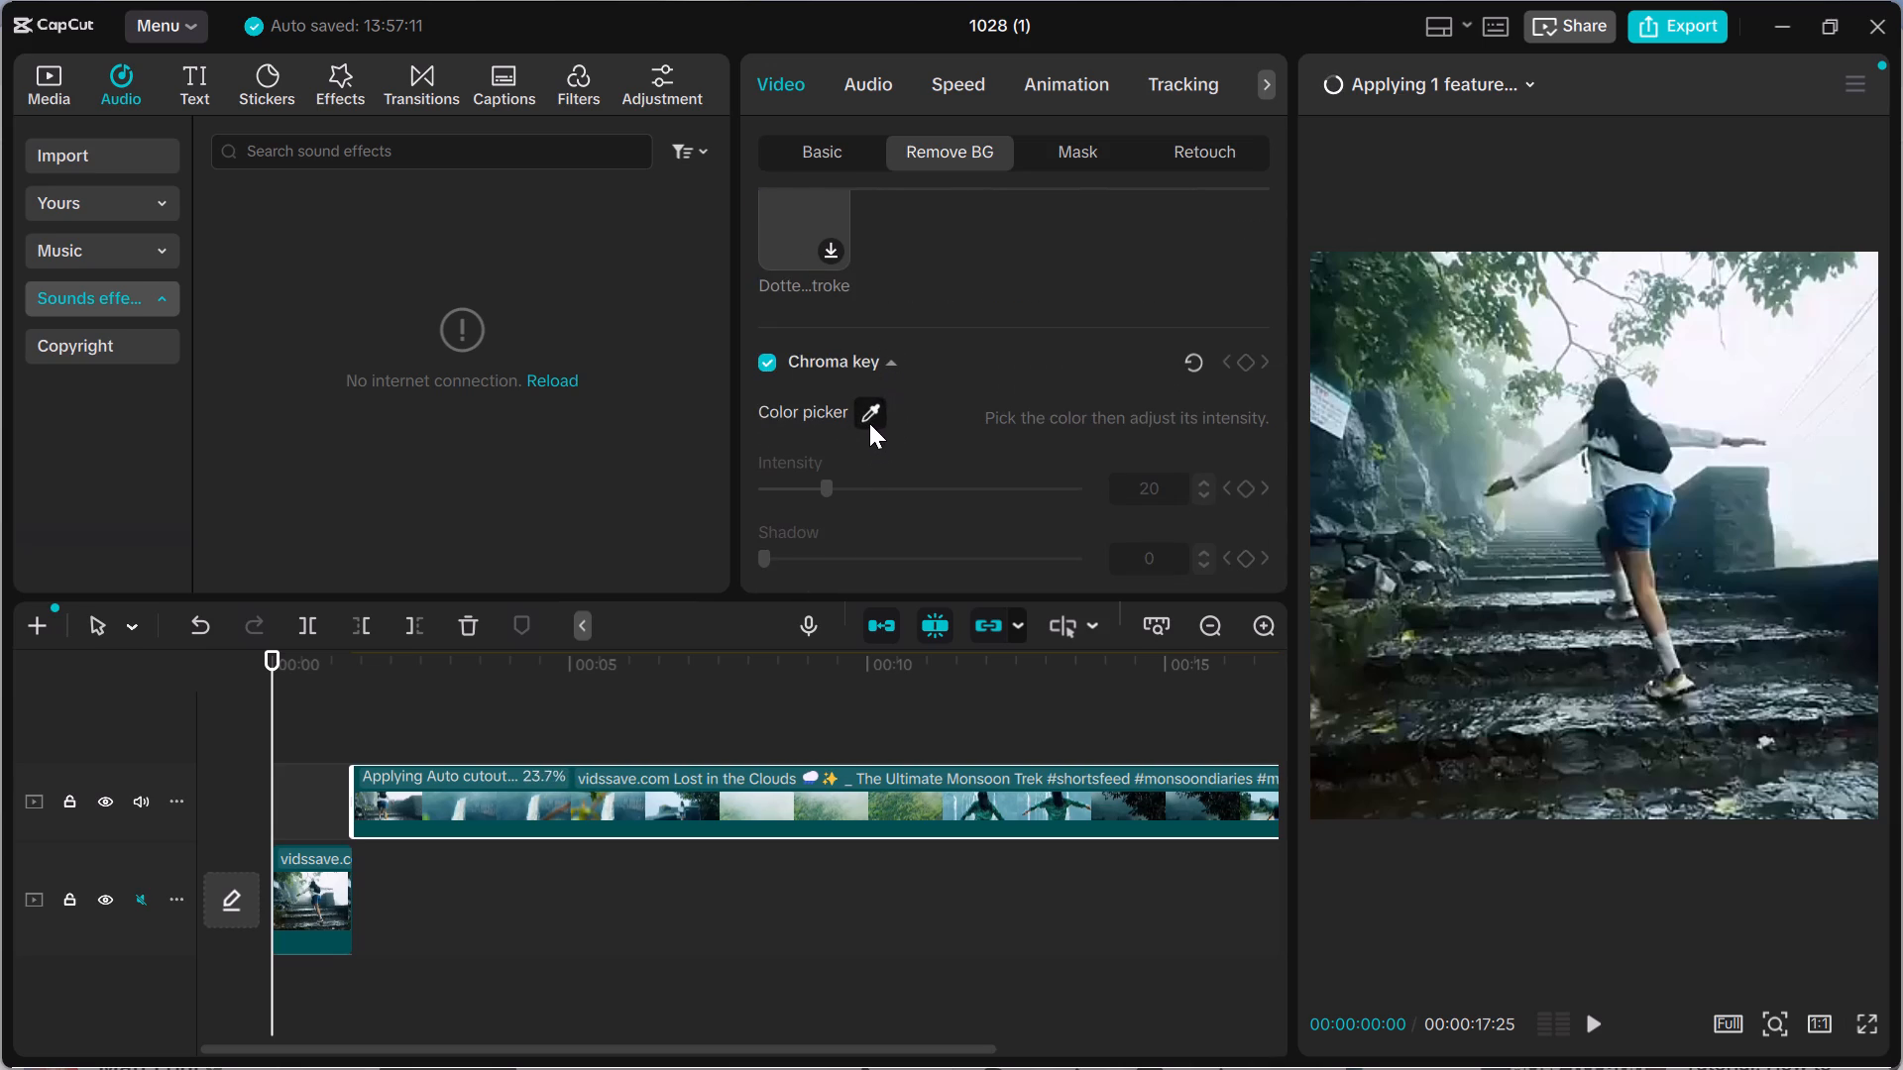
Choose the stroke style next to None, labelled "Strai...troke", for the upper clip's background removal.
scroll(869, 423, up, 2)
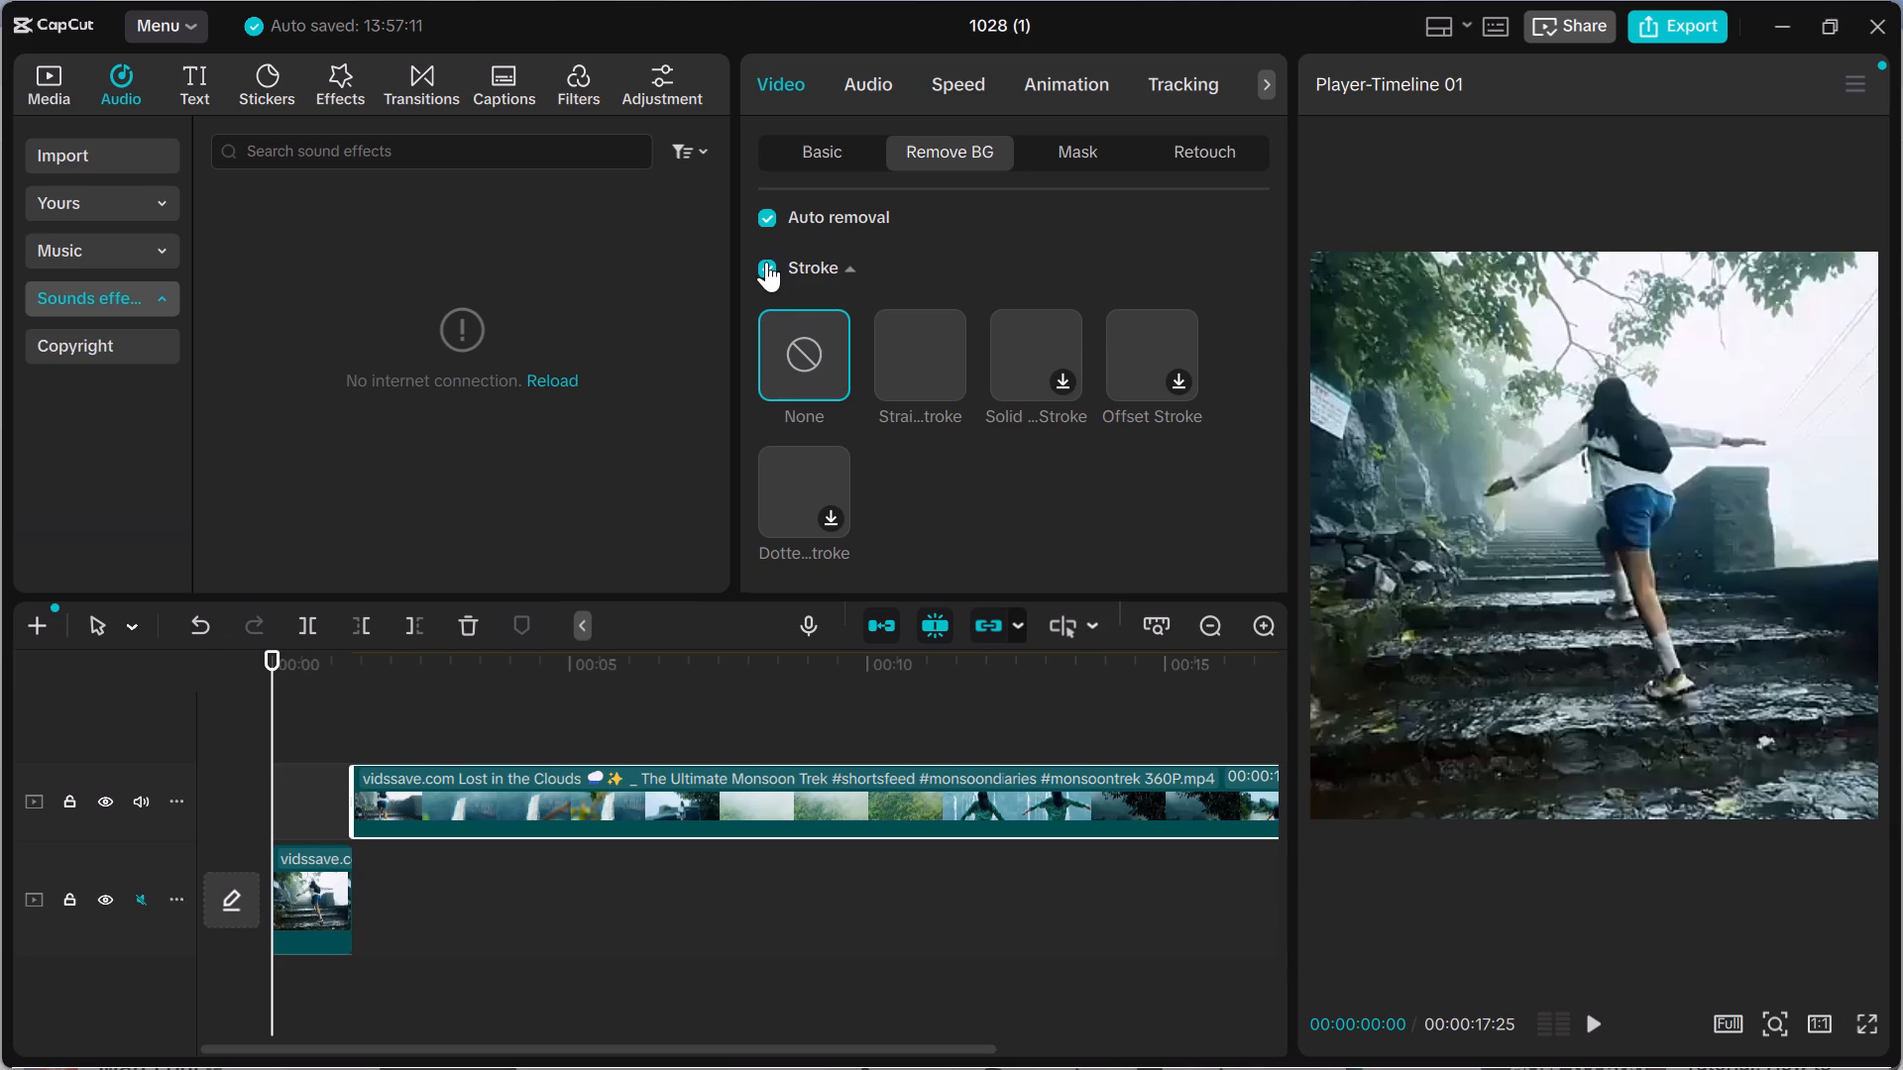
scroll(945, 590, up, 3)
scroll(949, 600, down, 2)
scroll(931, 575, up, 1)
scroll(921, 564, down, 1)
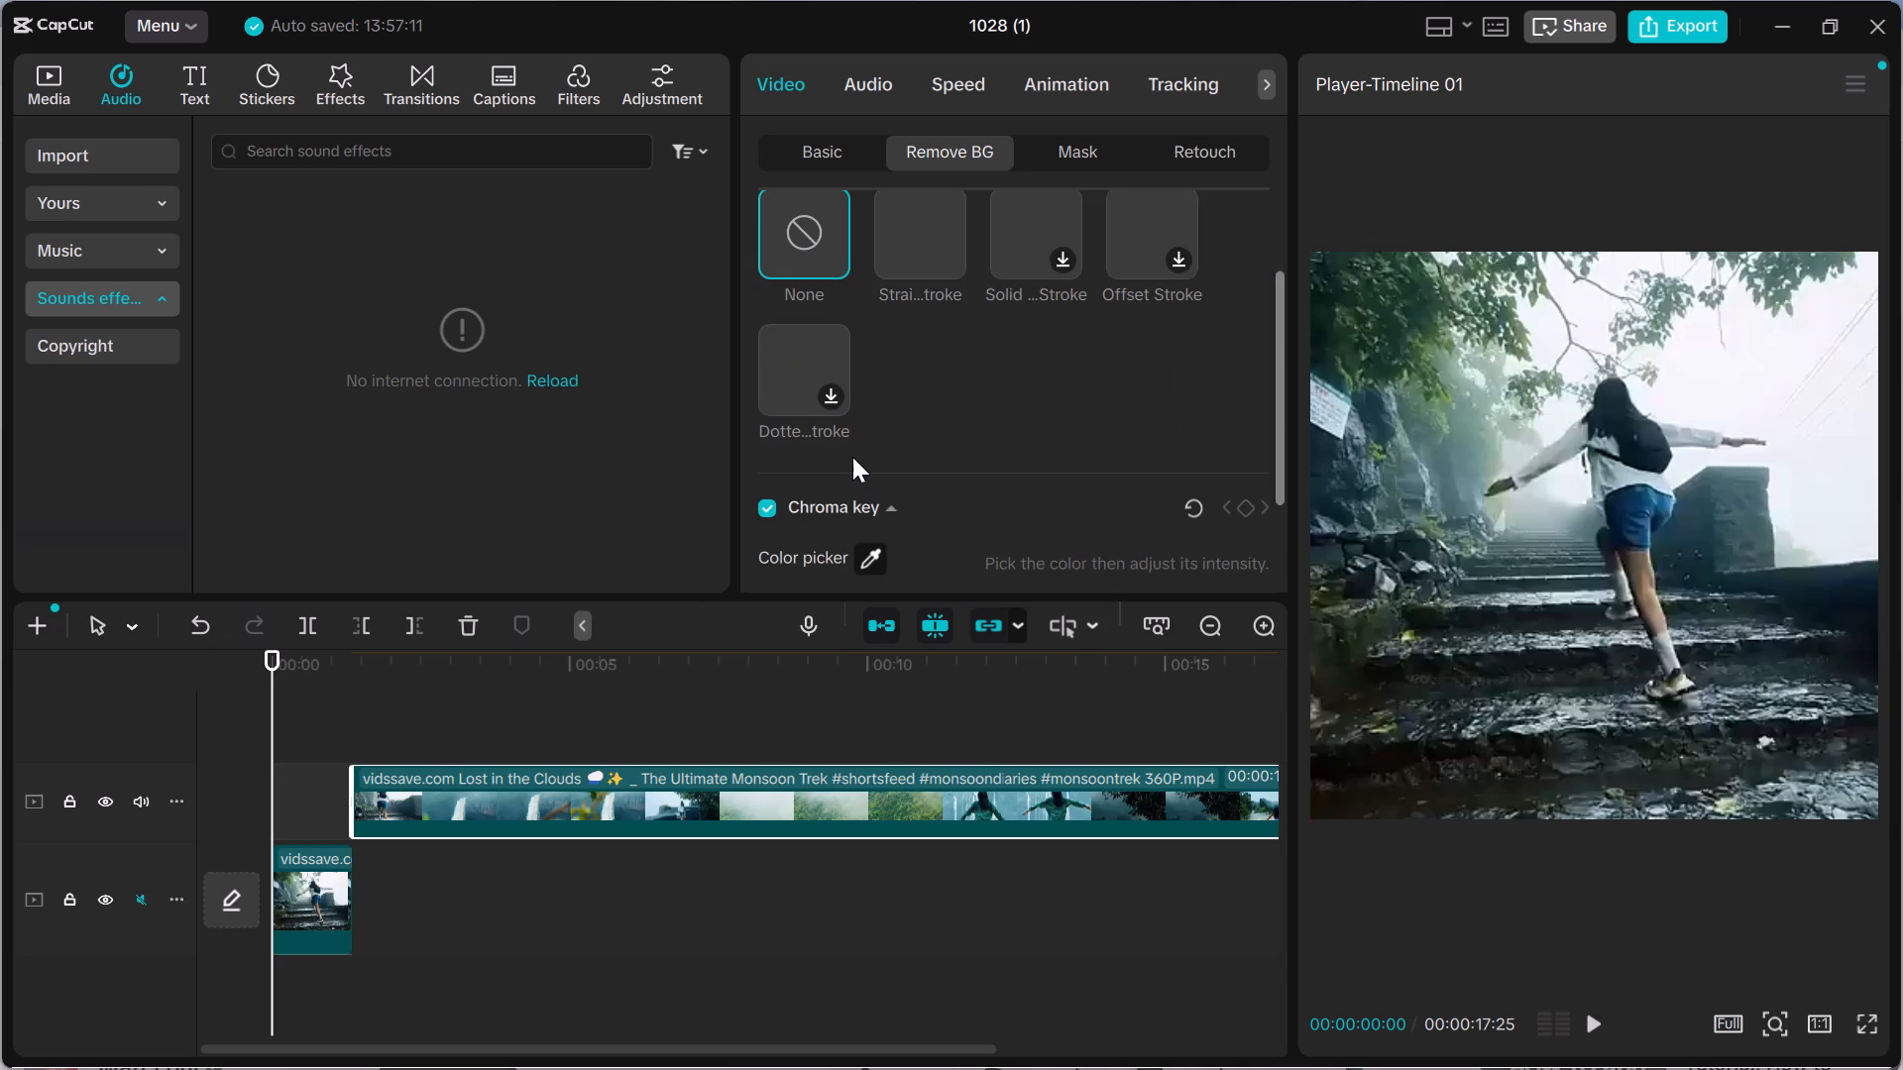
scroll(921, 516, up, 1)
scroll(925, 528, down, 1)
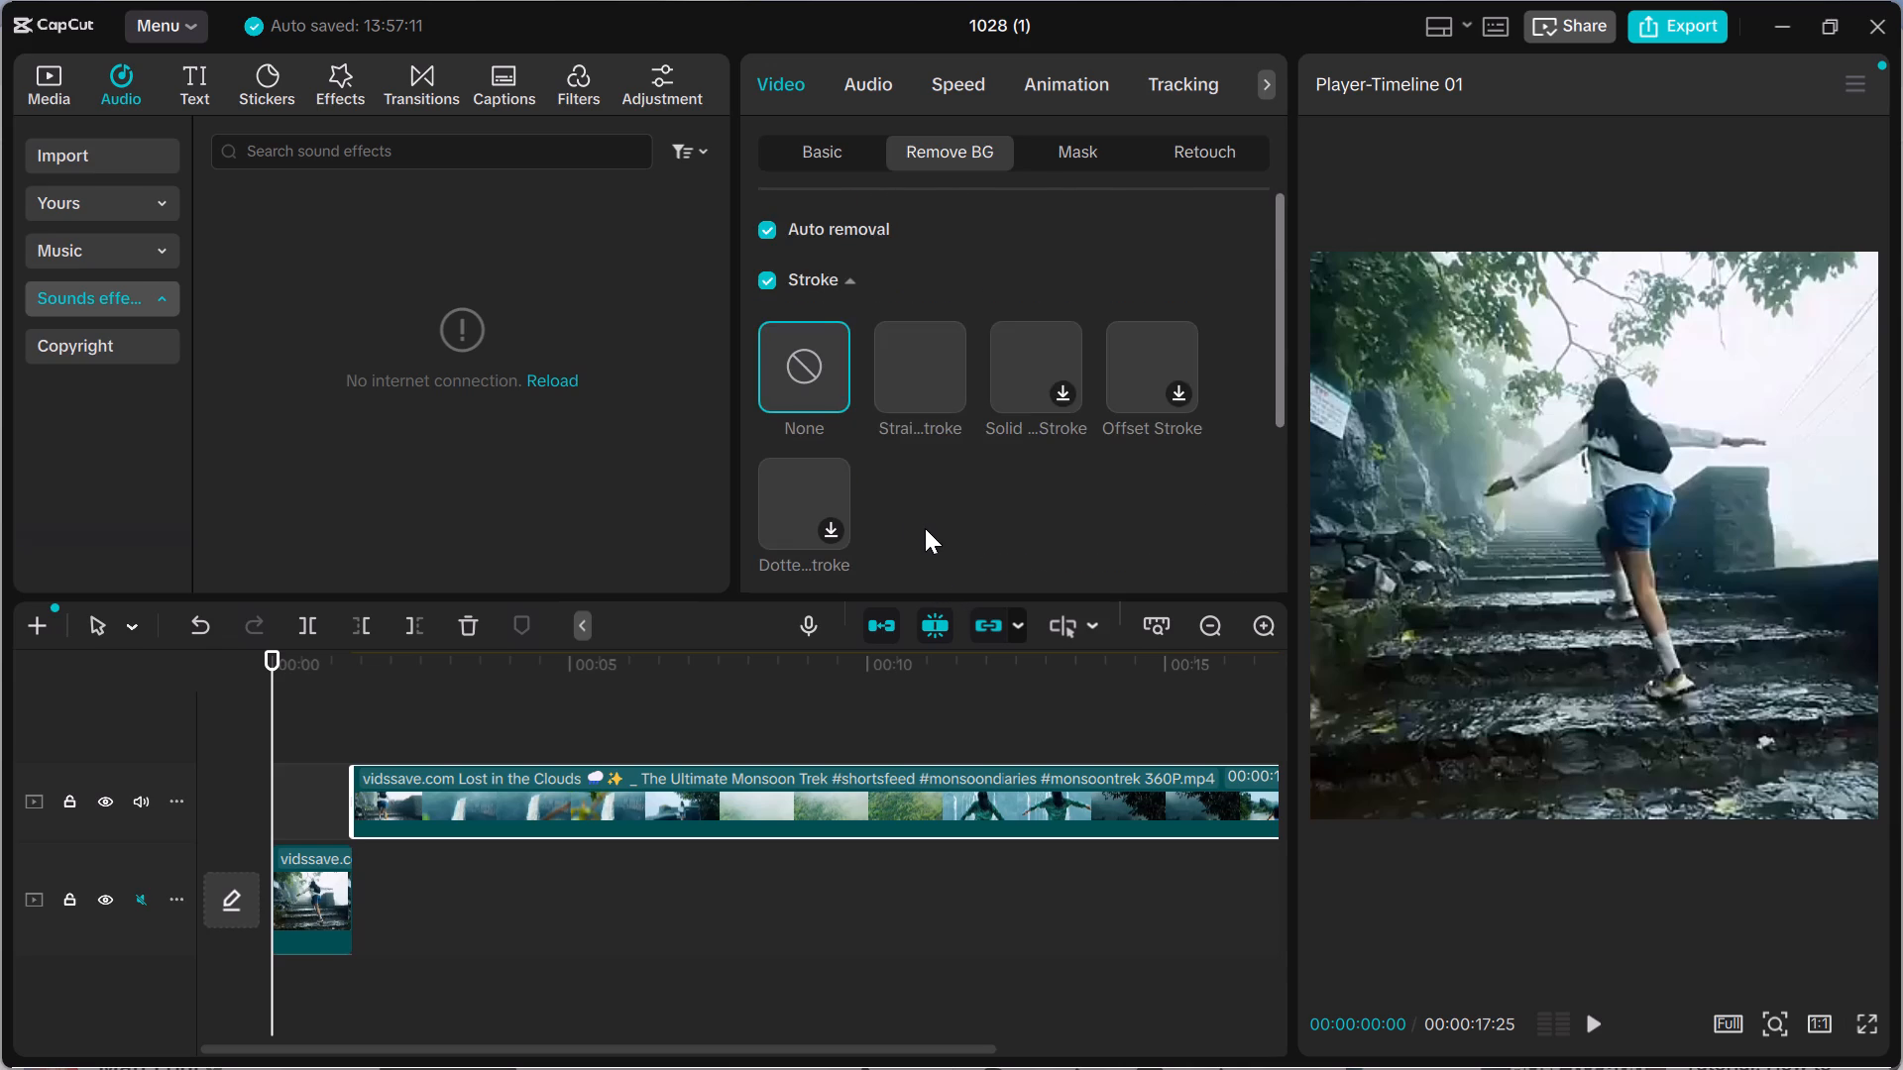
scroll(929, 552, down, 1)
scroll(929, 552, up, 2)
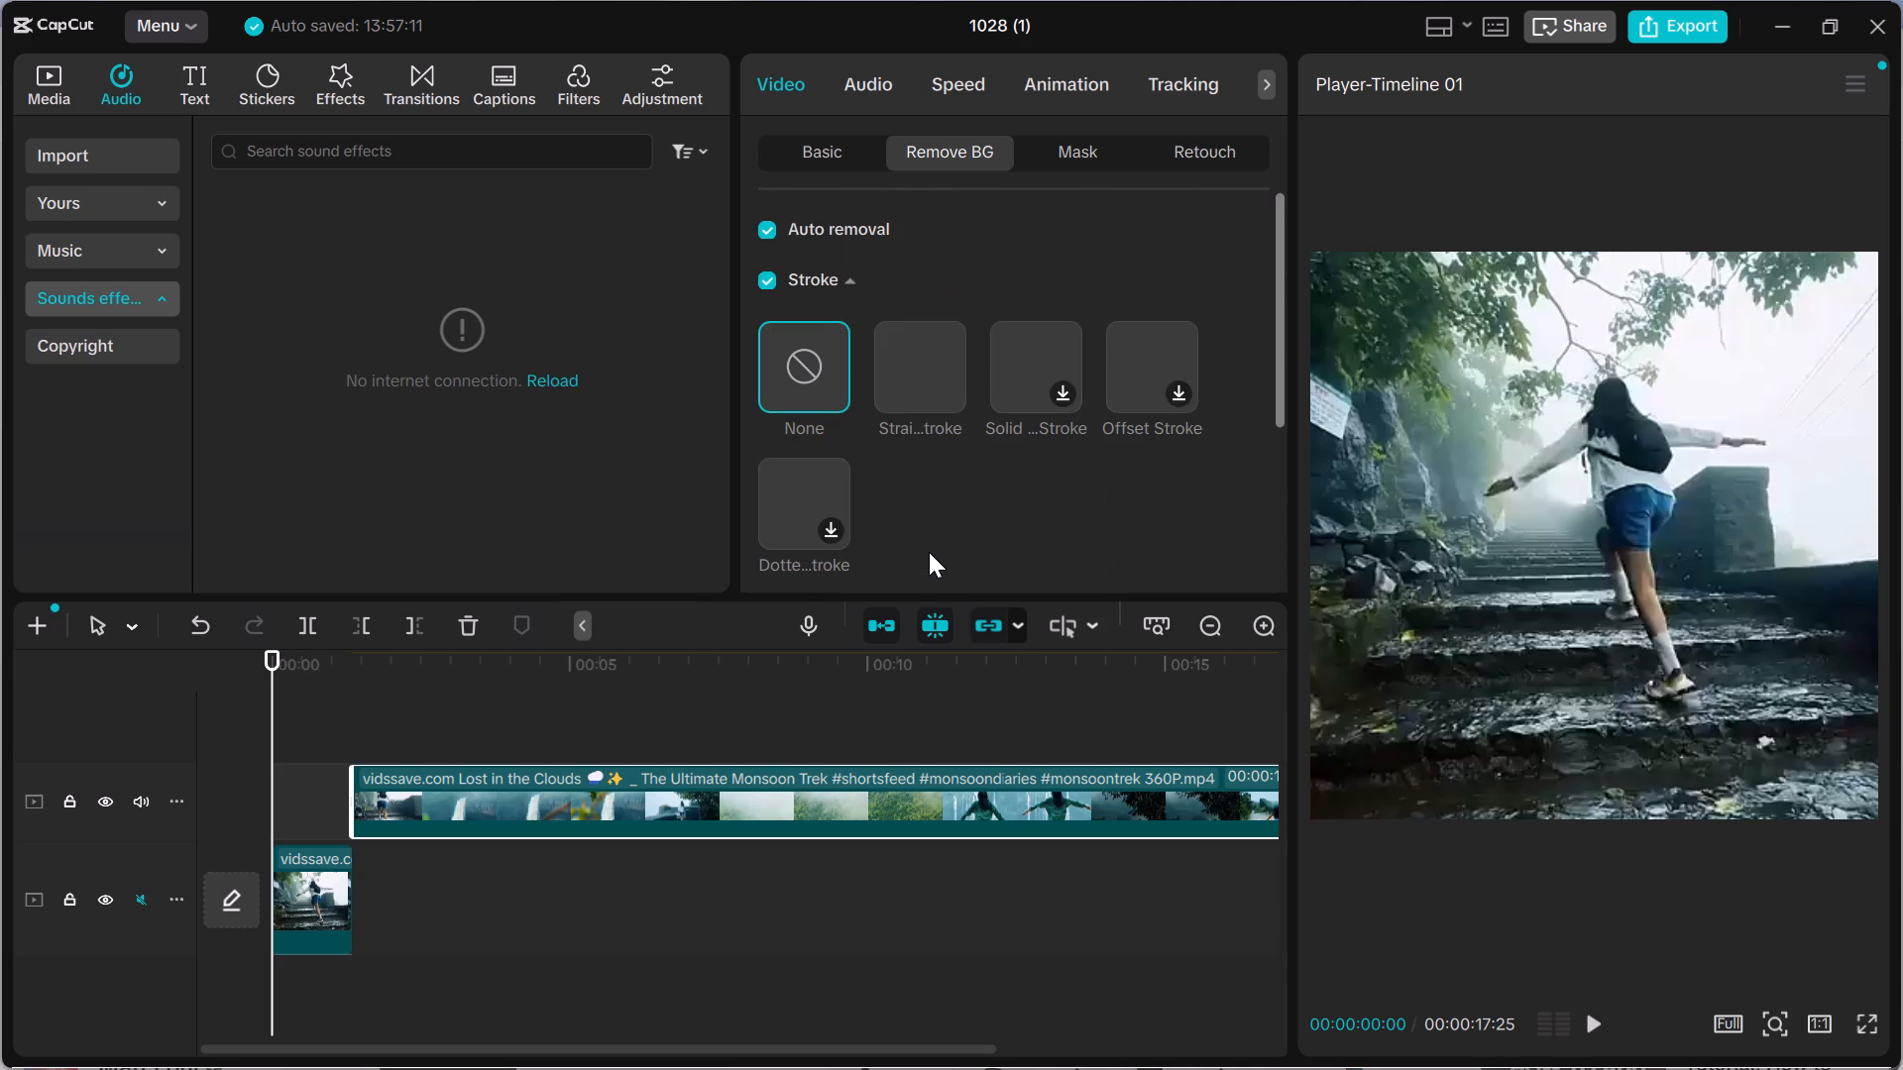
scroll(929, 552, up, 2)
click(929, 552)
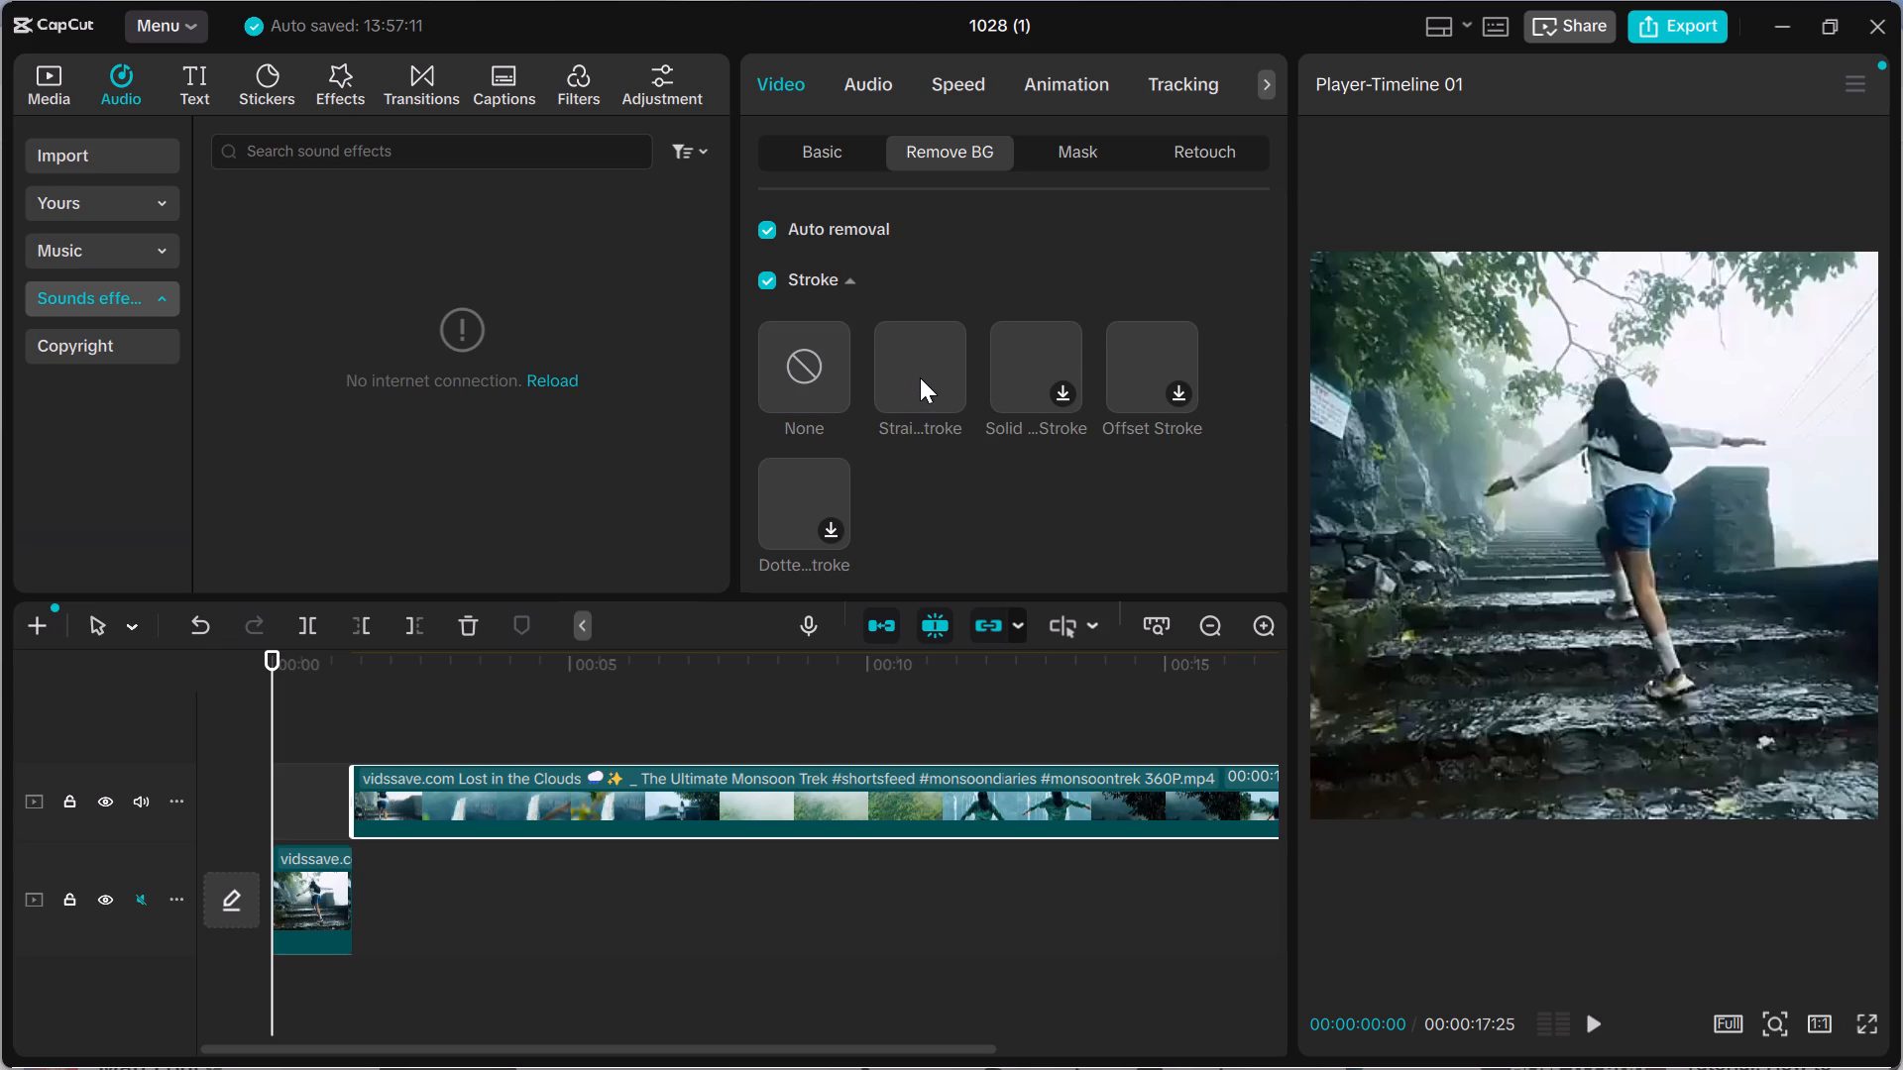
click(923, 378)
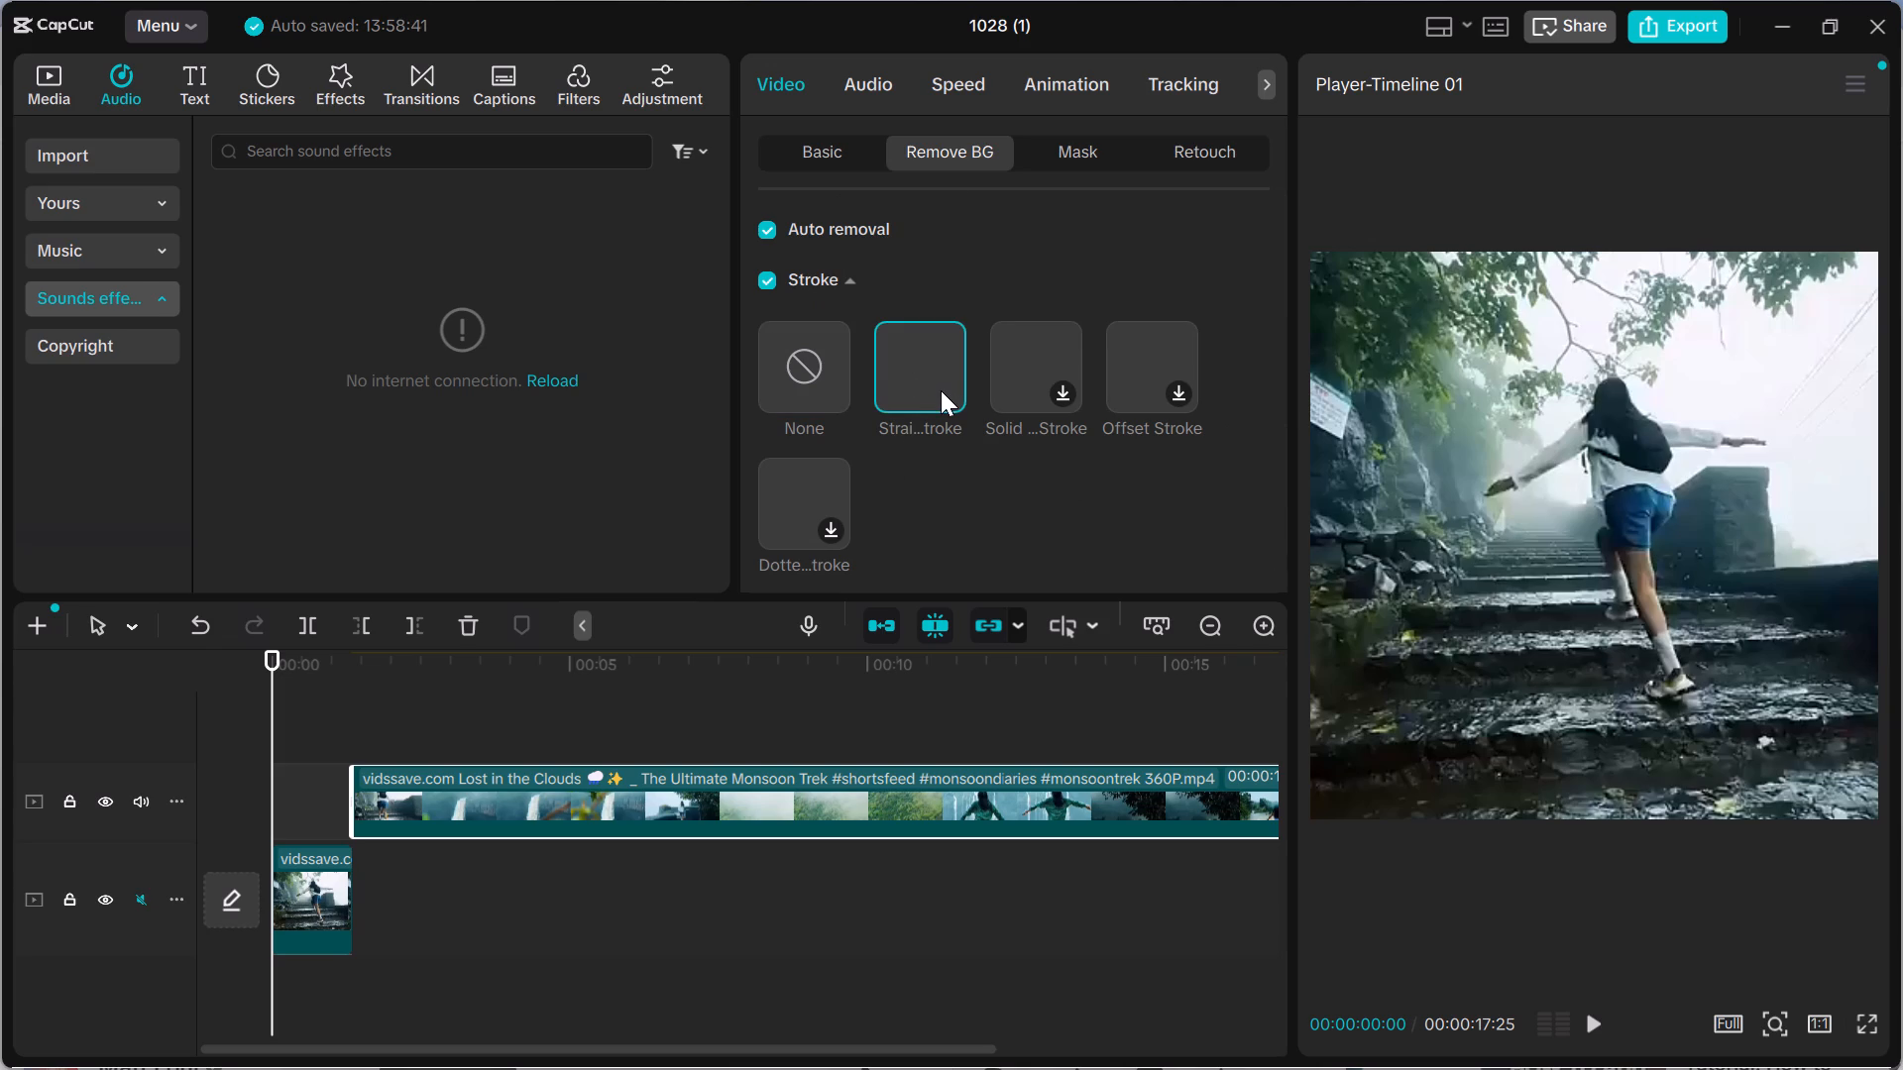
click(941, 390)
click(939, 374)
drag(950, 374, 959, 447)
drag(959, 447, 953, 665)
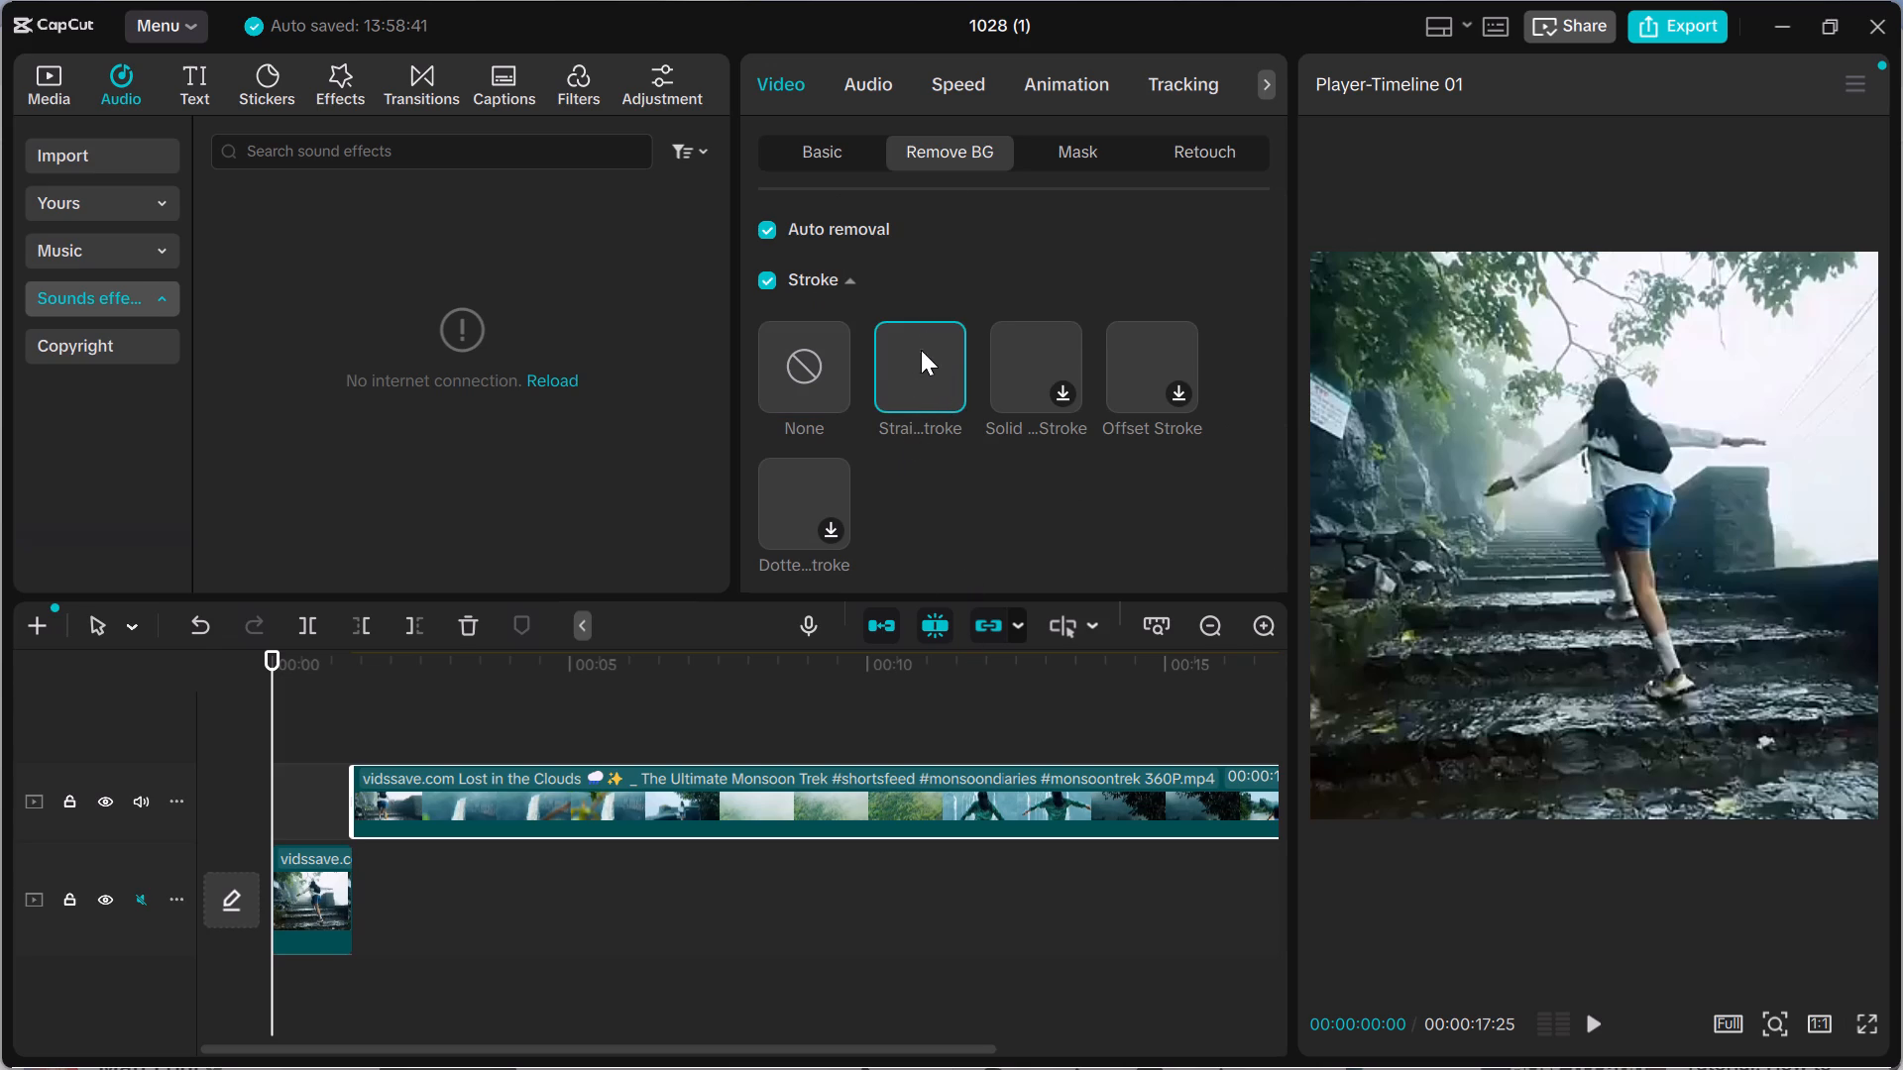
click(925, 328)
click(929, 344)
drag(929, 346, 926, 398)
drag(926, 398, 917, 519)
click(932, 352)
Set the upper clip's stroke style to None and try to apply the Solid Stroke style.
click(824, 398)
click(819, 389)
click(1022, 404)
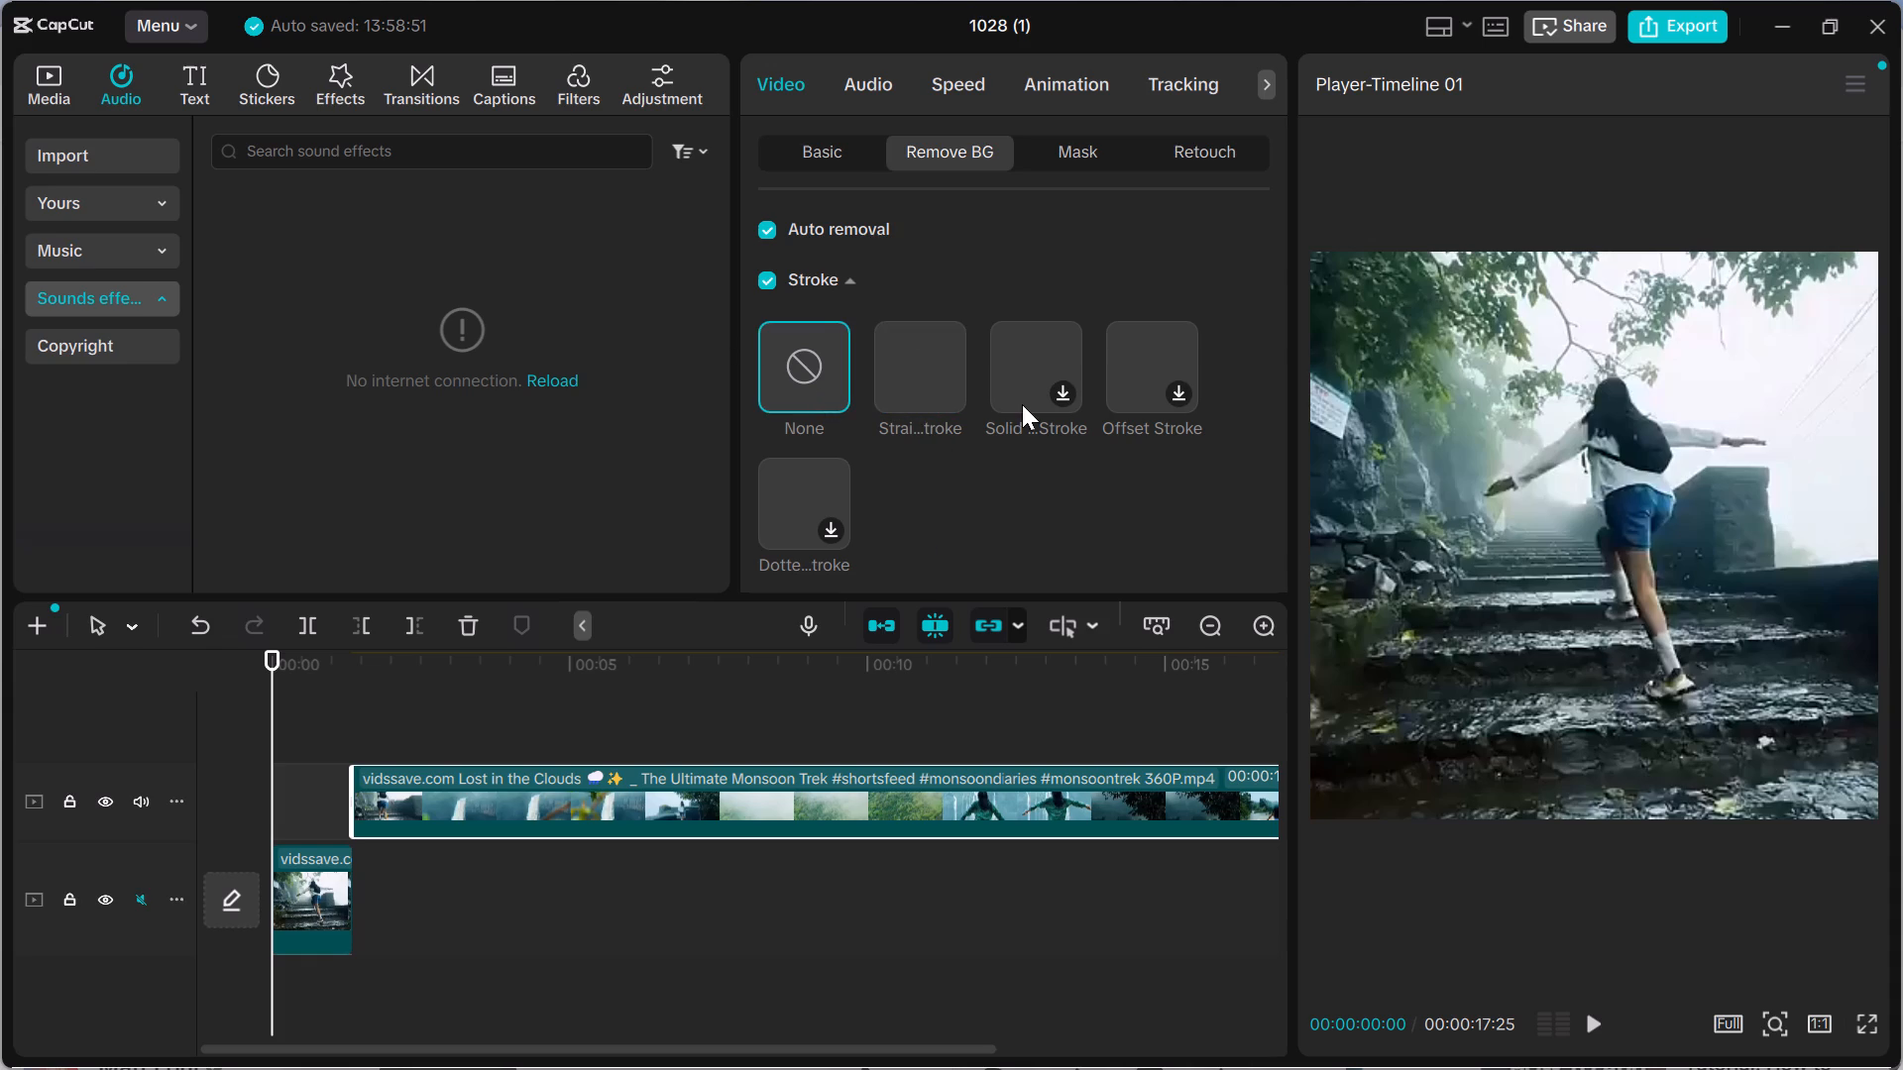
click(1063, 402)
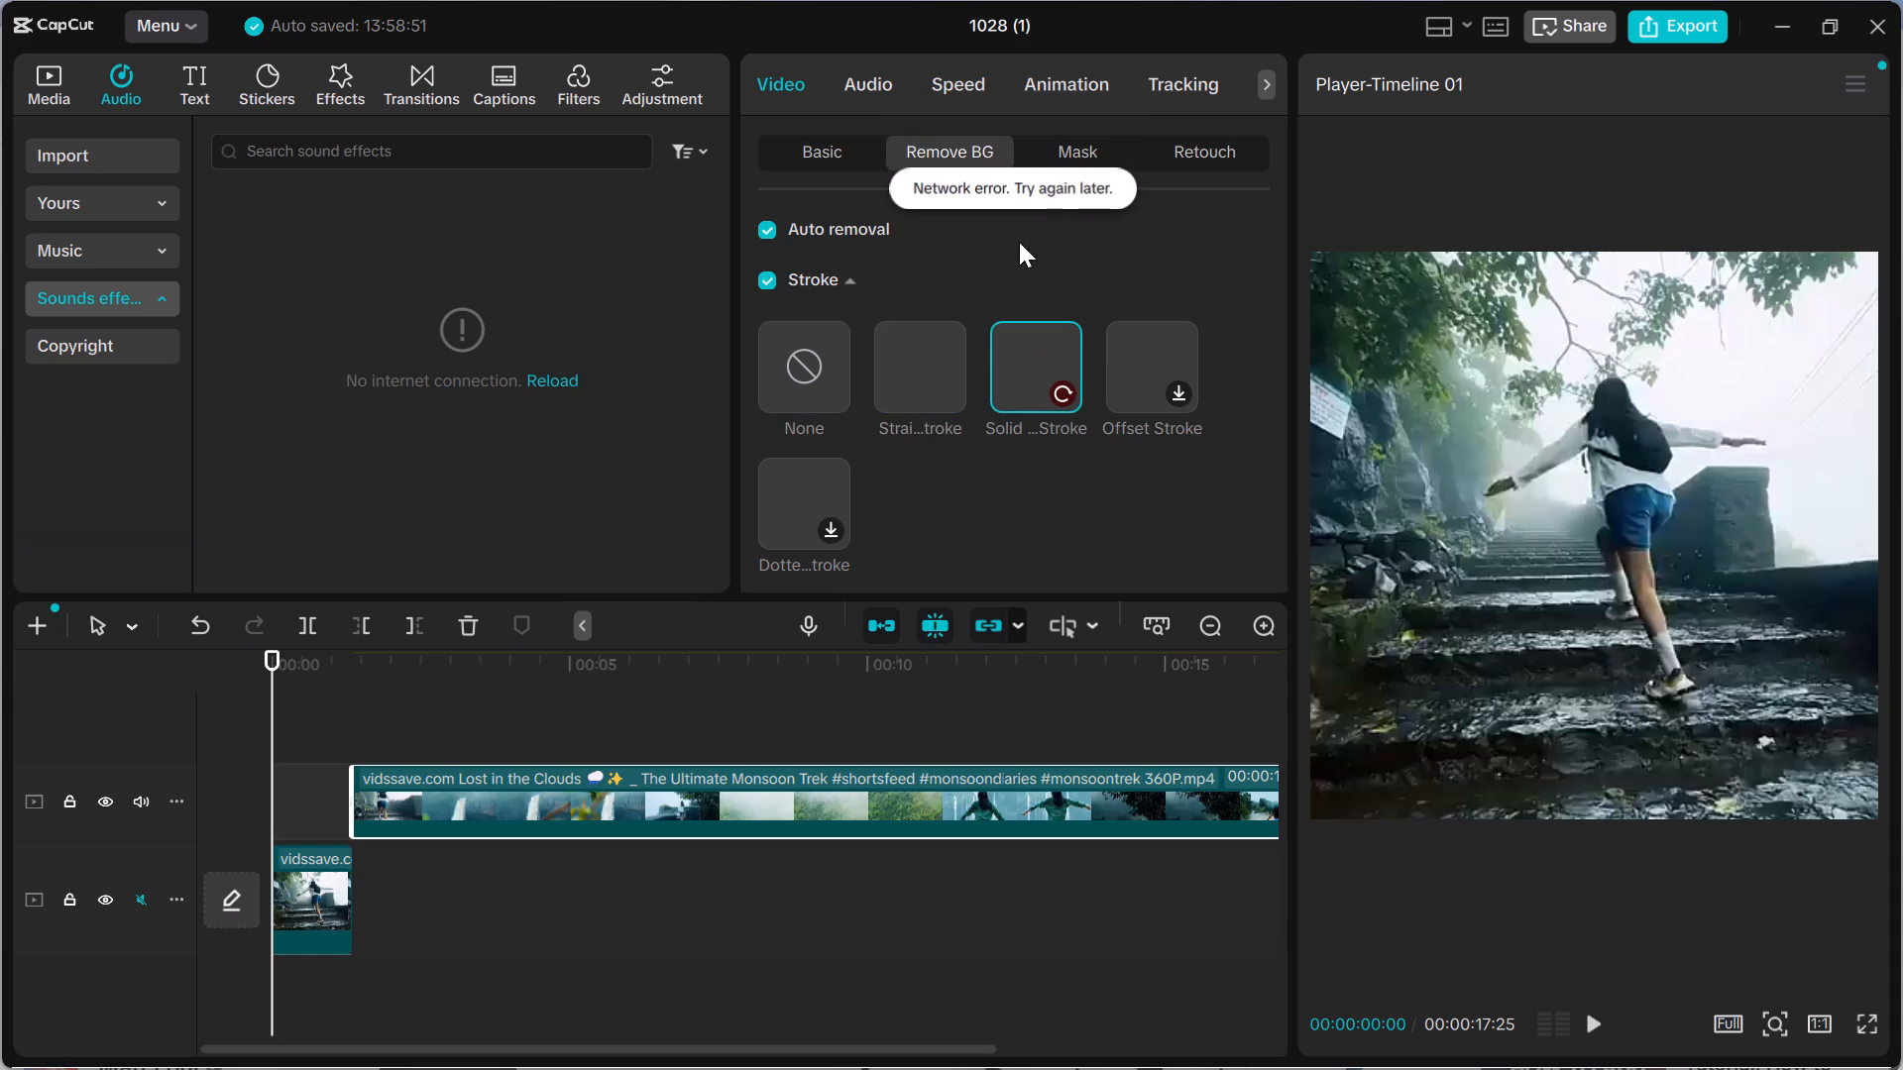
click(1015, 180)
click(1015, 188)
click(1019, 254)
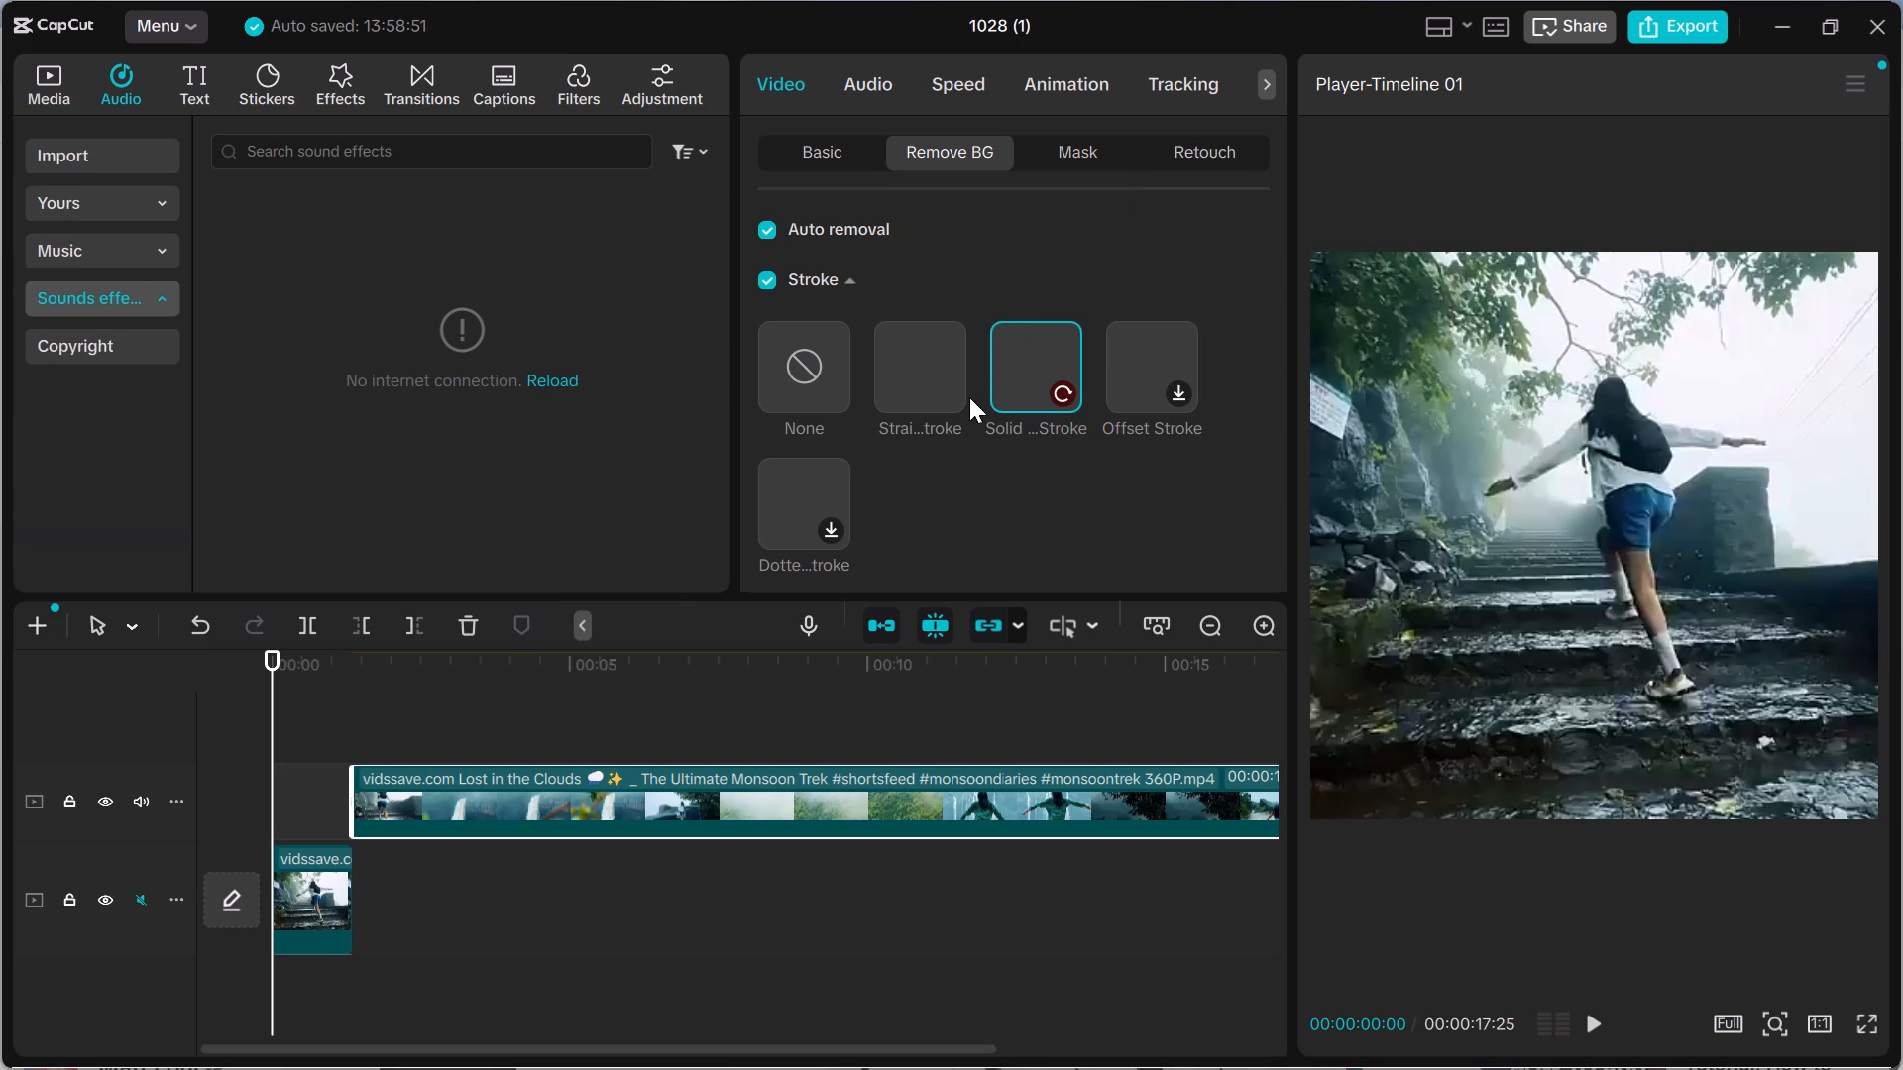
Turn off Stroke for the upper clip's background removal.
scroll(919, 379, up, 1)
click(773, 274)
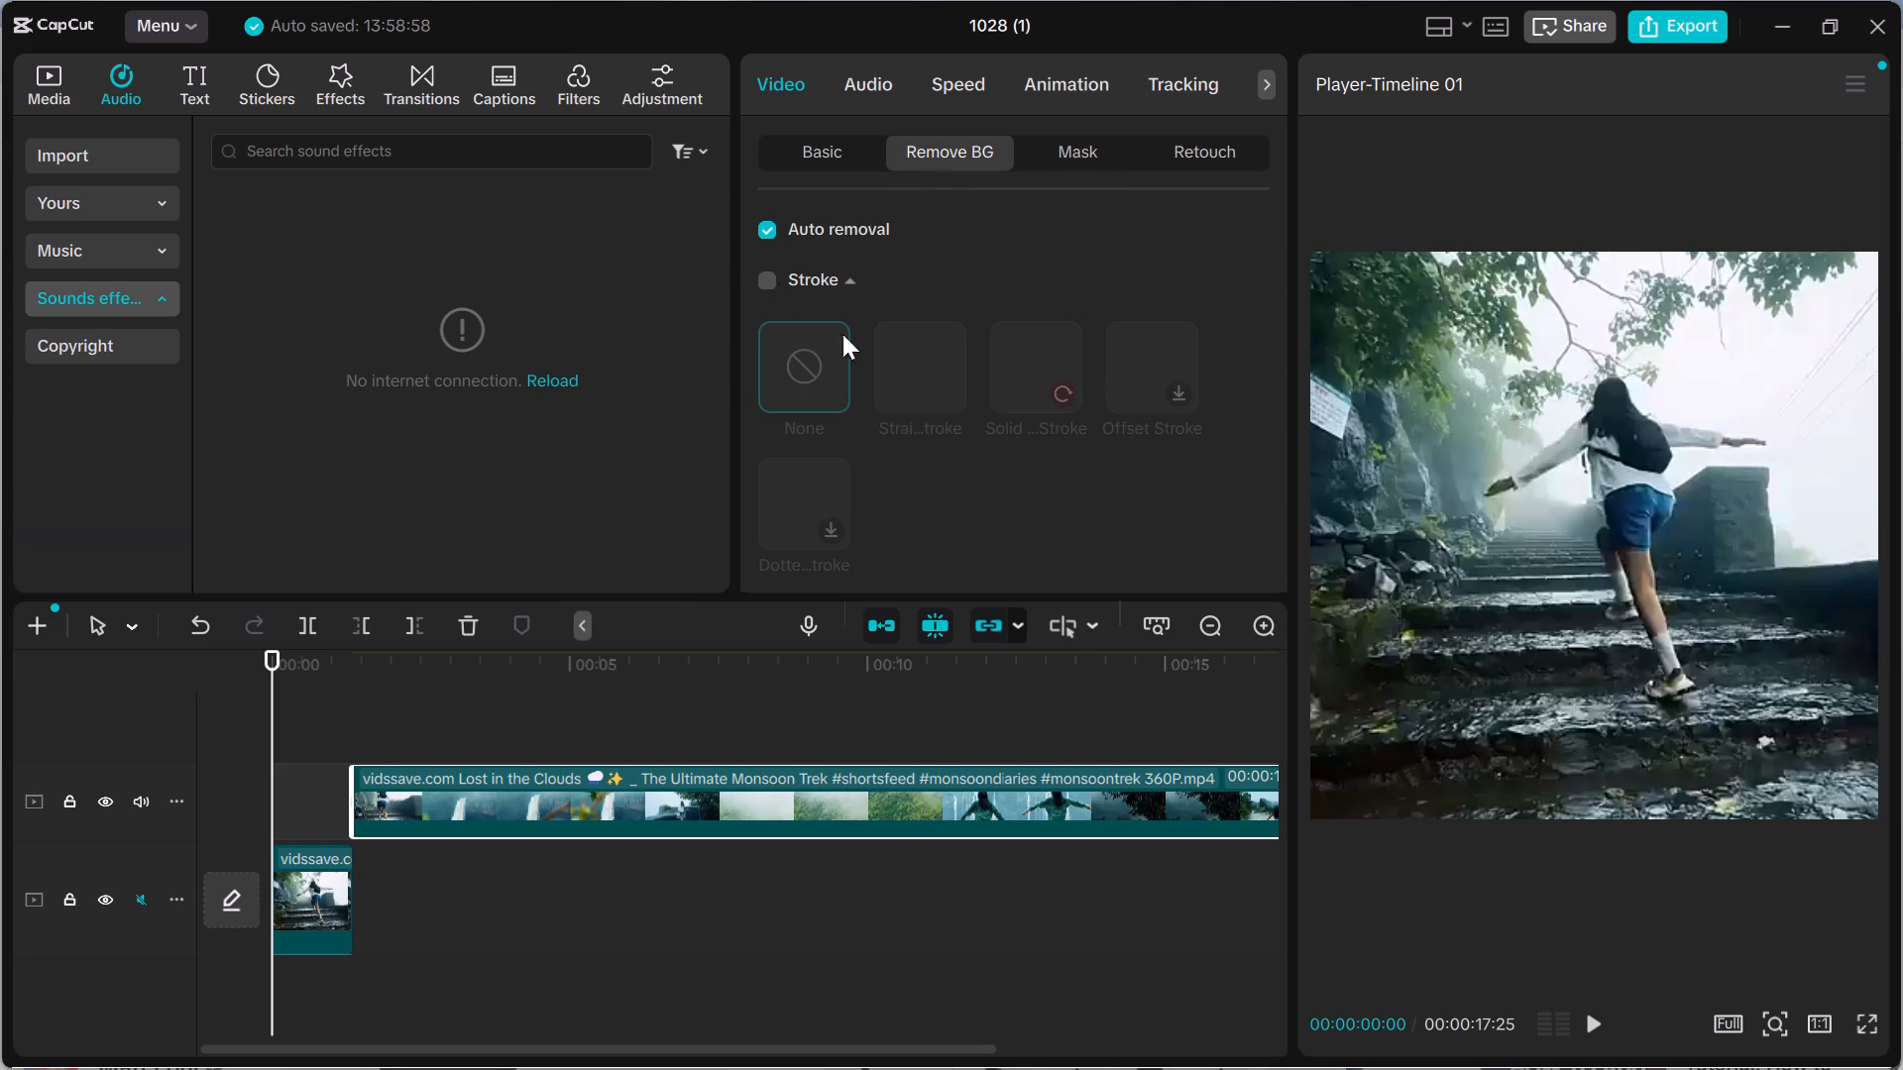
click(915, 380)
double_click(816, 367)
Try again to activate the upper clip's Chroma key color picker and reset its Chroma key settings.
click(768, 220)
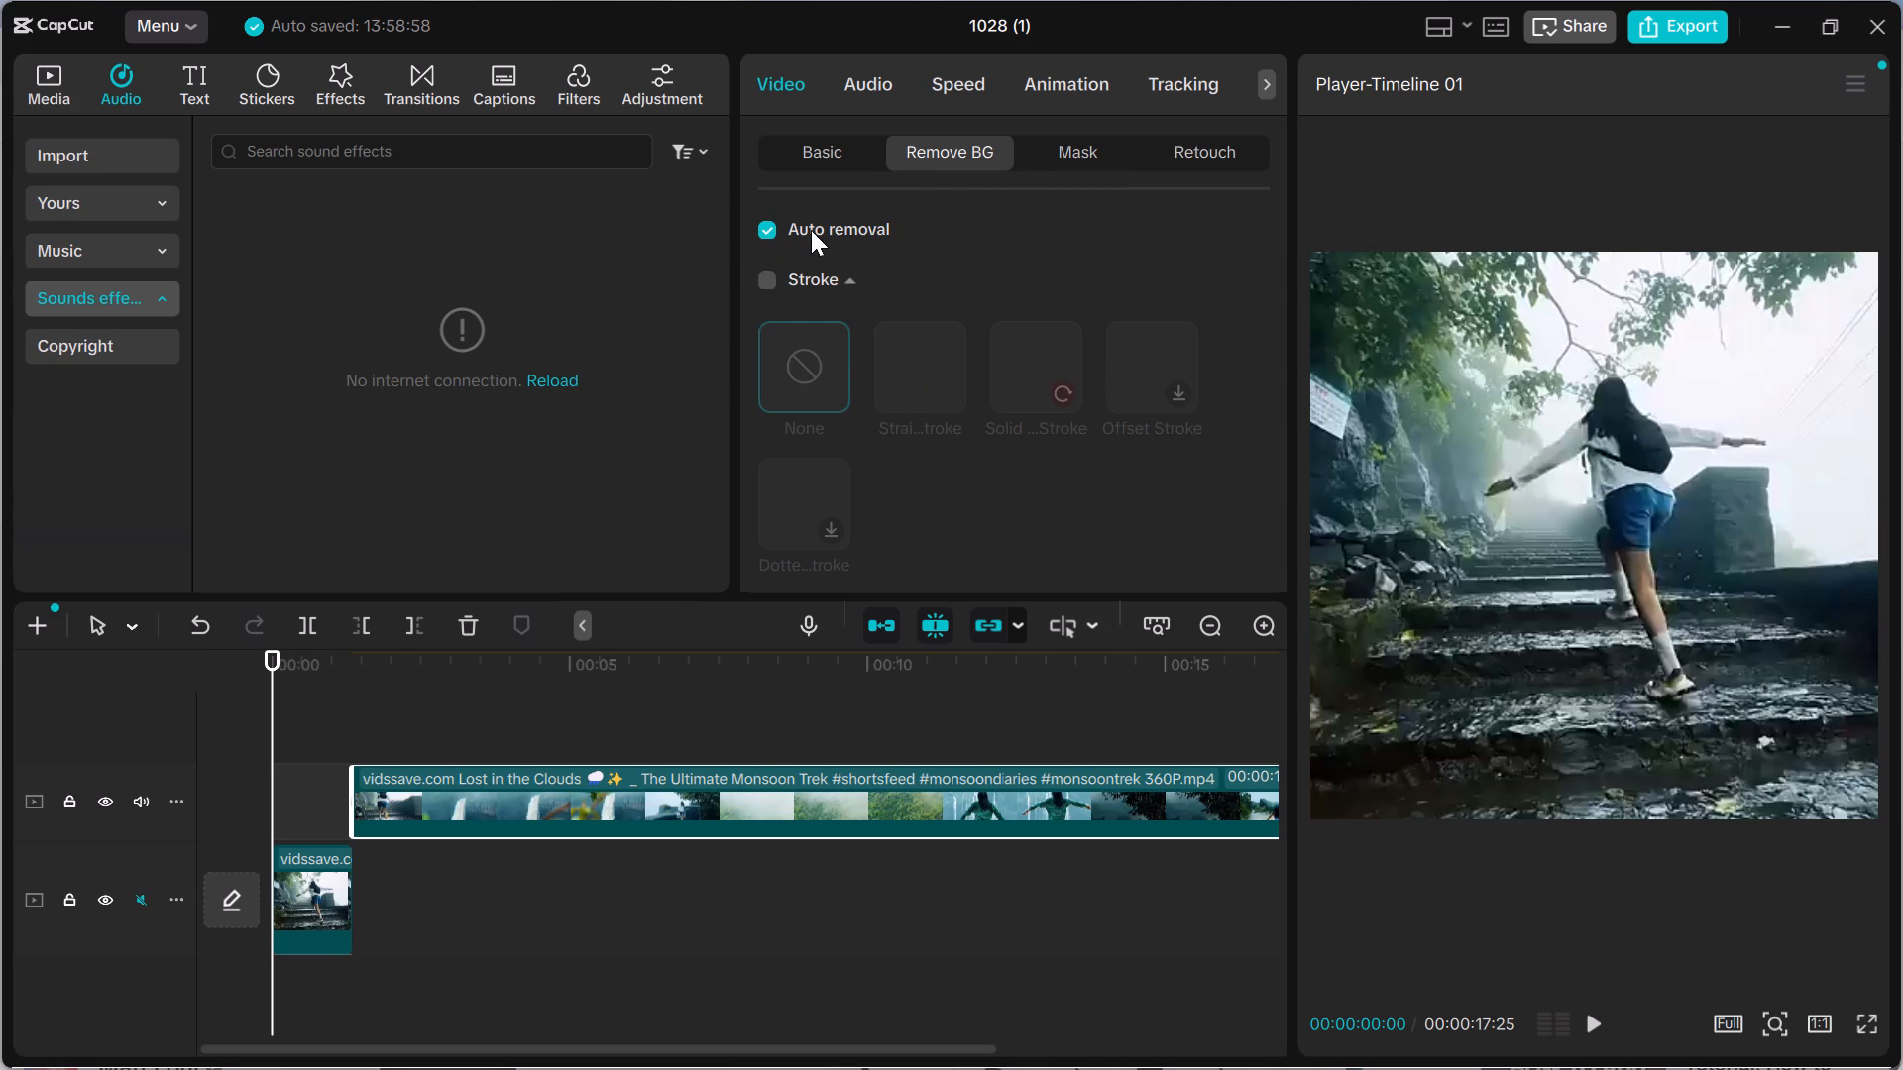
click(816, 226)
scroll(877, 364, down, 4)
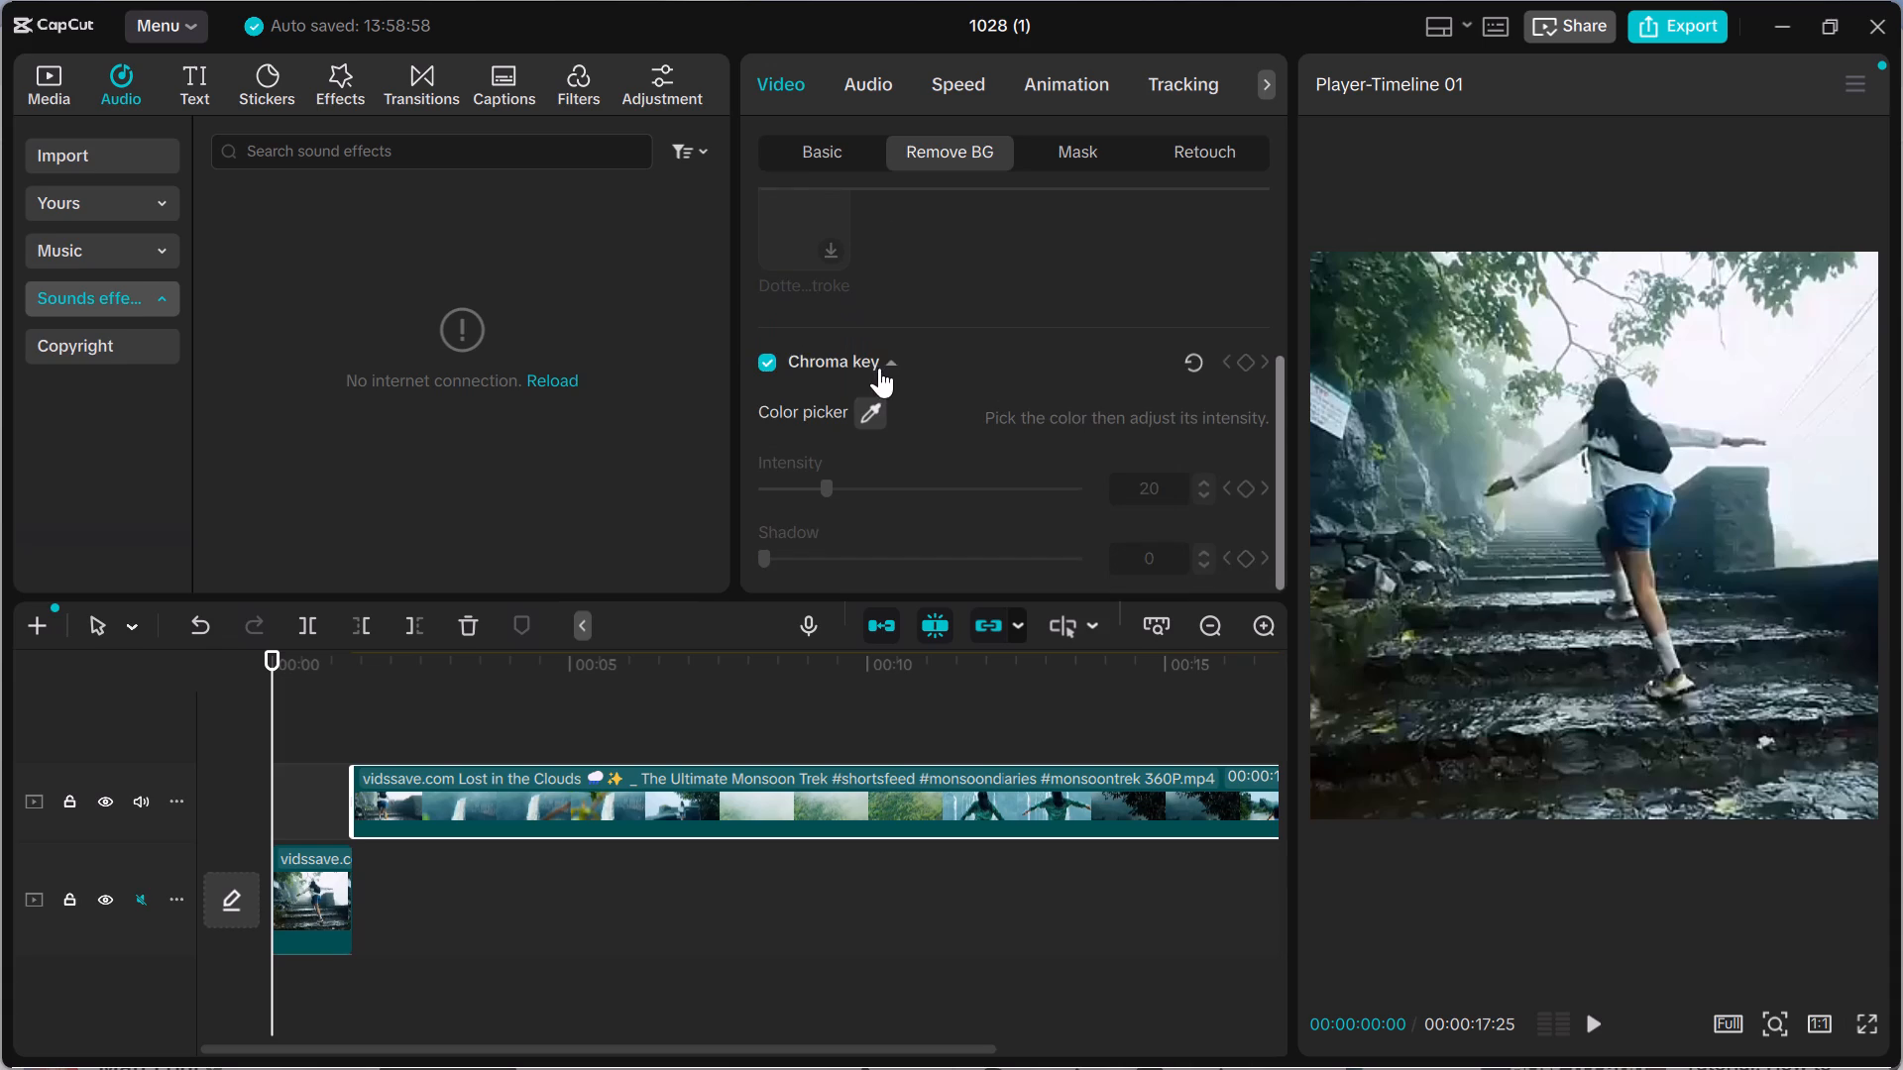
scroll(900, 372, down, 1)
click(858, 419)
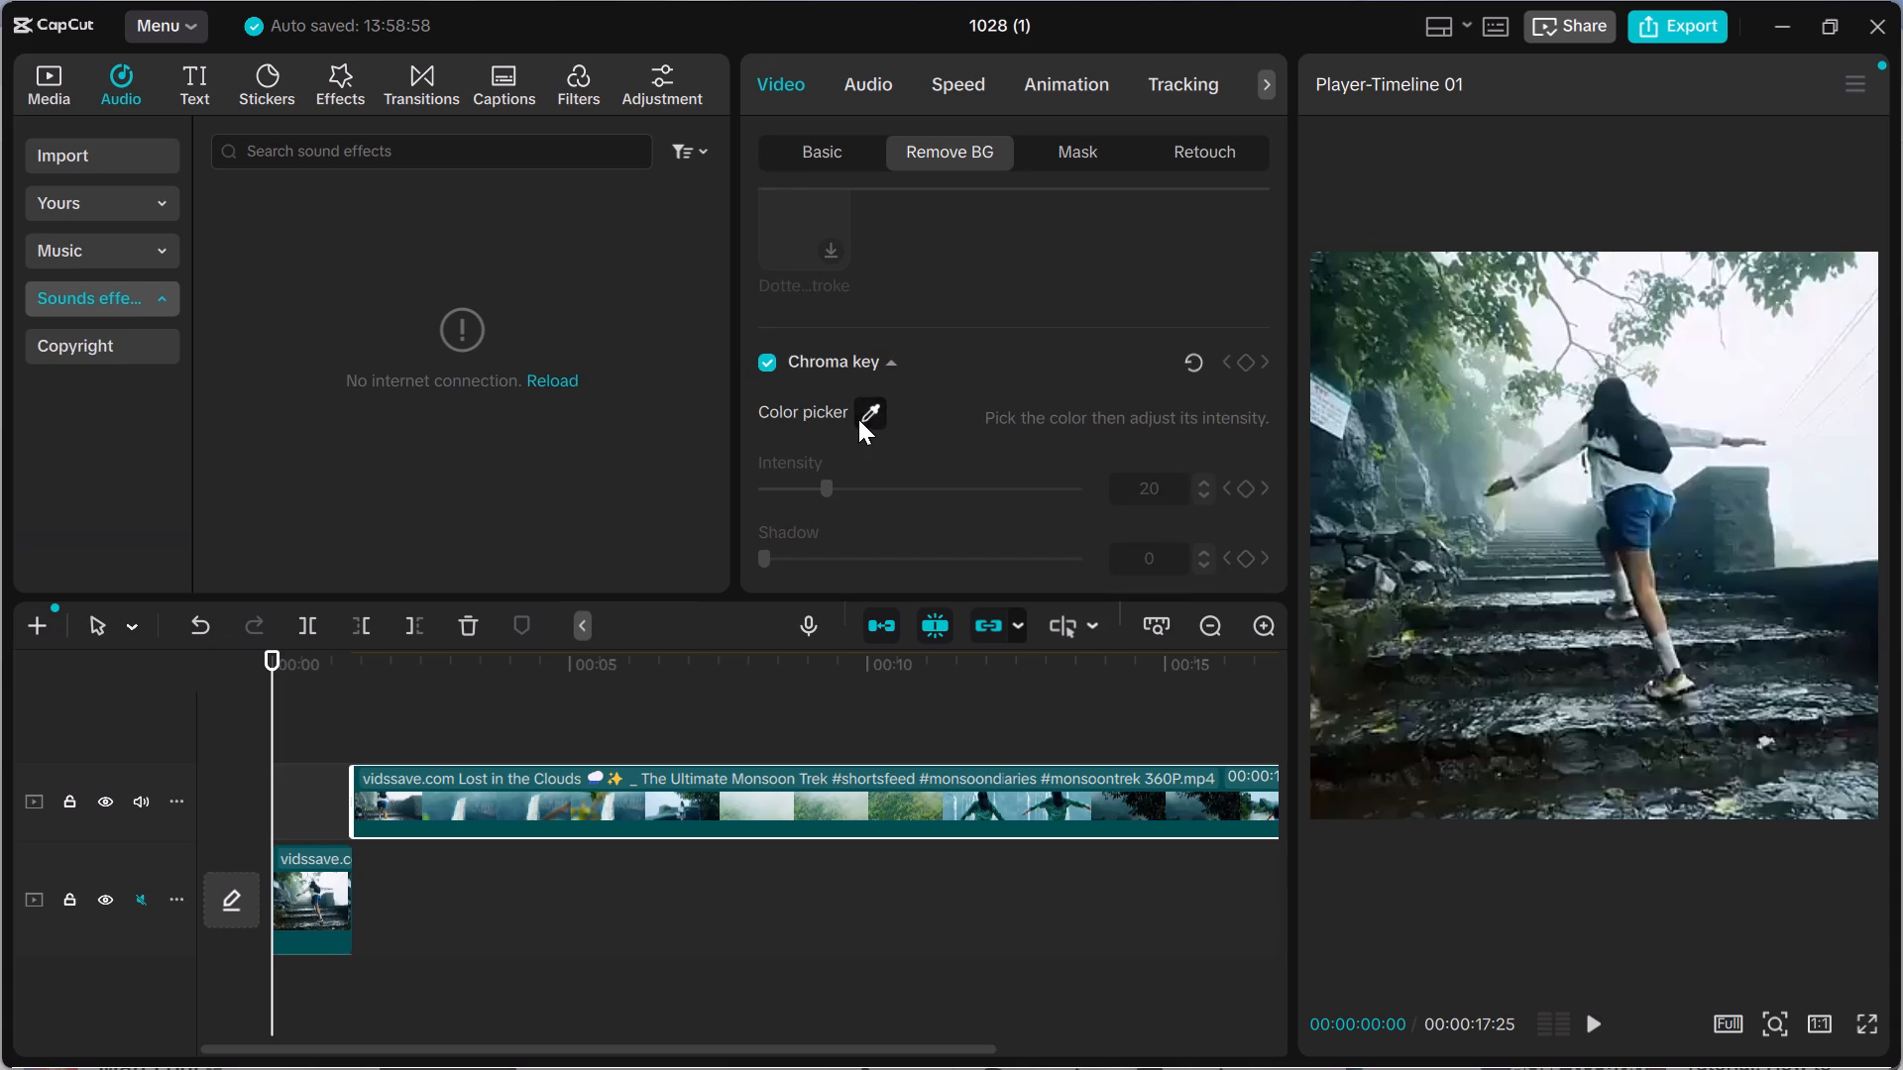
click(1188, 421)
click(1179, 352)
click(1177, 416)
Turn off Auto removal for the upper clip.
scroll(961, 366, up, 3)
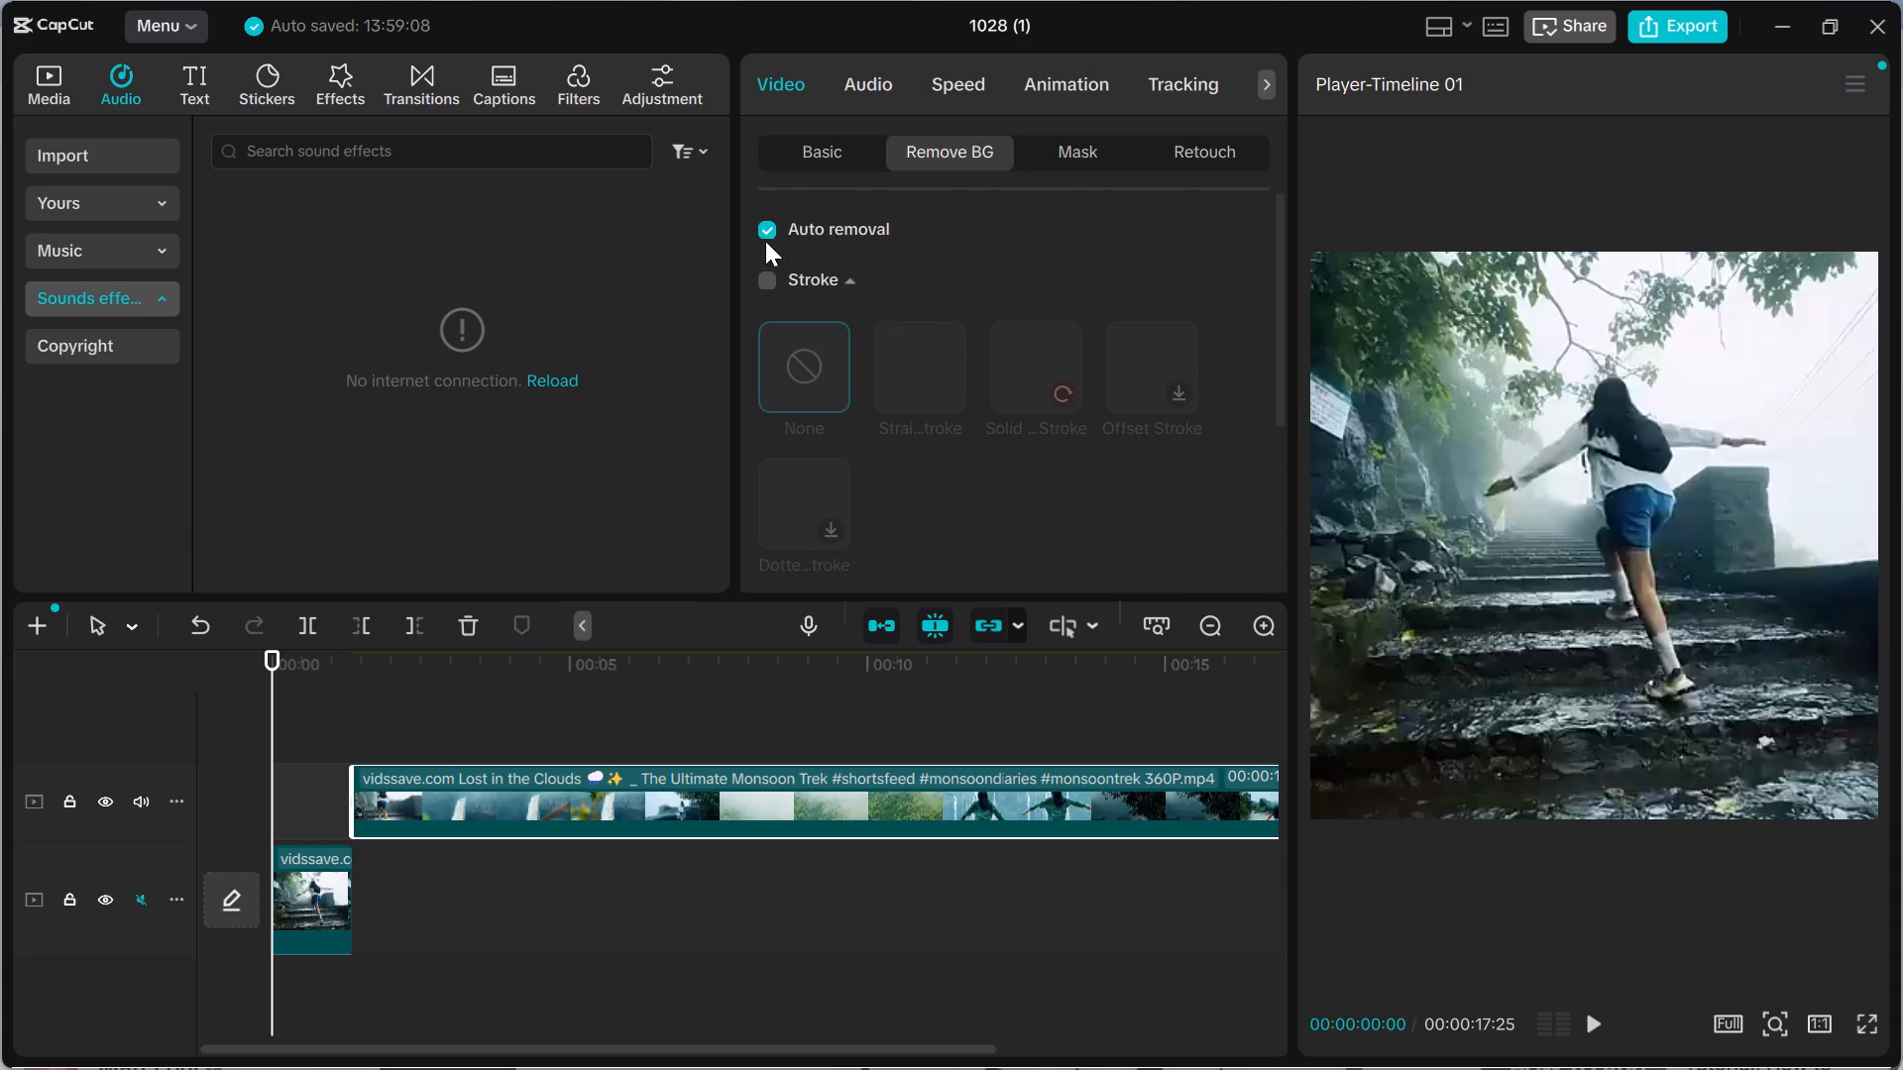
click(758, 224)
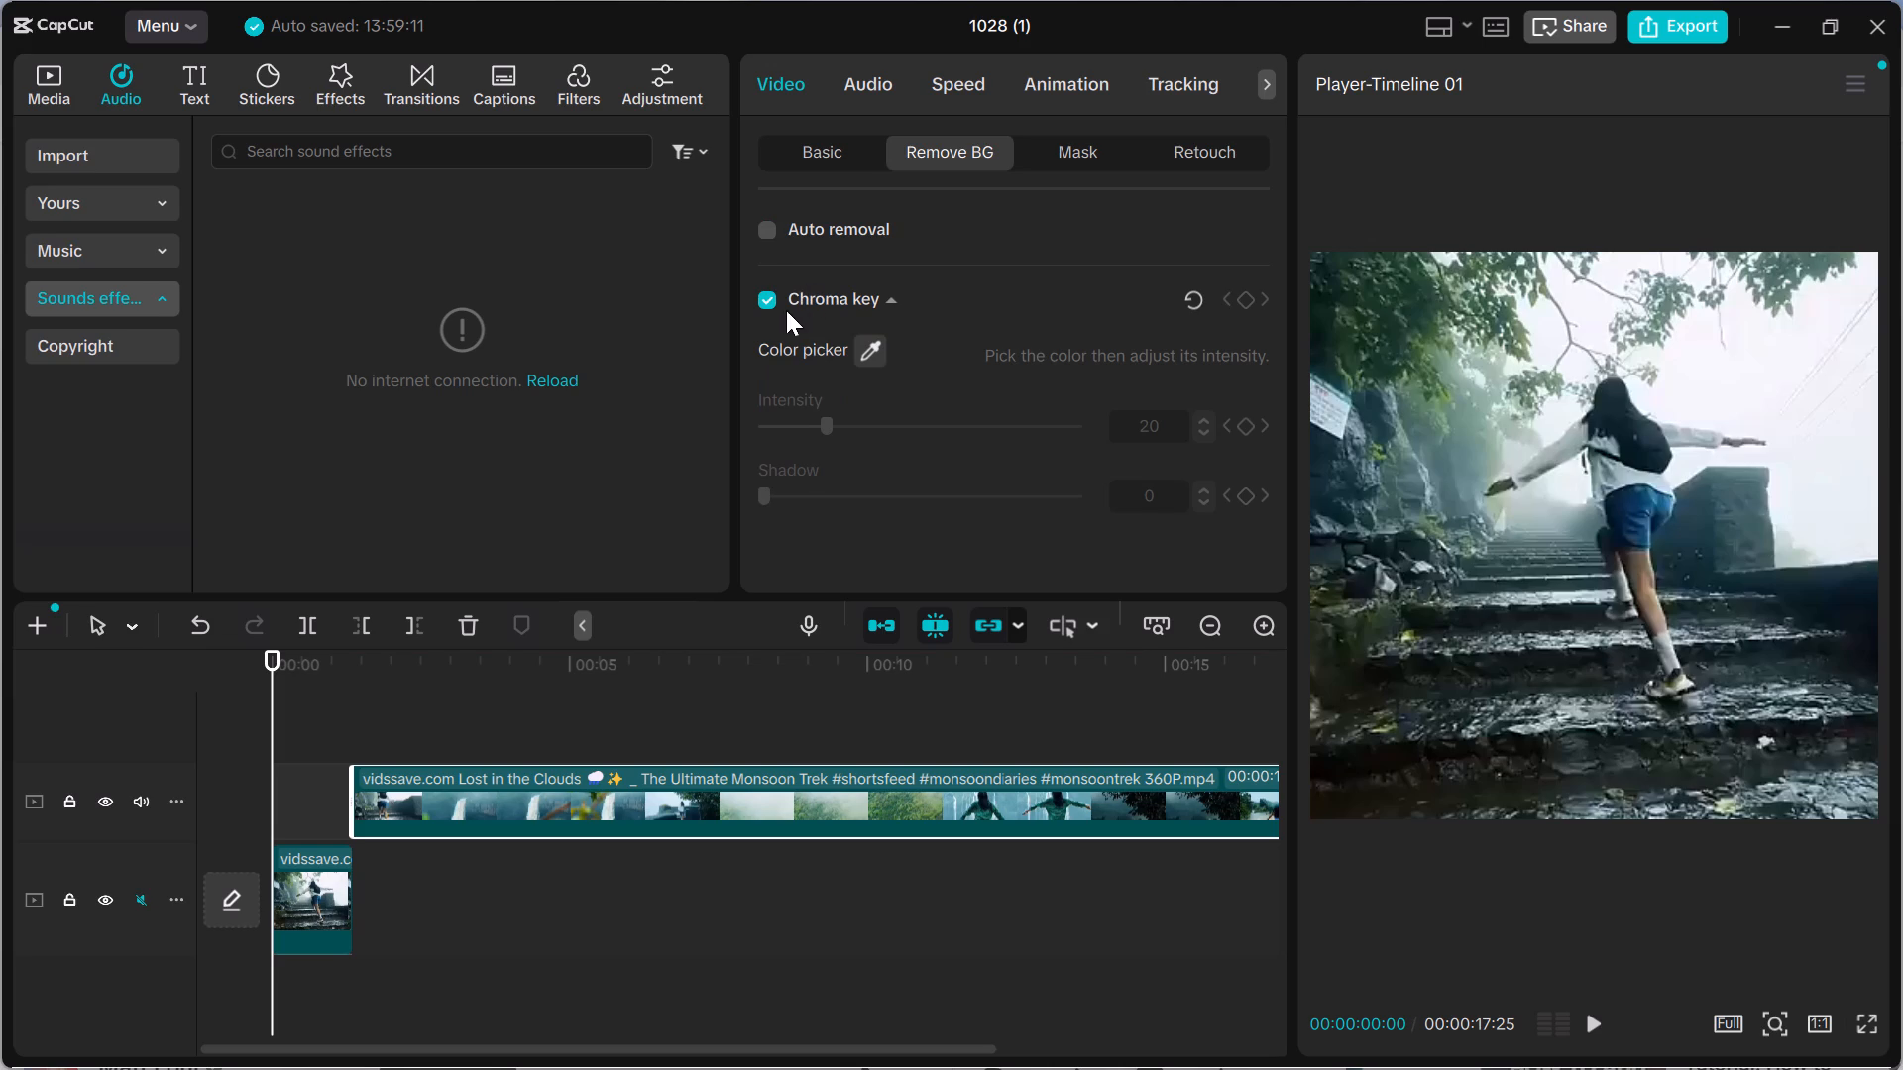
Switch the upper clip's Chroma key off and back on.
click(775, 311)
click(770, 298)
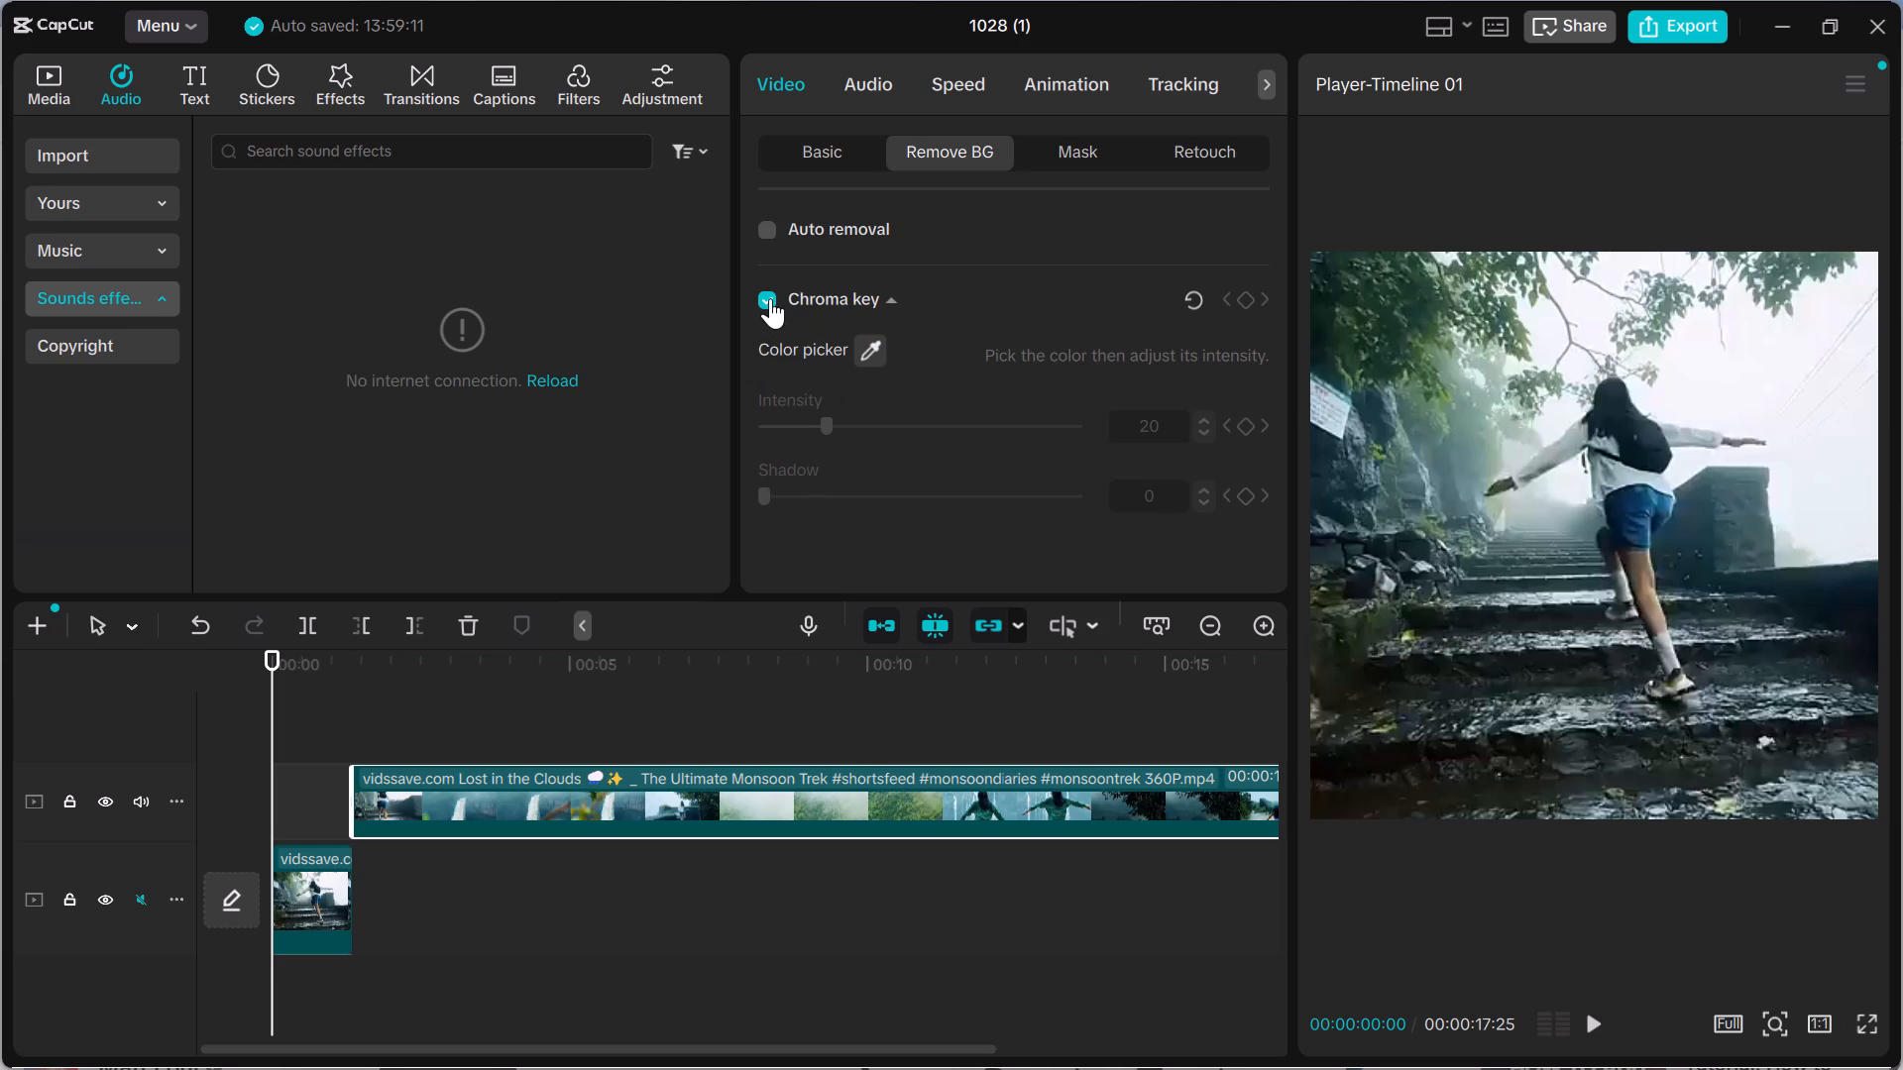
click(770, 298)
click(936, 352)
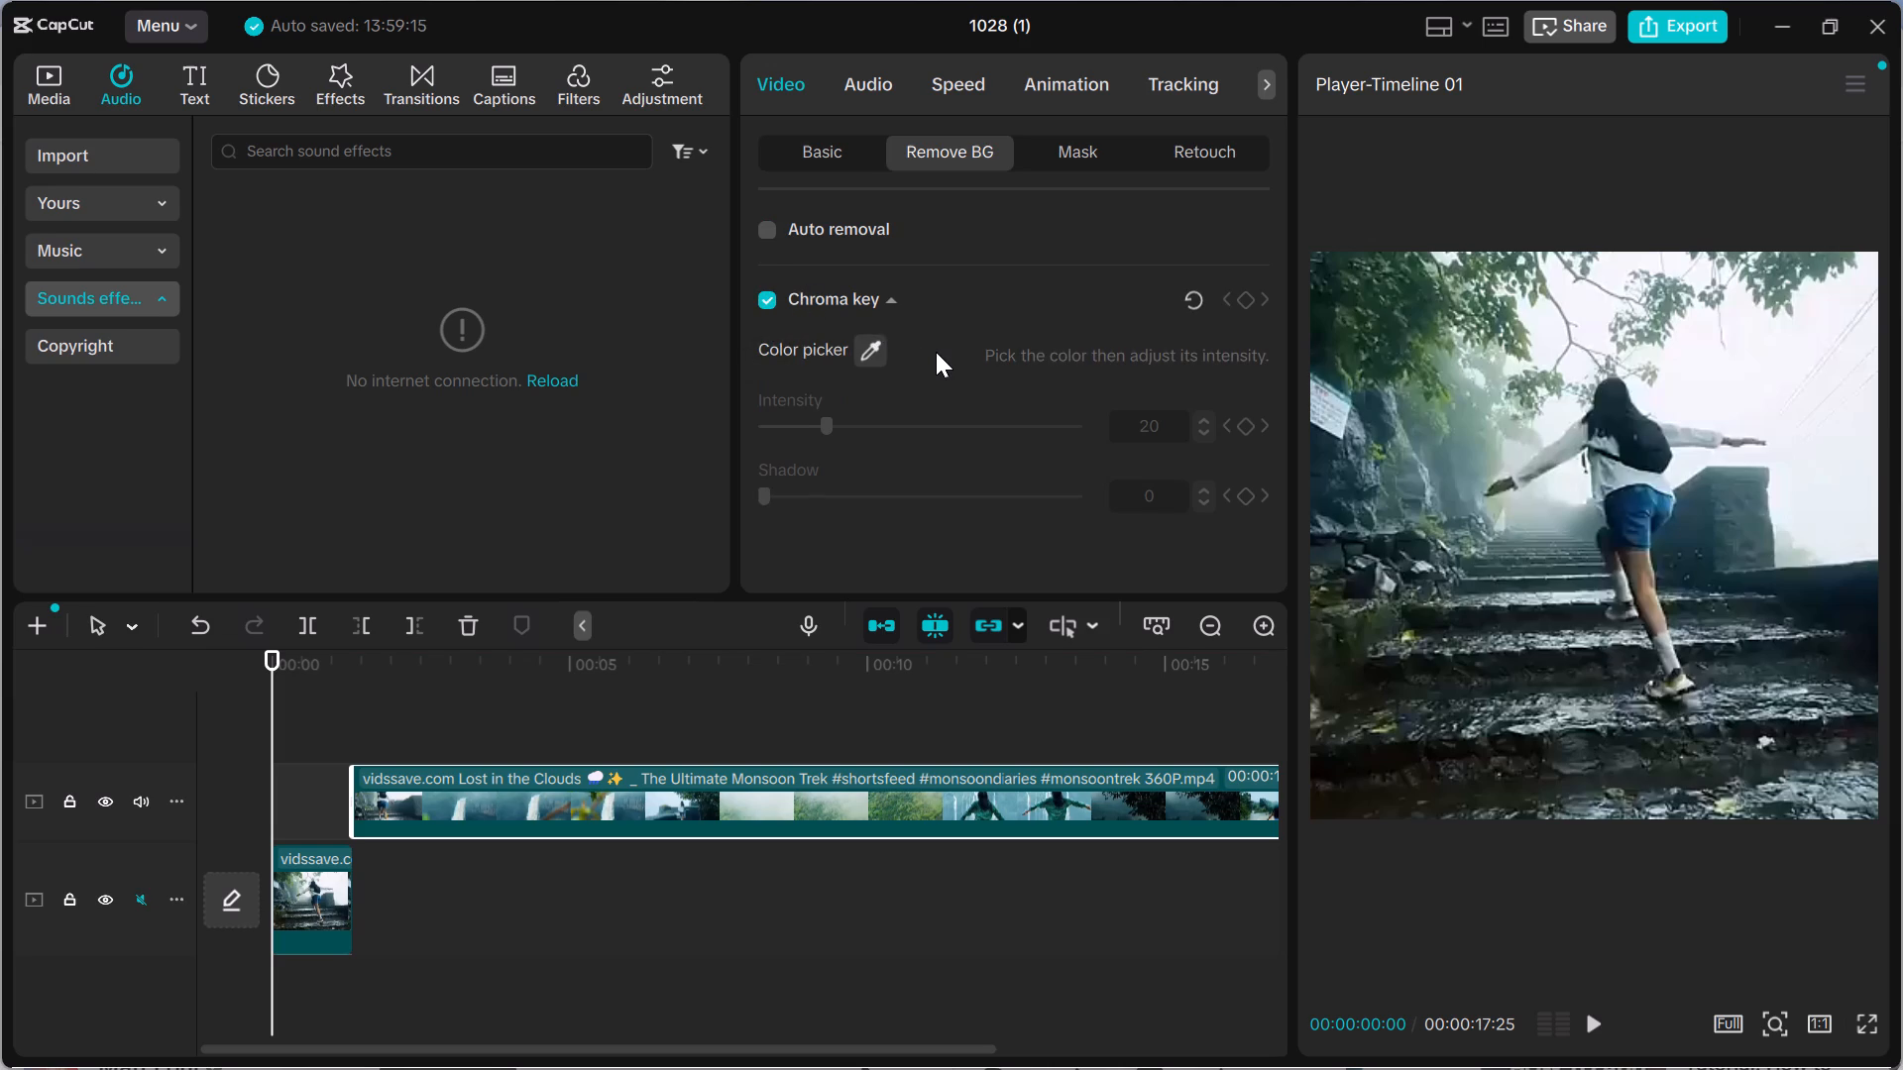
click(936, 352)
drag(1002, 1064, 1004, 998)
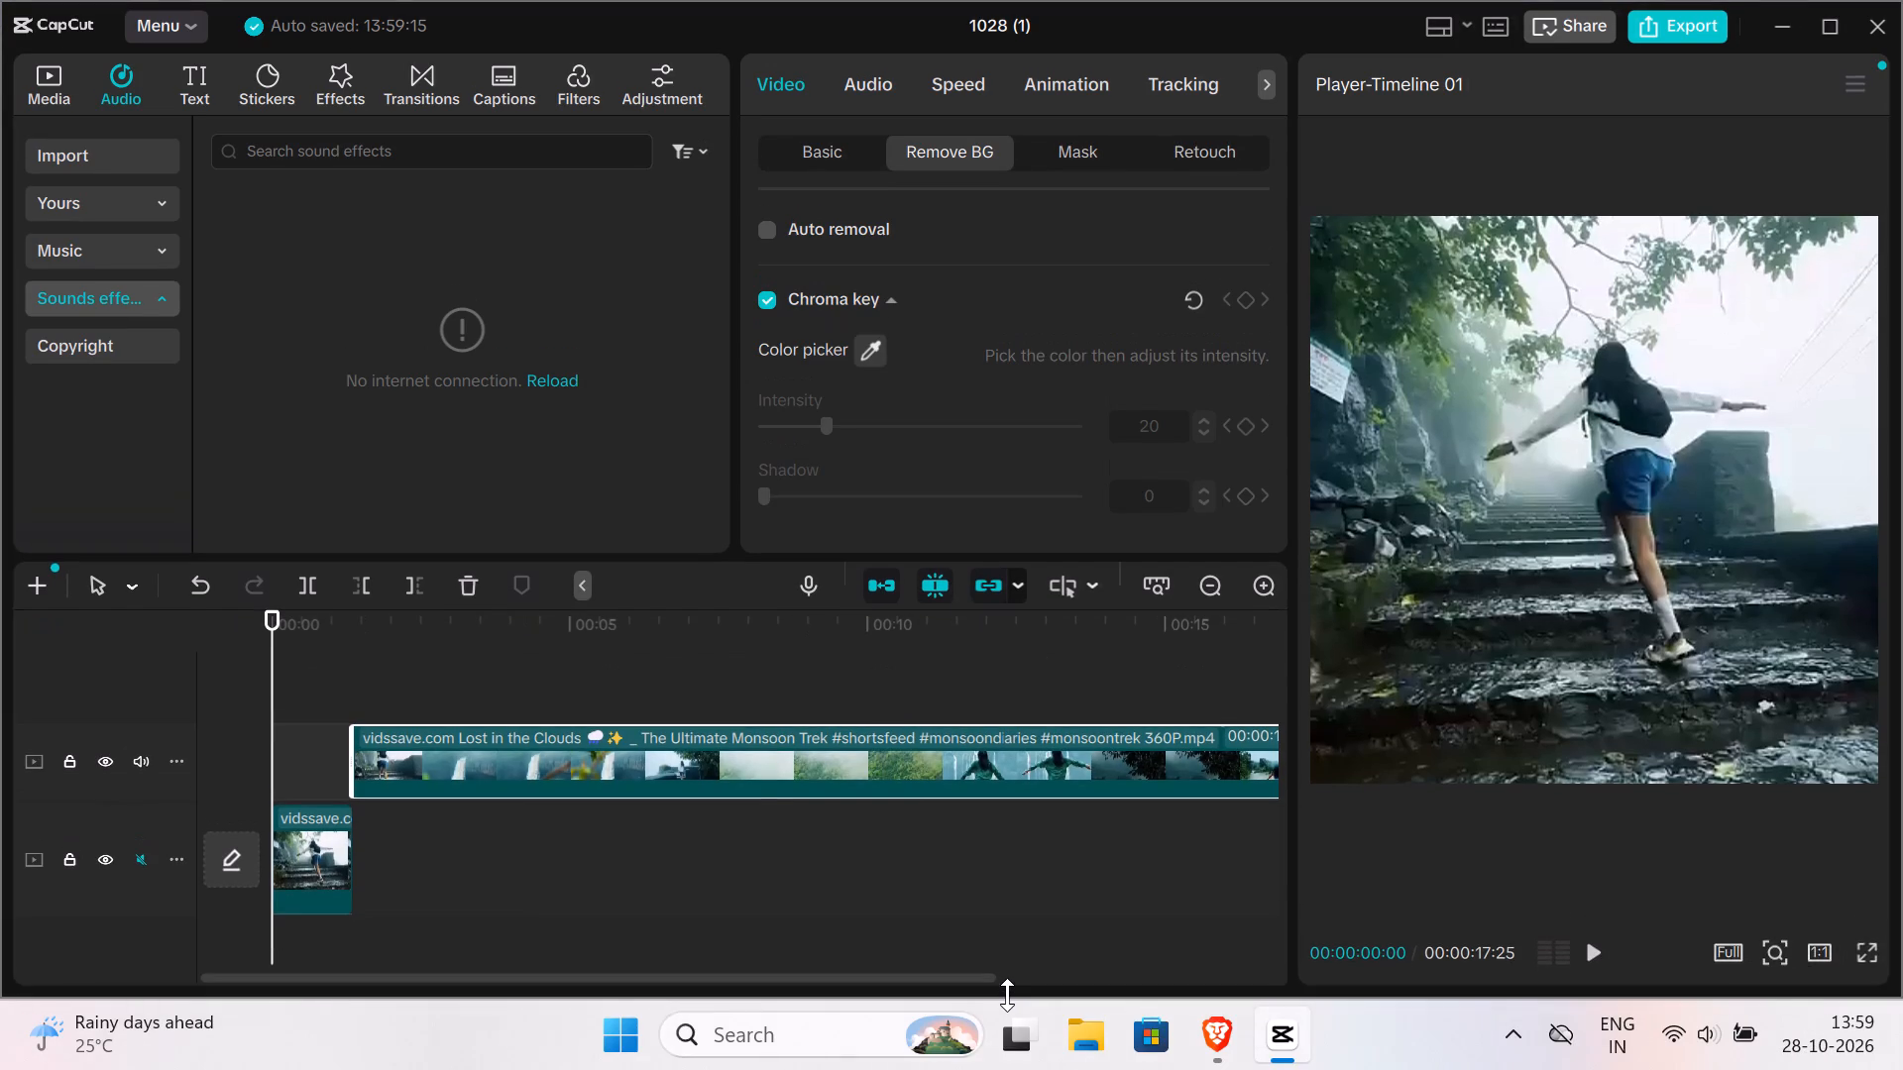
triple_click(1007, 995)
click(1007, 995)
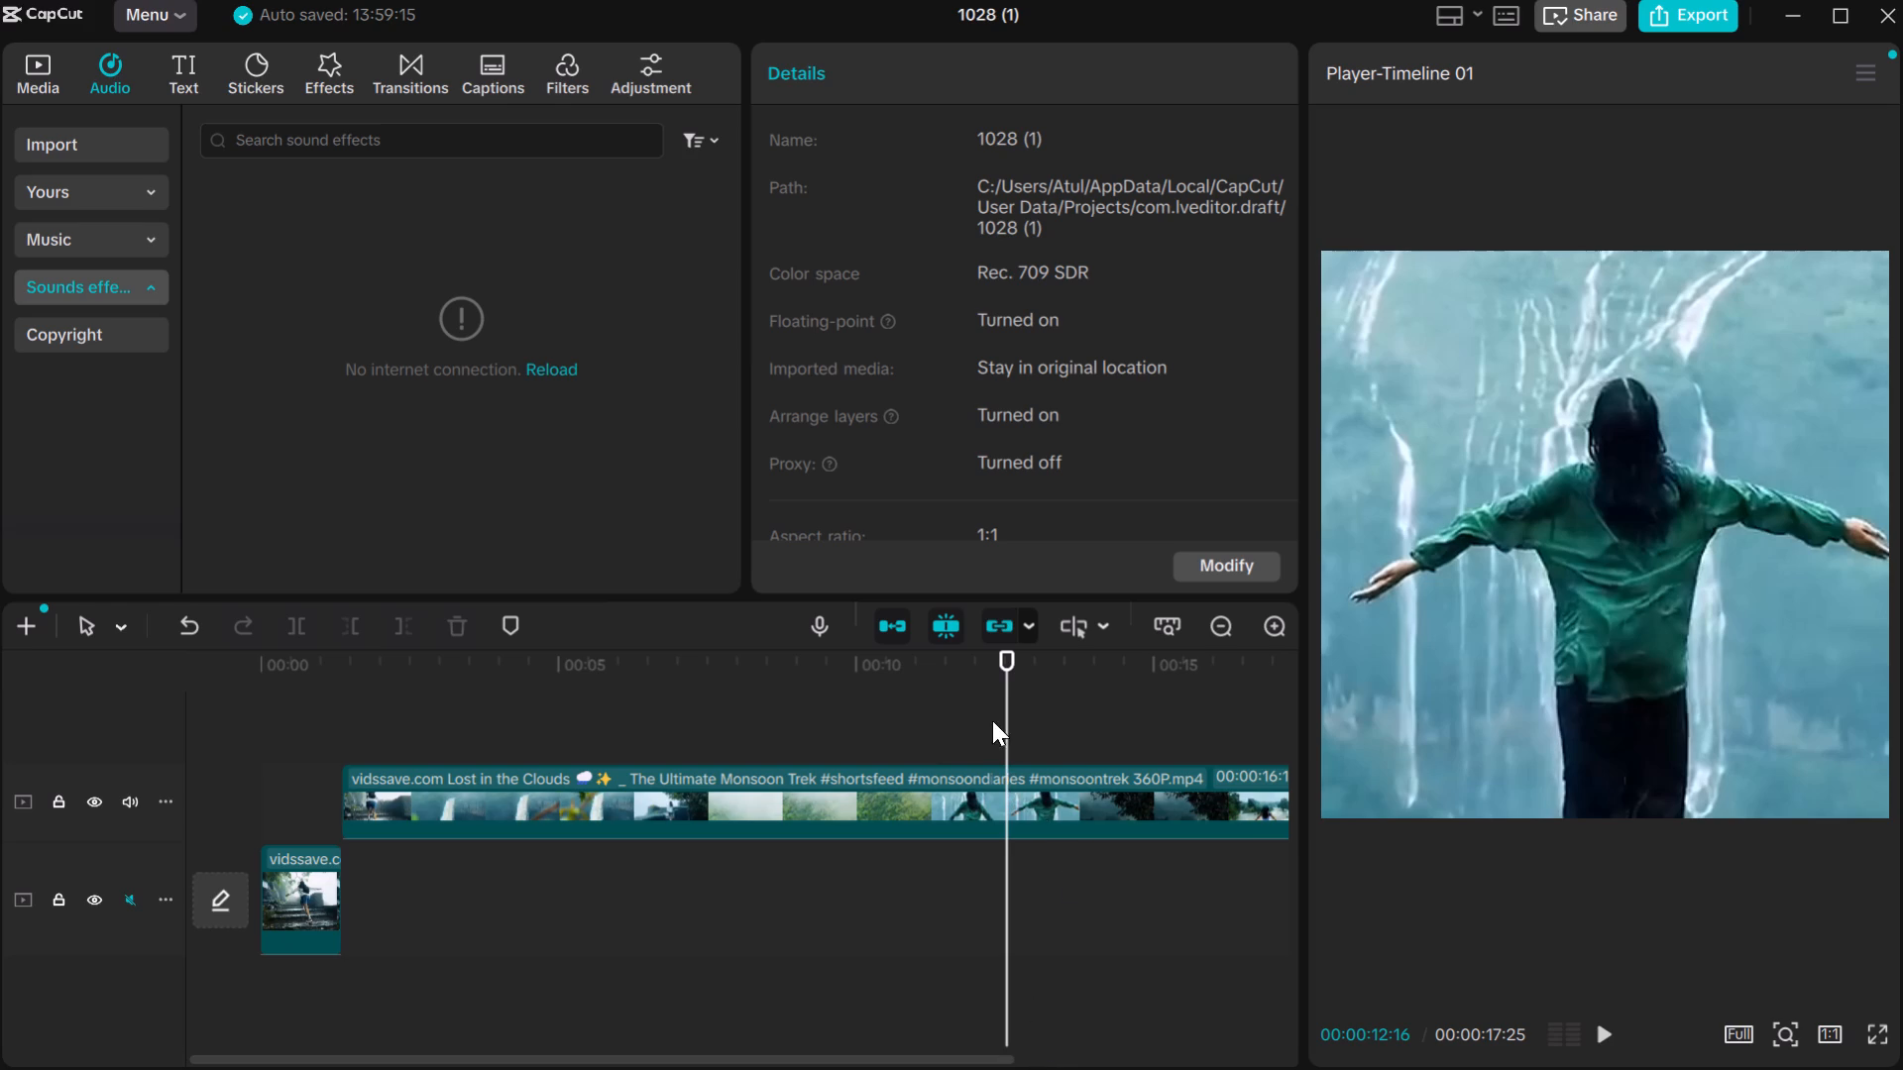
Return the playhead to the start of the timeline and select the short clip on the lower track.
drag(997, 665, 0, 654)
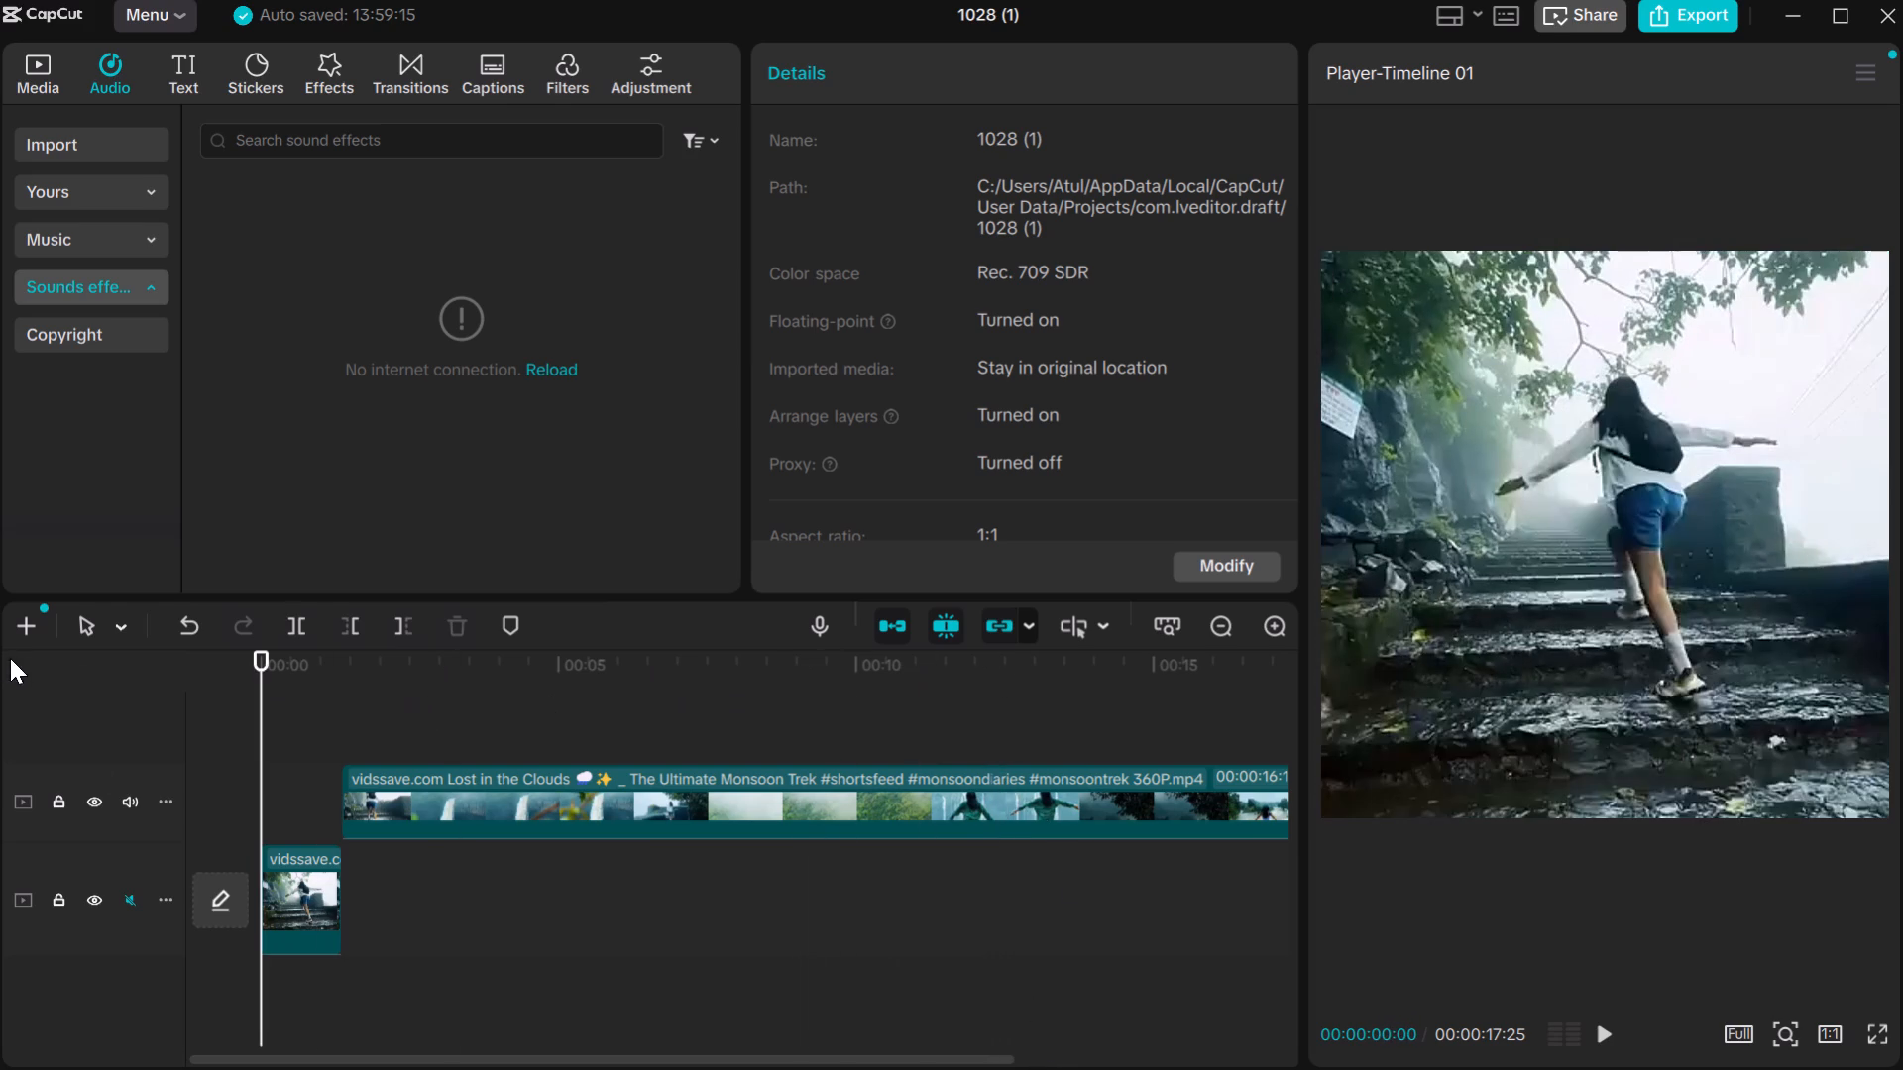
drag(275, 906, 286, 899)
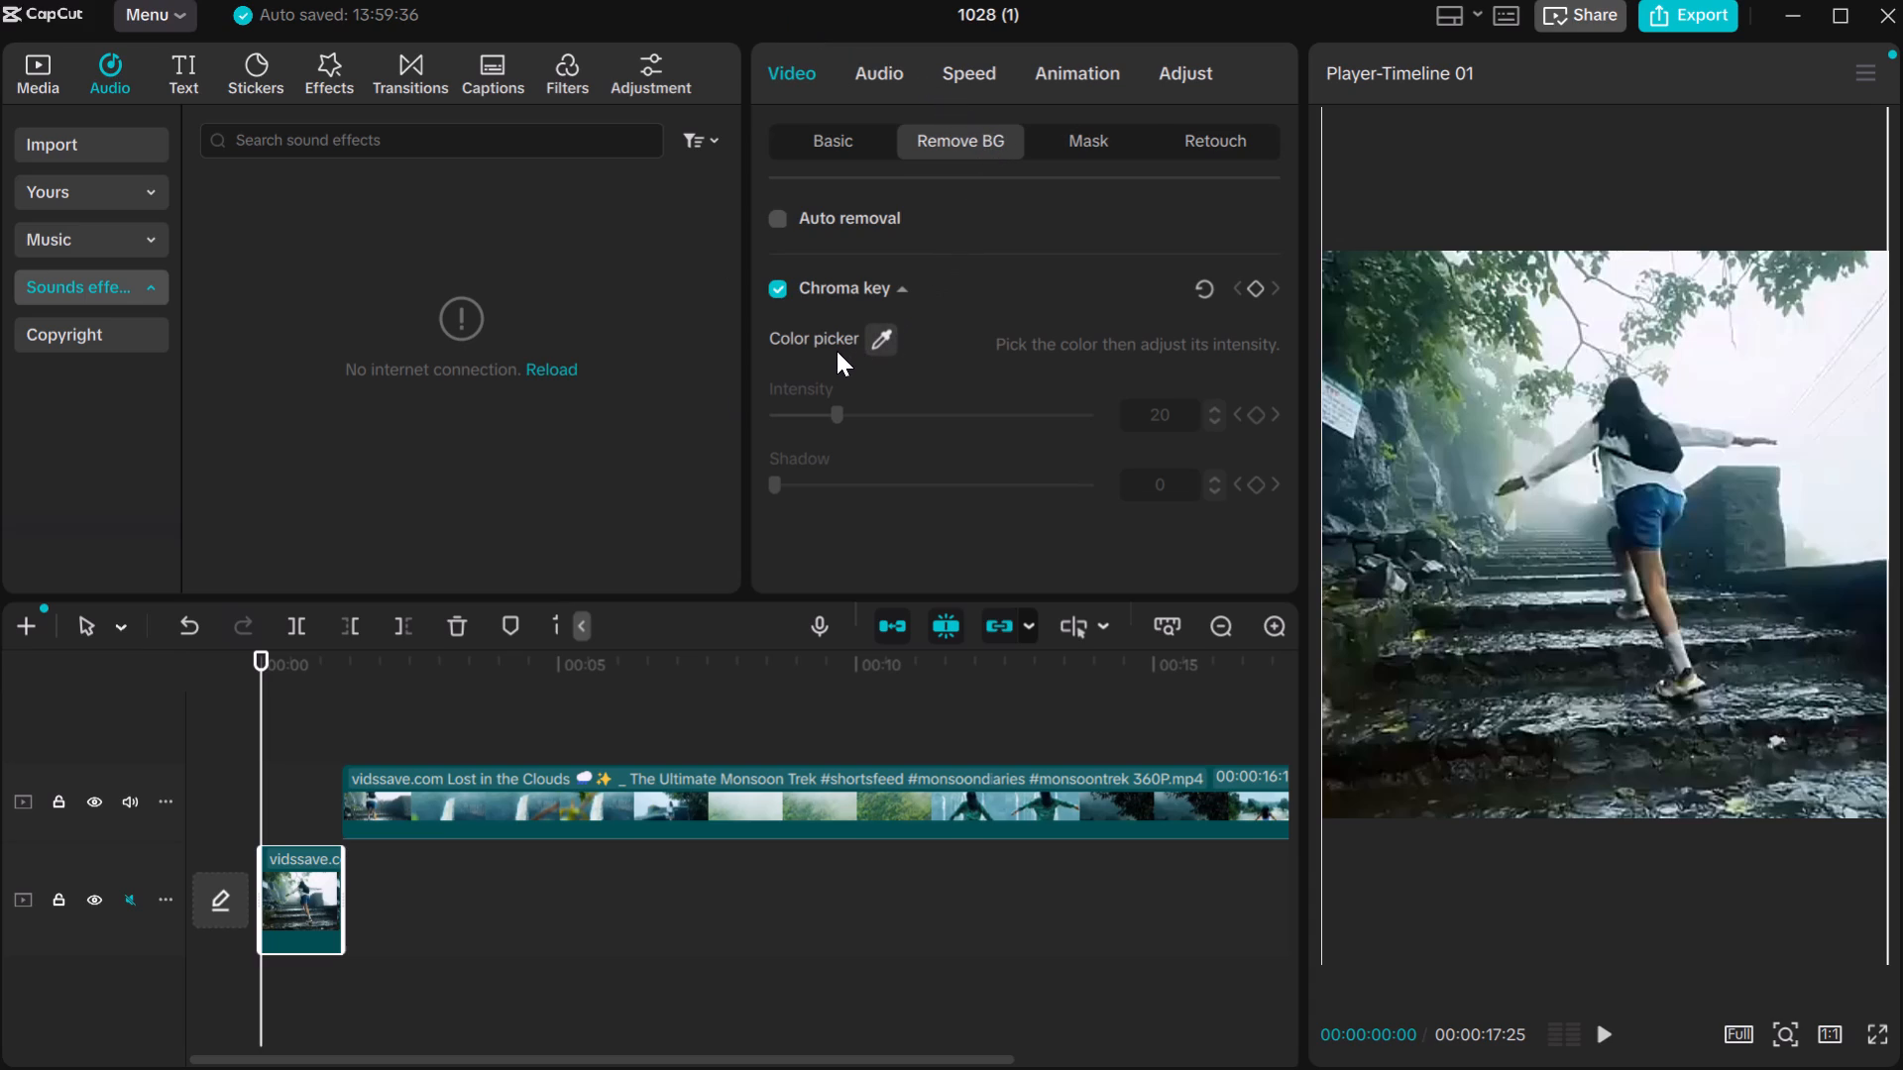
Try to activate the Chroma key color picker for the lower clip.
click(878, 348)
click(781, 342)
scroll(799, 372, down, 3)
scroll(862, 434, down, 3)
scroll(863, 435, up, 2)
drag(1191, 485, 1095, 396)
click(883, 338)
Remove the lower clip's background with Auto removal and scrub through the clip to check the cutout.
scroll(812, 219, up, 1)
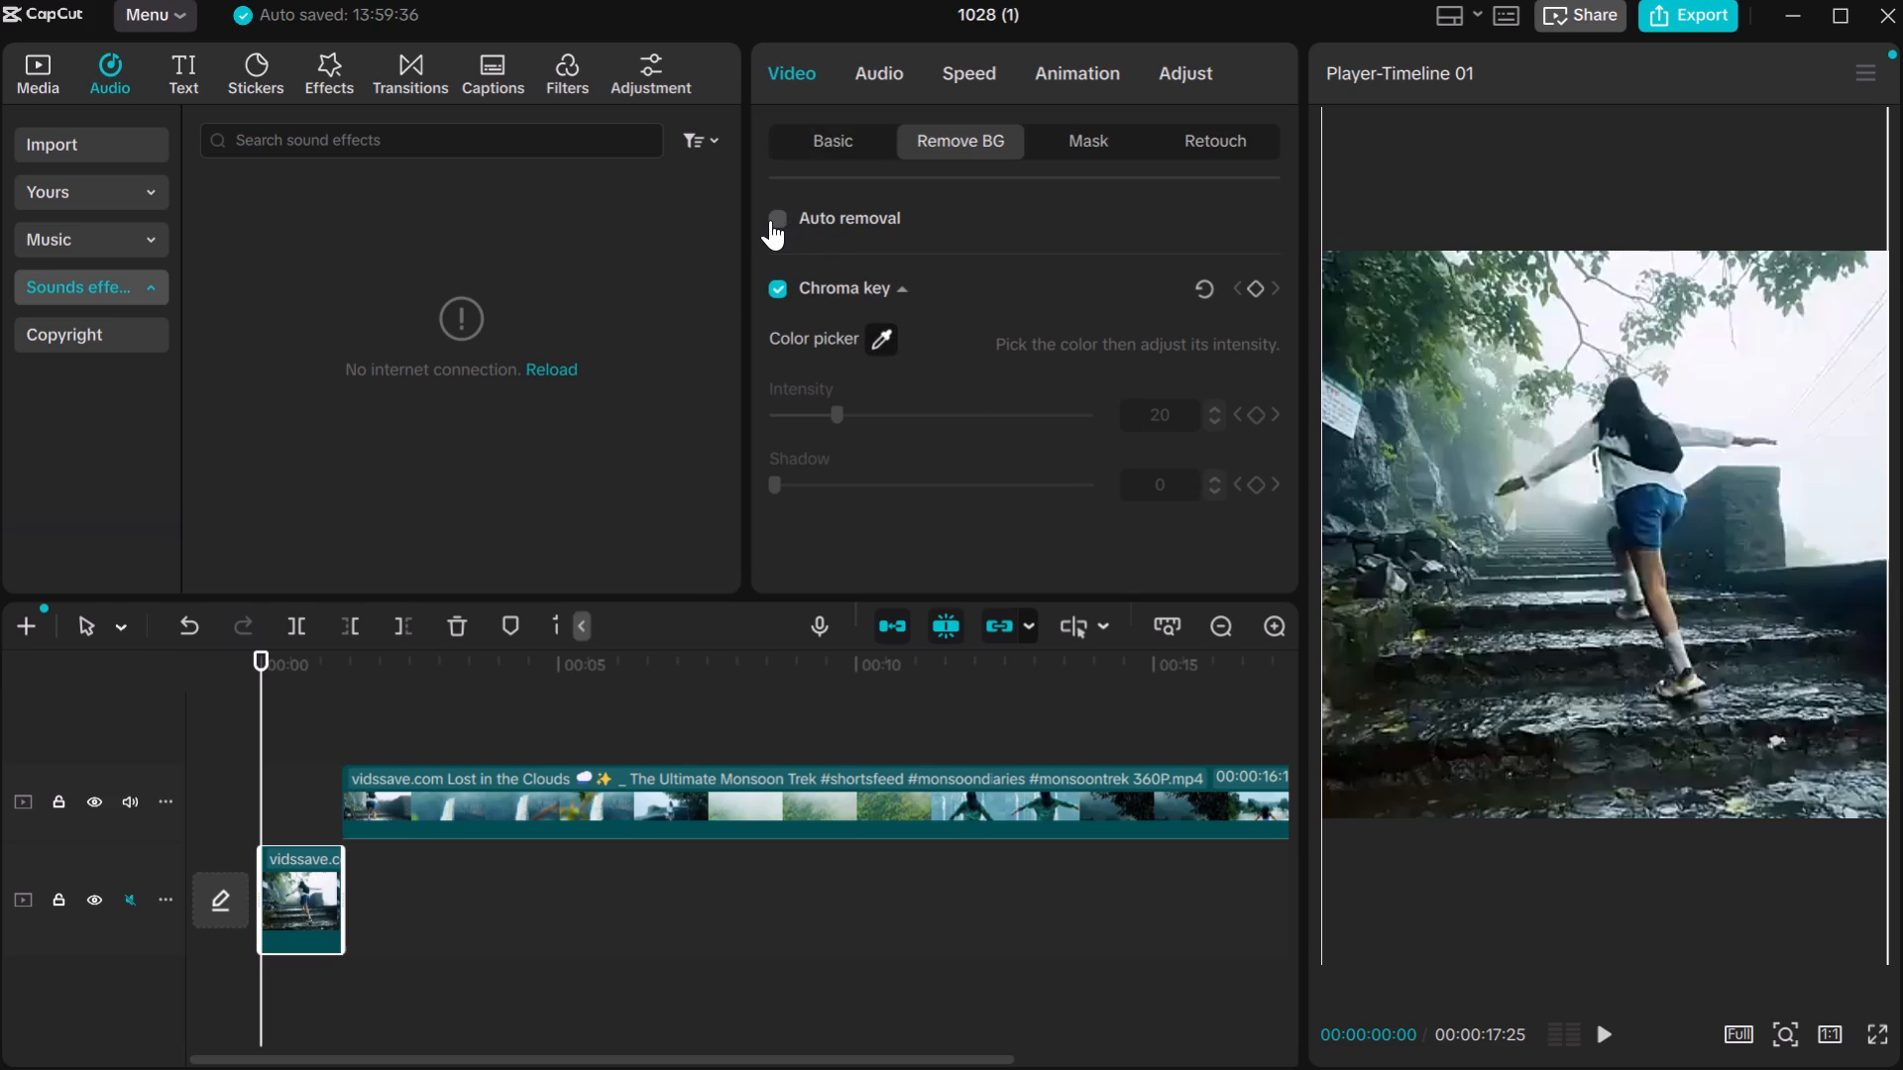
click(770, 220)
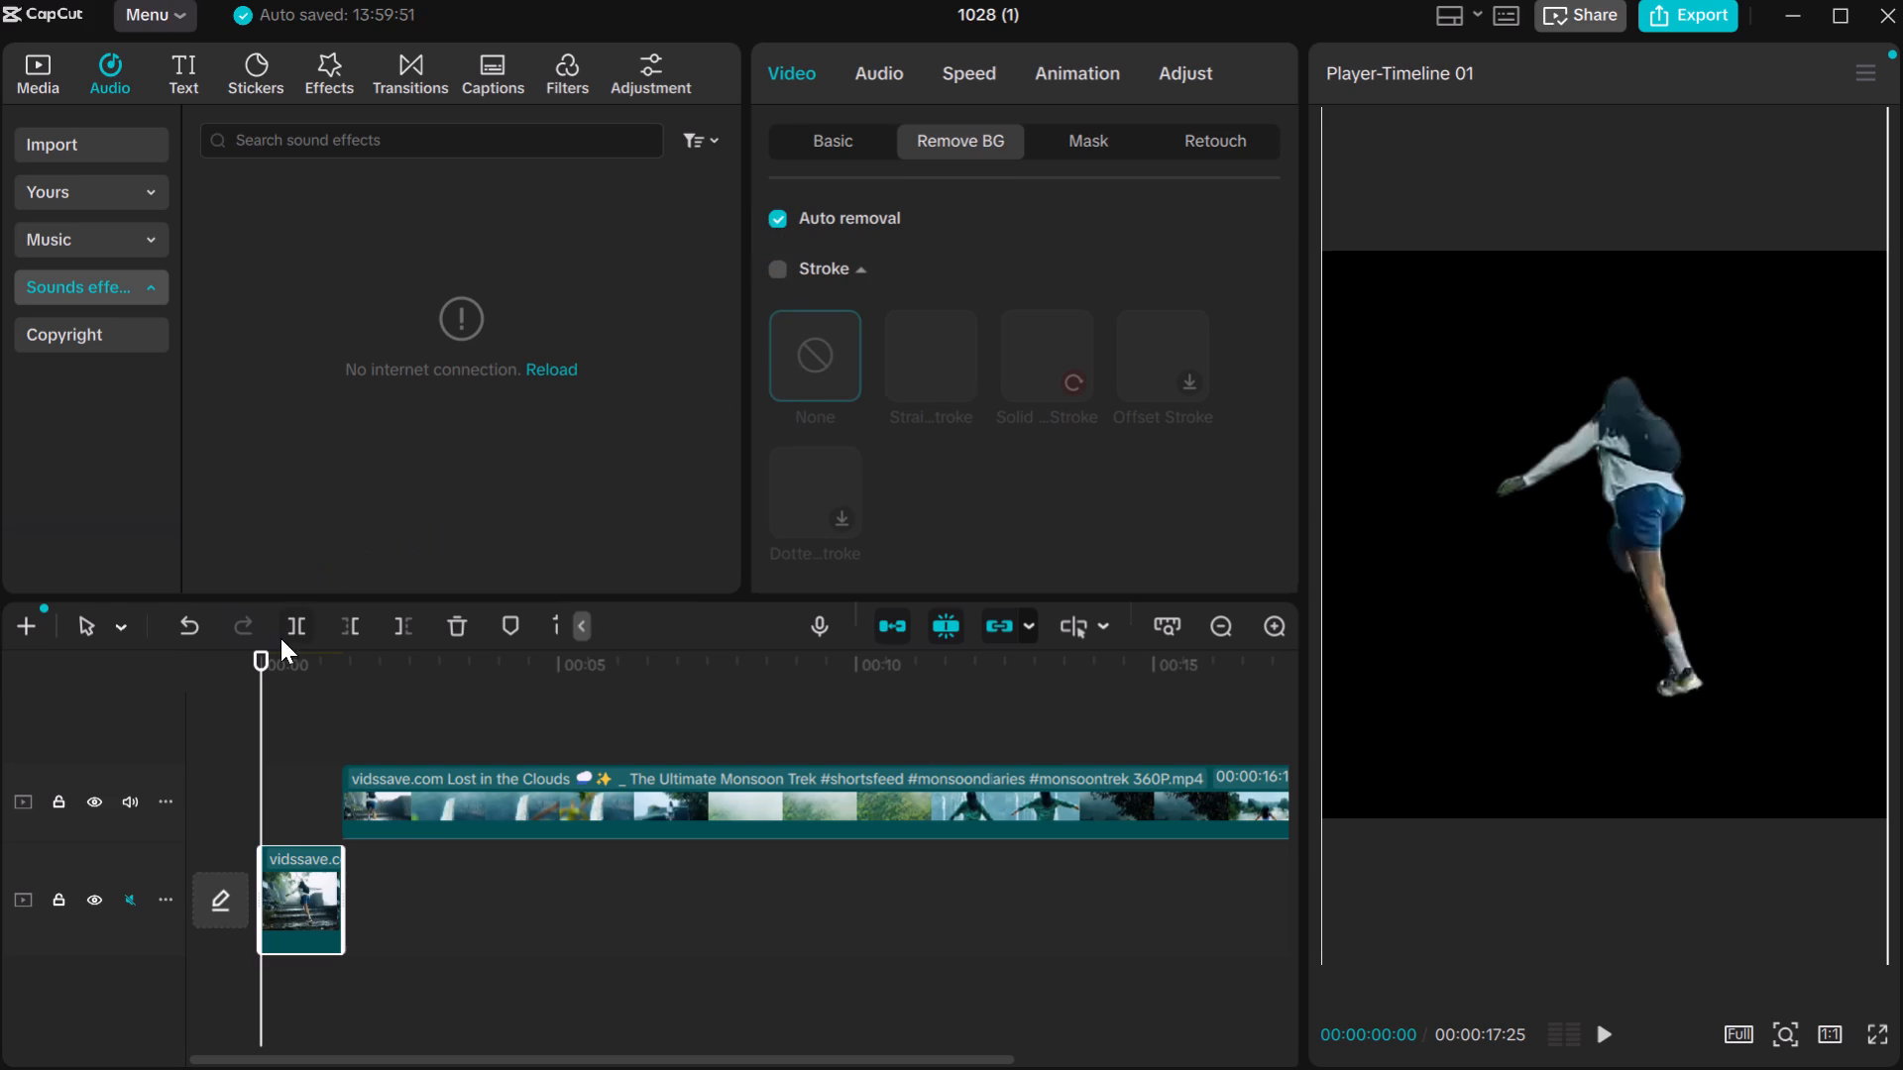
drag(257, 656, 306, 659)
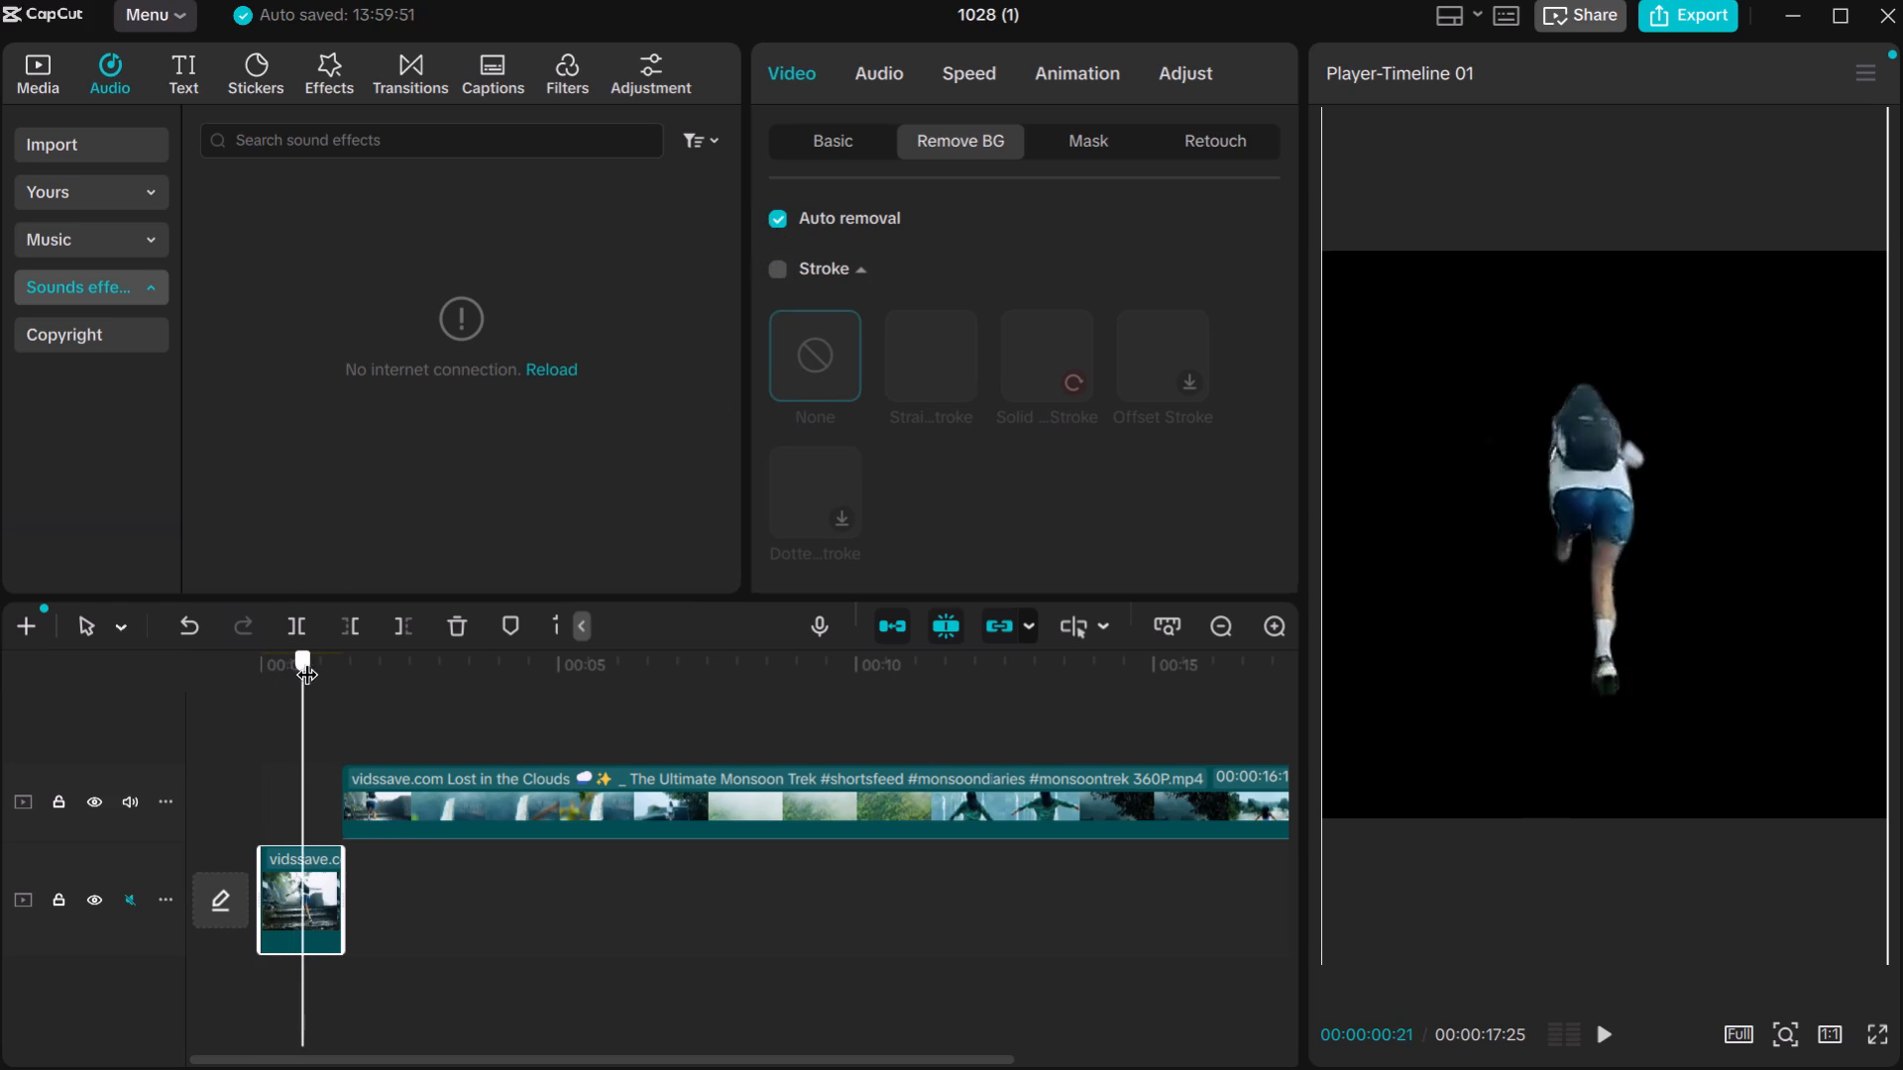
drag(306, 659, 282, 670)
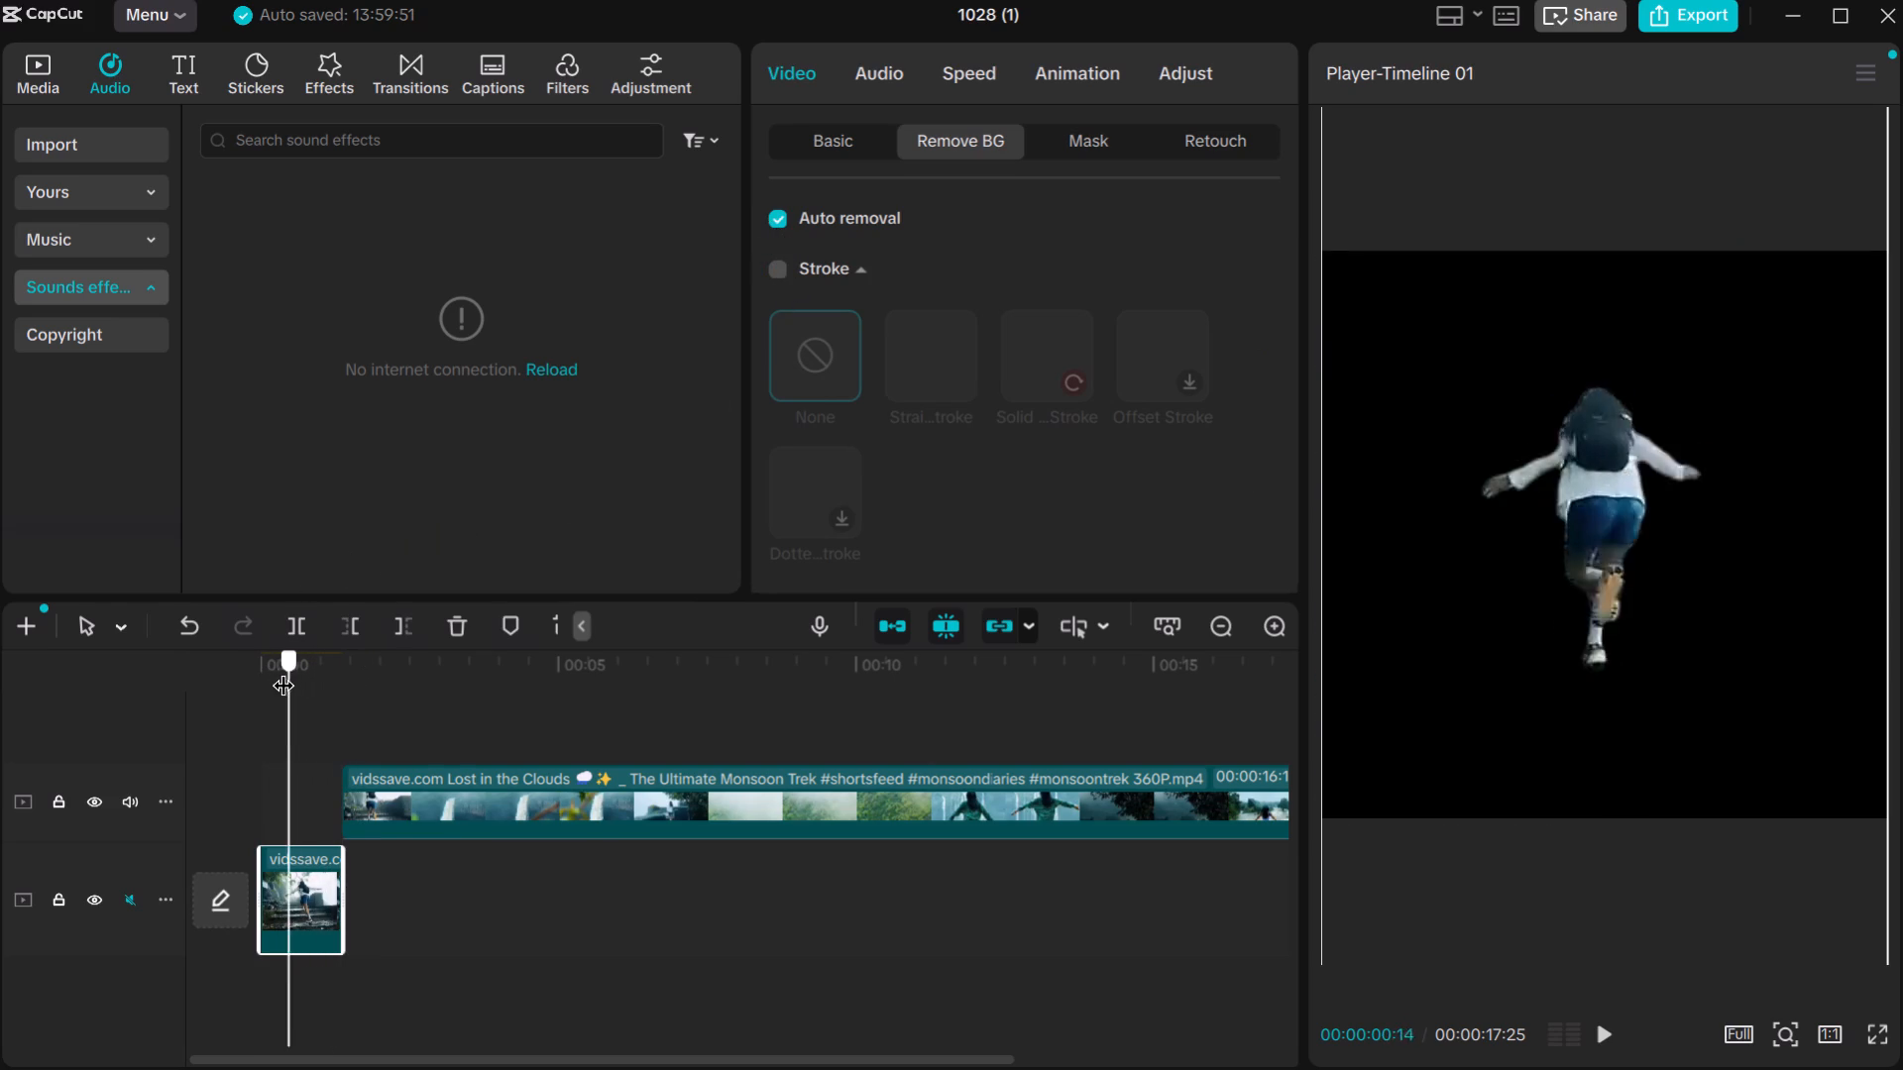
drag(282, 670, 232, 664)
drag(232, 664, 440, 681)
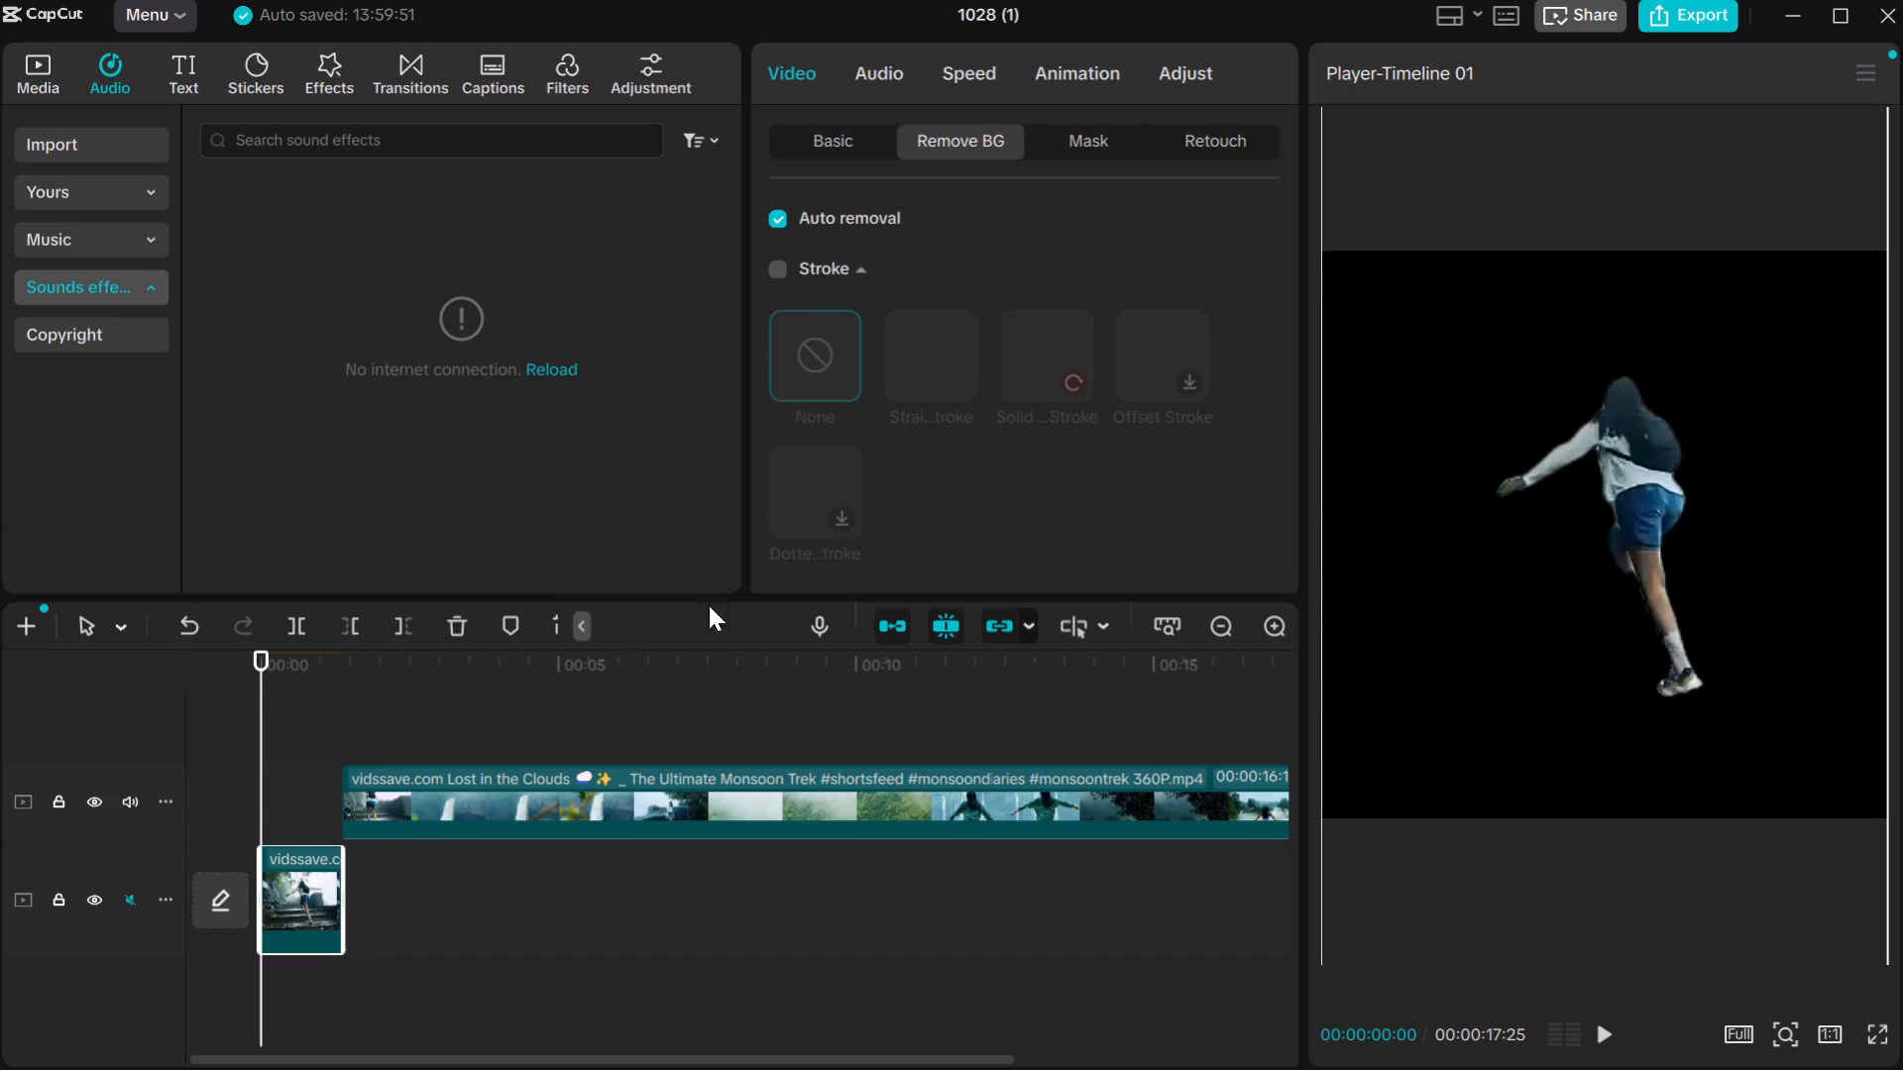
Enable Stroke for the lower clip's cutout and choose the style labelled "Strai...troke".
click(788, 274)
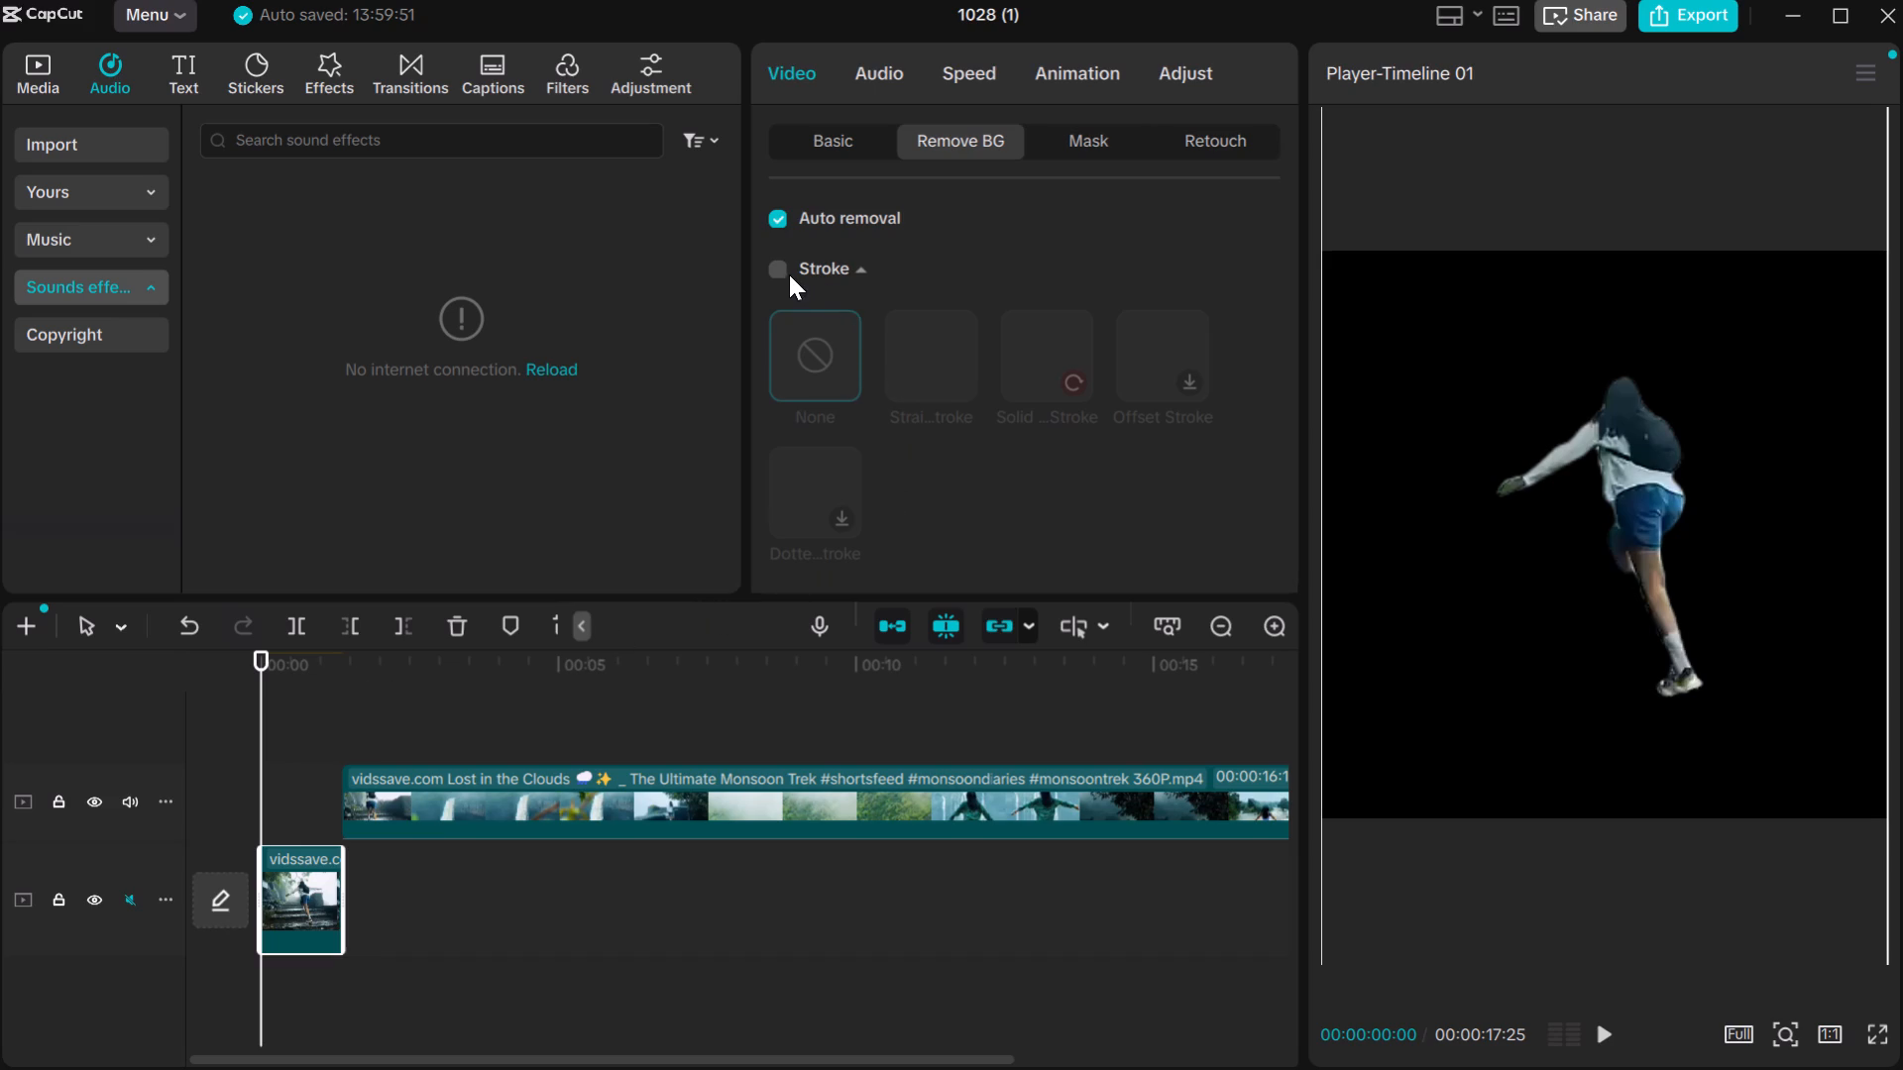
click(782, 270)
click(933, 374)
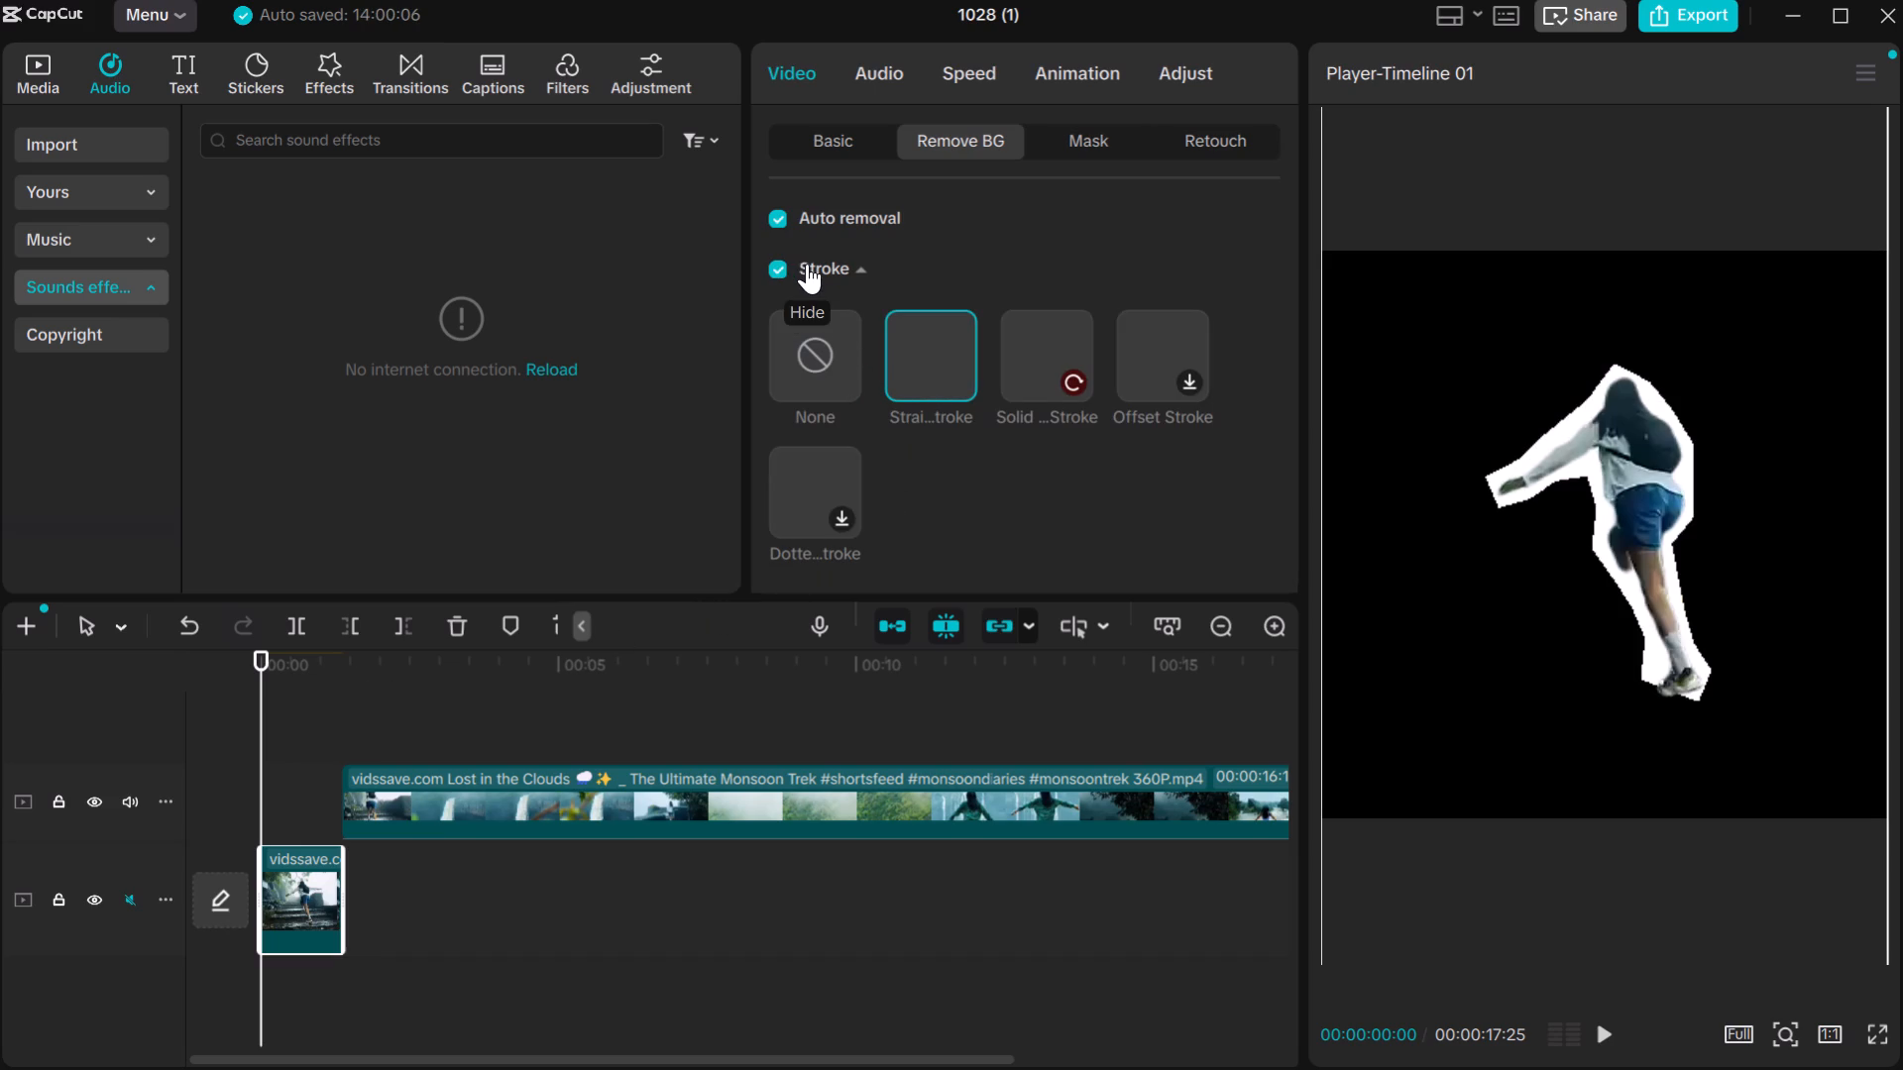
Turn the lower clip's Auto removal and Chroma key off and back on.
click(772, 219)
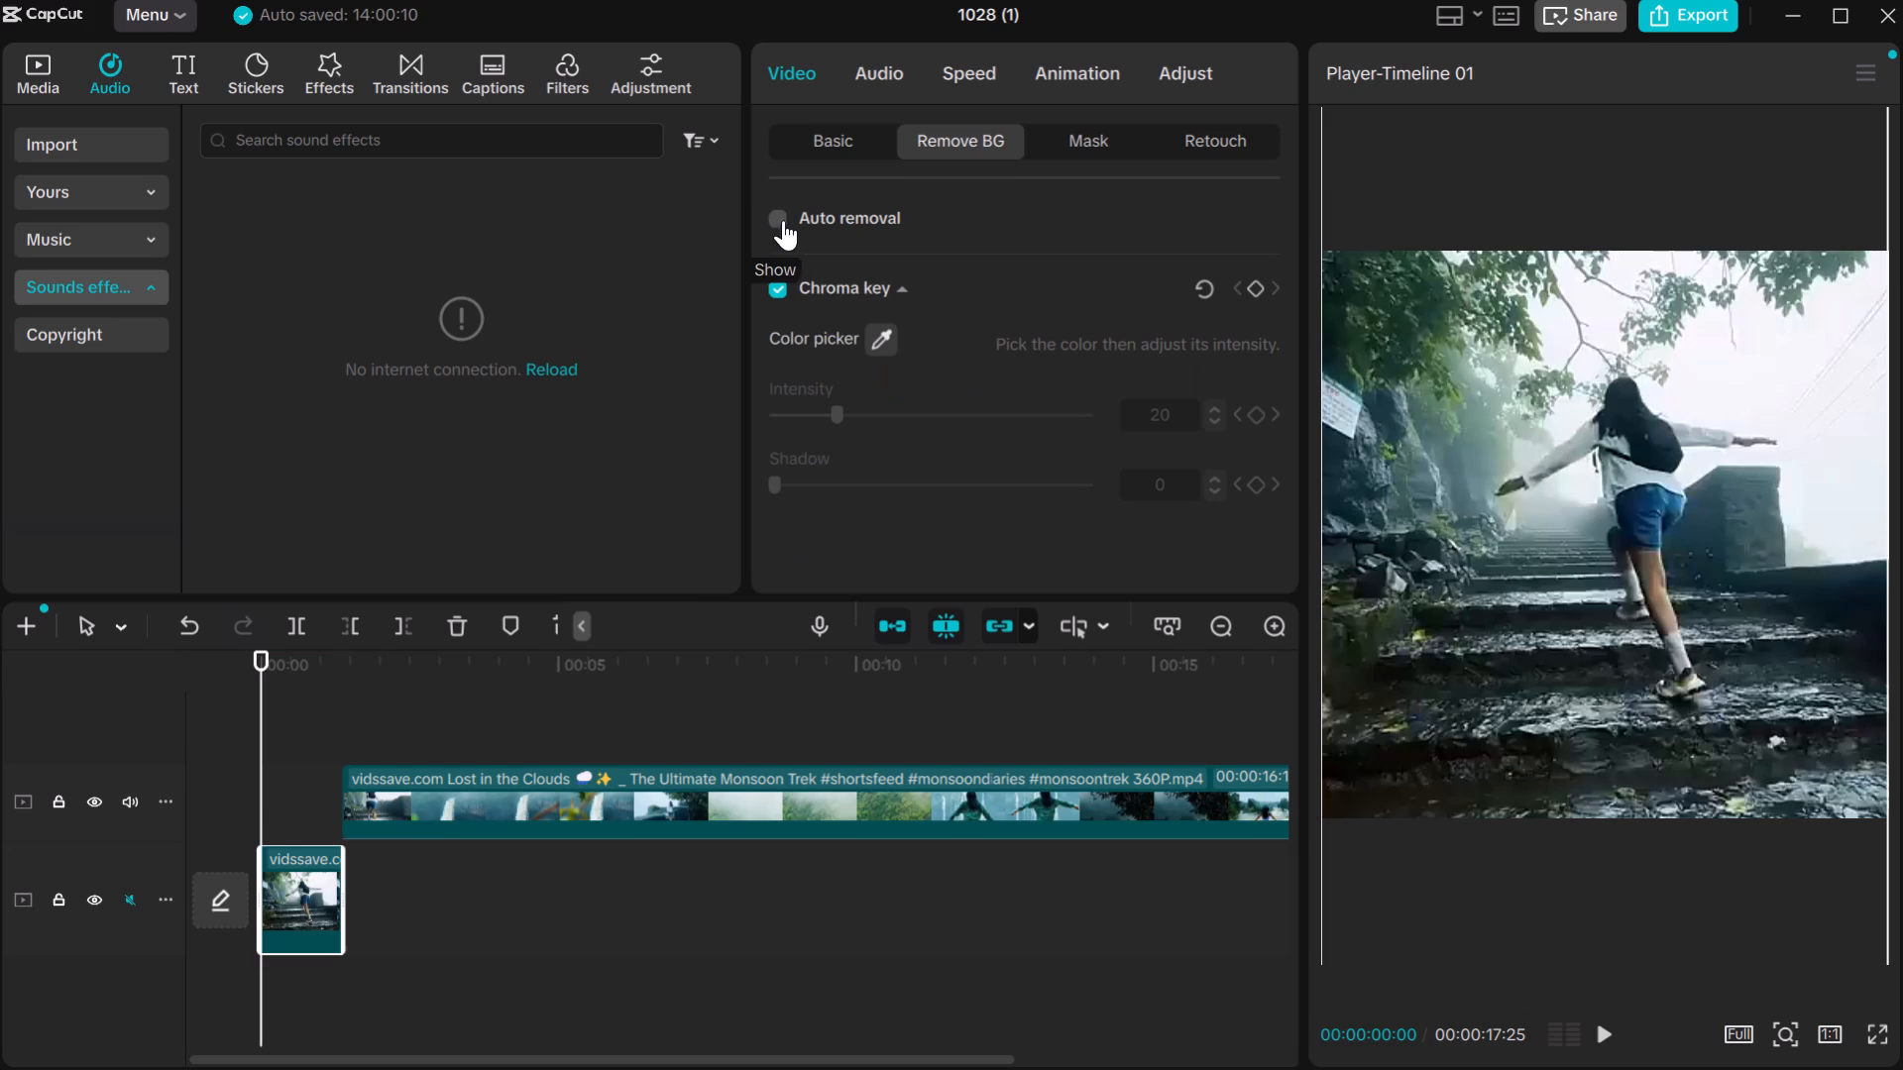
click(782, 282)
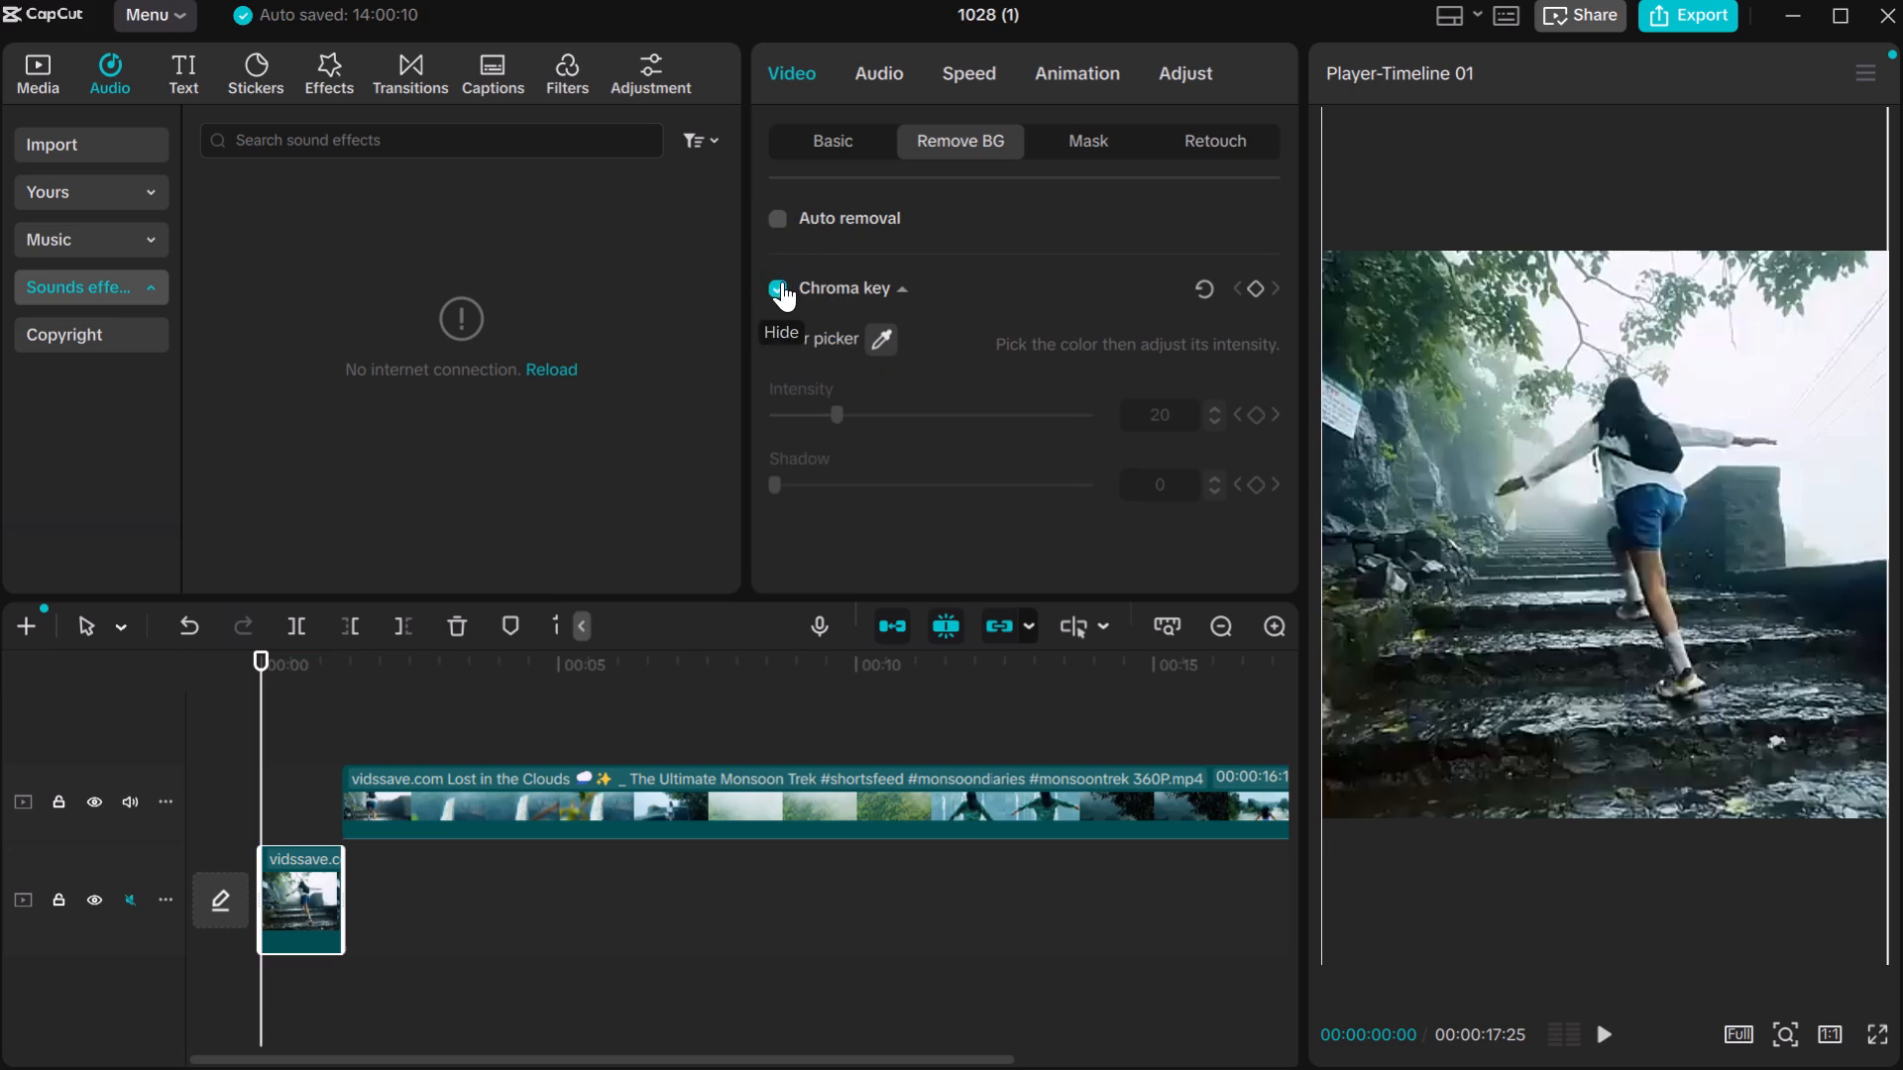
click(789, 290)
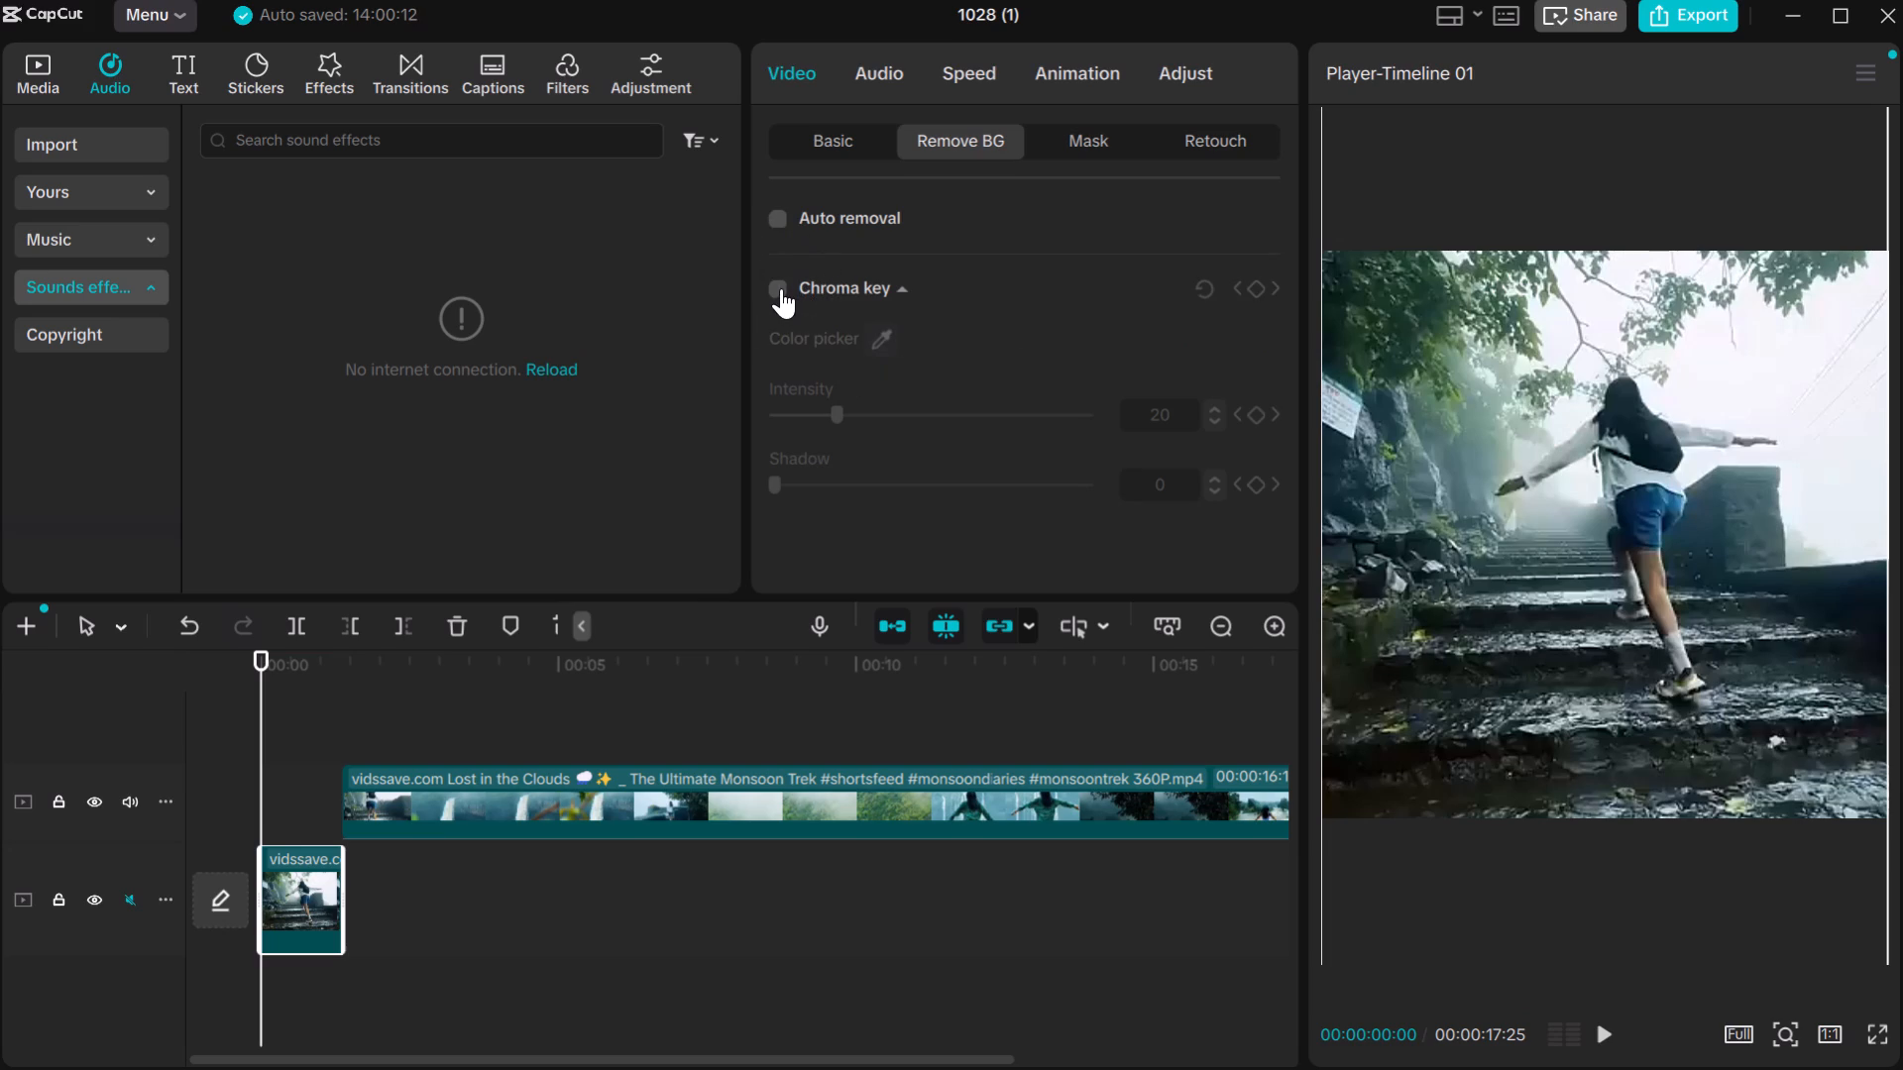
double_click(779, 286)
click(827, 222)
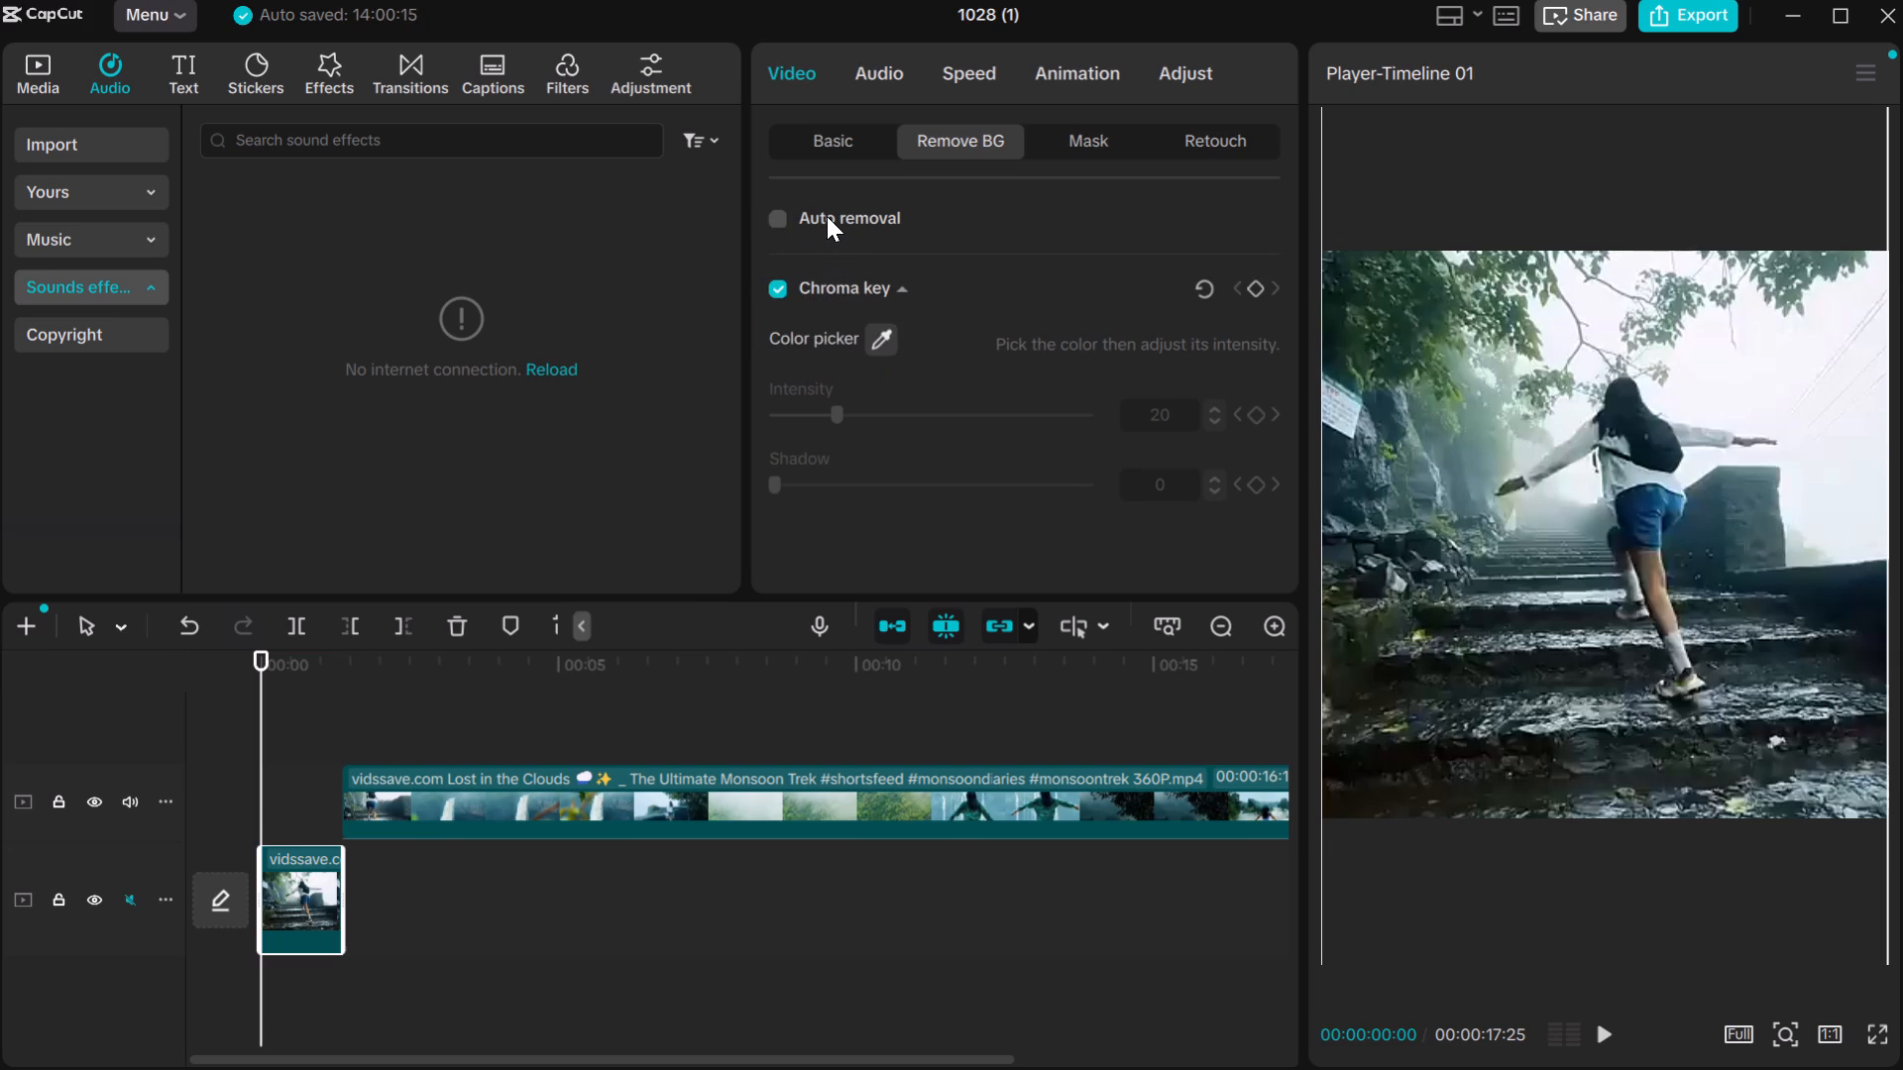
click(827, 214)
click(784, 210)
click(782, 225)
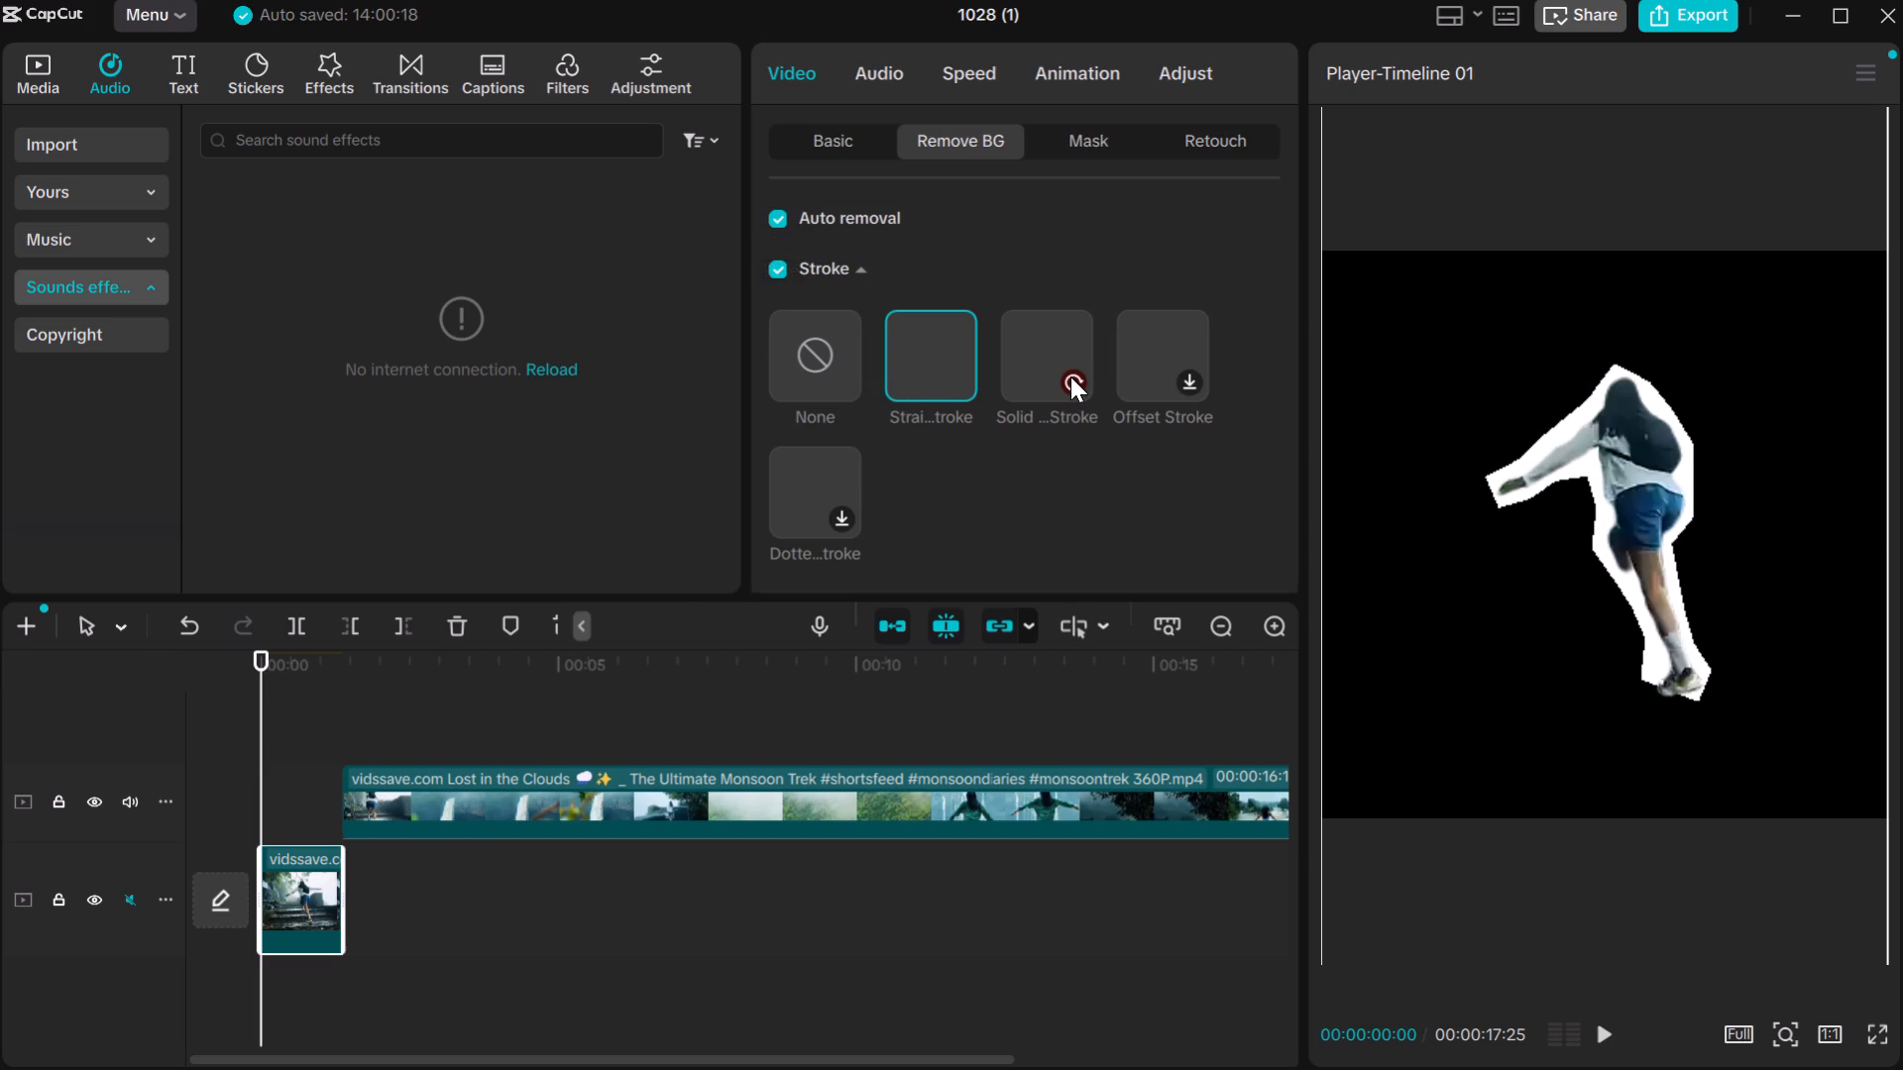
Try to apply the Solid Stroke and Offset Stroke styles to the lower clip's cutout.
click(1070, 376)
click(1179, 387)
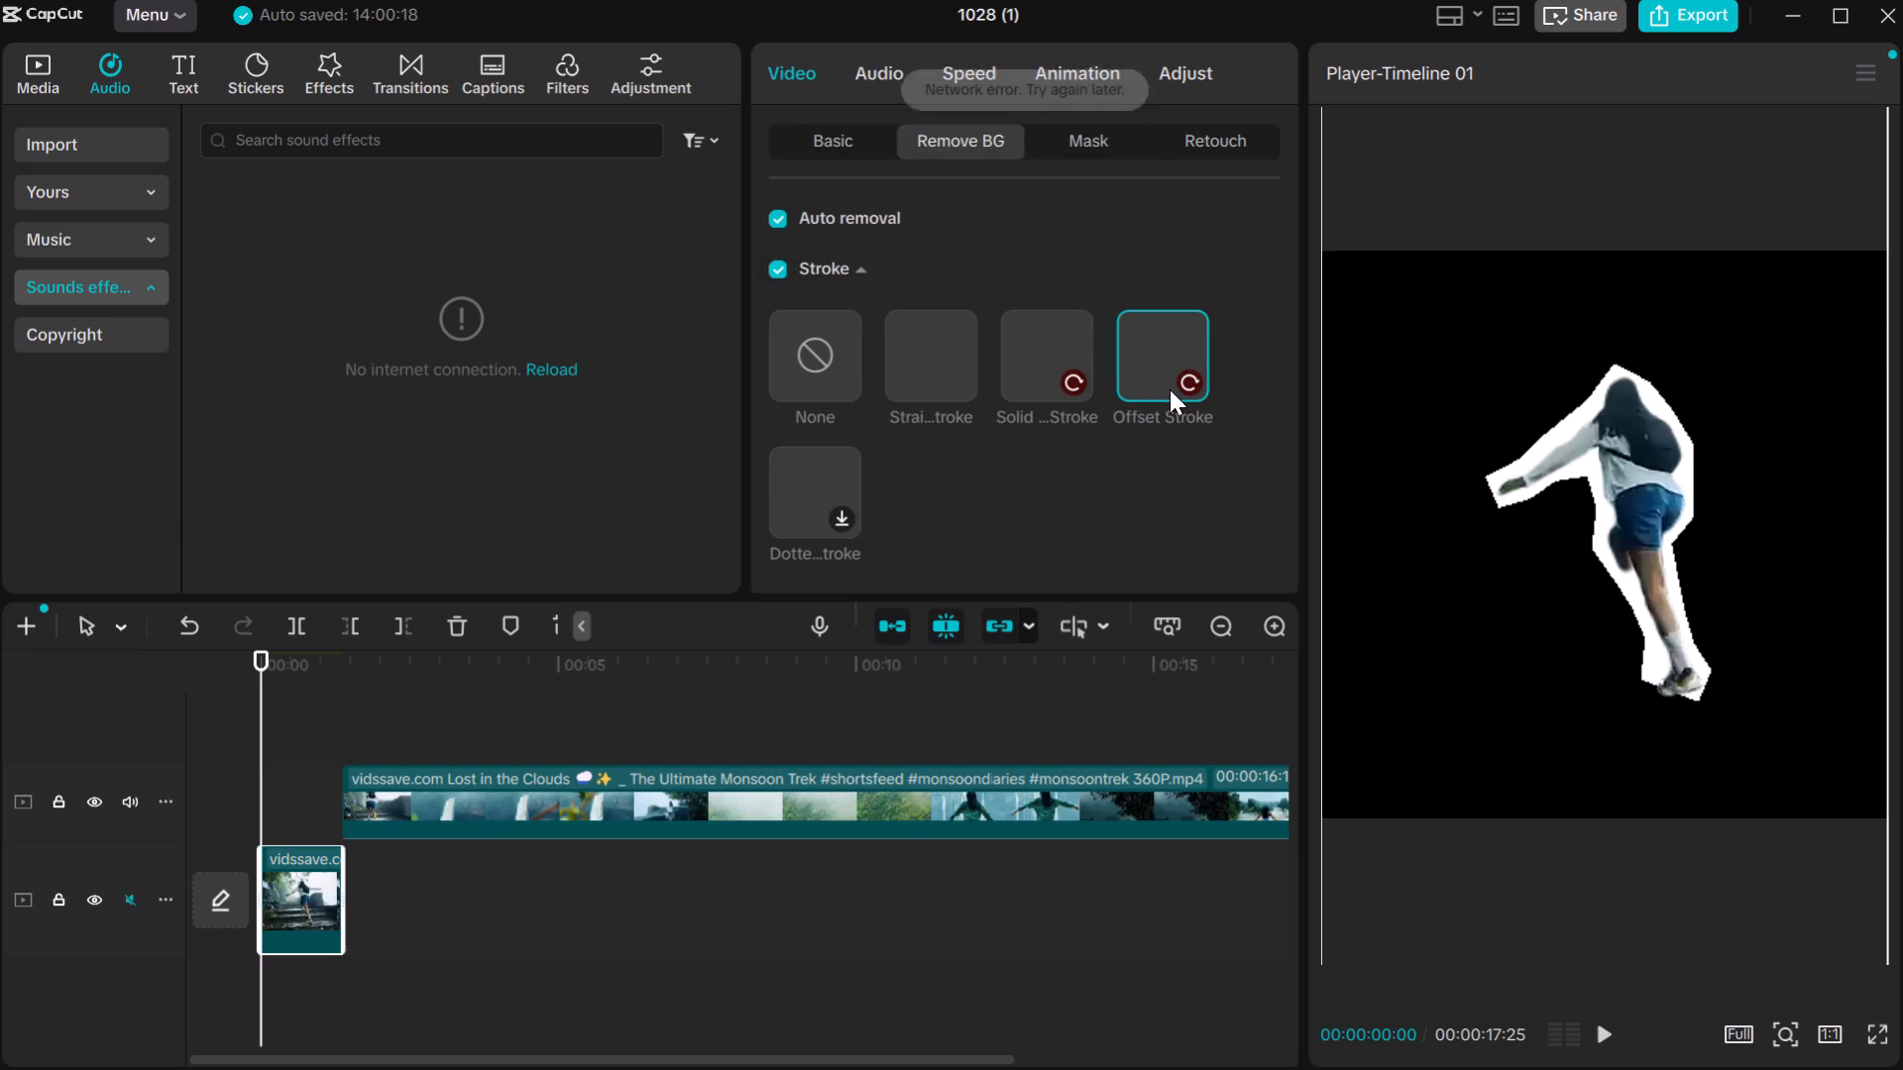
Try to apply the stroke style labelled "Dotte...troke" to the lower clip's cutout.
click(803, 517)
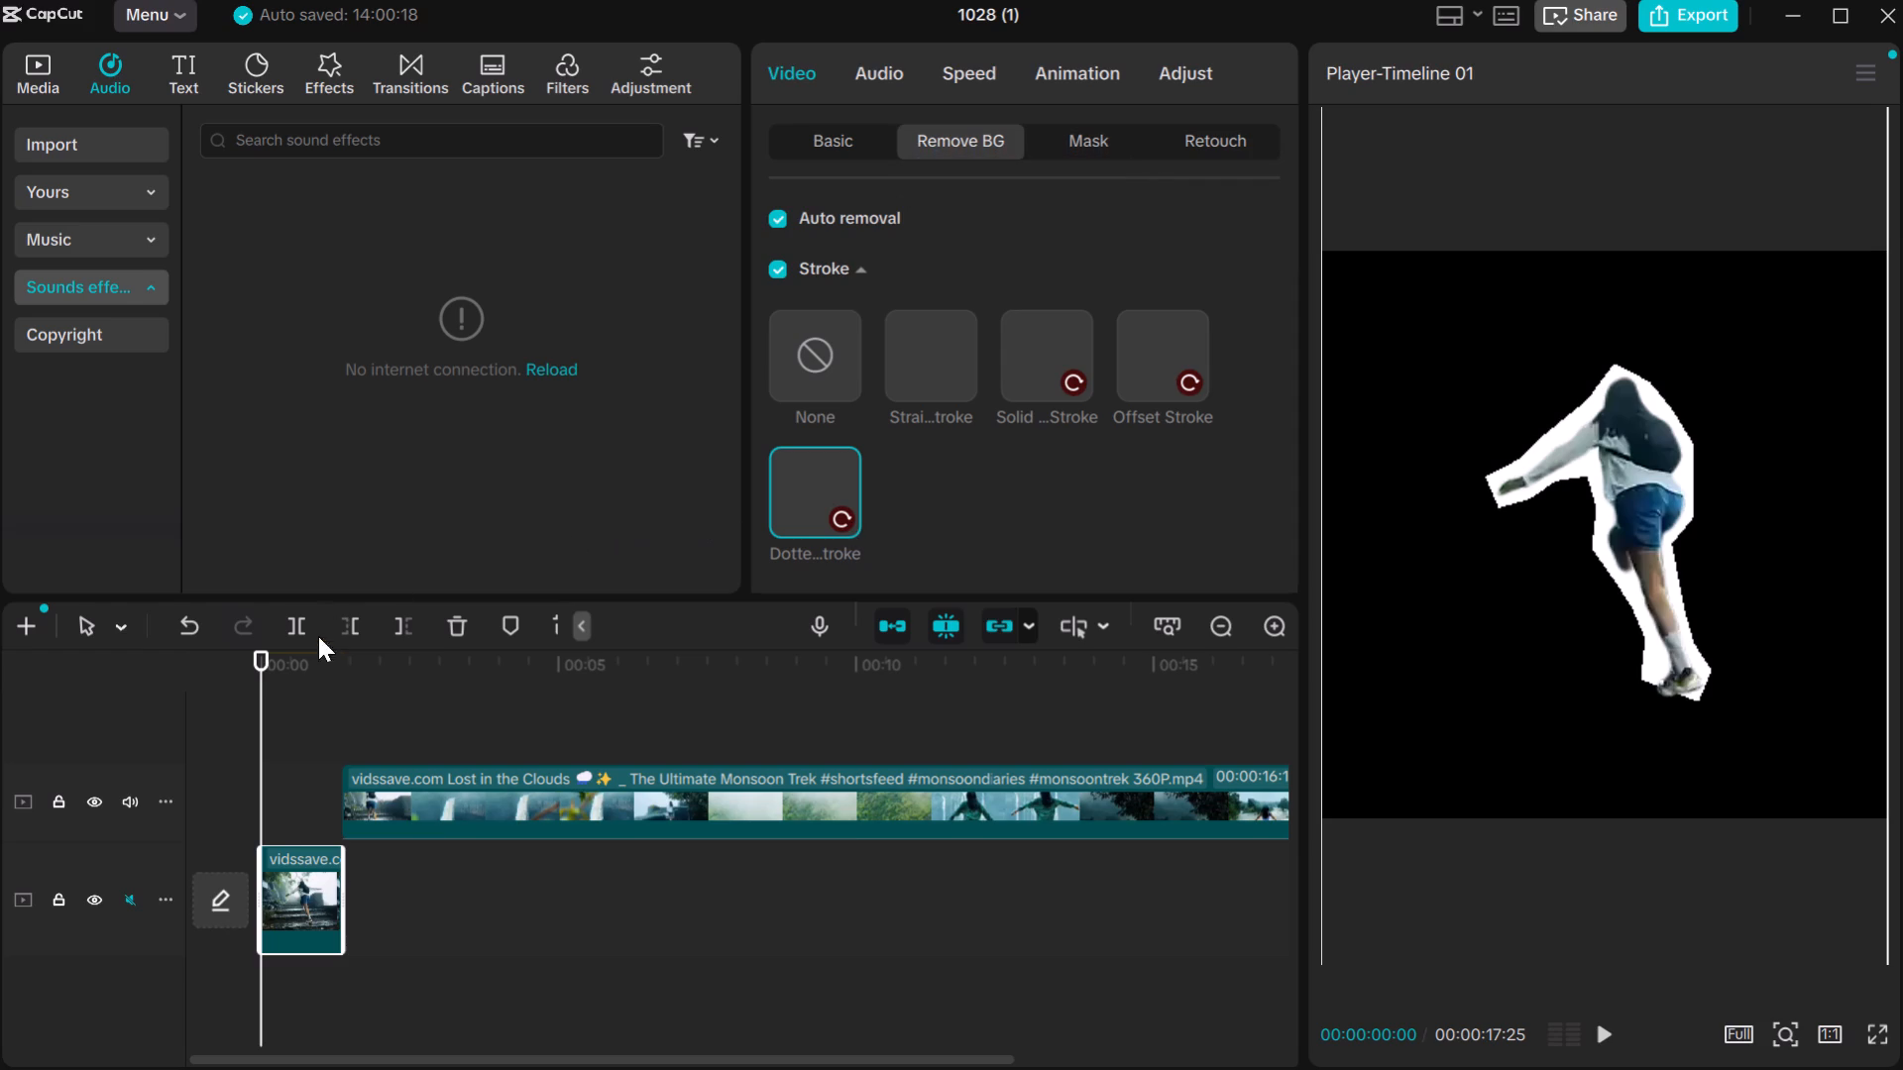
Scrub through the lower clip and into the upper clip to check the outlined cutout, then return to the start.
double_click(280, 673)
drag(284, 673, 303, 673)
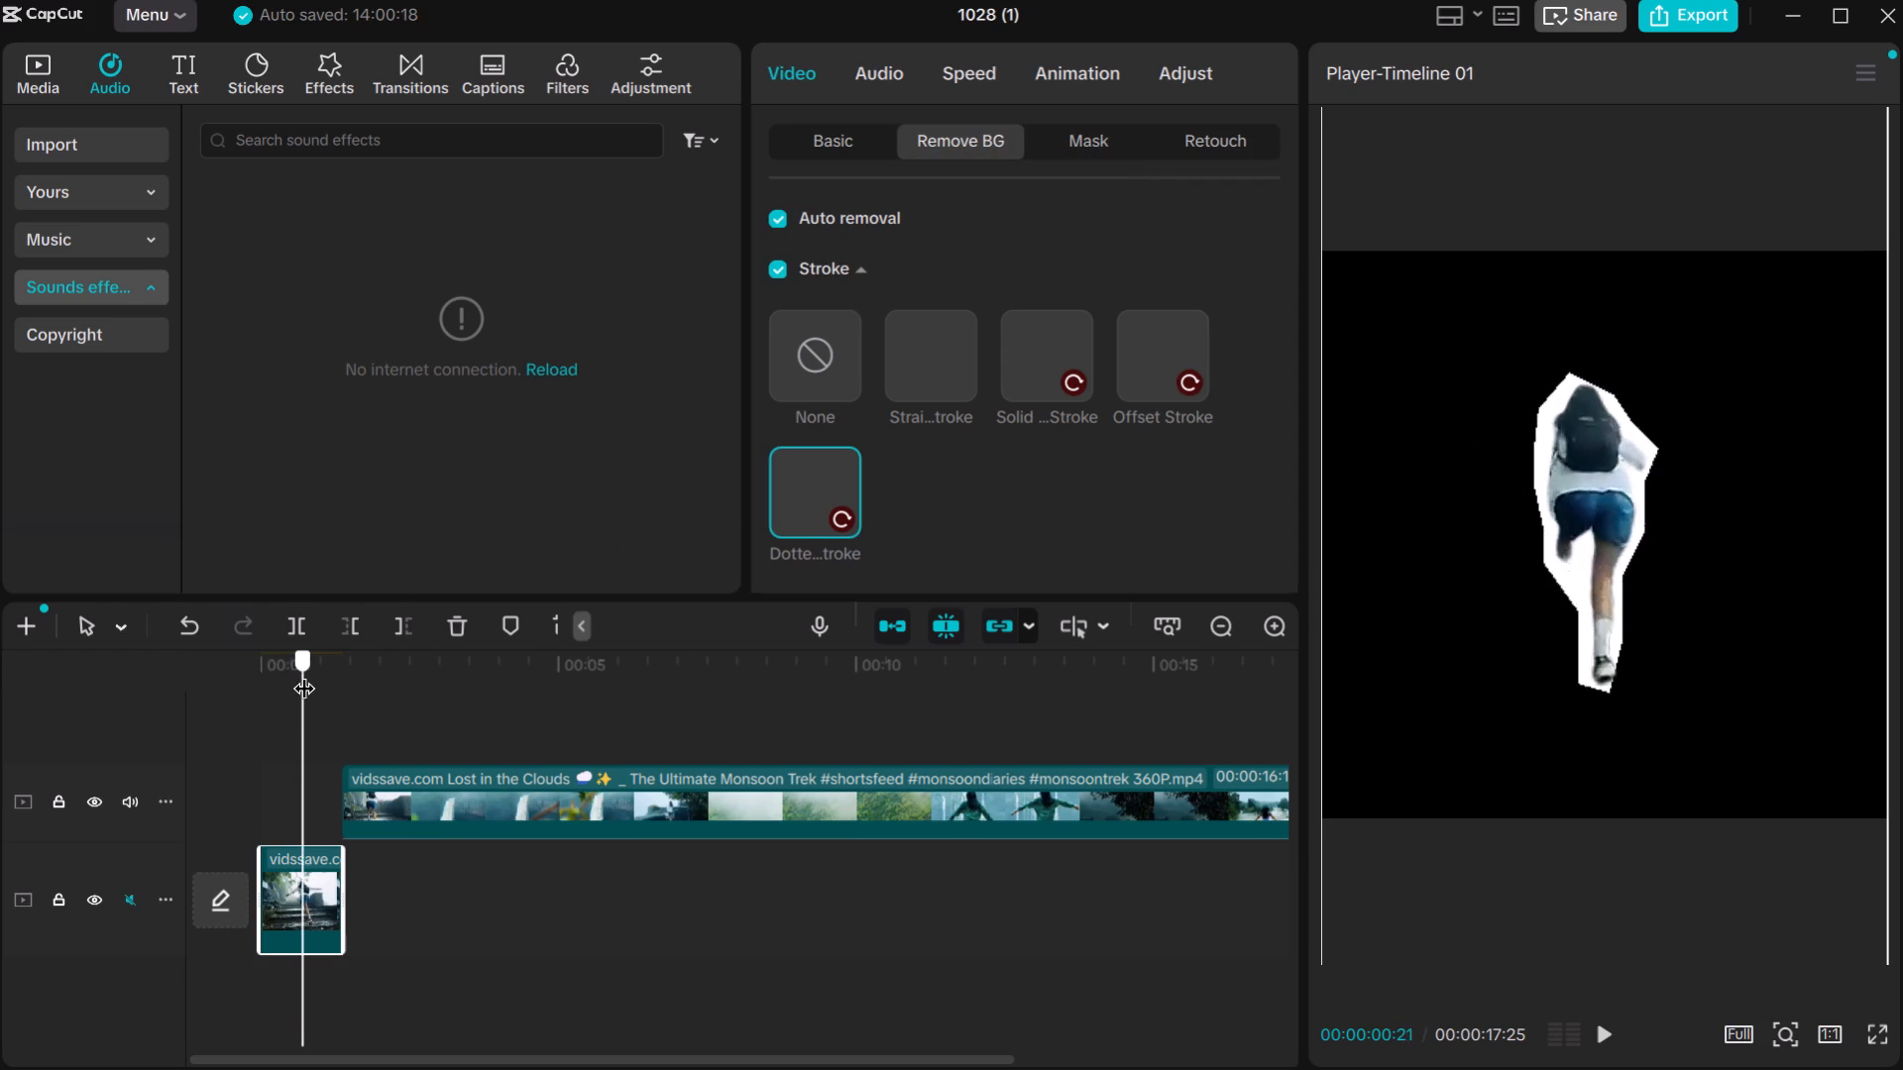
drag(303, 673, 320, 673)
drag(320, 673, 356, 673)
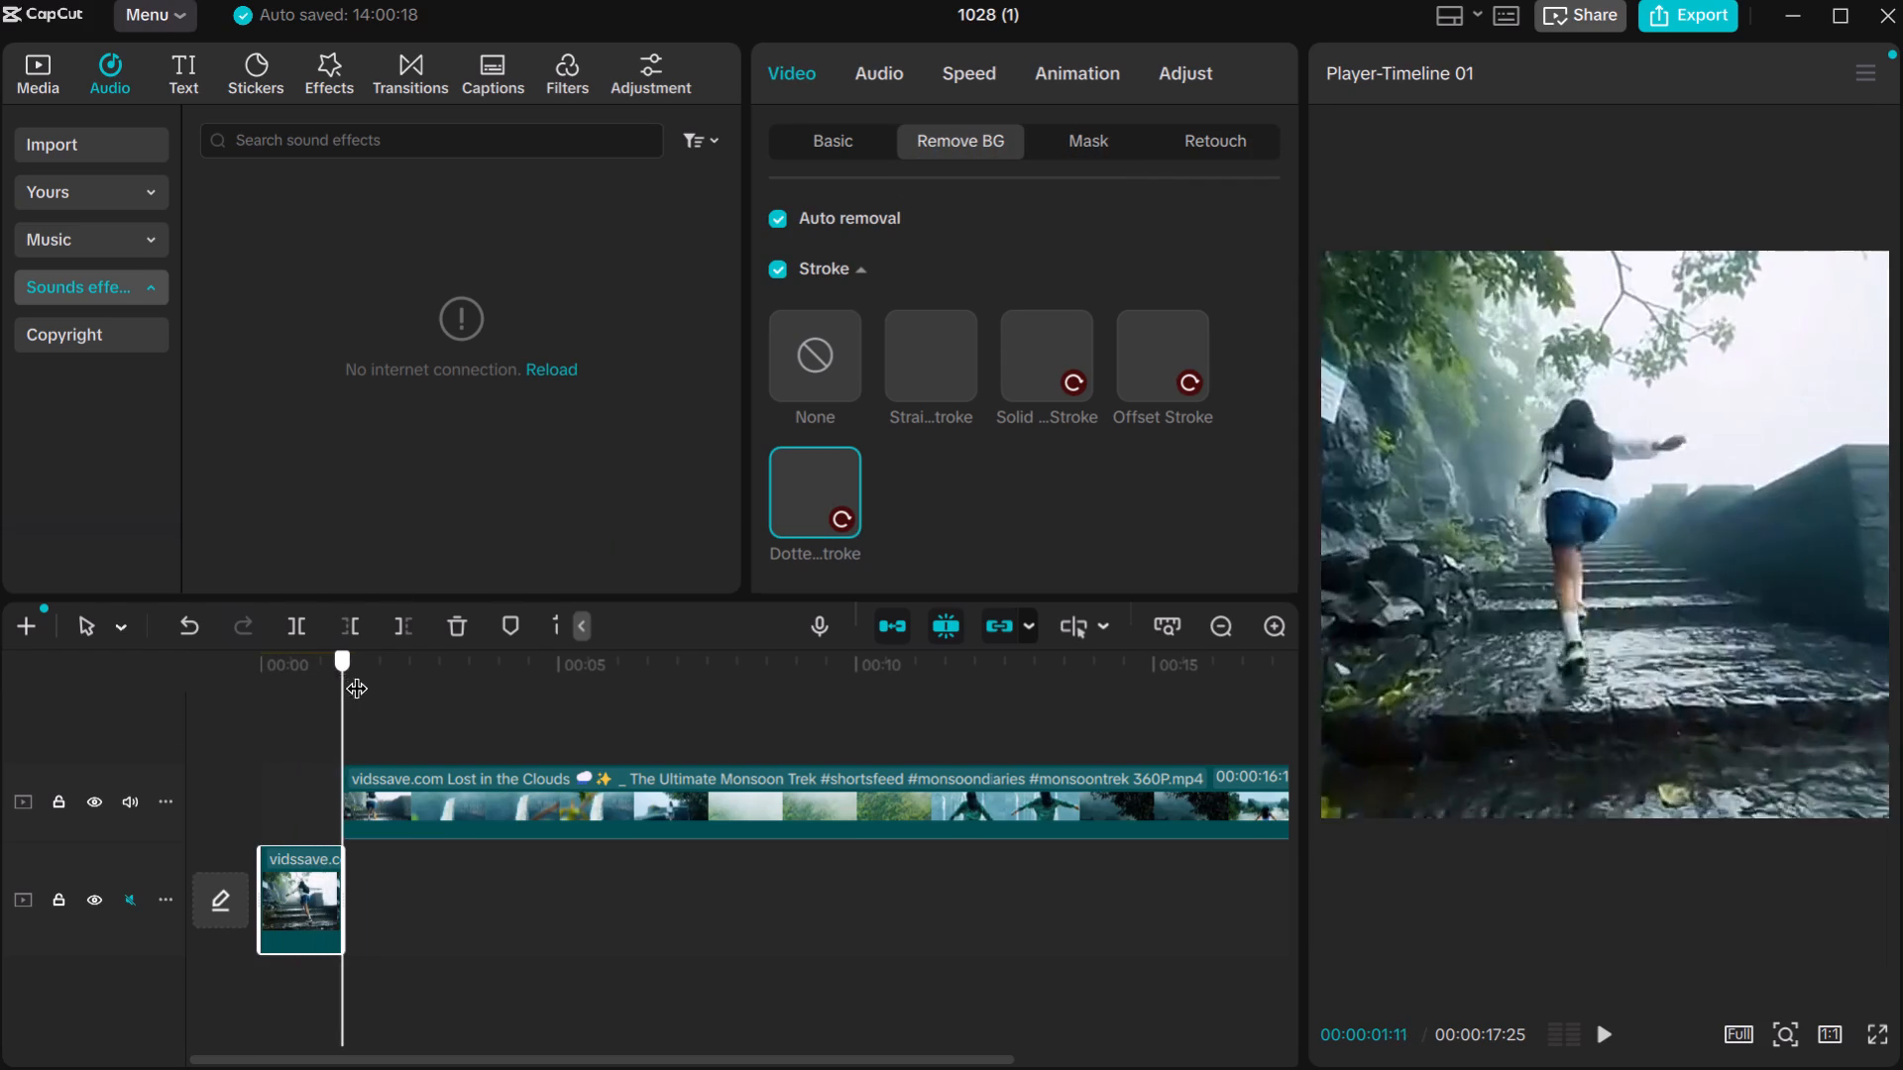
drag(356, 673, 624, 691)
drag(583, 691, 275, 674)
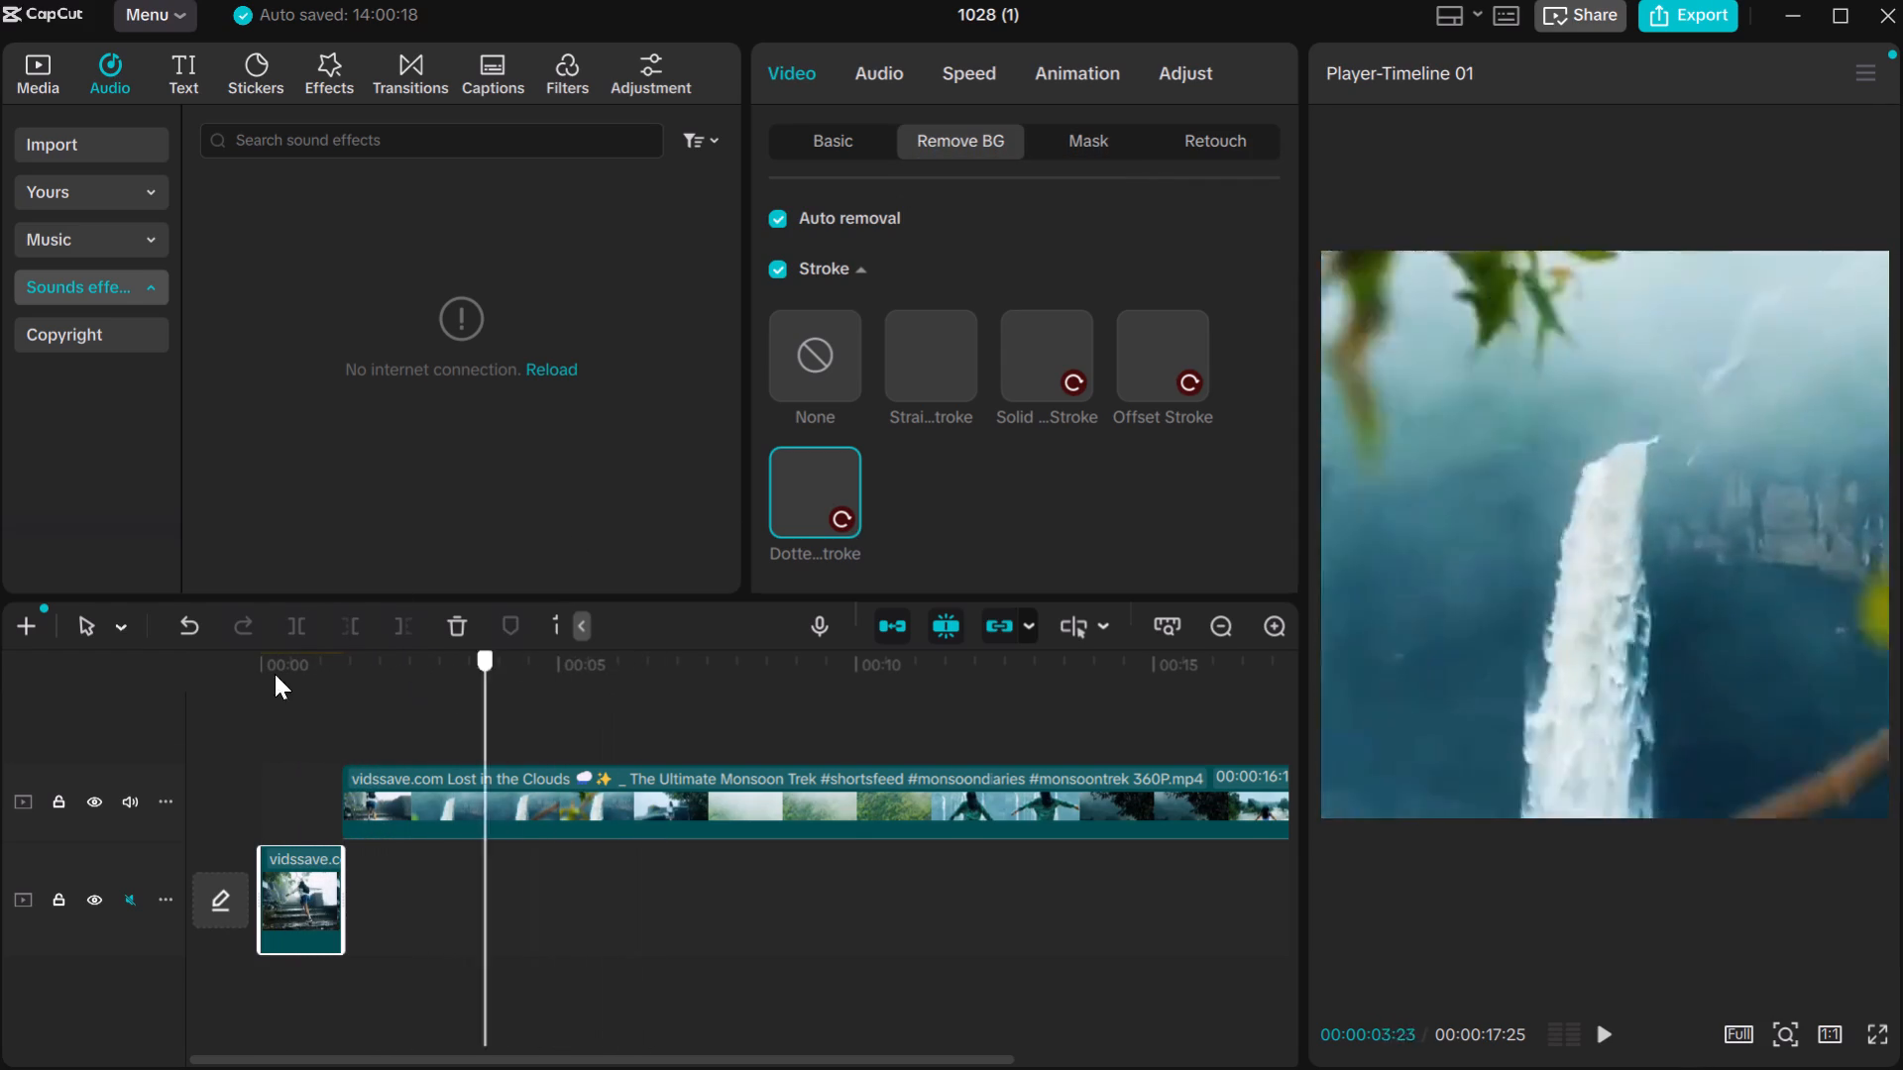
drag(275, 674, 0, 632)
click(0, 632)
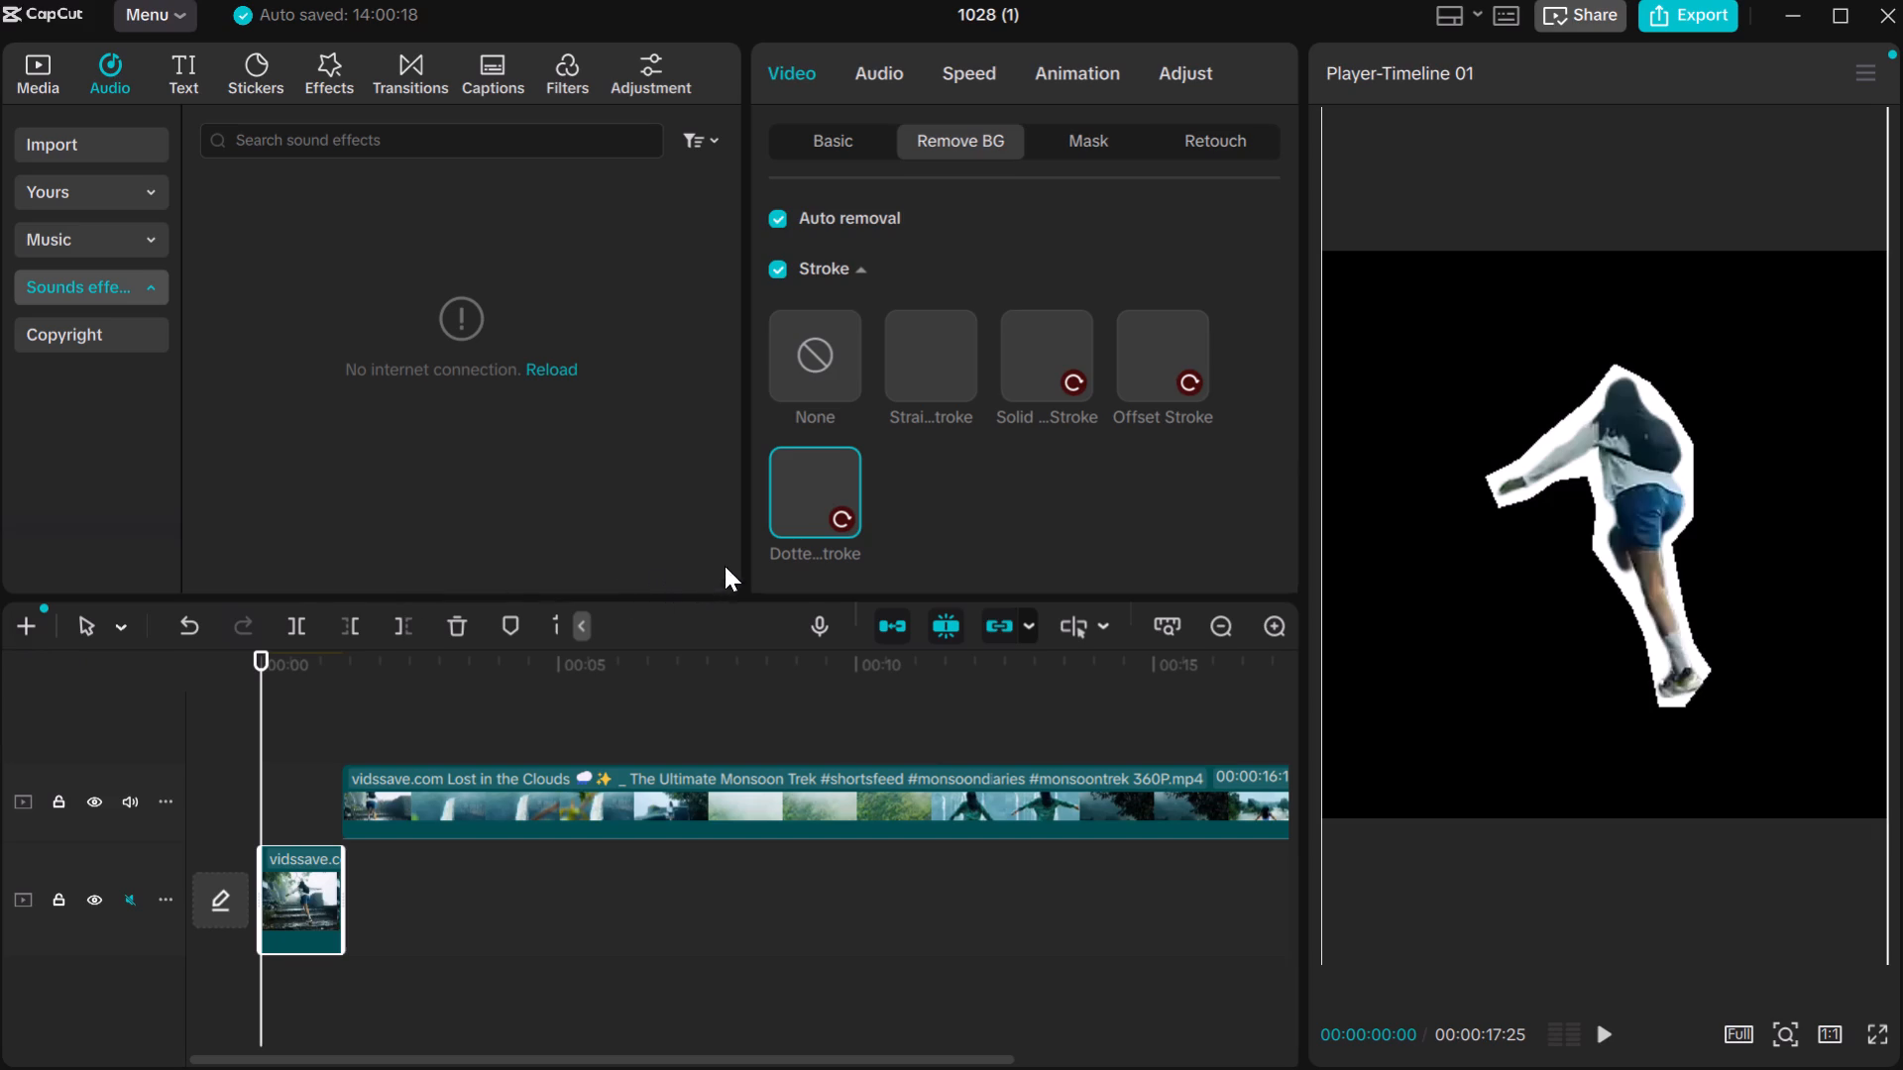
Compare the "Strai...troke" style with None, leave the stroke at None, and turn off Auto removal for the lower clip.
drag(858, 375, 843, 375)
click(804, 367)
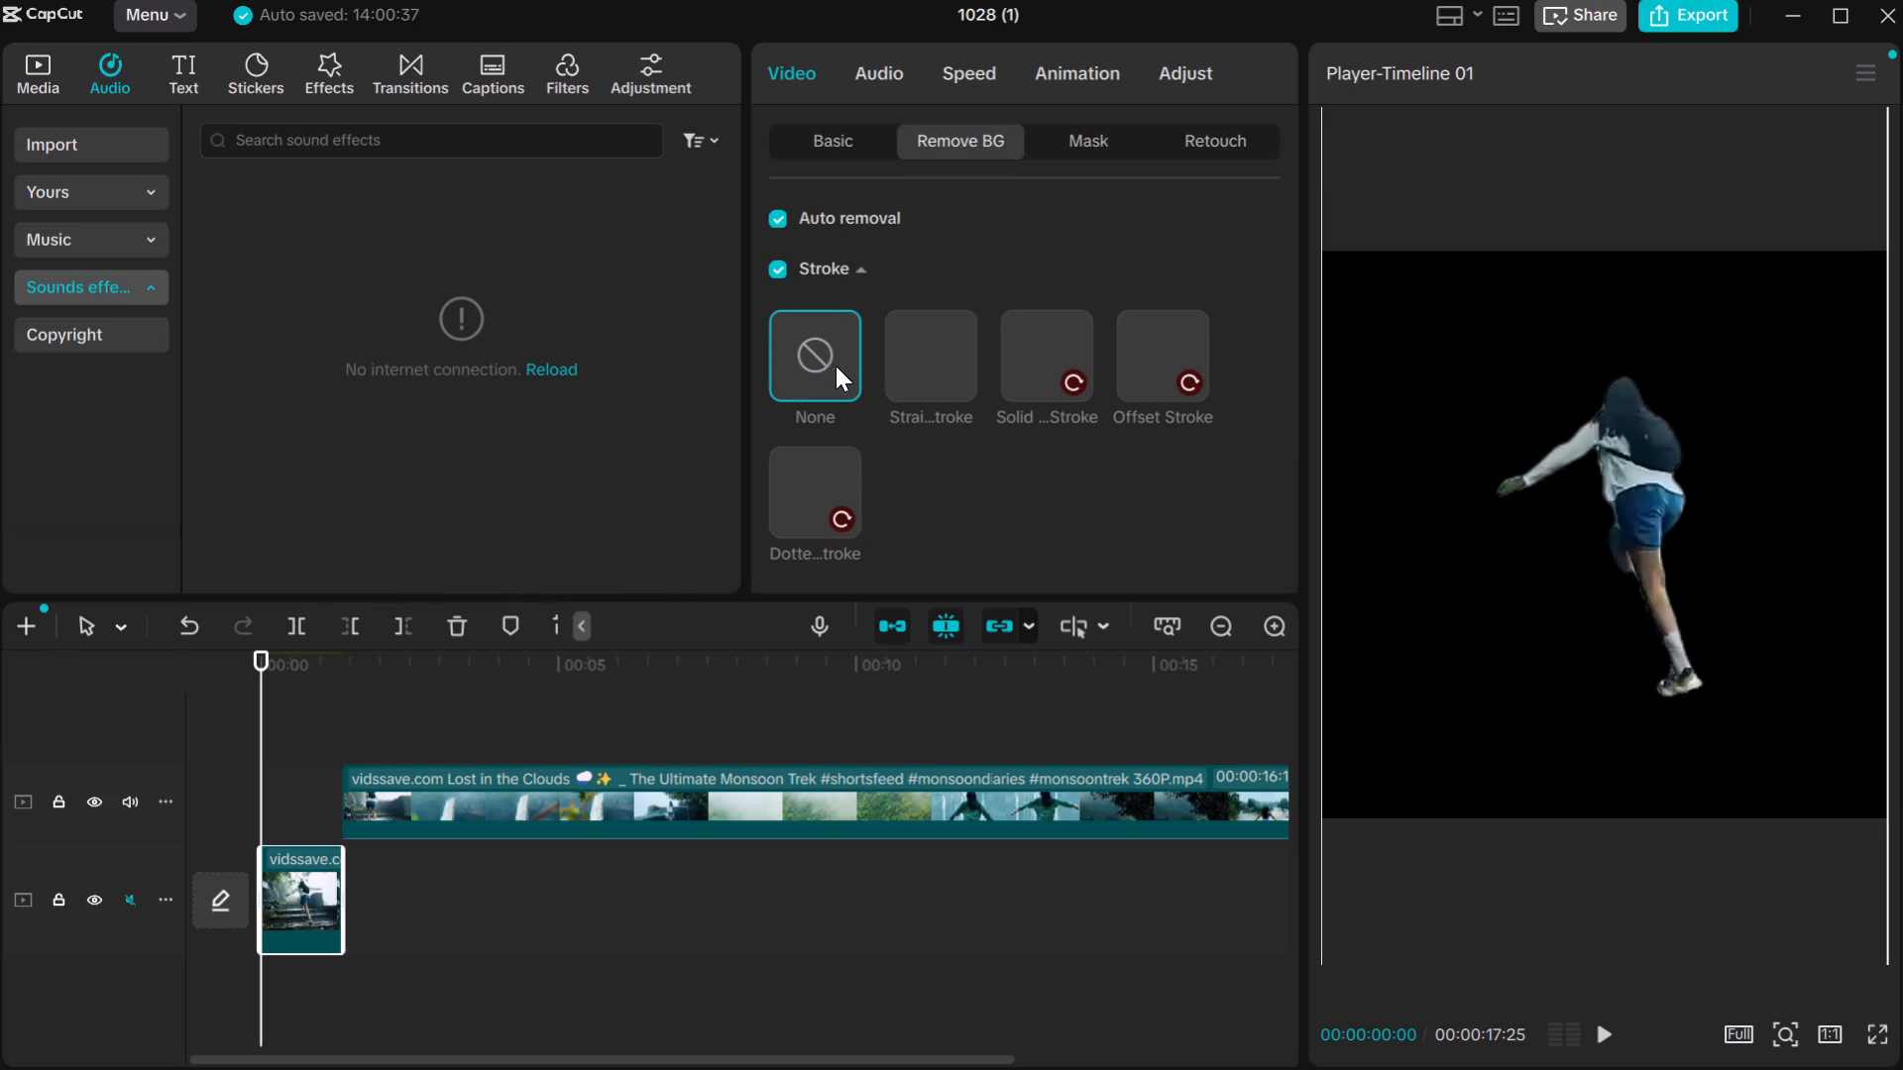
click(911, 358)
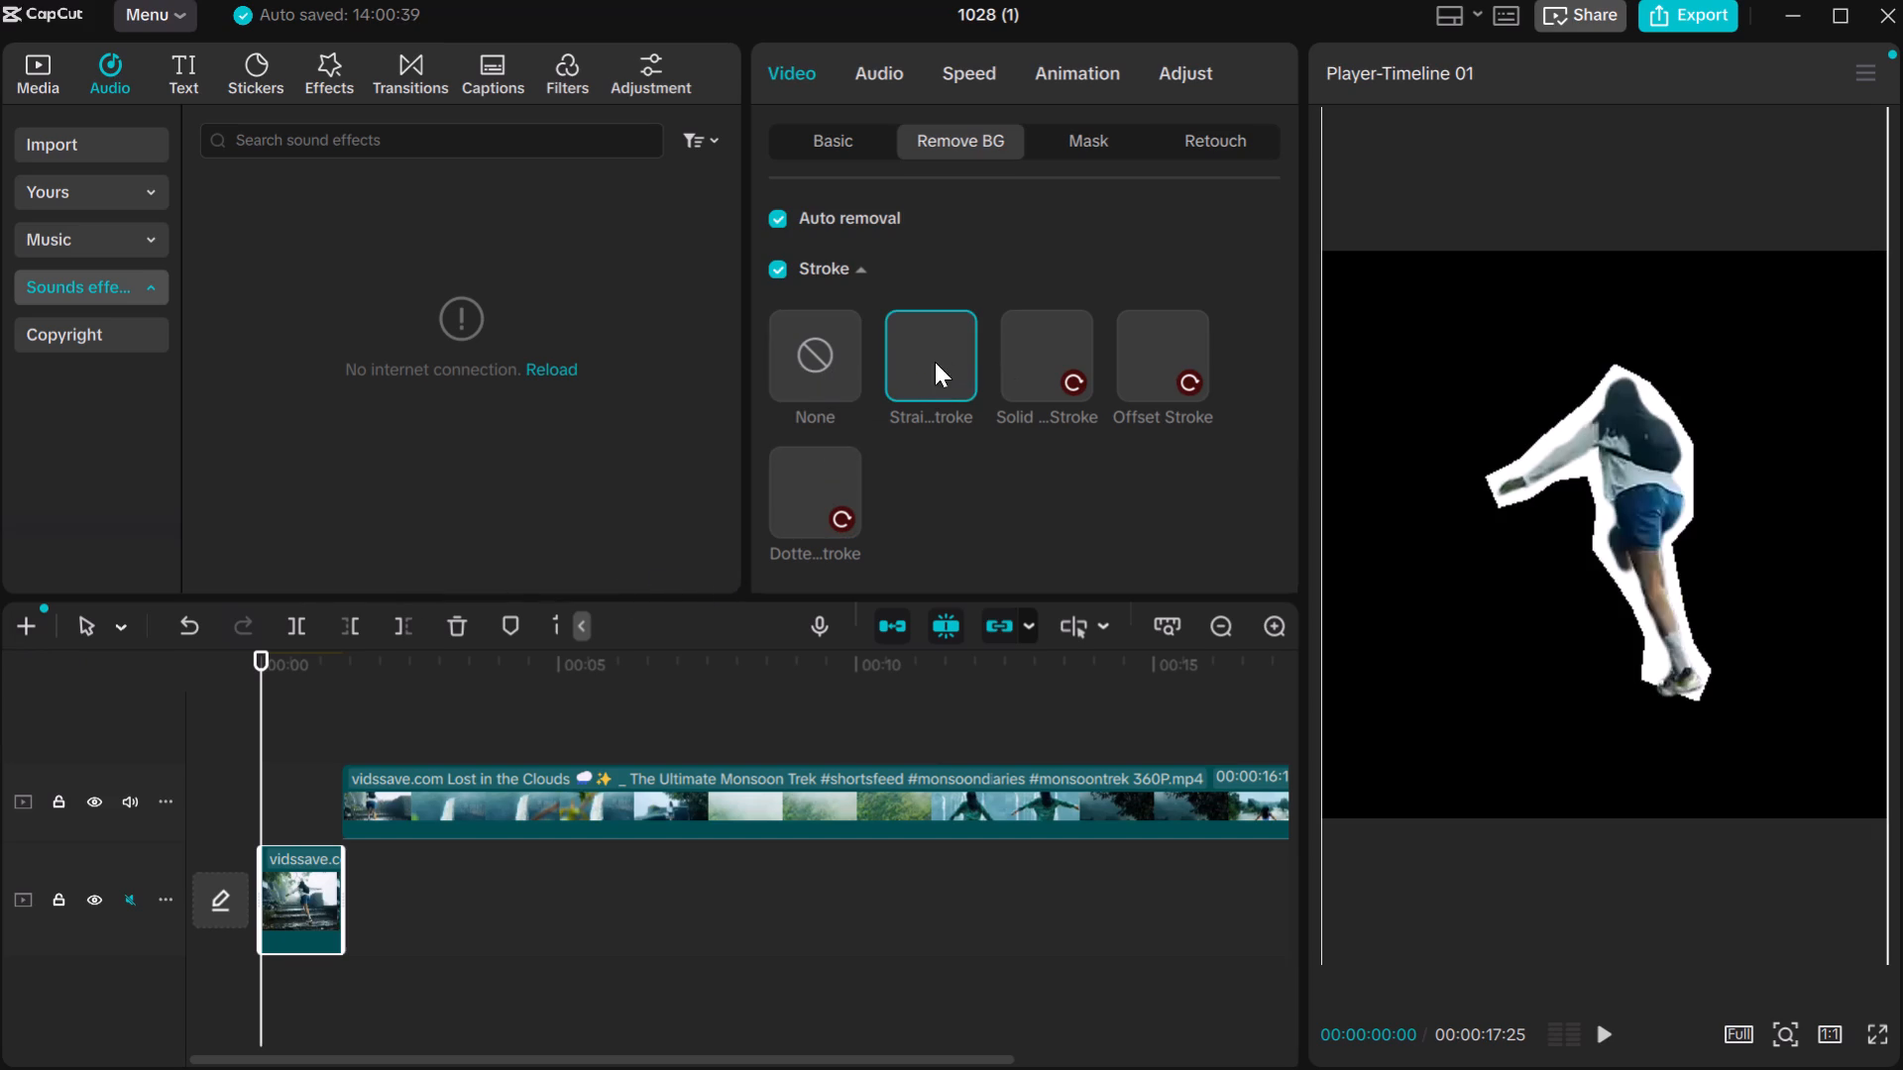
click(925, 362)
click(842, 385)
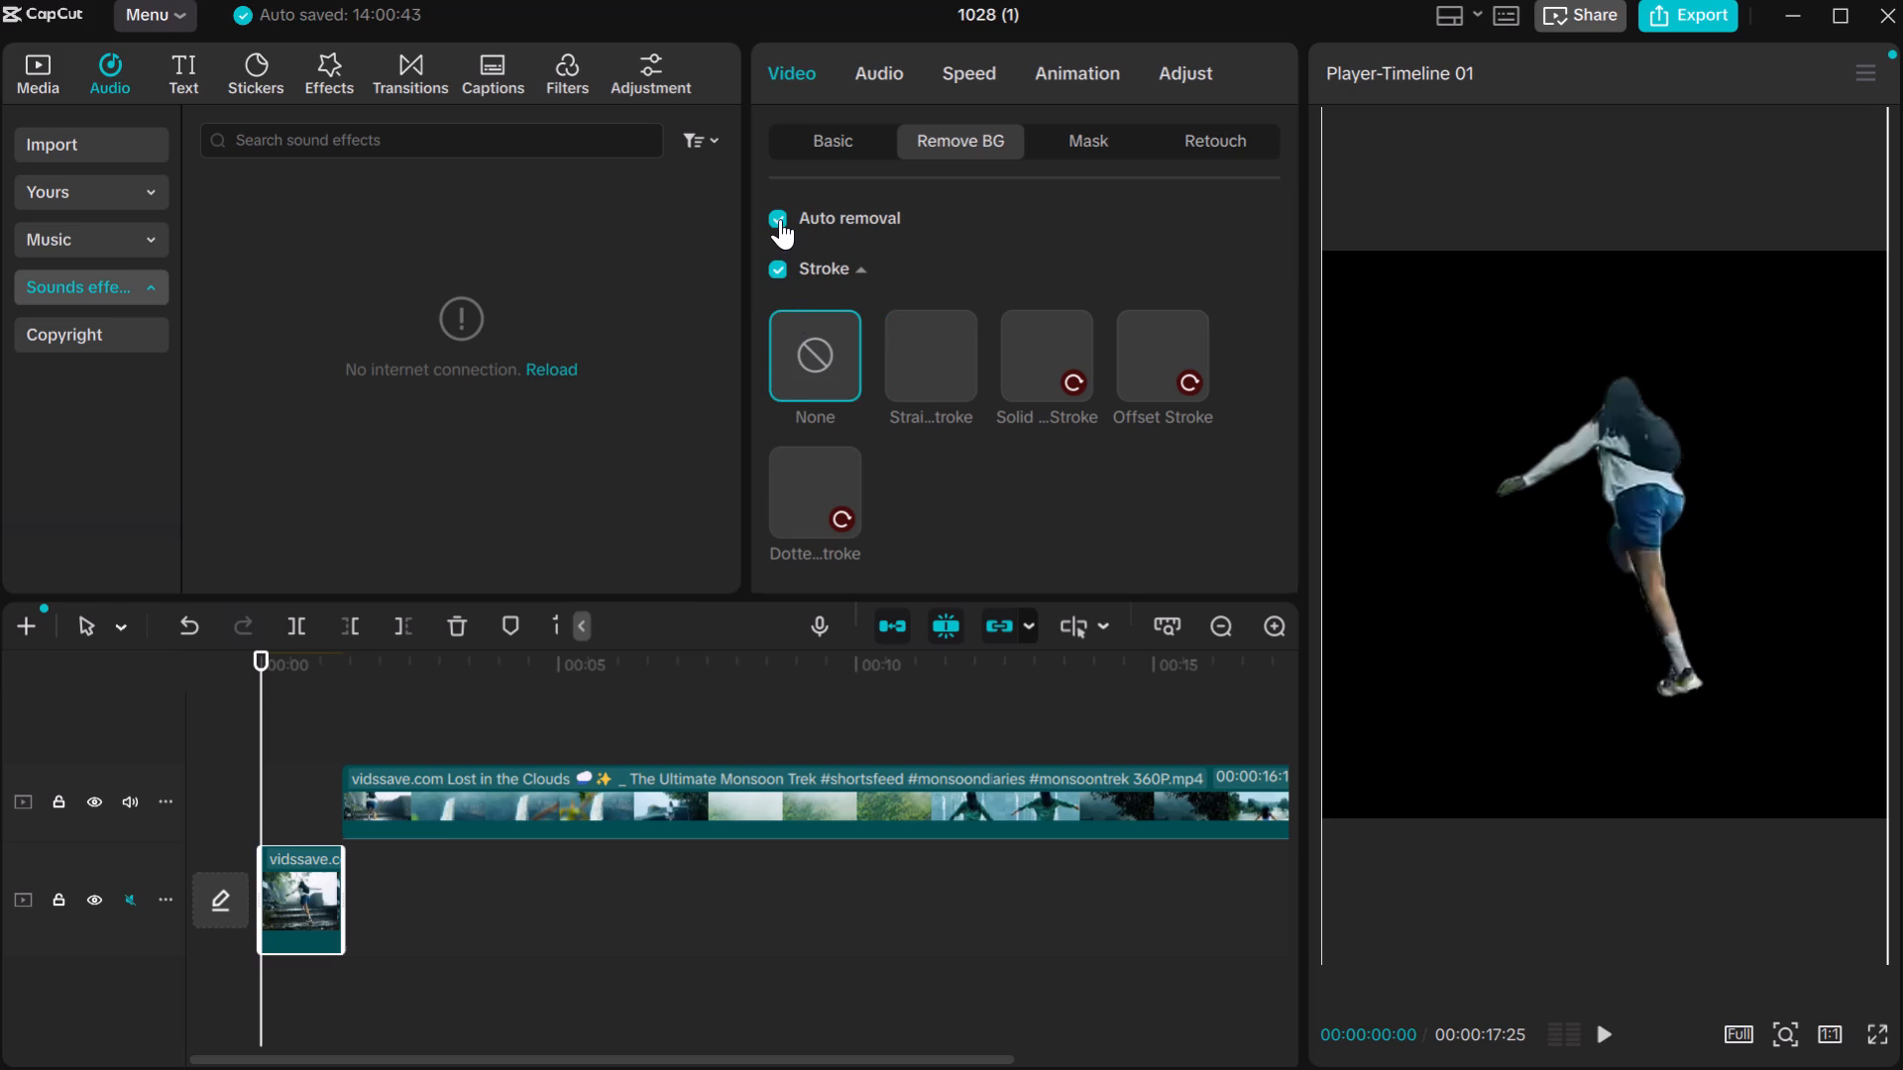
click(780, 219)
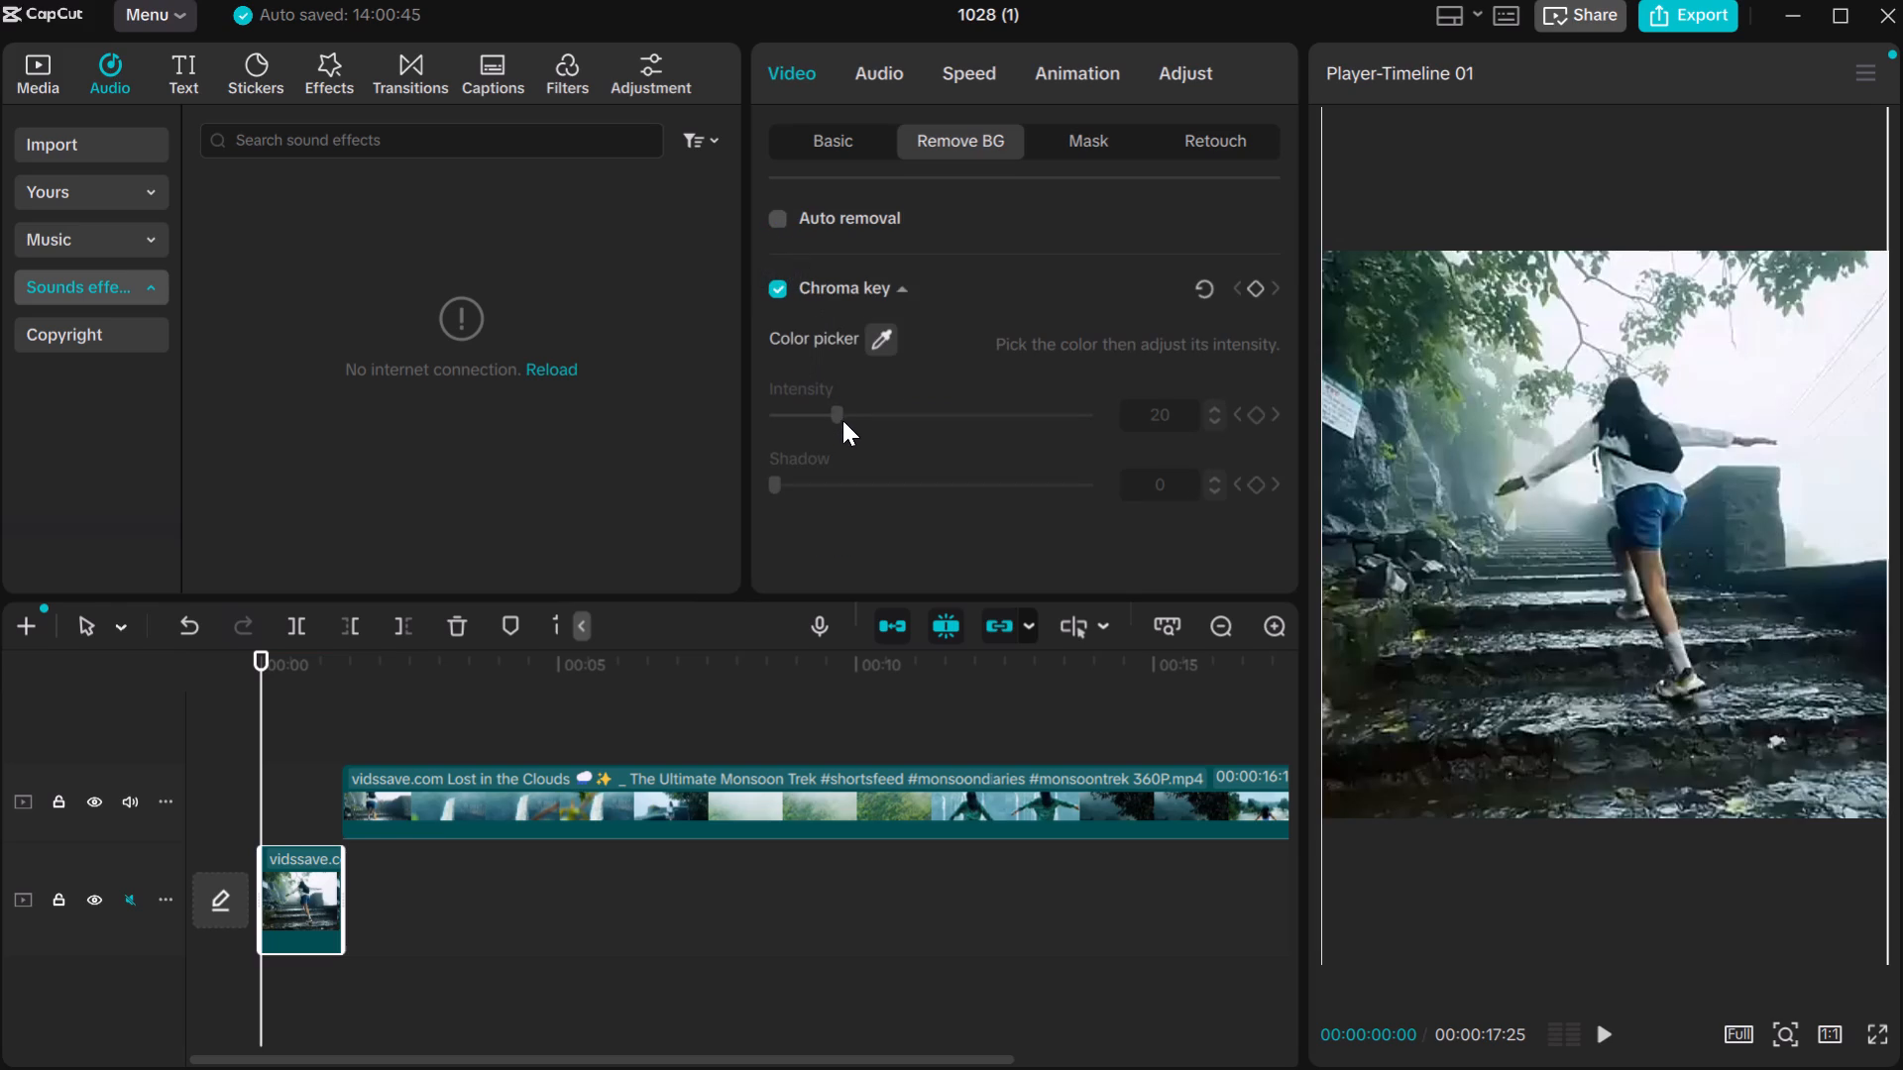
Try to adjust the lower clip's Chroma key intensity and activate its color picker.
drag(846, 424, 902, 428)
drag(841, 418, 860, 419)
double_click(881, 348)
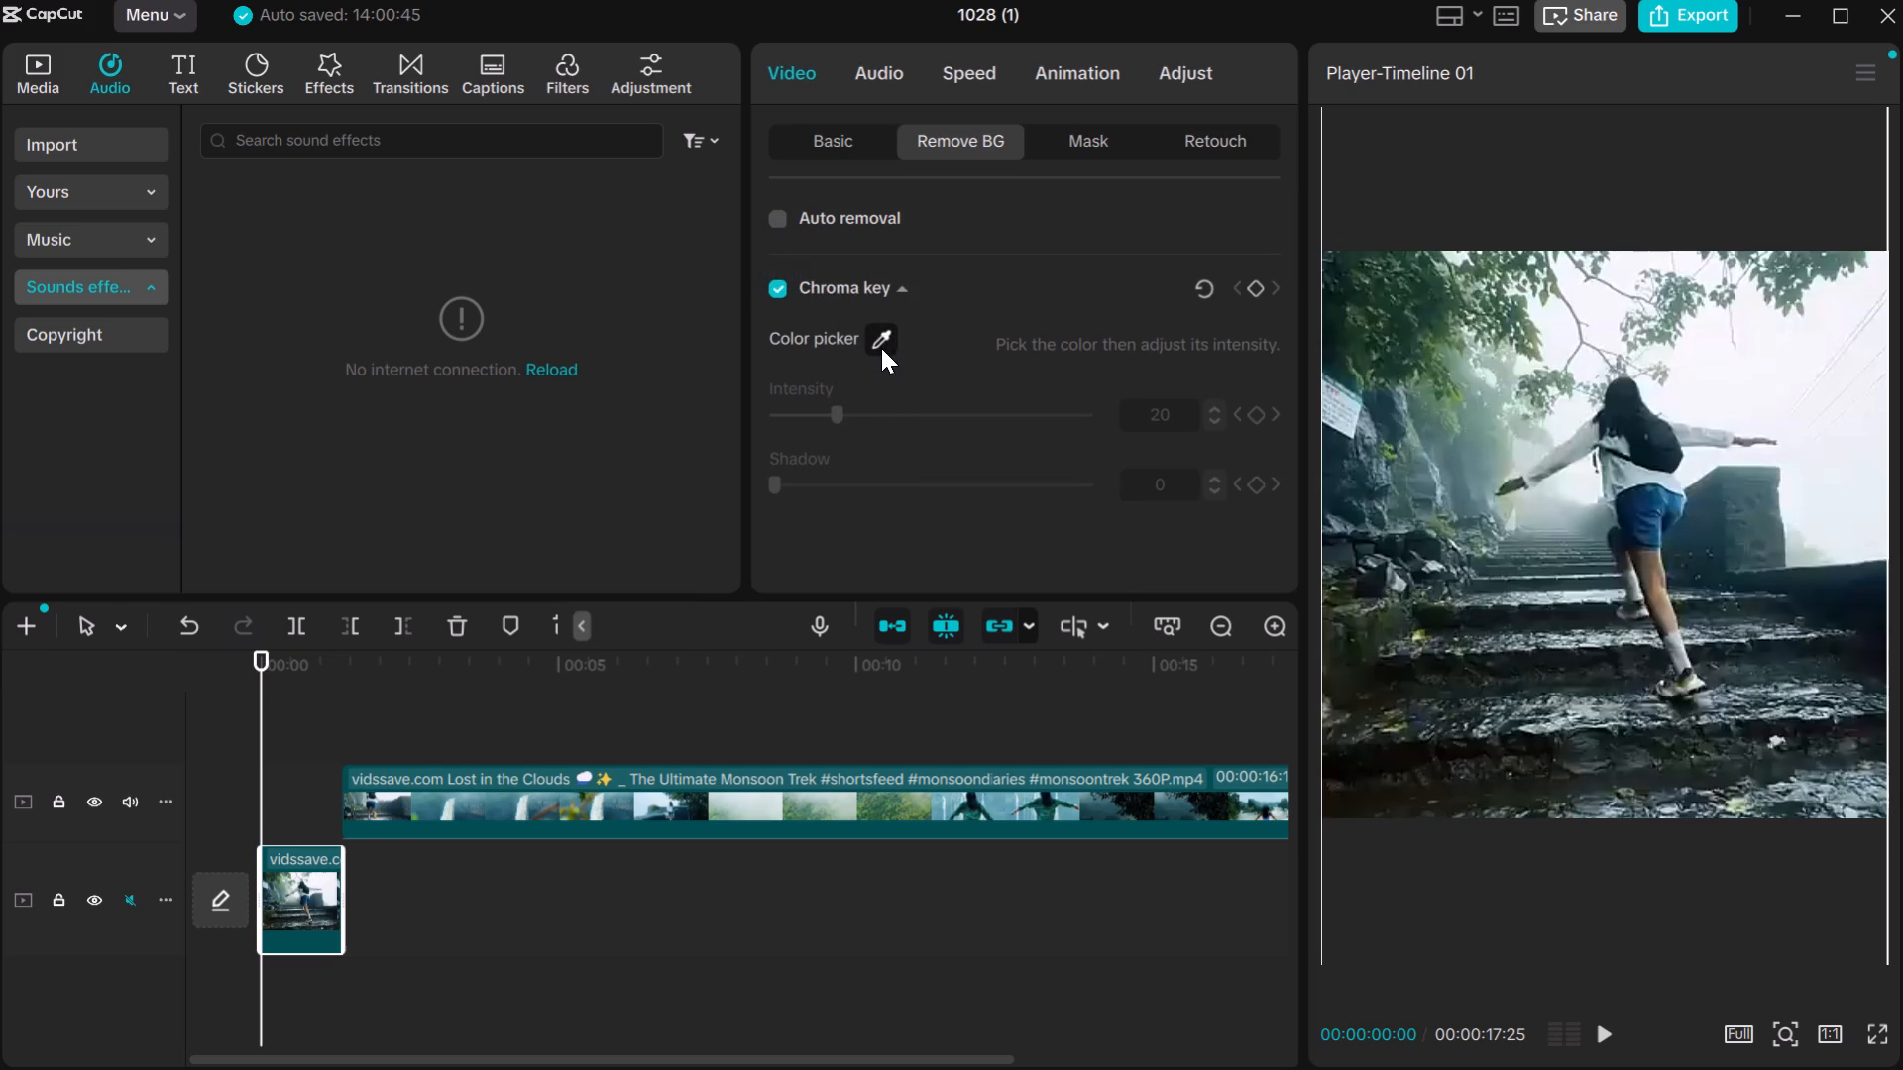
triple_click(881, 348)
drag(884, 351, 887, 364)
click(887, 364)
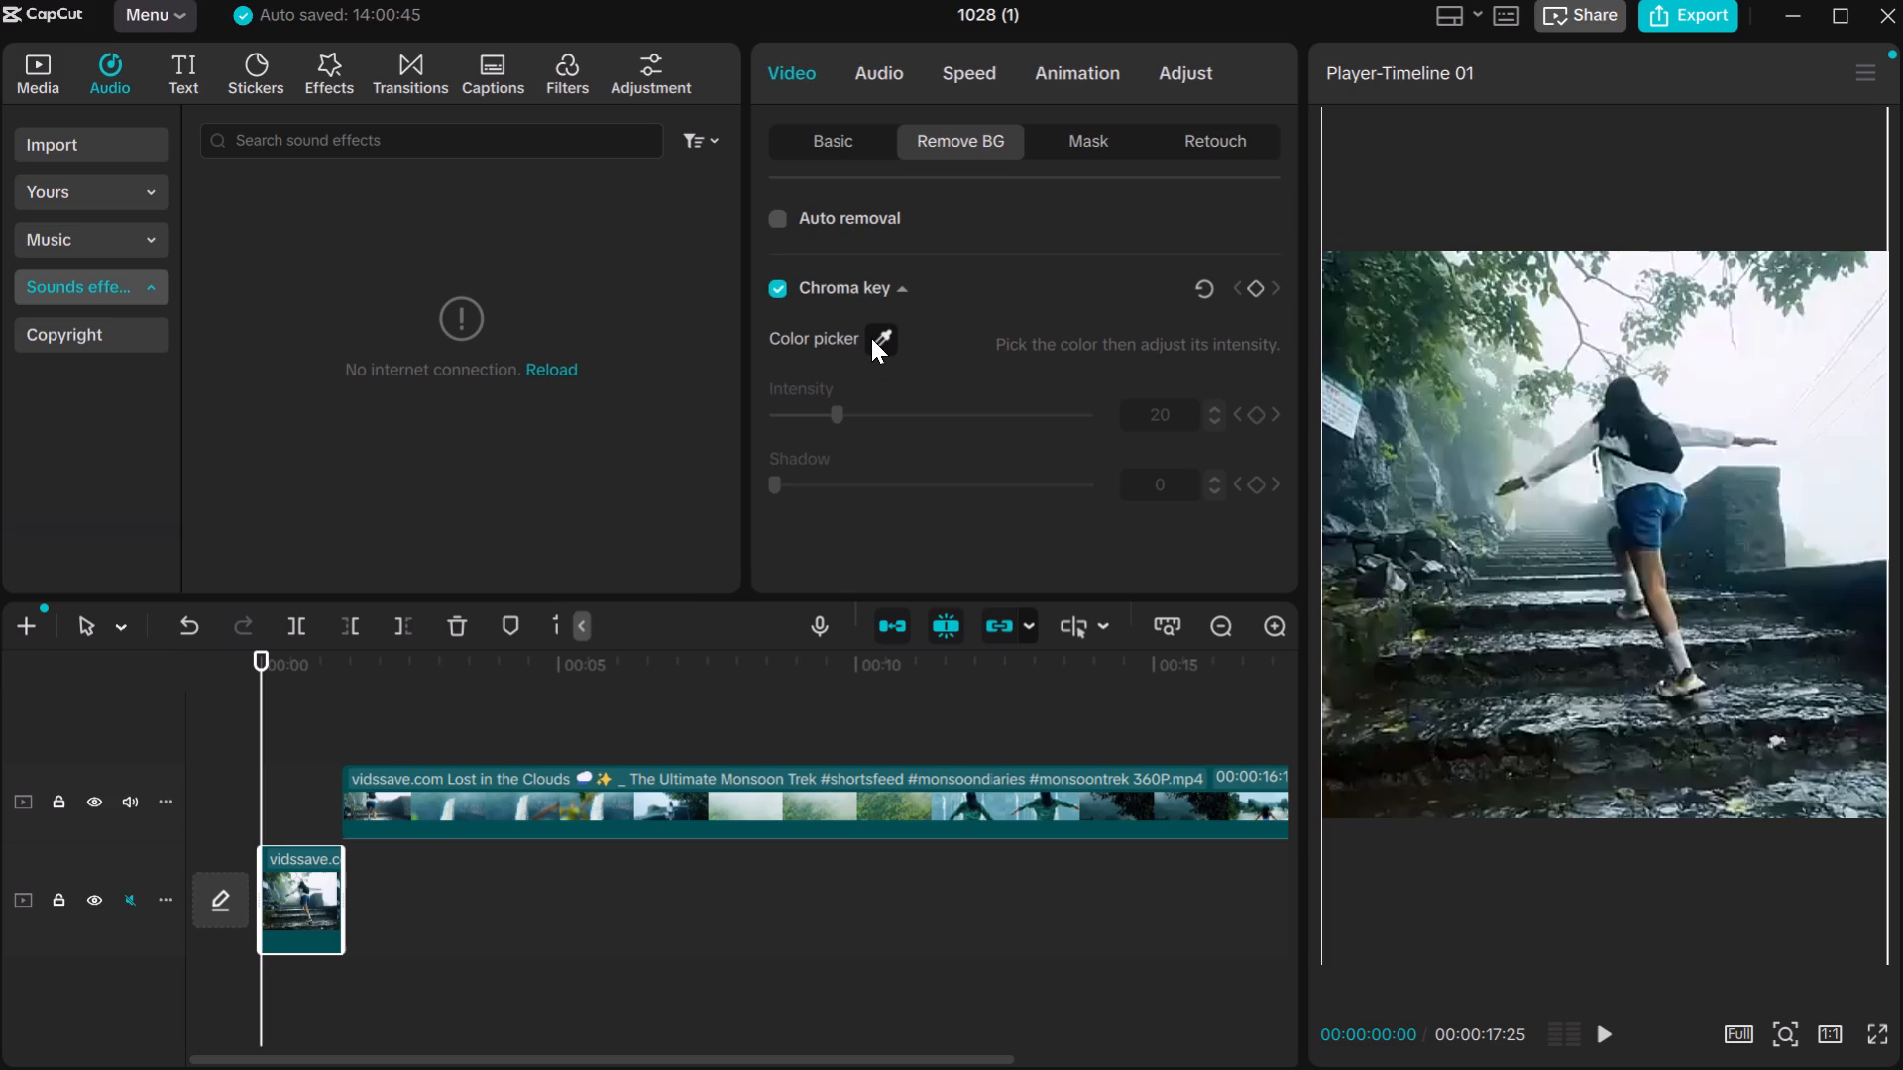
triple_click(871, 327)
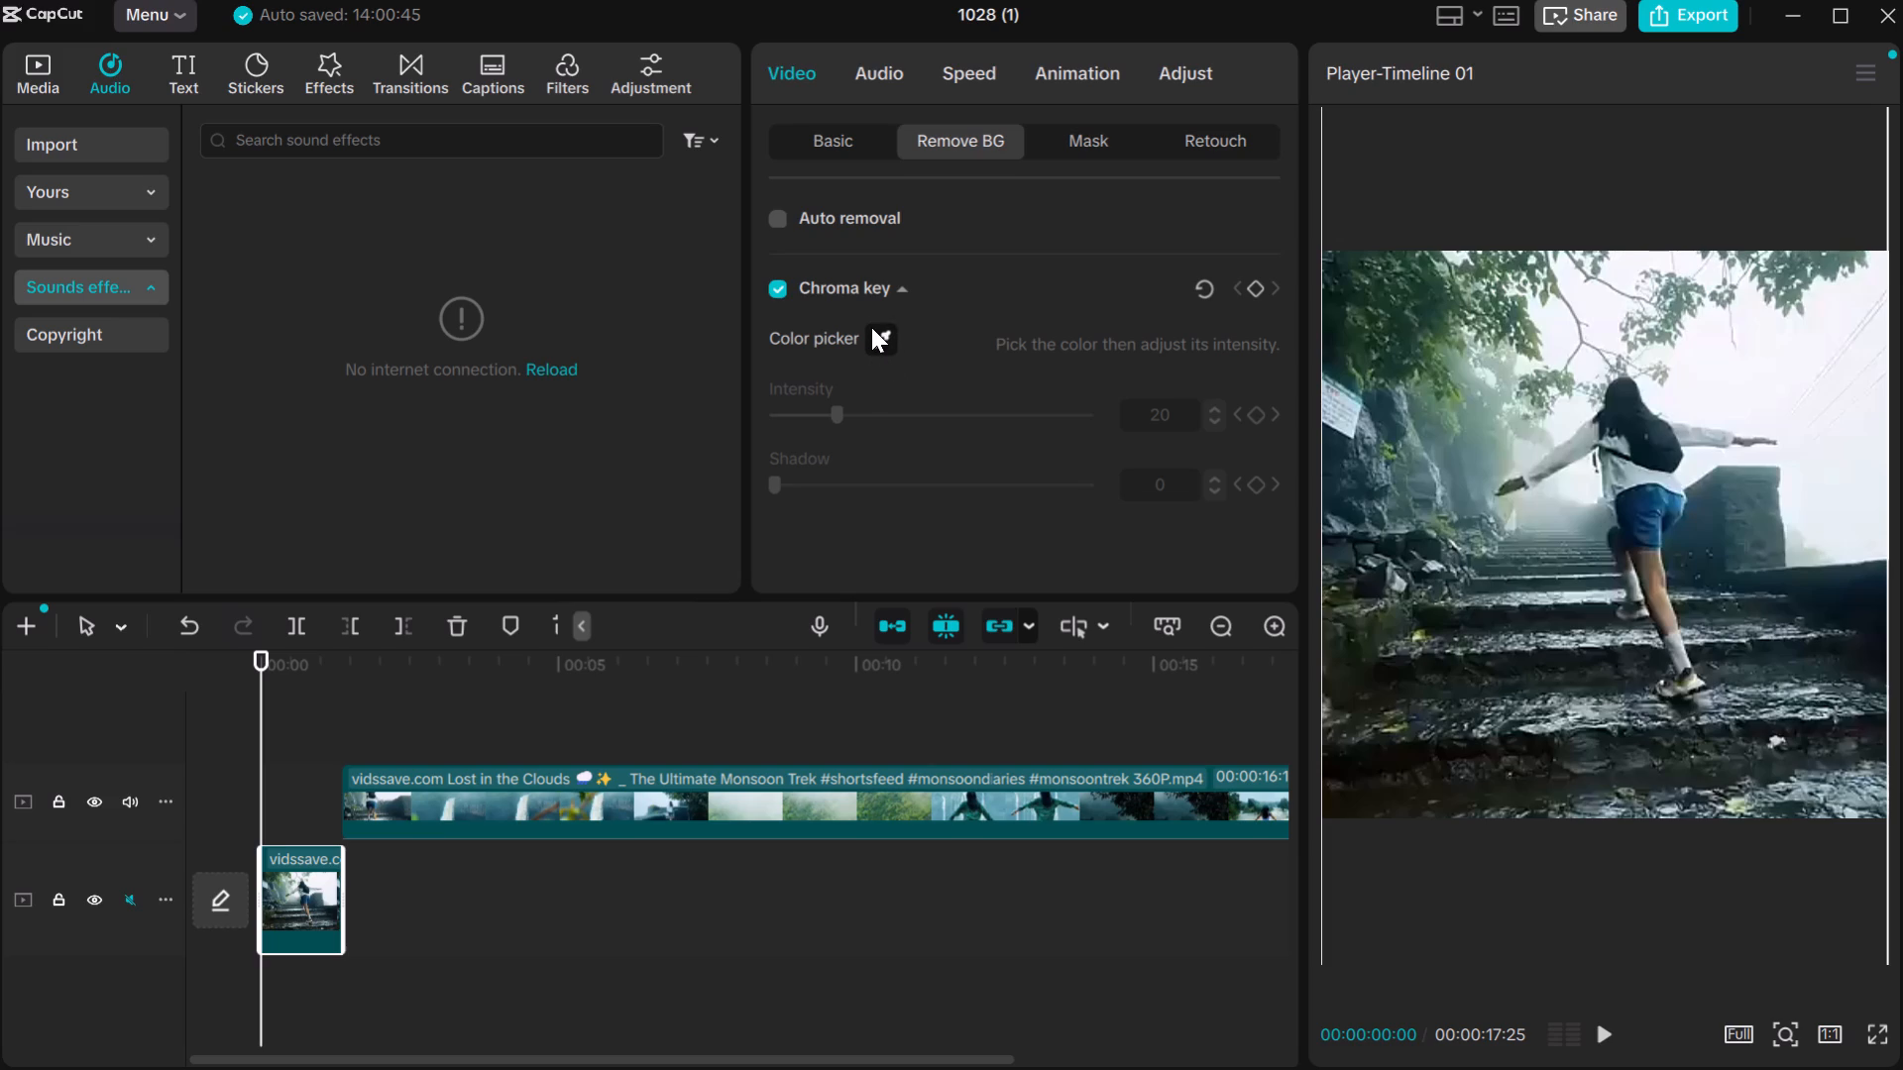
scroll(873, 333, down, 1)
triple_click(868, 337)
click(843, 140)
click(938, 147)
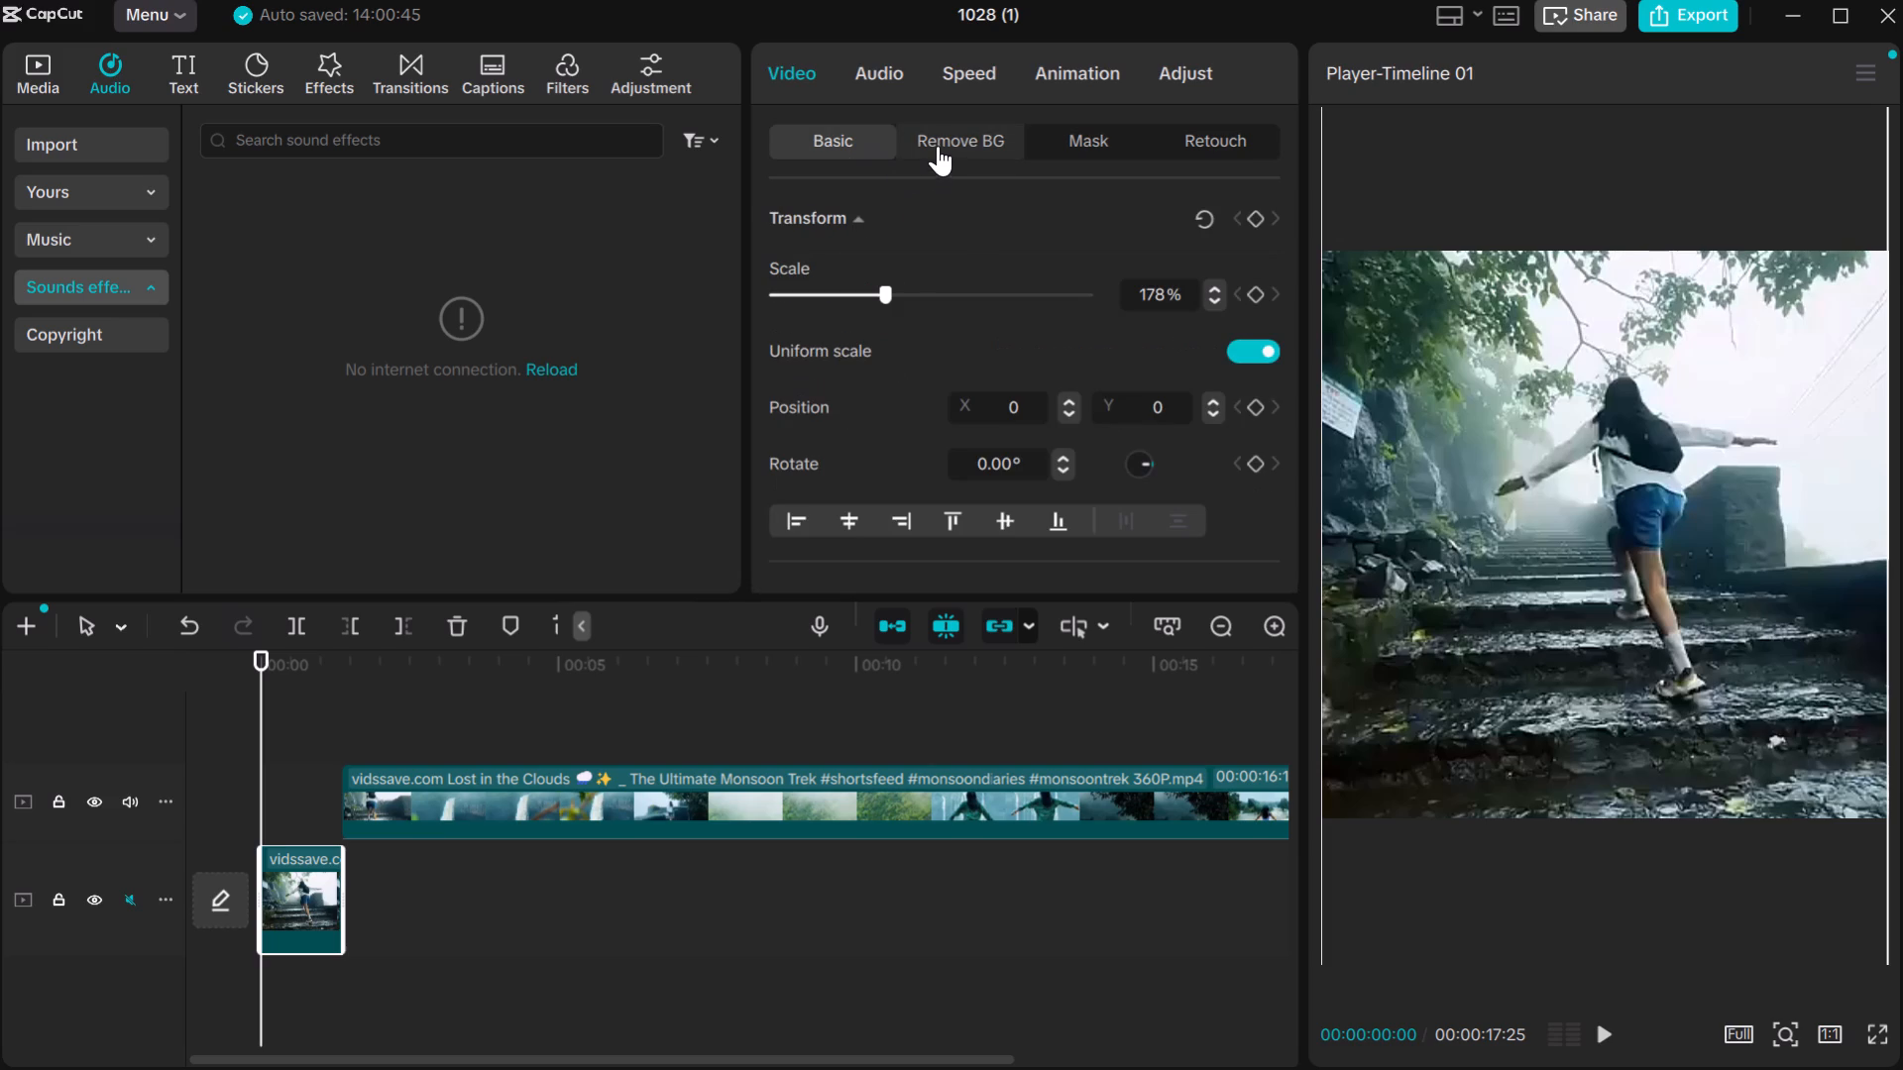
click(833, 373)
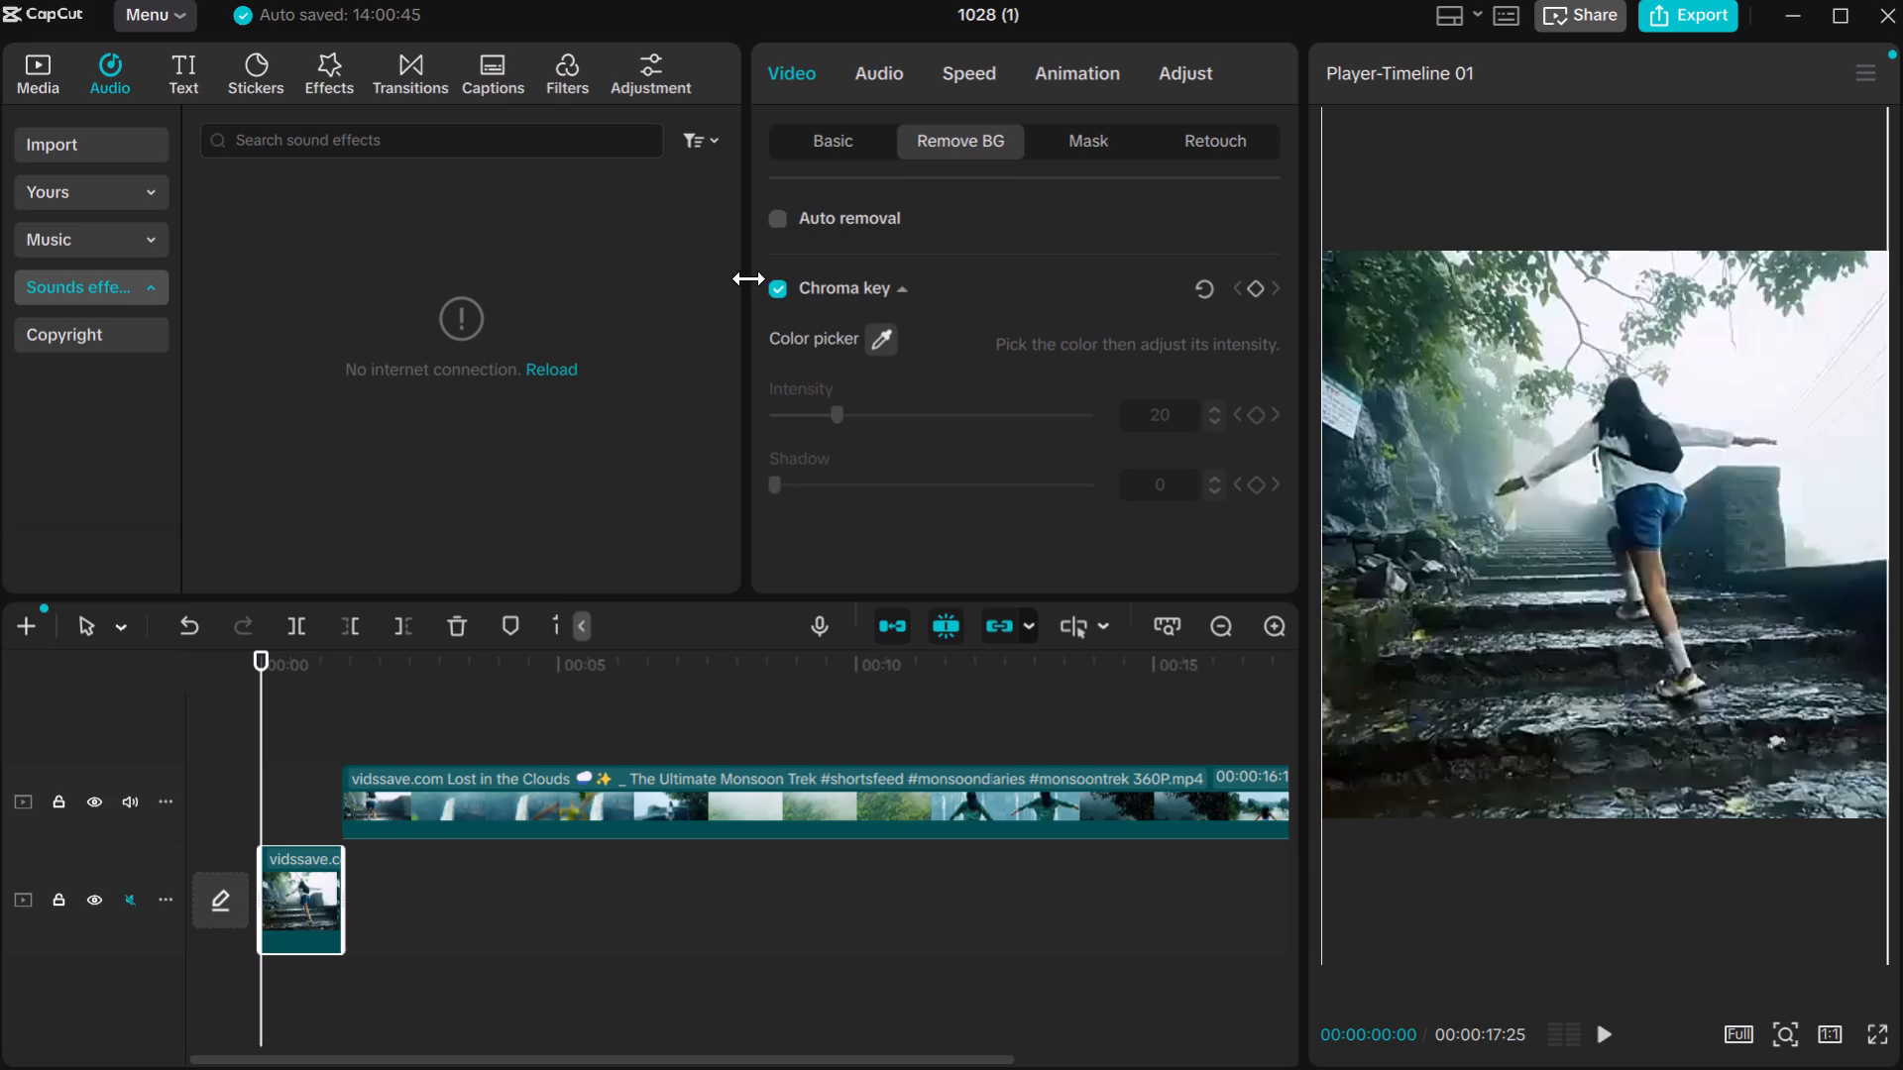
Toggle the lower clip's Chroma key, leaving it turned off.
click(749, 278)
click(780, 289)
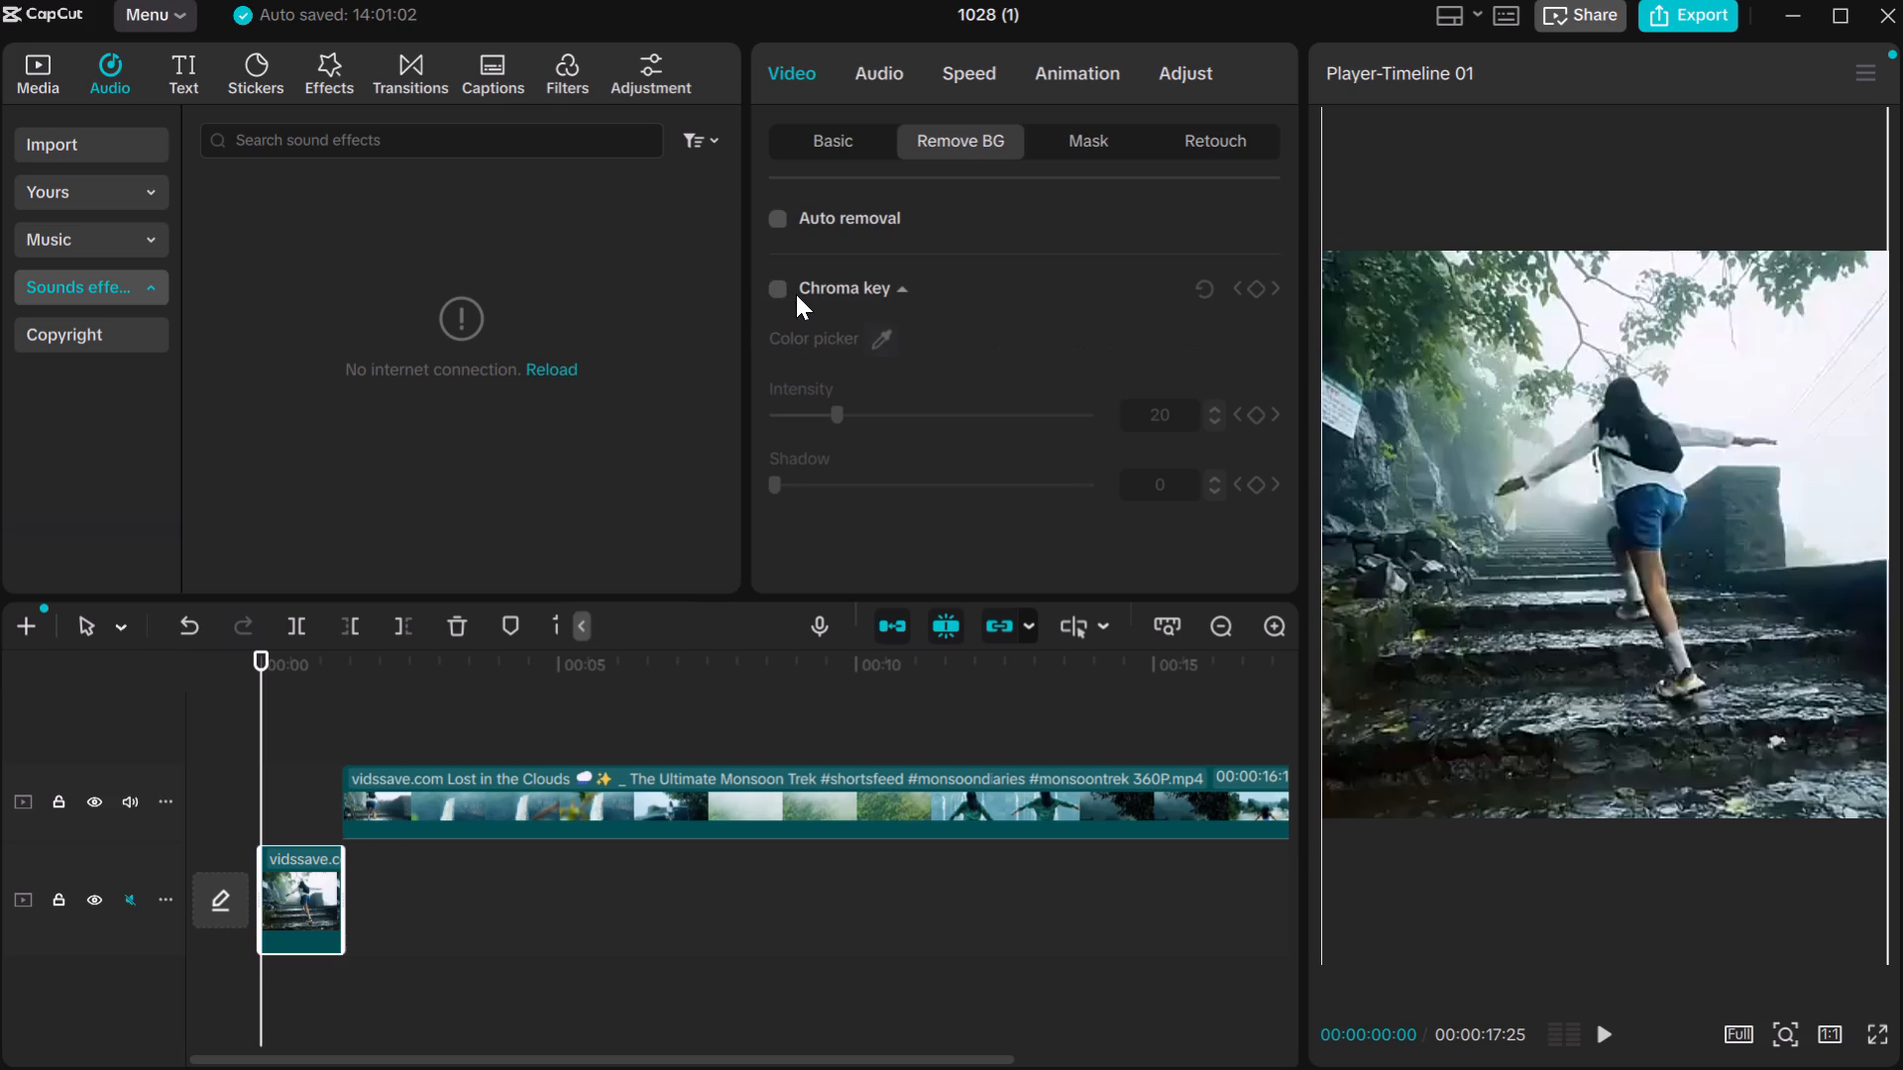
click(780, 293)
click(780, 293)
Switch the workspace layout from Vertical to Default.
click(1459, 22)
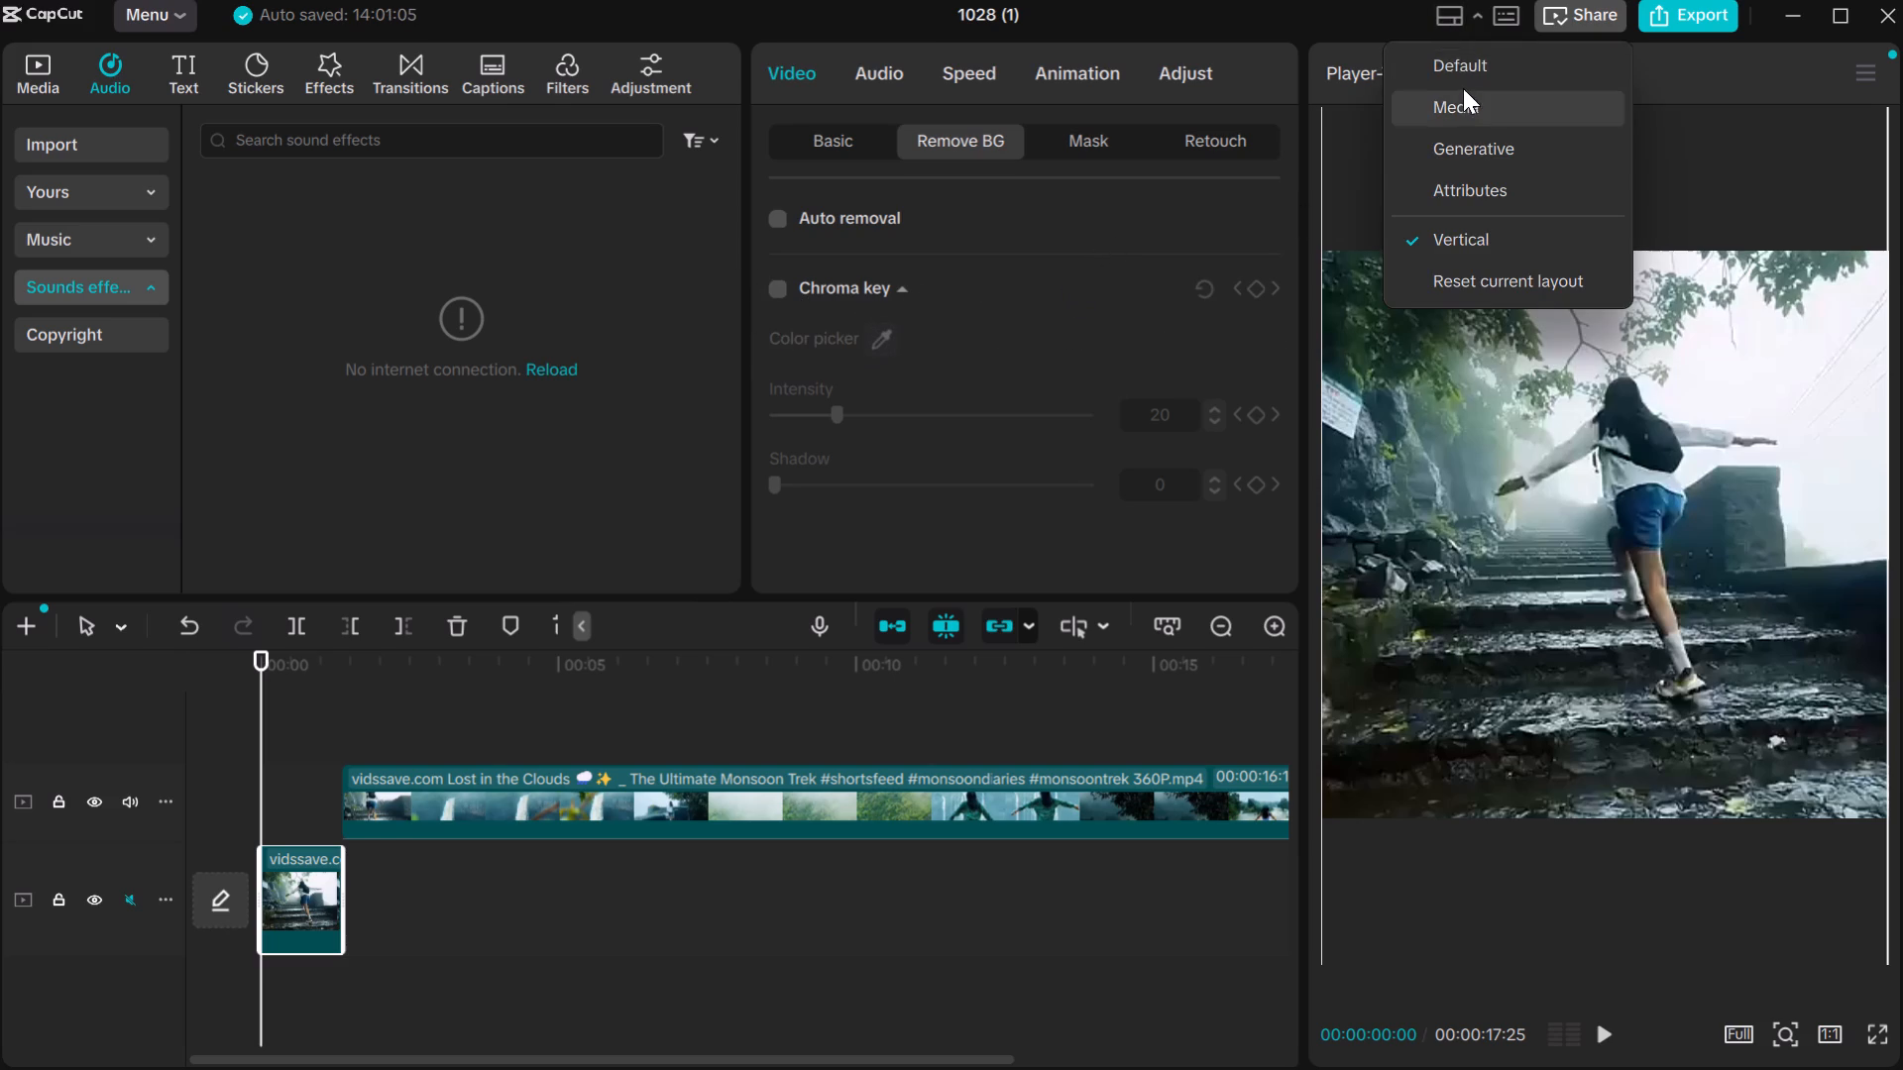
click(1456, 55)
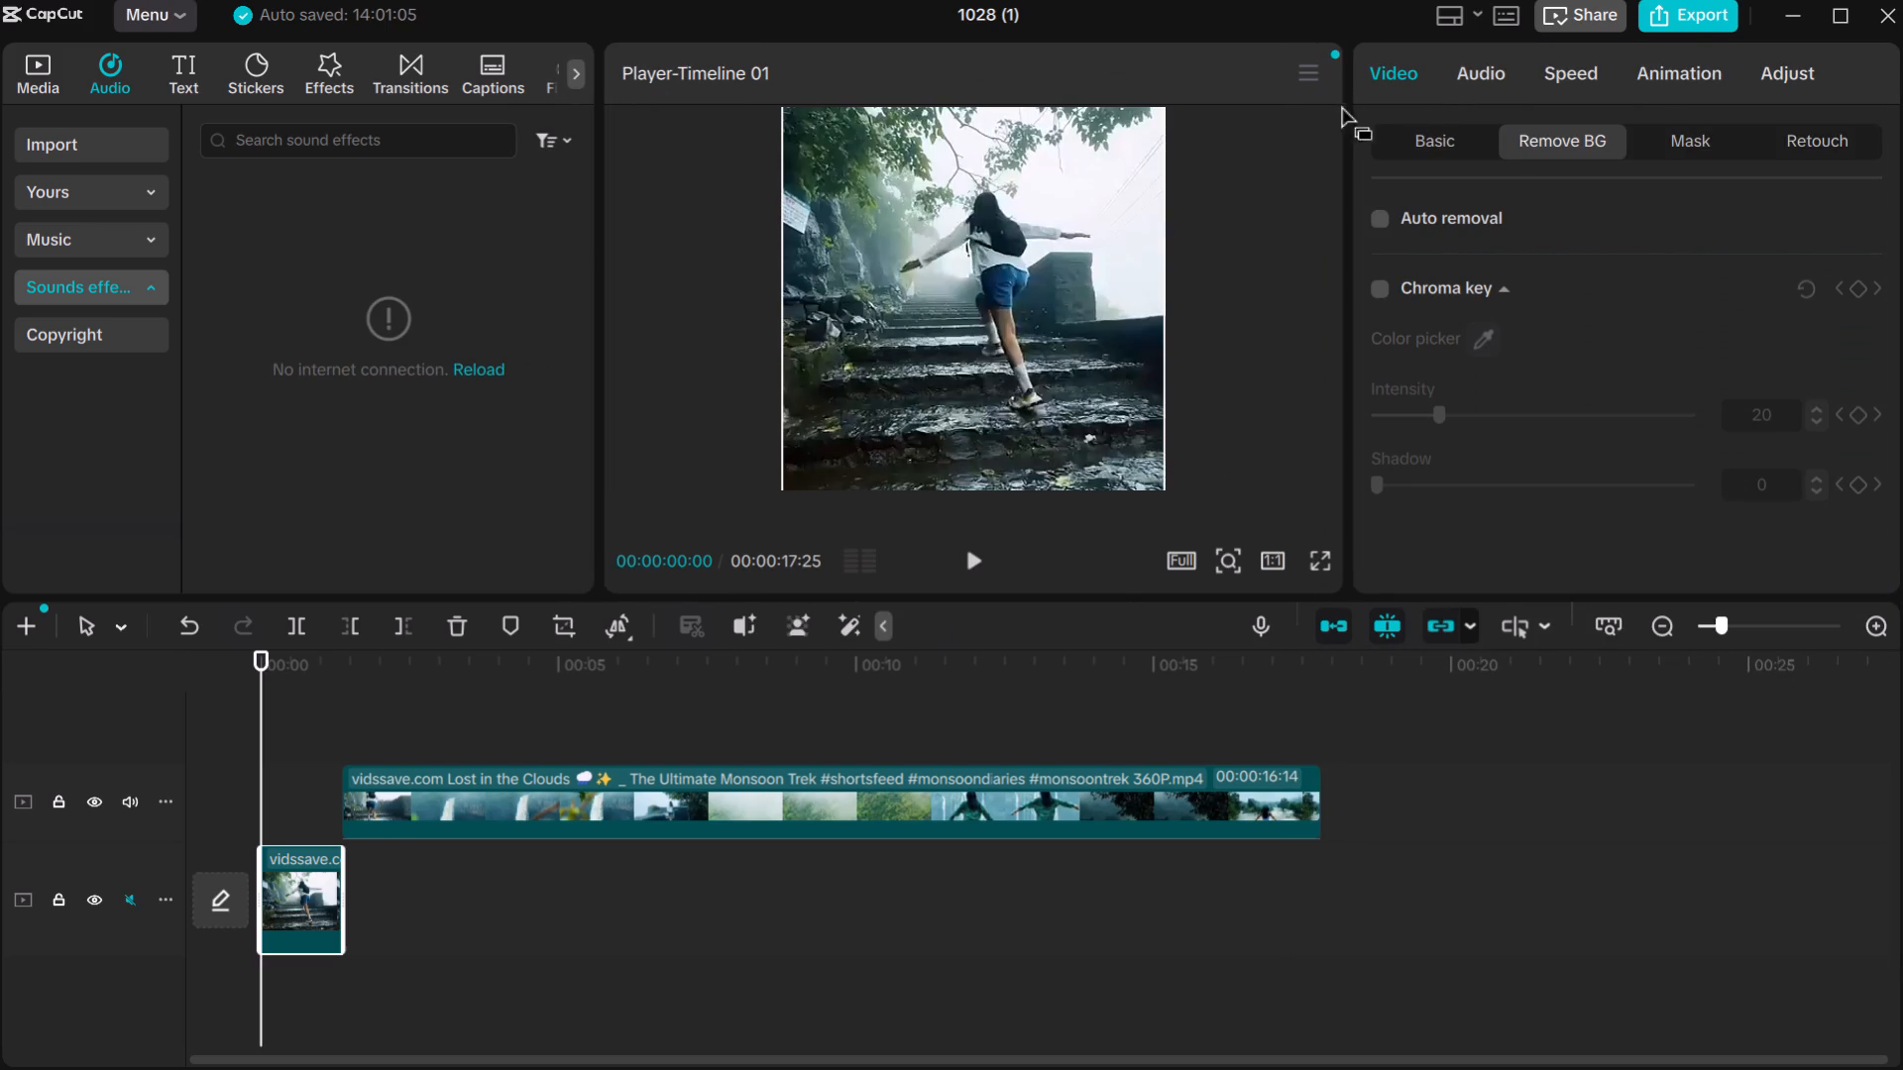
Enable Chroma key for the lower clip and add a Chroma key keyframe at 00:00:00:00.
click(1535, 151)
click(1380, 295)
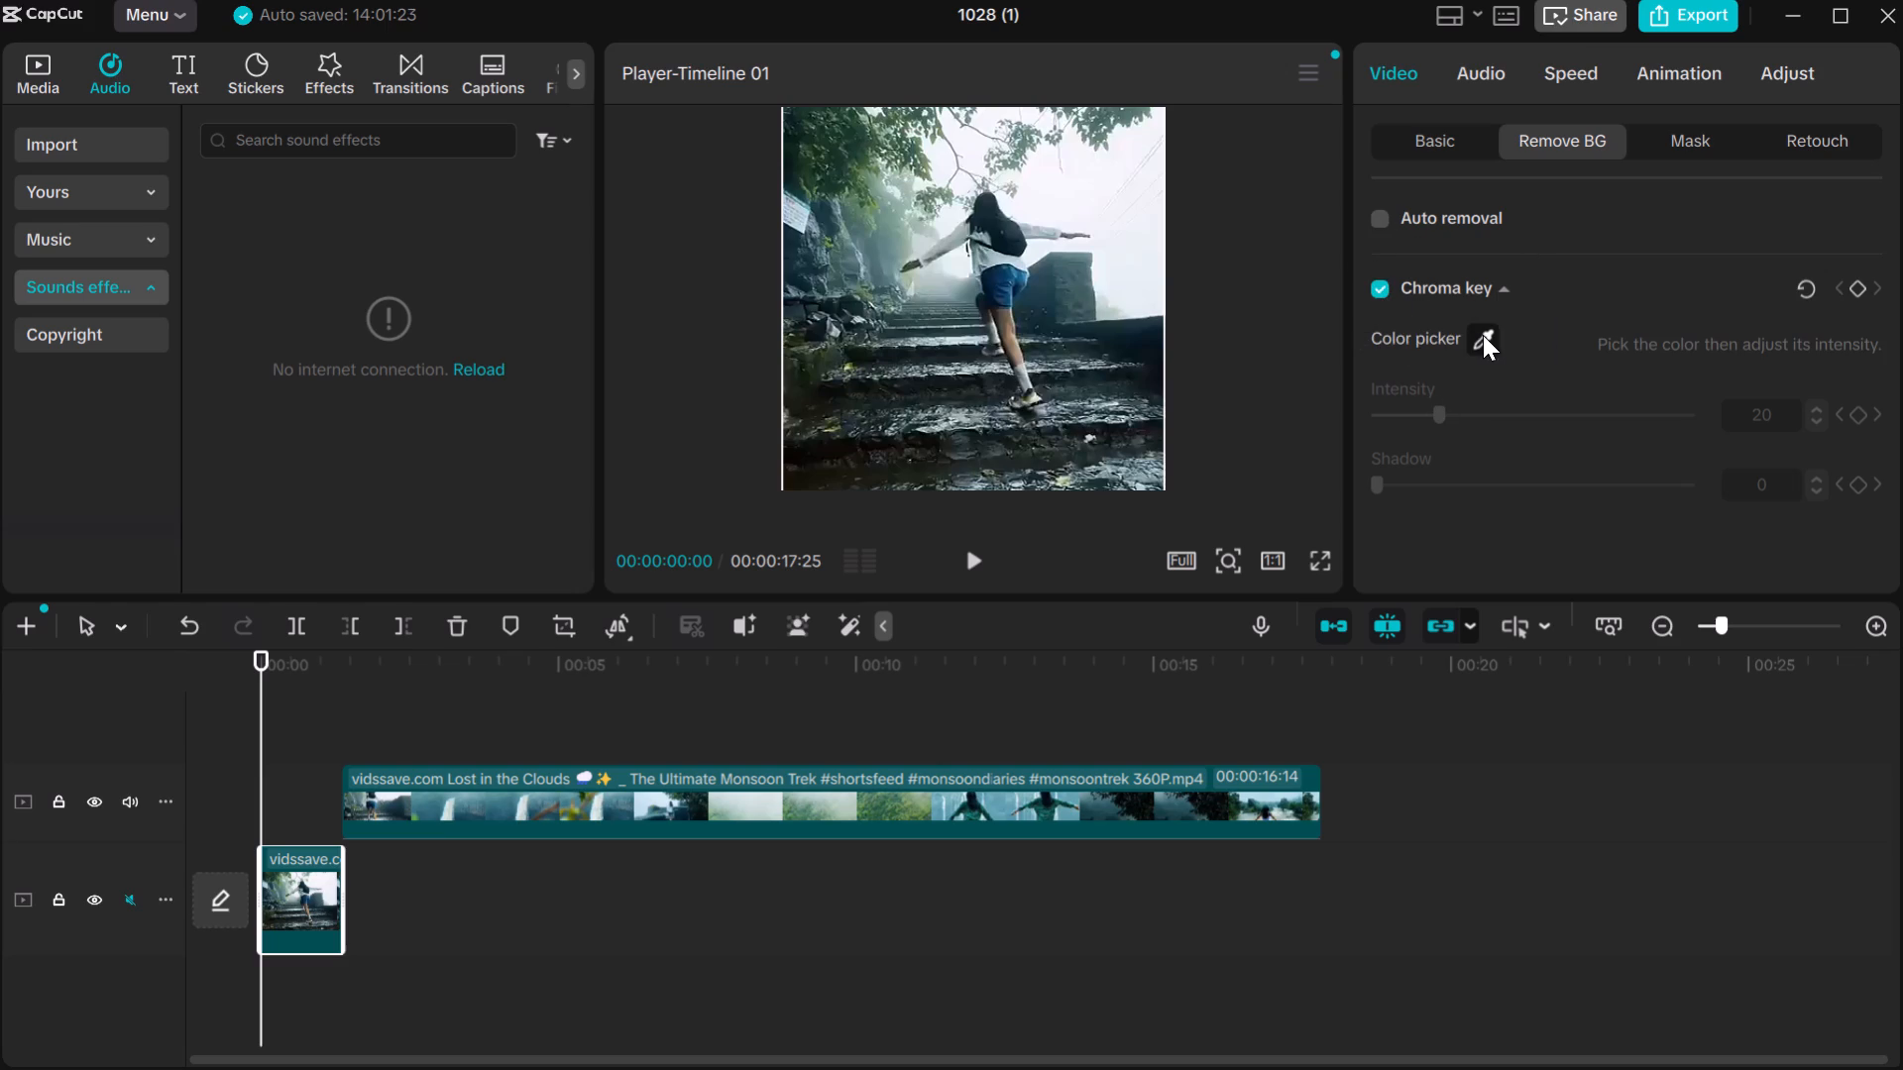
click(1483, 335)
drag(1483, 335, 1541, 333)
click(1856, 294)
Add a second Chroma key keyframe to the lower clip at 00:00:01:06.
drag(257, 746, 306, 734)
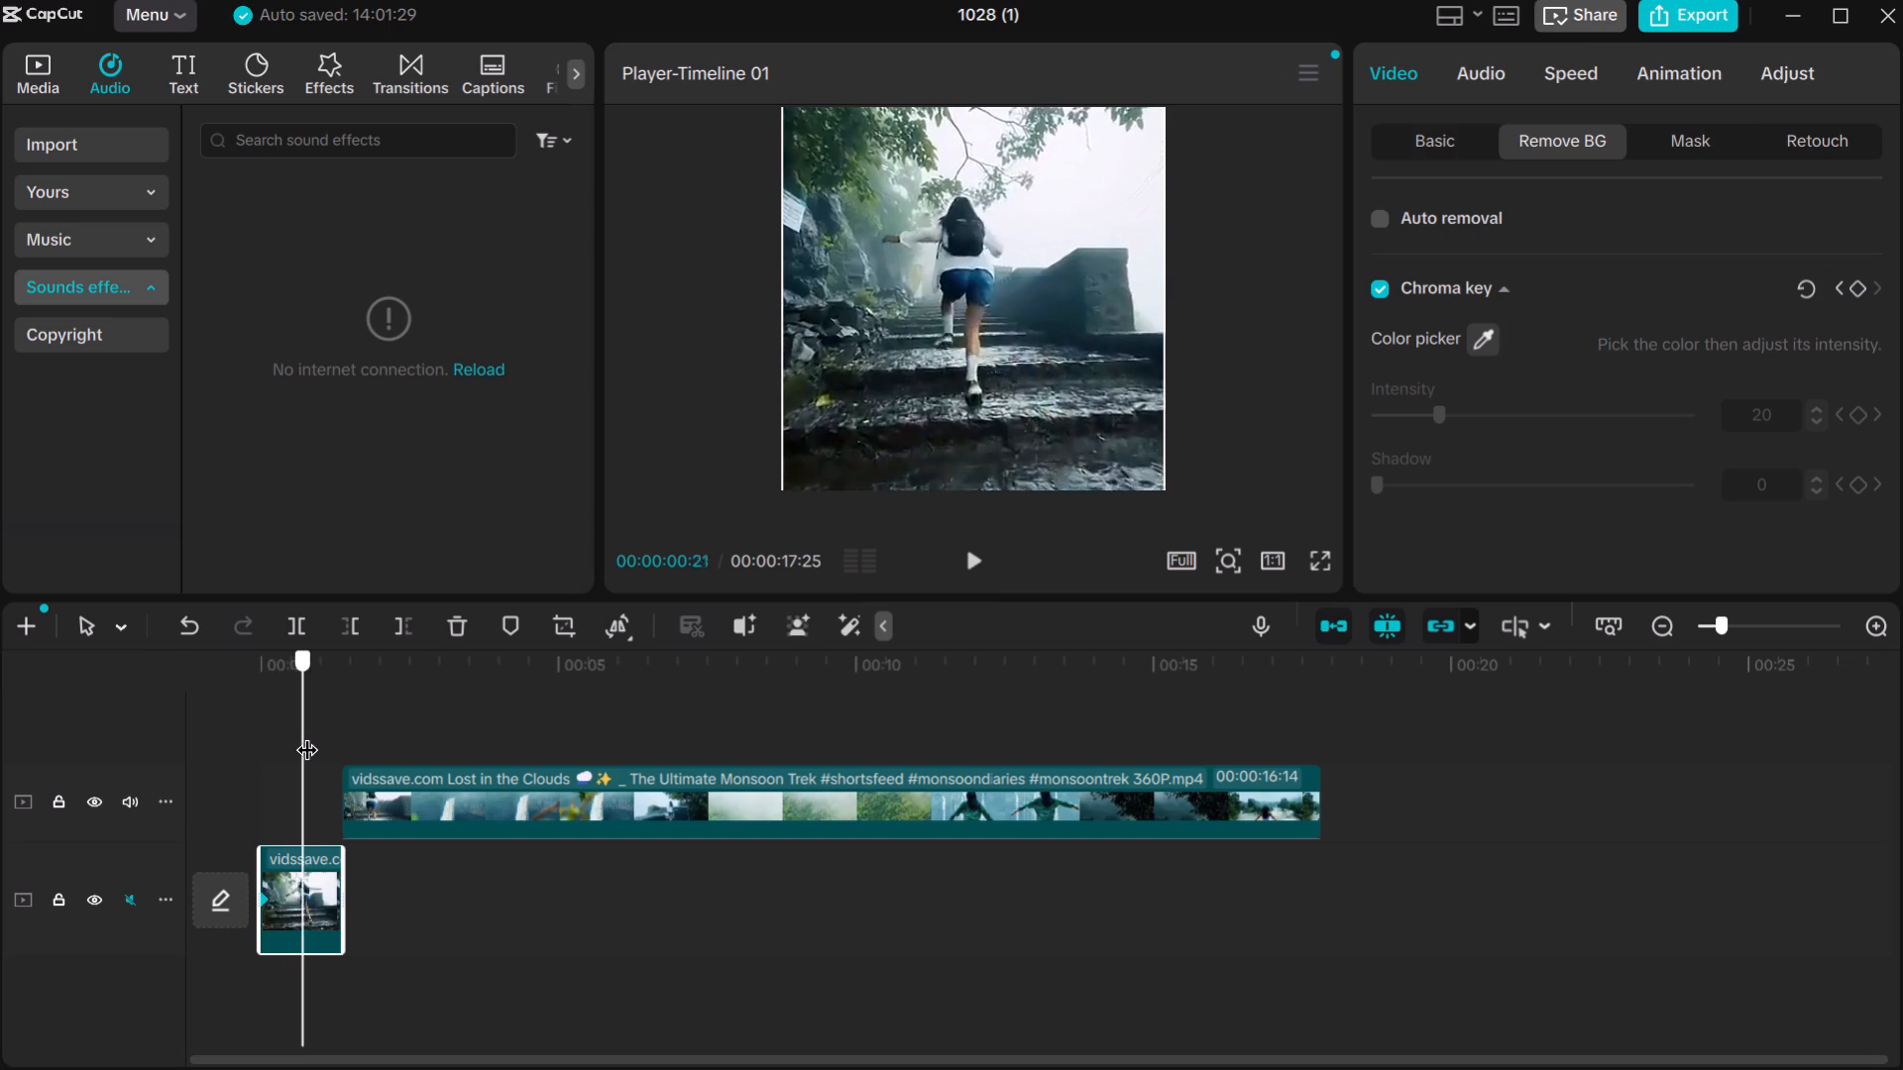
drag(306, 734, 337, 727)
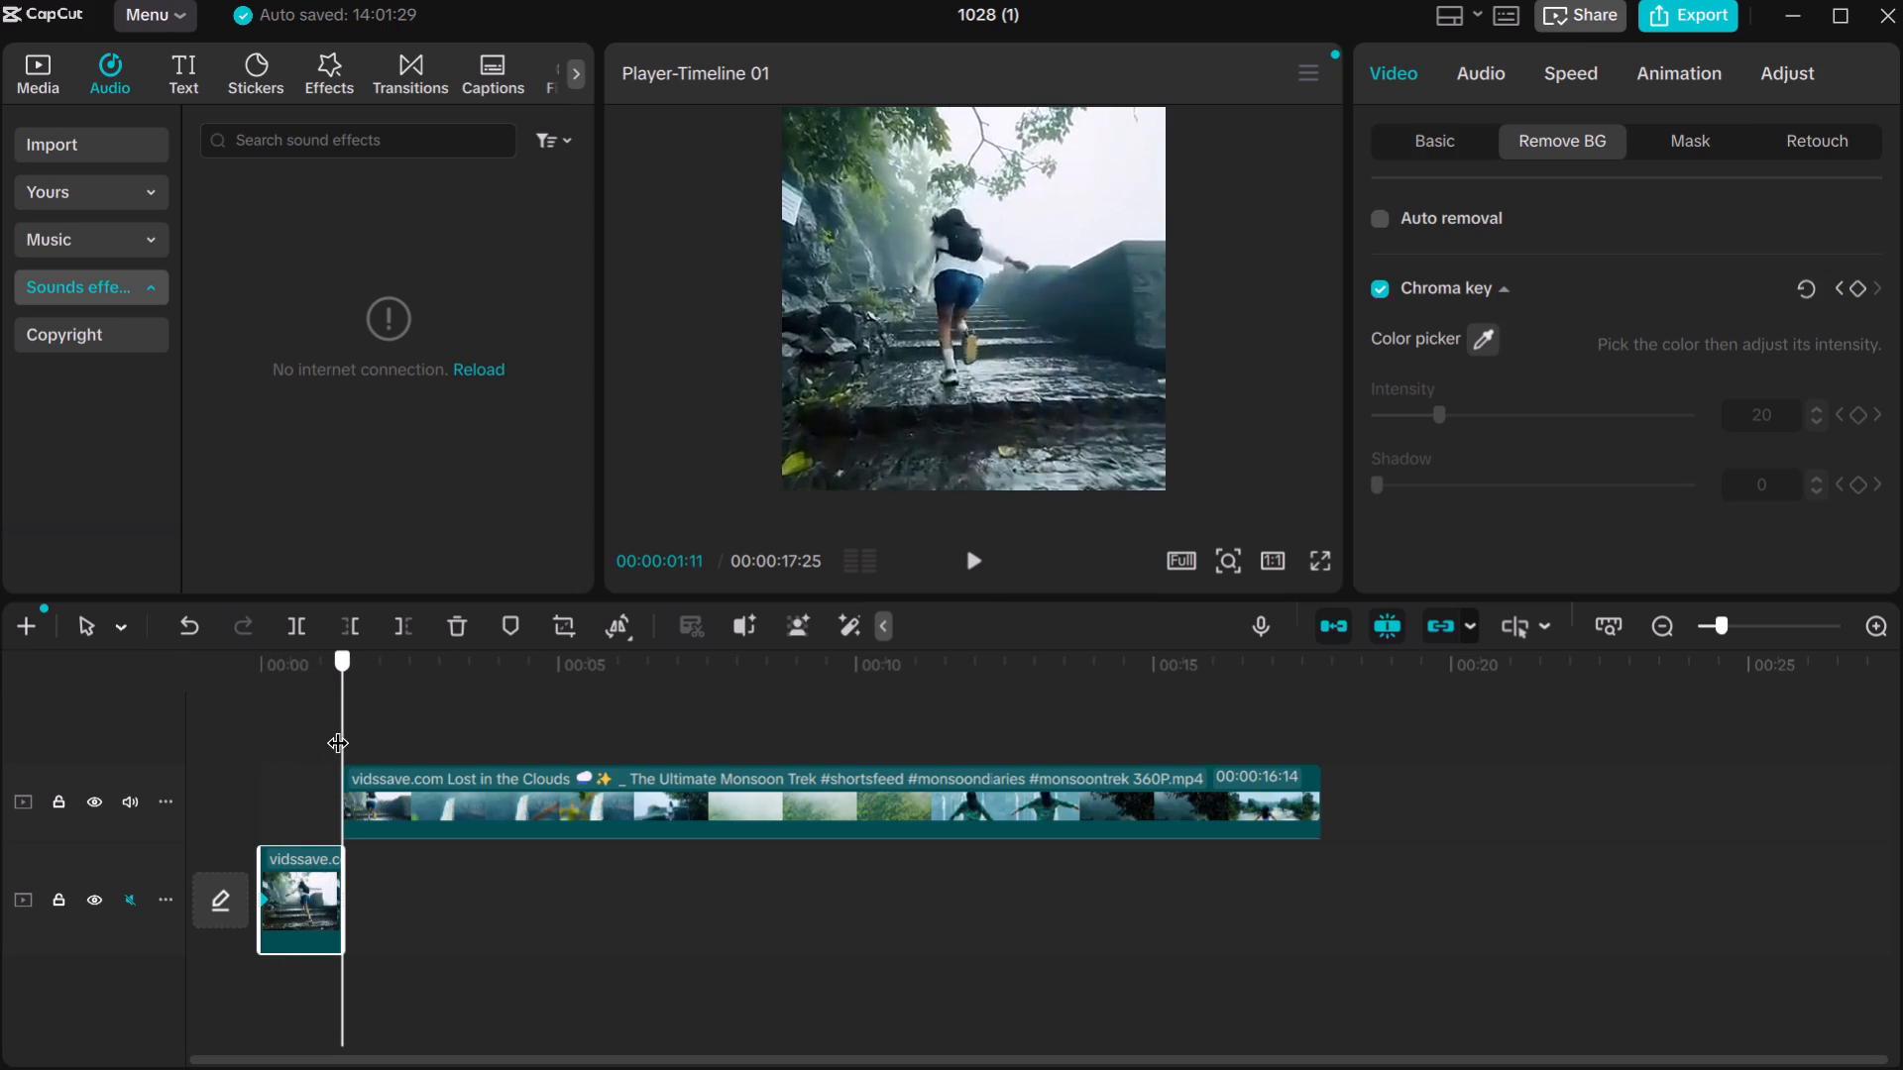
drag(337, 727, 344, 723)
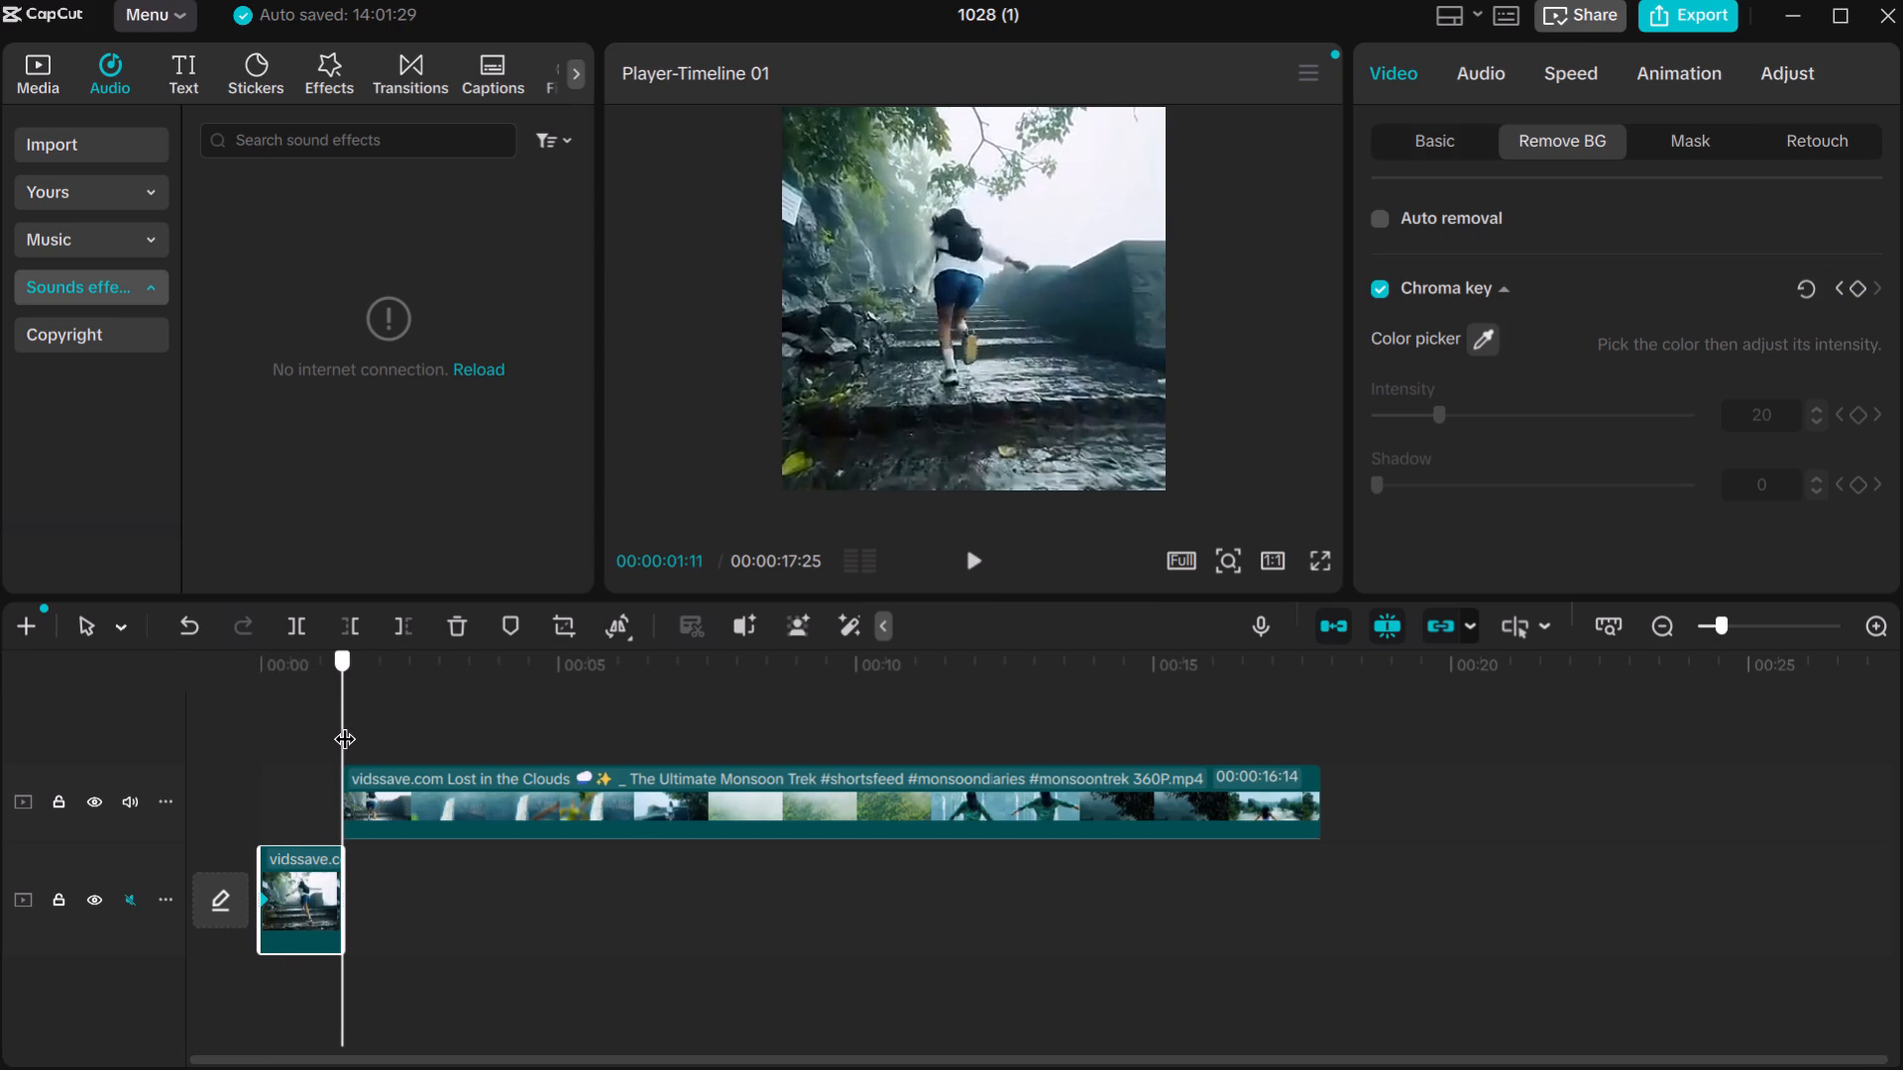
drag(344, 723, 316, 724)
drag(316, 724, 333, 724)
click(333, 724)
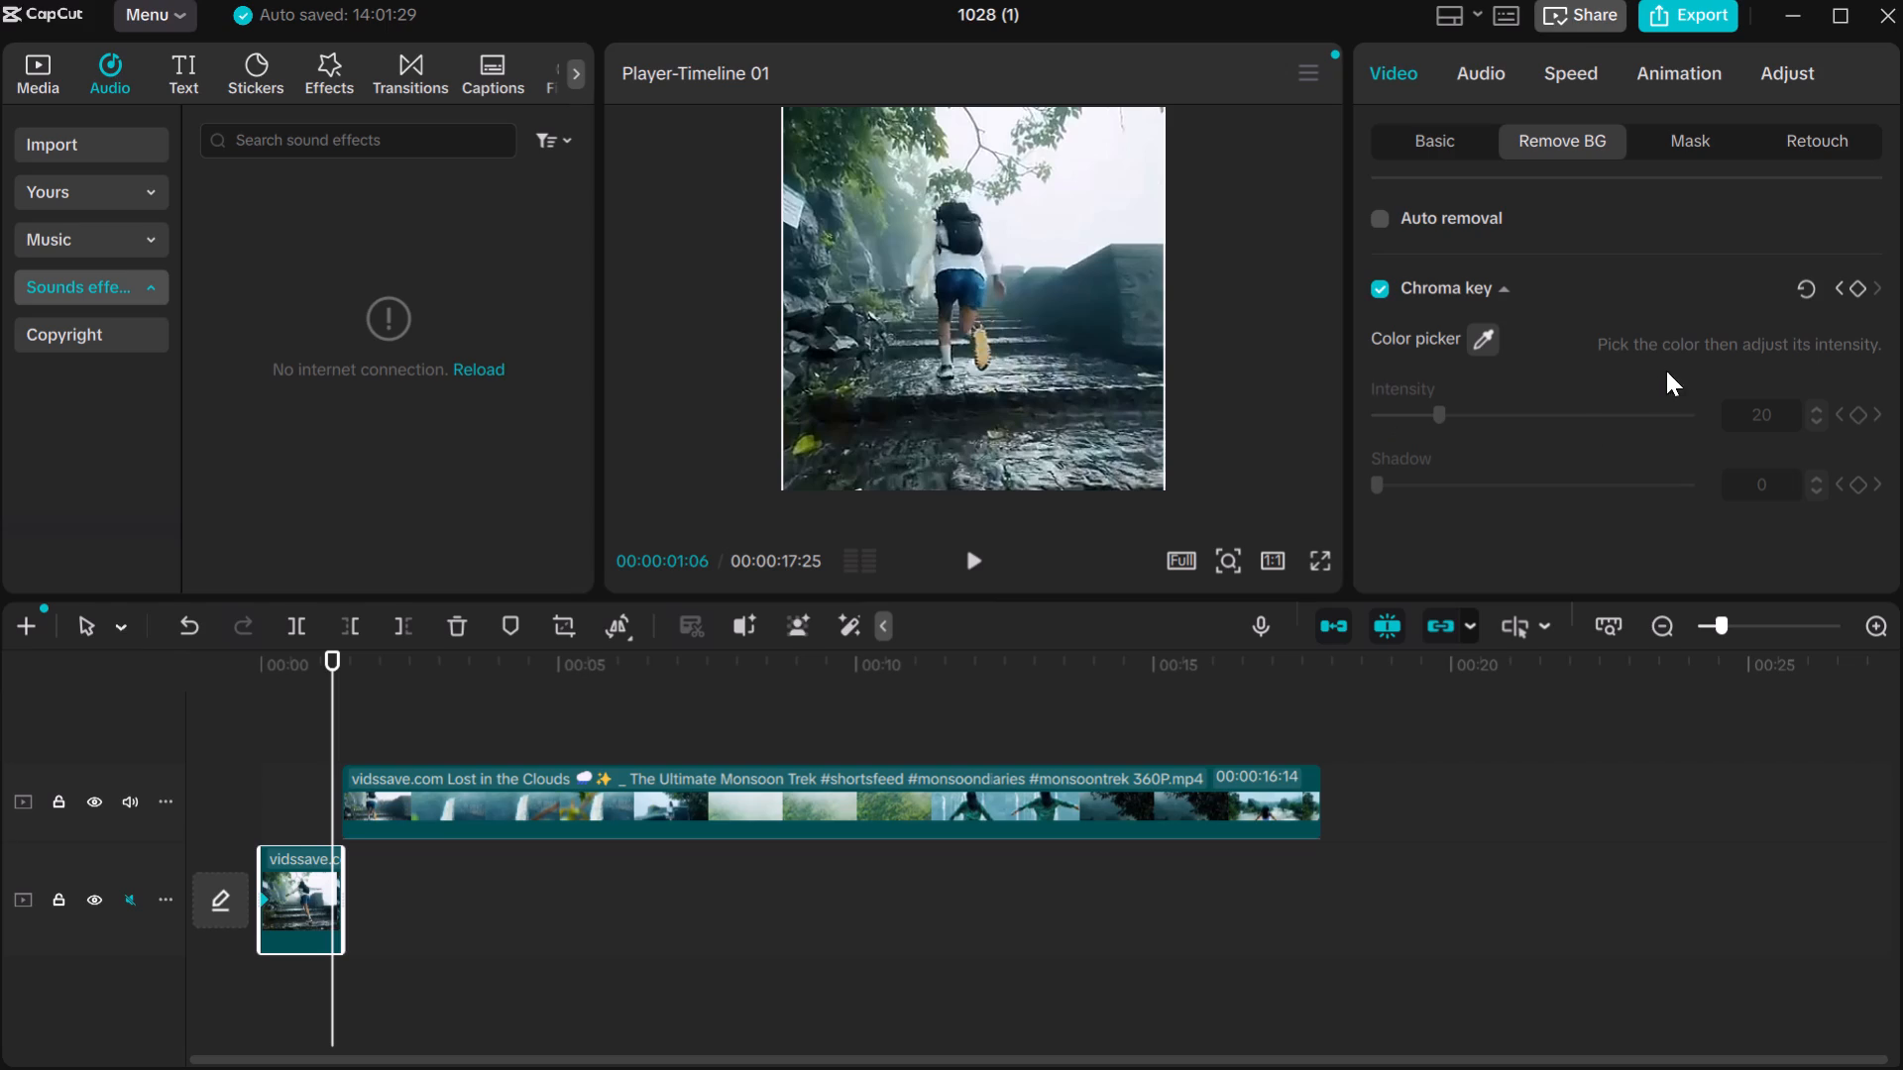
click(1853, 284)
At the lower clip's 00:00:01:06 keyframe, sample a dark blue Chroma key color from the preview near the climbing figure.
click(346, 763)
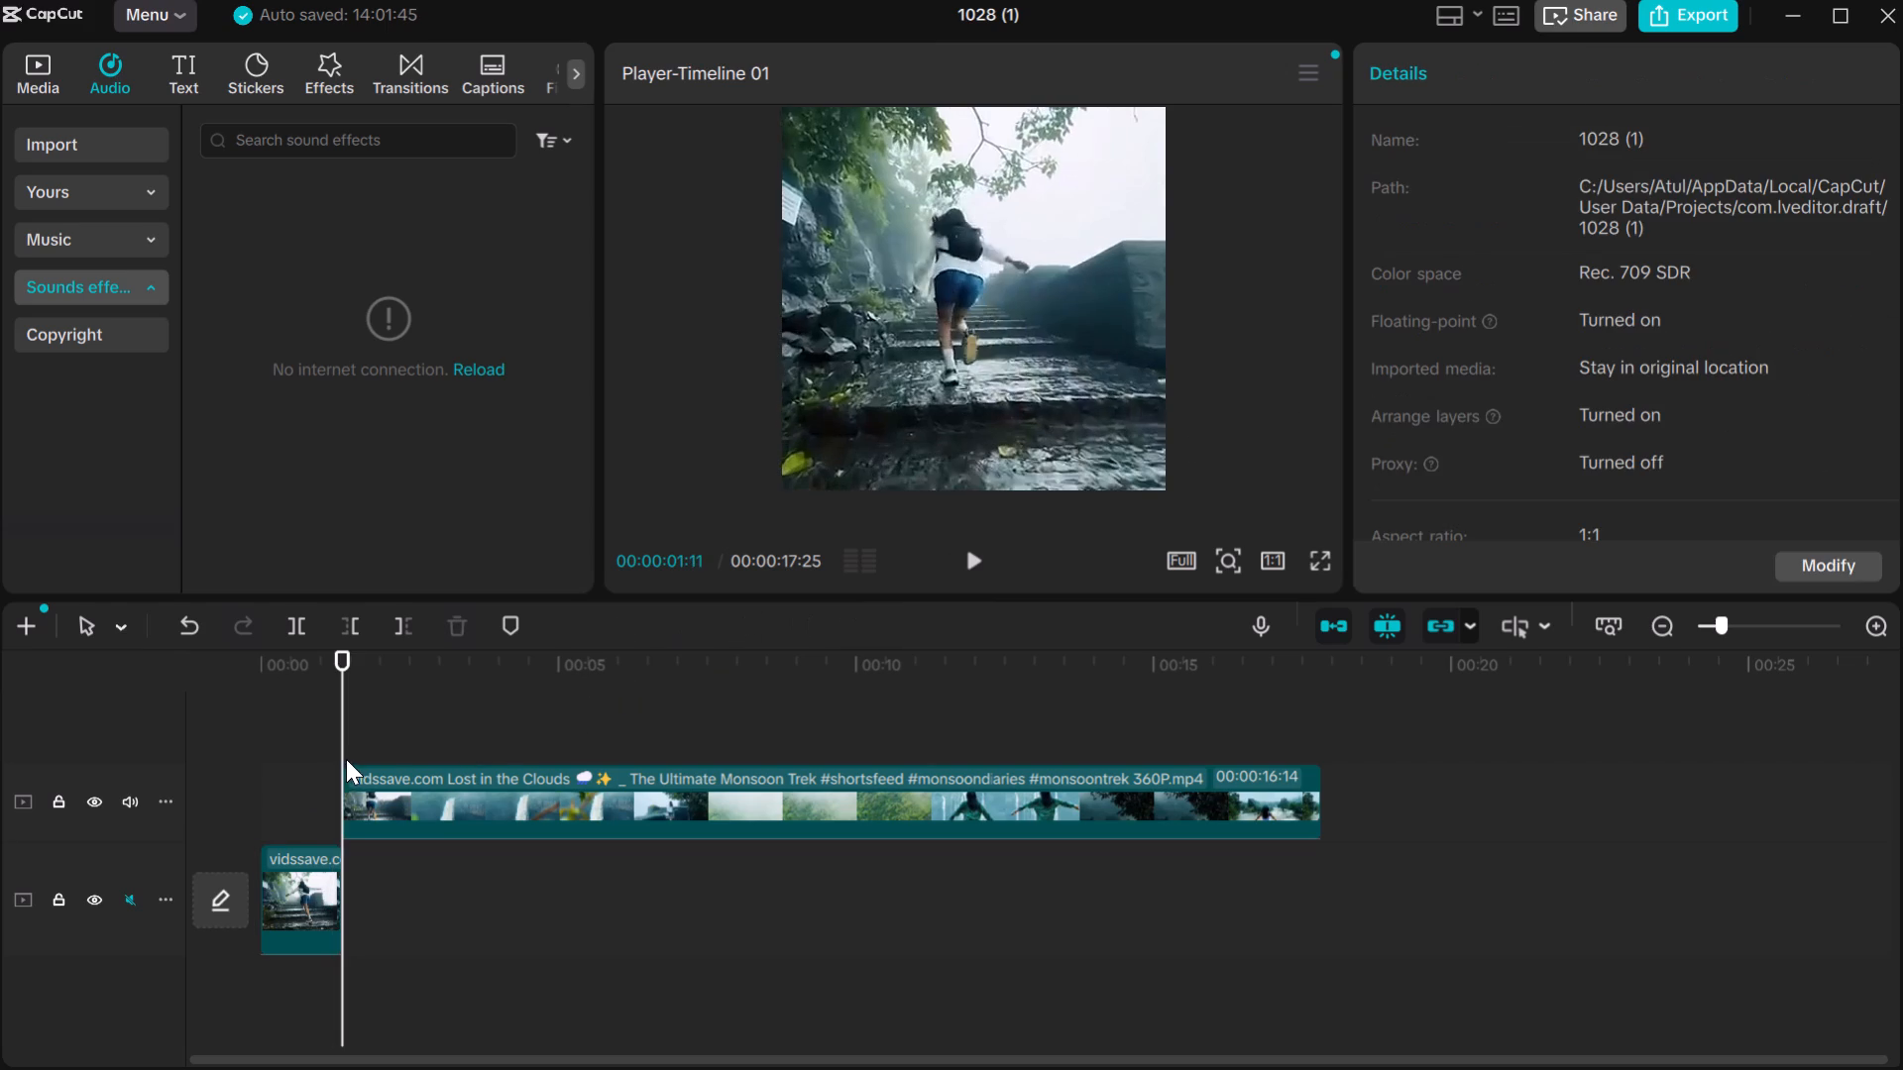
click(324, 762)
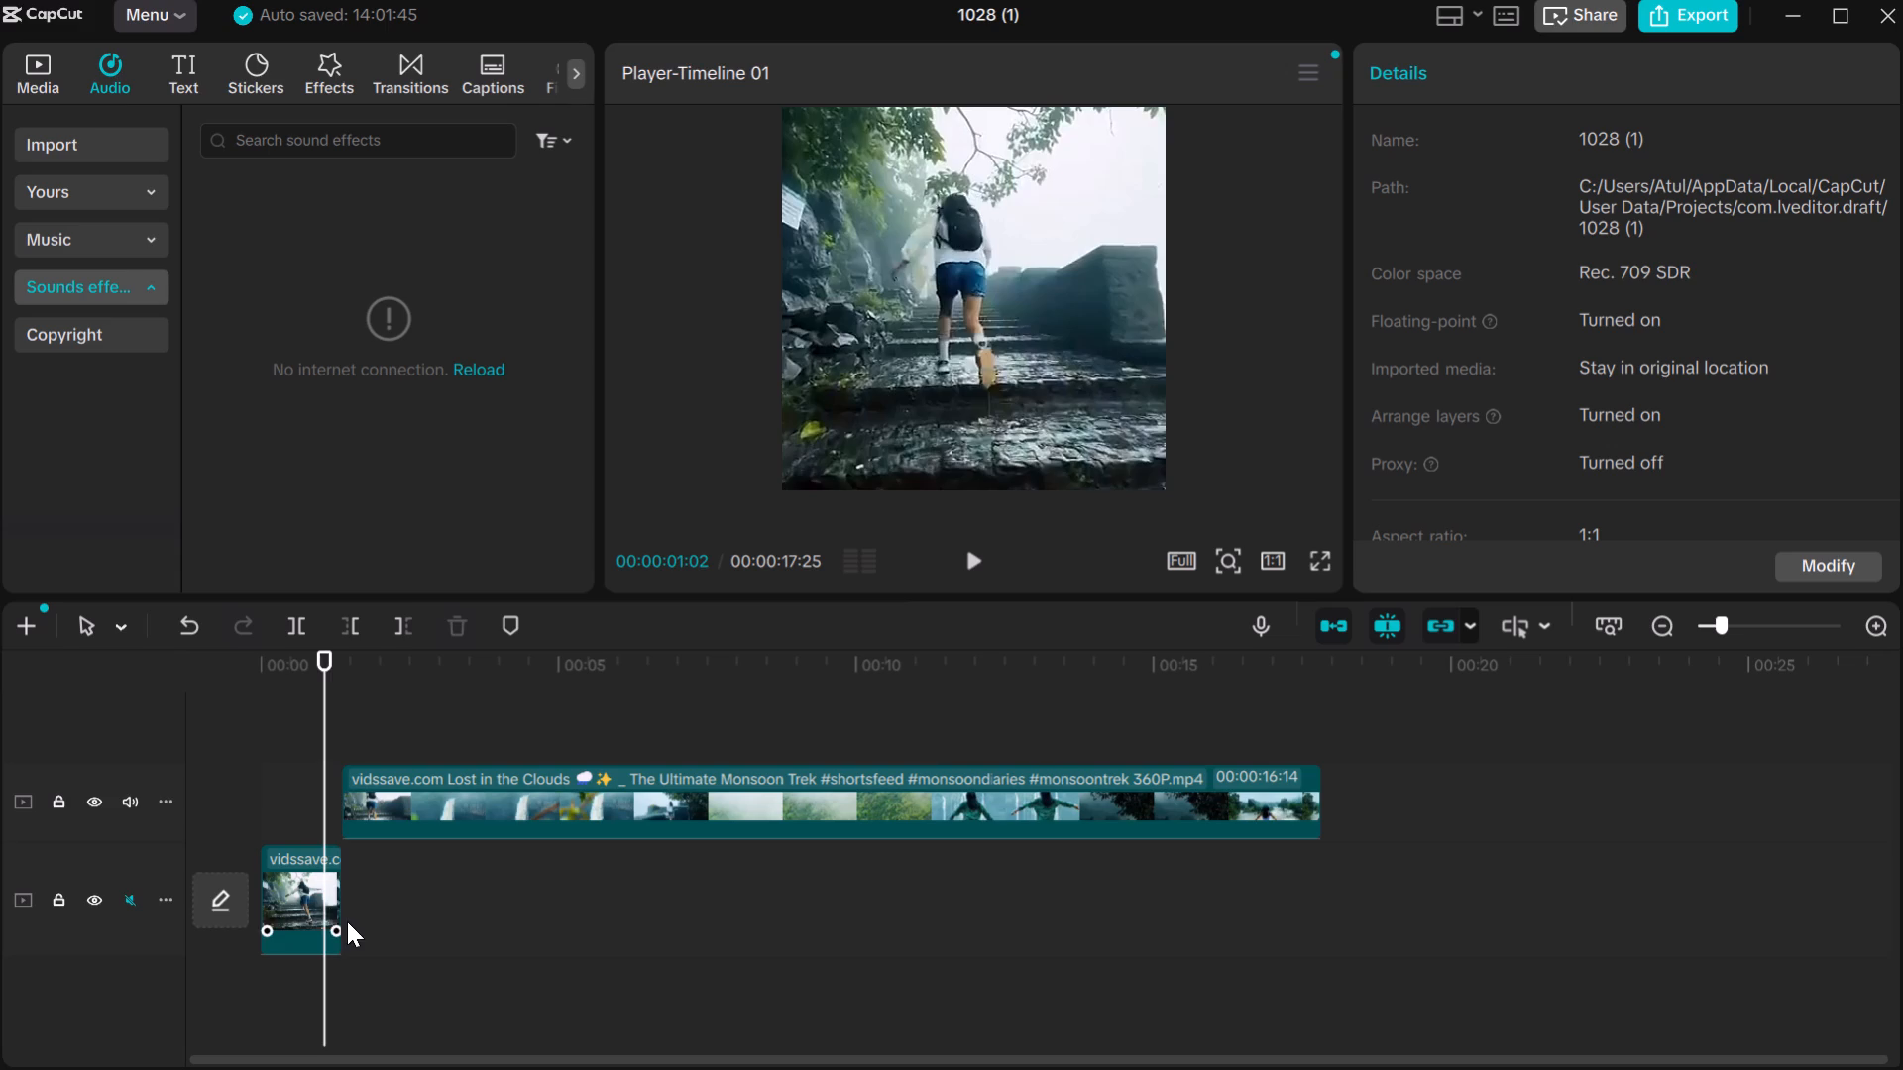
click(347, 921)
click(298, 903)
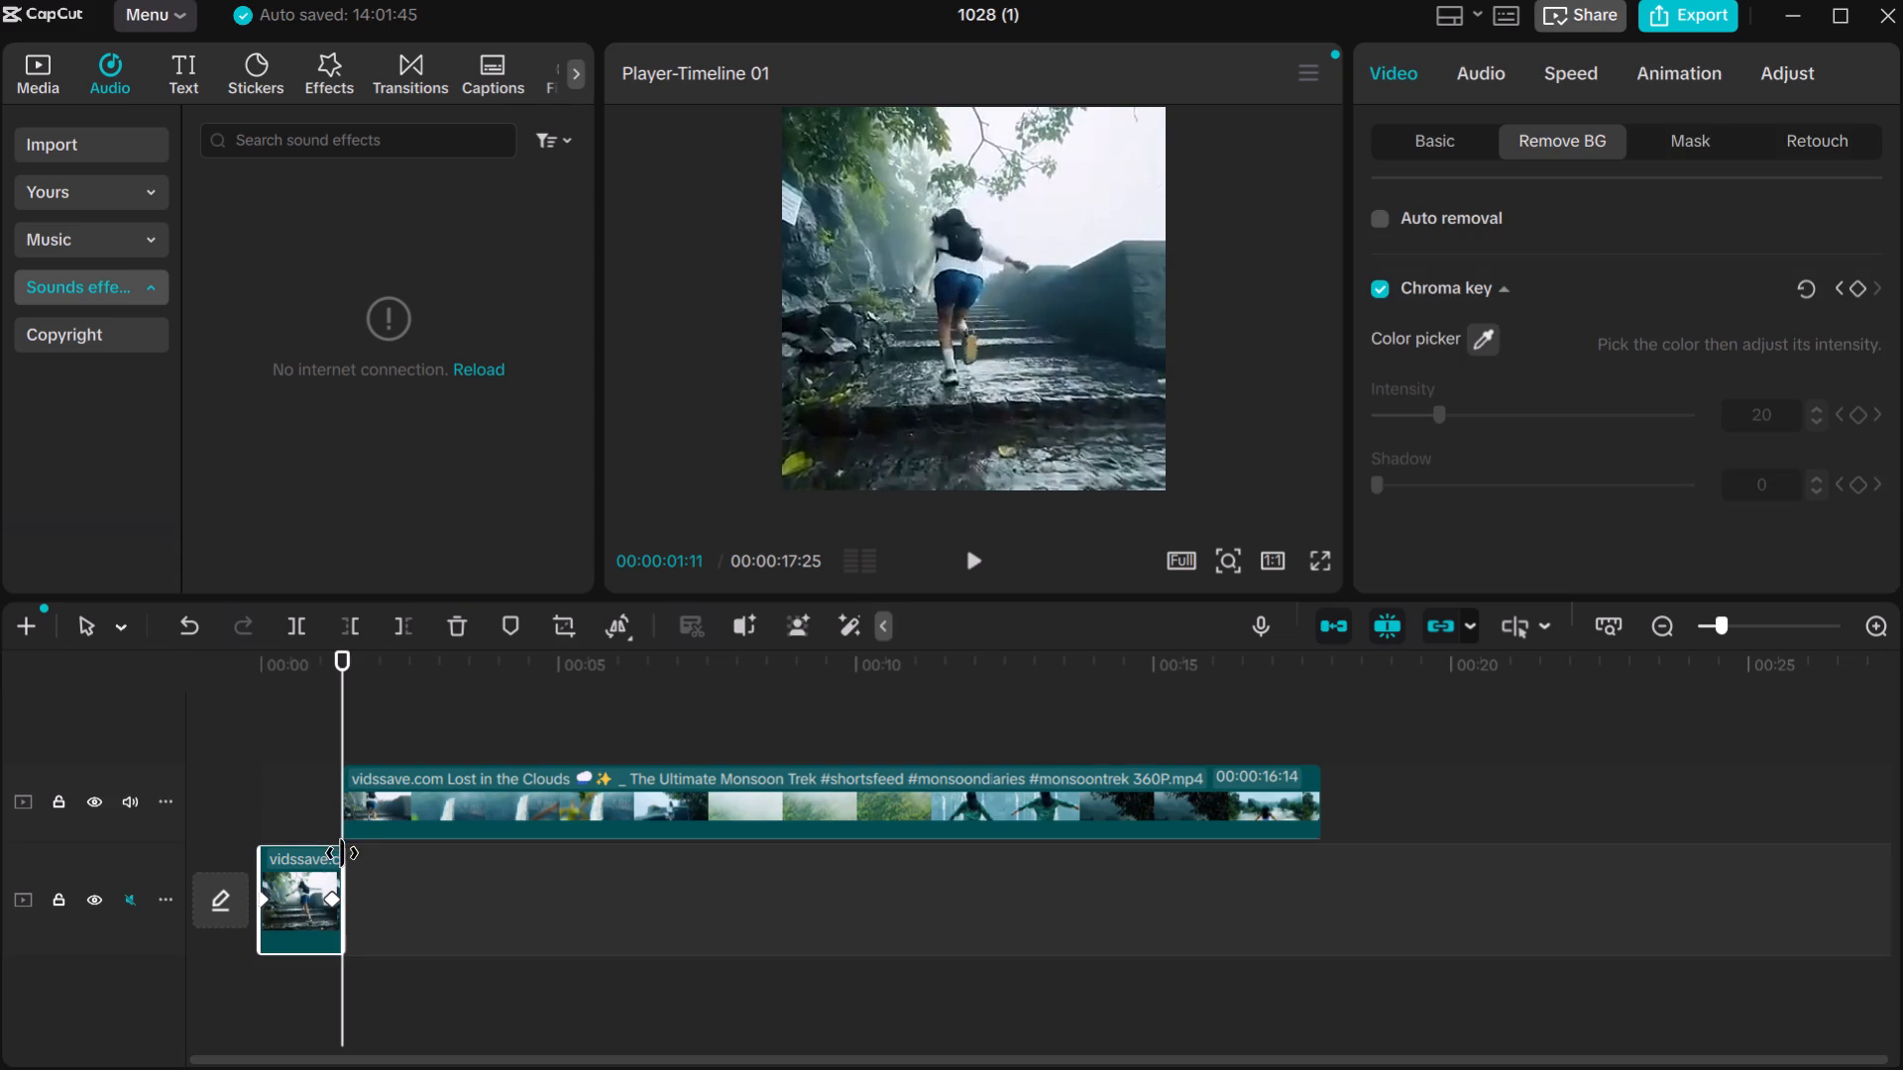
drag(346, 750, 330, 740)
click(330, 740)
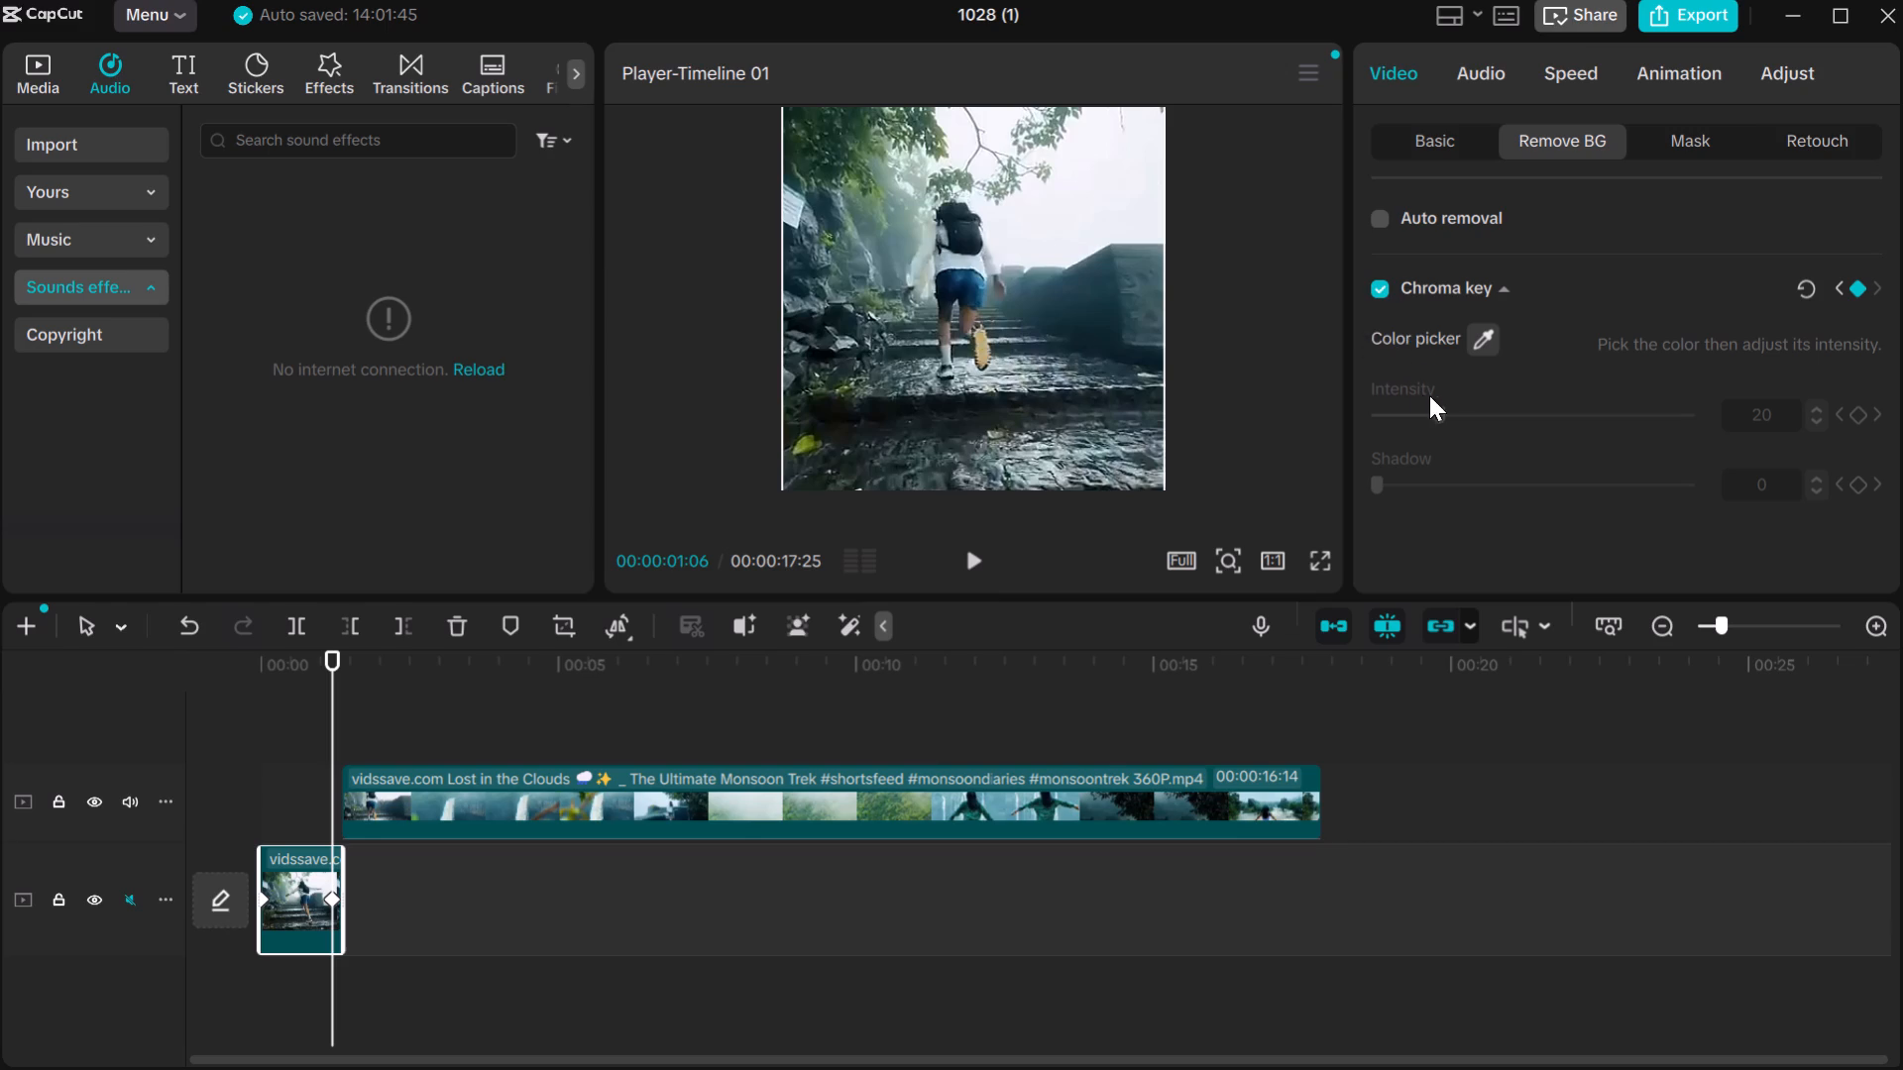
click(1485, 337)
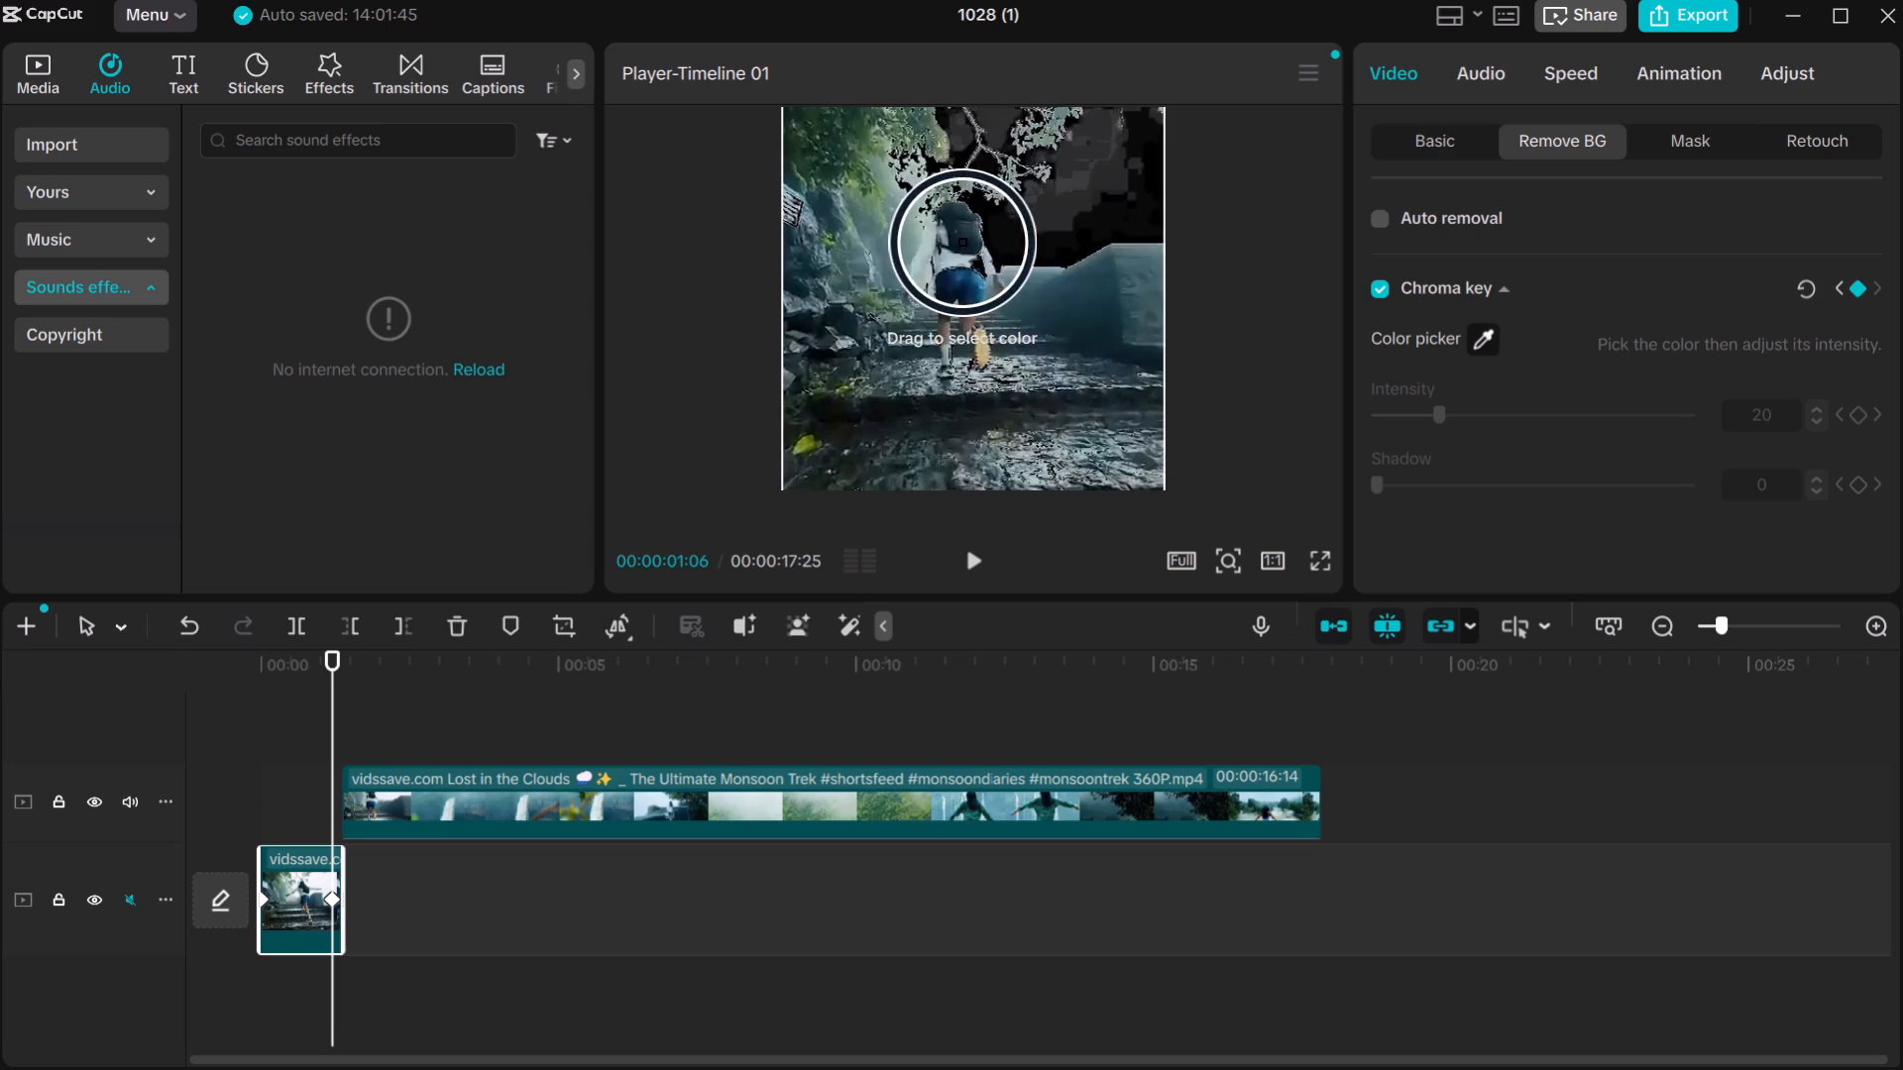
drag(963, 264, 968, 219)
click(969, 218)
drag(986, 204, 1004, 196)
drag(1004, 196, 979, 202)
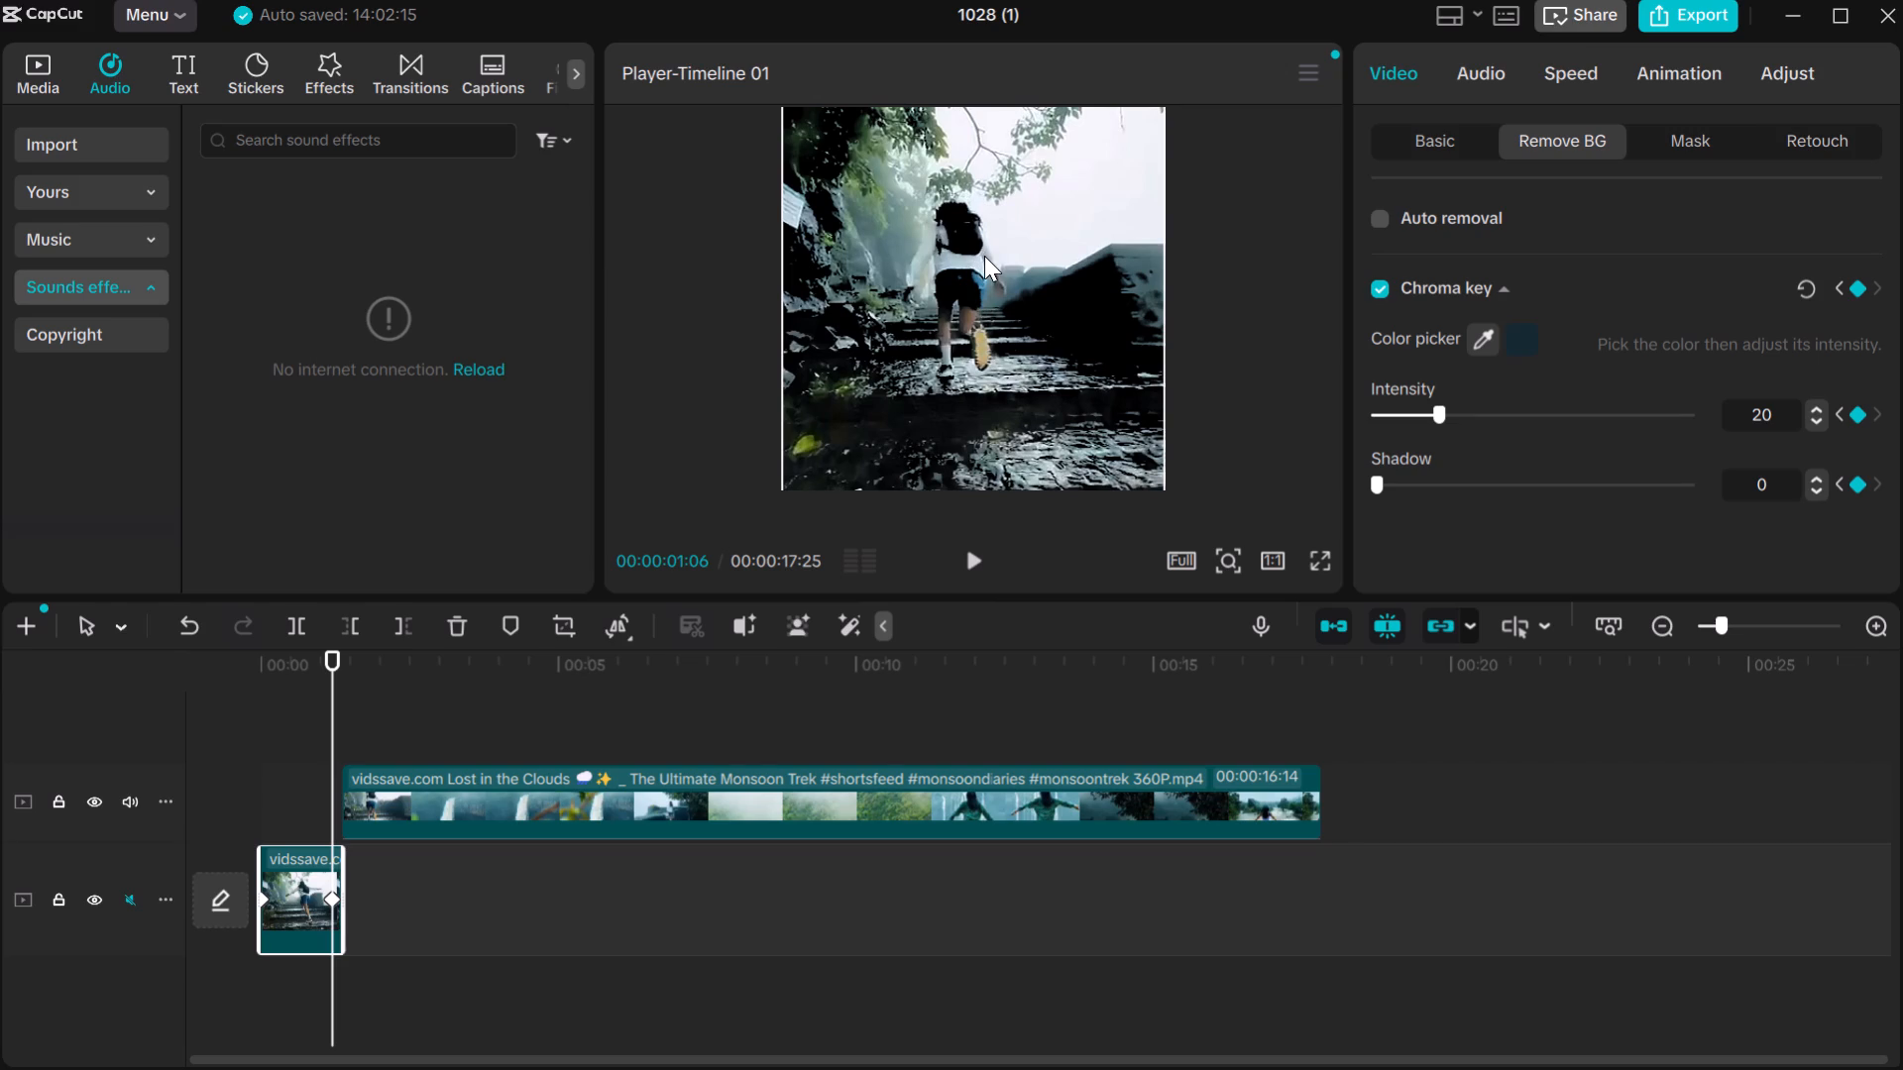
Resample the lower clip's Chroma key color at 00:00:01:06 as navy blue from the climbing figure's shorts.
click(1511, 331)
click(1472, 326)
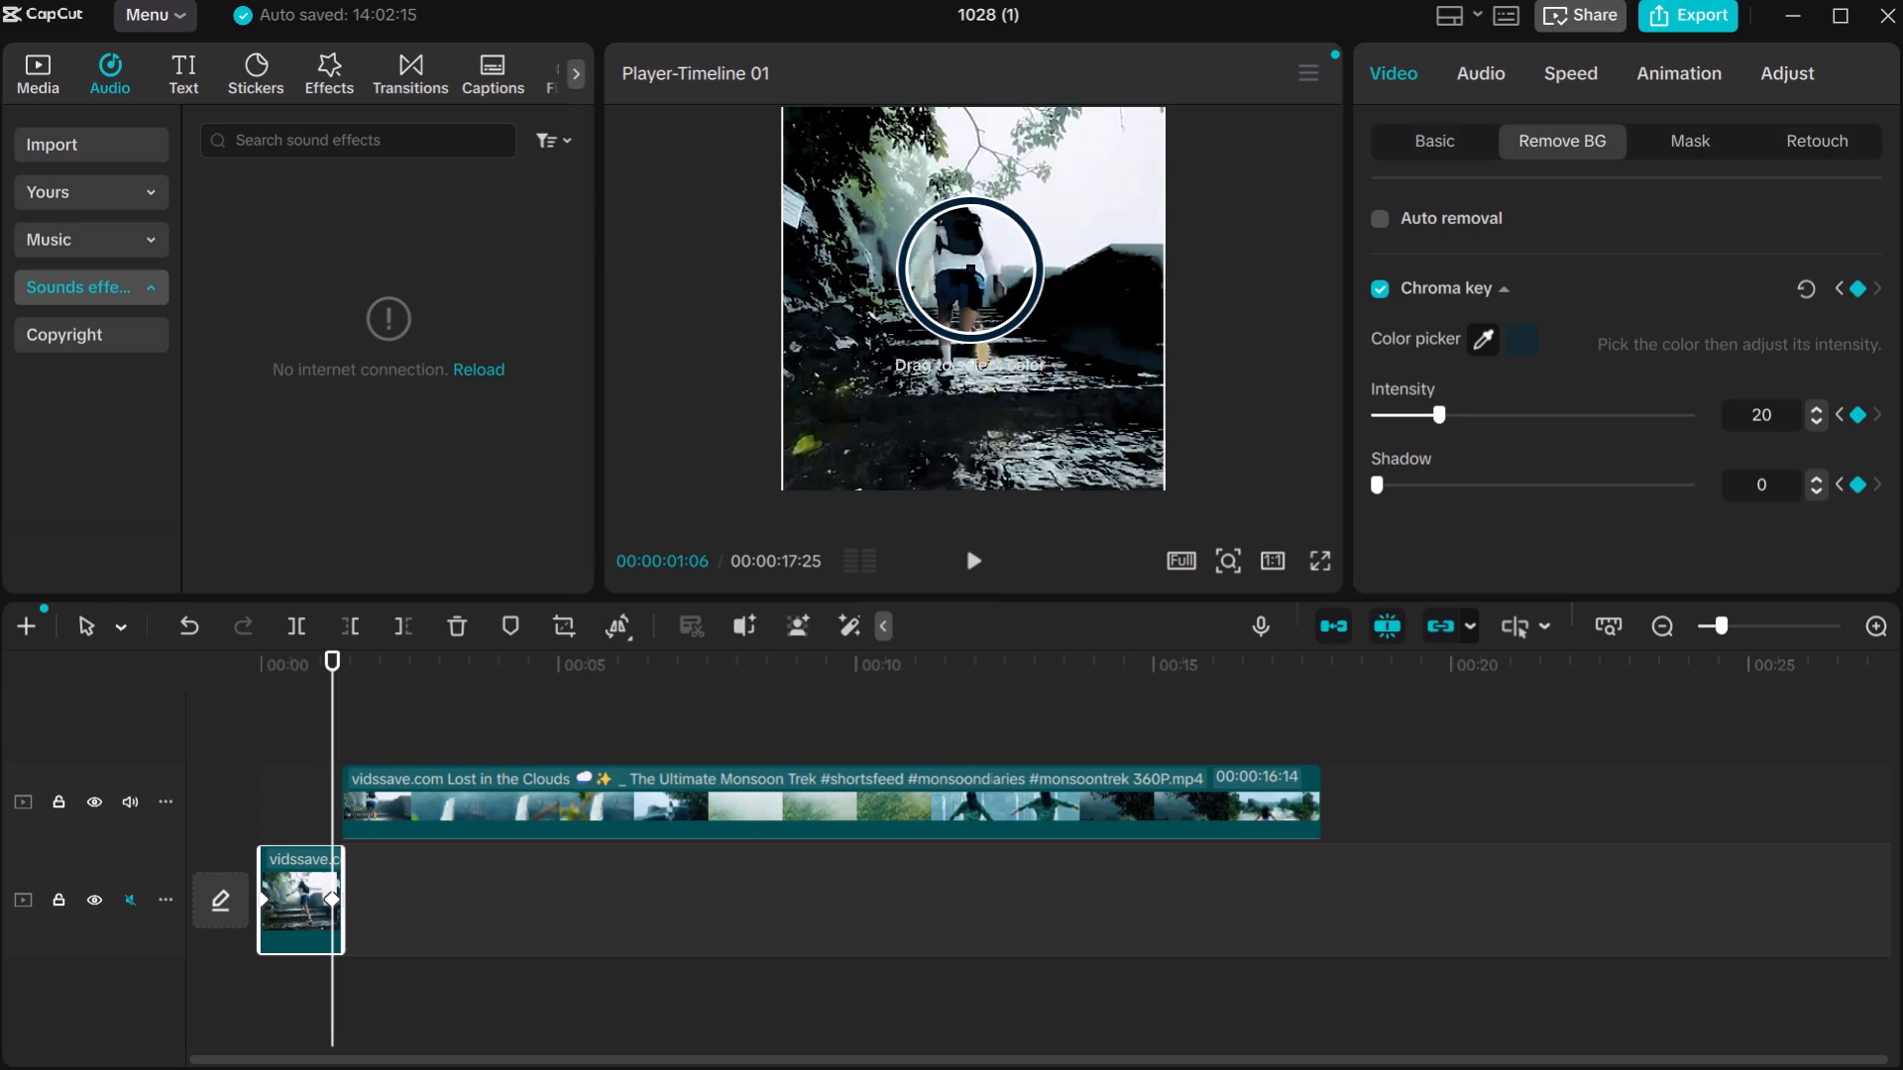
click(971, 269)
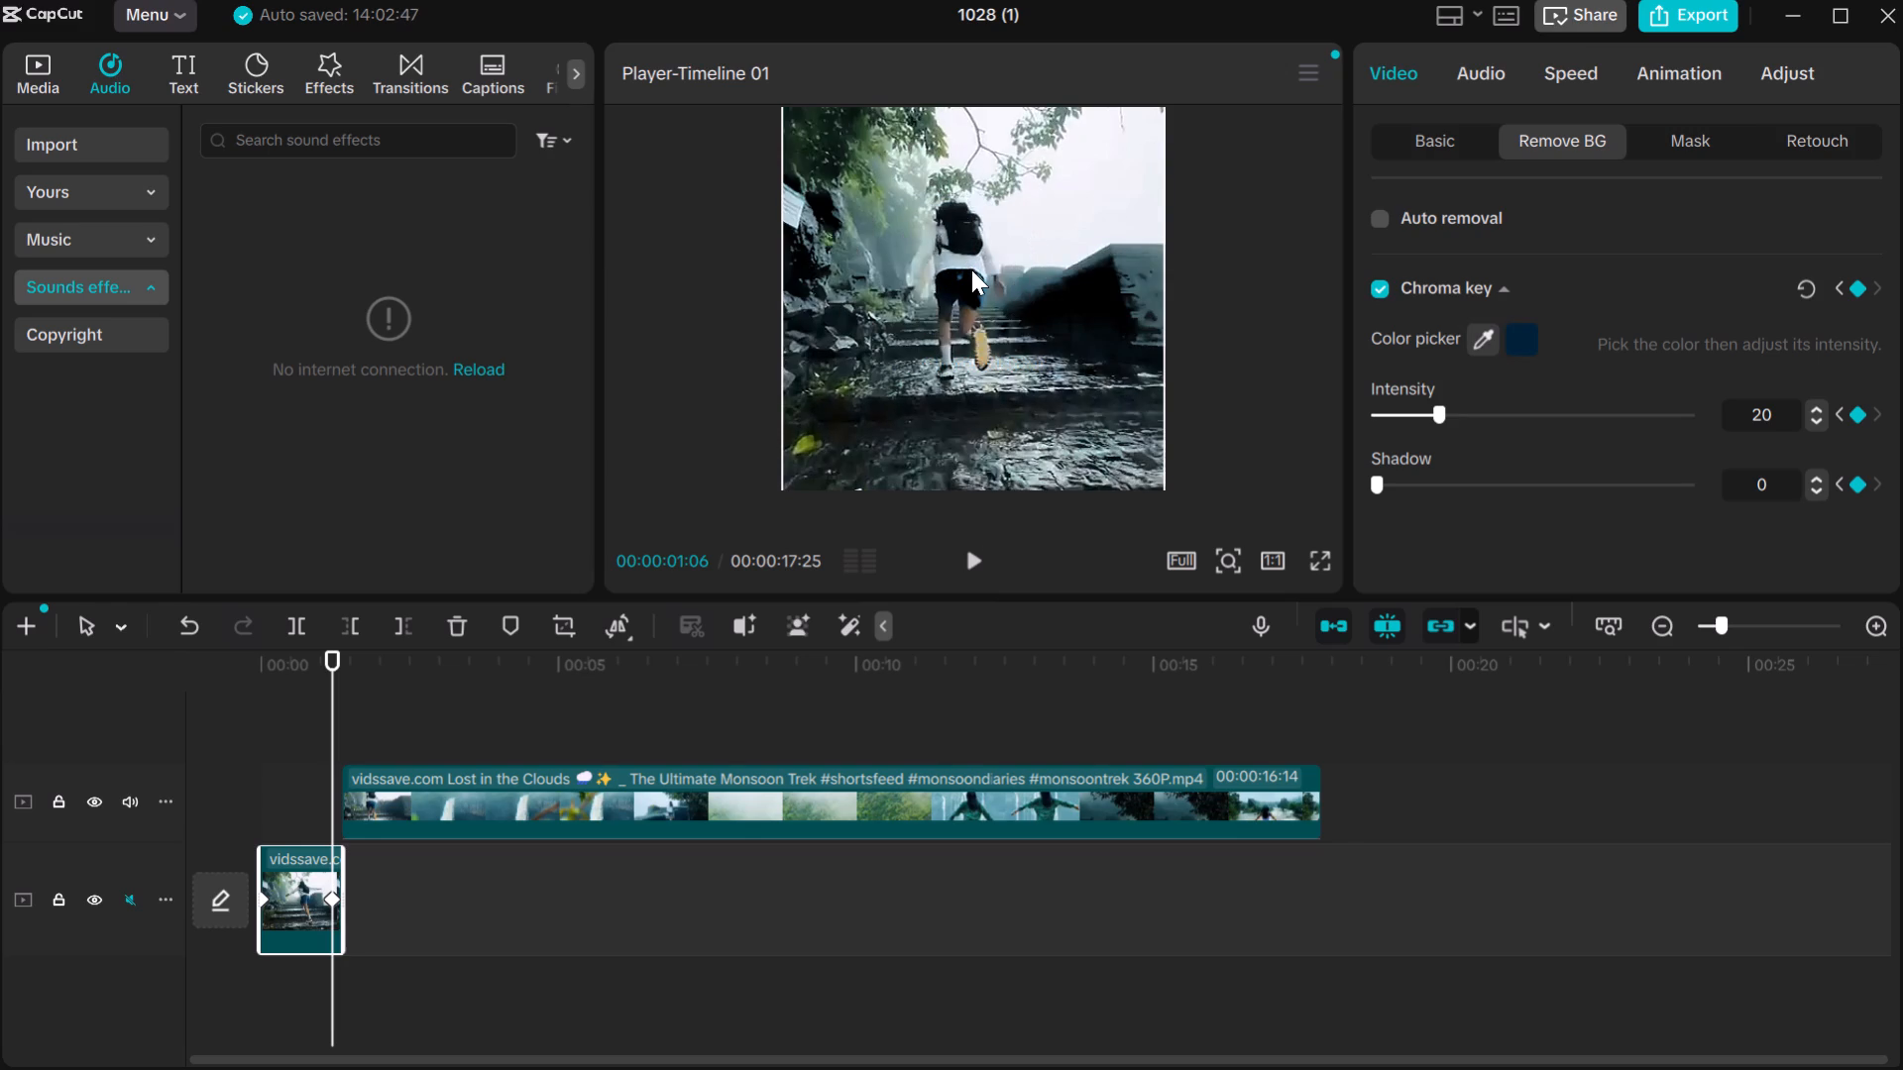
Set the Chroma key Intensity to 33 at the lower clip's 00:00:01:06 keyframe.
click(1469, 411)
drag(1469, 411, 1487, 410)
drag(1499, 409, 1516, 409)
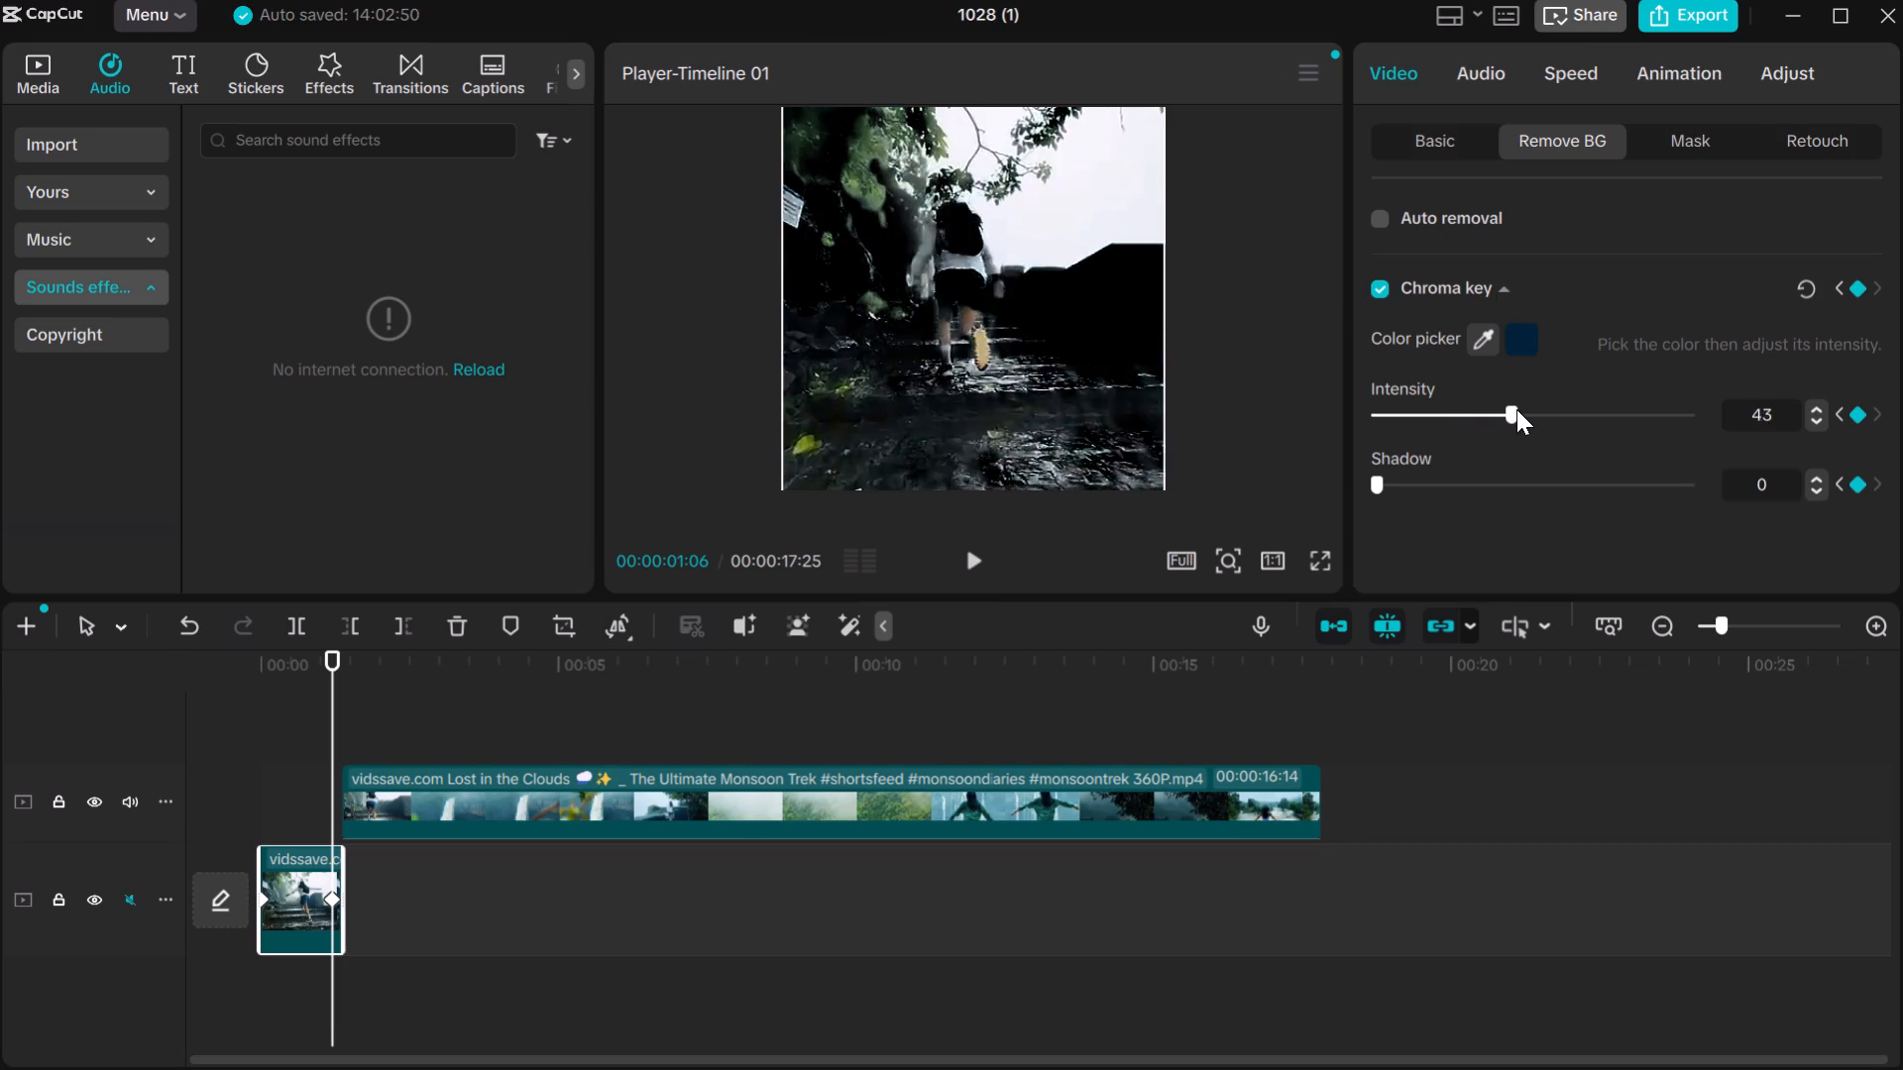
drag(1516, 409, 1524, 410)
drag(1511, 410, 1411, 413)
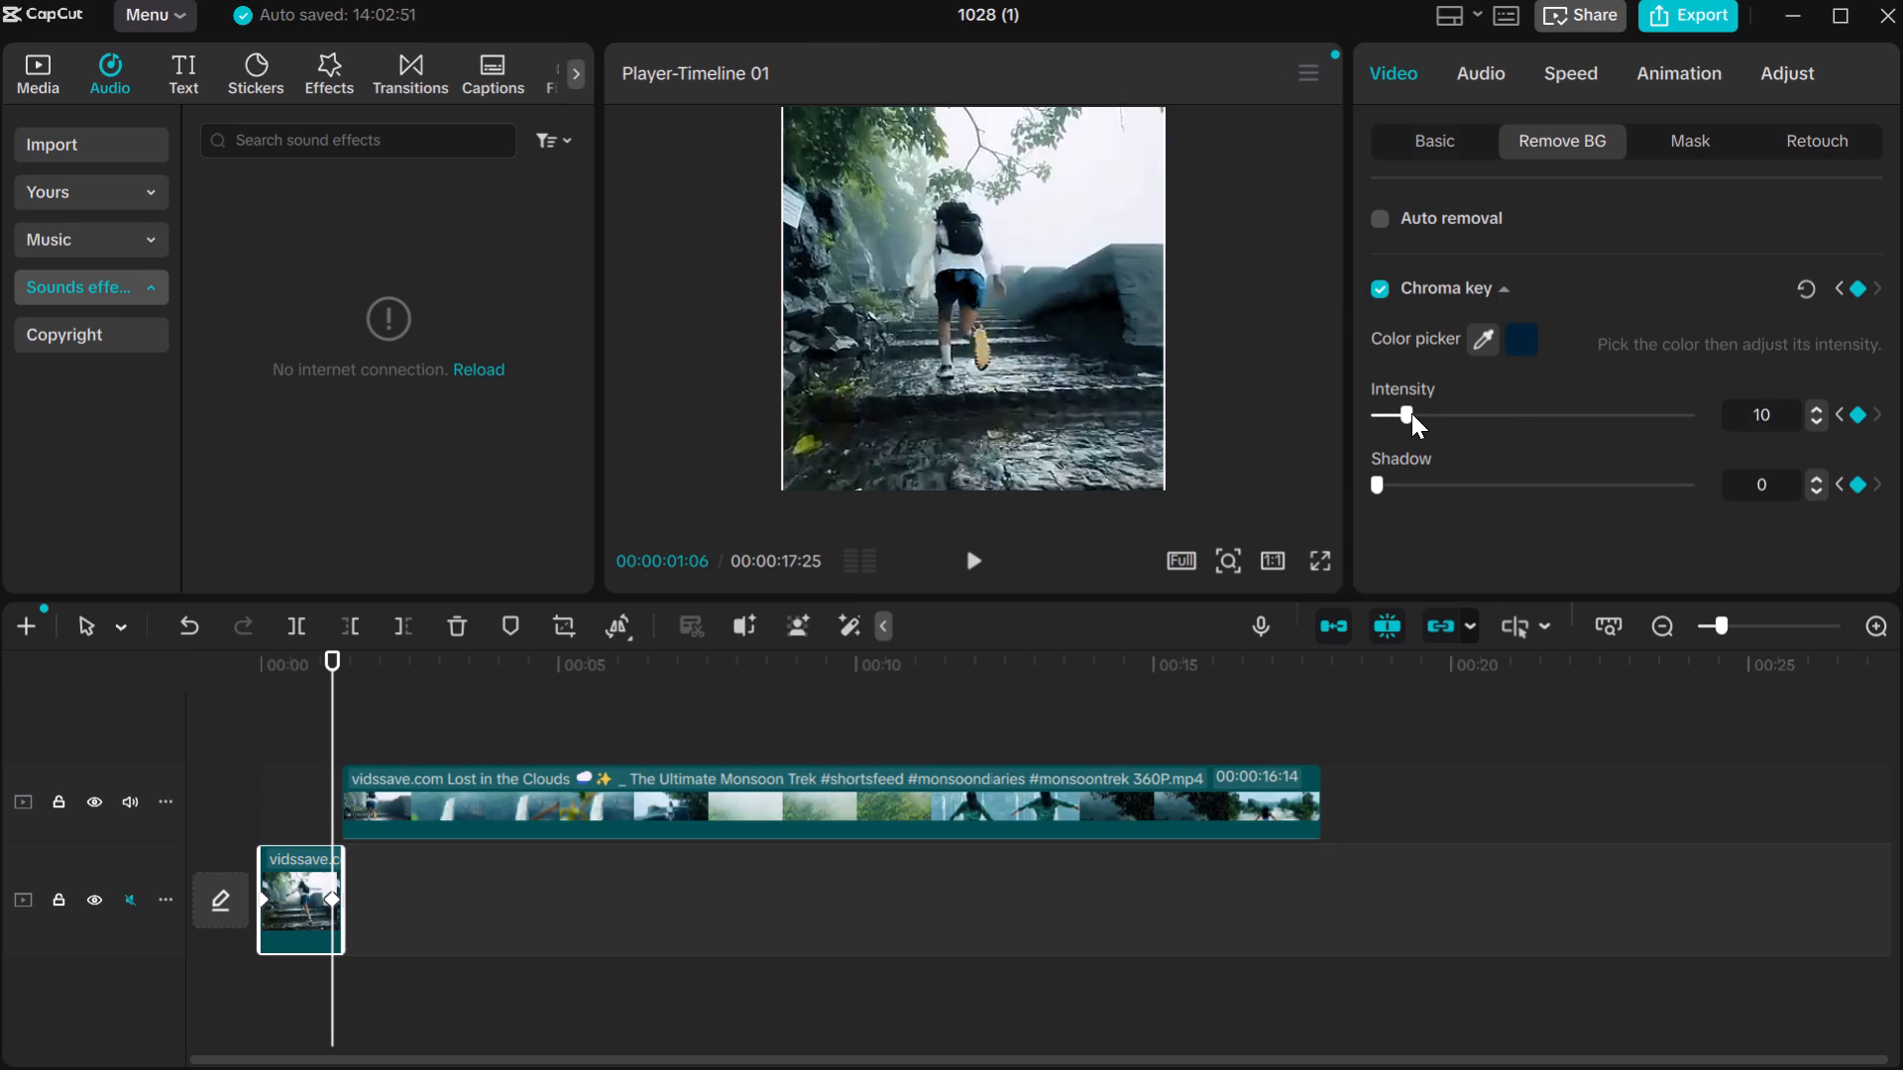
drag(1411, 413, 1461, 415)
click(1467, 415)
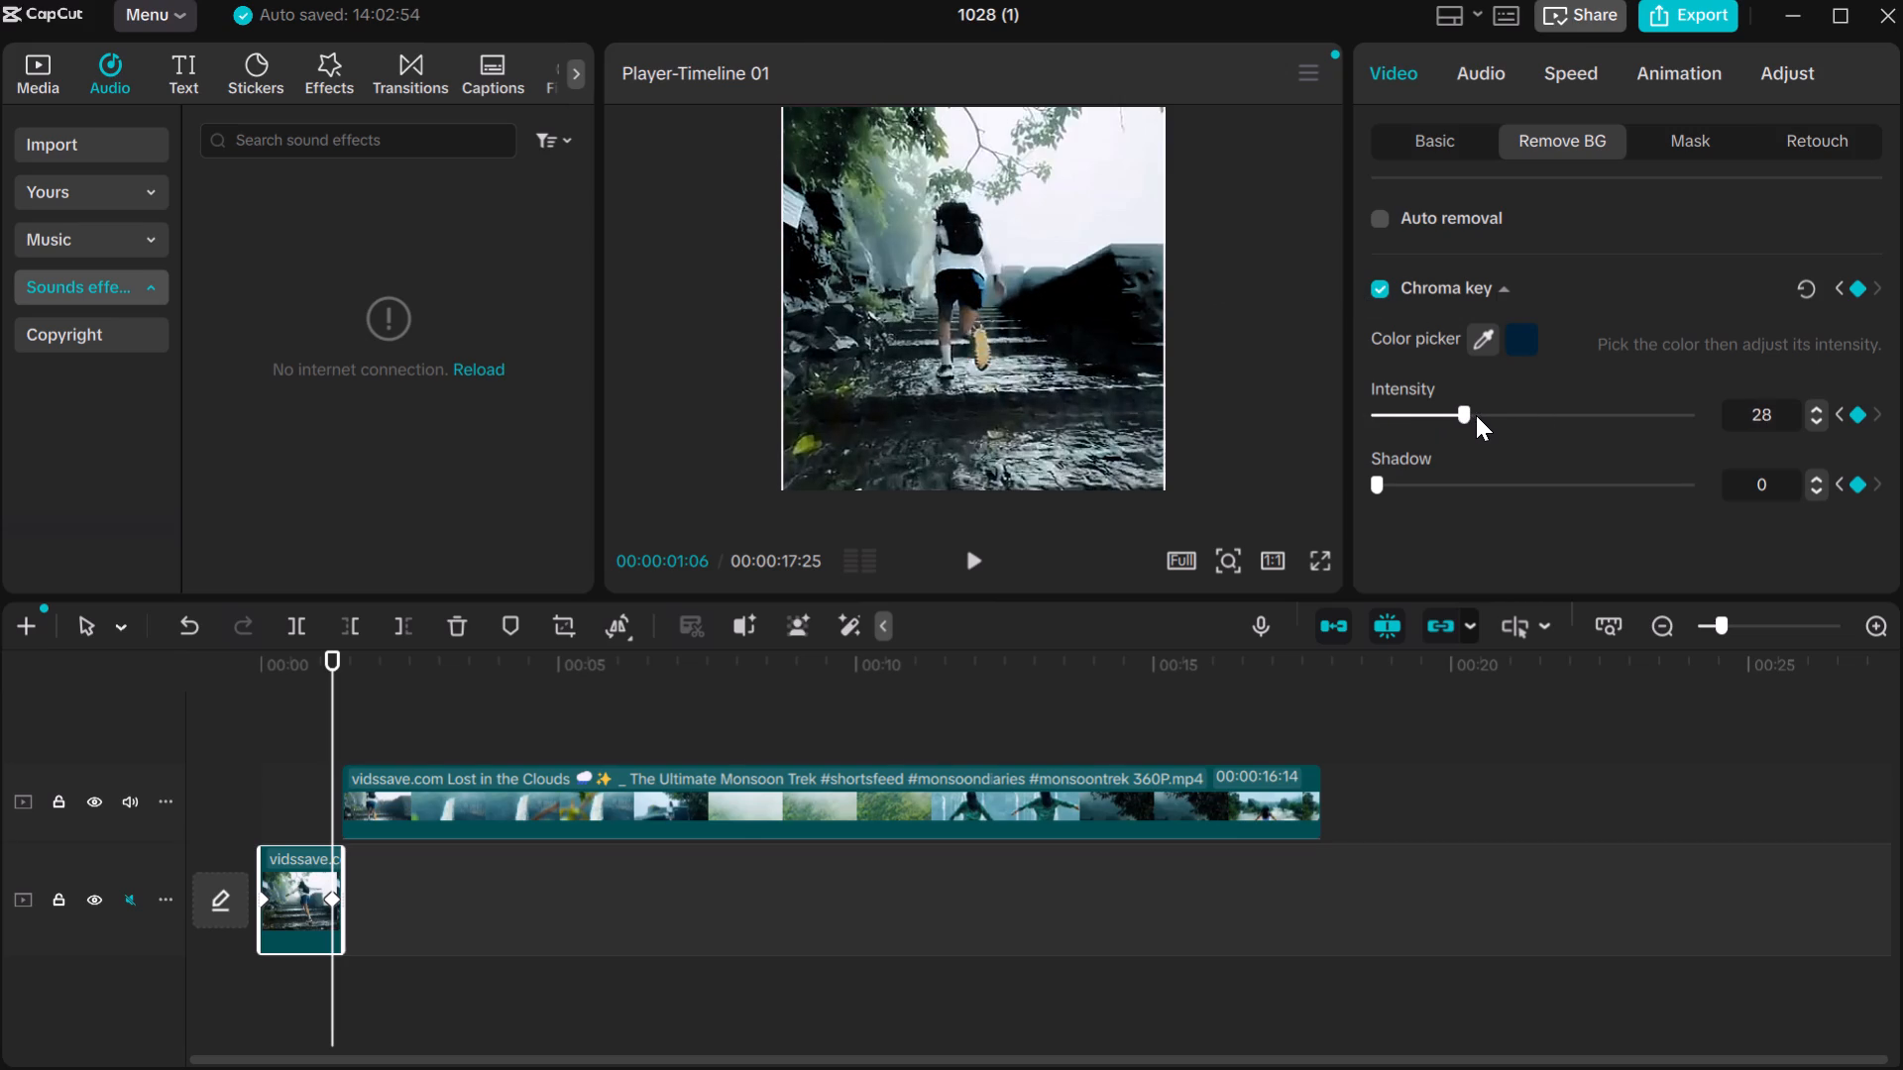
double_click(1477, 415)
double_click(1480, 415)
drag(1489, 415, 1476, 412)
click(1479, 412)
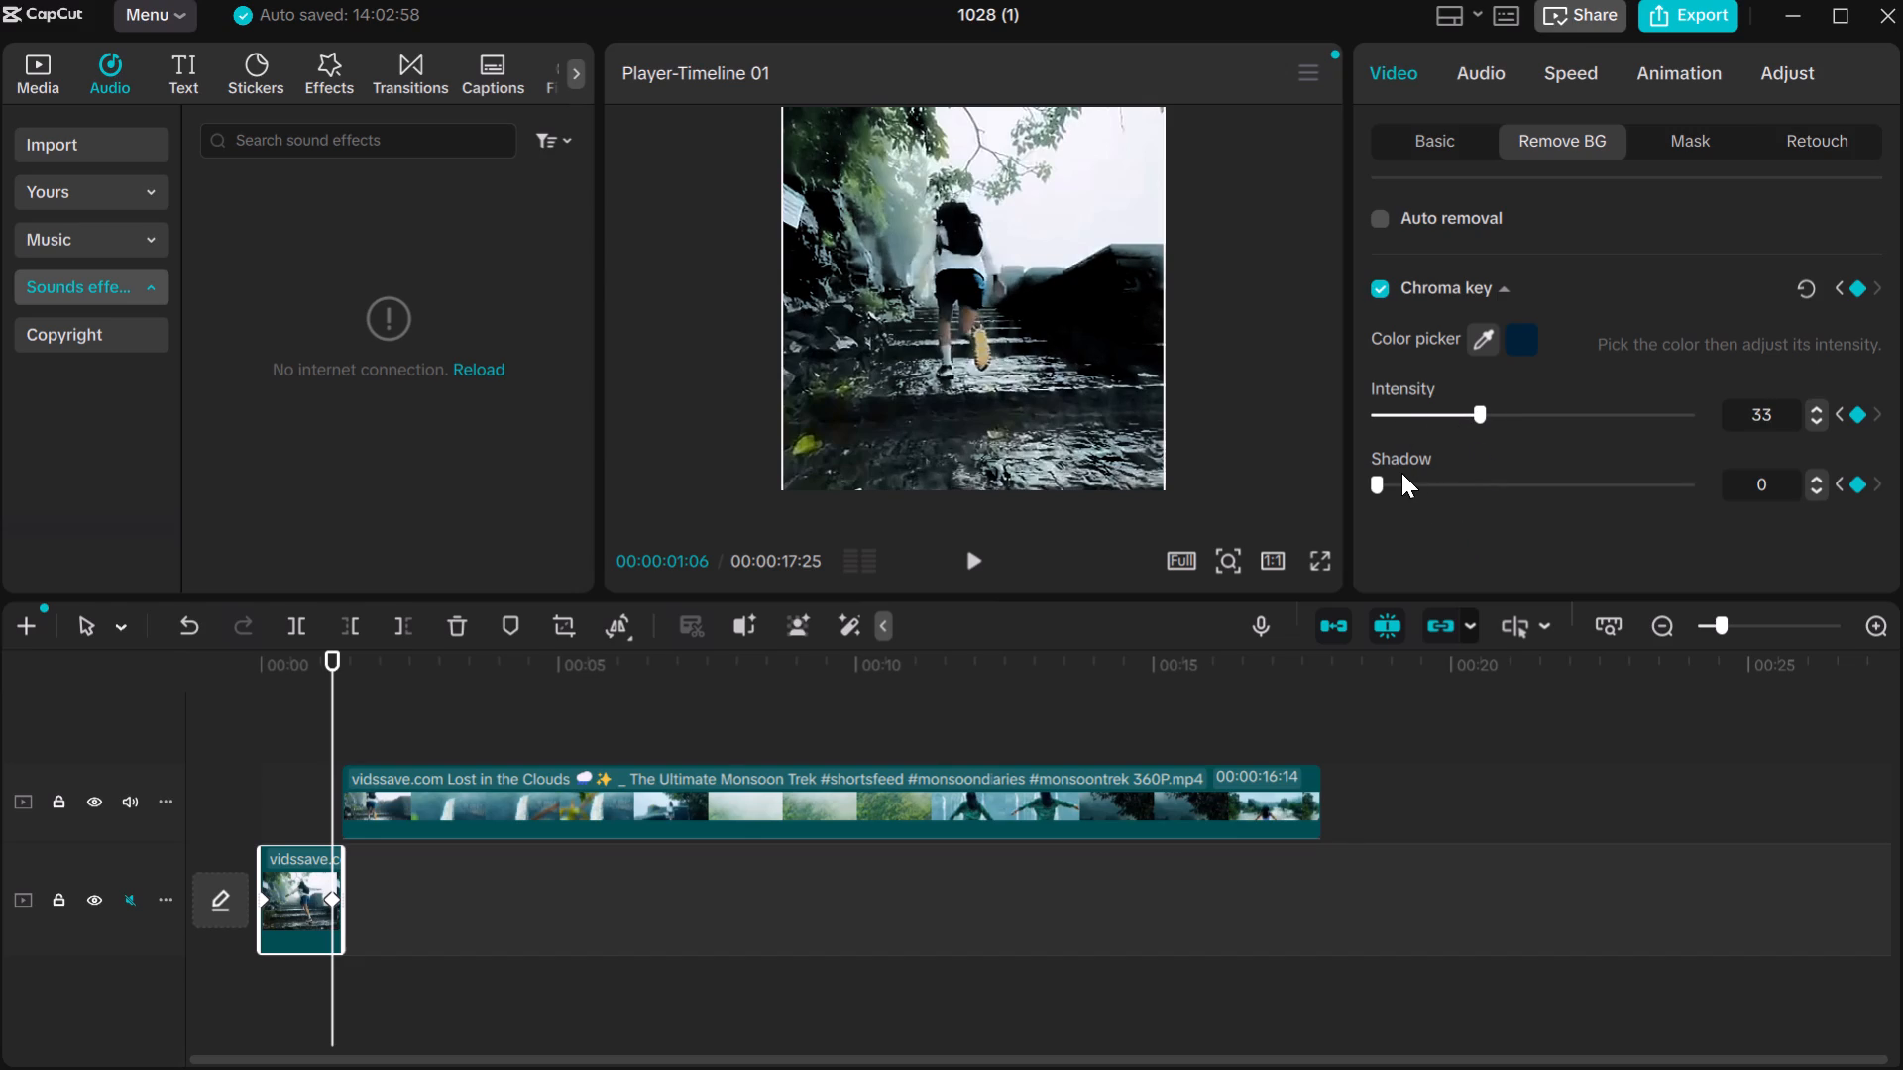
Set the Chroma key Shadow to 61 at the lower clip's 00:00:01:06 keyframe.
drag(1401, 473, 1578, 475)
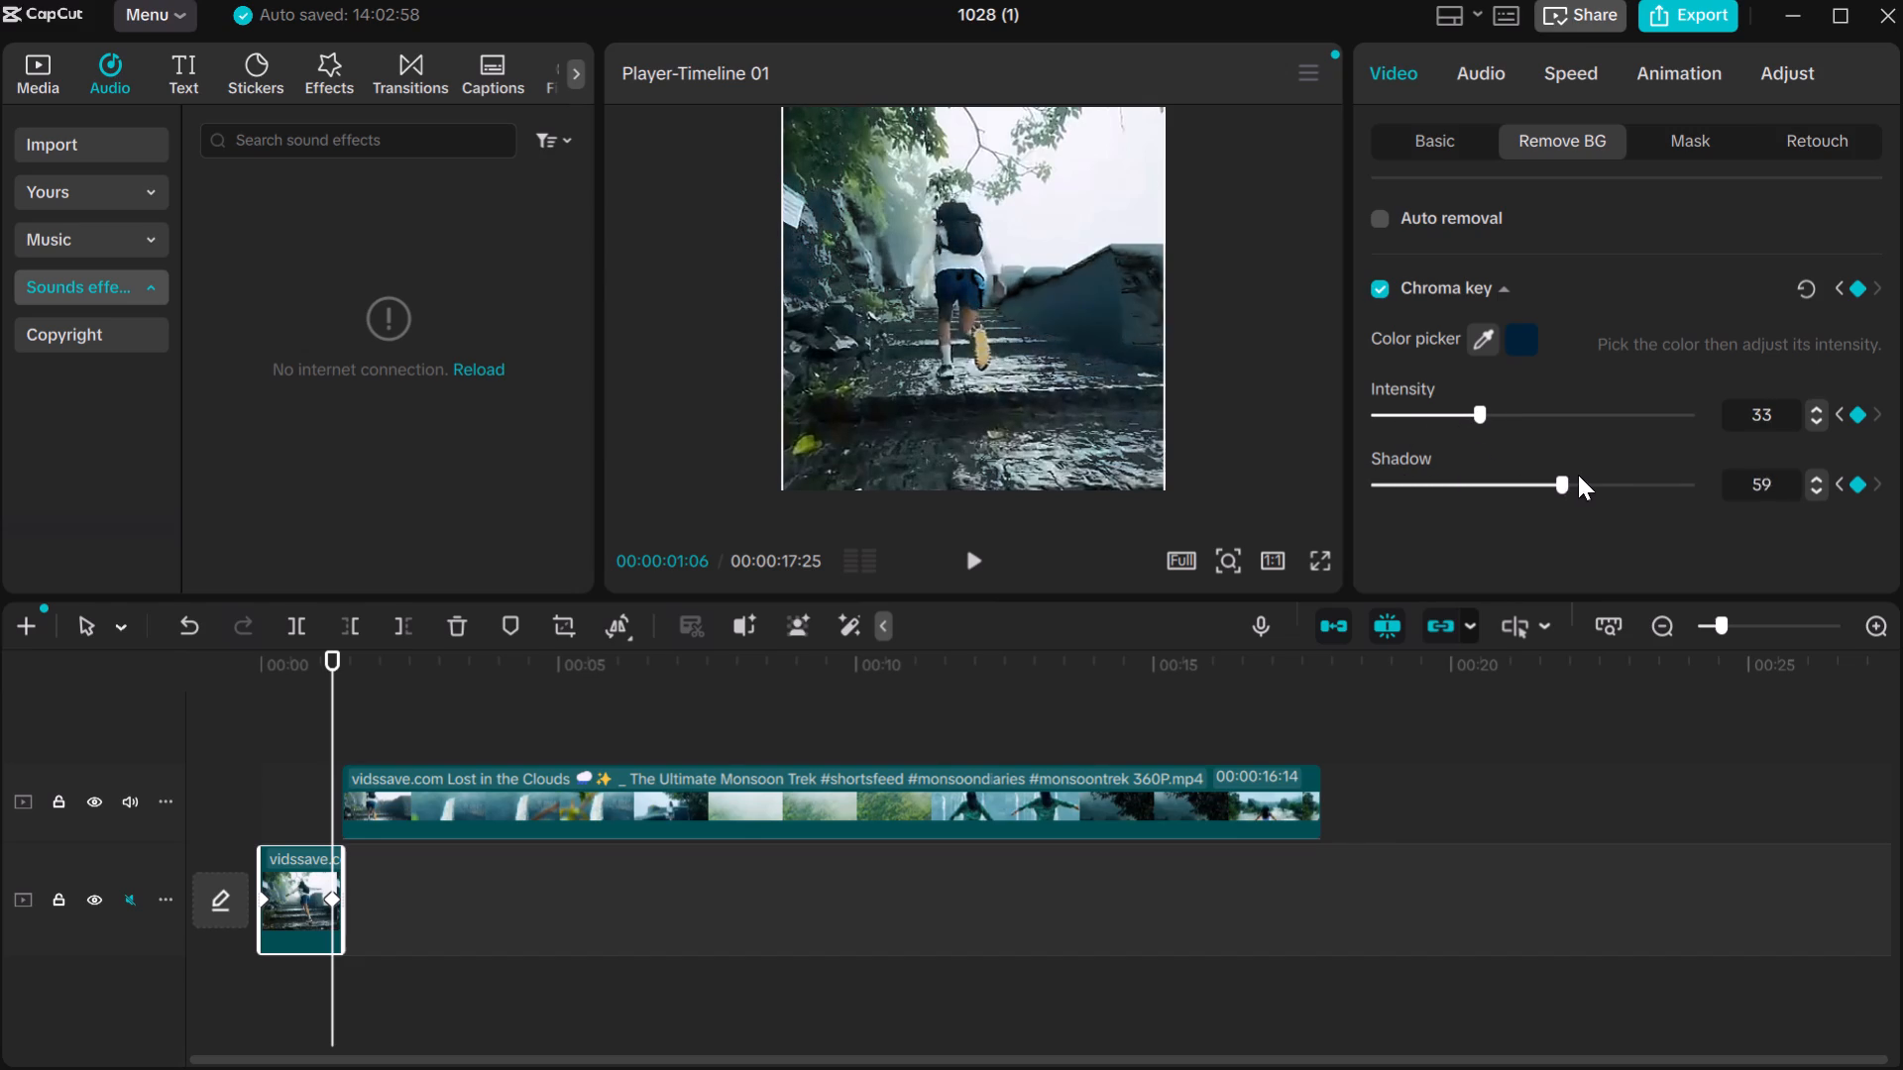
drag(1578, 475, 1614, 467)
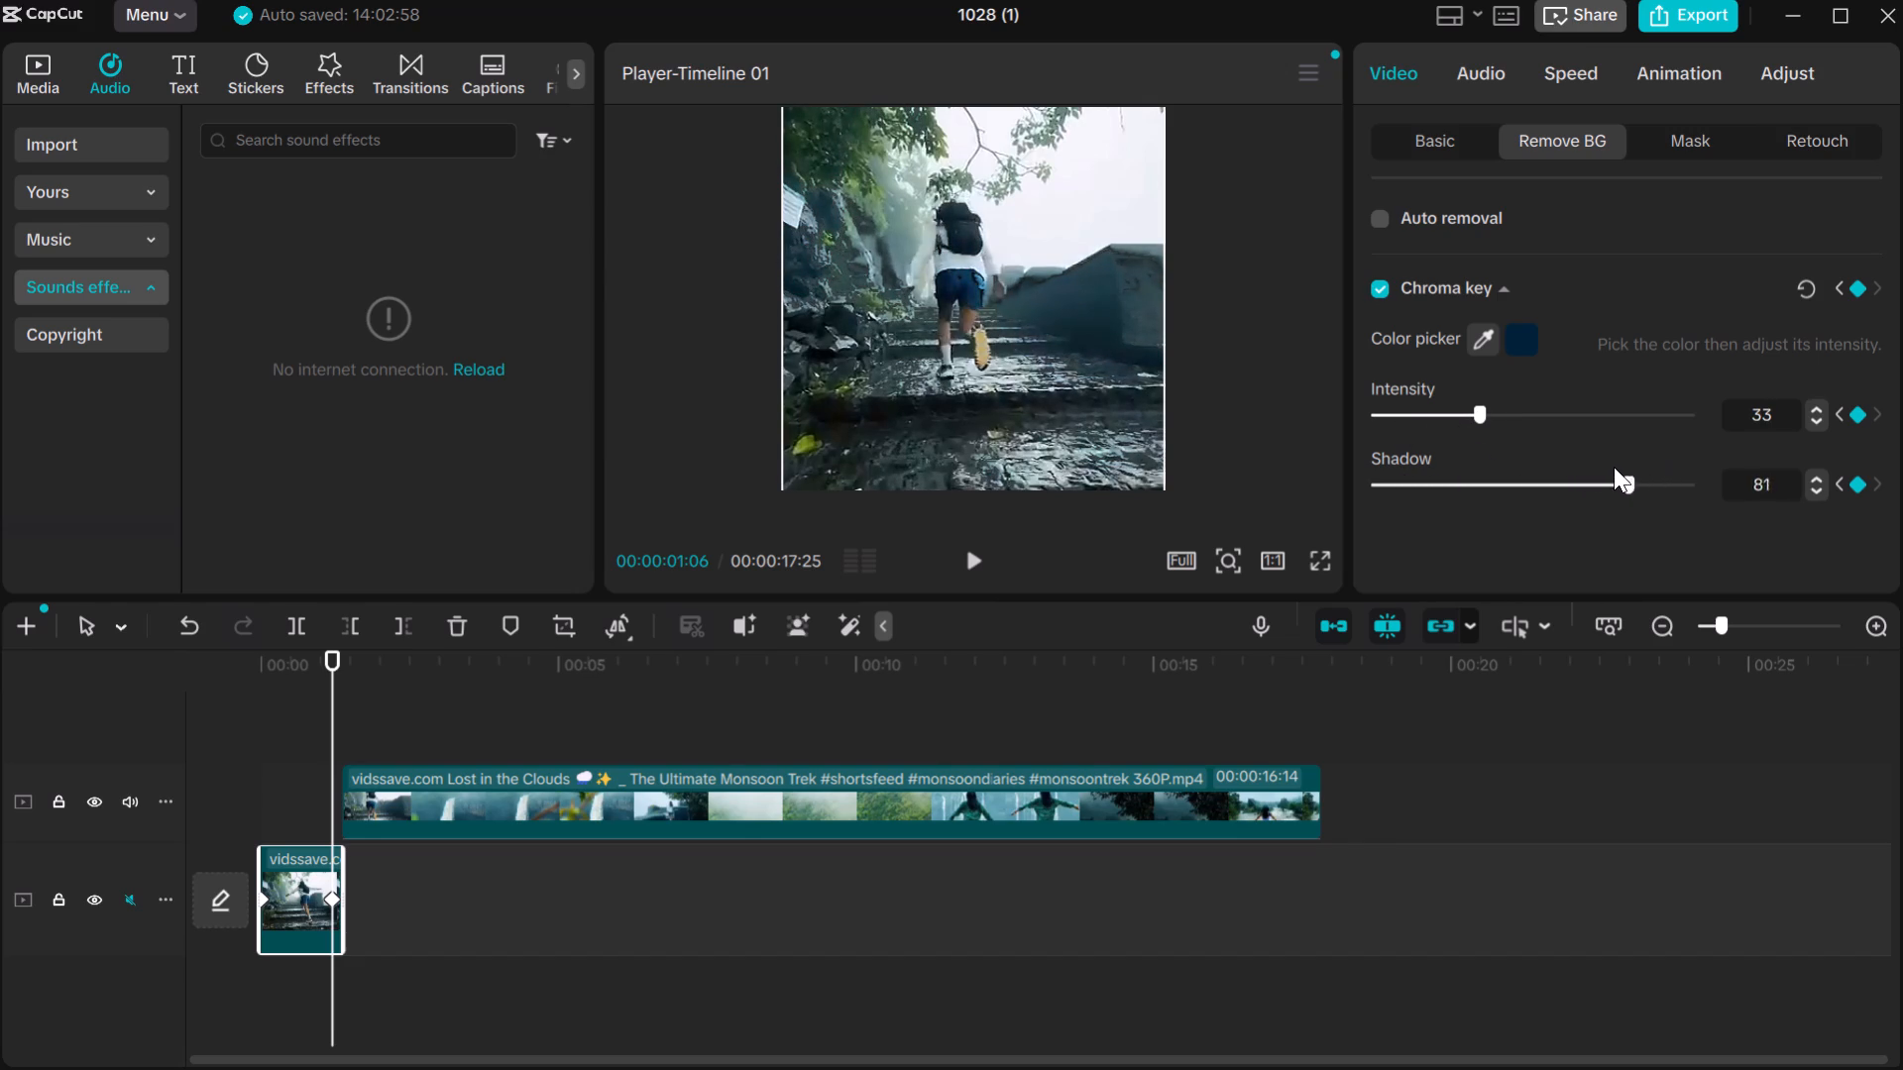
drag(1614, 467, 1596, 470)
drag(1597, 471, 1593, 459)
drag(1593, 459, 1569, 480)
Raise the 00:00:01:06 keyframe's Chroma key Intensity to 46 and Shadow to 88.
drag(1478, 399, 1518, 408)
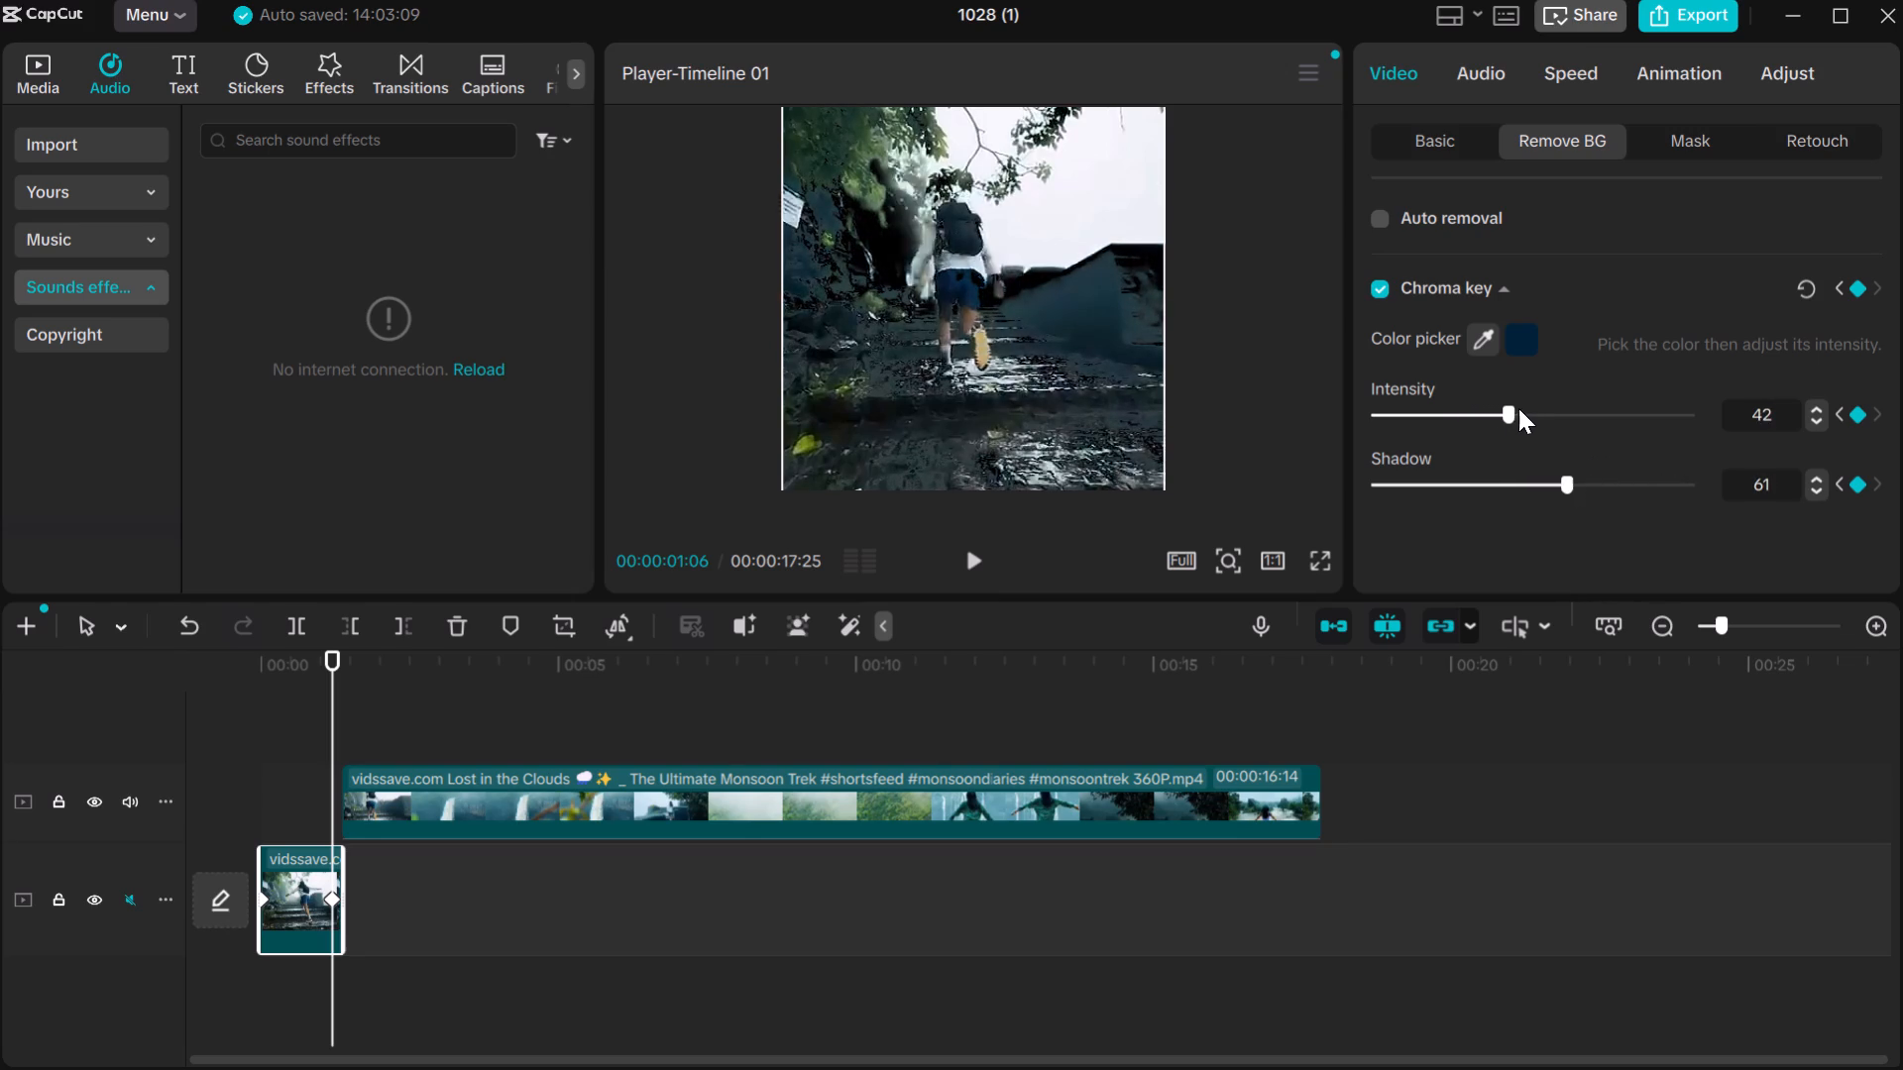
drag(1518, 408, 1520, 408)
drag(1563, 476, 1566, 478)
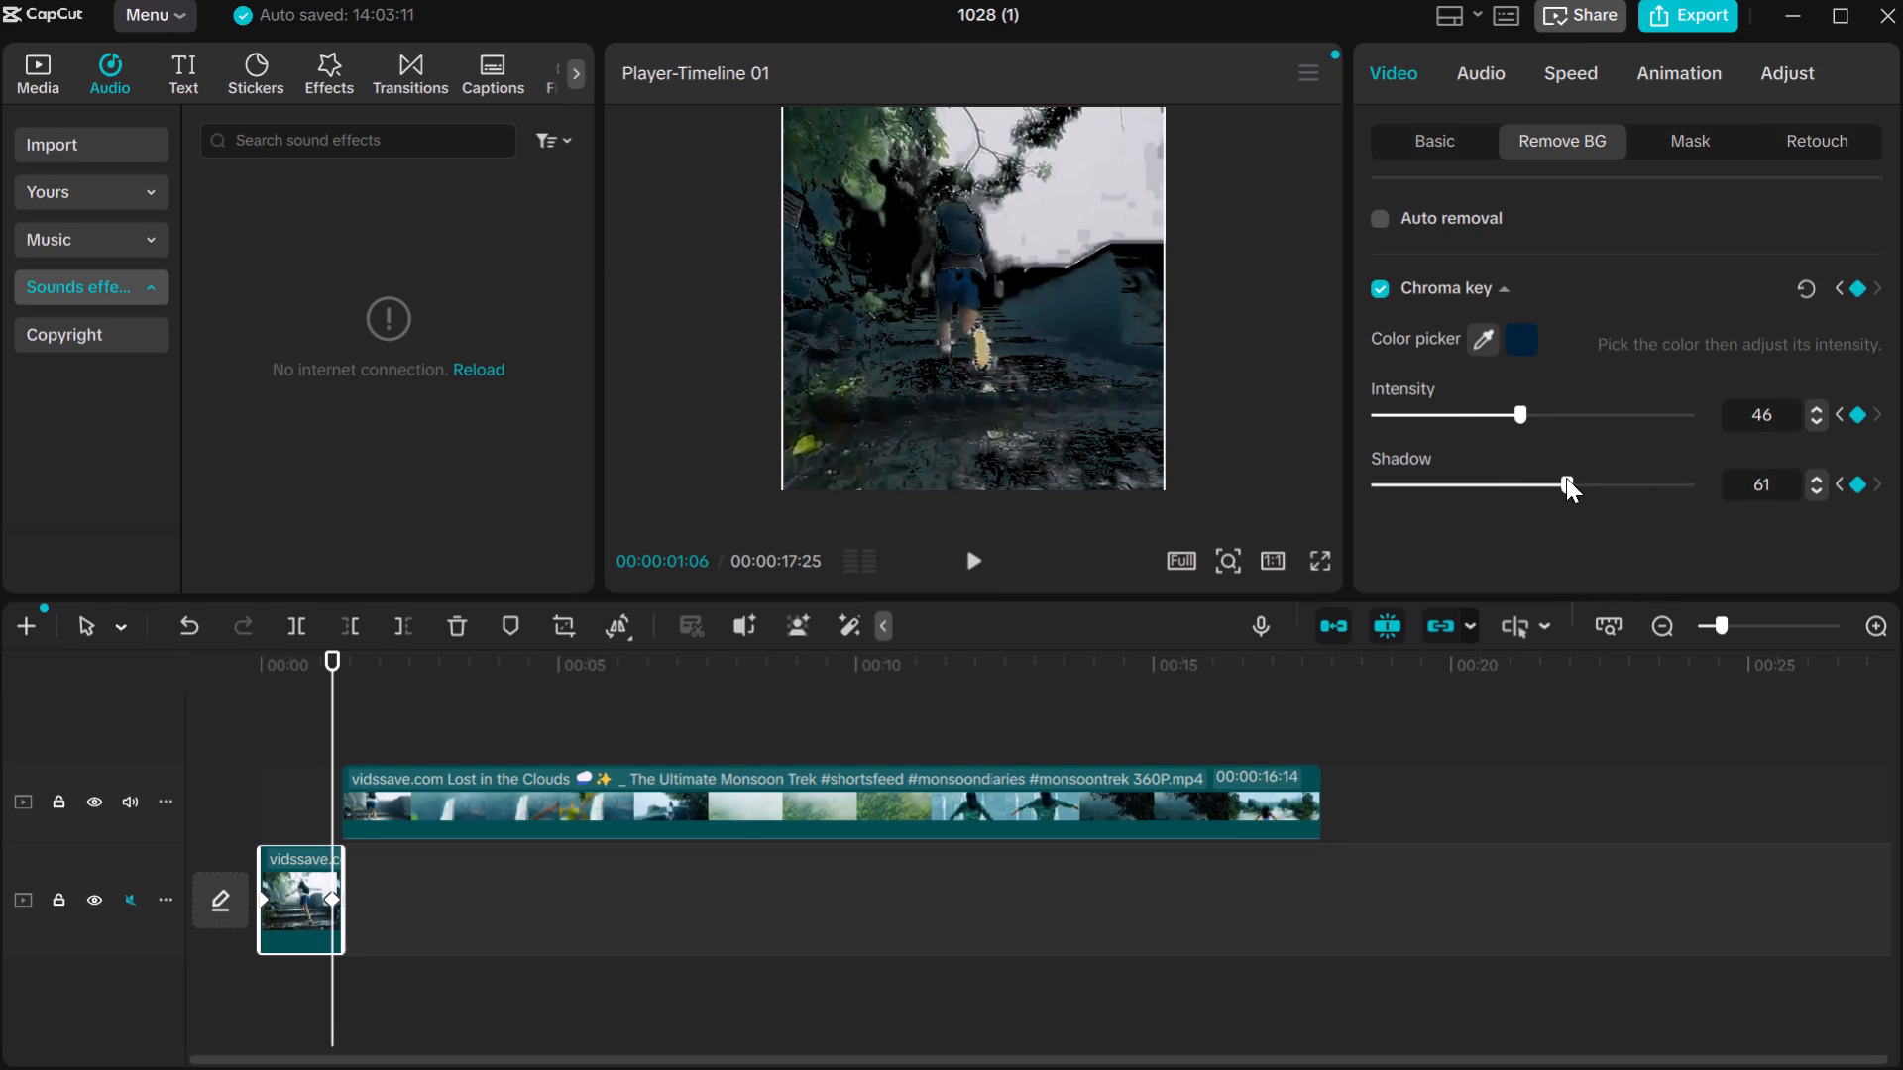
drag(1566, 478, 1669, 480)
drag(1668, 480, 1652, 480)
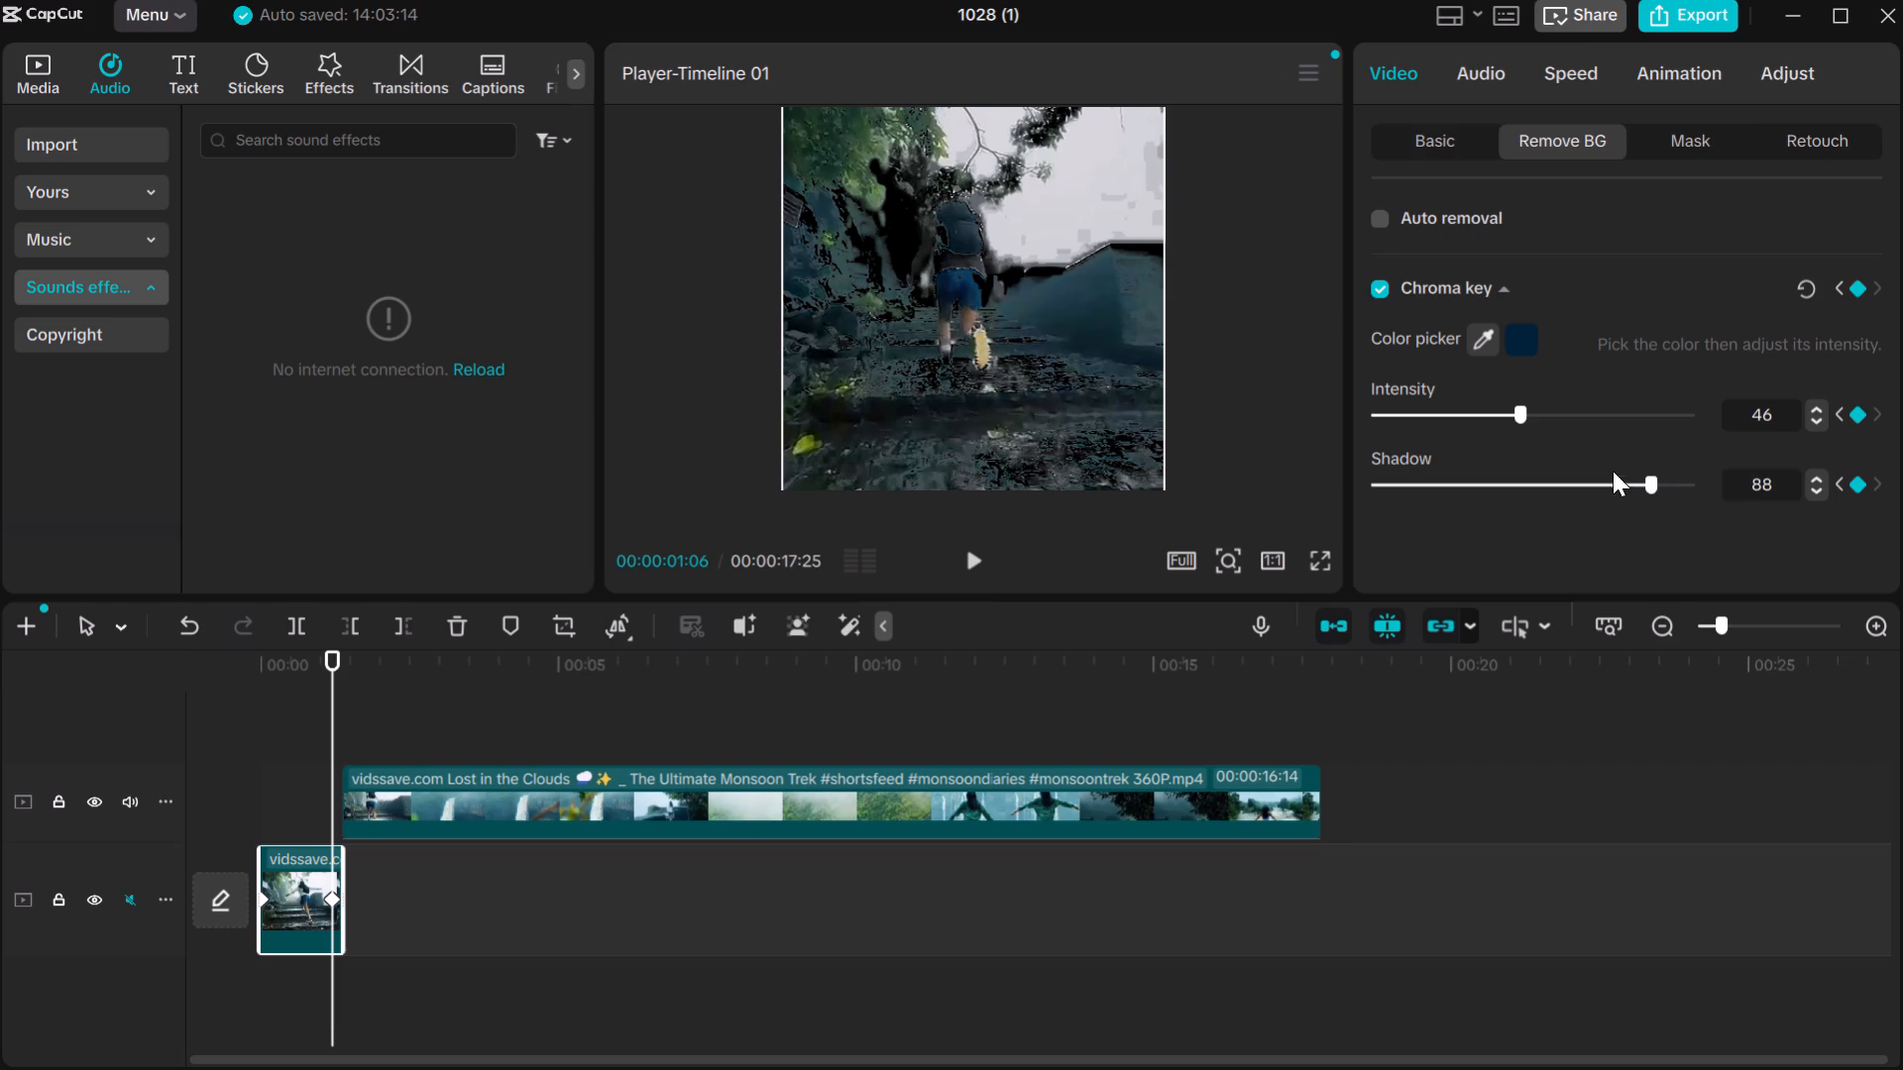
Reduce the lower clip's Chroma key Intensity to 37 and Shadow to 42 at the 00:00:01:06 keyframe.
drag(1519, 410, 1510, 410)
double_click(1498, 410)
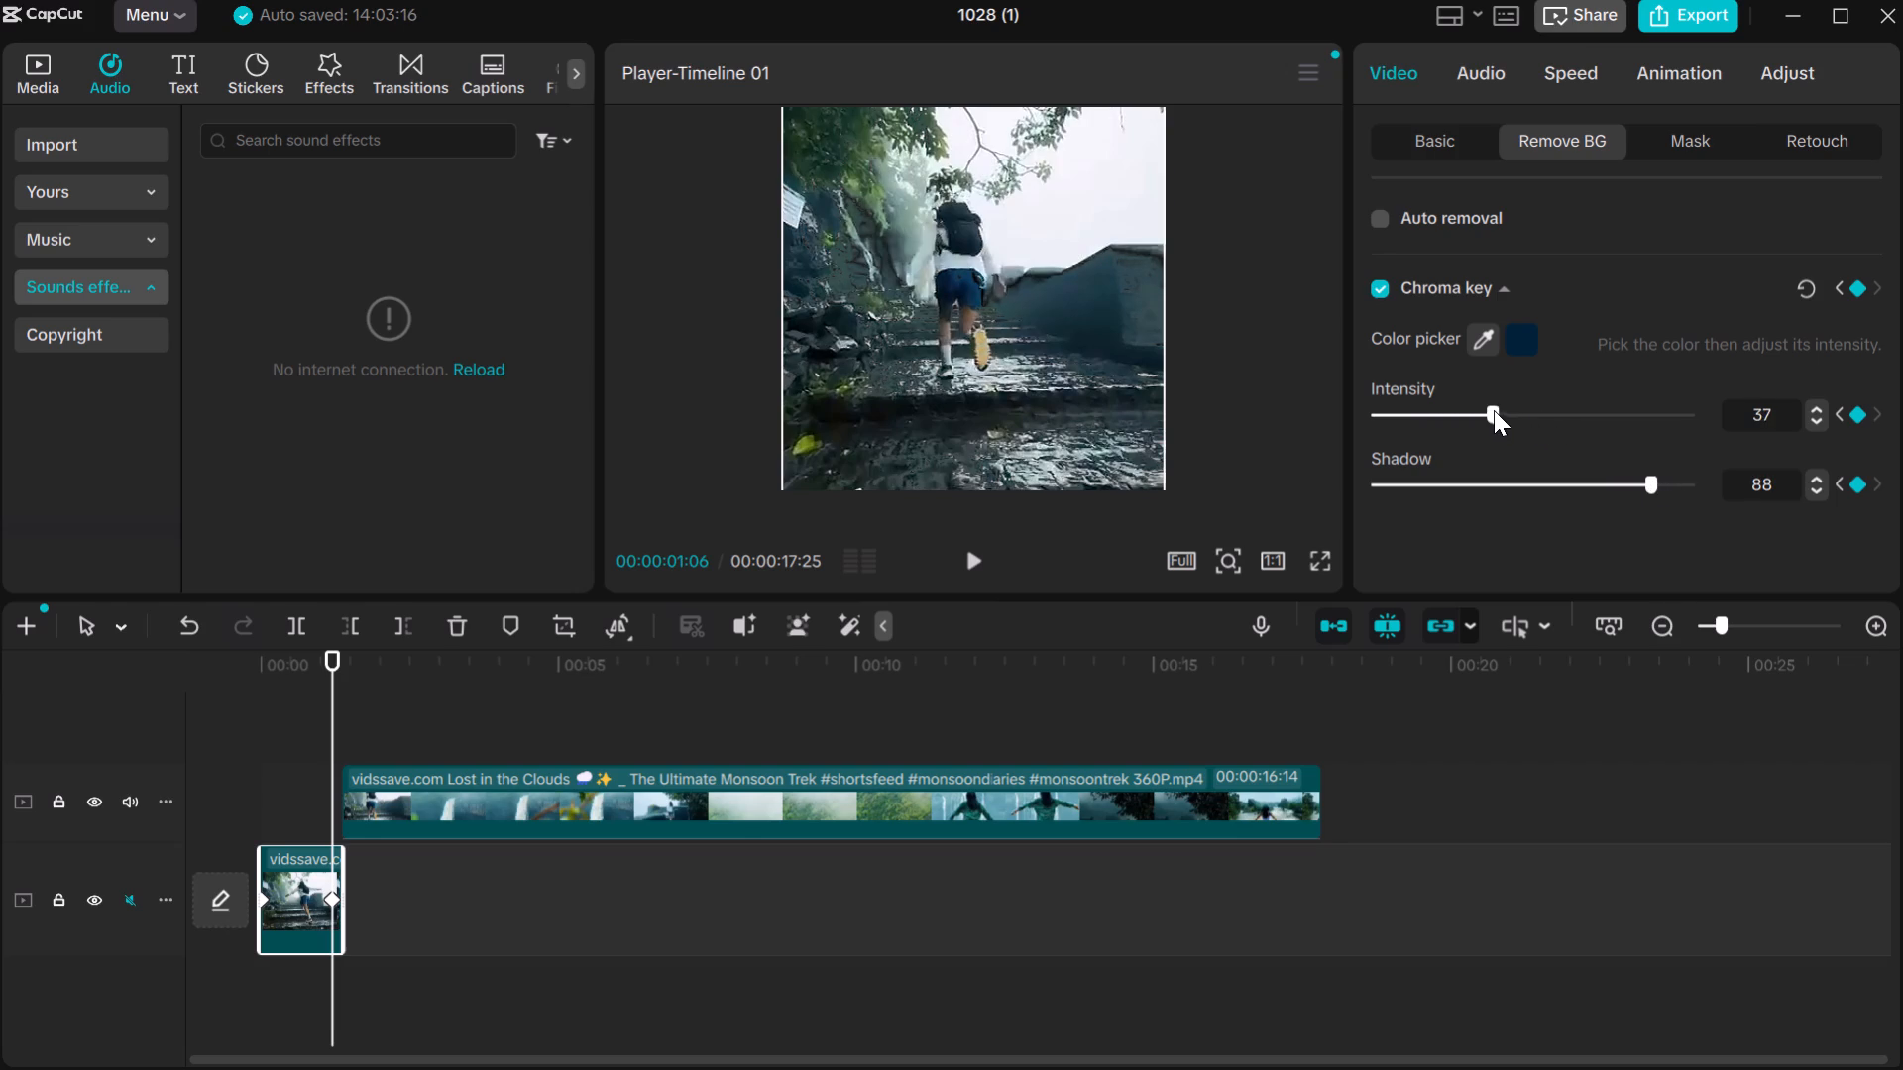
drag(1488, 410, 1479, 411)
click(1475, 412)
drag(1469, 413, 1489, 424)
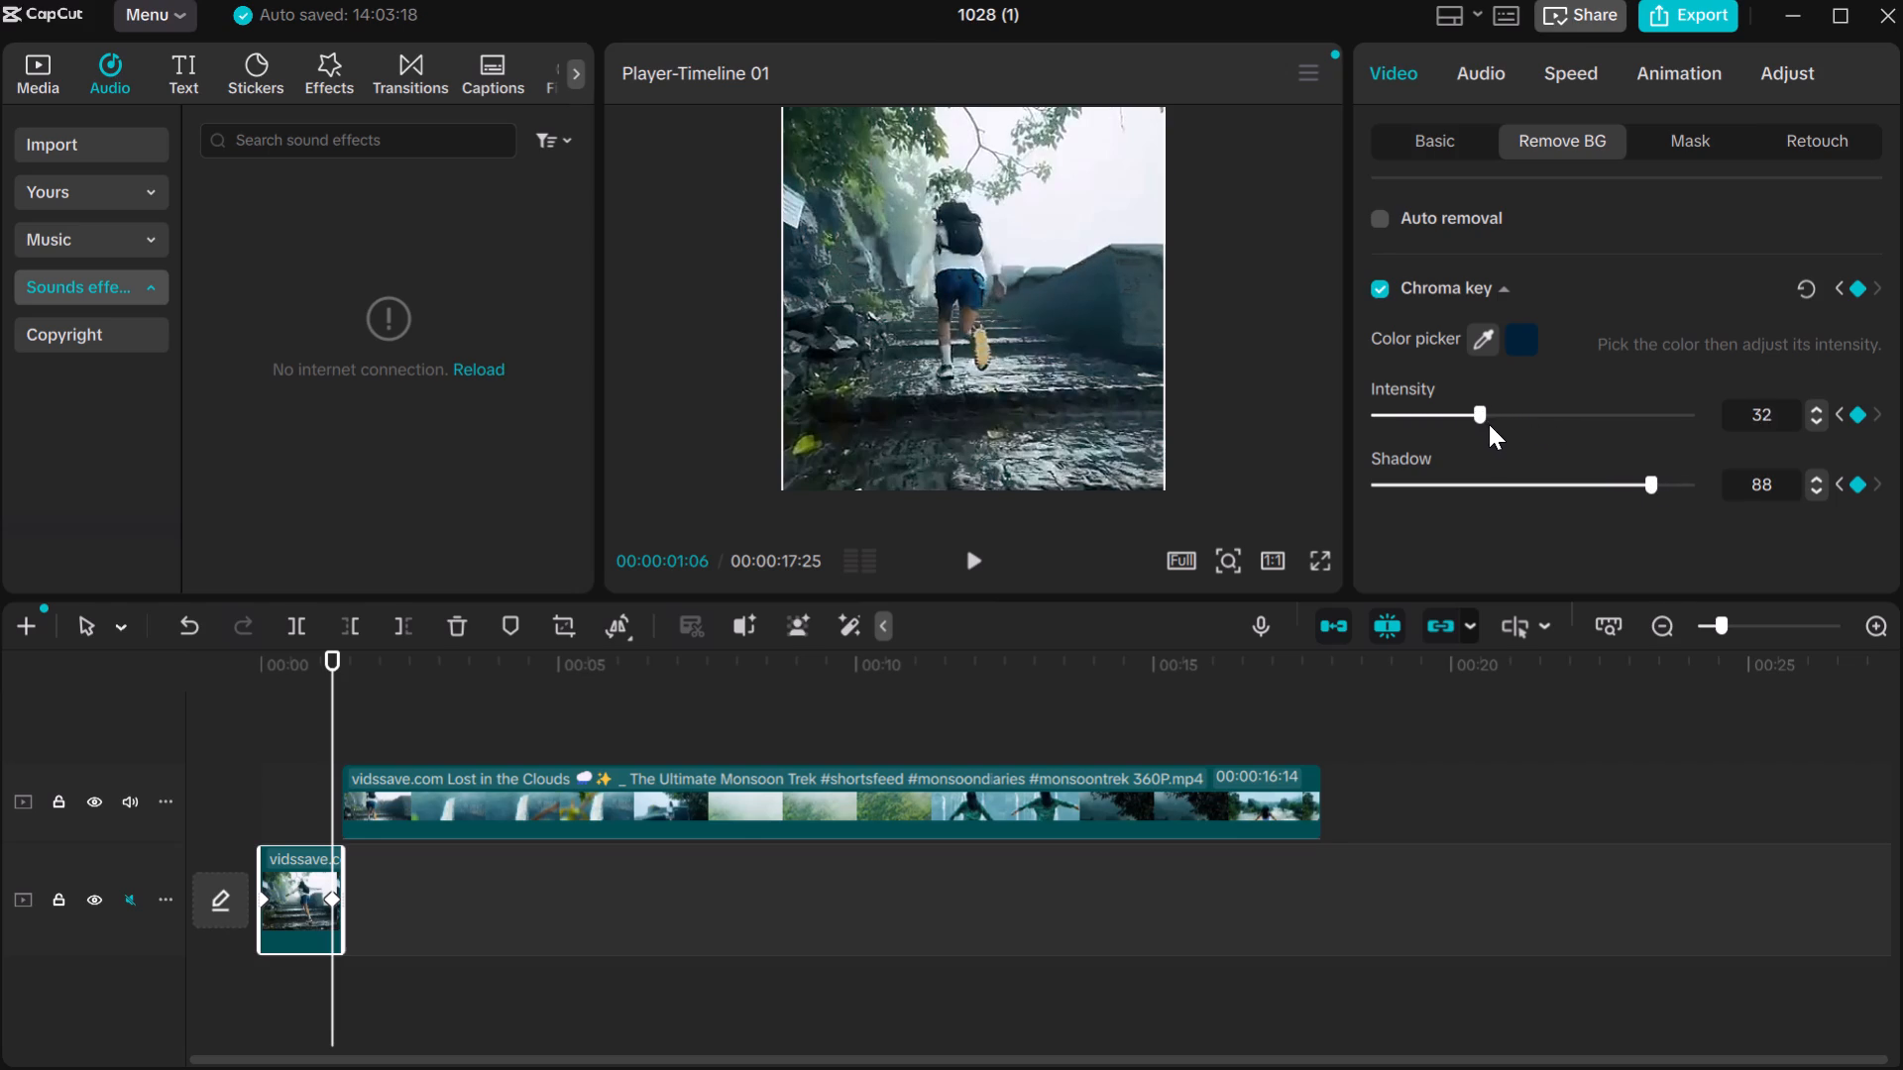
drag(1489, 424, 1493, 425)
click(1545, 470)
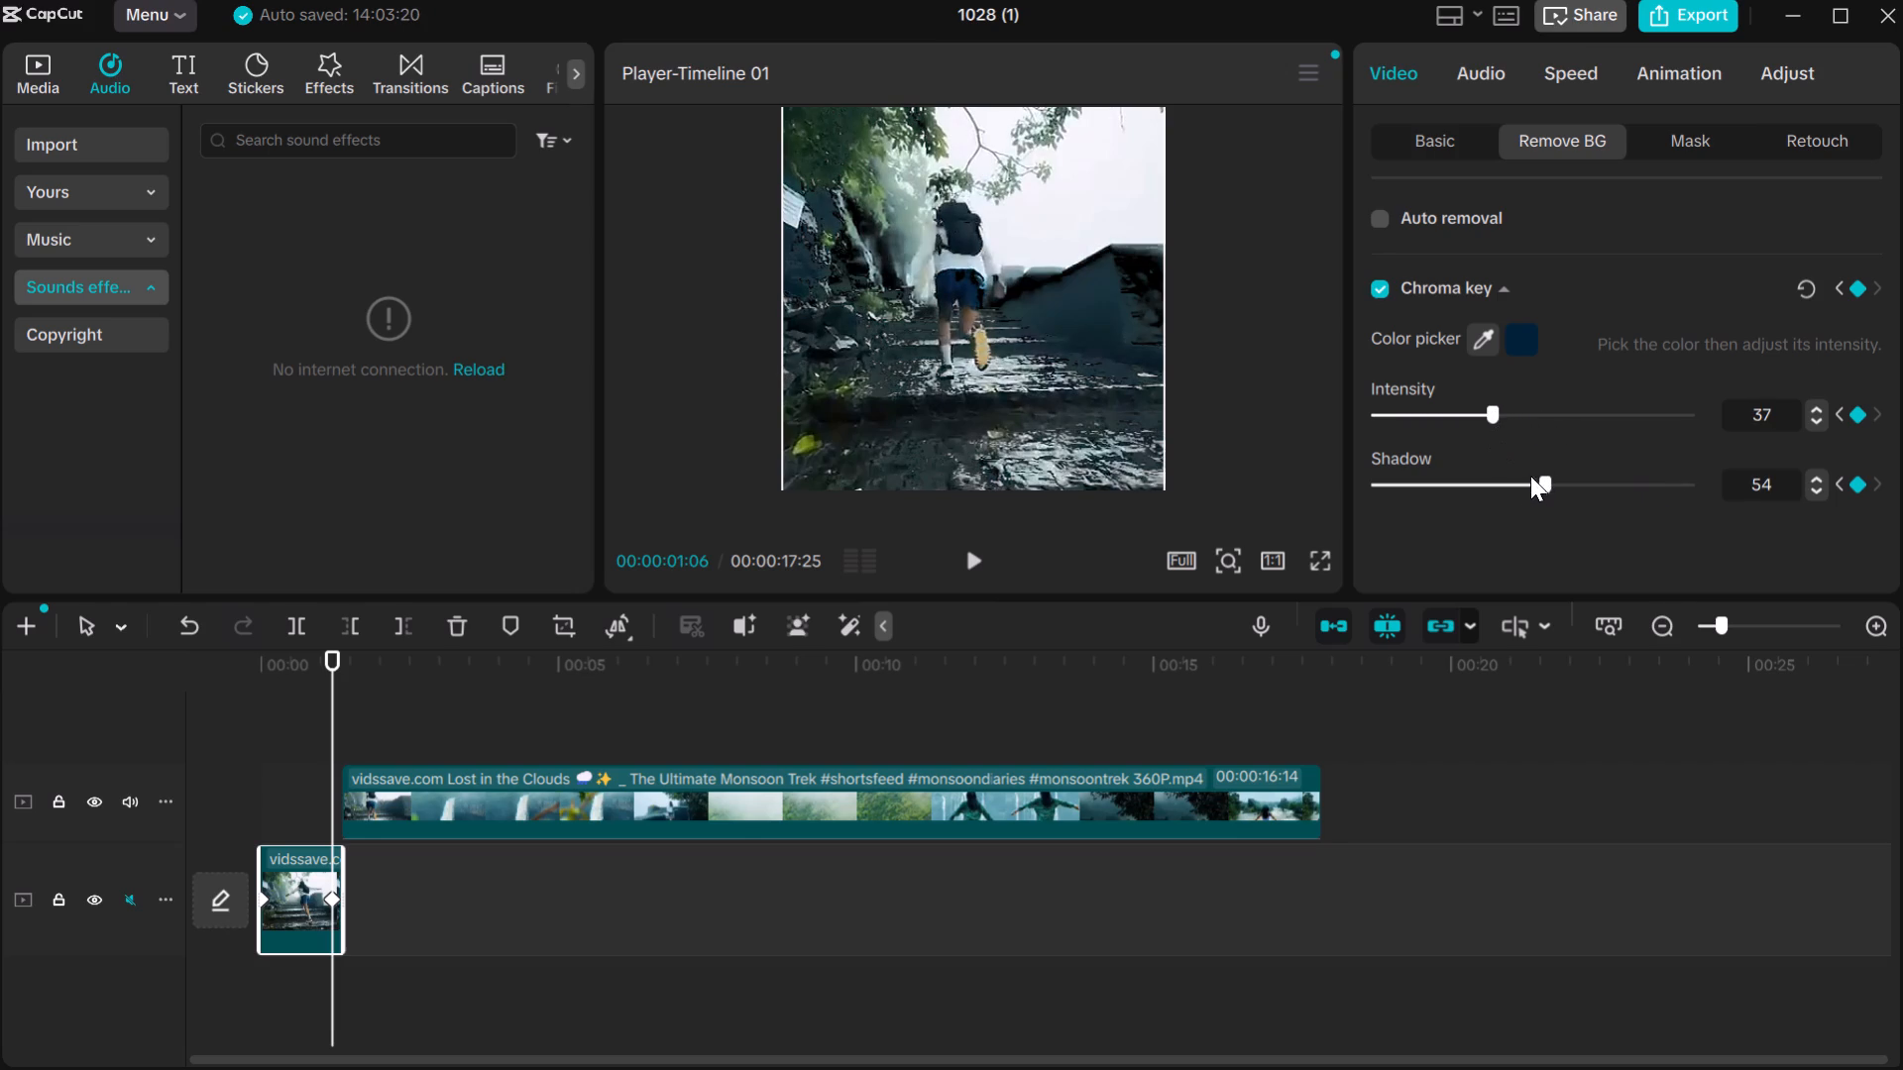
click(1510, 483)
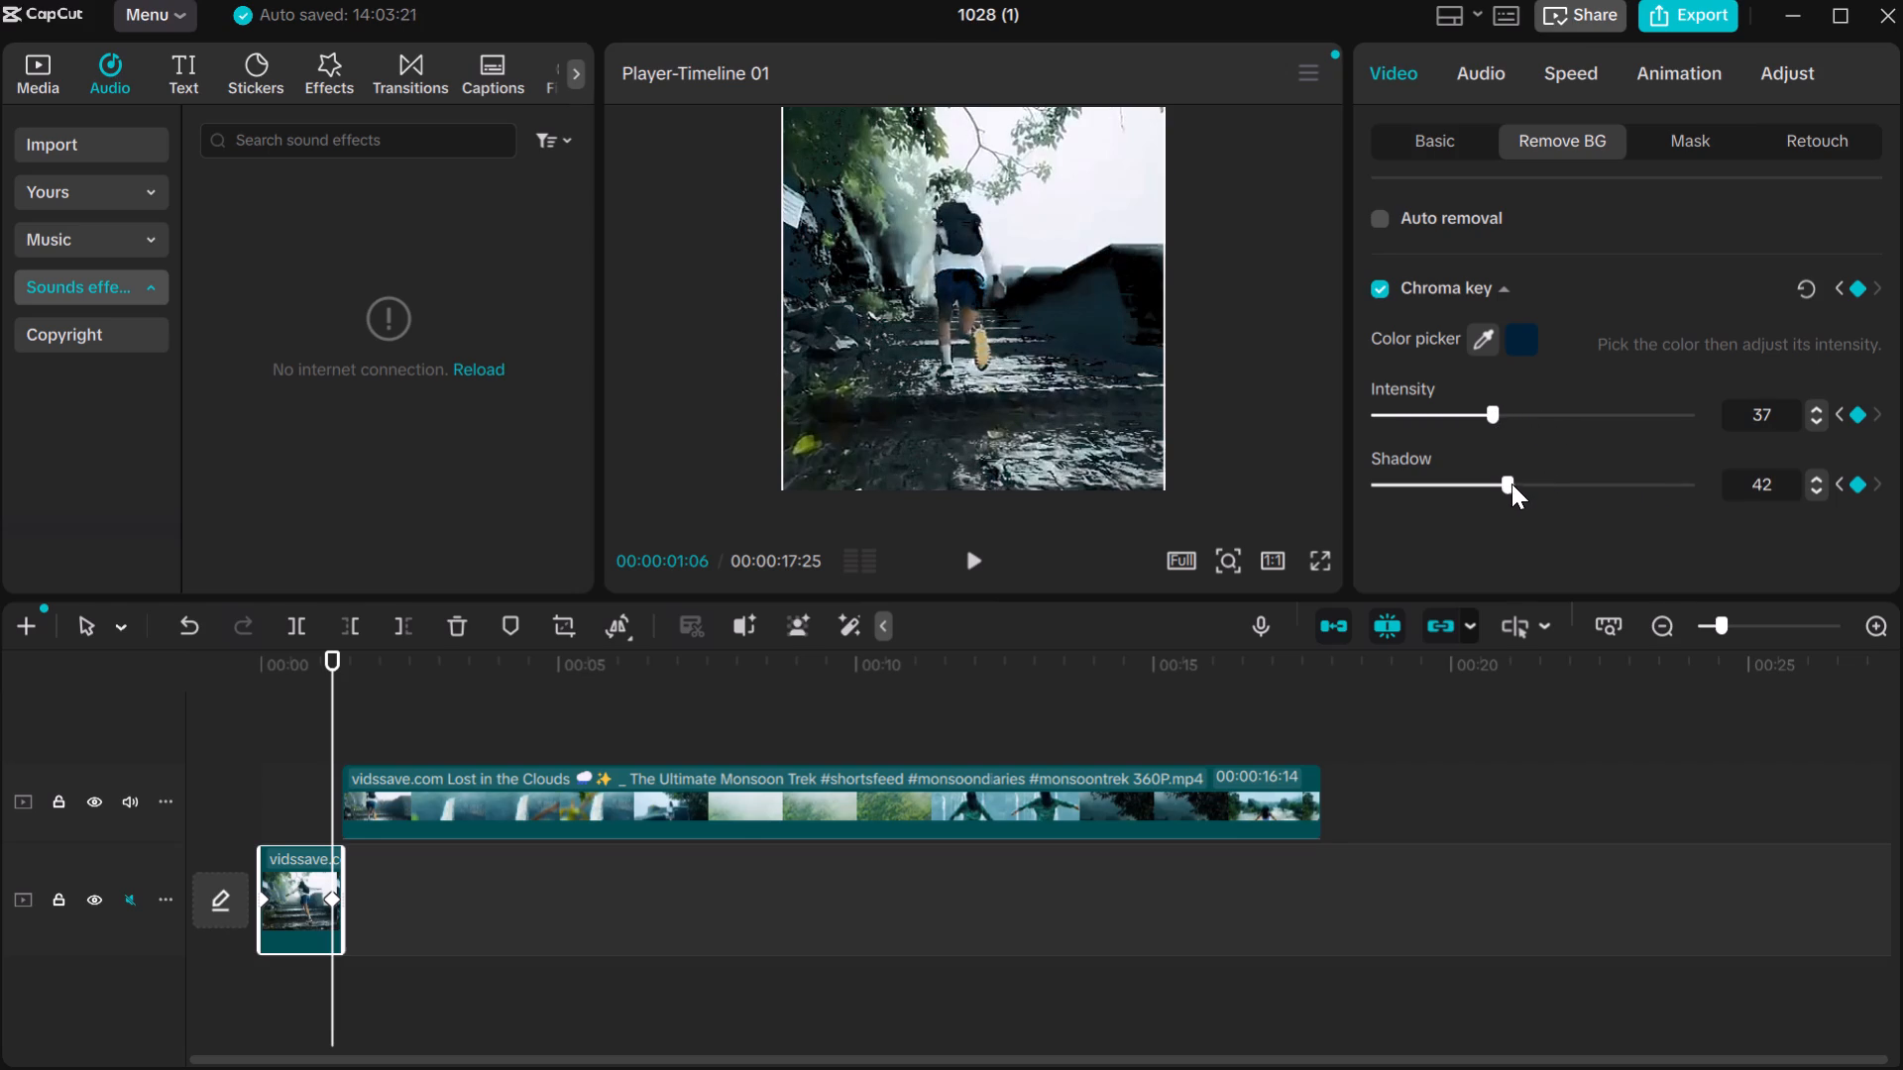
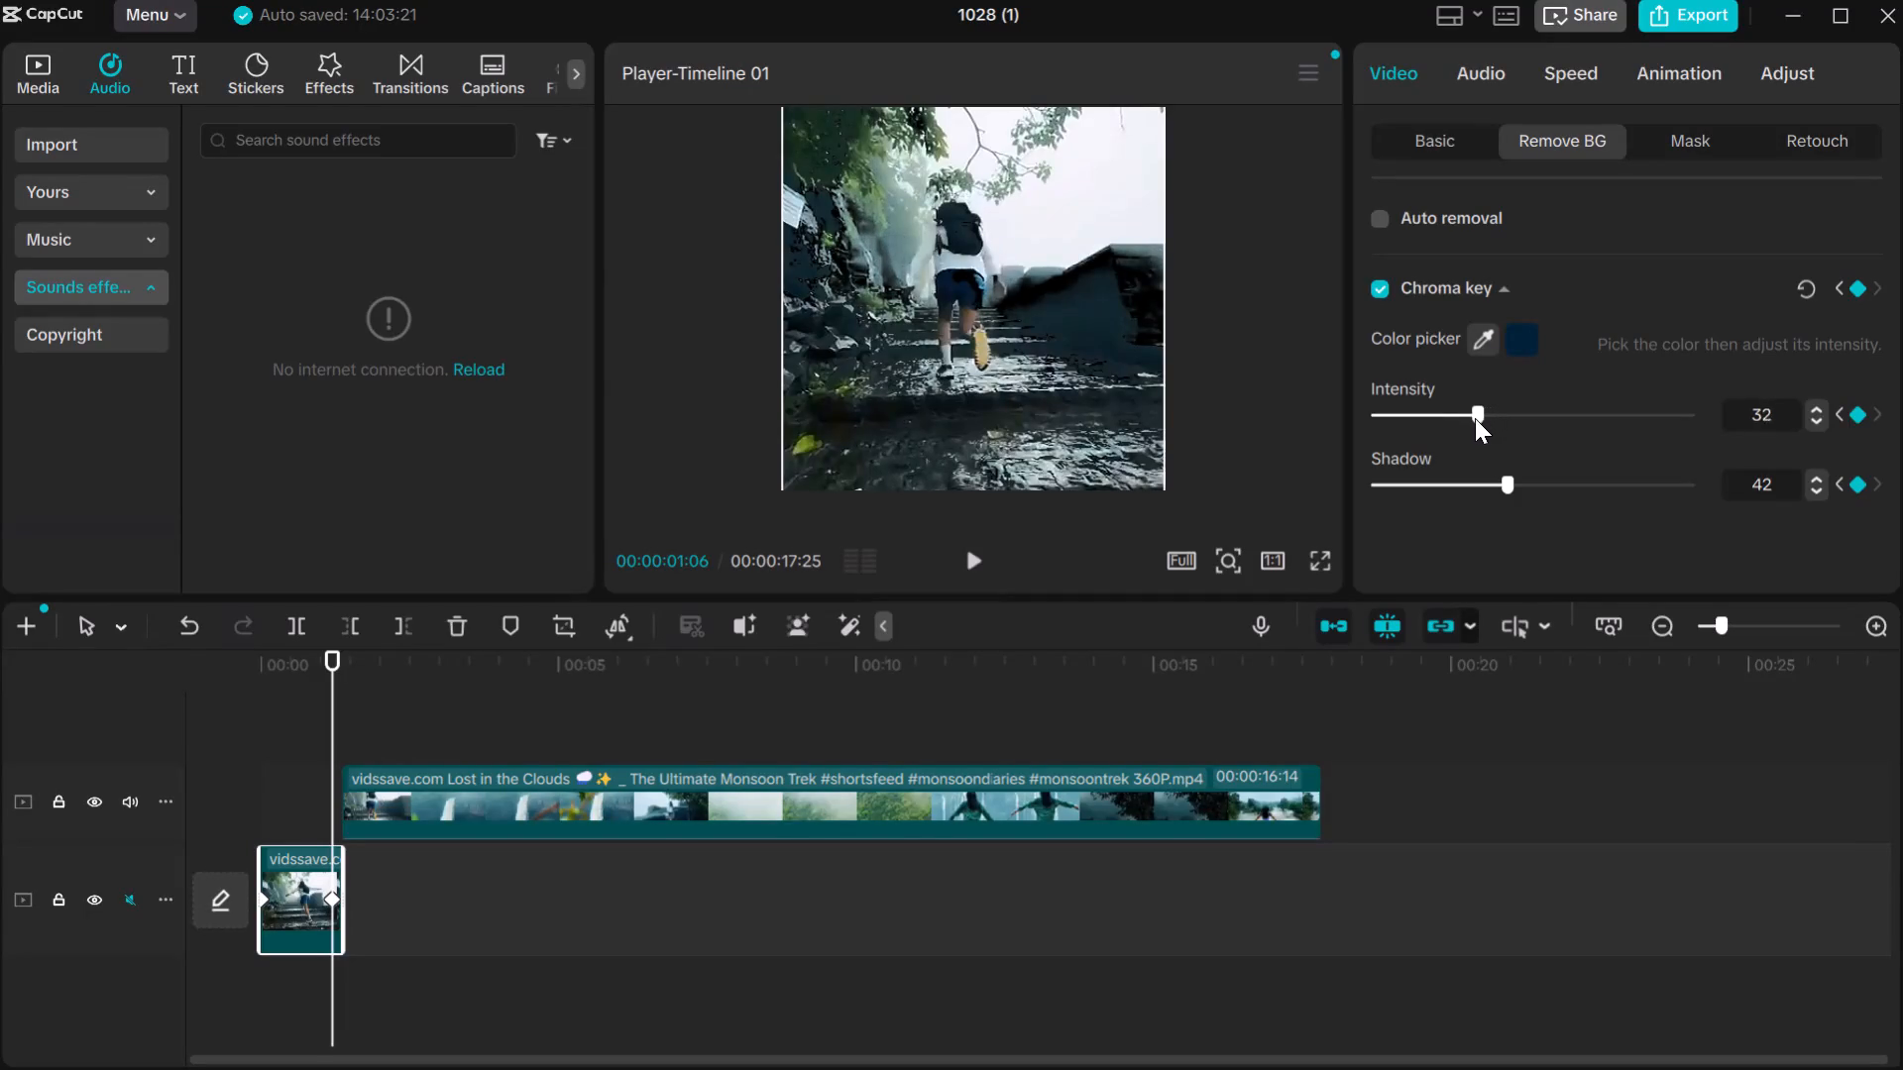
Set the lower clip's Chroma key Shadow to 50 at the 00:00:01:06 keyframe.
drag(1506, 481, 1527, 481)
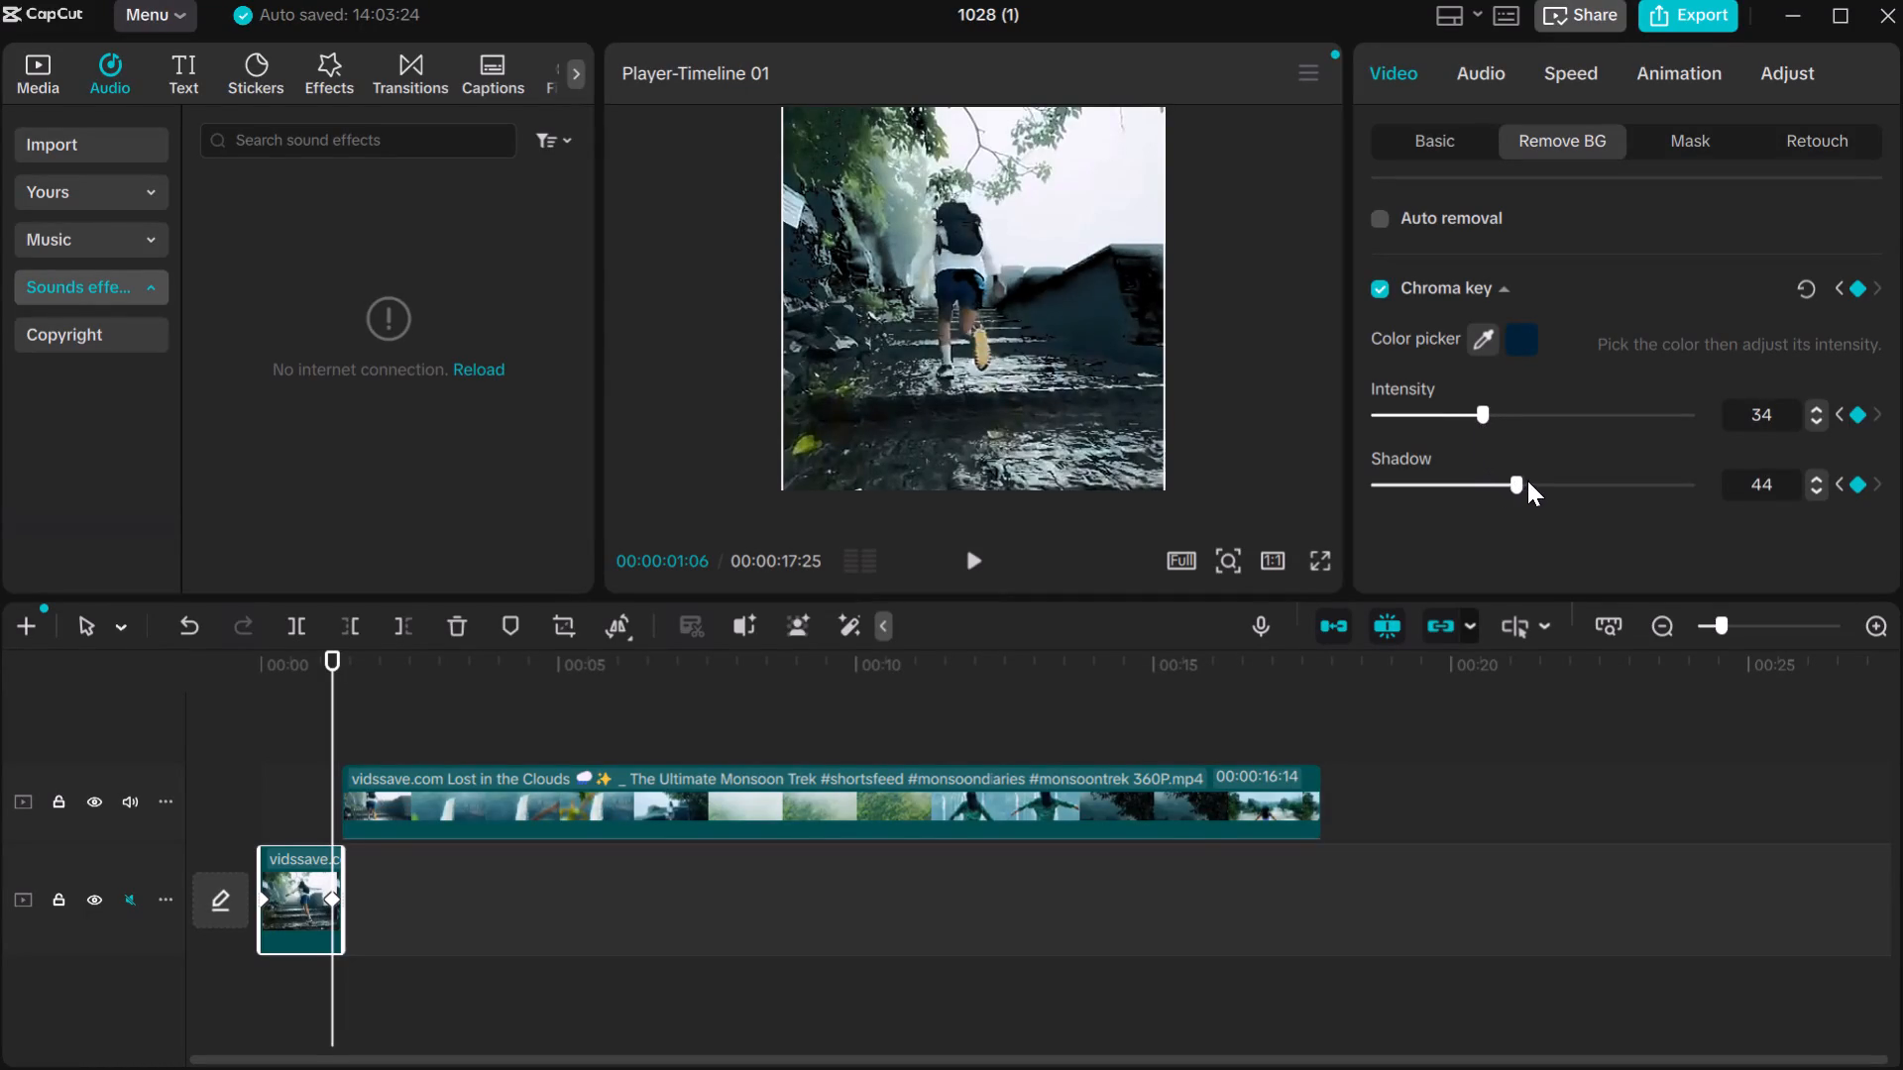
drag(1527, 481, 1538, 481)
click(1544, 481)
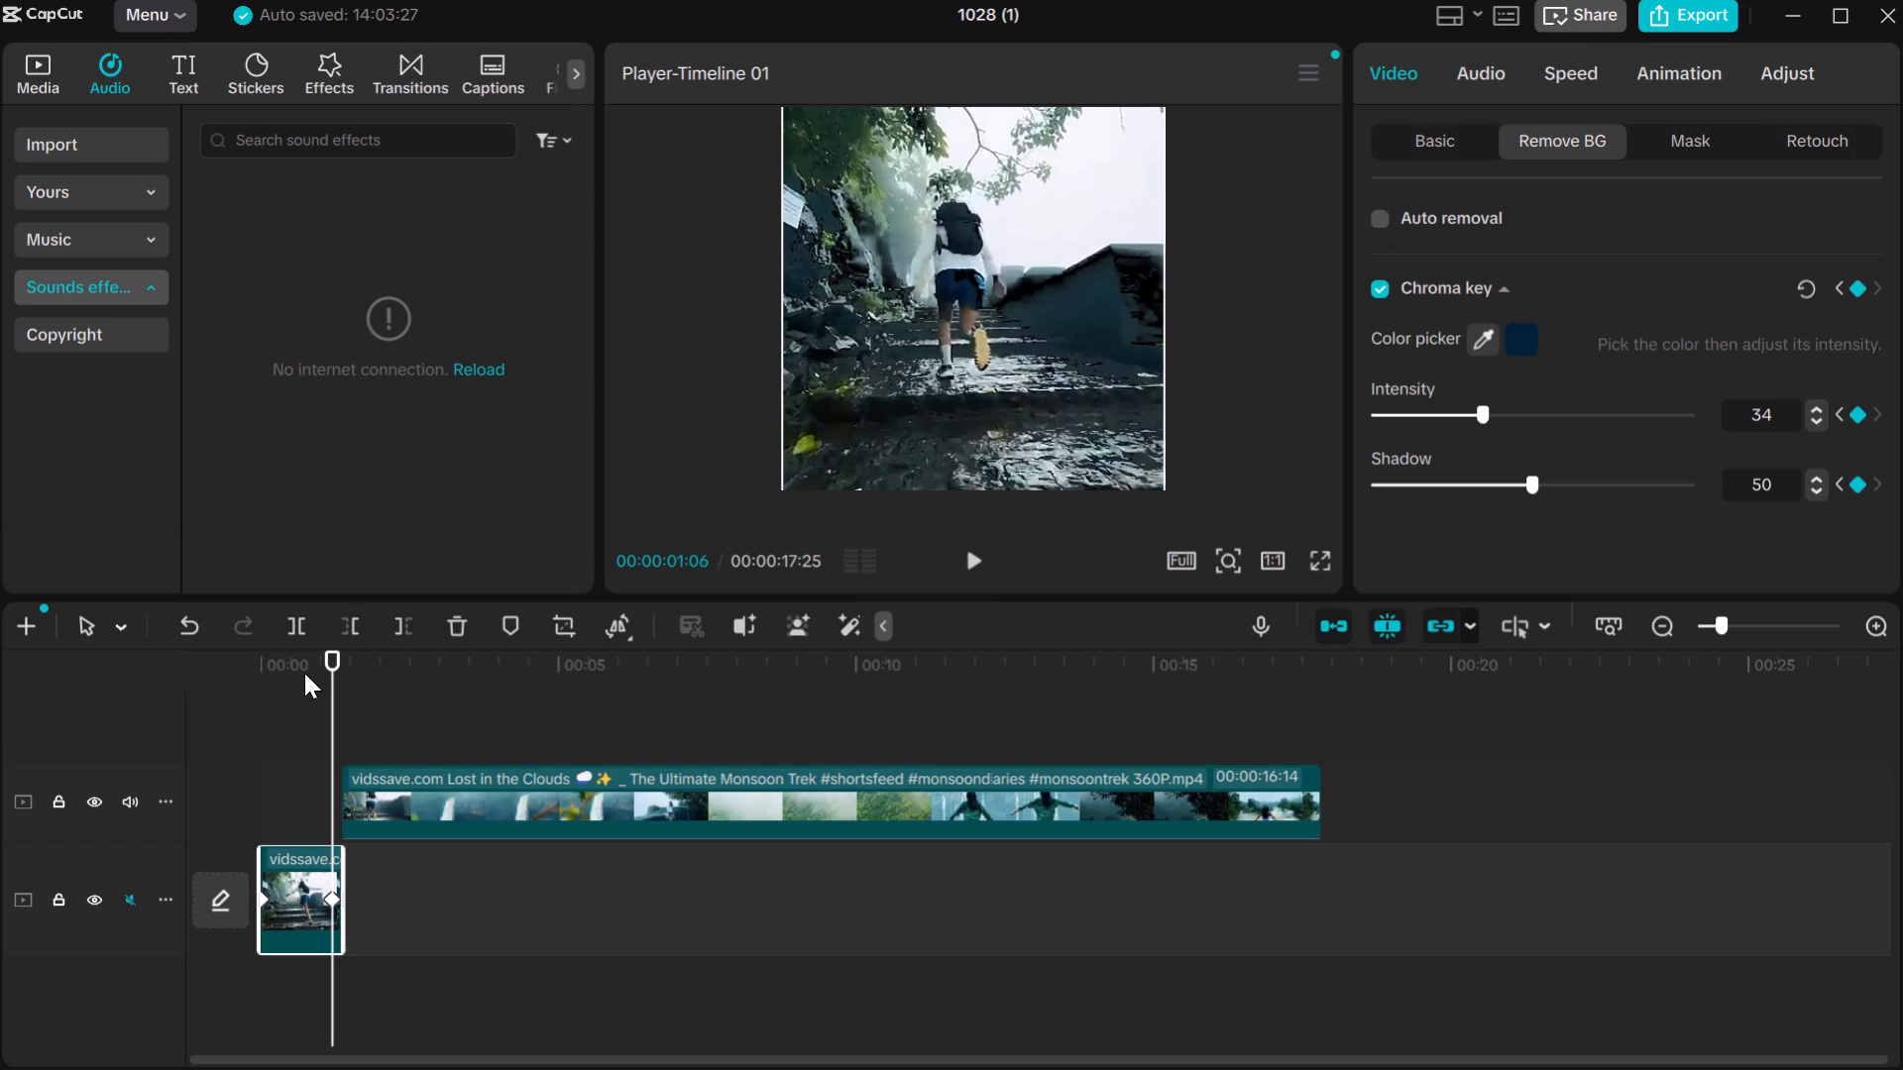
Play the timeline from 00:00:00:00 to review the keyed lower clip and its change into the upper clip.
drag(328, 650, 264, 661)
click(256, 664)
click(254, 665)
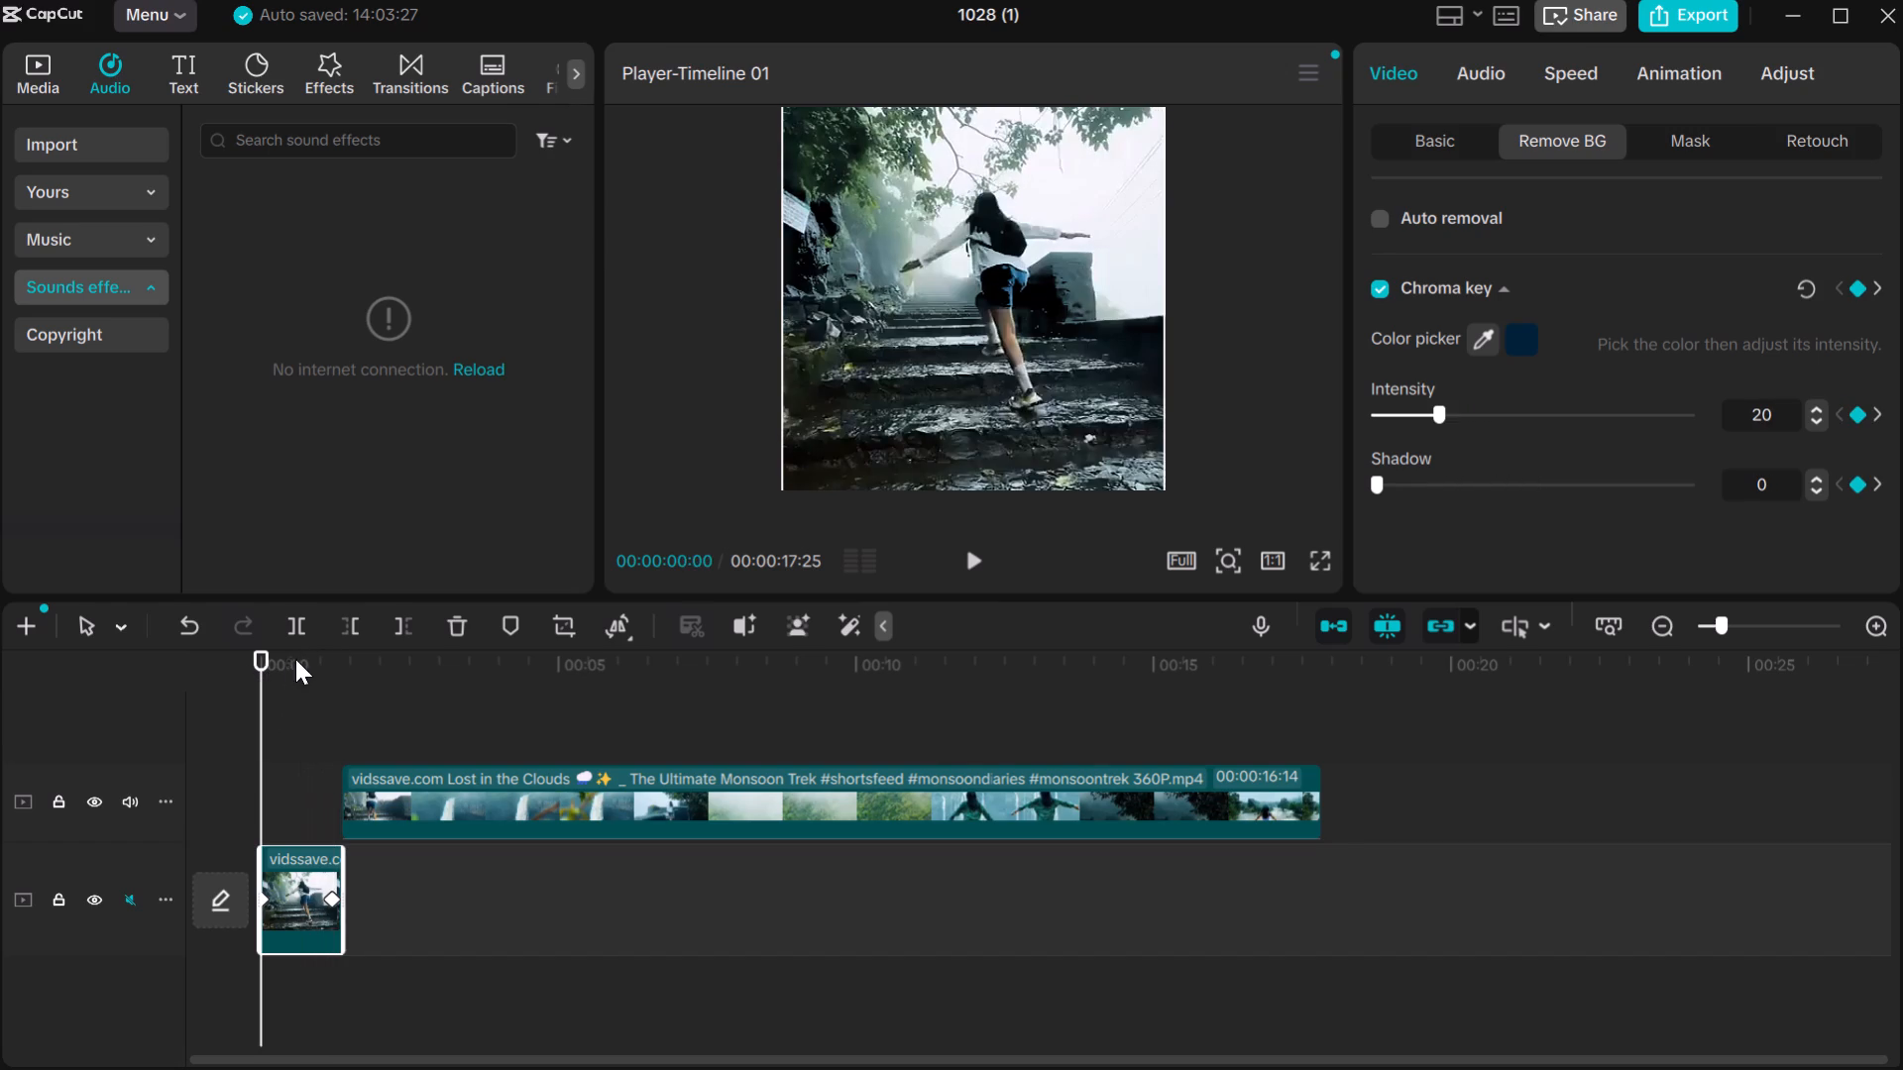
click(970, 573)
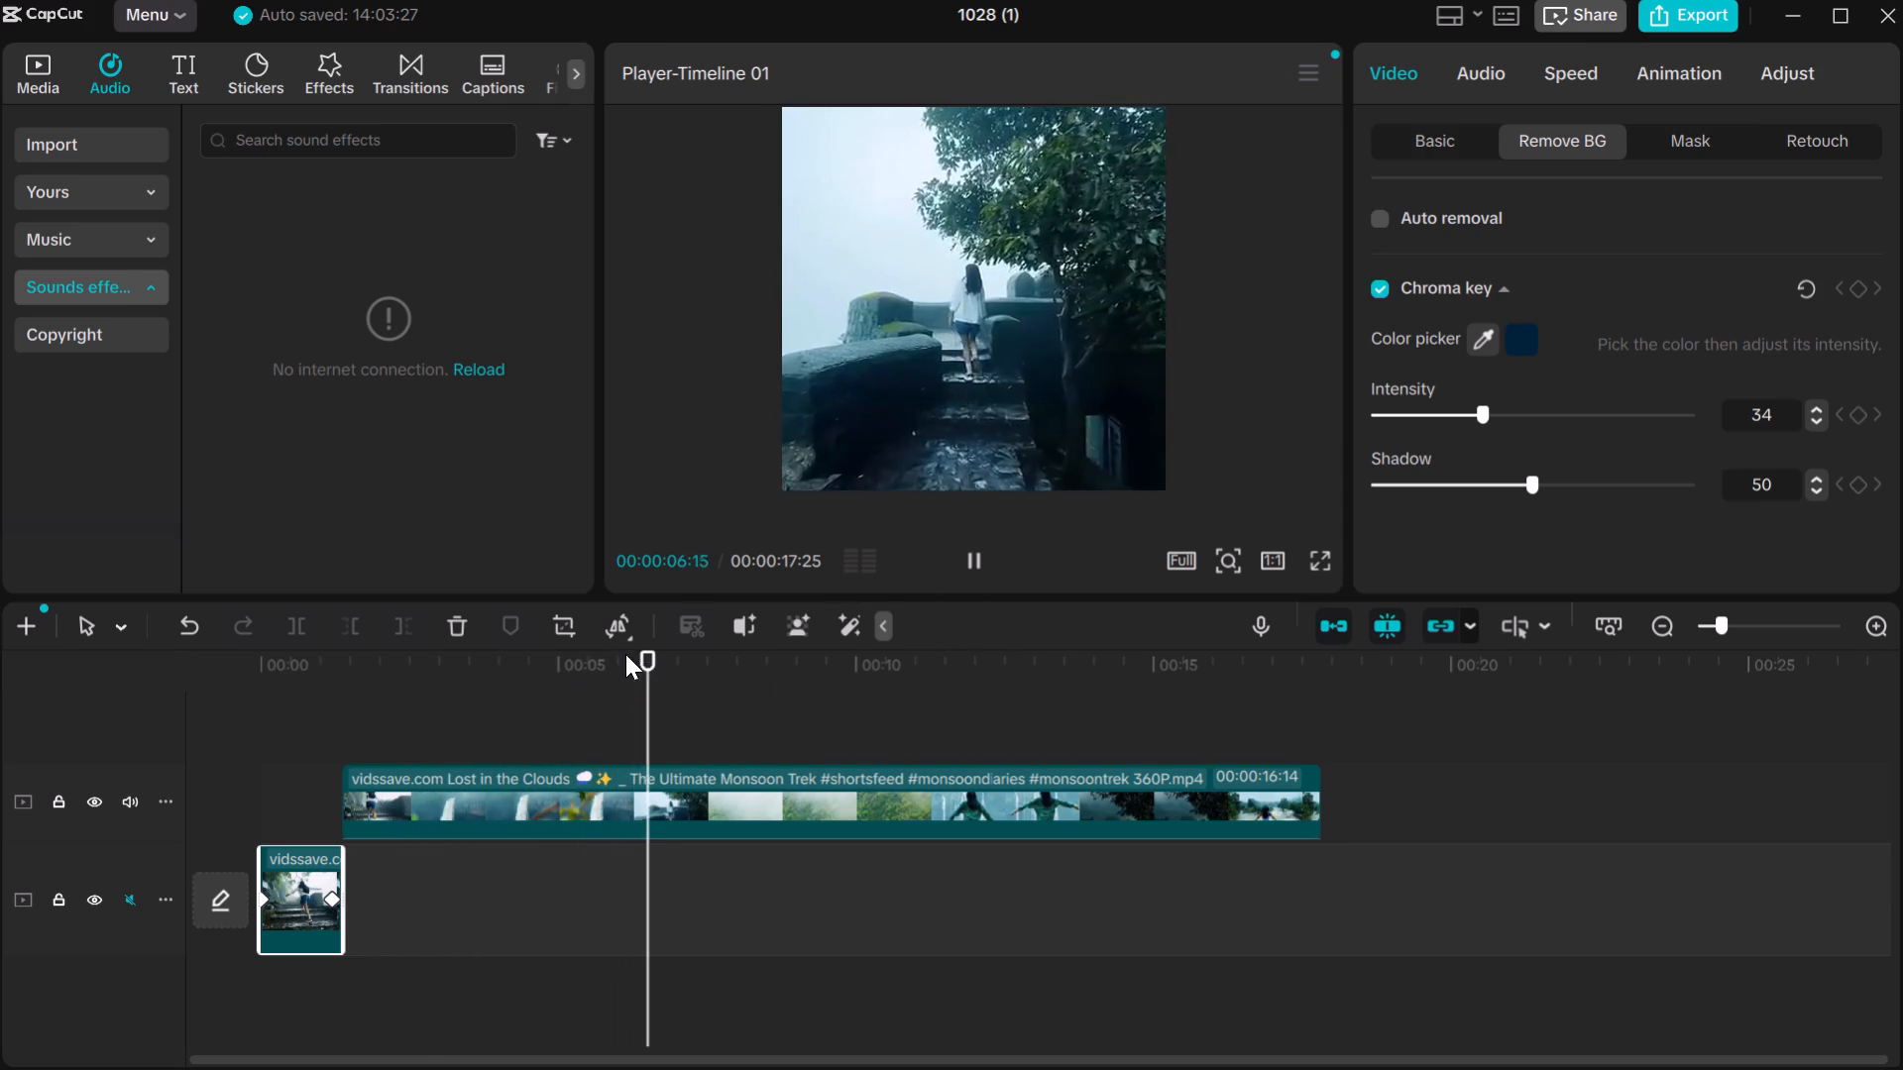
drag(627, 654, 0, 791)
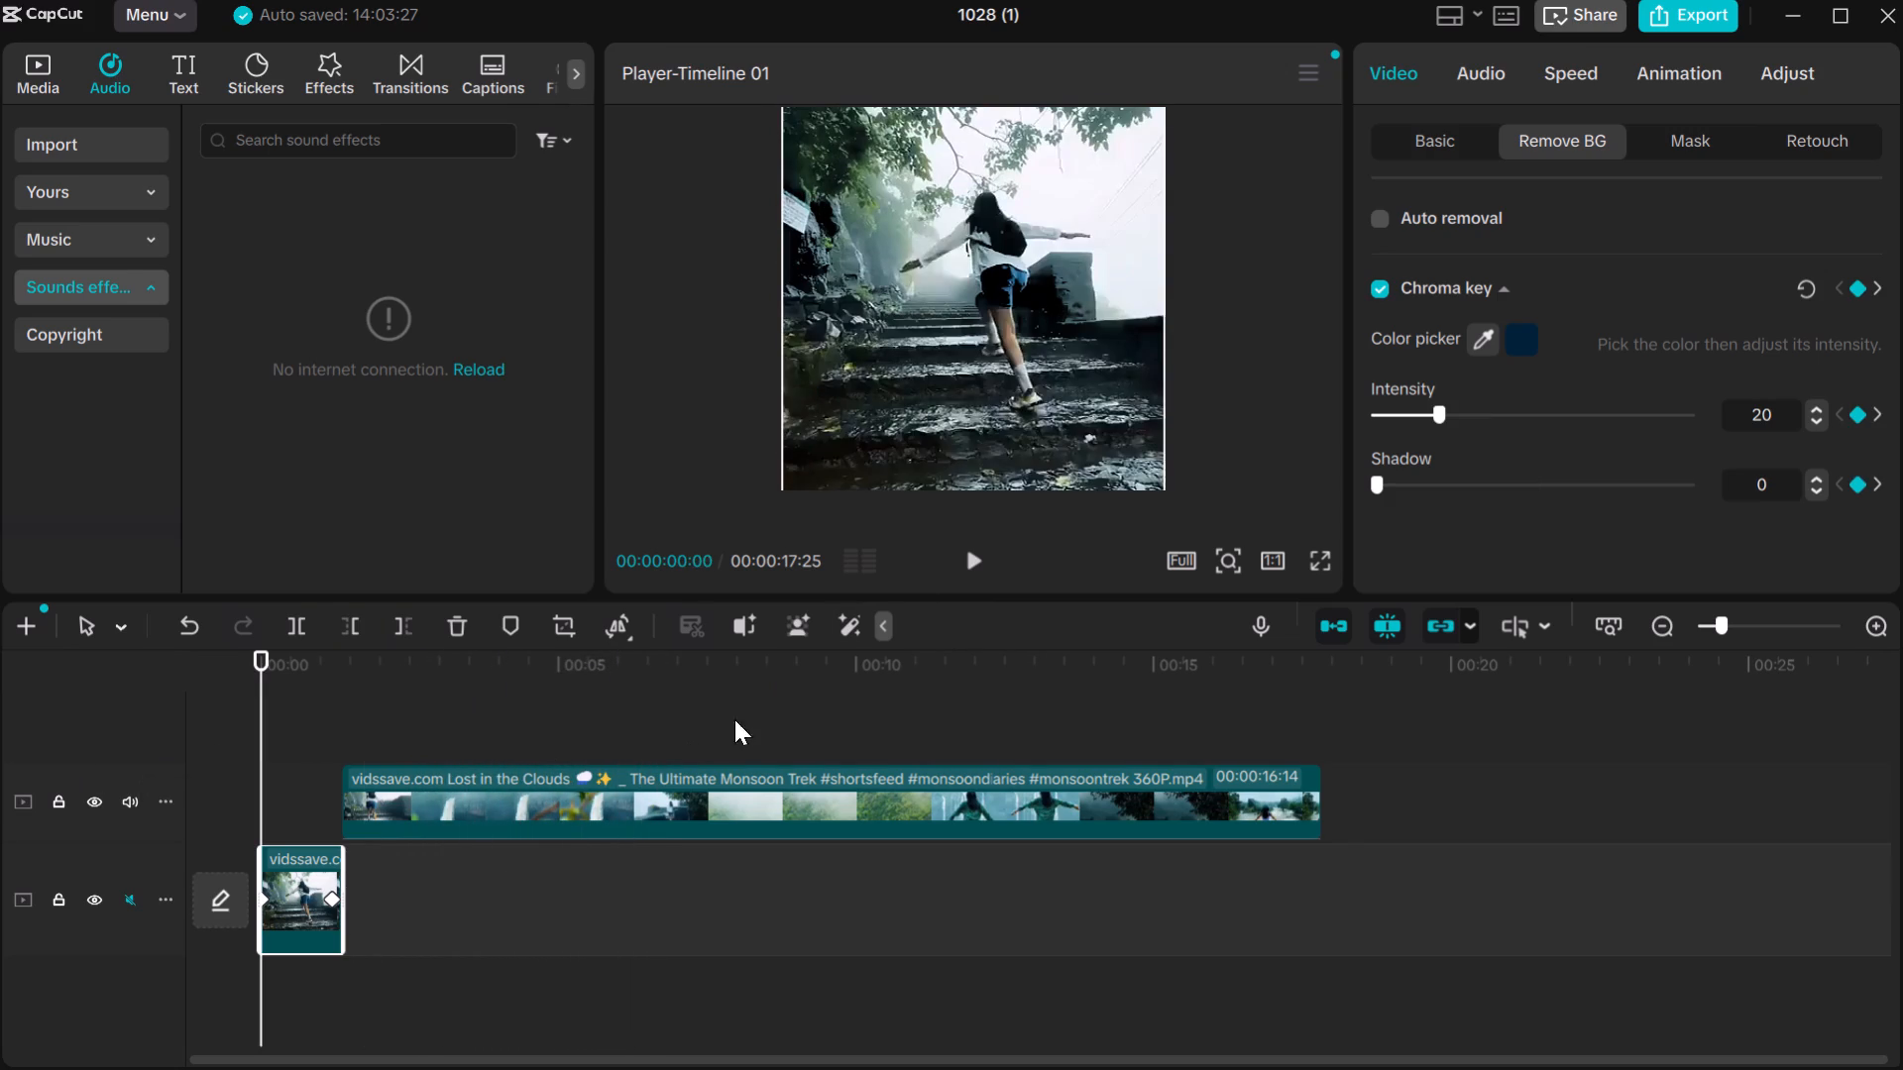
click(975, 562)
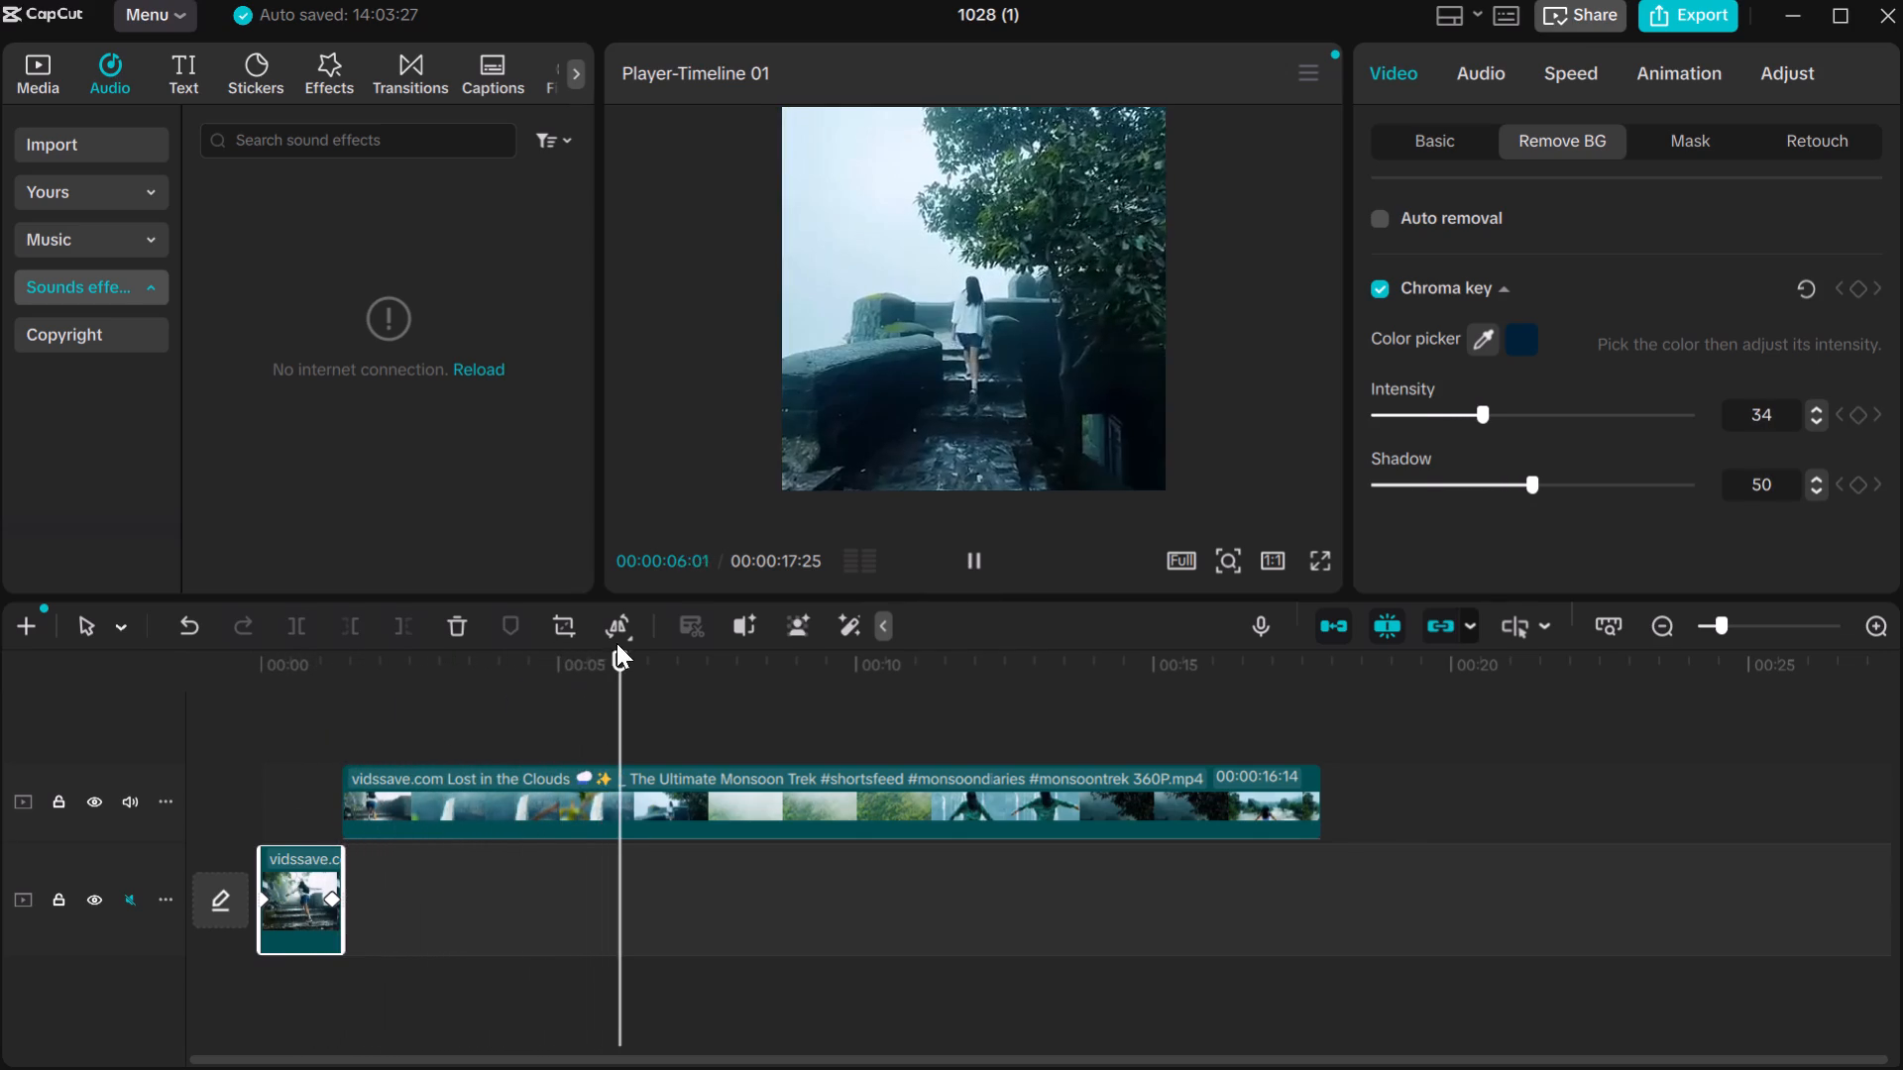
drag(617, 642, 375, 701)
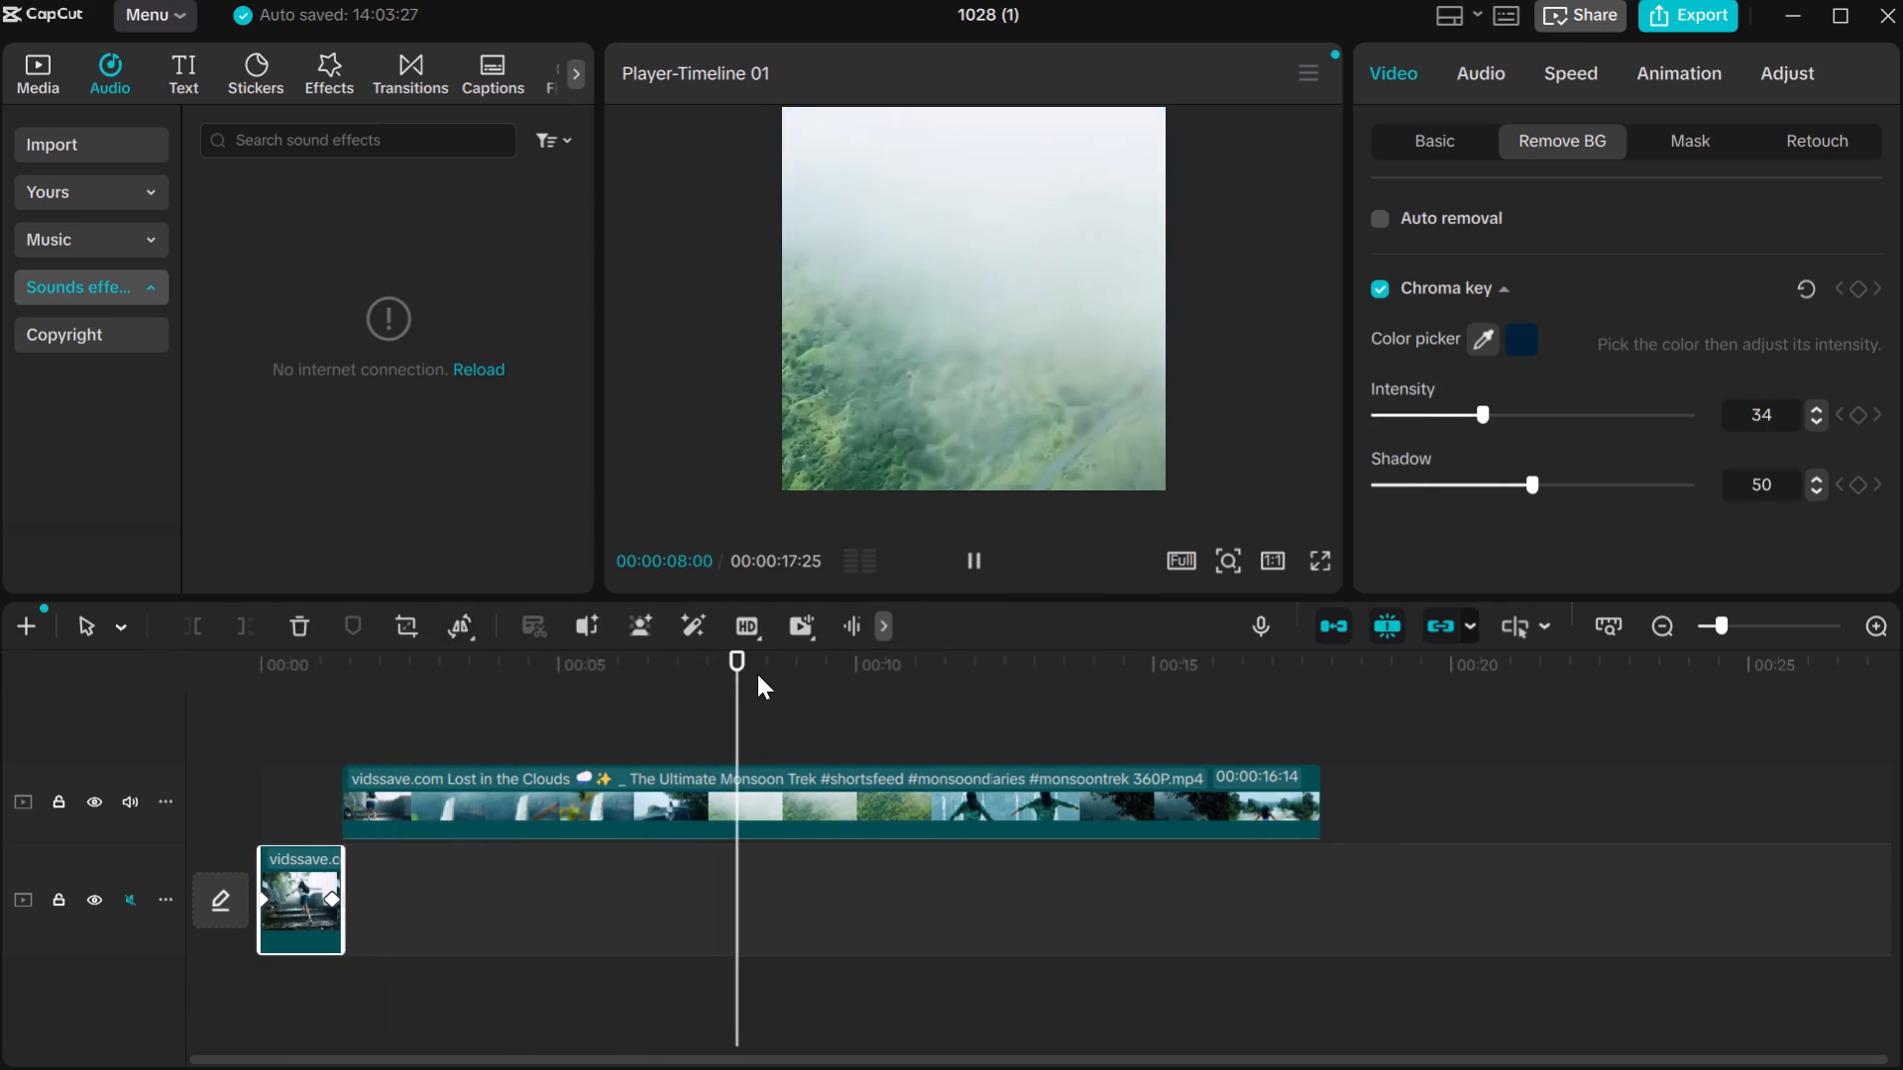
drag(767, 657, 0, 798)
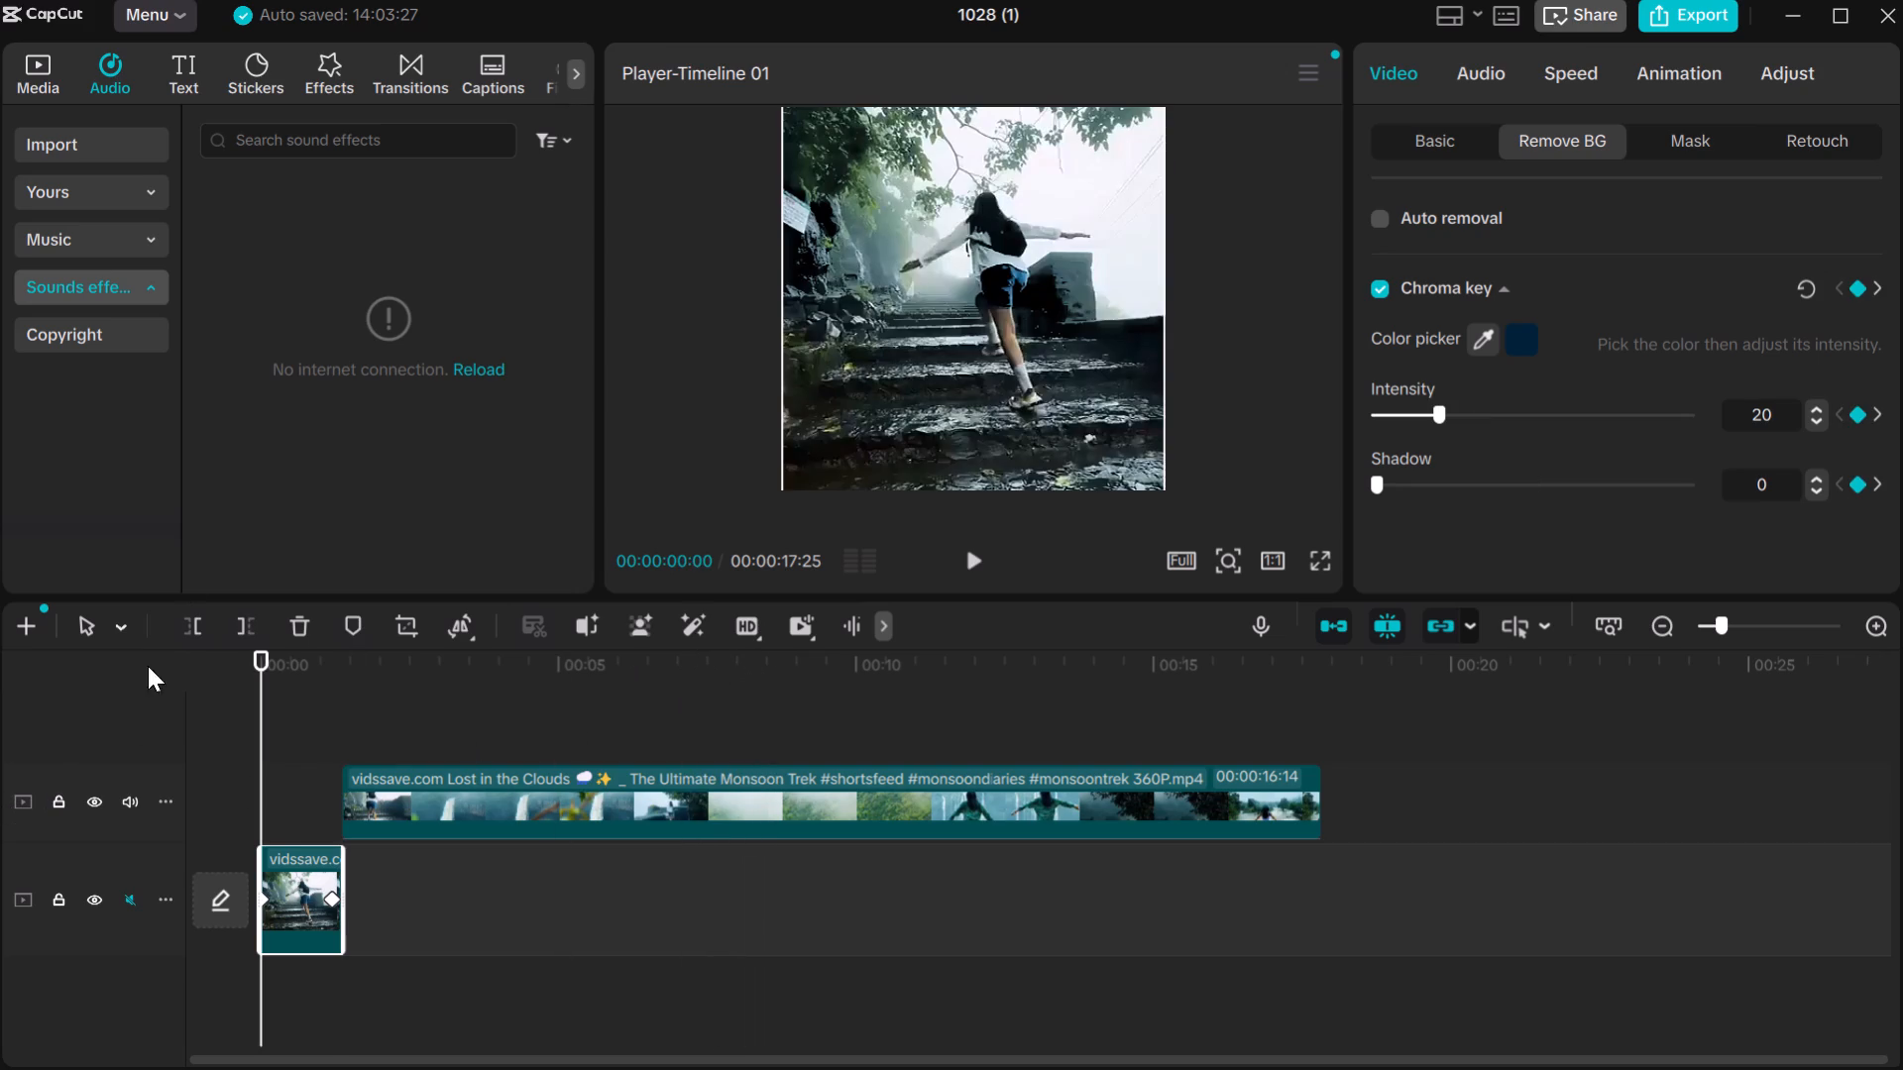
Browse the audio library's Import, Yours, Halloween and Trending music sections for a soundtrack.
click(102, 52)
drag(112, 57, 101, 80)
click(72, 157)
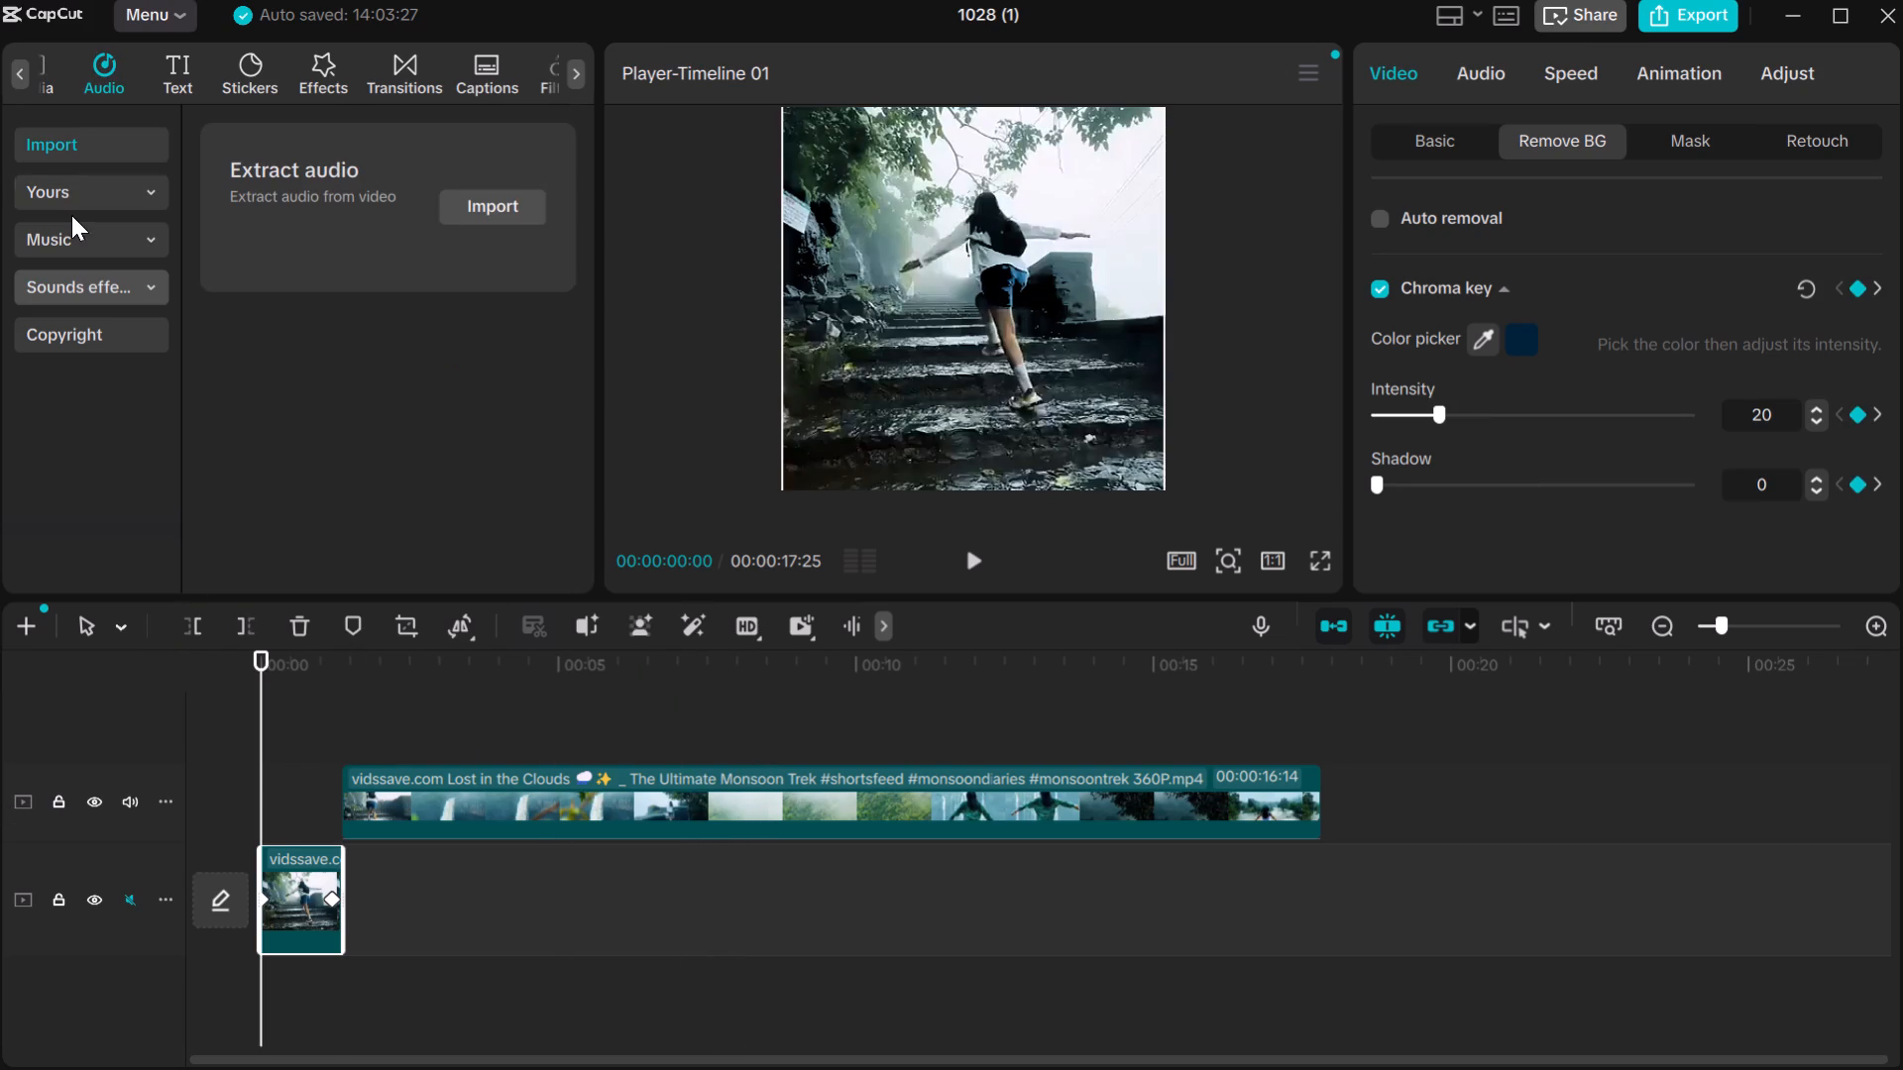
click(71, 216)
click(85, 195)
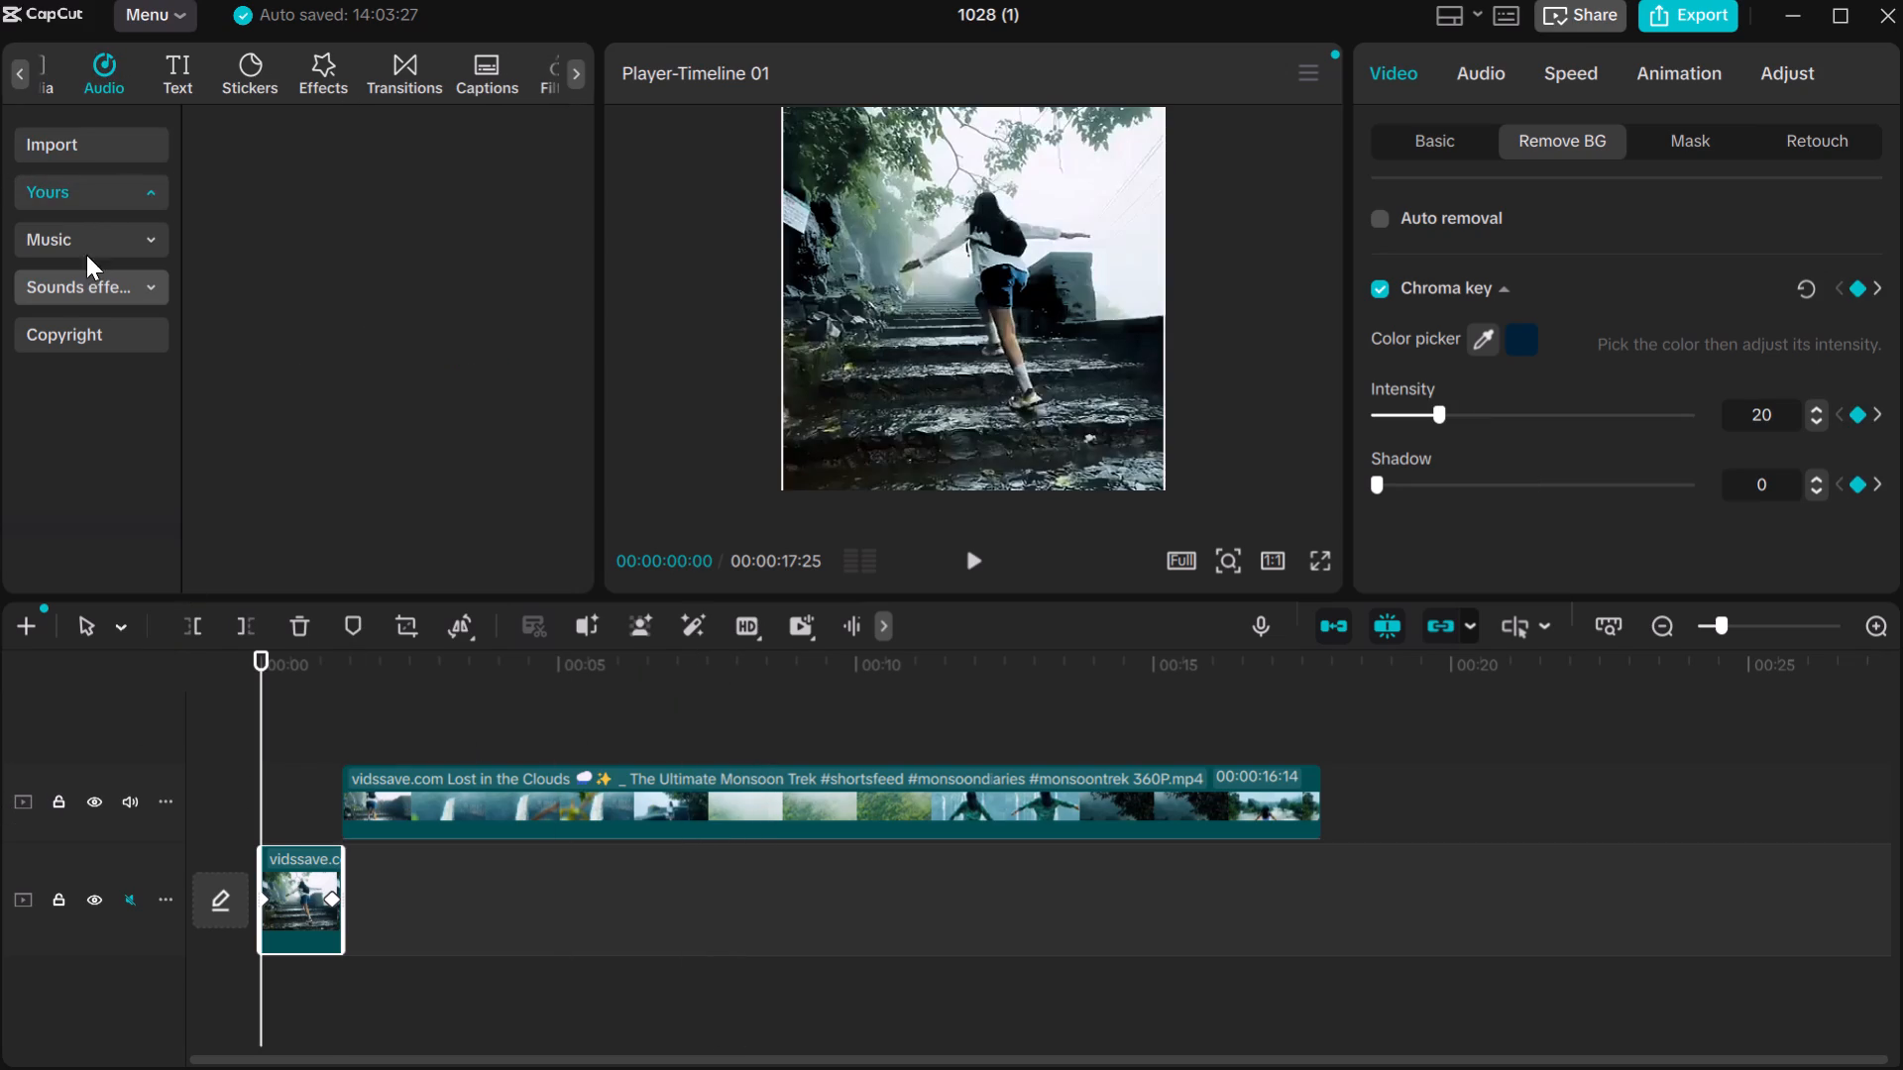
click(125, 247)
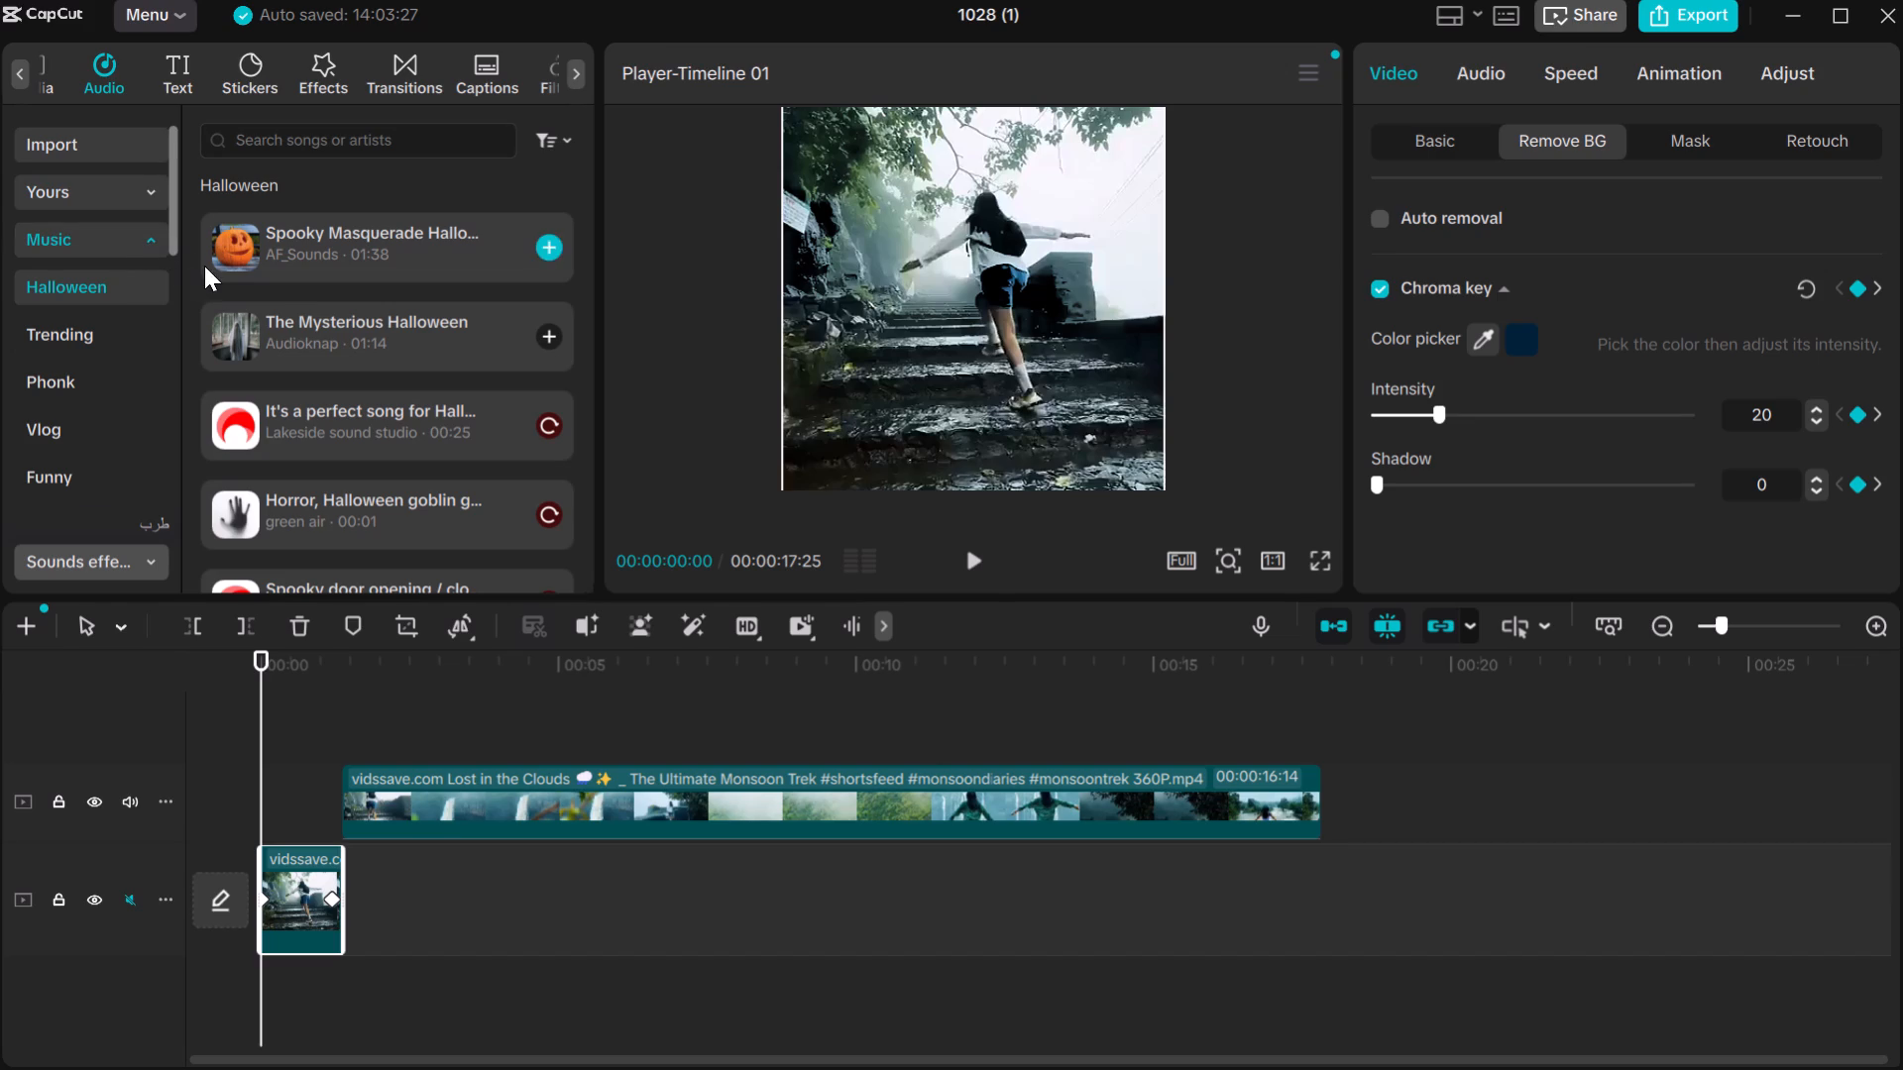
click(92, 344)
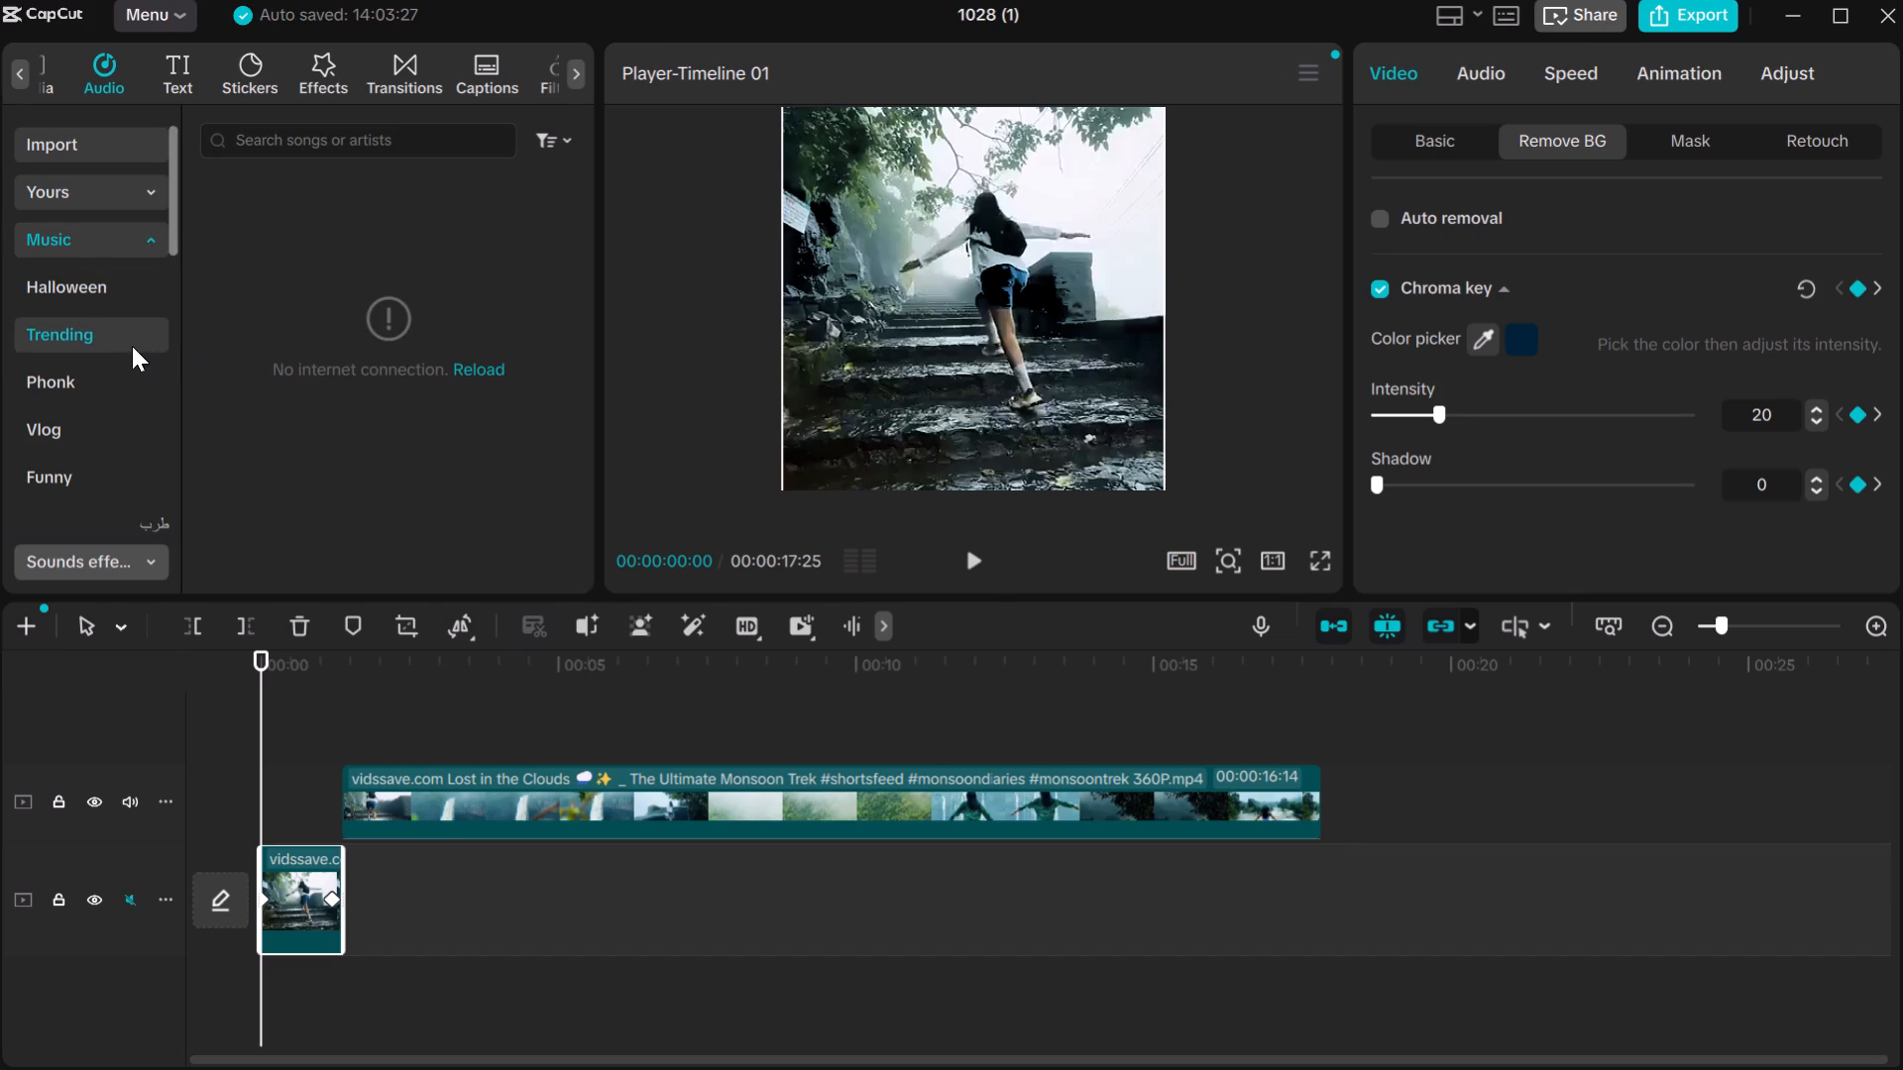
Preview the Halloween music tracks Spooky Masquerade and The Mysterious Halloween.
click(120, 280)
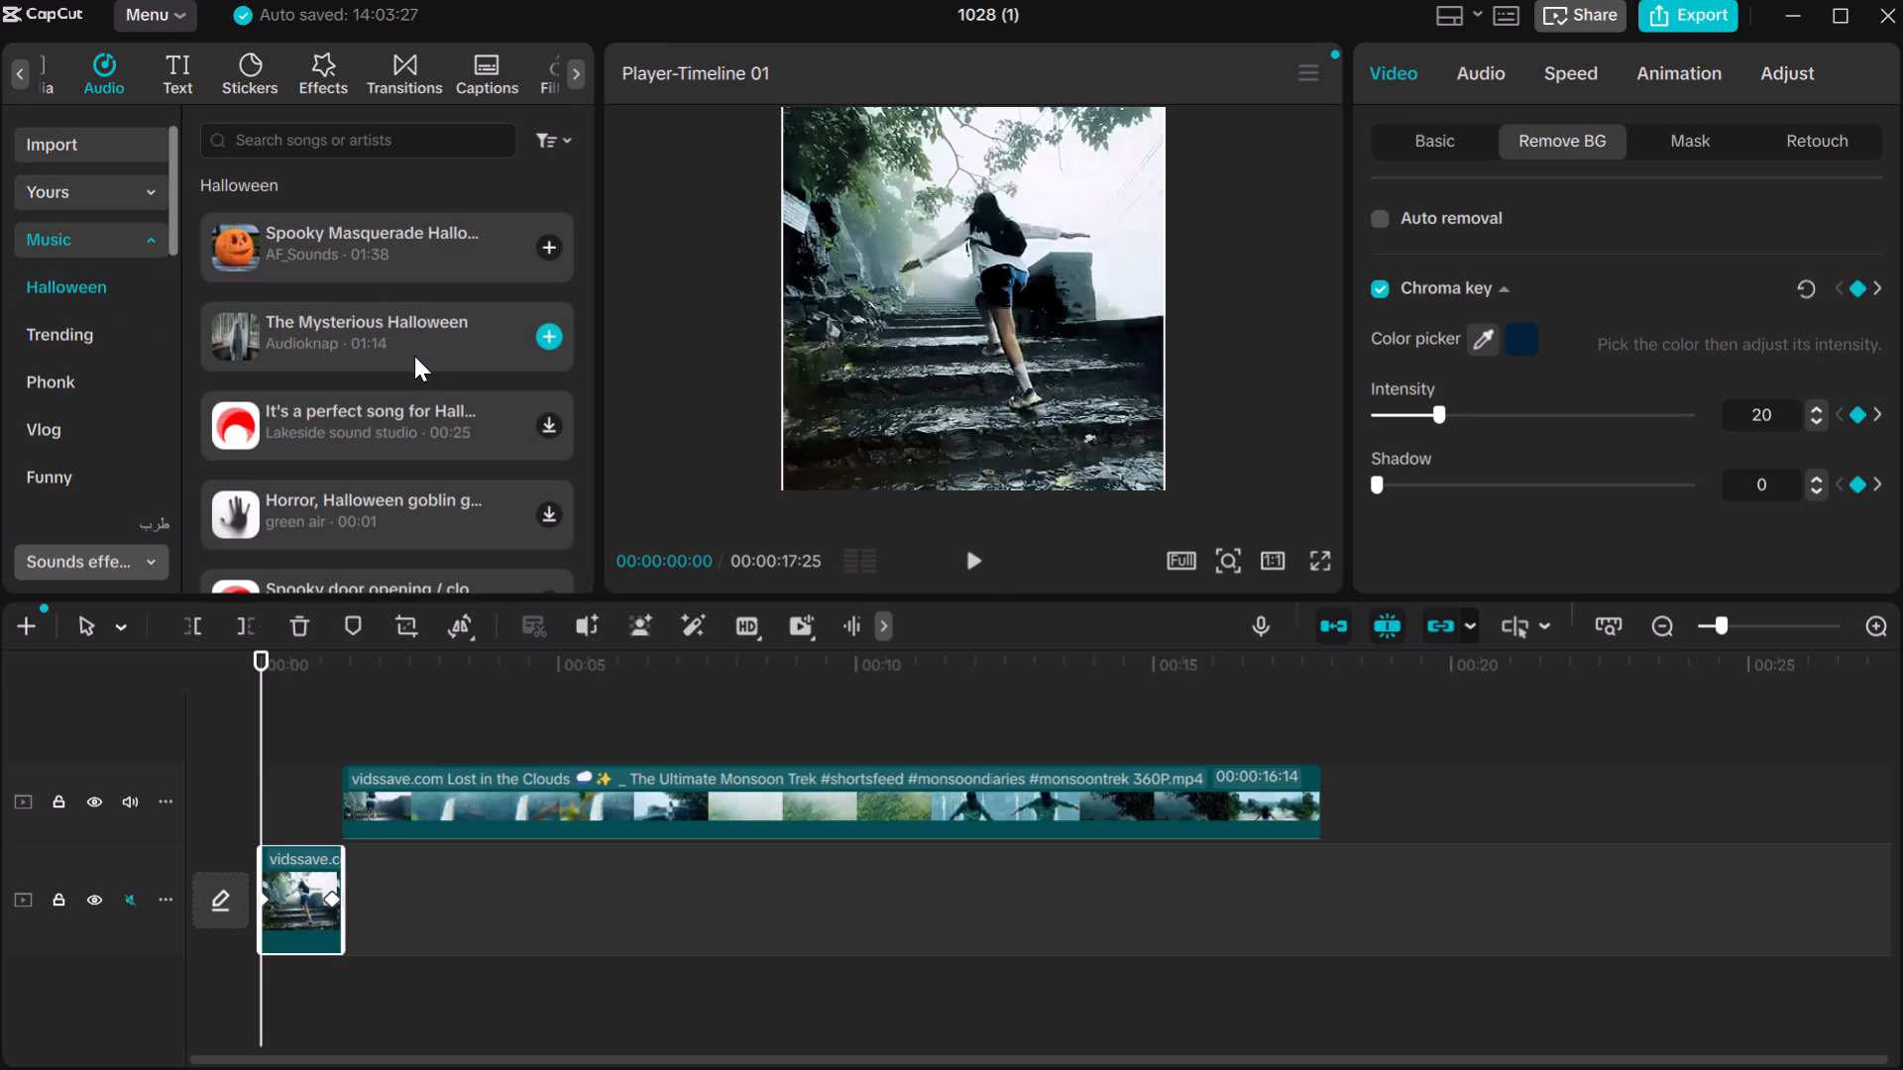
click(417, 279)
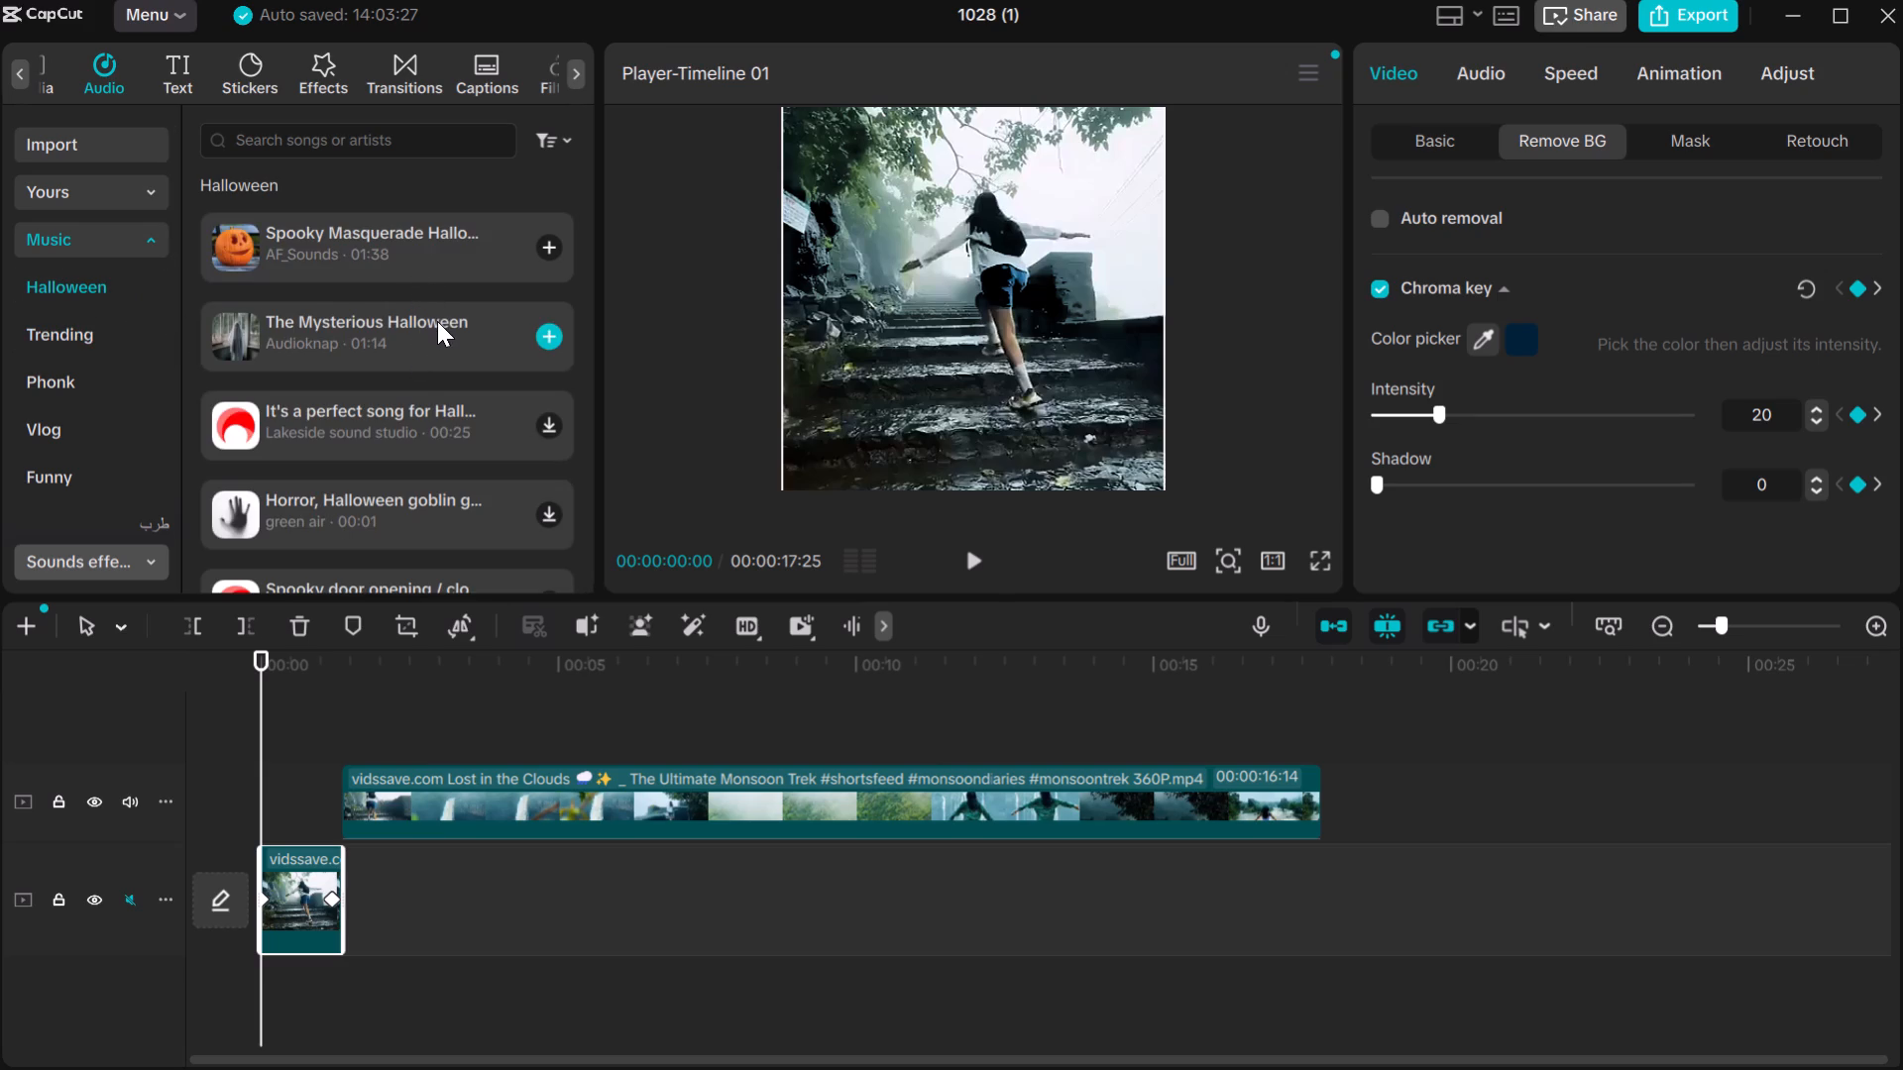
click(432, 264)
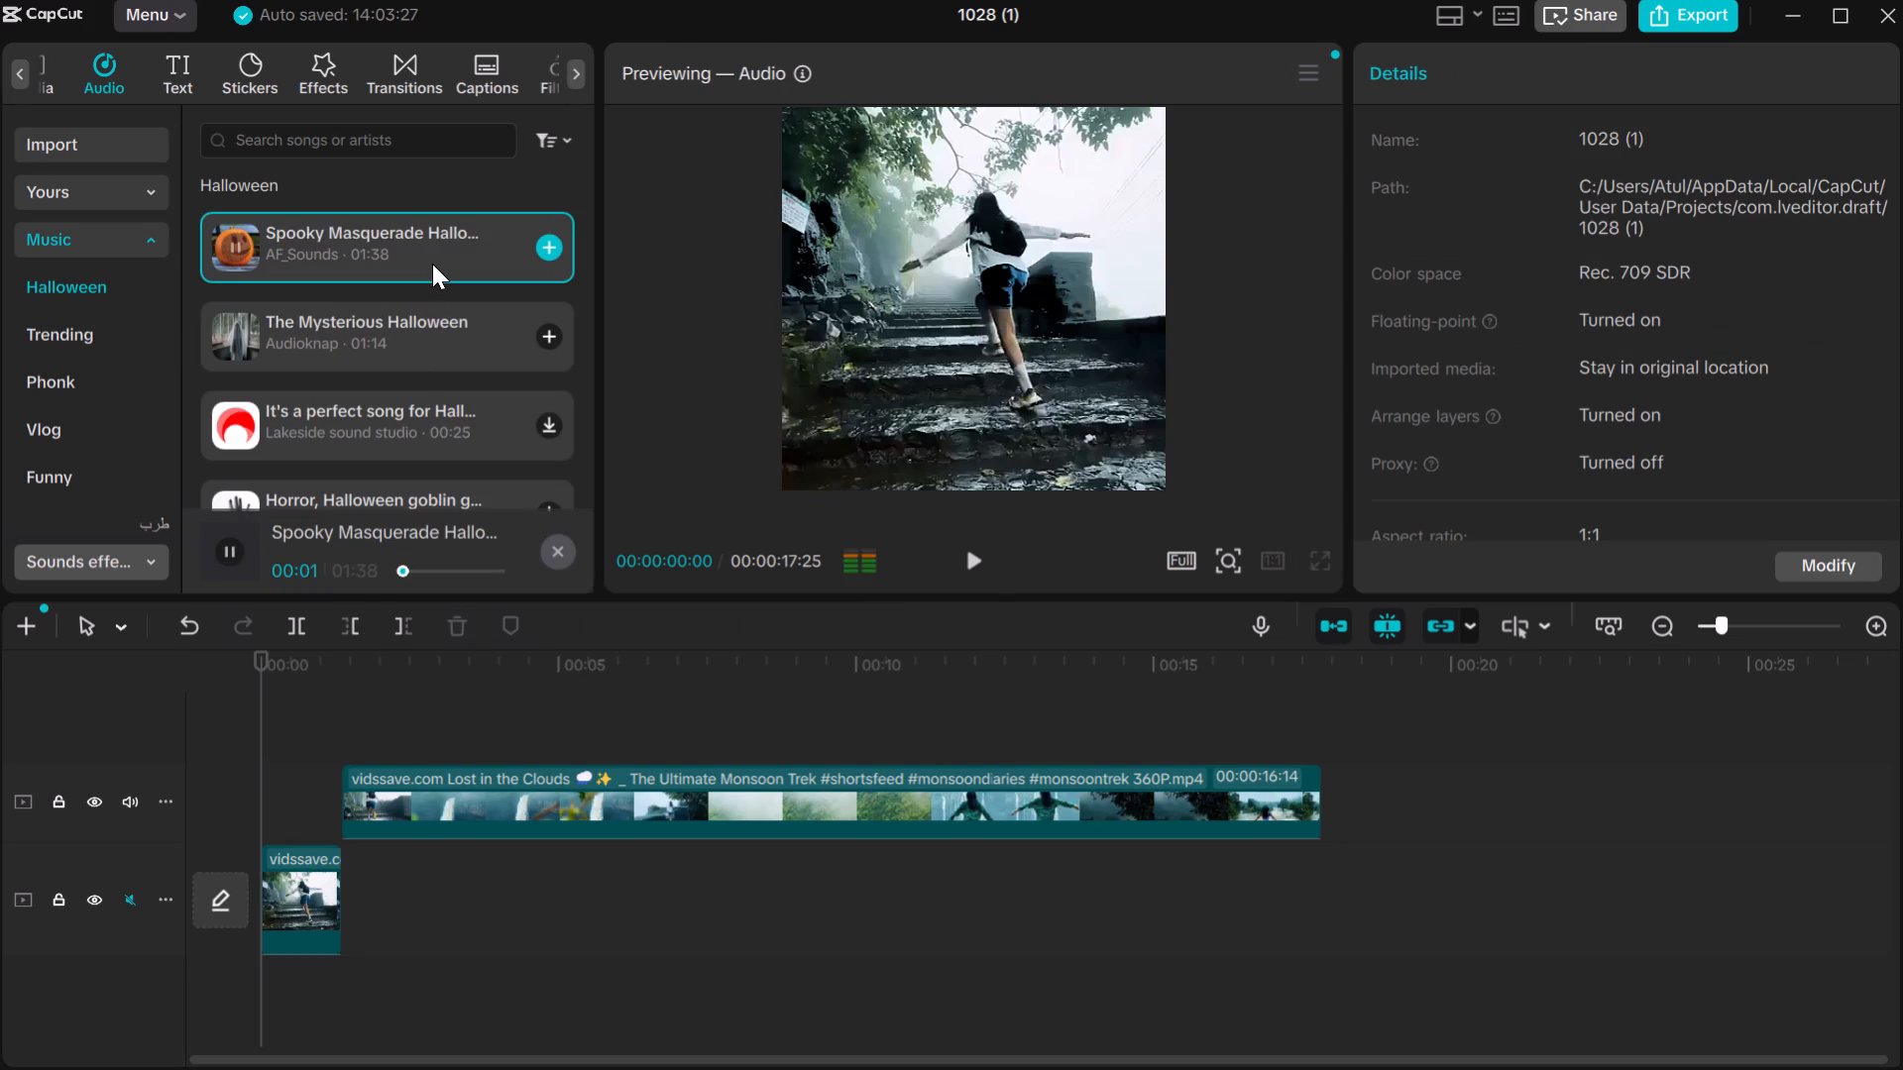
scroll(432, 264, down, 1)
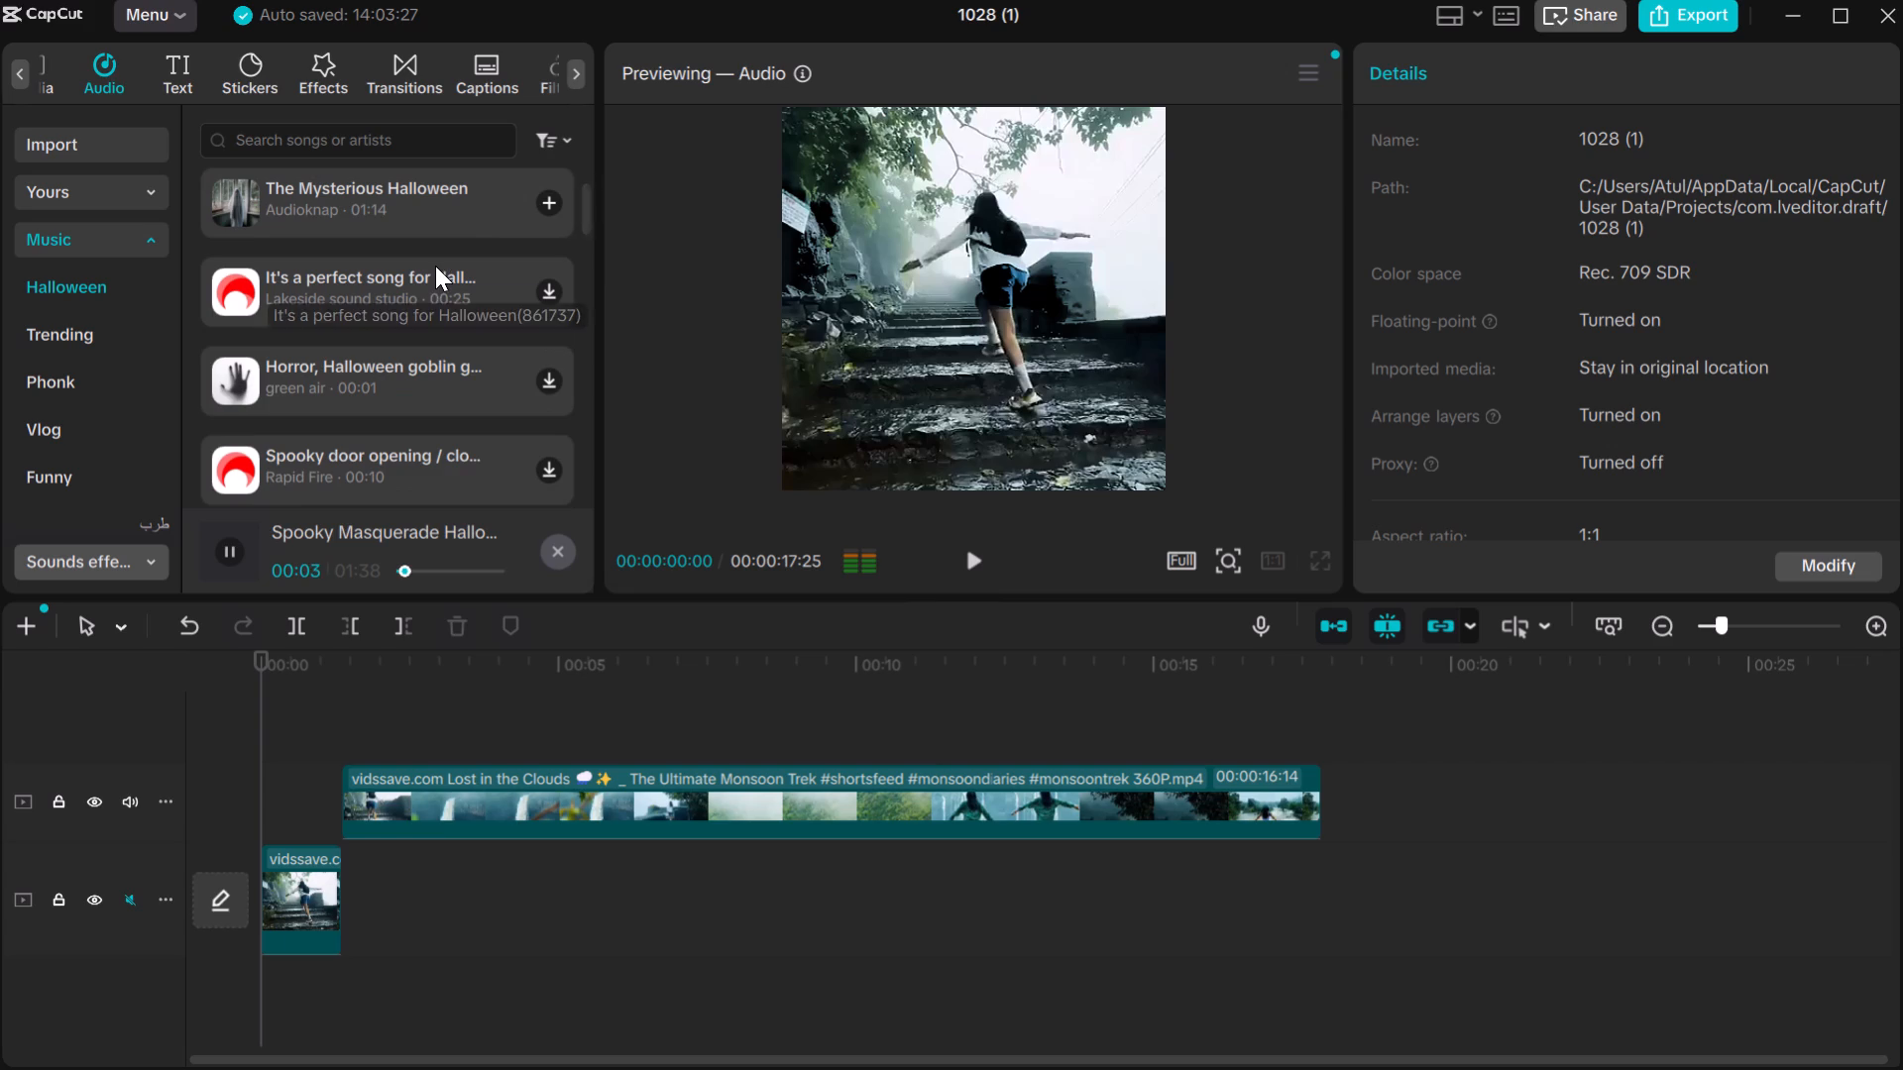
click(427, 224)
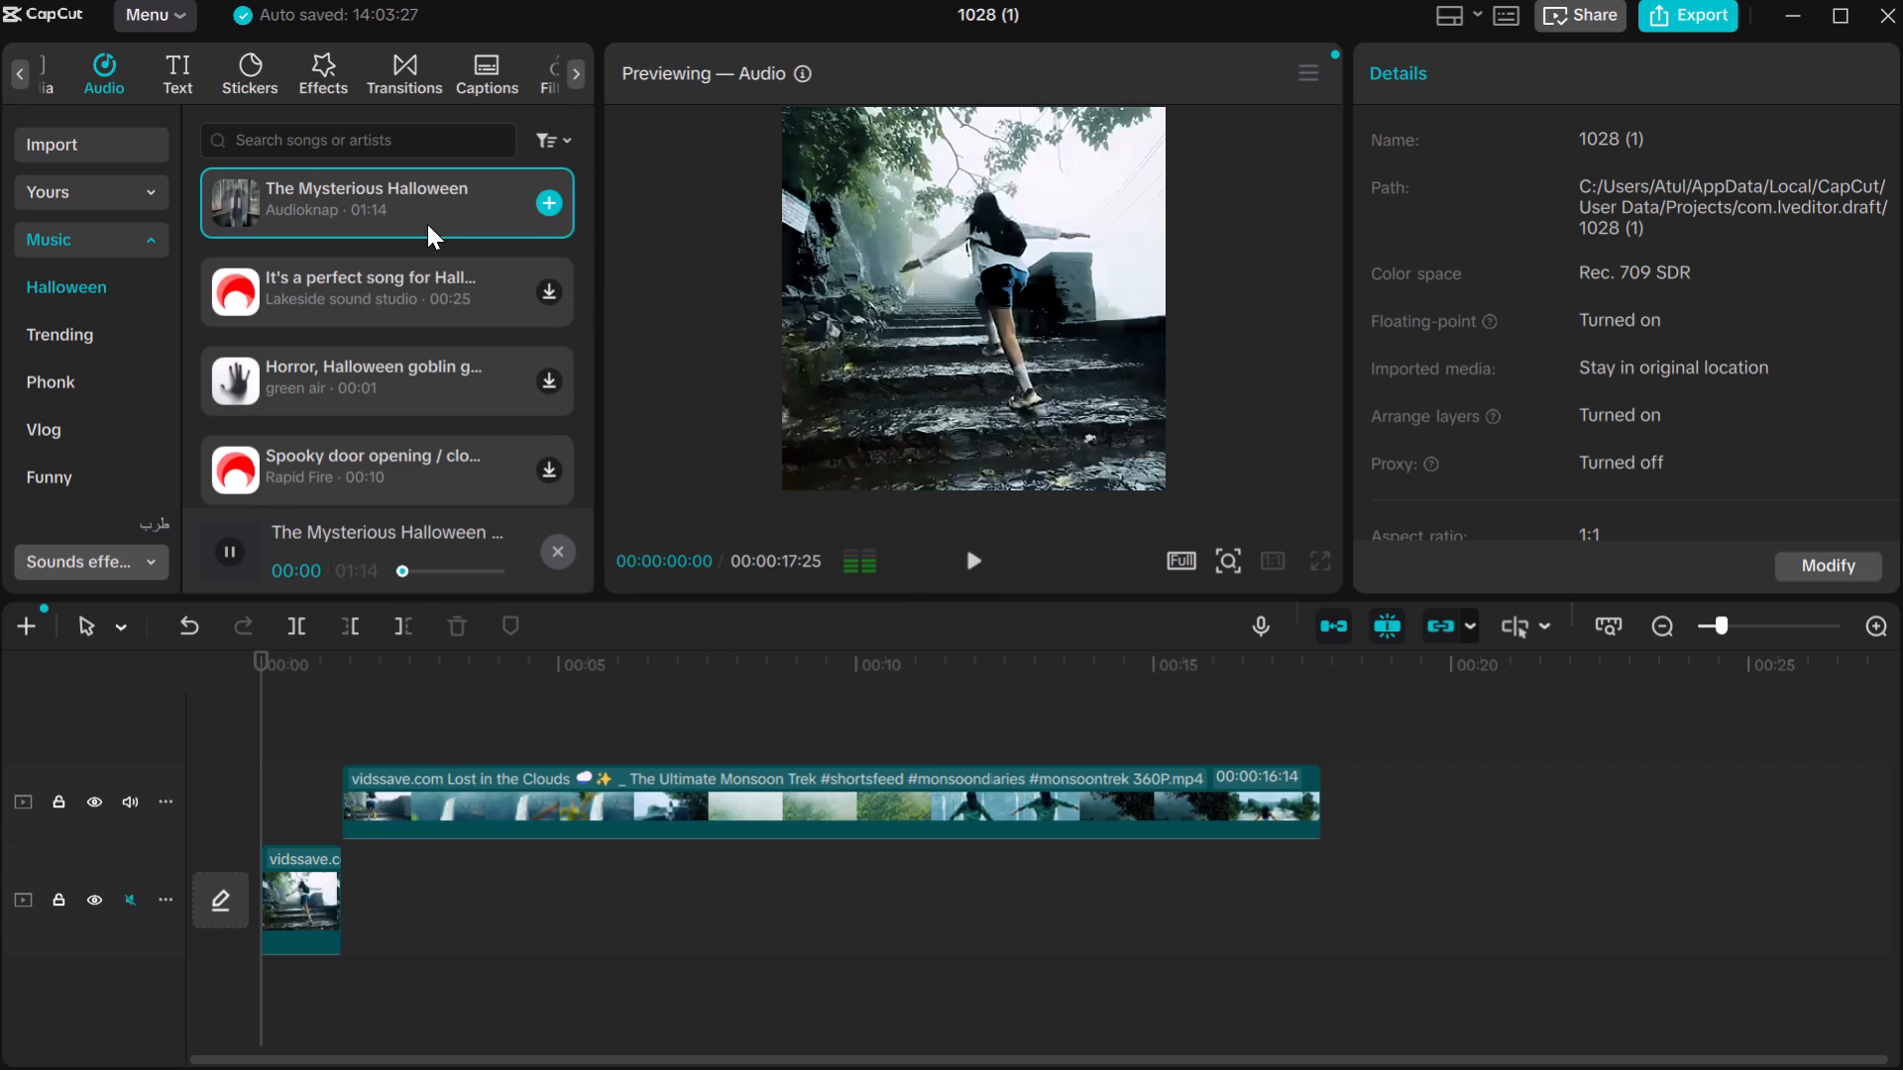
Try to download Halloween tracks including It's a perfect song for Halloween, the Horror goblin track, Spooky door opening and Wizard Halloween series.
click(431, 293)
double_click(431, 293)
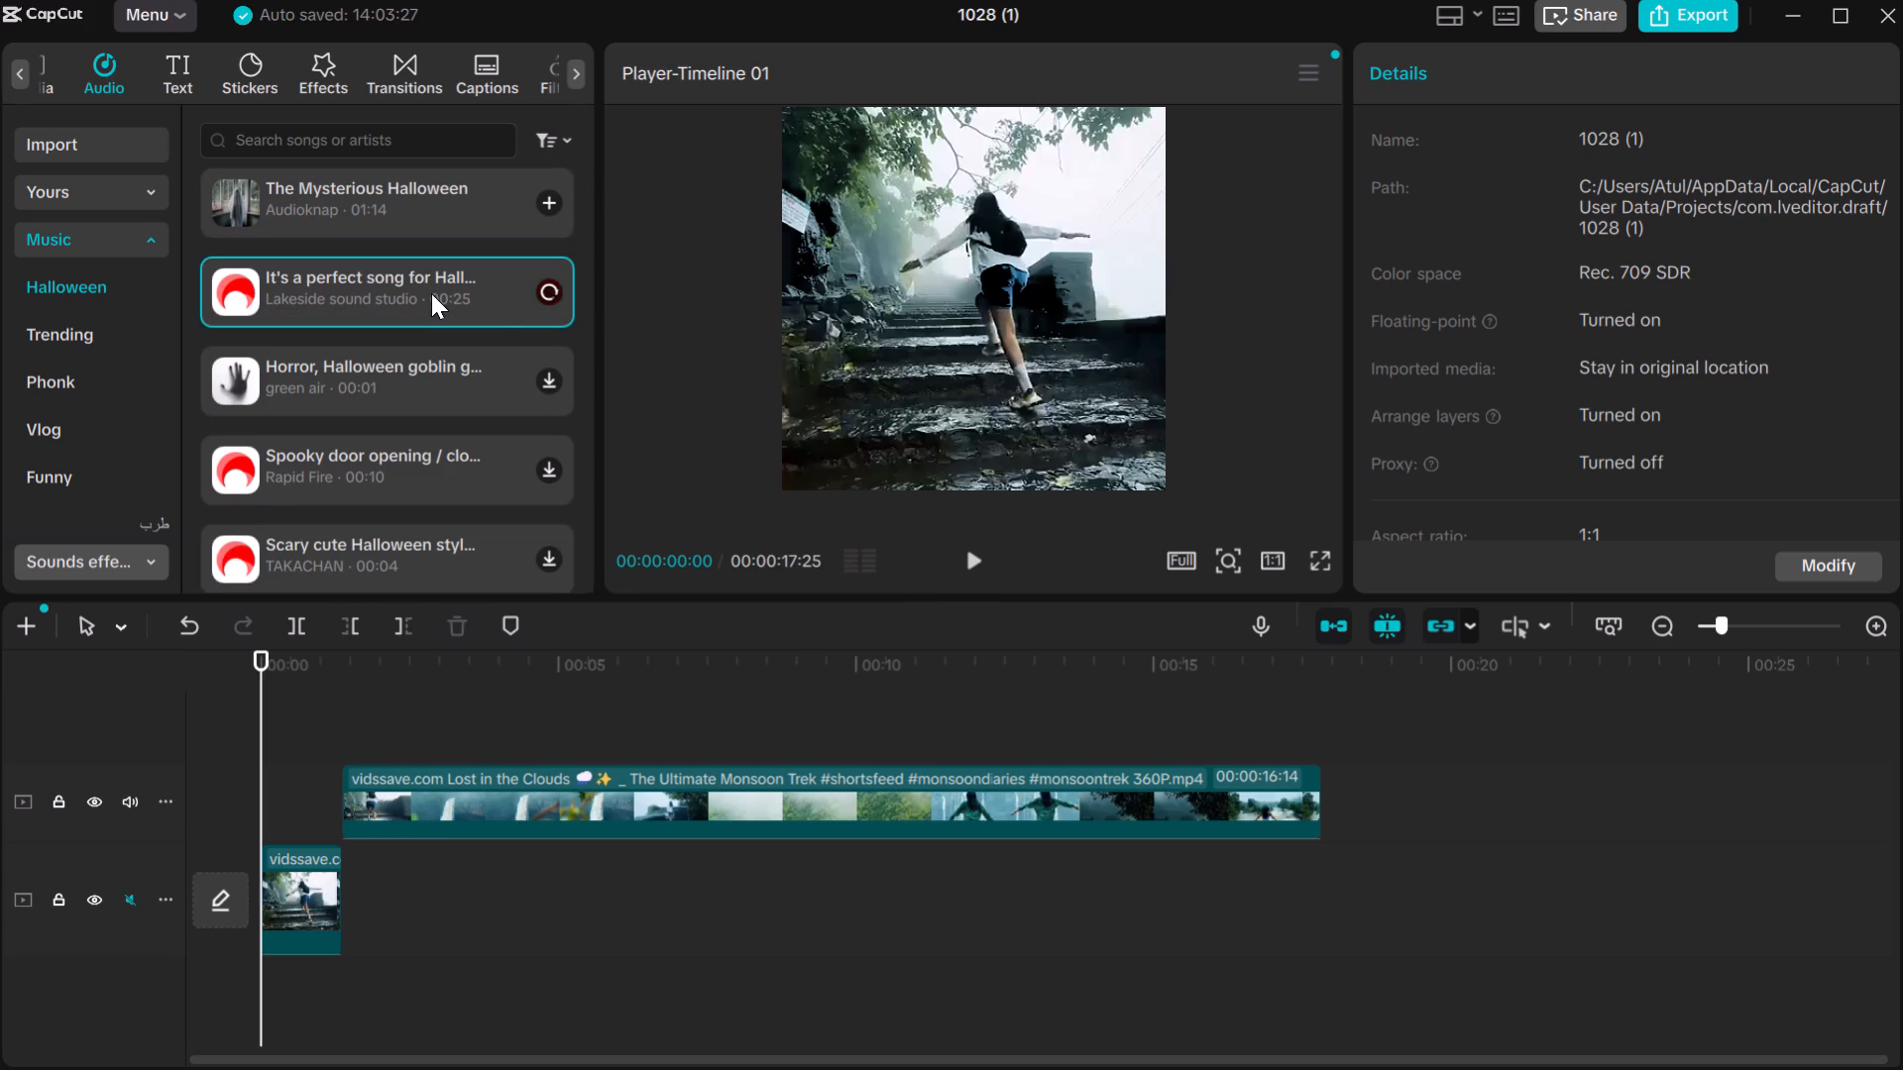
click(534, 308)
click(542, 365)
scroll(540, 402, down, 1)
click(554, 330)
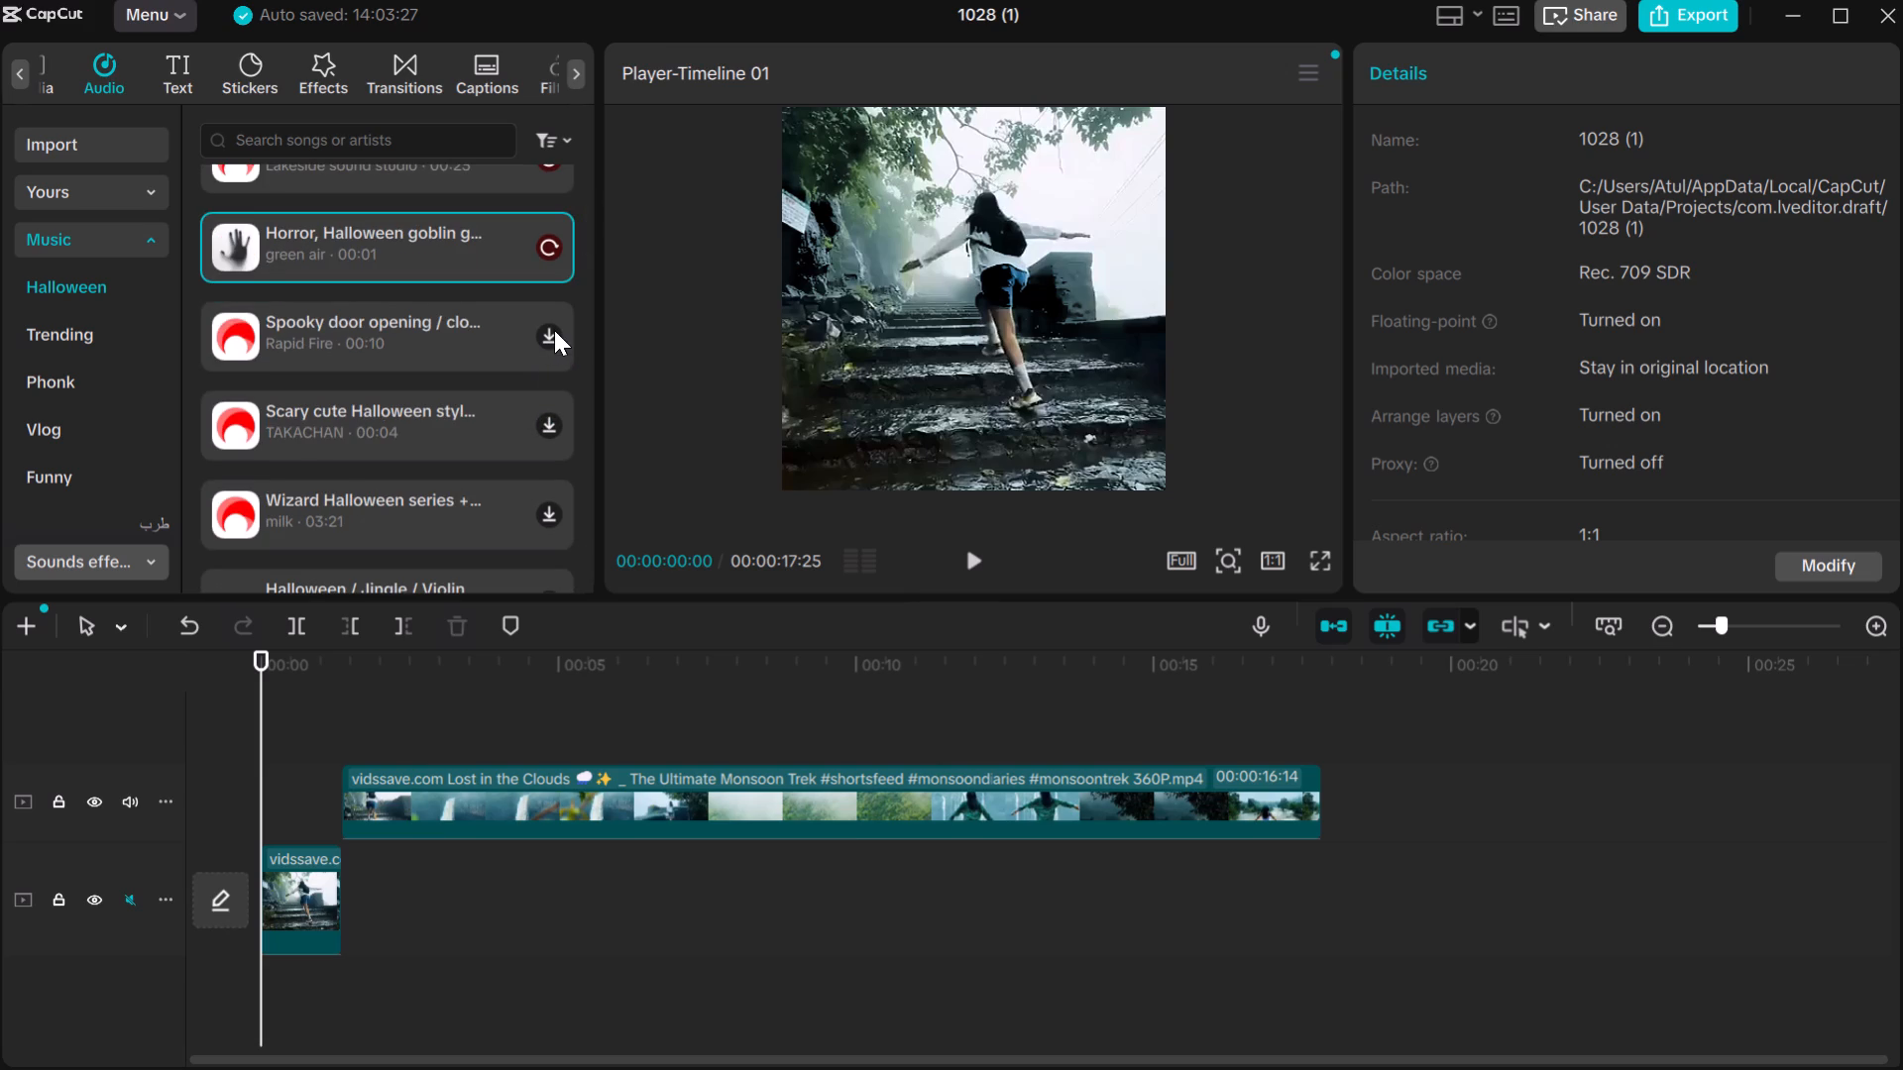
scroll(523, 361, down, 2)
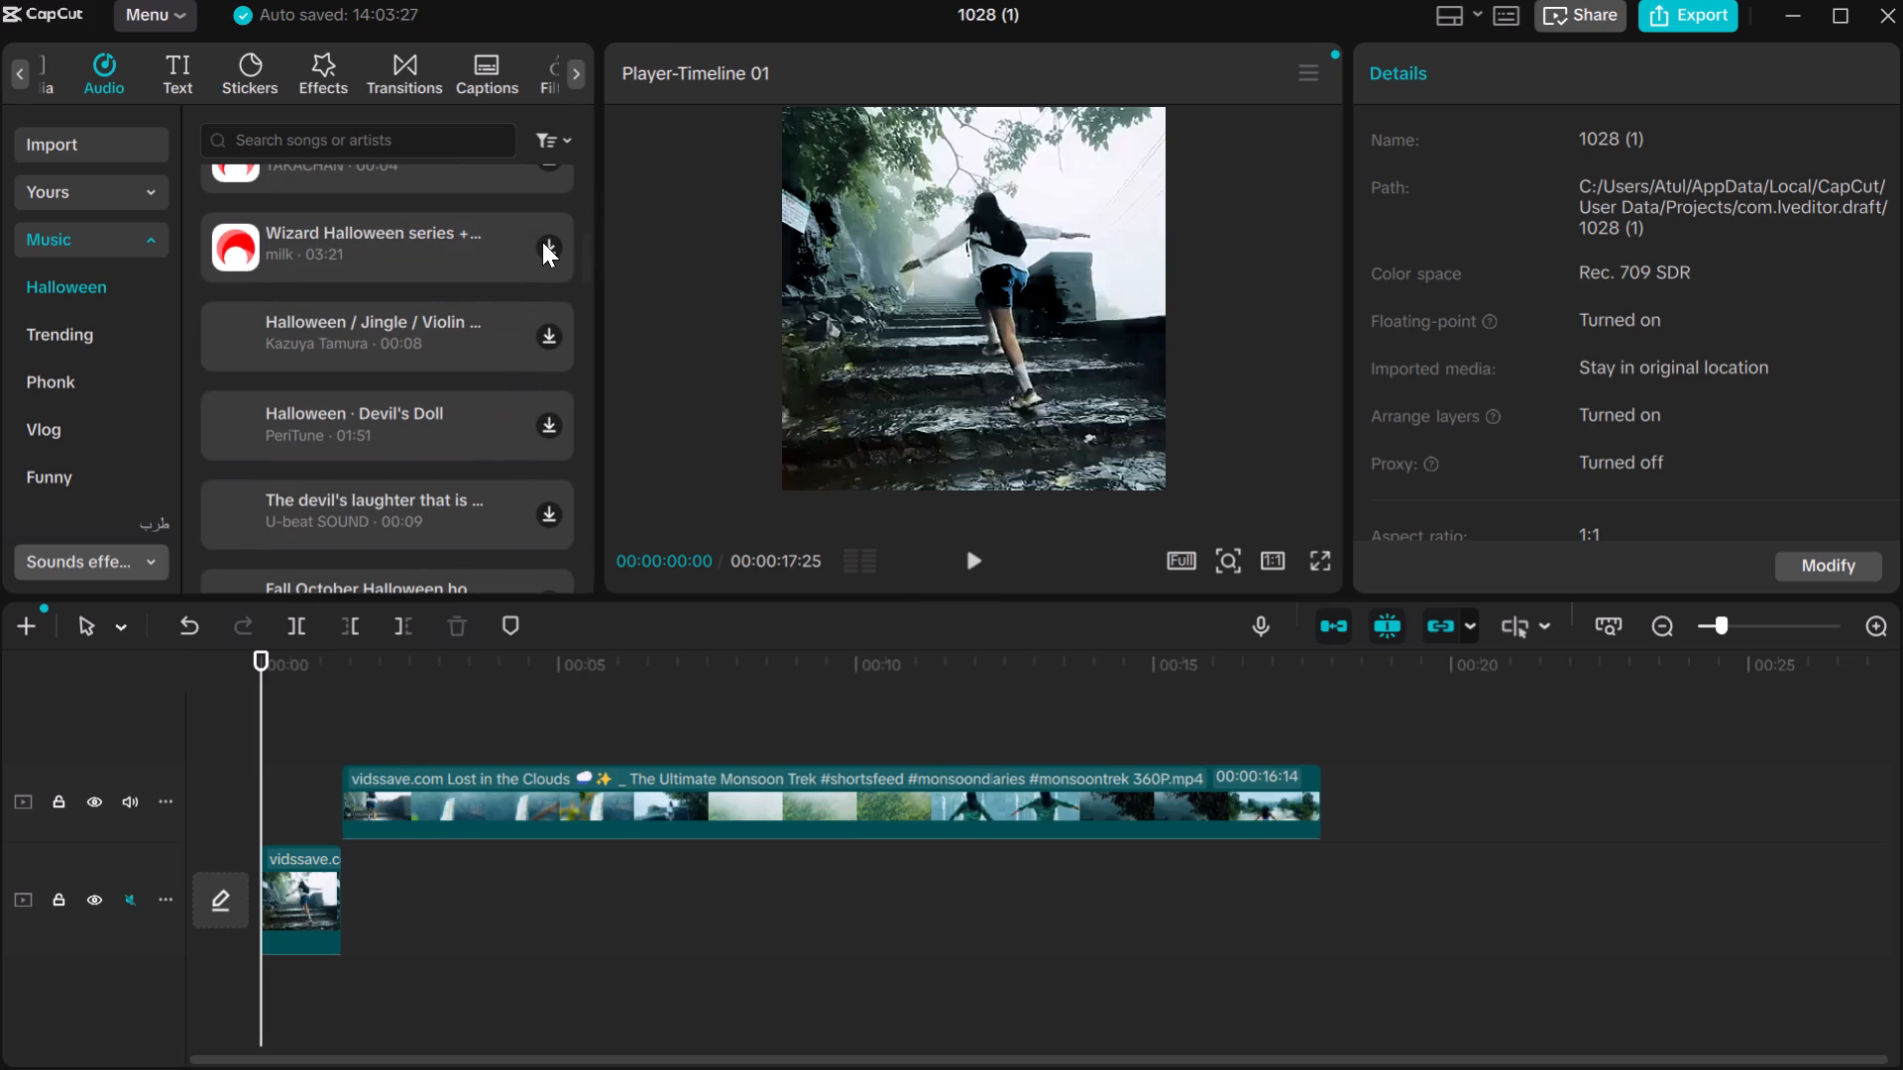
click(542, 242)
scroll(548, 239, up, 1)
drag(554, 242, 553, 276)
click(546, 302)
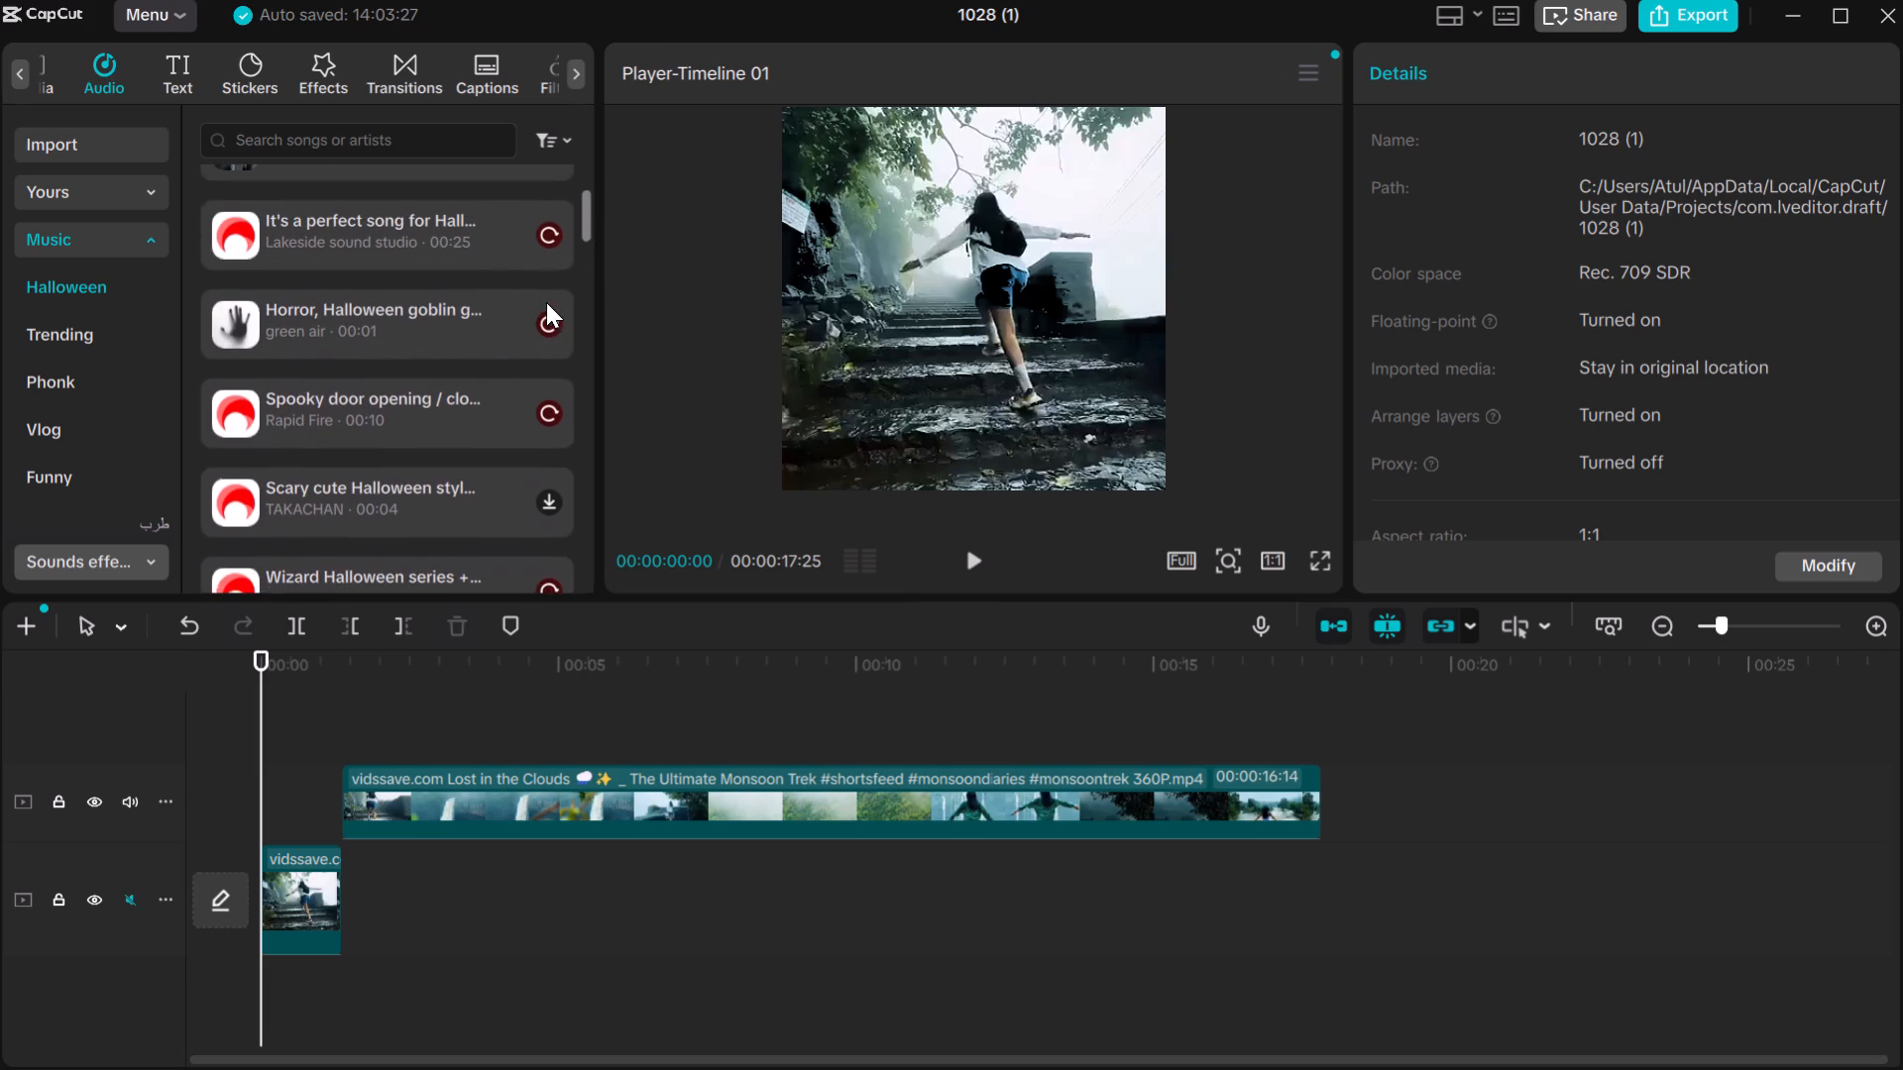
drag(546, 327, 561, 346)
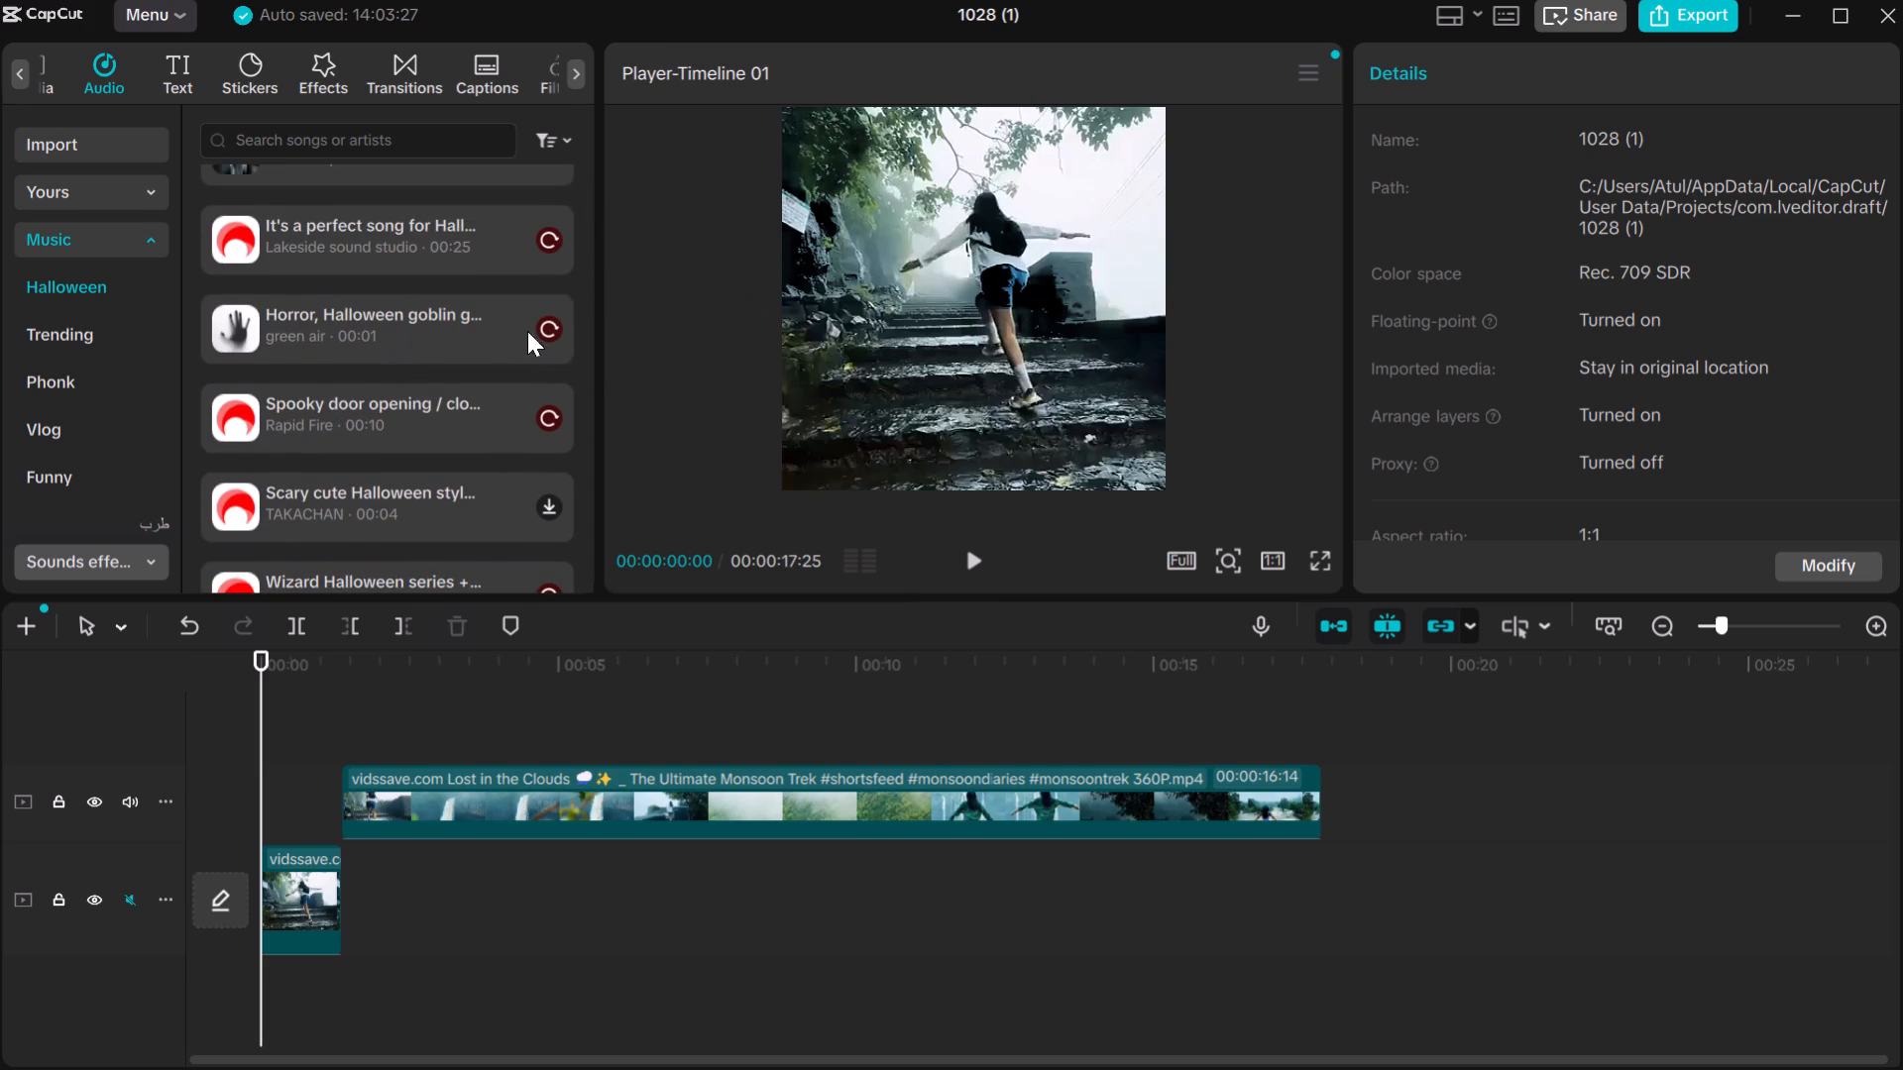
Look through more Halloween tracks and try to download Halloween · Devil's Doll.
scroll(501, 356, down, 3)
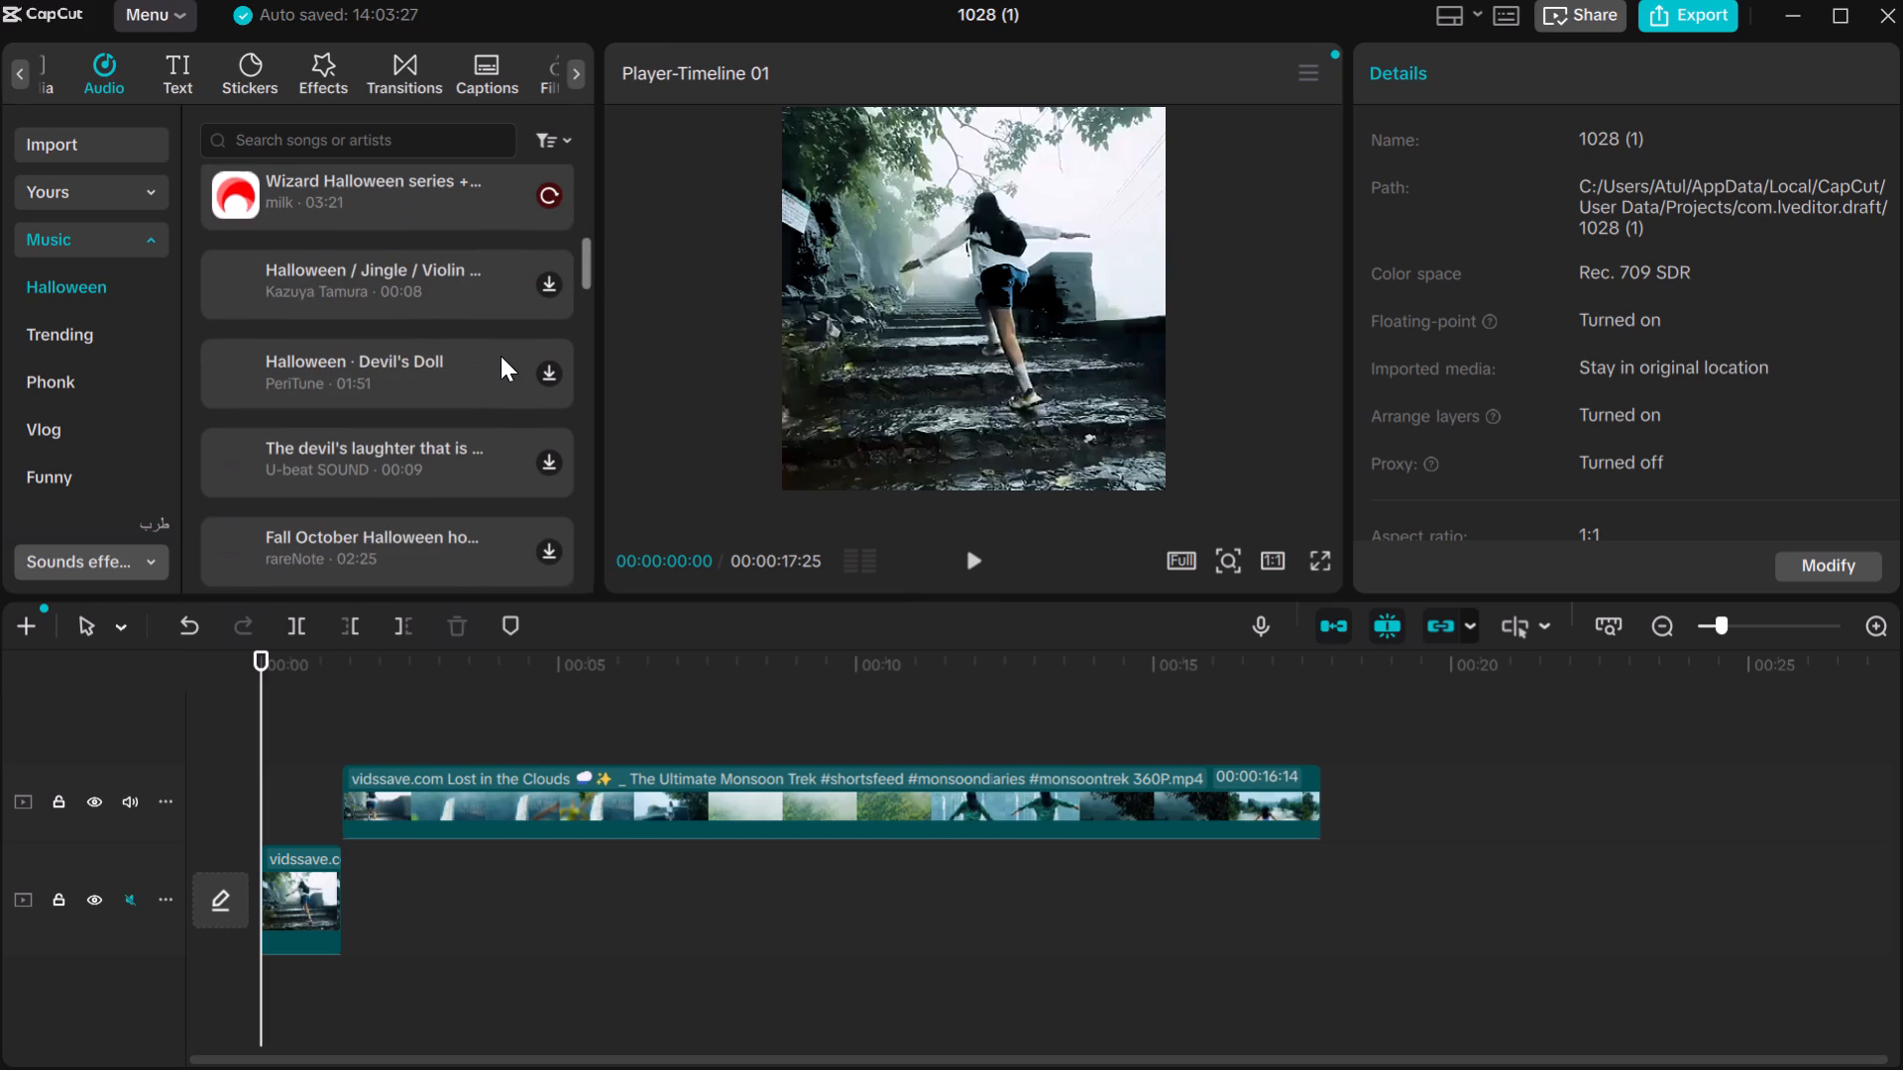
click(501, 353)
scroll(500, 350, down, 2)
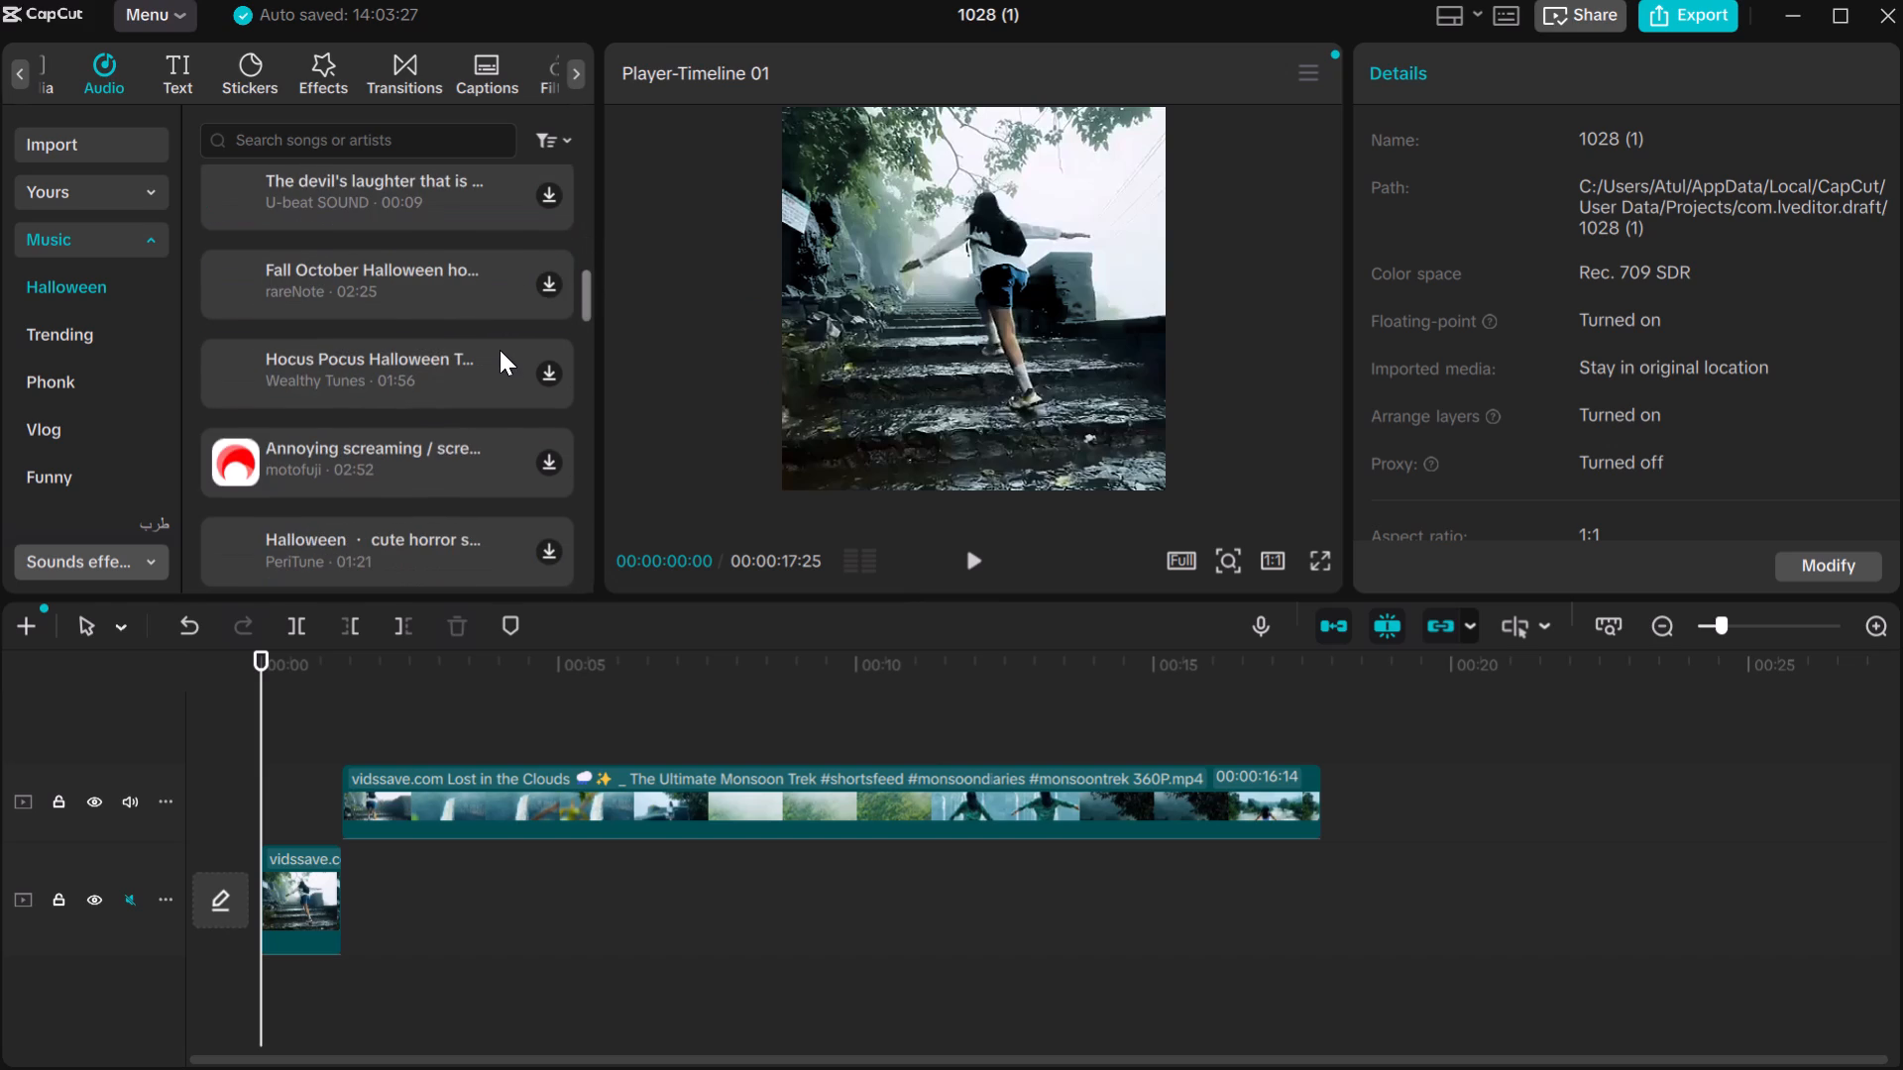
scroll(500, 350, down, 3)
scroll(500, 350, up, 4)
Check the Trending music category and the sound effects library for usable audio.
click(150, 341)
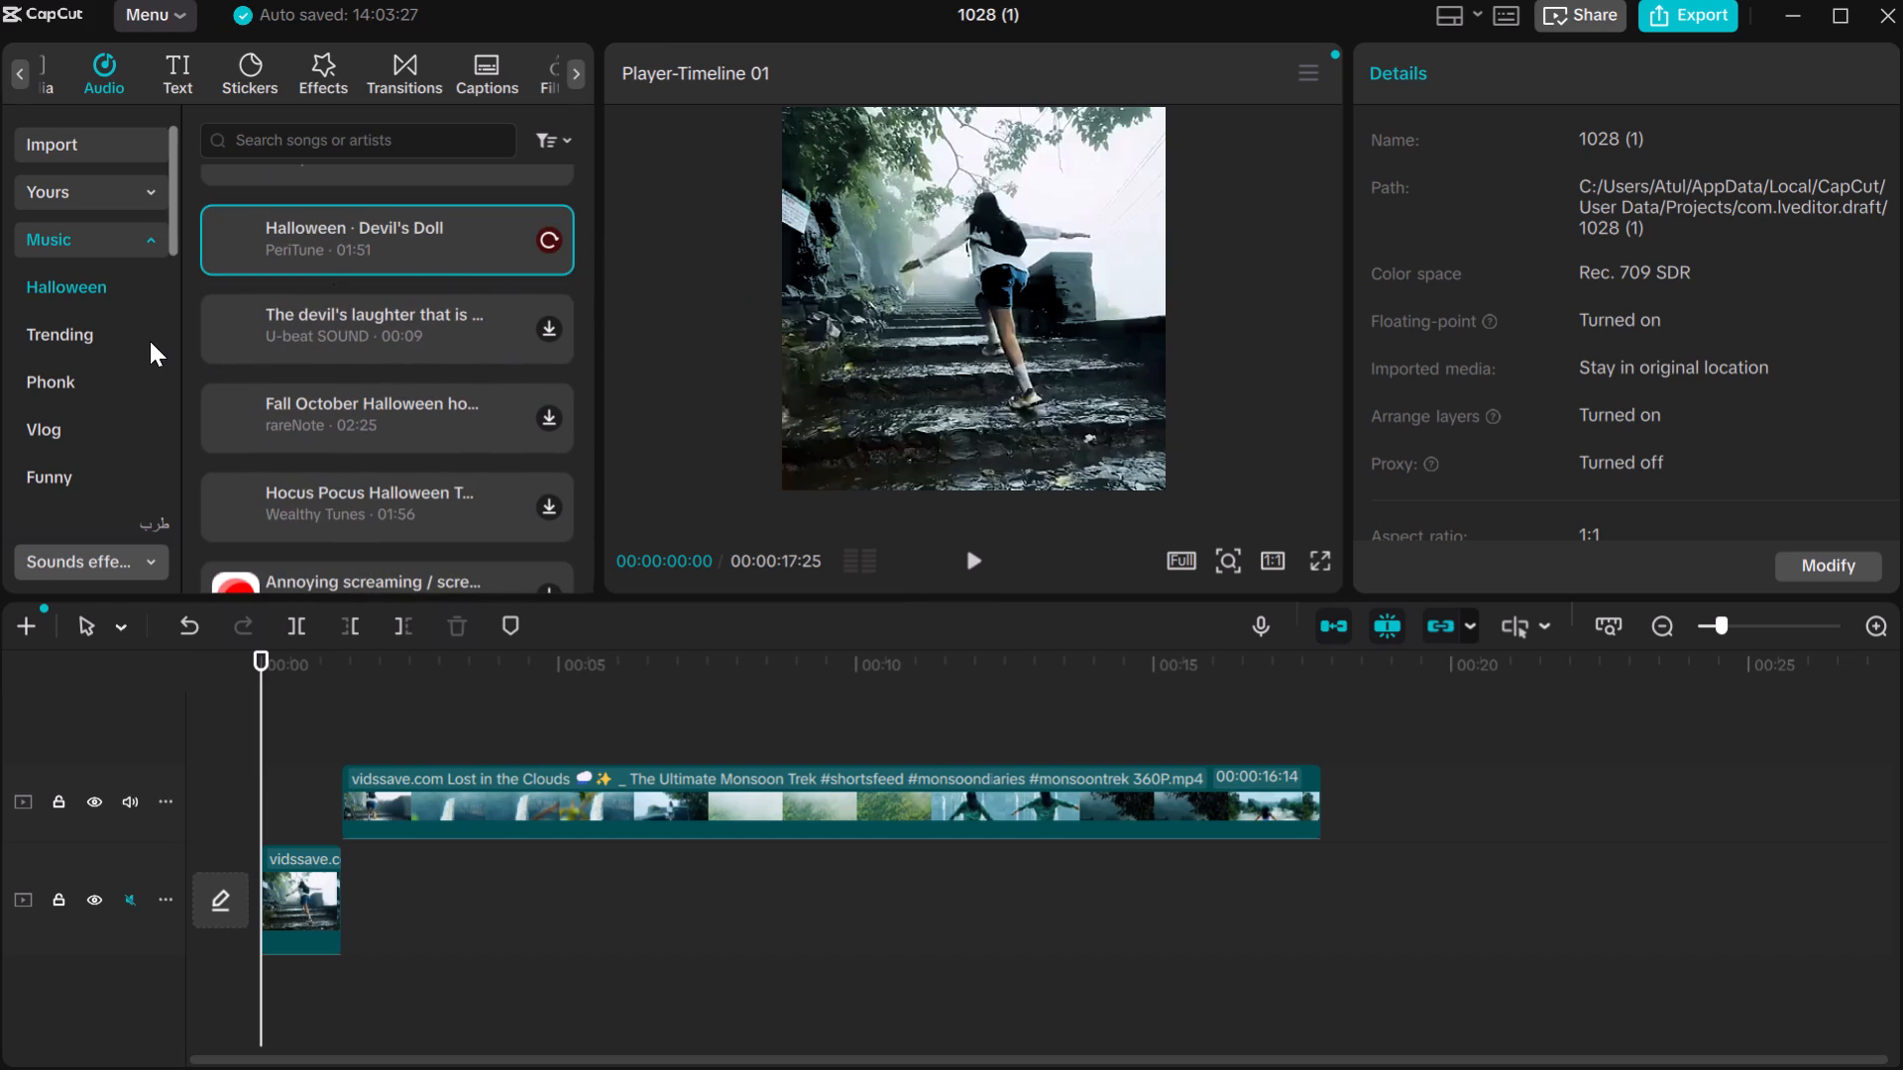
click(101, 333)
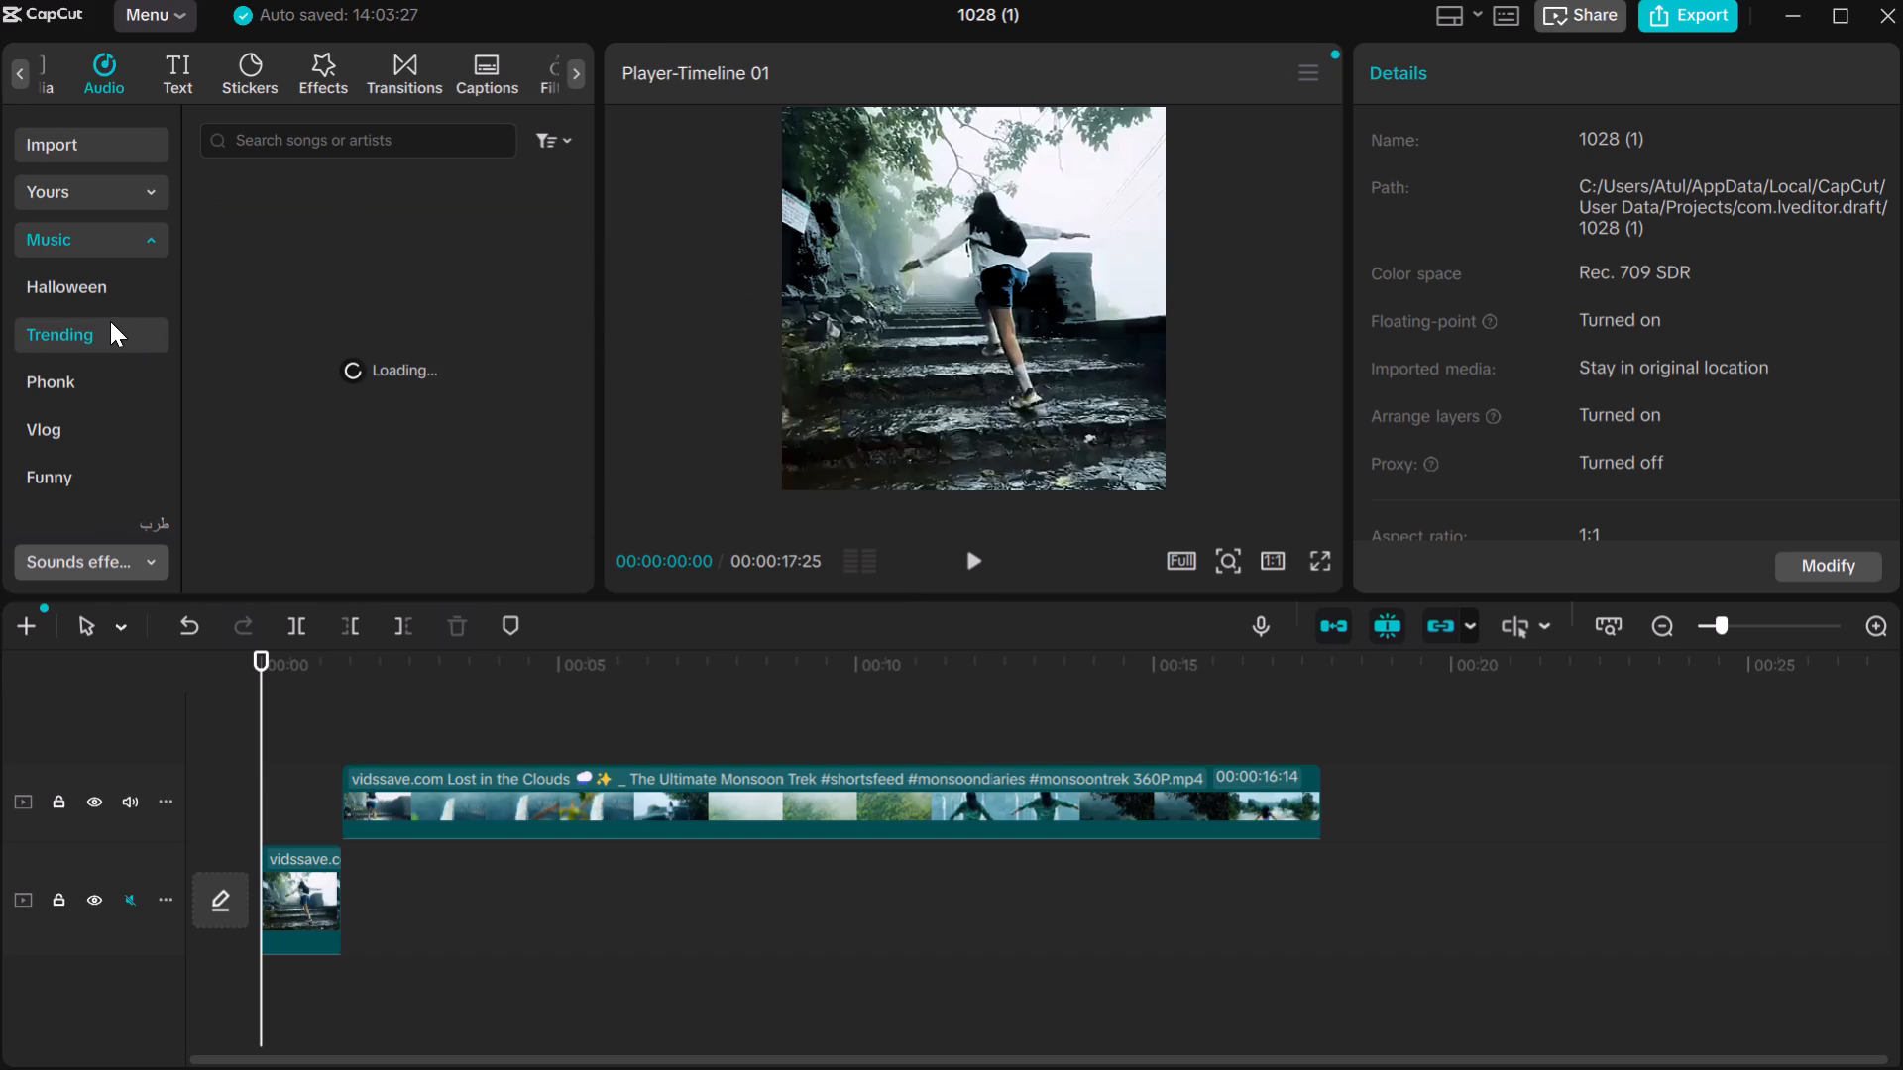
click(129, 249)
click(114, 234)
click(114, 238)
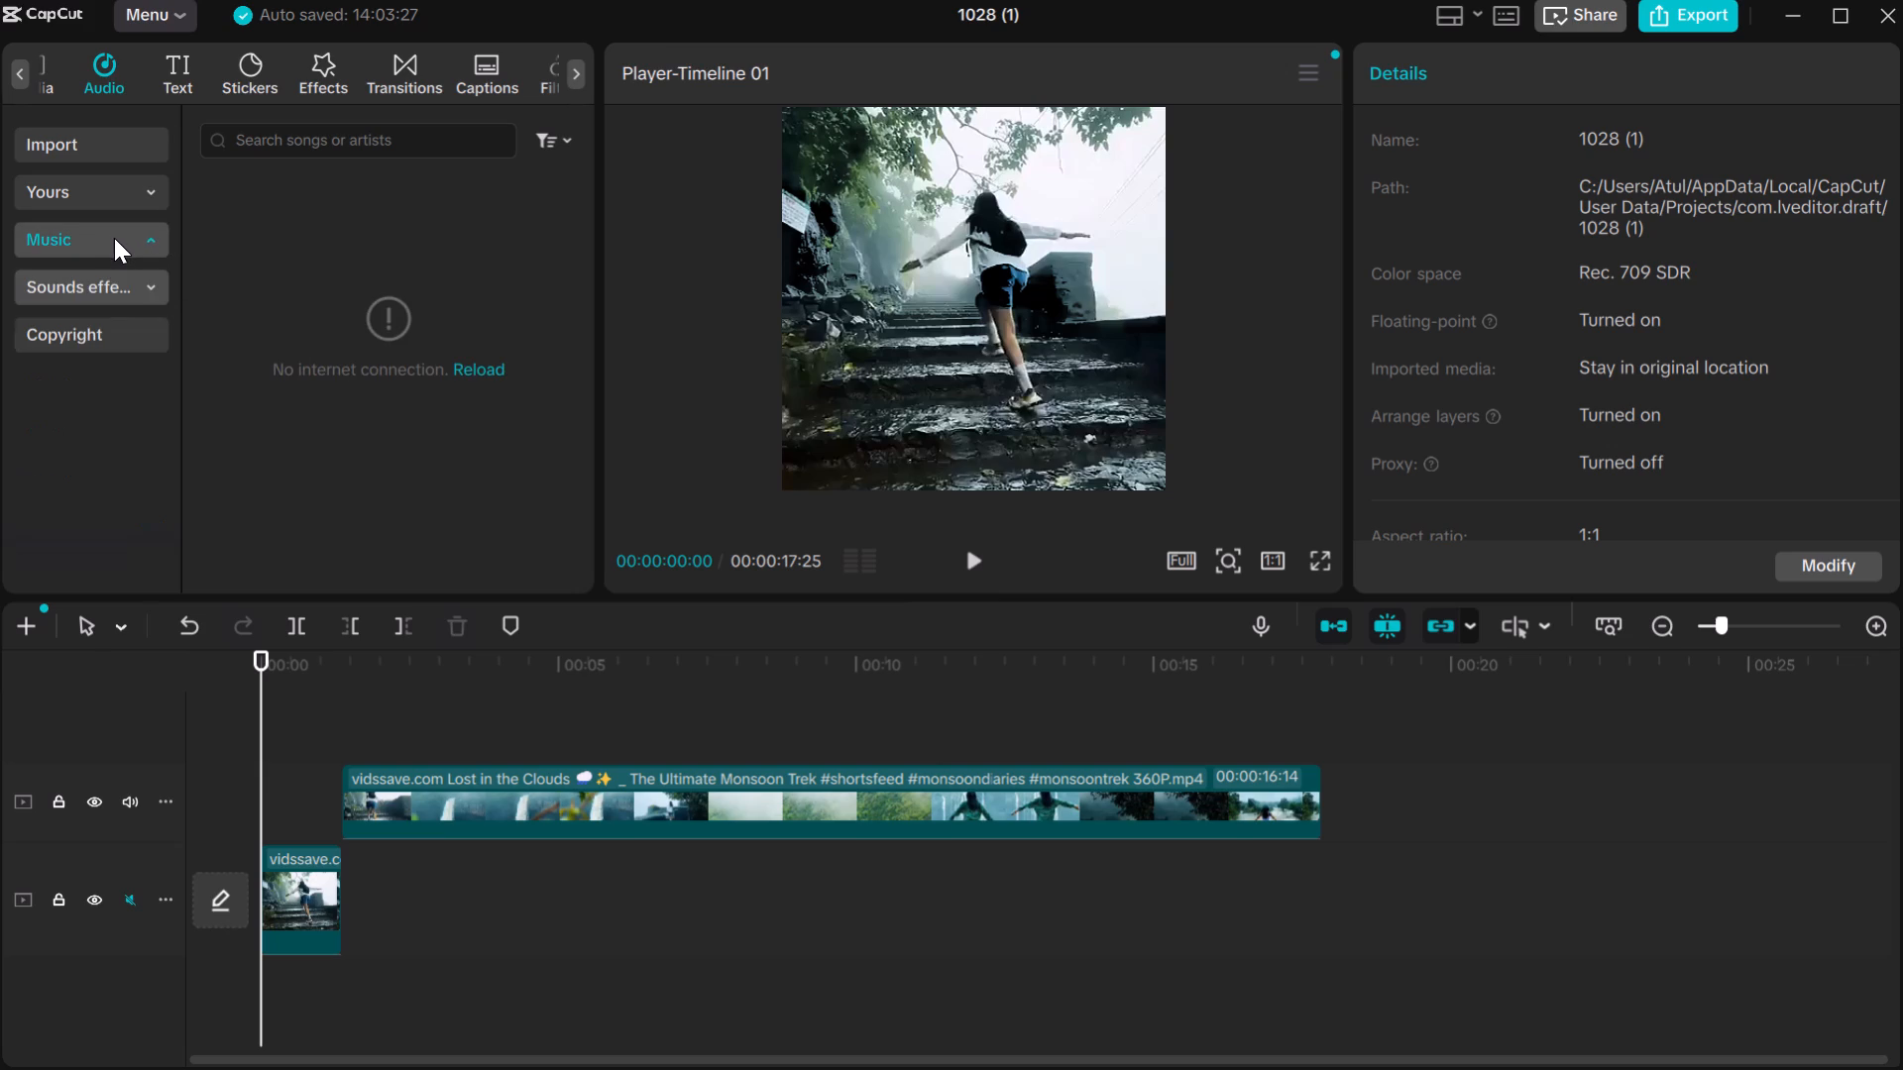
double_click(127, 283)
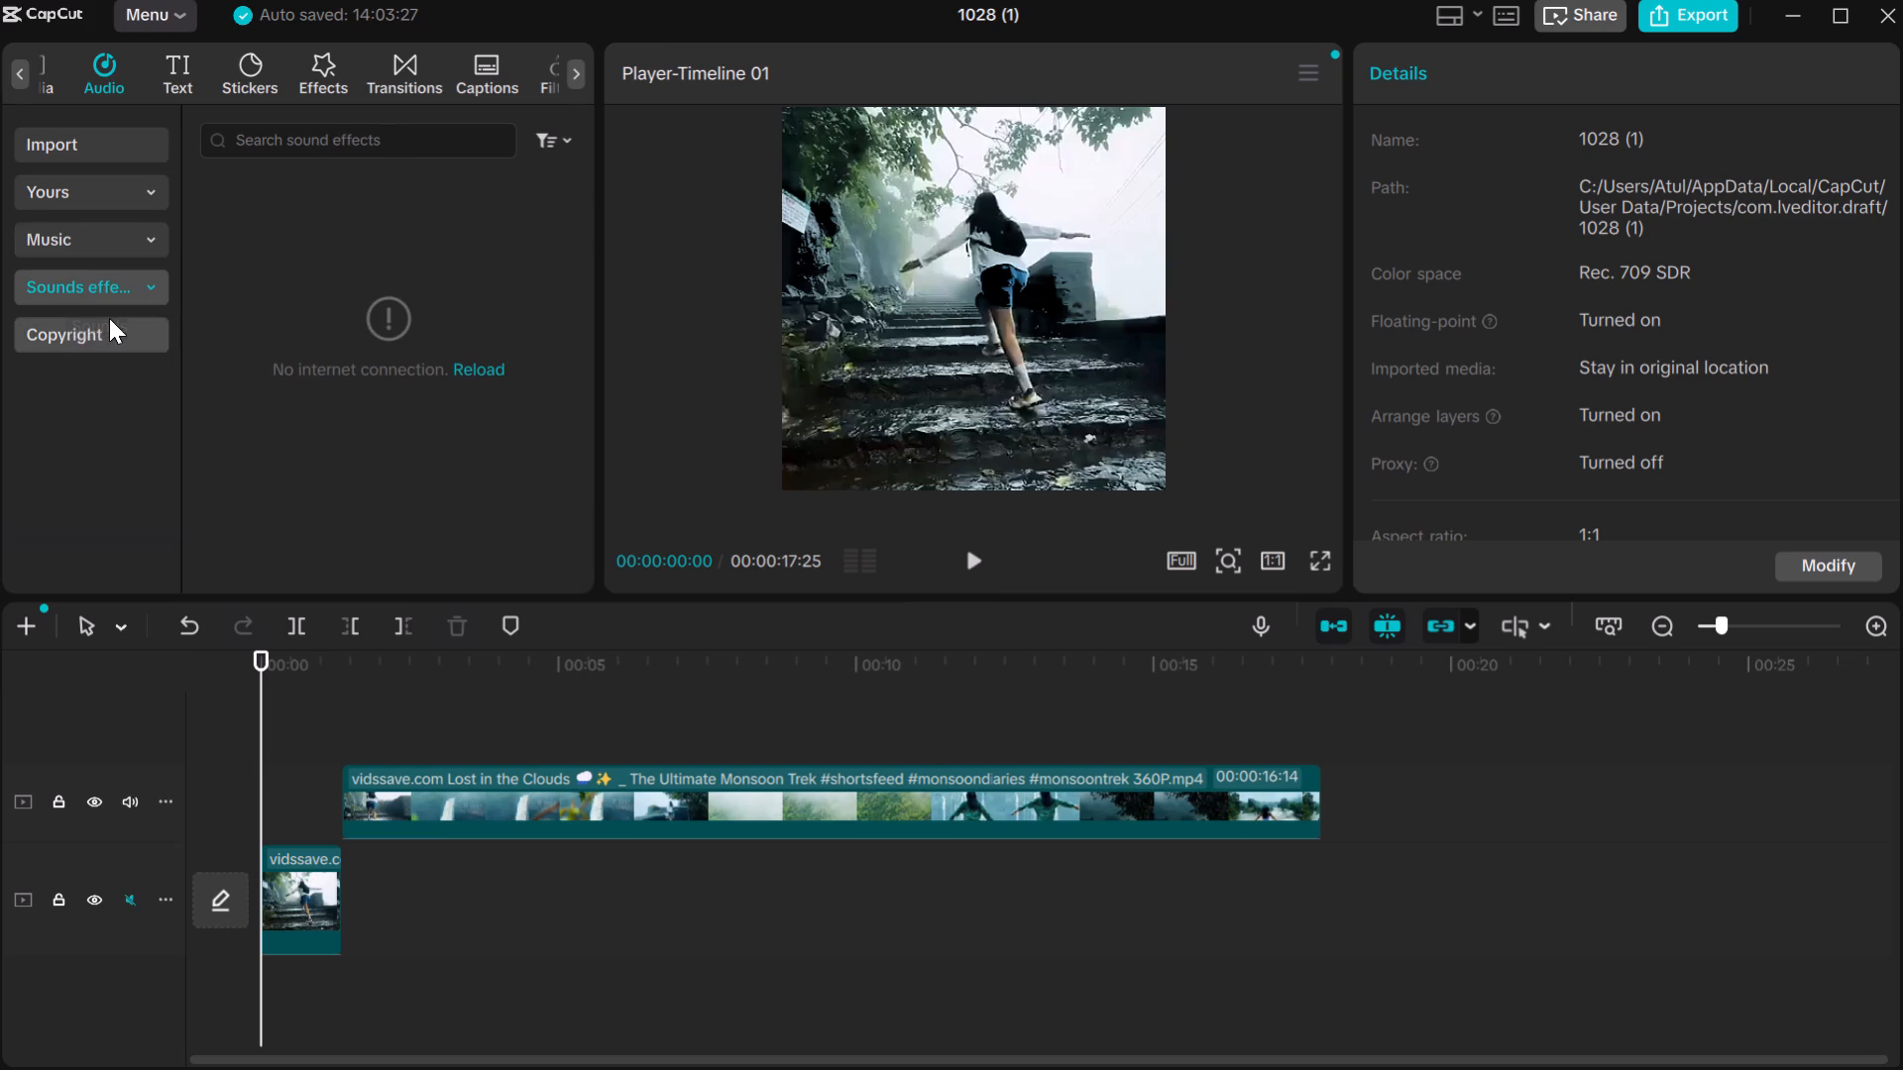
Try to run the copyright check on the project's sounds.
click(109, 318)
click(498, 227)
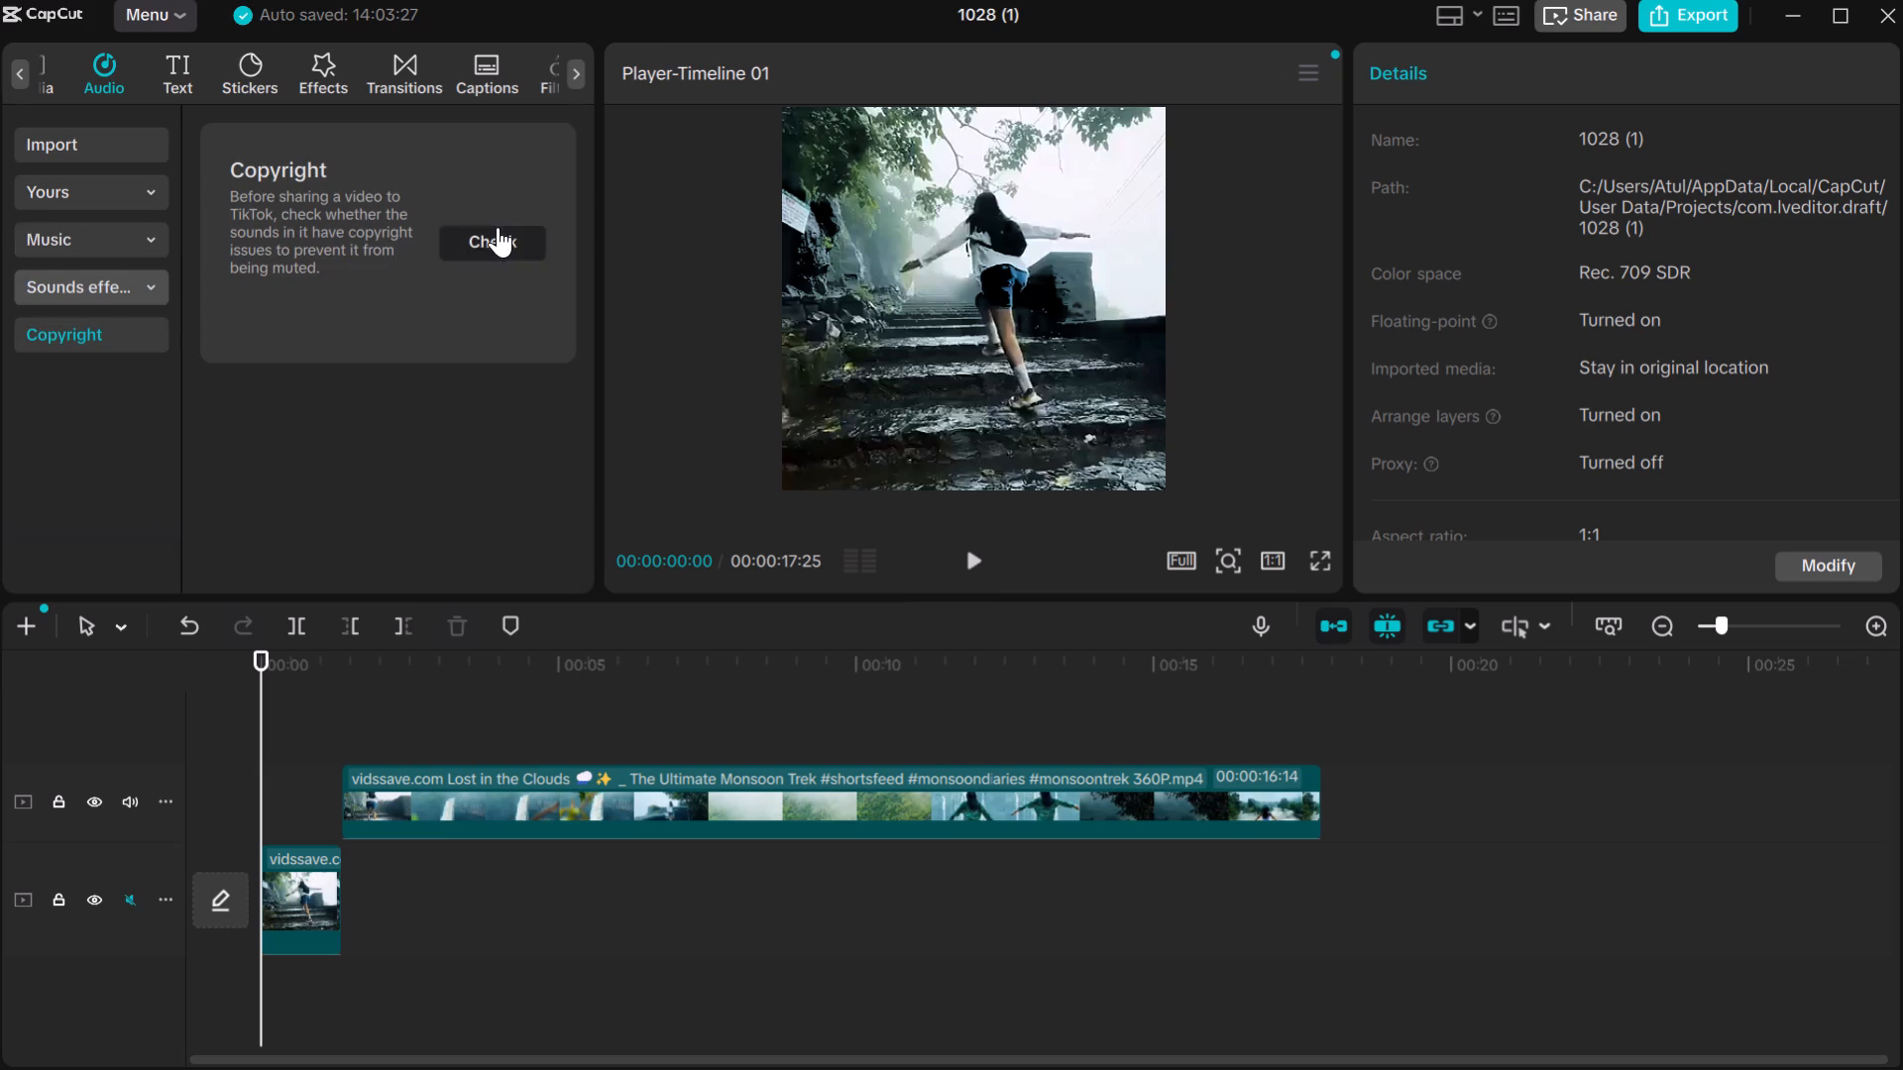
triple_click(517, 232)
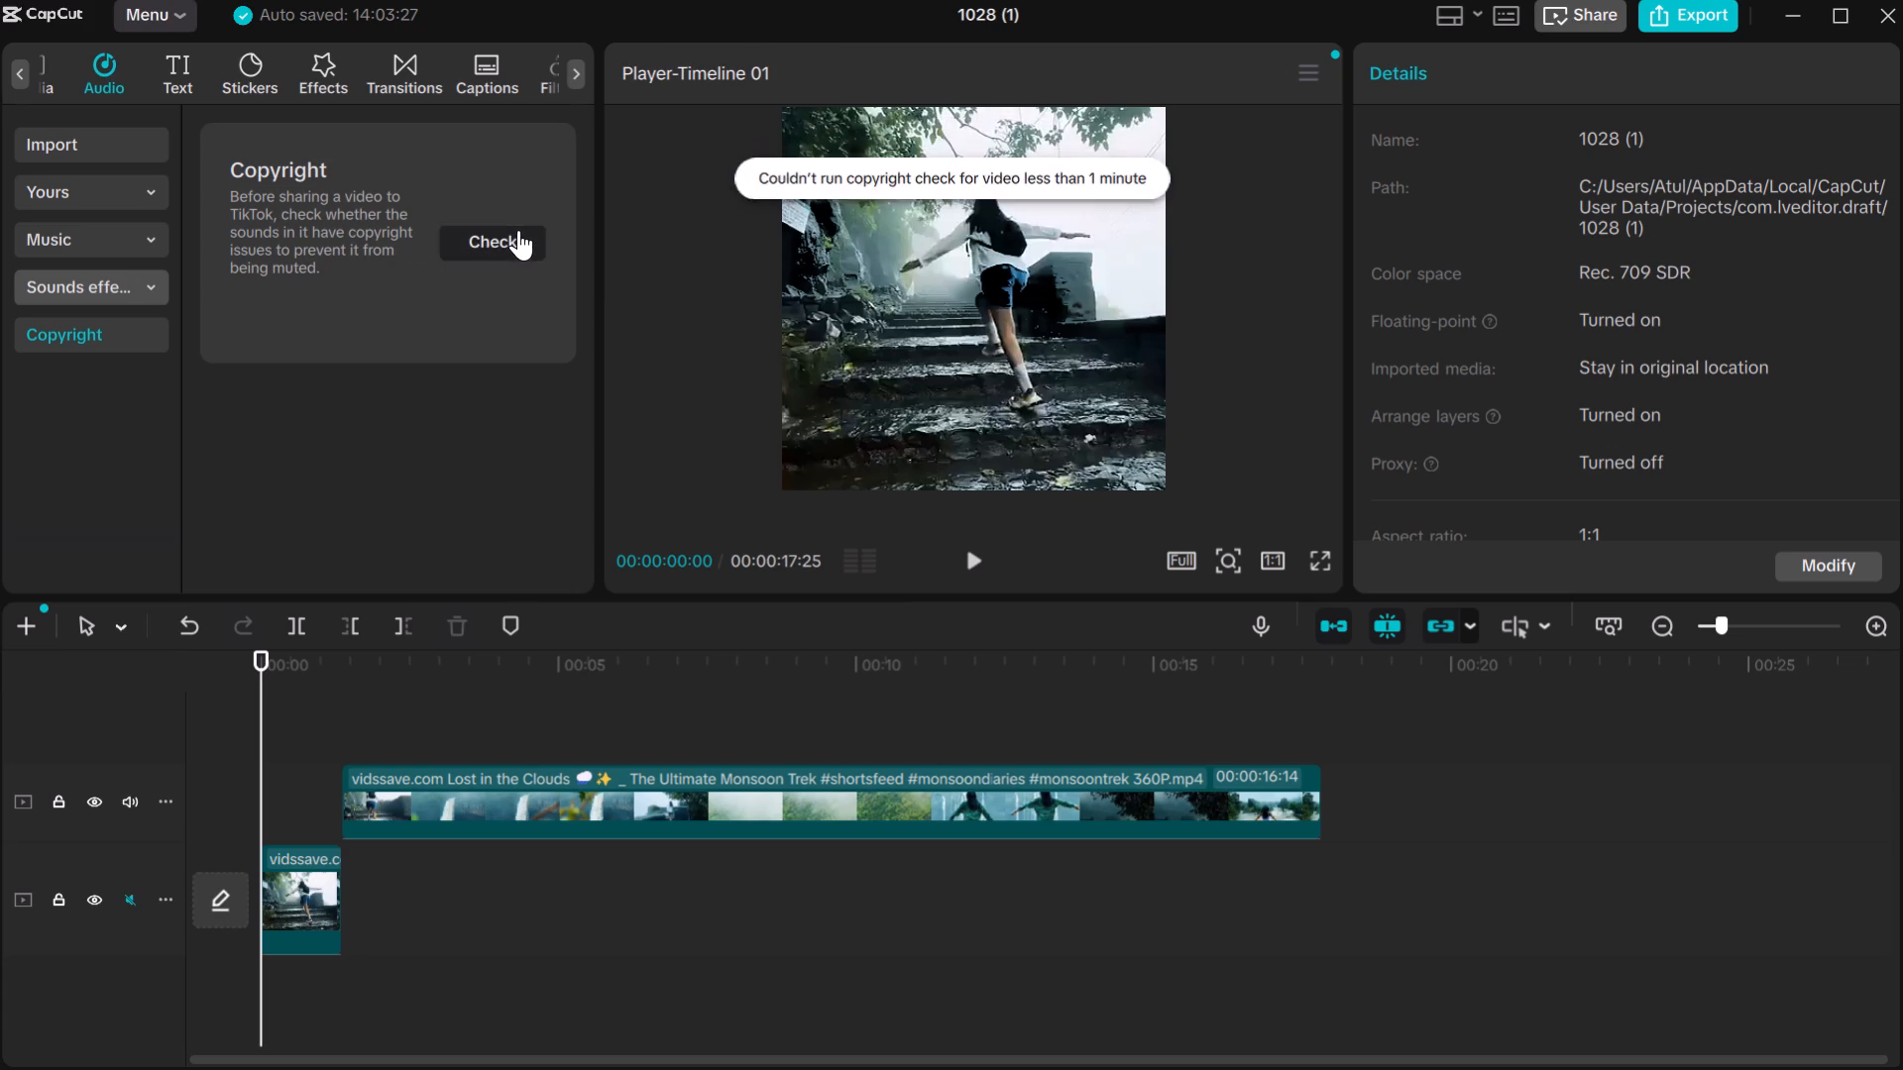
triple_click(517, 230)
double_click(513, 230)
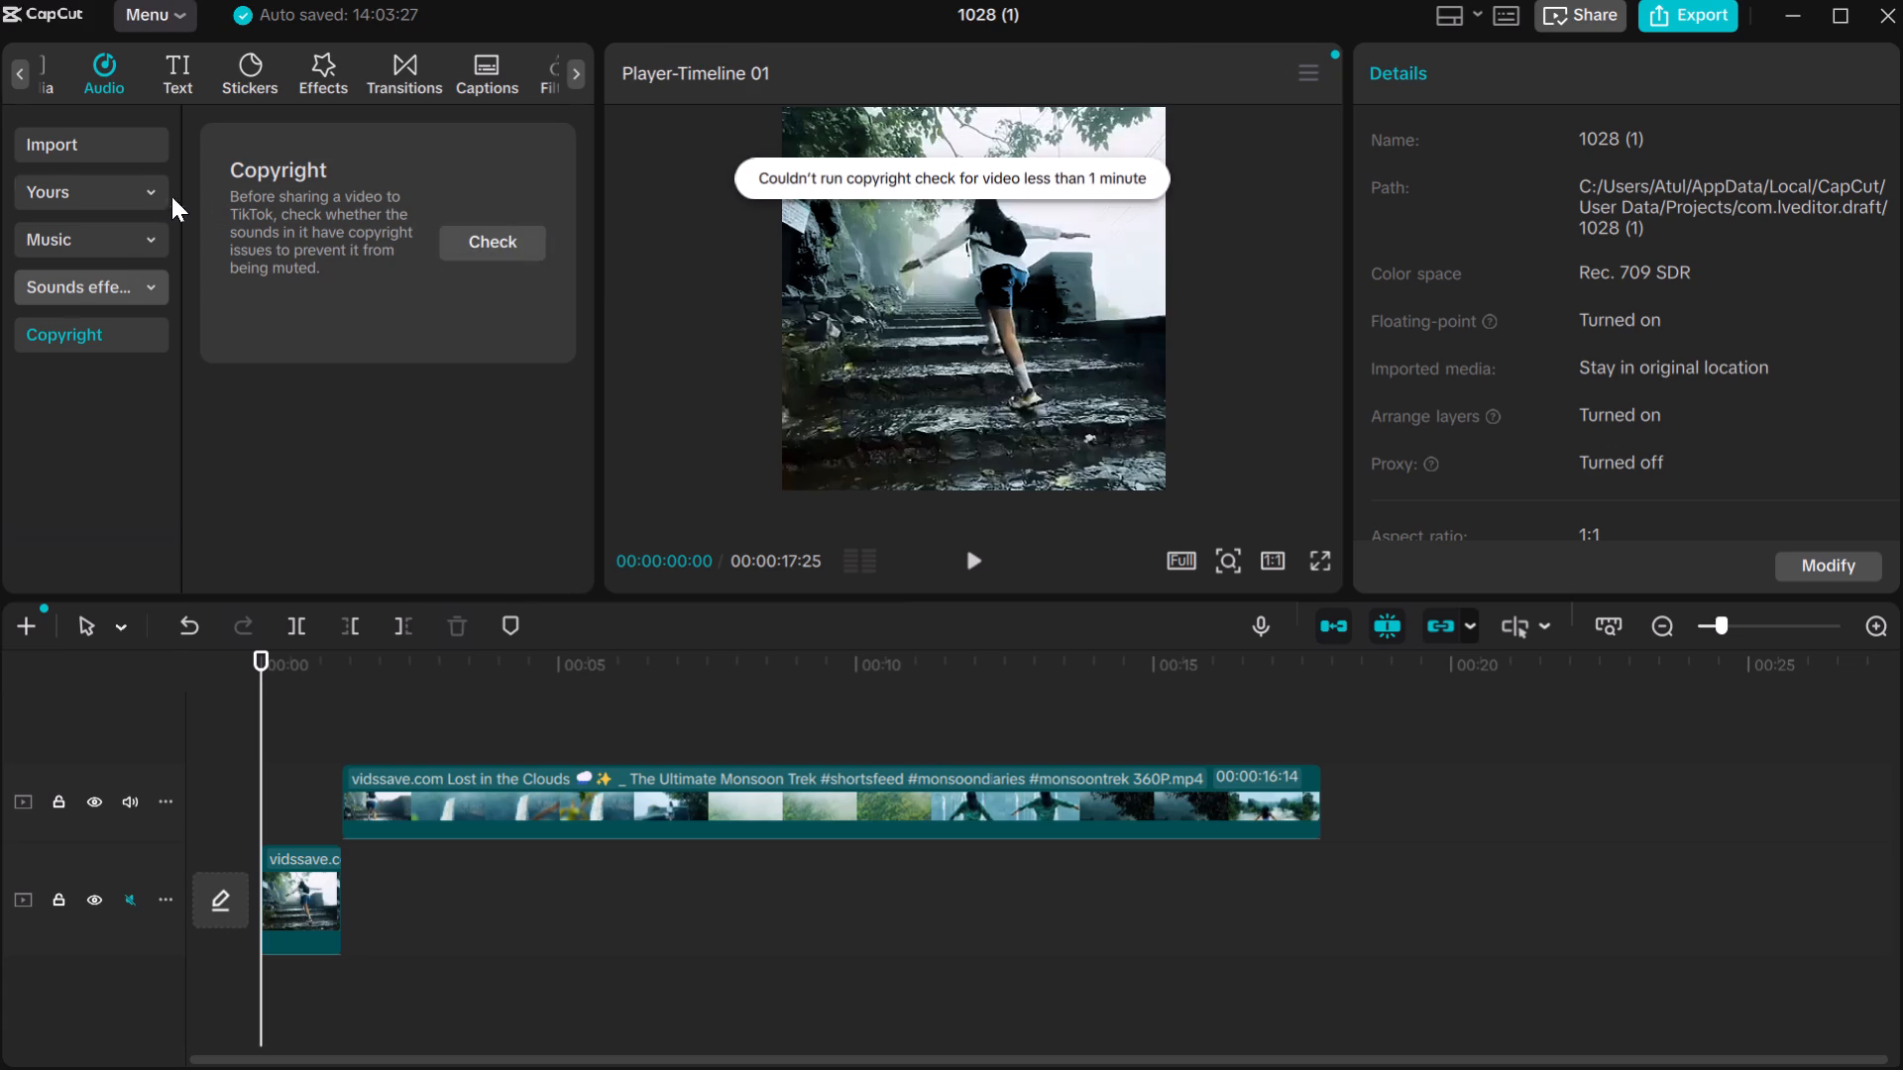
Extract the audio from the Downloads video videoplayback (5) into the project's imported audio.
click(117, 145)
click(117, 145)
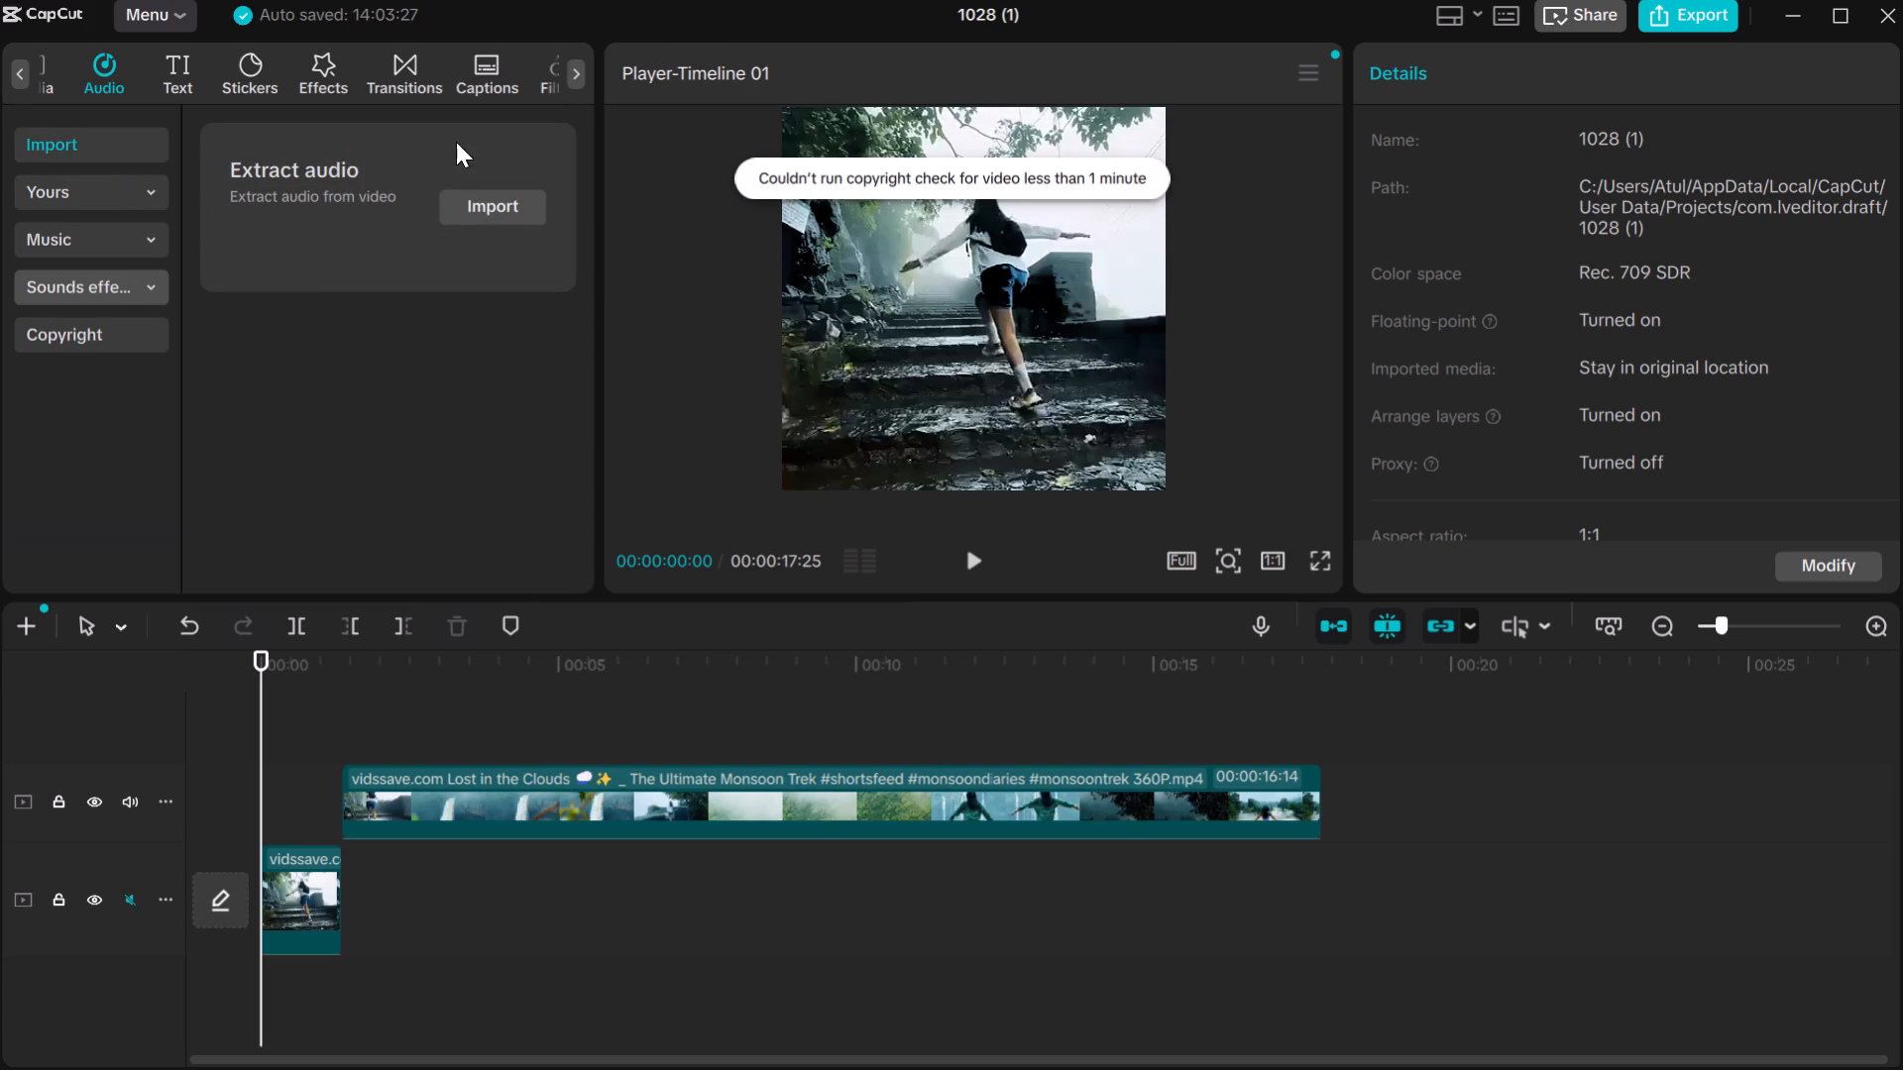
click(452, 220)
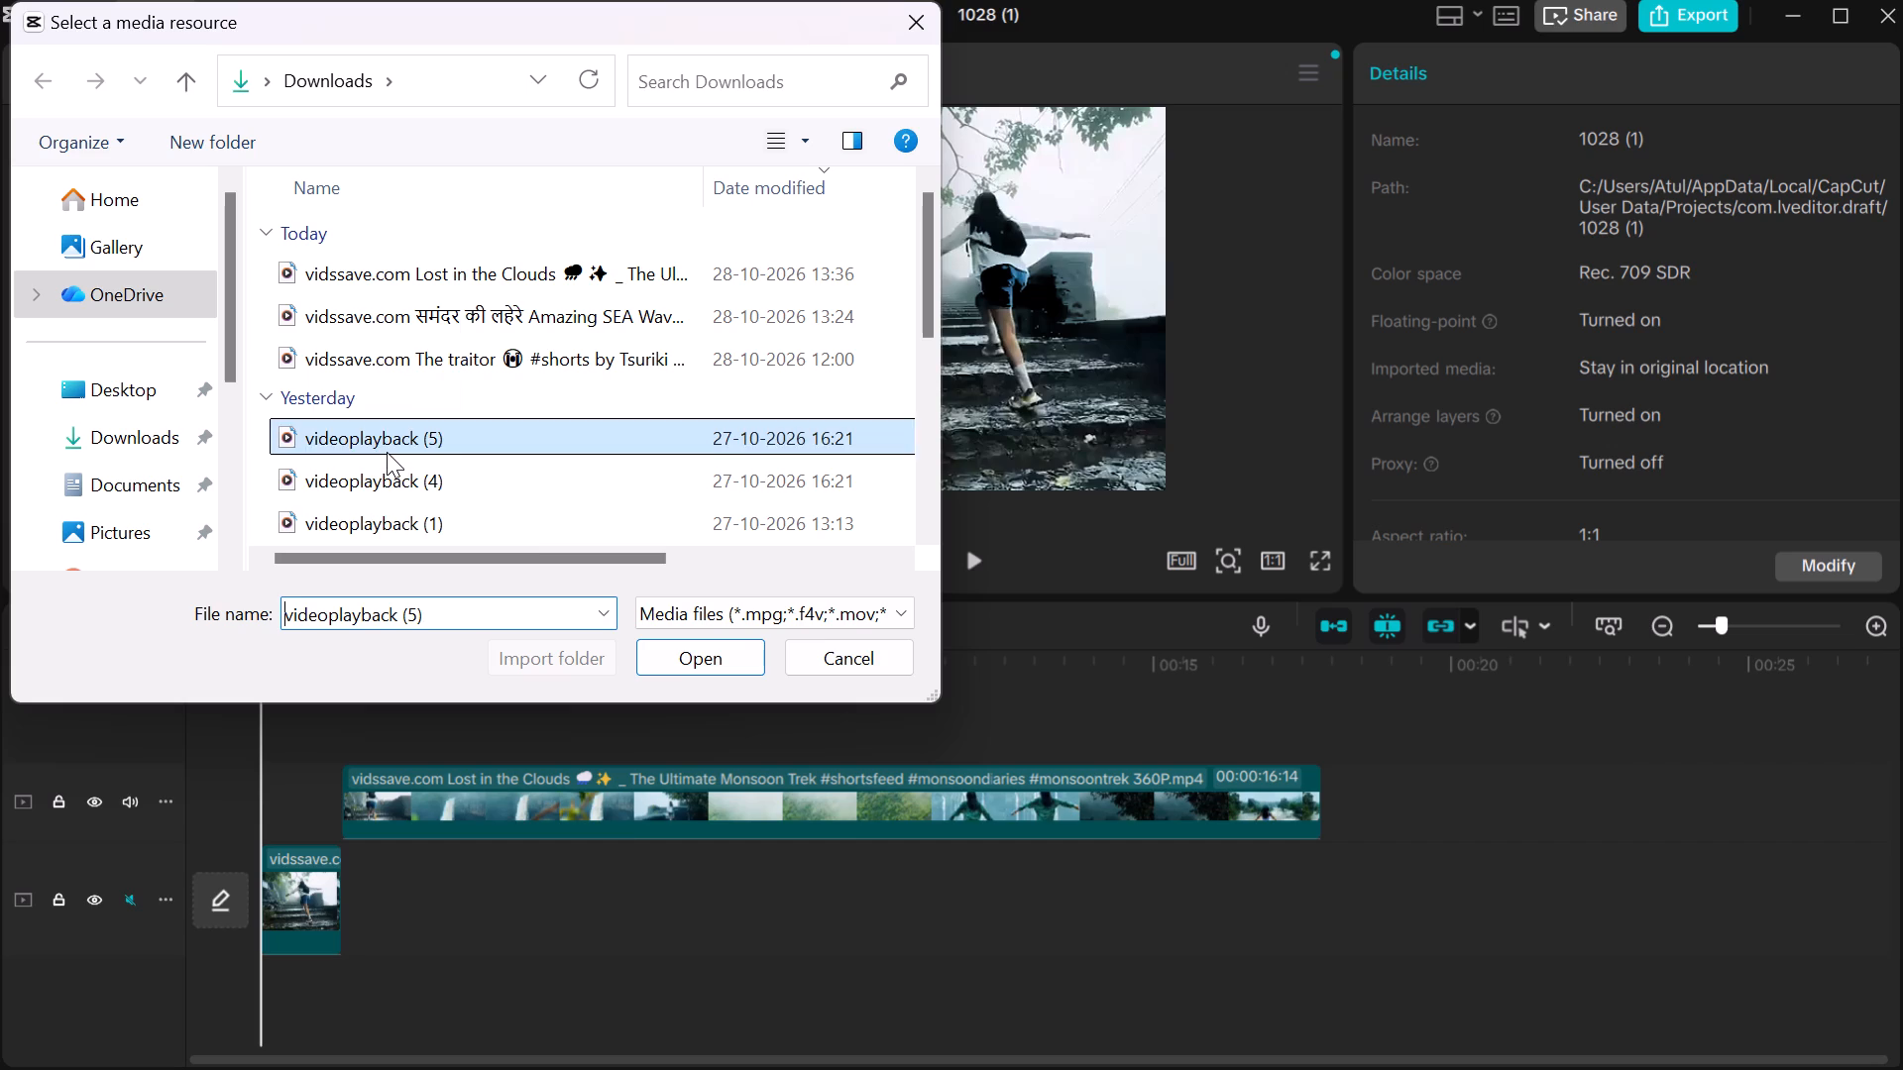
click(671, 655)
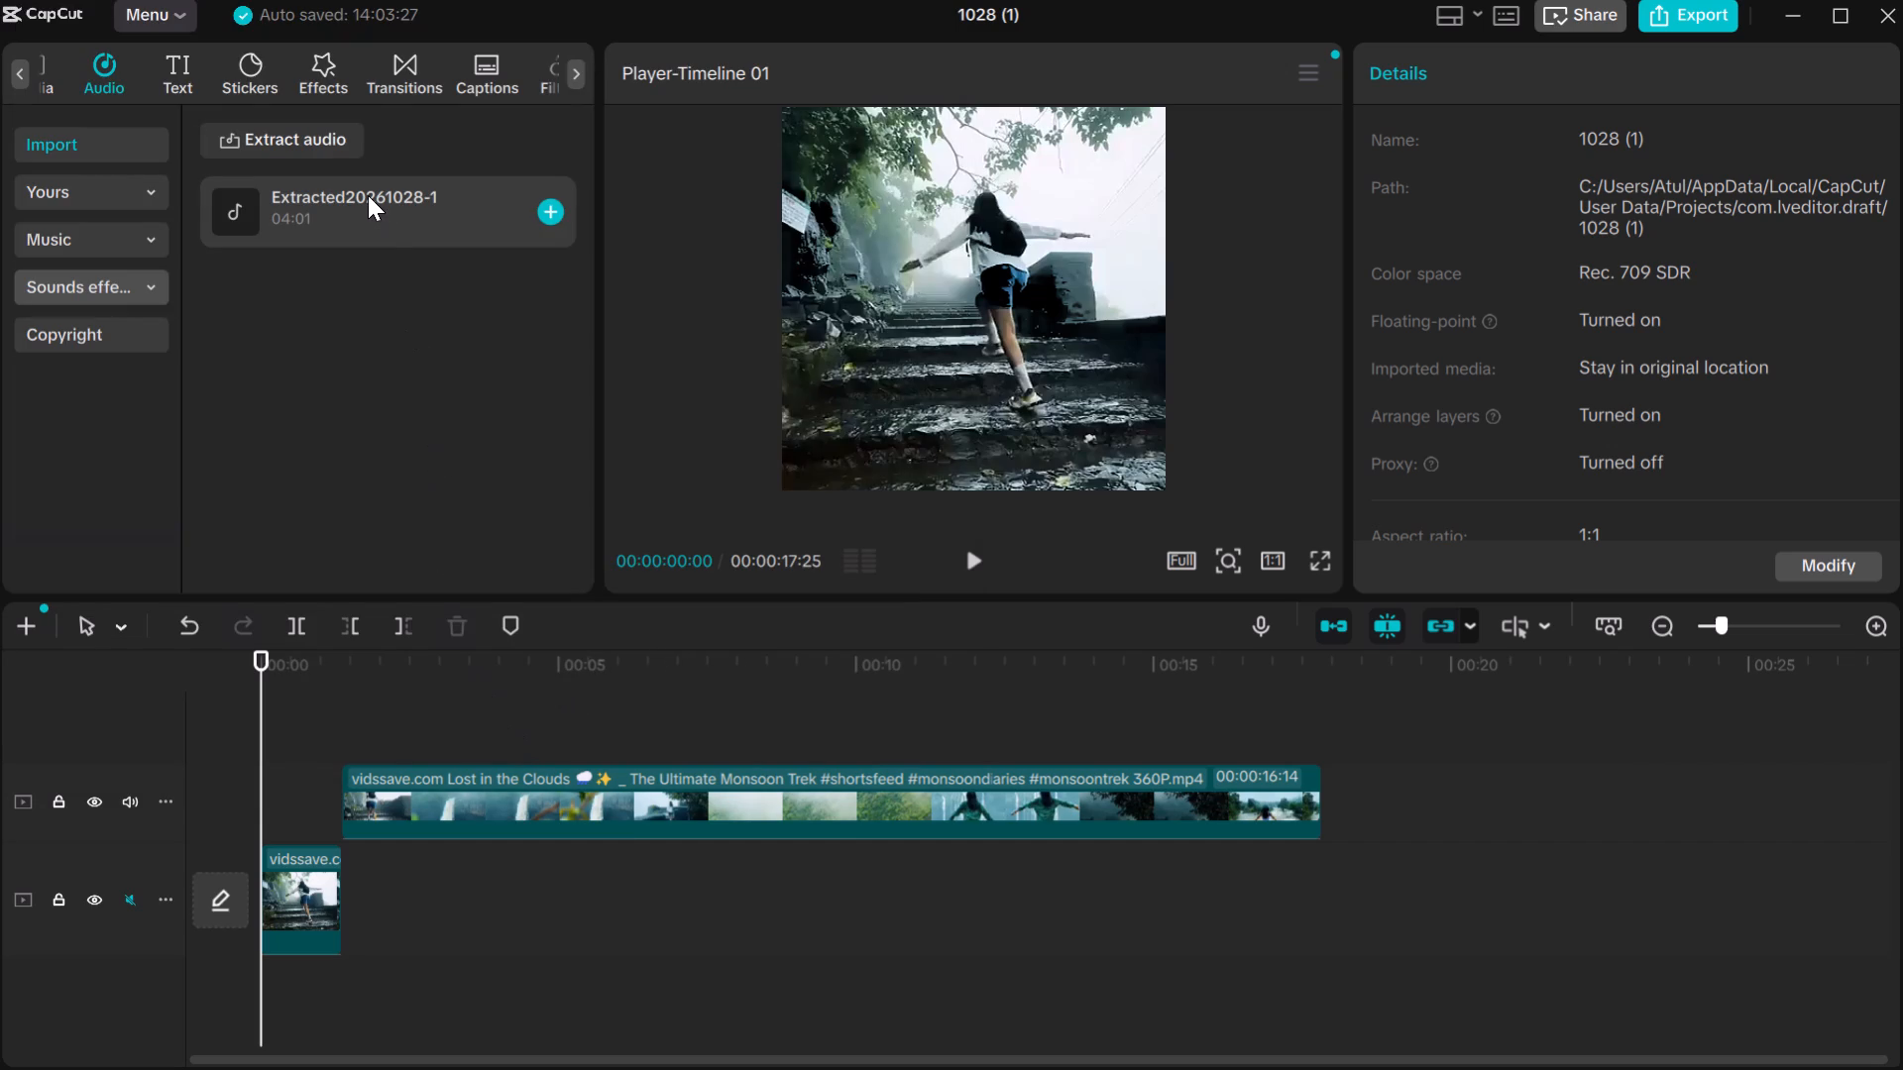
Place the extracted audio on its own track beneath the video clips, starting at 00:00:00:00.
drag(368, 195, 297, 940)
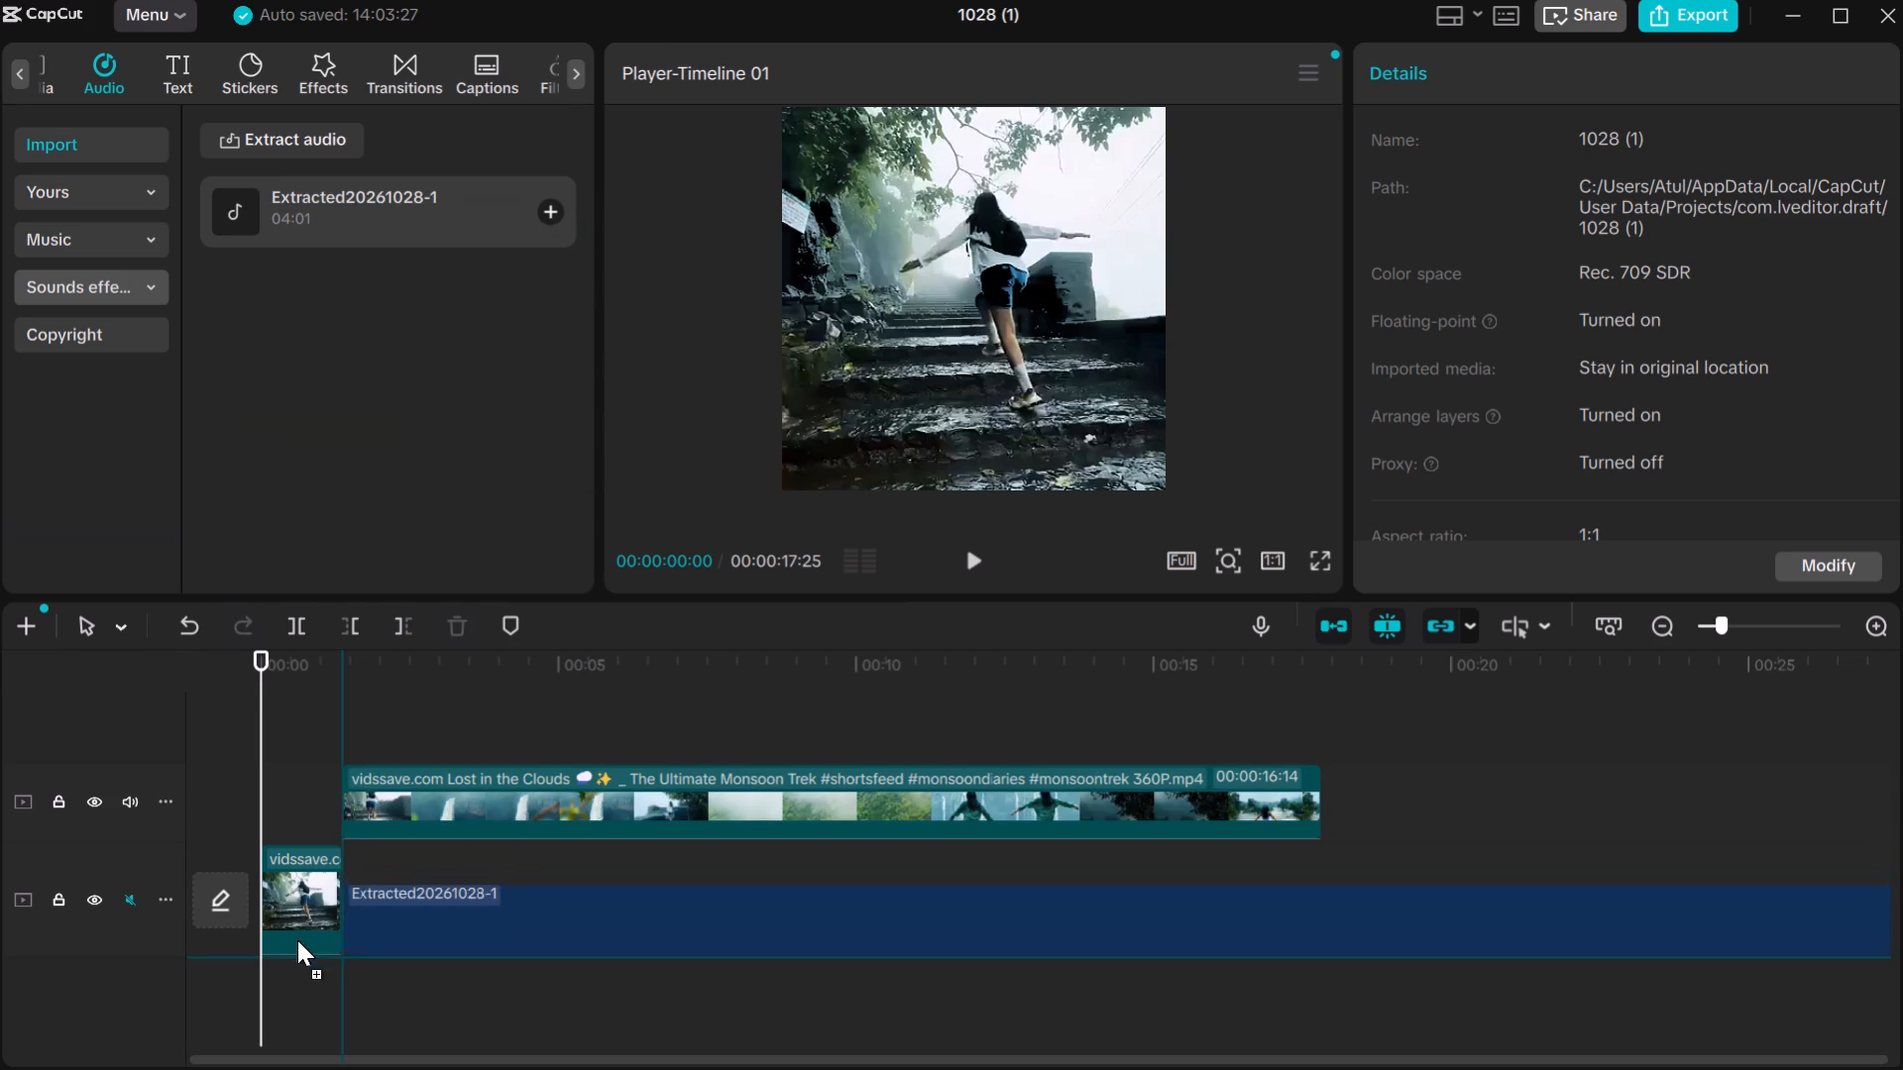
drag(297, 940, 230, 1006)
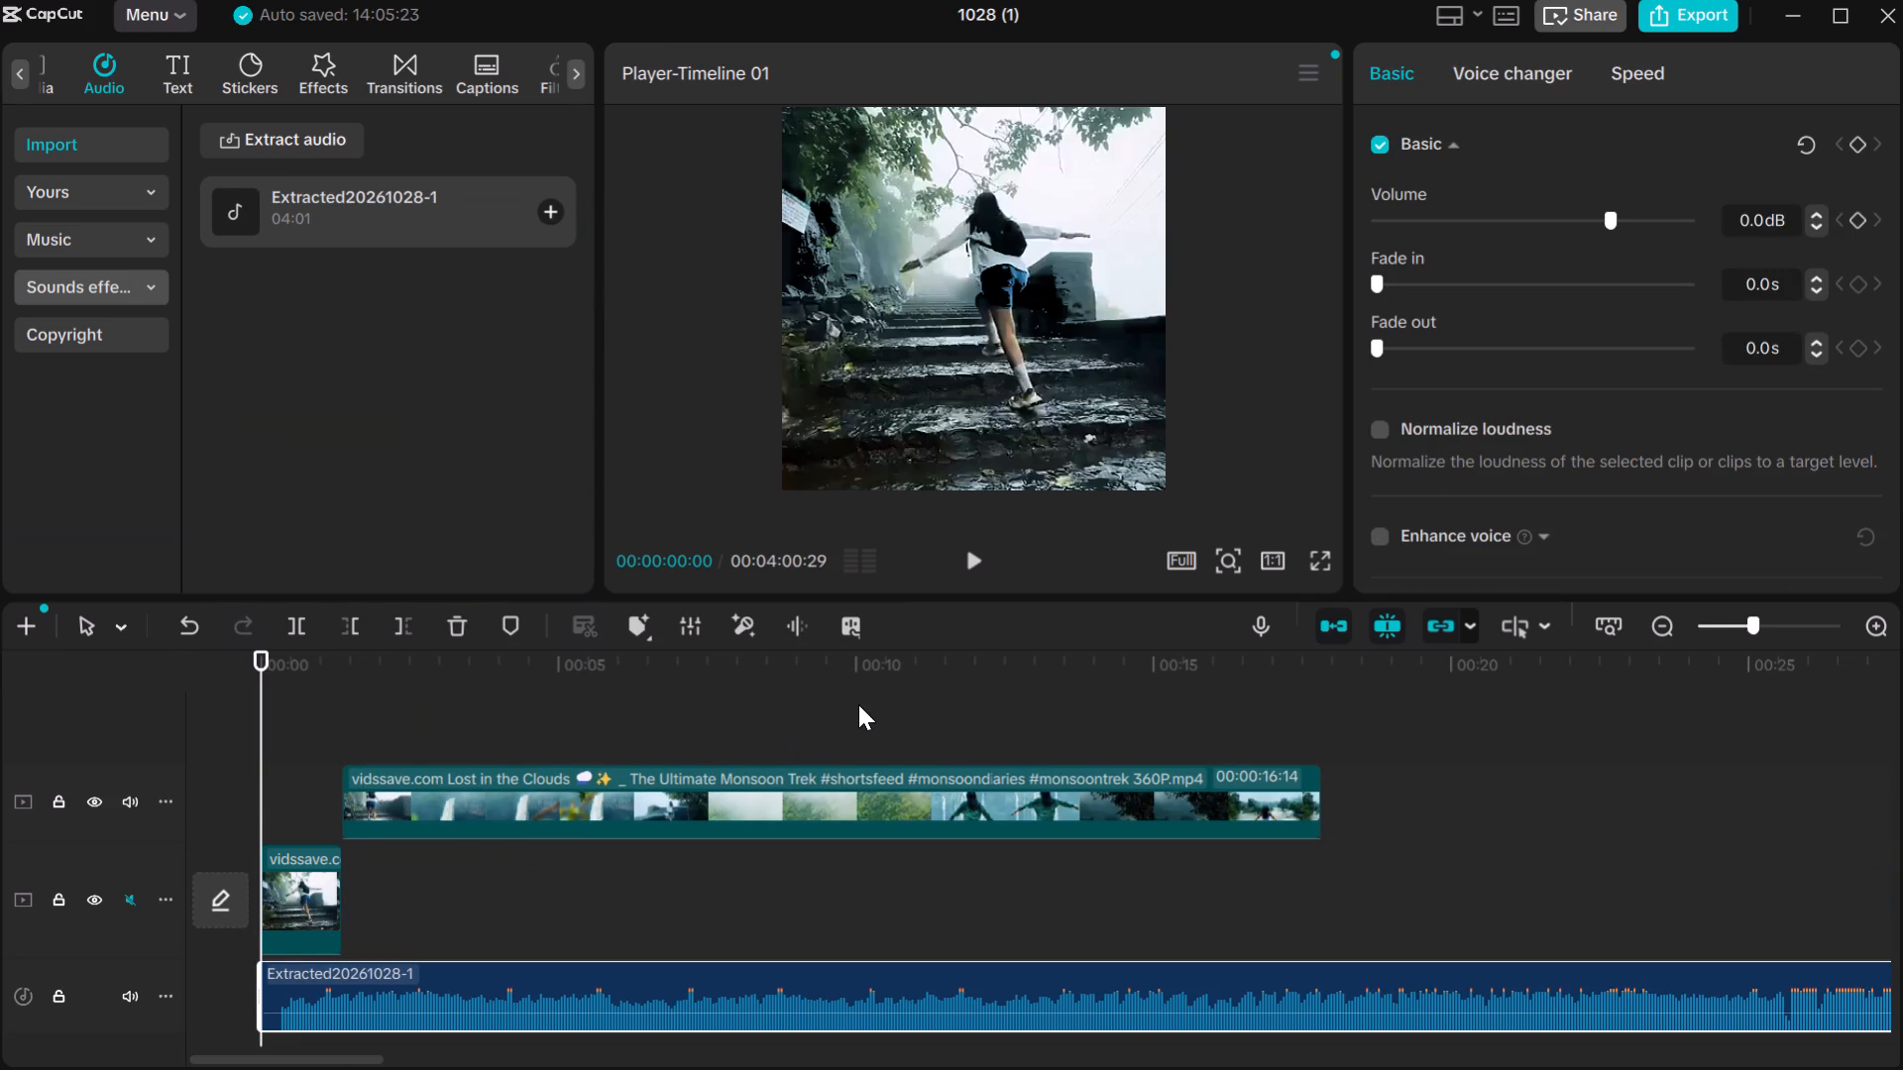
Play the timeline with the extracted audio to check how the music fits the video and continues past its end.
click(968, 554)
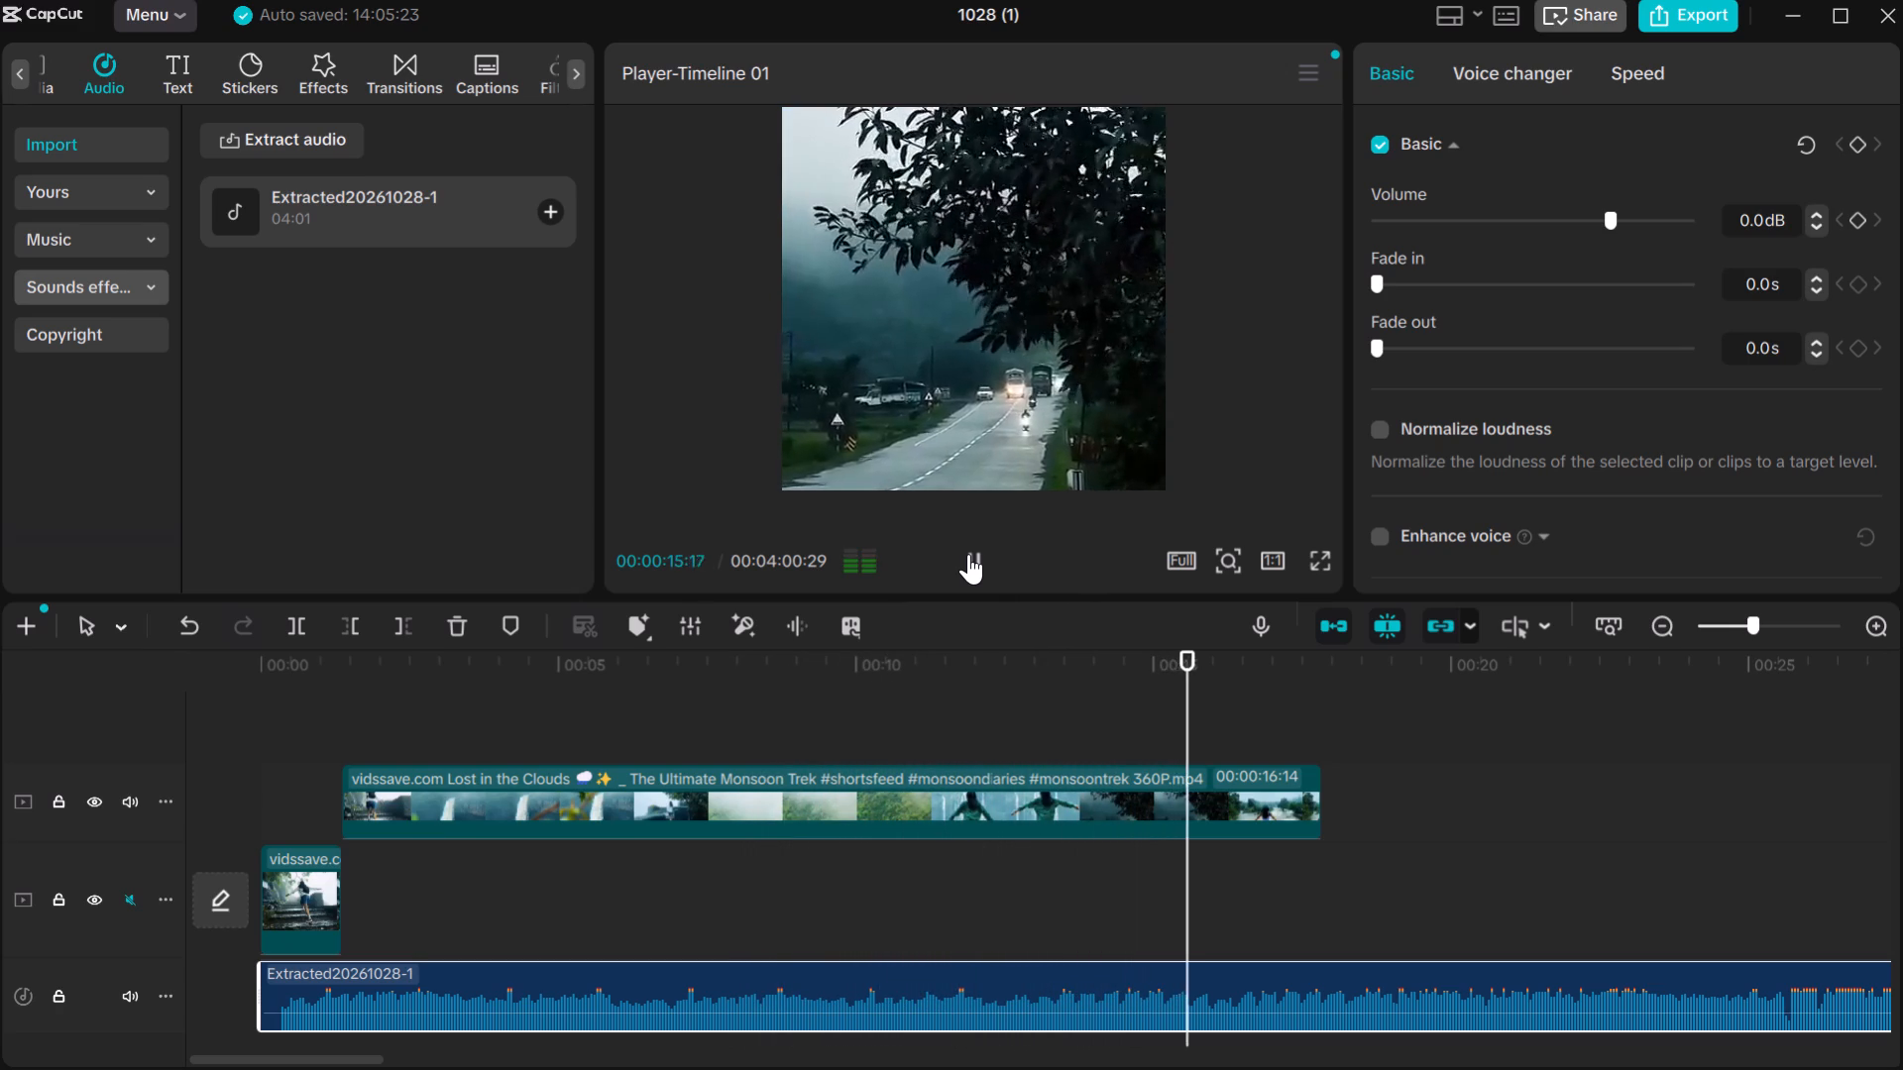
click(968, 554)
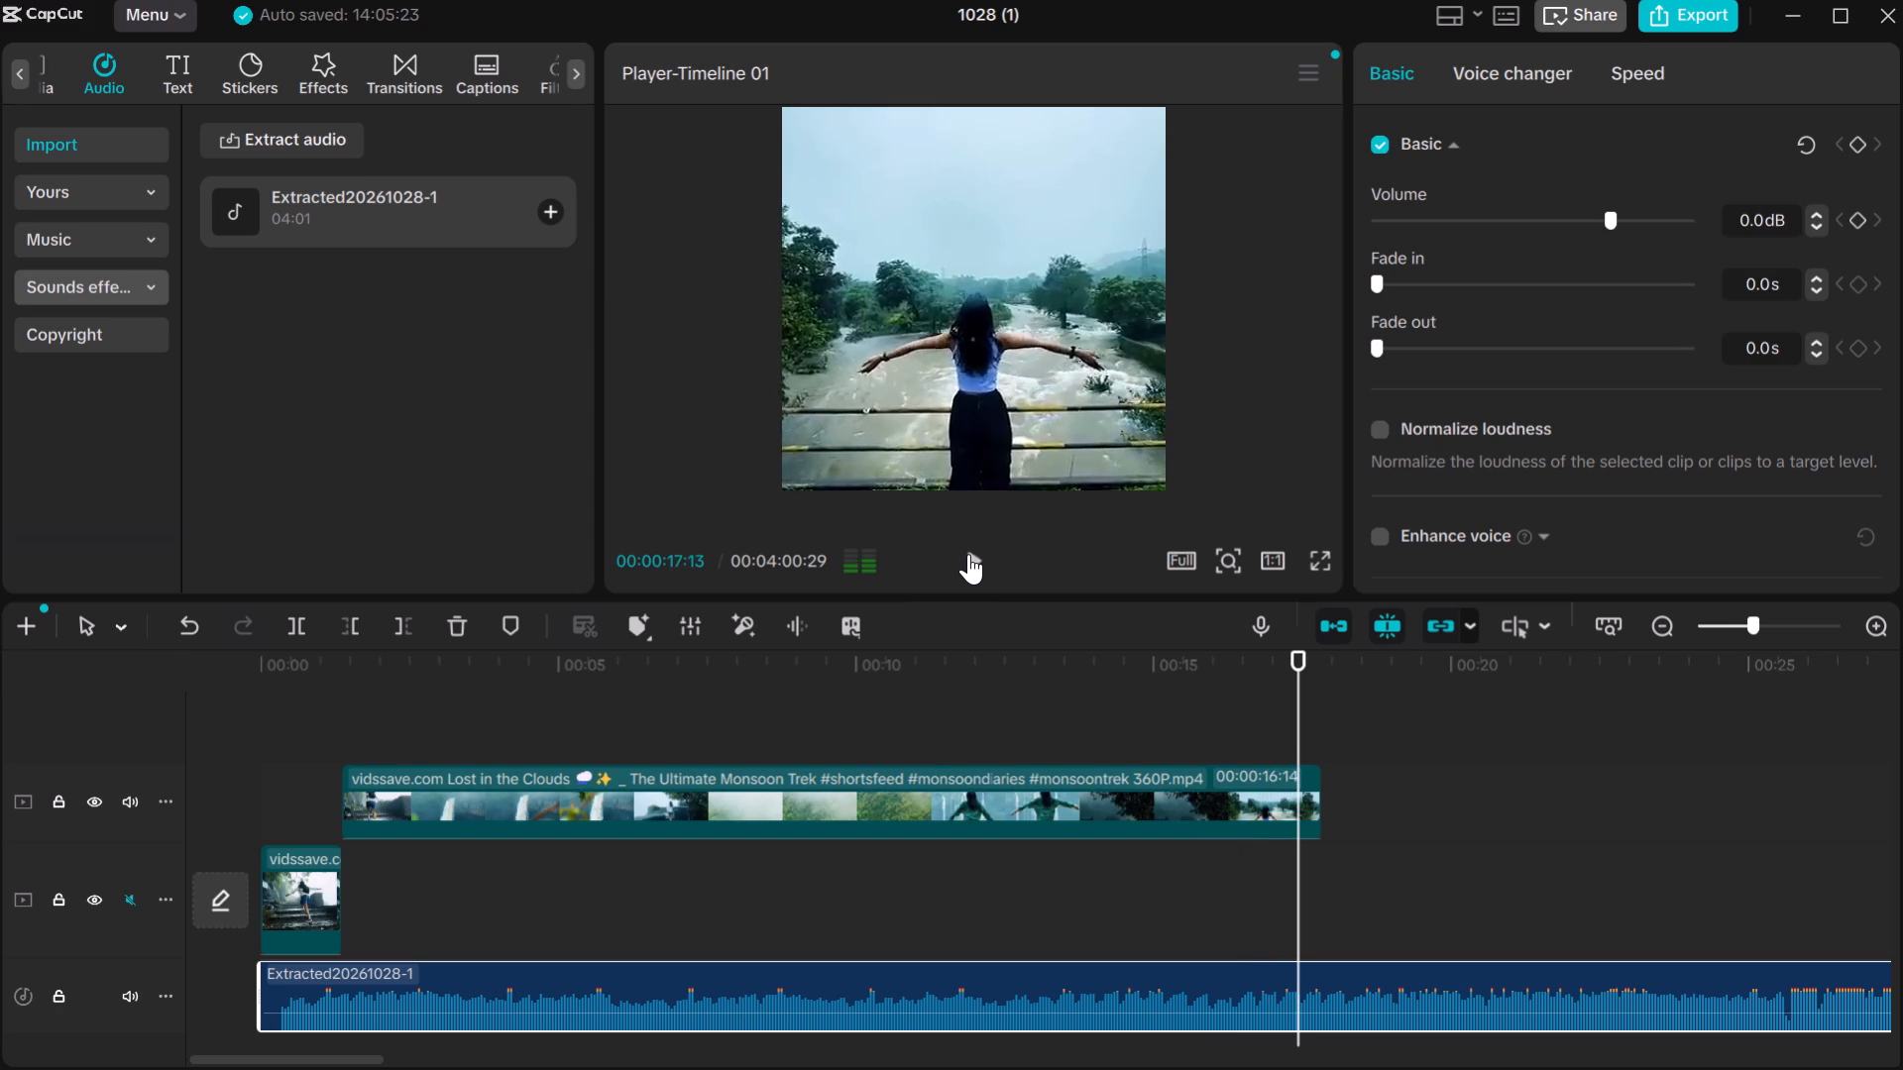
double_click(968, 554)
click(968, 554)
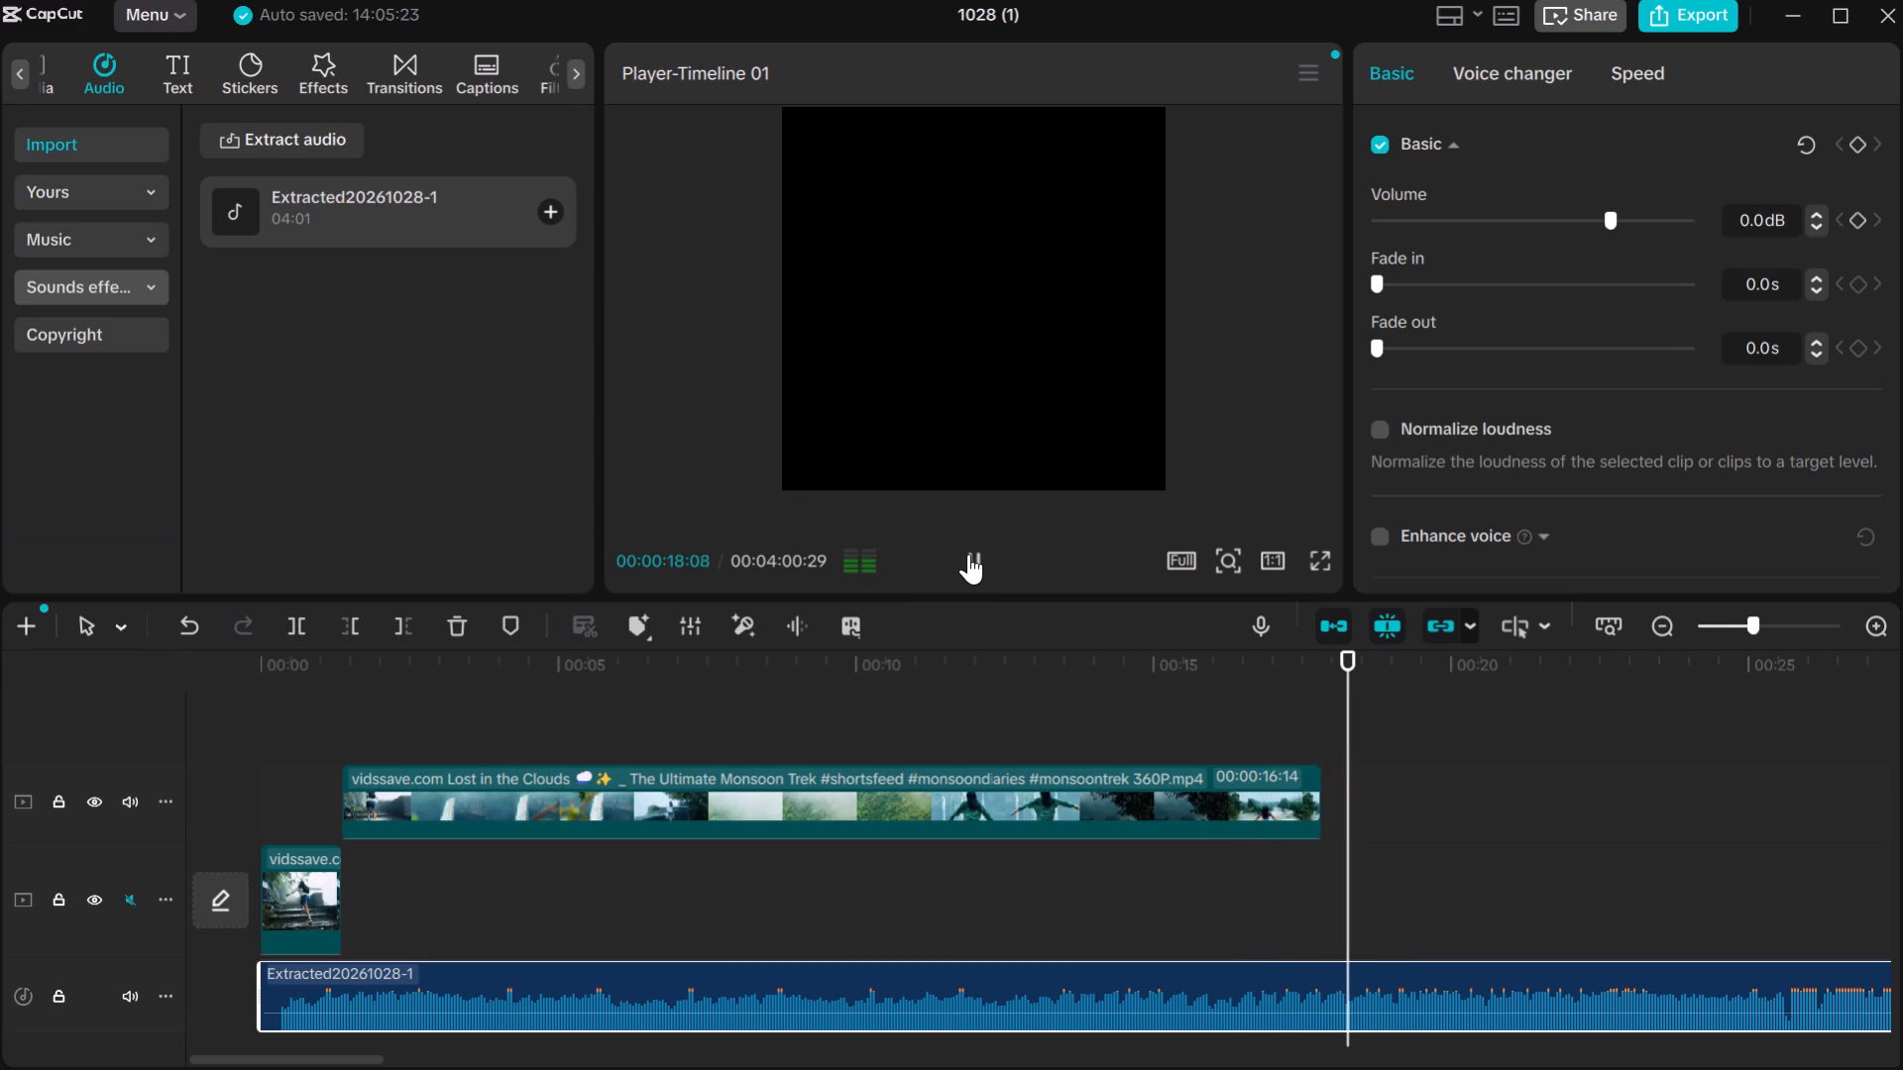
click(968, 554)
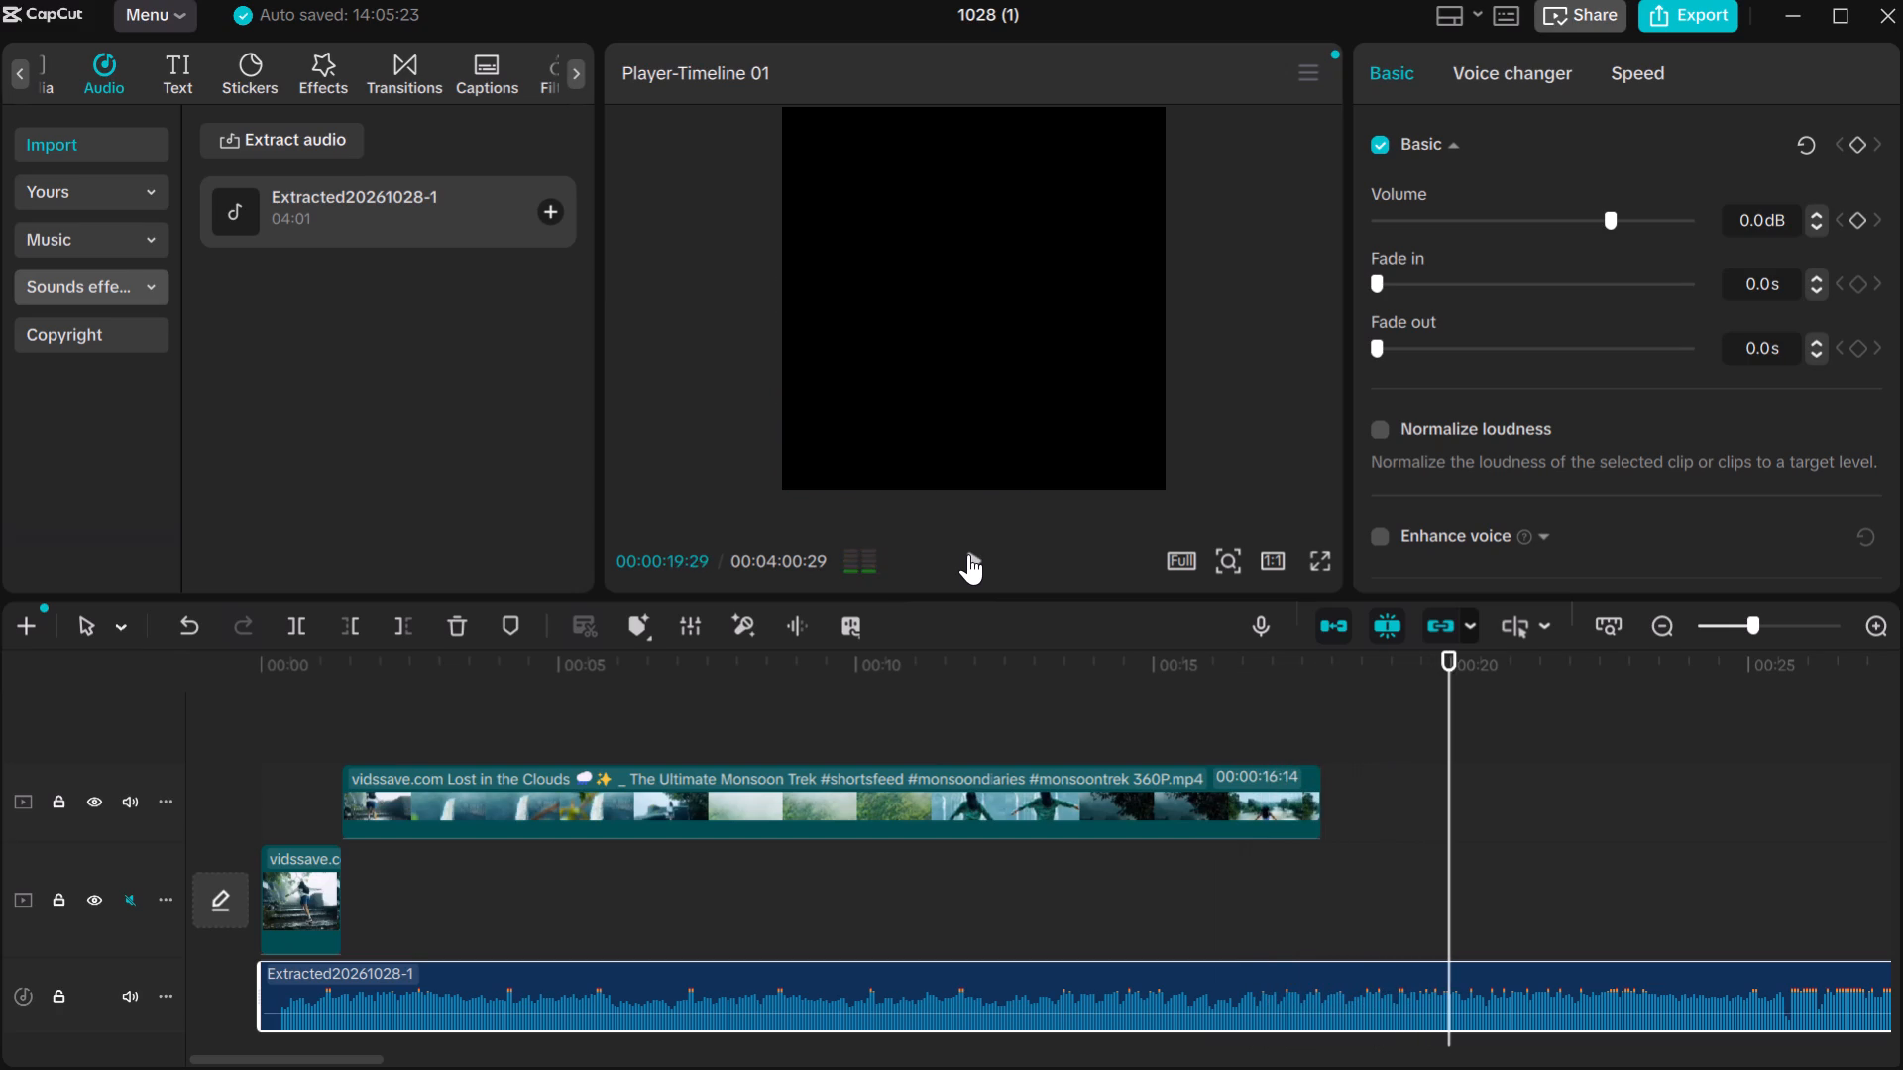
click(968, 554)
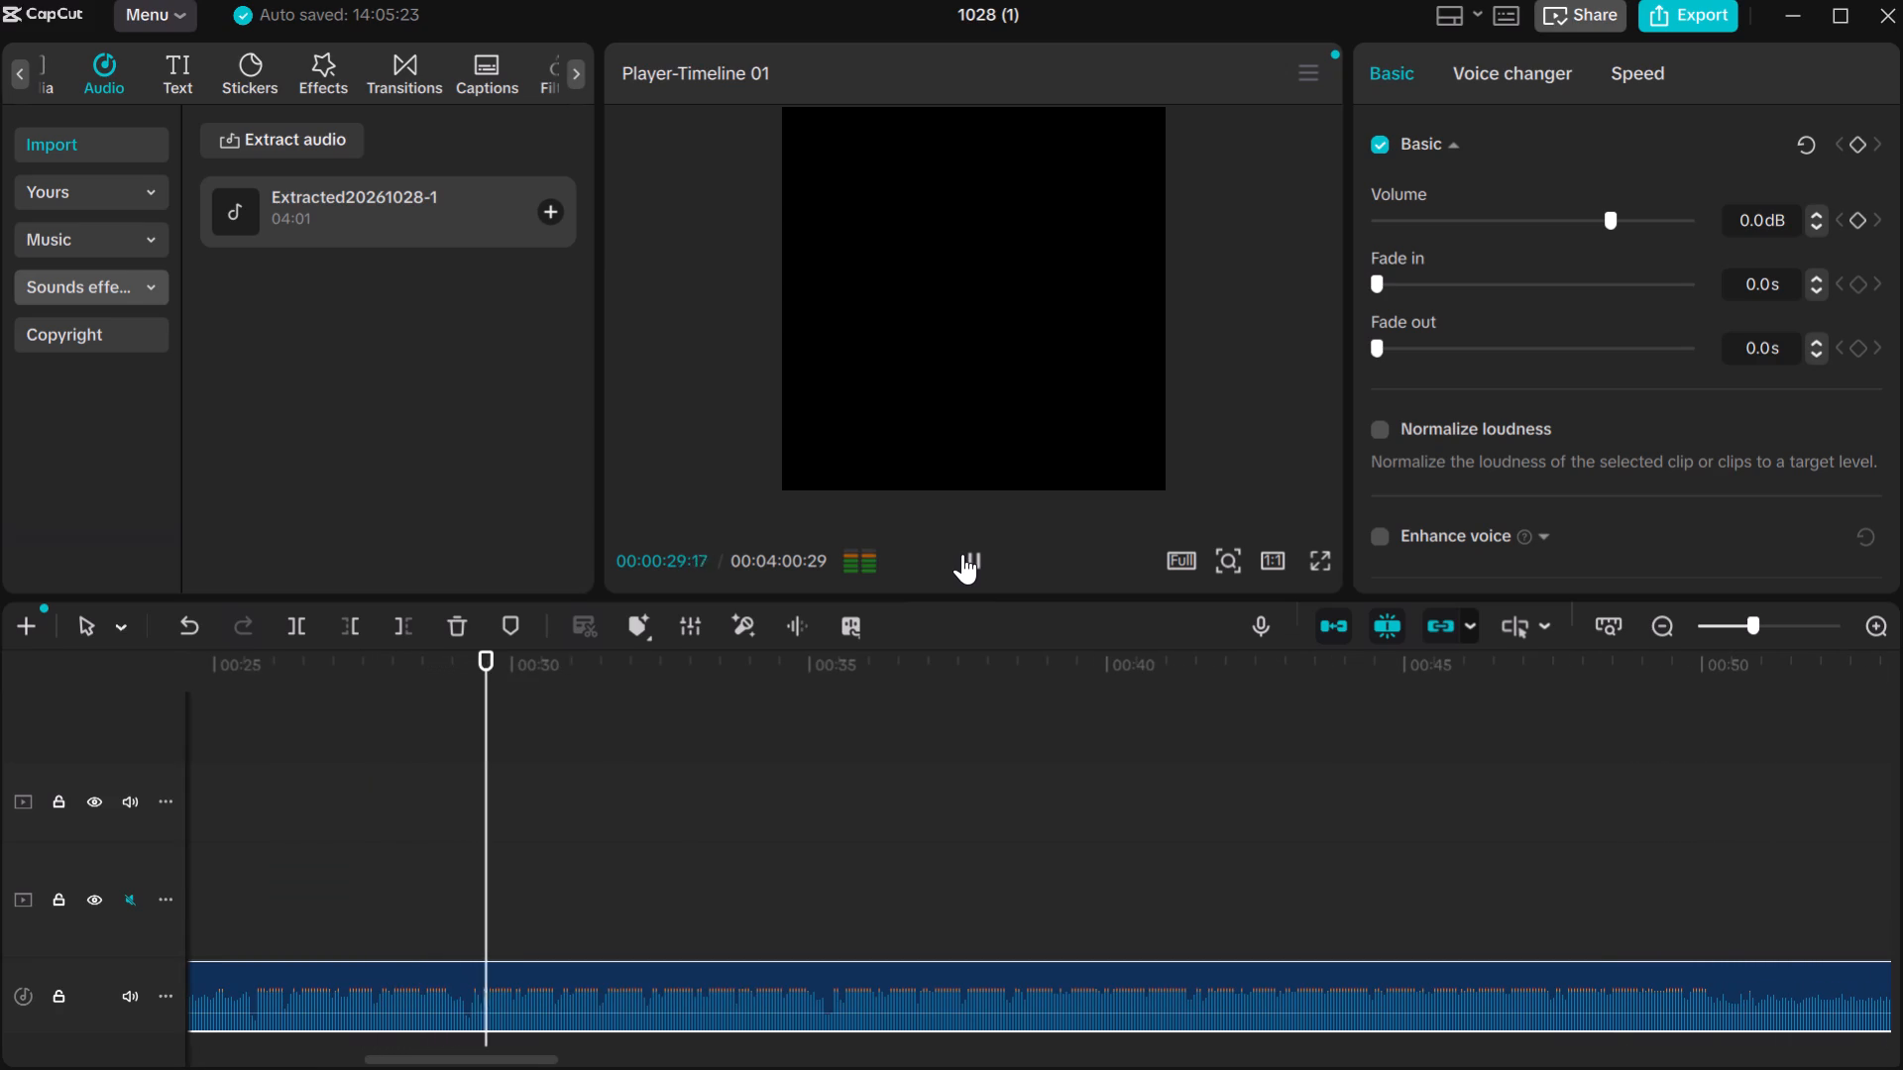
click(1665, 627)
click(1666, 628)
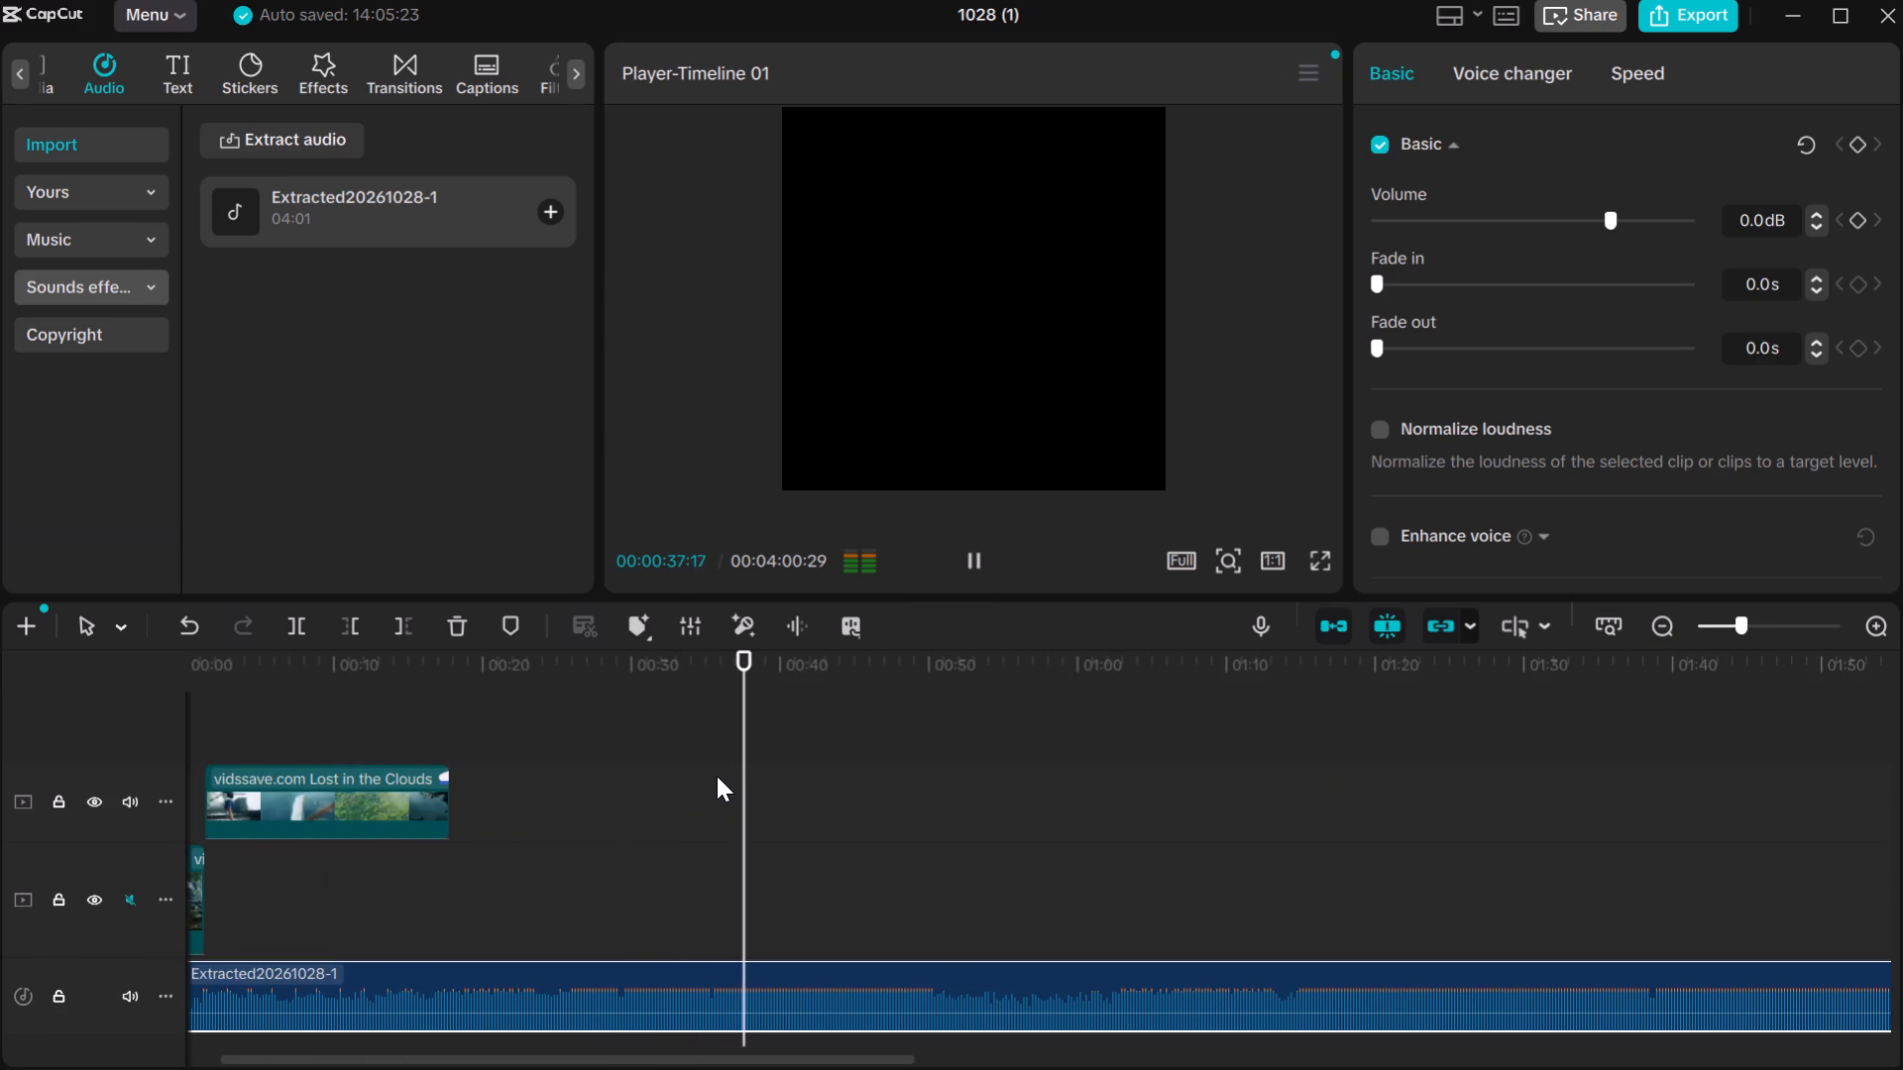
Trim the opening of the extracted audio up to 00:00:01:23 and move the clip back to the timeline's start.
drag(749, 767, 0, 883)
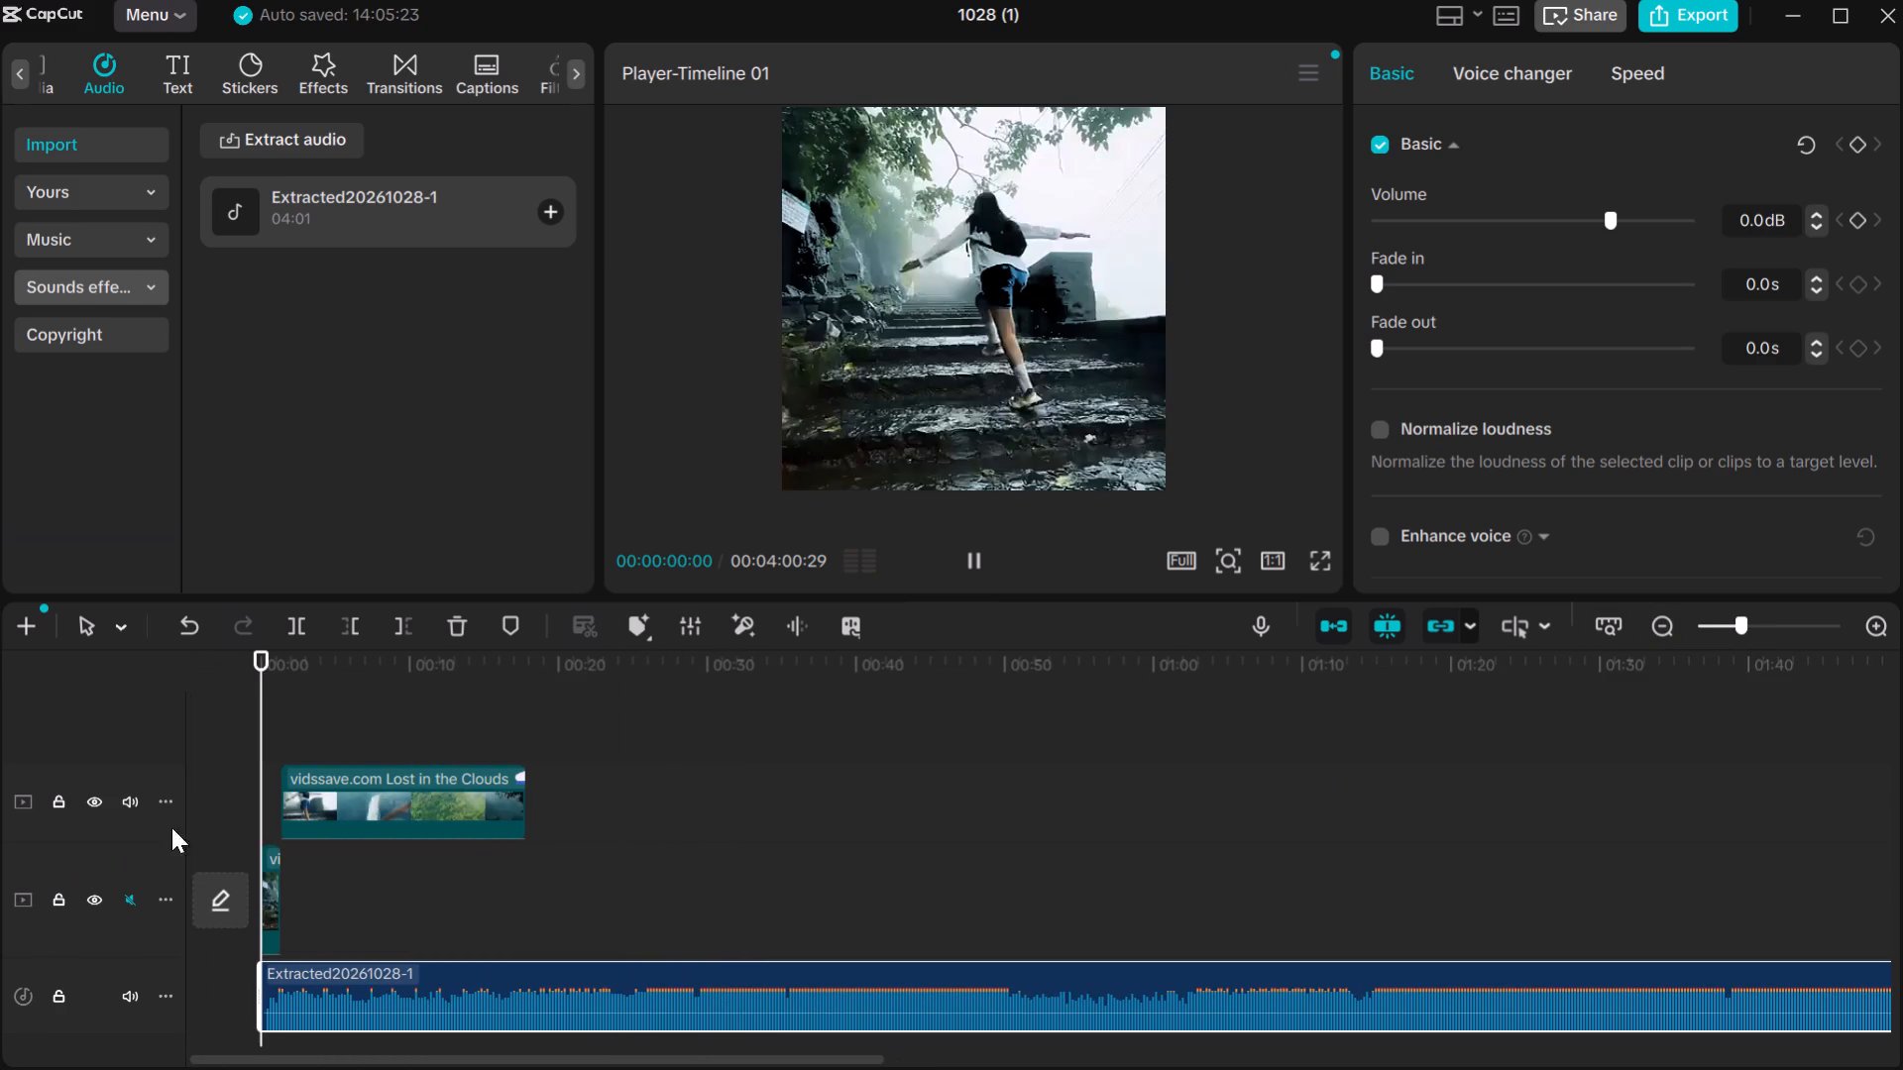
click(977, 549)
click(973, 552)
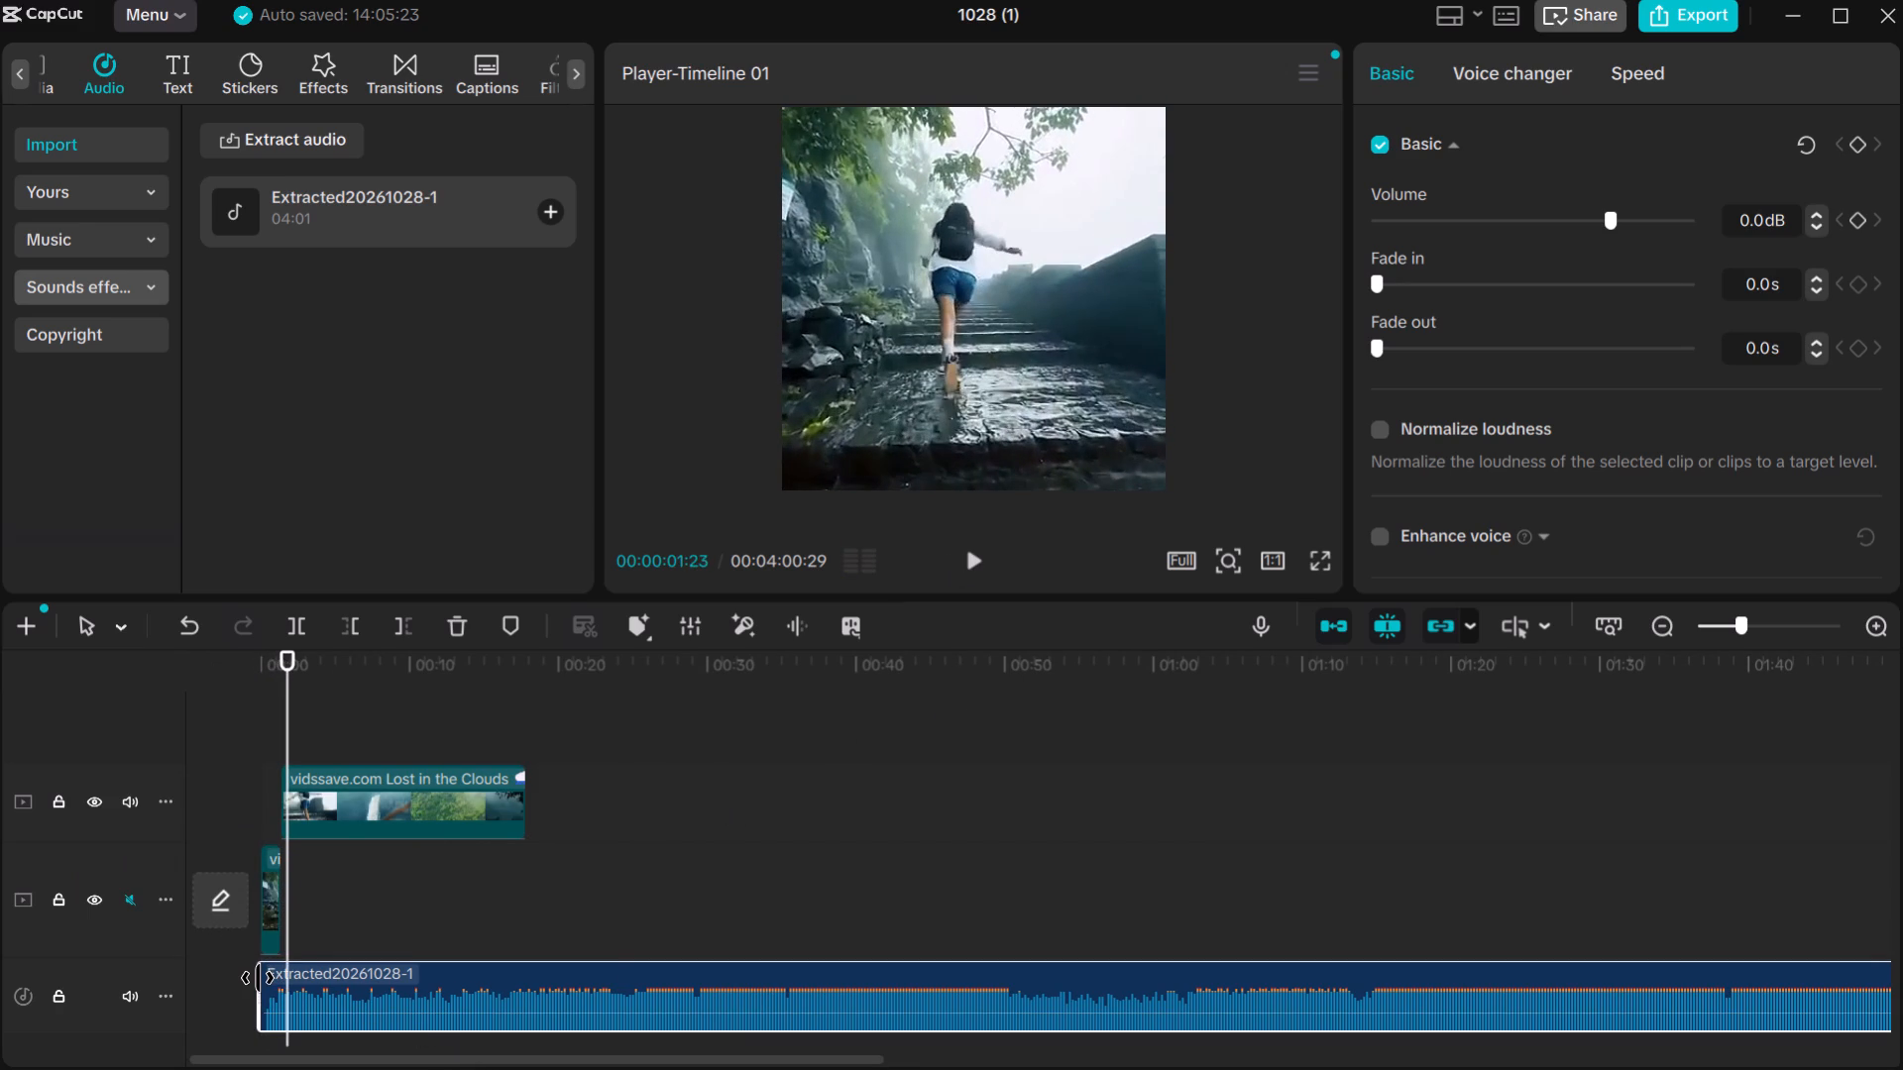
drag(258, 978, 280, 971)
drag(392, 993, 368, 993)
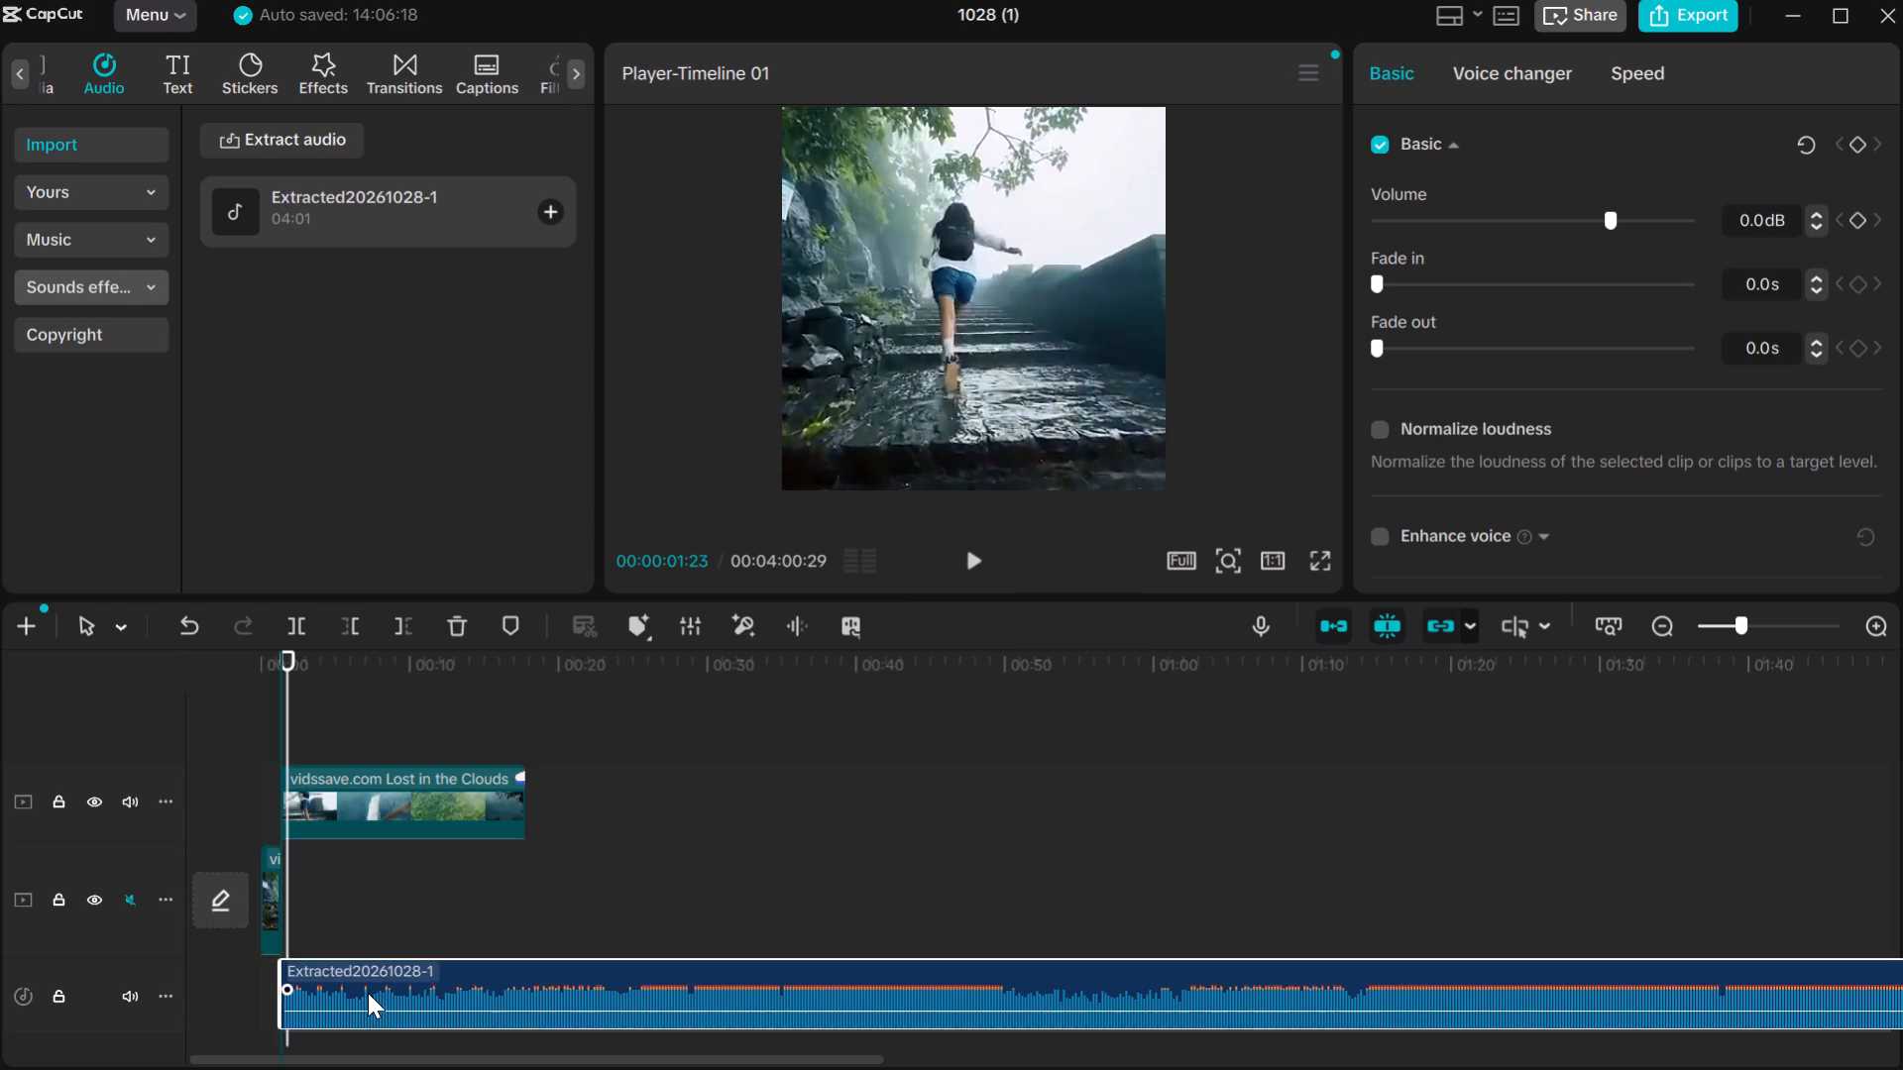
drag(368, 993, 349, 998)
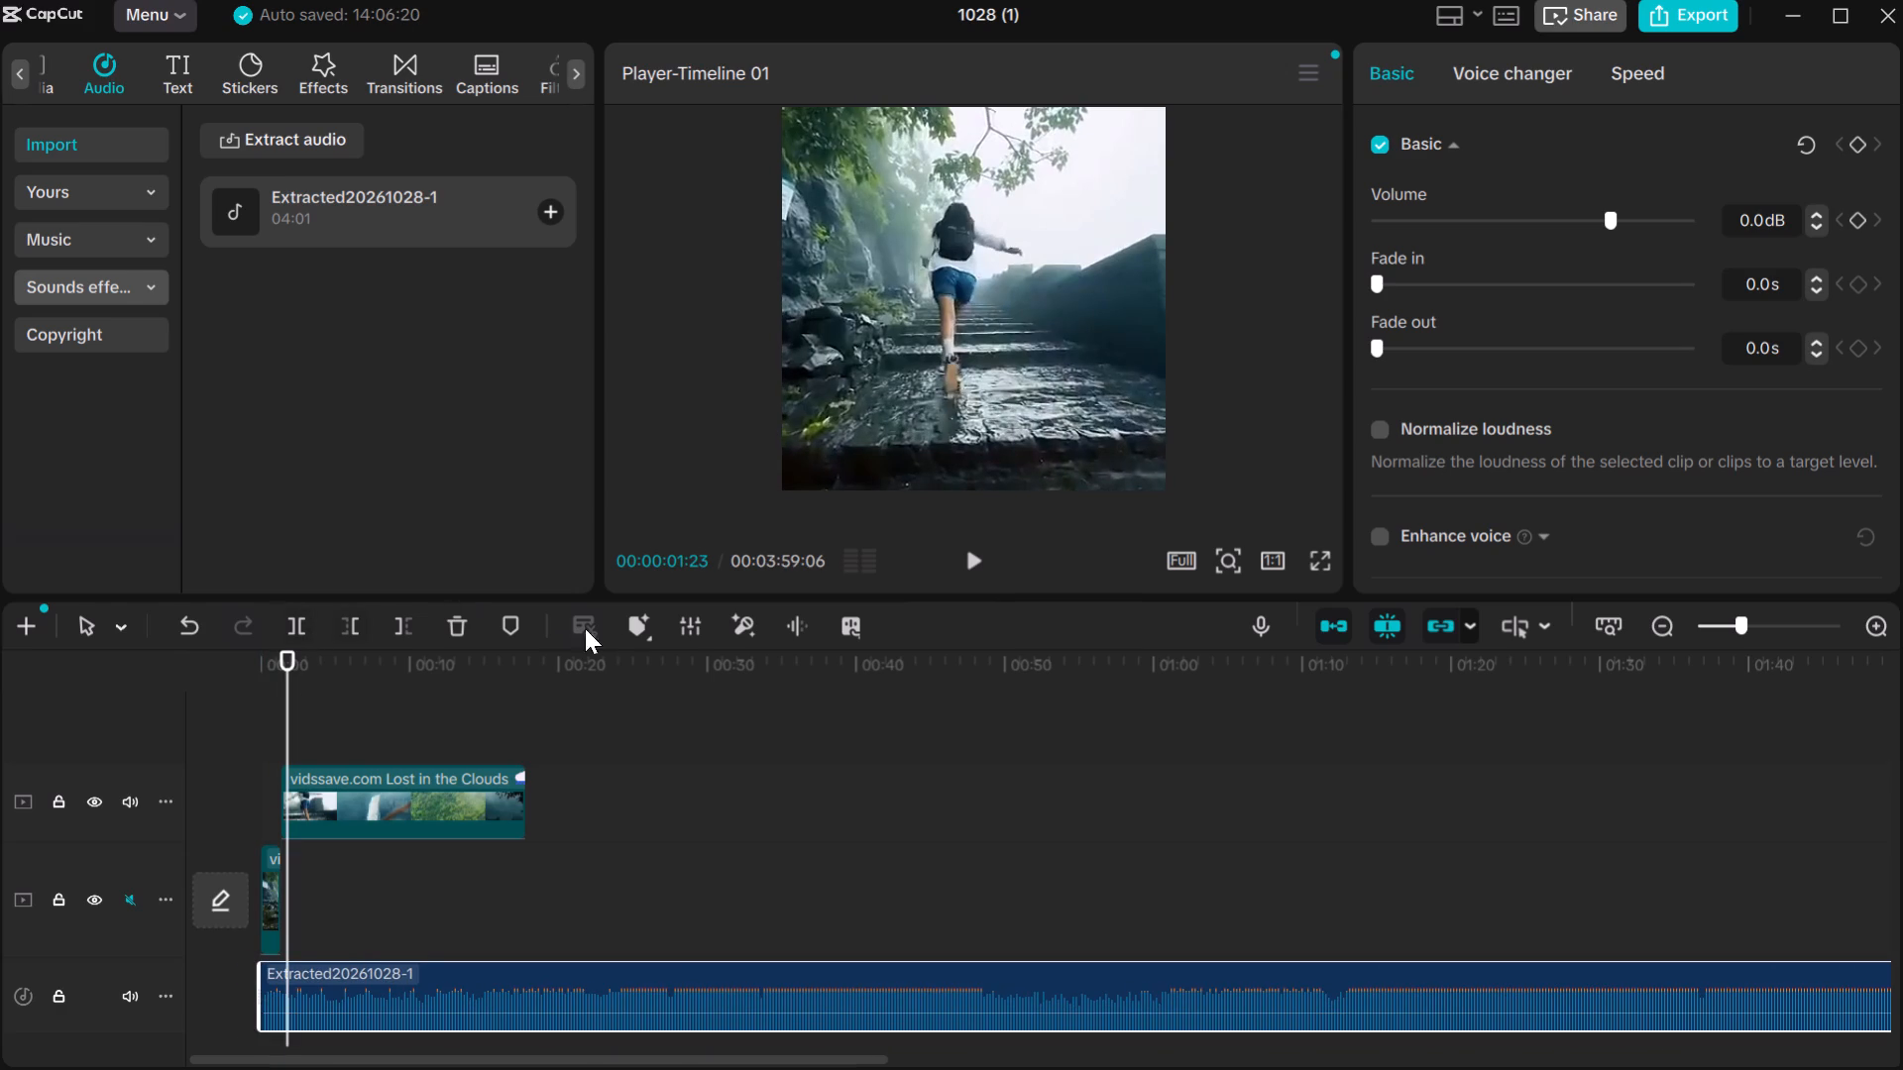
Play through the video with the trimmed music and split the audio at 00:00:17:25, where the upper video clip ends.
click(976, 572)
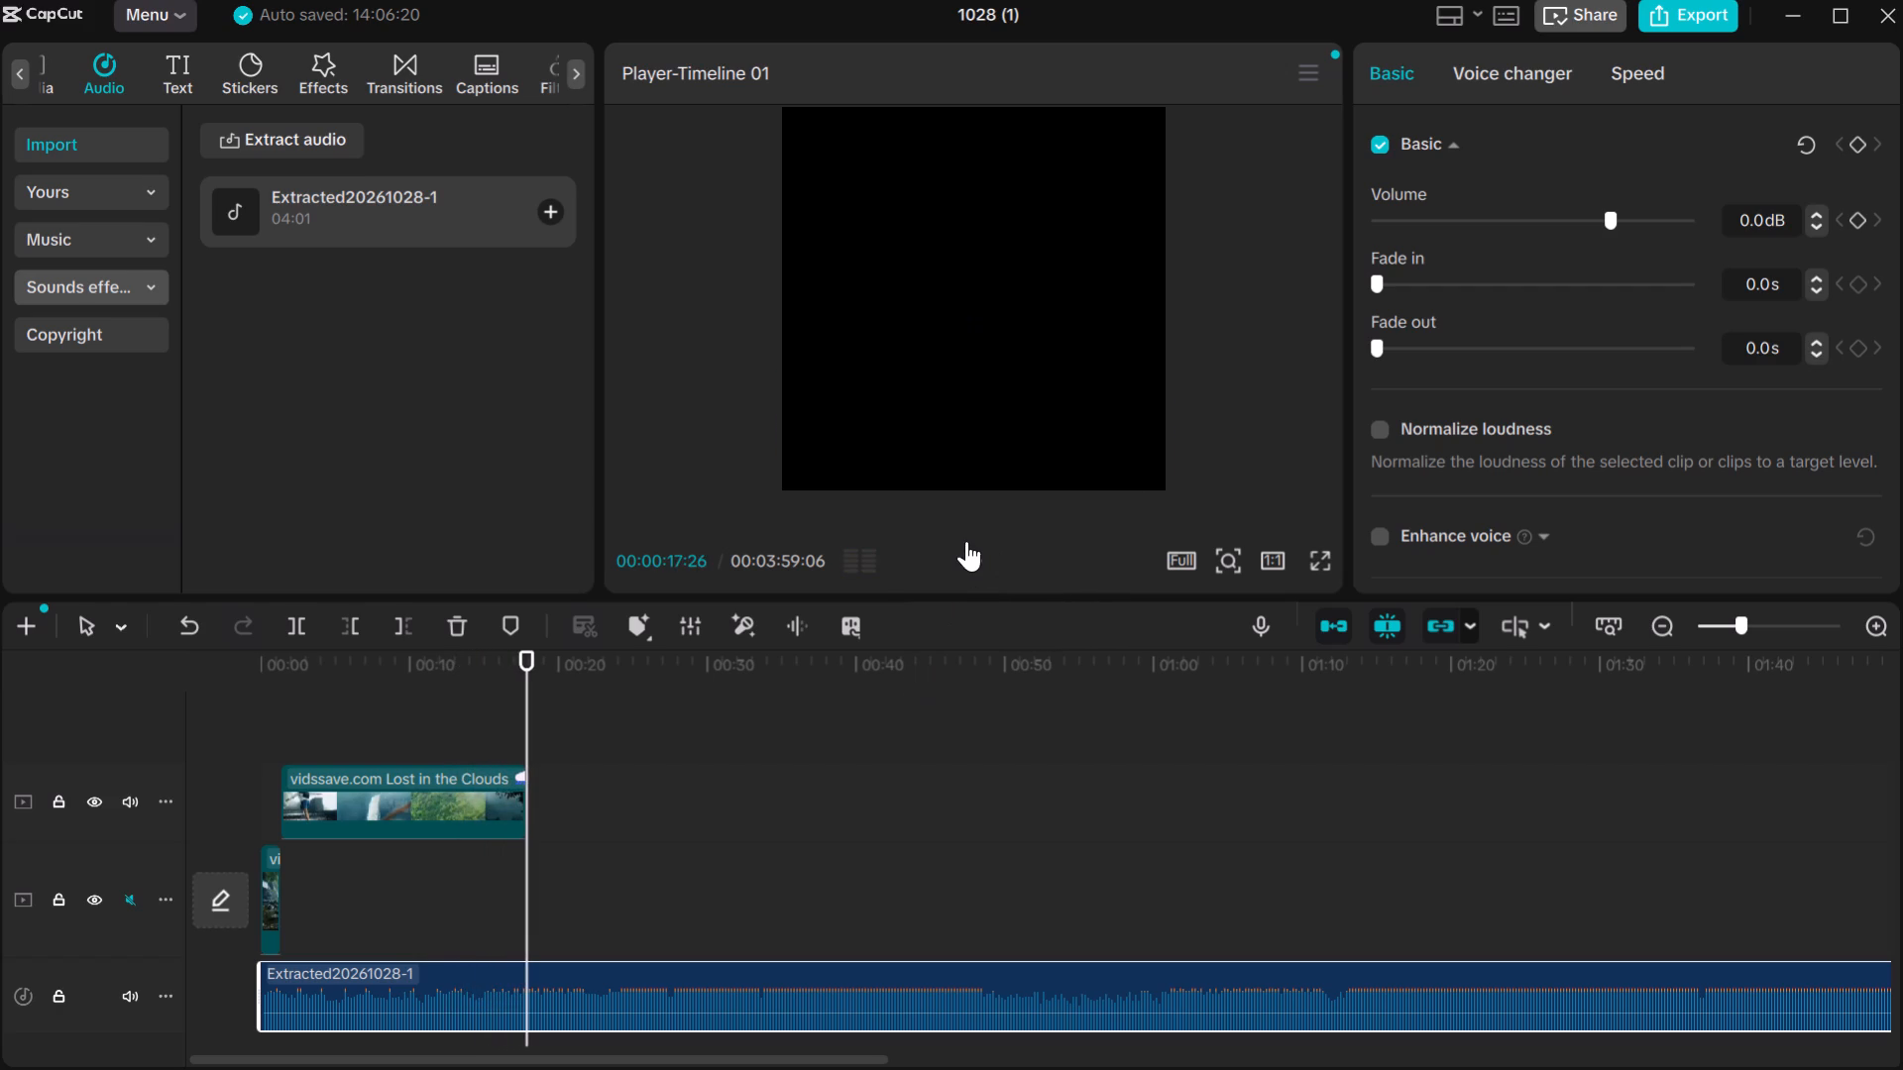
click(966, 541)
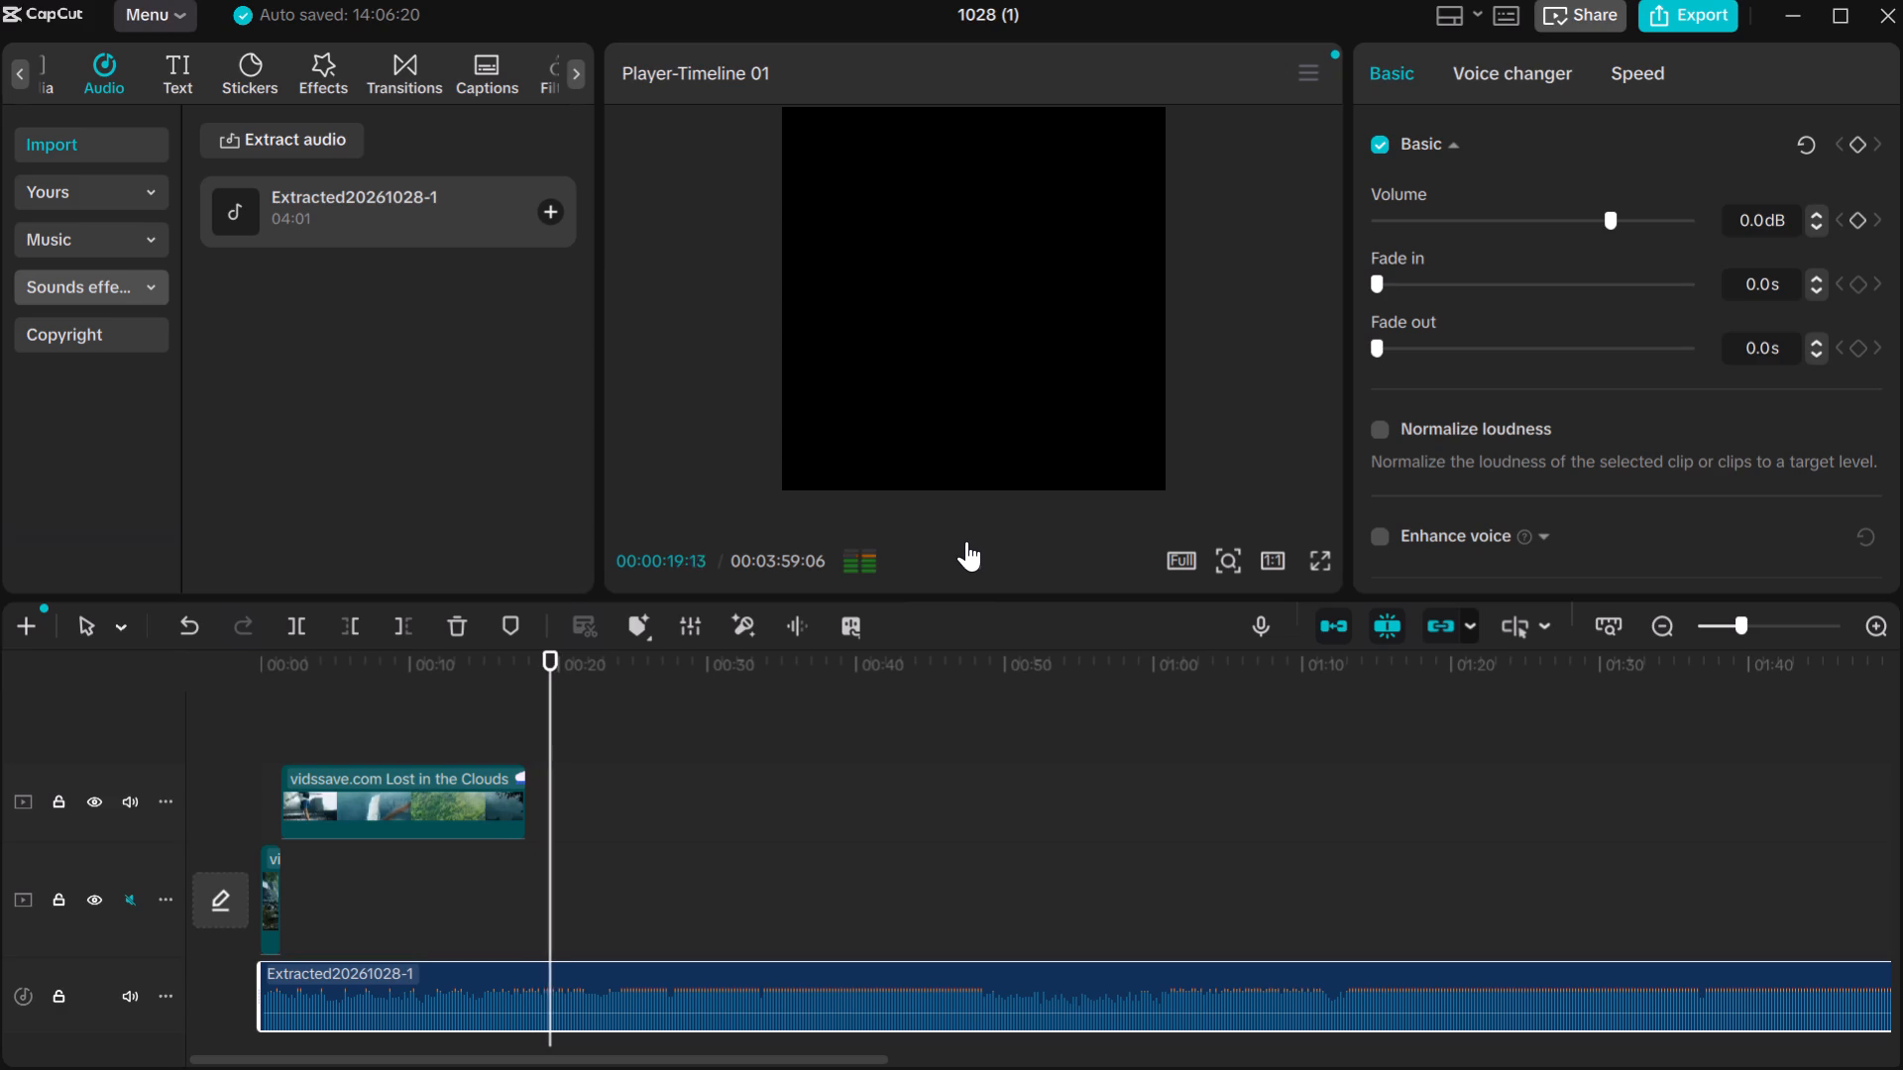
click(966, 541)
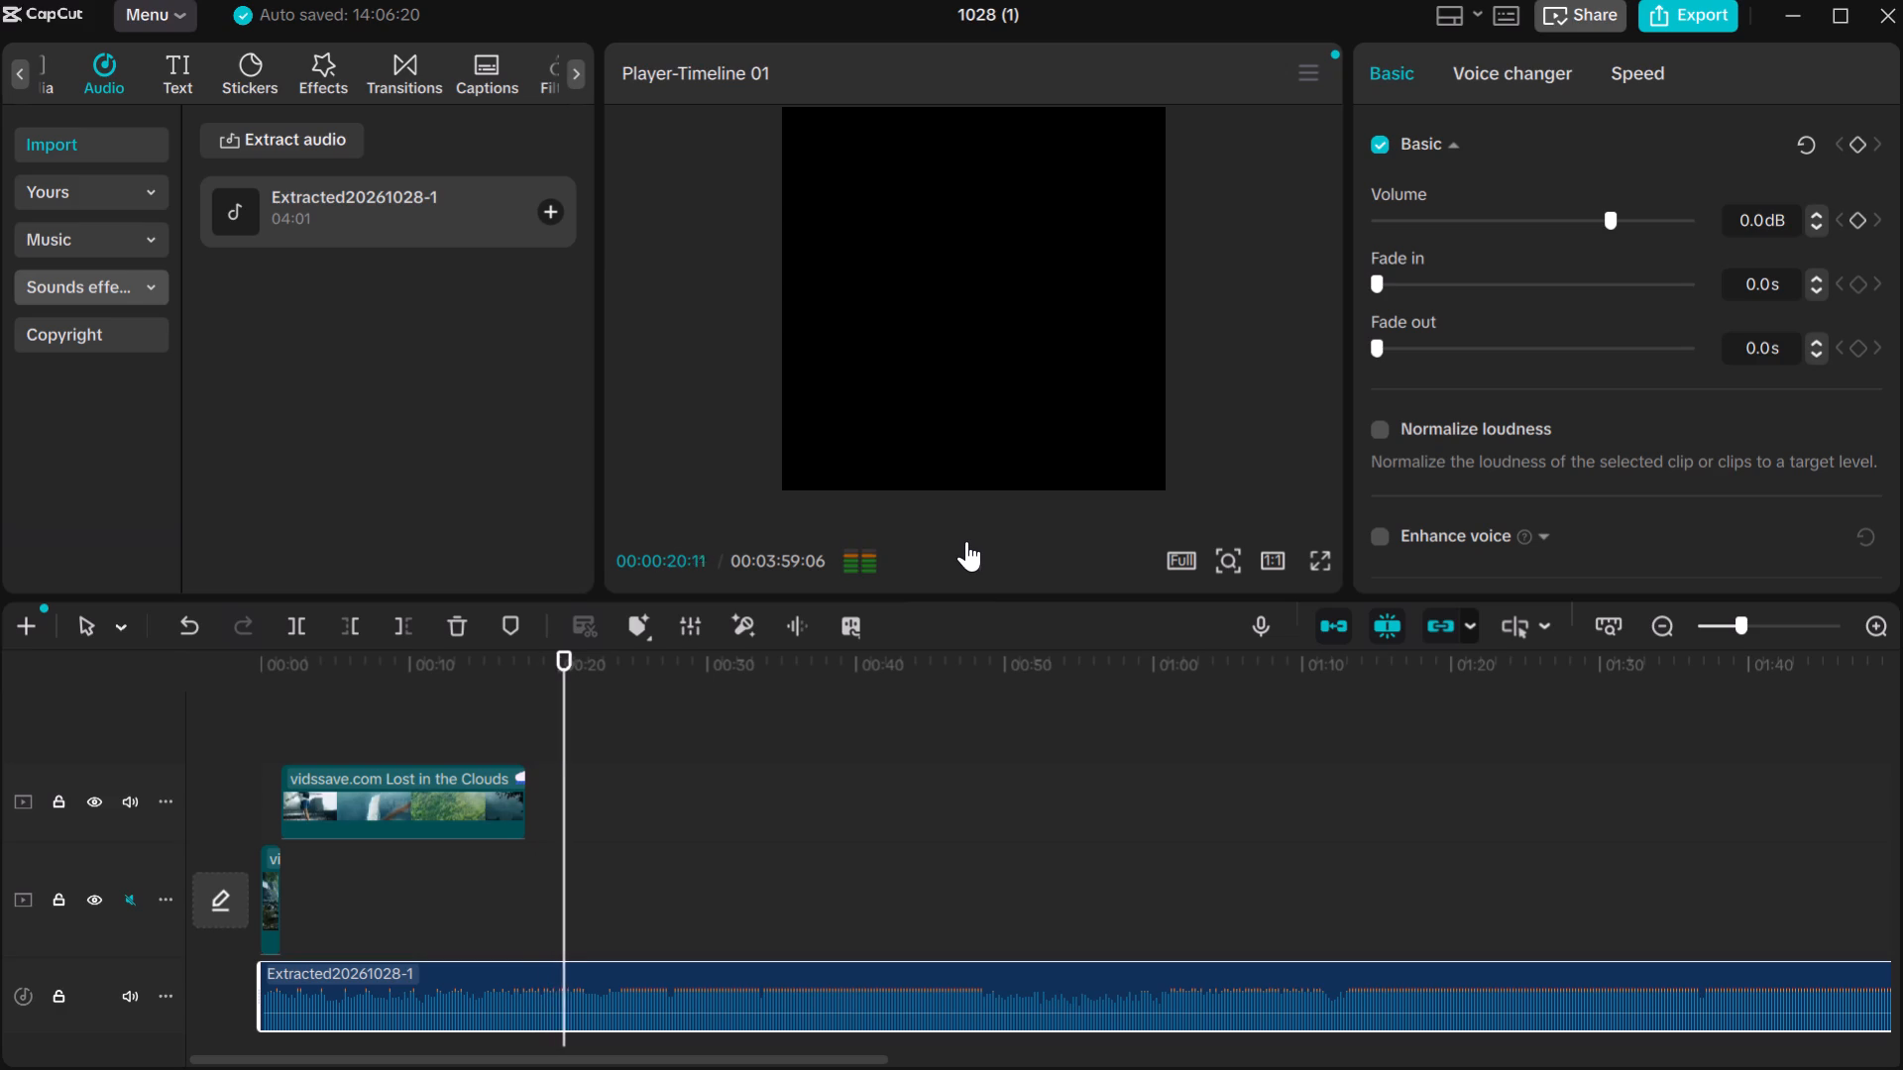
click(966, 541)
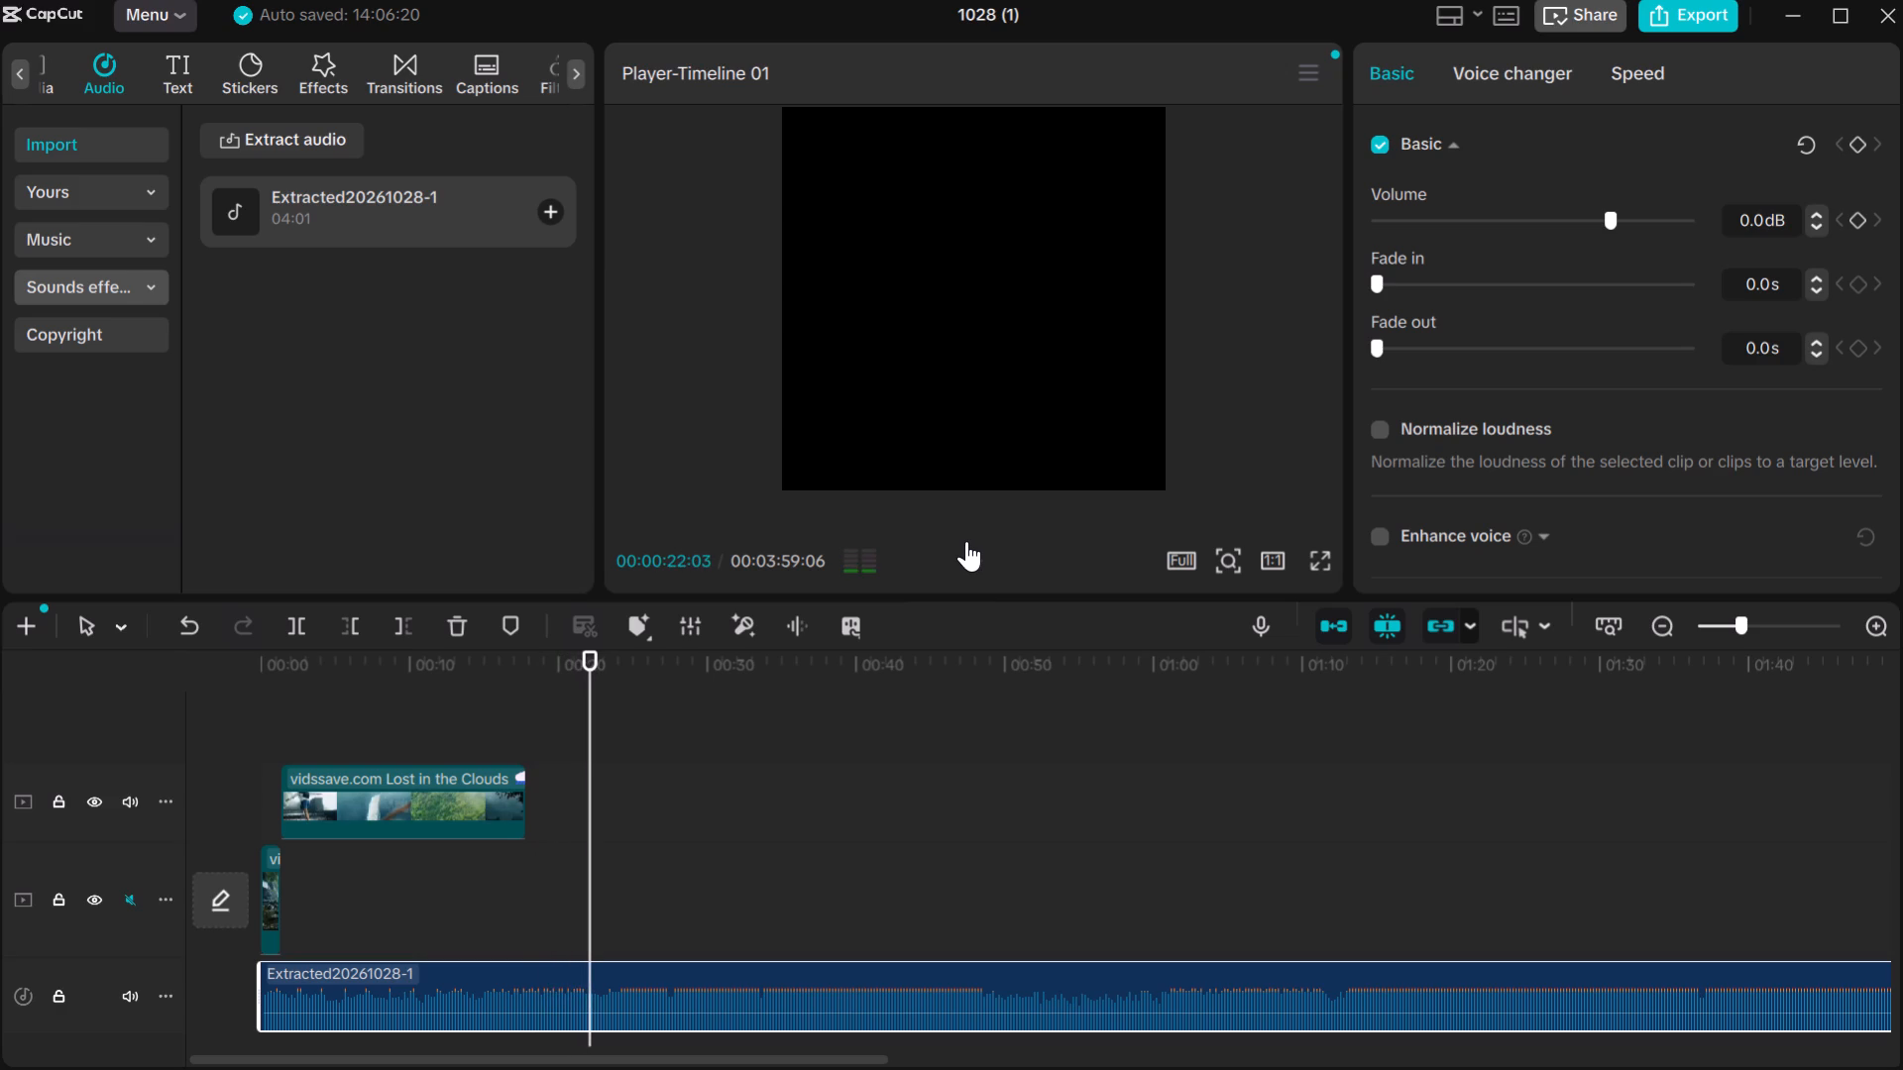
click(638, 1009)
drag(593, 660, 524, 672)
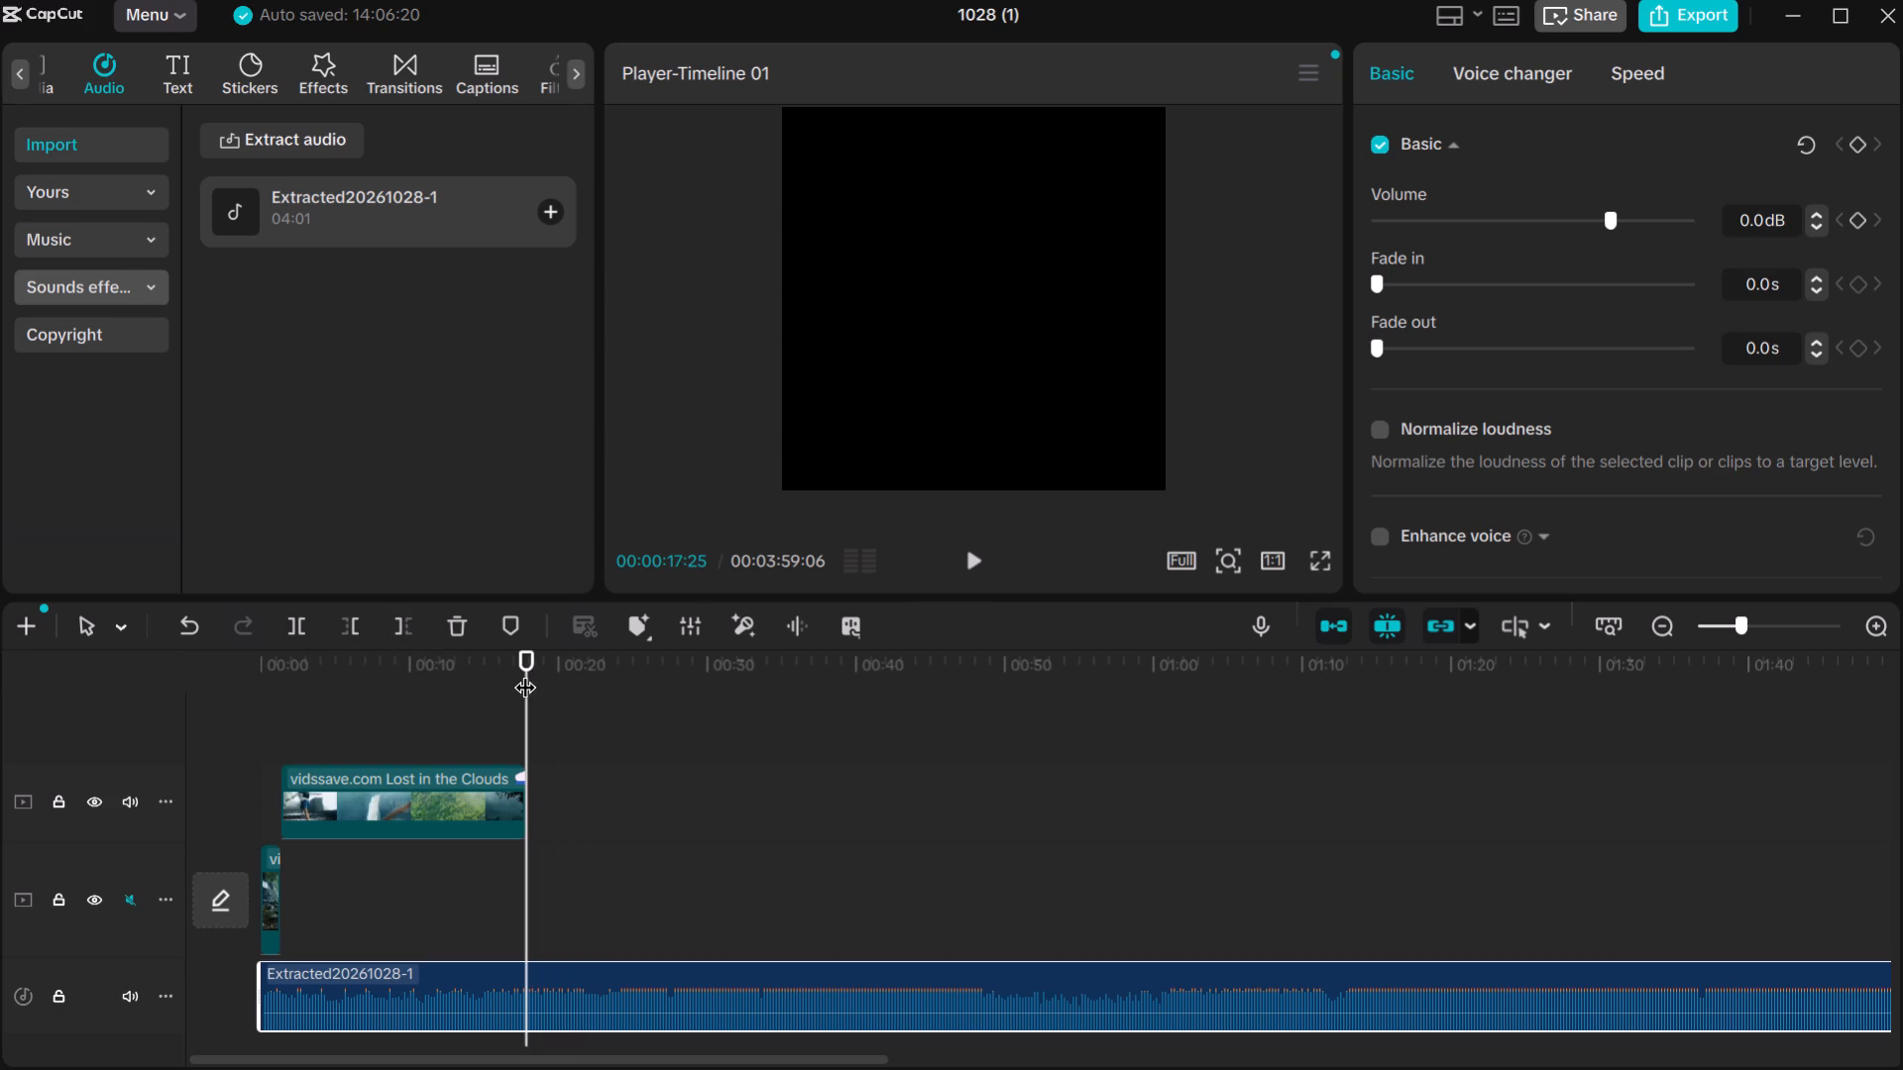
click(294, 625)
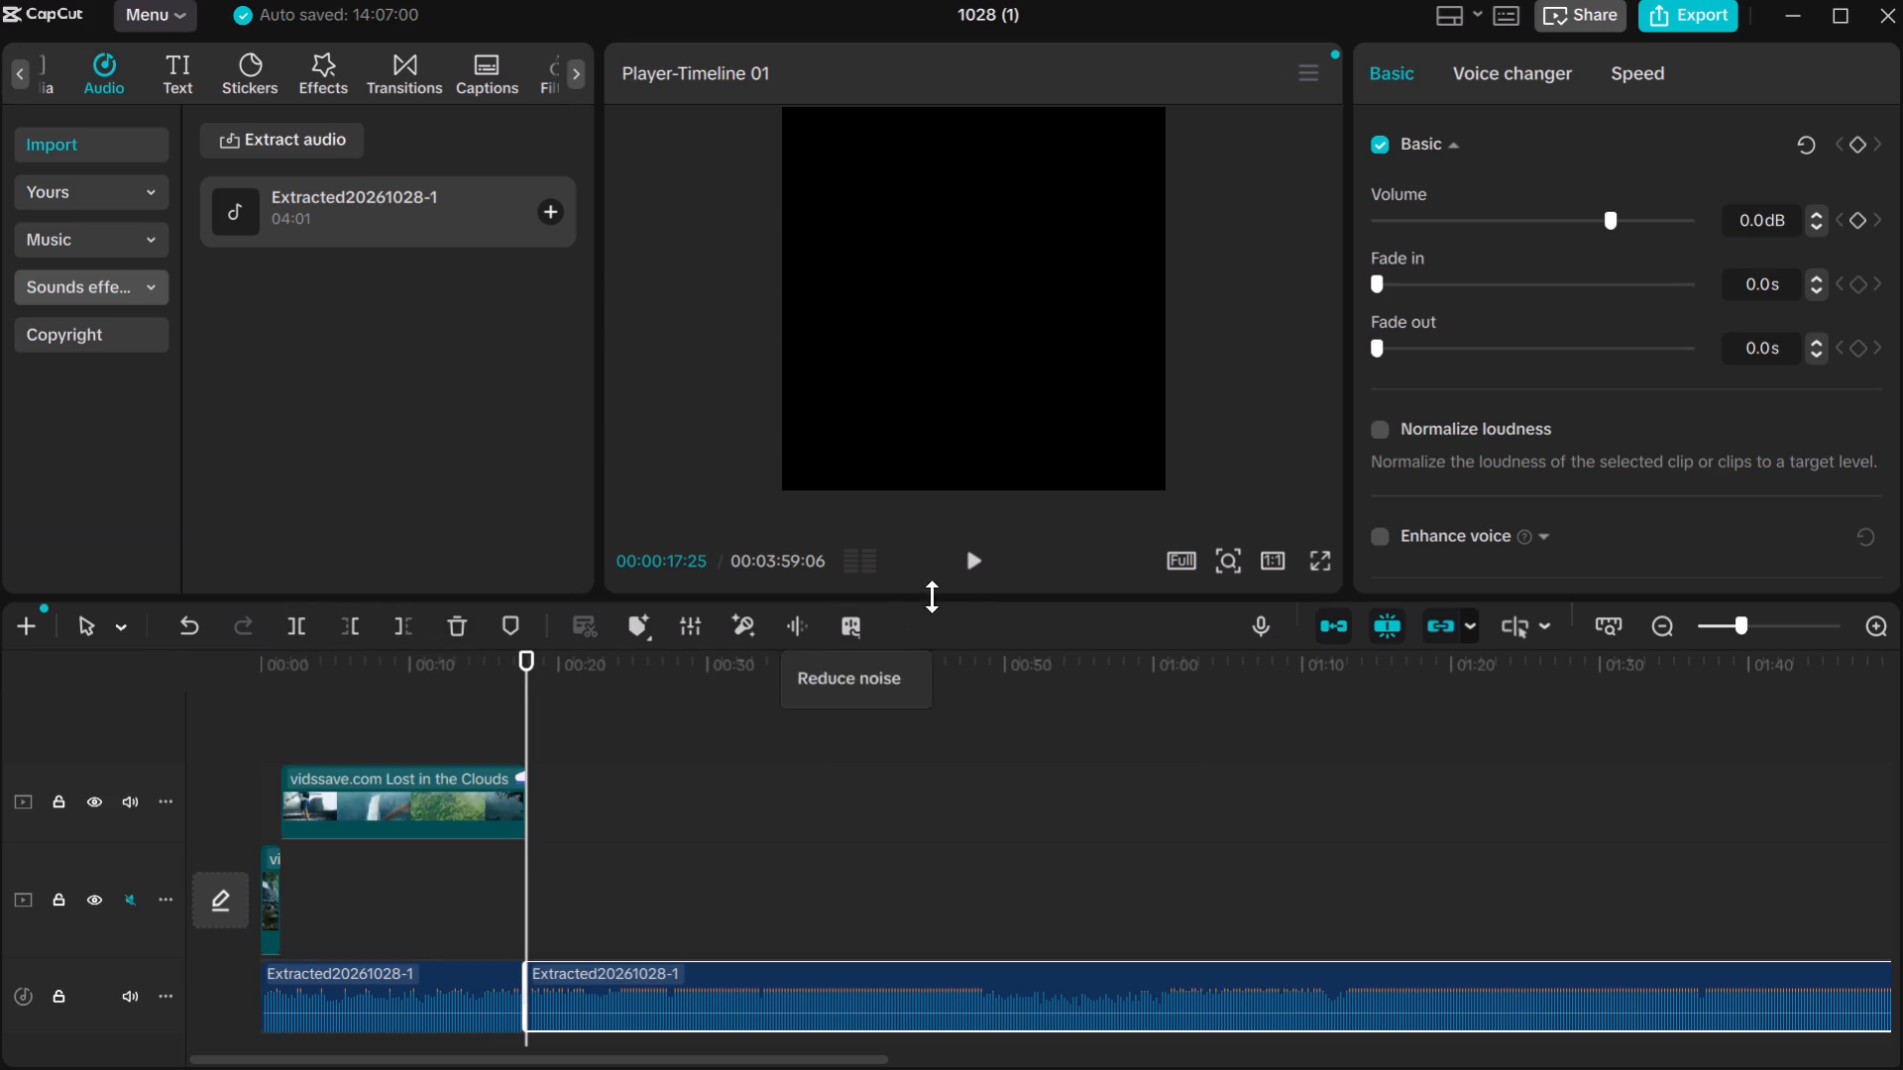
Split the remaining audio again at 00:00:22:26 and delete the section between the two cuts.
click(981, 561)
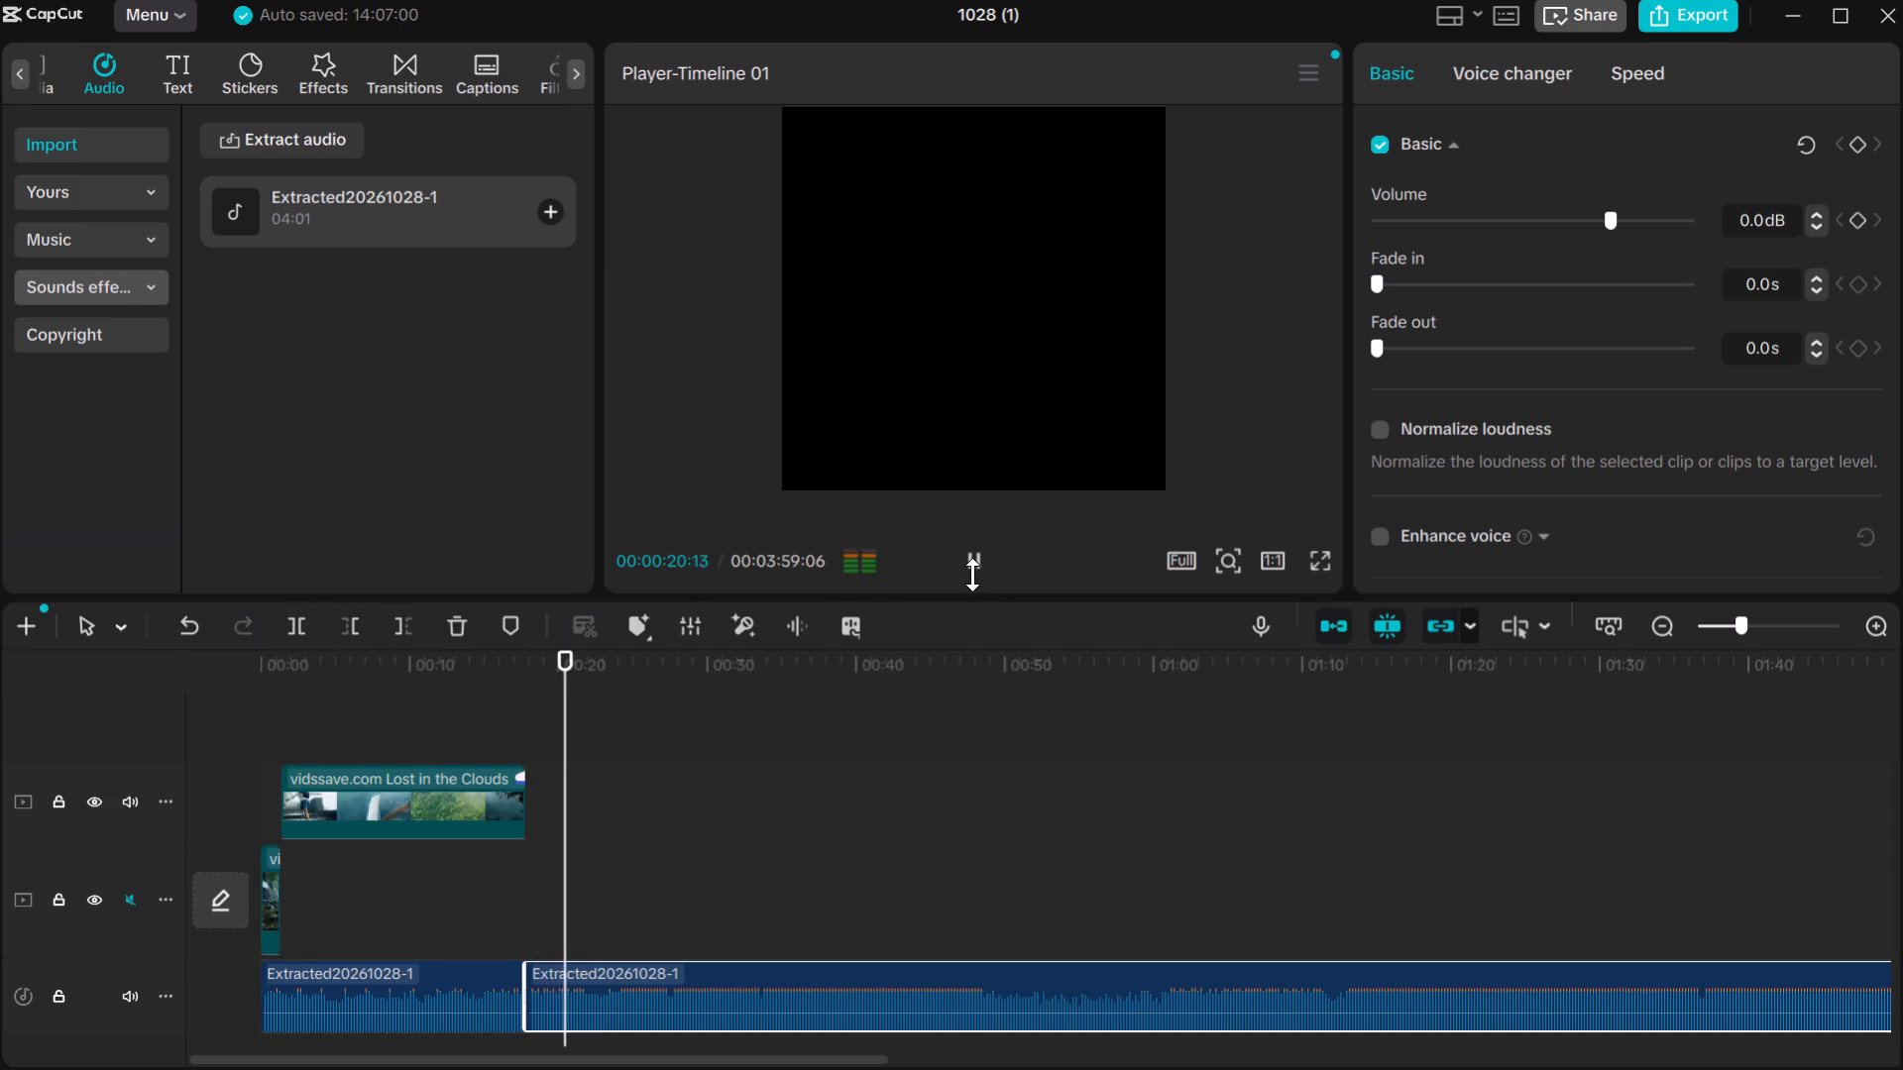
click(972, 575)
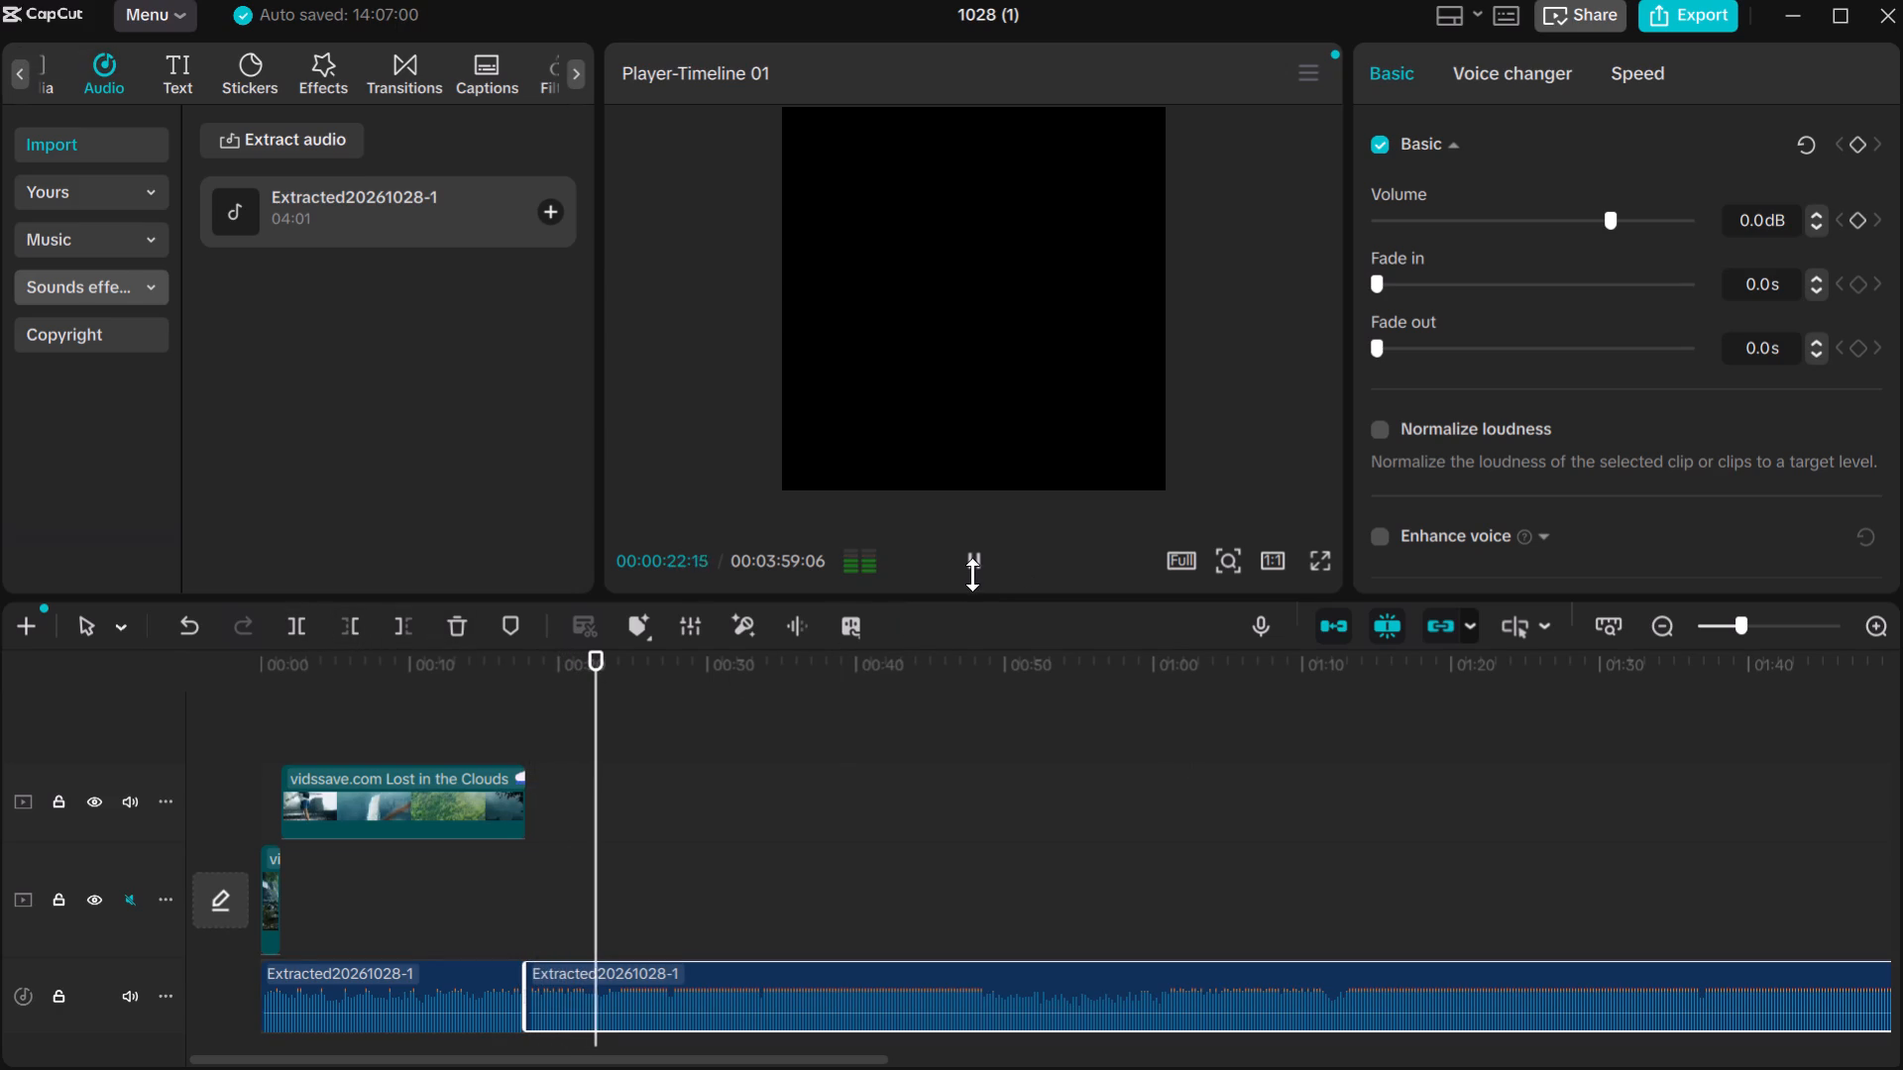
double_click(972, 575)
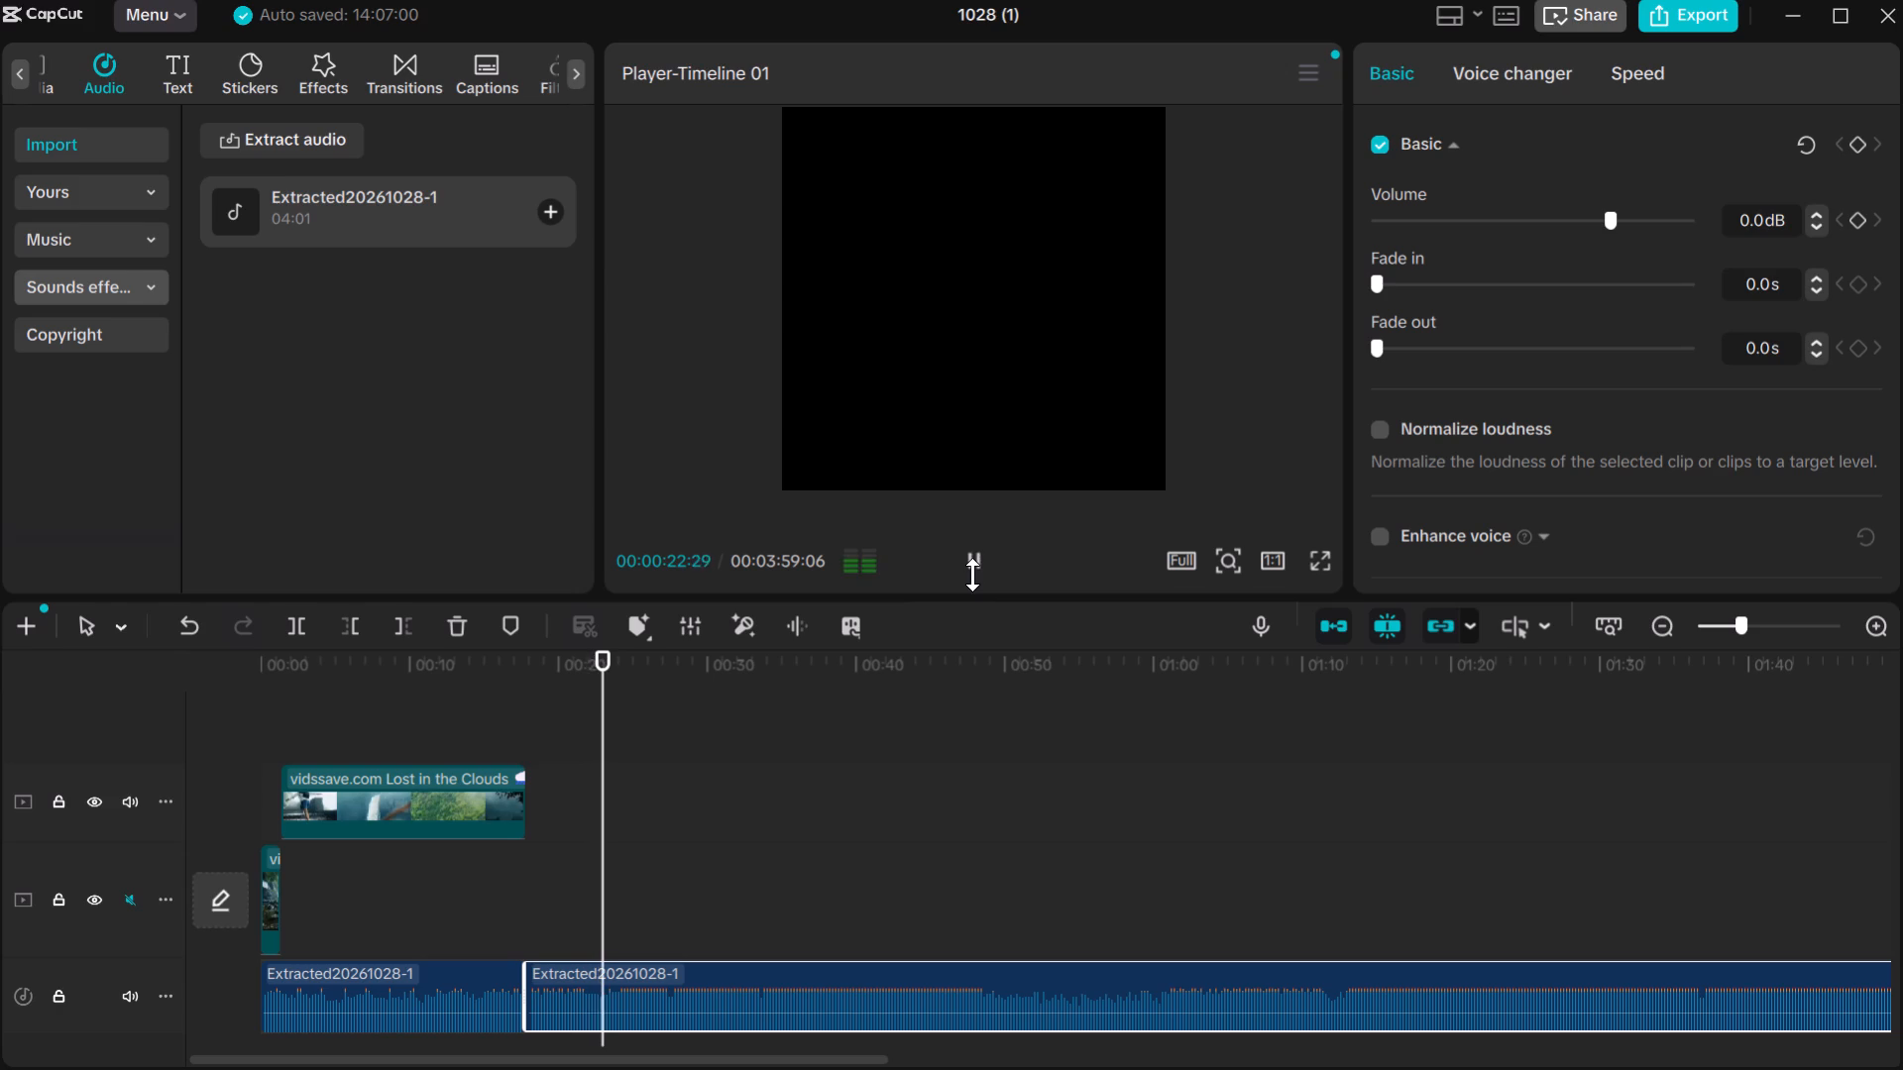
click(972, 575)
click(972, 575)
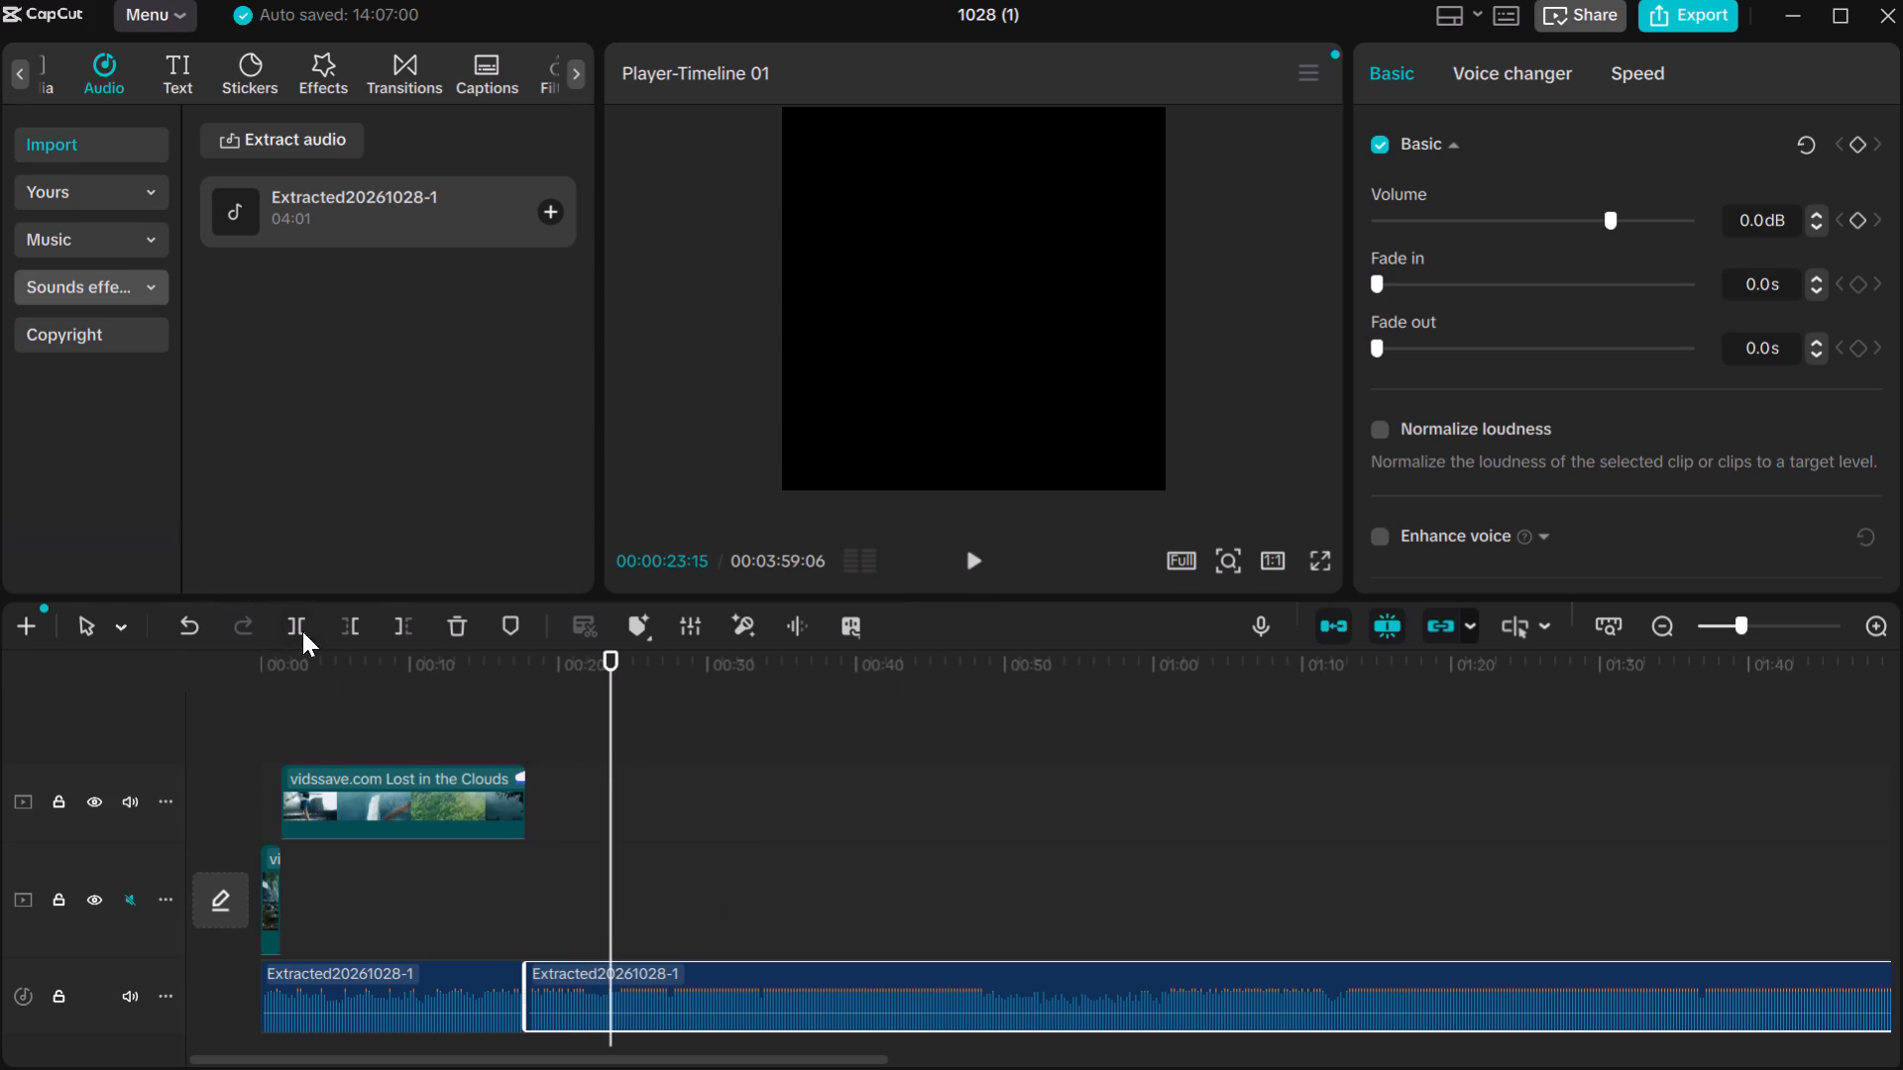
click(598, 660)
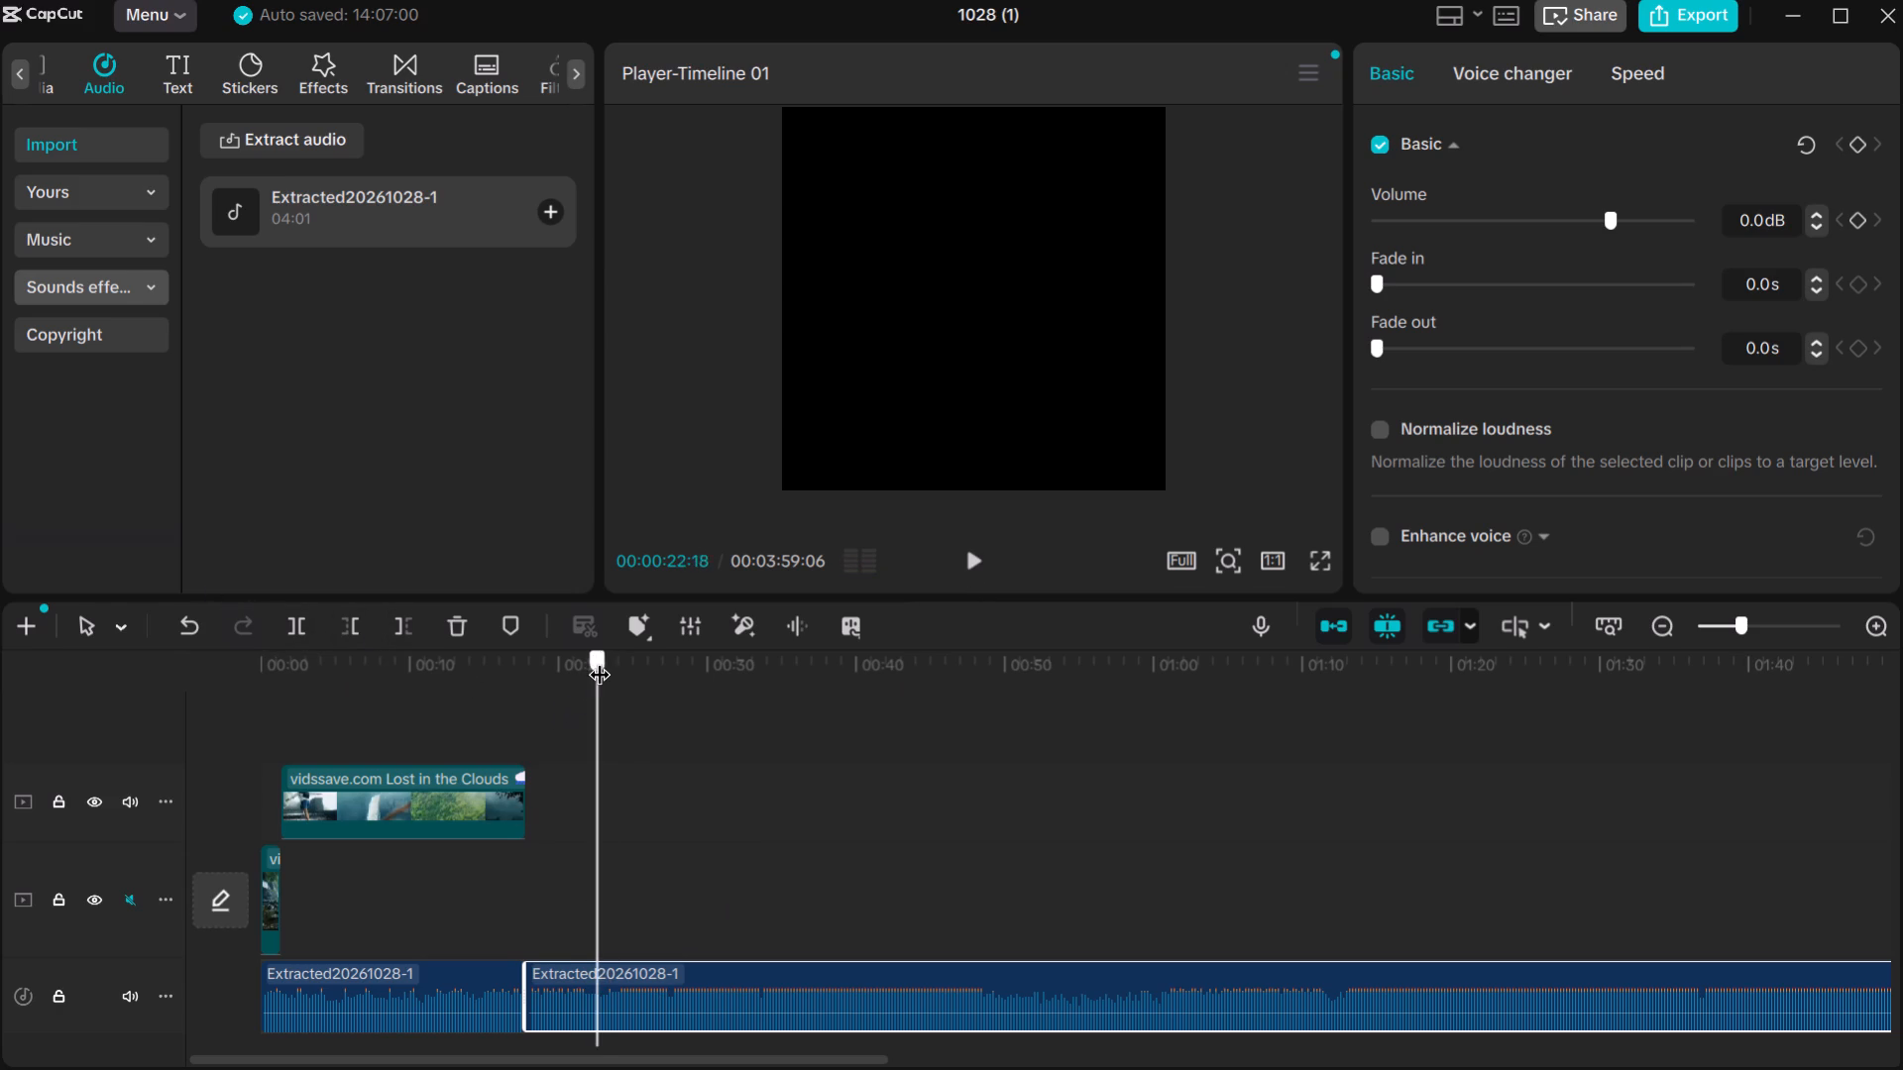
click(289, 618)
click(564, 984)
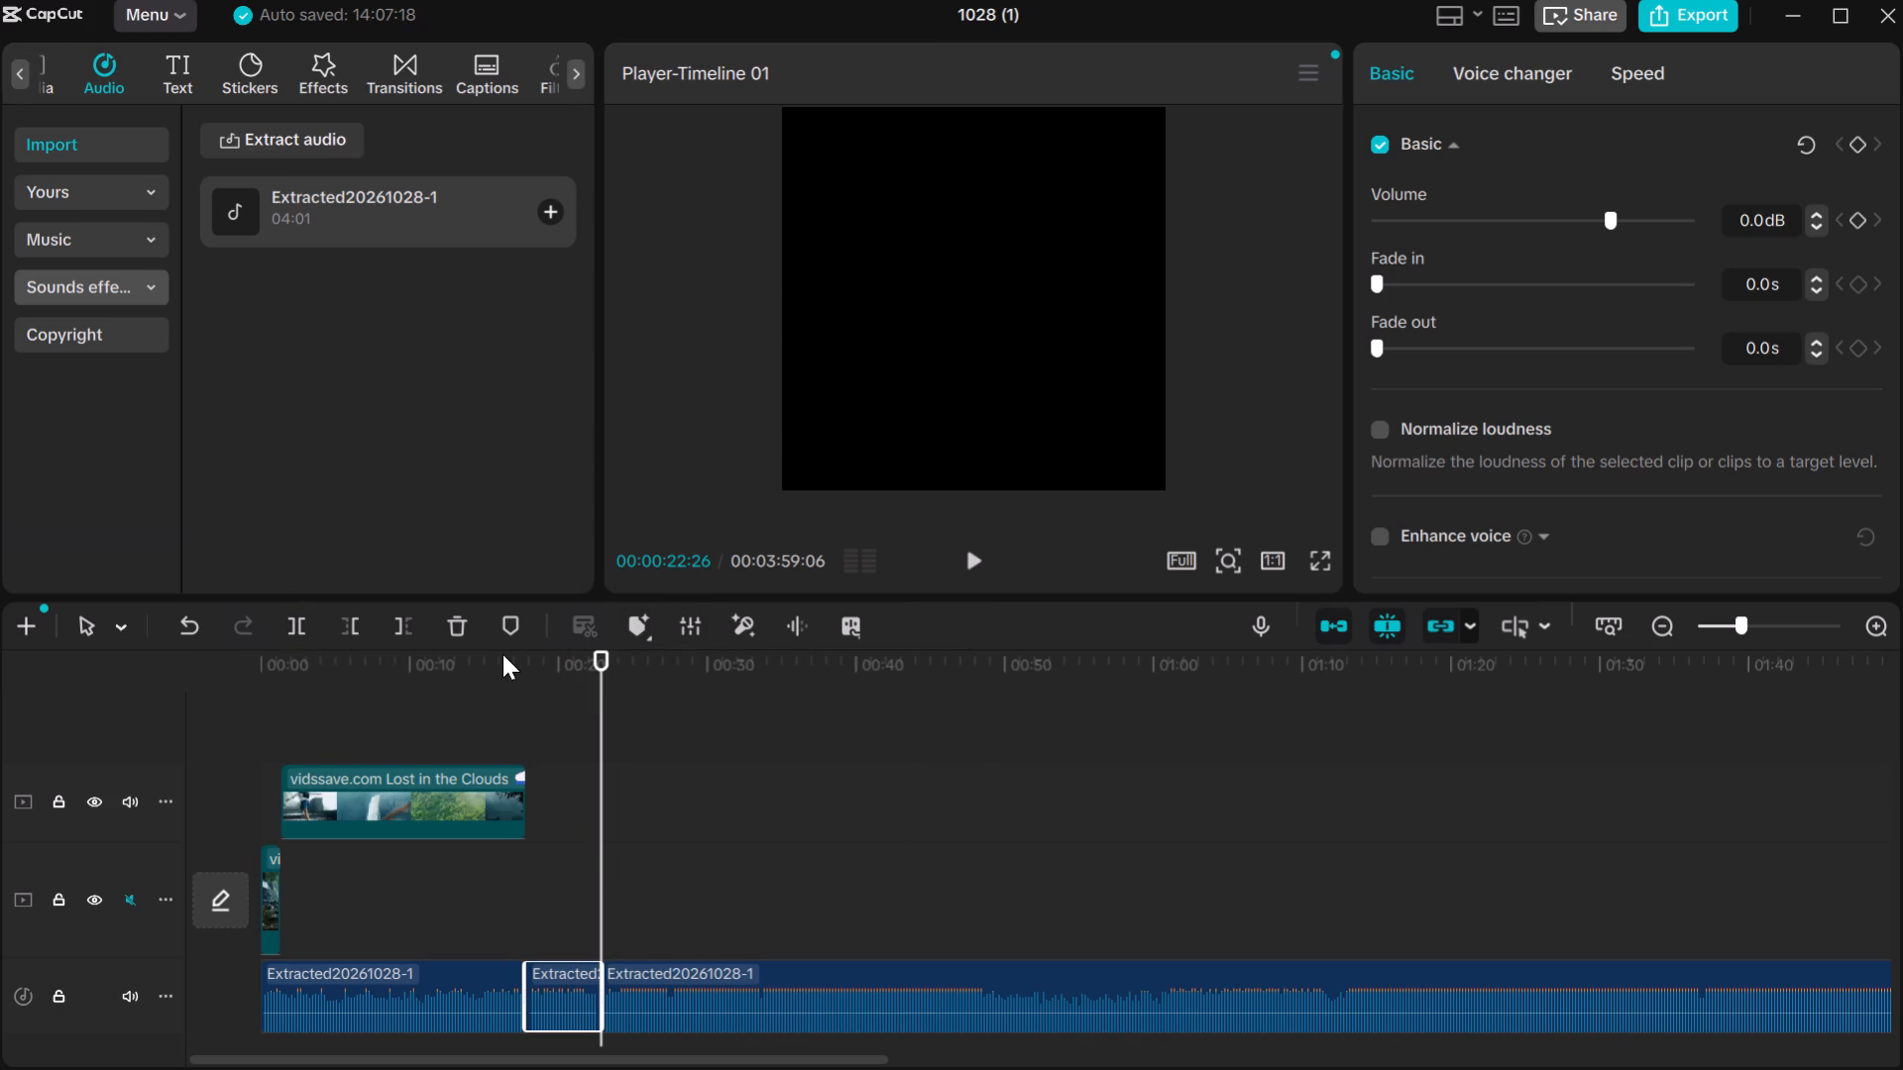
click(472, 639)
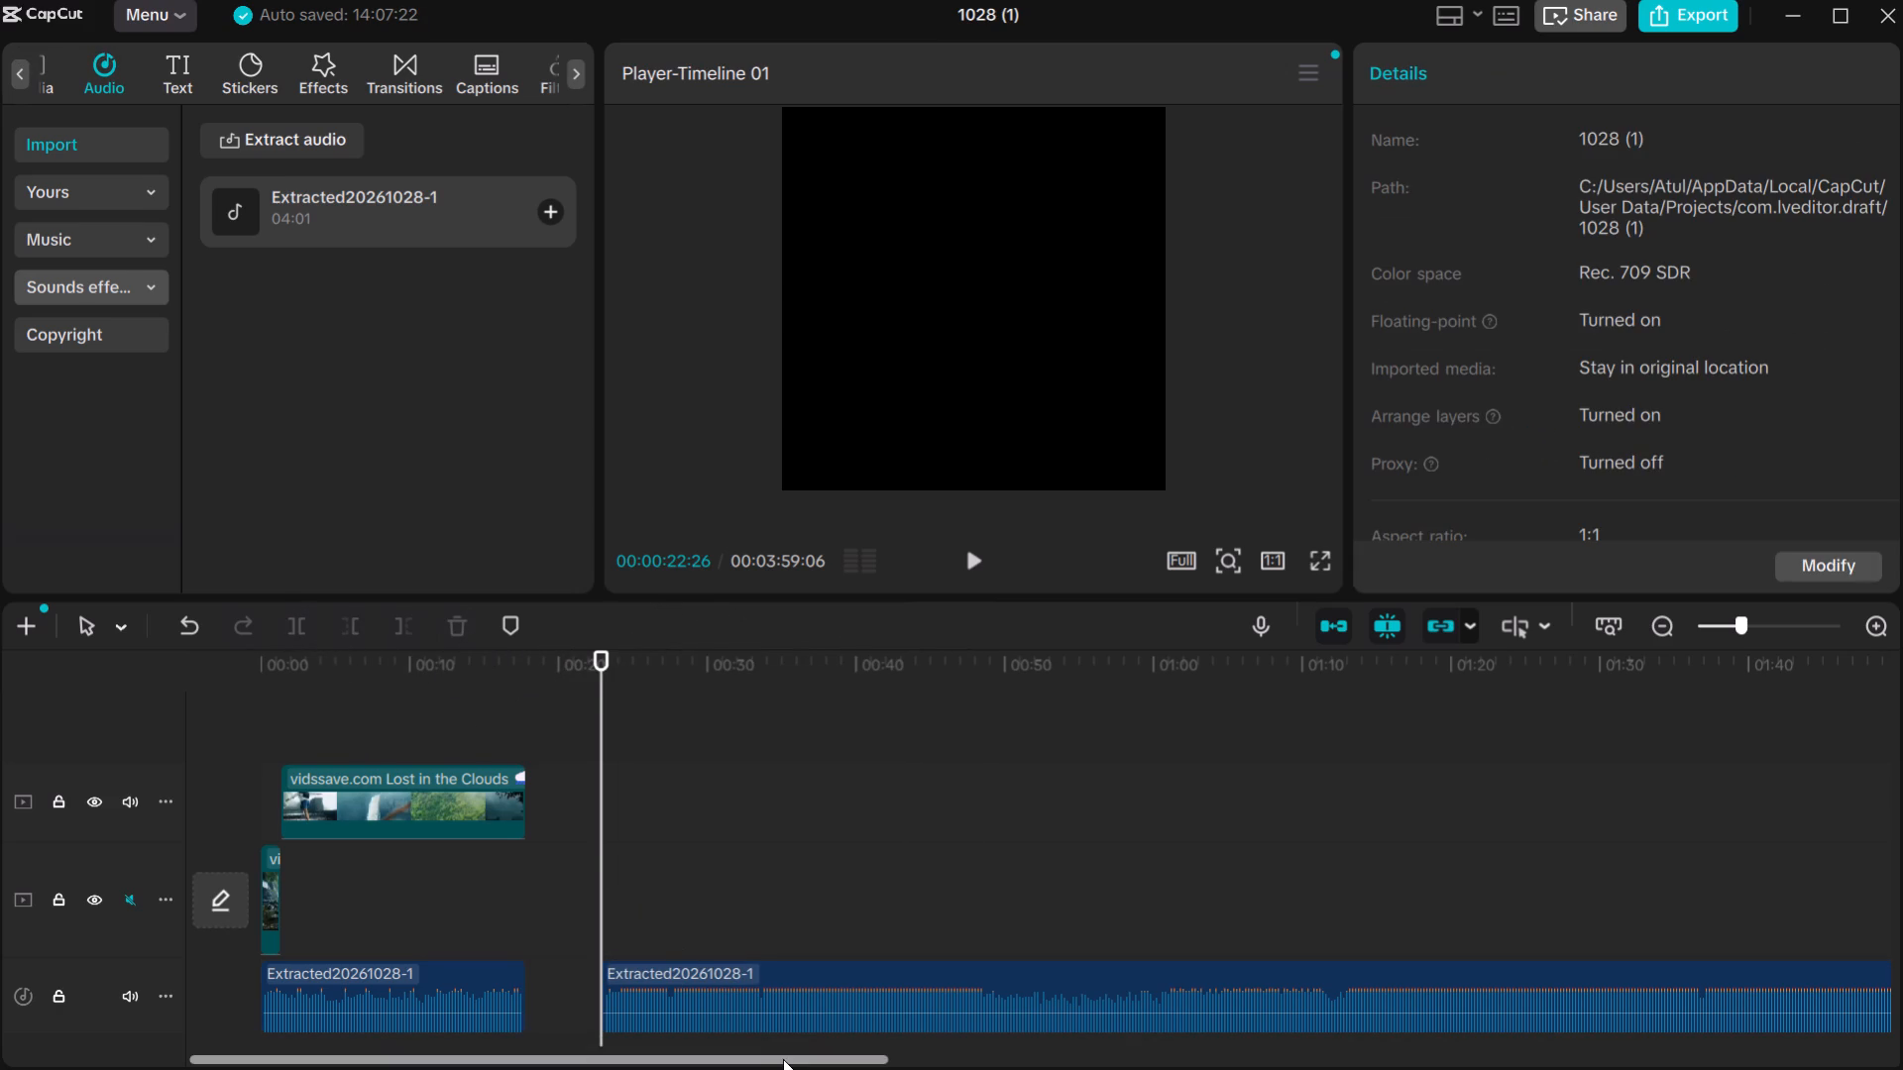
Move the remaining audio segment back against the end of the first one to close the gap.
drag(785, 1008, 721, 1017)
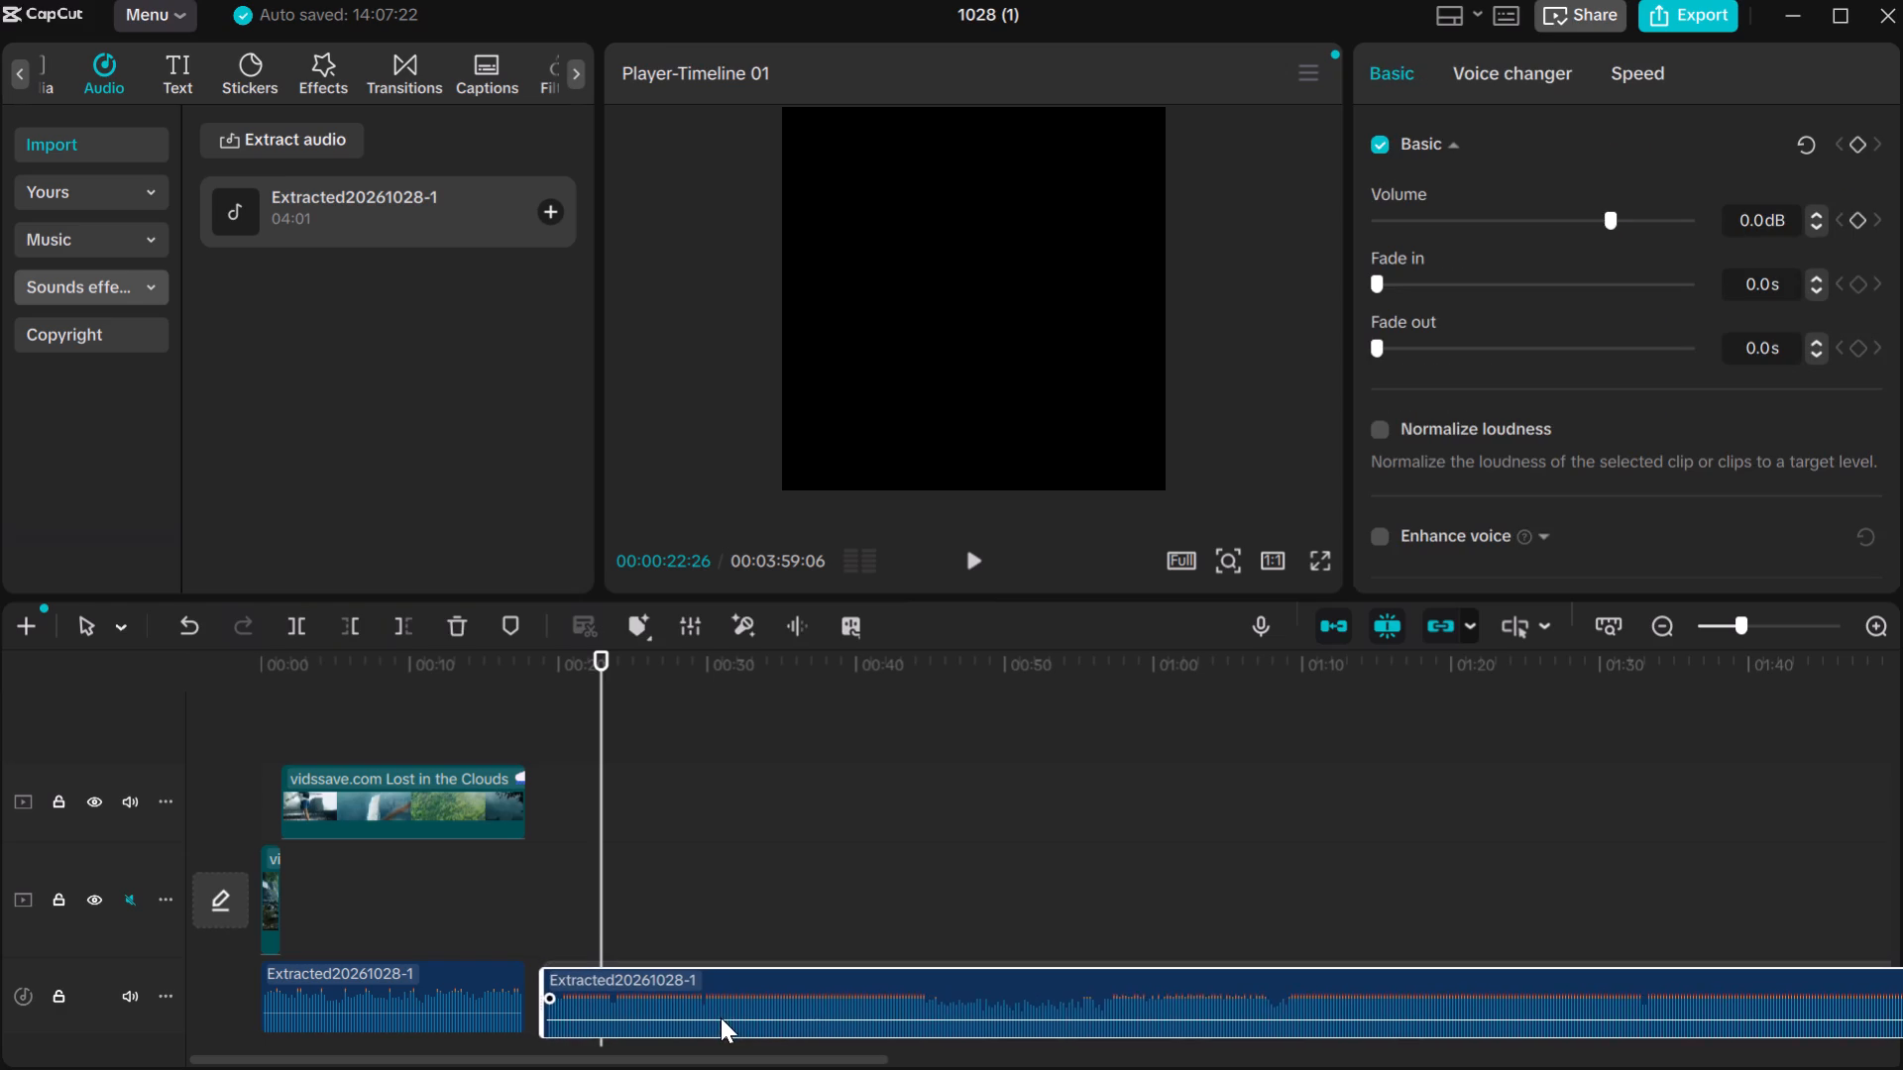
drag(721, 1017, 718, 1017)
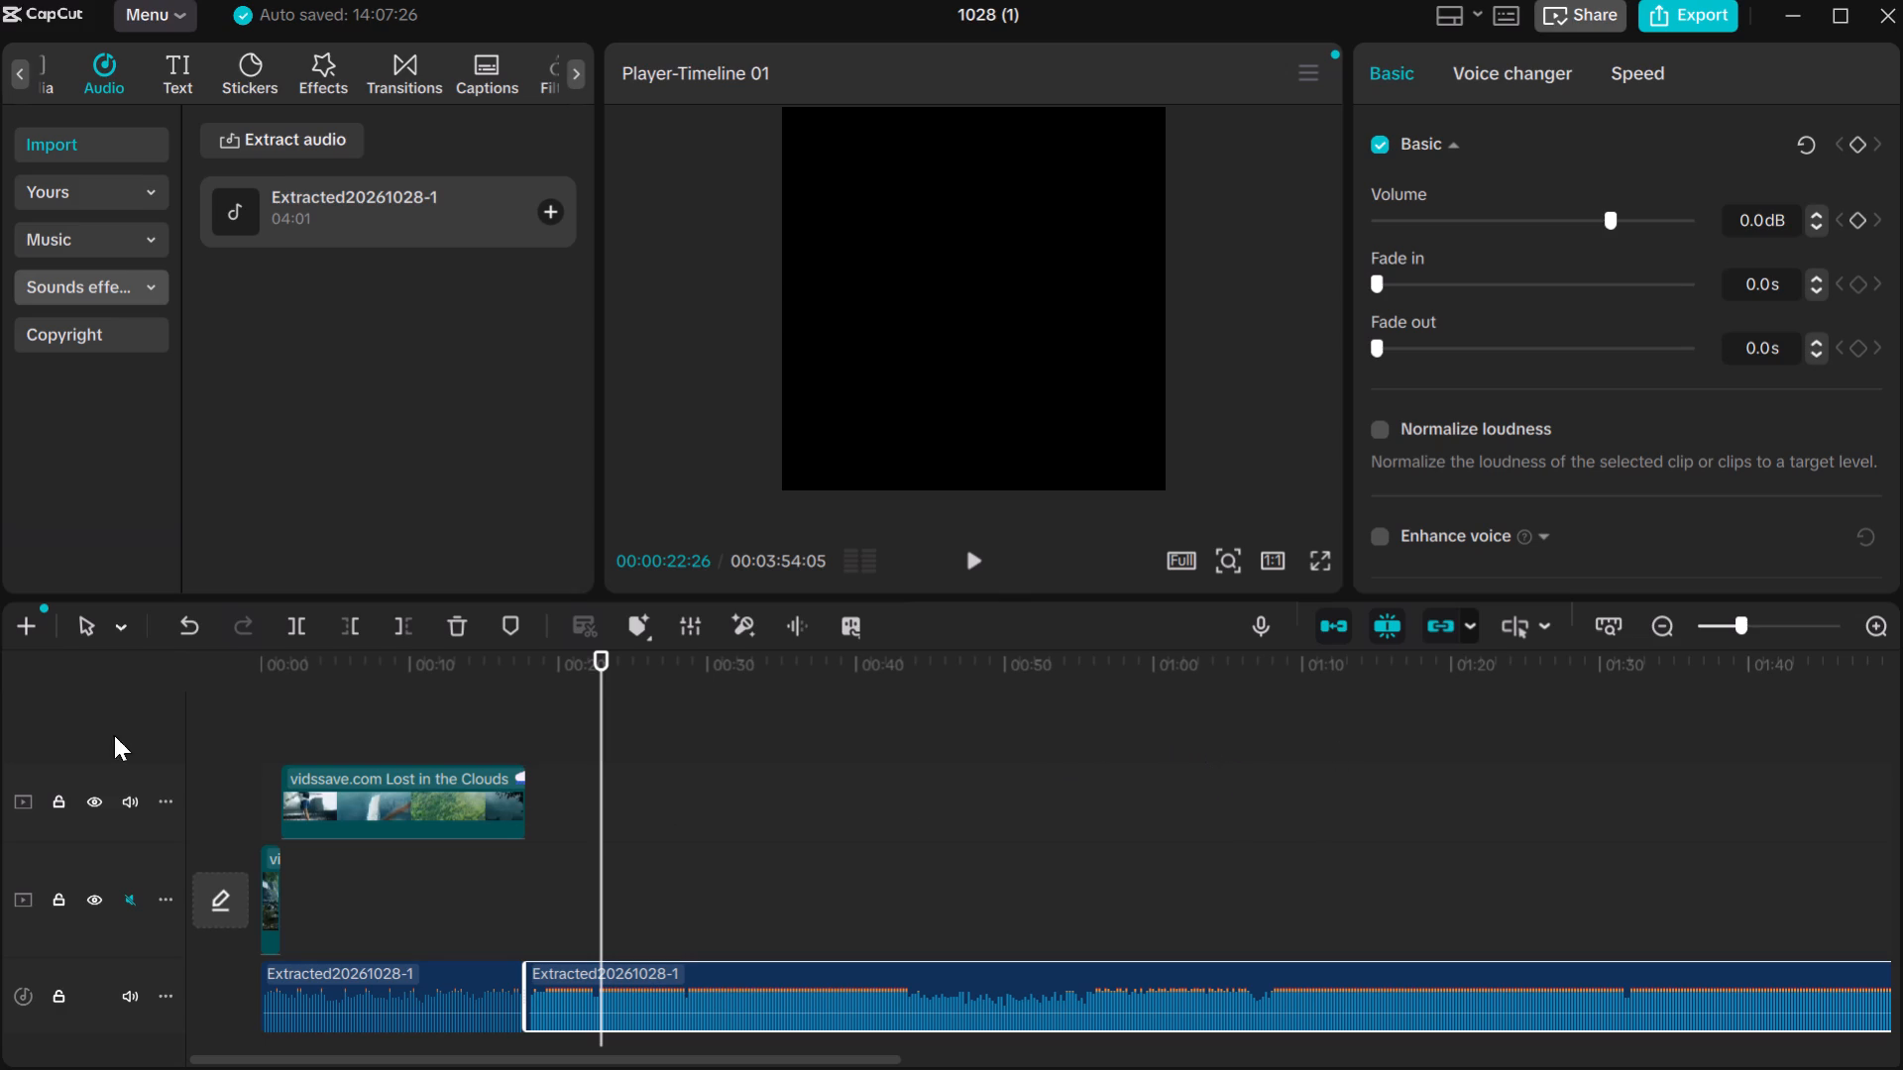
Apply a Custom speed curve to the short opening clip and lower the curve's starting point to about 0.78x.
click(469, 806)
click(269, 889)
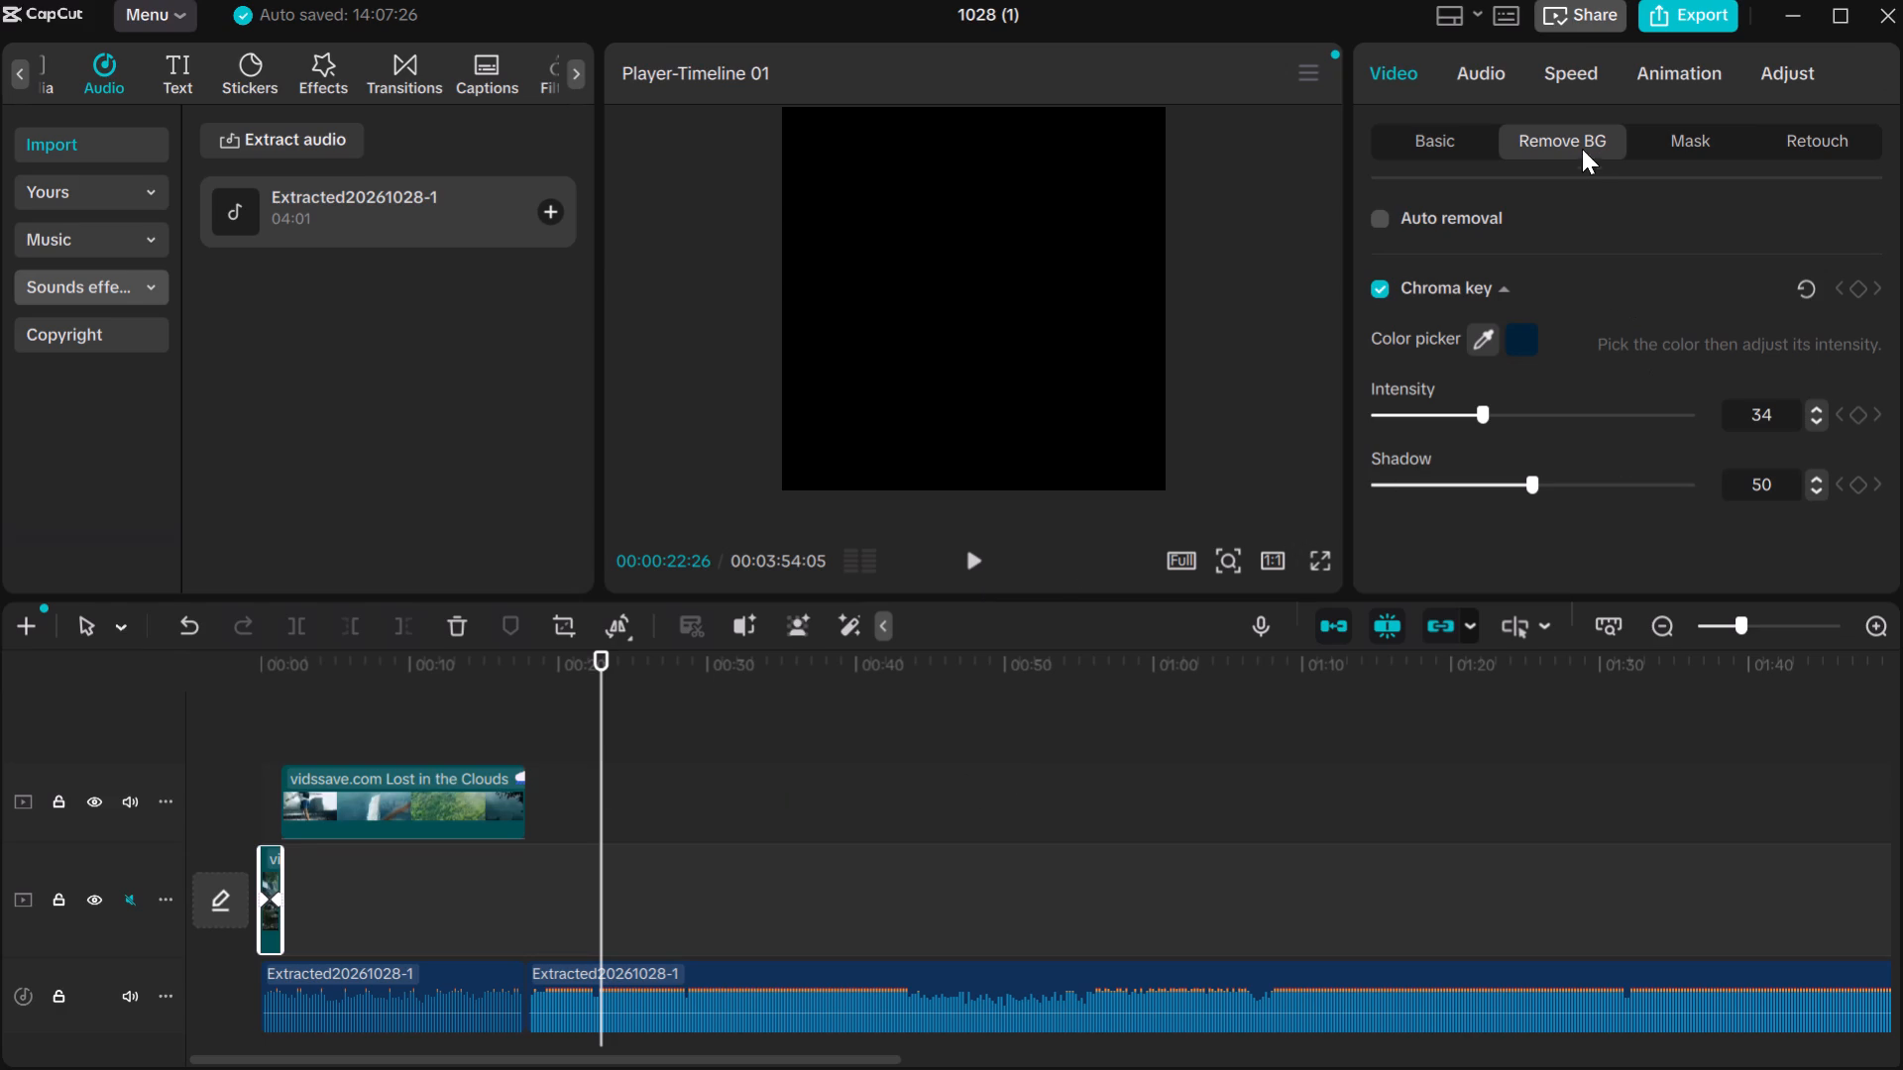
click(1561, 83)
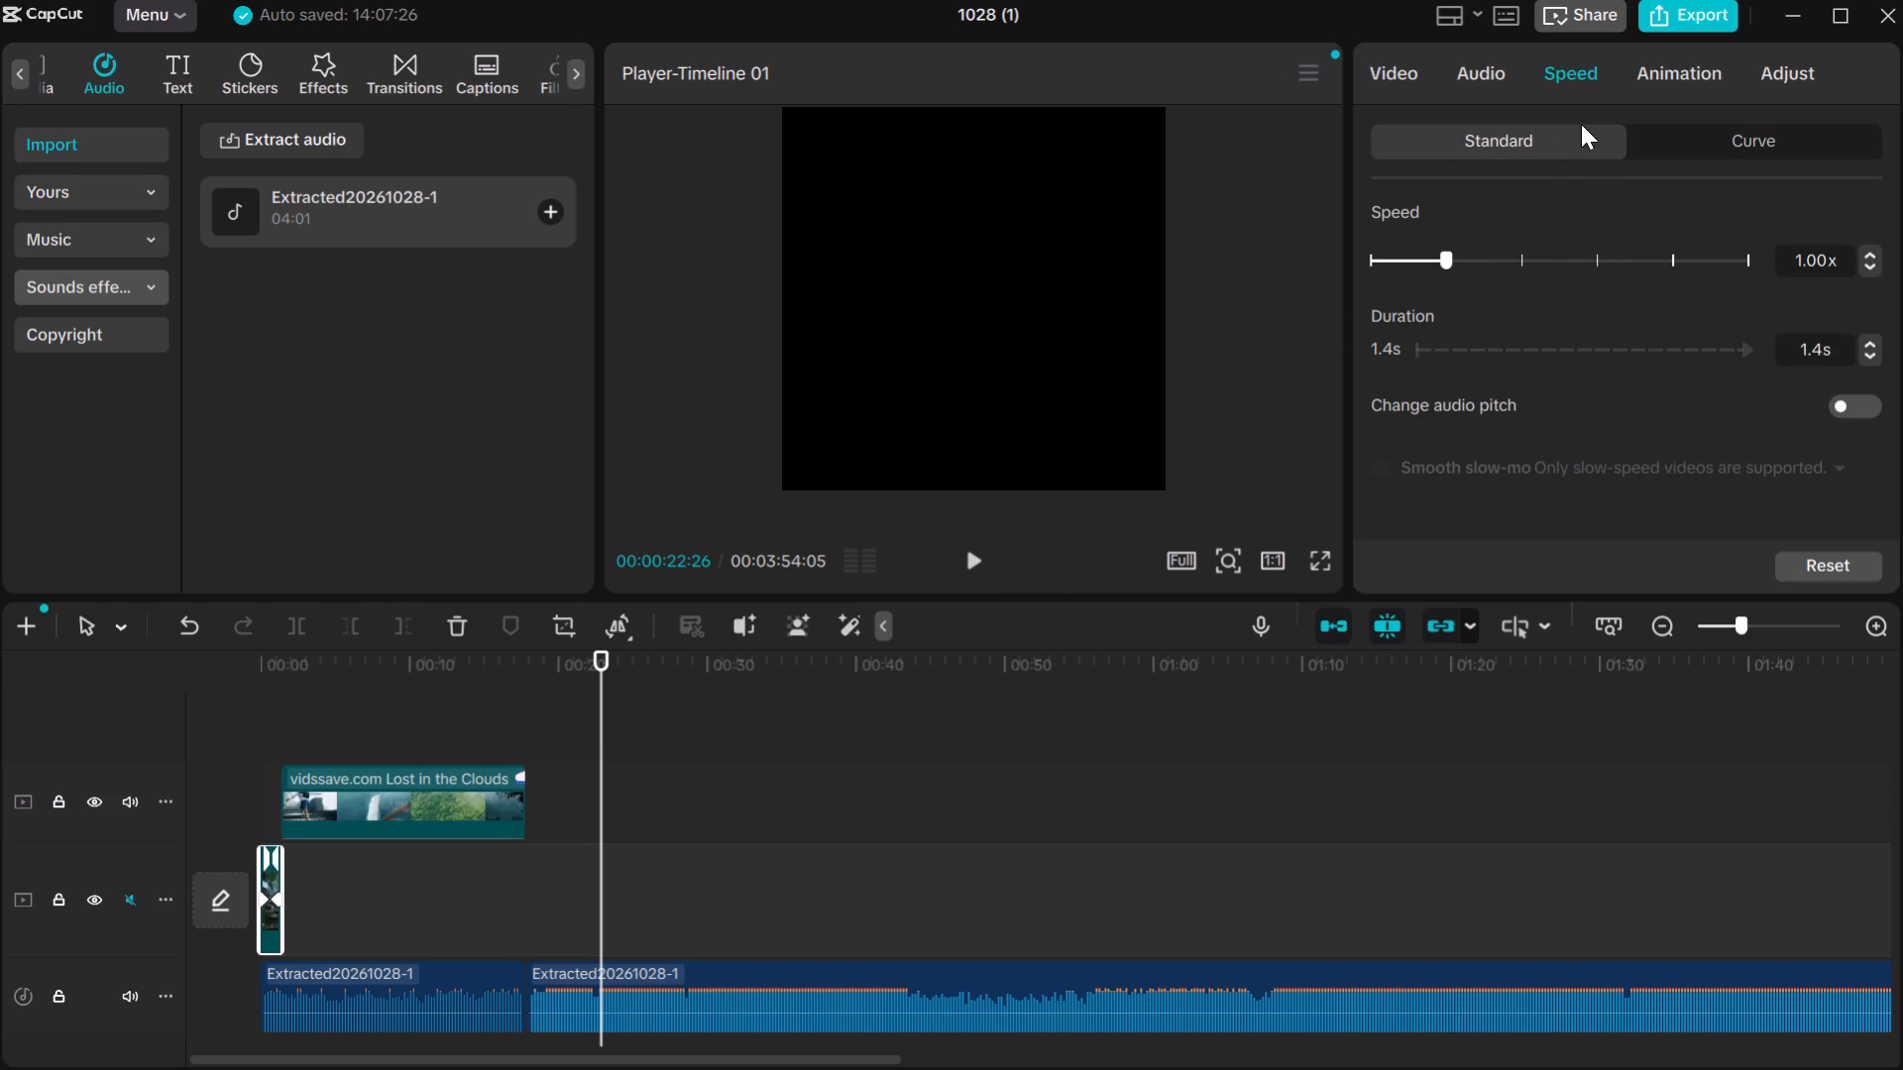
click(1691, 128)
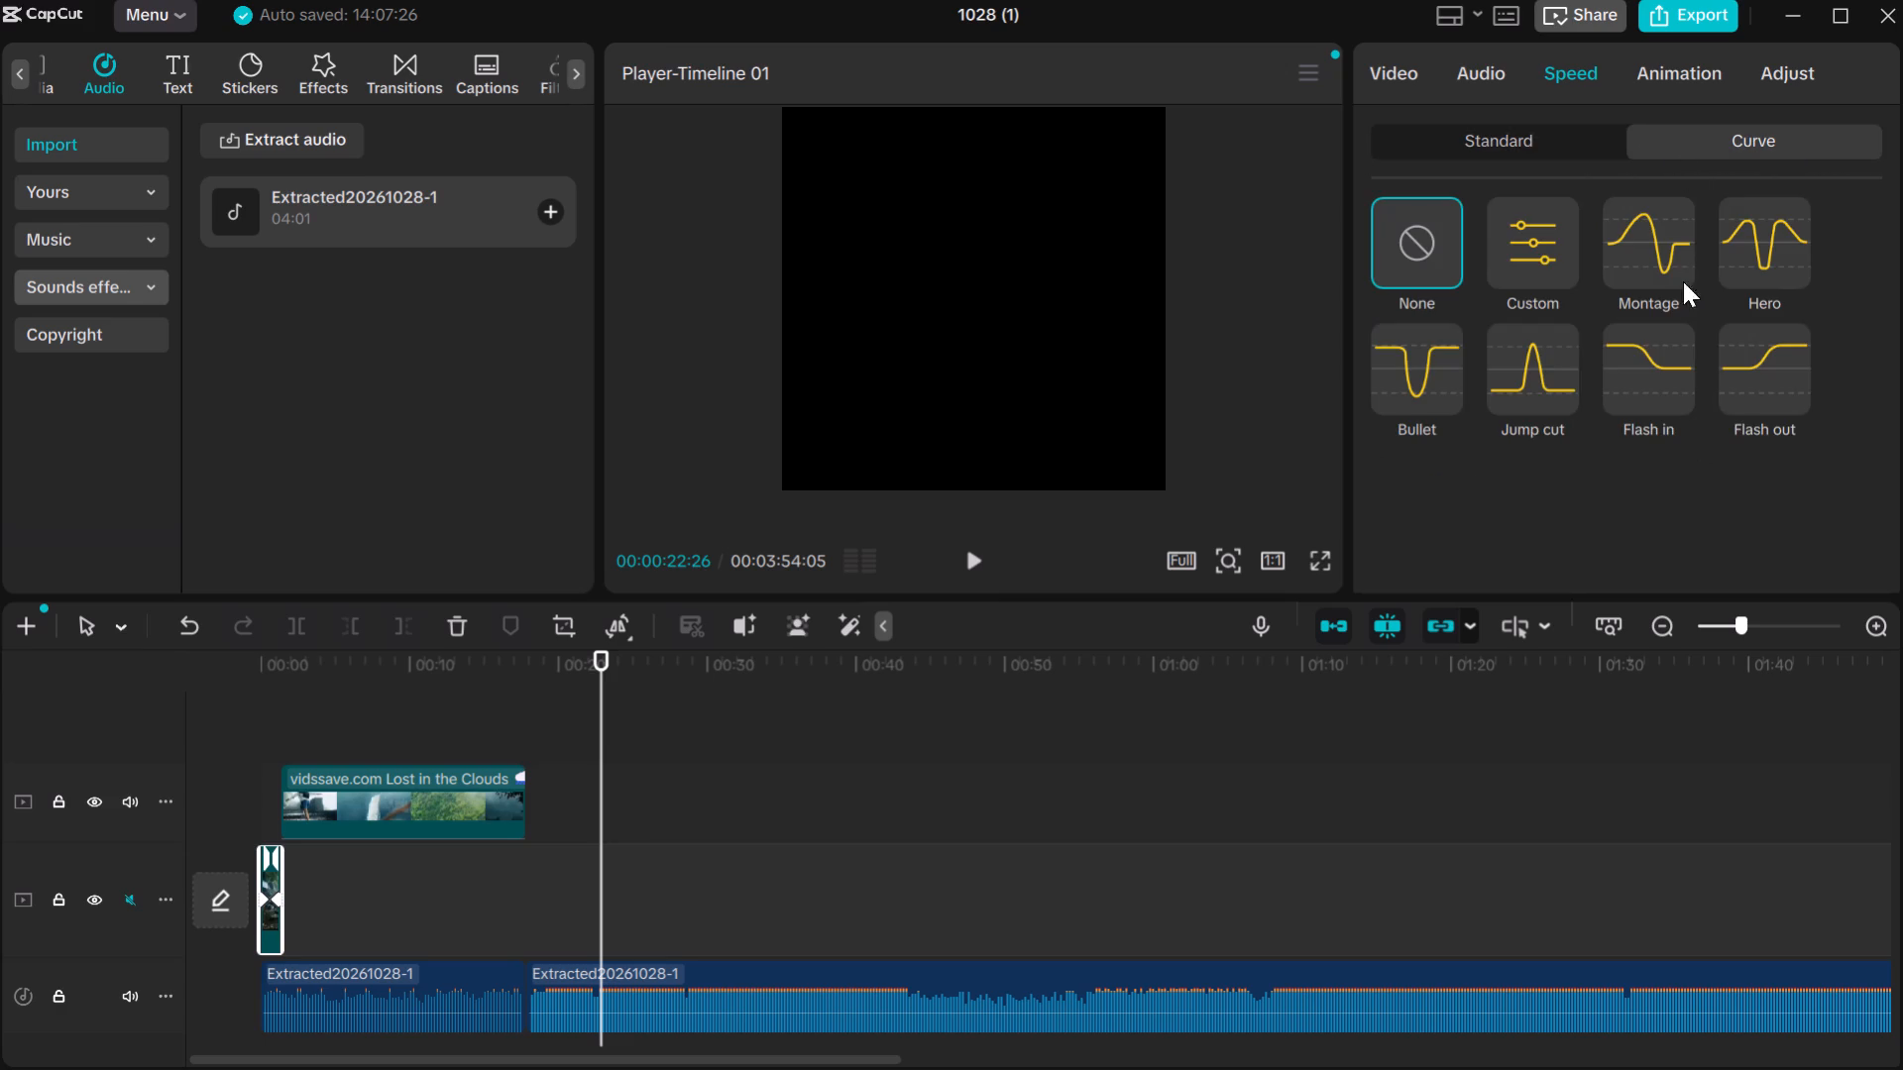
click(1564, 273)
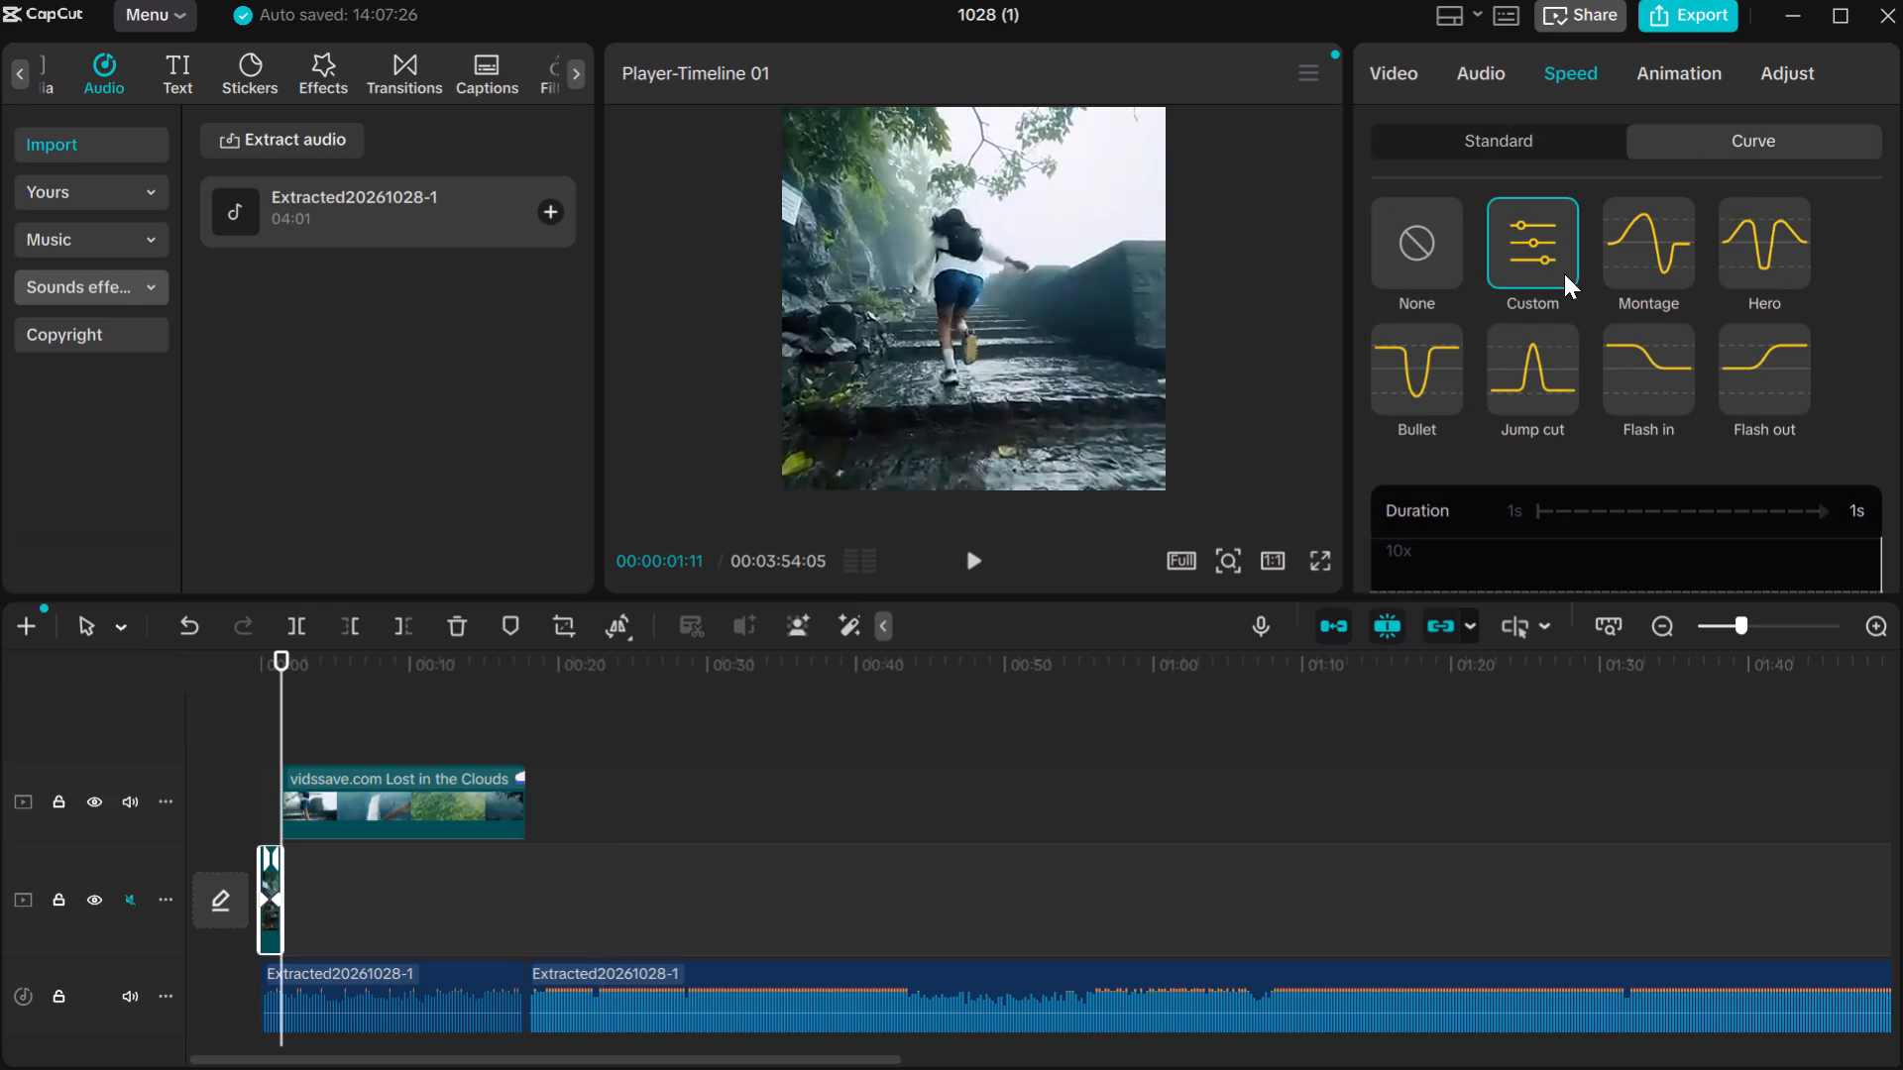
scroll(1563, 404, down, 3)
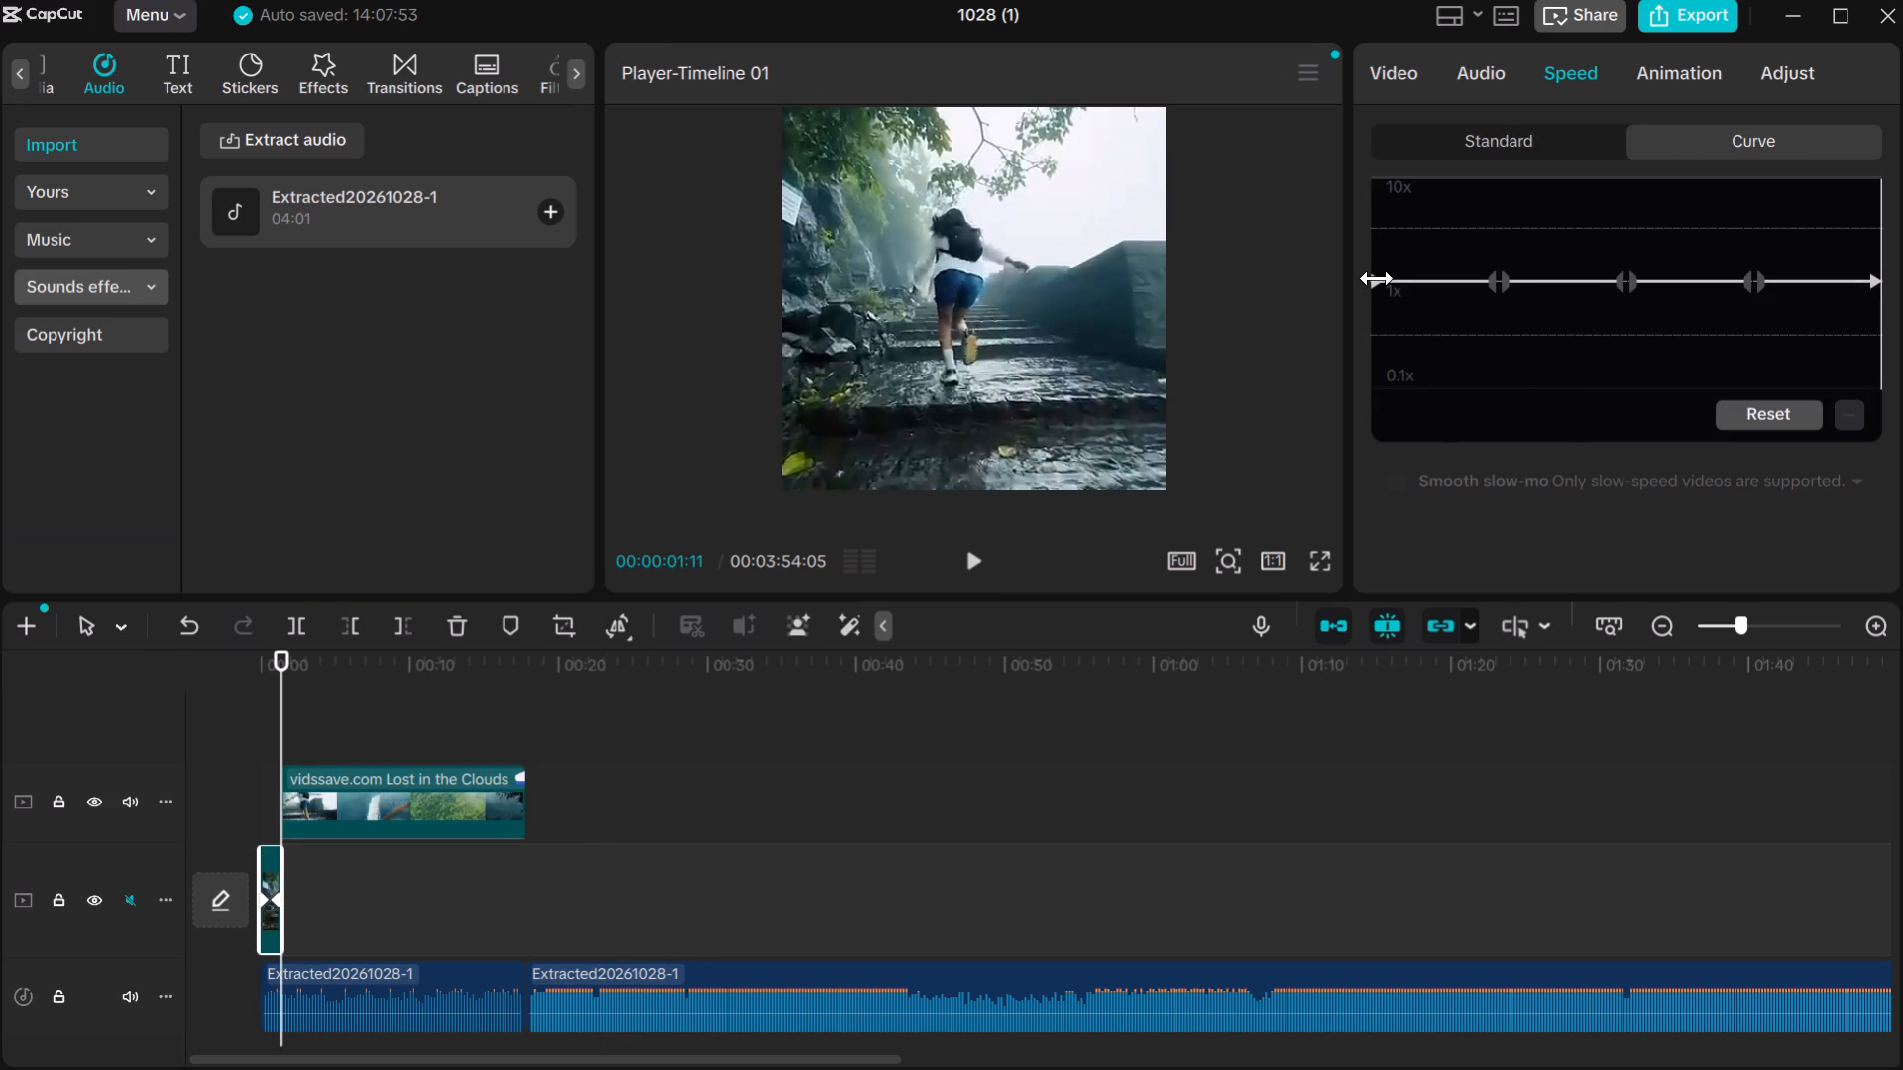
drag(1377, 278, 1380, 296)
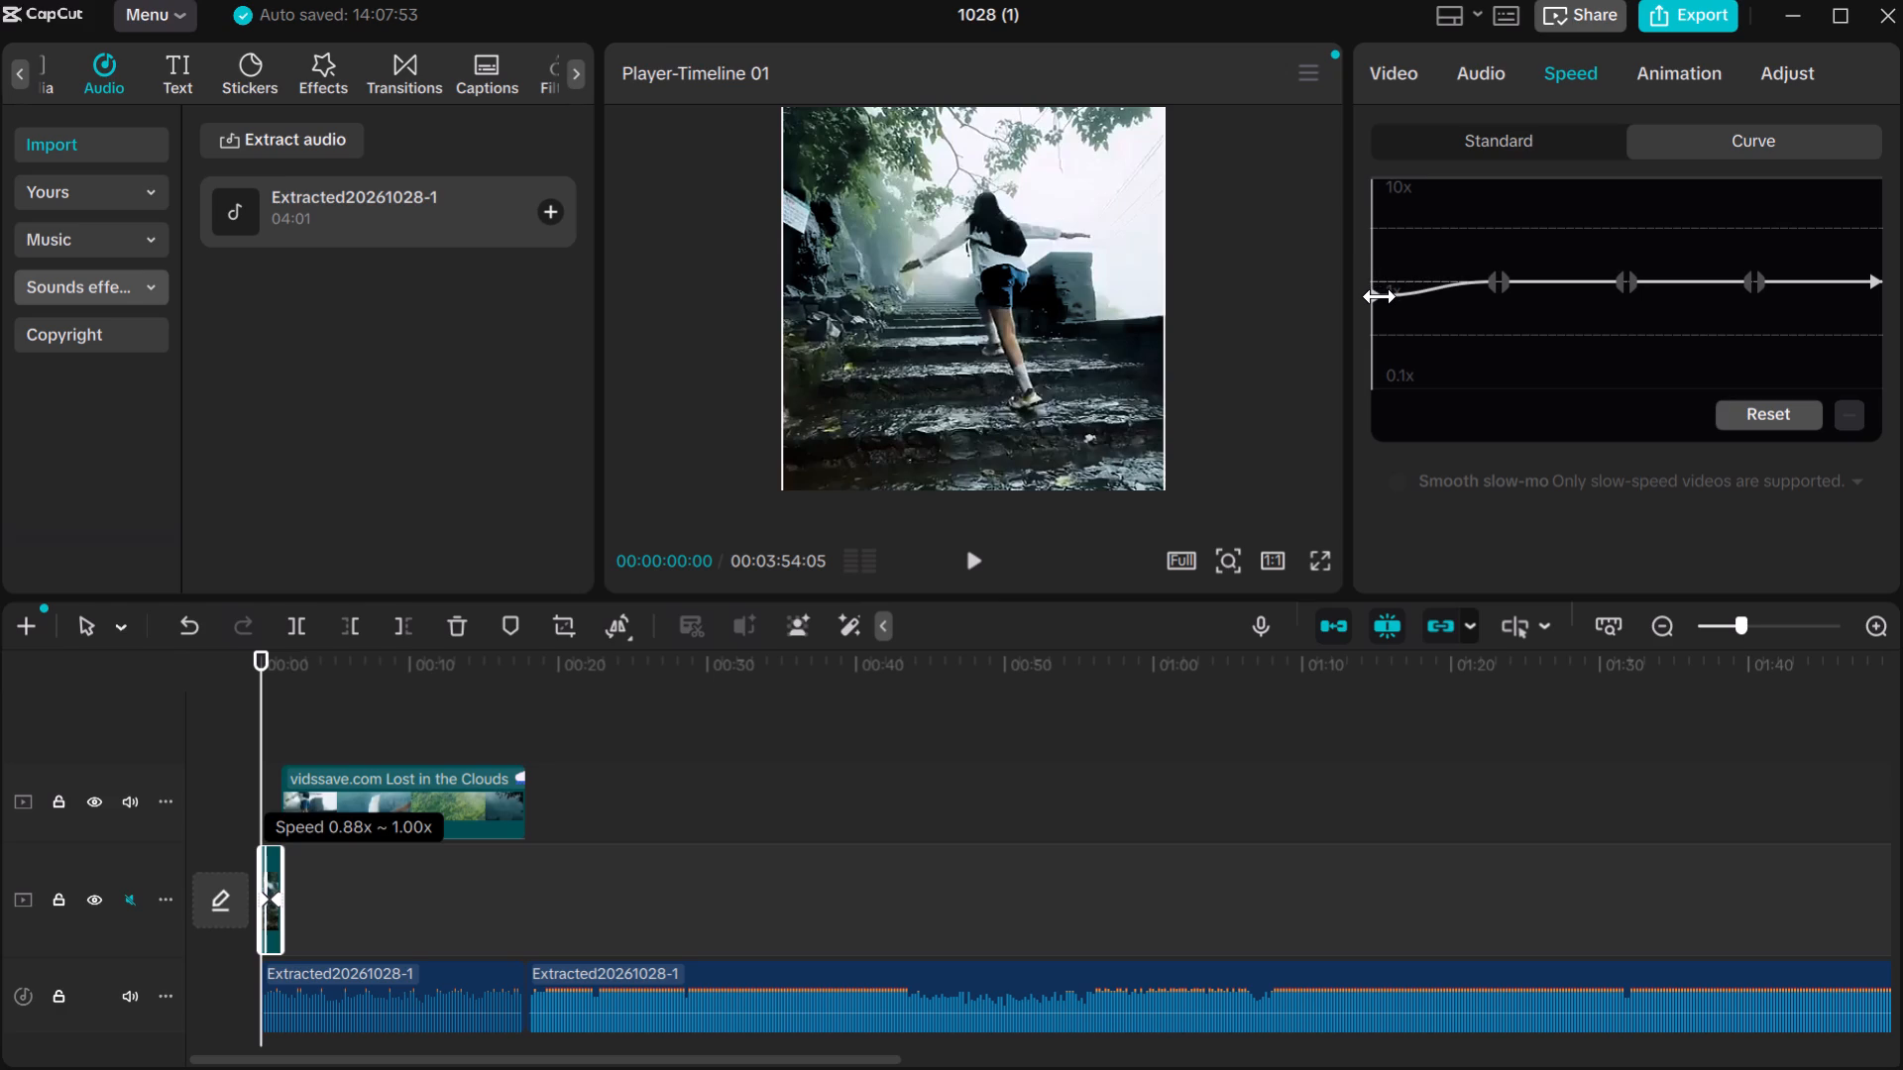
drag(1380, 296, 1380, 307)
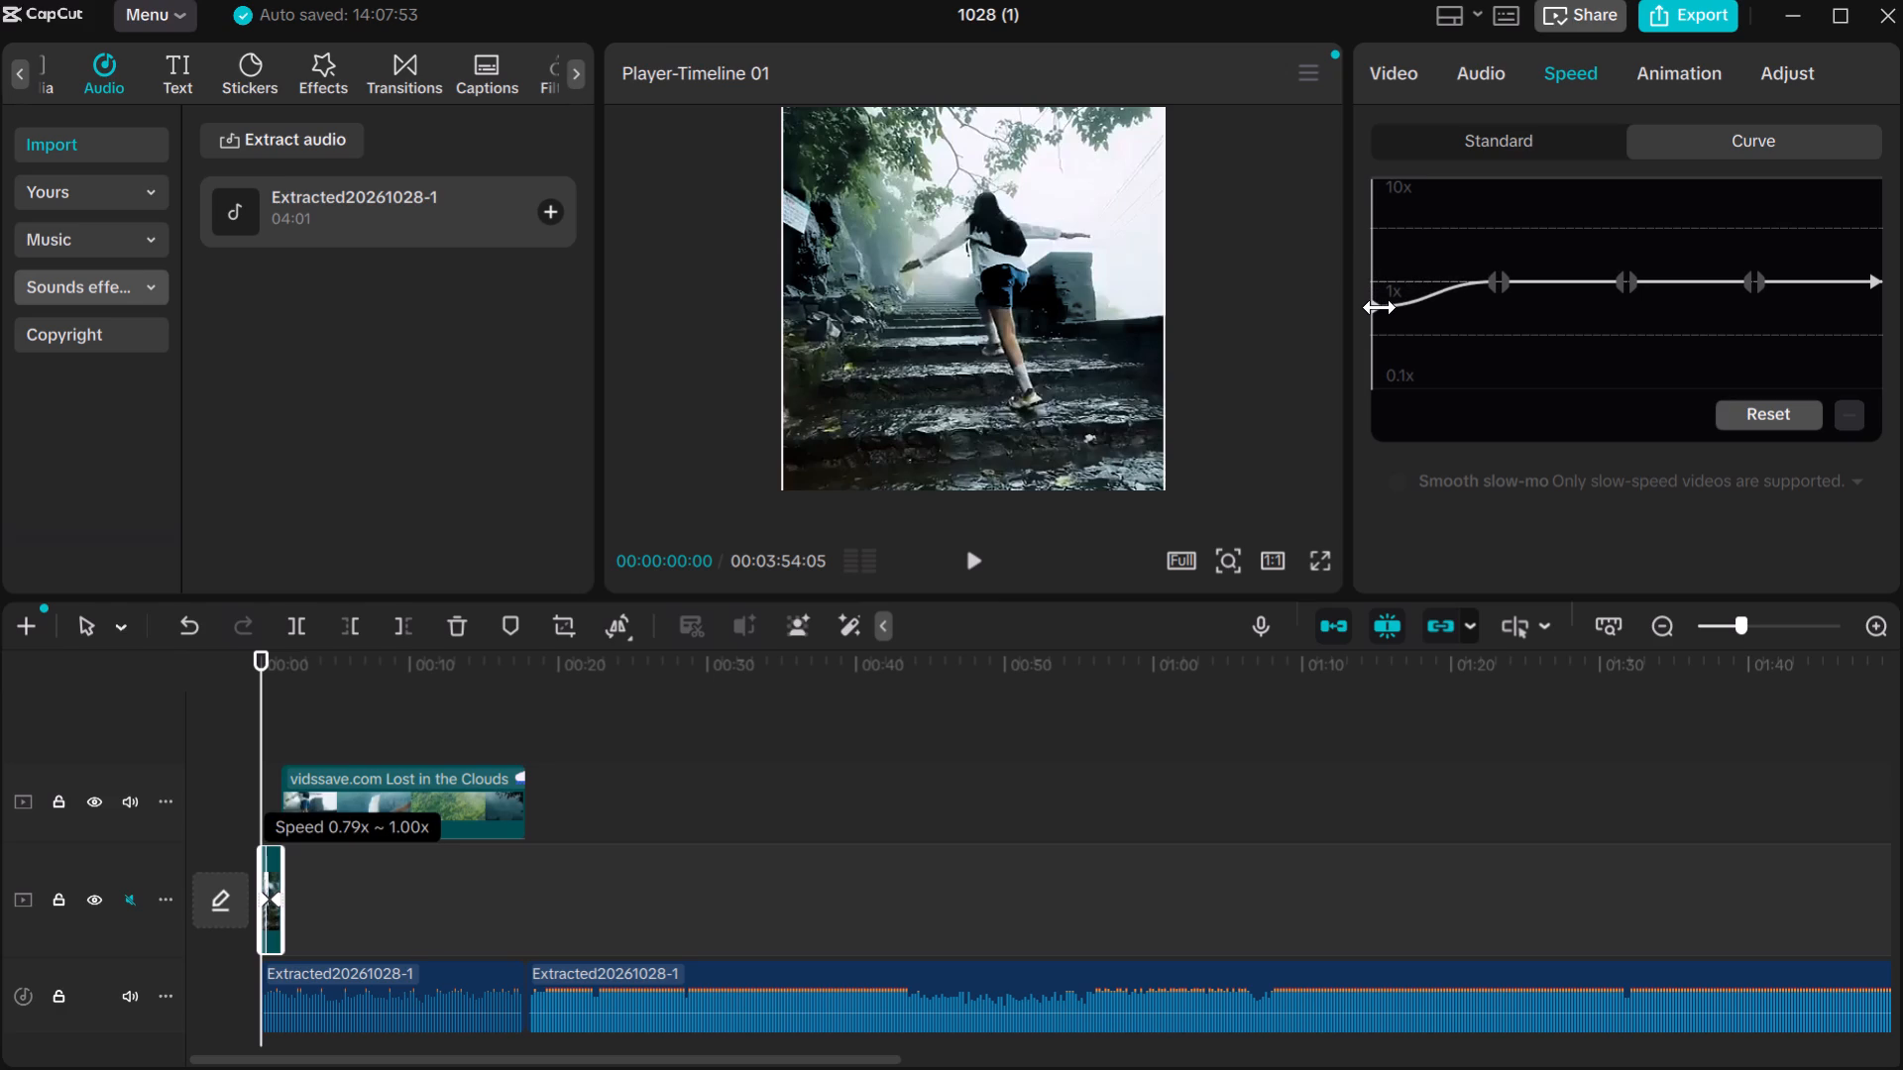
drag(1380, 307, 1380, 308)
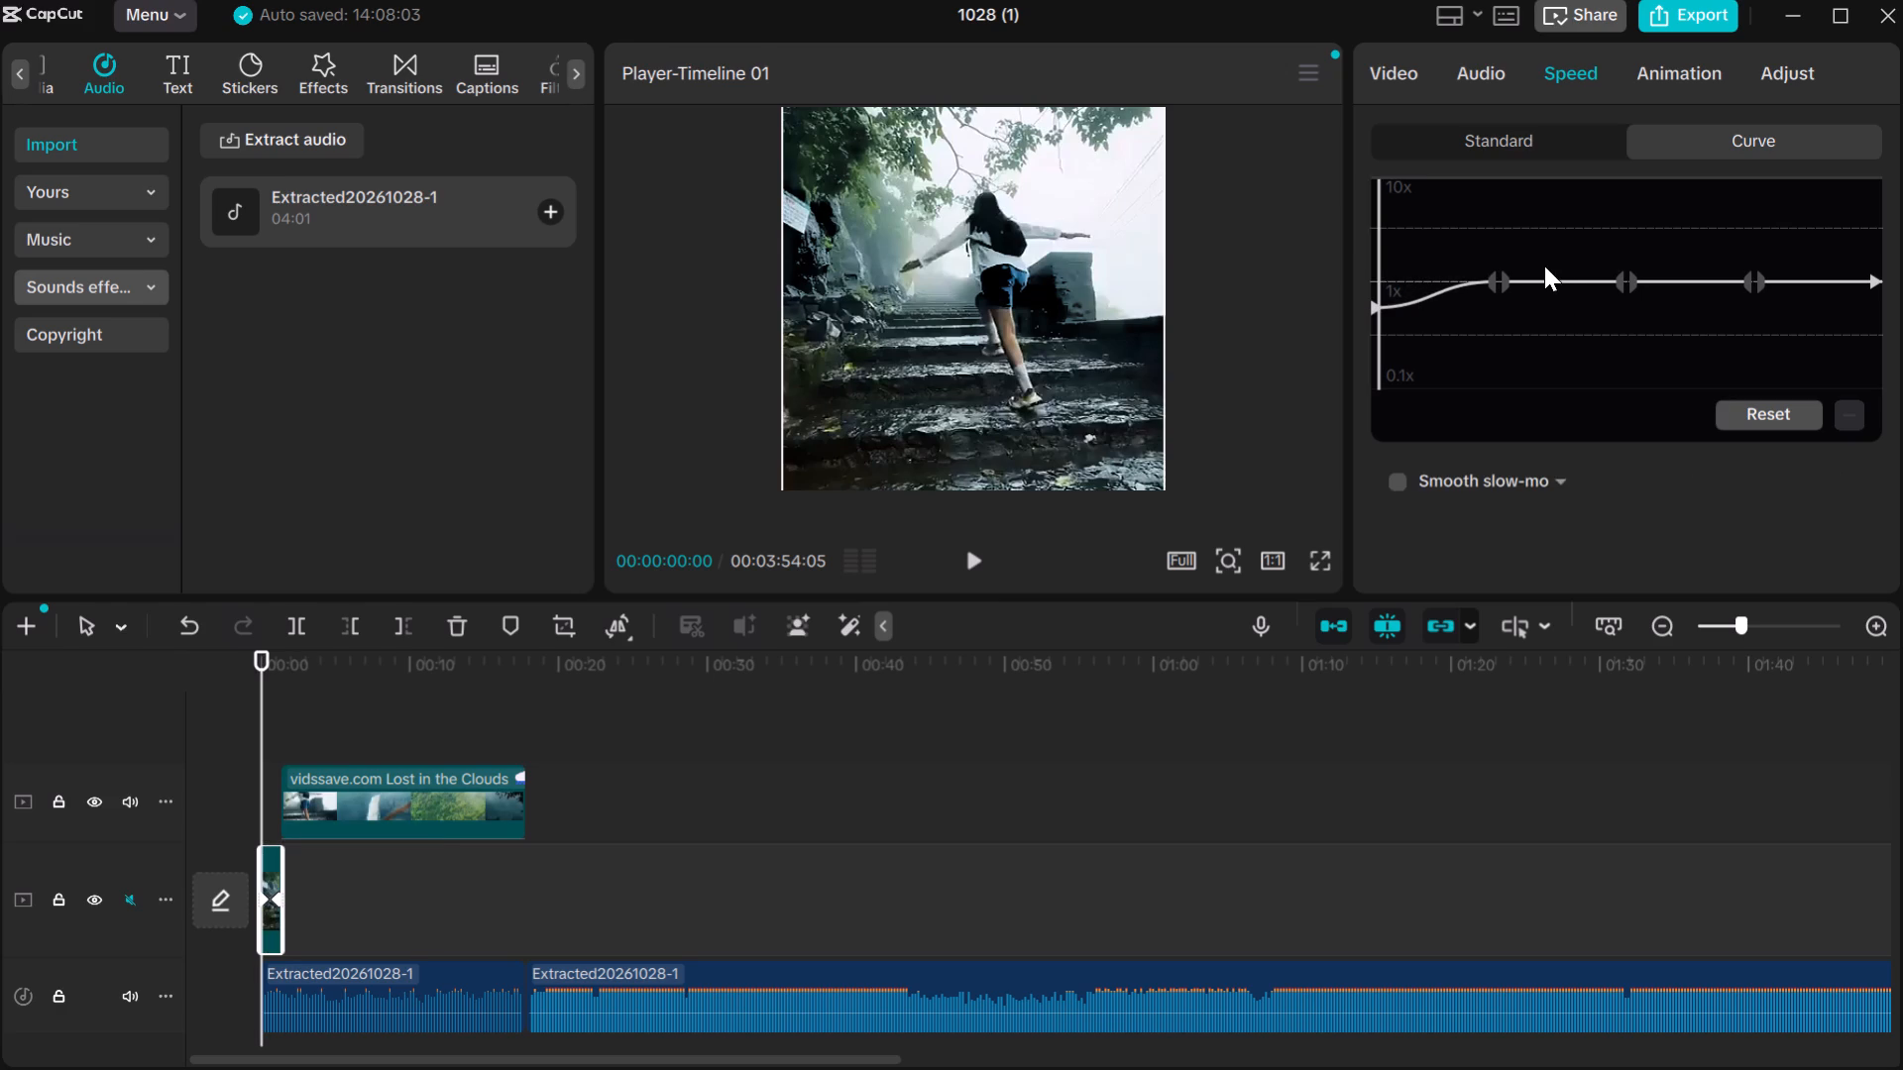
Lower the three middle points and the end point of the opening clip's speed curve to about 0.78x, making it level.
drag(1495, 281, 1495, 283)
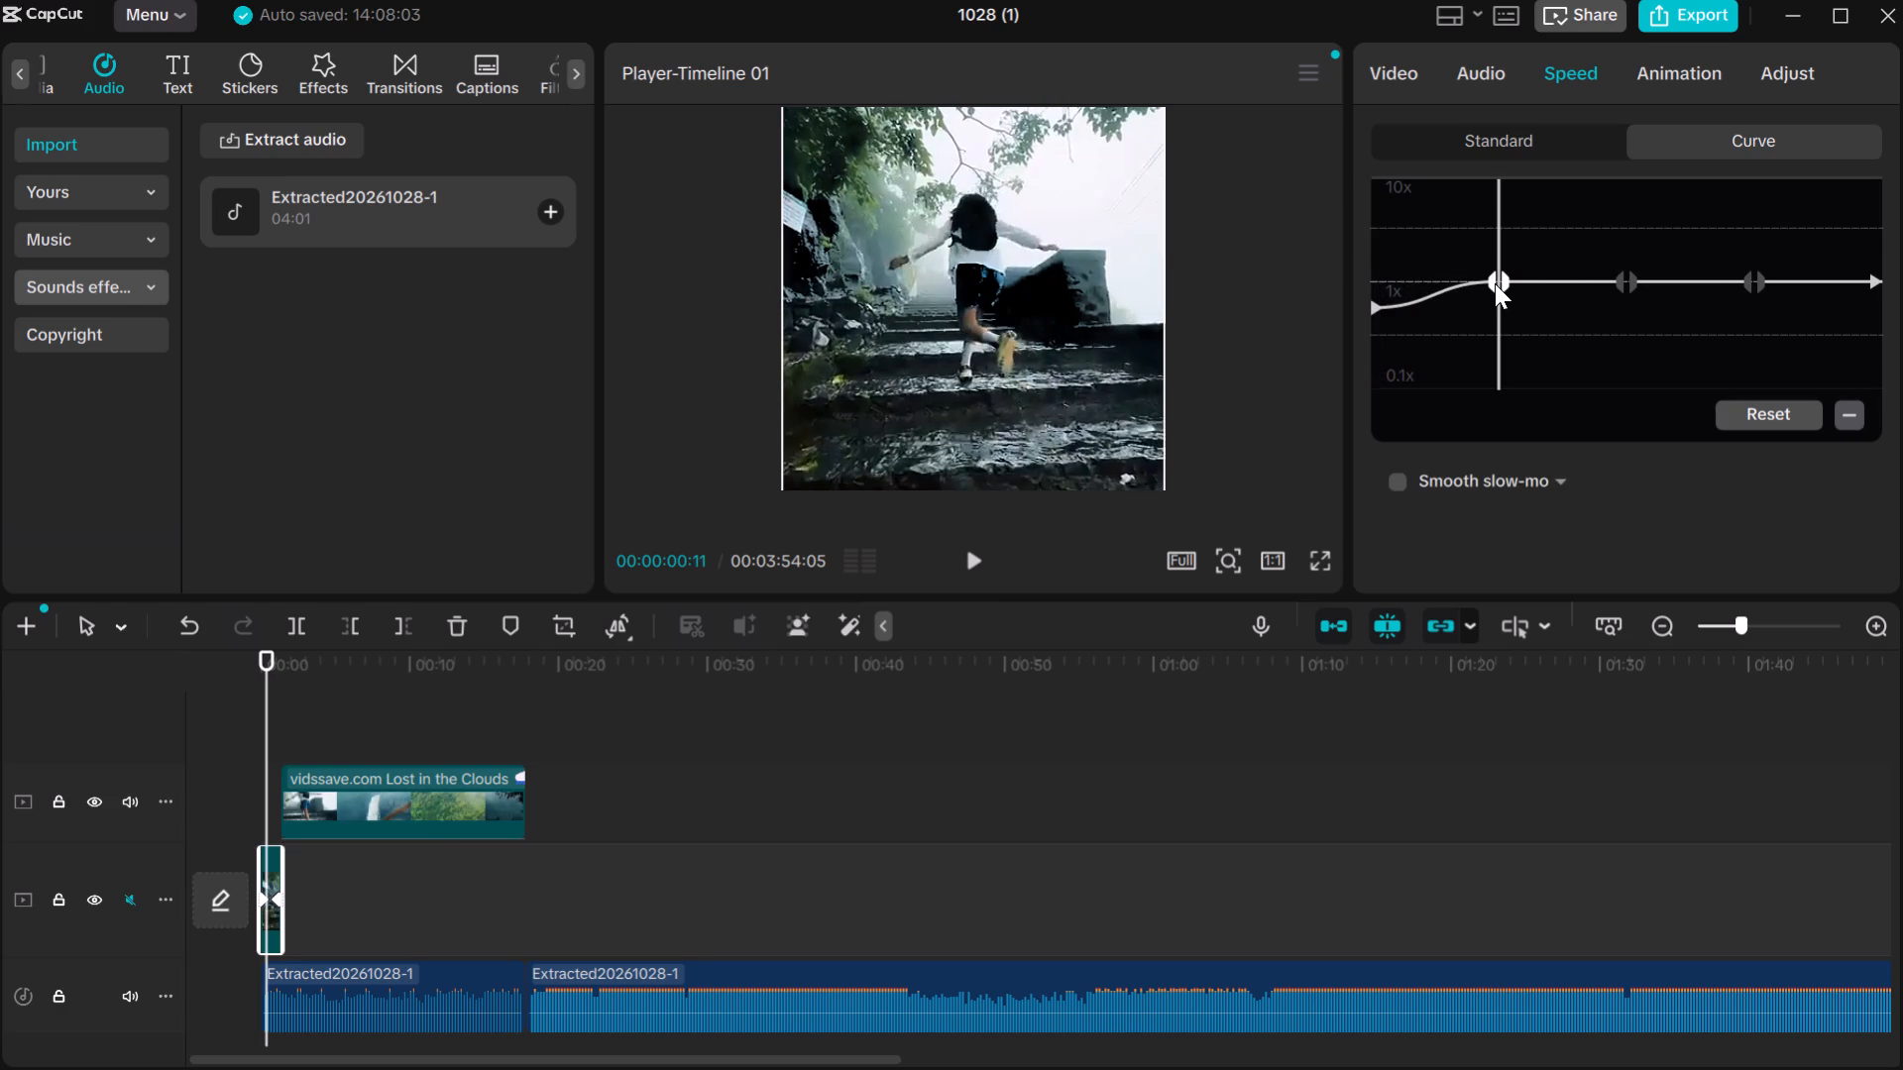
drag(1495, 283, 1498, 300)
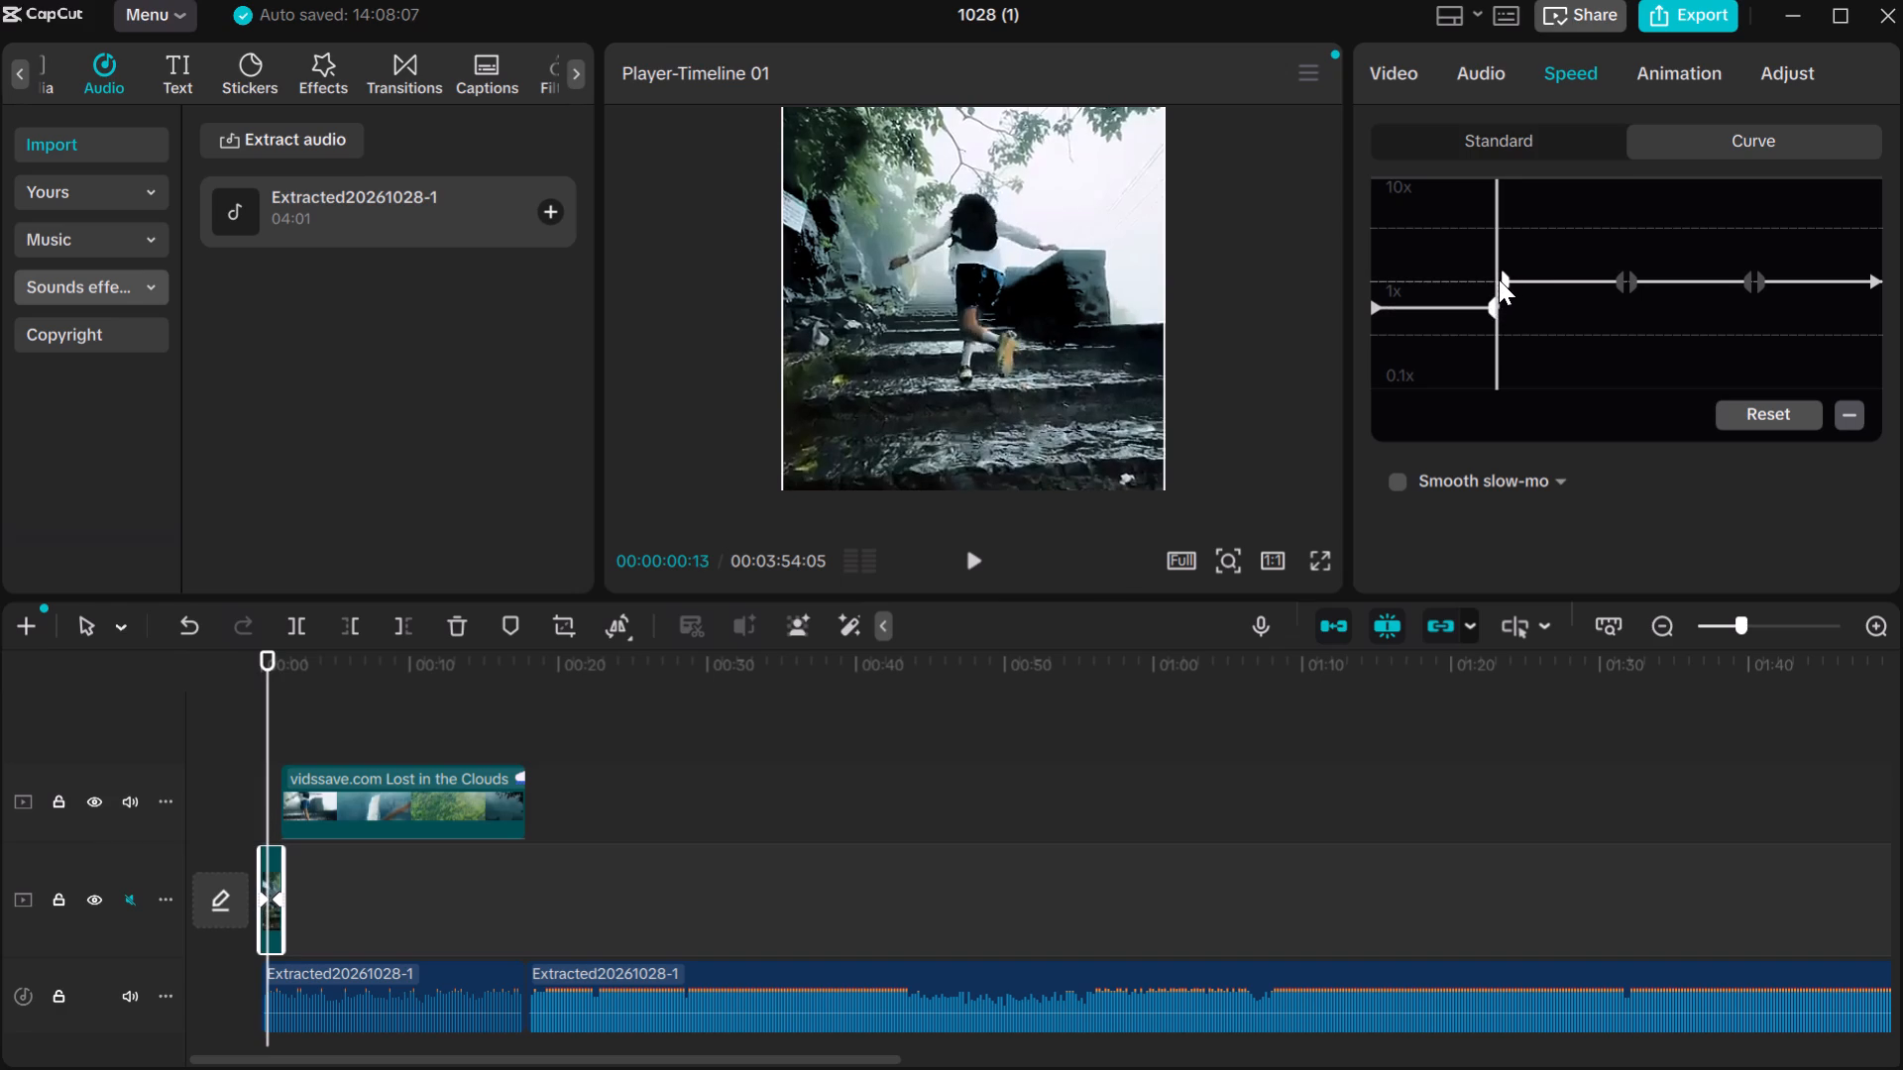
drag(1501, 276, 1503, 291)
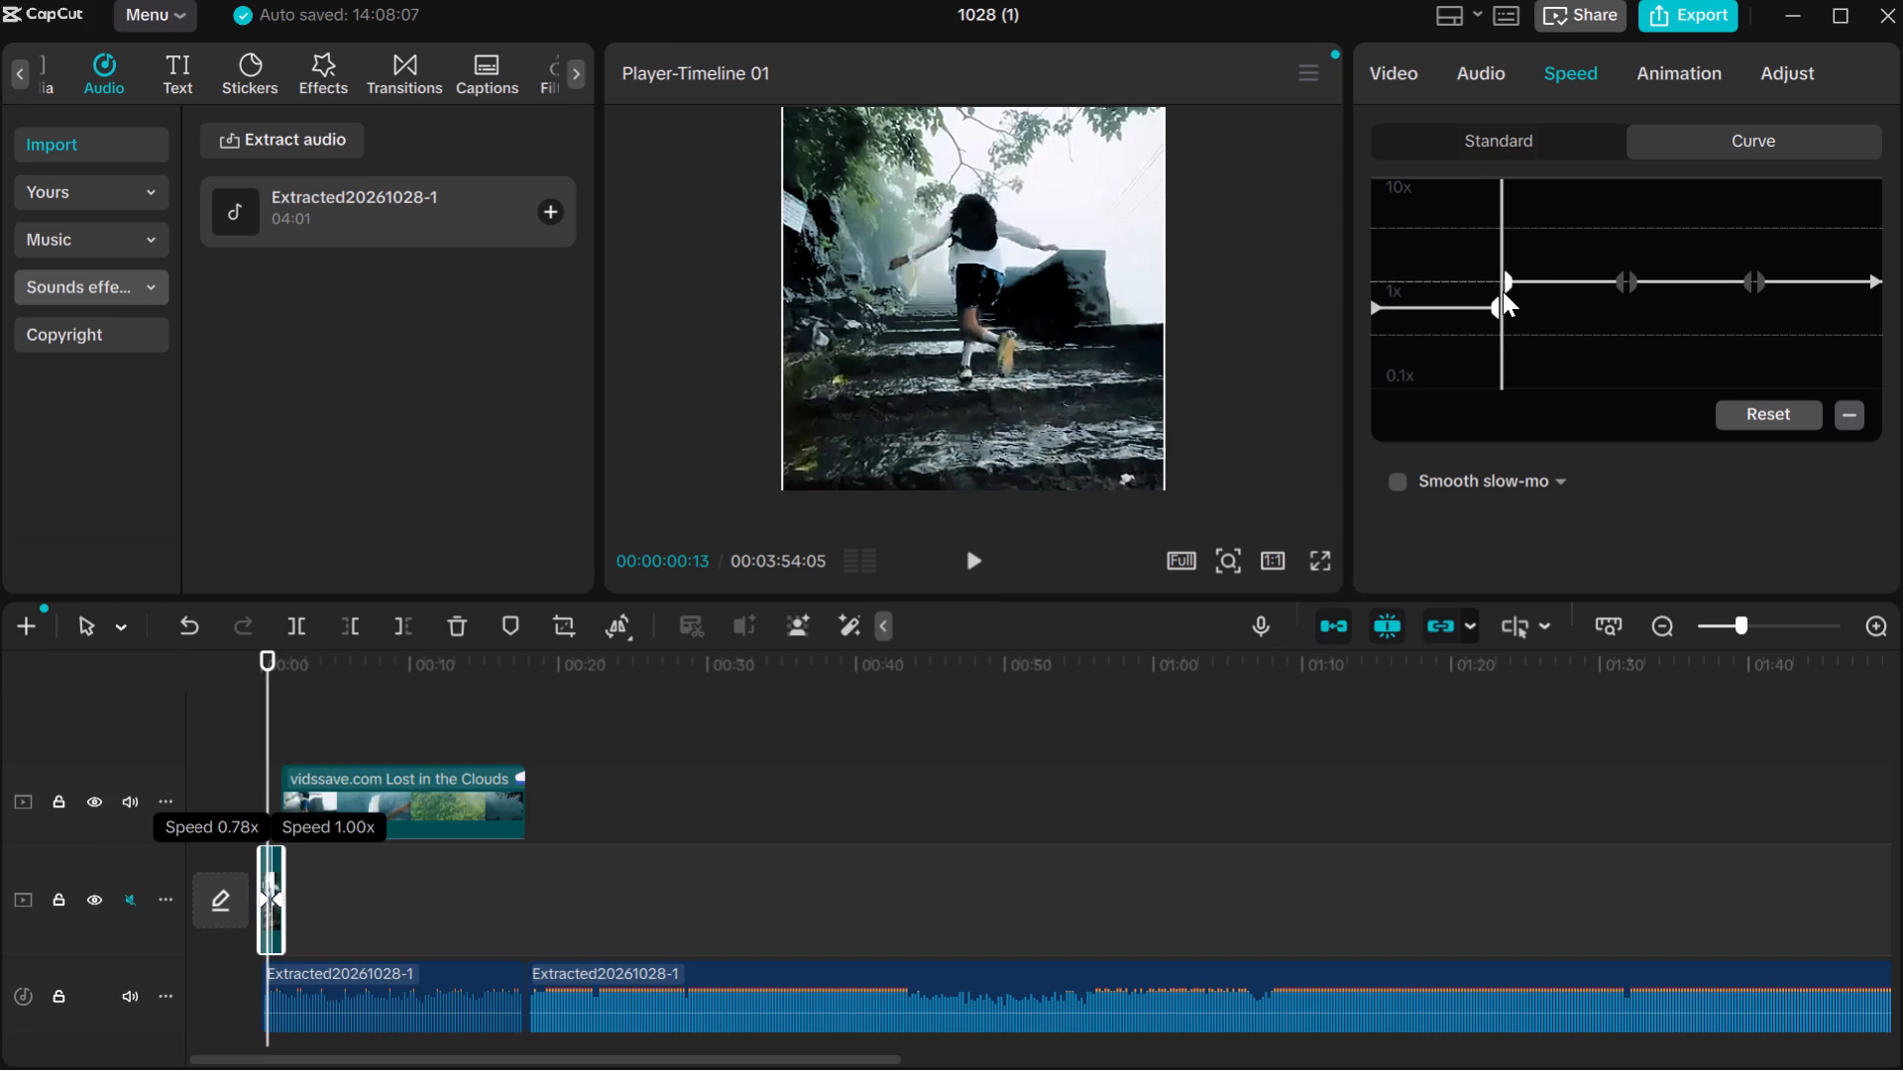
drag(1503, 291, 1503, 297)
drag(1509, 277, 1502, 300)
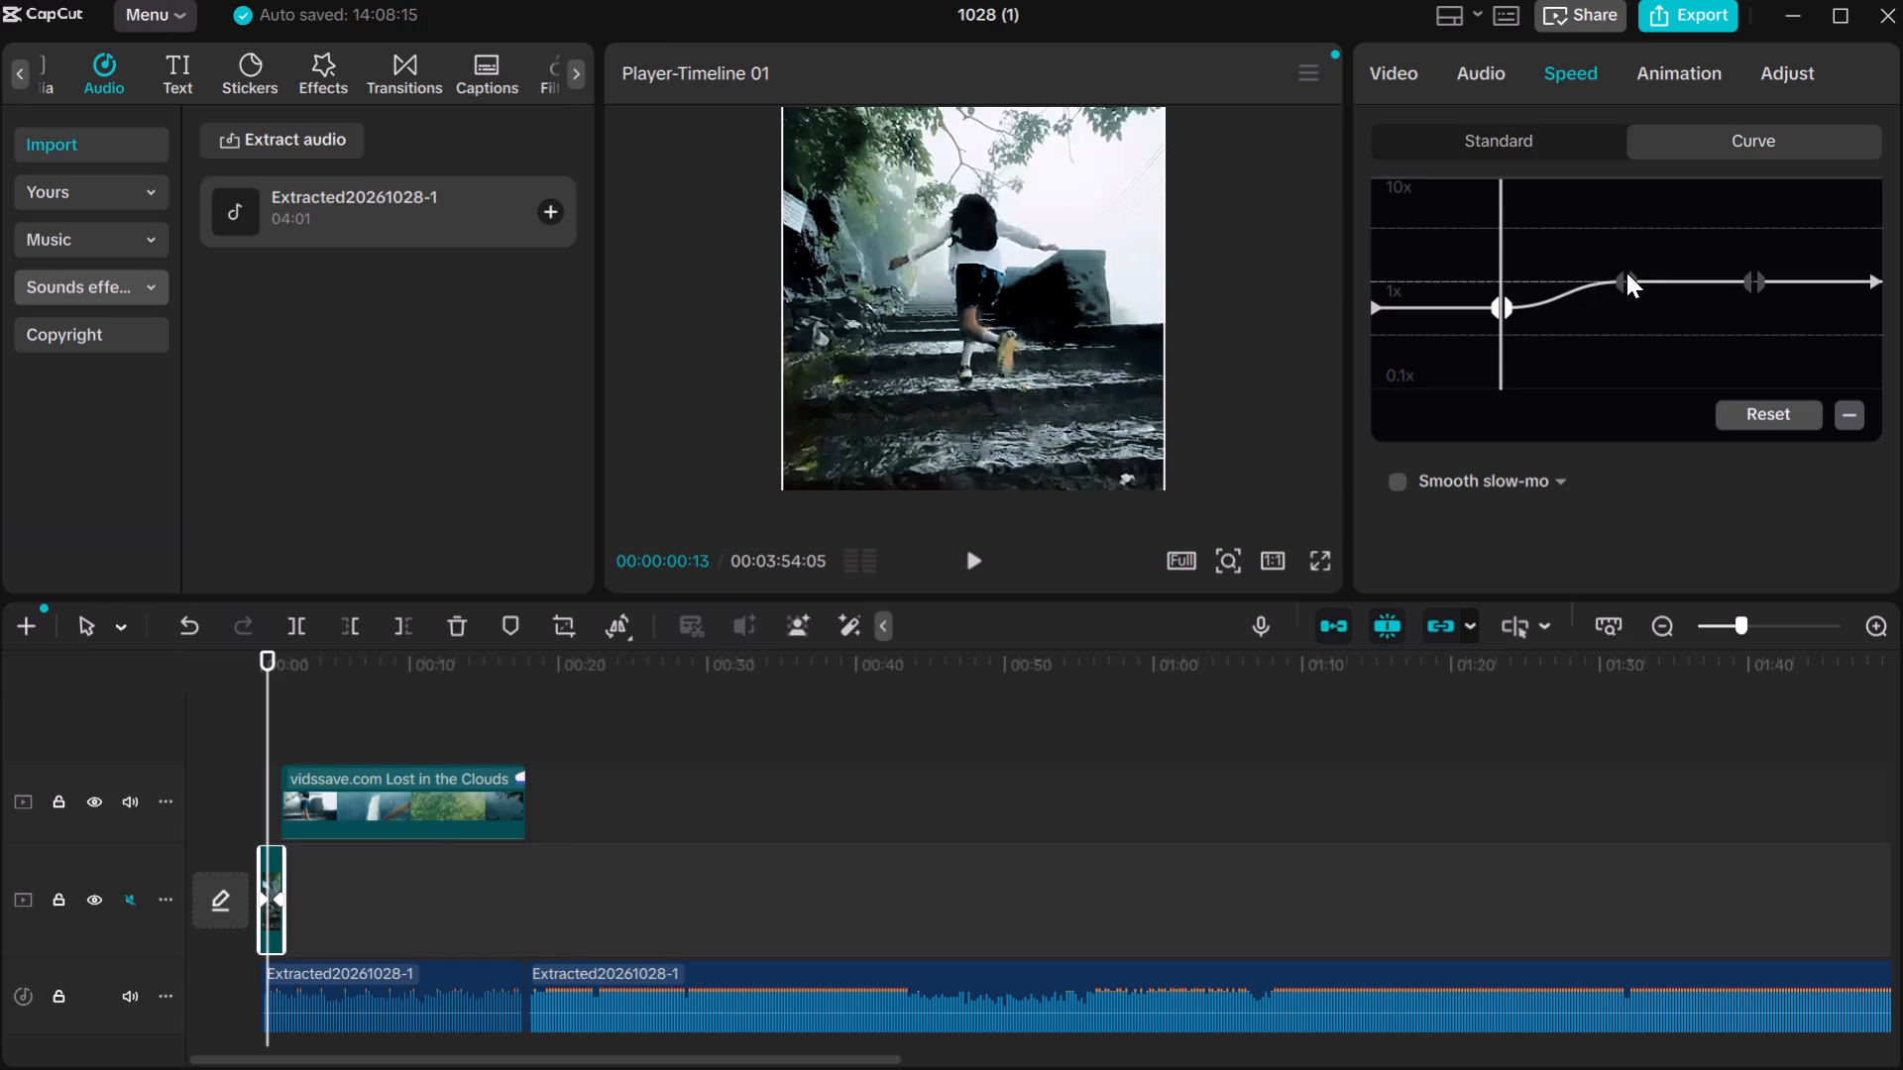
drag(1626, 272, 1623, 302)
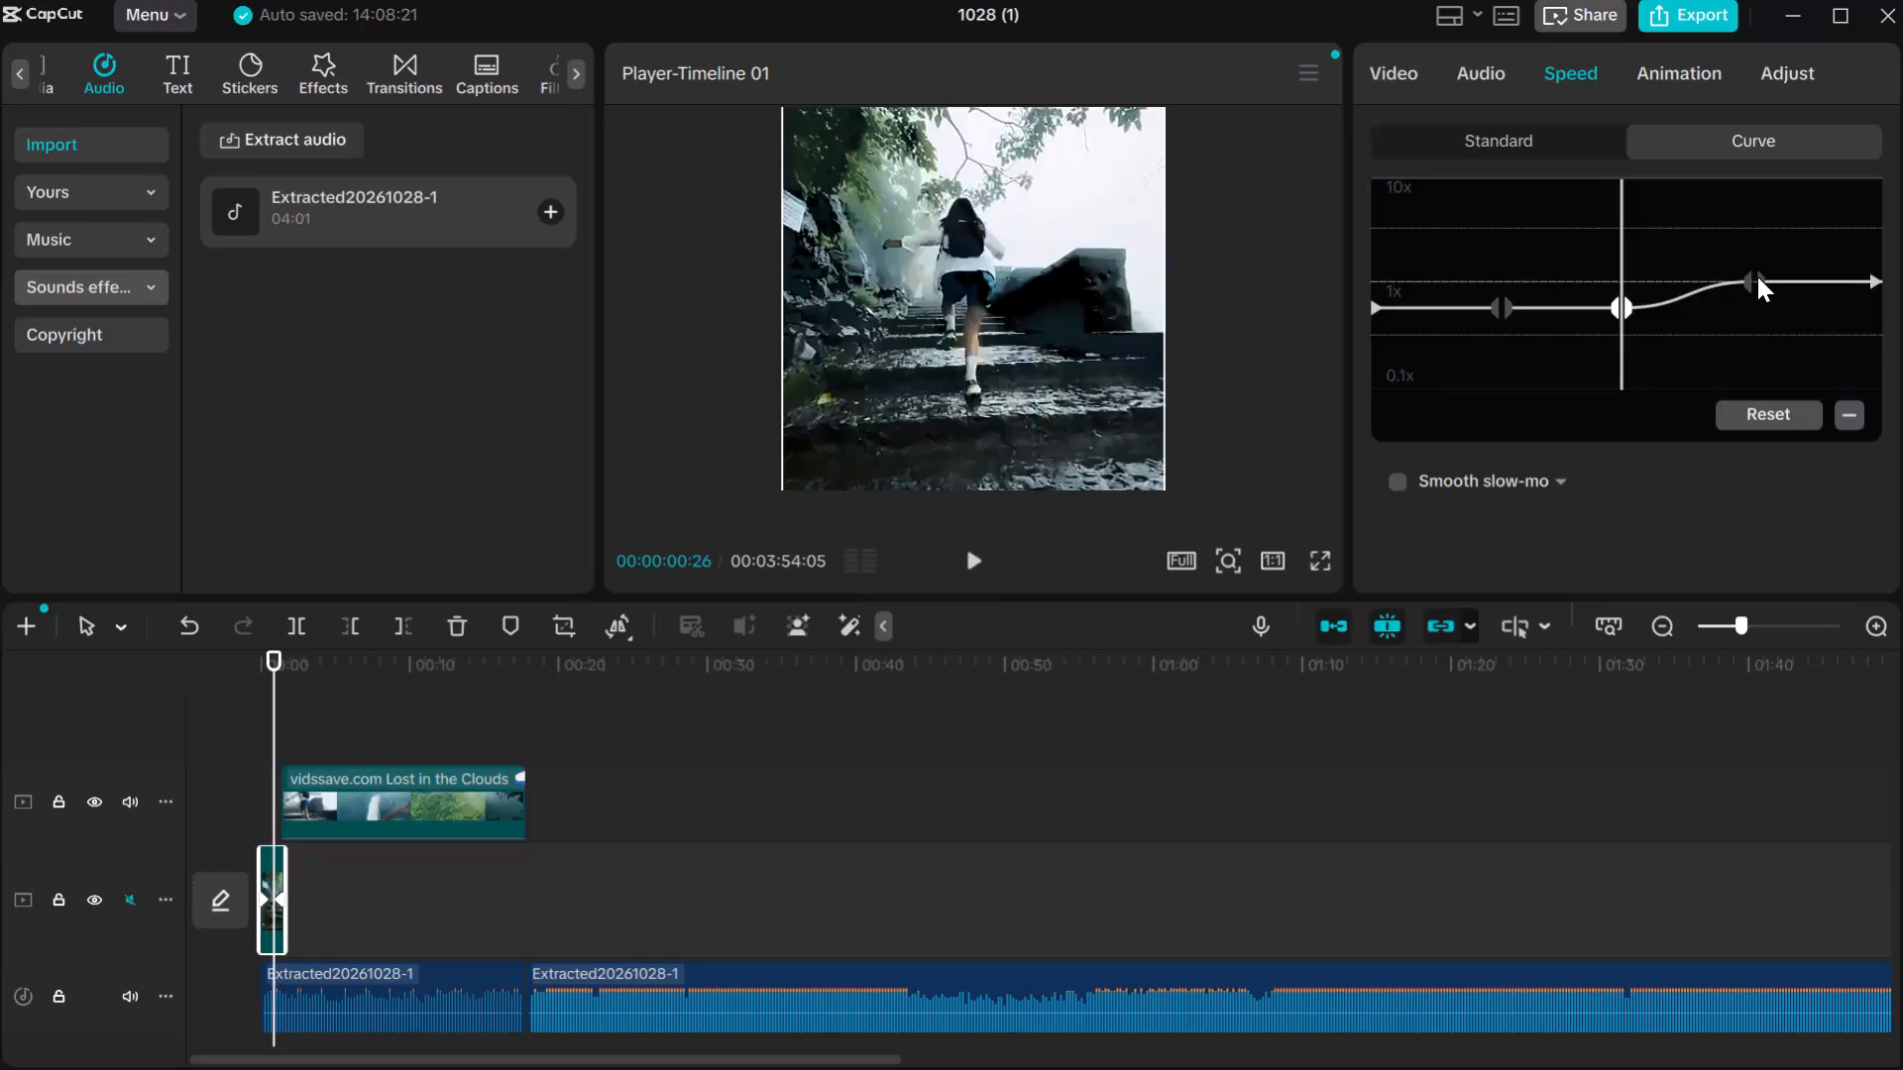
drag(1753, 277, 1749, 291)
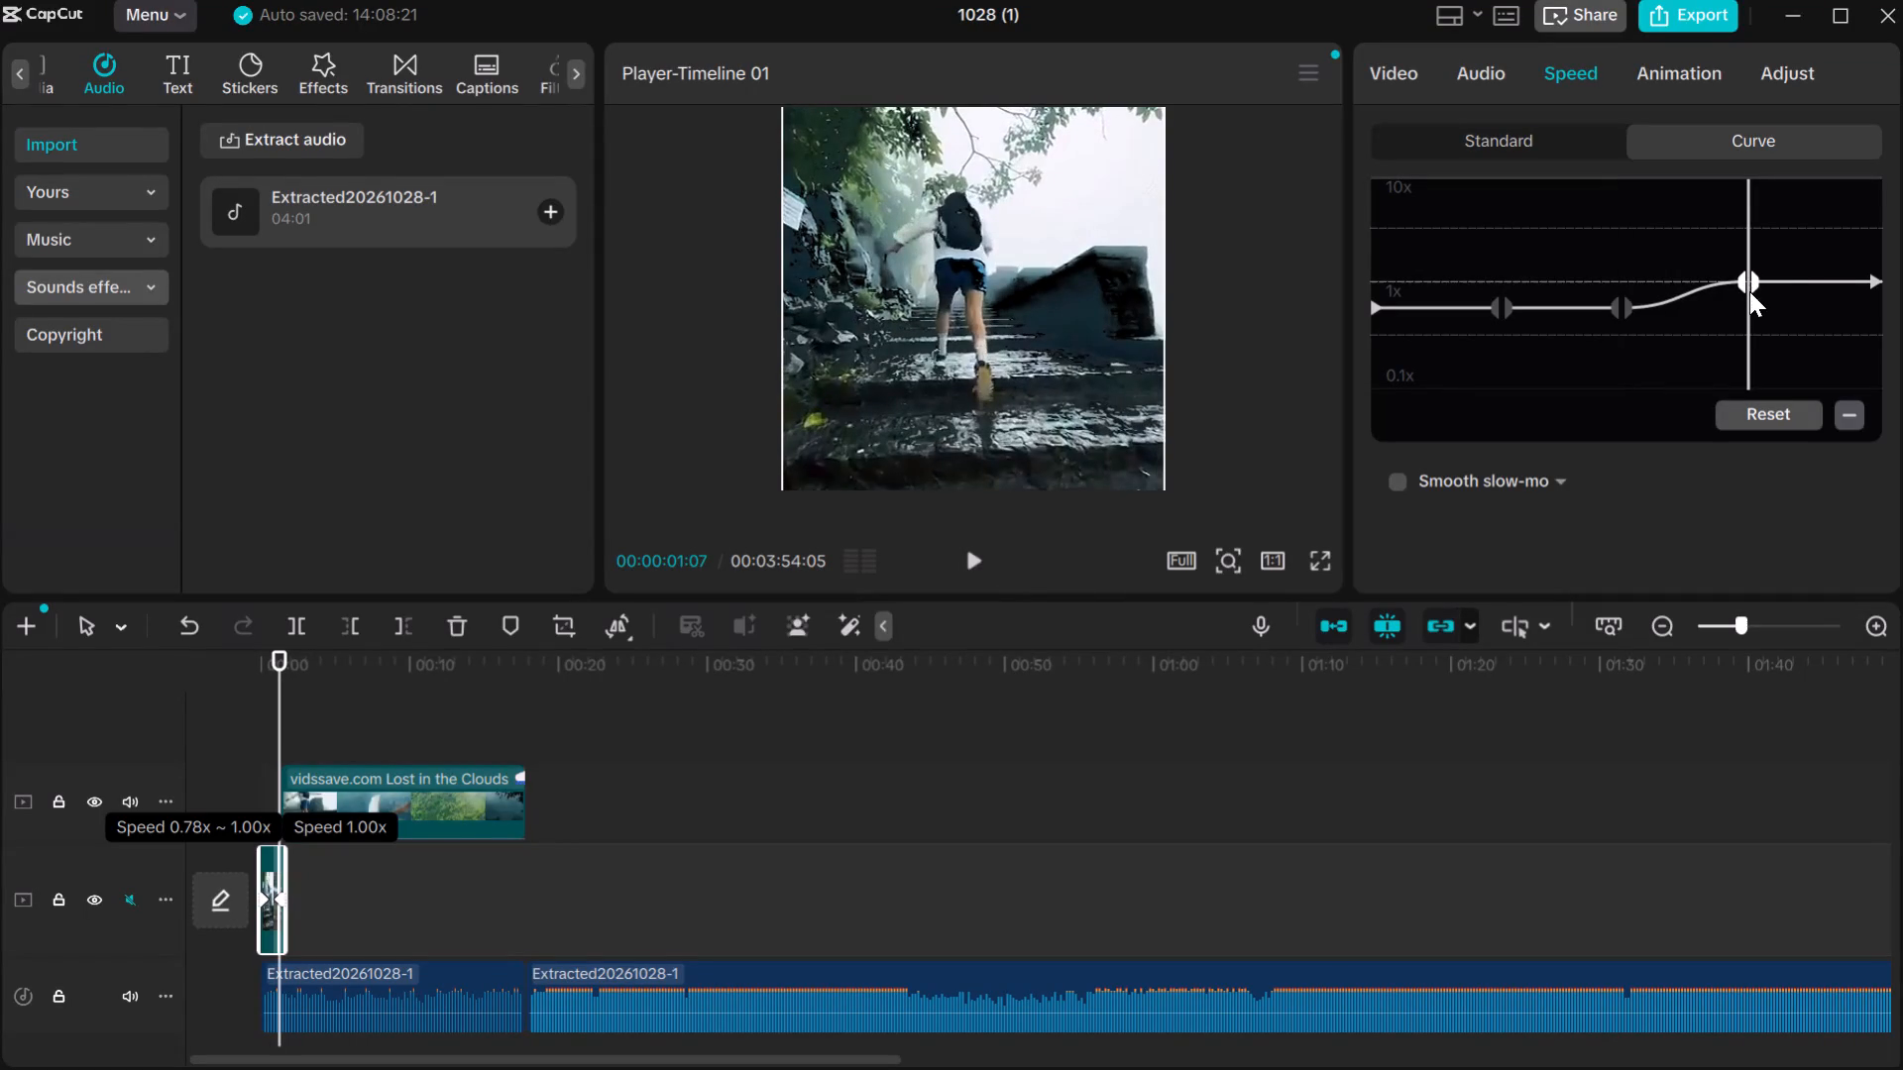
drag(1749, 291, 1749, 303)
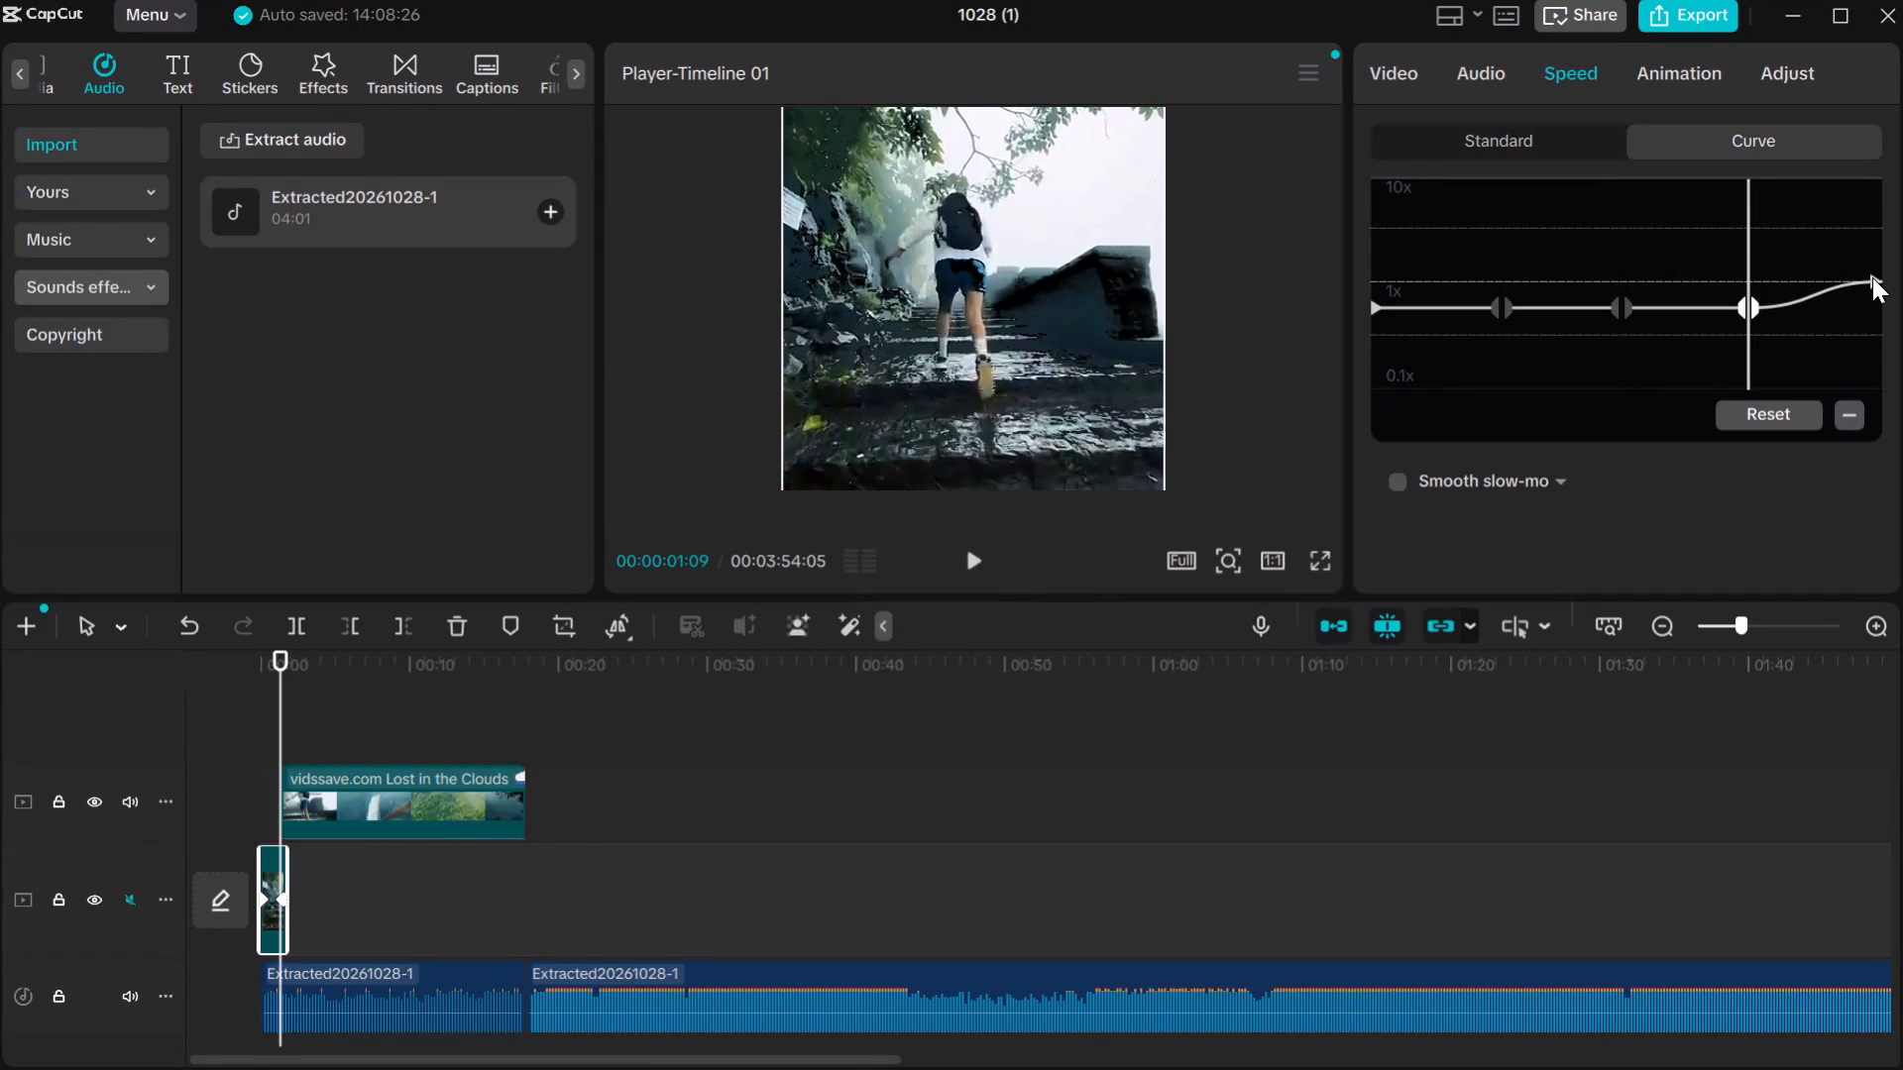
drag(1872, 277, 1873, 297)
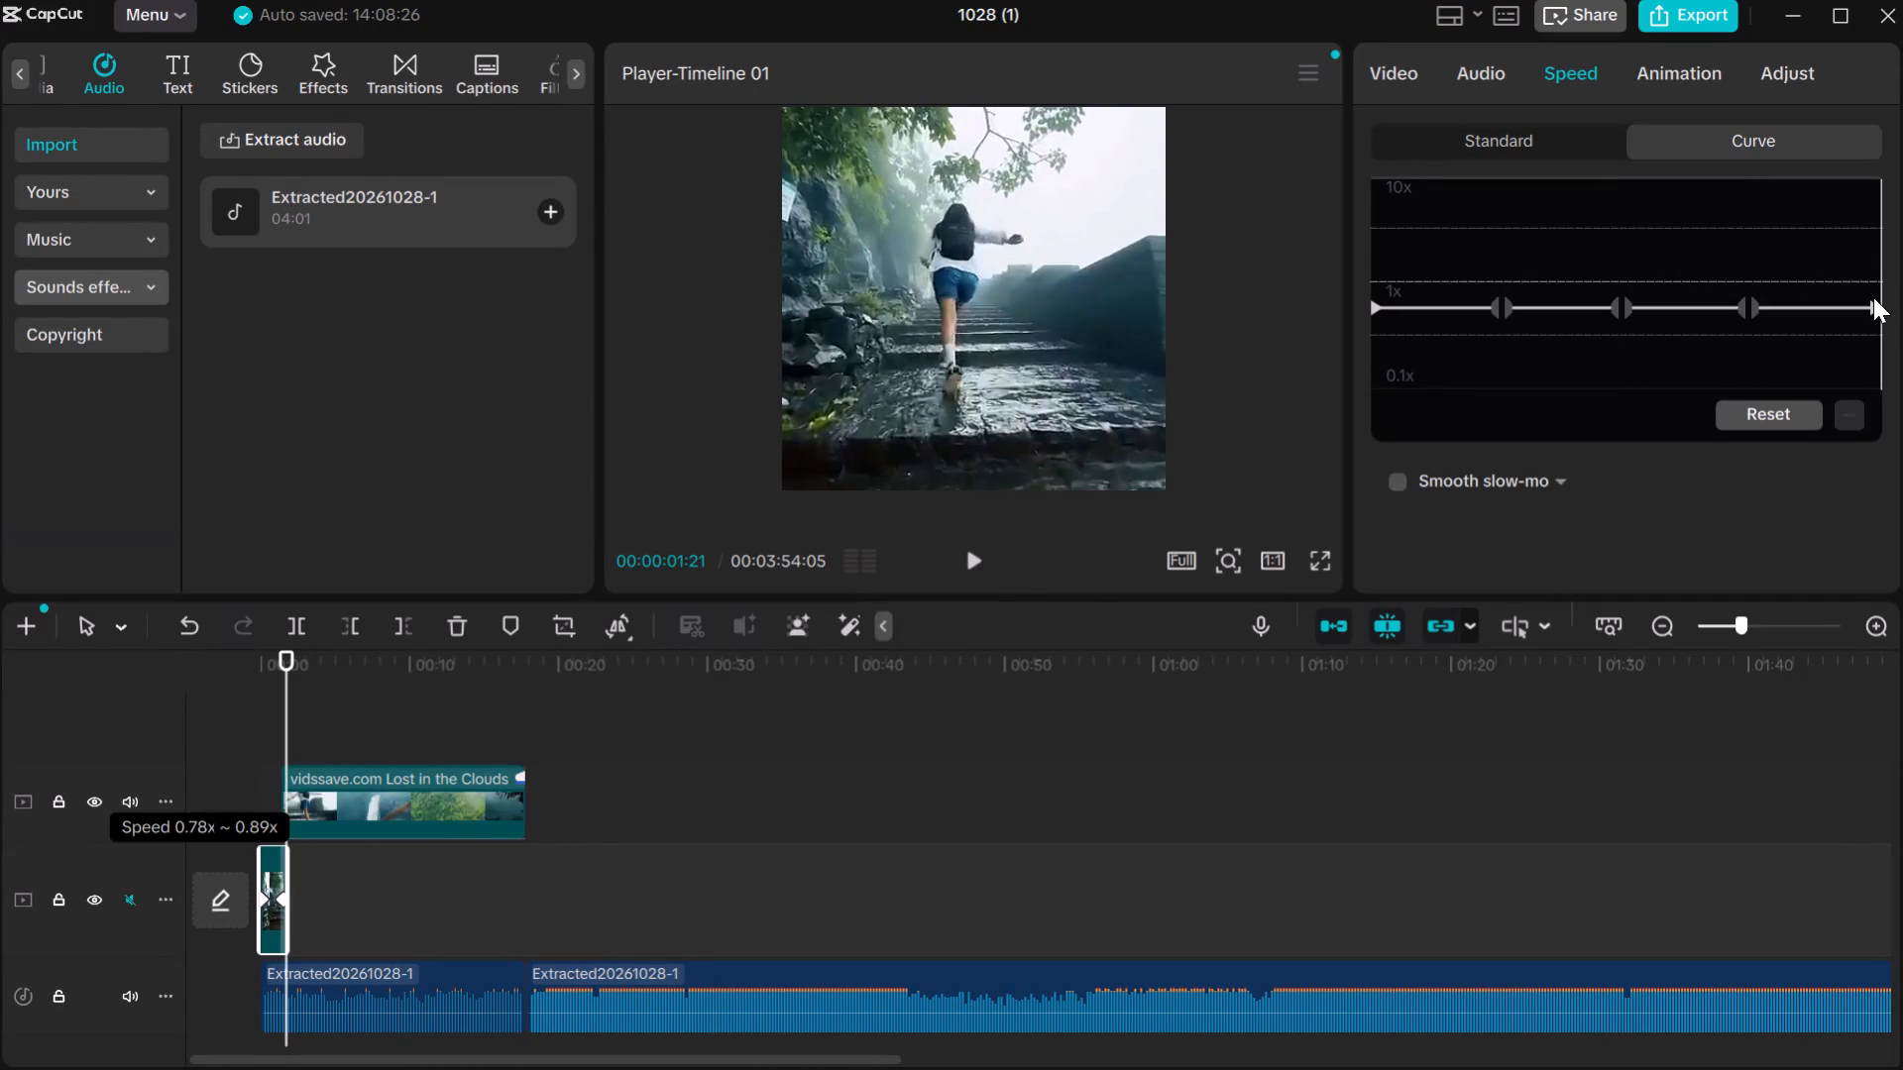
drag(1873, 297, 1873, 300)
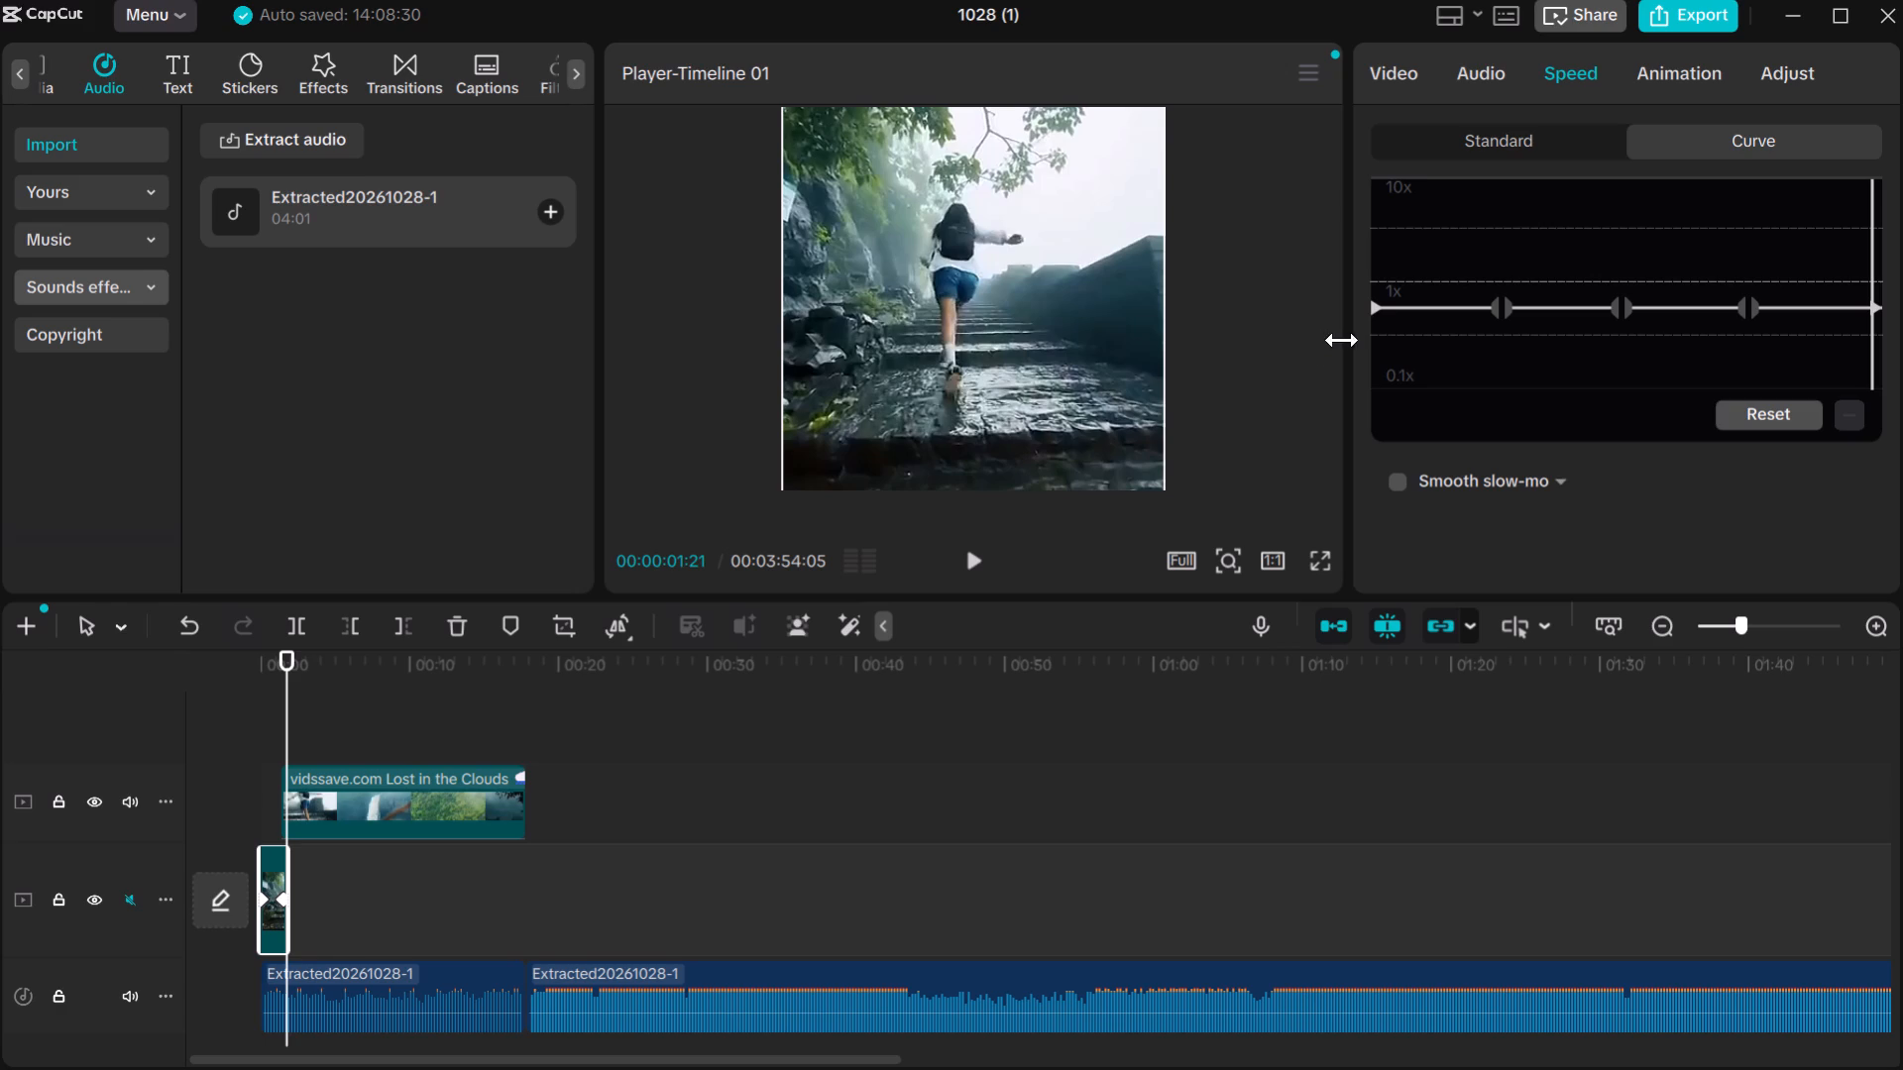
Enable Smooth slow-mo on the opening clip using the Optical flow method.
scroll(1714, 381, down, 4)
scroll(1684, 364, up, 1)
scroll(1657, 348, down, 5)
click(1396, 481)
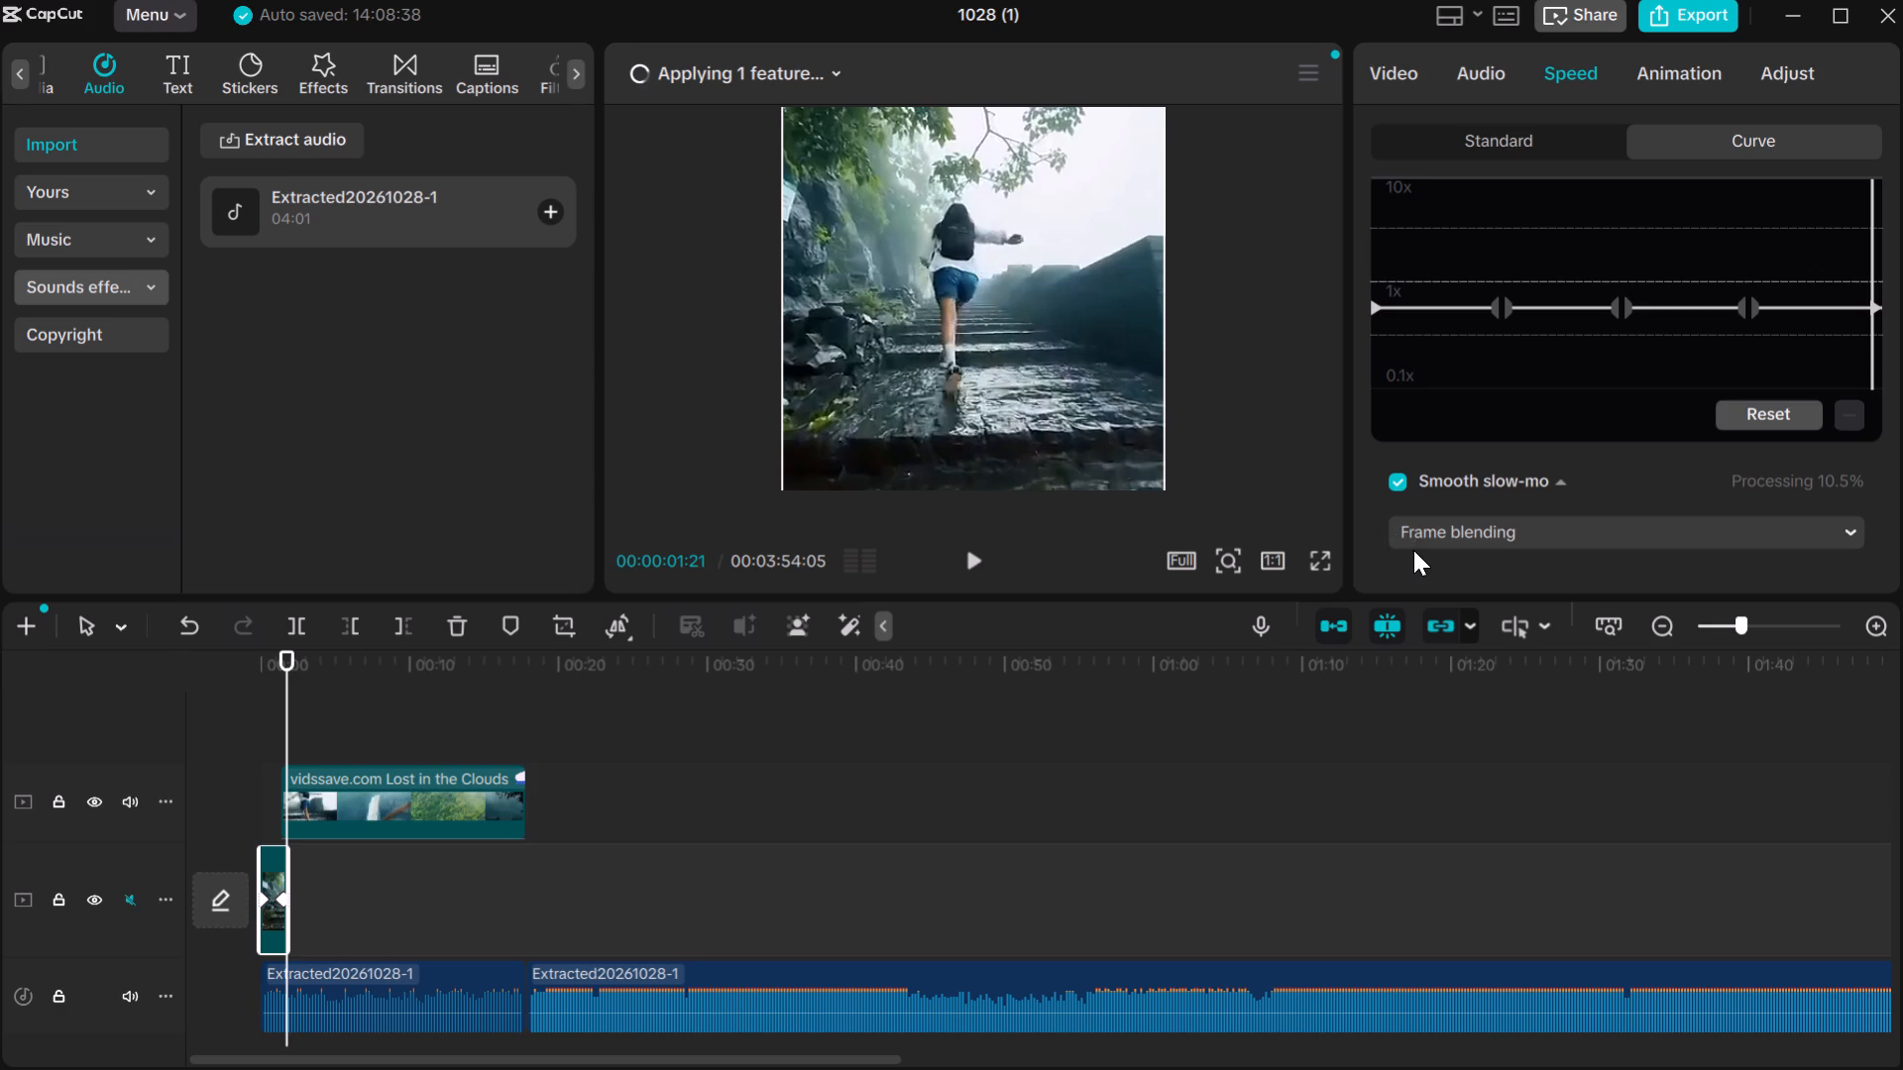
click(1447, 524)
click(1469, 654)
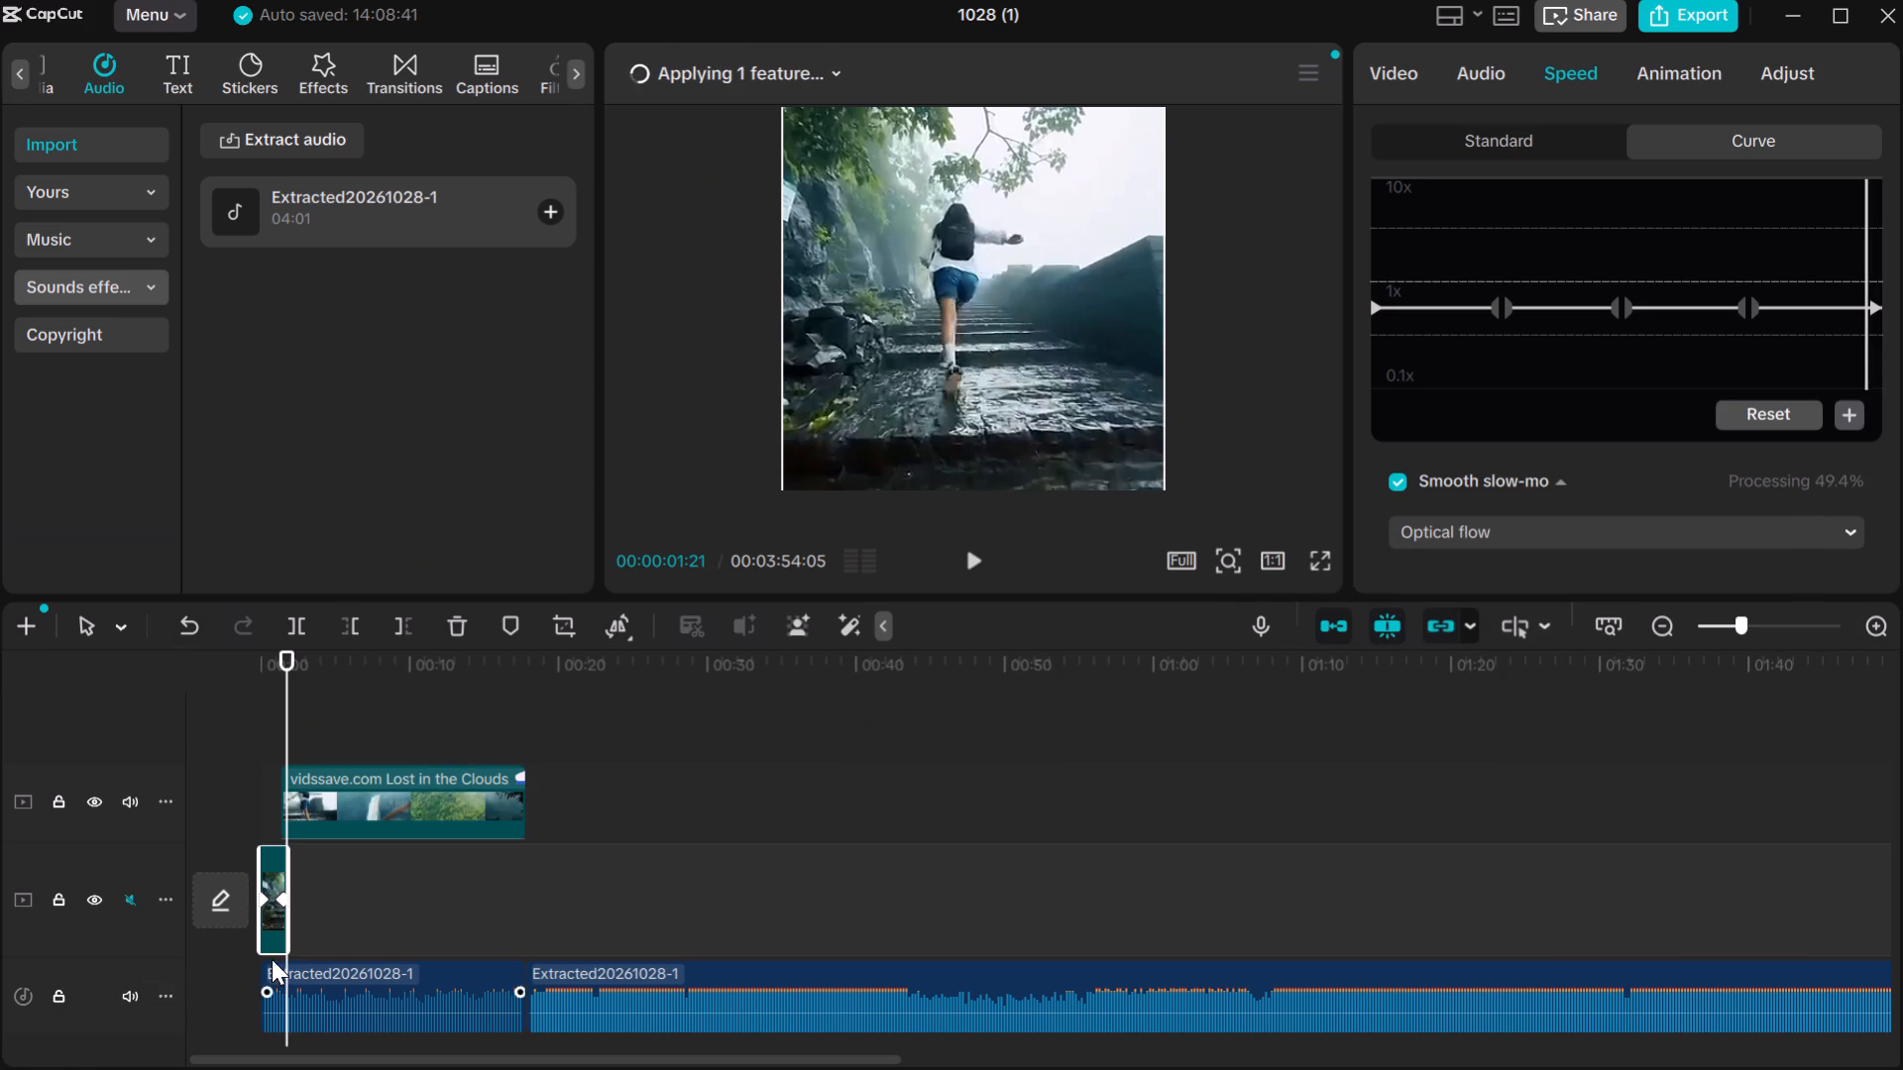
Create a compound clip (subproject) from the short opening clip.
right_click(287, 874)
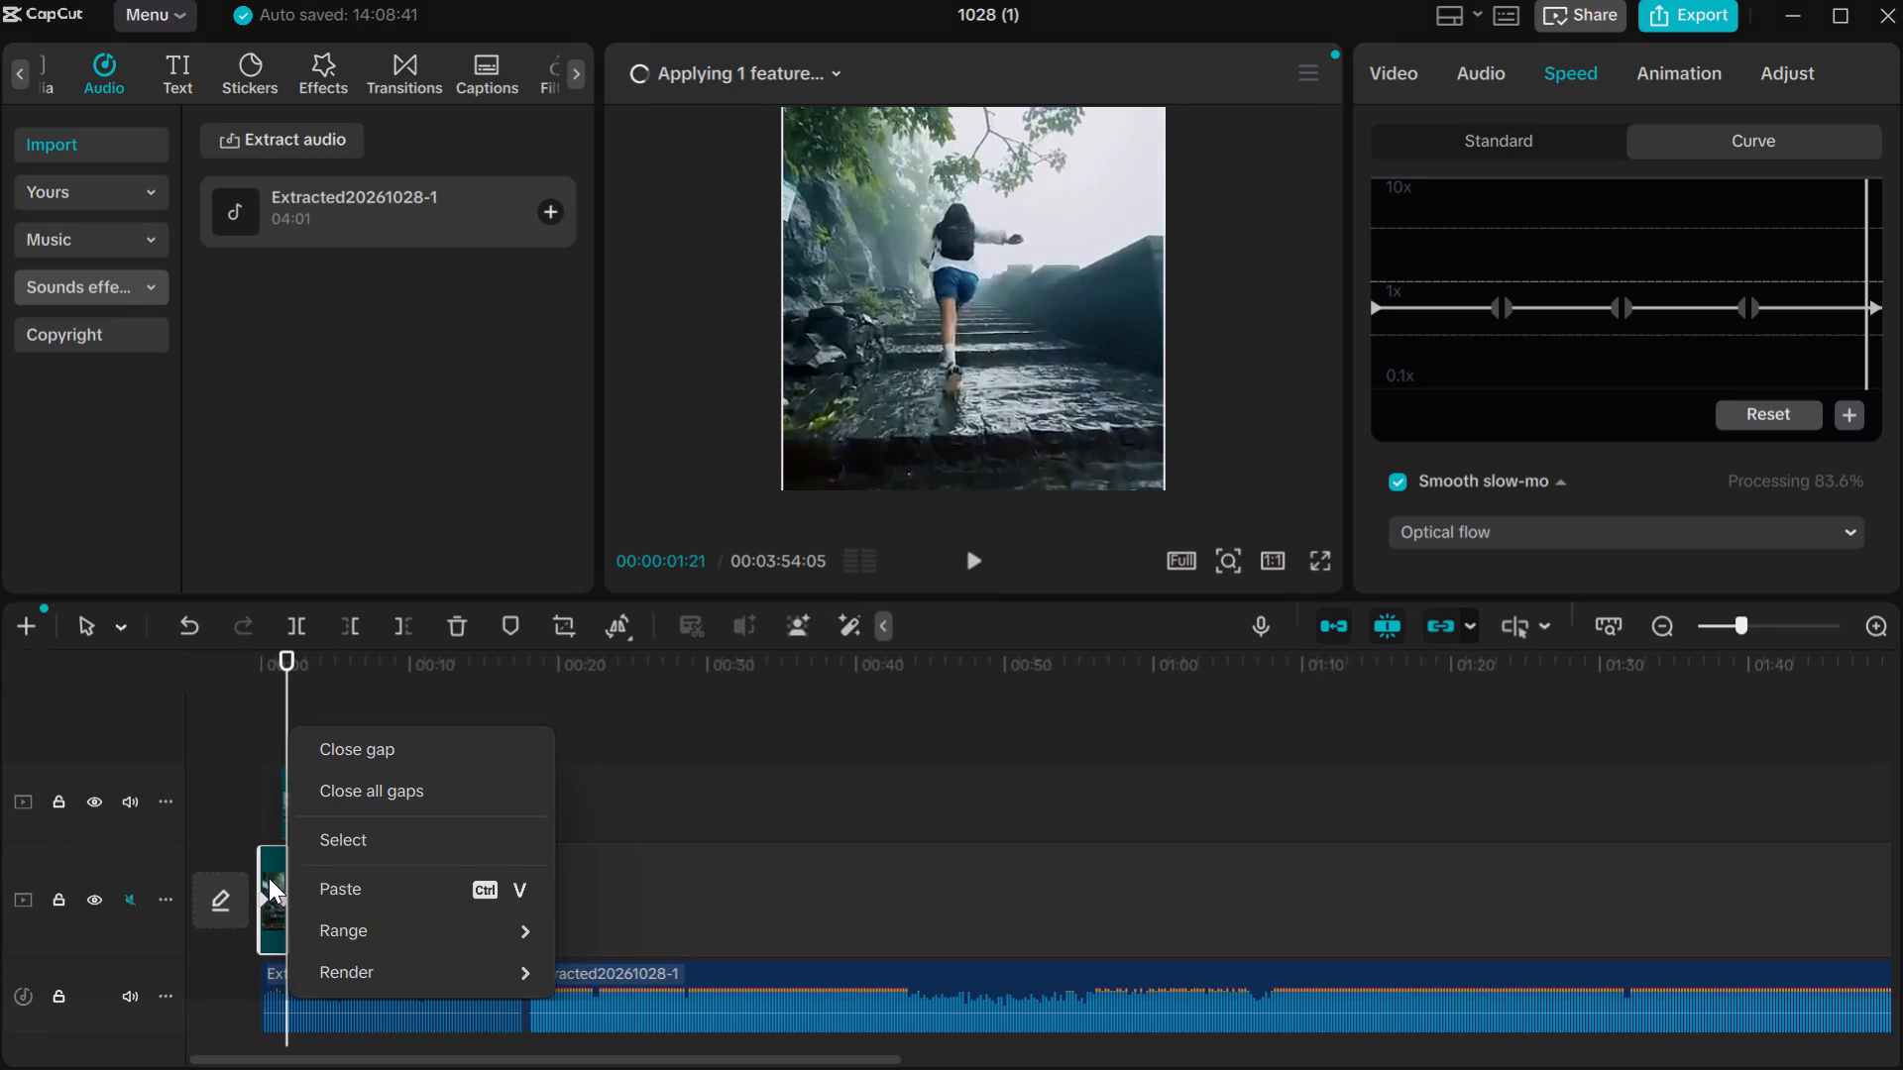
click(269, 878)
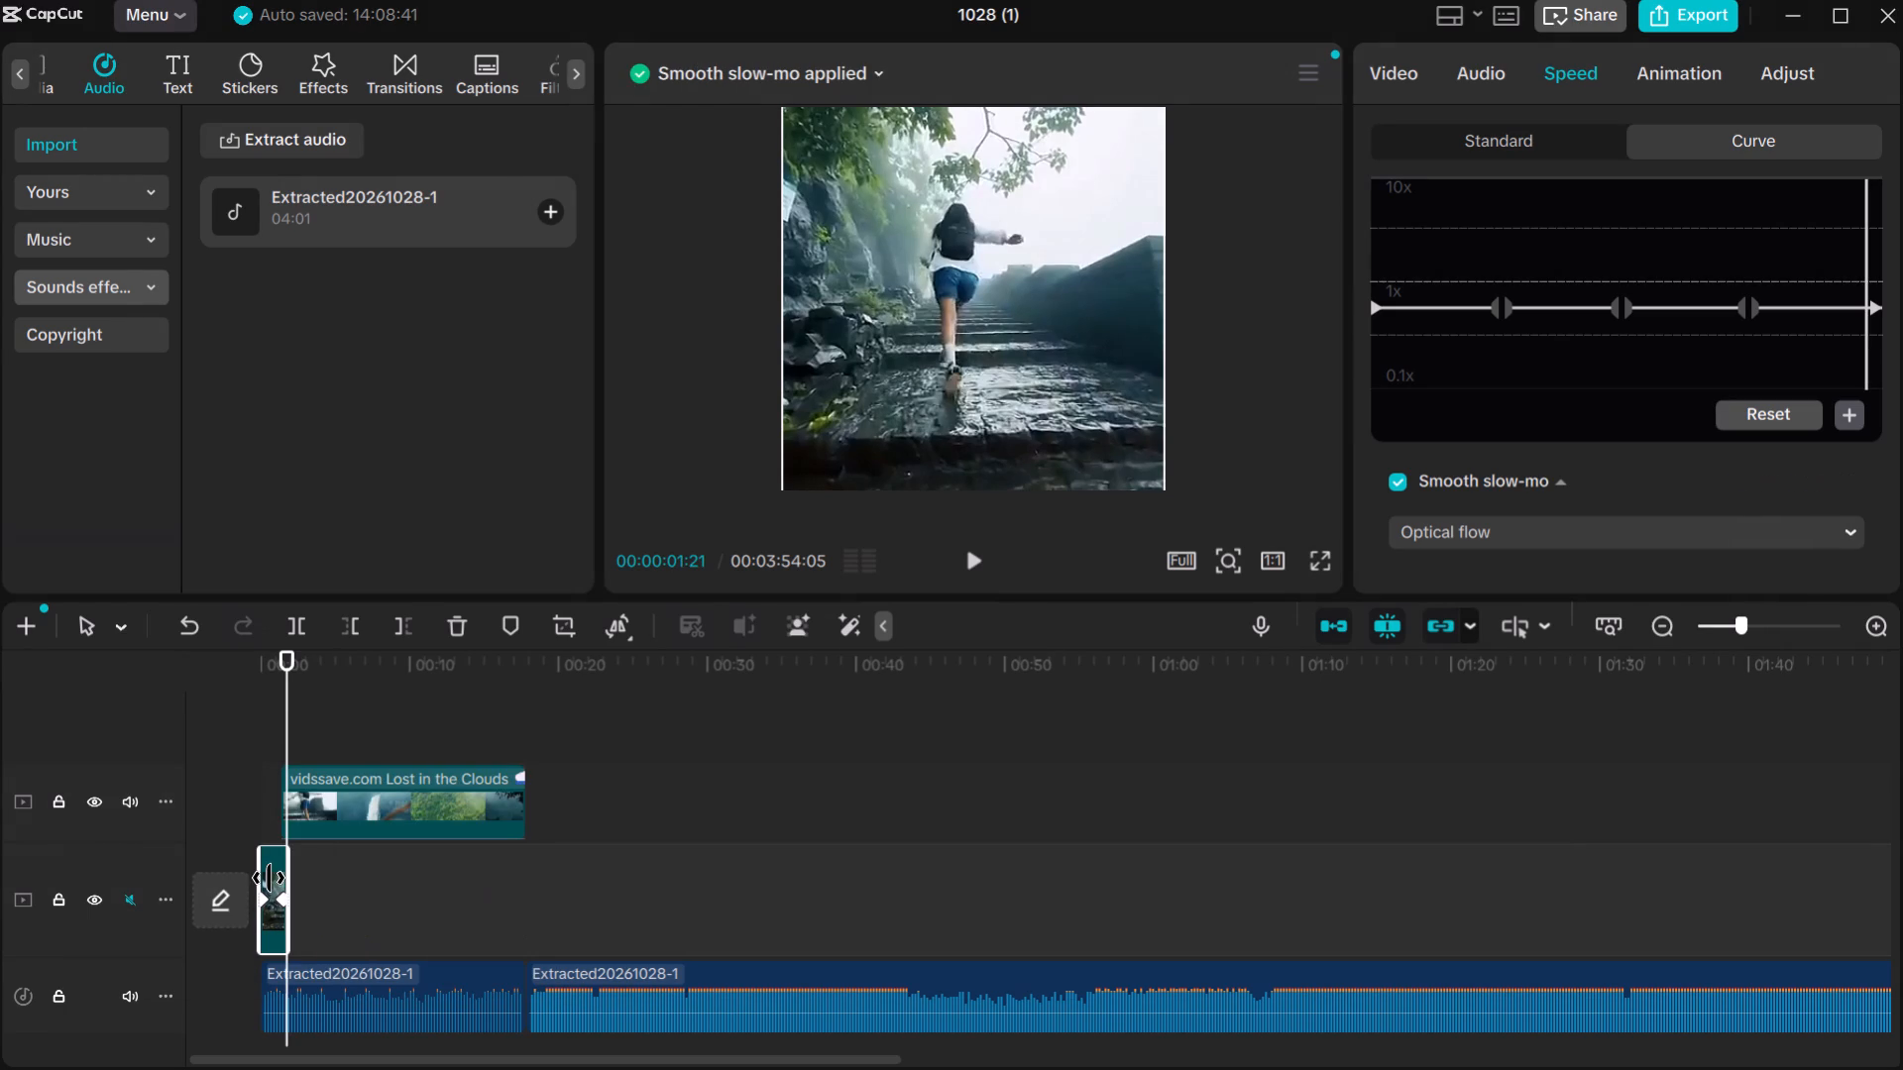
right_click(288, 878)
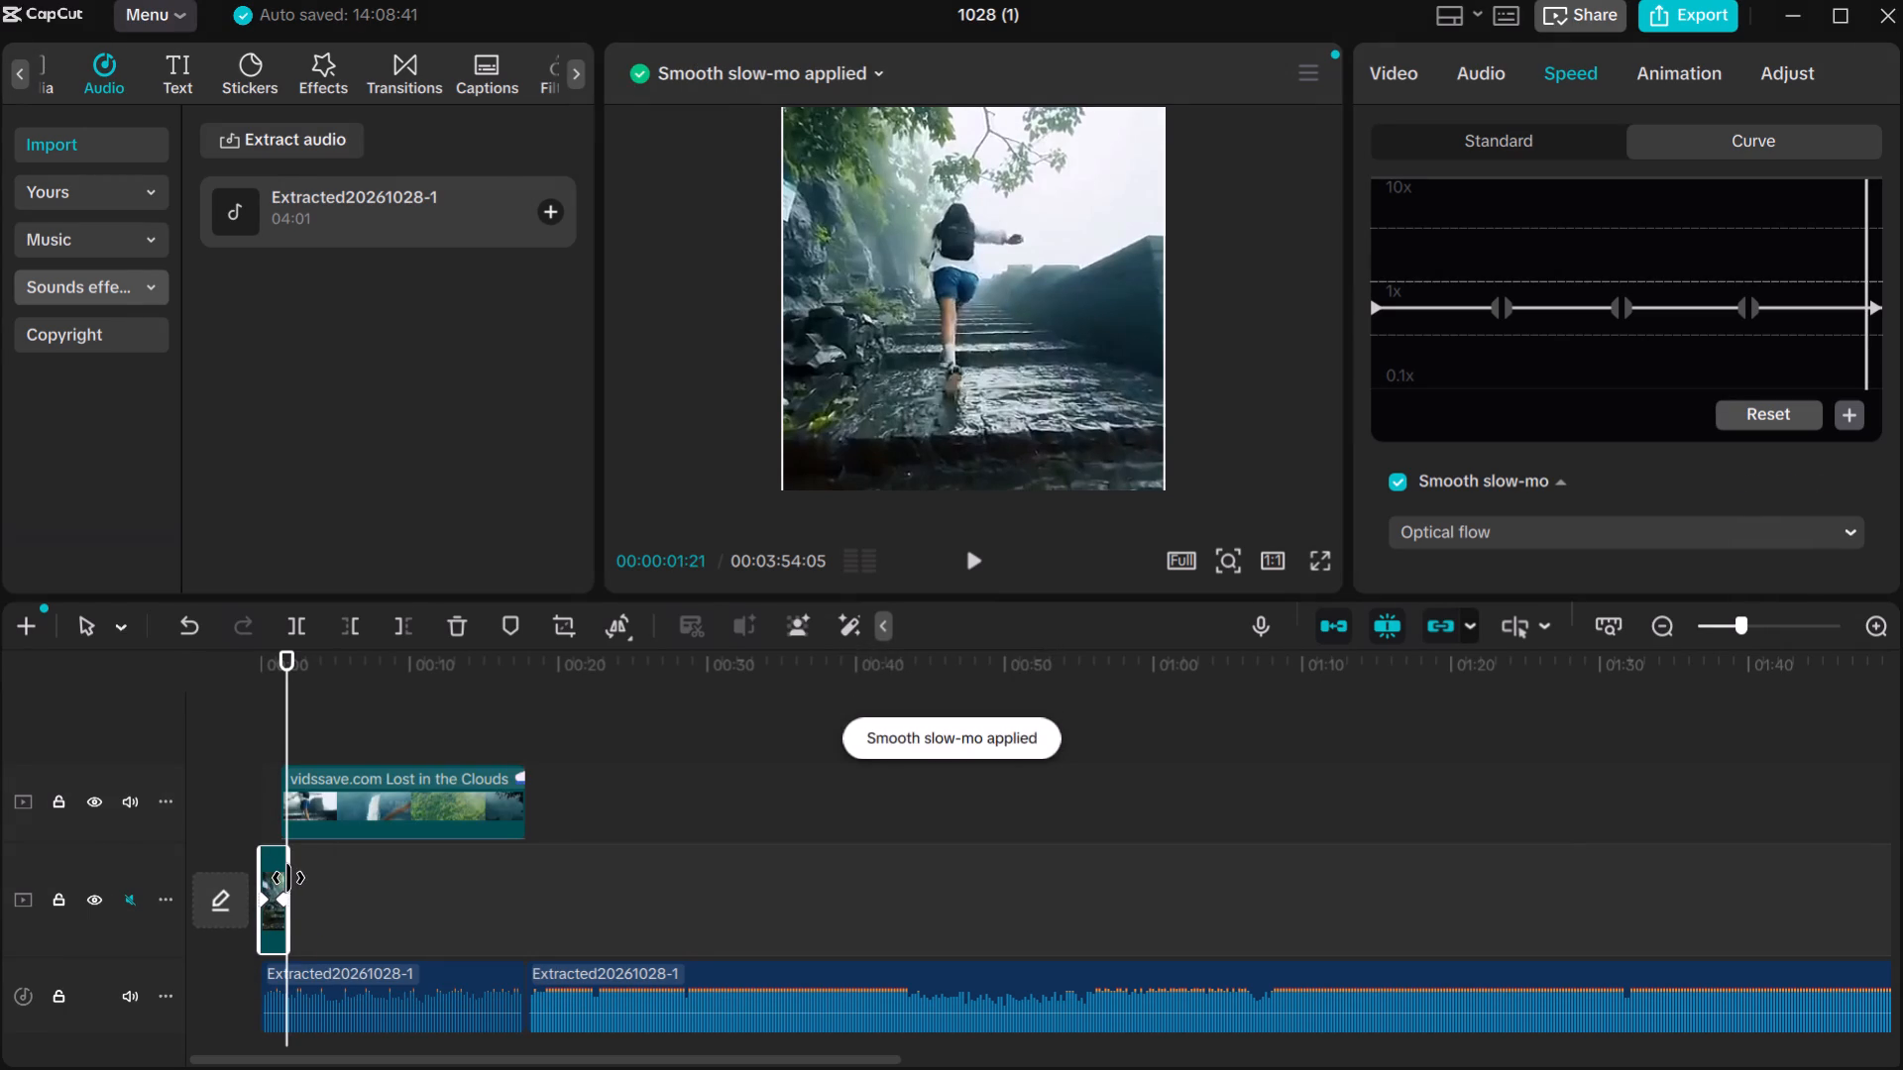
click(271, 879)
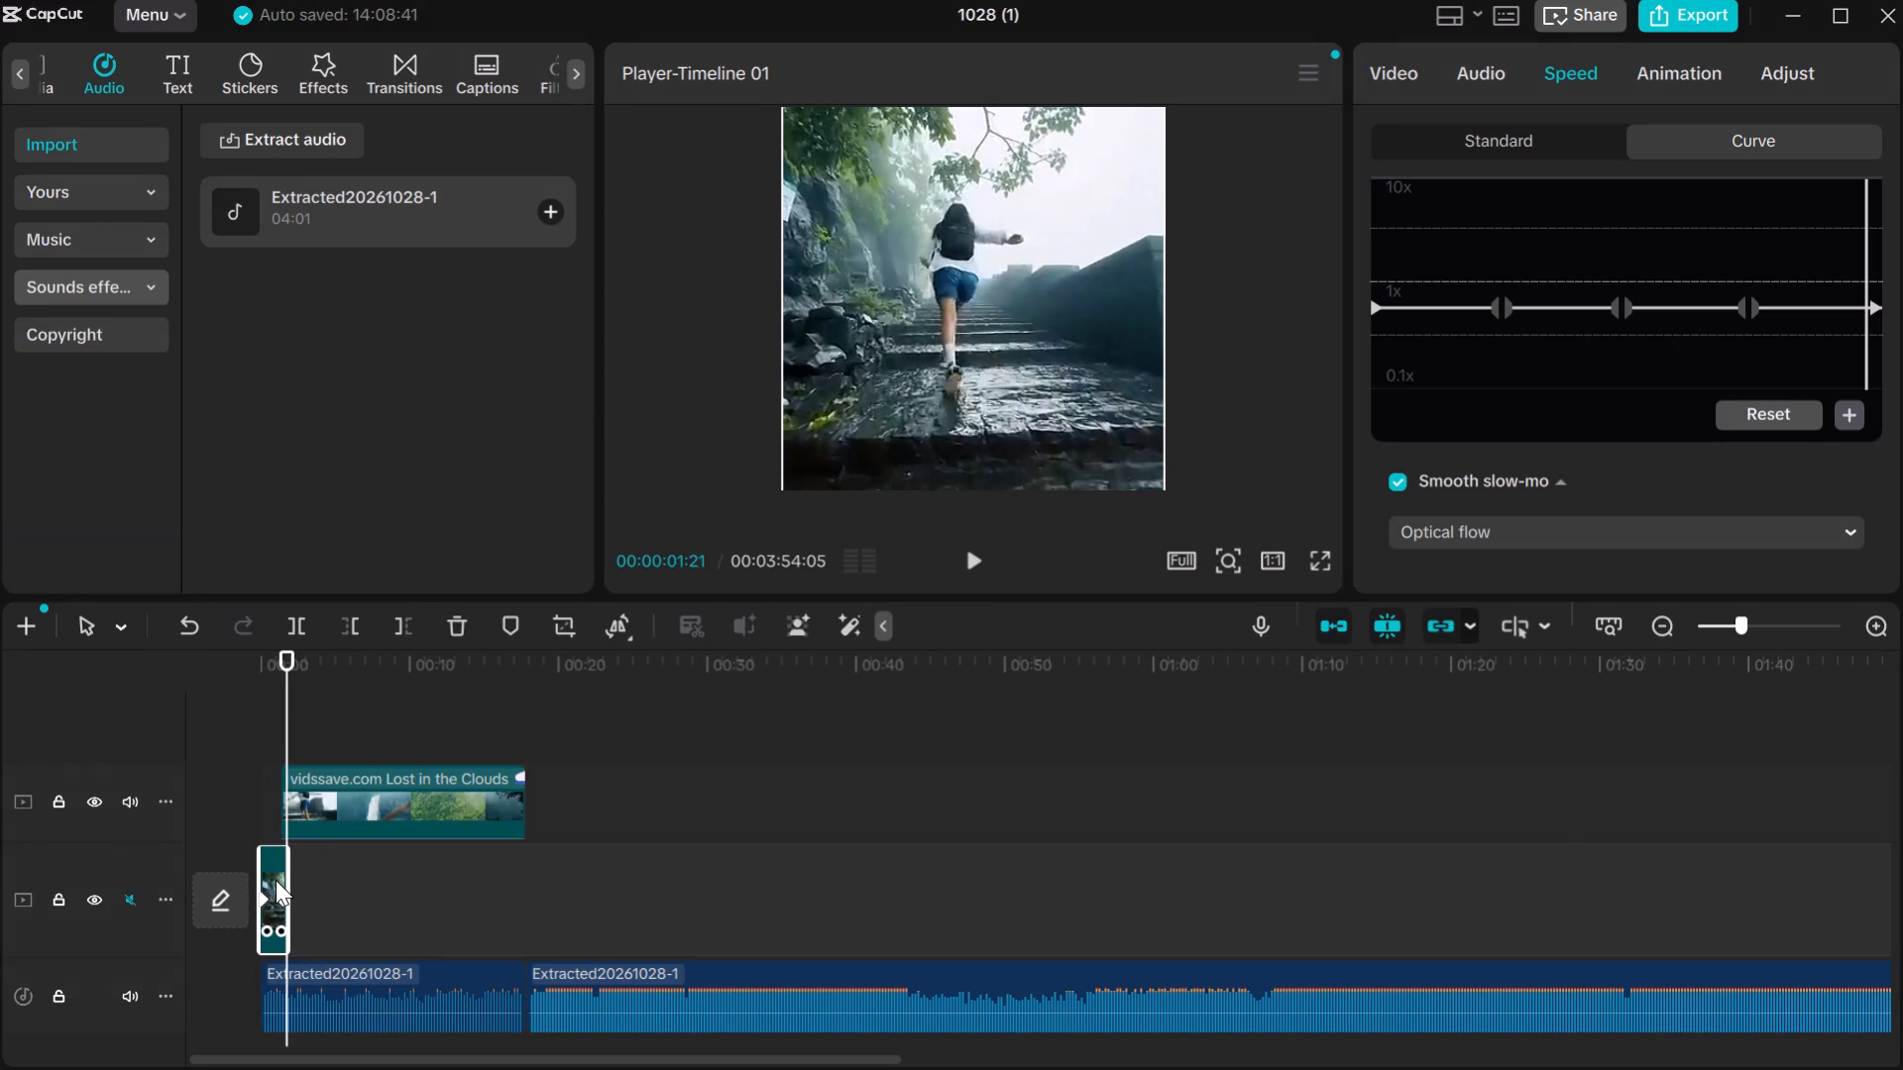
click(279, 880)
right_click(281, 880)
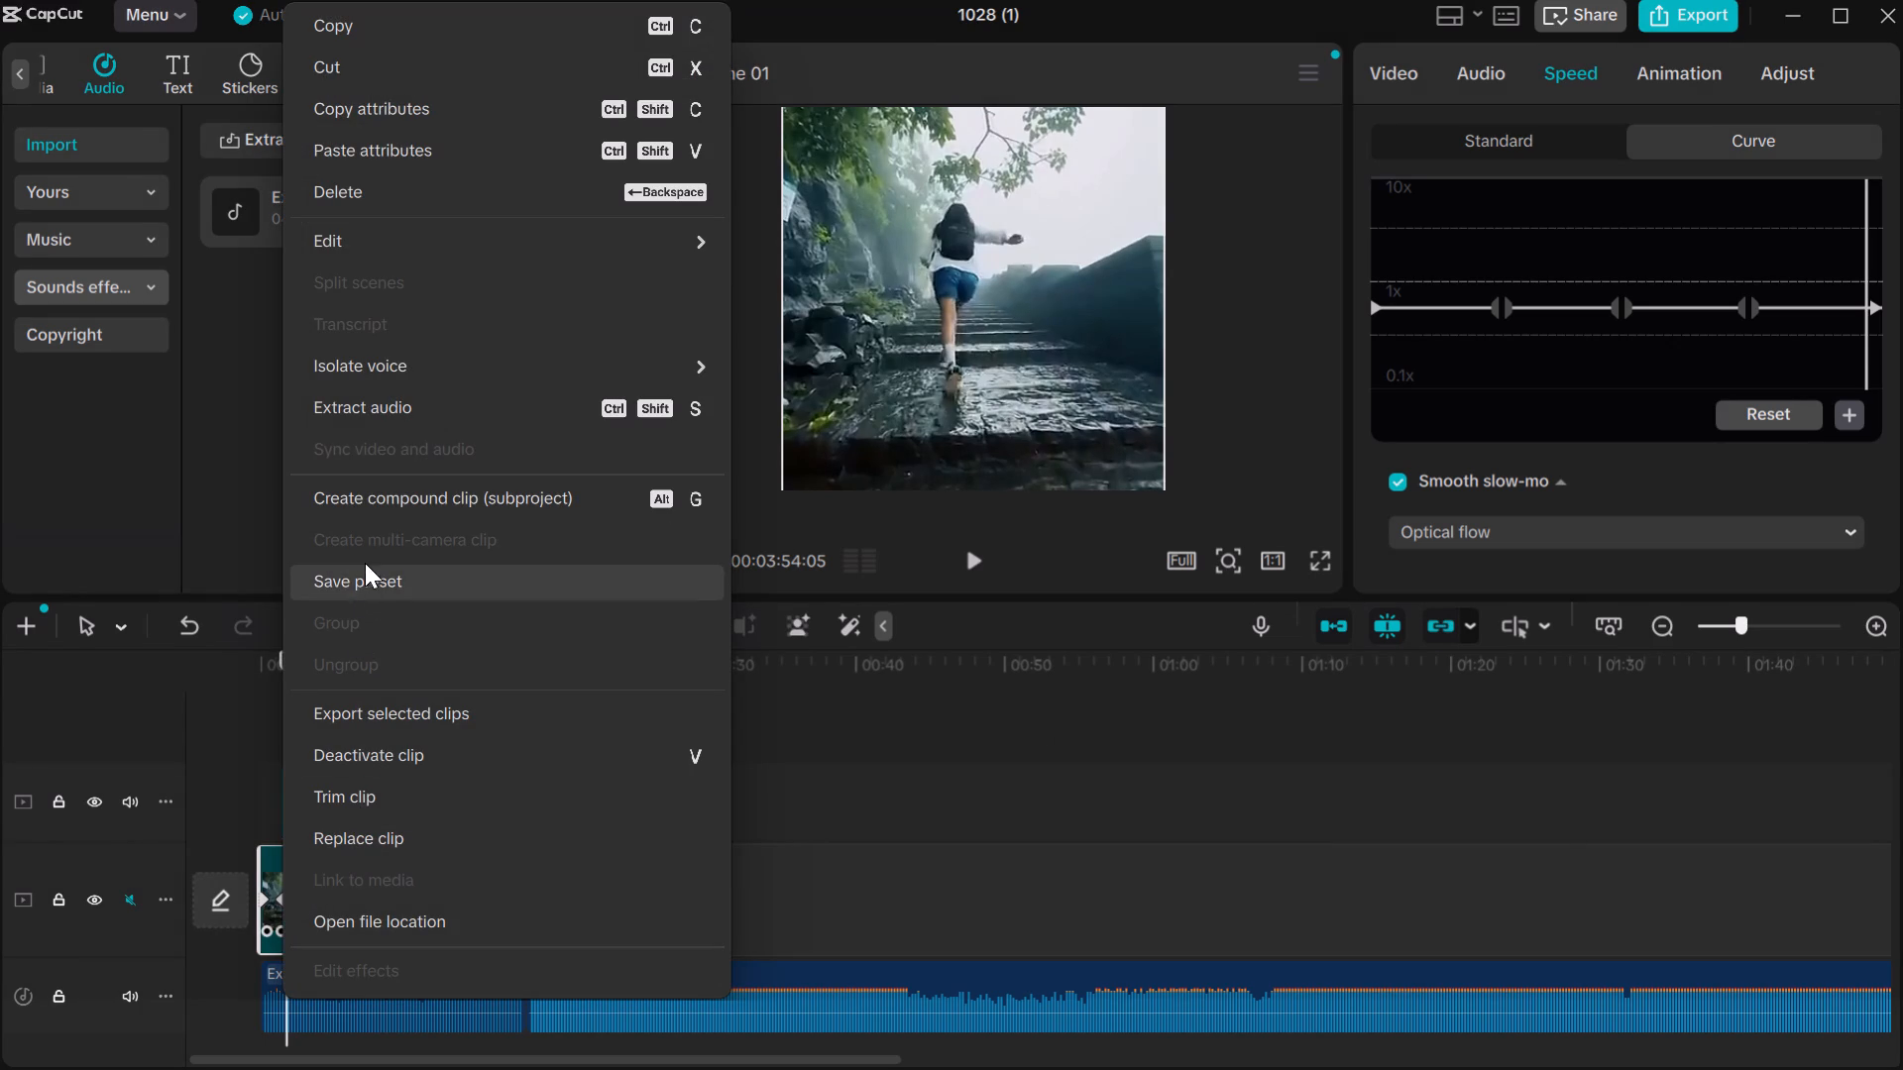
click(387, 511)
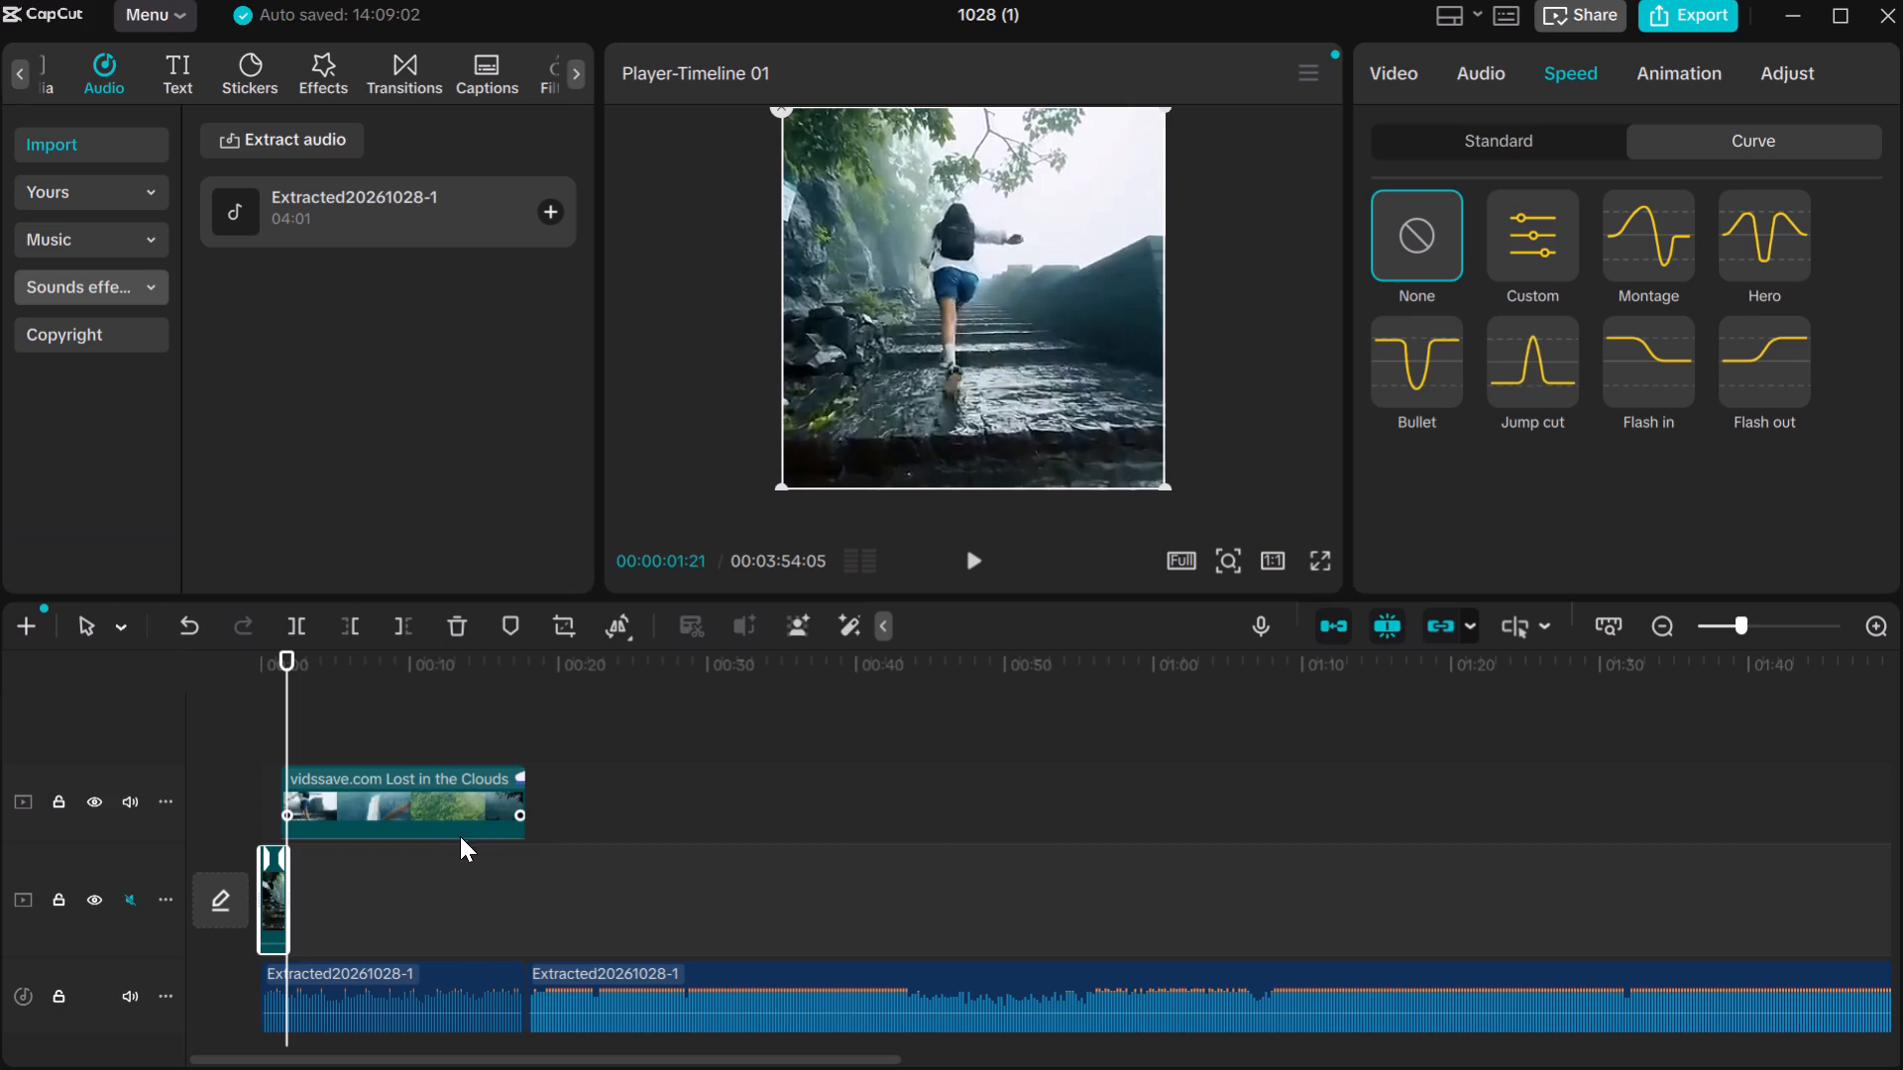
Apply a Custom speed curve to the longer upper-track clip and lower the curve's starting point to about 0.75x.
click(411, 798)
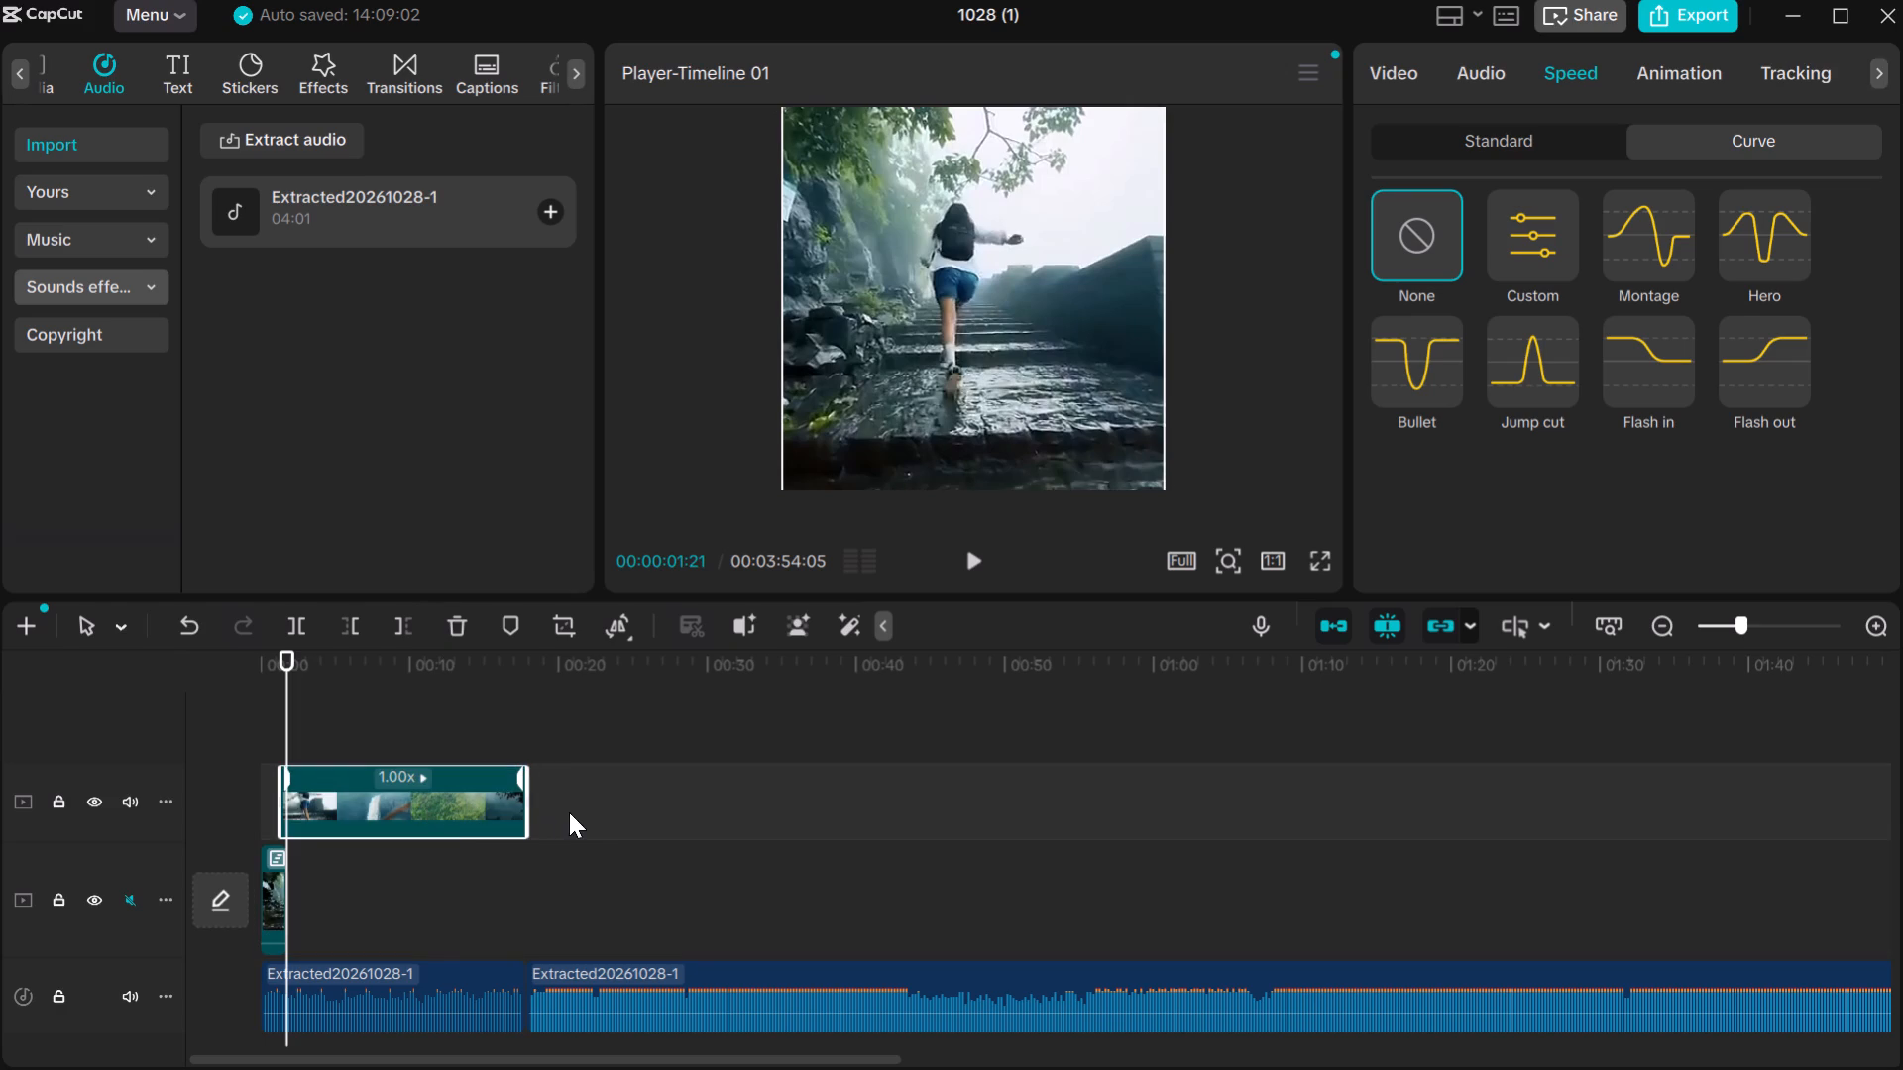
click(1539, 238)
click(1529, 260)
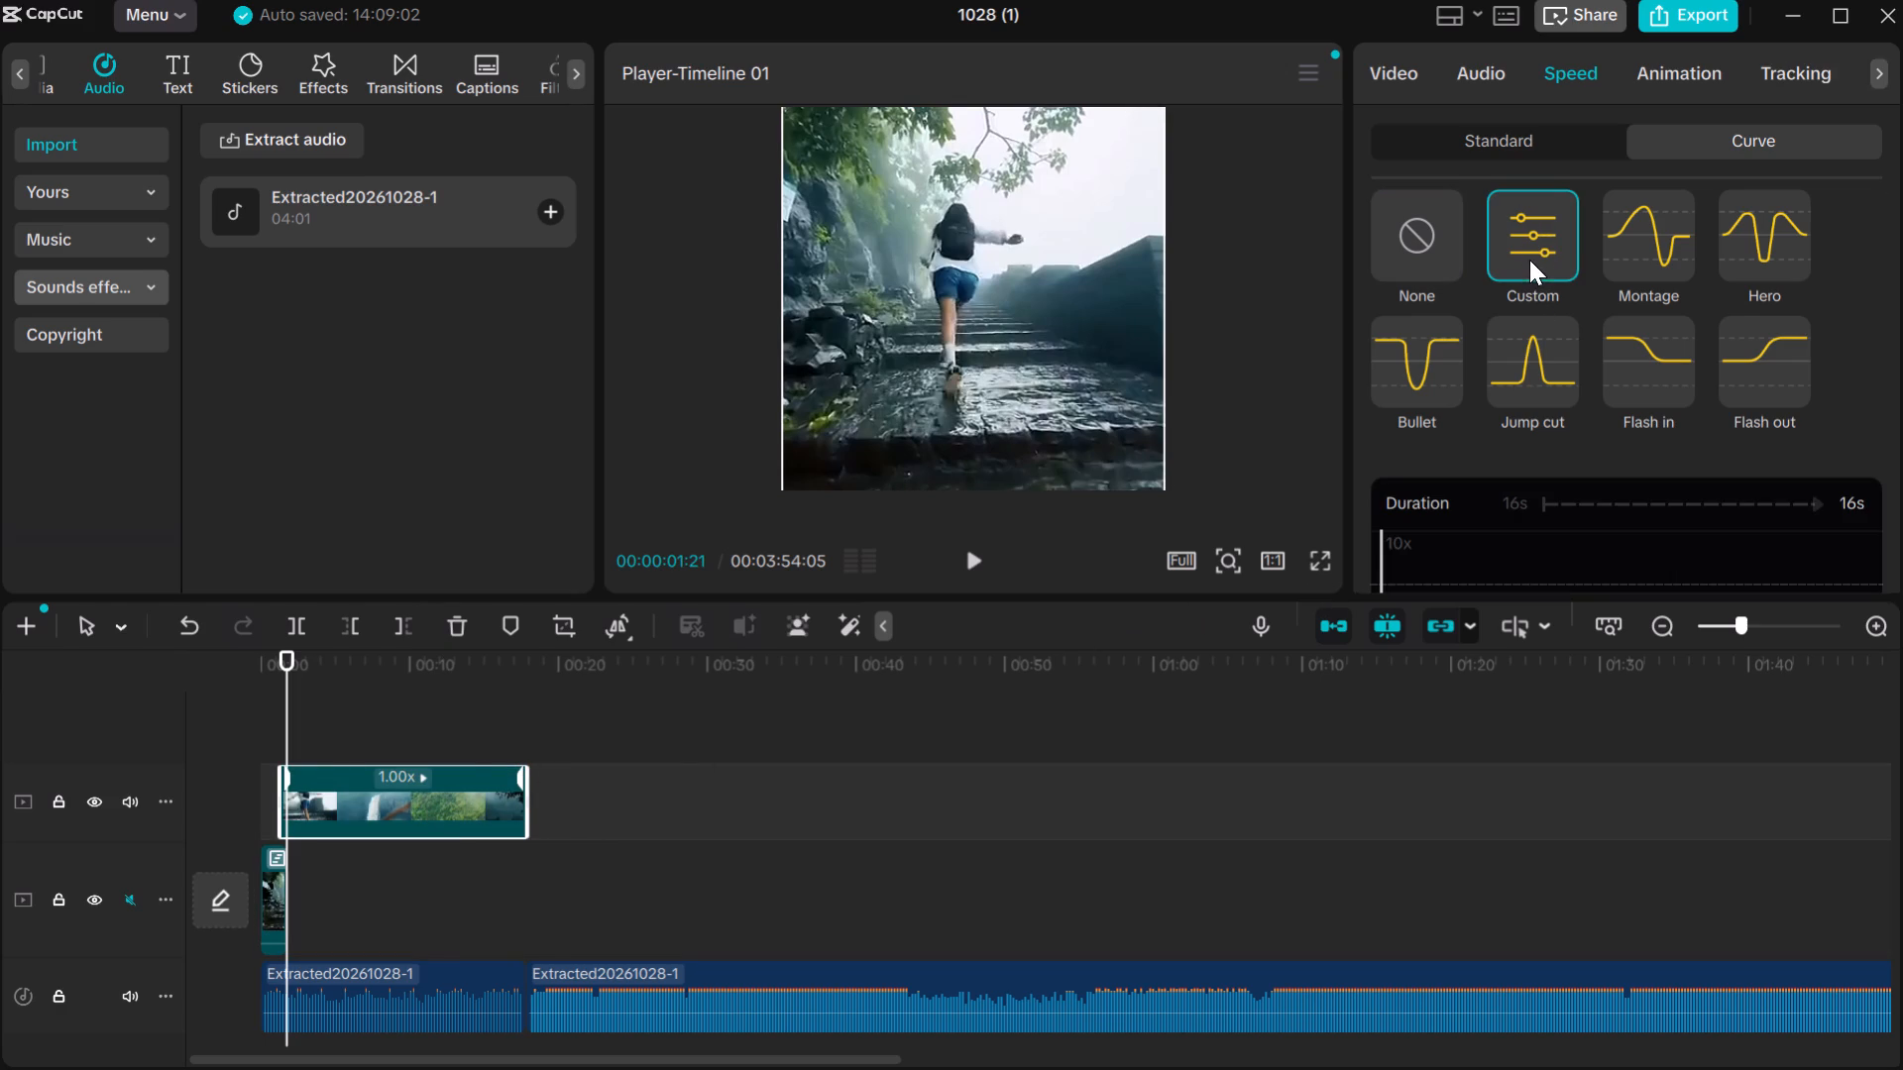
scroll(1567, 408, down, 2)
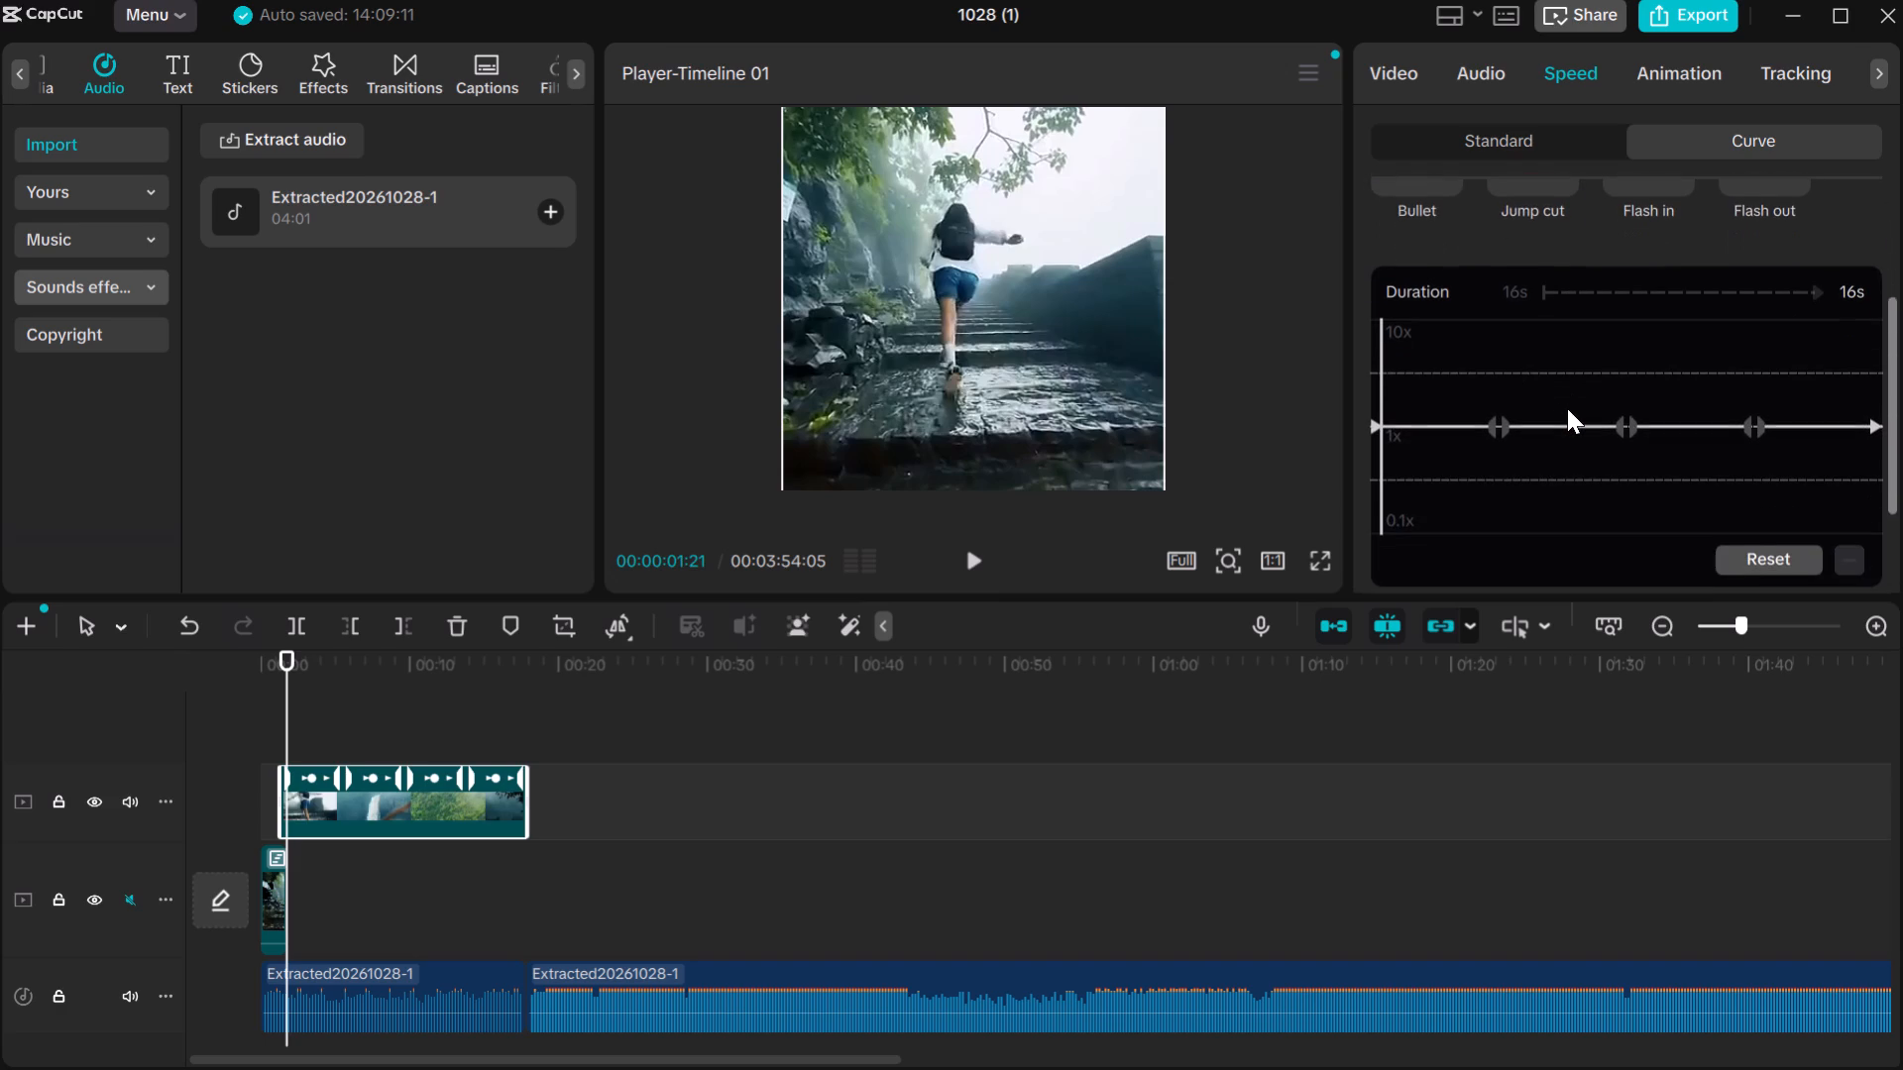
scroll(1567, 408, down, 1)
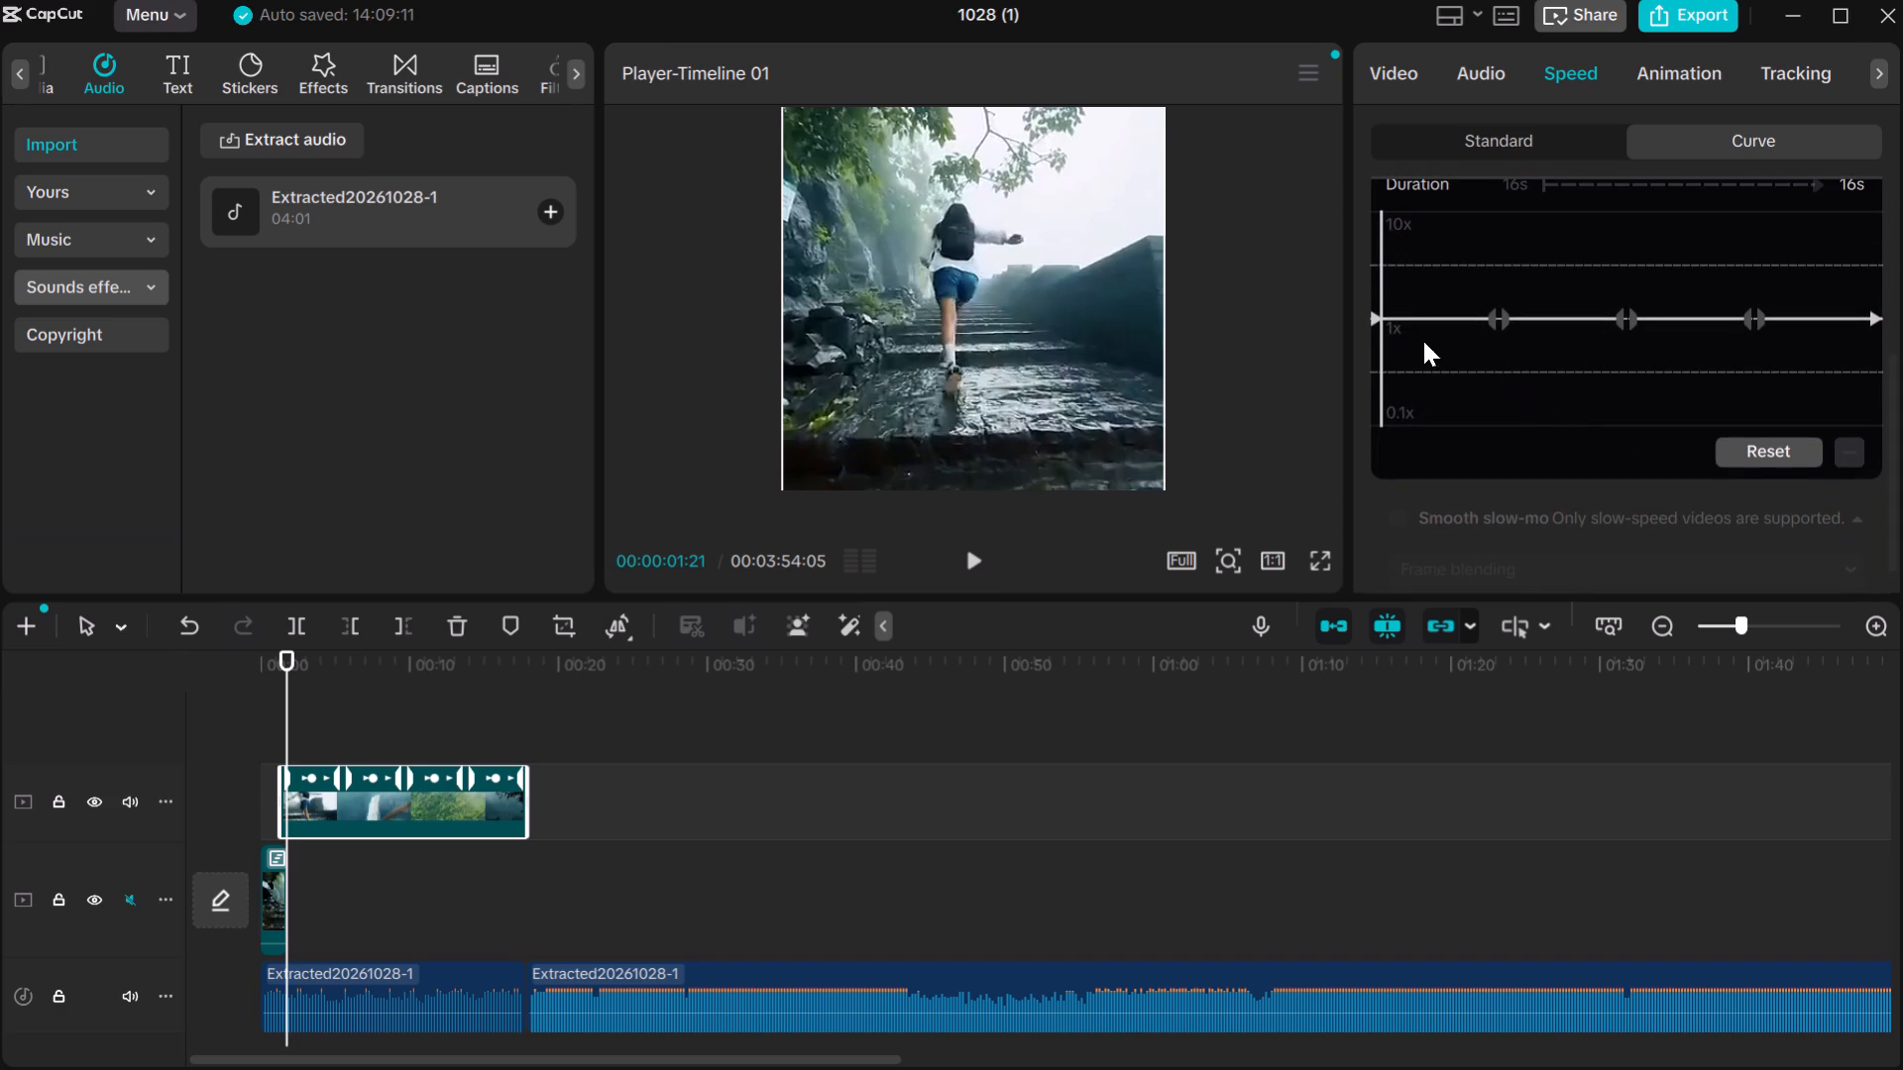
drag(1373, 323, 1376, 350)
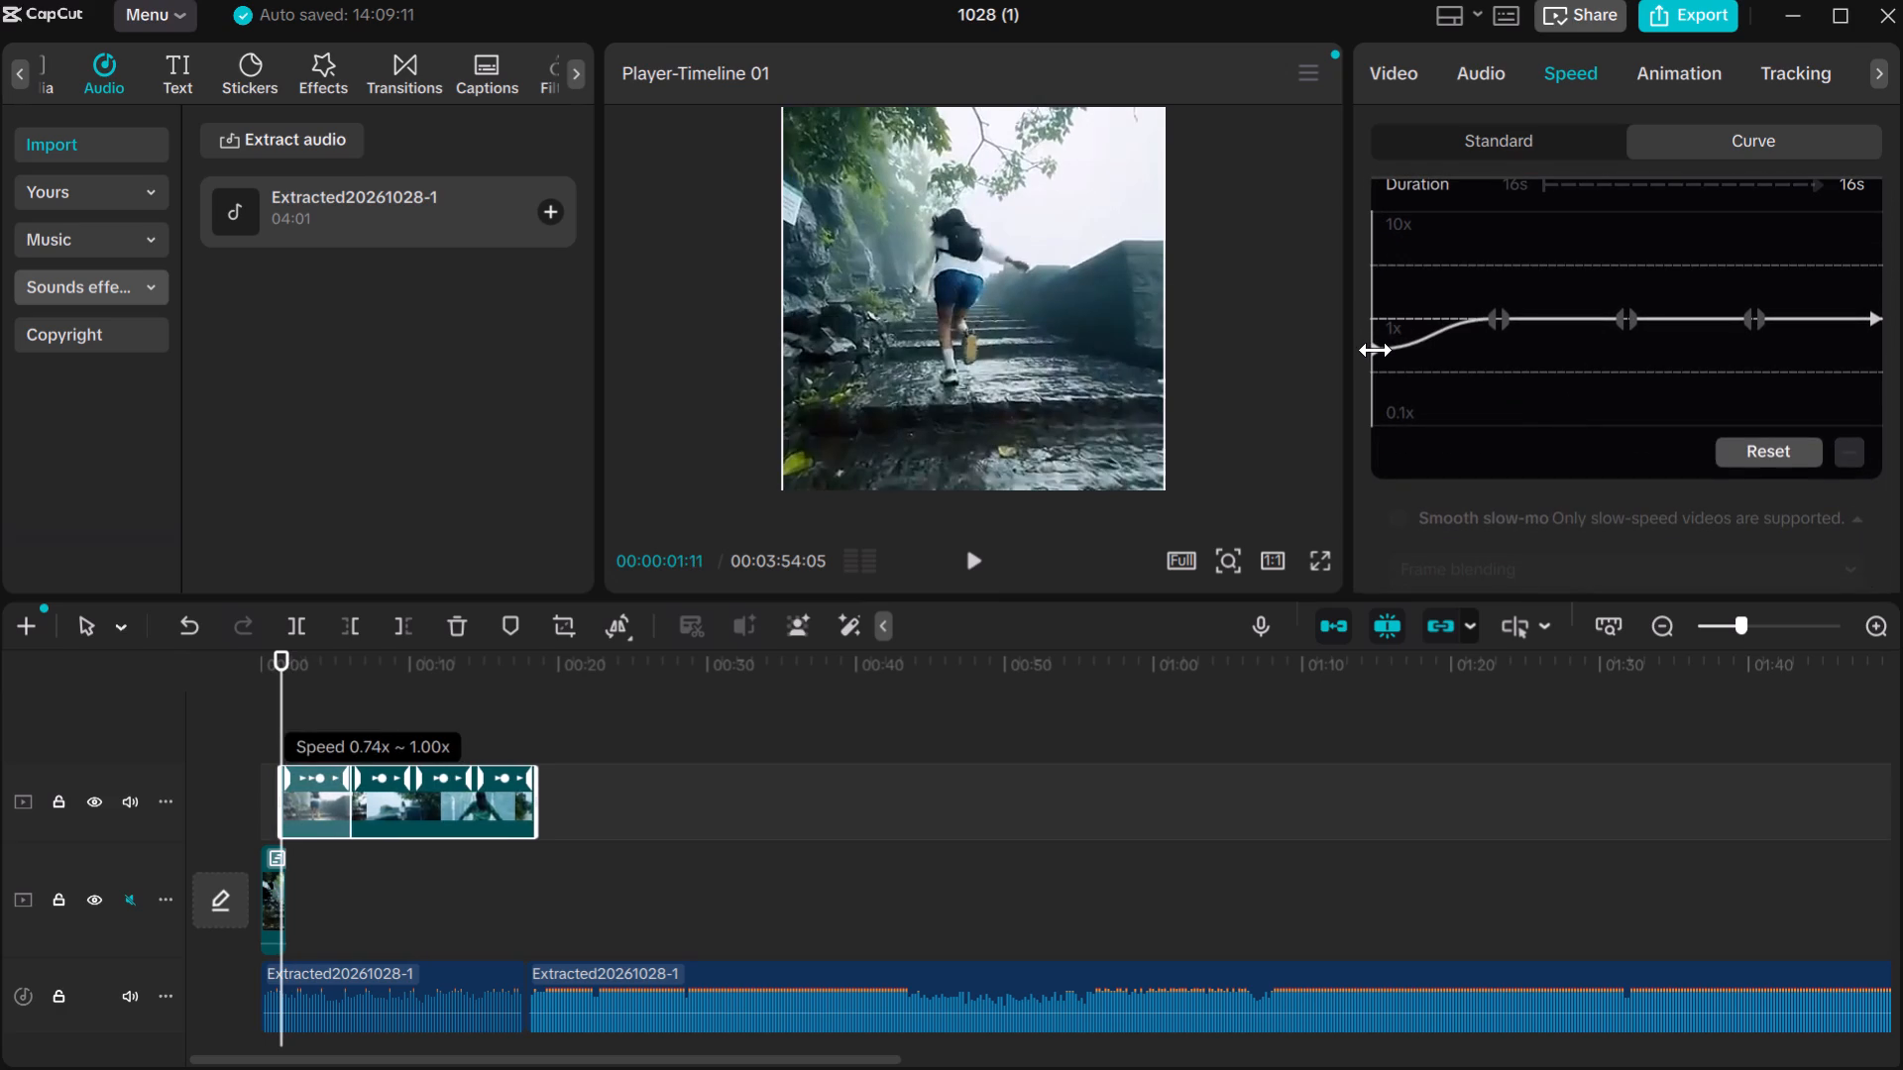
drag(1376, 350, 1376, 353)
drag(1376, 353, 1376, 359)
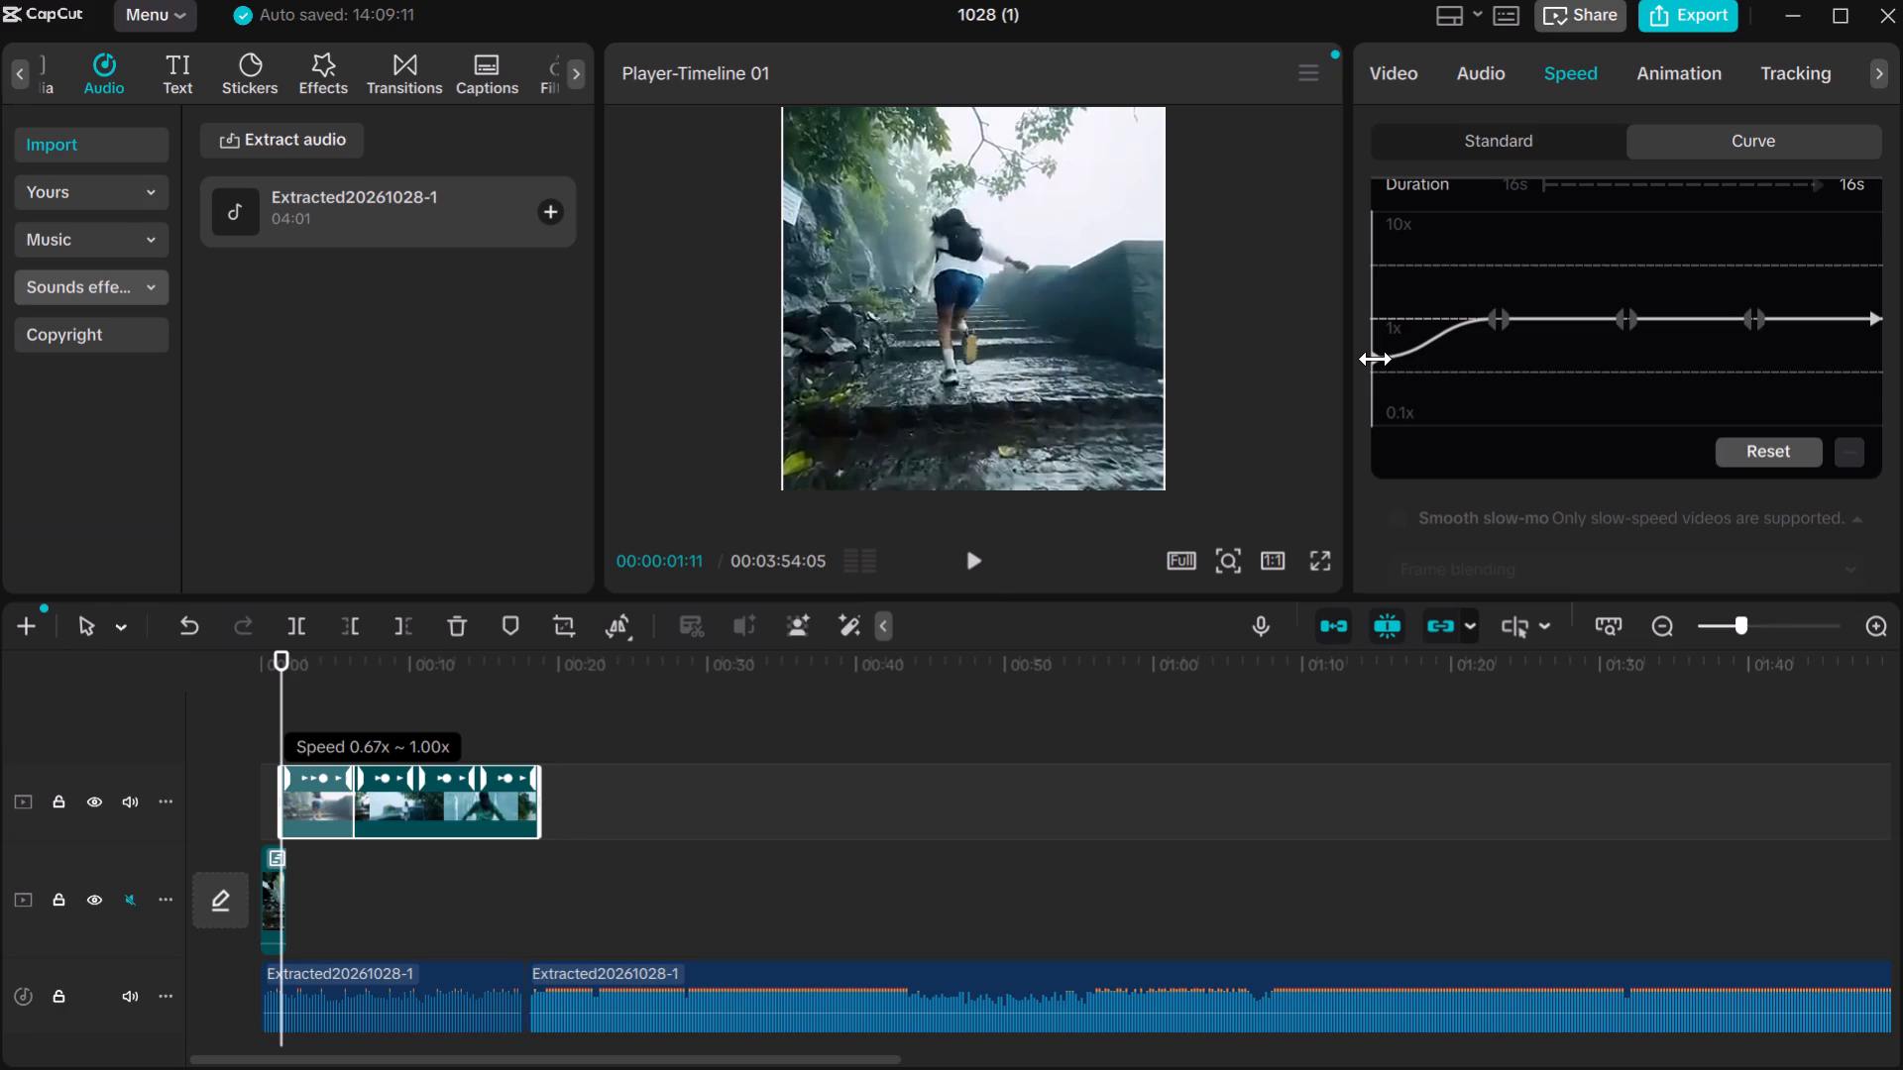
drag(1376, 359, 1371, 349)
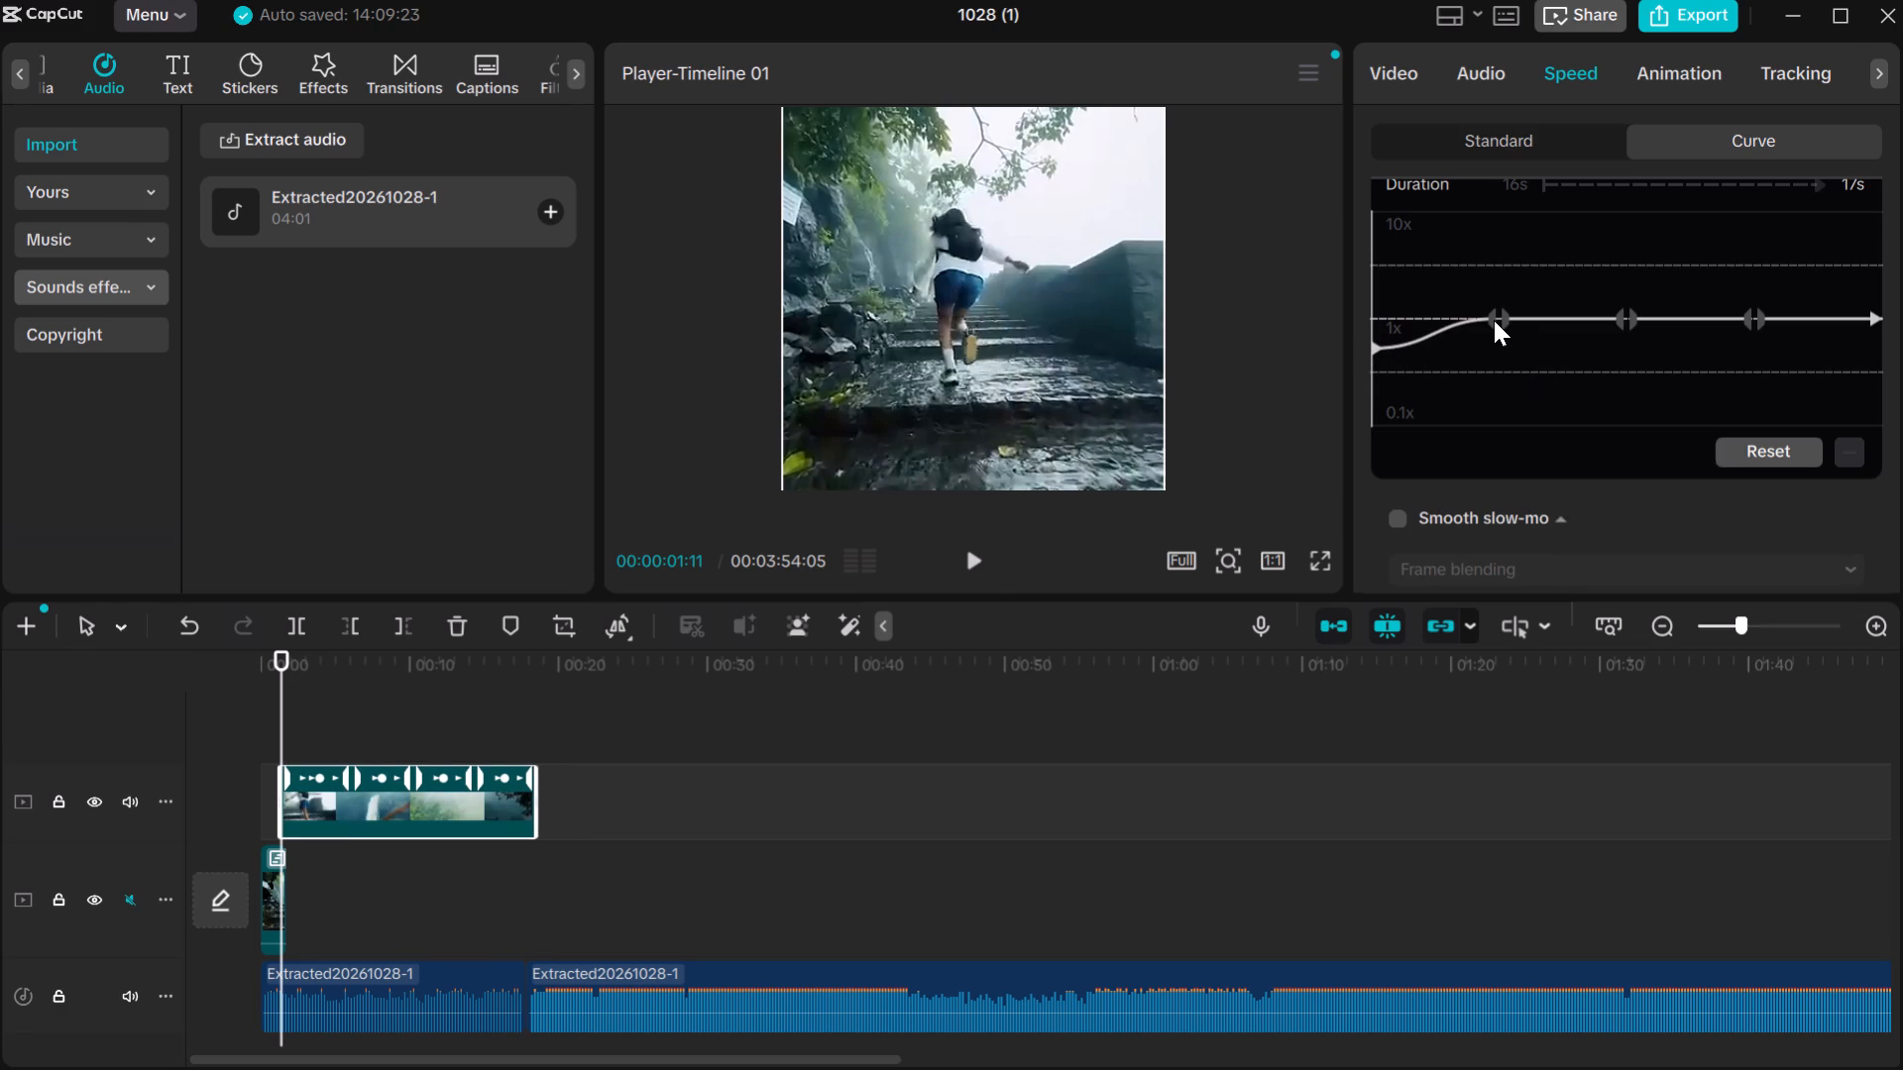
Lower the first middle point of the upper-track clip's speed curve to about 0.75x, level with the starting point.
drag(1497, 310, 1498, 309)
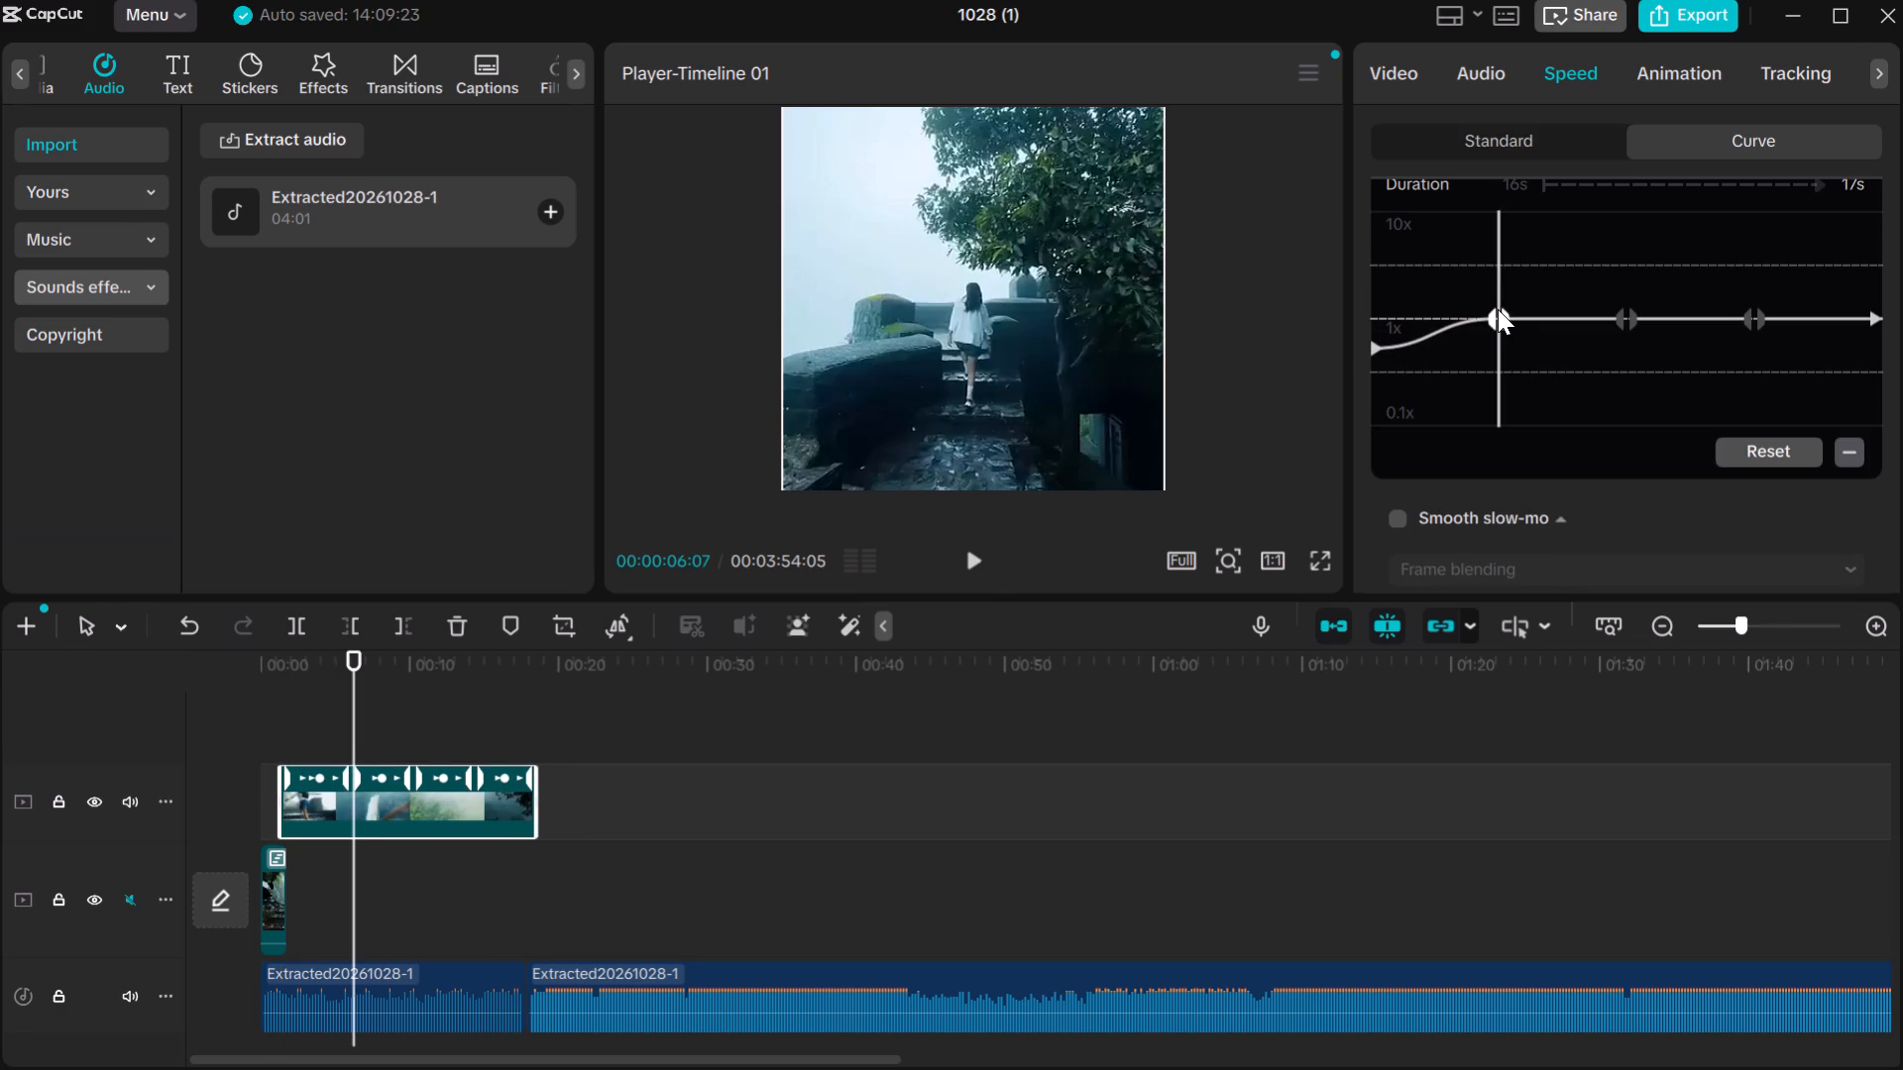
drag(1498, 309, 1496, 329)
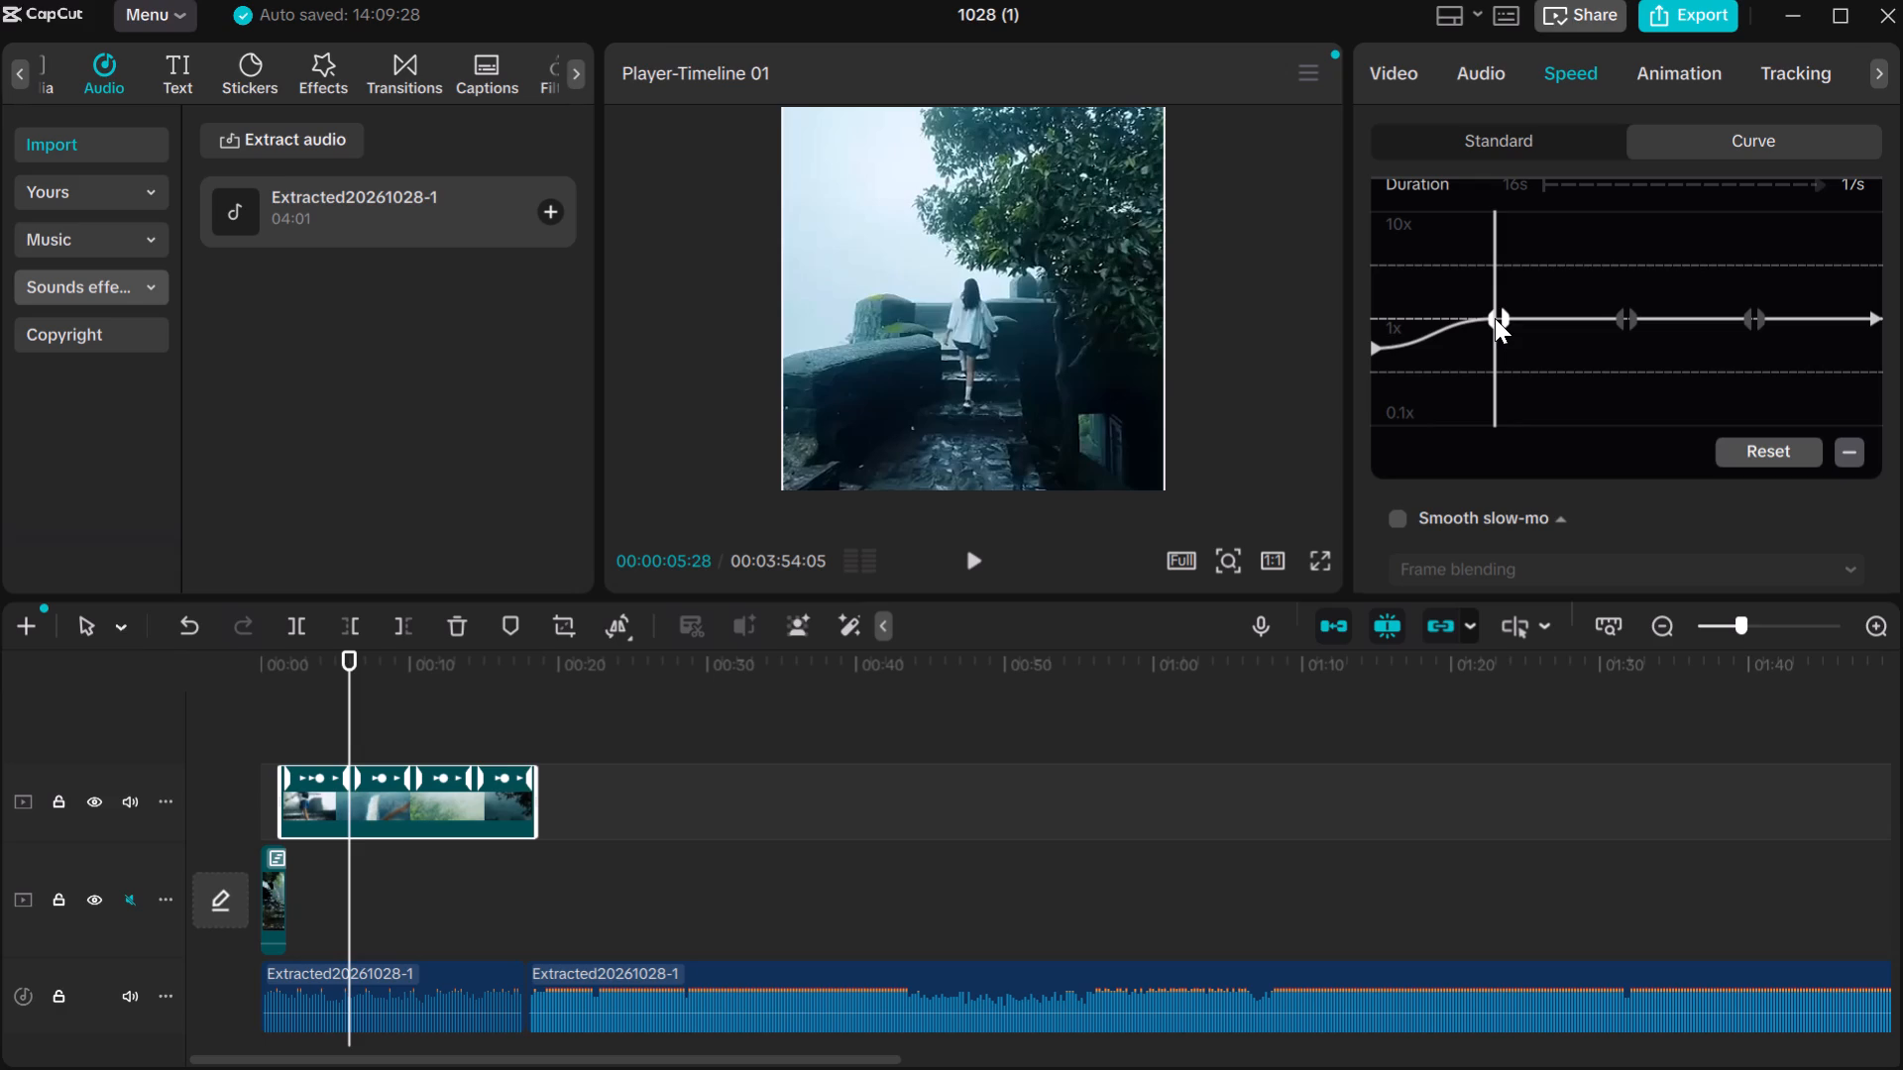
drag(1496, 308, 1496, 323)
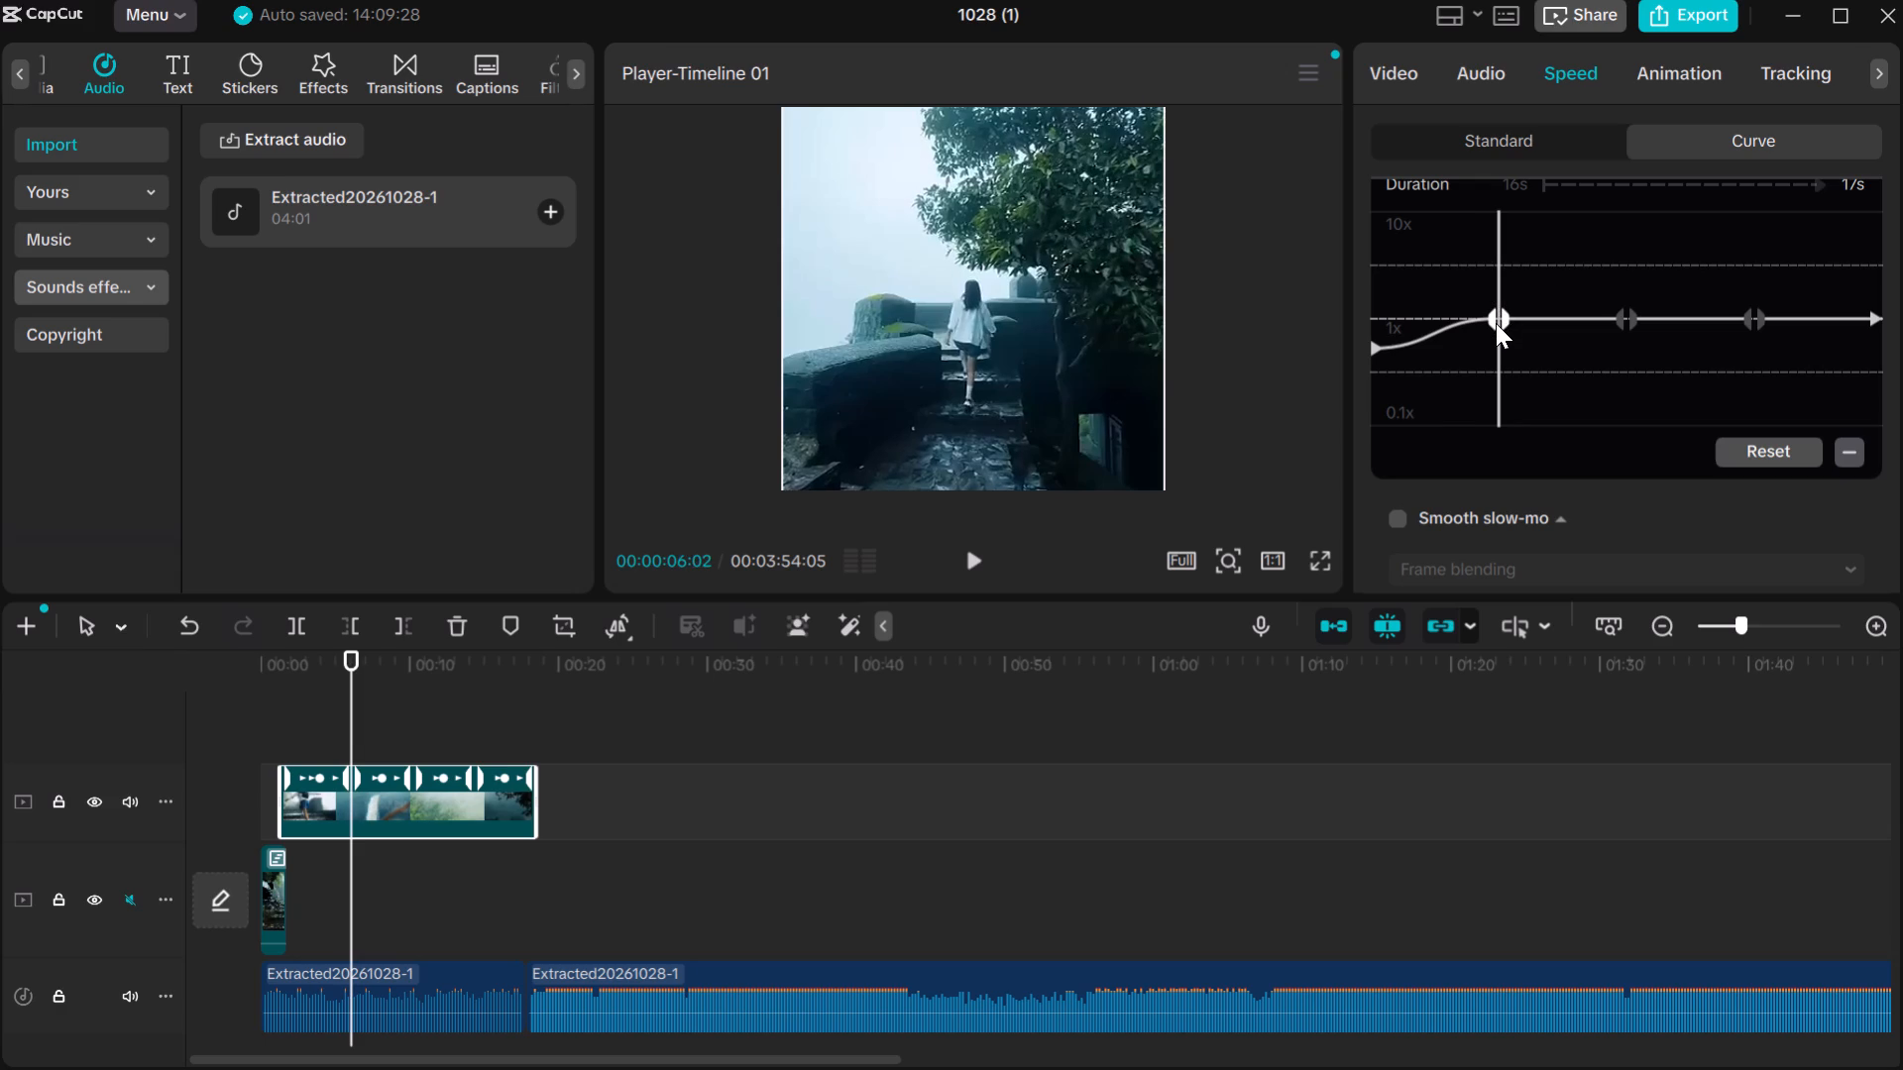
drag(1496, 323, 1491, 299)
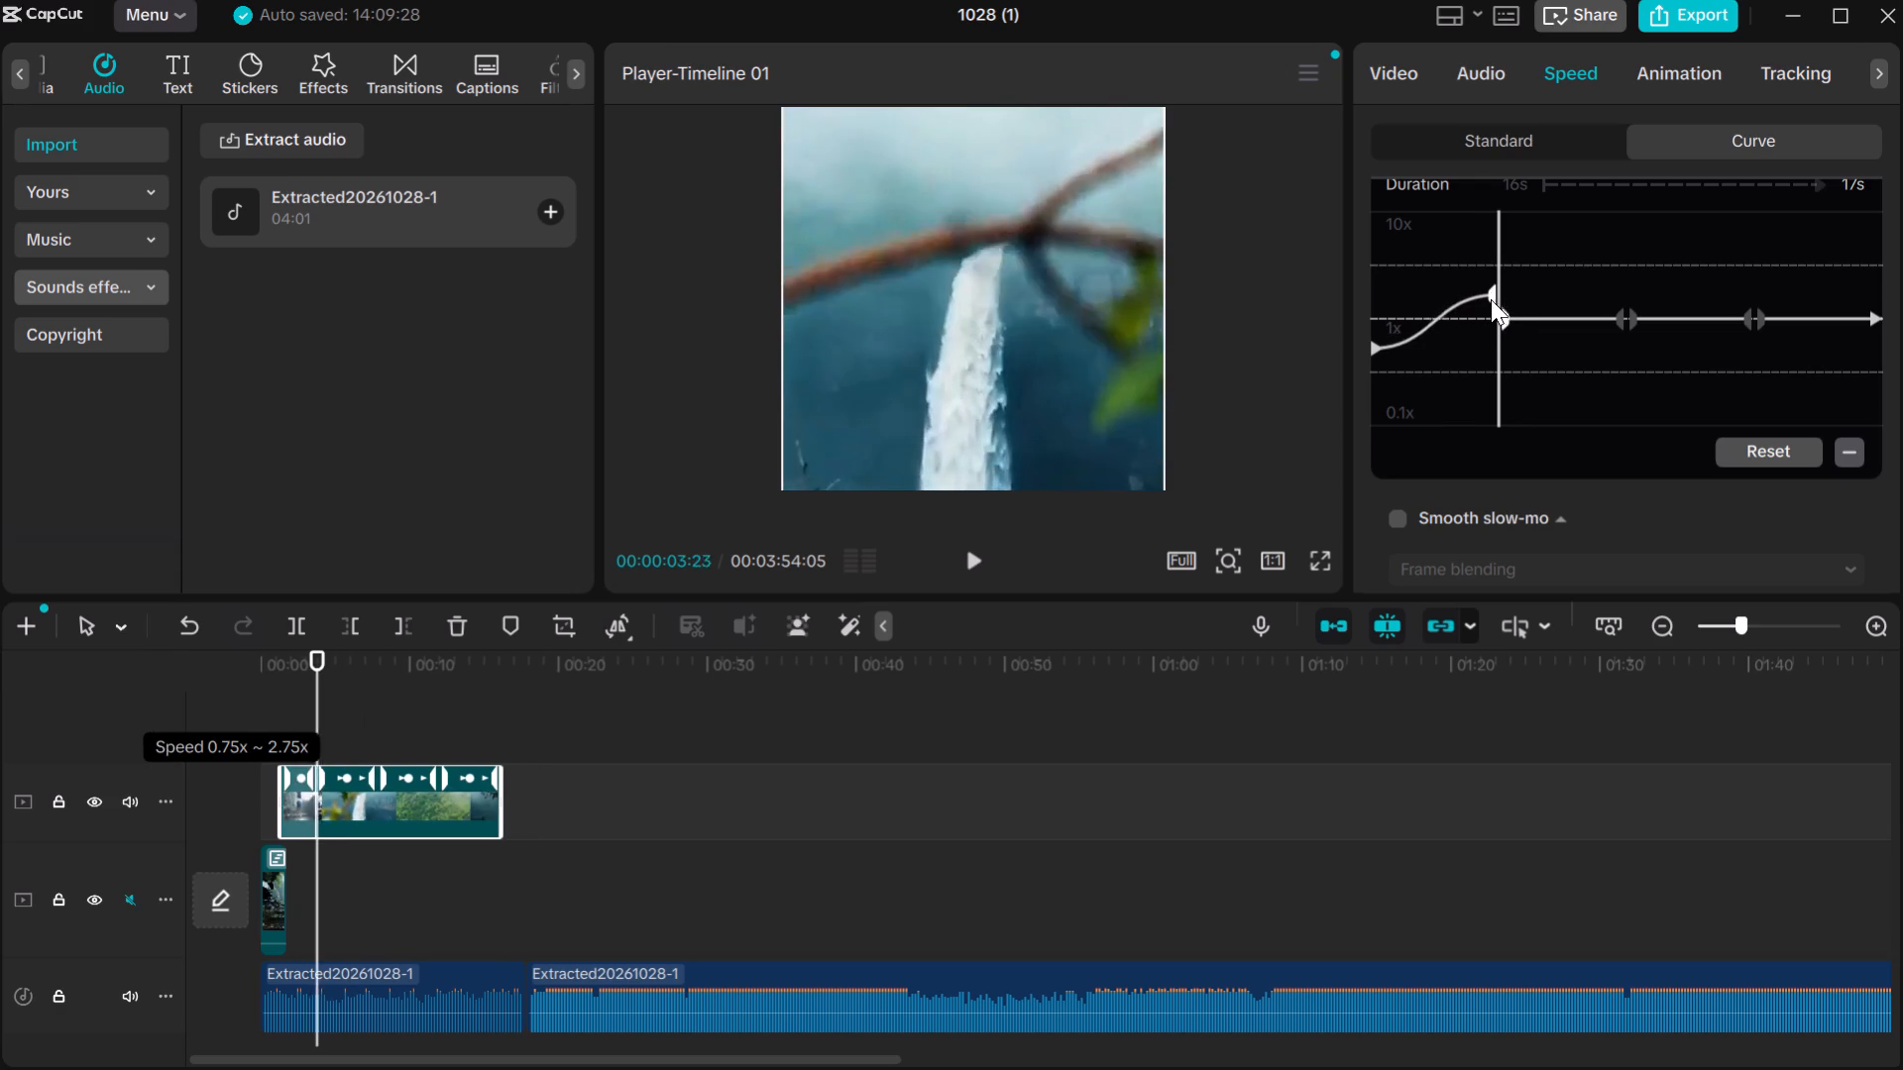
drag(1491, 299, 1502, 333)
drag(1505, 336, 1508, 350)
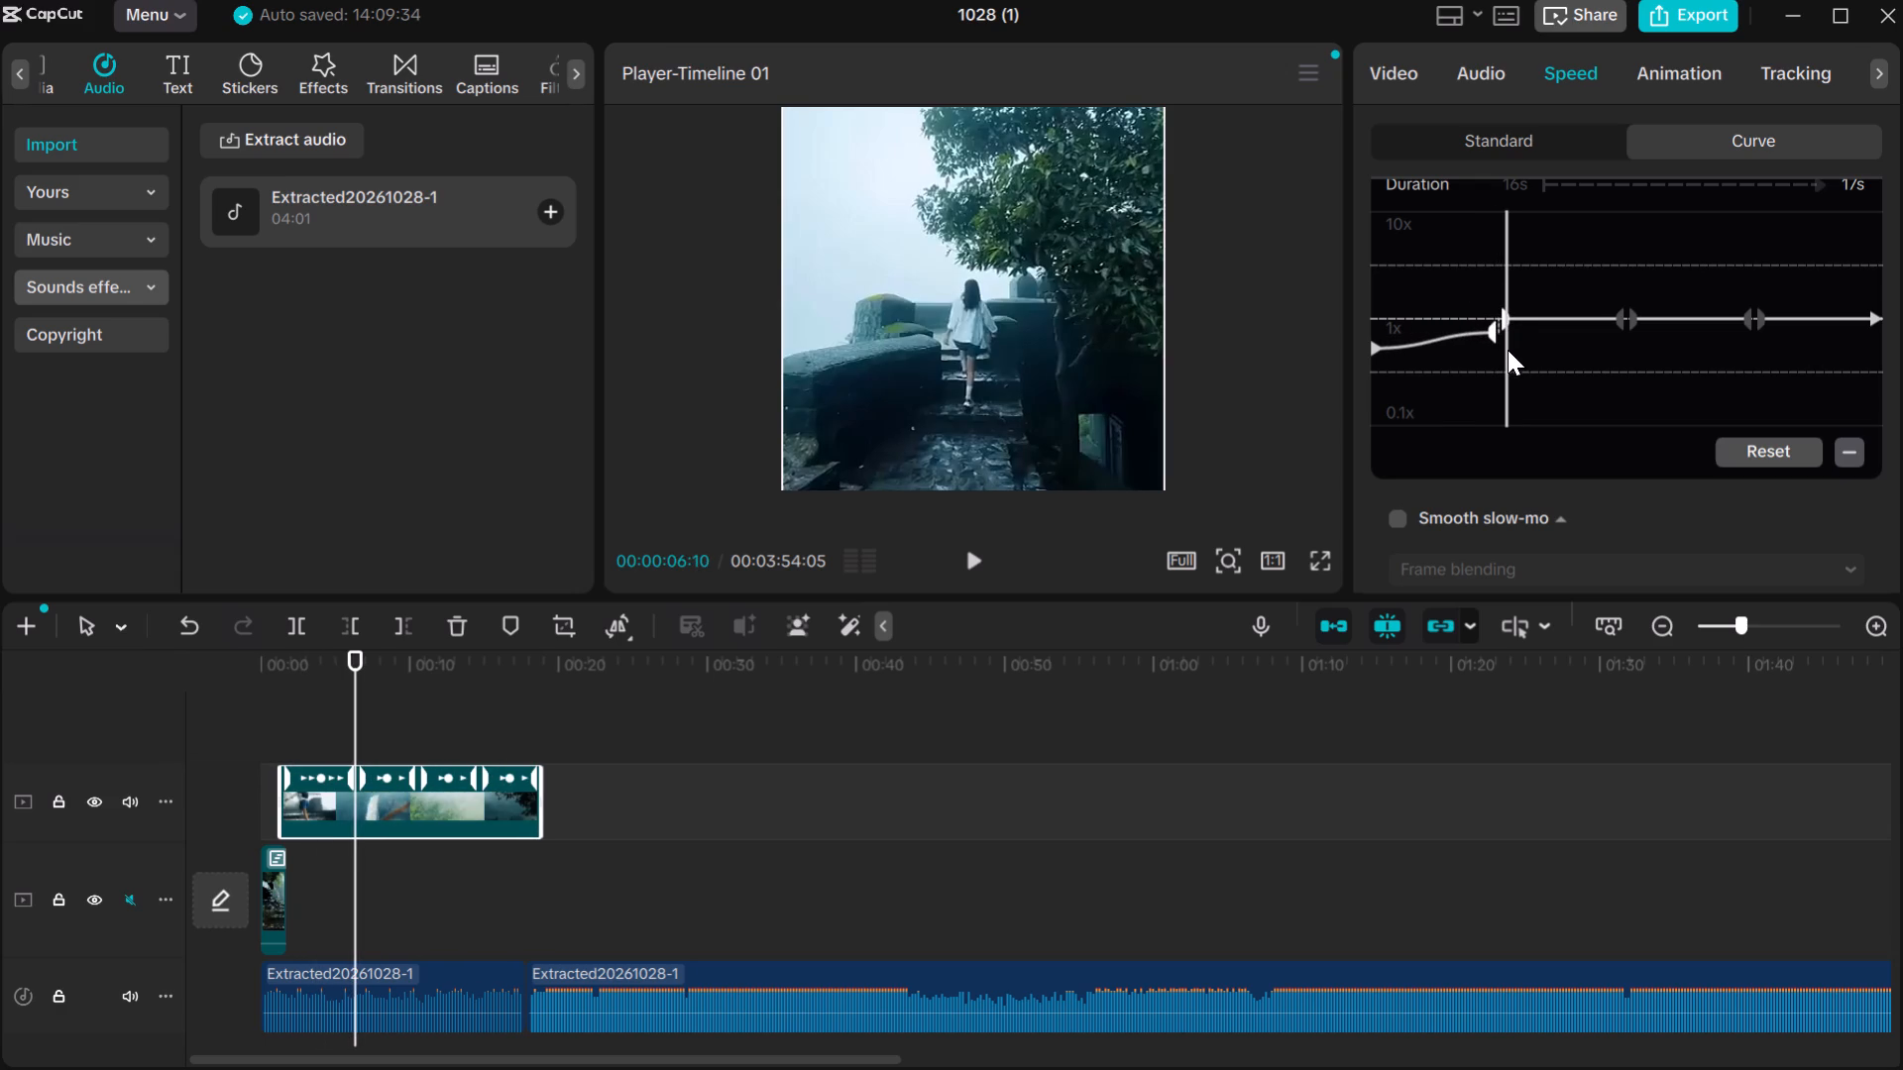
drag(1508, 350, 1508, 352)
drag(1503, 315, 1503, 329)
drag(1493, 326, 1489, 338)
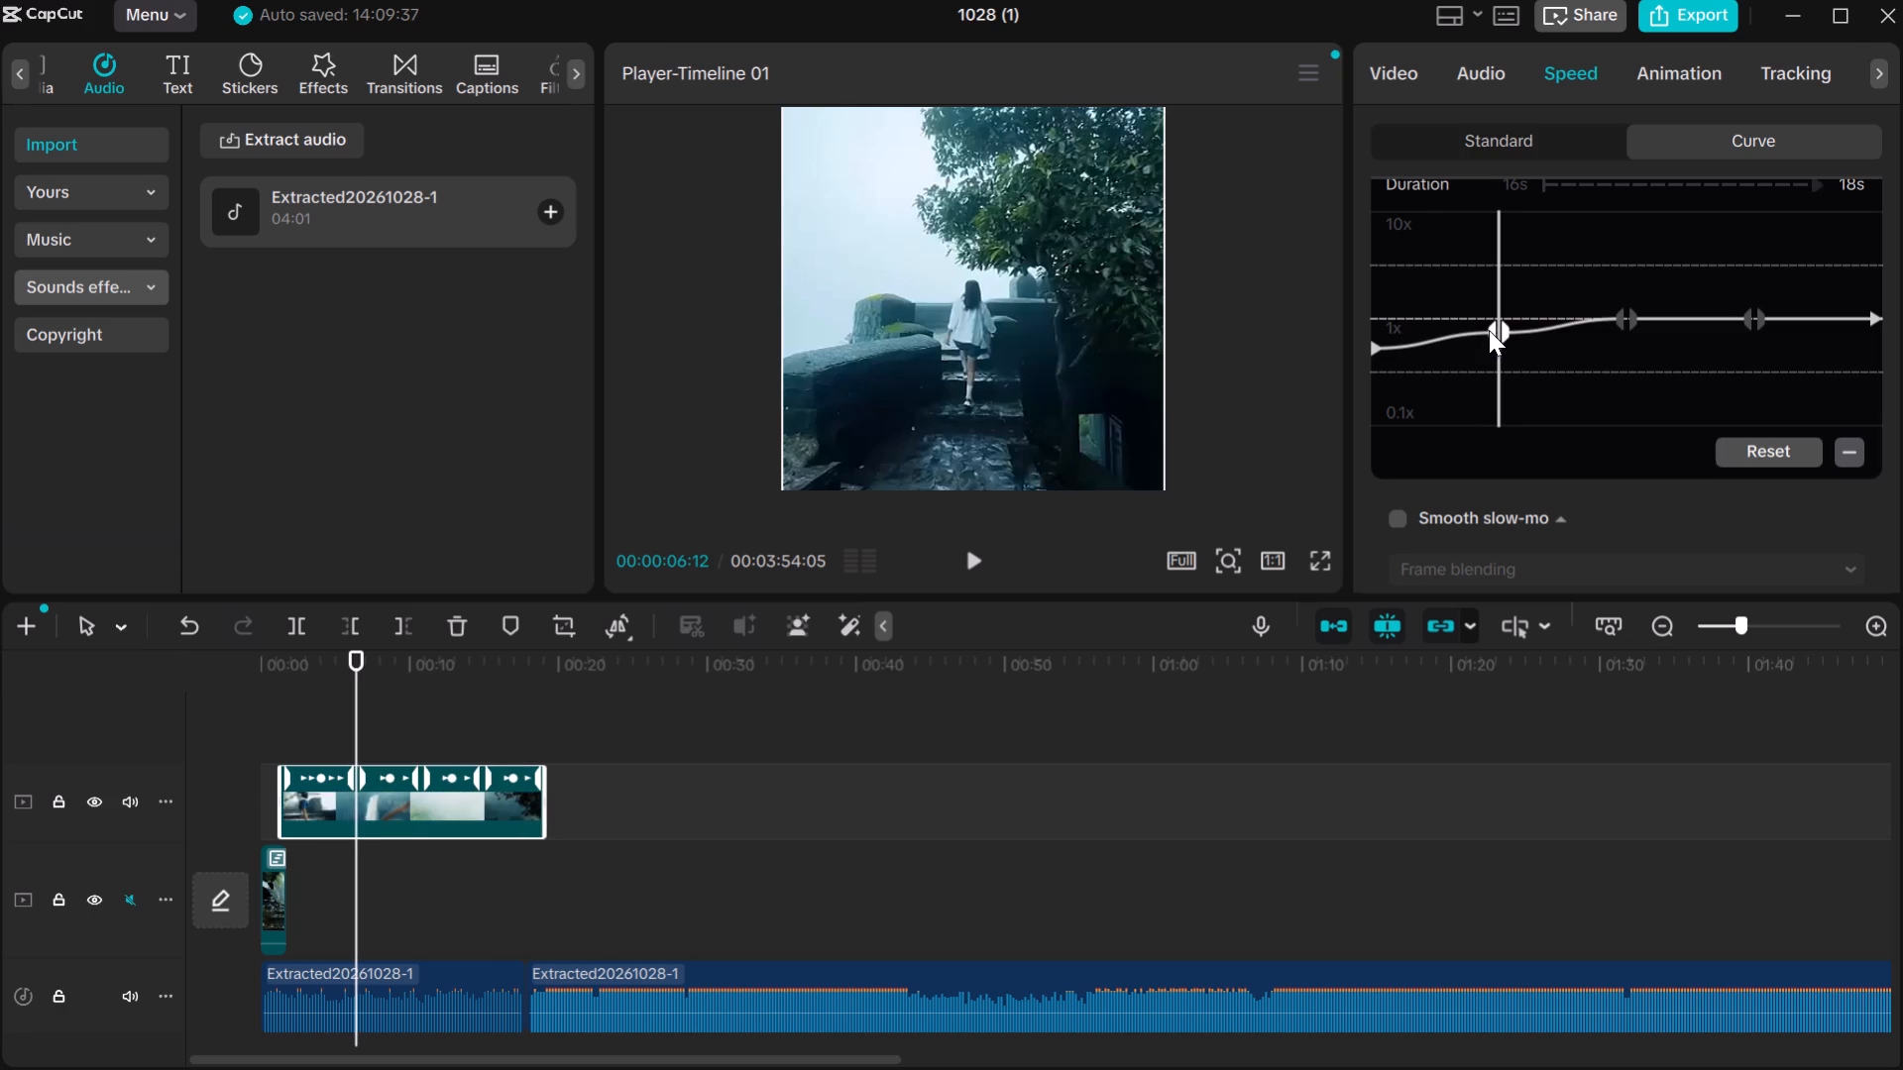
drag(1497, 324, 1497, 328)
drag(1497, 328, 1492, 337)
drag(1492, 337, 1500, 348)
drag(1509, 323, 1511, 343)
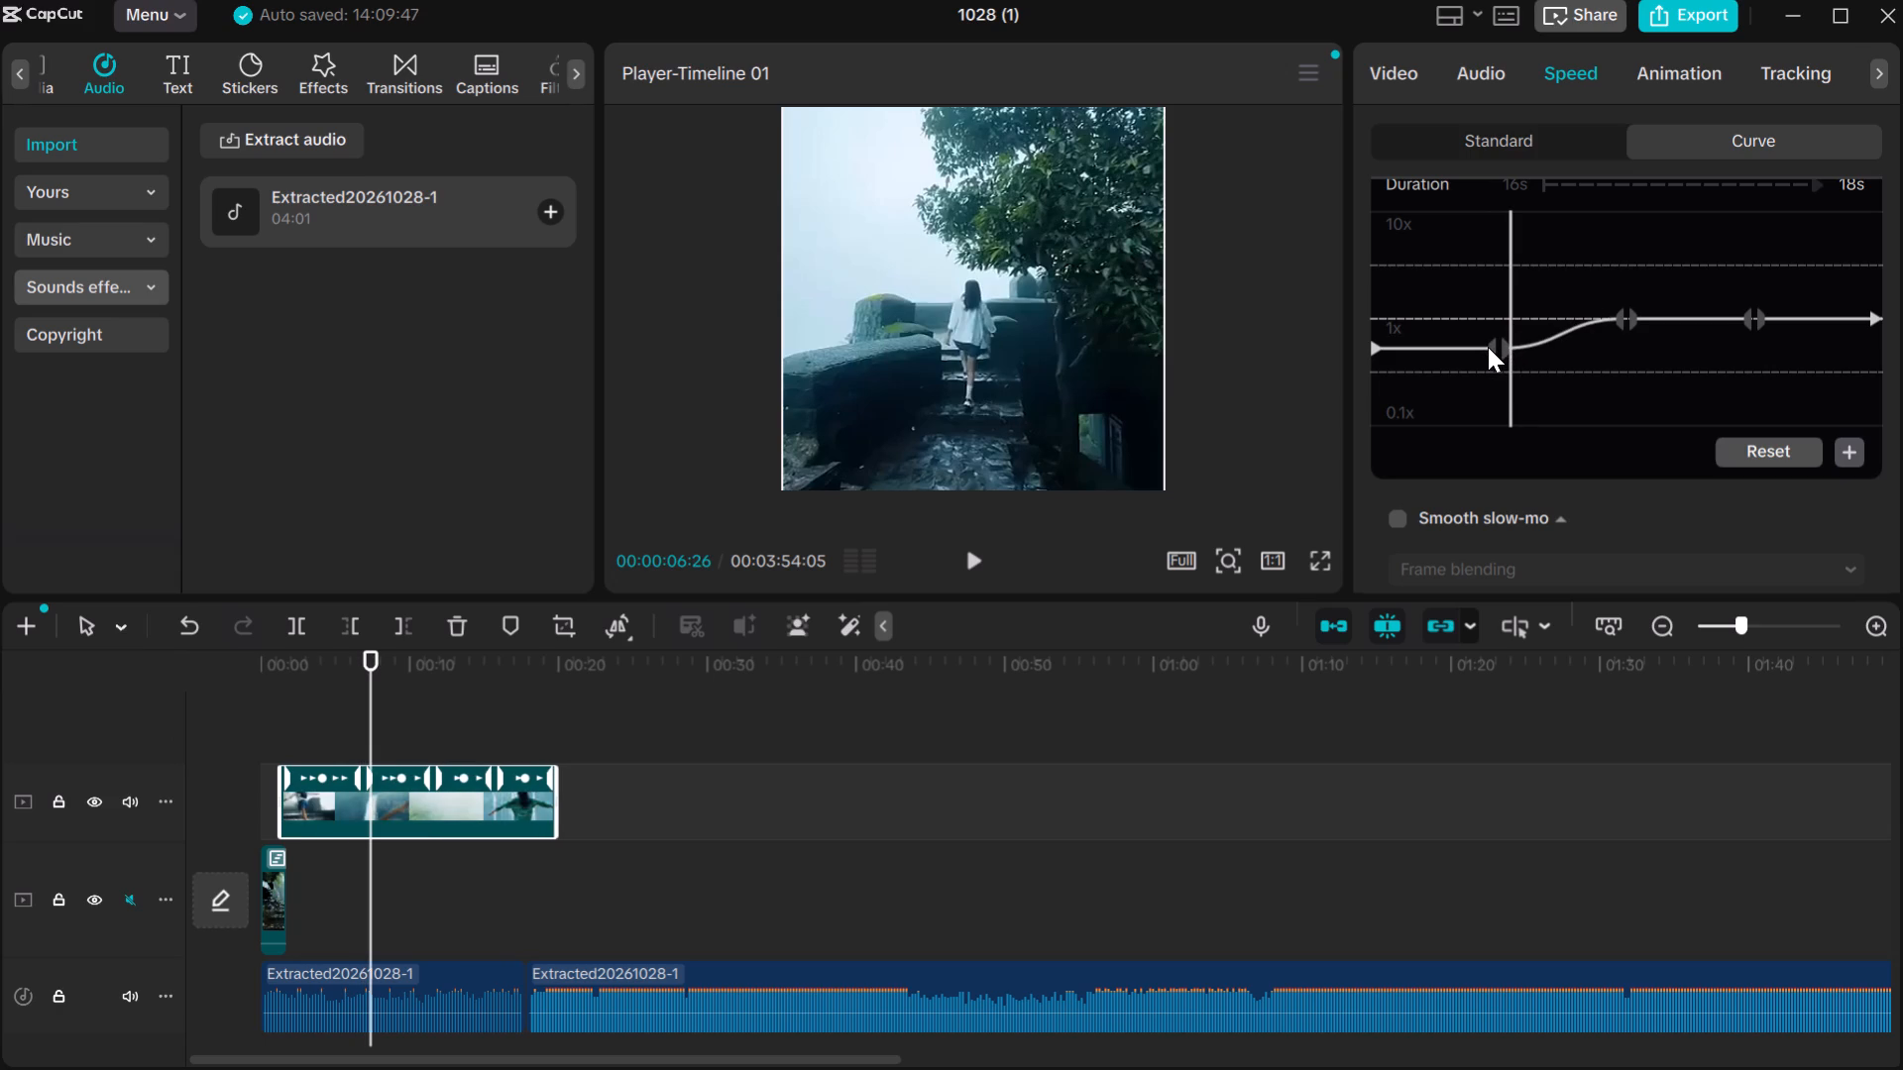
click(1488, 347)
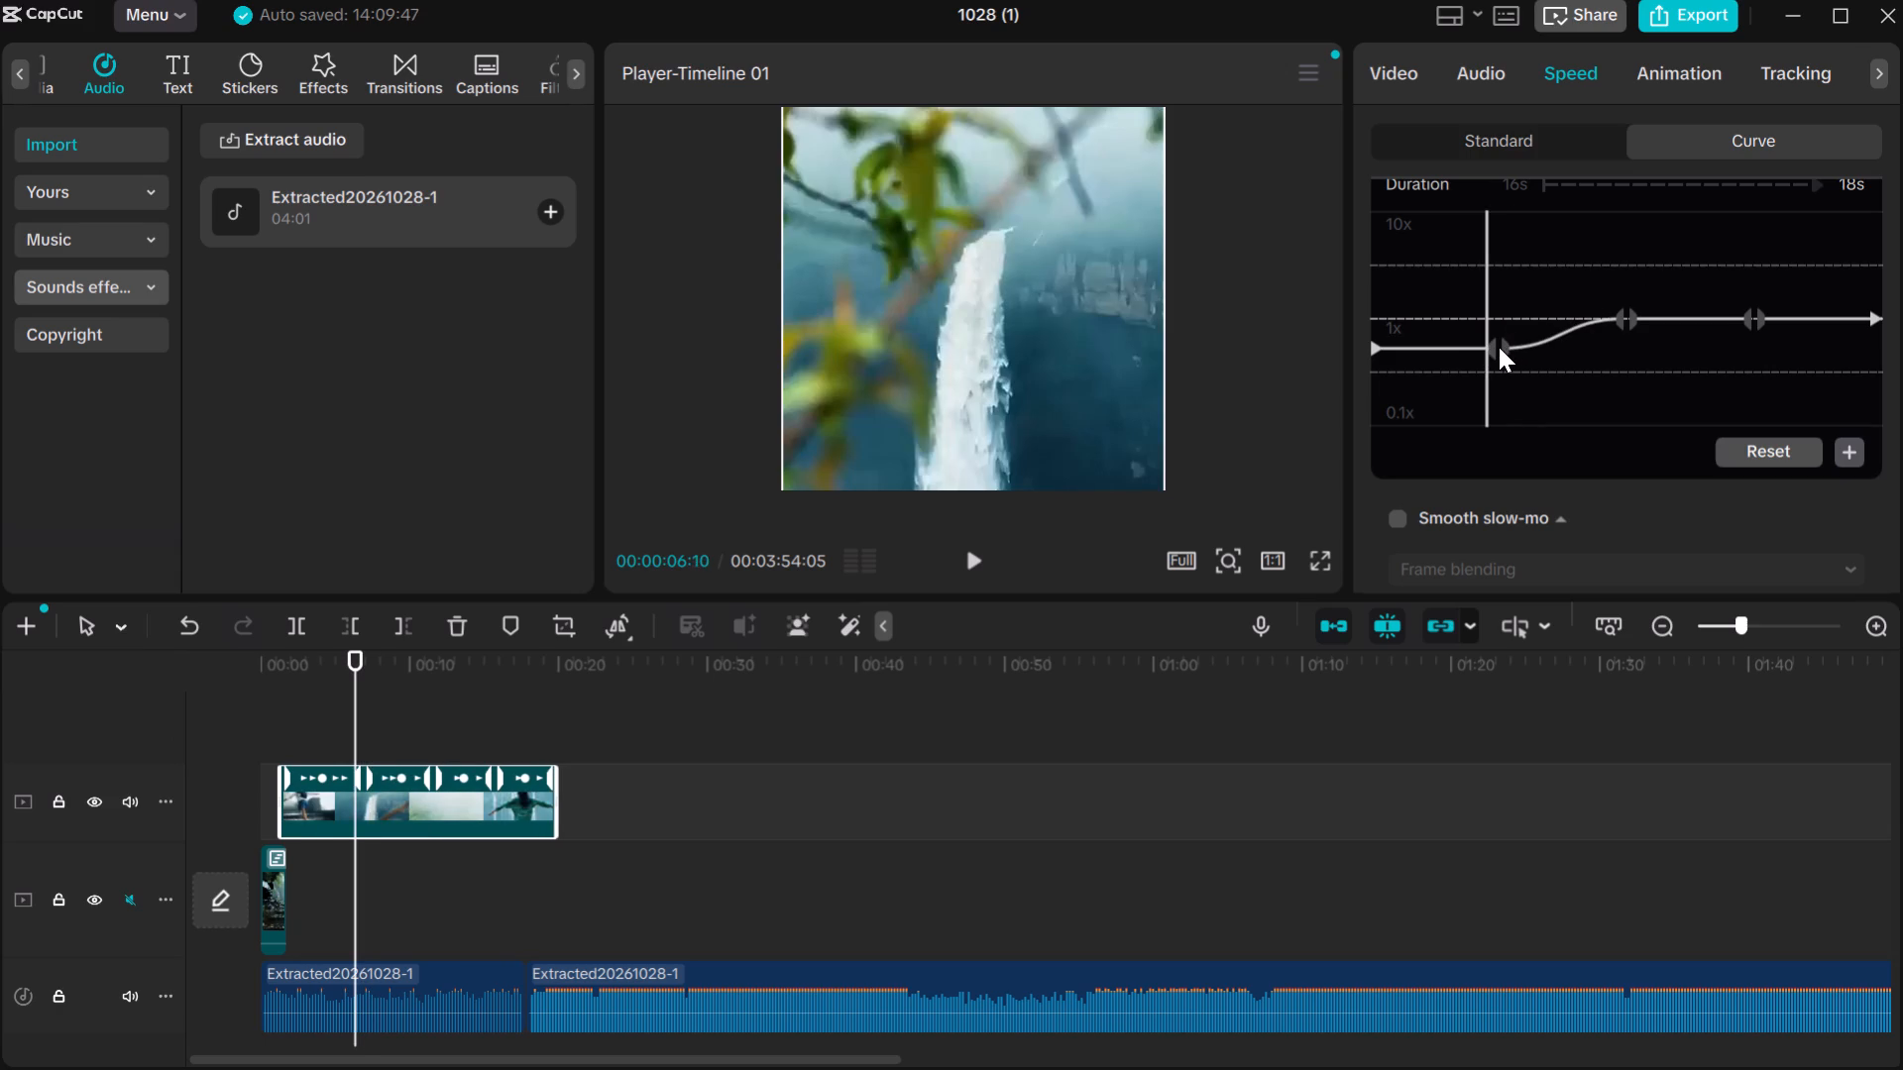
drag(1499, 347, 1499, 344)
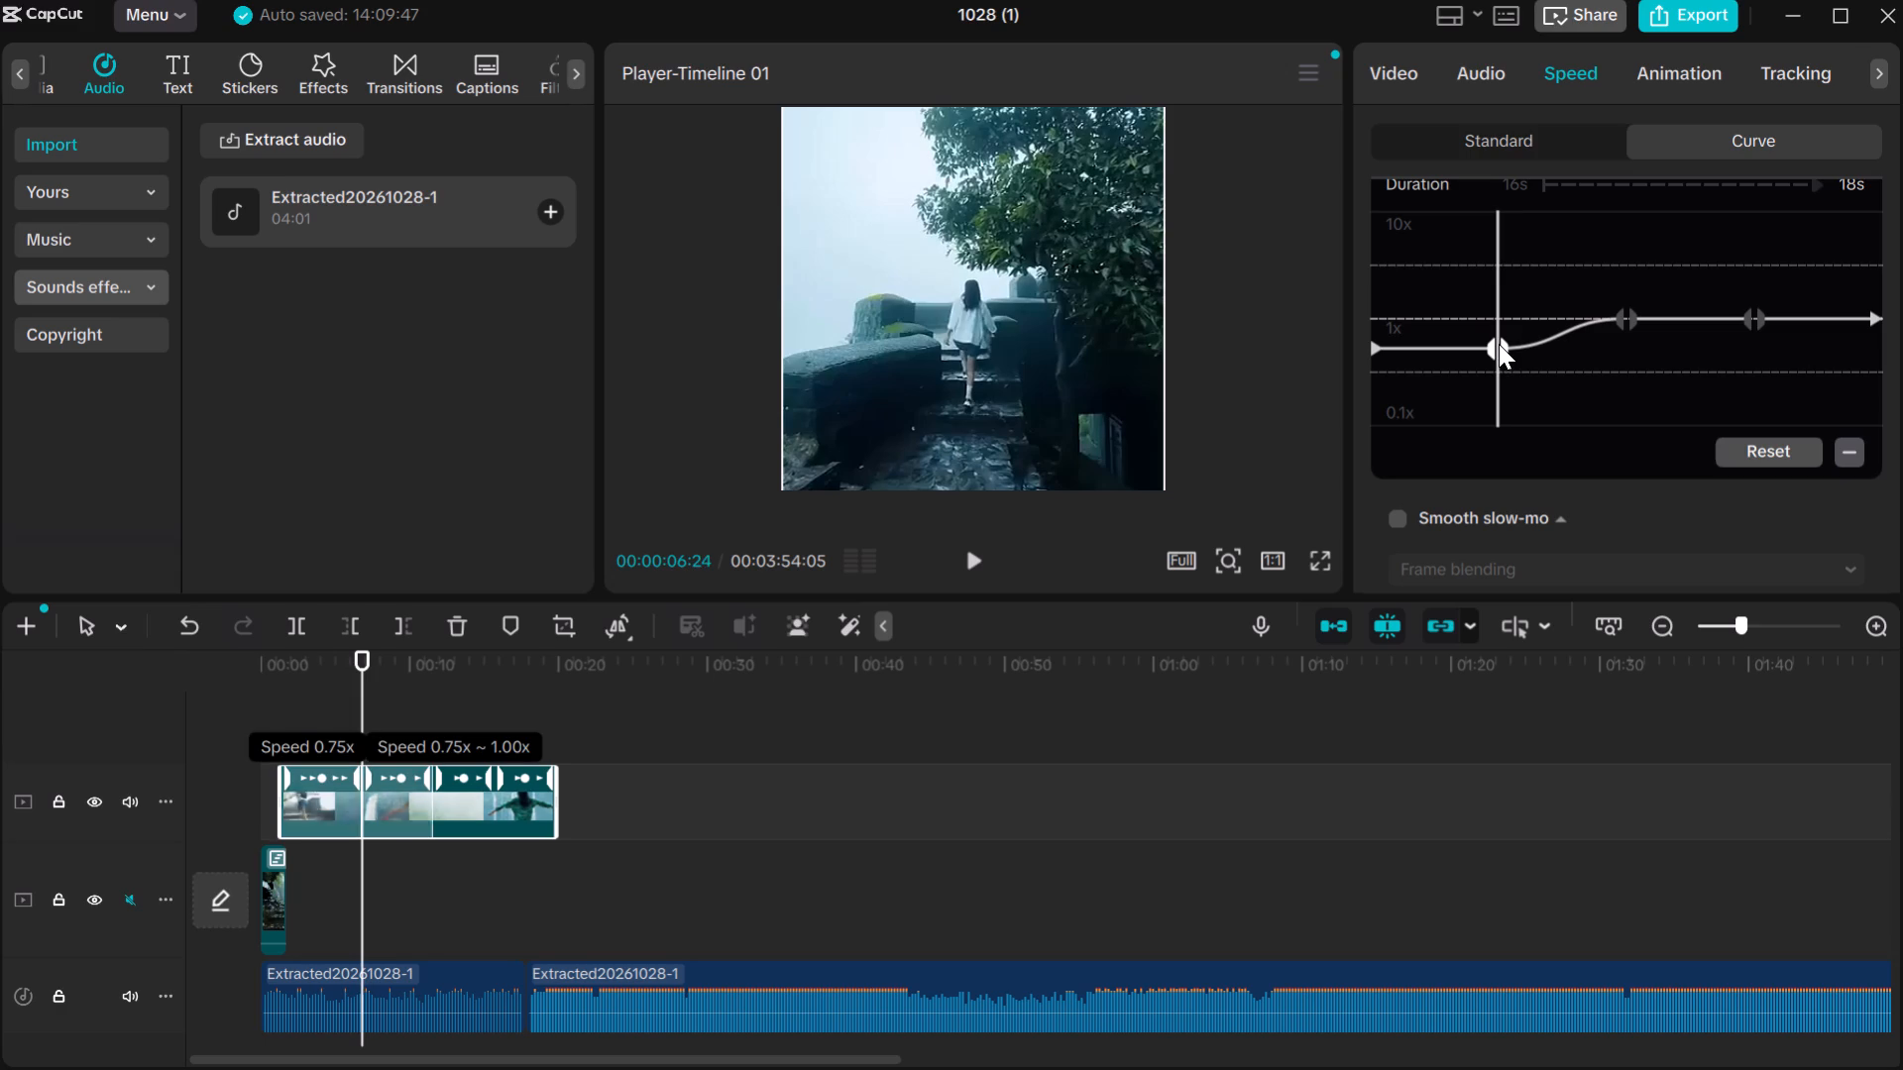
drag(1499, 344, 1499, 337)
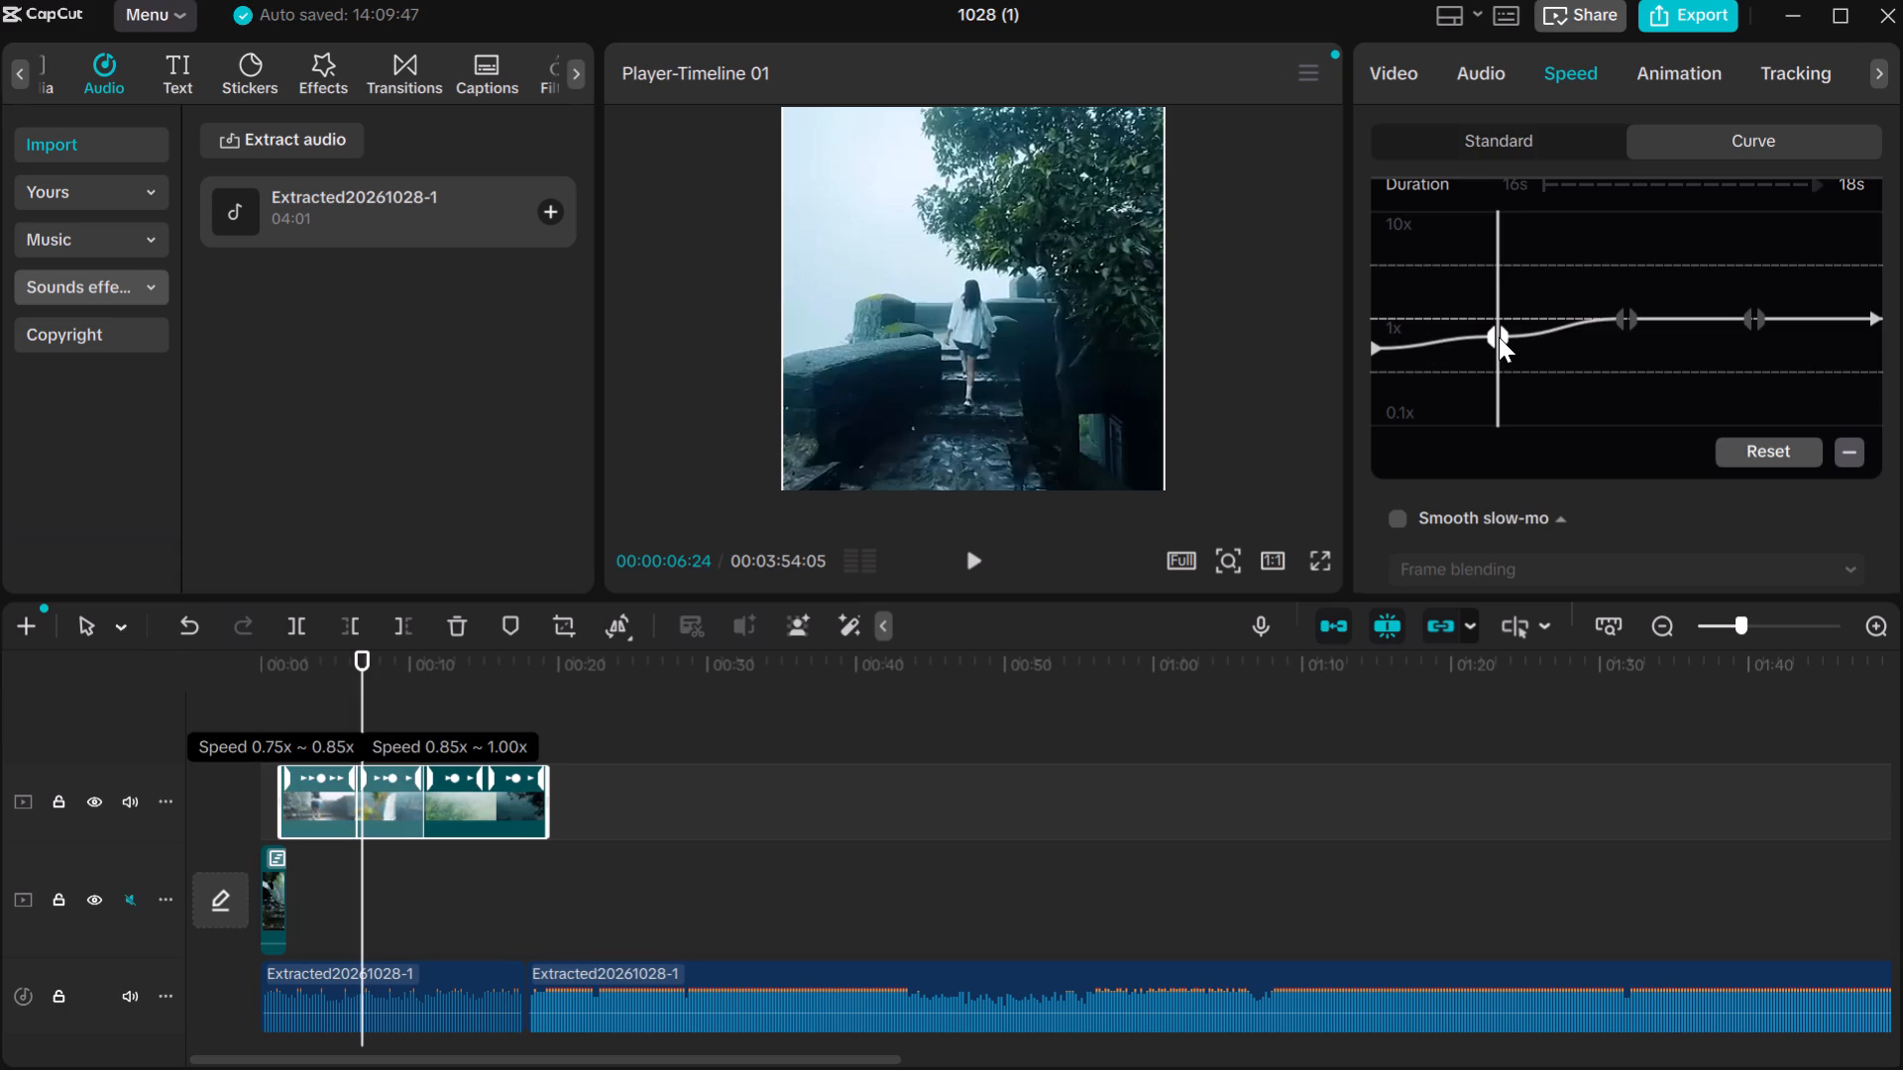
drag(1499, 337, 1499, 338)
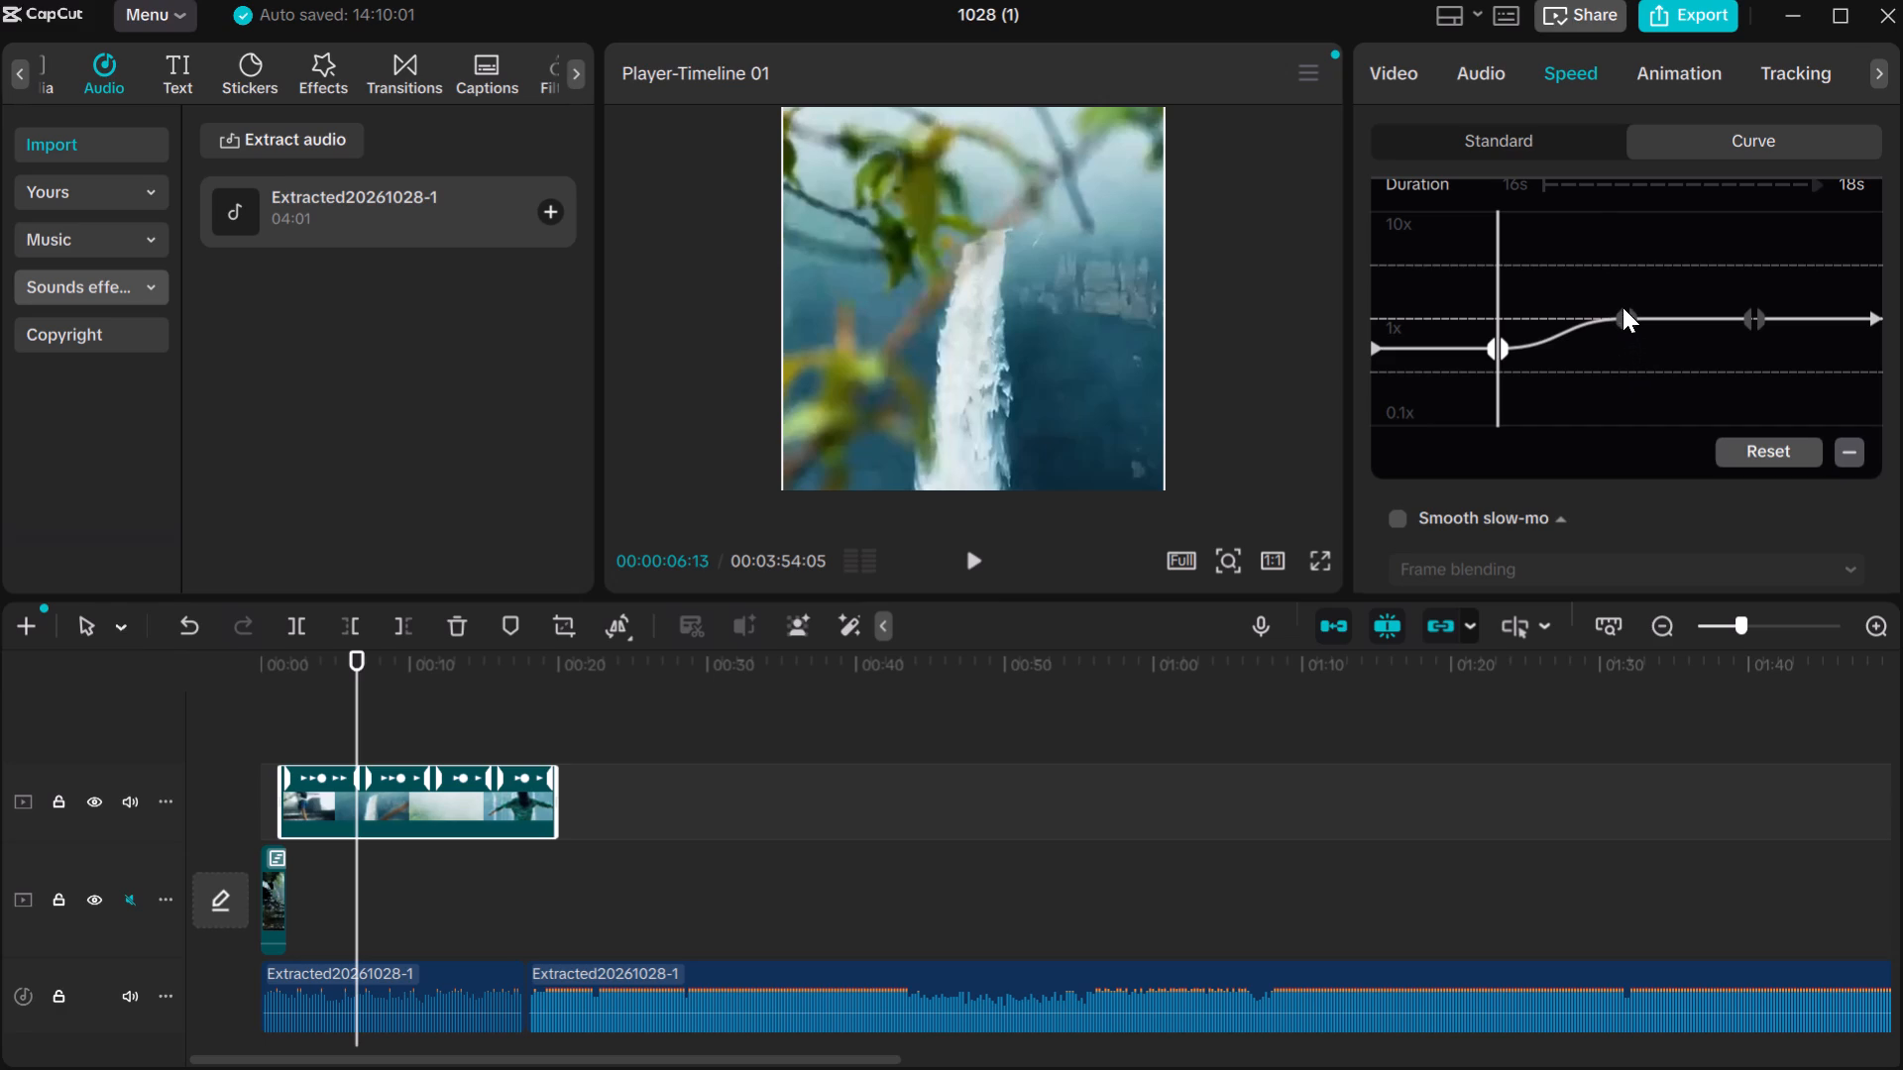
Lower the central point of the upper-track clip's speed curve to about 0.75x, level with the preceding point.
drag(1624, 305, 1626, 335)
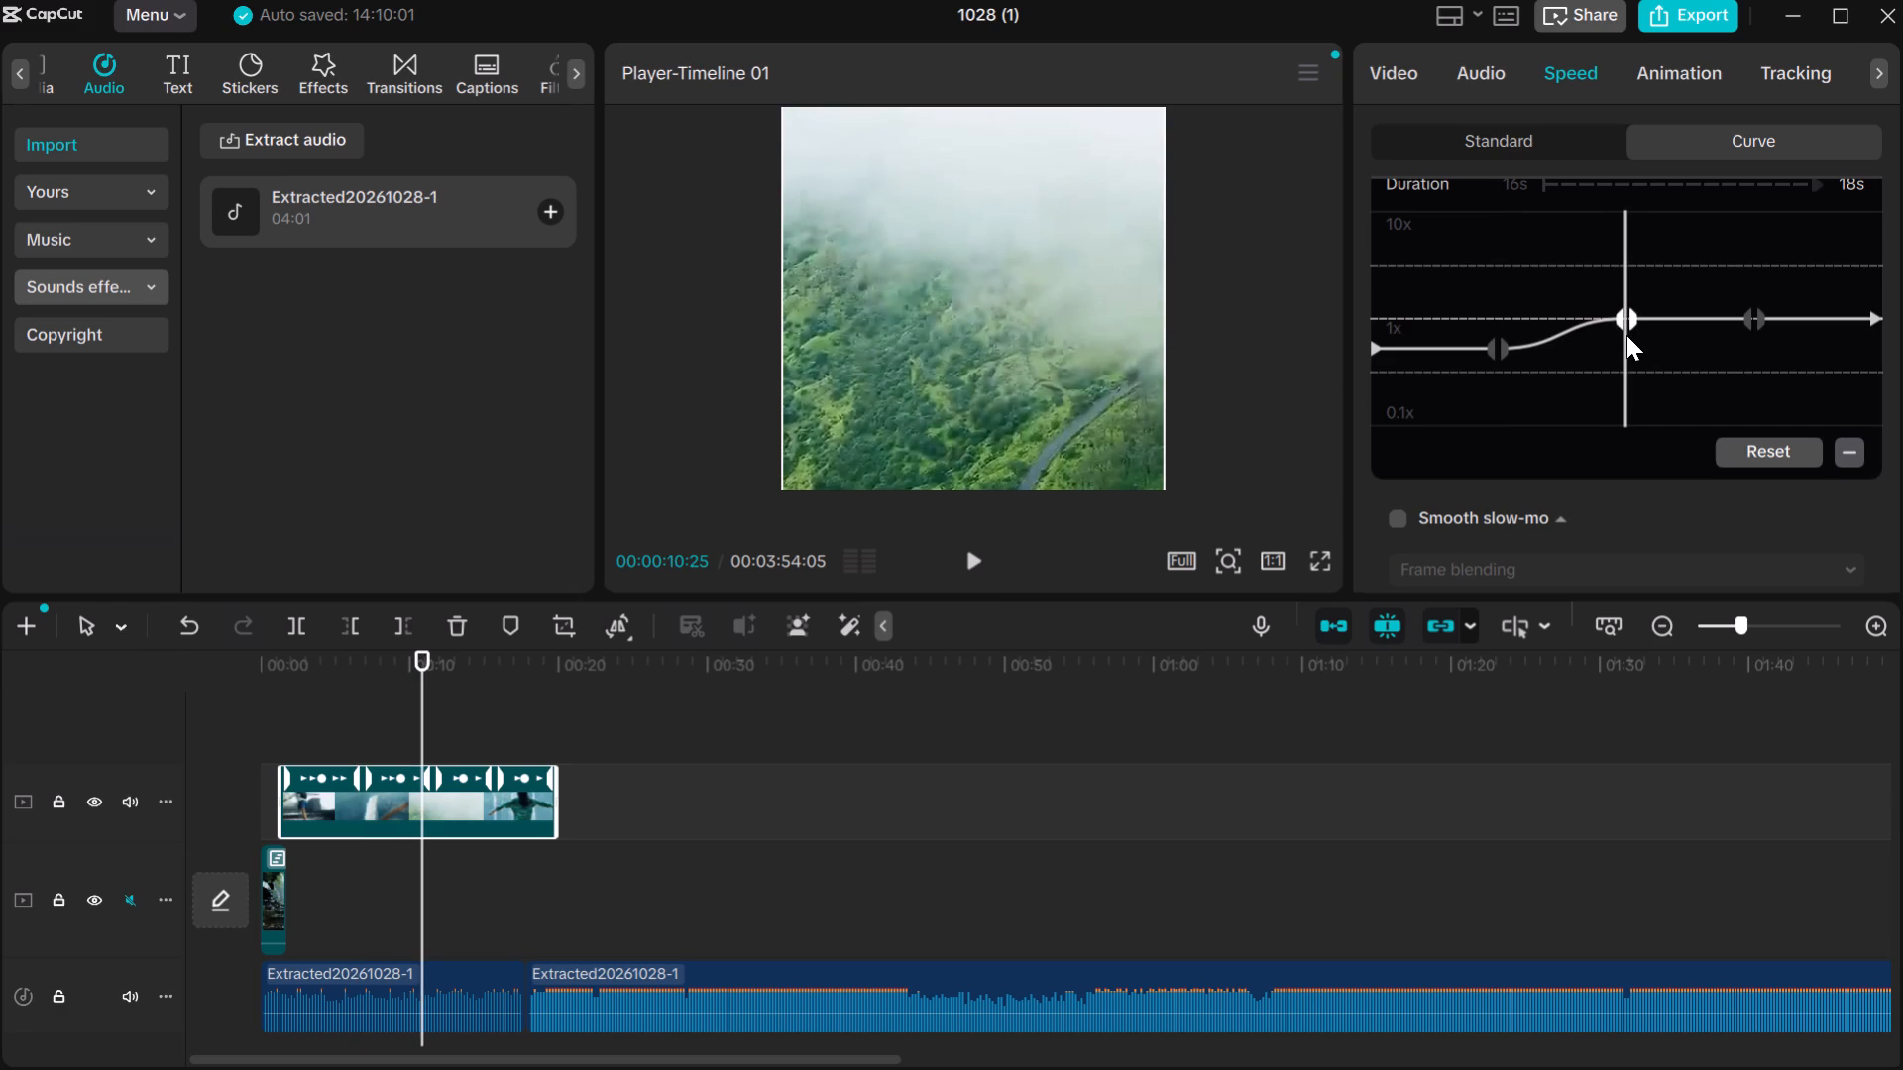
drag(1626, 335, 1627, 356)
drag(1626, 311, 1627, 330)
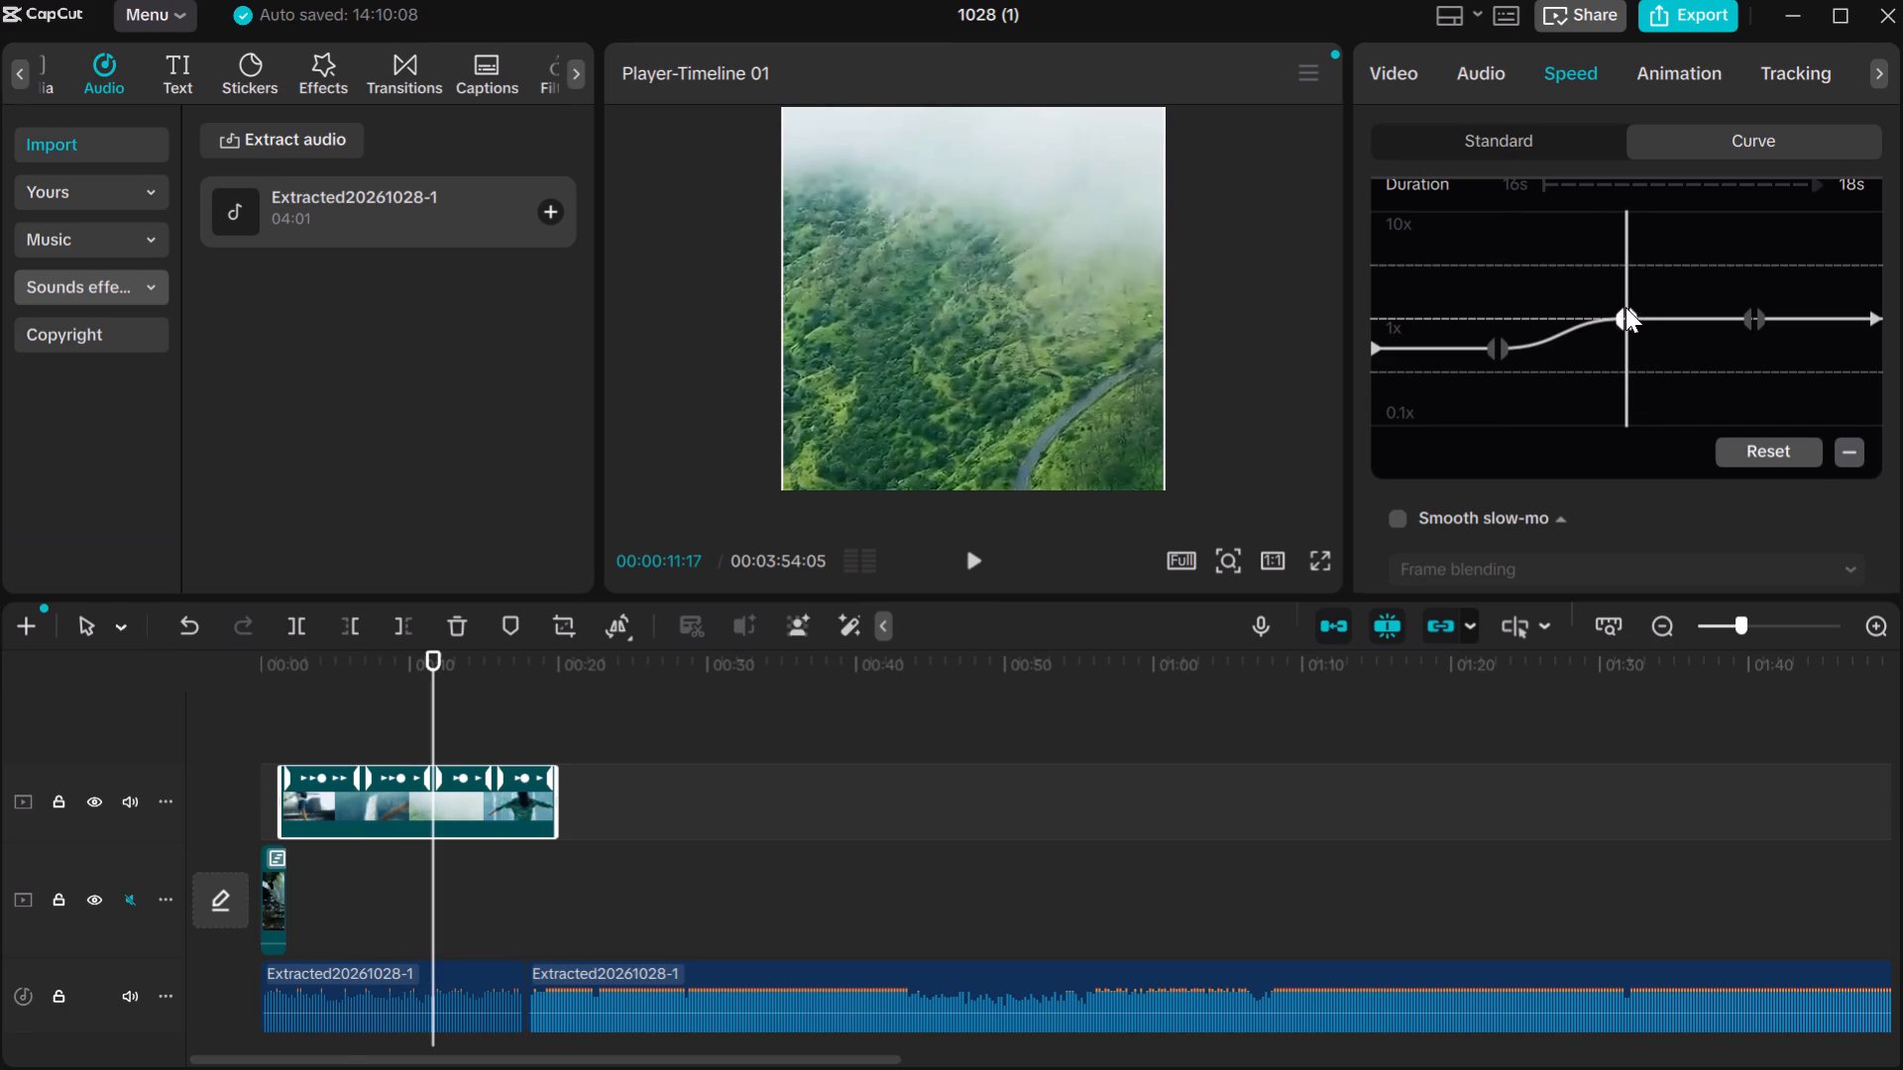
drag(1625, 307, 1626, 341)
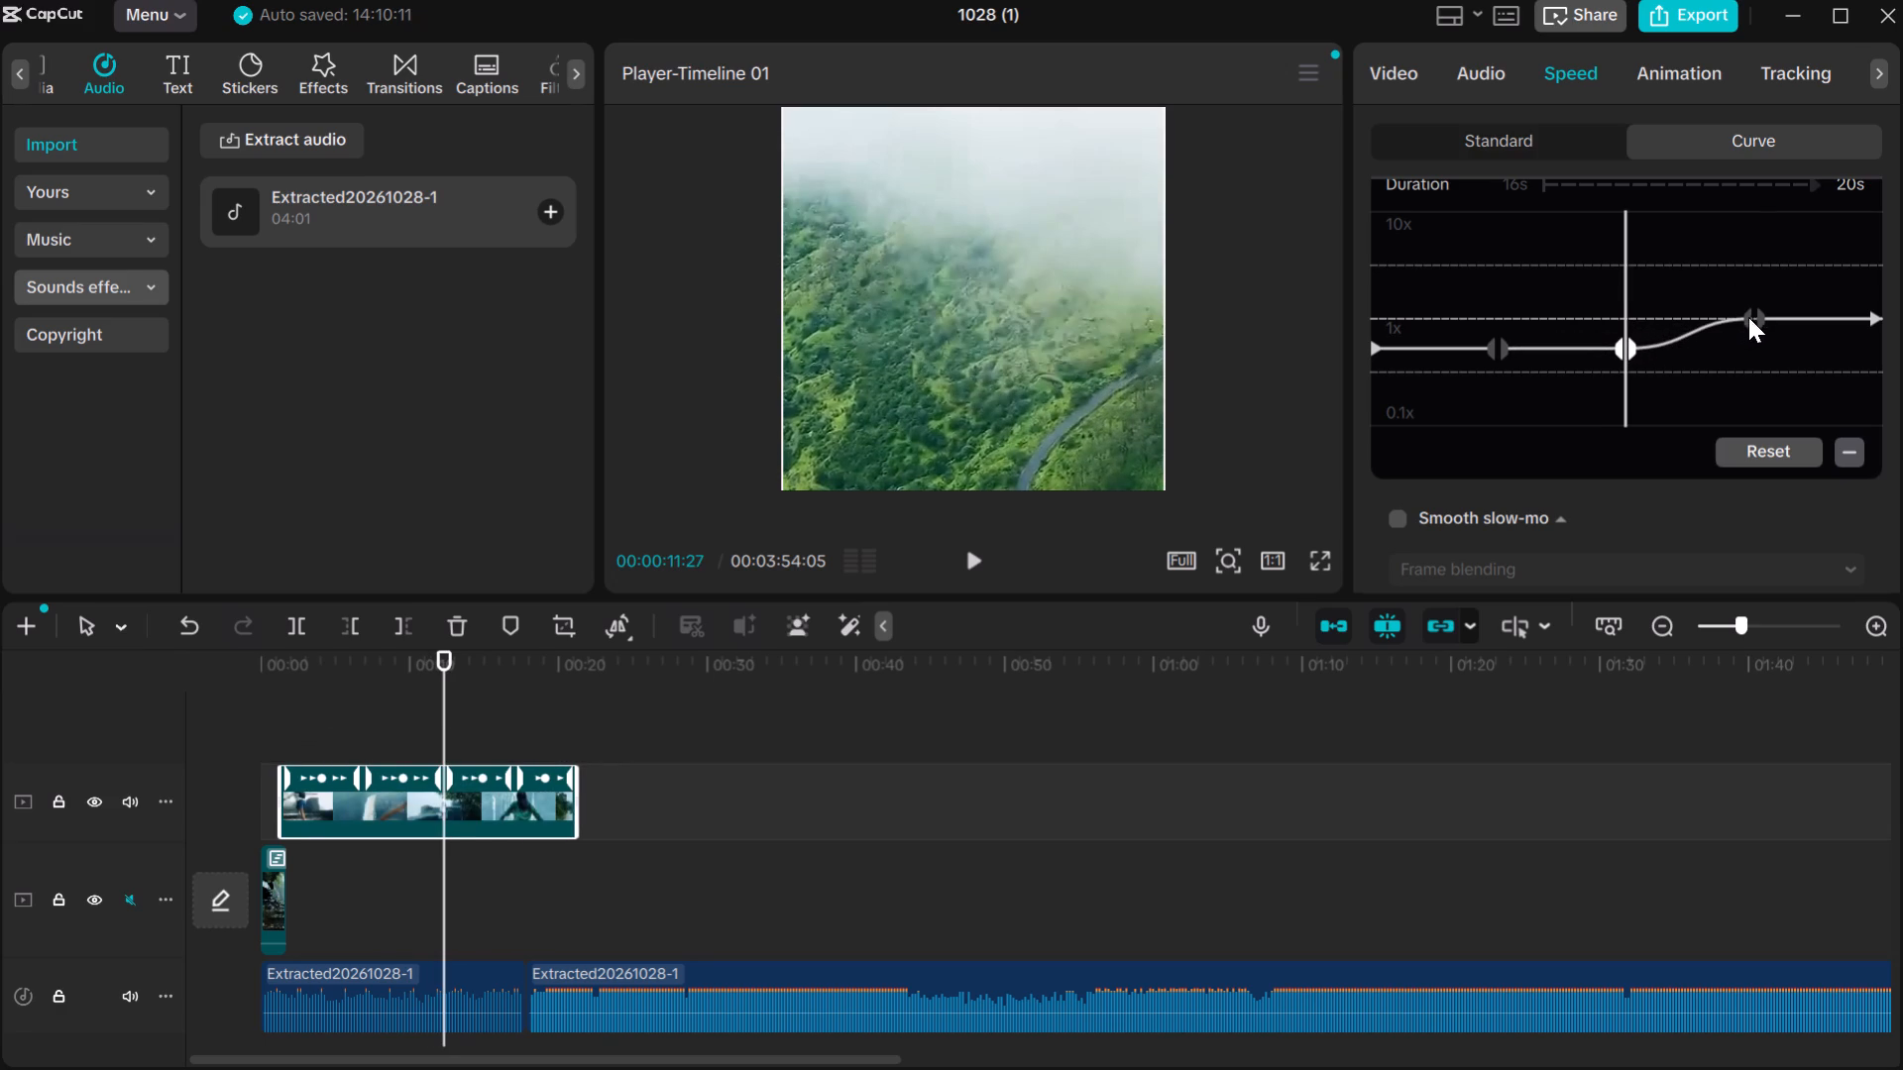
Lower the last middle point and the end point of the upper-track clip's speed curve to about 0.75x, making it level.
click(1756, 312)
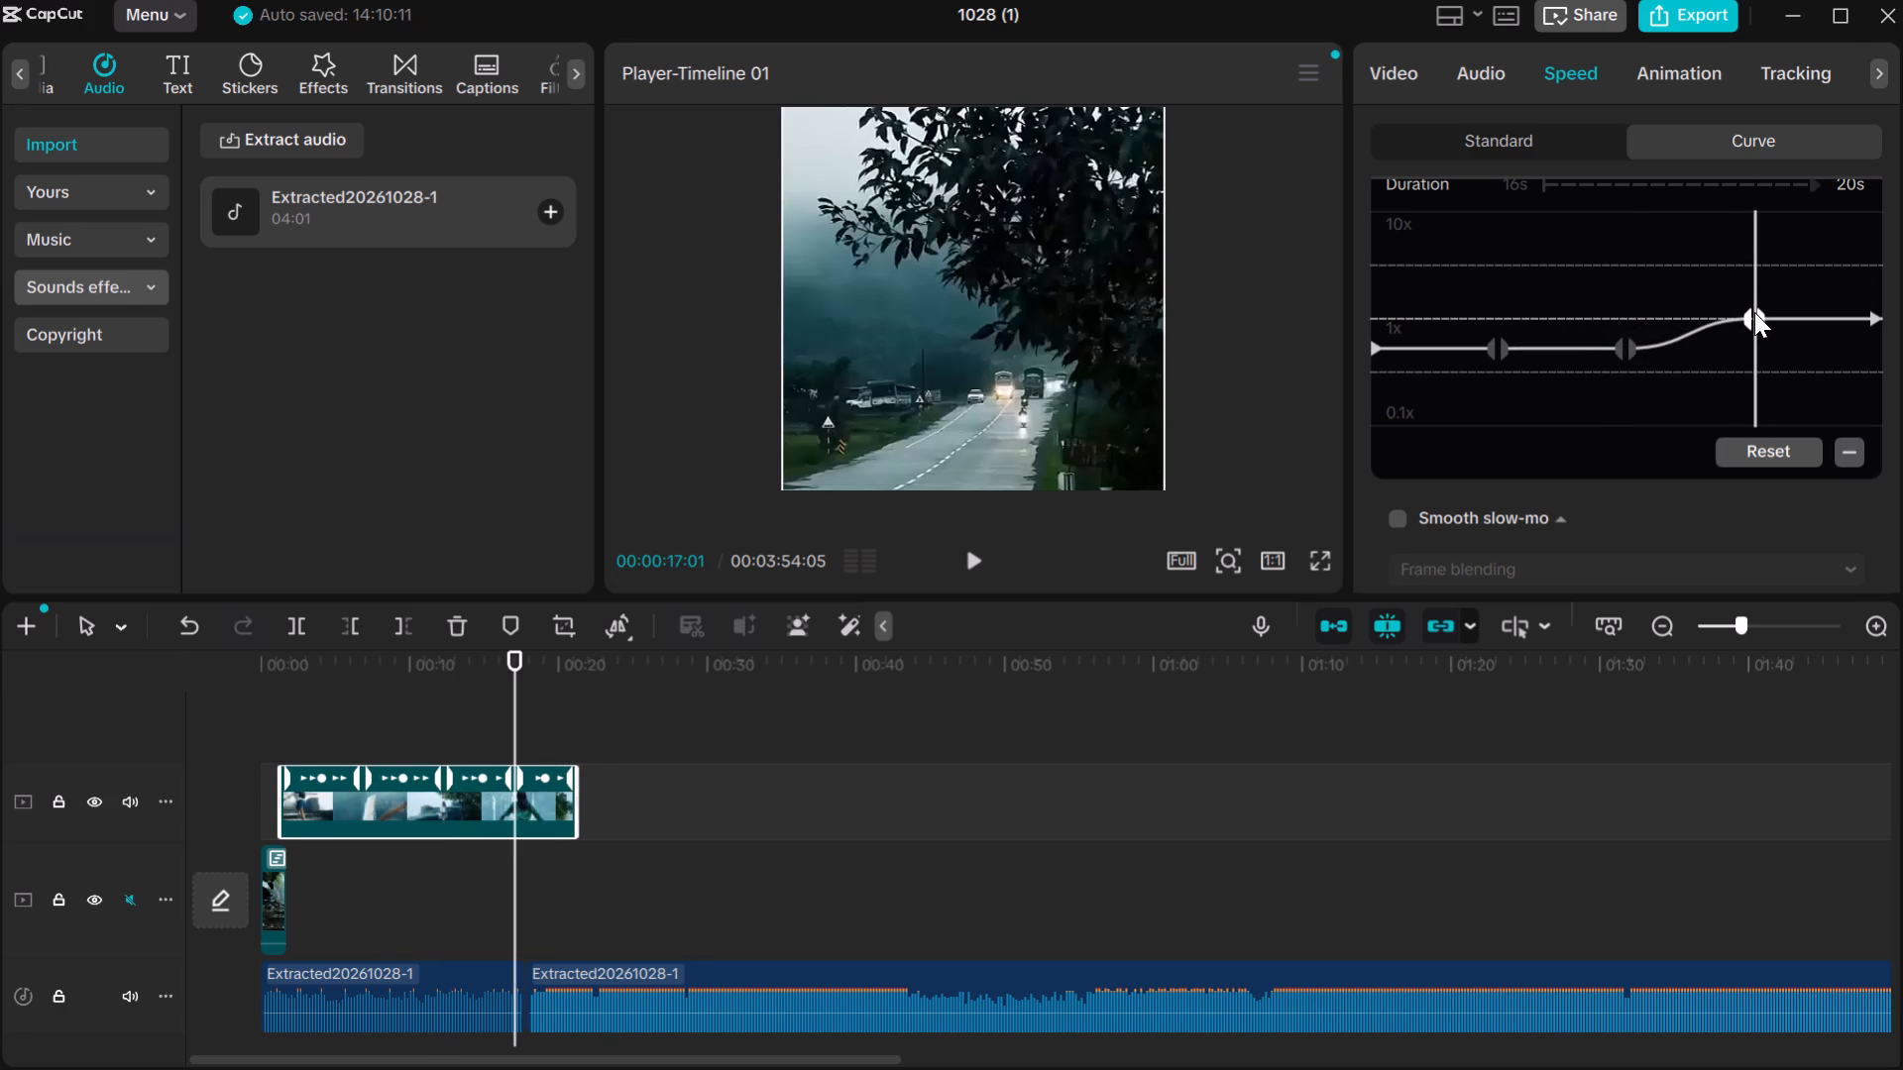
drag(1752, 312, 1746, 323)
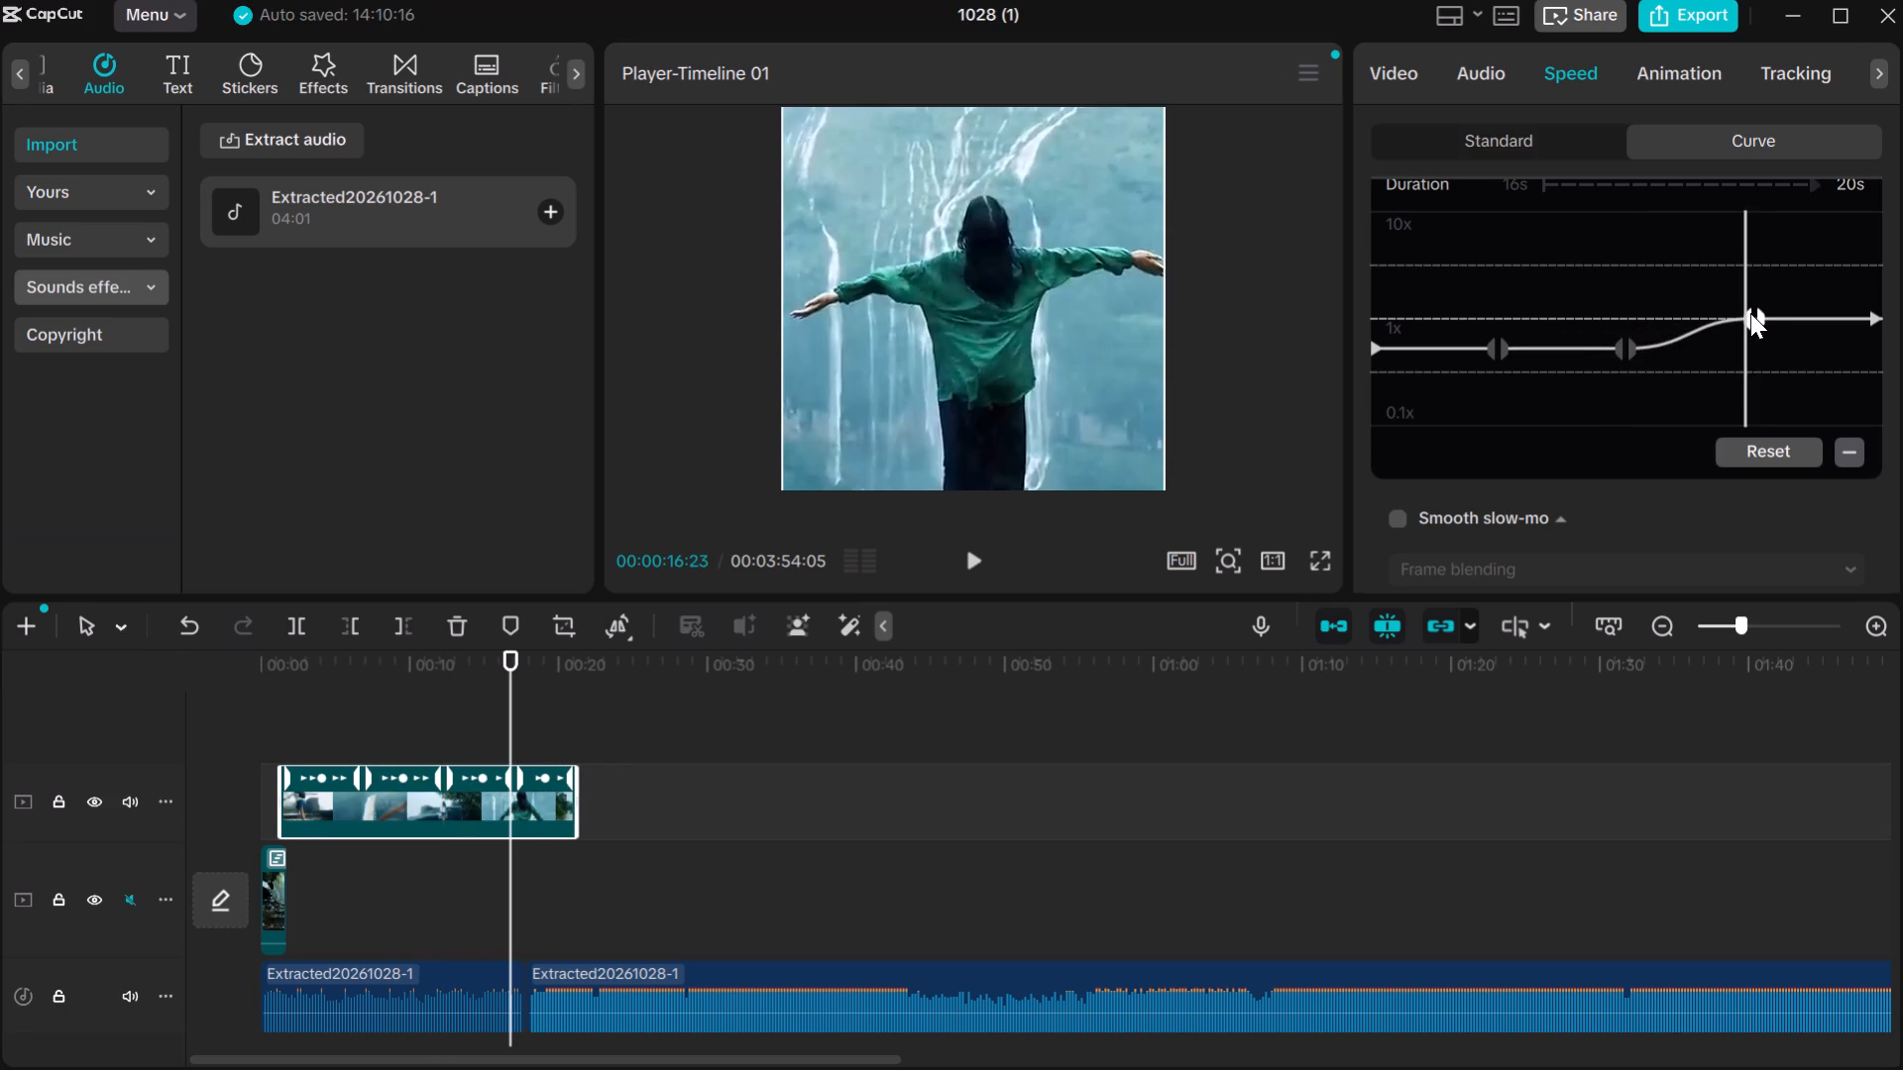
click(1750, 313)
click(1750, 313)
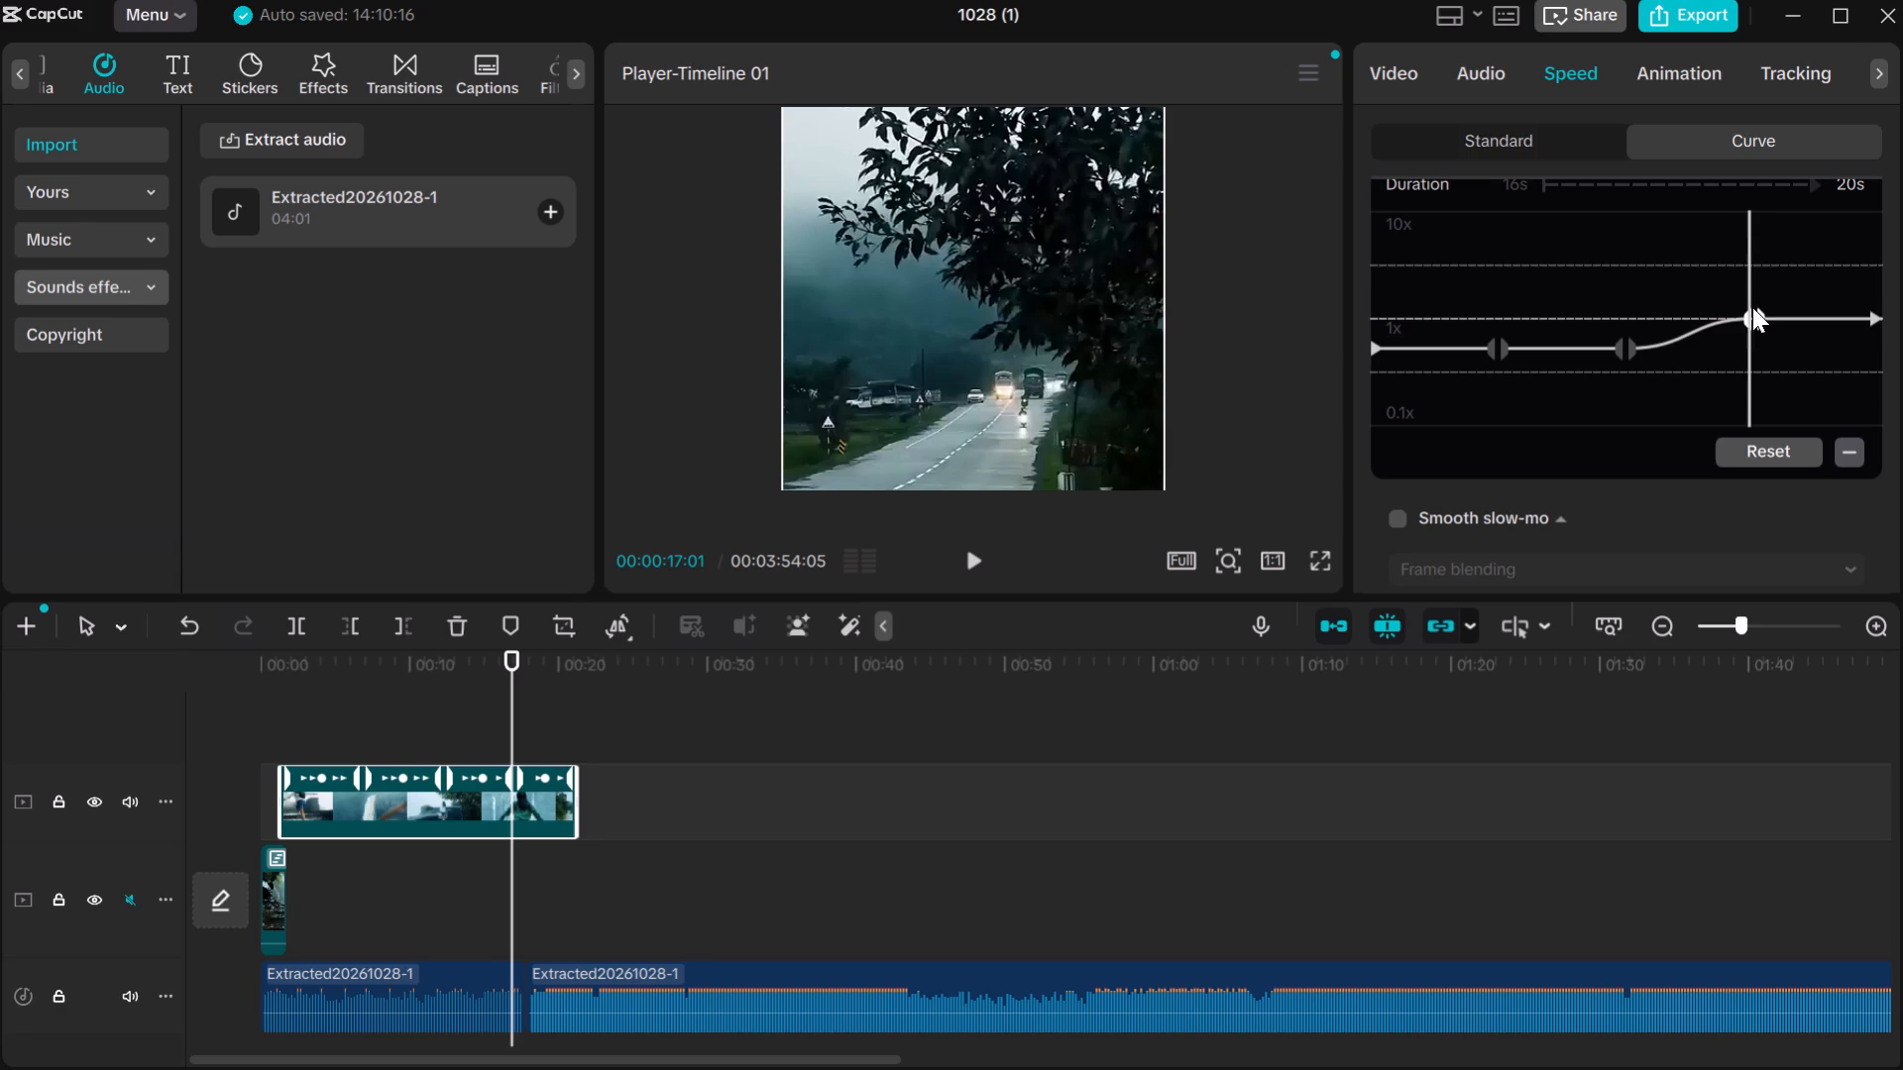
click(1752, 307)
drag(1752, 307, 1756, 315)
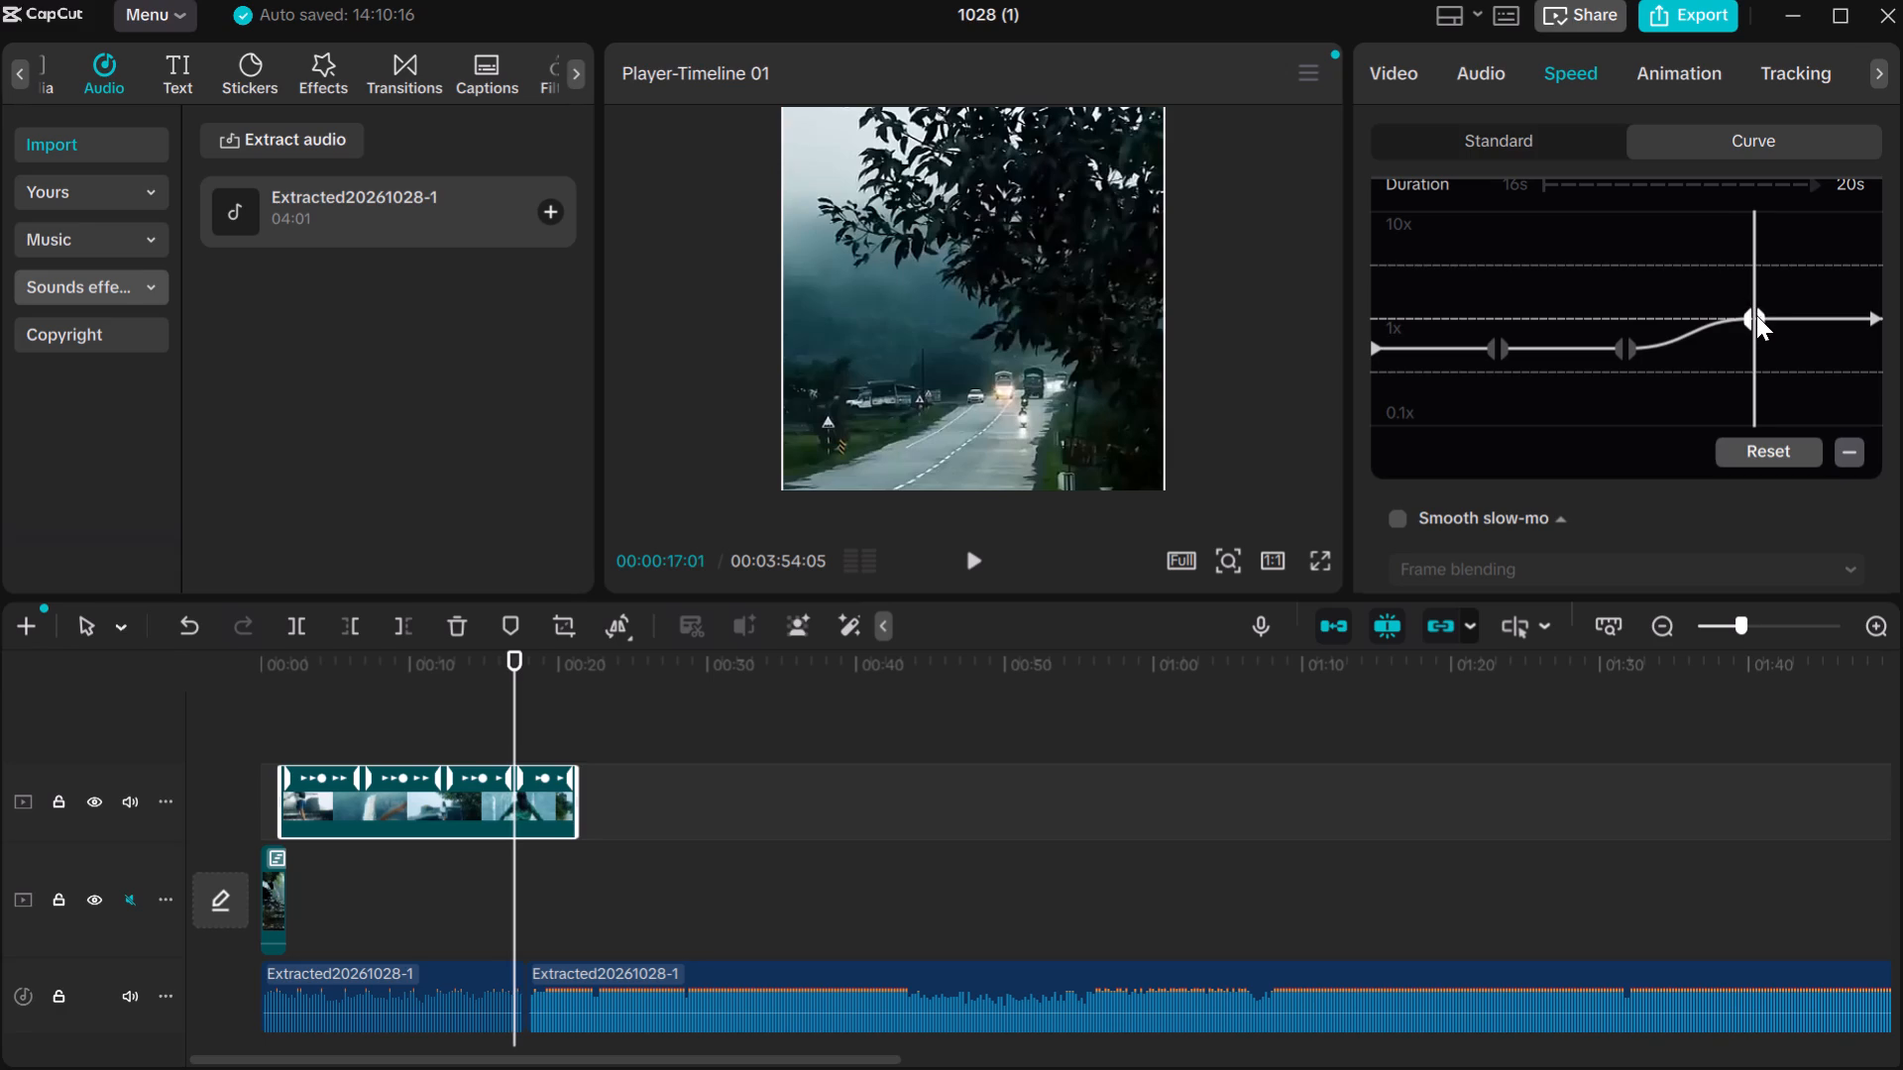
drag(1756, 315, 1757, 338)
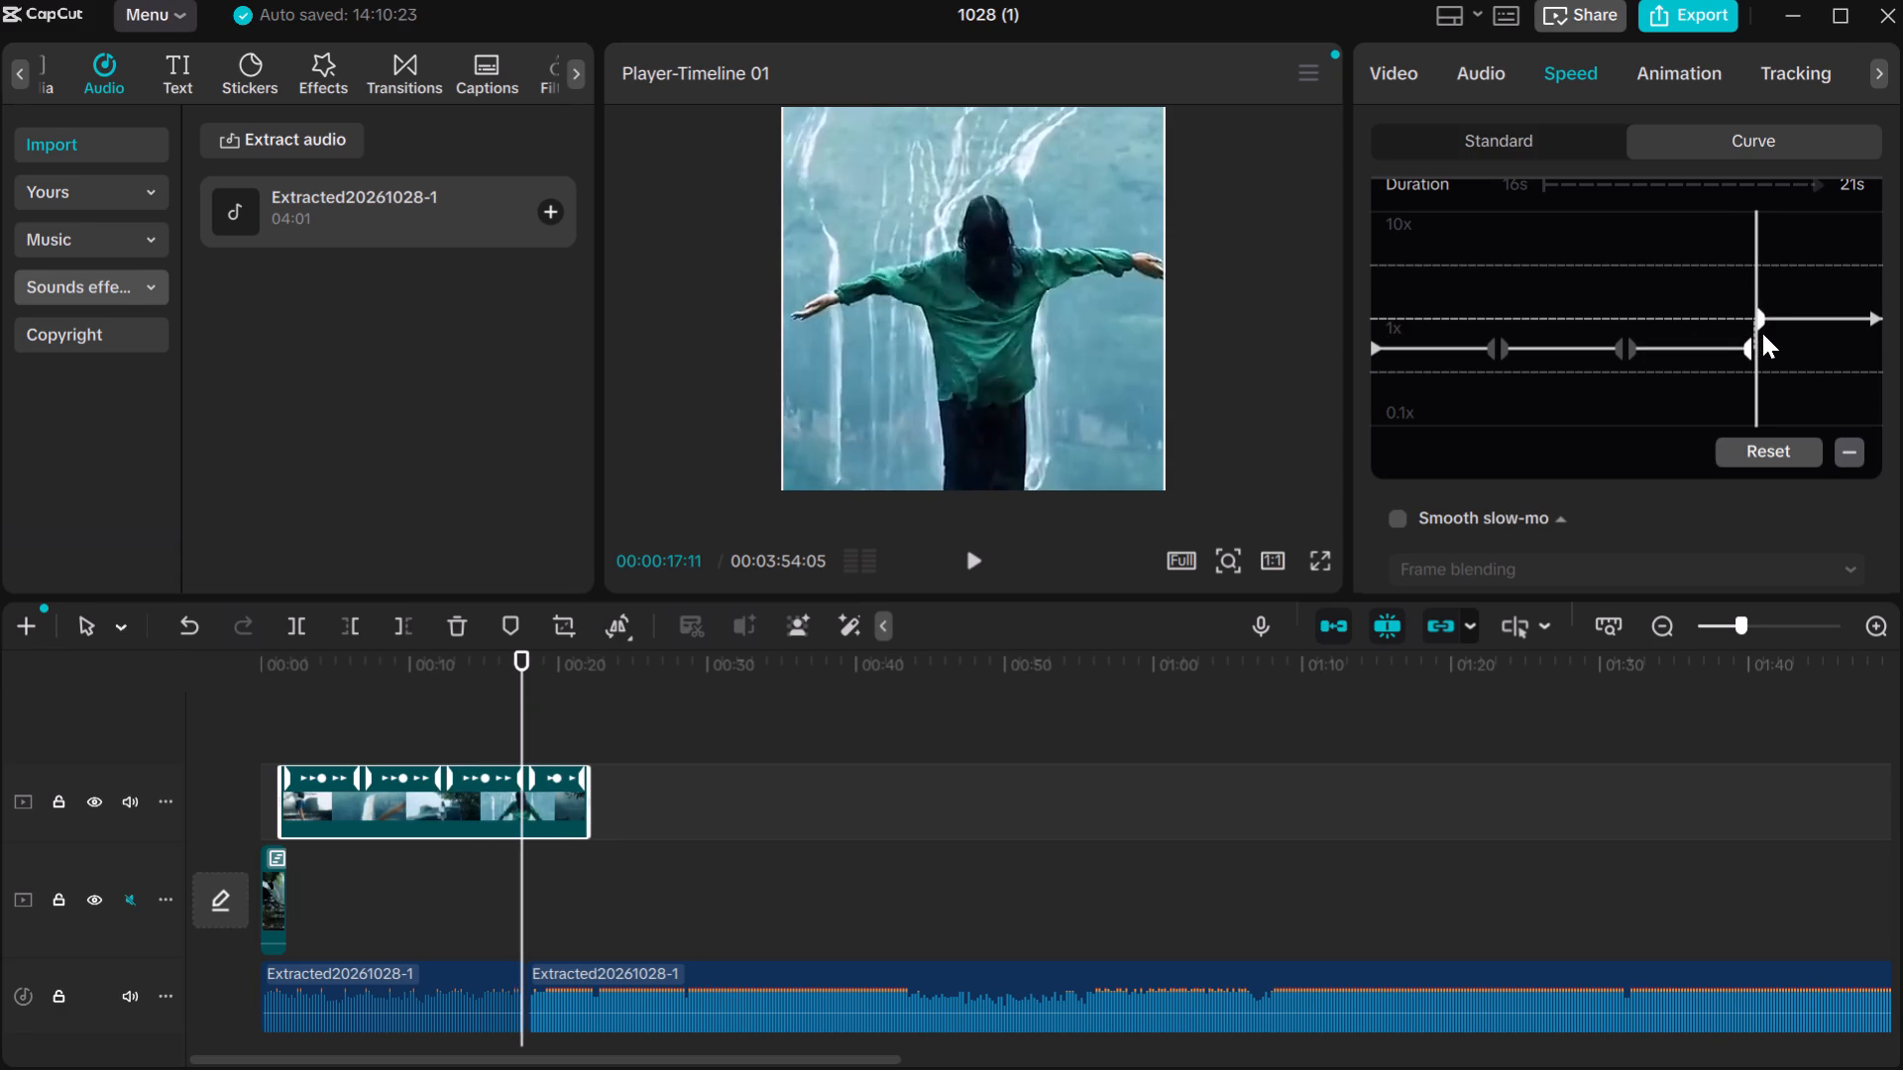
drag(1762, 315, 1762, 326)
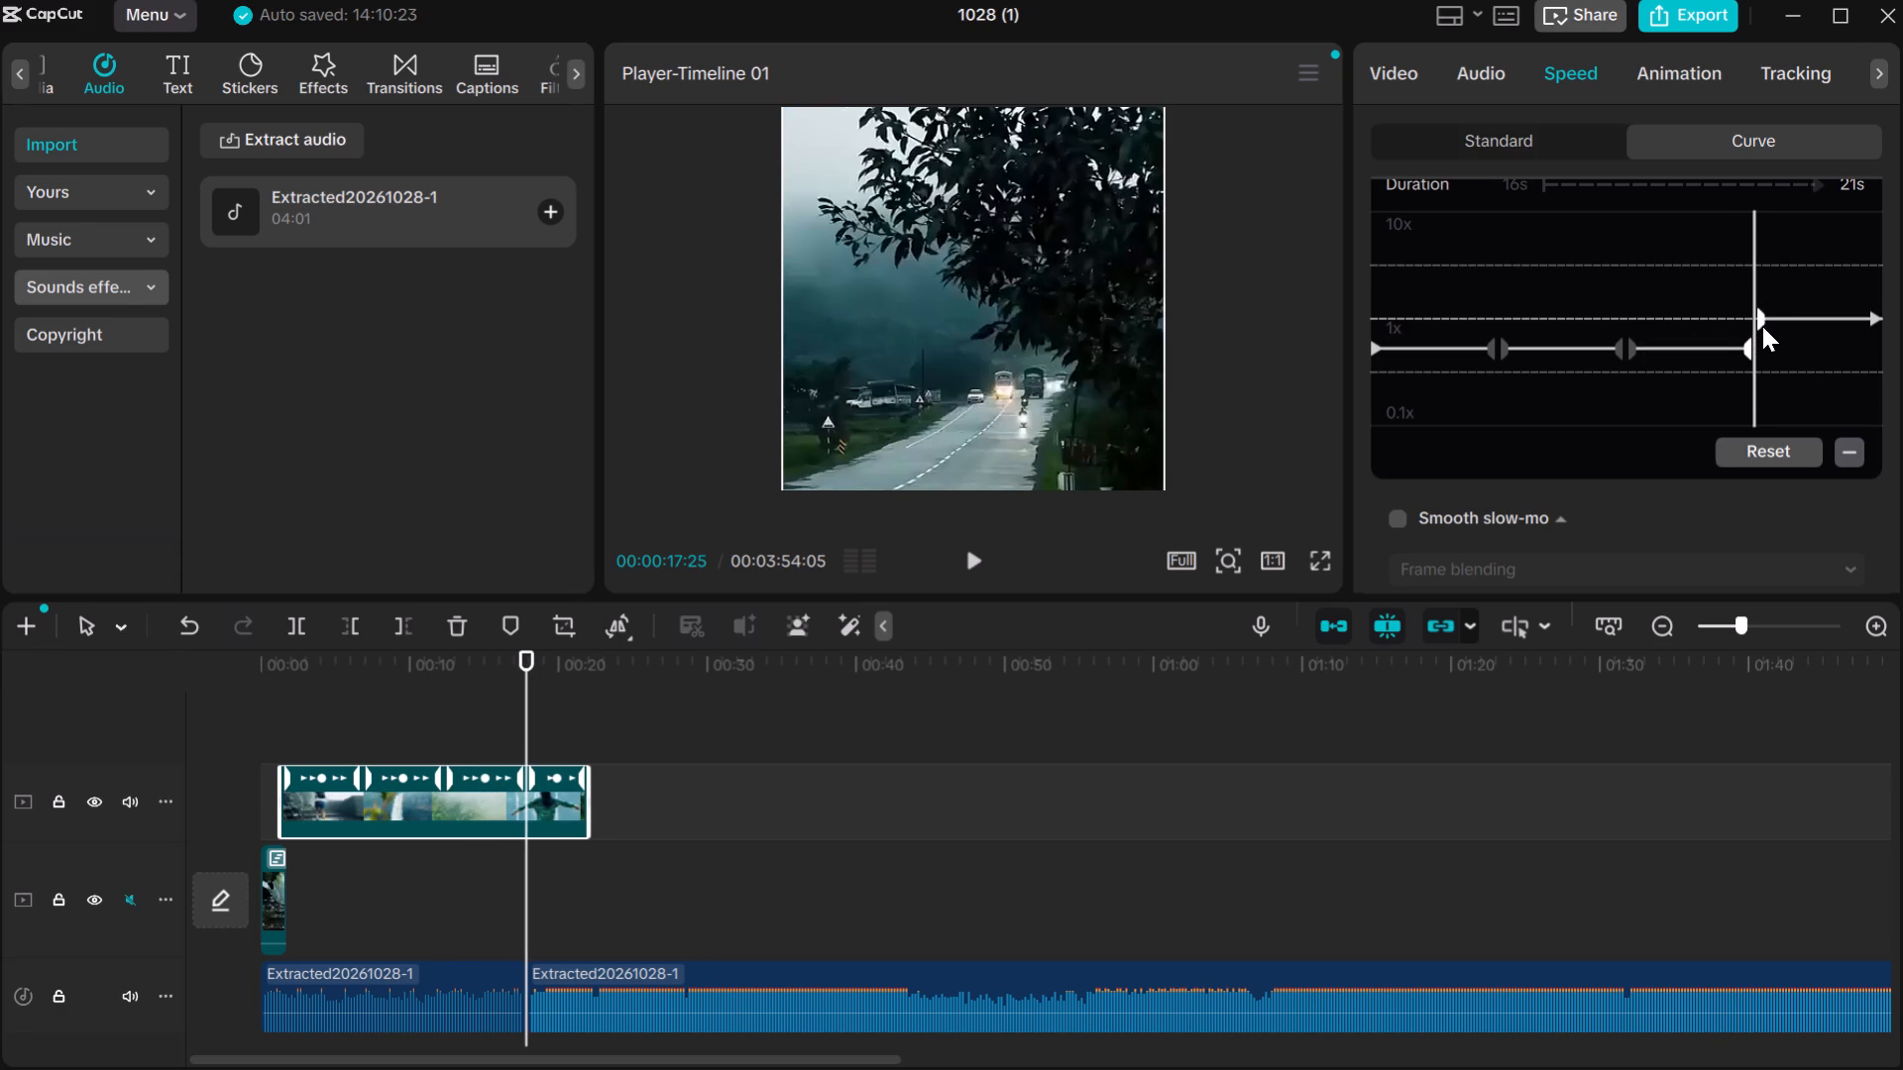
drag(1762, 326, 1762, 335)
click(1762, 335)
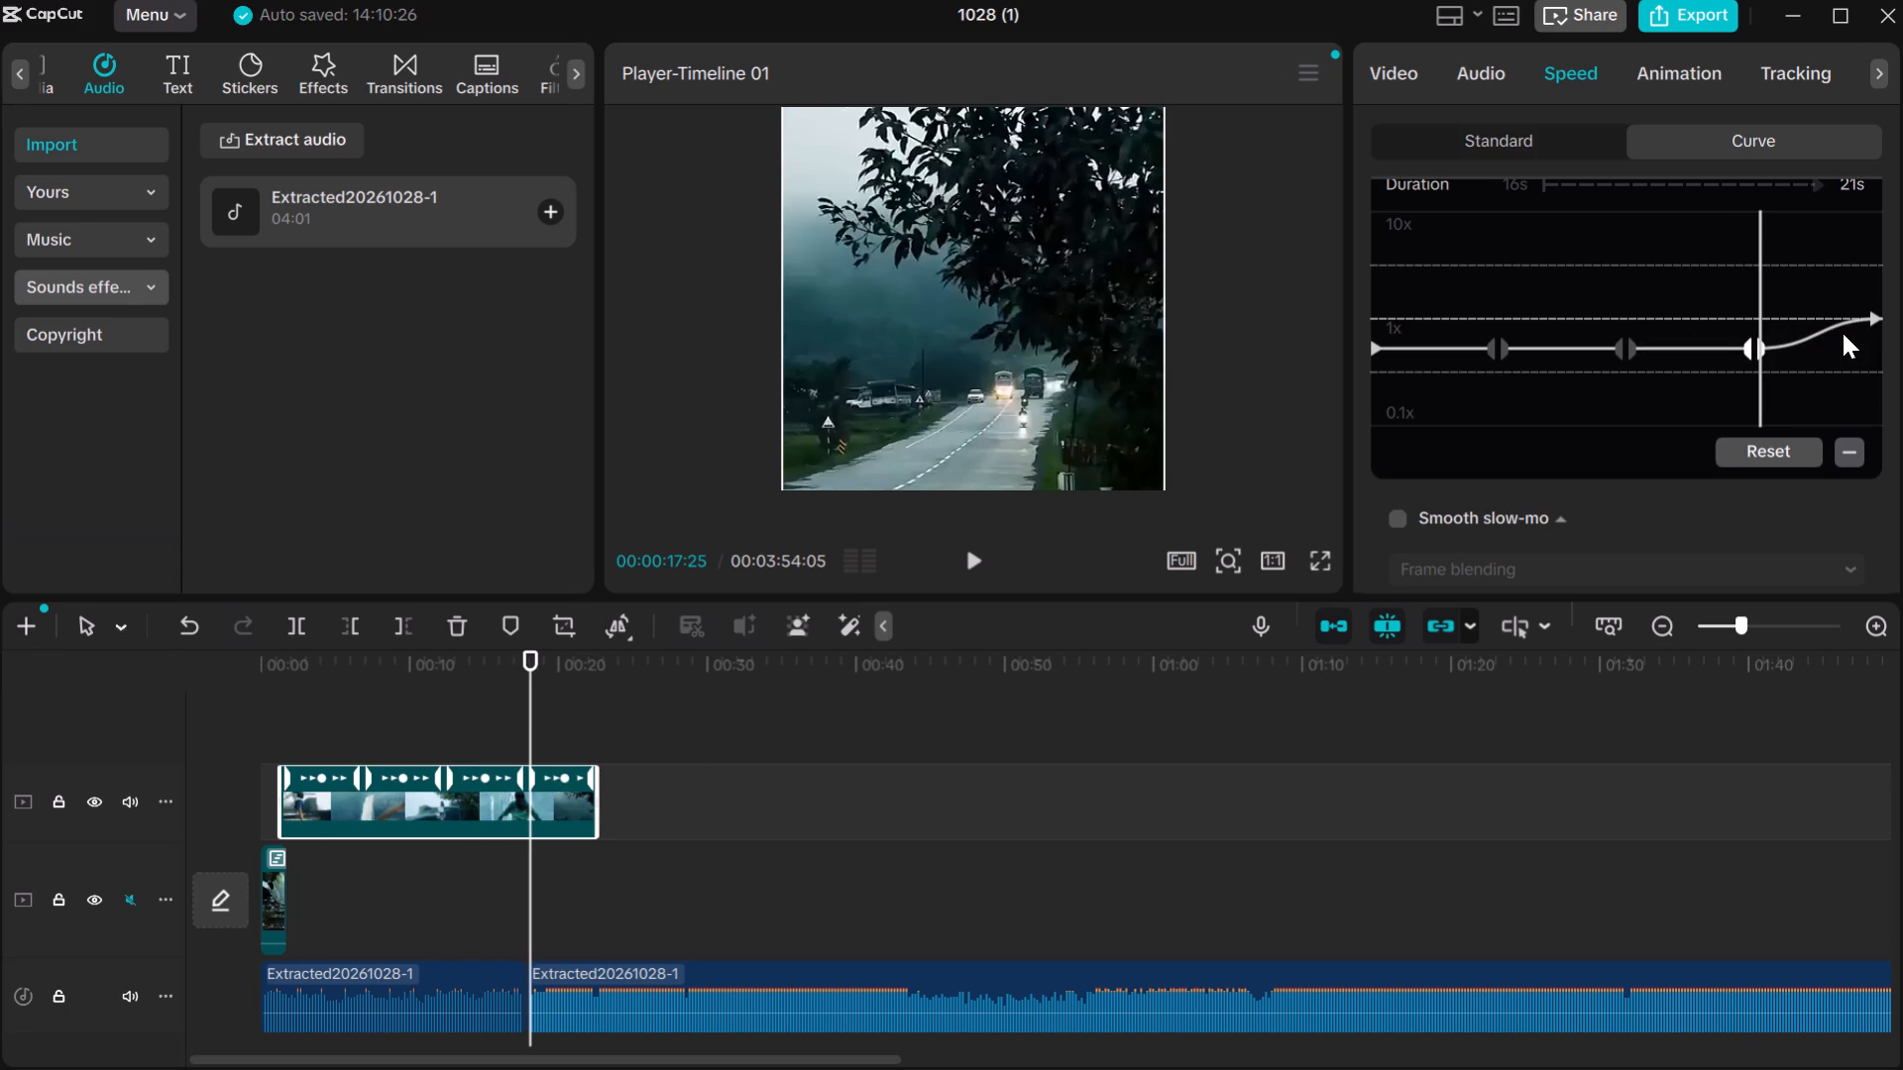
drag(1872, 316, 1874, 320)
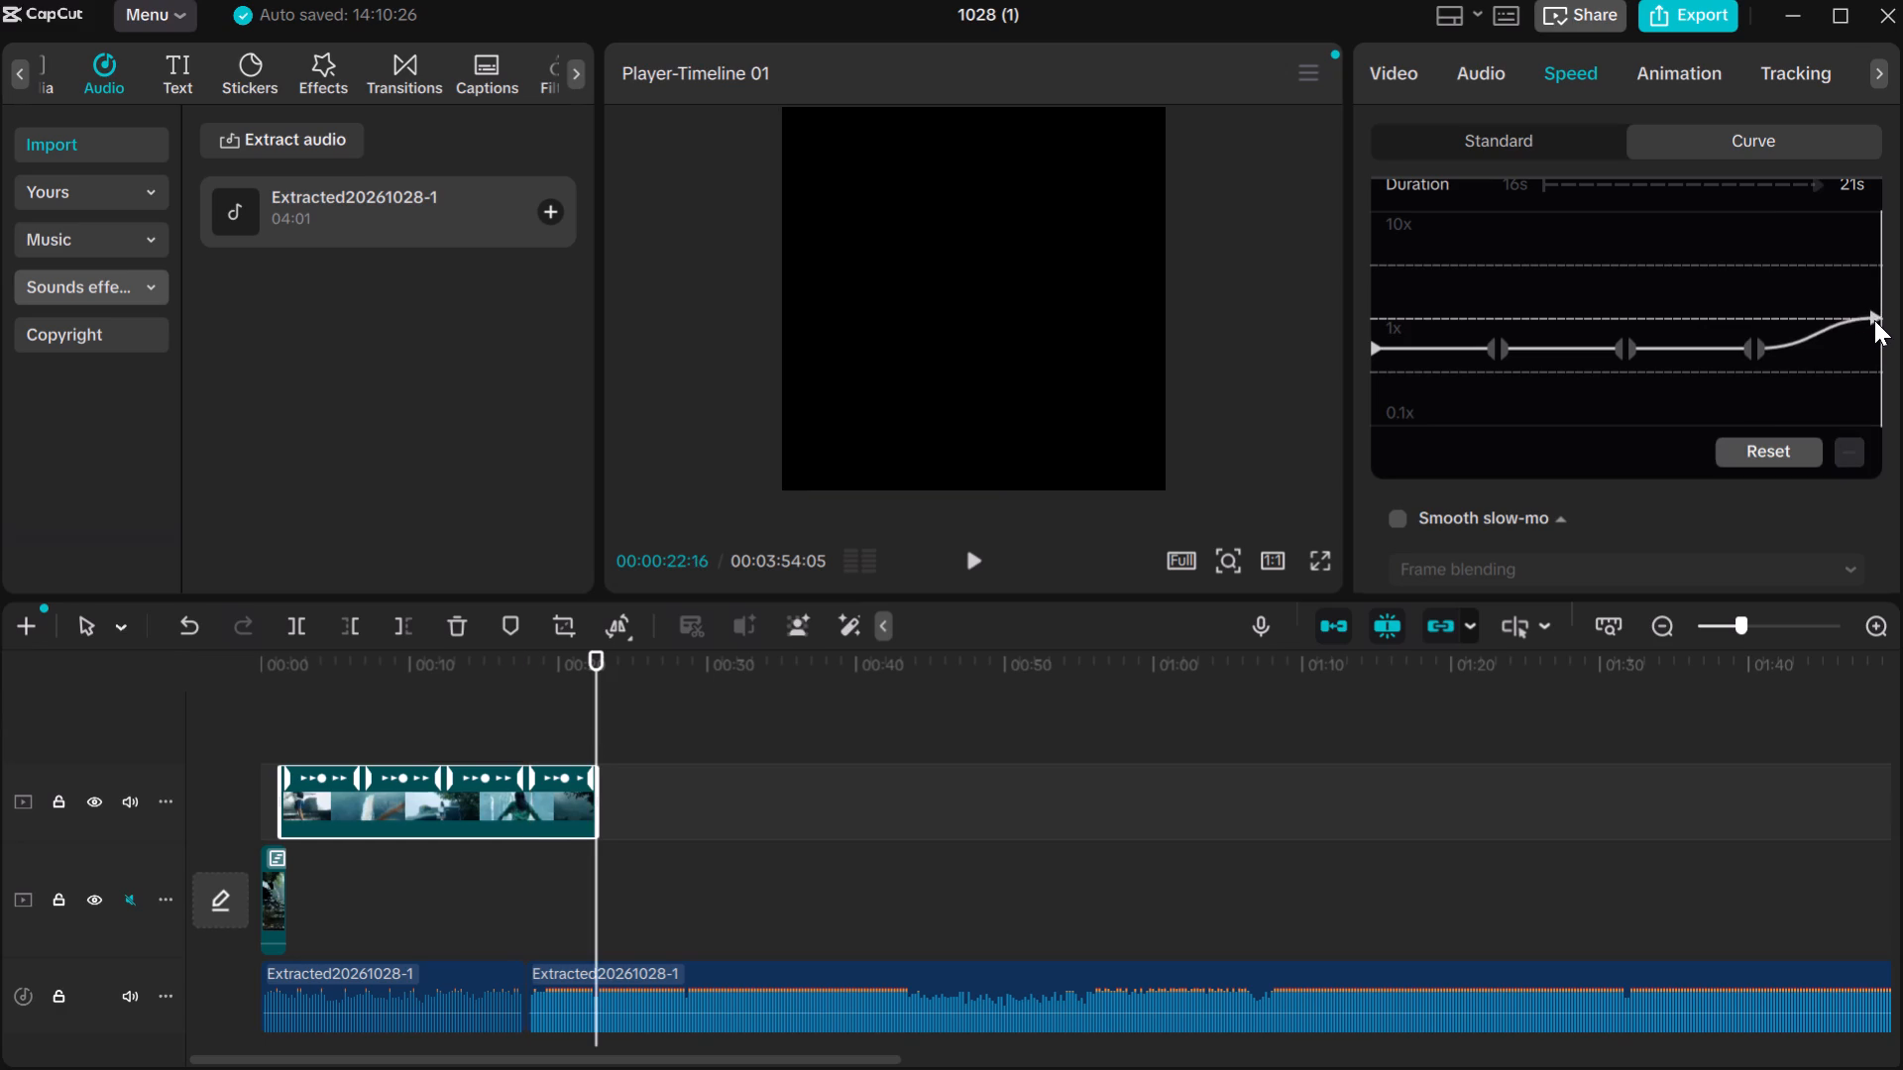
drag(1874, 320, 1880, 342)
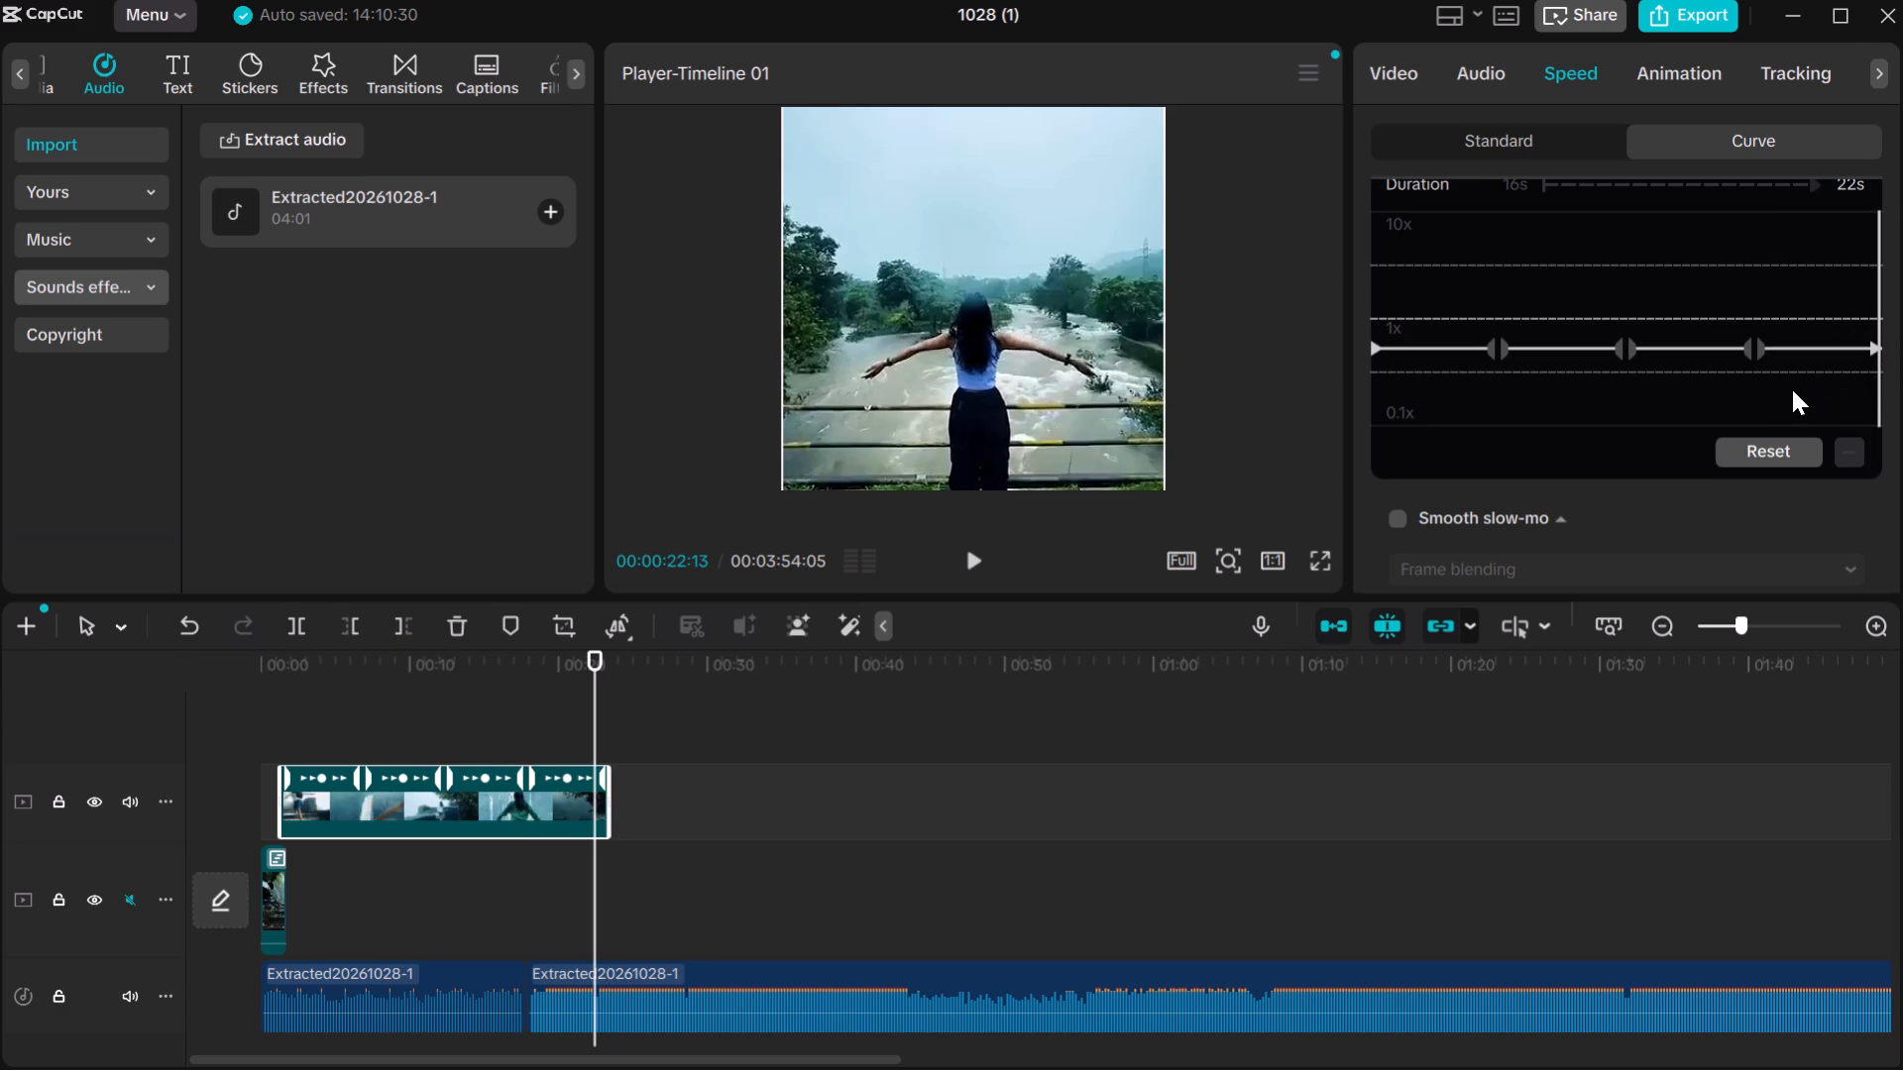
Enable Smooth slow-mo for the longer upper-track clip and set its method to Optical flow.
scroll(1793, 403, down, 1)
scroll(1395, 458, down, 1)
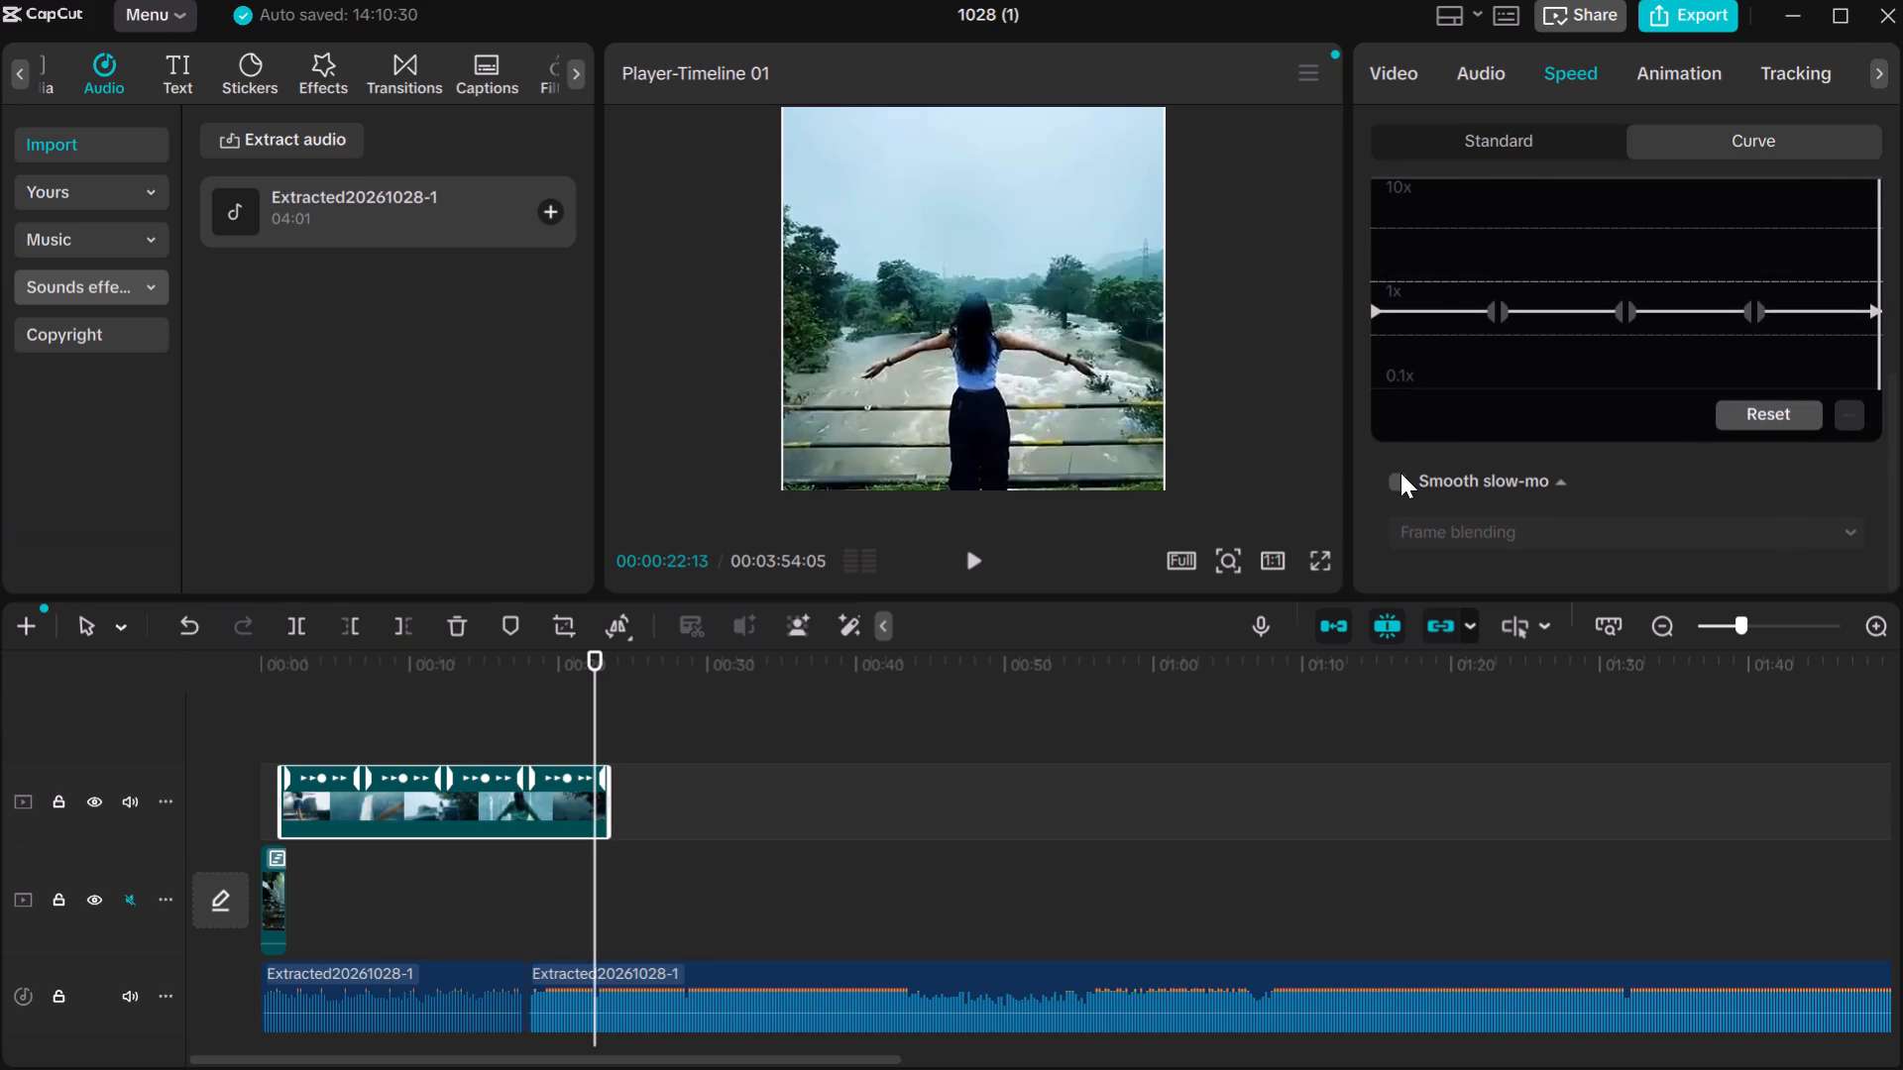
click(1389, 478)
click(1397, 483)
click(1452, 528)
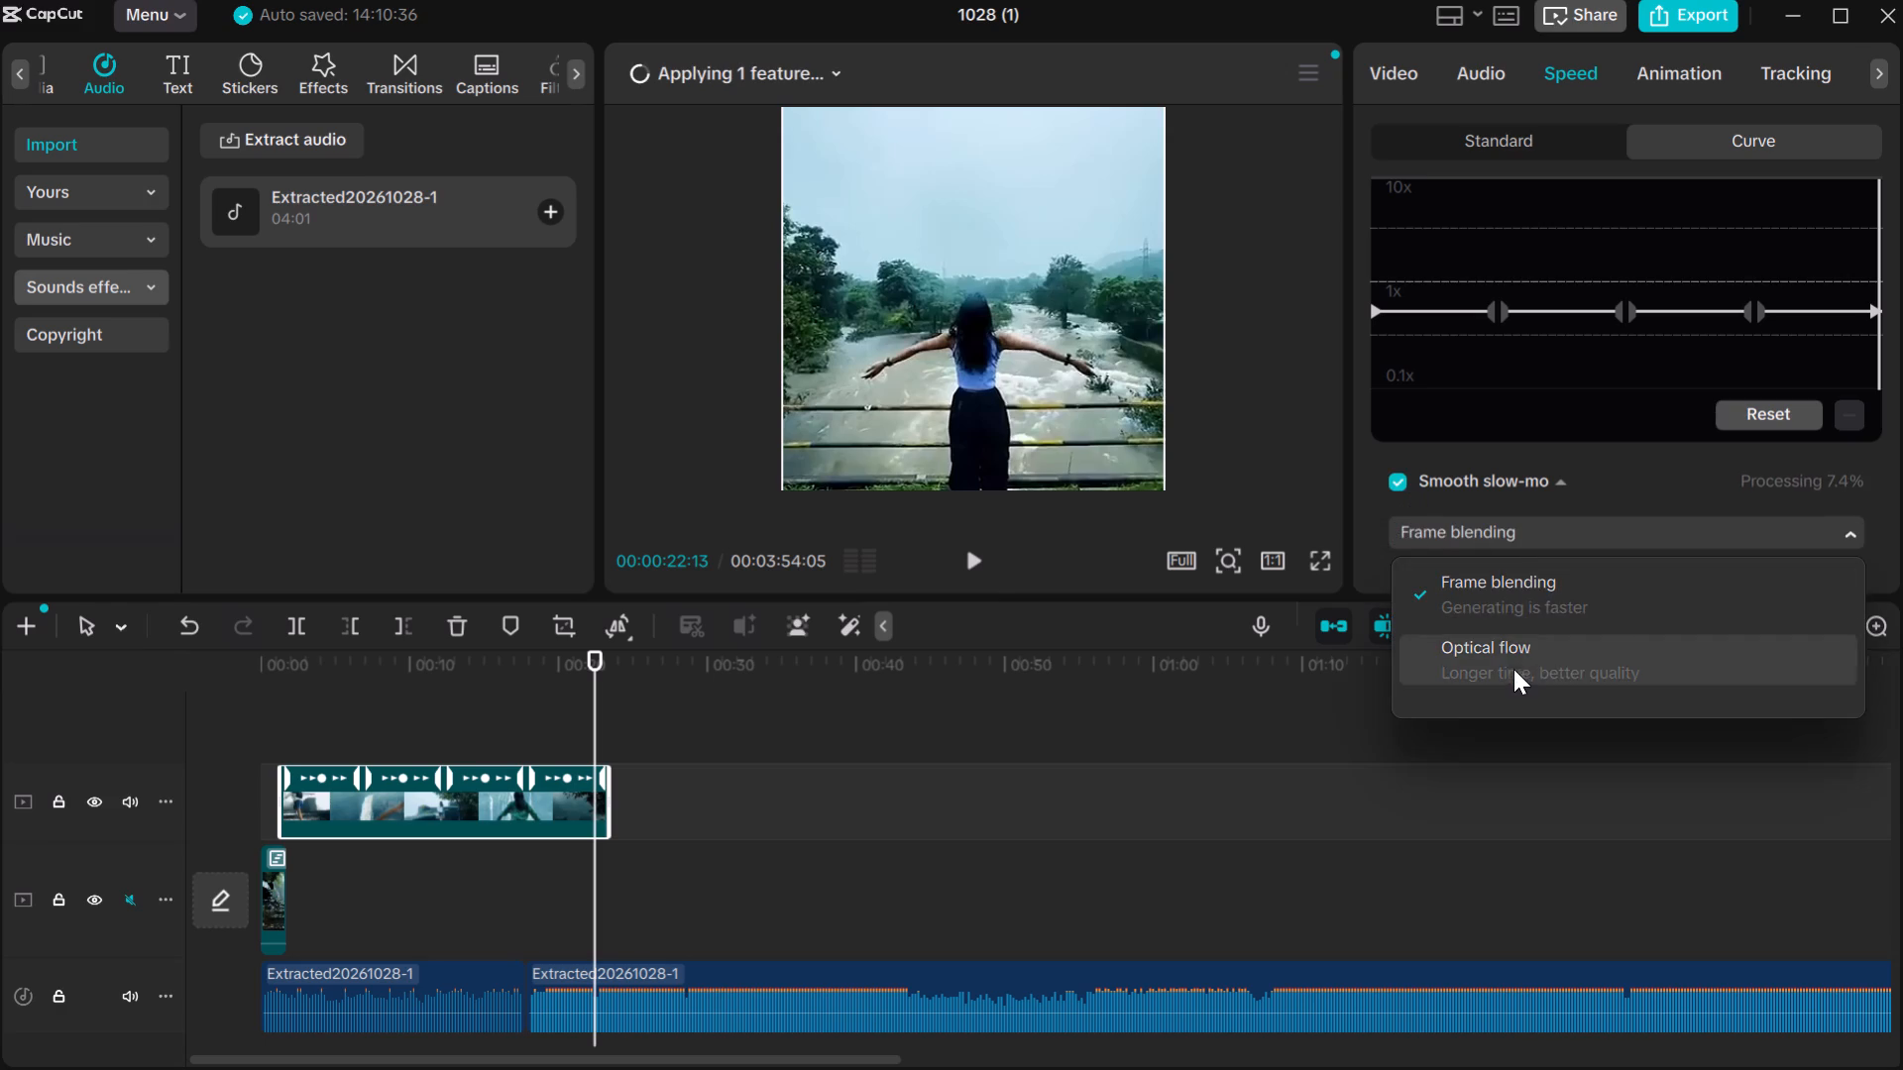
click(1506, 678)
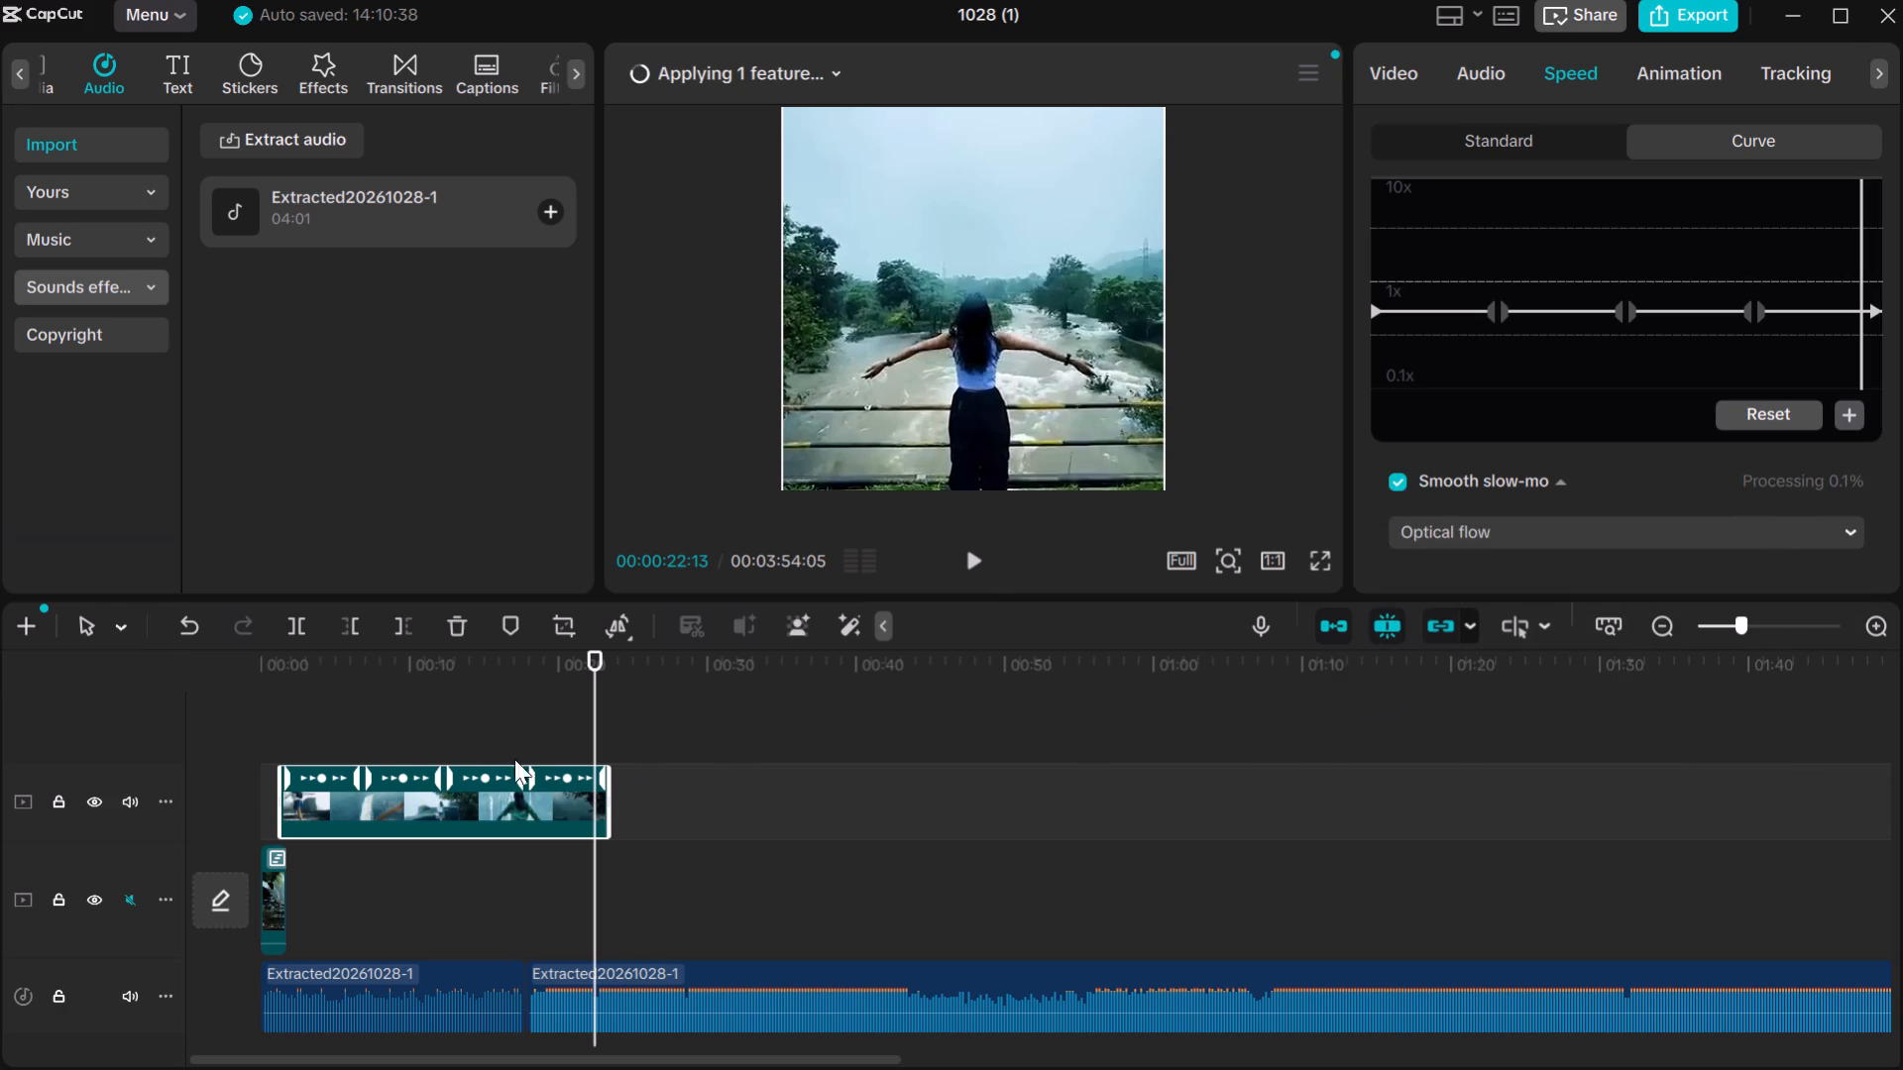
Create a compound clip from the longer upper-track clip.
click(575, 789)
right_click(573, 789)
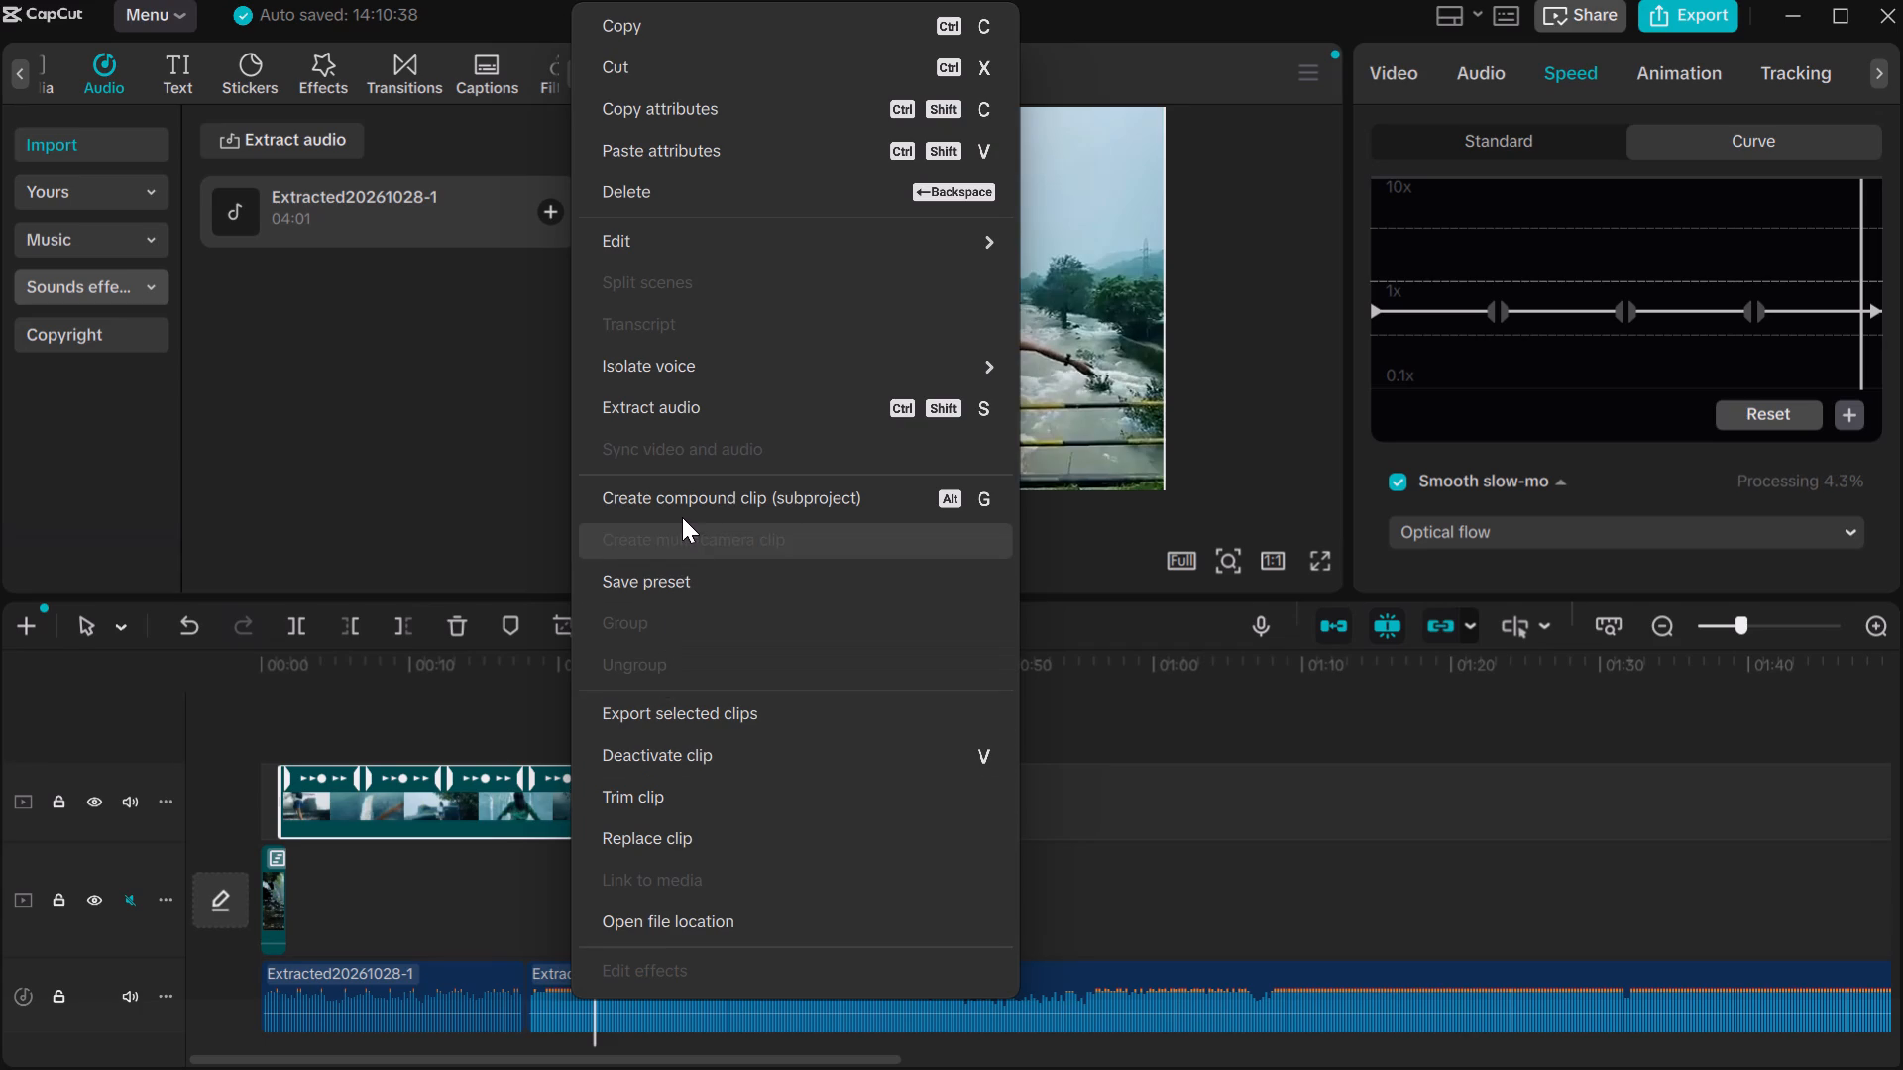
click(682, 510)
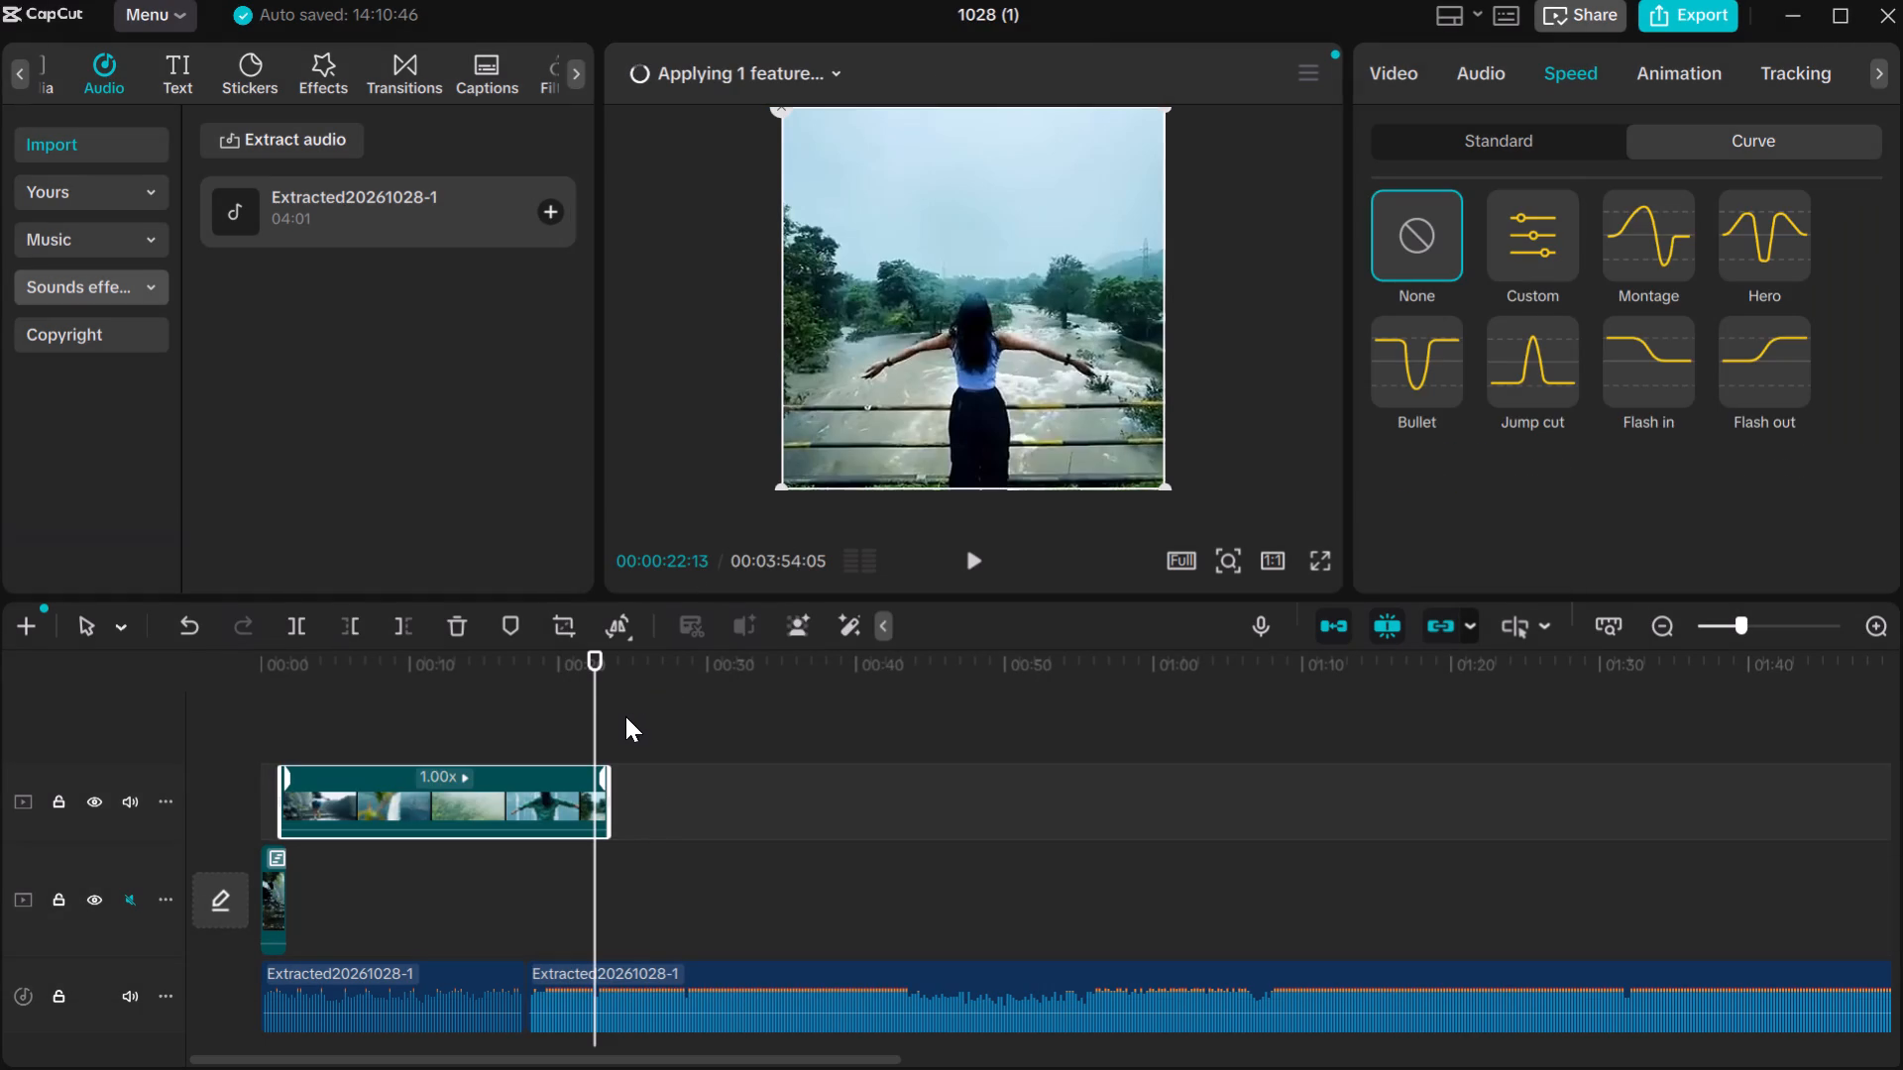
Play the edit through from the start, delete the first soundtrack segment and move the remaining segment to 00:00.
drag(587, 678, 497, 682)
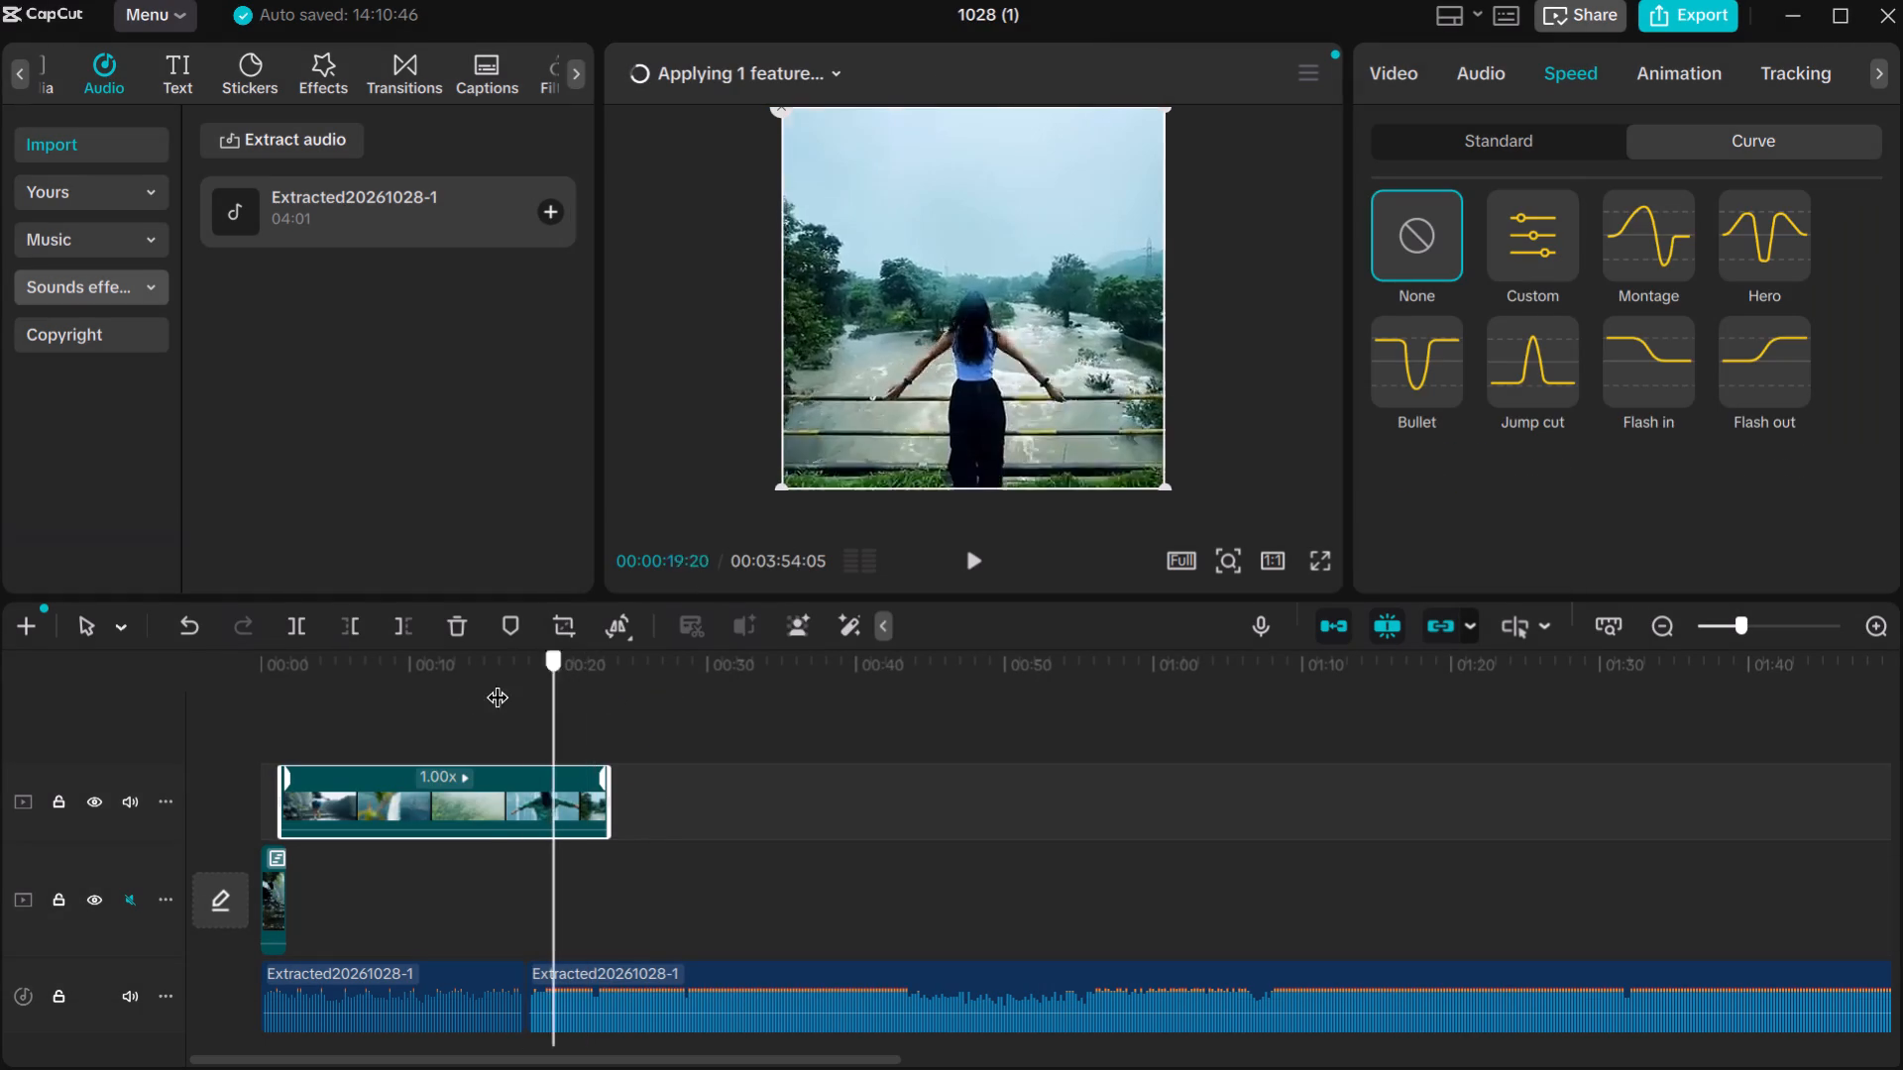
drag(497, 682, 227, 669)
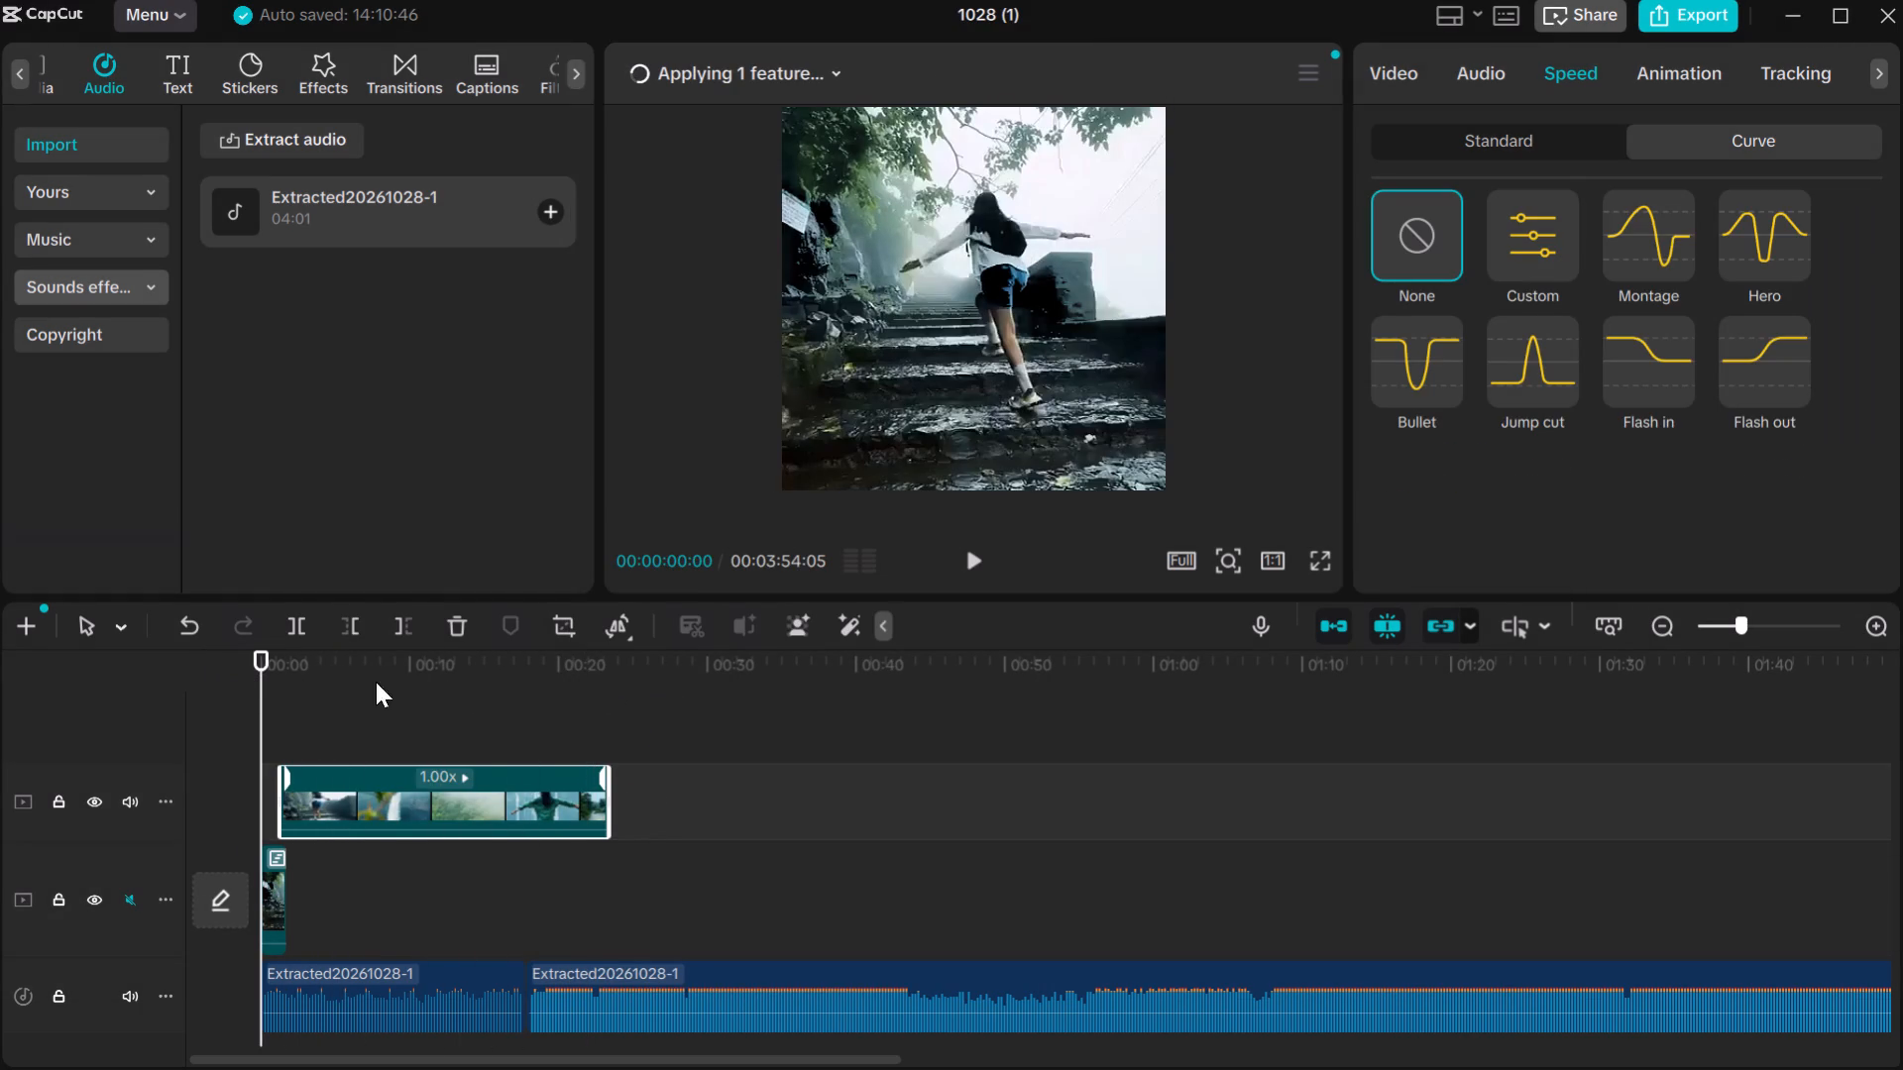
click(966, 572)
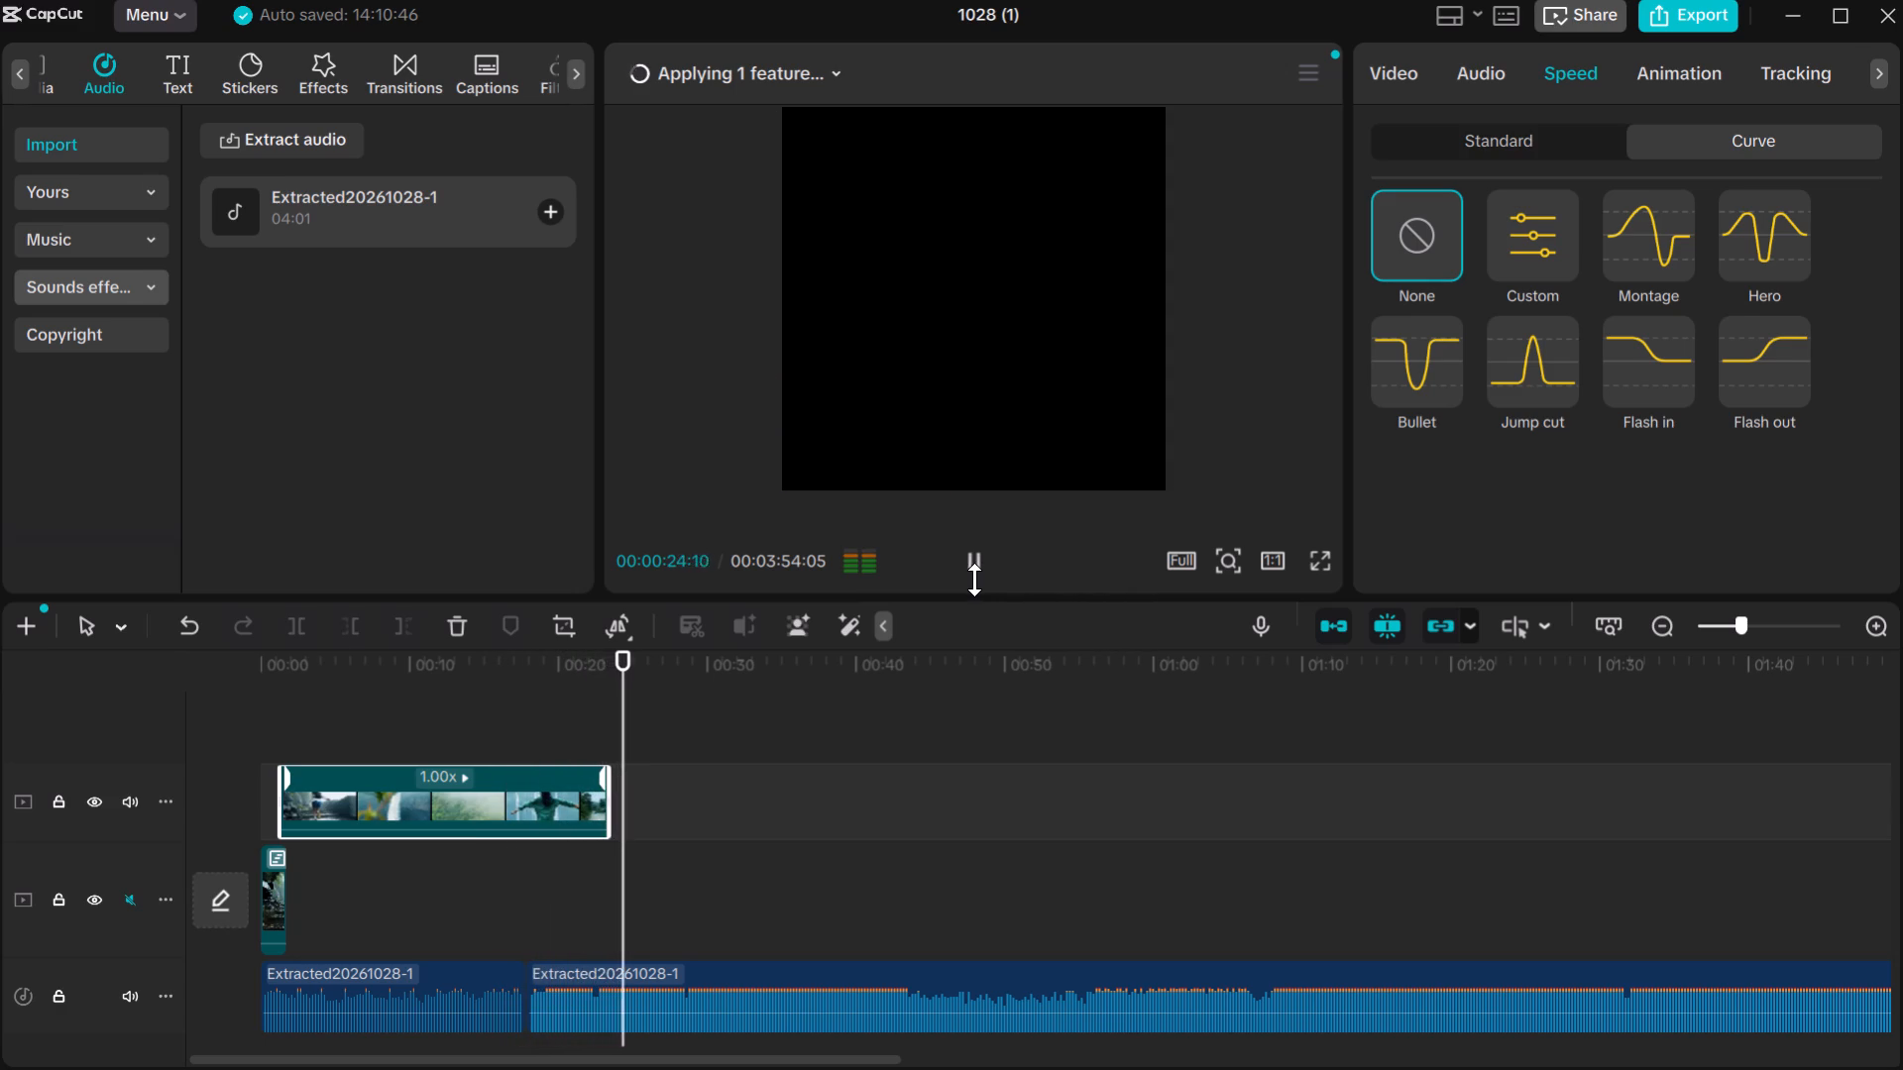
click(432, 1004)
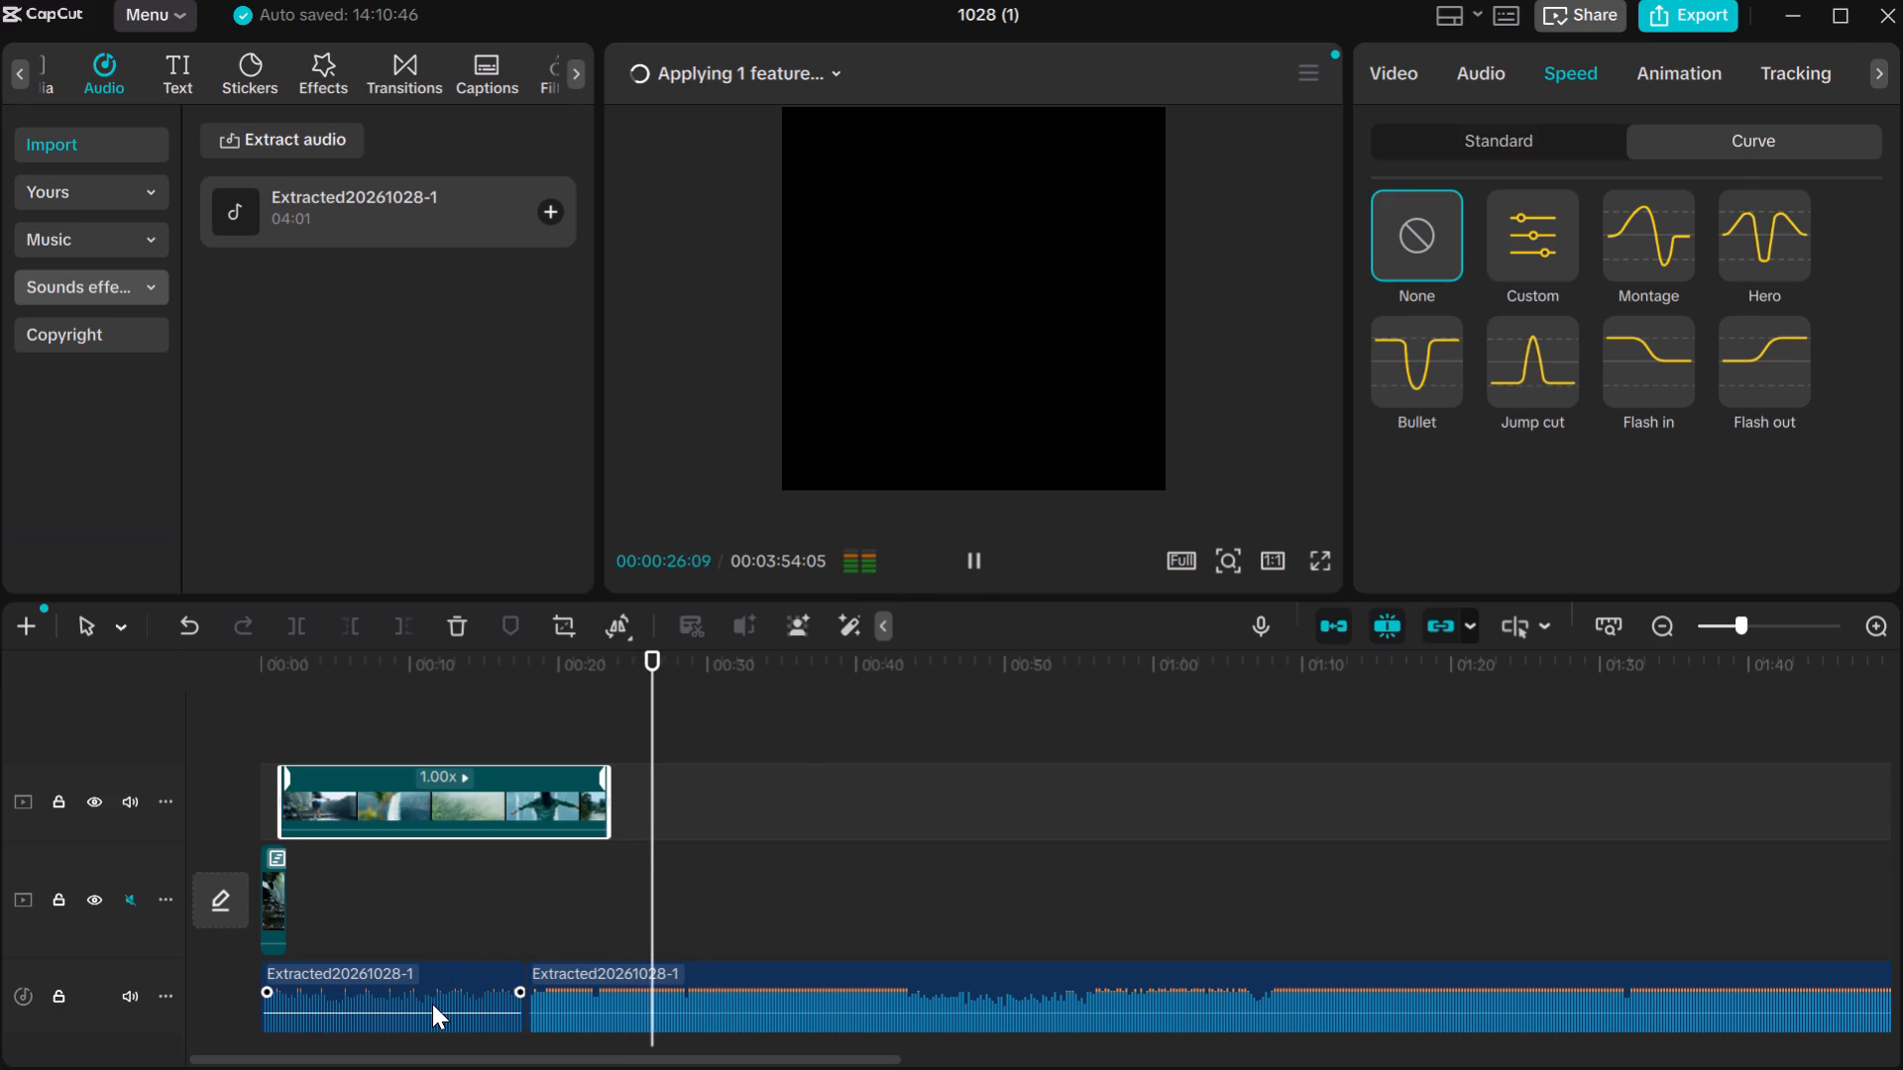
click(458, 634)
drag(620, 993, 584, 996)
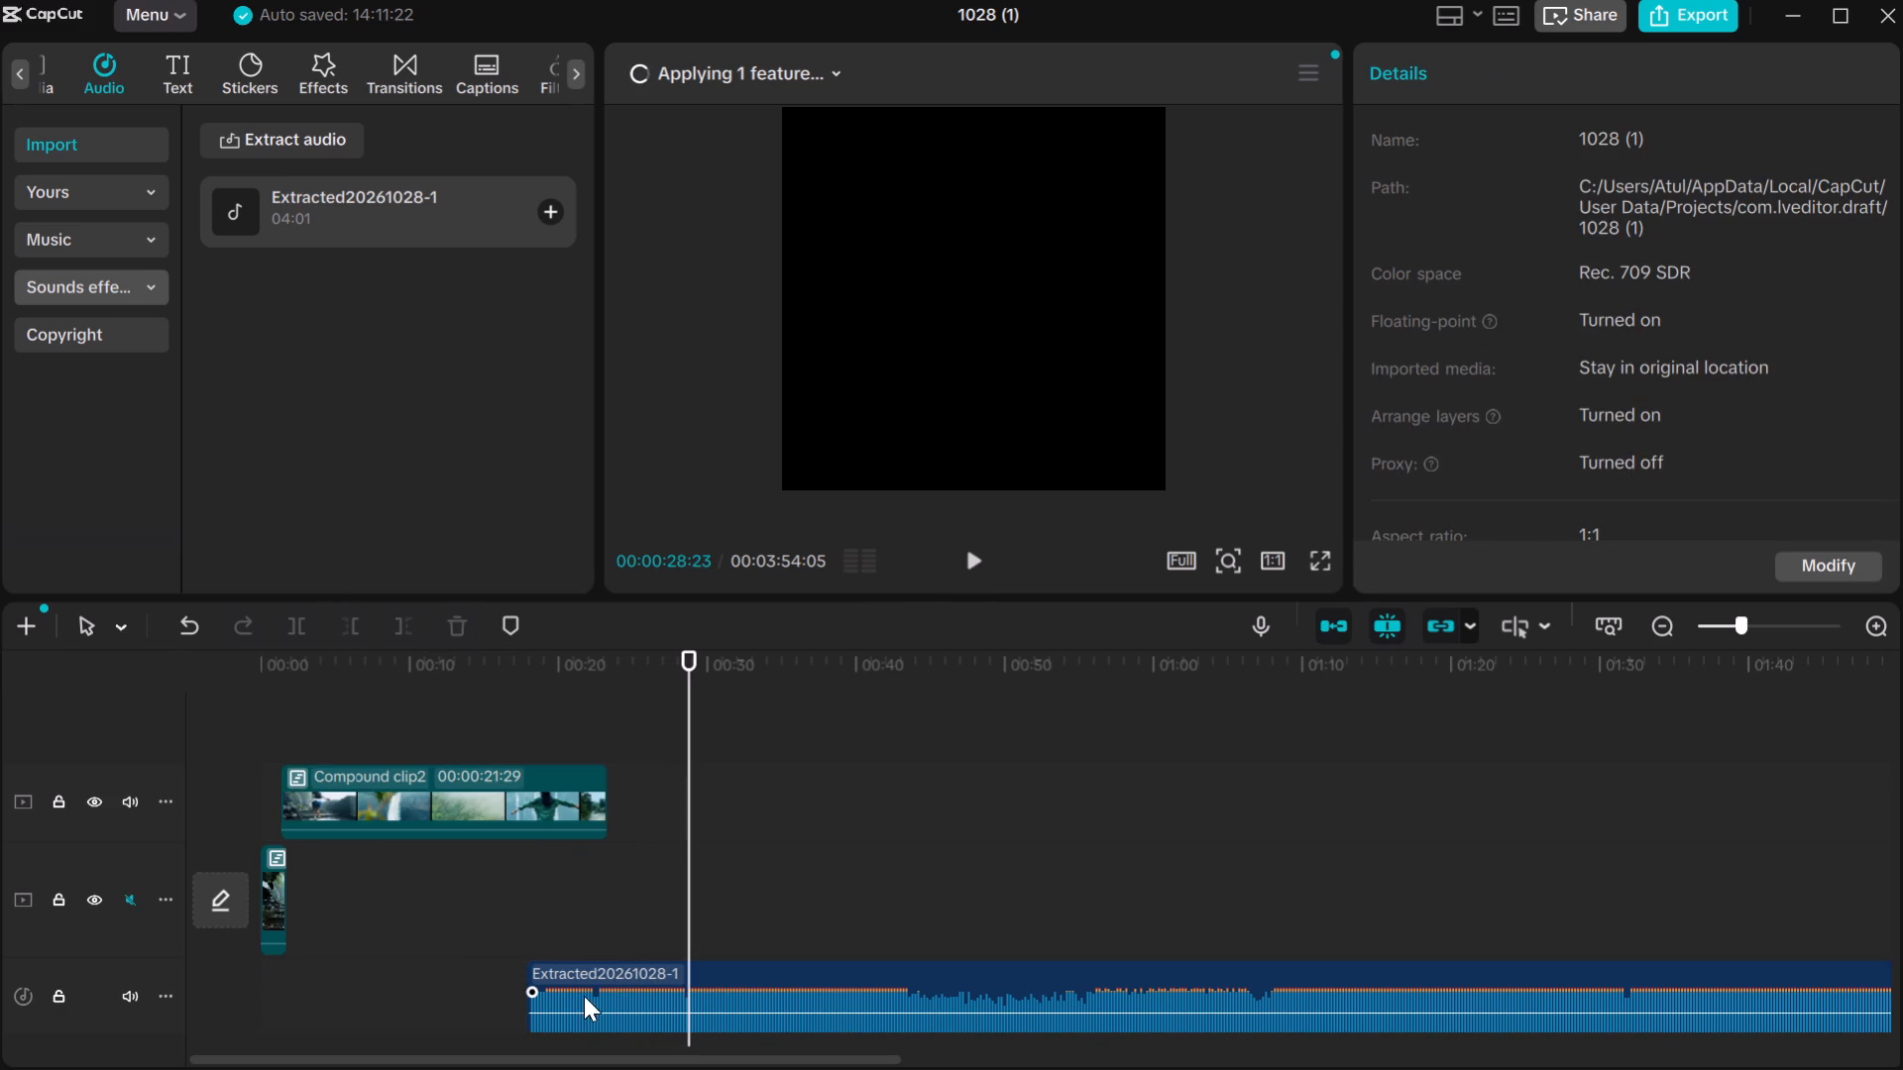
drag(584, 996, 451, 994)
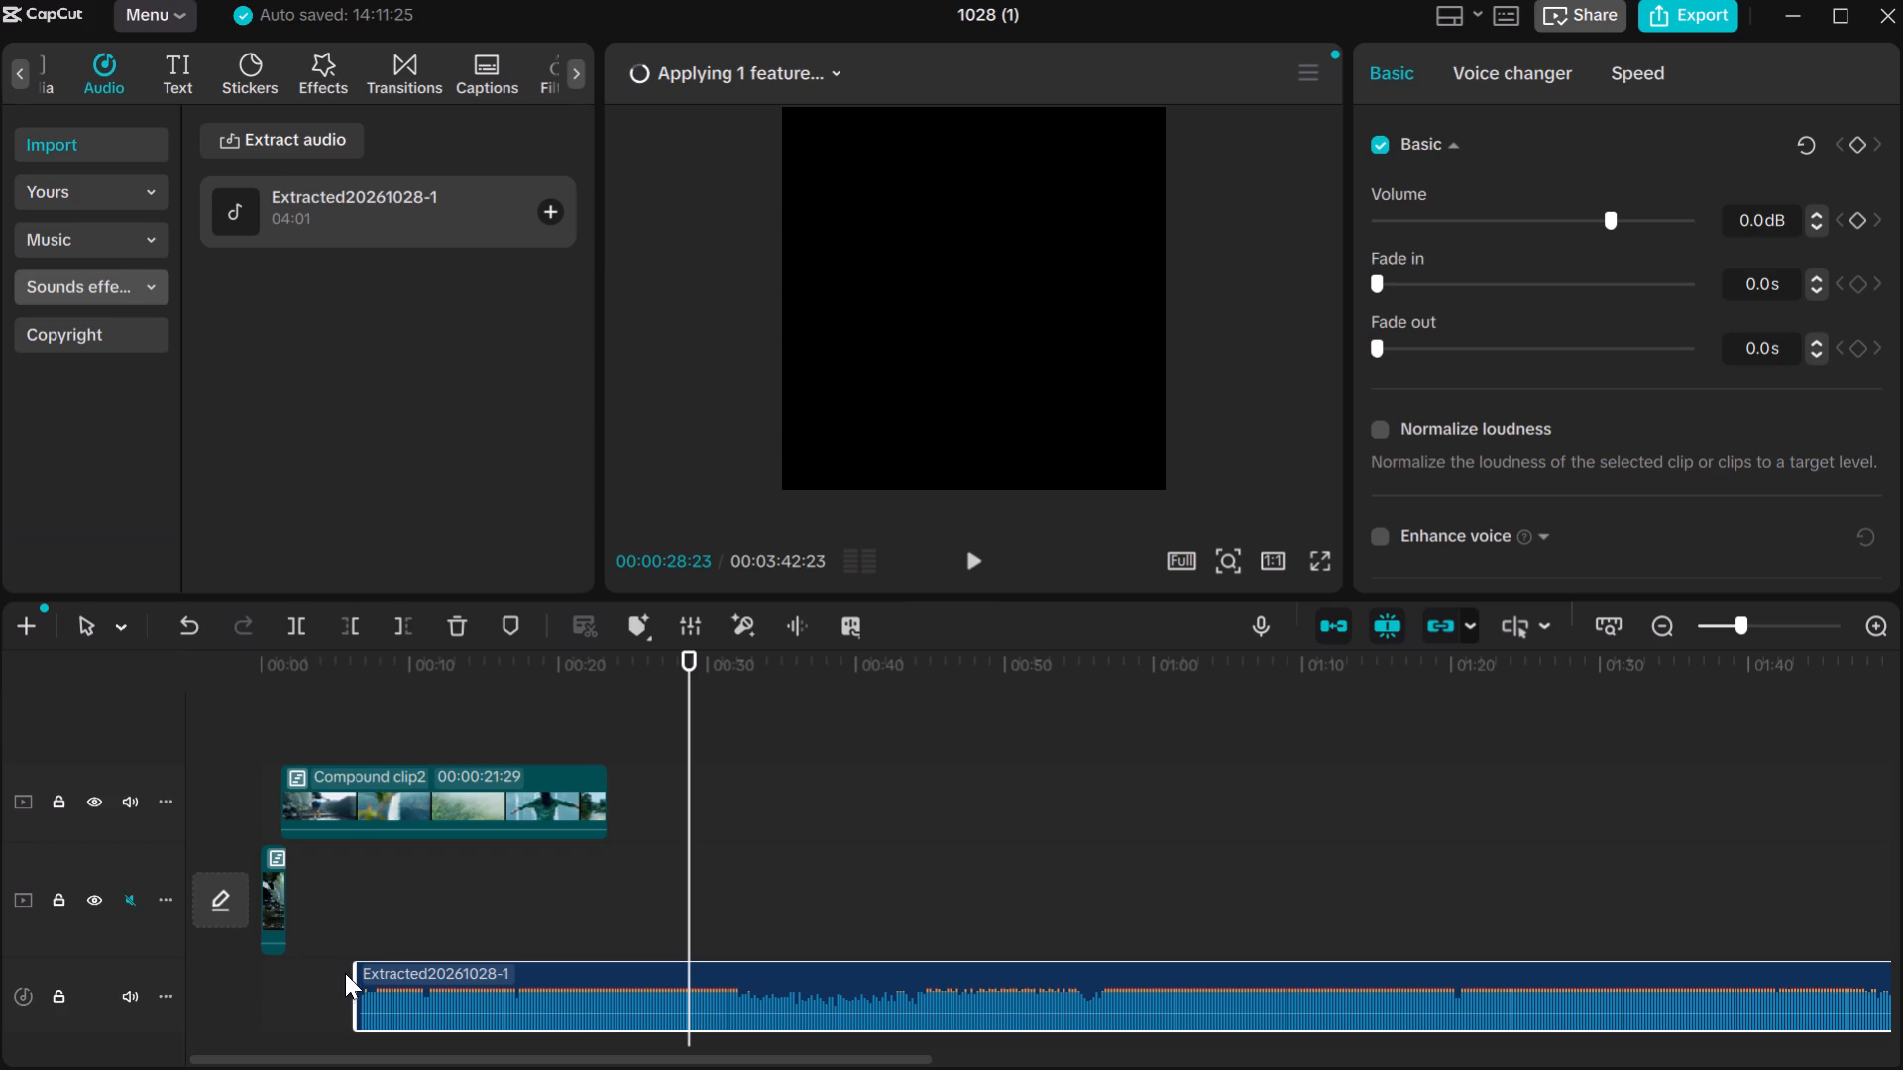
drag(350, 975, 207, 988)
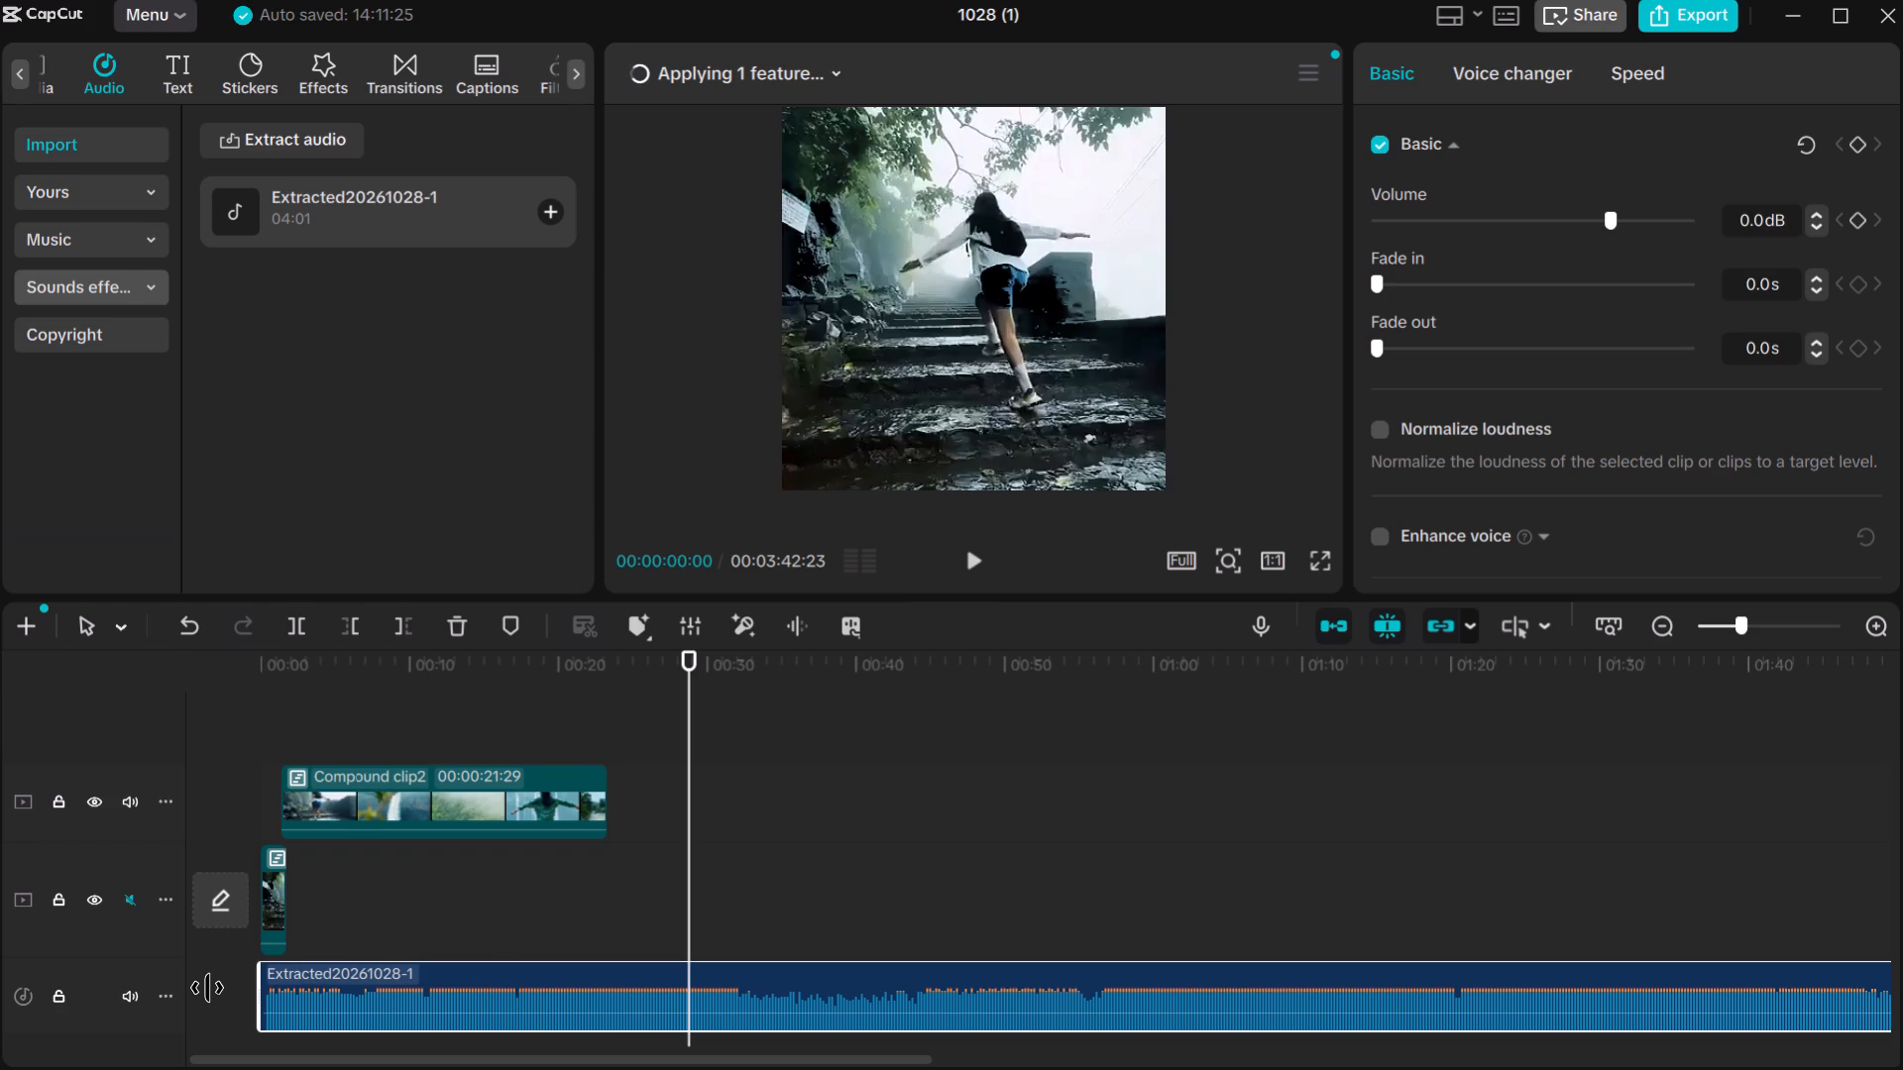
drag(207, 988, 206, 988)
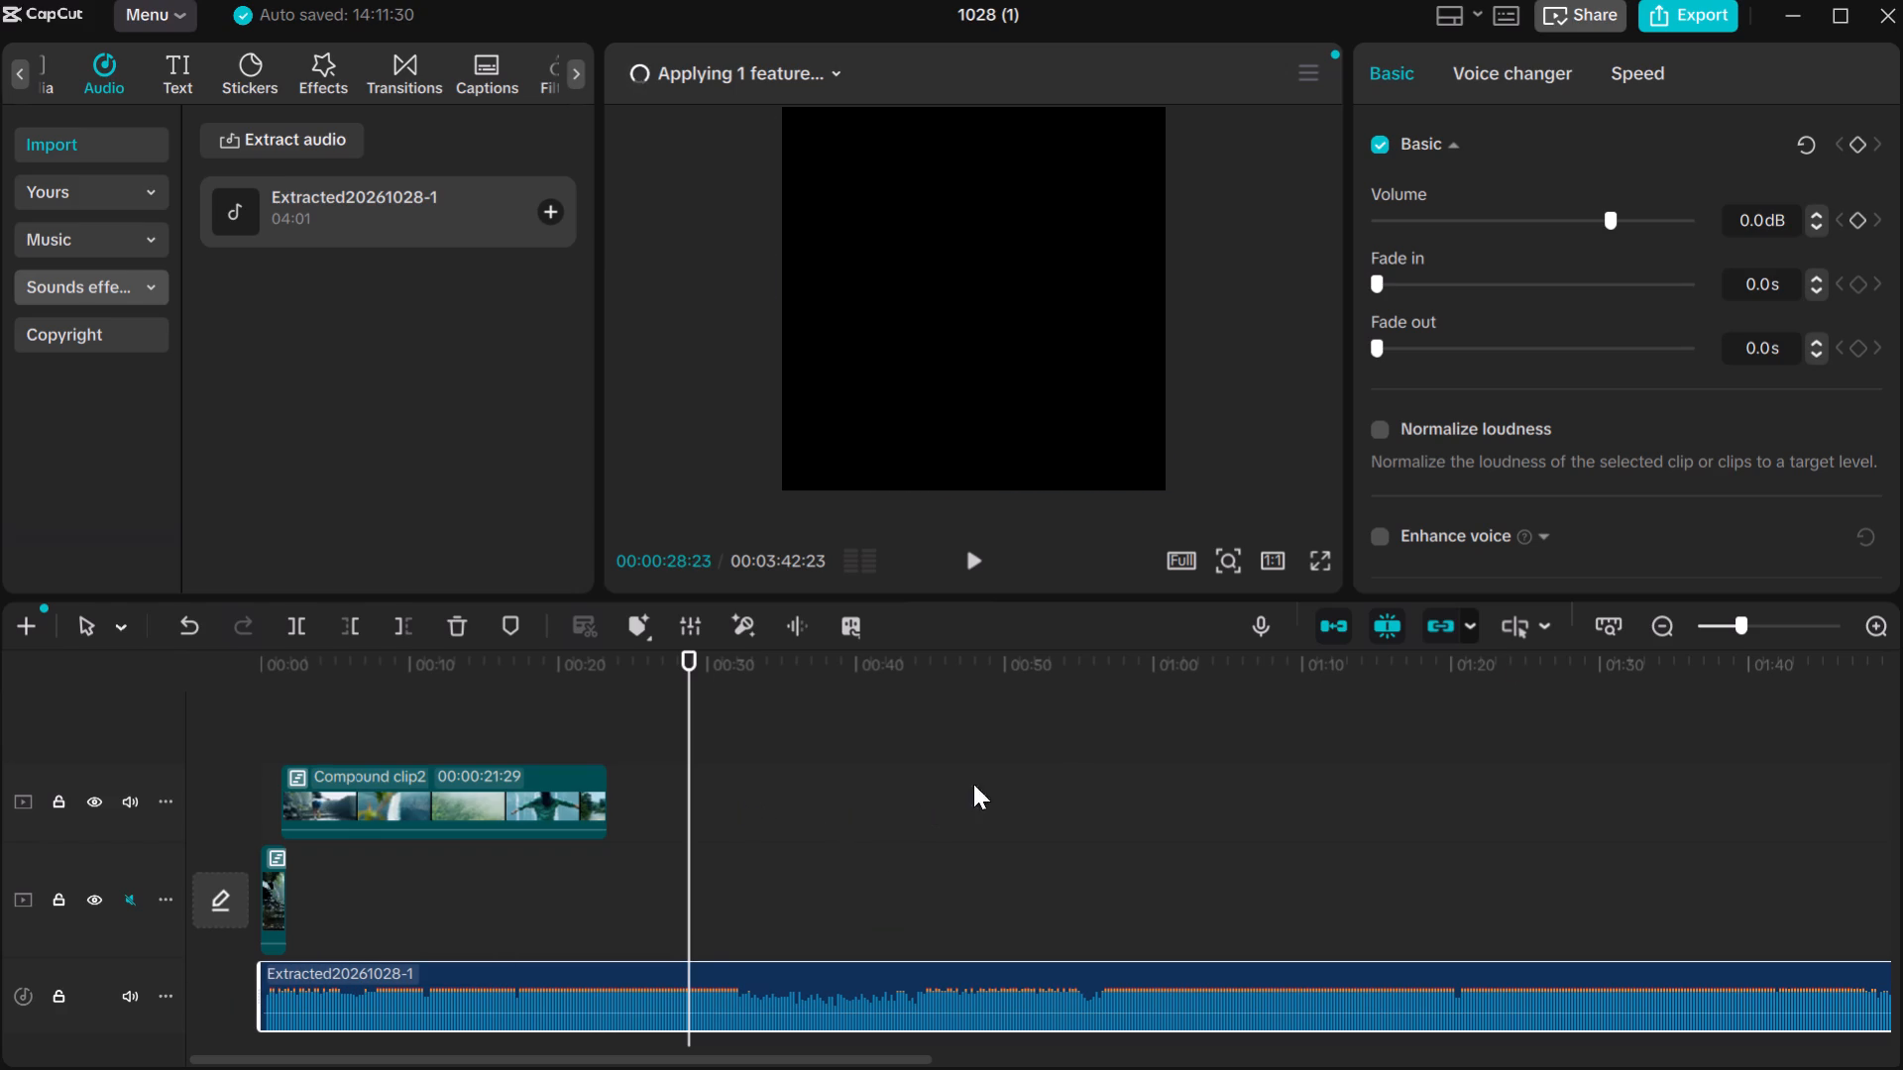
Play to the end of the upper-track clip, split the soundtrack there at 00:00:23:08 and delete the remainder.
click(1739, 621)
click(1751, 620)
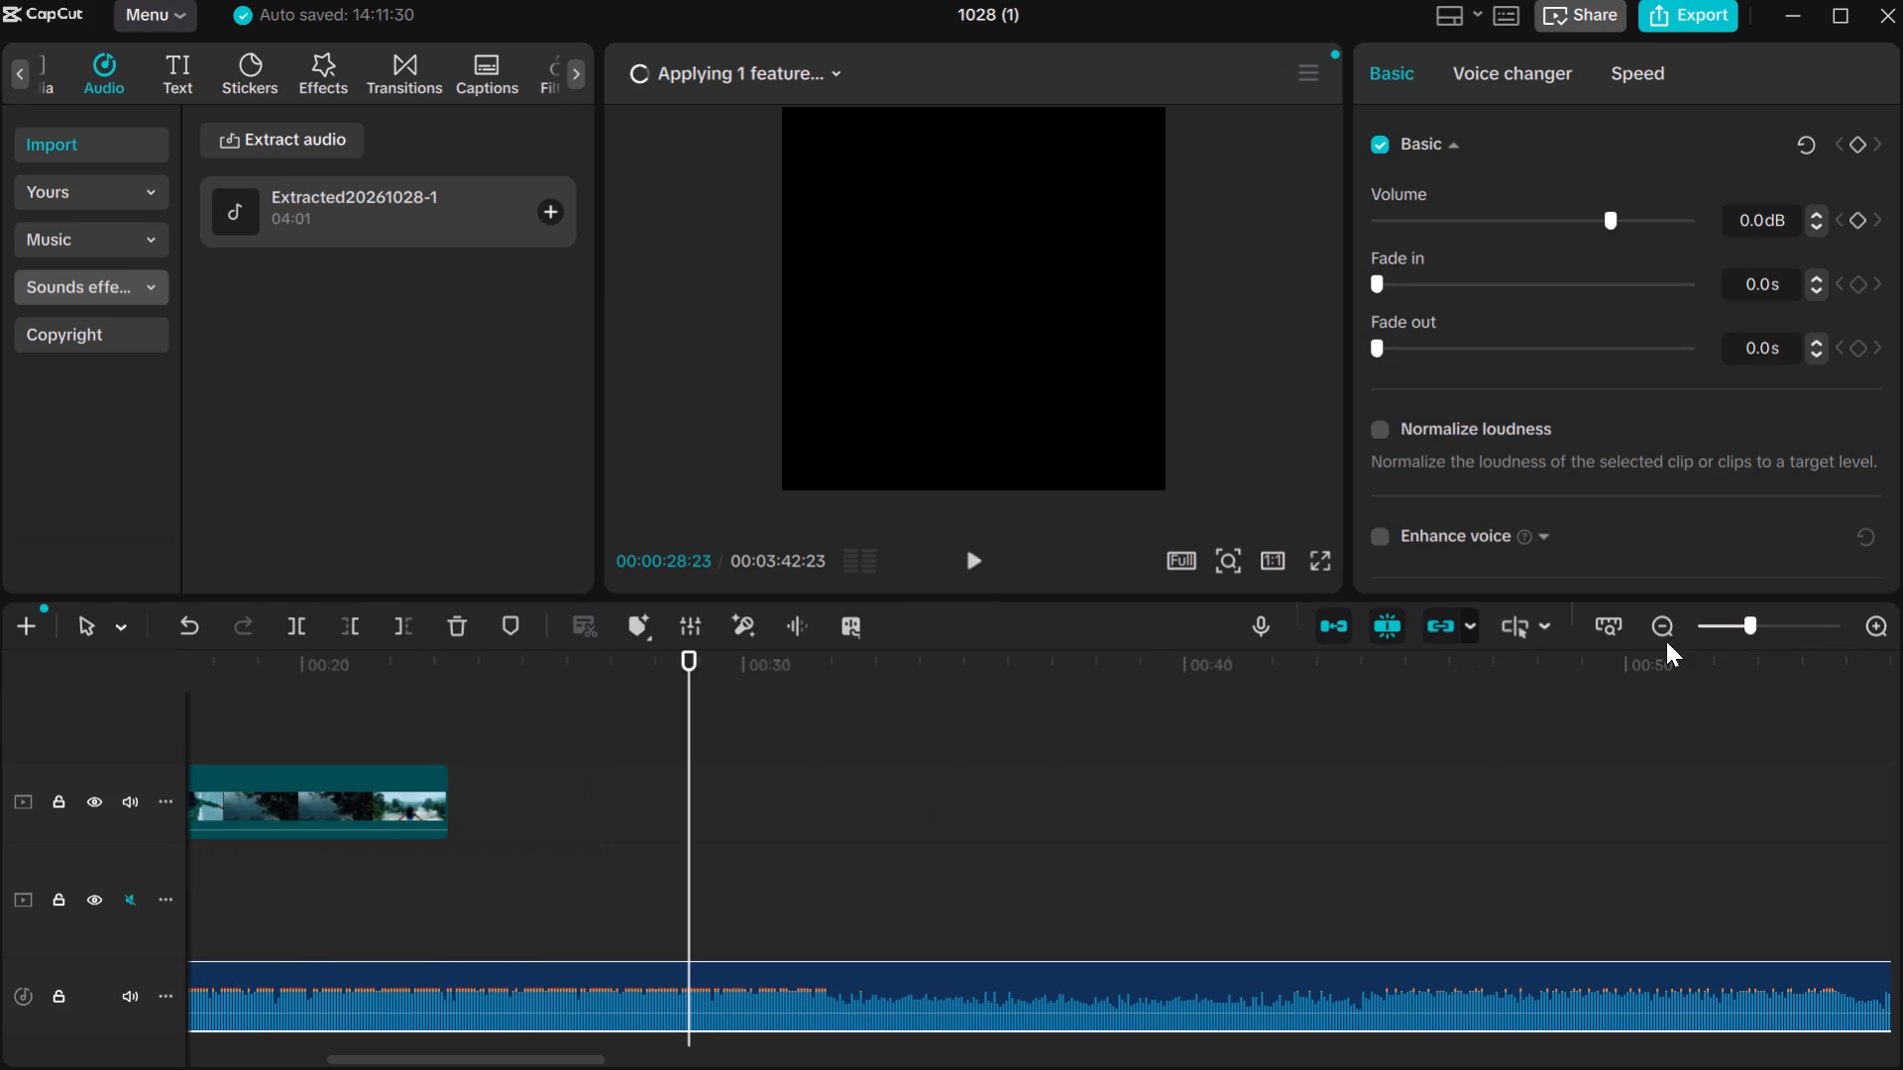
drag(694, 708, 23, 536)
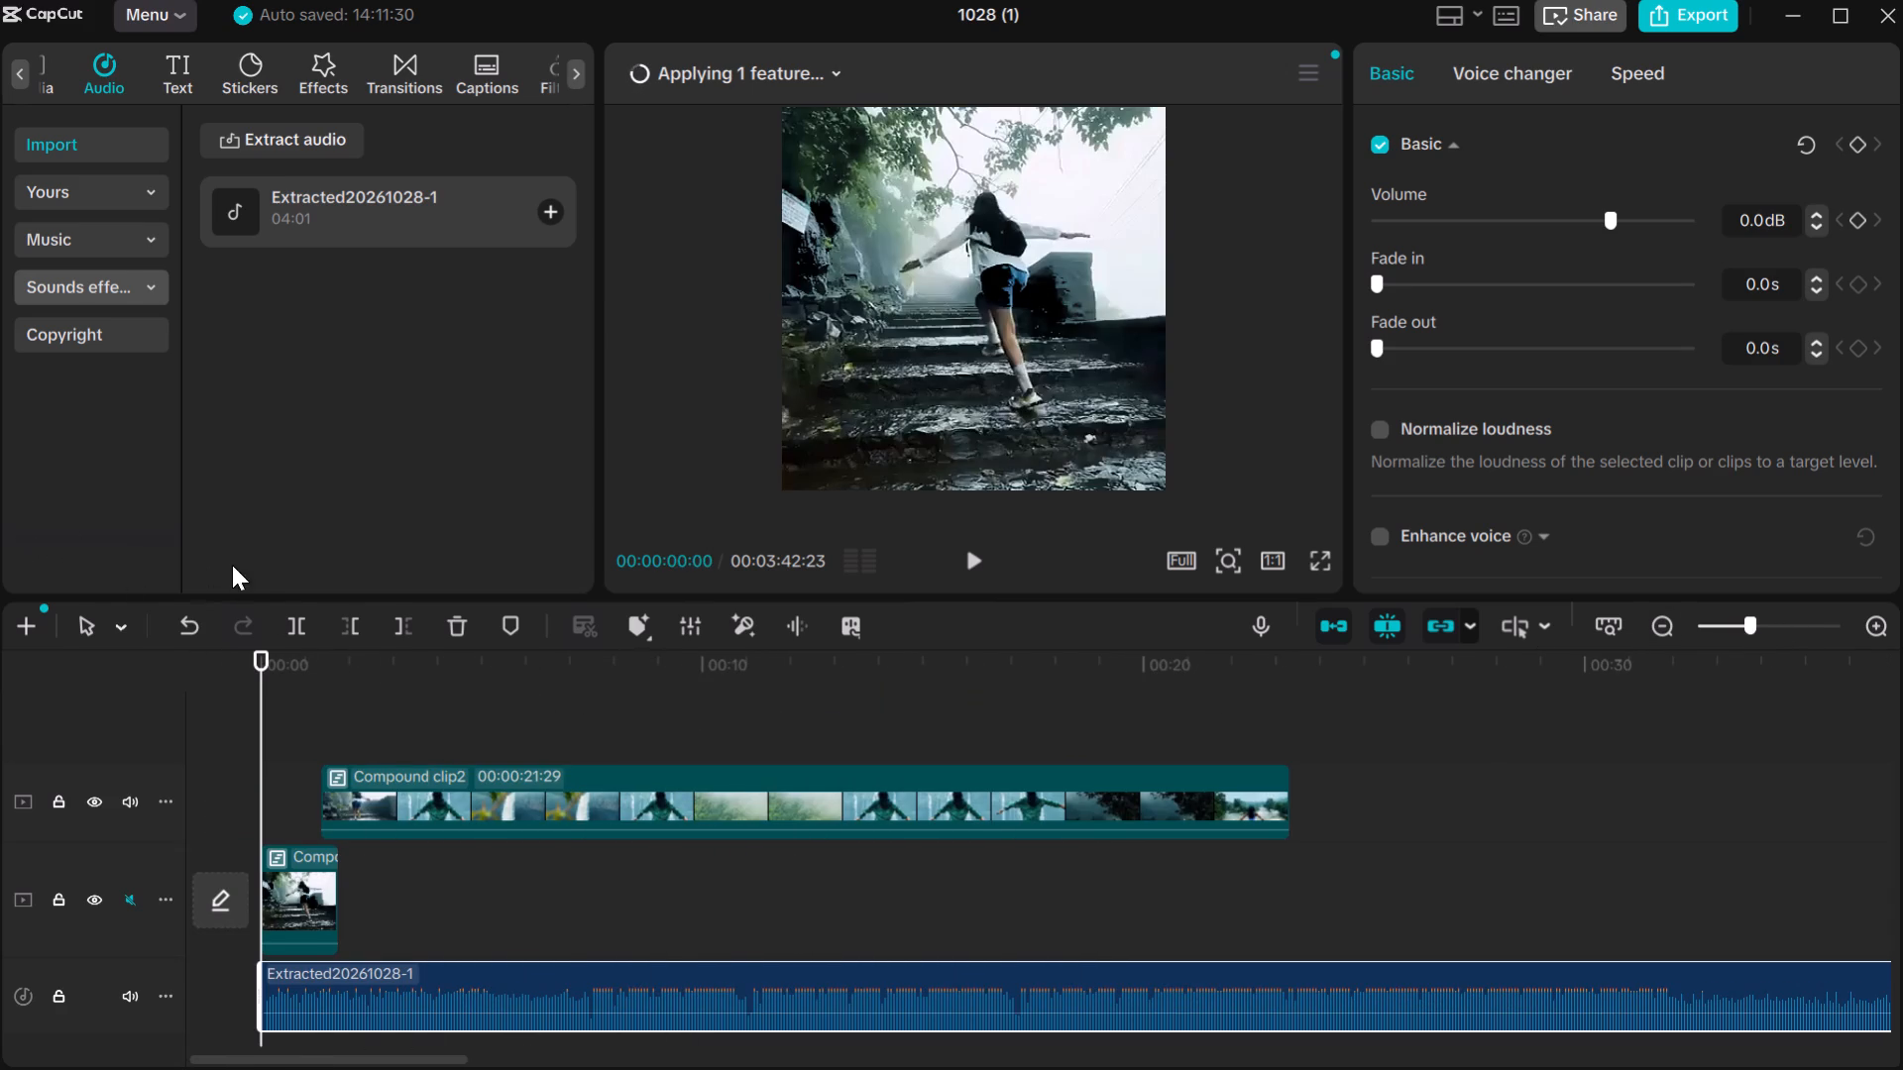
click(969, 565)
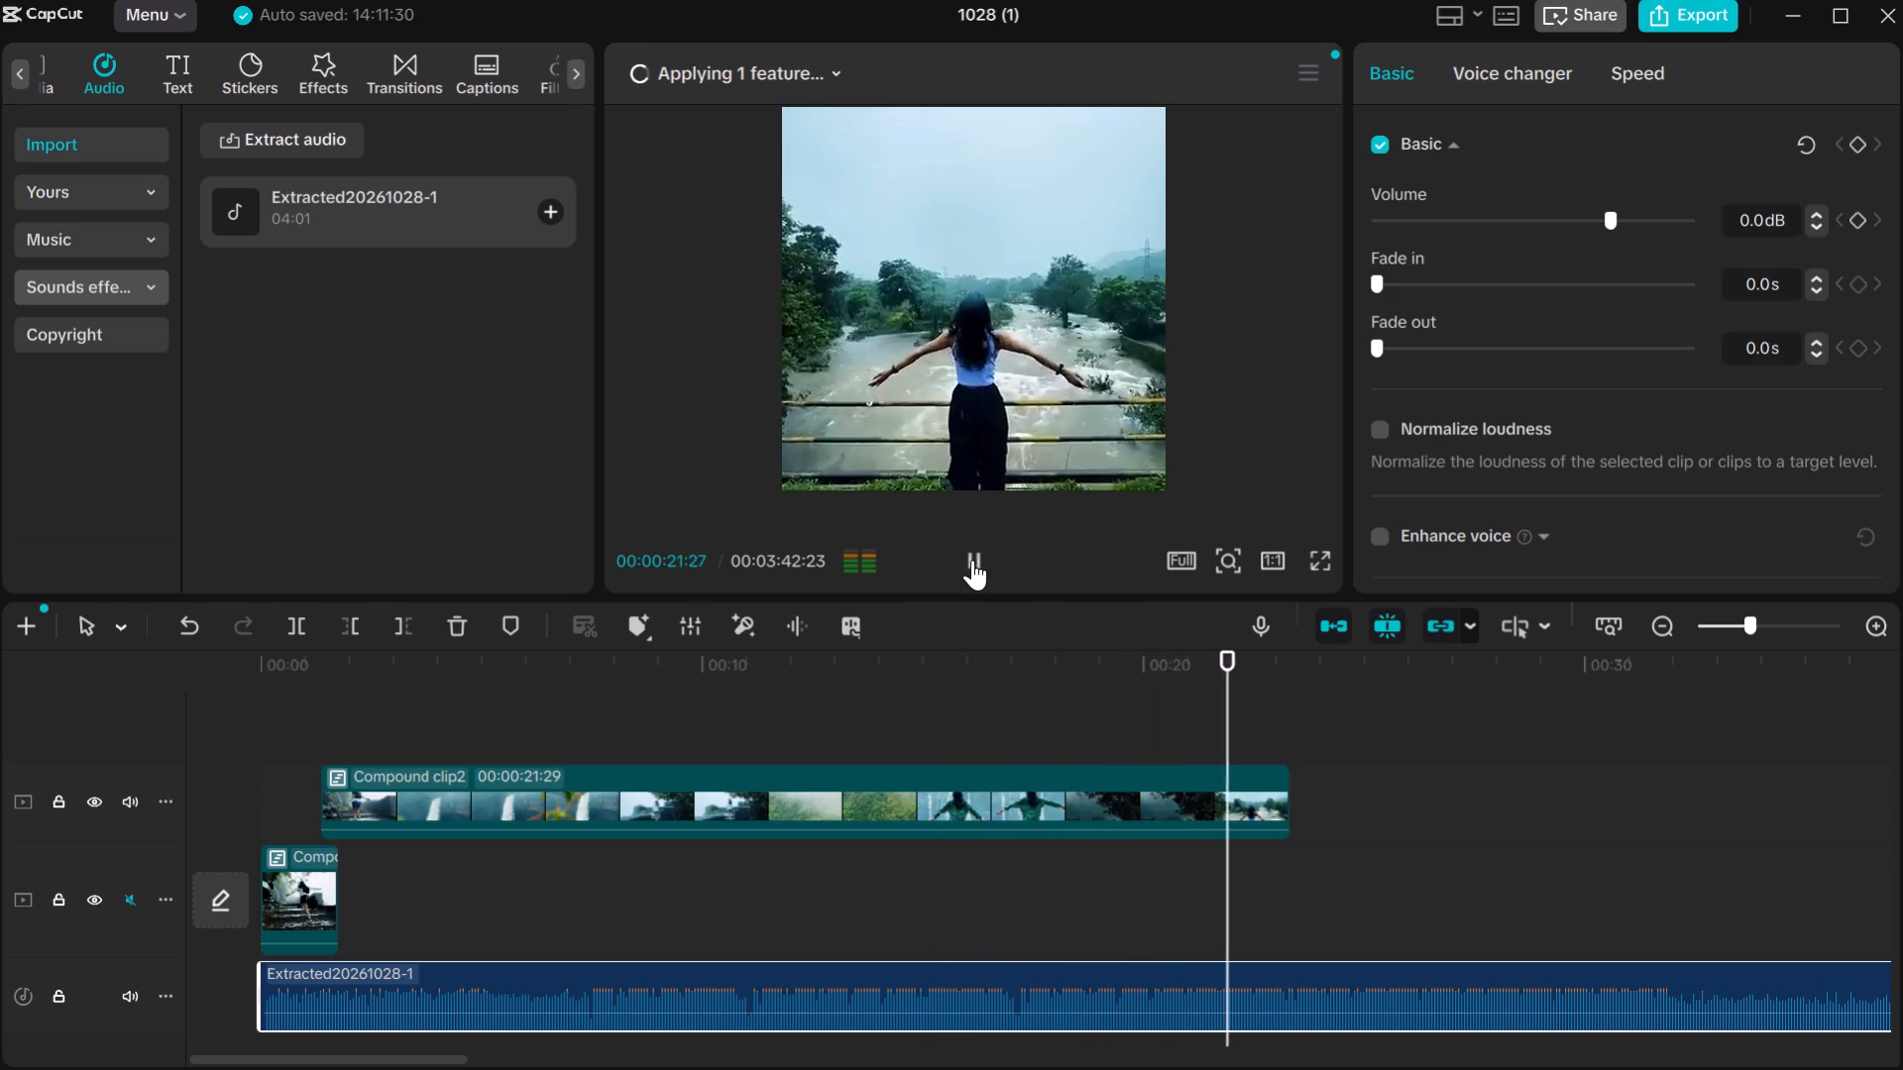
click(970, 559)
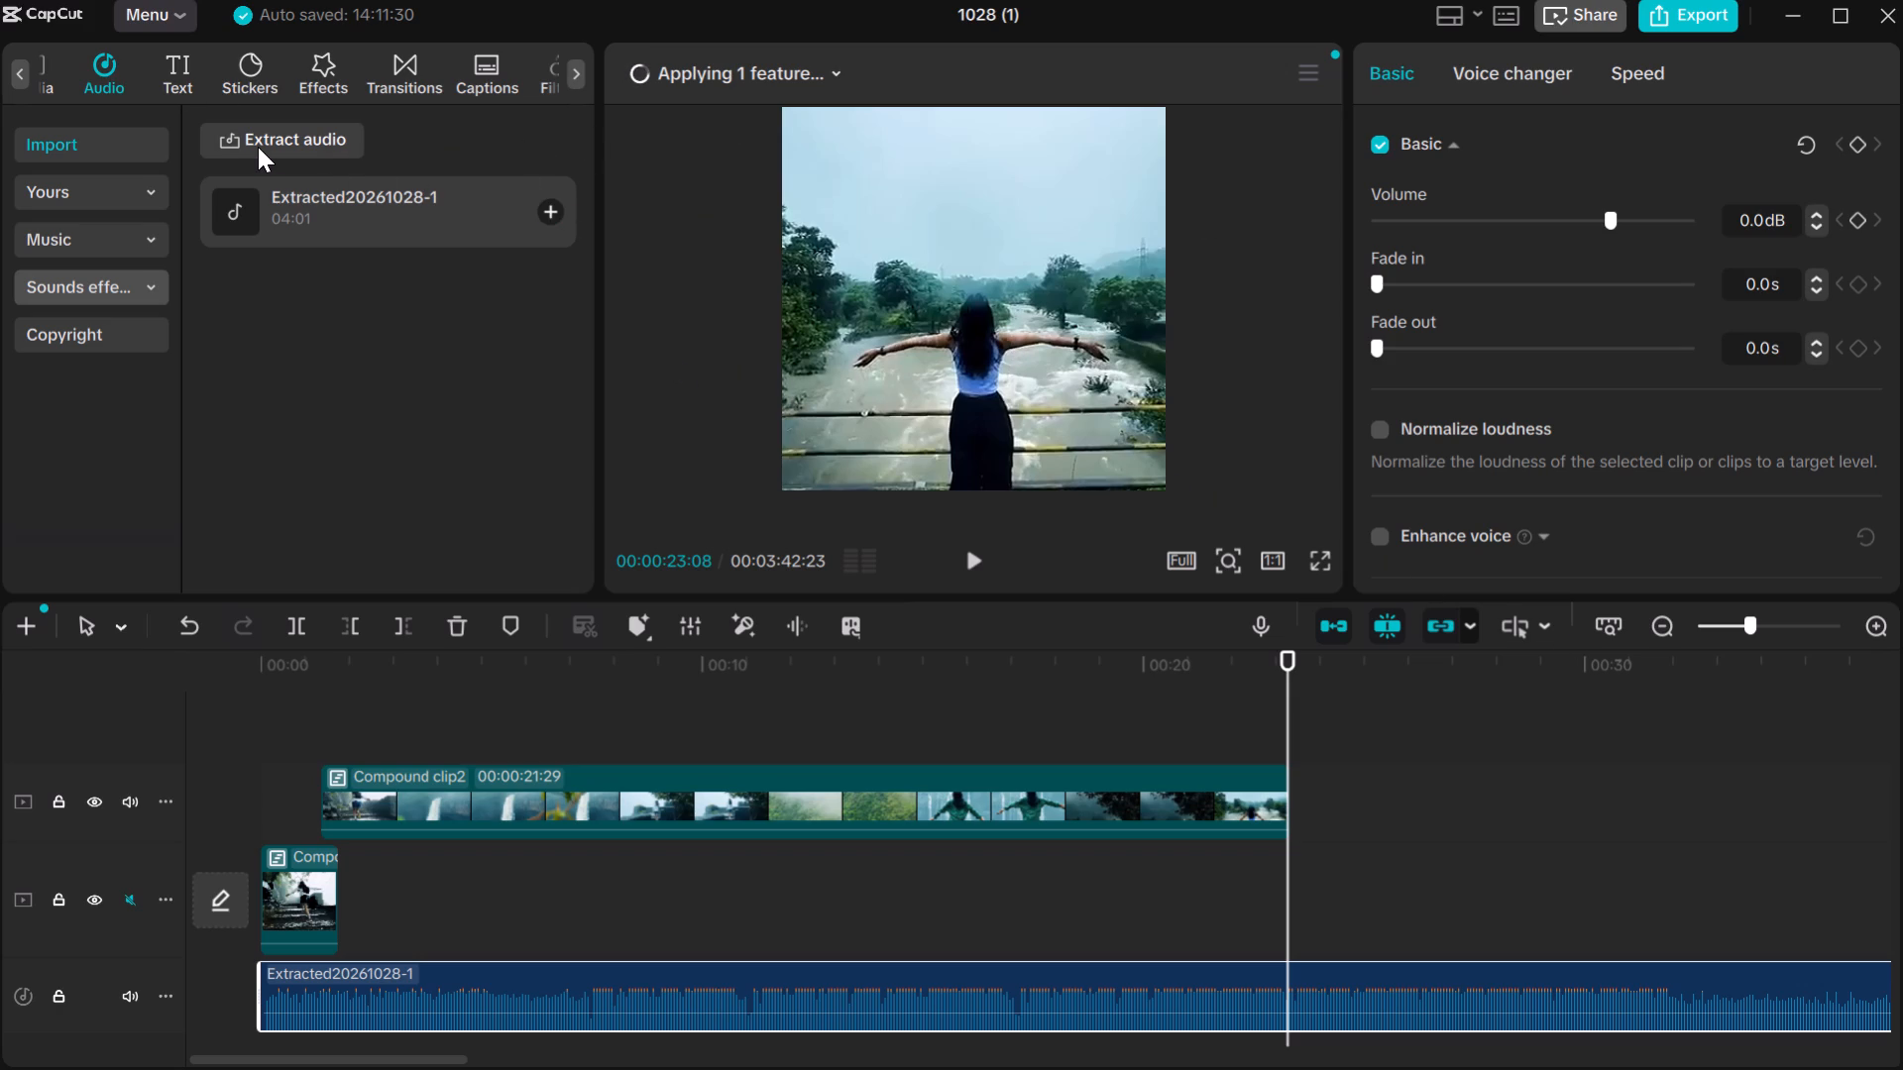
click(89, 129)
click(96, 131)
click(98, 137)
click(294, 623)
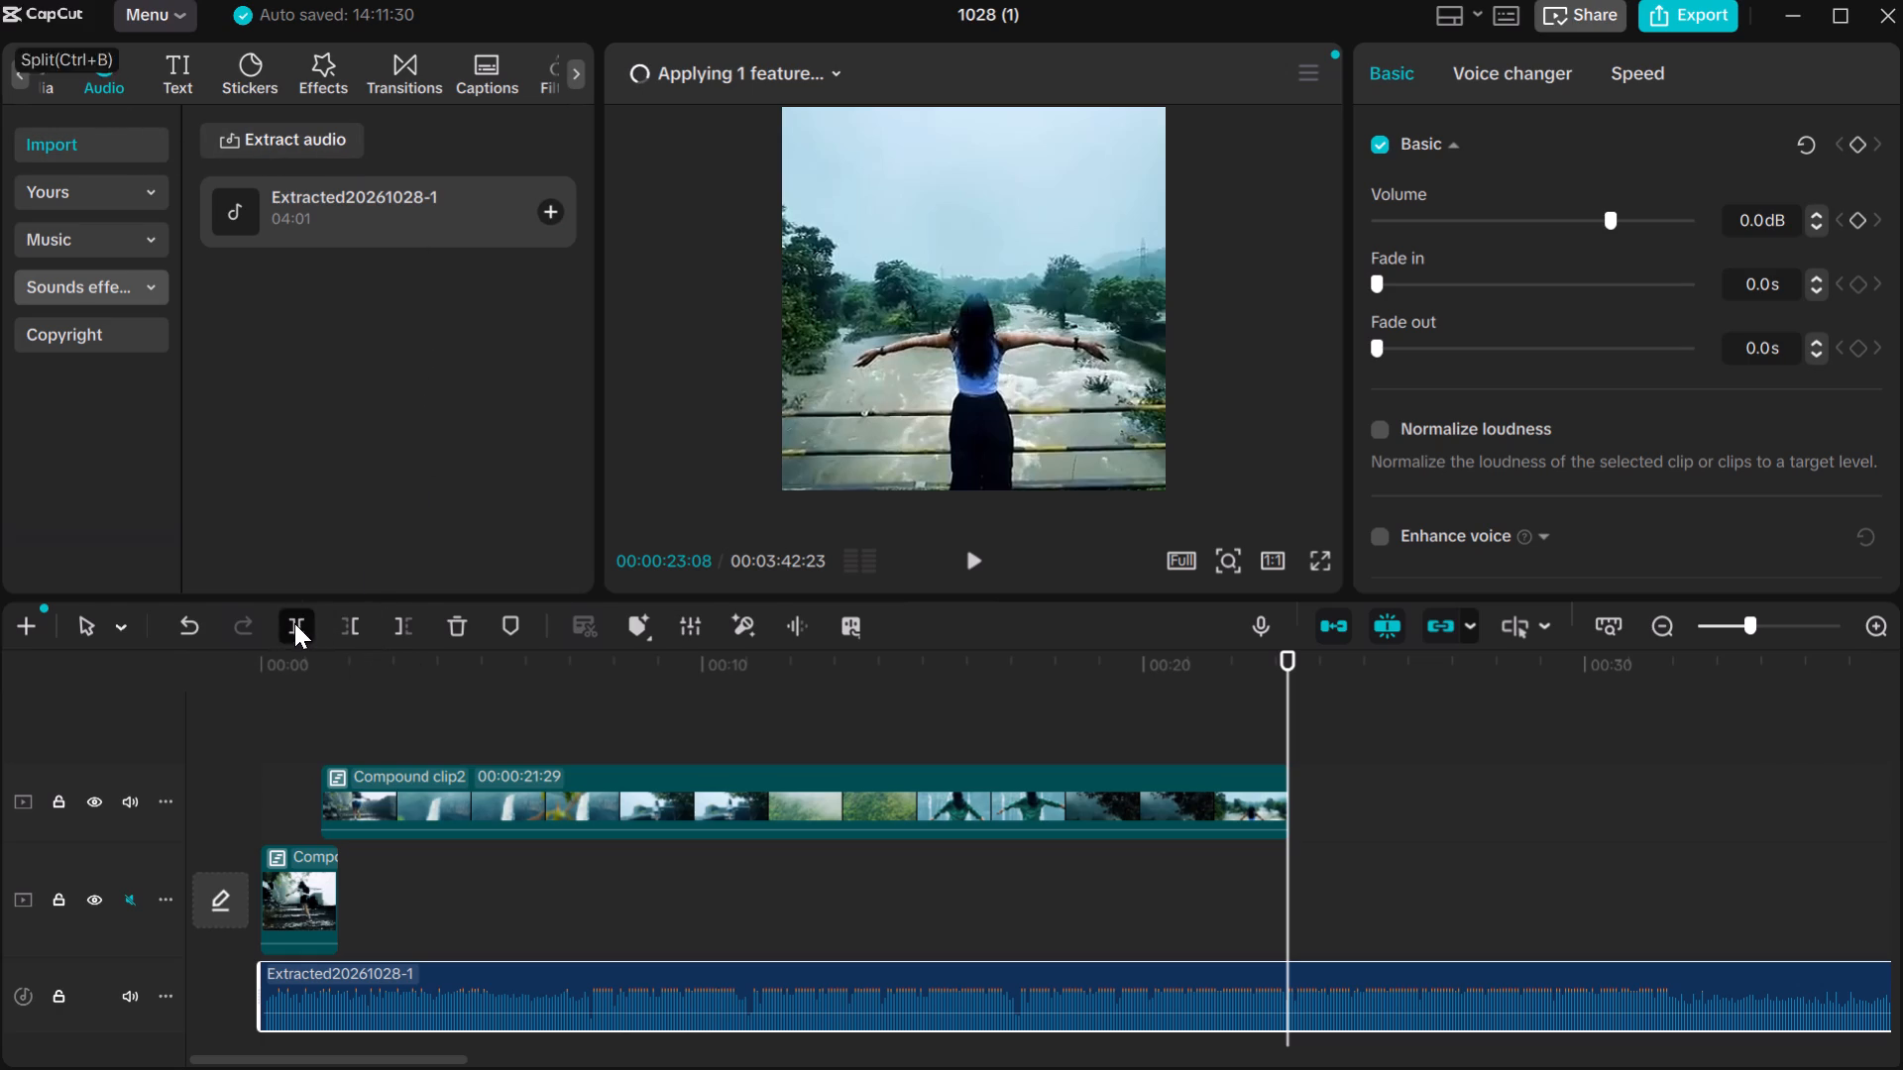
click(454, 624)
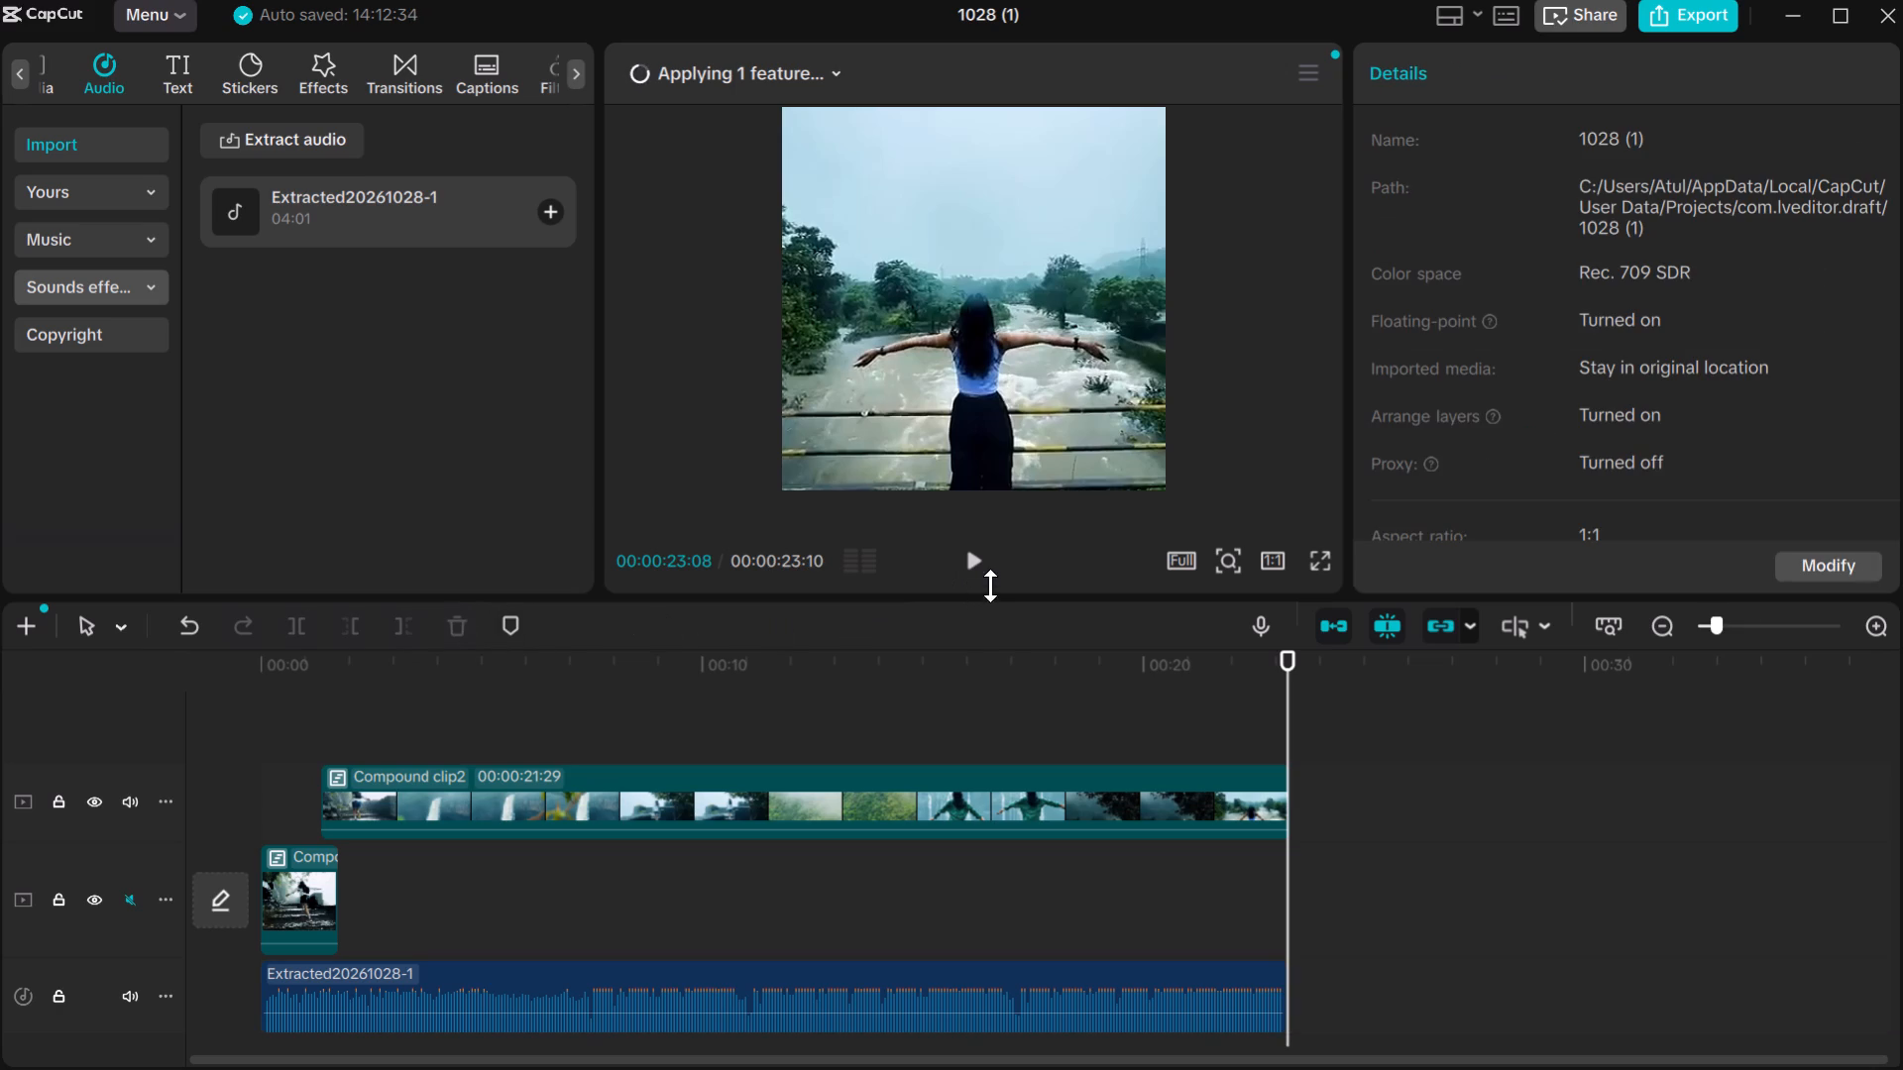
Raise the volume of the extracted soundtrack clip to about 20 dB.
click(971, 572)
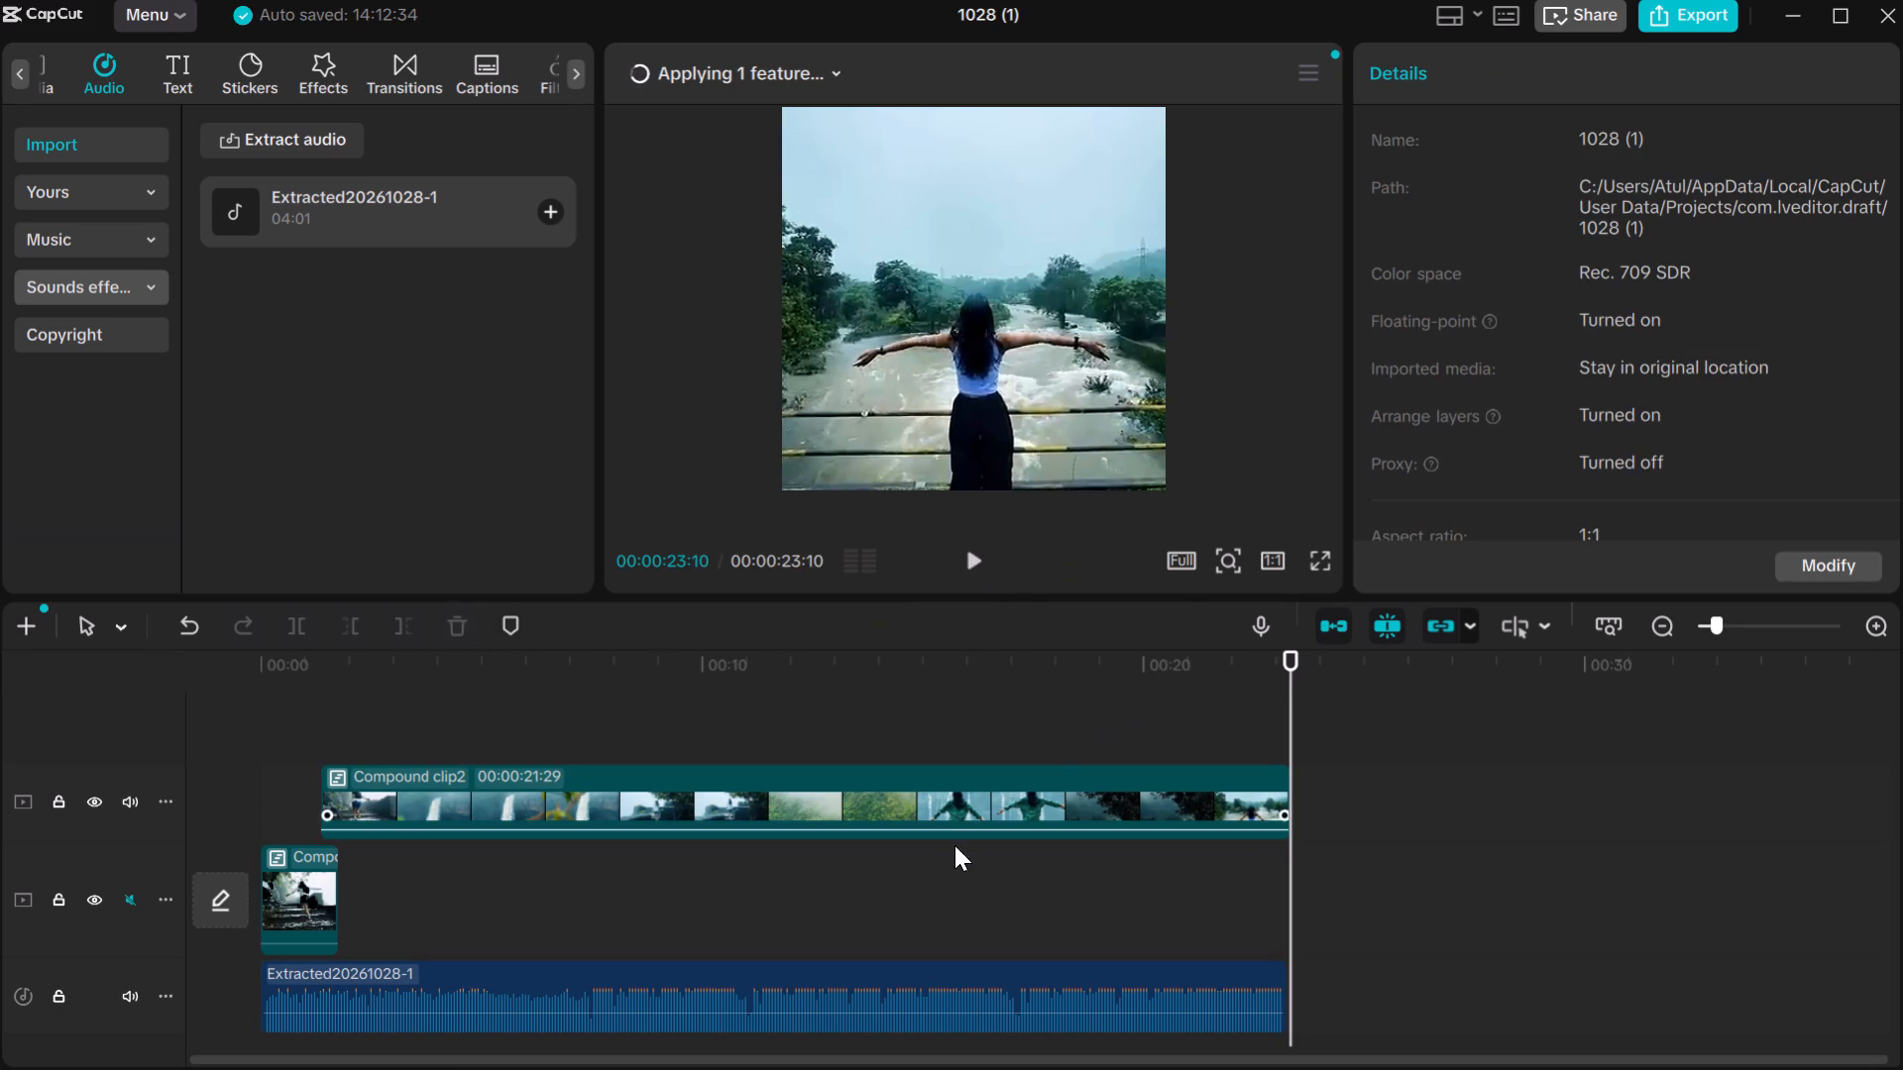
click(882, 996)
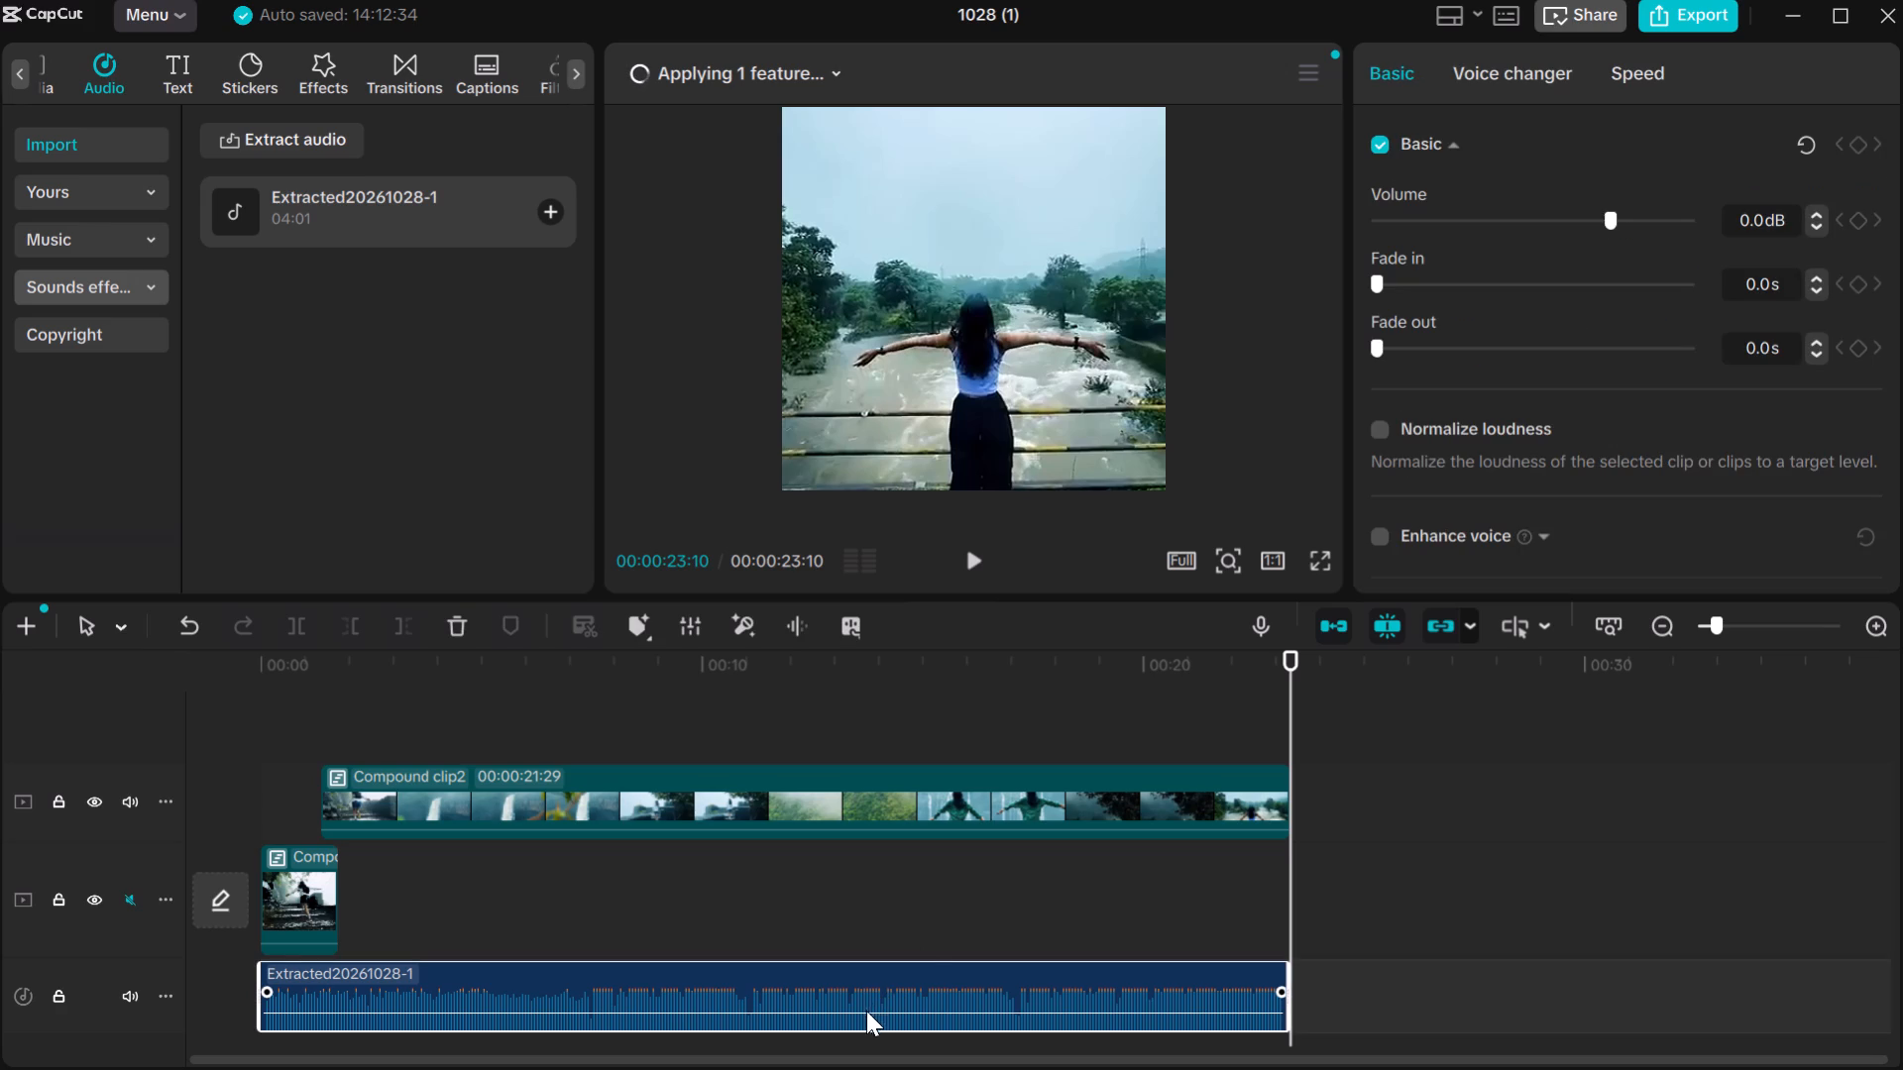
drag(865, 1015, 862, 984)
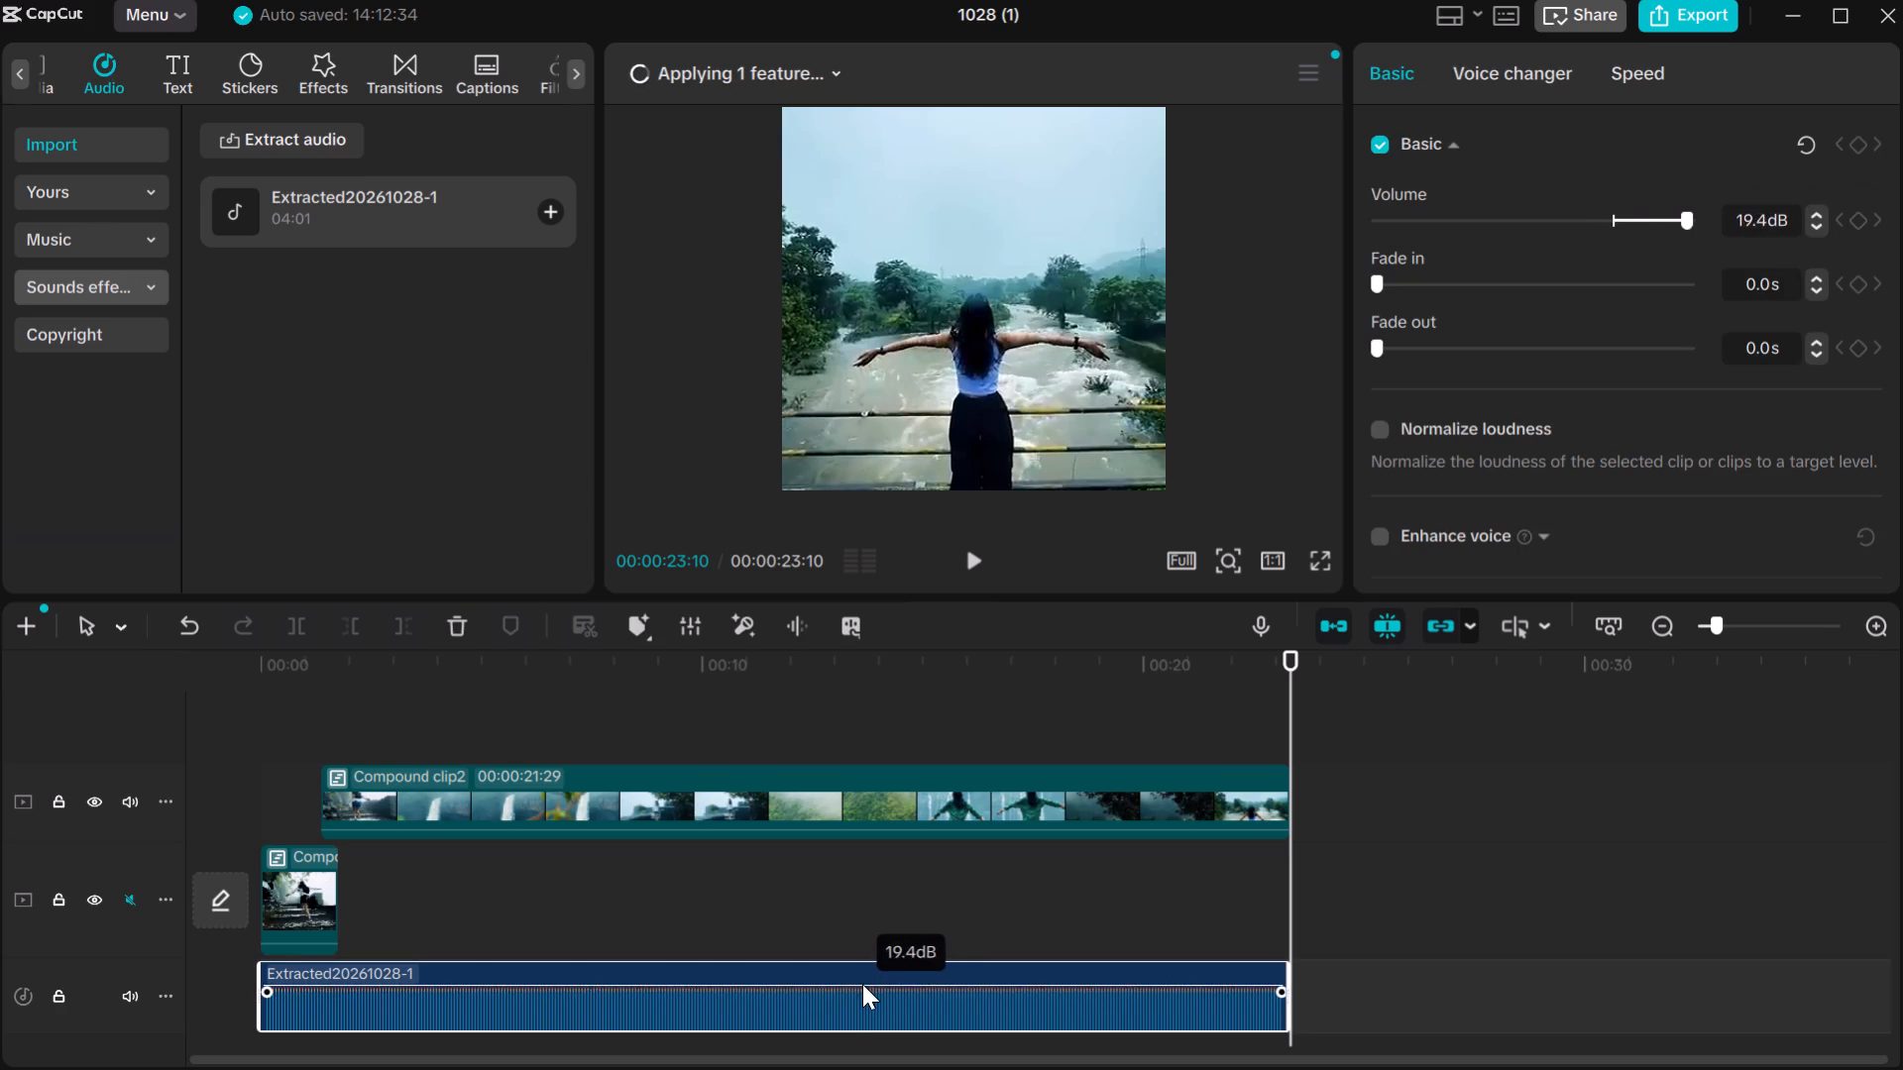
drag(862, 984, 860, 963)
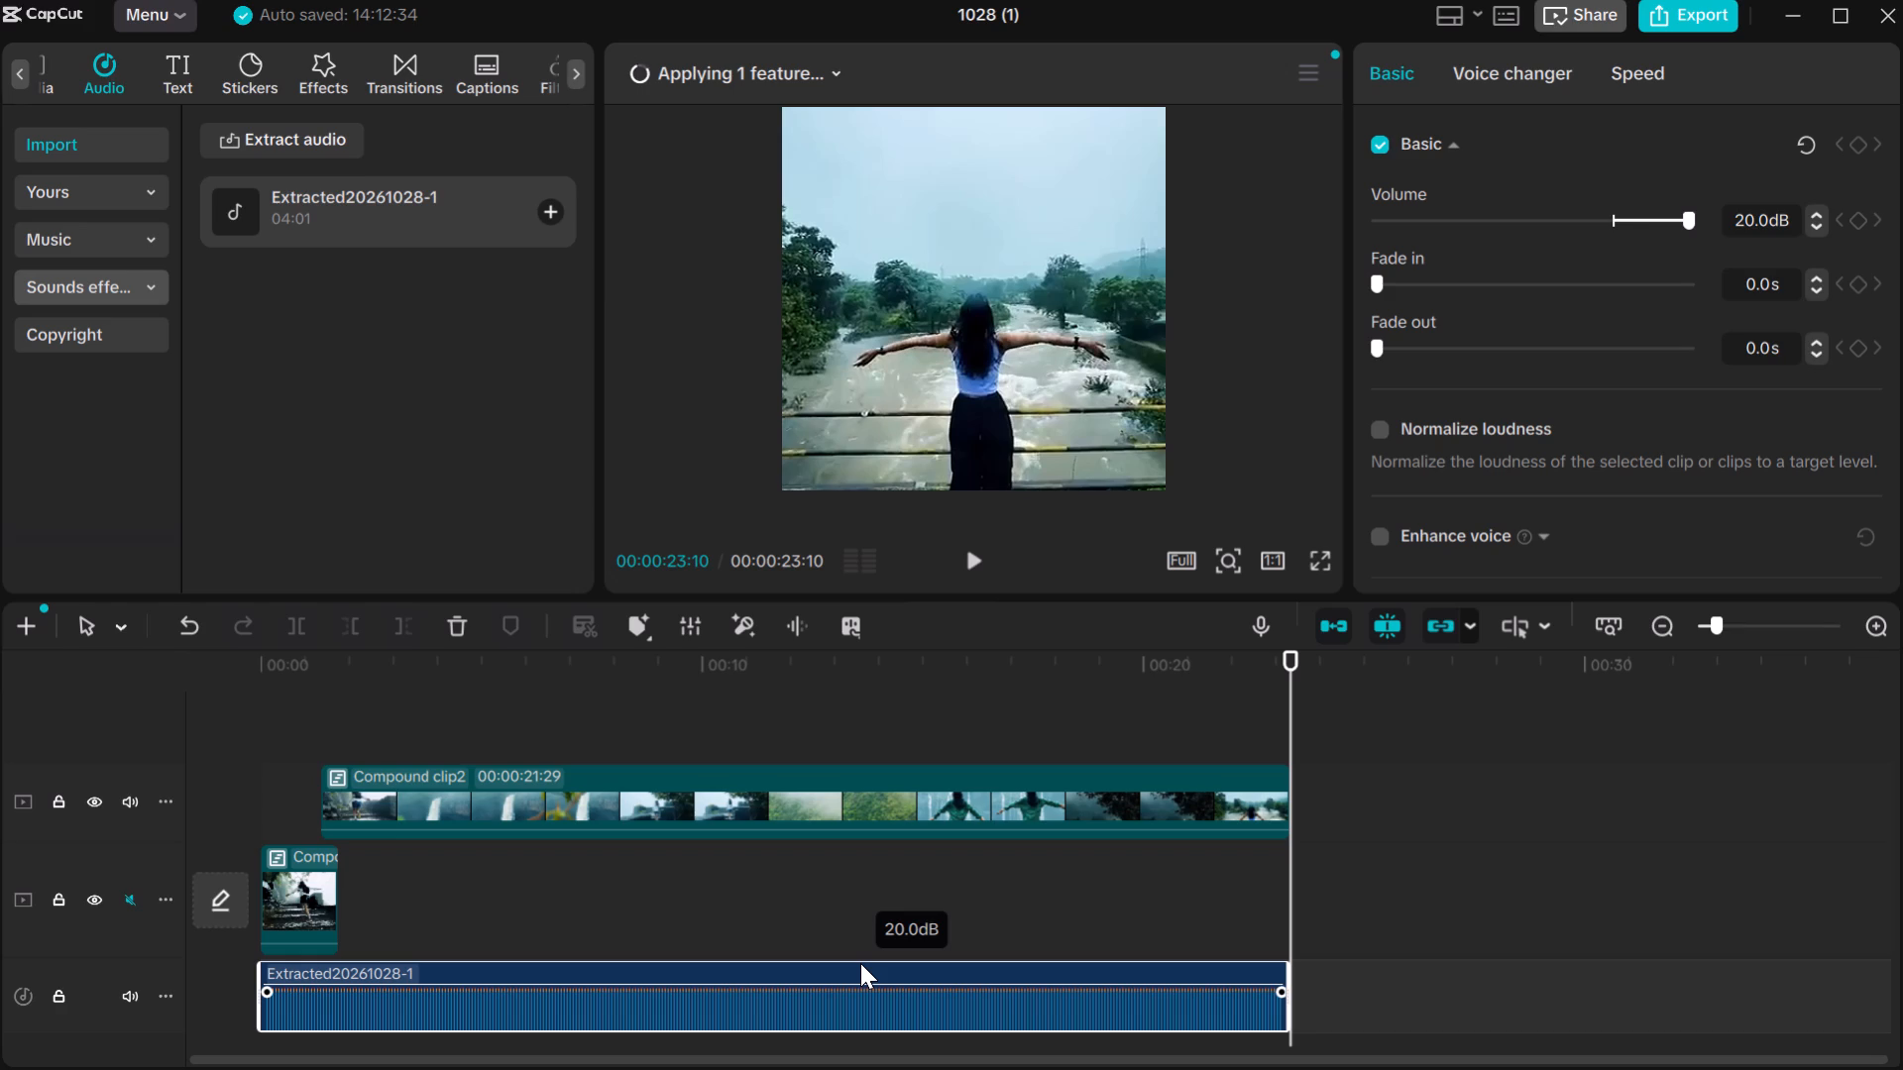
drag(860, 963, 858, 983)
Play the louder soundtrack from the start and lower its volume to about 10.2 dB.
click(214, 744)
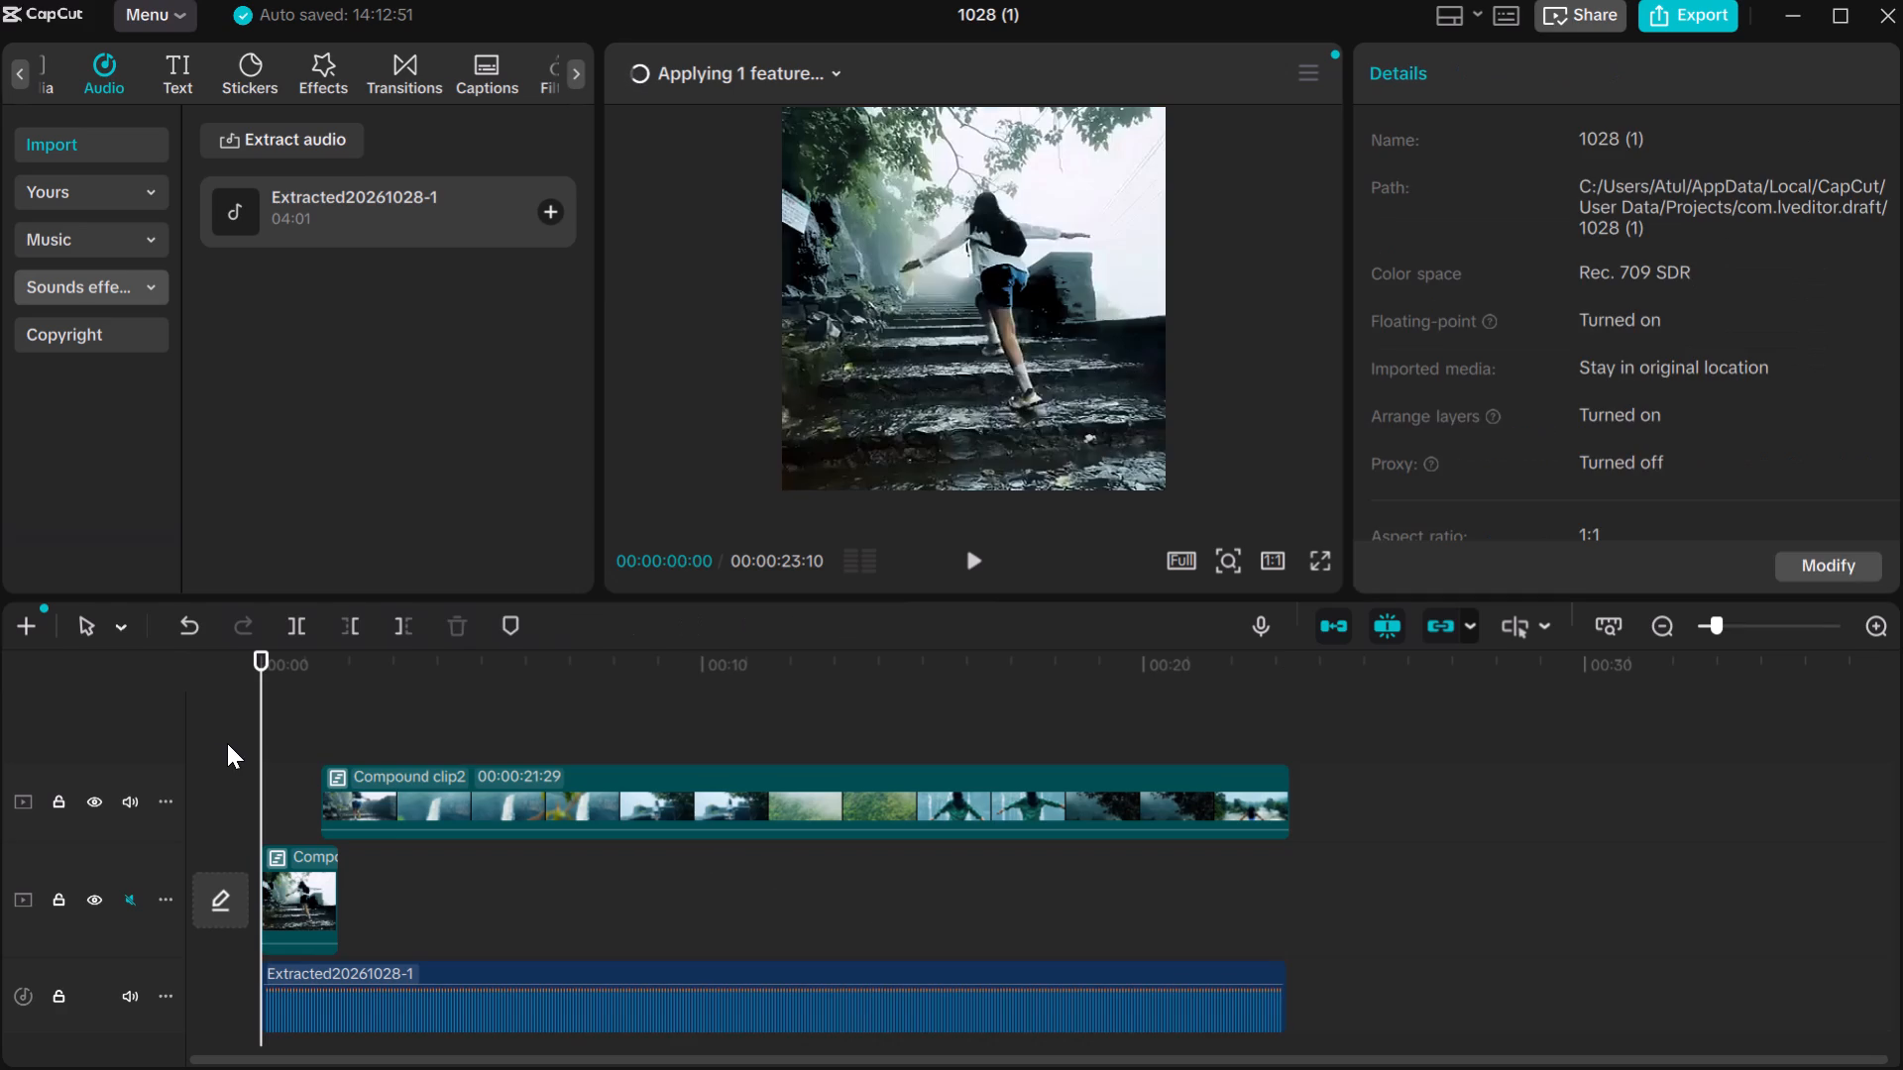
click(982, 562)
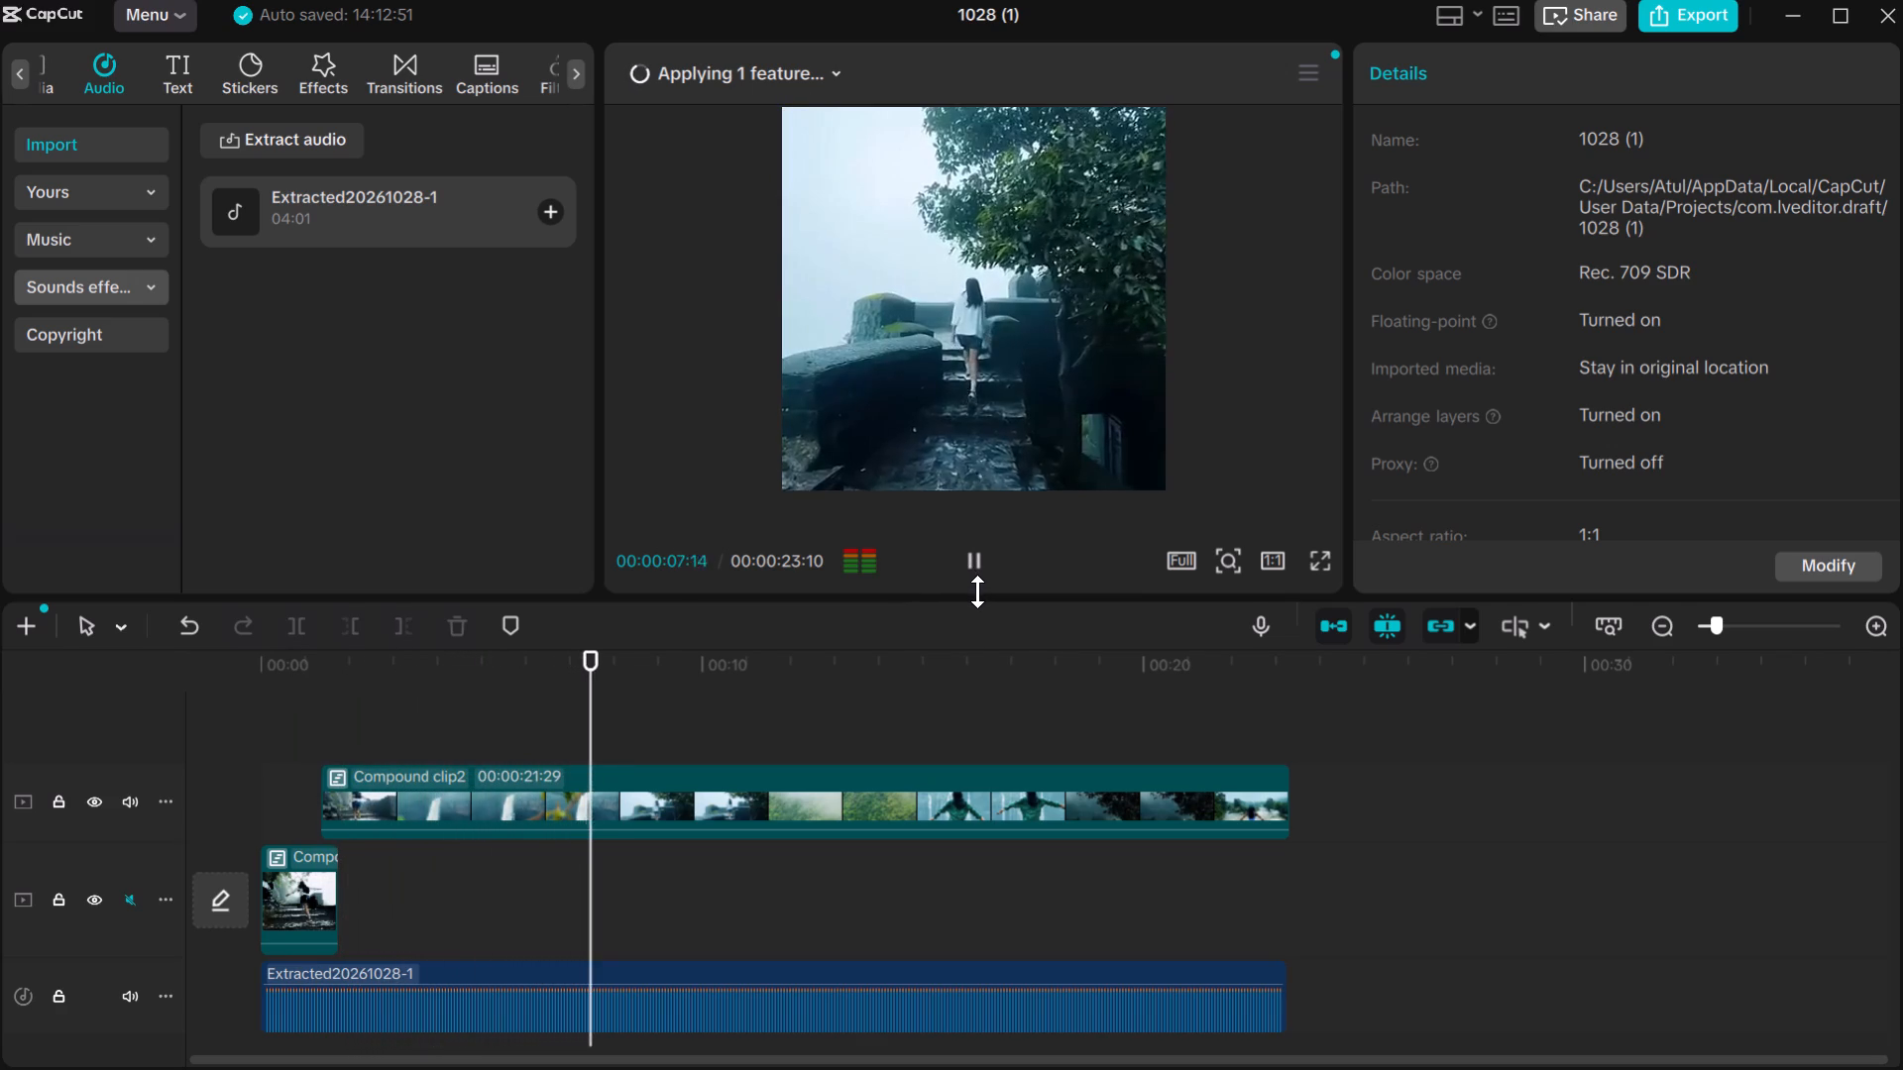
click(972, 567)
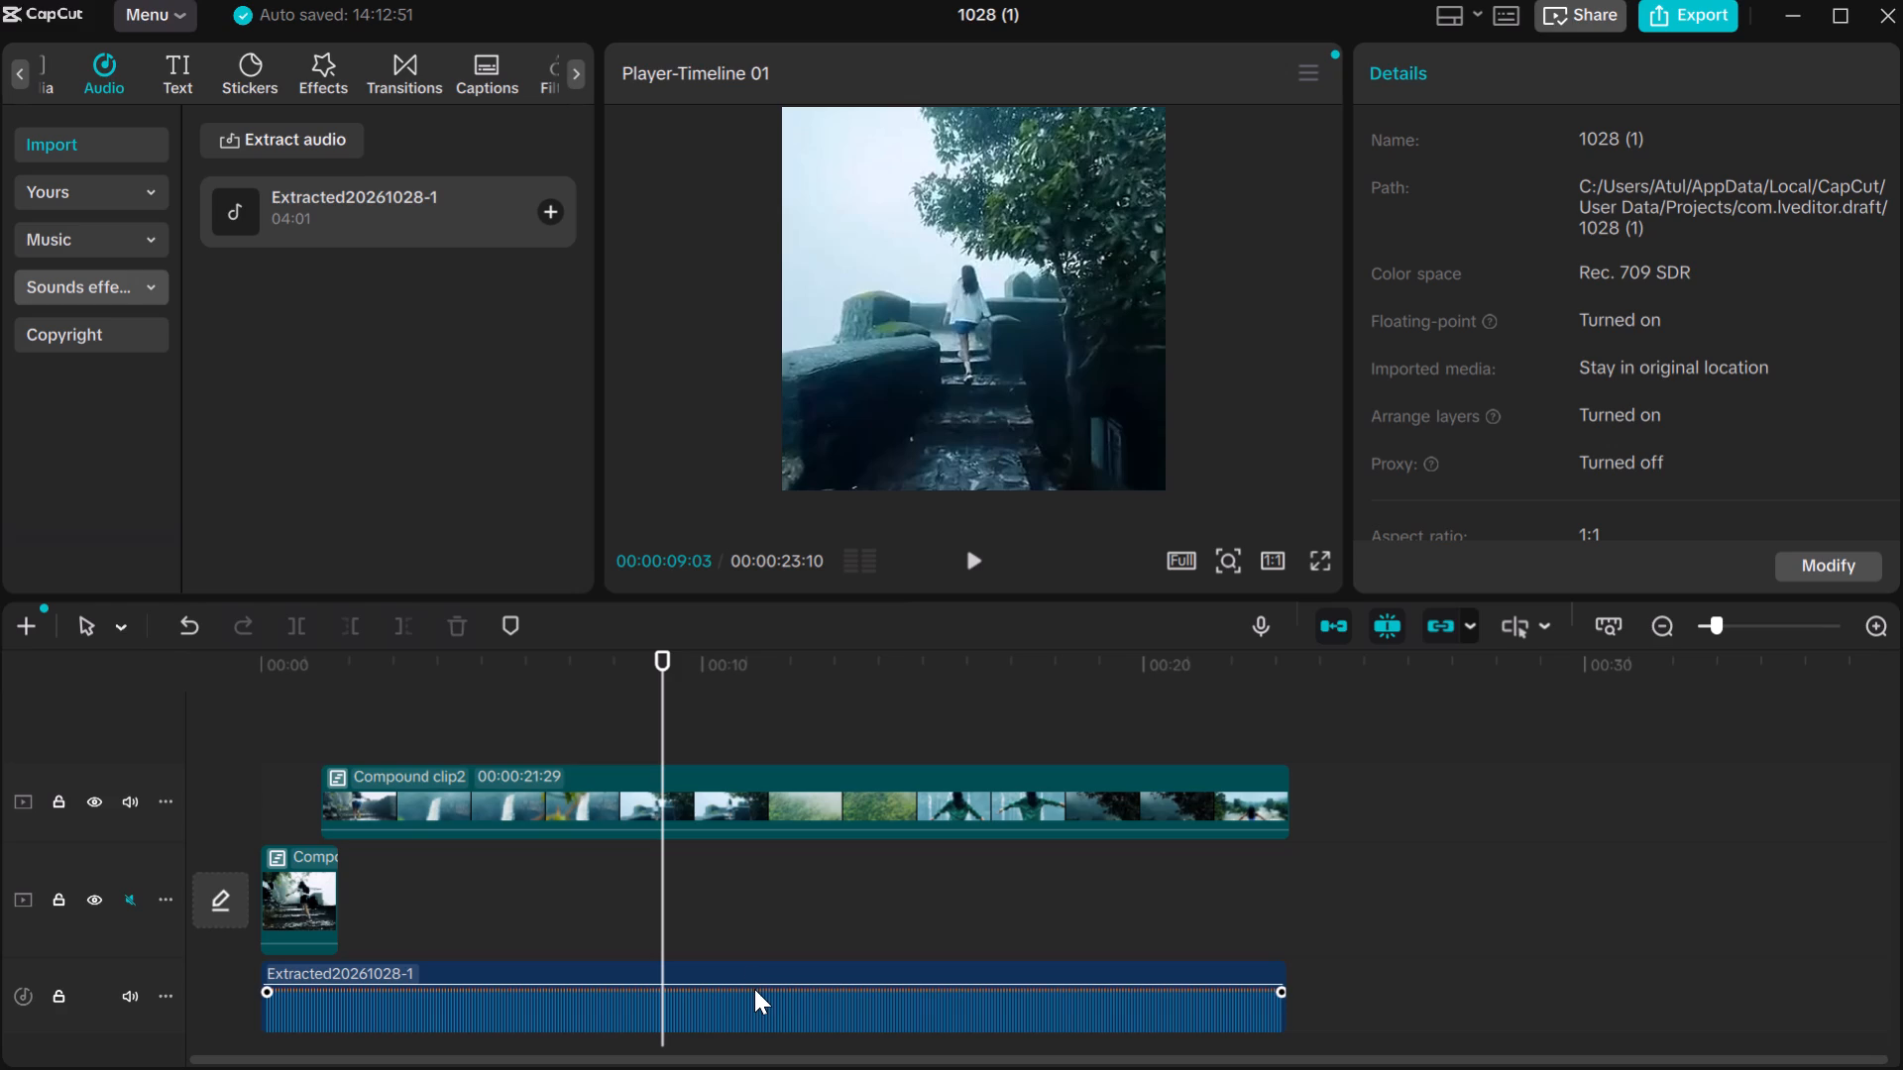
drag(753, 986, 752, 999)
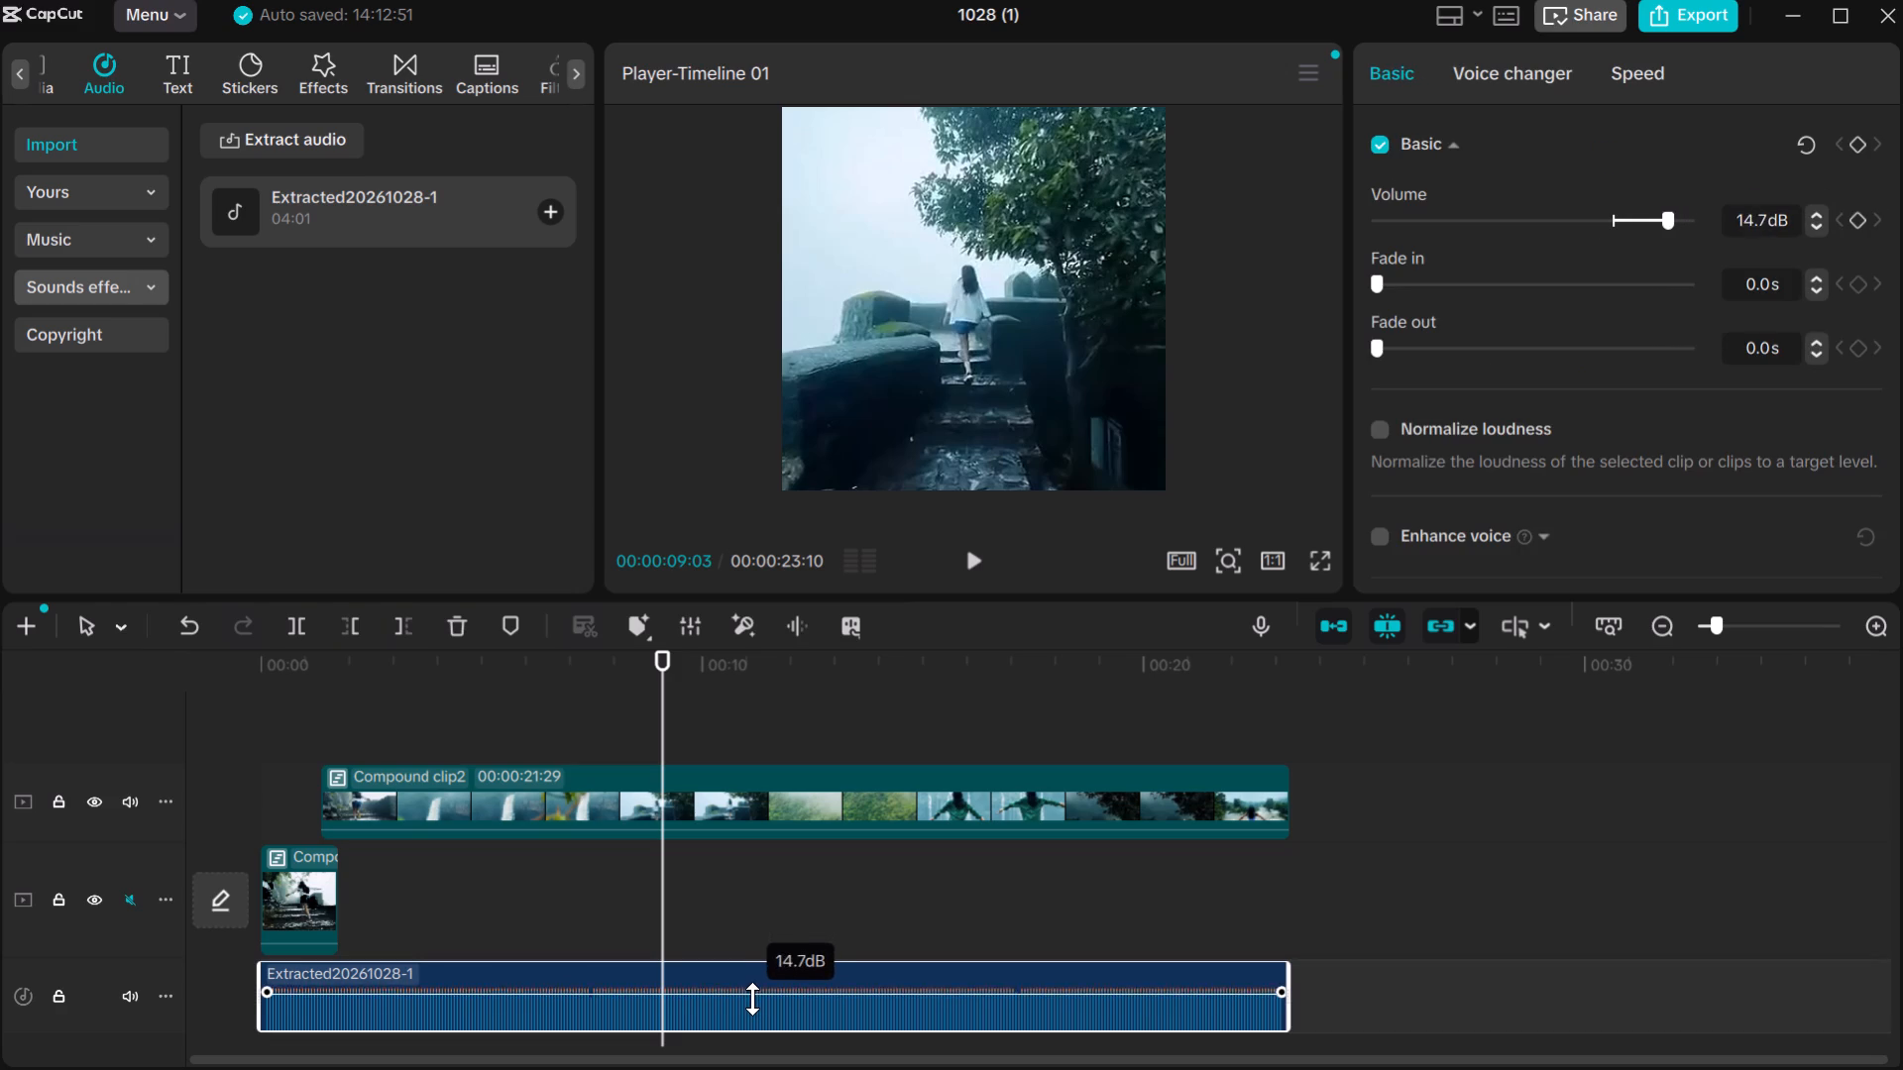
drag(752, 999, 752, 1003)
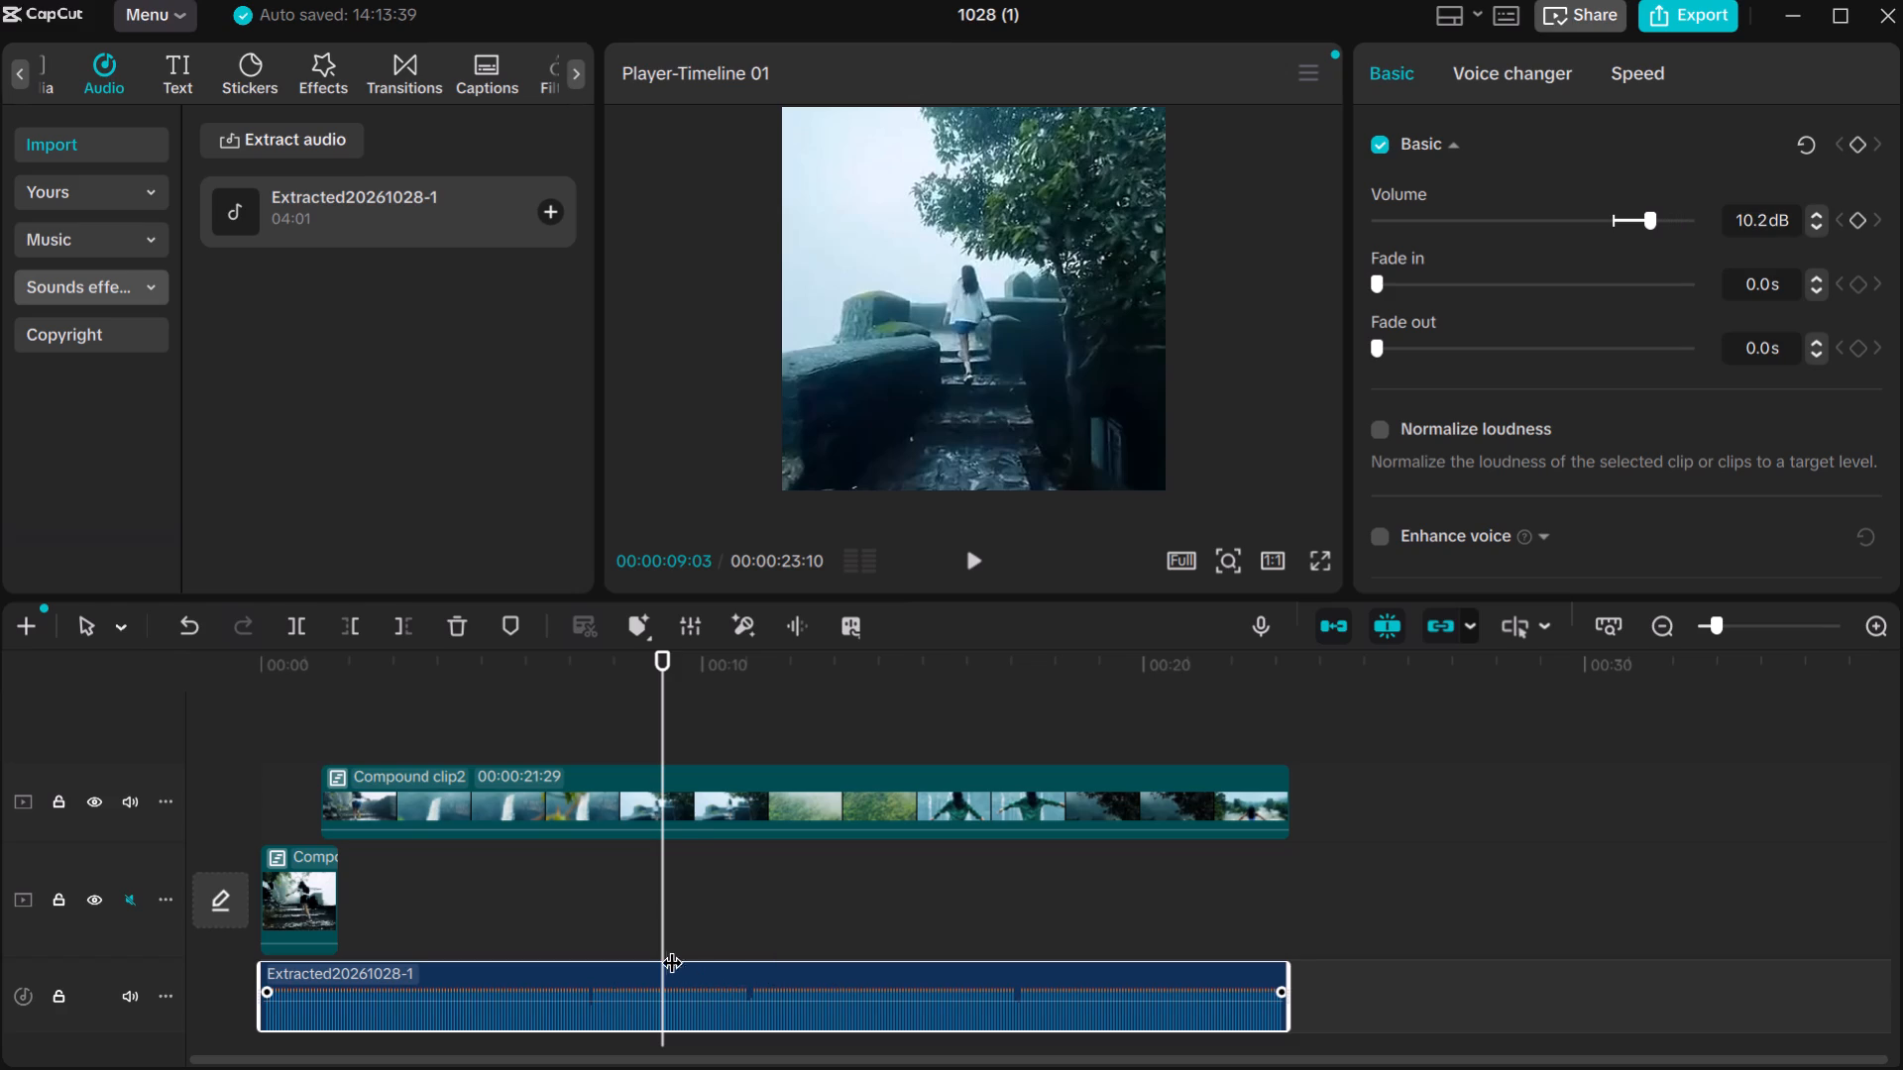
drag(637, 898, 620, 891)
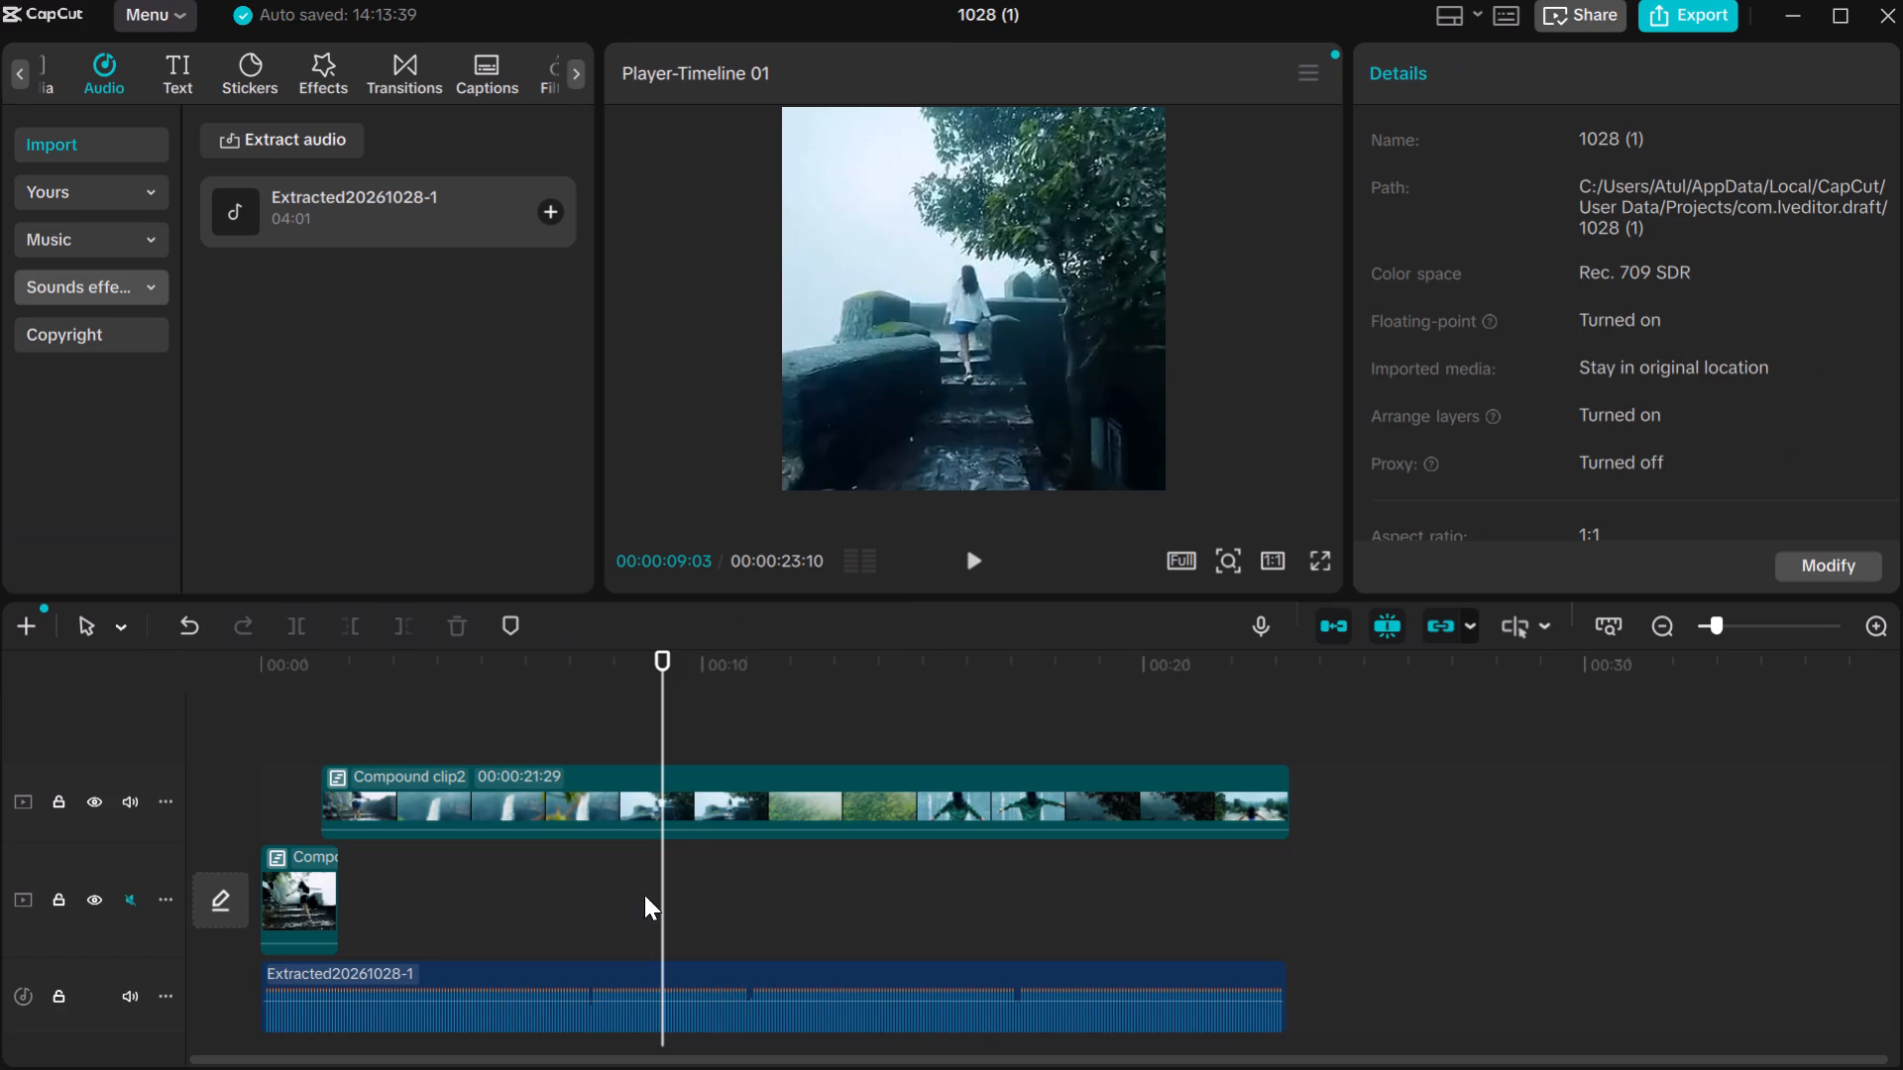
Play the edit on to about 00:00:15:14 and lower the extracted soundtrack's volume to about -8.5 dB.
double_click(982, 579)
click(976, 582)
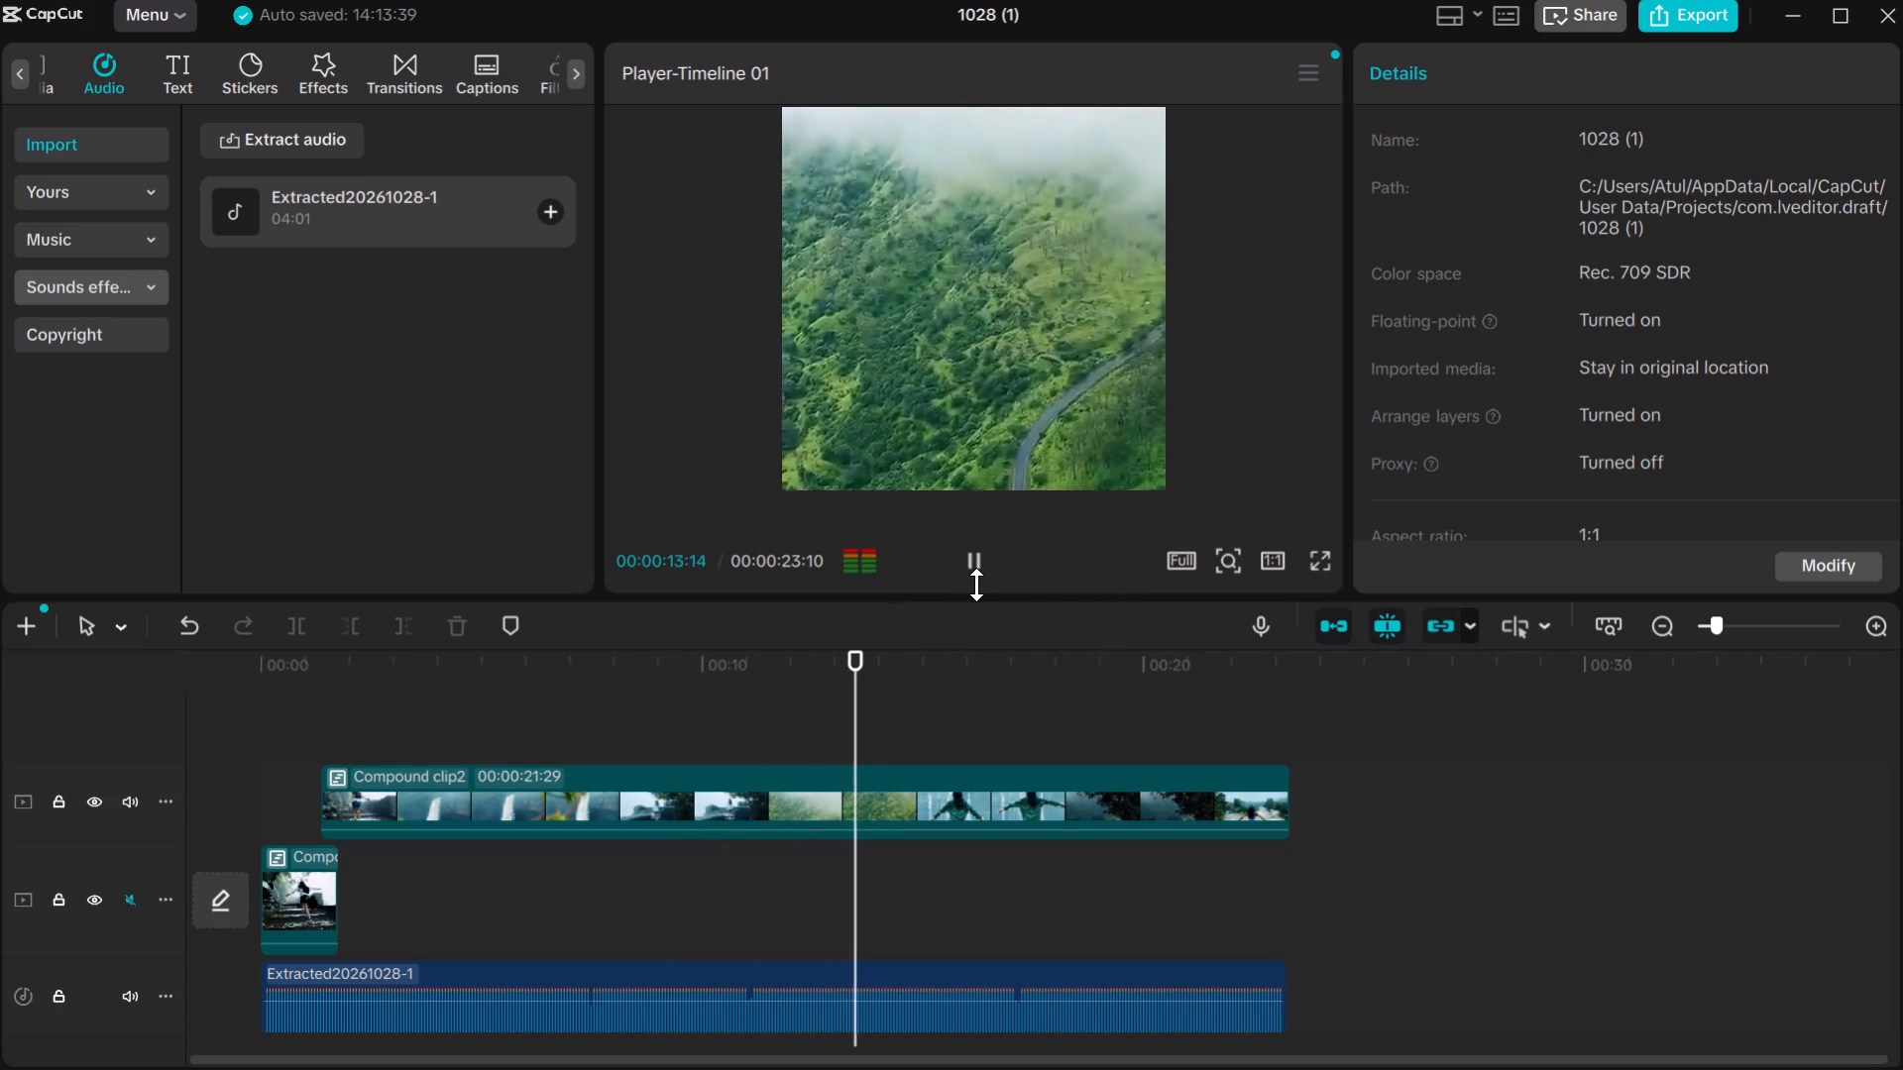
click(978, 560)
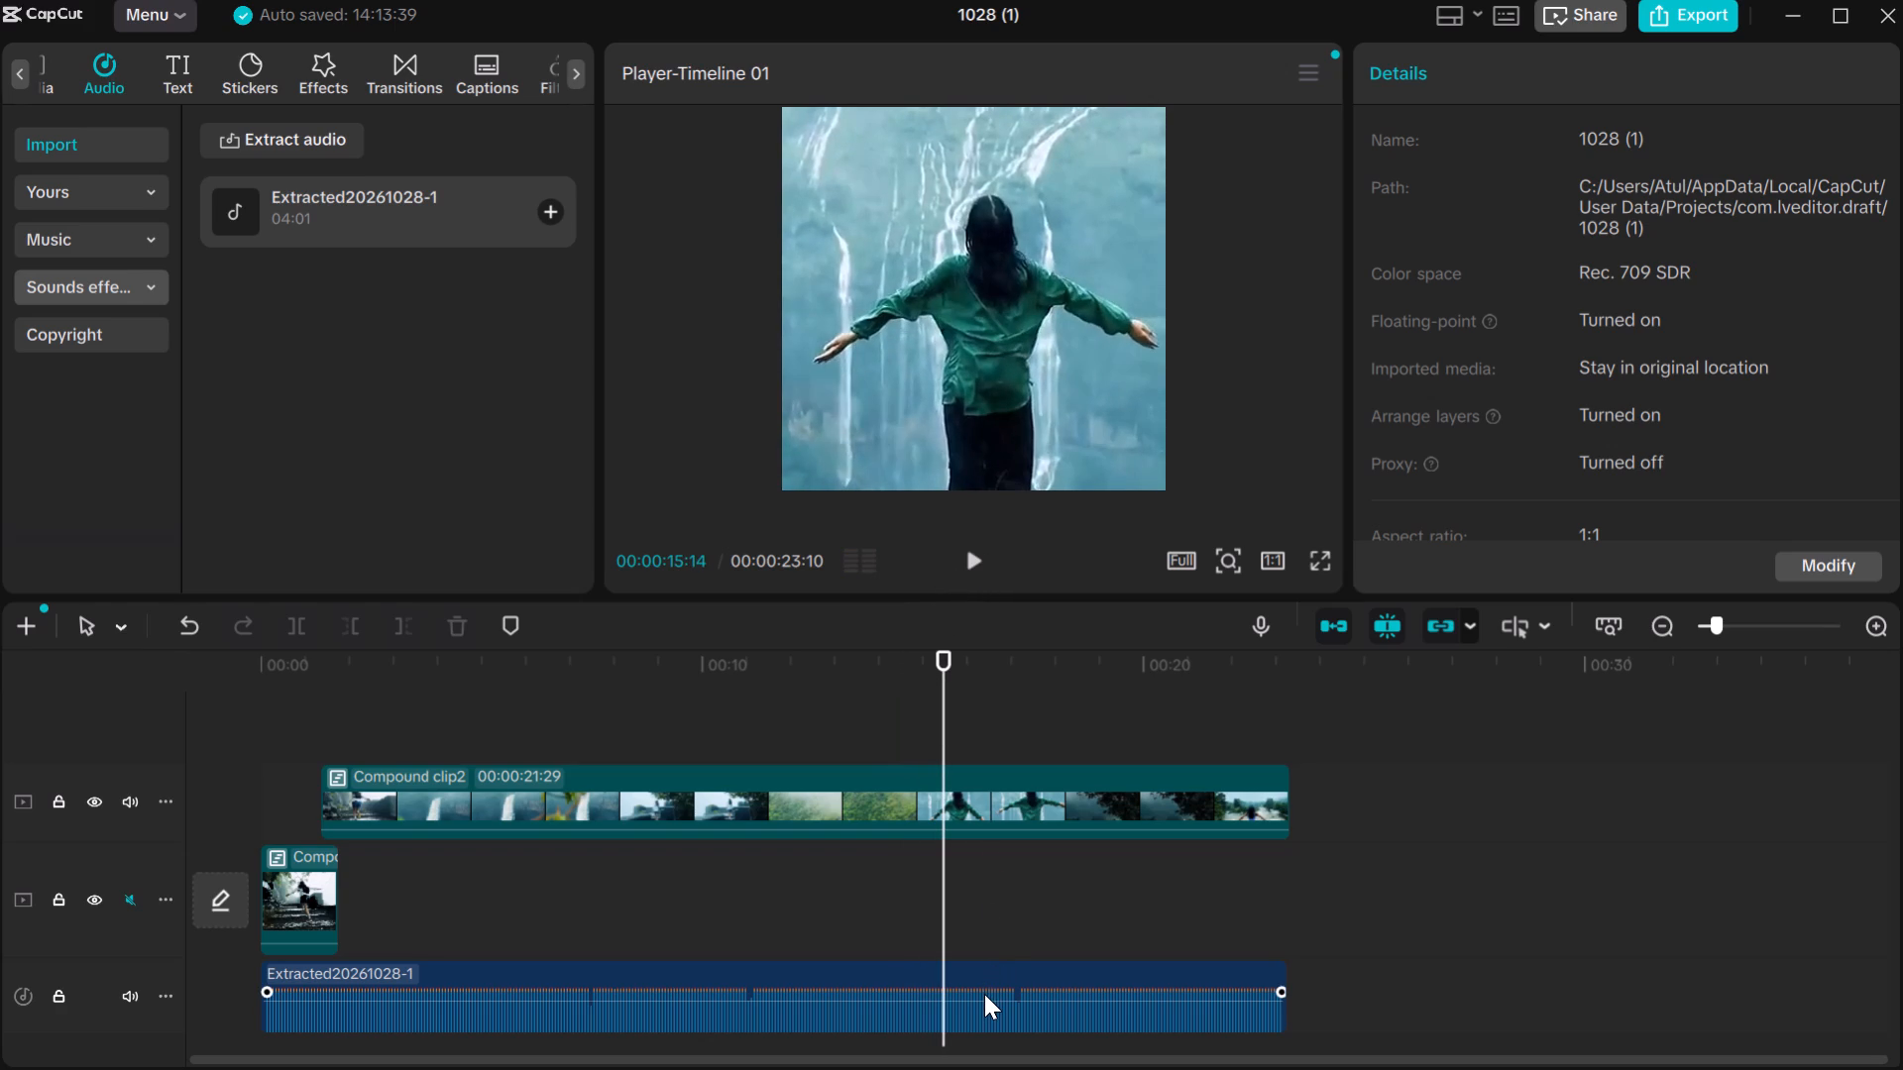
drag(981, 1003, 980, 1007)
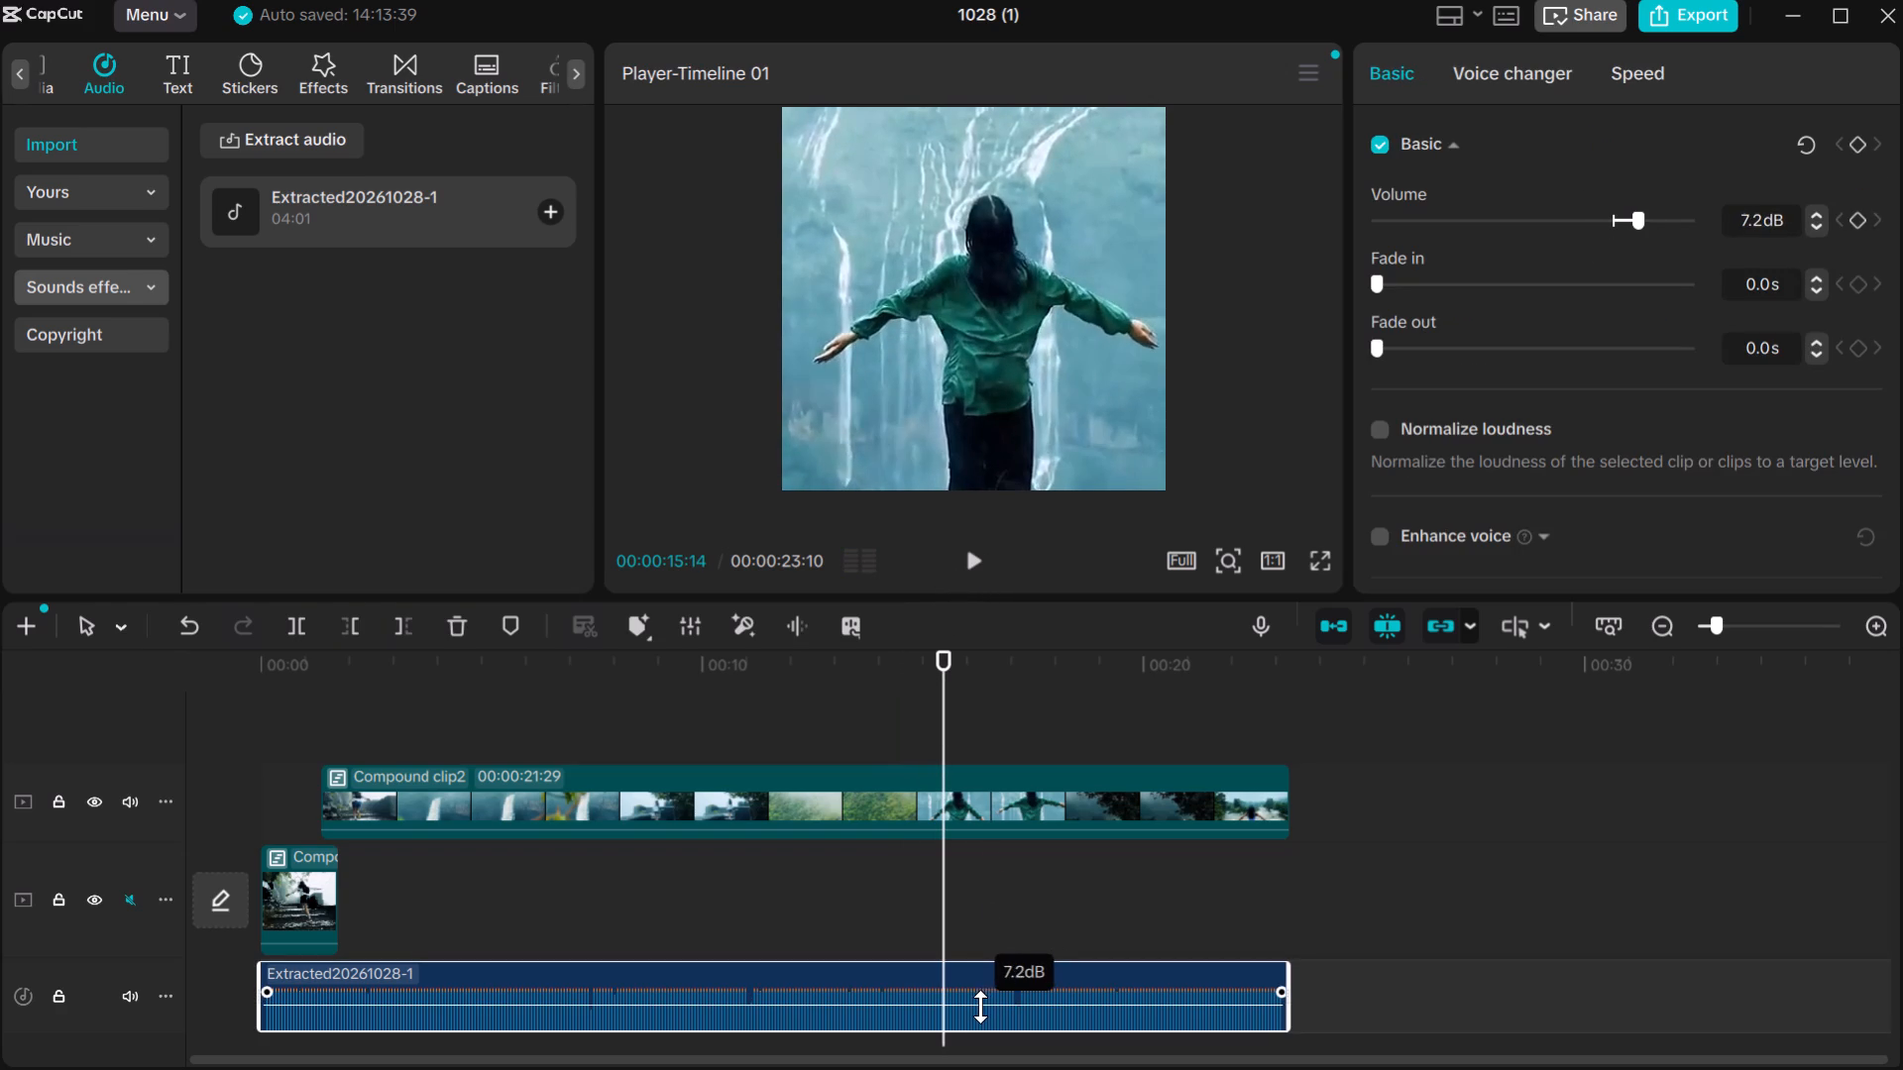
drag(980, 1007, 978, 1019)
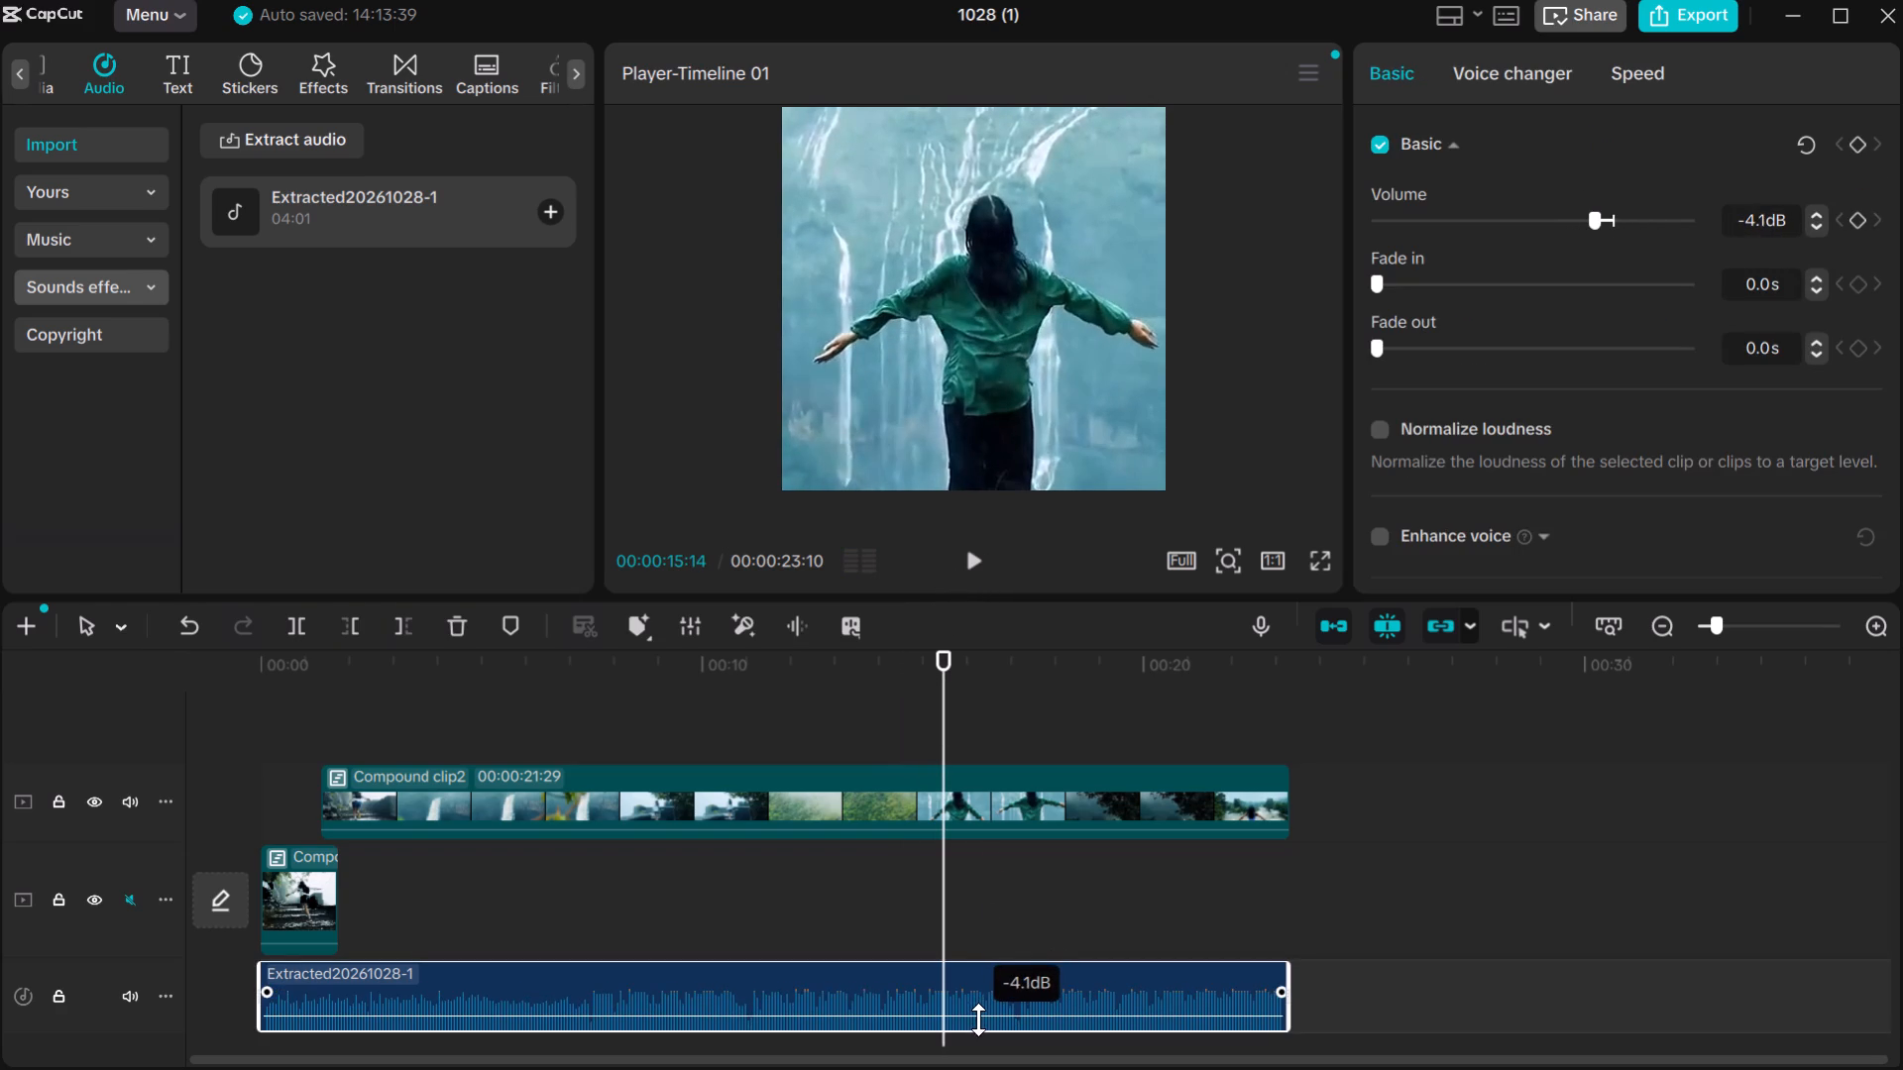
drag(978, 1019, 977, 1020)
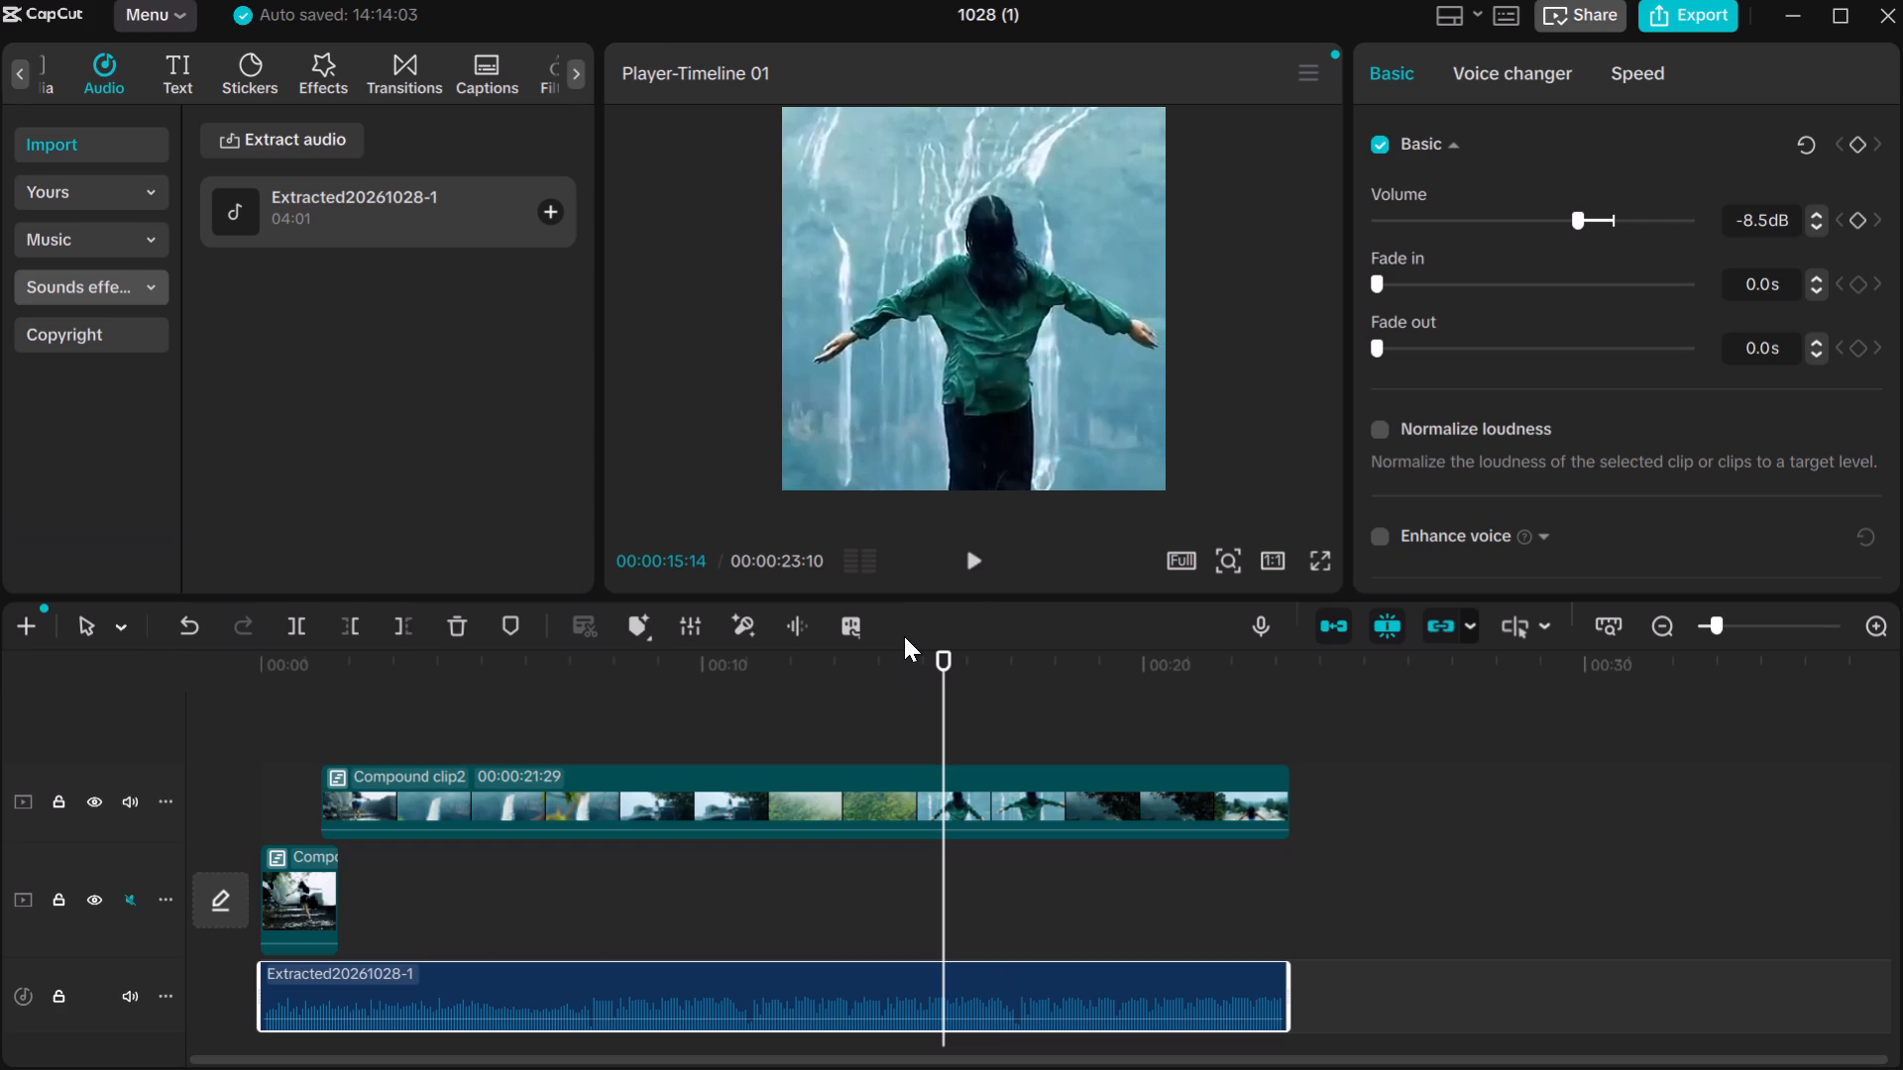
Play the edit through from the start to listen to the quieter soundtrack.
drag(949, 651, 0, 689)
click(0, 689)
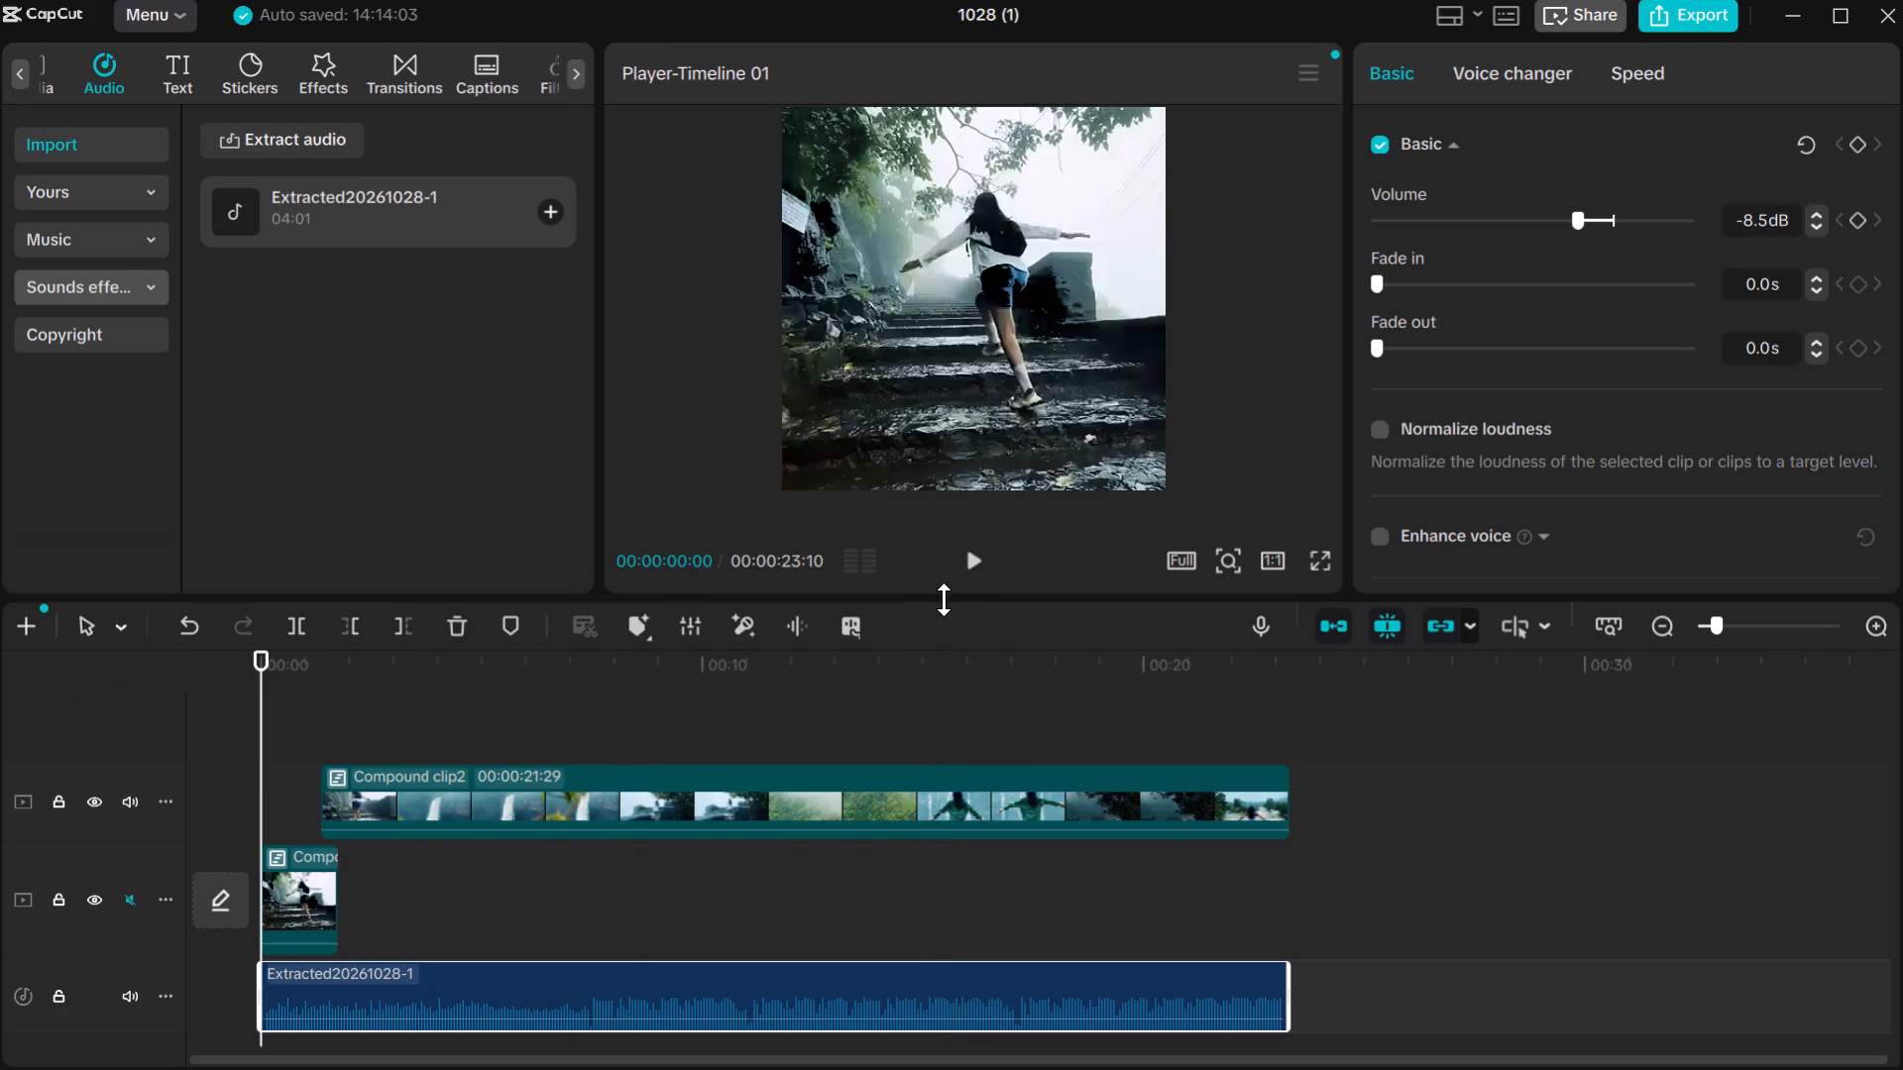
click(976, 559)
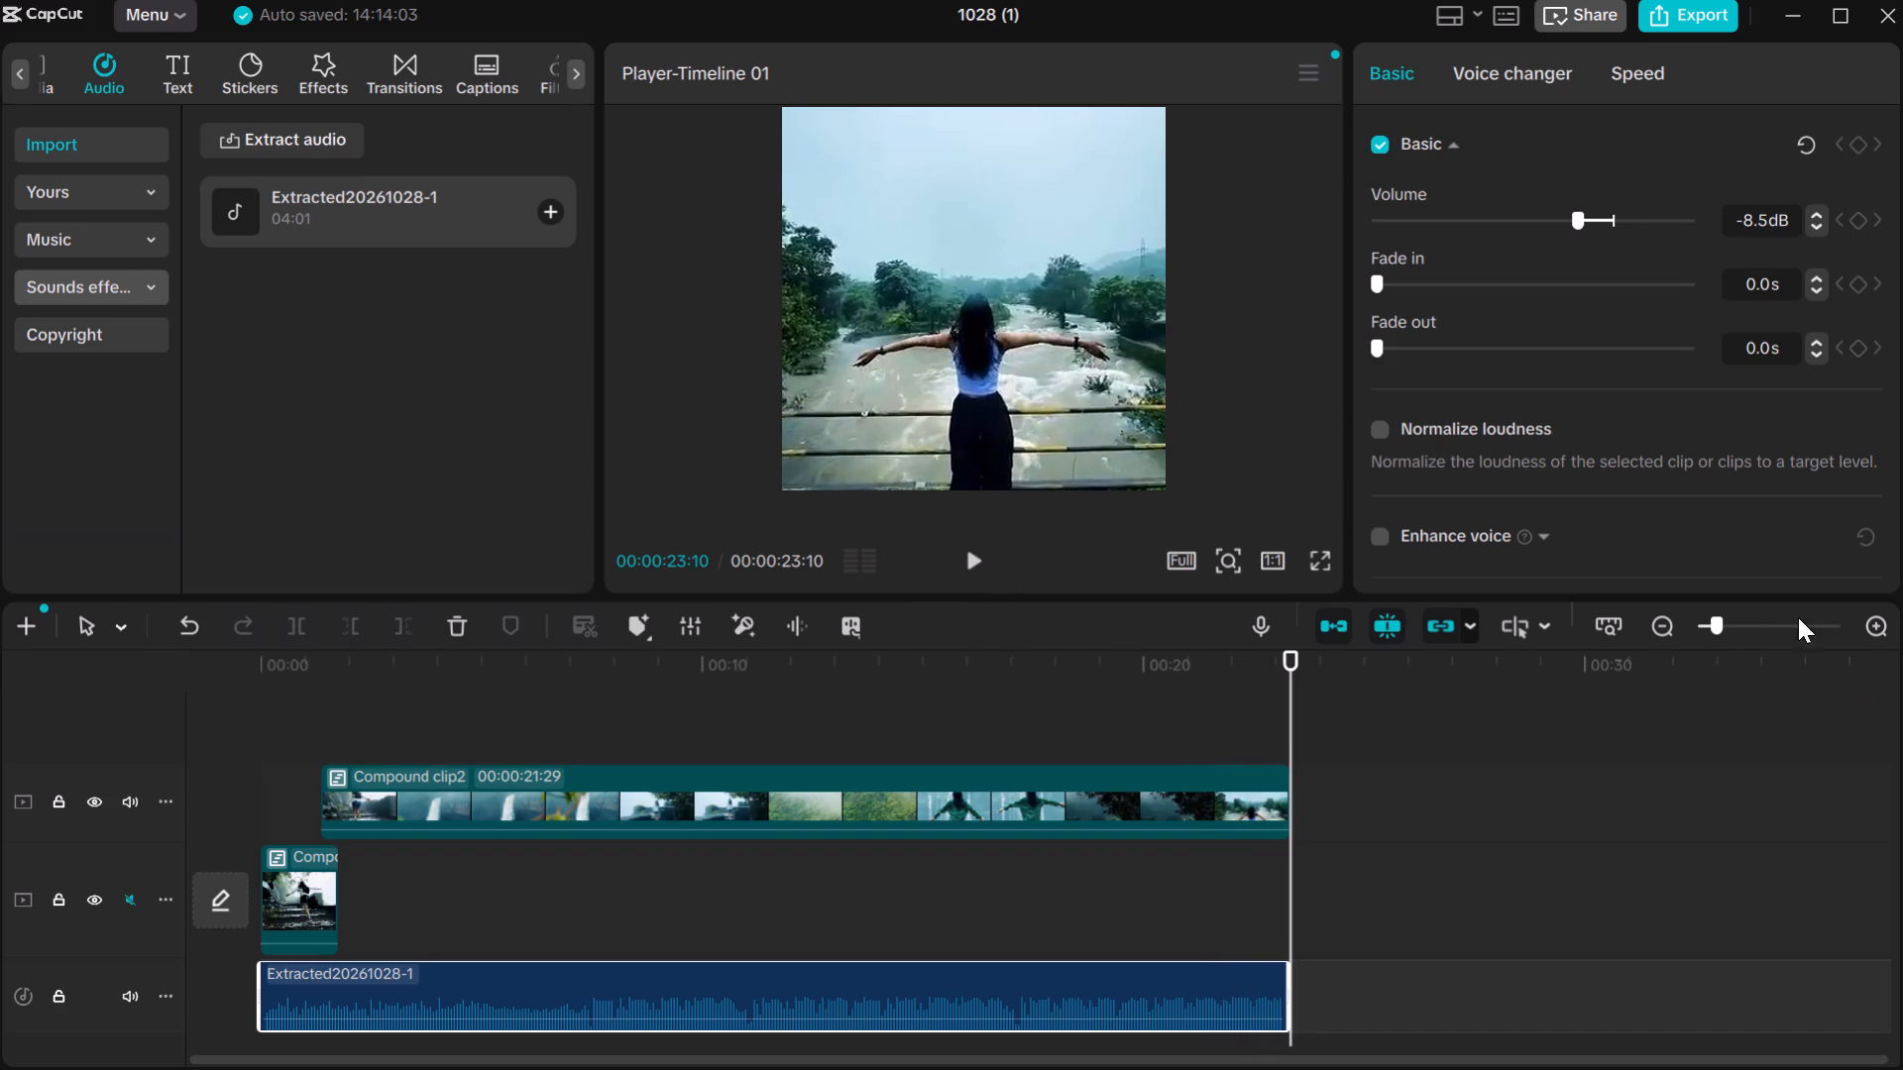
Move Compound clip2 on the upper track so that it starts exactly where Compound clip1 ends.
click(1875, 636)
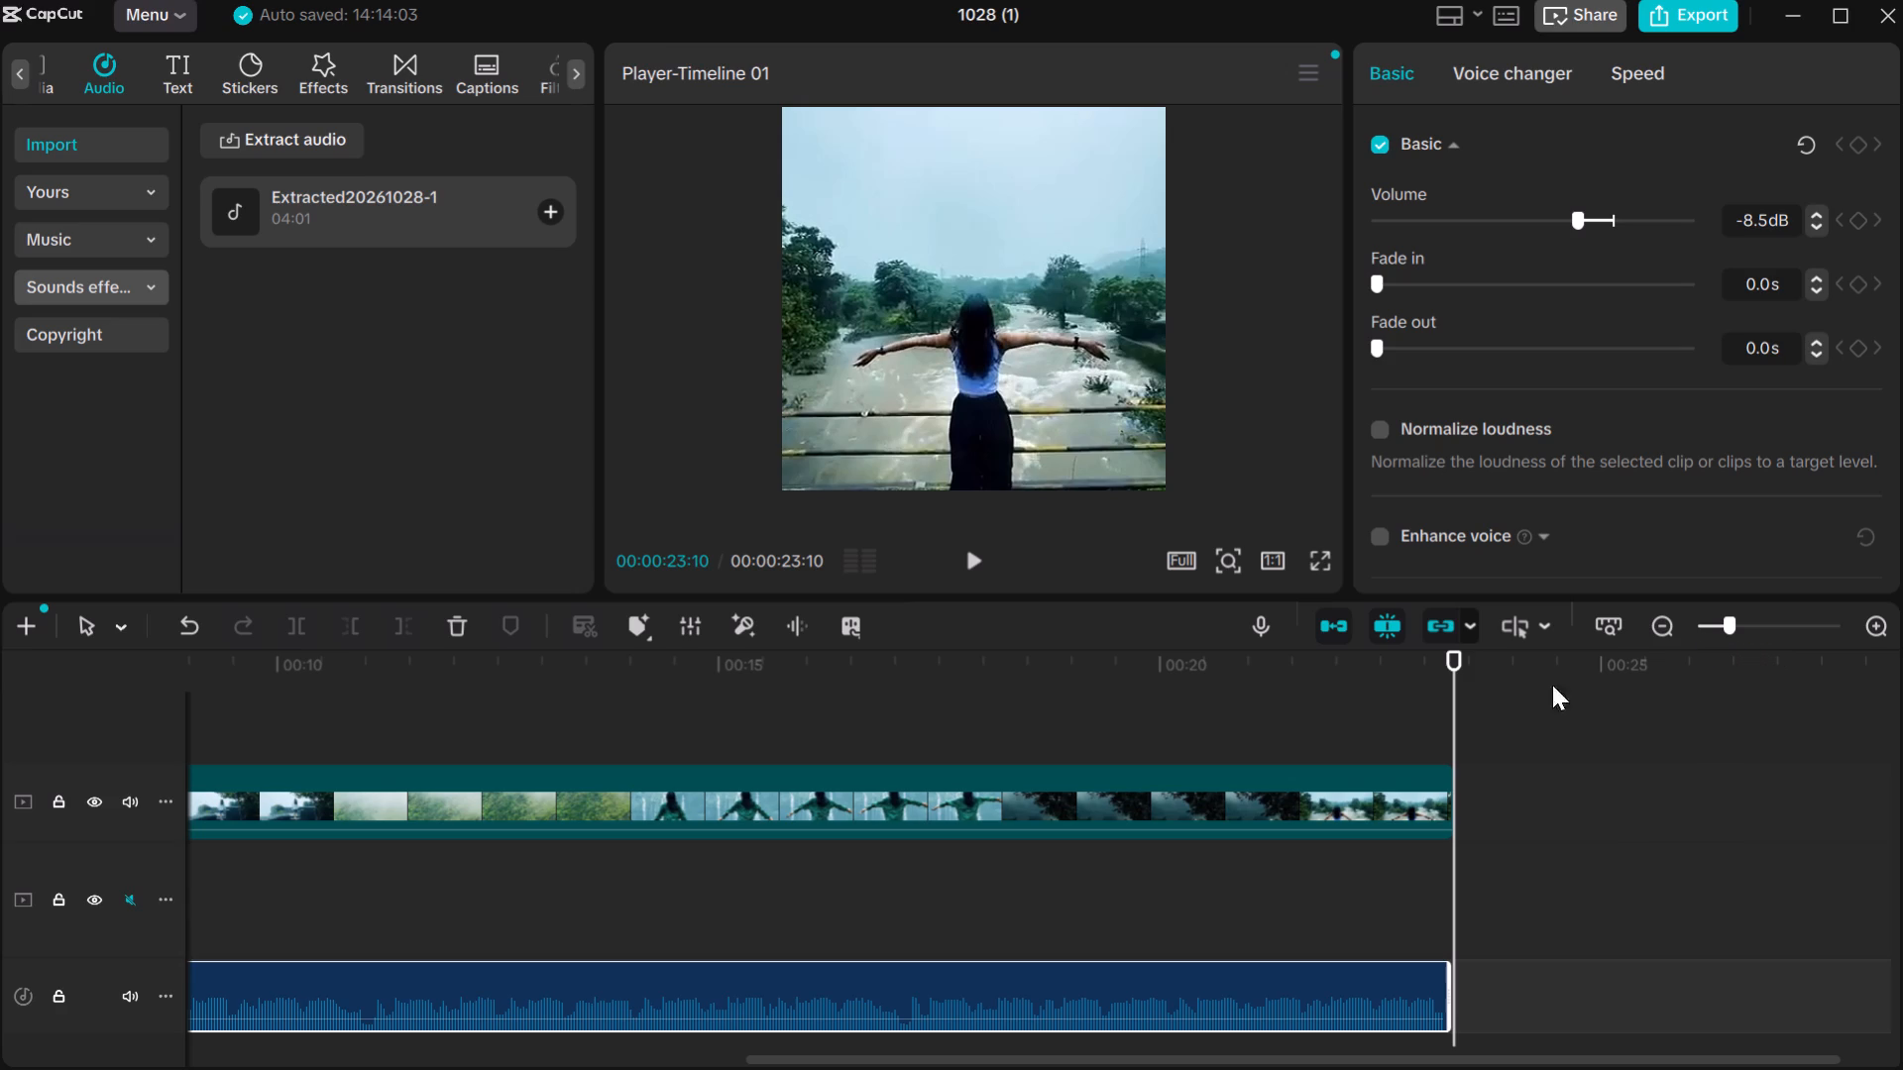
click(1444, 709)
drag(1444, 709, 1, 532)
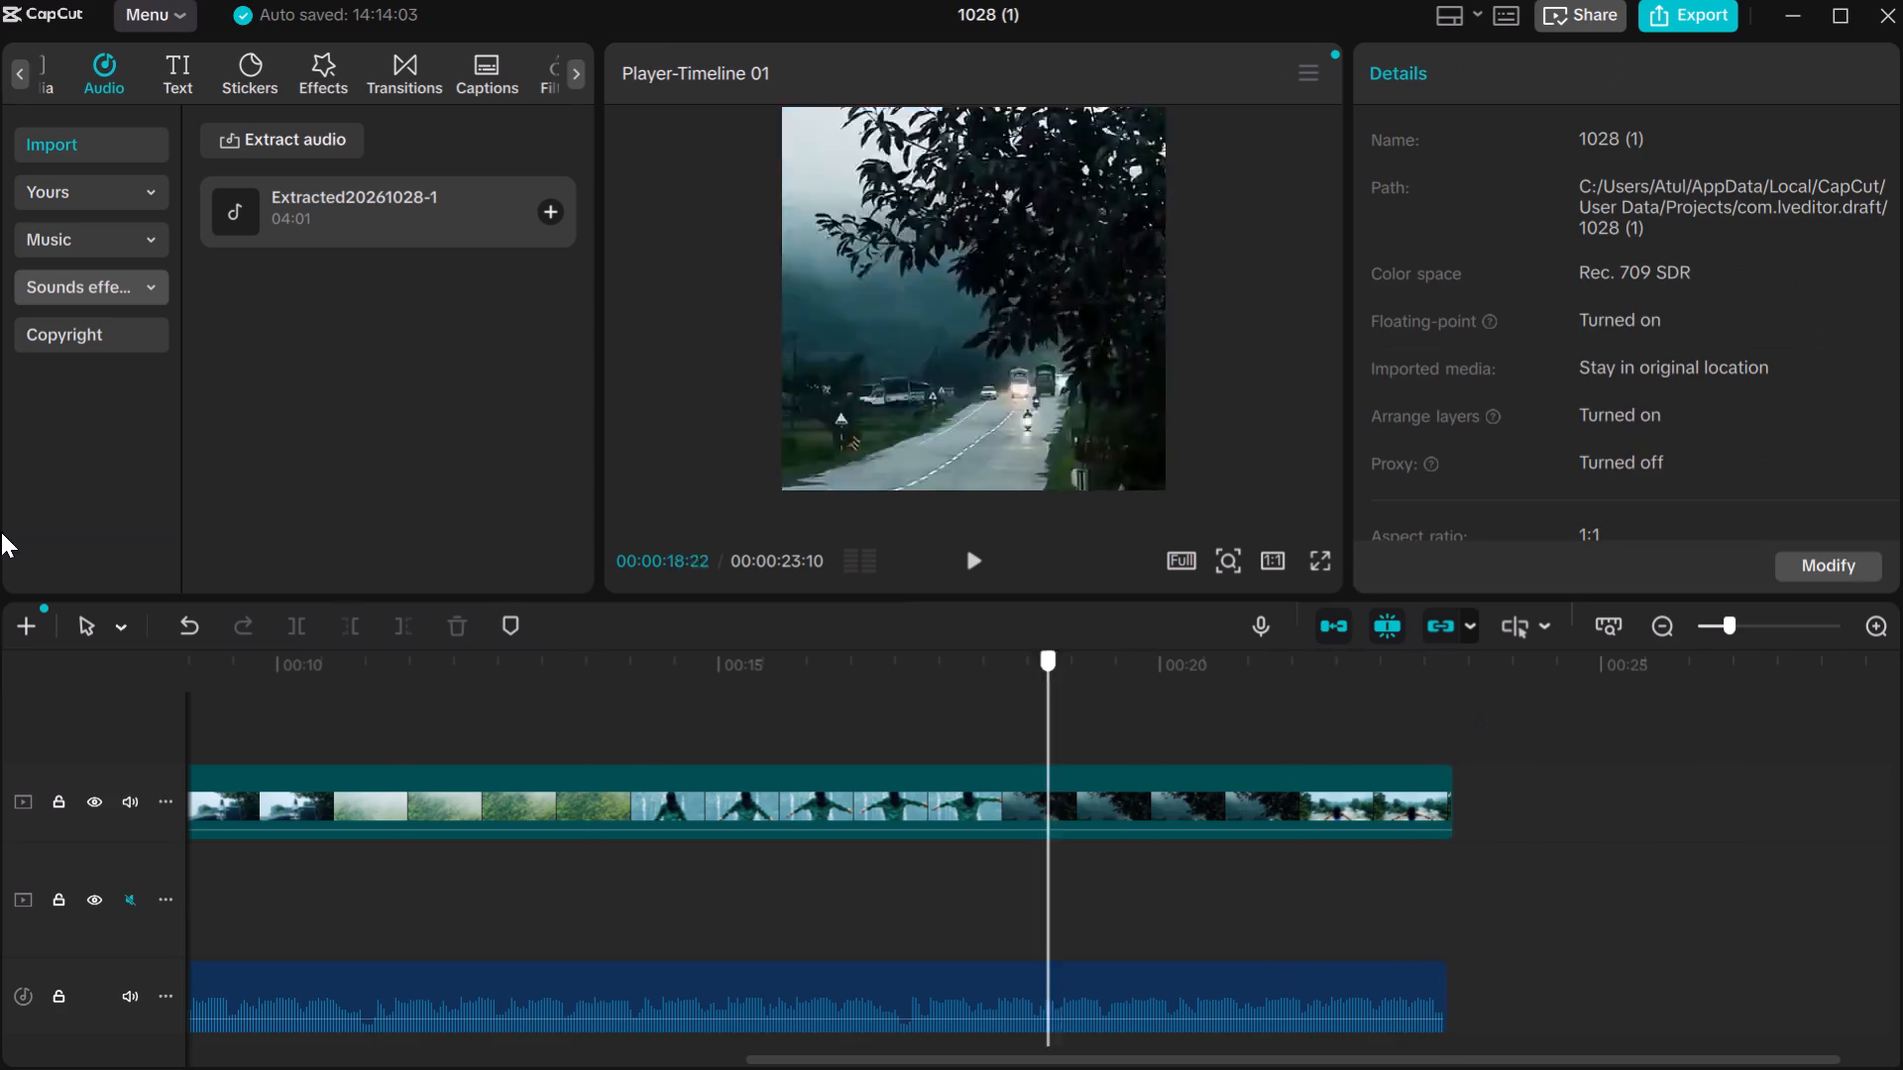
drag(1, 532, 0, 475)
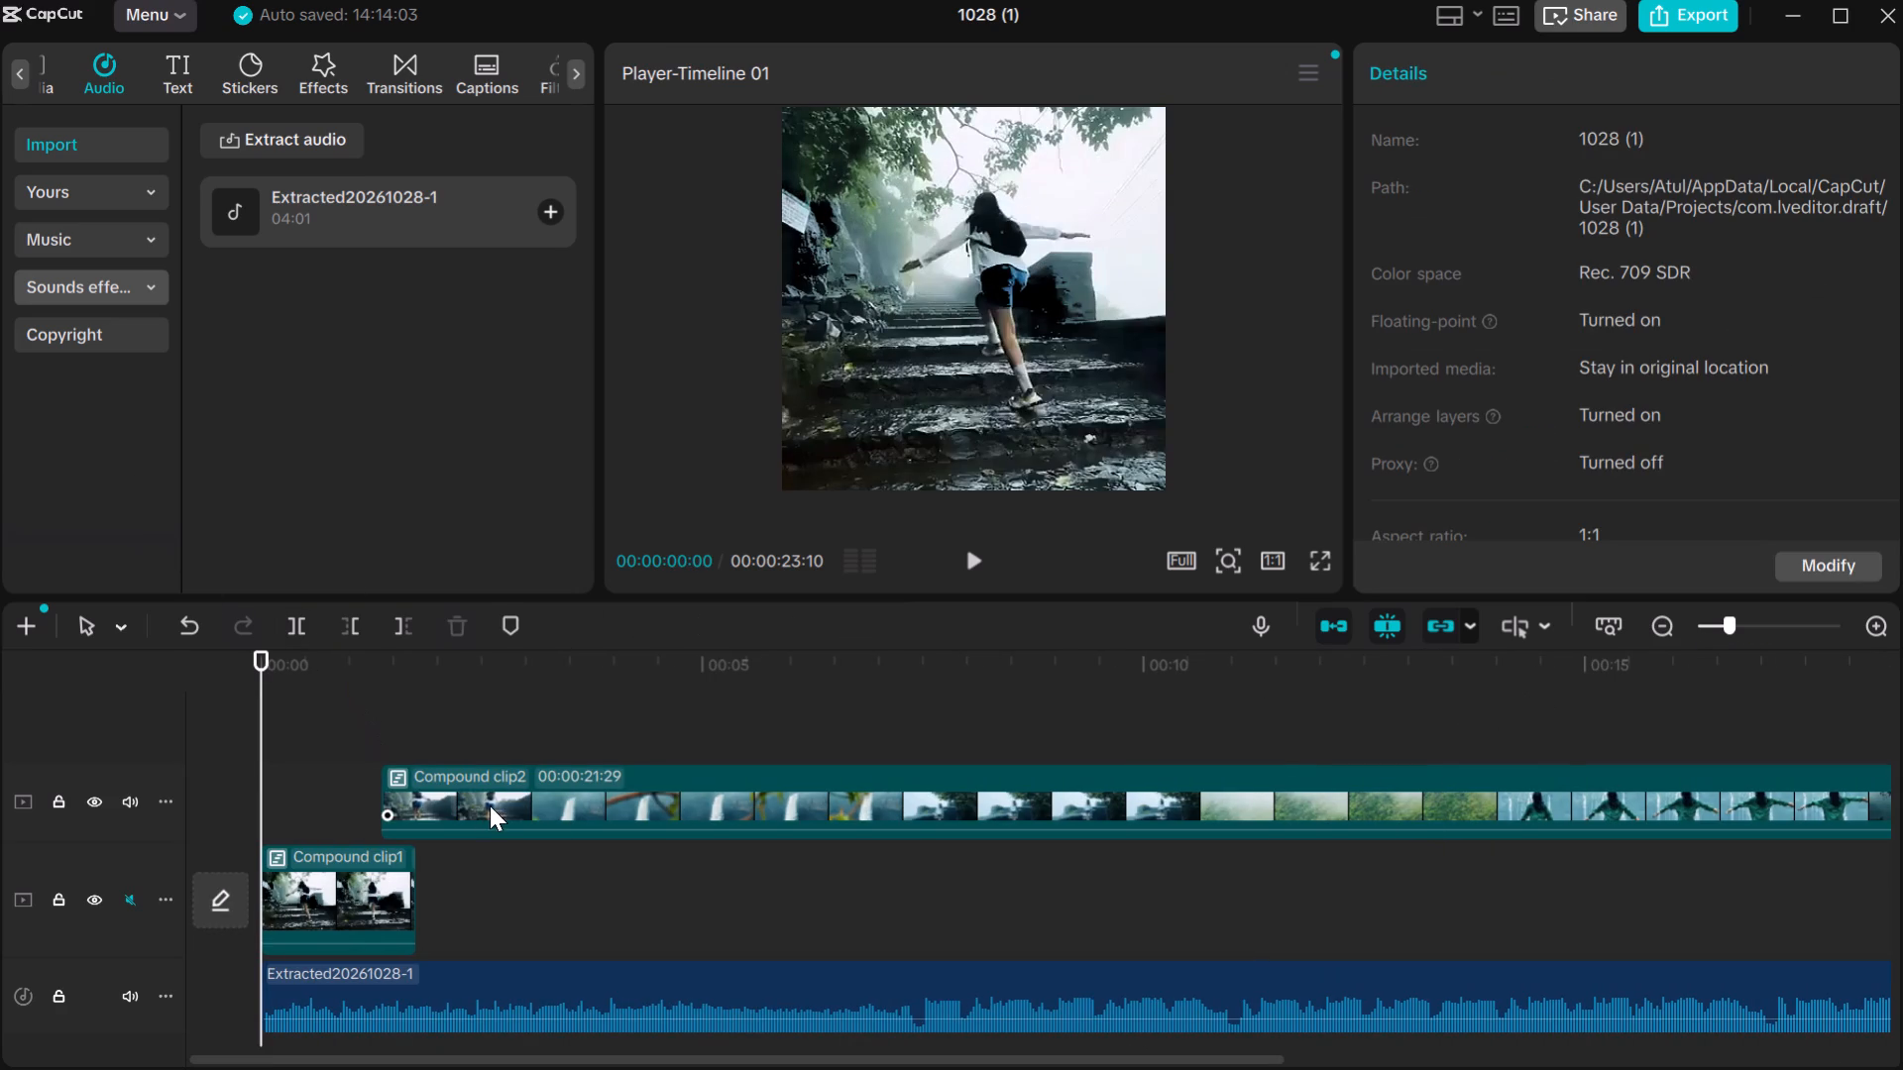
drag(492, 789, 516, 798)
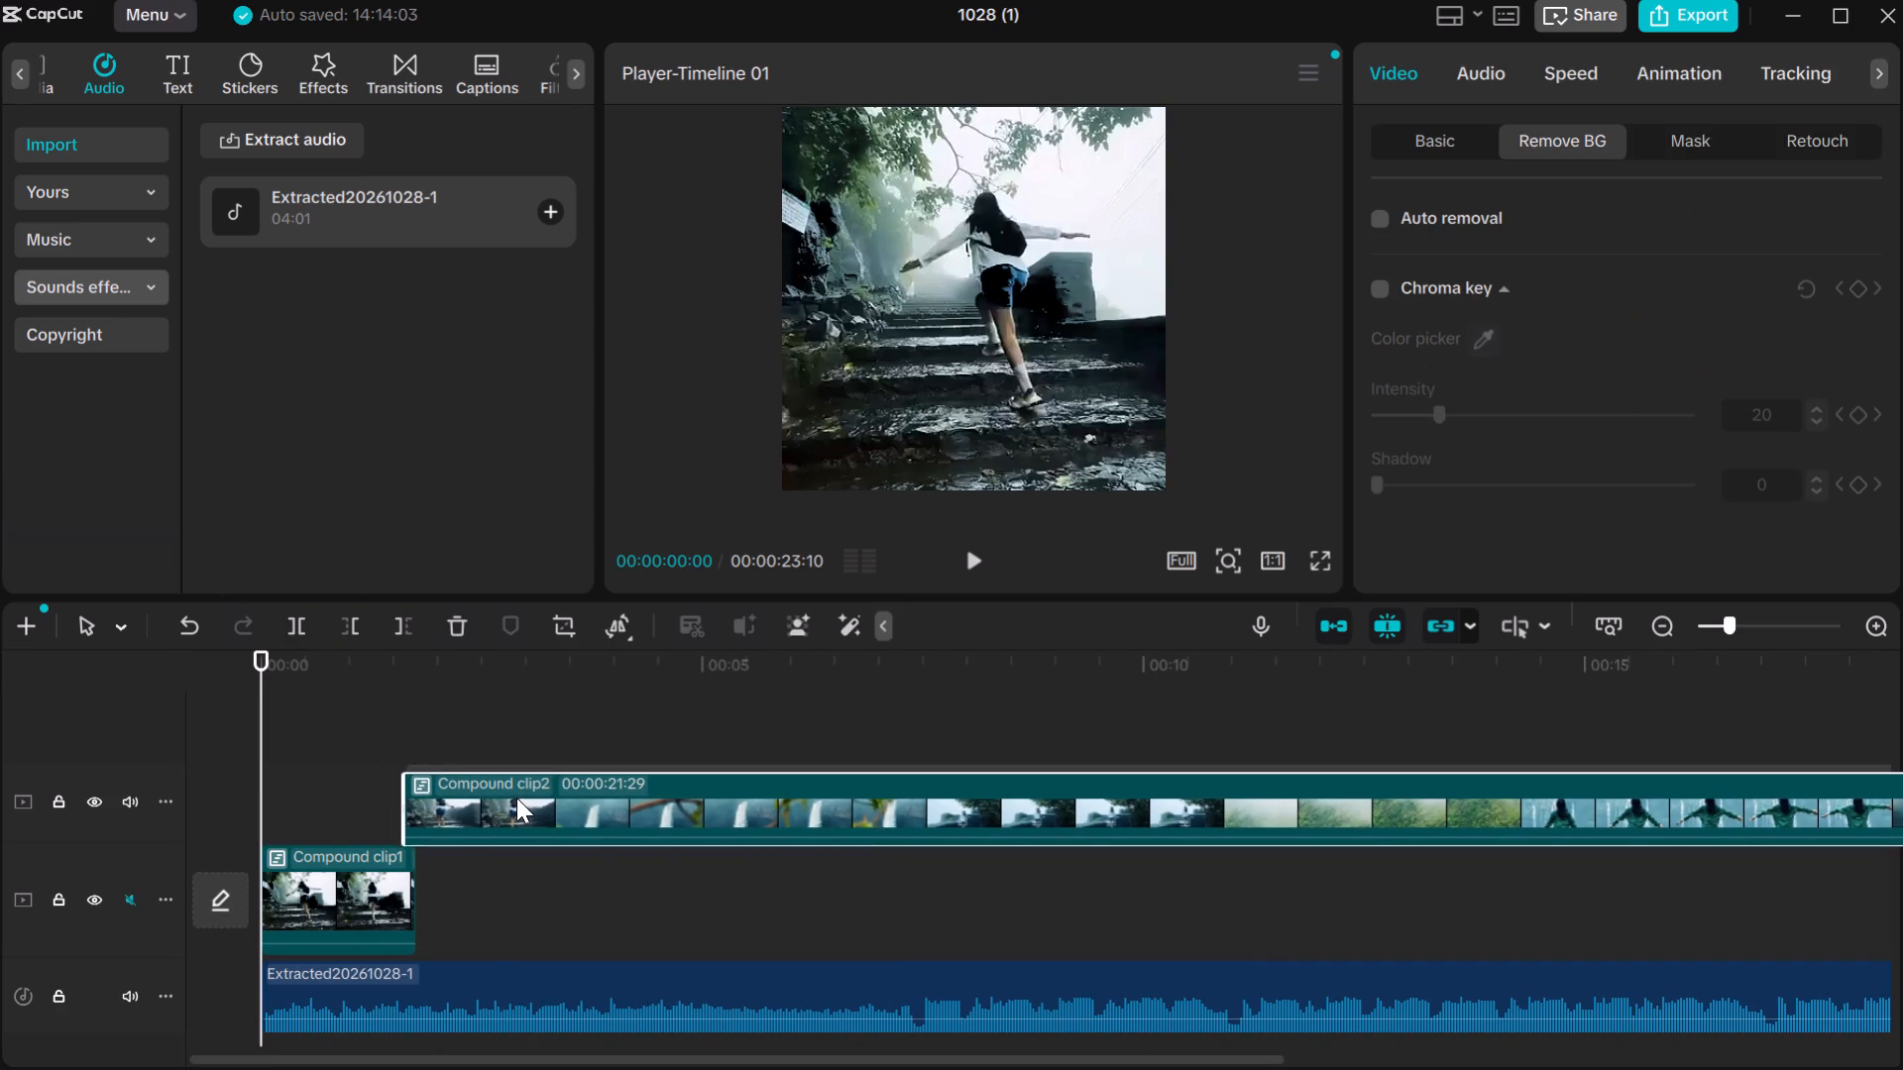
drag(516, 798, 522, 801)
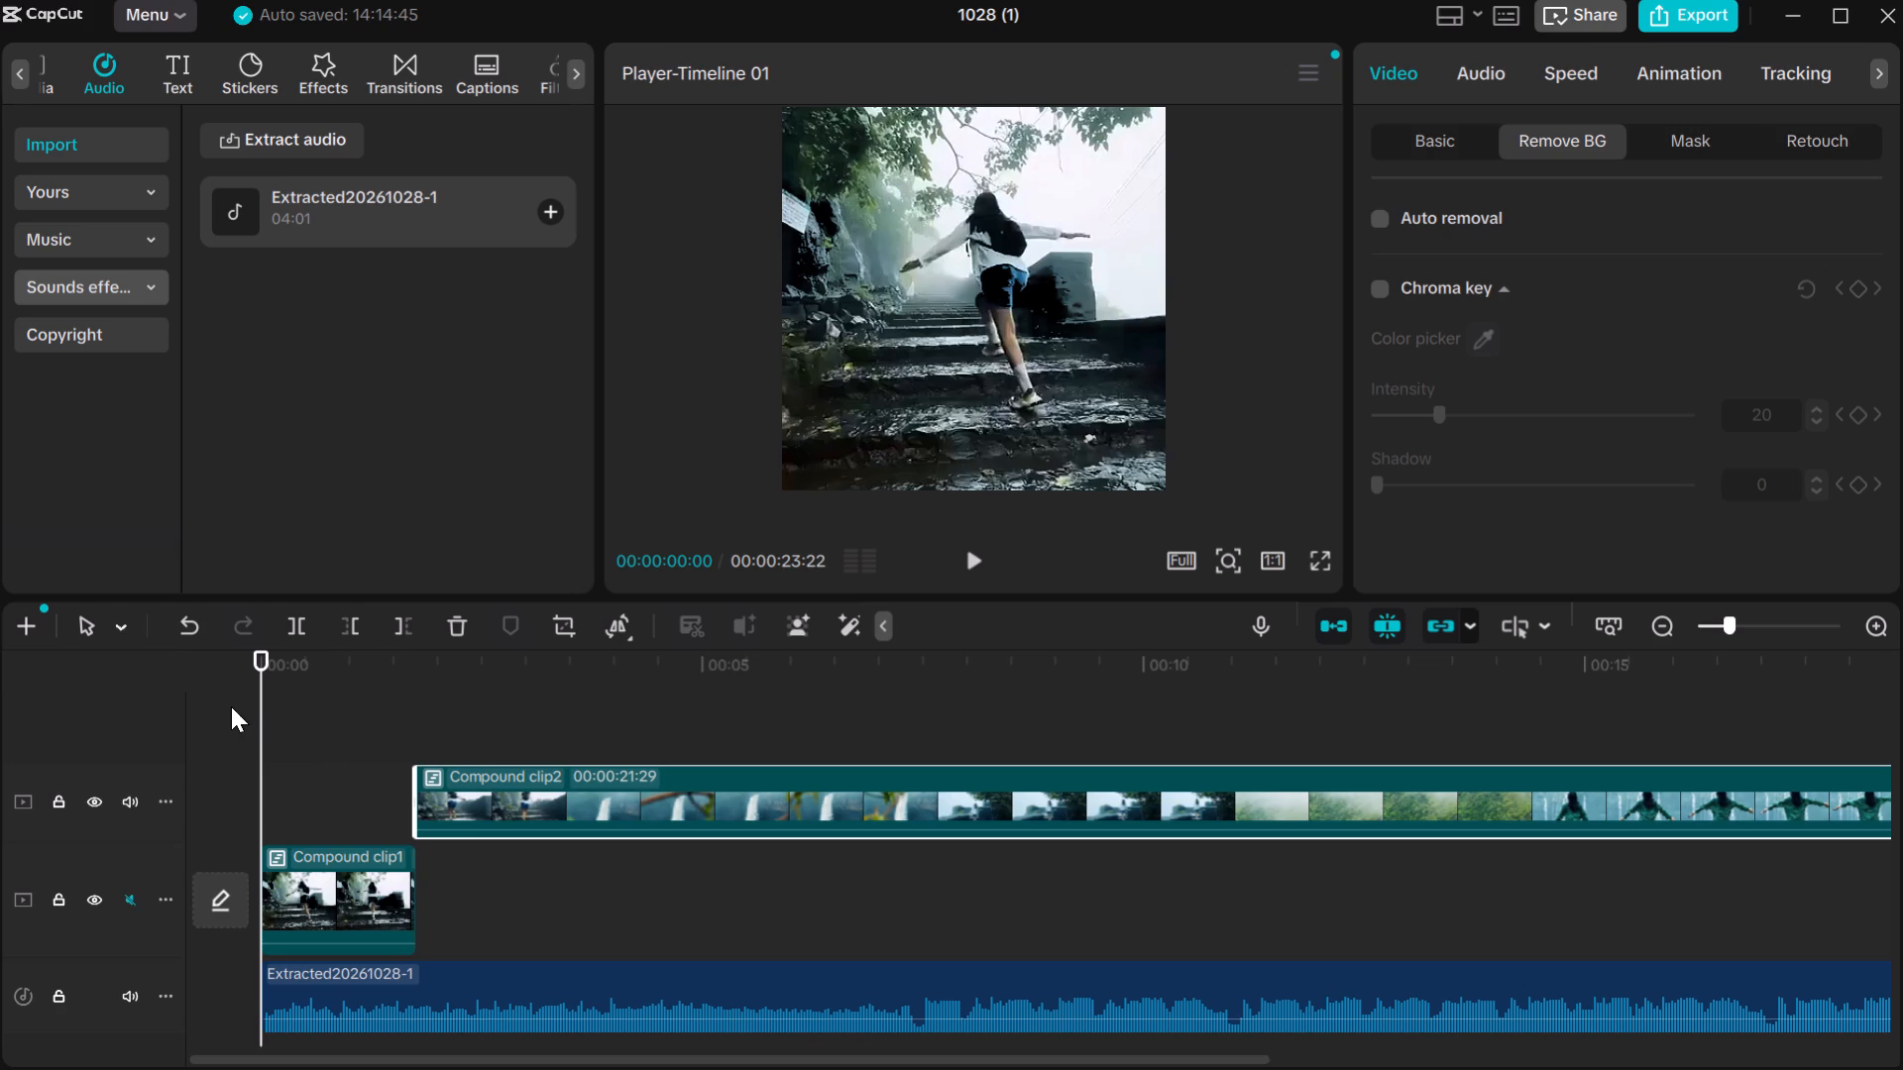
Extend the end of the soundtrack to the end of Compound clip2 at 00:00:23:22.
drag(267, 656, 1902, 850)
click(1902, 850)
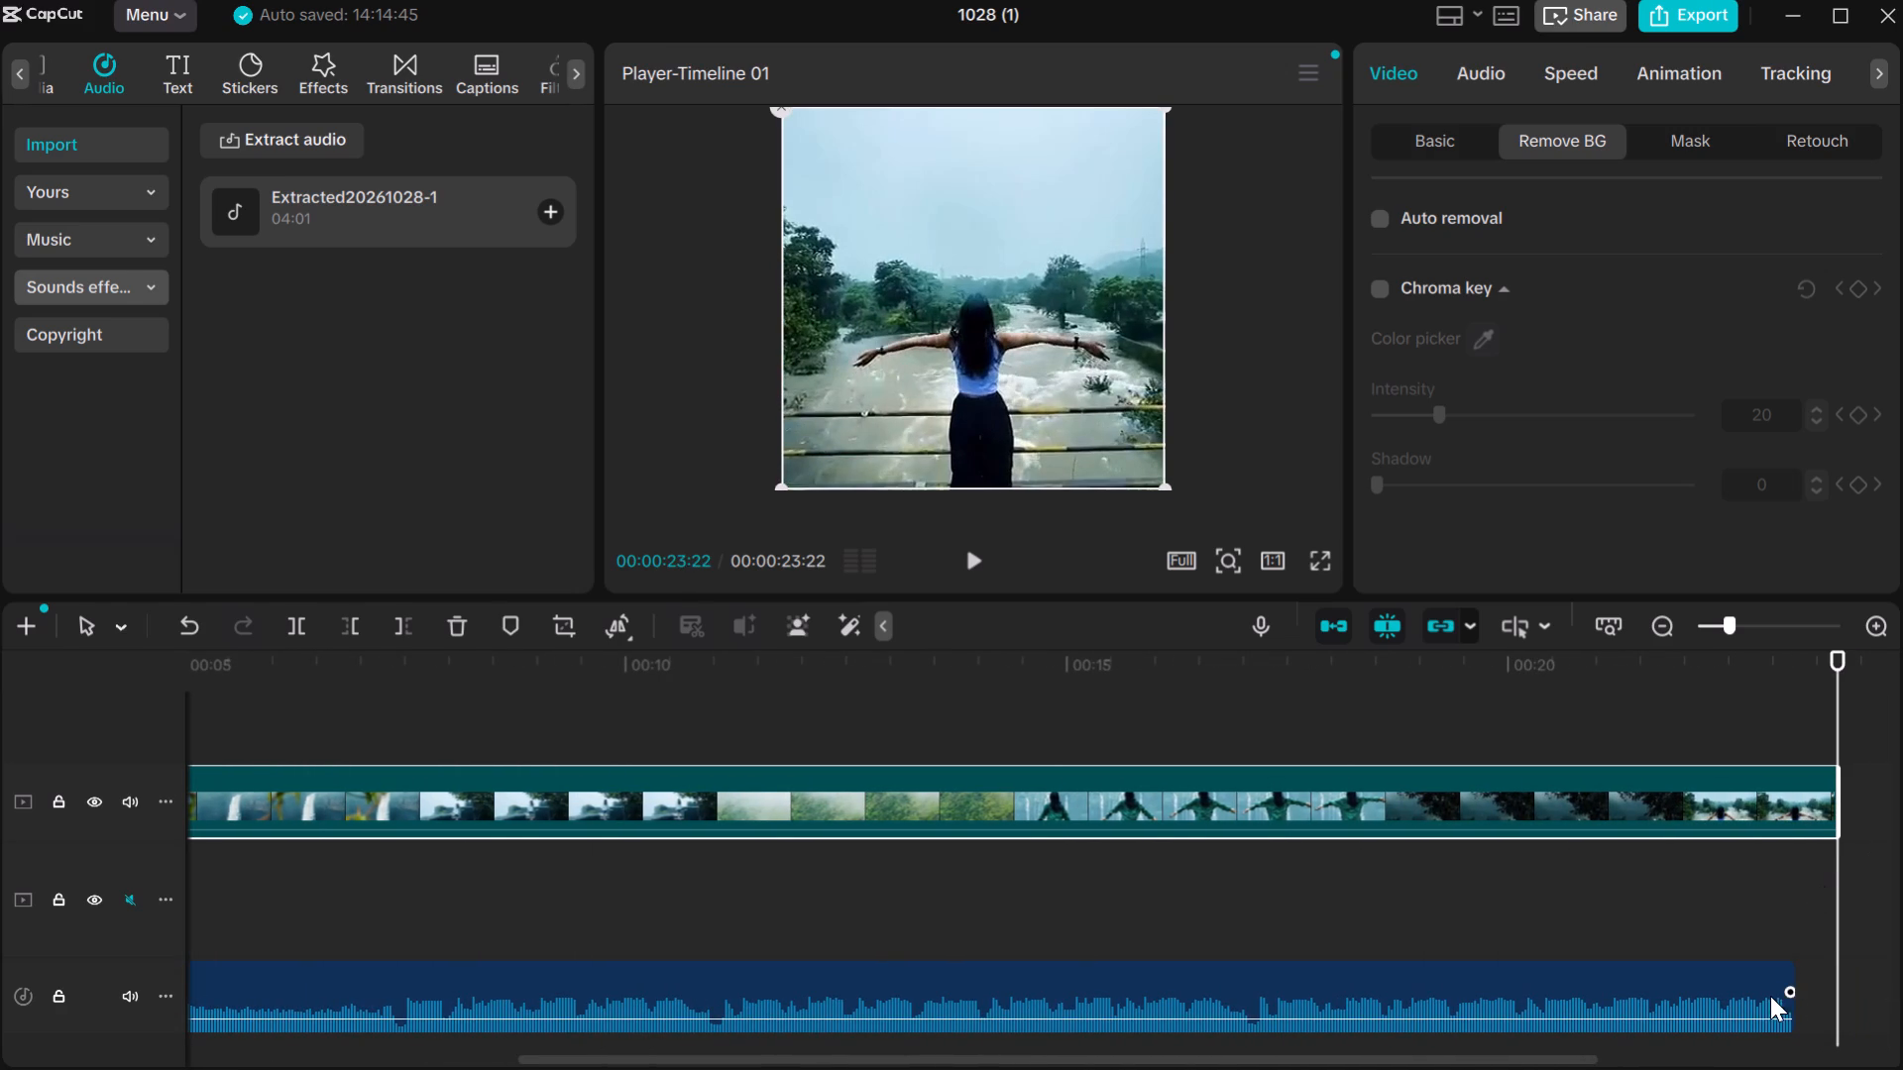
drag(1788, 998, 1809, 999)
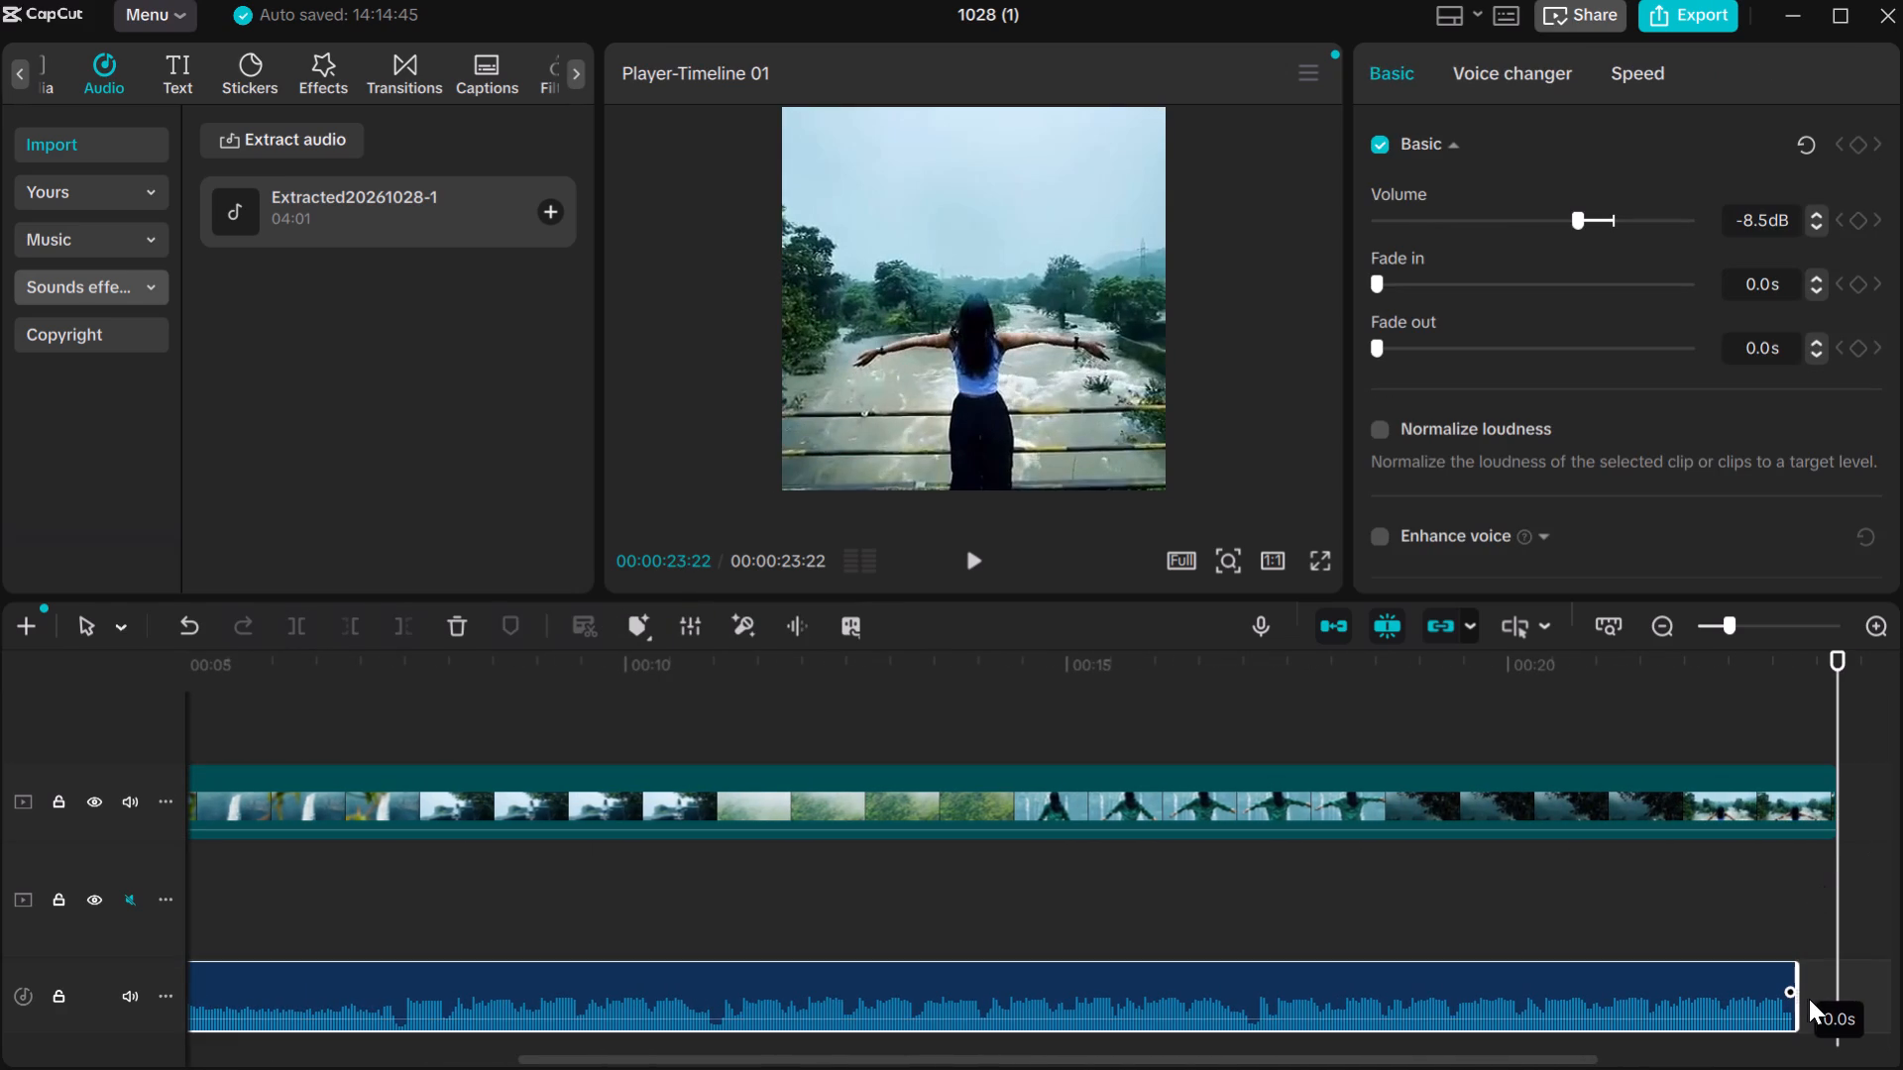
drag(1809, 999, 1814, 999)
click(1814, 999)
drag(1794, 979, 1797, 977)
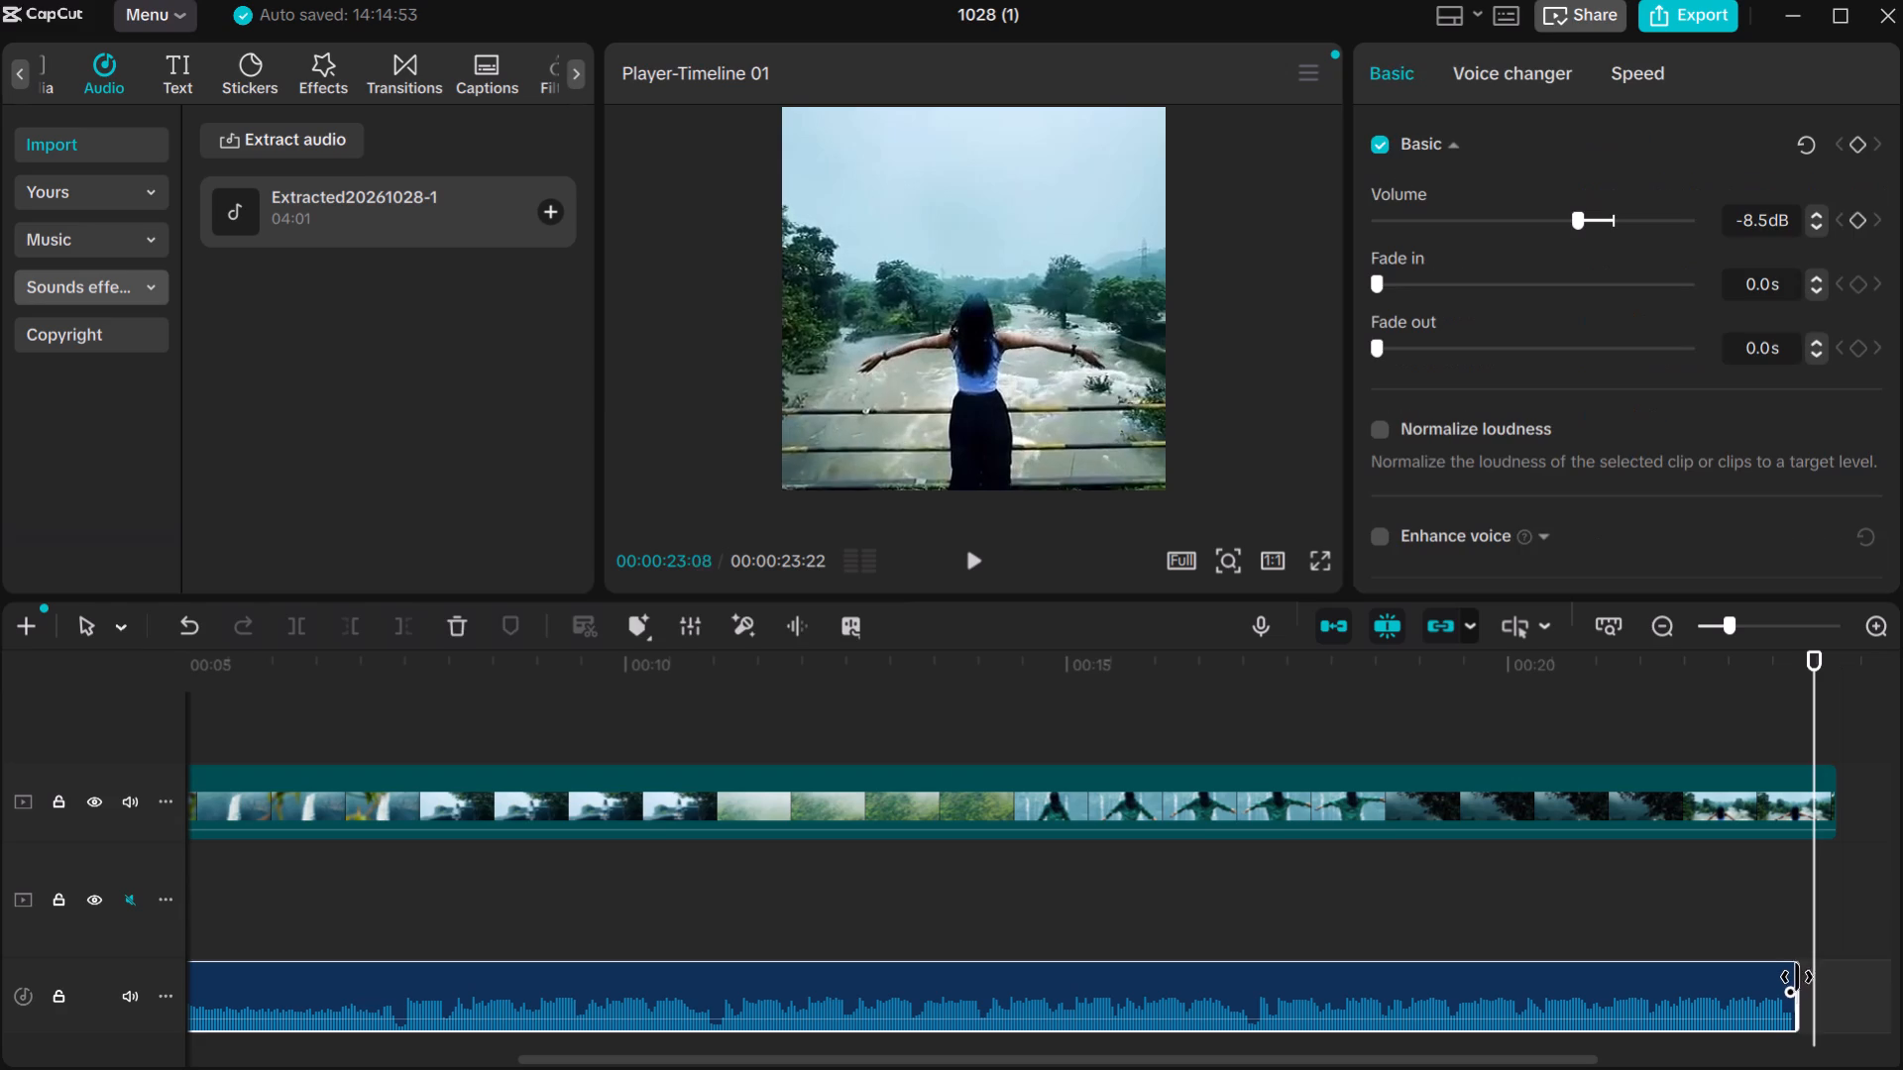
drag(1797, 977, 1826, 971)
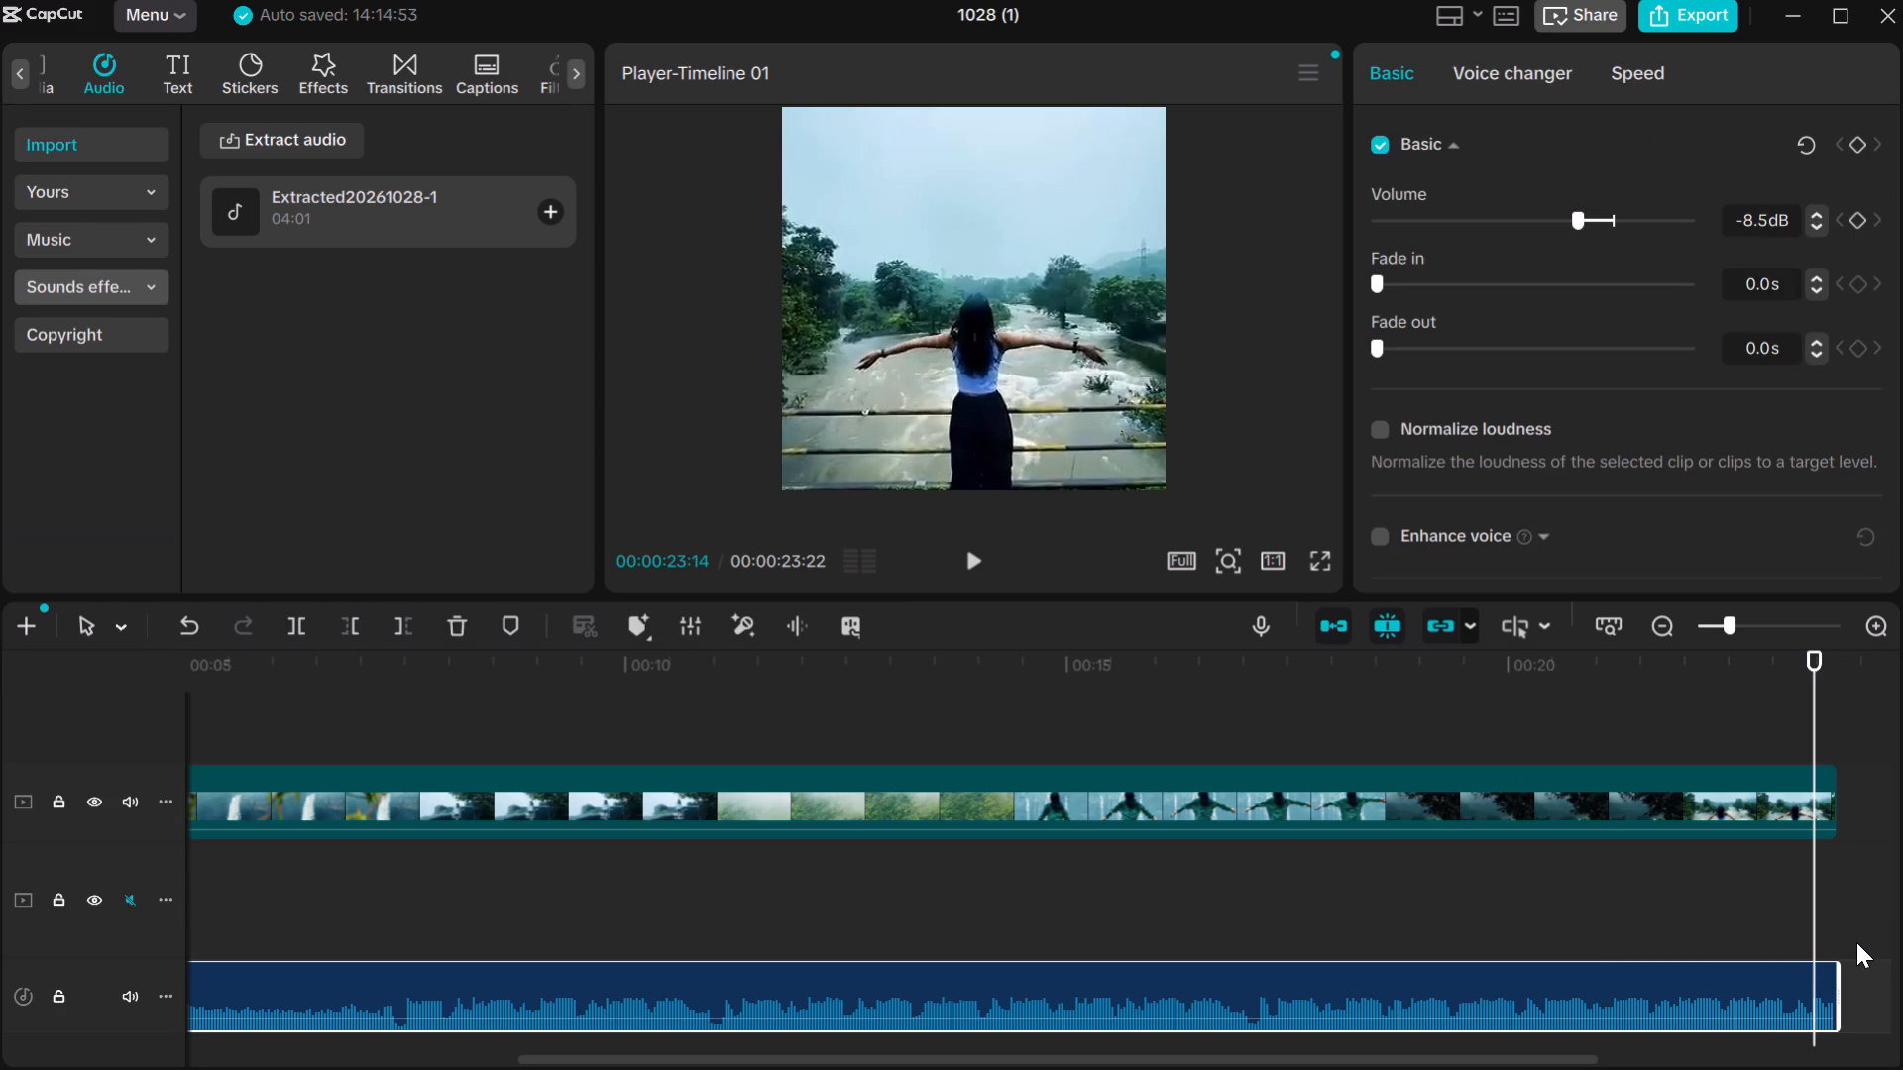
click(1850, 890)
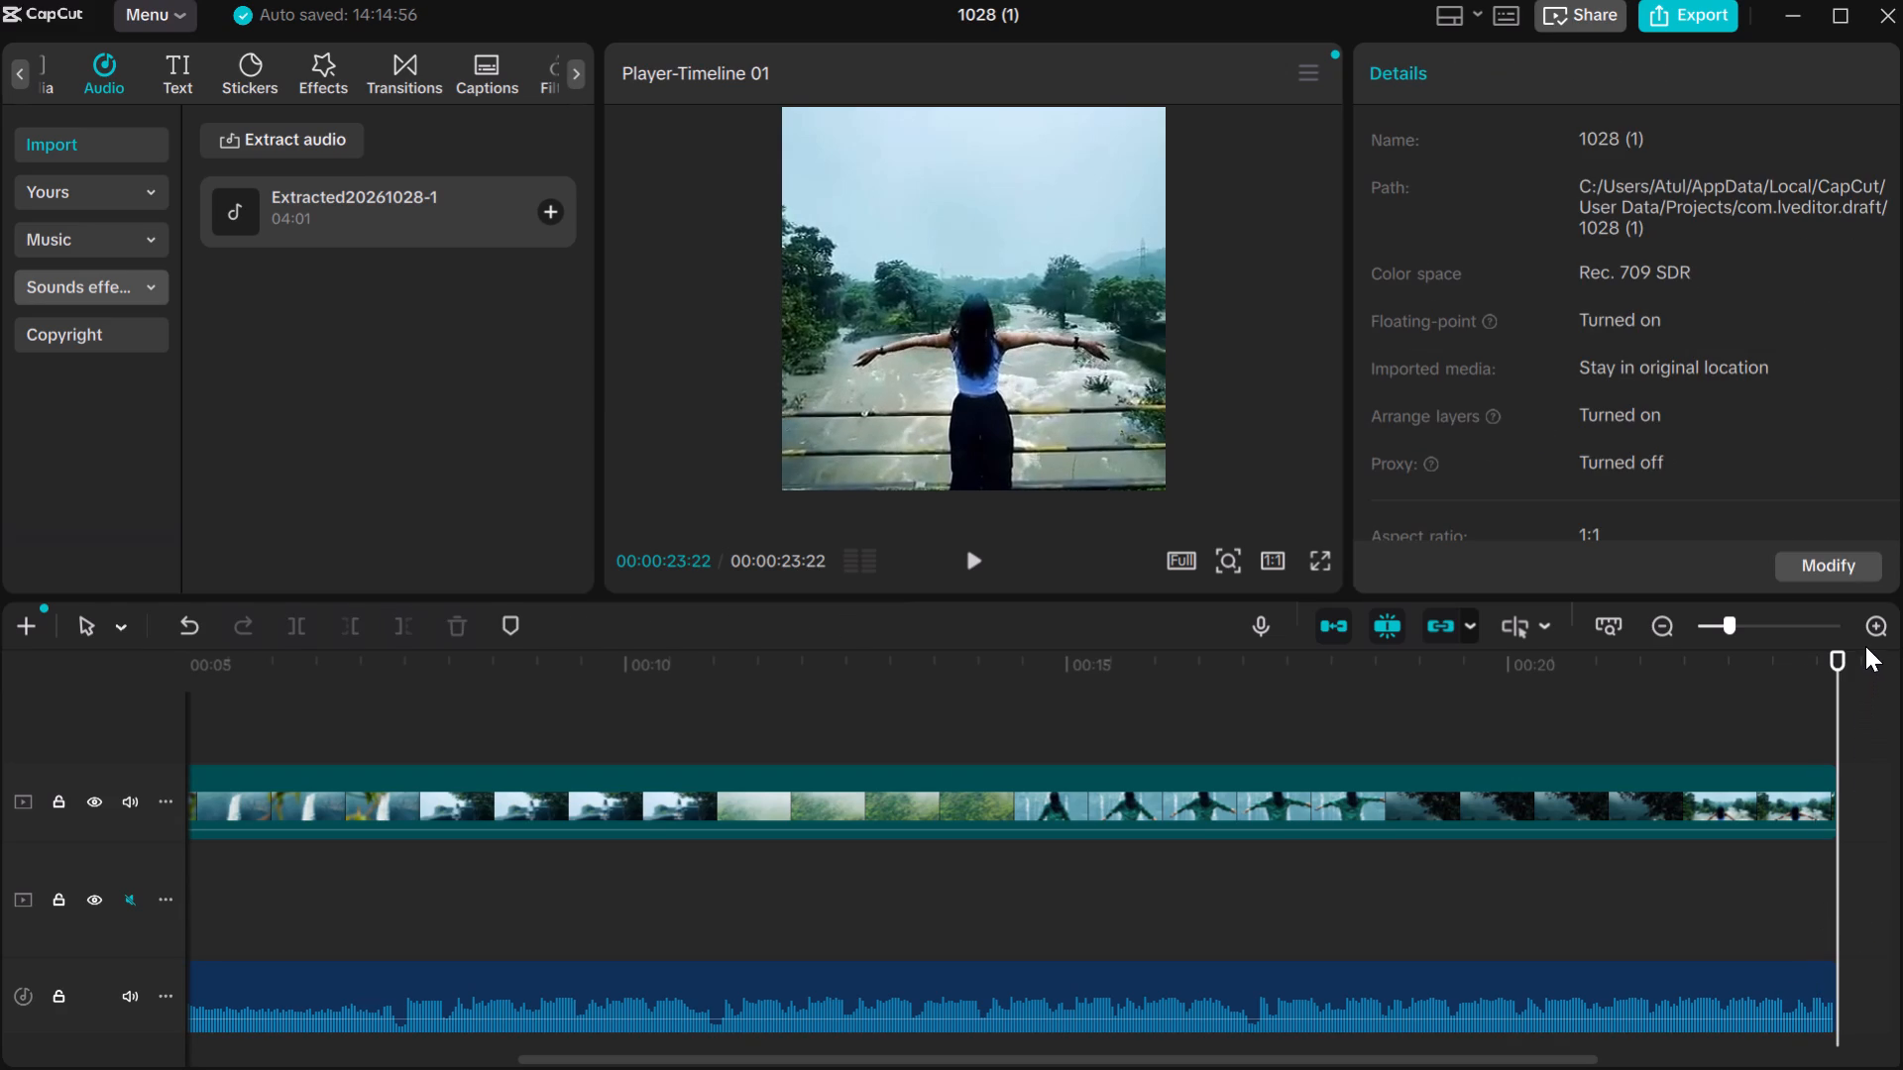
Examine at frame level whether the ends of the soundtrack and Compound clip2 line up.
click(1866, 621)
click(1884, 620)
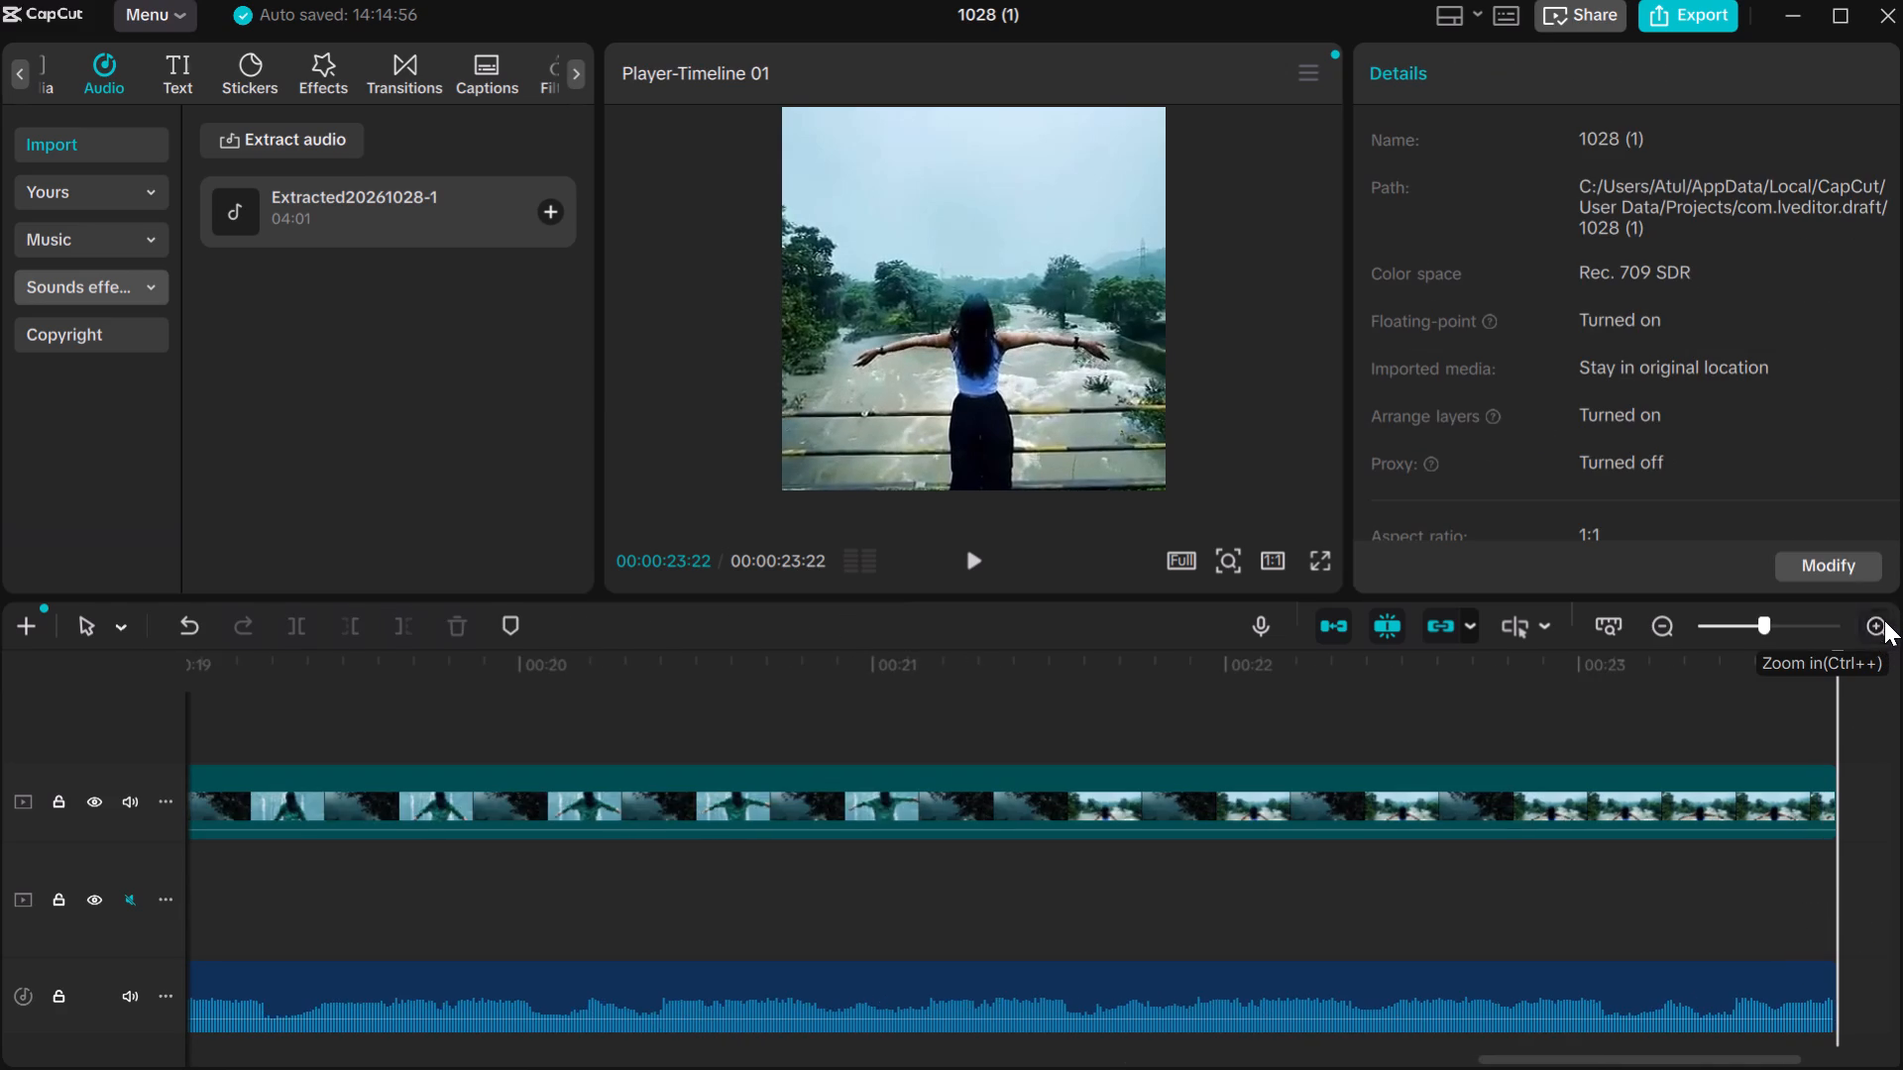
triple_click(1884, 620)
click(1884, 620)
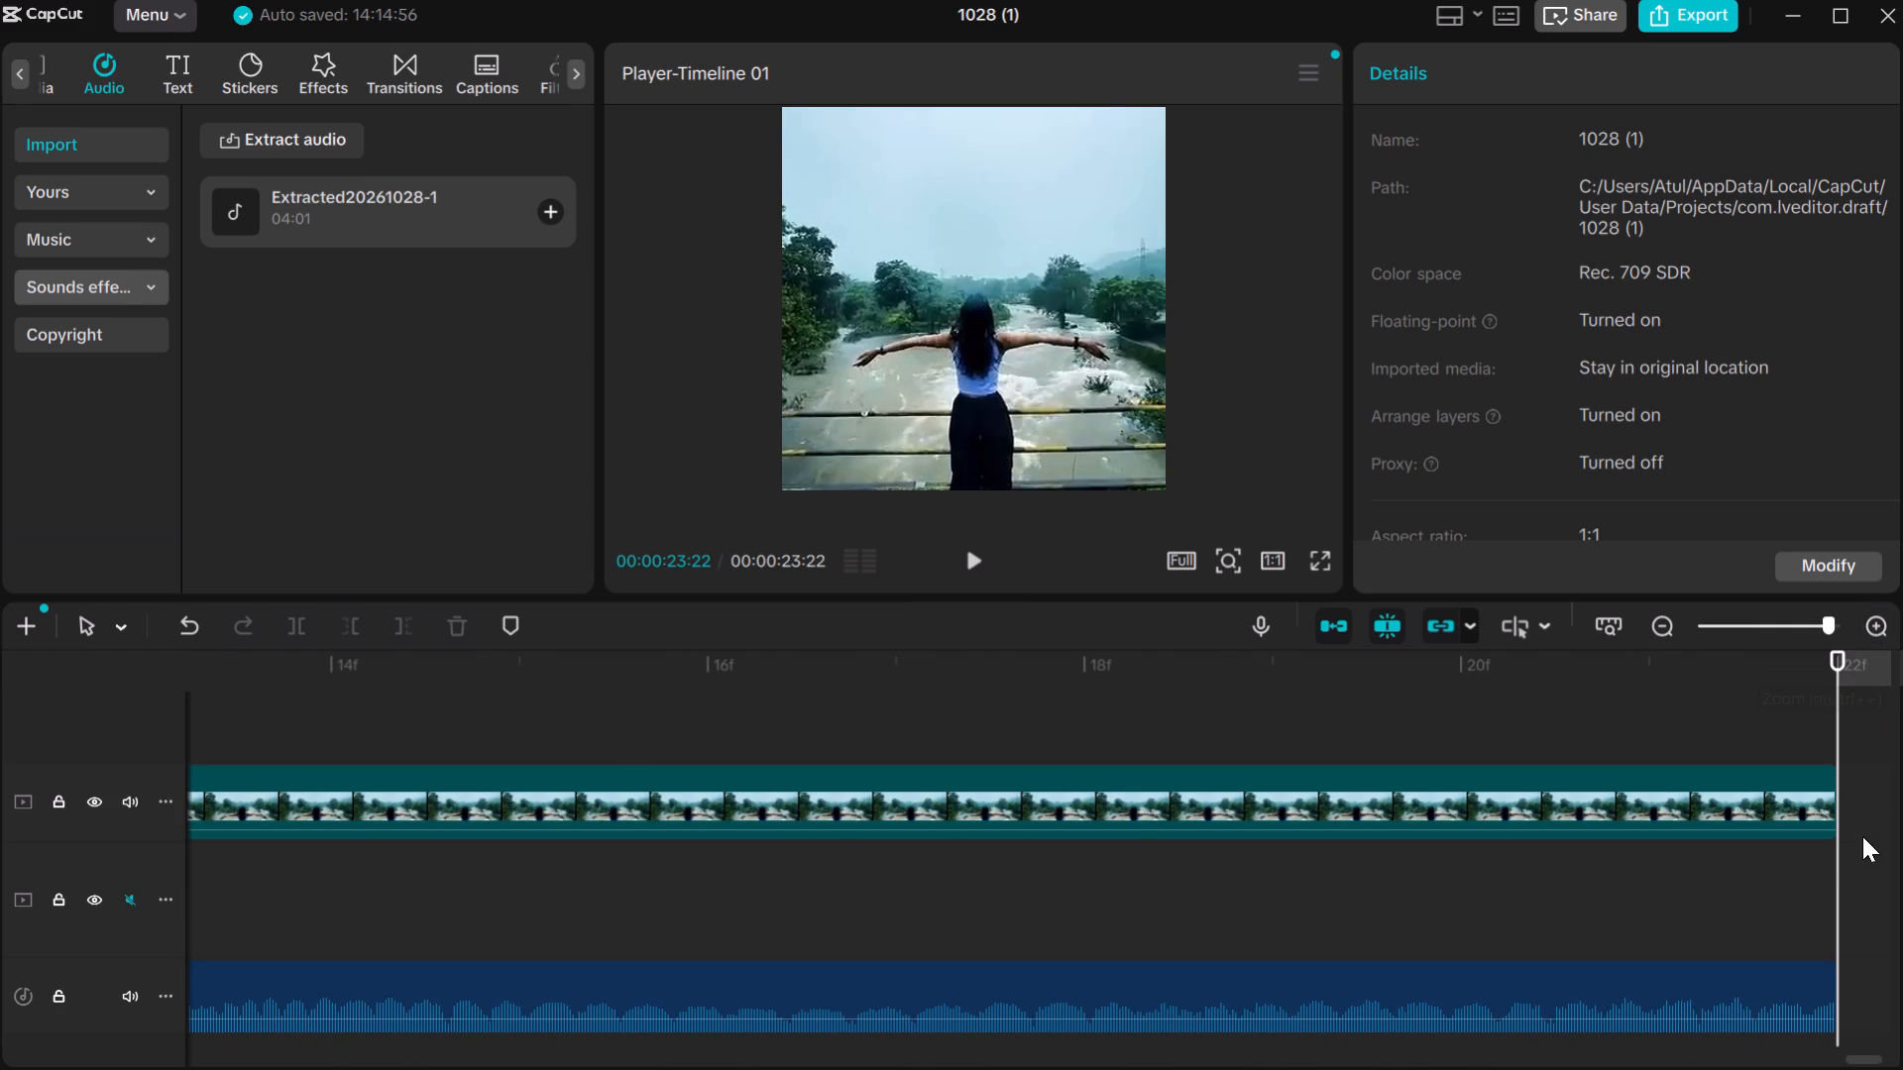
click(1664, 625)
triple_click(1672, 631)
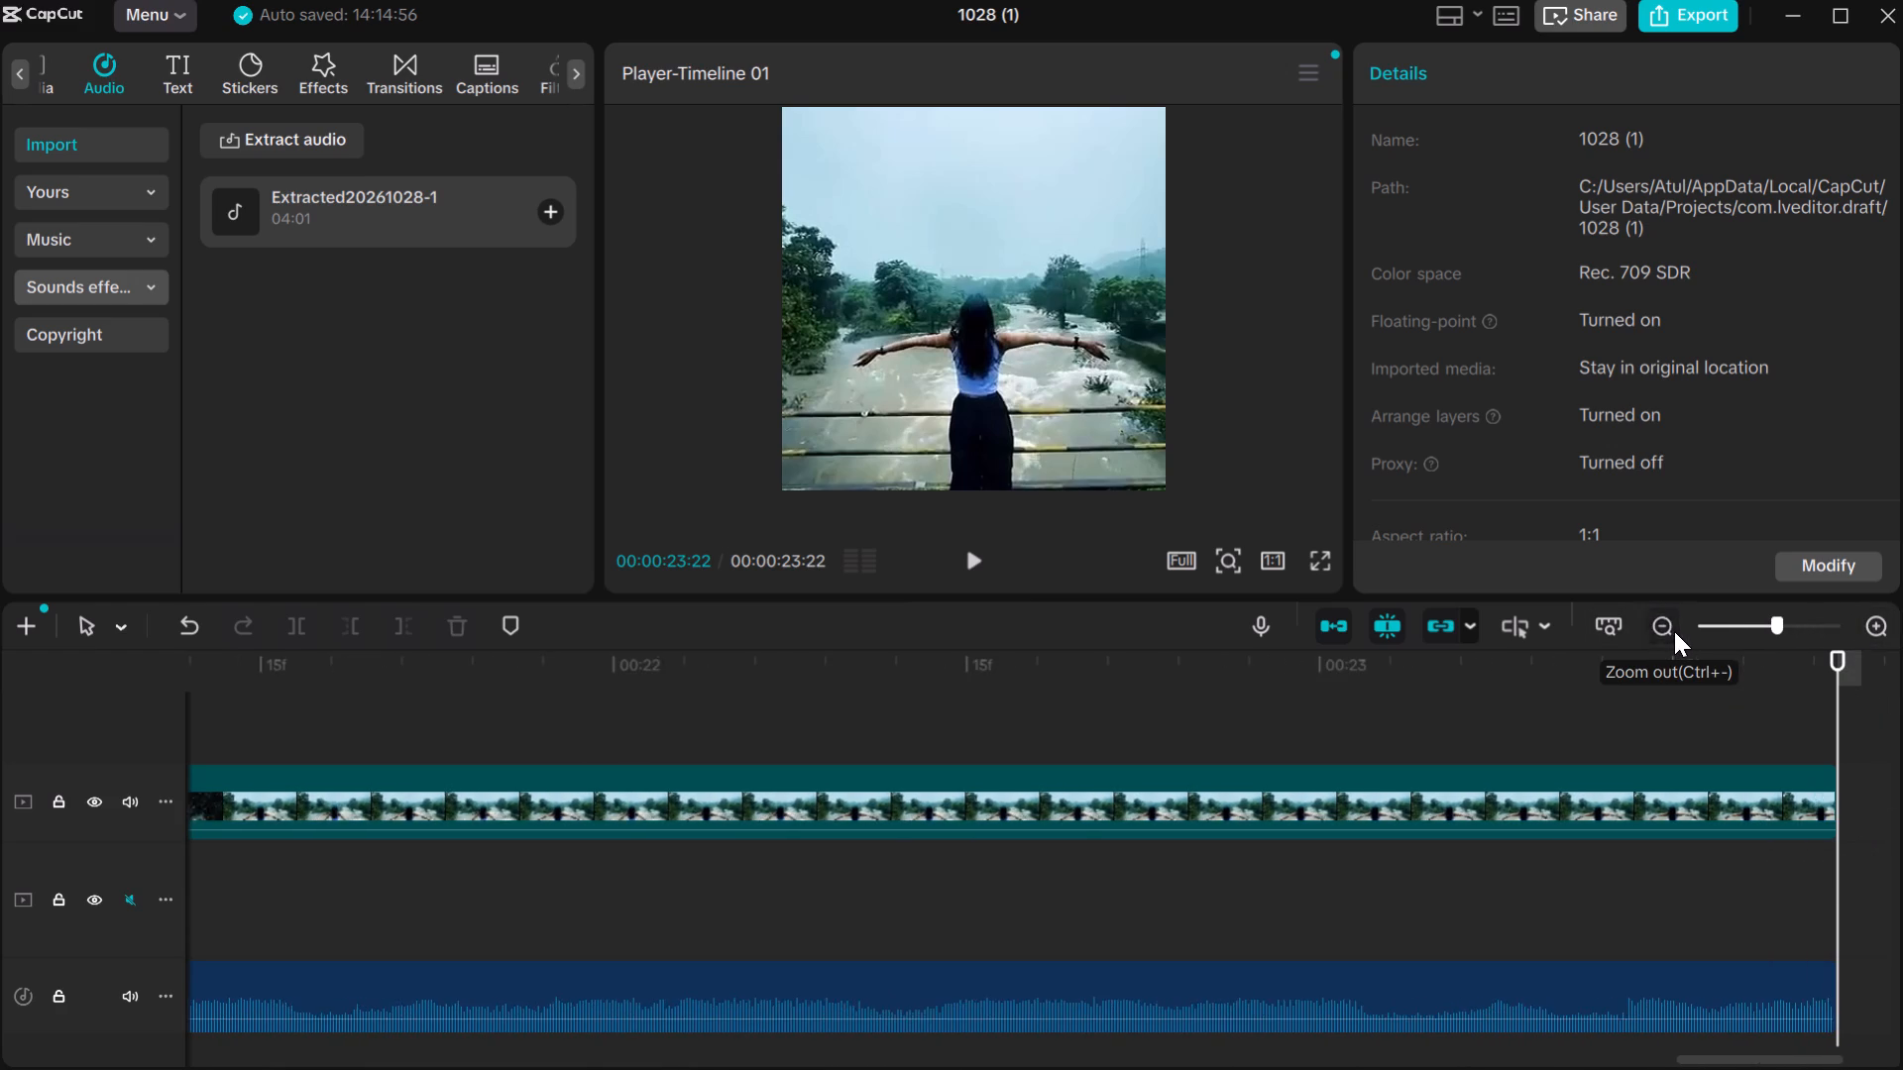
double_click(1674, 631)
click(1674, 631)
click(1674, 631)
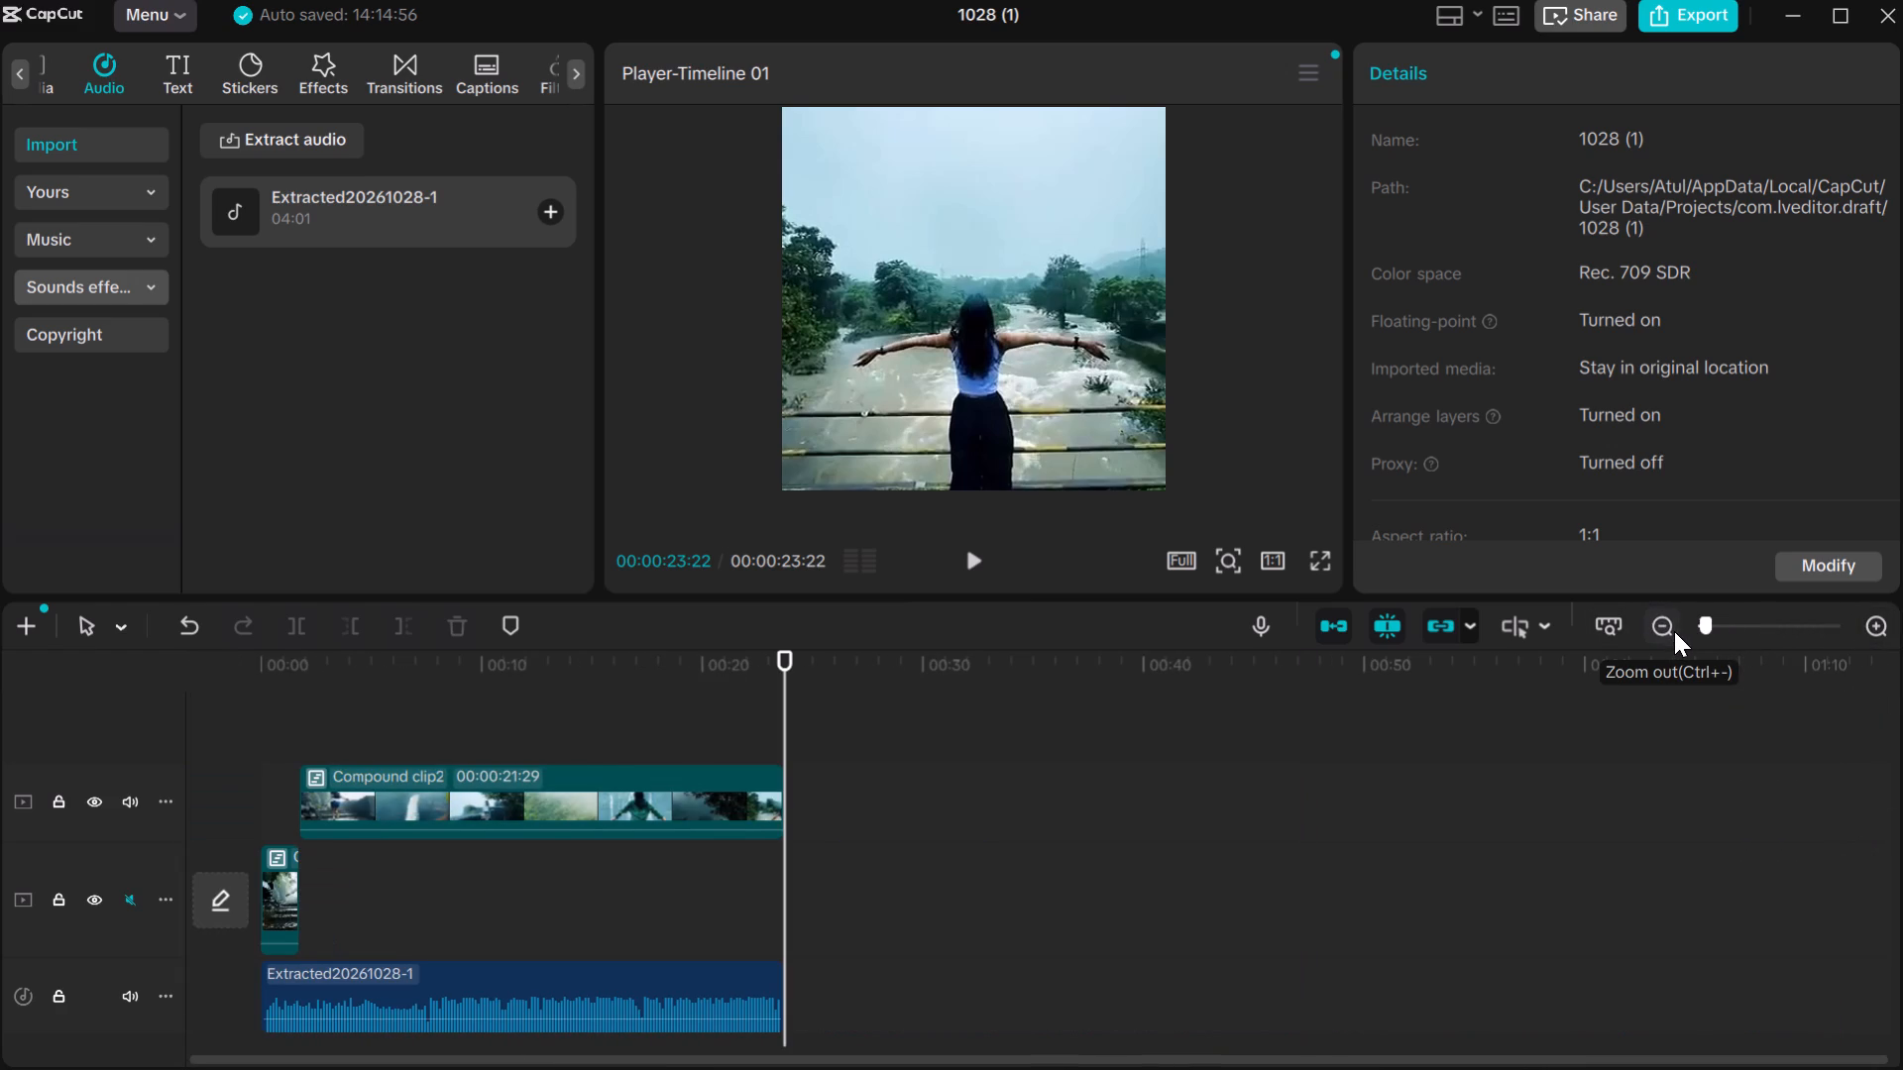
click(1881, 614)
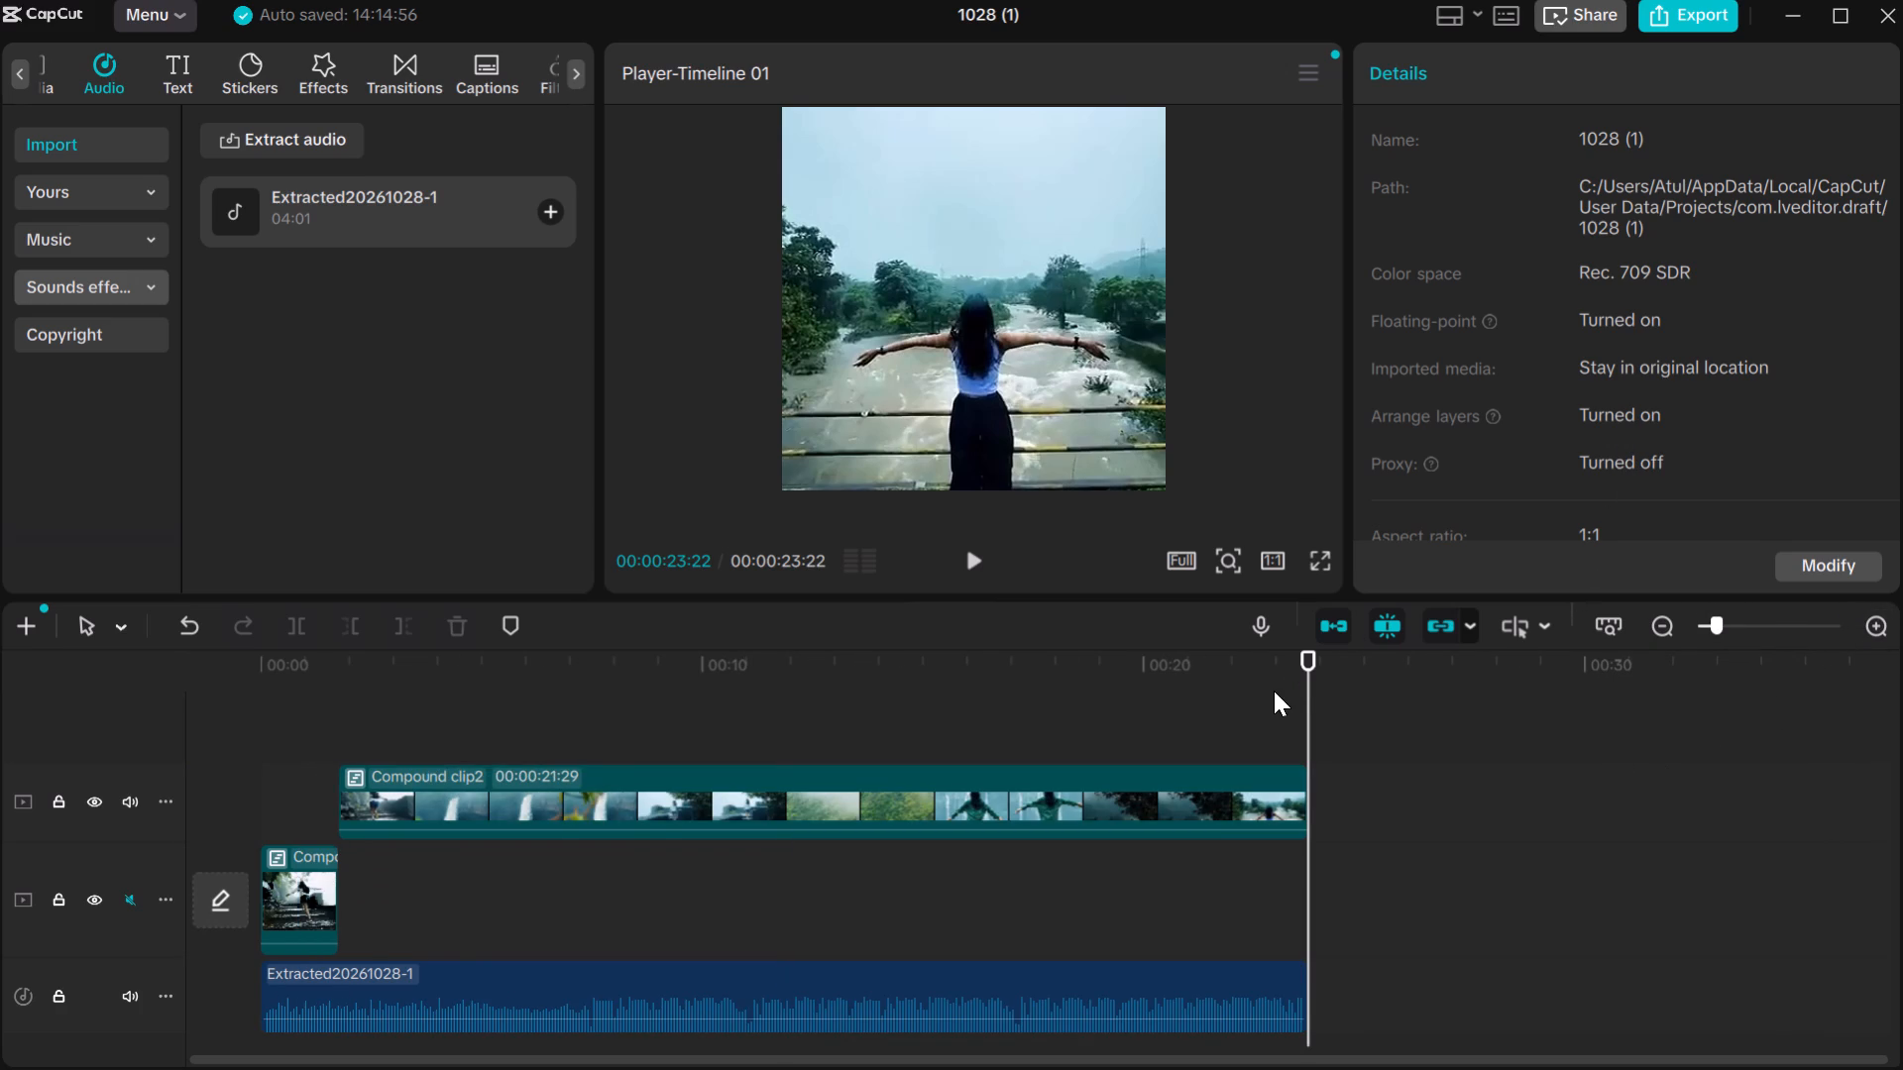
Play the edit from the start to 00:00:16:00 to check the soundtrack's volume.
drag(1200, 672, 955, 686)
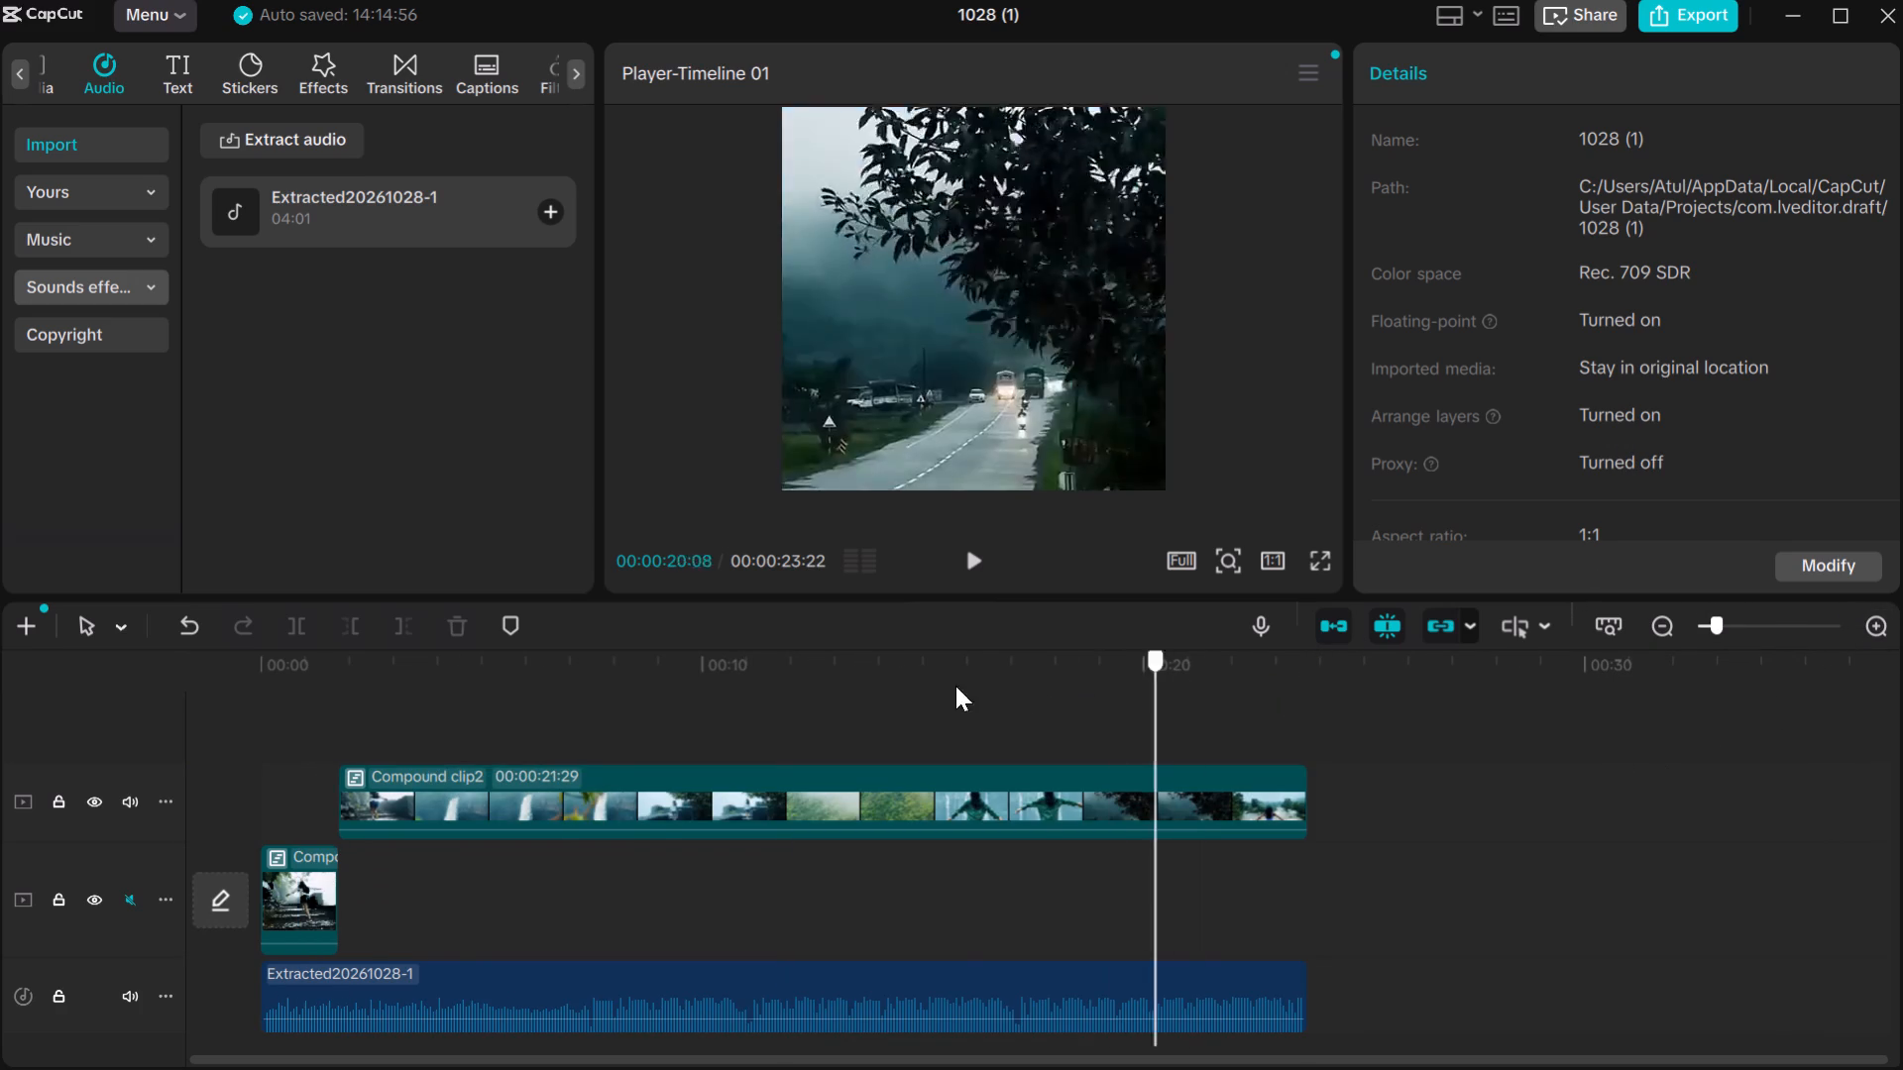
drag(955, 686, 259, 647)
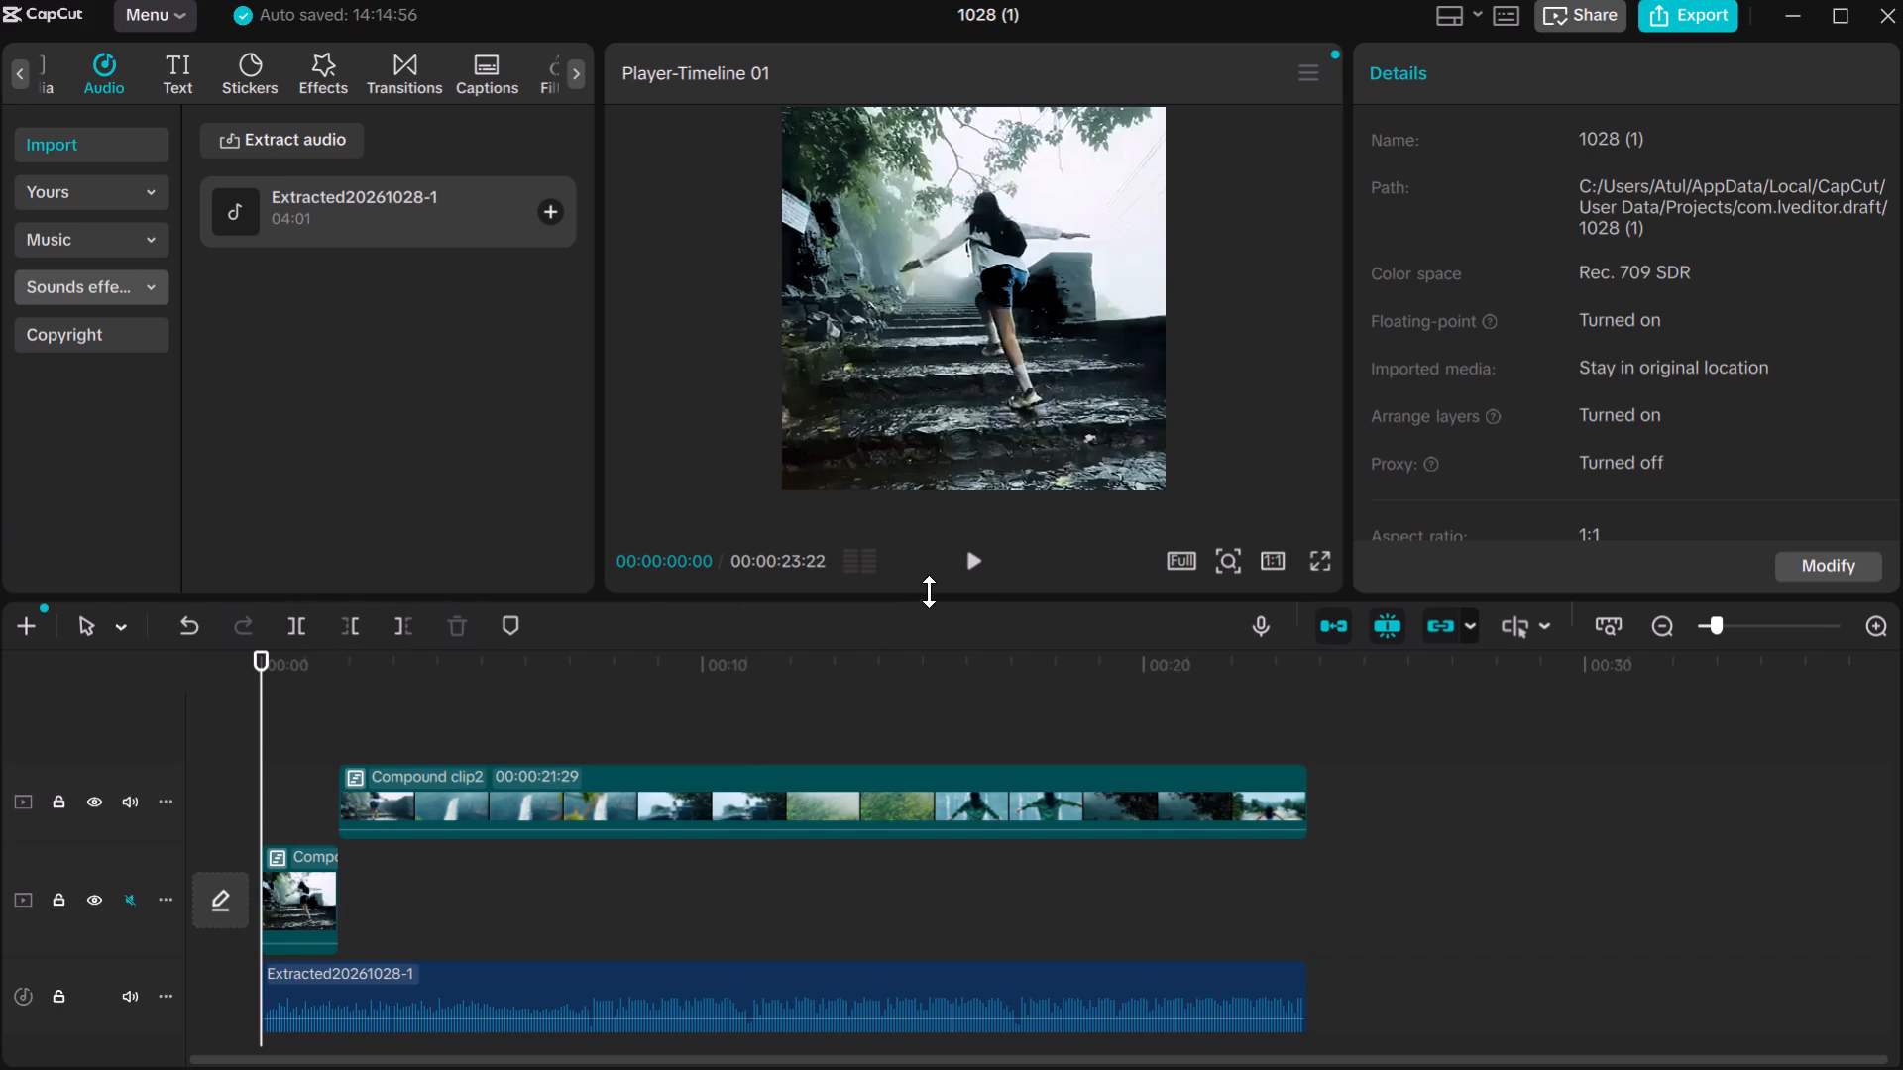
double_click(974, 558)
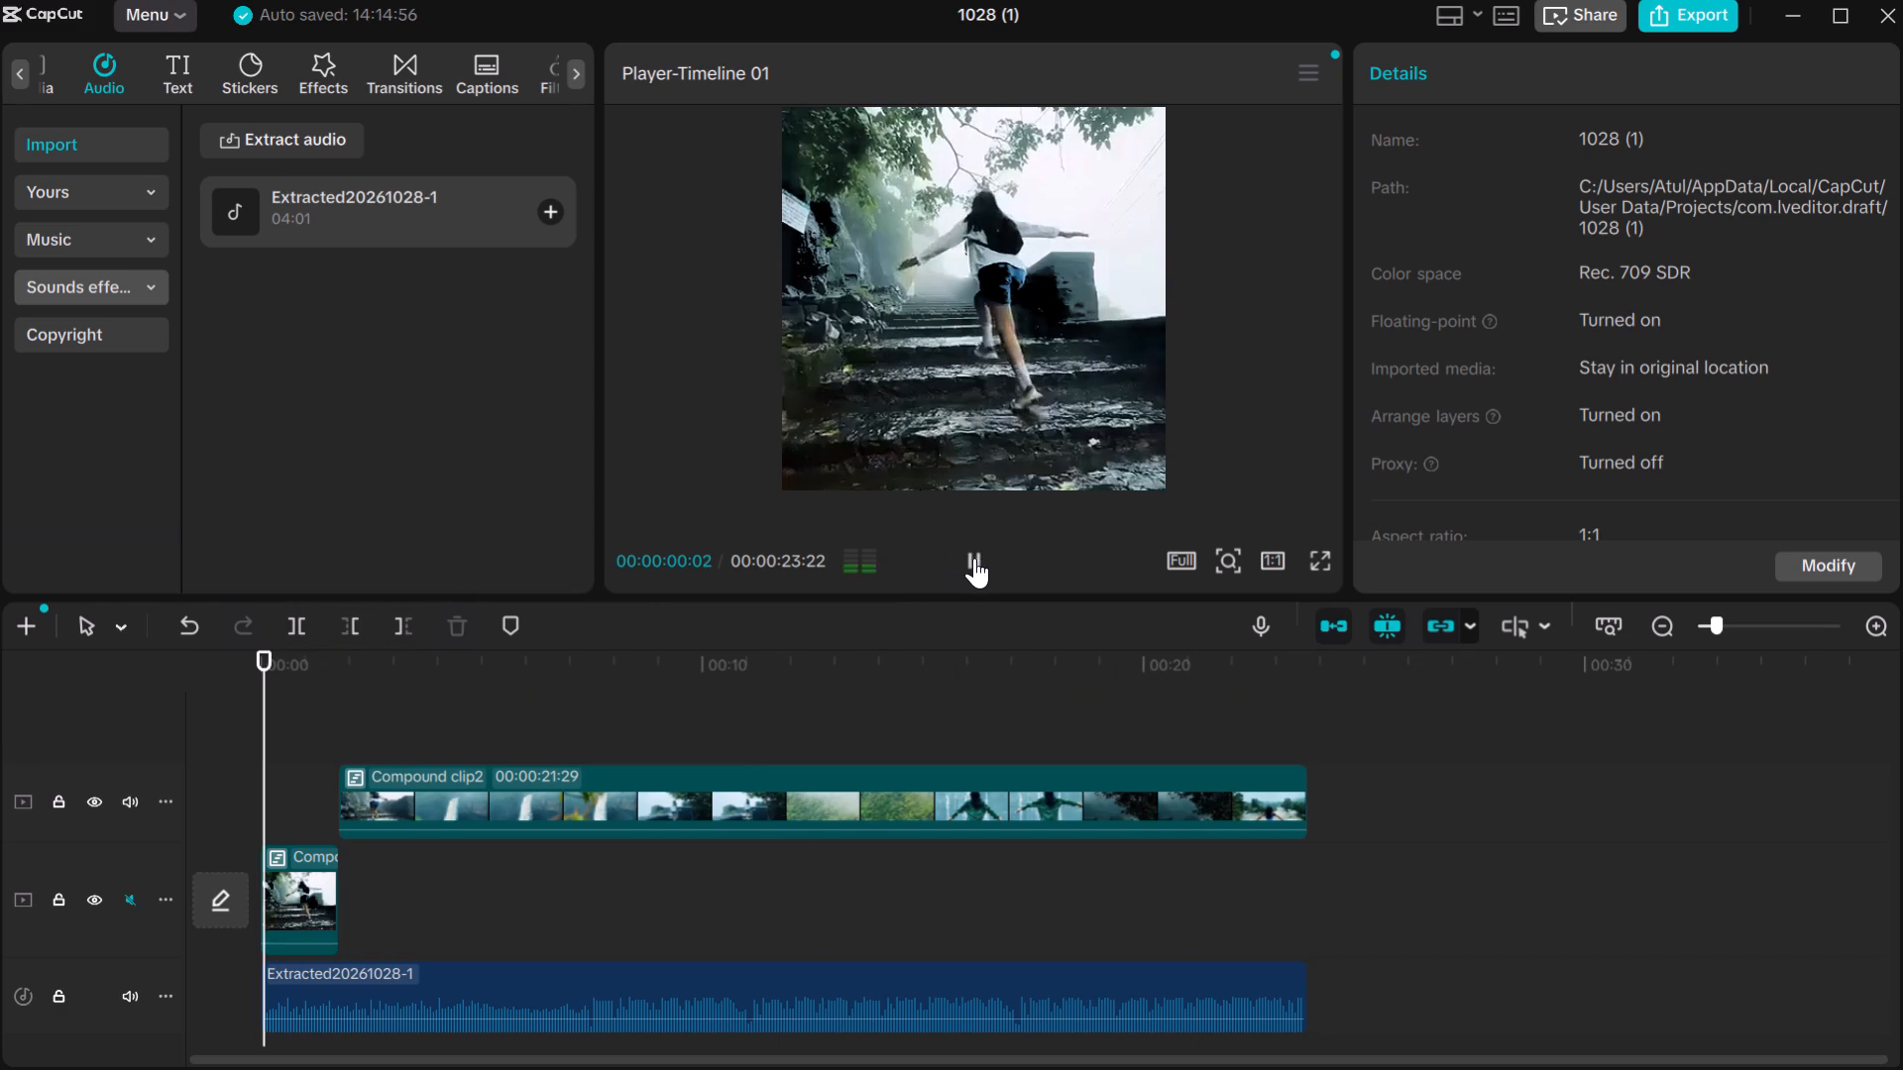
click(974, 558)
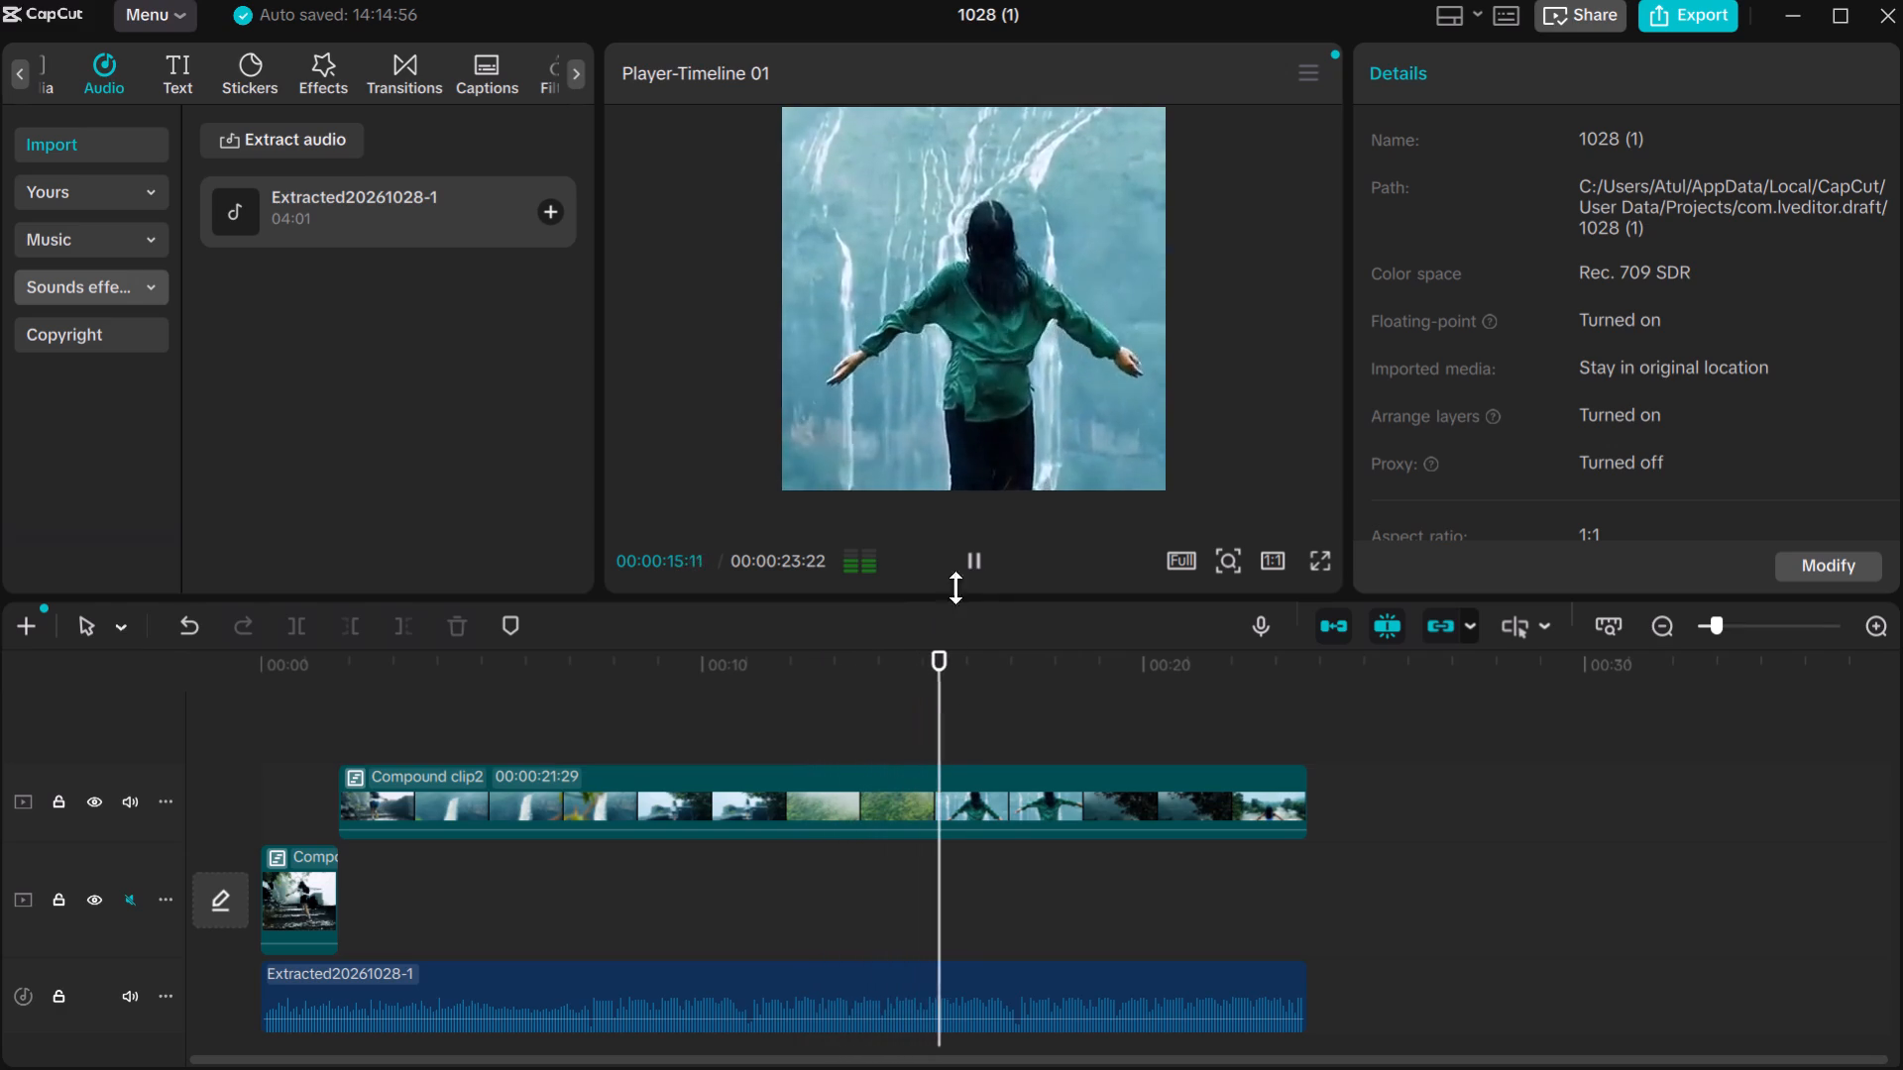
click(974, 557)
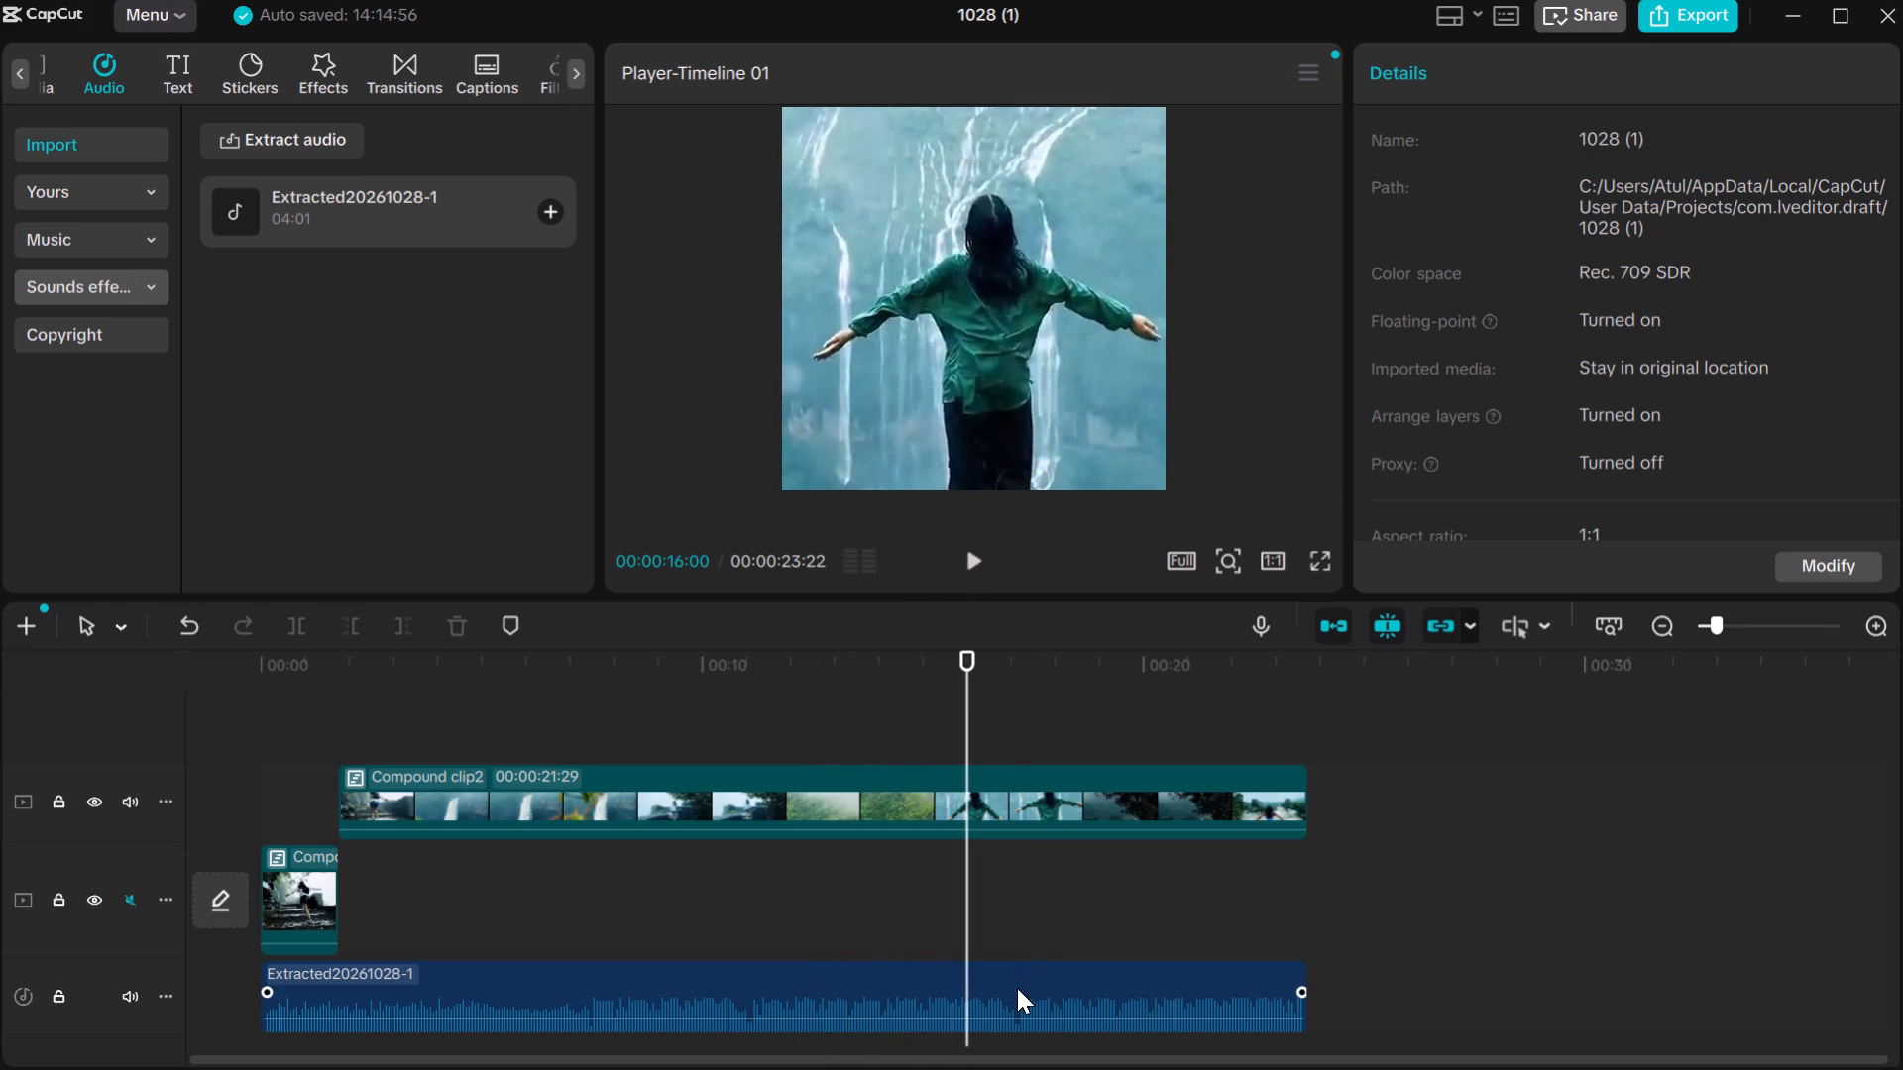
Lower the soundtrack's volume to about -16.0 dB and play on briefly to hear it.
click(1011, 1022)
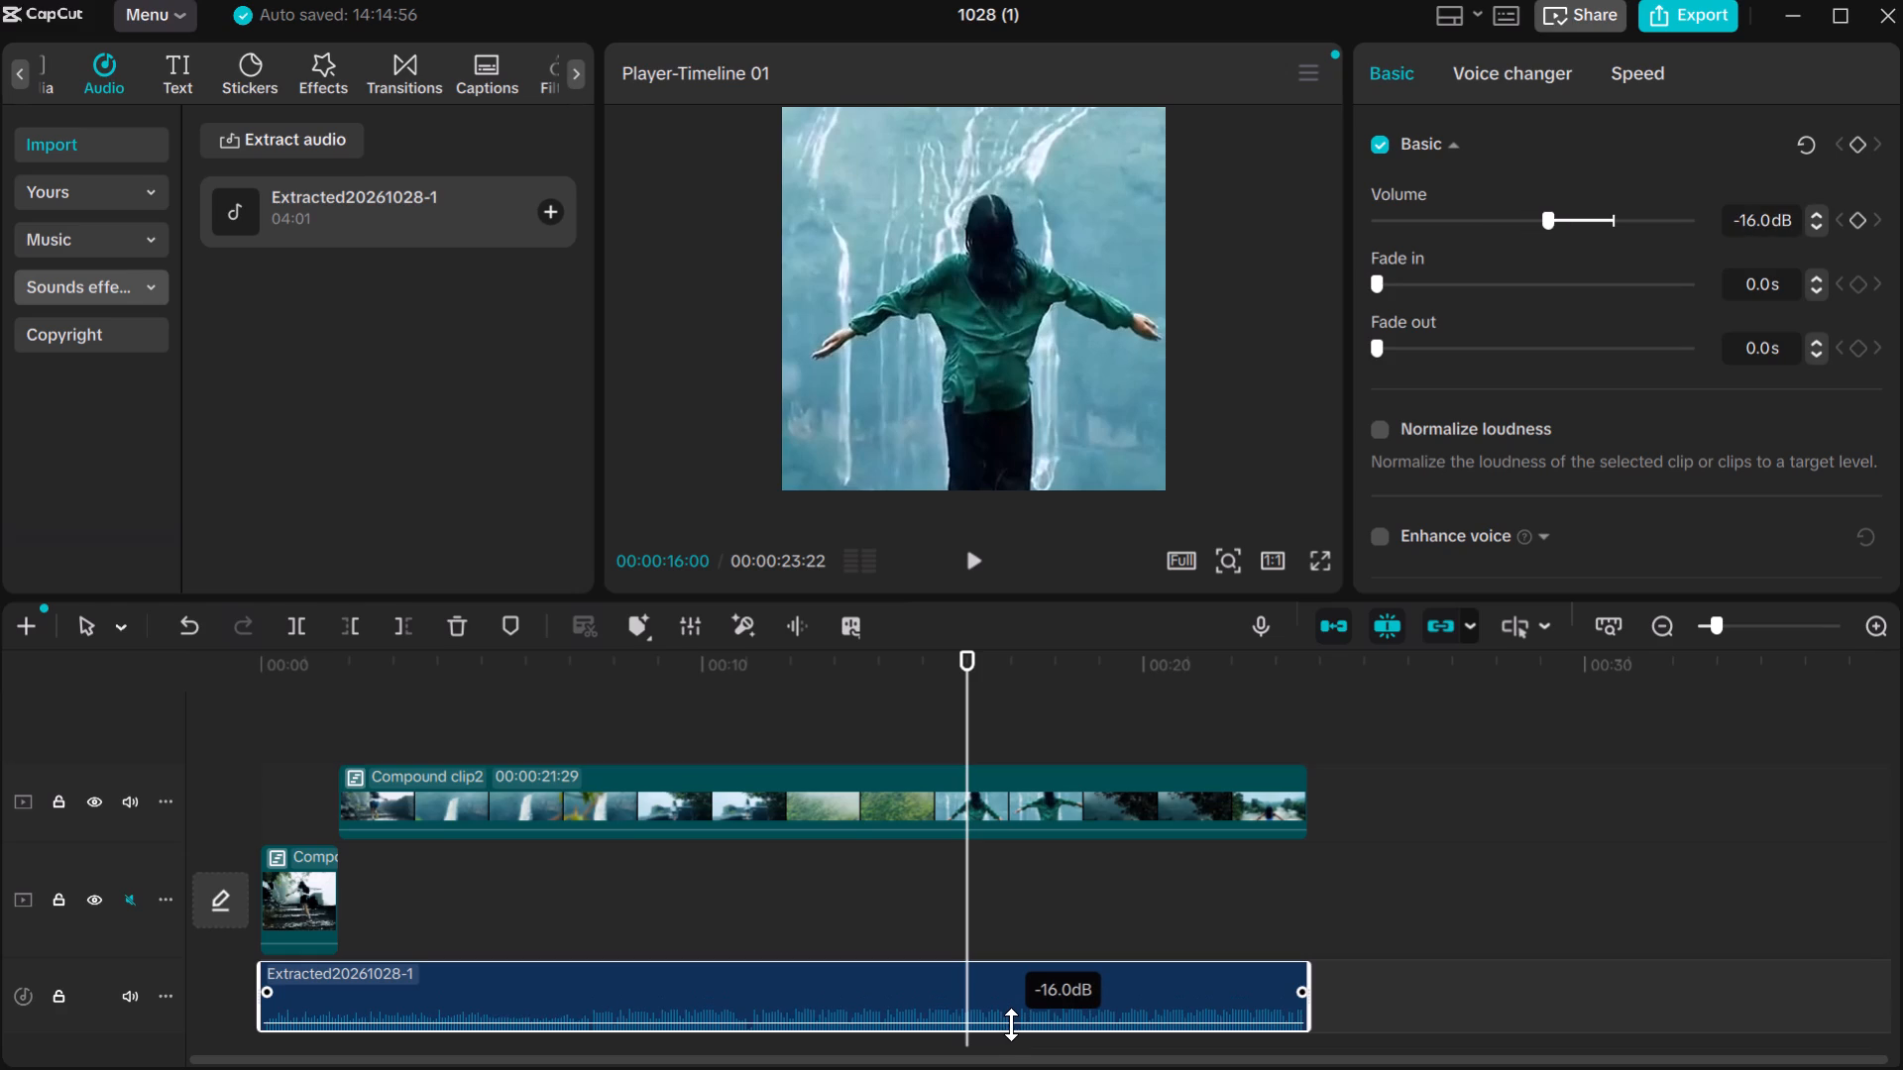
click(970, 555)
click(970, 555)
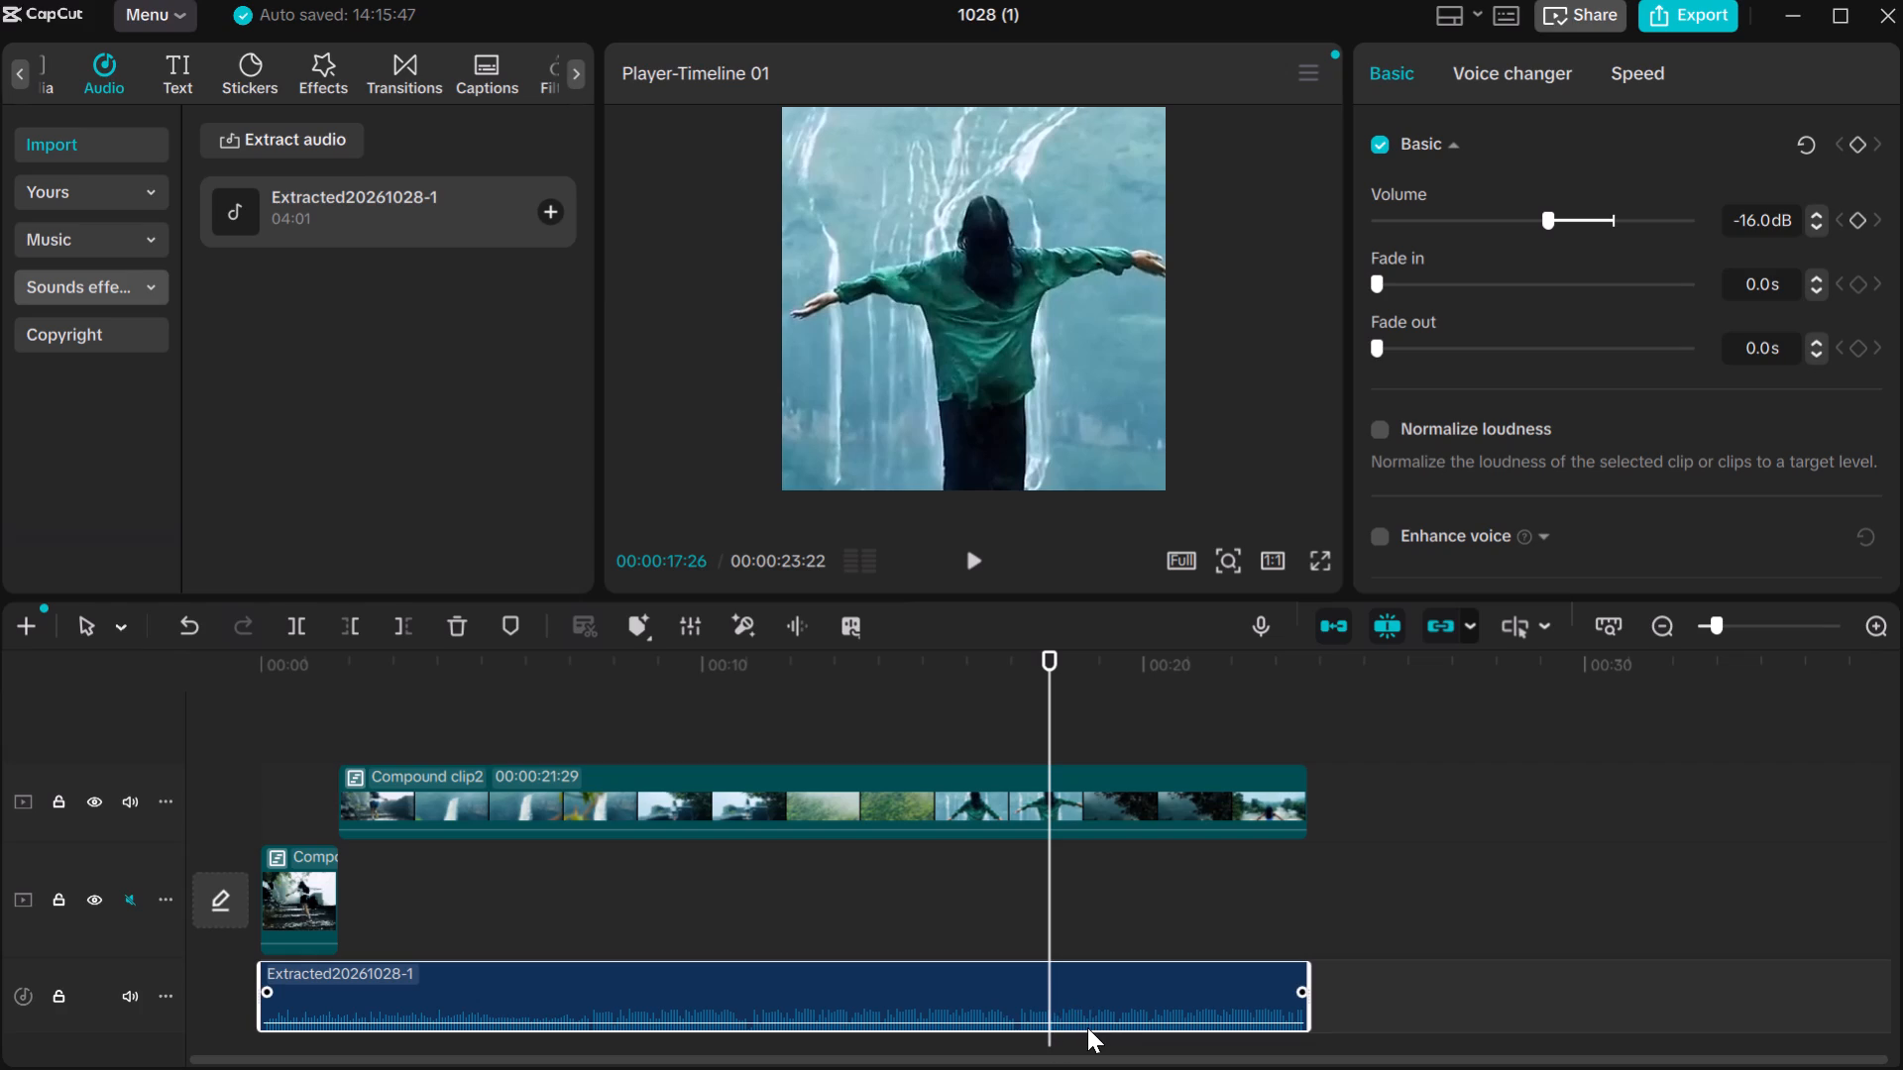
Raise the soundtrack's volume to about -6.9 dB and play the edit through from the start.
click(1089, 1022)
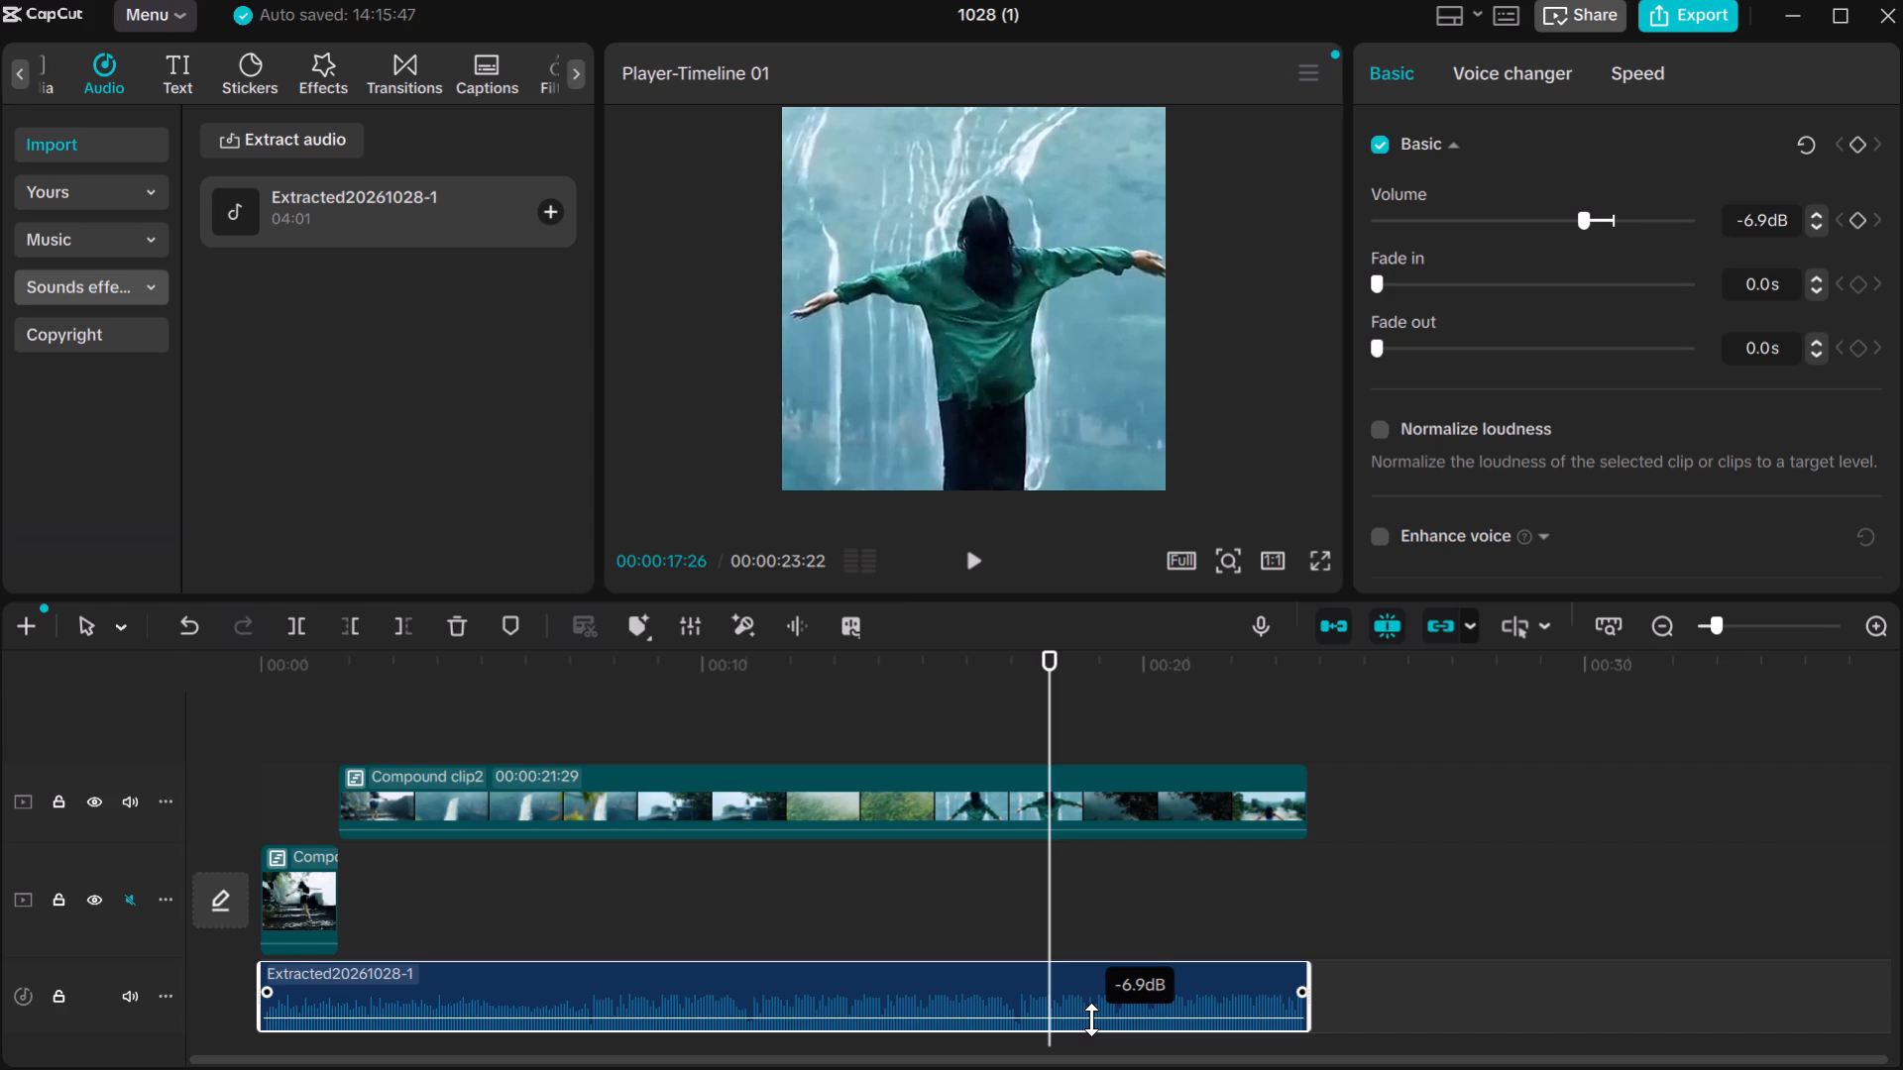
drag(1053, 909, 247, 829)
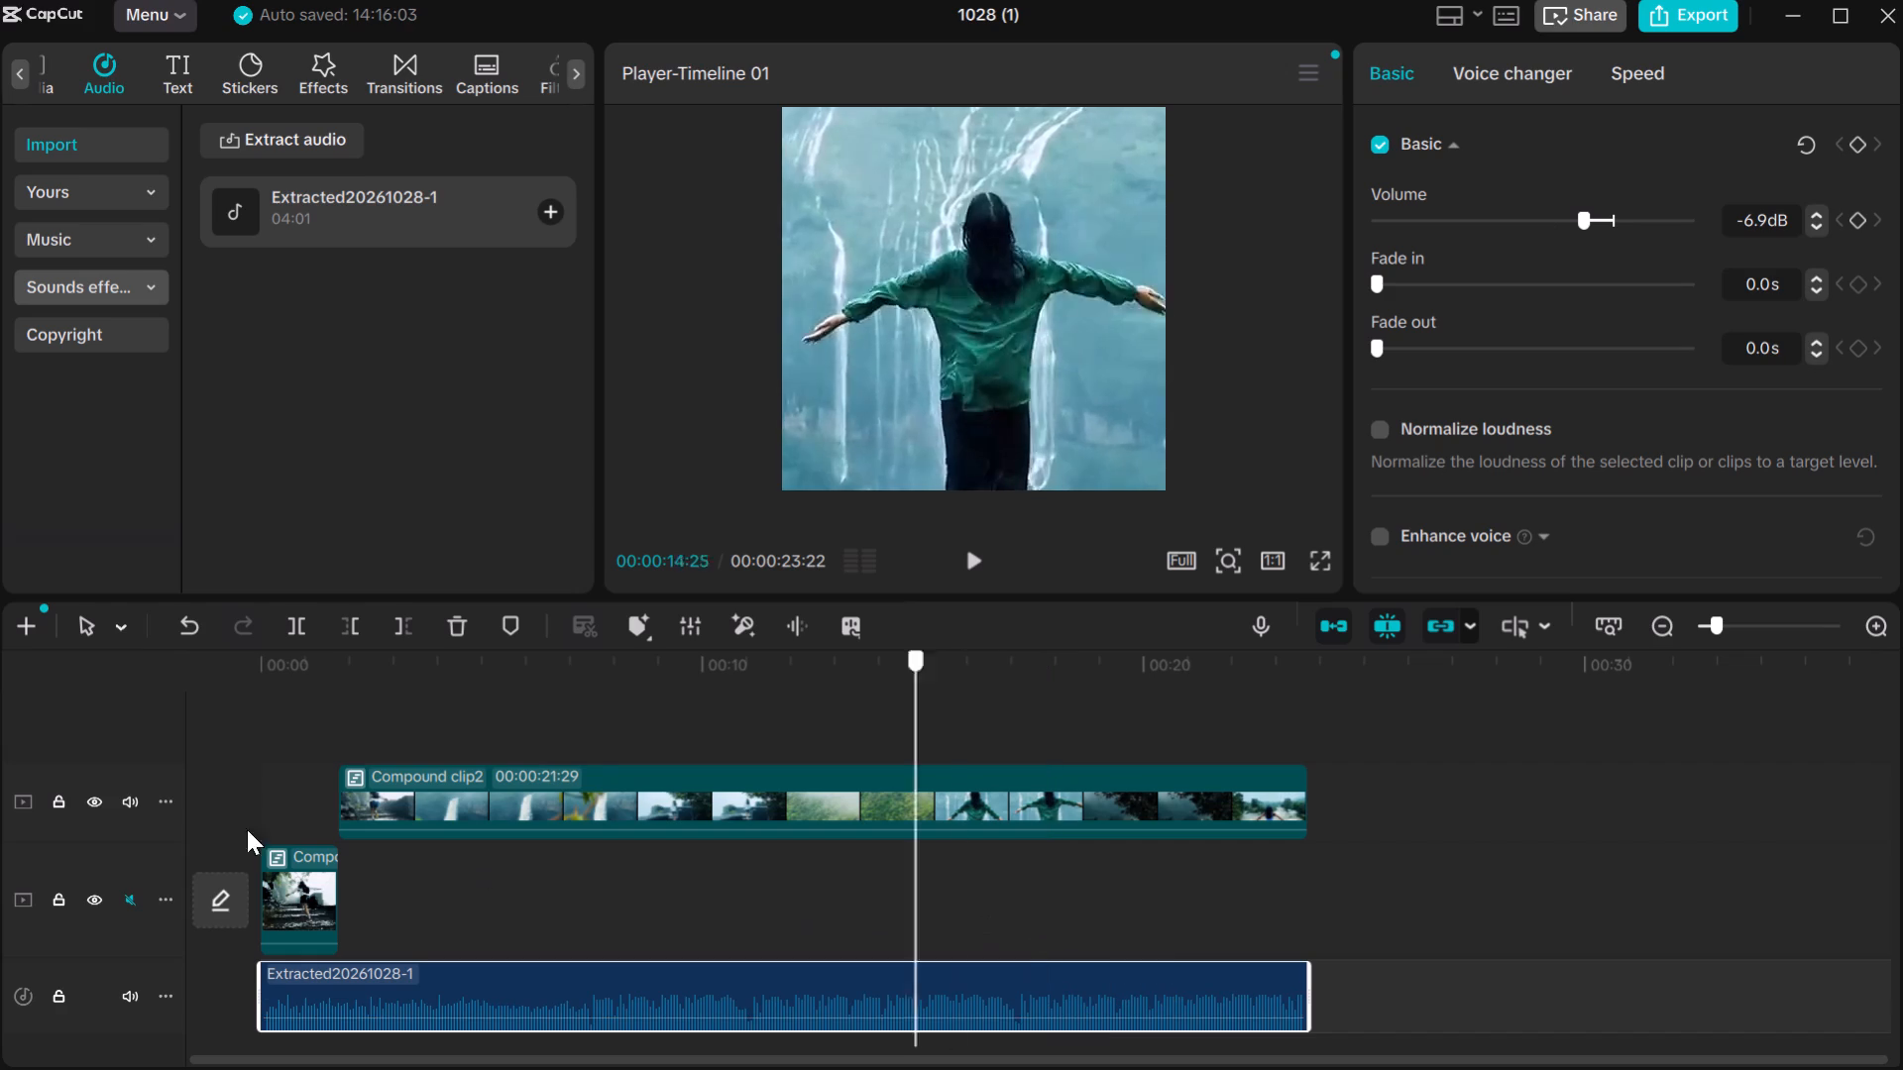
drag(247, 829, 0, 568)
click(0, 568)
click(985, 553)
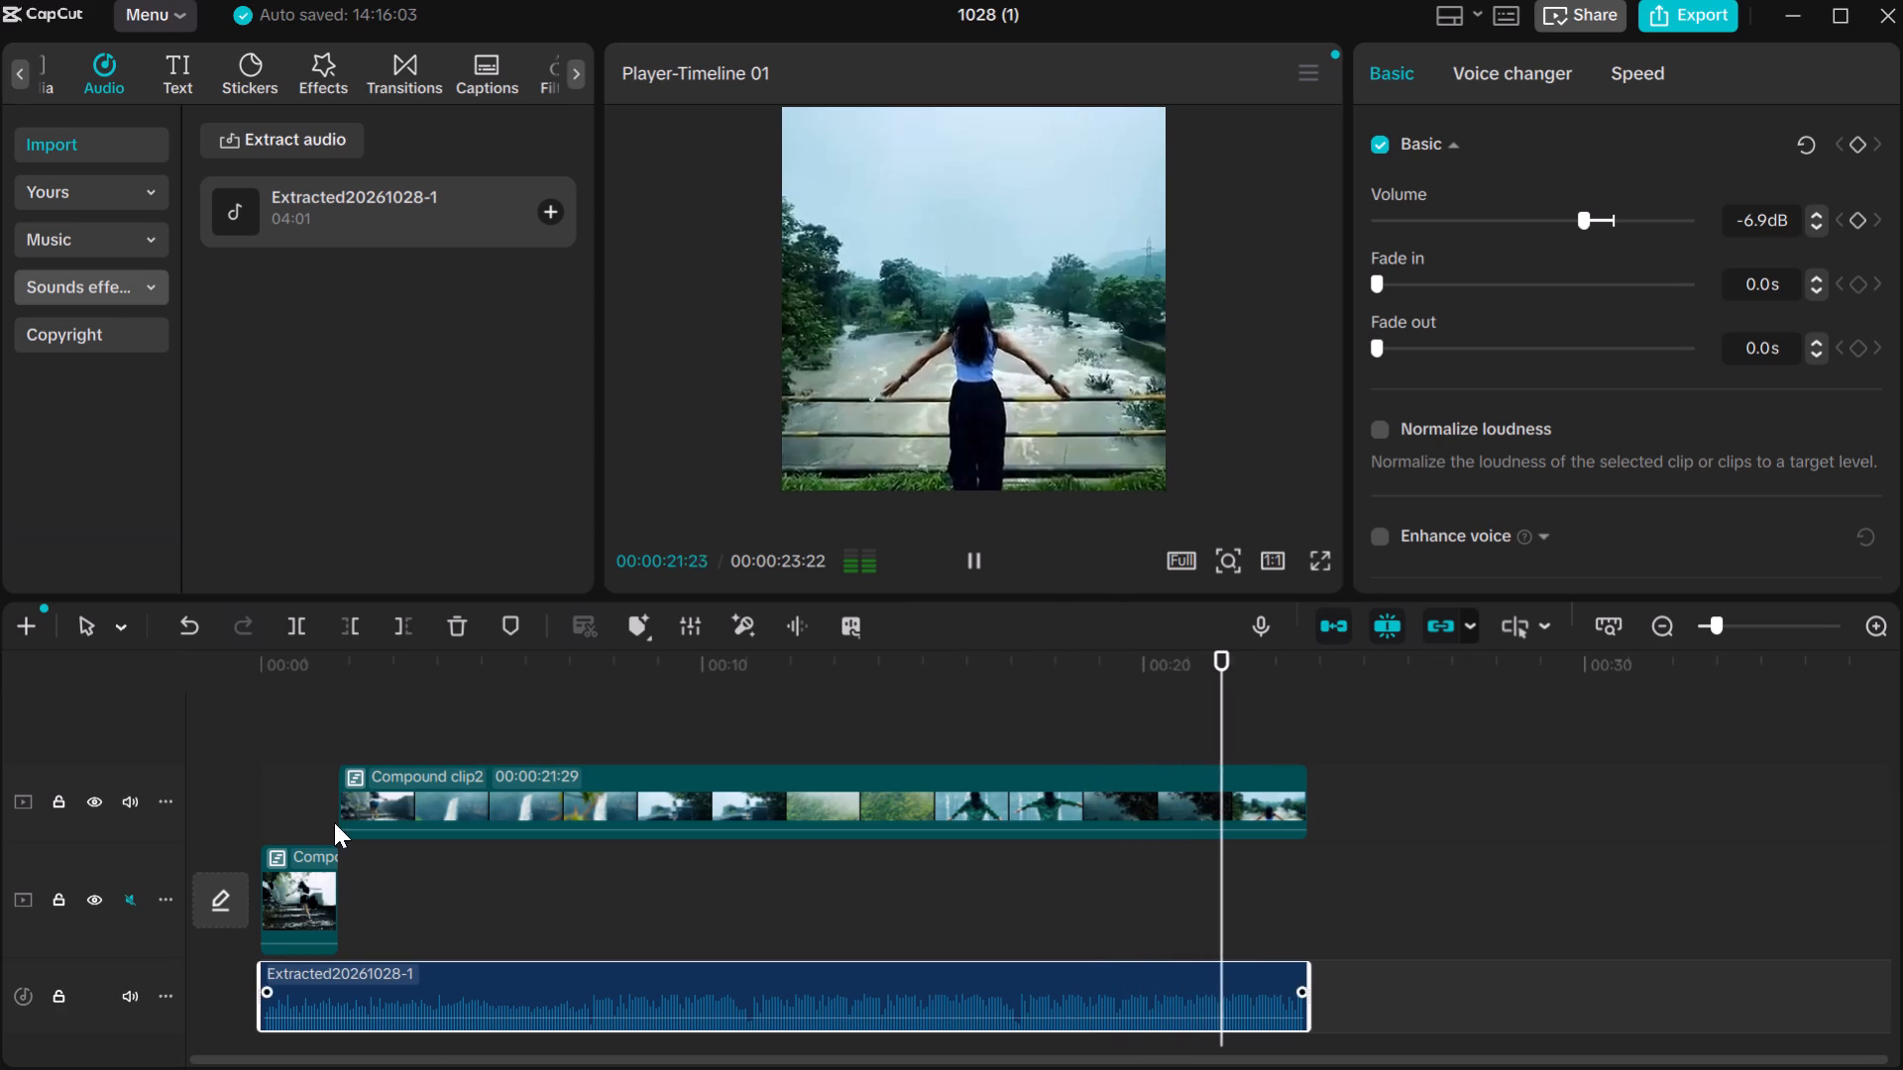
Play the edit through from the start to check the picture against the soundtrack.
click(89, 625)
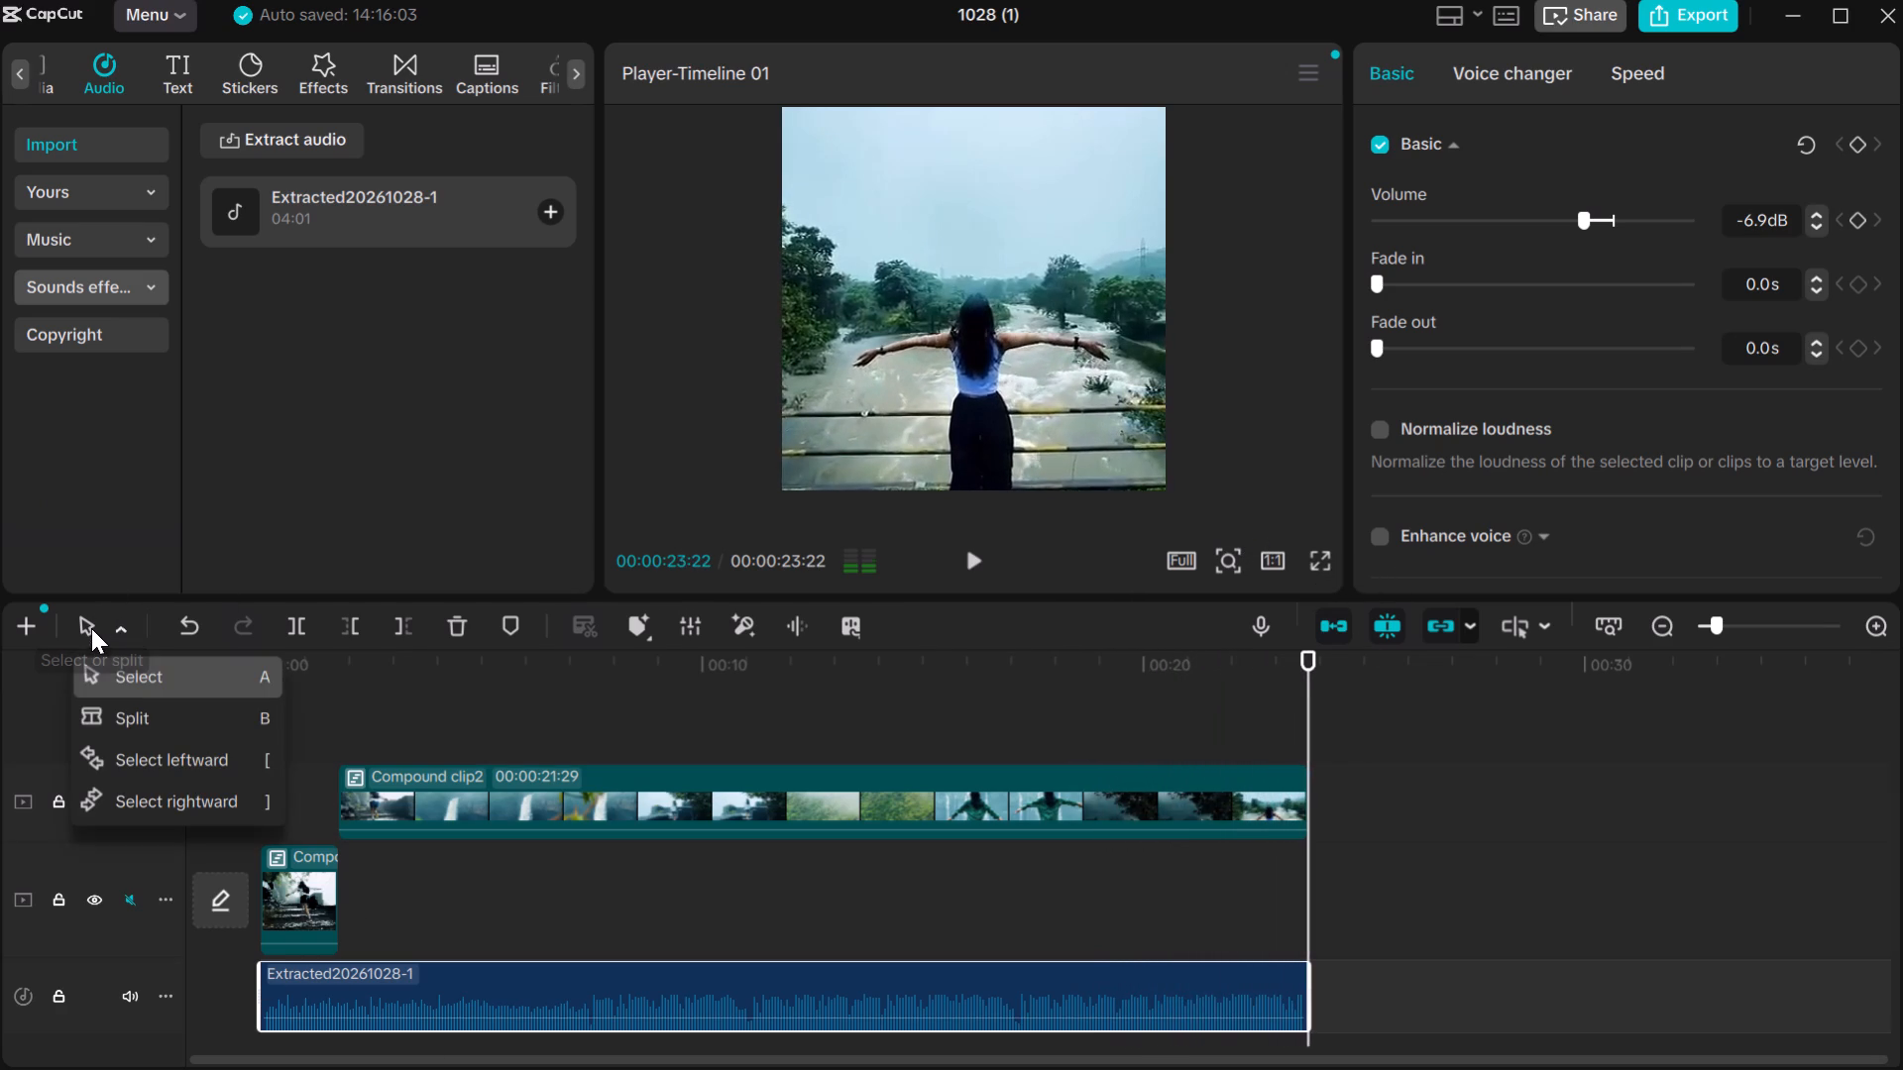
click(133, 713)
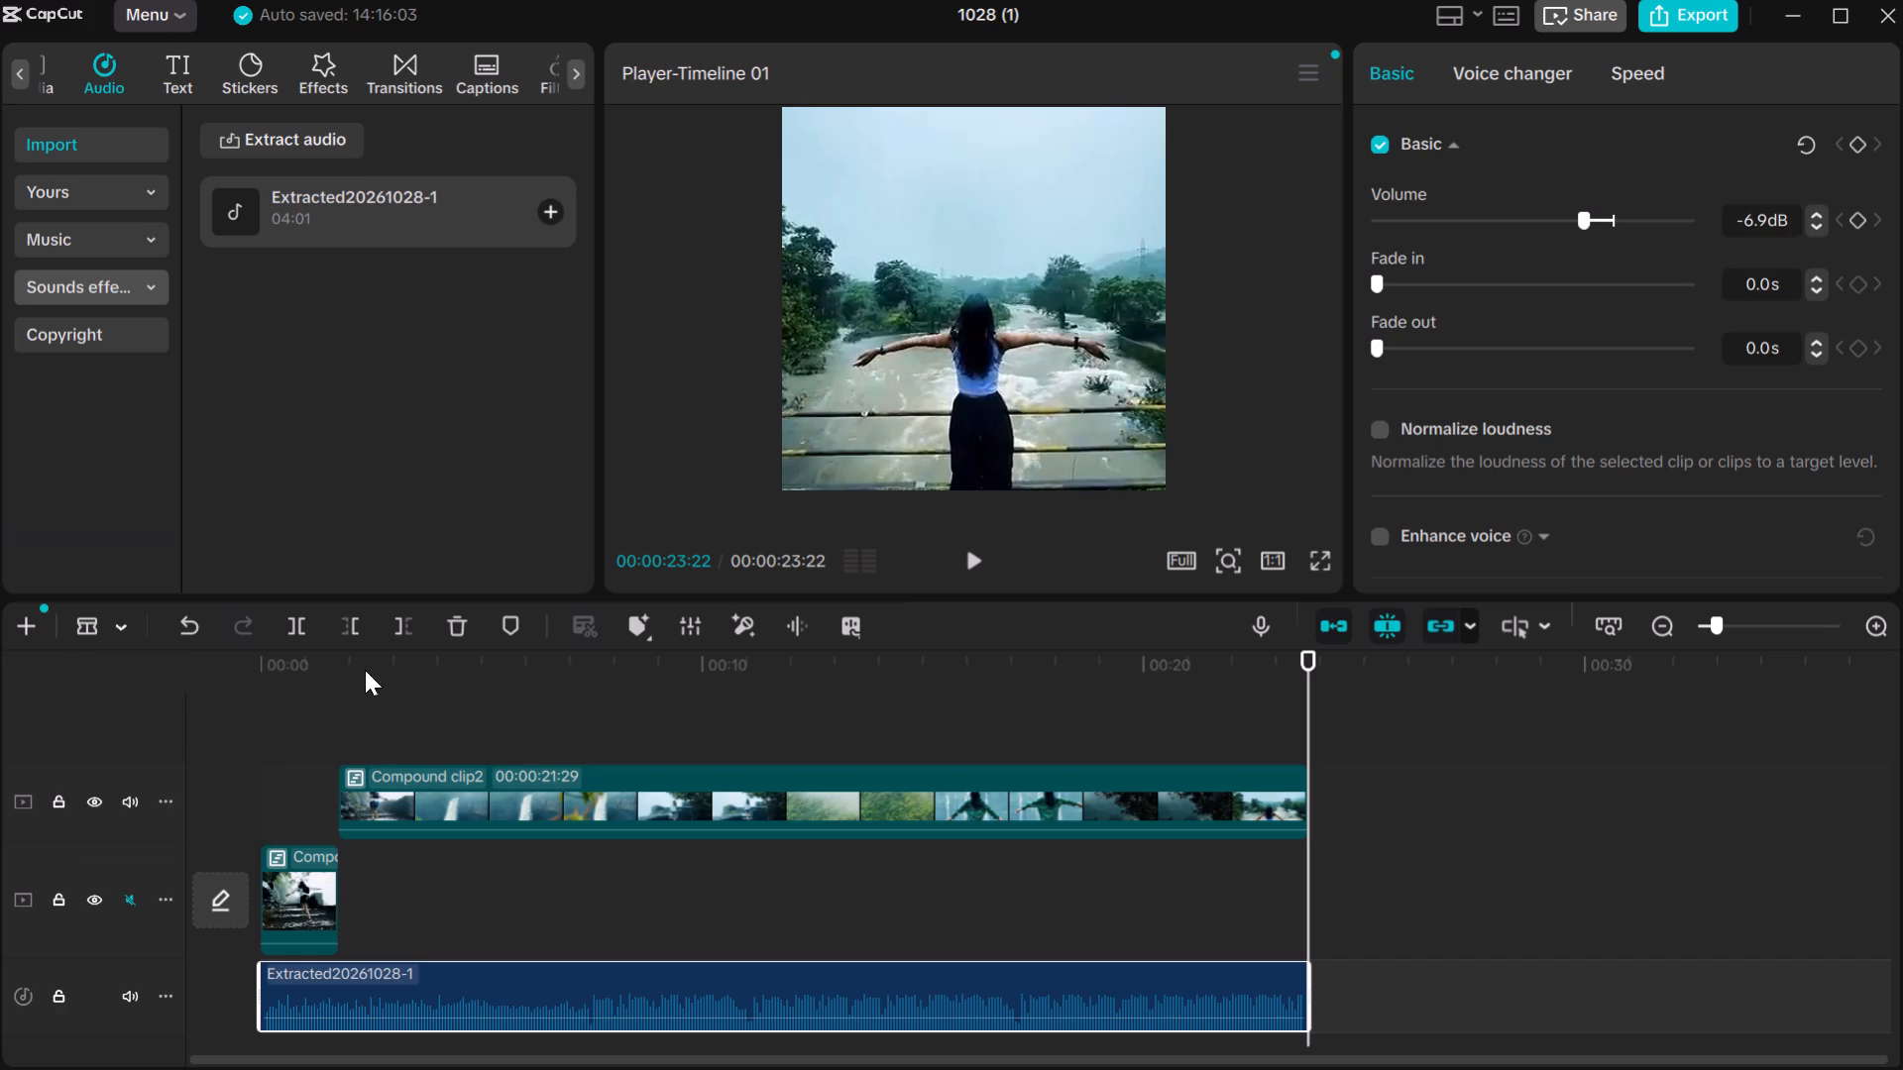
drag(1302, 723, 1110, 736)
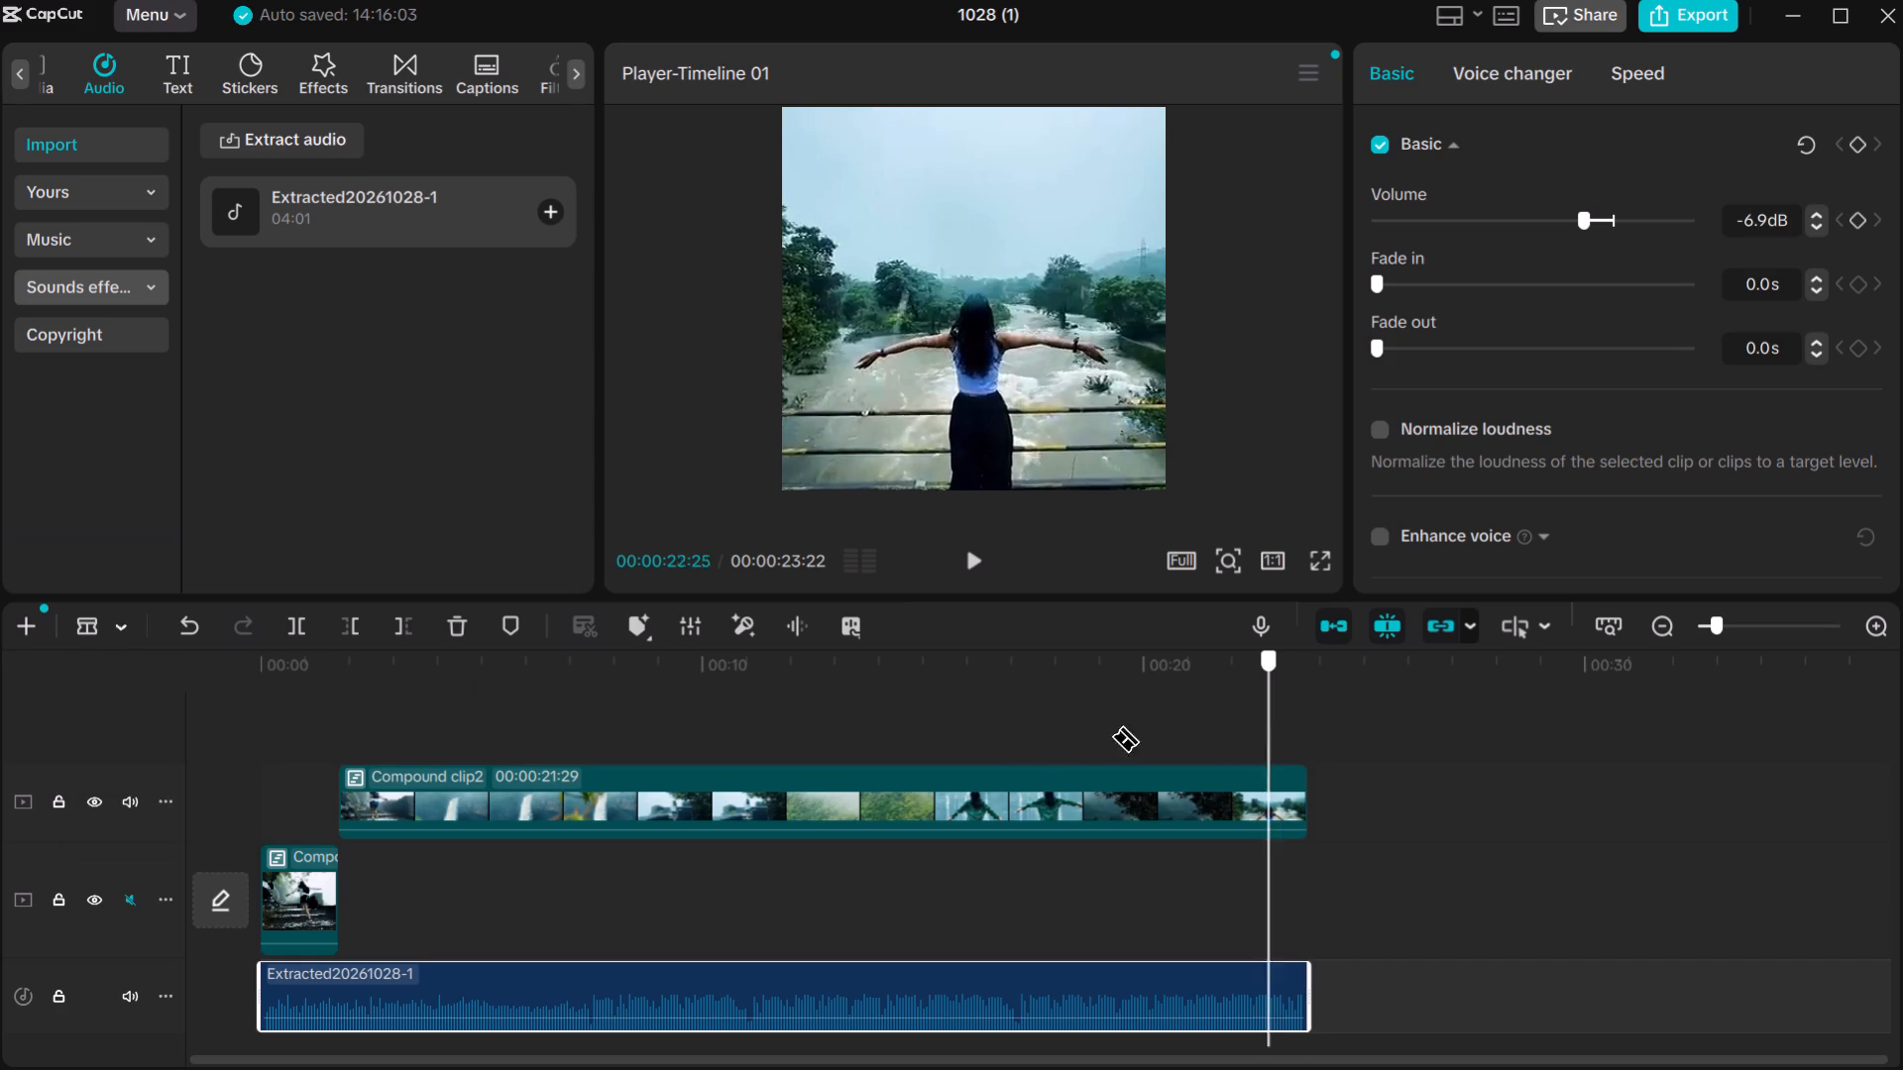
drag(1110, 736, 141, 775)
click(8, 775)
click(0, 770)
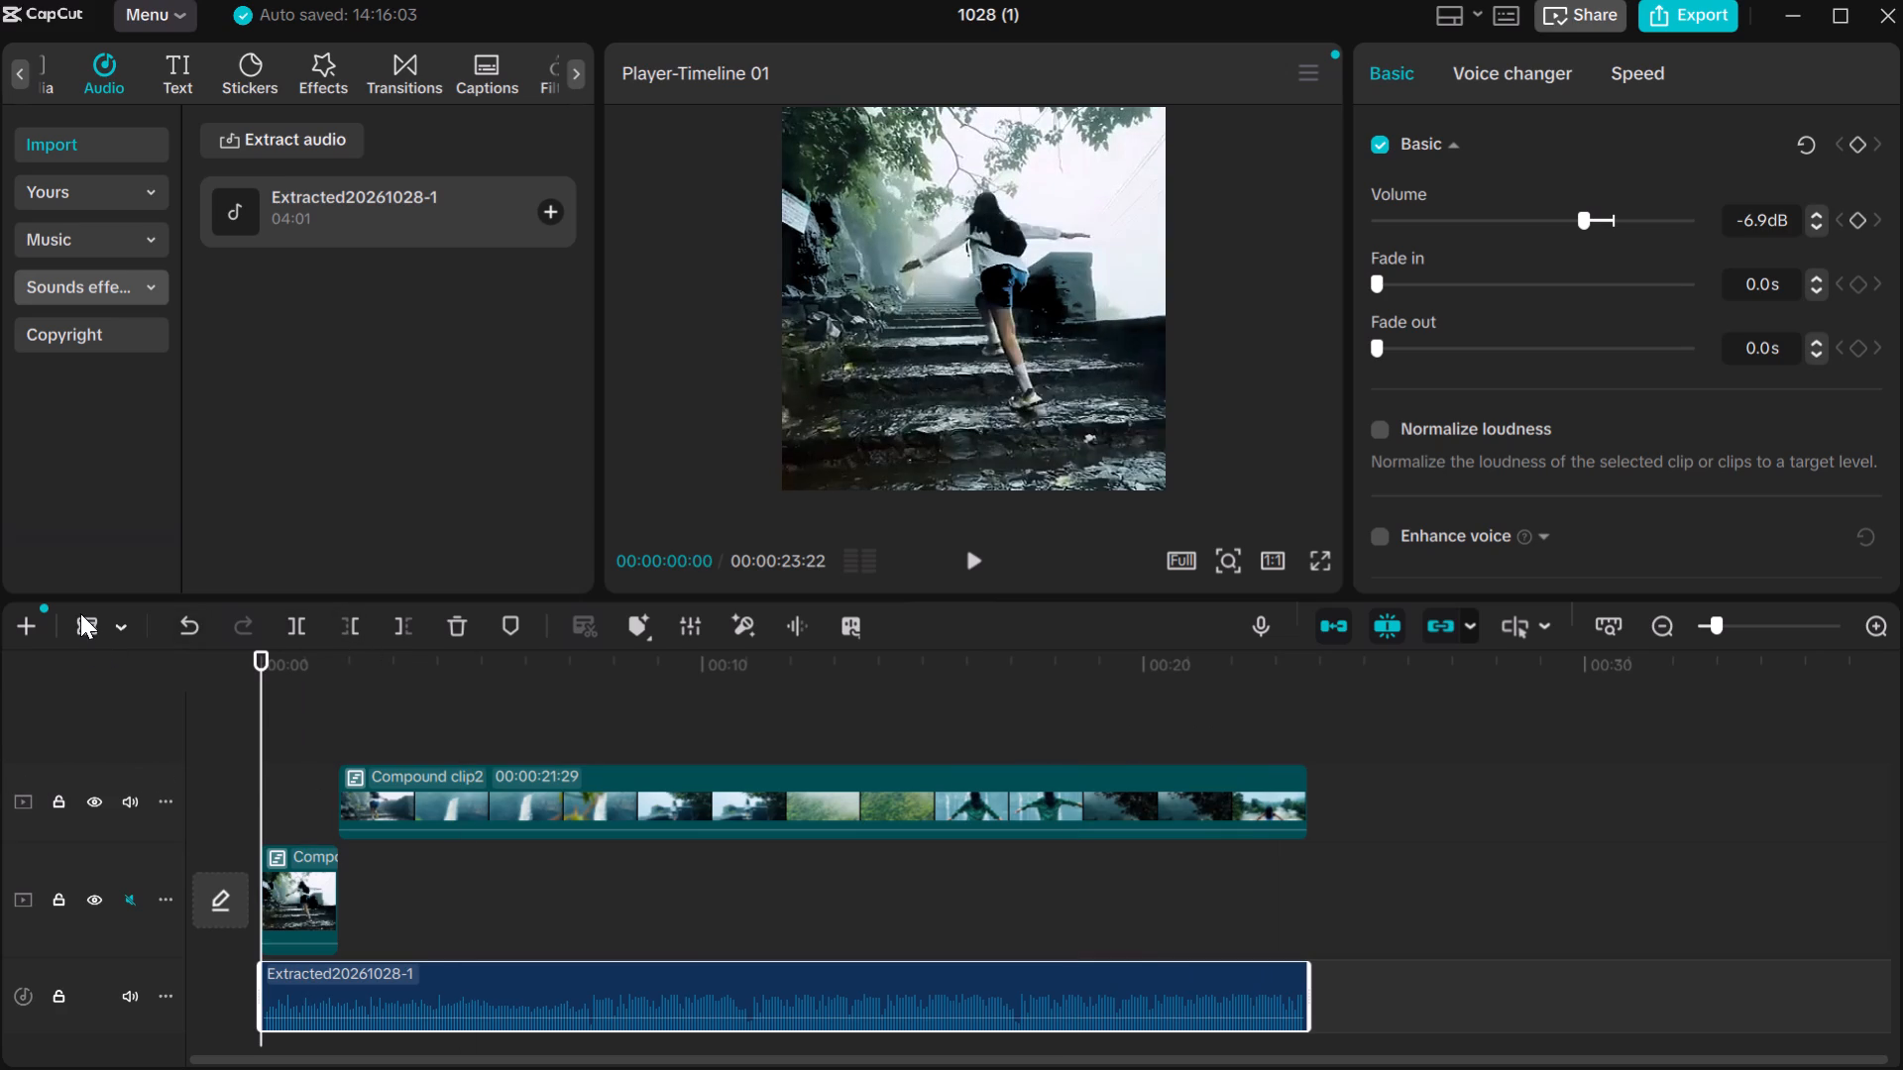
click(80, 613)
click(158, 669)
click(966, 570)
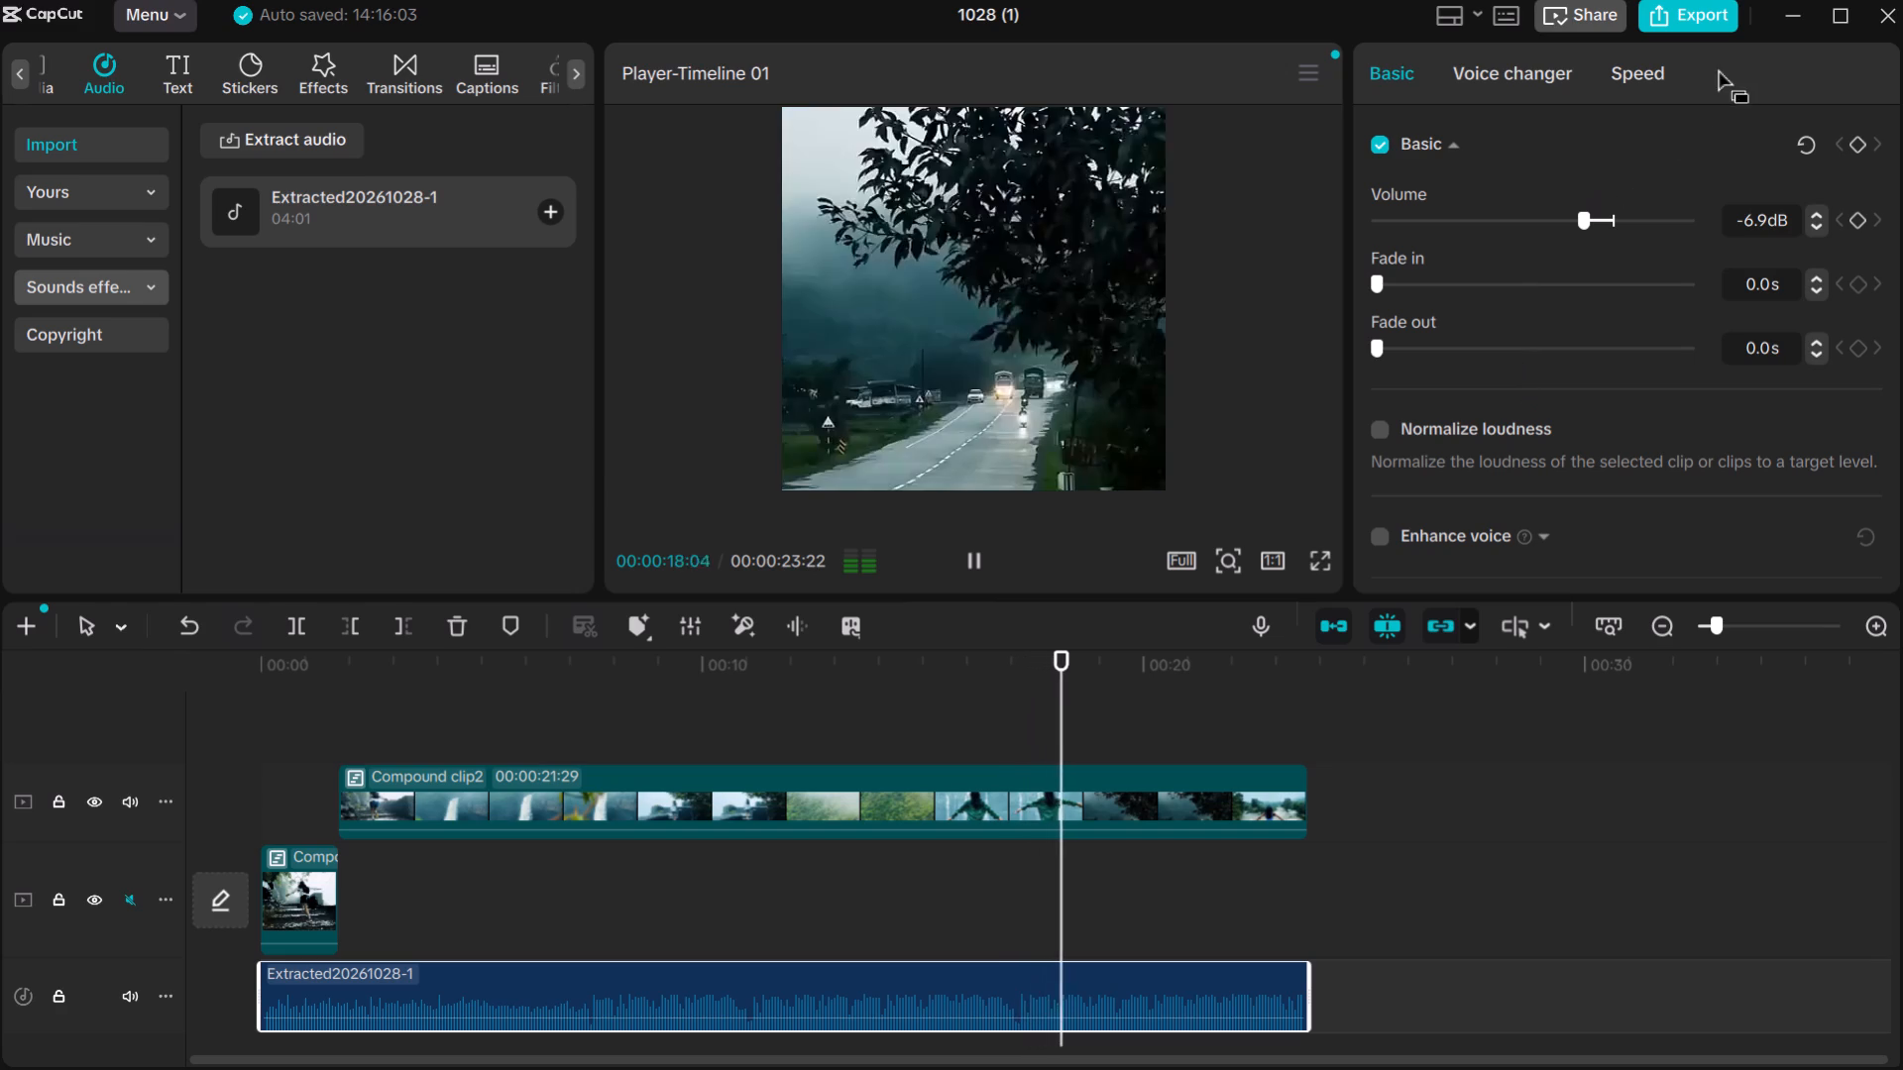
Switch to the browser and watch the Key Subject Mask section of the CapCut tricks tutorial, including its riser sound effect part.
click(1783, 0)
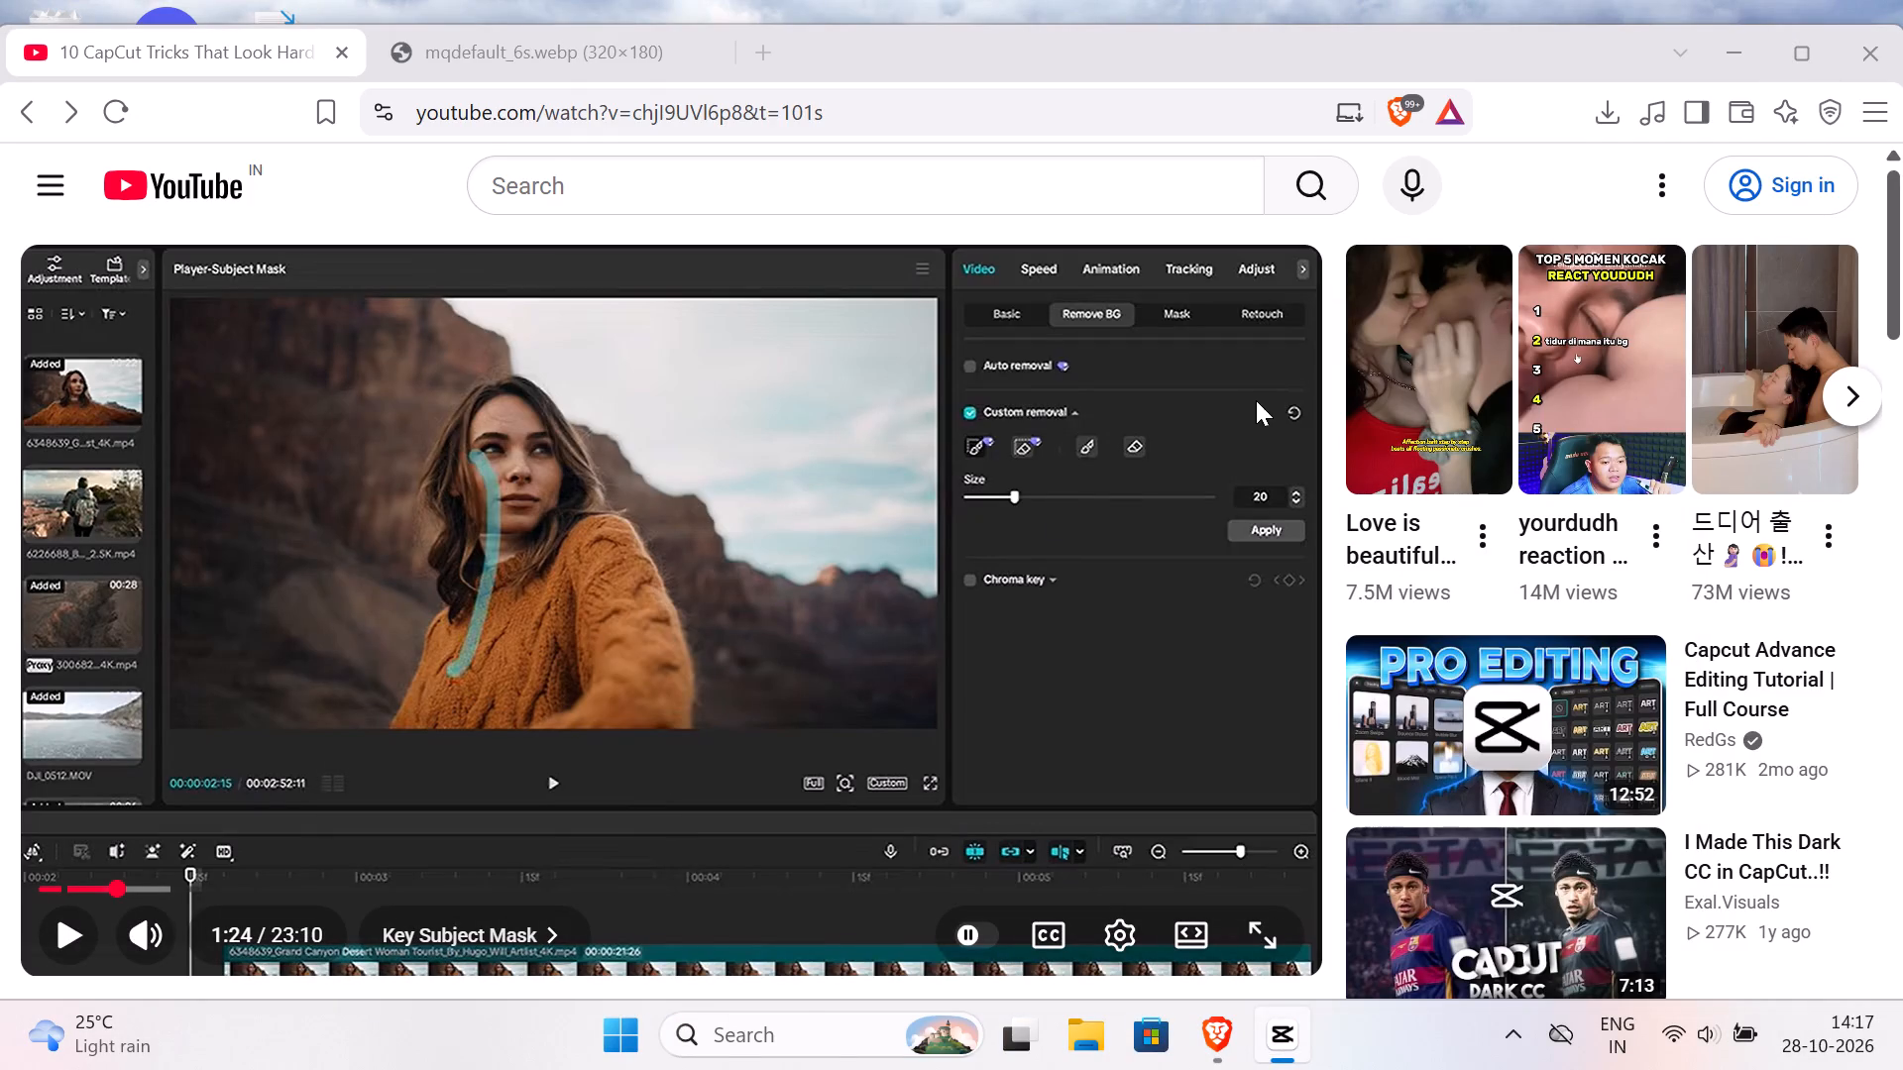
click(862, 409)
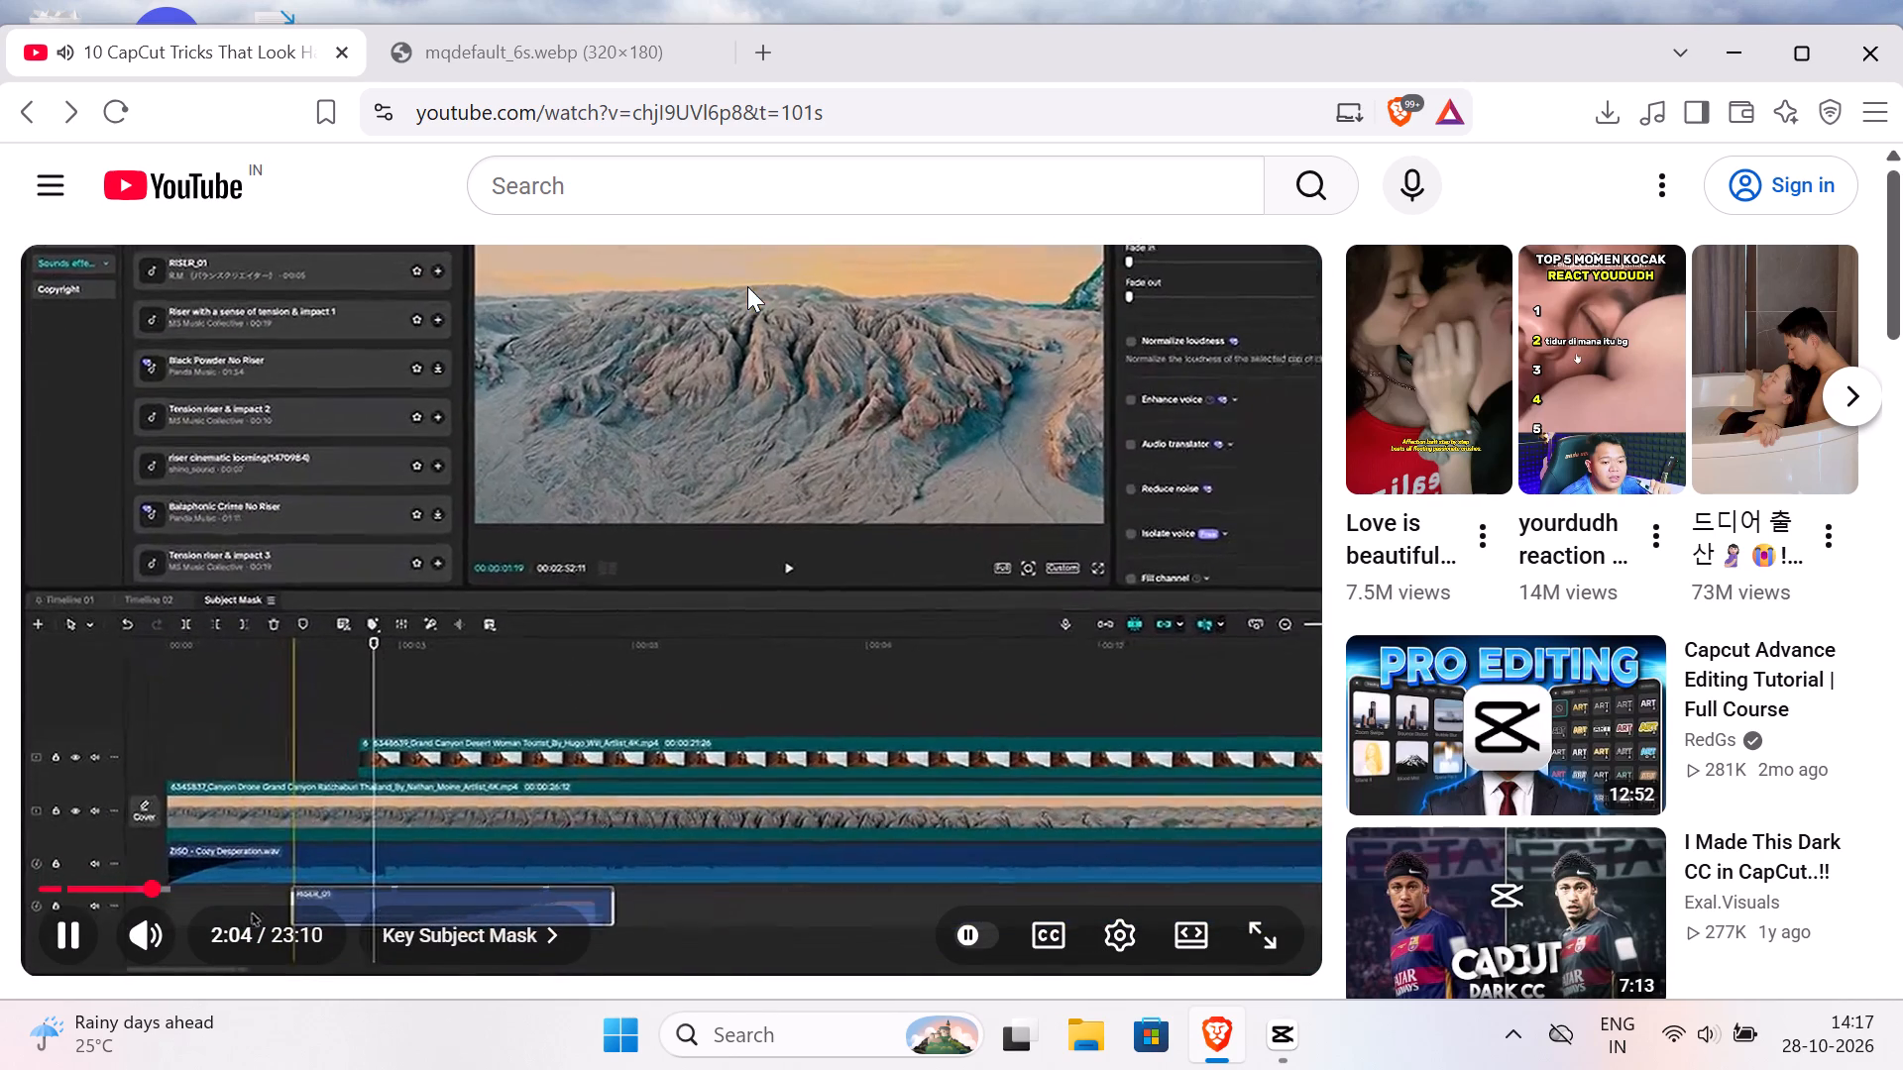
click(769, 301)
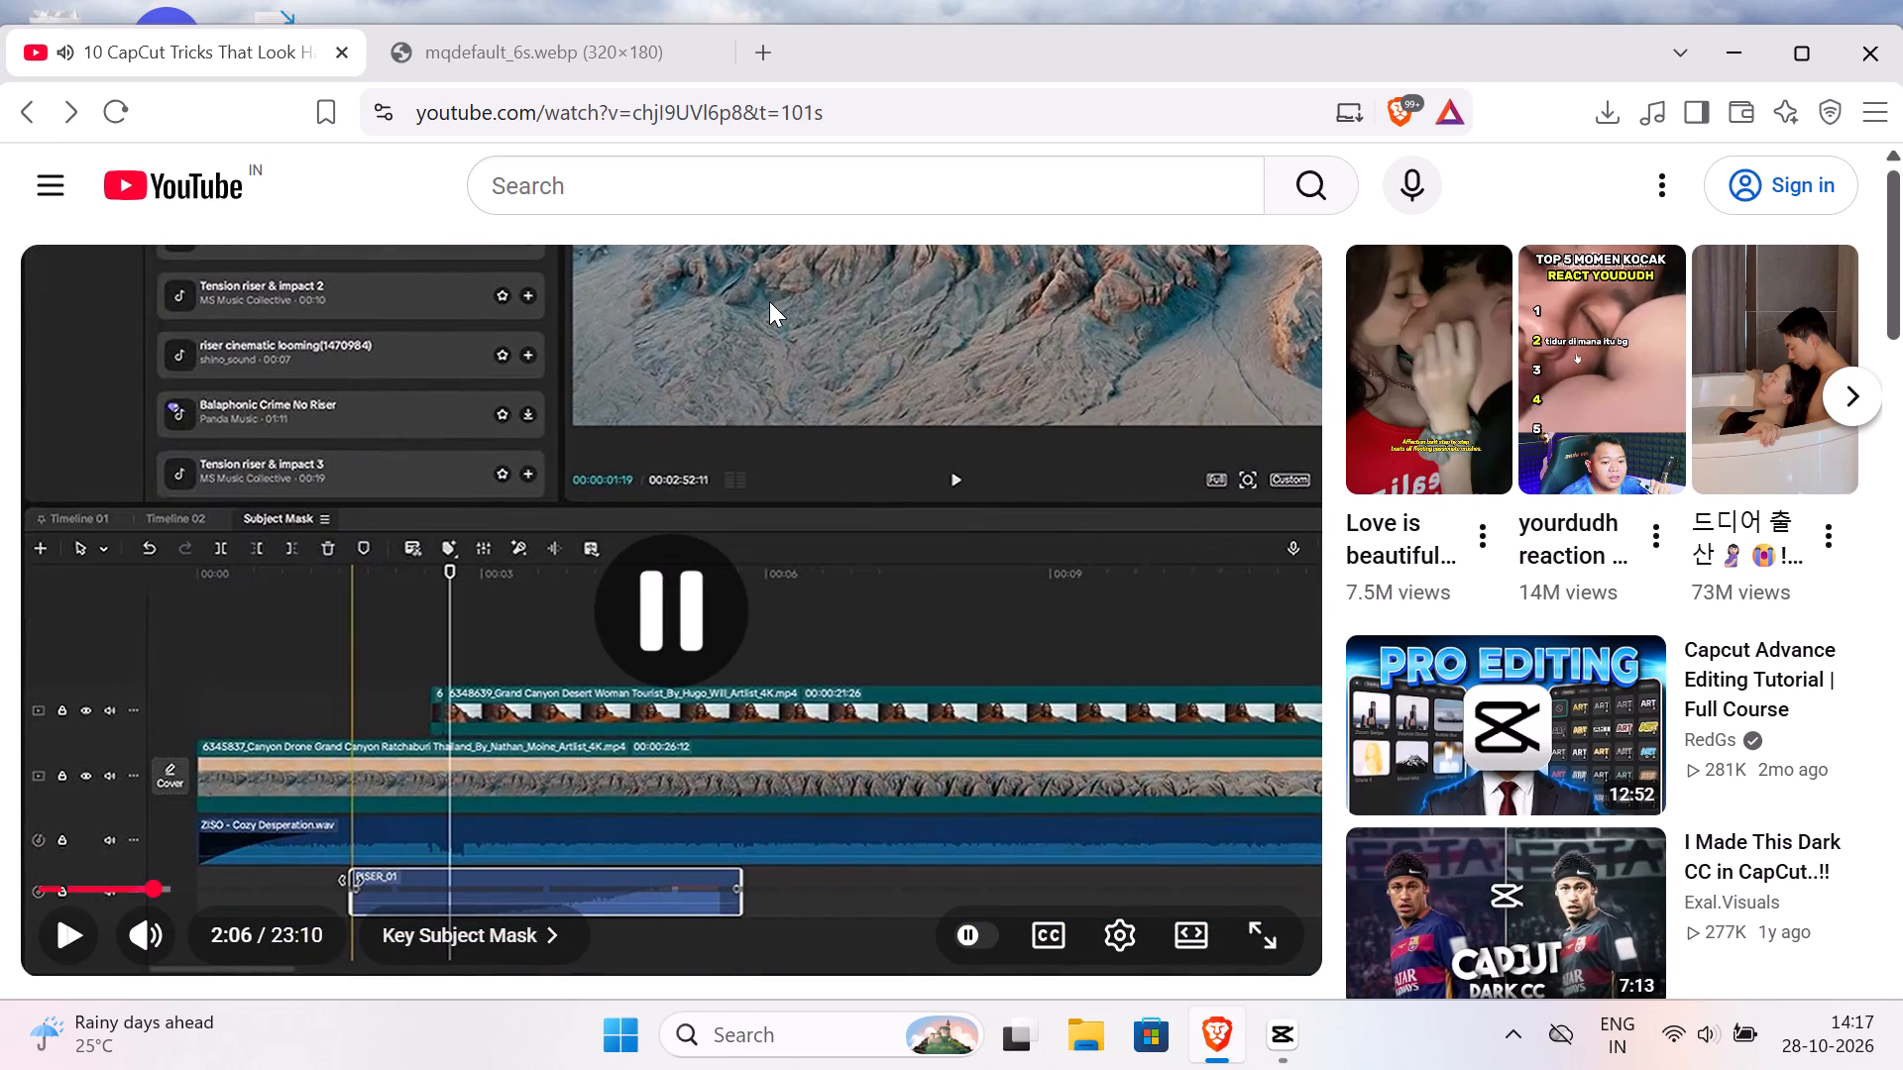
click(769, 301)
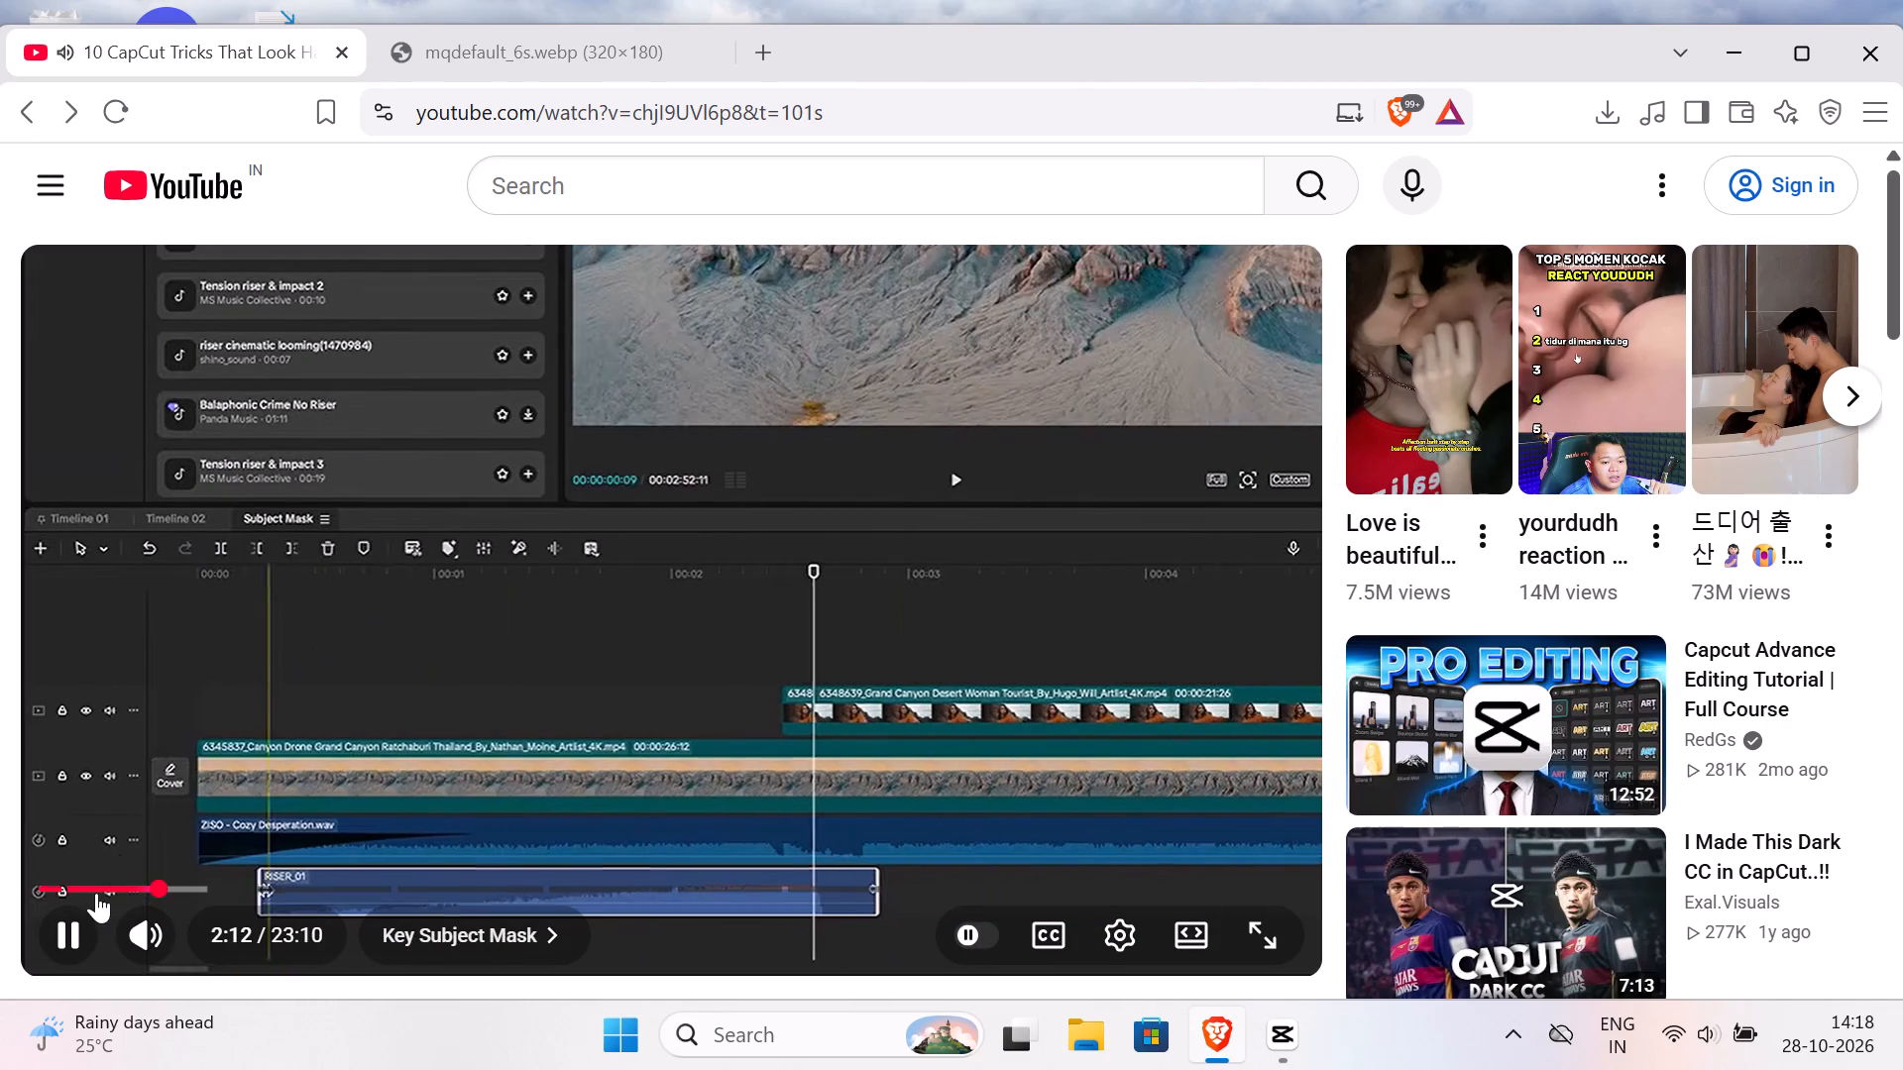
double_click(134, 869)
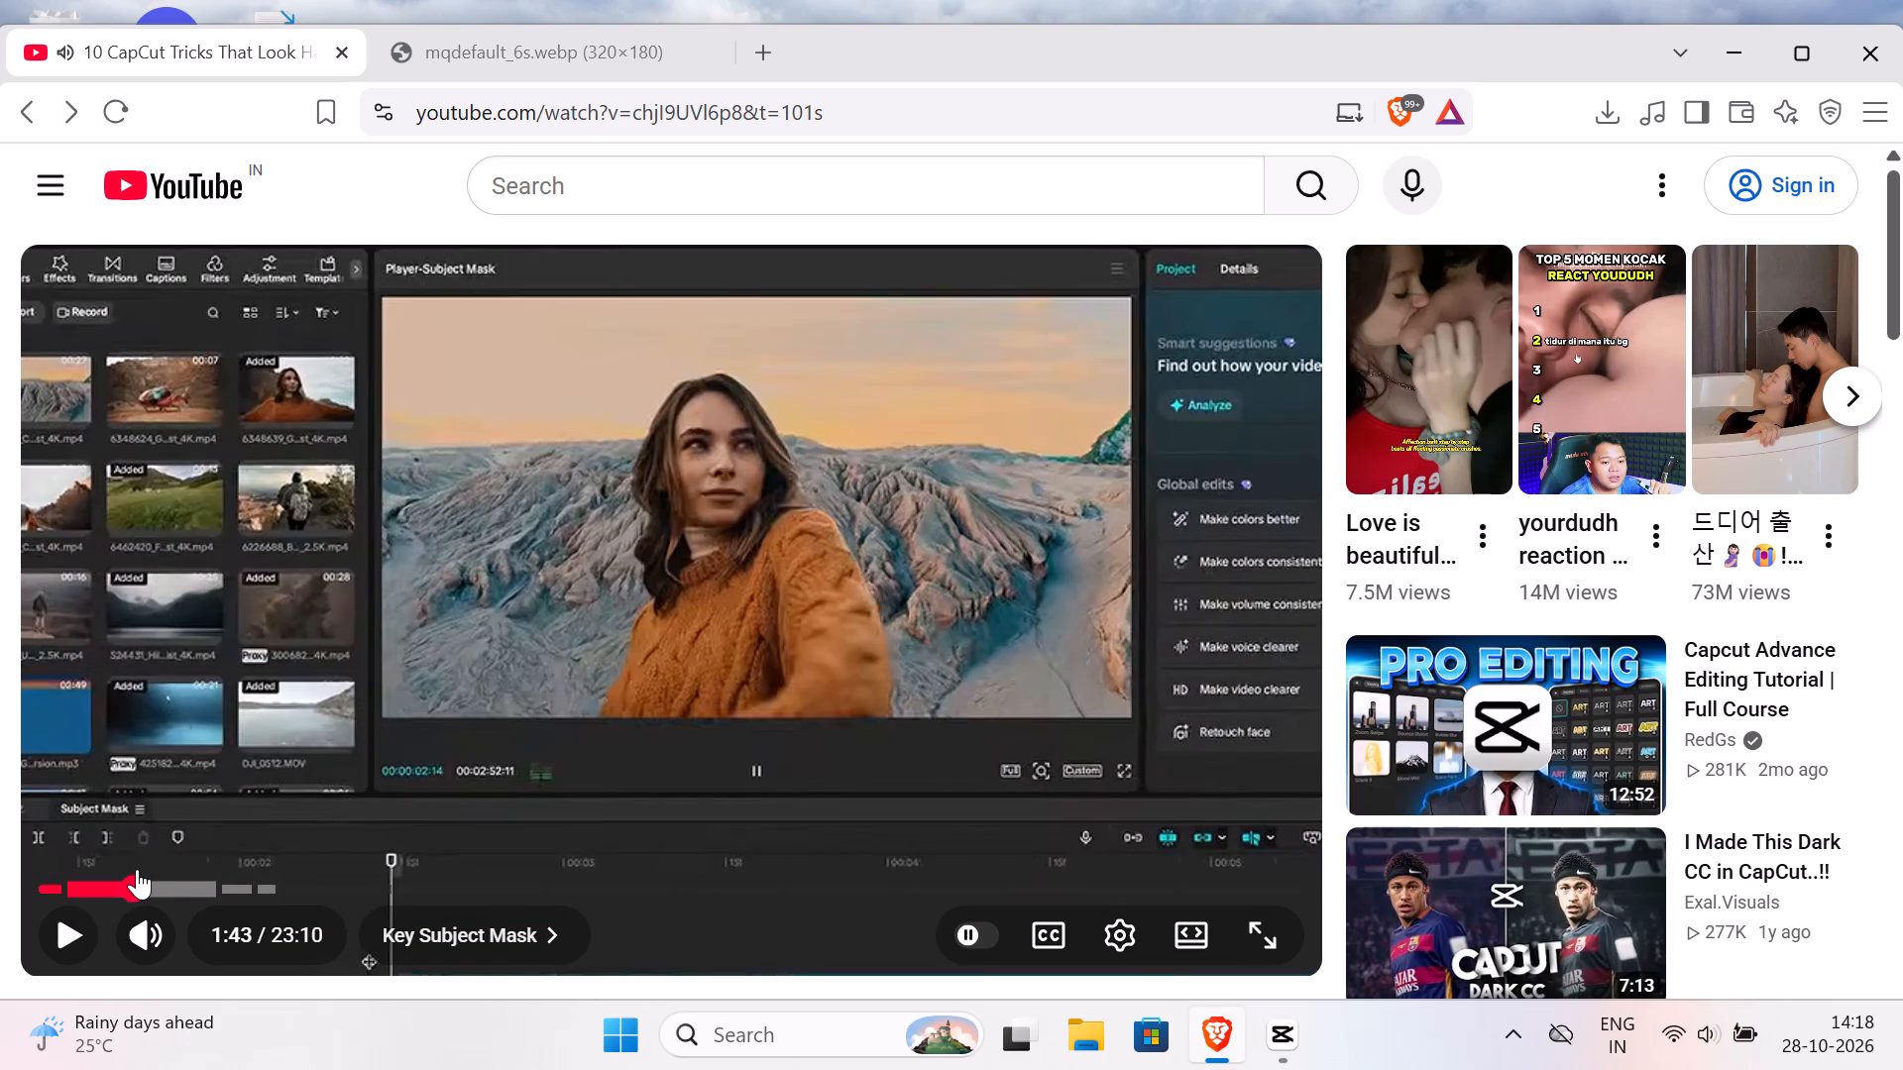
click(110, 874)
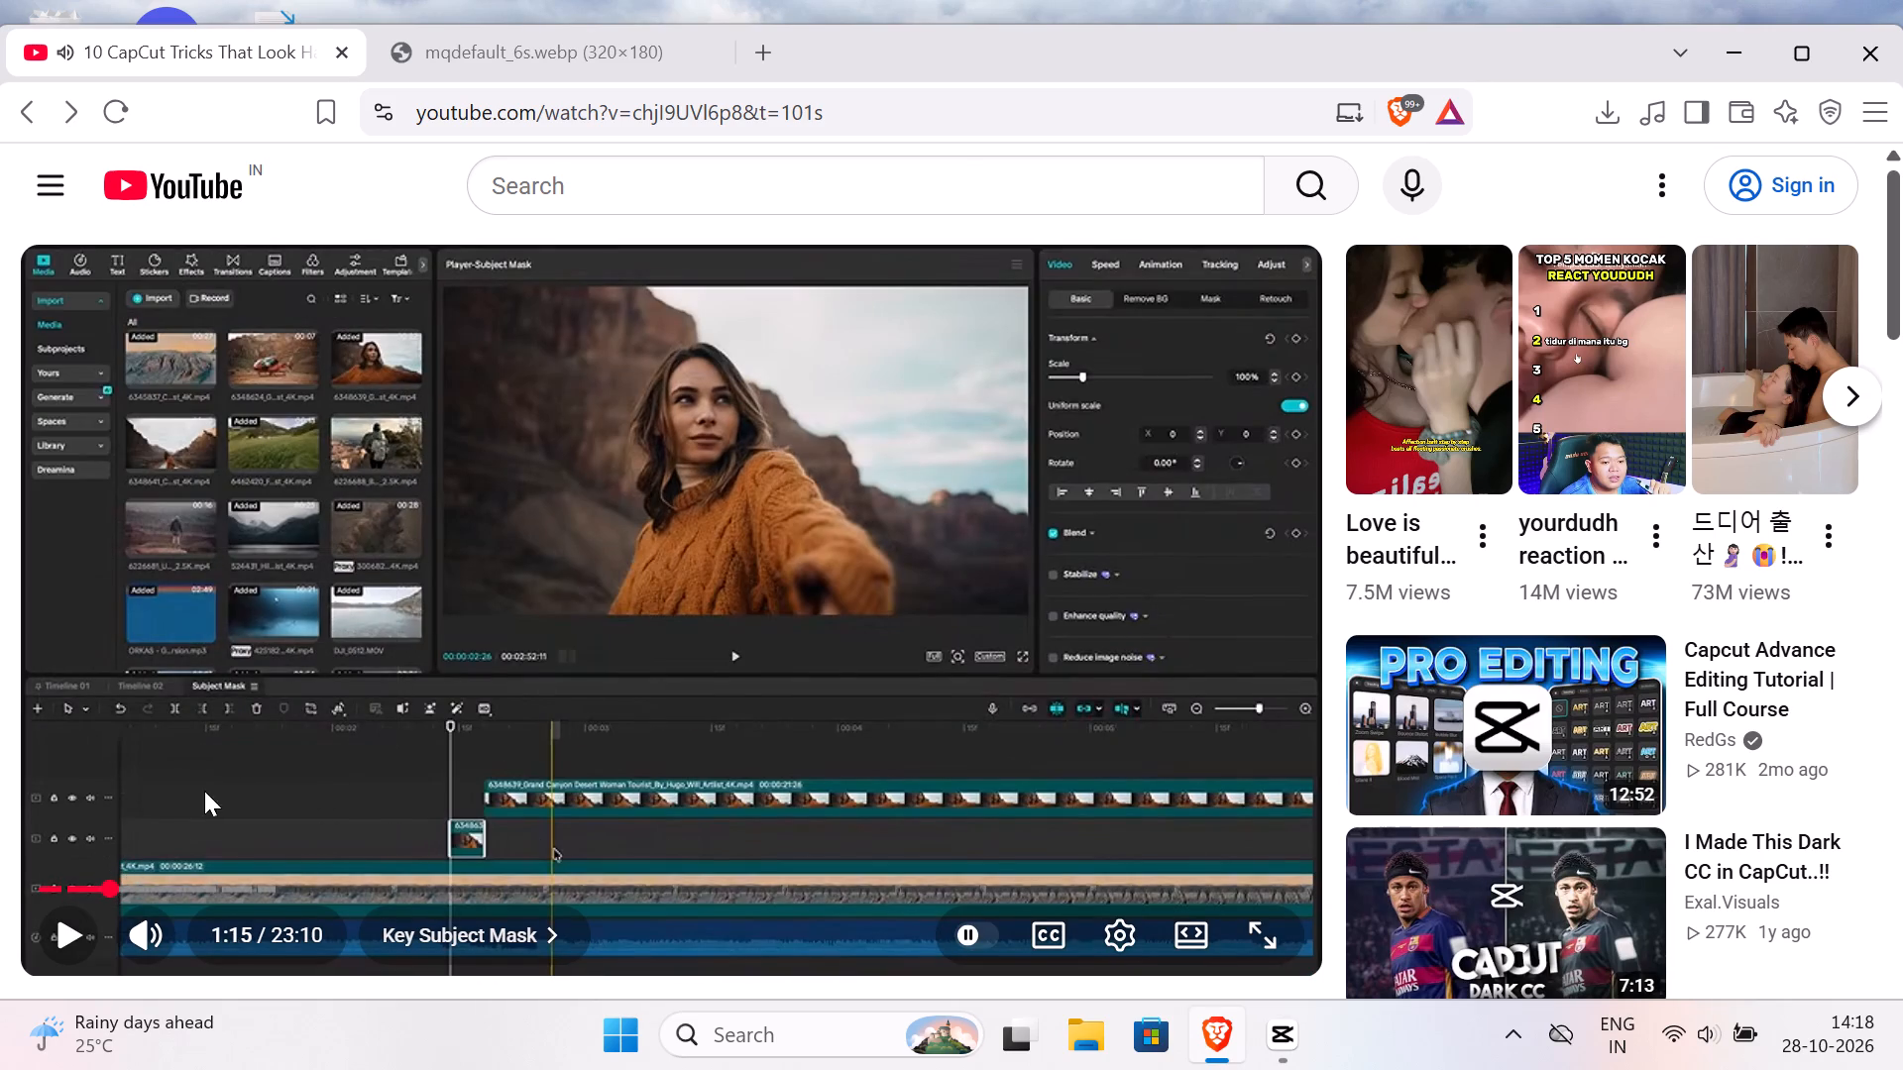
click(255, 758)
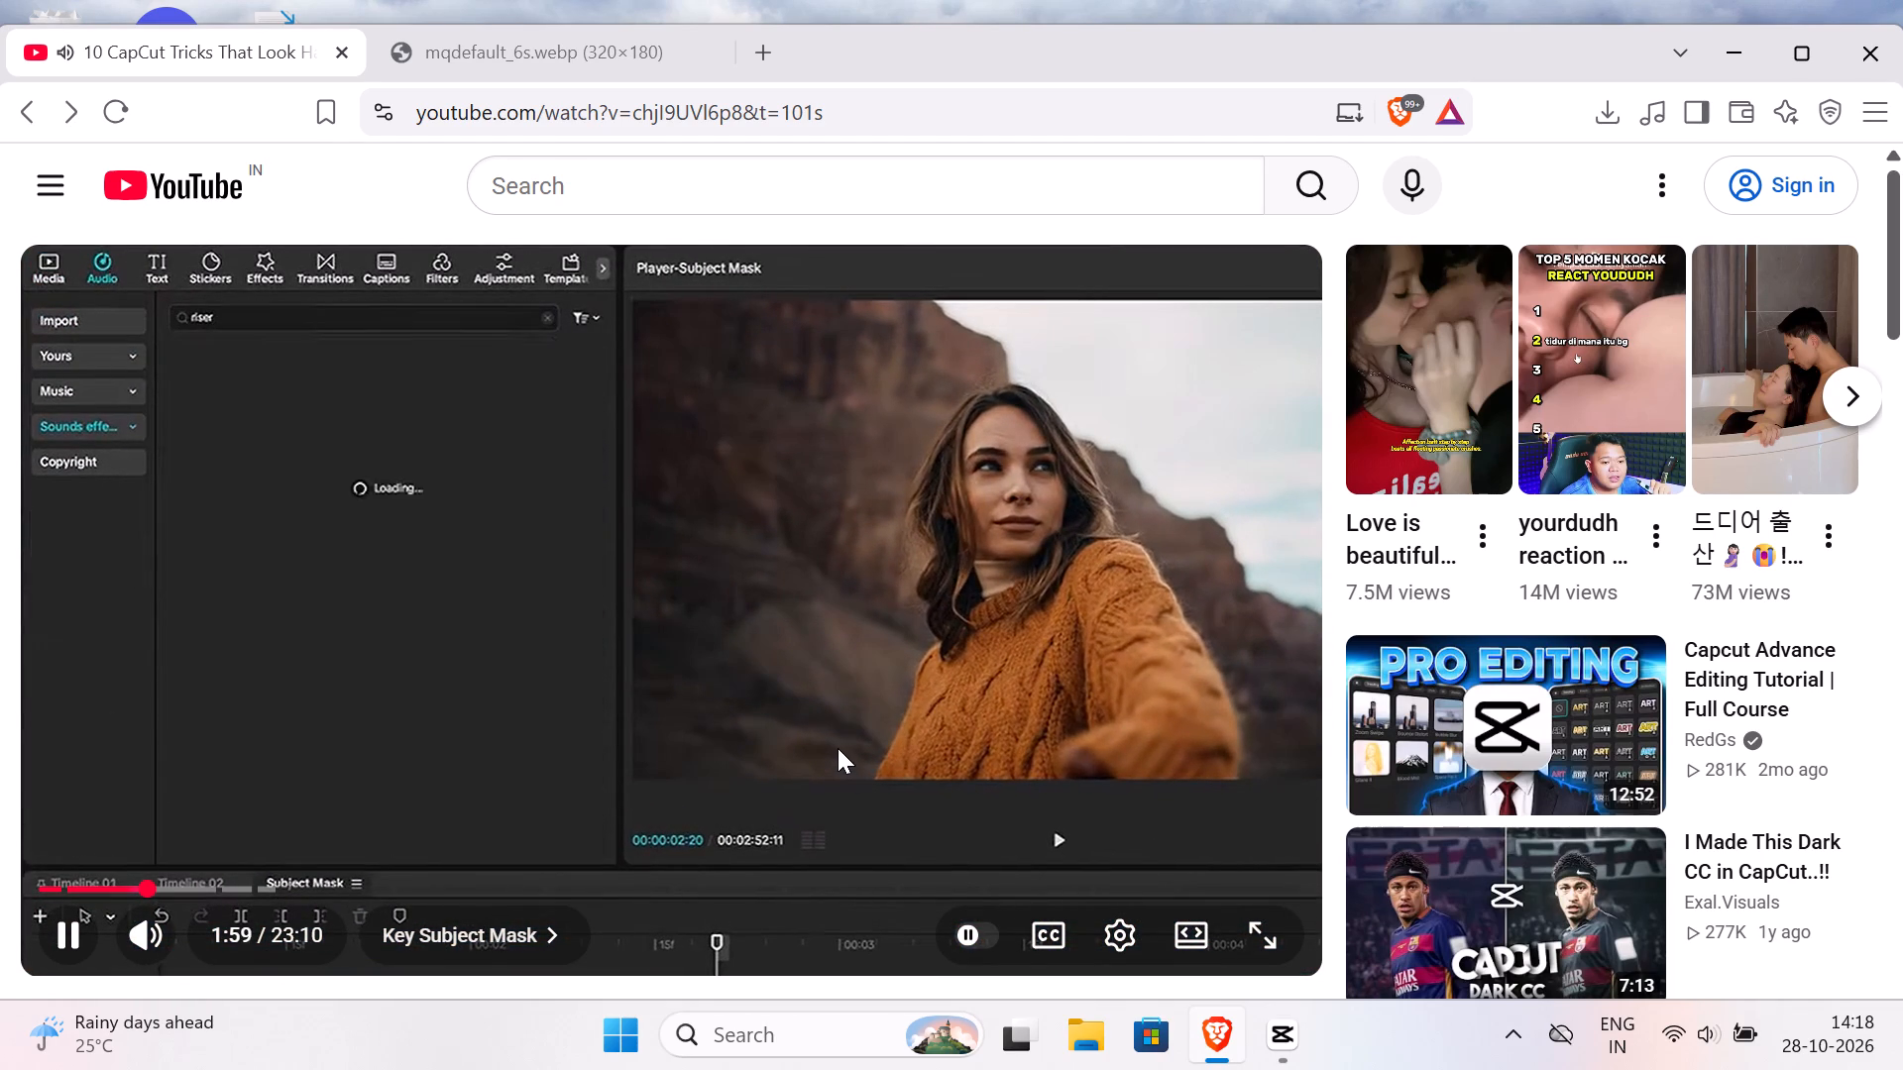
click(838, 748)
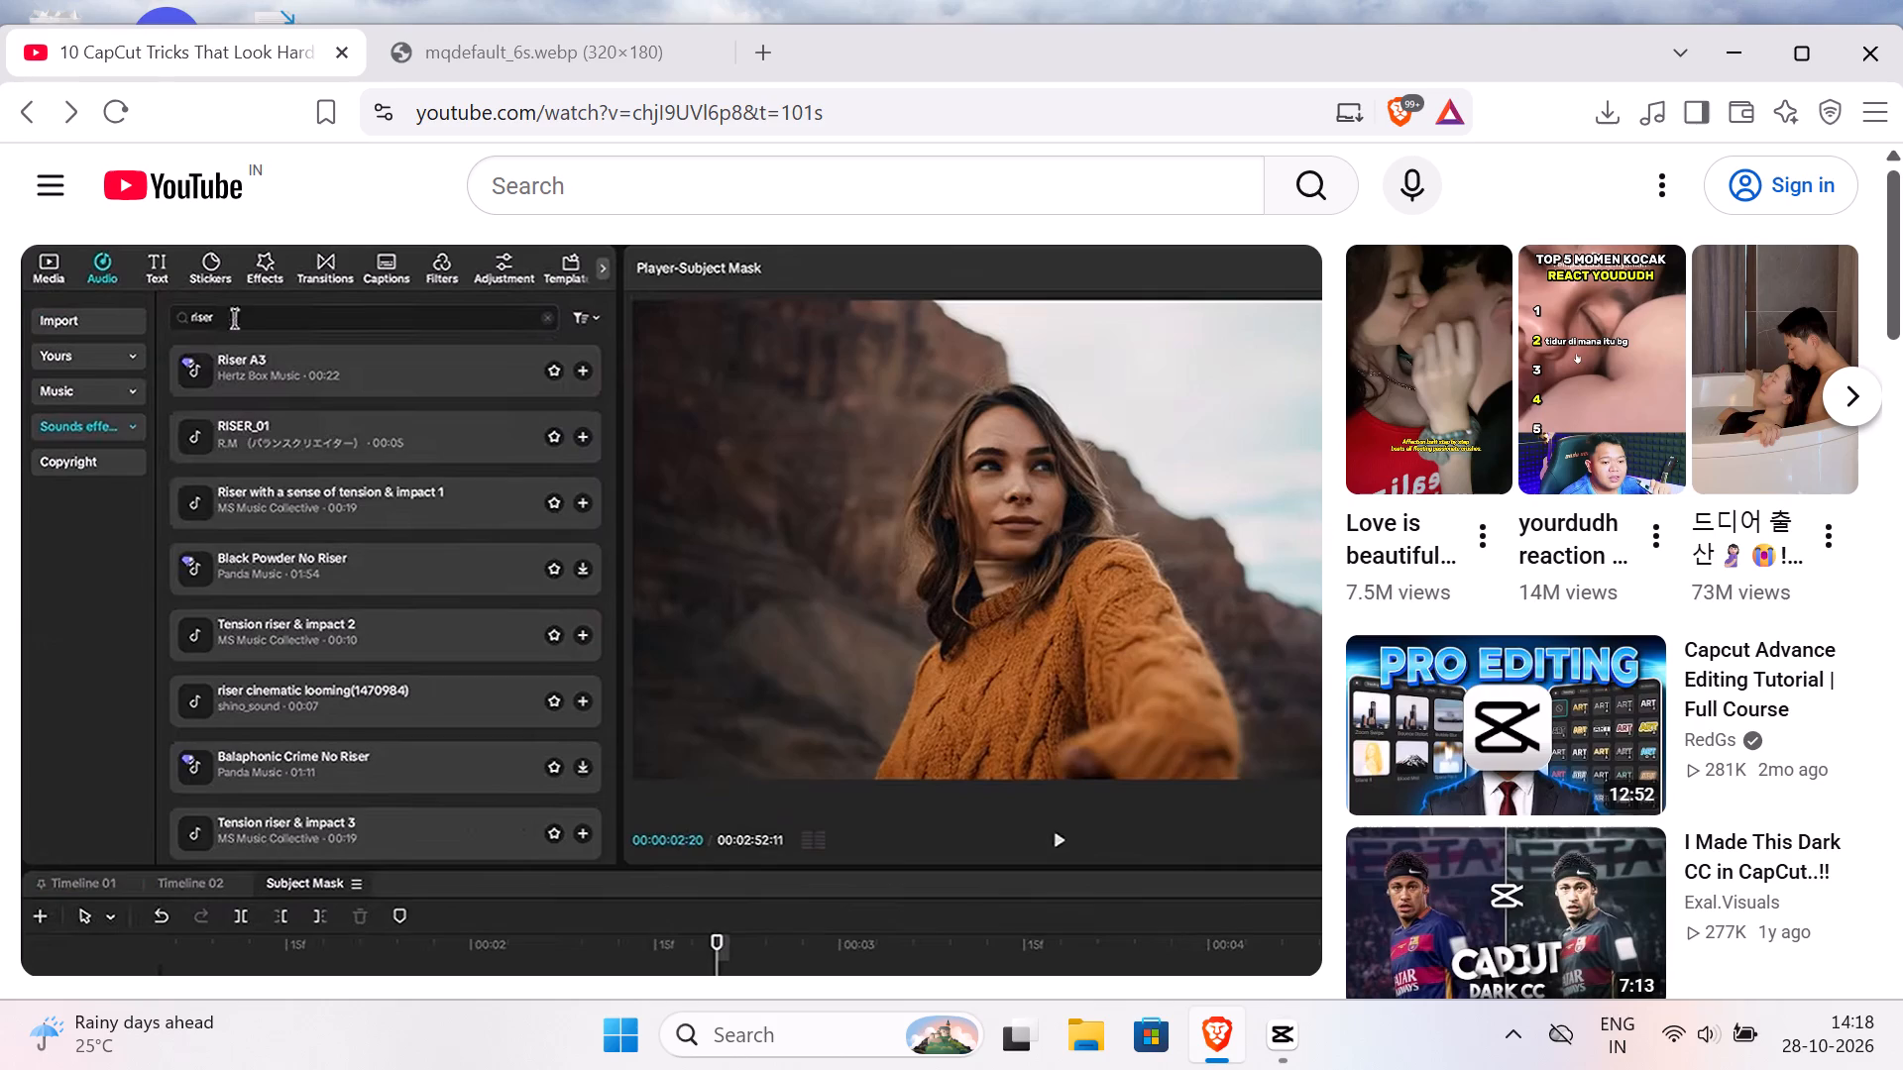
click(838, 745)
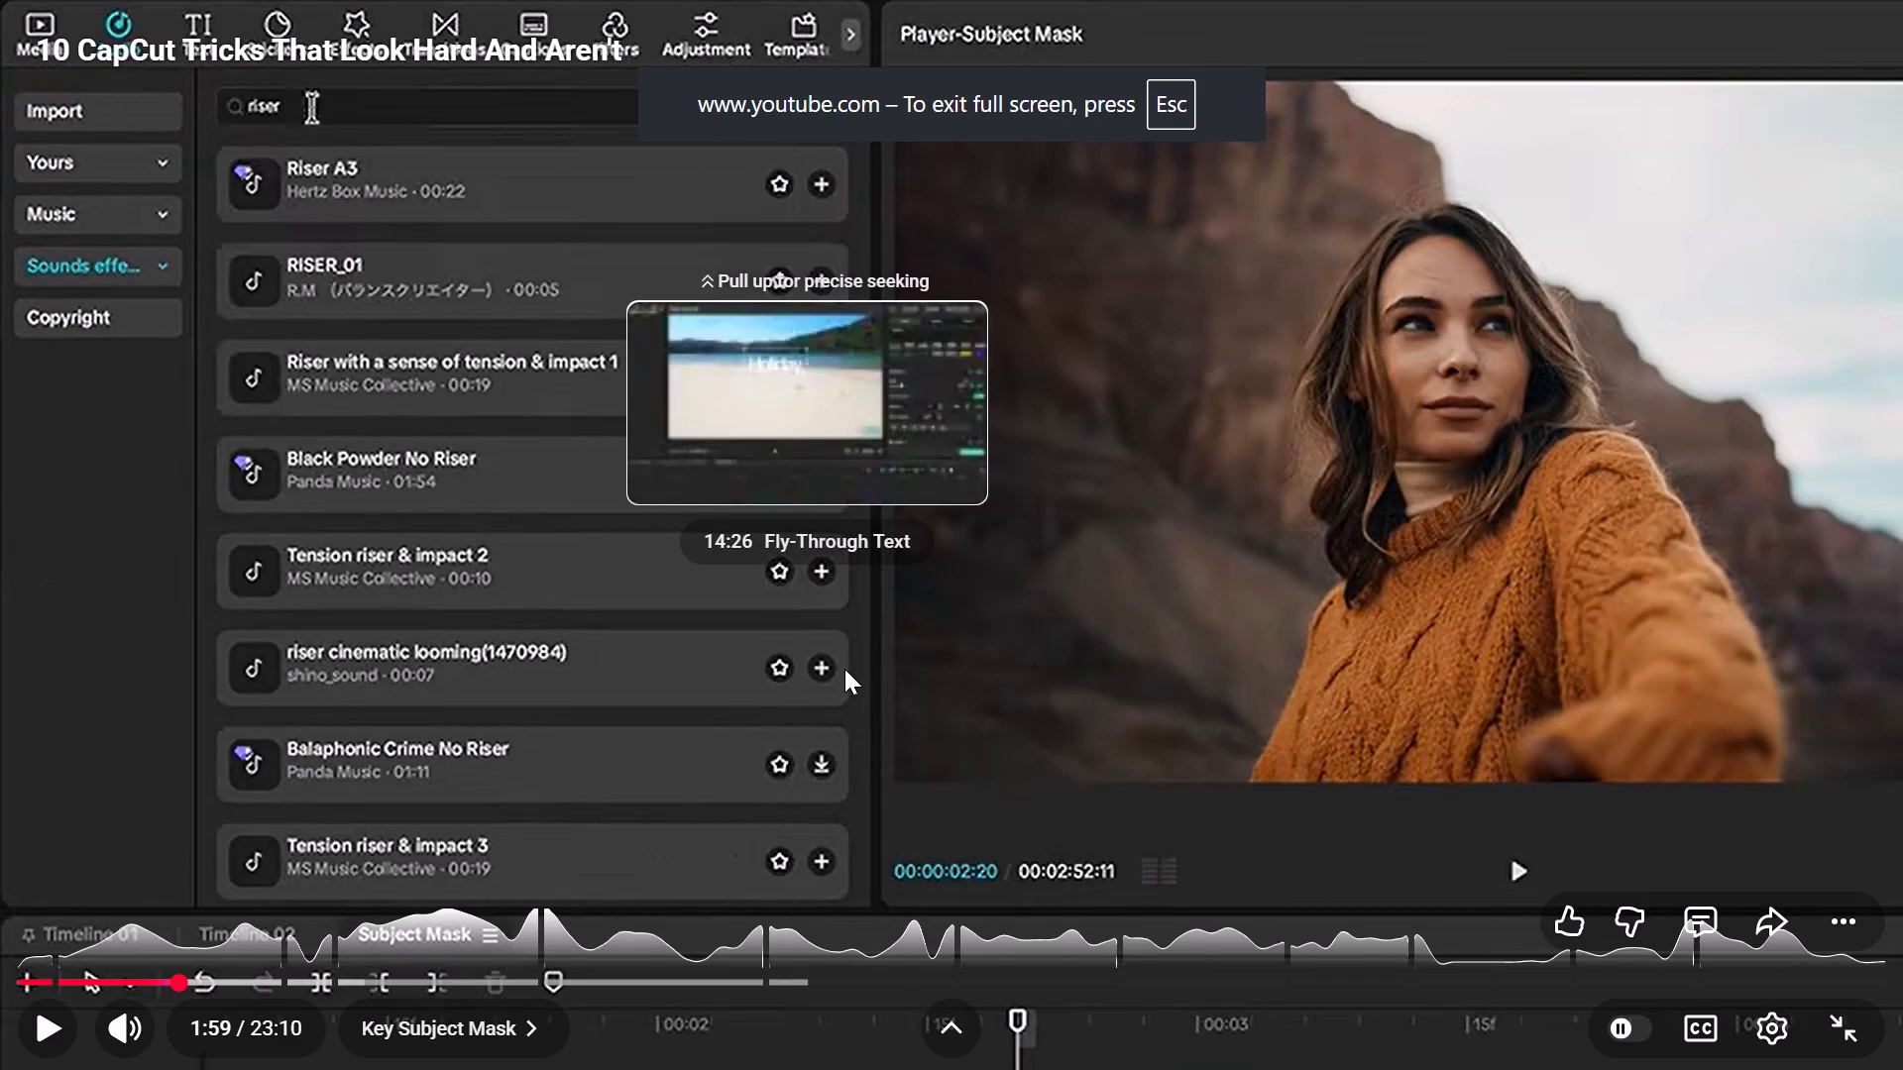
click(848, 667)
click(848, 667)
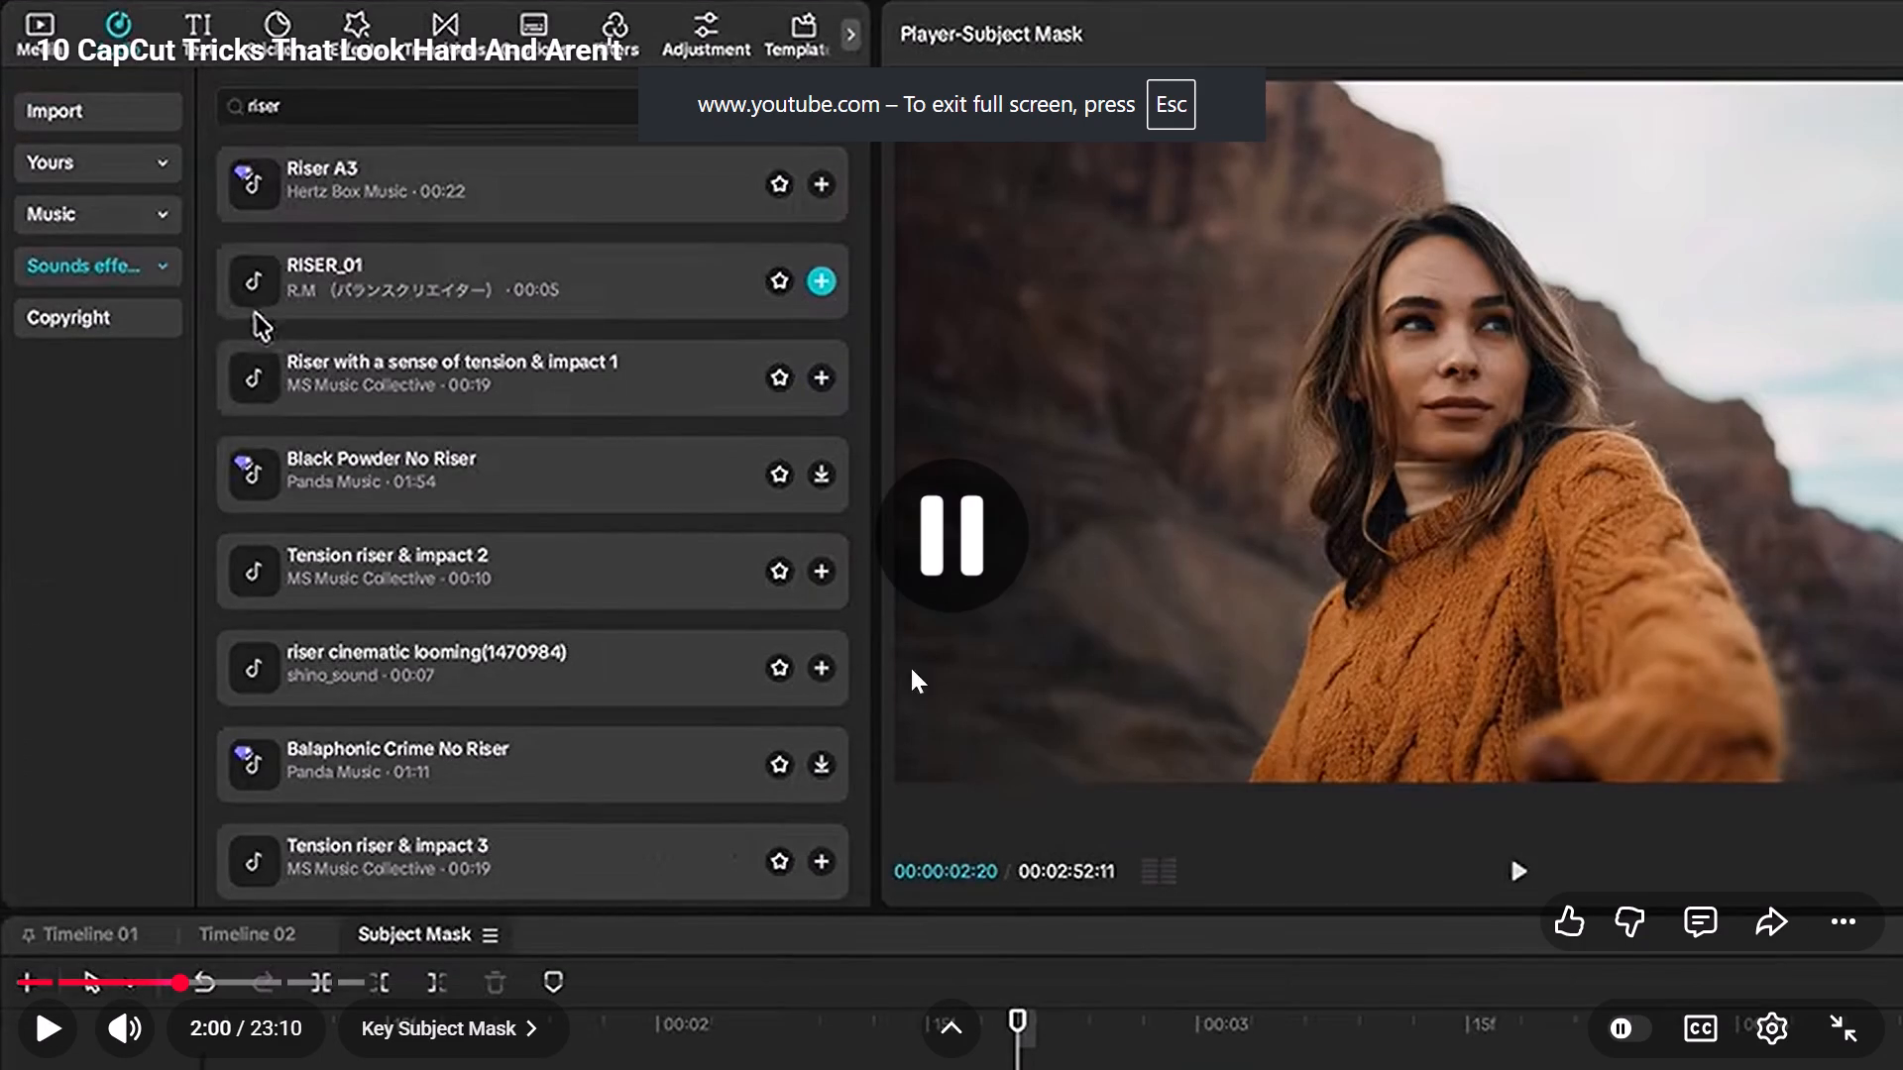
click(1838, 1021)
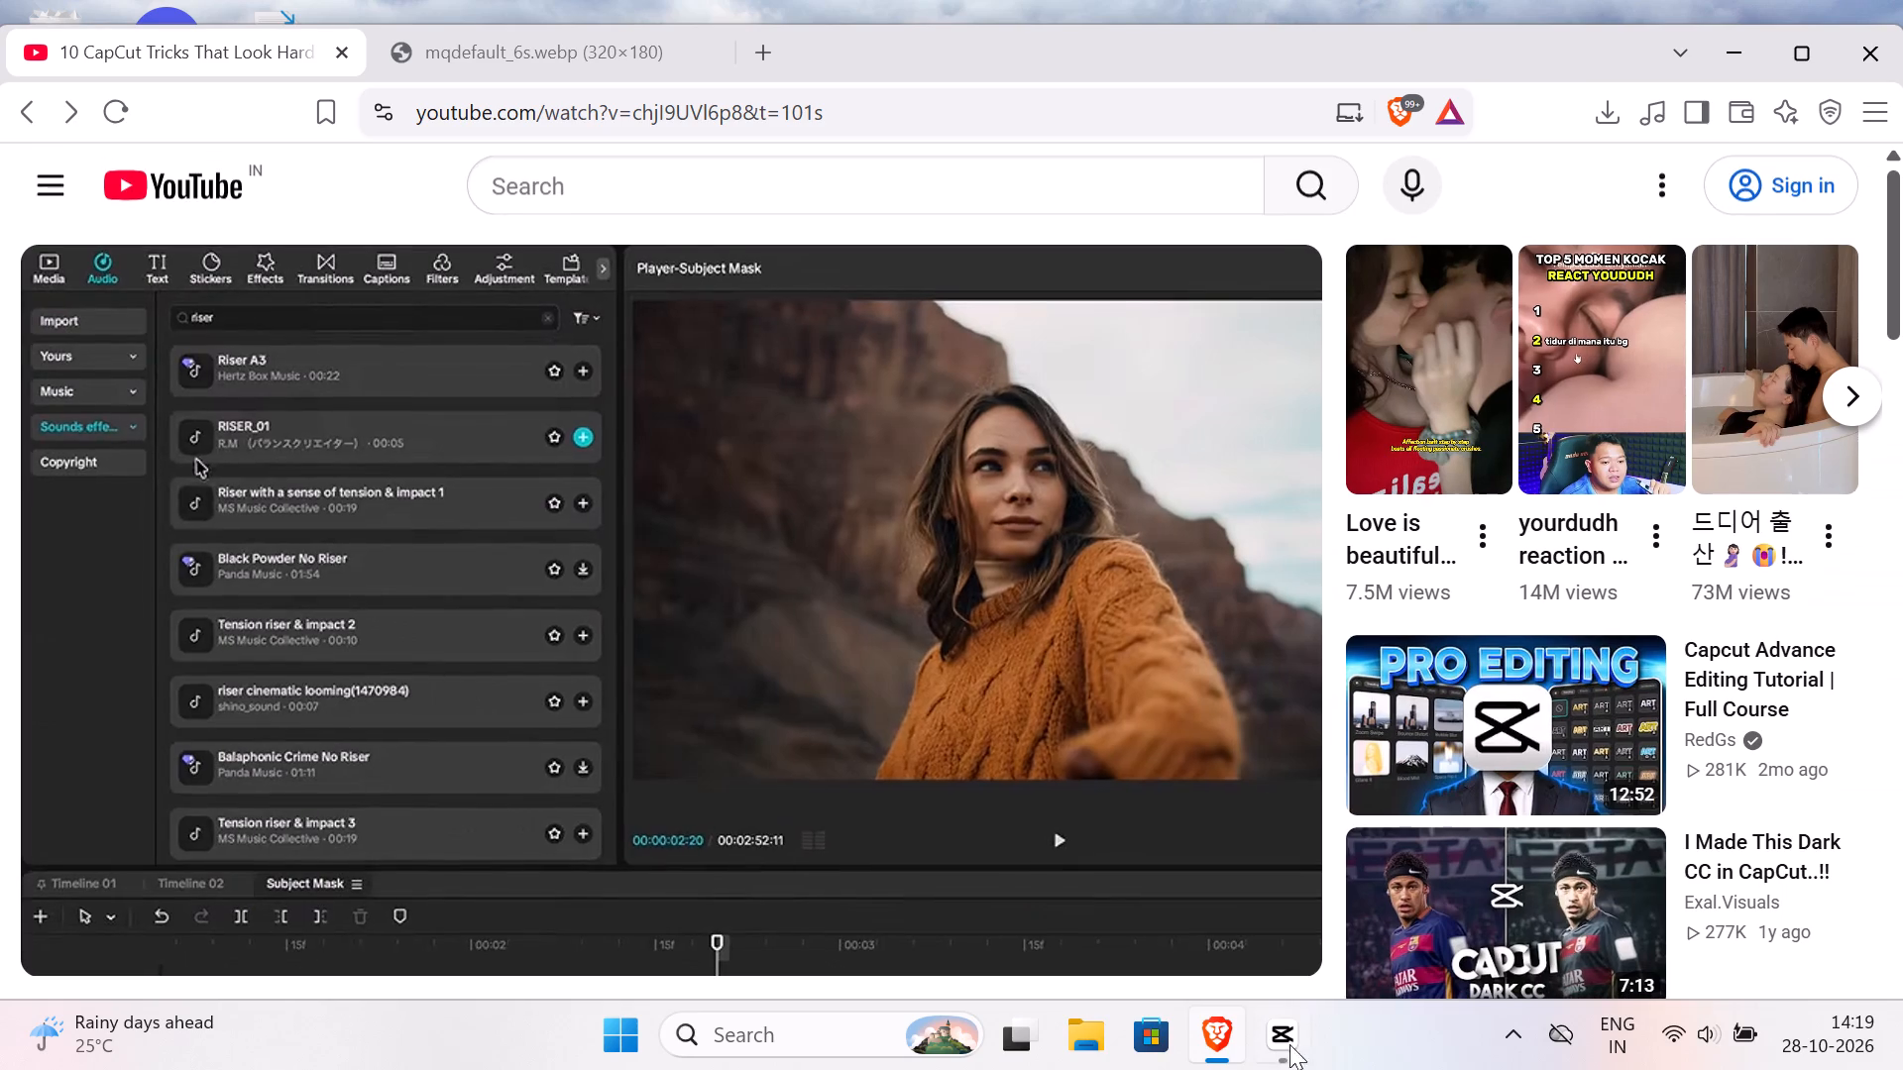
Return to CapCut and preview the extracted soundtrack among the imported audio.
click(1283, 1037)
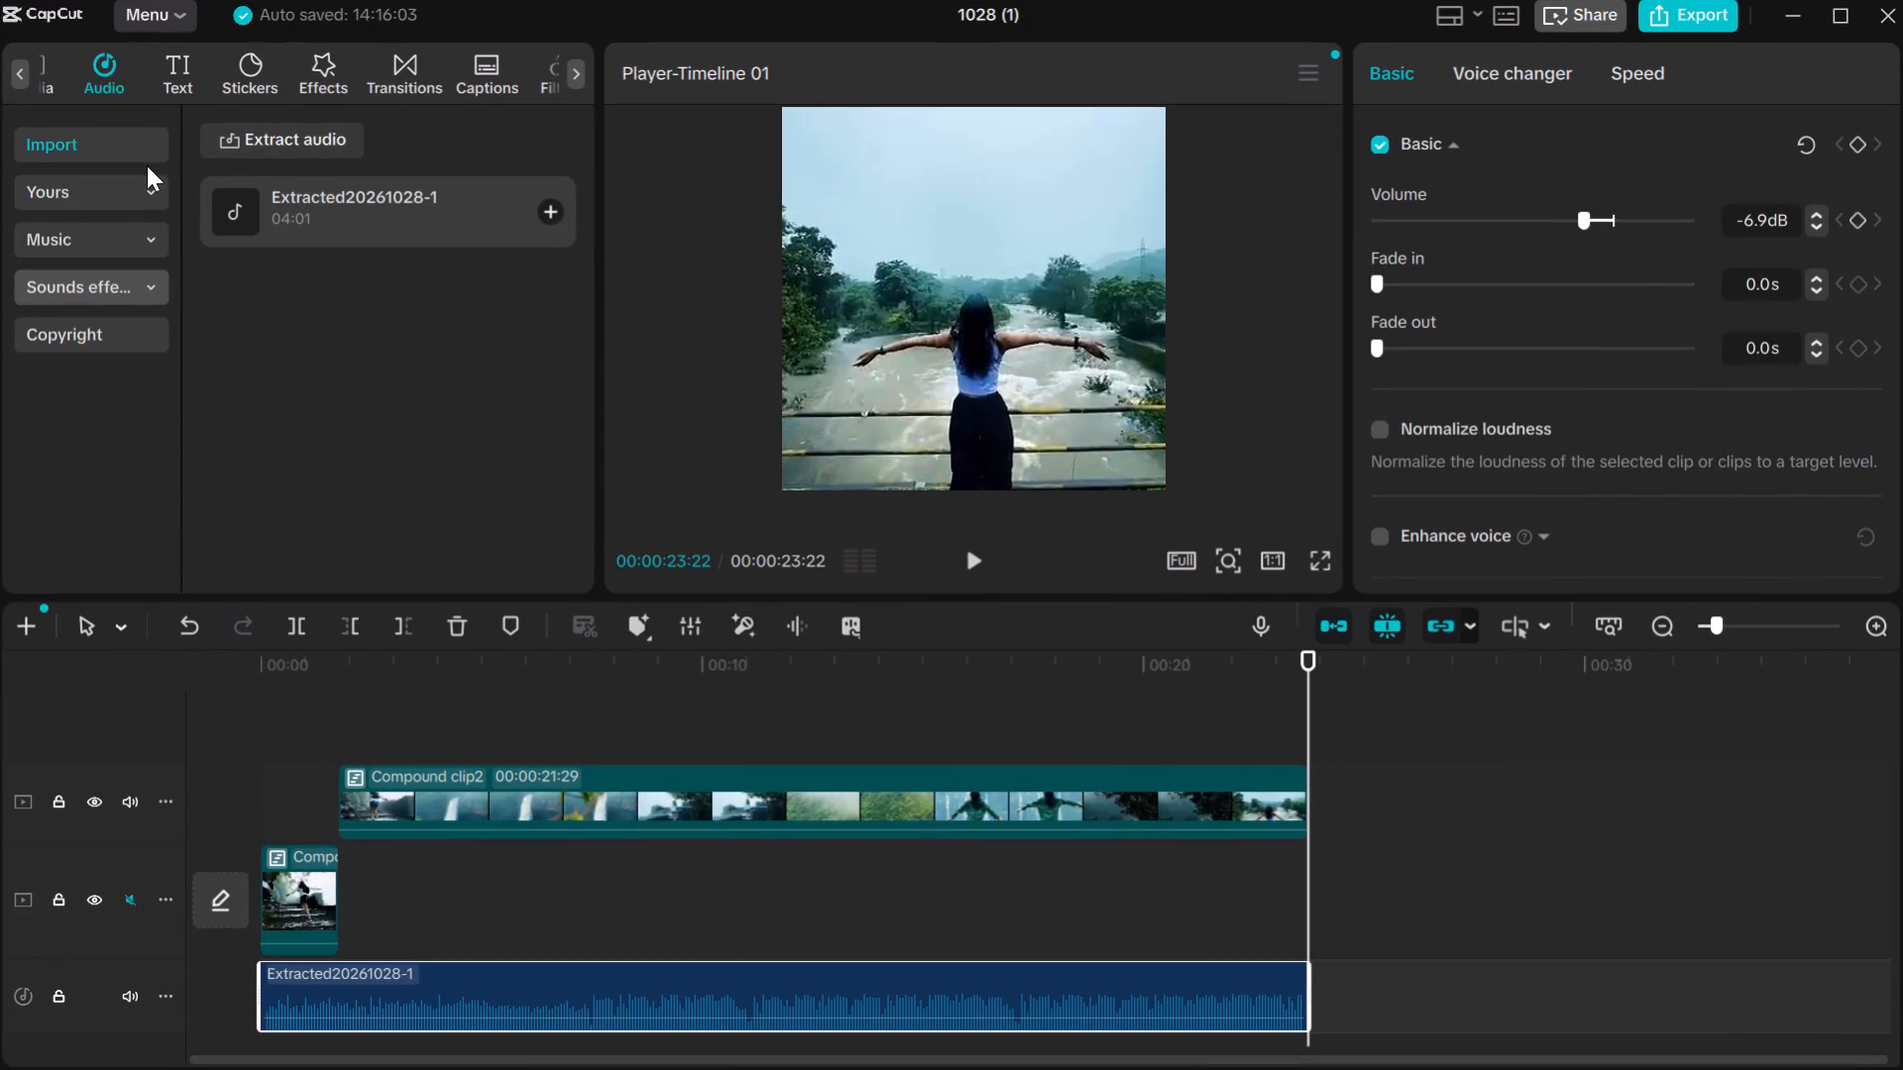
click(107, 81)
double_click(107, 81)
click(122, 154)
click(49, 87)
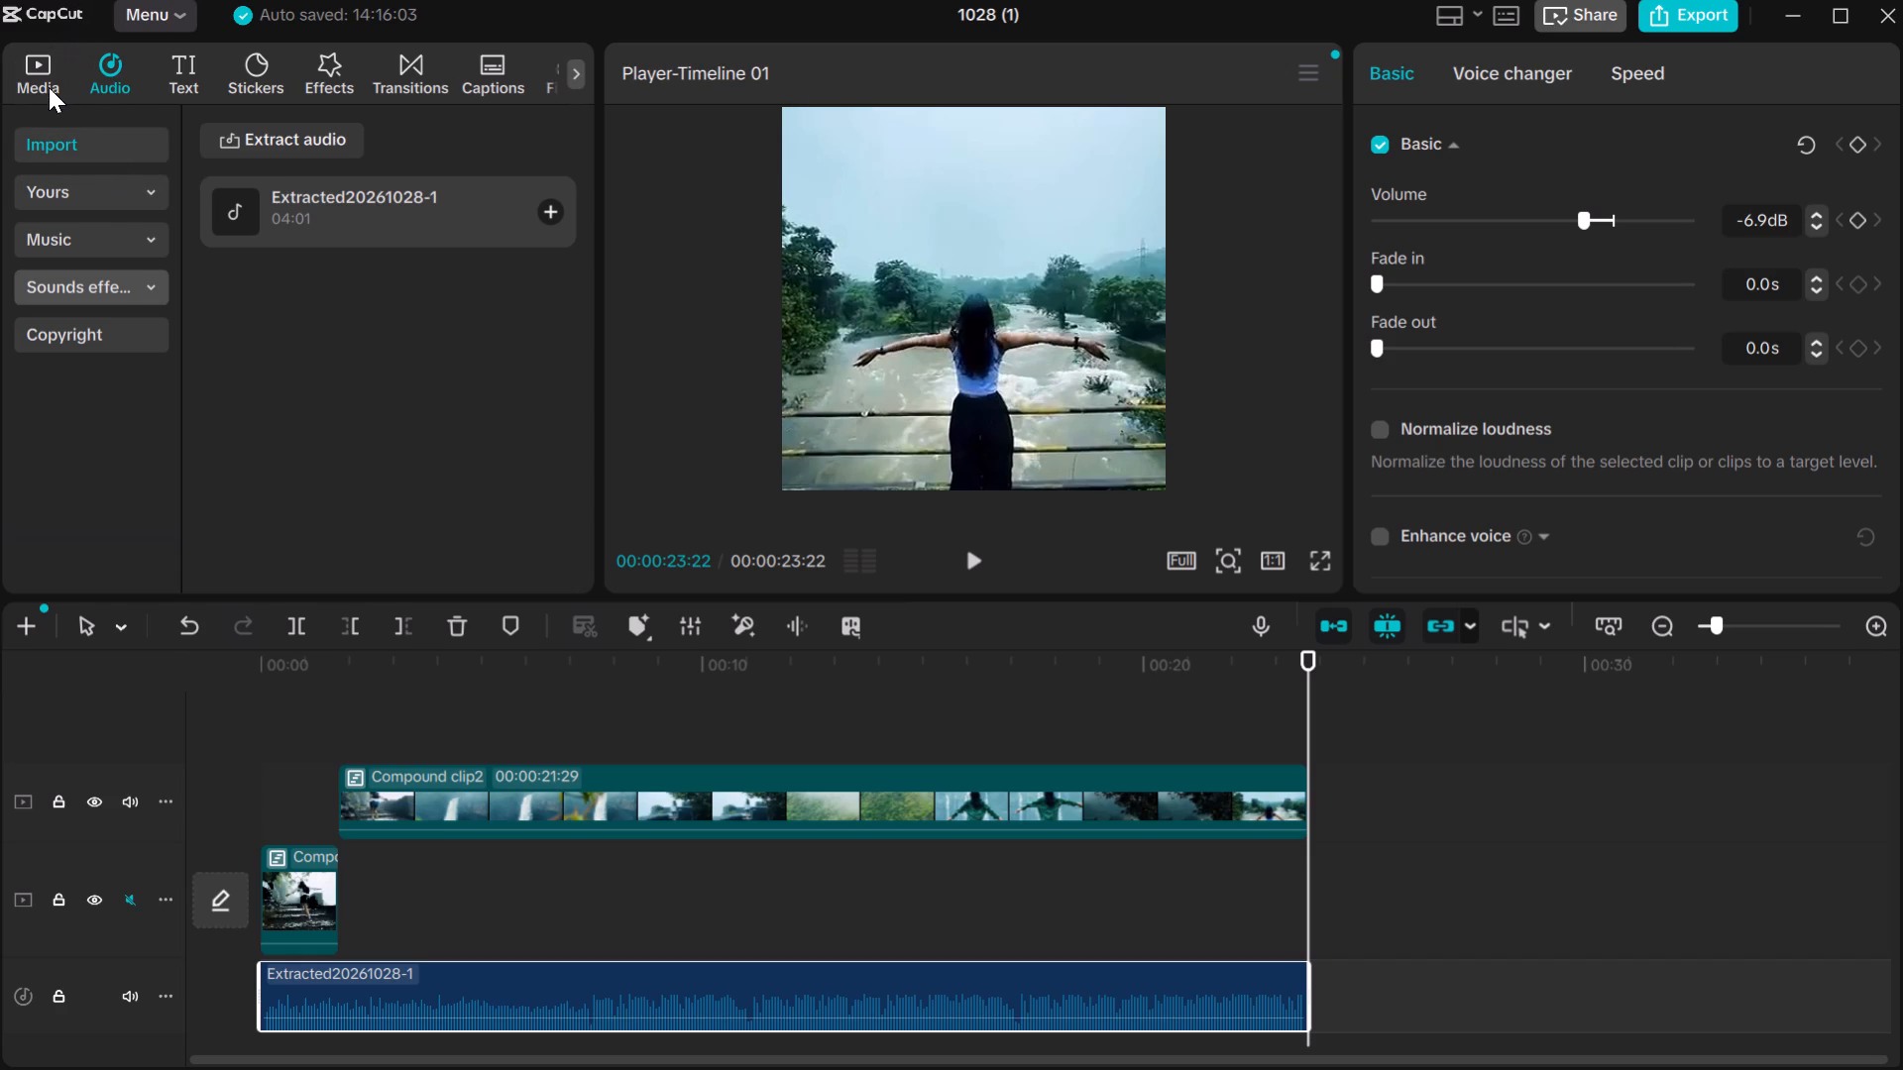
click(49, 90)
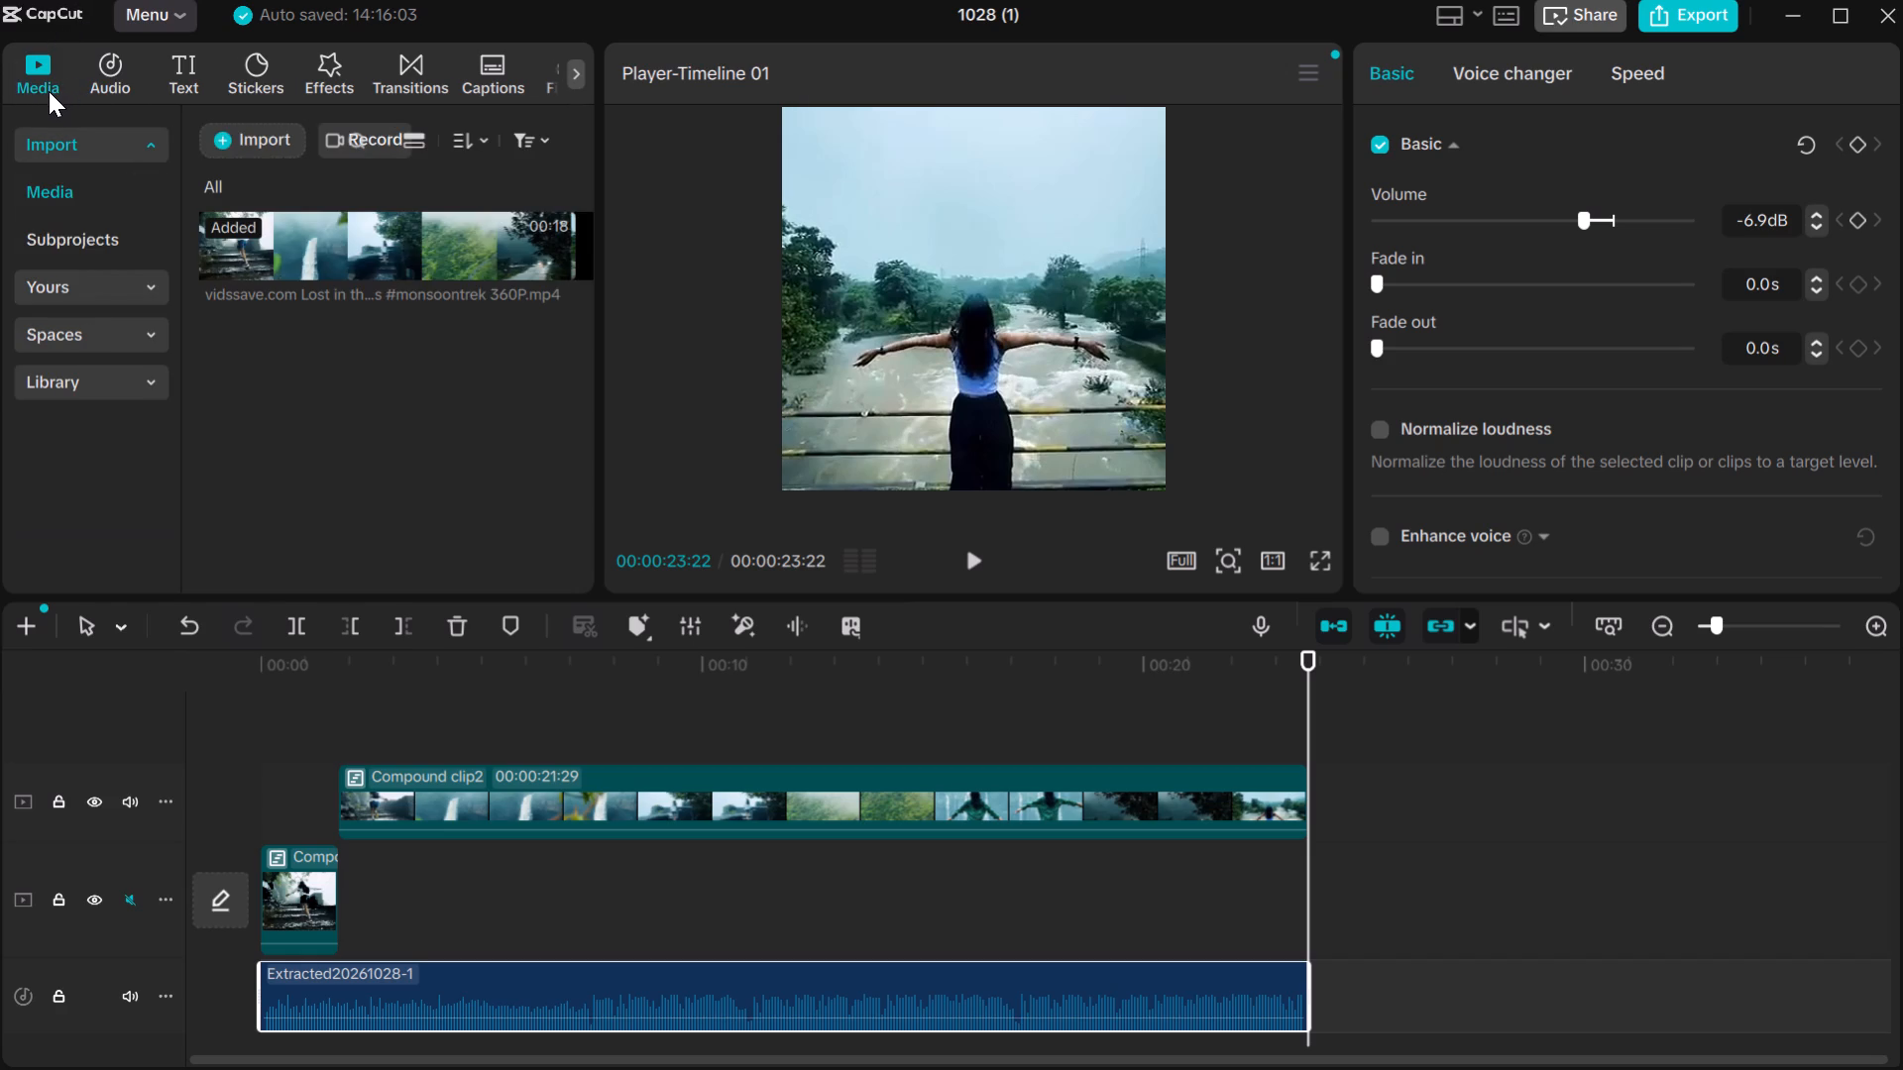
click(111, 84)
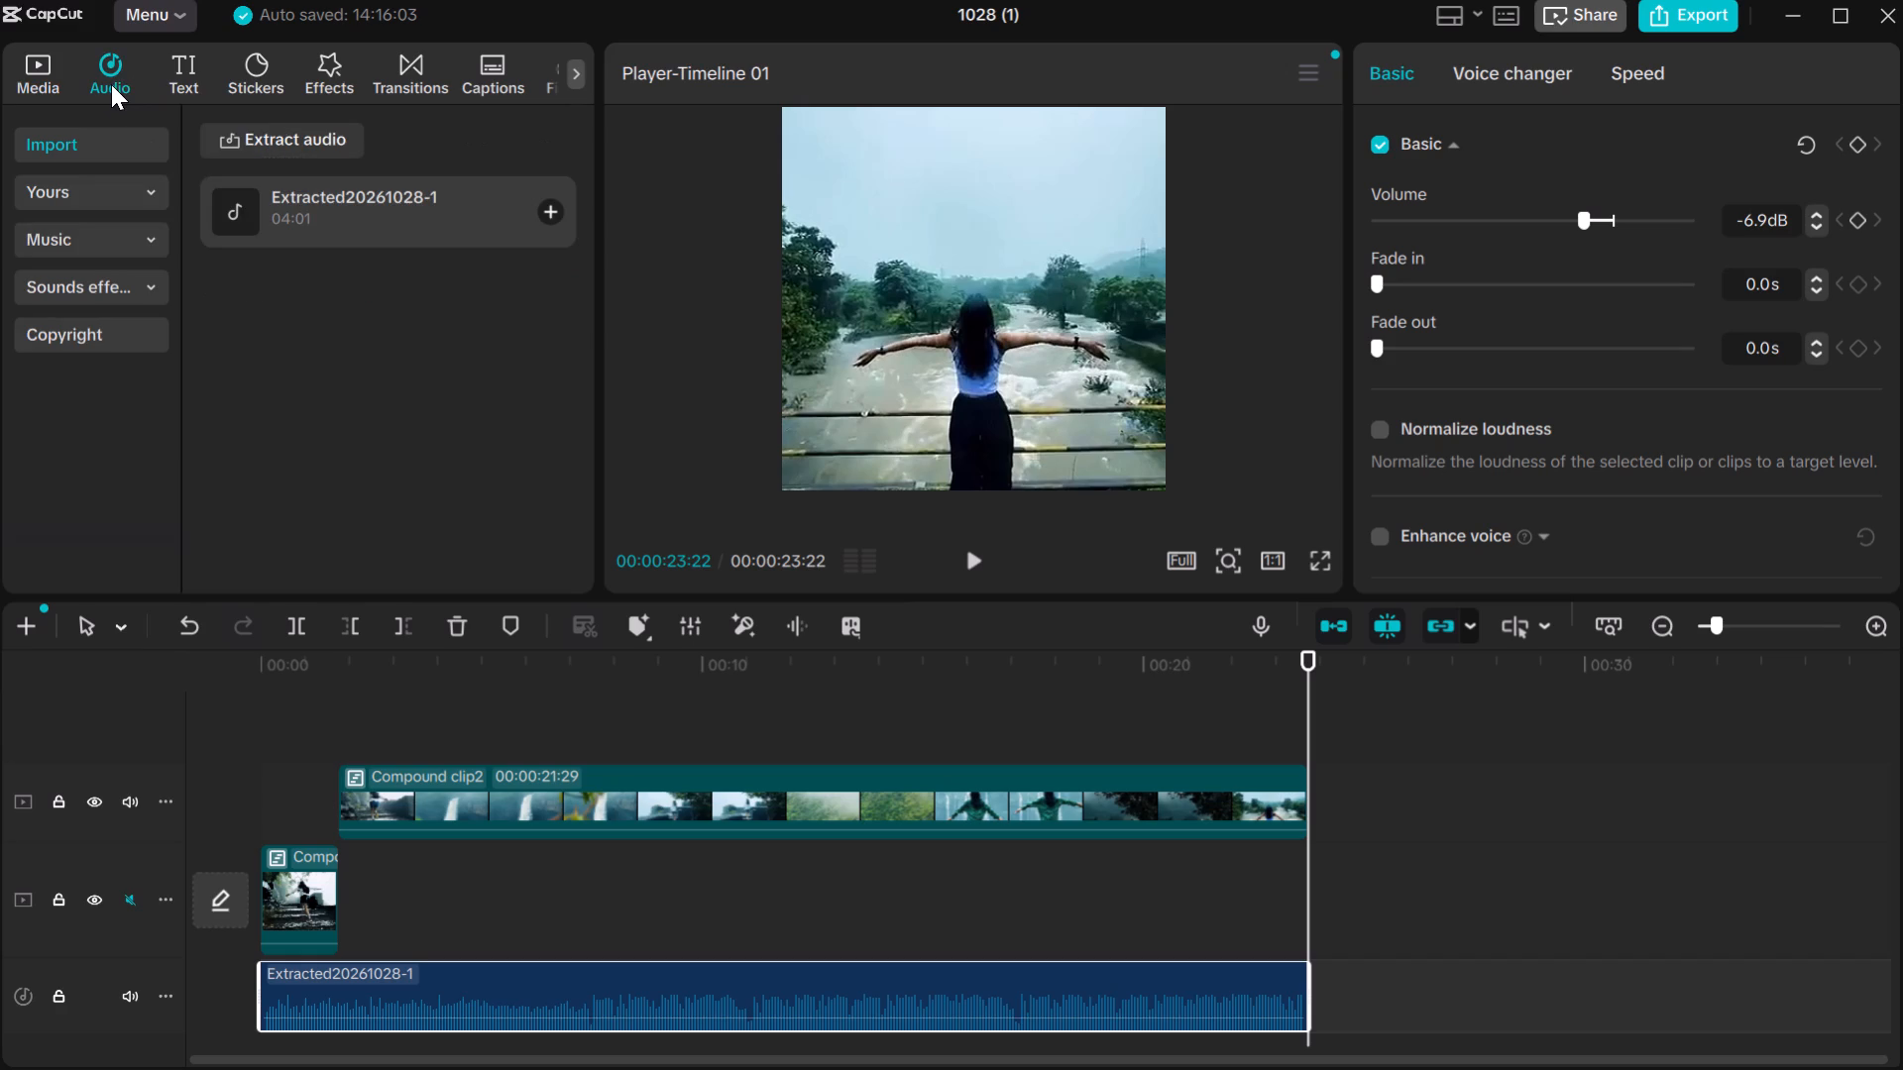
double_click(112, 84)
click(334, 207)
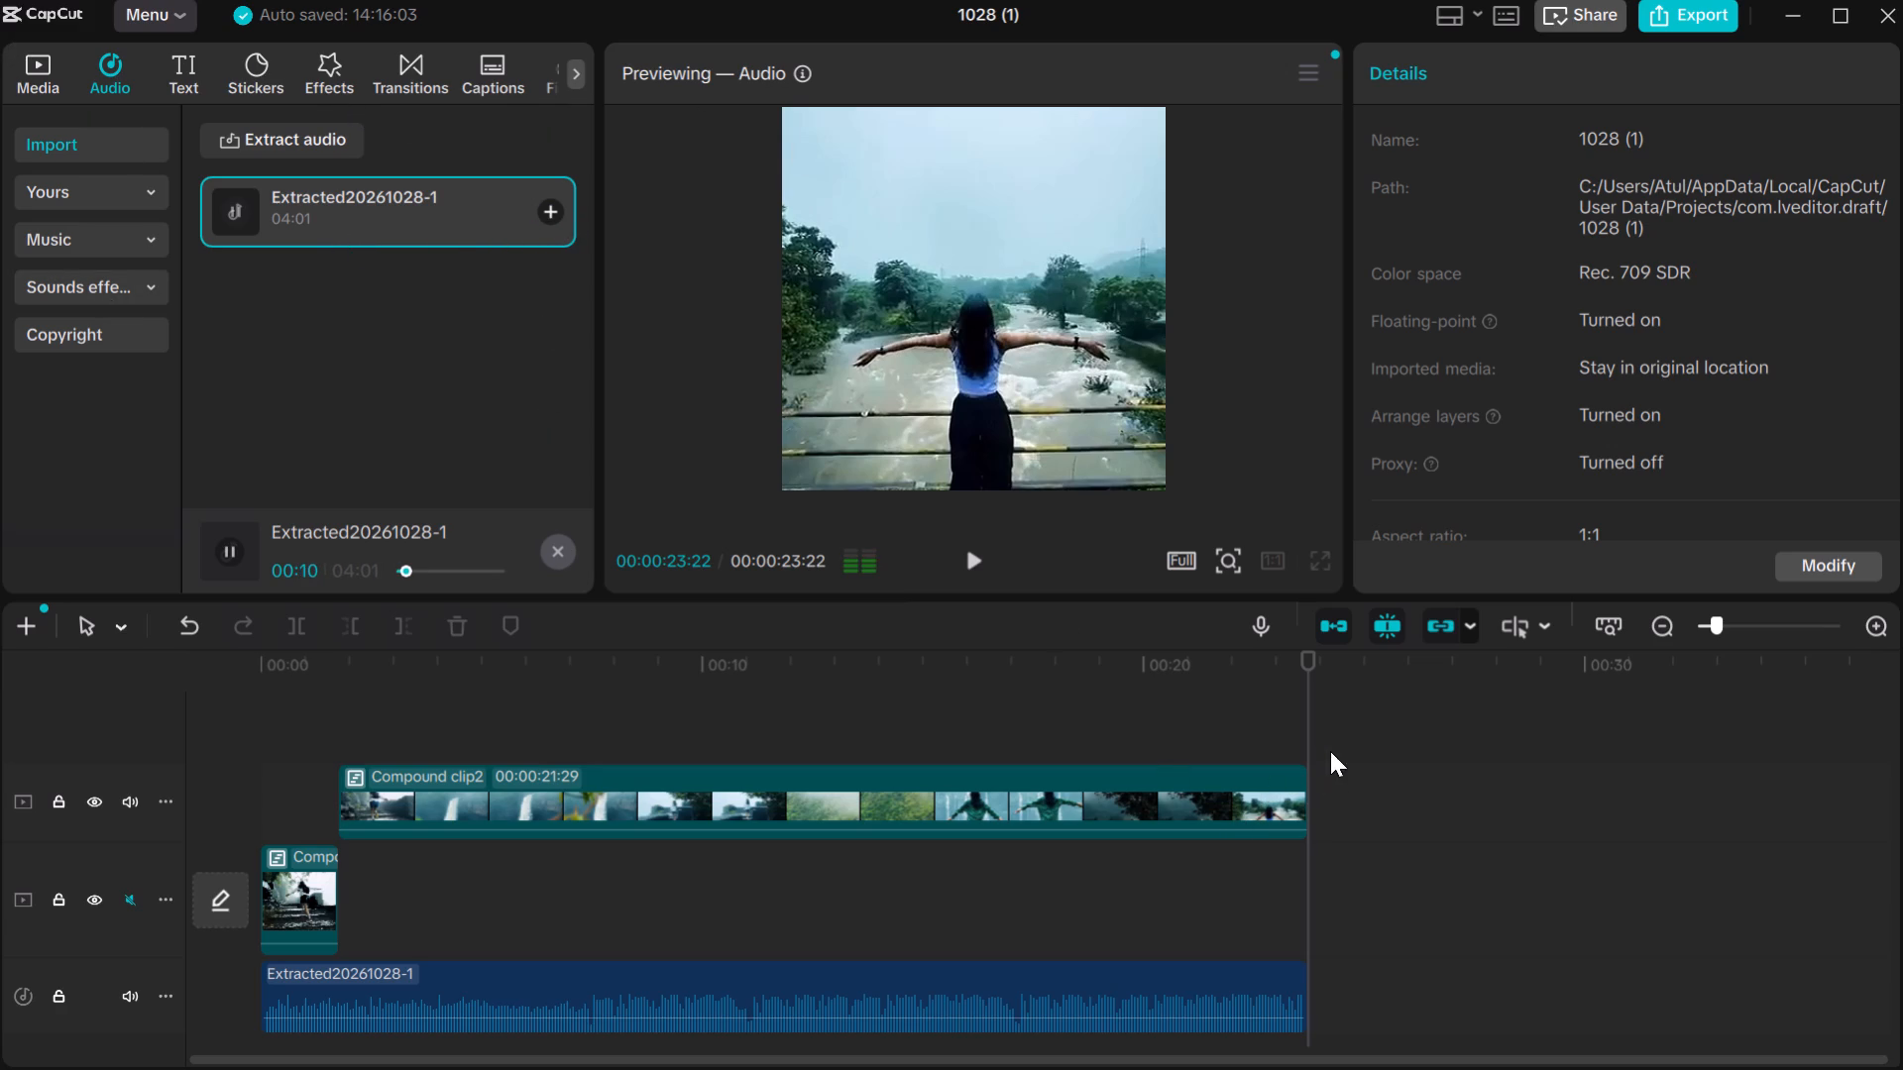
drag(1308, 692, 1262, 695)
drag(1262, 695, 1210, 695)
click(1213, 692)
click(1196, 634)
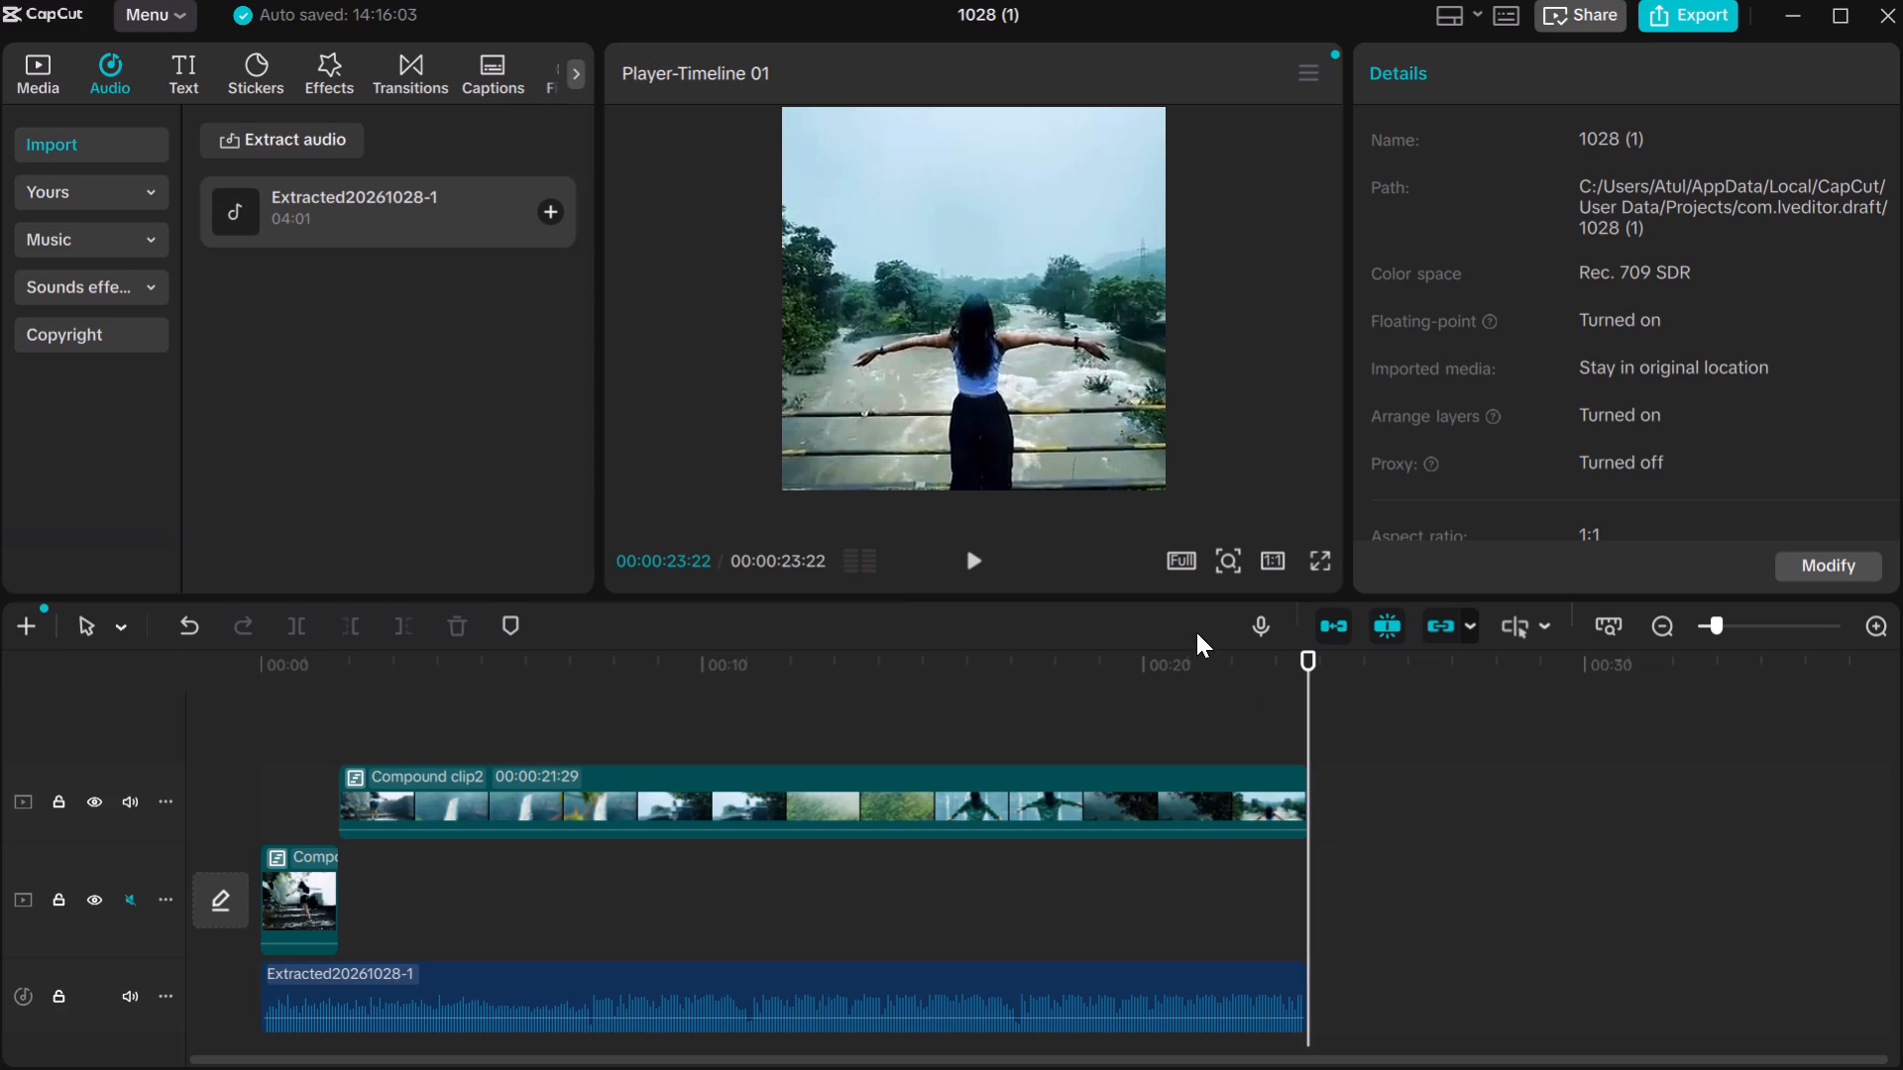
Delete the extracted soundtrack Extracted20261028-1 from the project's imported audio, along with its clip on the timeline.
click(378, 200)
right_click(402, 184)
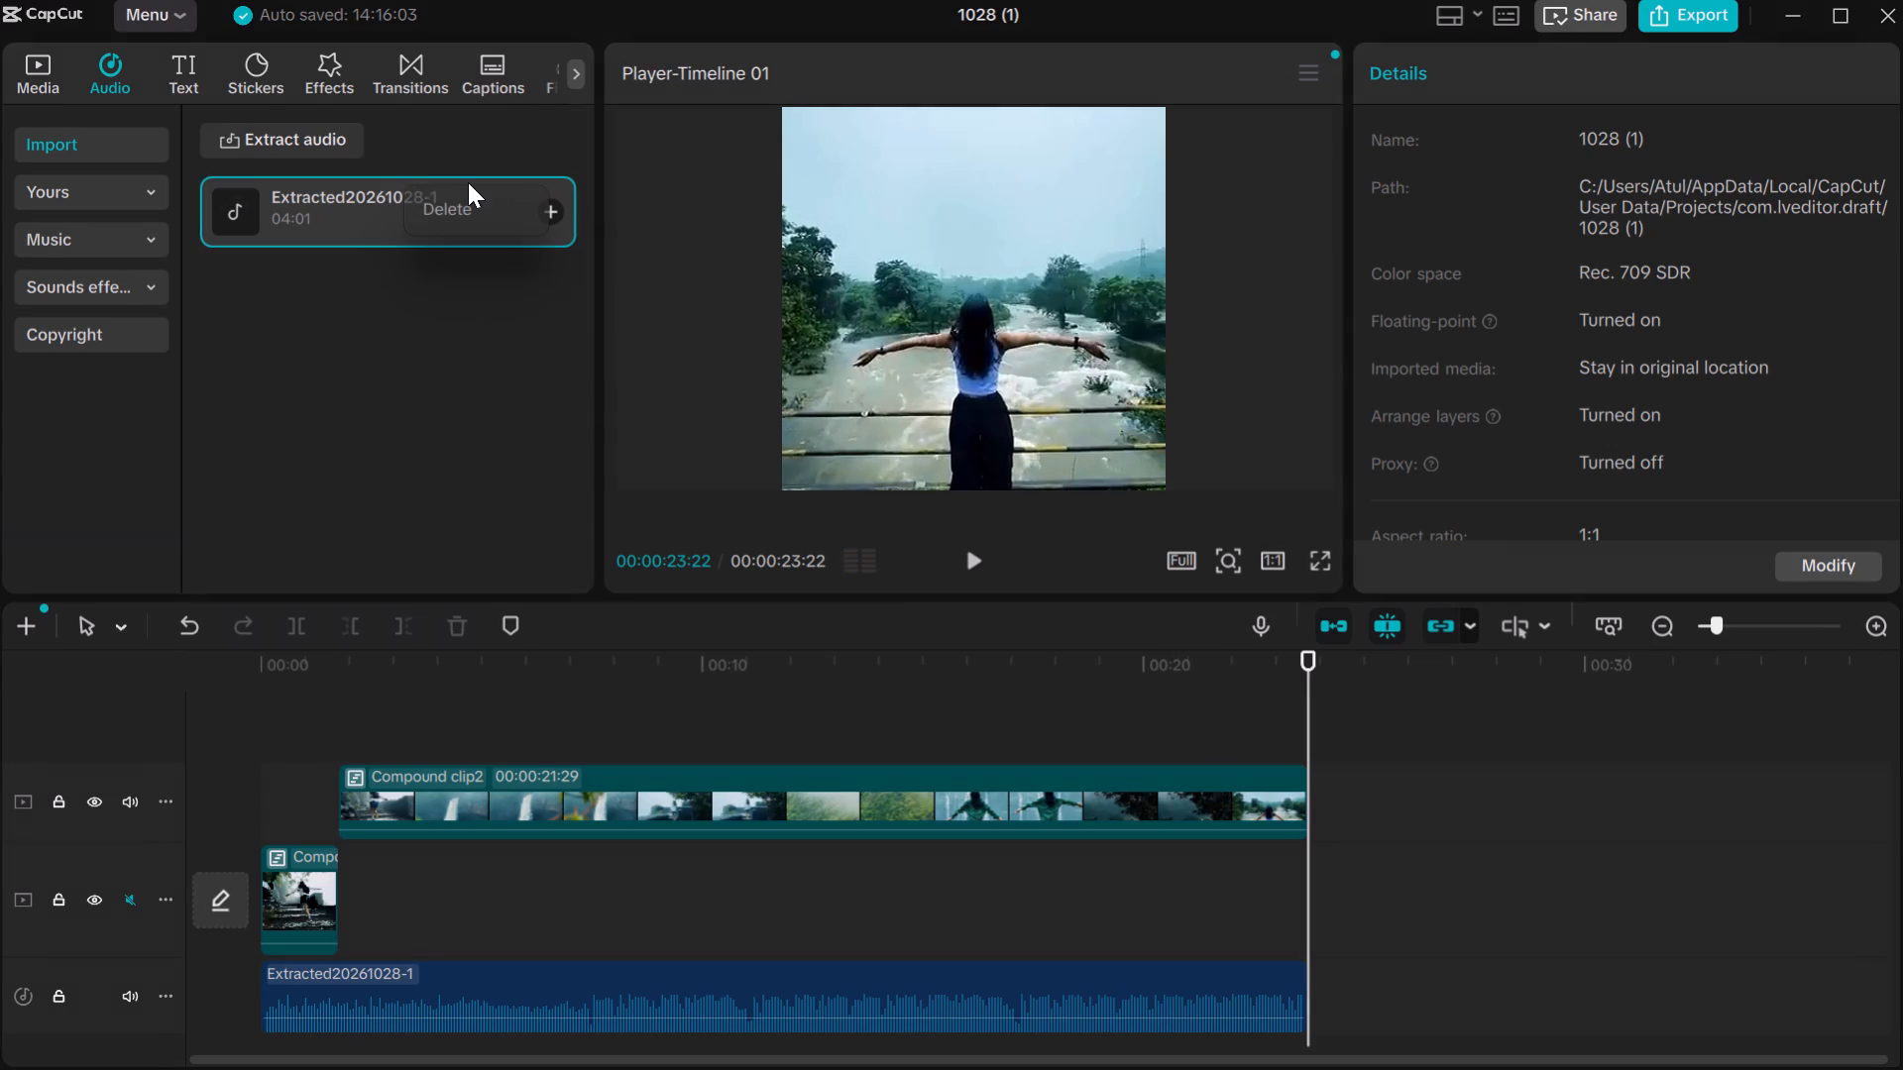
click(478, 198)
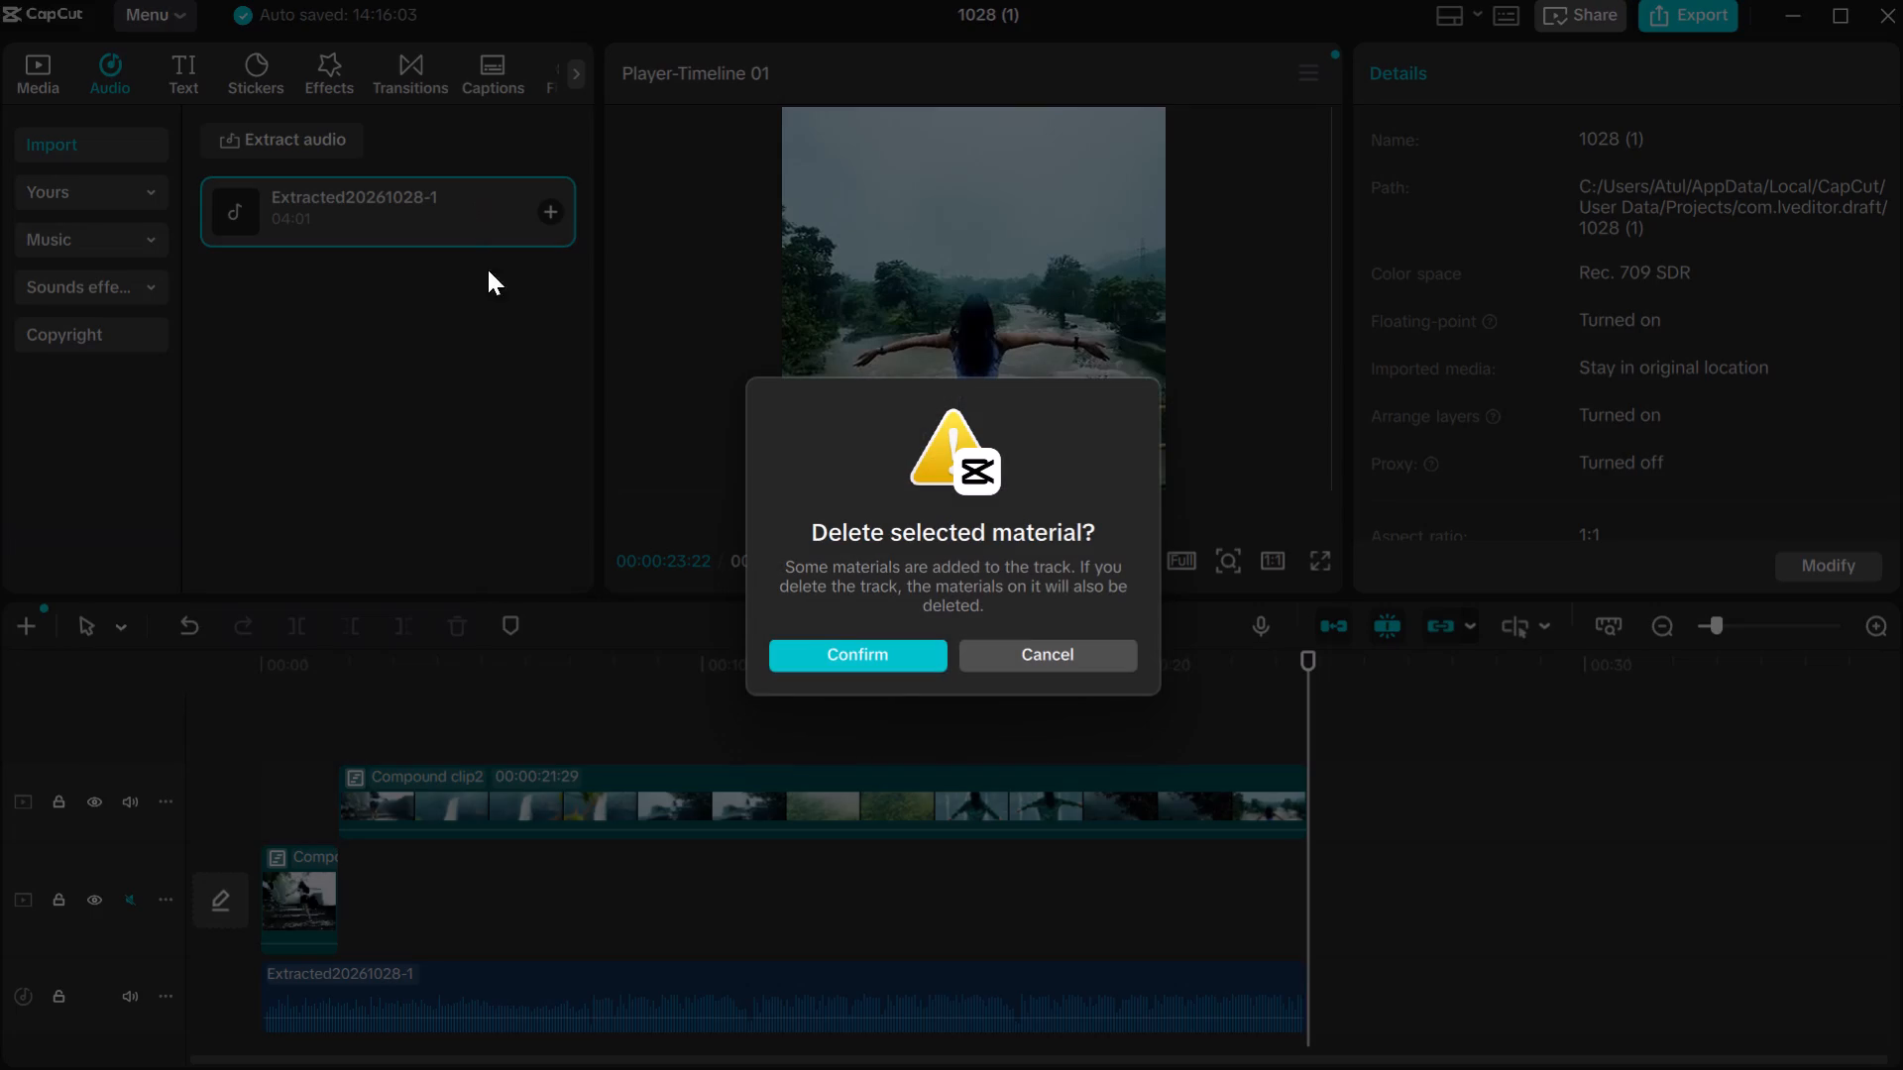
drag(743, 600, 777, 619)
double_click(831, 659)
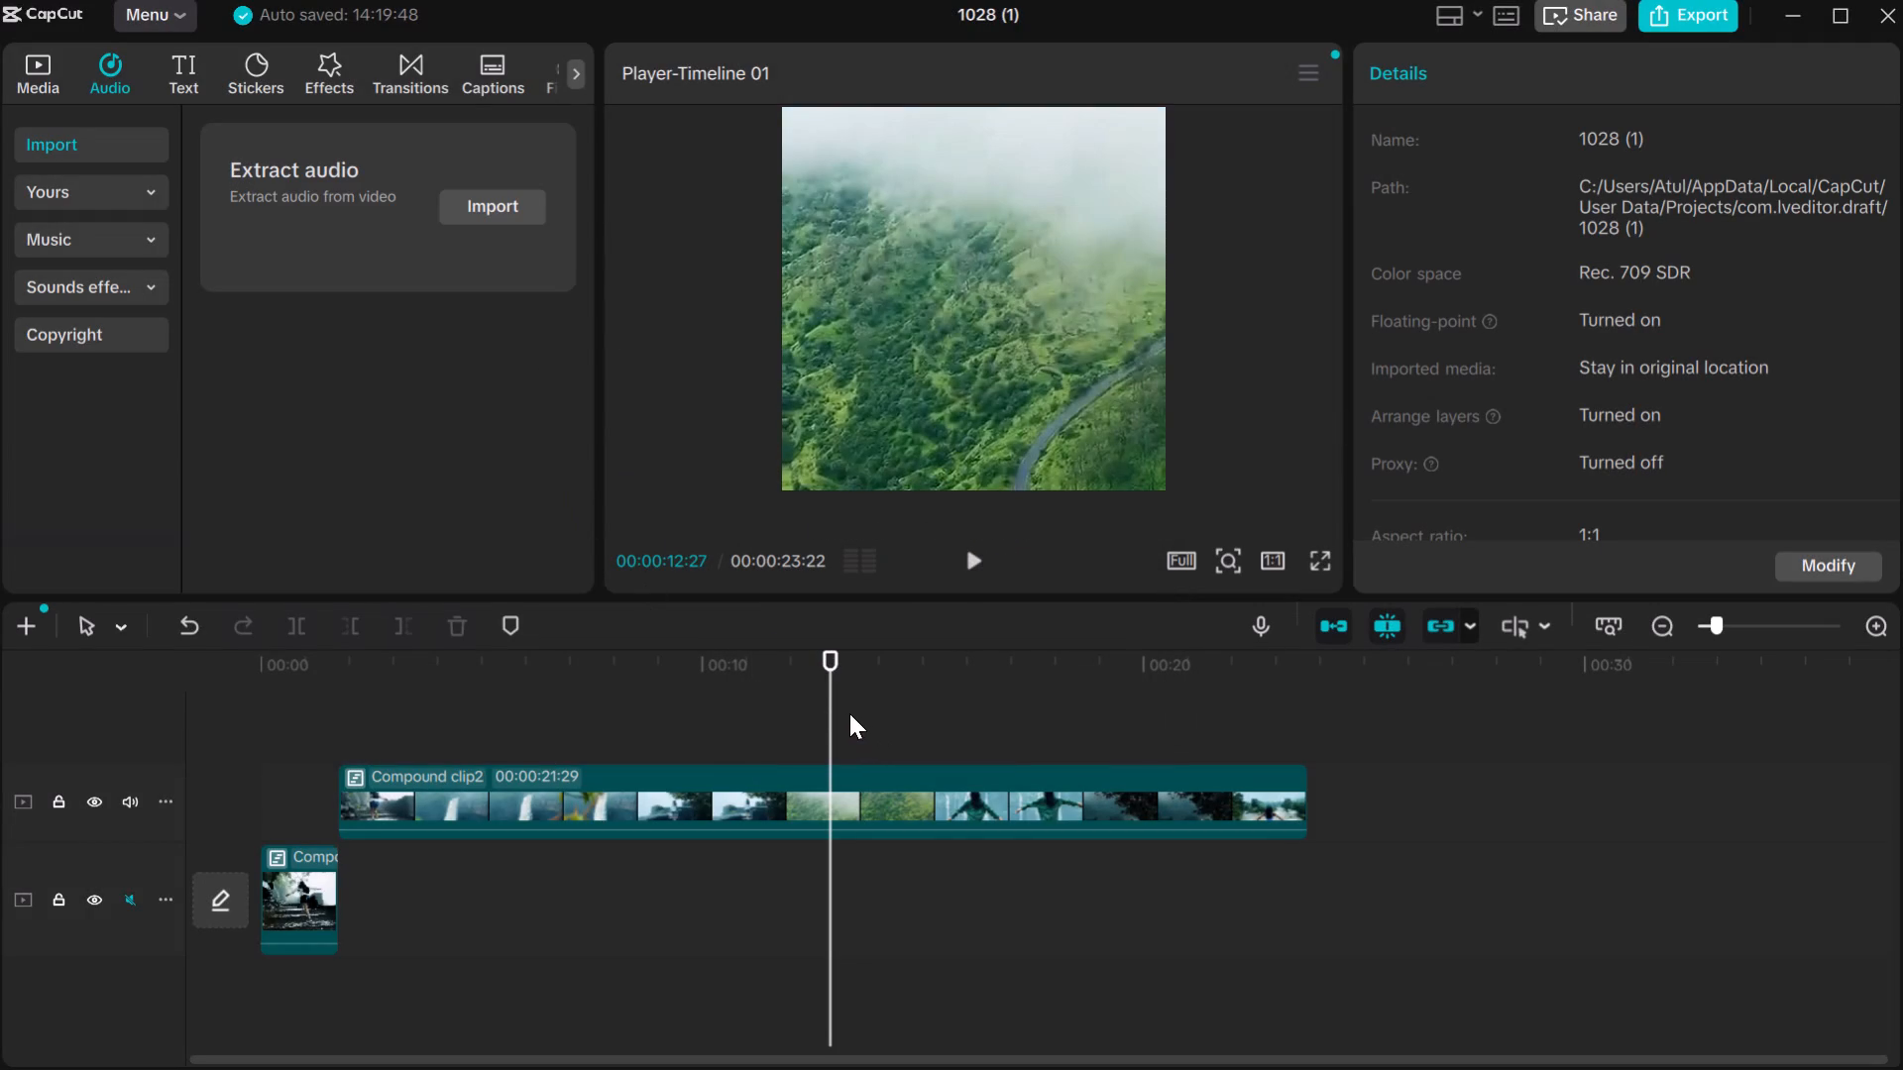
Import the video videoplayback (5) from the Downloads folder into the project's media, with the playhead back at the start.
drag(833, 661, 0, 447)
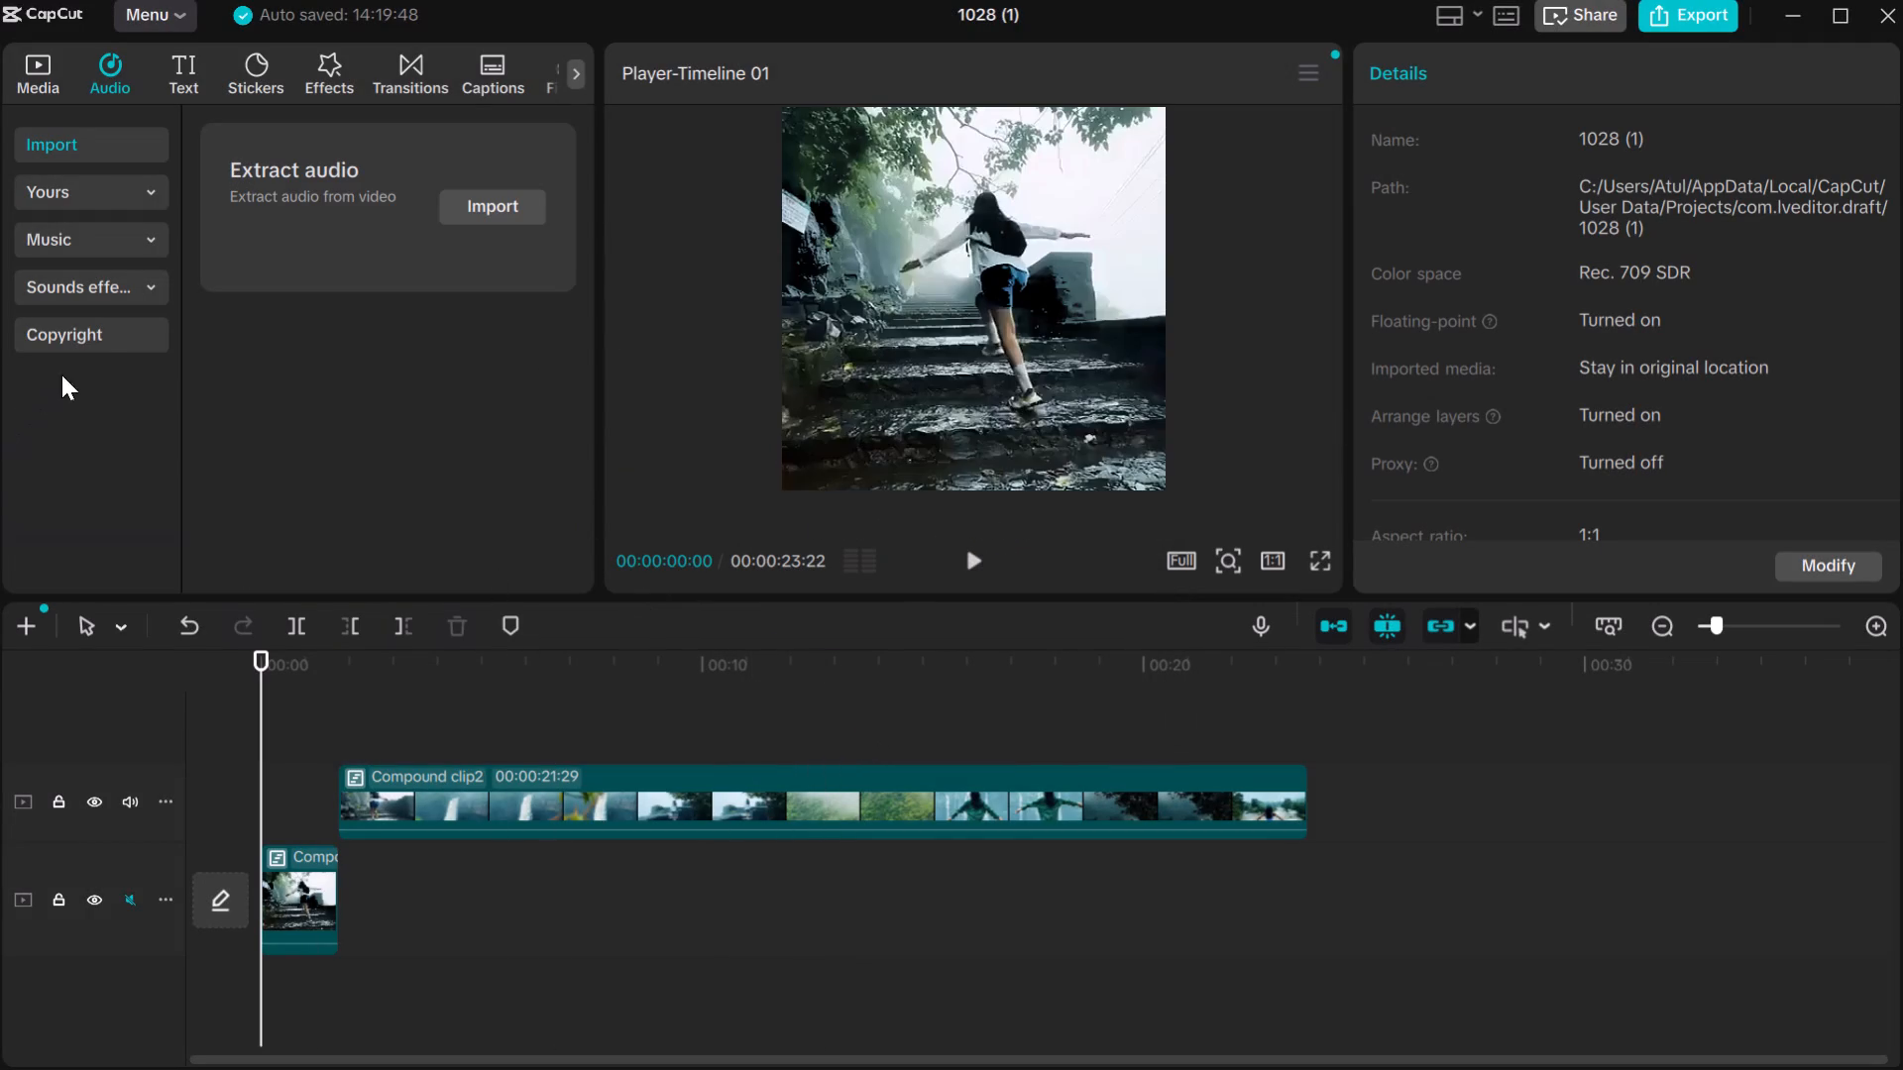
click(38, 72)
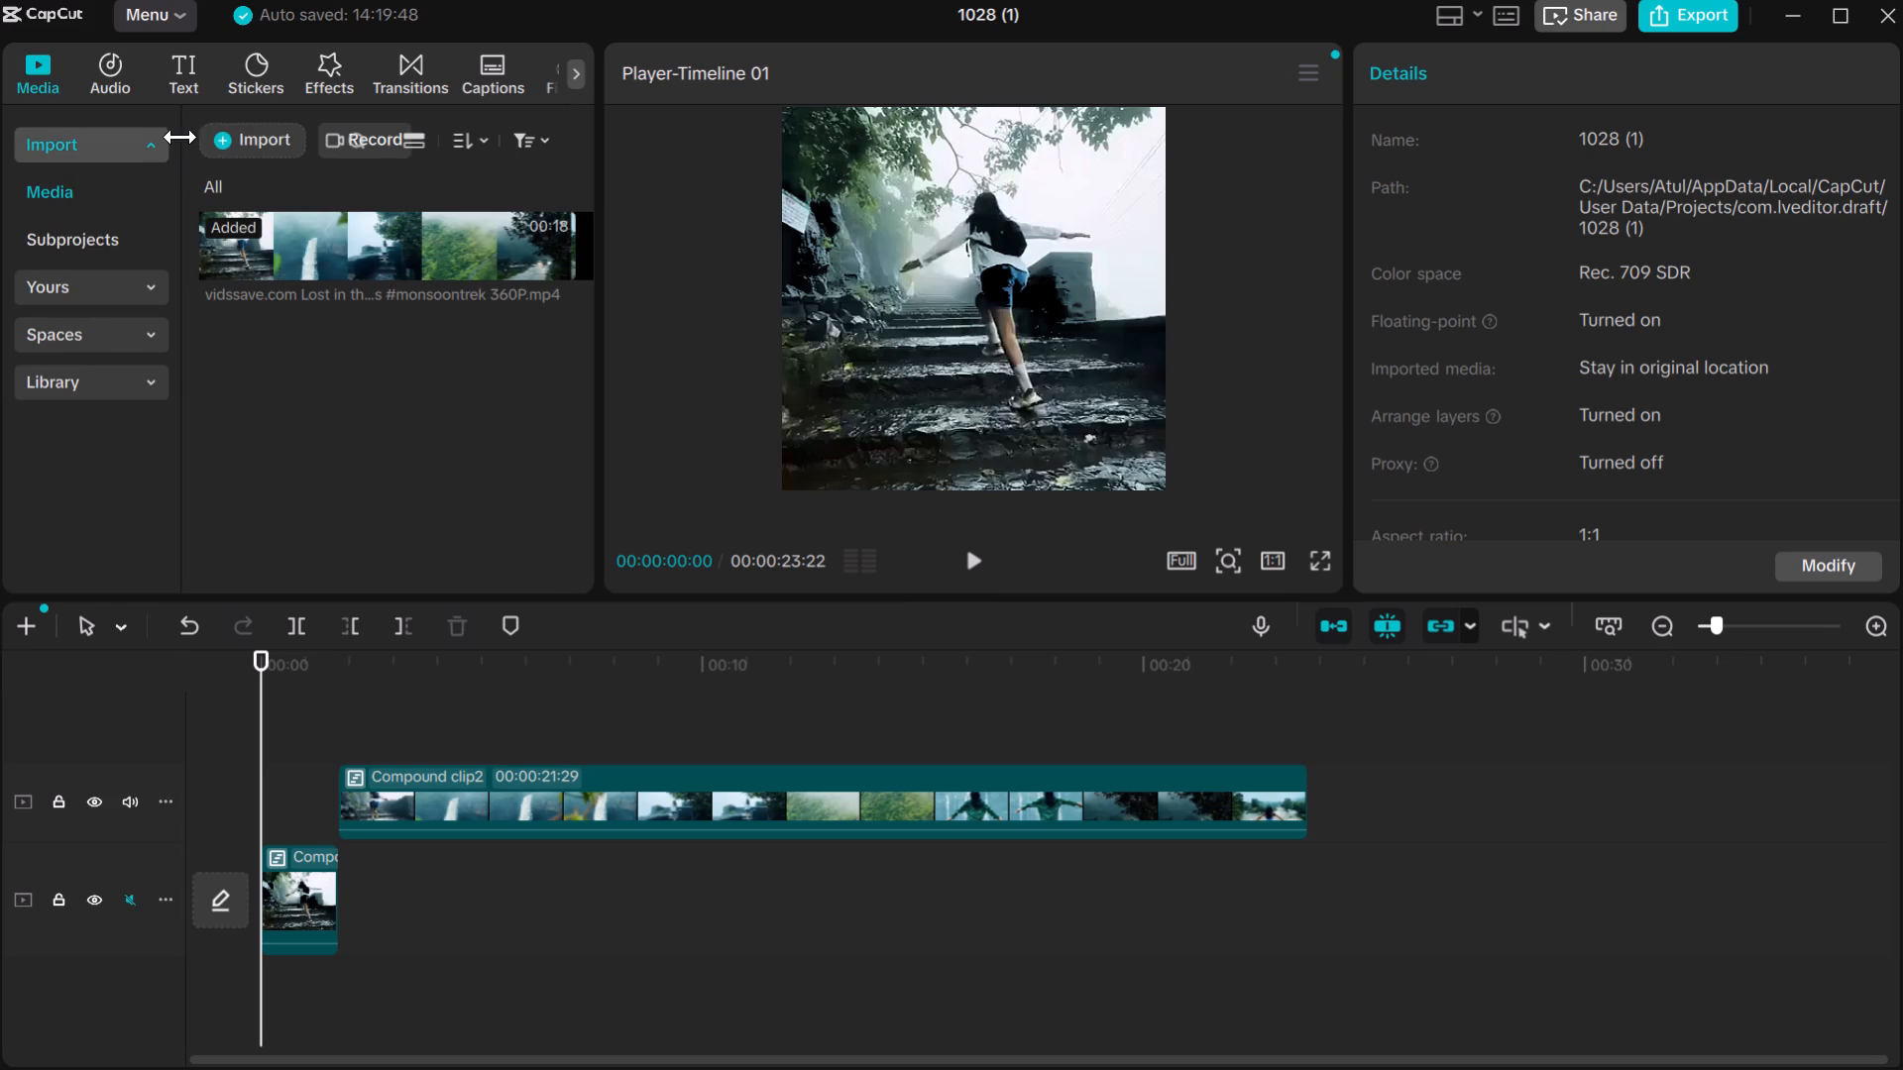
click(222, 143)
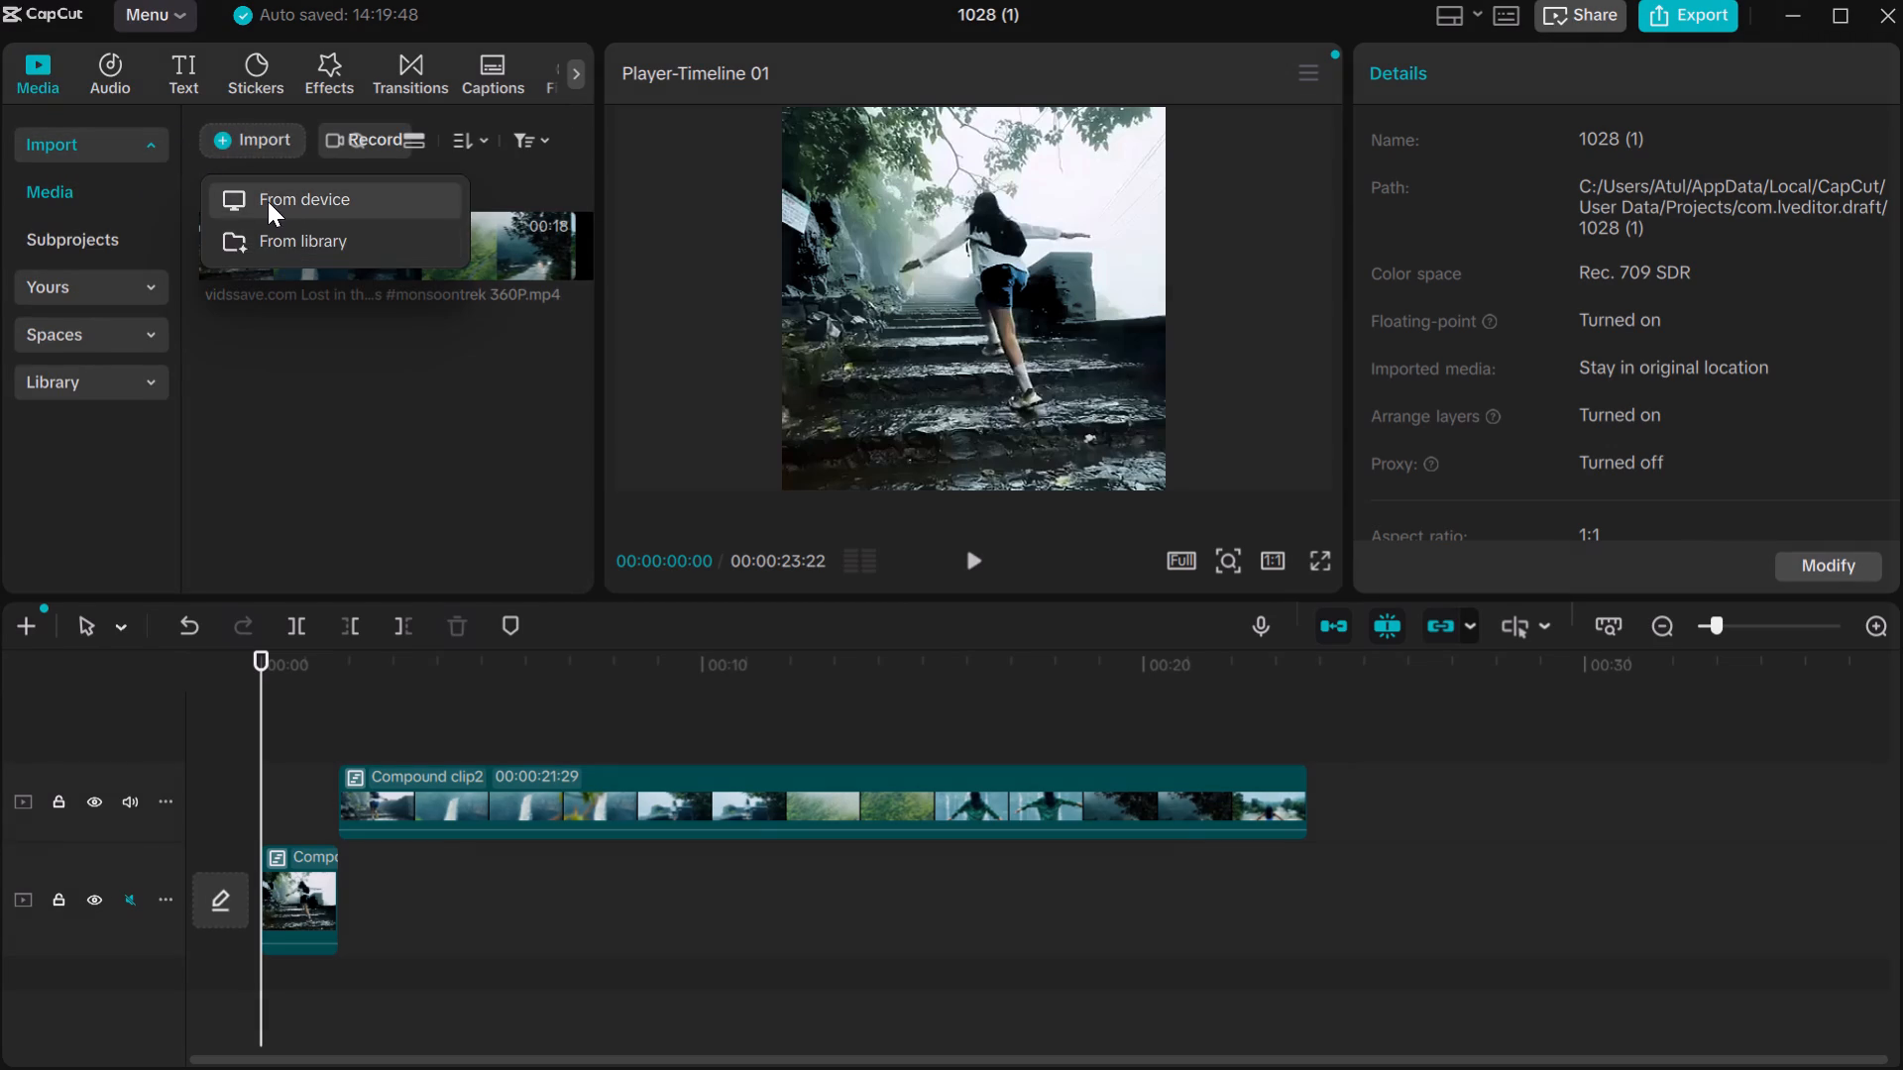
click(271, 198)
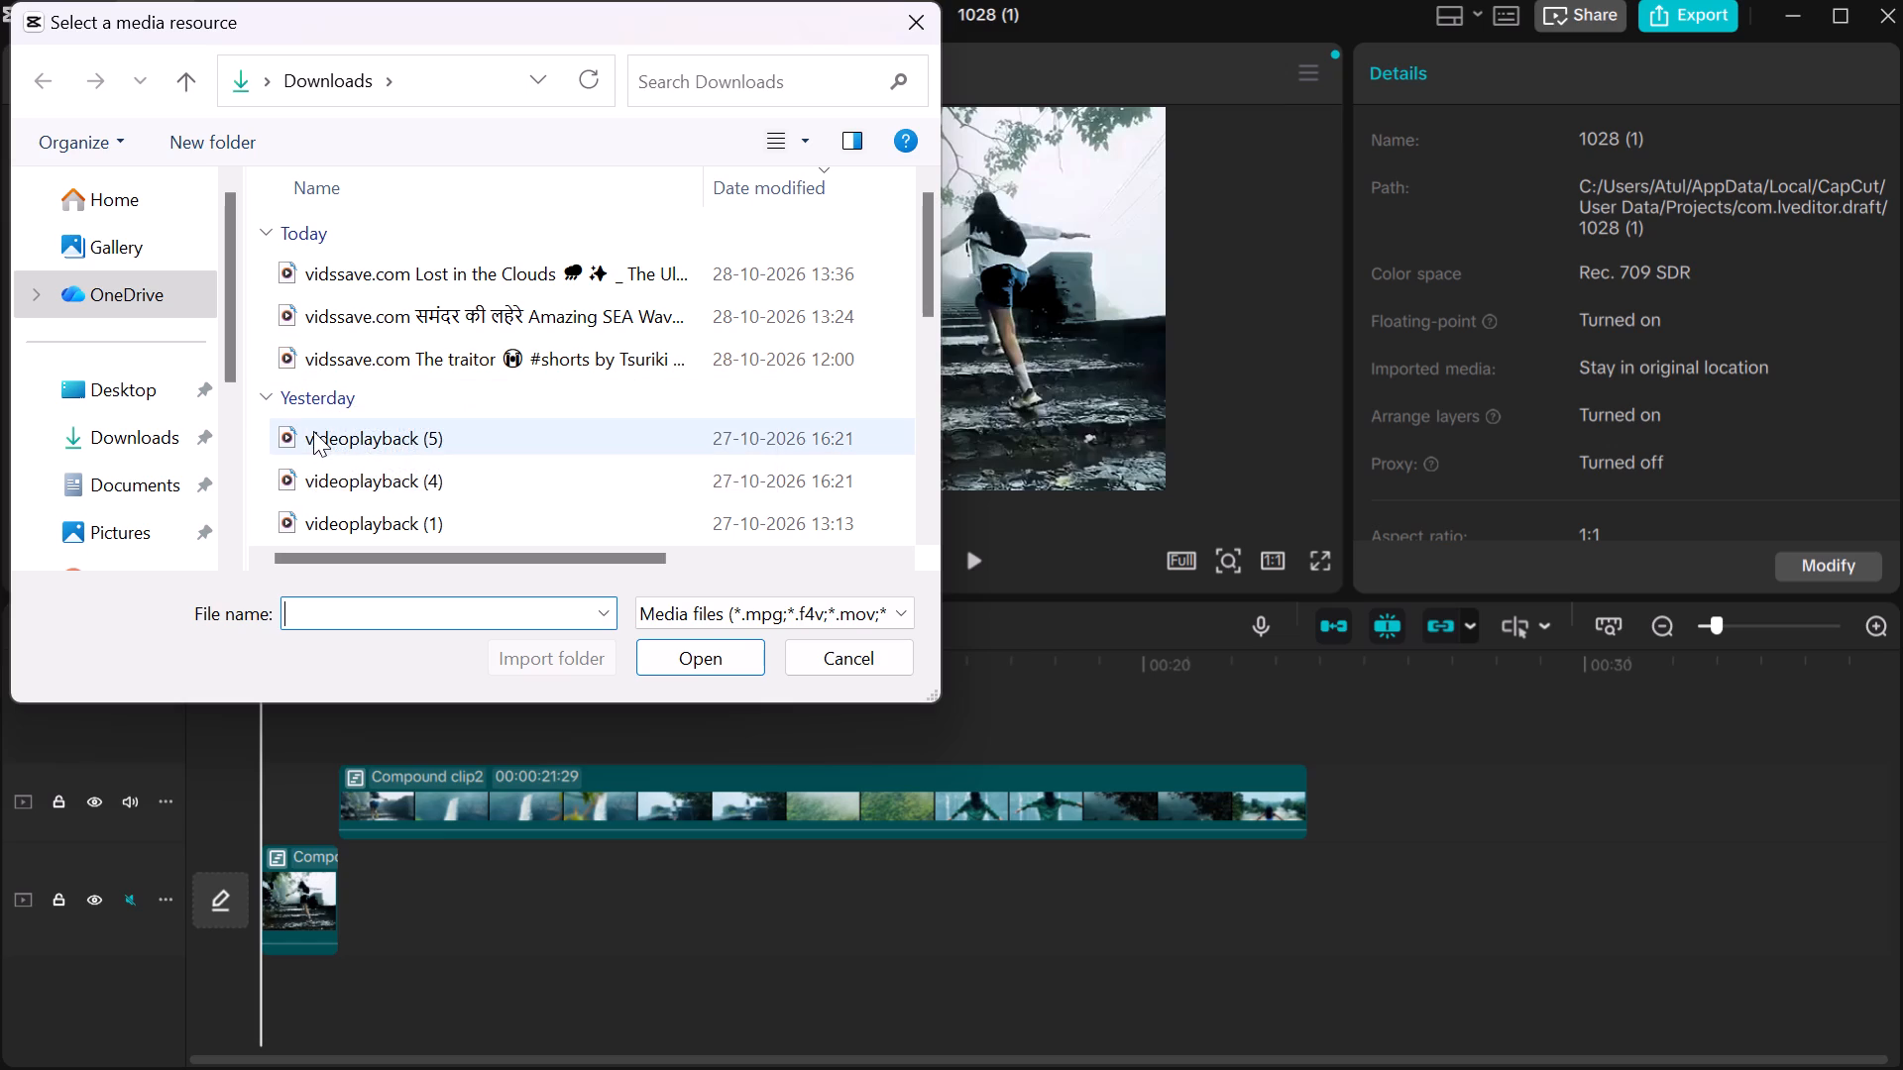
double_click(314, 431)
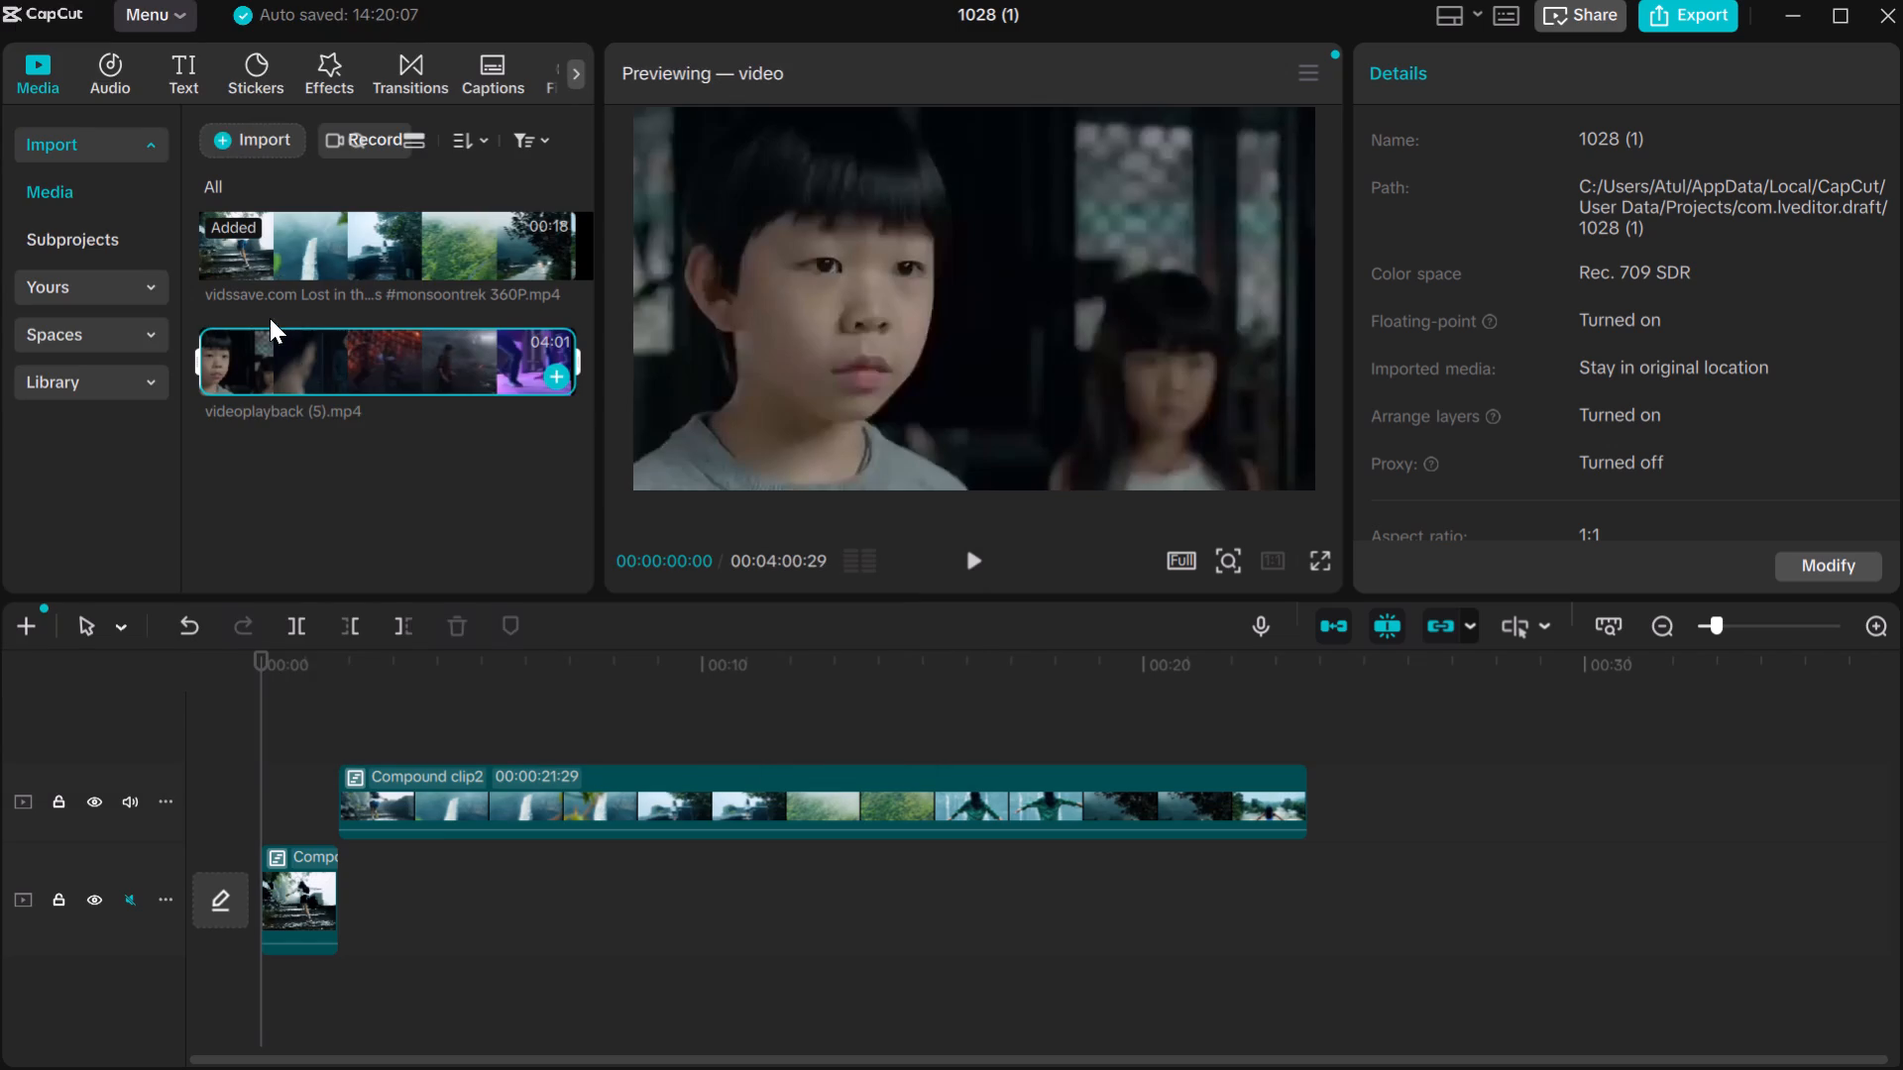
Delete the video videoplayback (5) from the project's media.
right_click(347, 329)
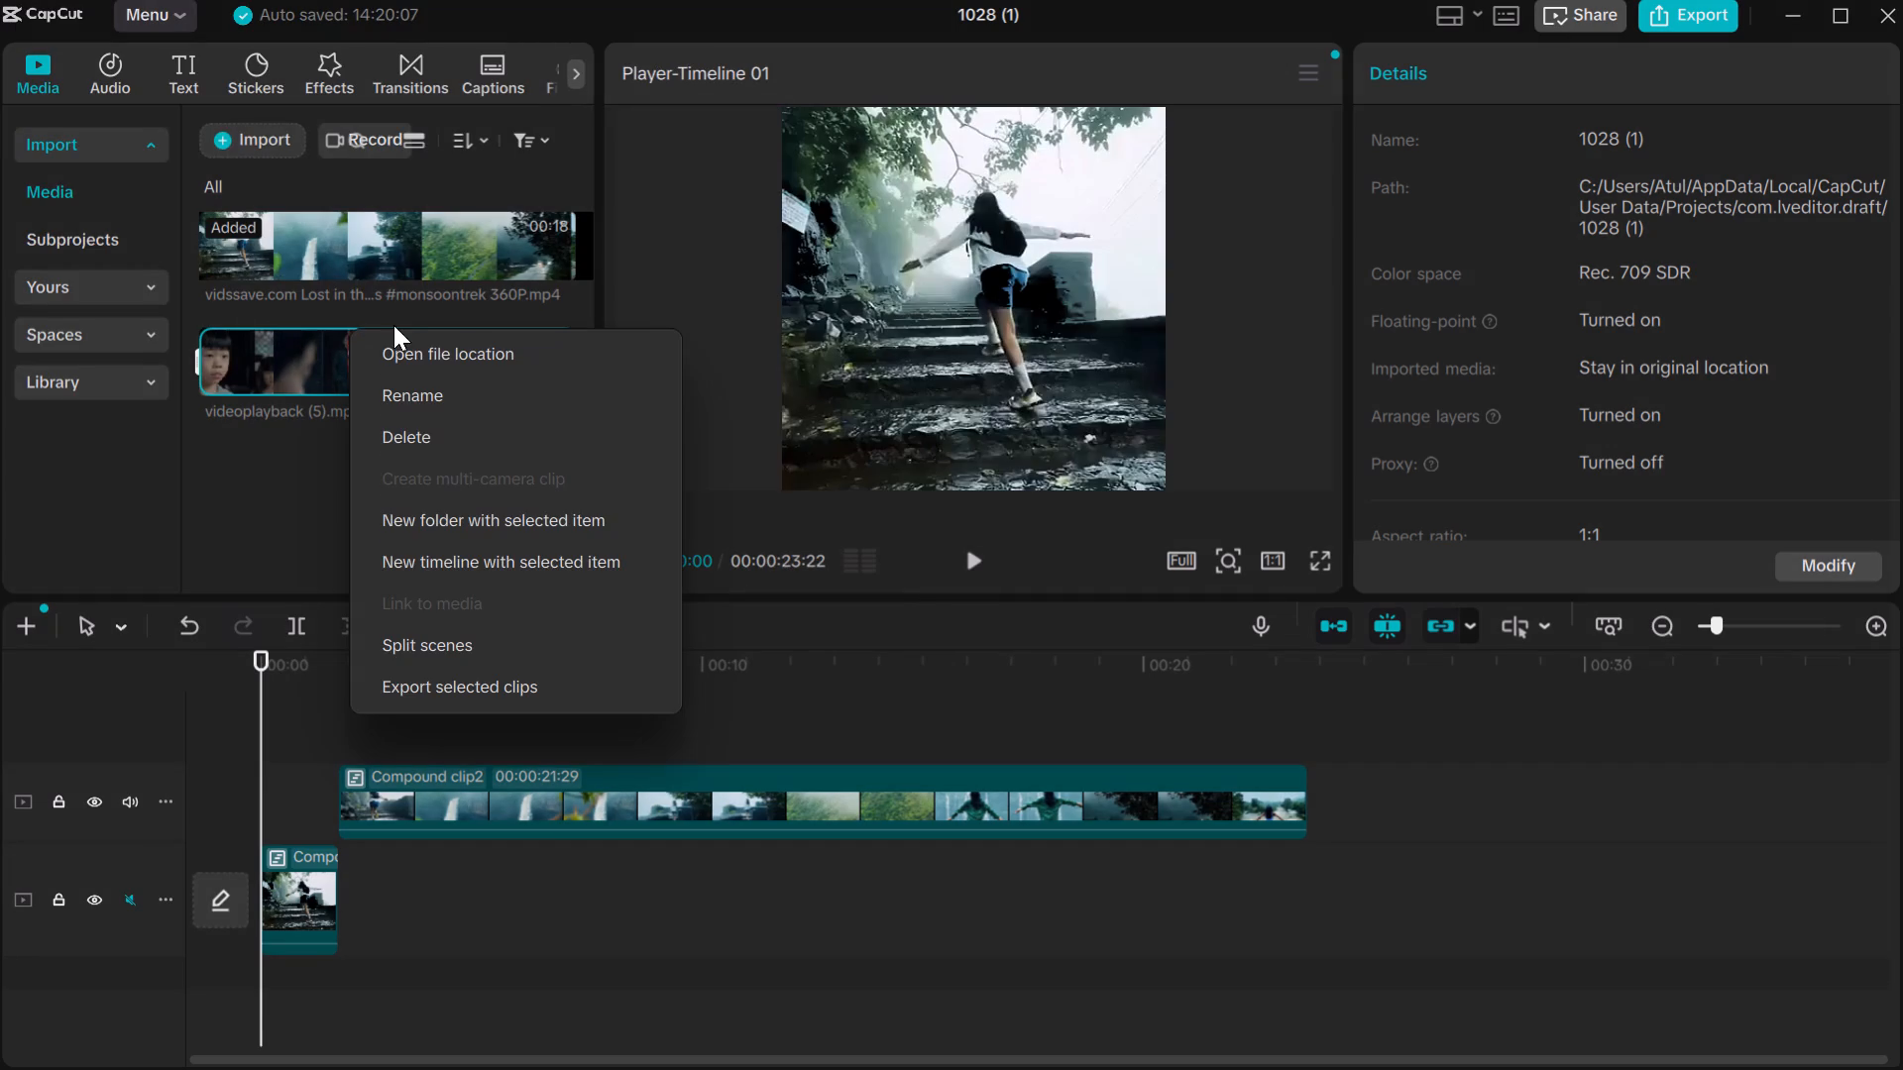
double_click(409, 428)
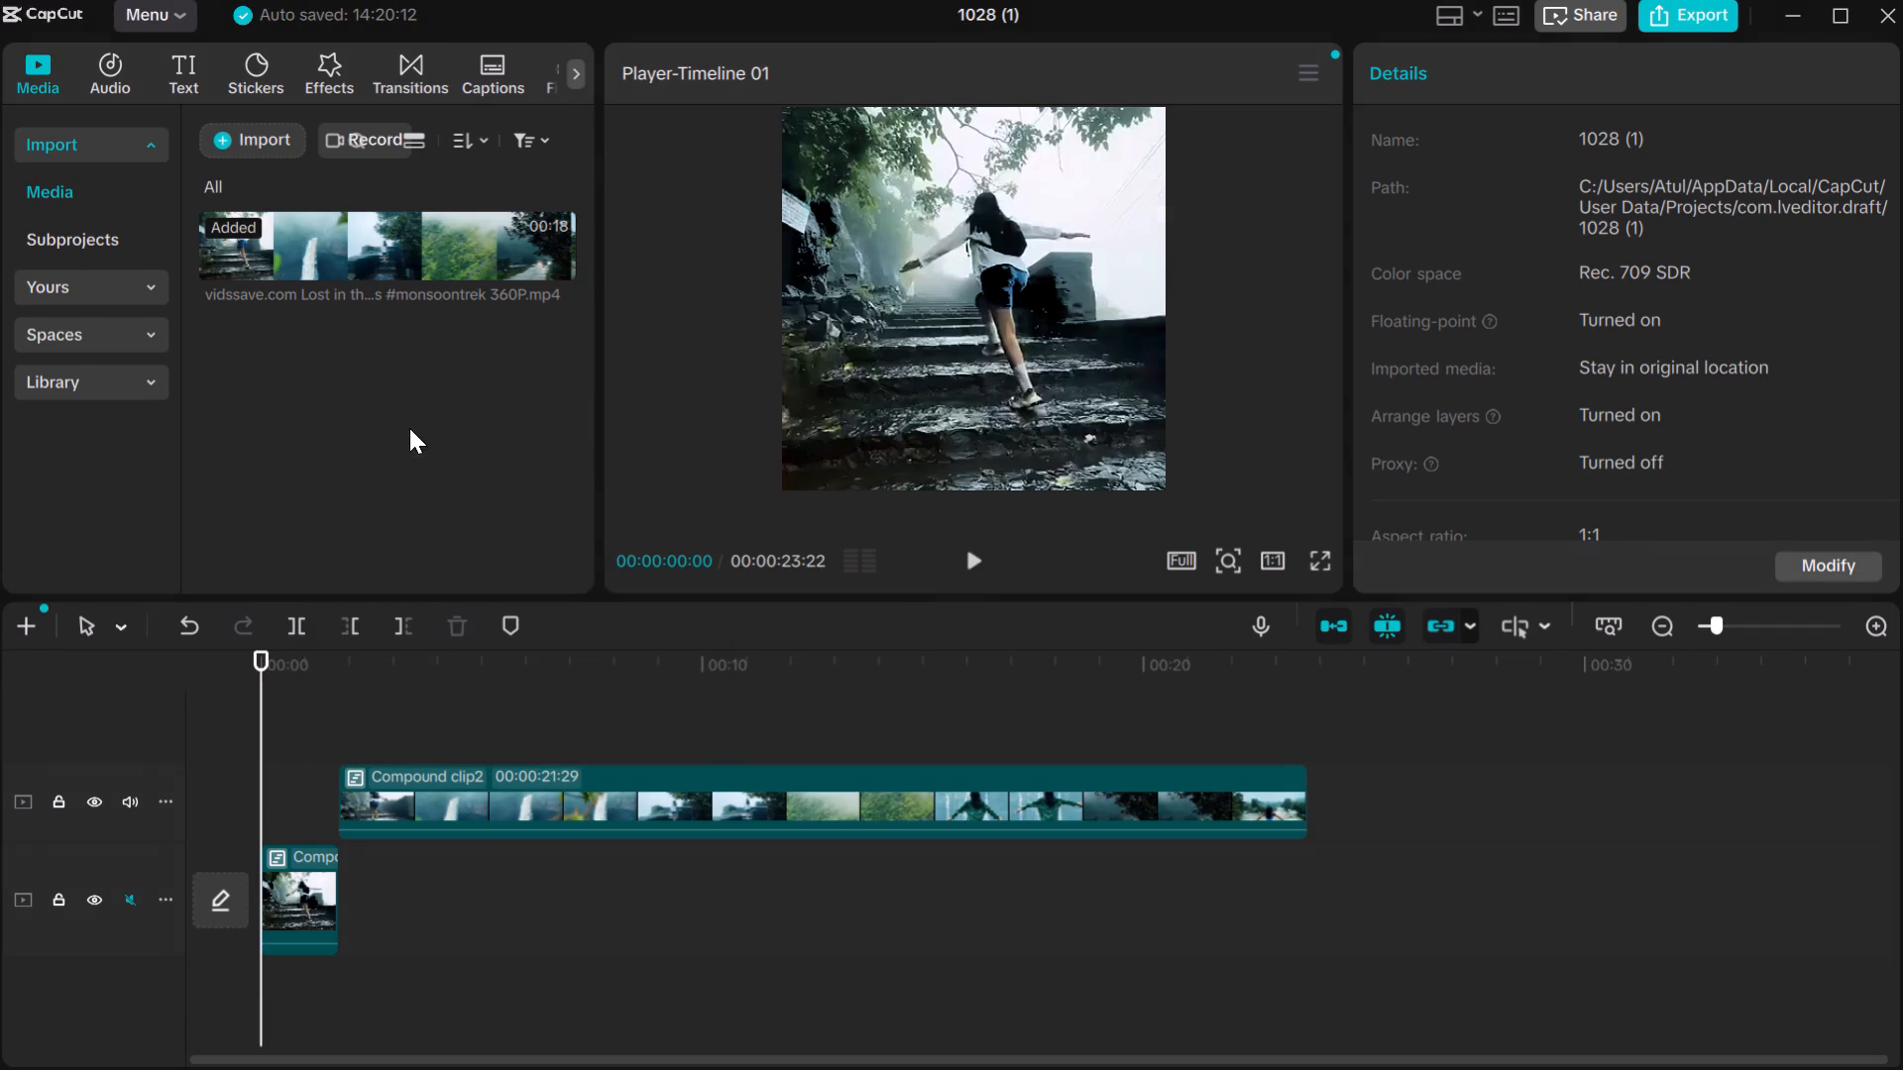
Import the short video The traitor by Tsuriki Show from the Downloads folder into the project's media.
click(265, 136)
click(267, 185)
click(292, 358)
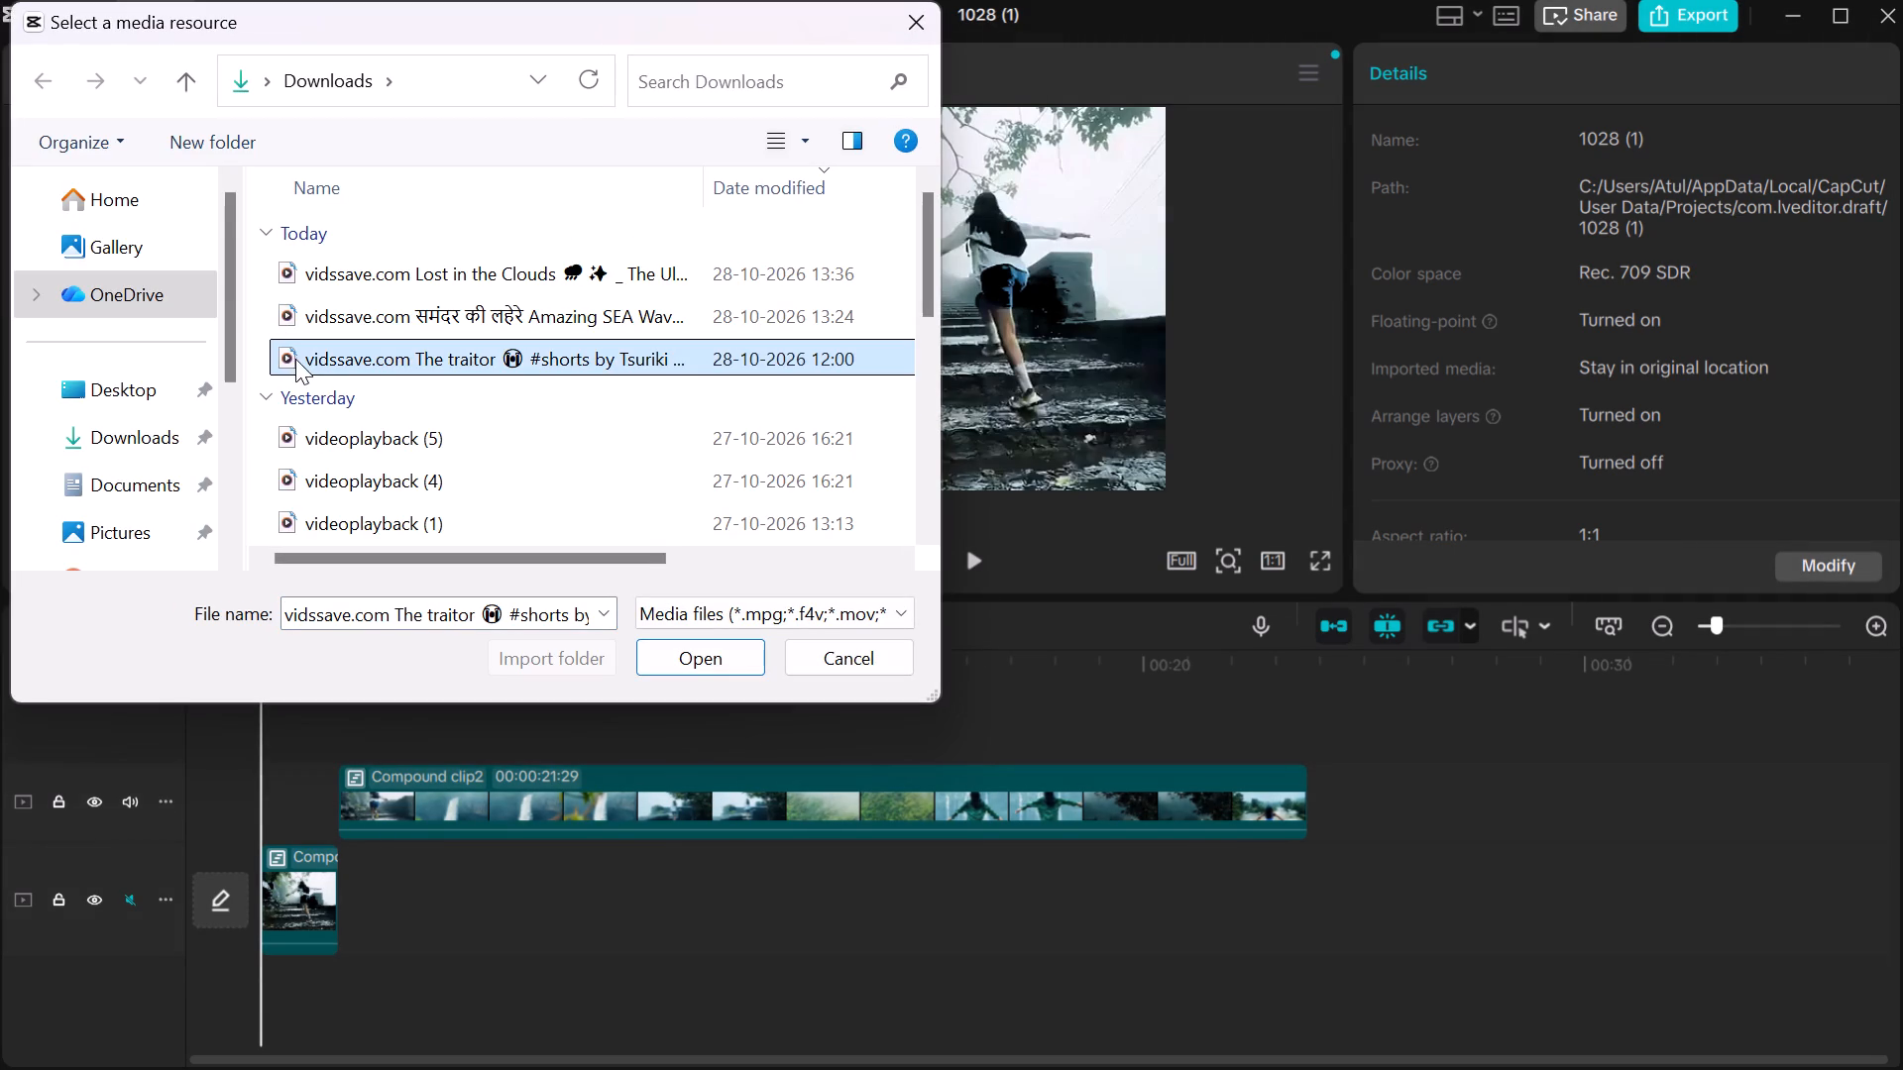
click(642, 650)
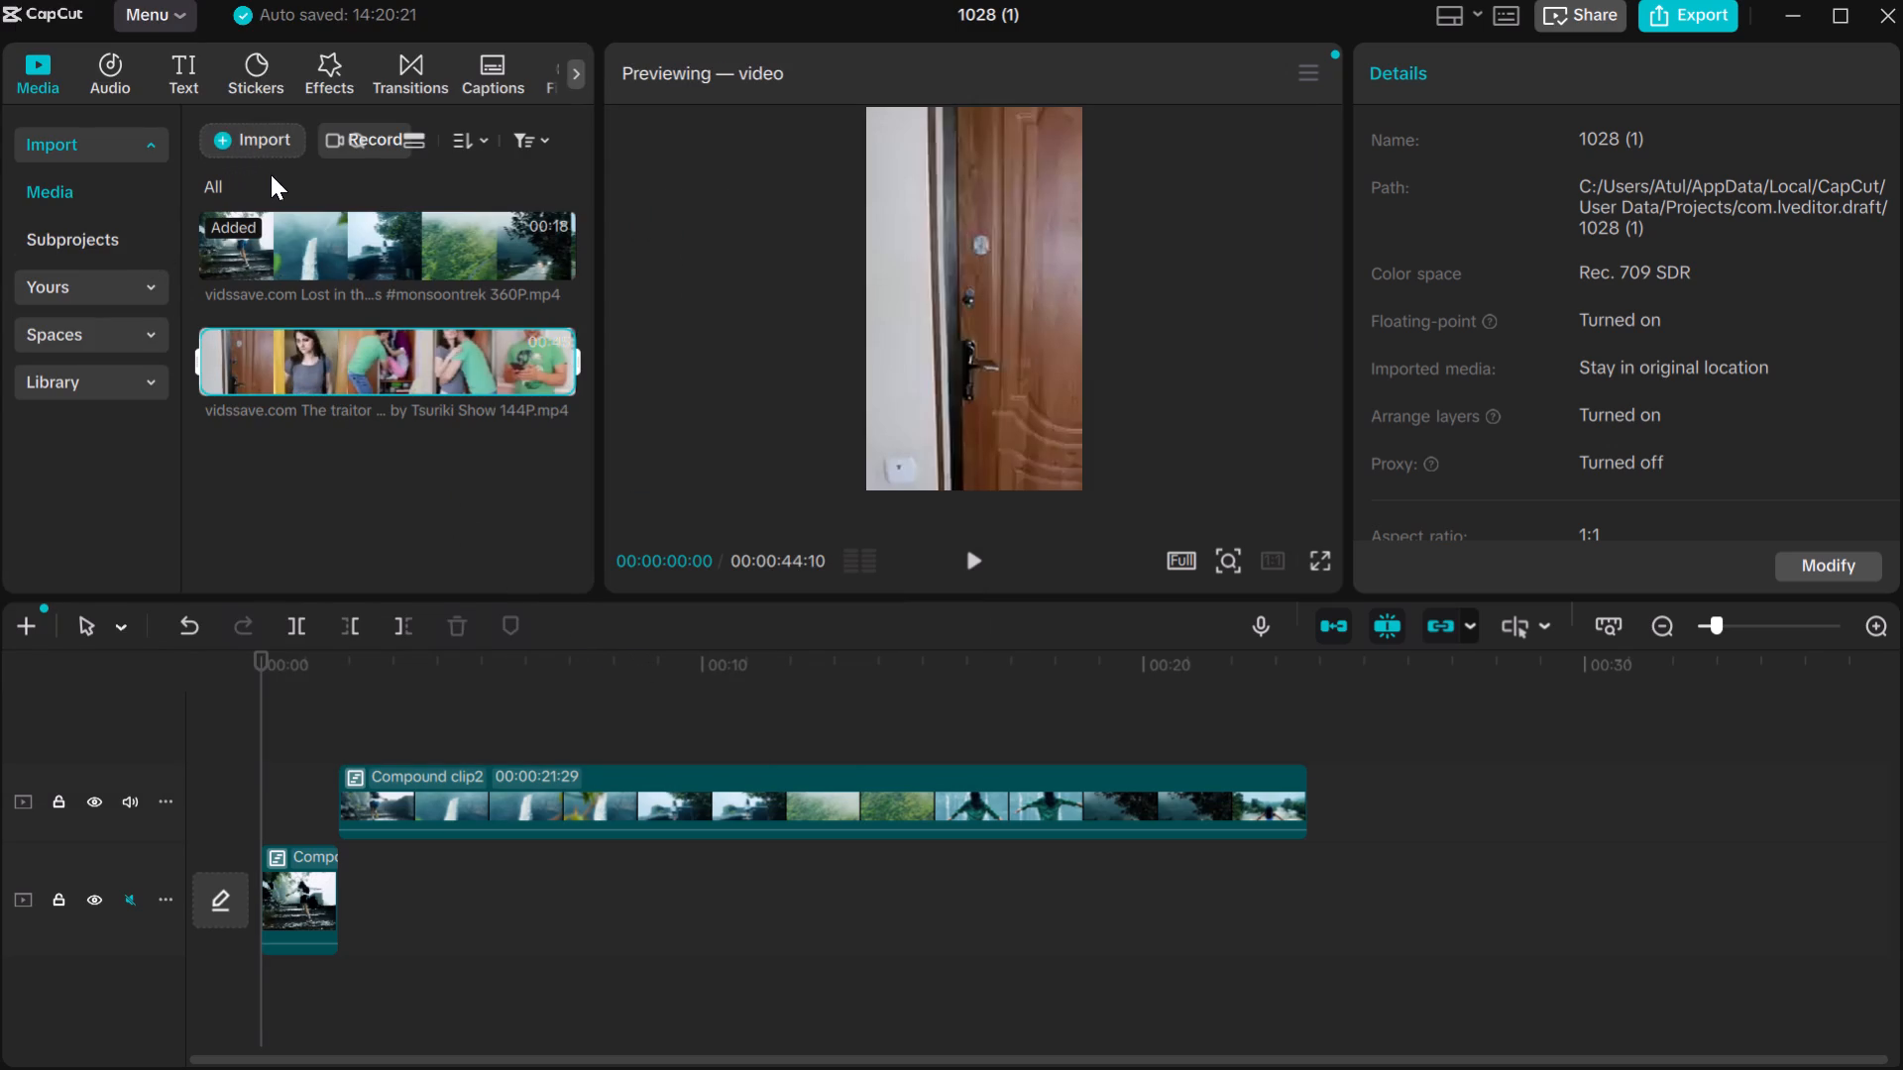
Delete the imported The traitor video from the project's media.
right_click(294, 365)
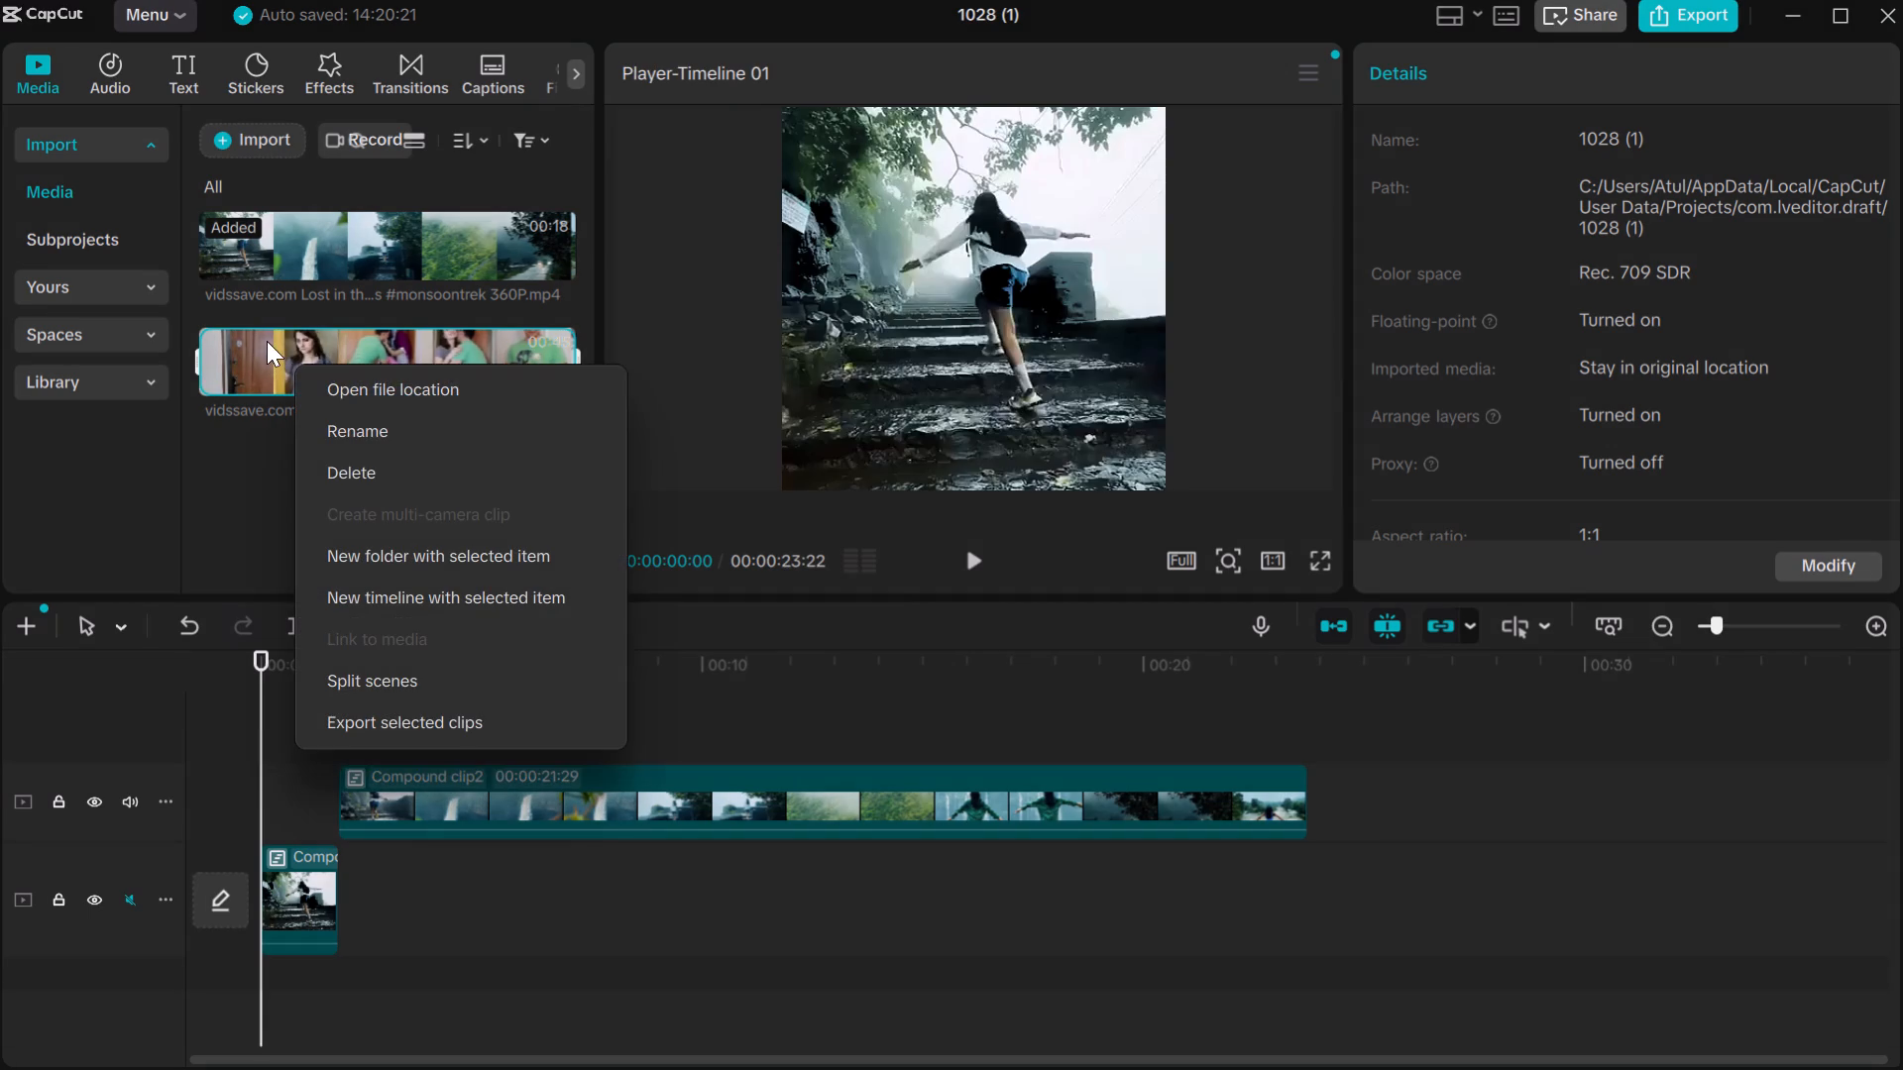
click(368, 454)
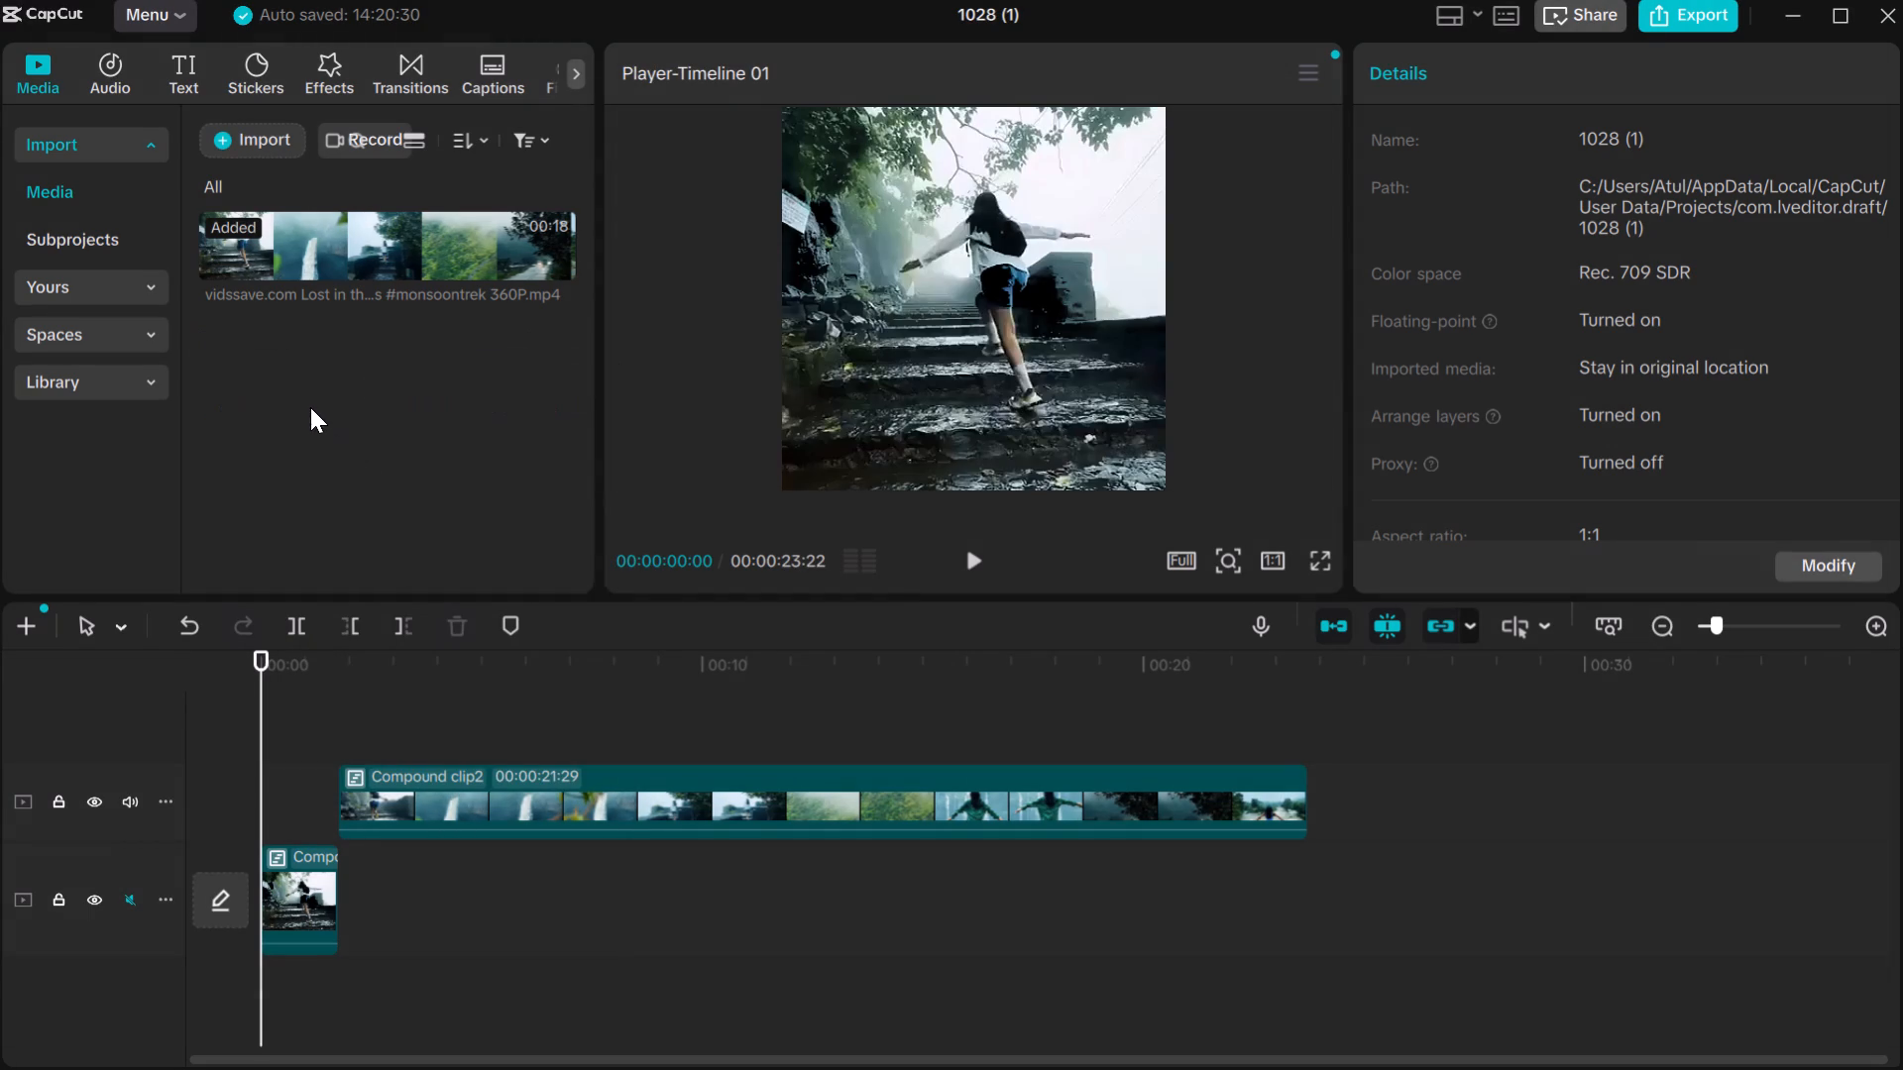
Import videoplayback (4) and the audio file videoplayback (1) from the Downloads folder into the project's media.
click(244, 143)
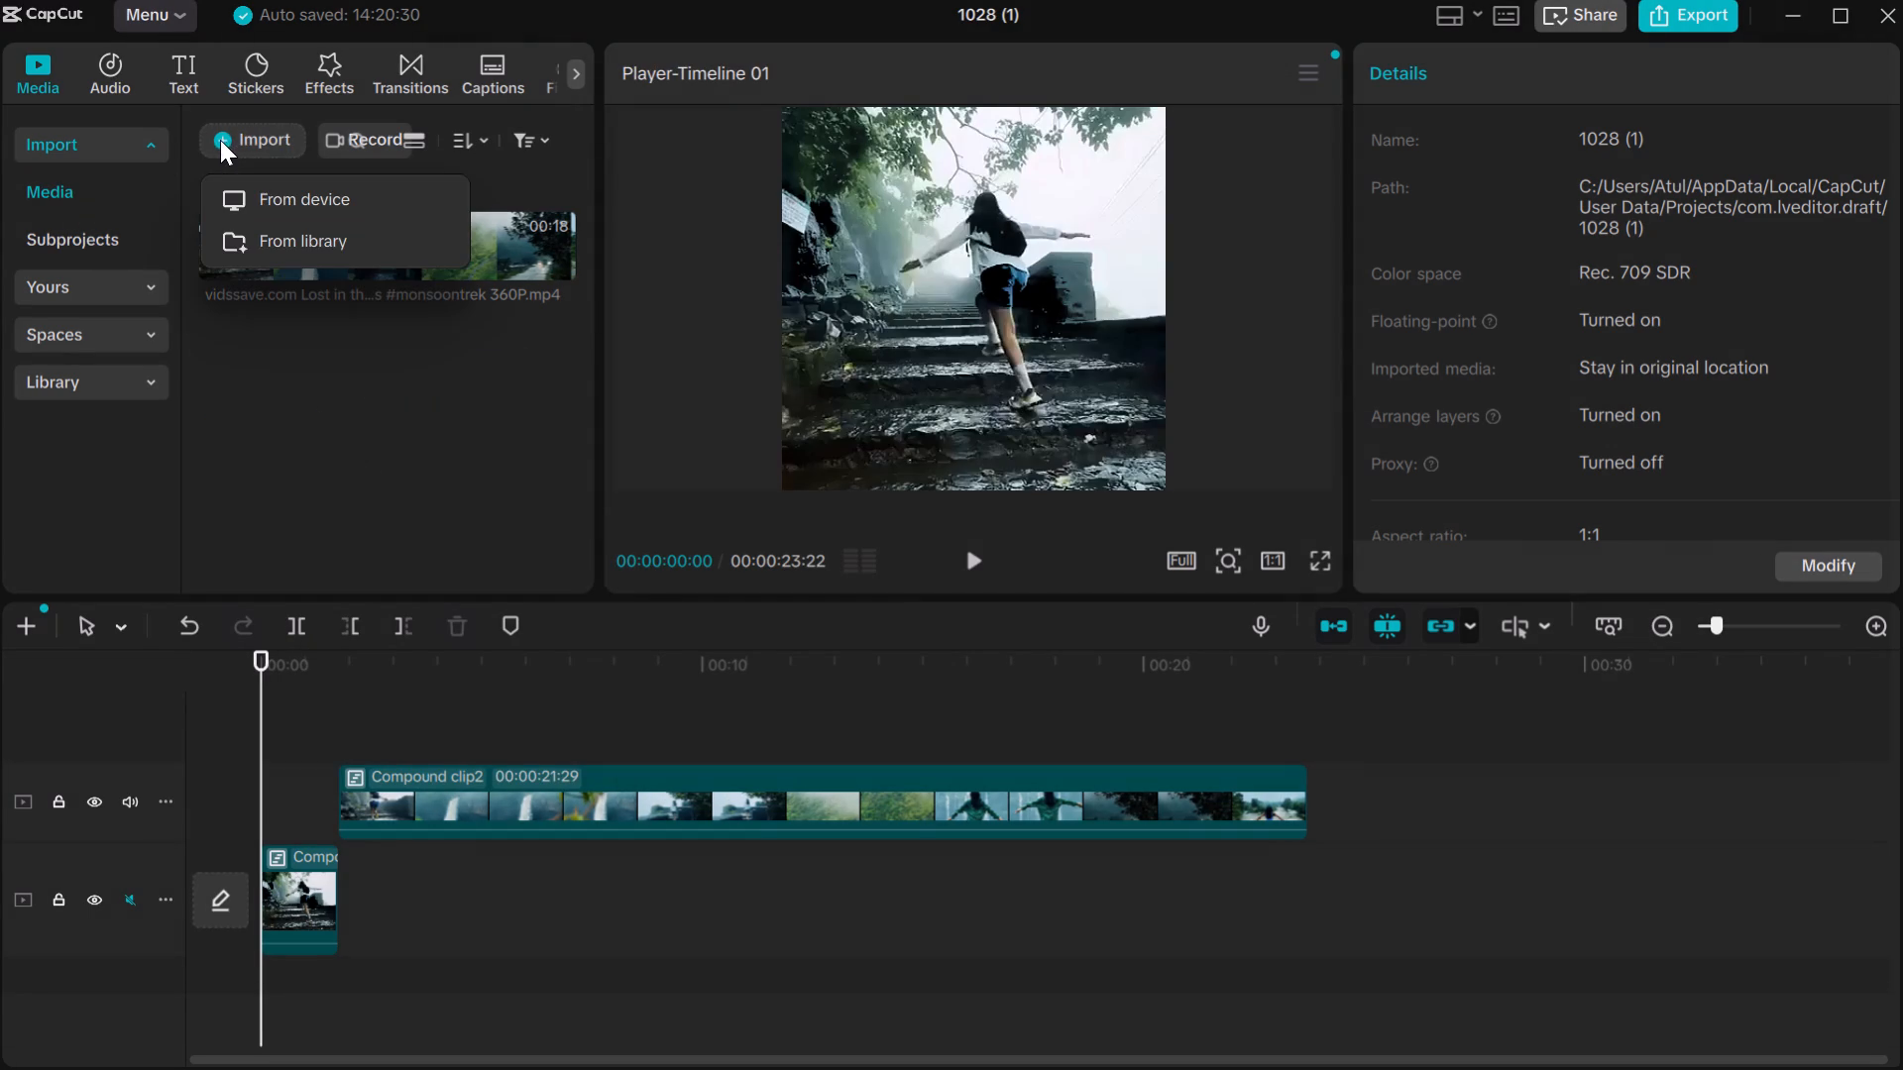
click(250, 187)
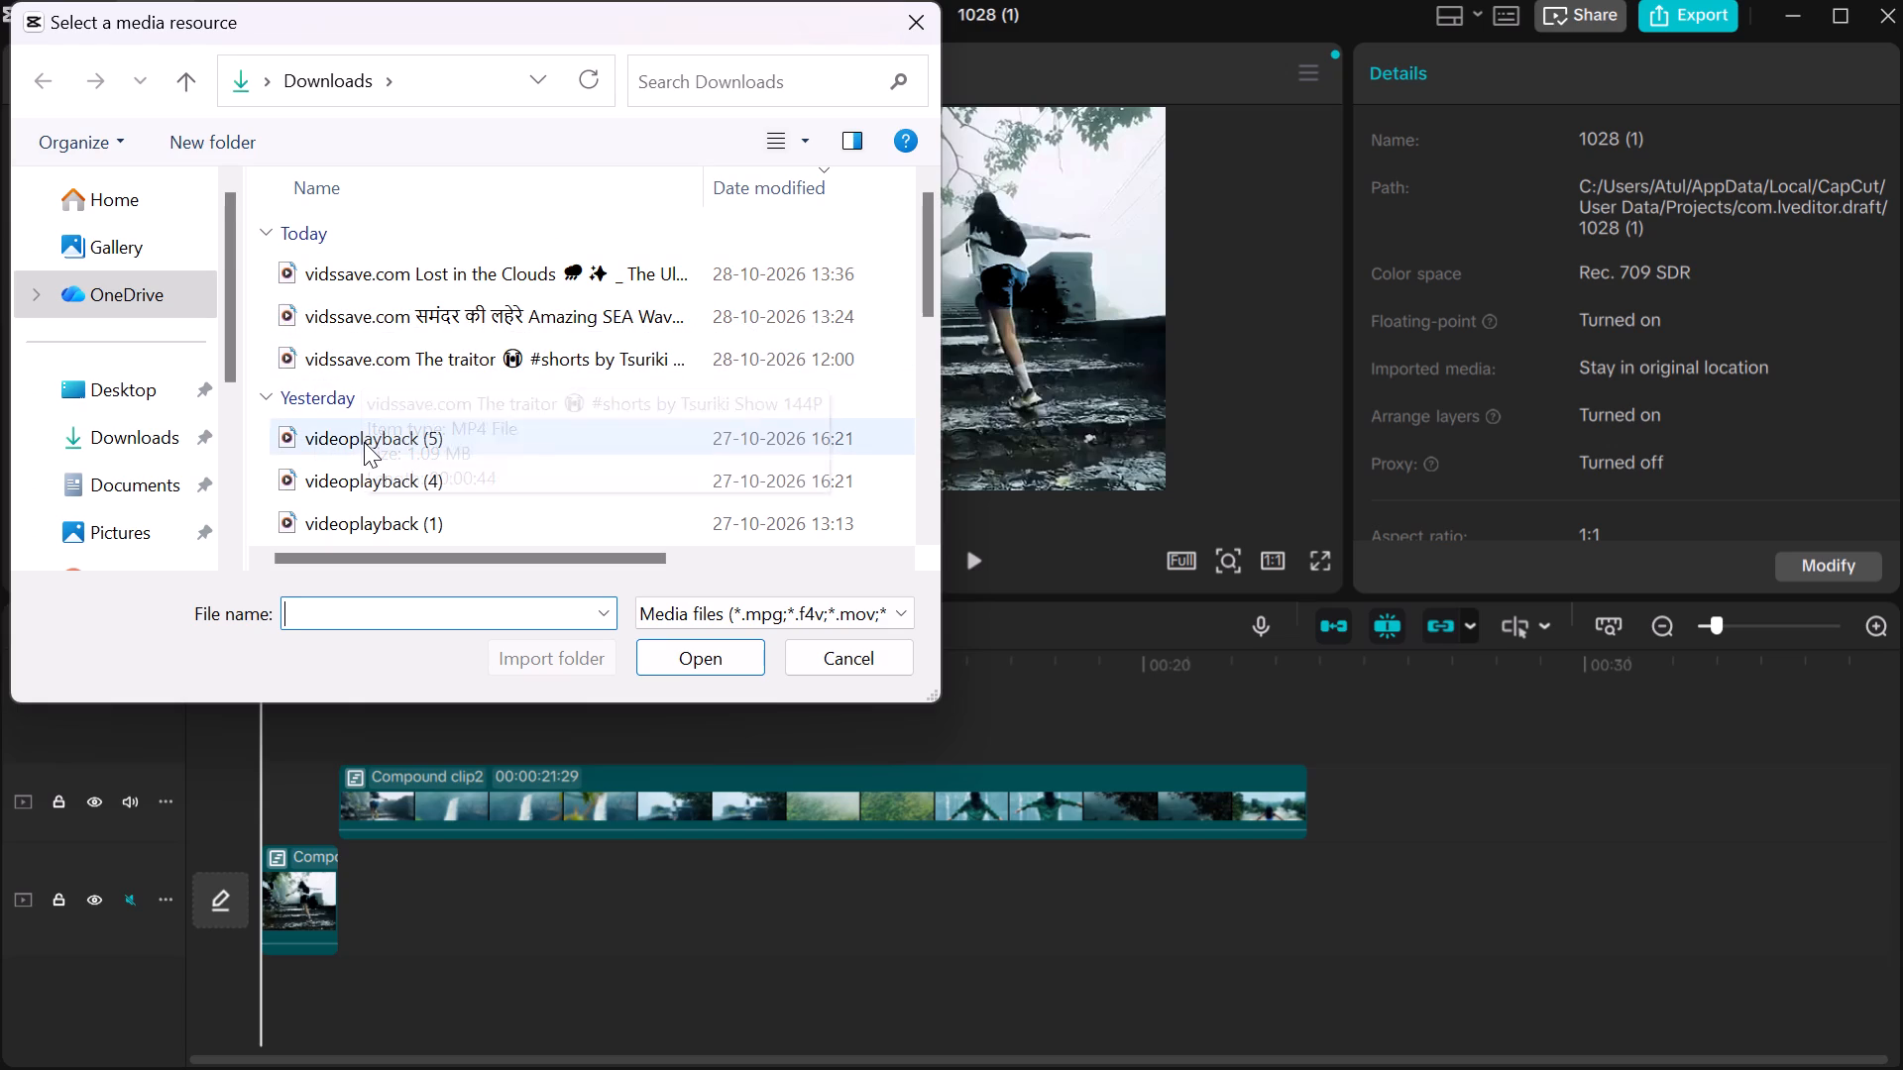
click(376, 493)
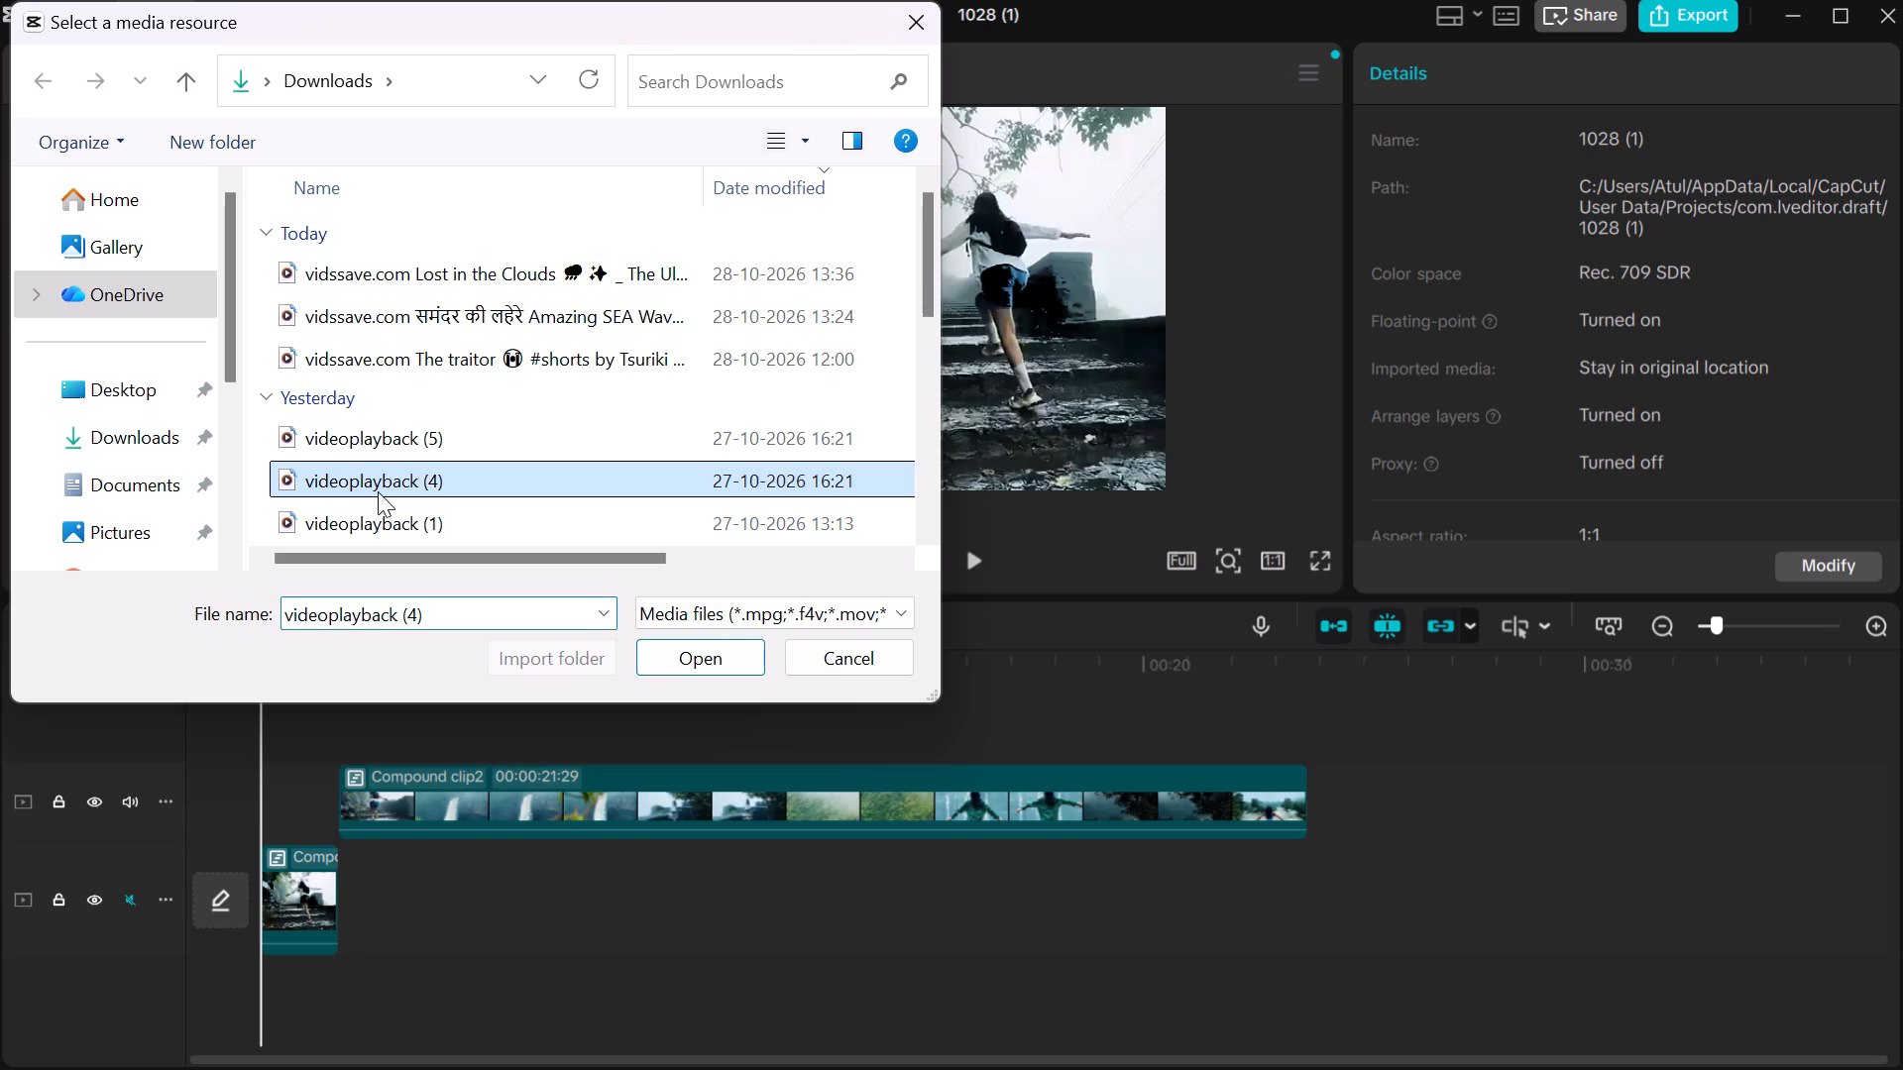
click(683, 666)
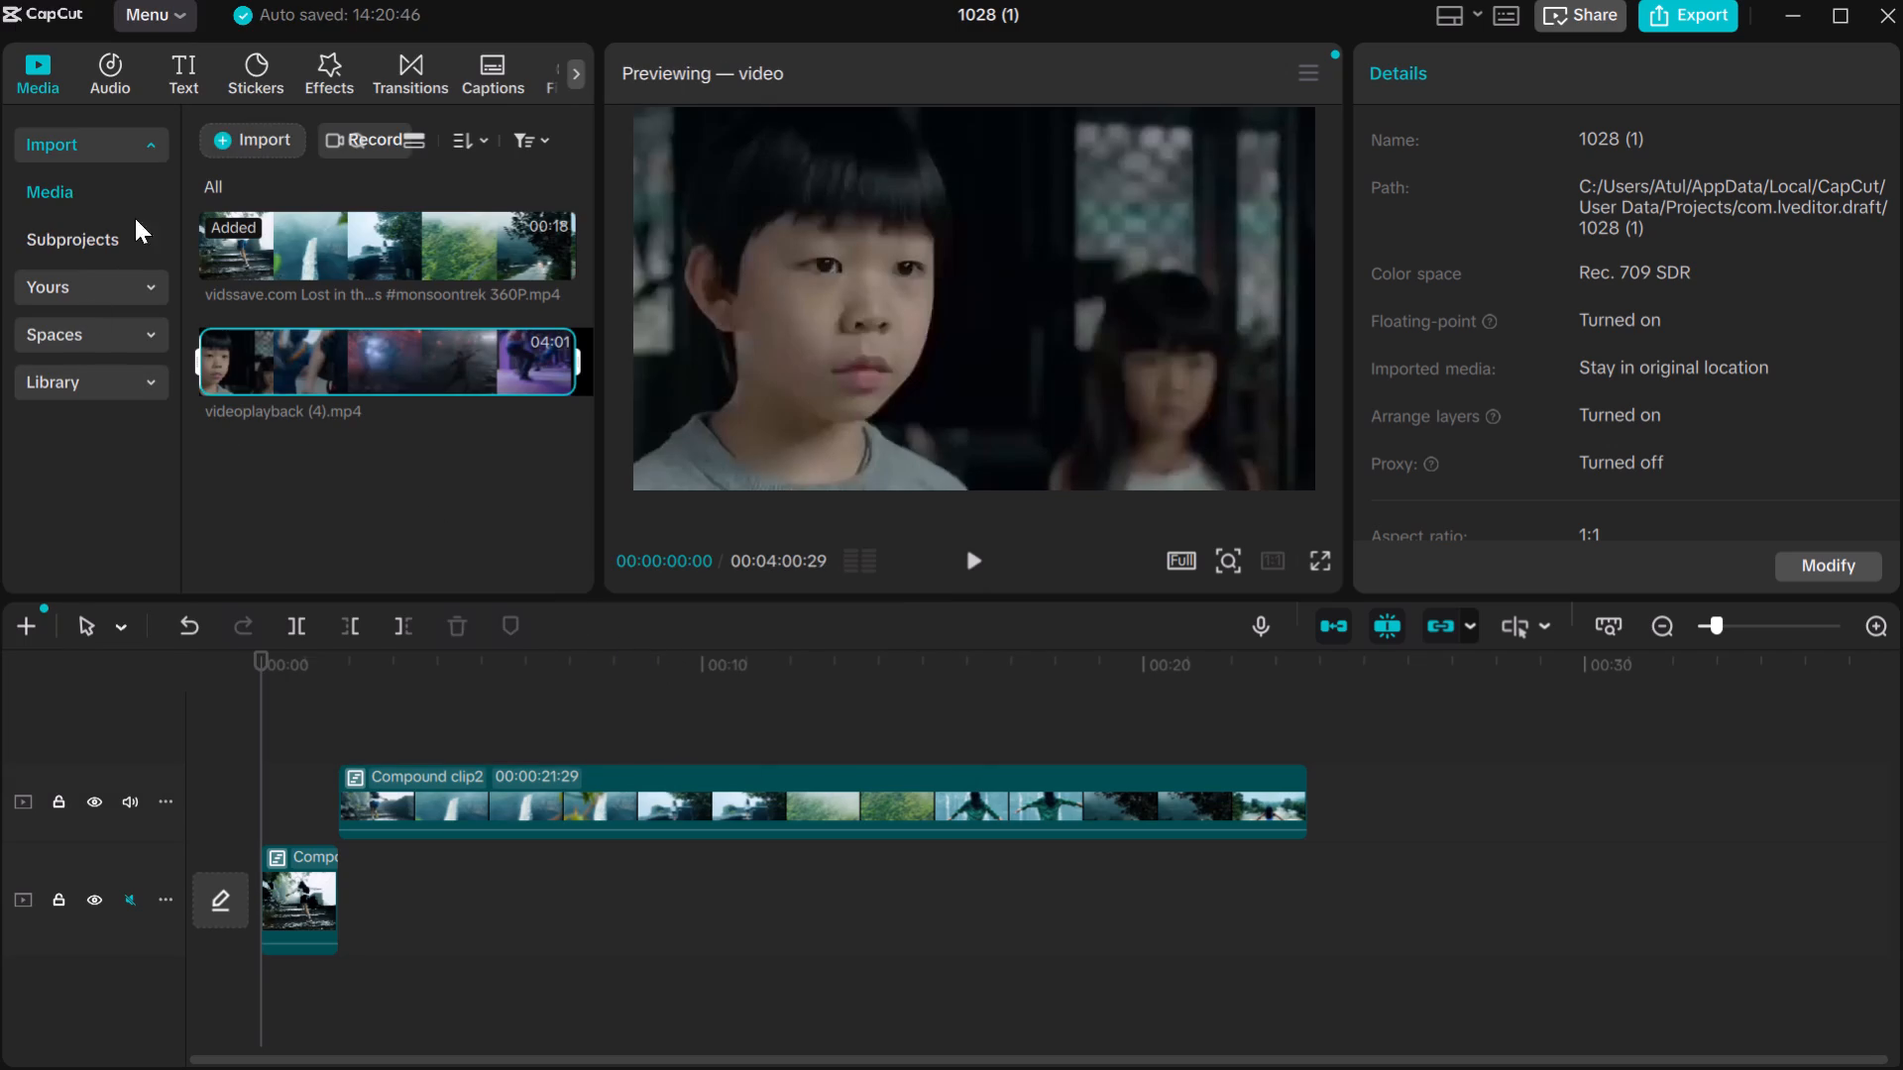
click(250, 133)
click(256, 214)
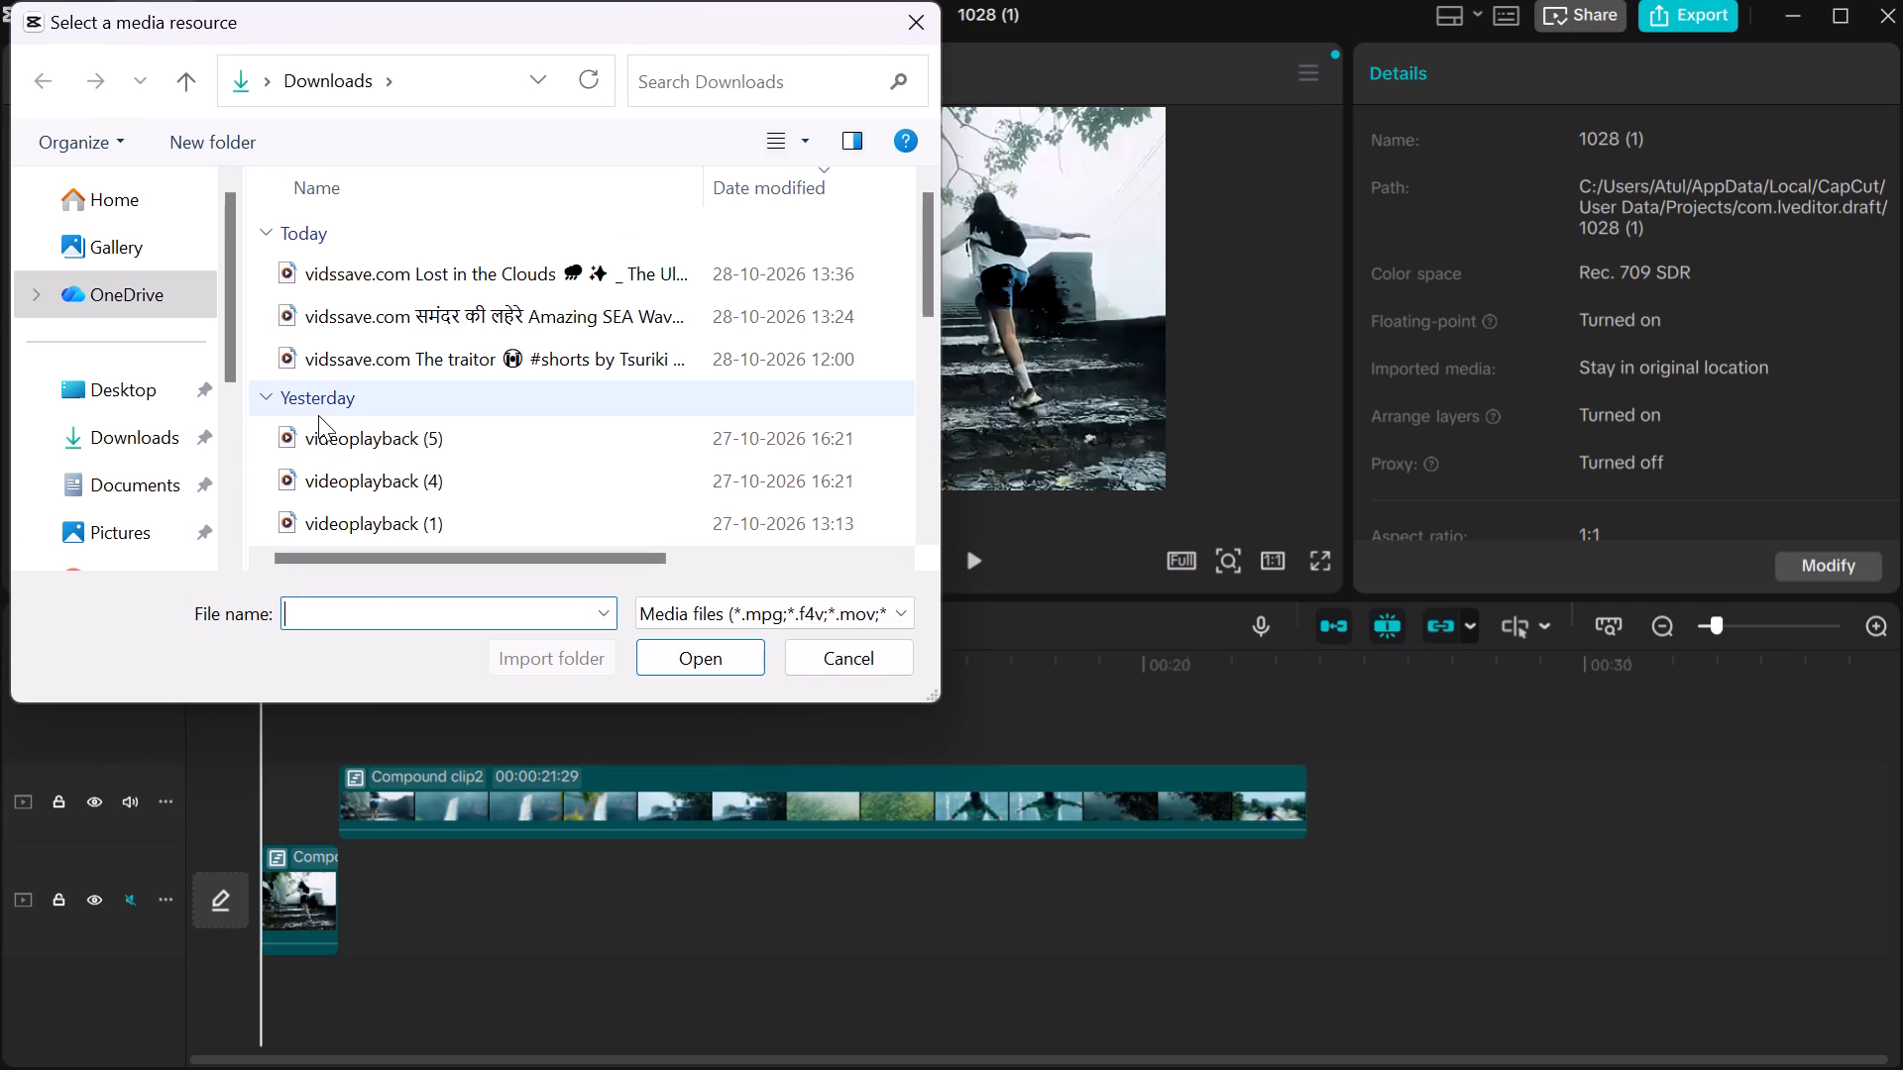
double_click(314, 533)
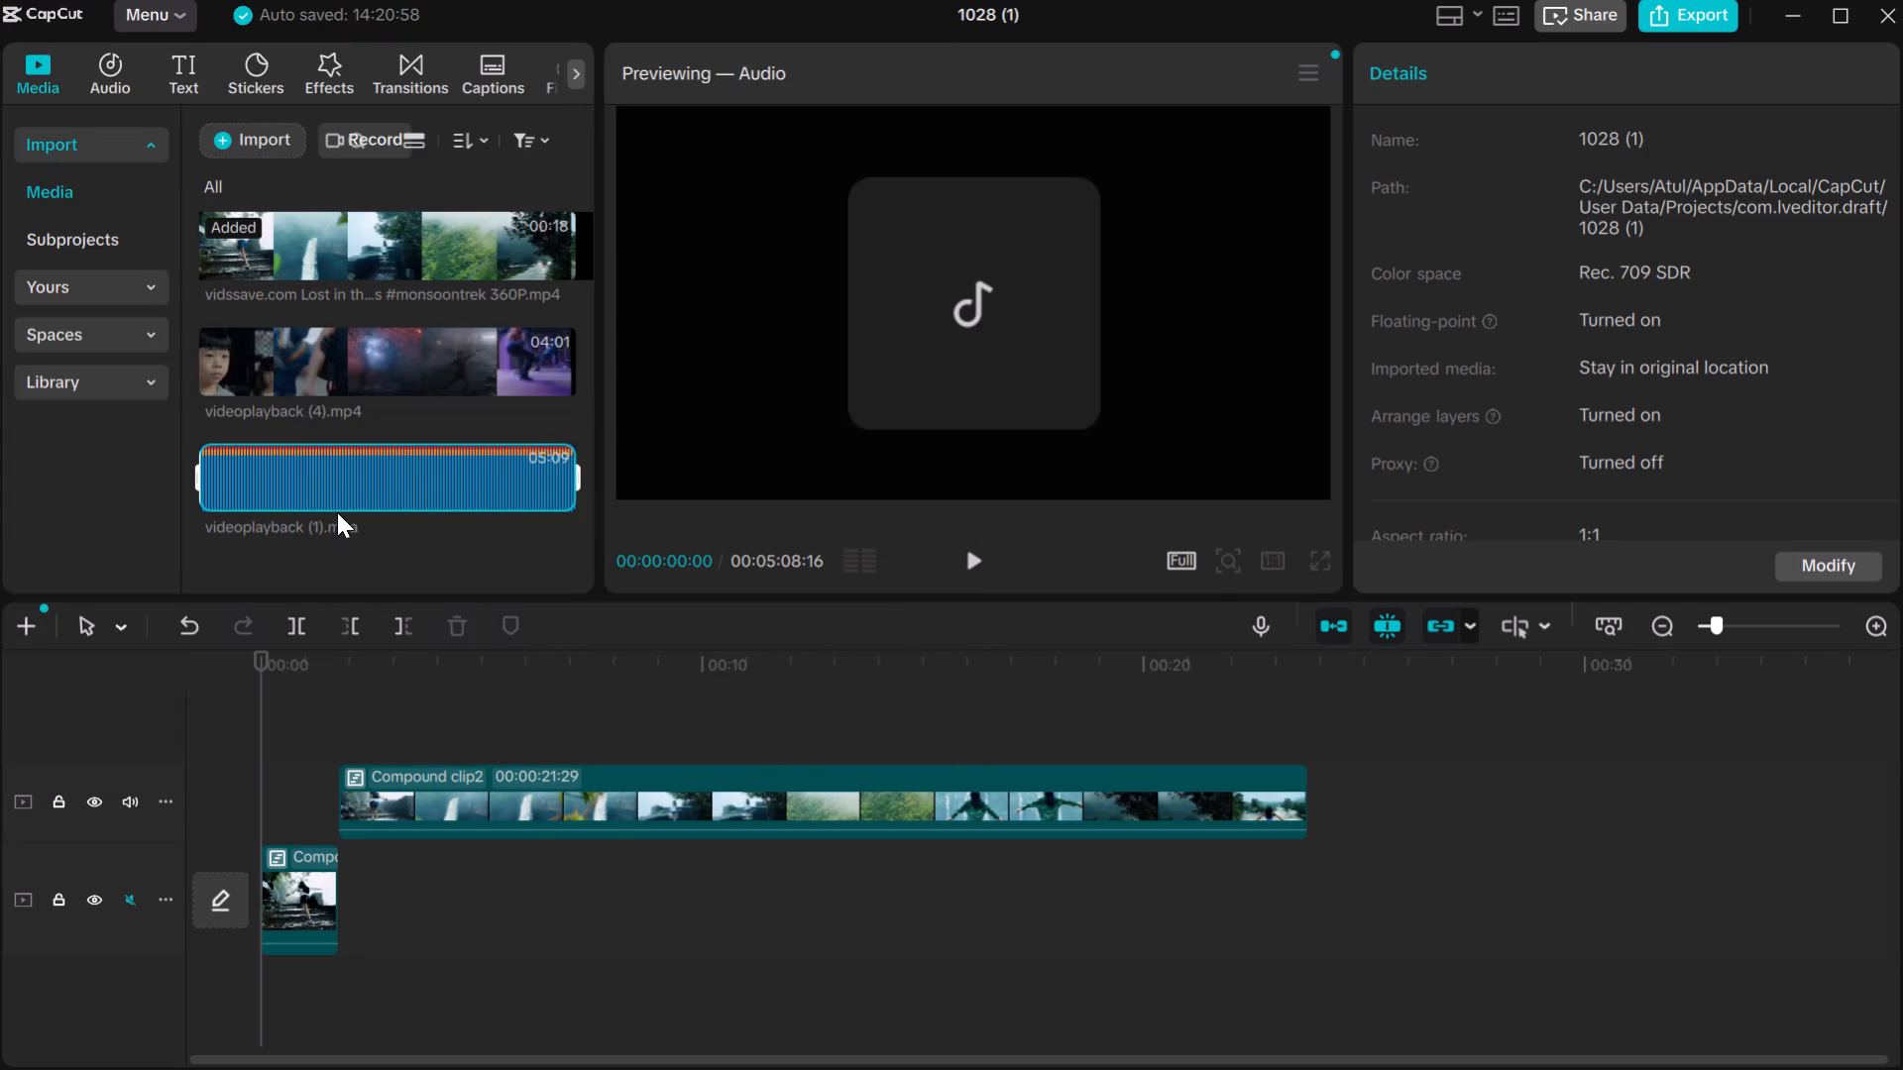
Preview the imported audio file videoplayback (1), restarting it from the beginning.
click(362, 430)
click(313, 458)
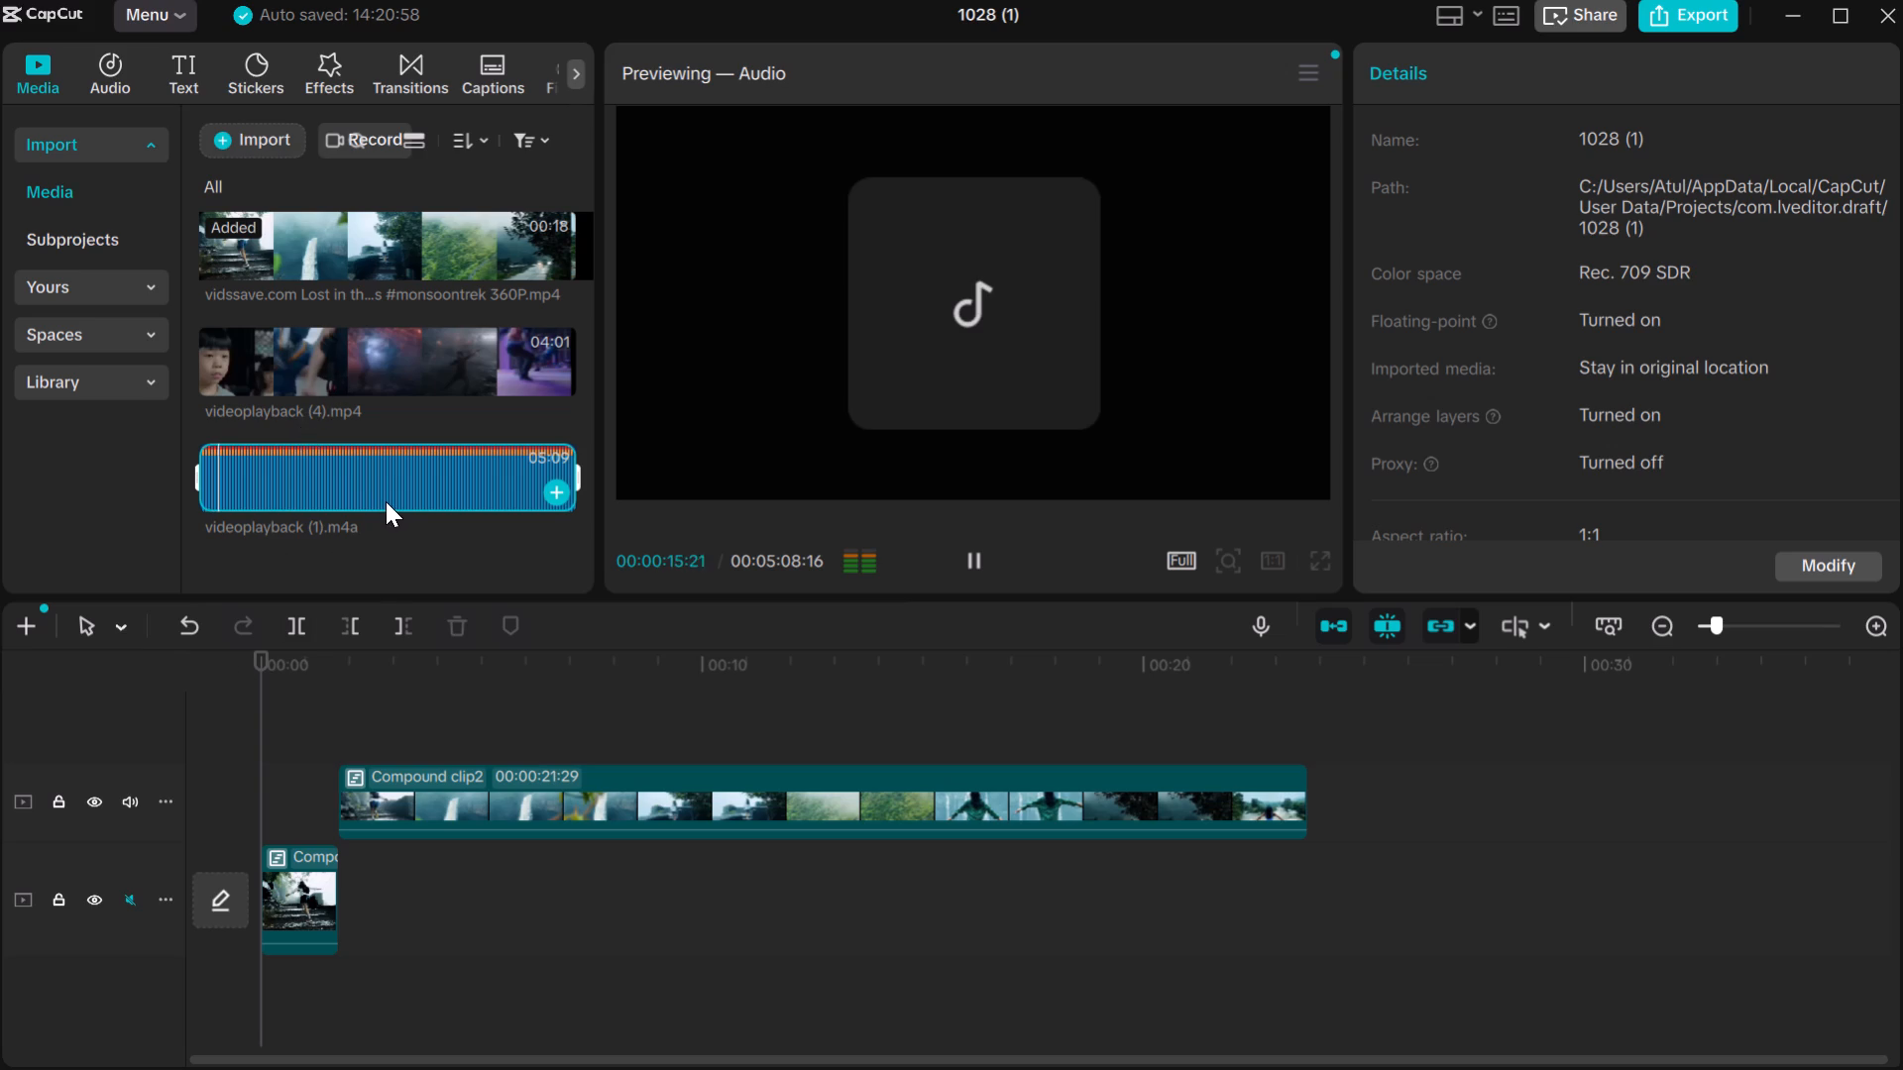
drag(220, 440, 209, 442)
drag(209, 442, 171, 447)
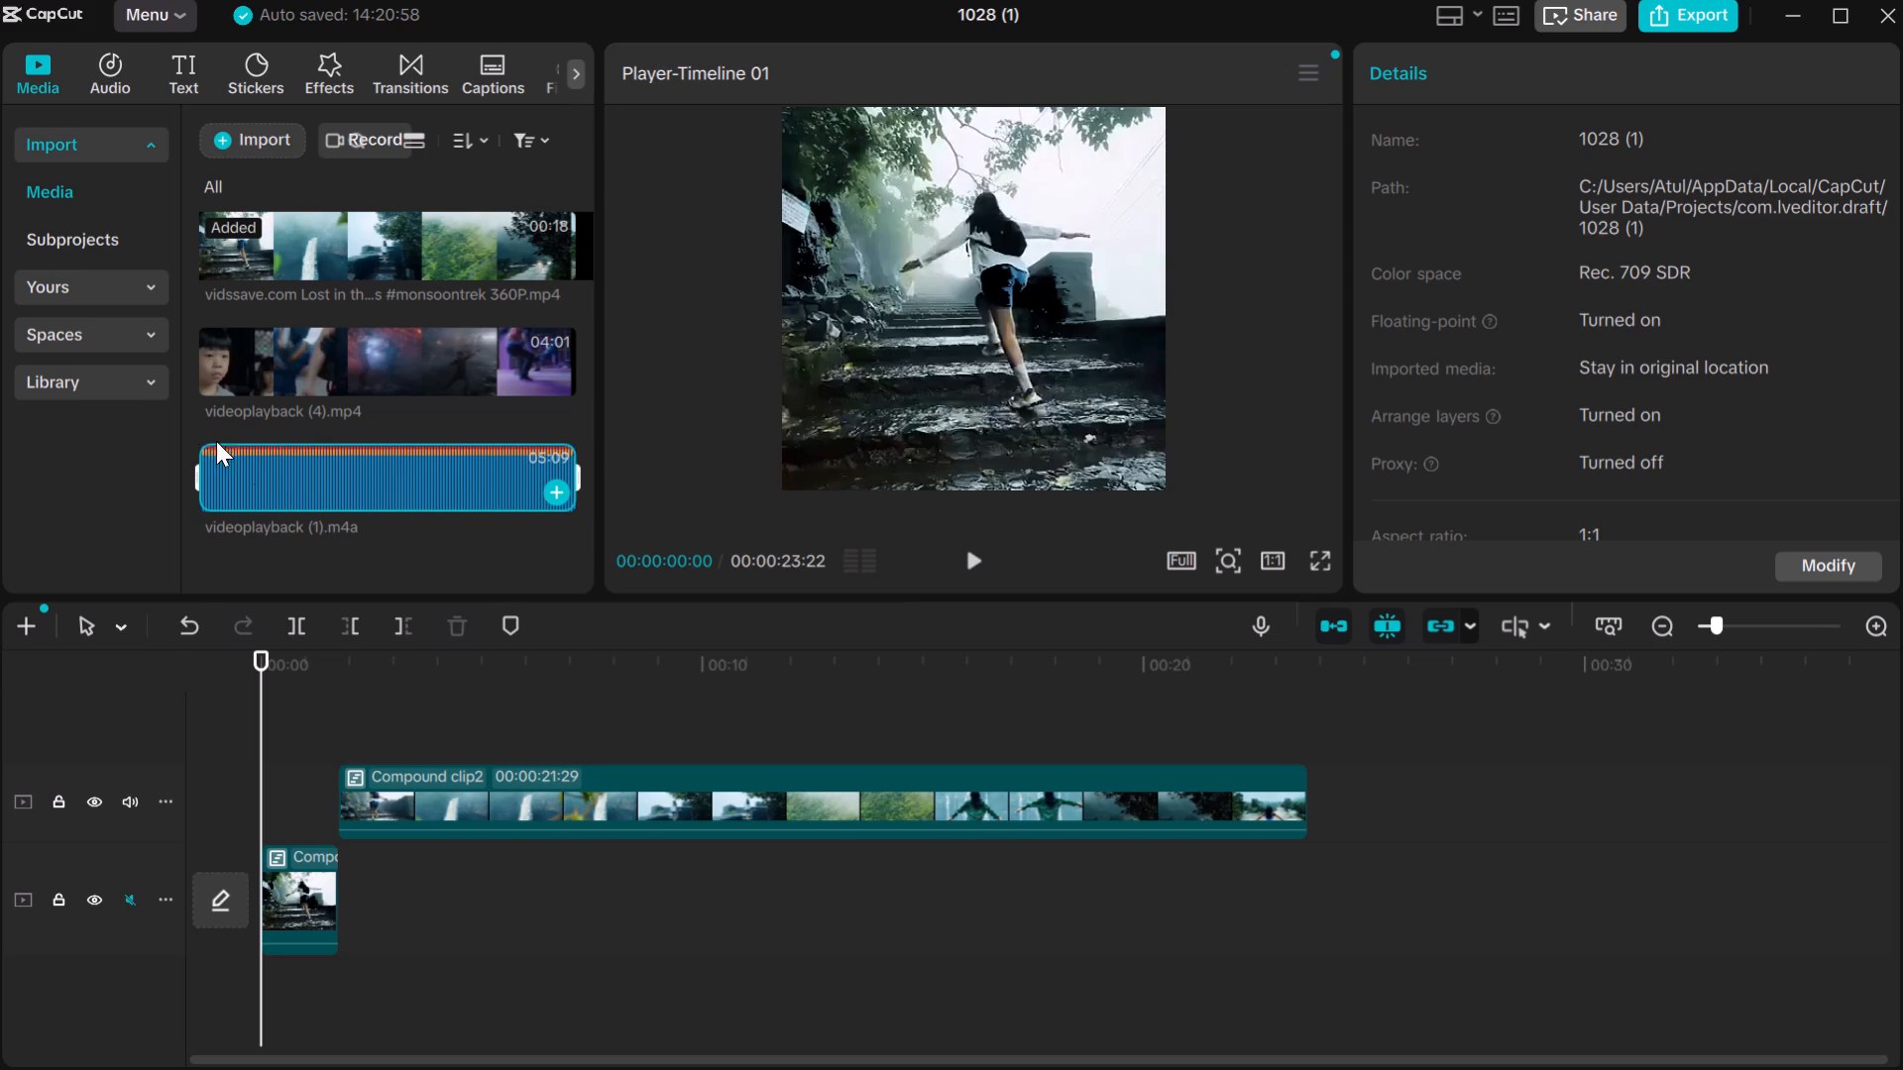
click(201, 441)
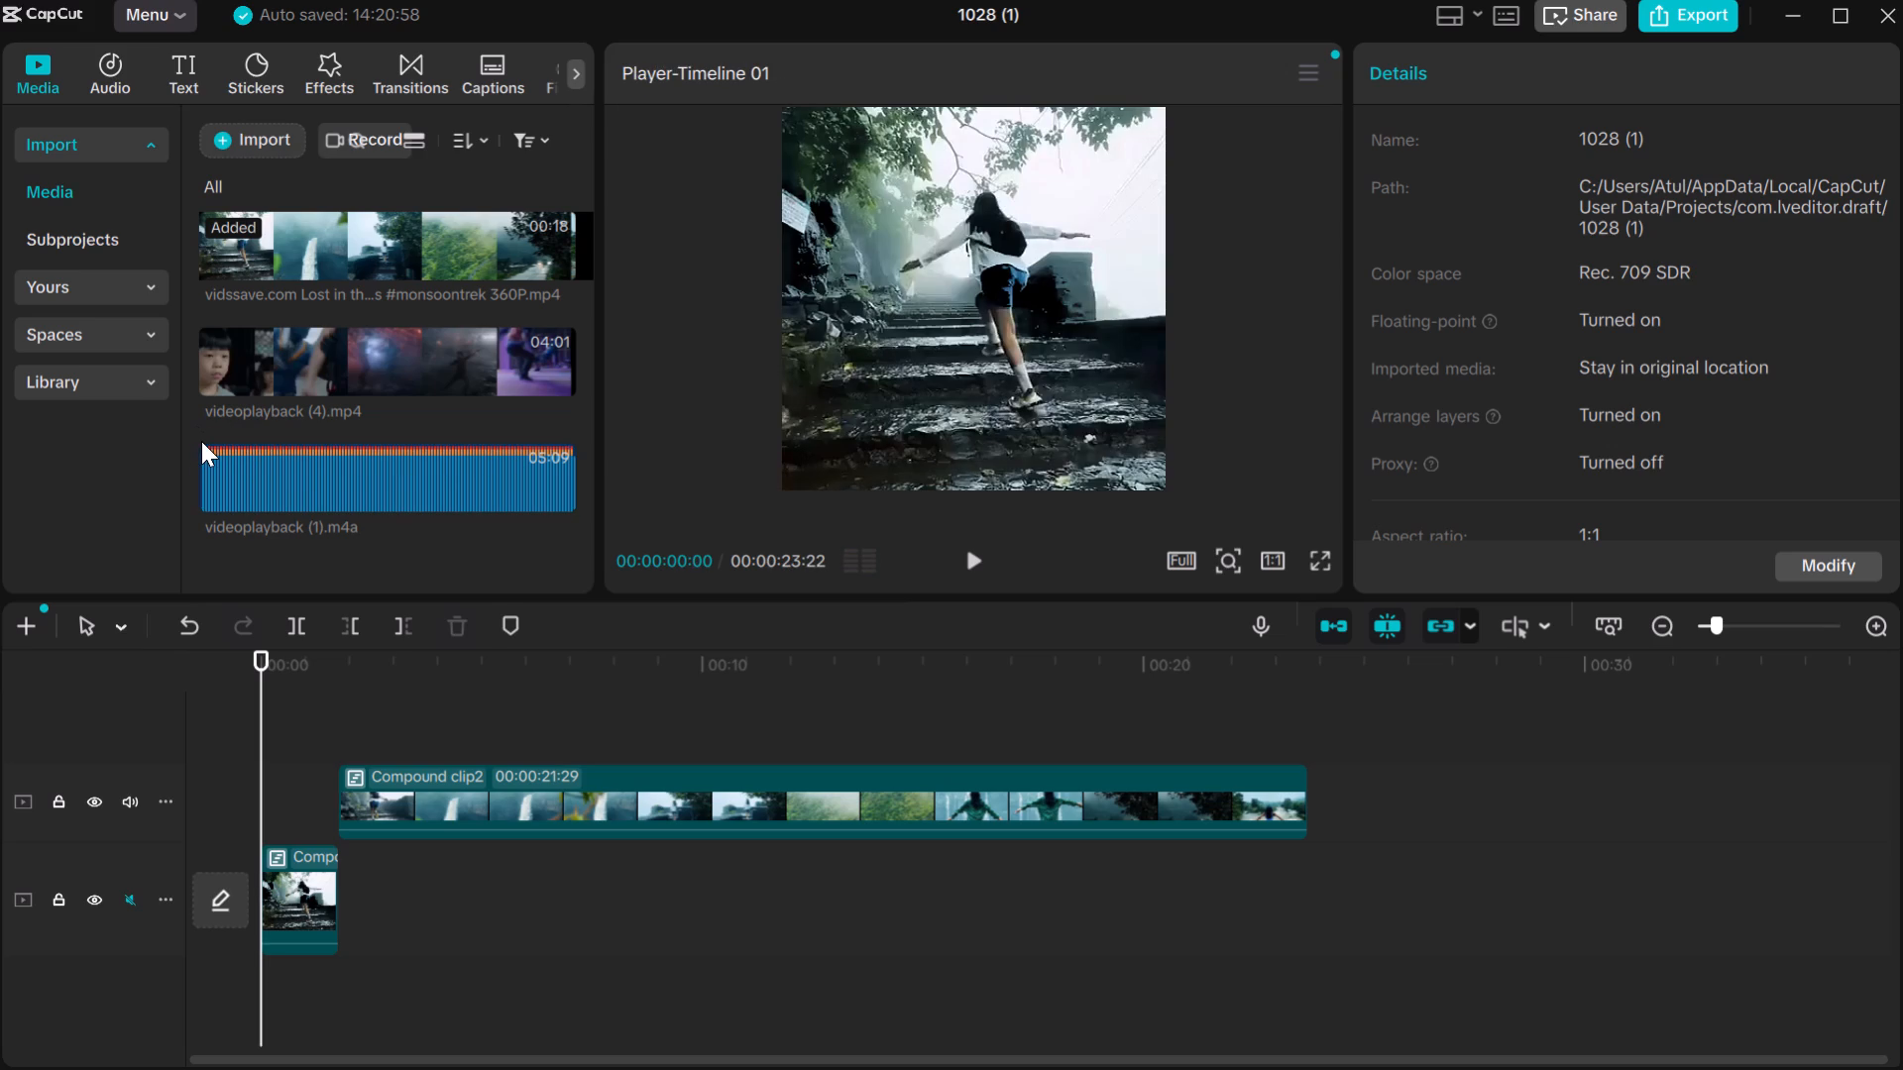
click(214, 447)
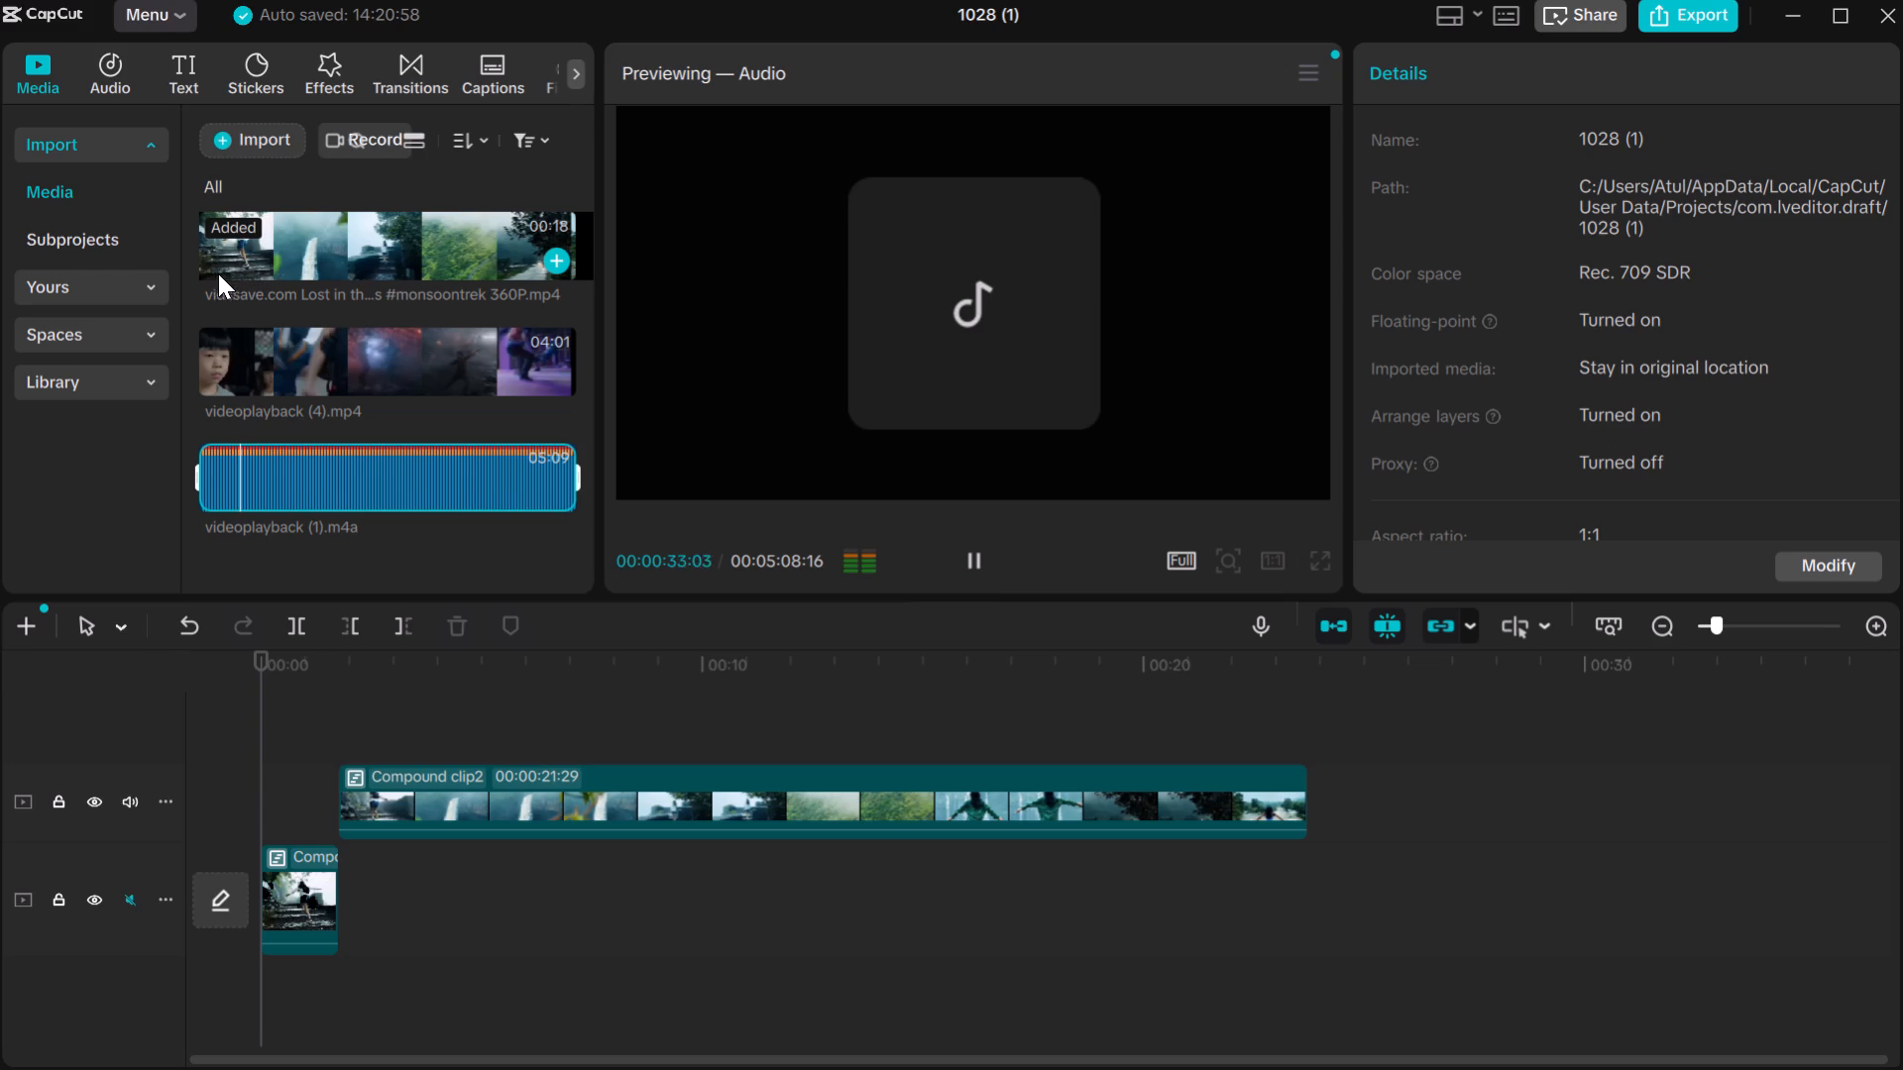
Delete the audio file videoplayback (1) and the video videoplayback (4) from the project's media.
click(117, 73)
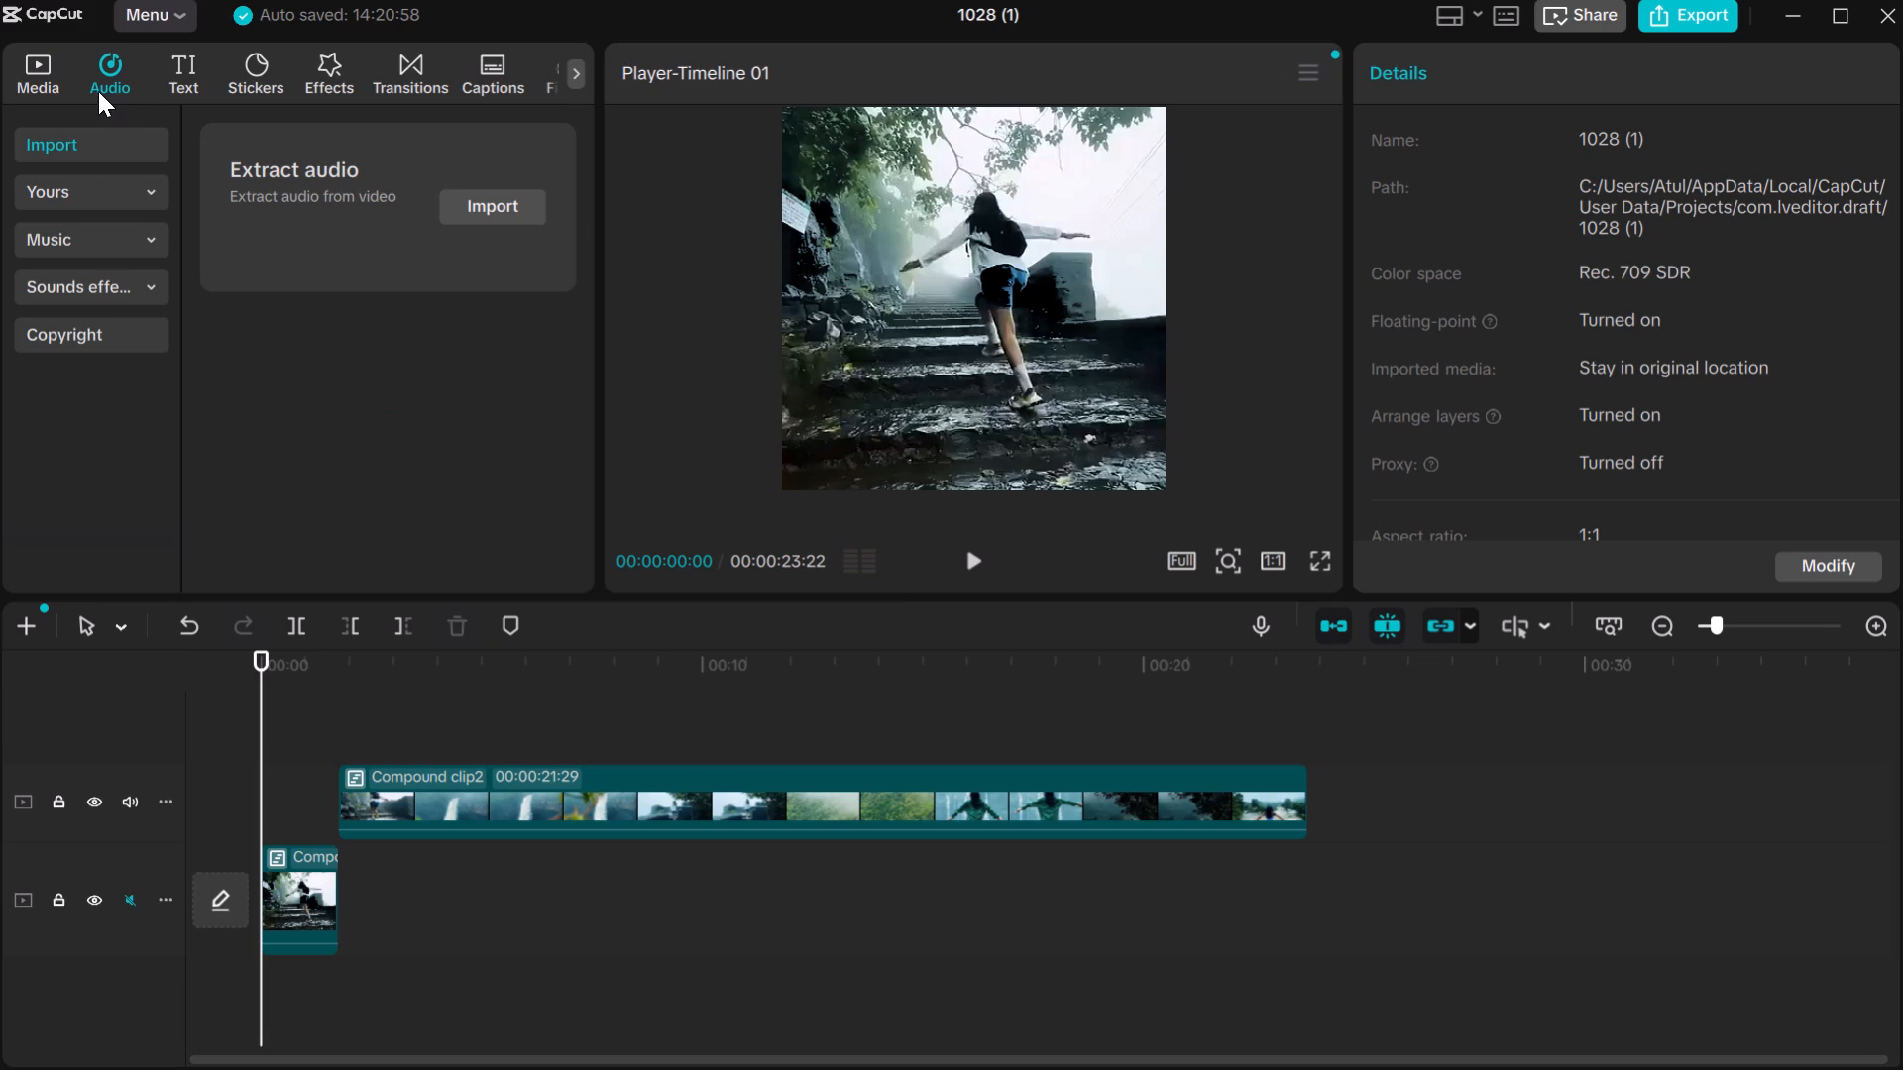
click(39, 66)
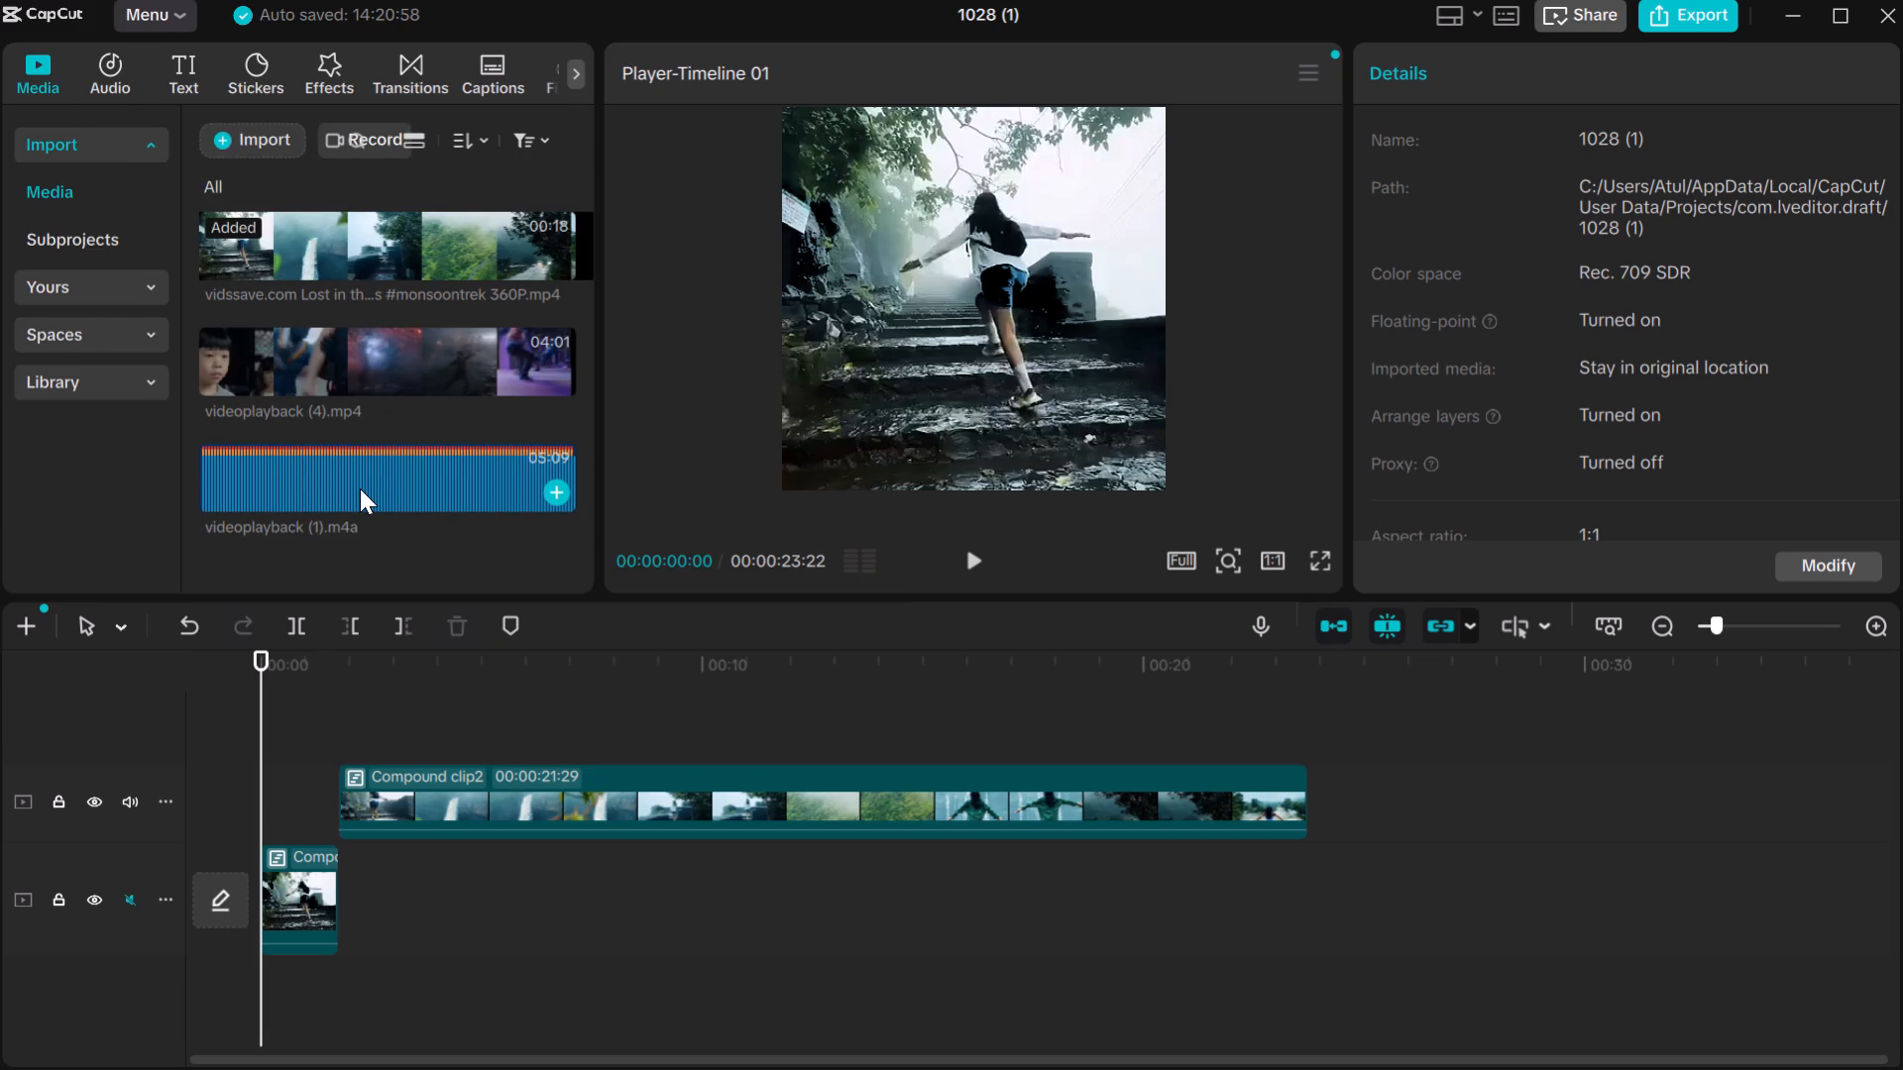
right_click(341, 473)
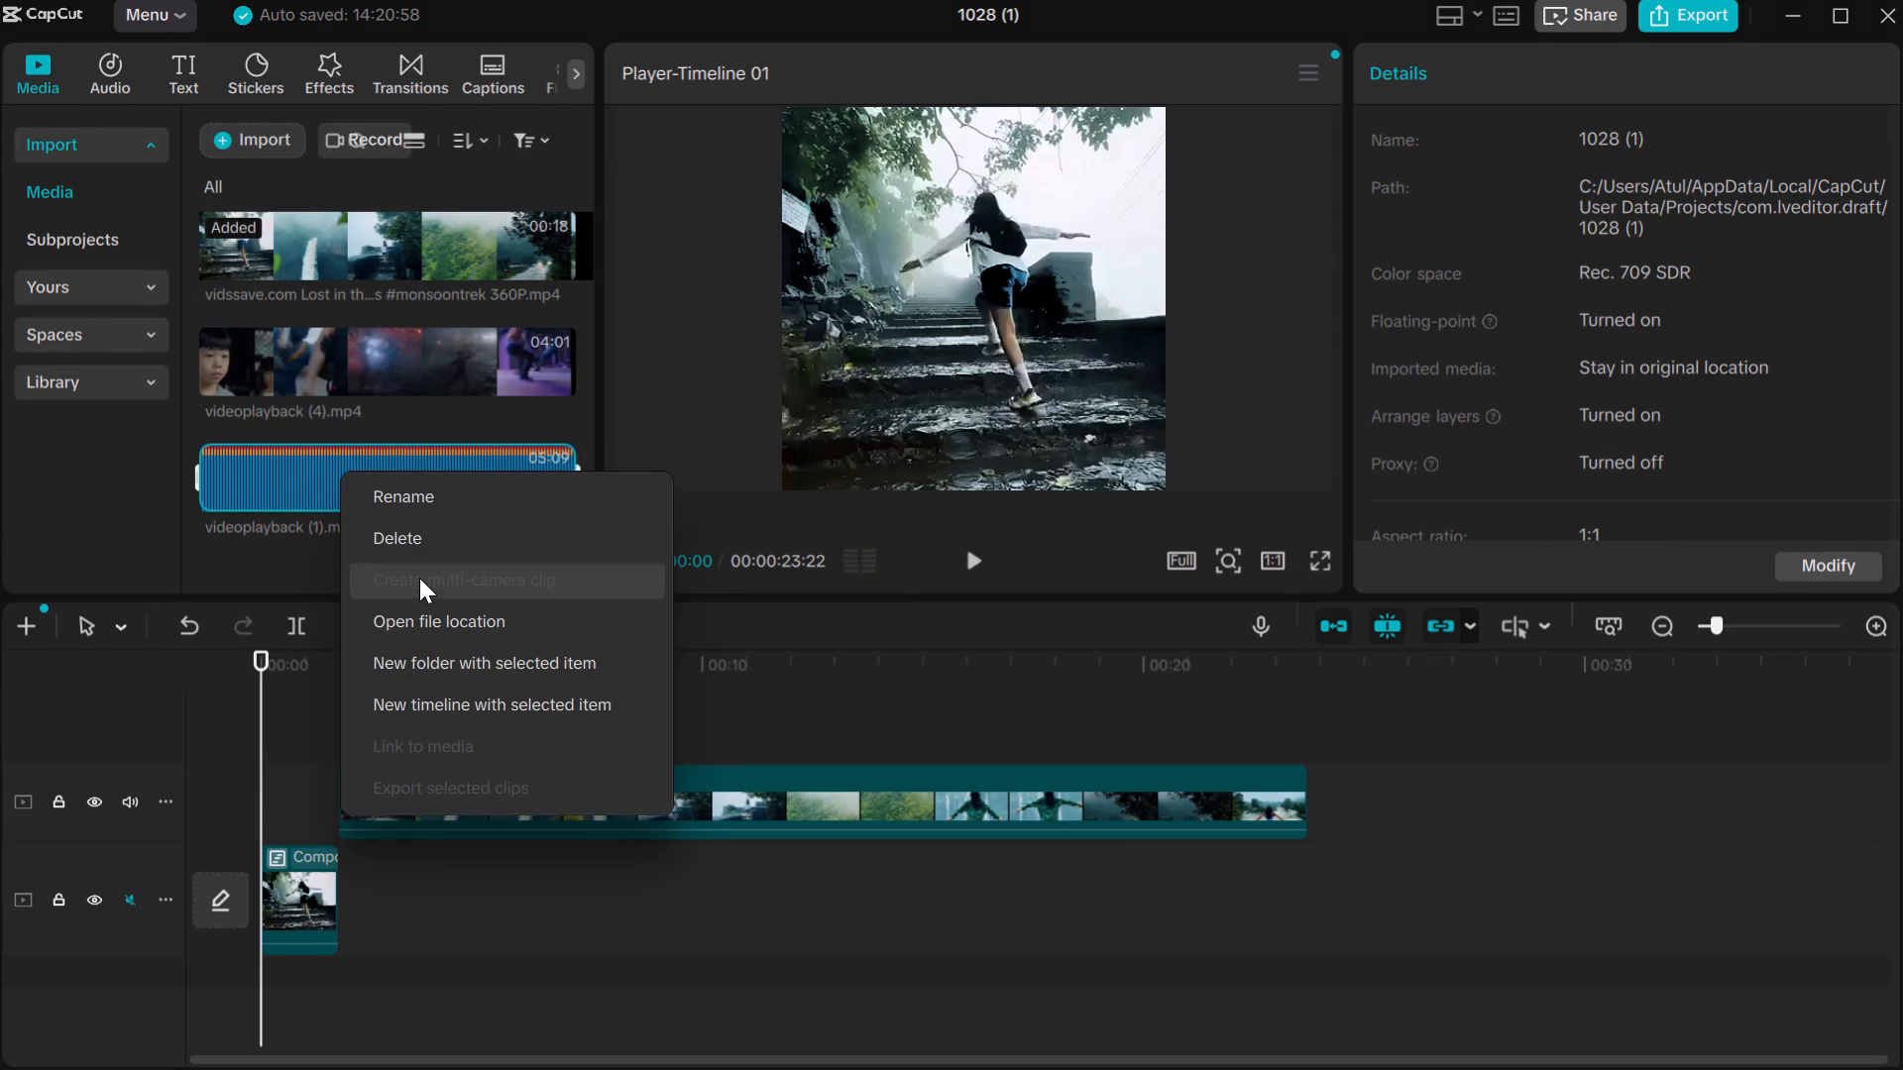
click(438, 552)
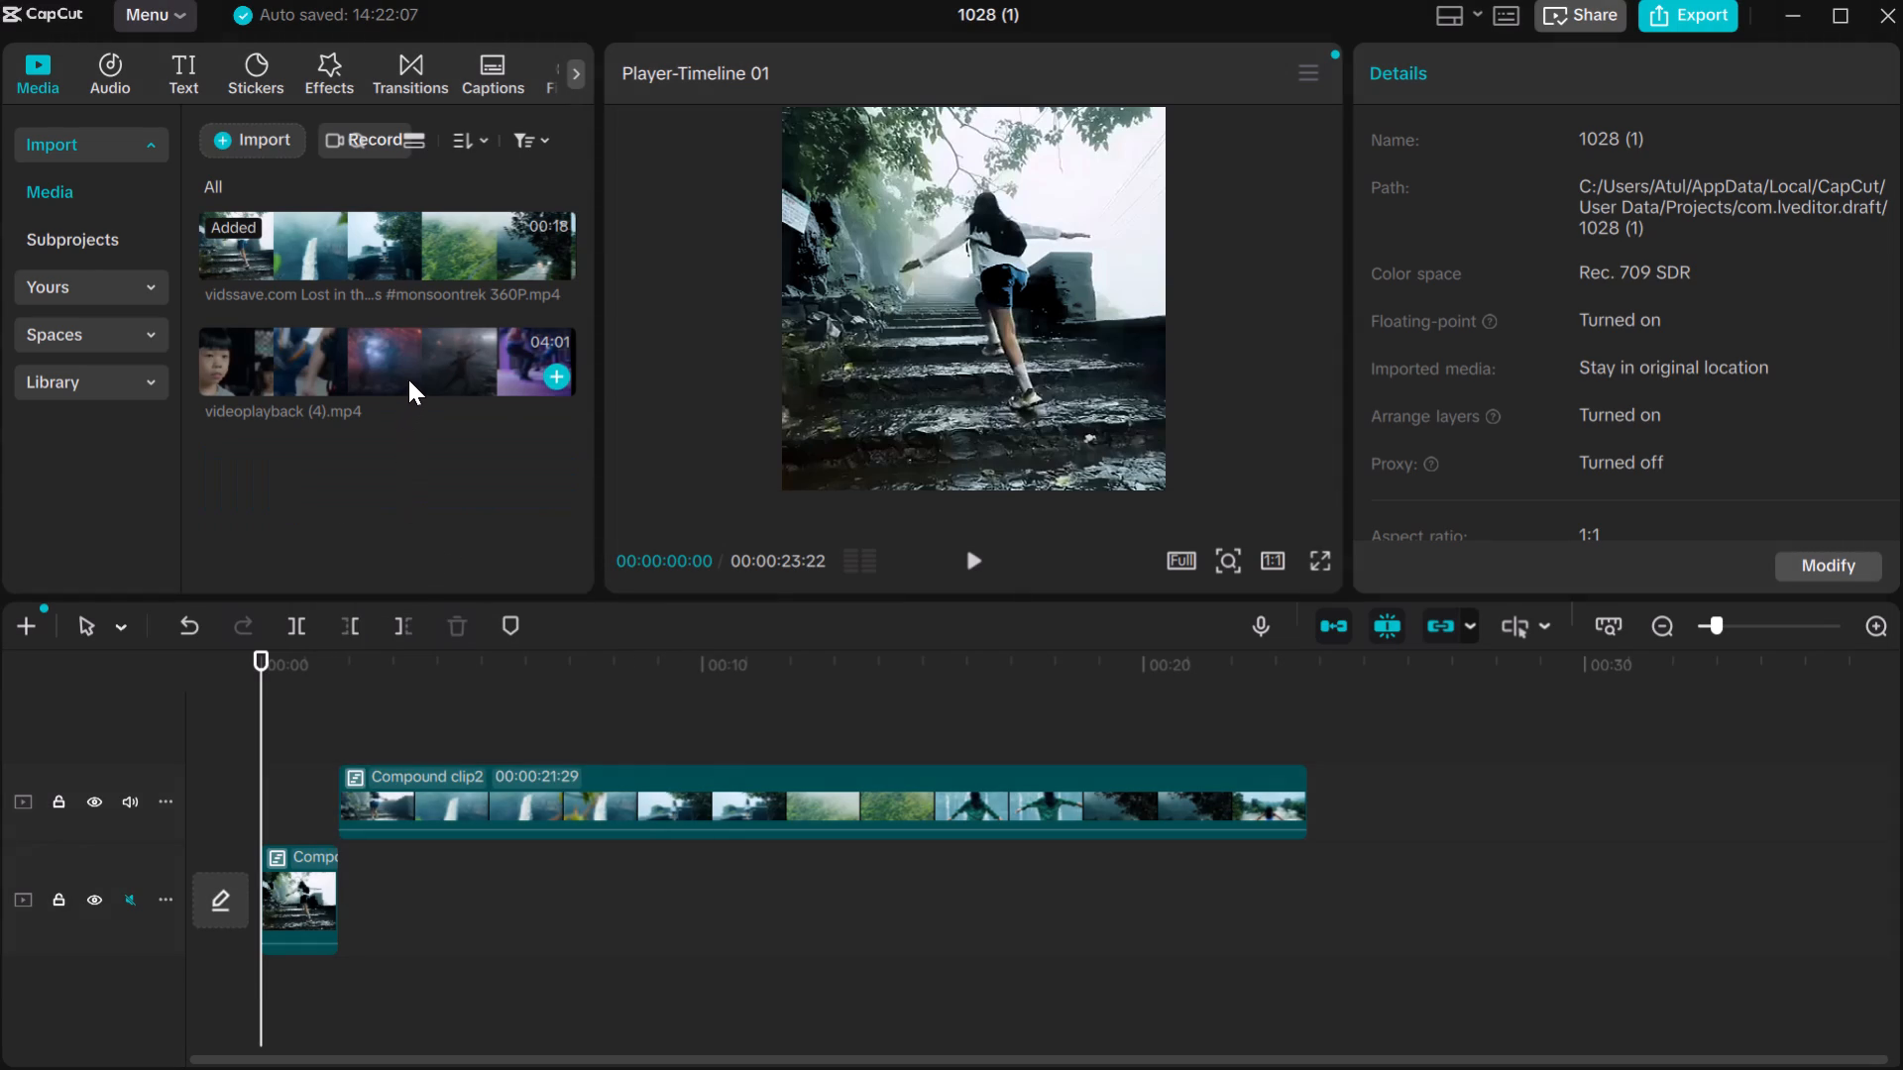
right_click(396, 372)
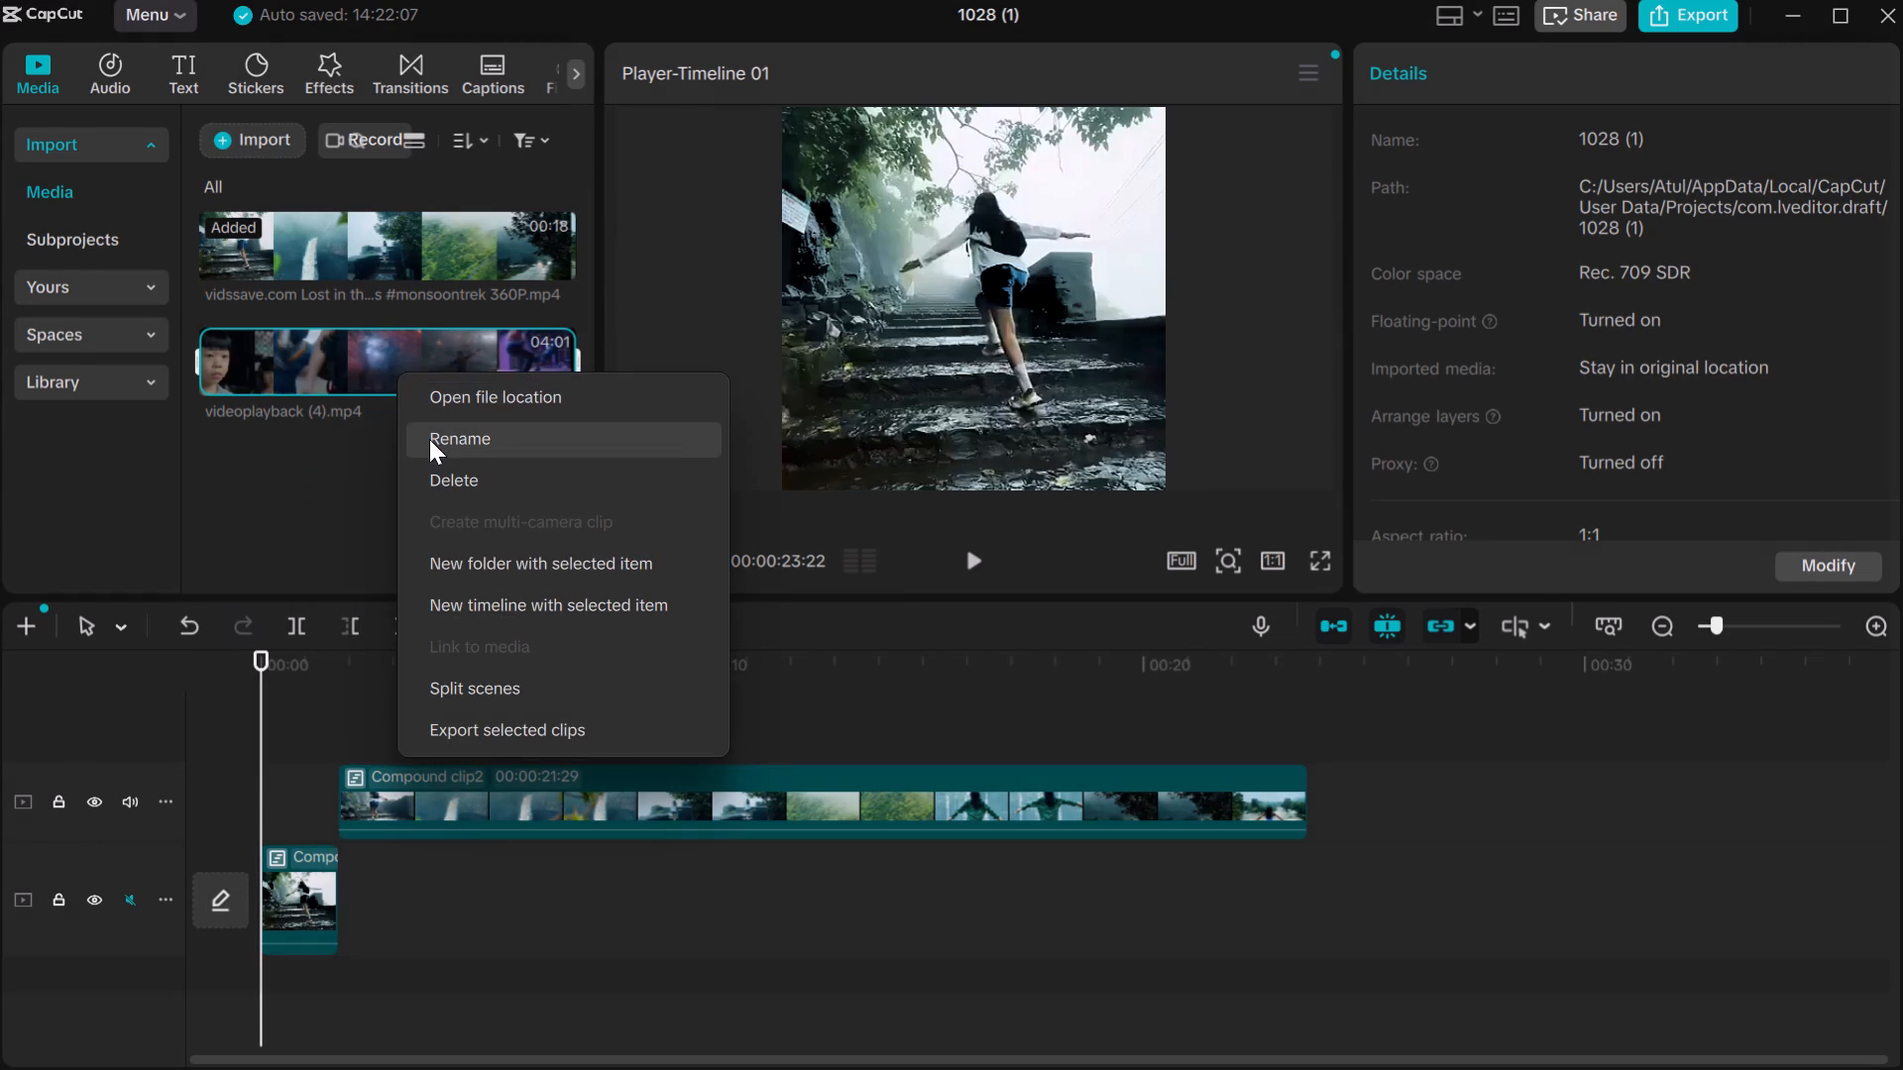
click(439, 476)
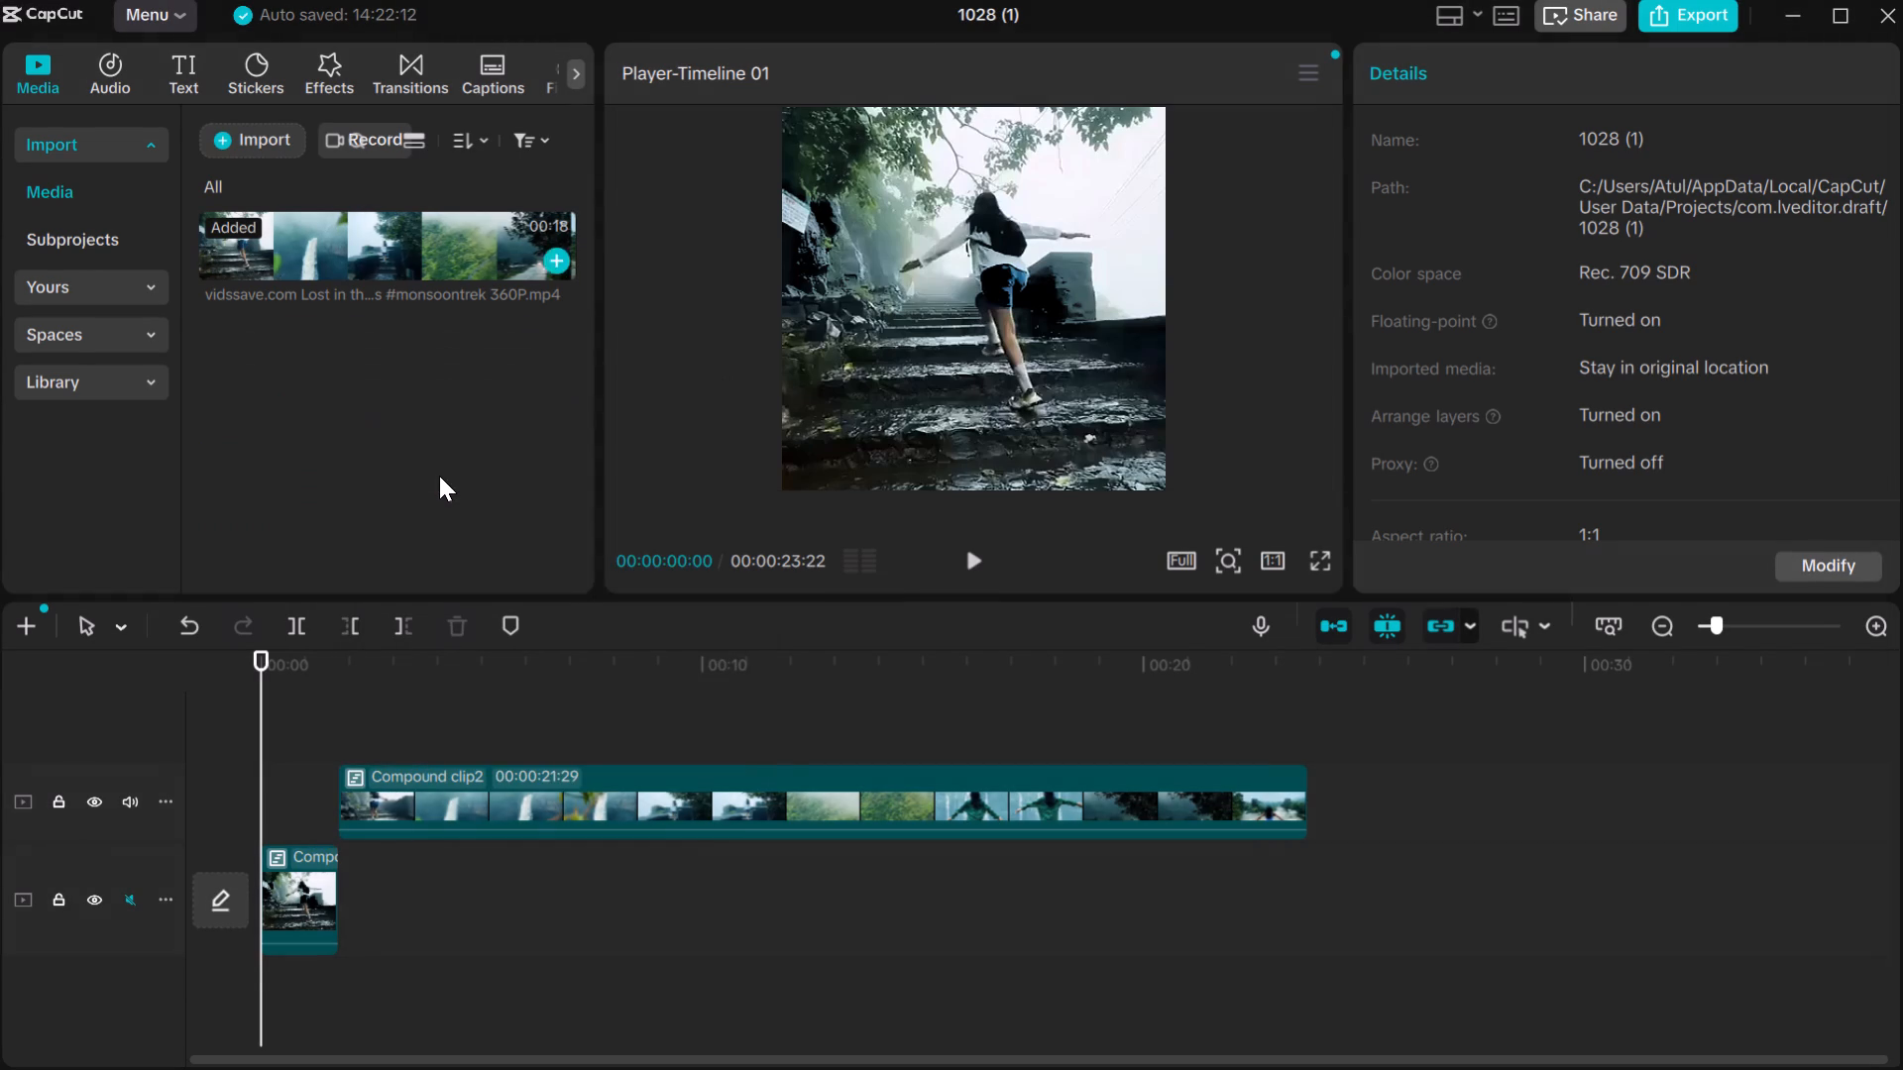
Extract the audio from the video videoplayback (5) in the Downloads folder into the project's imported audio.
click(112, 62)
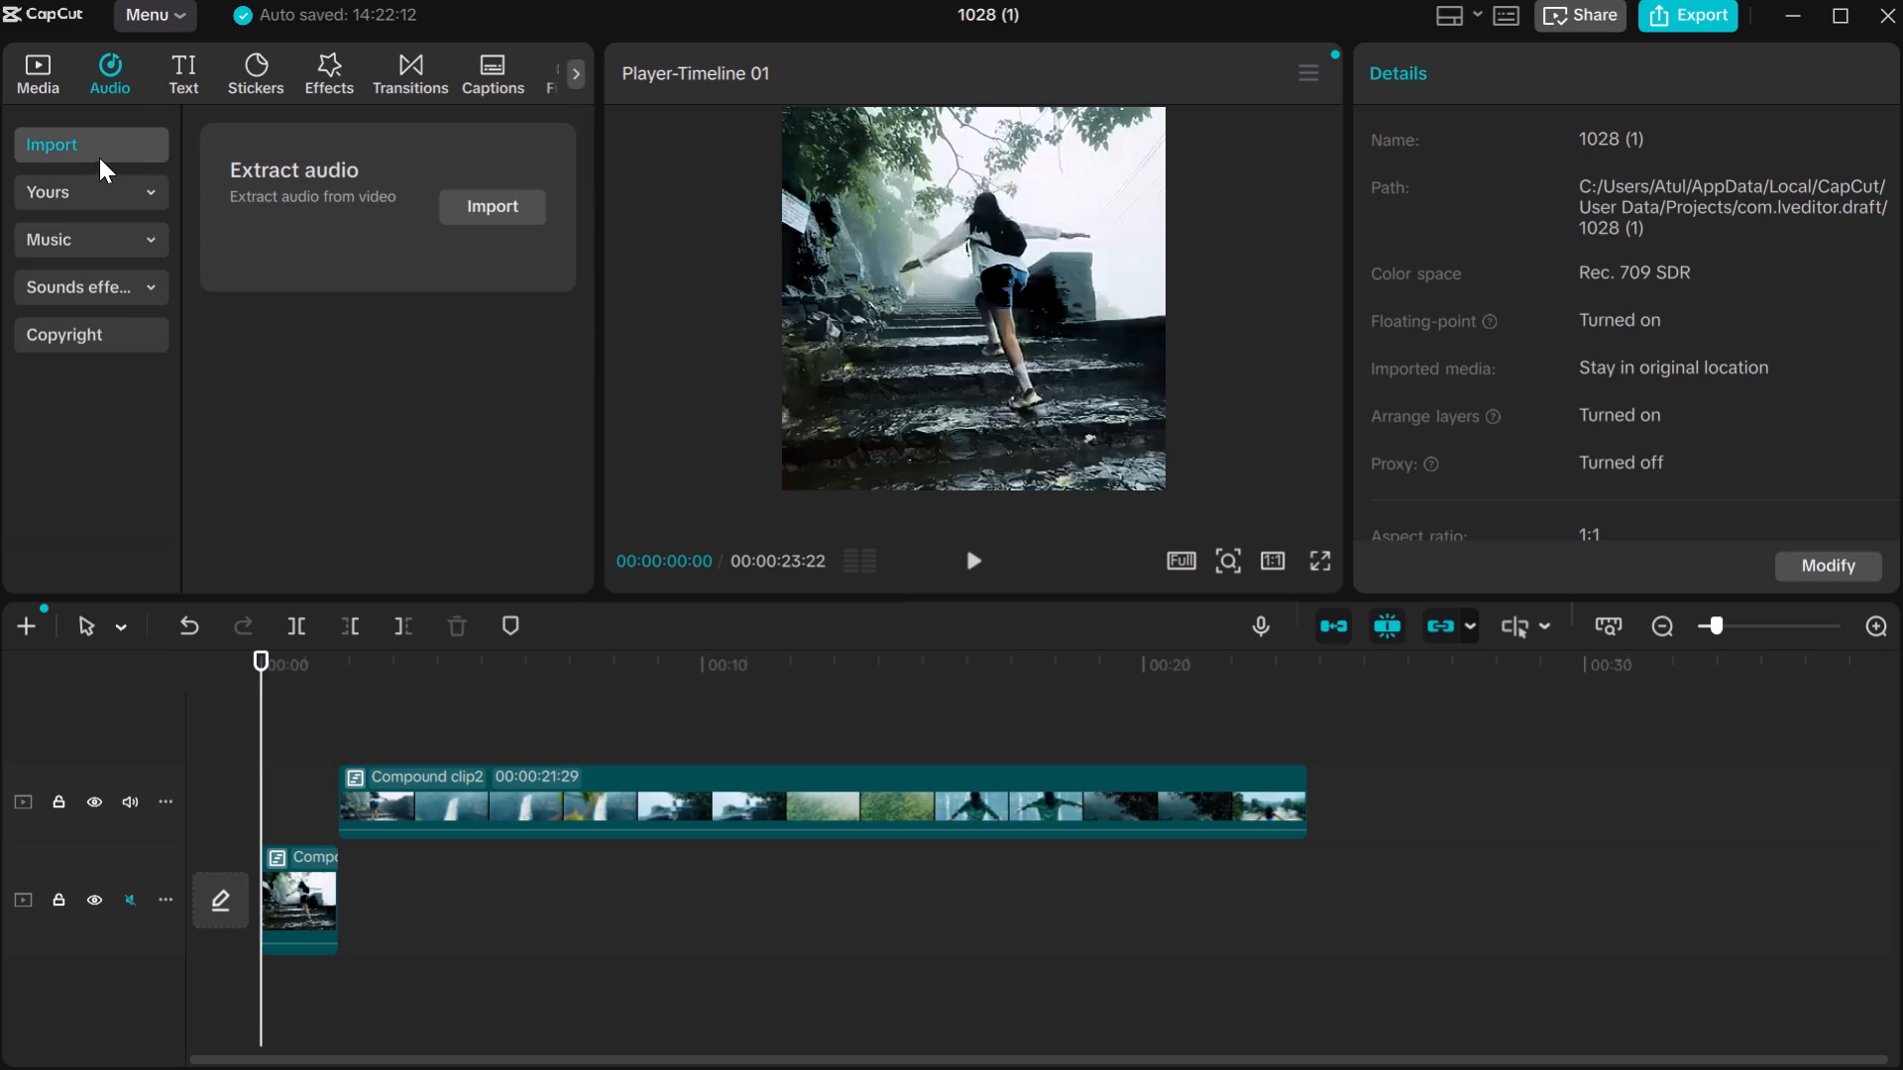
click(100, 159)
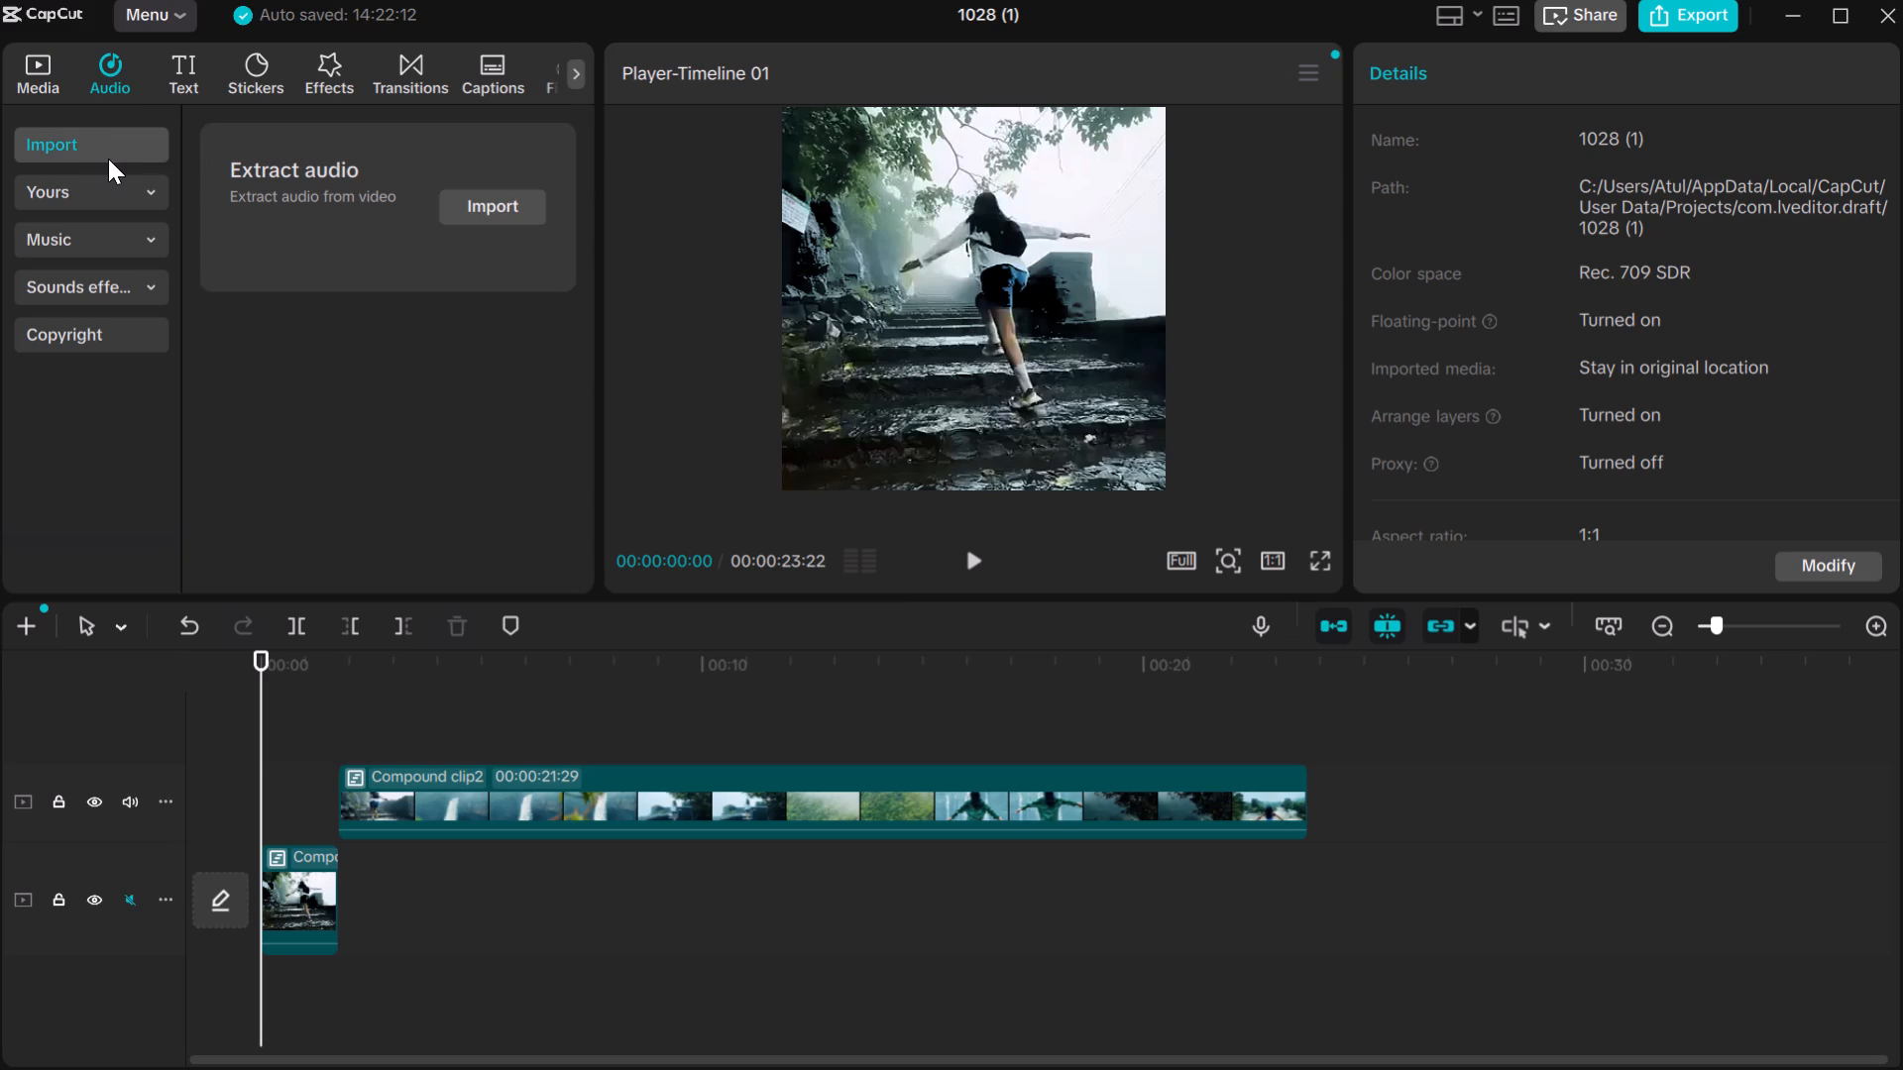
click(110, 159)
click(109, 148)
double_click(484, 208)
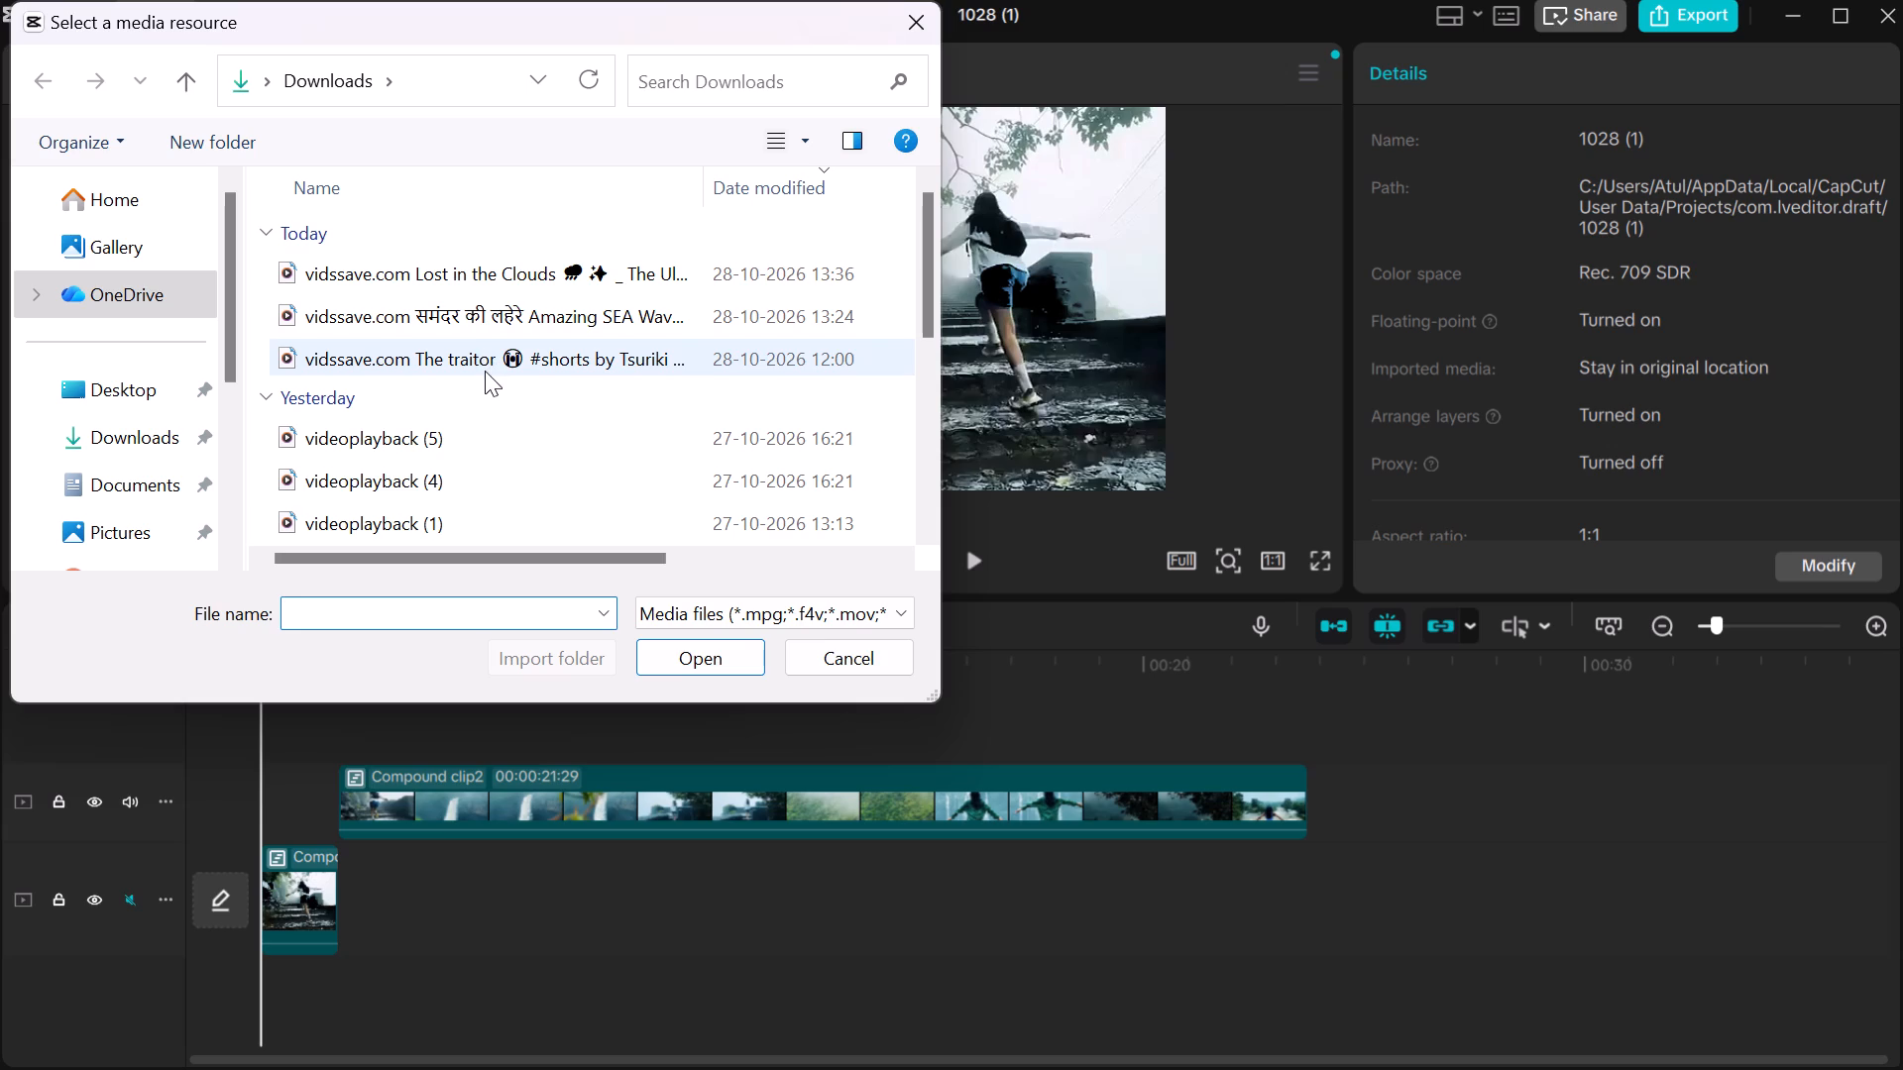
click(489, 438)
click(676, 673)
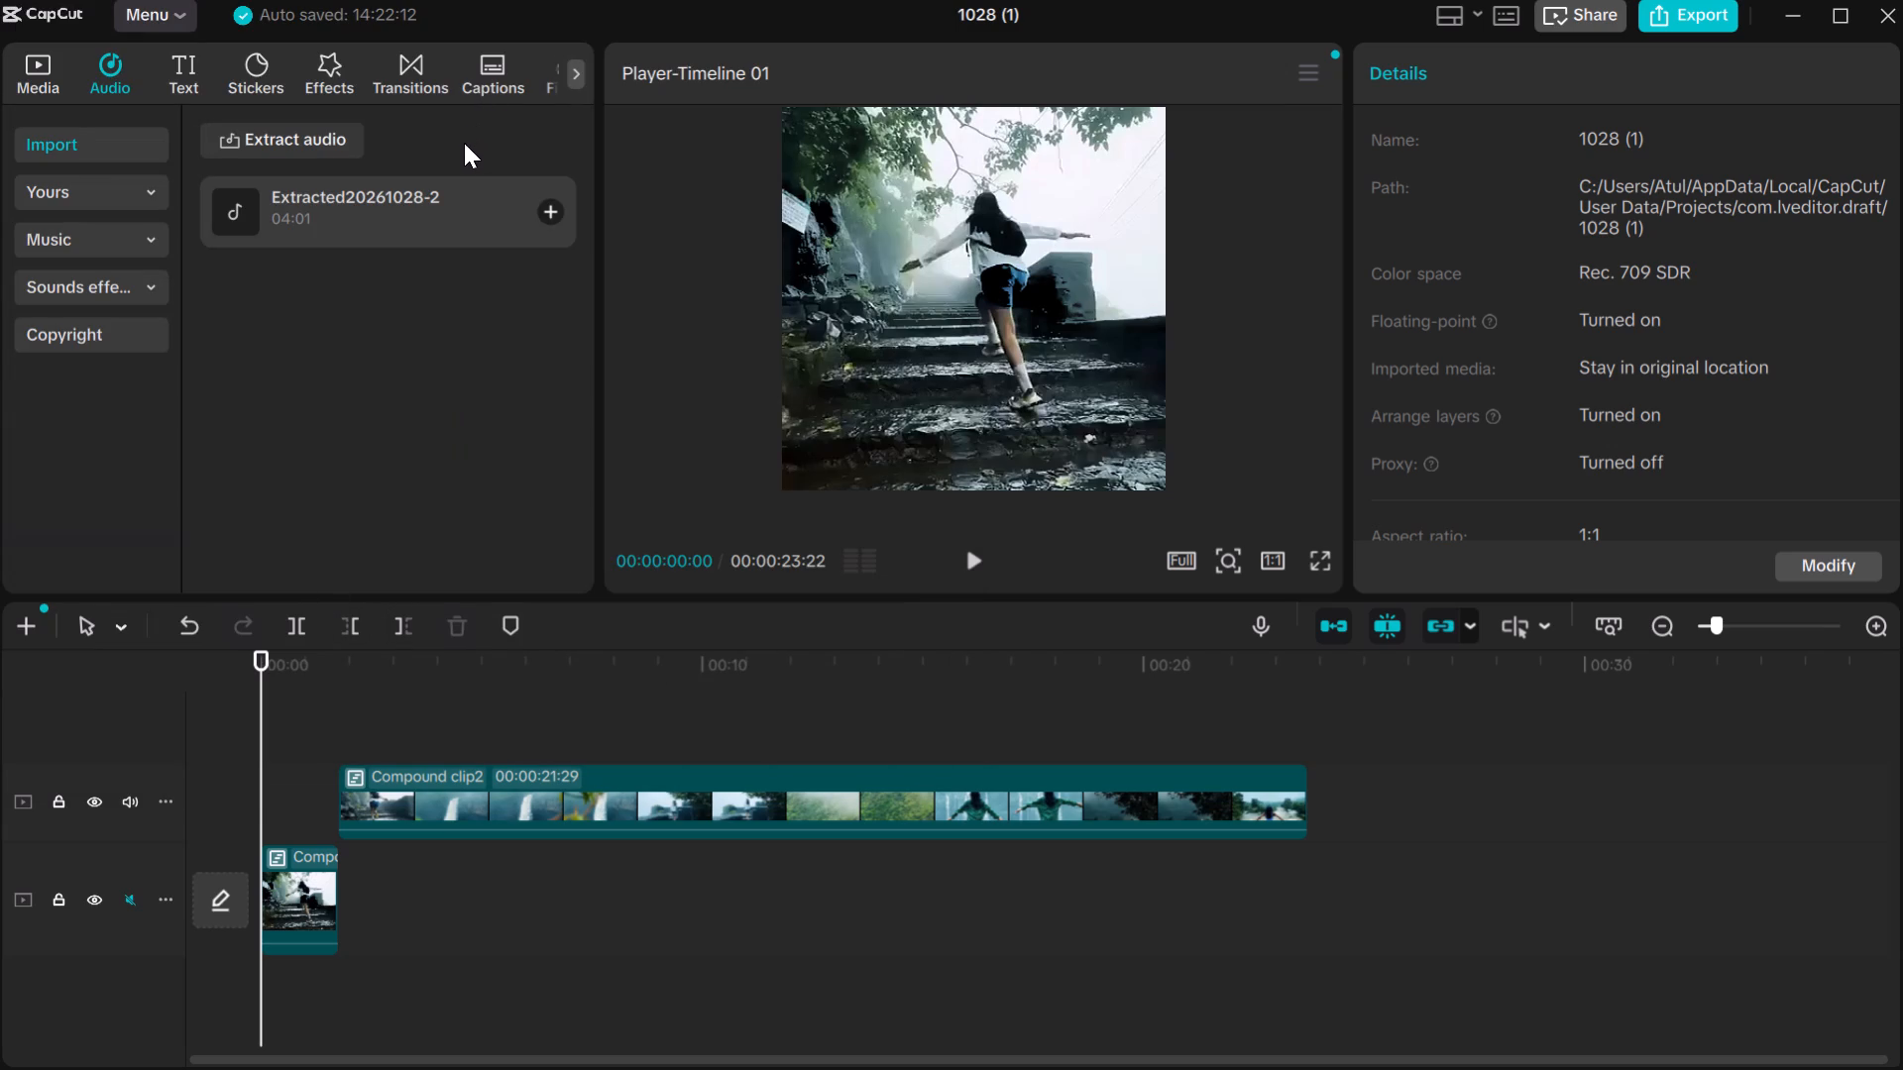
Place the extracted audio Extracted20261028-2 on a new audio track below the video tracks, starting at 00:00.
drag(445, 187, 374, 737)
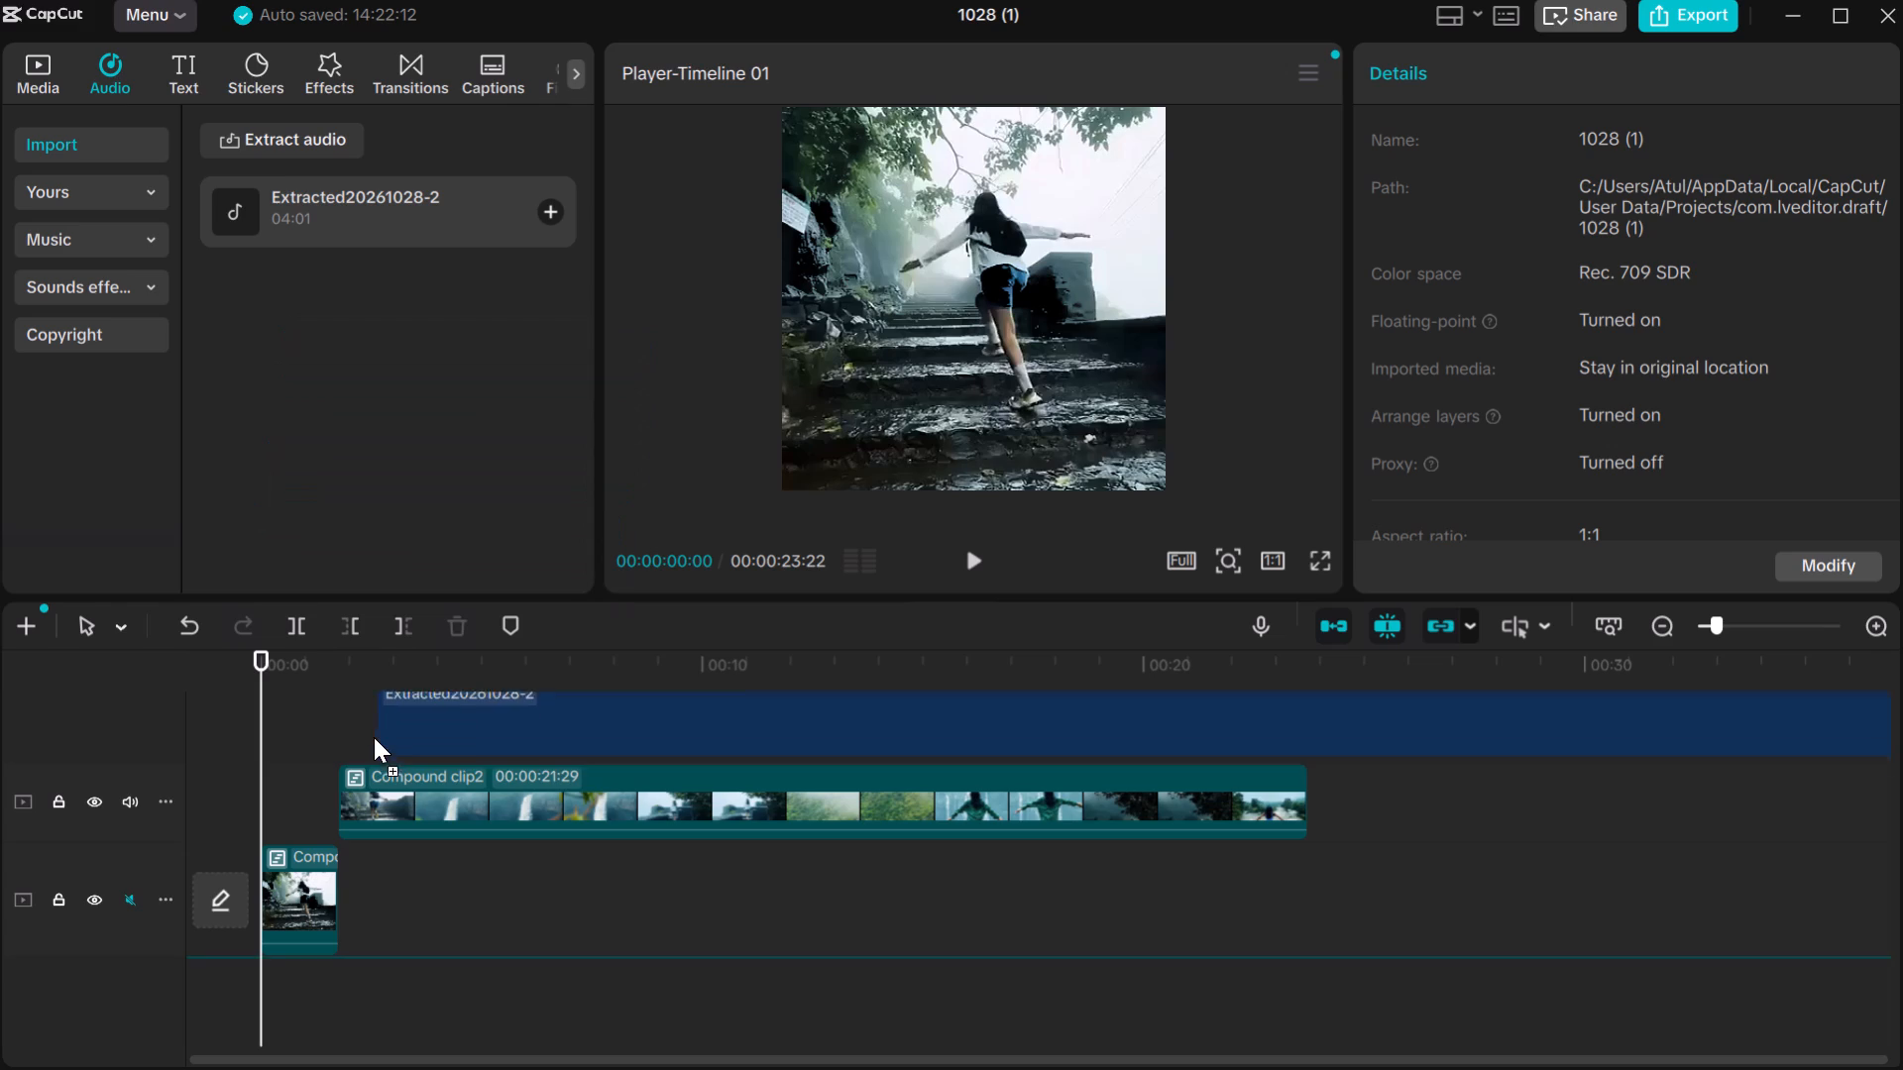
drag(374, 737, 219, 988)
click(219, 988)
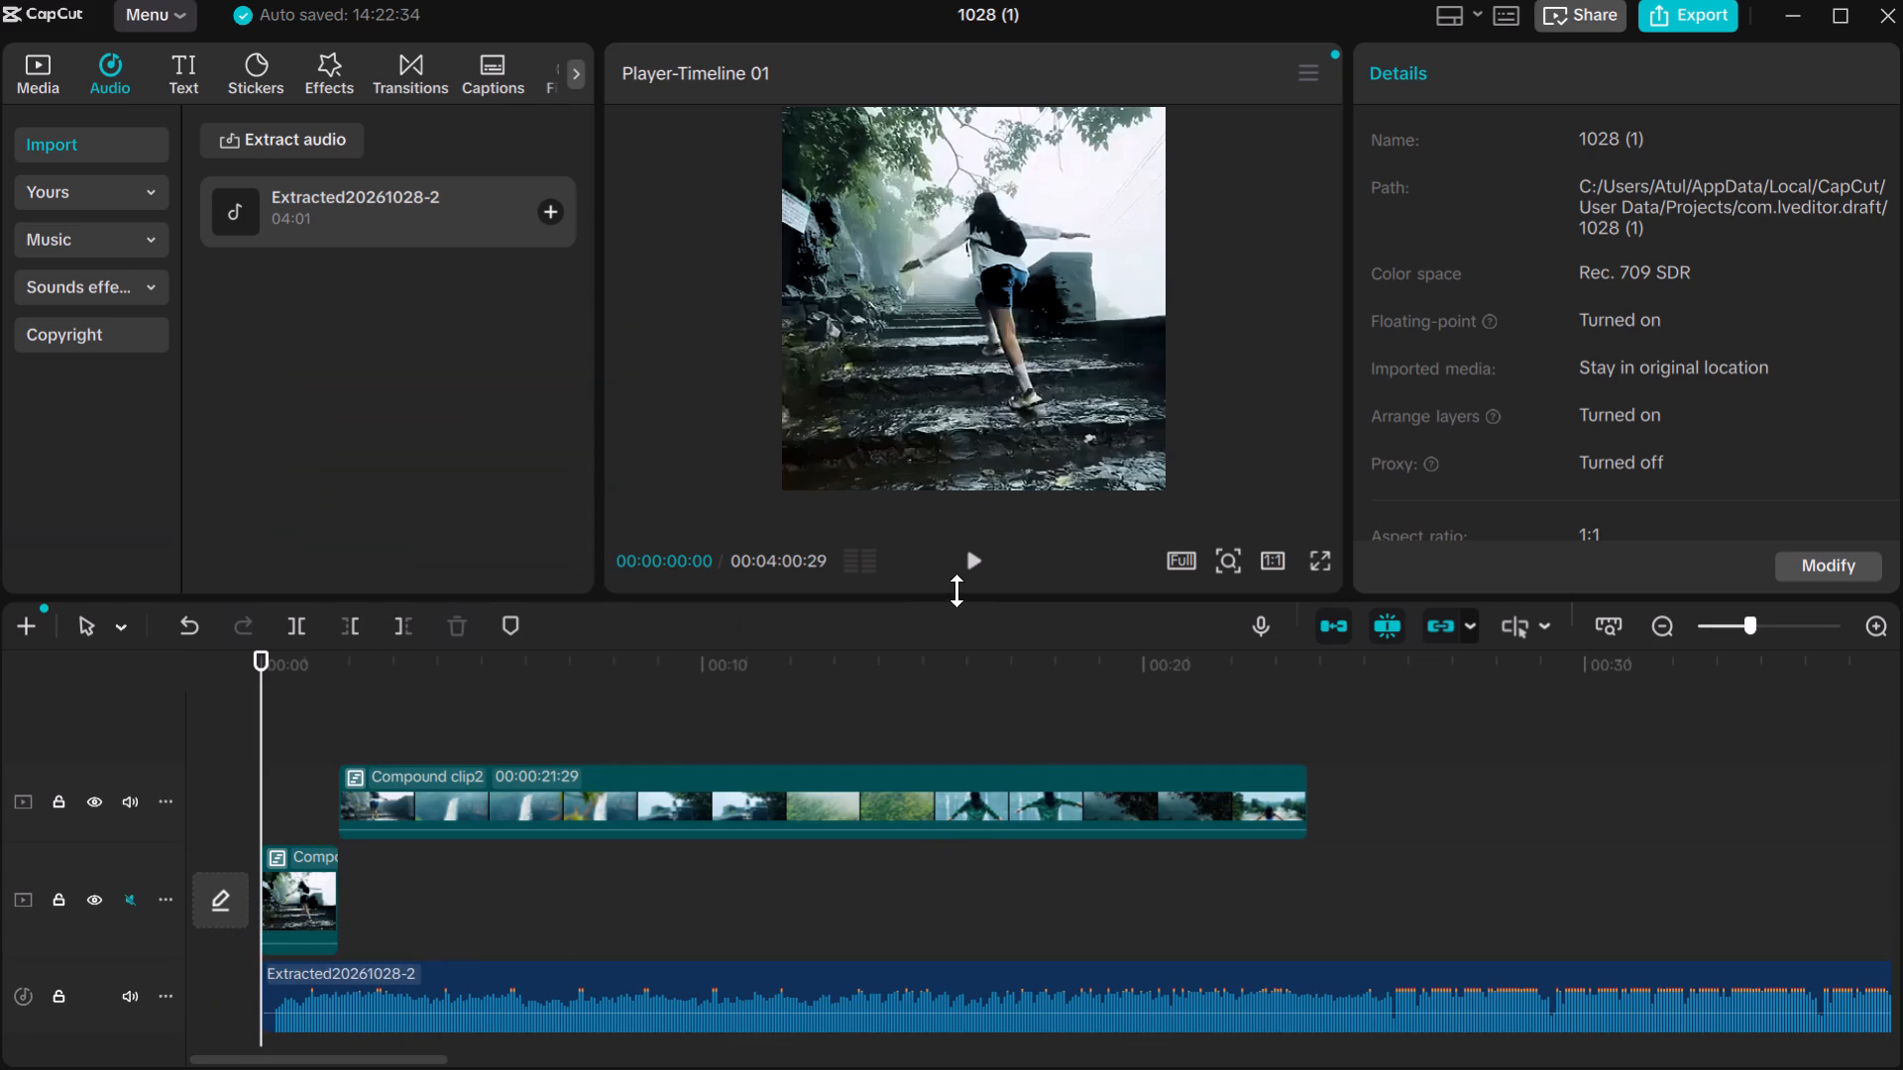
Play the timeline with the soundtrack from the beginning, and replay around 19 to 20 seconds to find where the music should start.
click(983, 573)
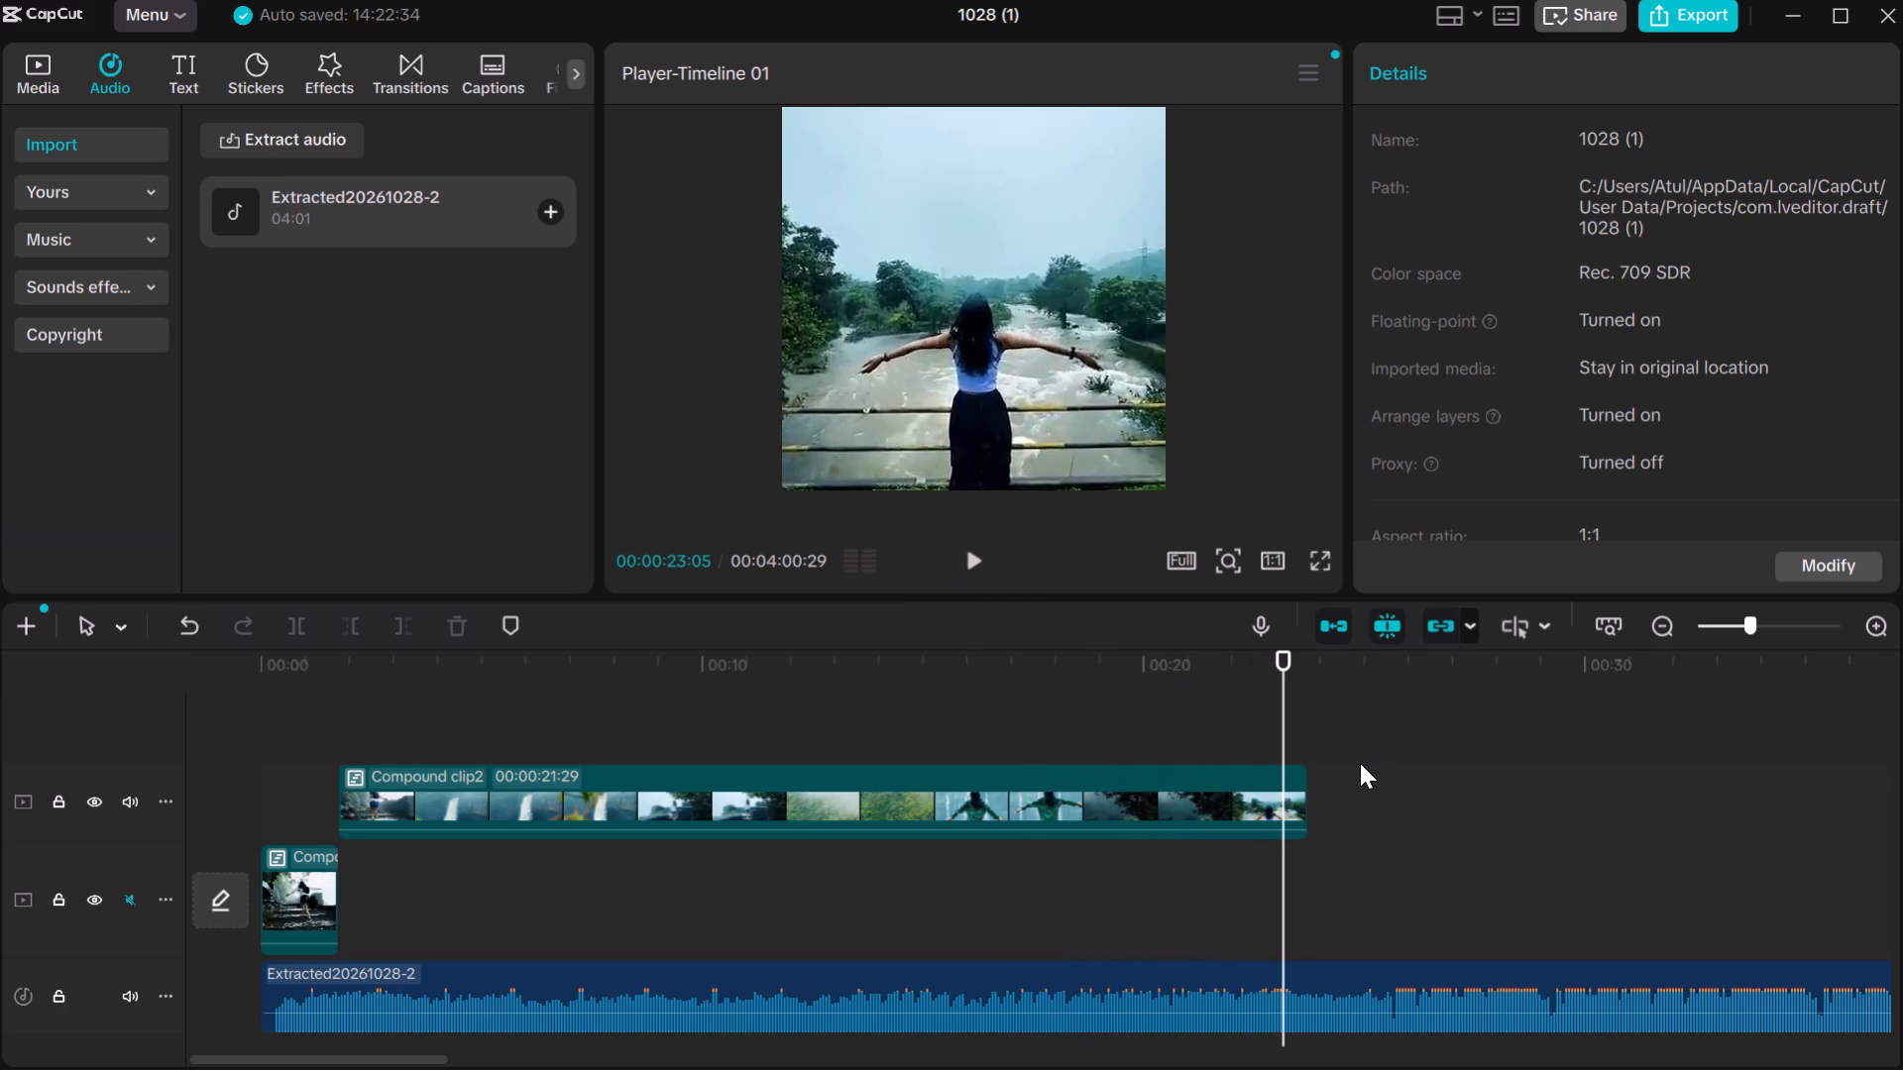
click(1221, 668)
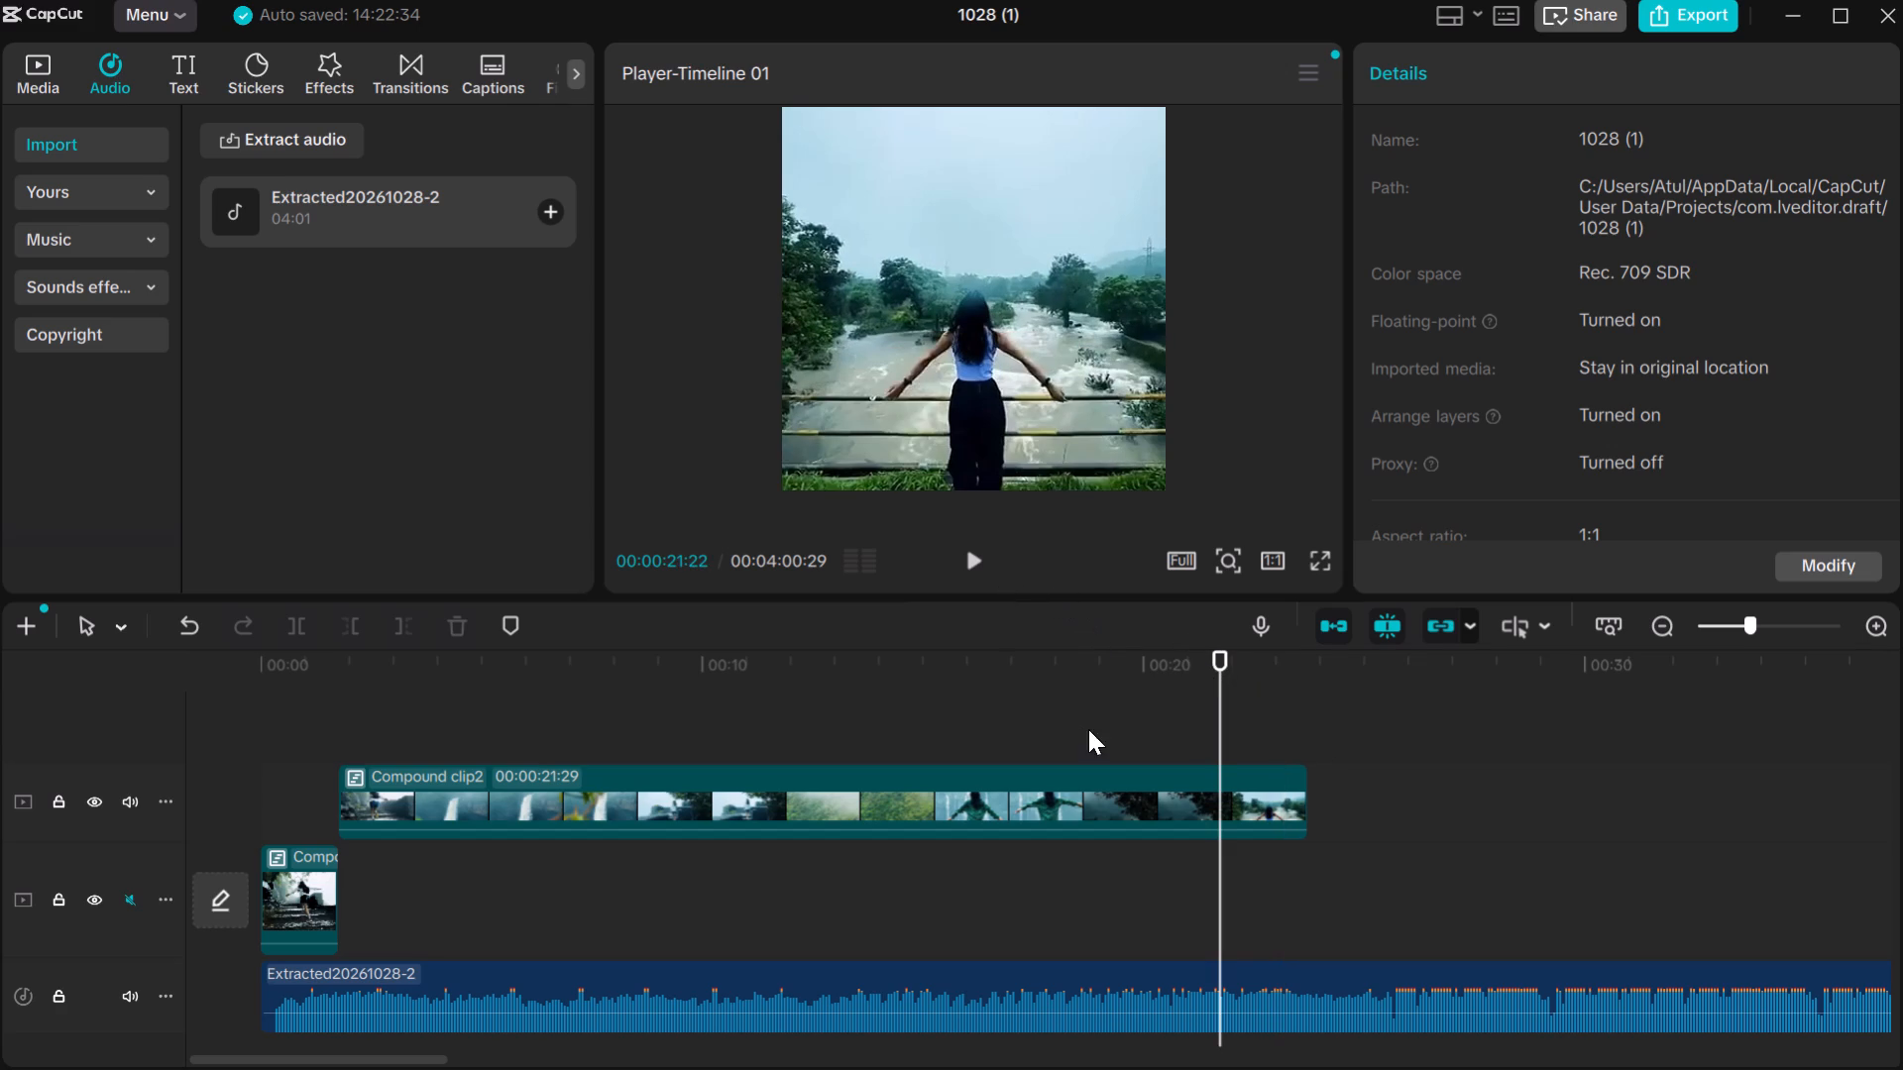
click(1137, 656)
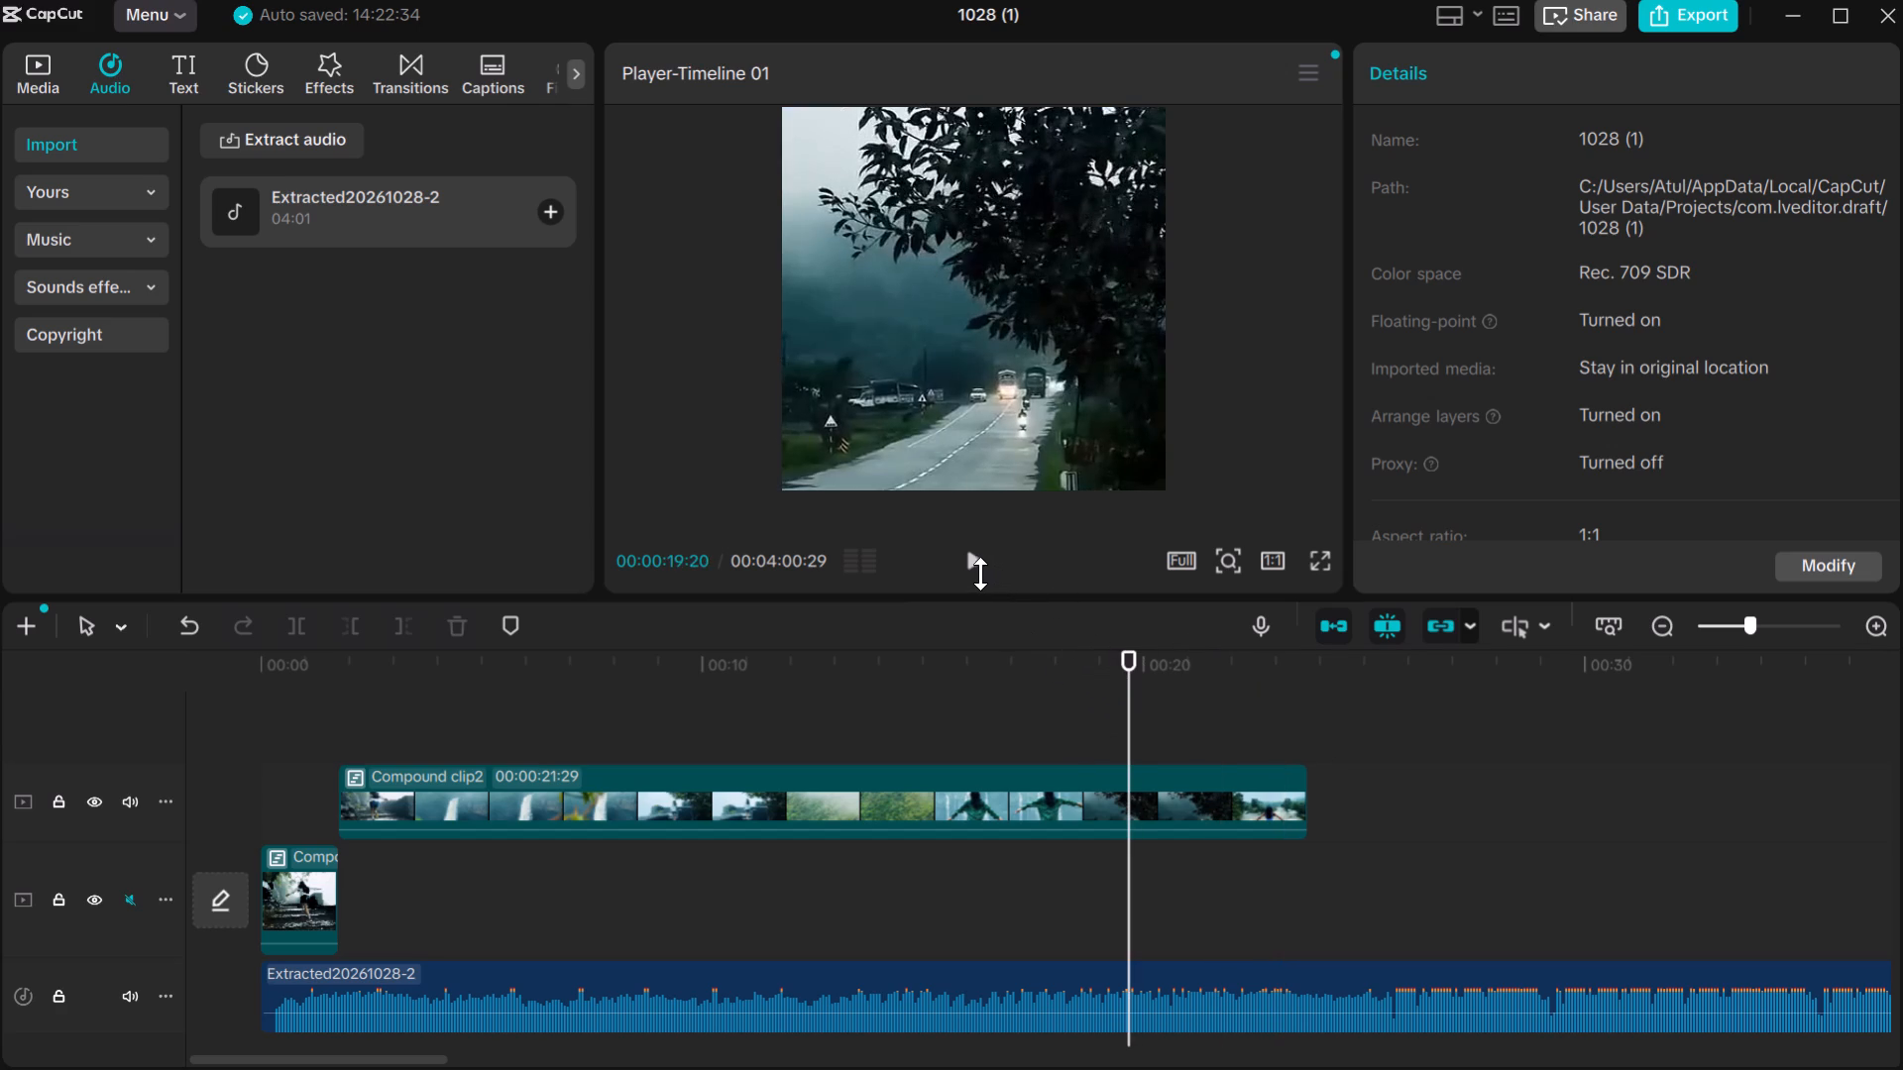
click(976, 574)
click(976, 574)
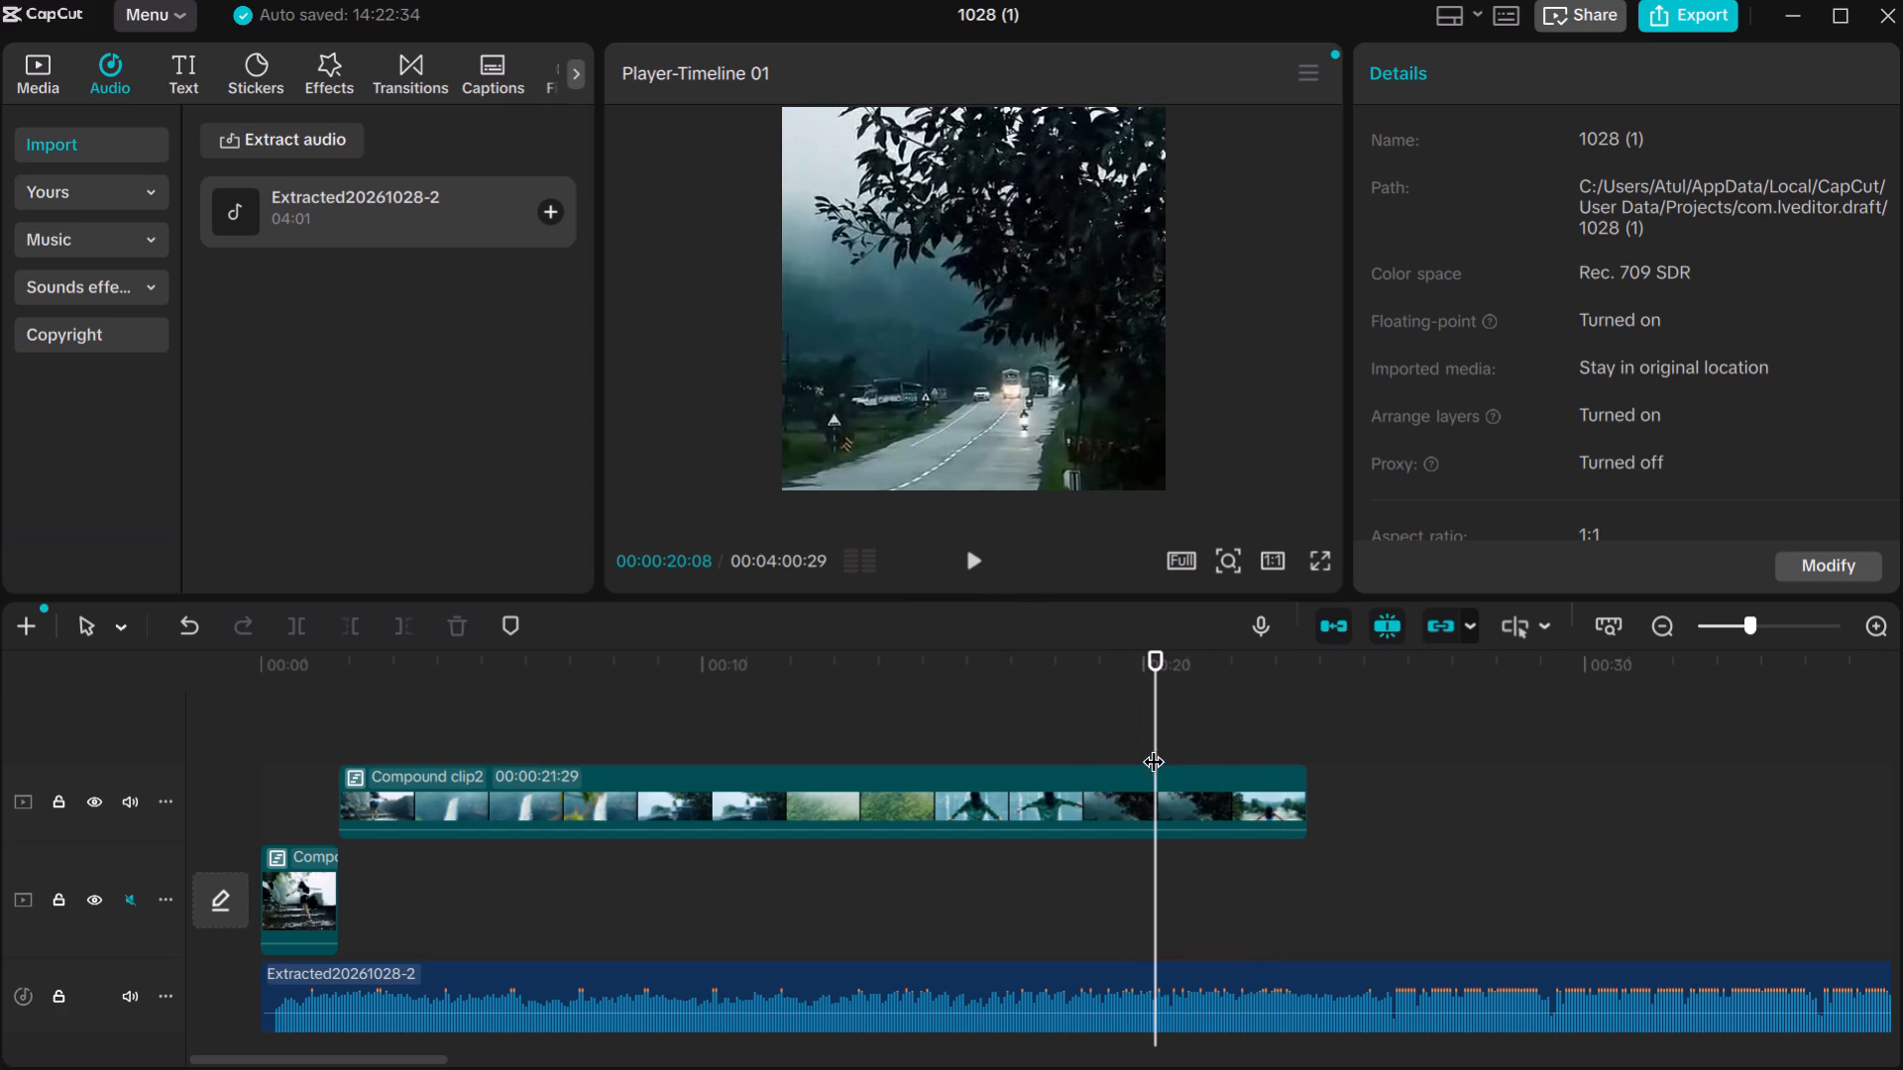
drag(1143, 741, 806, 678)
drag(1132, 673, 1092, 666)
drag(1076, 666, 1053, 665)
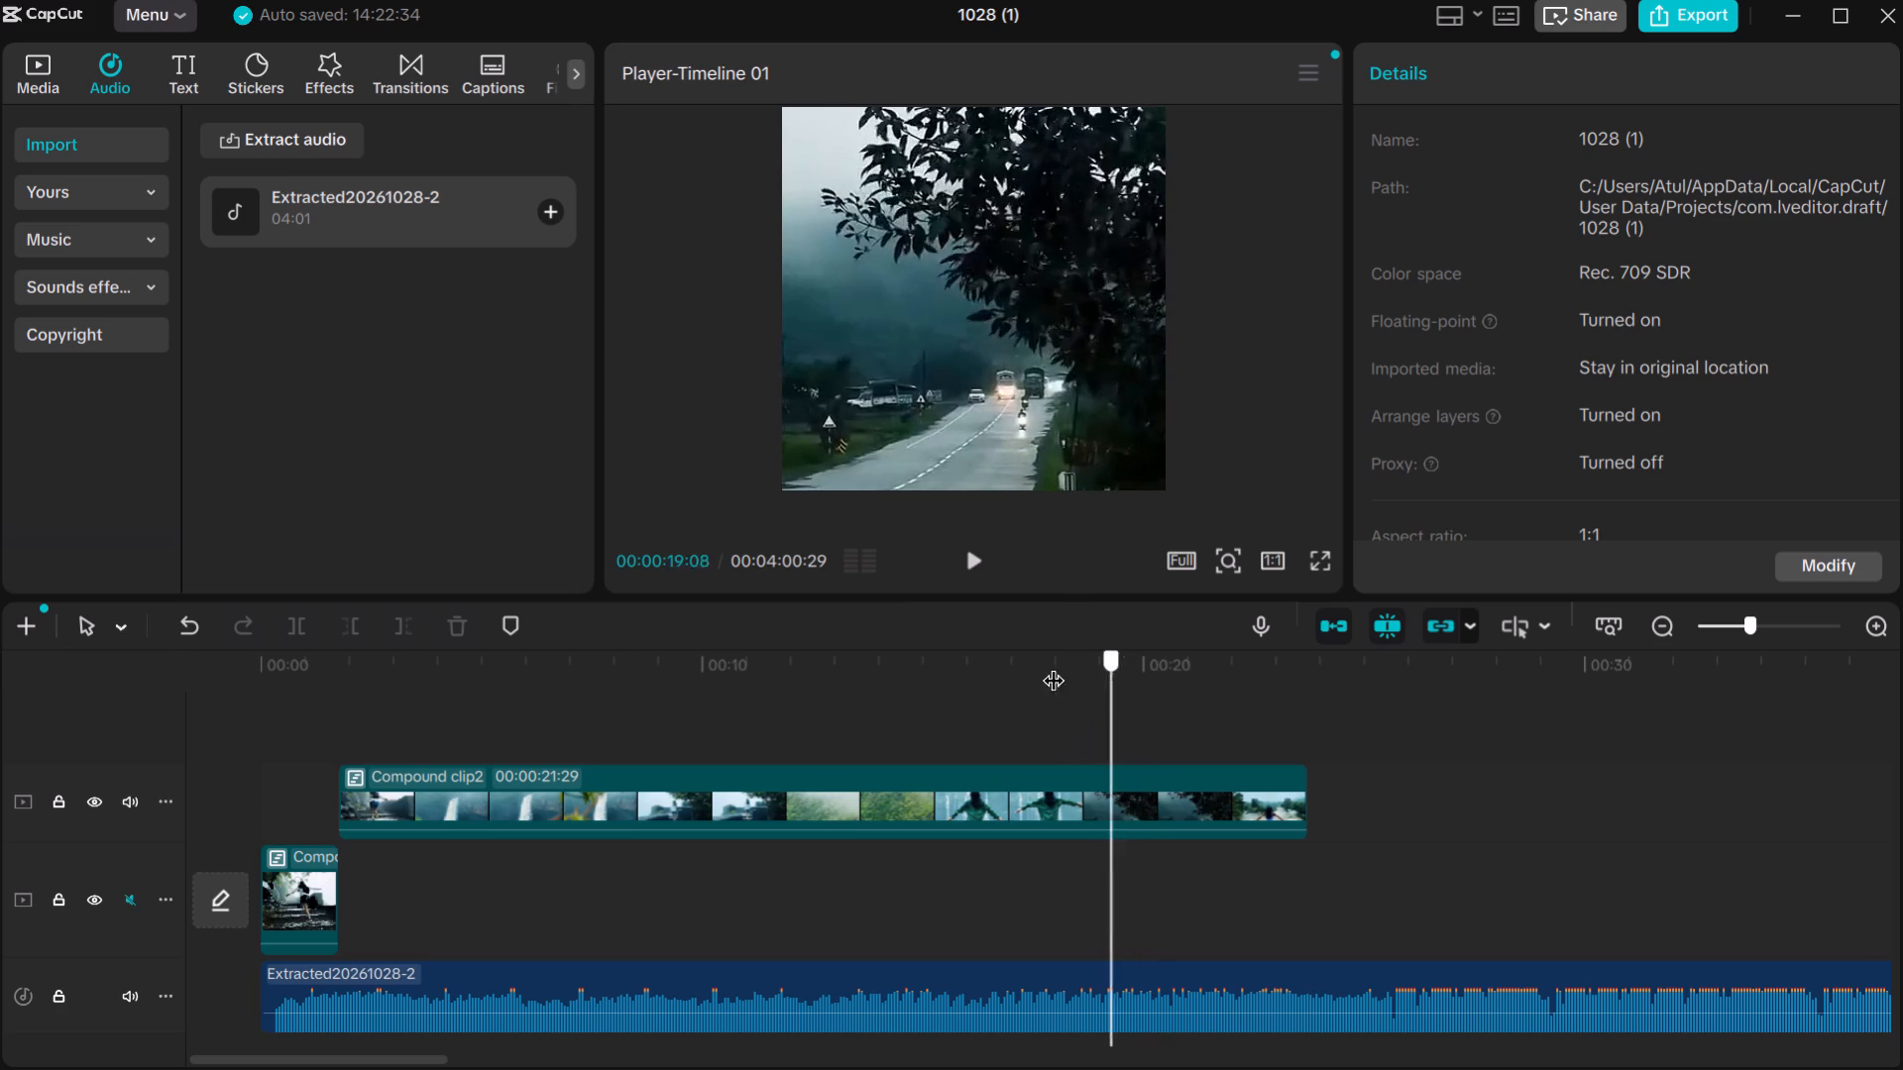
drag(1053, 665, 413, 581)
click(969, 576)
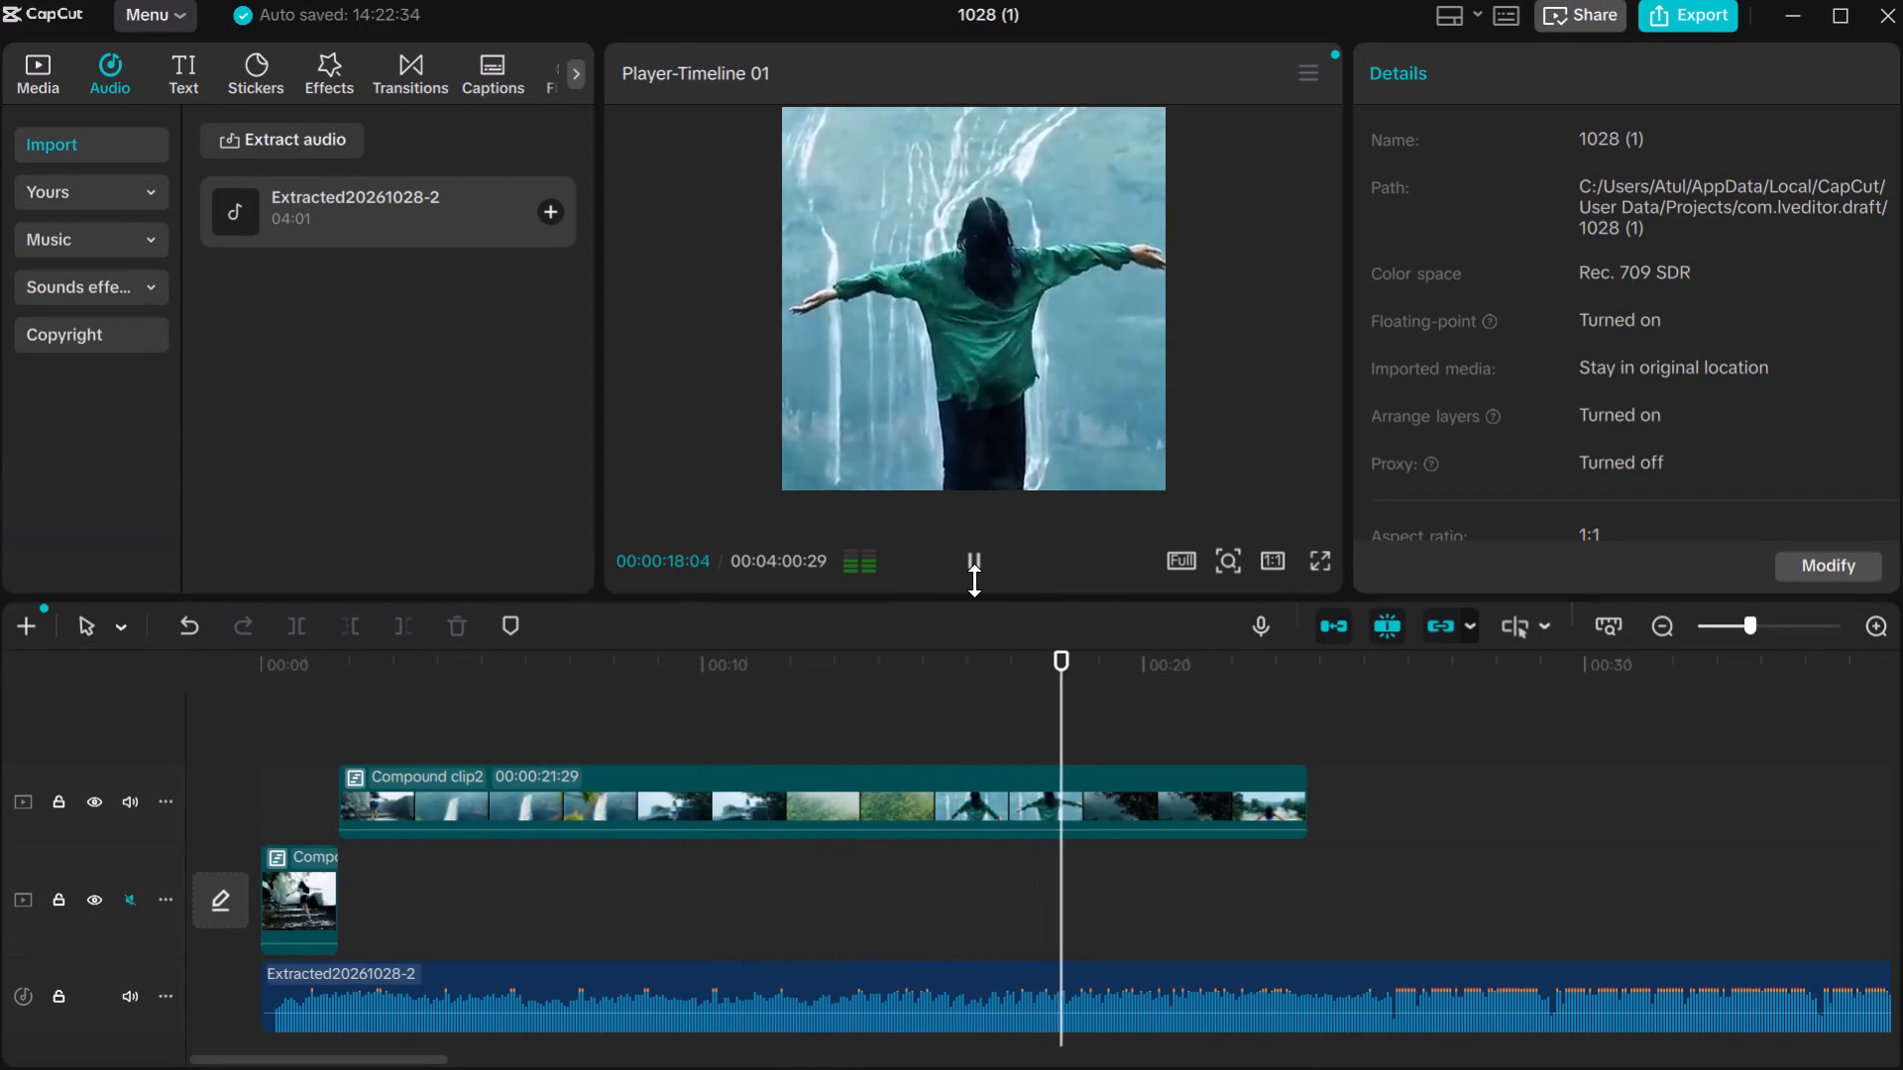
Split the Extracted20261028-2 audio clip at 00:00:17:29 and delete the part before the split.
click(1054, 653)
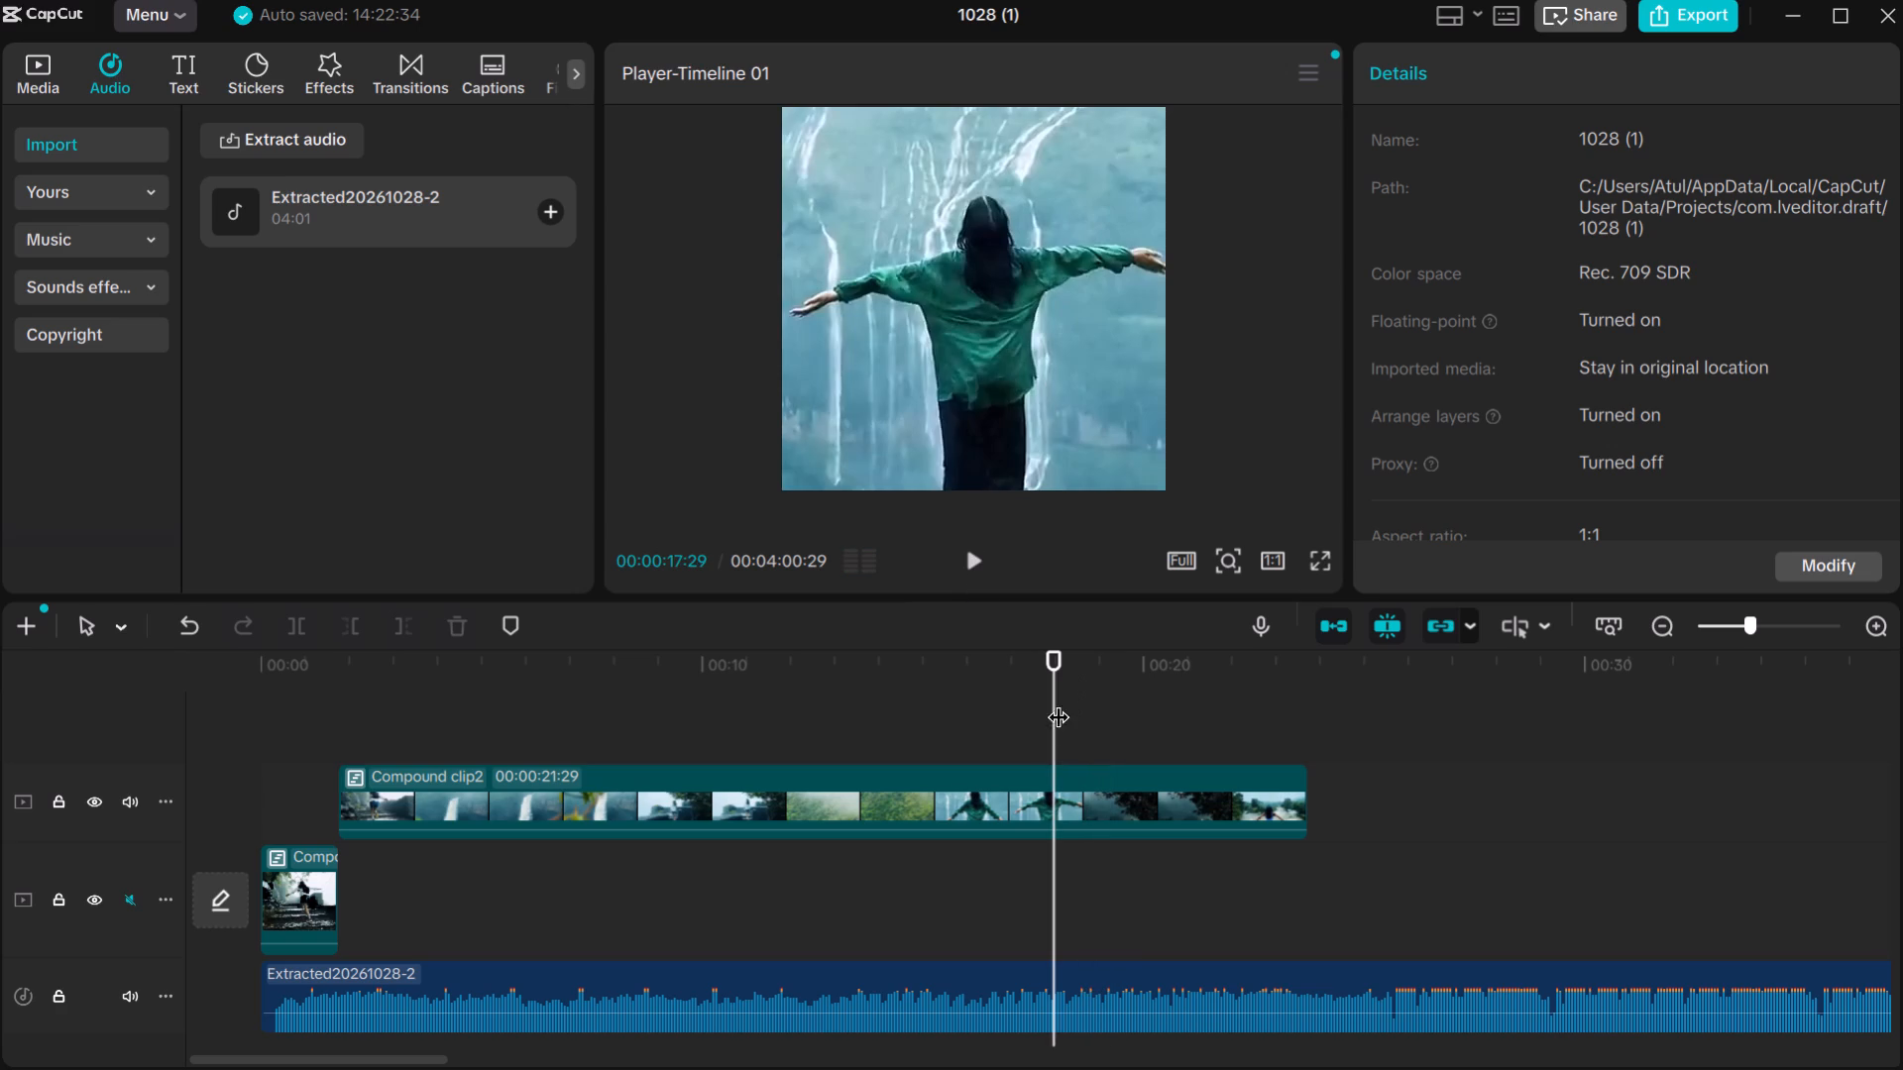
click(927, 1007)
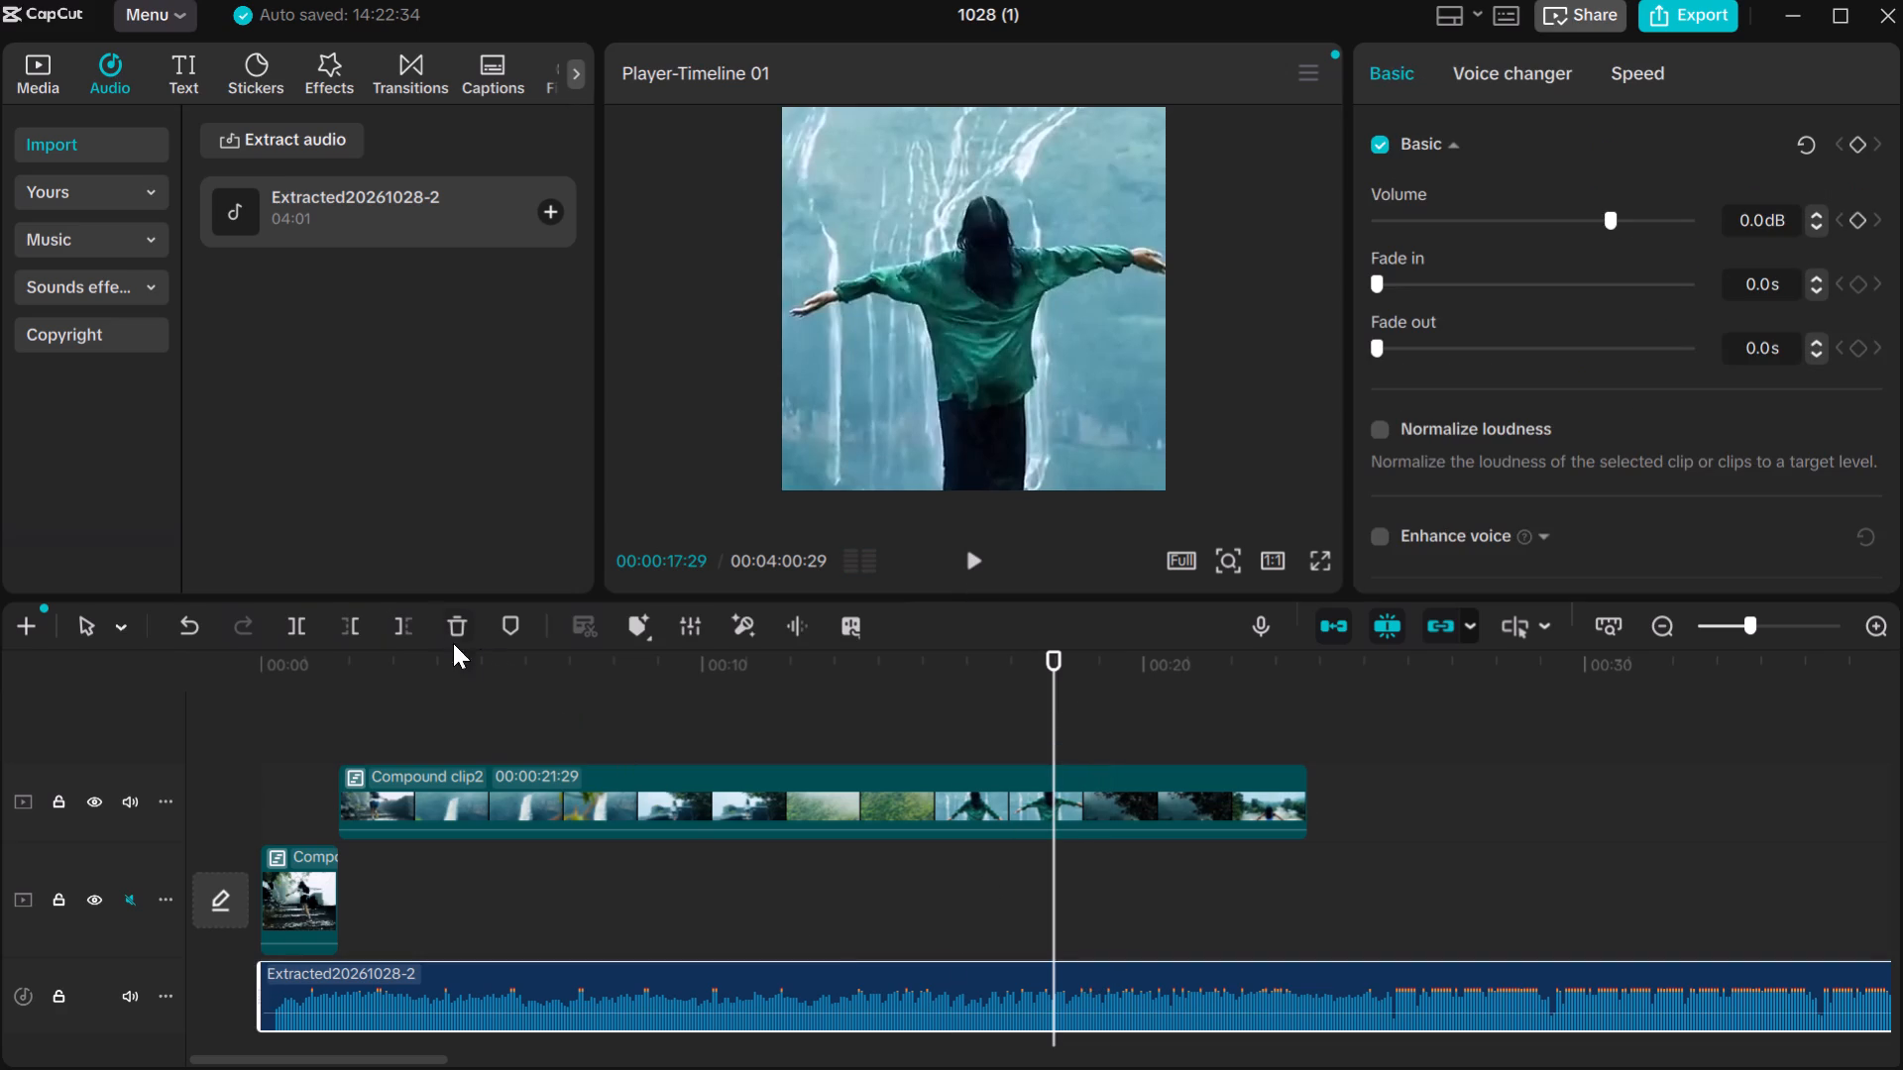
click(291, 620)
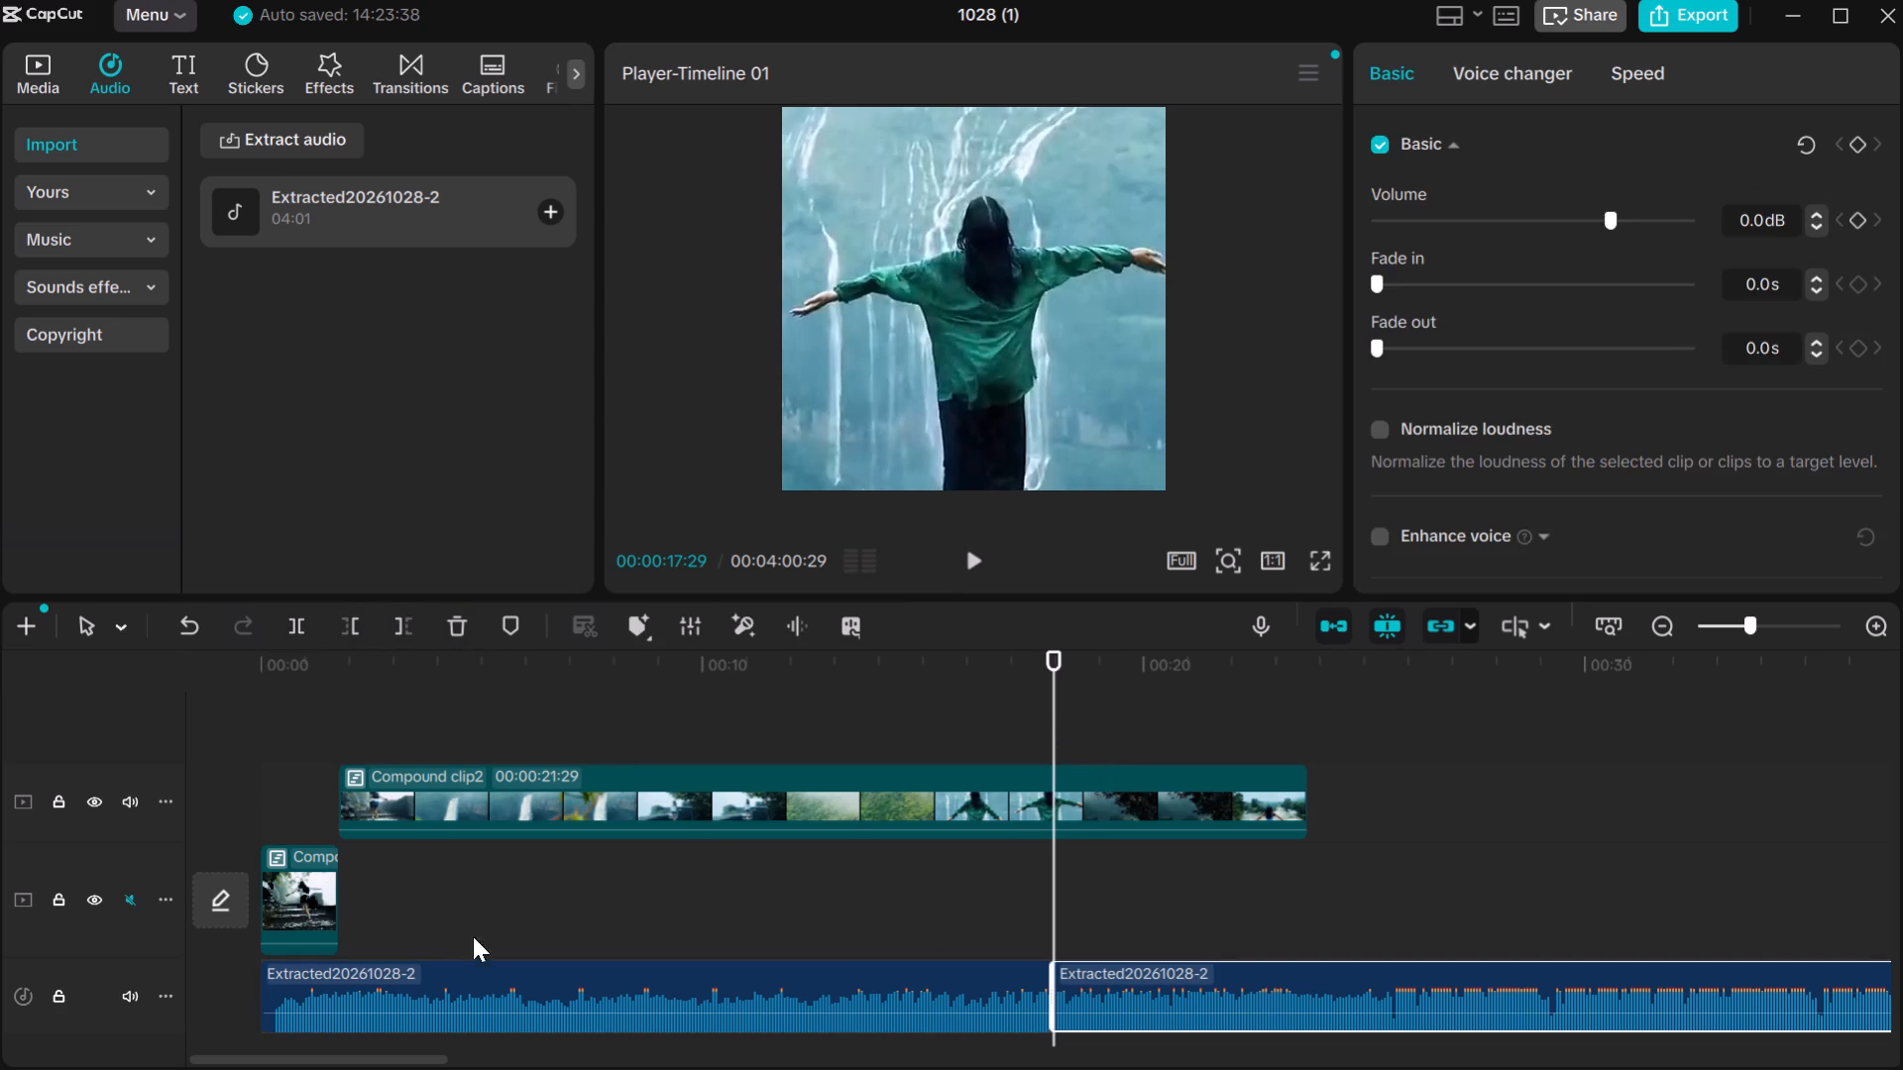
drag(514, 1000, 489, 991)
click(468, 639)
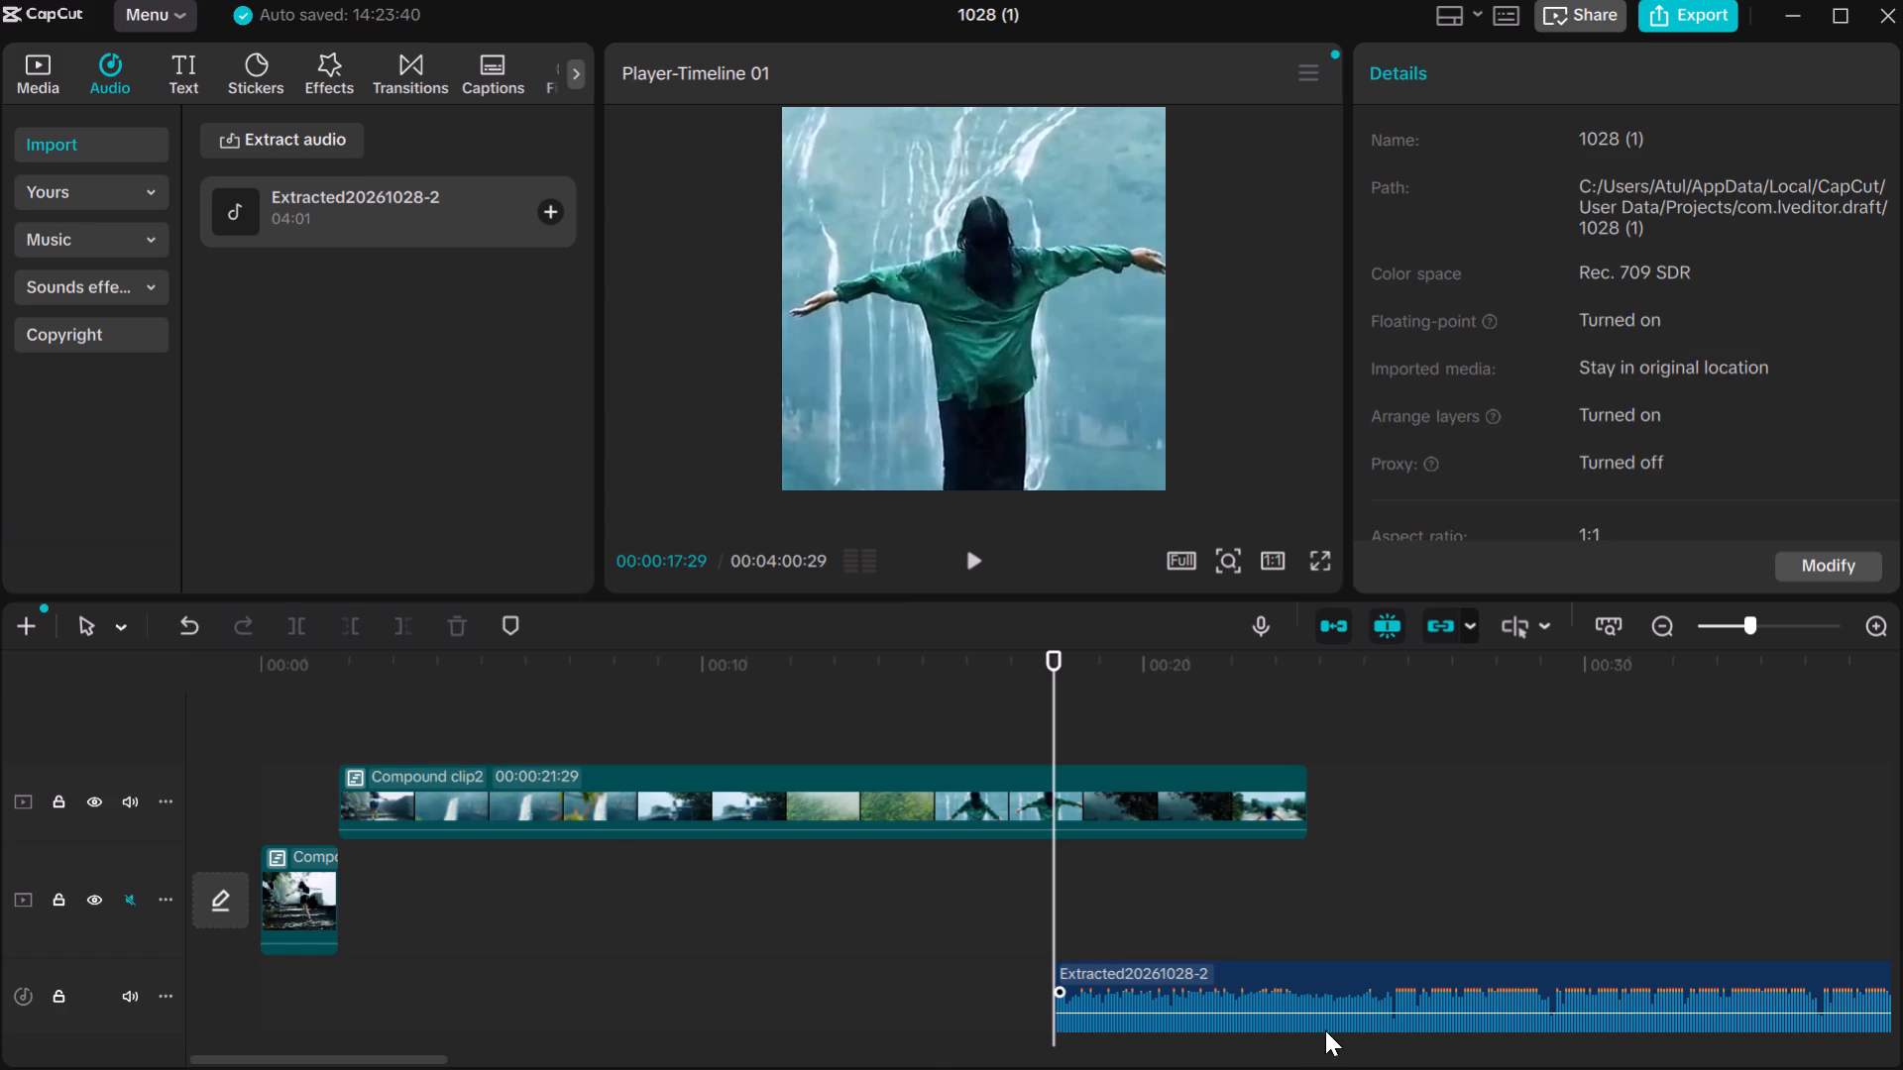
Lower the volume of the remaining audio clip to -8.5 dB.
drag(1312, 1016, 1083, 1032)
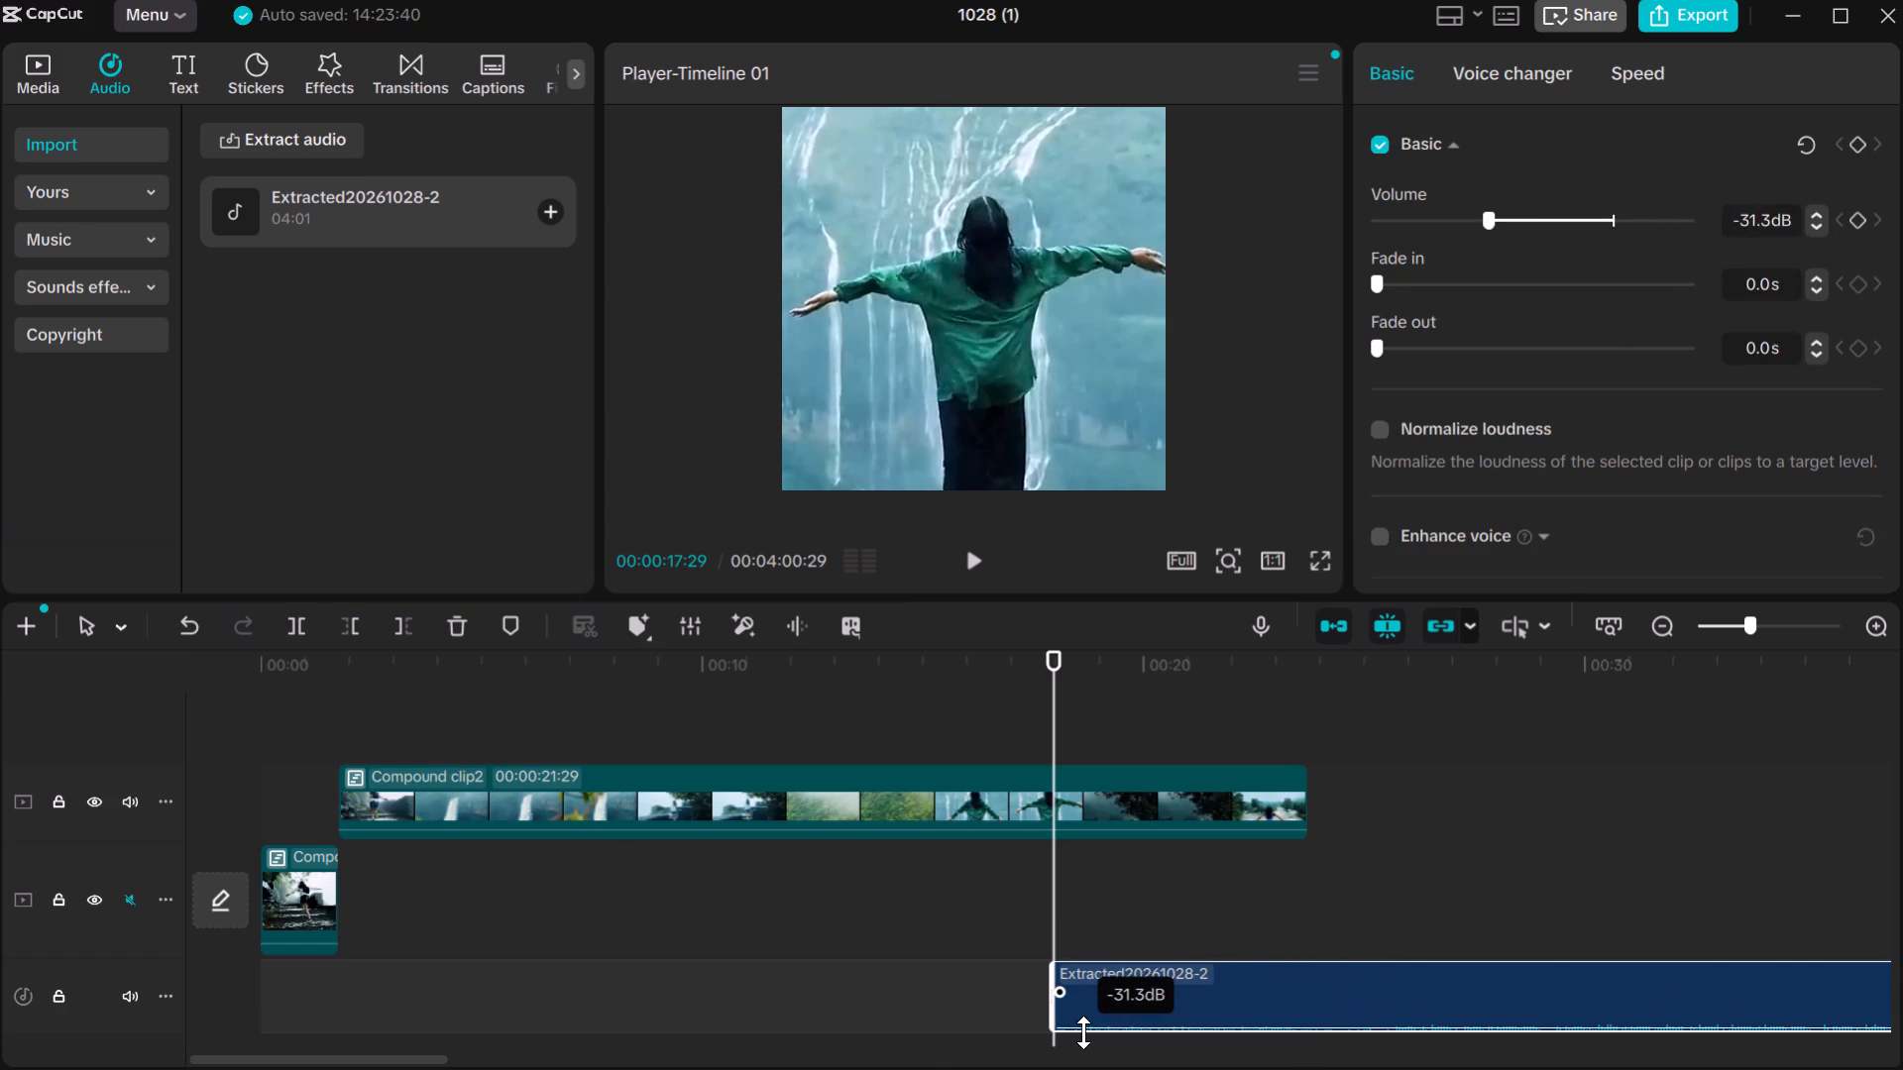
drag(1083, 1032, 1080, 1017)
click(1080, 1017)
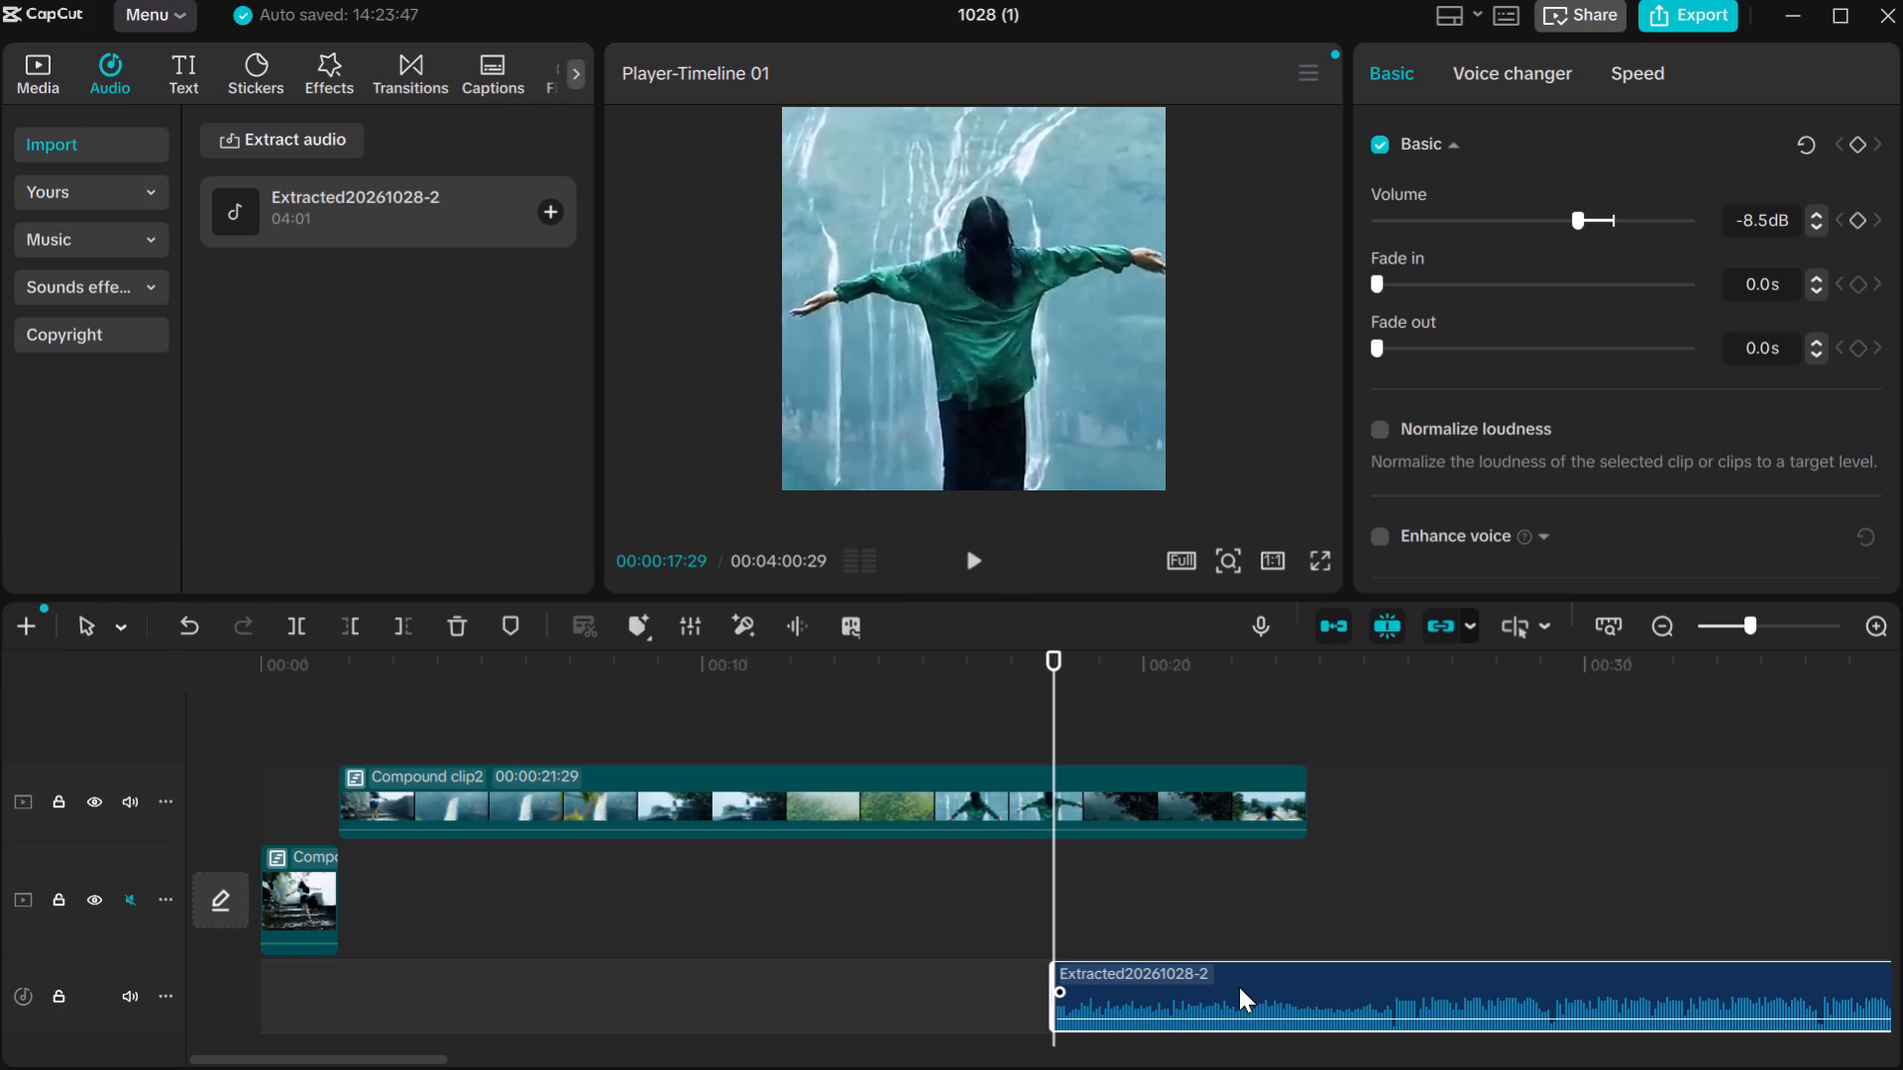
Move the remaining audio clip along its track so that it starts at 00:00.
drag(1239, 987, 682, 1001)
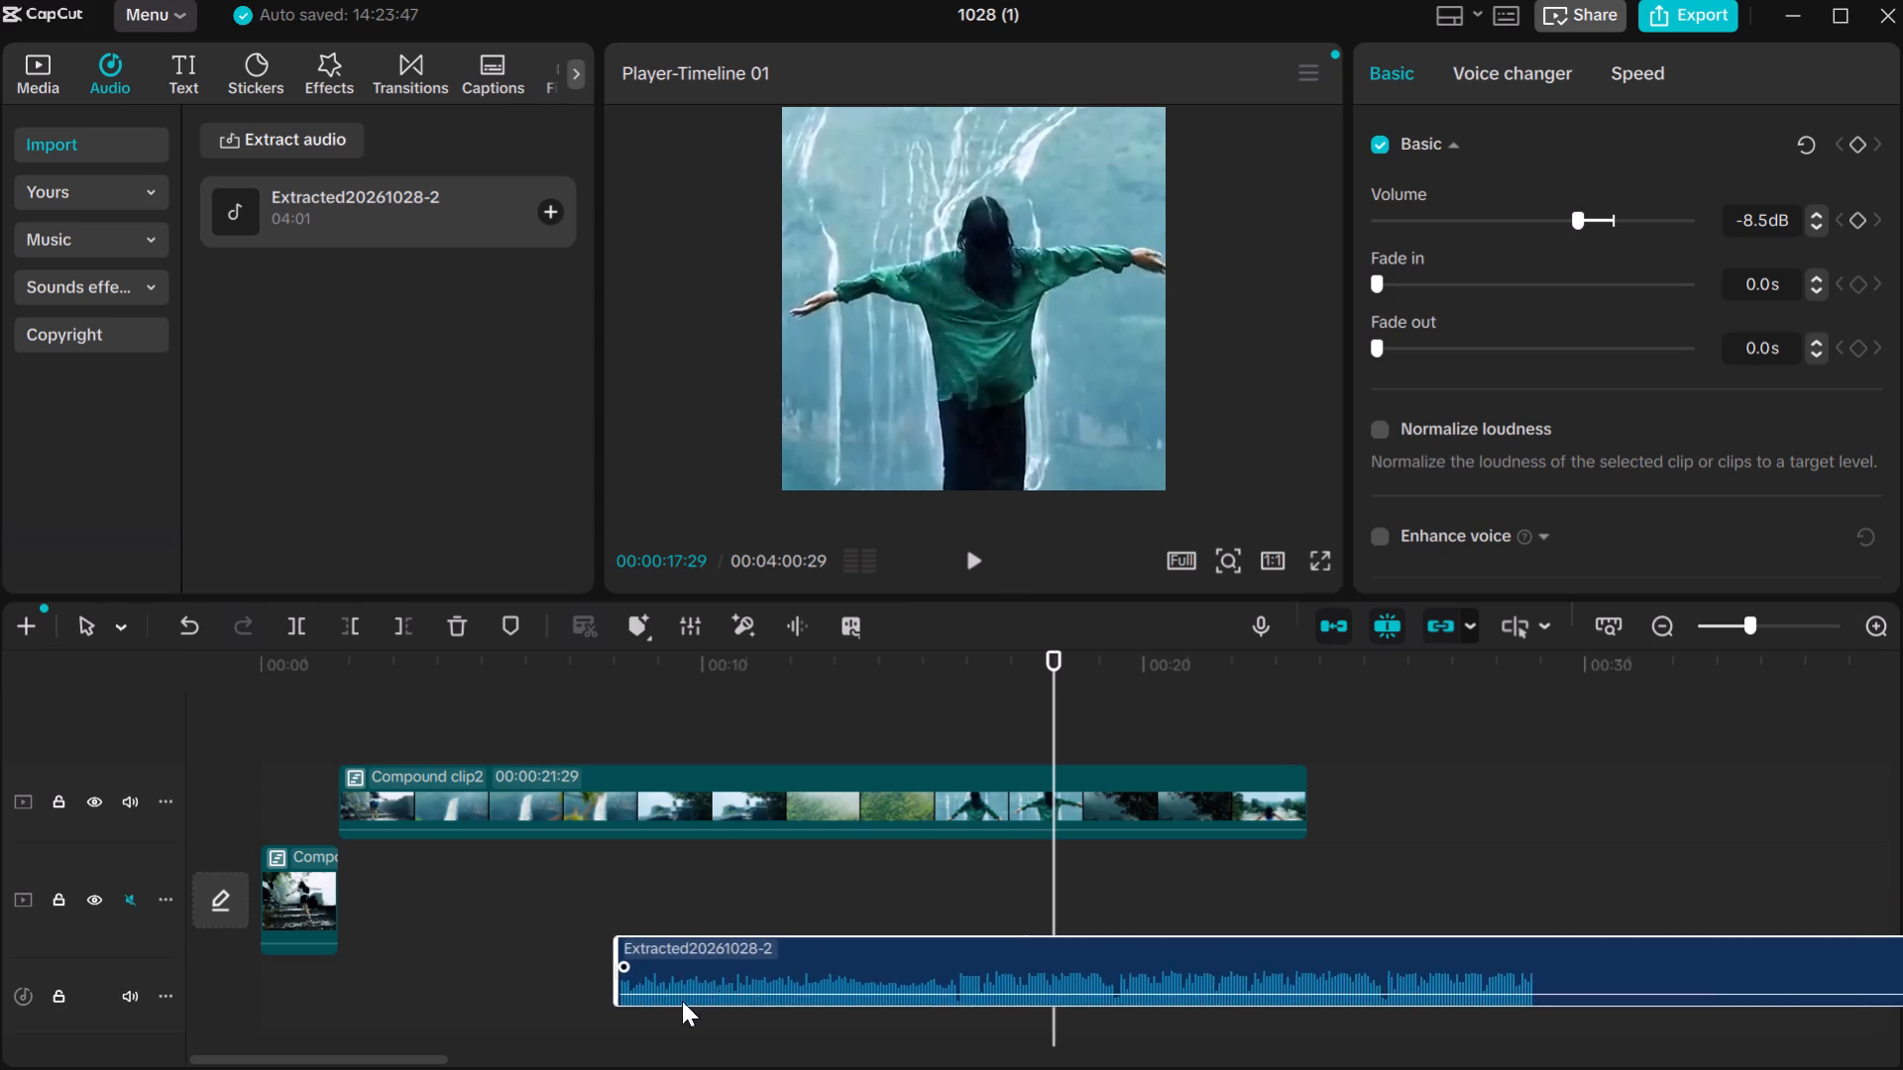
drag(682, 1001, 451, 980)
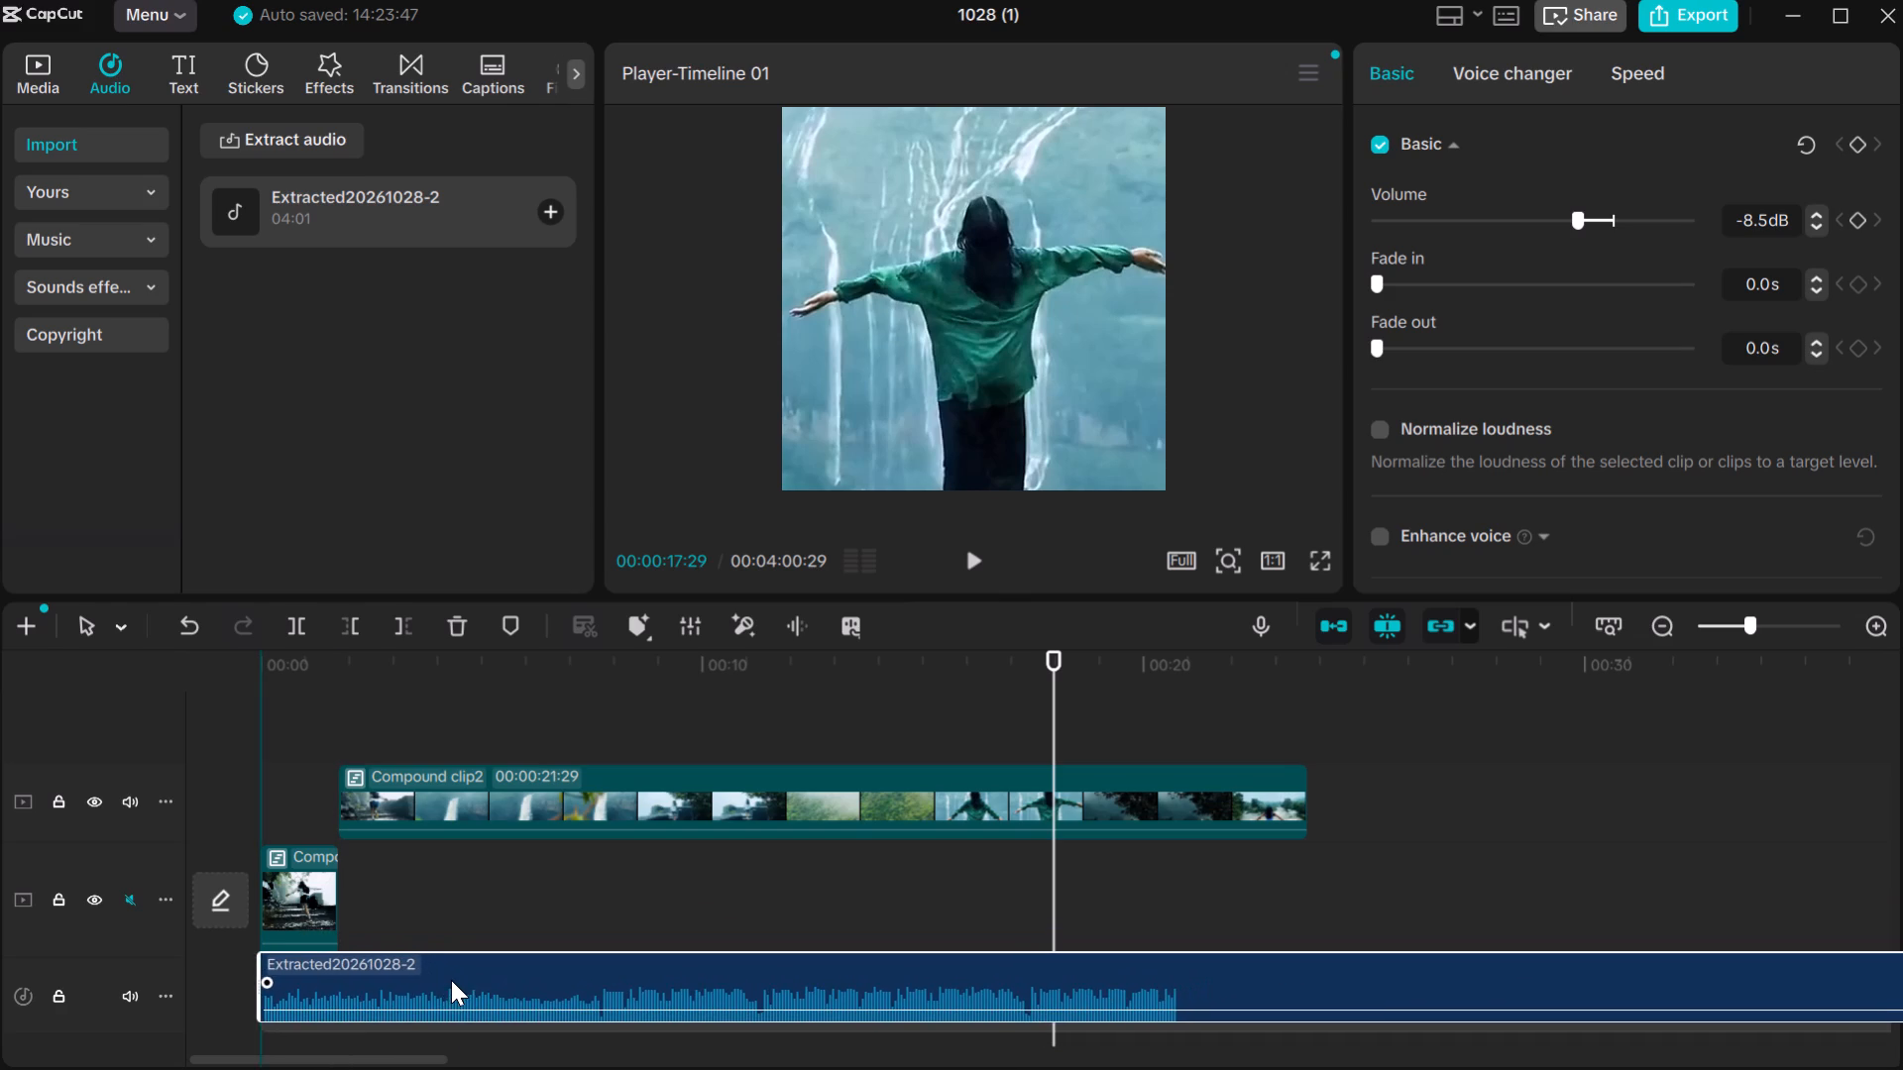
drag(451, 980, 449, 982)
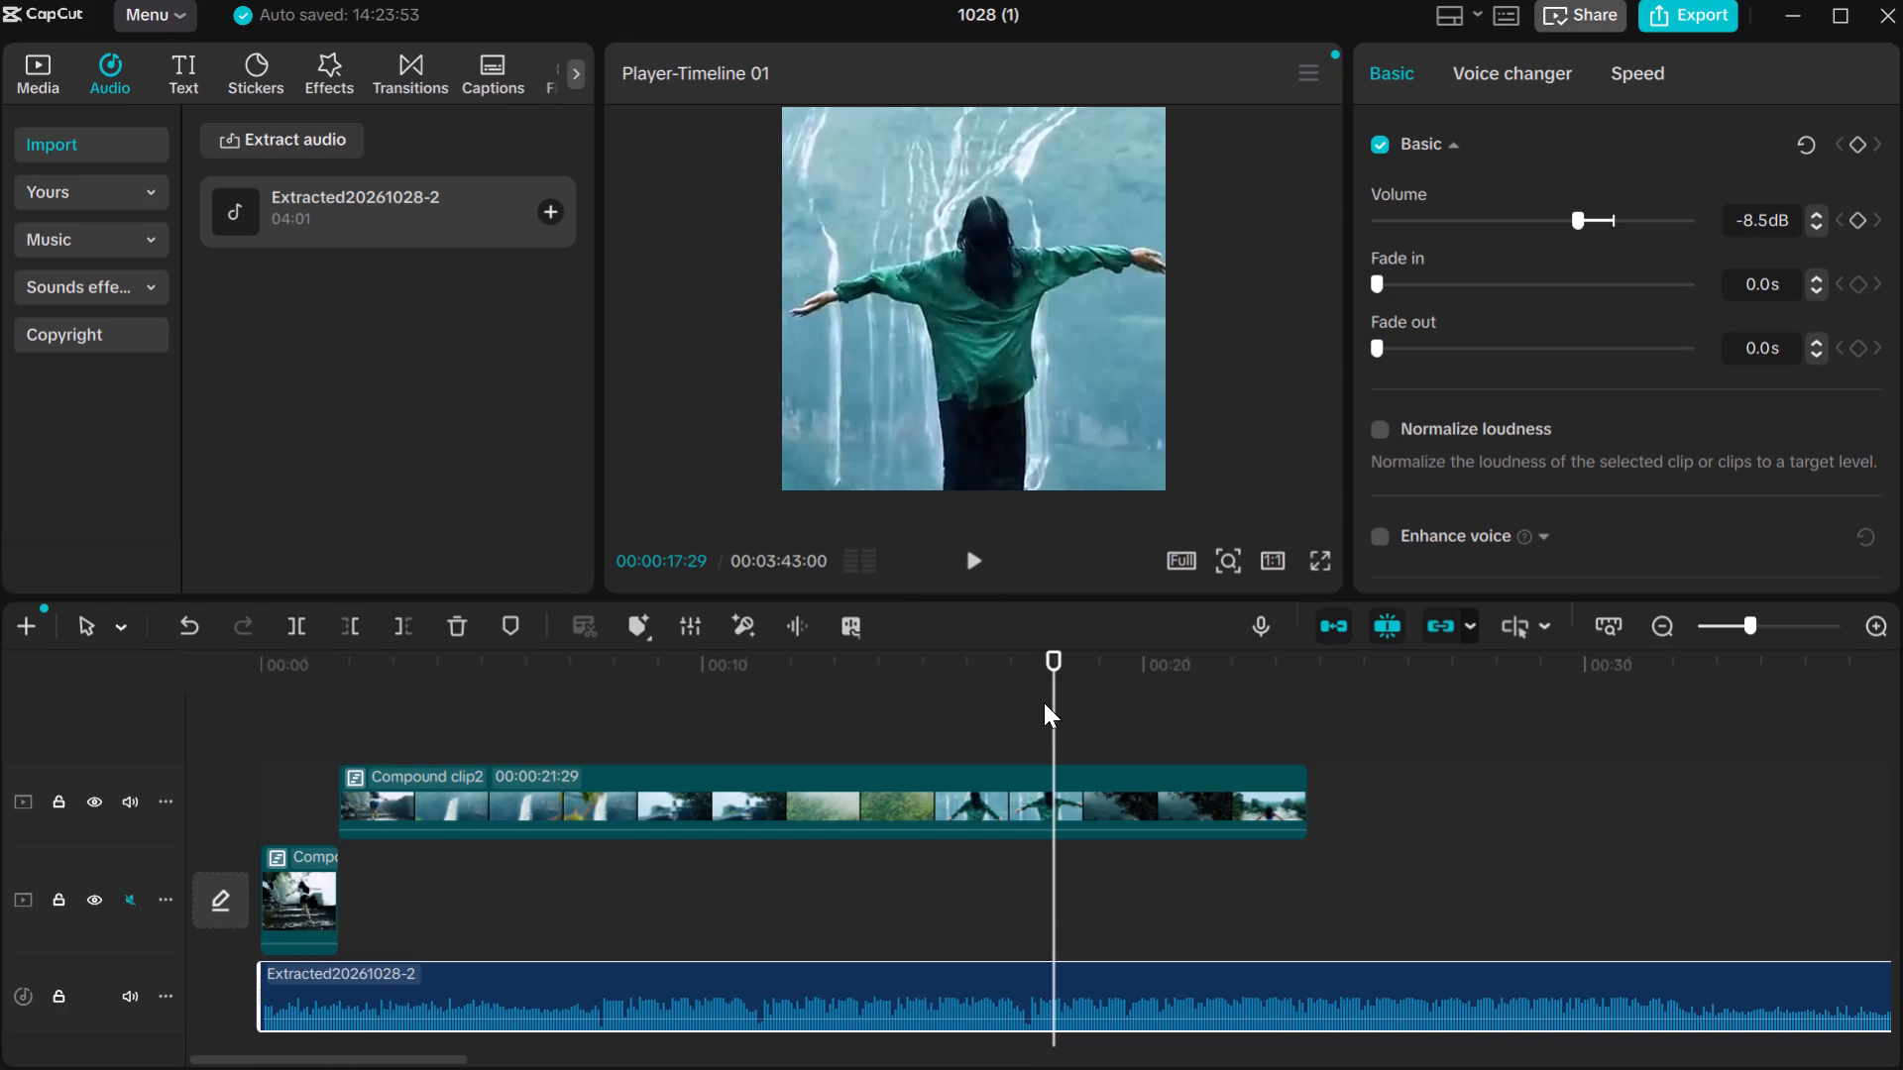
Preview from the start, trim about 23 frames off the audio clip's beginning, and move the clip back to 00:00.
drag(1044, 702, 858, 687)
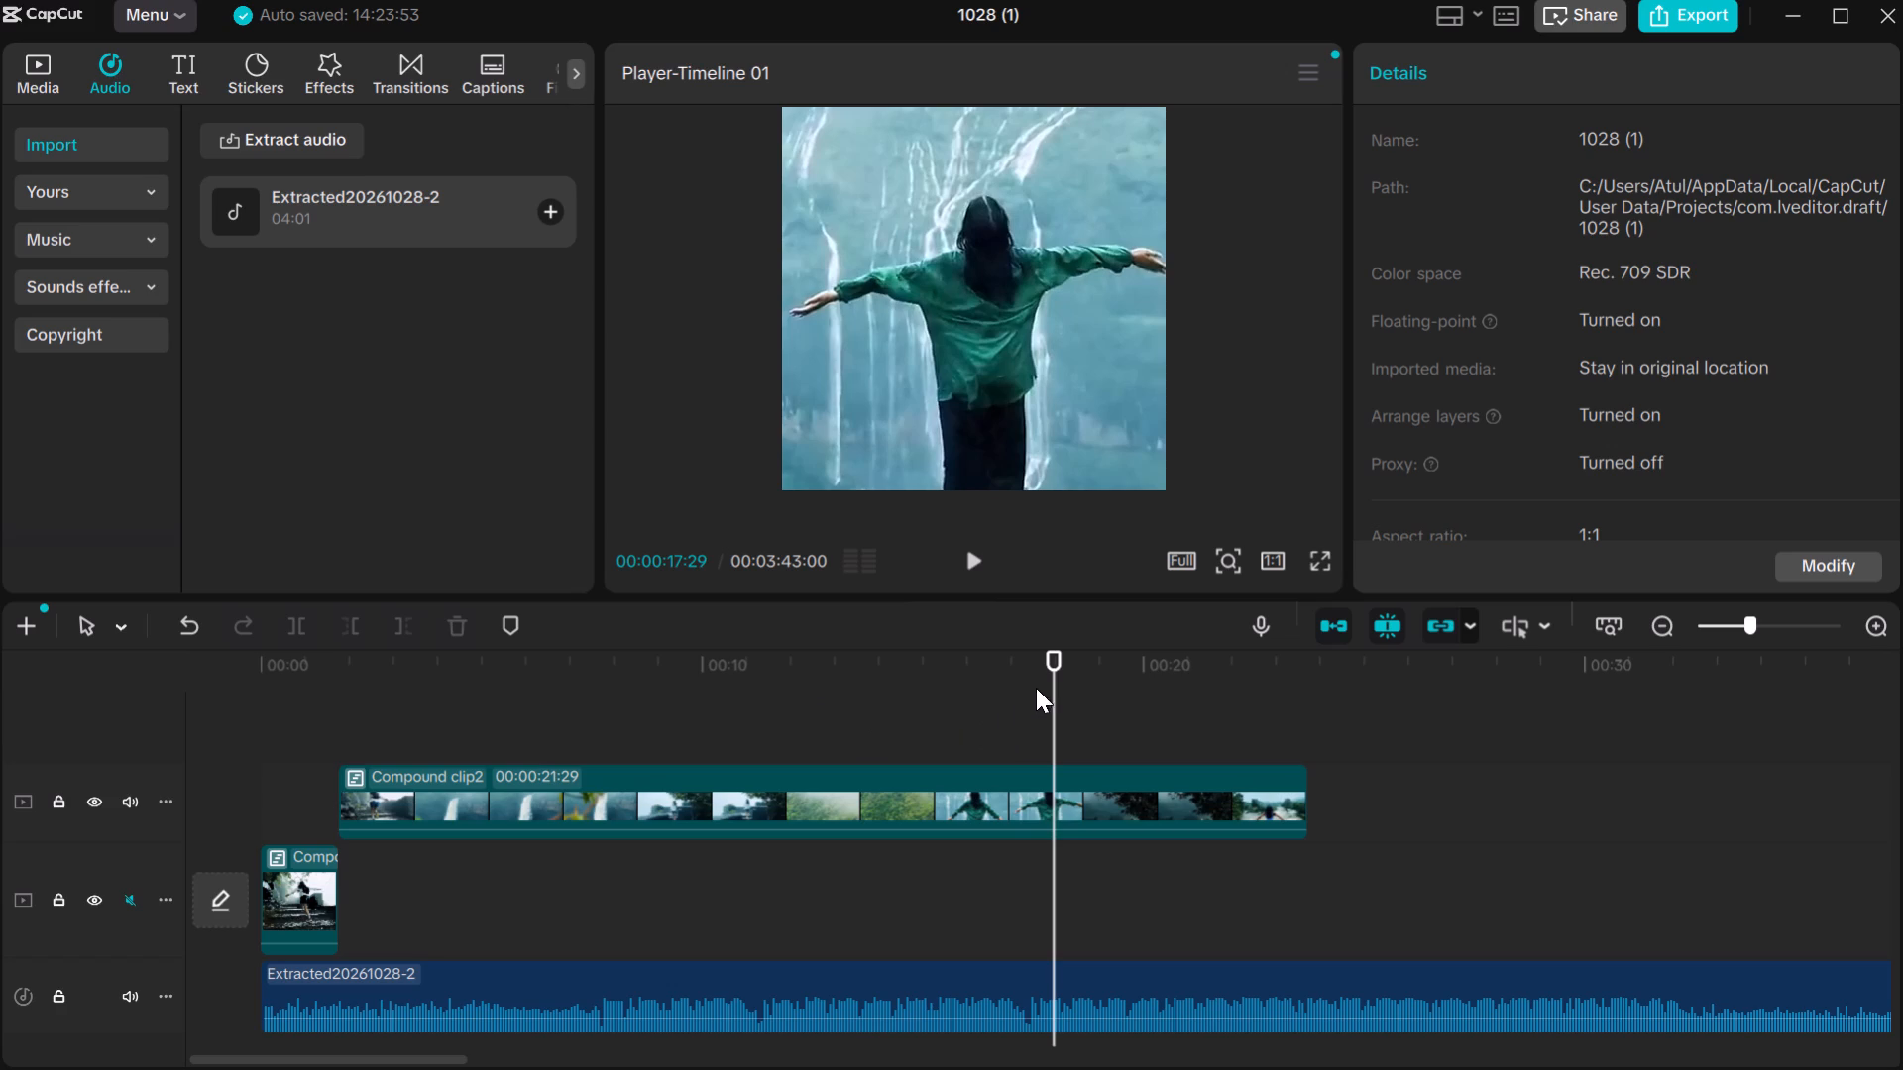
drag(1051, 658, 97, 718)
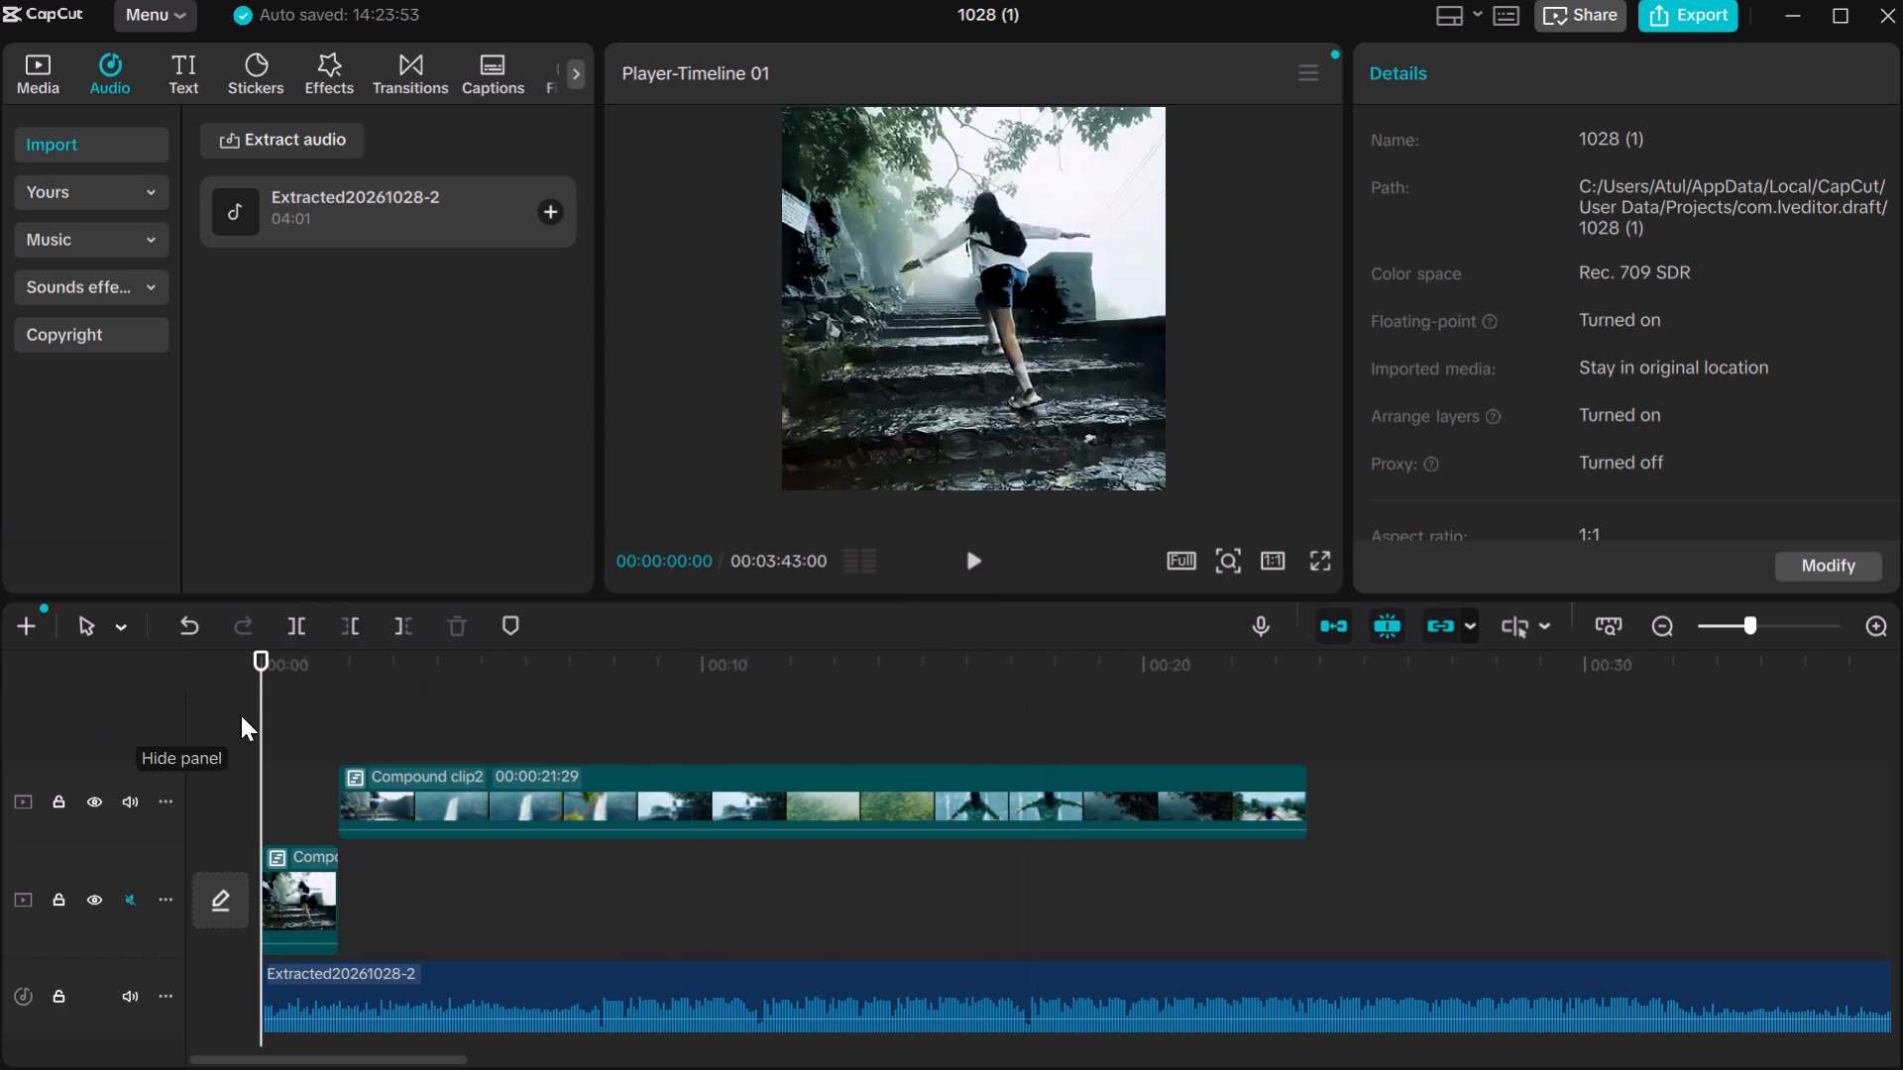
click(975, 558)
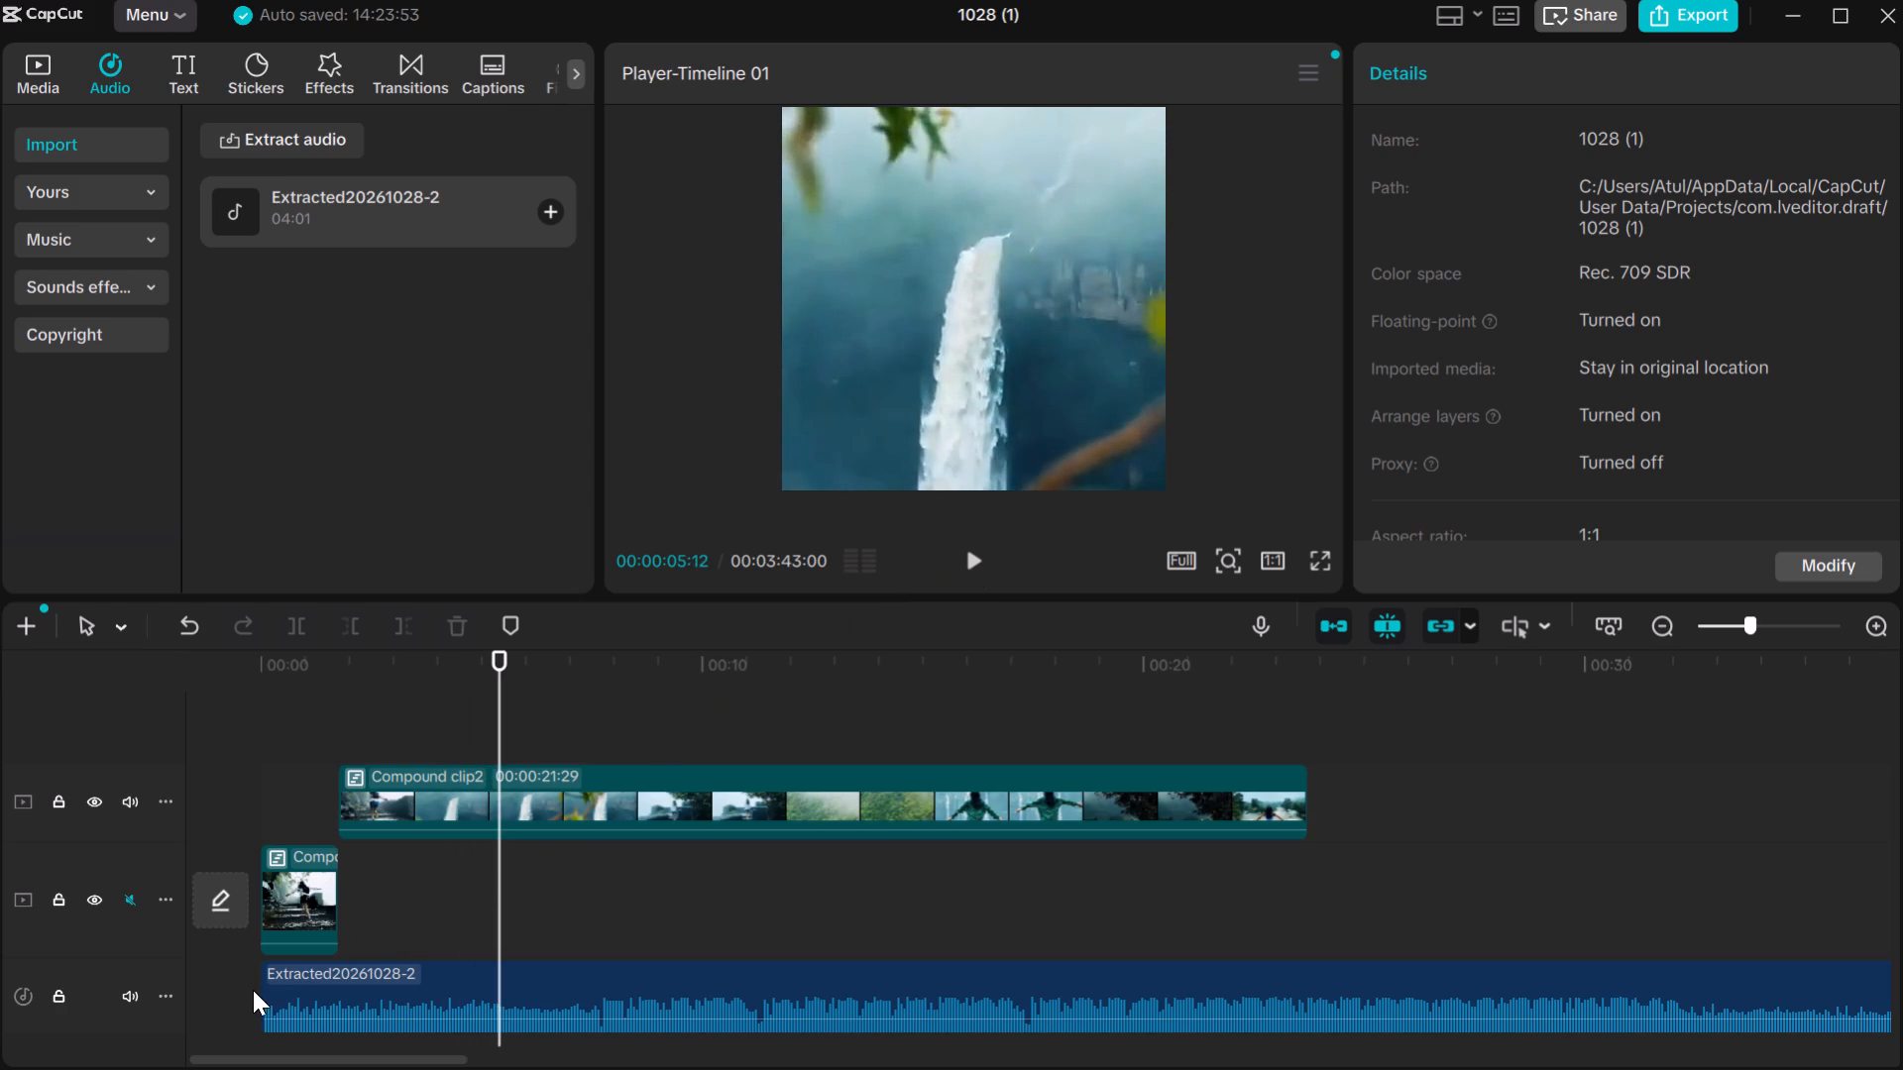
drag(264, 980, 283, 978)
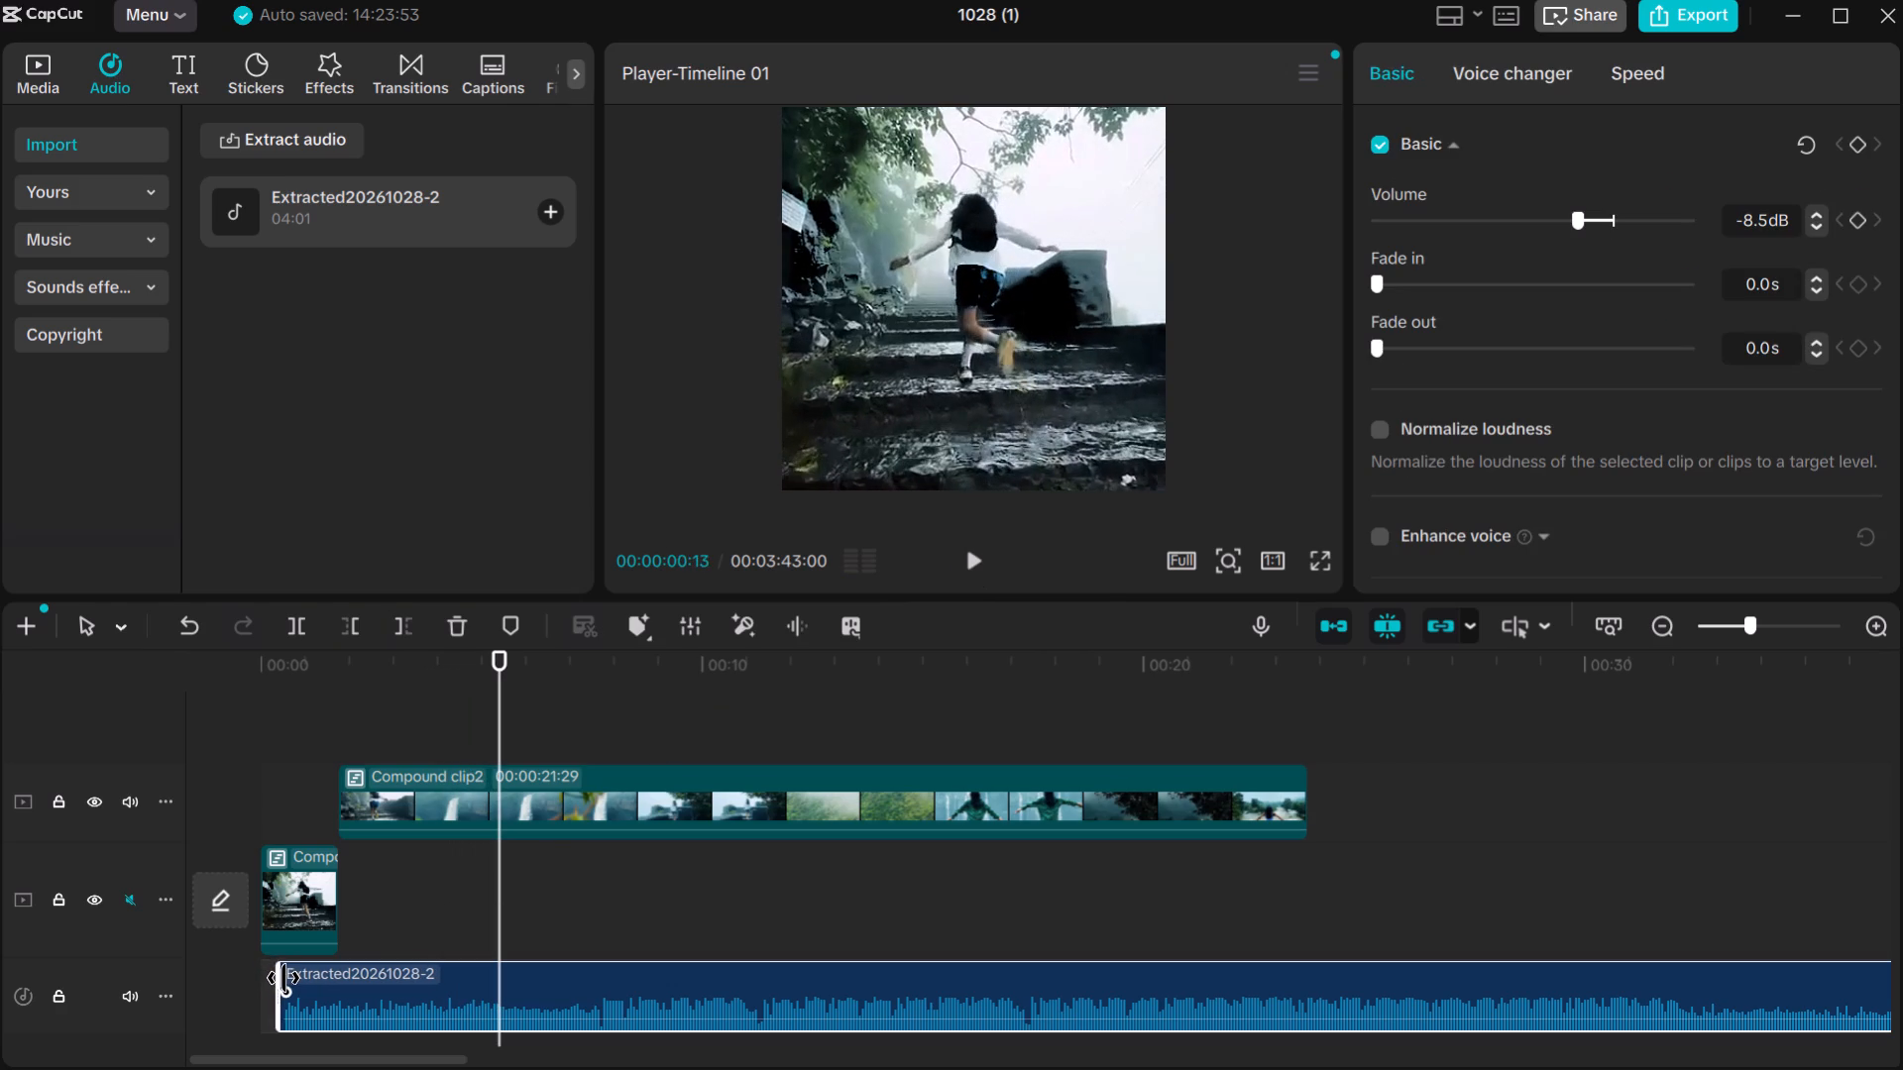
drag(283, 978, 297, 976)
drag(443, 977, 441, 978)
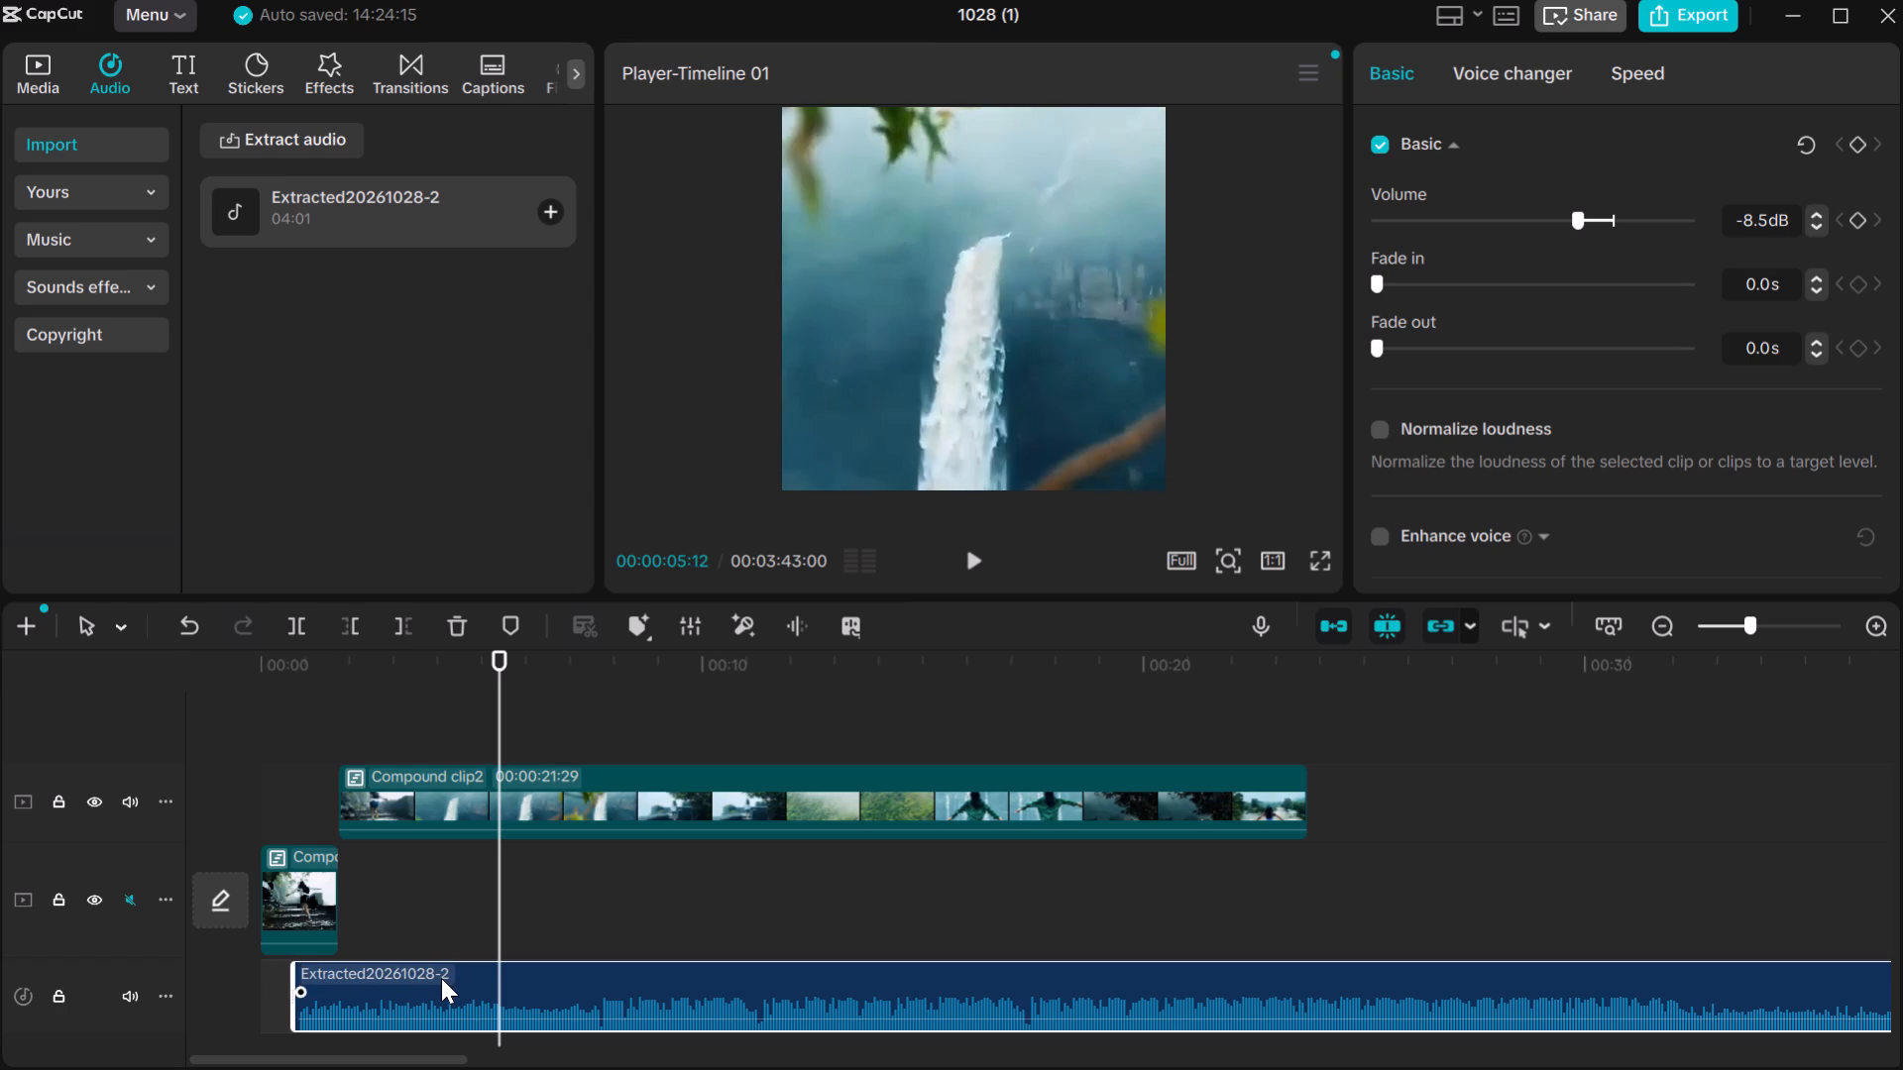
drag(441, 978, 429, 980)
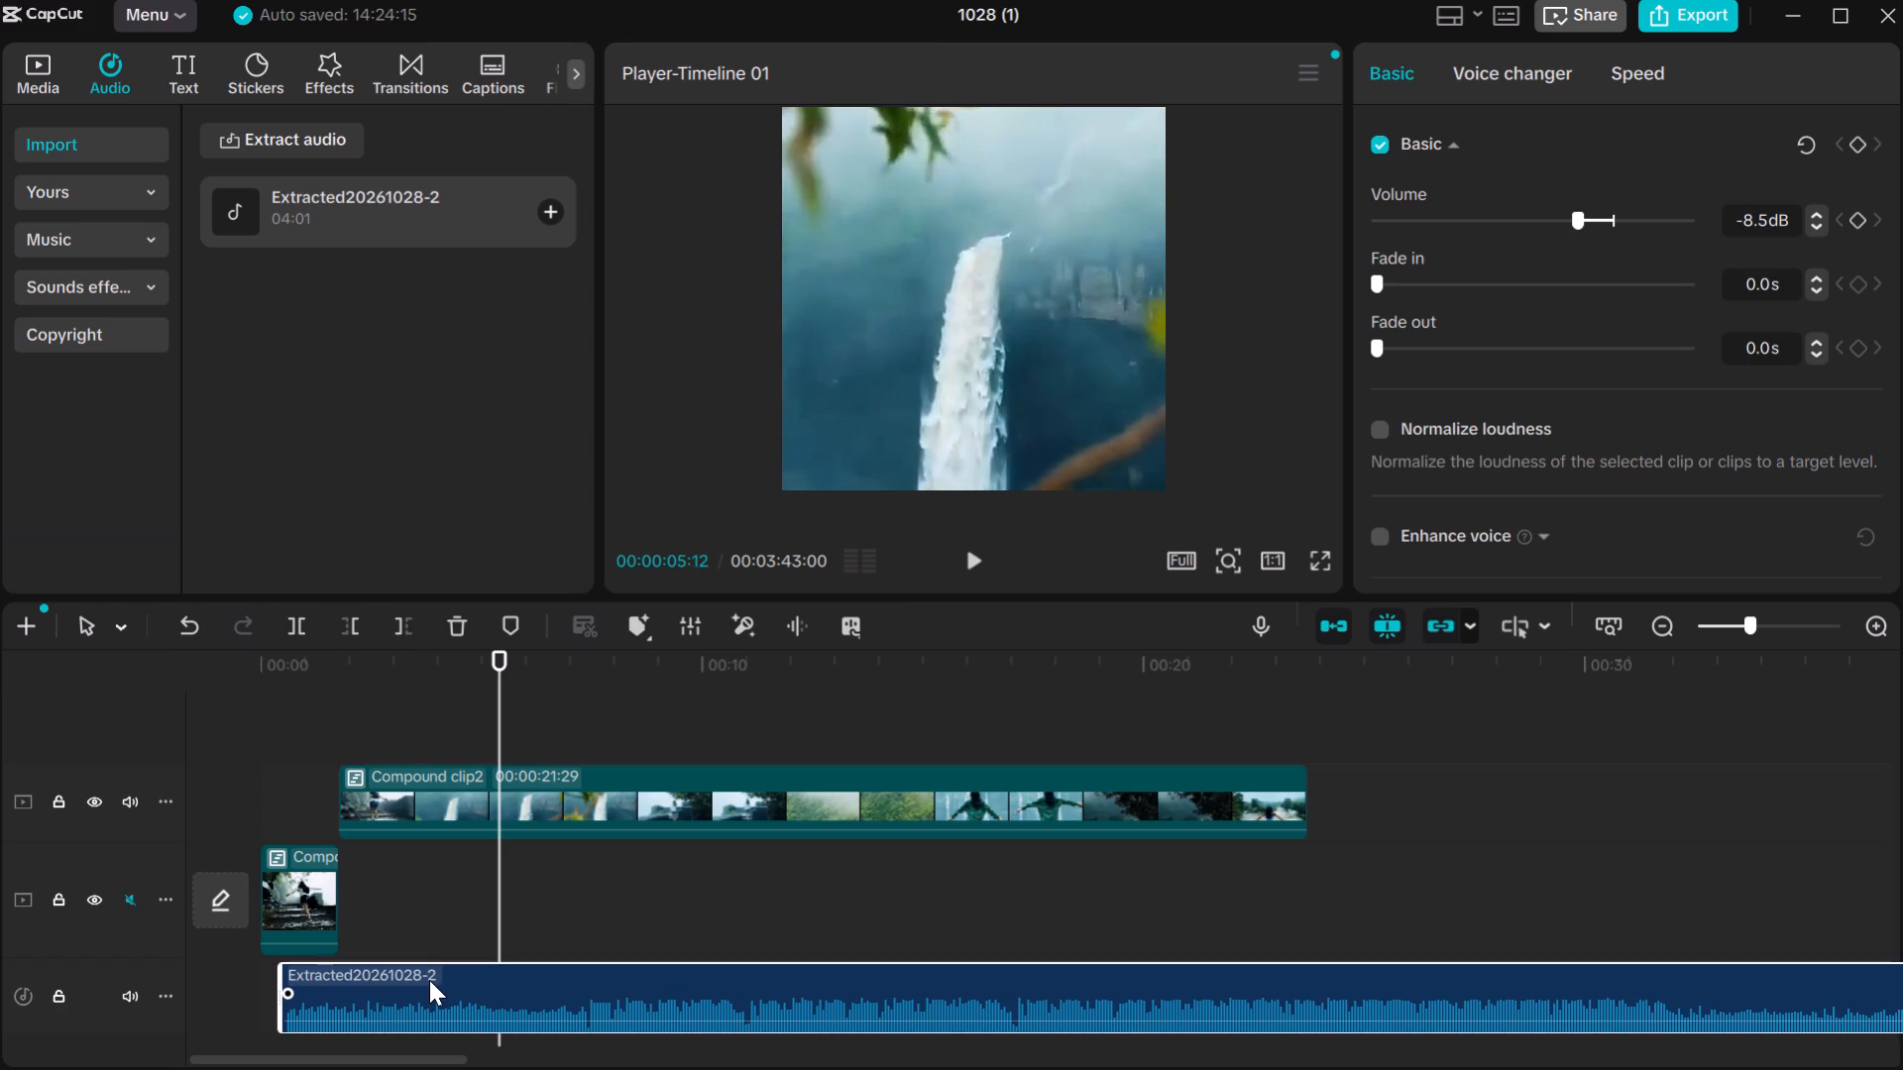
drag(429, 980, 413, 977)
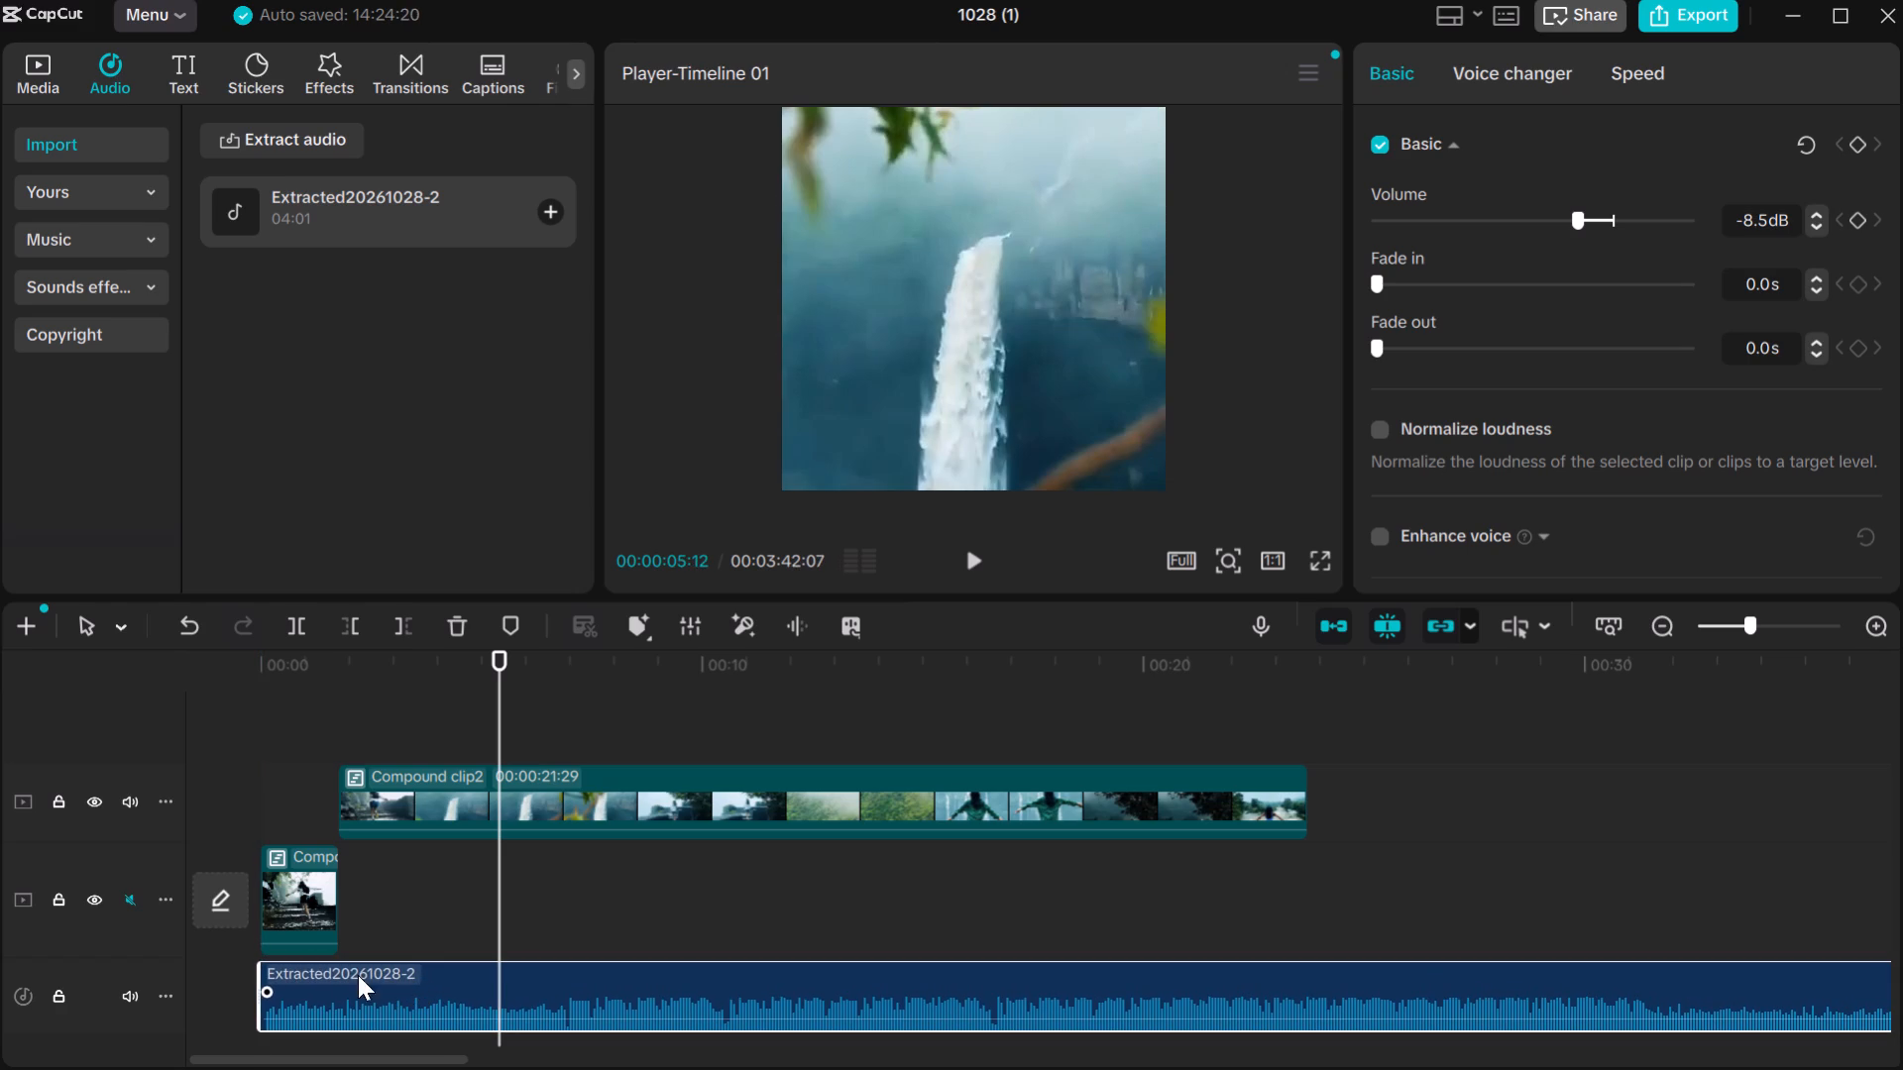
Preview the soundtrack, trim about 29 more frames off the audio clip's beginning, and realign the clip to 00:00.
click(983, 554)
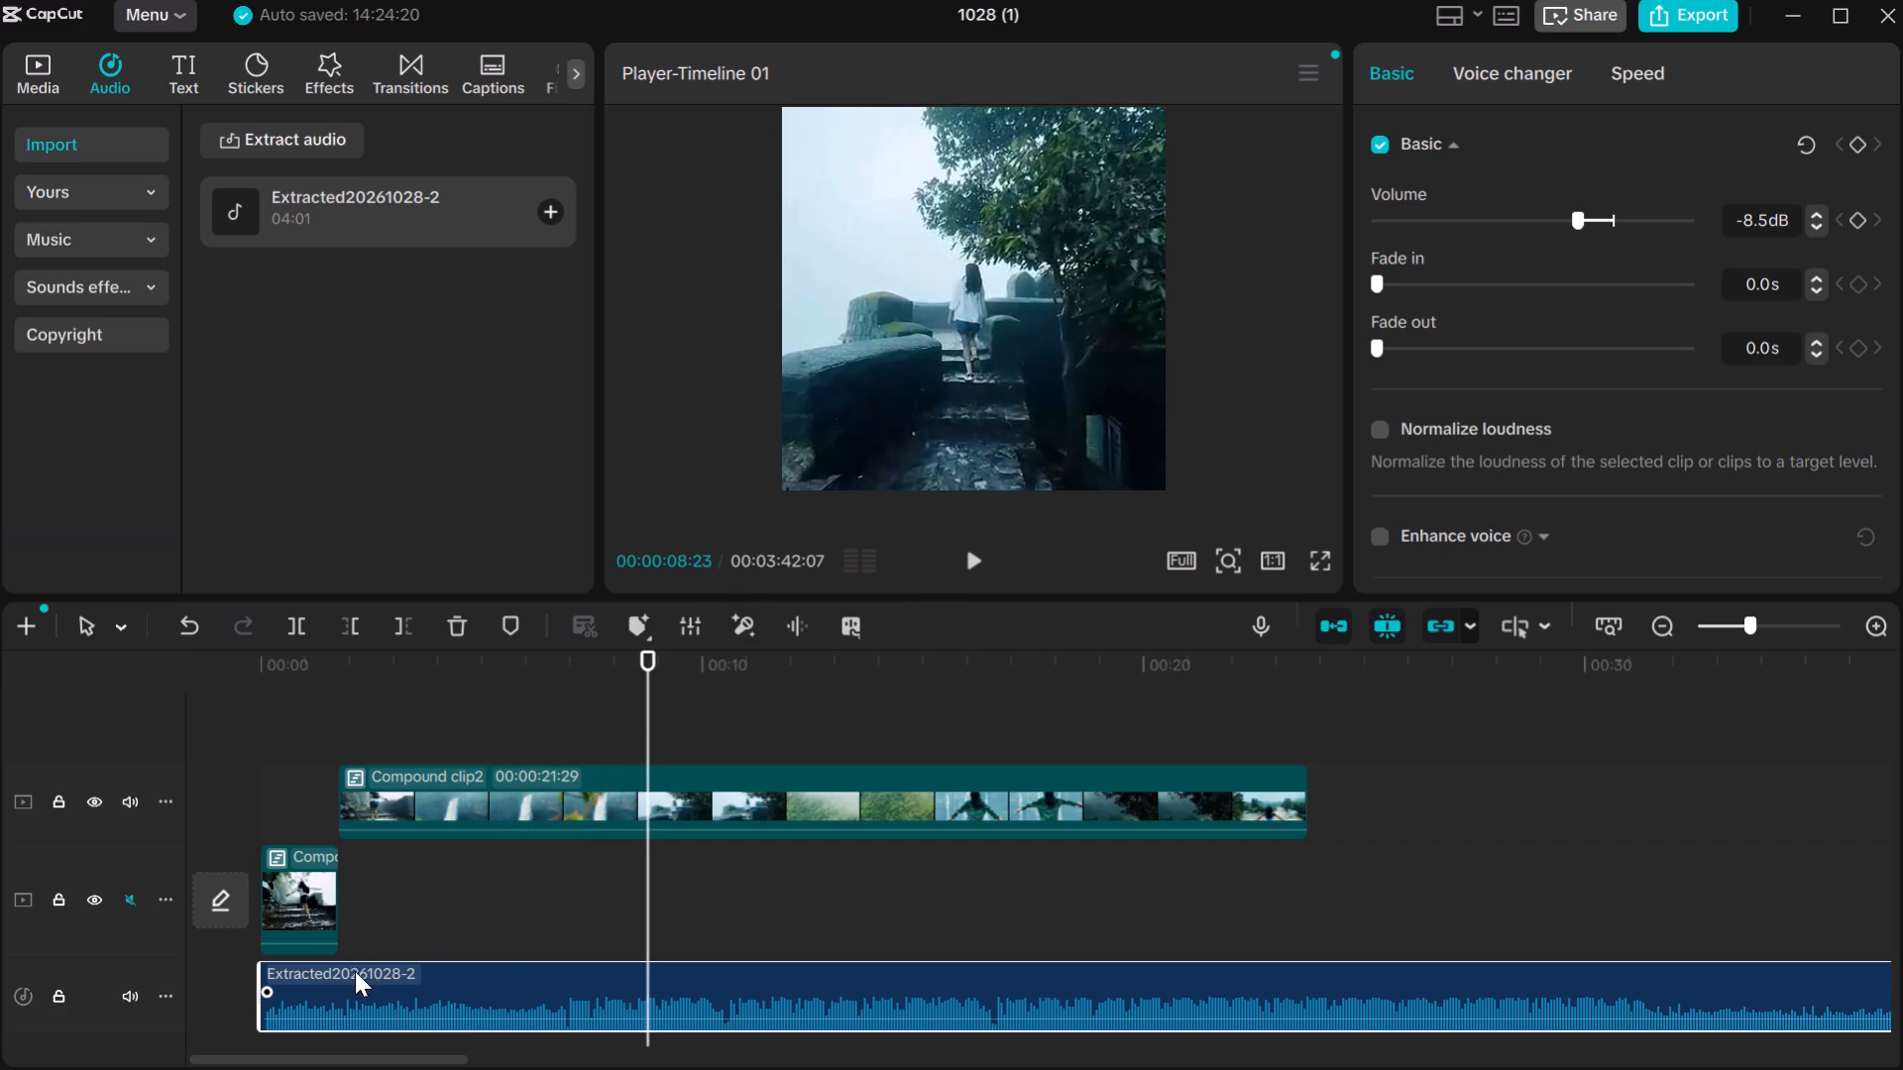
click(262, 991)
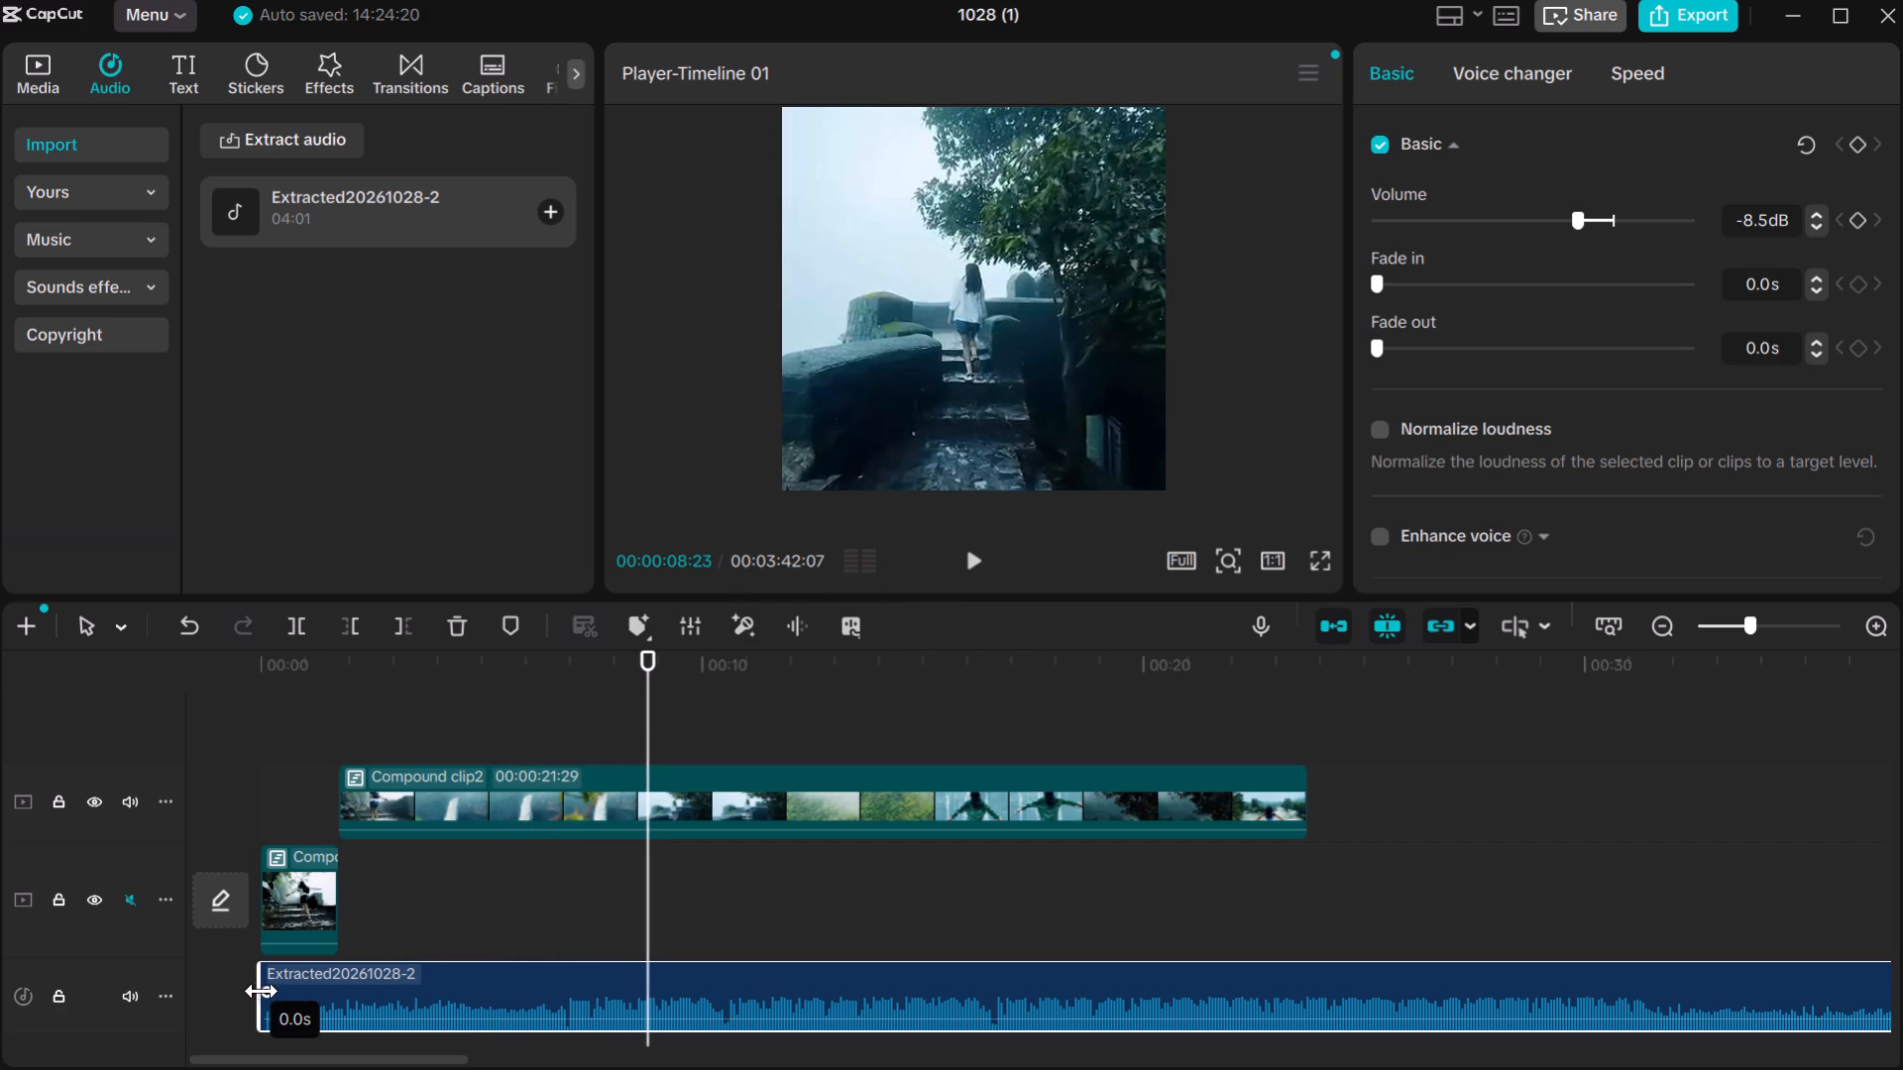
click(262, 991)
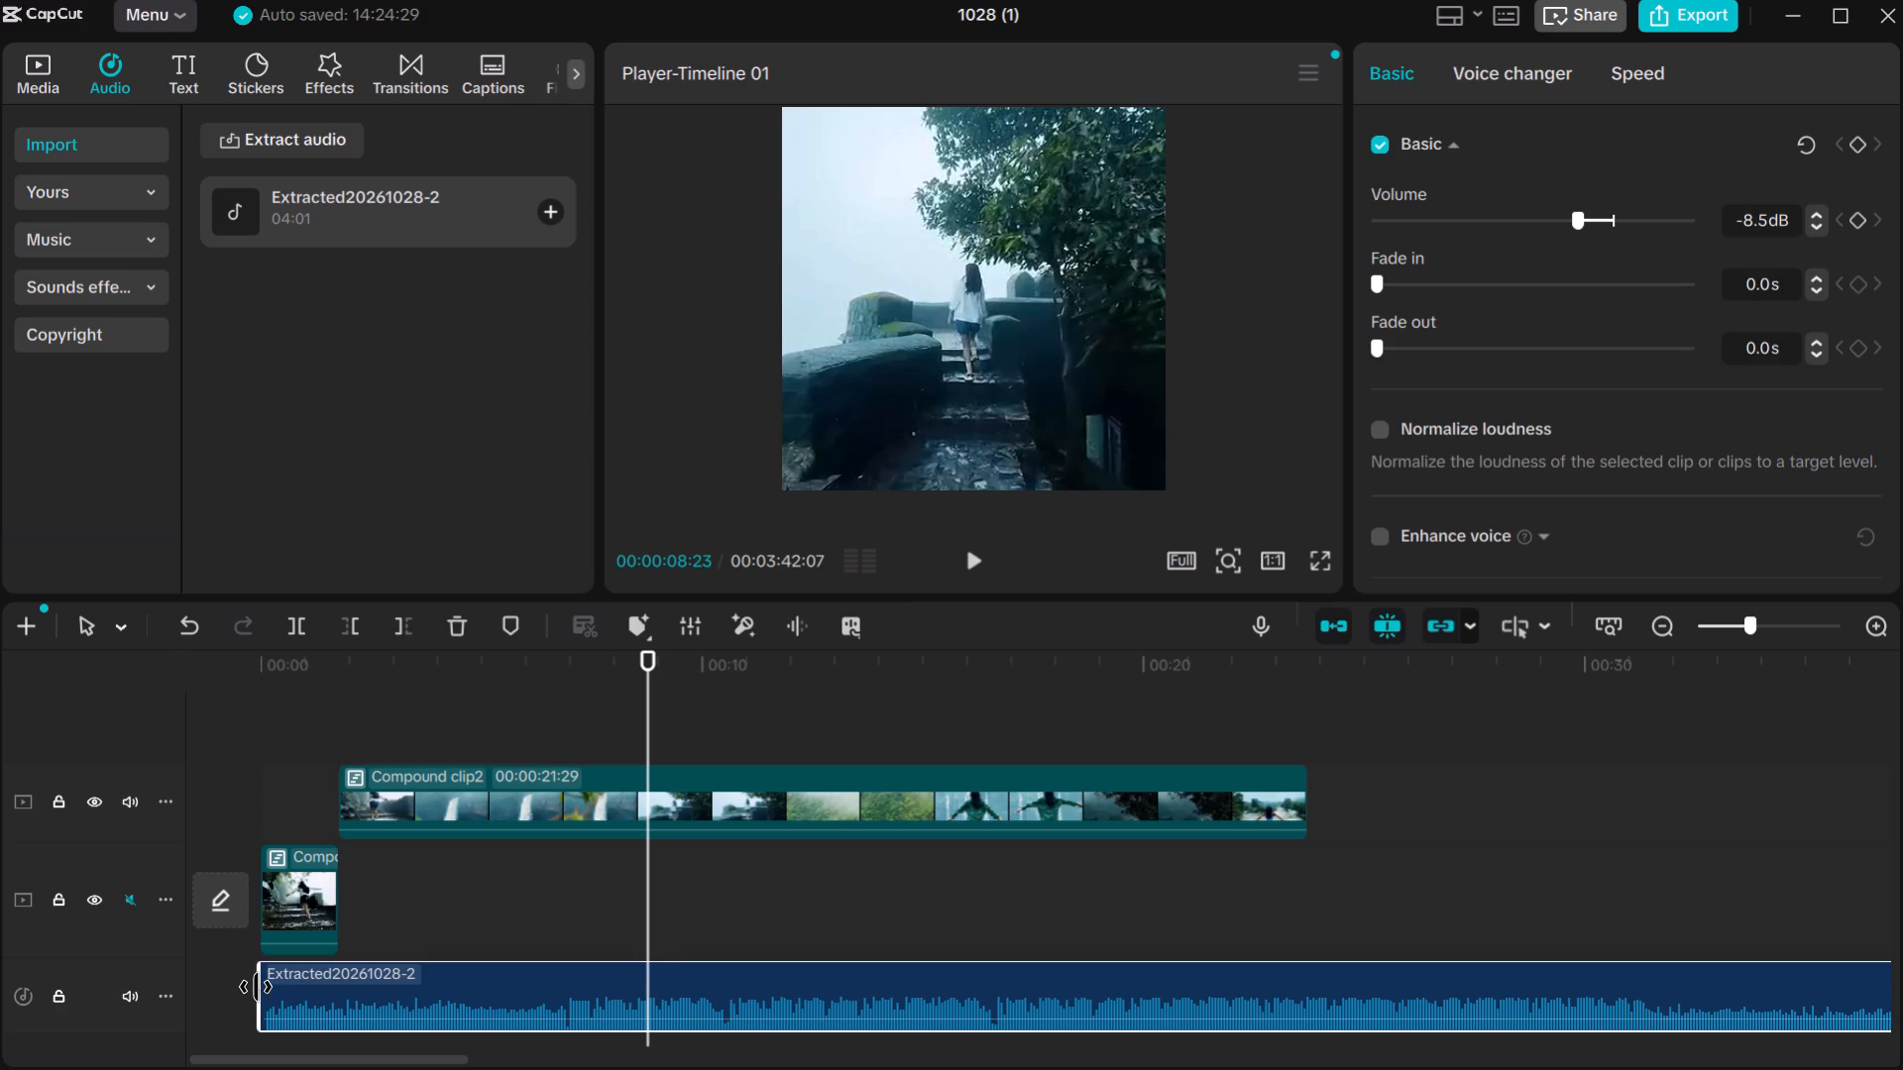
drag(257, 982, 273, 979)
click(273, 979)
drag(258, 965, 280, 968)
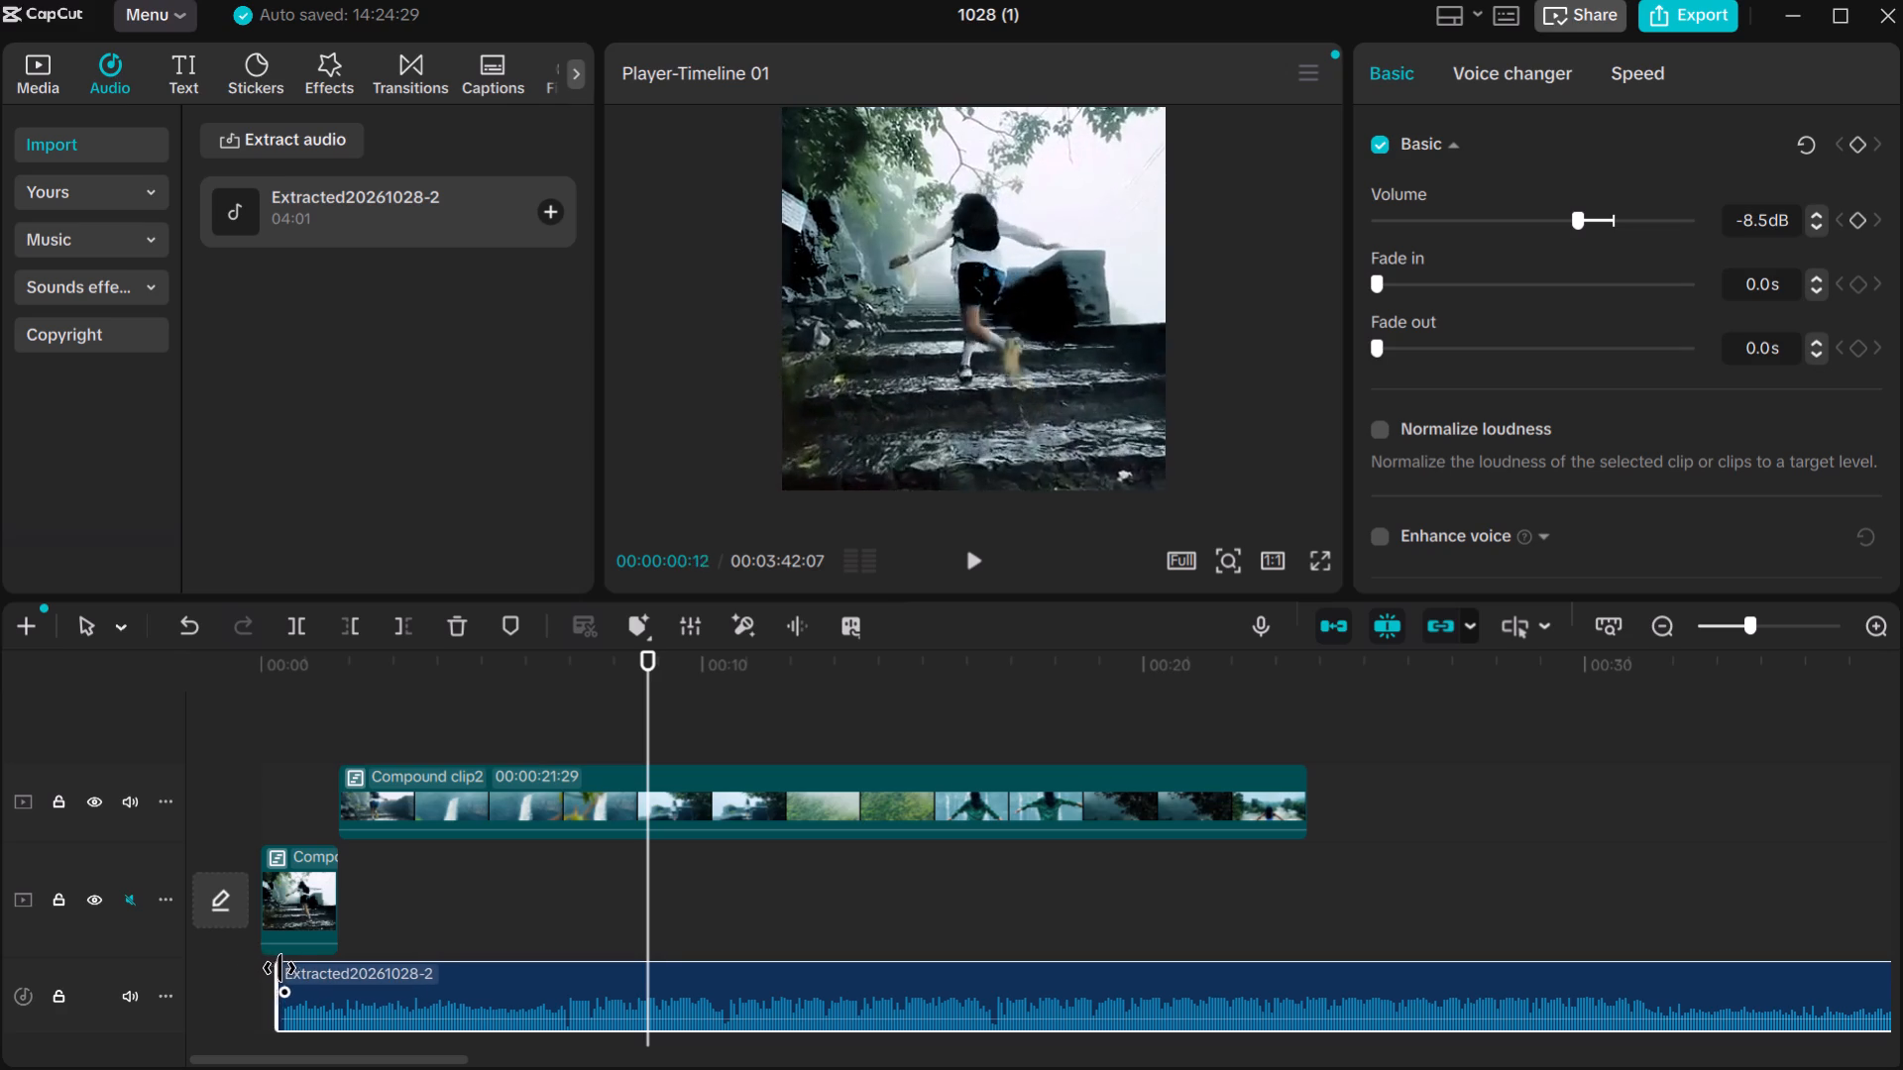
drag(280, 968, 304, 968)
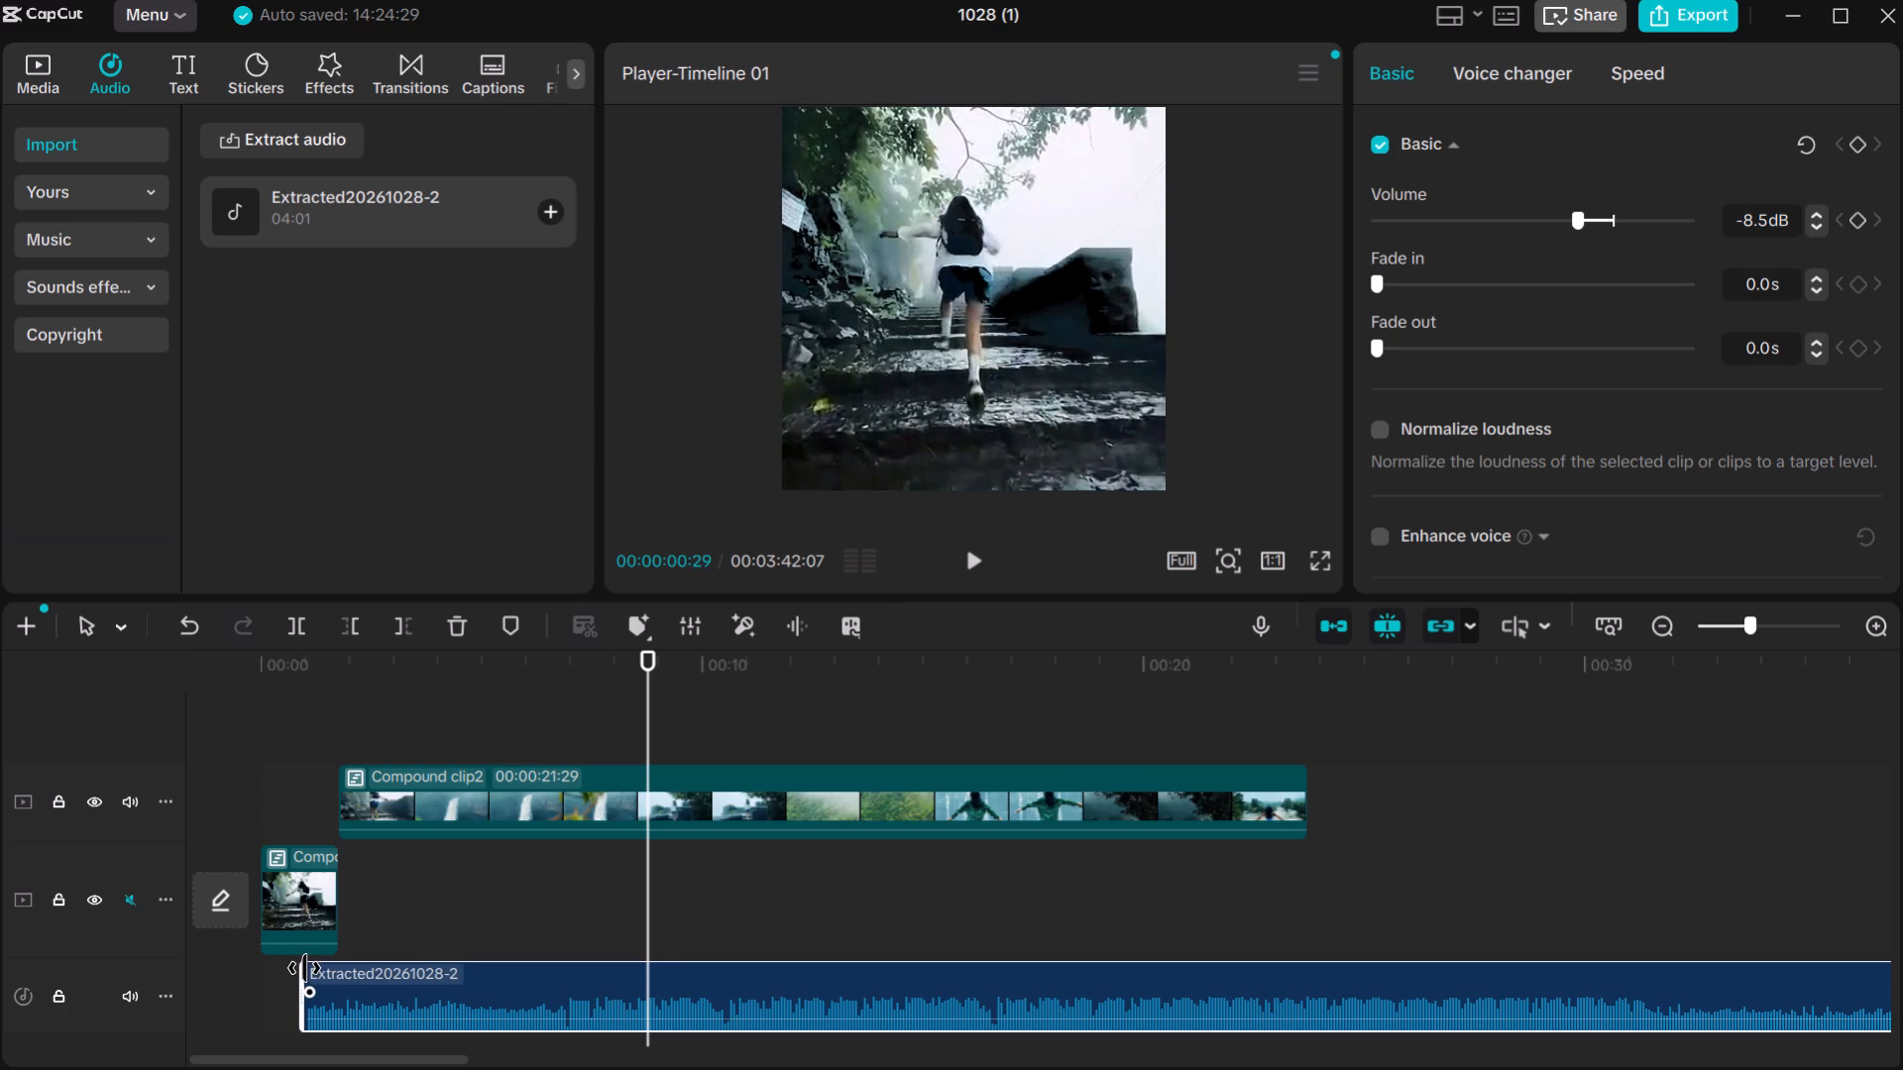
click(382, 986)
drag(382, 986, 347, 991)
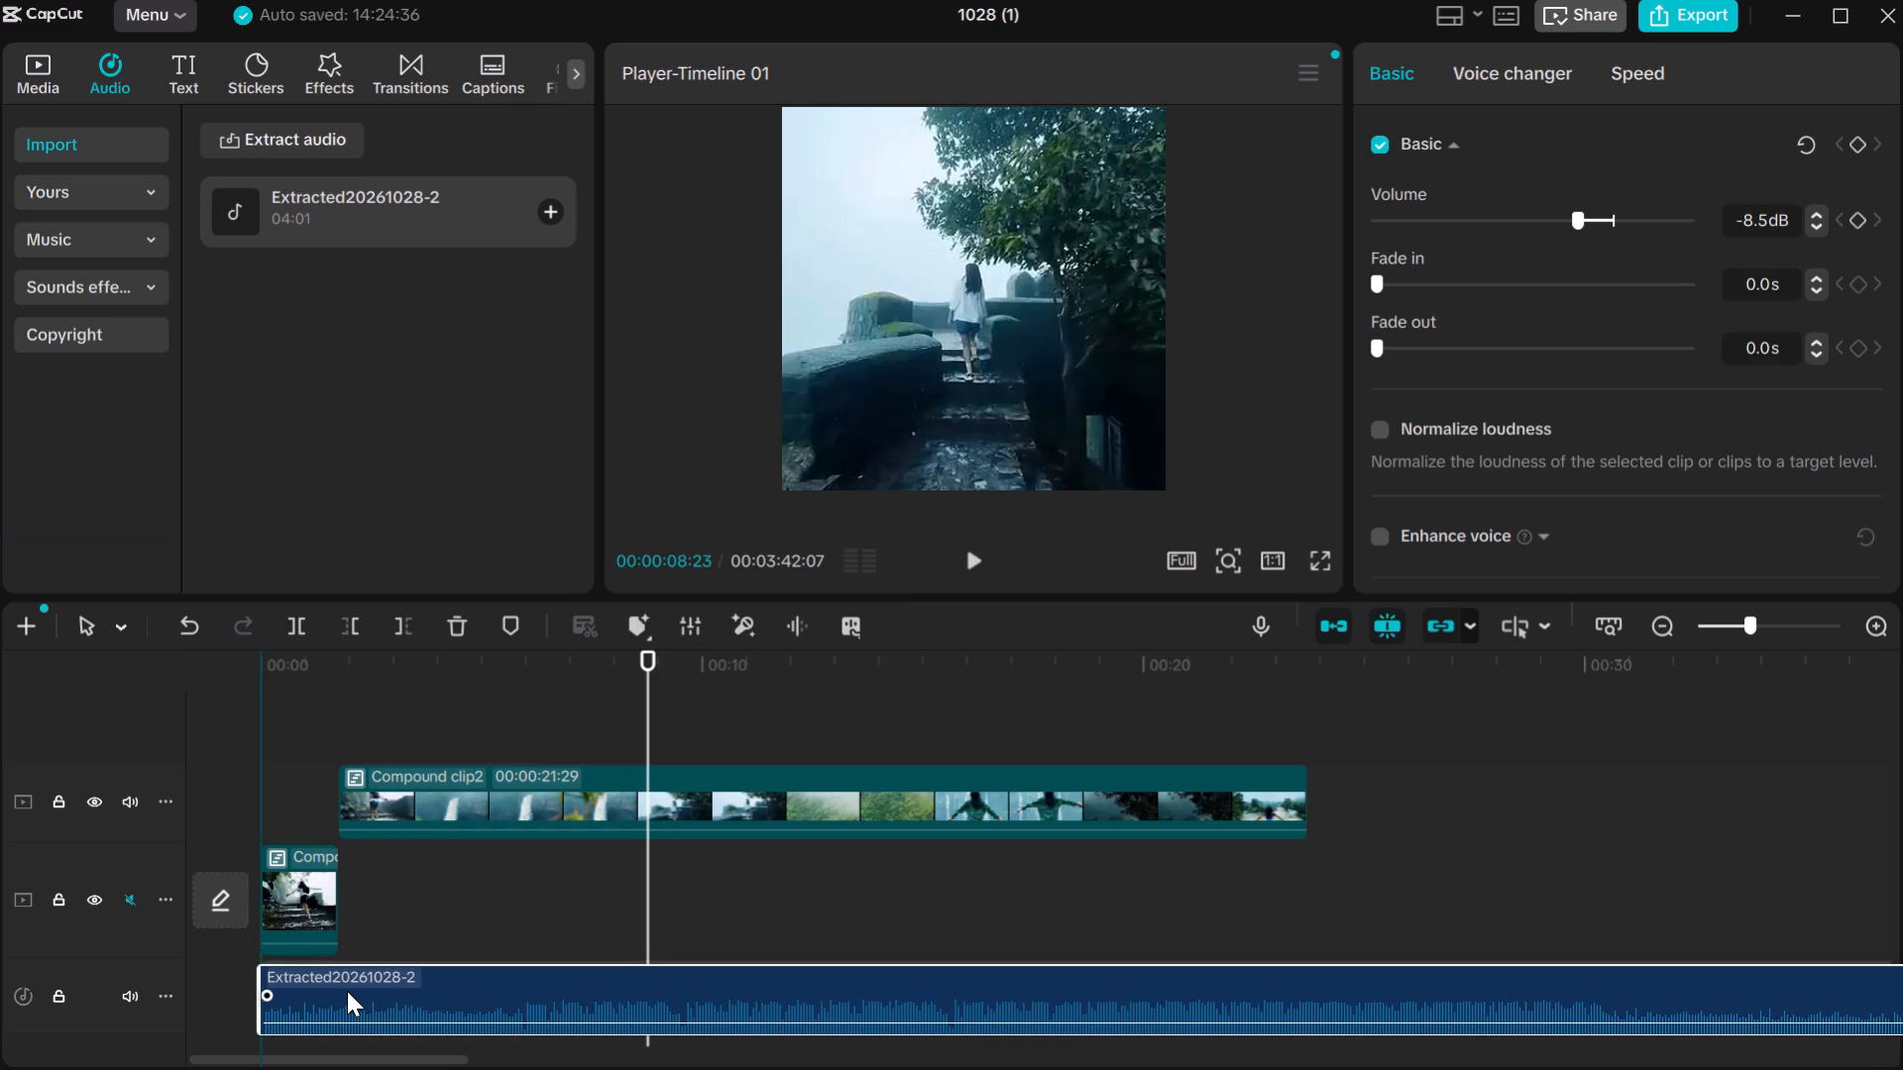
drag(347, 991, 345, 991)
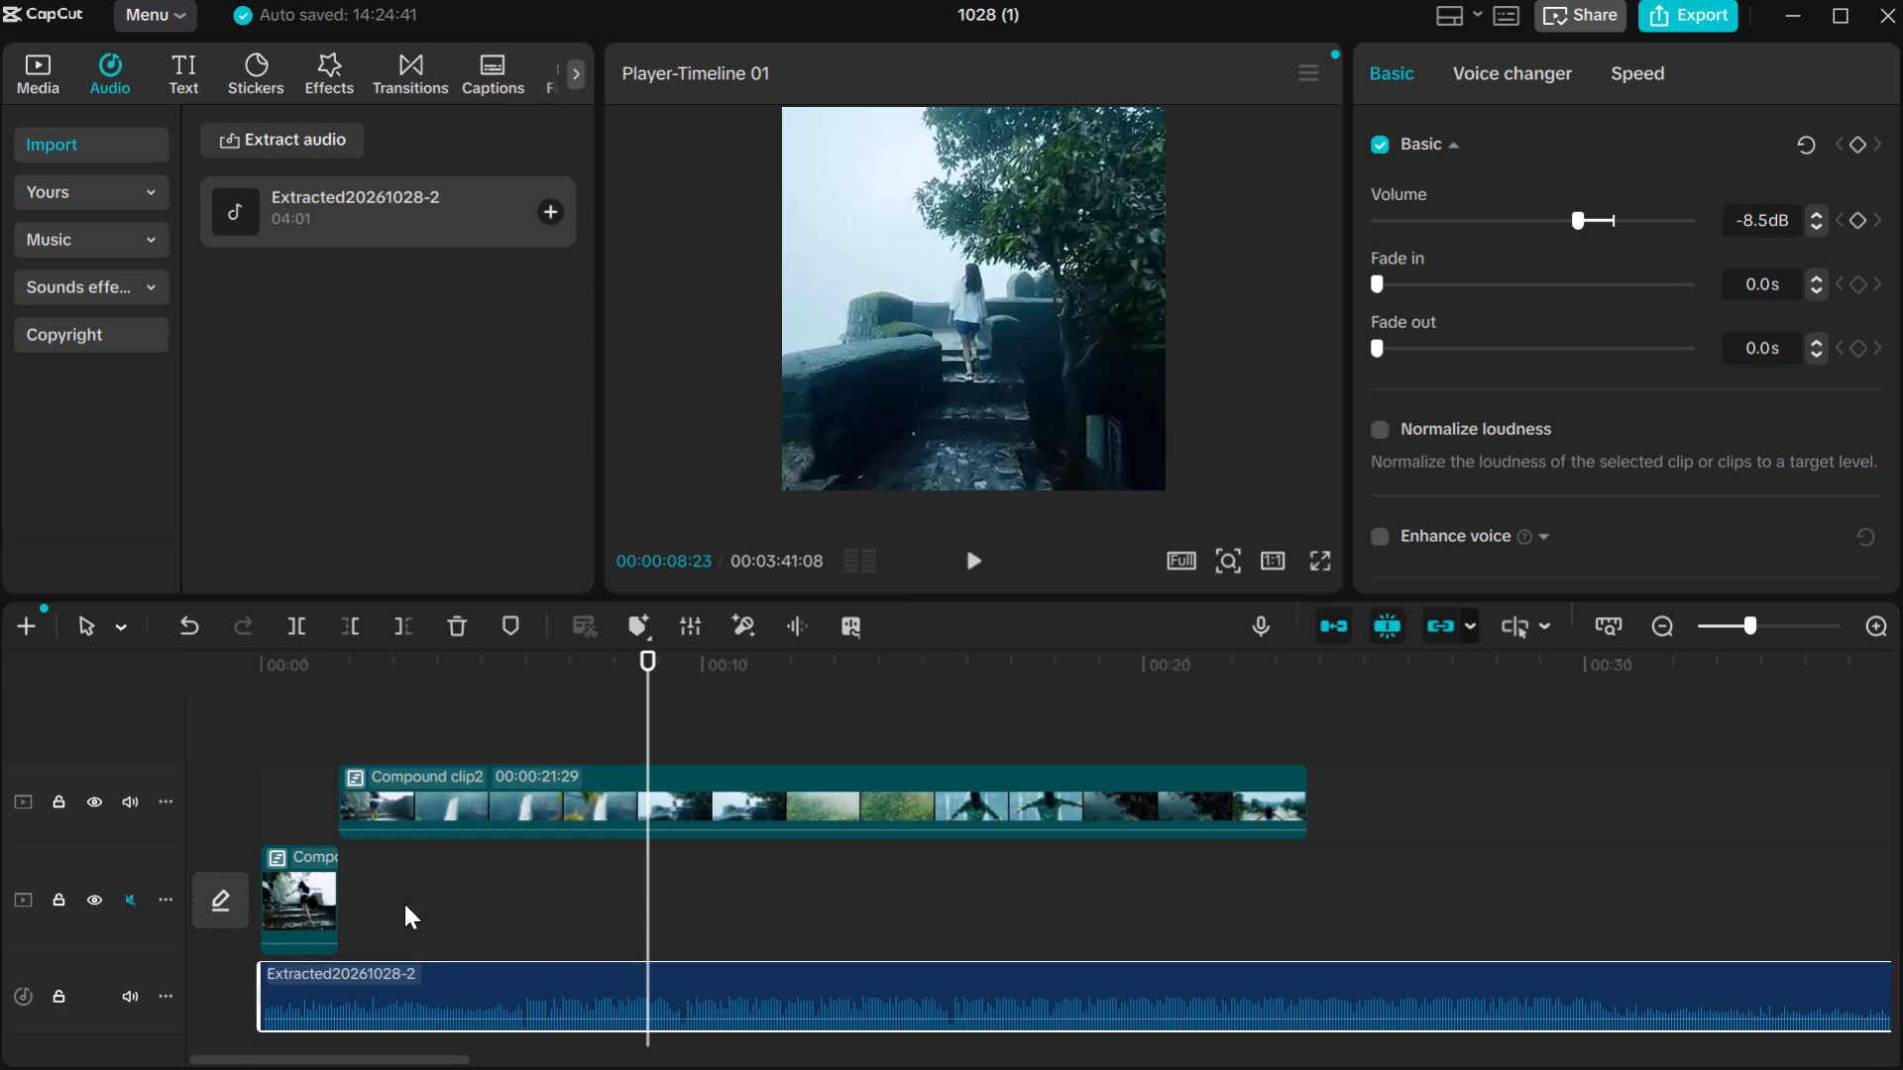
Play the edit from 00:00 to check how the trimmed audio begins, and bring the playhead back near the start.
click(246, 749)
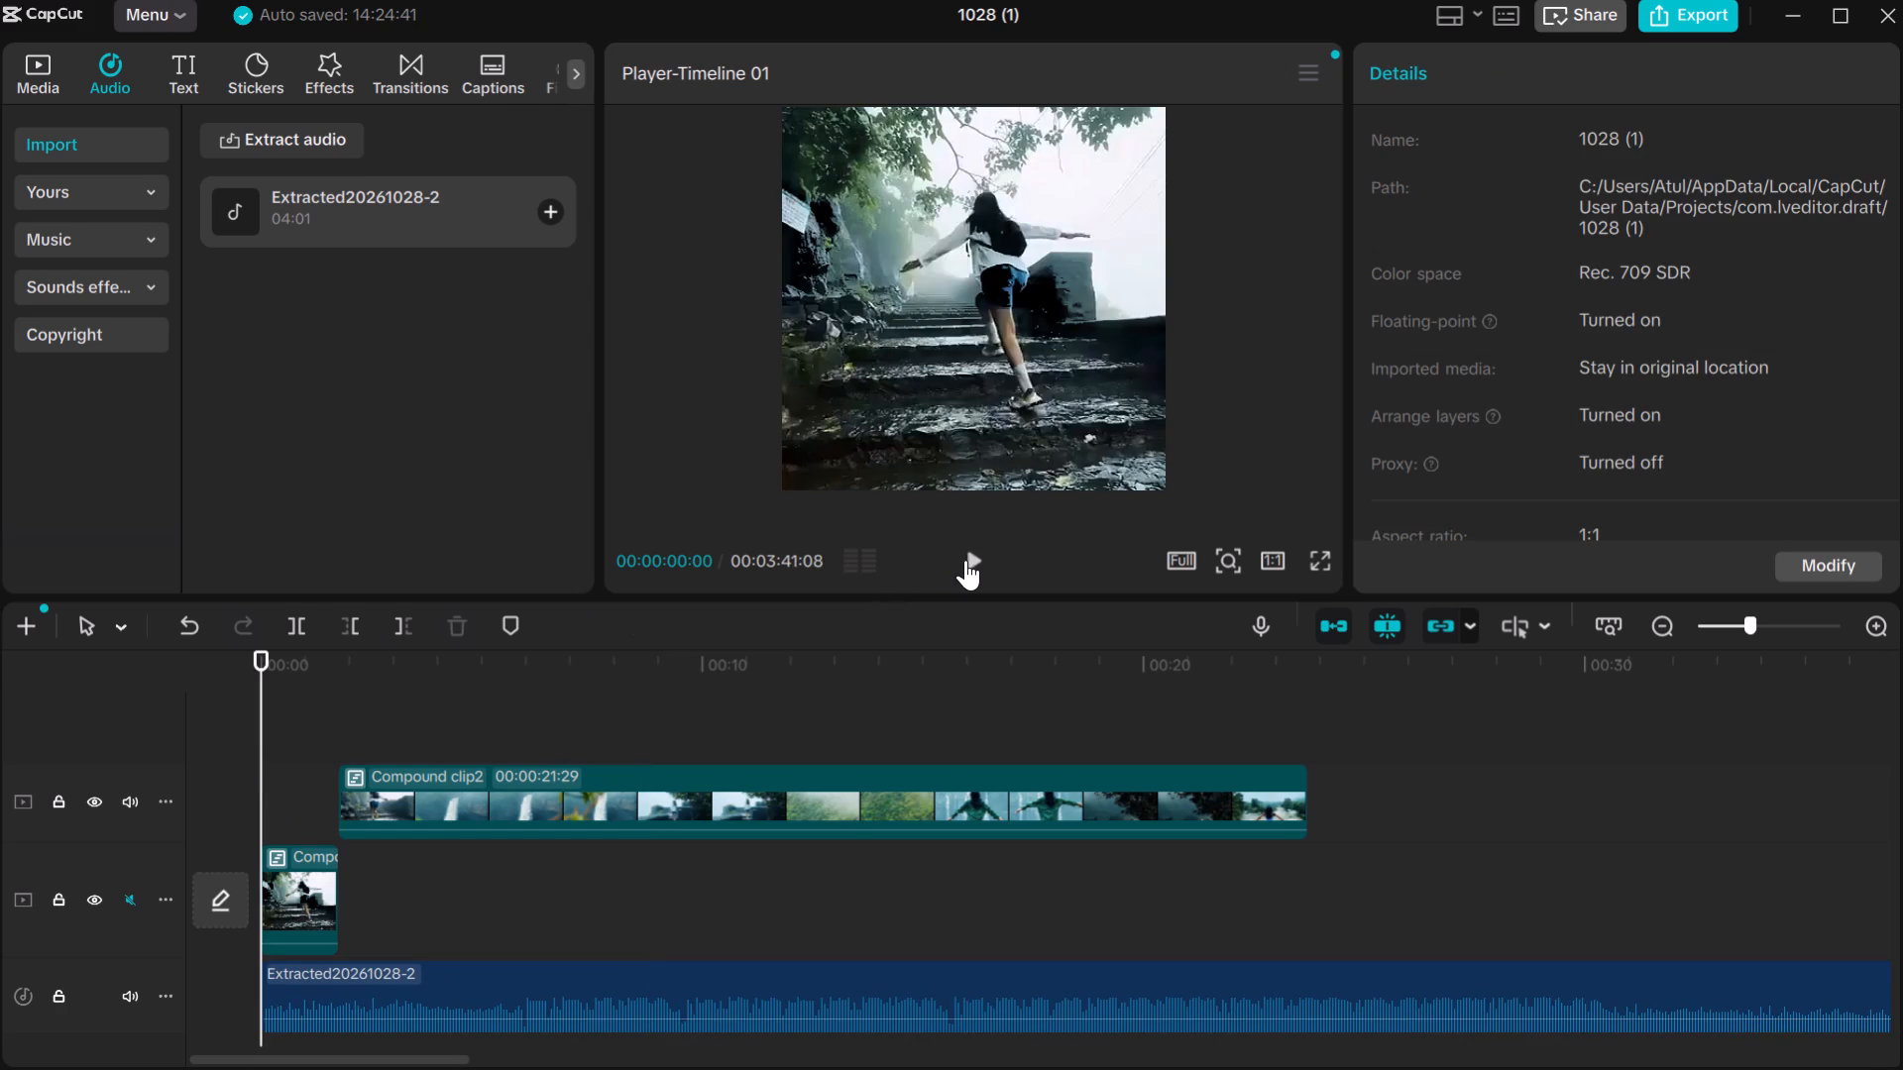
click(970, 560)
click(970, 560)
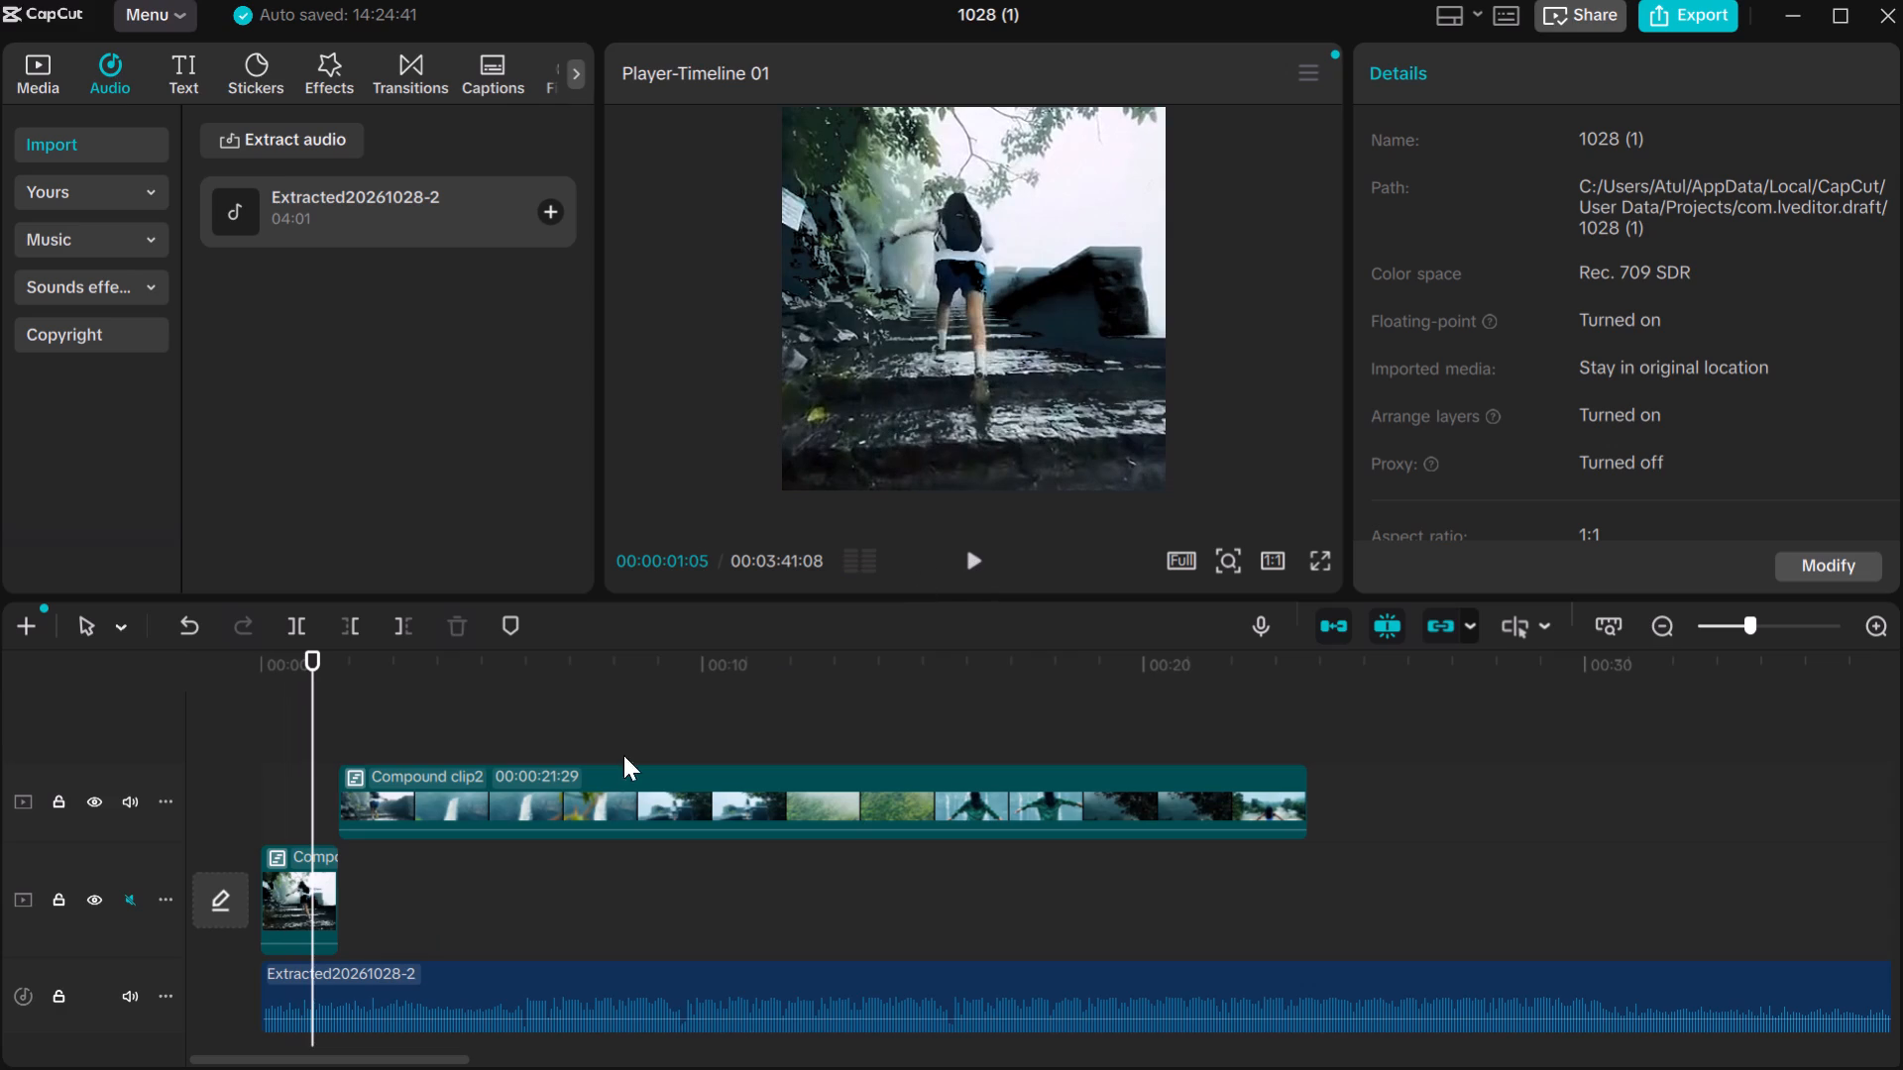
double_click(310, 942)
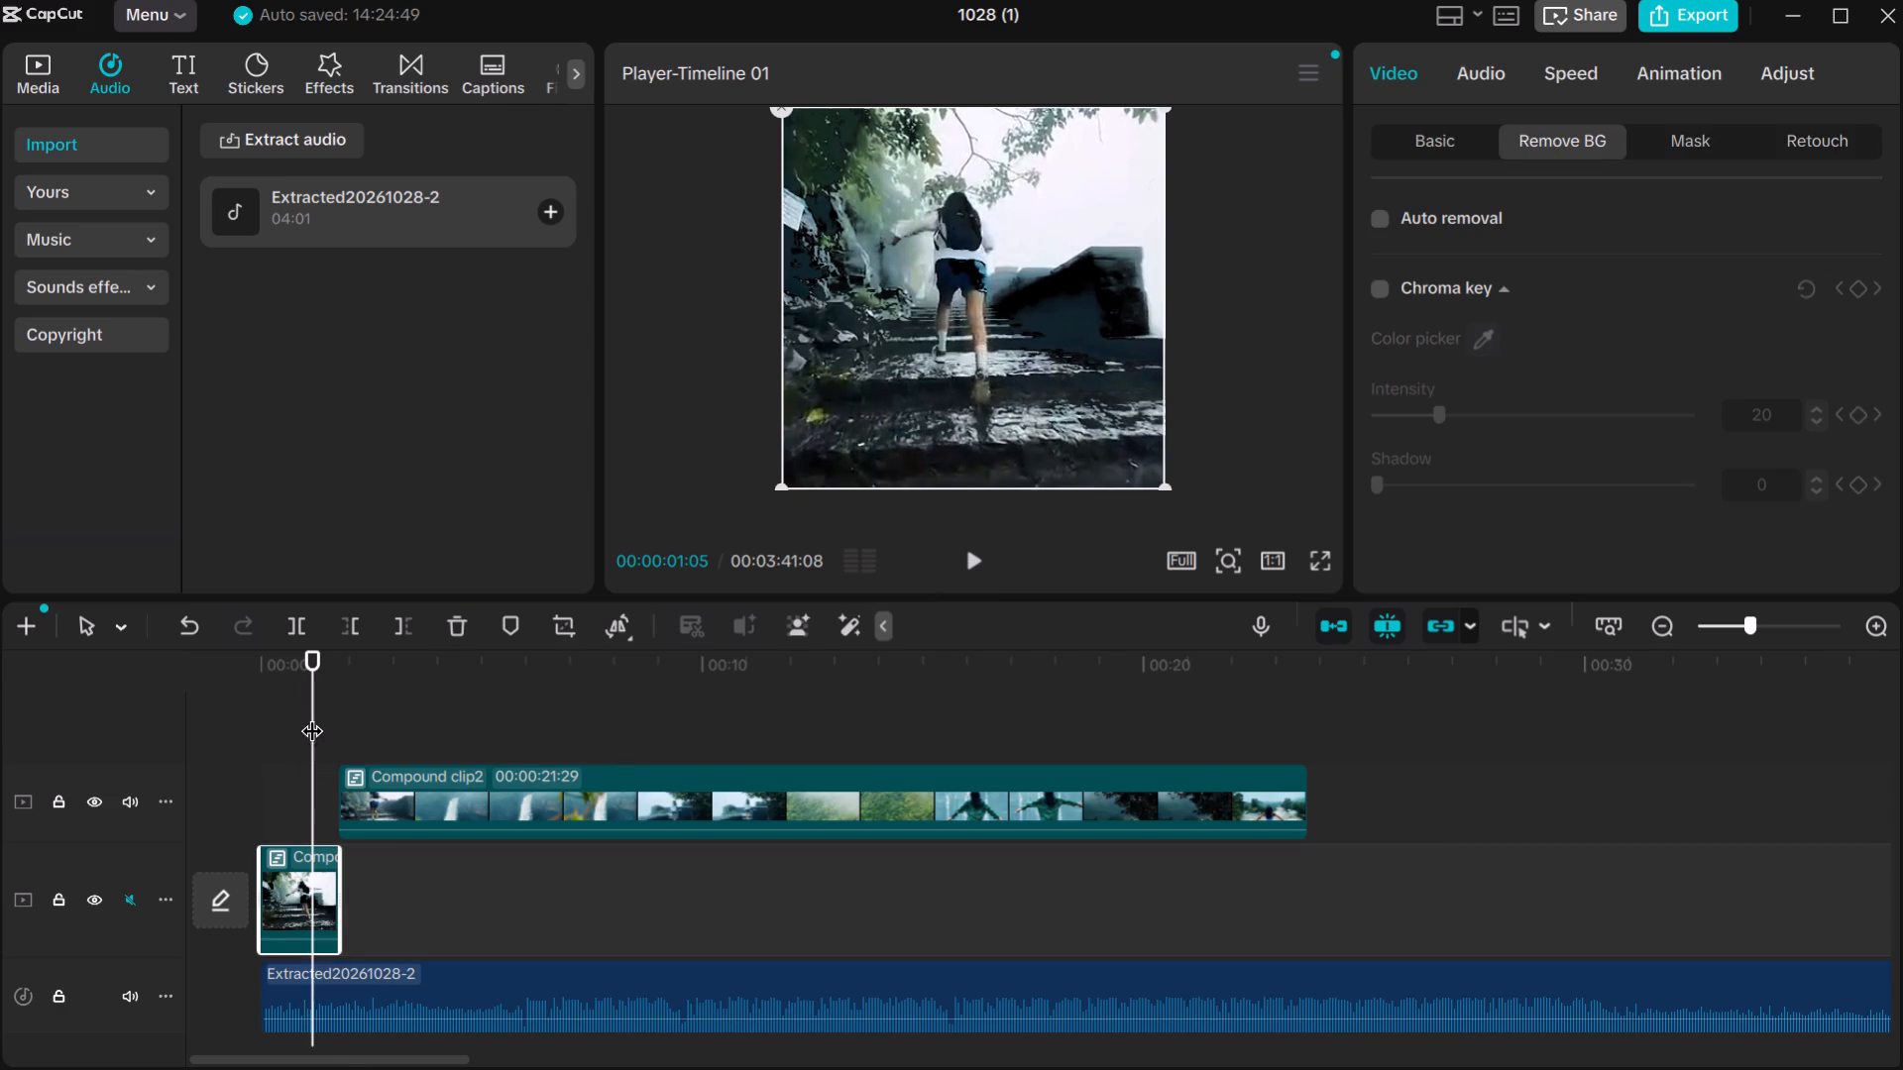
click(309, 716)
drag(310, 716, 293, 717)
drag(282, 721, 185, 754)
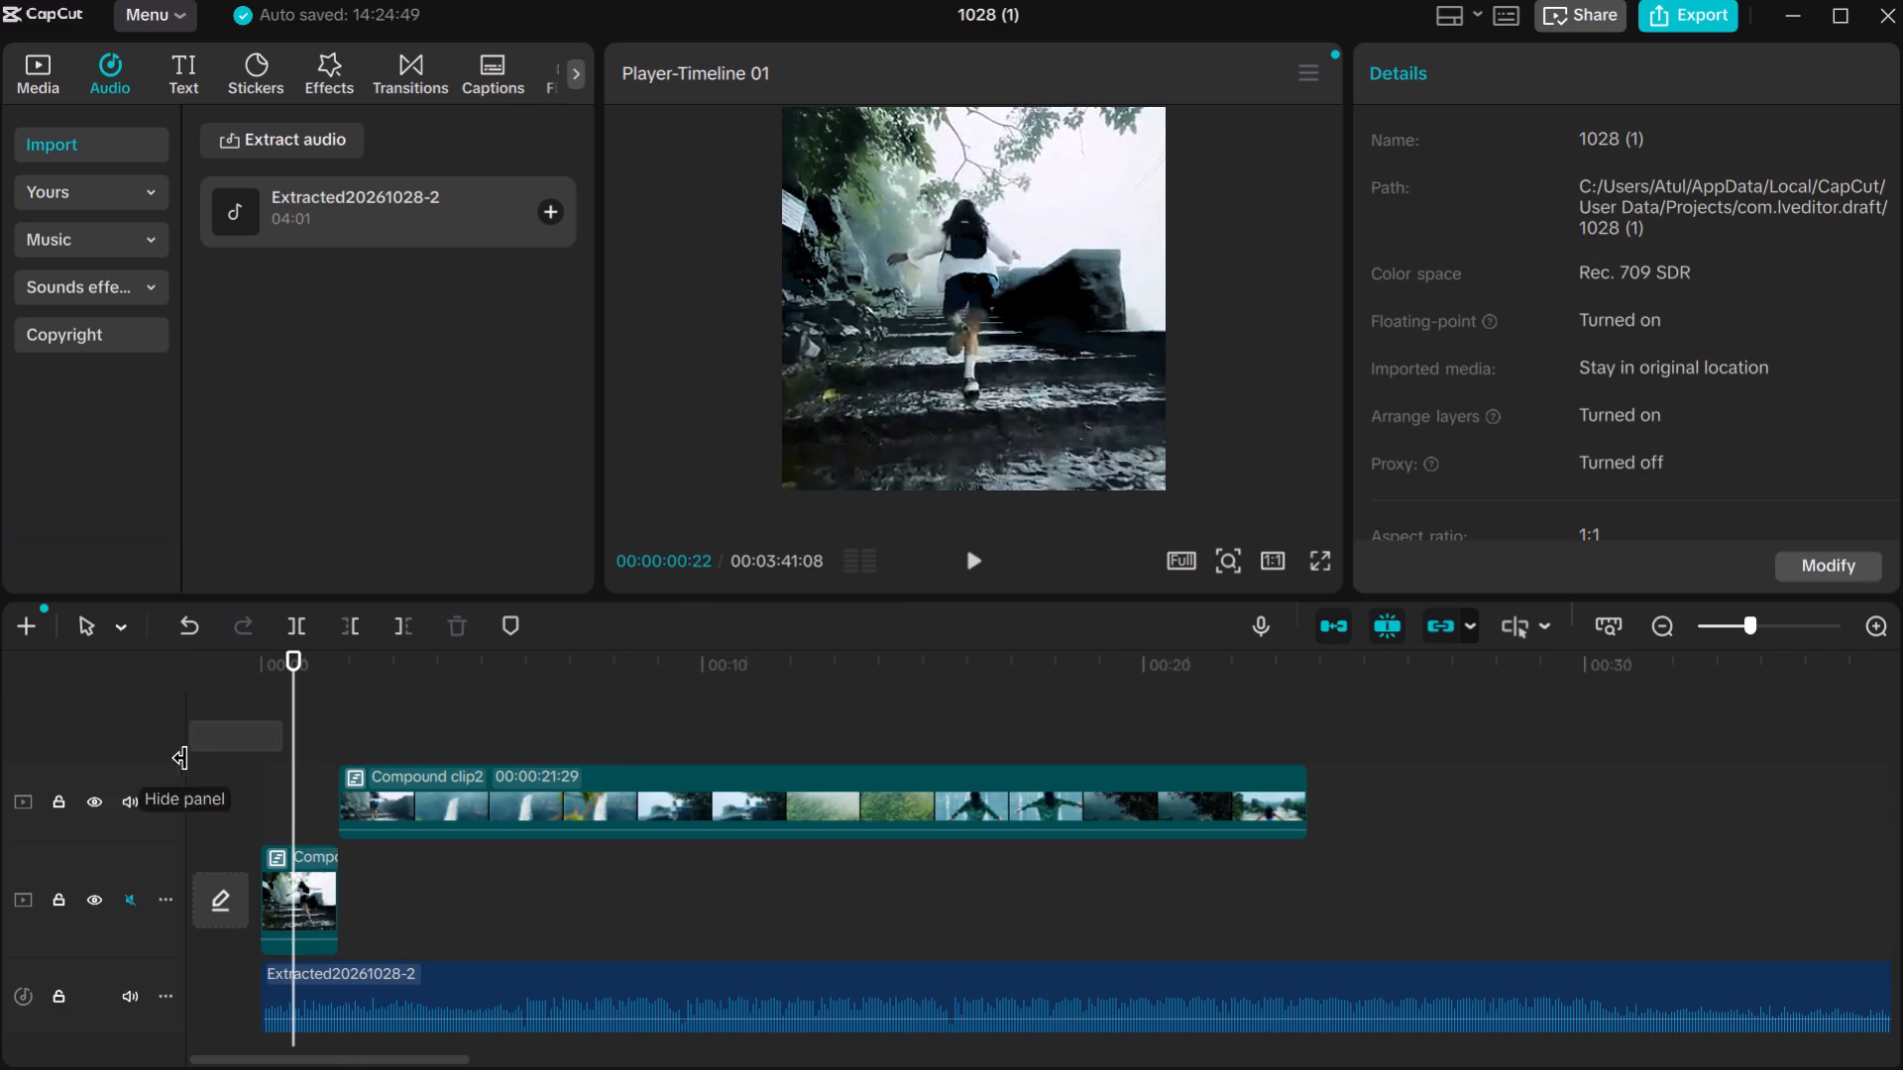
click(174, 760)
click(272, 731)
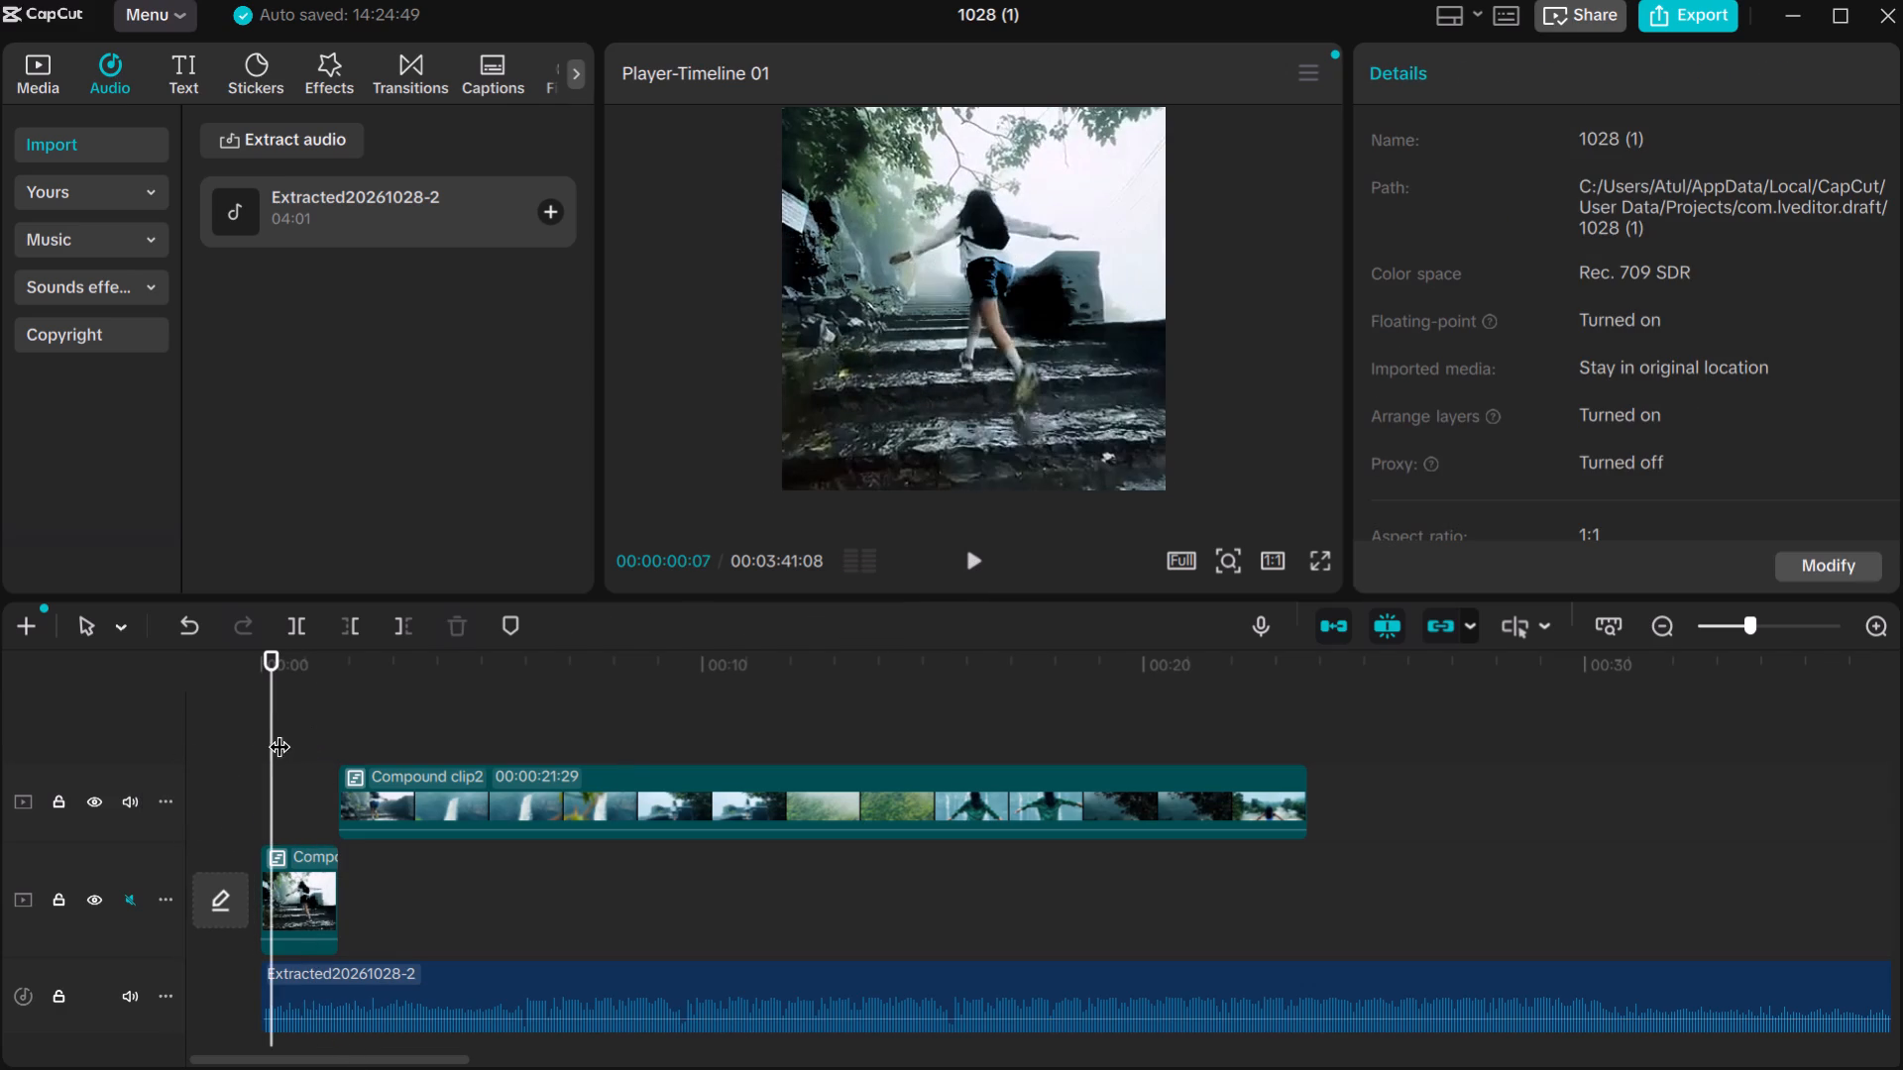
Play the edit from near the start to about 00:00:08:28 to check how the soundtrack begins.
click(251, 732)
click(957, 561)
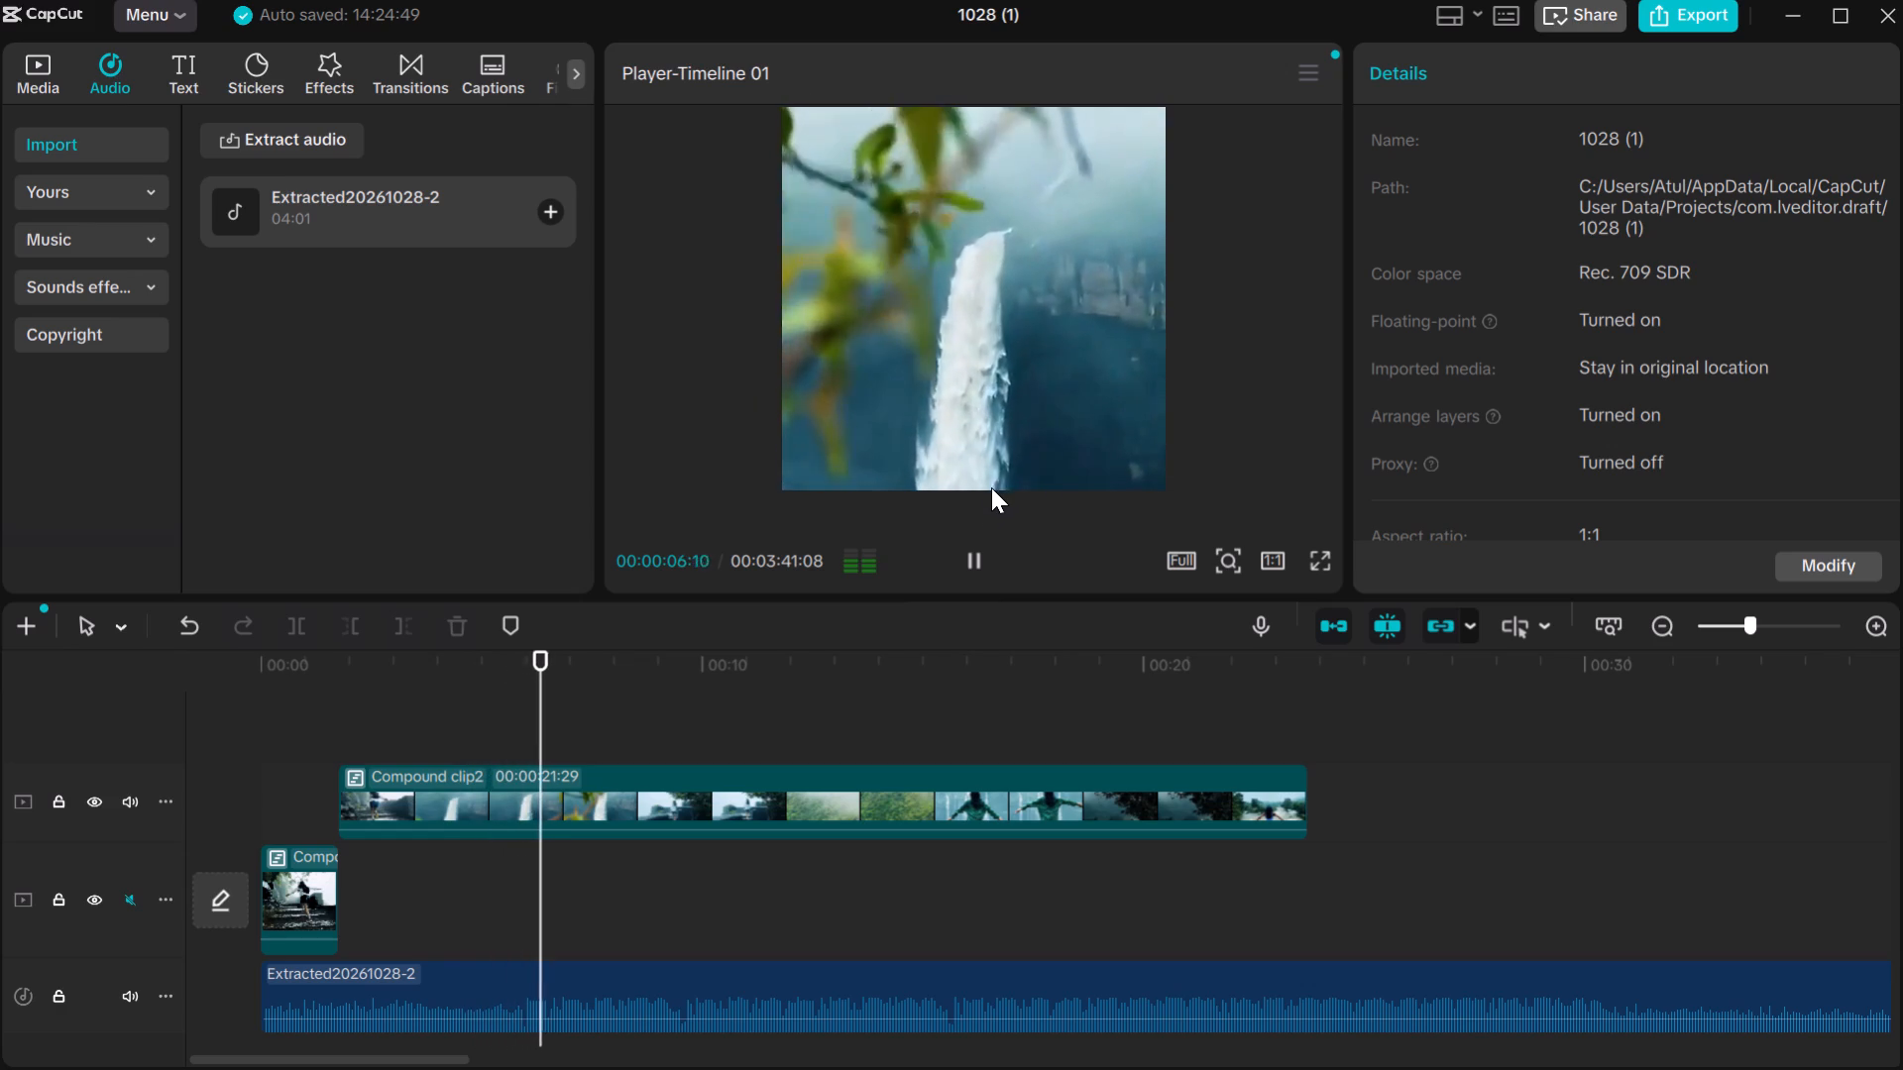
click(975, 562)
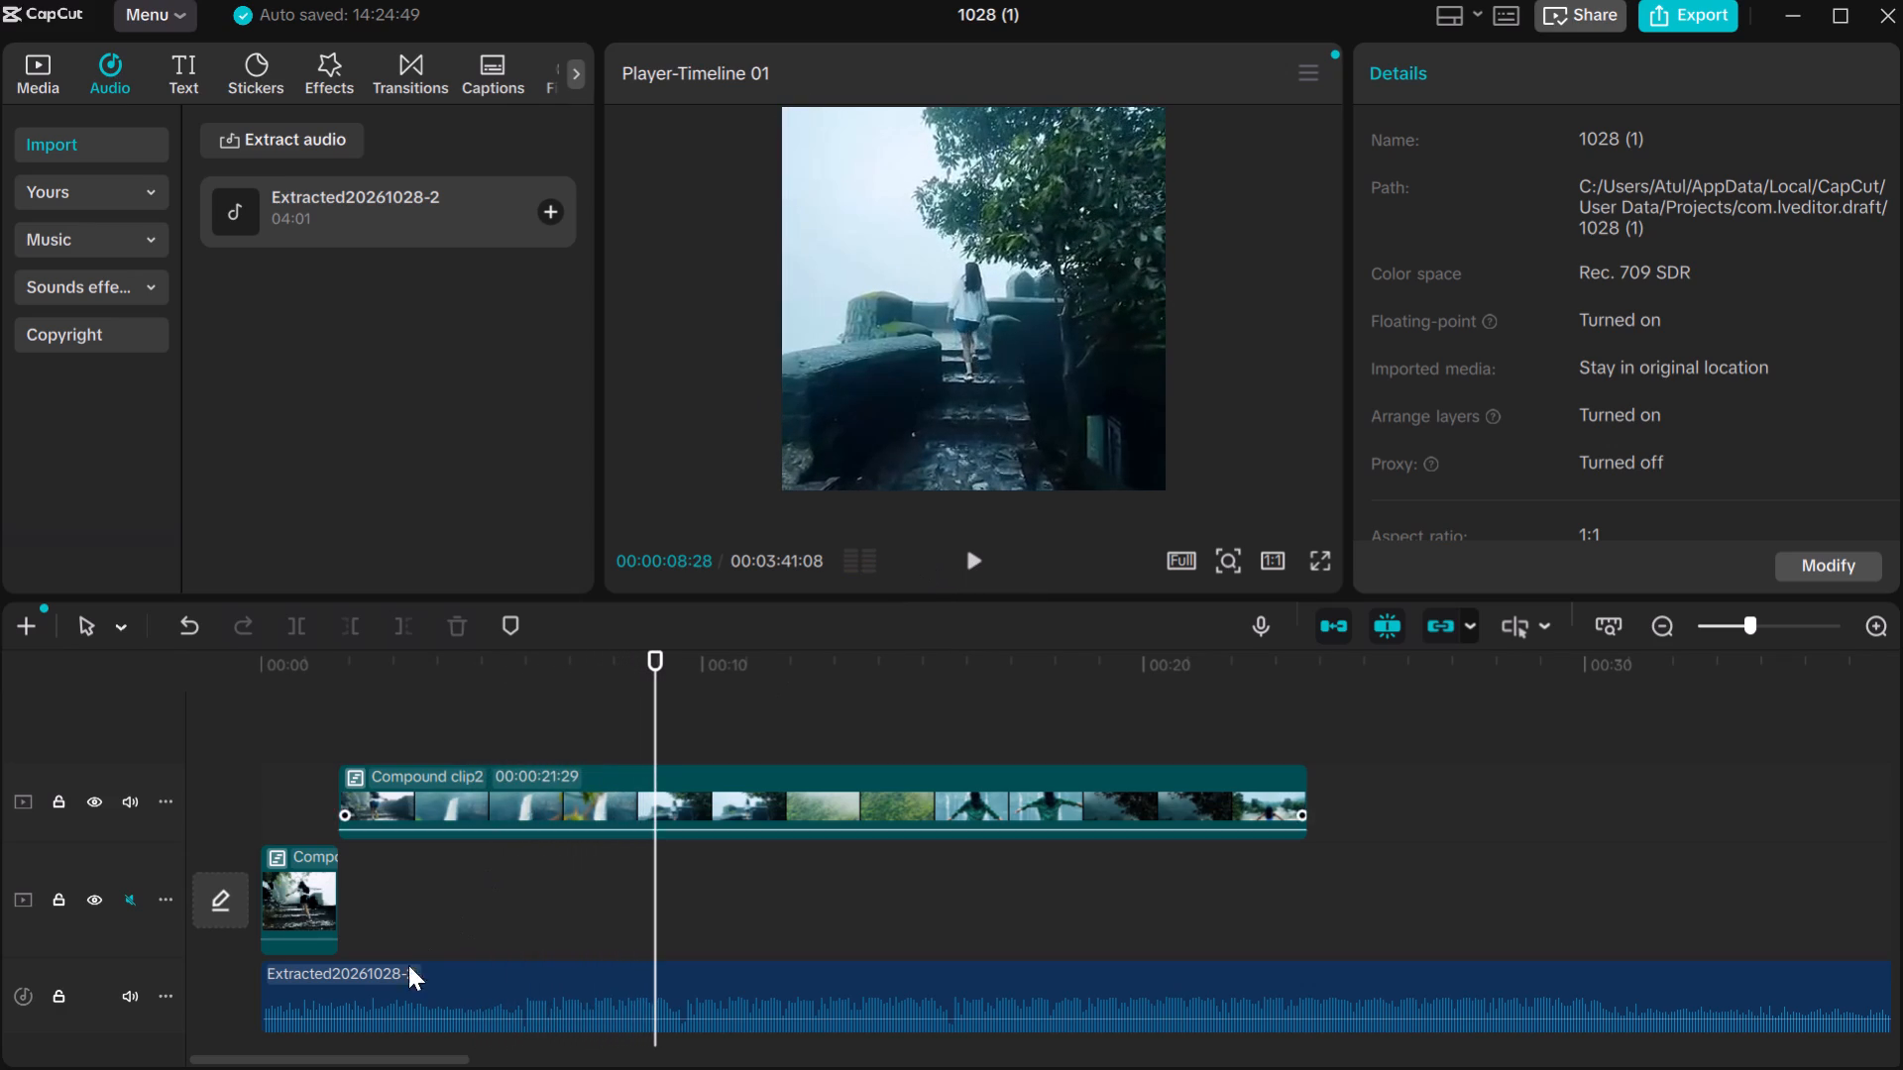
Trim about 34 more frames off the audio clip's beginning and move the clip back to 00:00.
click(264, 952)
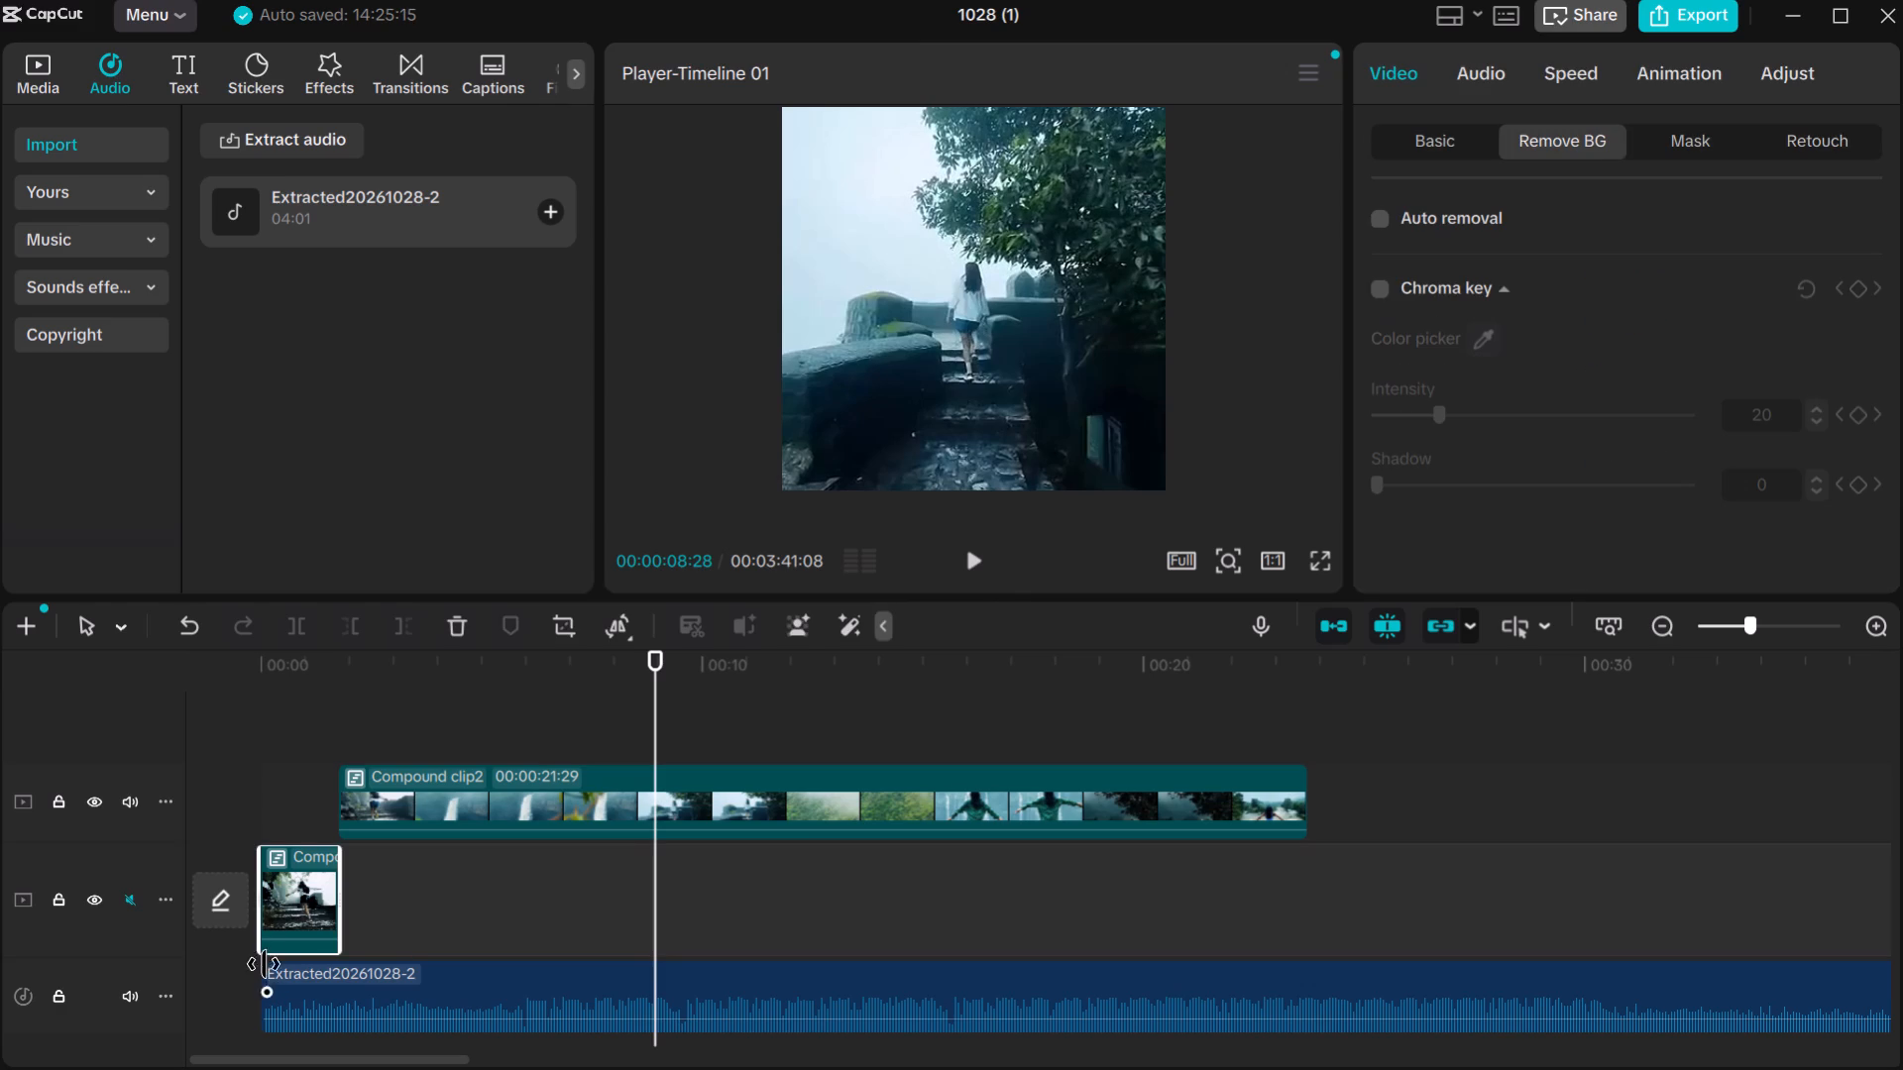
click(283, 987)
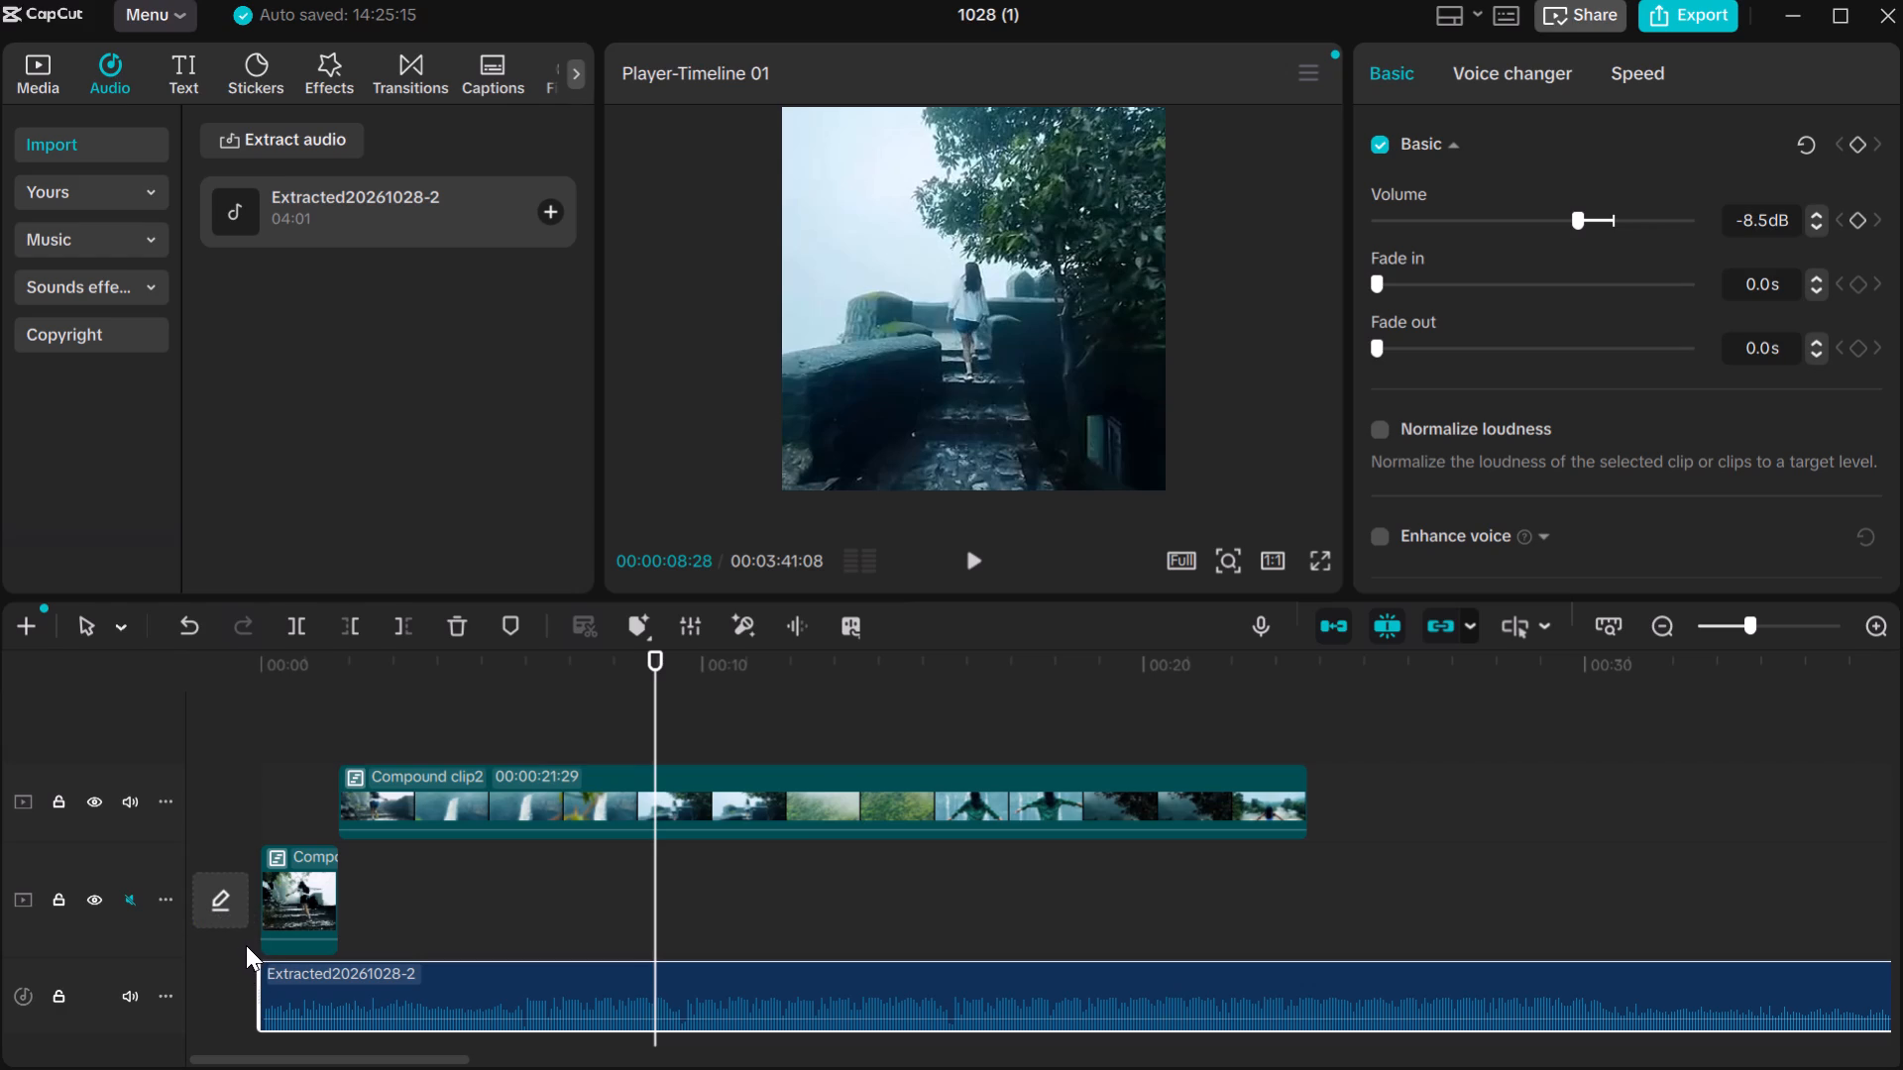
drag(265, 1009, 276, 1009)
double_click(279, 1009)
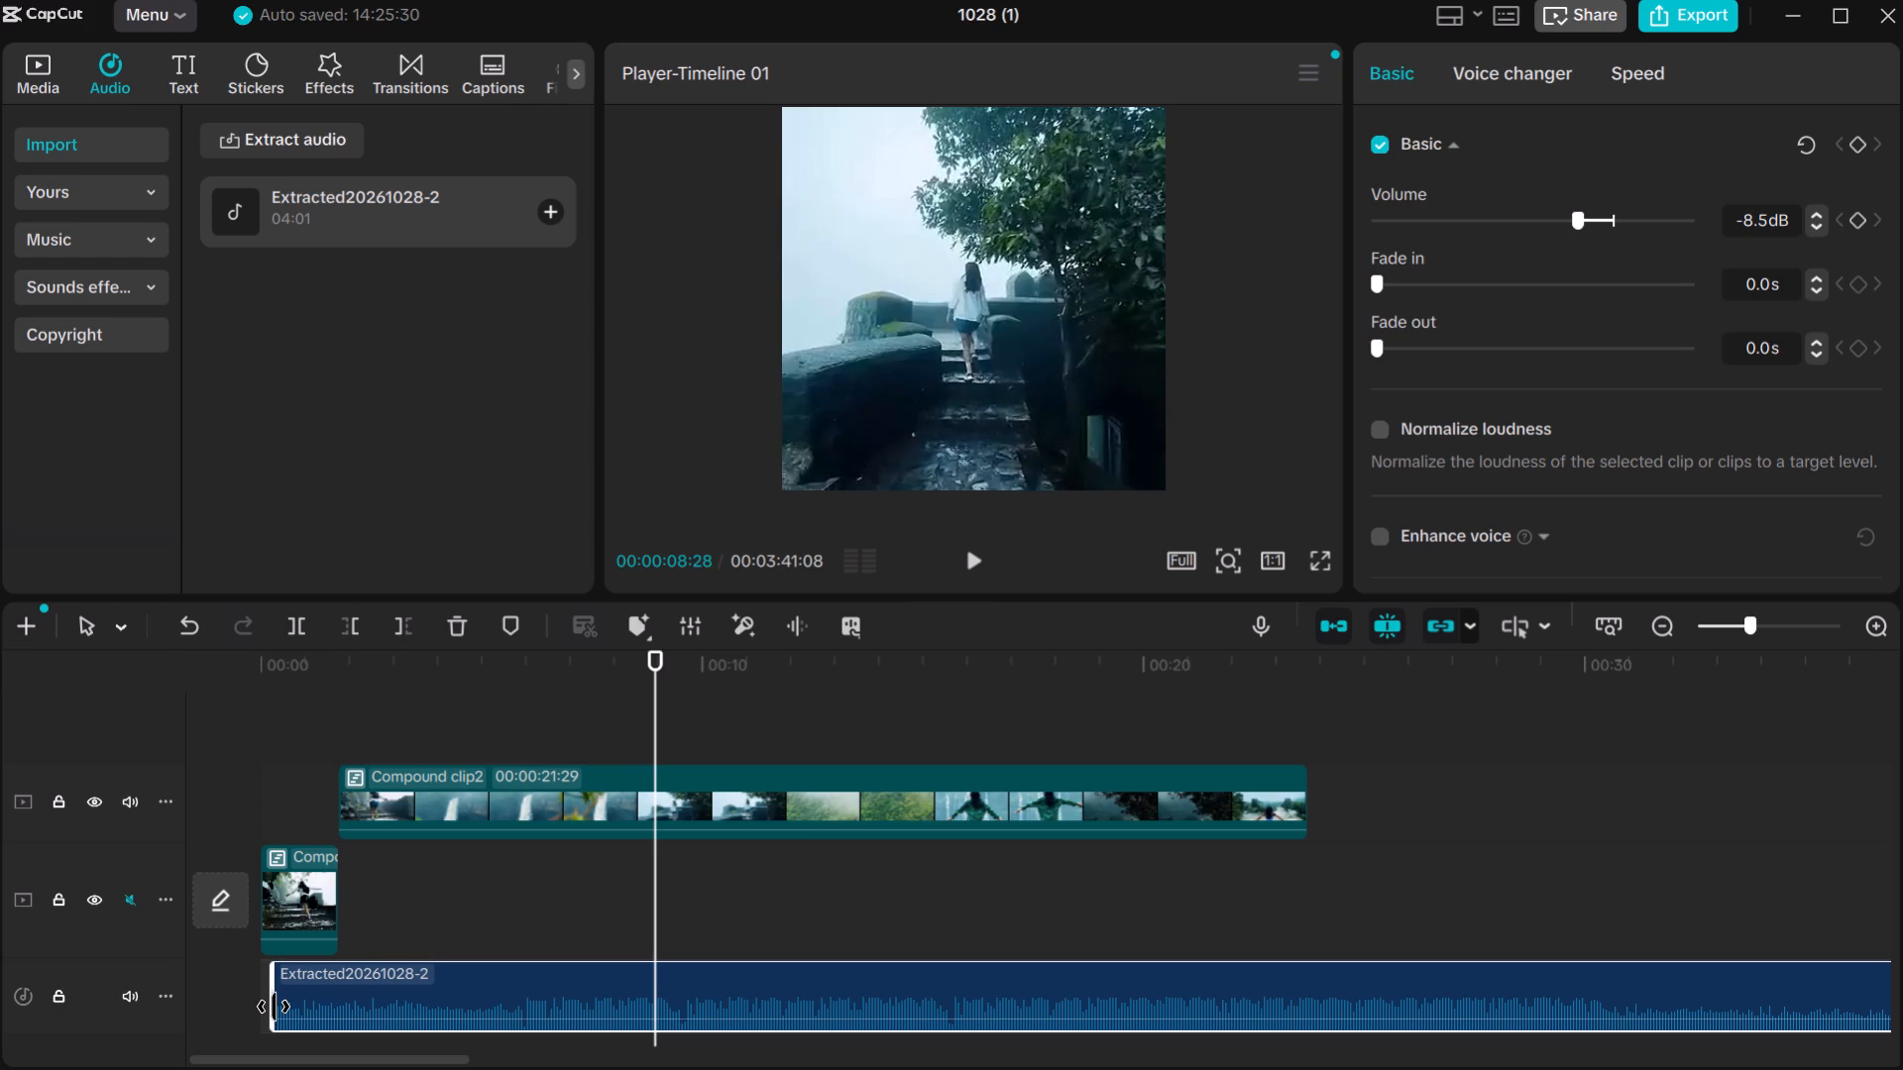
drag(273, 1007, 283, 1009)
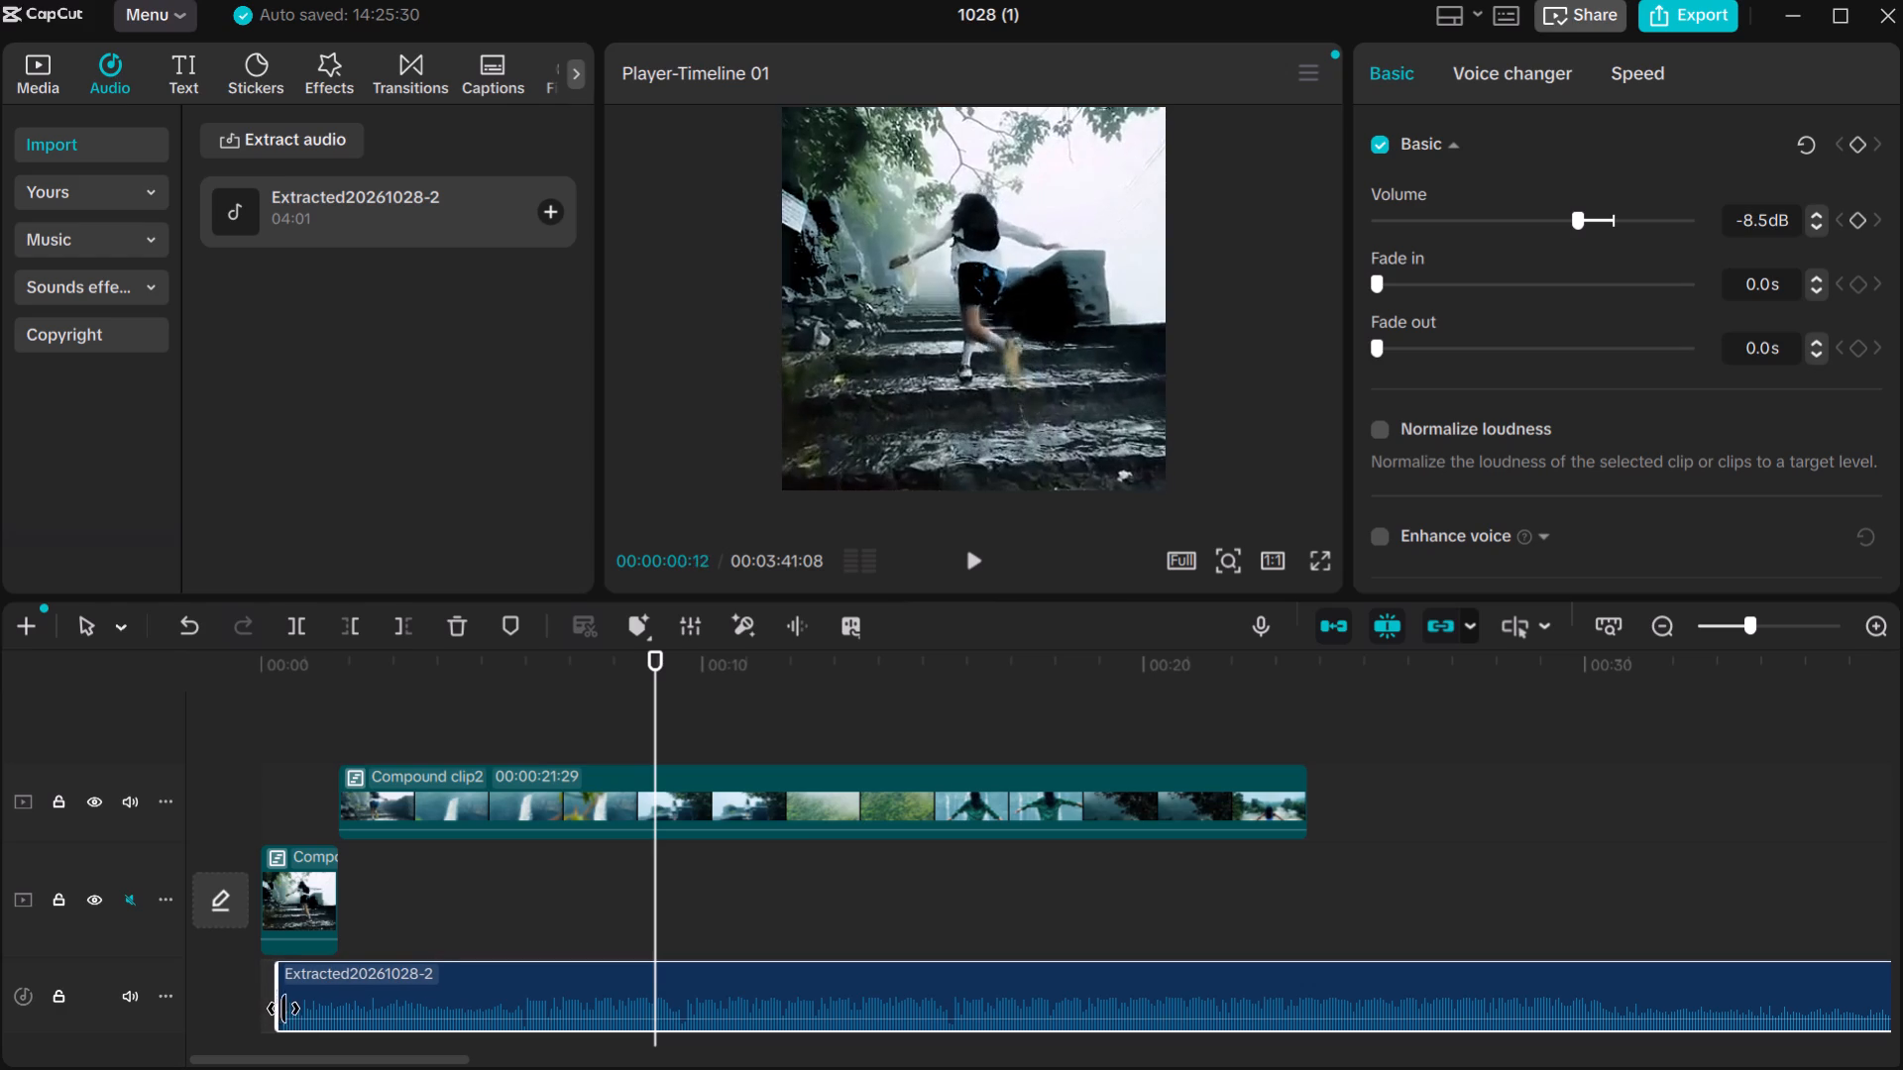
drag(283, 1009, 299, 1008)
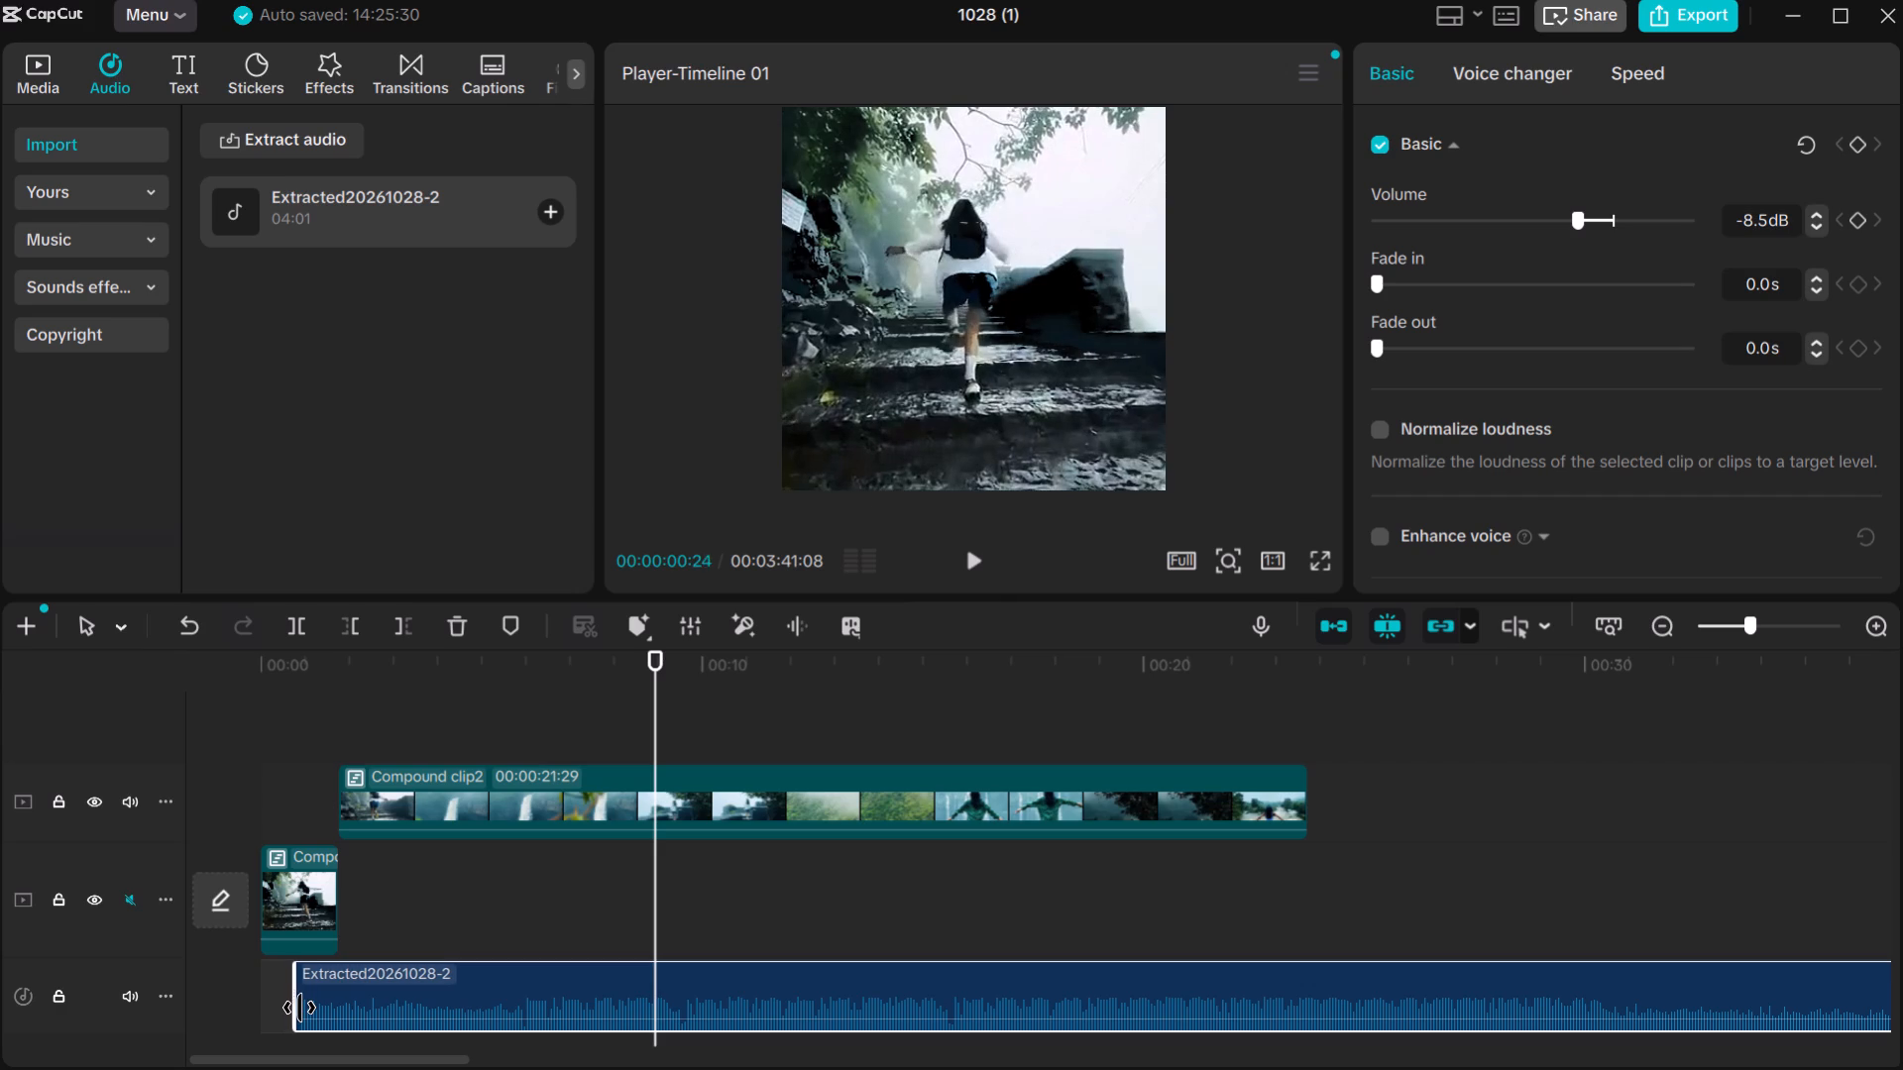
drag(299, 1008, 320, 1008)
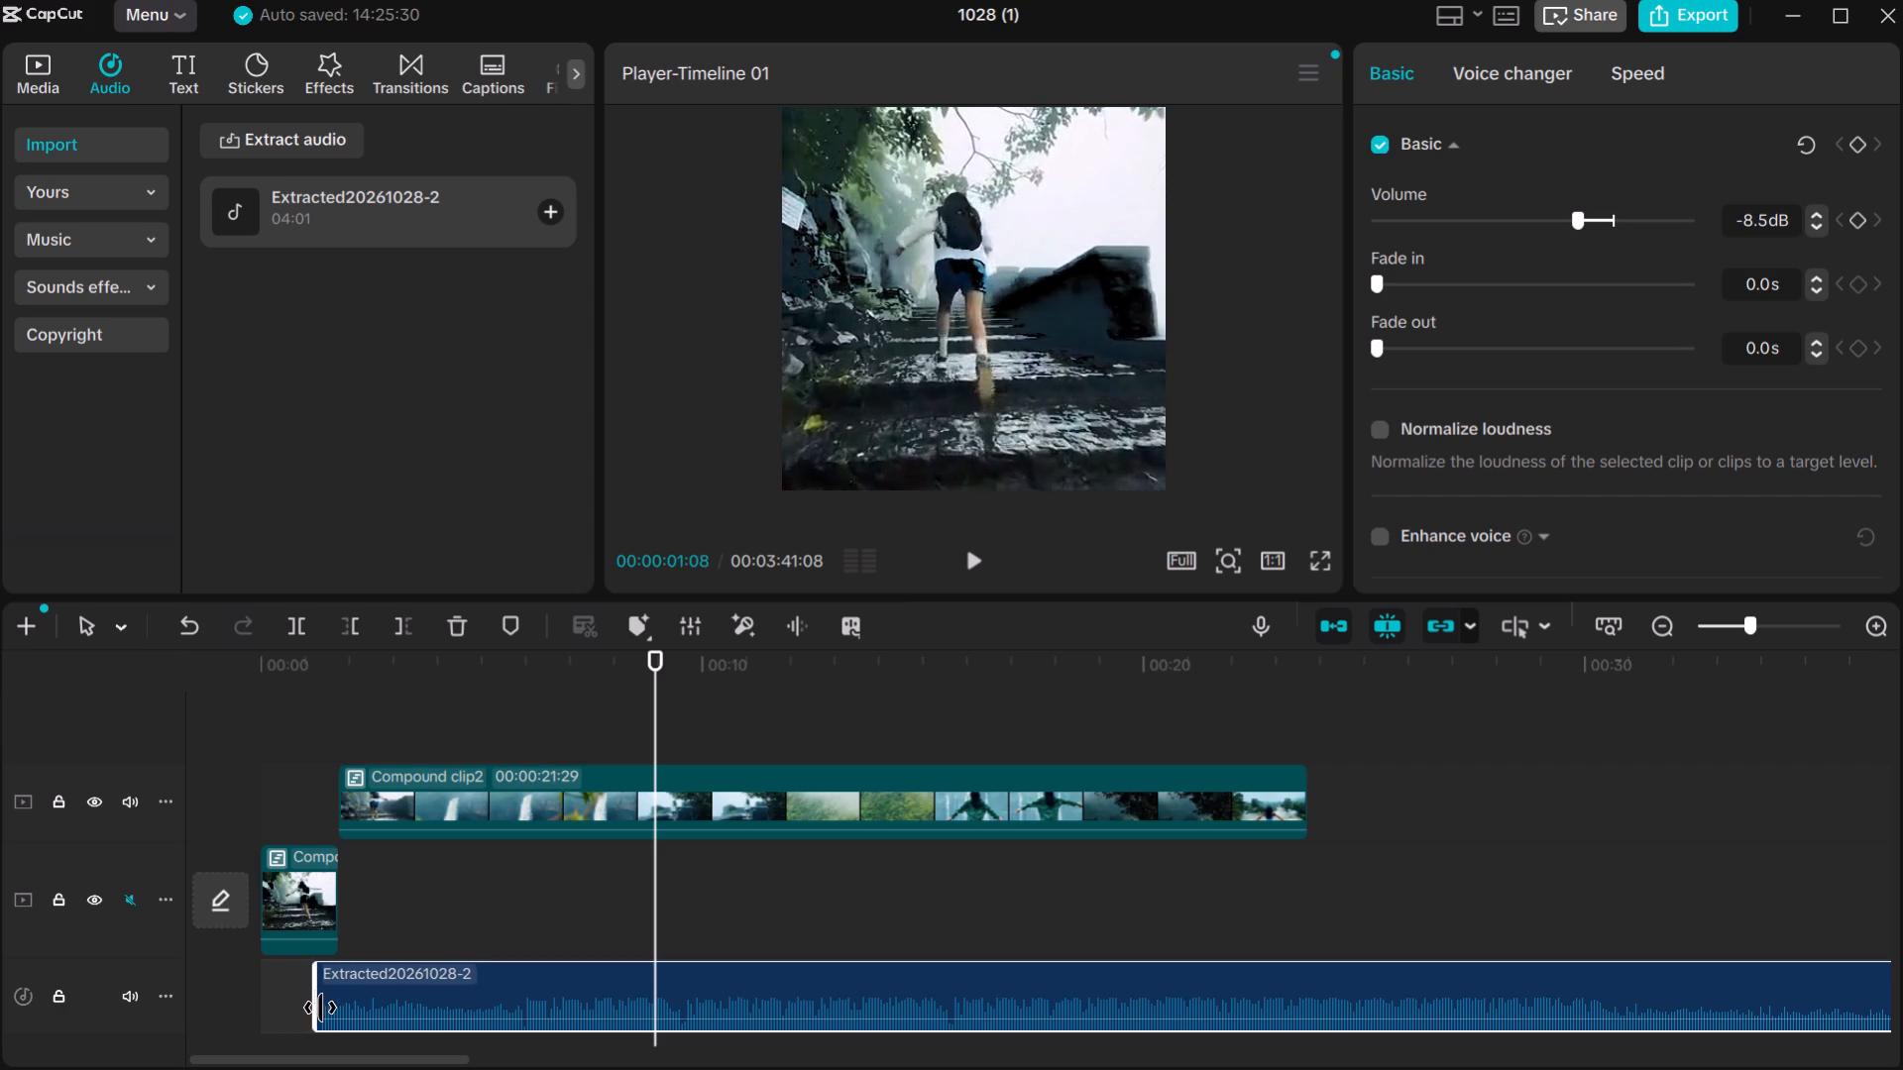
drag(320, 1008, 322, 1007)
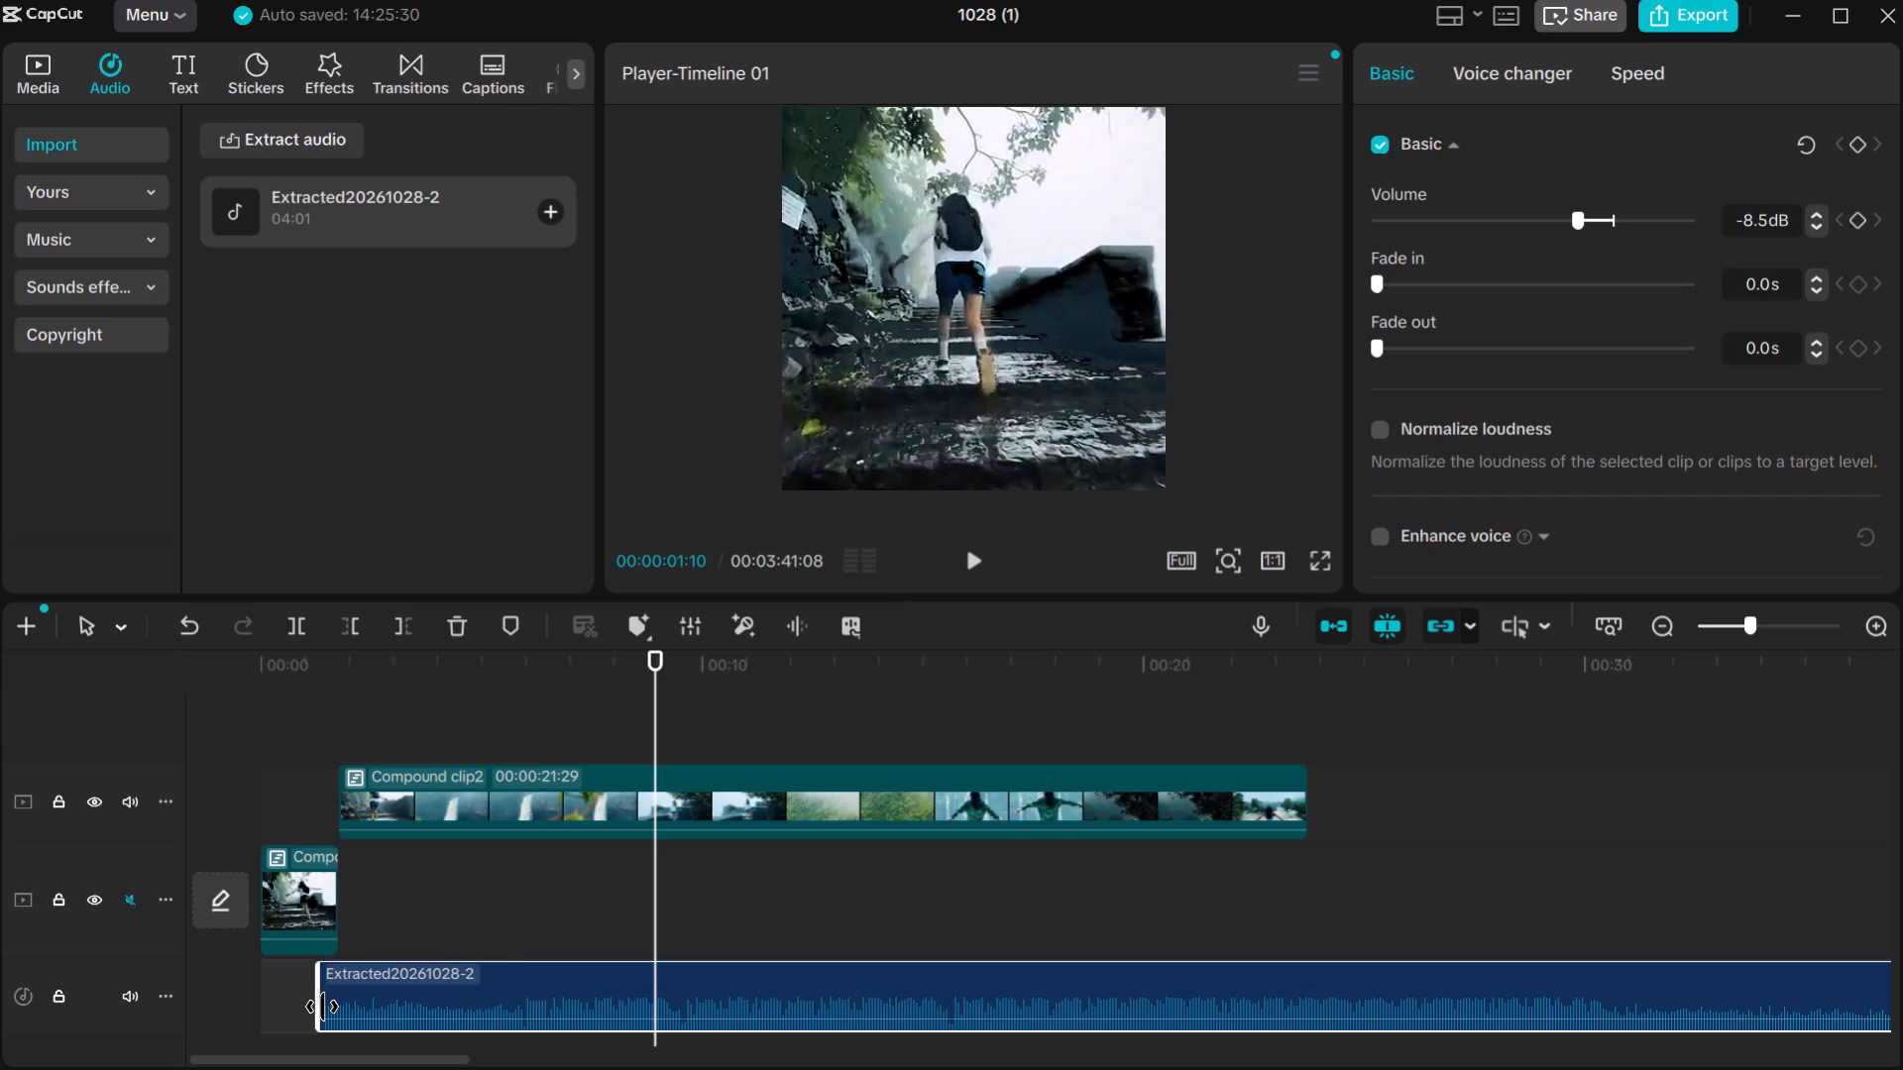
drag(322, 1007, 314, 1008)
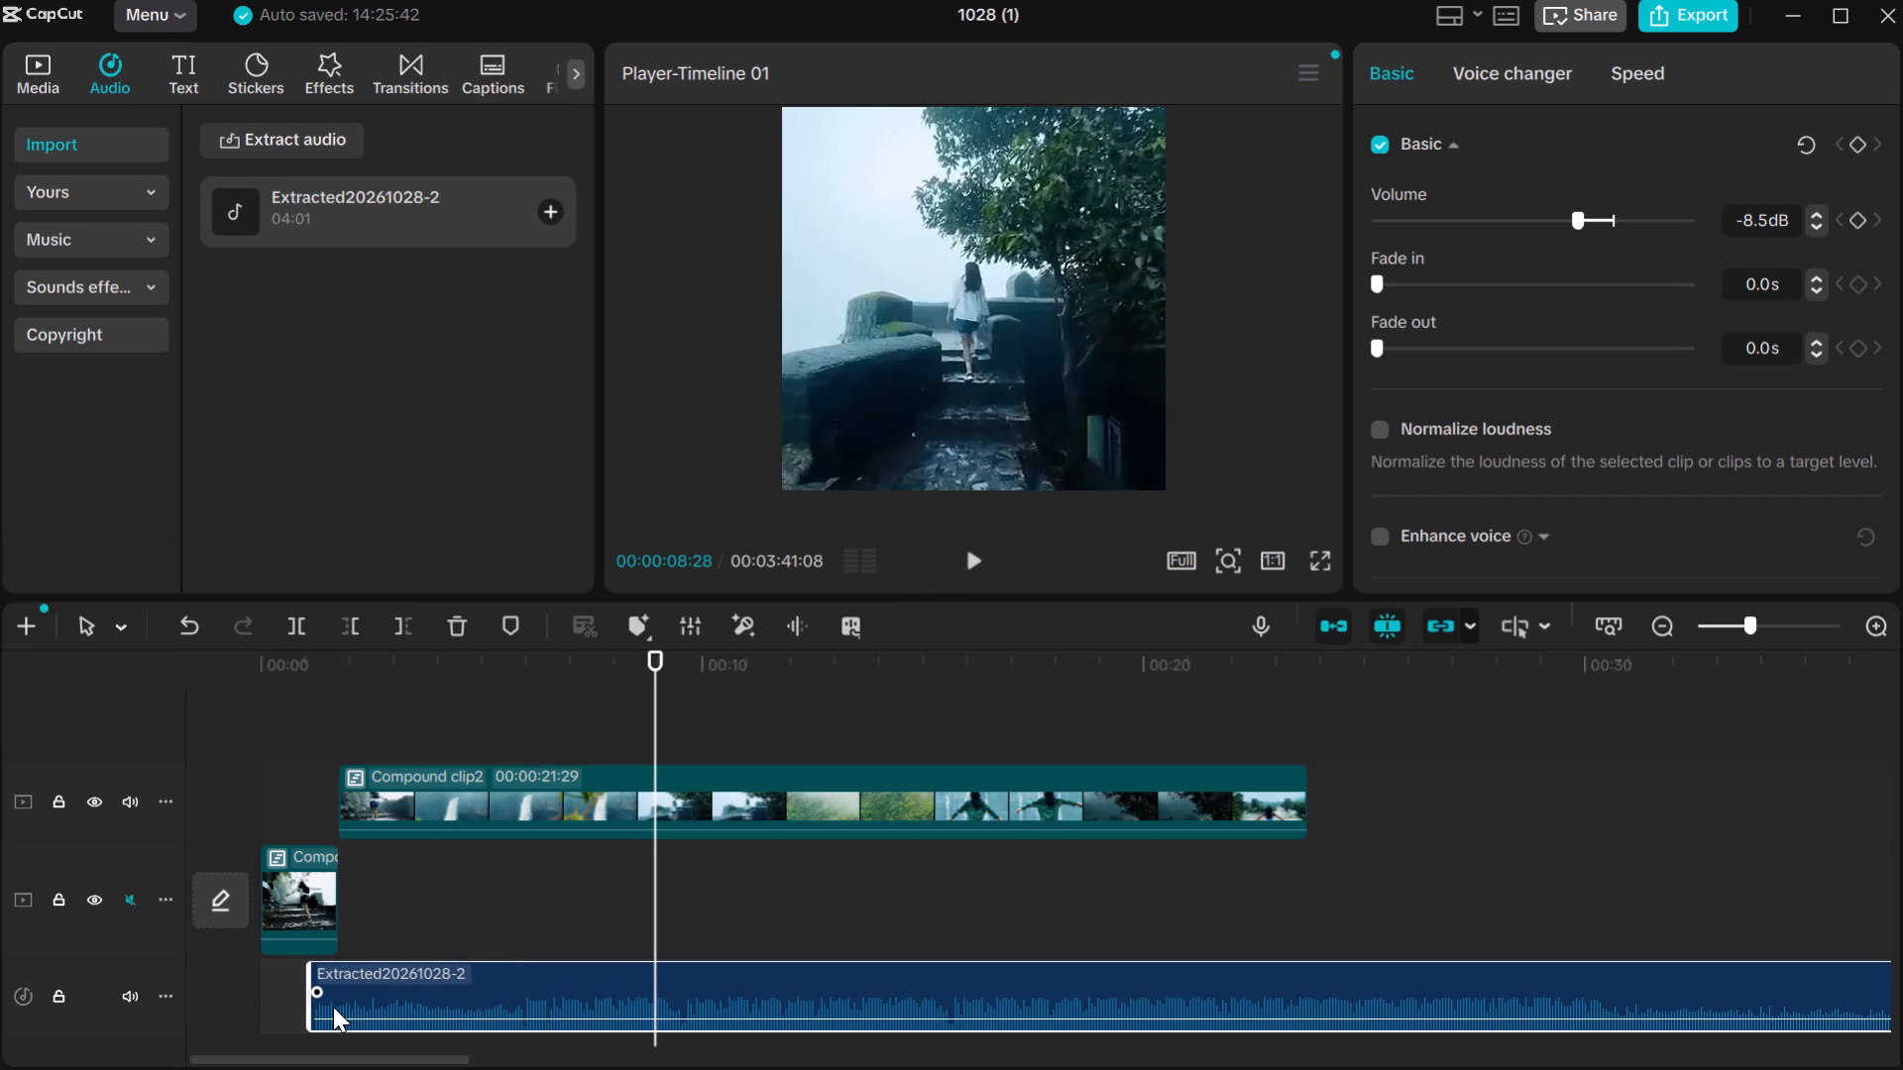
drag(402, 988, 337, 1007)
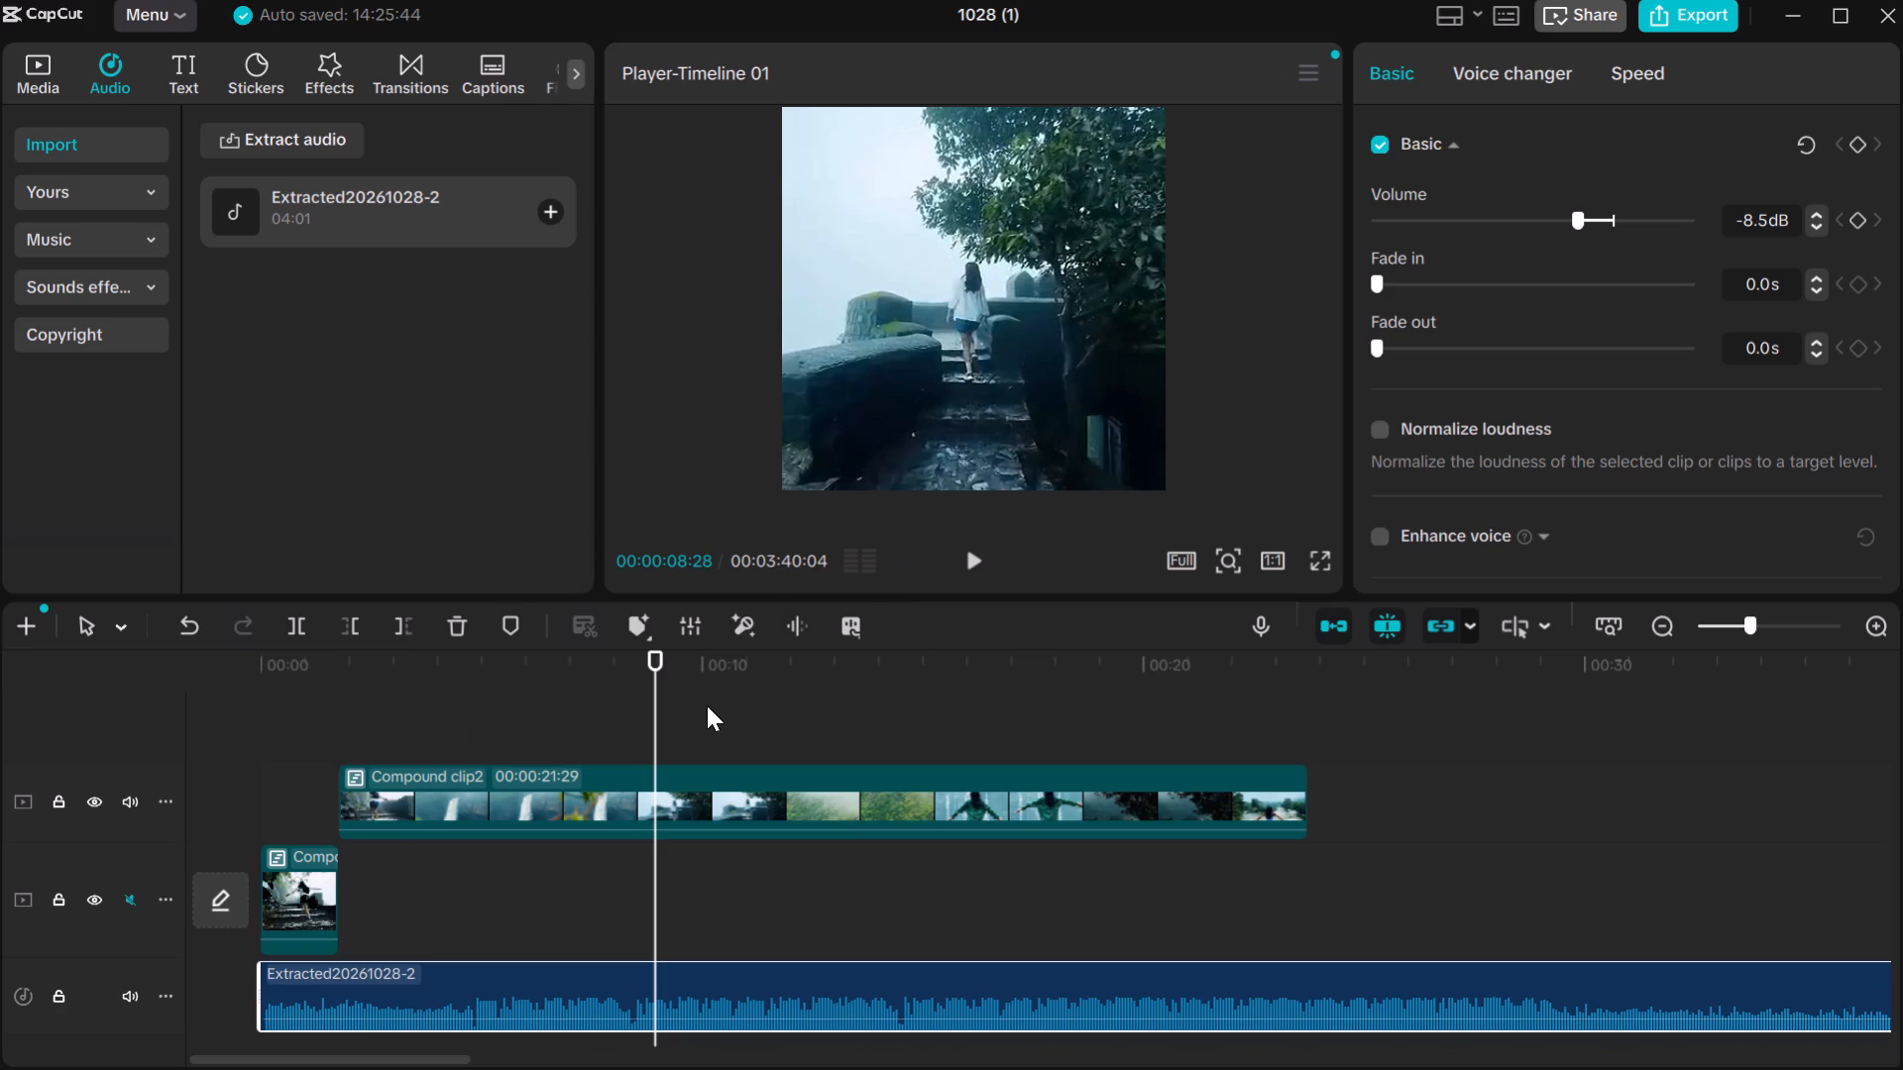
Play the edit from 00:00 to the end of Compound clip2 to check the retrimmed soundtrack.
drag(656, 668, 19, 679)
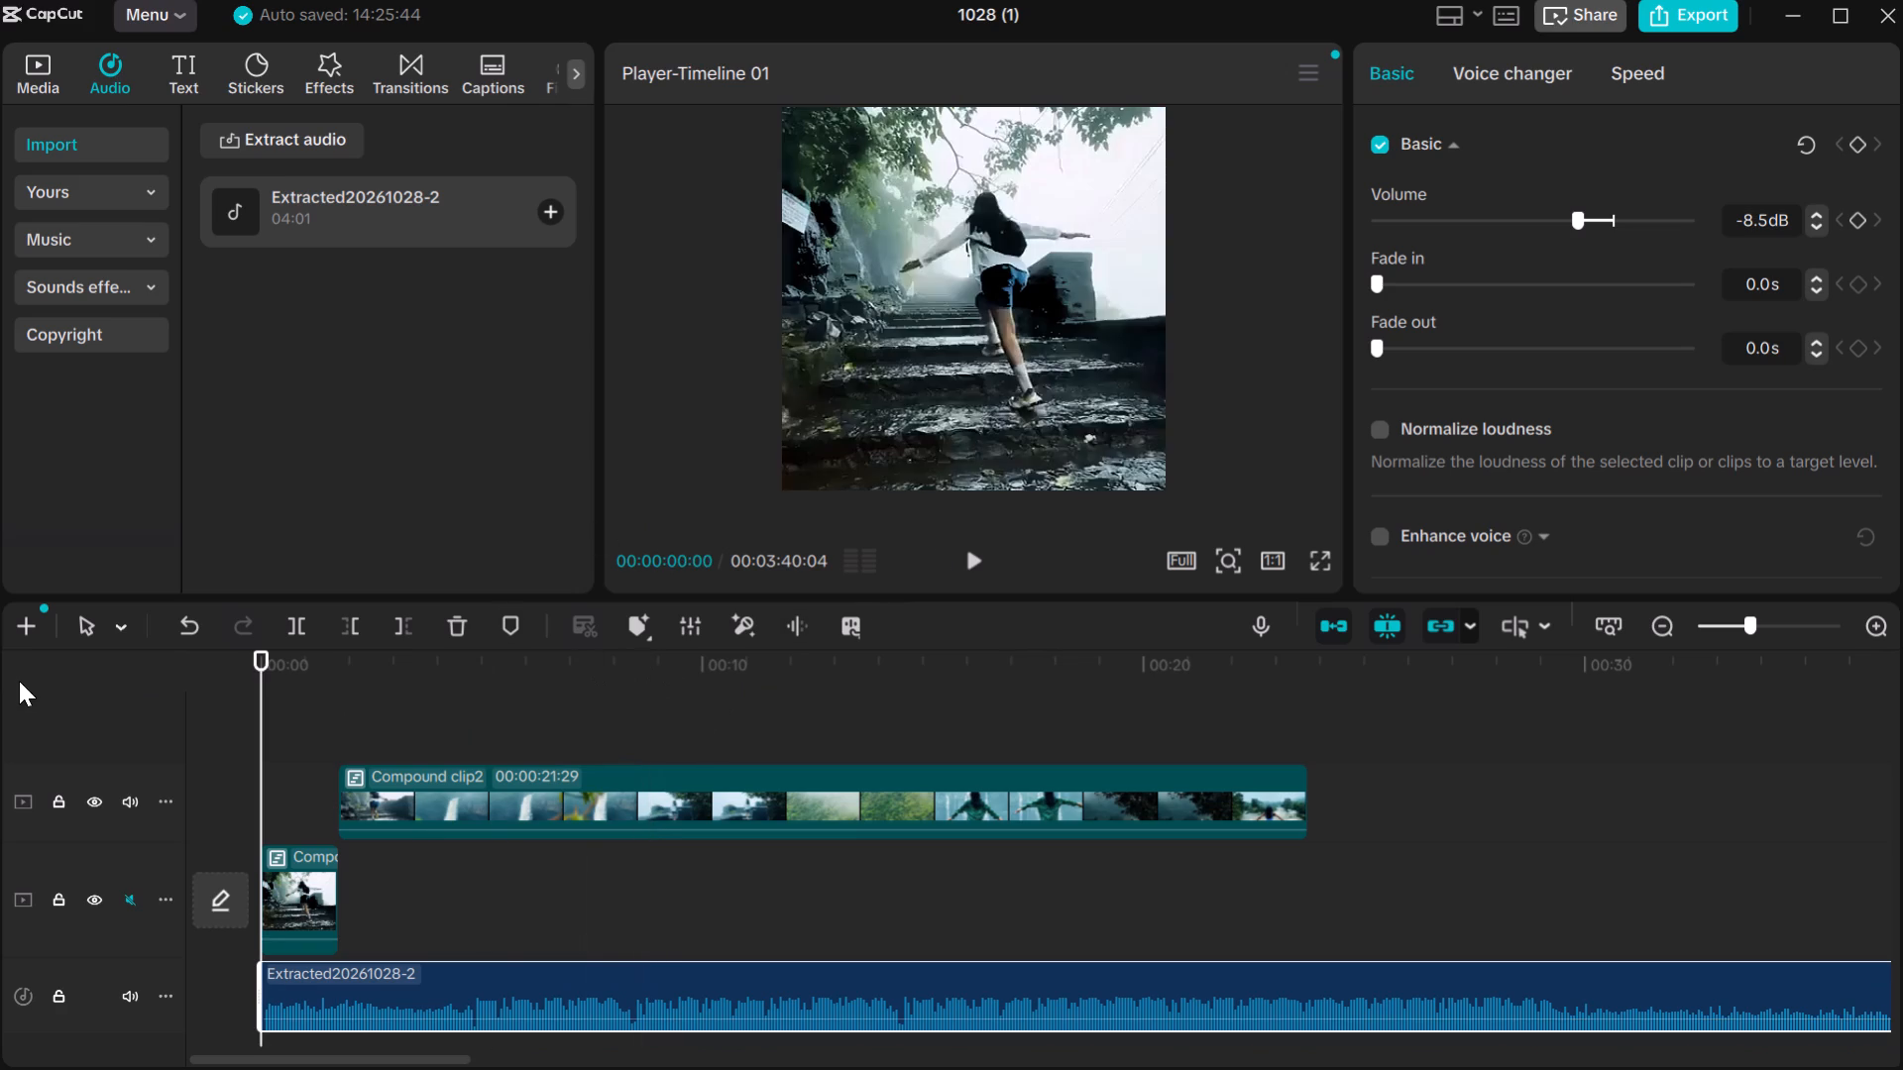
click(975, 557)
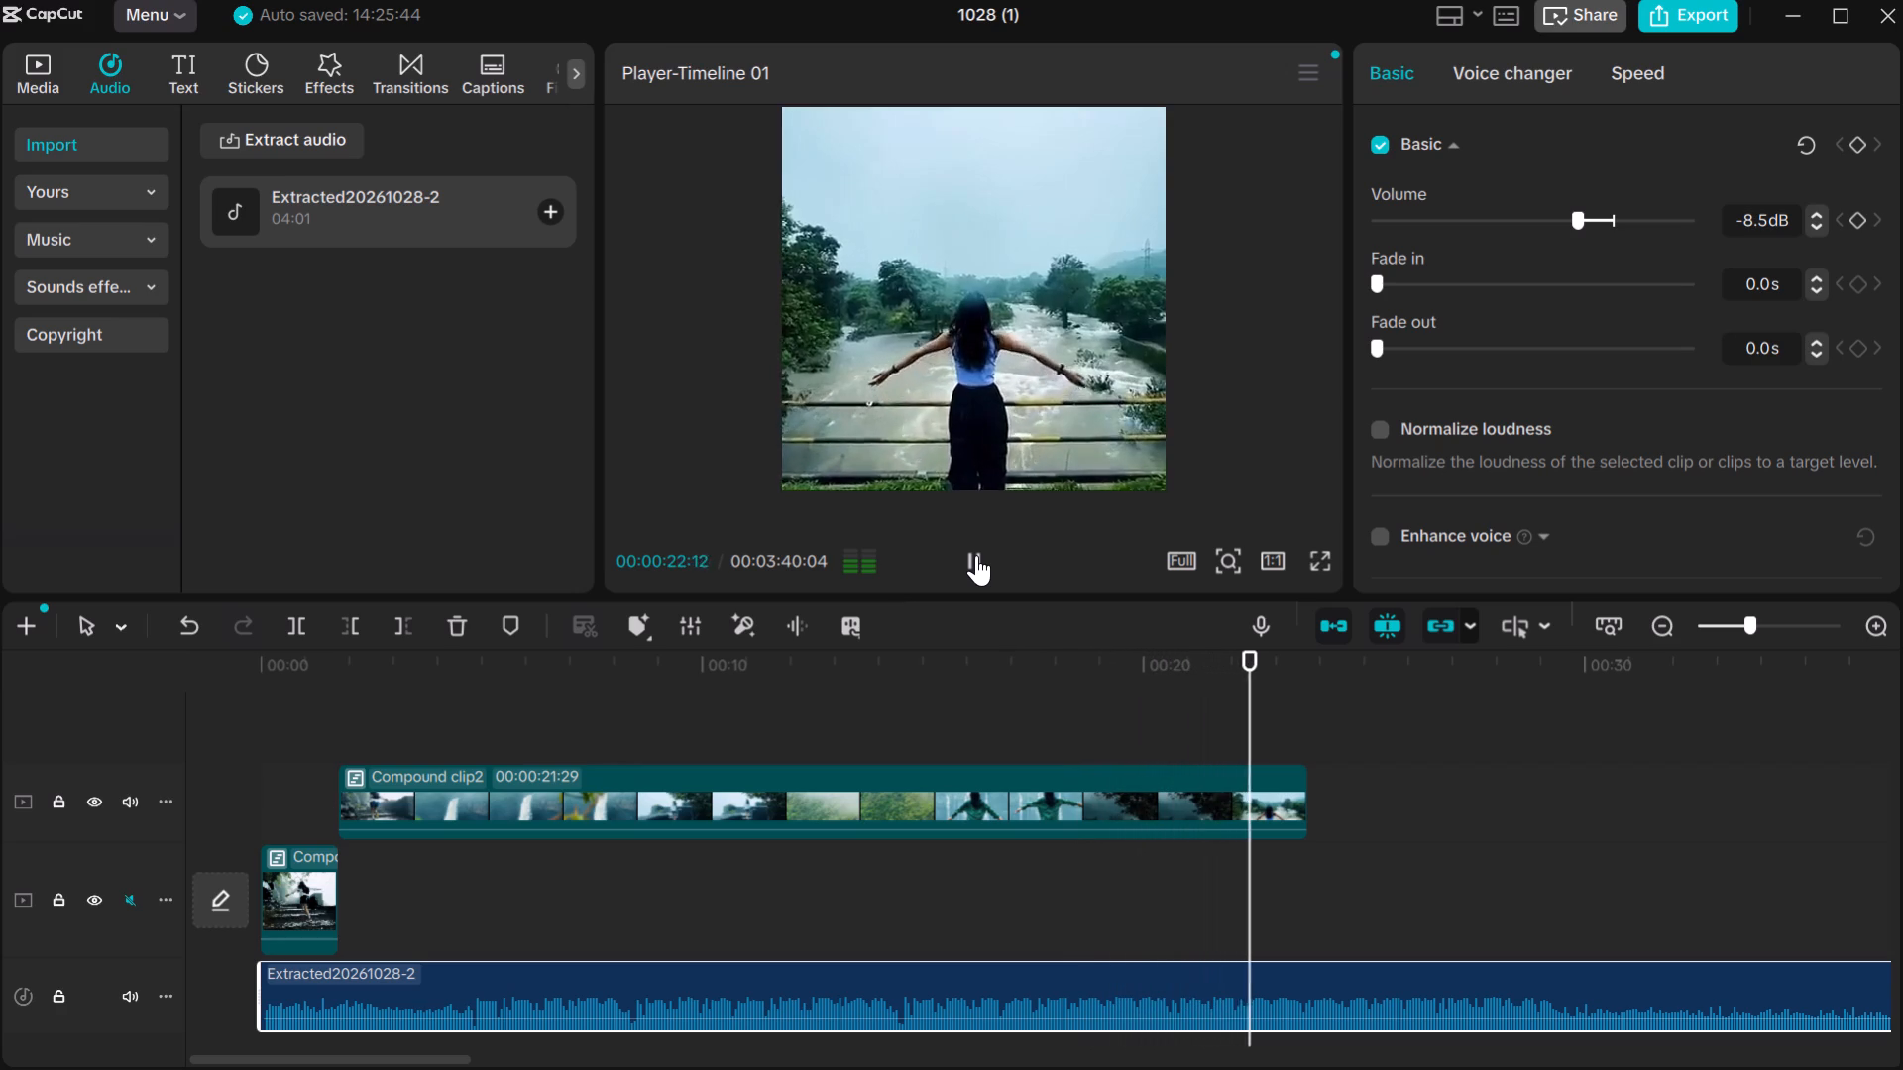
double_click(976, 555)
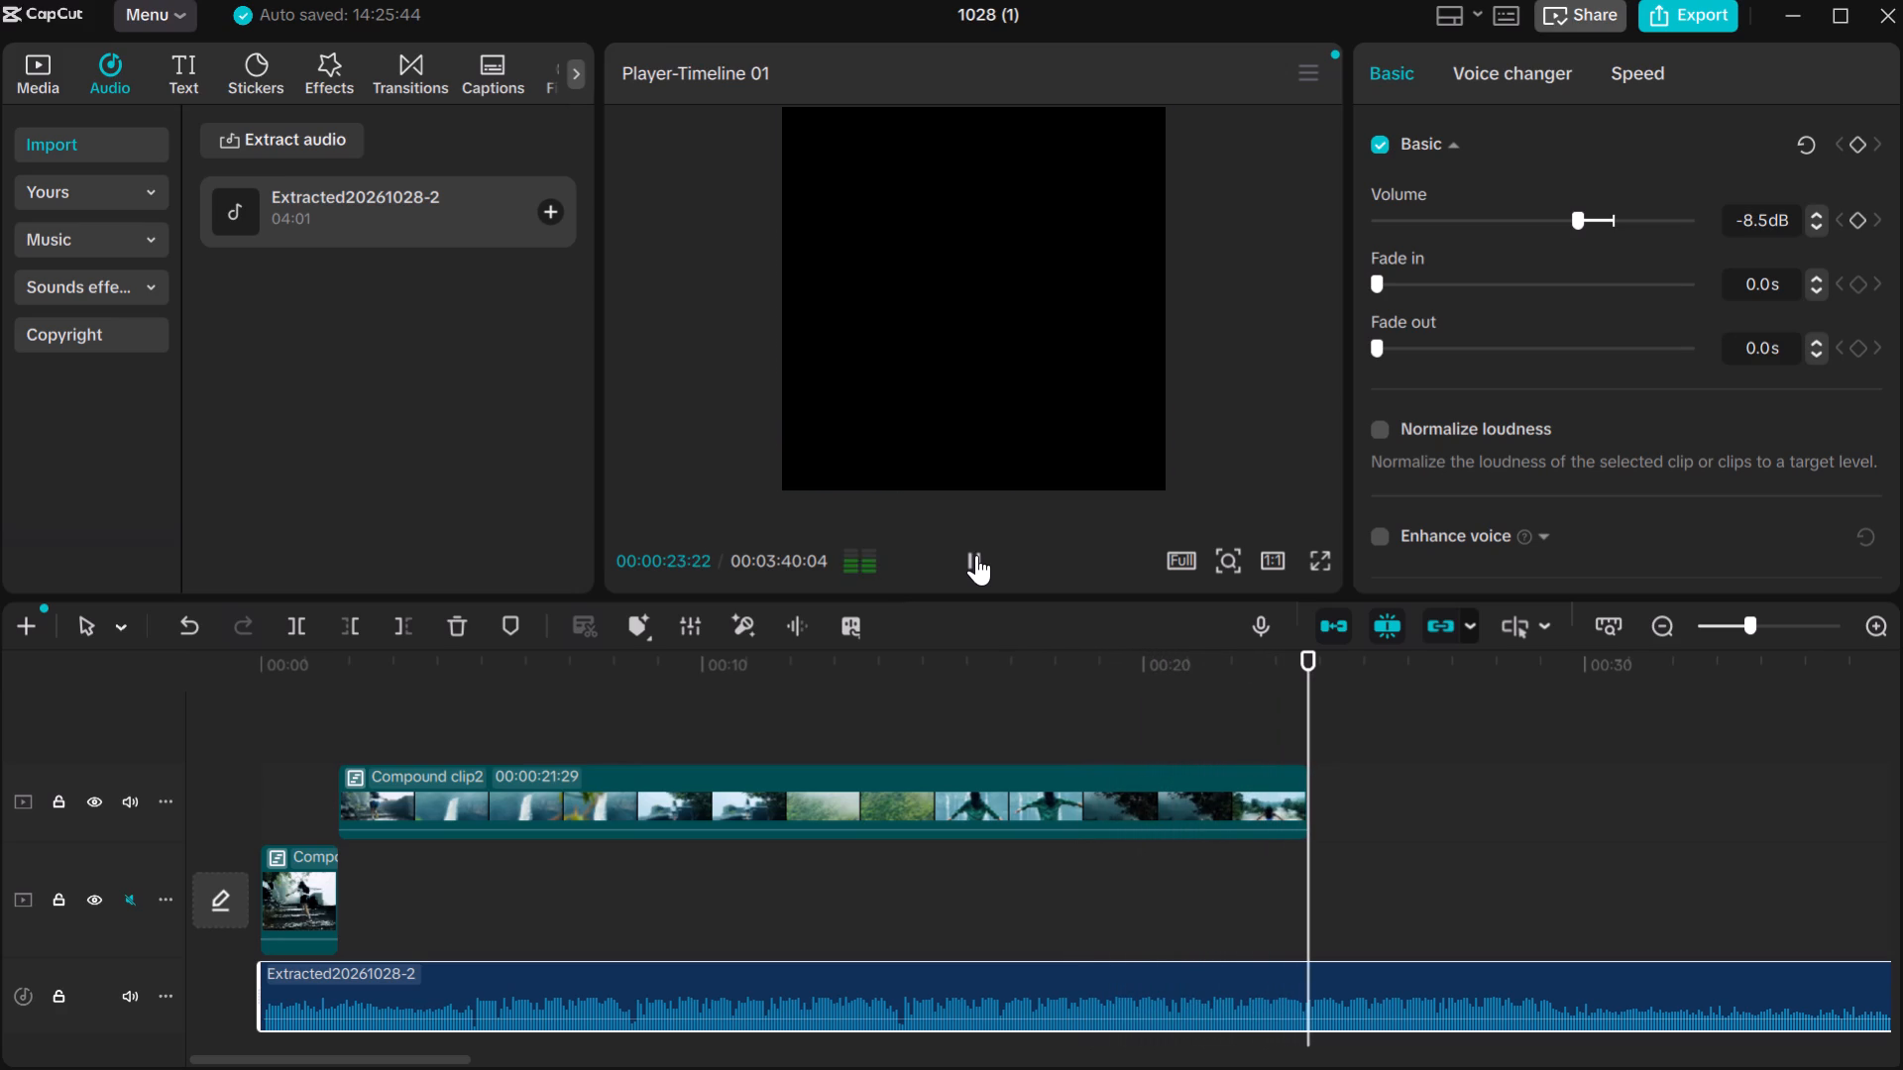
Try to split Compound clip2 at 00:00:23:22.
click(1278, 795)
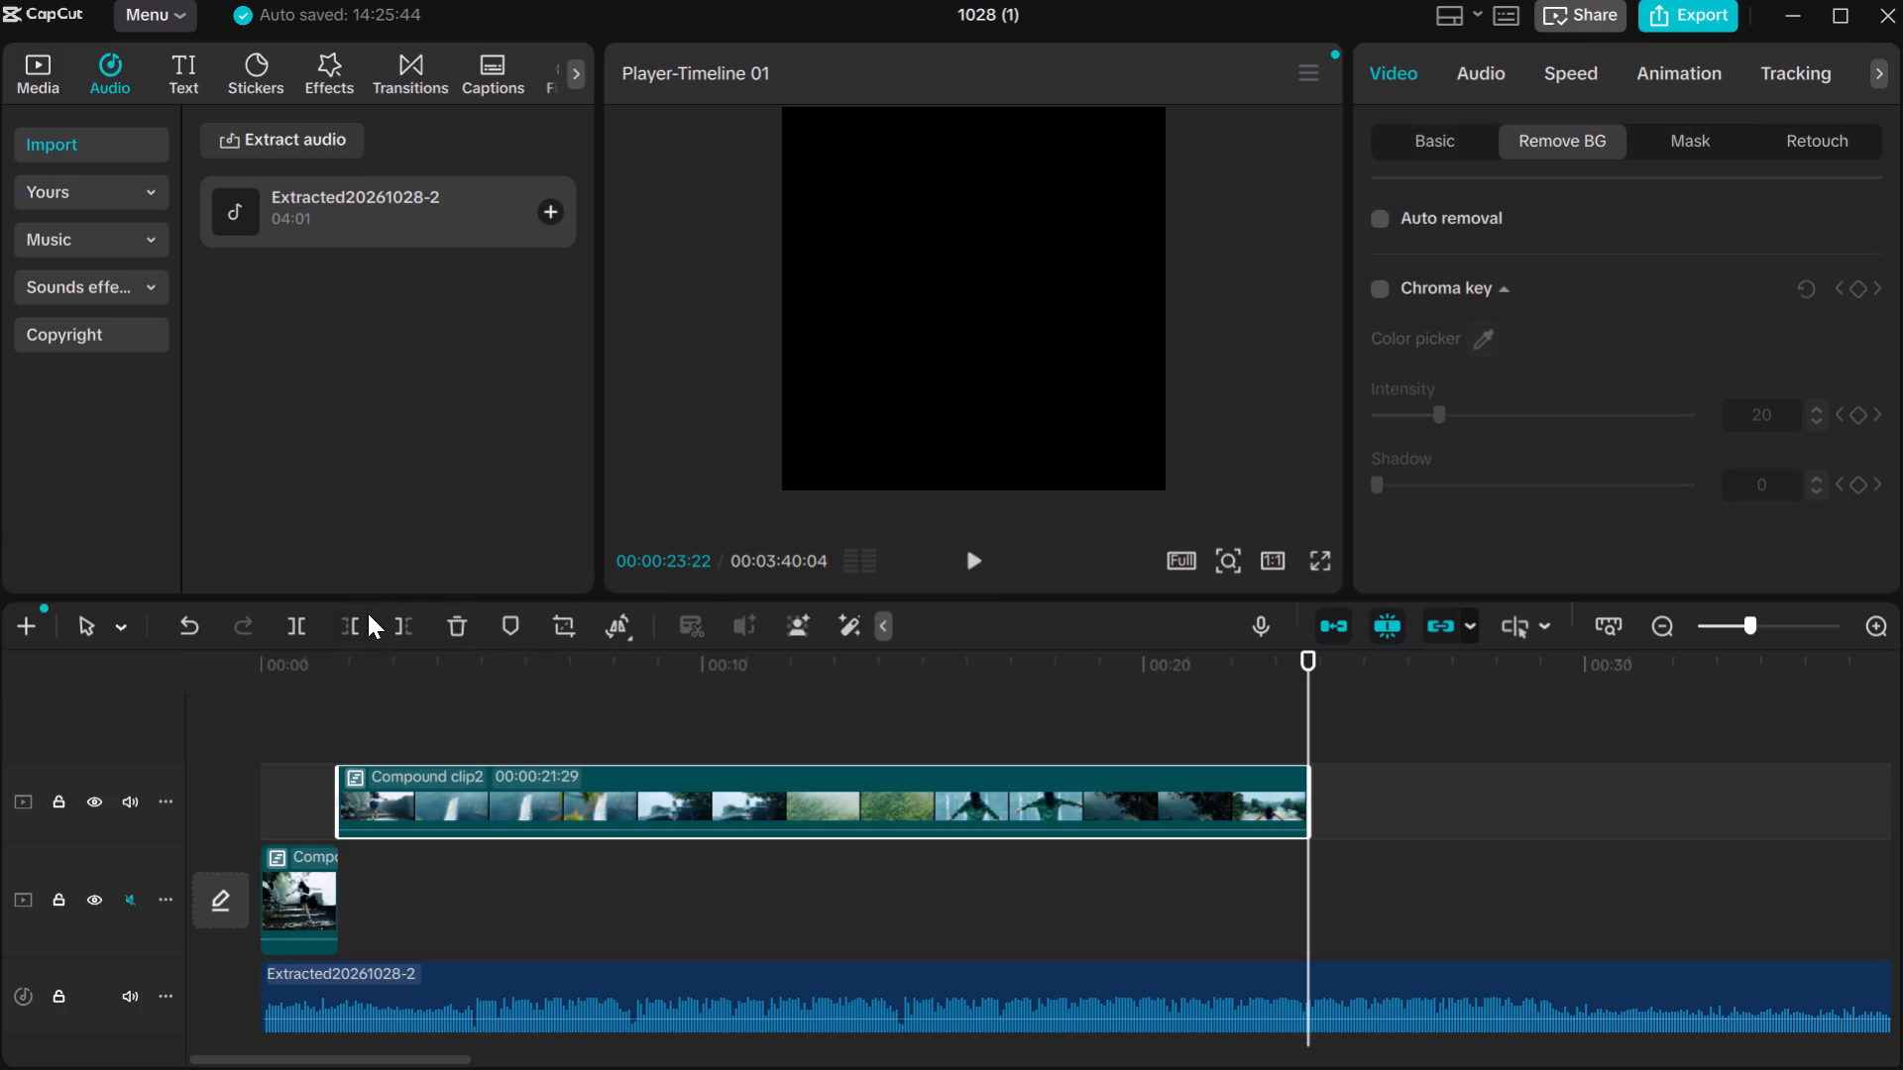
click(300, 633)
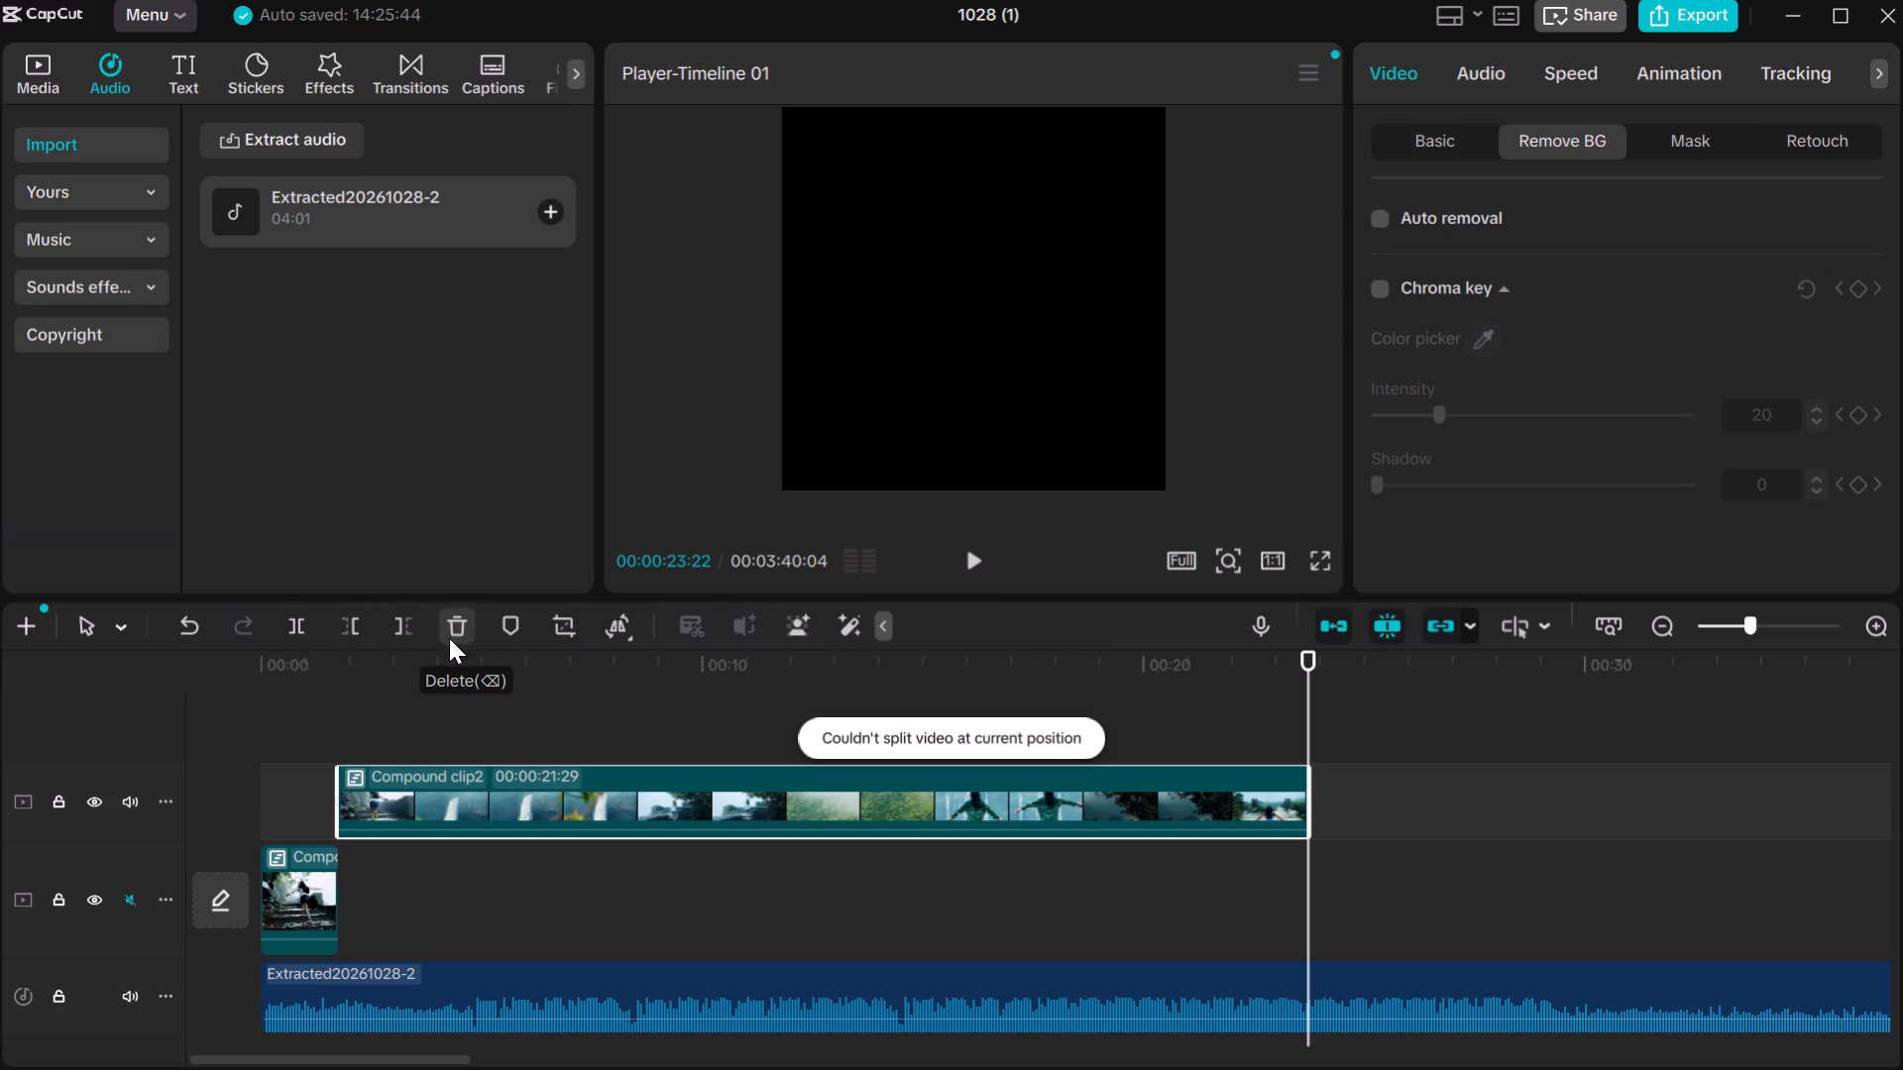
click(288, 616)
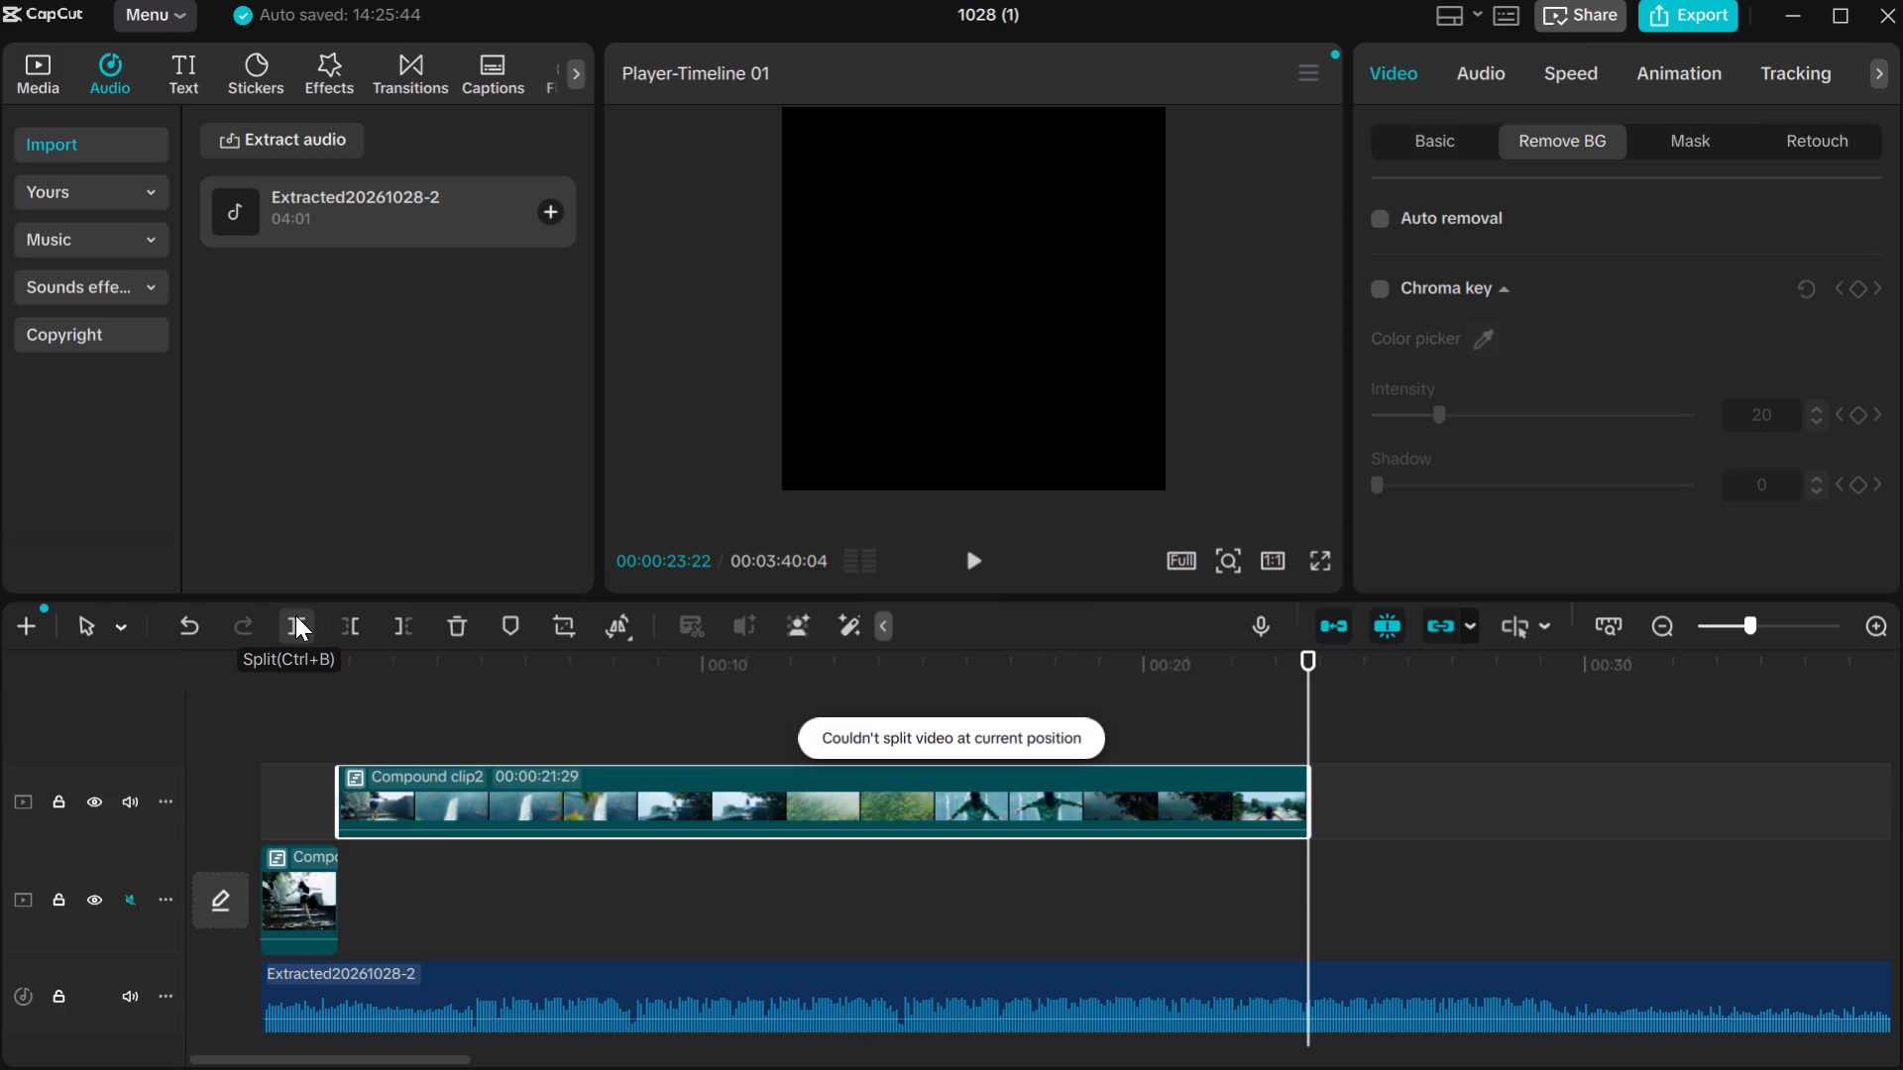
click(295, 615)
Split the audio clip at 00:00:23:22, where the video ends, and delete the part after the cut.
click(1566, 977)
click(300, 632)
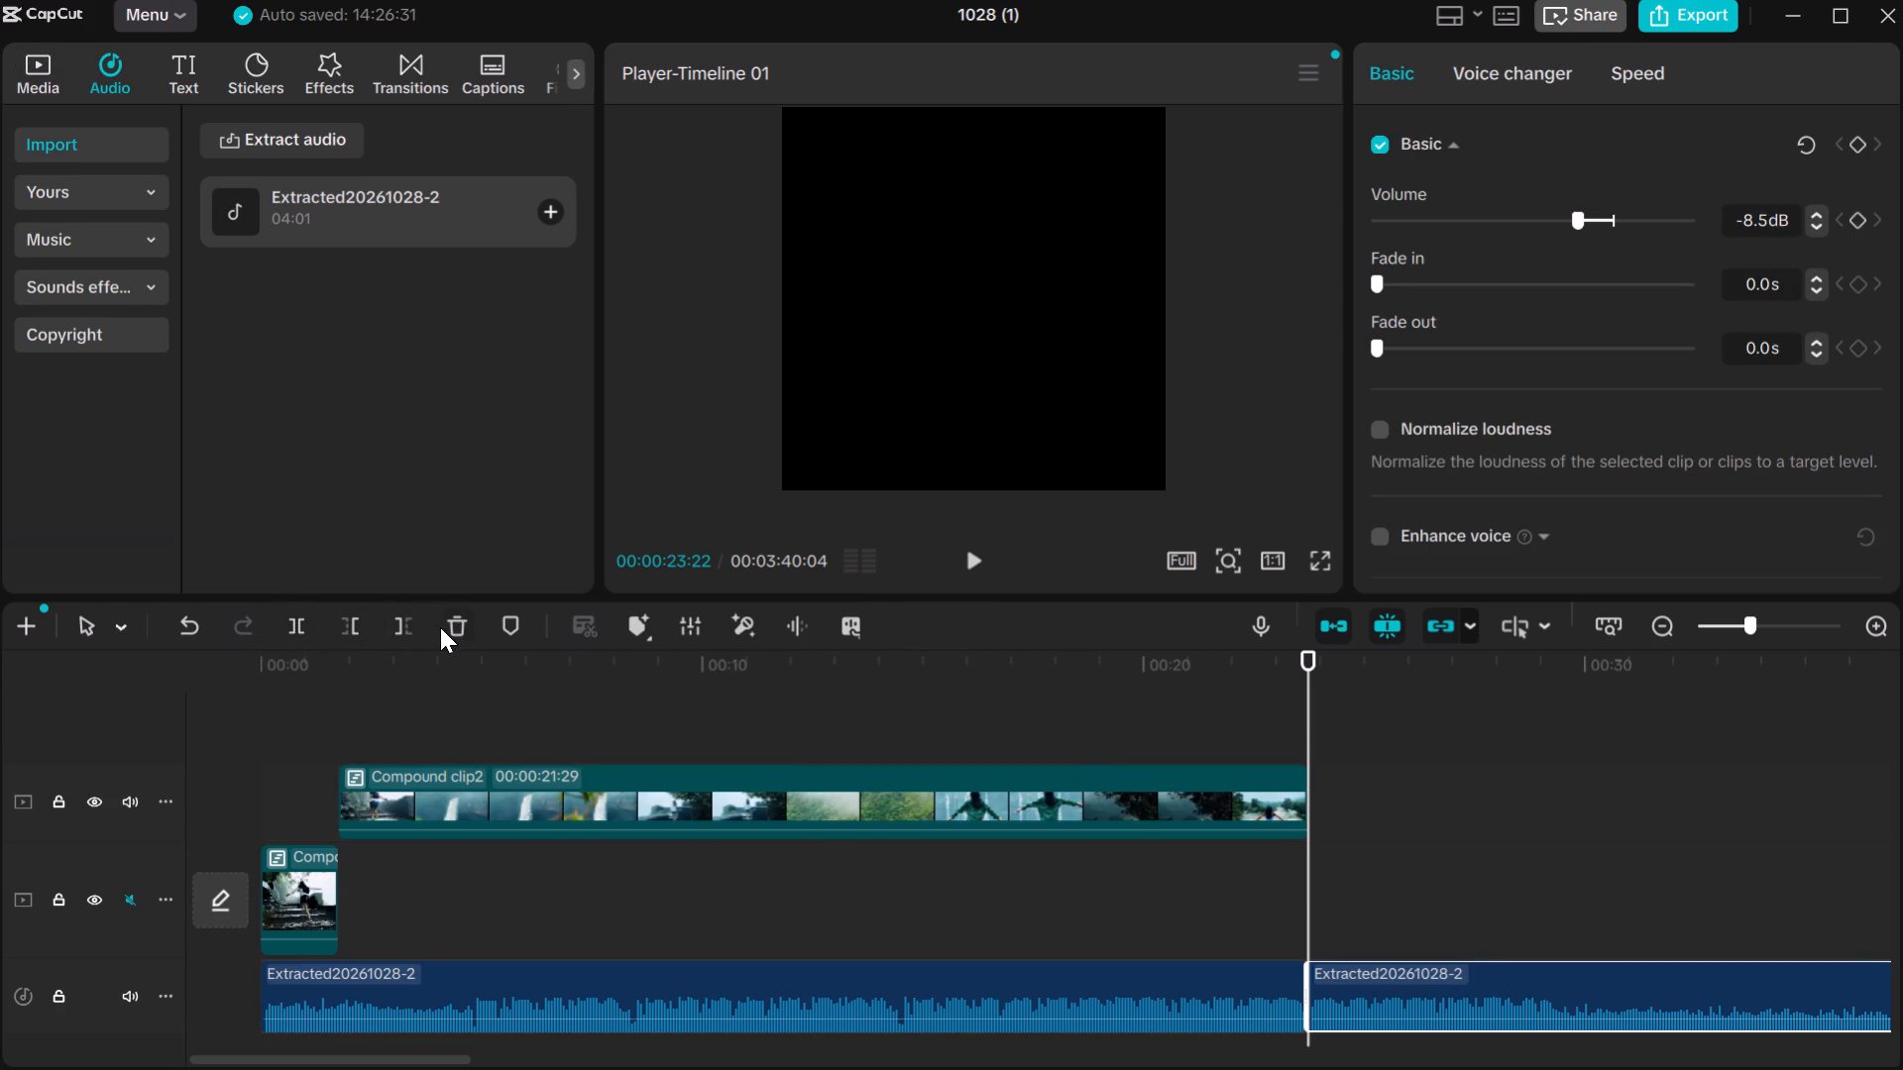
click(444, 632)
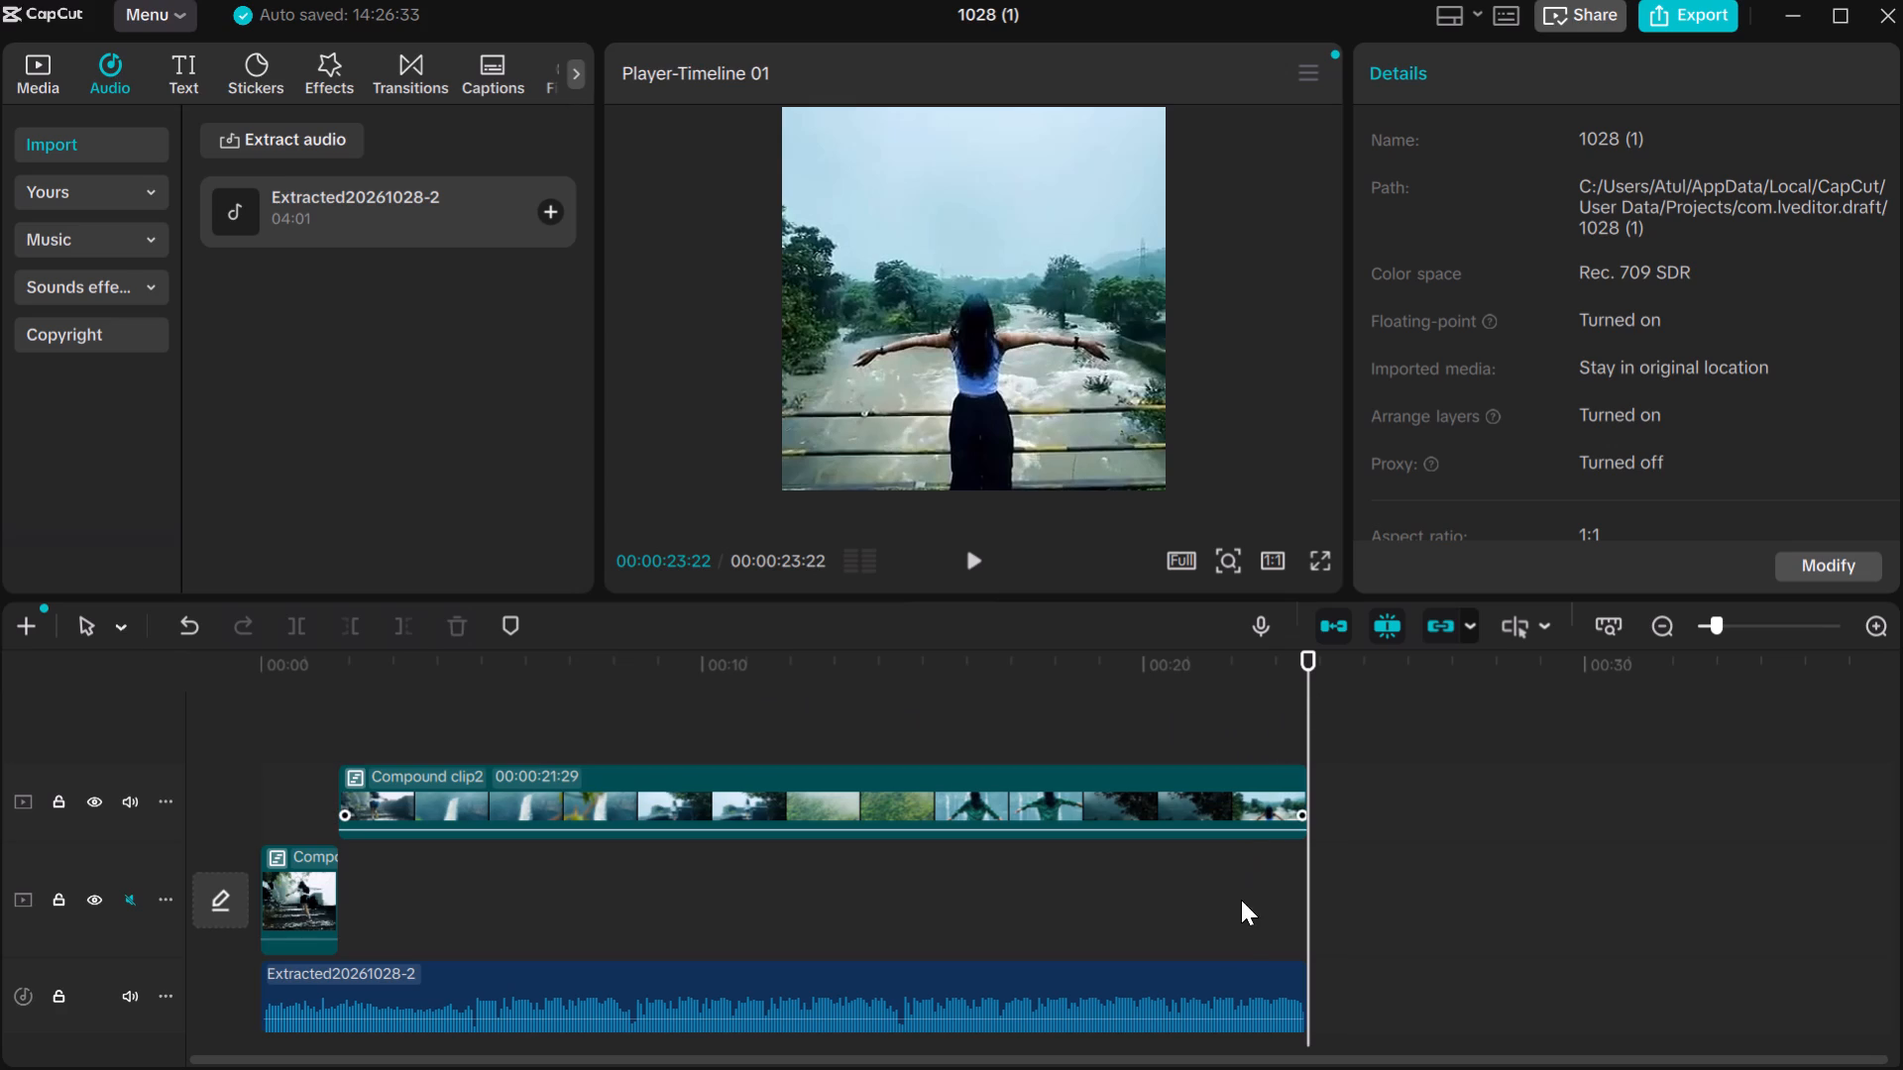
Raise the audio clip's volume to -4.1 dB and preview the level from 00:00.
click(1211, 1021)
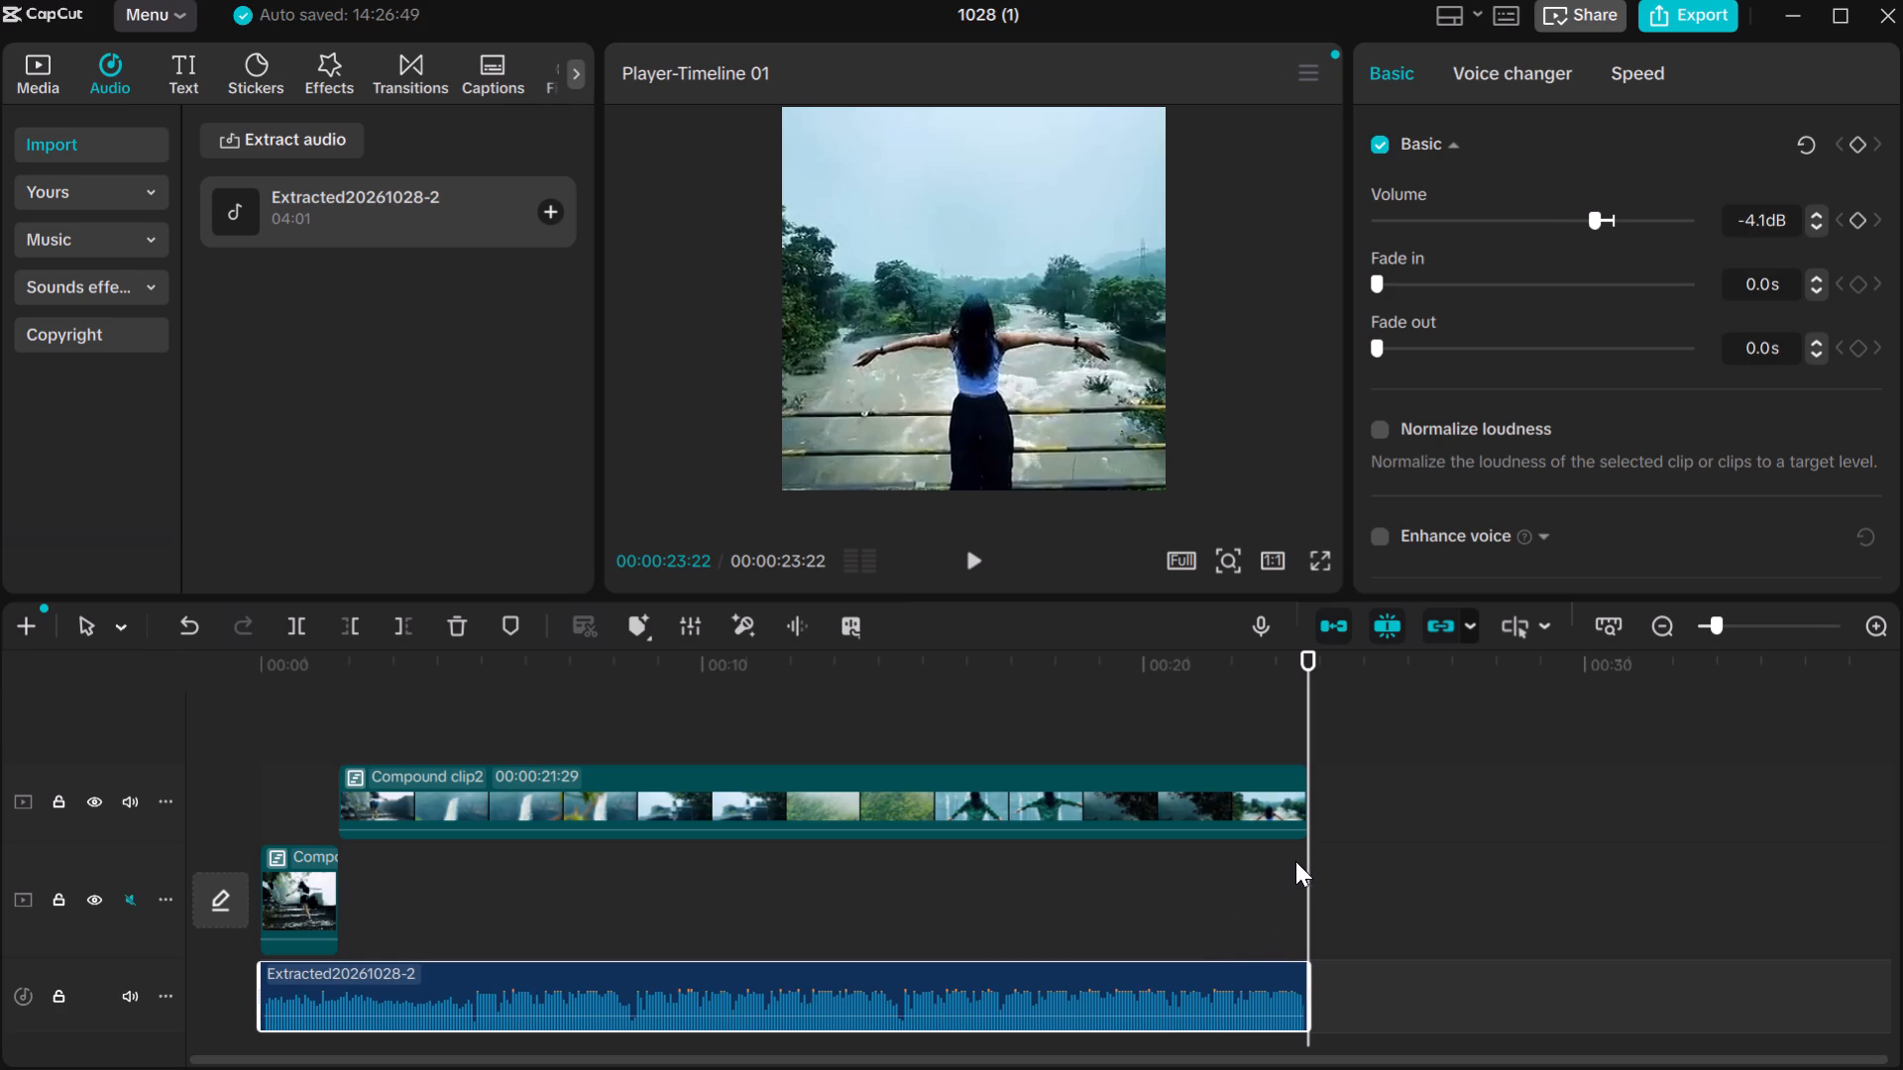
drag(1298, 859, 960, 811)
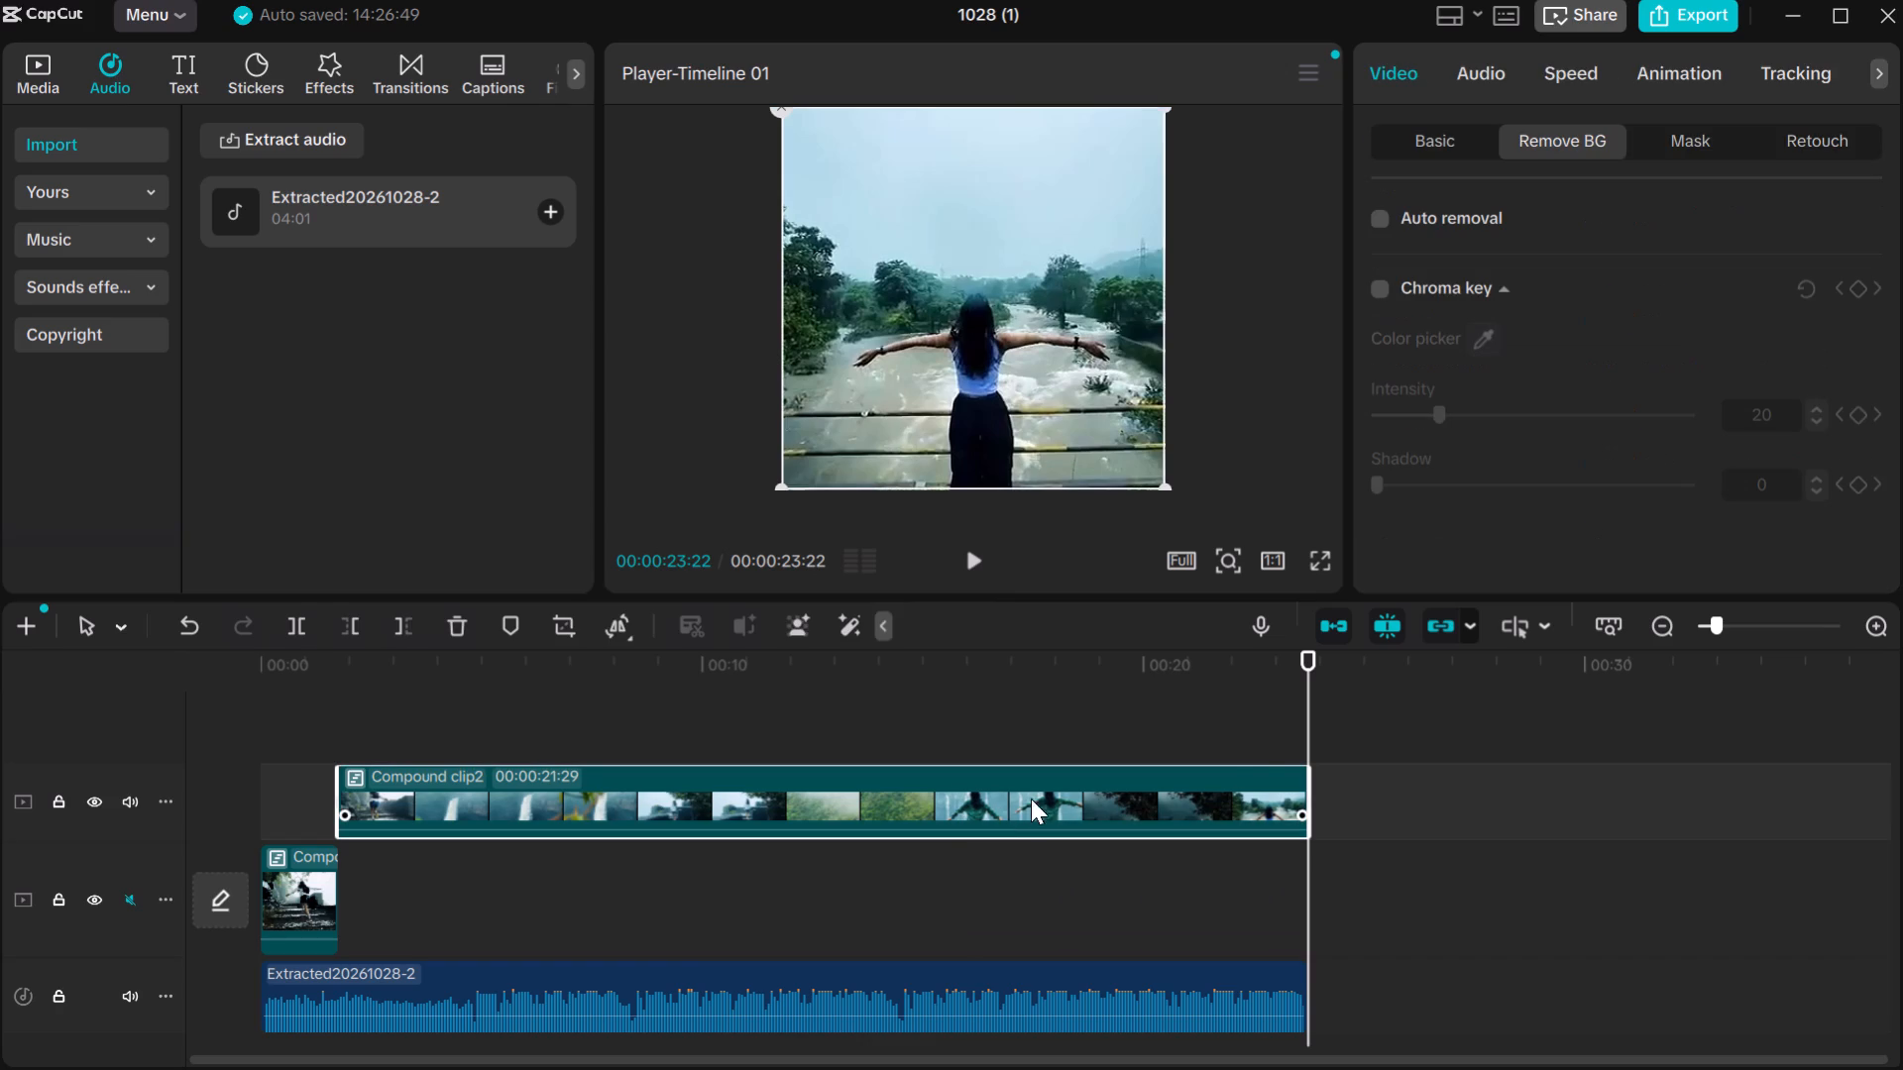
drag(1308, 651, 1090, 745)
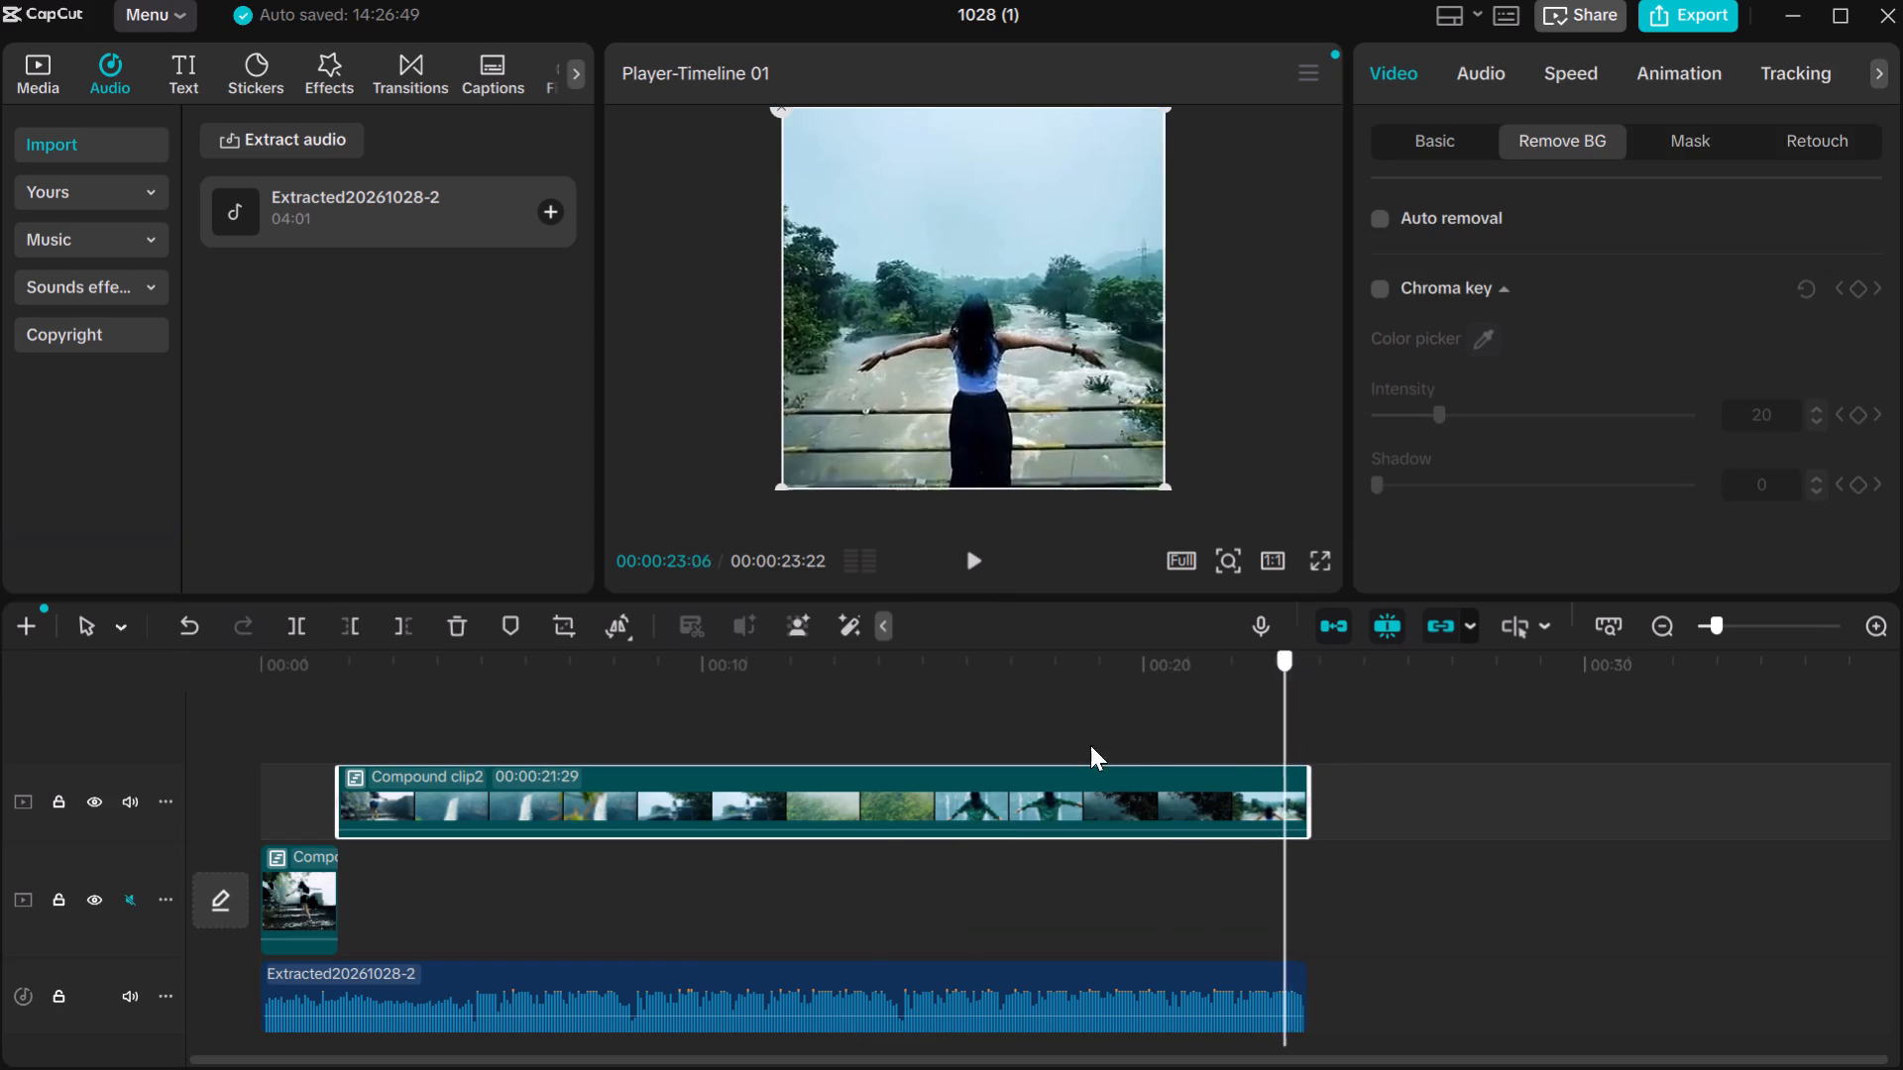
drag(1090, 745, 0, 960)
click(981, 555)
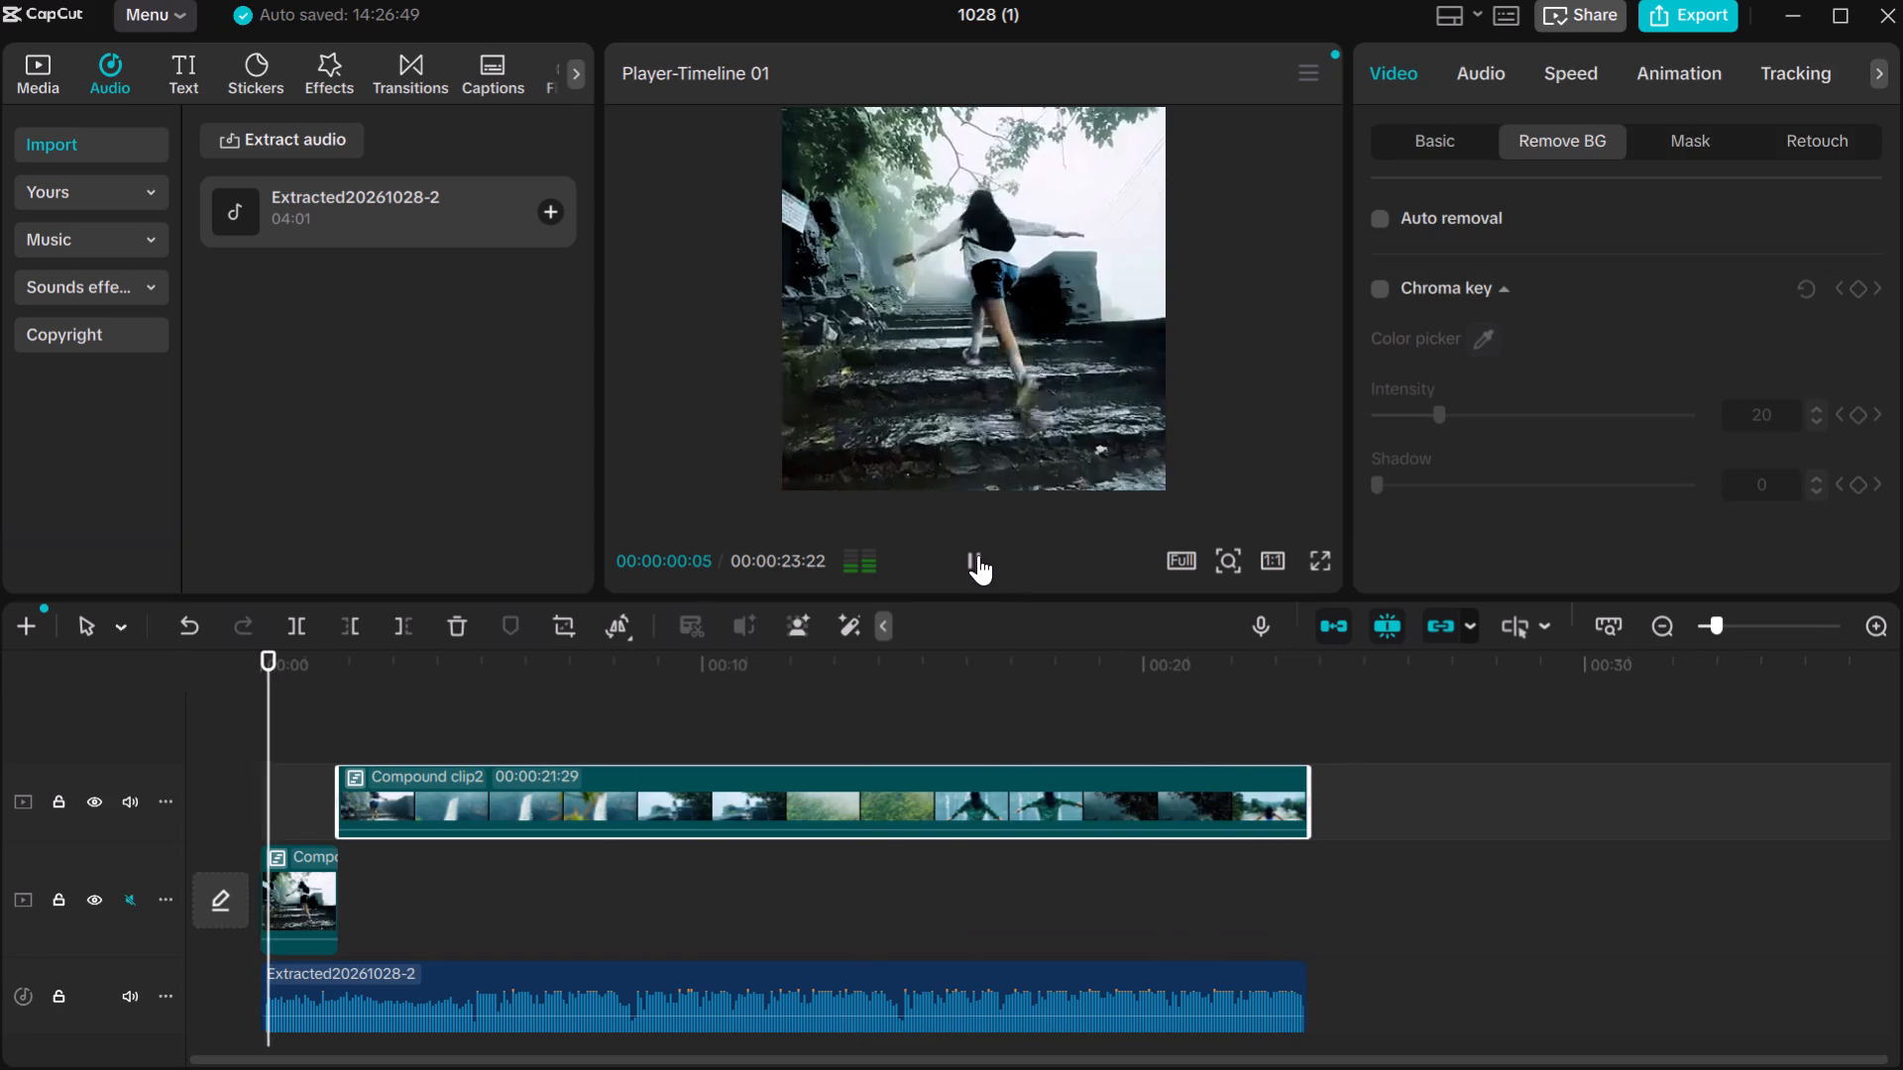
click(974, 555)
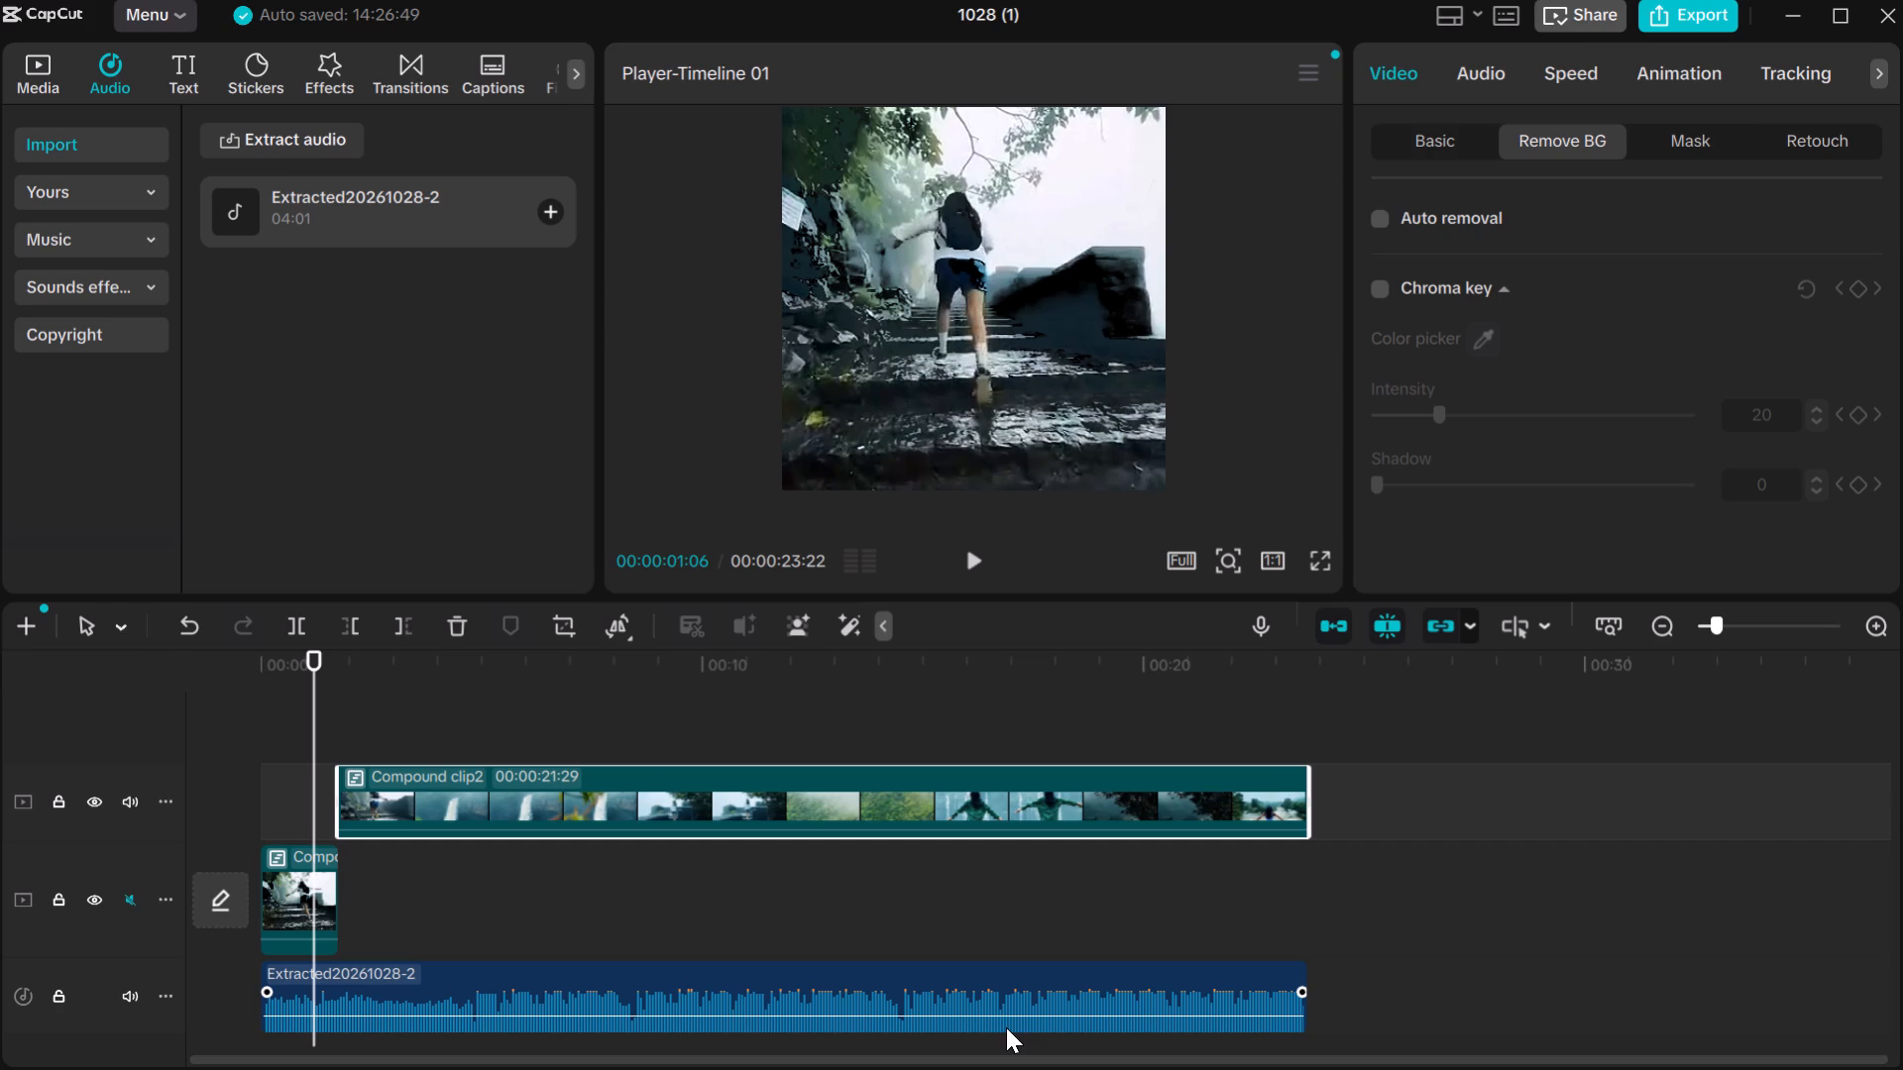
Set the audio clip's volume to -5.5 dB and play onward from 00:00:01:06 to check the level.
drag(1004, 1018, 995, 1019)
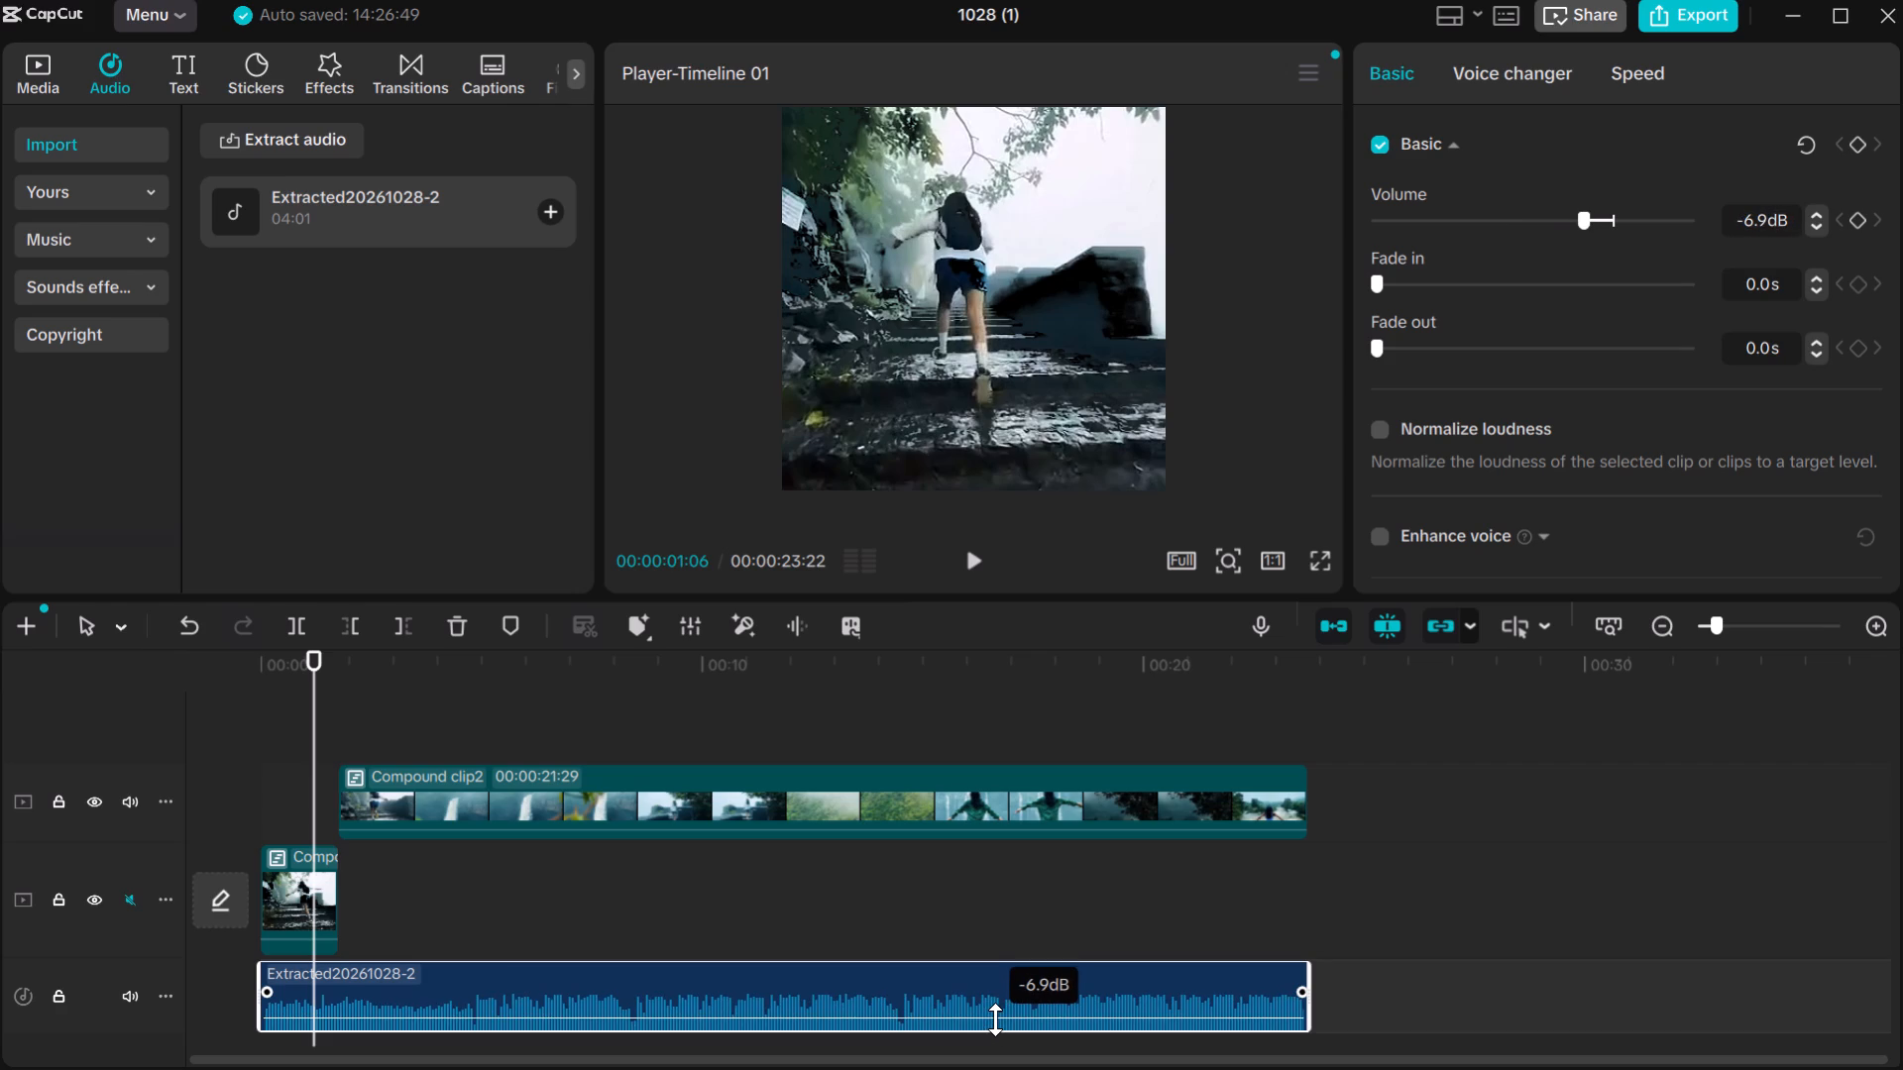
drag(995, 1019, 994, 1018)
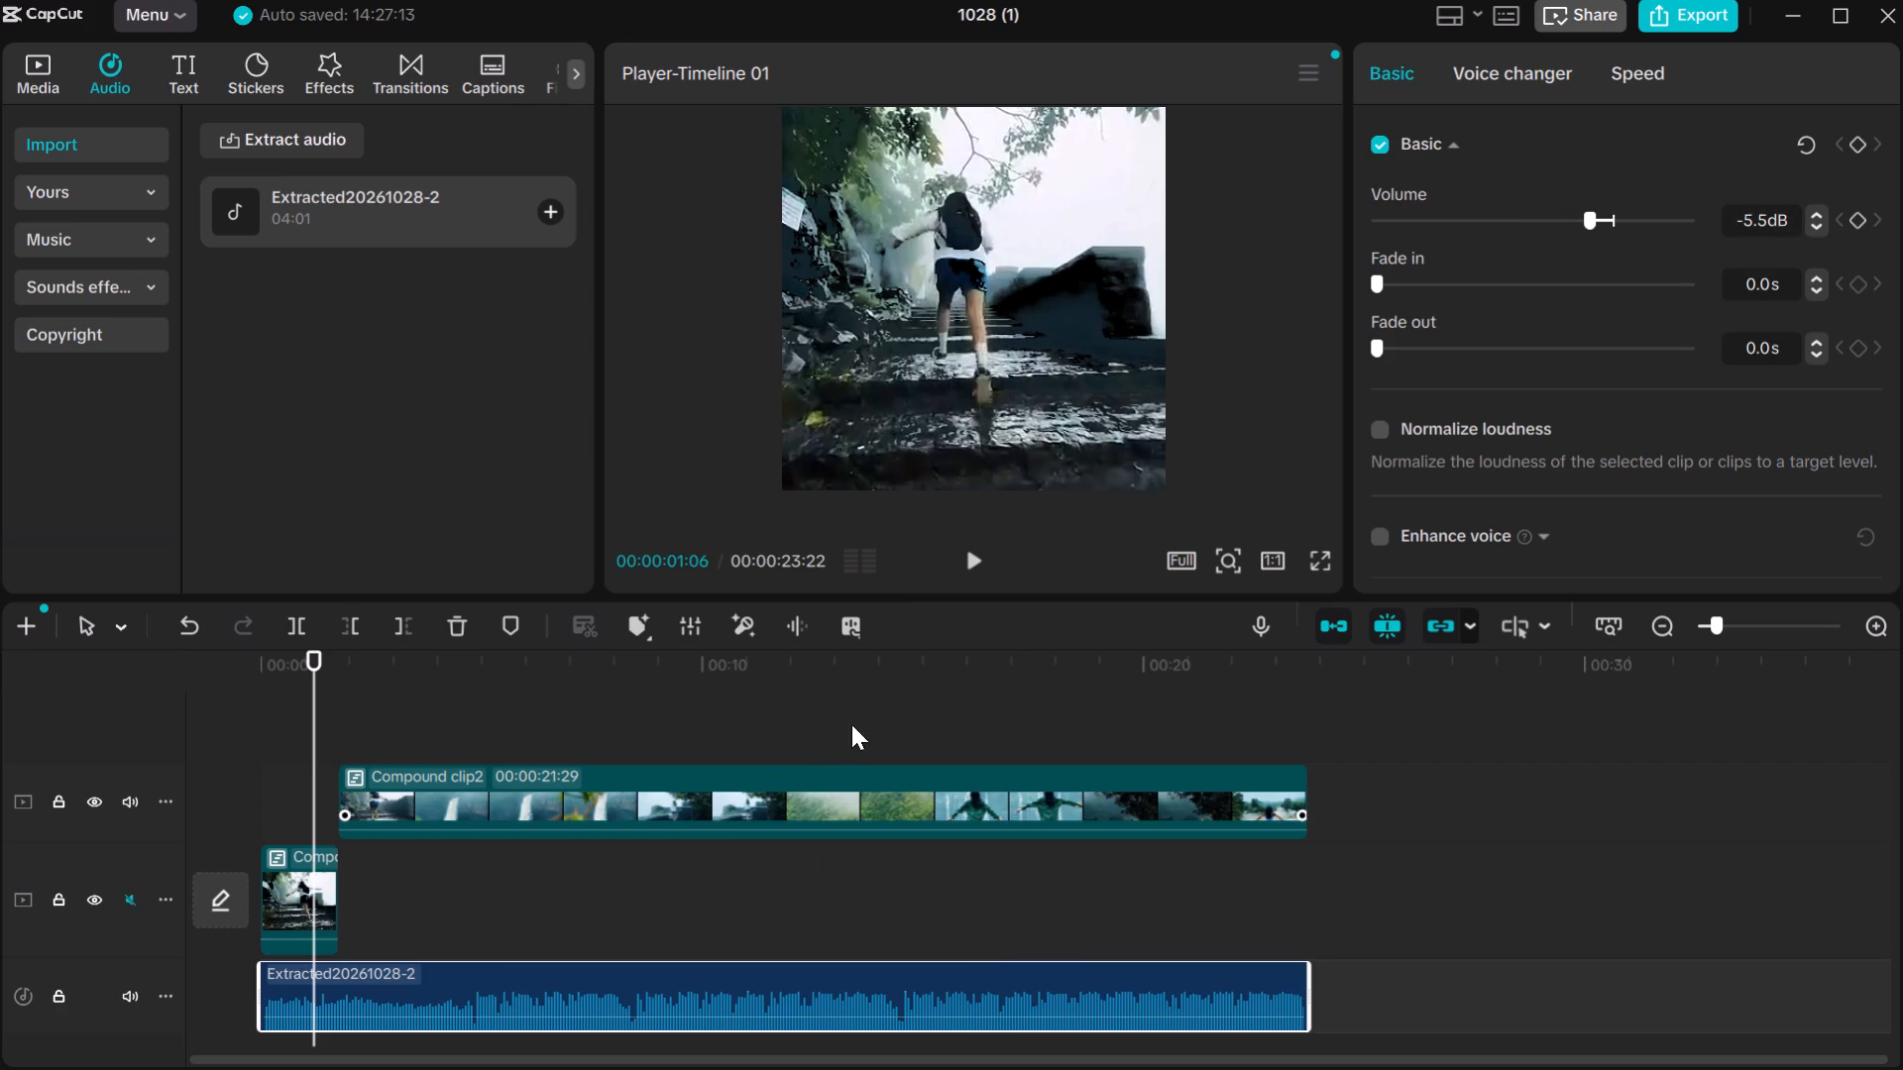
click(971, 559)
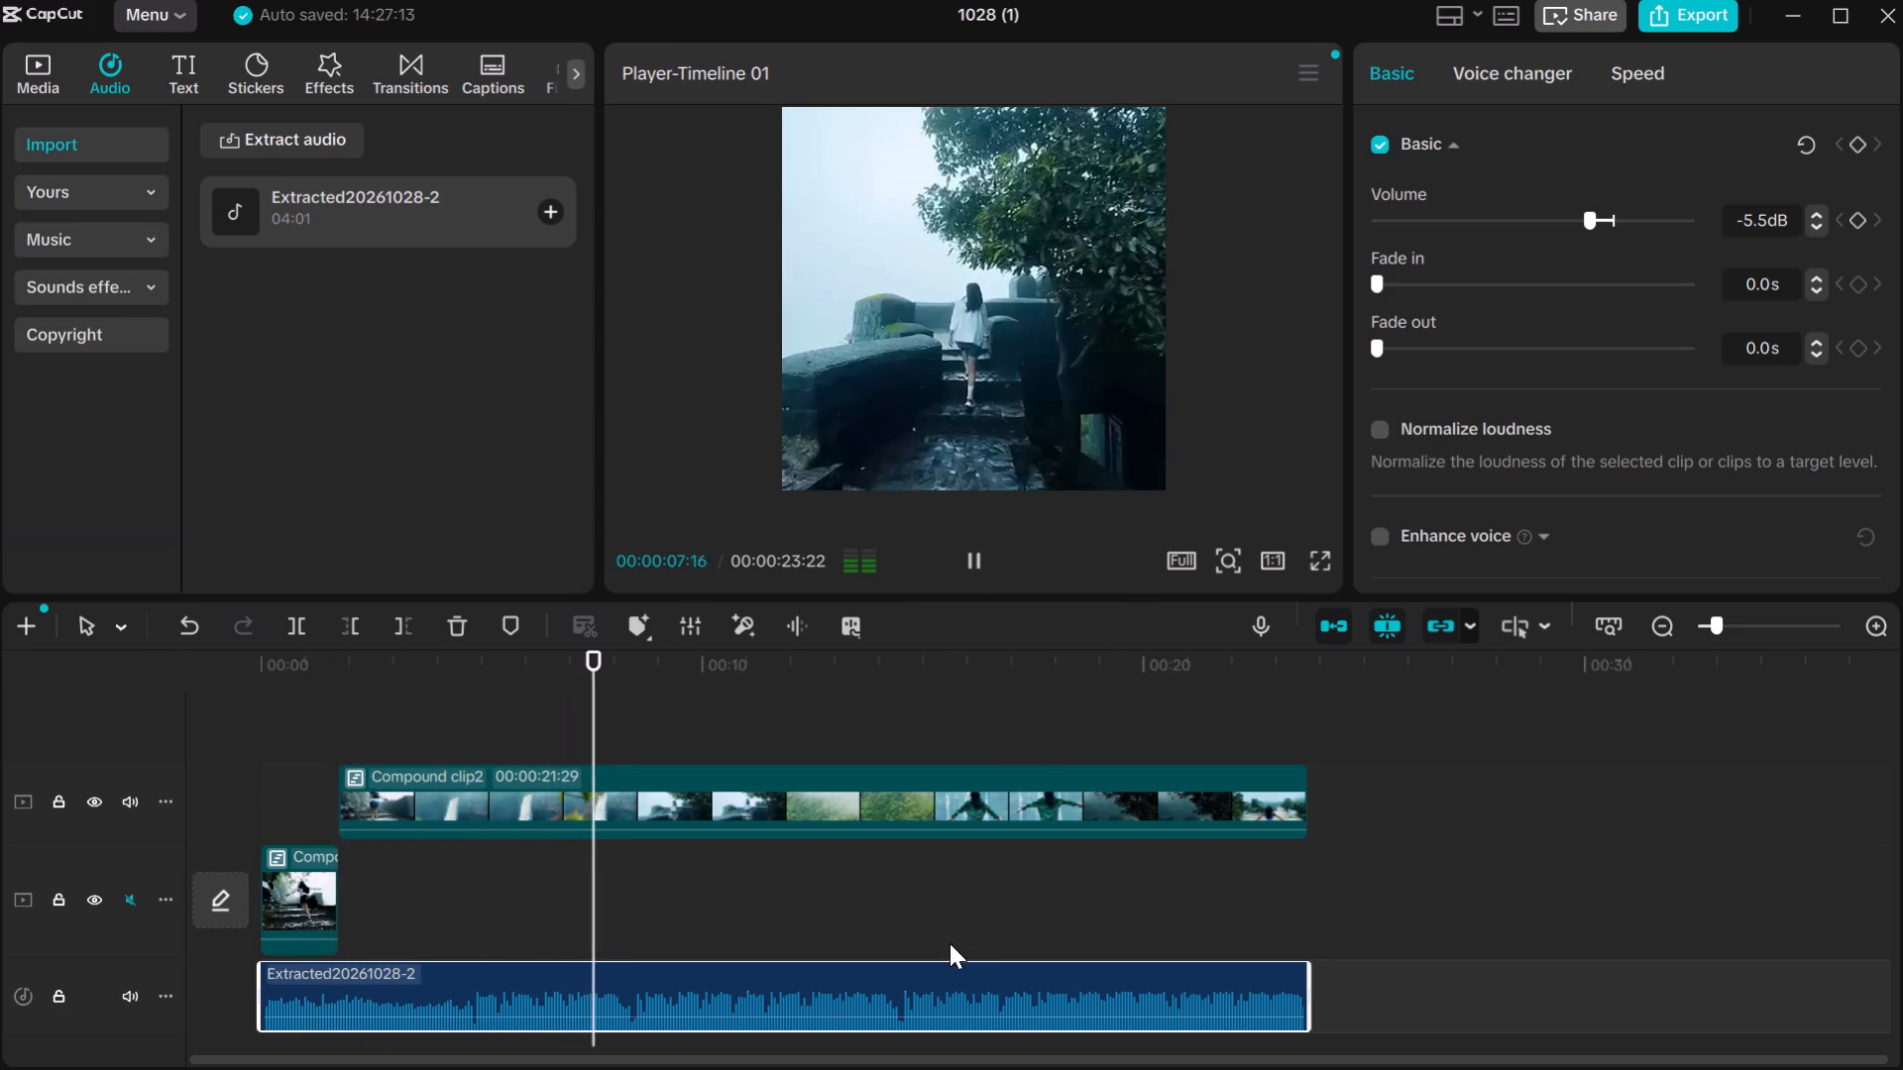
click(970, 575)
Lower the audio clip's volume to -6.9 dB and play the edit through to its end and again from the start.
double_click(980, 1018)
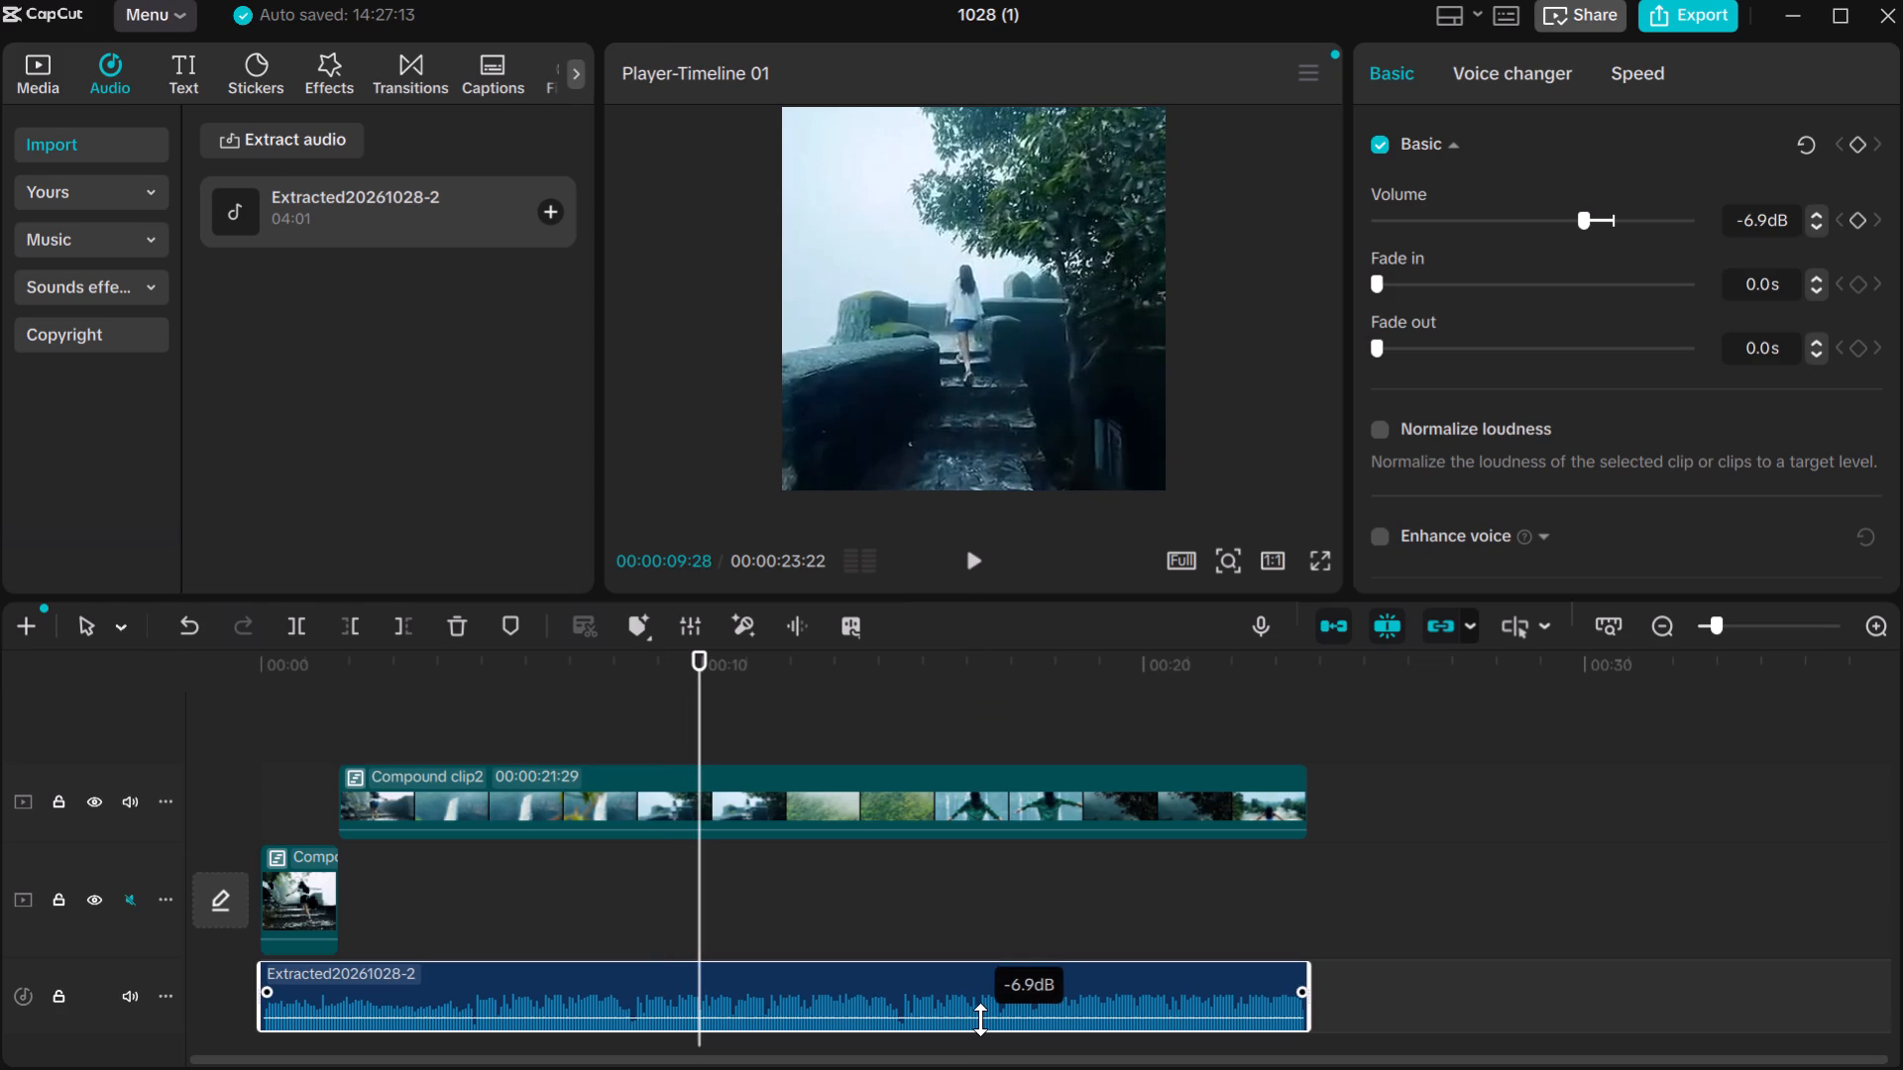
click(975, 554)
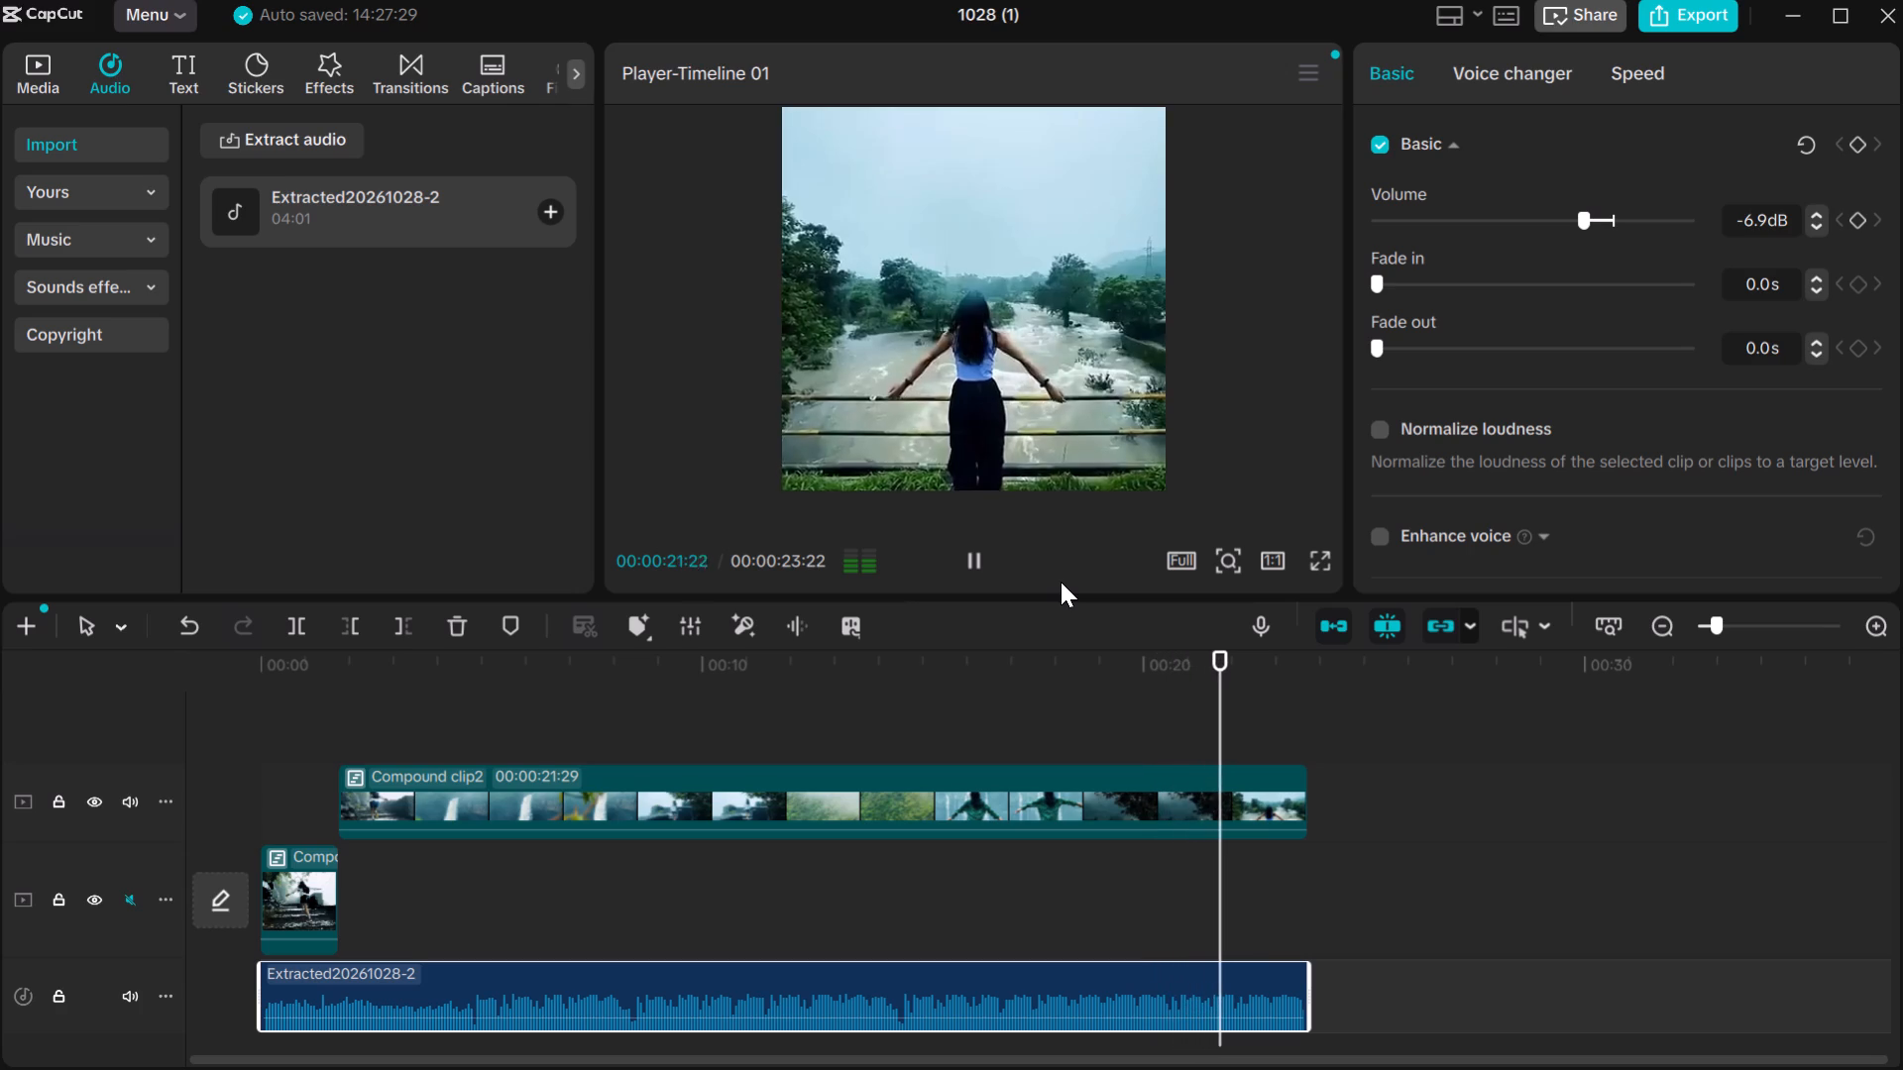
click(978, 564)
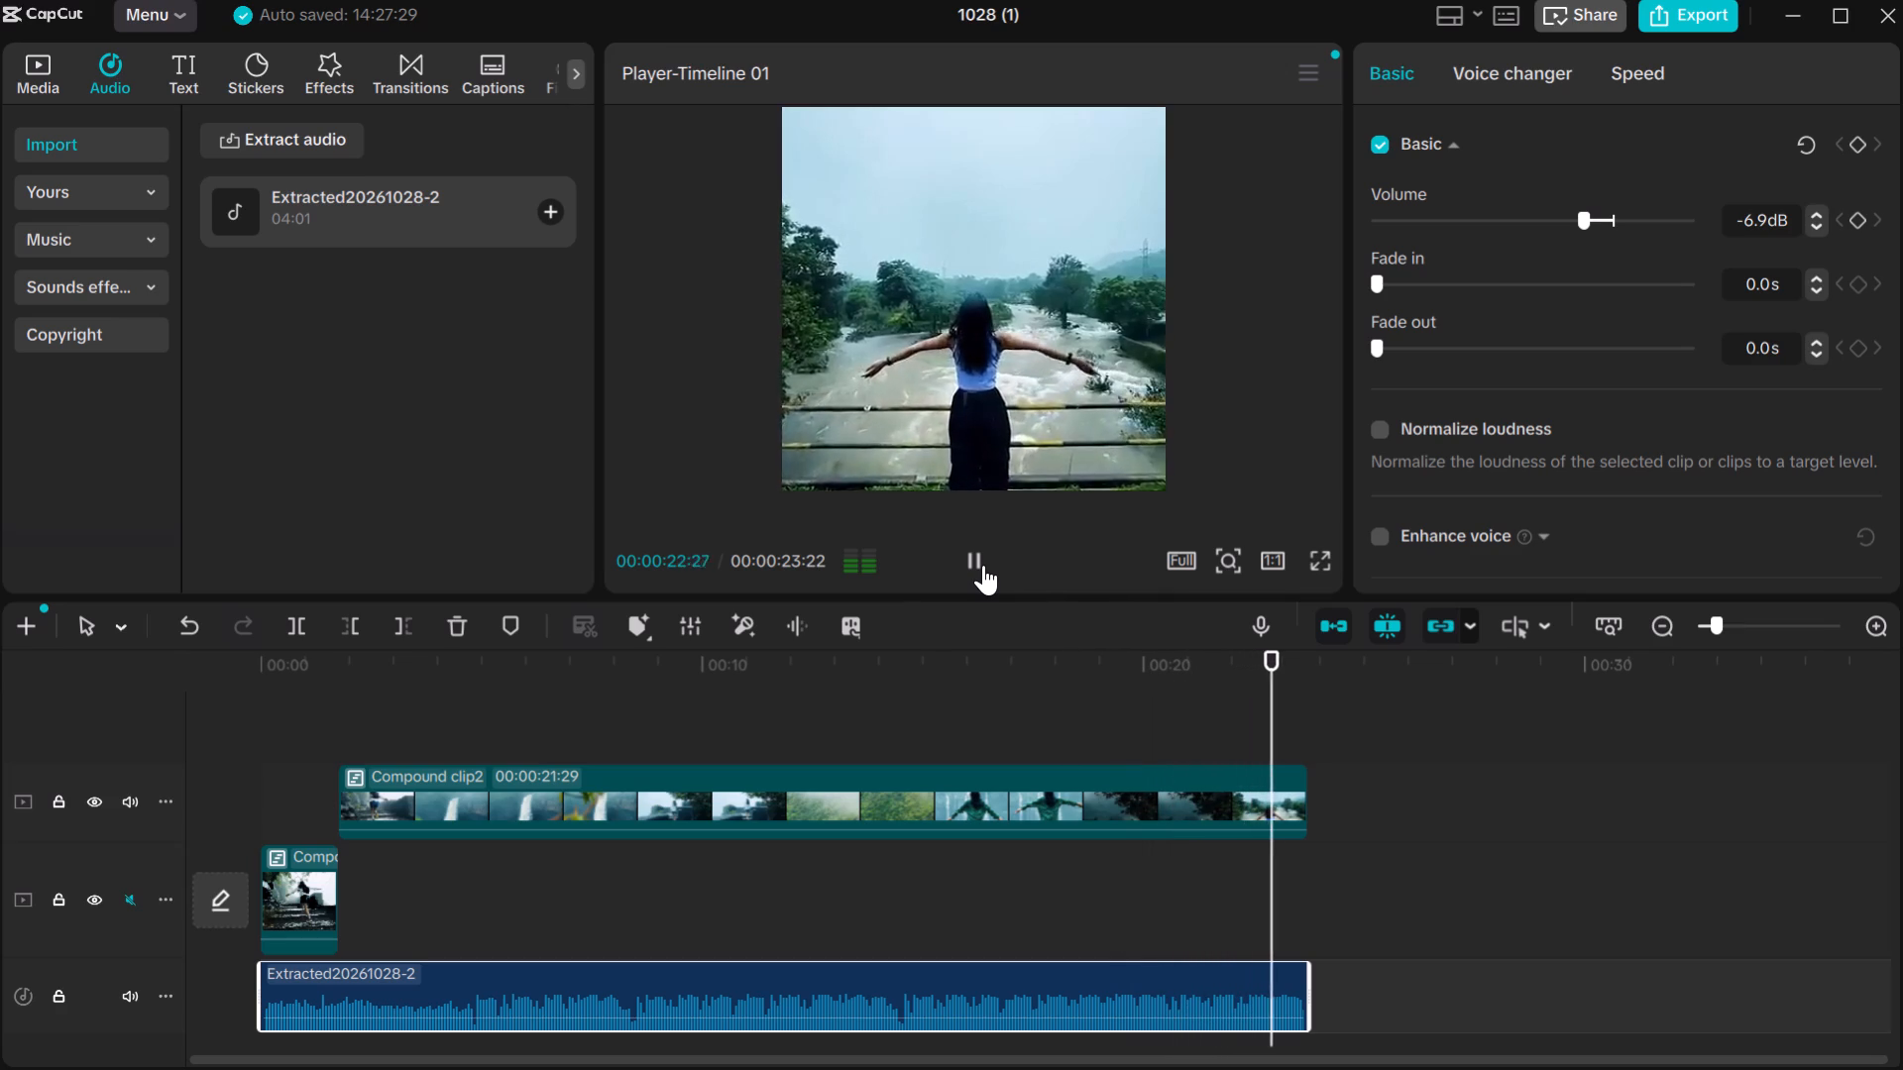
click(983, 565)
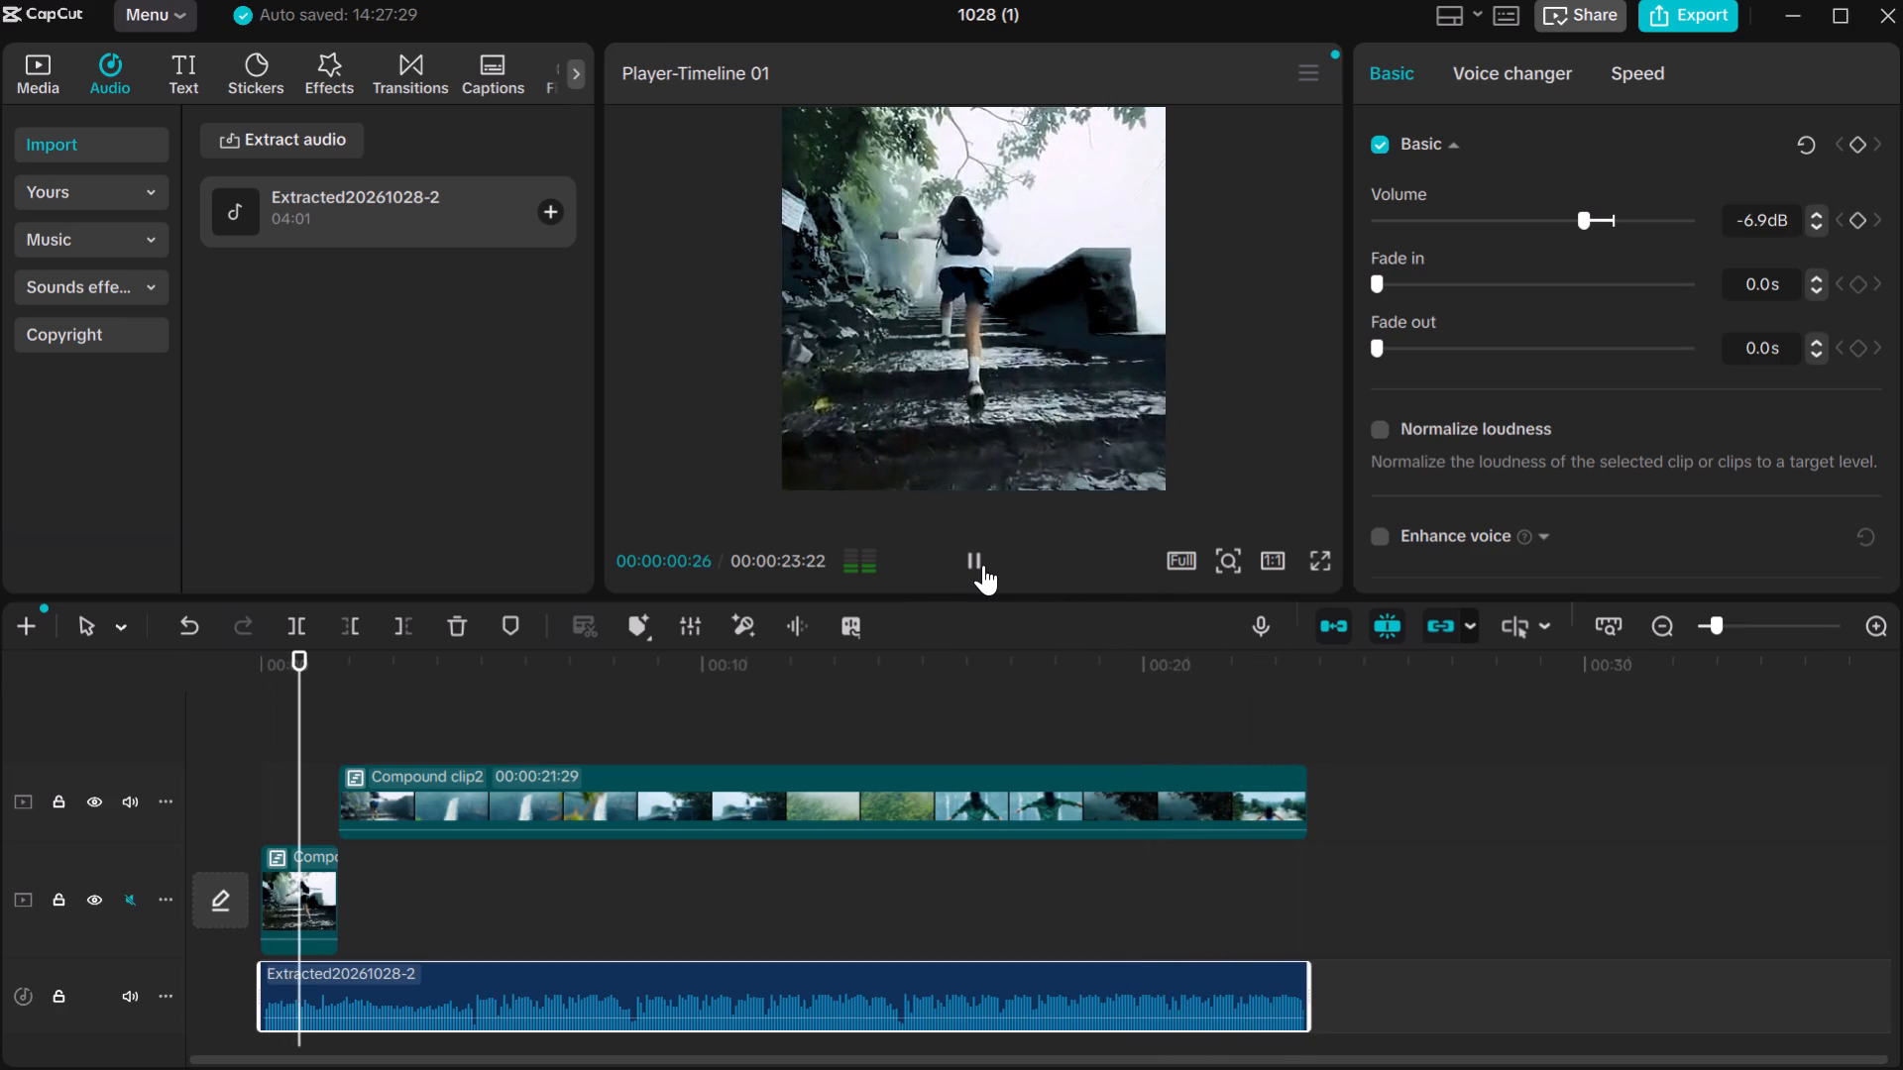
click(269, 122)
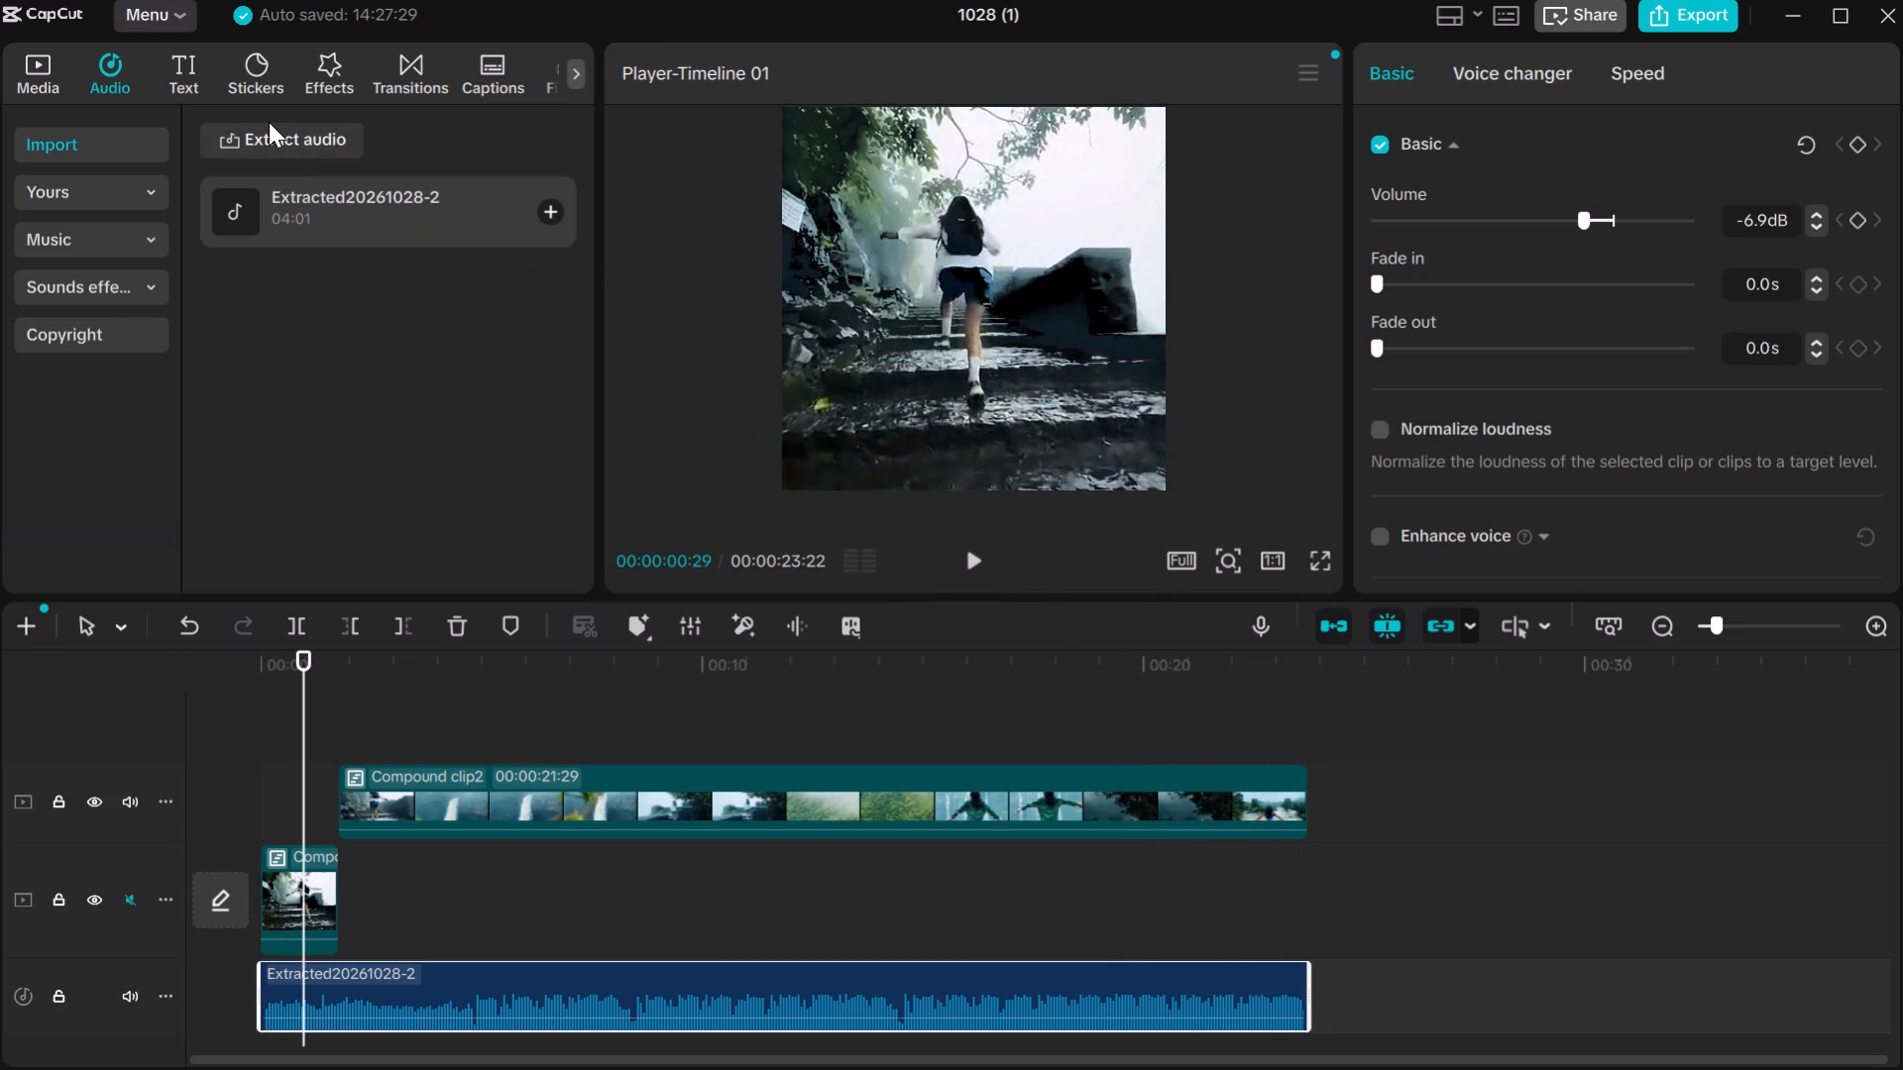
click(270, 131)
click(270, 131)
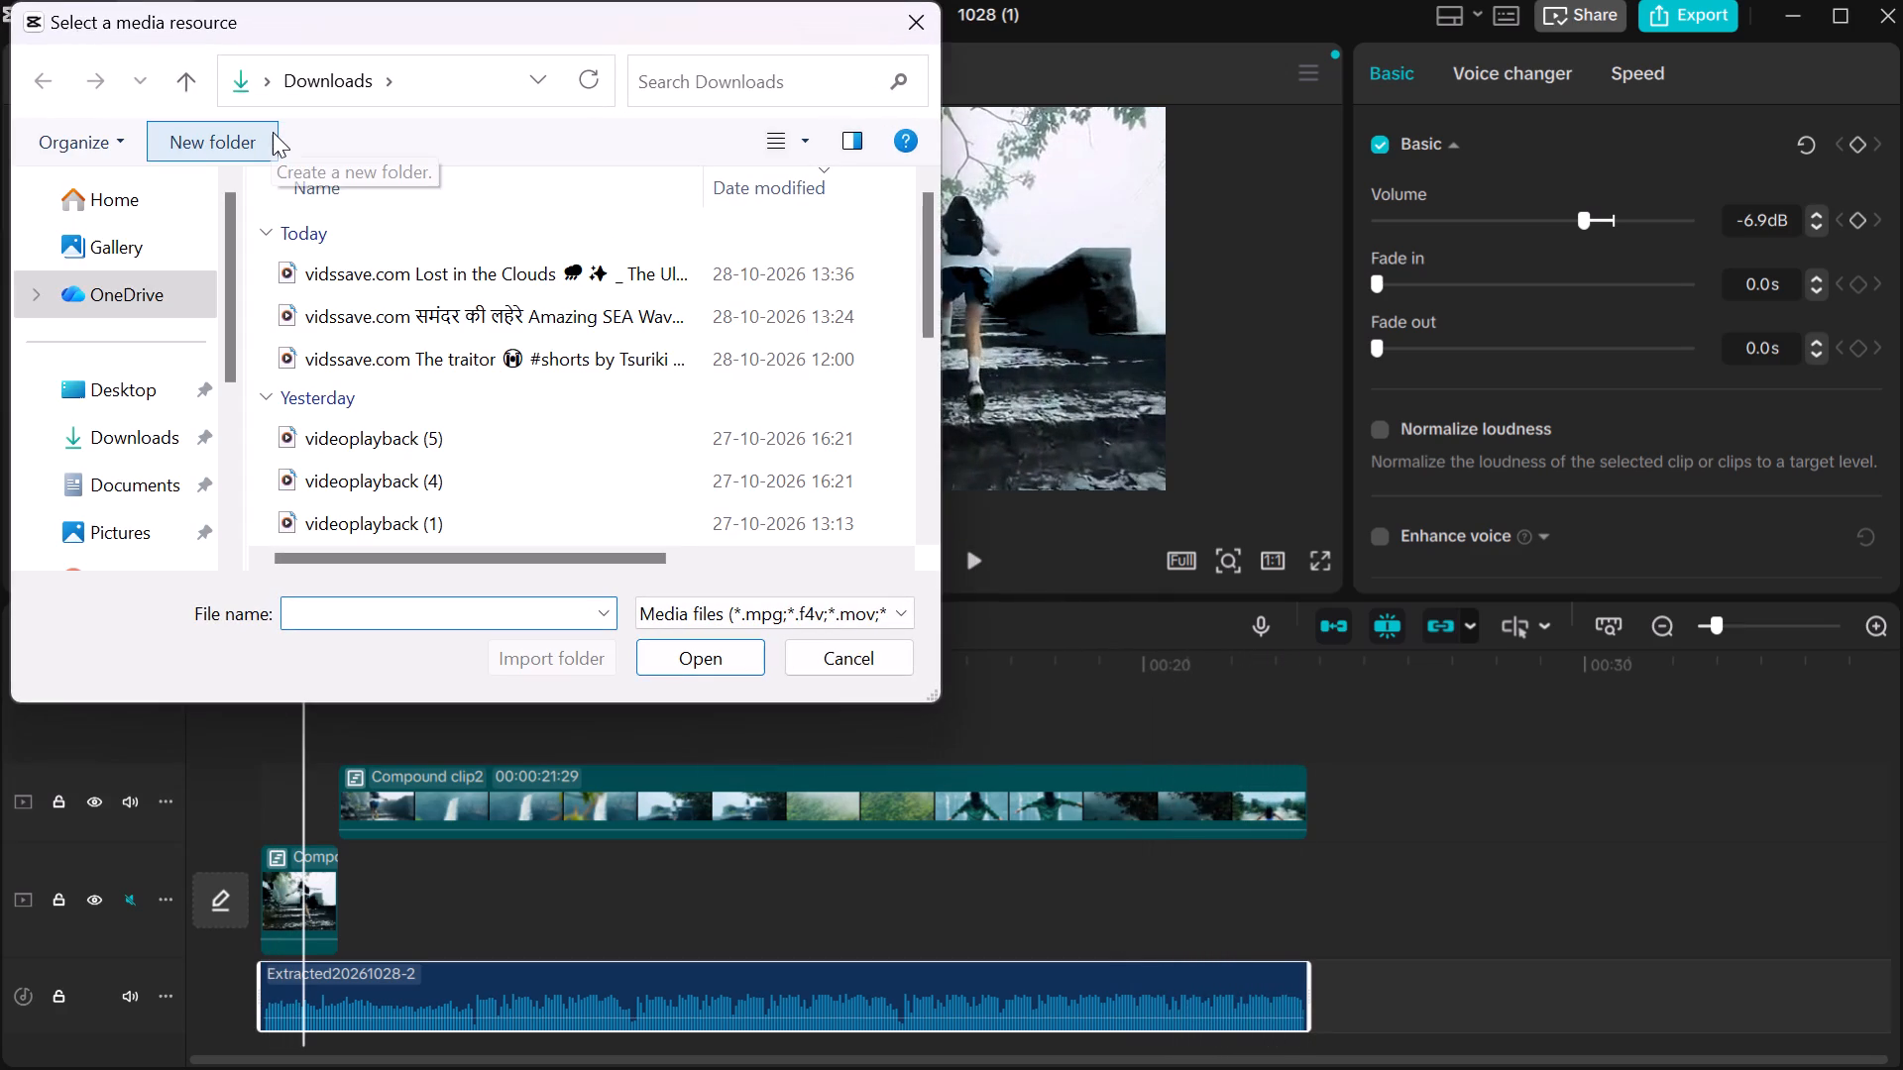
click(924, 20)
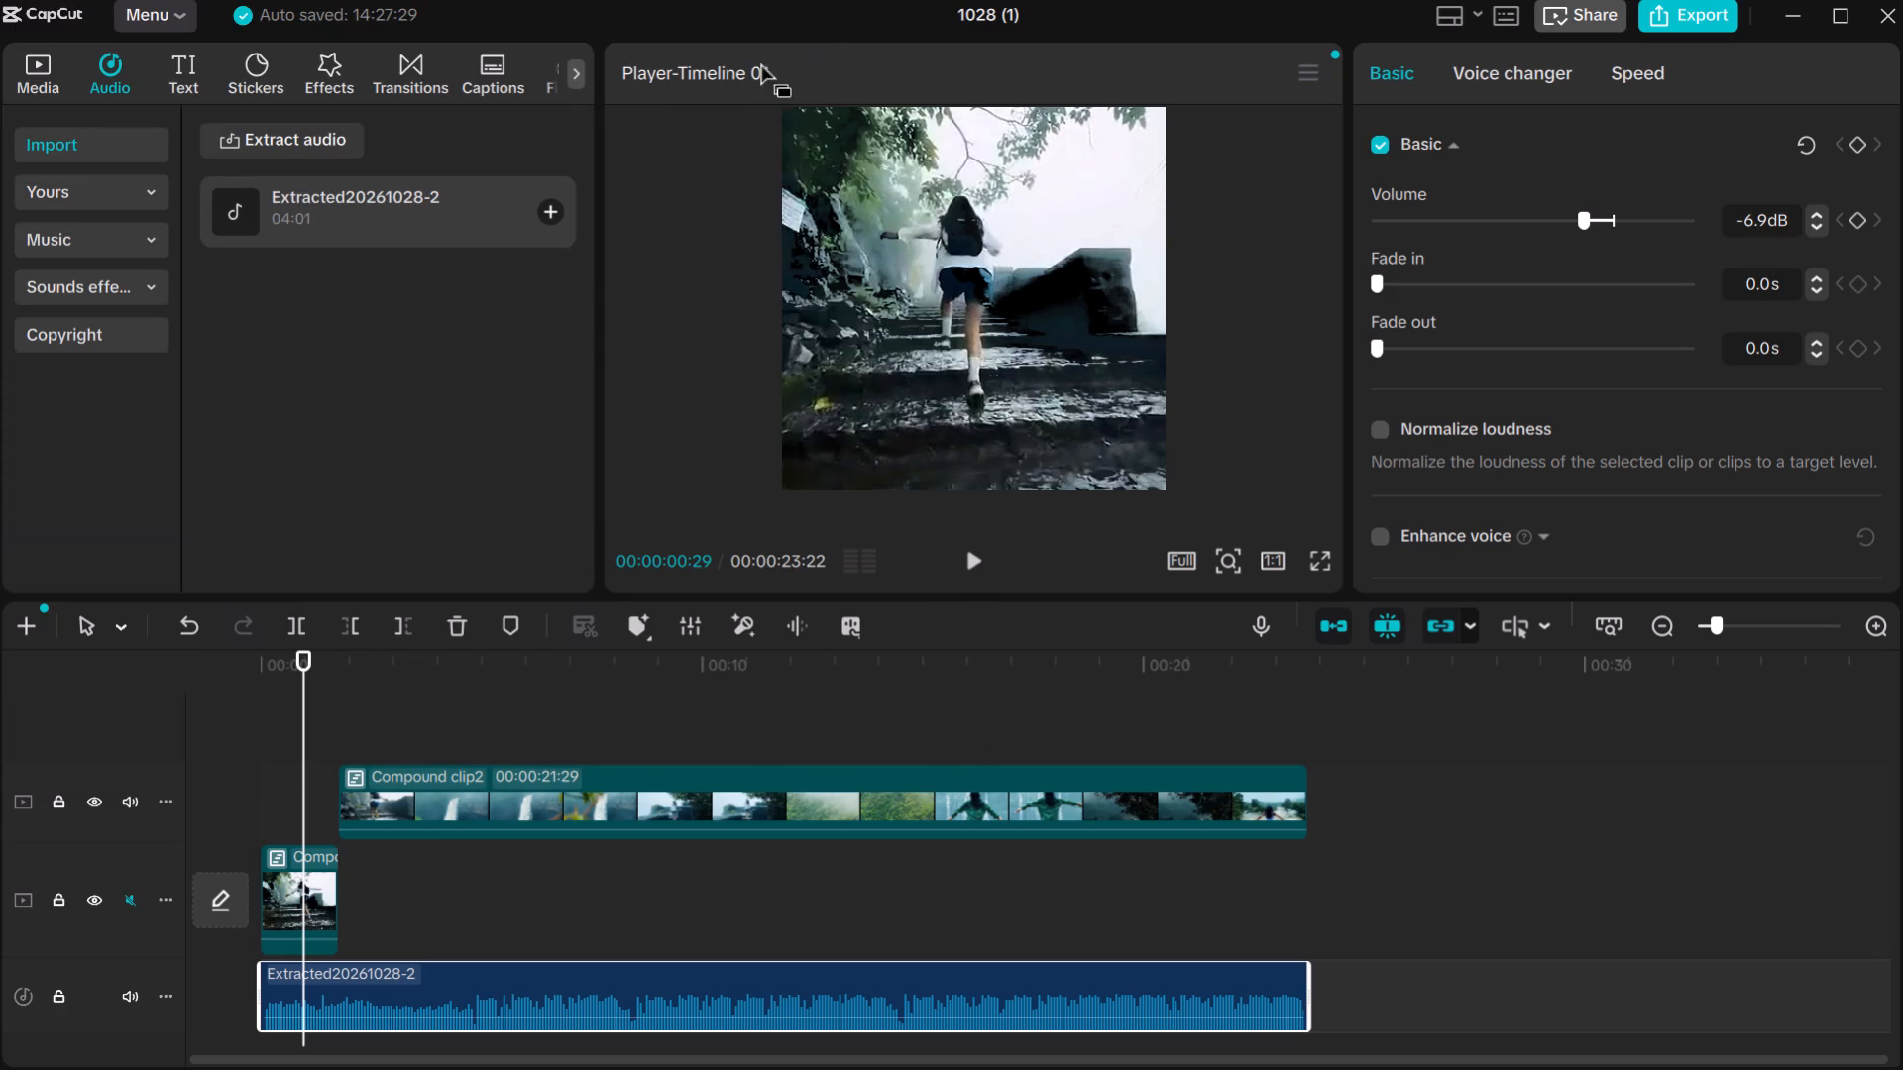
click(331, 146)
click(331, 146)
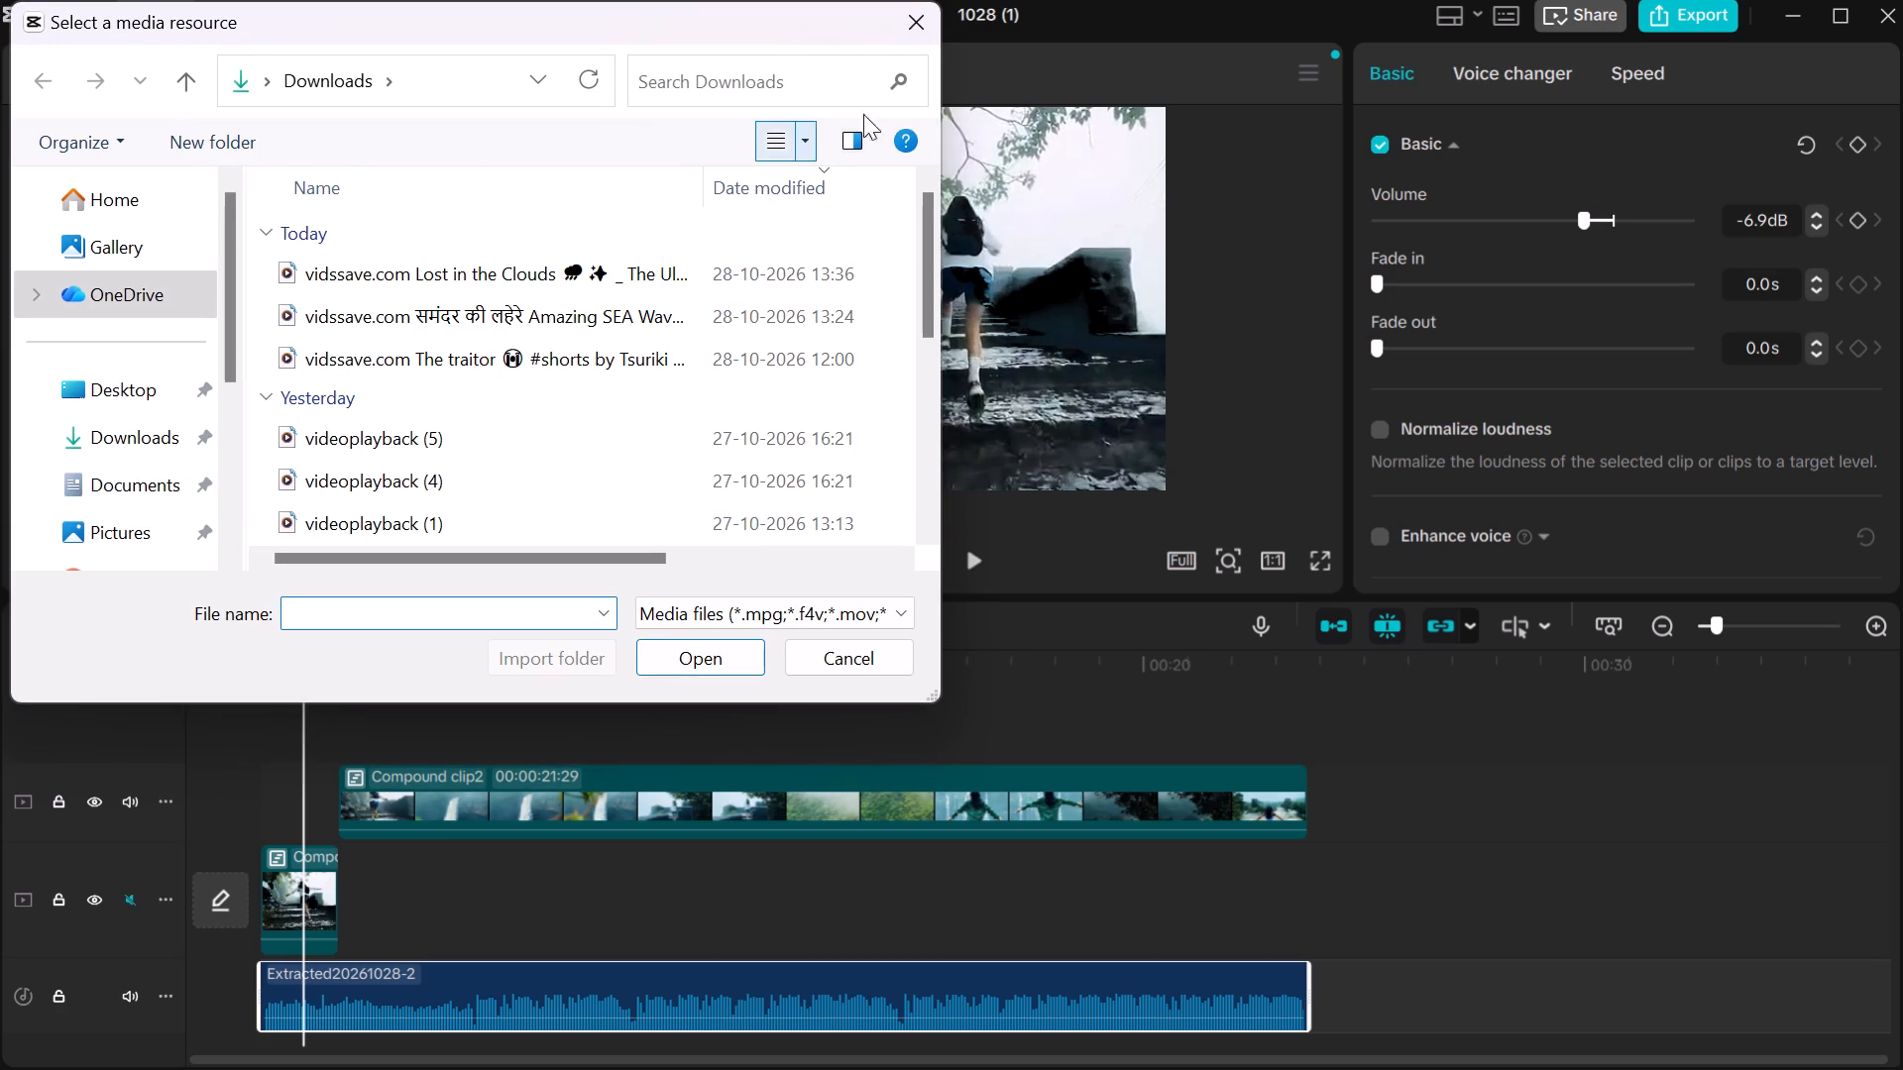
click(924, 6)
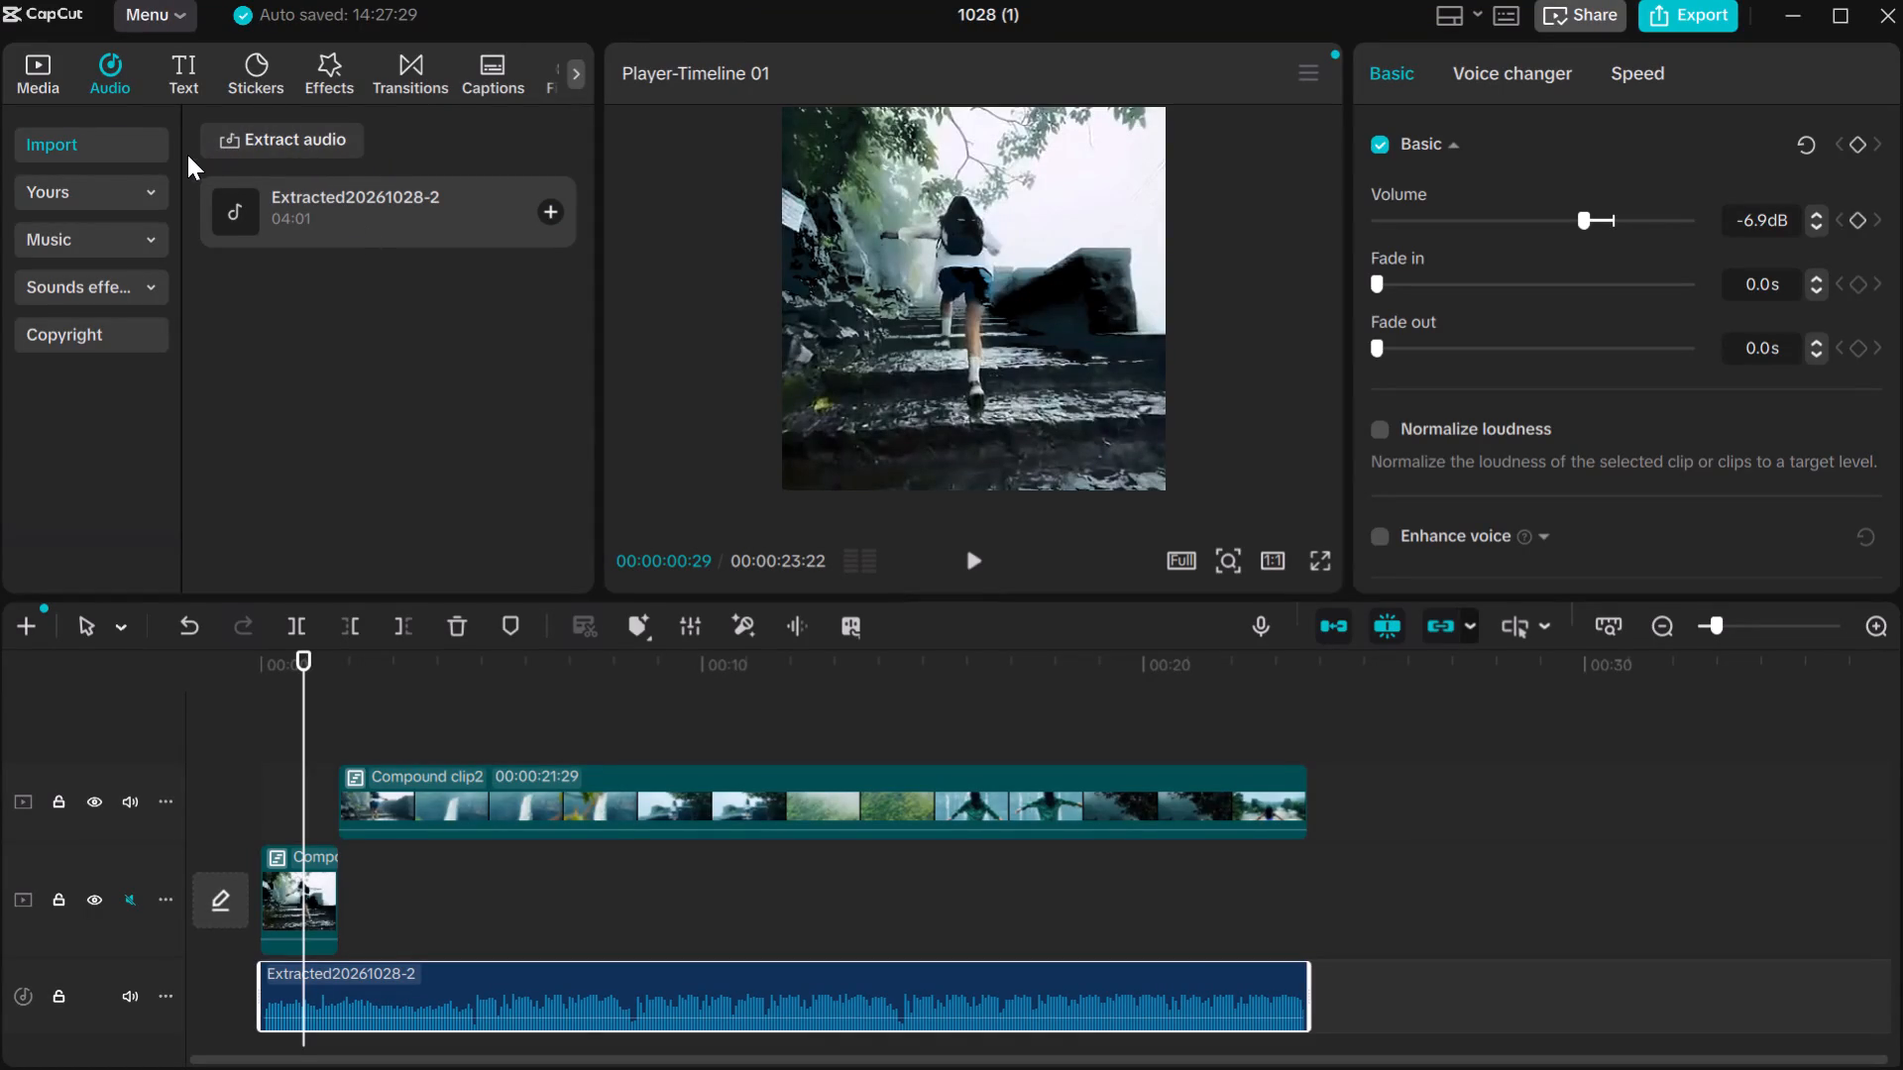
Open the music library, reload its tracks, and try the Commercial filter before switching back to All.
click(111, 170)
click(128, 192)
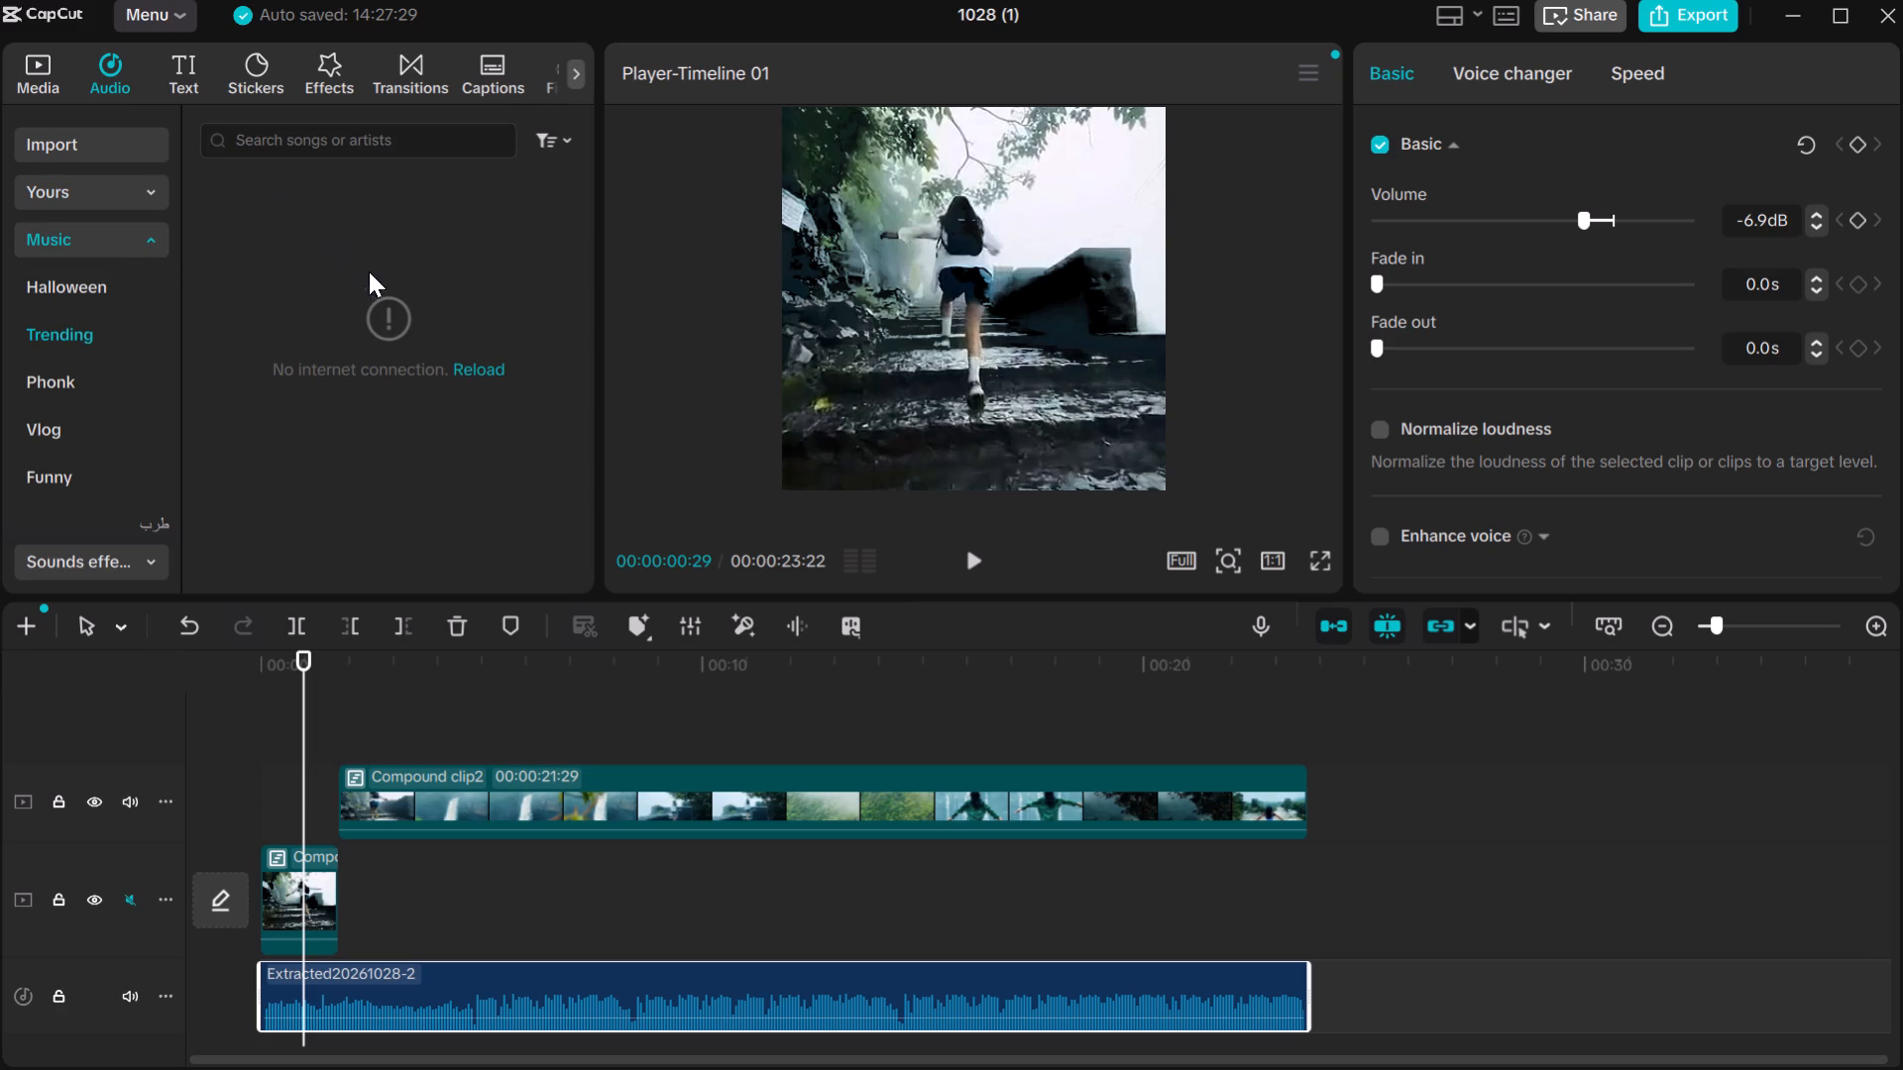
click(472, 374)
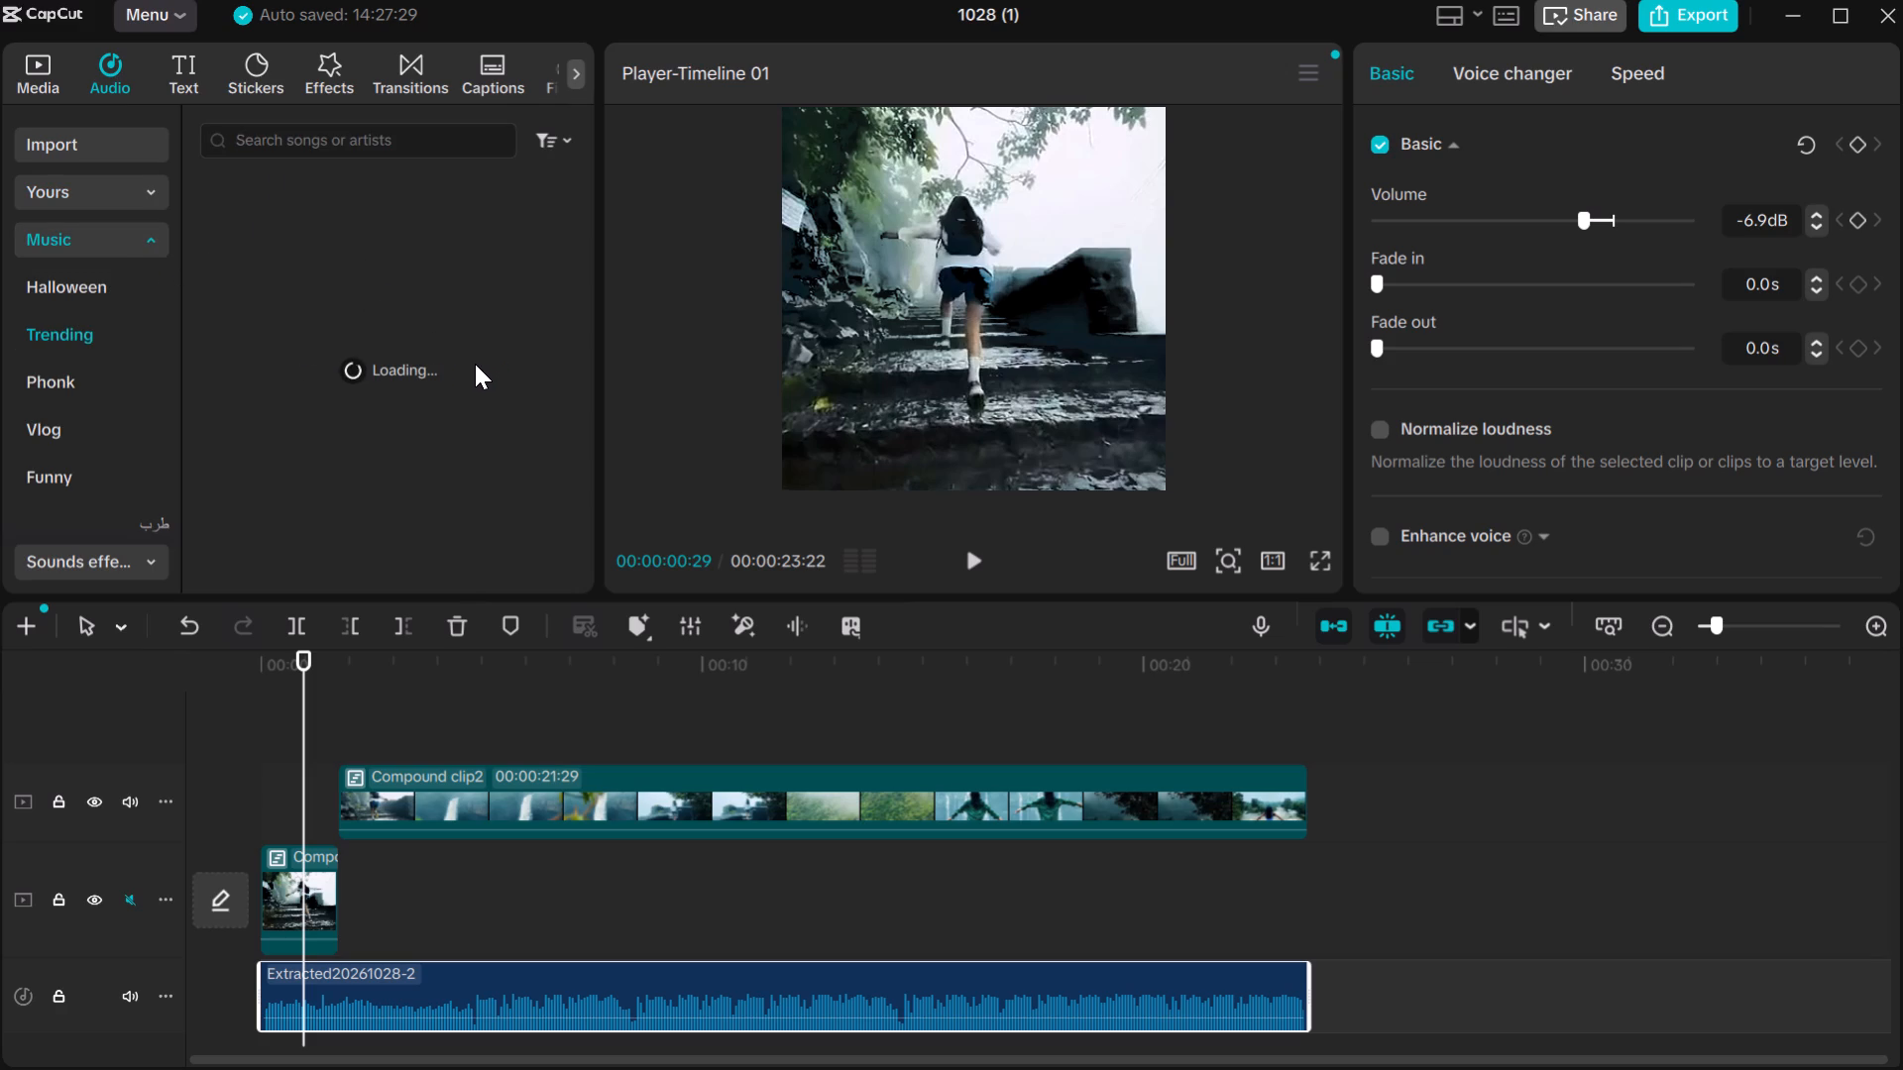
click(542, 156)
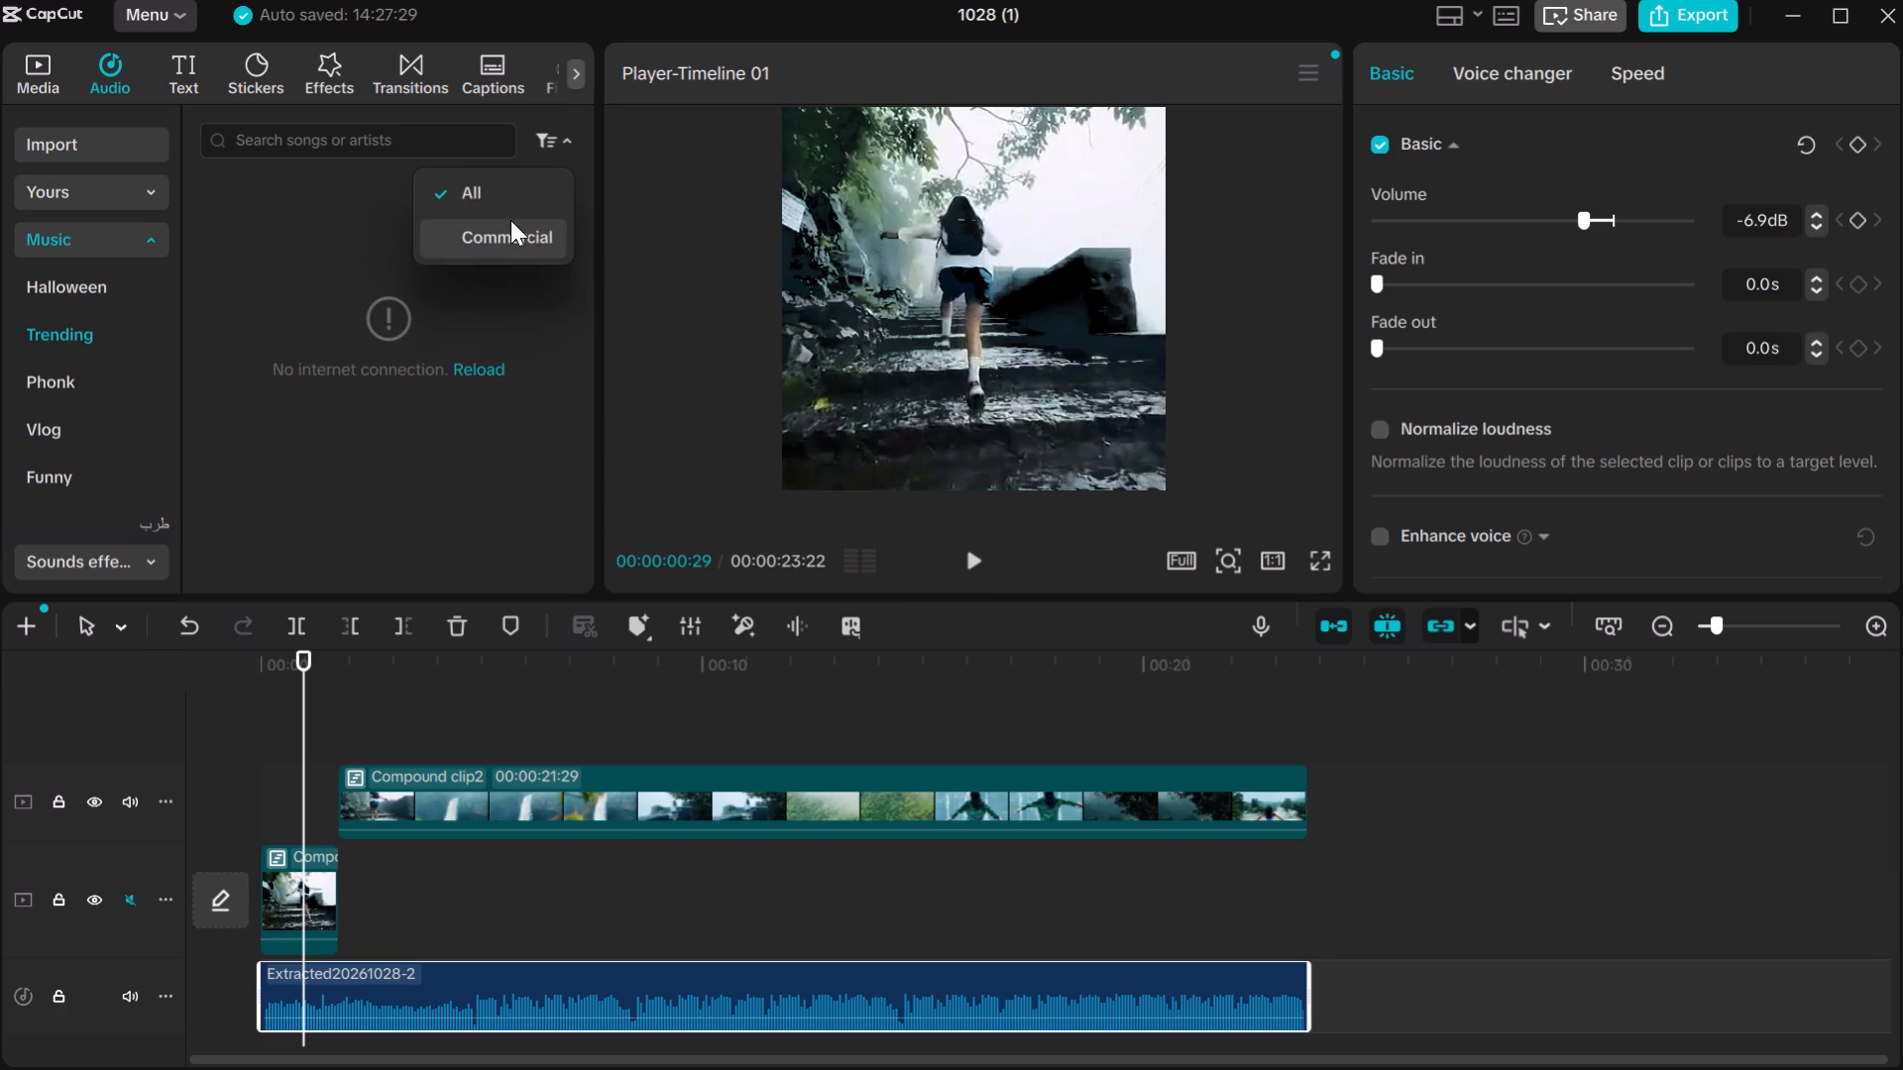
click(510, 224)
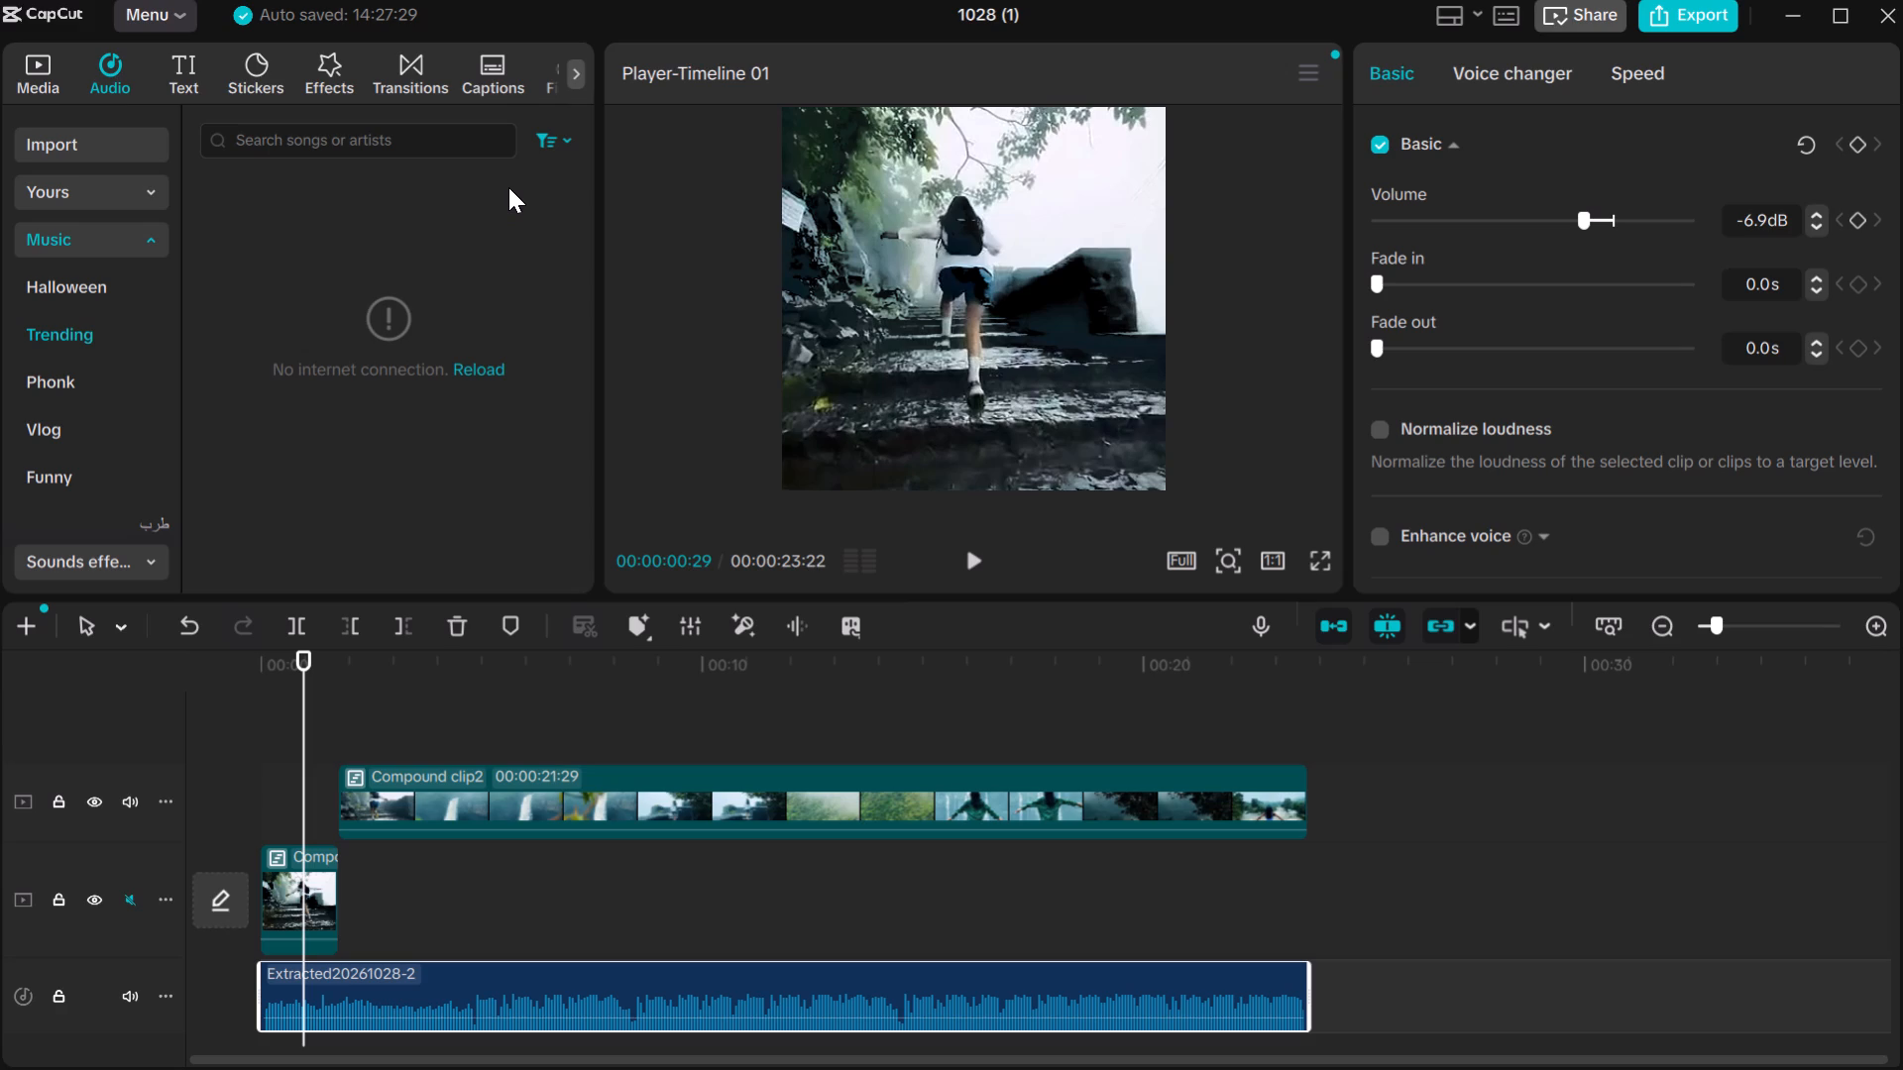
click(559, 139)
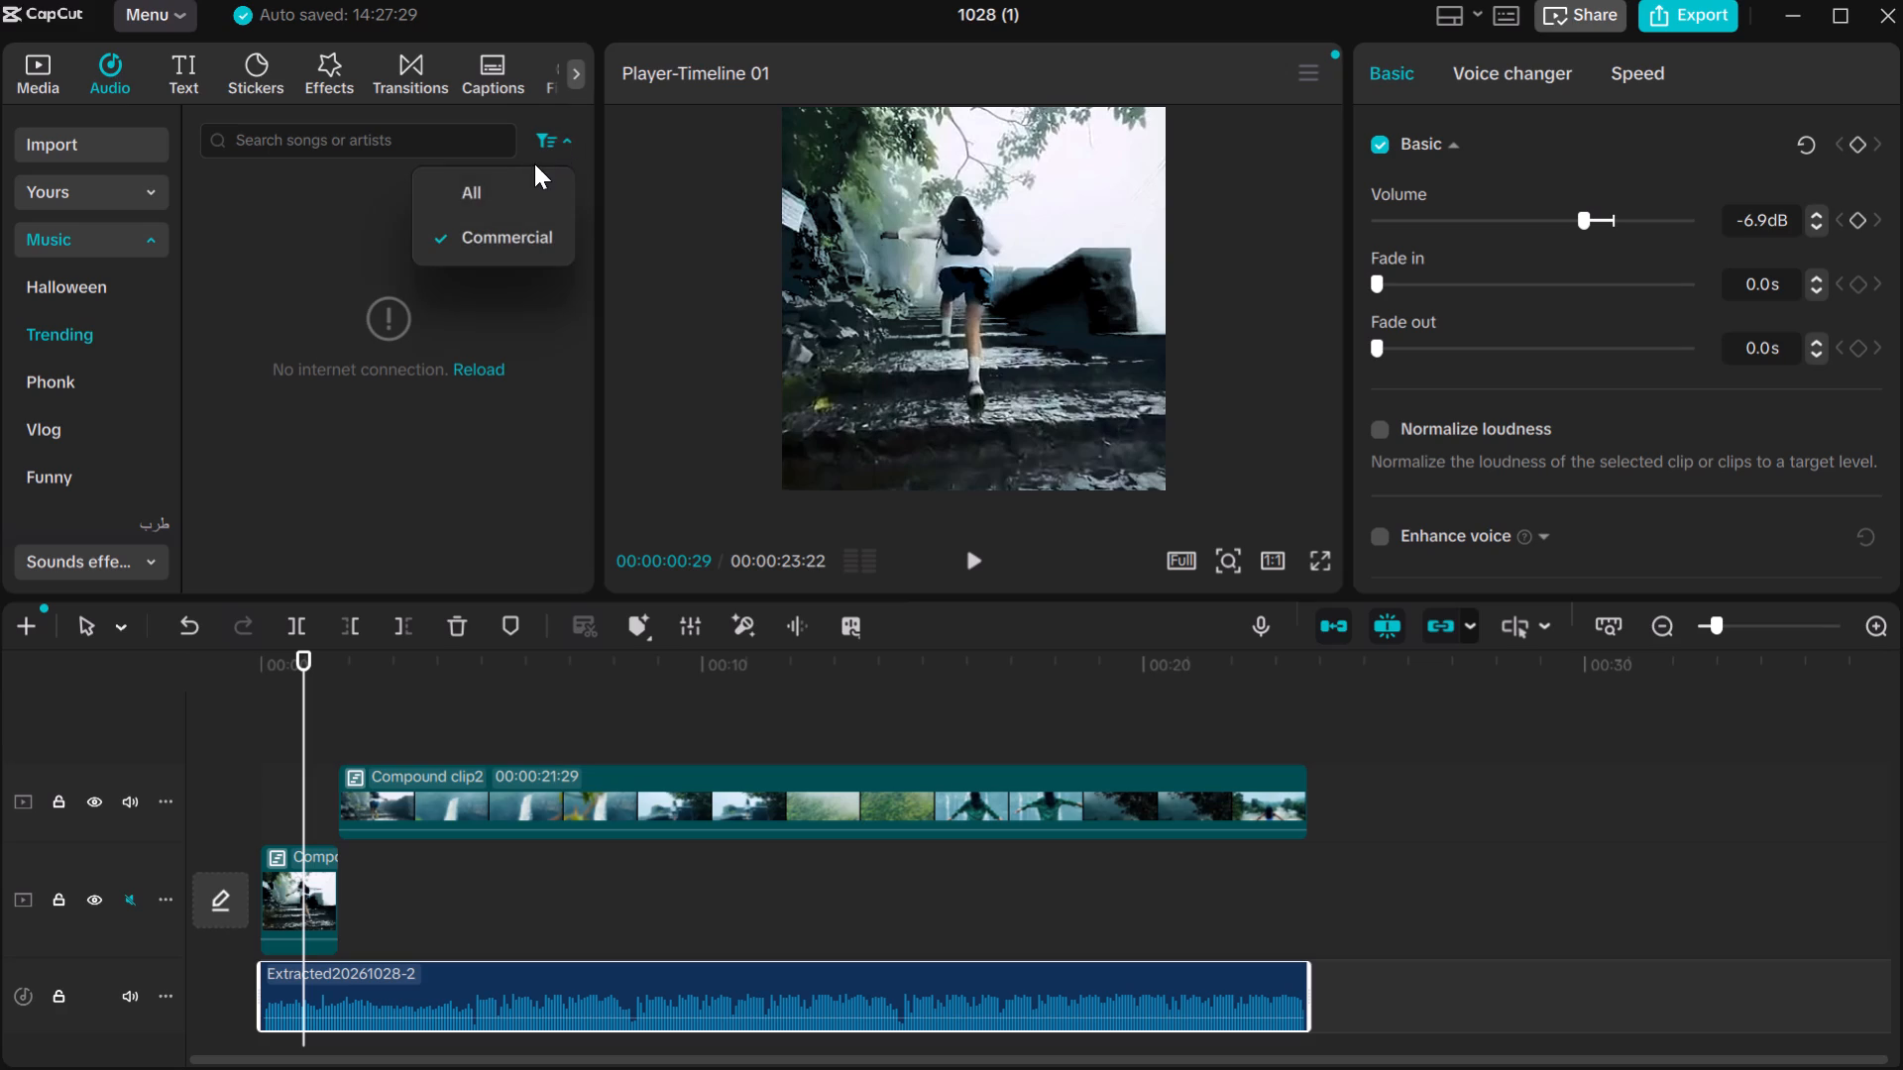
click(521, 173)
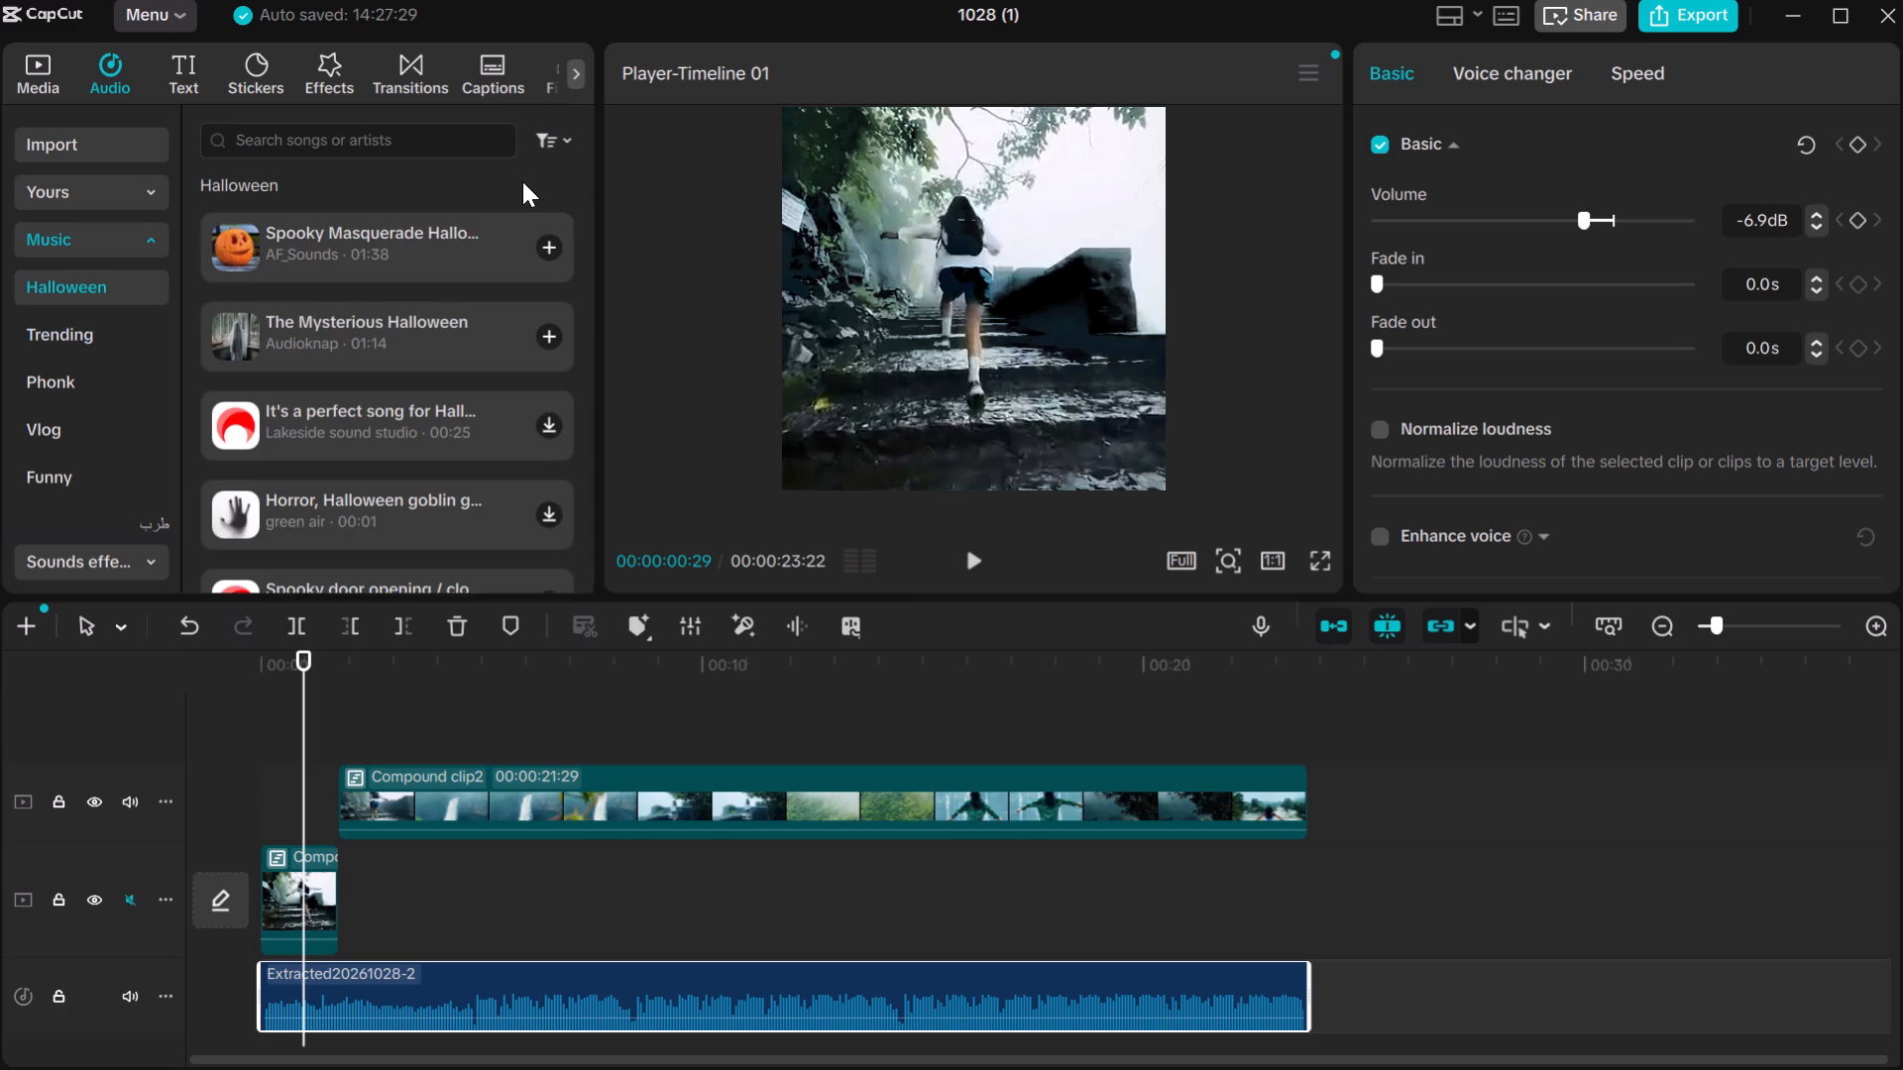
Preview the Spooky Masquerade and The Mysterious Halloween tracks in the Halloween music category.
click(466, 270)
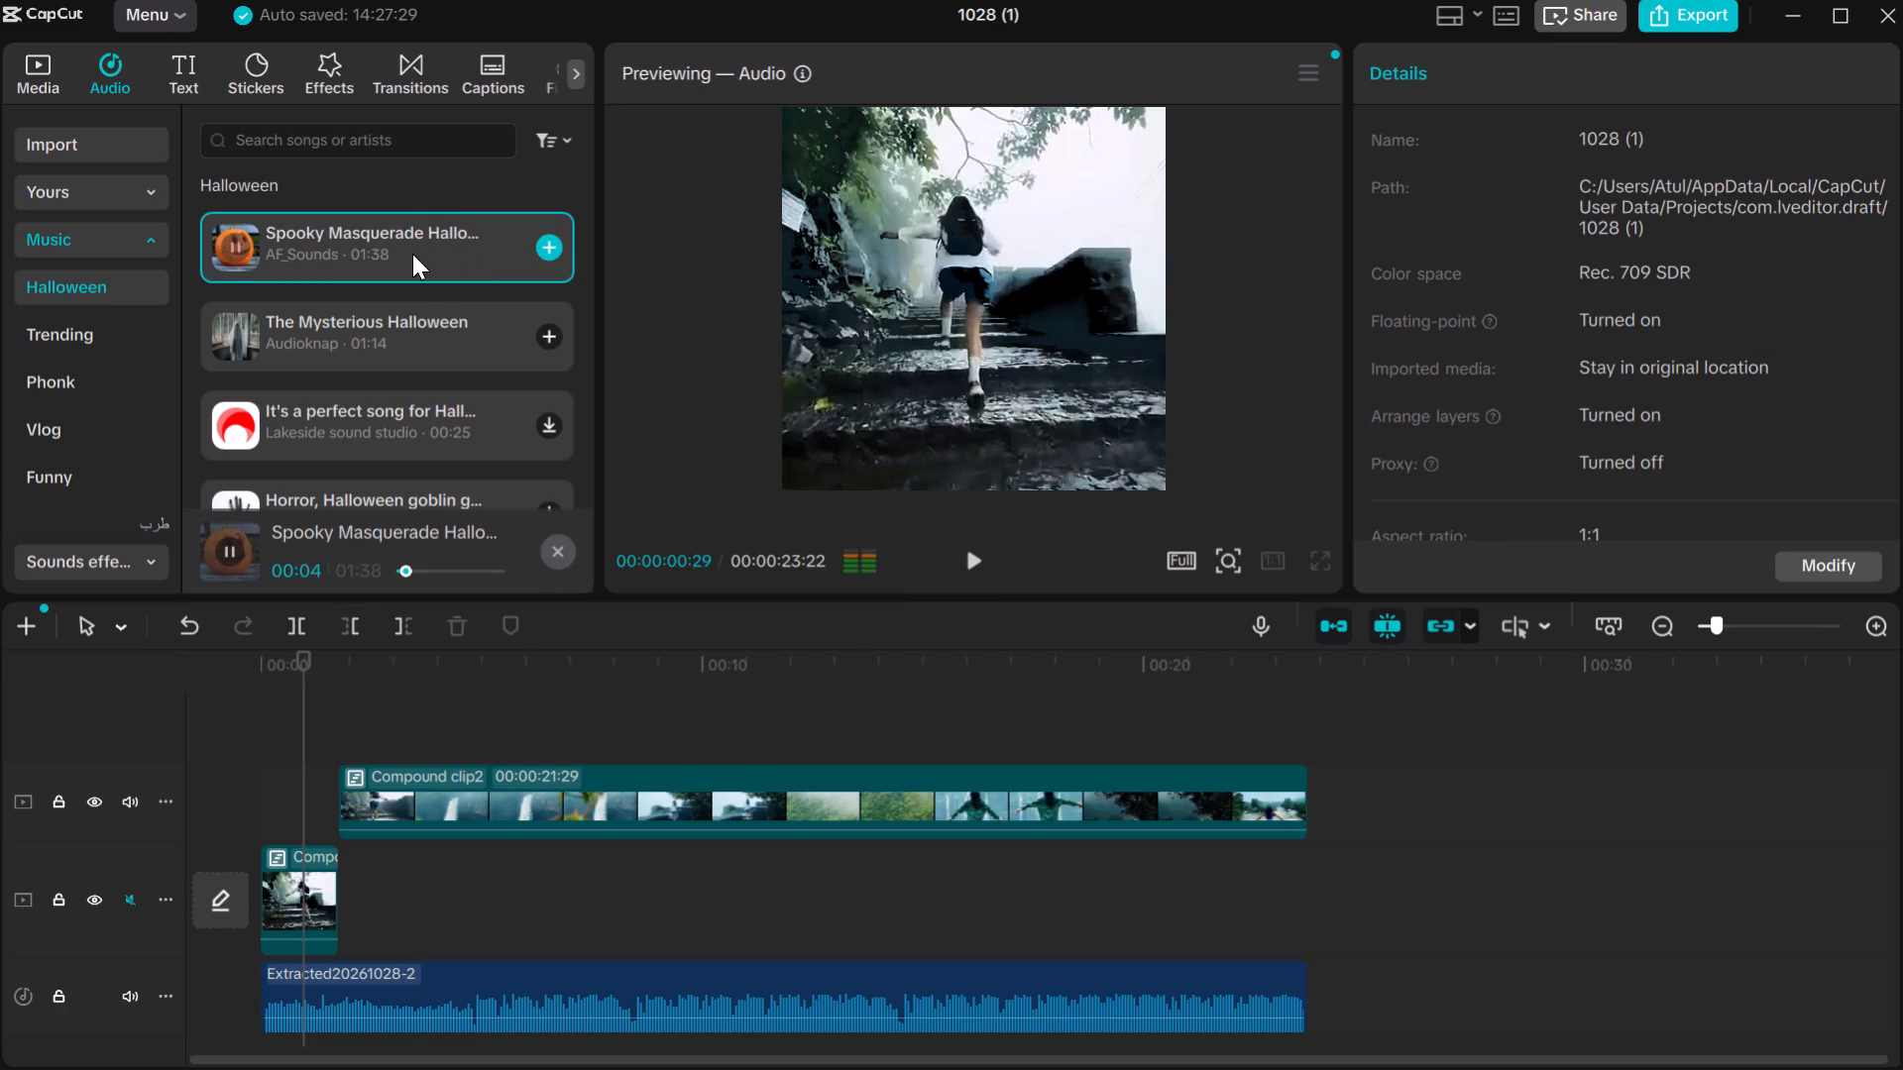
scroll(422, 267, up, 1)
scroll(421, 267, down, 1)
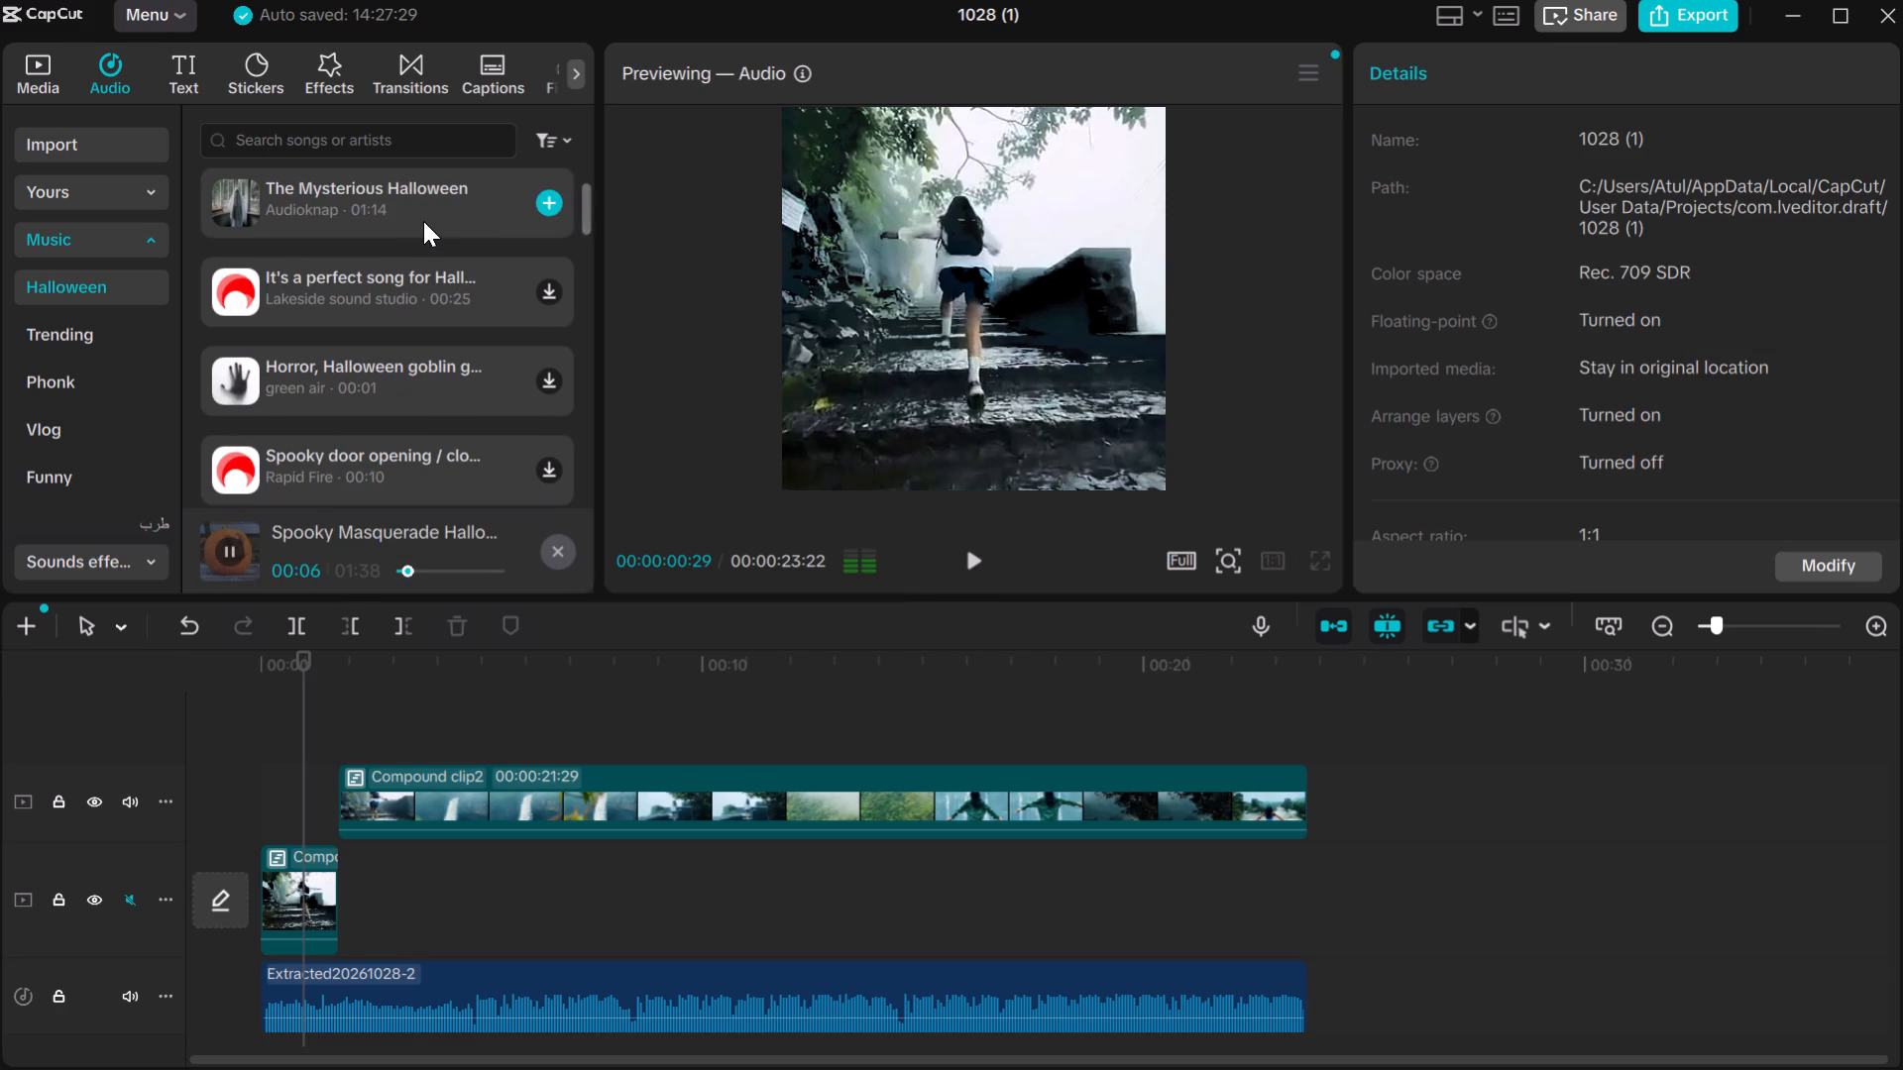
scroll(422, 218, up, 1)
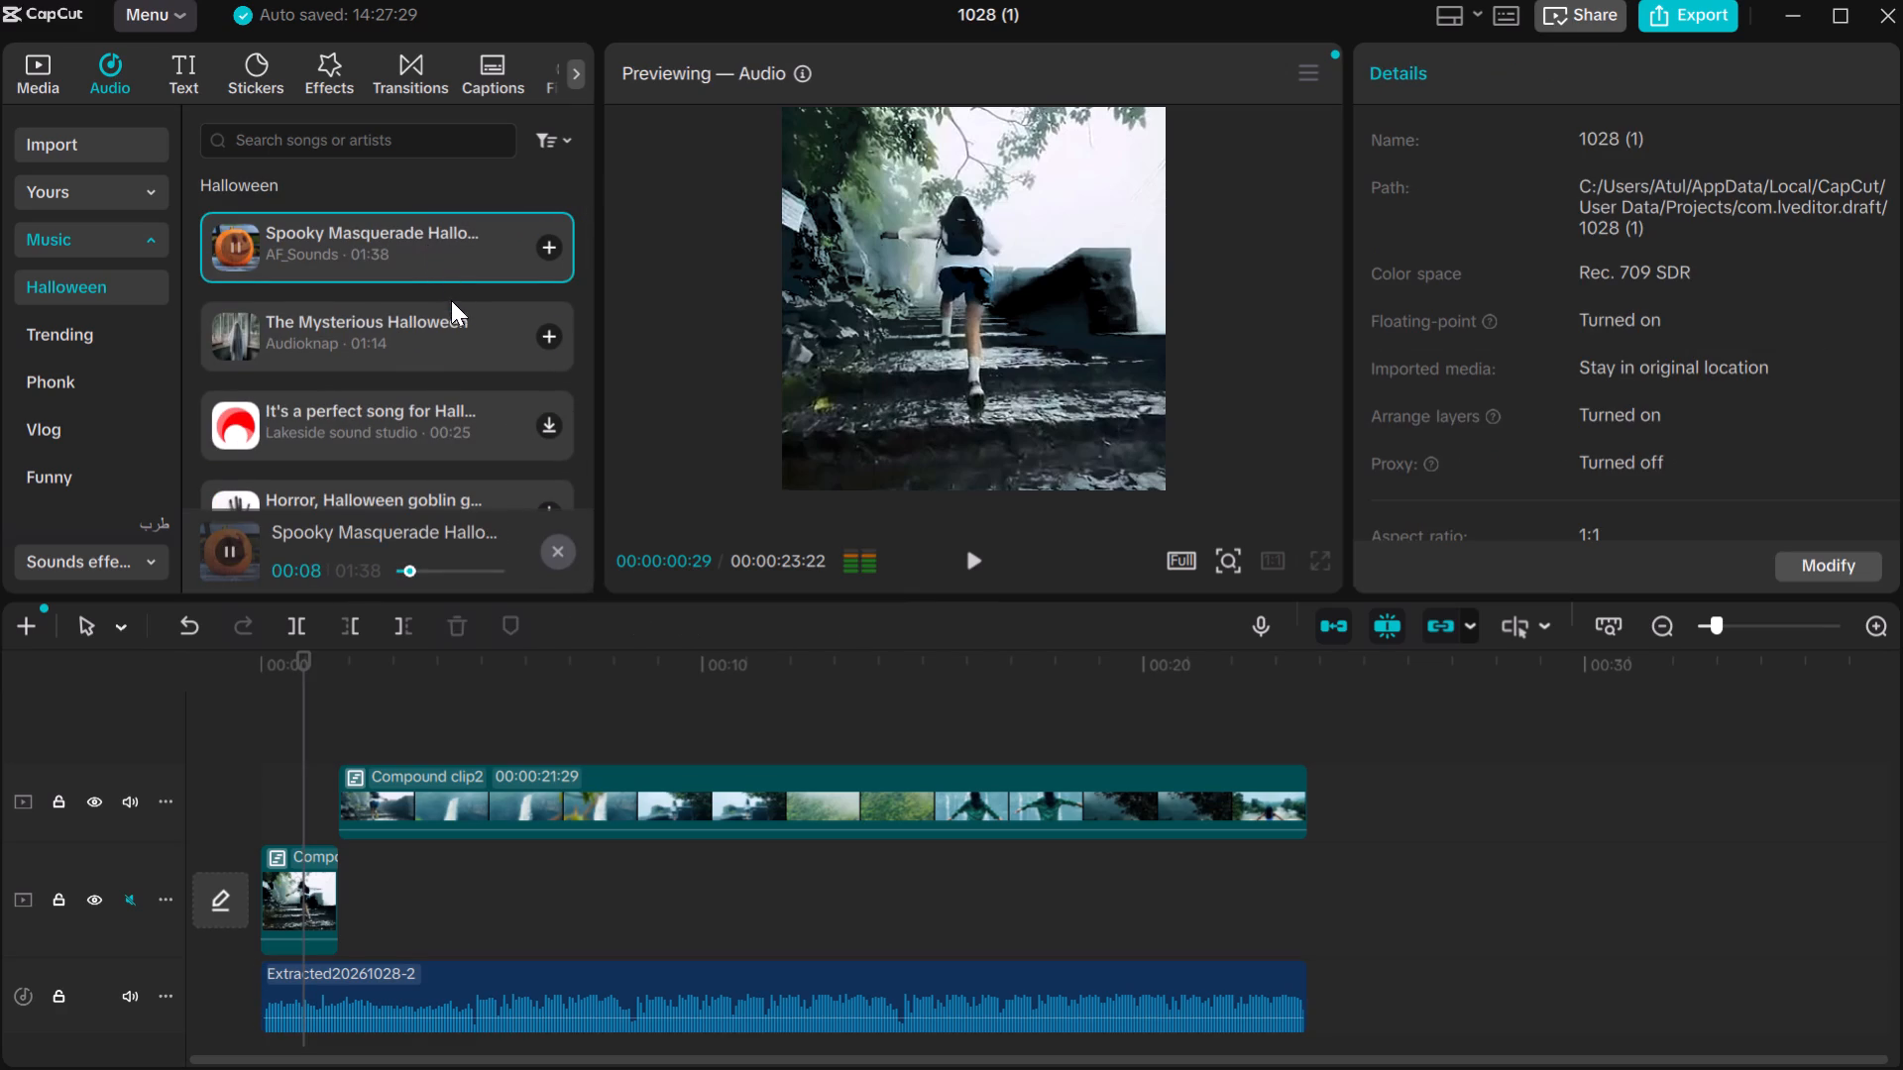
click(451, 310)
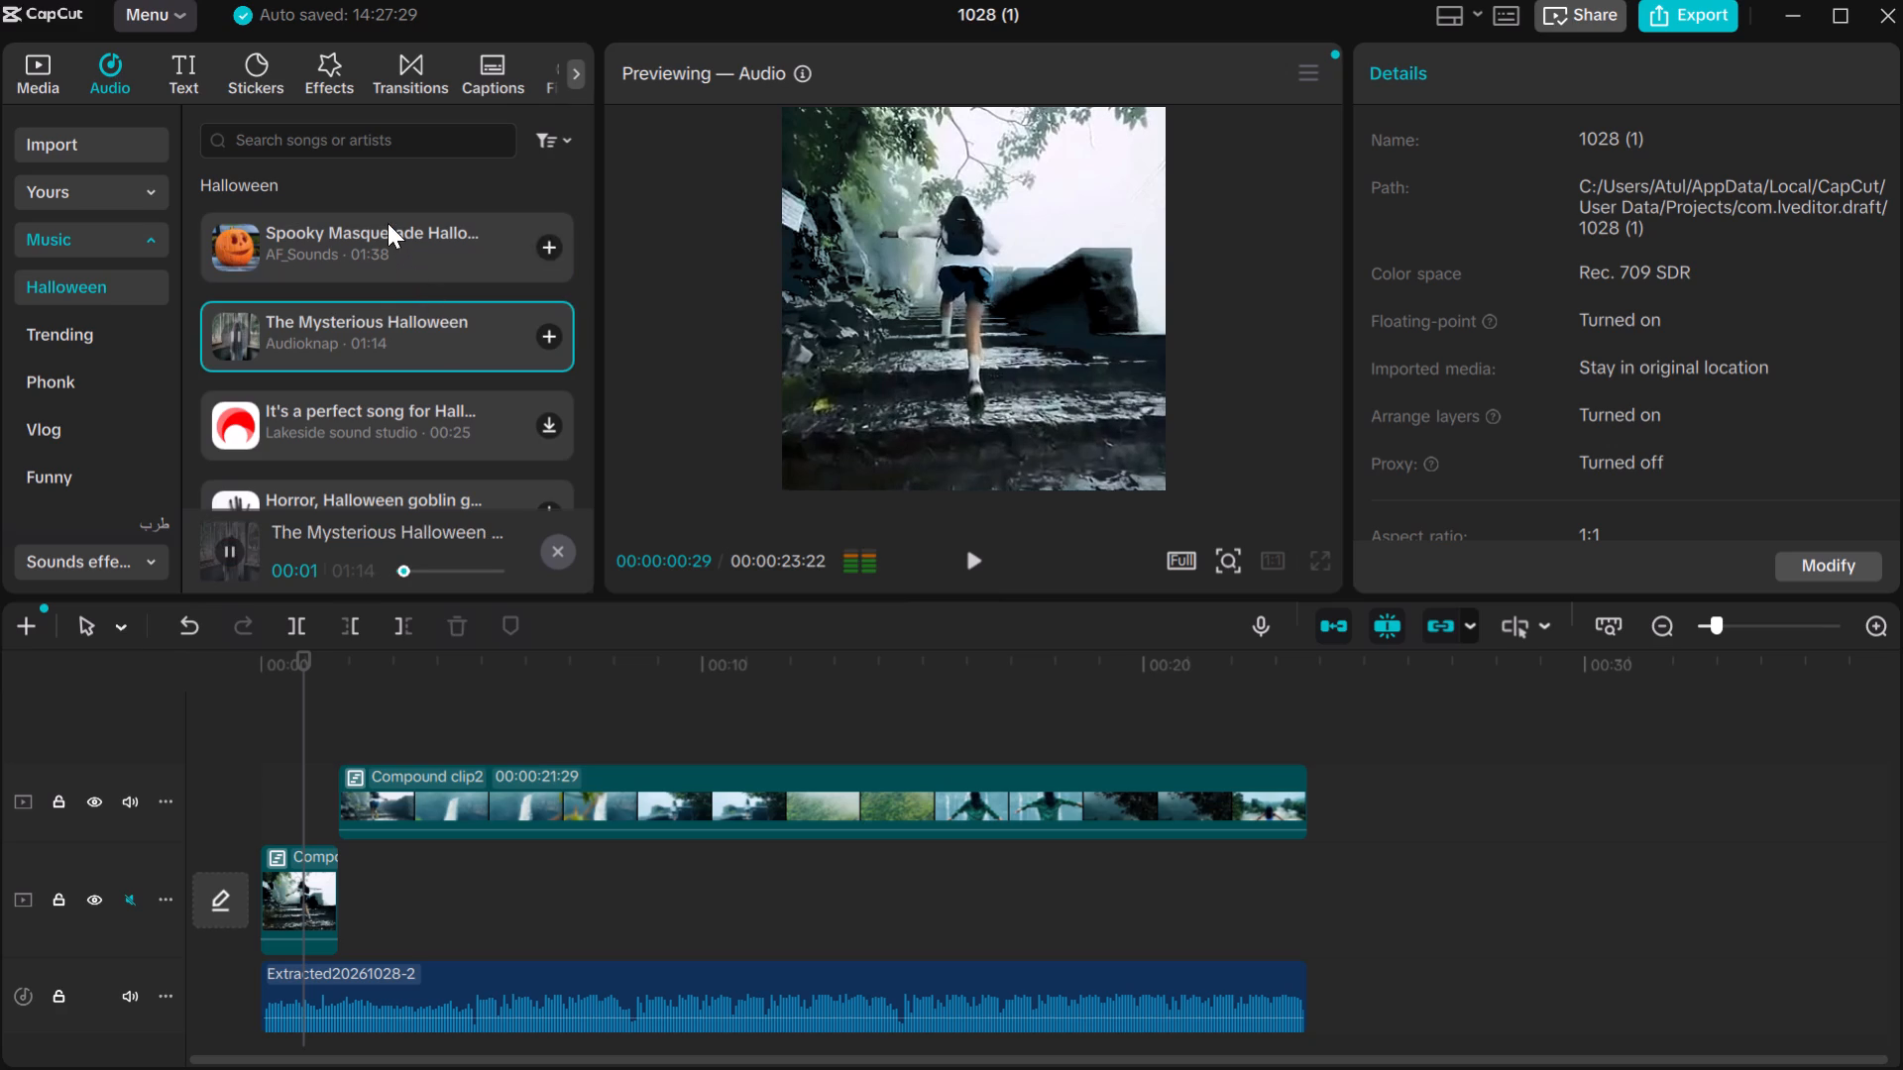
scroll(382, 220, up, 3)
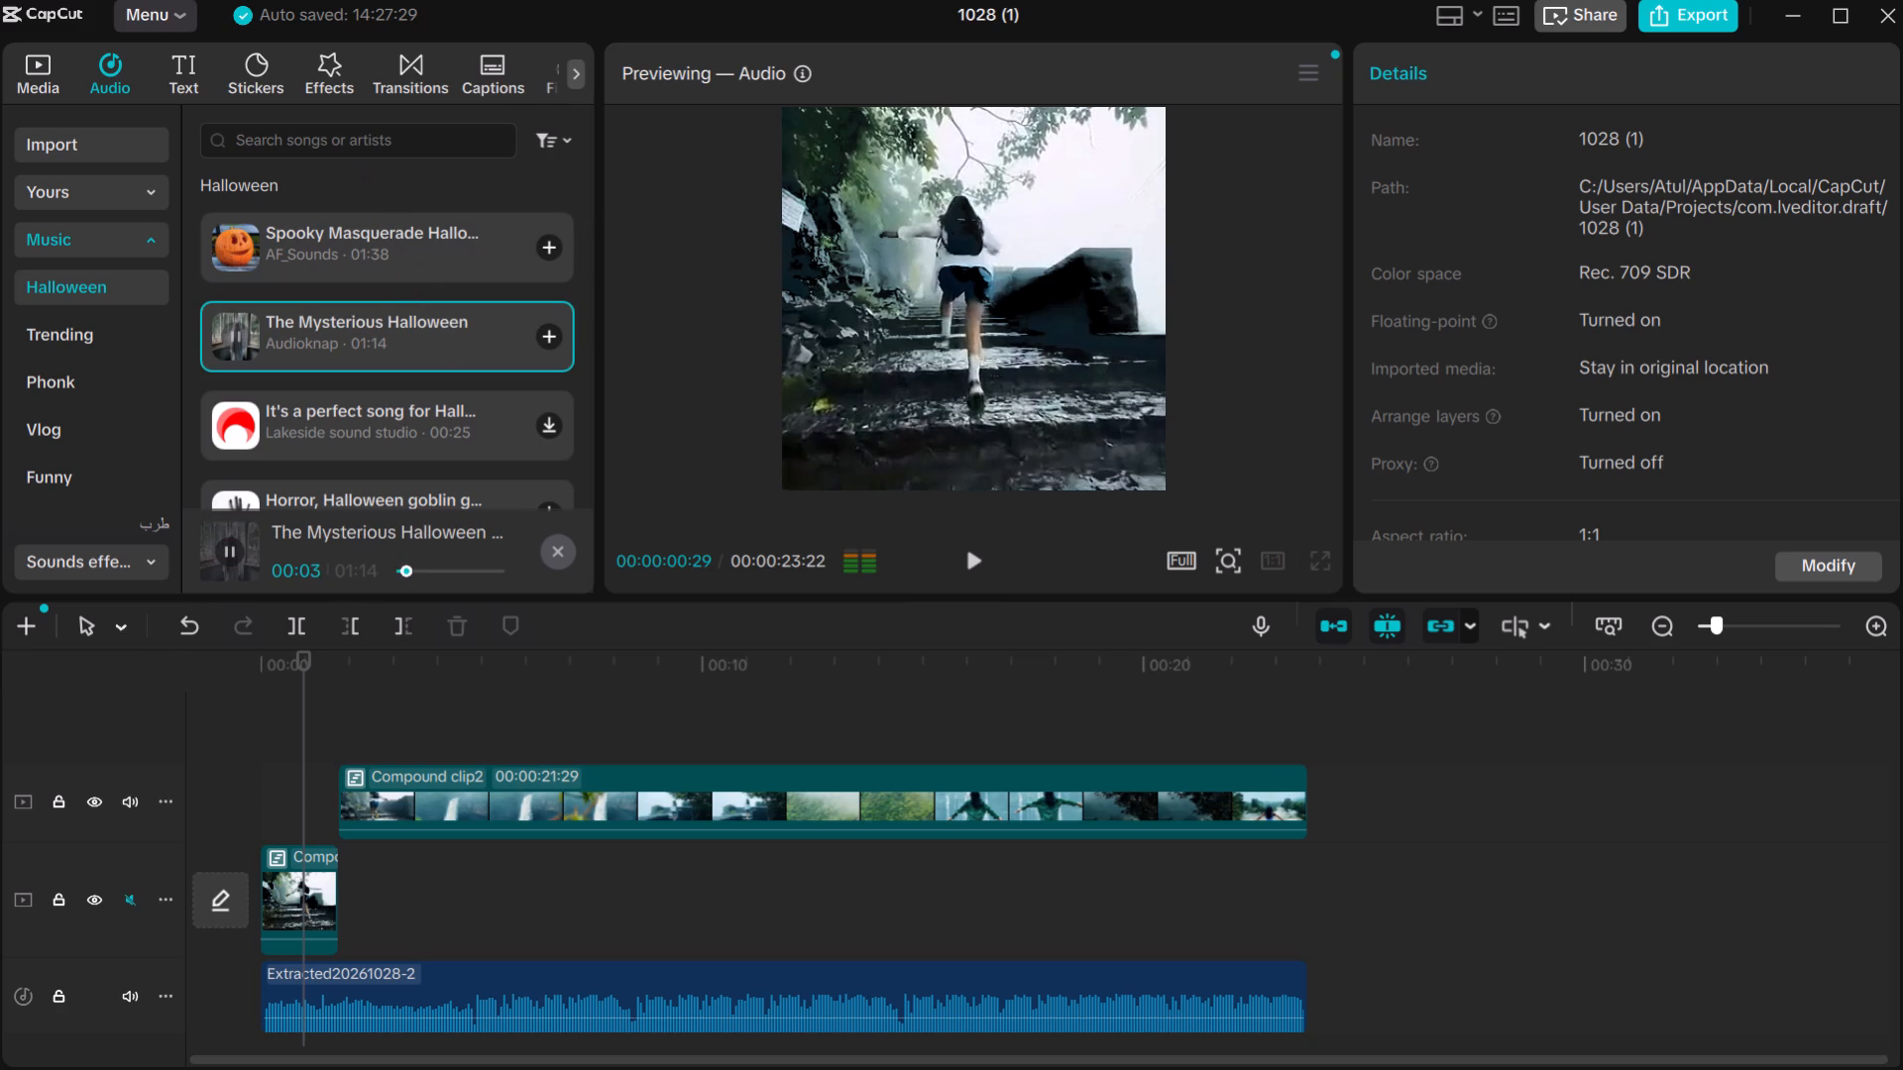
Remove "typing" from the music library's recent searches.
click(352, 143)
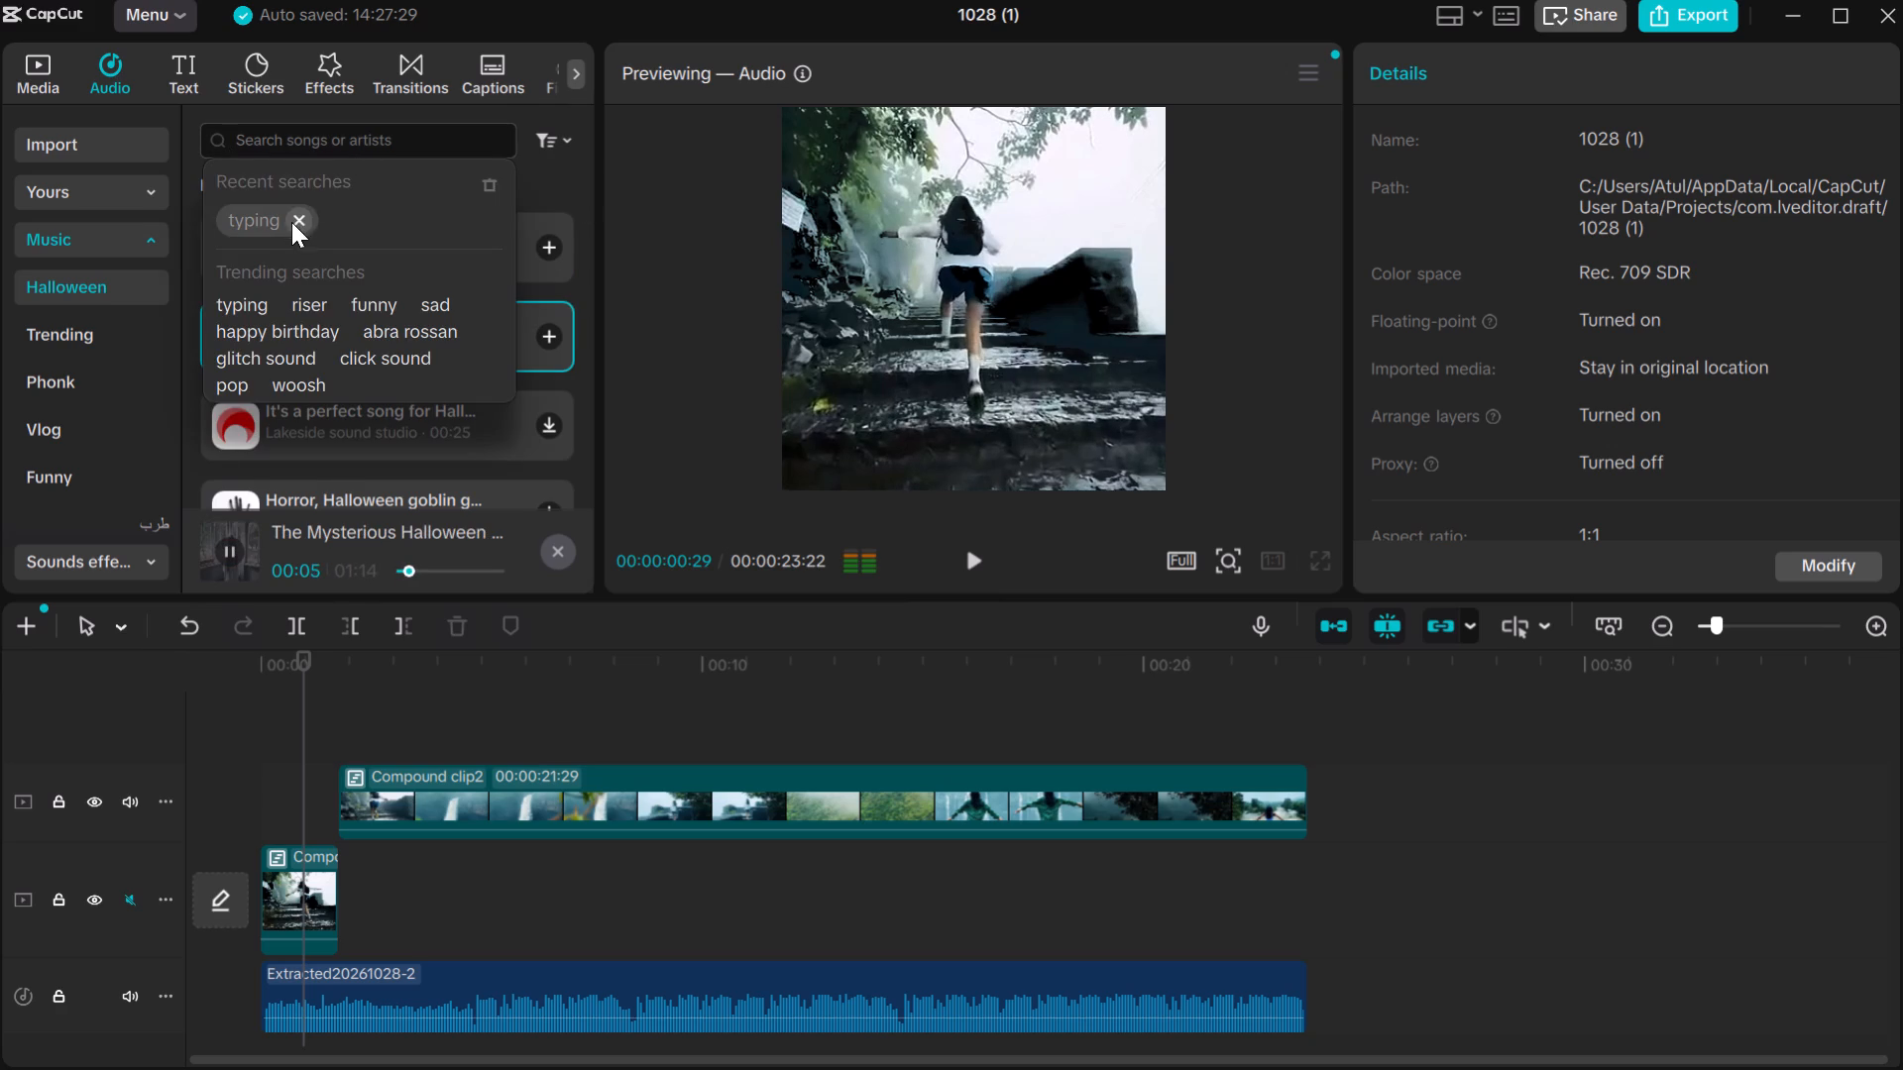
click(300, 218)
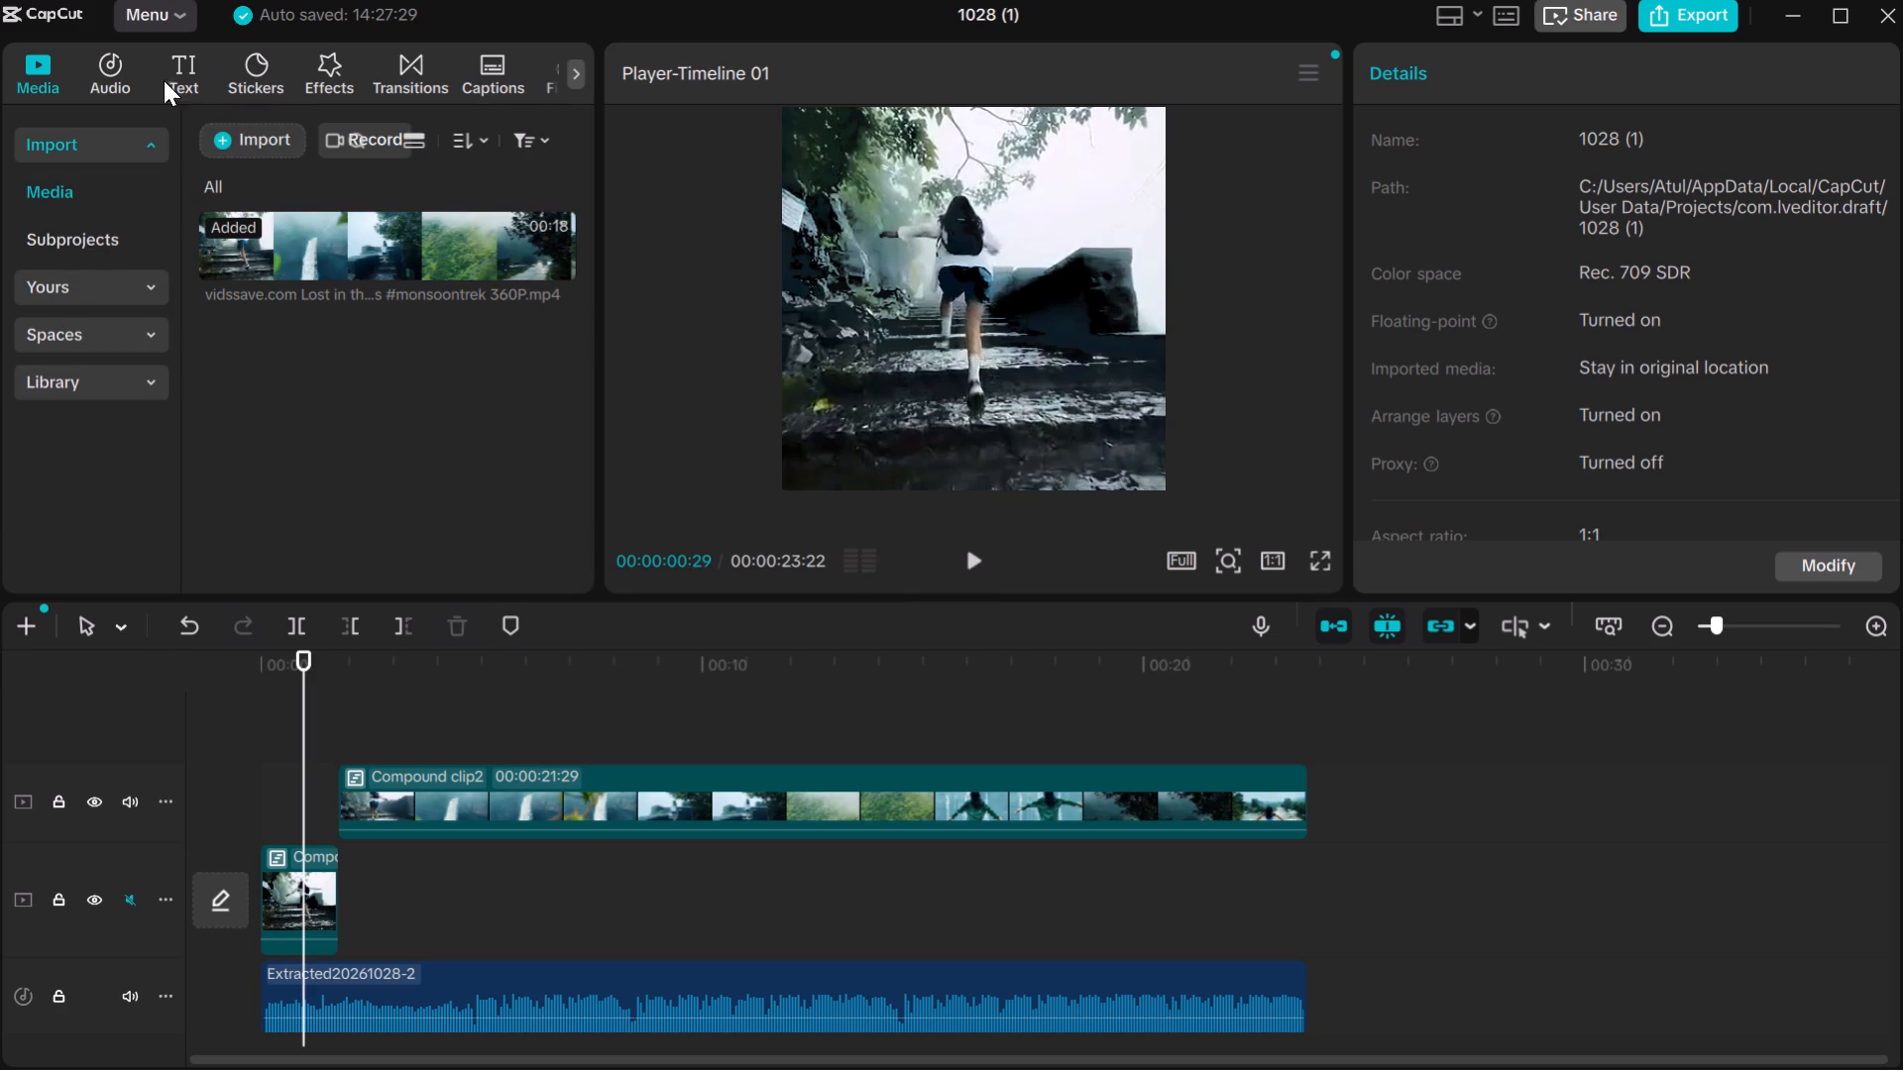
Return to the audio library's music section and start a search with "ri".
scroll(155, 93, right, 1)
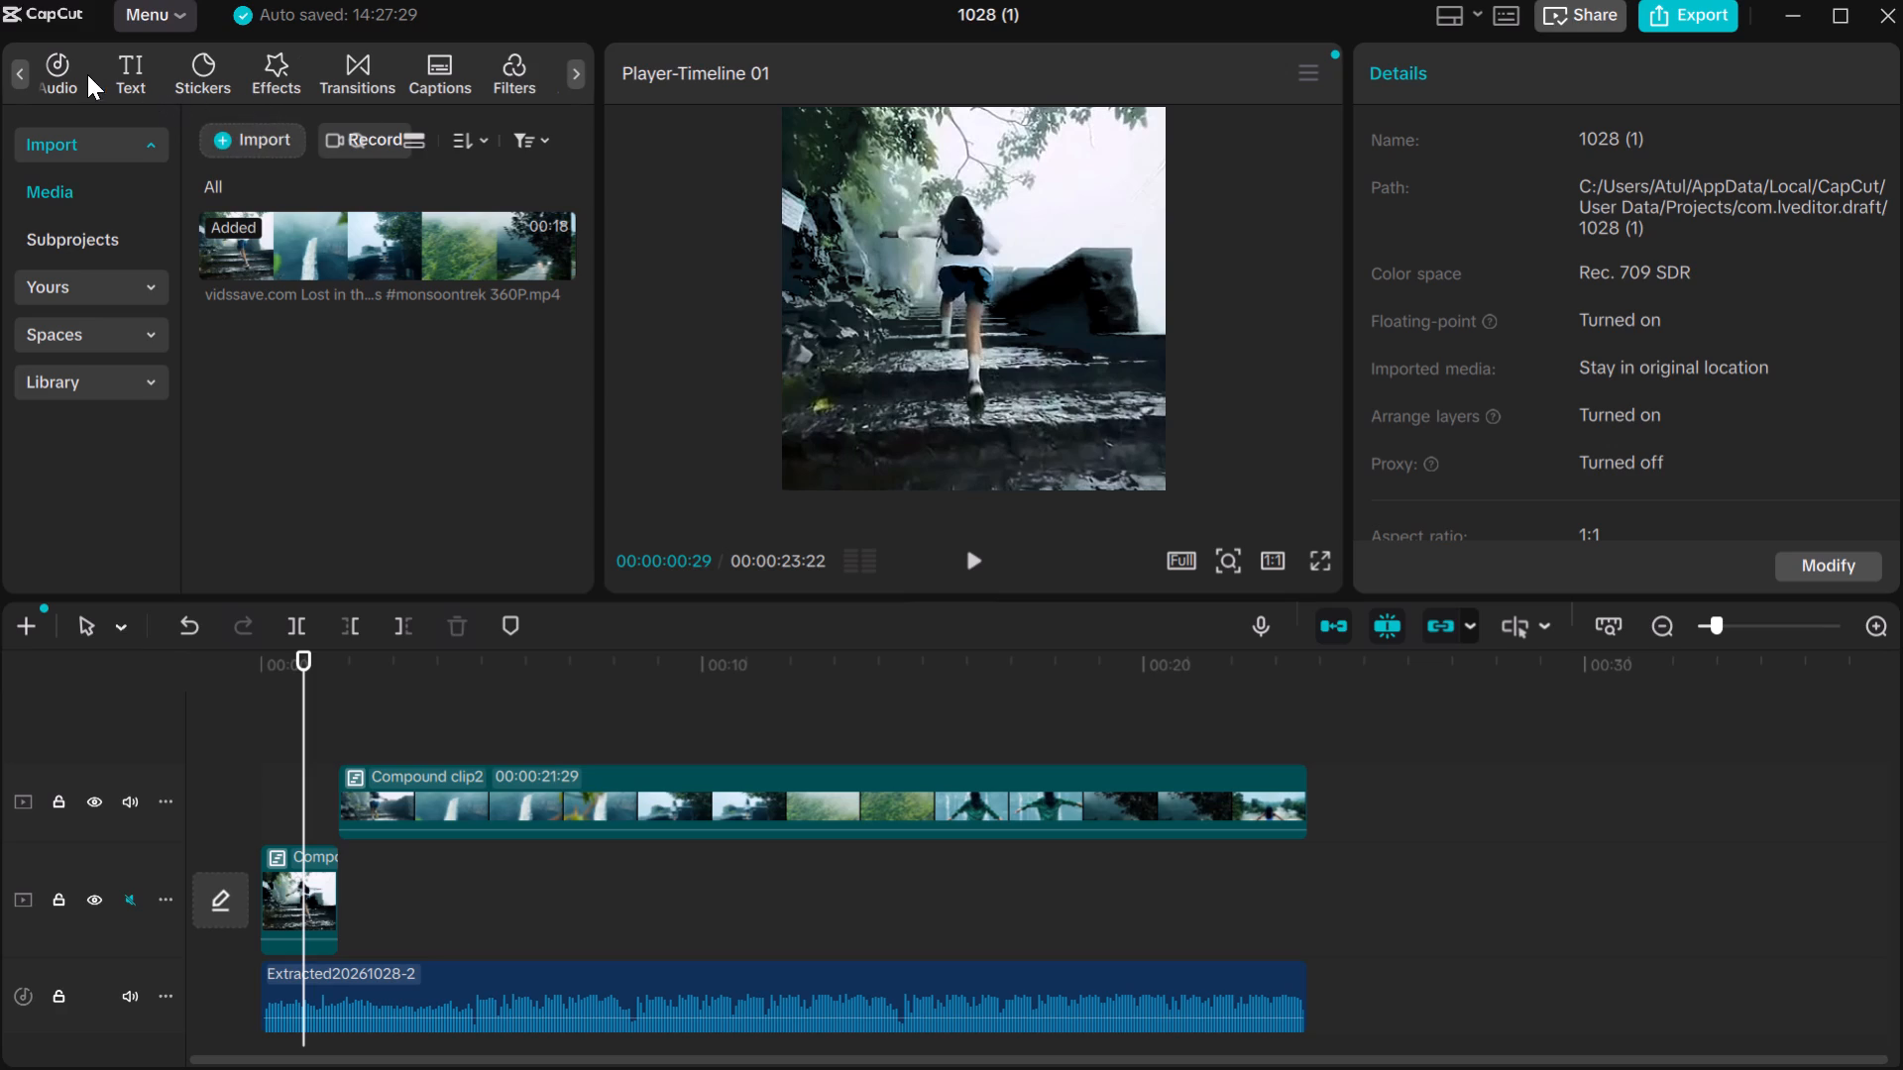
click(47, 74)
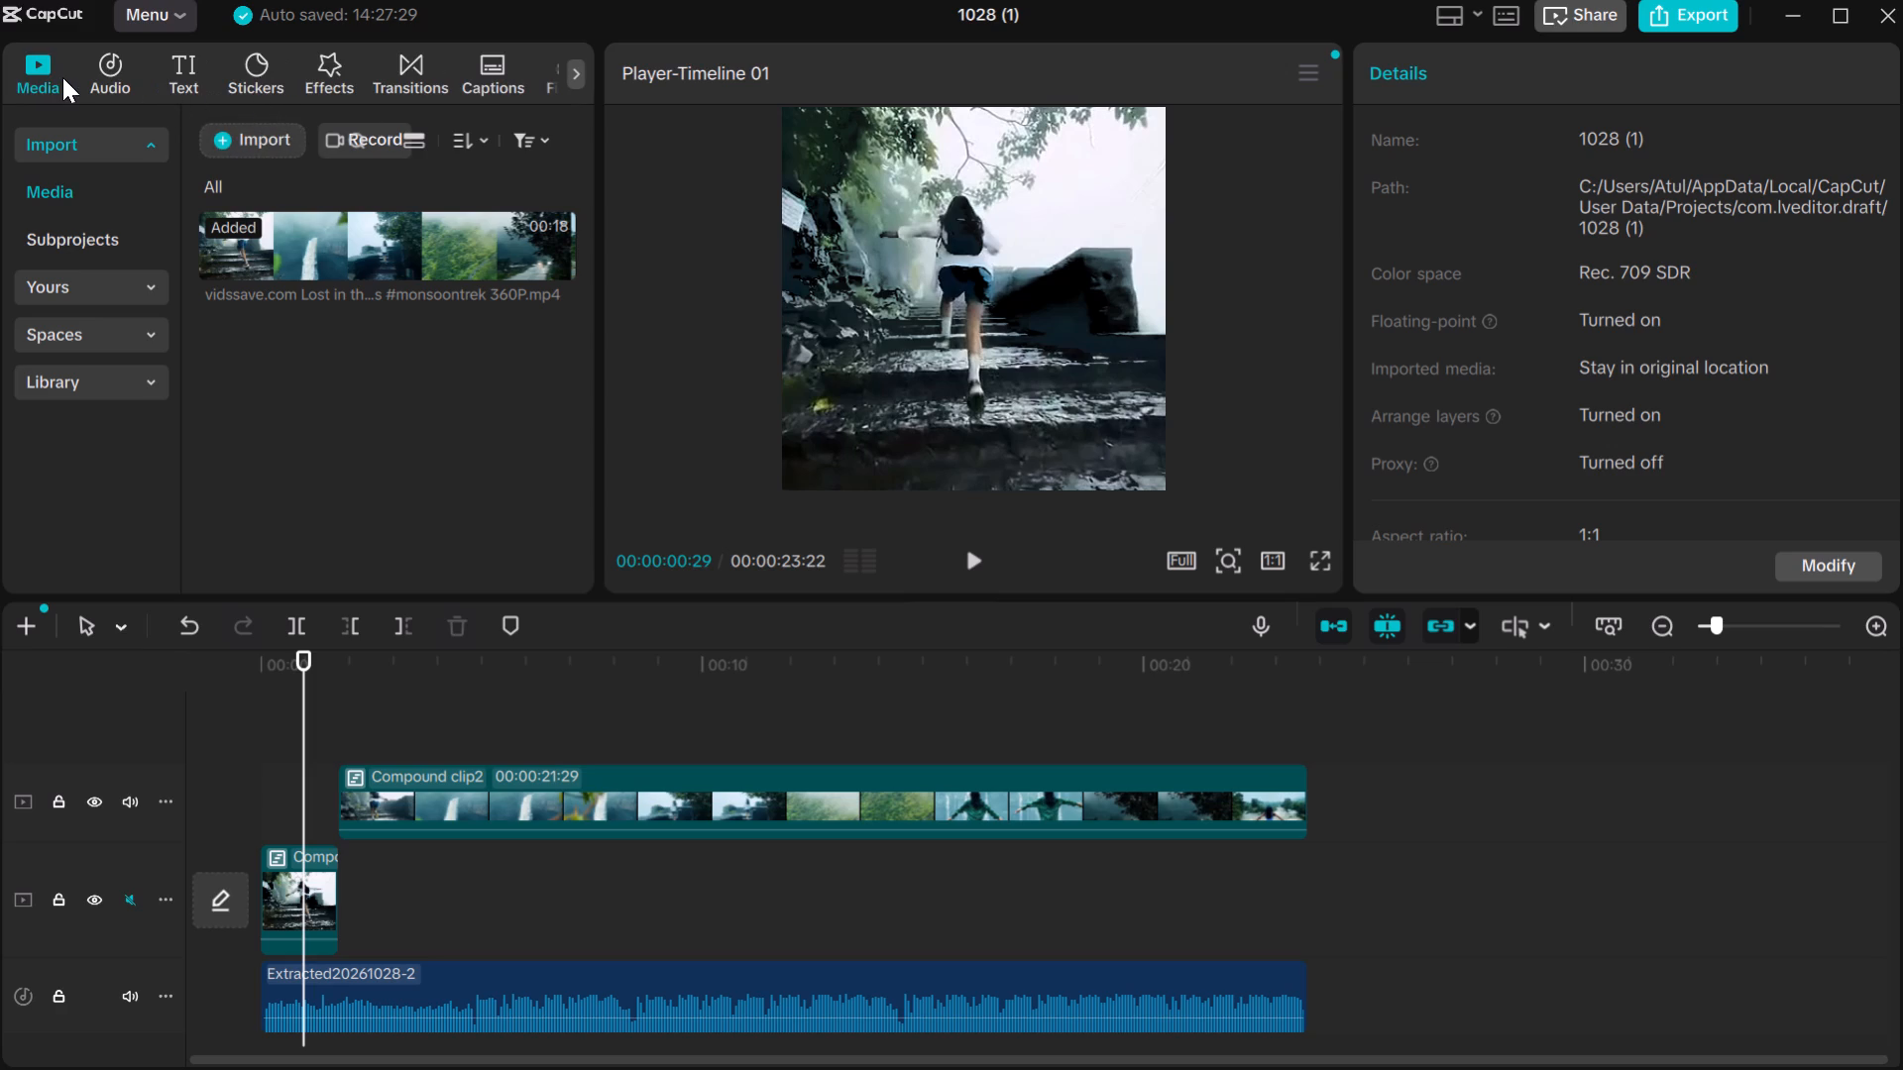
click(128, 45)
drag(128, 45, 125, 59)
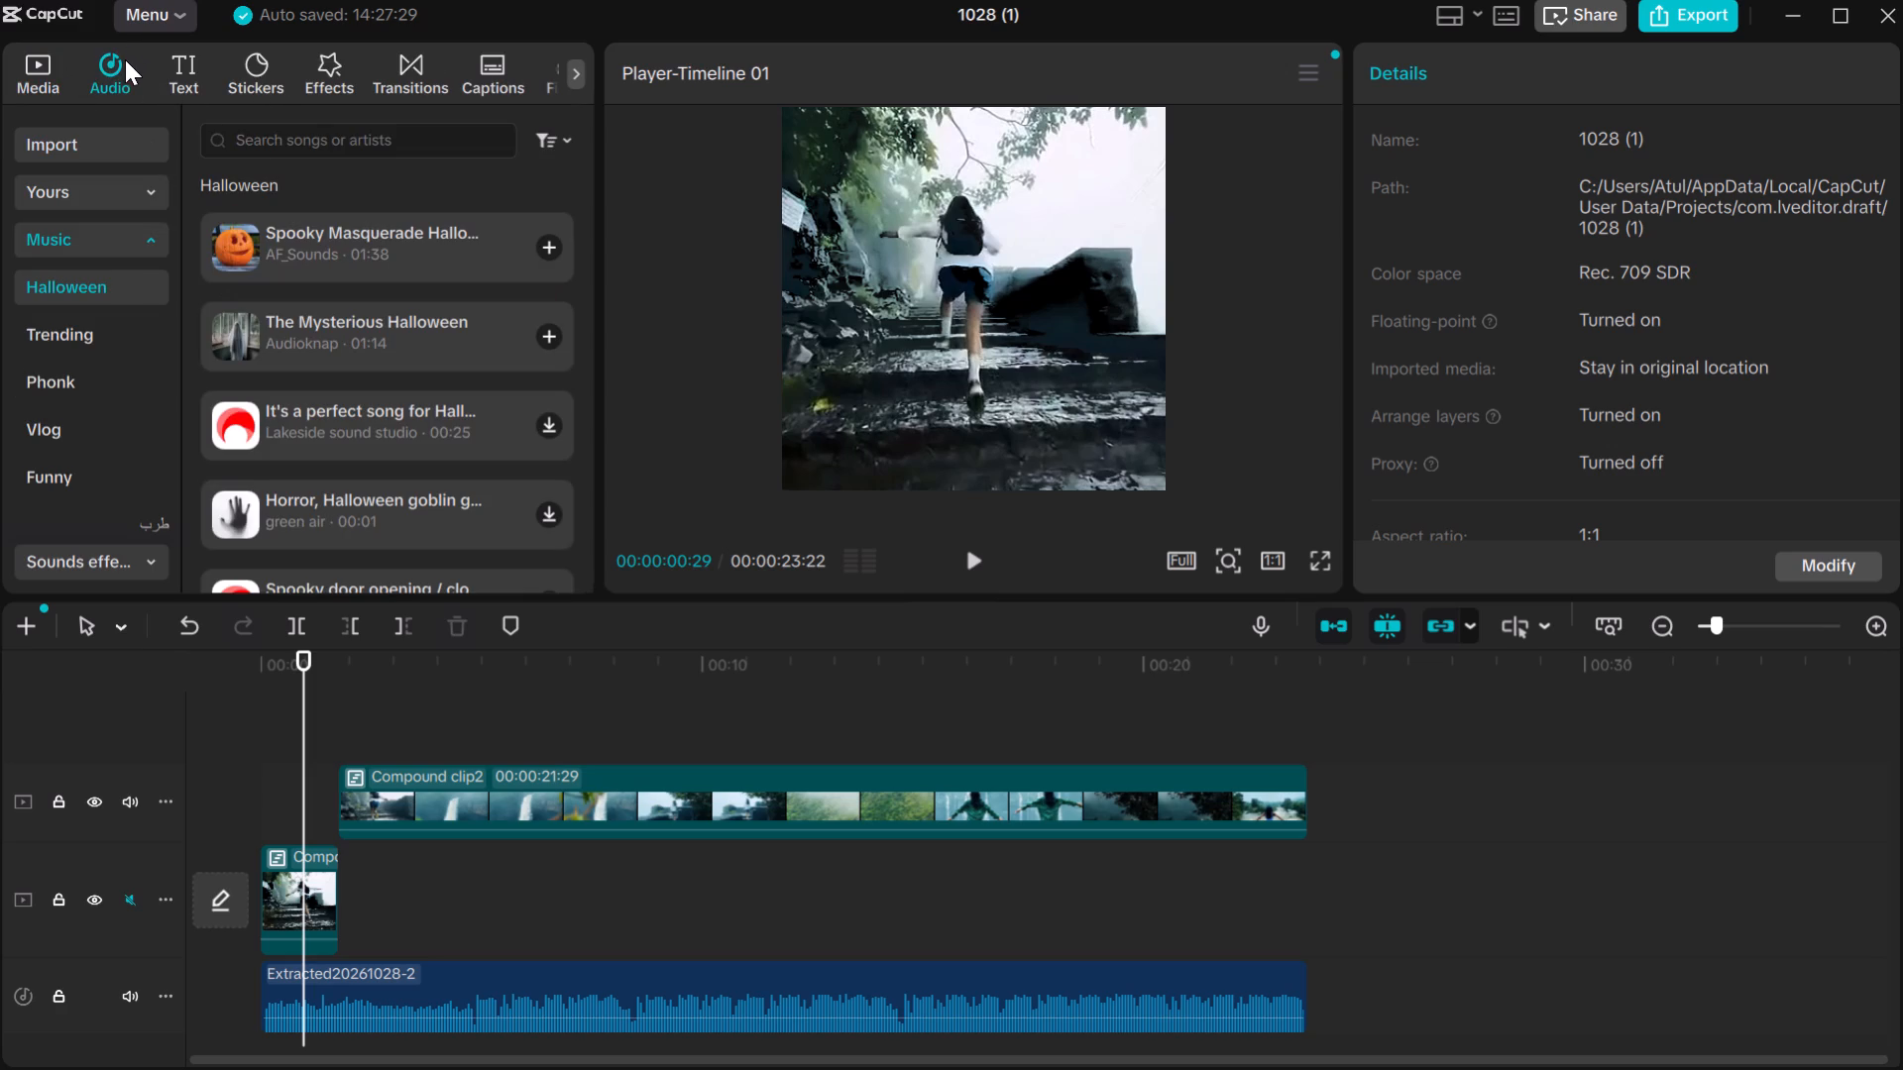
drag(125, 59, 274, 128)
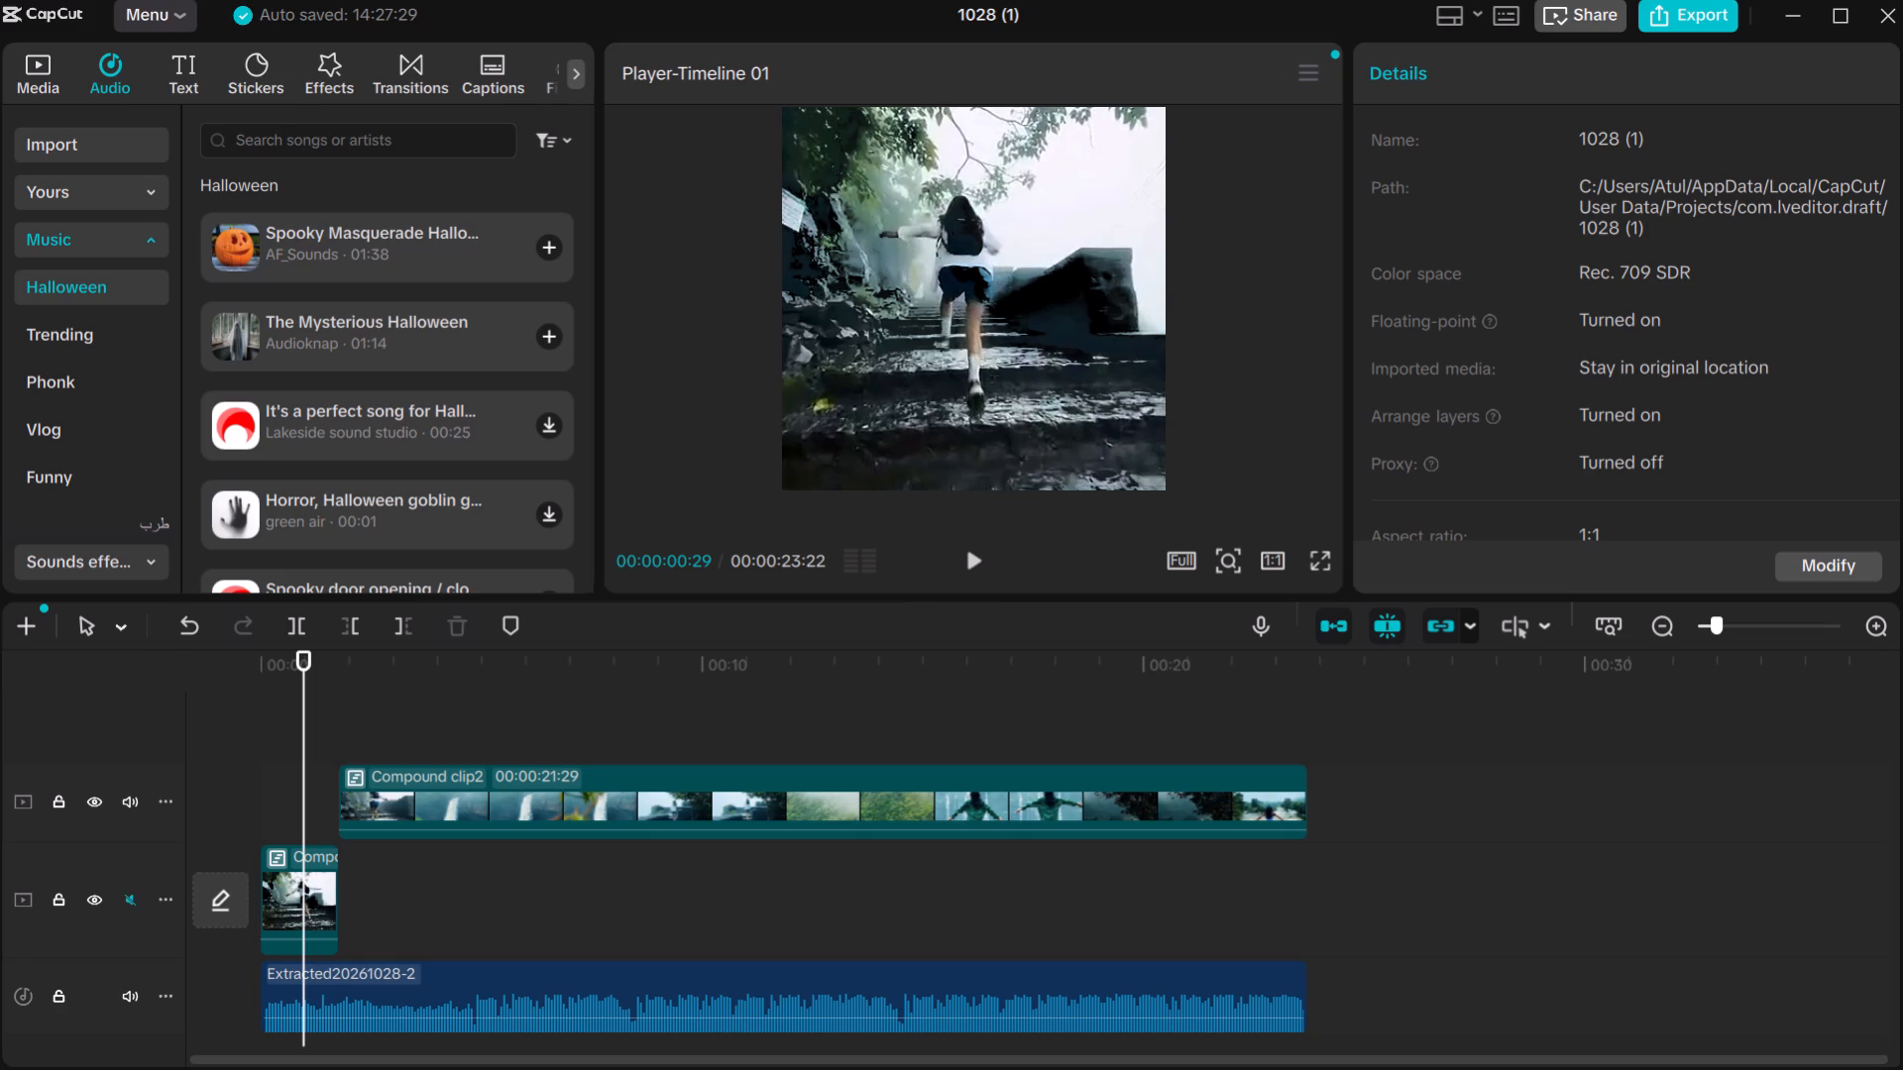
click(284, 143)
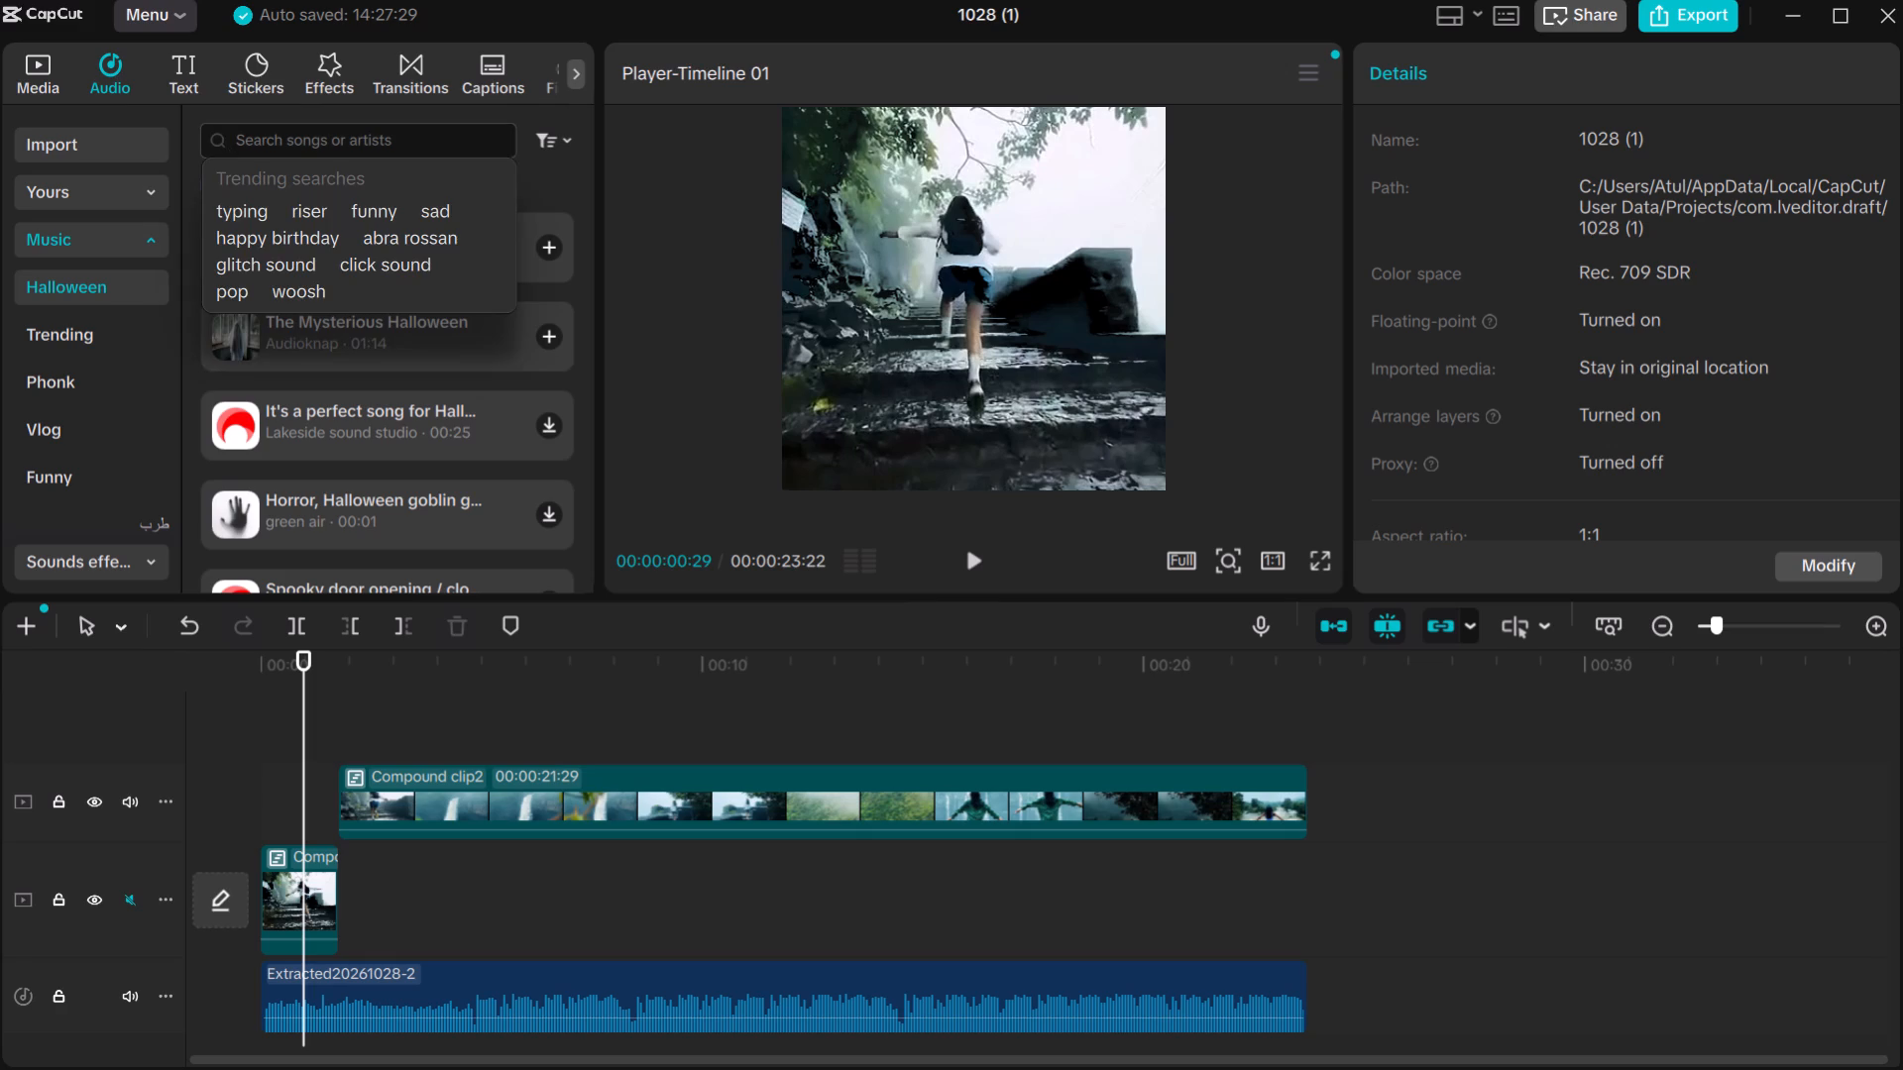
key(r)
key(i)
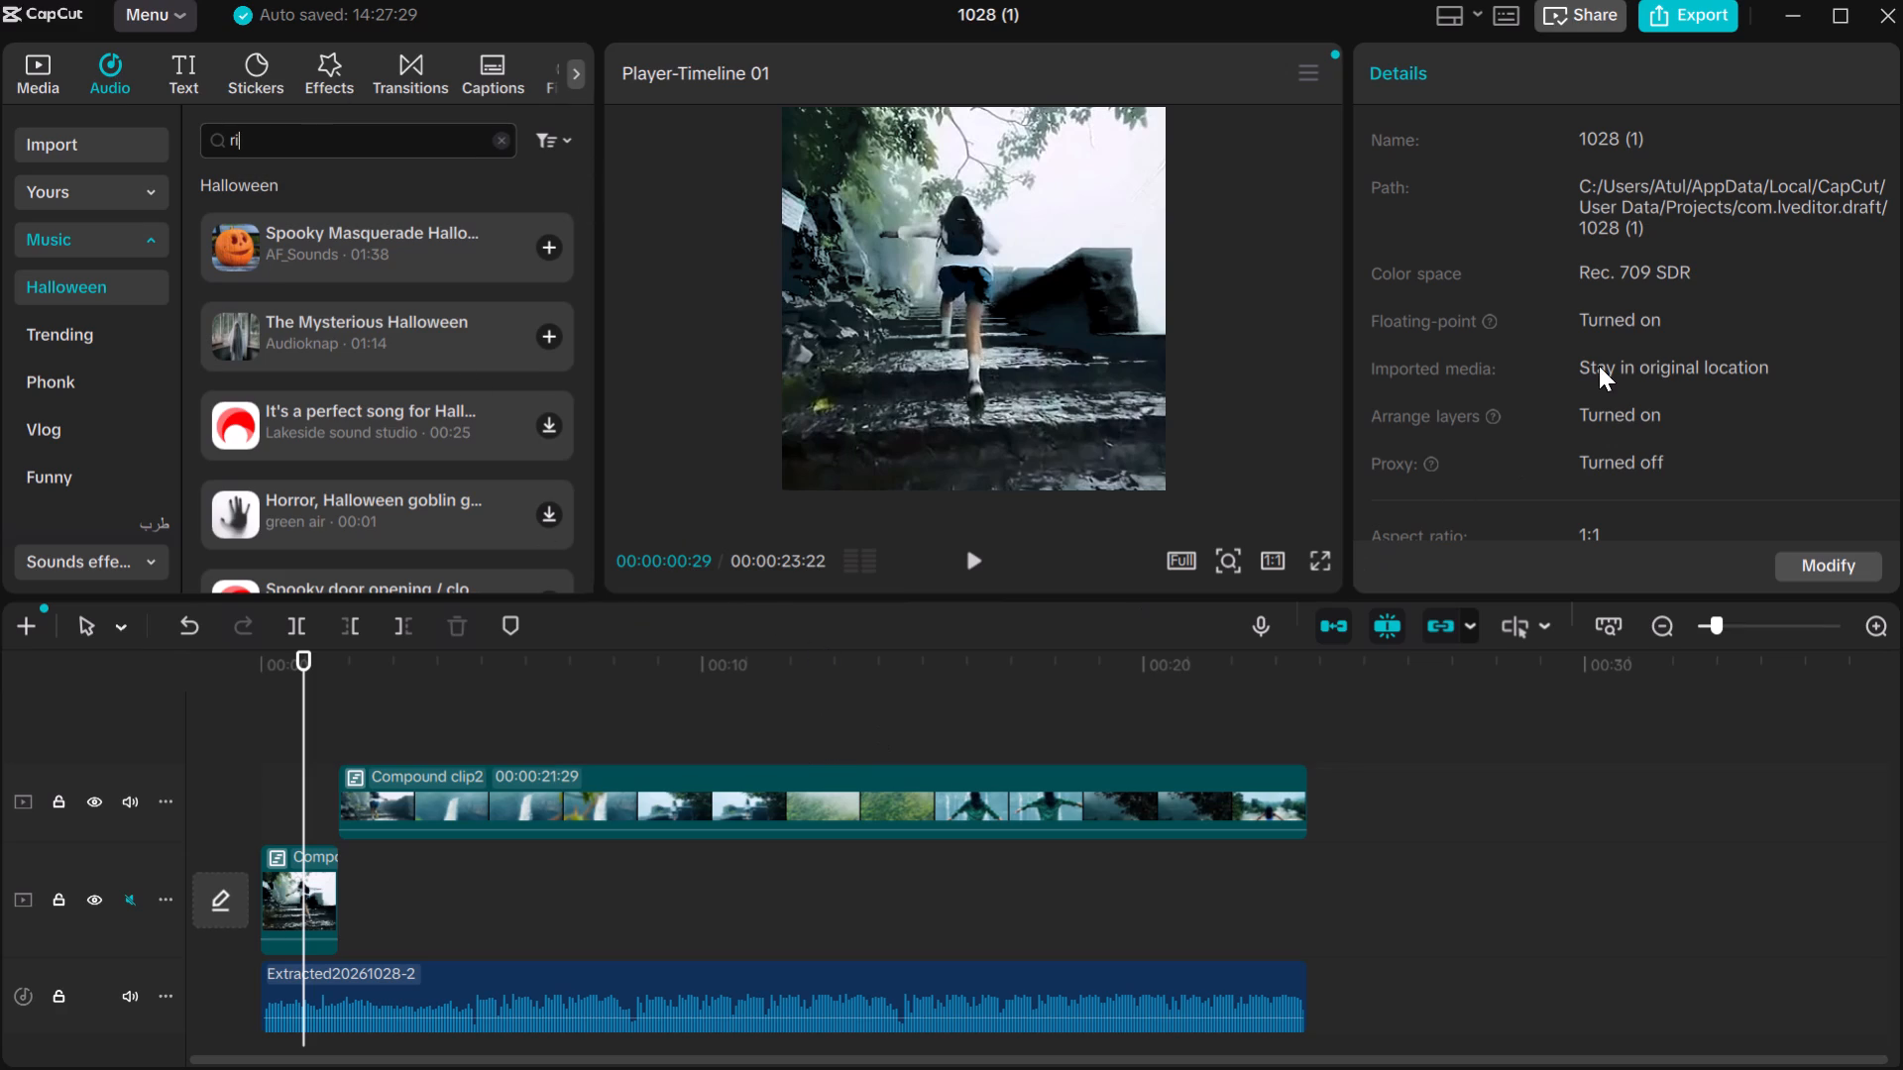
Switch to the YouTube tutorial to examine its riser sound-effect search, and return to CapCut.
click(1787, 11)
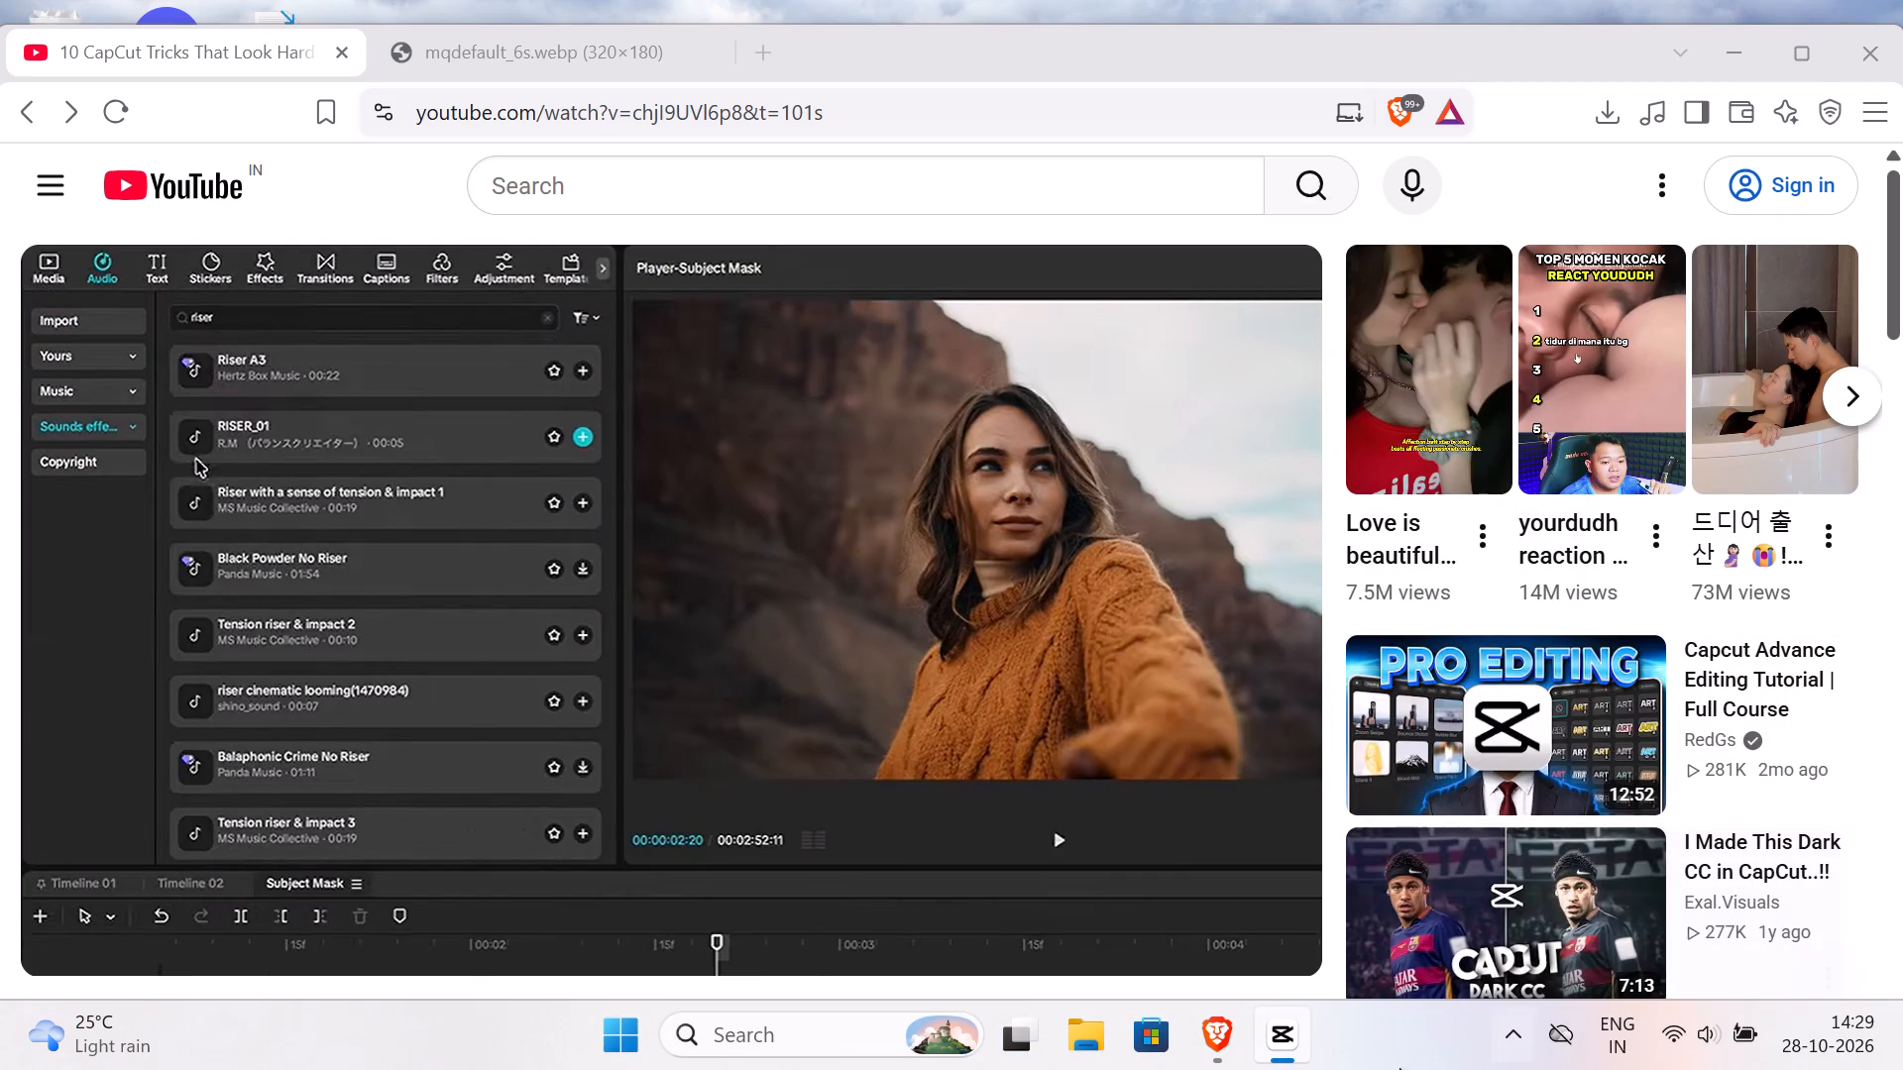
click(1268, 1038)
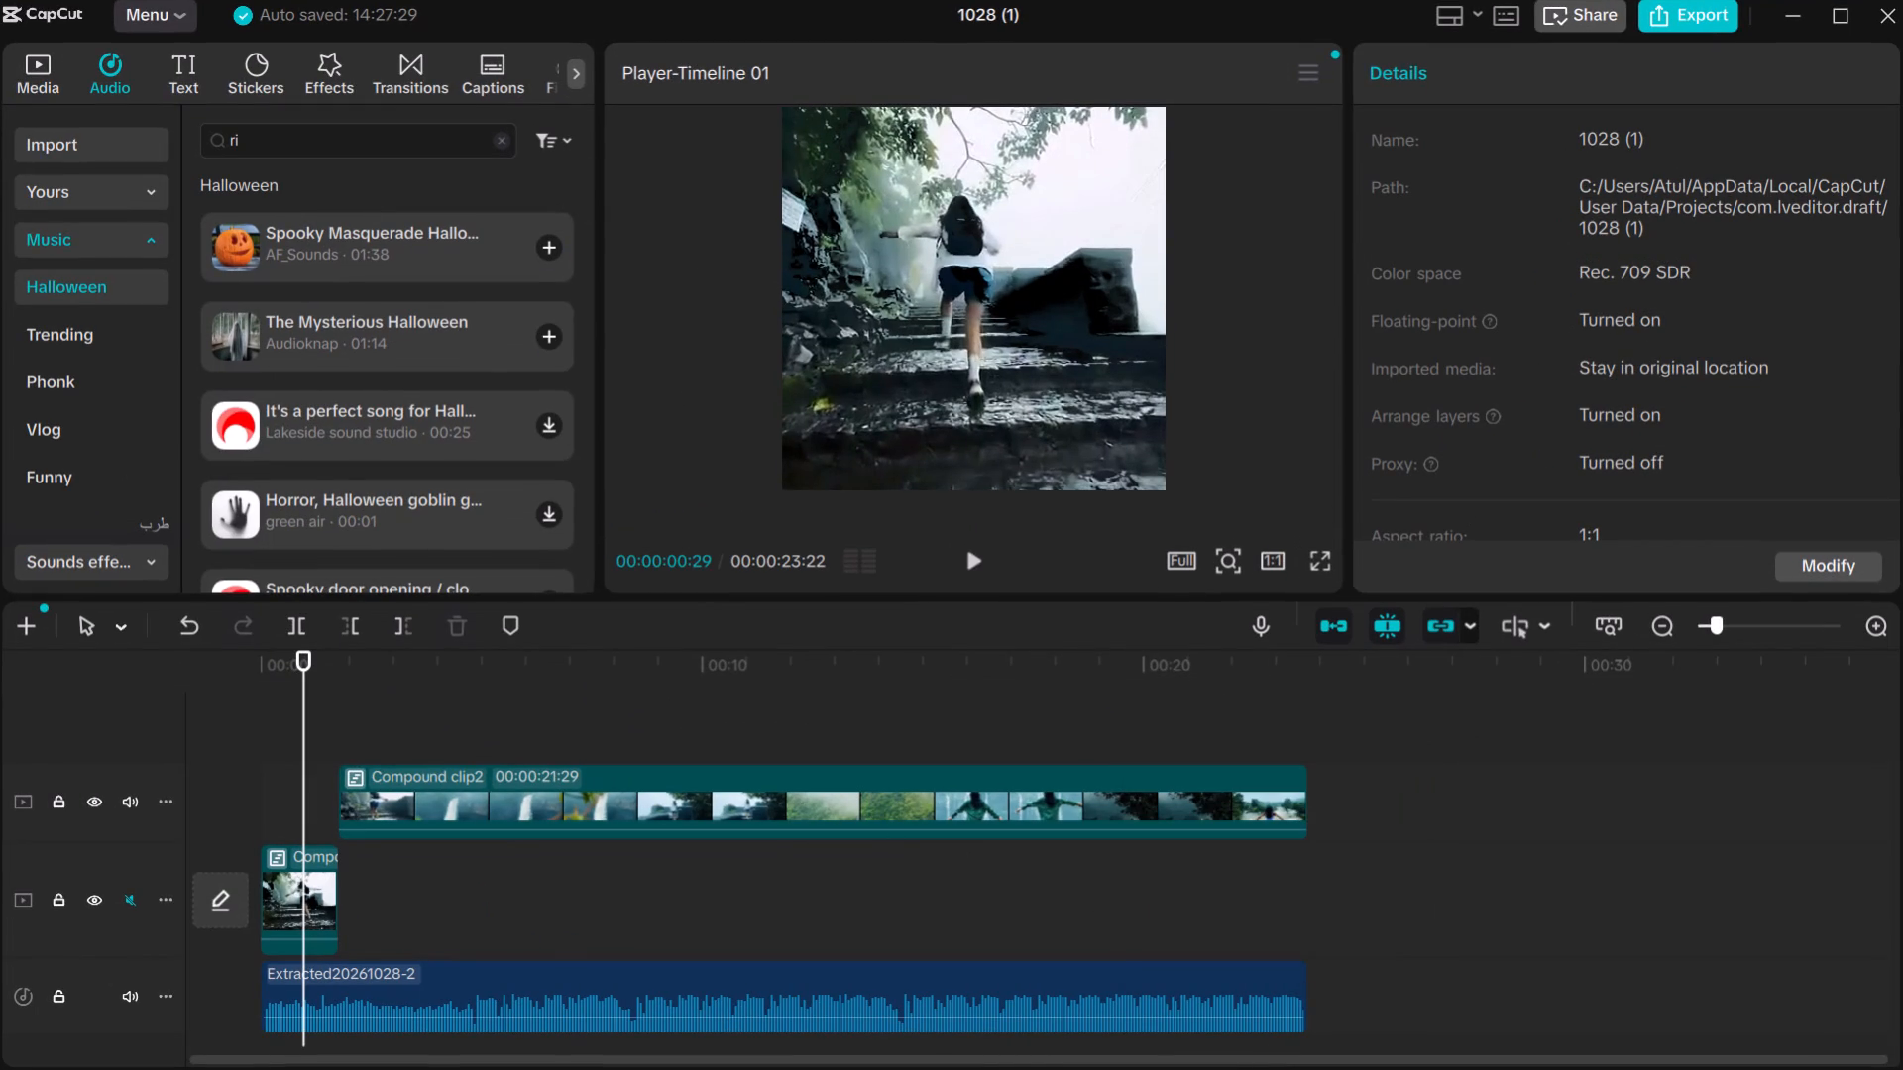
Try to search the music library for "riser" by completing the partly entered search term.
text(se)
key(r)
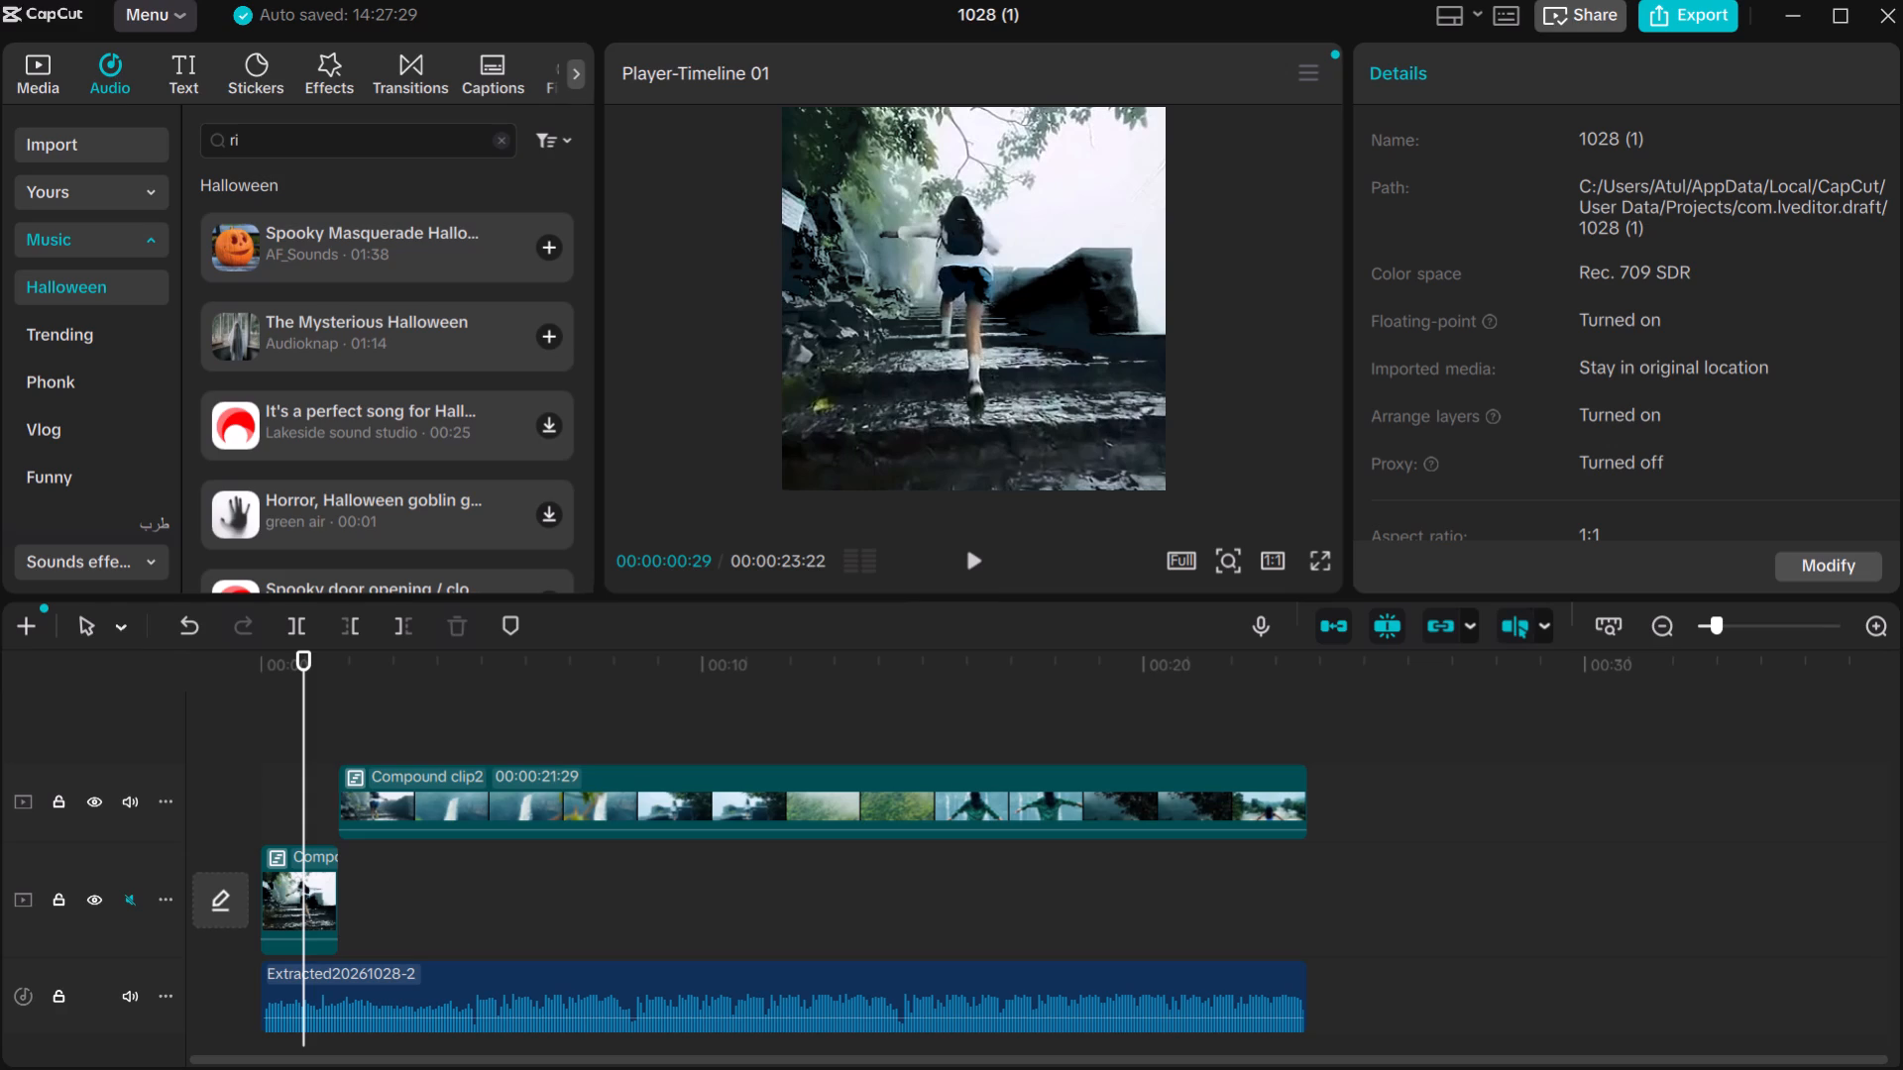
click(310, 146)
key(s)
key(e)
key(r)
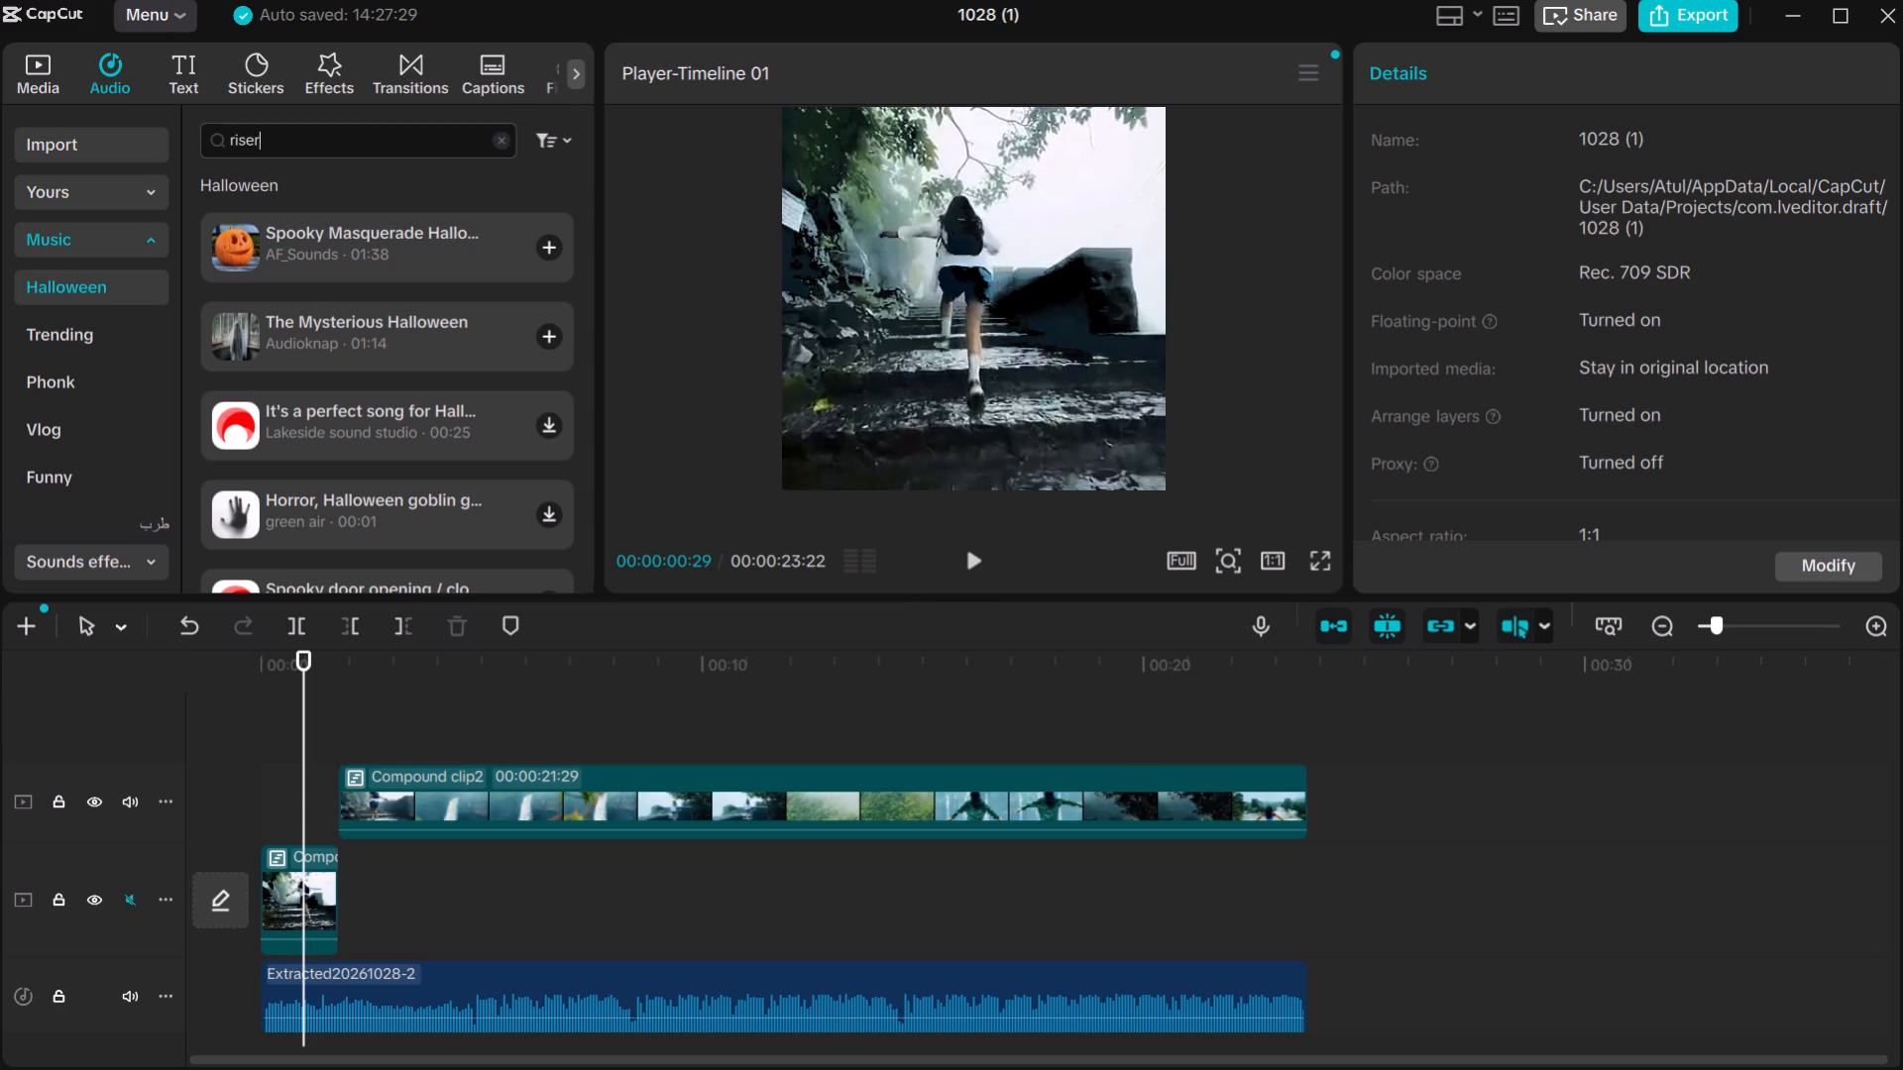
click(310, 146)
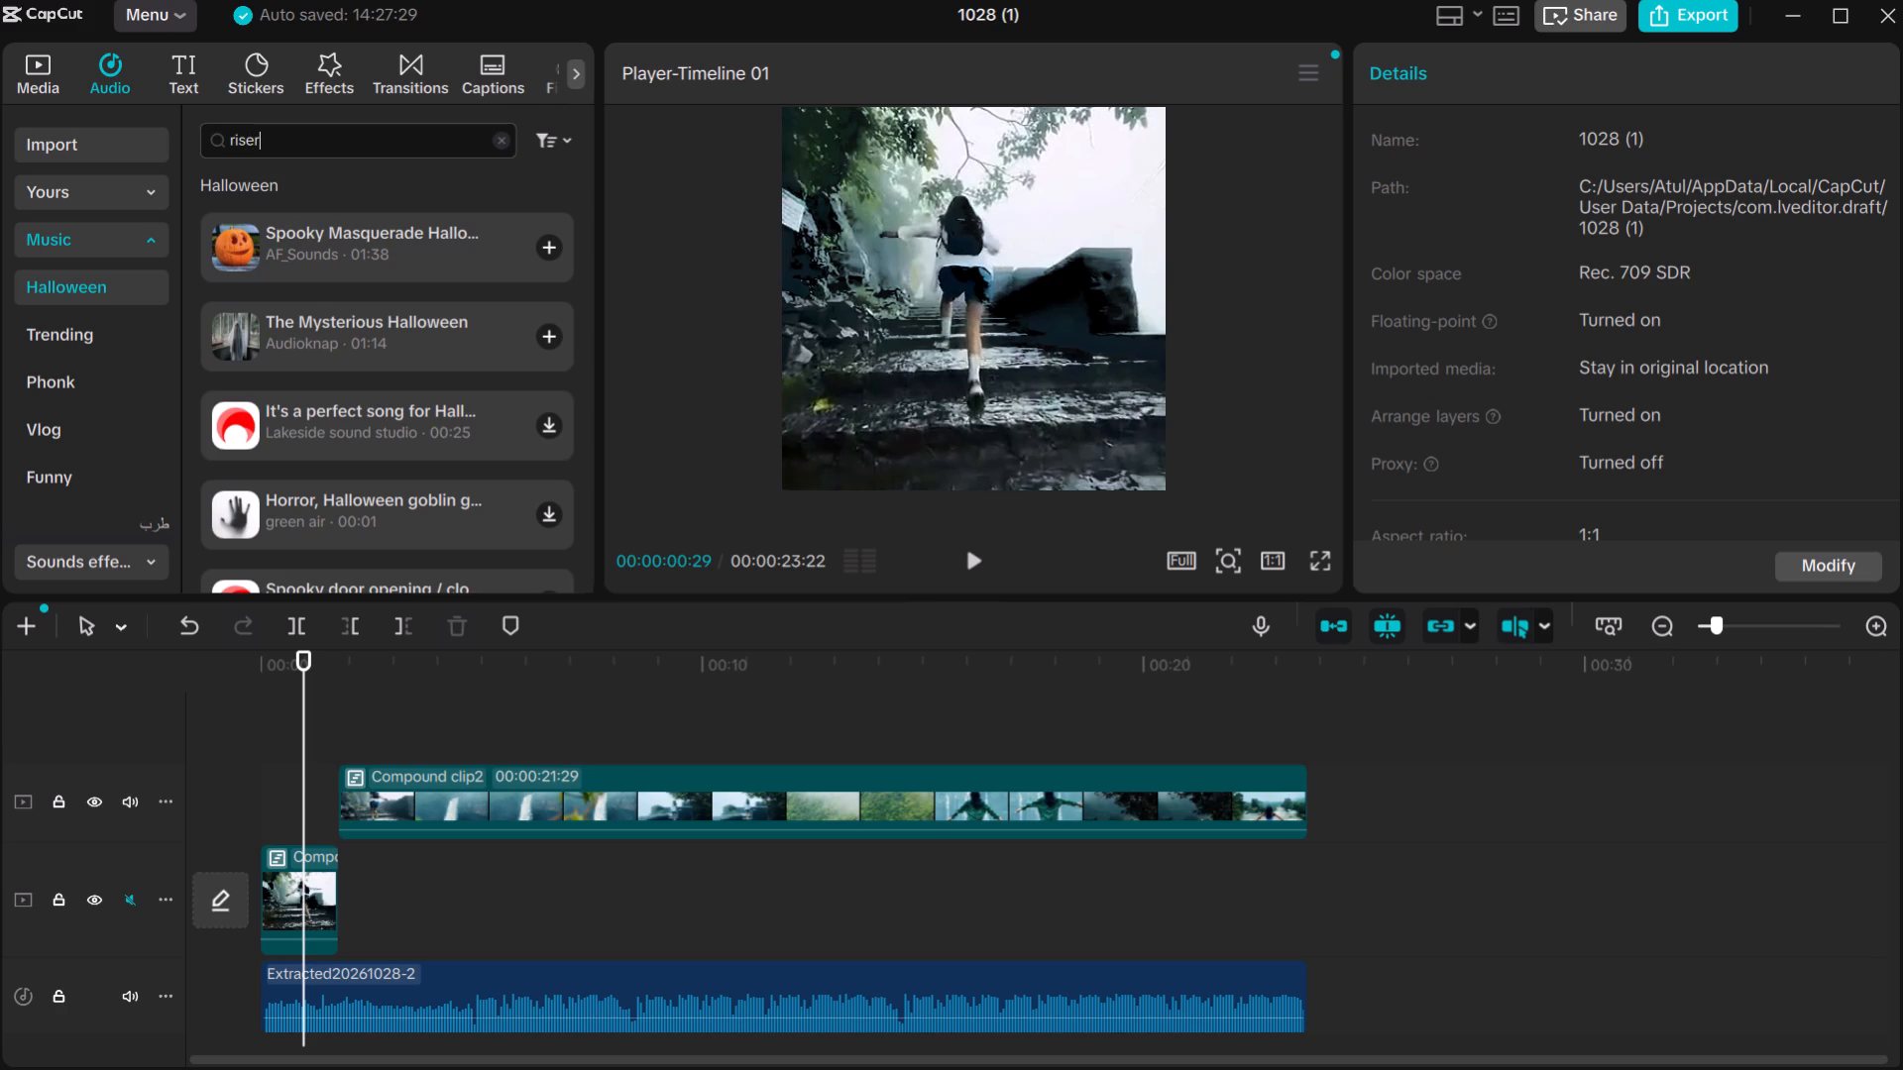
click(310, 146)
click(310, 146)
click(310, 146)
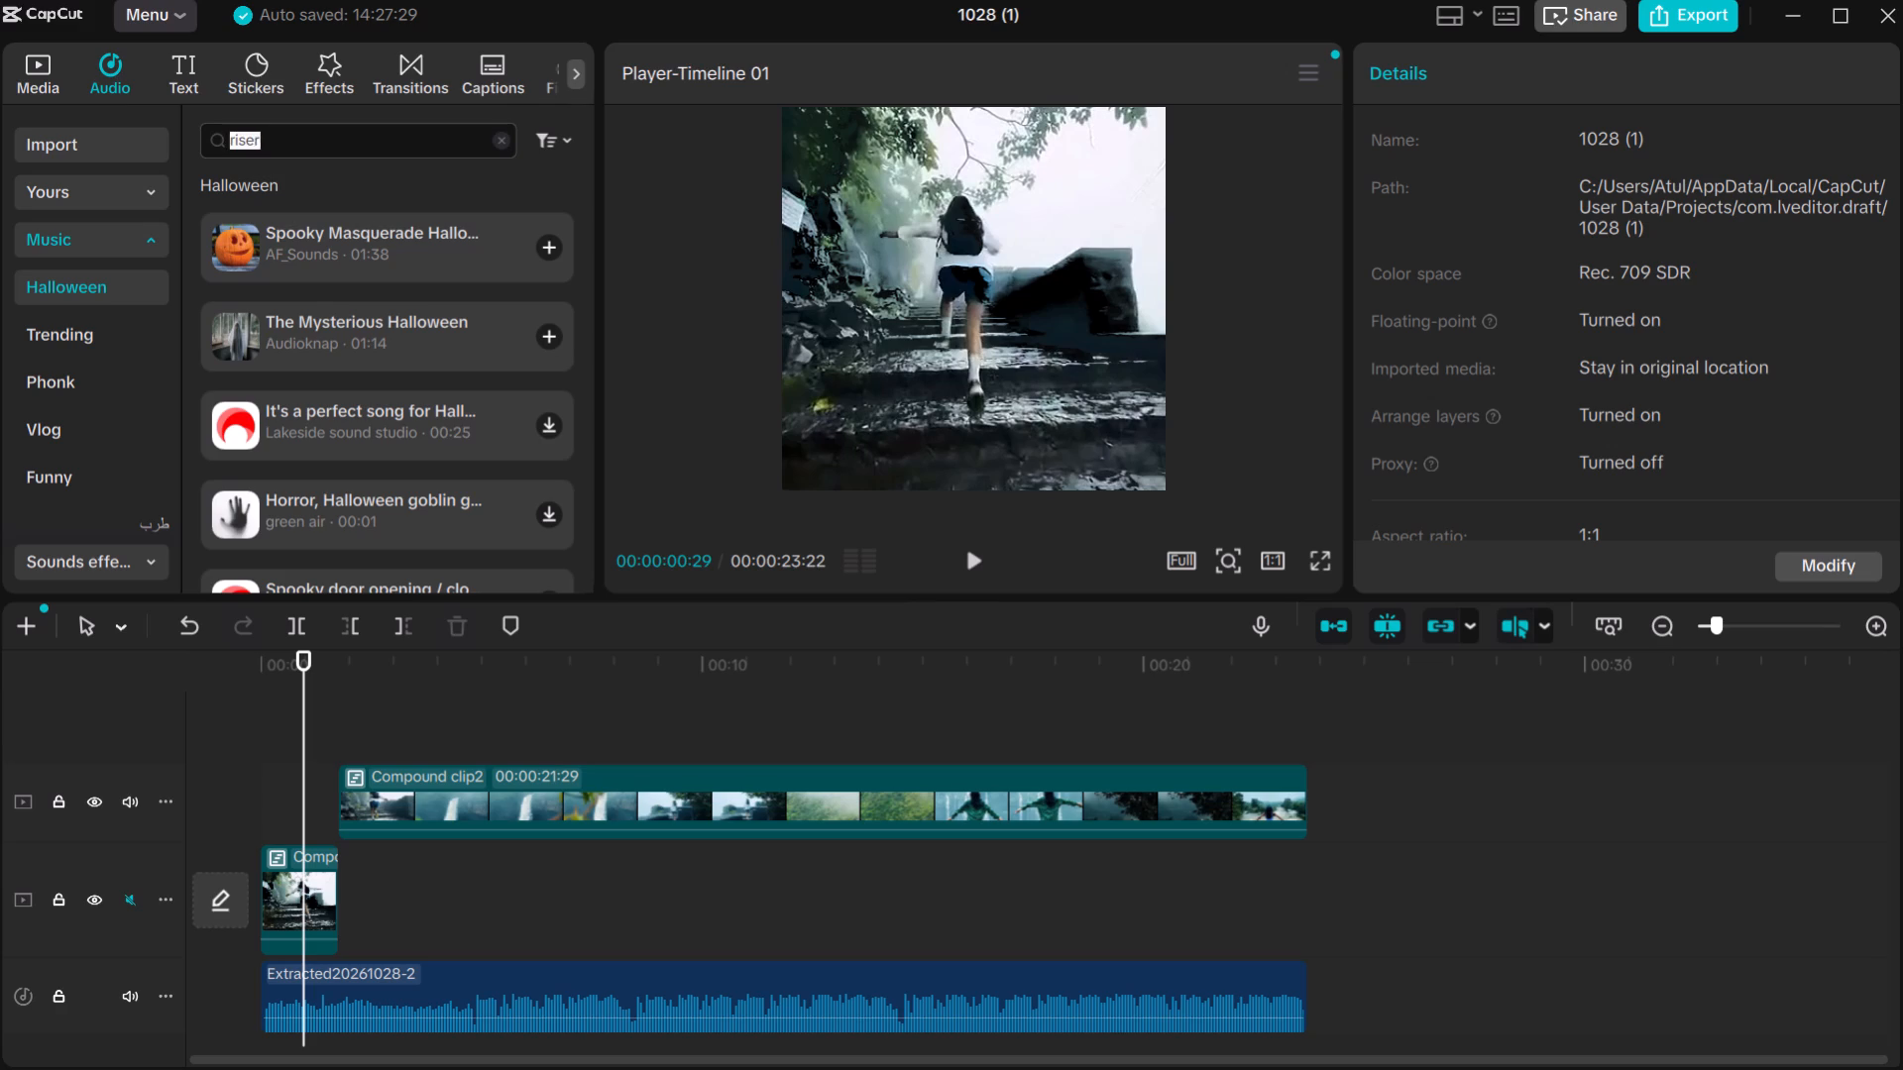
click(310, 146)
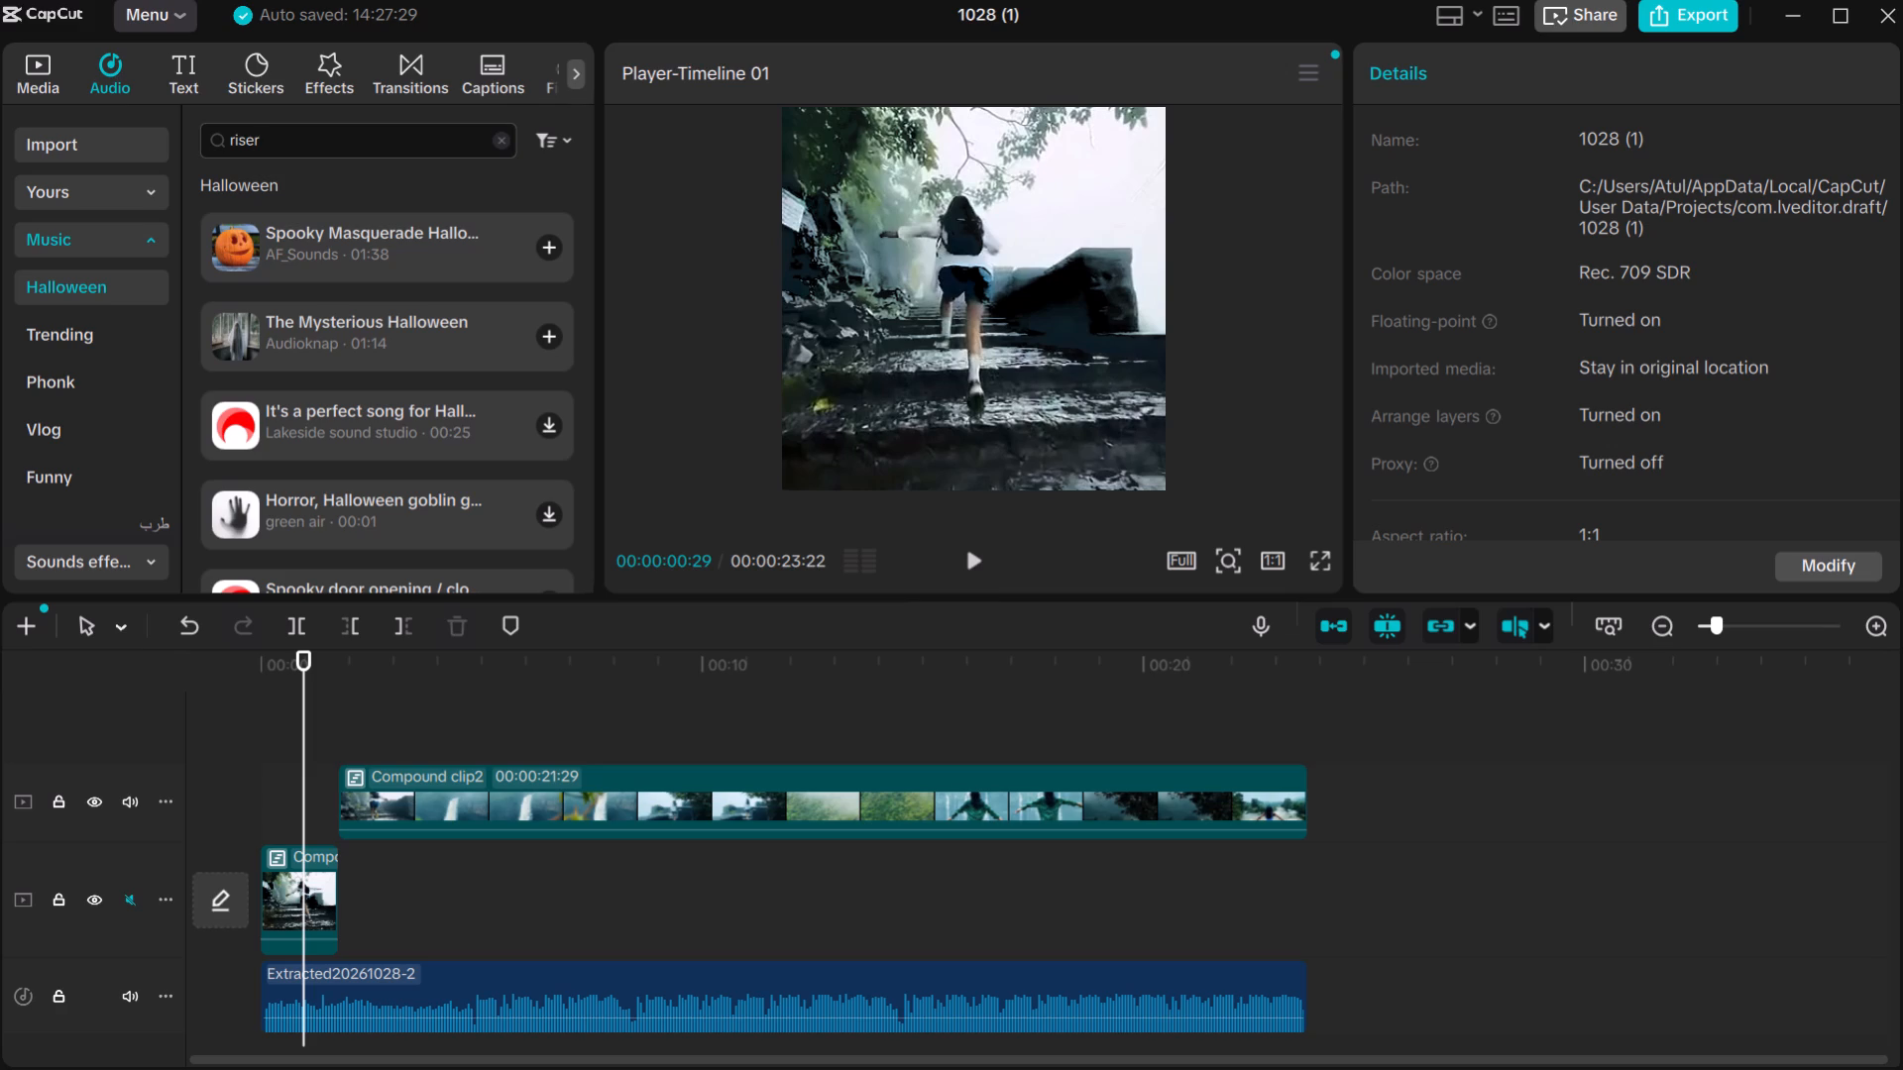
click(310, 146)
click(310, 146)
Switch to UrbanVPN, connect to the United States location, and return to the CapCut project.
click(1797, 20)
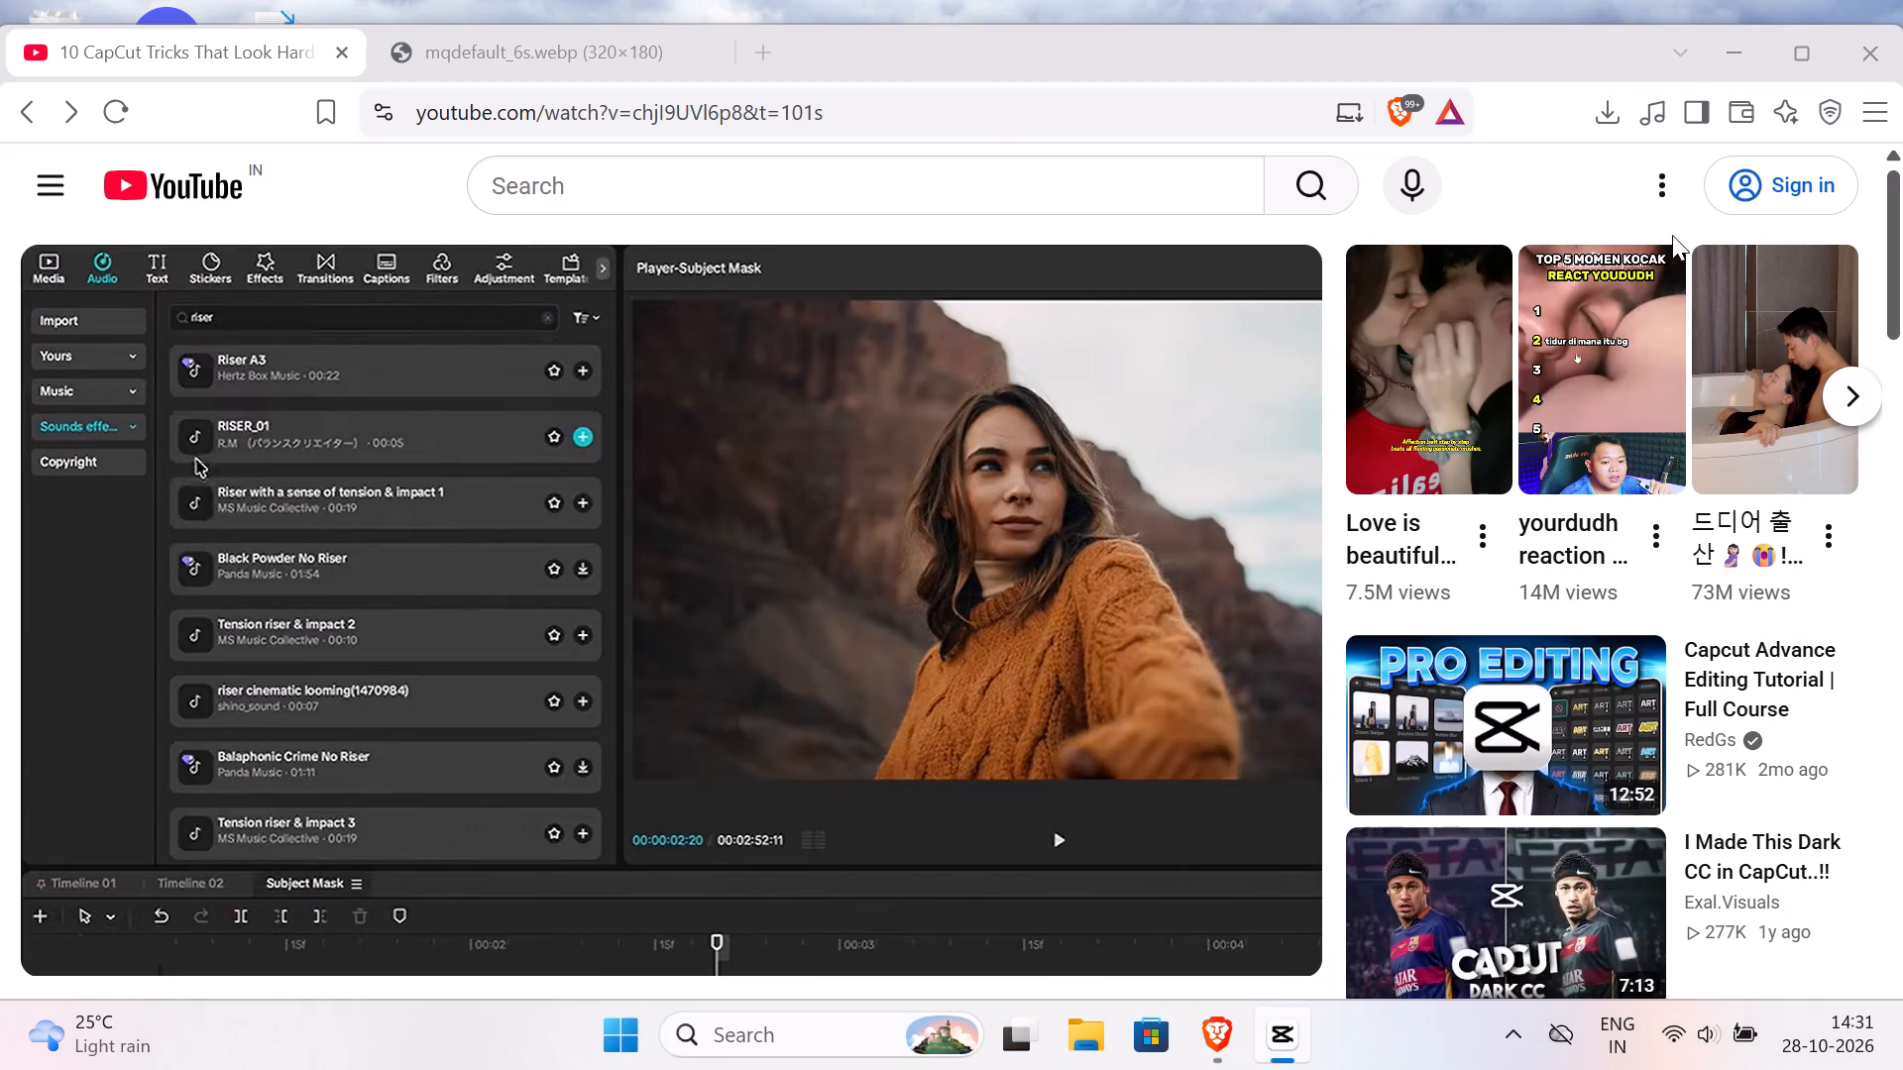
click(1729, 56)
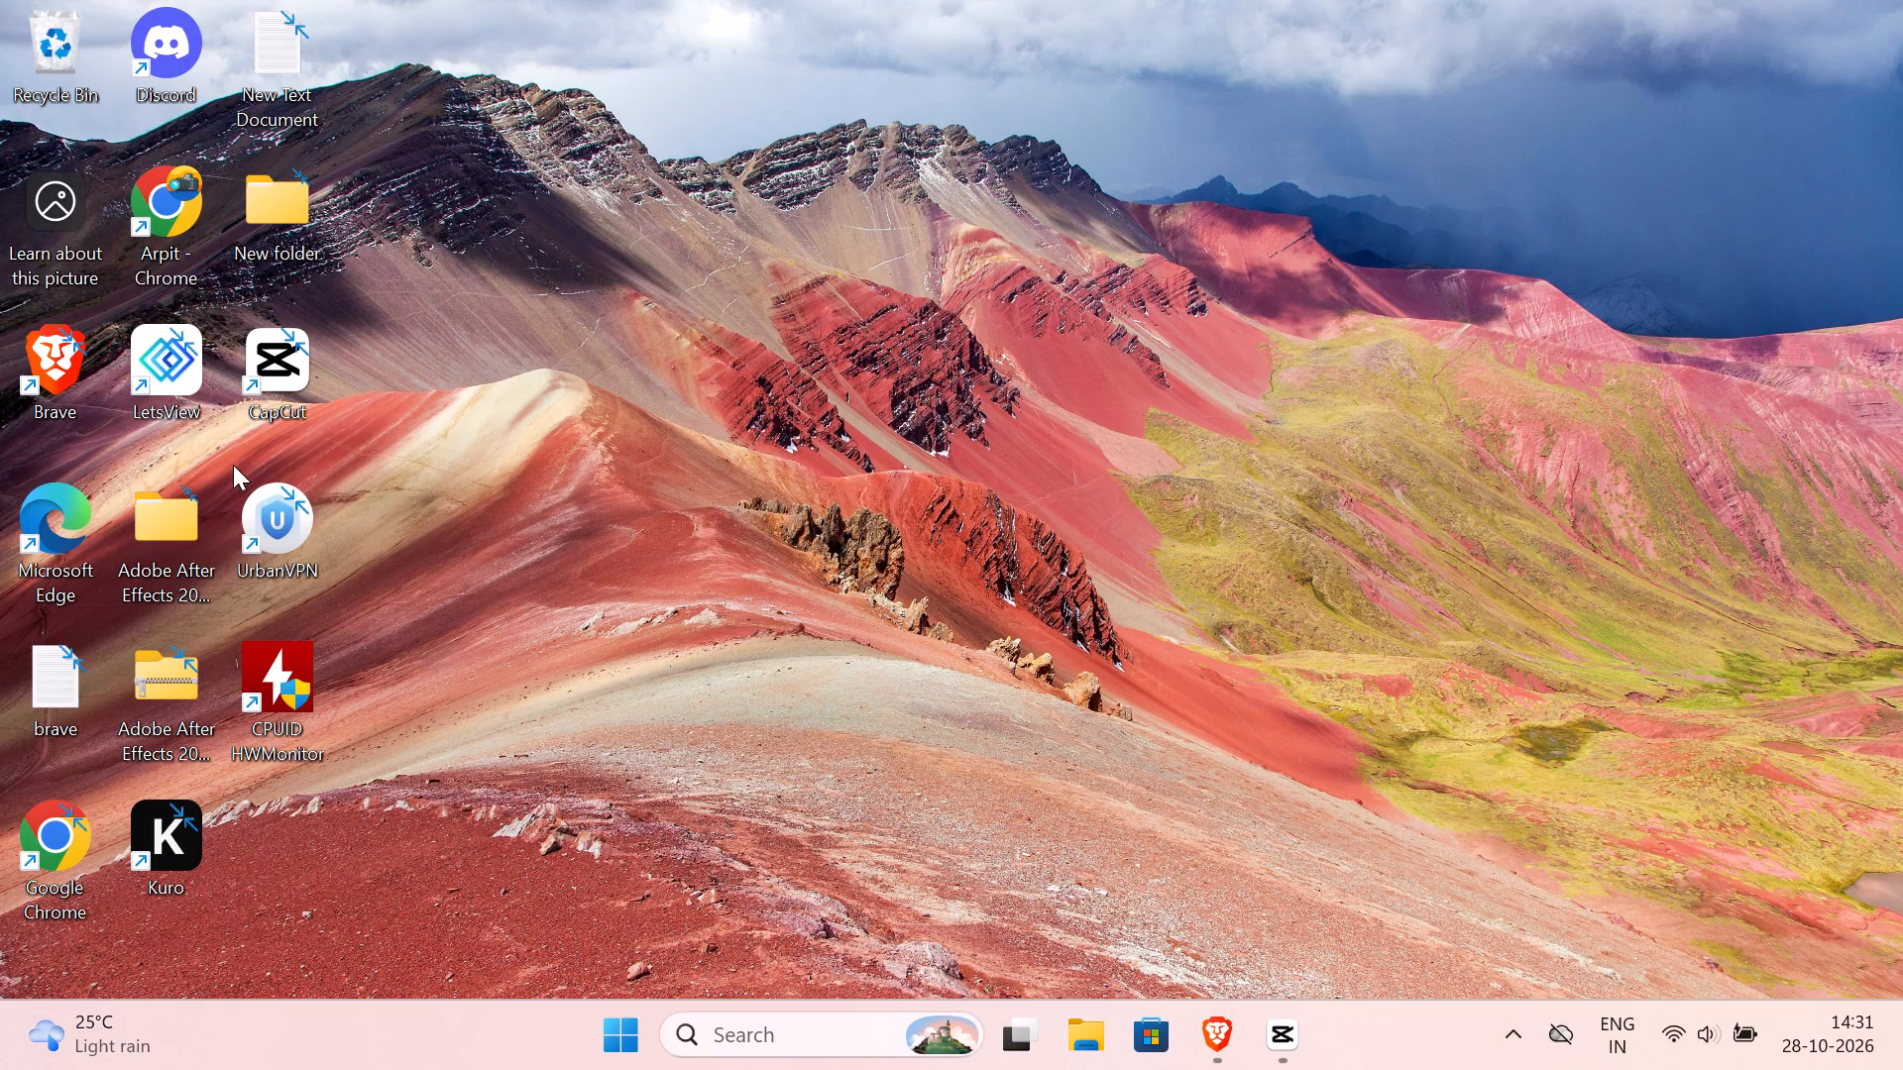
click(282, 358)
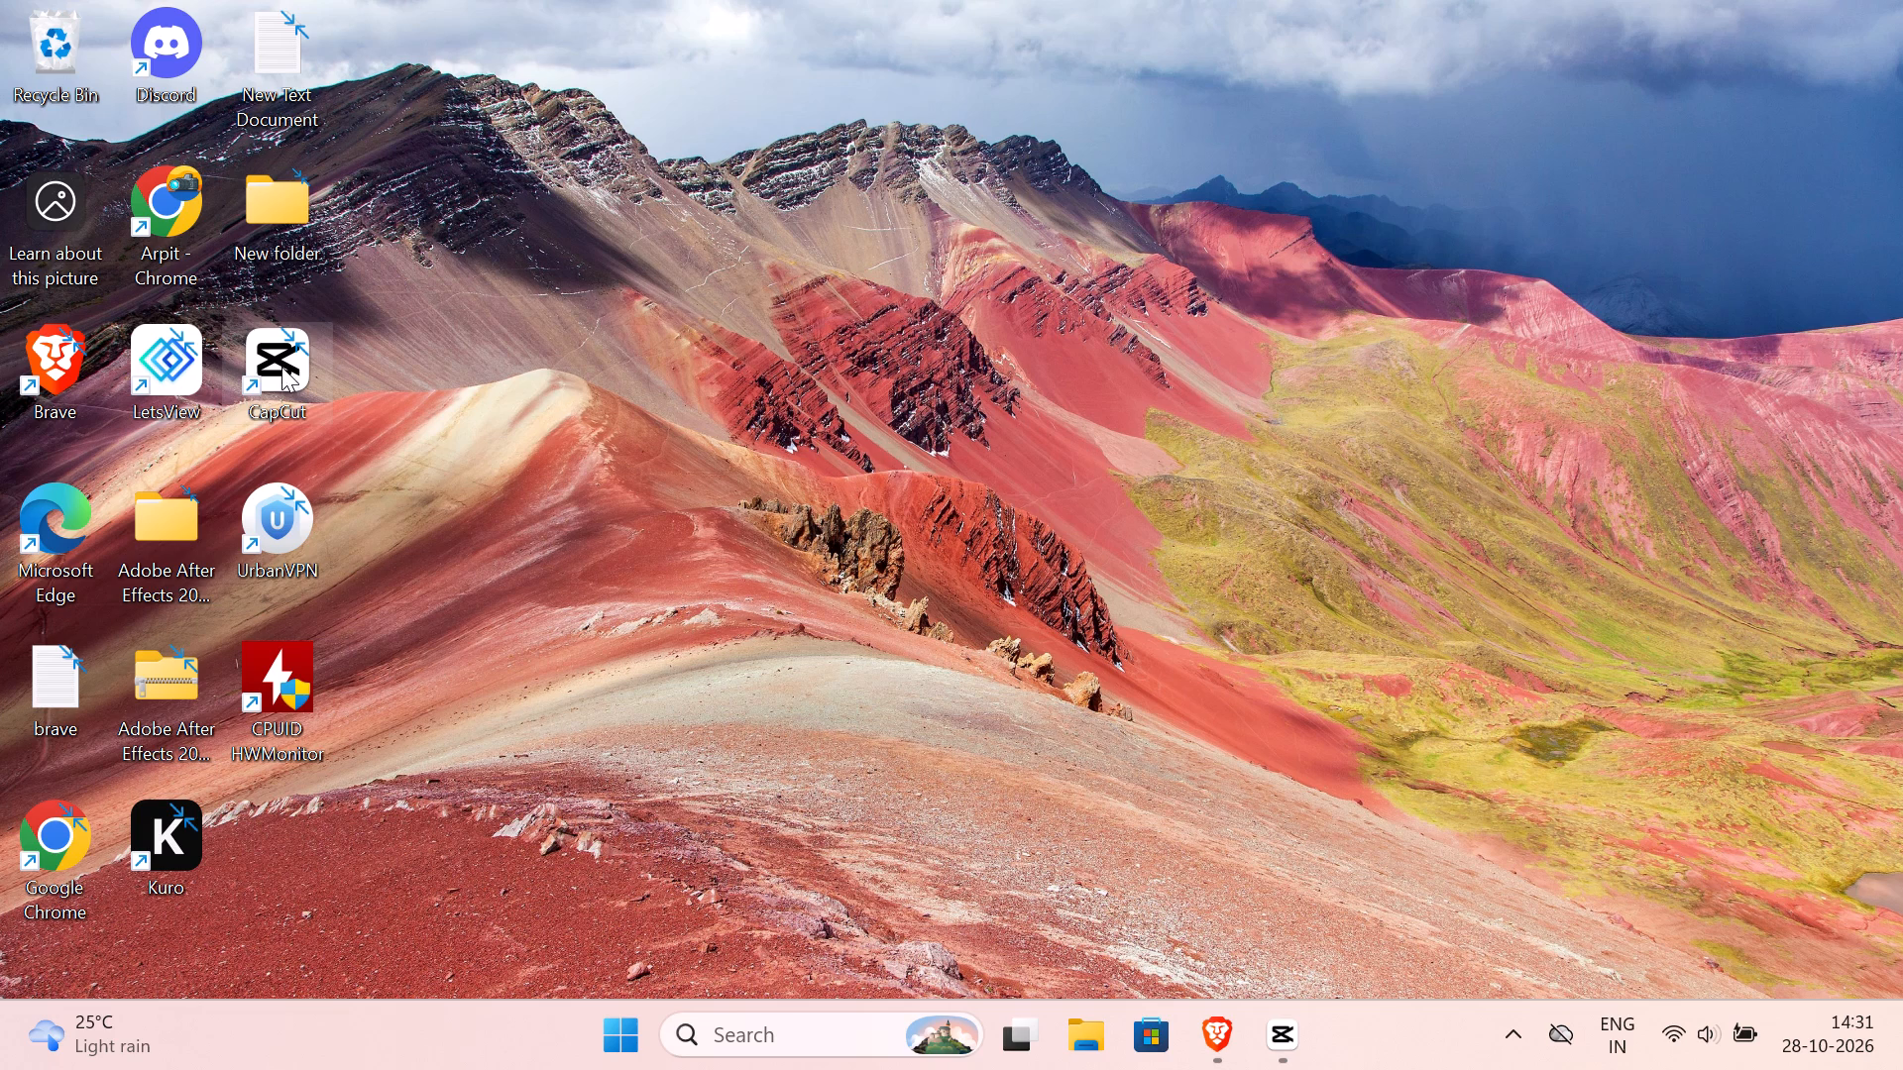
click(257, 518)
click(283, 515)
click(267, 514)
click(277, 514)
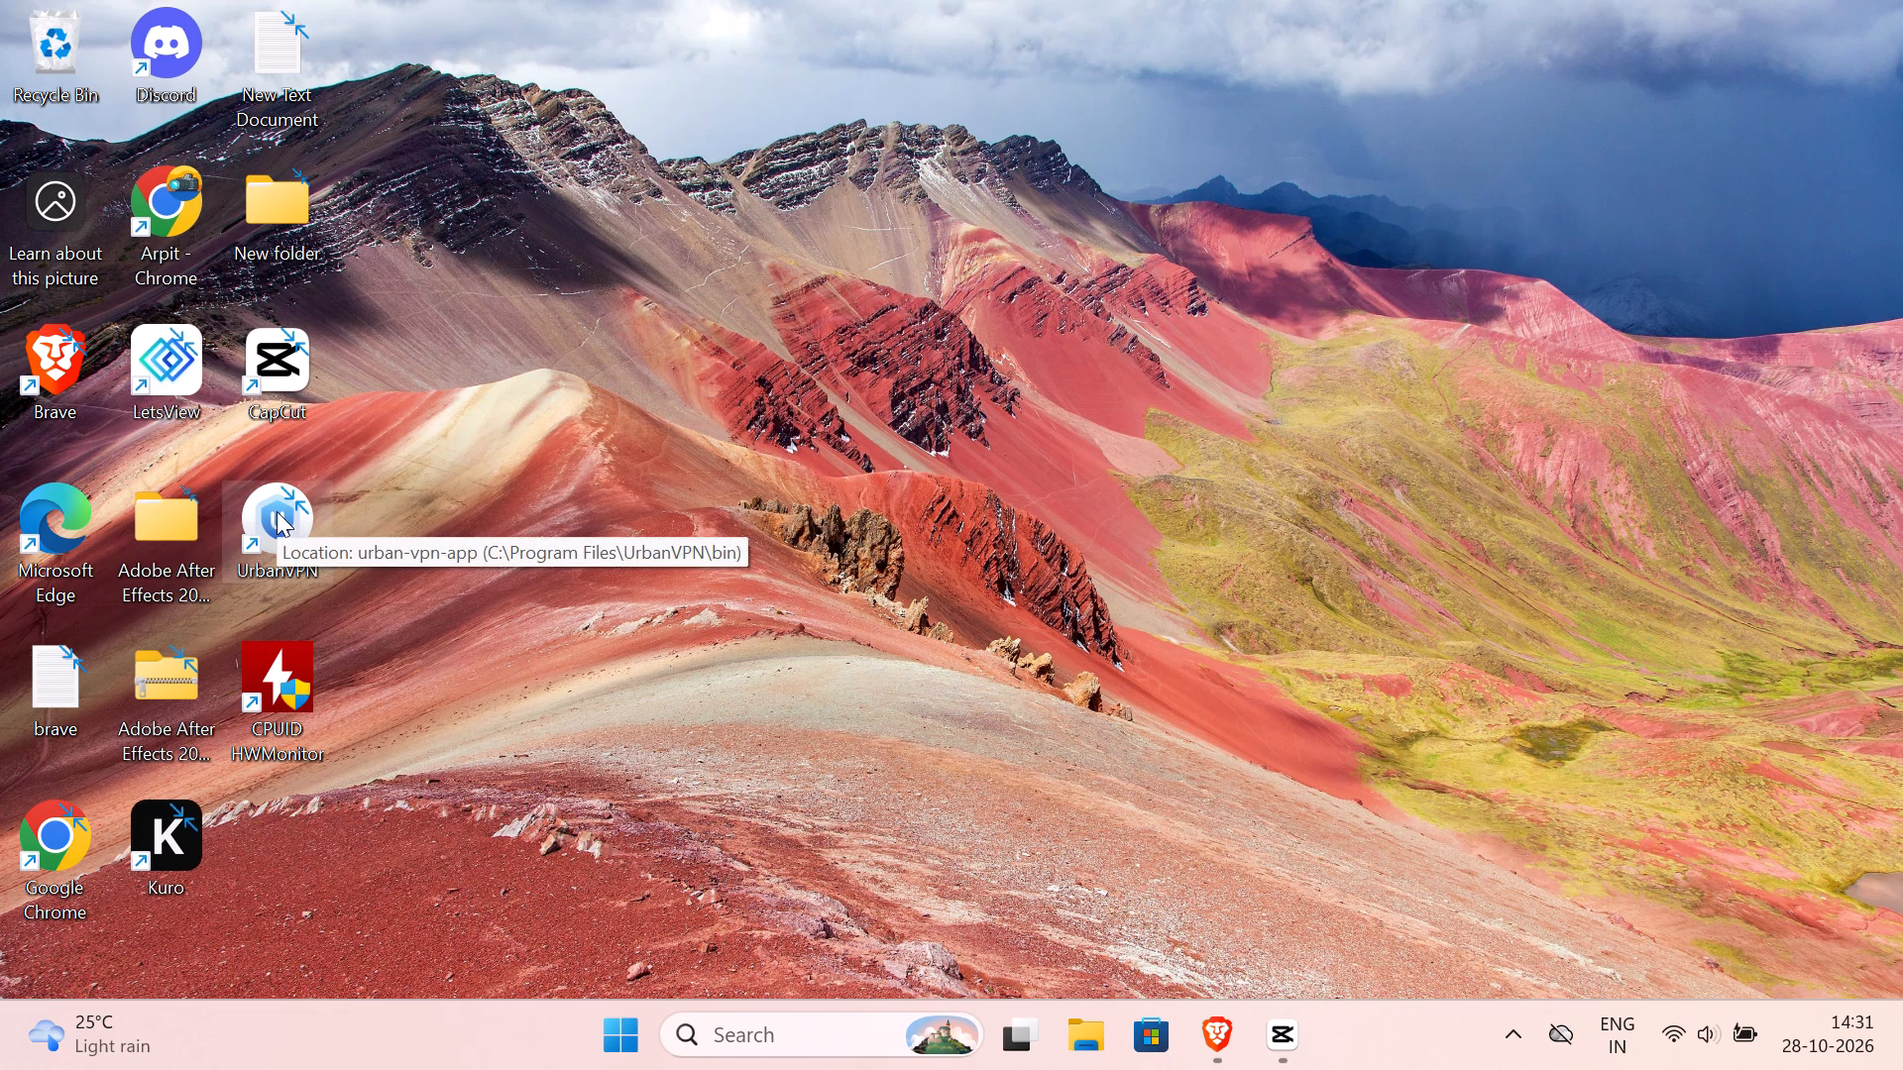
triple_click(283, 516)
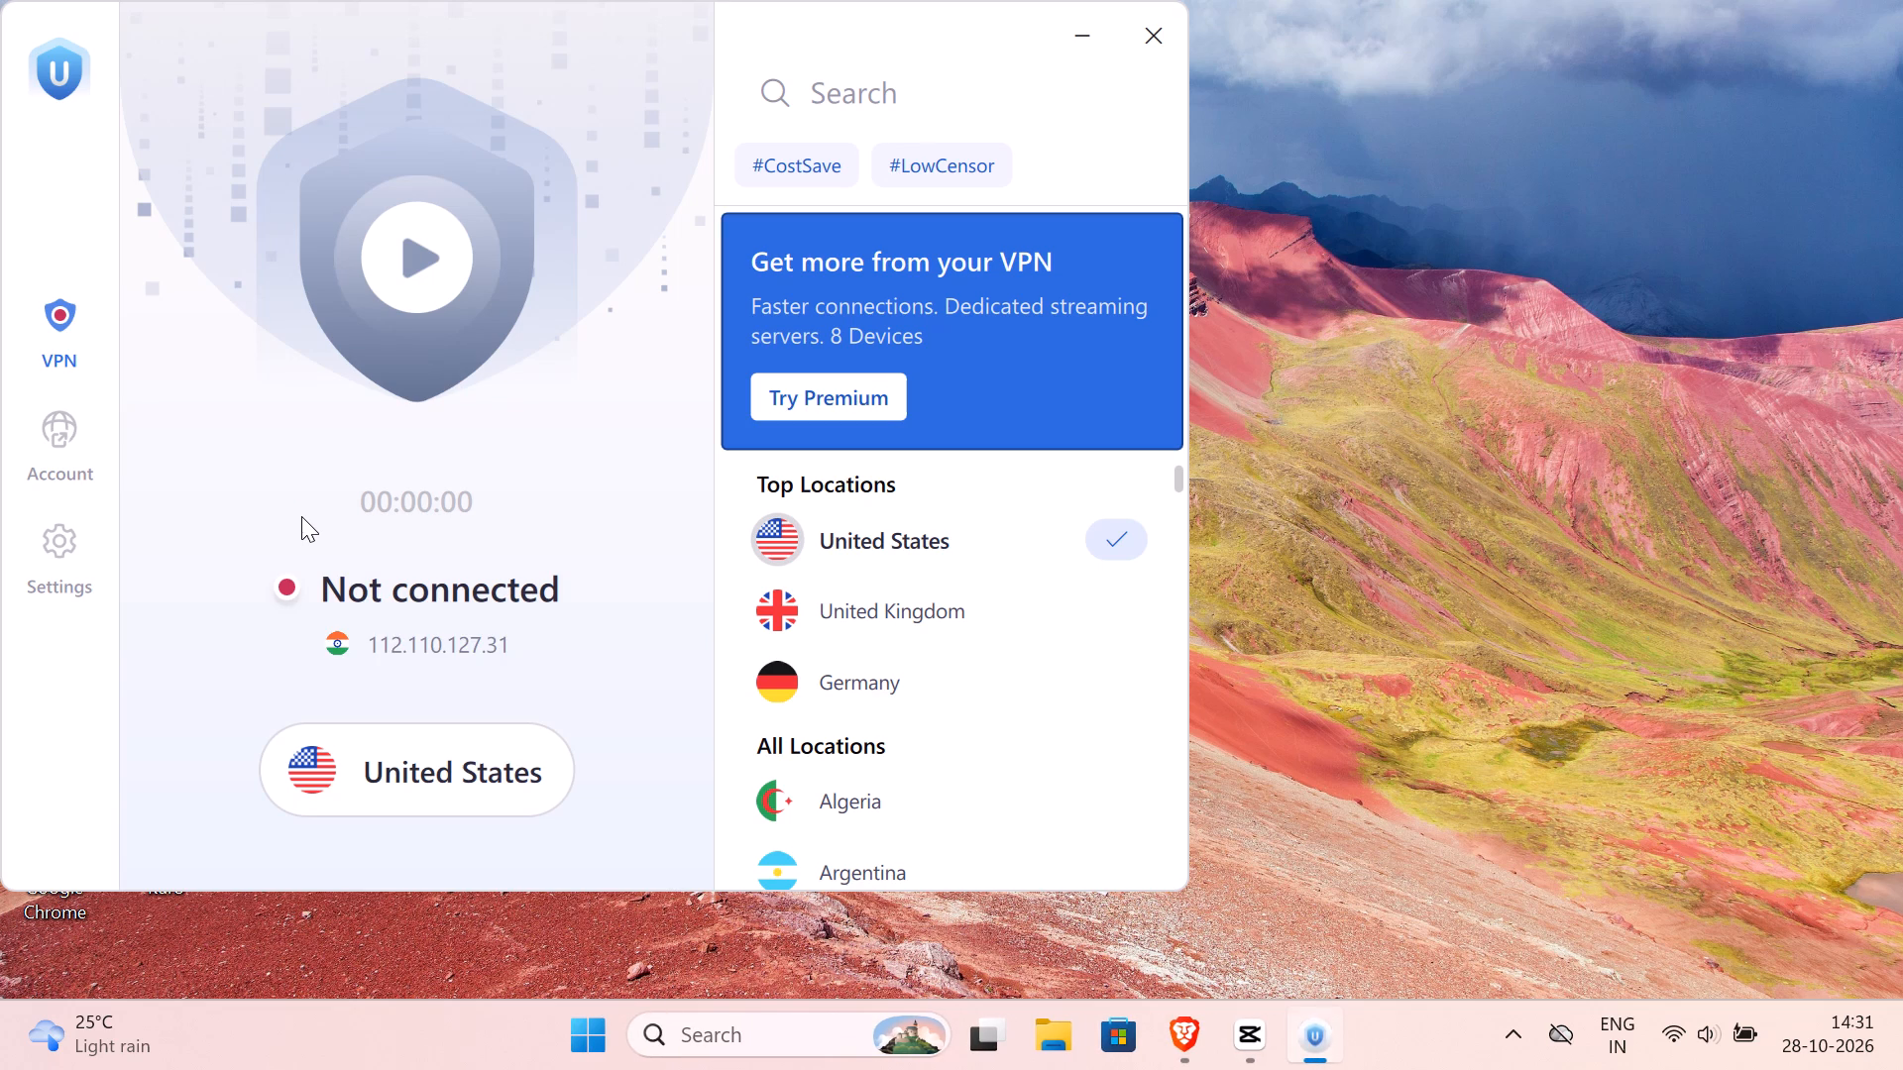
click(1103, 537)
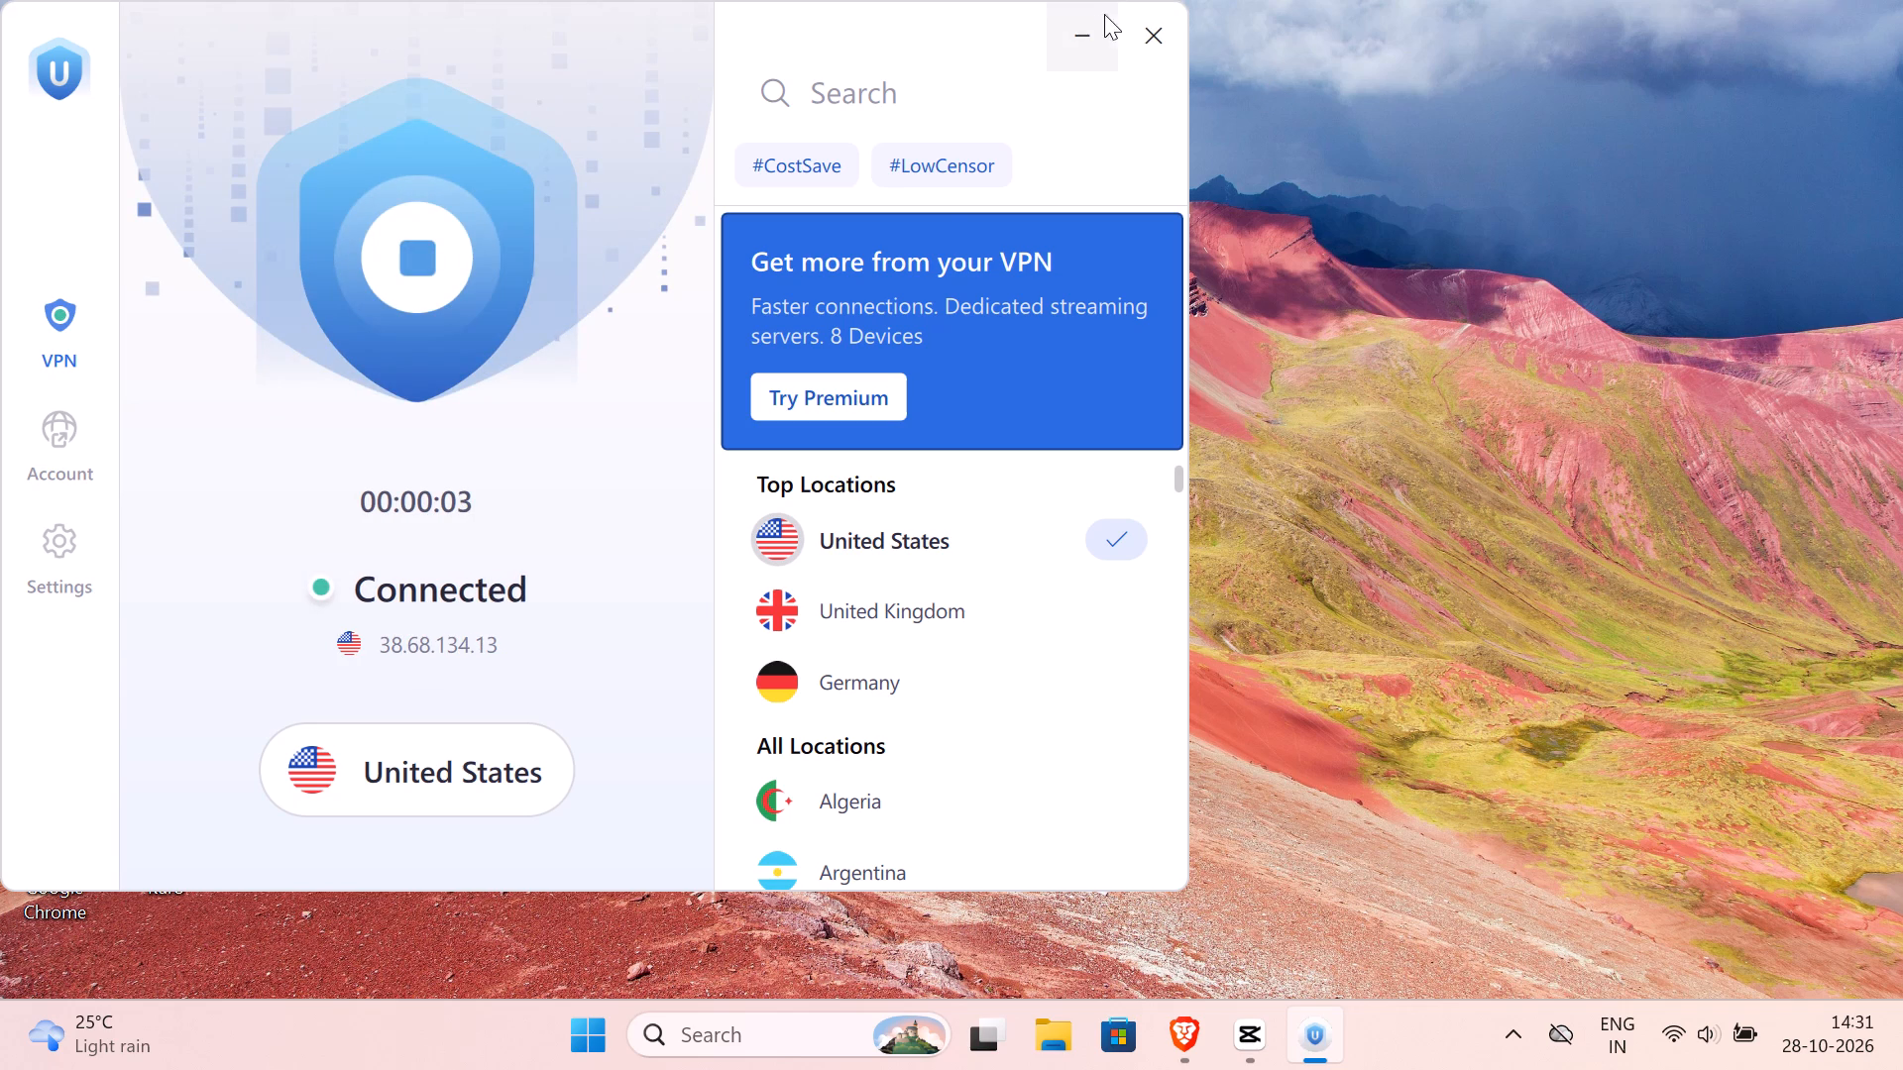
click(1080, 34)
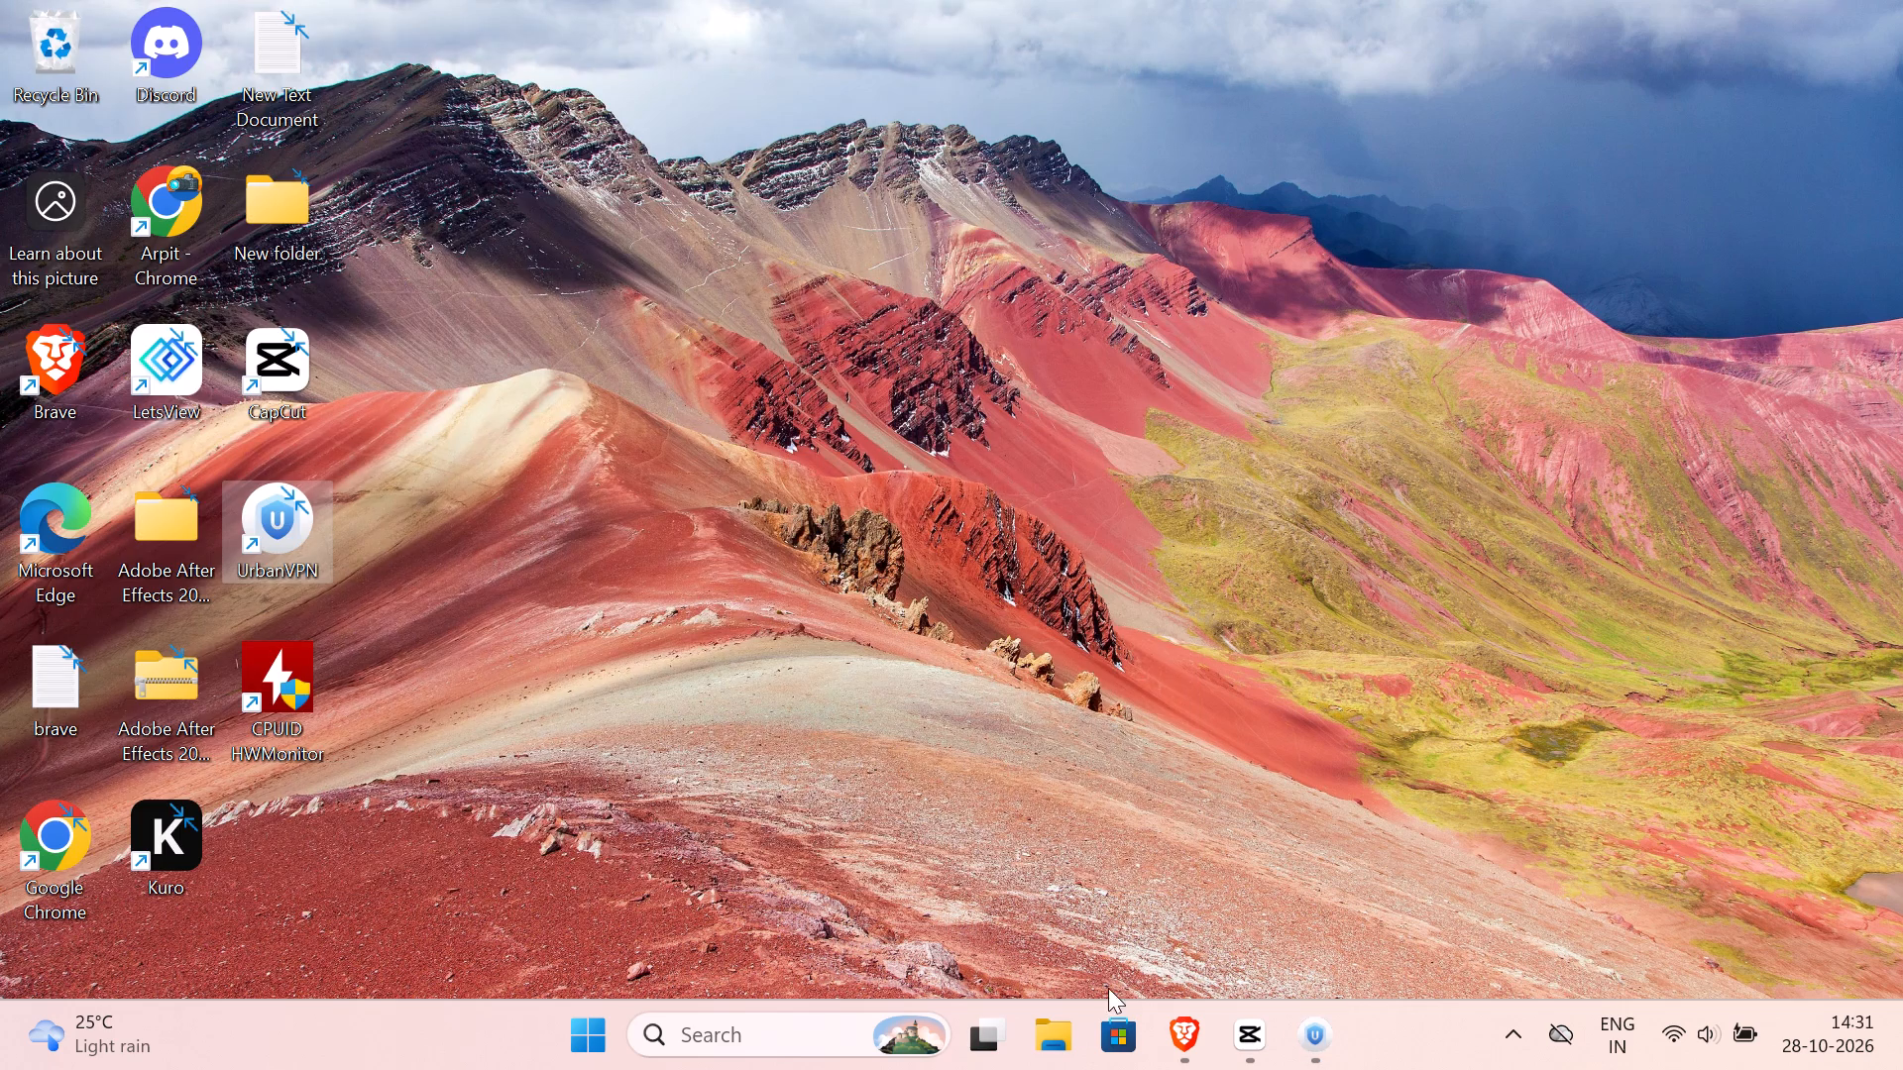
click(1196, 1030)
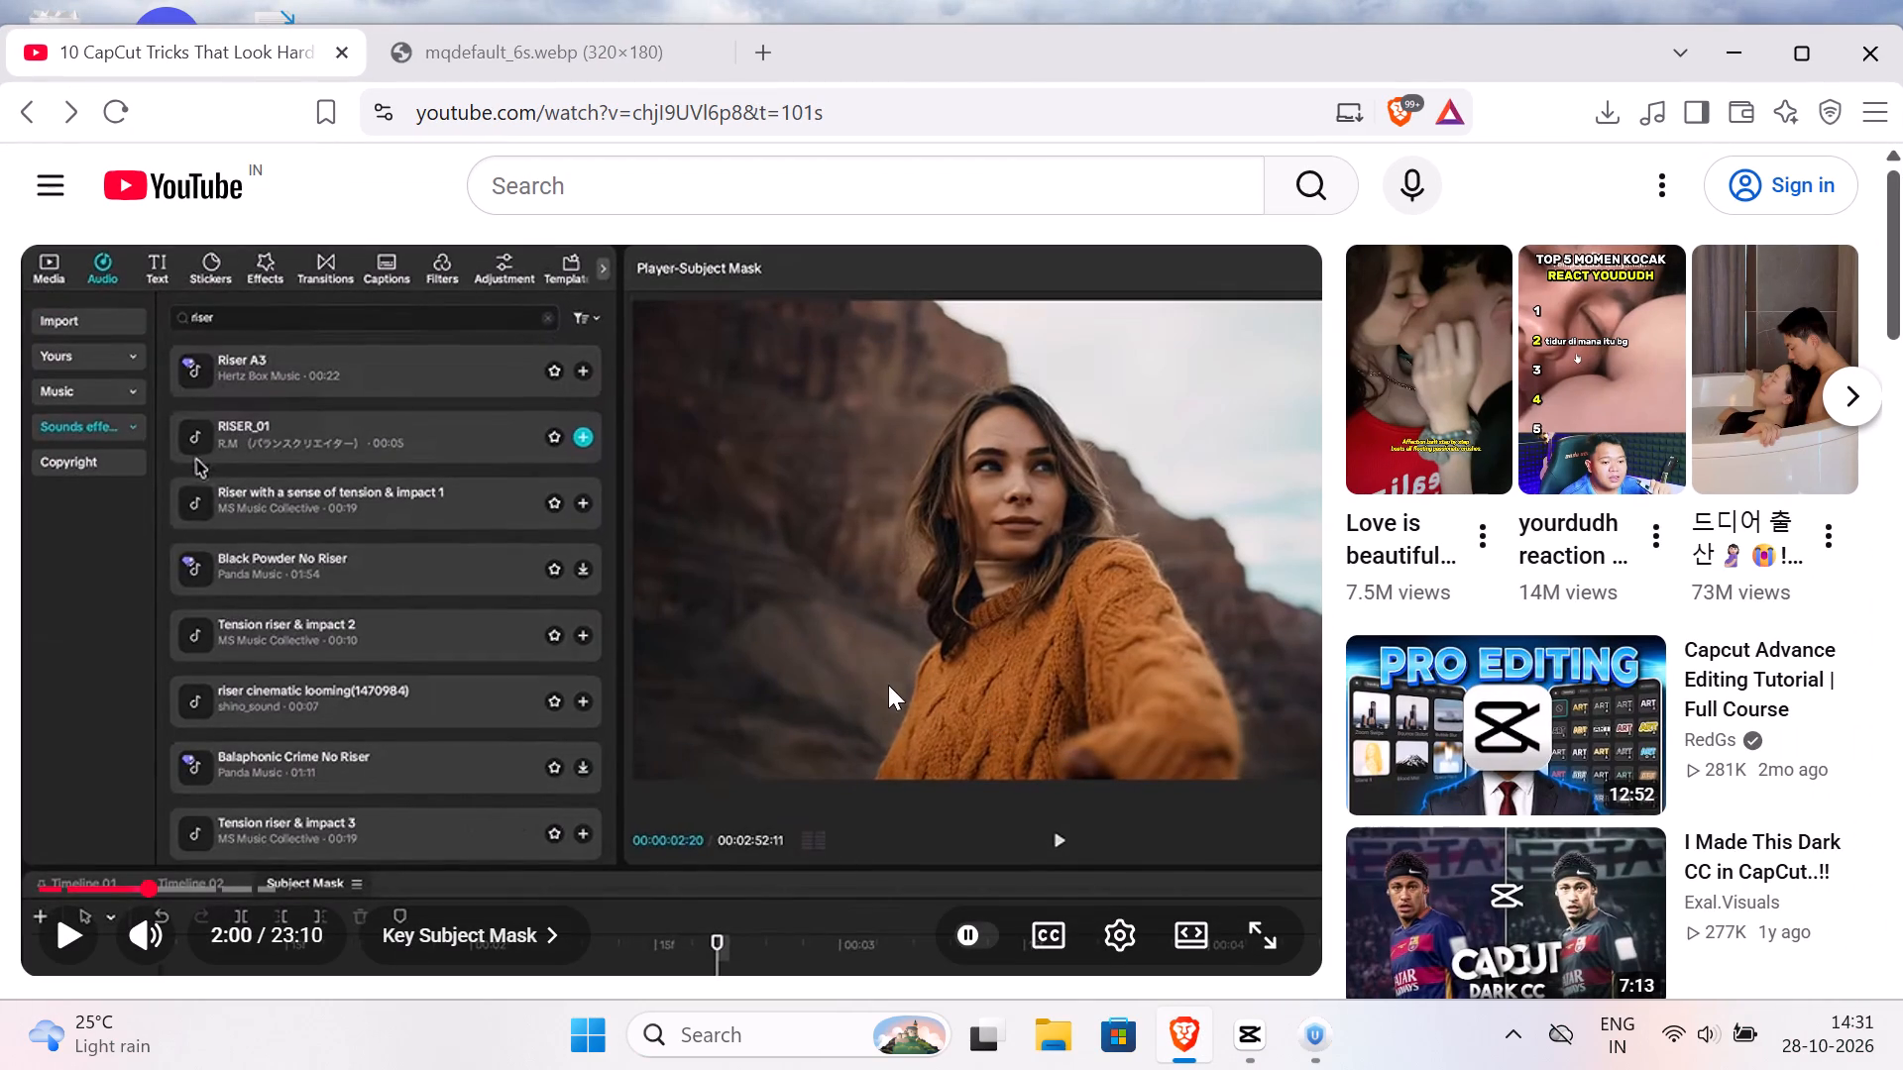
click(1232, 1048)
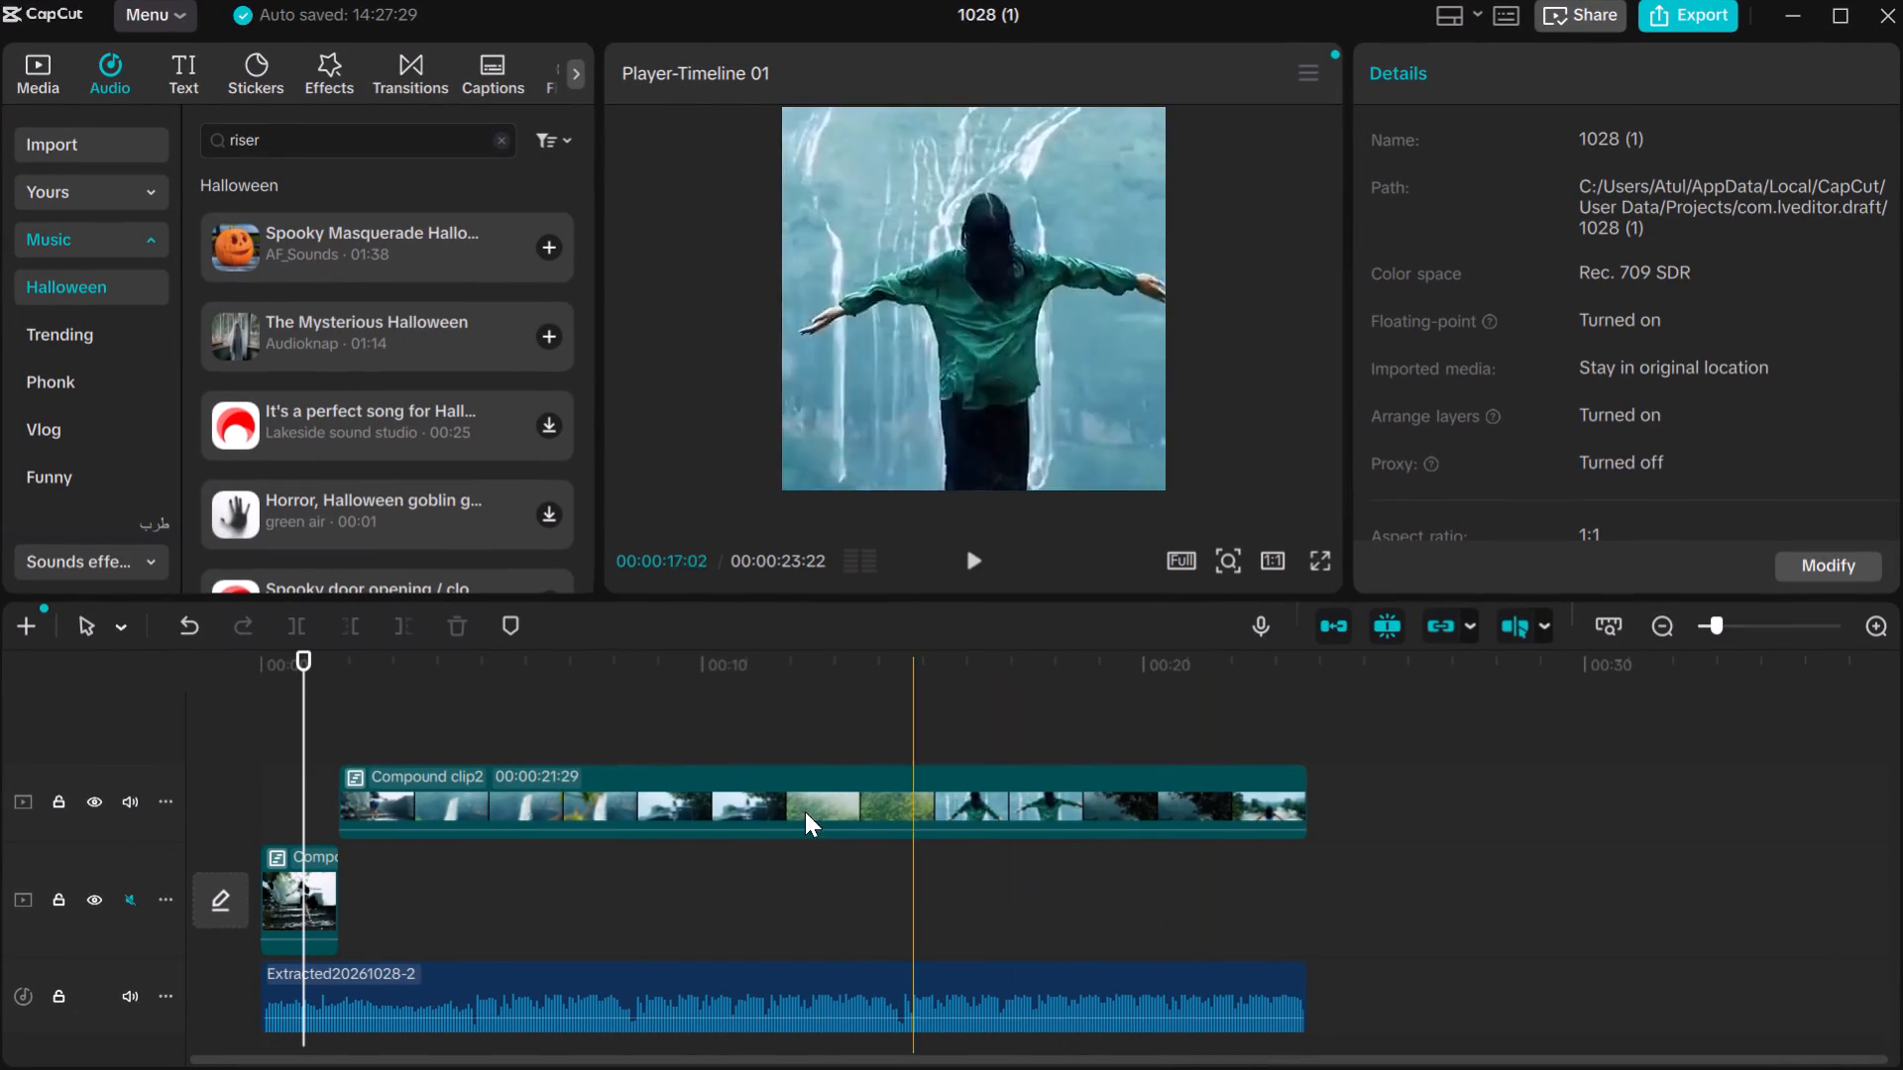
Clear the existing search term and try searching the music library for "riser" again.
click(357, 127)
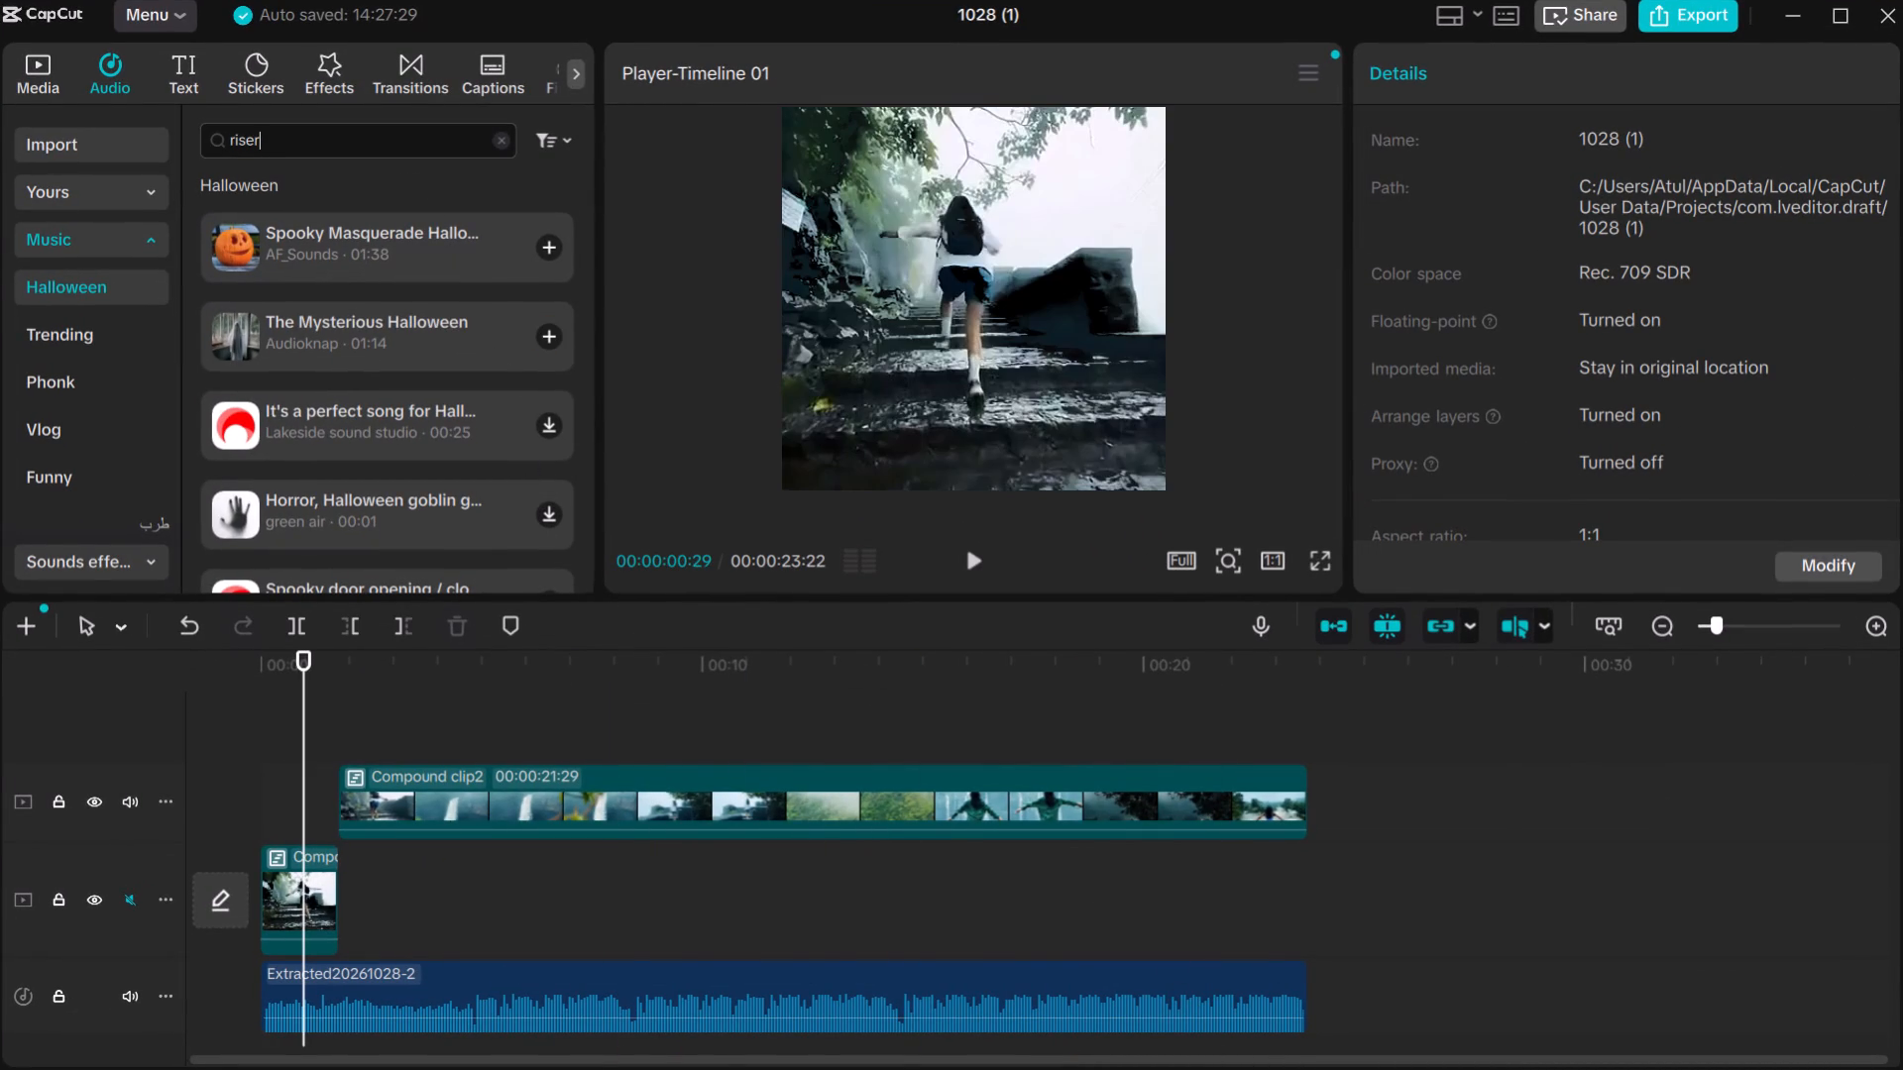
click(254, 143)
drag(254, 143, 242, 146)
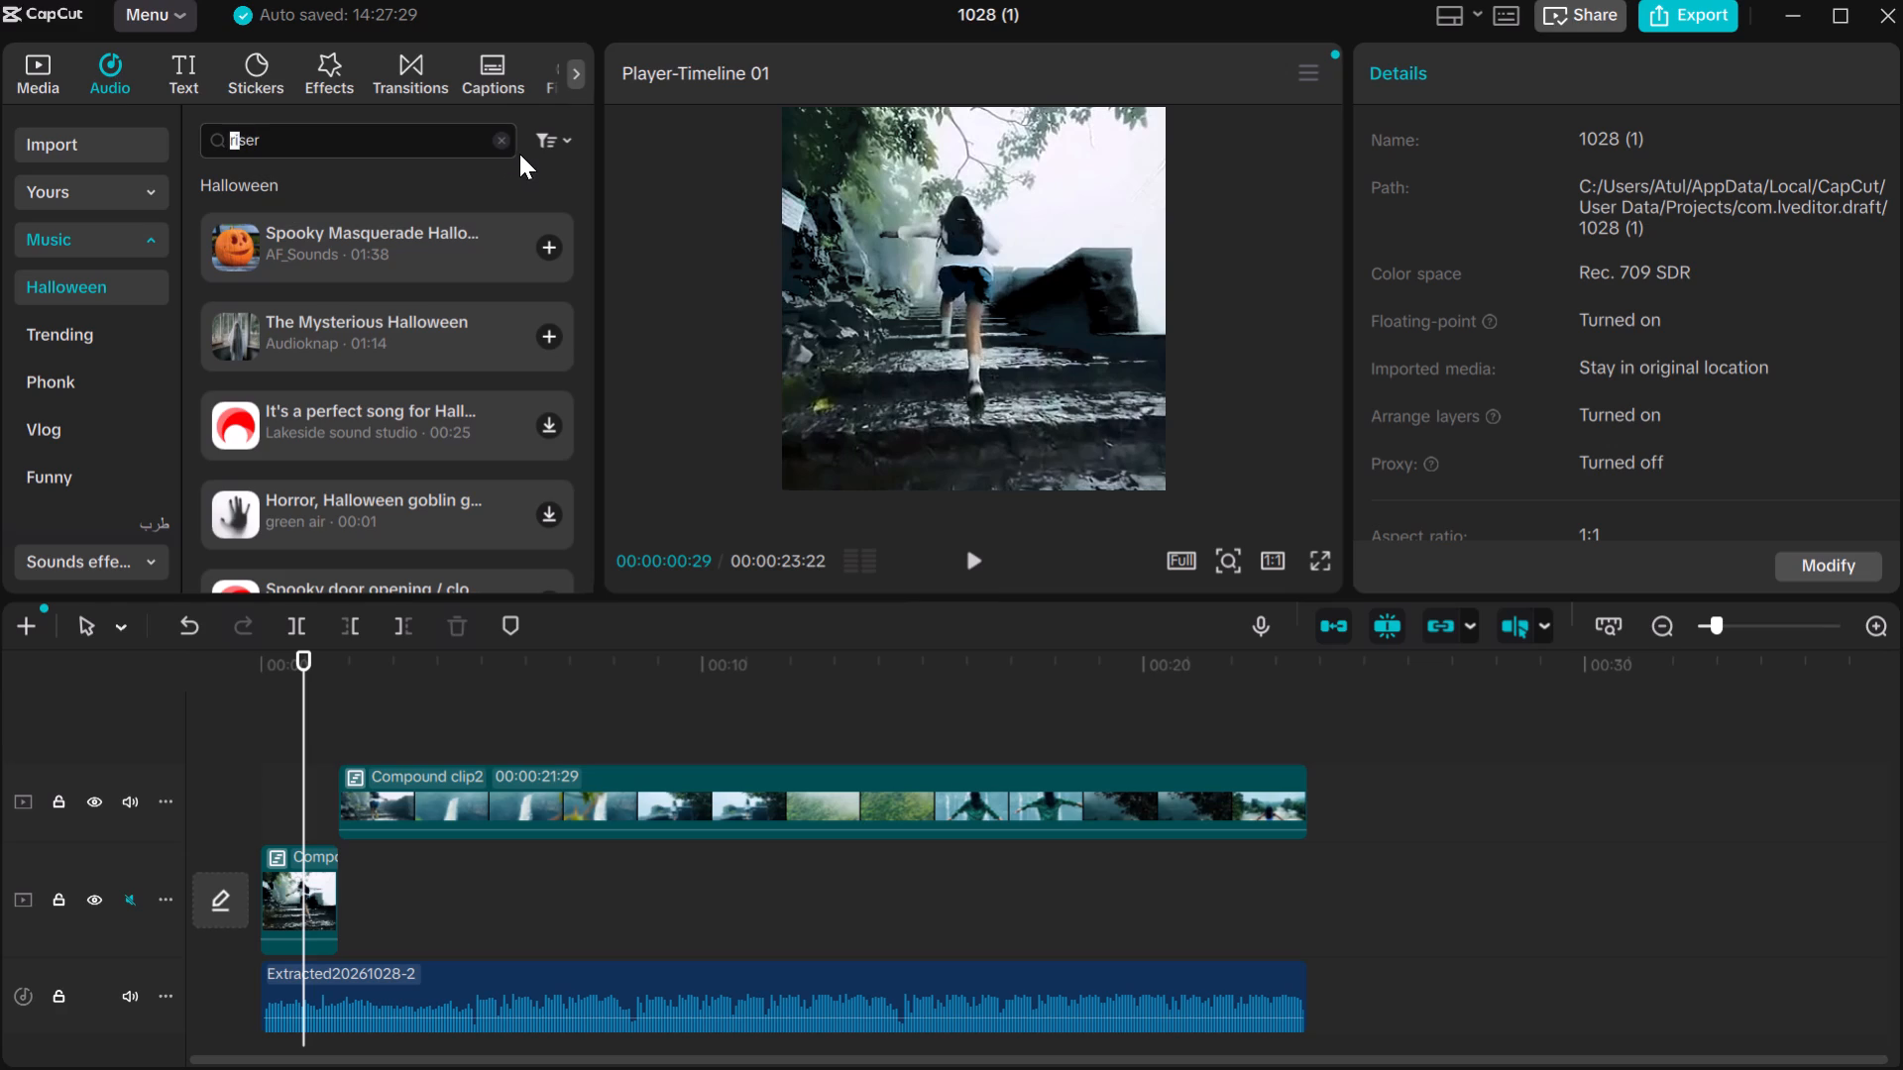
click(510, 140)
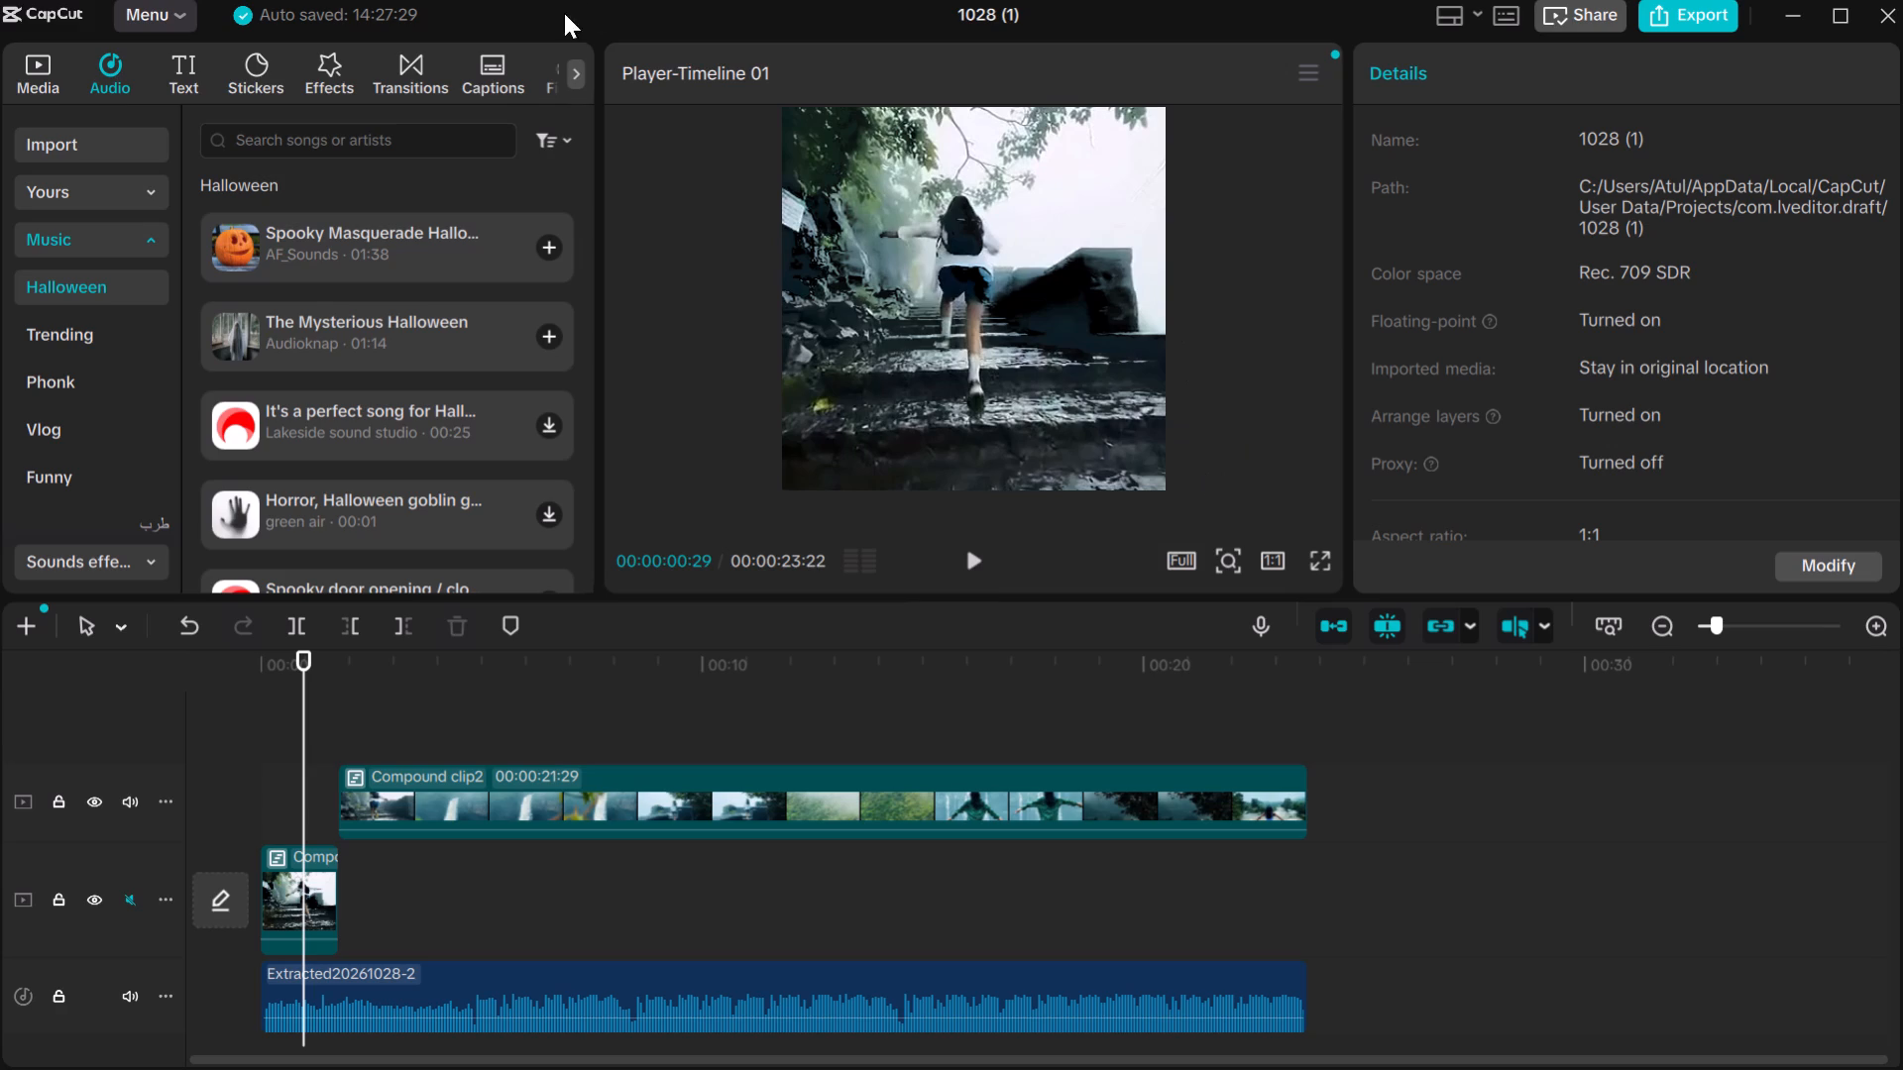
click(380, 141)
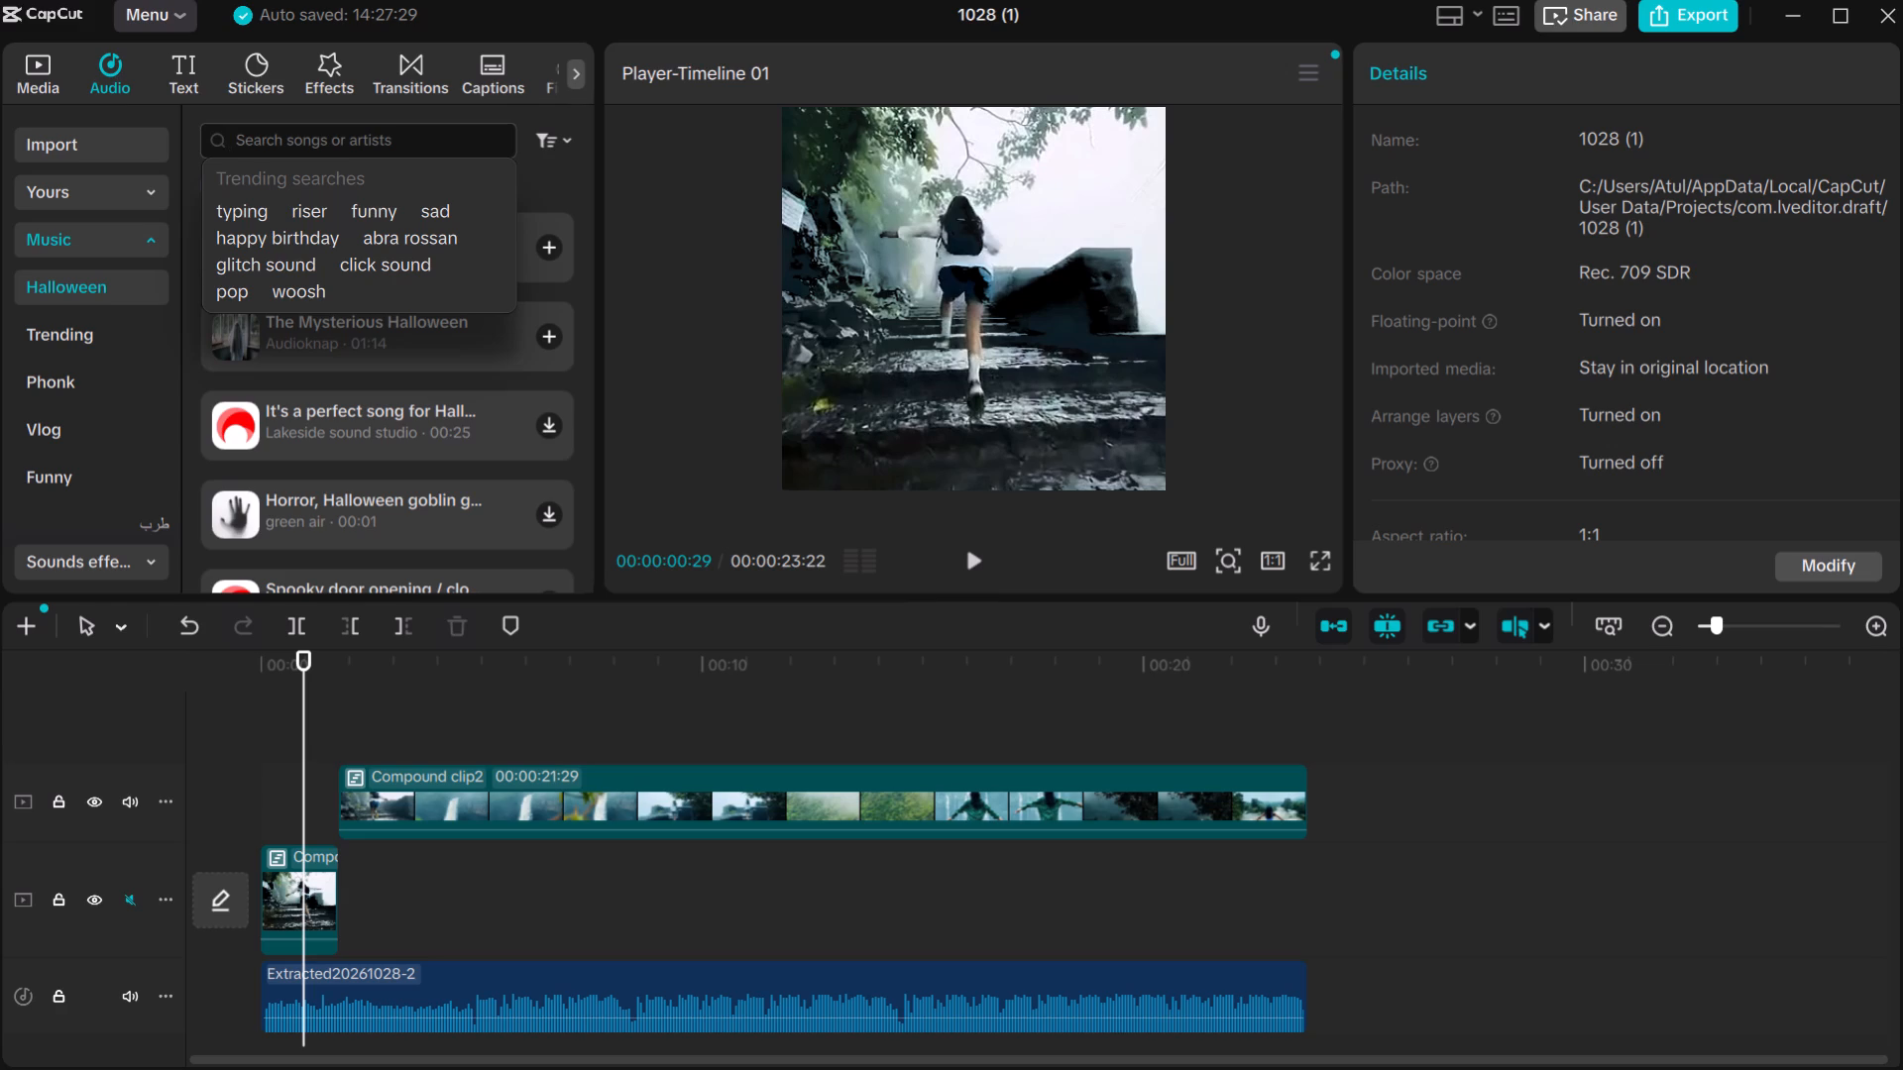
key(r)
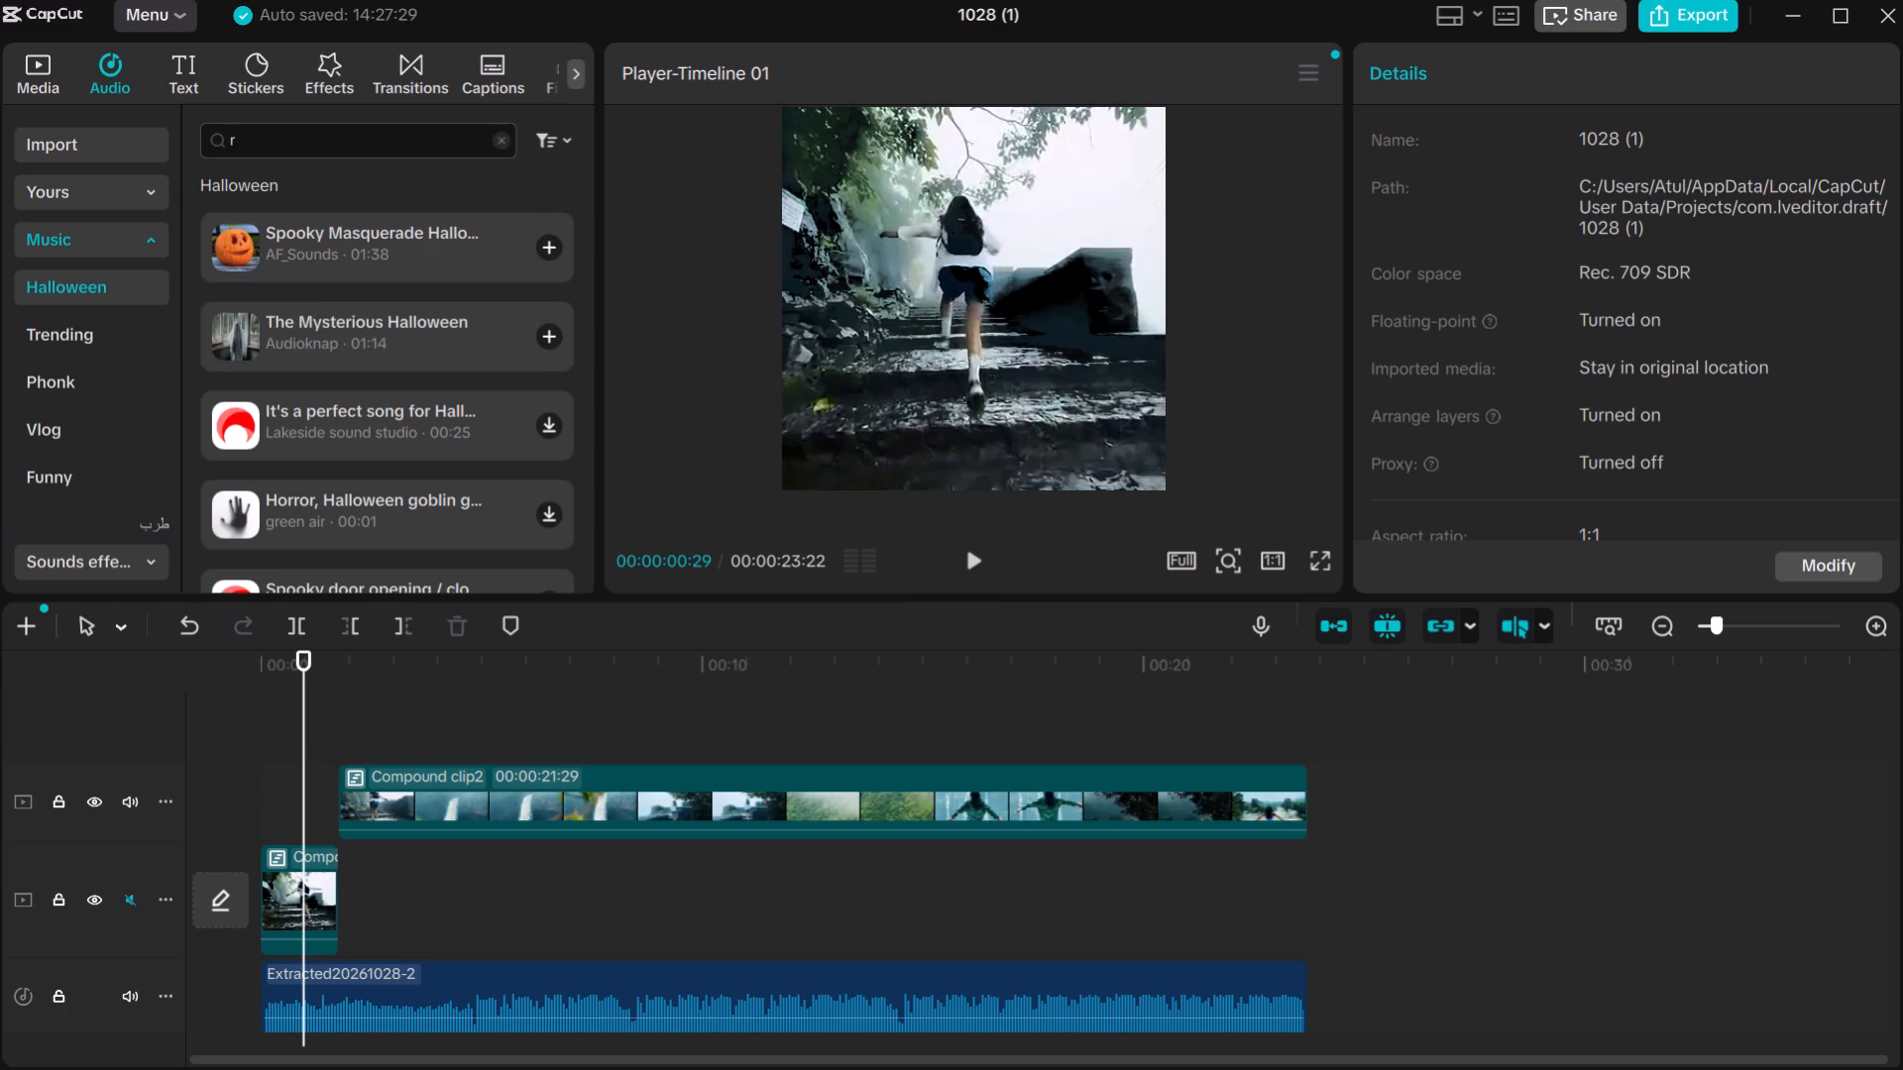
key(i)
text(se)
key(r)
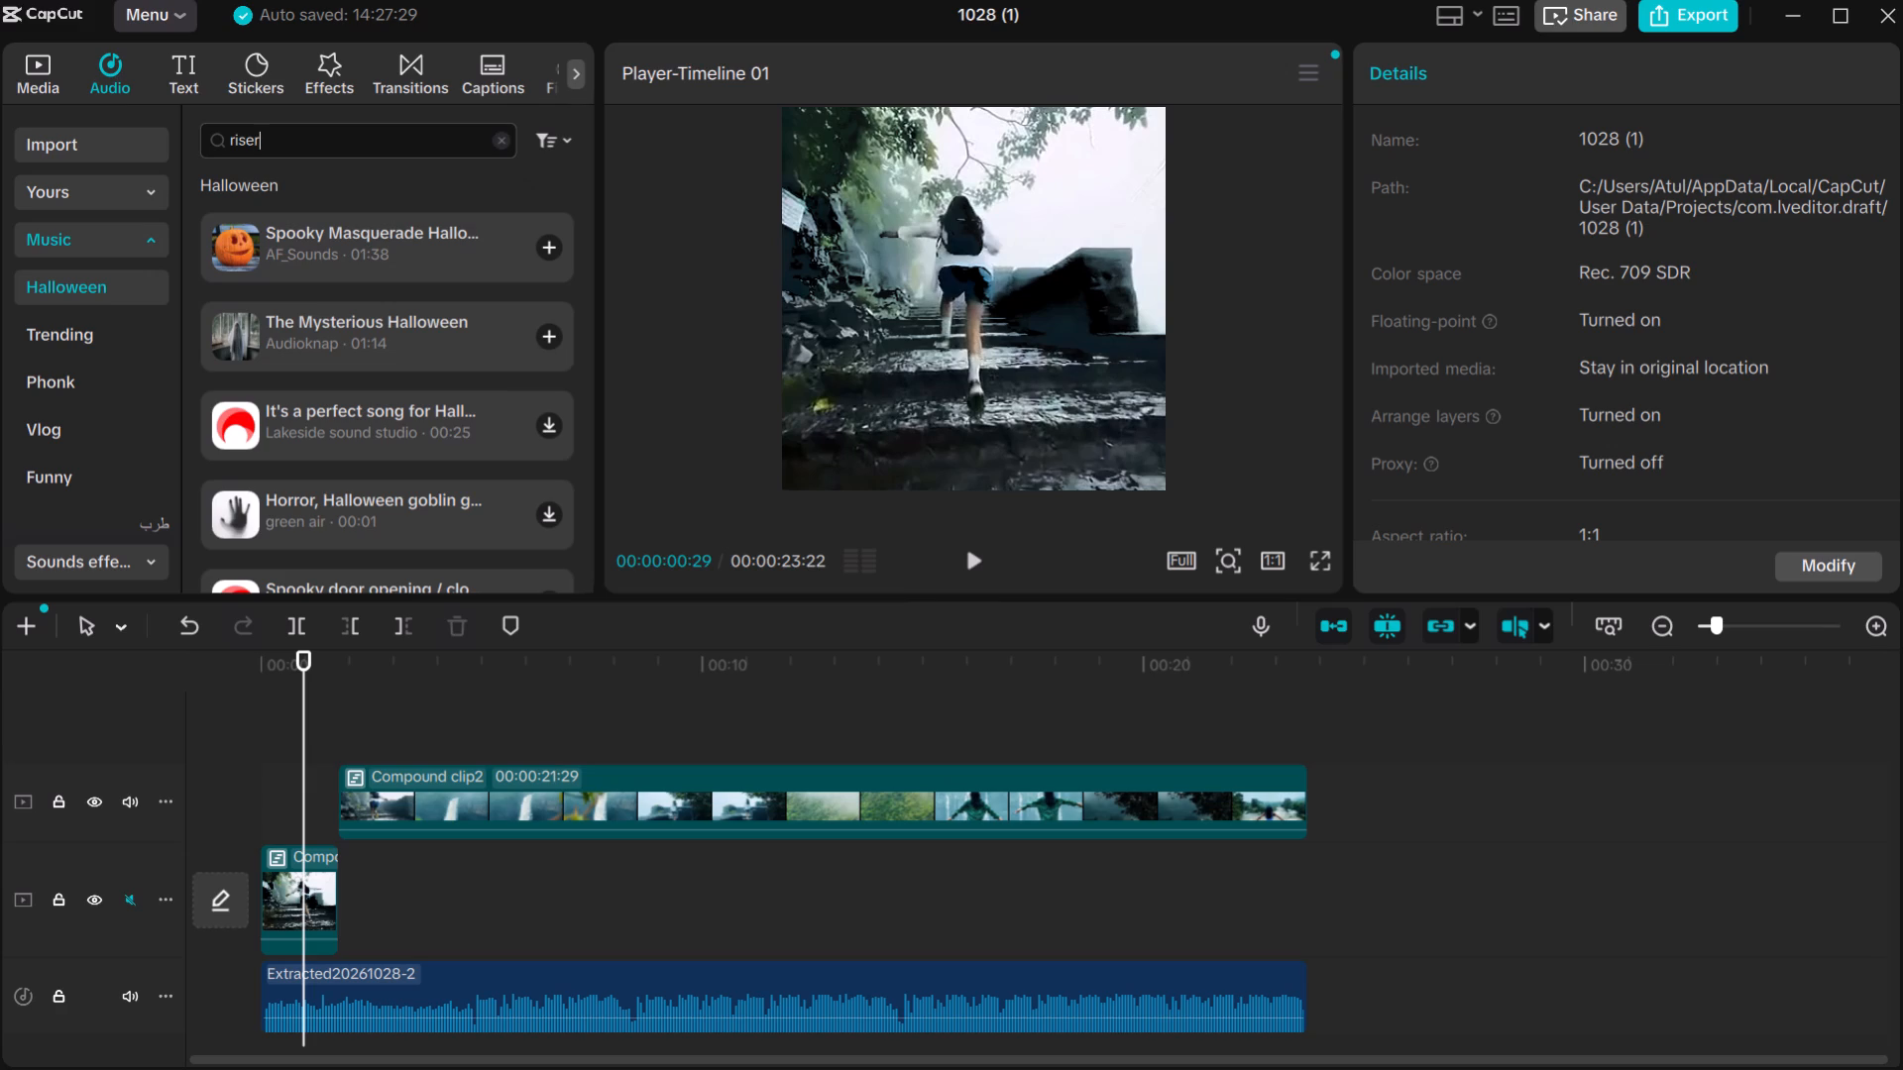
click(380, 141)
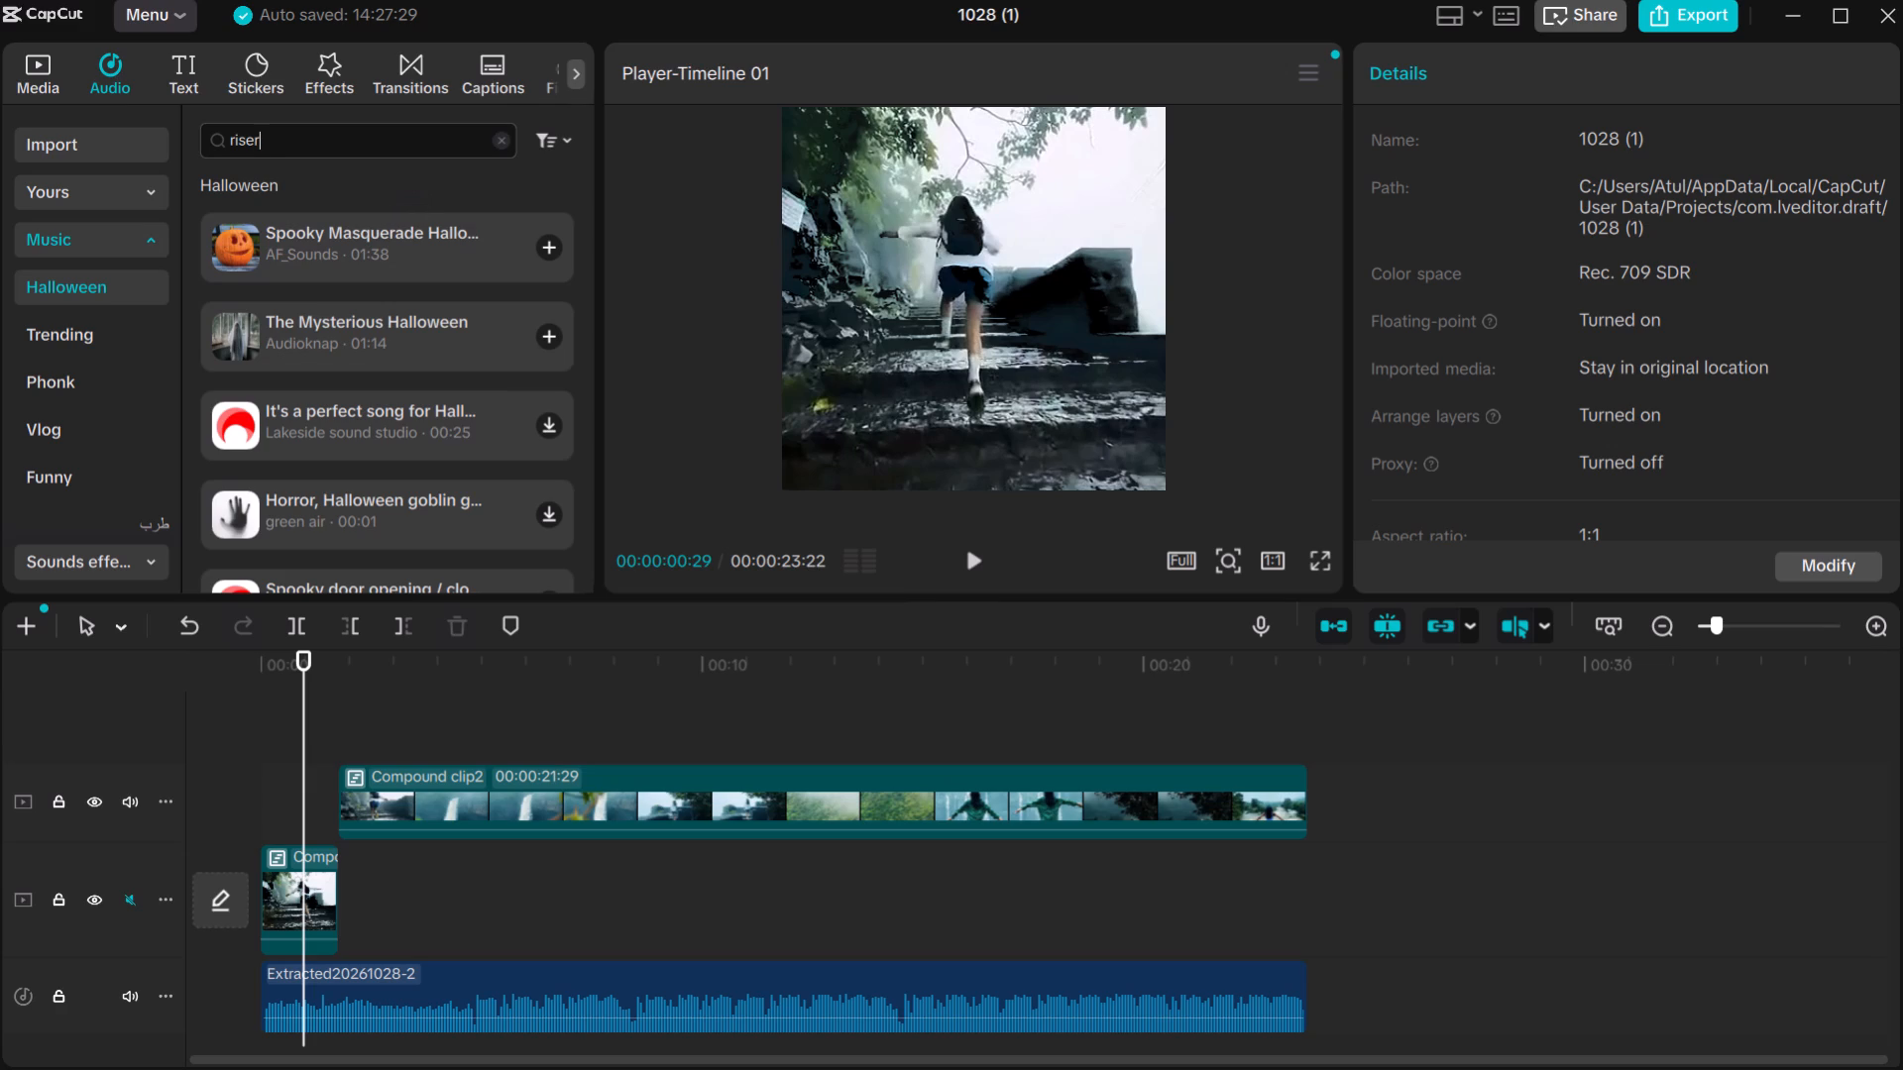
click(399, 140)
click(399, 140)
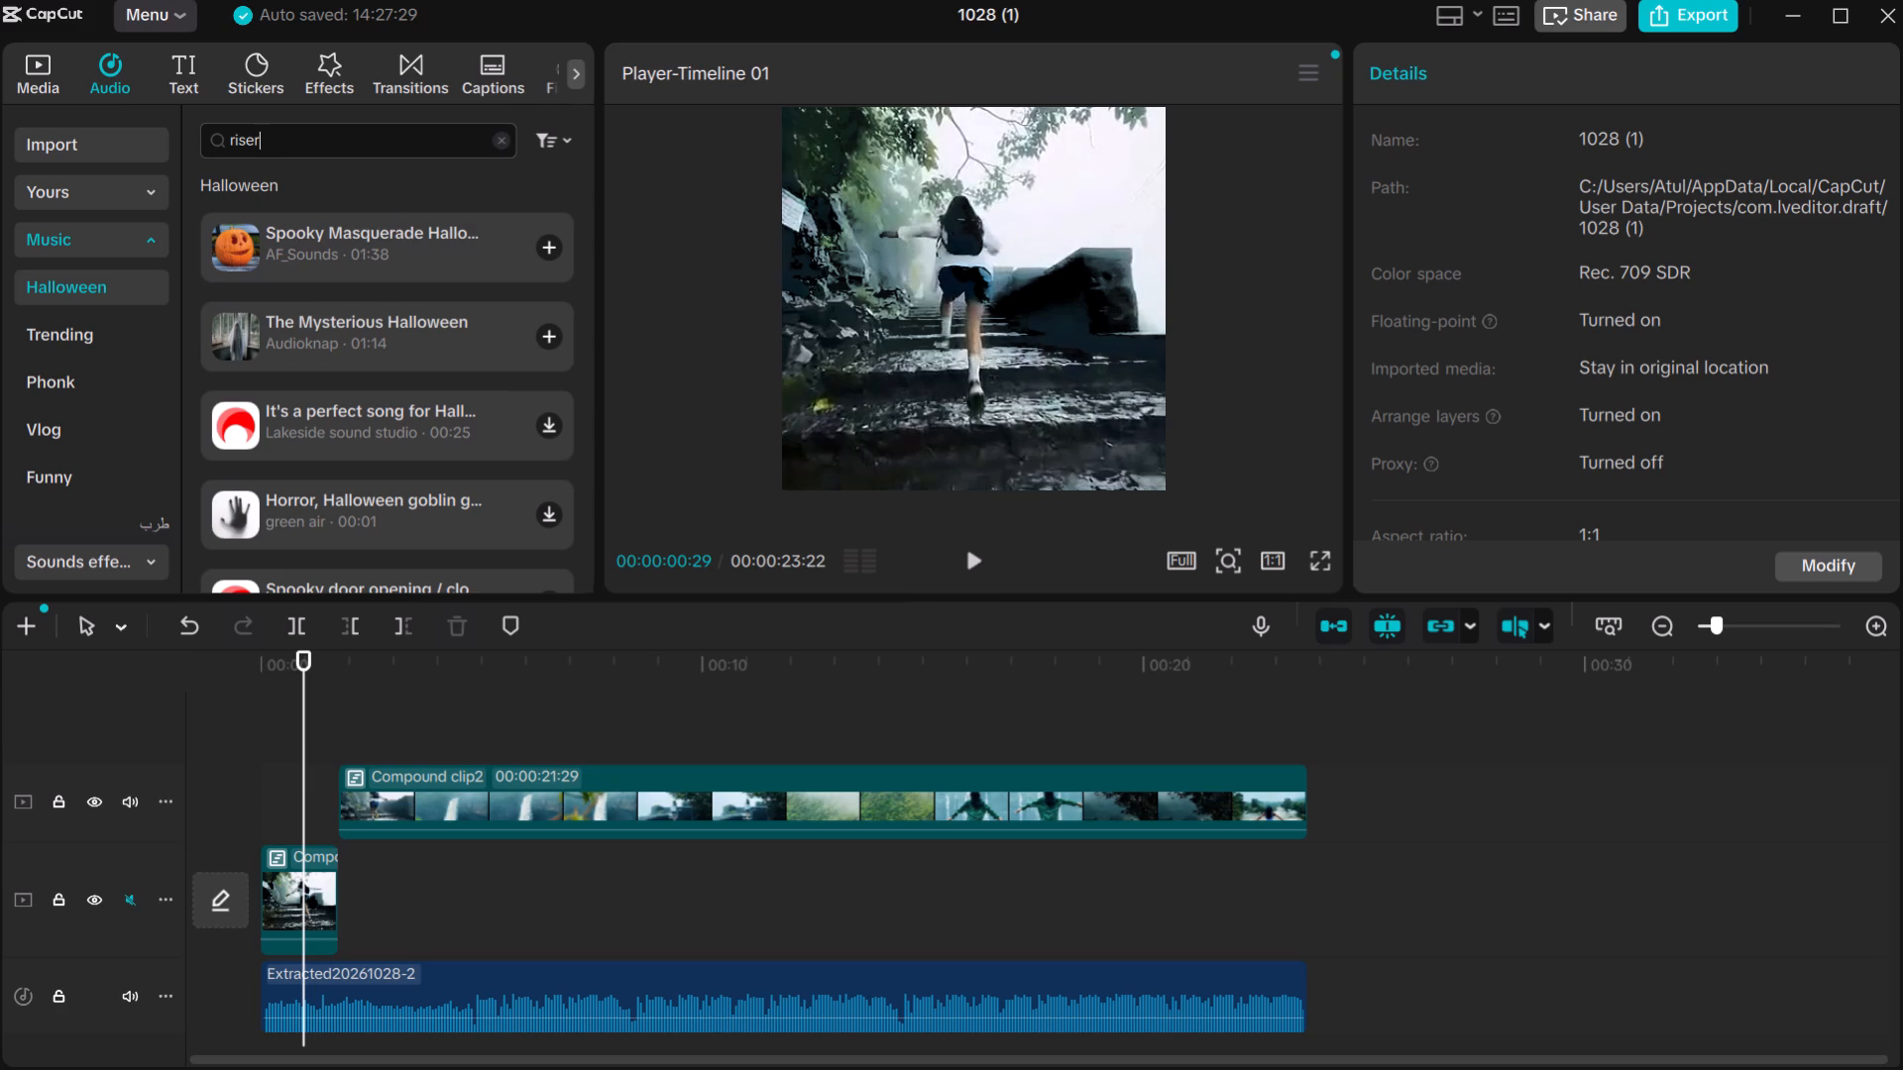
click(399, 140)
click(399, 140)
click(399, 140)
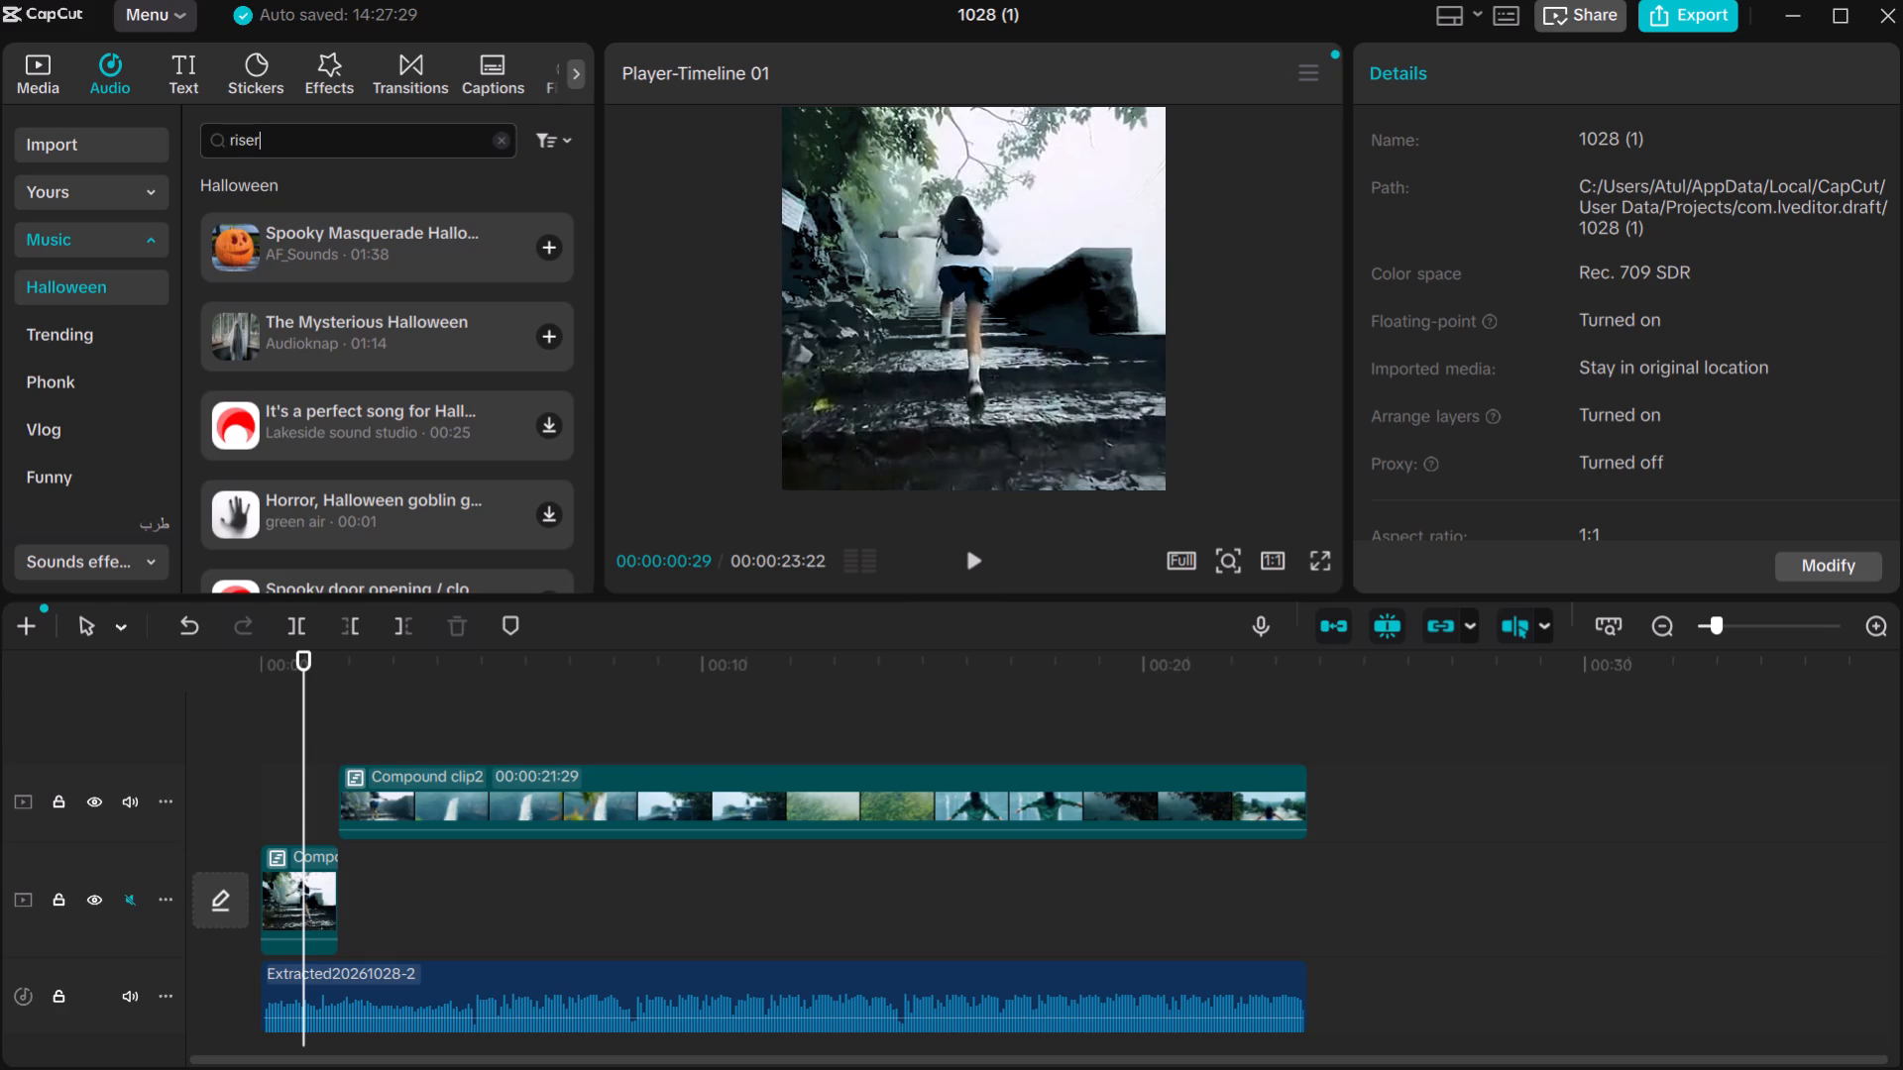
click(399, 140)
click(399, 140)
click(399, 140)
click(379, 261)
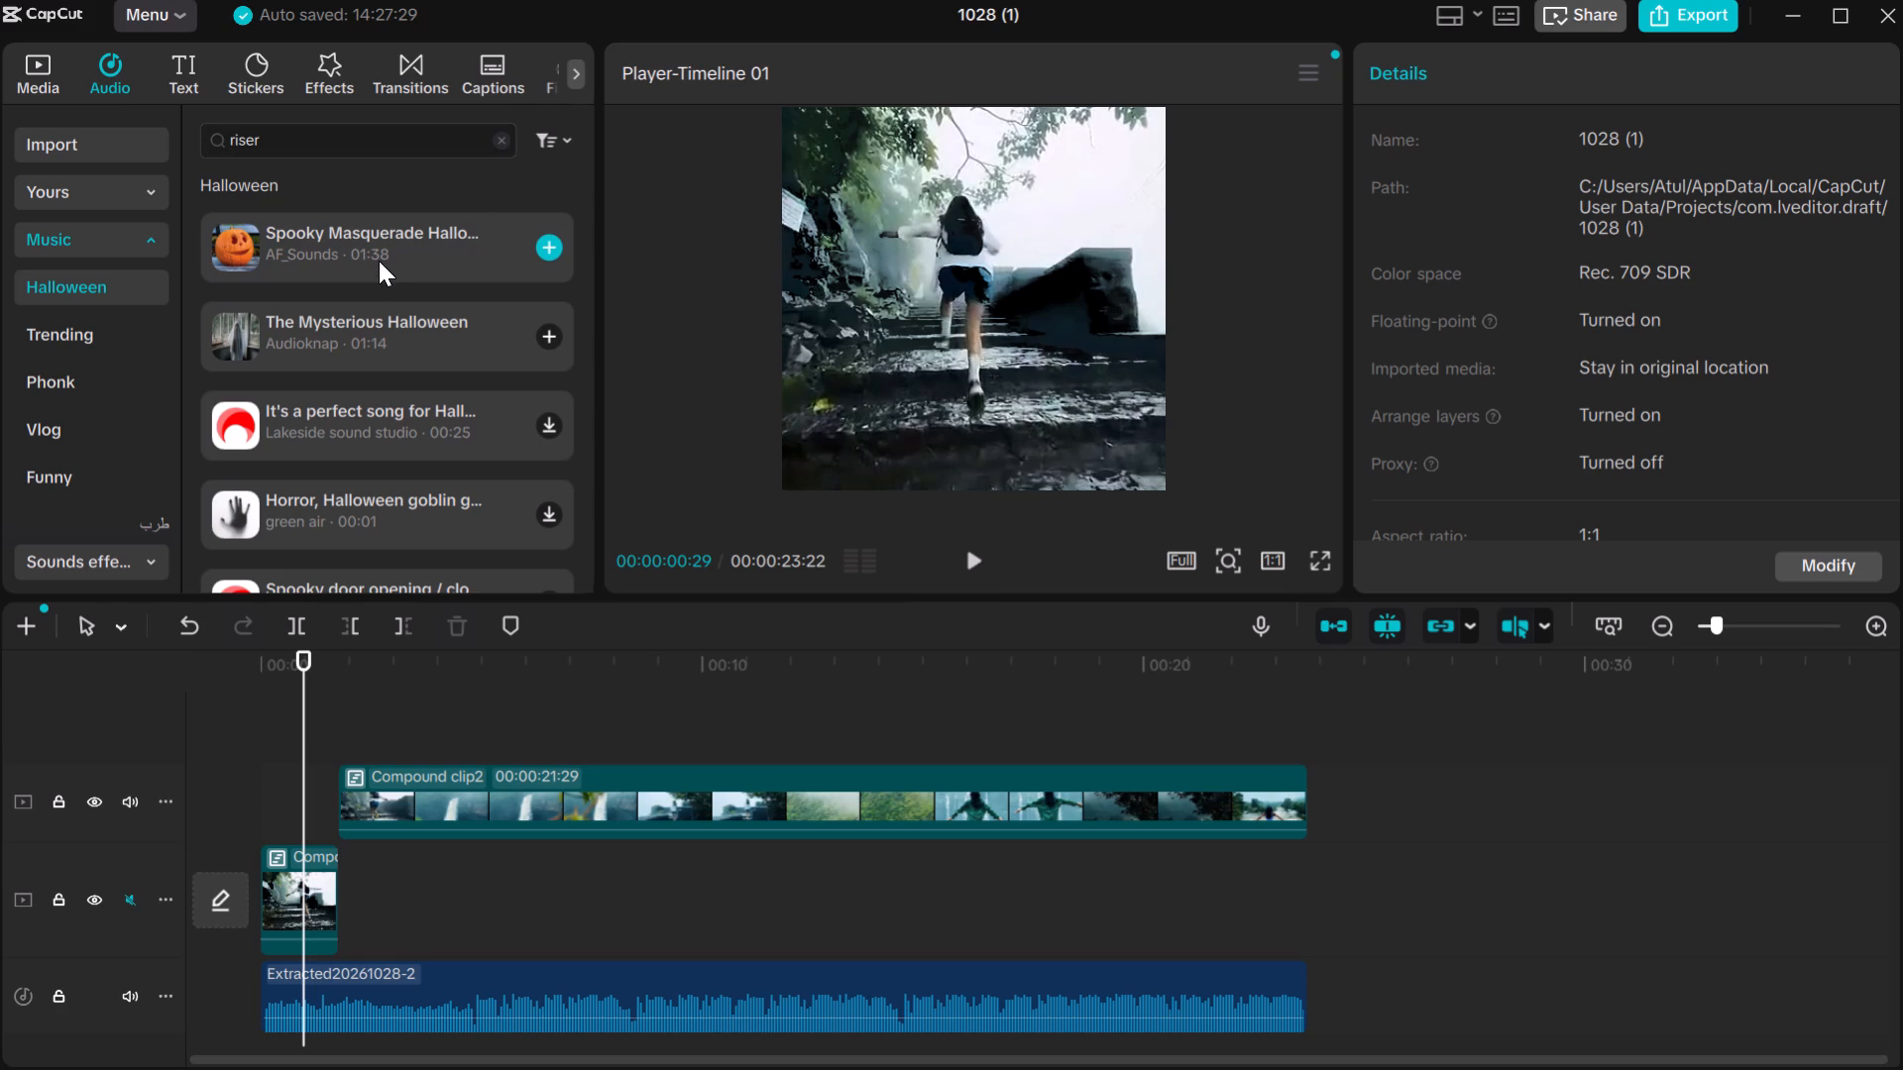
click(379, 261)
Clear "riser" from the music library search and dismiss the trending search suggestions.
click(491, 141)
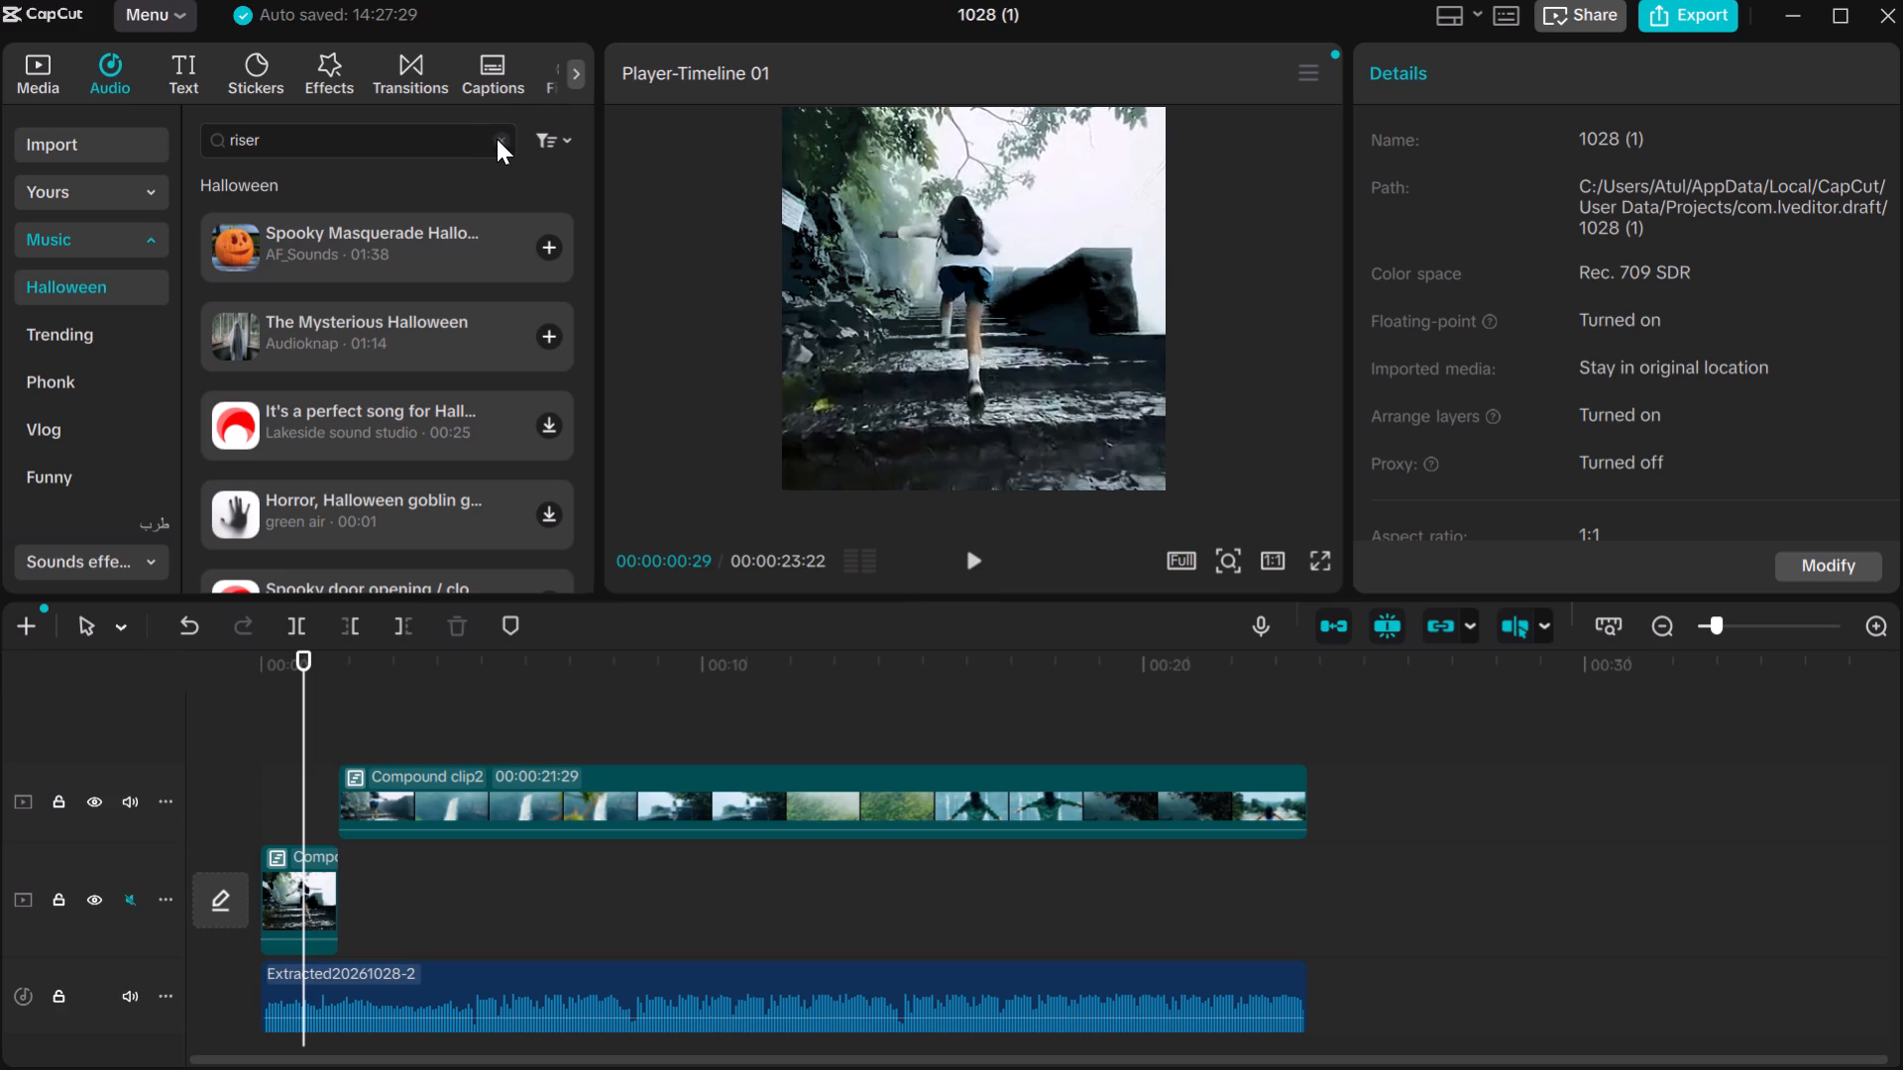
double_click(501, 140)
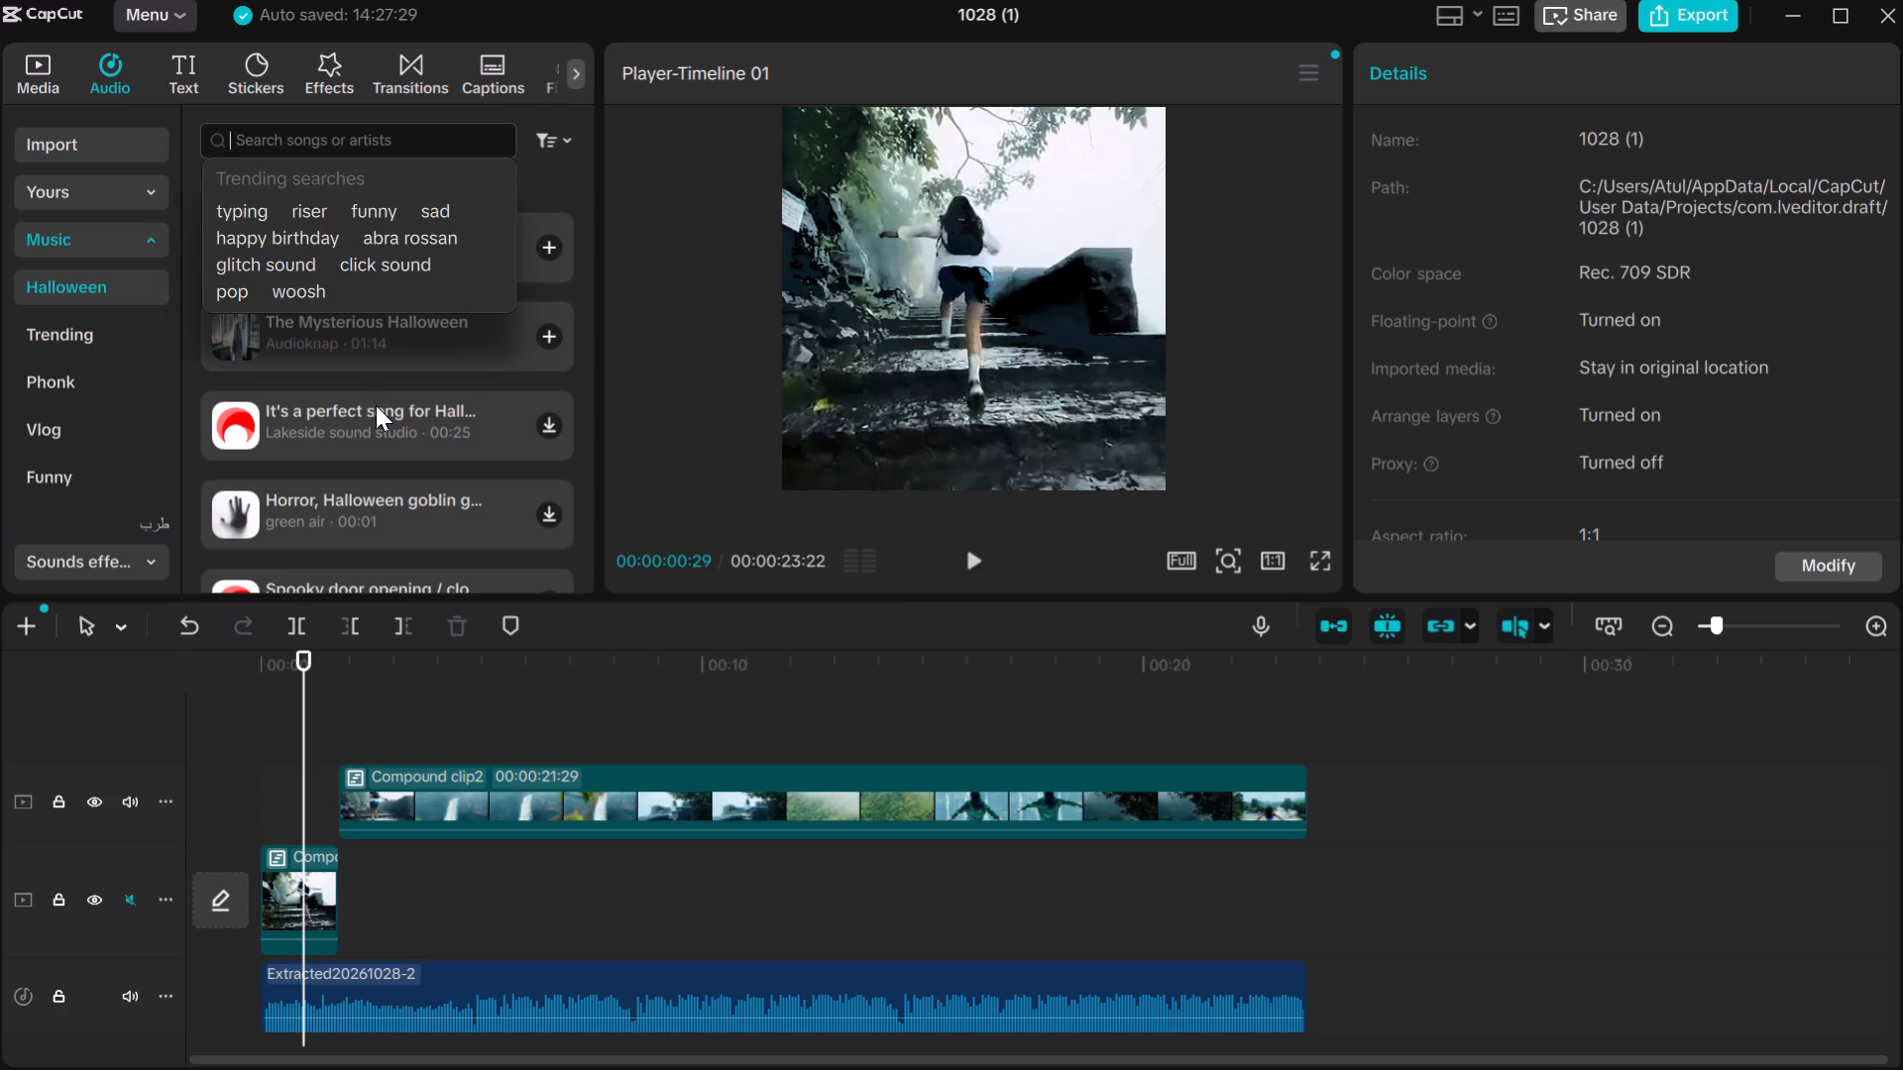
click(375, 405)
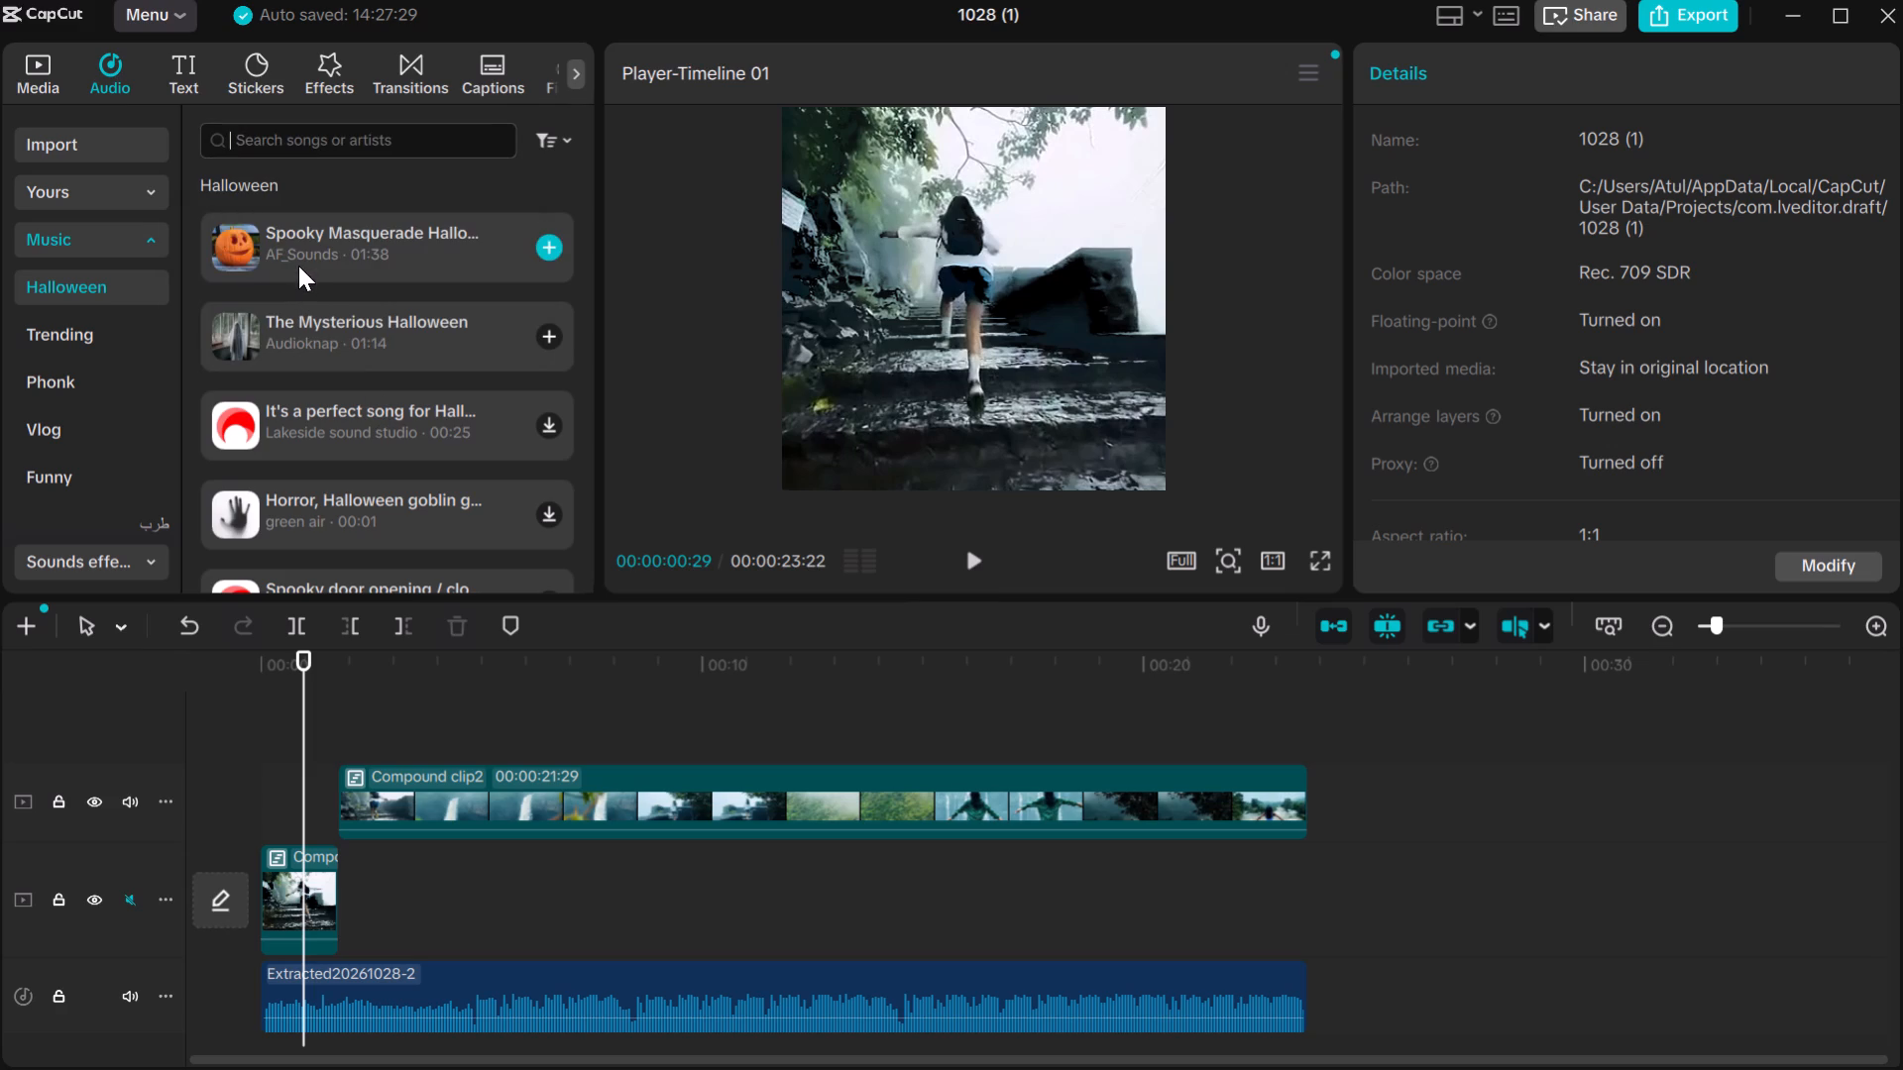
Audition the Spooky Masquerade Halloween track in the Halloween music category and close its preview.
click(291, 238)
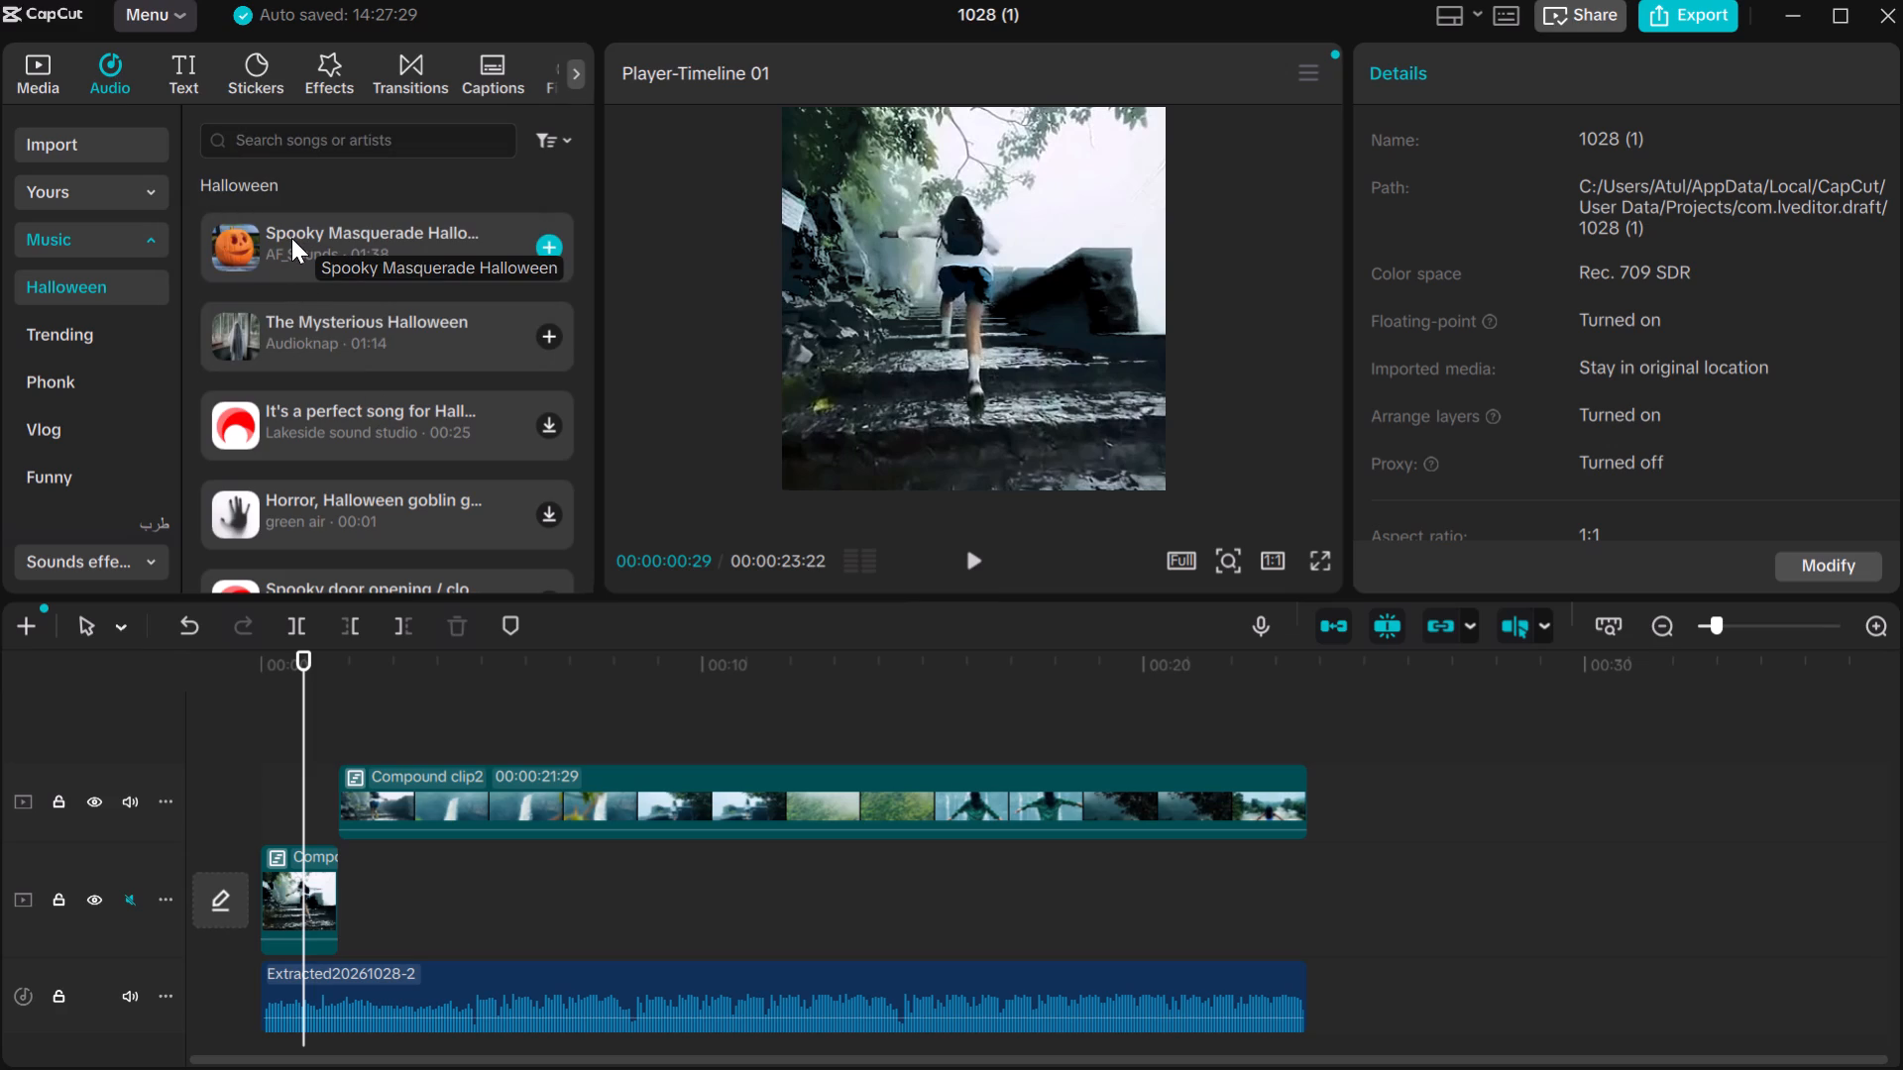
click(291, 238)
triple_click(291, 238)
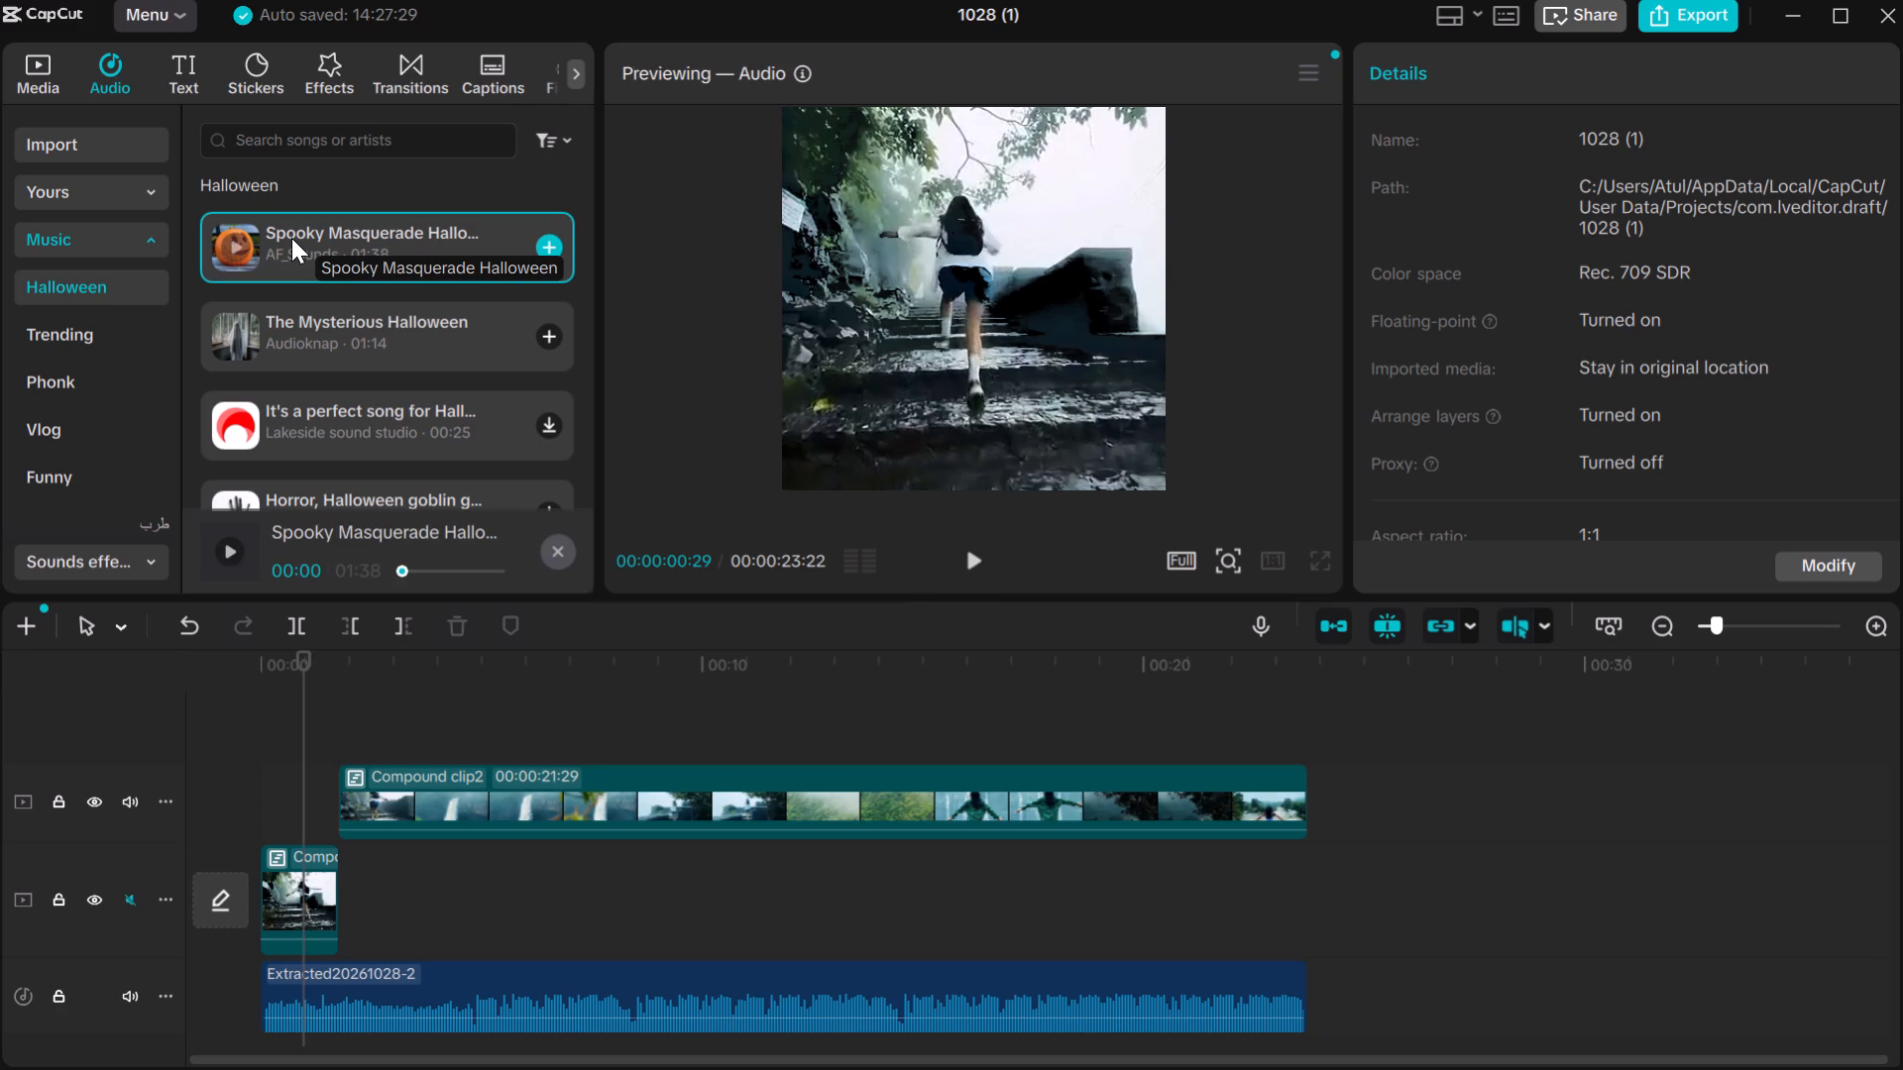
click(291, 238)
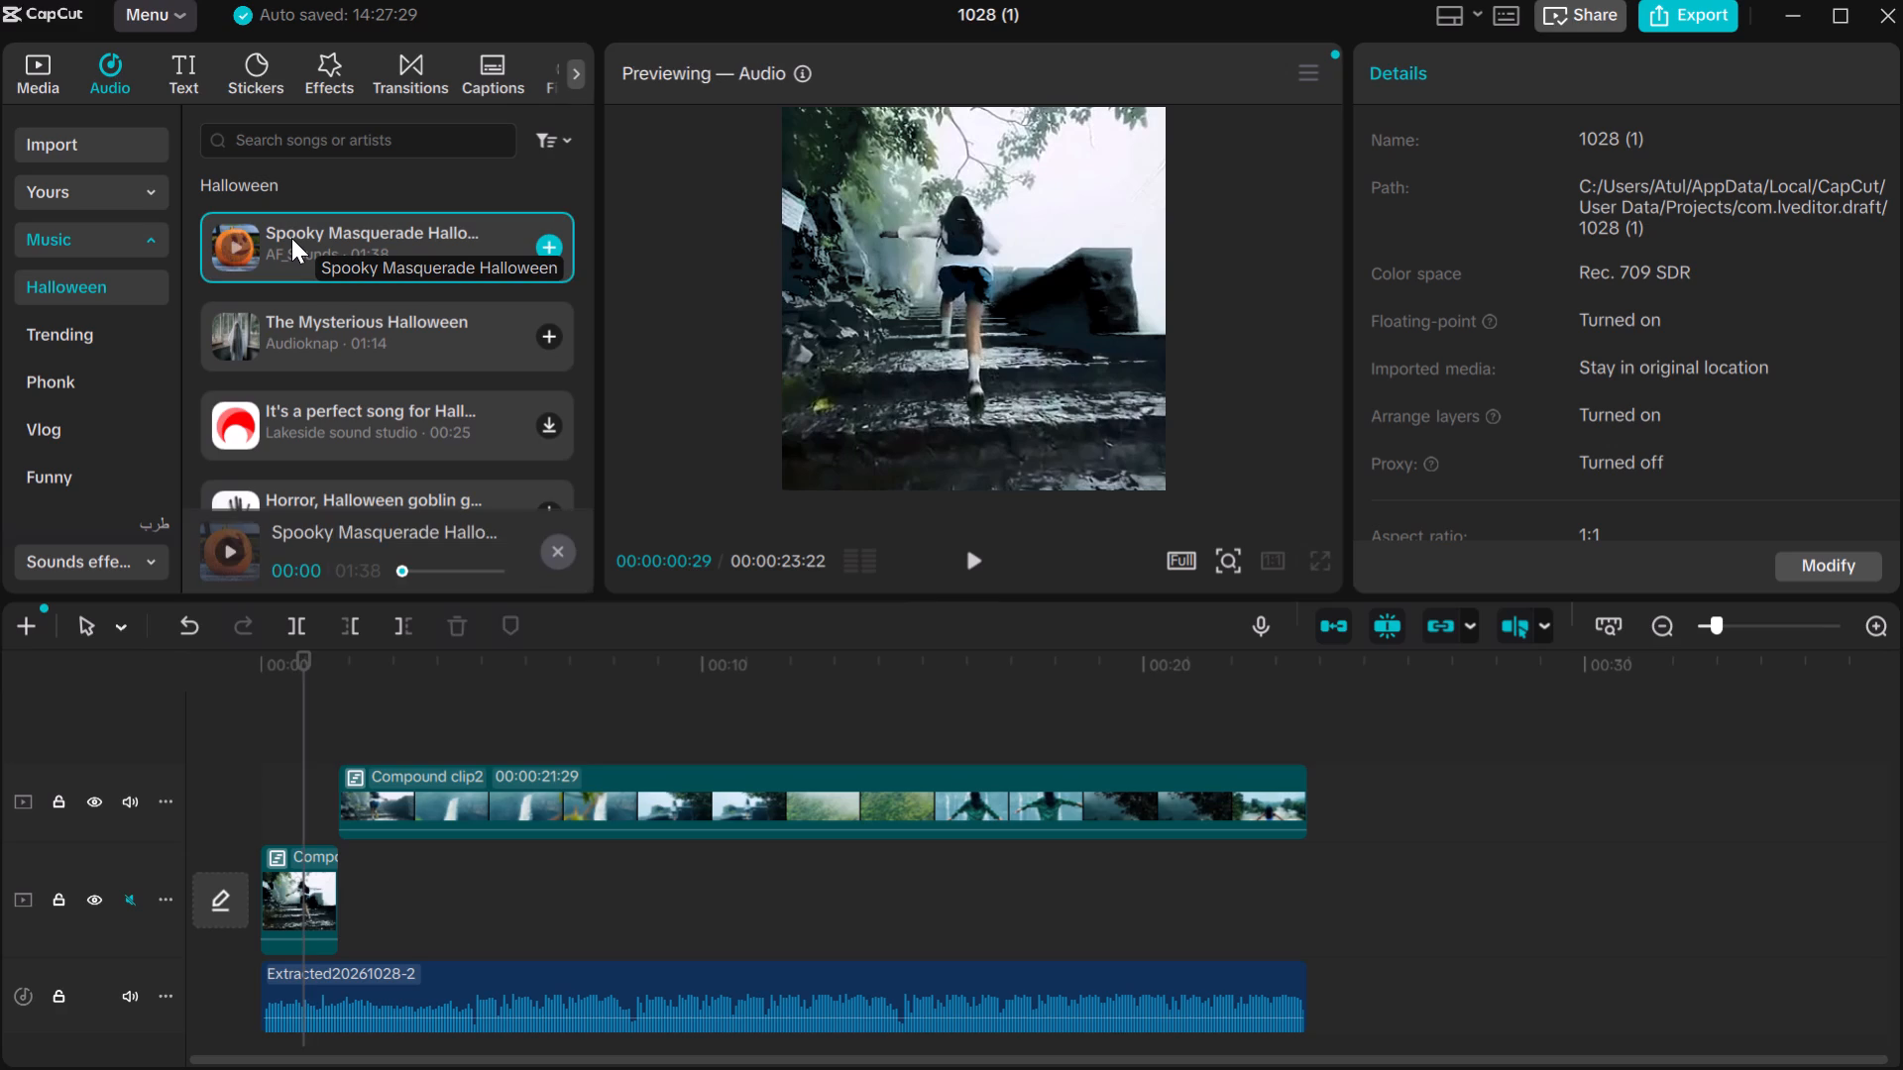
click(291, 238)
click(242, 549)
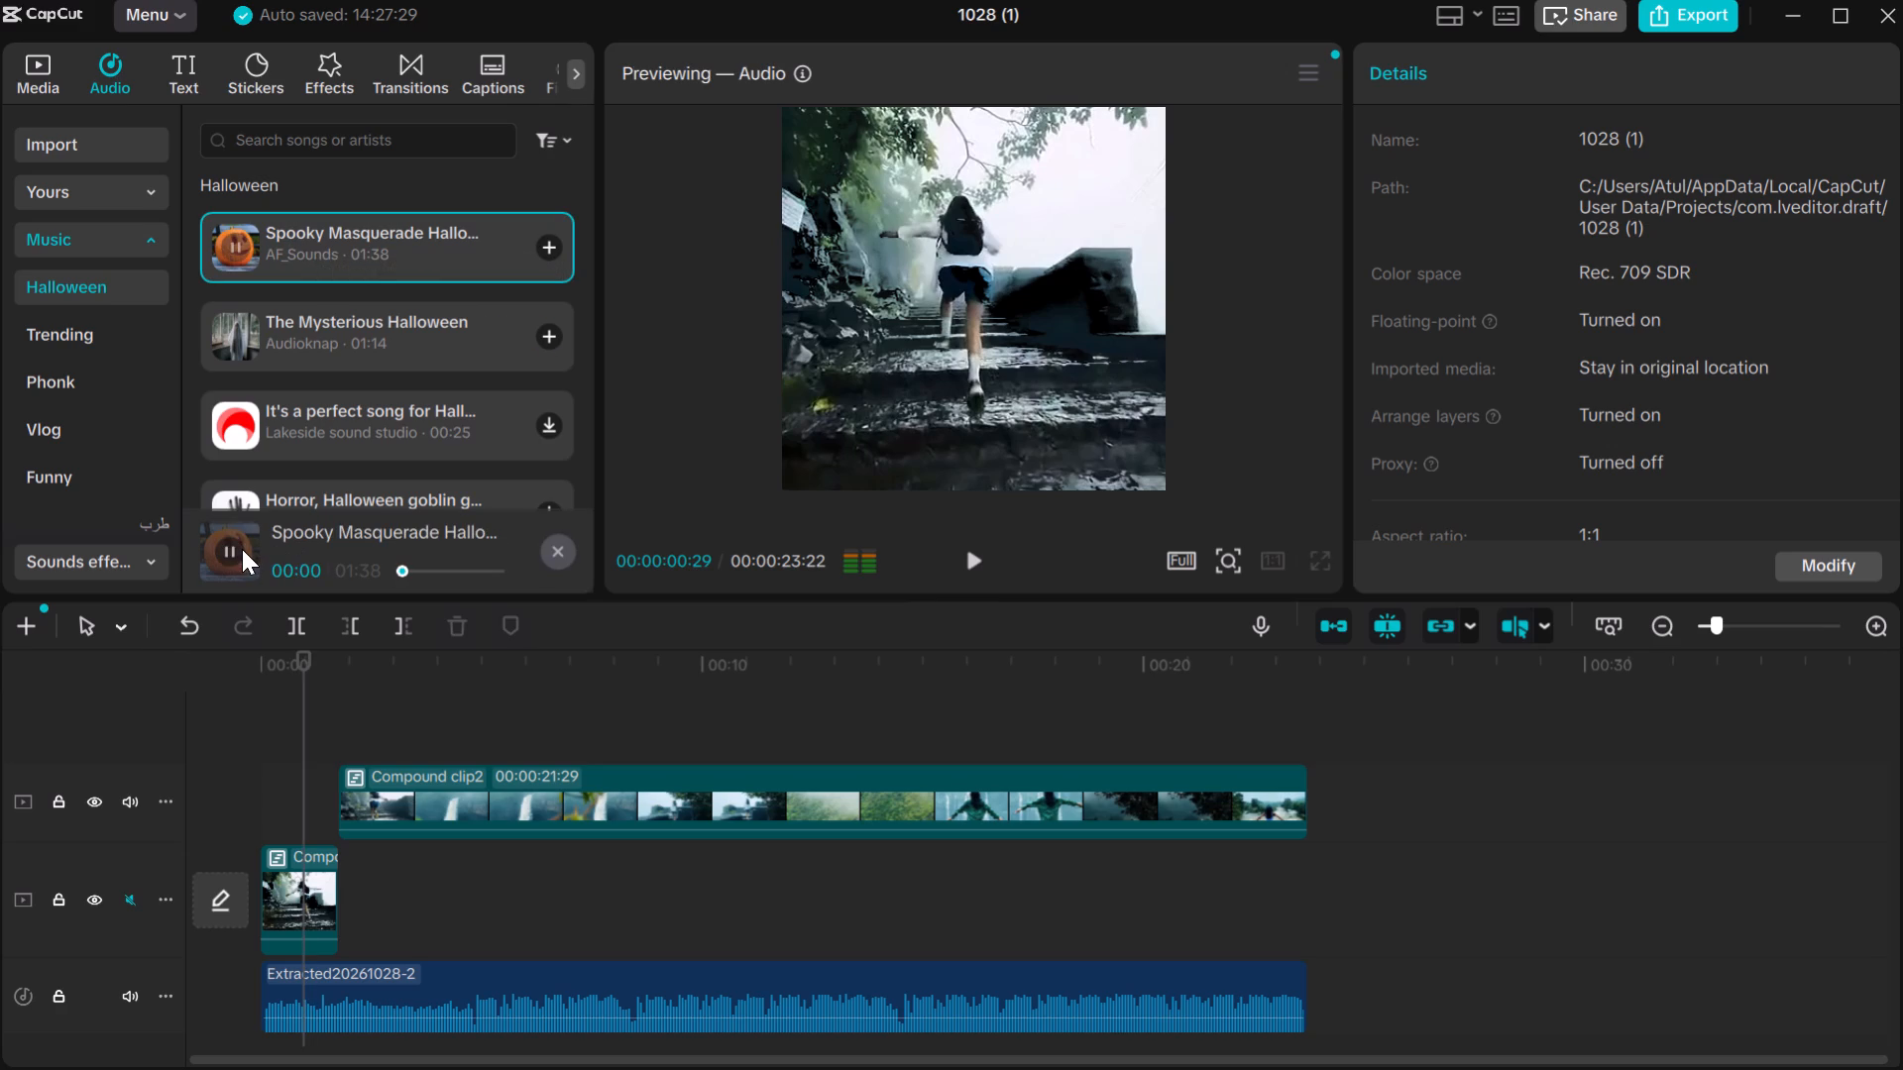
click(294, 424)
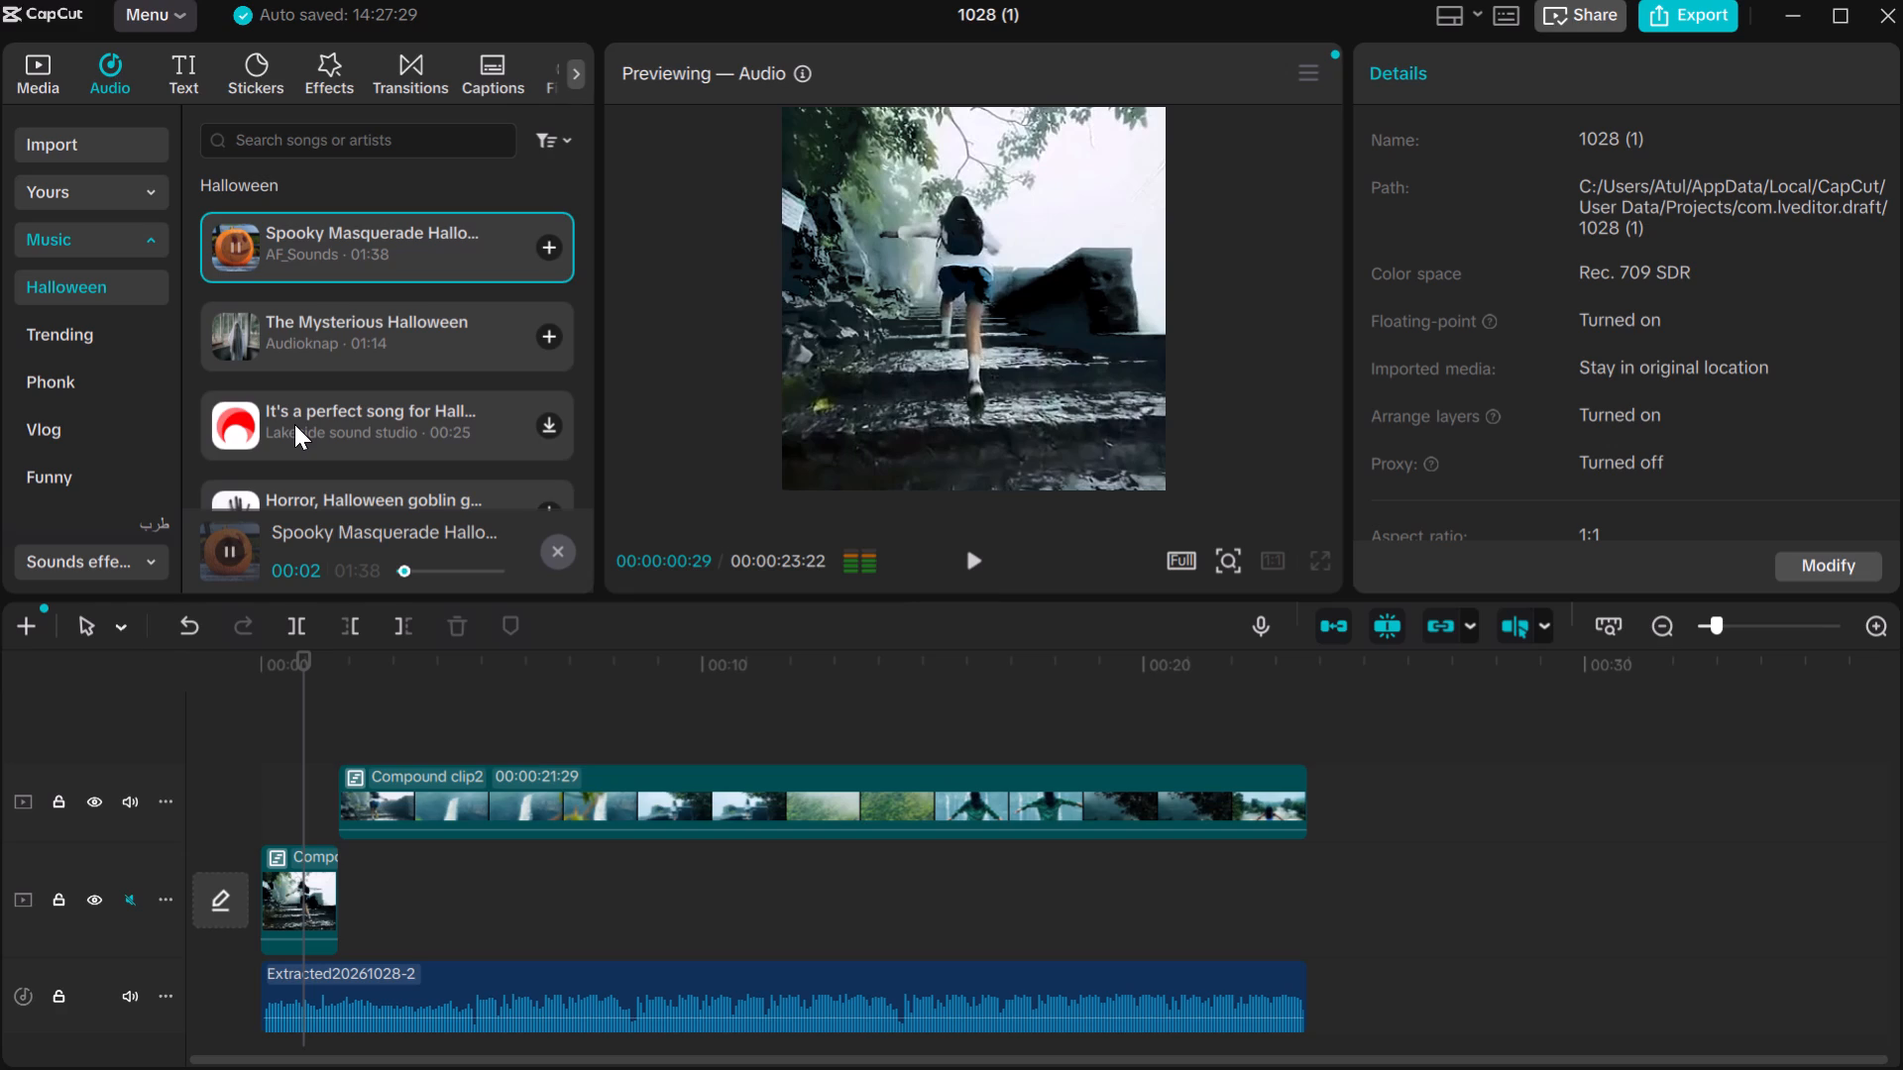
click(294, 424)
click(294, 422)
click(575, 554)
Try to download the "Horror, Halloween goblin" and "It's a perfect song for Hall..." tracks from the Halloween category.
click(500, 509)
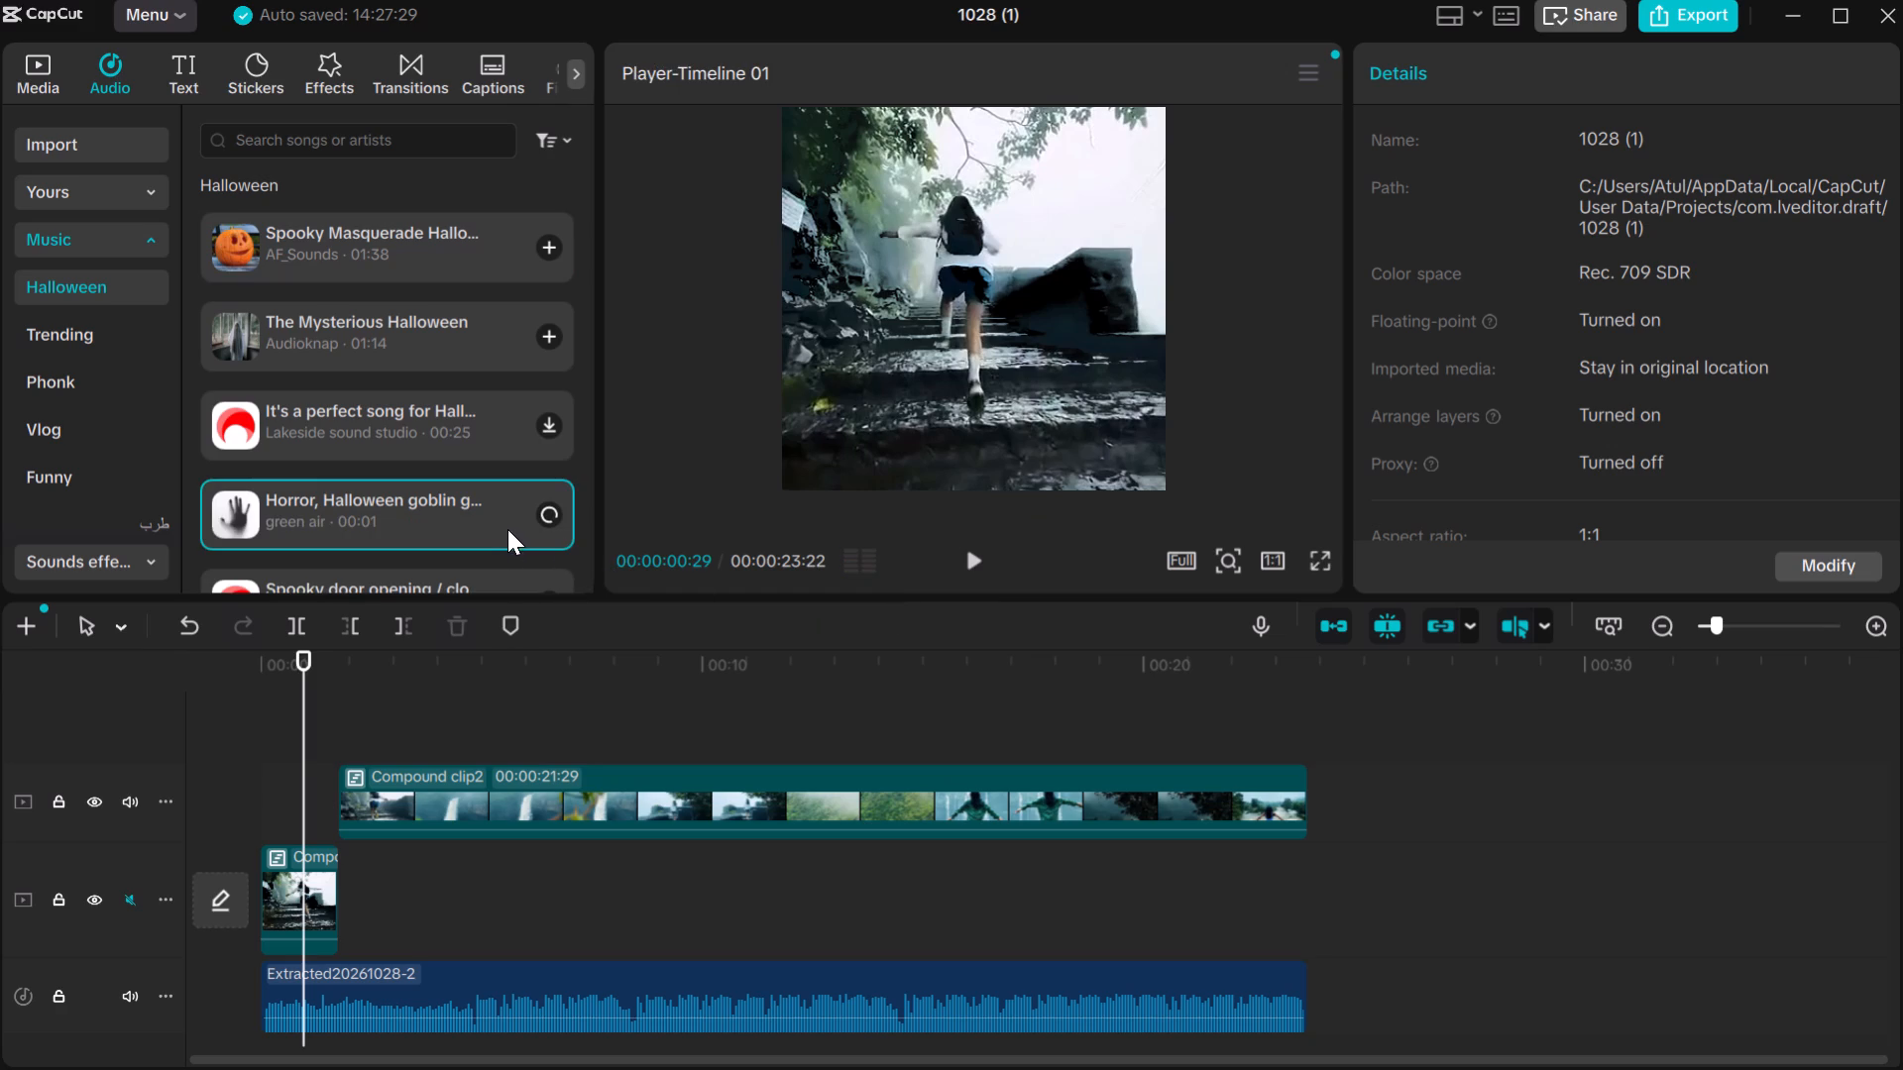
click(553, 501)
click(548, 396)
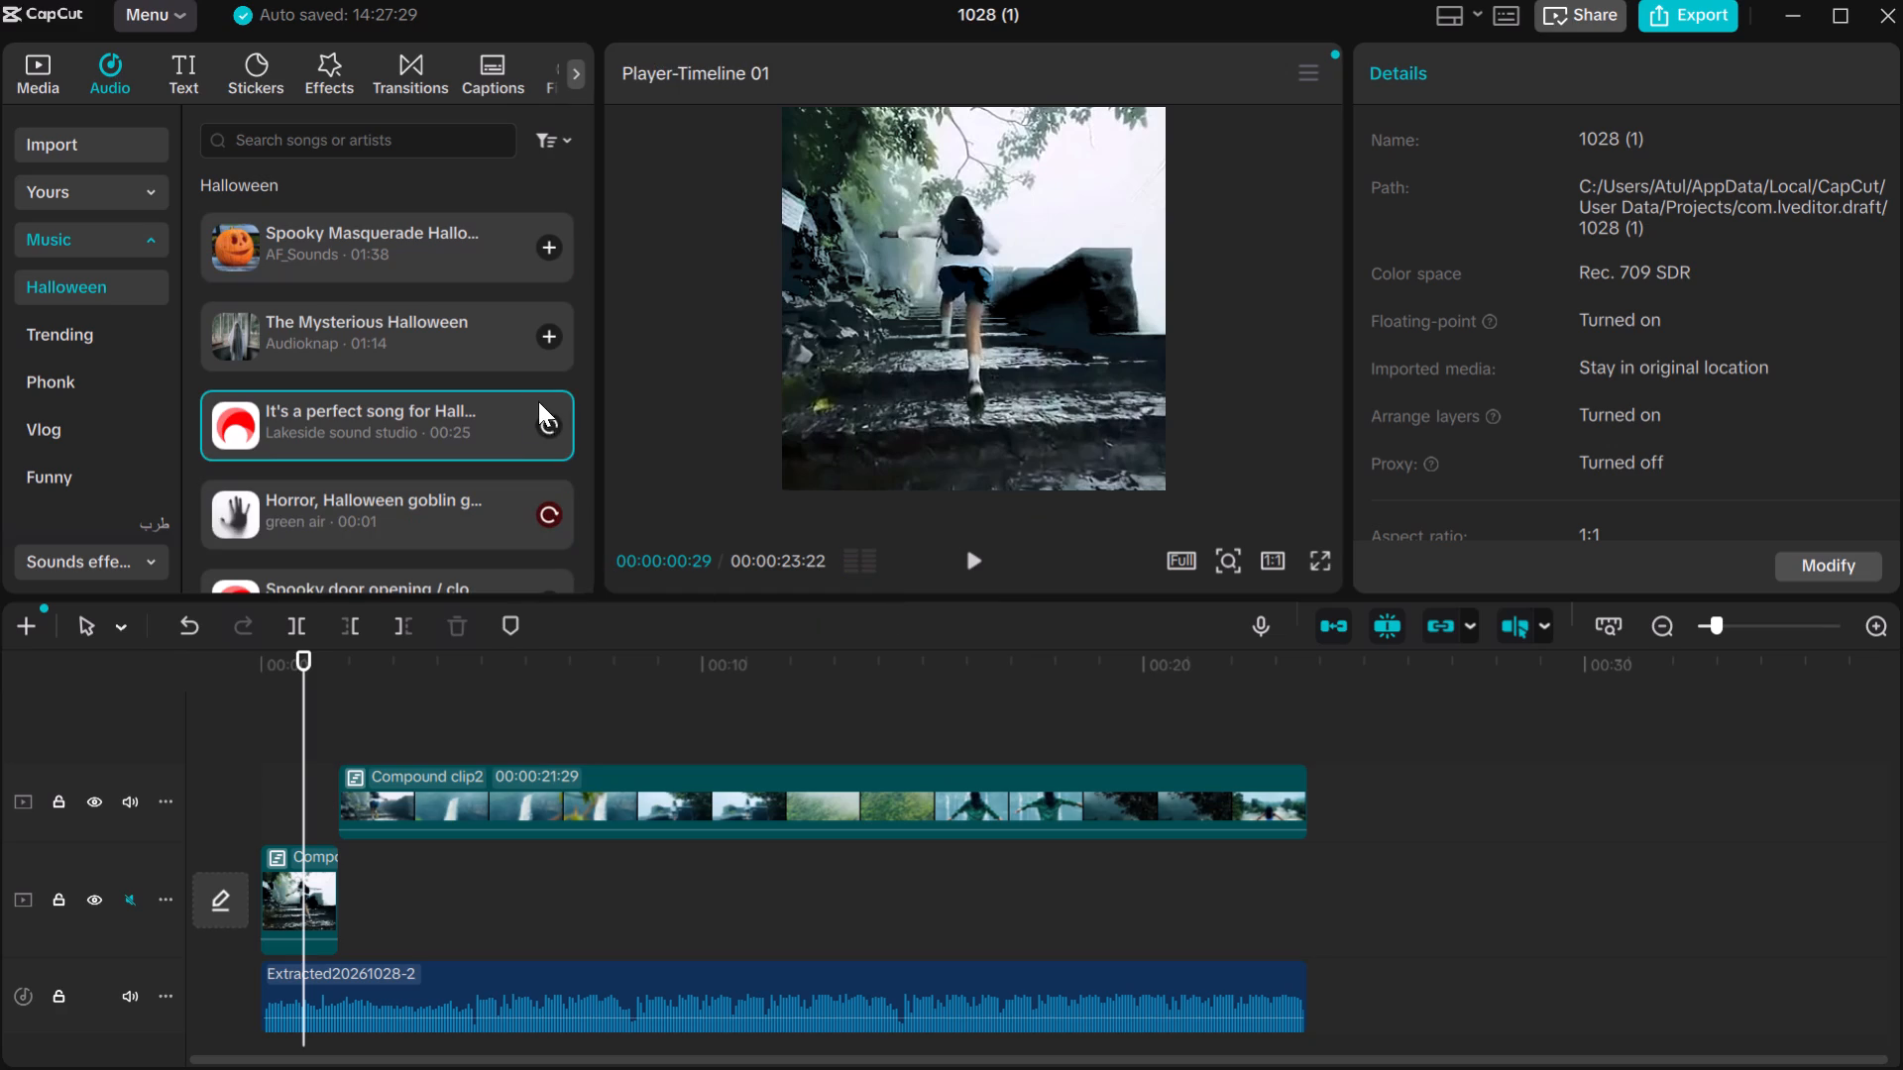
Audition The Mysterious Halloween by Audioknap, replaying it from the beginning.
click(503, 364)
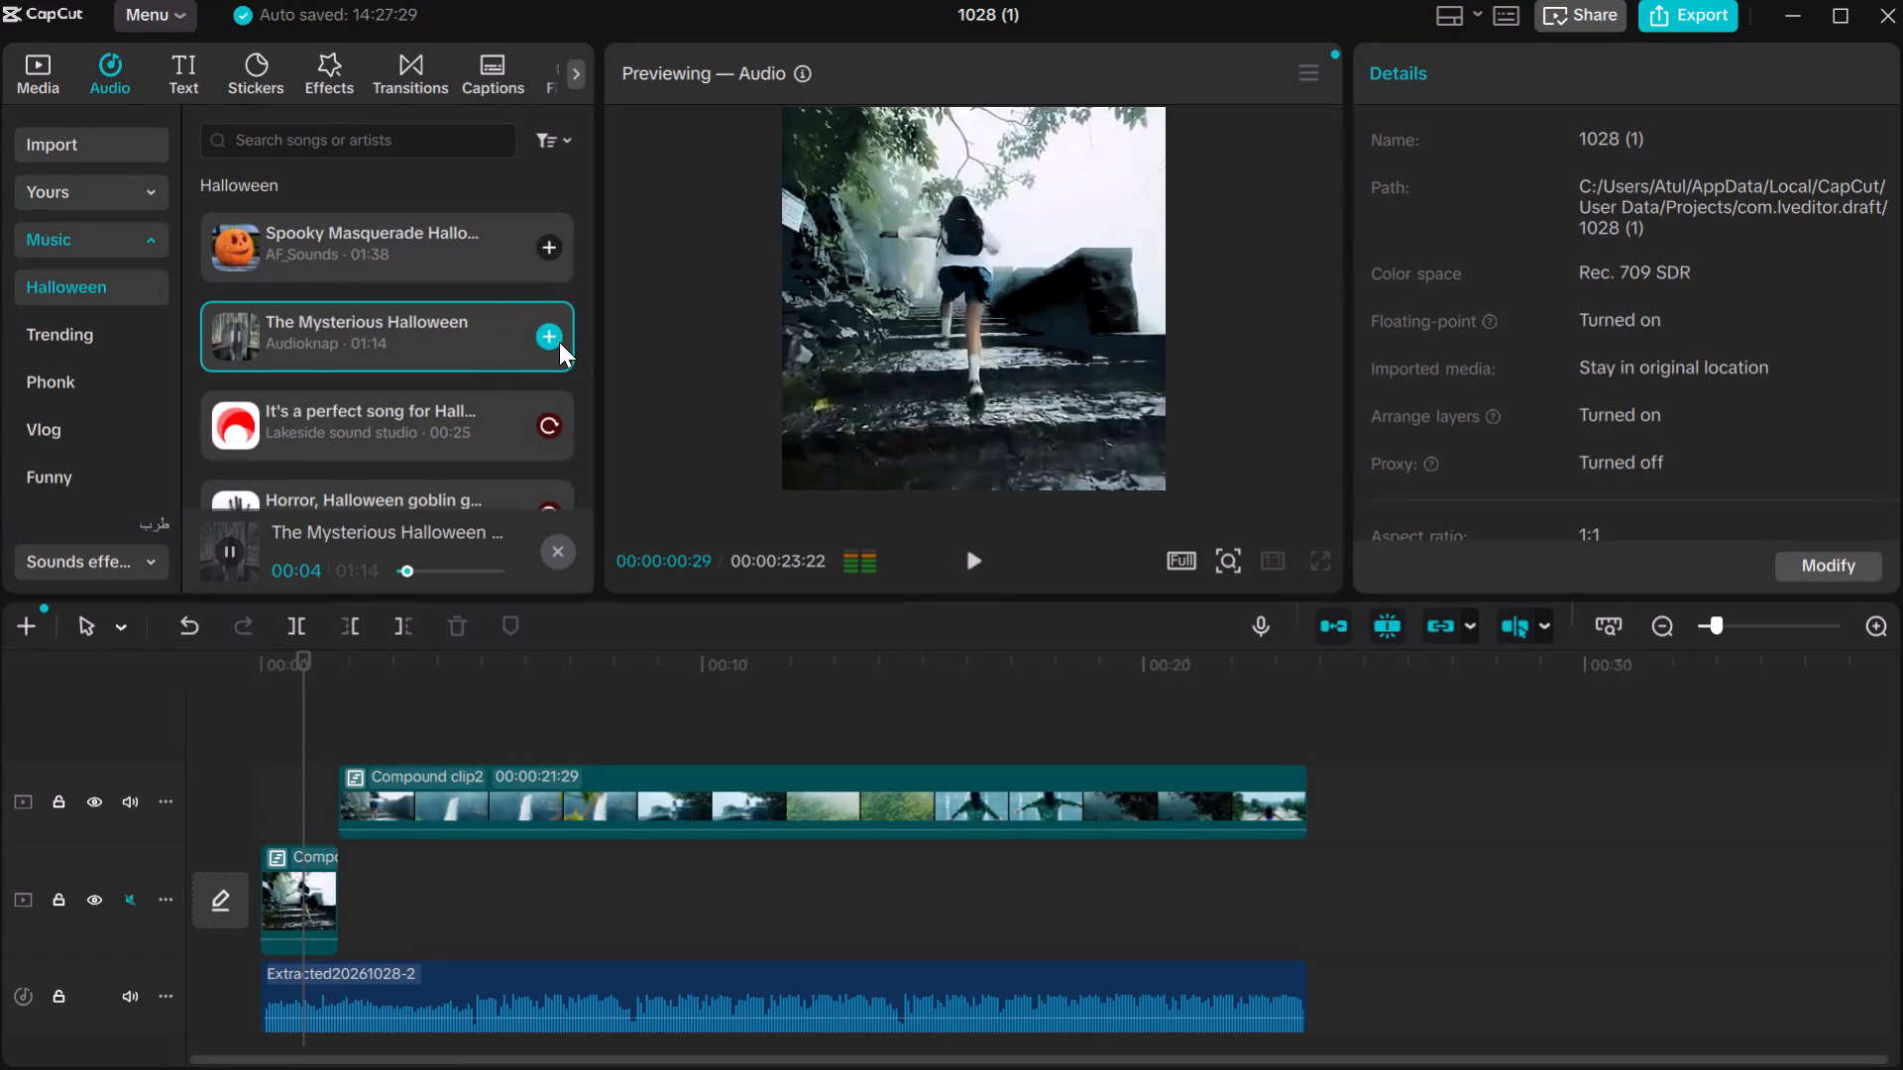
click(492, 340)
click(492, 338)
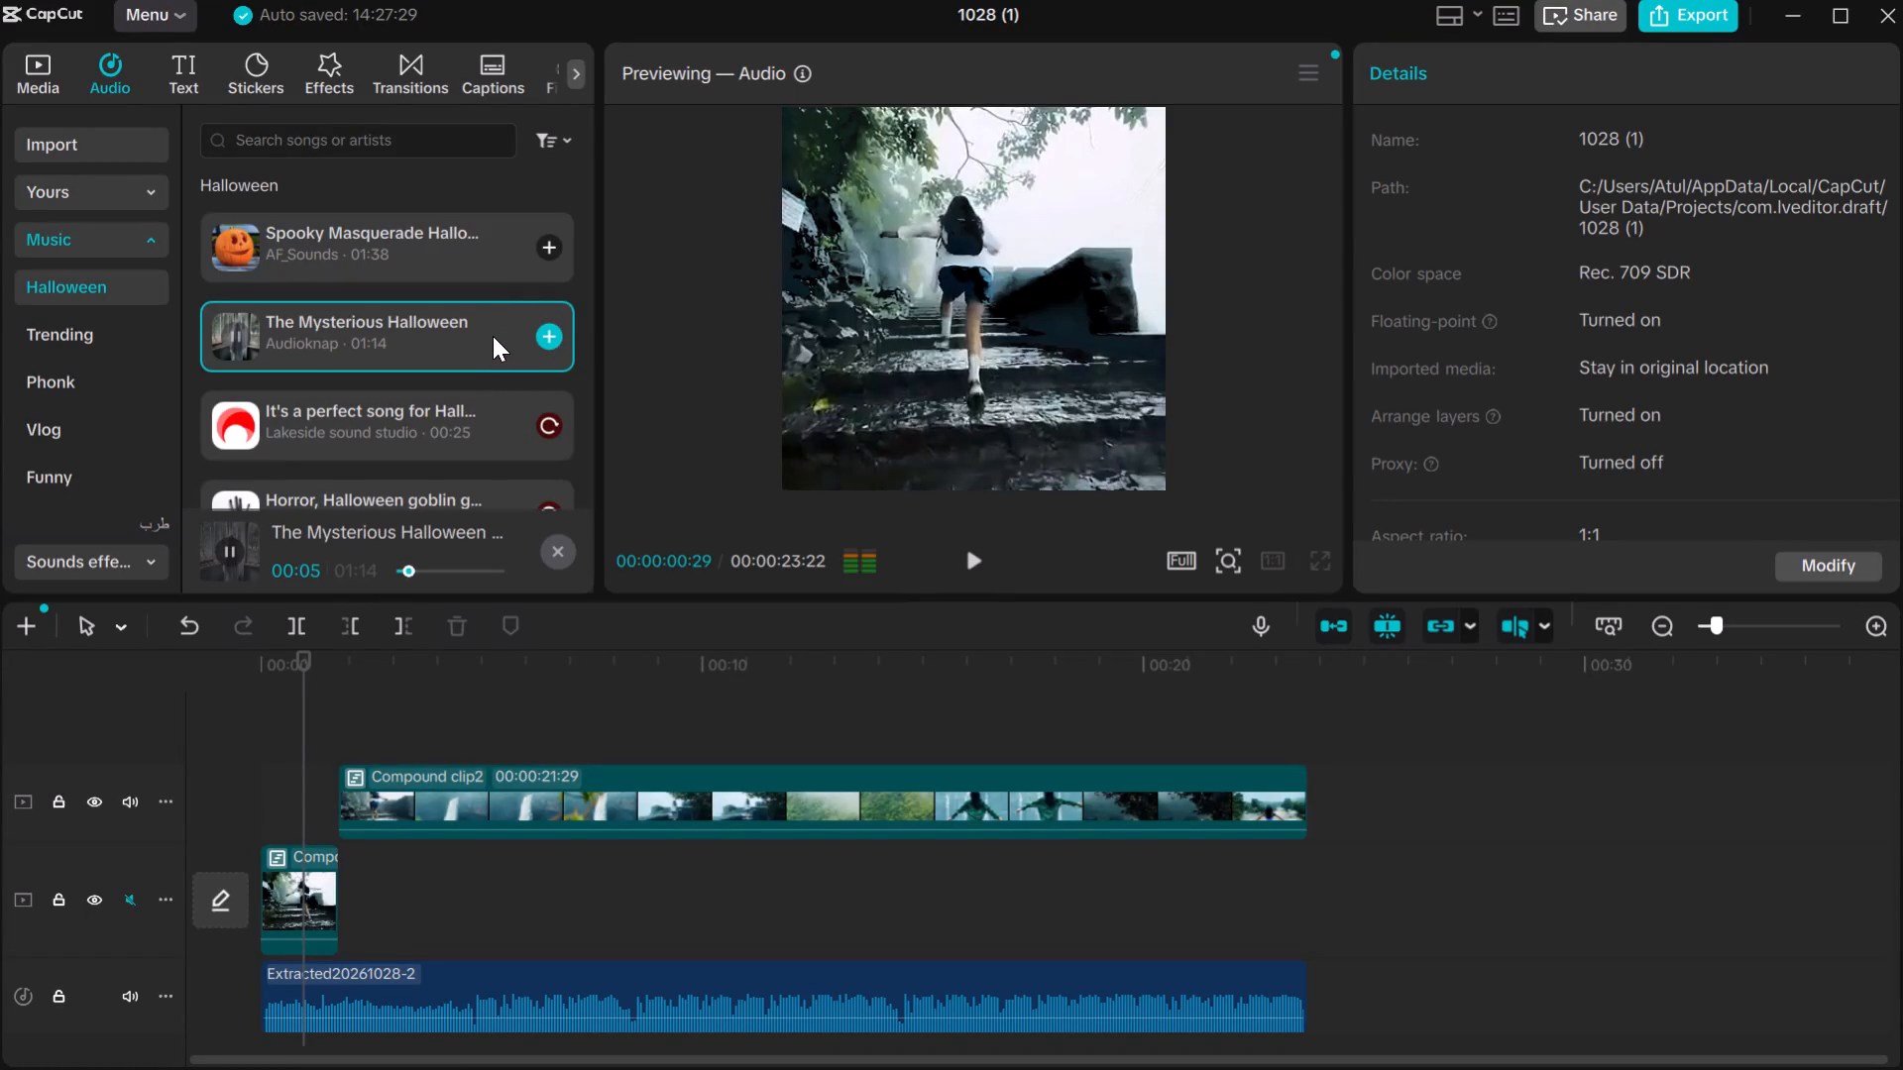
click(493, 336)
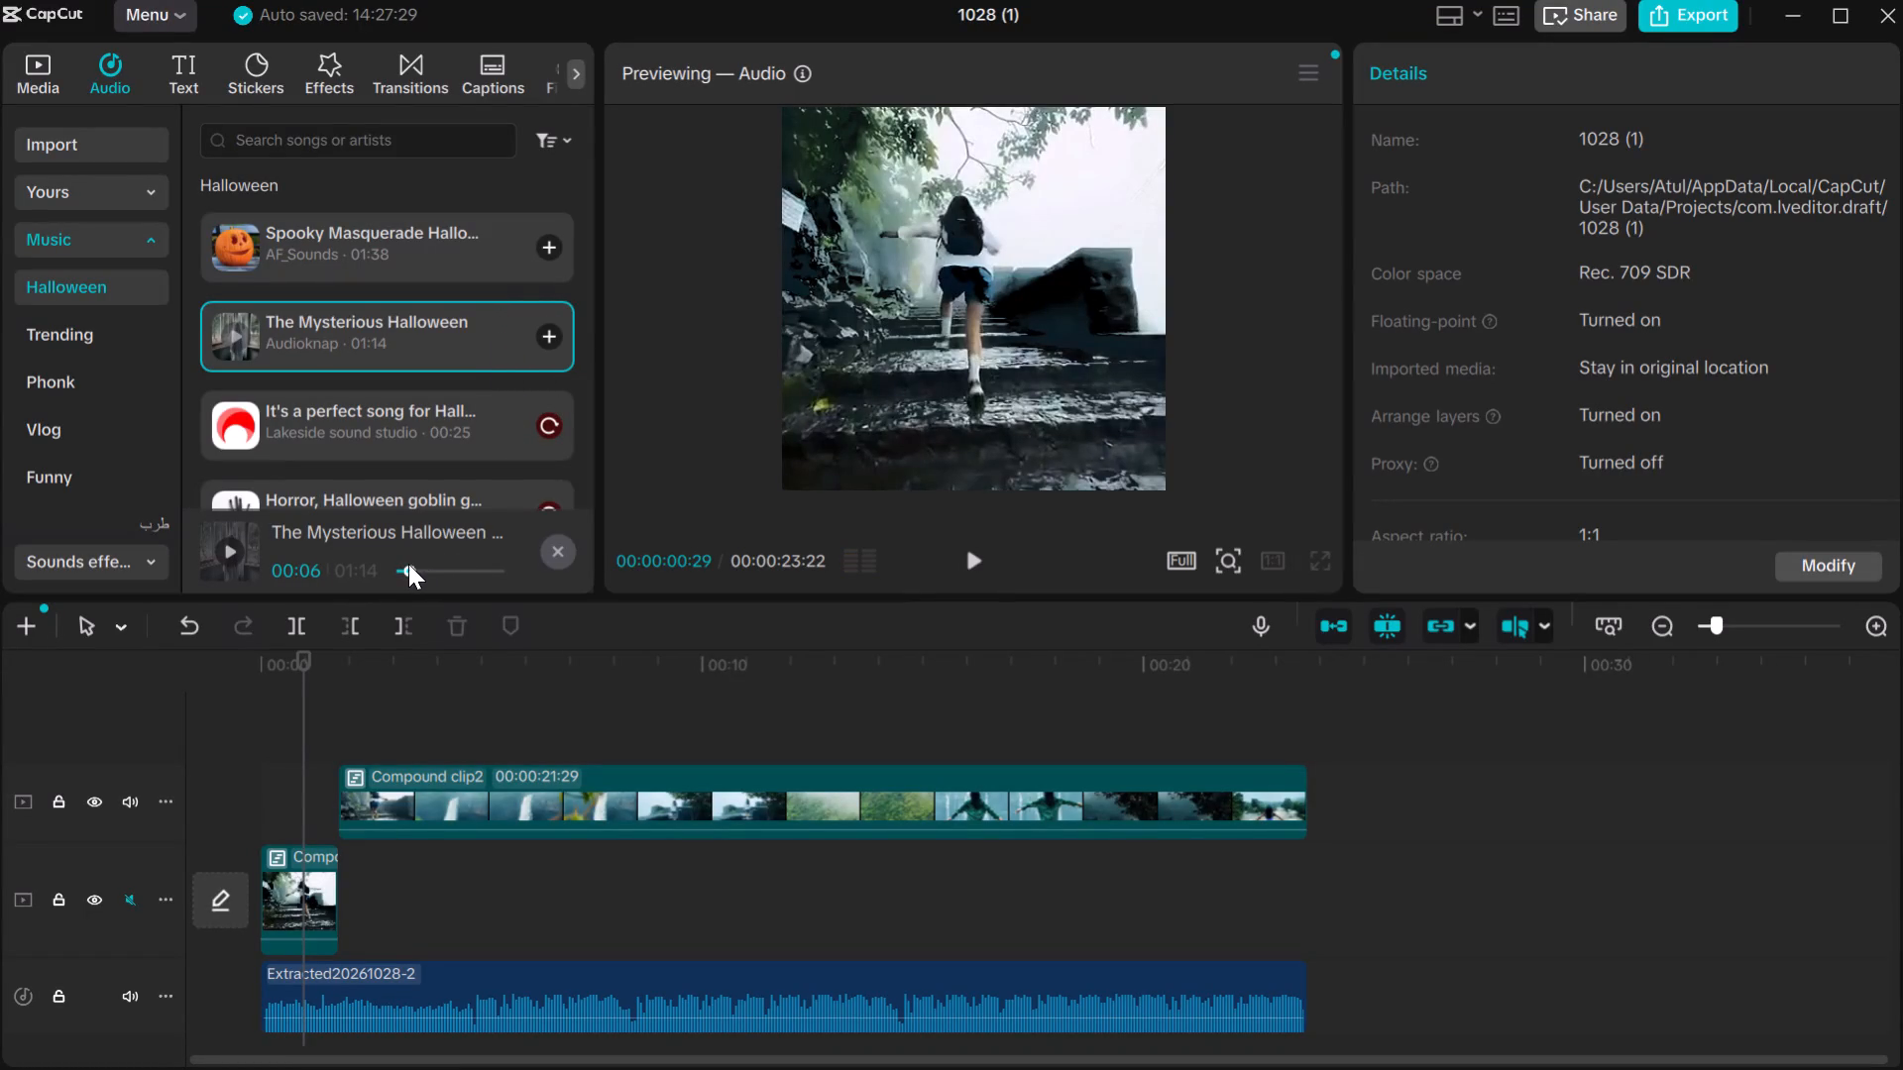
drag(402, 564, 385, 565)
click(413, 341)
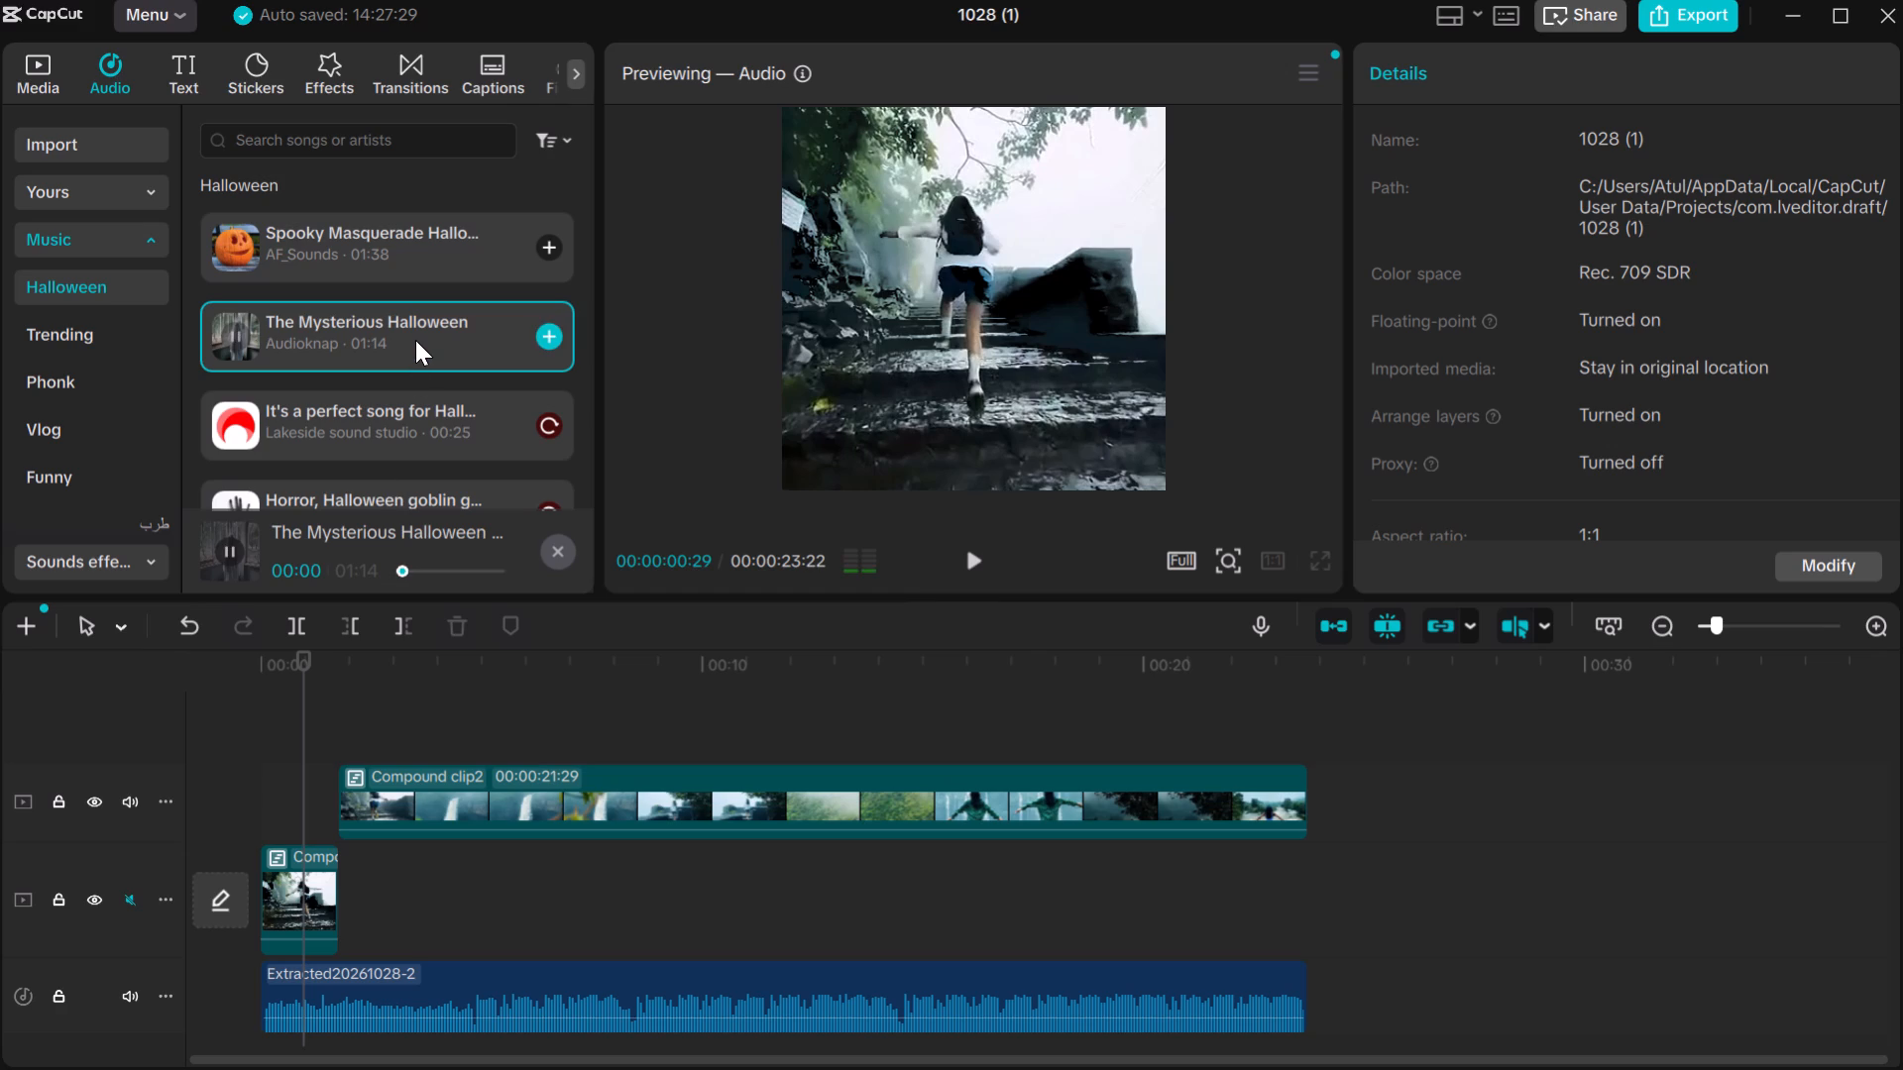
click(415, 340)
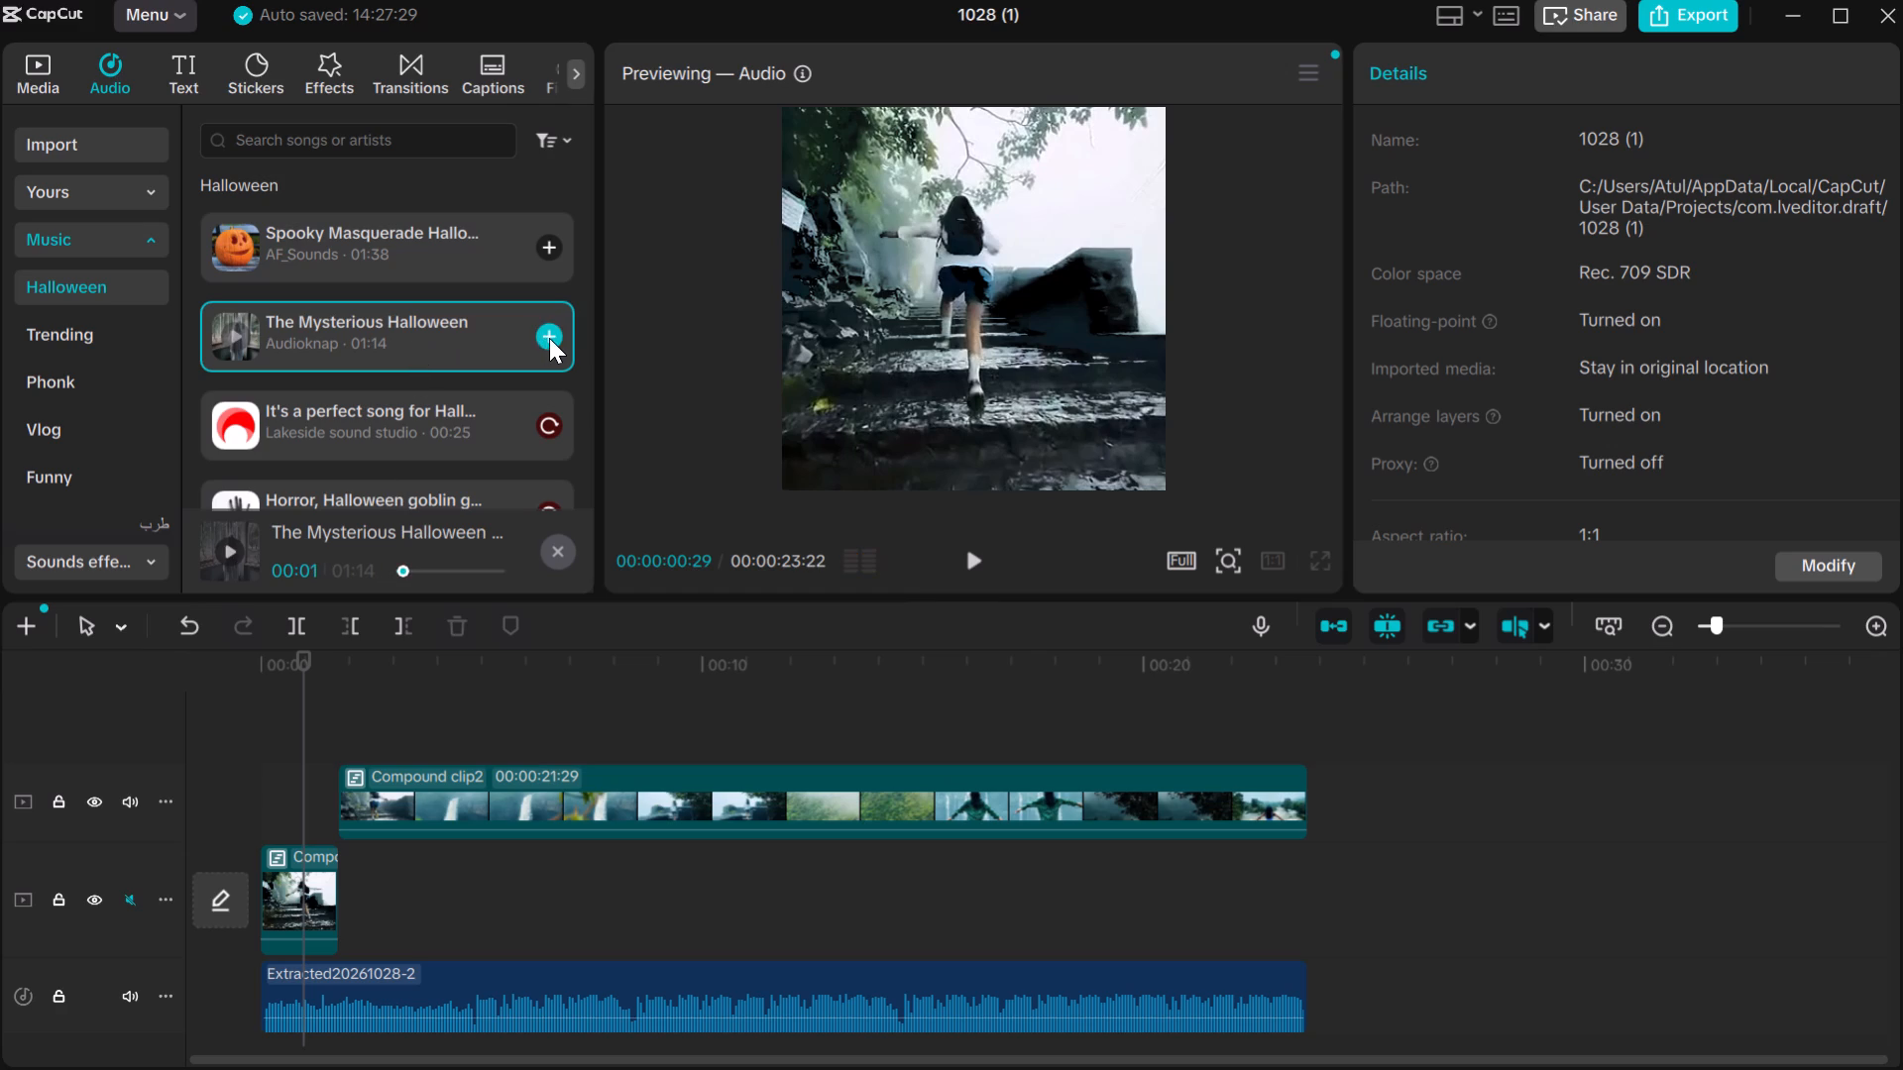
Add The Mysterious Halloween to the timeline at 00:00:00:29 and briefly play it with the video.
double_click(550, 334)
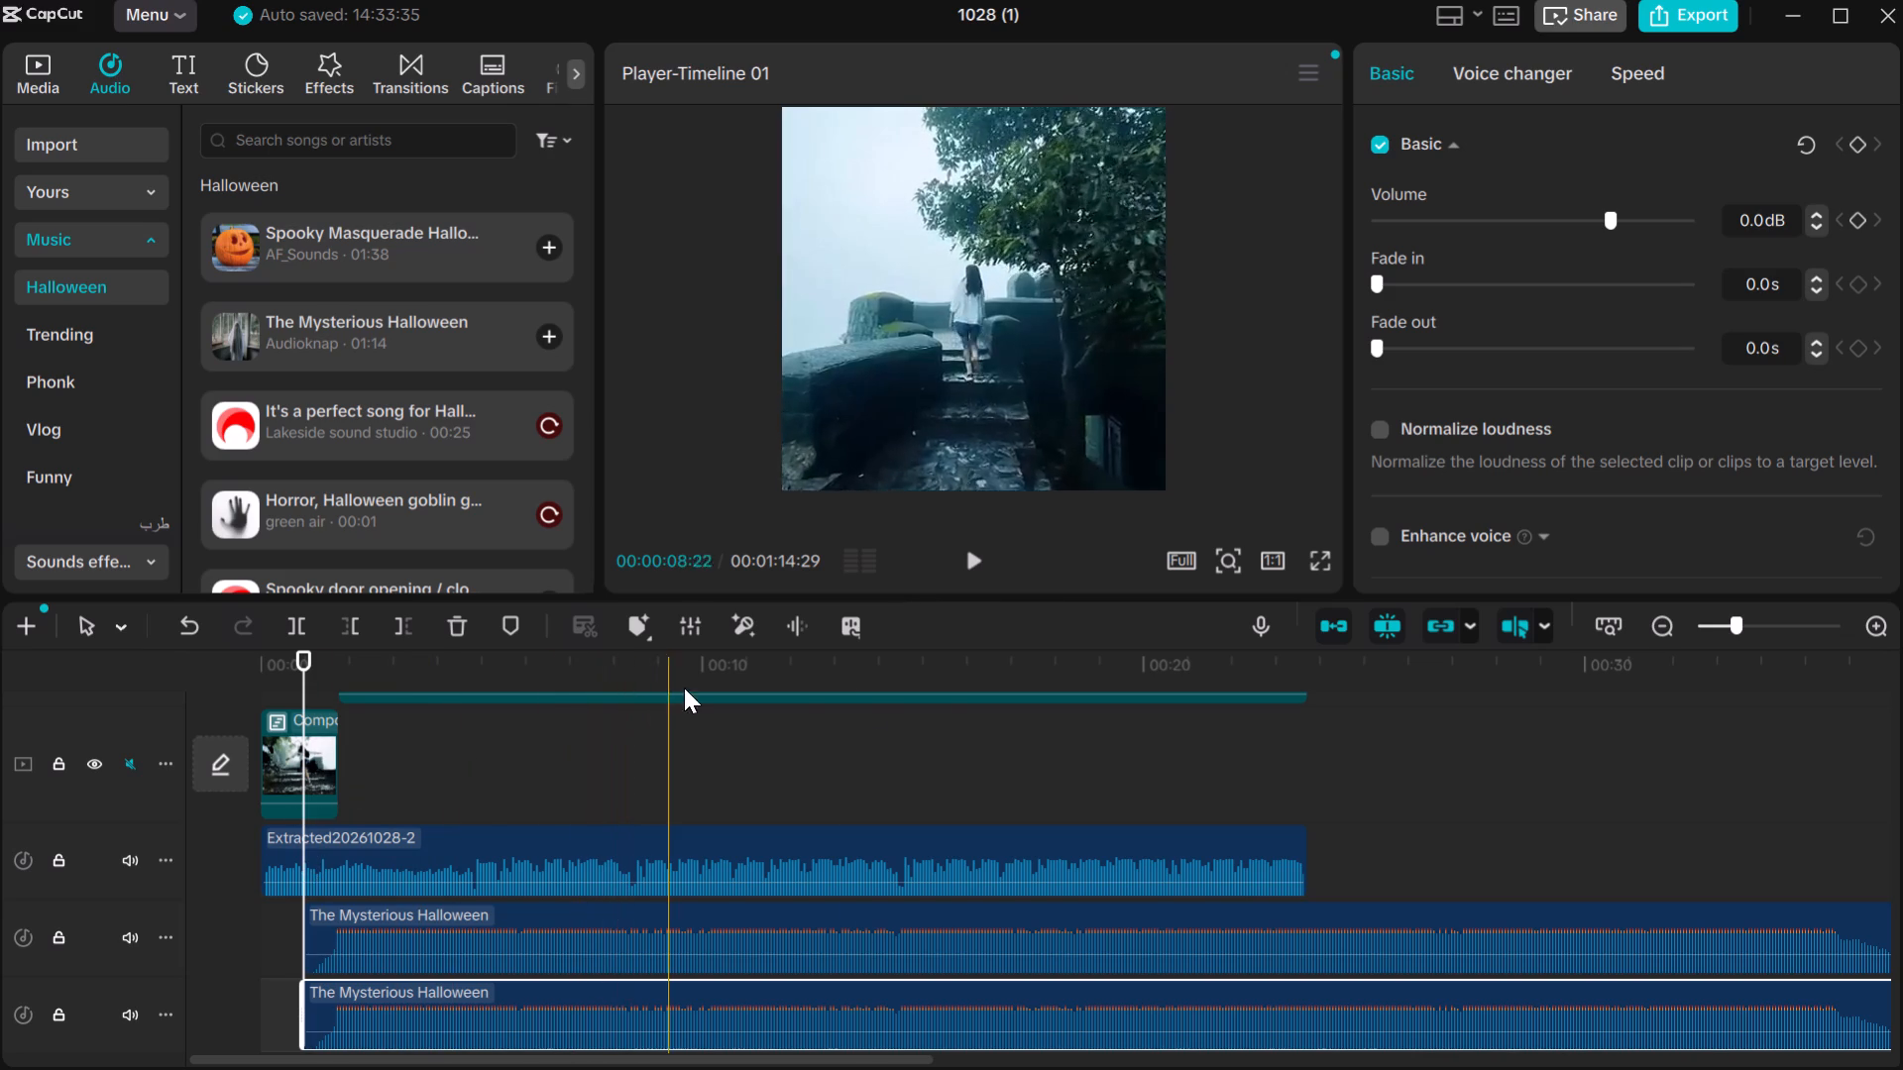
click(974, 555)
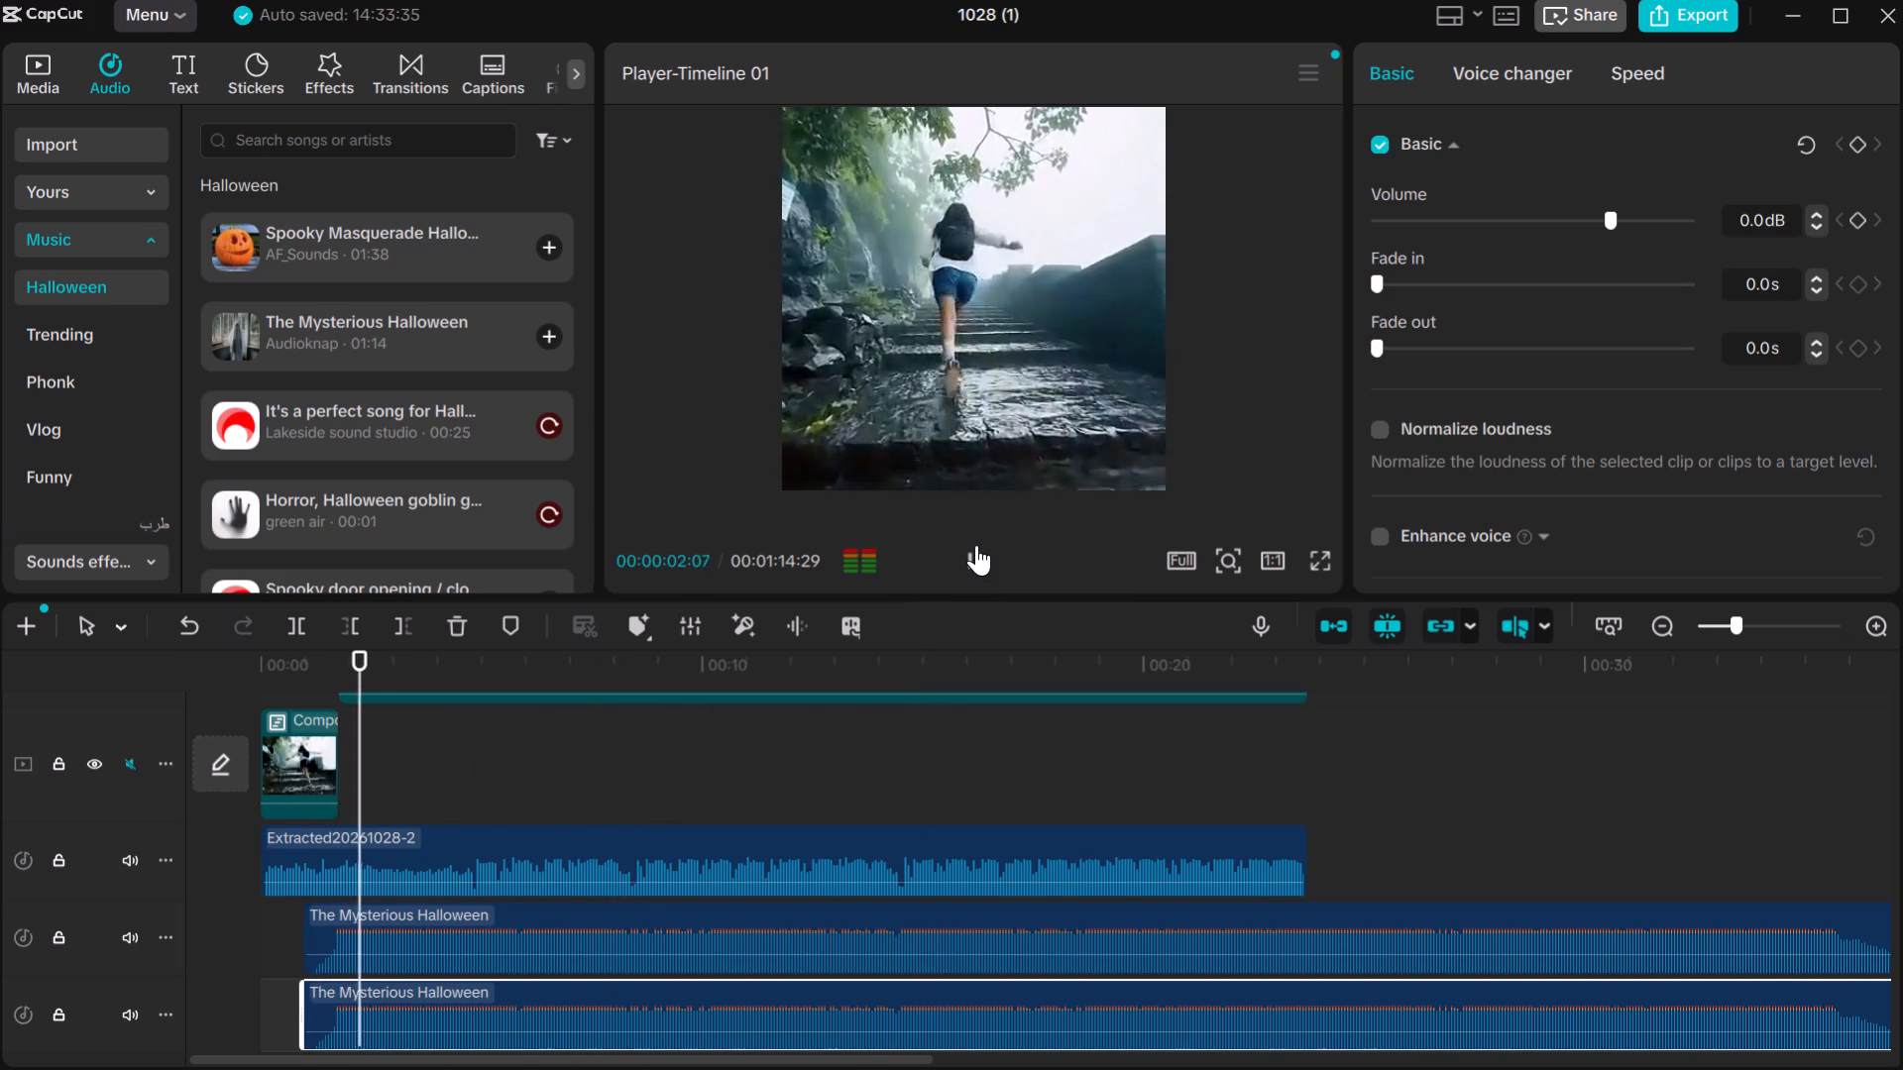
click(976, 545)
Delete the upper of the two duplicate The Mysterious Halloween clips from the timeline.
click(643, 977)
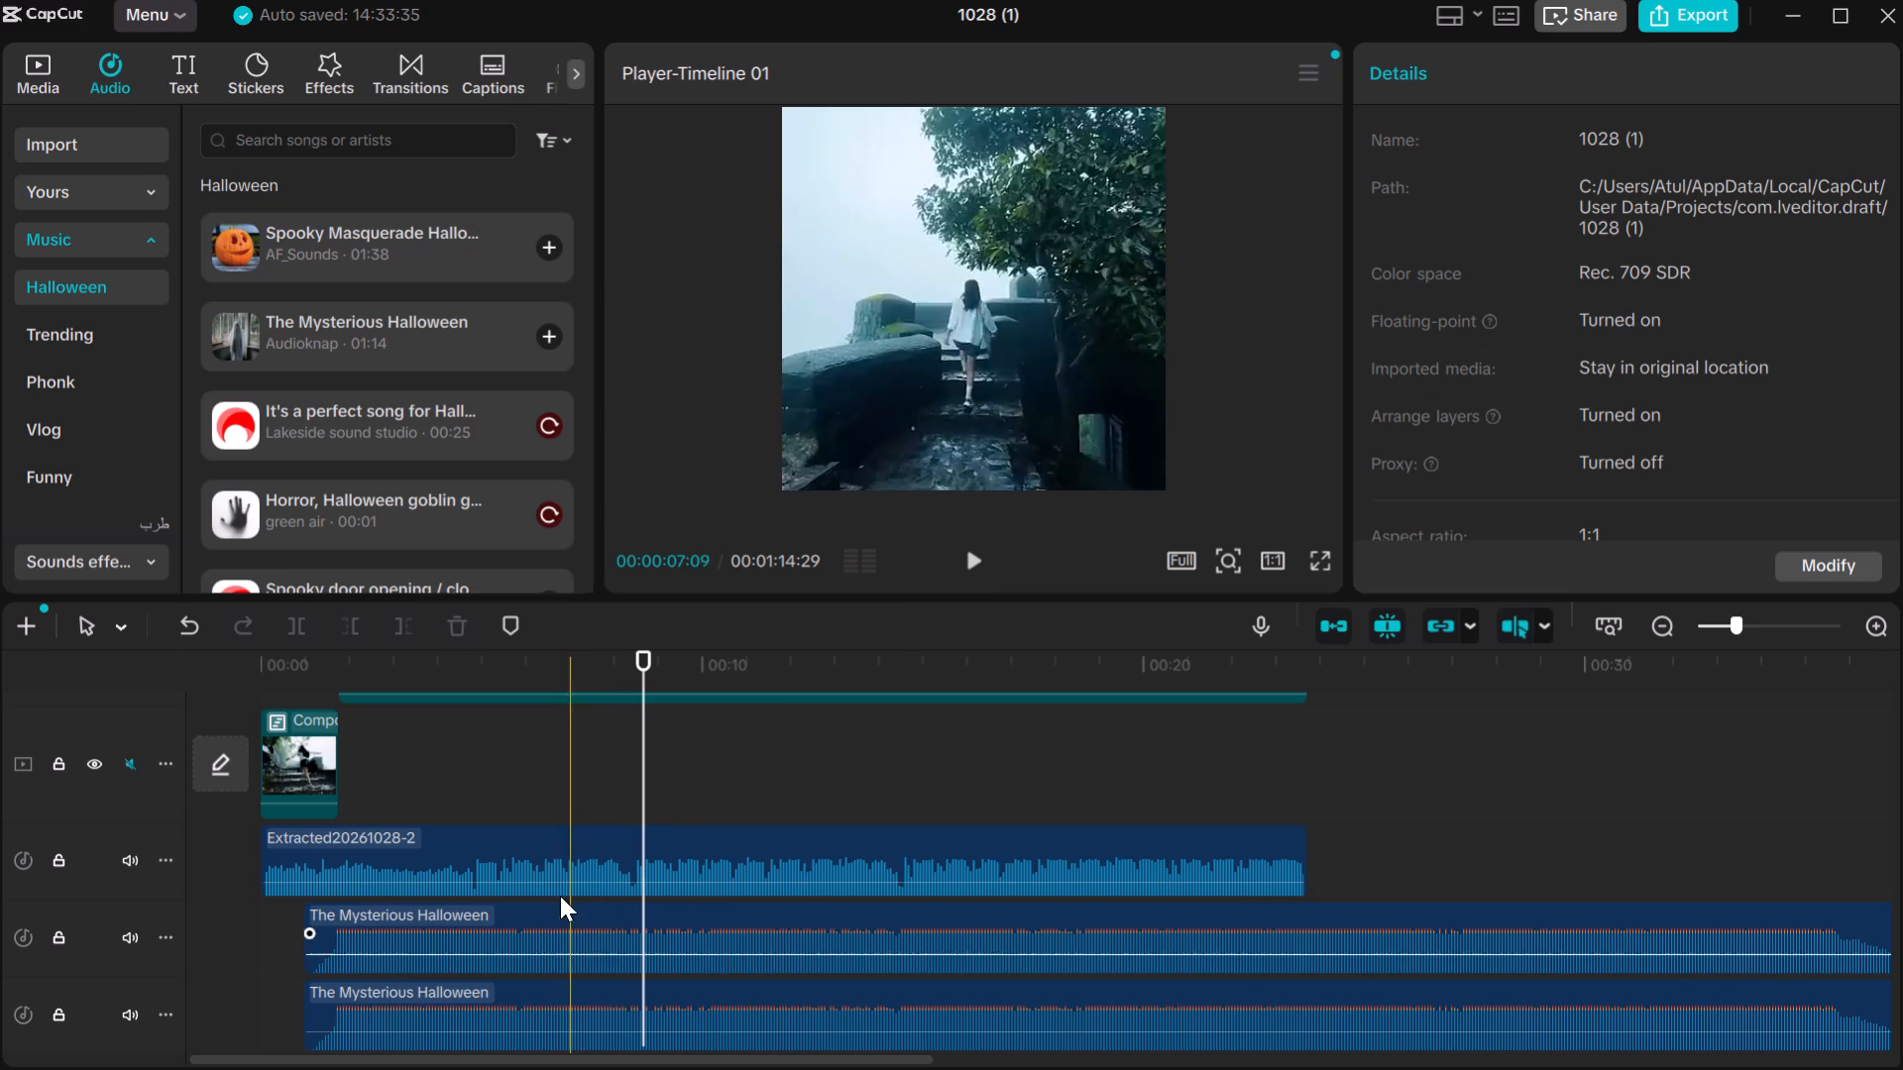
click(513, 946)
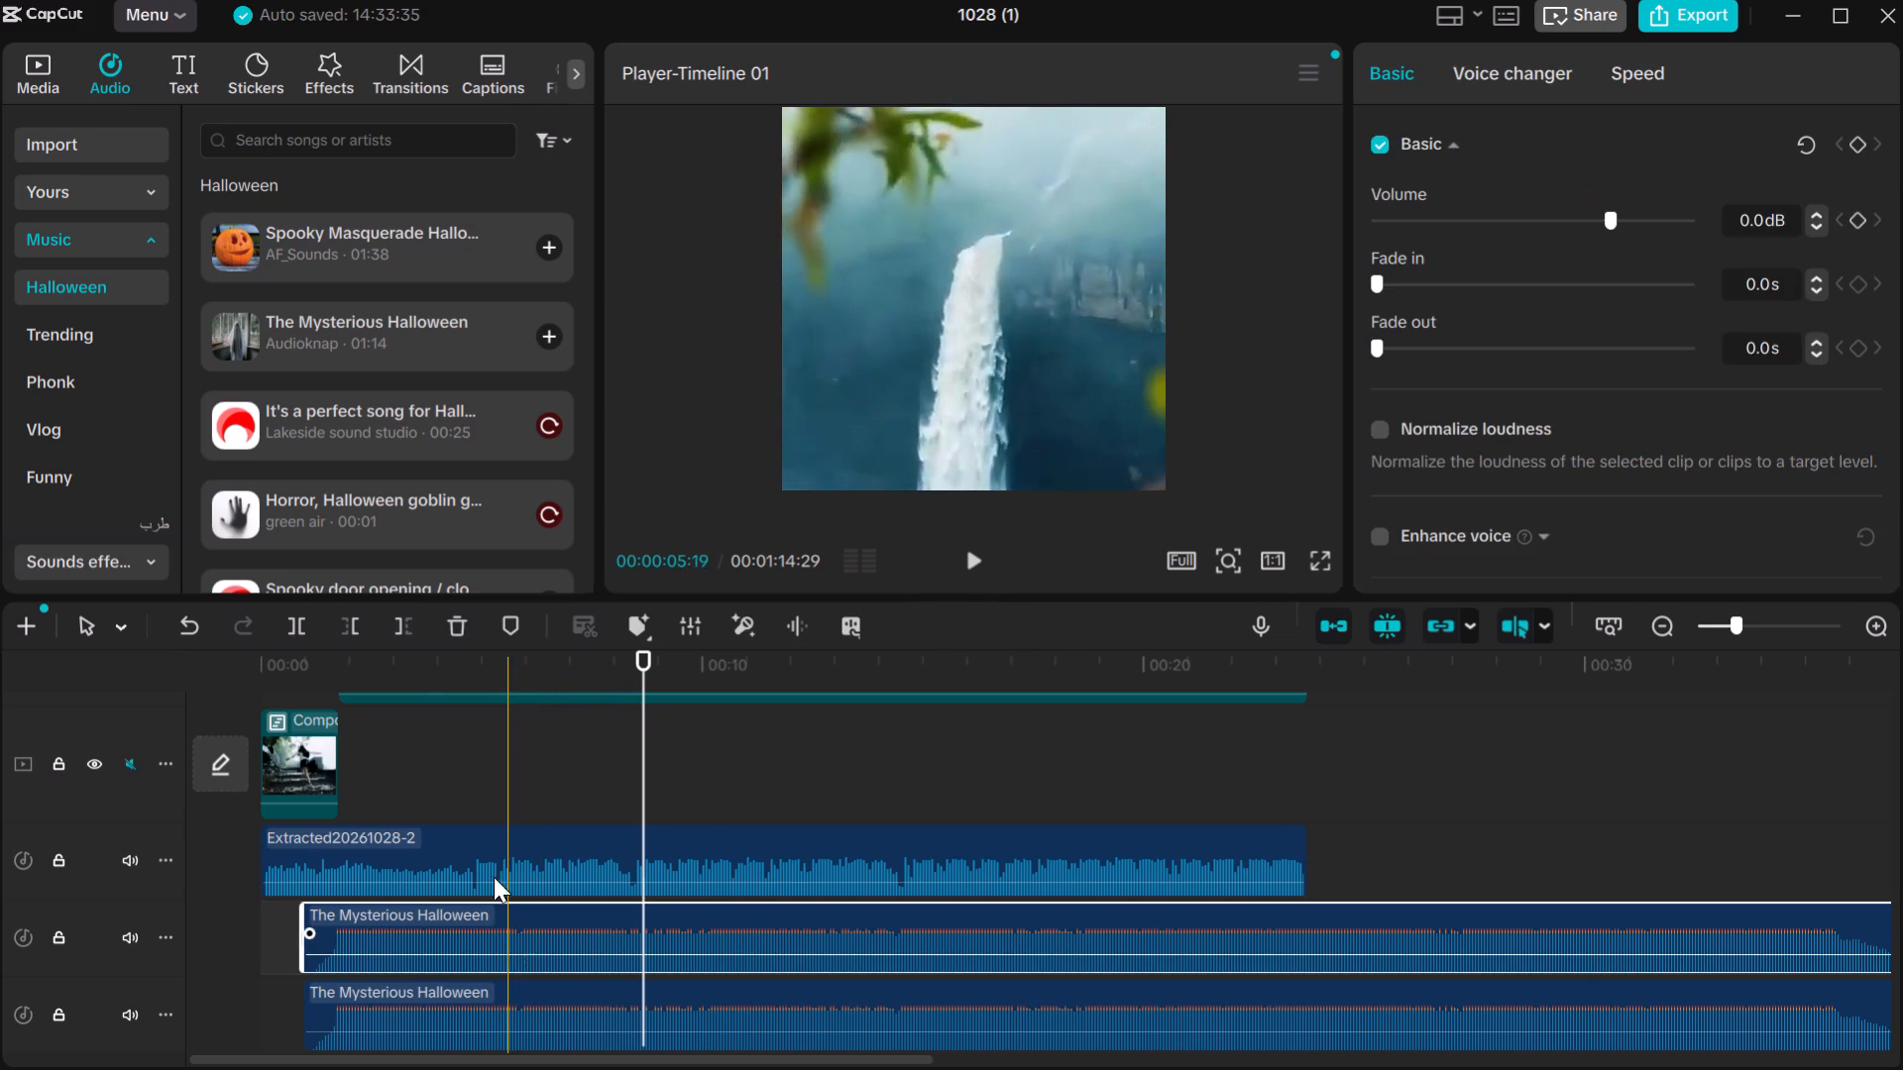
click(461, 620)
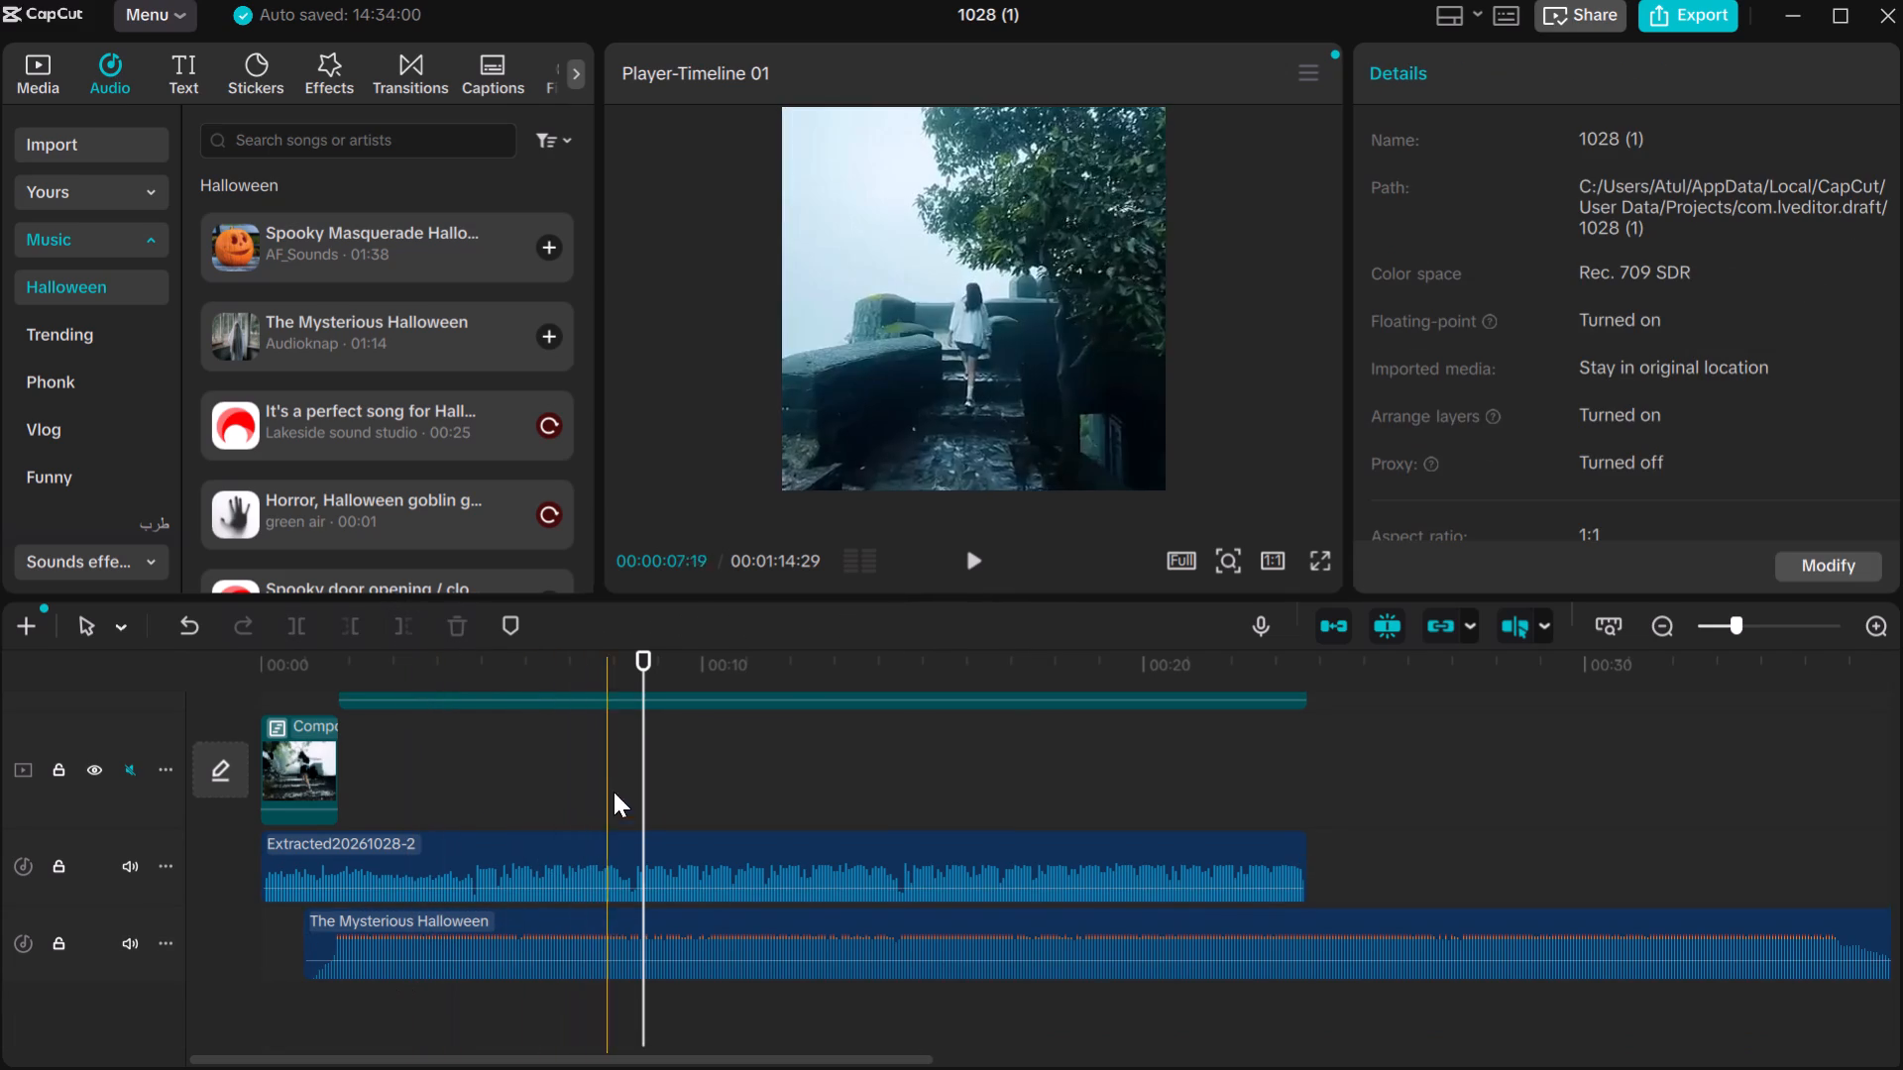
Play the timeline from the start to hear the extracted audio together with The Mysterious Halloween.
drag(638, 766, 387, 828)
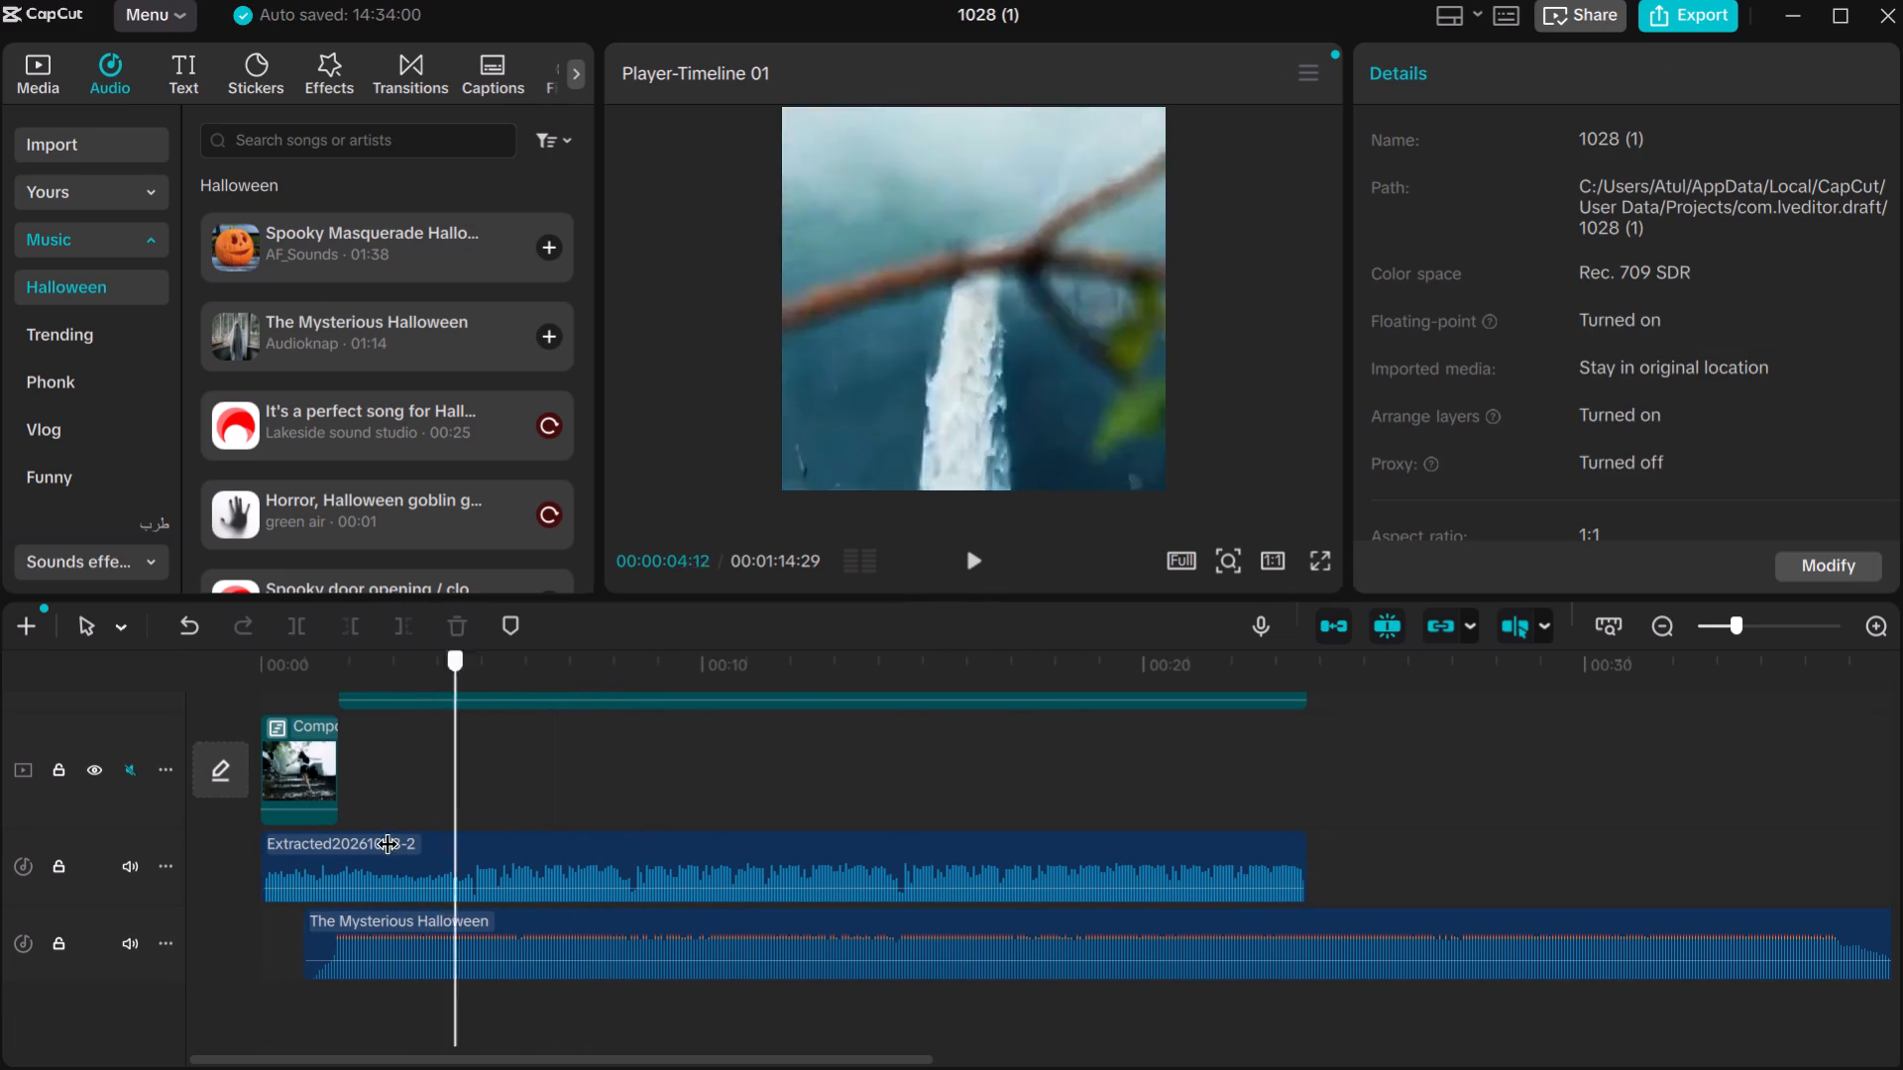
drag(387, 828, 263, 844)
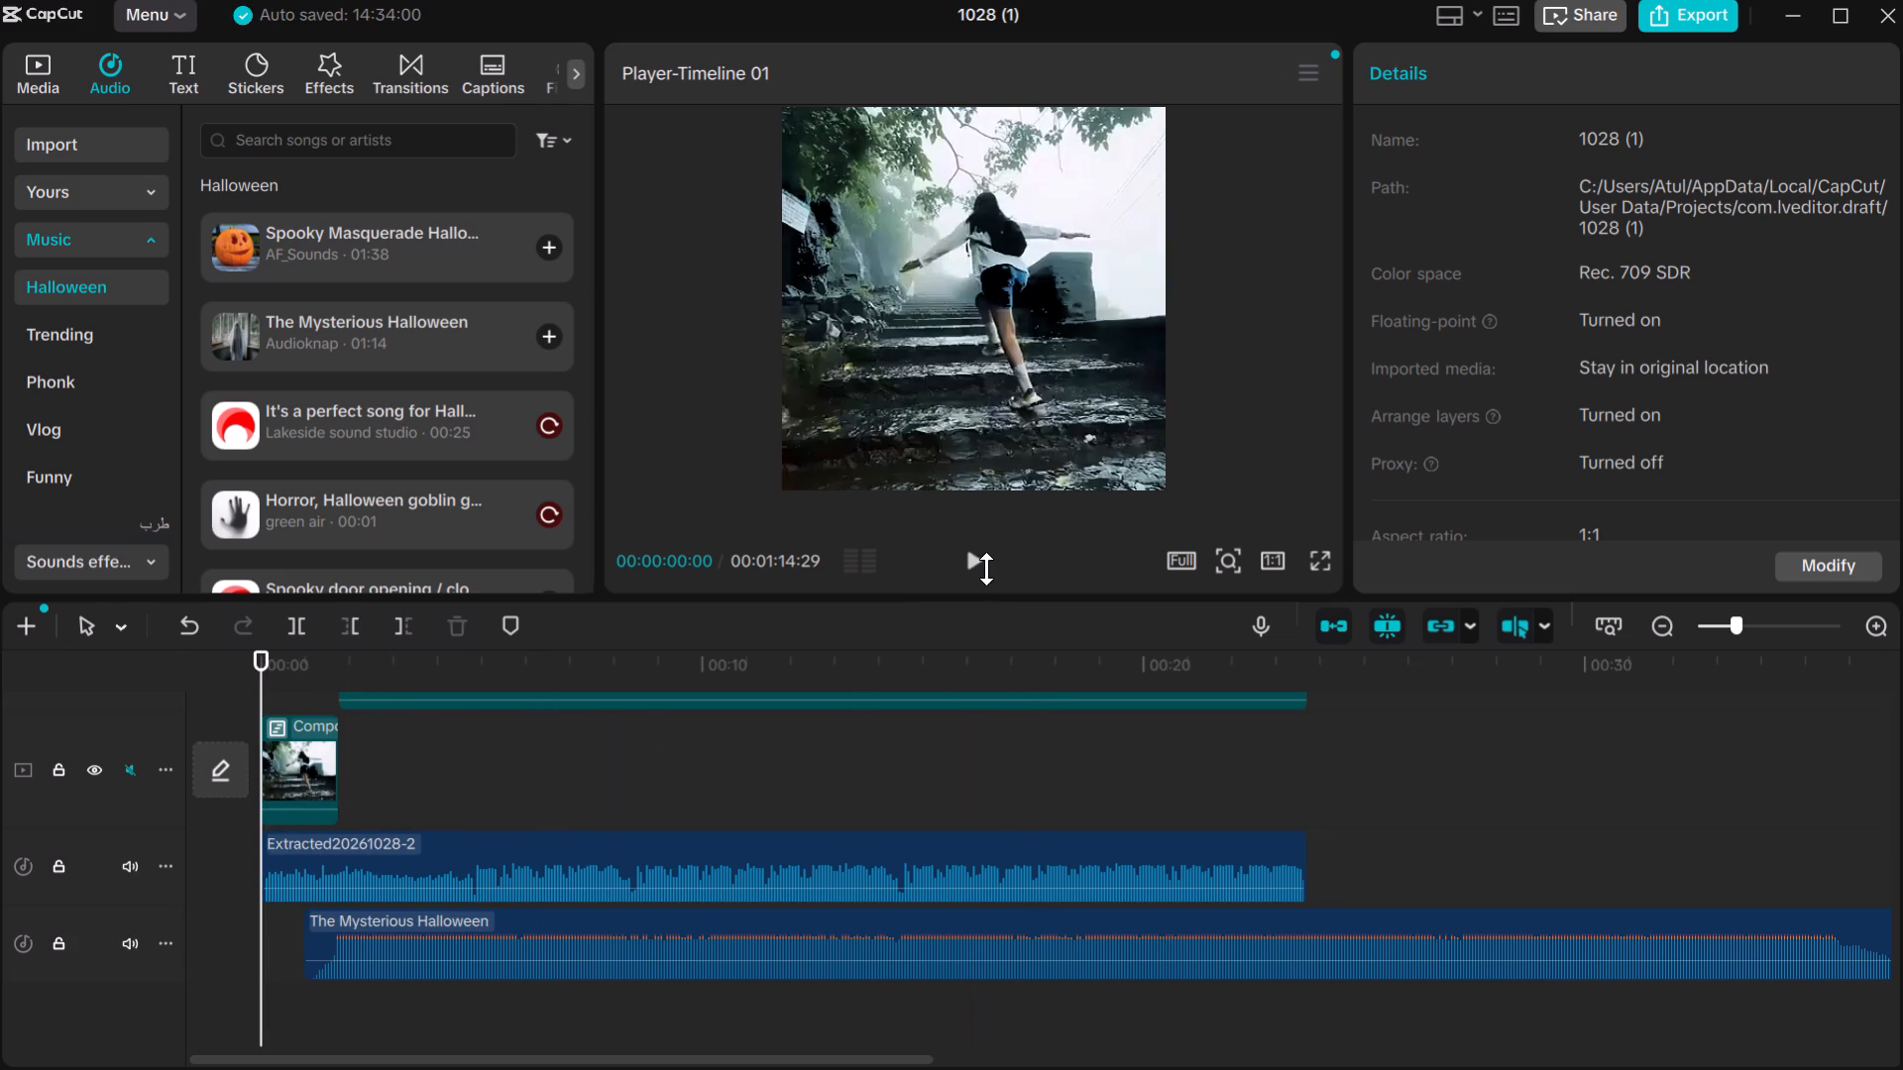
click(977, 563)
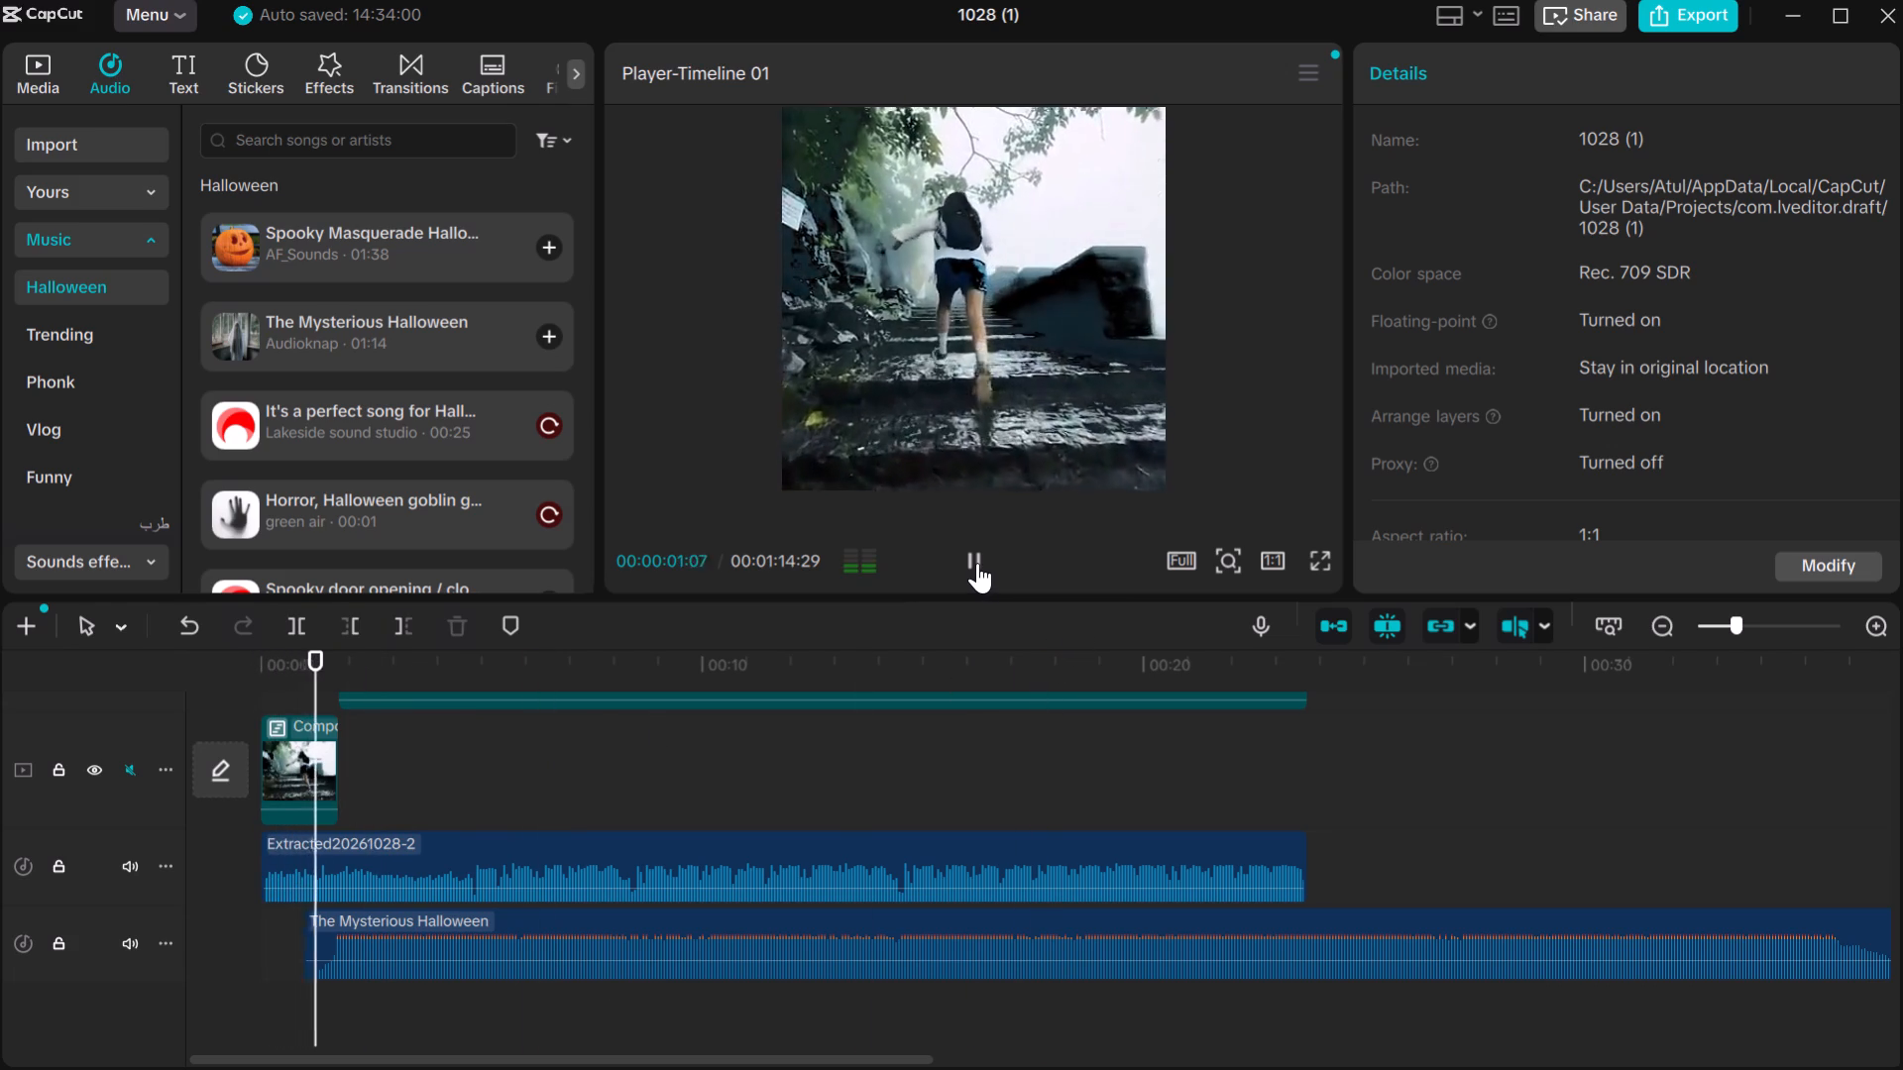
click(977, 563)
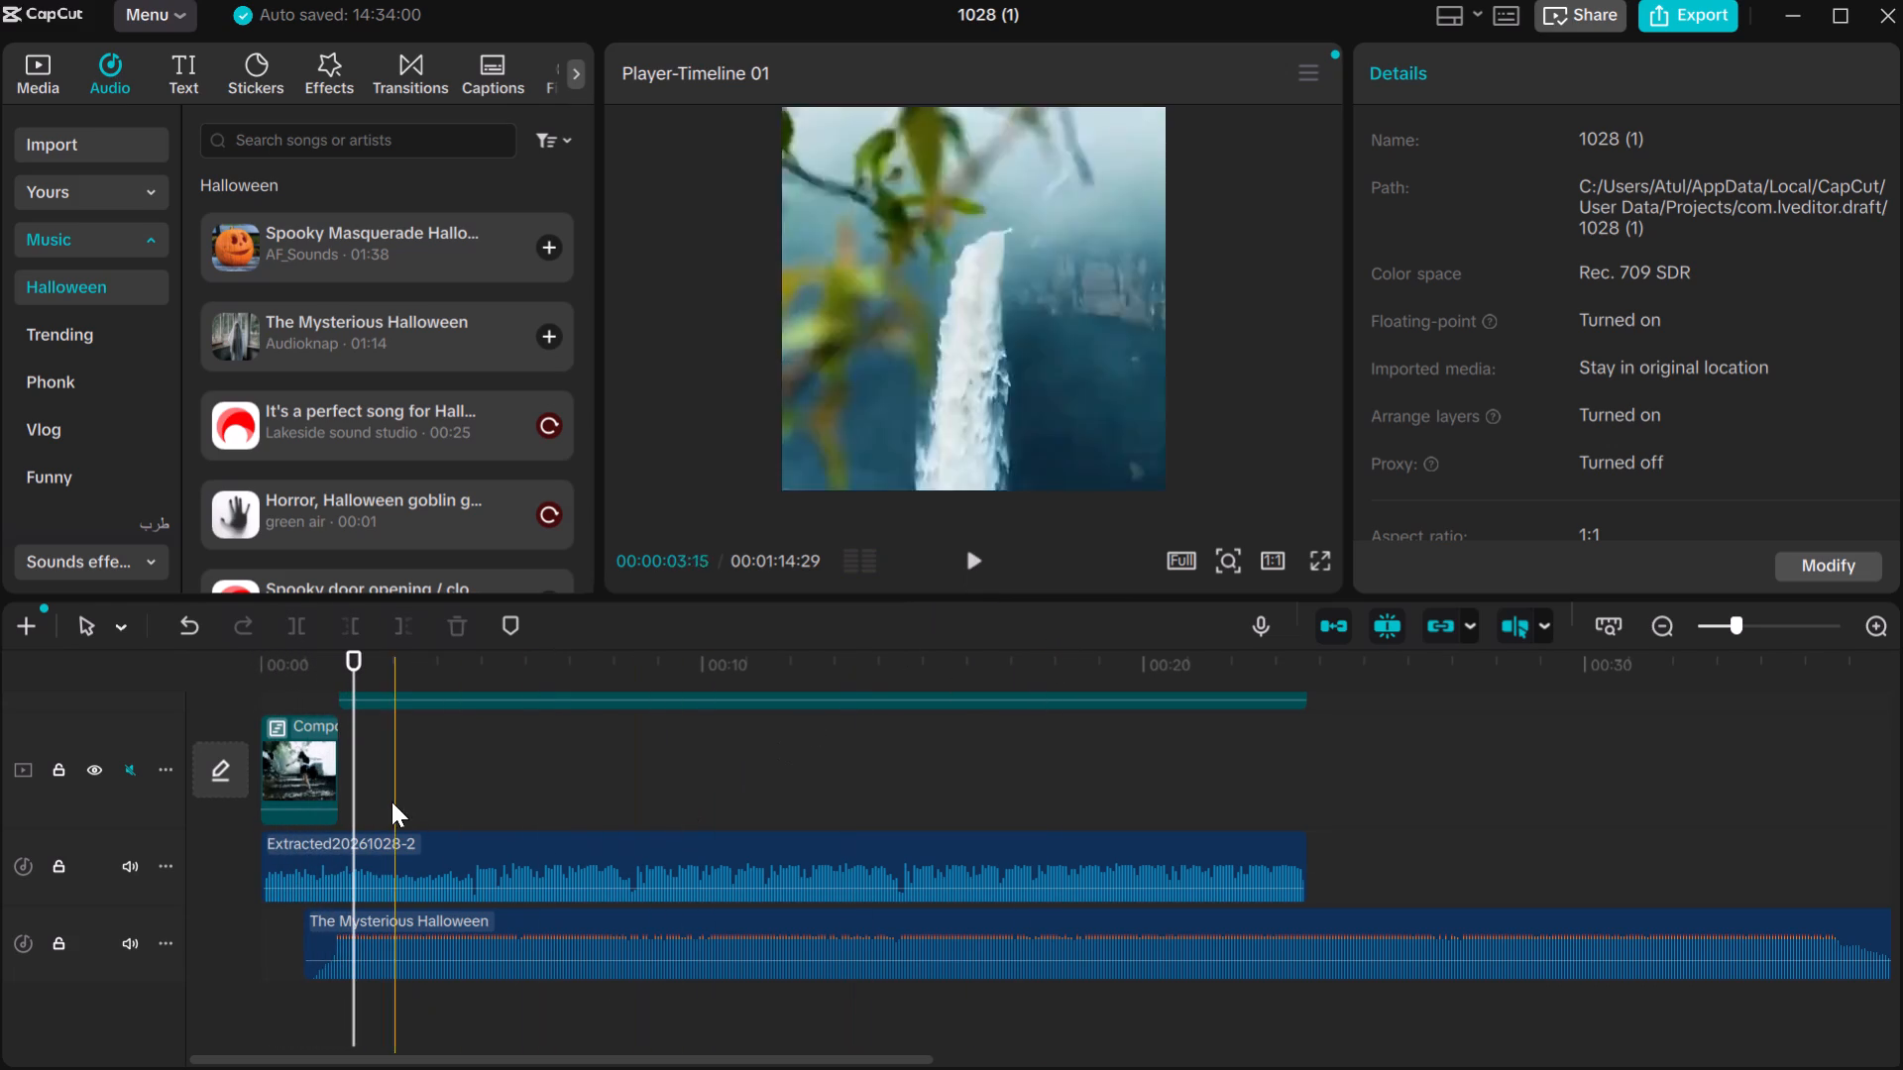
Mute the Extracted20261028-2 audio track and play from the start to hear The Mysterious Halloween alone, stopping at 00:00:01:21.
drag(351, 802, 289, 809)
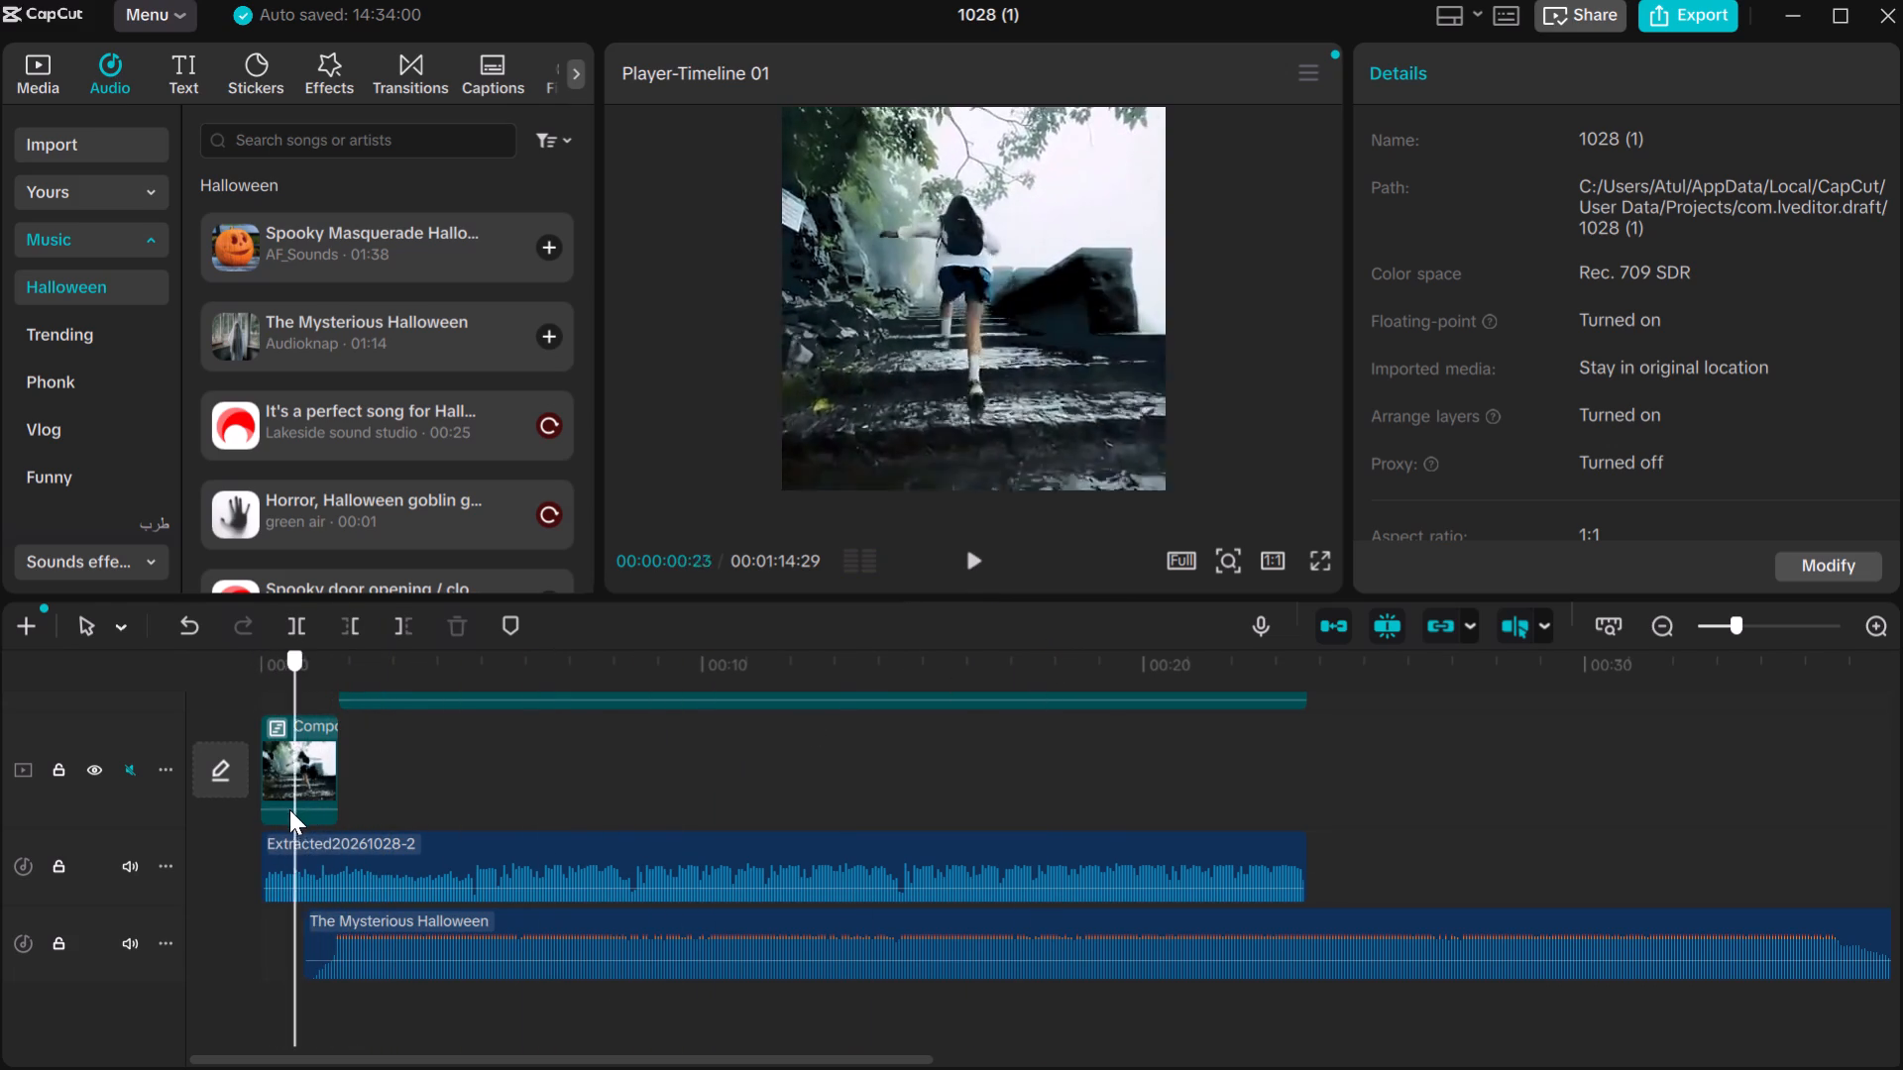
drag(289, 809, 252, 814)
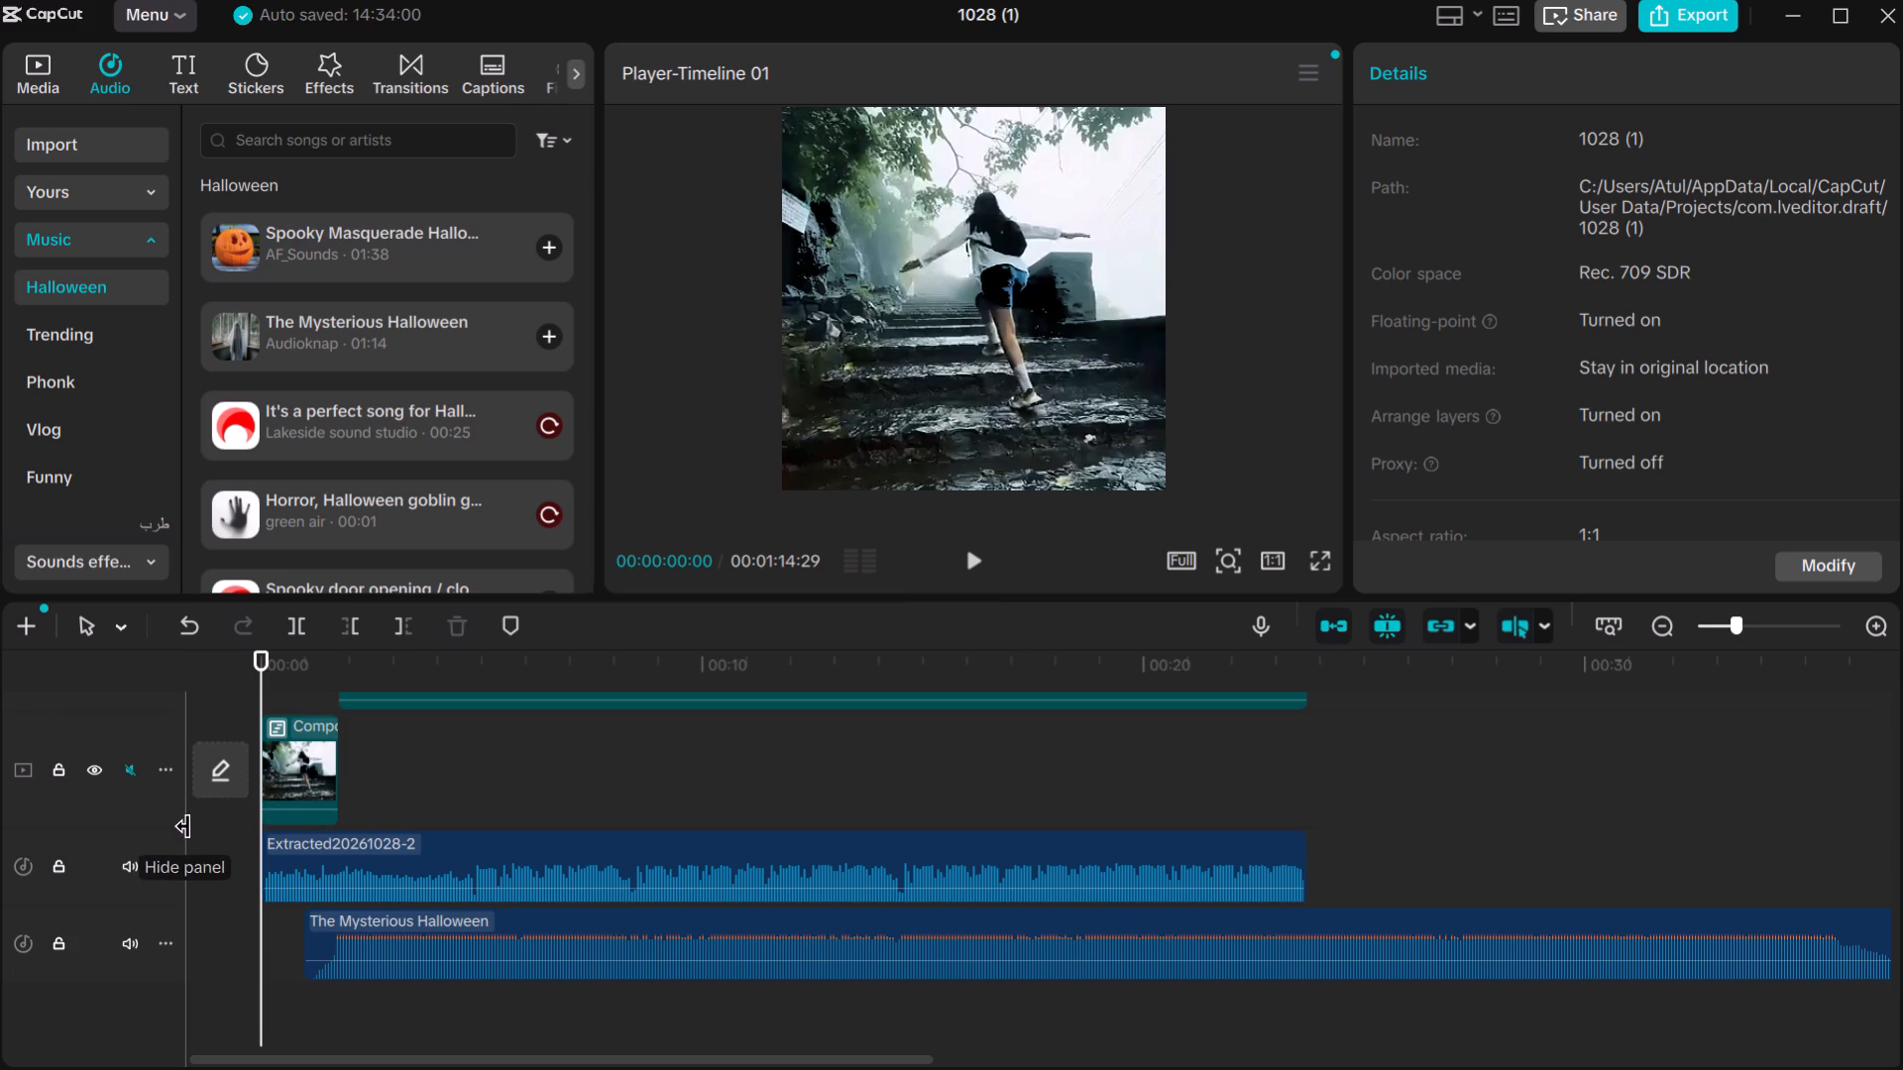
click(139, 876)
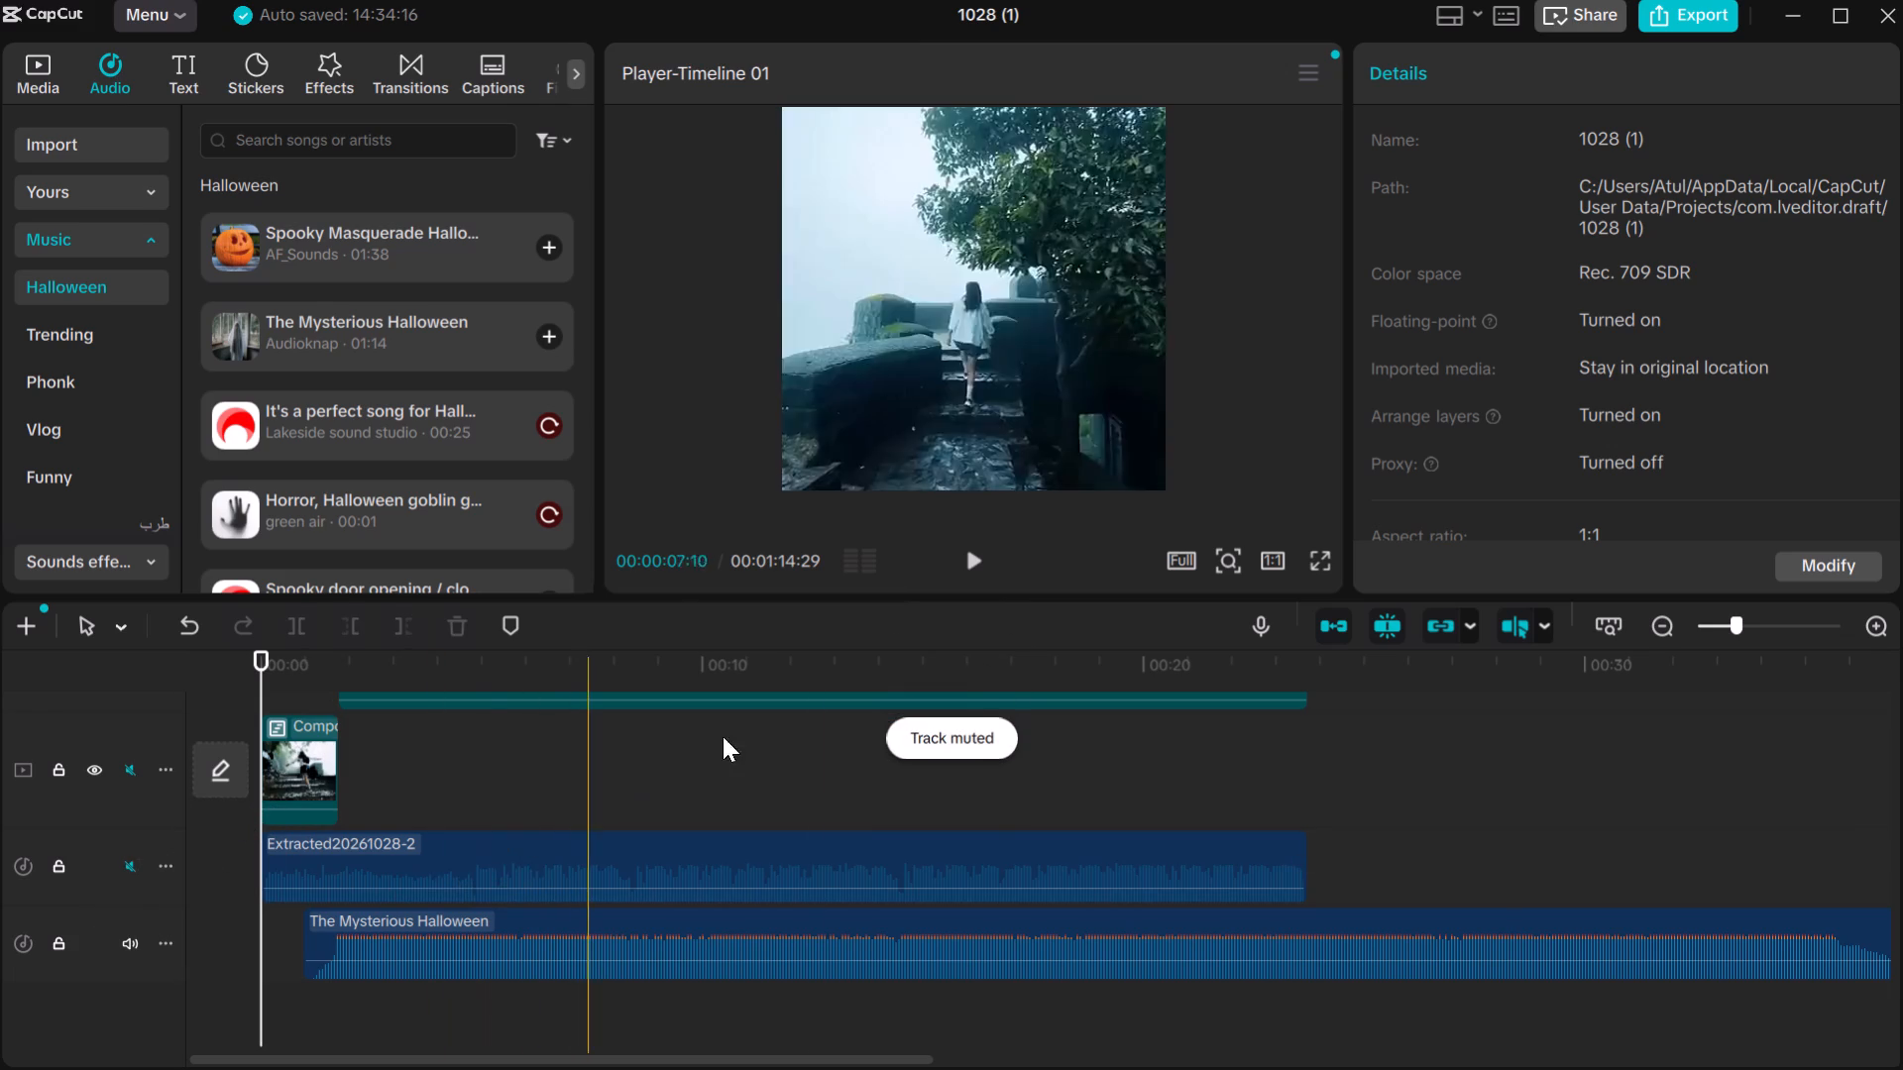
click(985, 575)
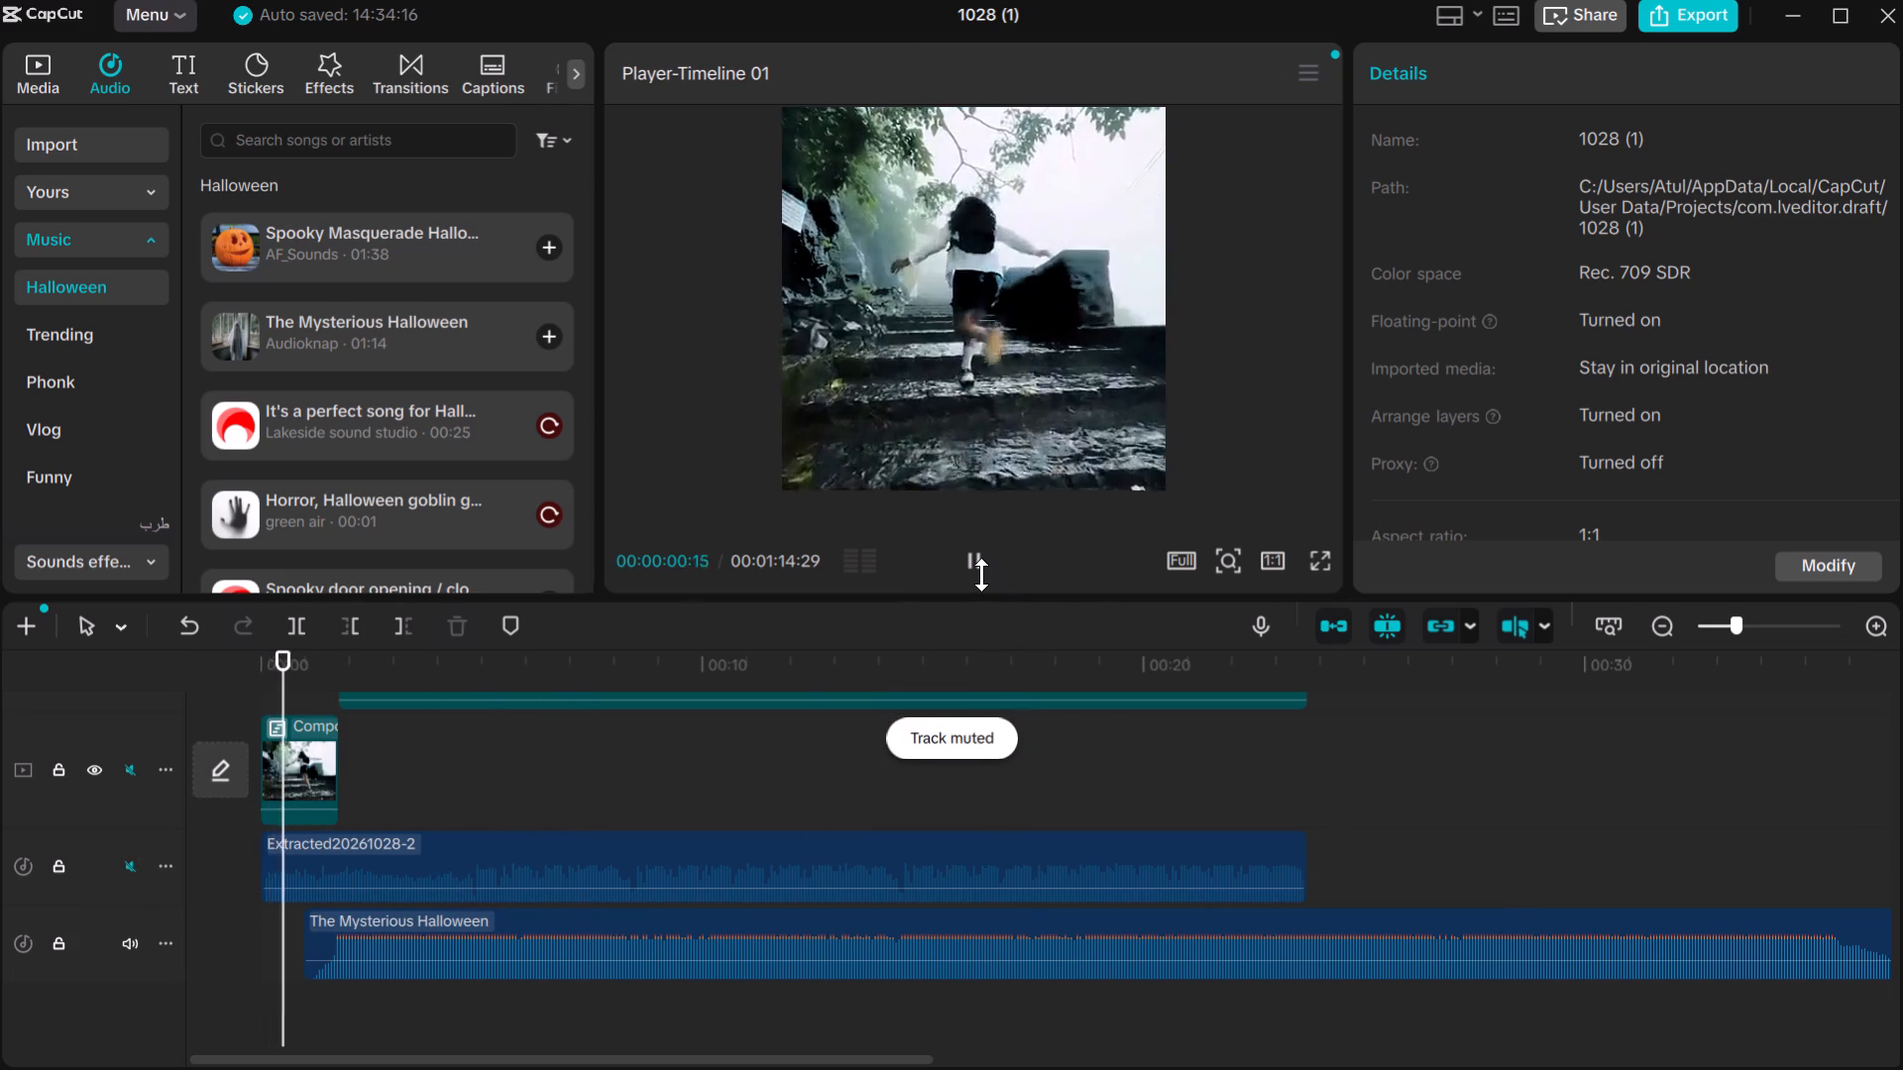
click(981, 575)
click(981, 575)
click(981, 575)
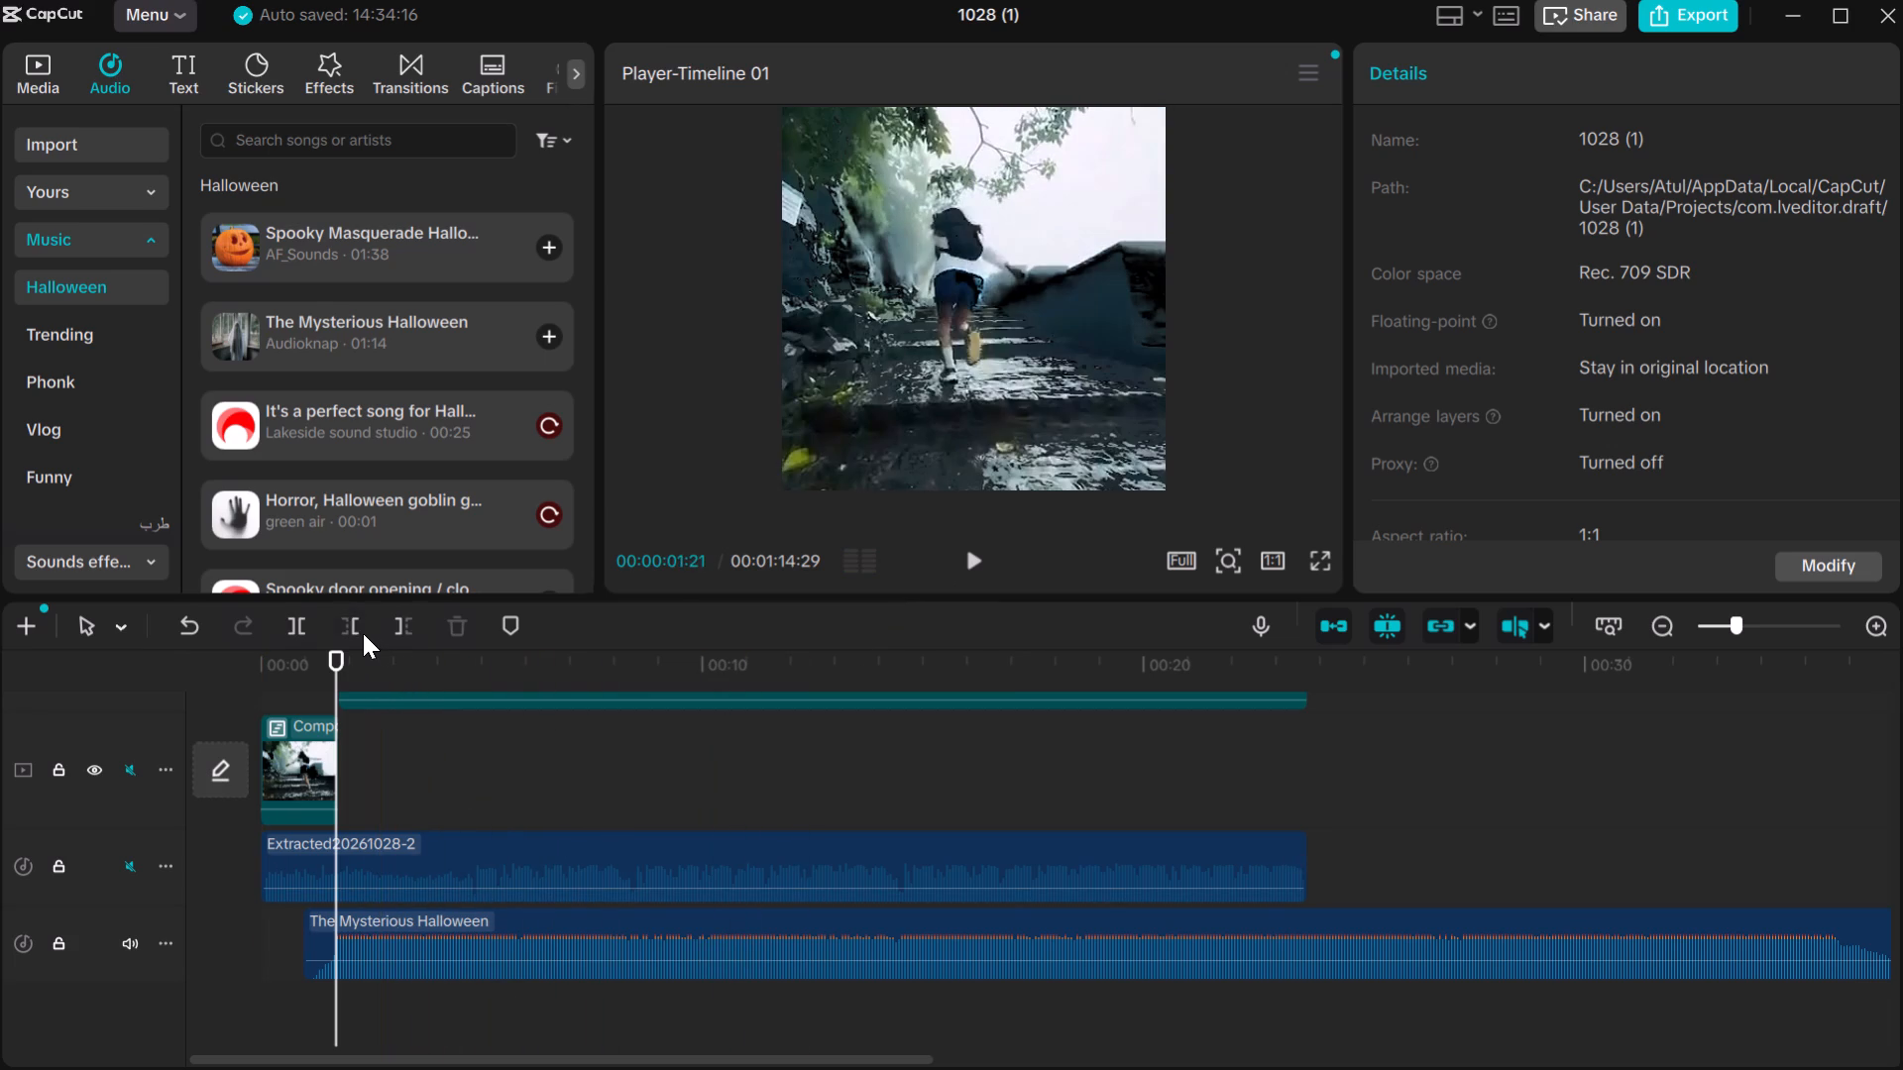
Split The Mysterious Halloween clip at 00:00:01:21 and delete the part after the cut.
click(455, 965)
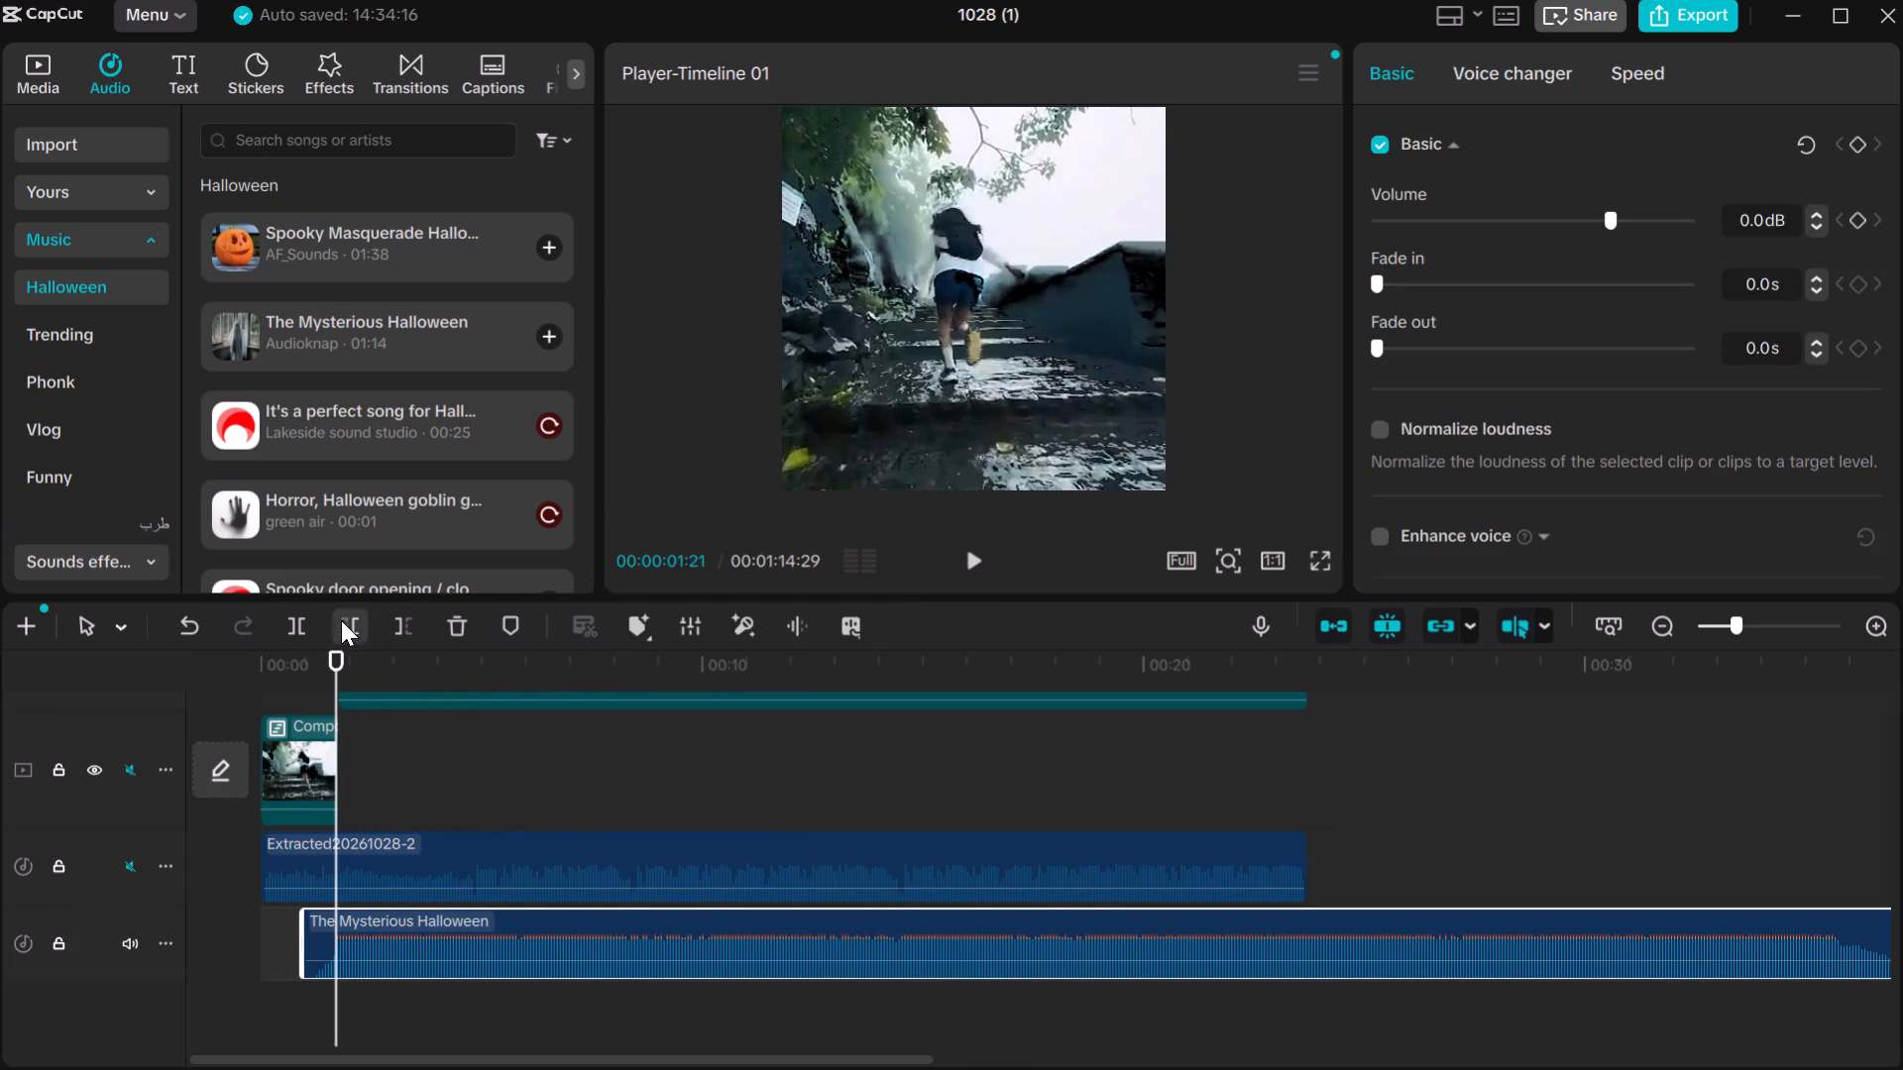
click(291, 618)
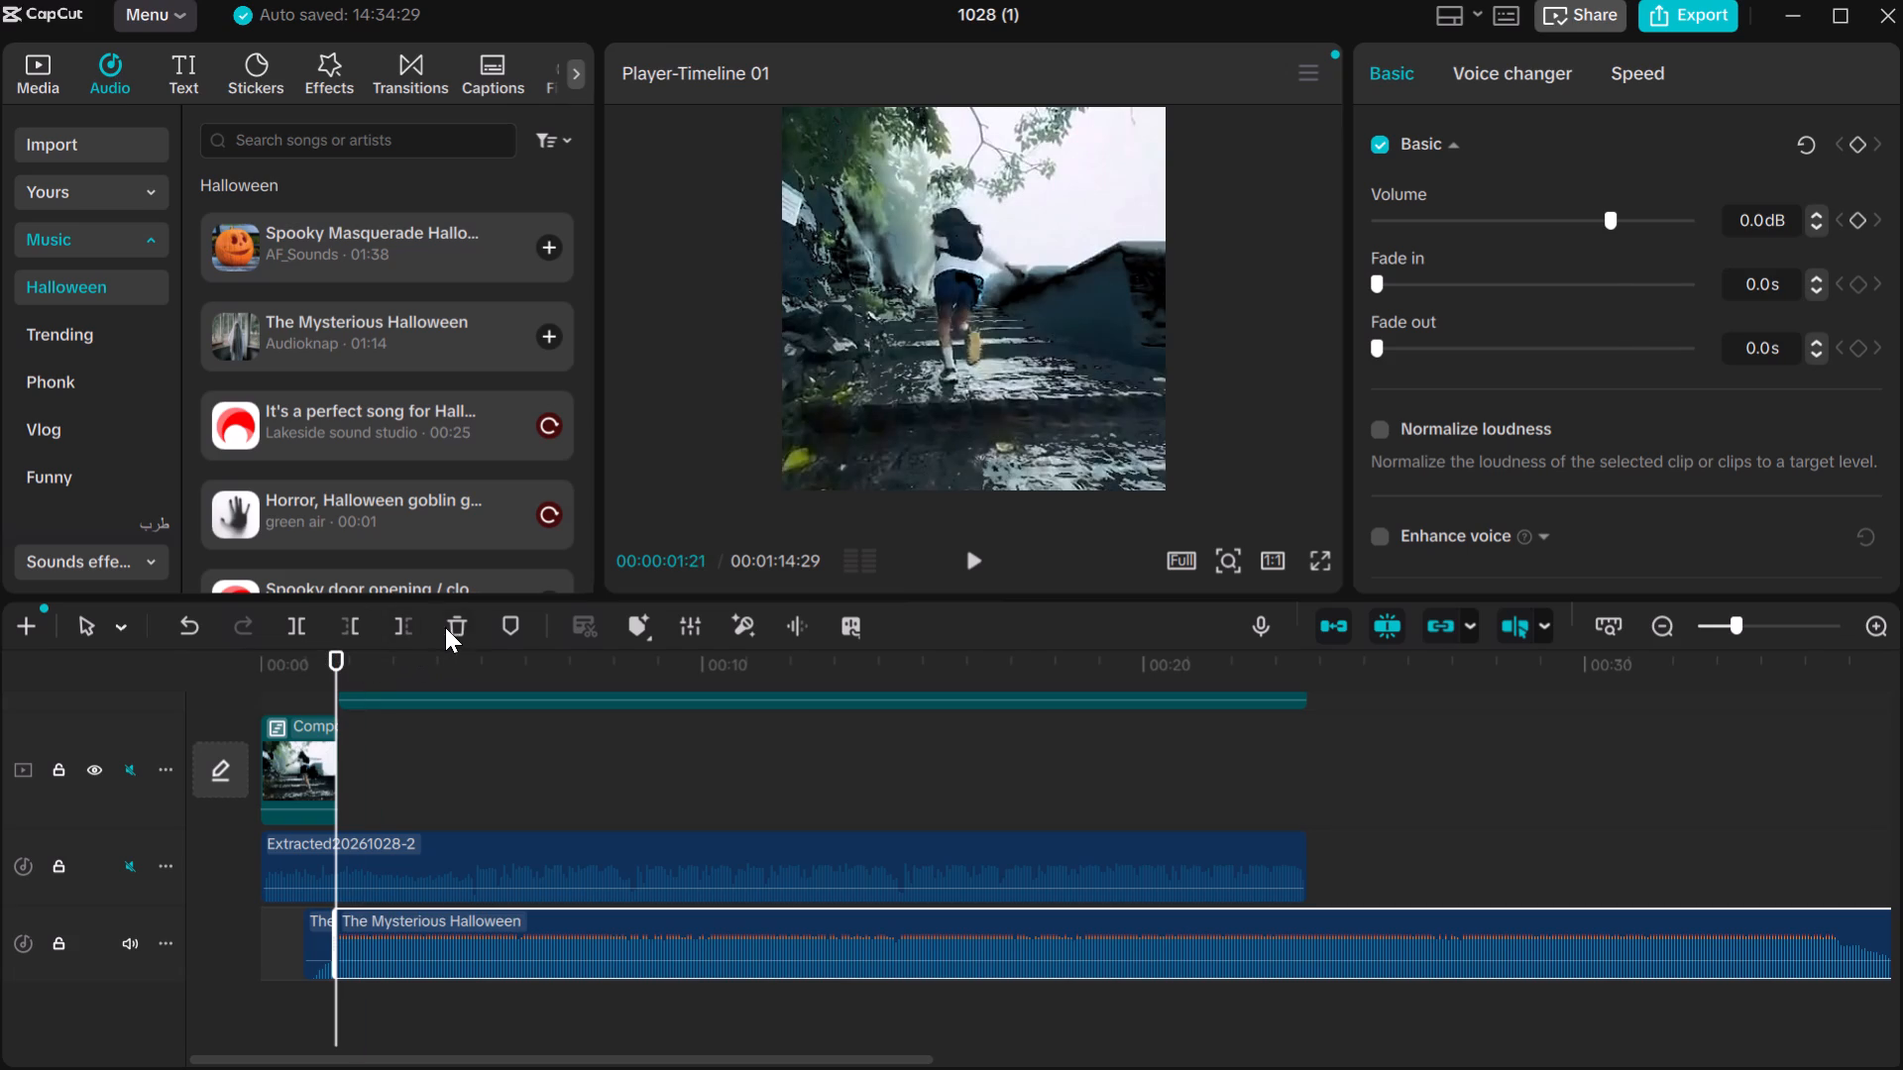
click(455, 626)
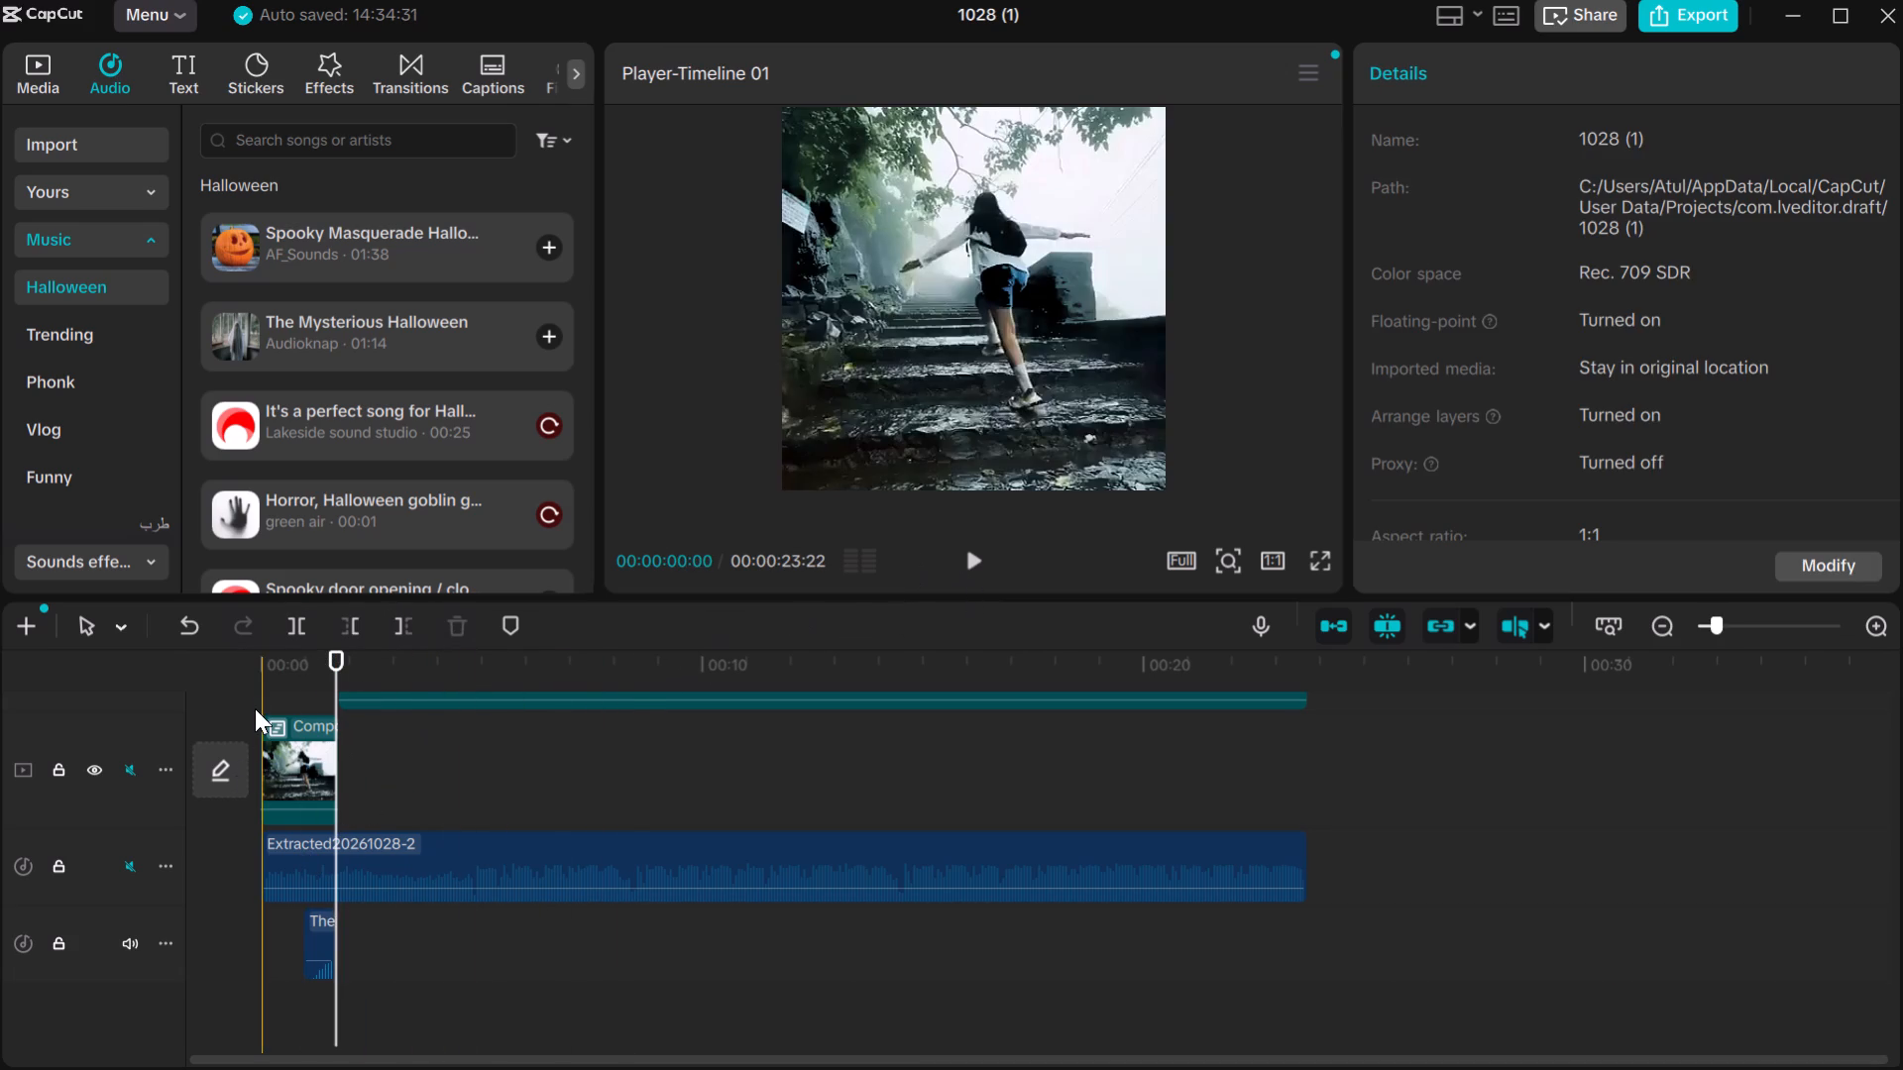
Play the timeline from 00:00:00:14 to check the shortened The Mysterious Halloween clip.
click(256, 682)
click(311, 686)
click(281, 682)
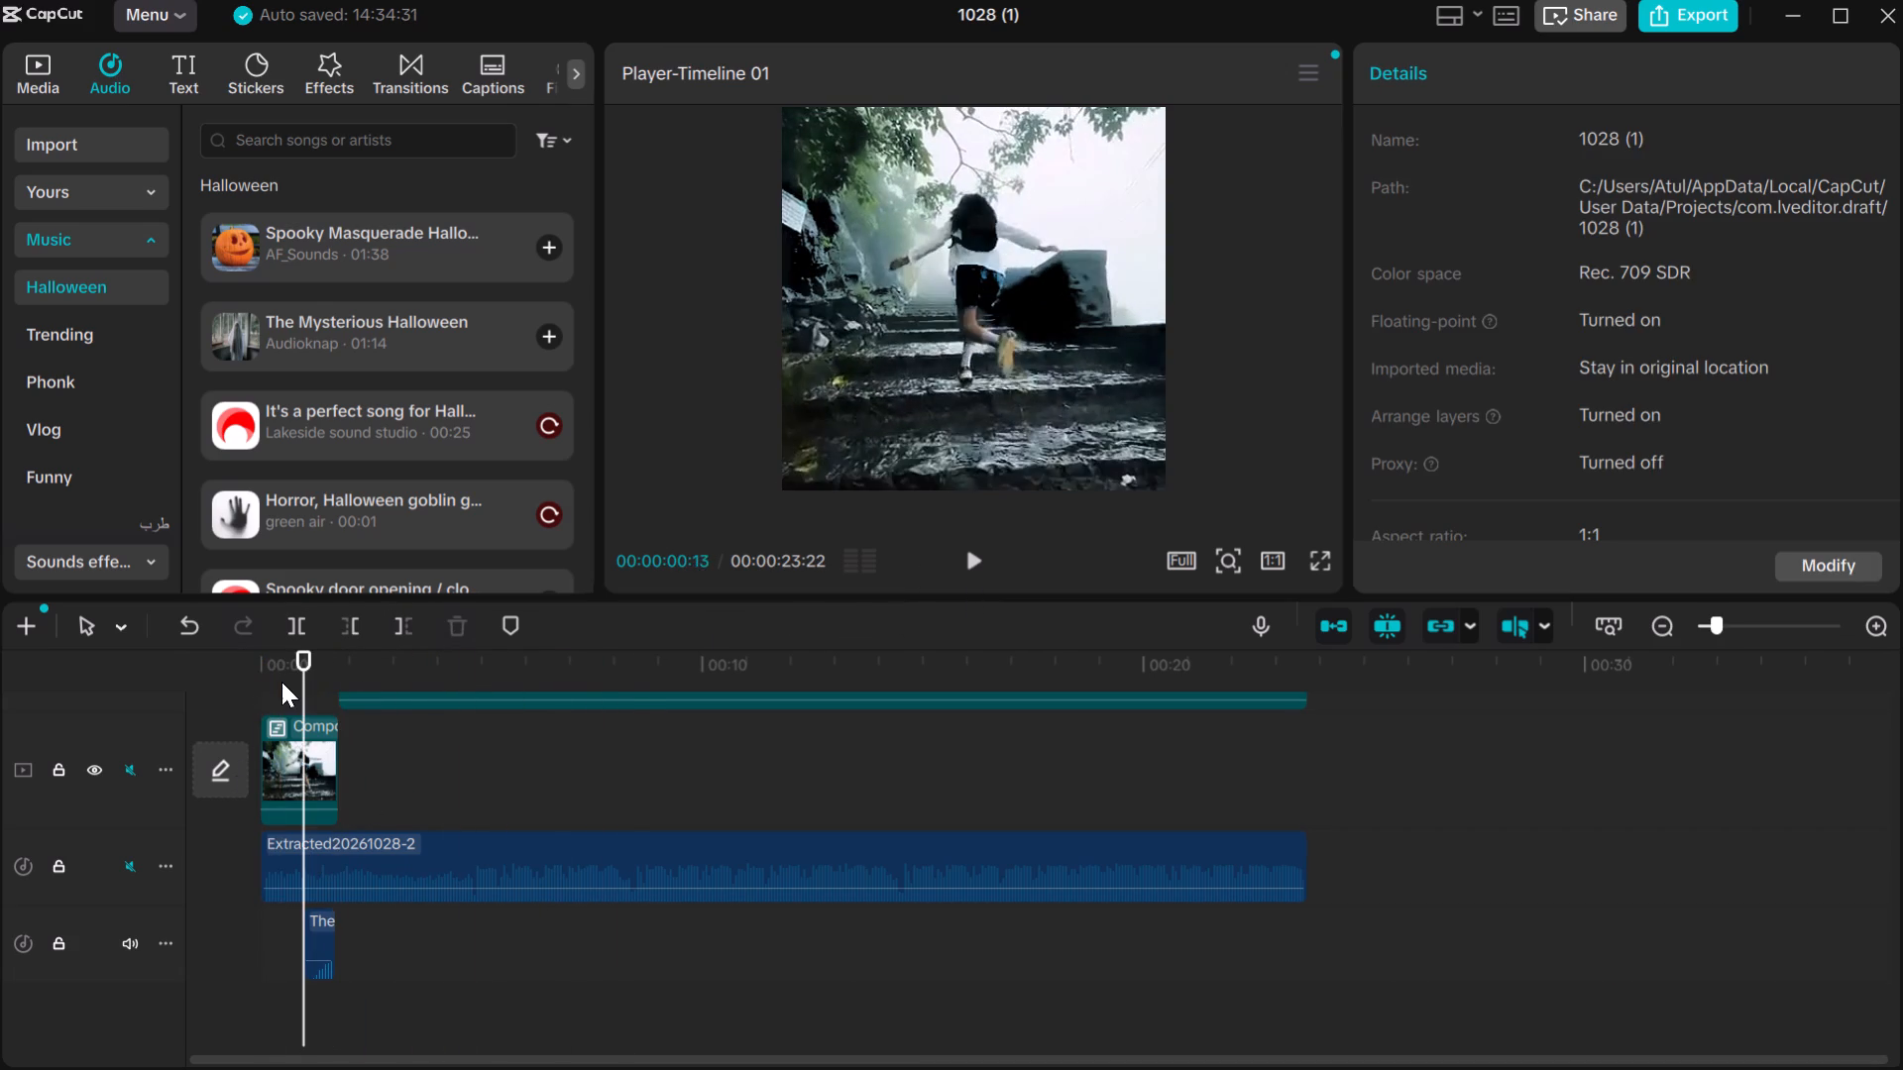
click(970, 579)
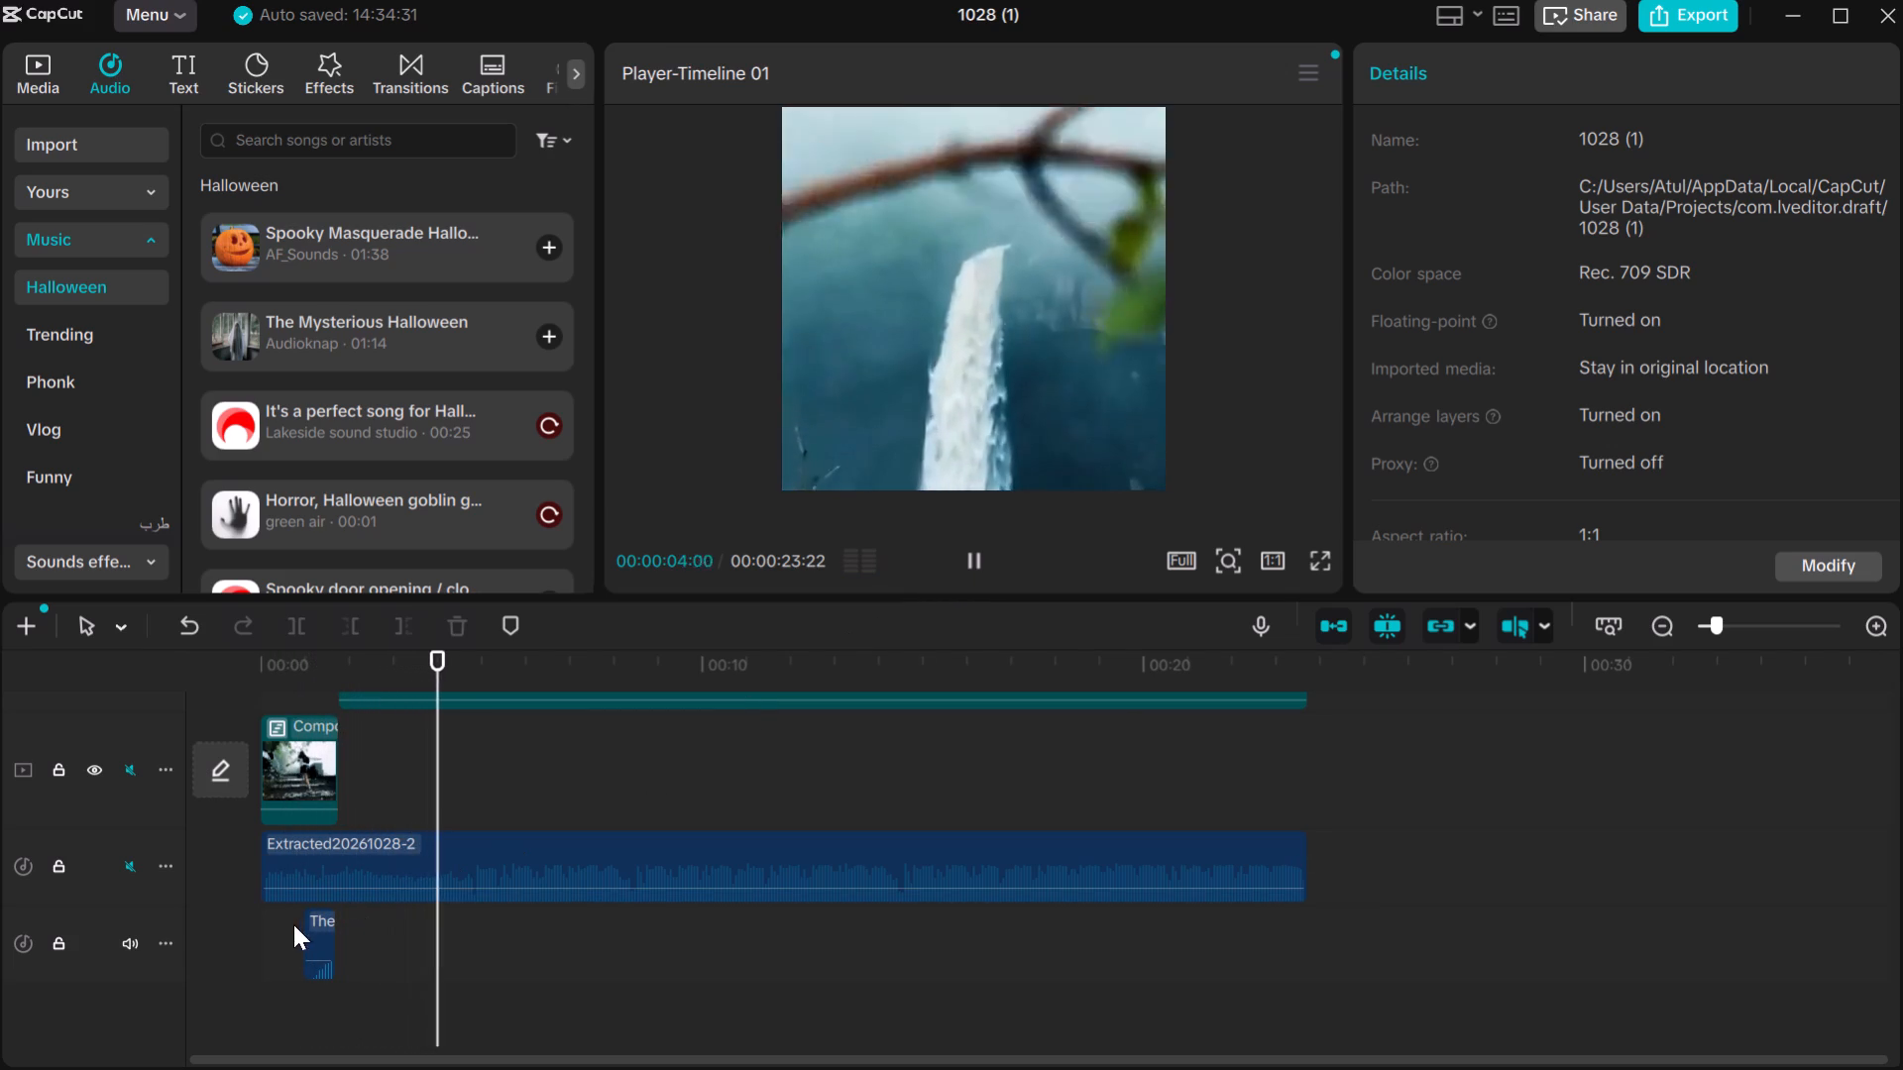
Shift the shortened The Mysterious Halloween clip slightly forward in time along its audio track.
click(311, 950)
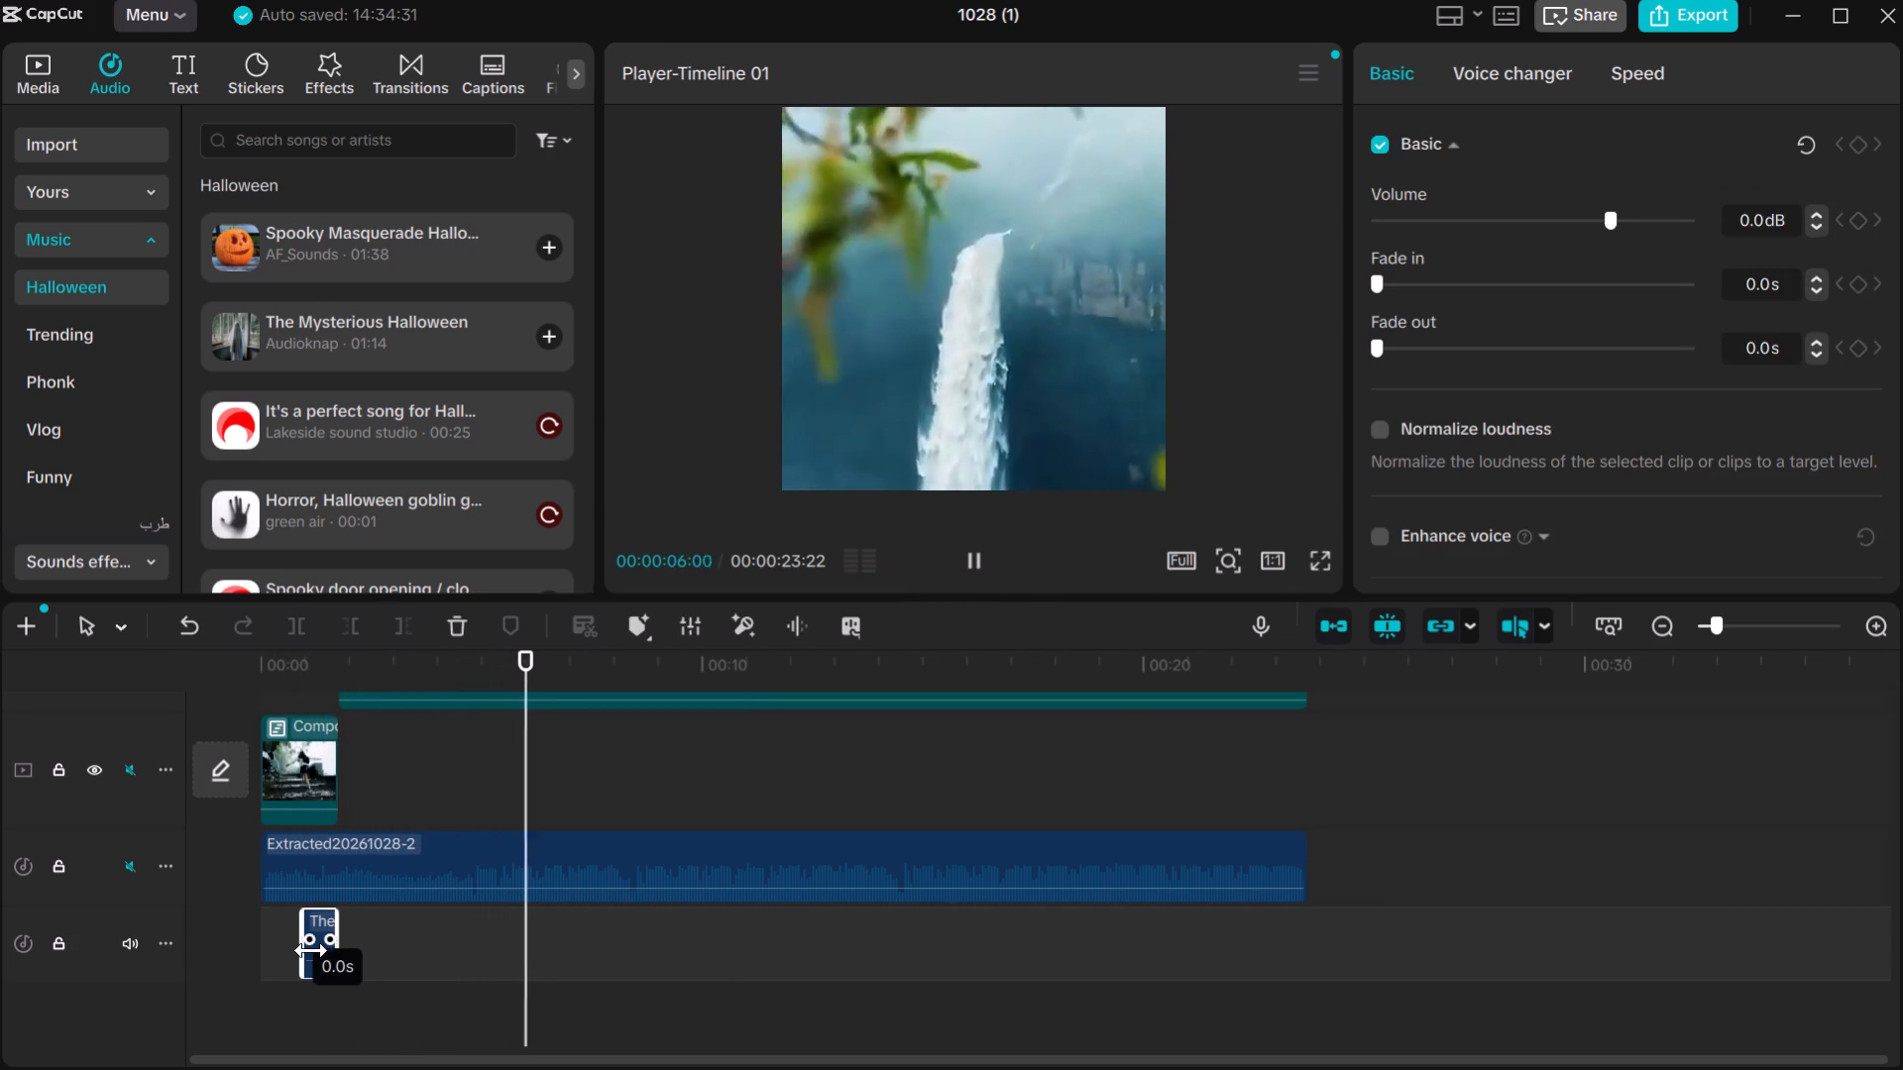
drag(319, 950, 315, 930)
click(315, 930)
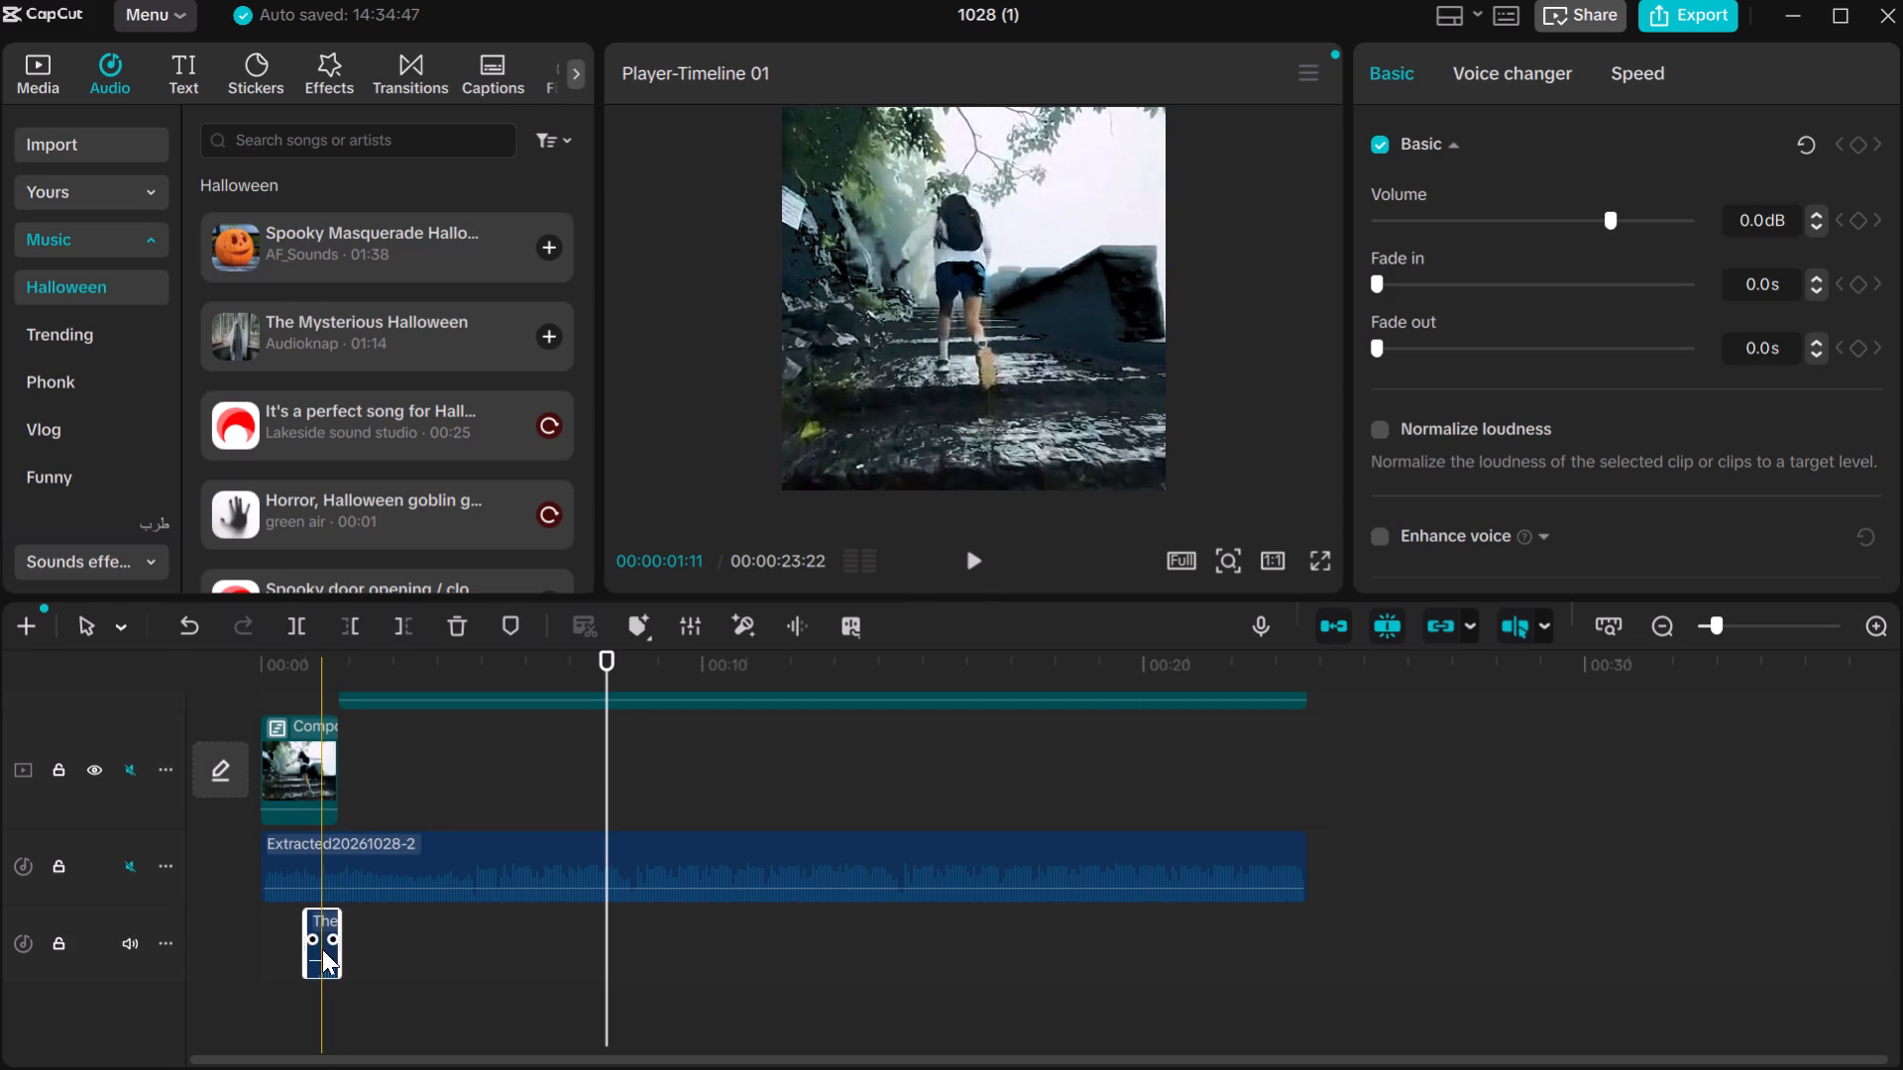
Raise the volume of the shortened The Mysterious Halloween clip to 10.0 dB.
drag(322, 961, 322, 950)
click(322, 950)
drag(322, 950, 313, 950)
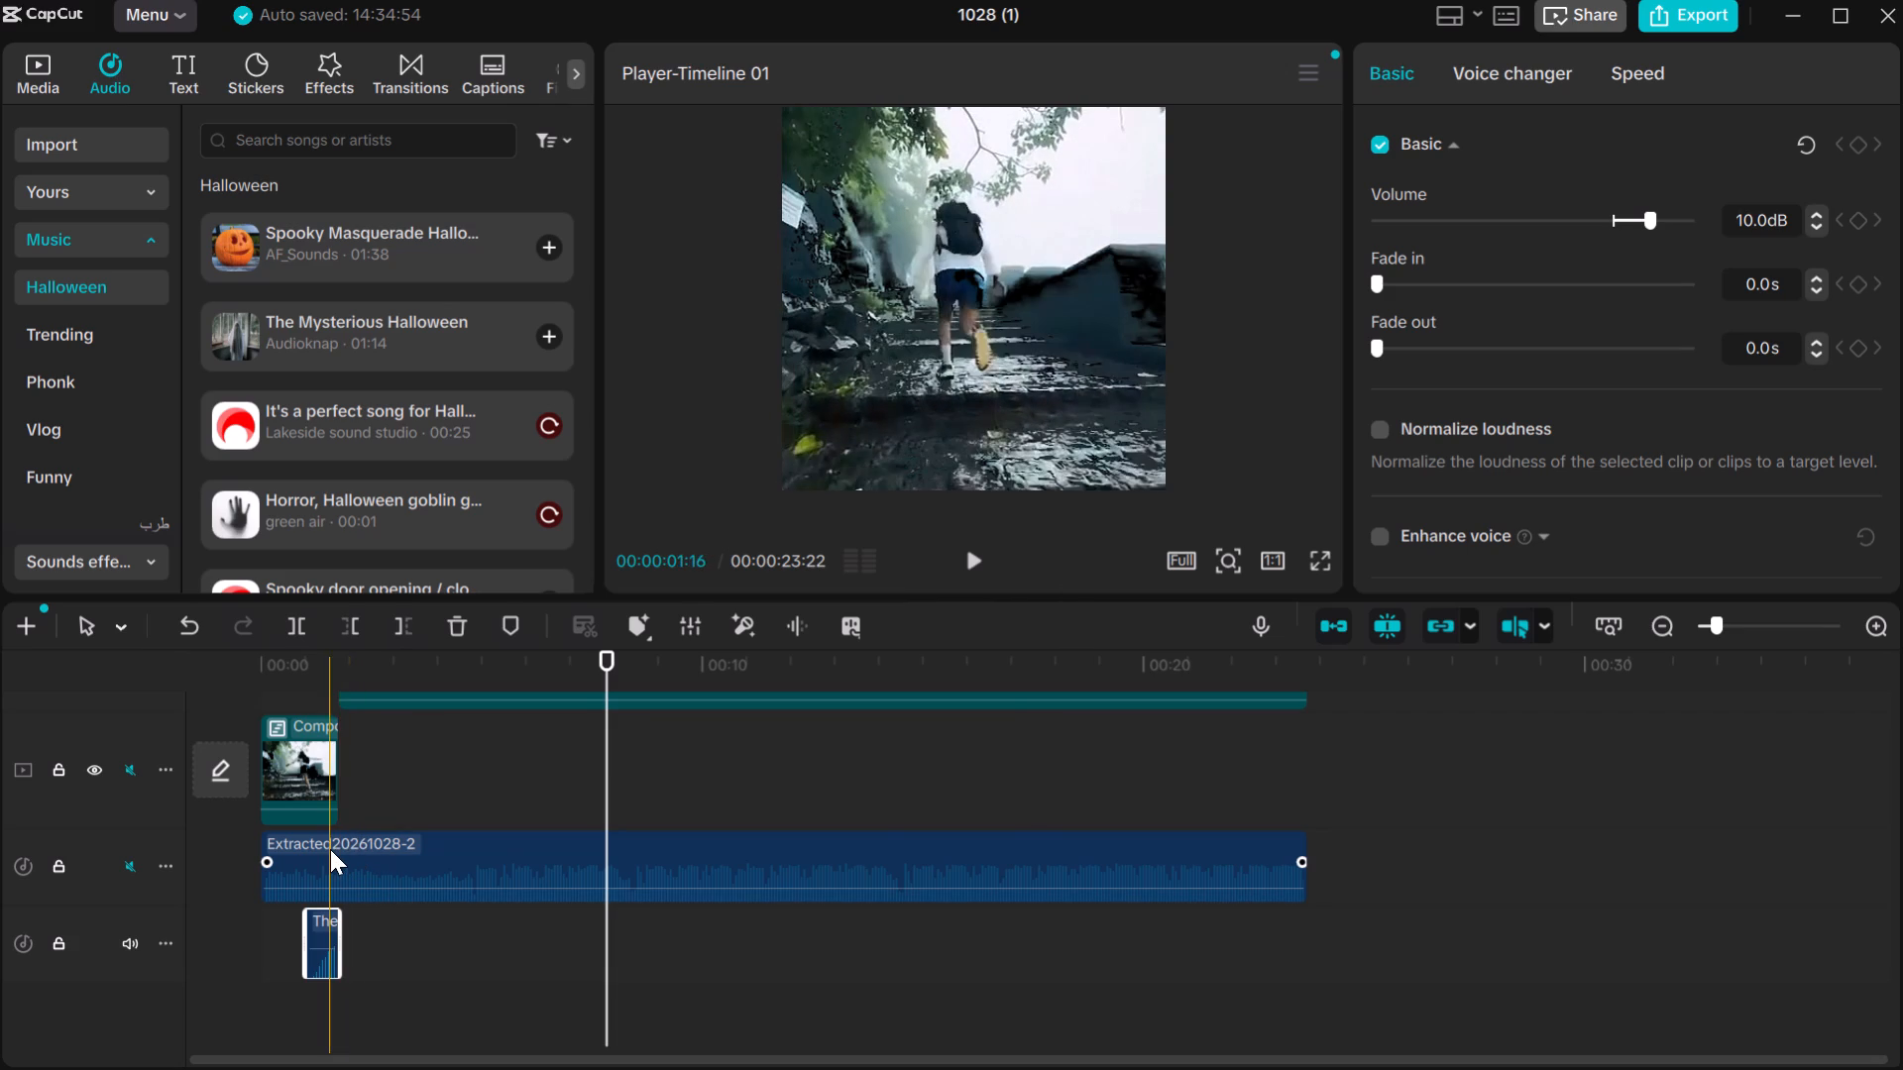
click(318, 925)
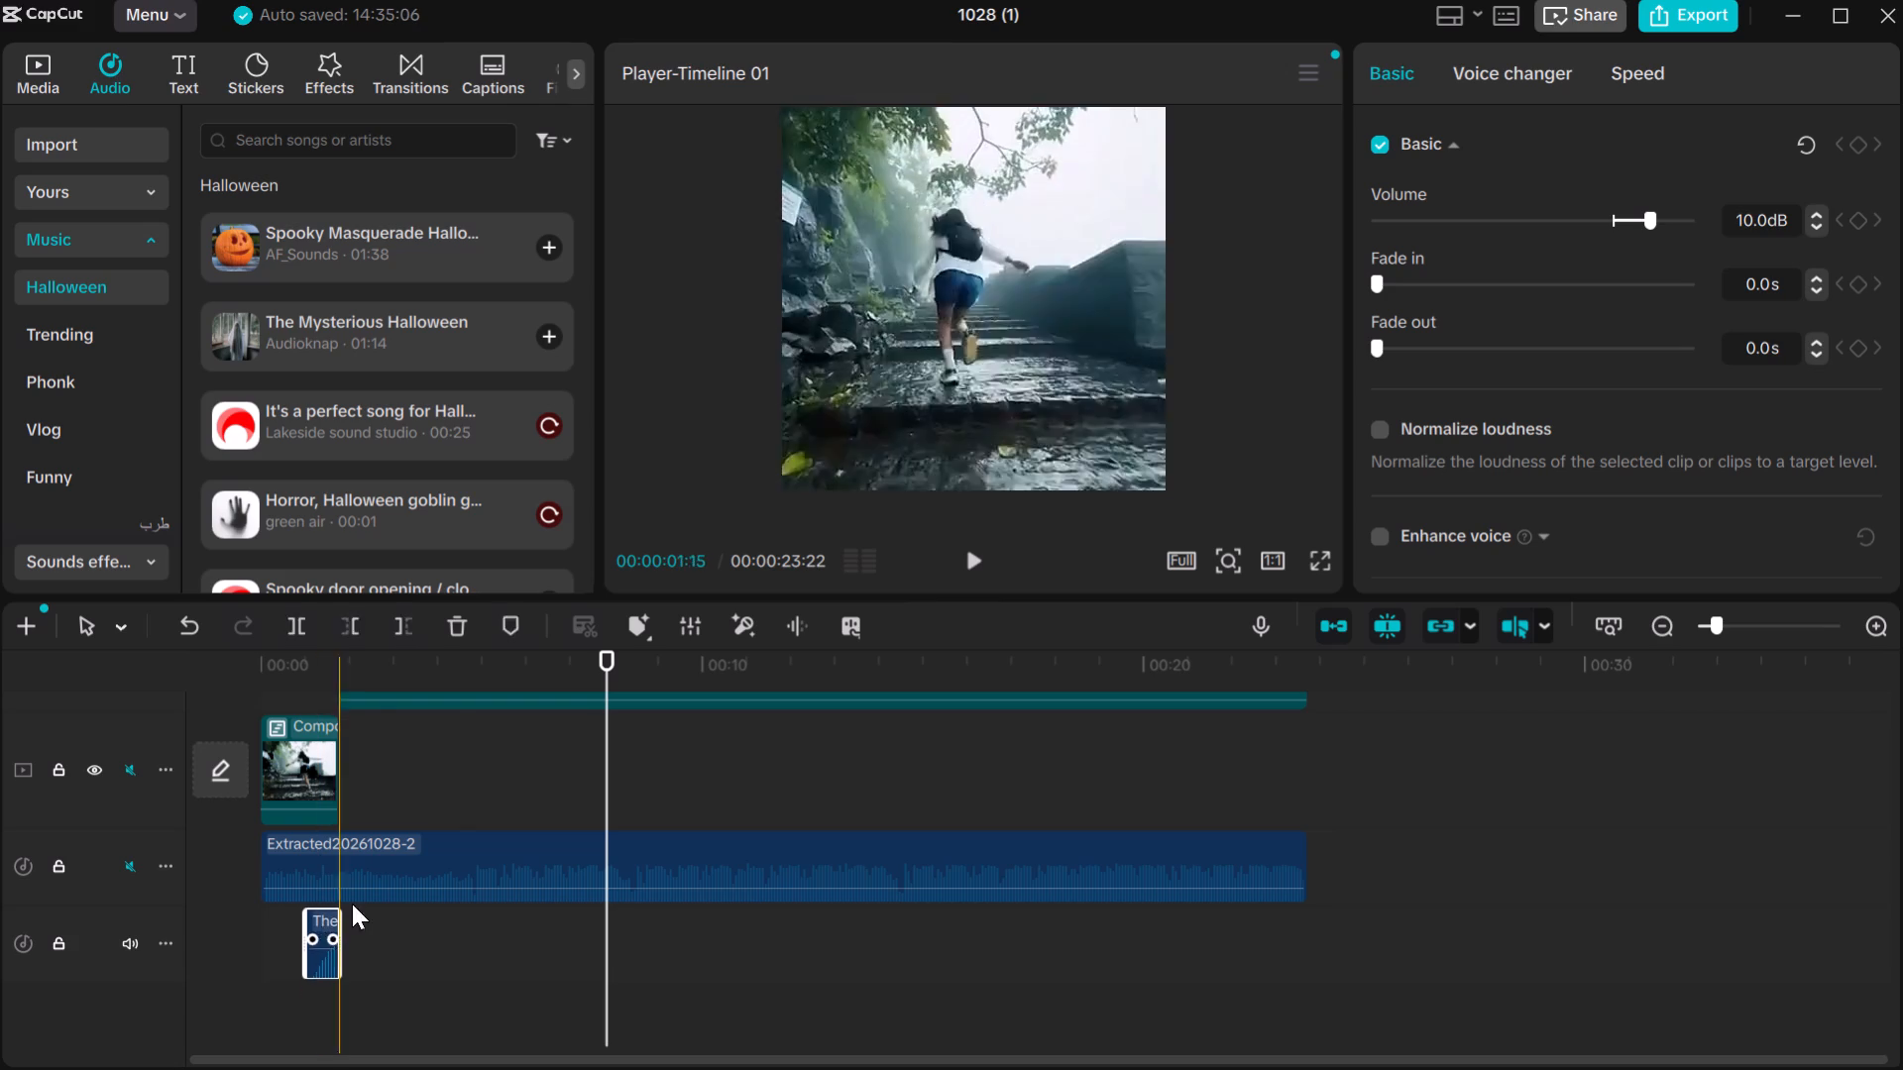
Play the timeline from the start to hear the louder The Mysterious Halloween clip on its own.
drag(608, 747, 552, 750)
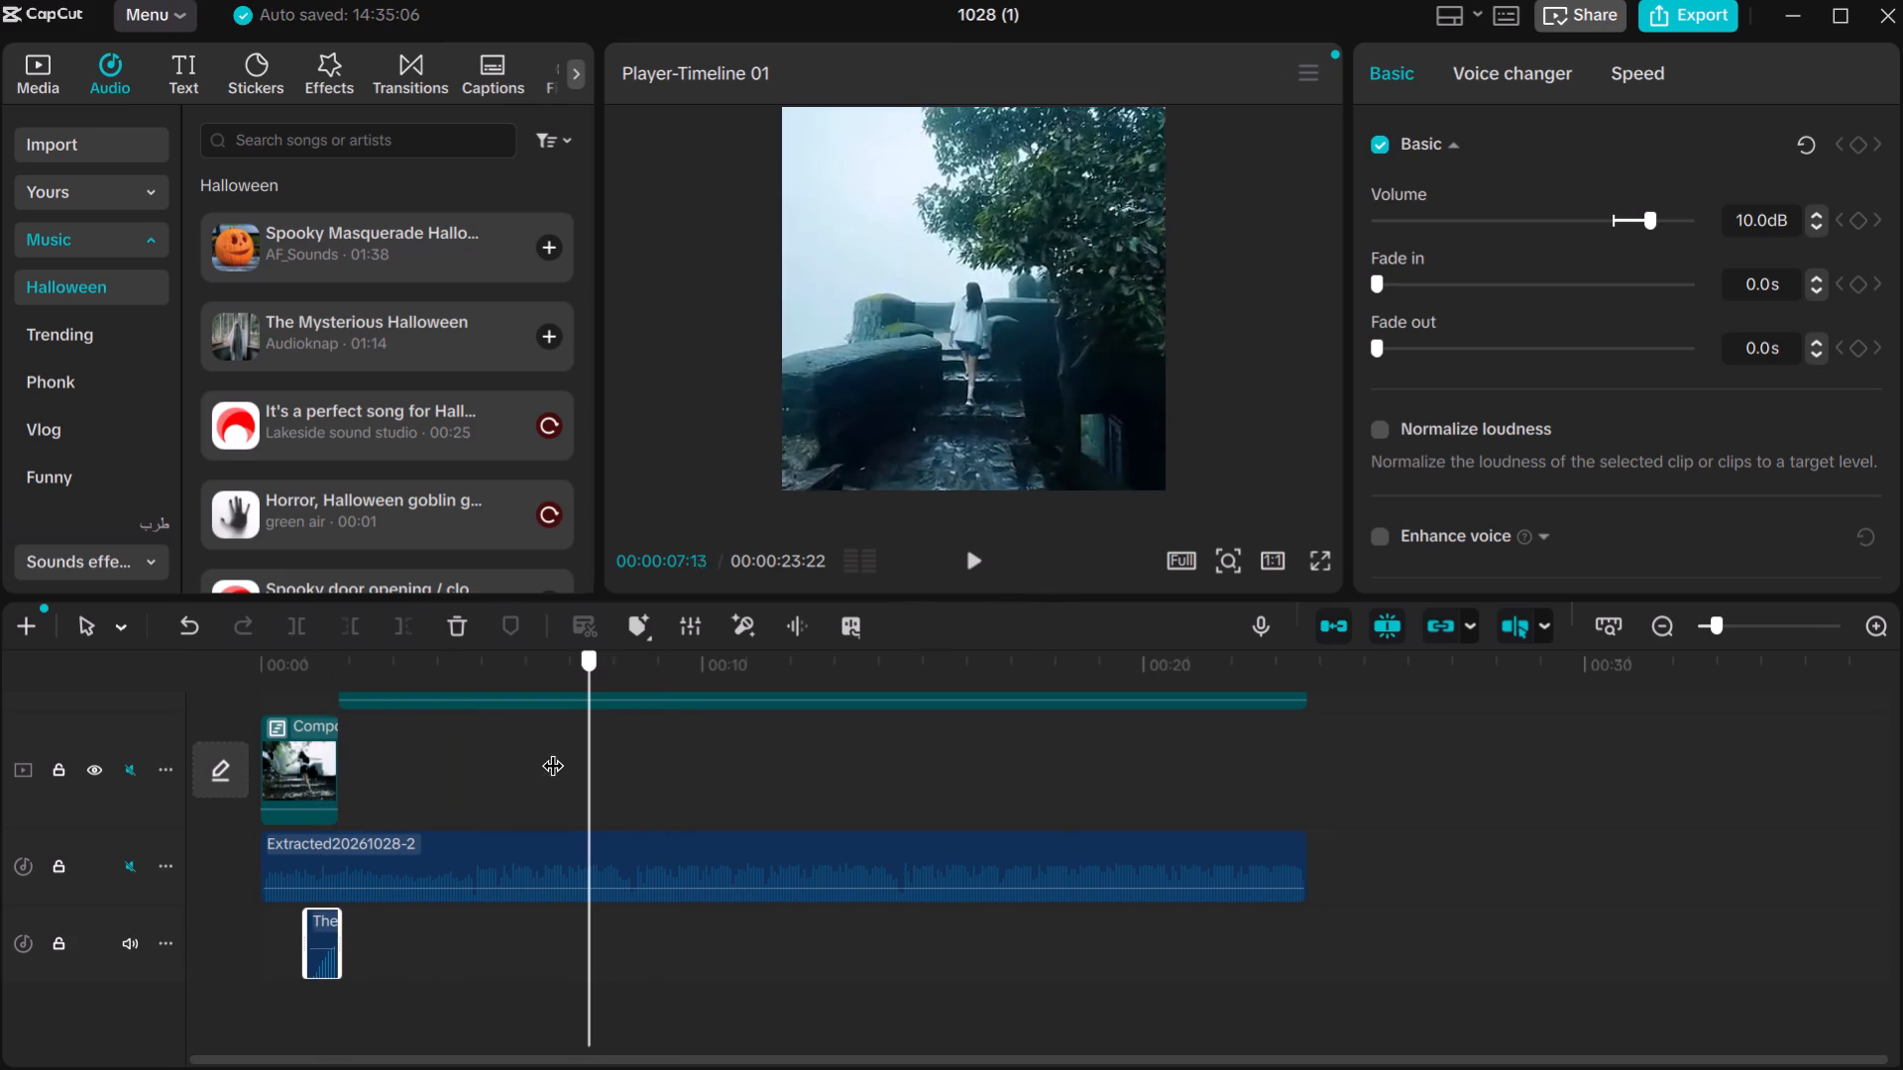
drag(552, 750, 220, 779)
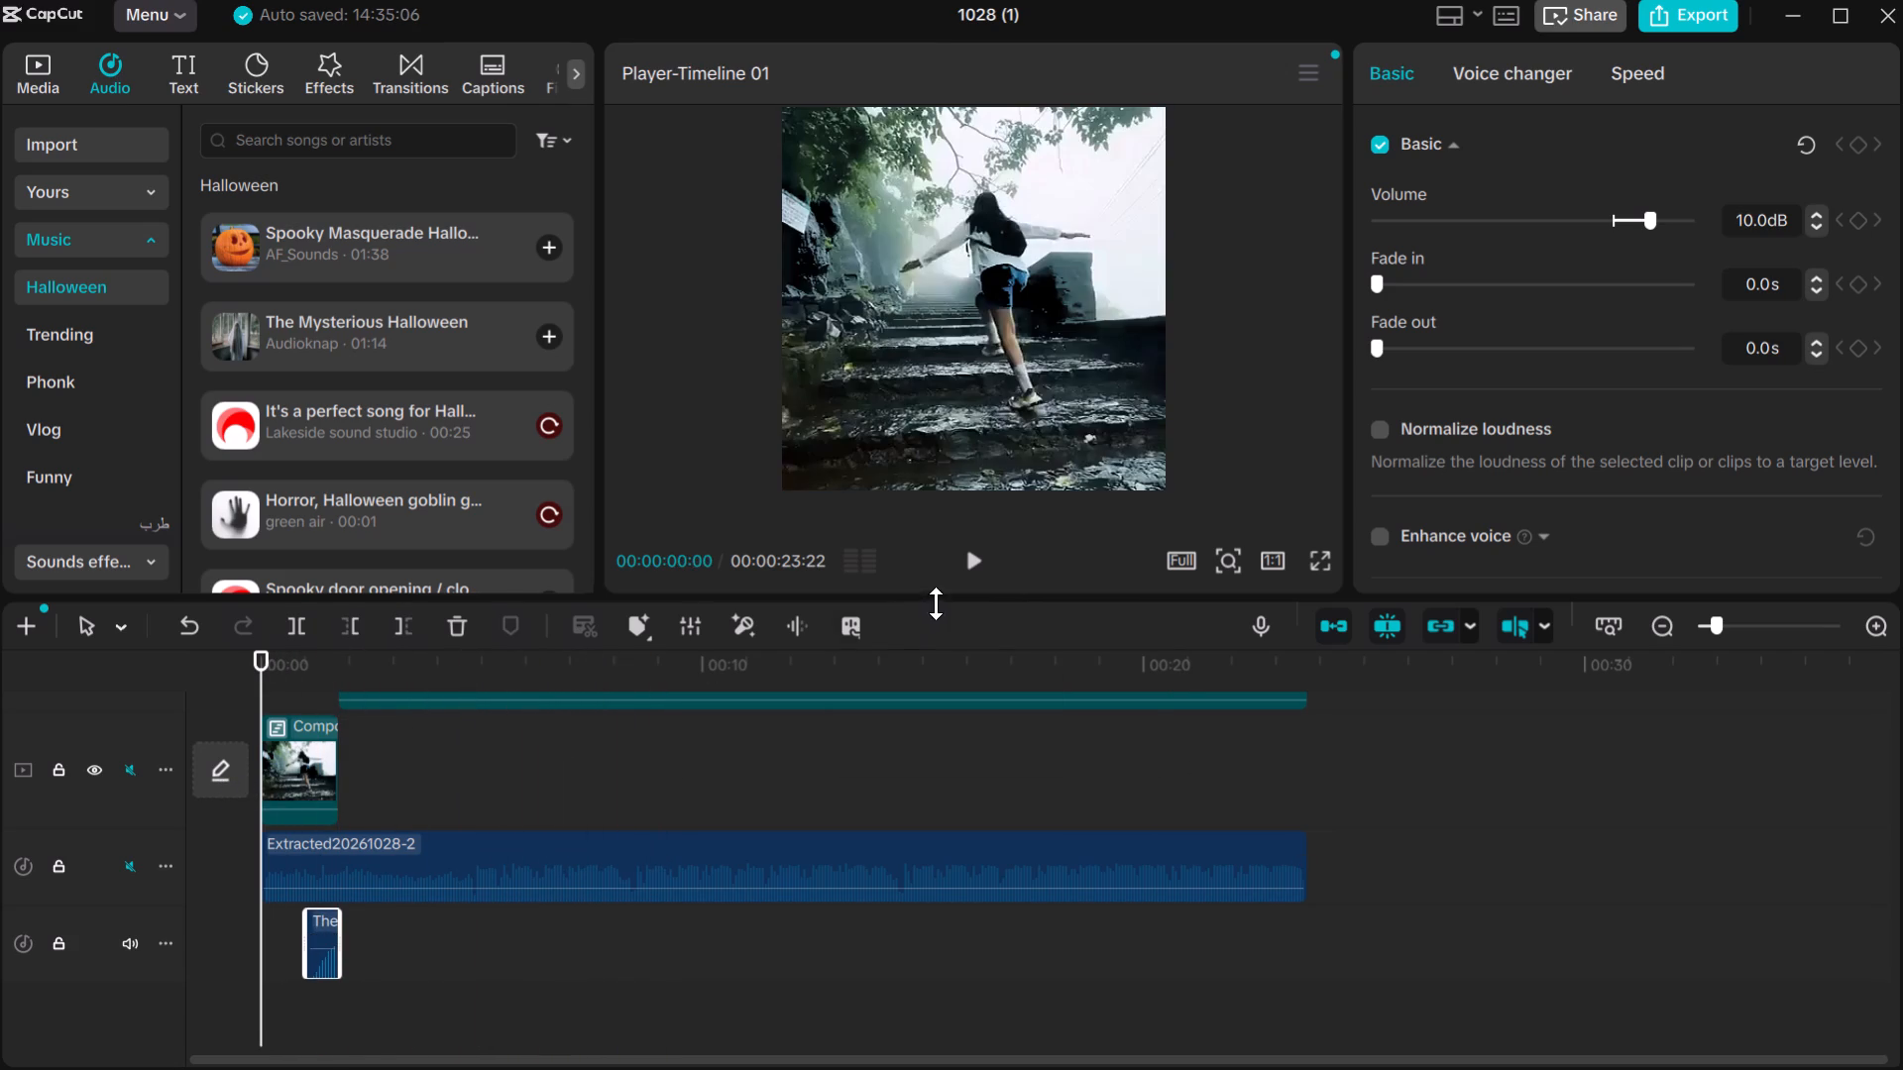
click(974, 557)
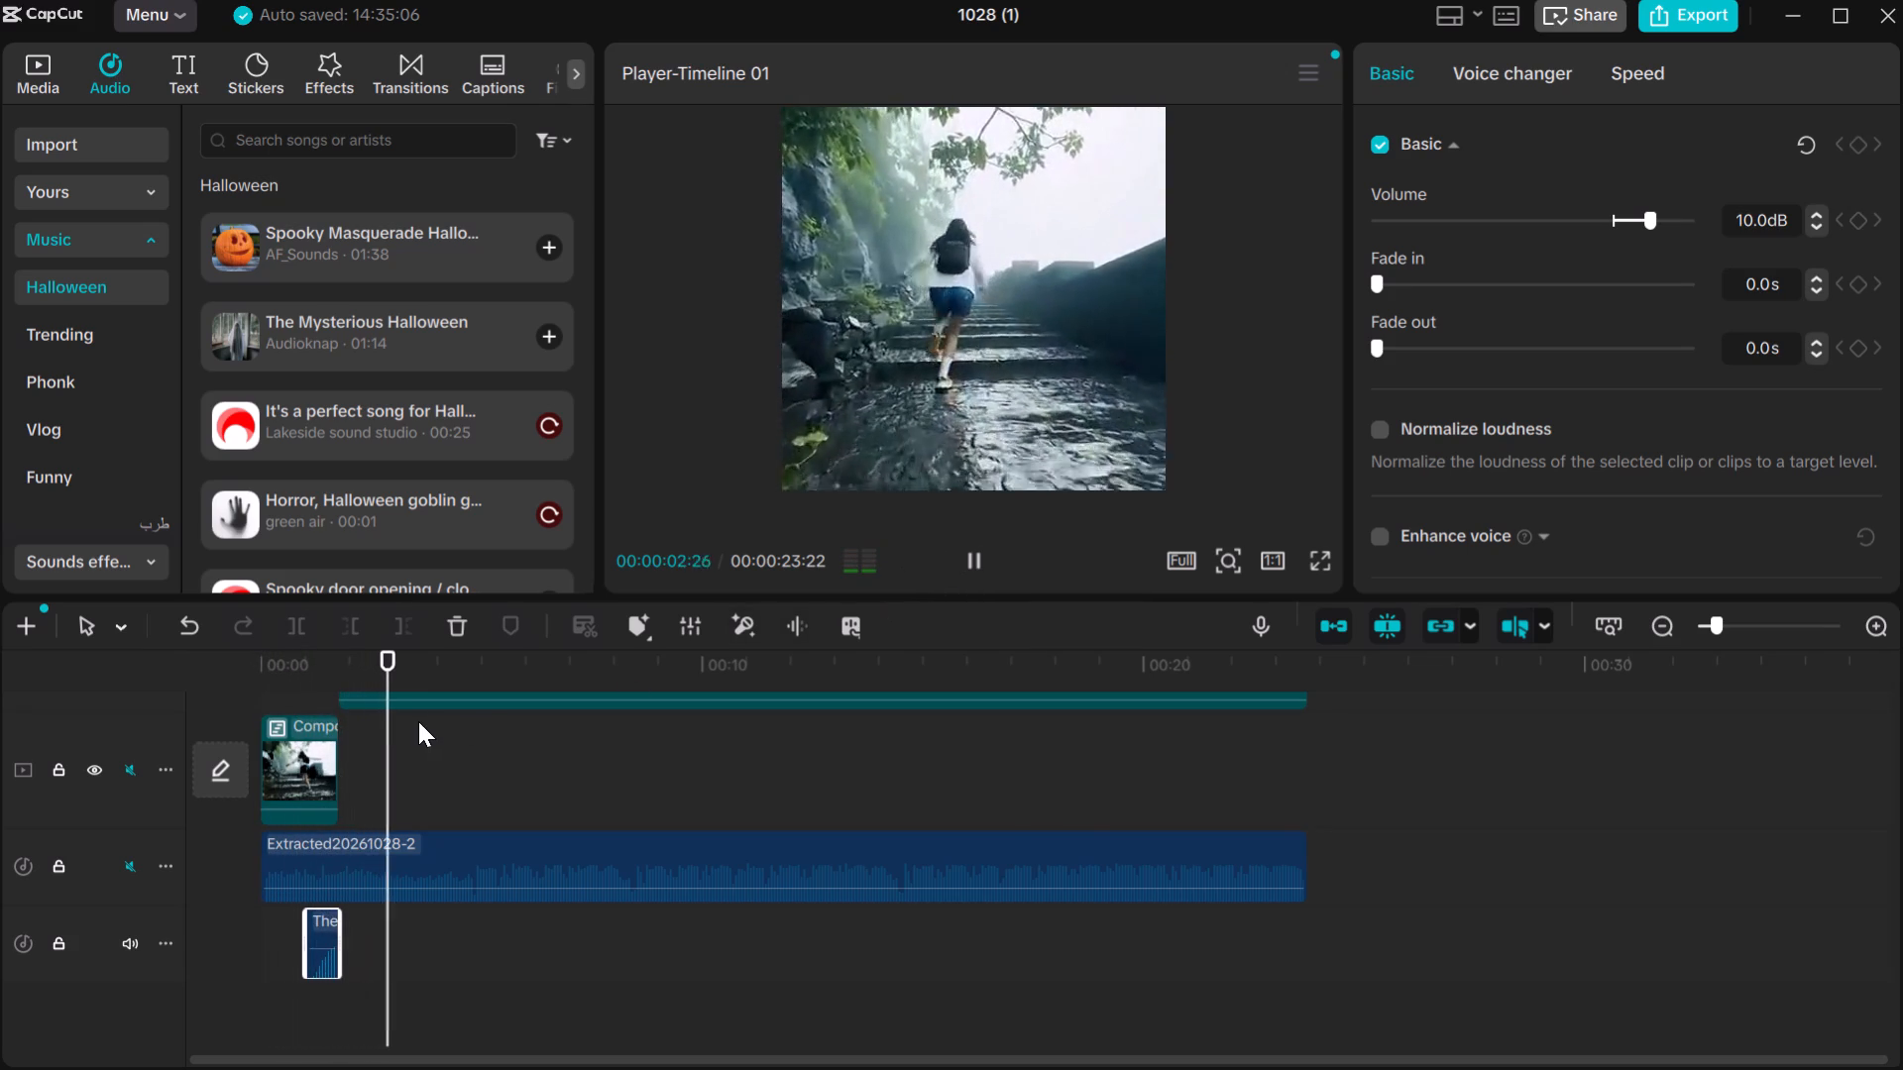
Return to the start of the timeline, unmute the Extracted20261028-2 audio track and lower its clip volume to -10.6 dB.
drag(409, 712, 167, 754)
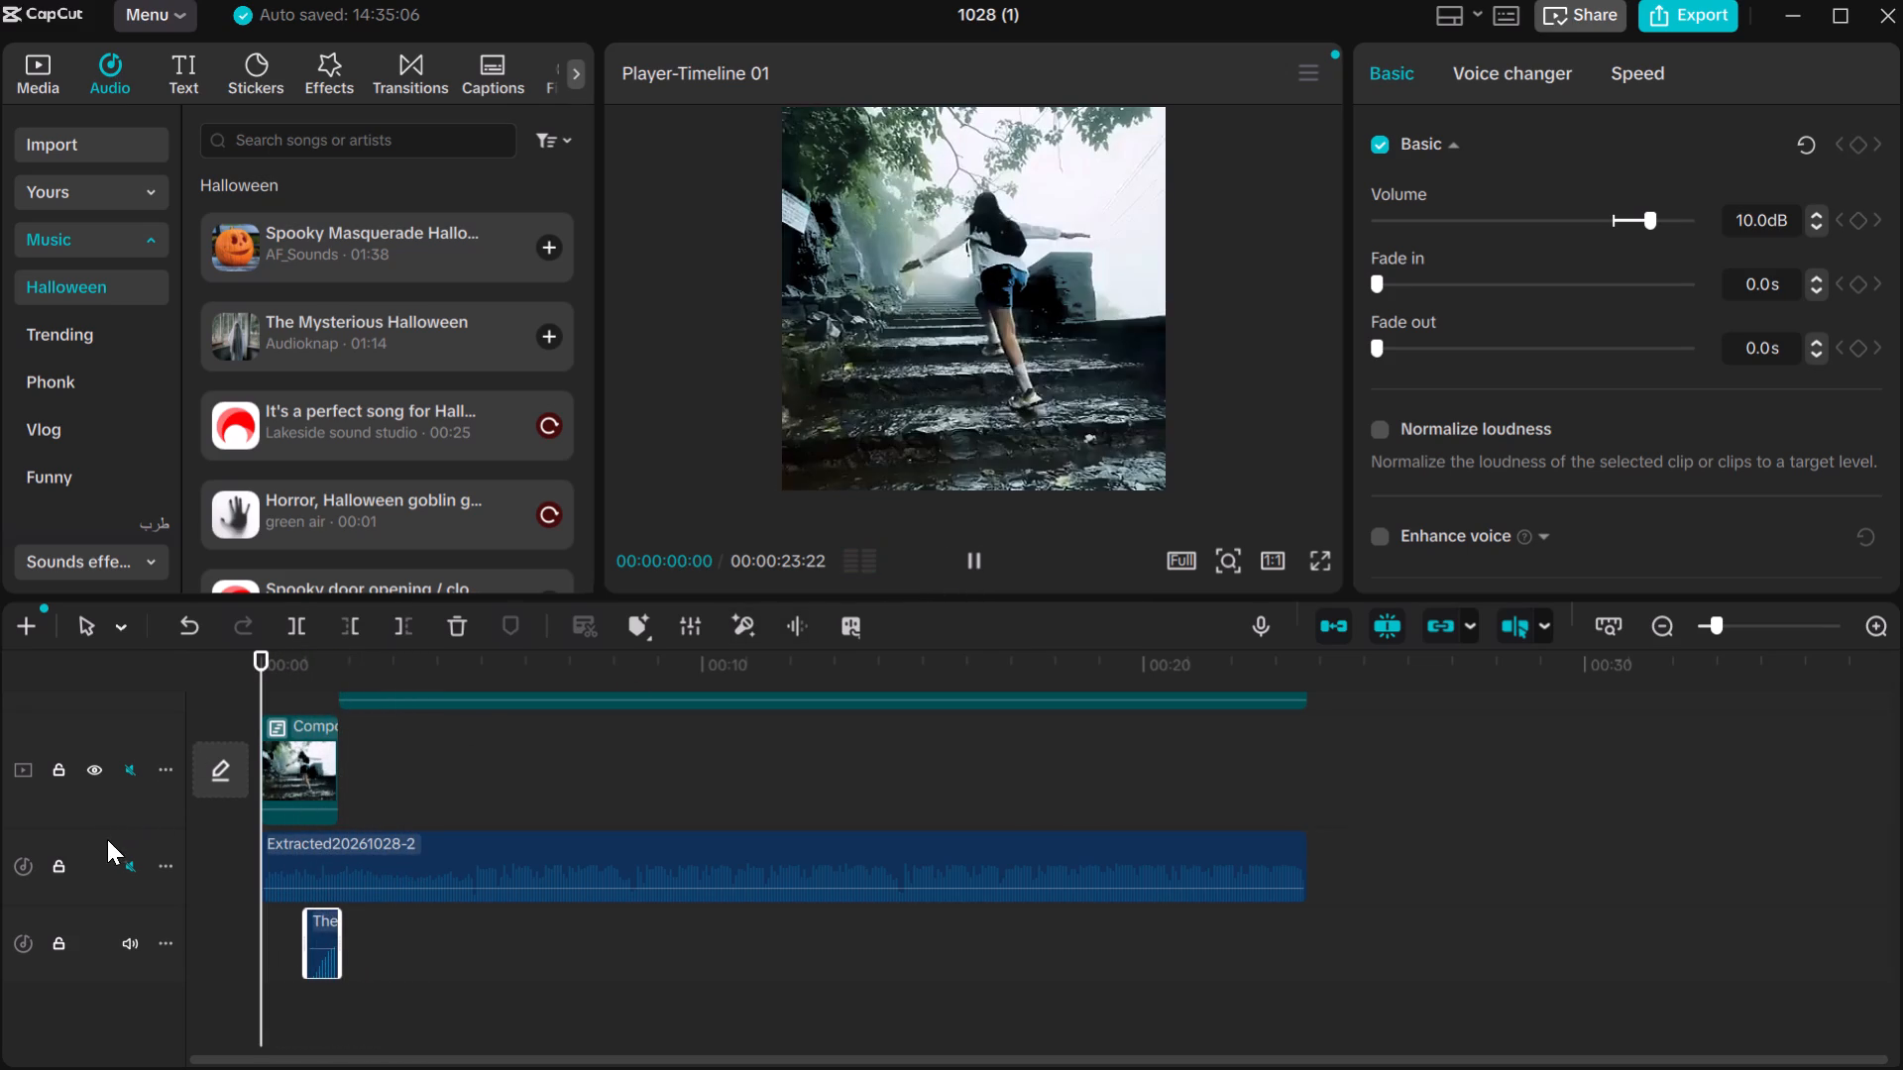
click(125, 868)
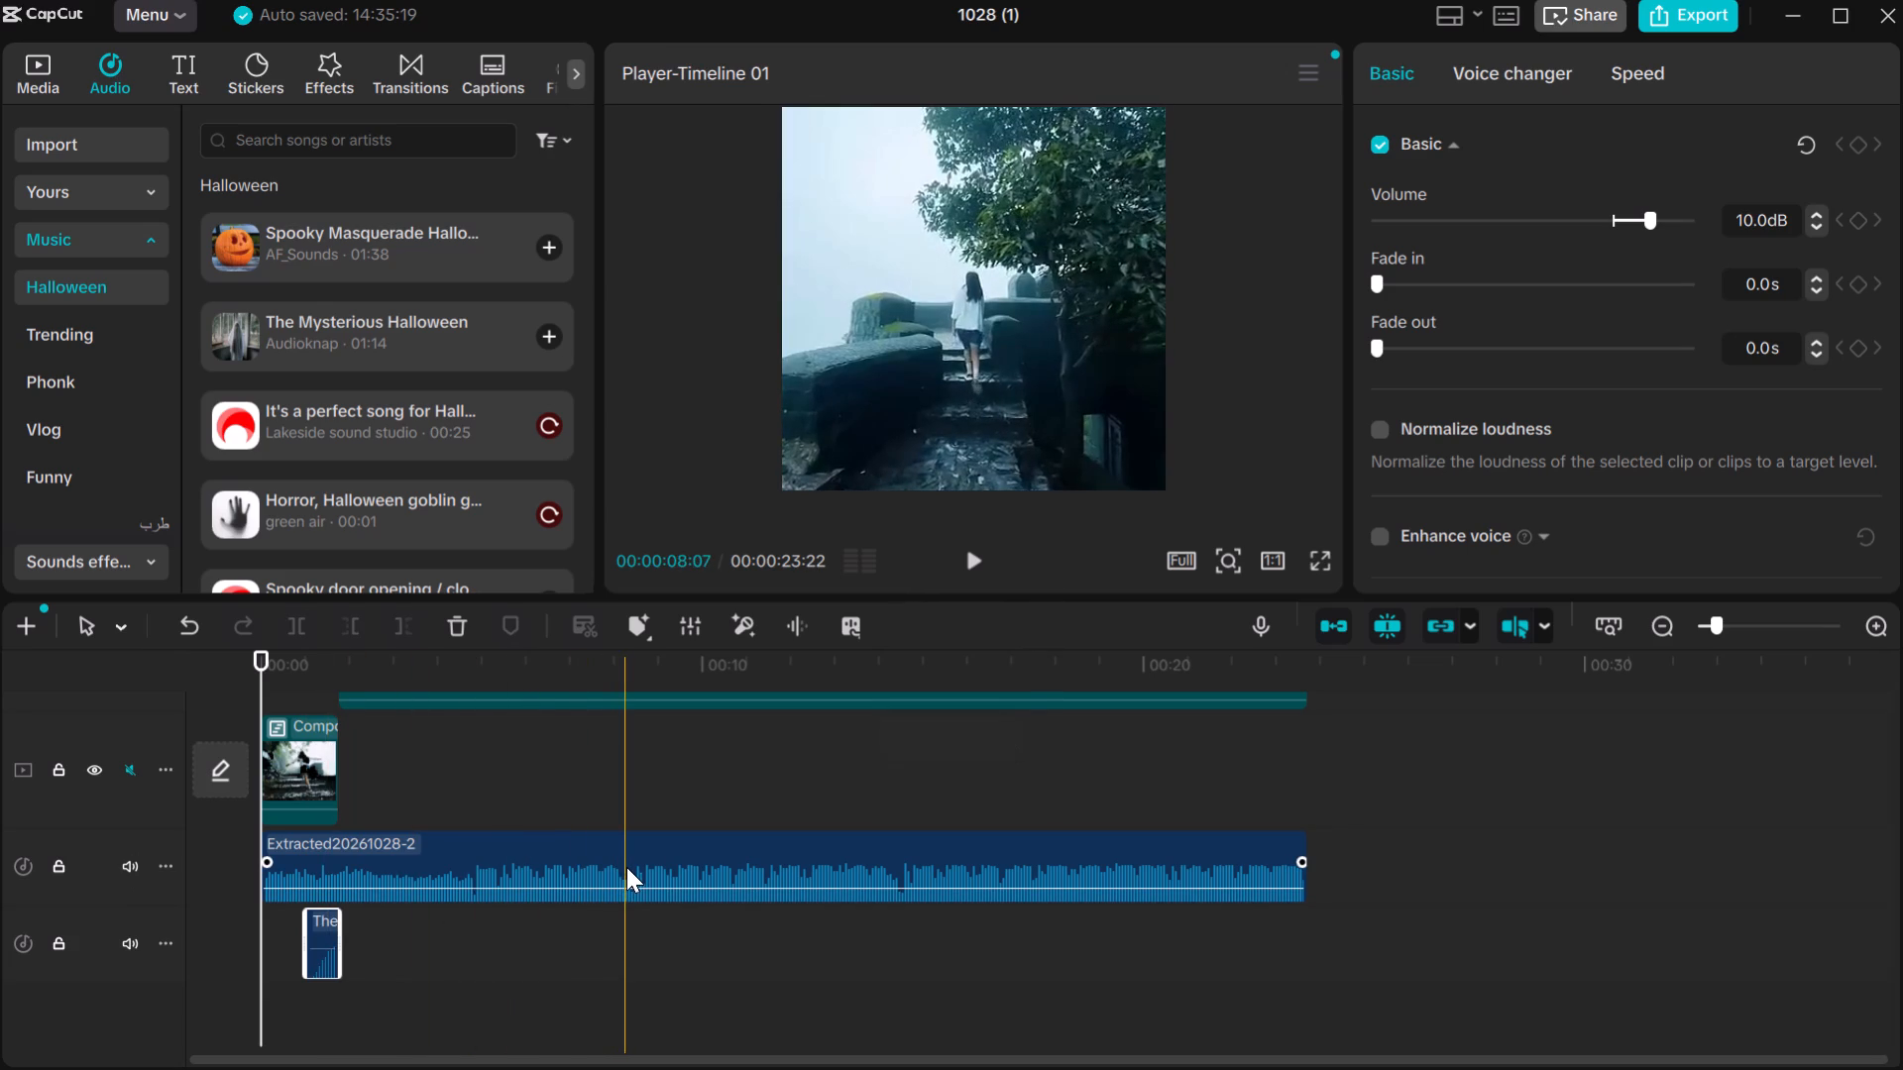
double_click(701, 892)
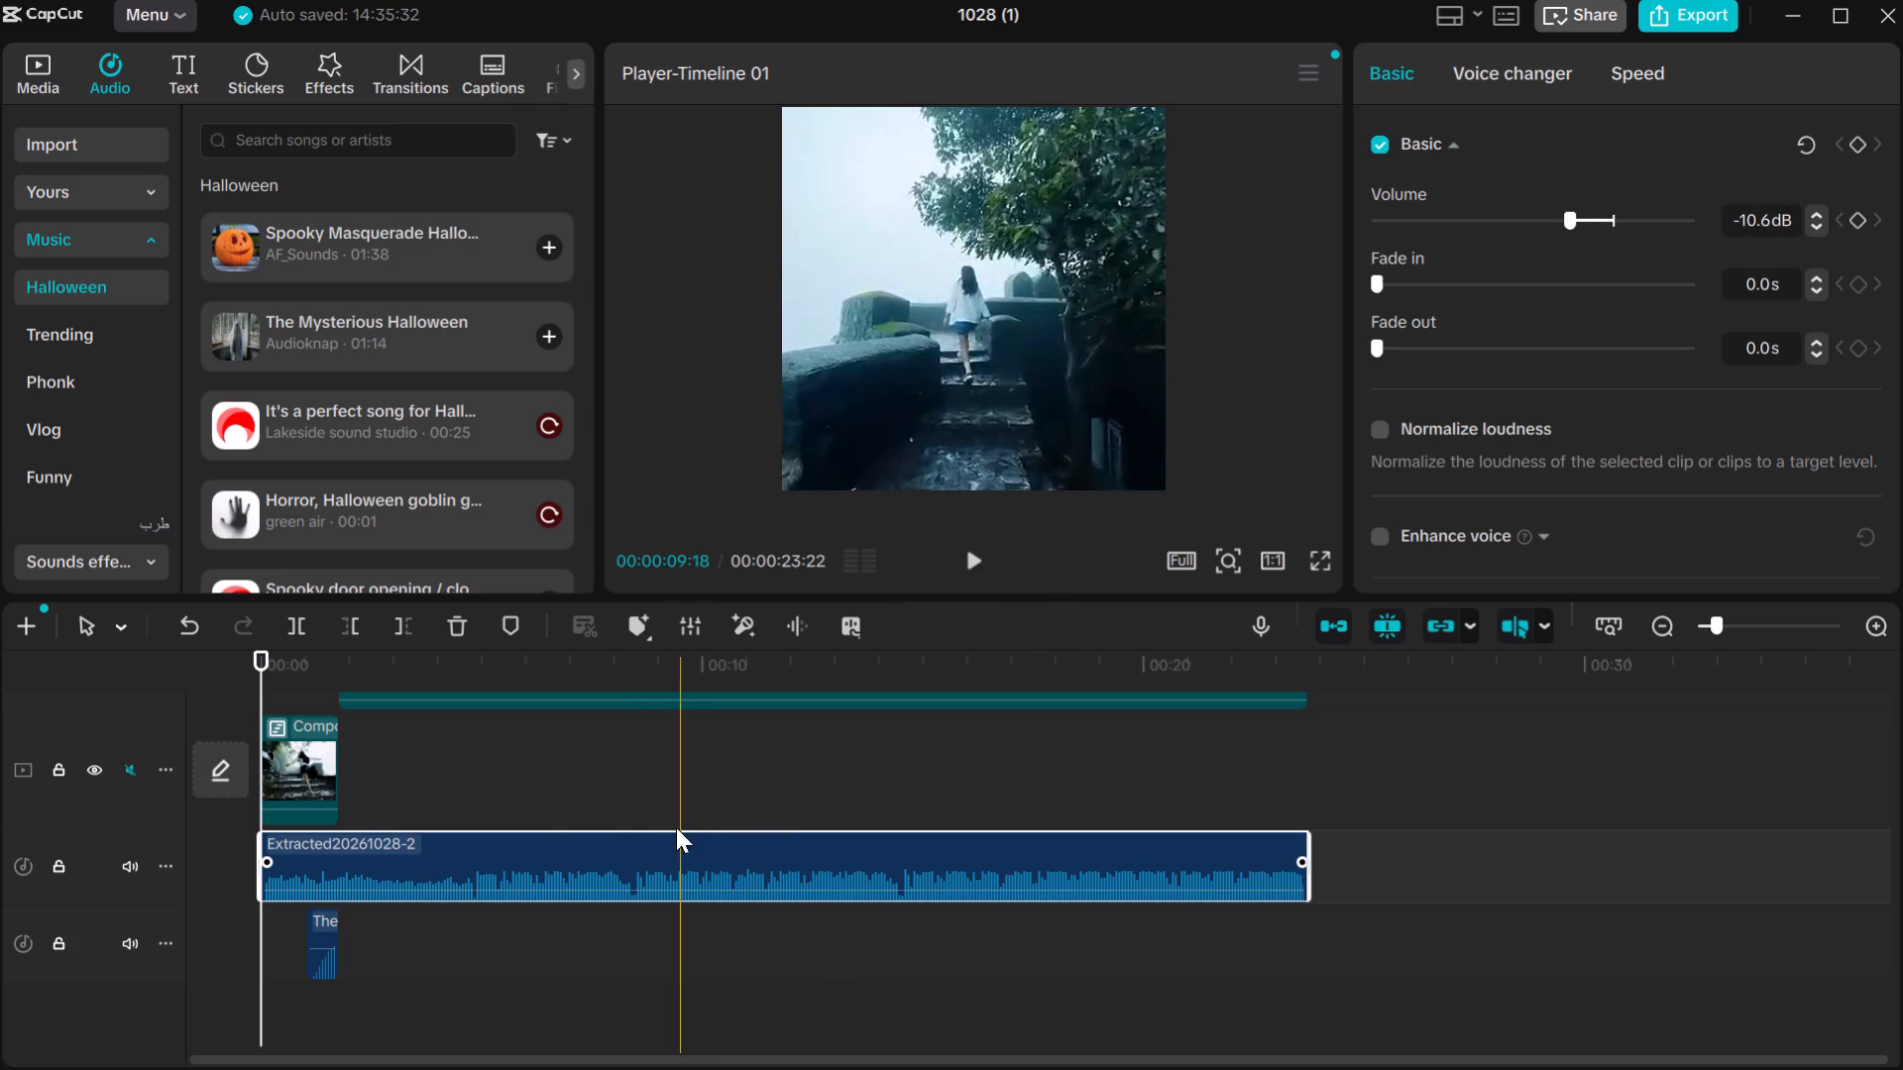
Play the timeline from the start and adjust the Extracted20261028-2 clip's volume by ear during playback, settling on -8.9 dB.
click(970, 554)
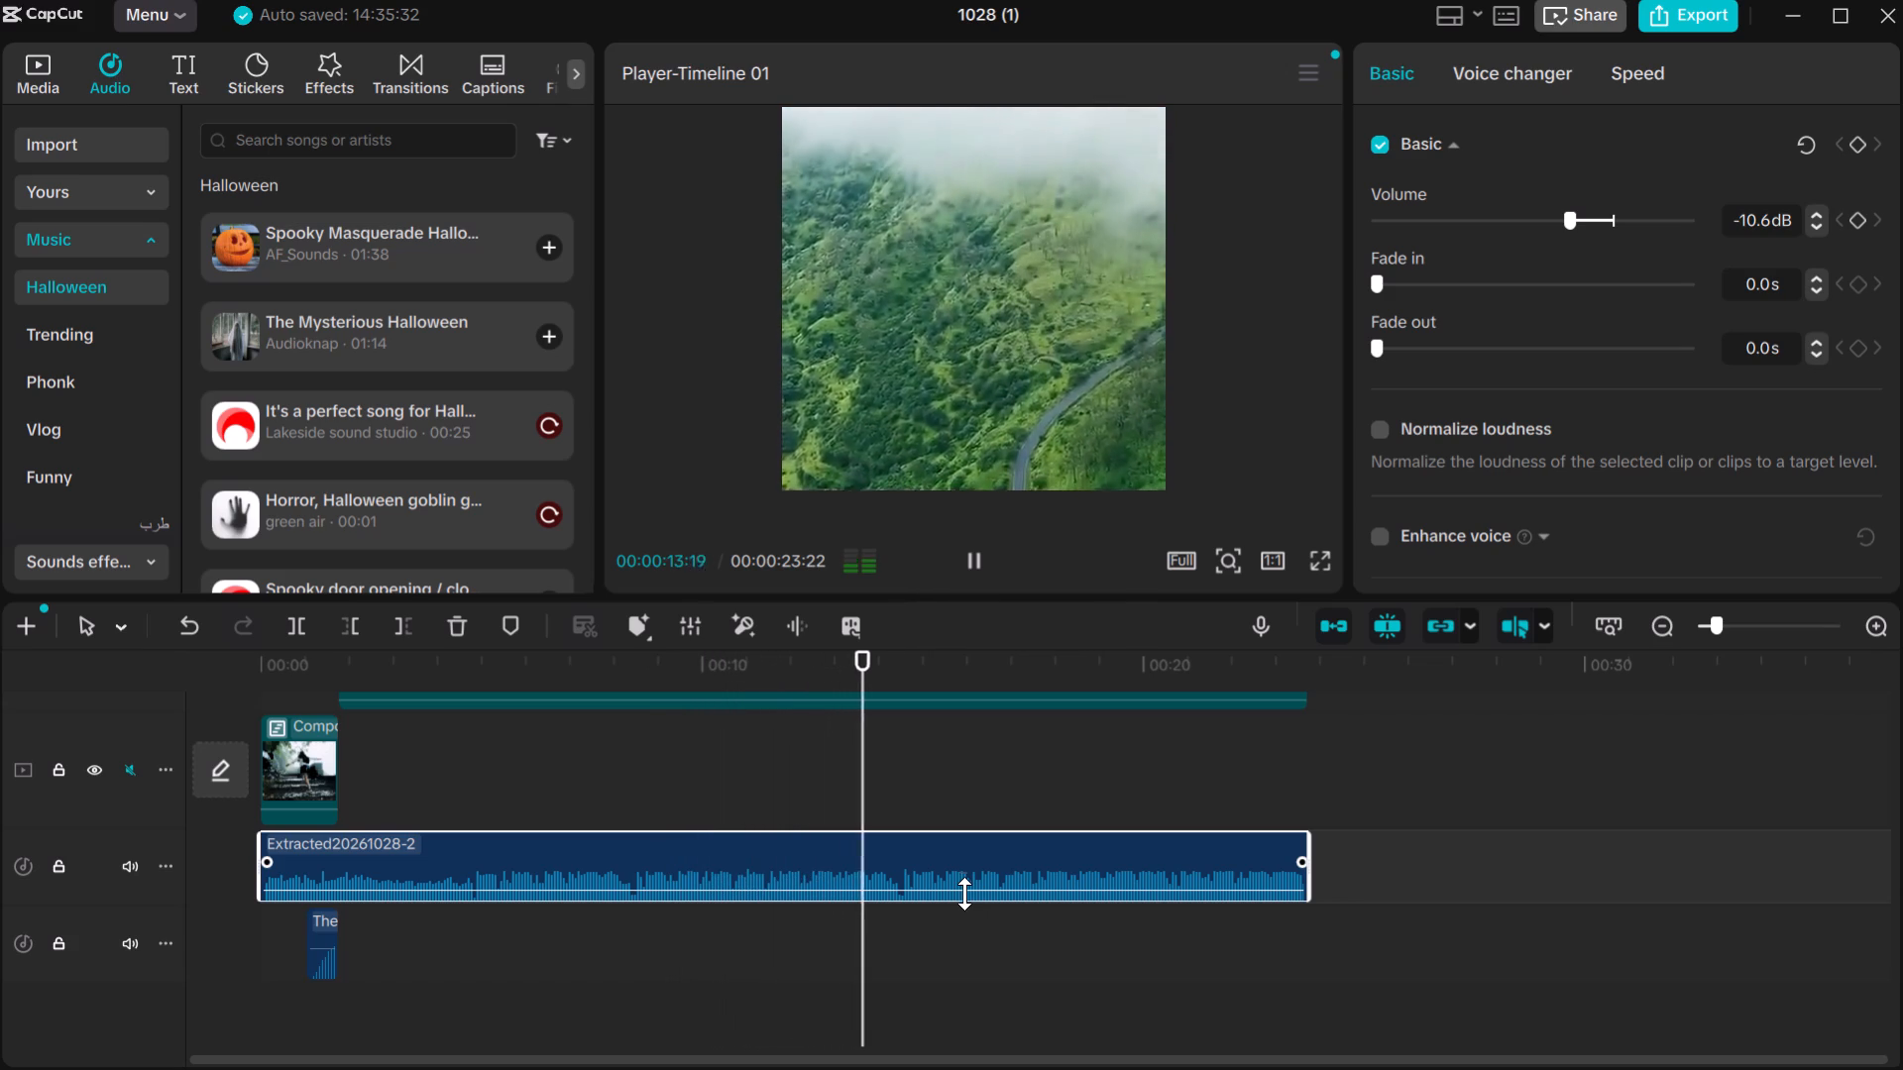
drag(961, 890, 959, 880)
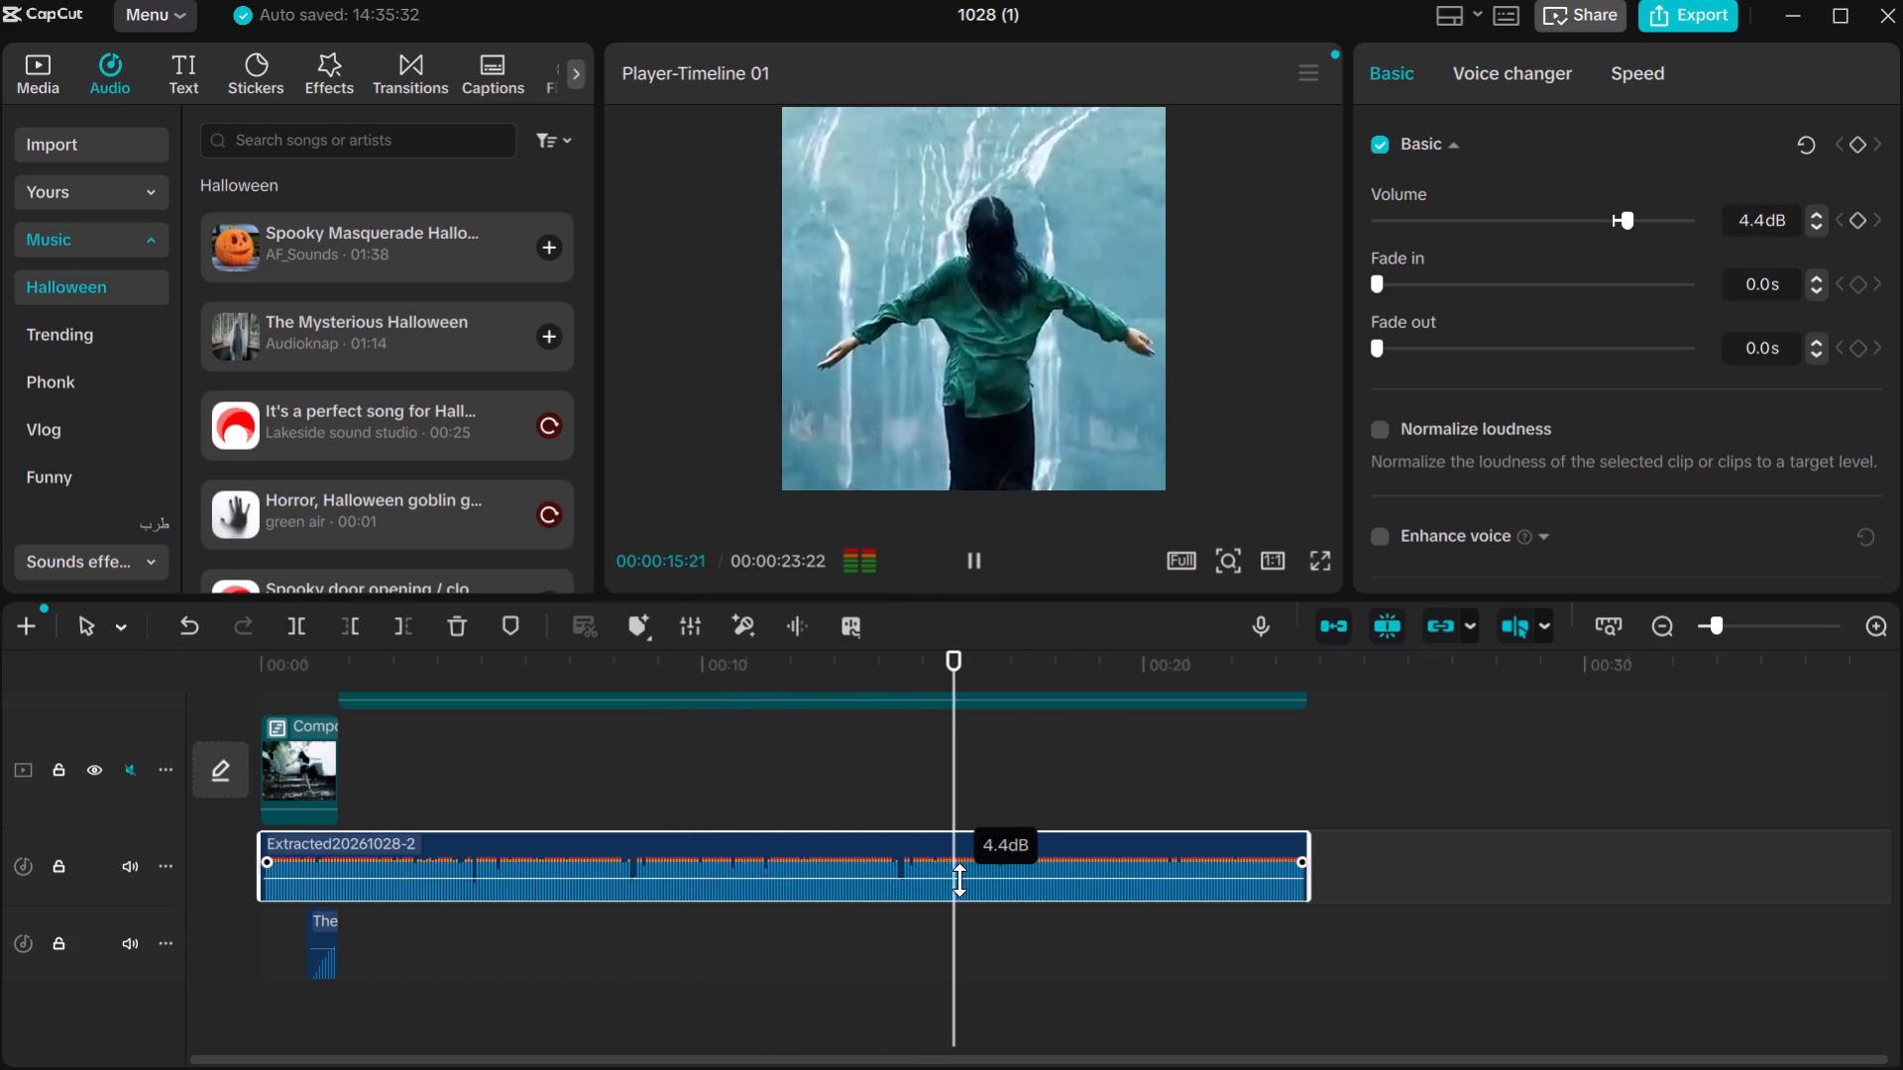
drag(959, 880, 966, 893)
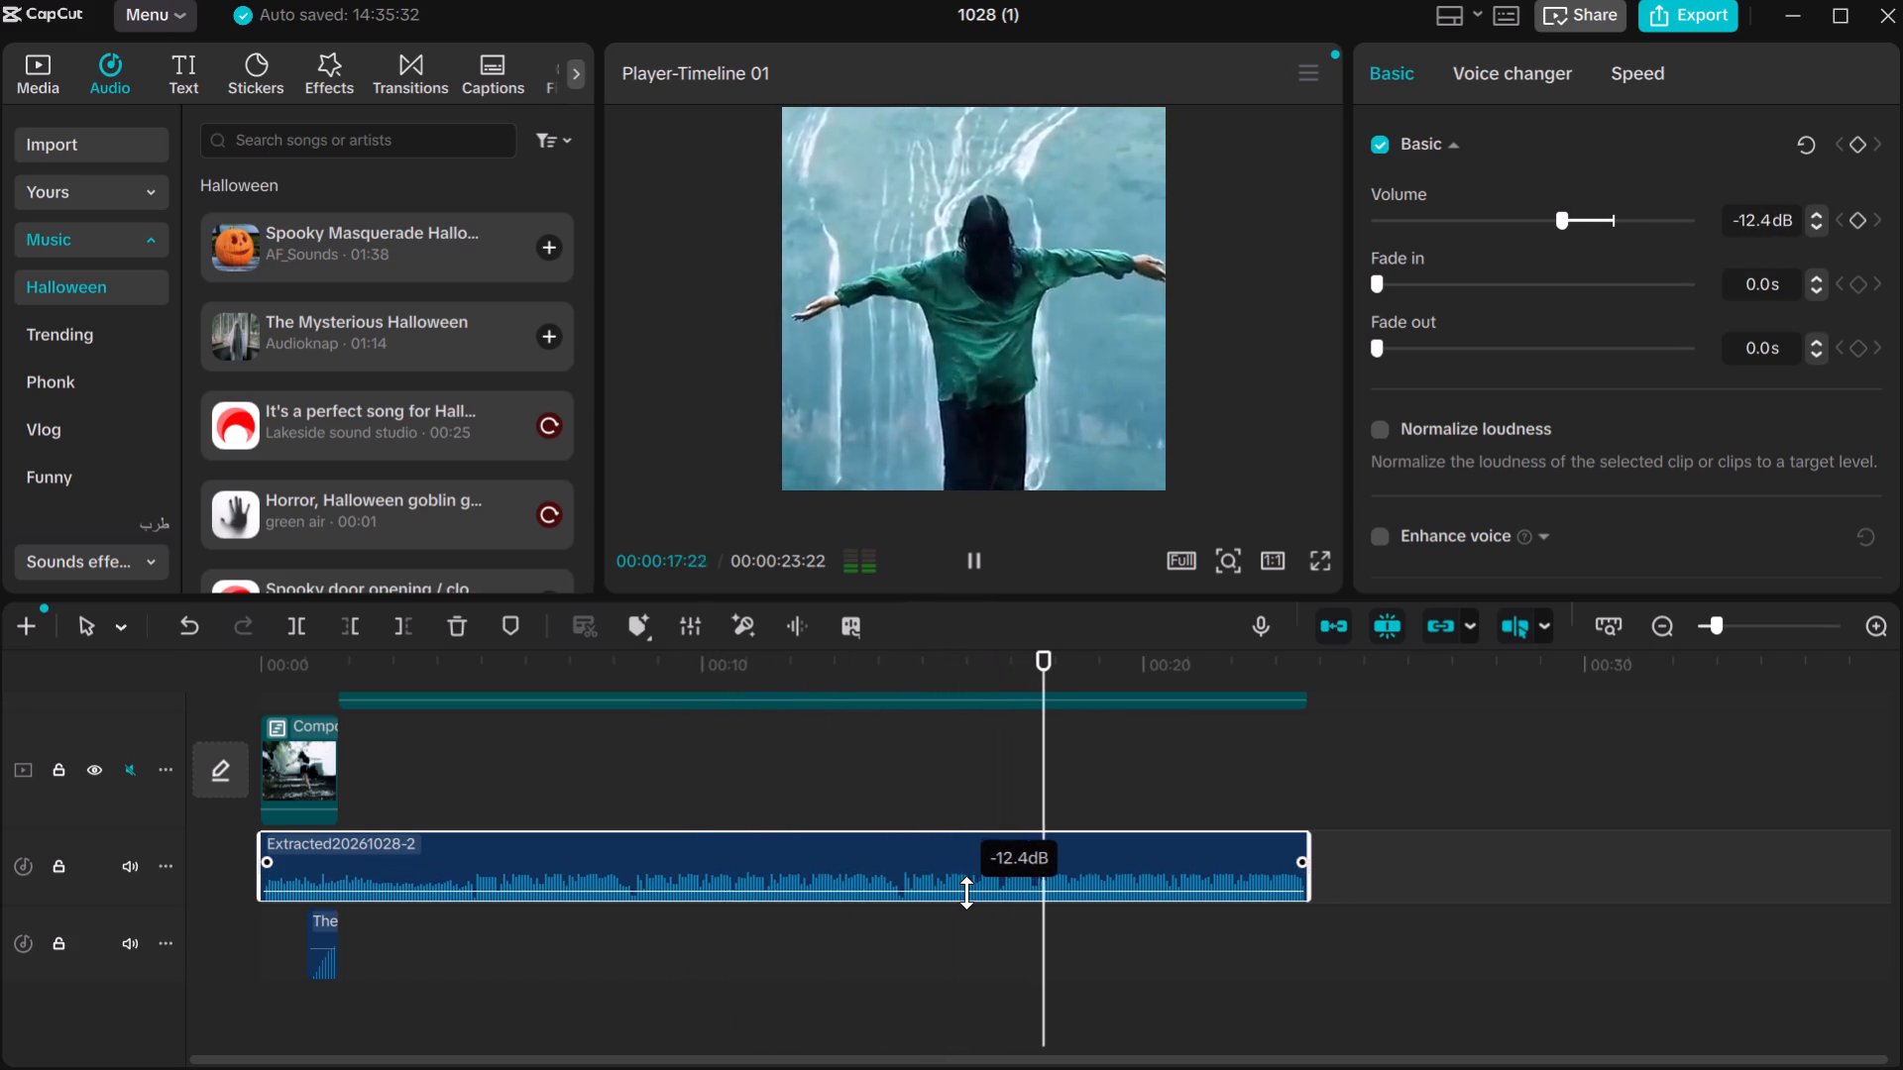
drag(966, 893, 967, 873)
drag(967, 873, 968, 881)
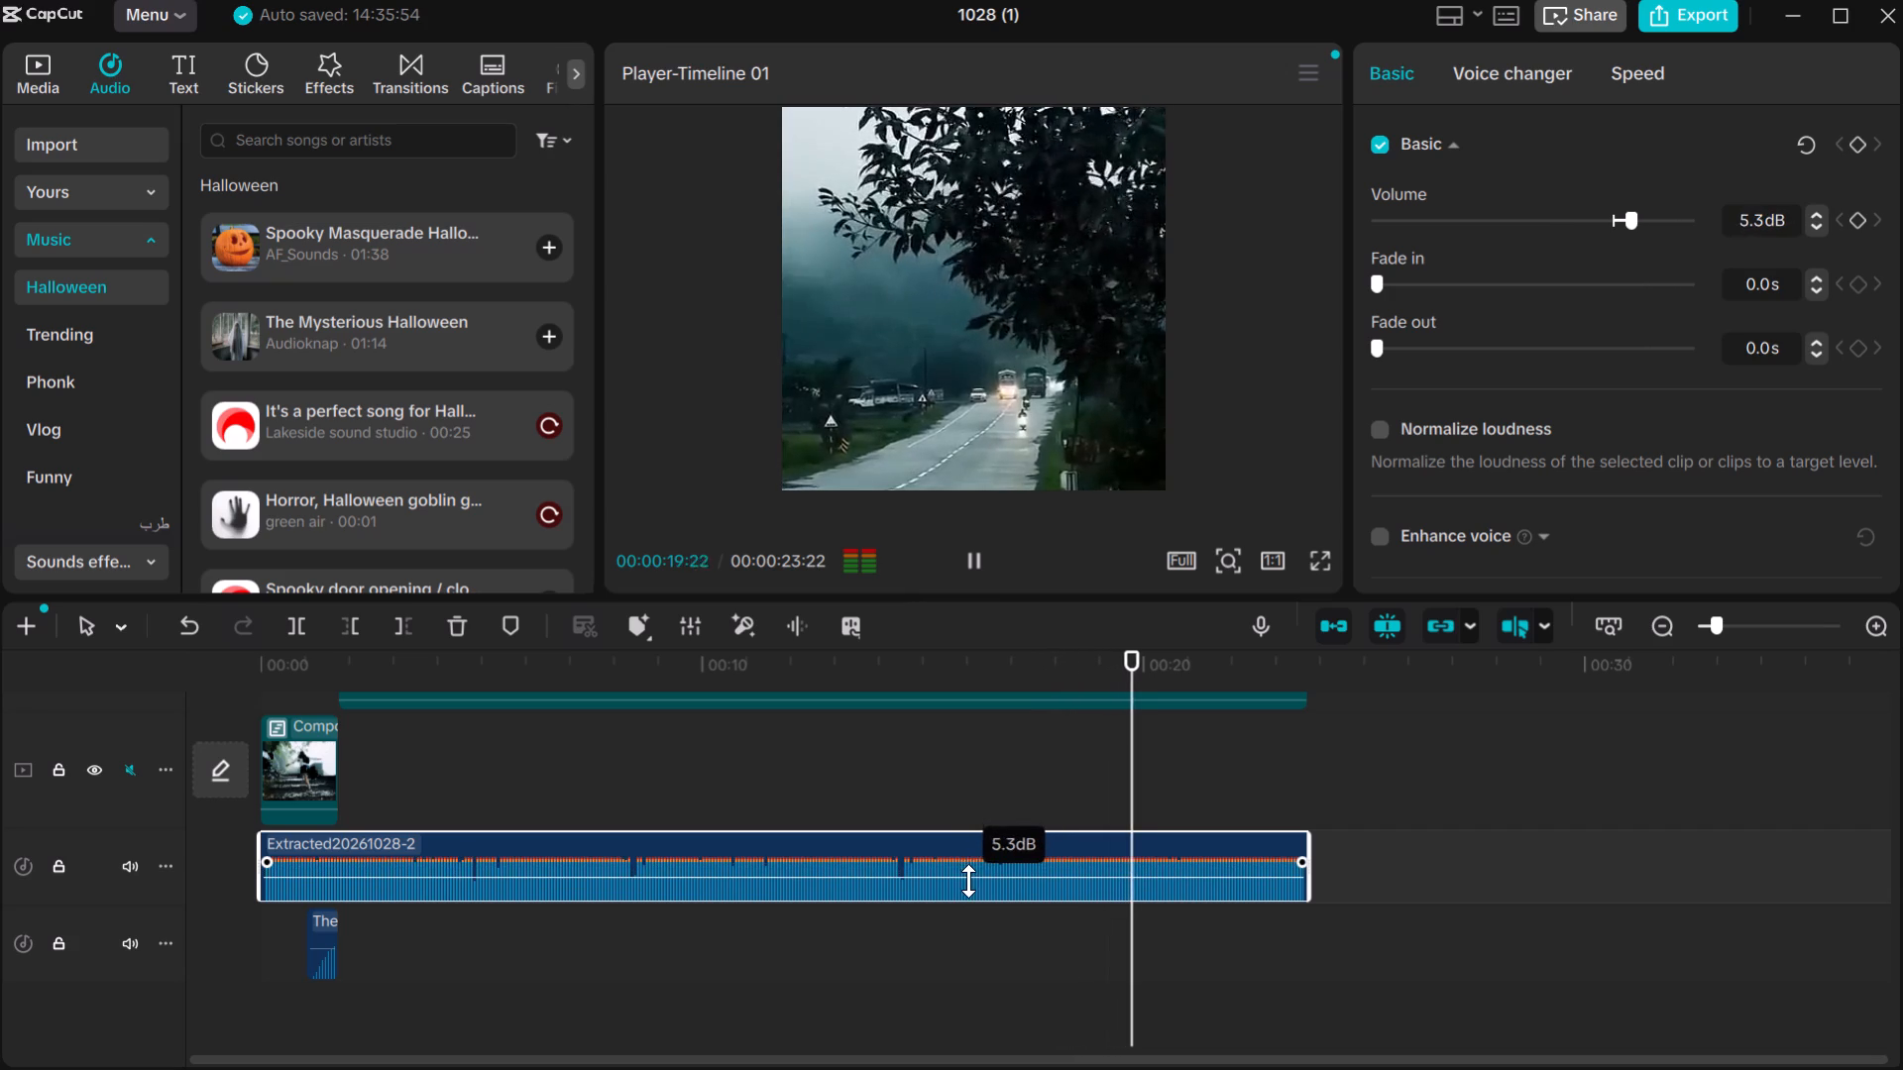
drag(968, 881, 969, 887)
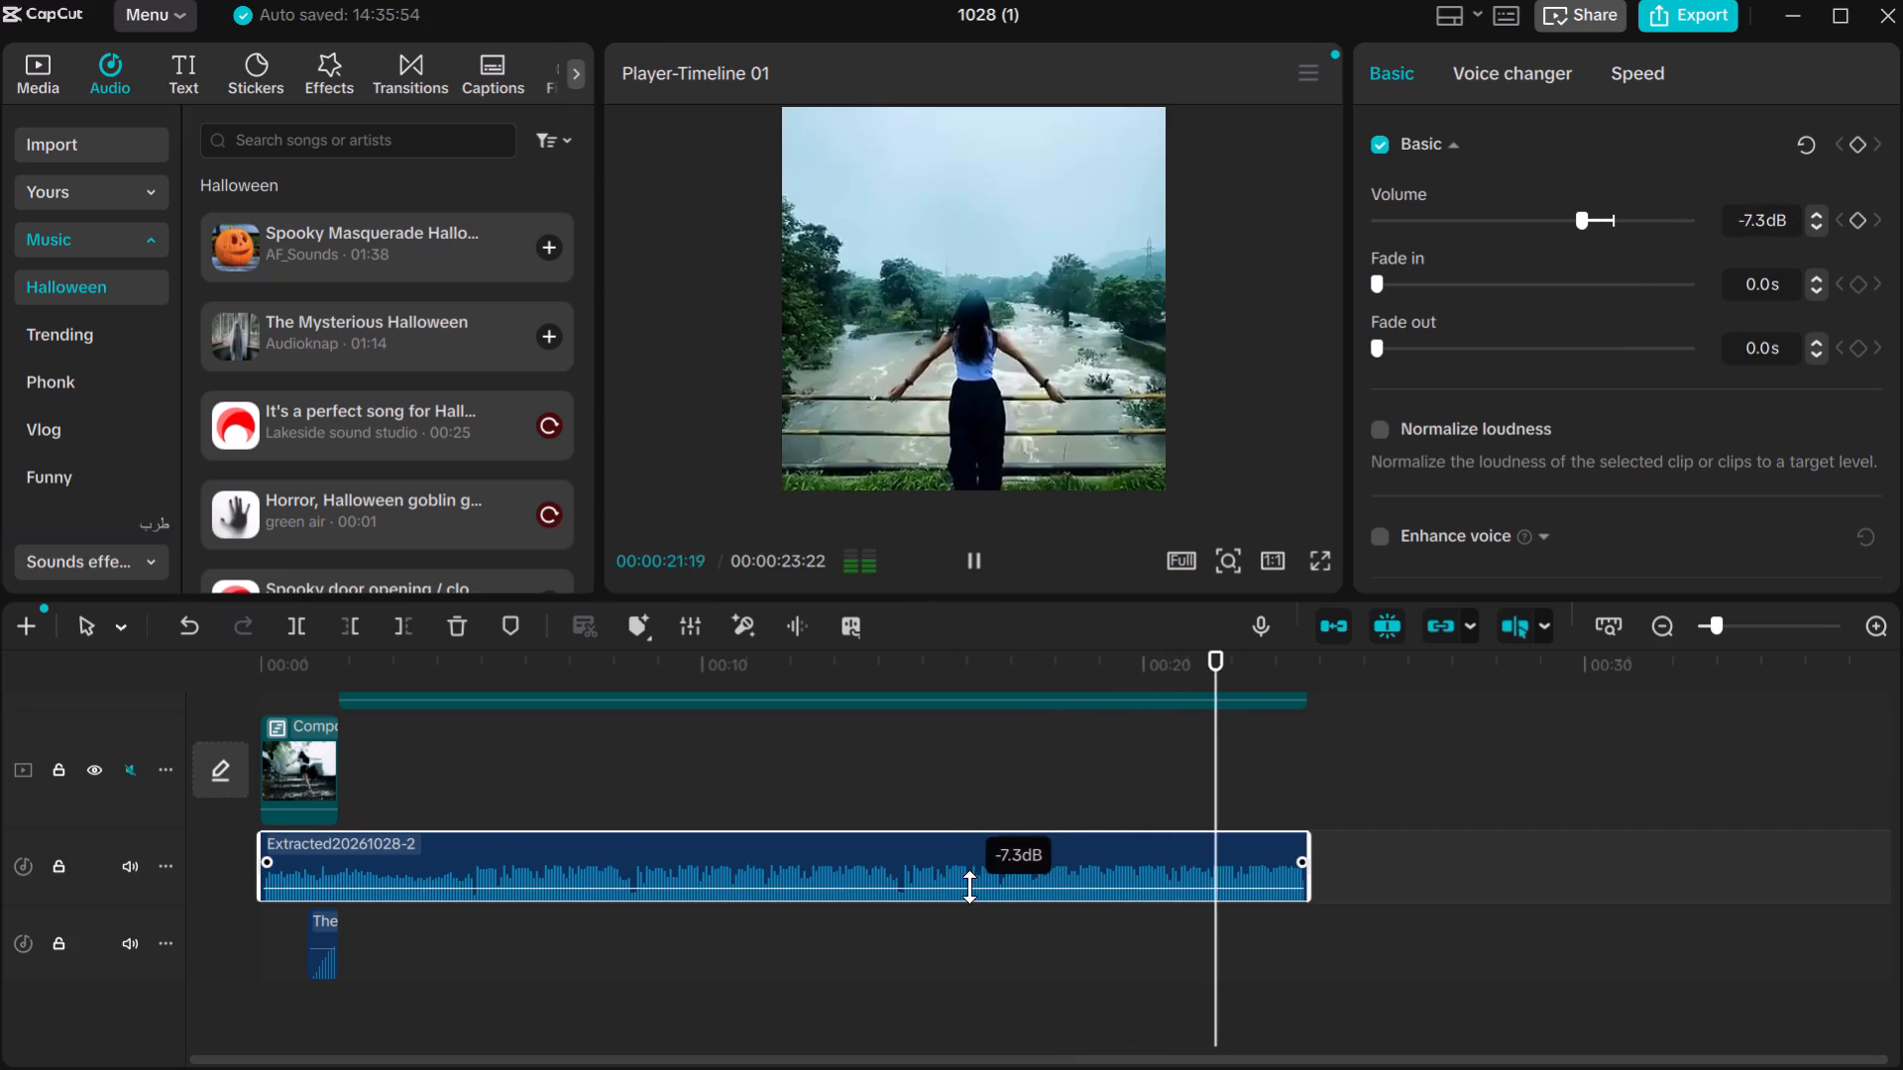
drag(969, 887, 971, 891)
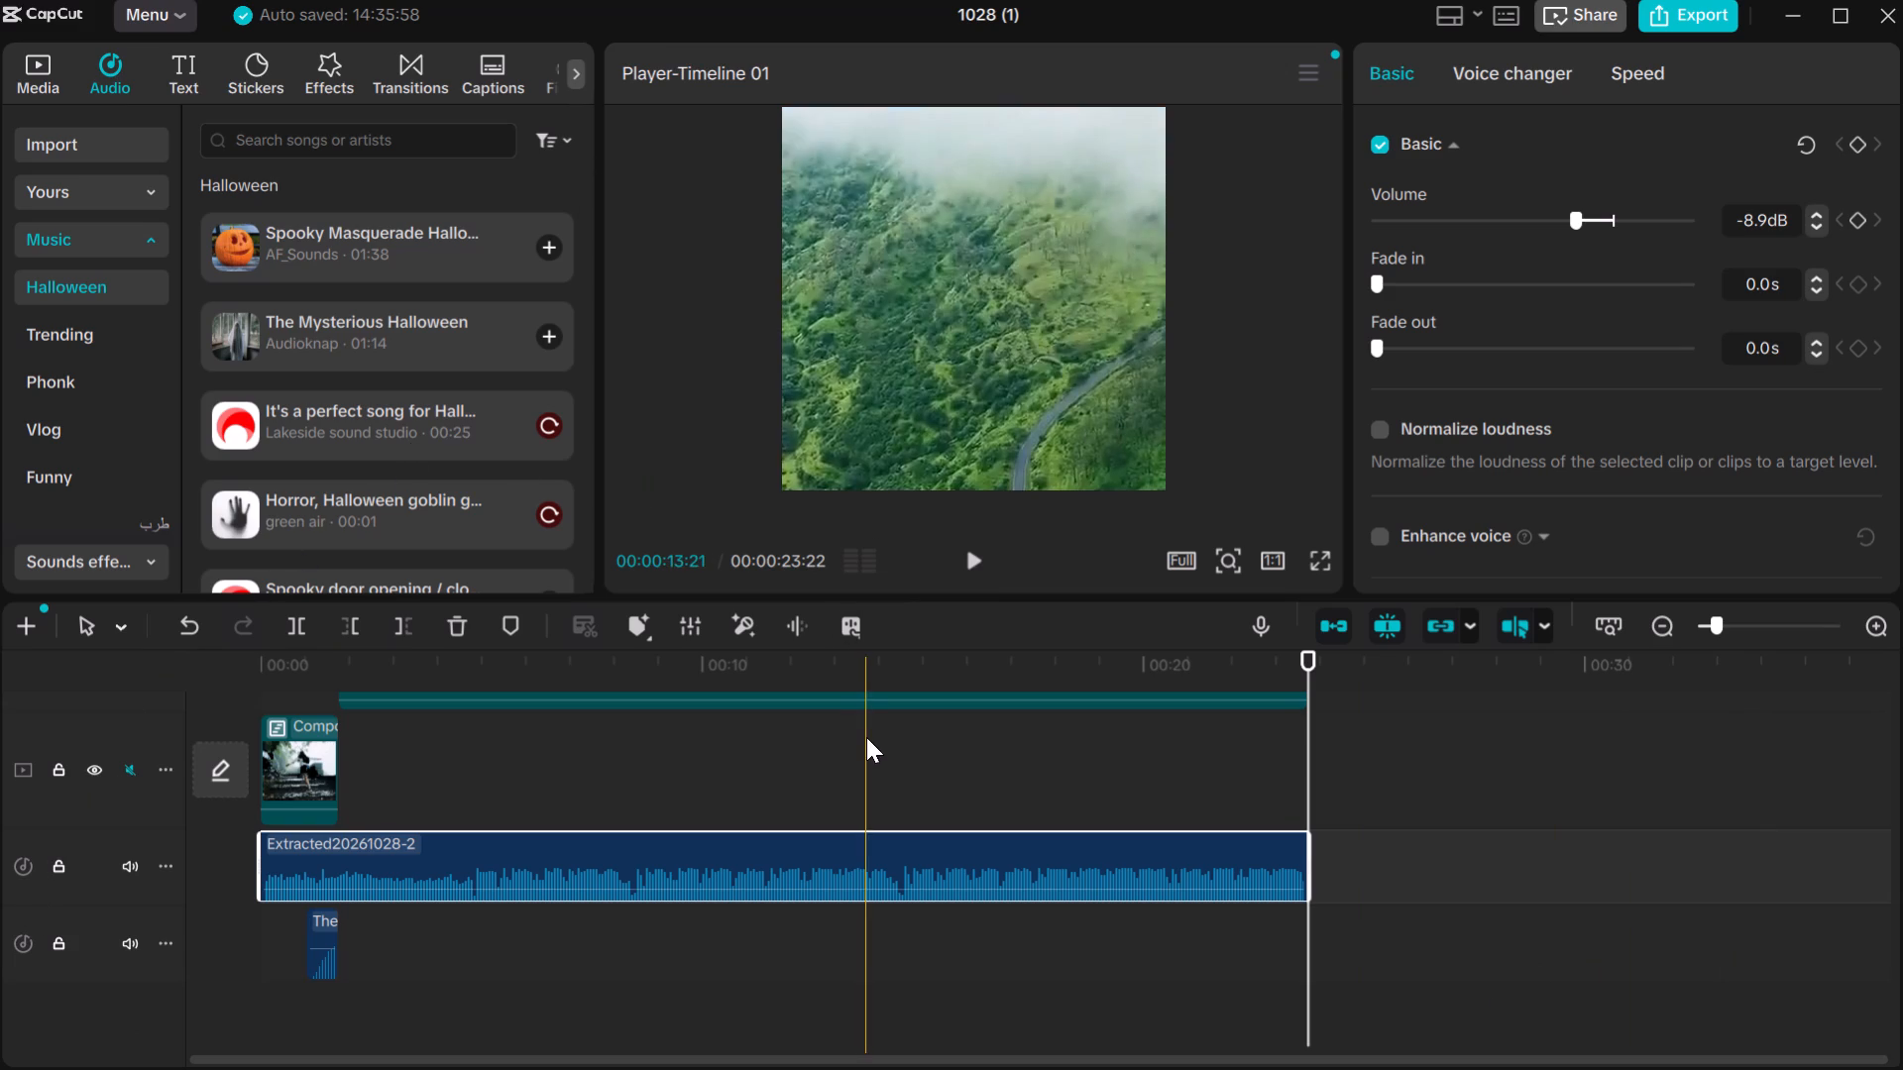
Play the whole timeline from the start to check the balance between the soundtrack and the intro sound.
click(740, 736)
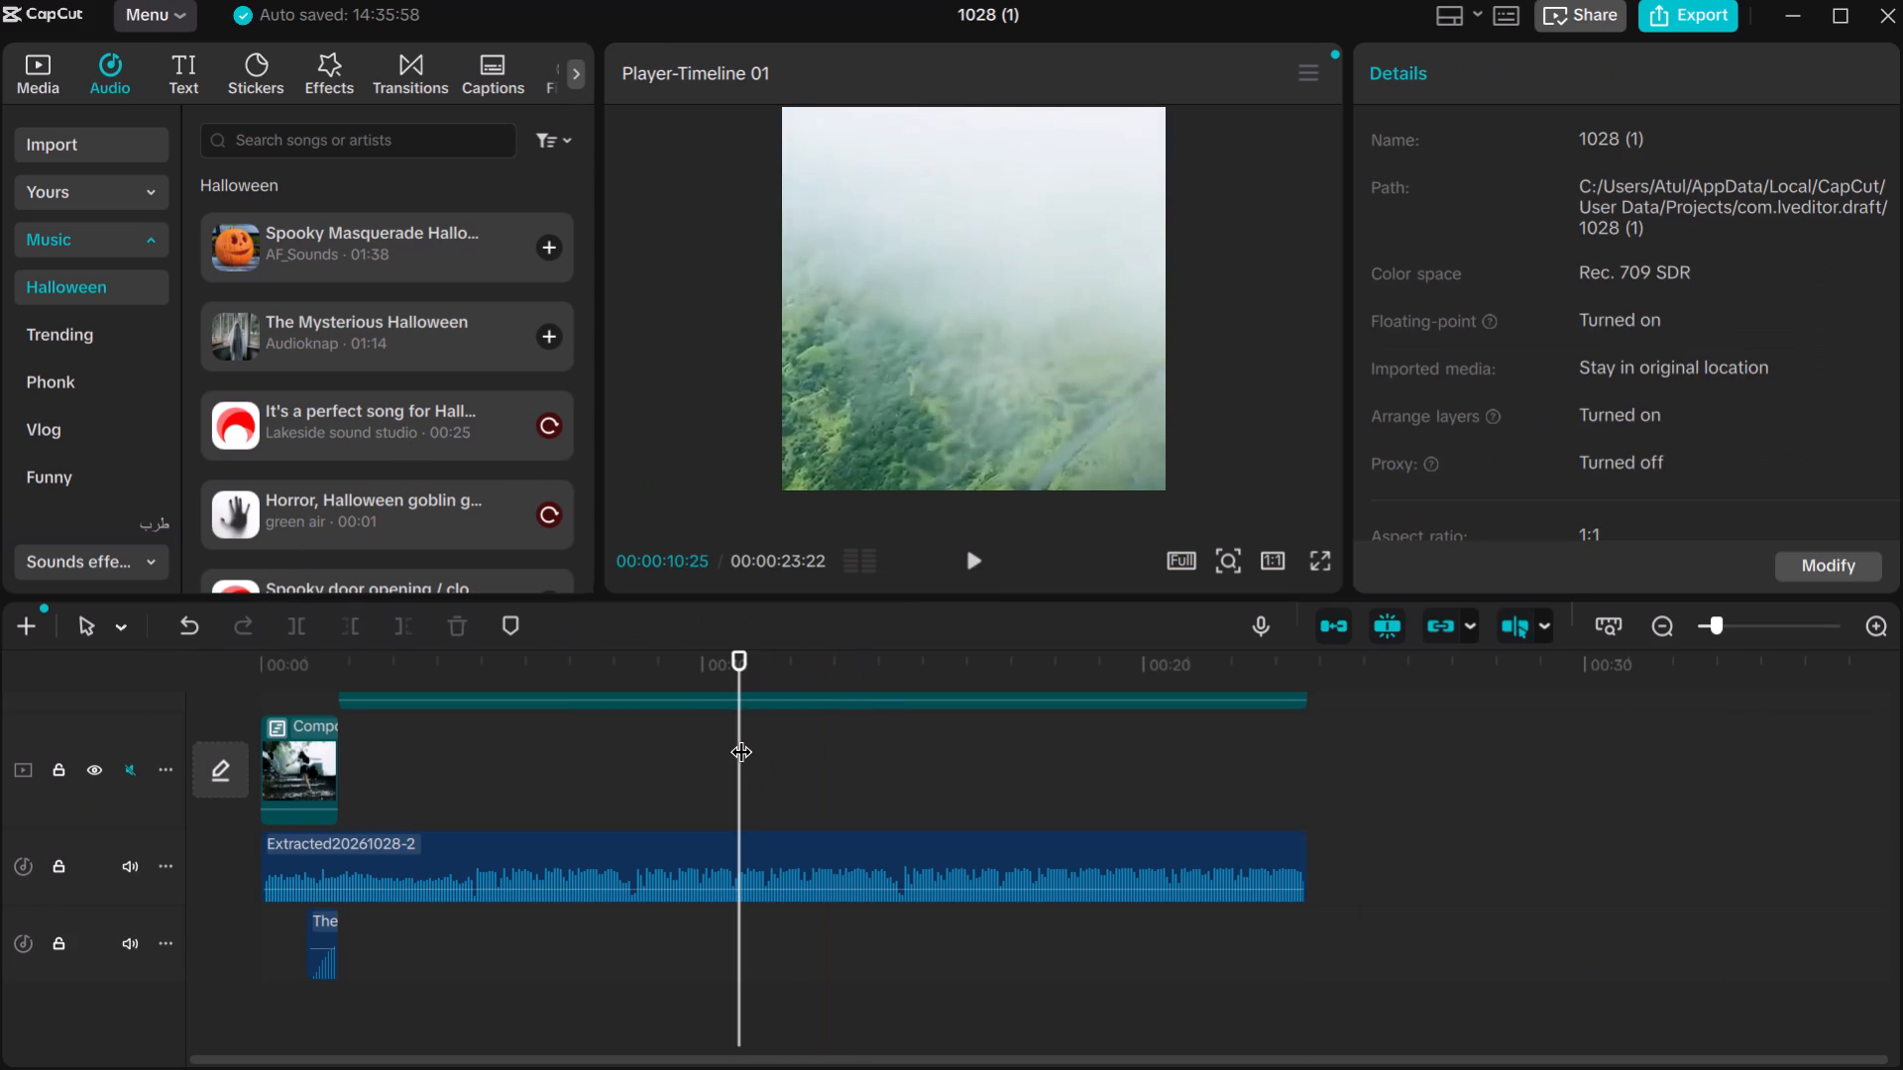
click(741, 727)
click(741, 727)
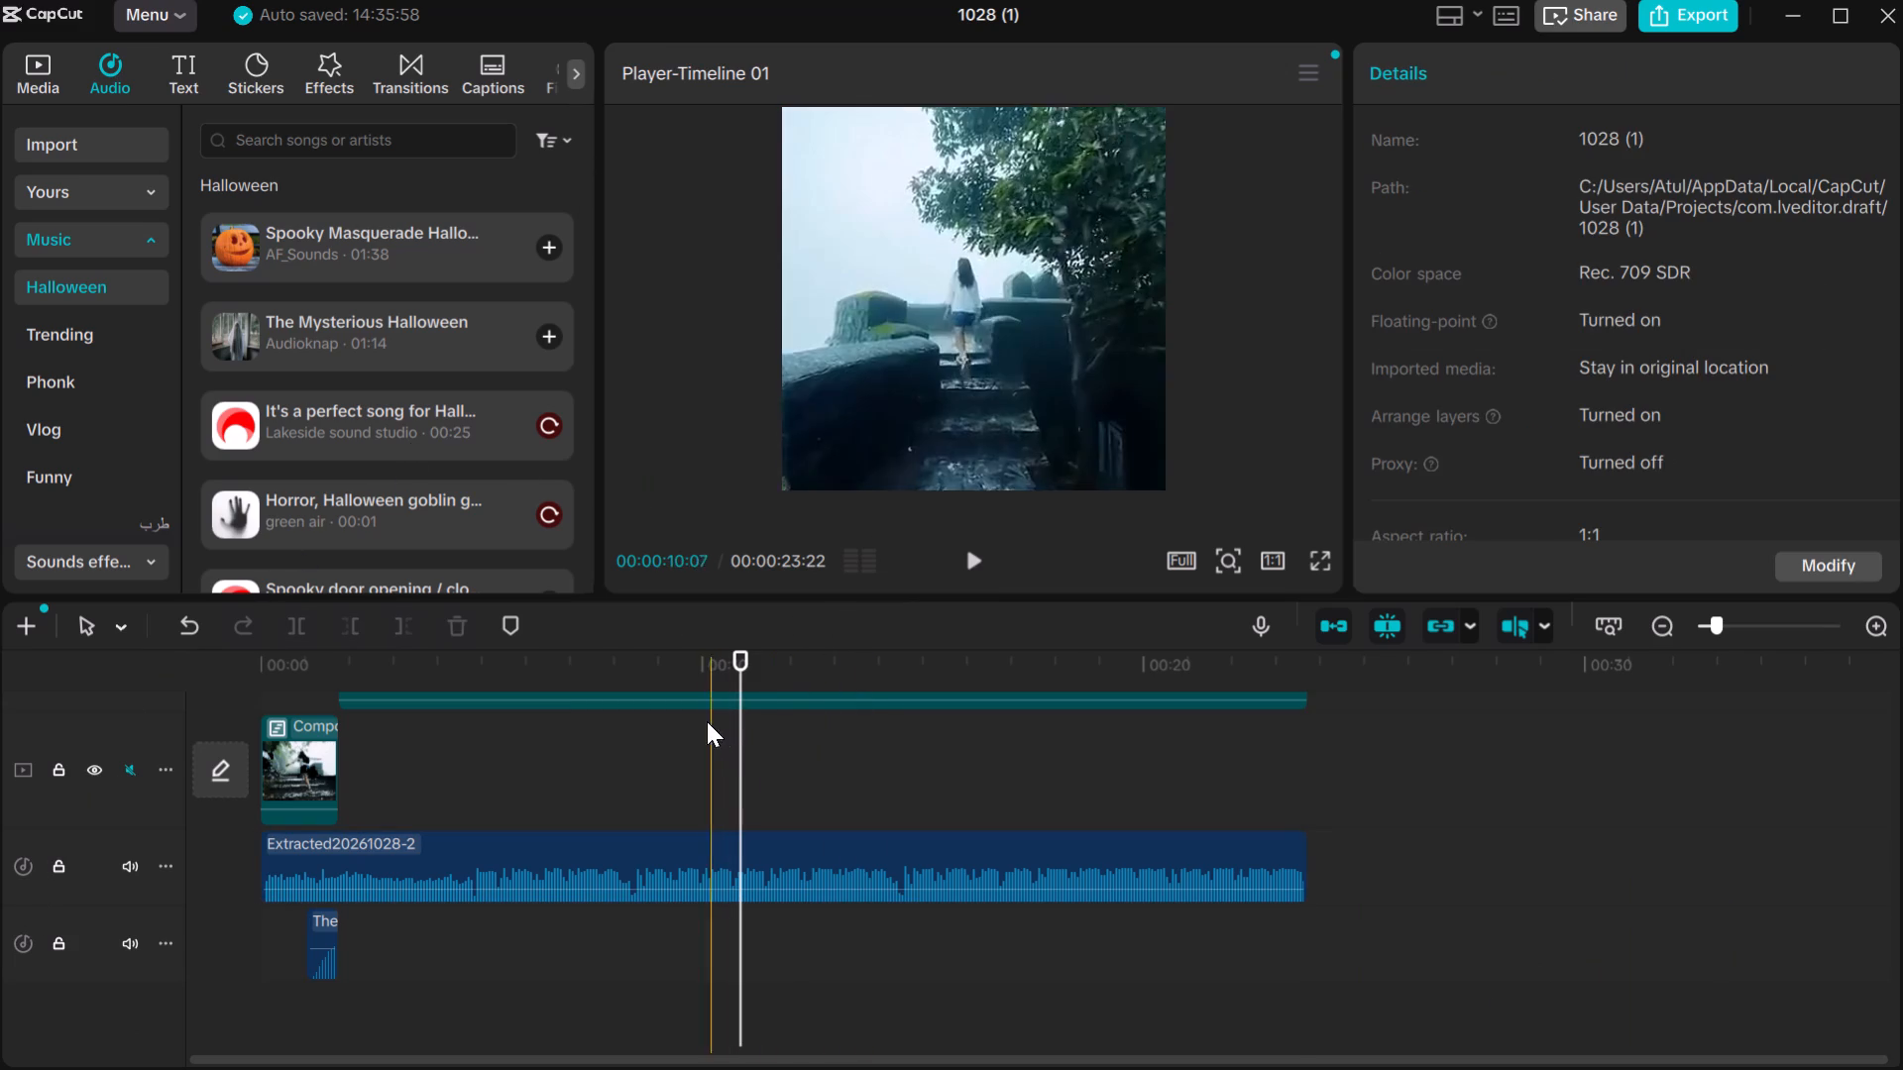
click(707, 721)
click(689, 712)
click(642, 688)
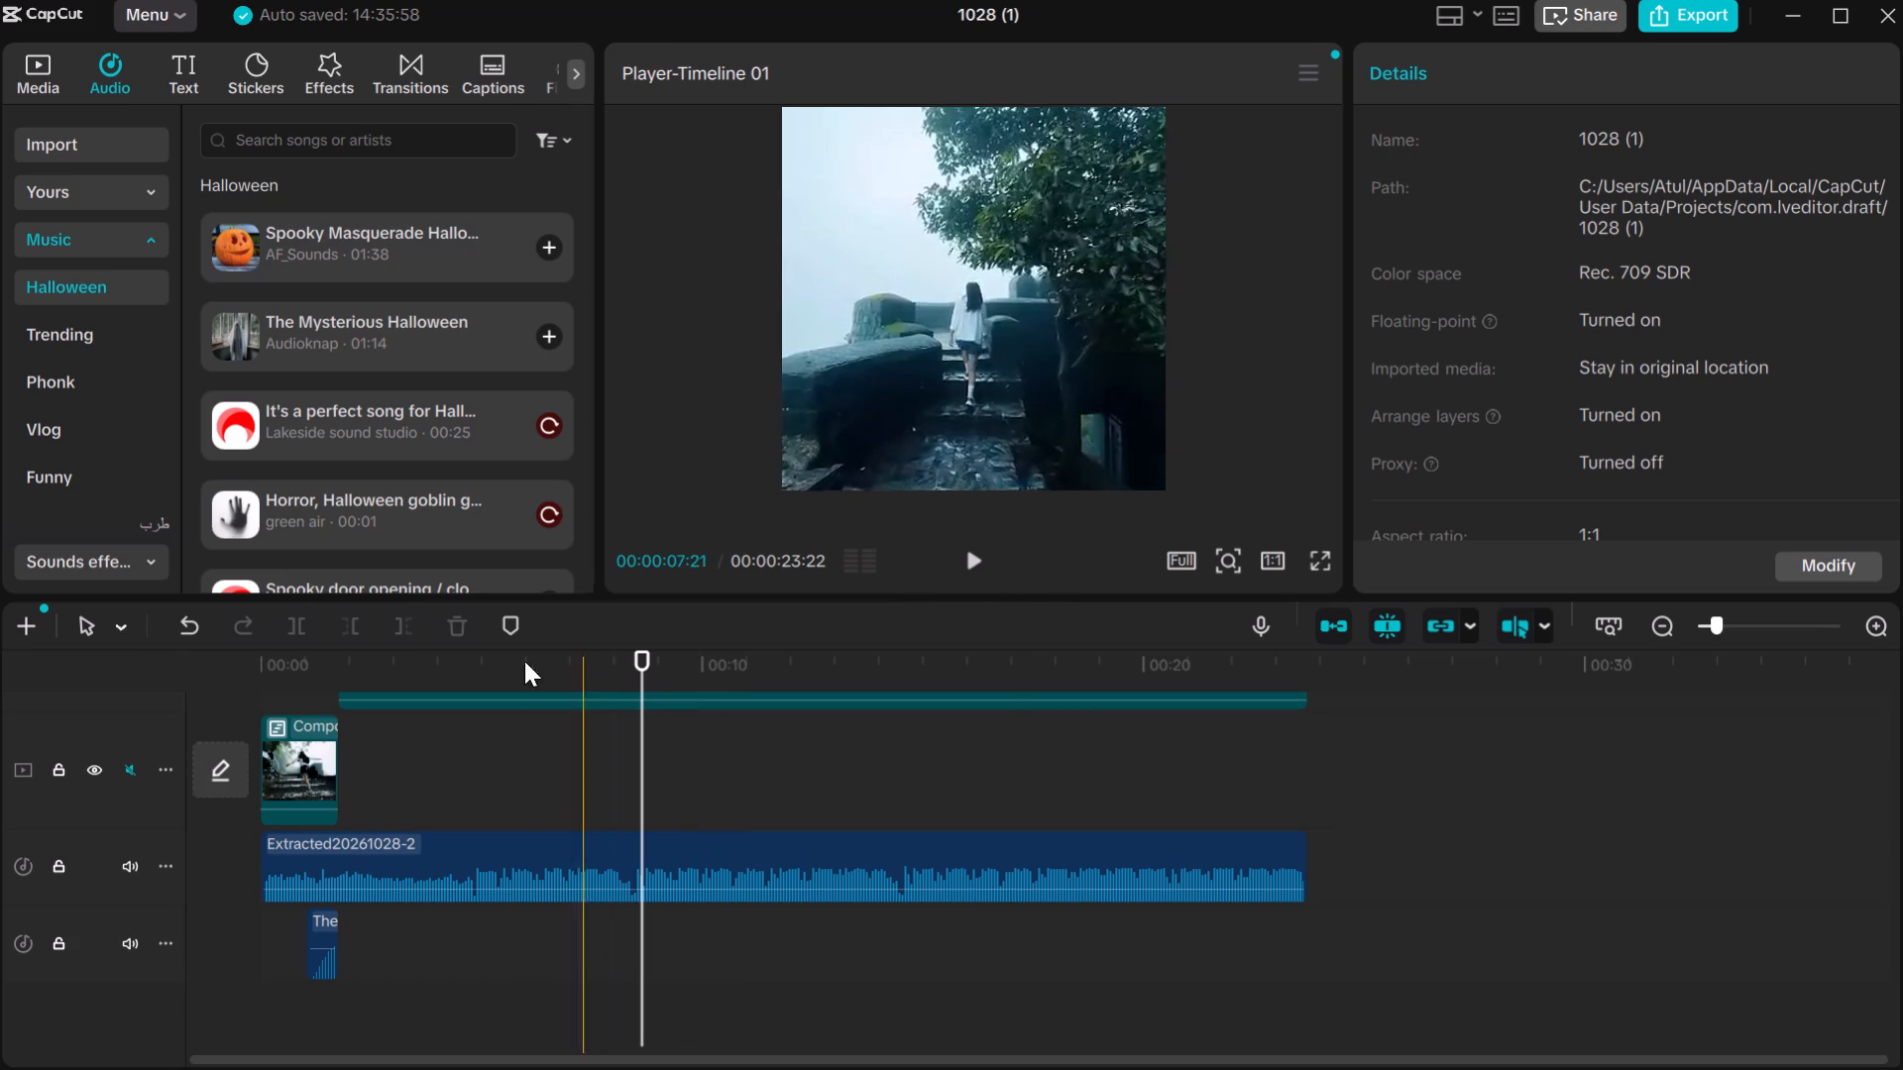
click(444, 648)
click(409, 653)
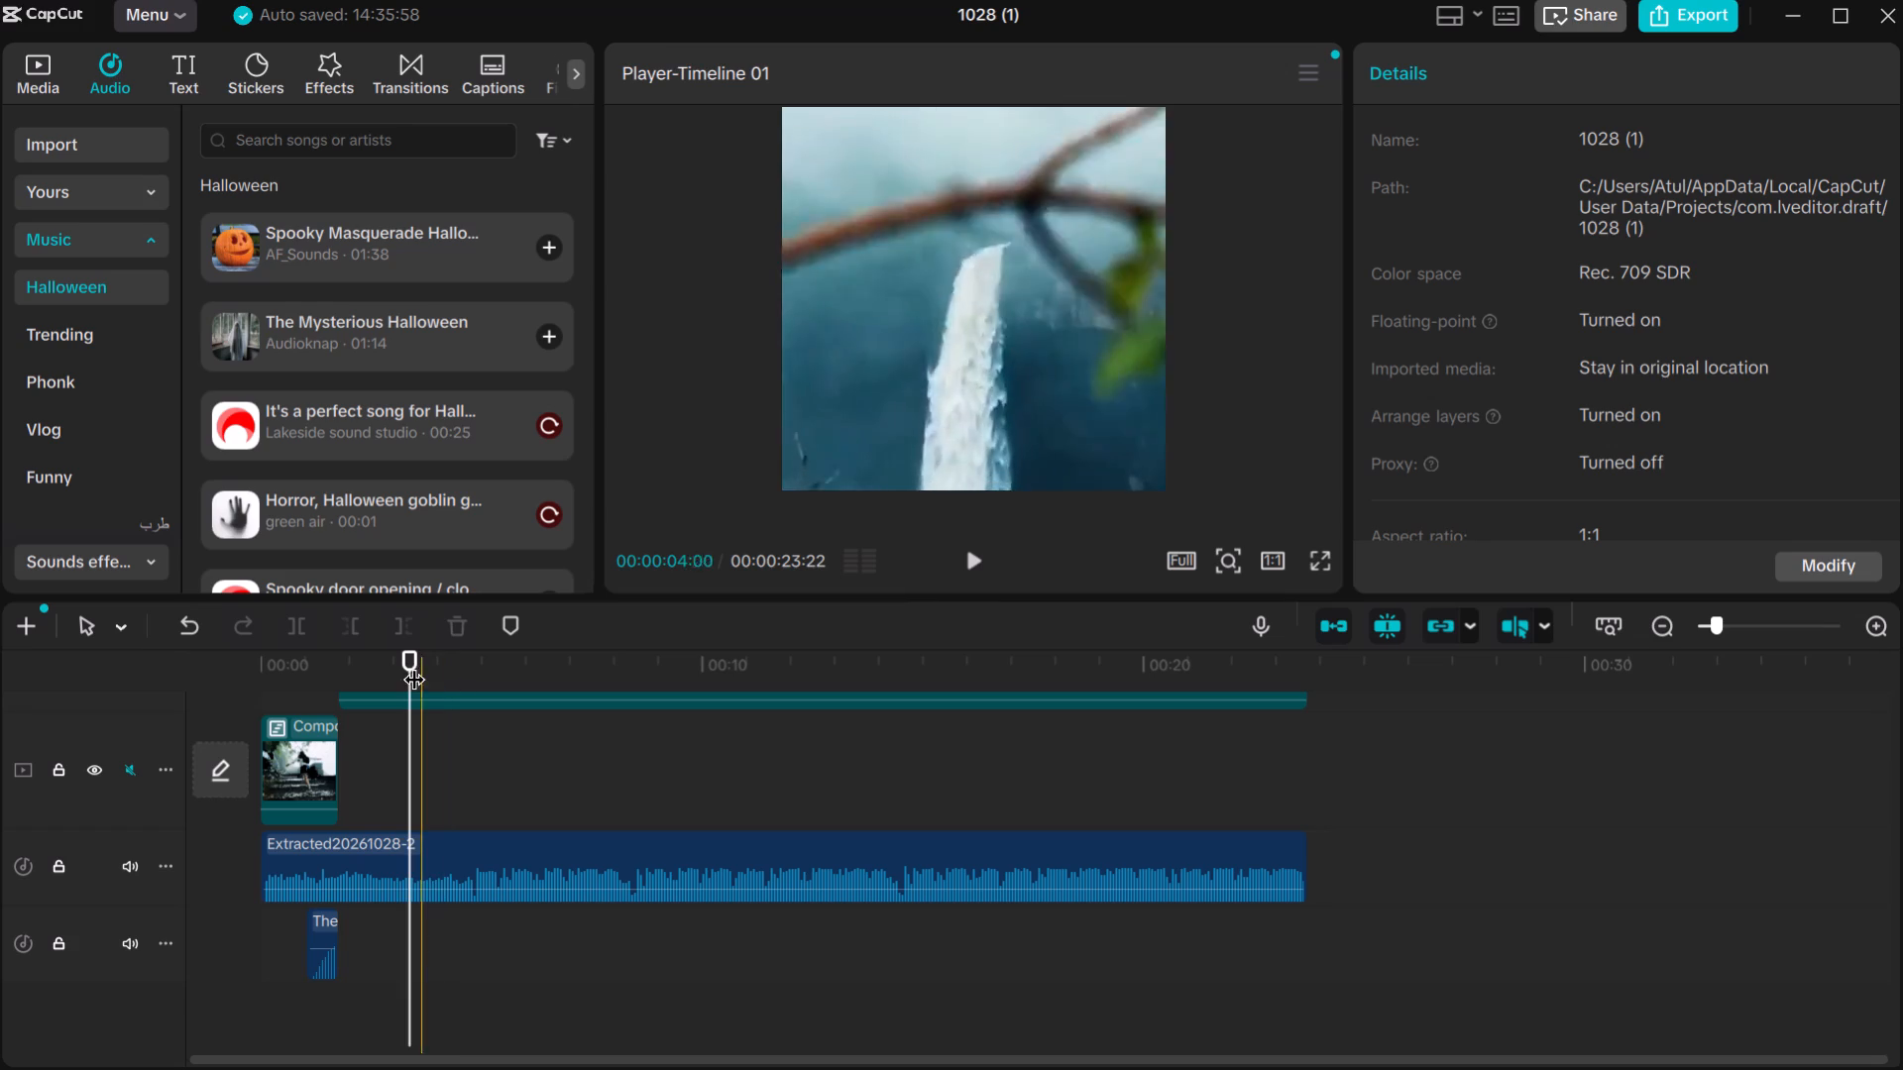
drag(401, 660, 206, 631)
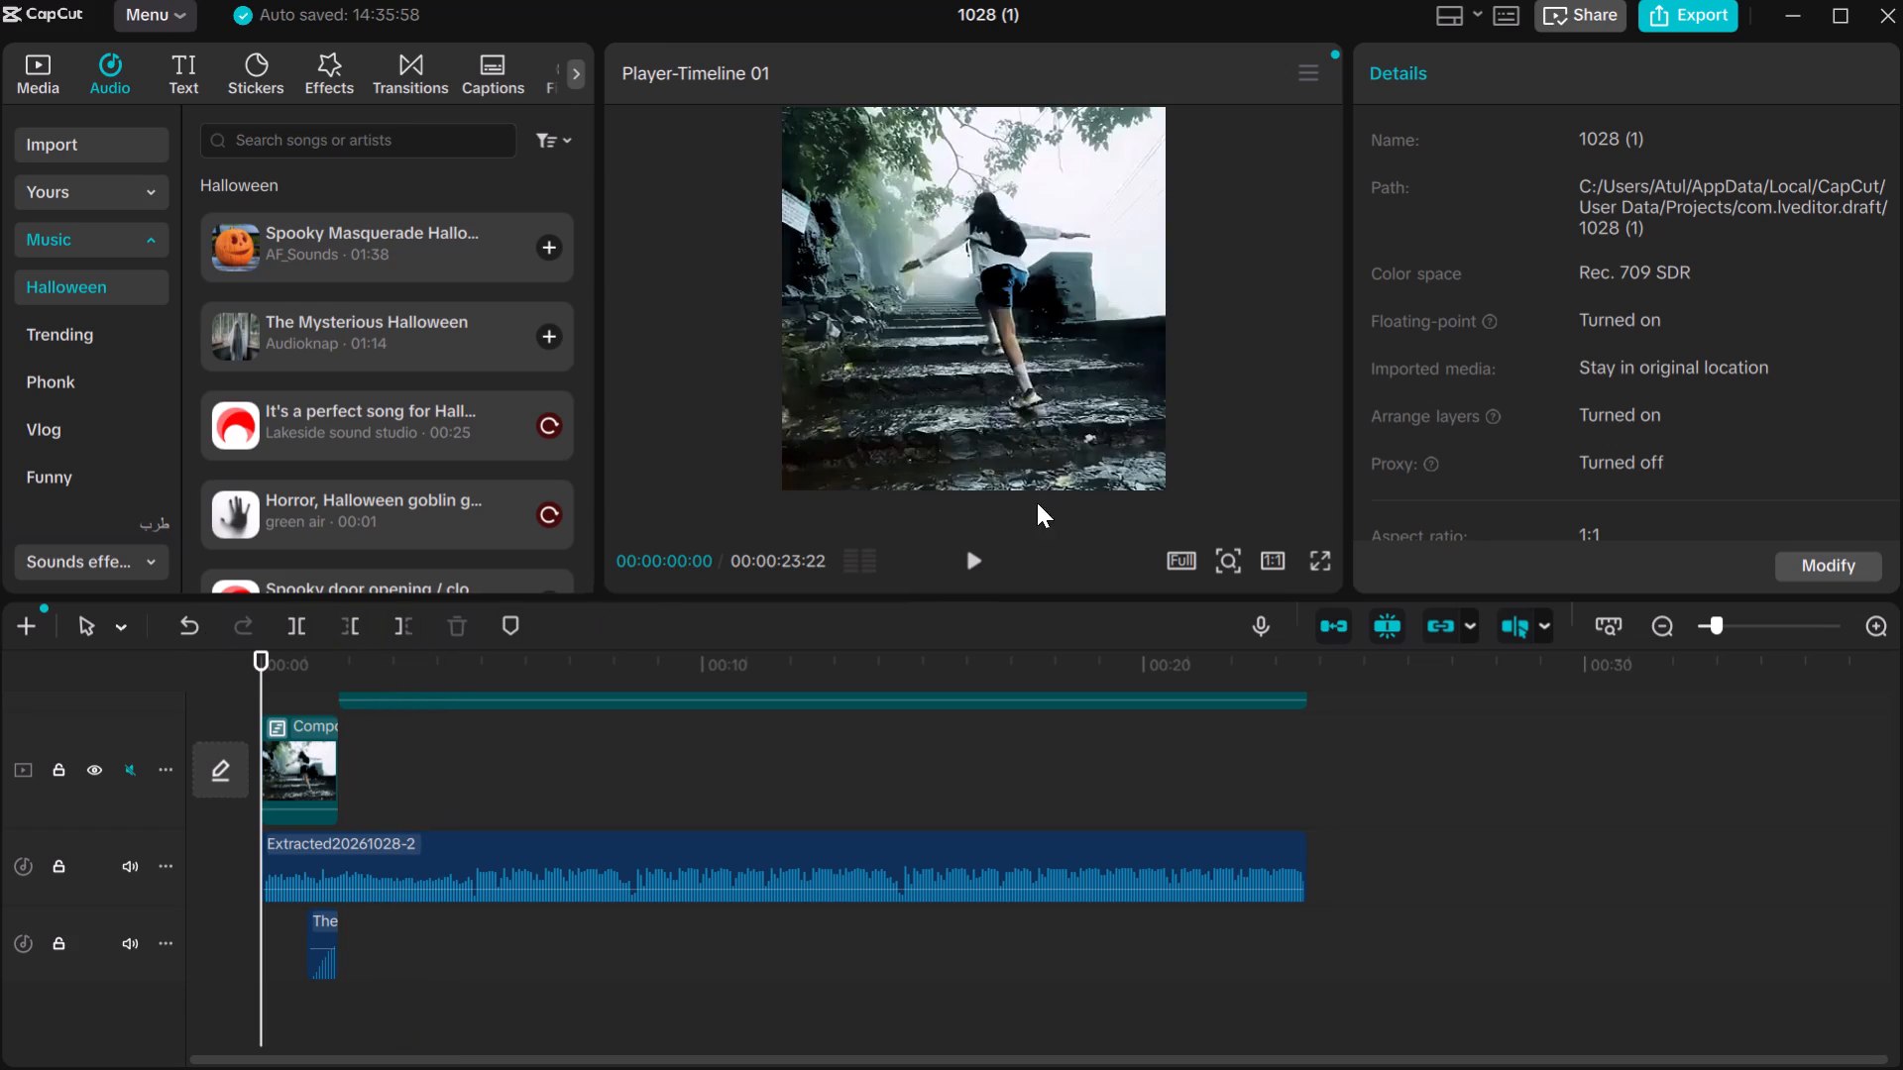
click(961, 558)
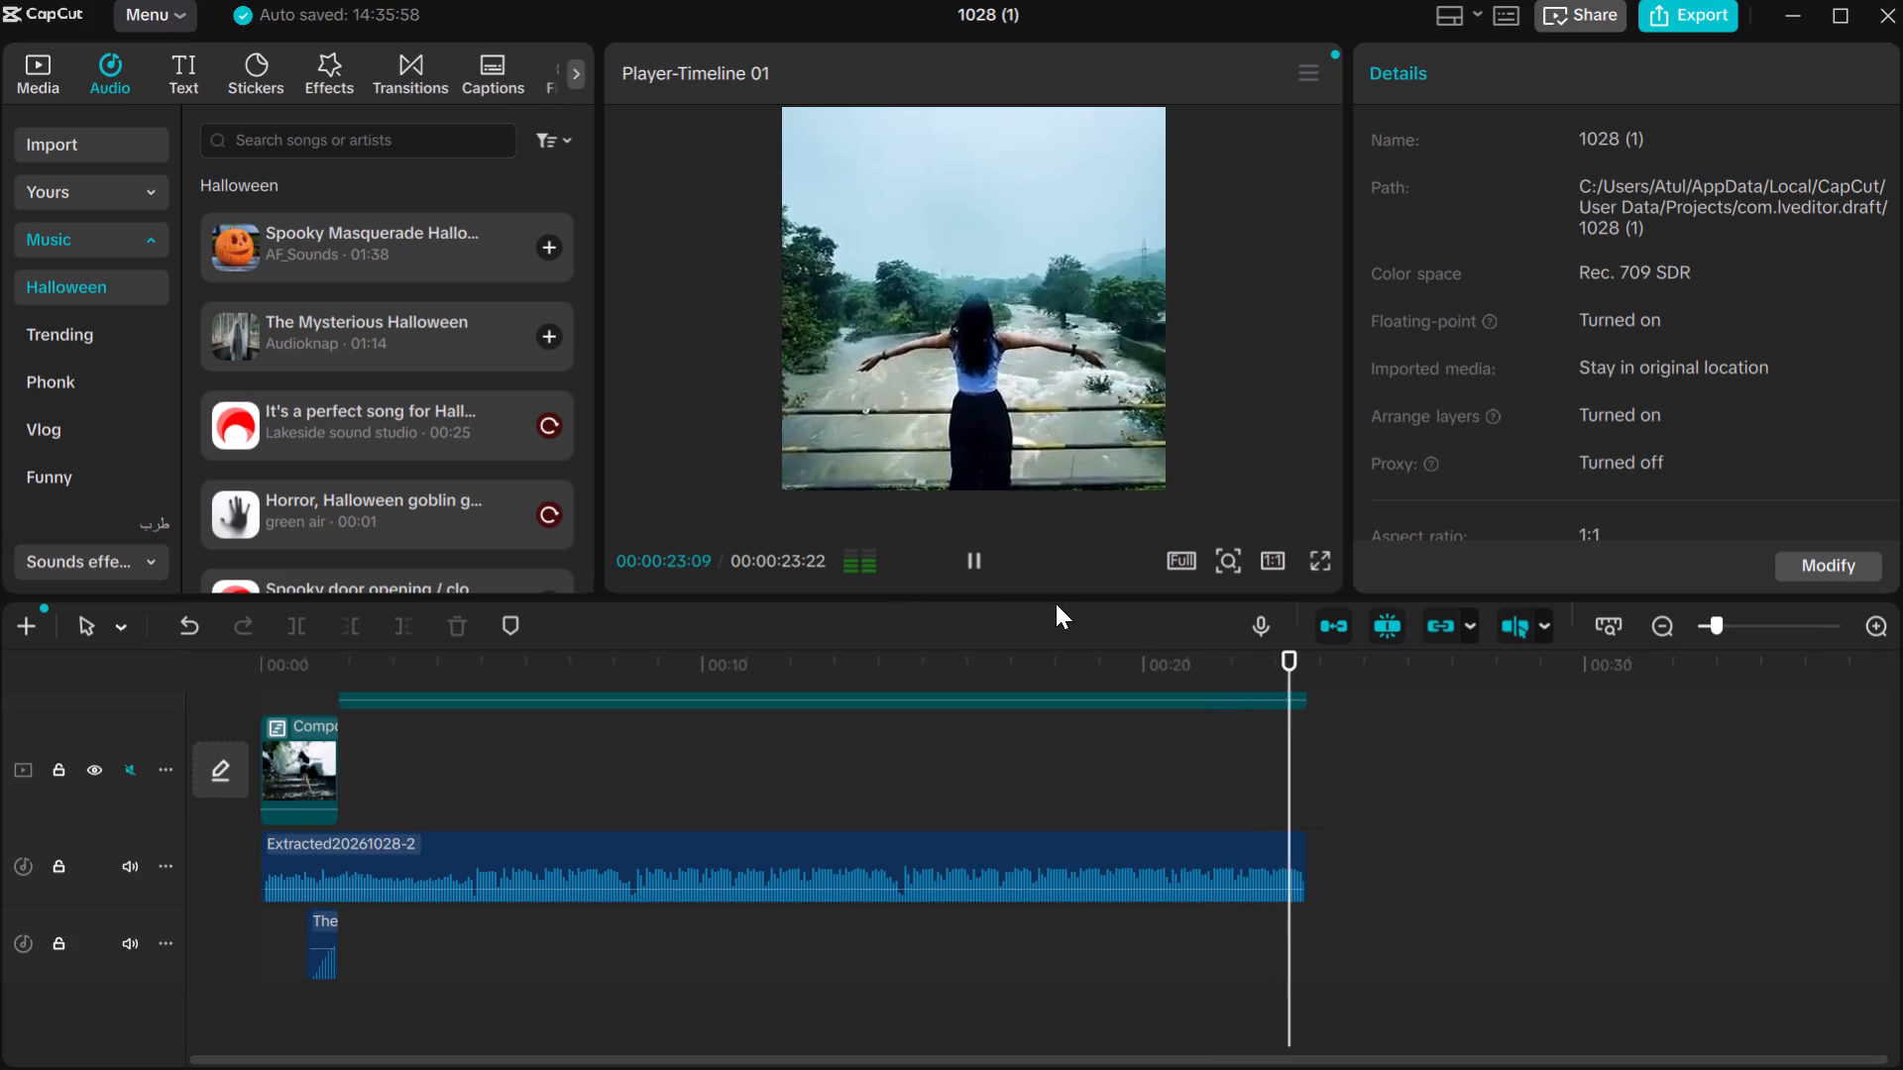
scroll(1062, 606, up, 6)
scroll(989, 730, up, 2)
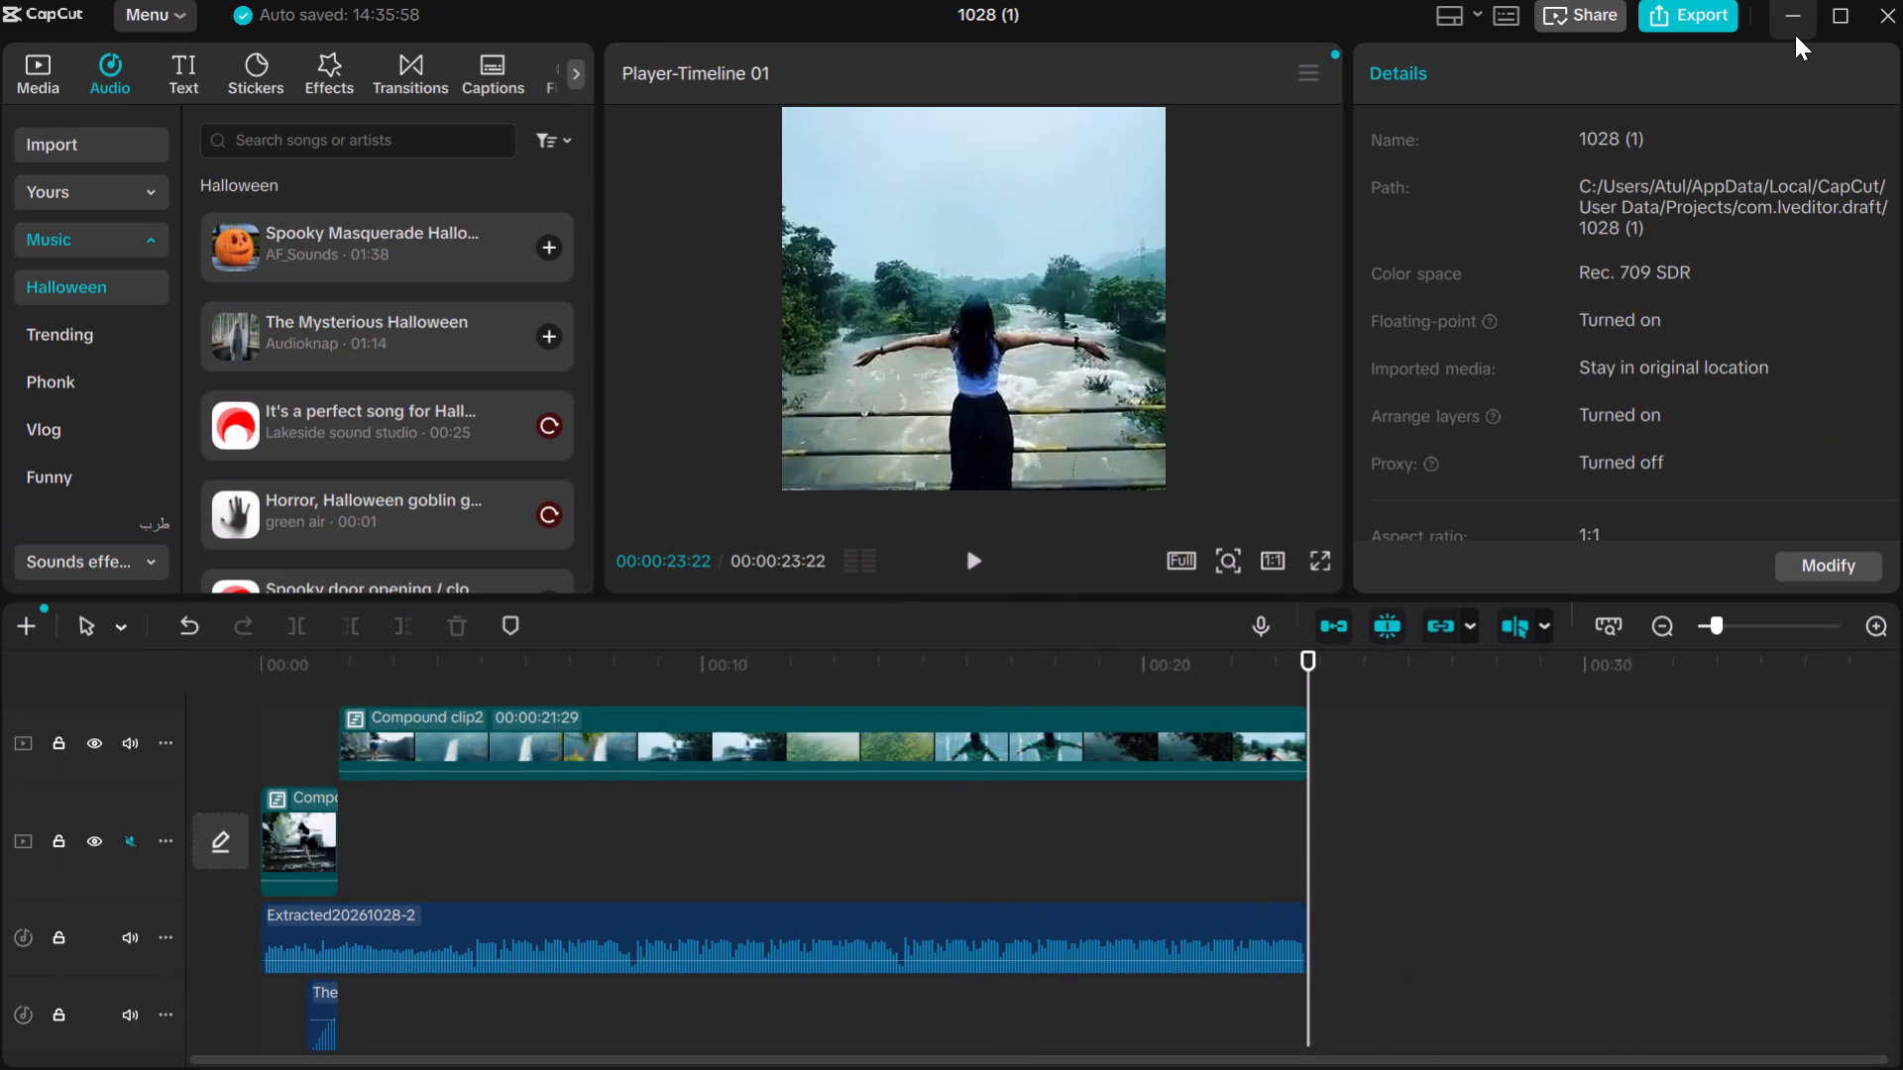
Switch to the YouTube tutorial in Brave and replay the part around 2:20 on the riser sound's volume and fade-in.
click(1808, 7)
click(1026, 531)
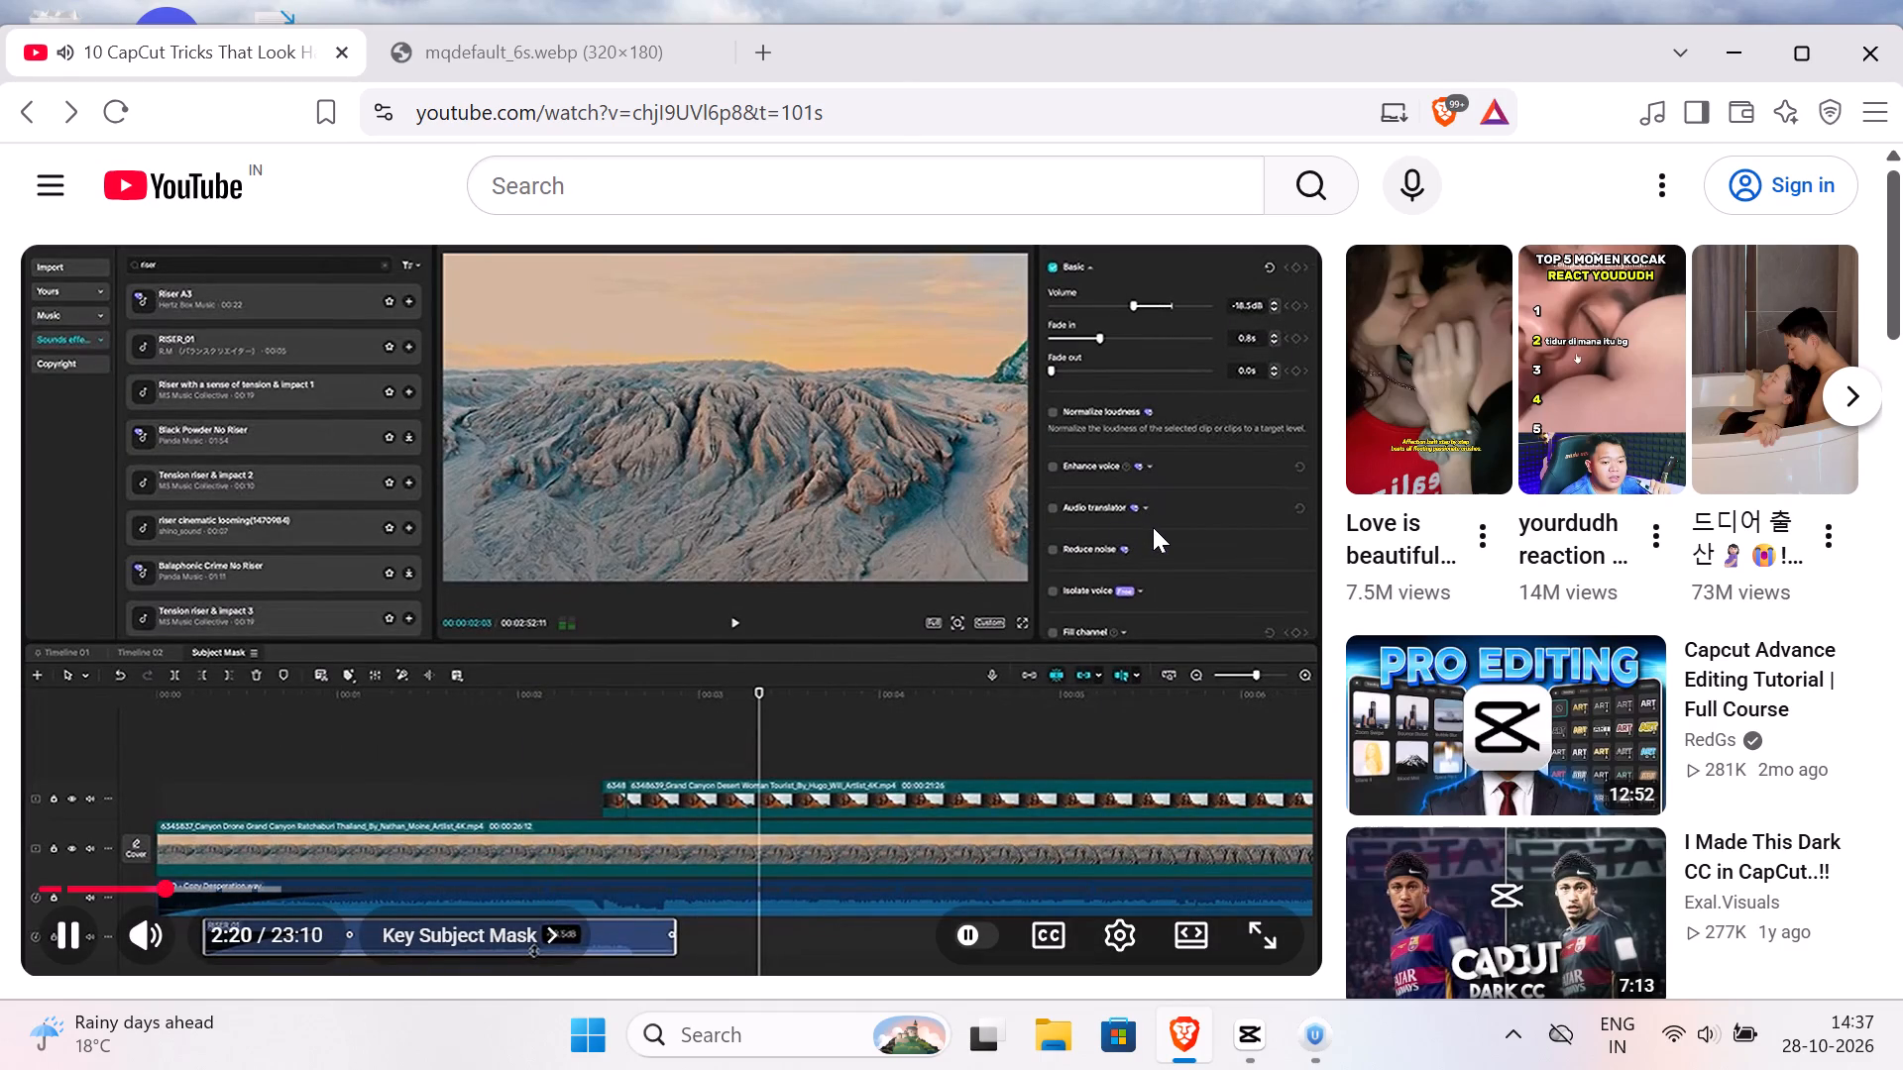
click(1153, 527)
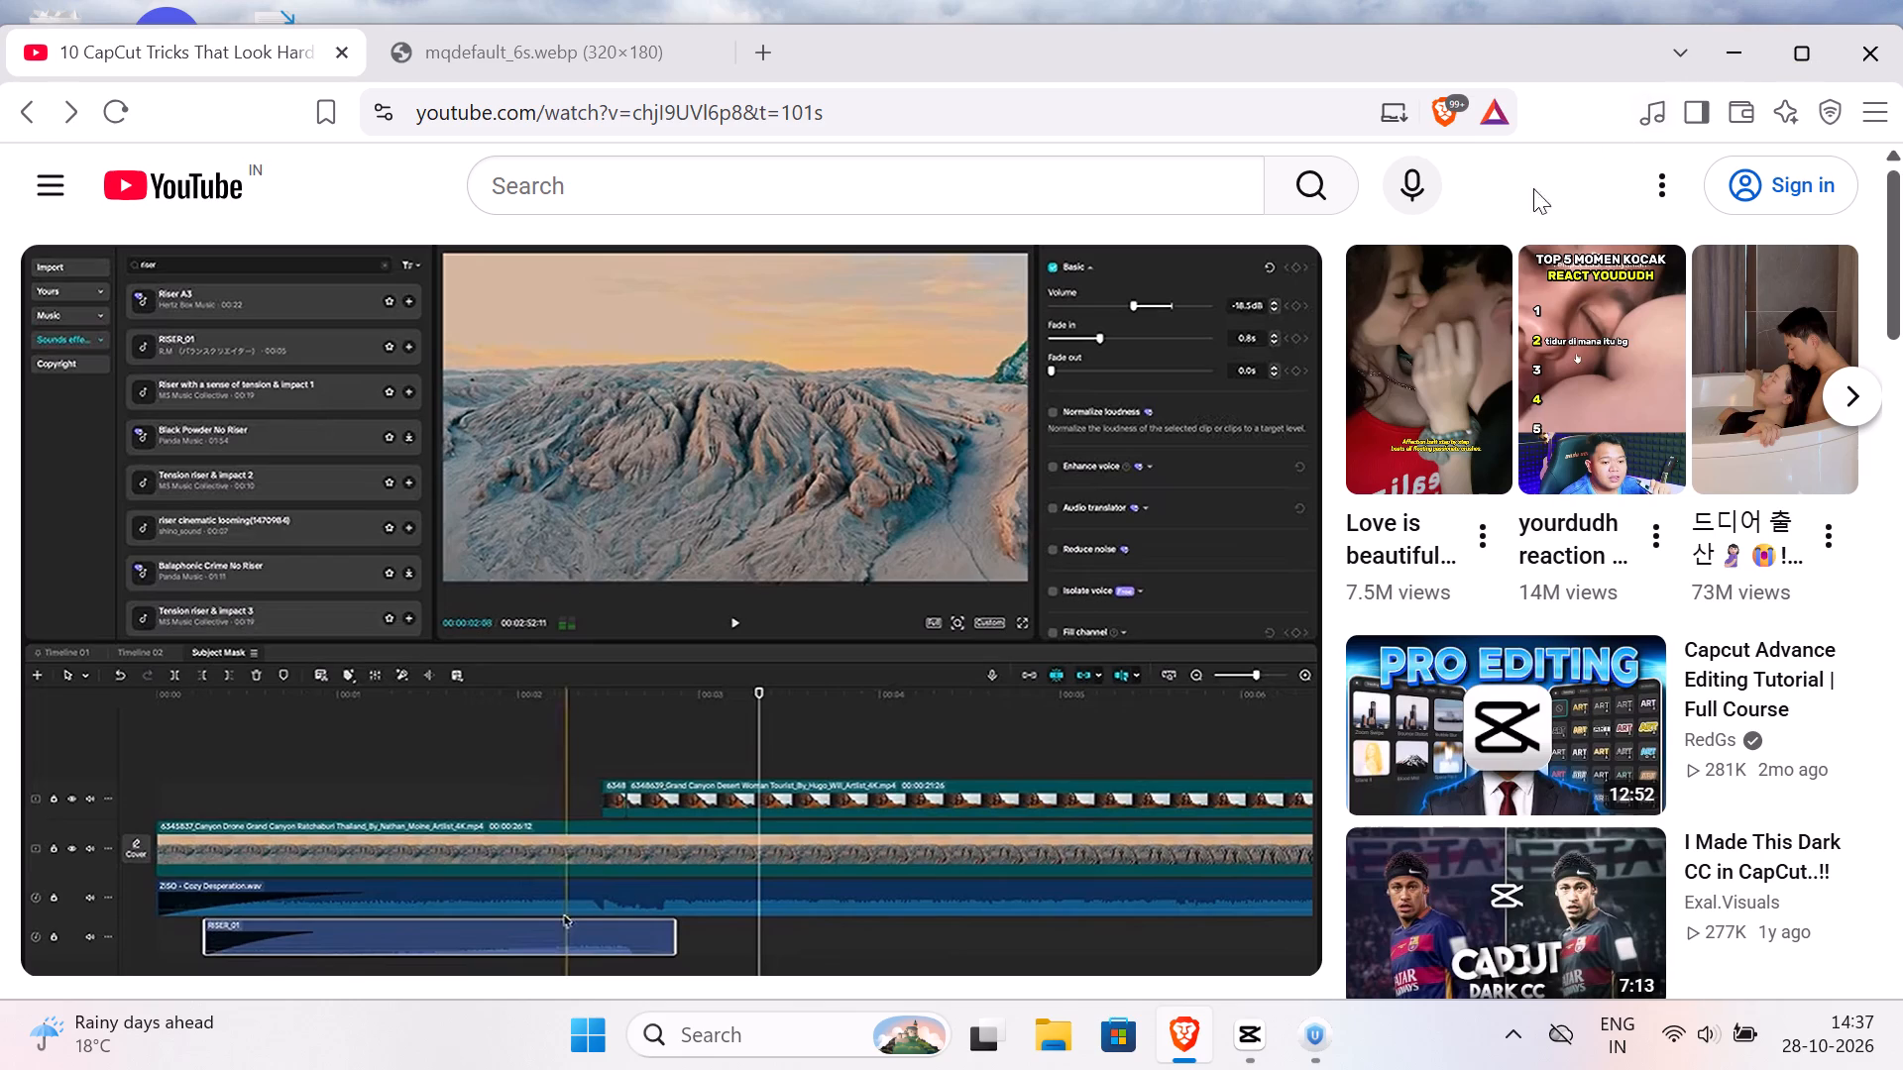
click(1047, 500)
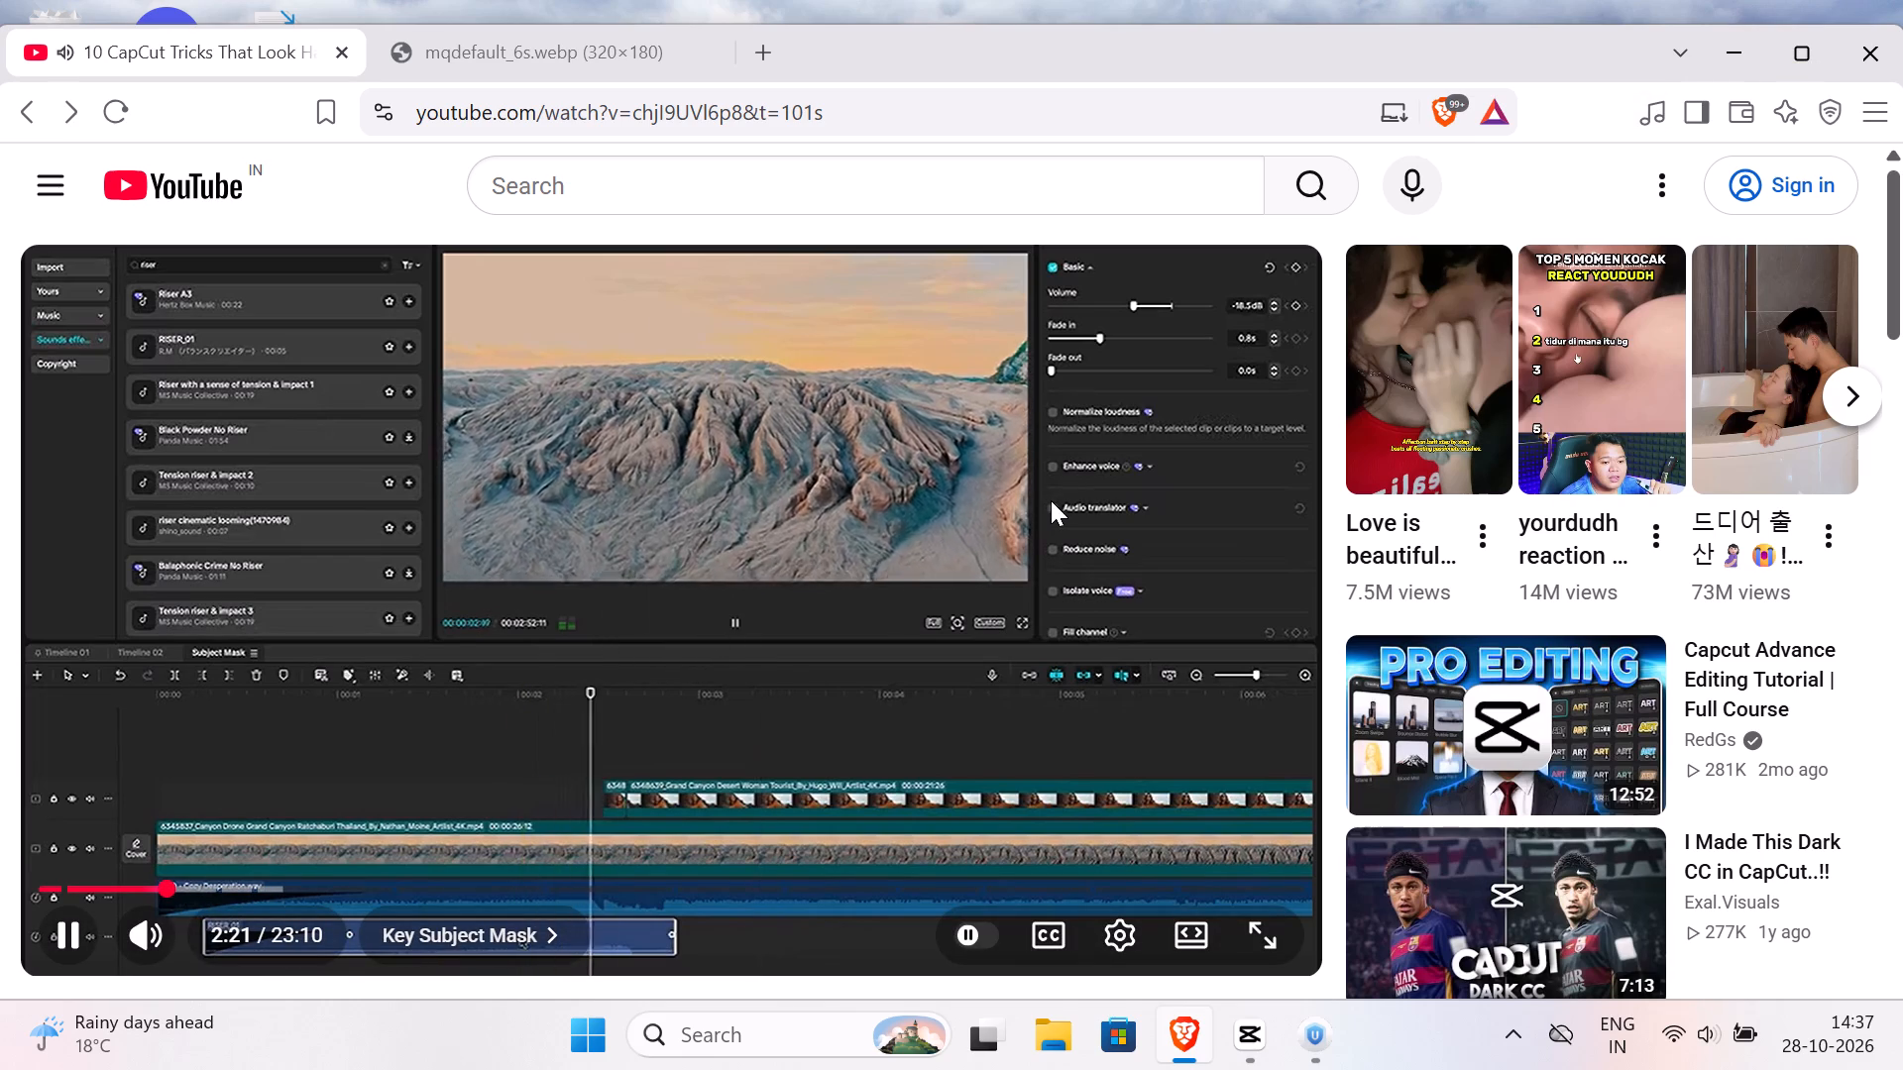
click(1053, 500)
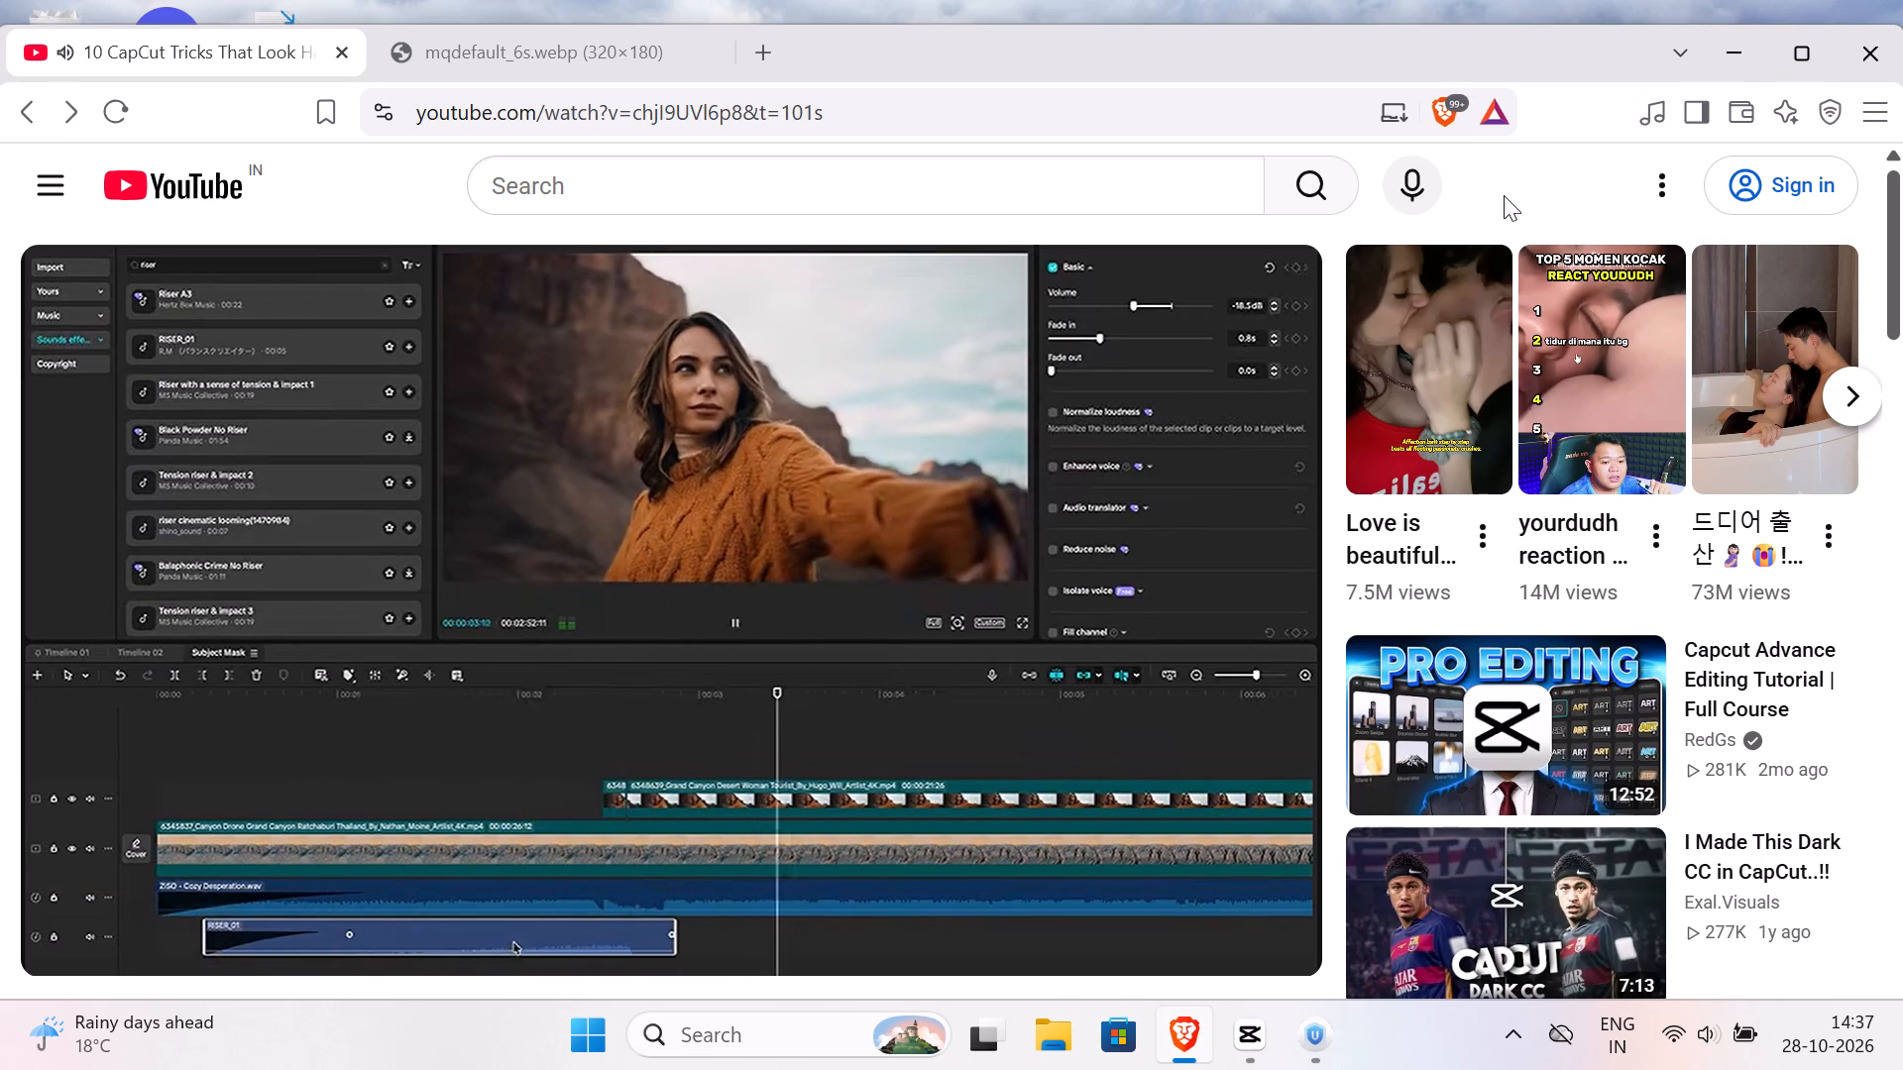
click(1737, 42)
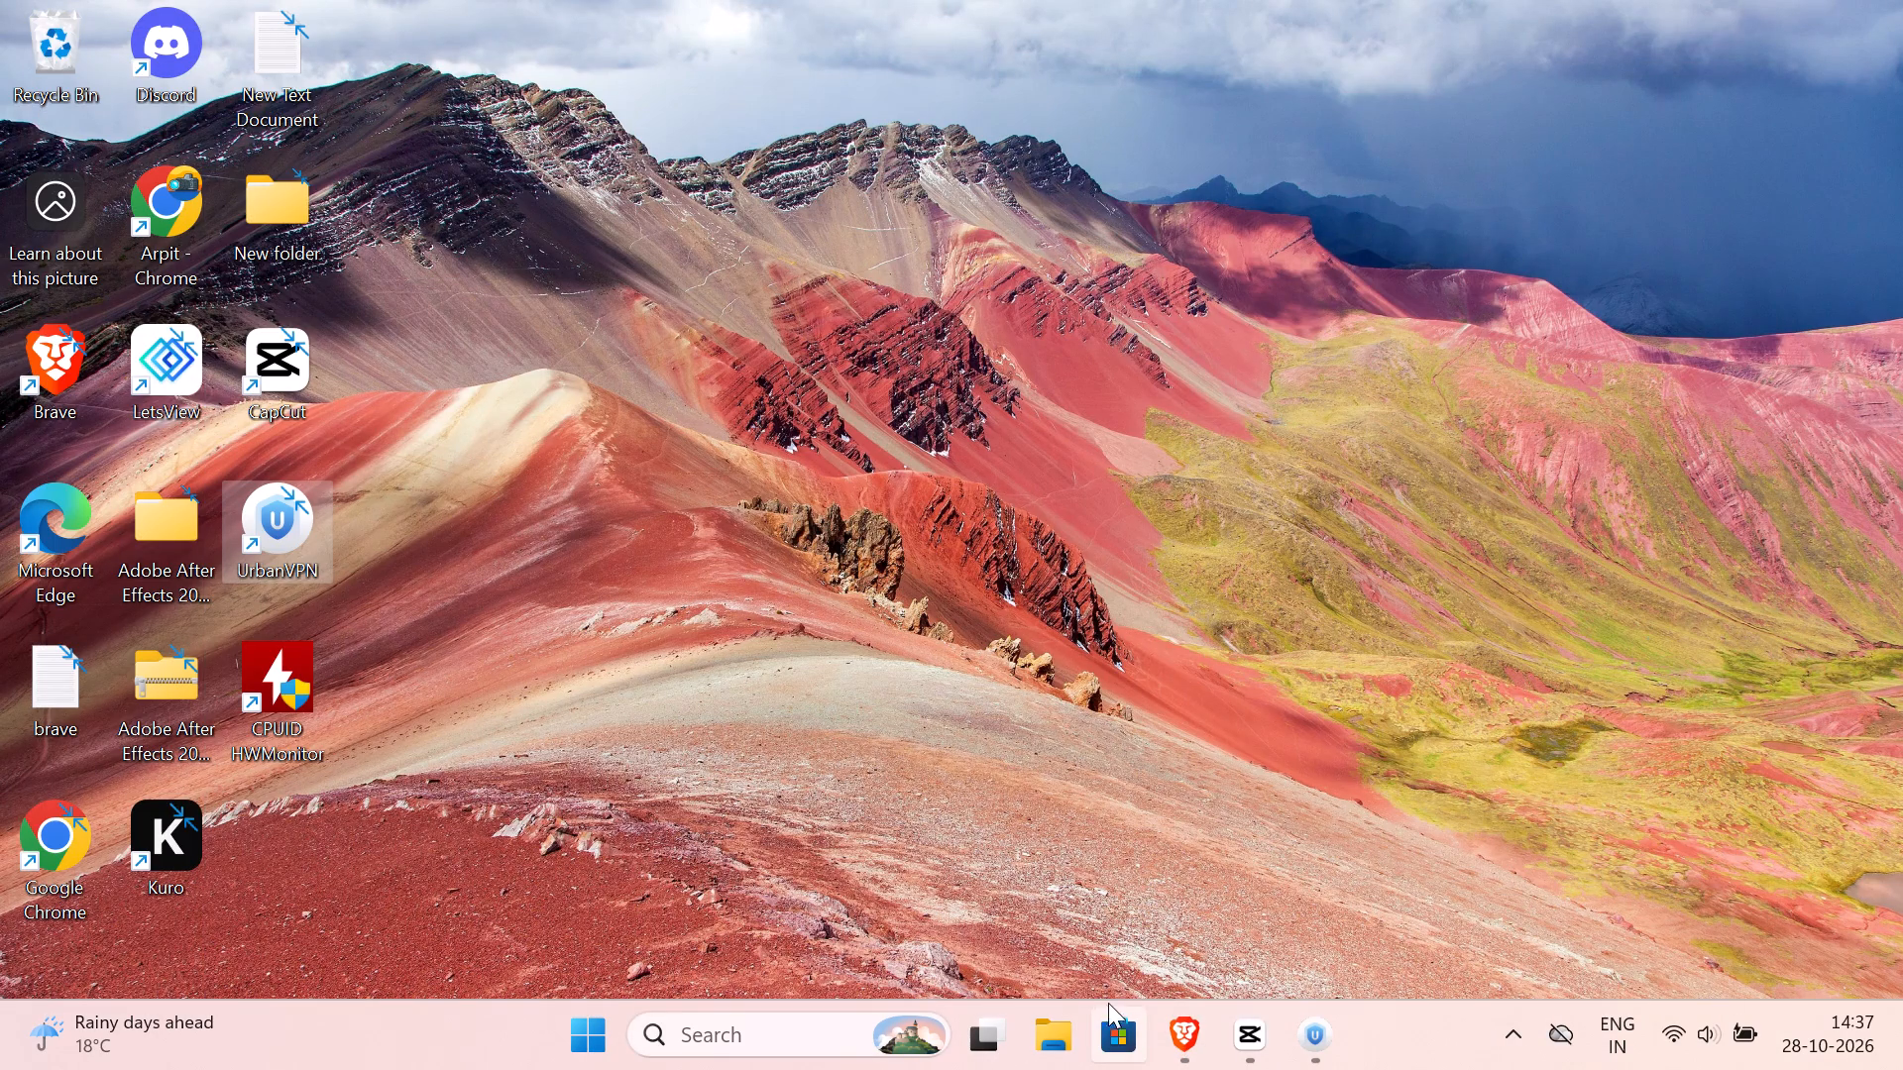
Switch back to CapCut and set The Mysterious Halloween clip's volume to 1.4 dB and its fade-in to 0.4 s.
click(1249, 1055)
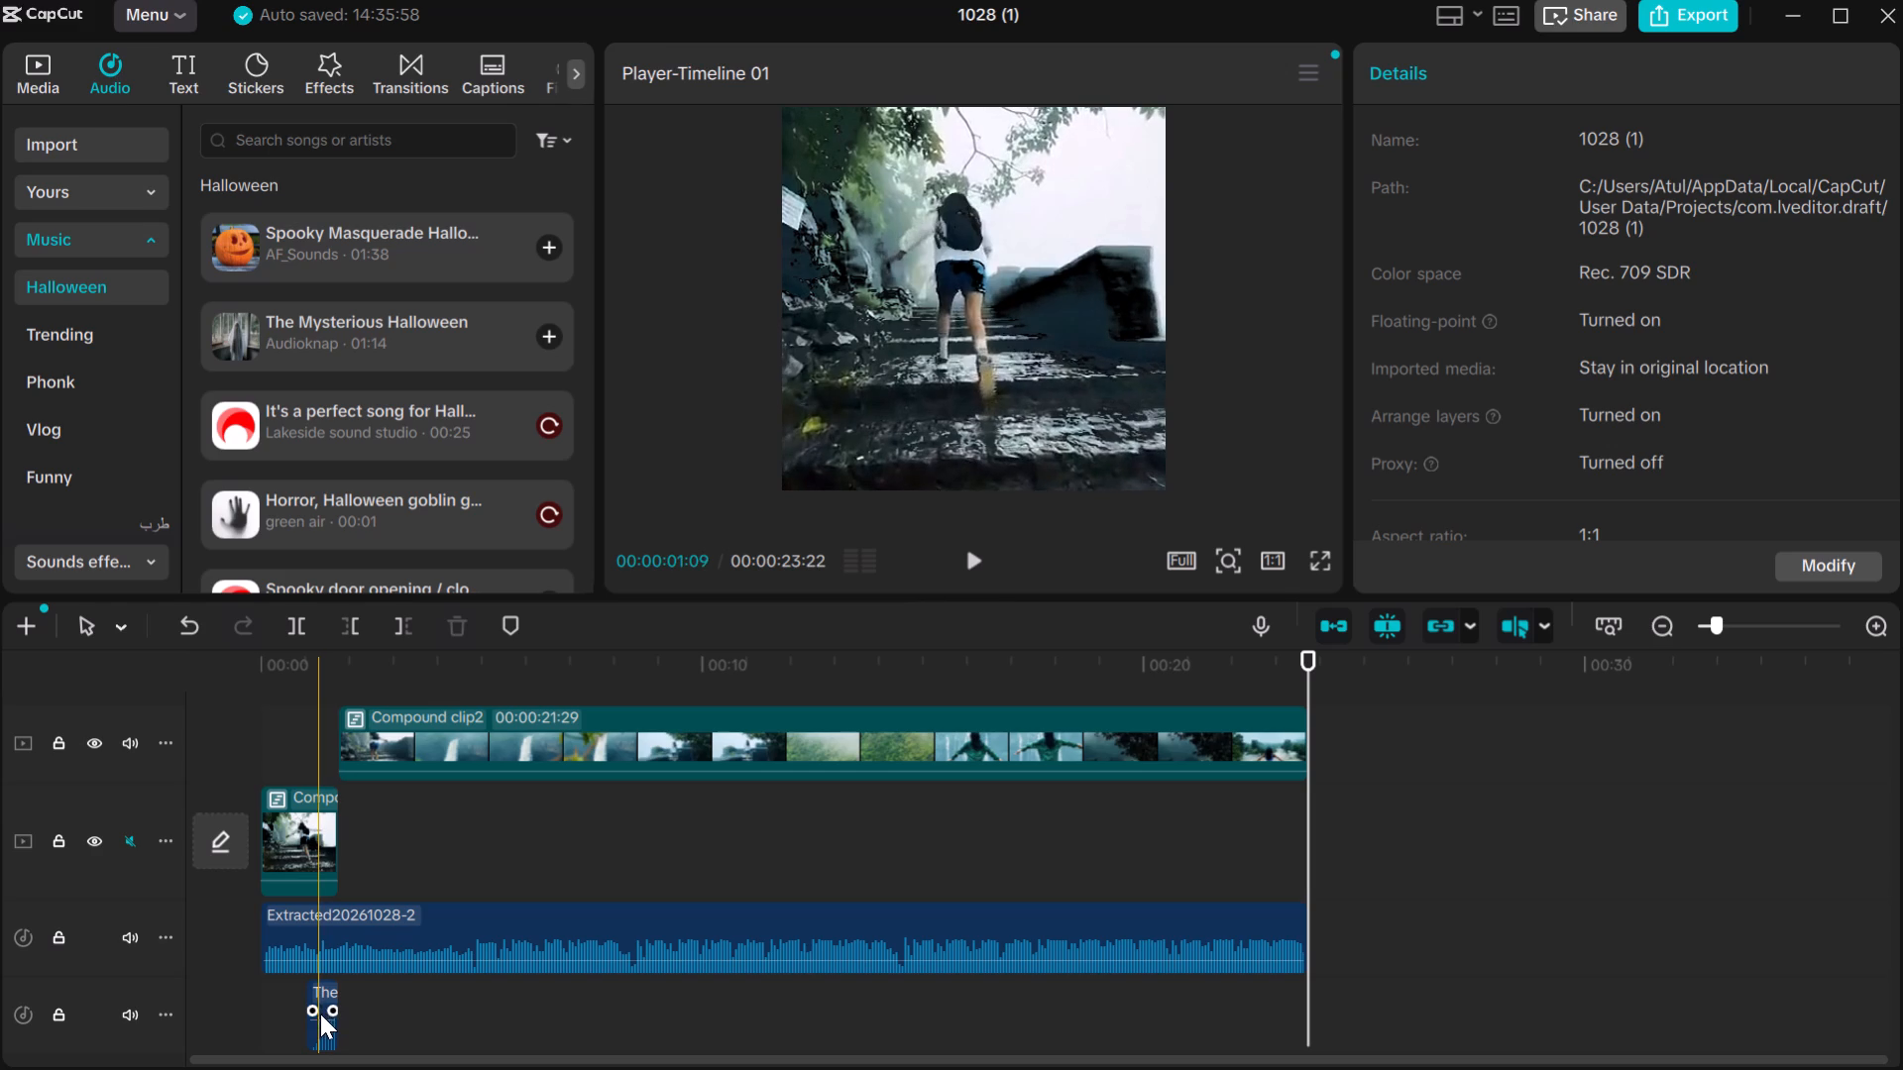
double_click(323, 1024)
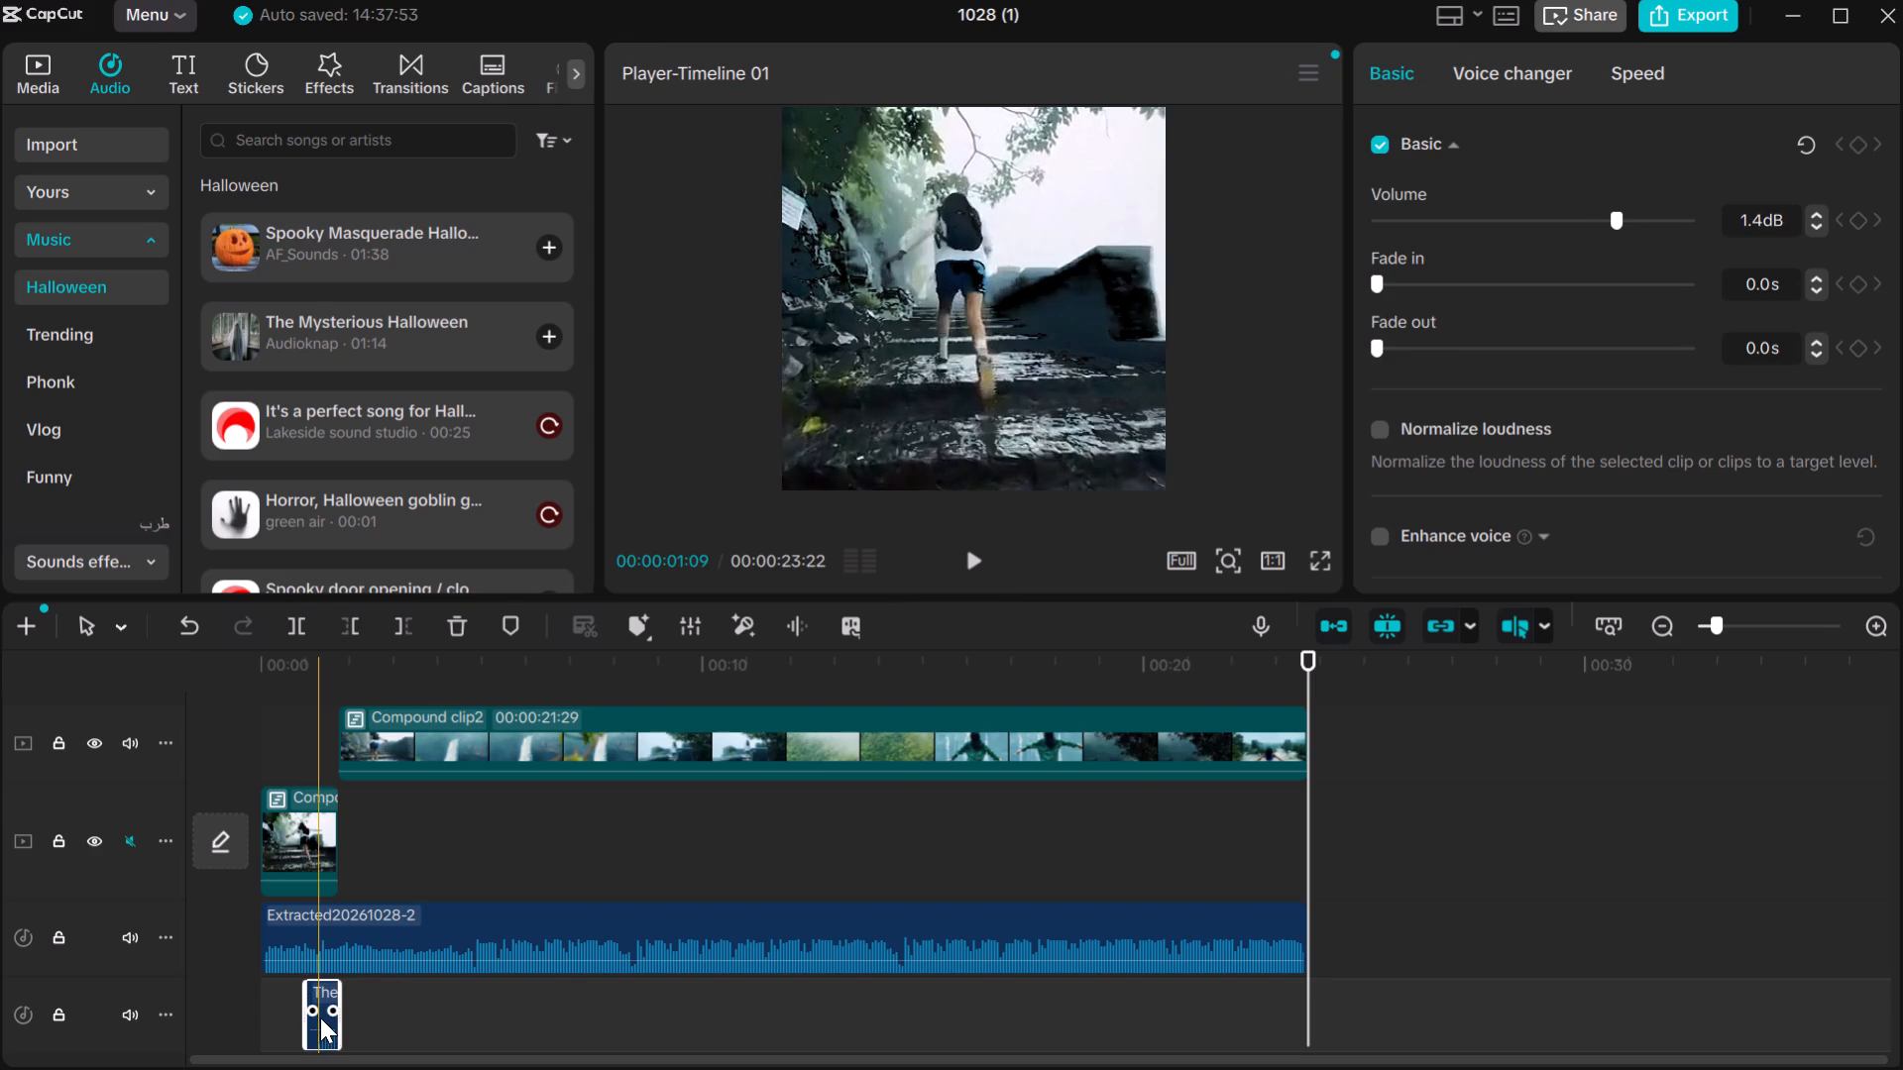
drag(308, 1014, 322, 1012)
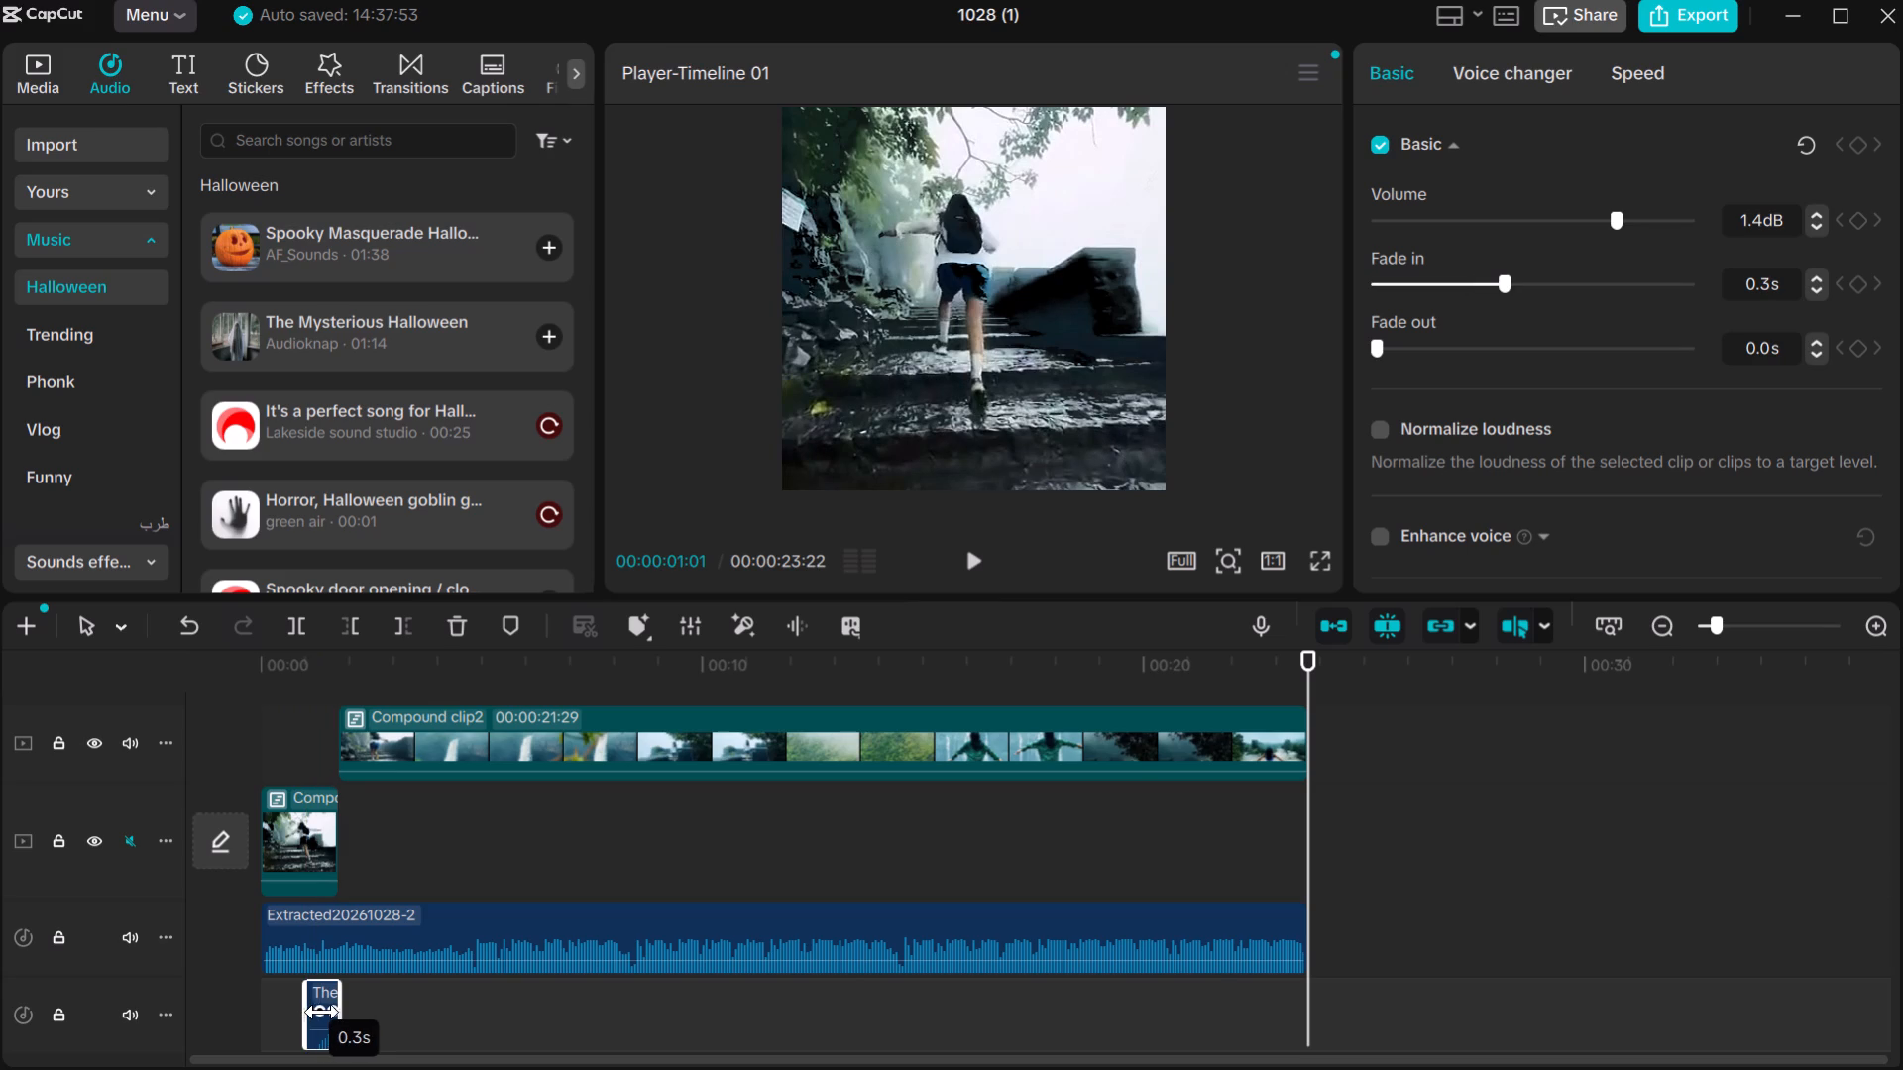
drag(322, 1012, 327, 1011)
click(327, 1011)
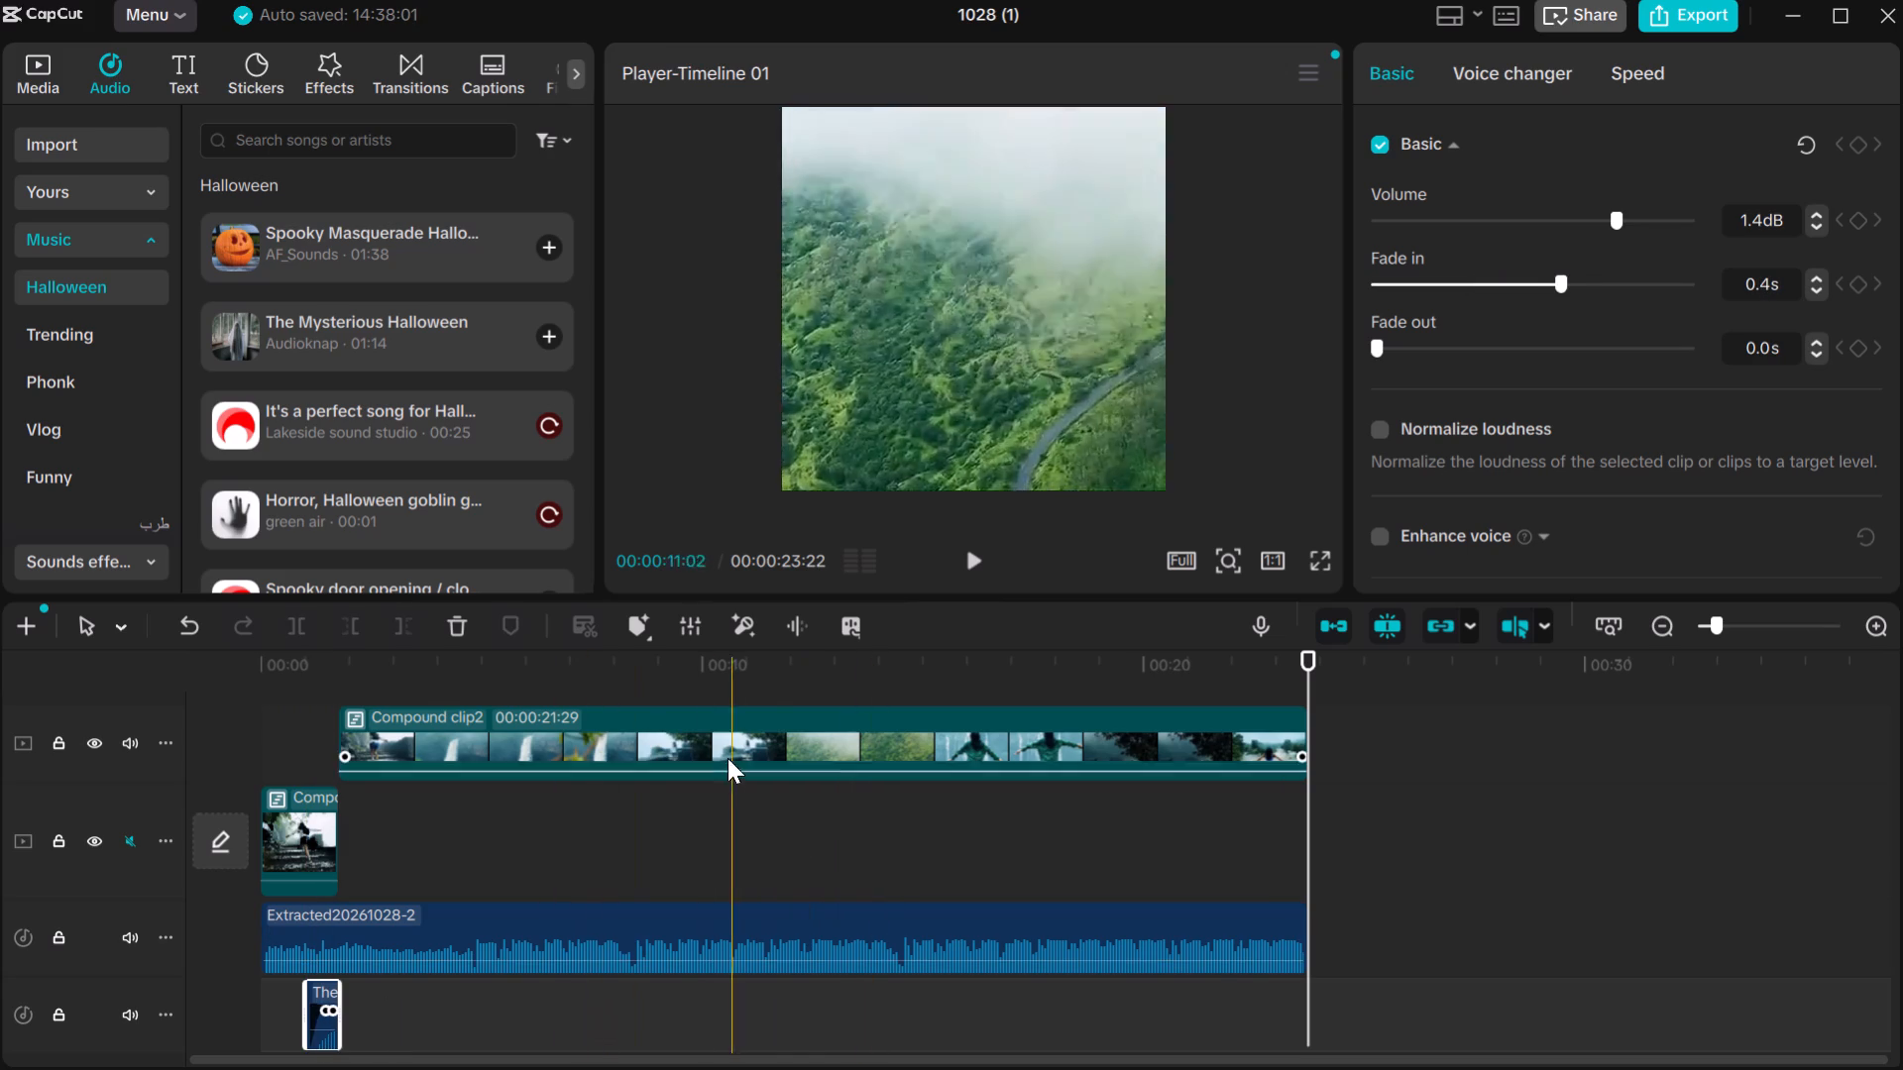
Play the timeline from the start to about four seconds to check the intro sound with its fade-in.
click(268, 725)
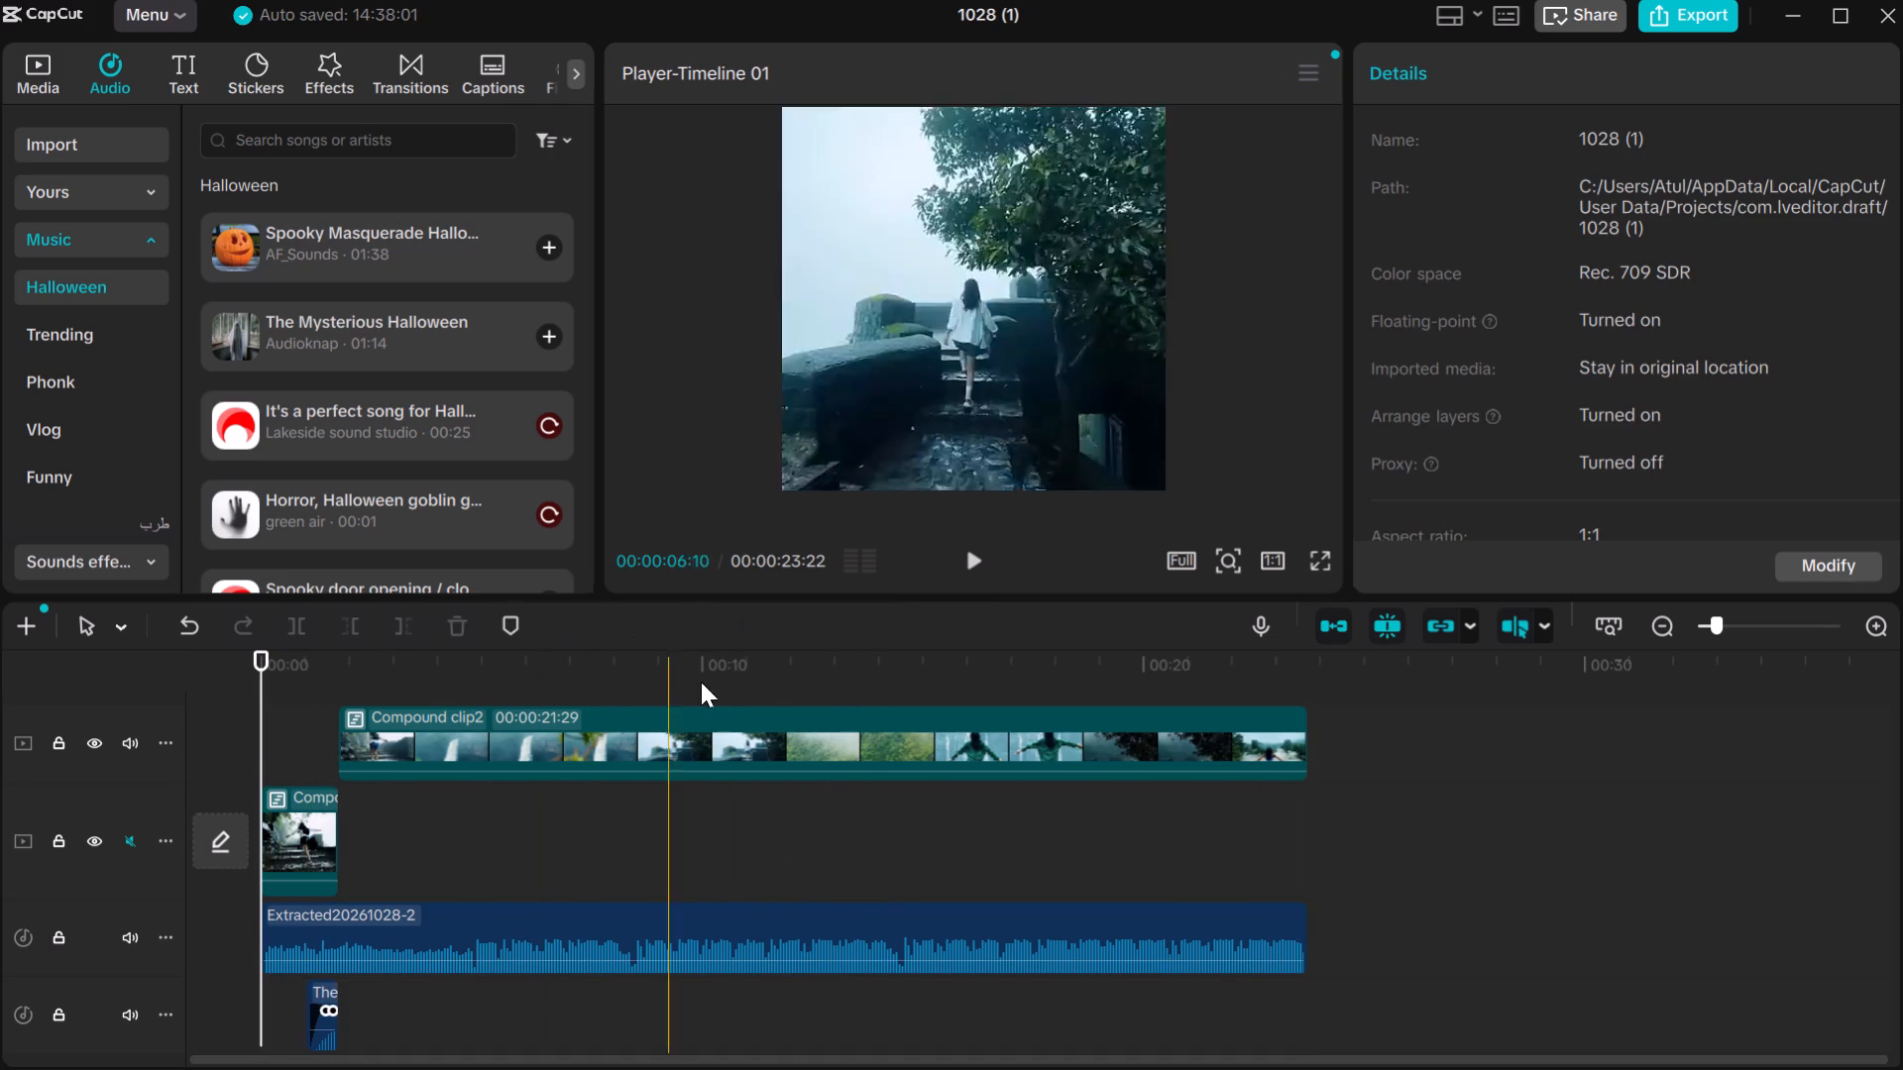
click(972, 550)
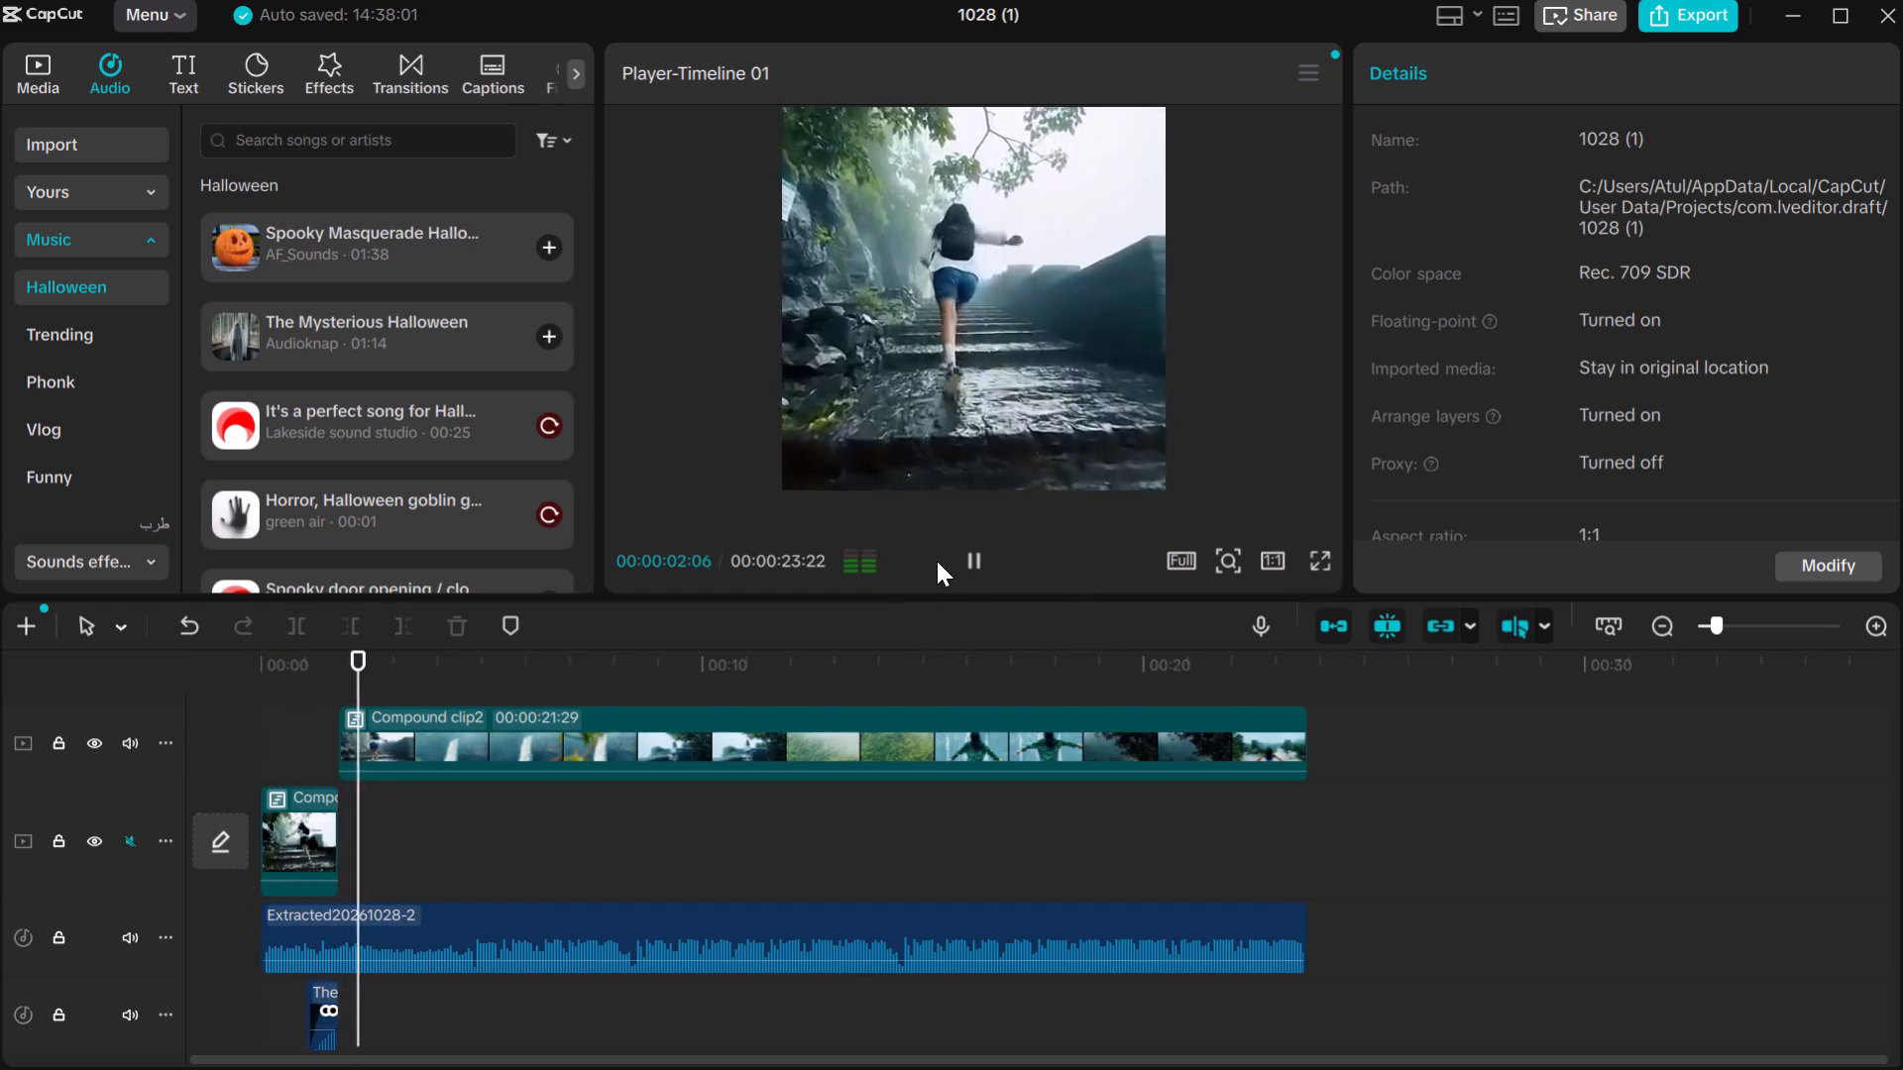
click(982, 563)
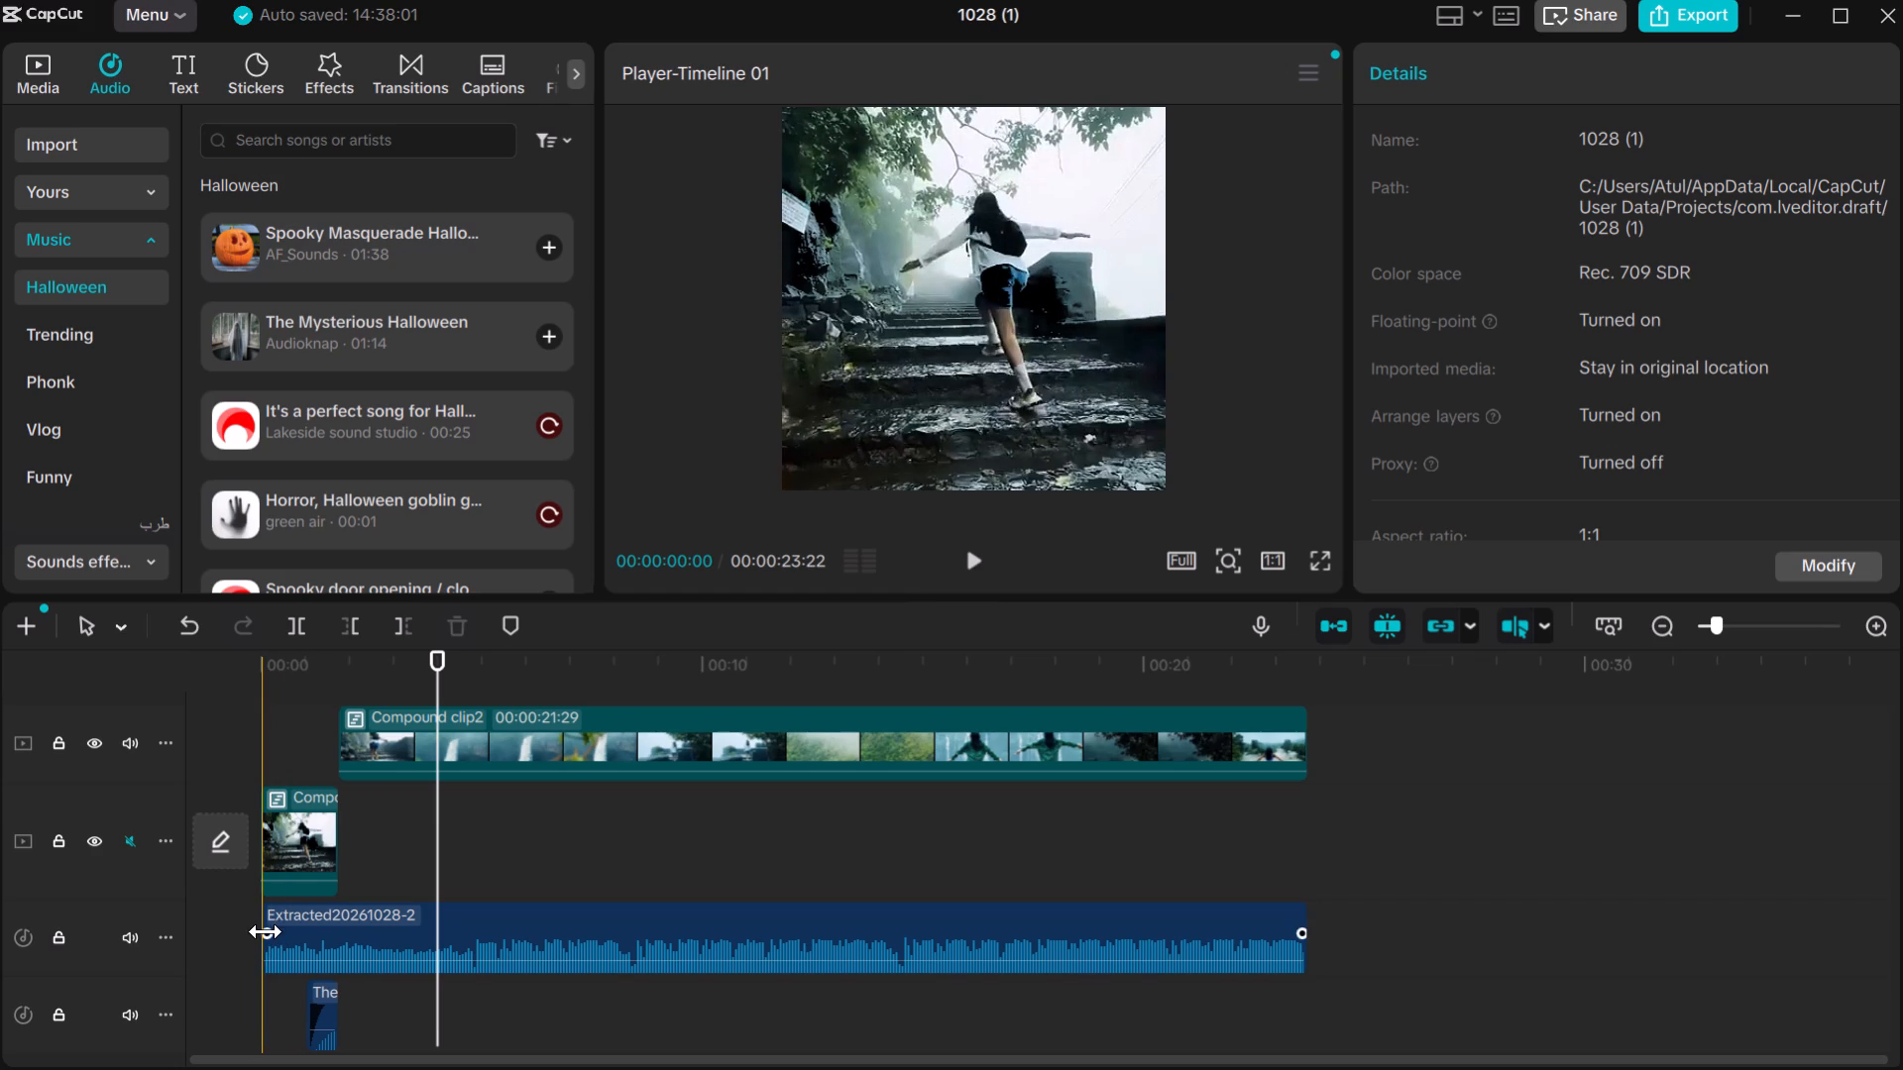
Set the fade-in of the extracted soundtrack clip to 0.5 s.
drag(266, 931, 278, 932)
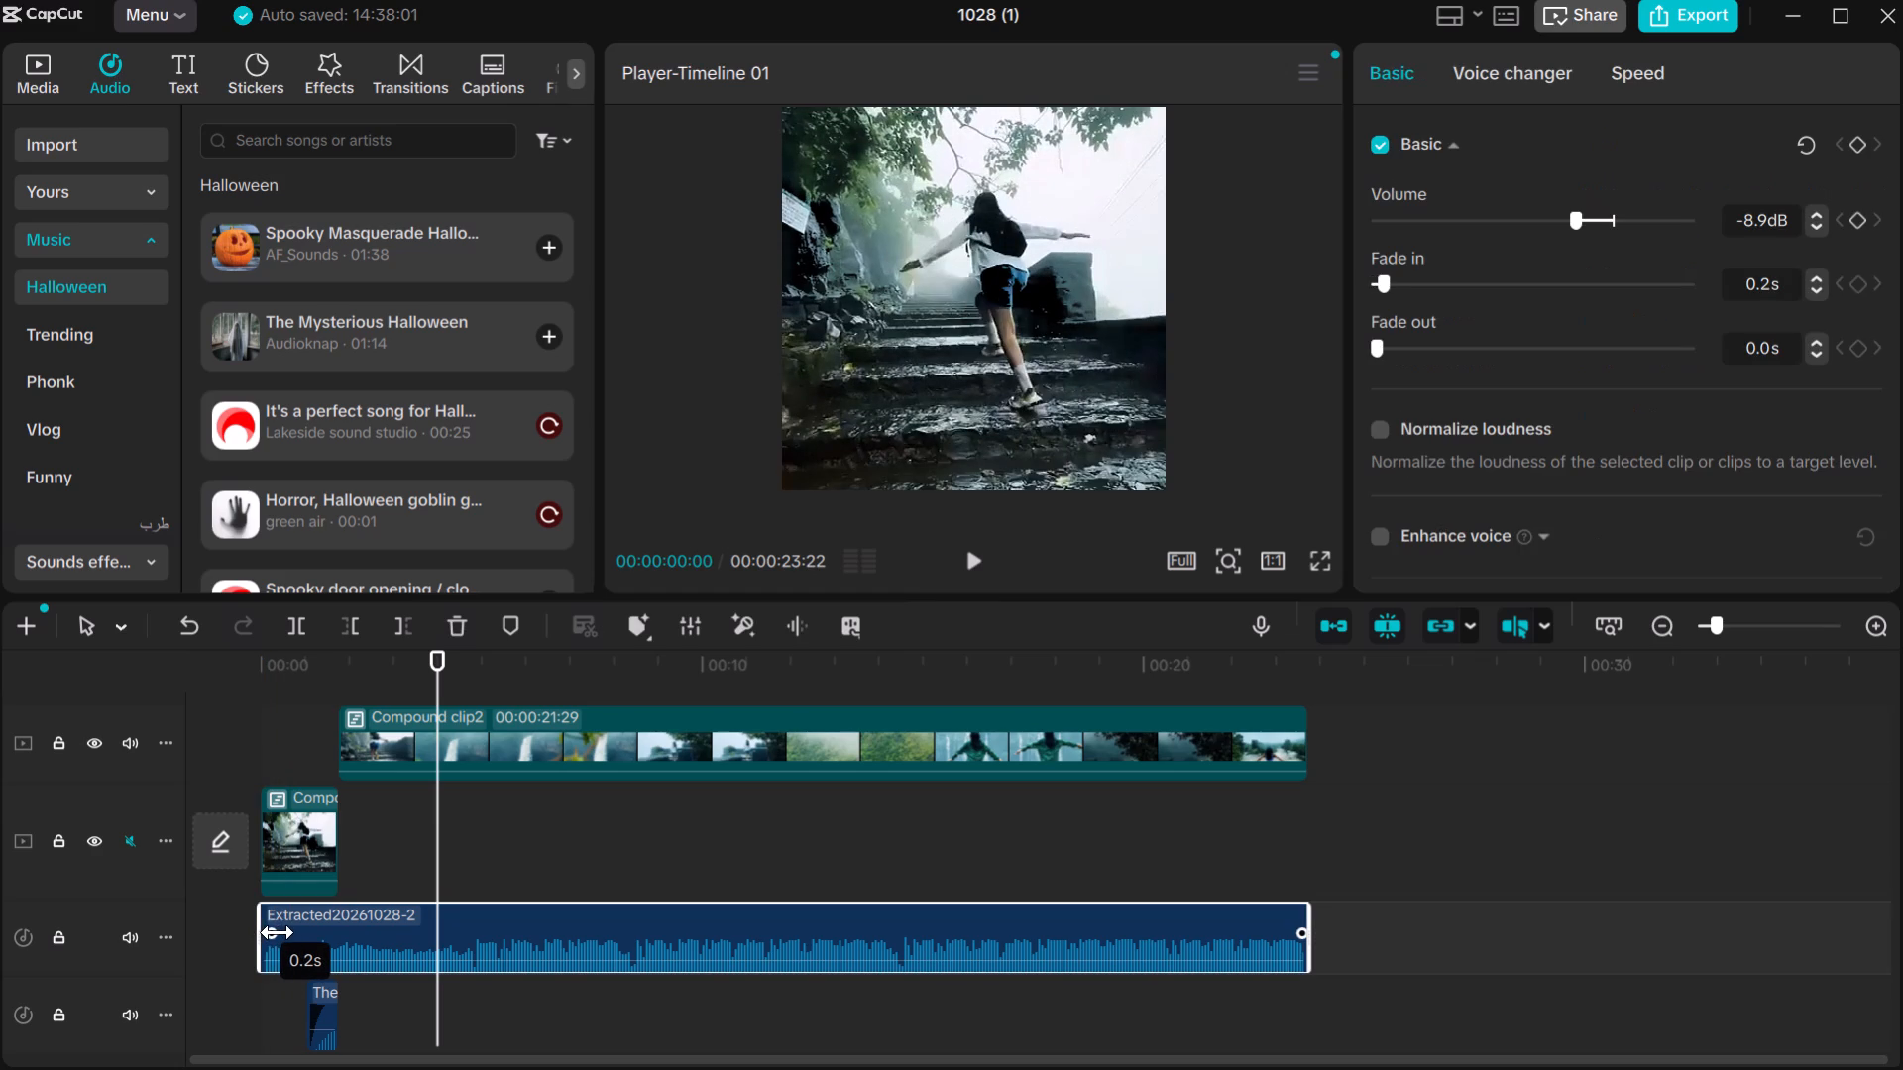
drag(278, 932, 283, 933)
drag(283, 933, 281, 930)
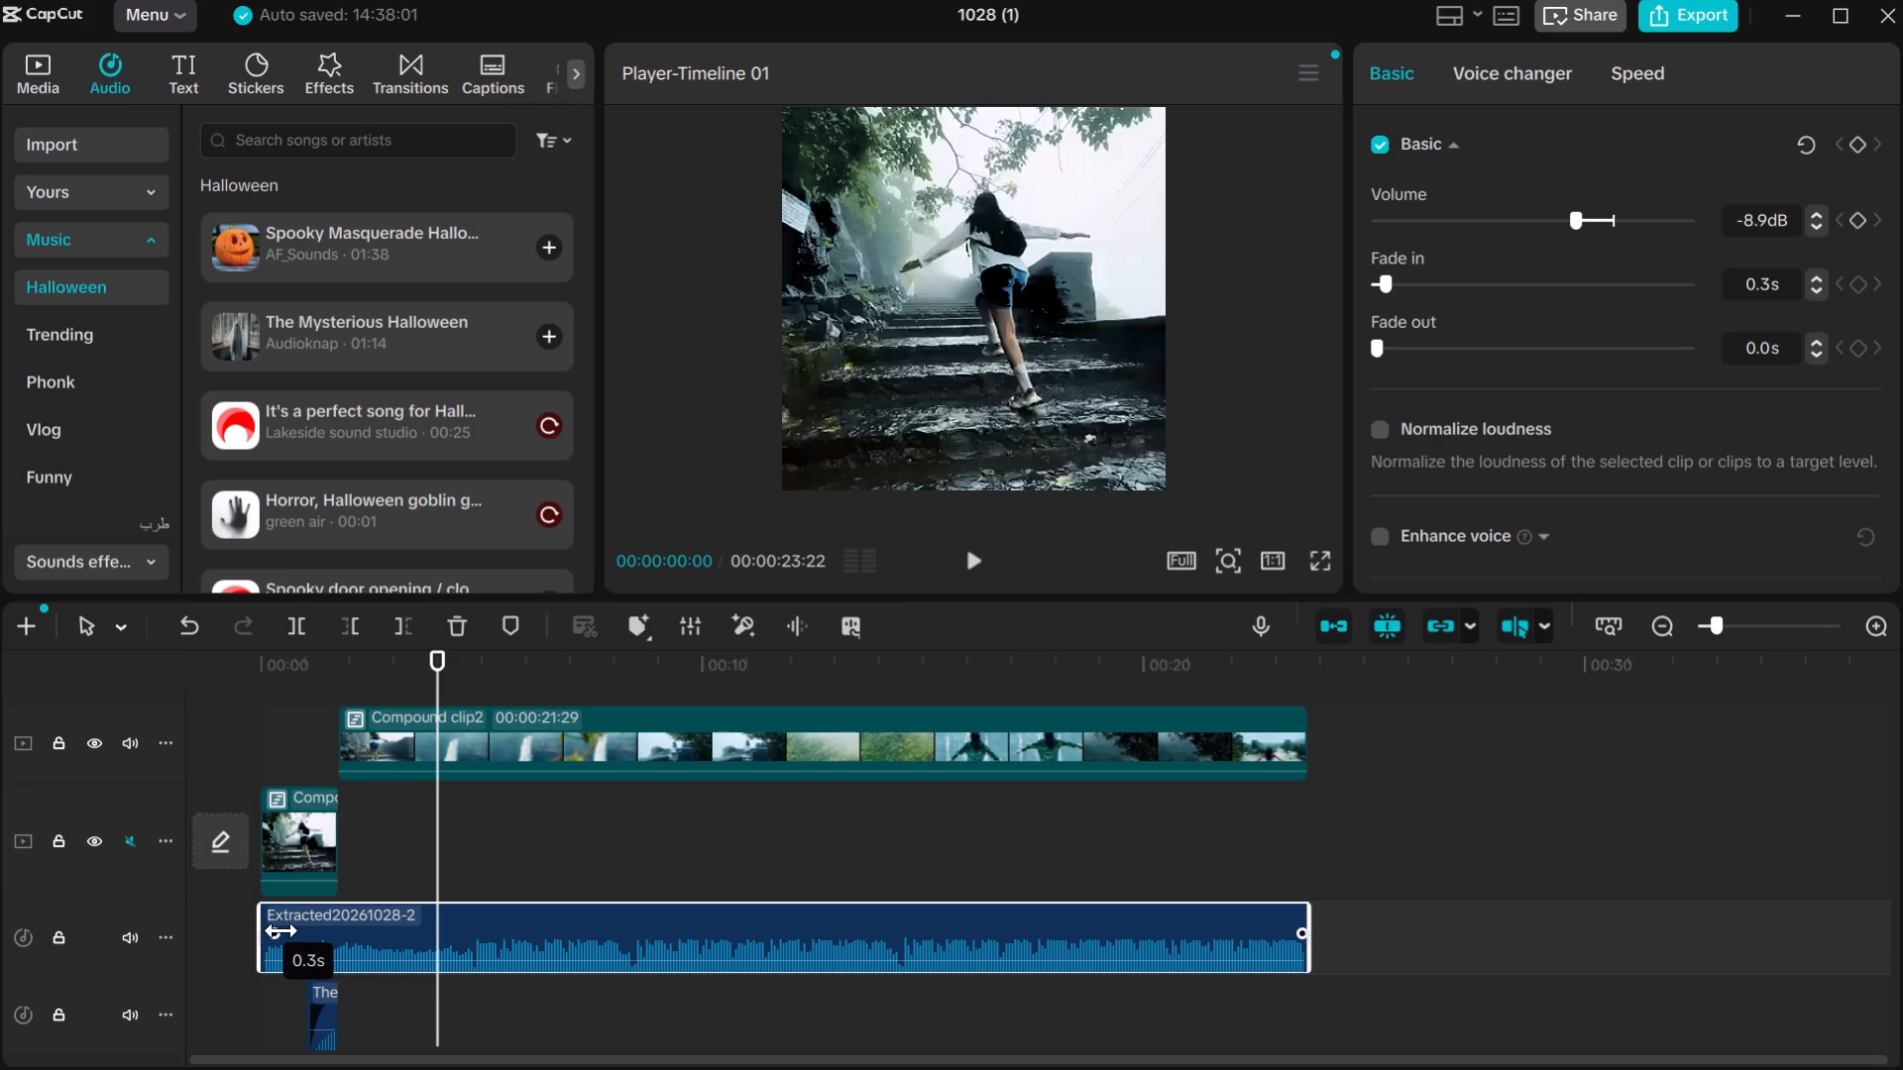
drag(281, 930, 286, 930)
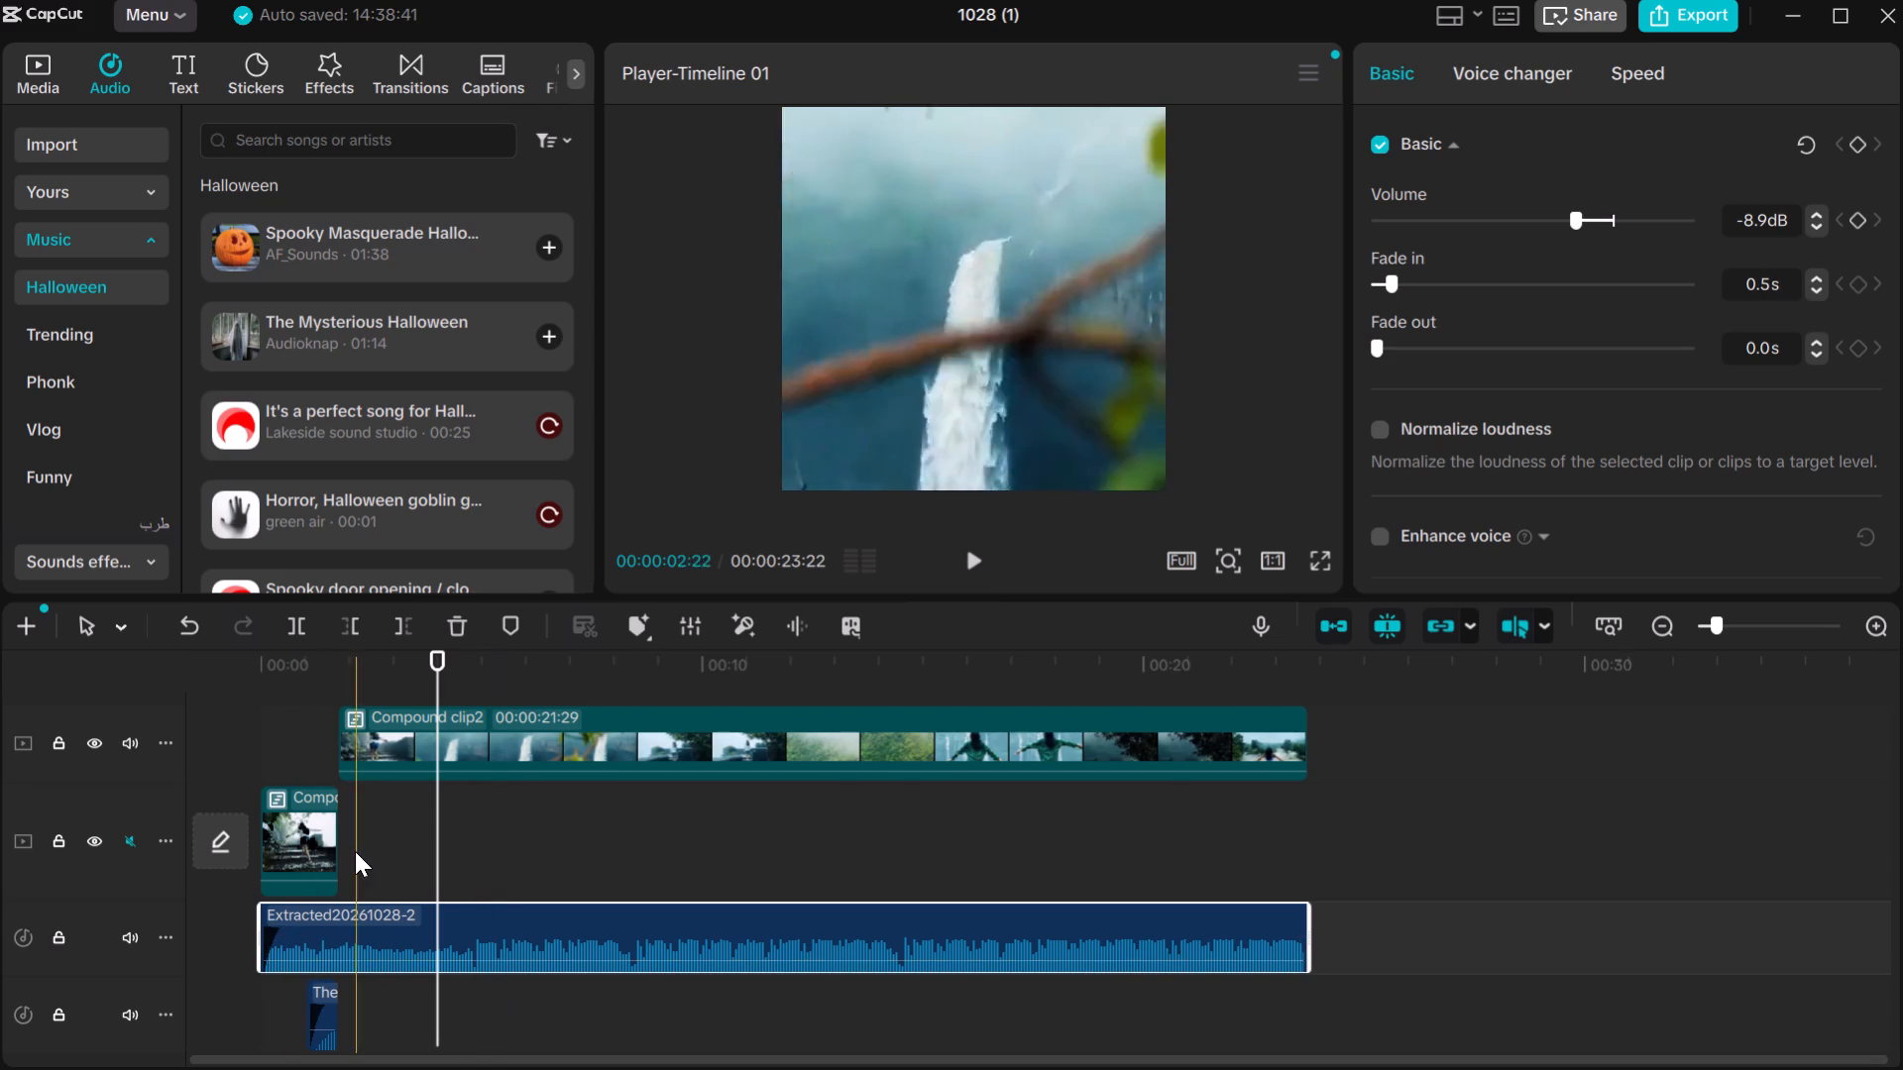
Play the timeline from the start several times to check the soundtrack's fade-in against the intro sound.
click(425, 841)
drag(426, 841, 220, 828)
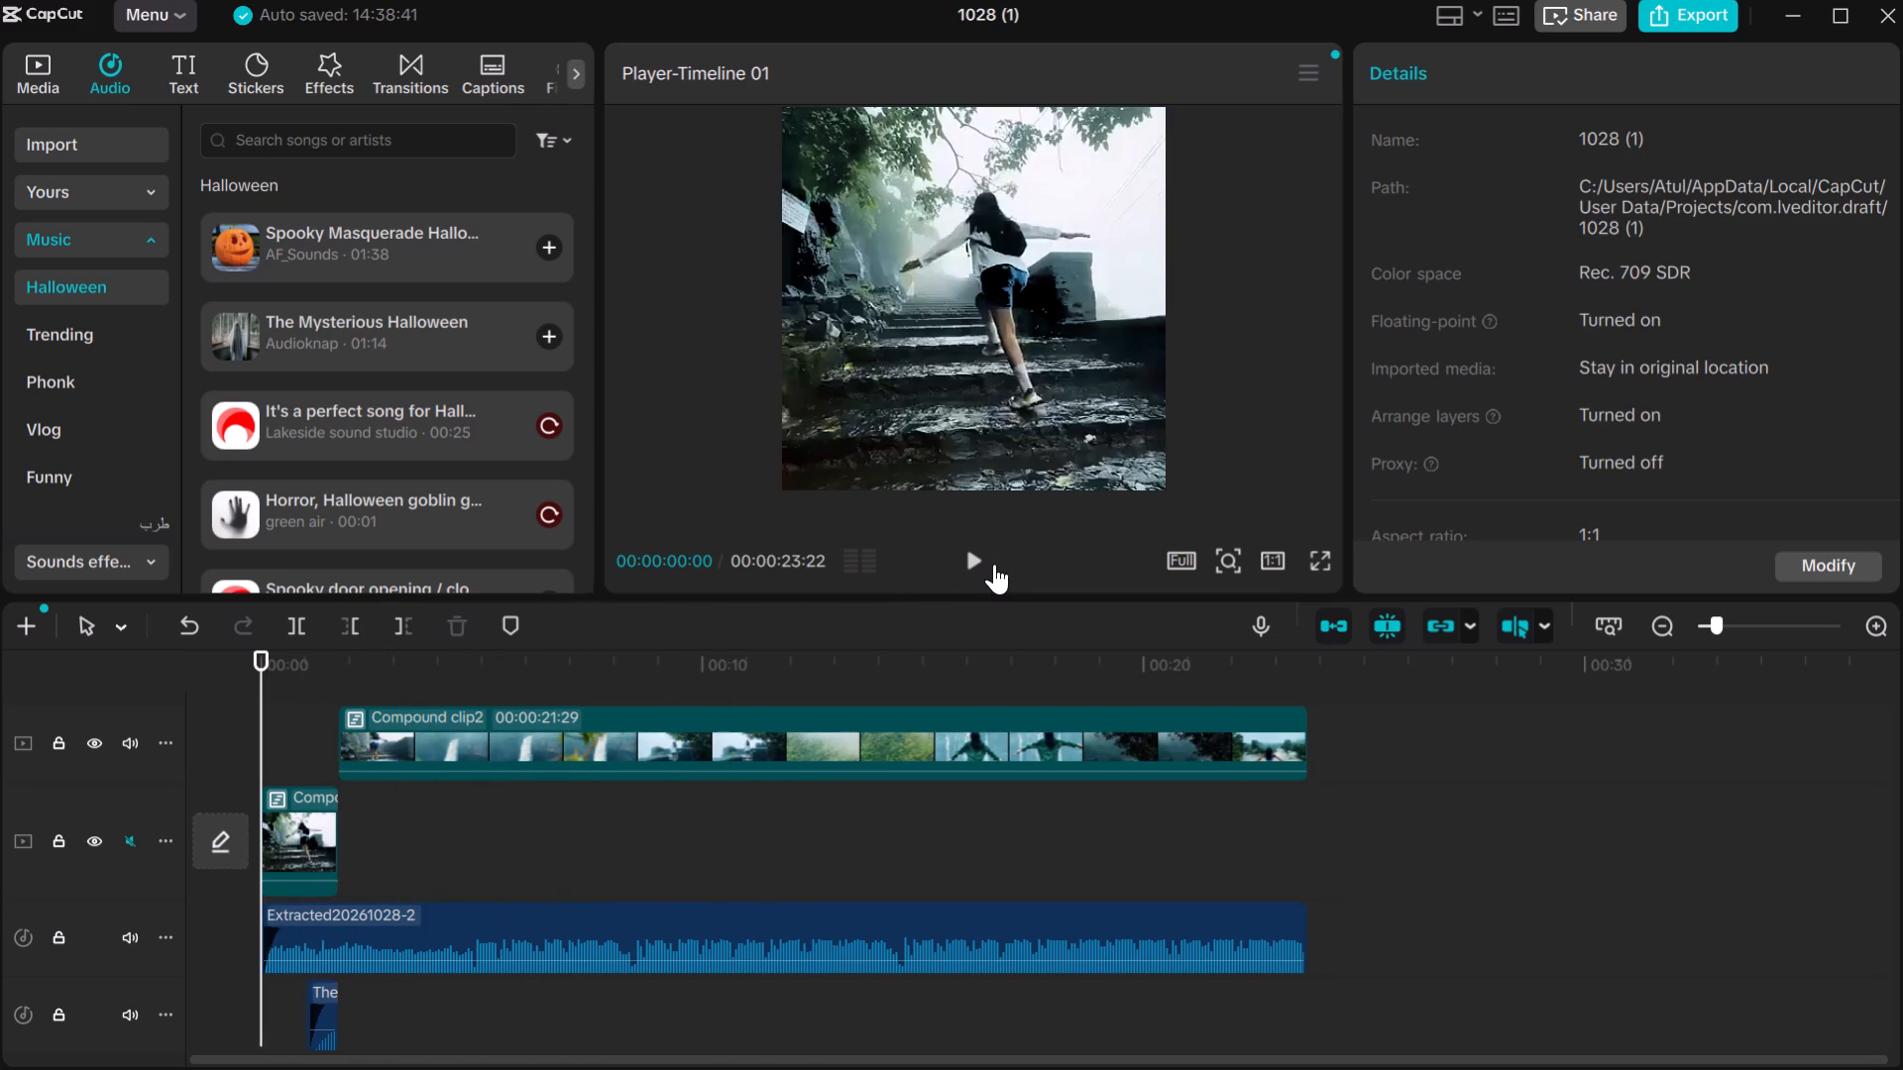
click(971, 555)
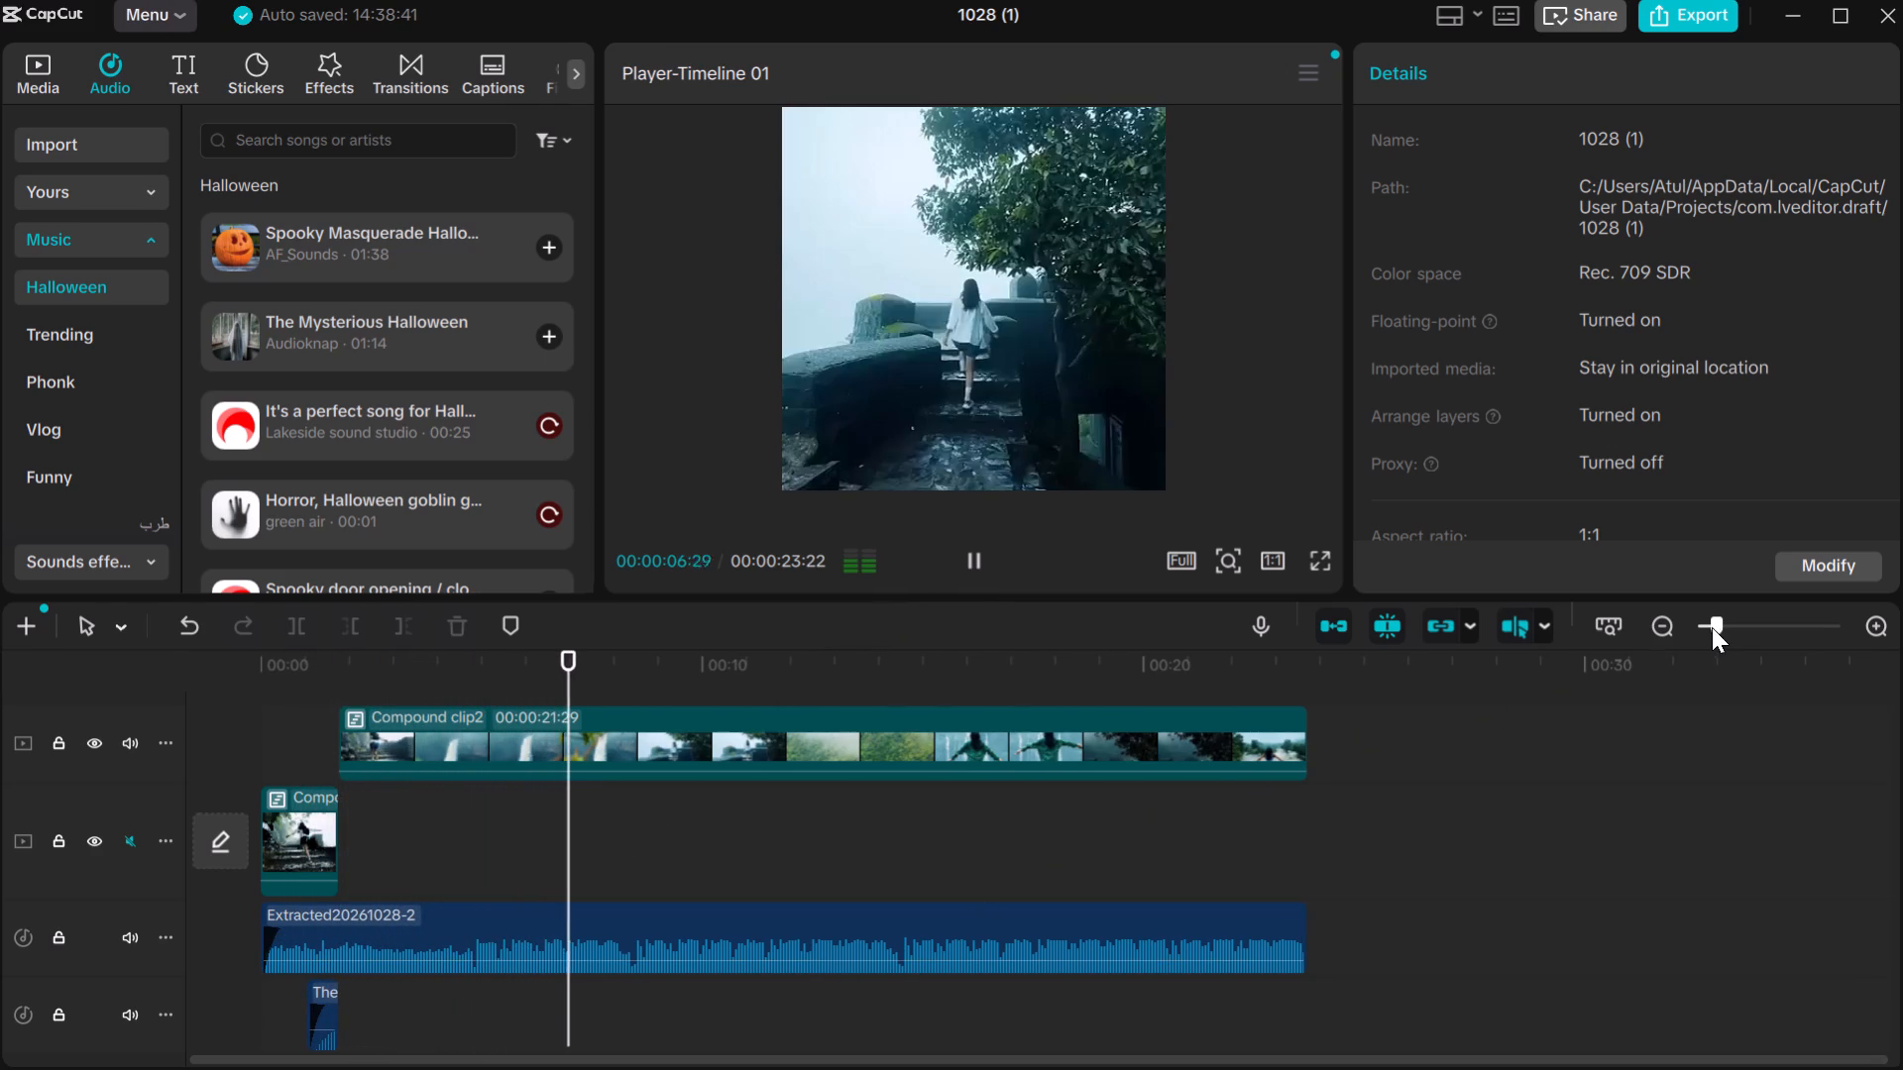
click(1660, 627)
double_click(1875, 636)
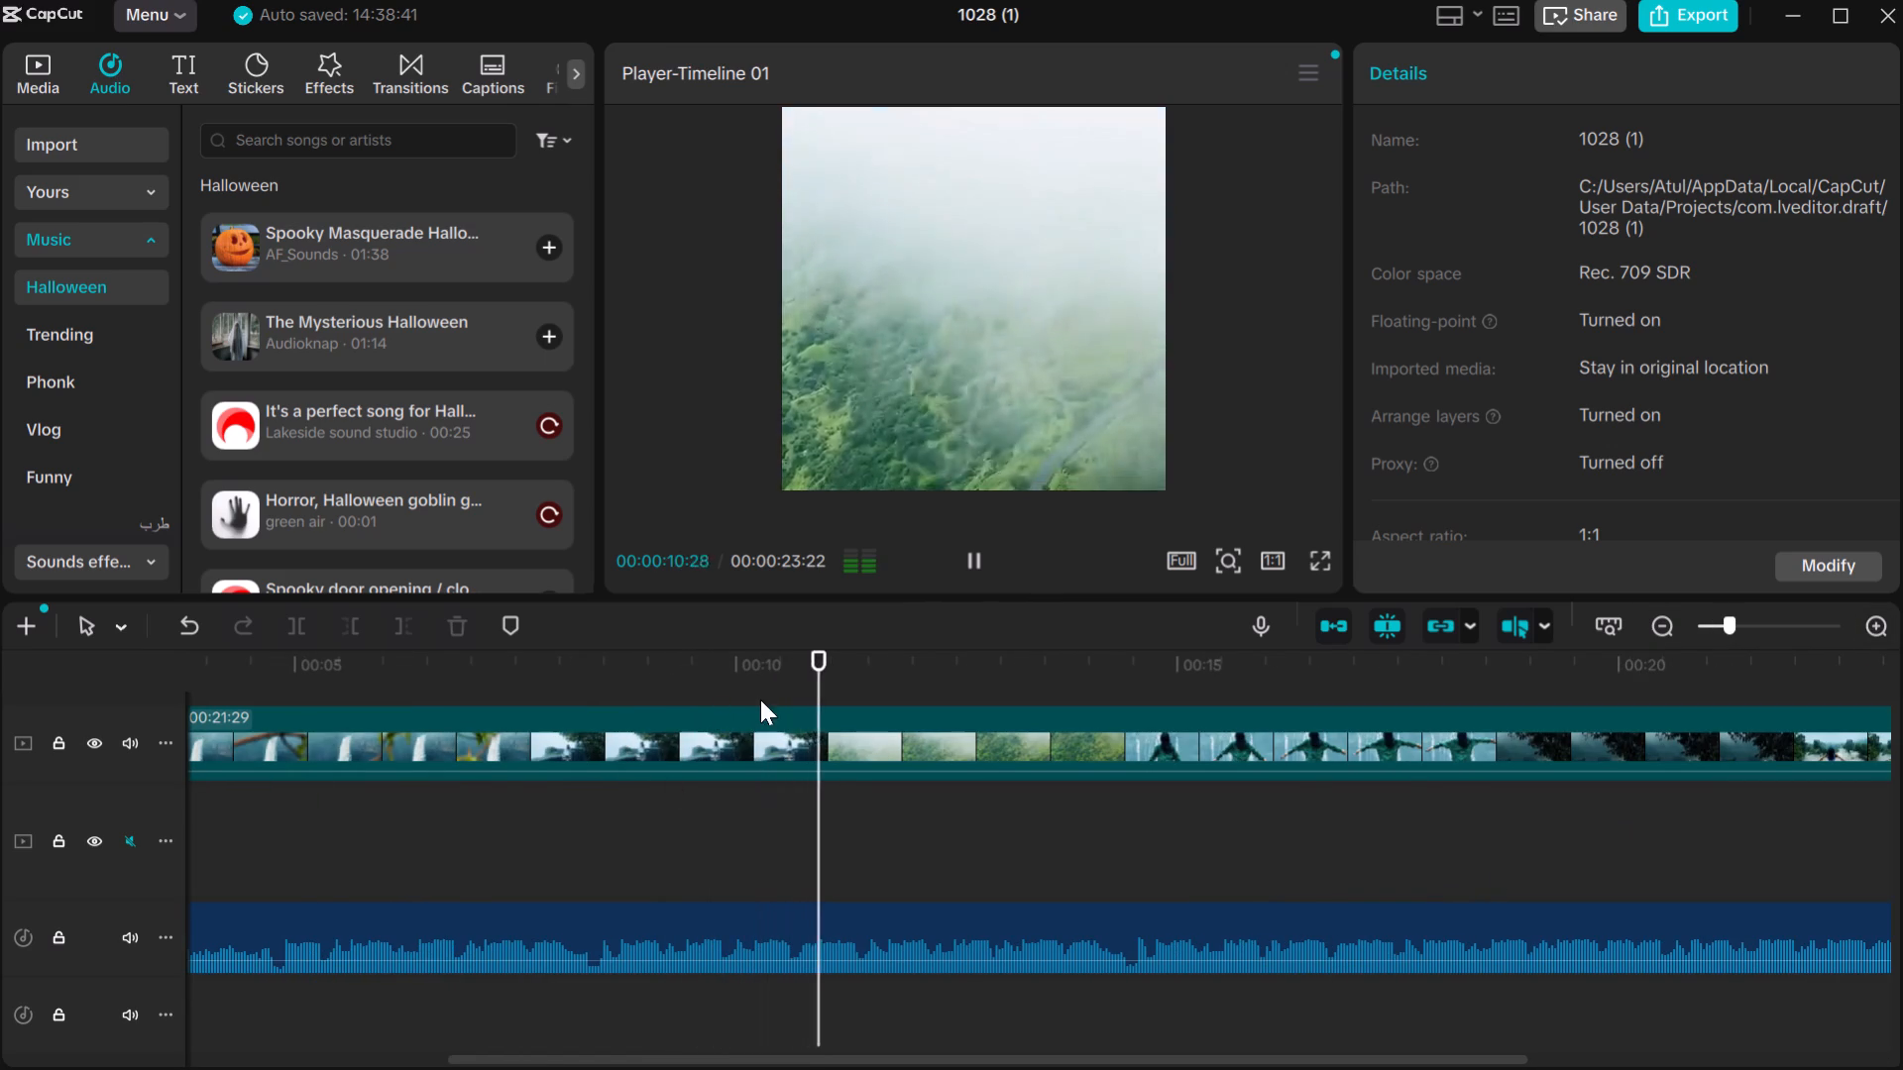
drag(870, 672, 0, 707)
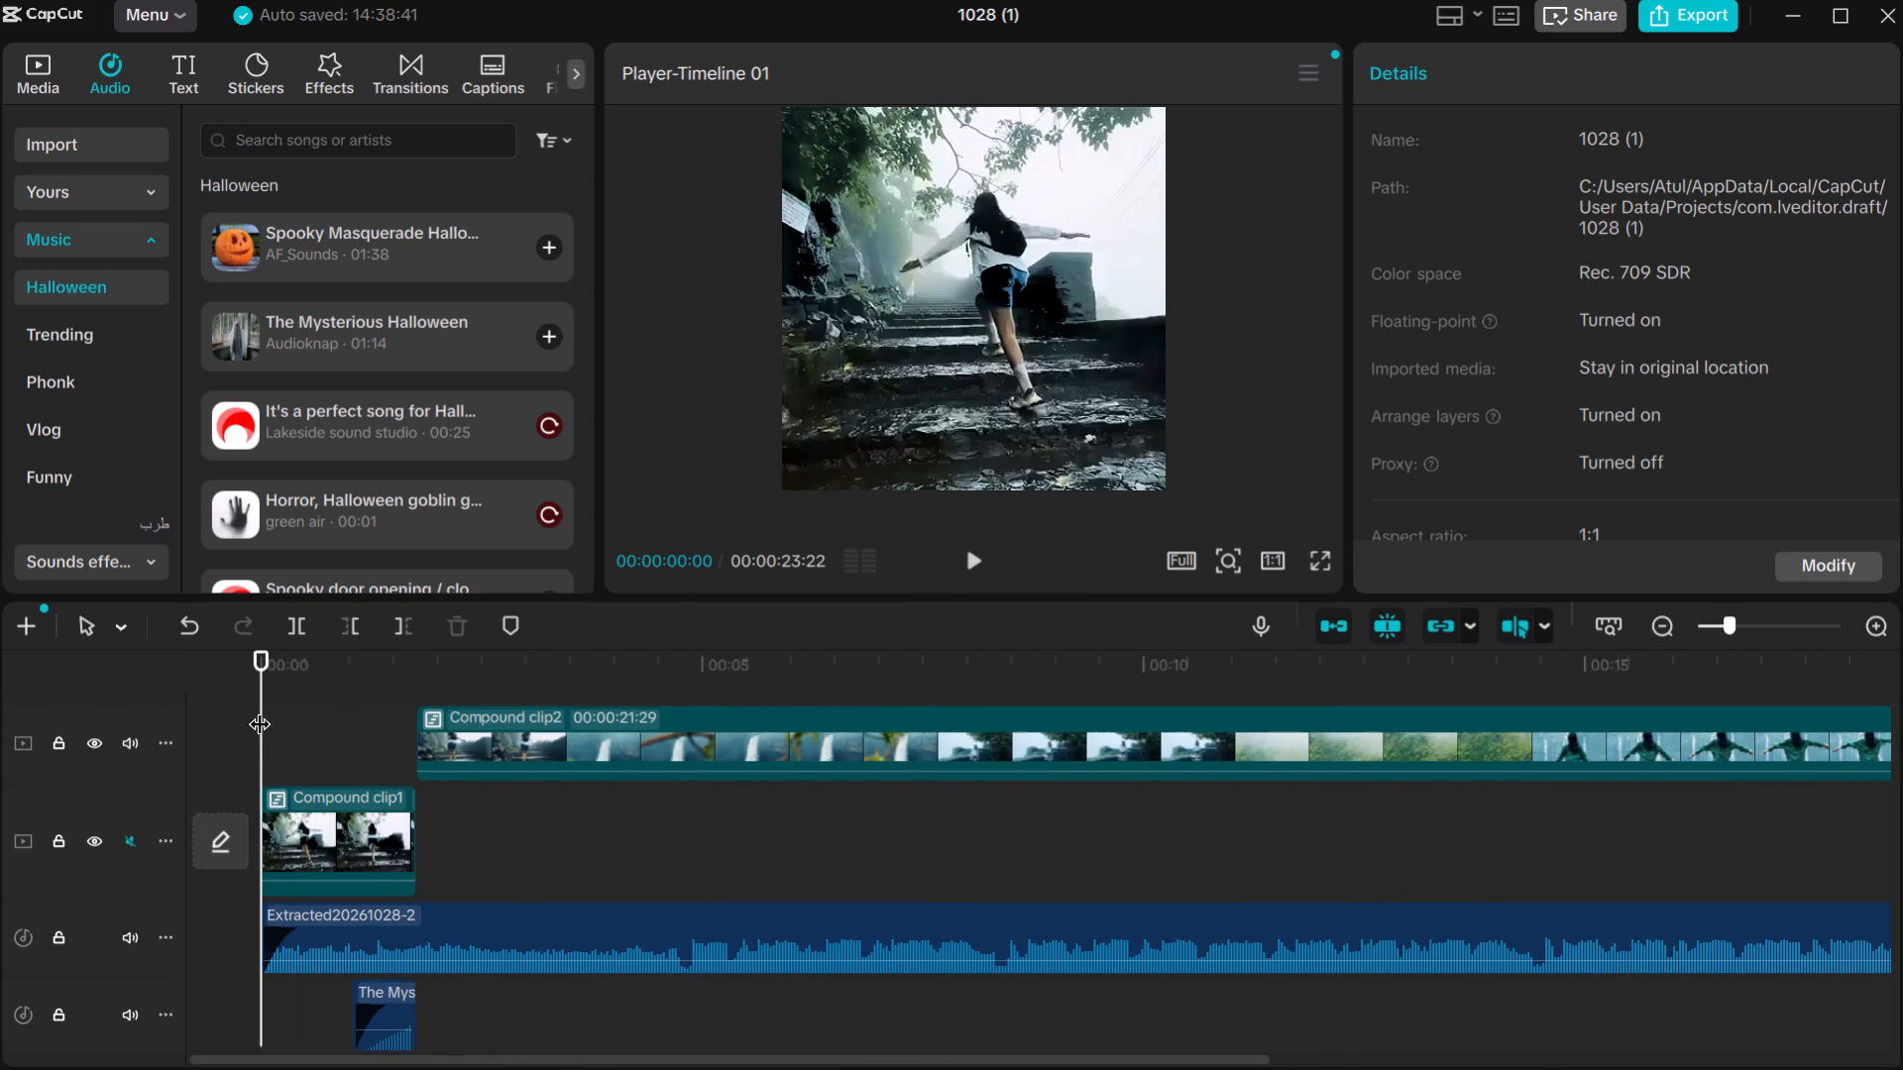
click(260, 698)
click(975, 574)
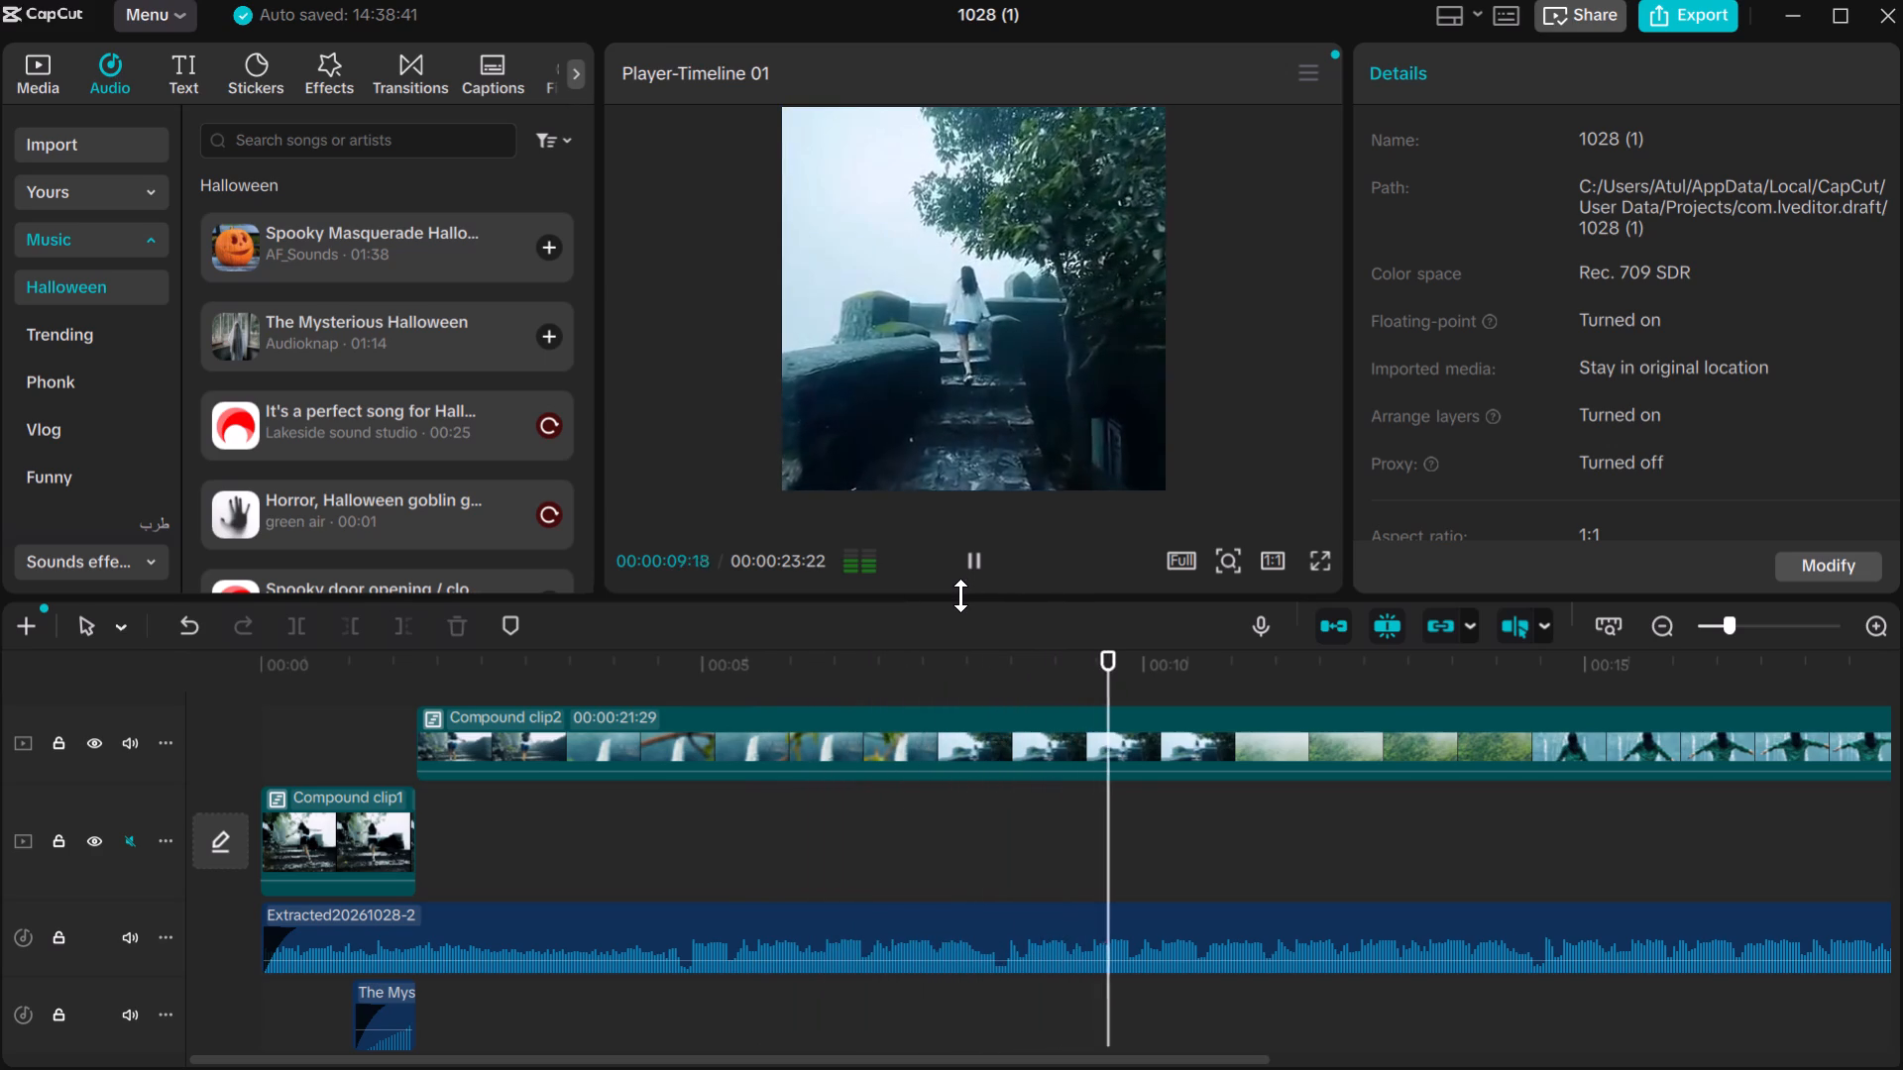
click(321, 719)
drag(297, 718, 249, 713)
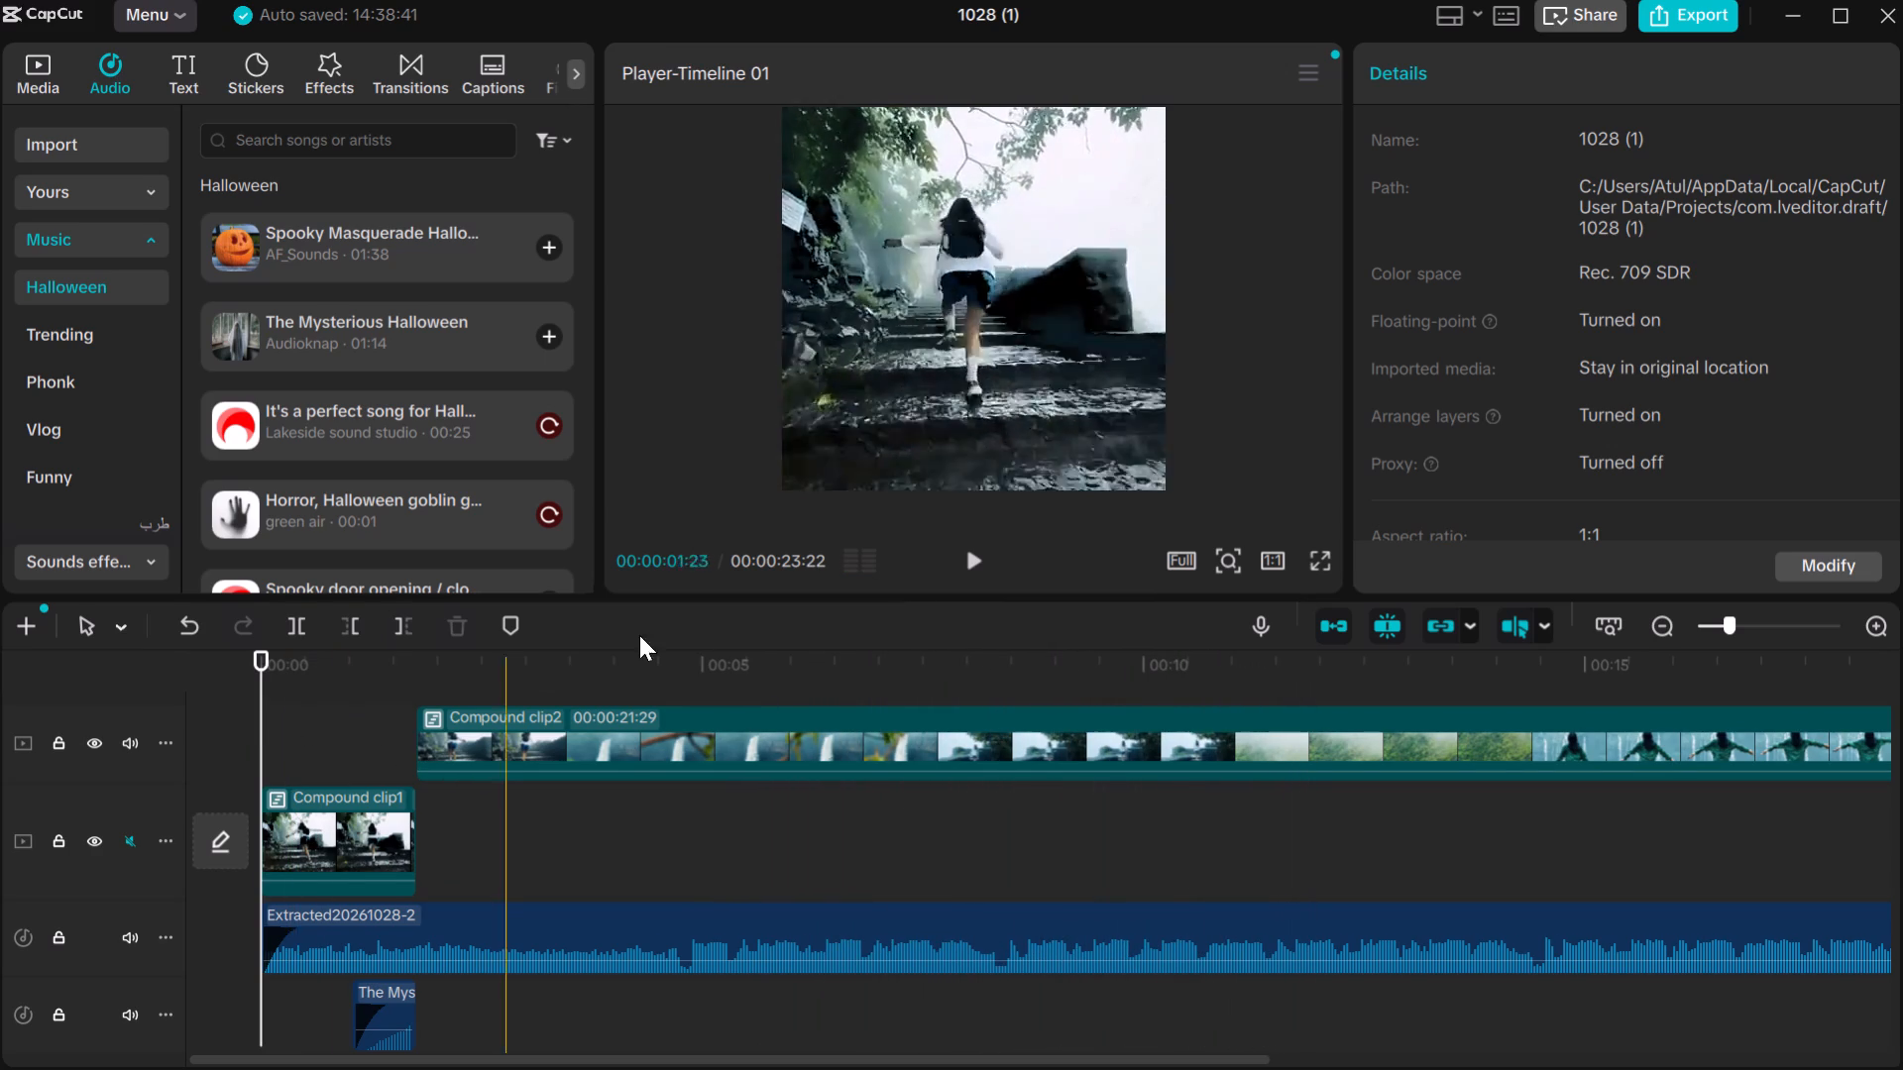
click(965, 557)
click(965, 557)
click(965, 557)
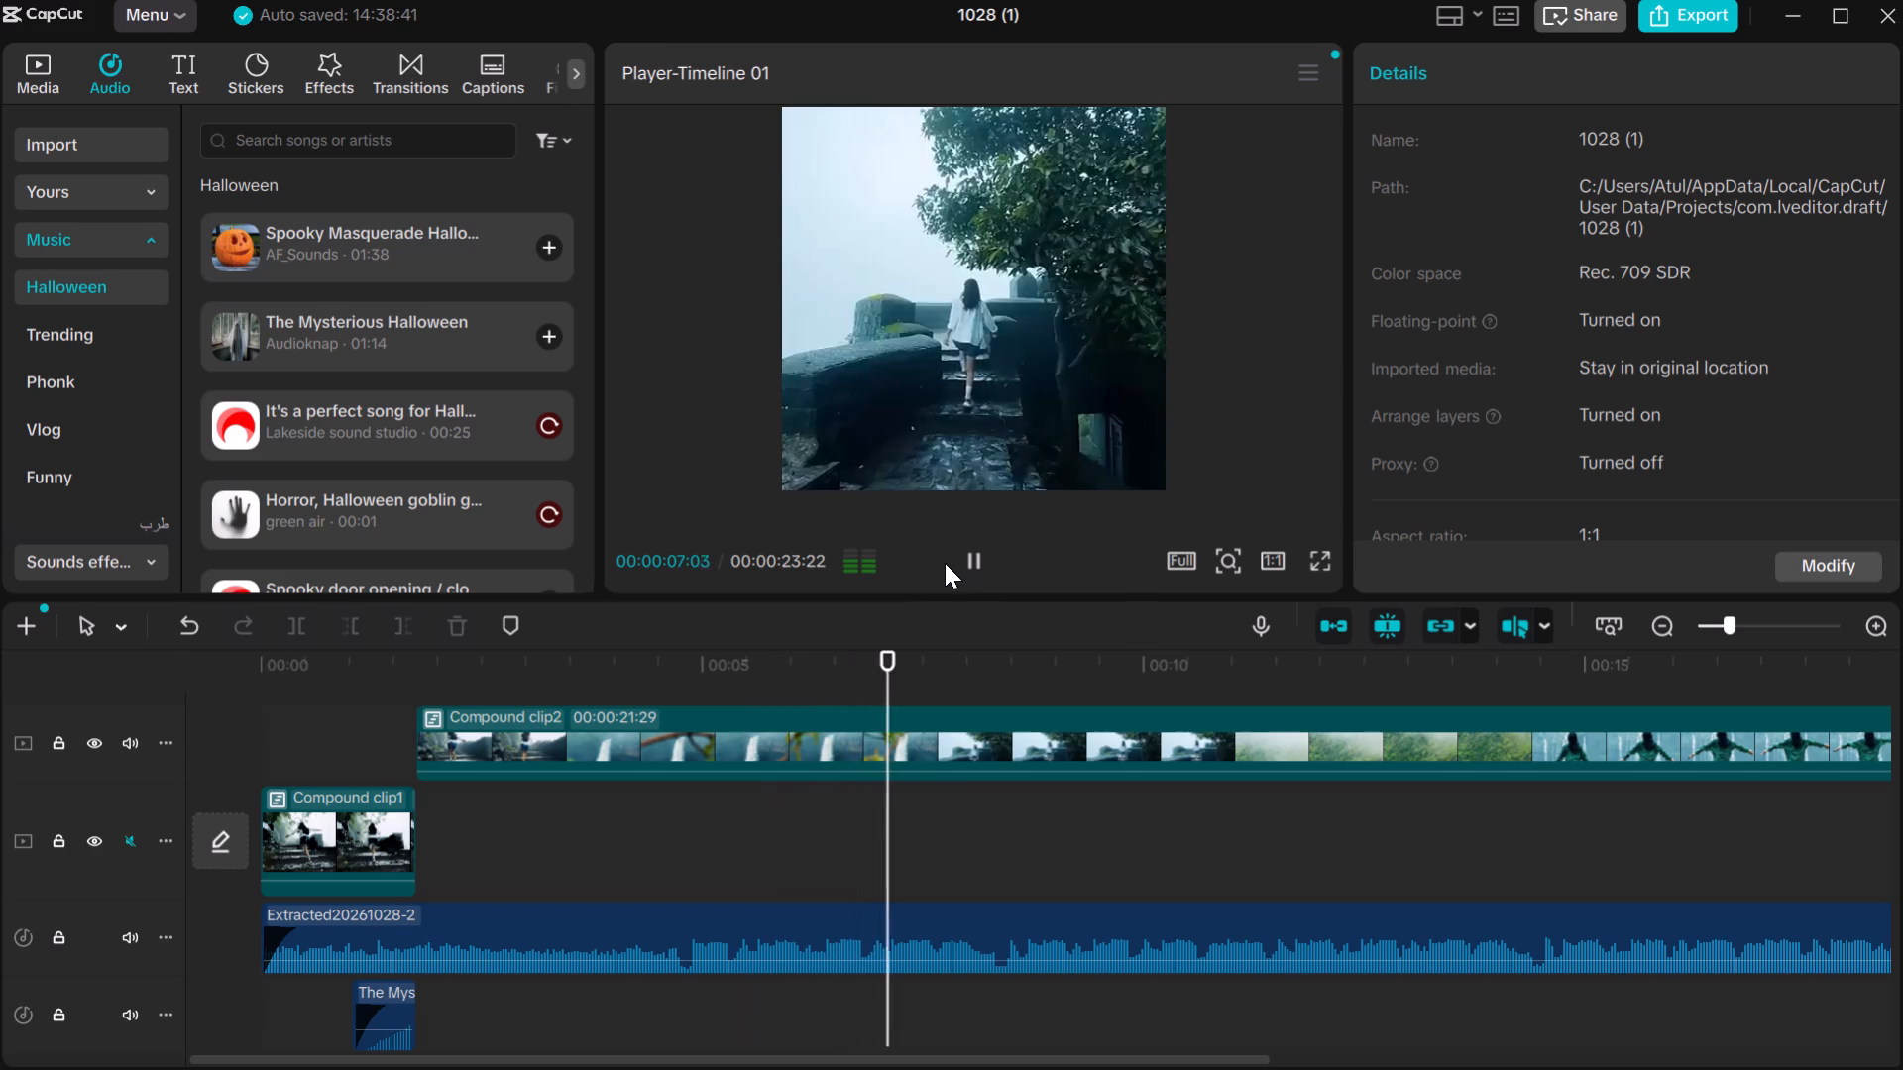
Turn on Chroma key background removal for Compound clip1 and activate its color picker.
click(382, 847)
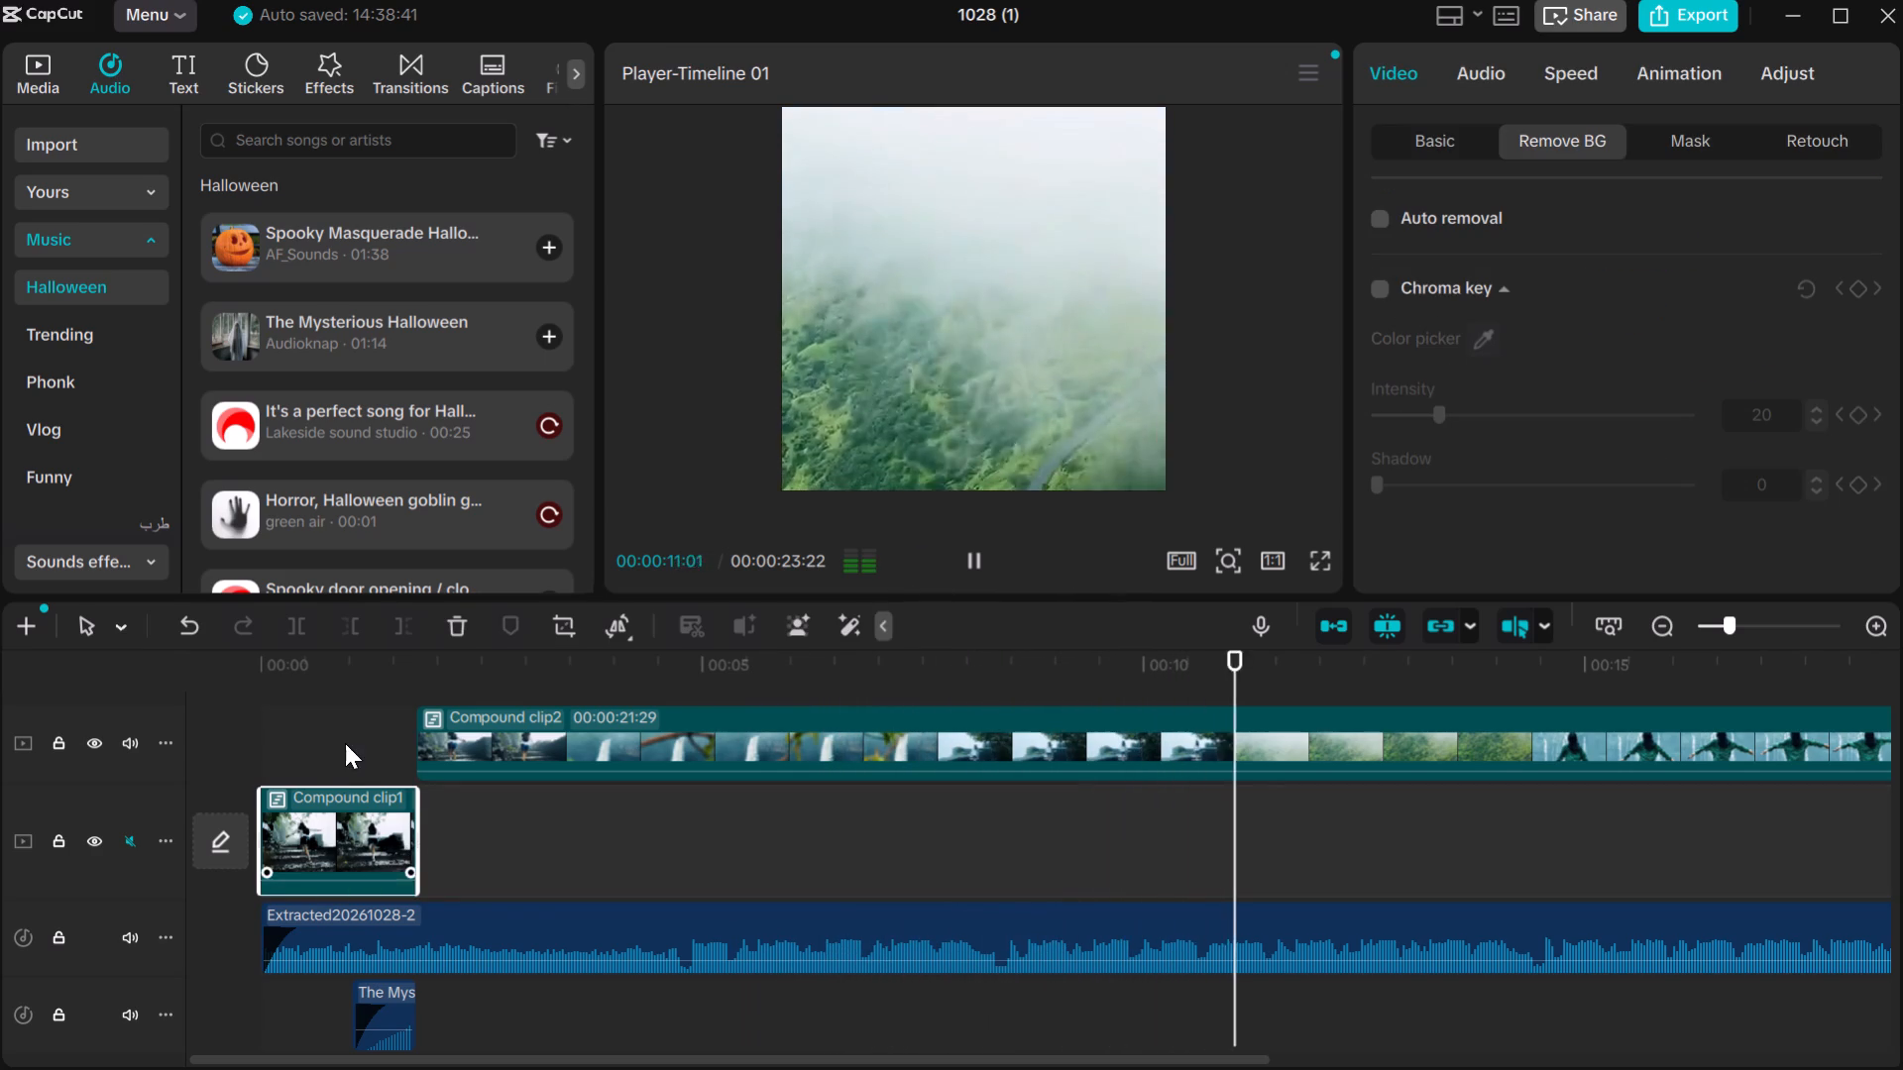
click(353, 723)
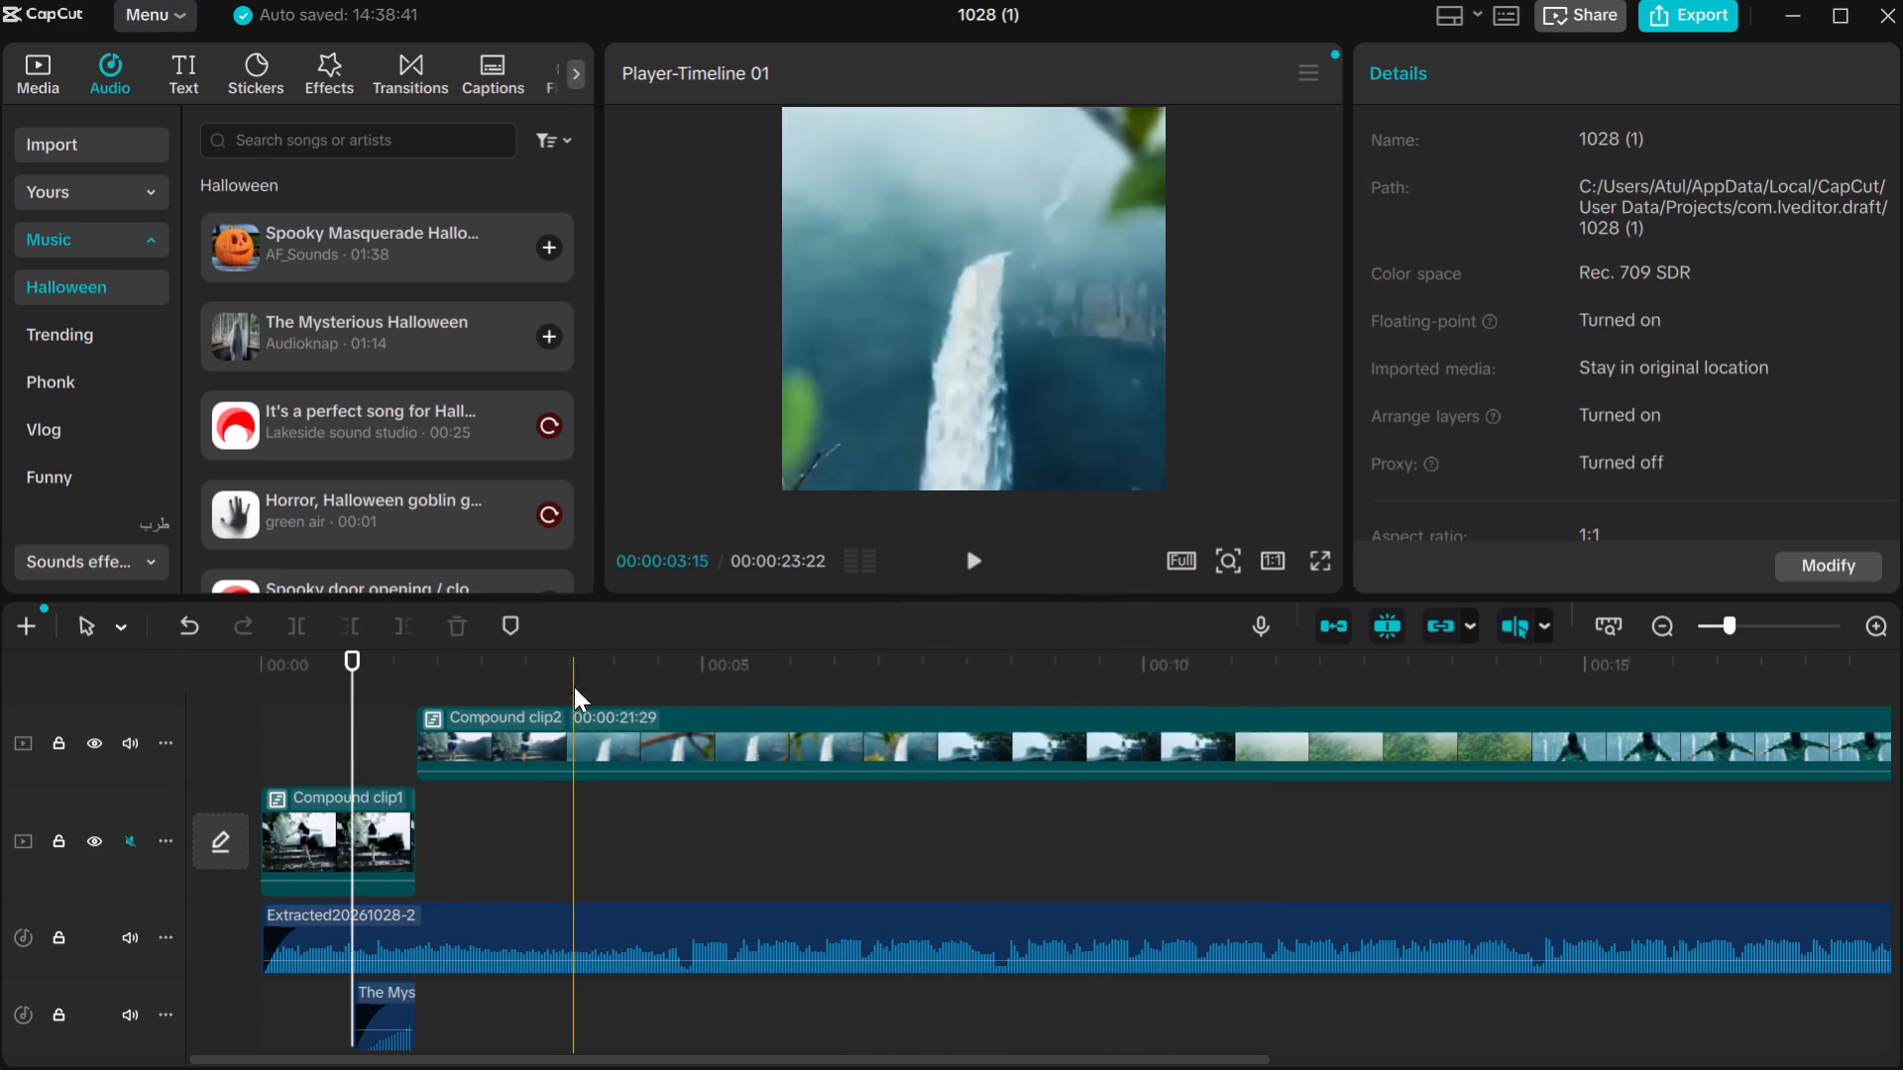
click(368, 869)
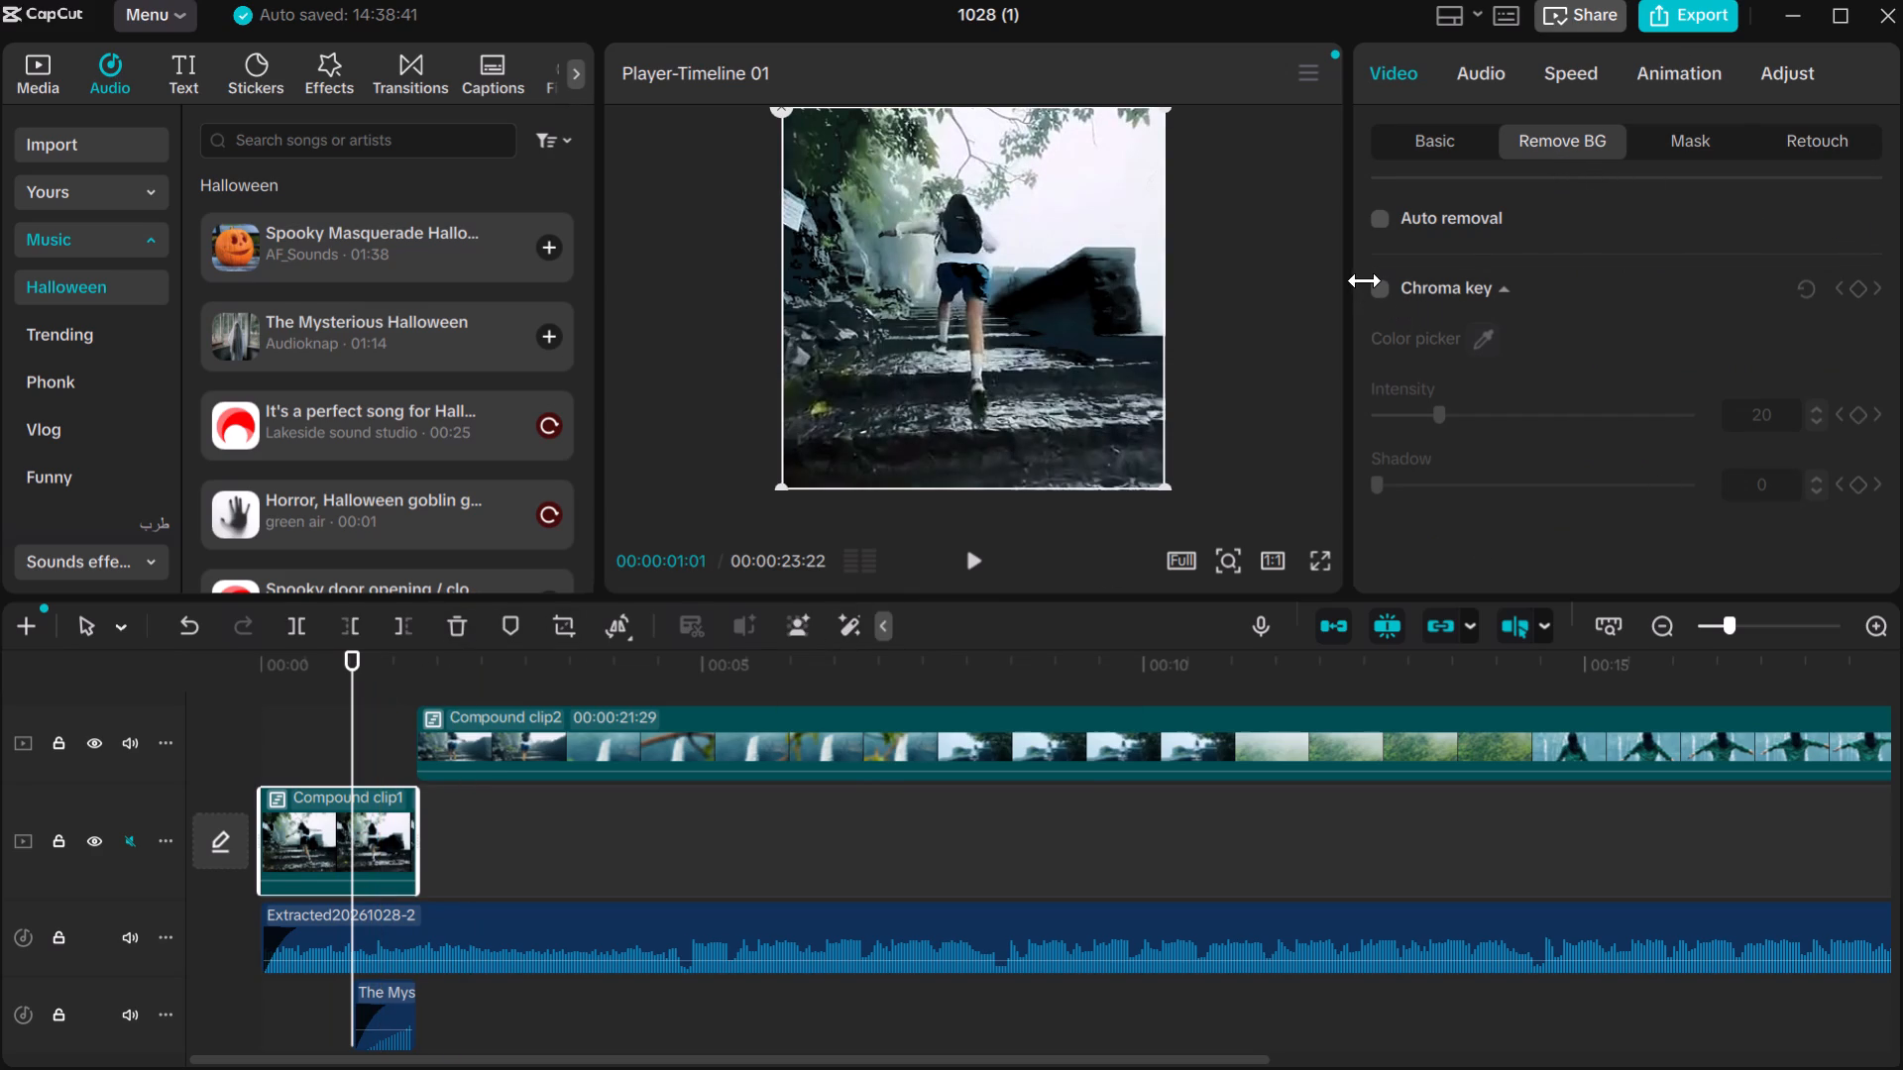
click(1388, 291)
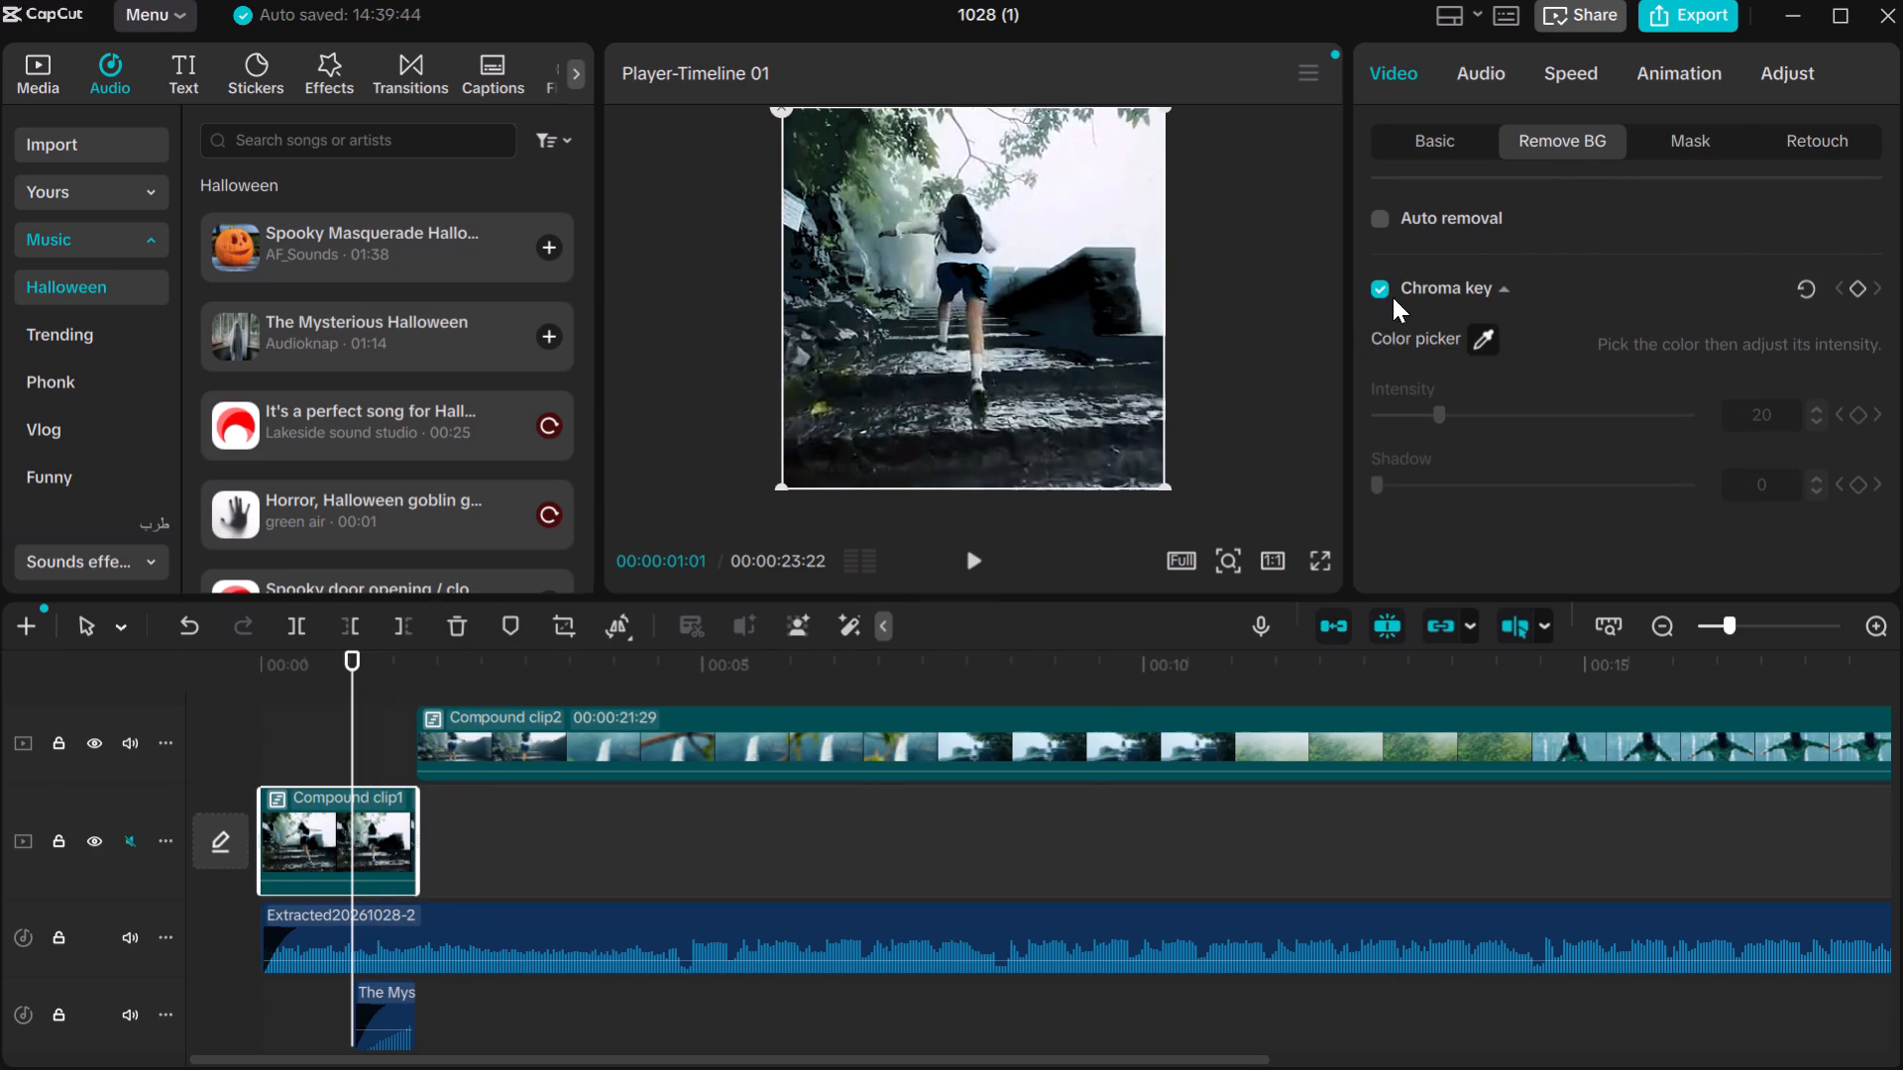
click(1490, 341)
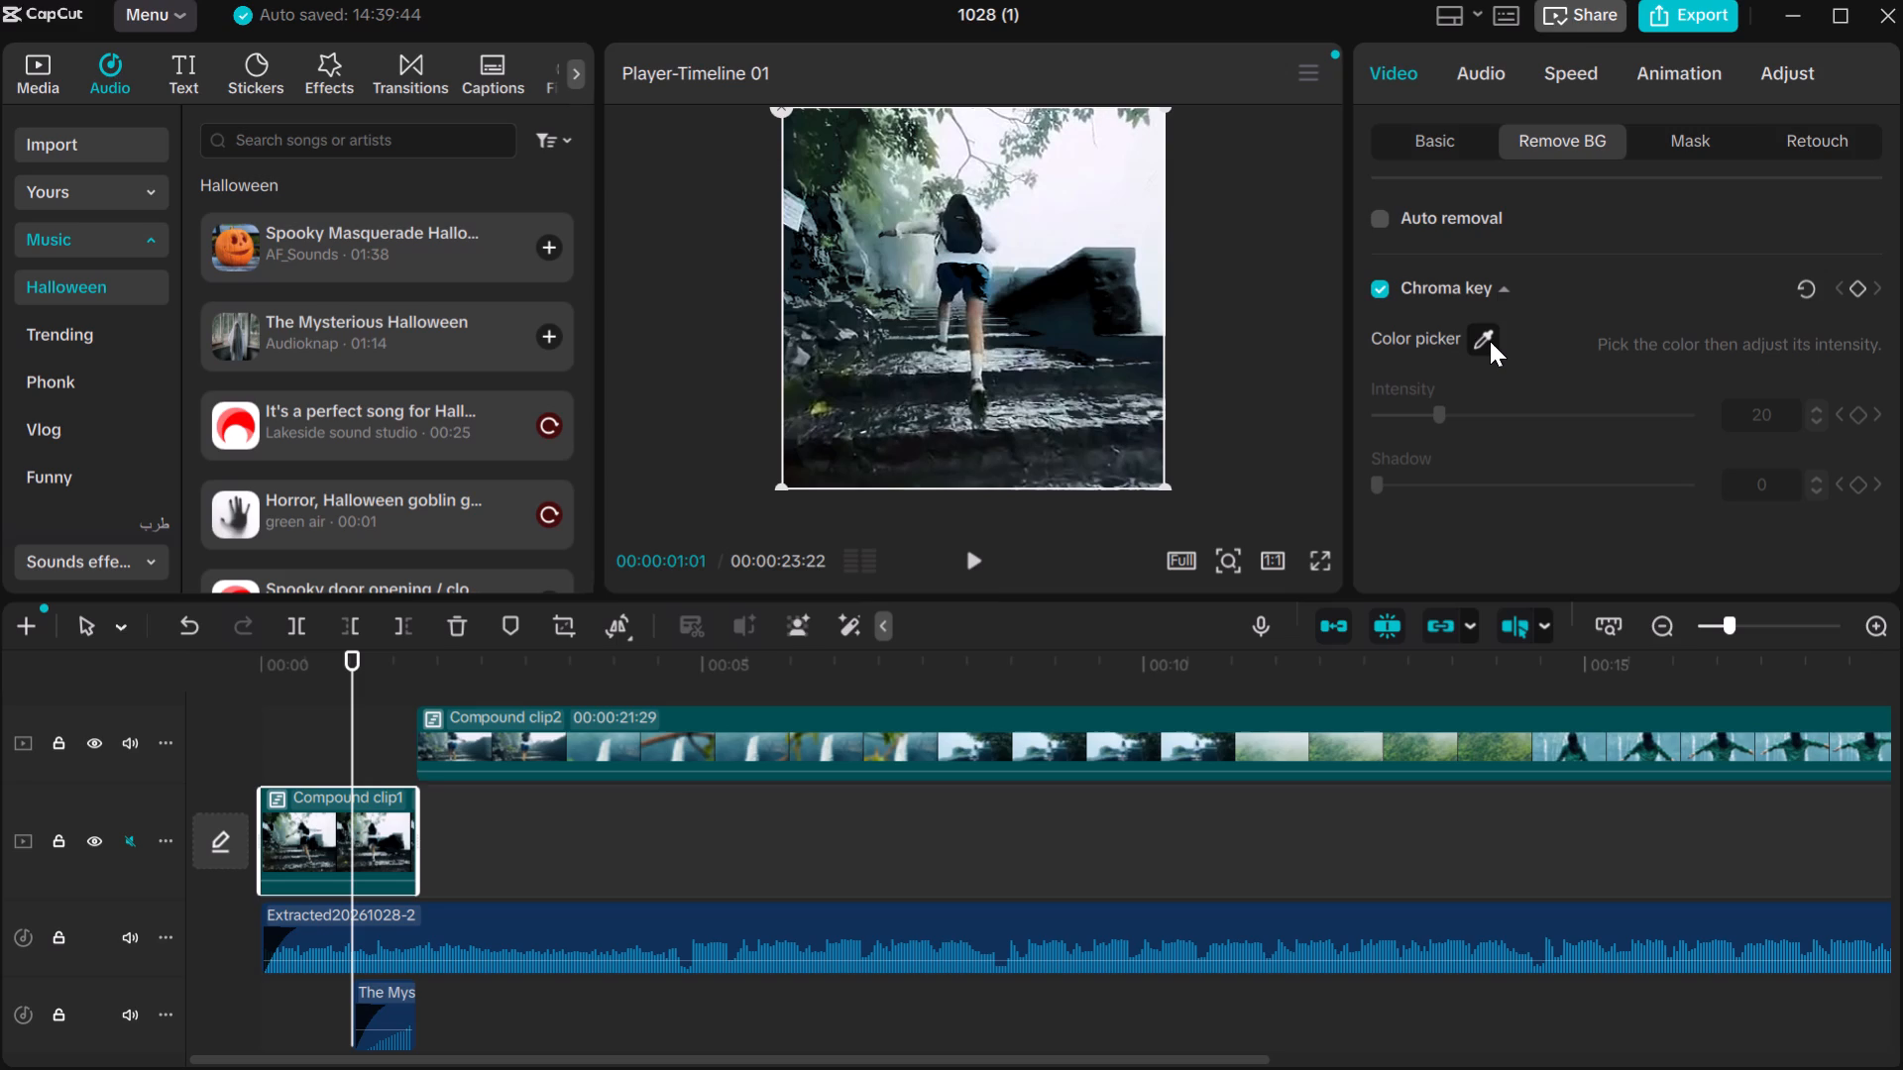
click(1489, 341)
click(1489, 341)
click(1489, 341)
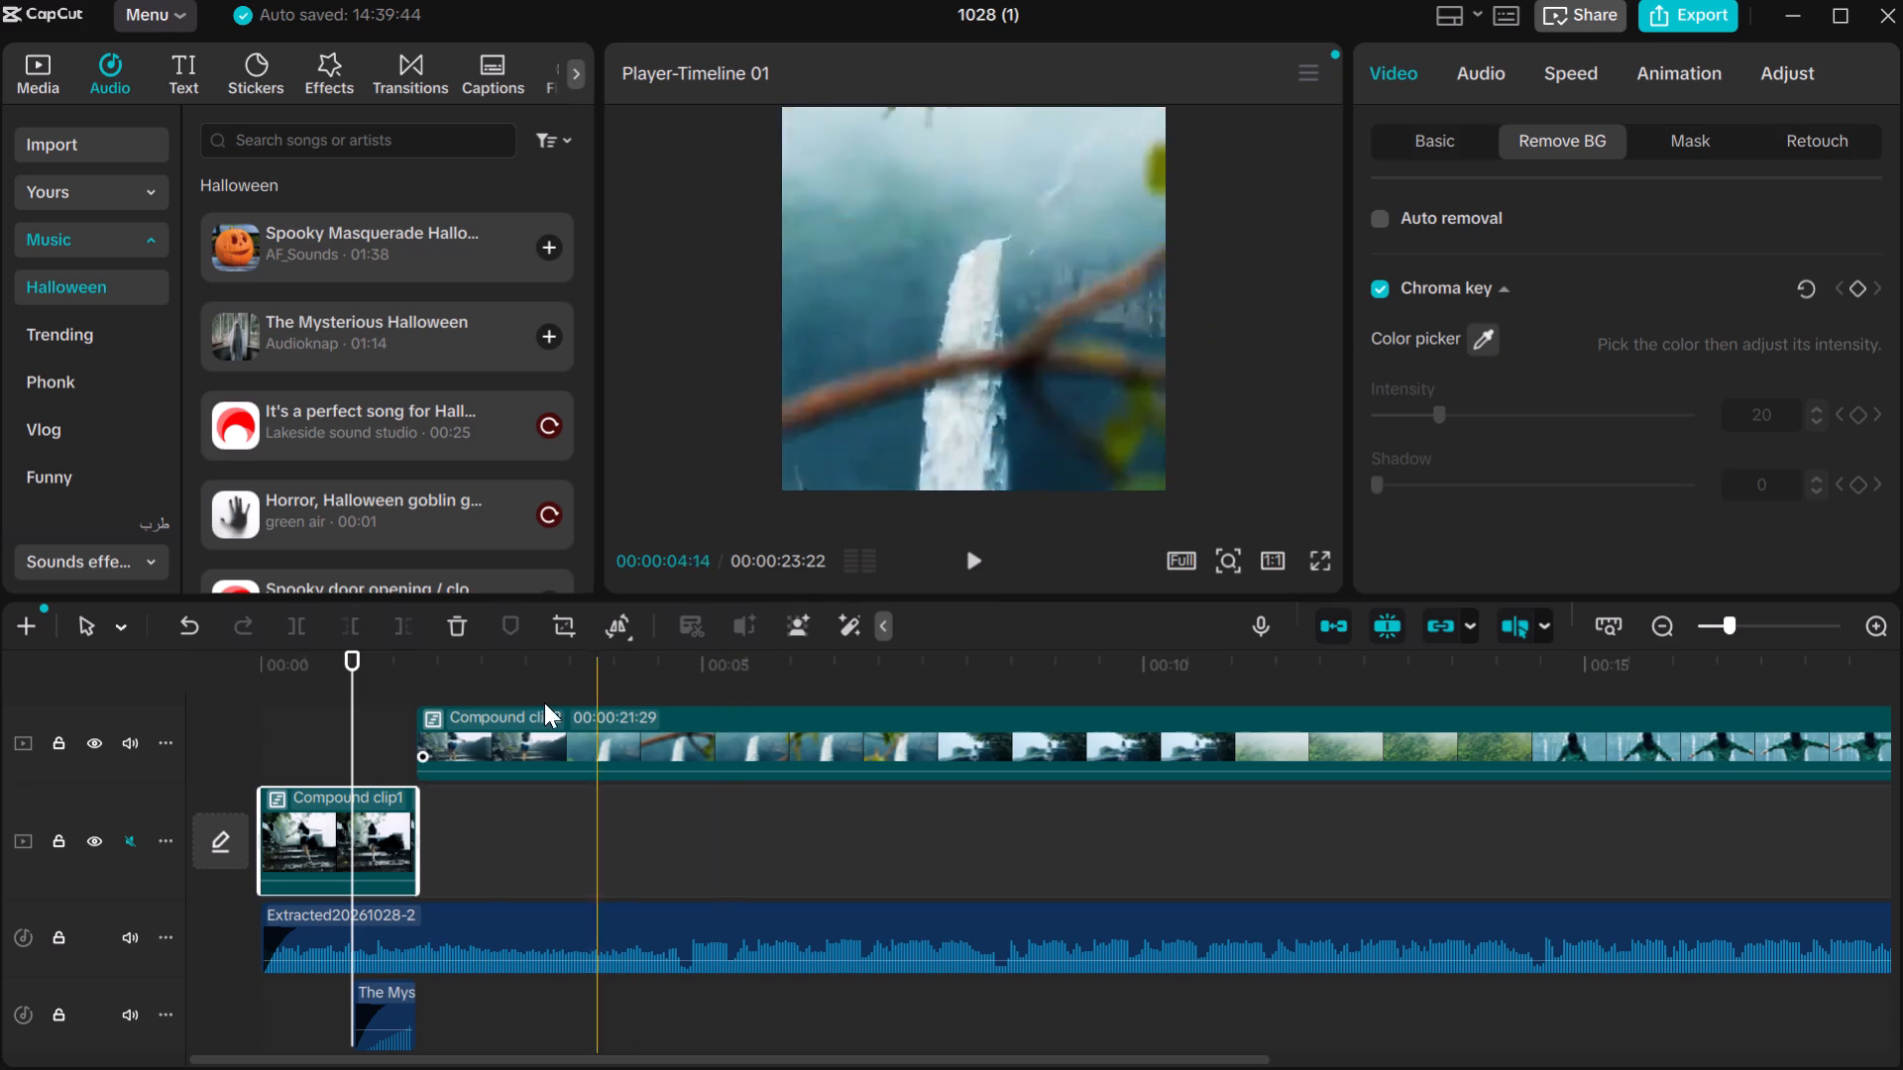
Add a Chroma key keyframe to Compound clip1 at the very start of the timeline, 00:00:00:00.
click(373, 844)
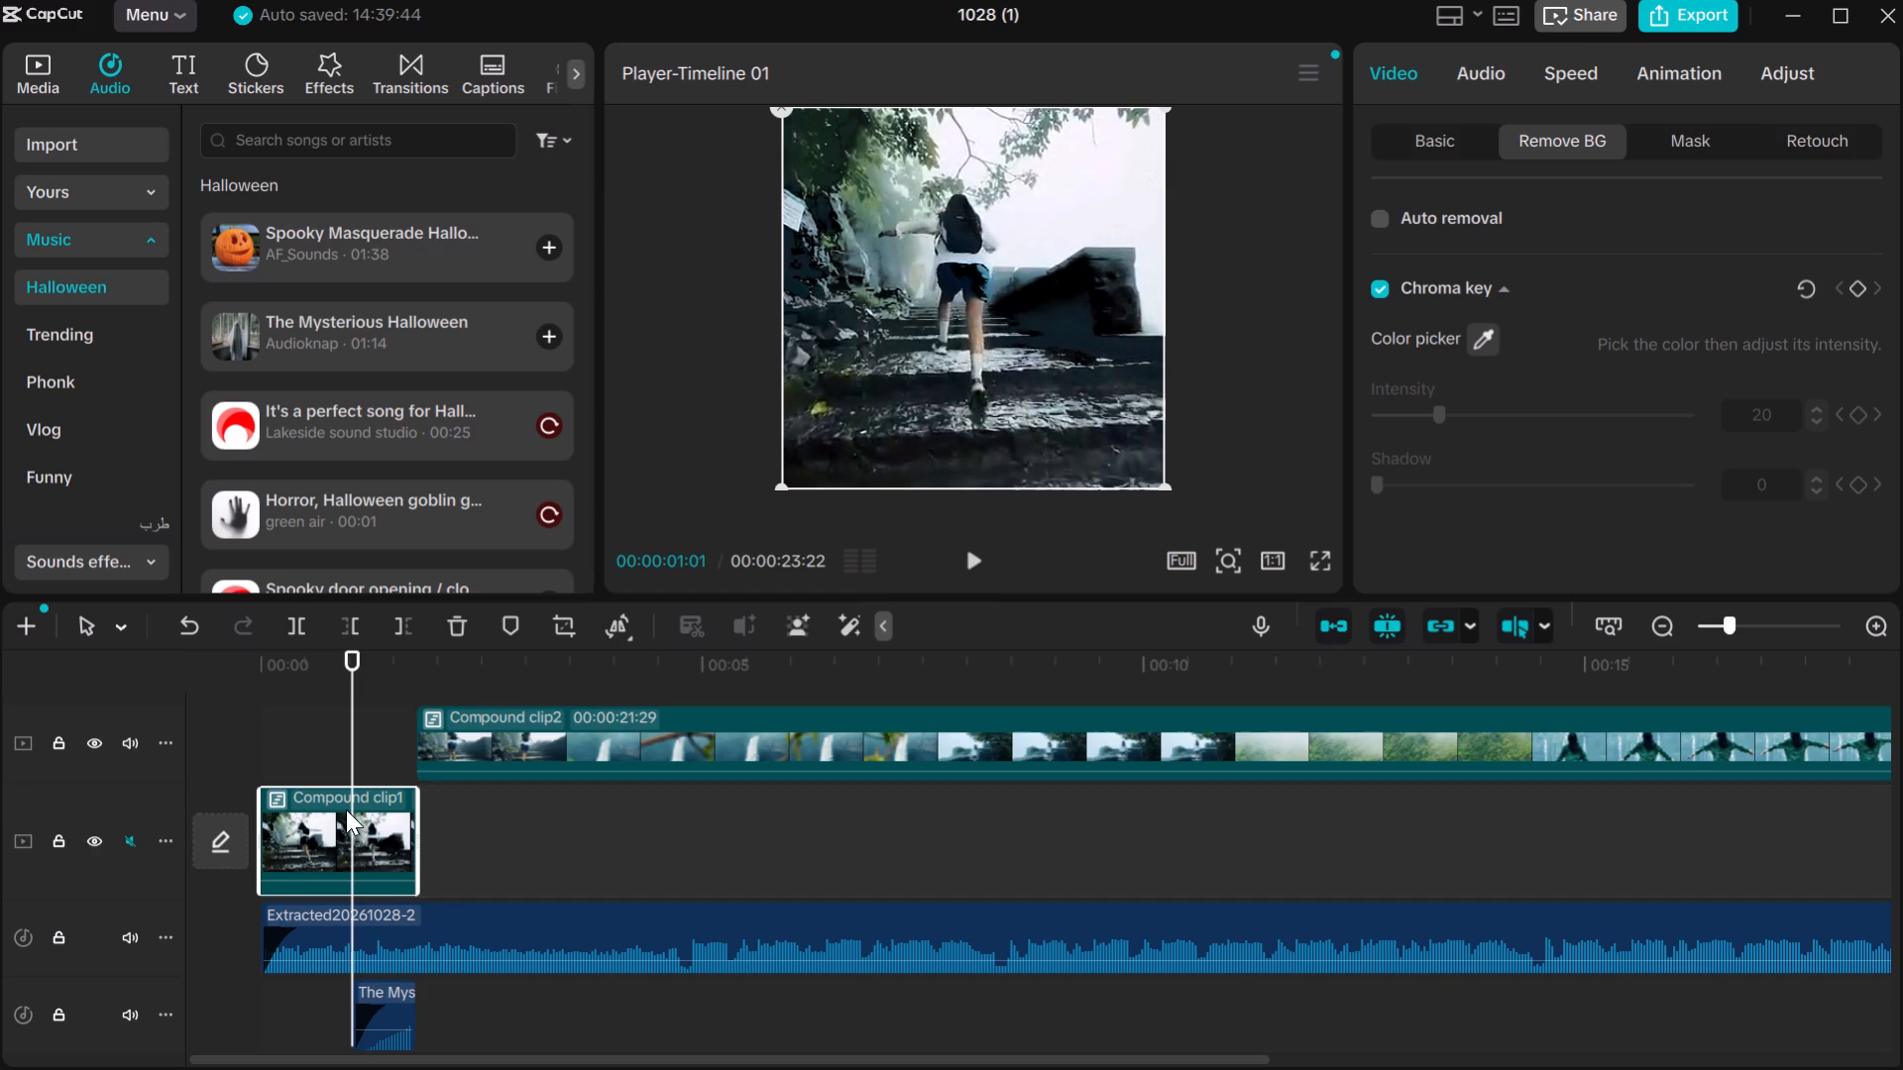
click(345, 808)
drag(351, 752, 350, 743)
drag(350, 743, 289, 759)
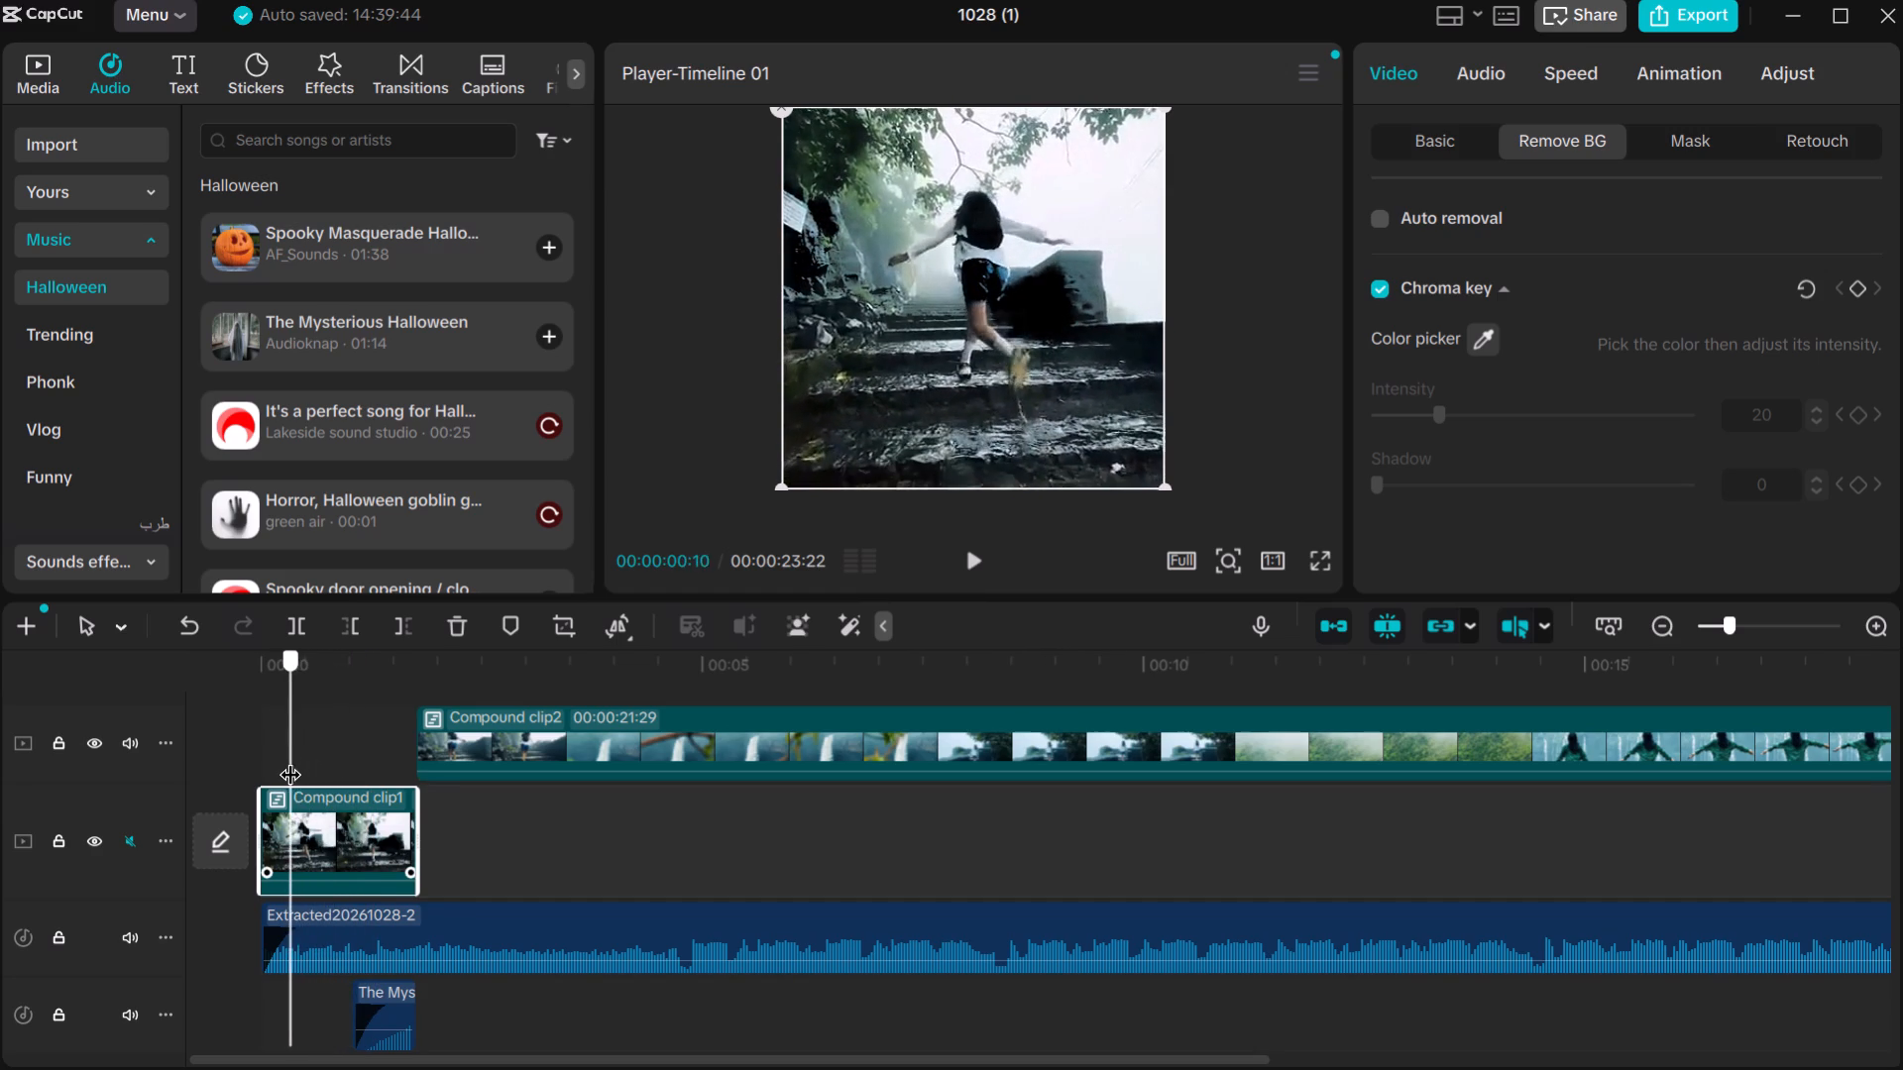
drag(289, 759, 271, 772)
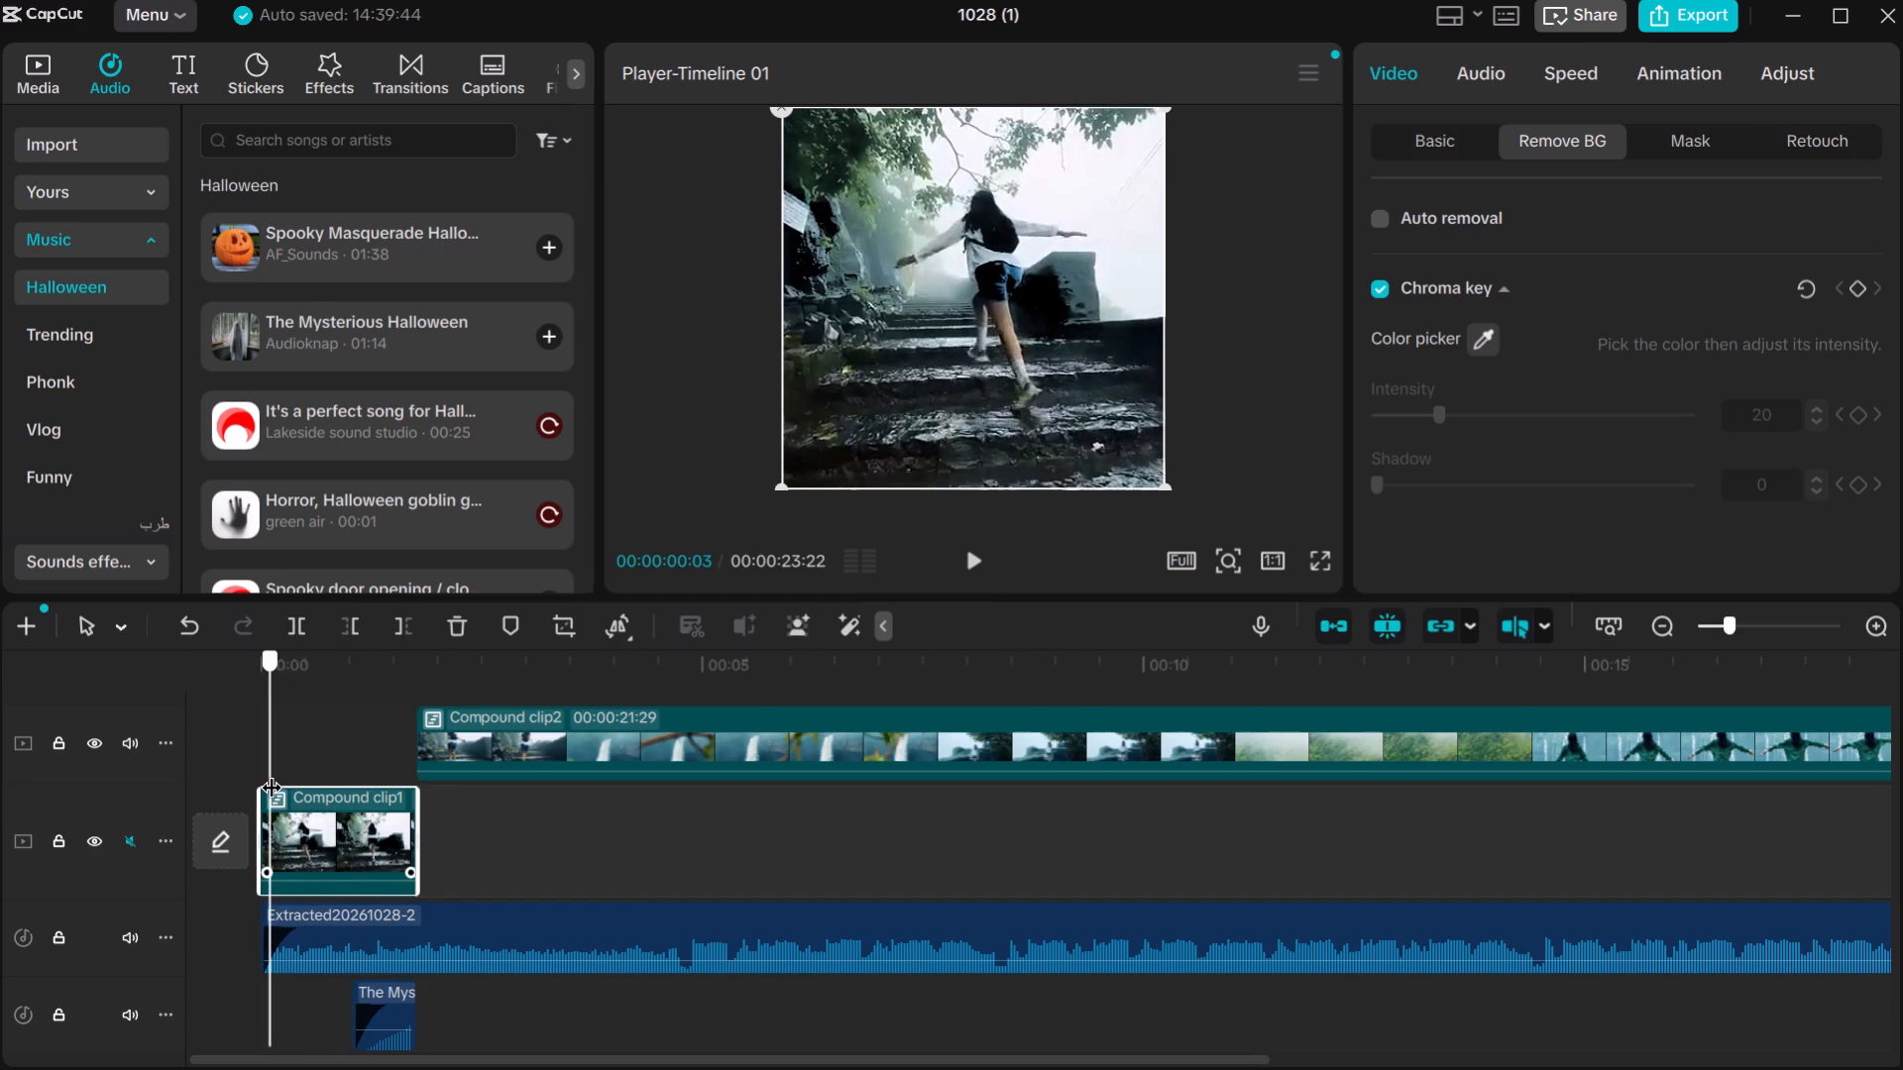
drag(271, 772, 266, 772)
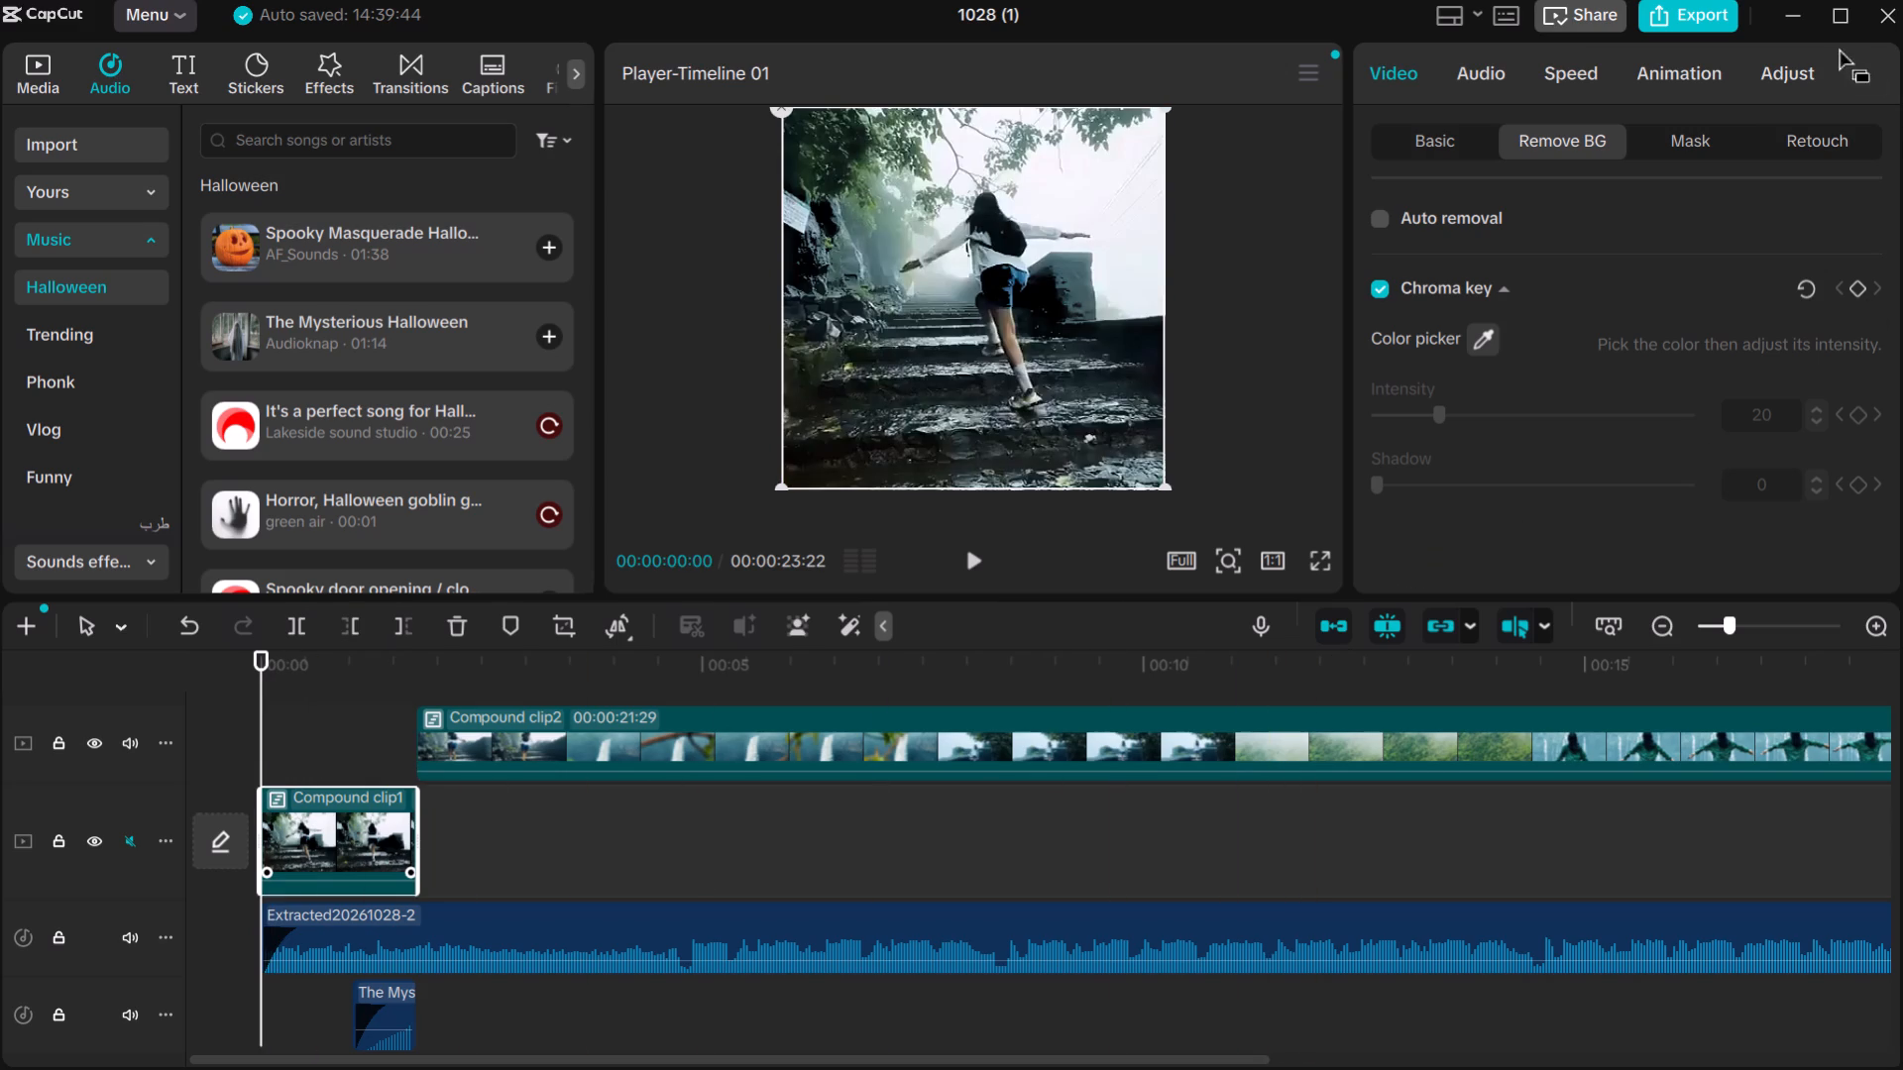
click(1853, 290)
Add a second Chroma key keyframe near the end of Compound clip1, at 00:00:01:20.
click(406, 714)
click(406, 714)
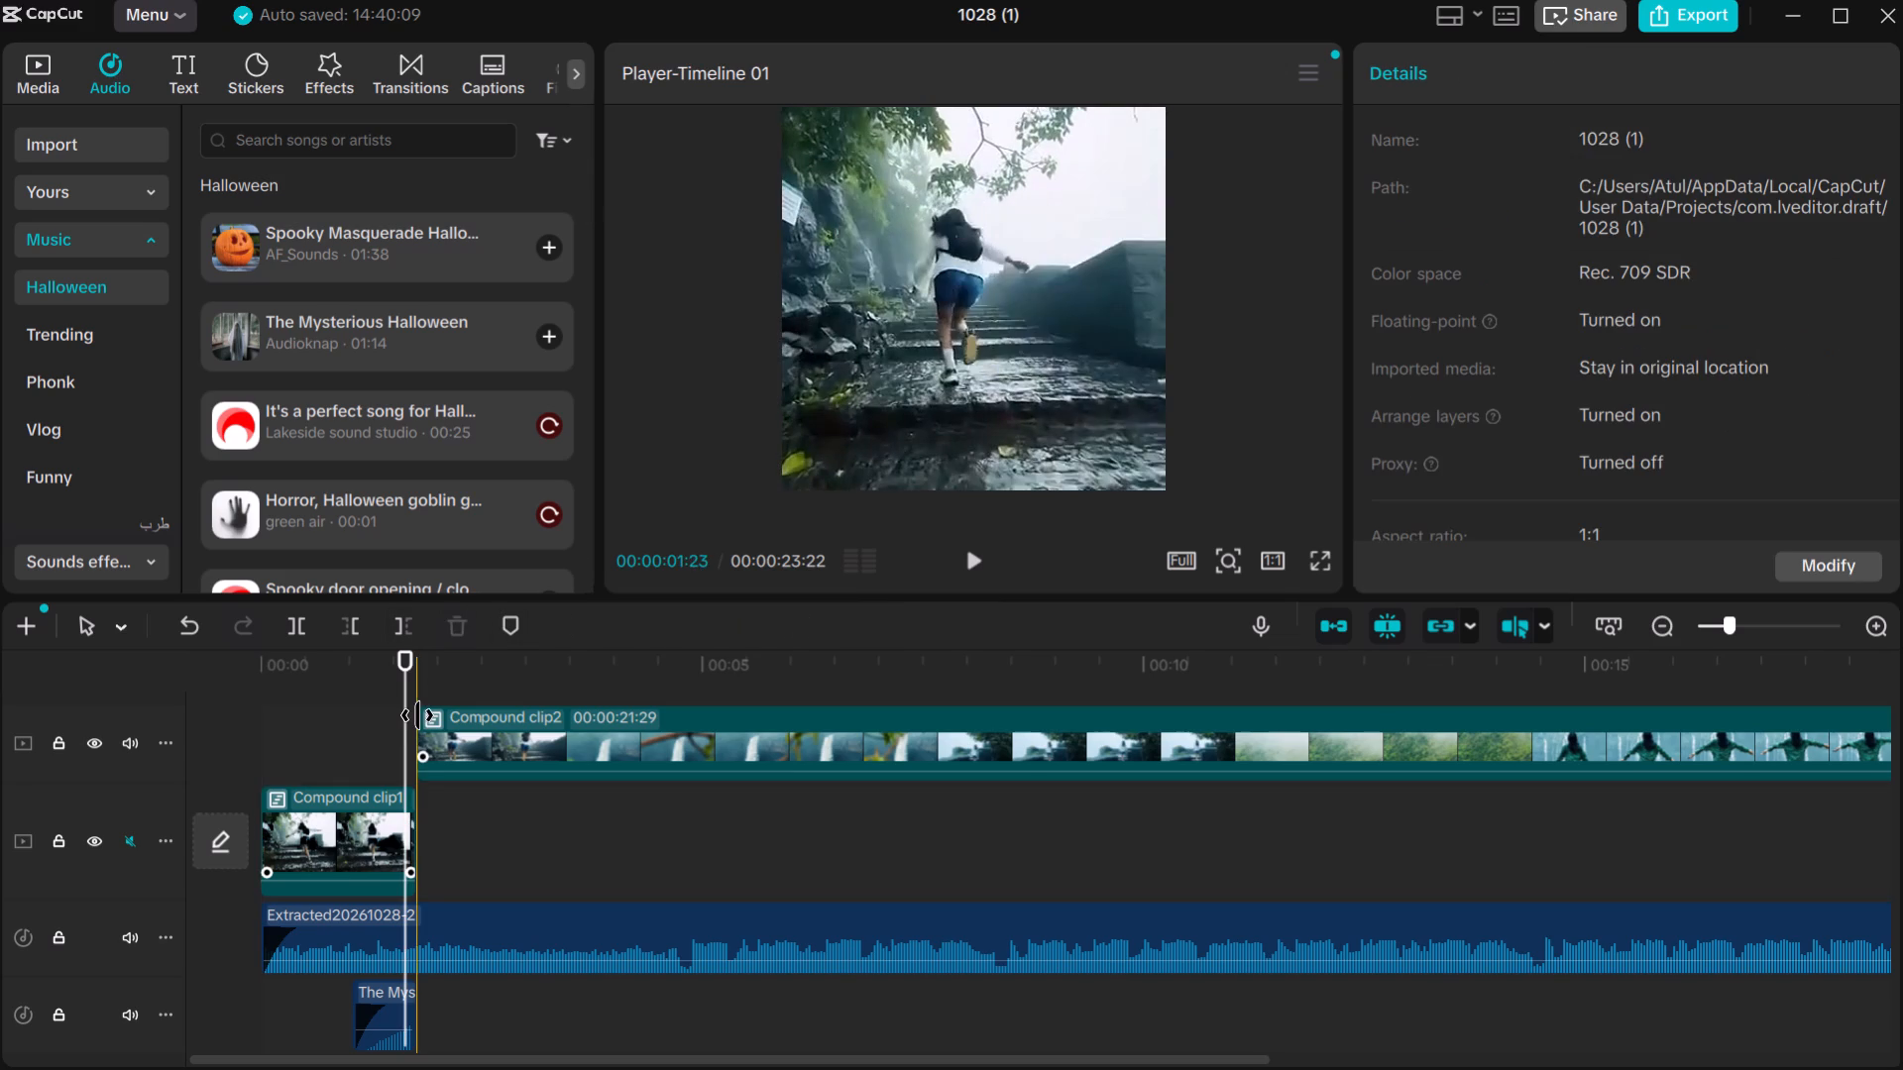
click(407, 715)
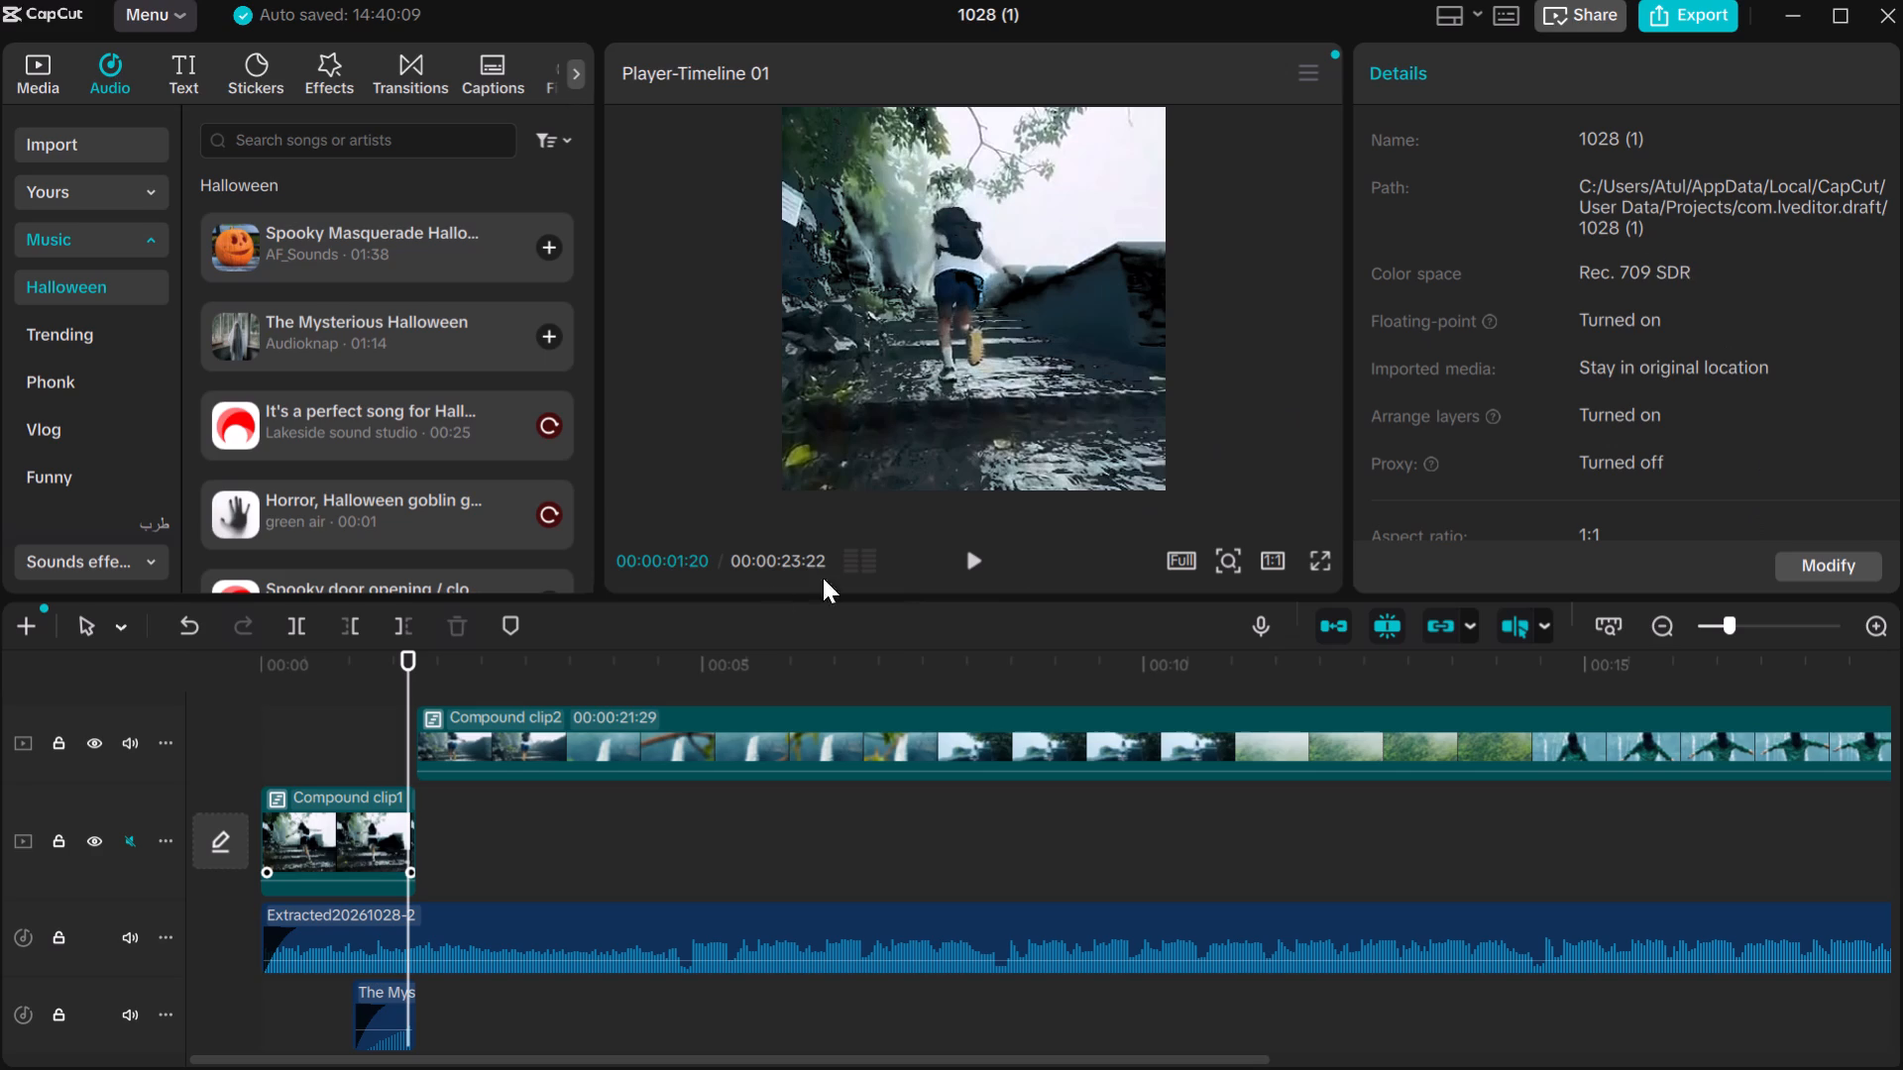
click(386, 801)
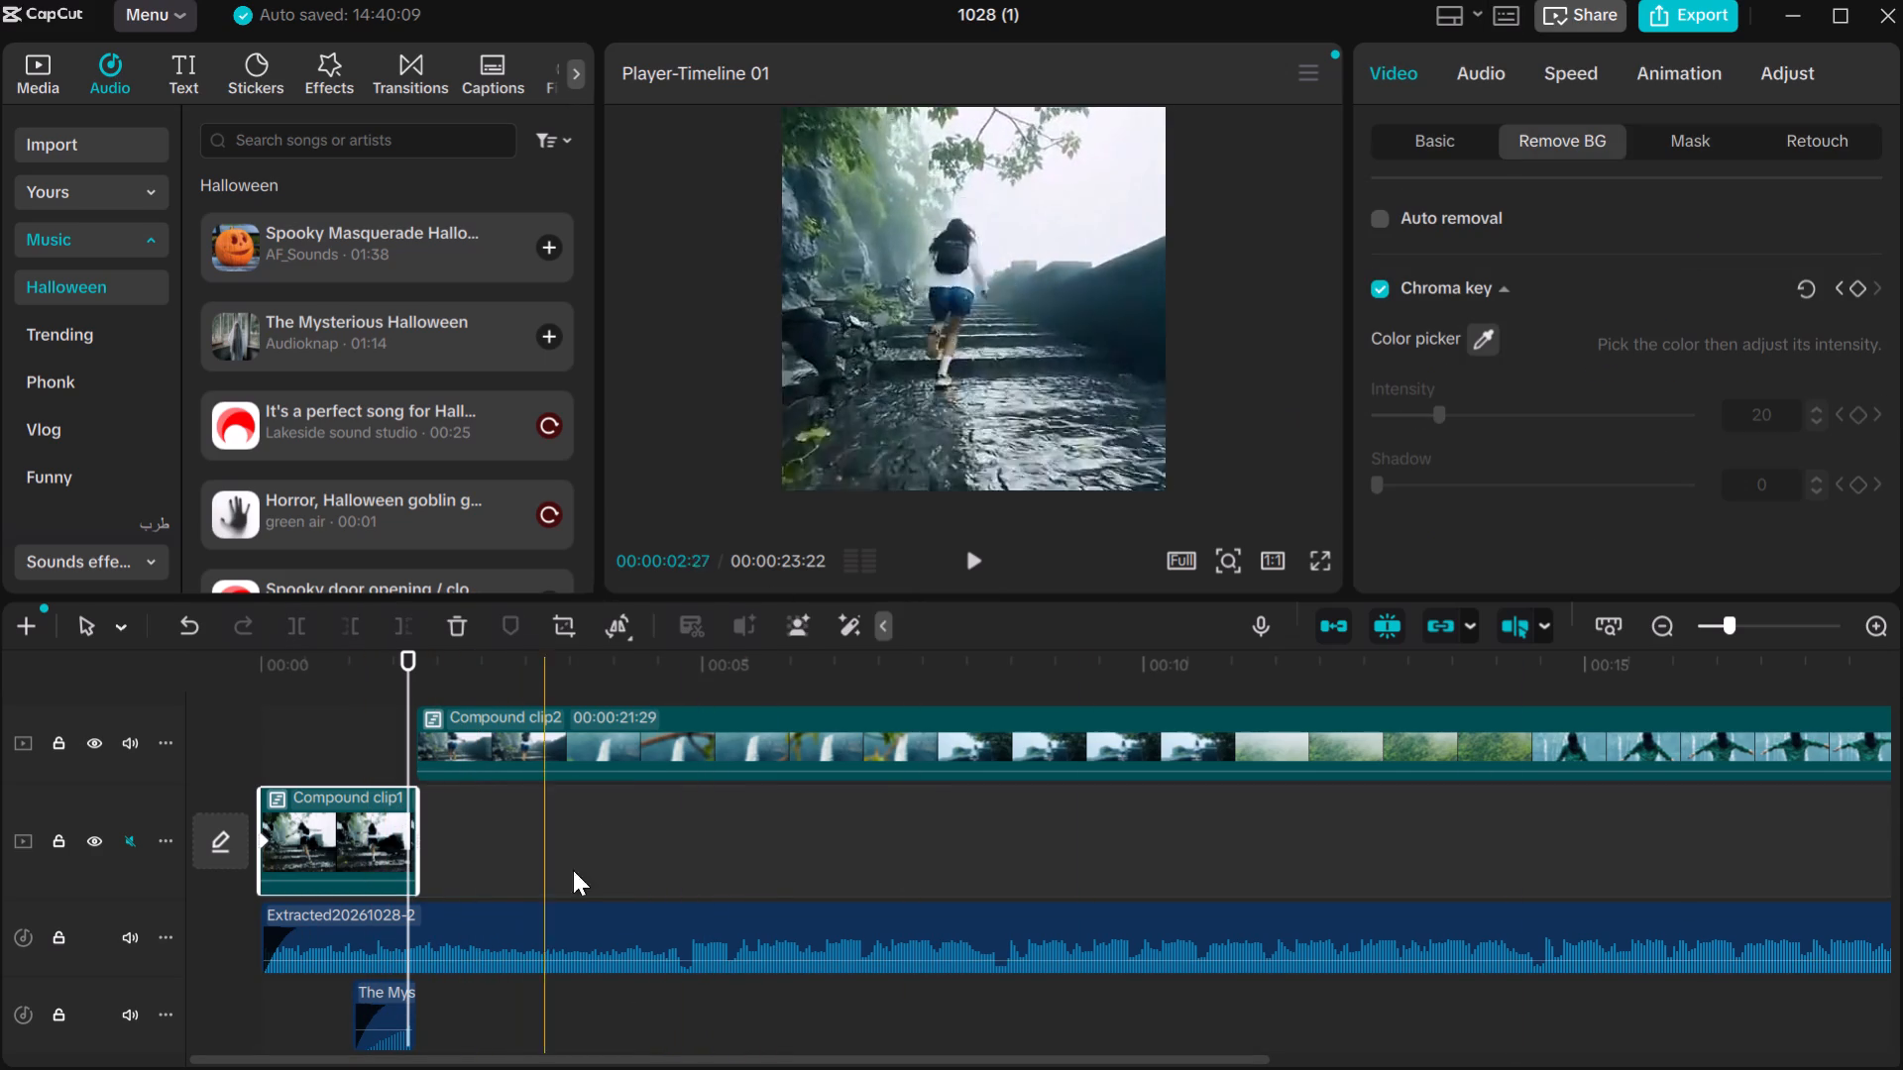
click(1860, 290)
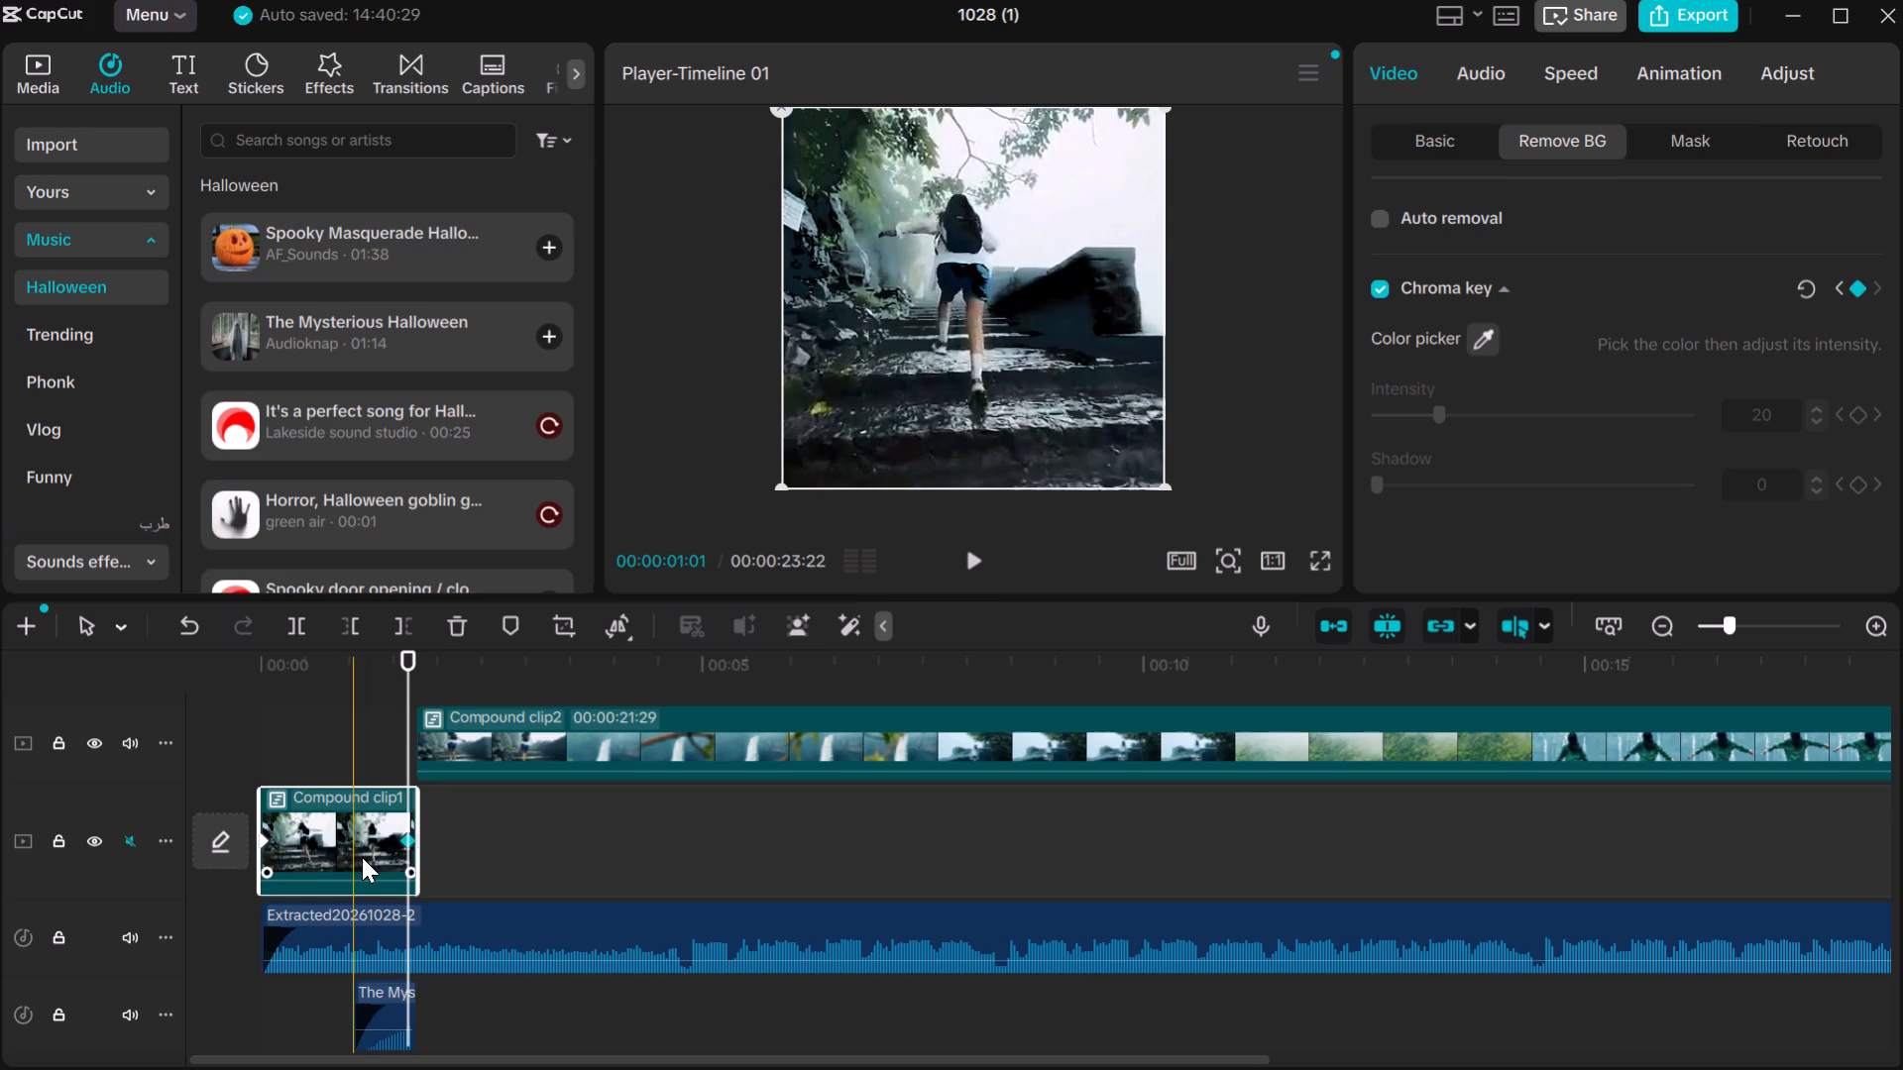
Pick a pale near-white as Compound clip1's Chroma key color by sampling around the sky and dark wall at 00:00:01:20.
click(1475, 335)
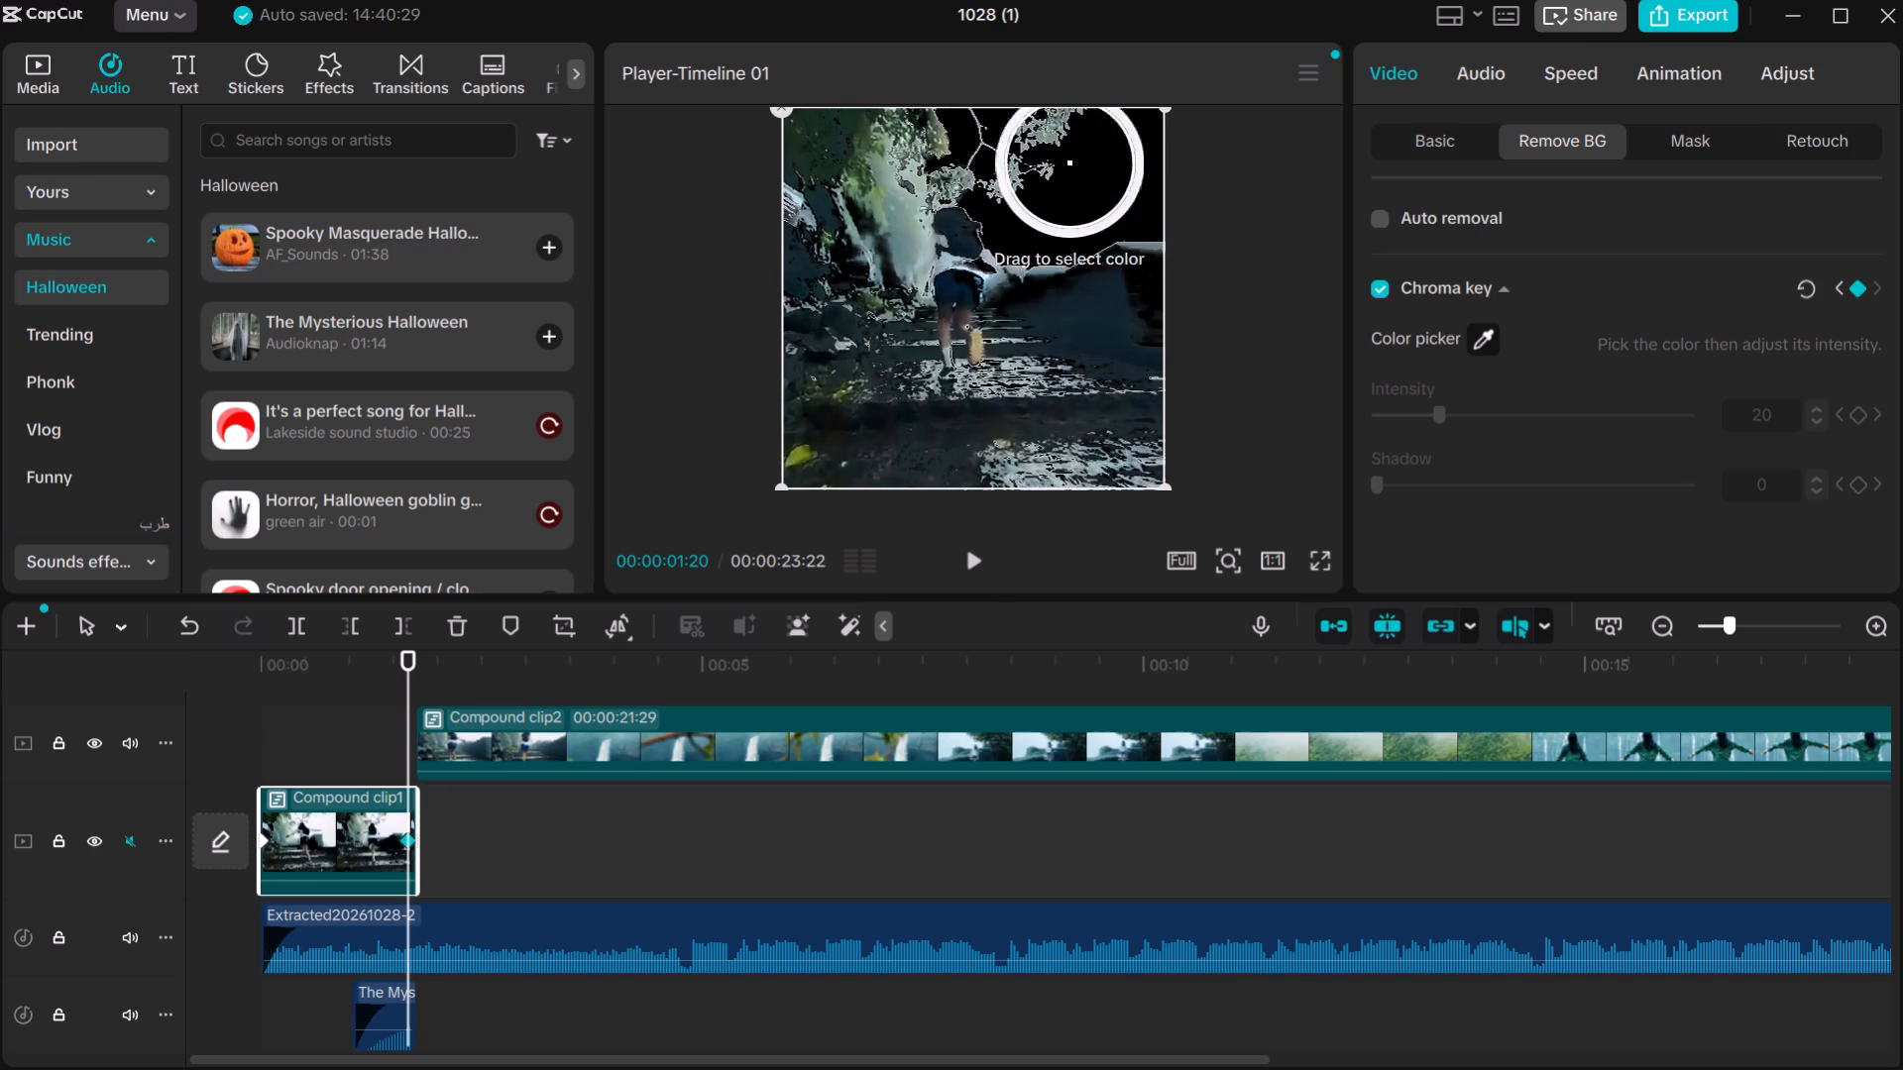
drag(1475, 343, 1478, 331)
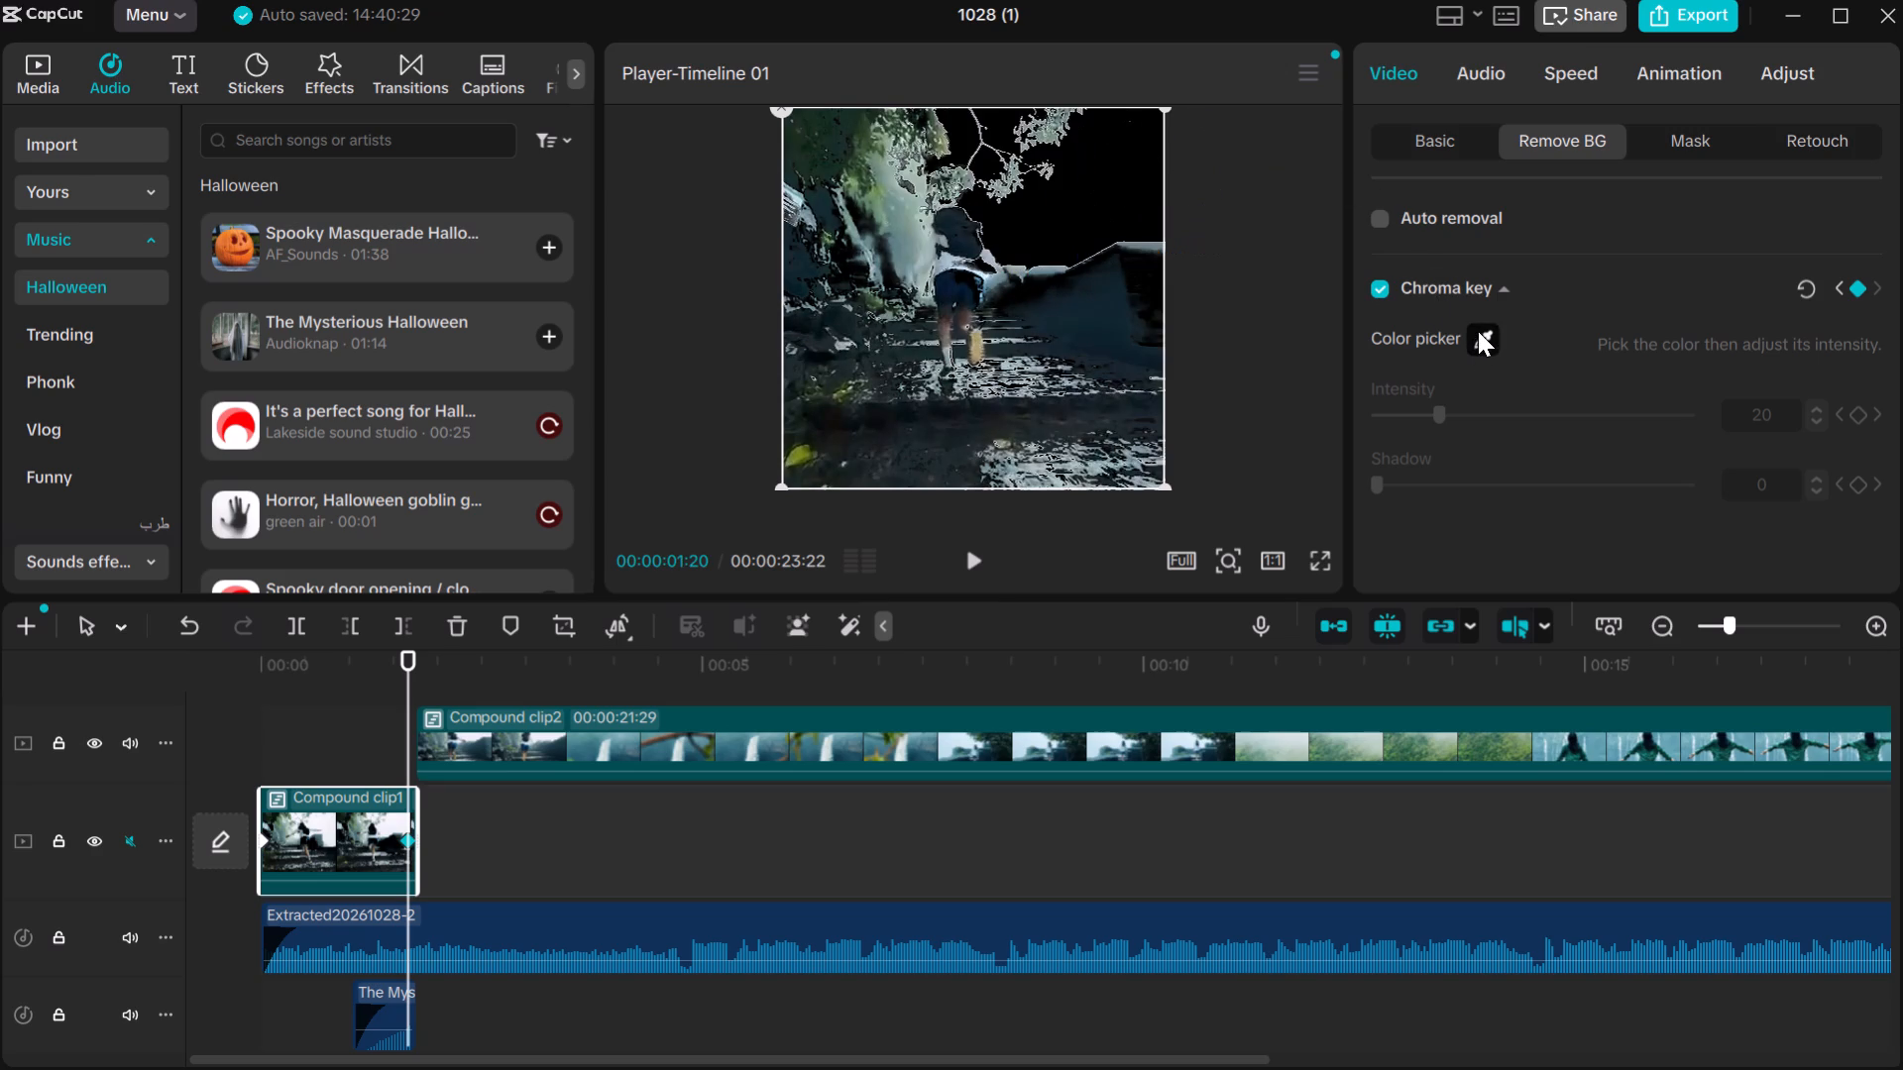
drag(1478, 331, 1129, 325)
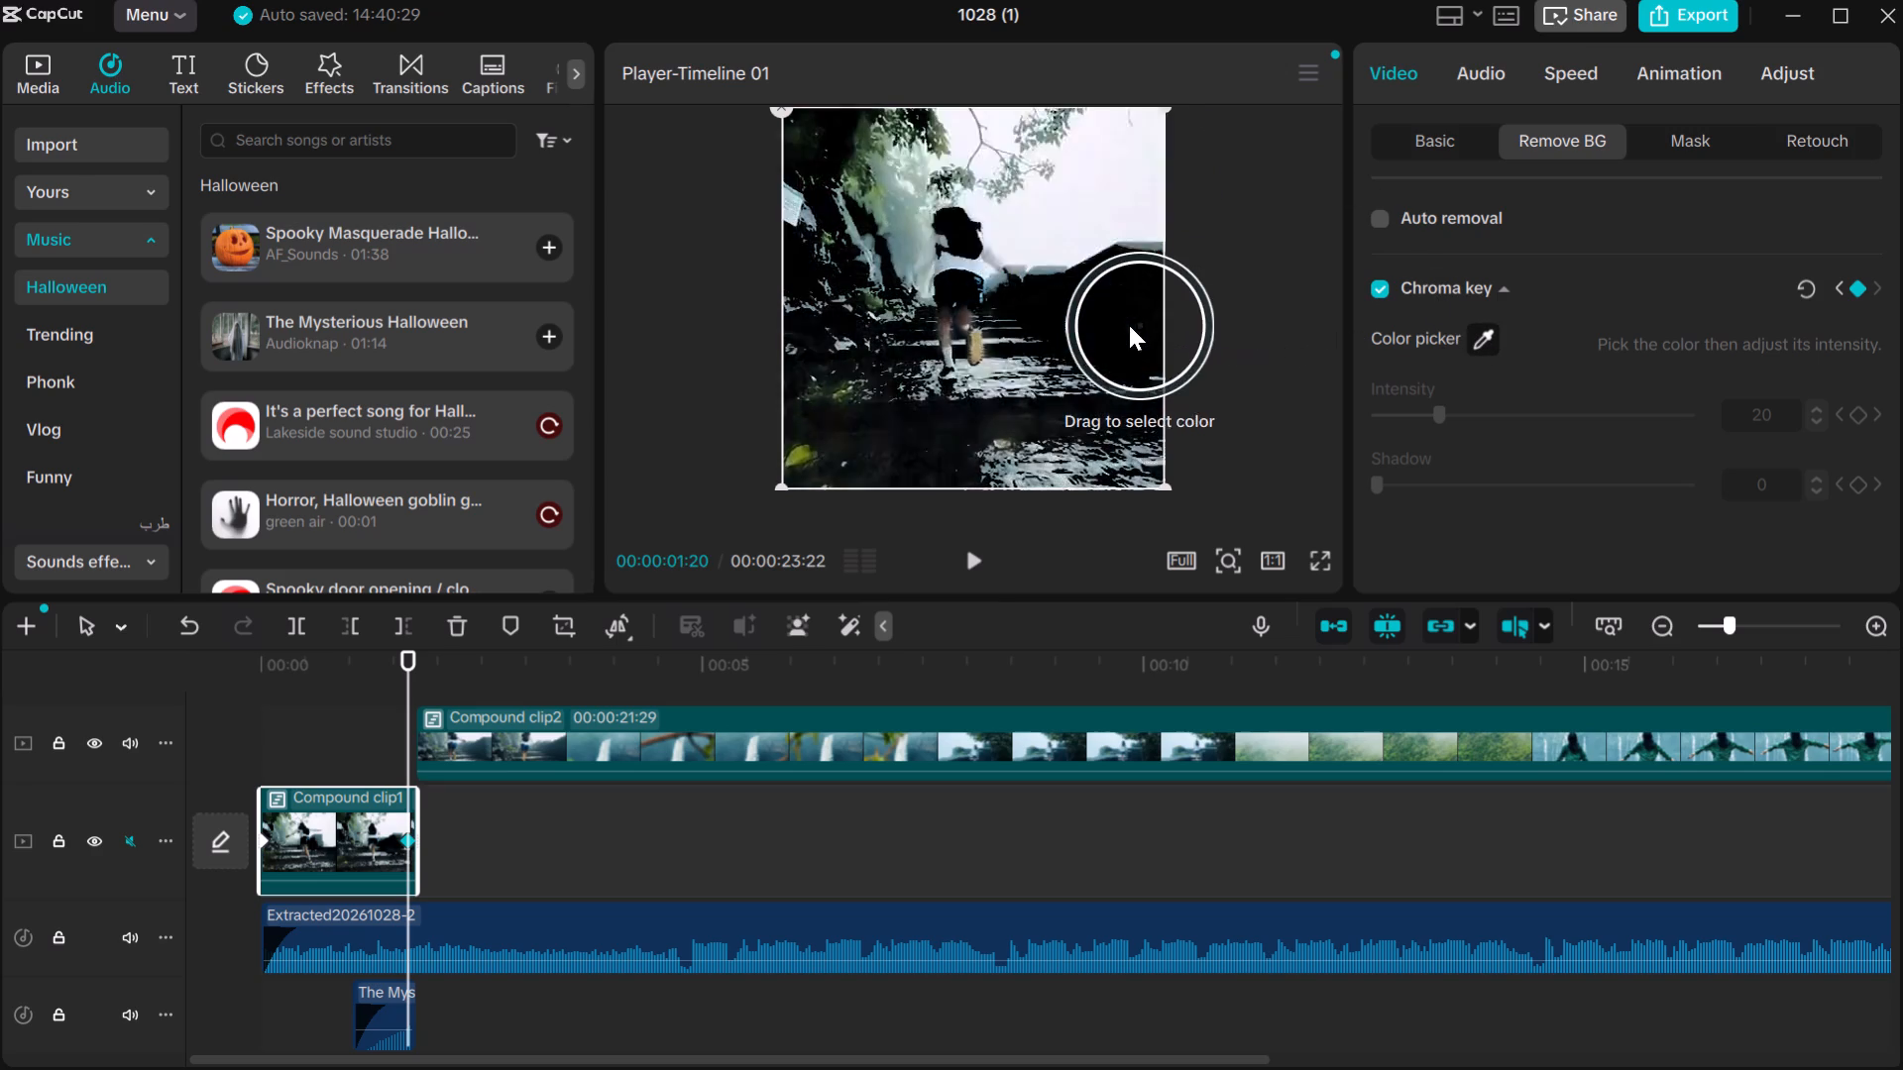
drag(1129, 325, 1071, 347)
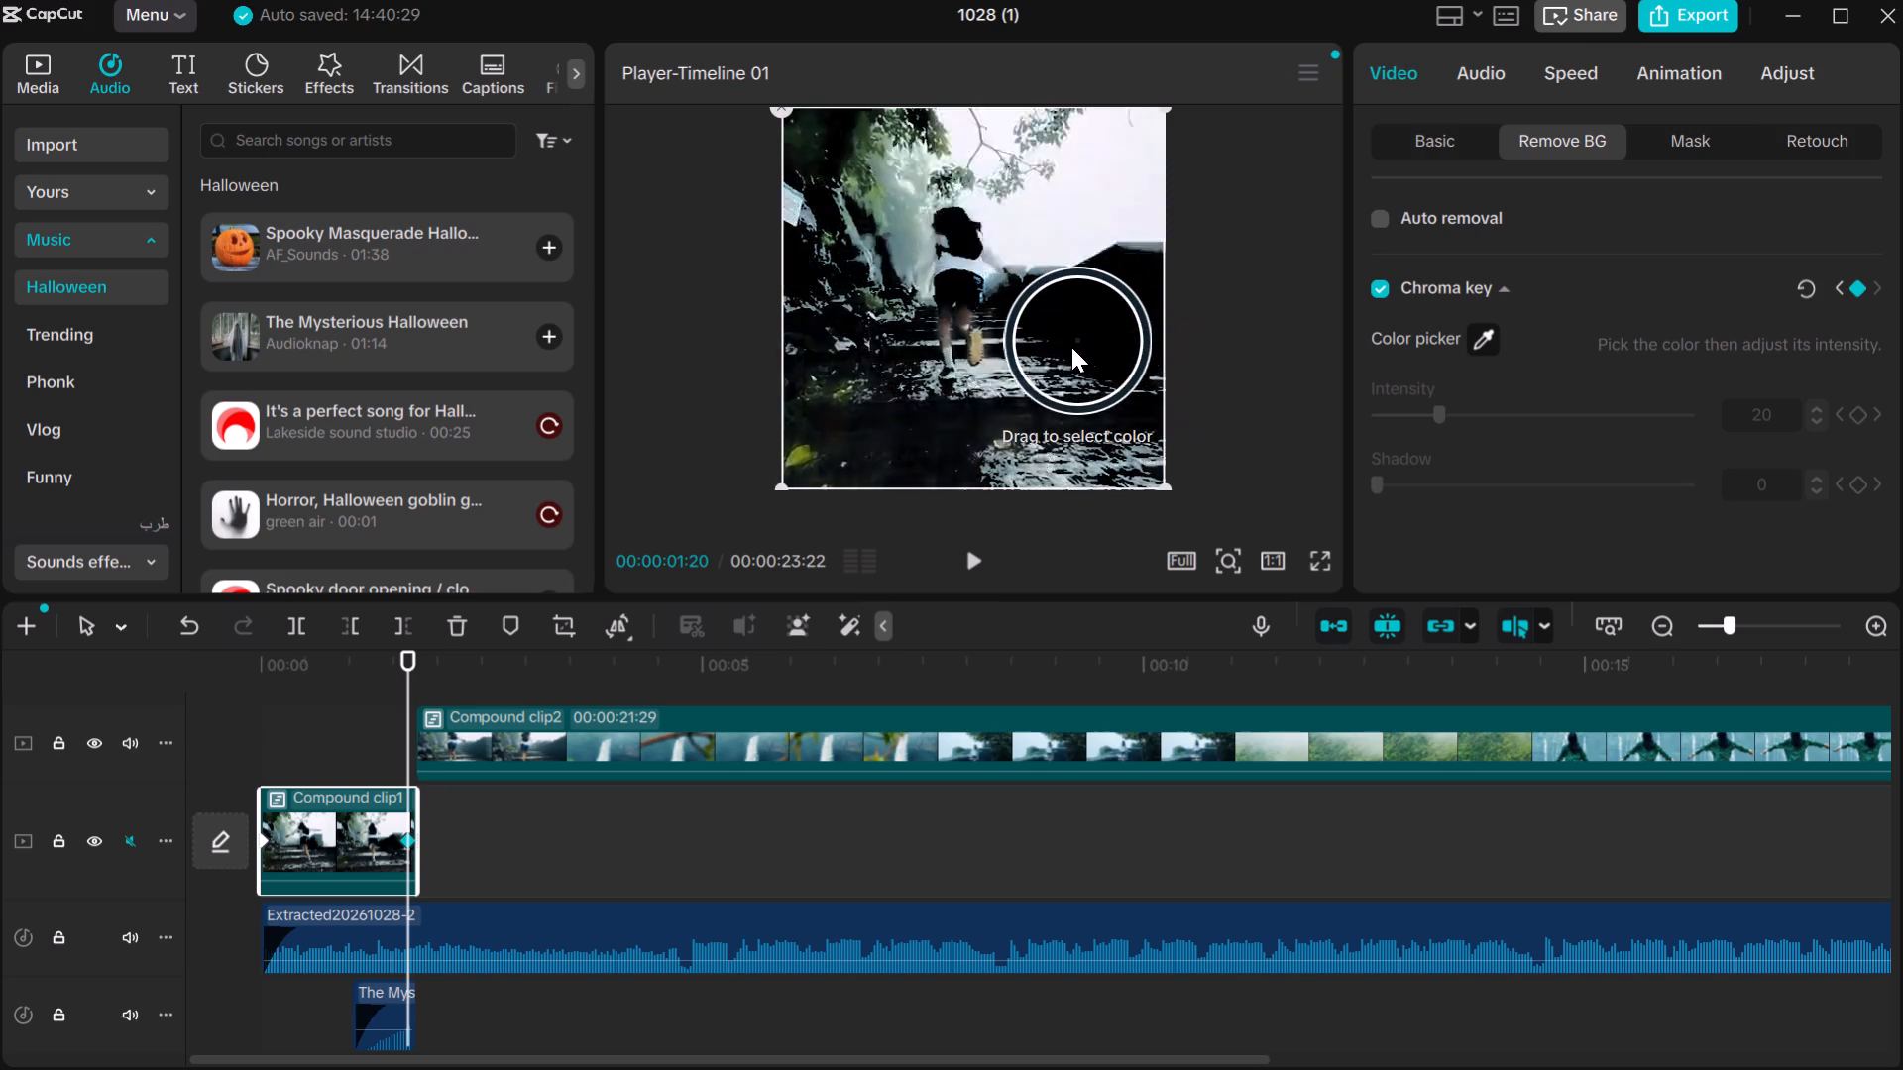
drag(1071, 347, 1008, 354)
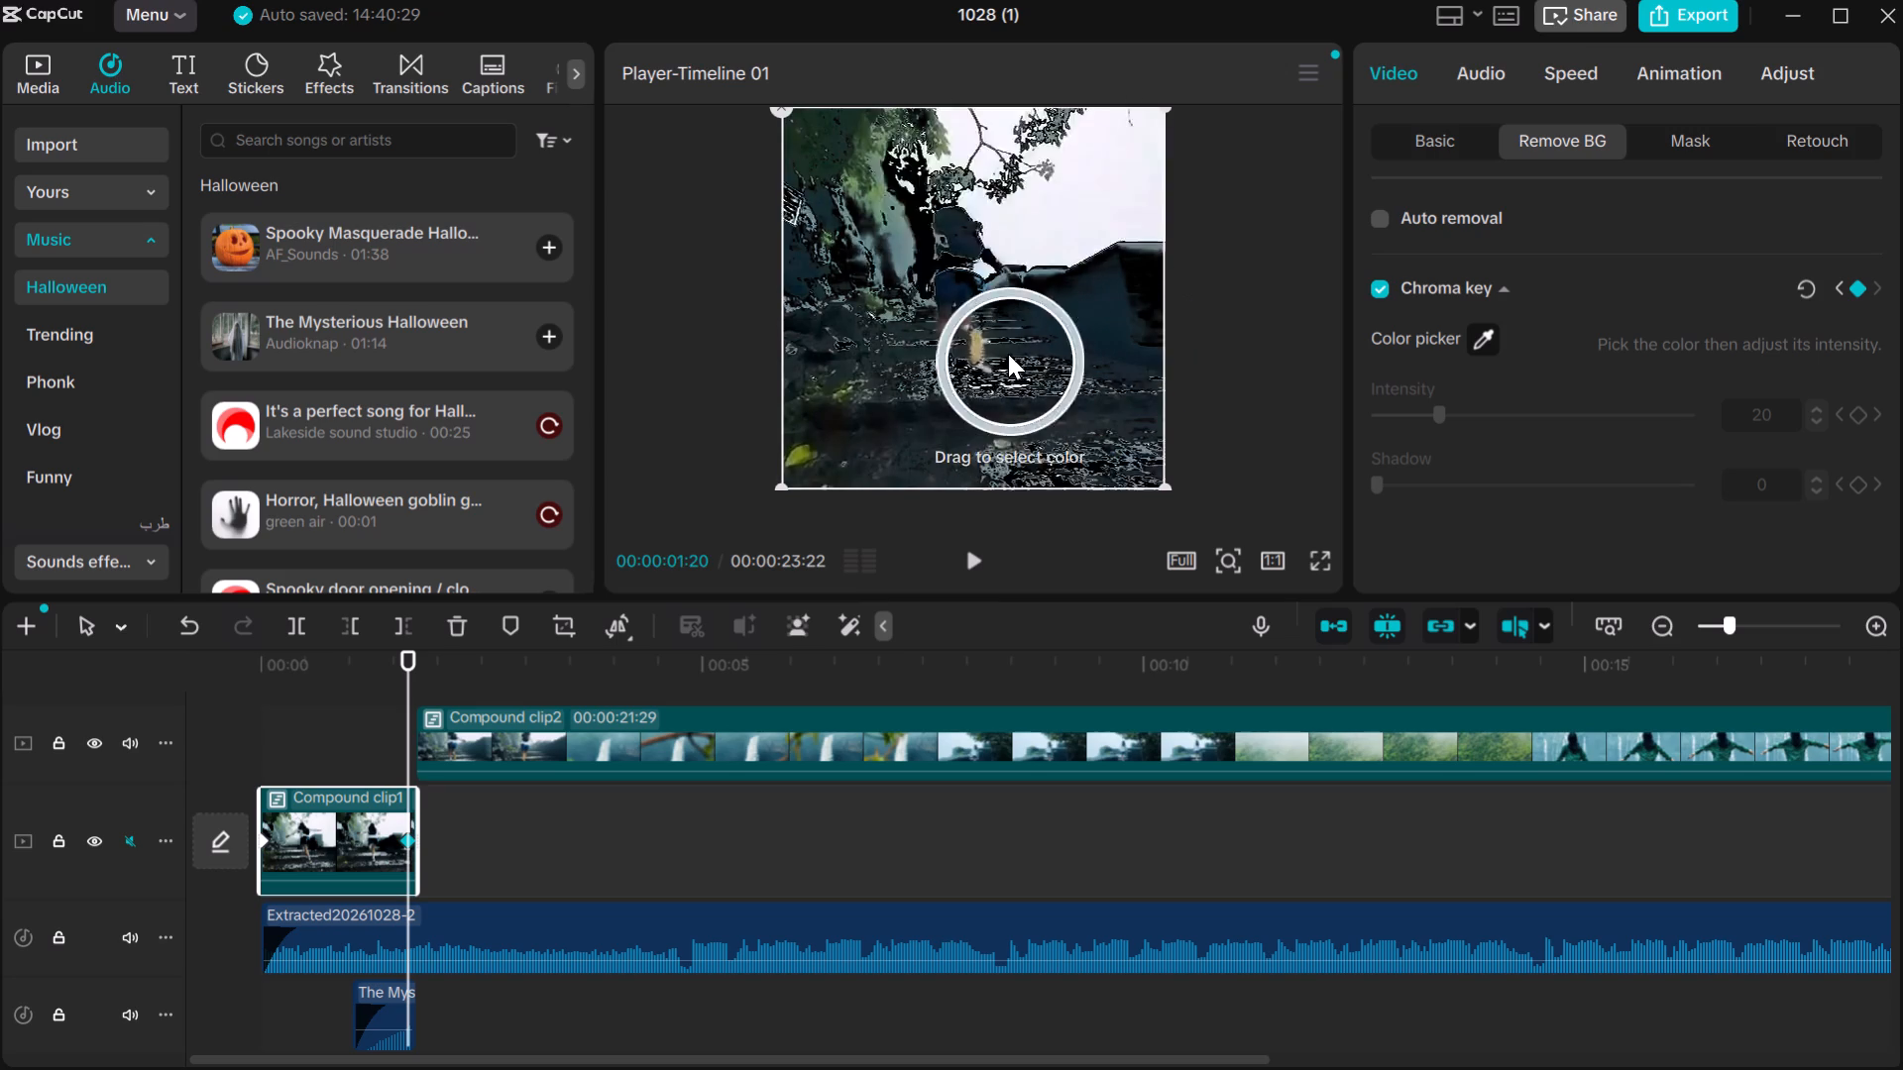
drag(1008, 354, 1076, 248)
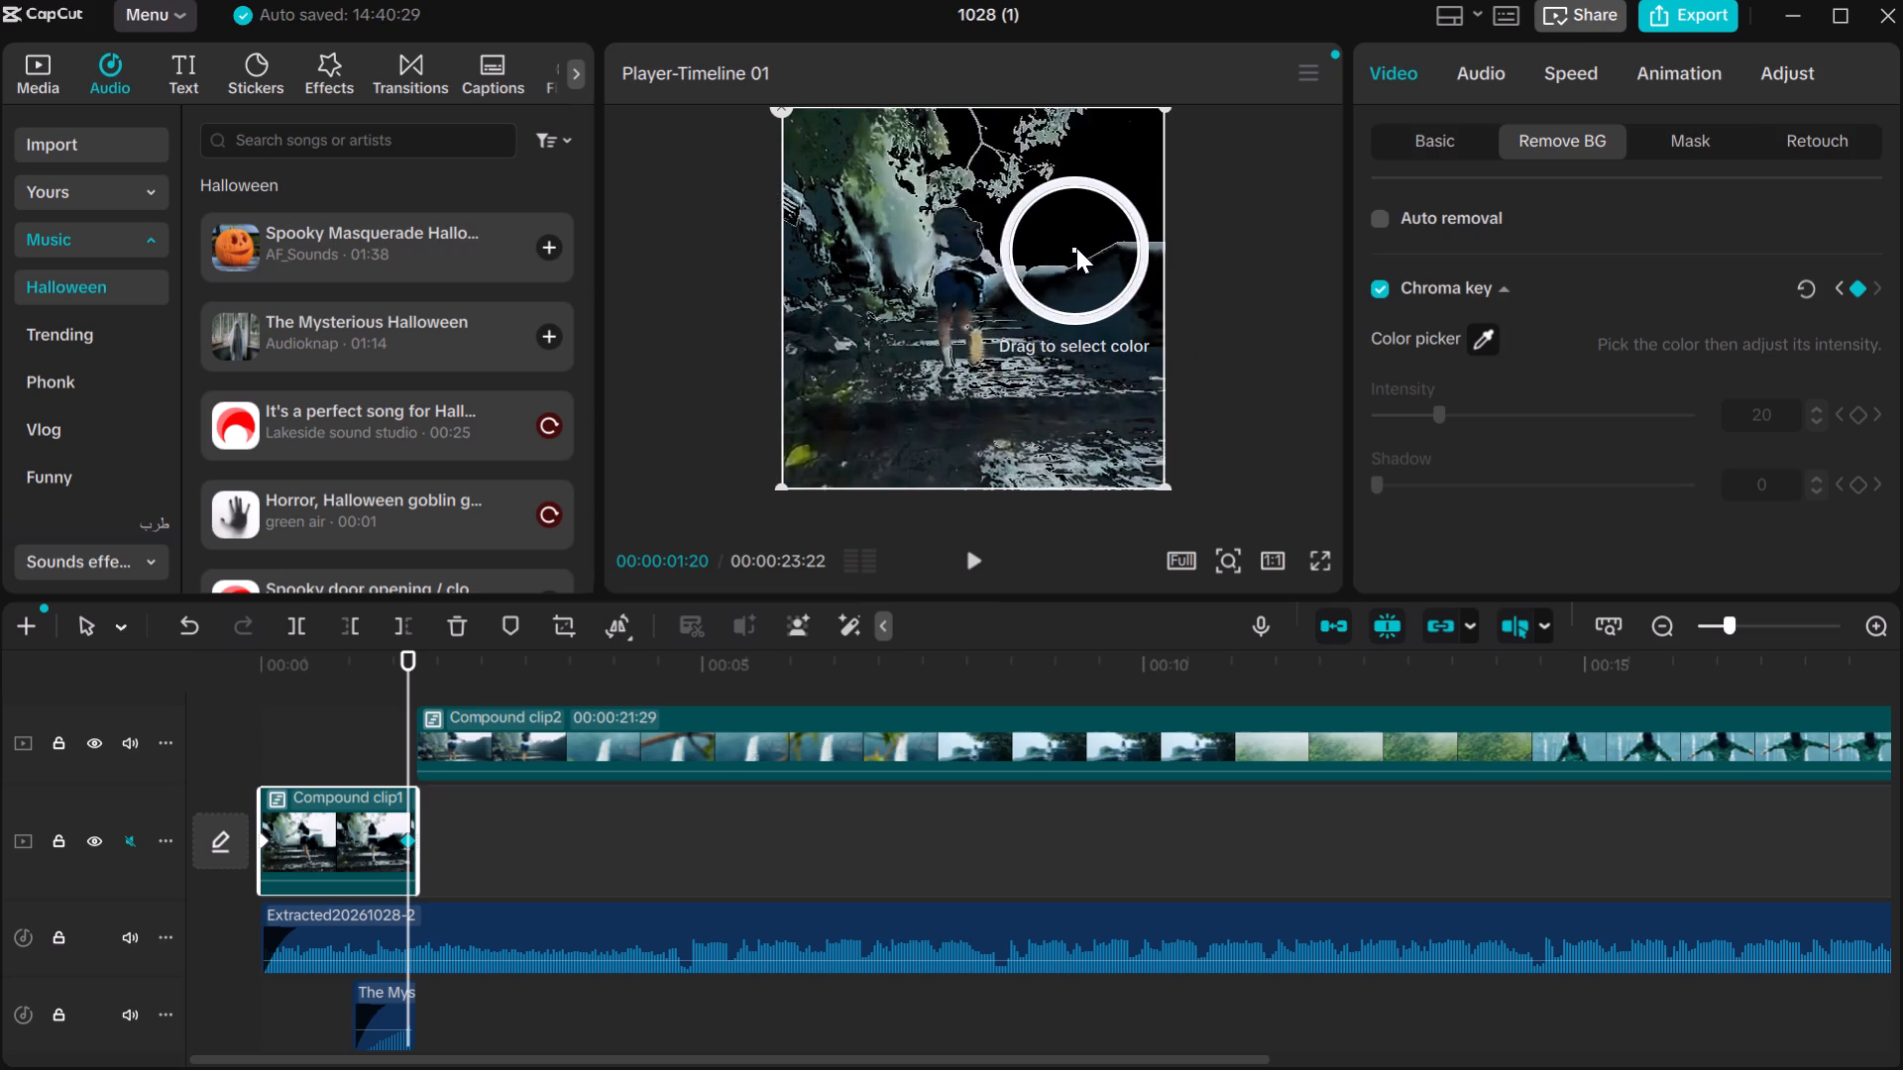
drag(1076, 248, 1068, 261)
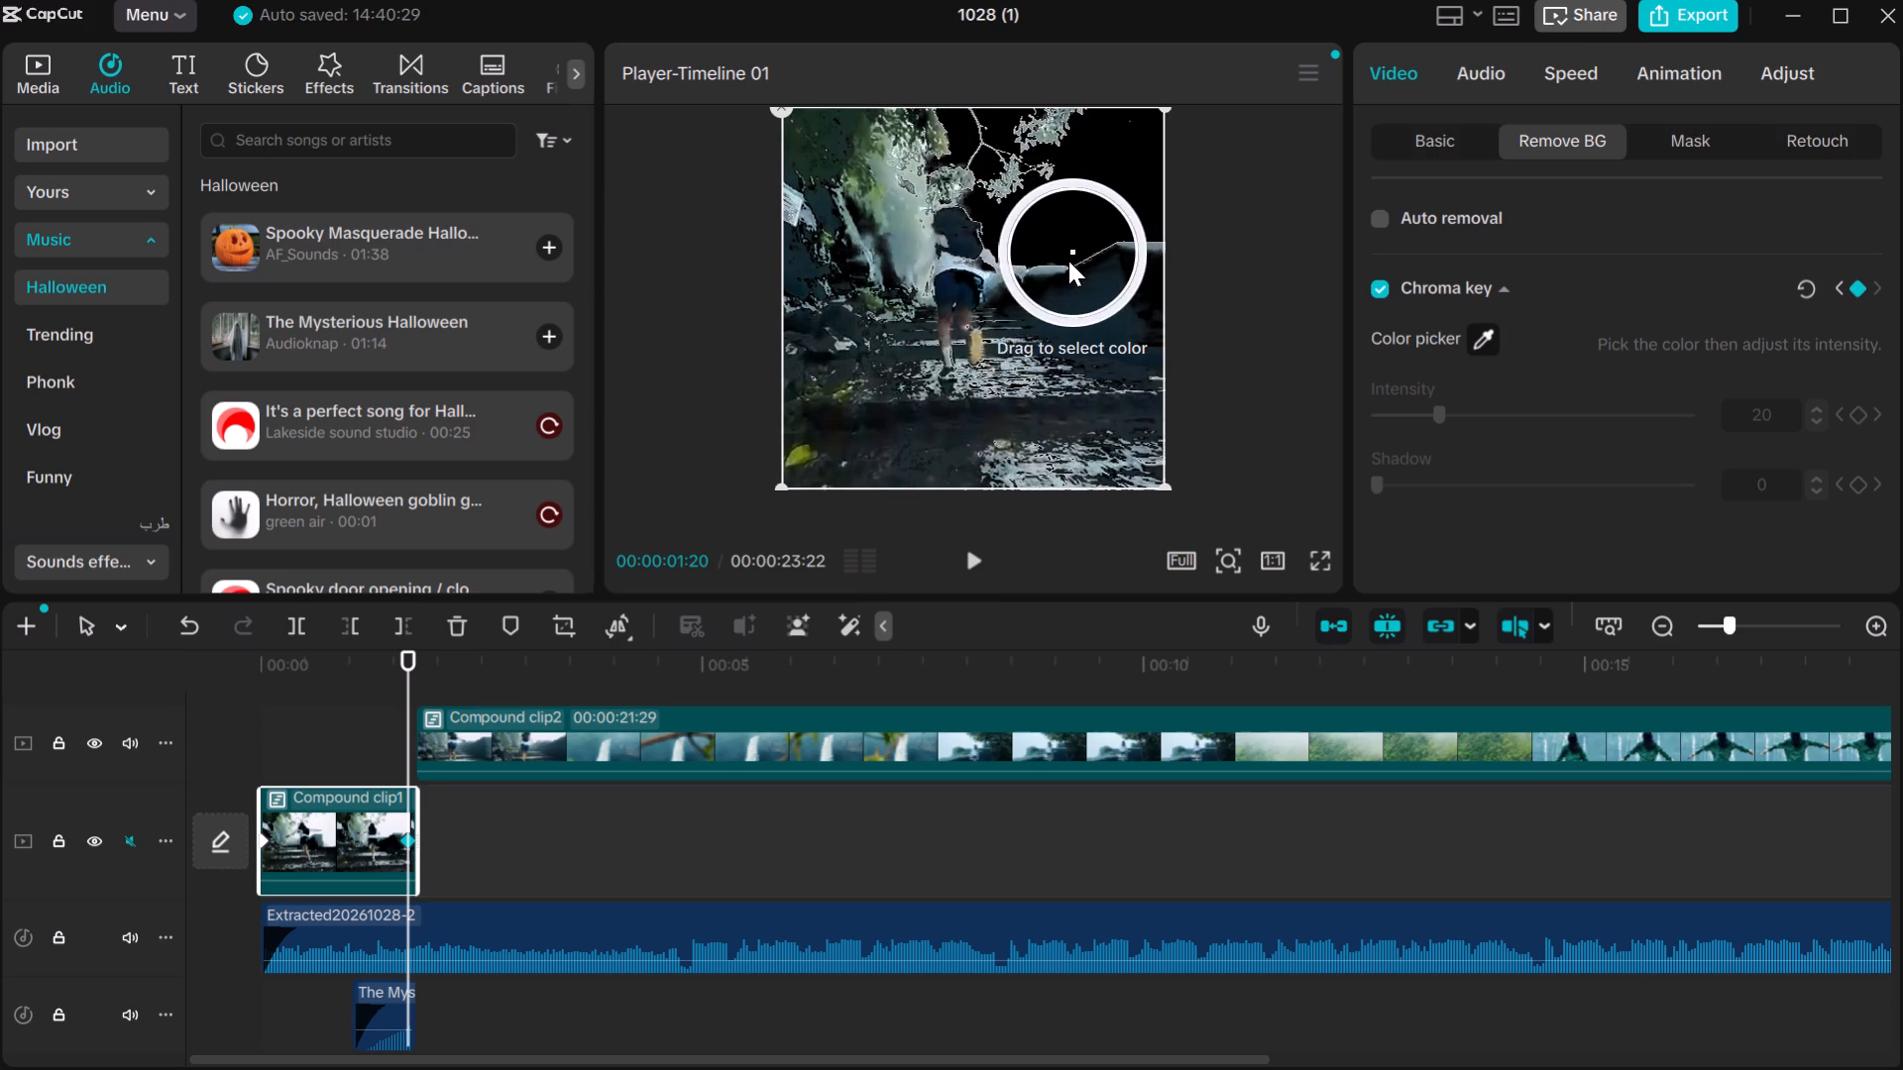
drag(1068, 261, 1062, 266)
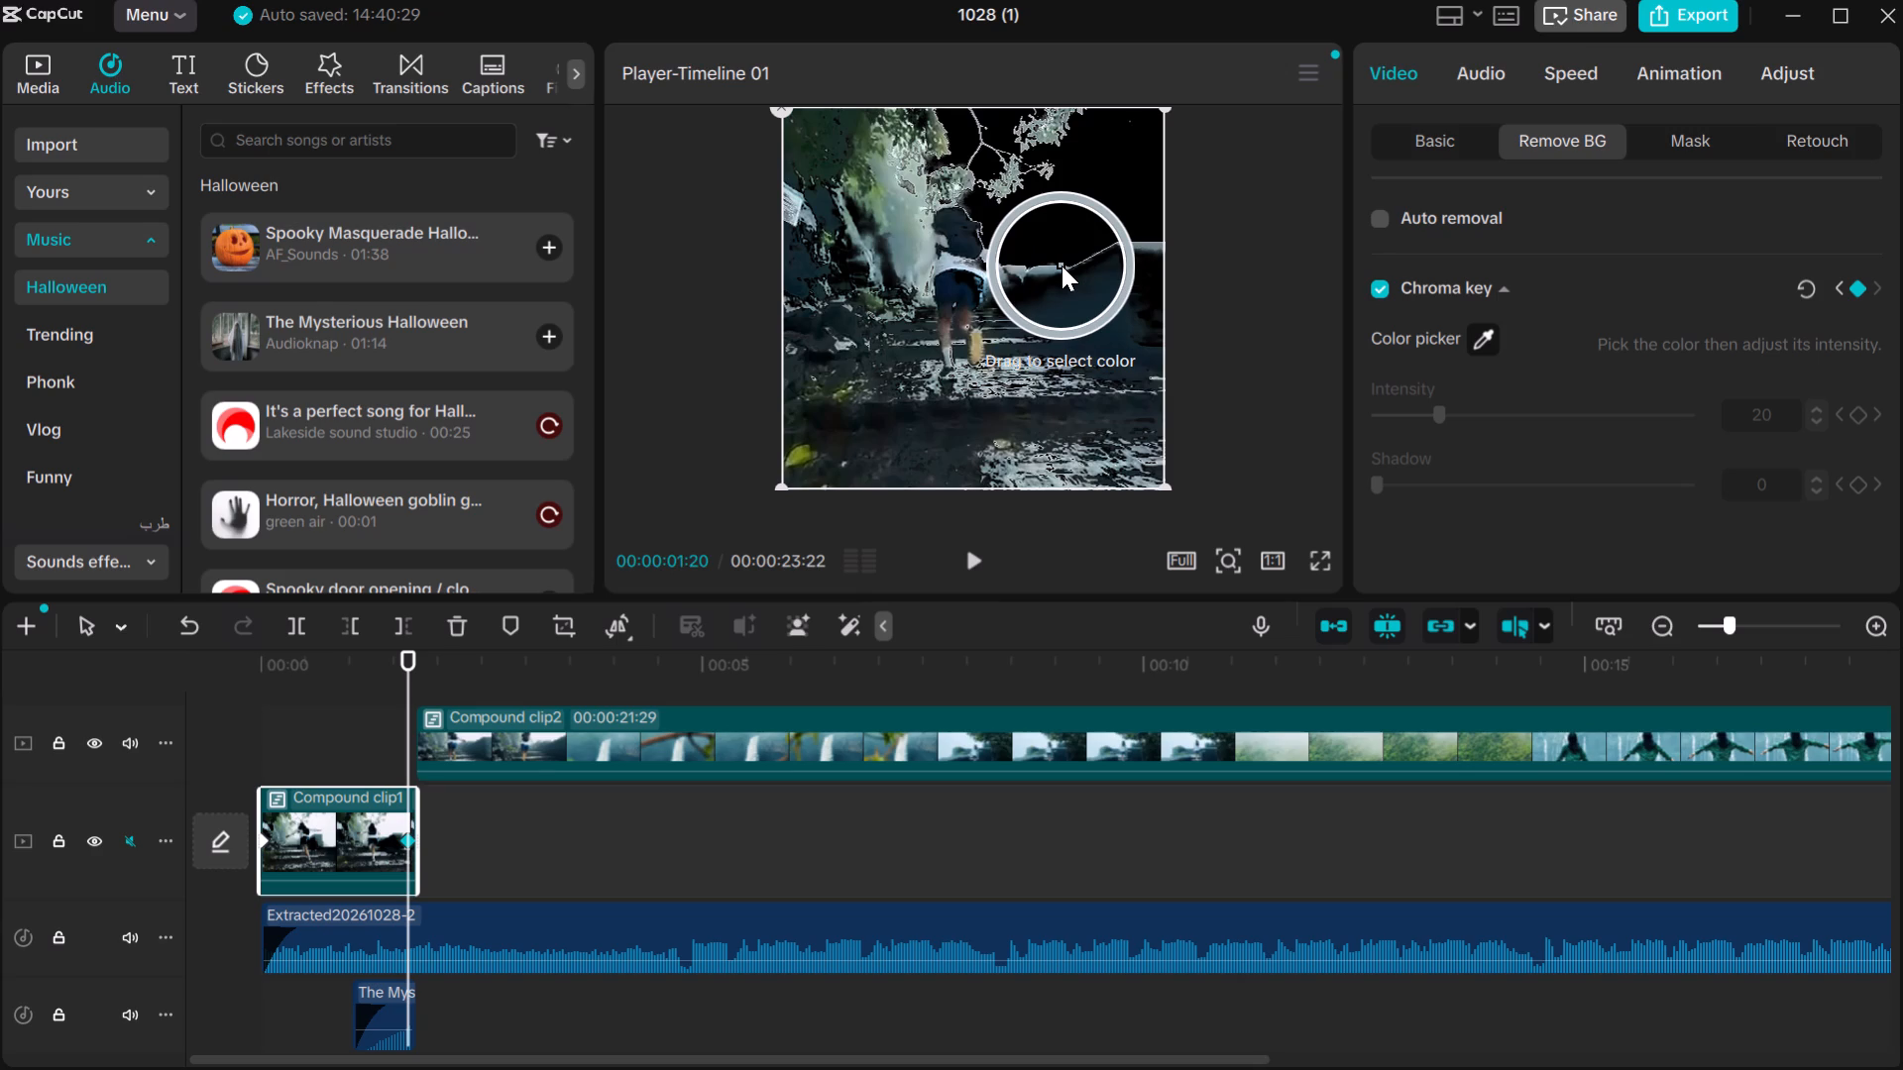
drag(1062, 266, 1055, 281)
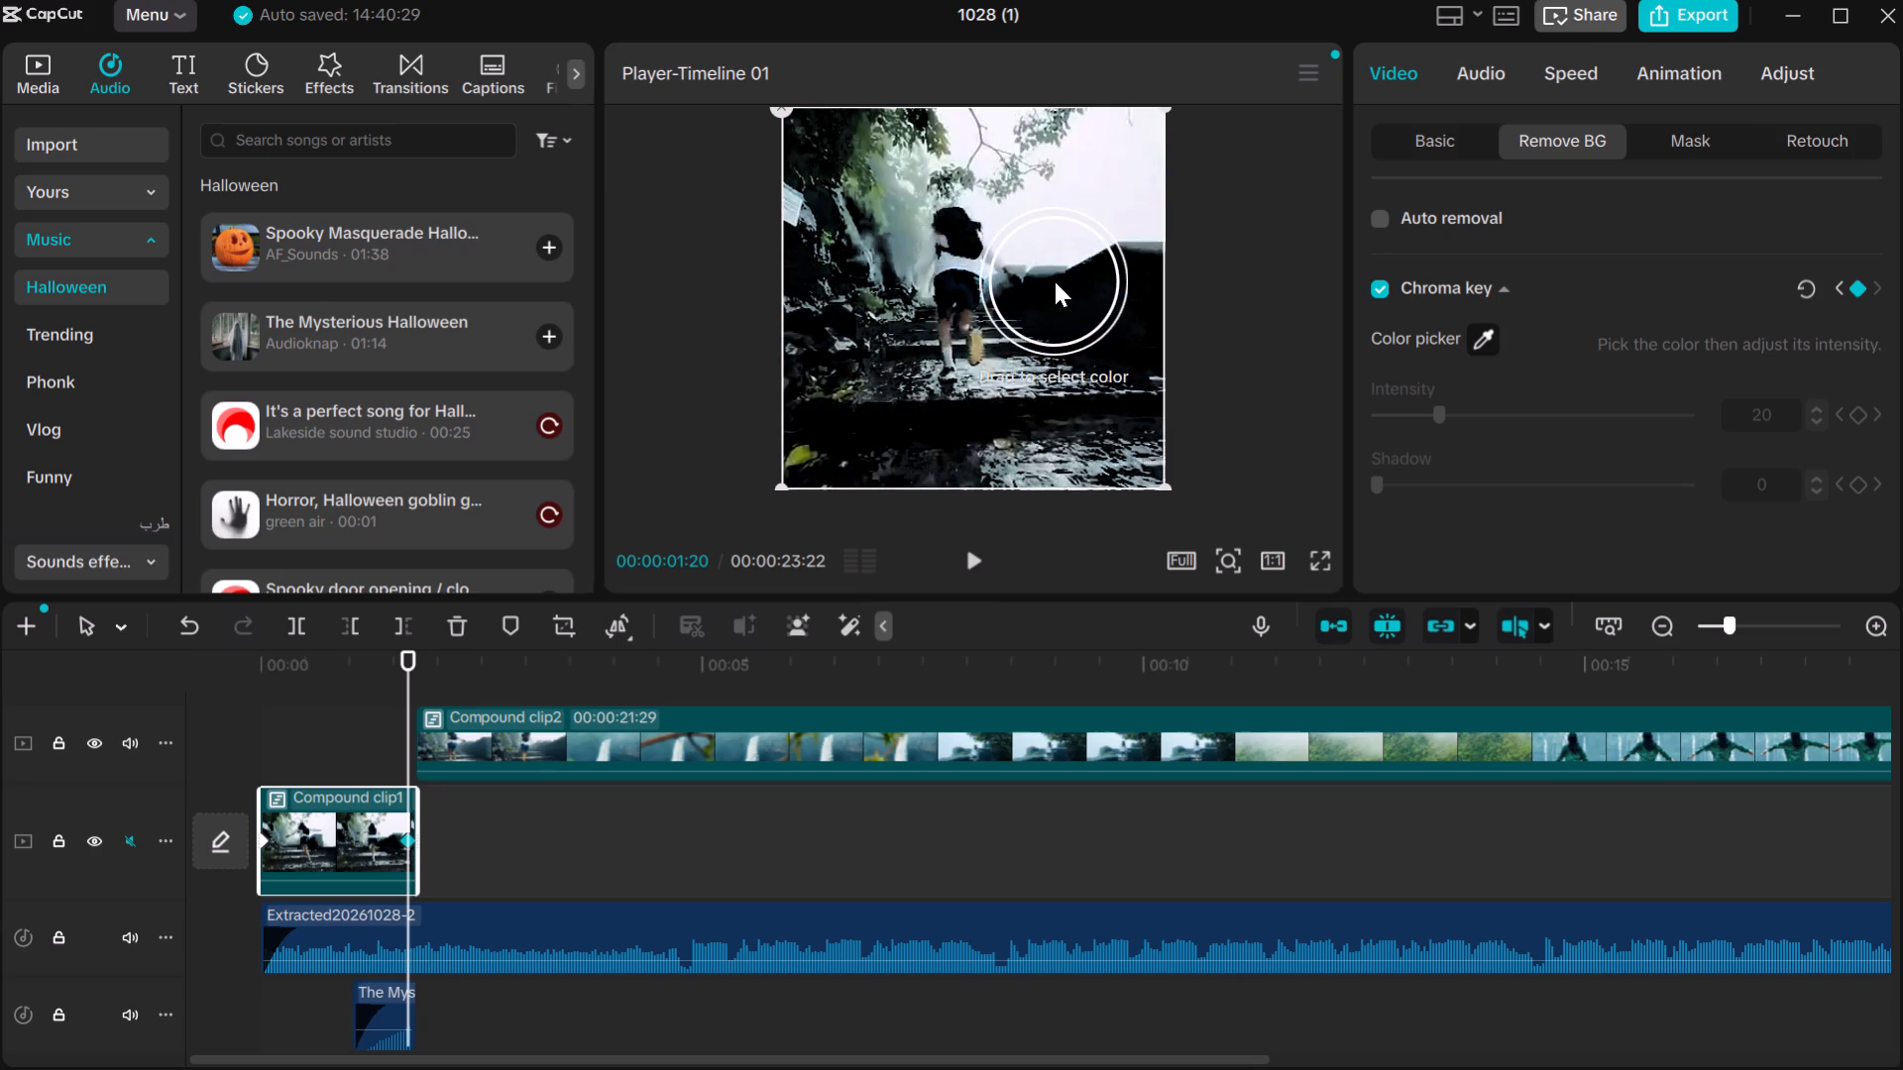
drag(1055, 281, 1053, 285)
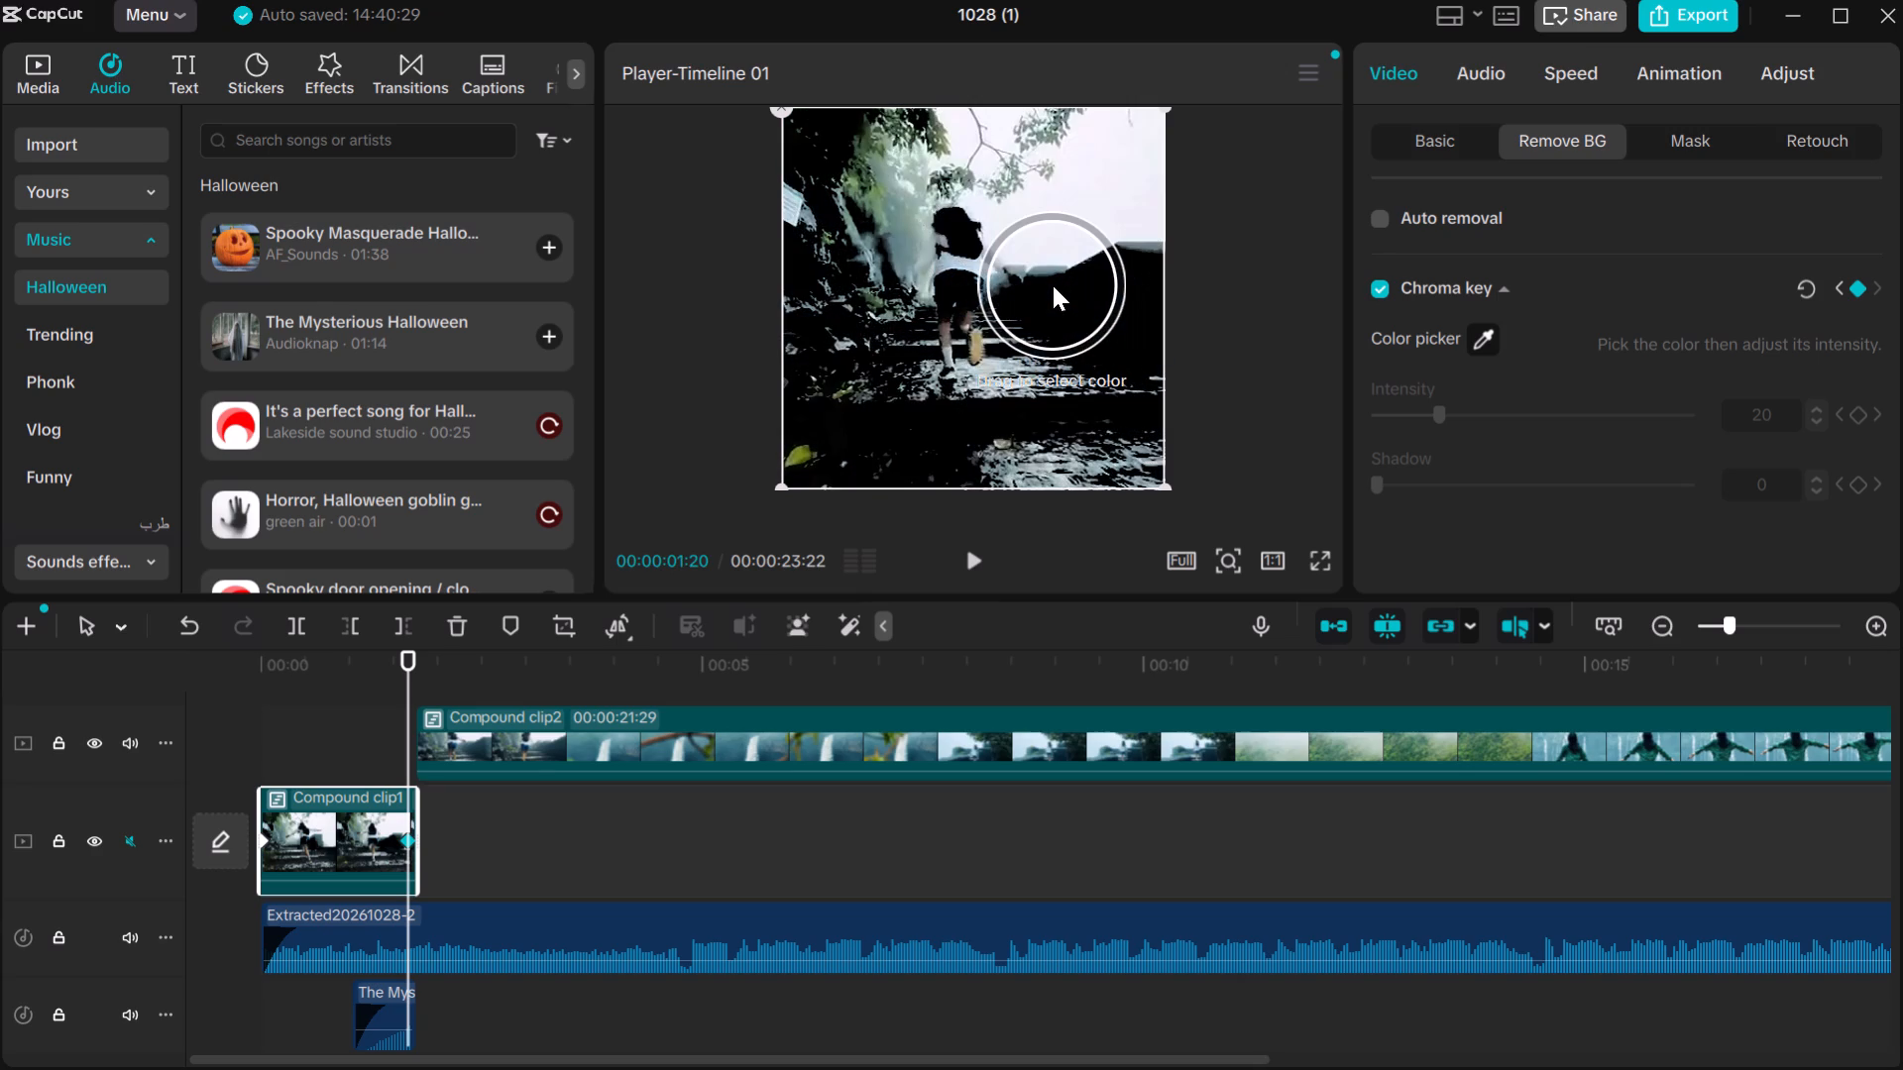
drag(1053, 285, 1044, 310)
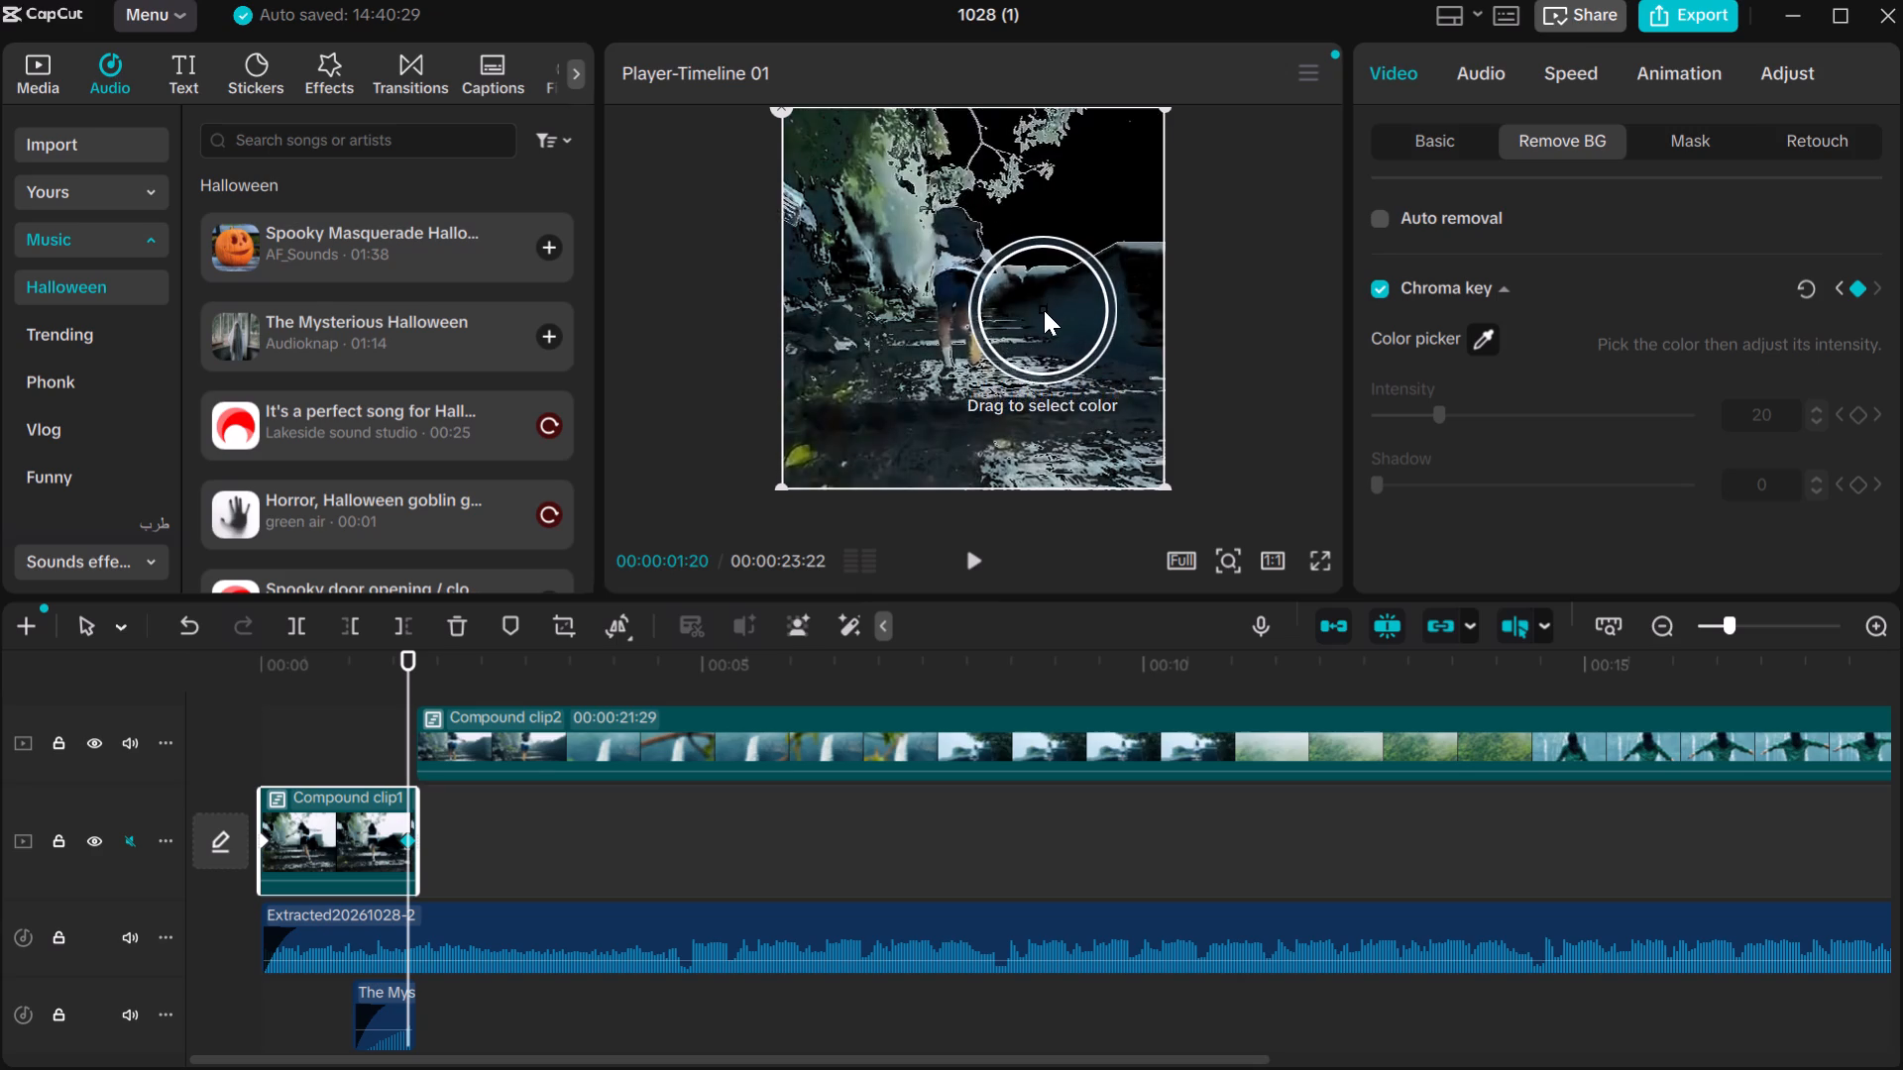
drag(1044, 310, 1036, 288)
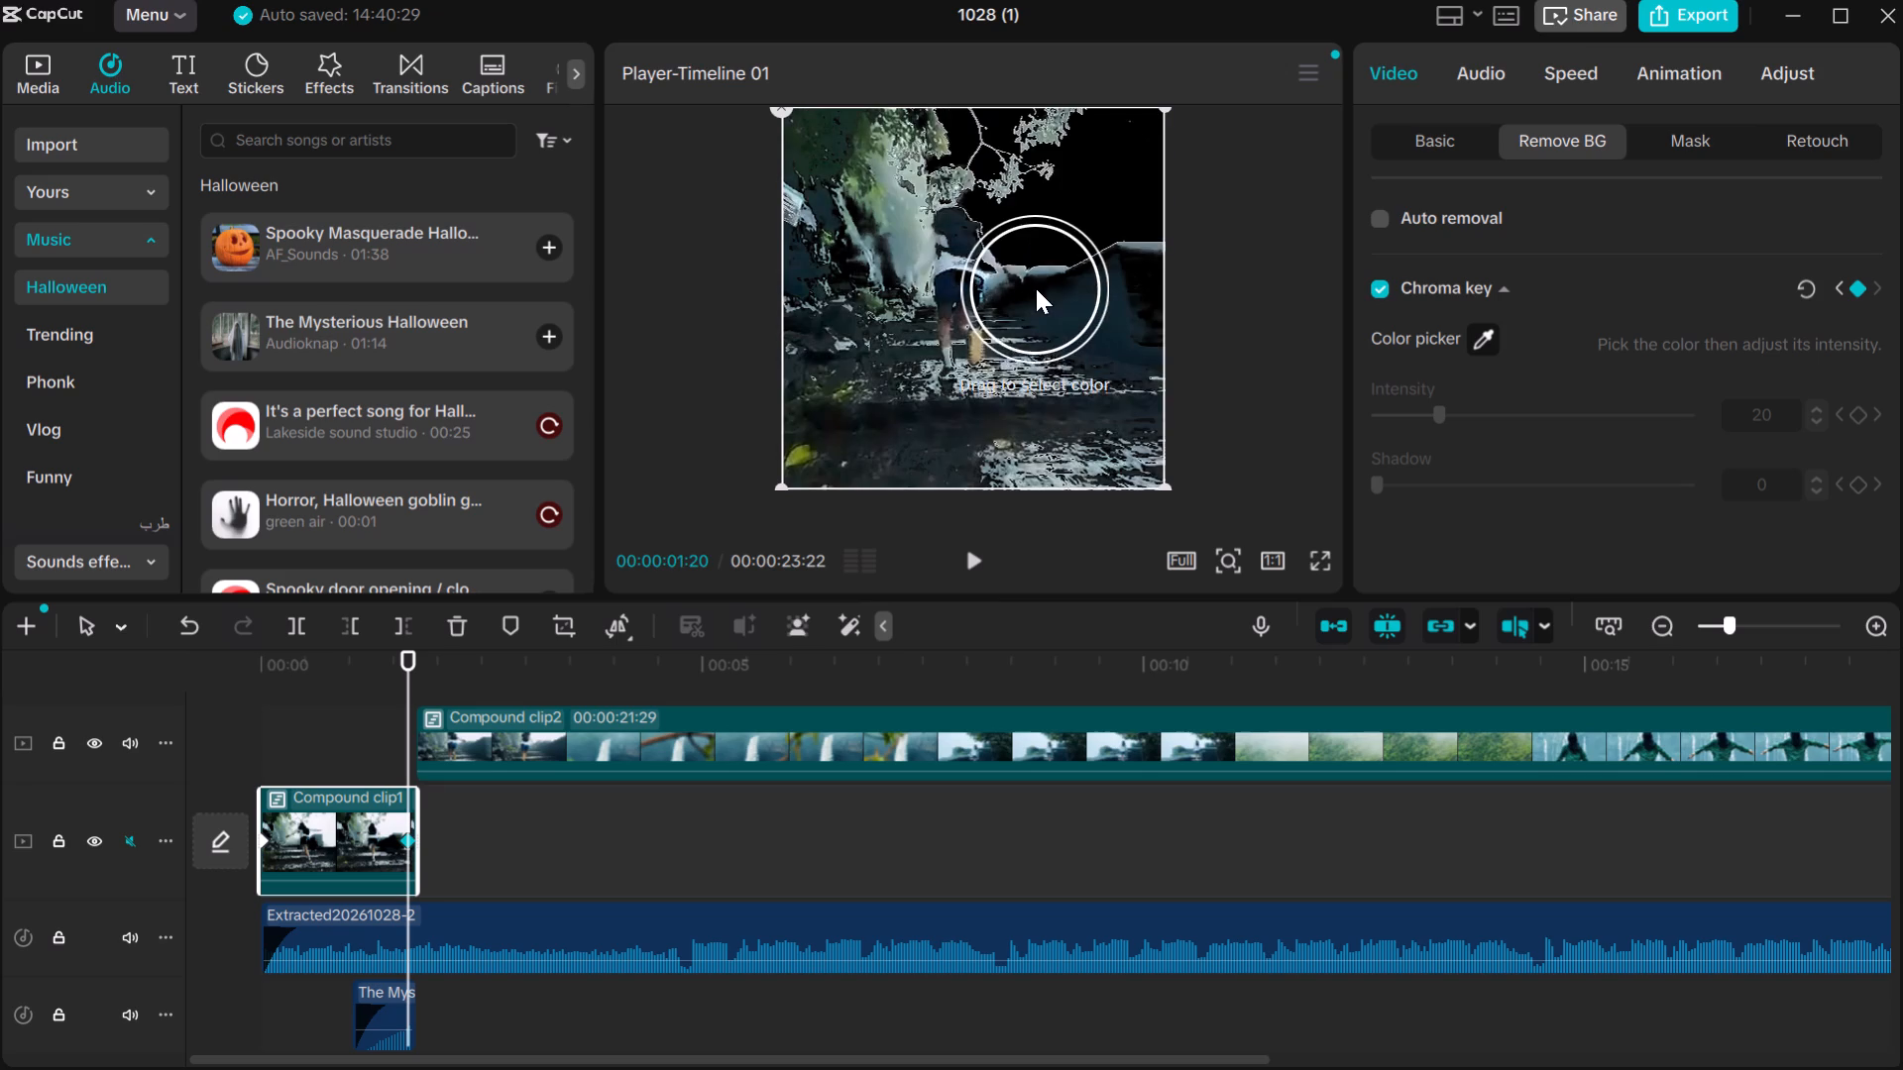
drag(1036, 288, 1039, 283)
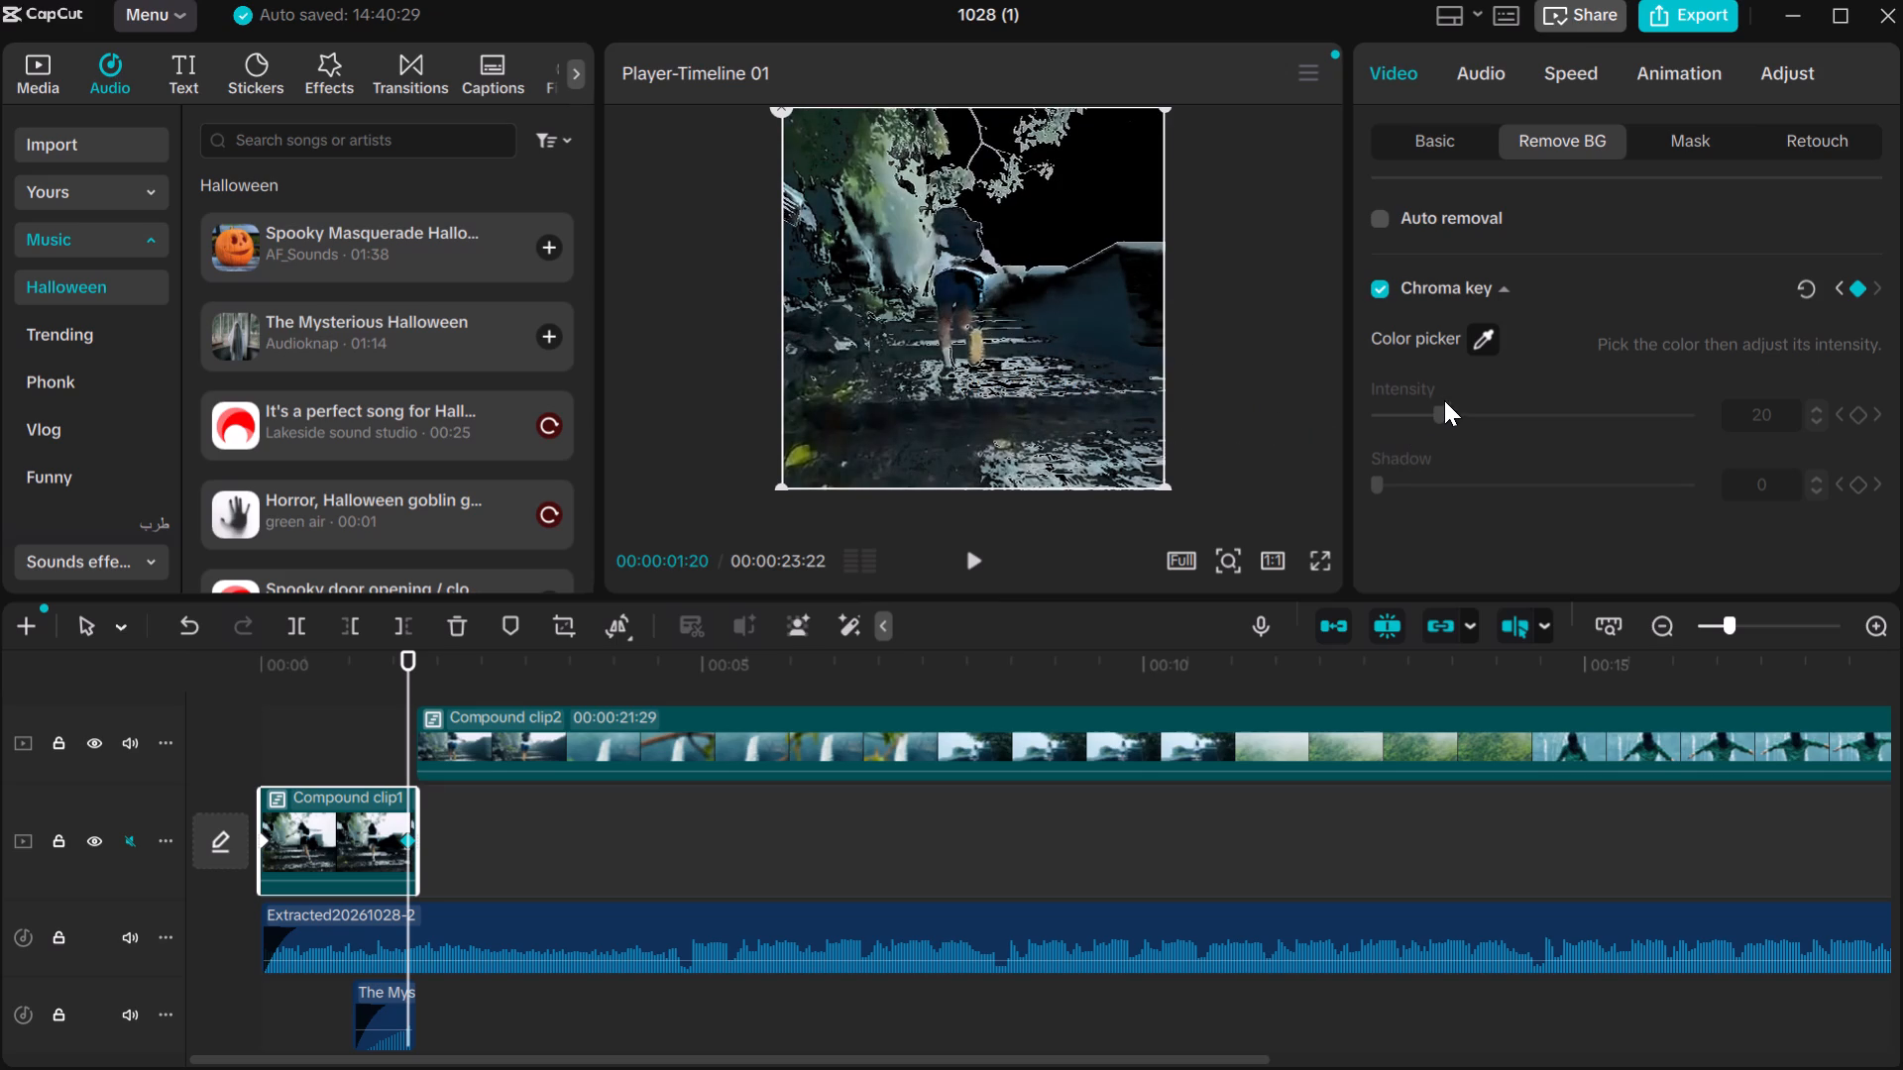
drag(1511, 434, 1527, 436)
click(1482, 418)
Play the video from 00:00:00:00 to review the keyed intro clip and the footage after it.
drag(399, 668, 264, 688)
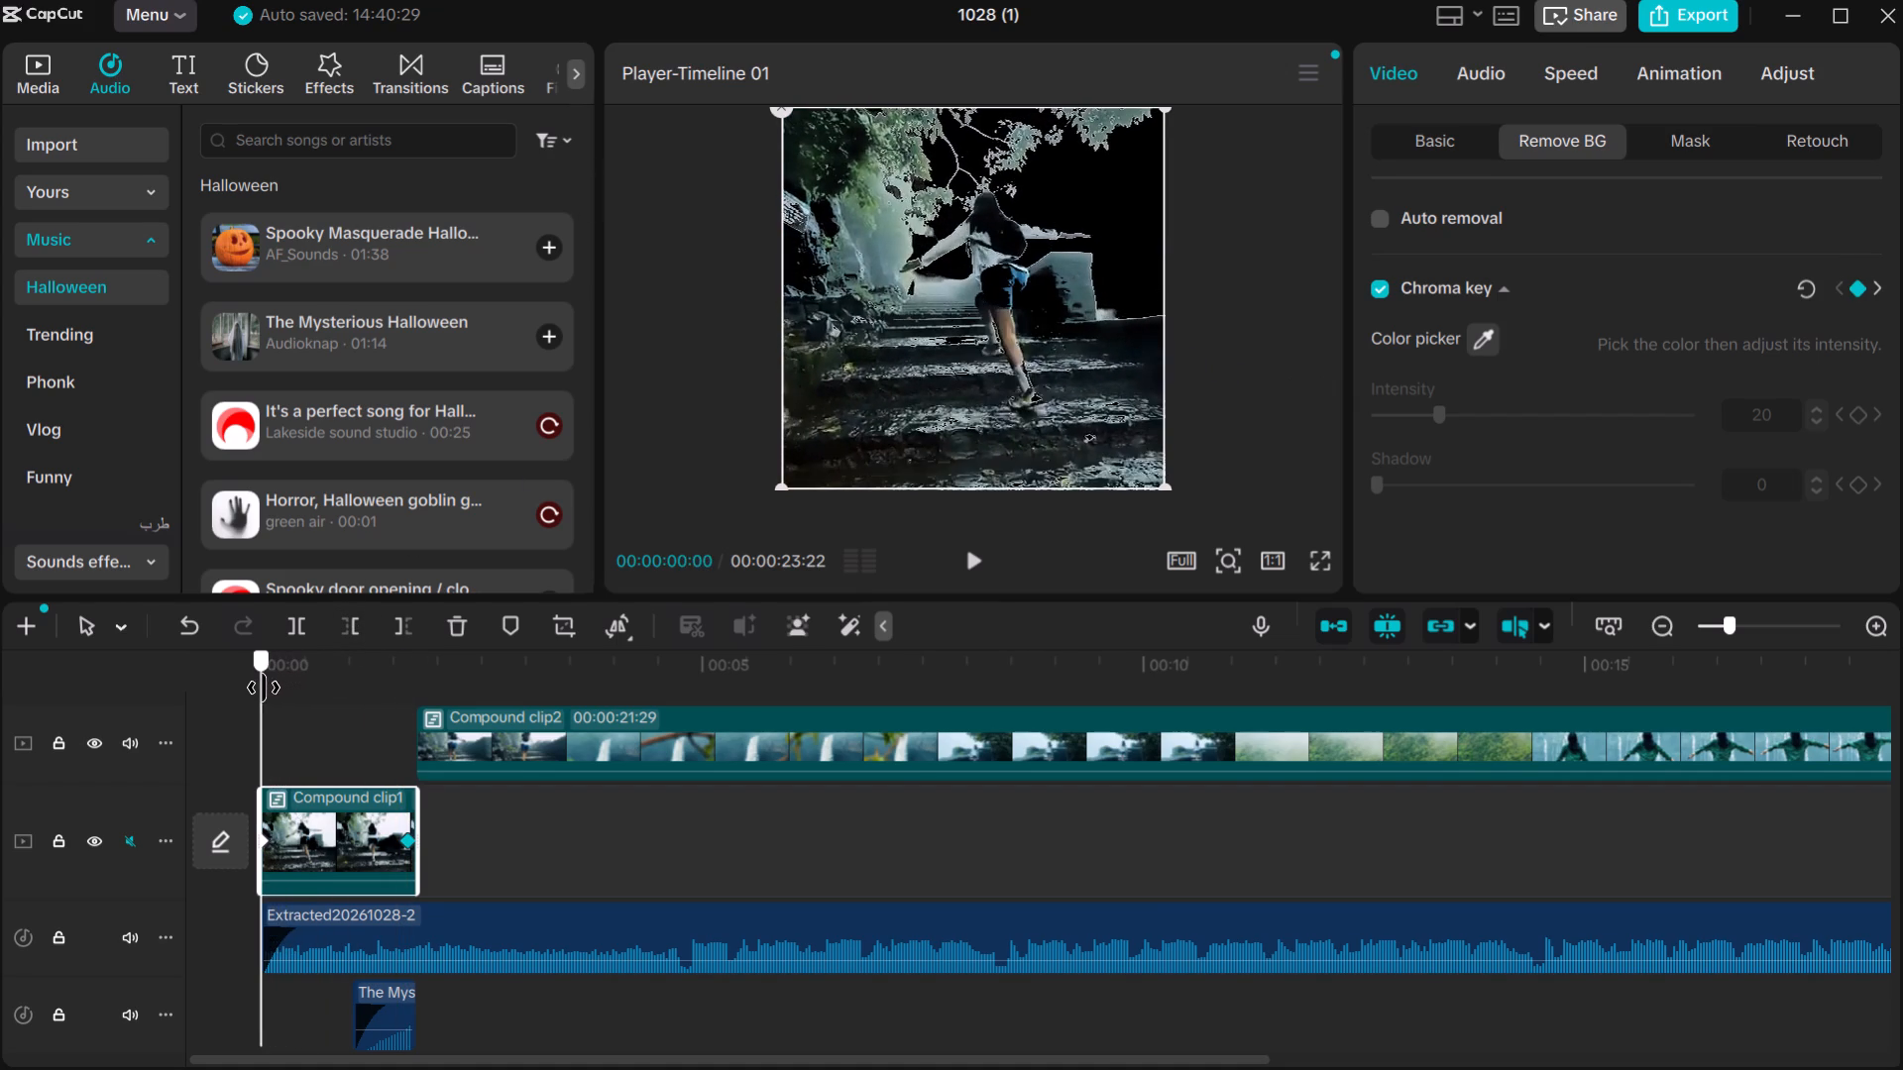
drag(264, 688, 267, 688)
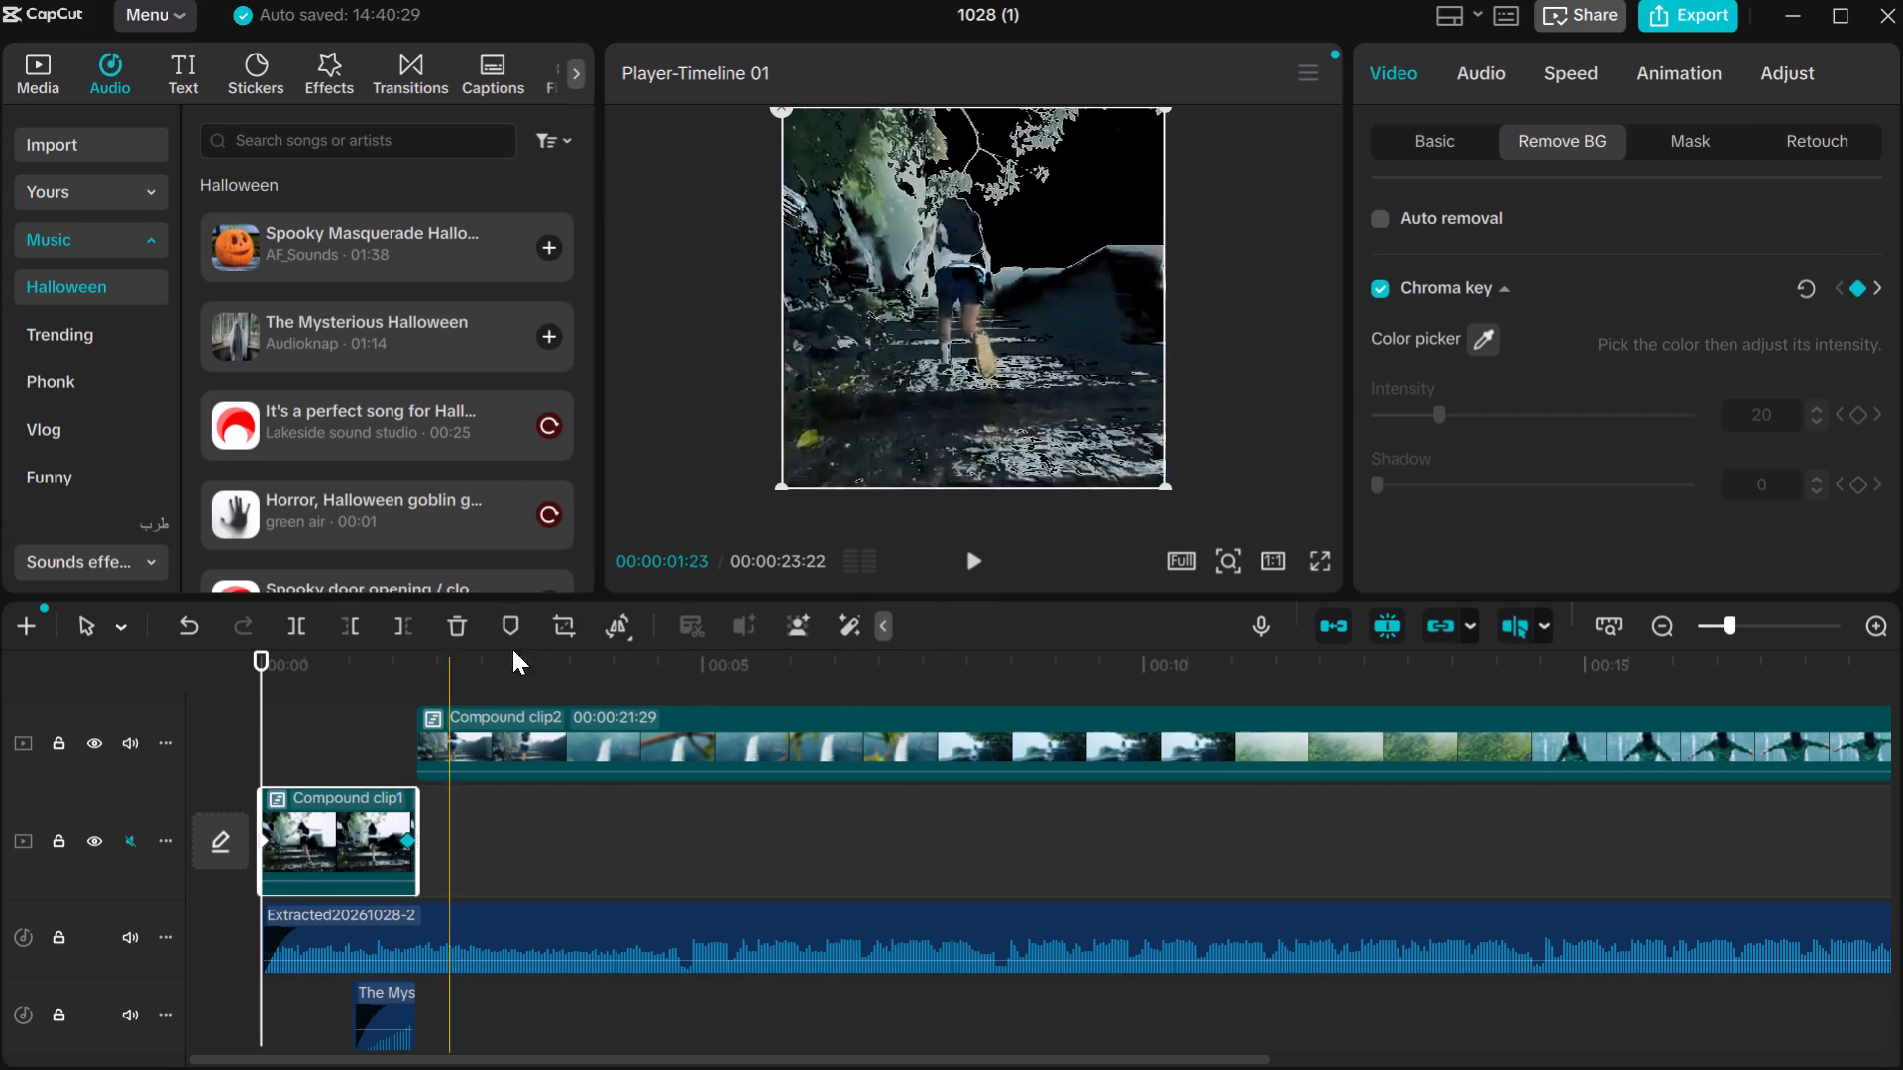
click(973, 558)
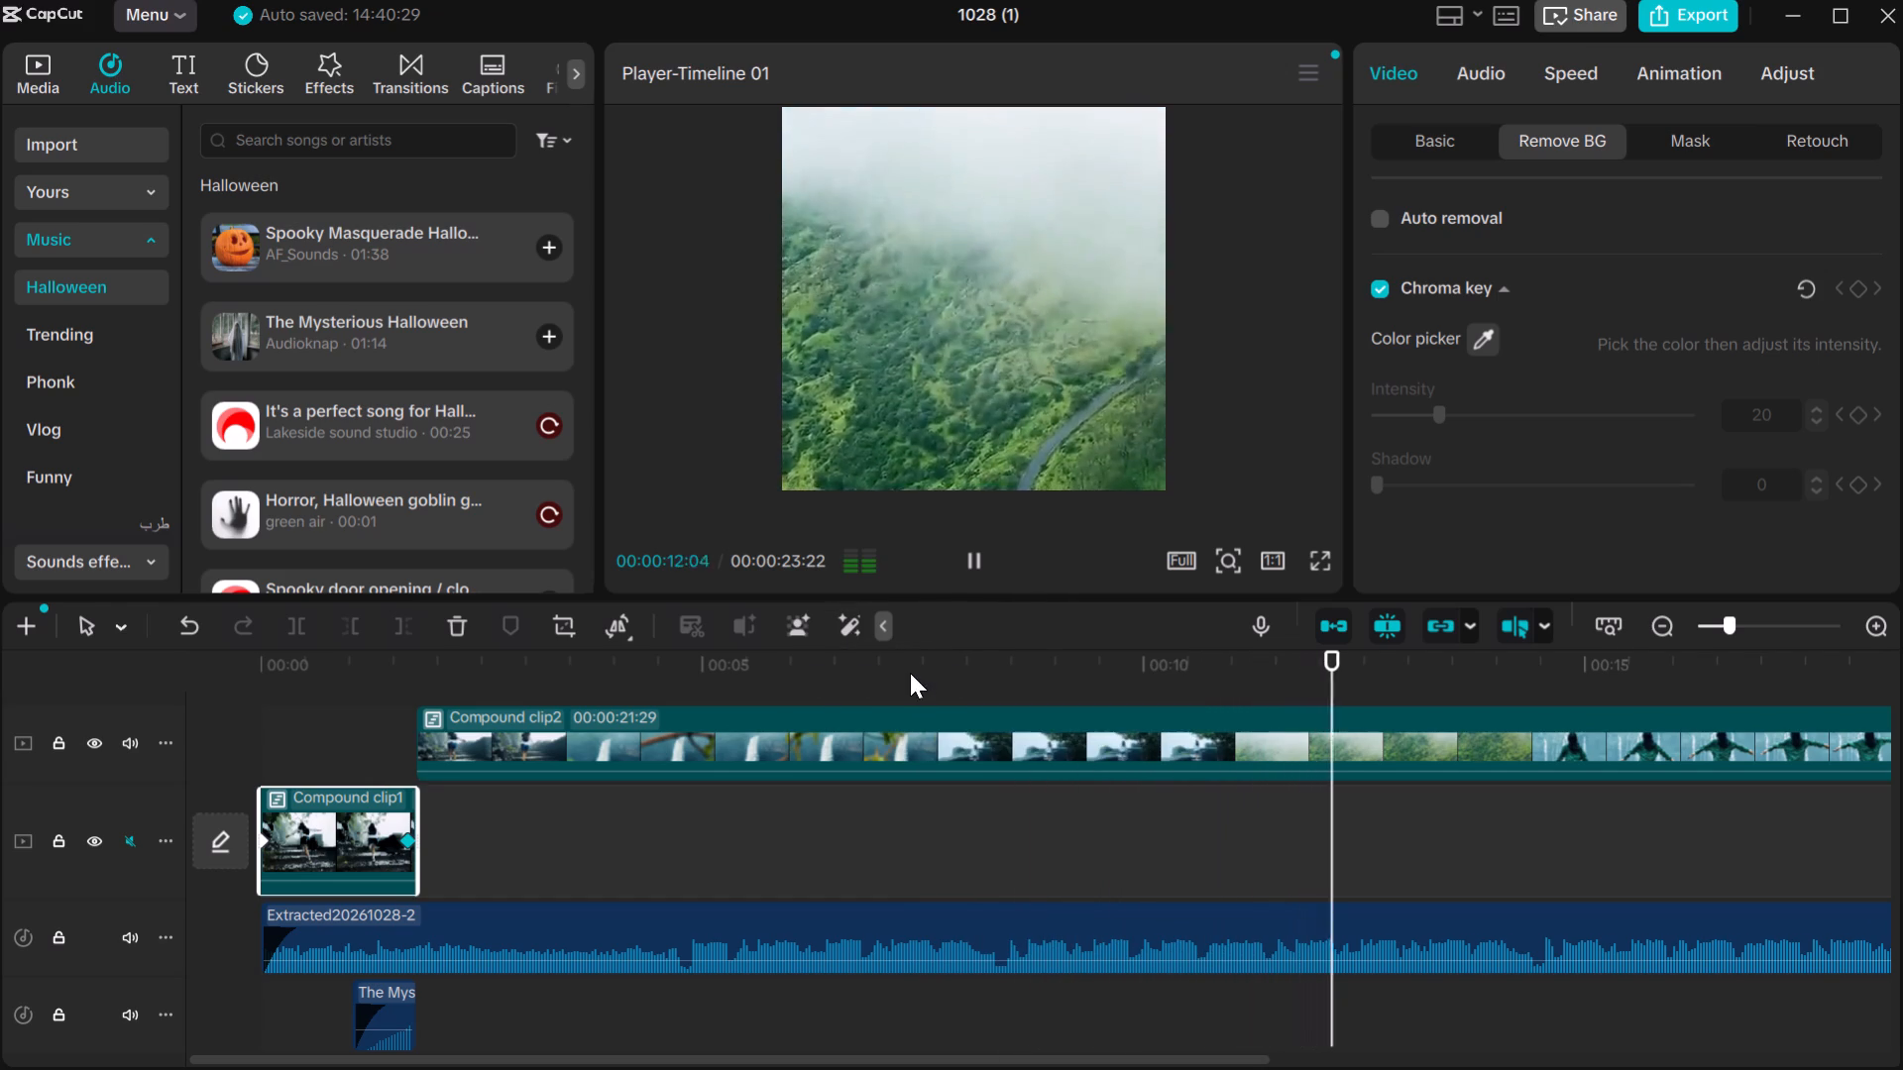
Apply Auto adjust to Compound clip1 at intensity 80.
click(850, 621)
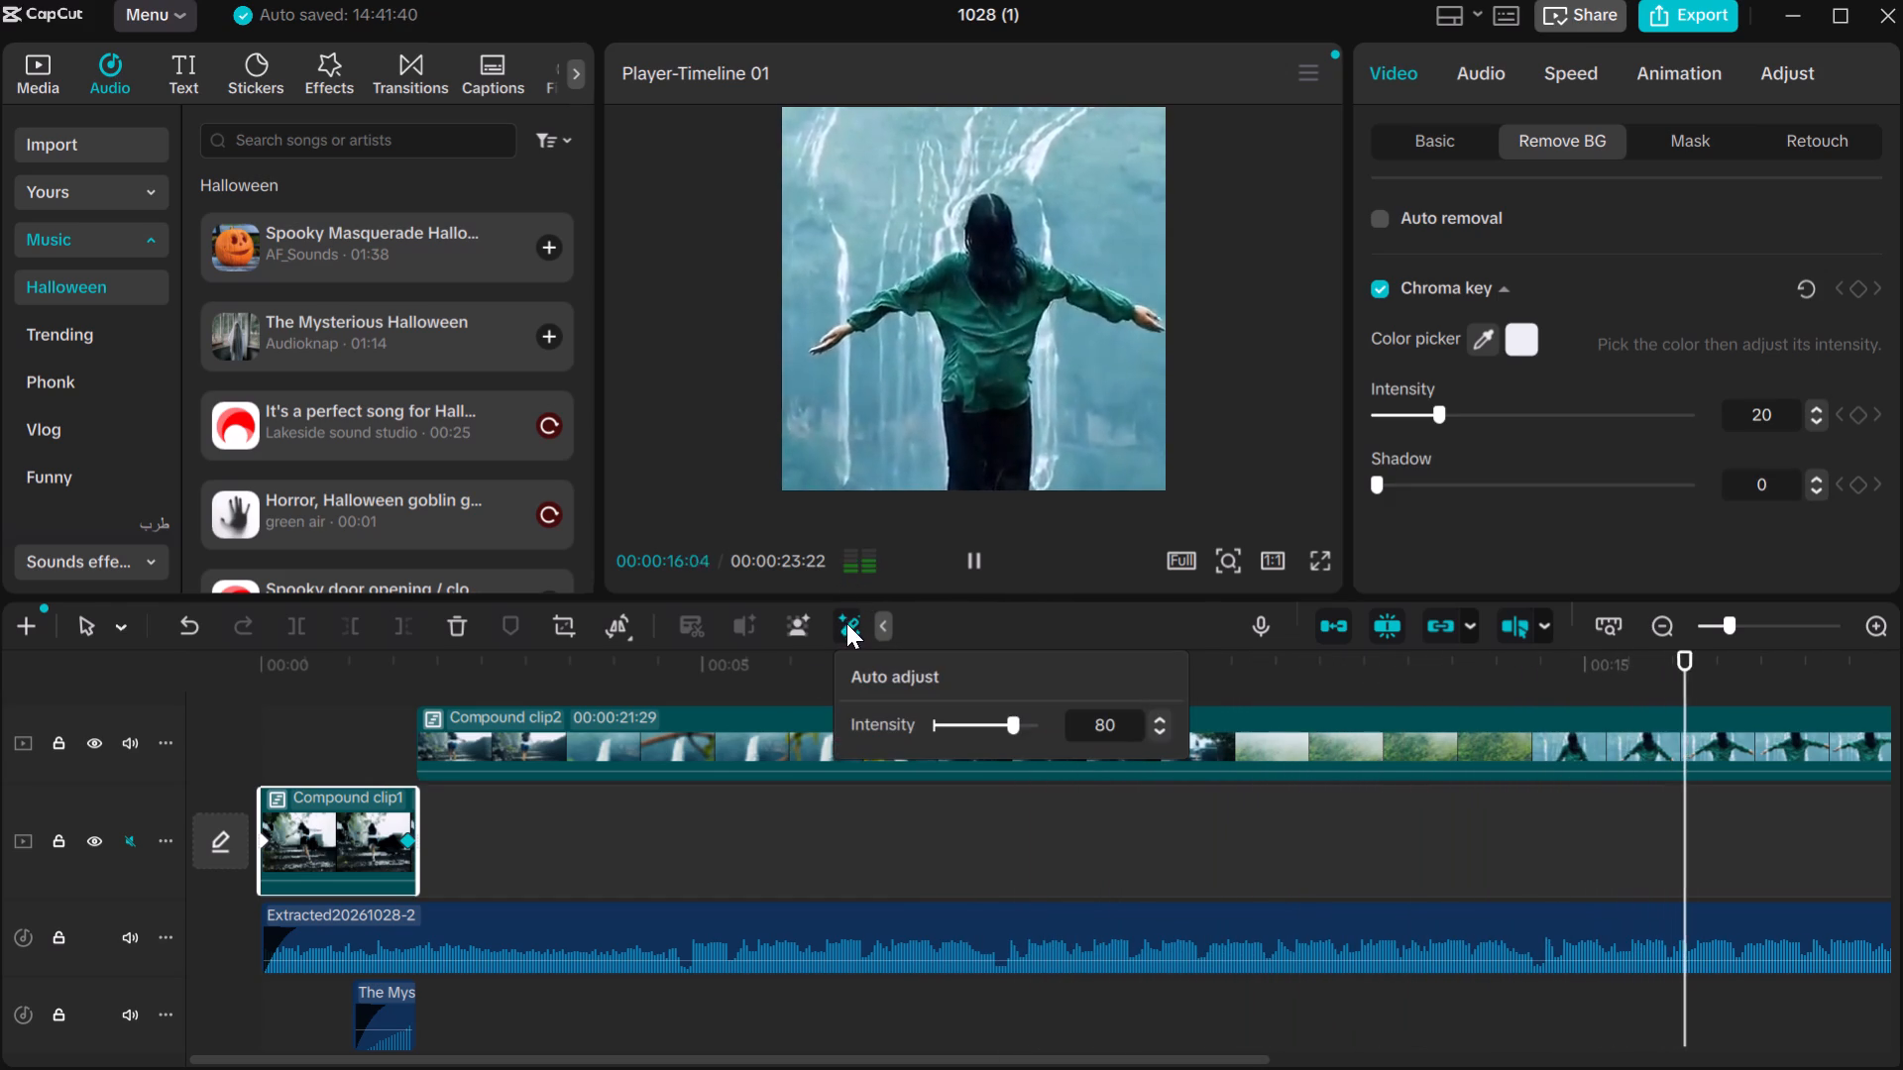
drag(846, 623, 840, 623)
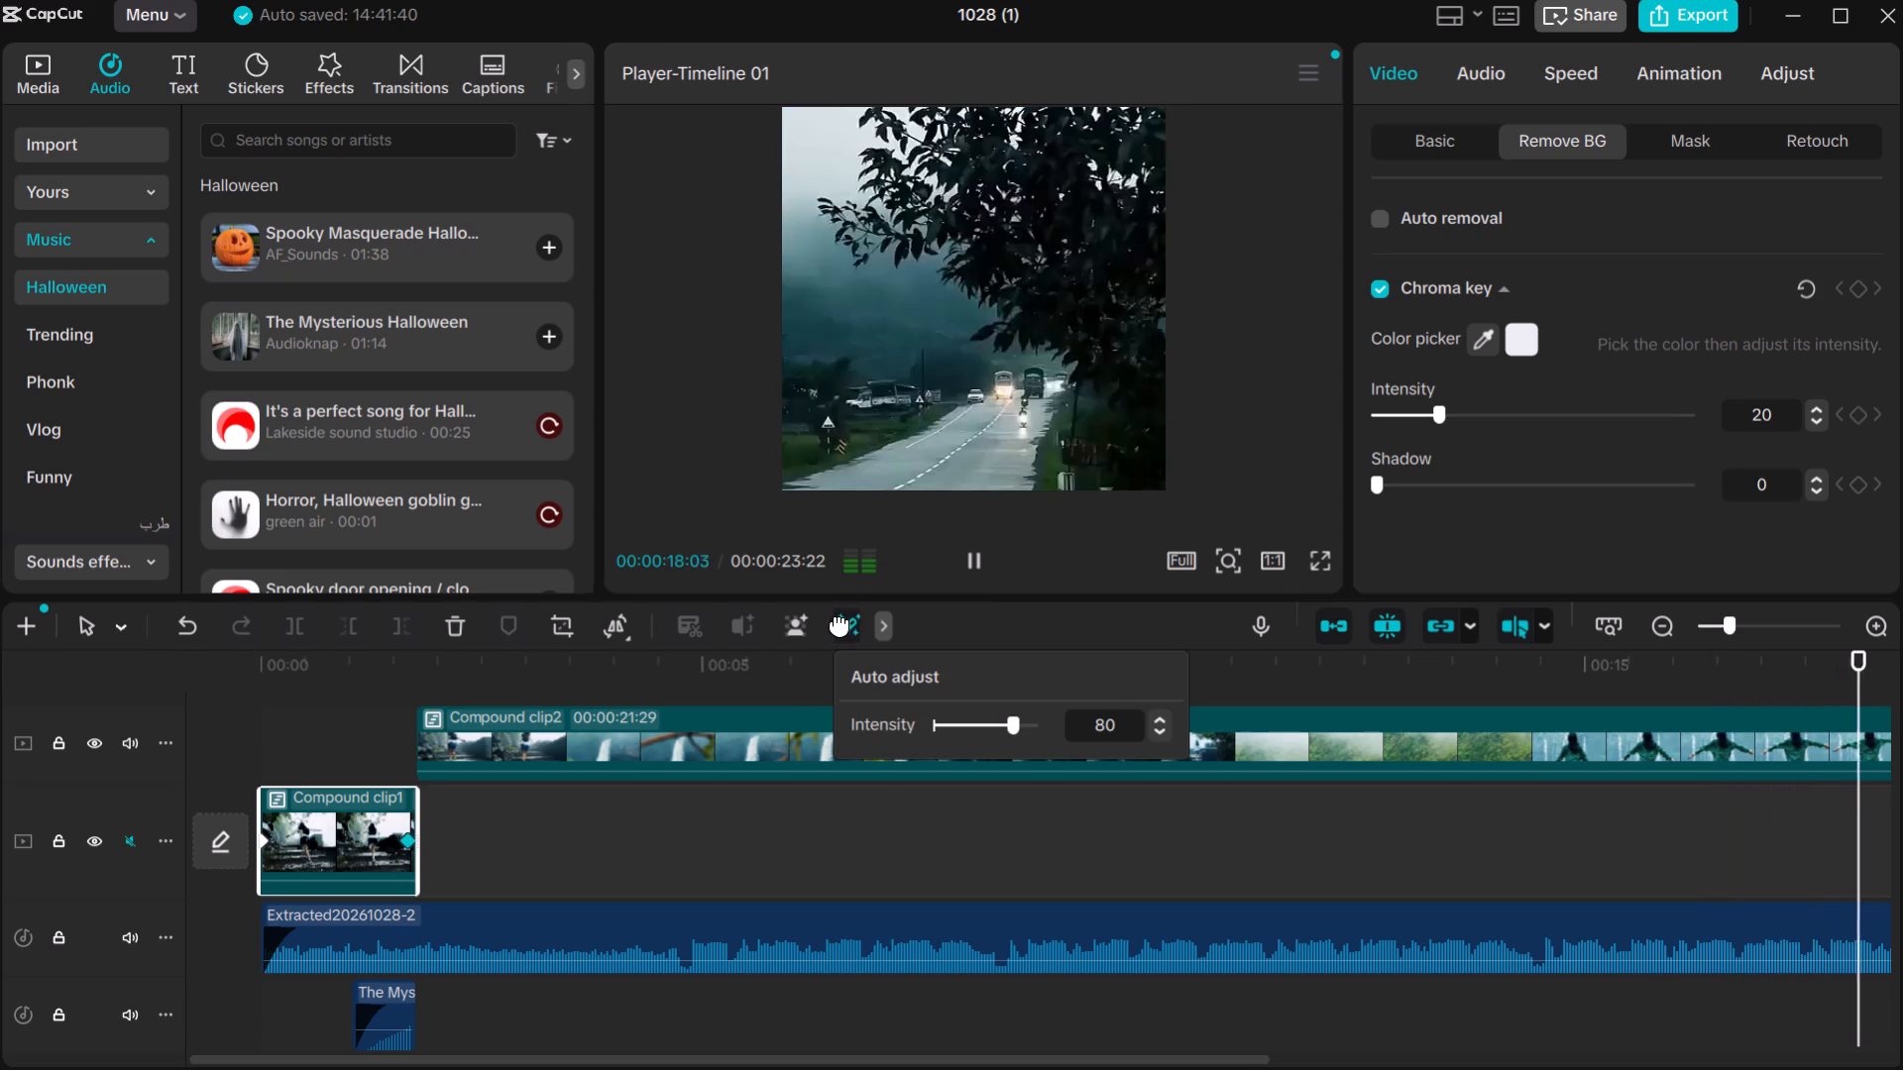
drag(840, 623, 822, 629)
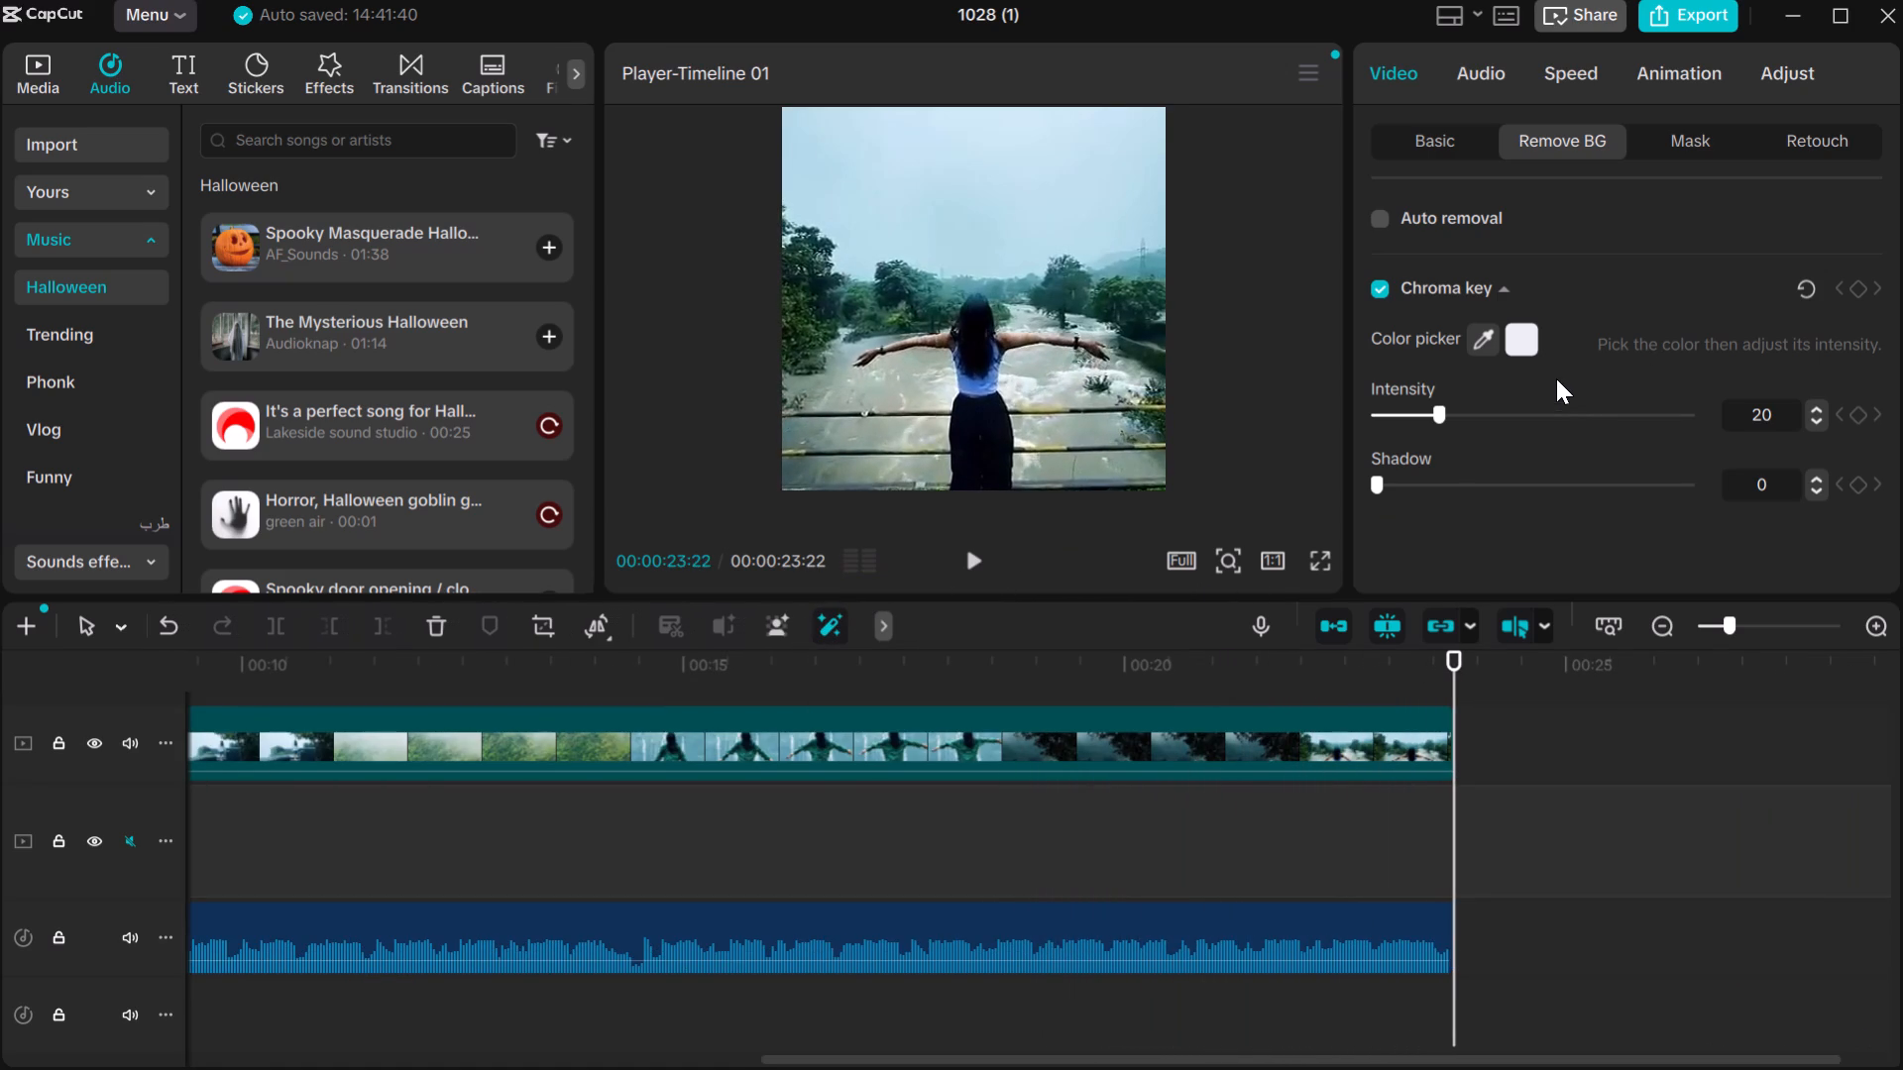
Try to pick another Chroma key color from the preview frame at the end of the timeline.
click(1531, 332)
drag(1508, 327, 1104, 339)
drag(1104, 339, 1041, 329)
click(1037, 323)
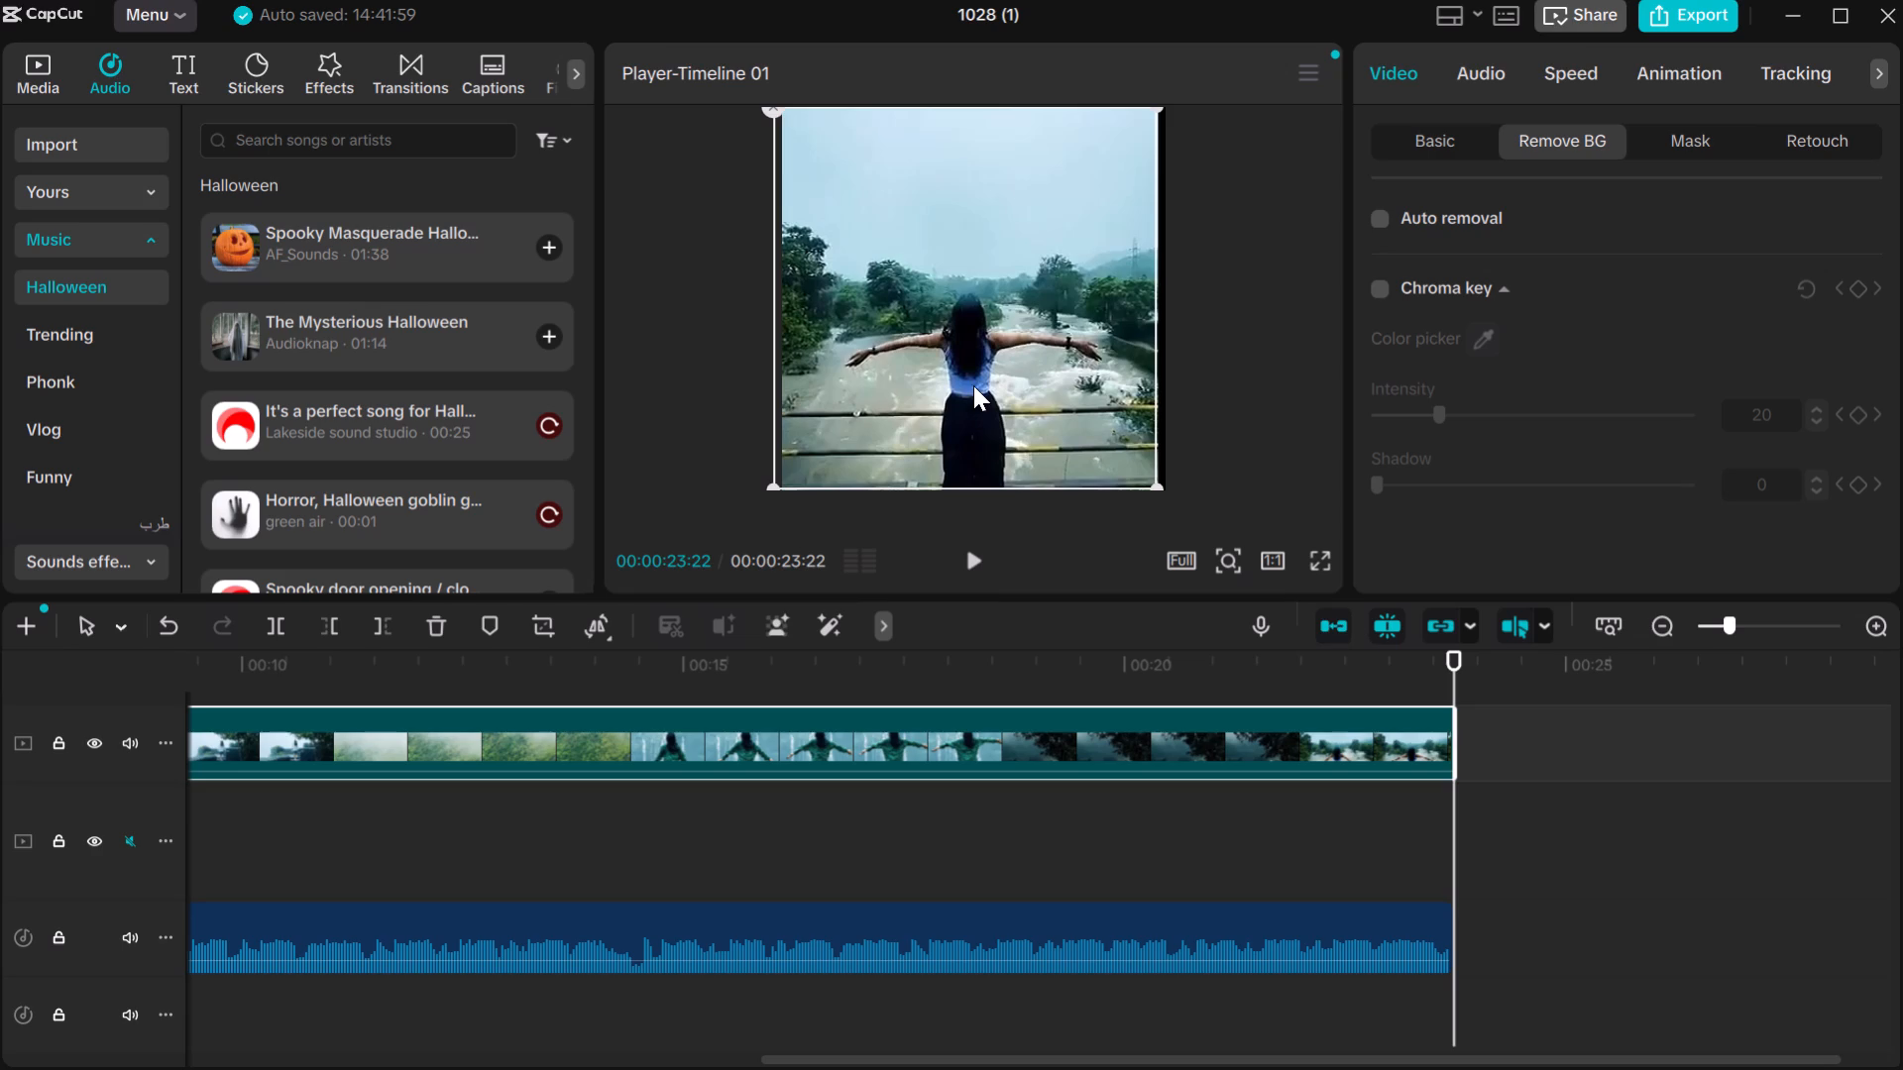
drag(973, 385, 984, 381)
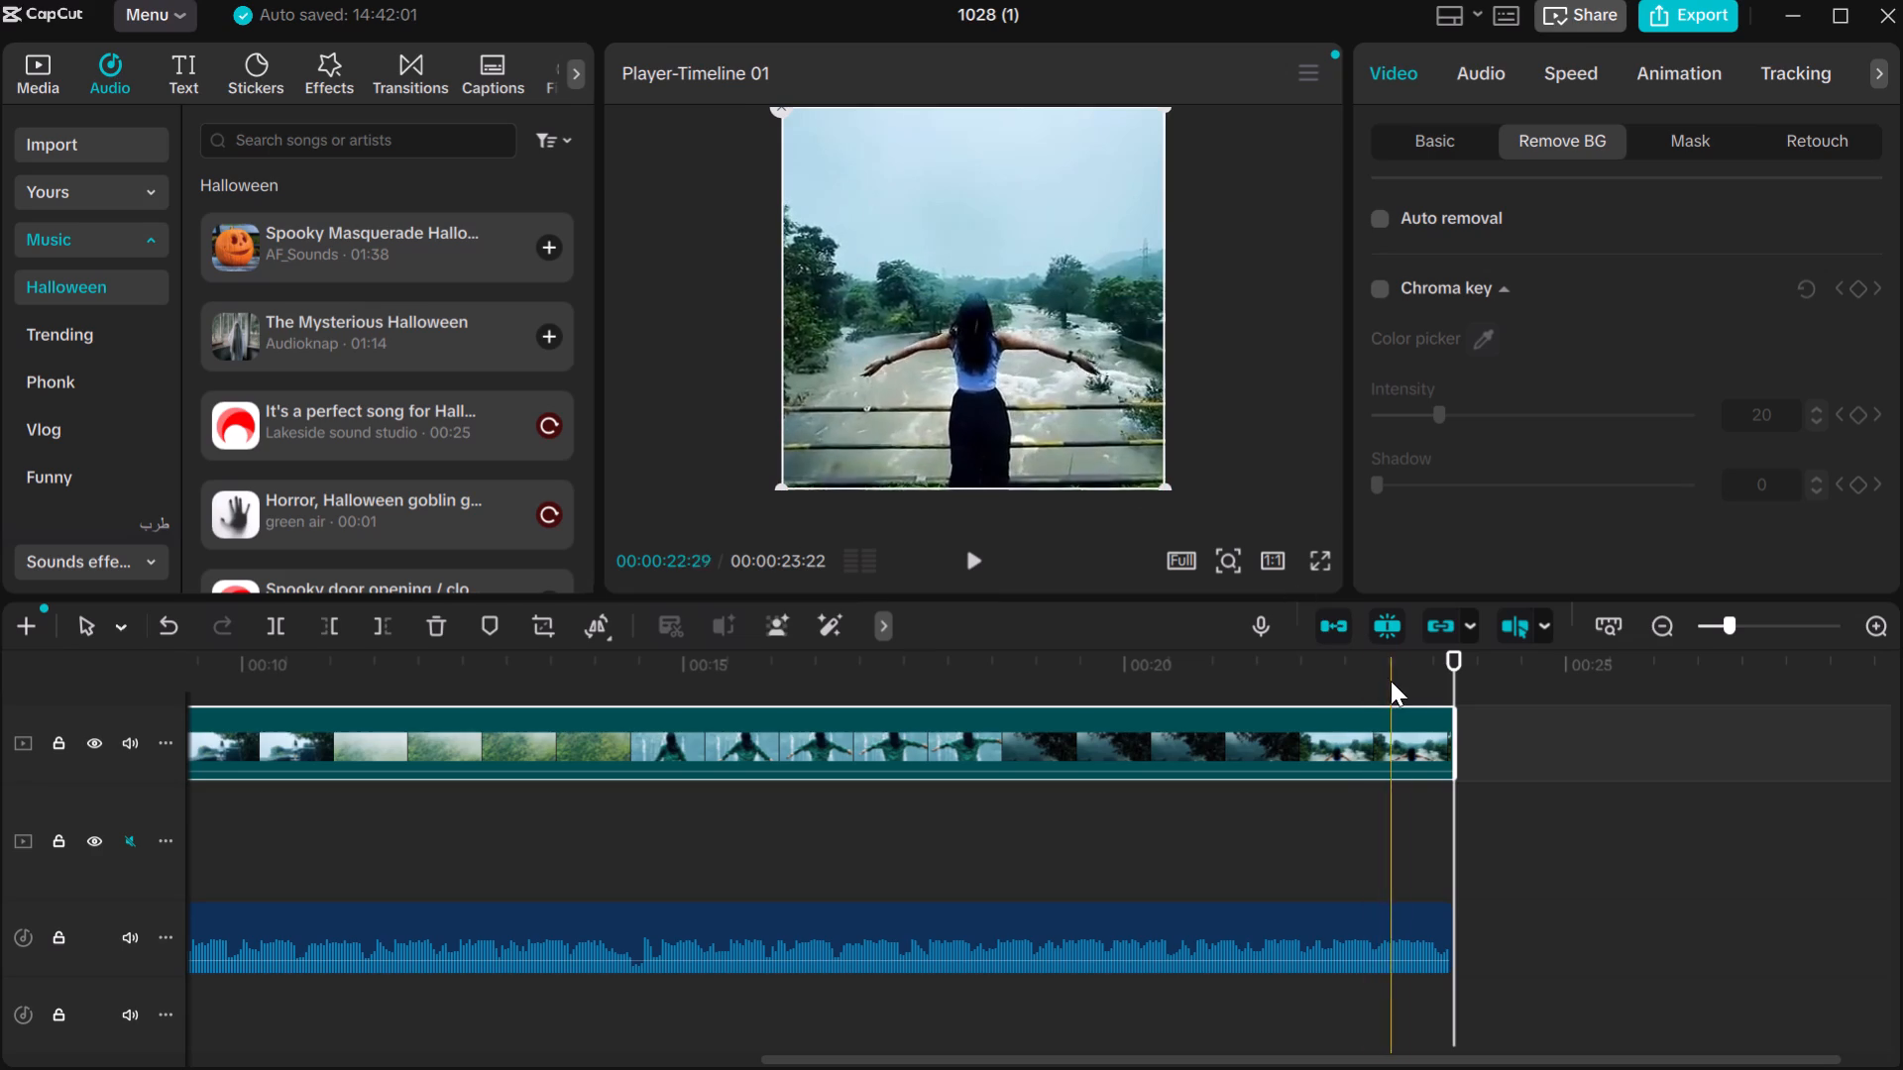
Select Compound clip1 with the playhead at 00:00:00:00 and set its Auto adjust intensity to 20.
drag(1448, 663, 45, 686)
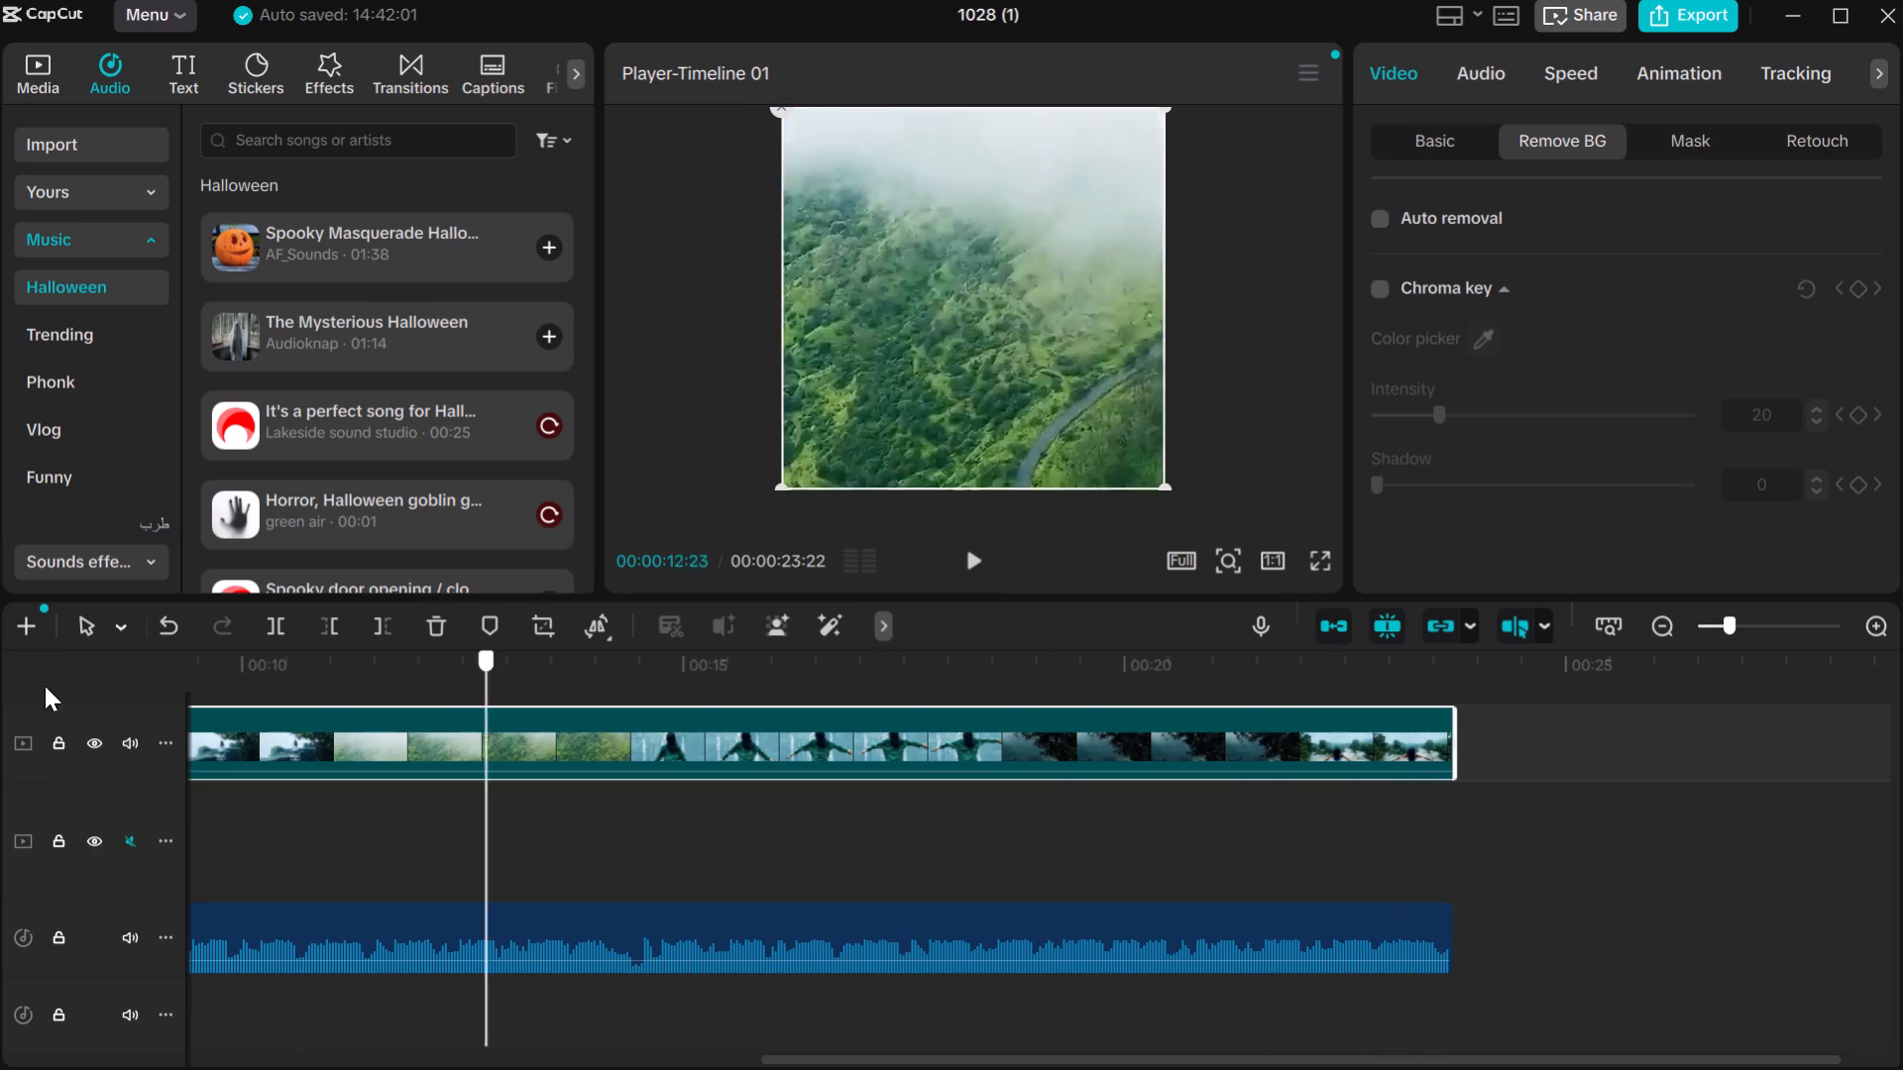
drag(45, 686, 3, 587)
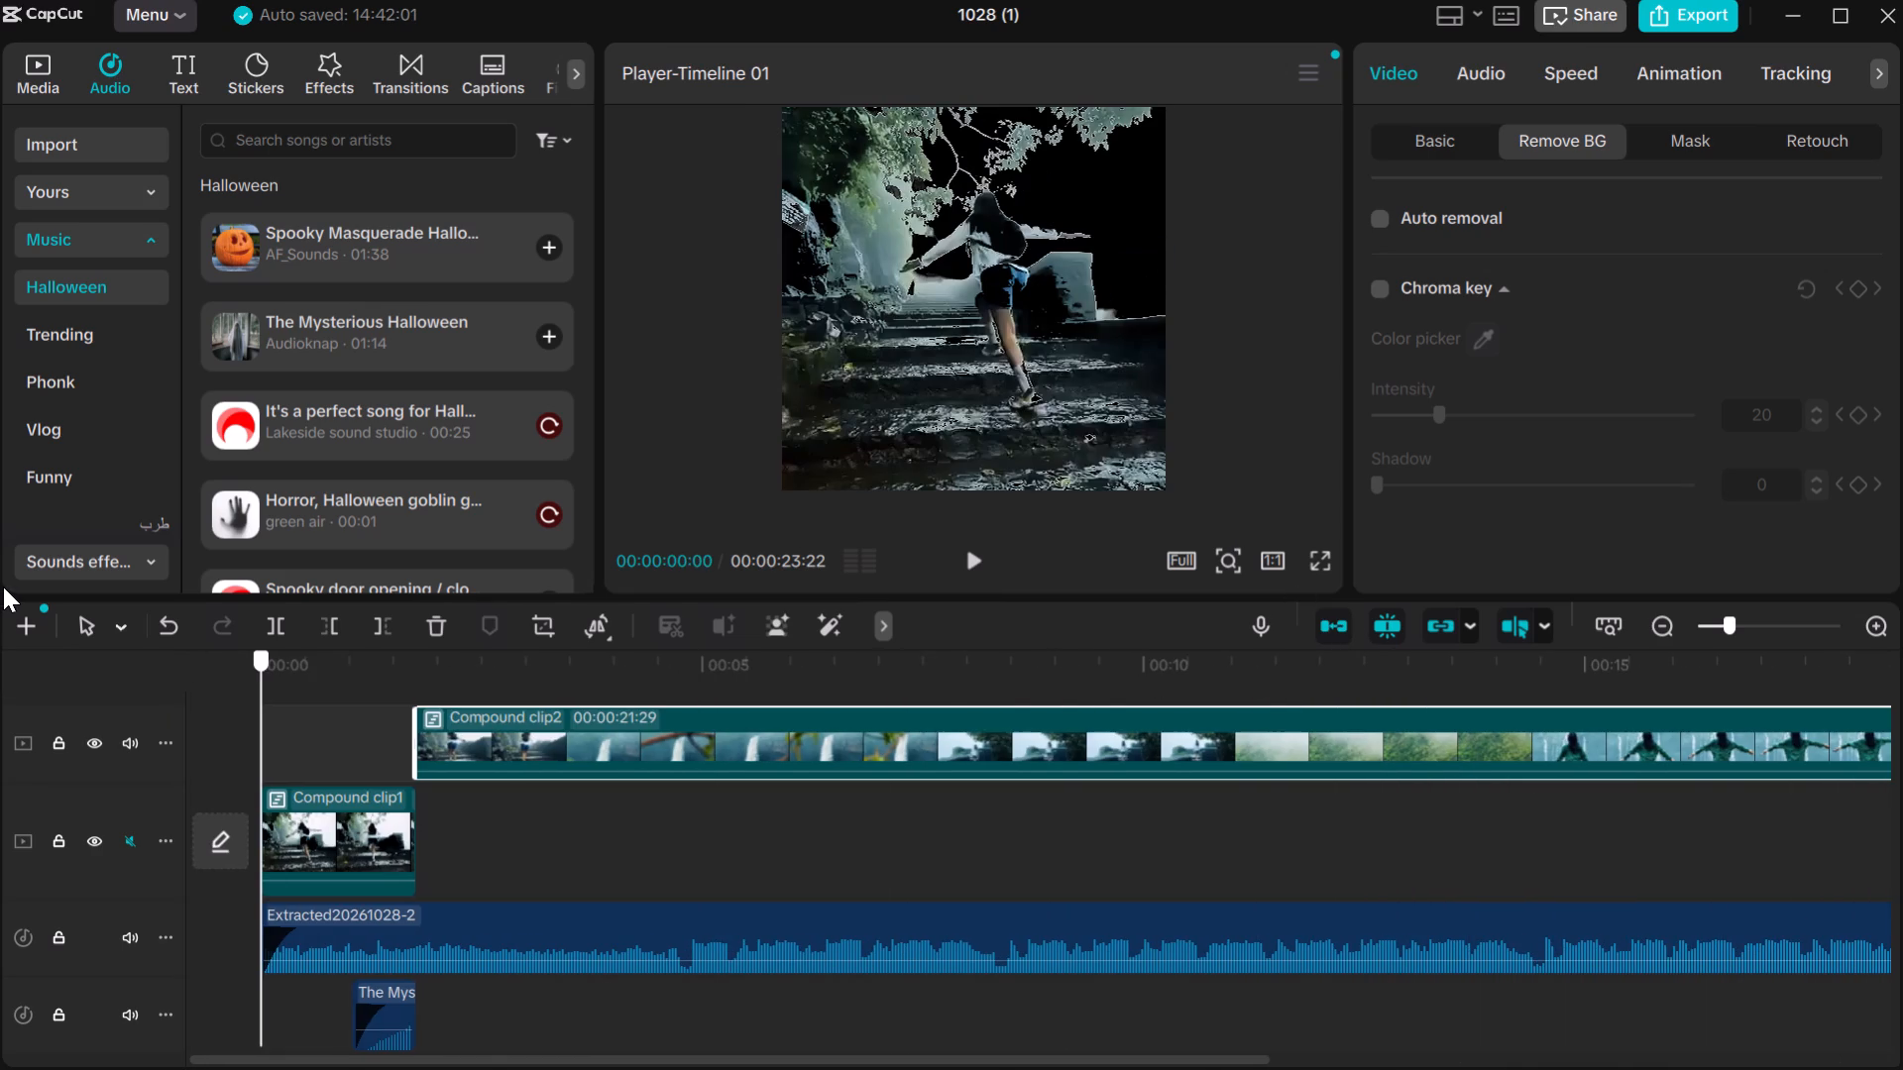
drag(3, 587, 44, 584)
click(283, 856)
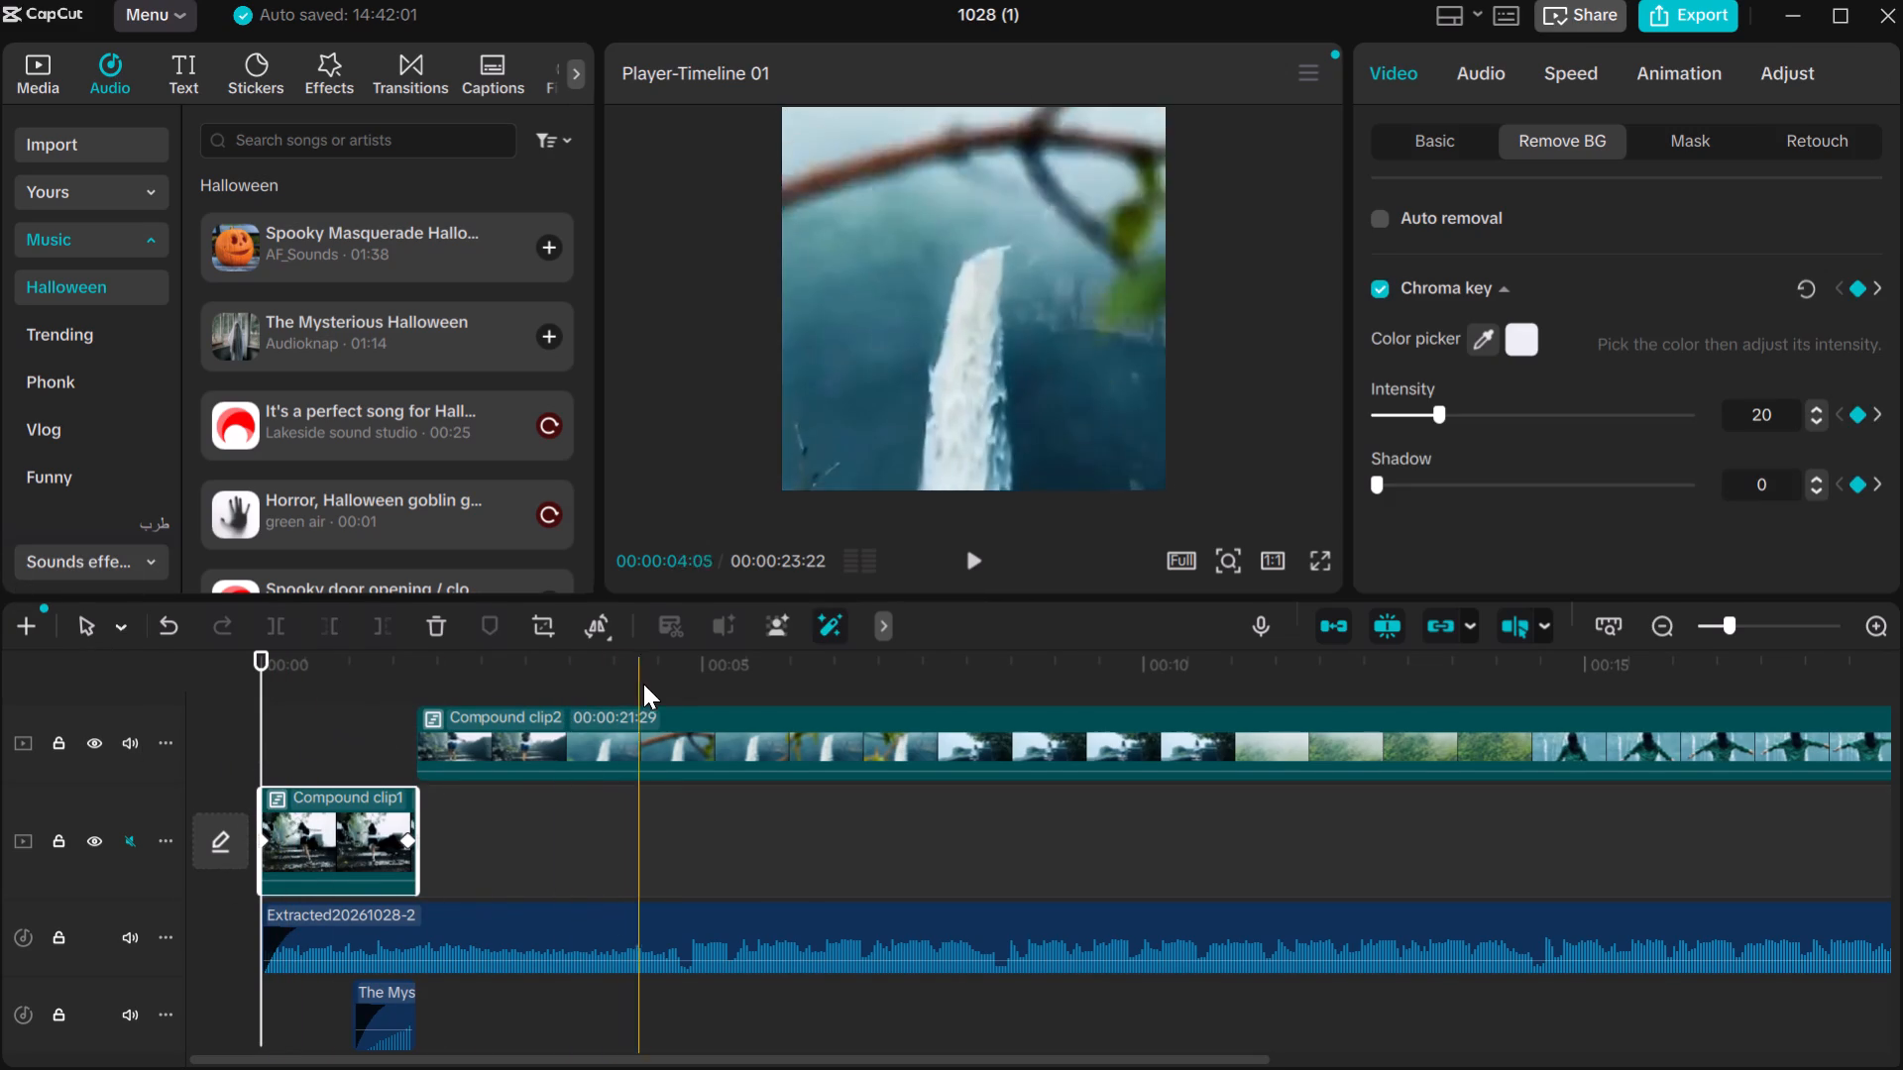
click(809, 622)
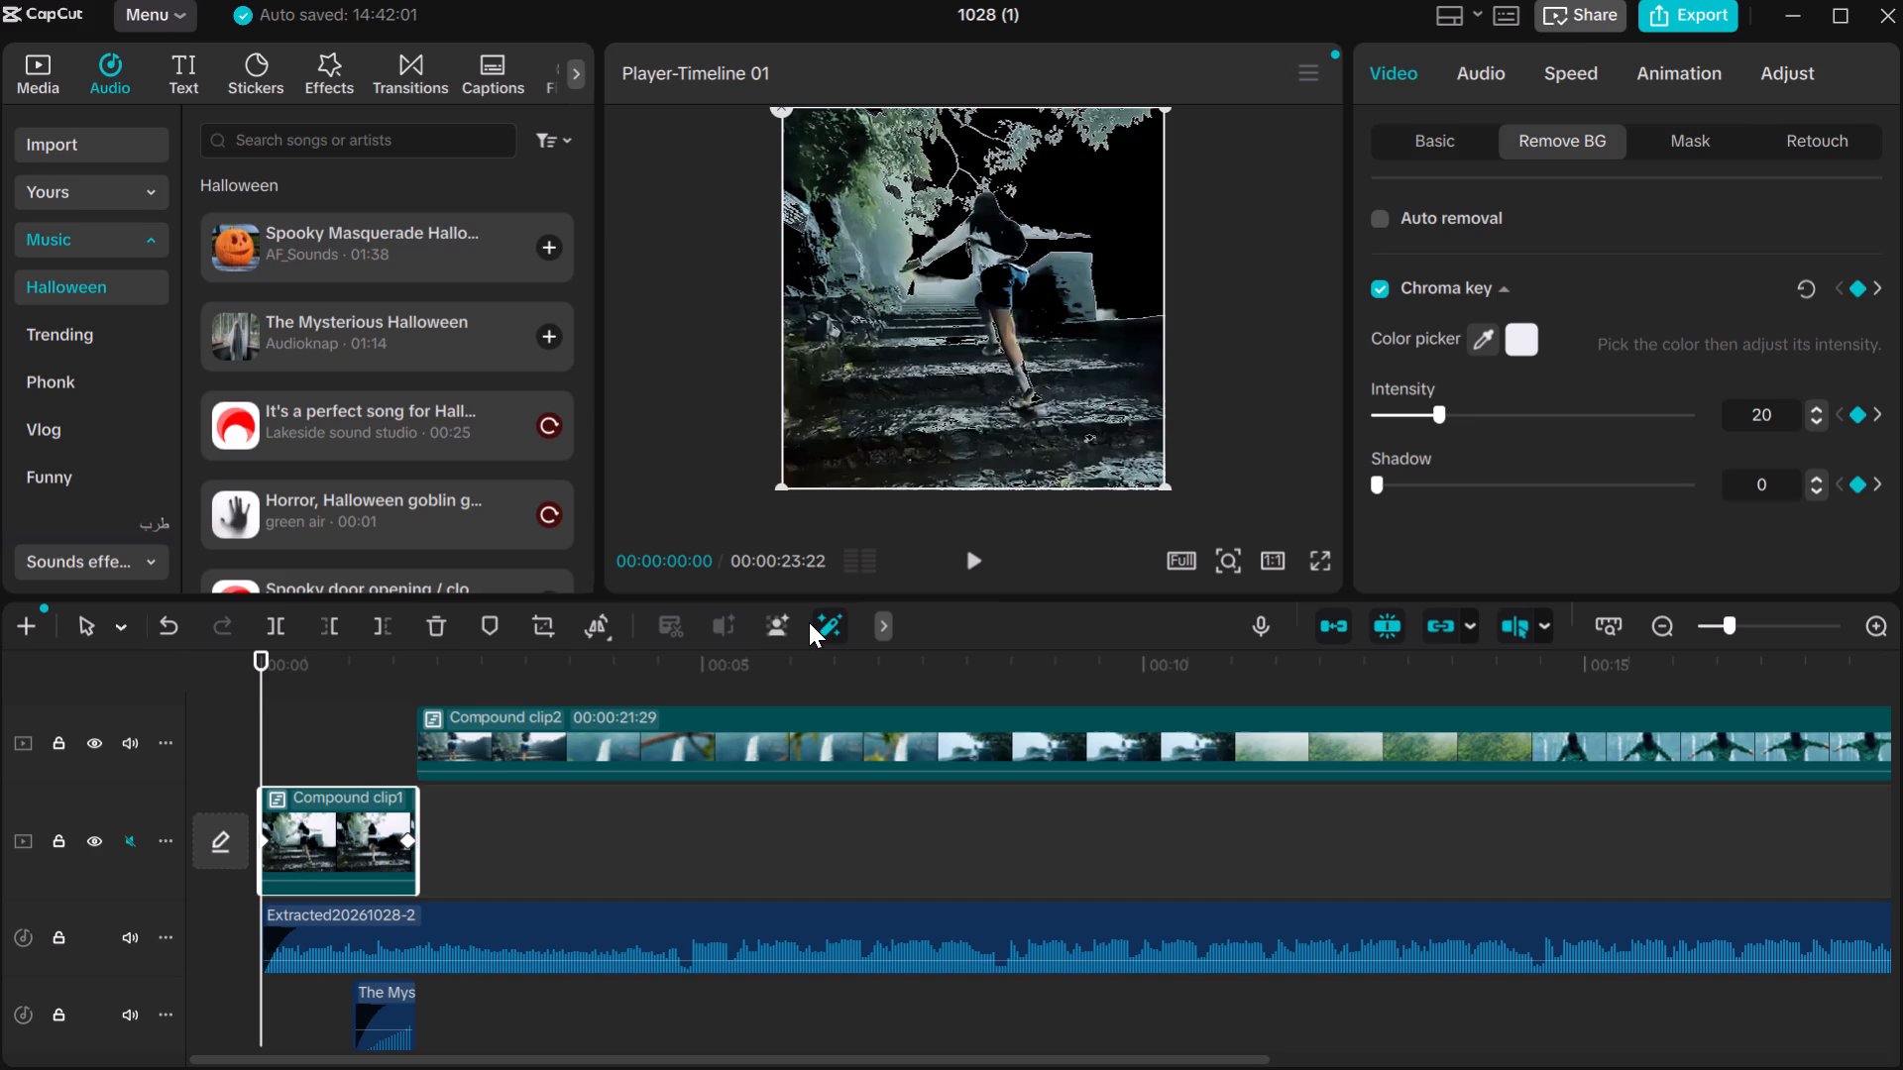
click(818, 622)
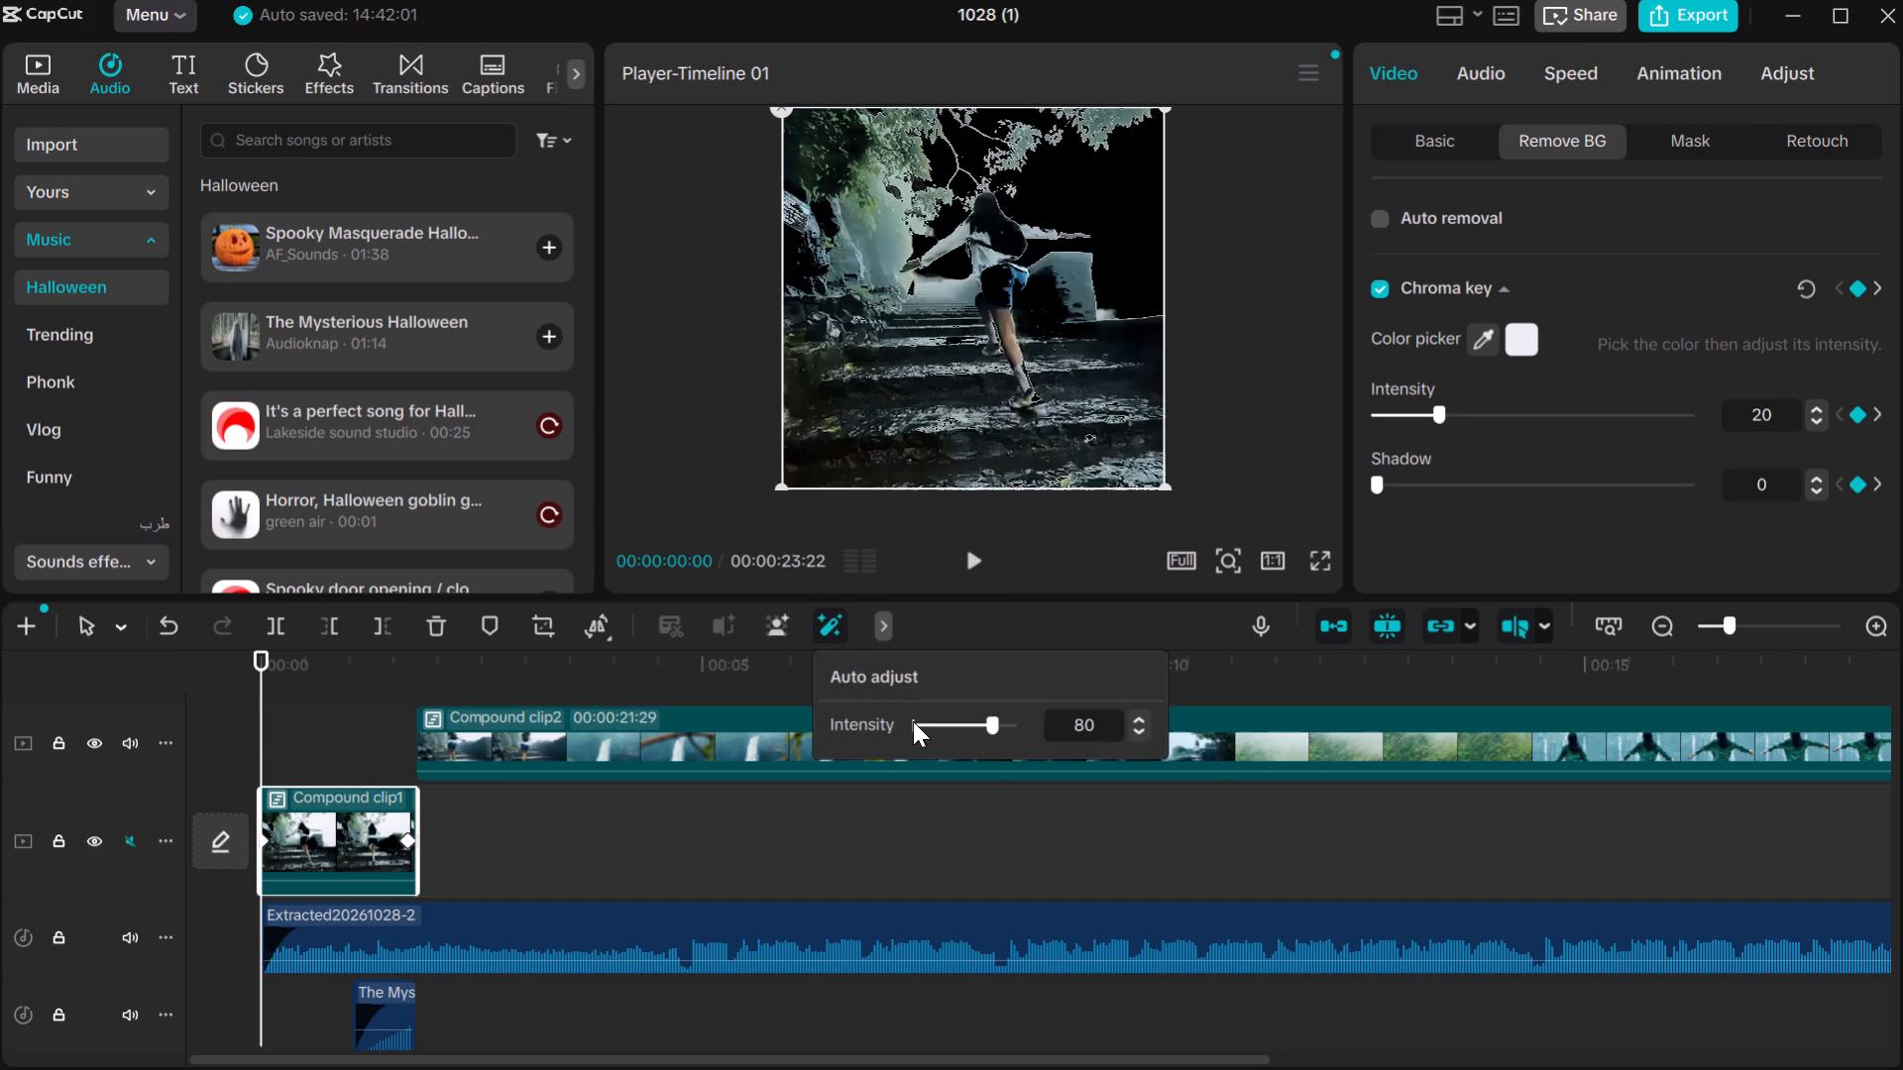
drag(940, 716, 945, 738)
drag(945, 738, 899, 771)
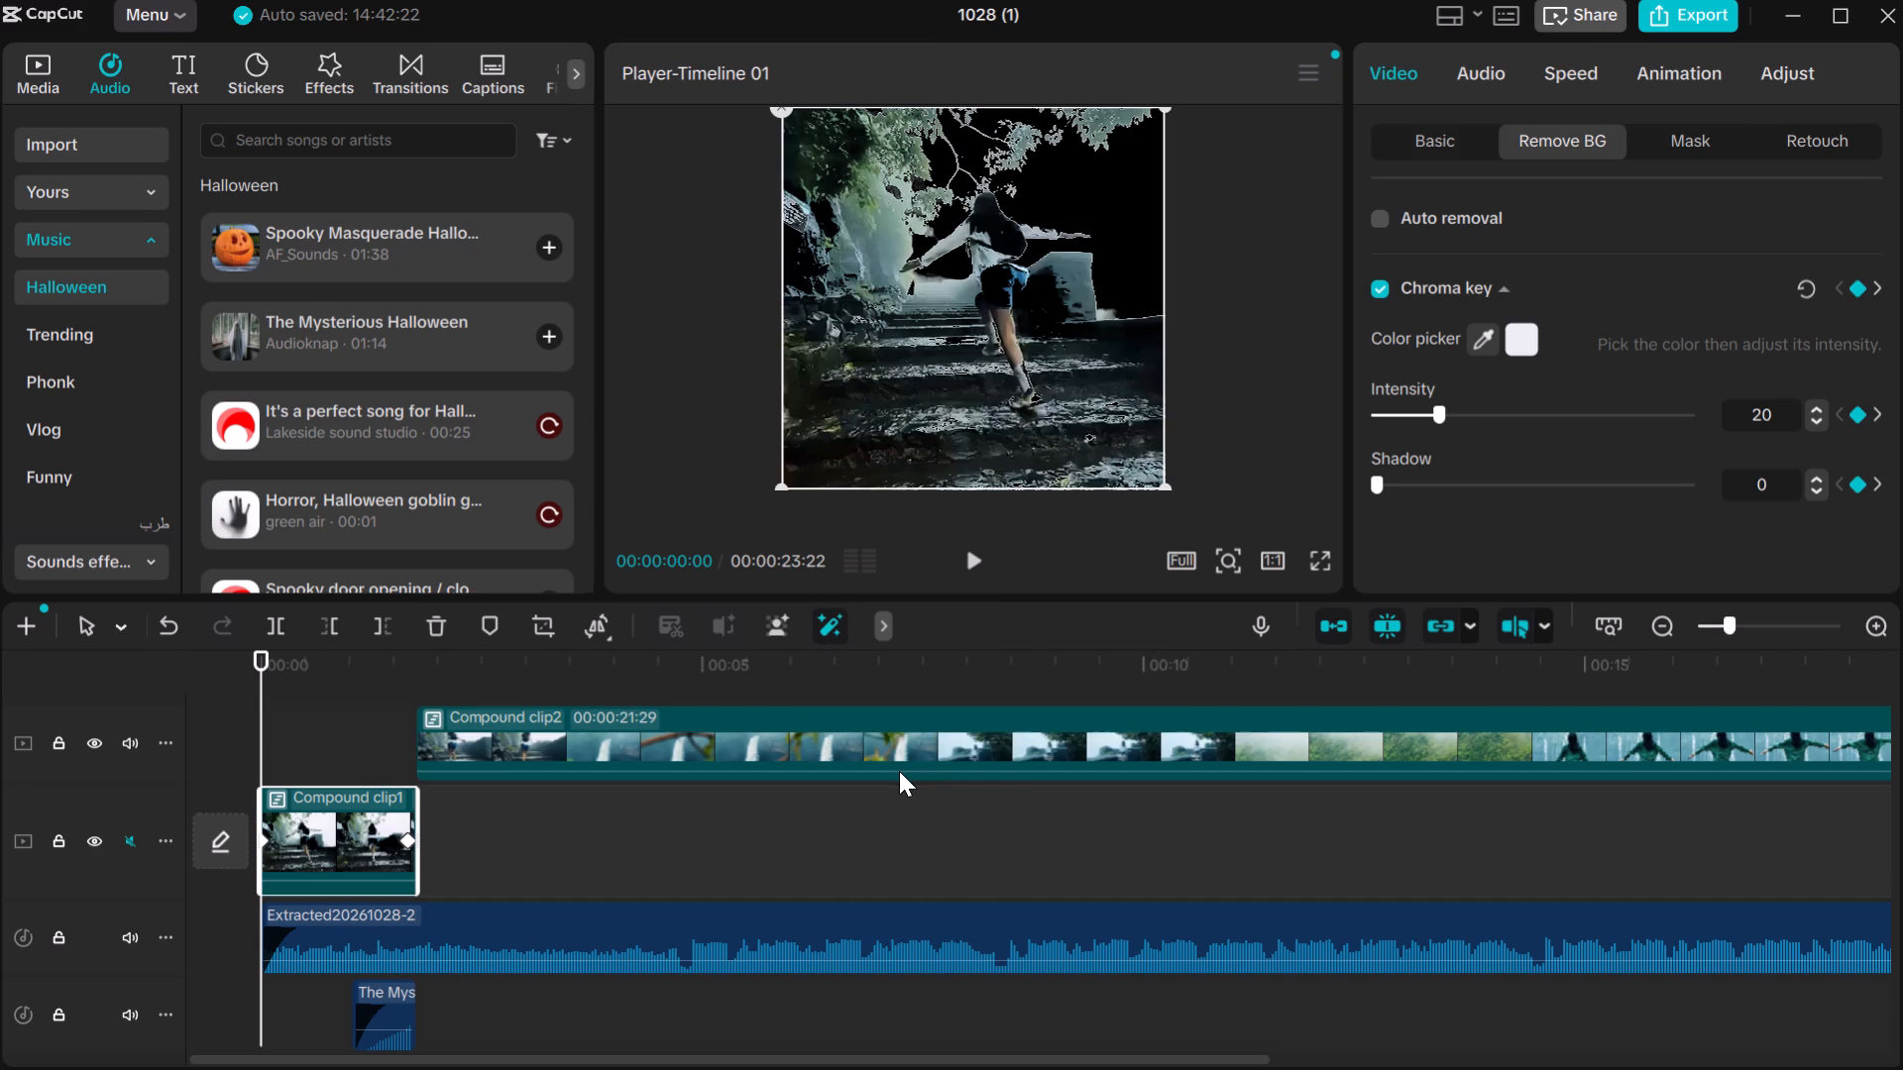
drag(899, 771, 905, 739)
Turn Auto adjust off and back on for Compound clip1, then set its intensity to about 77.
click(835, 629)
click(834, 623)
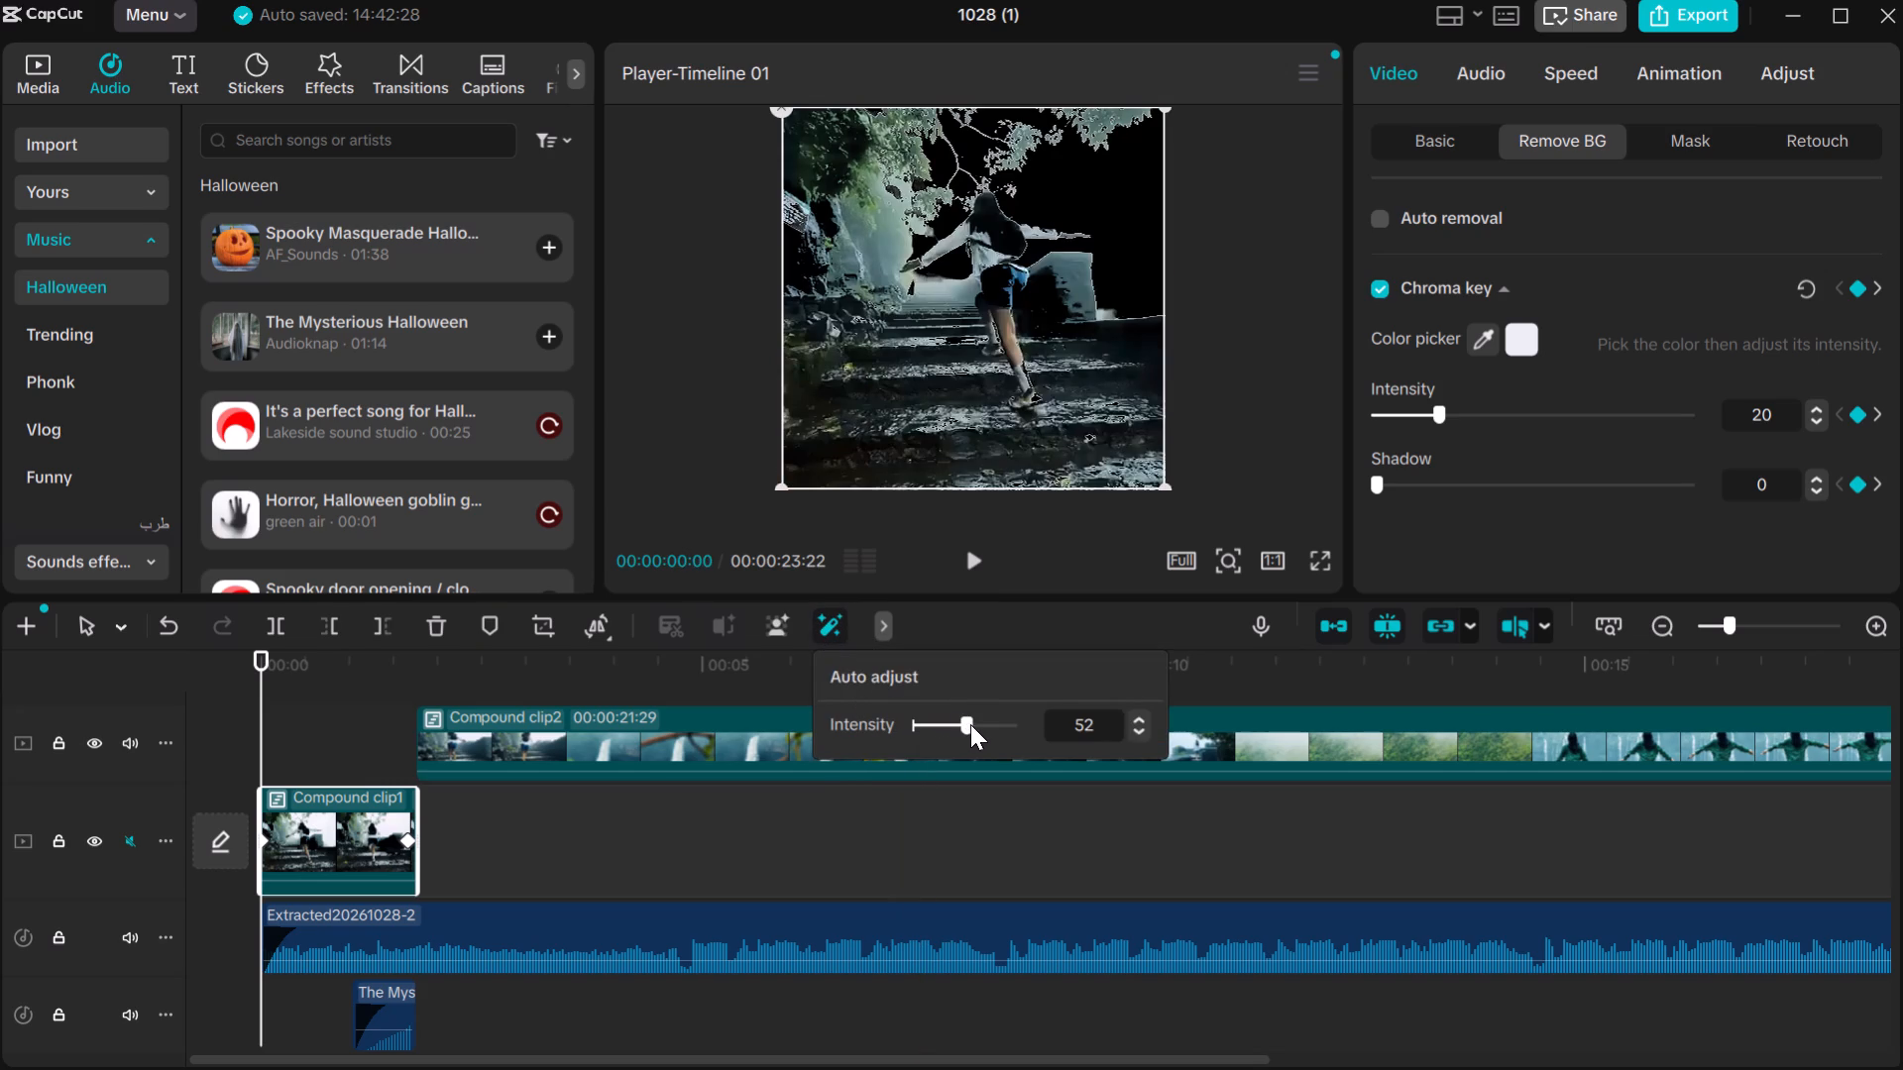
drag(970, 724, 978, 726)
drag(978, 726, 985, 728)
drag(985, 728, 987, 730)
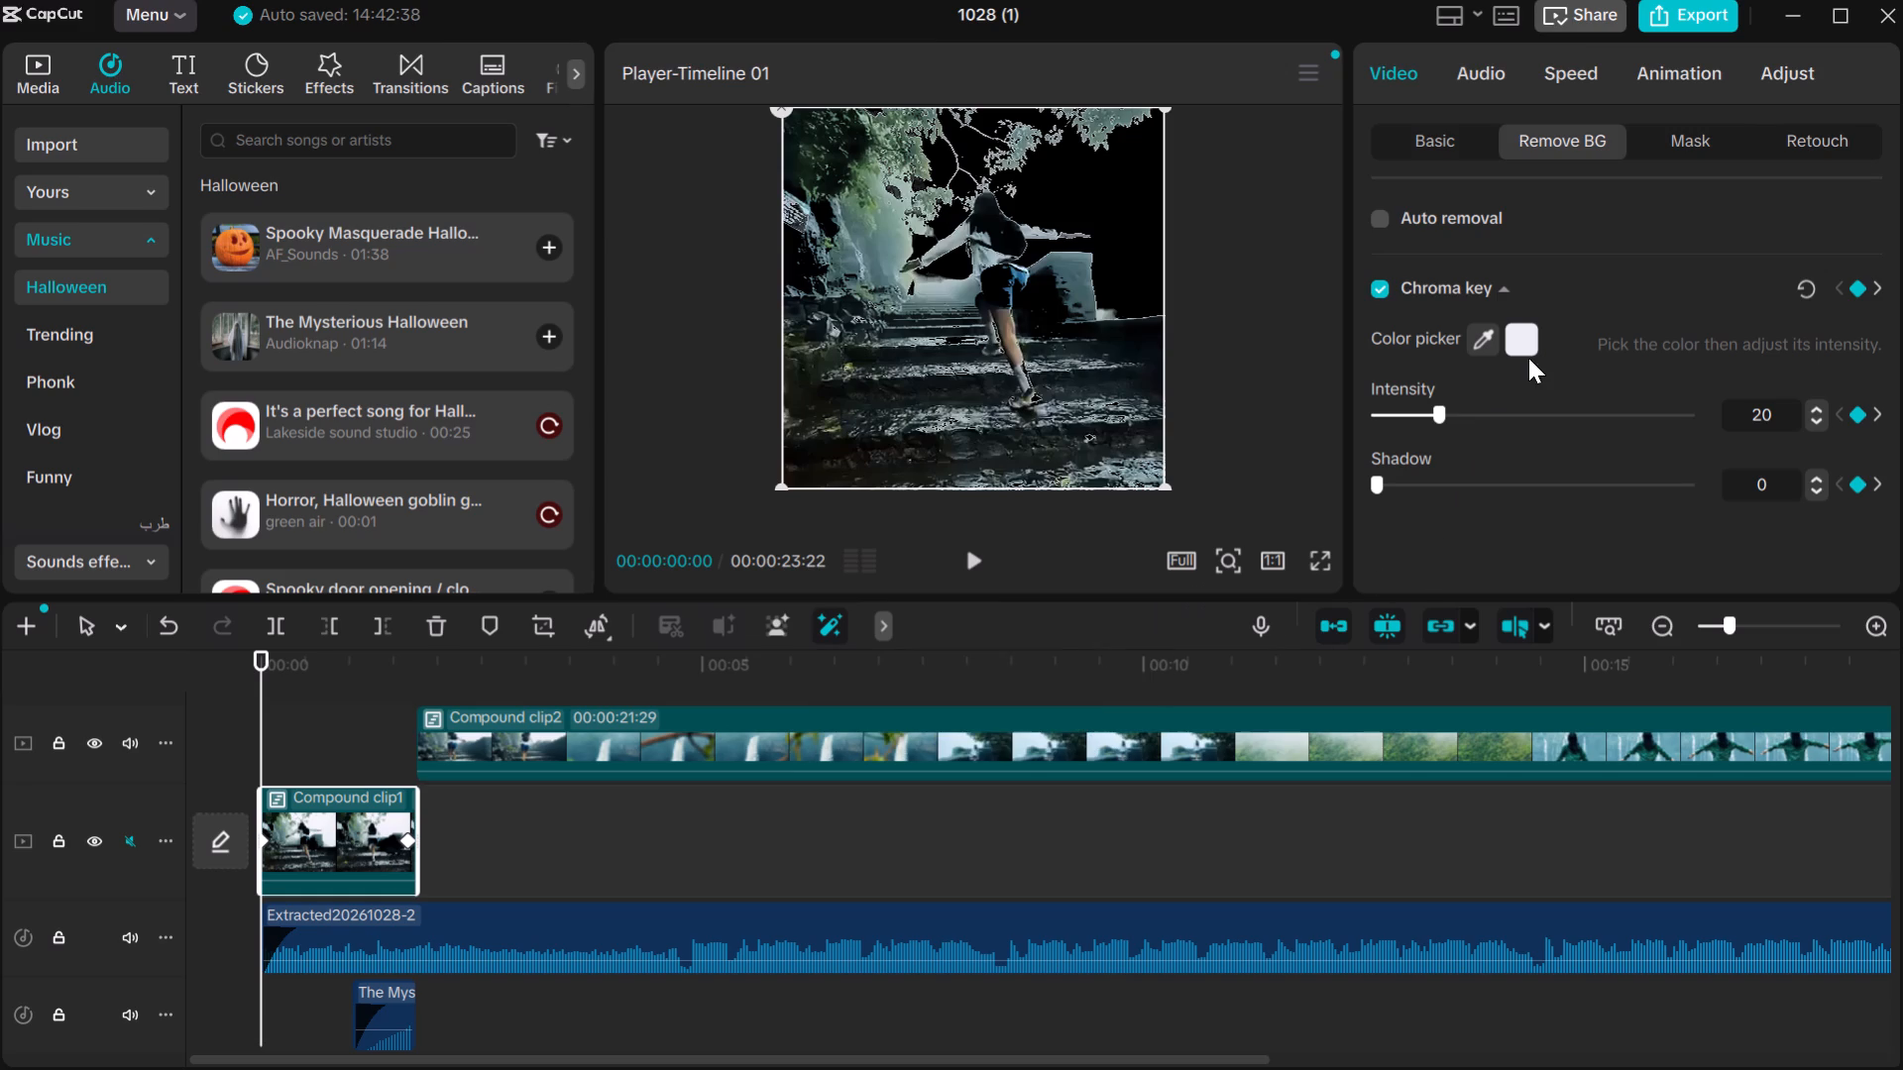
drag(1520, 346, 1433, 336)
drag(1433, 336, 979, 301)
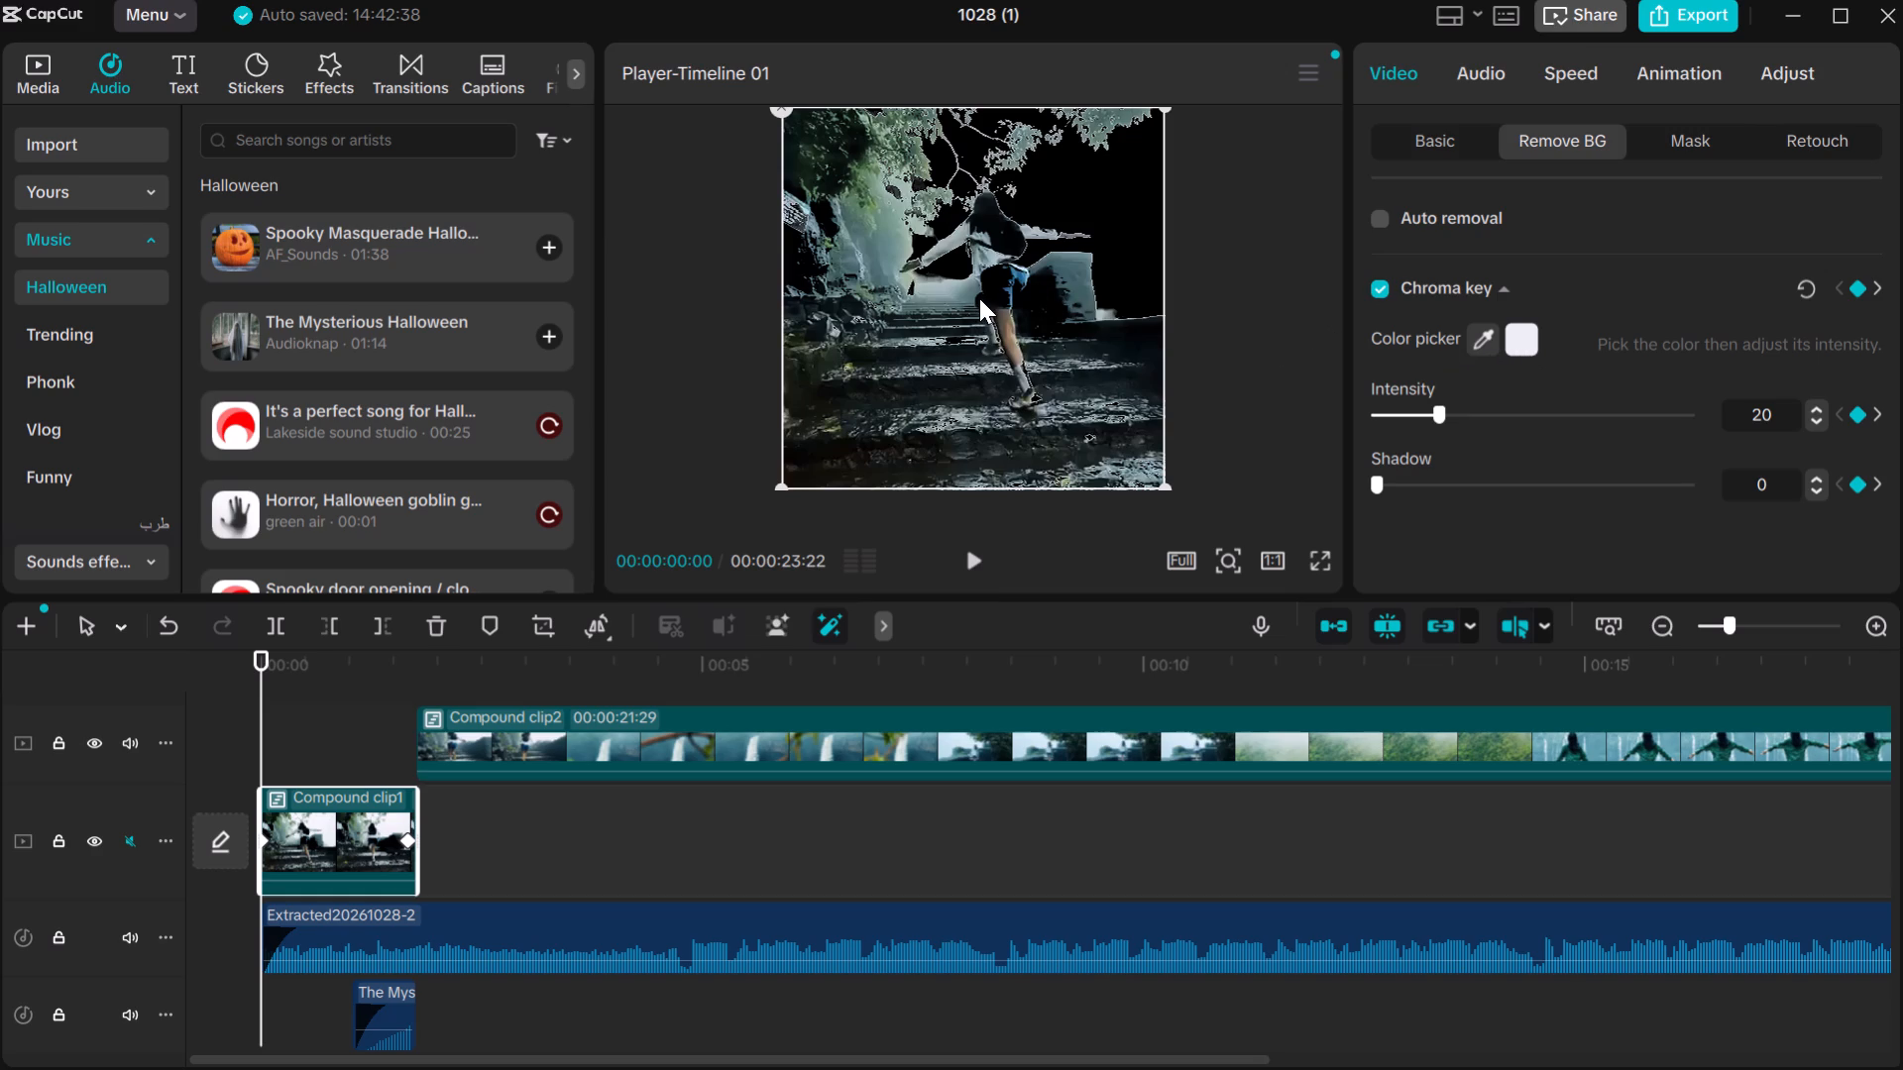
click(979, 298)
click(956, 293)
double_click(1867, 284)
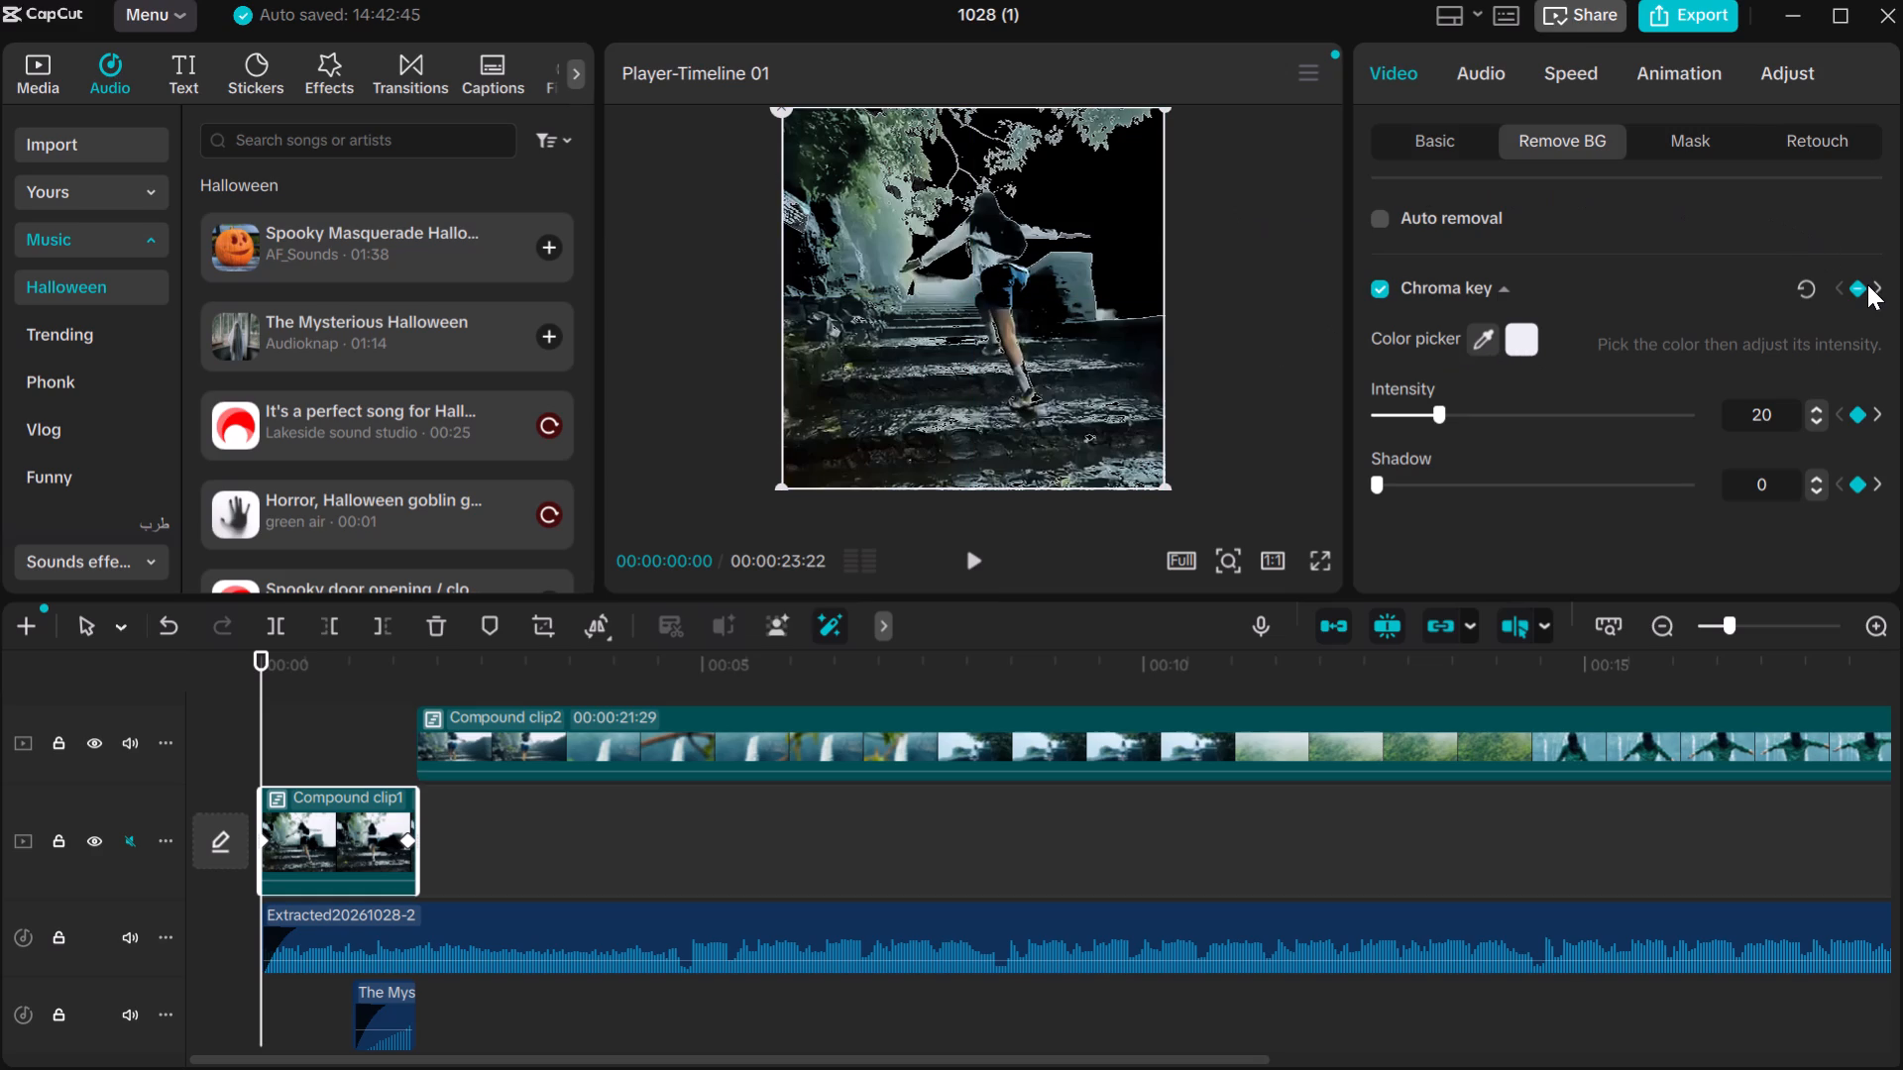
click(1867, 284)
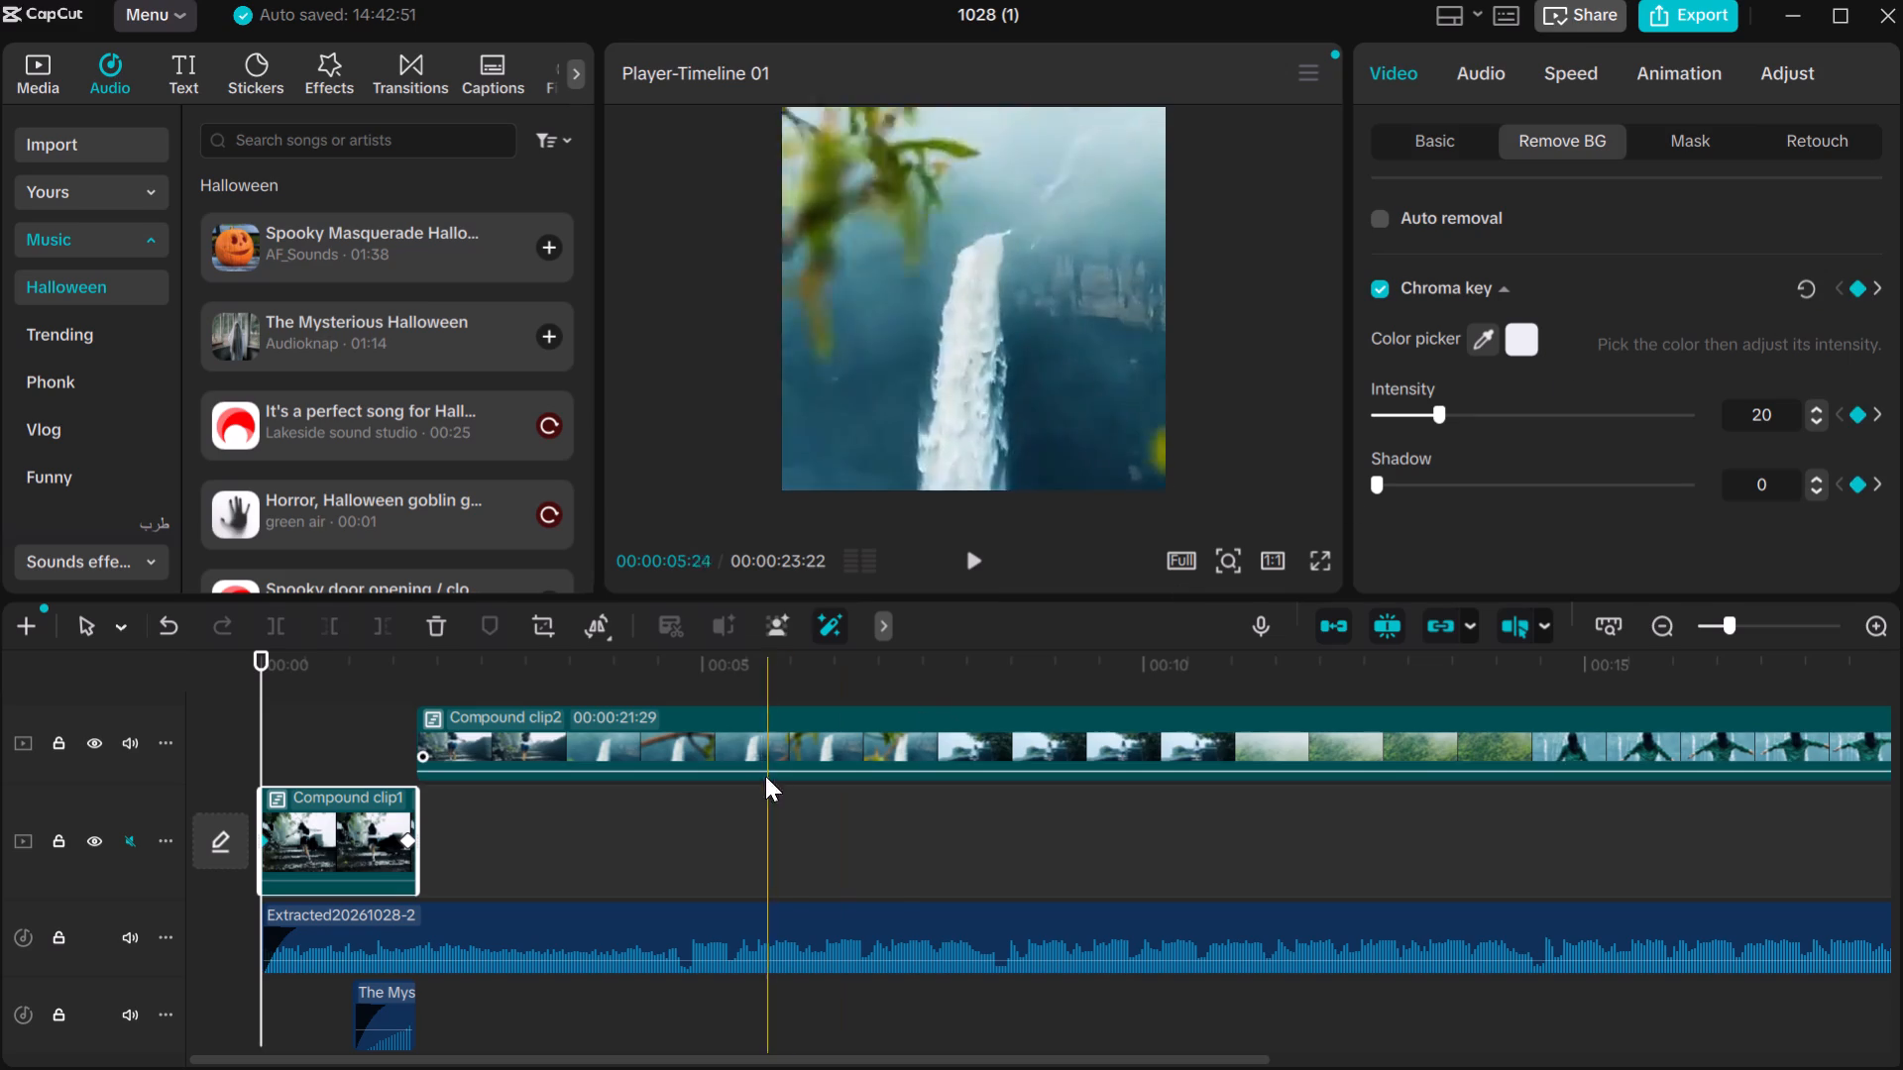
Go to Compound clip1's end keyframe at 00:00:01:20 and set its Chroma key intensity to 8.
click(403, 834)
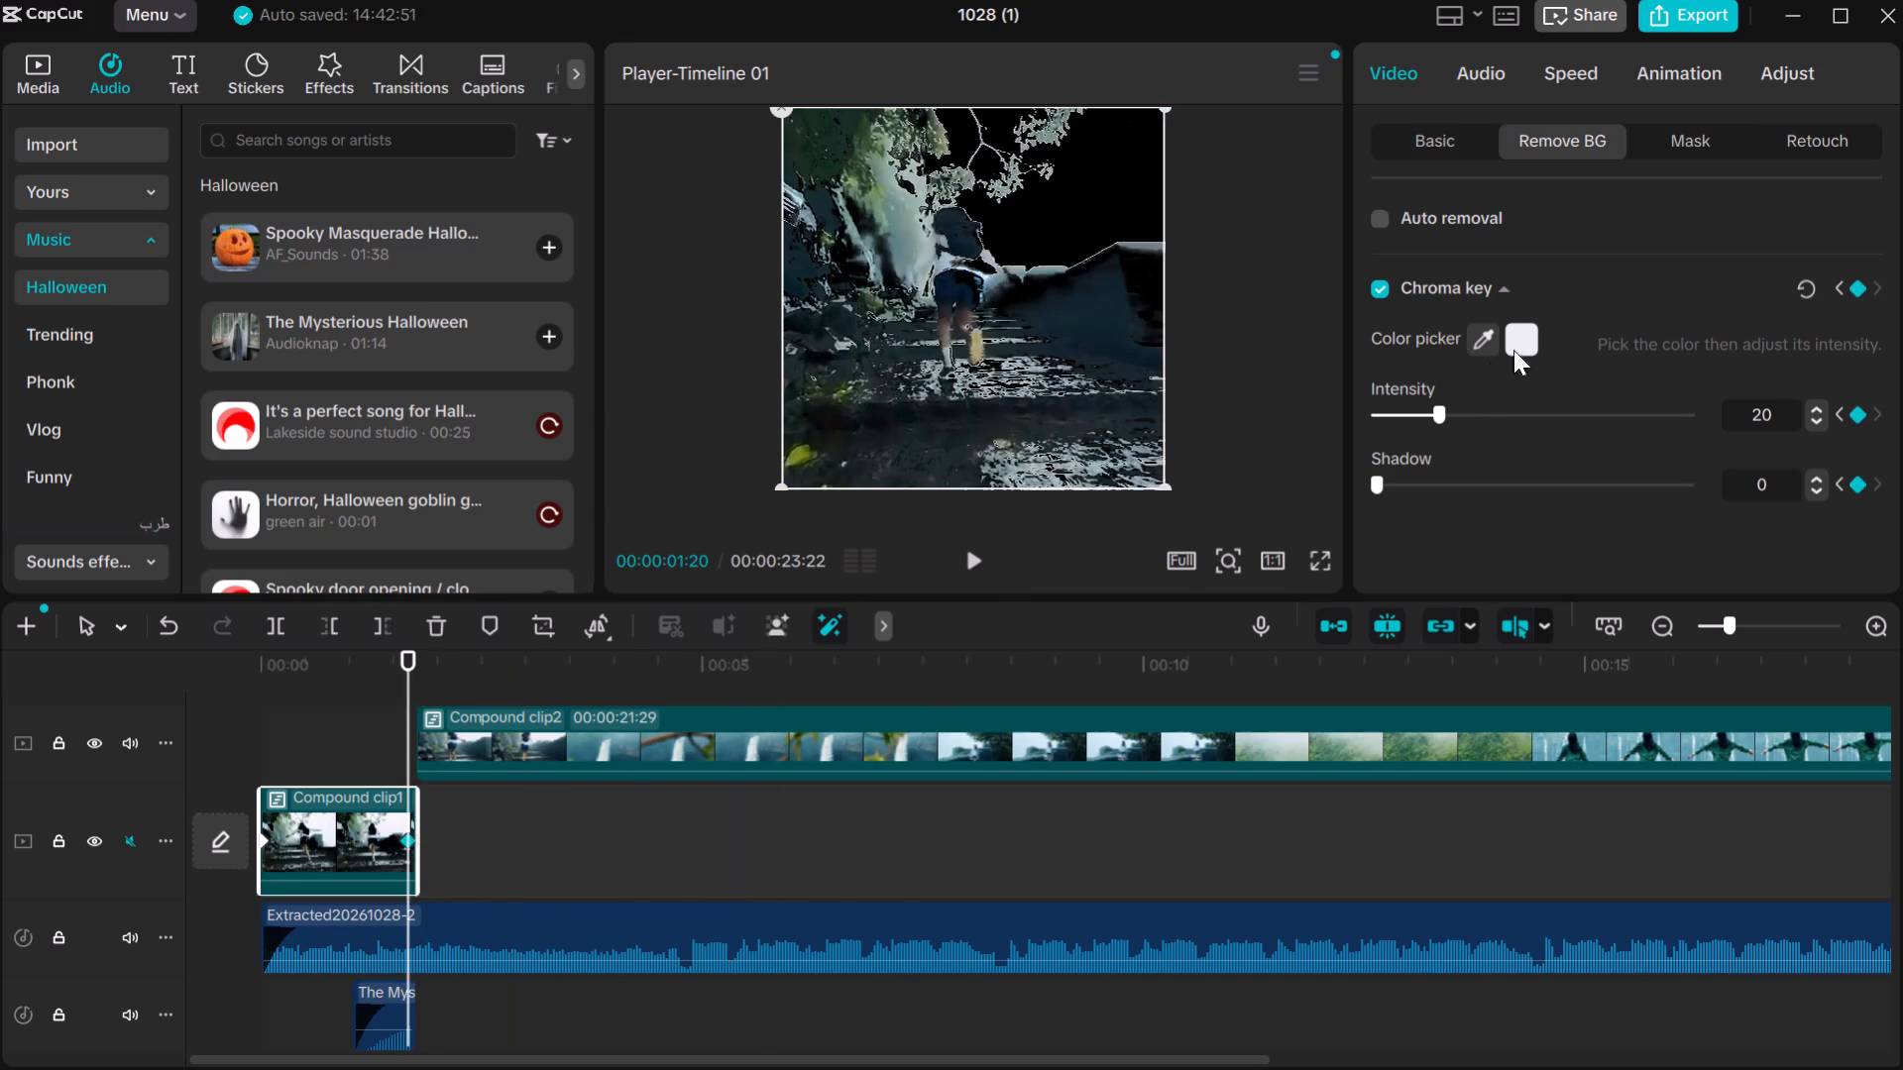
click(1856, 286)
click(1856, 284)
drag(1443, 400, 1399, 405)
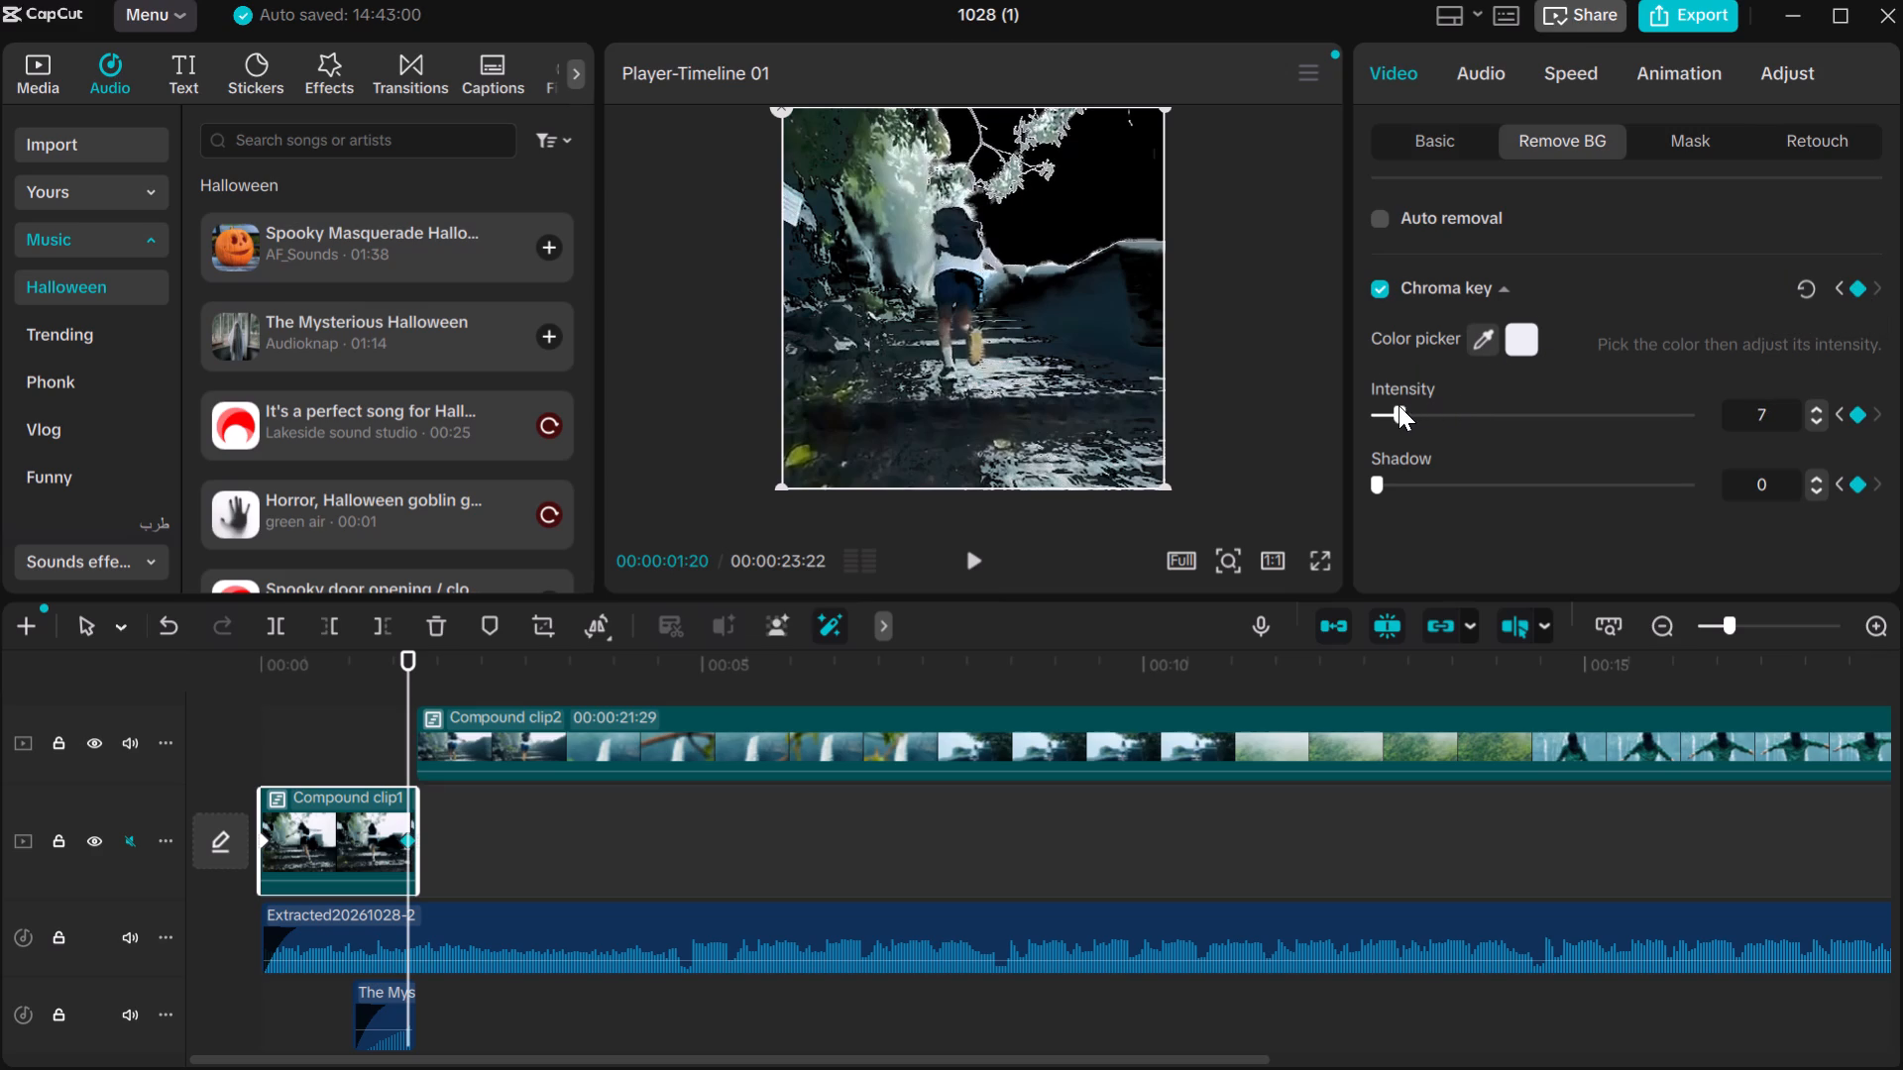
drag(1399, 405, 1375, 410)
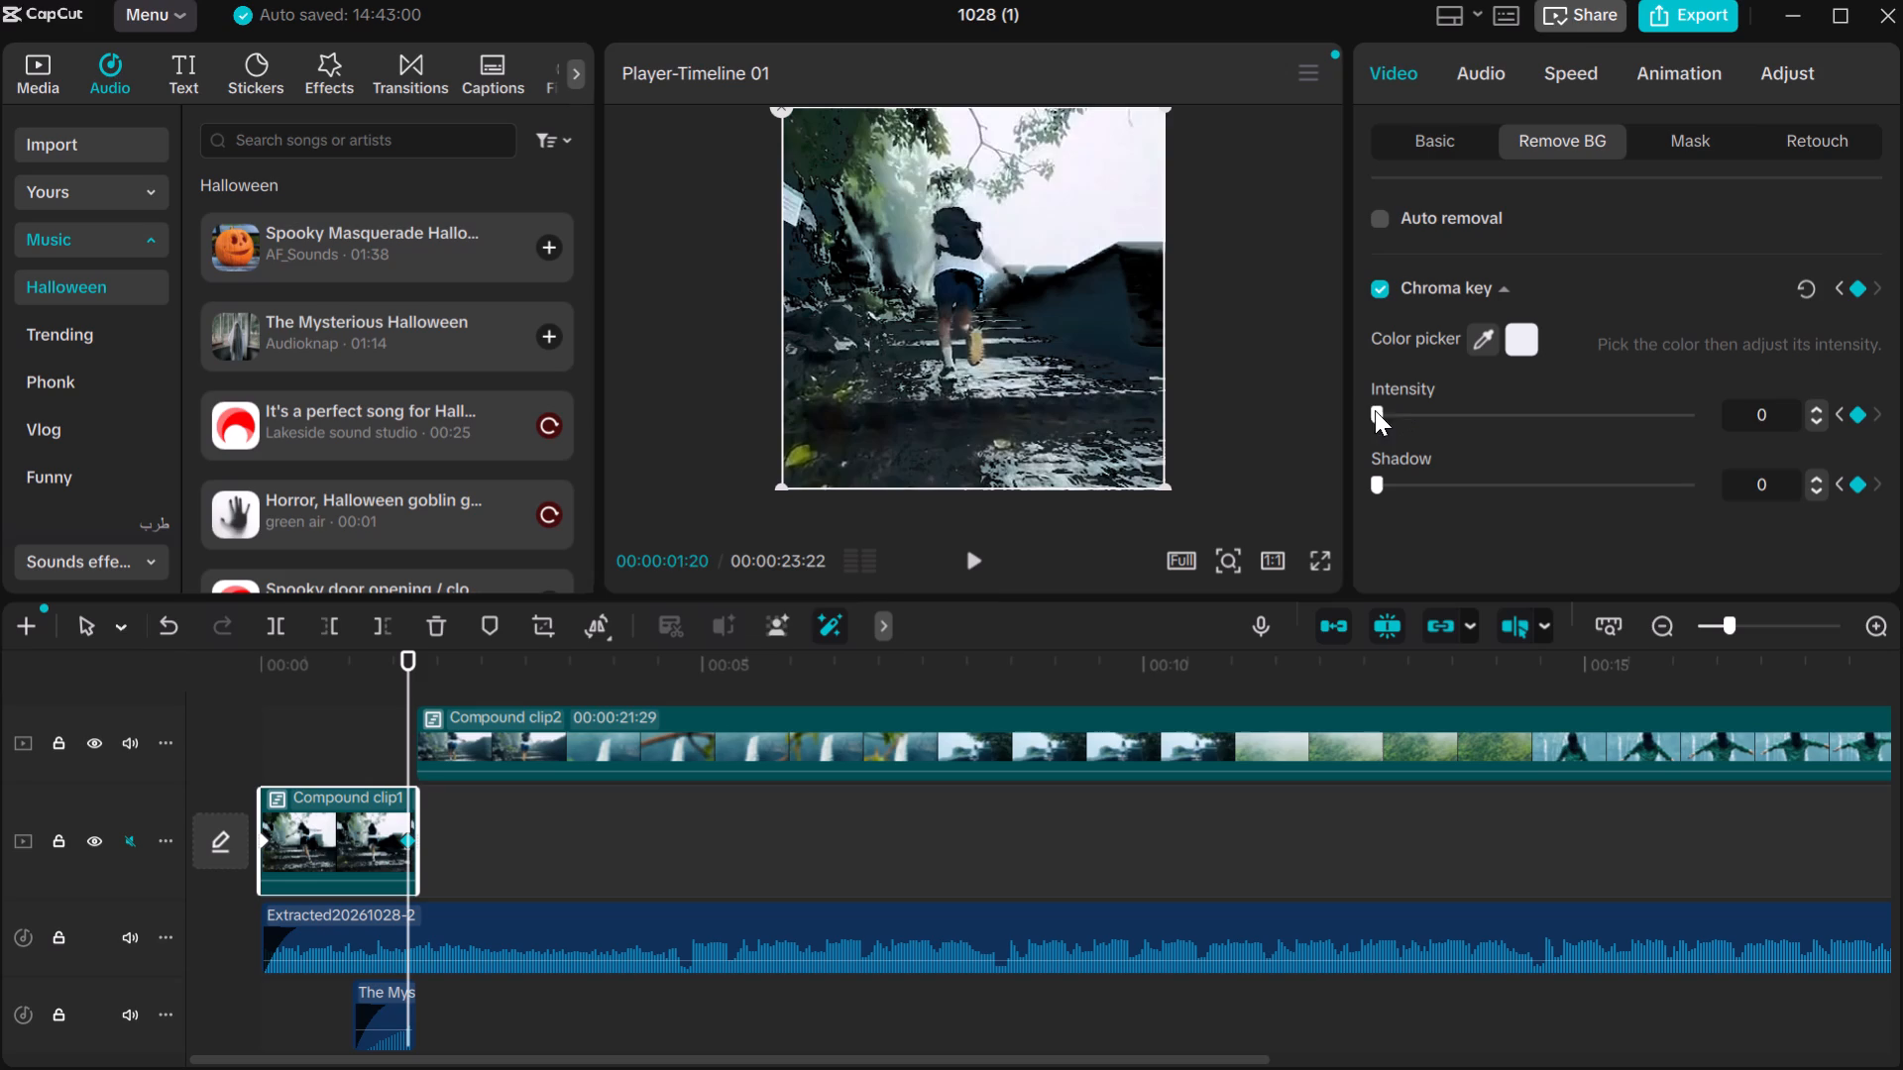
drag(1375, 410, 1491, 394)
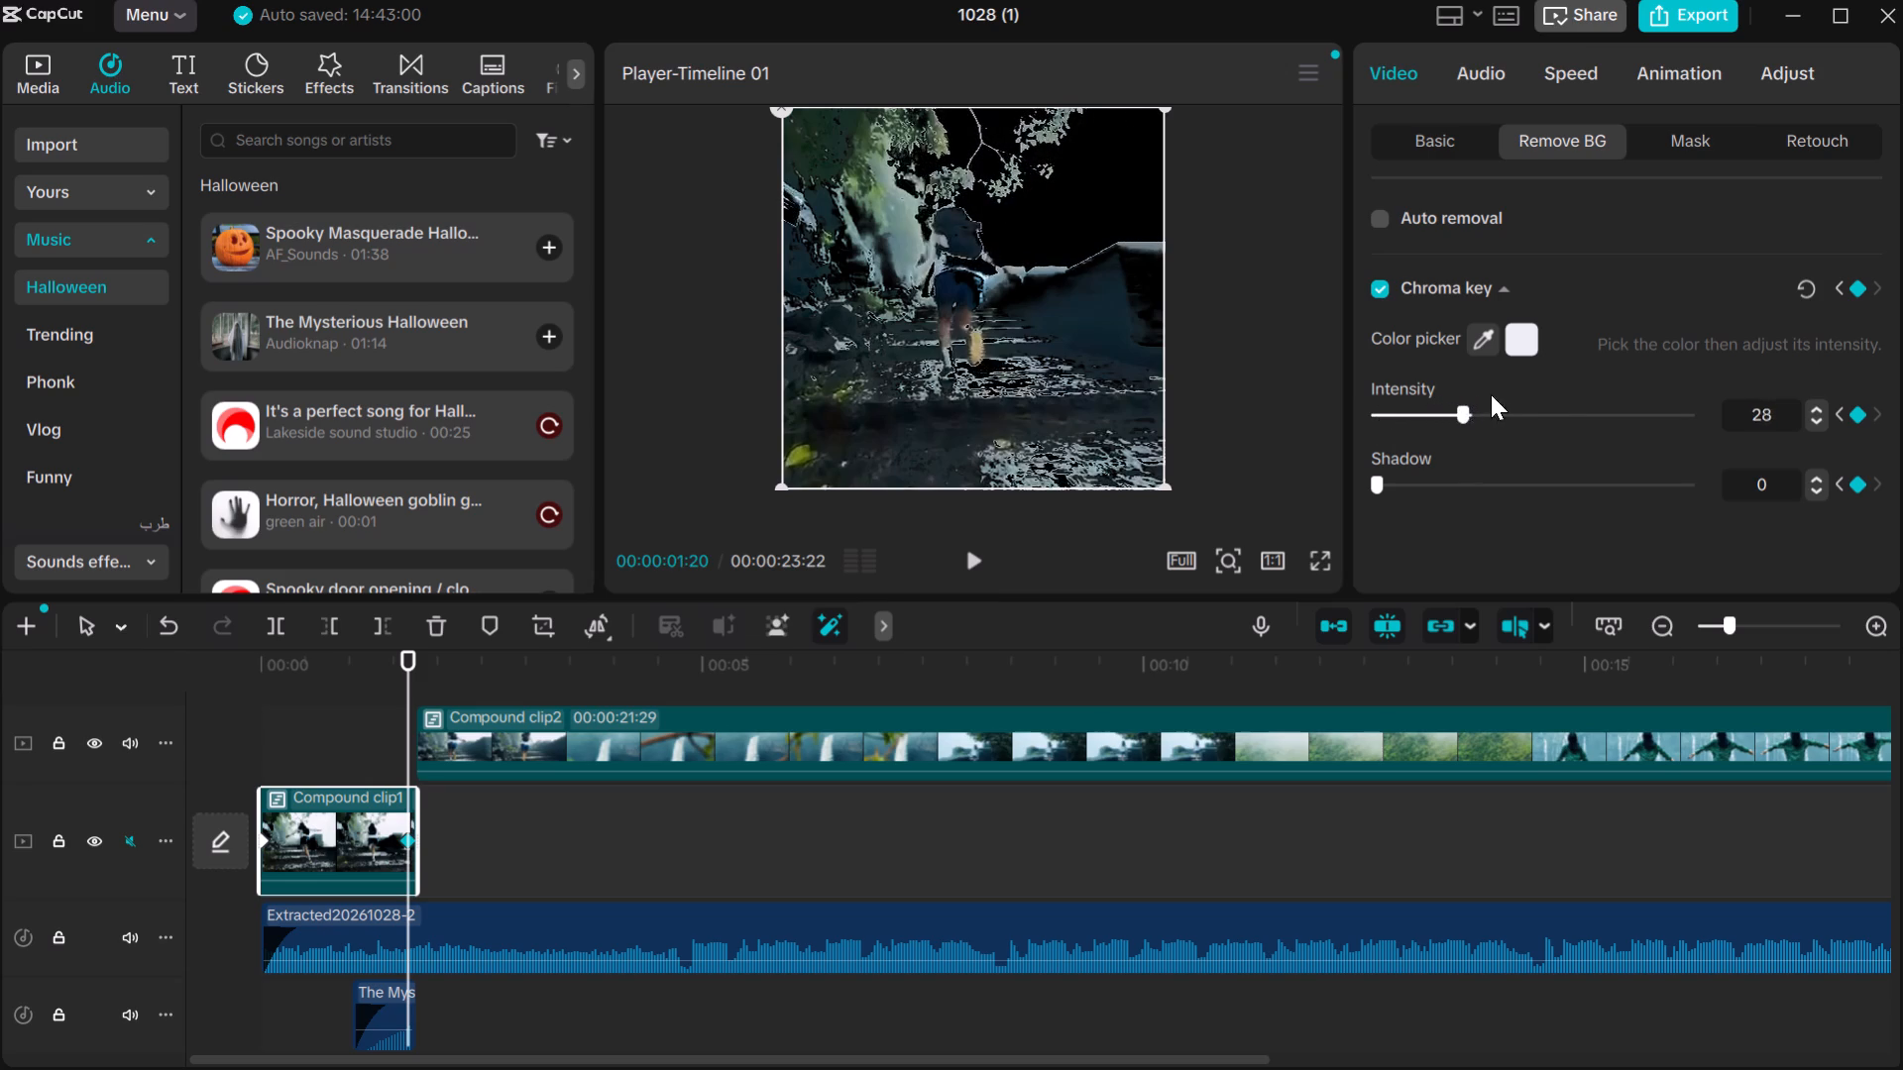
drag(1491, 394, 1469, 414)
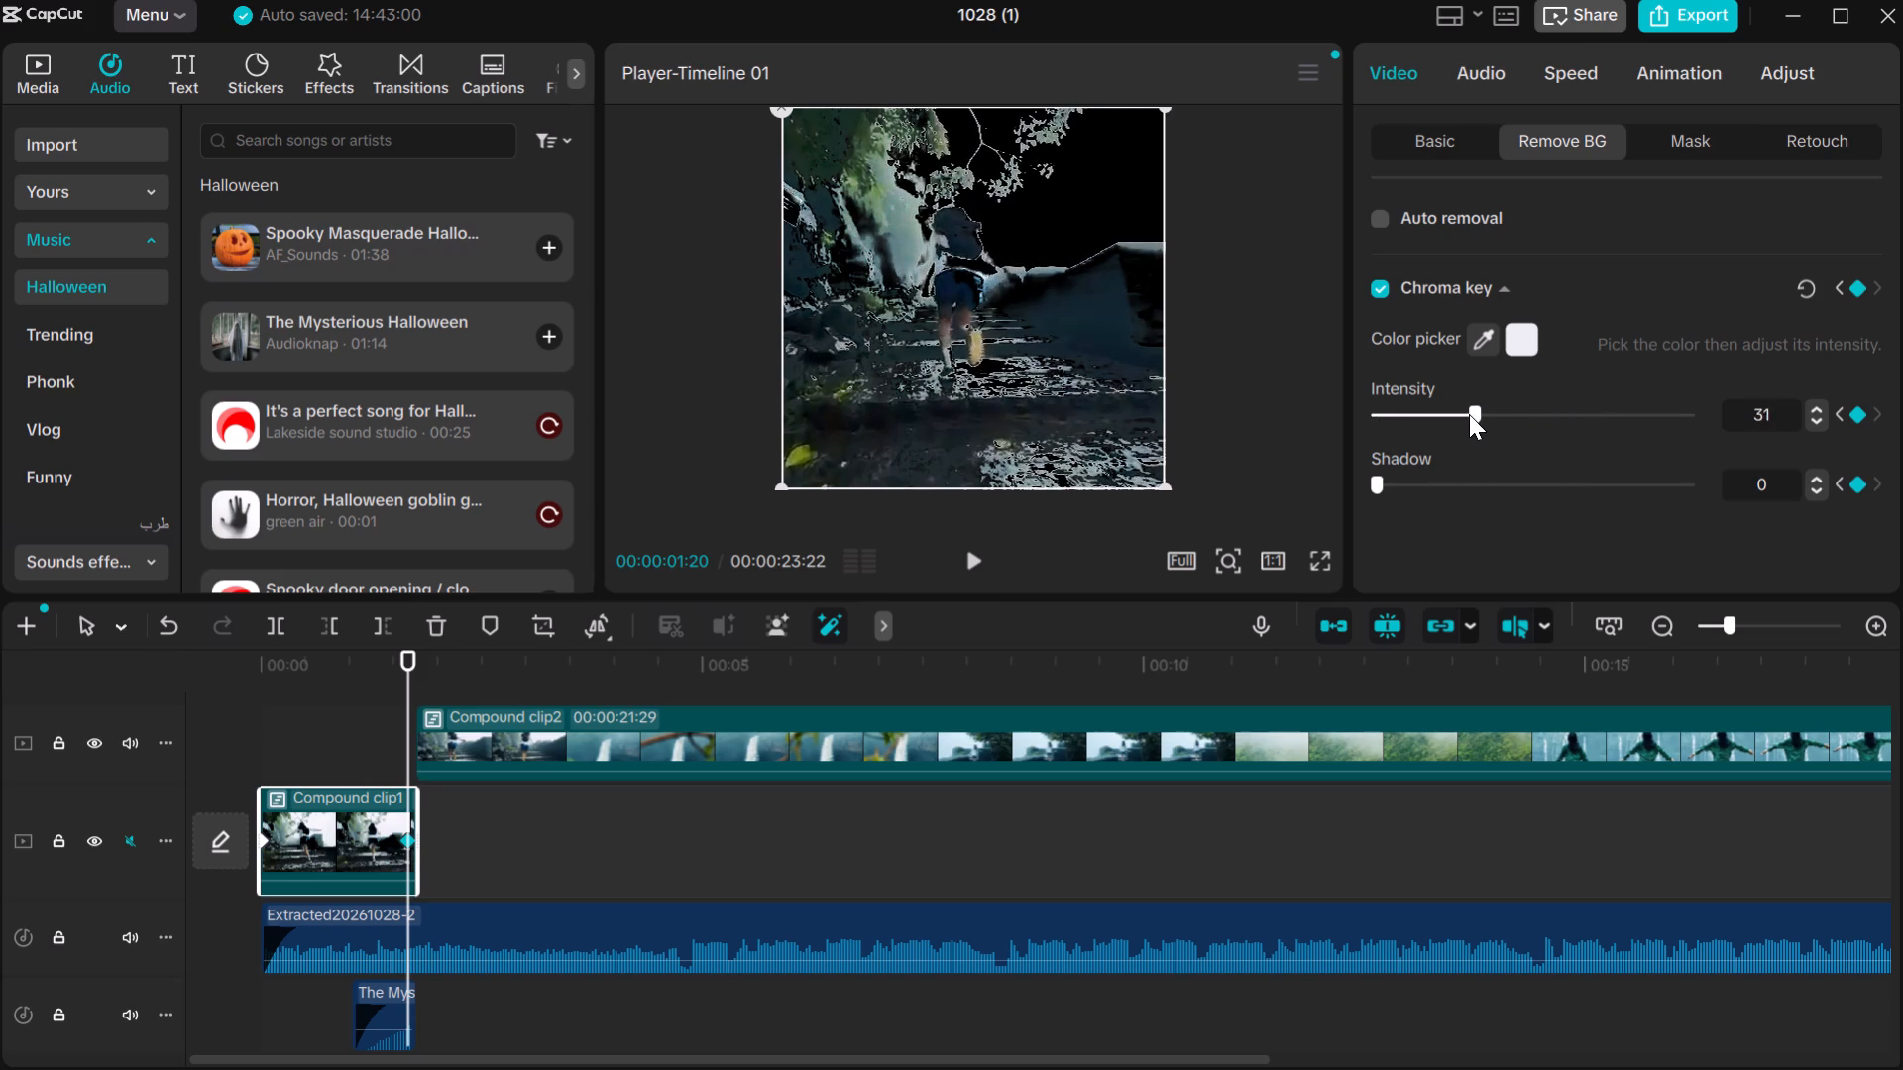
drag(1469, 414, 1404, 426)
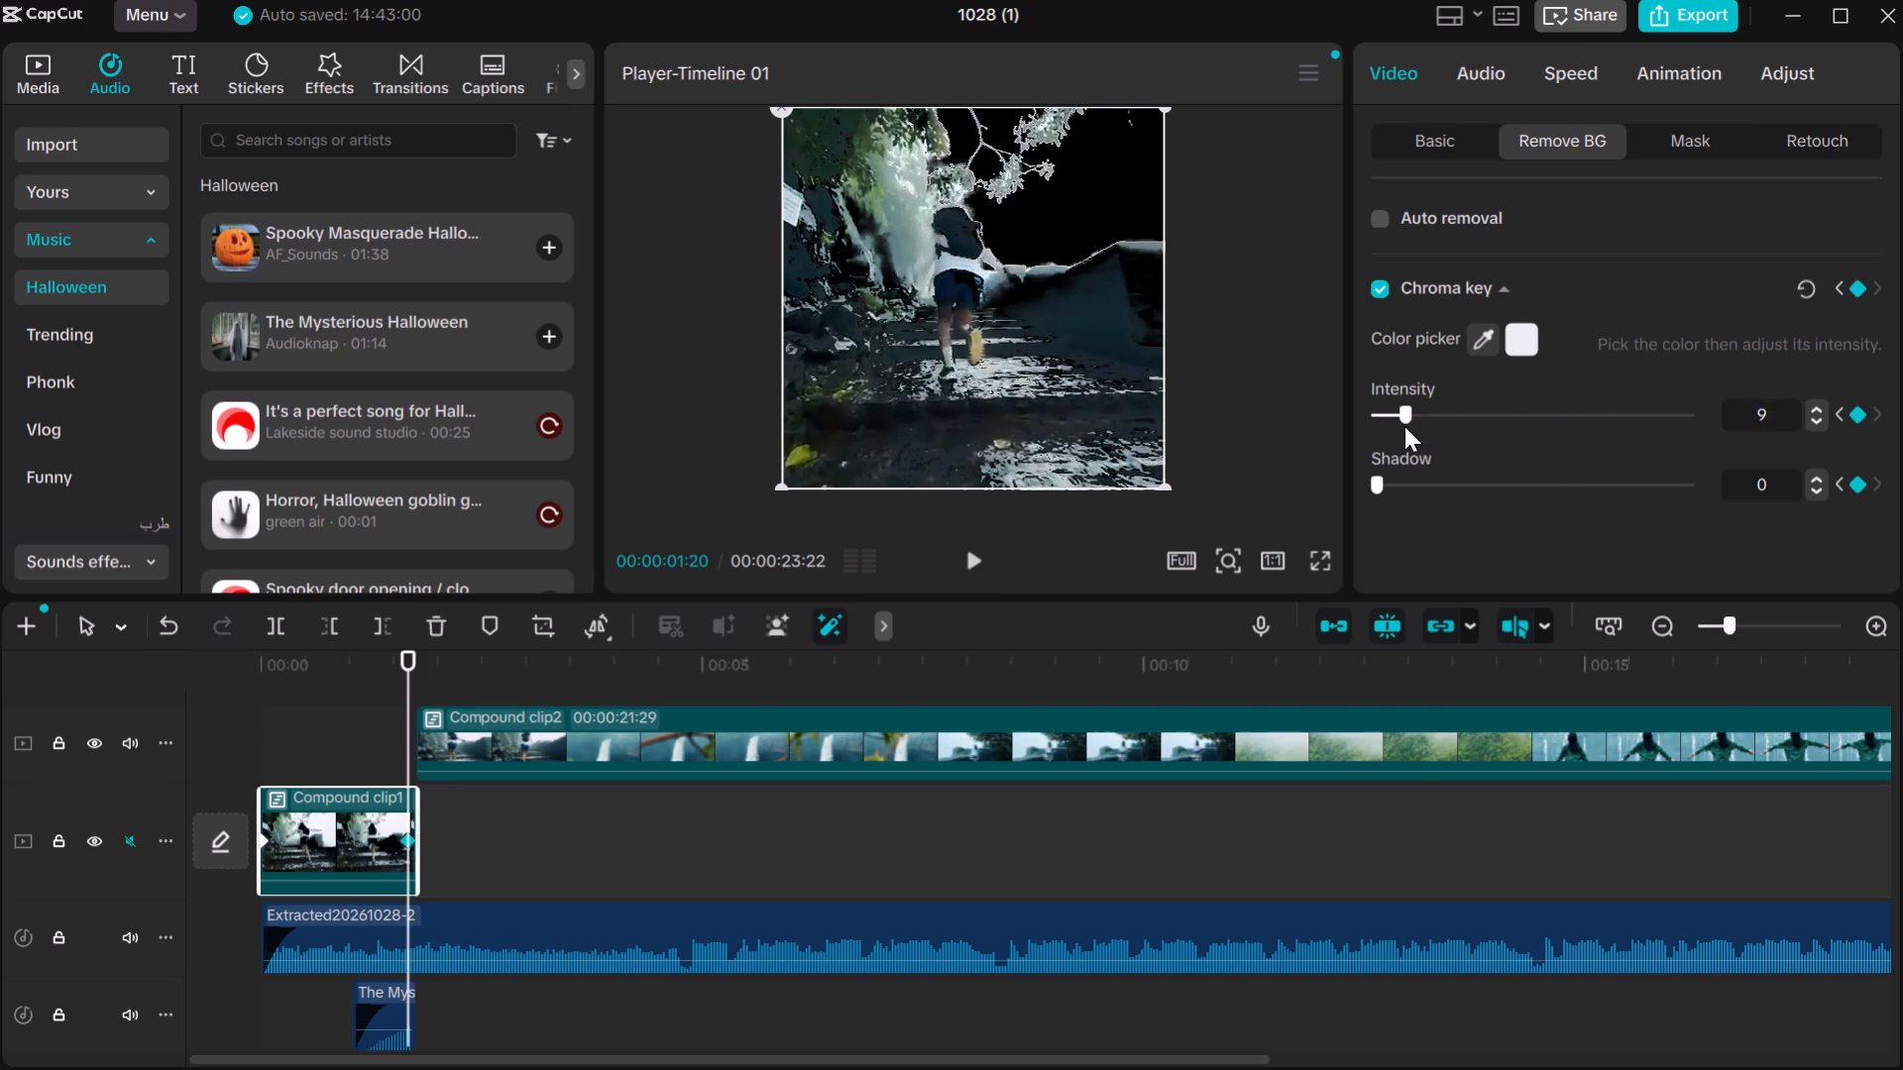
drag(1404, 426, 1401, 426)
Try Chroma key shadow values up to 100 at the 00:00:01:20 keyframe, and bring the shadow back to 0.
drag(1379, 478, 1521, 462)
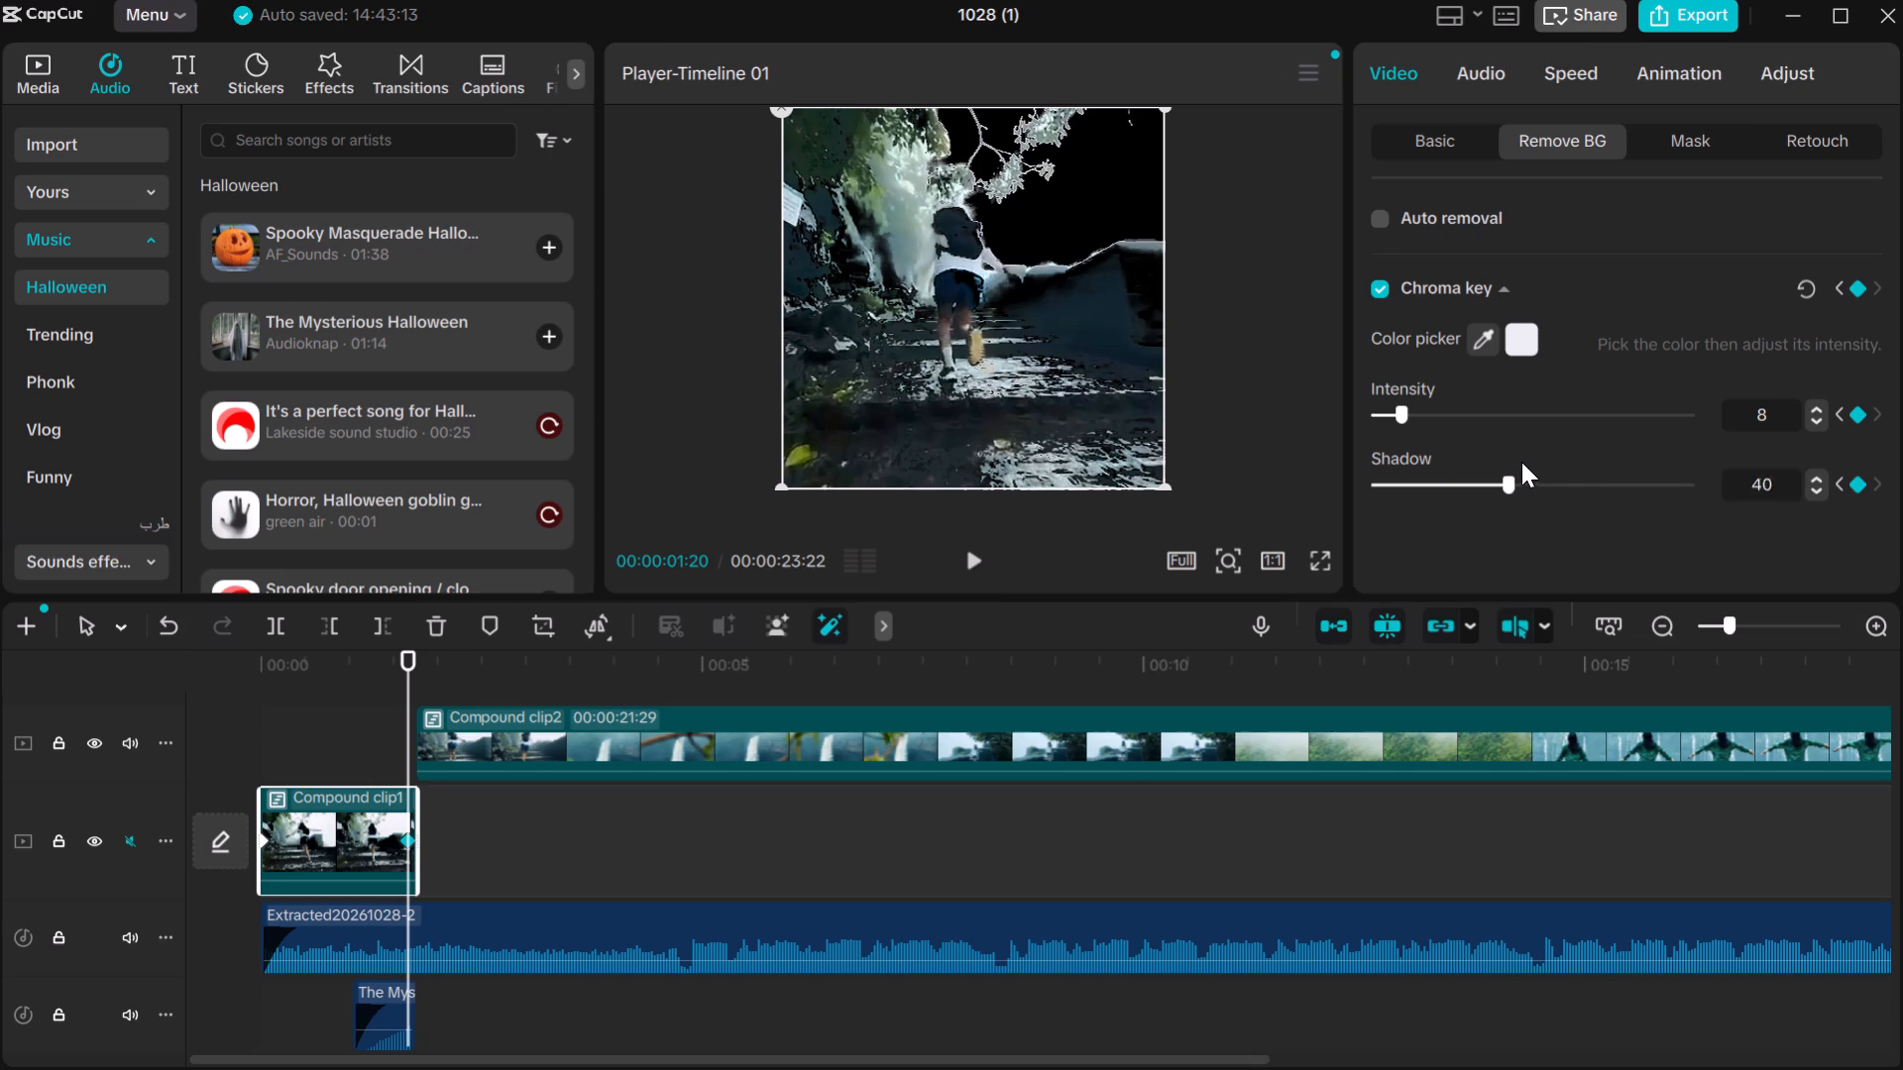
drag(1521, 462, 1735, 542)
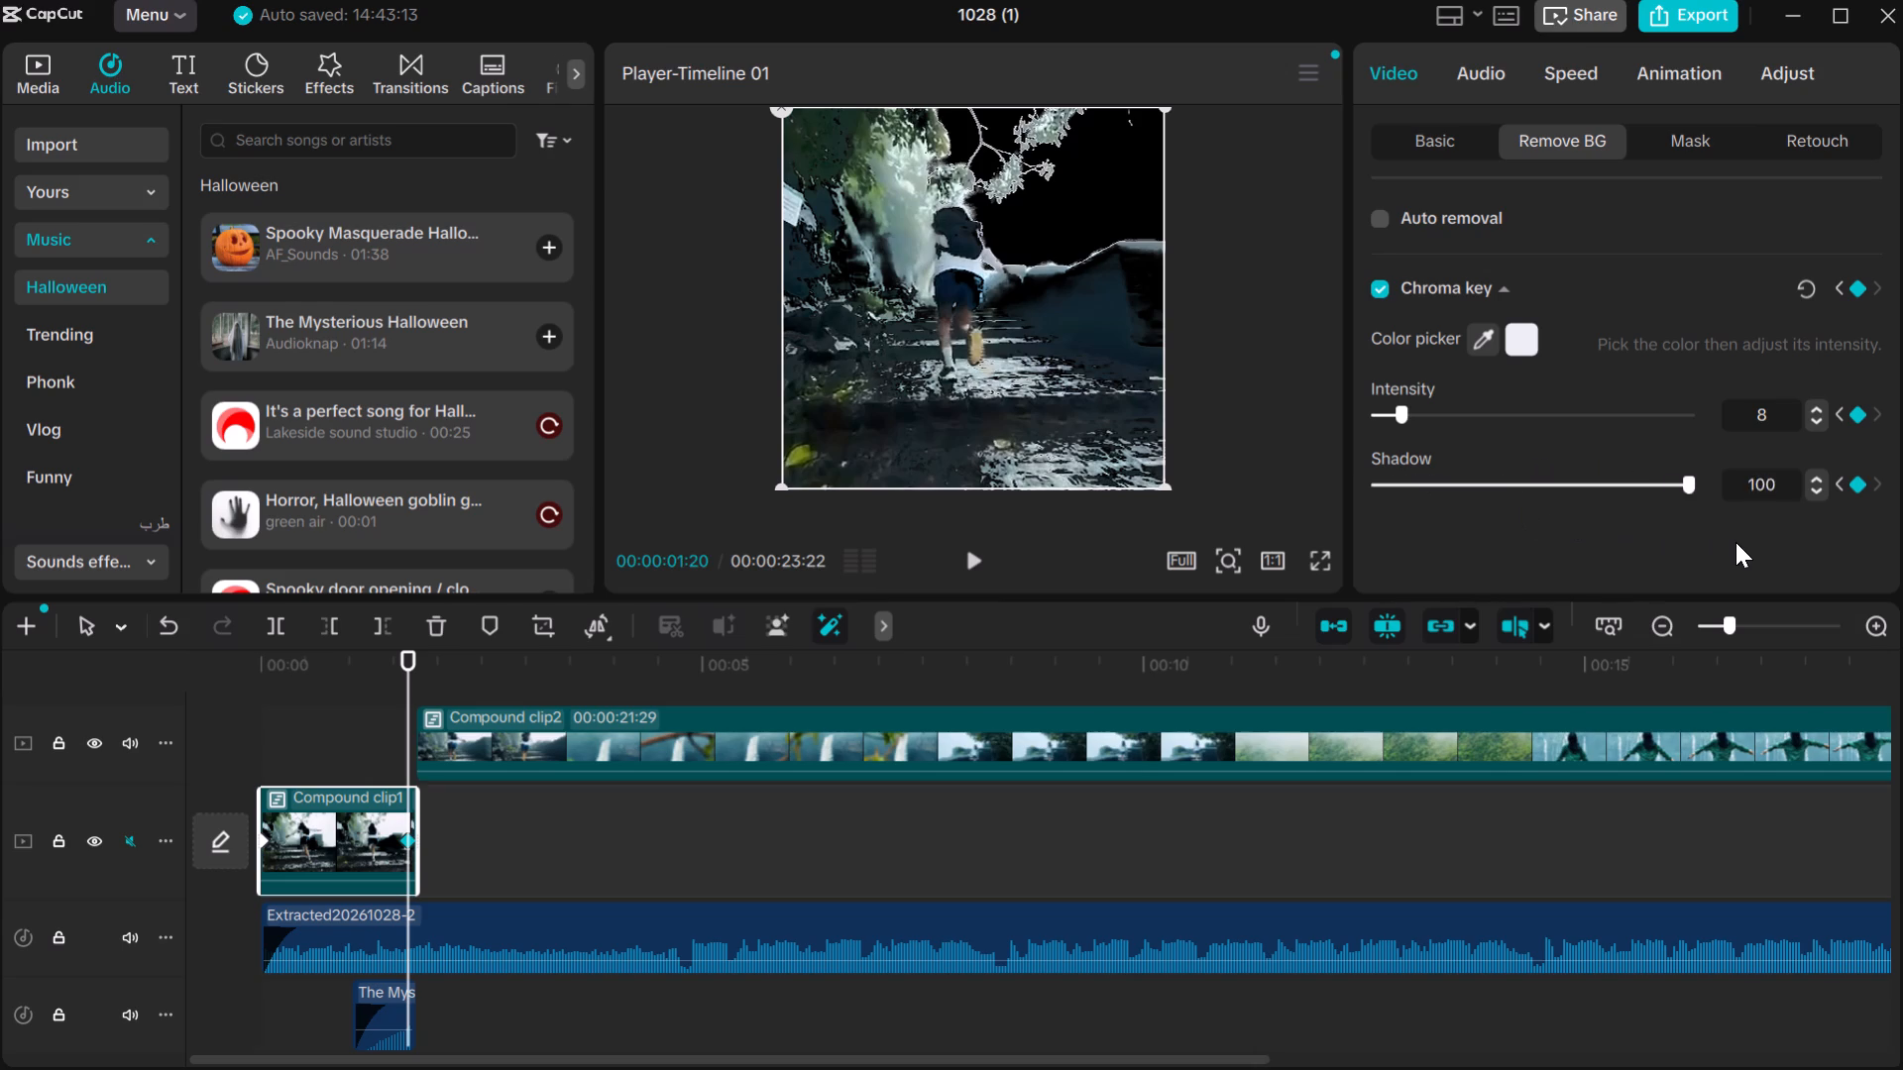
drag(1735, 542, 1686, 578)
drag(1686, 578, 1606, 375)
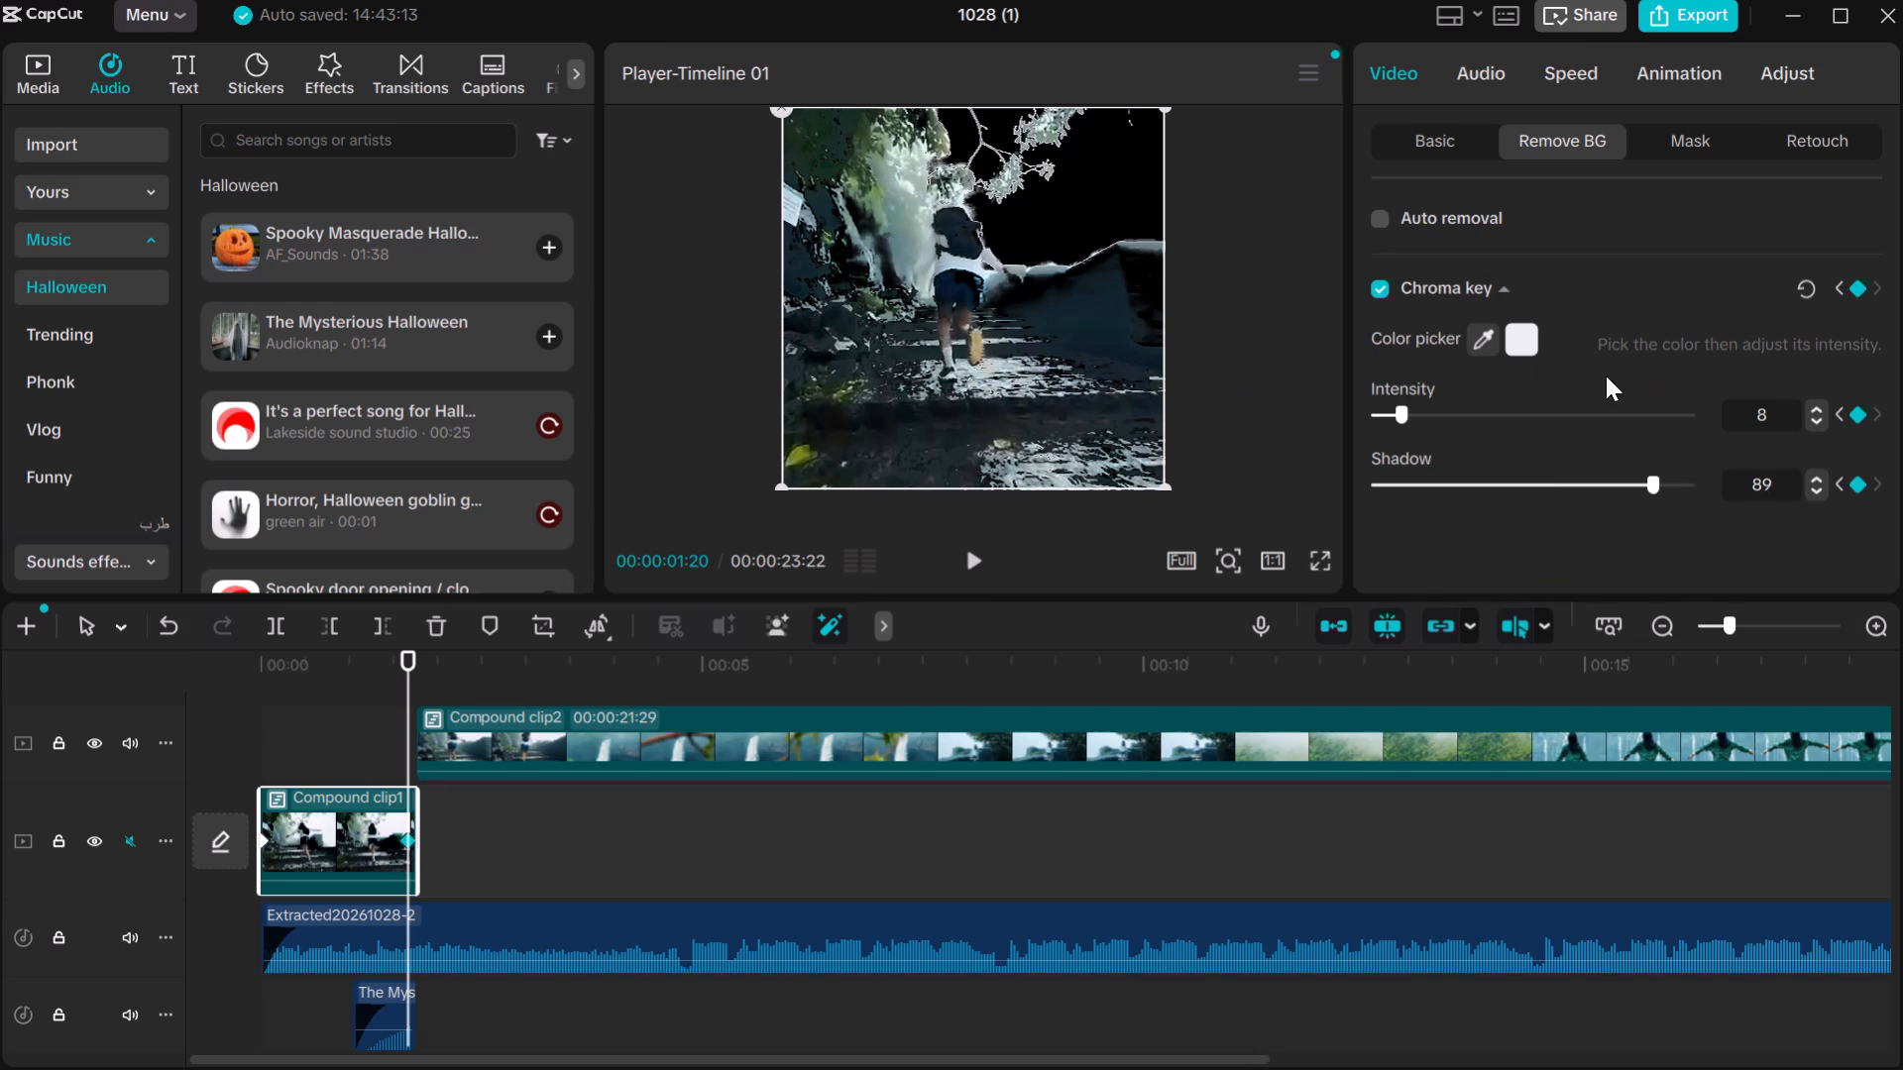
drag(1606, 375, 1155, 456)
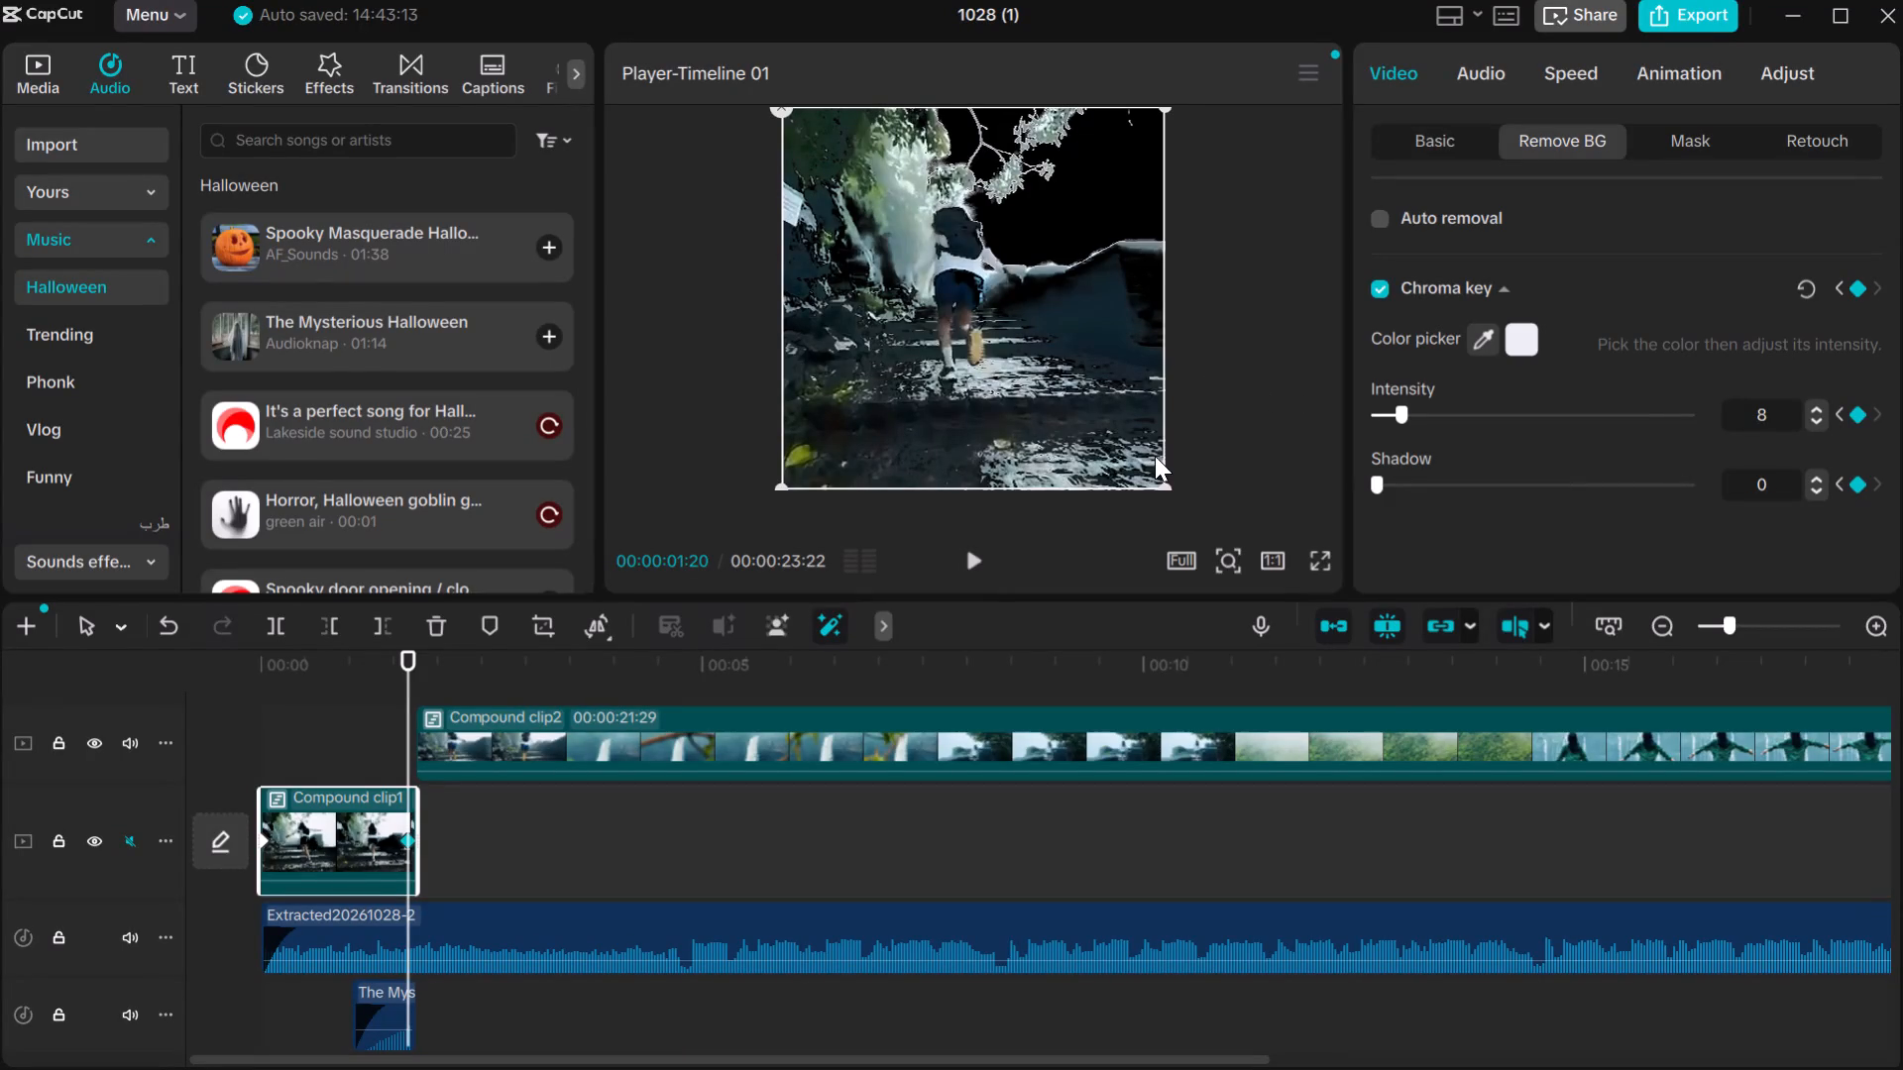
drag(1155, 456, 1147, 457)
Set the Chroma key intensity at the 00:00:01:20 keyframe to 0.
drag(1397, 410, 1397, 409)
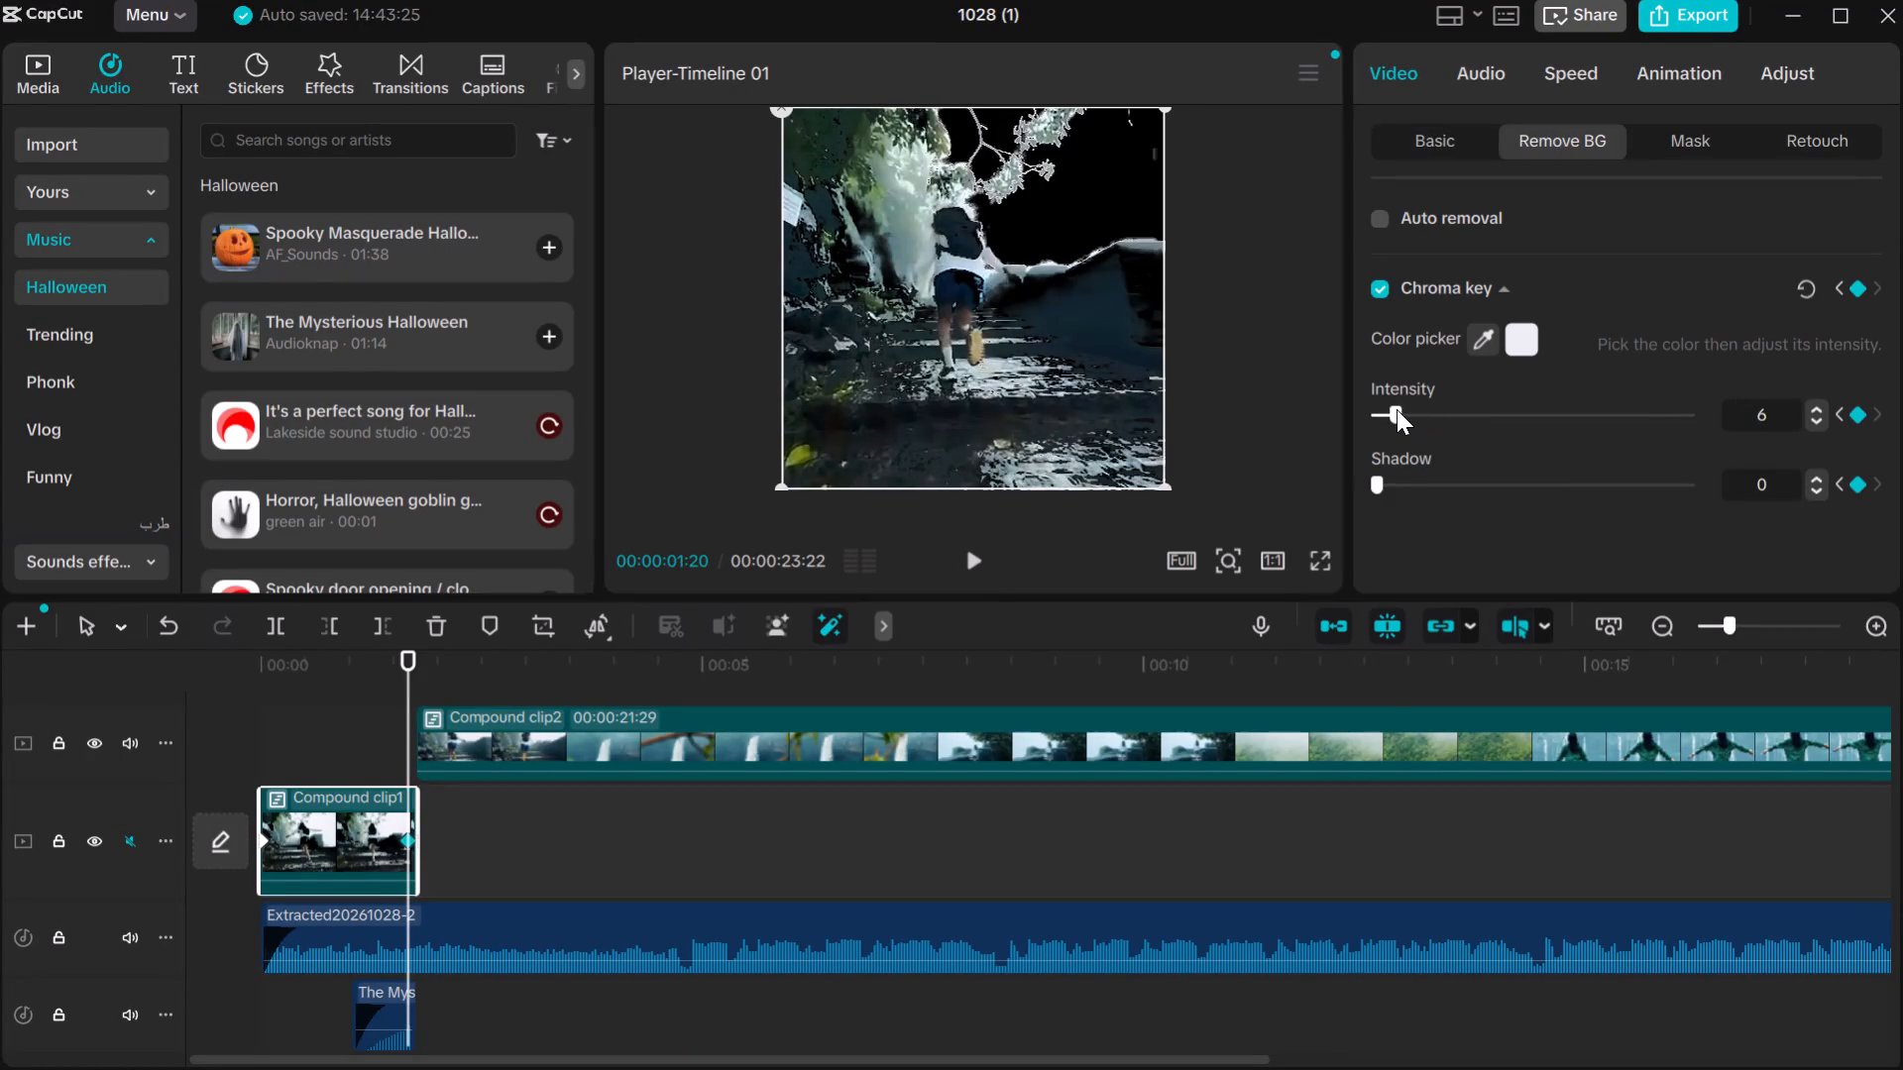
drag(1397, 409, 1377, 404)
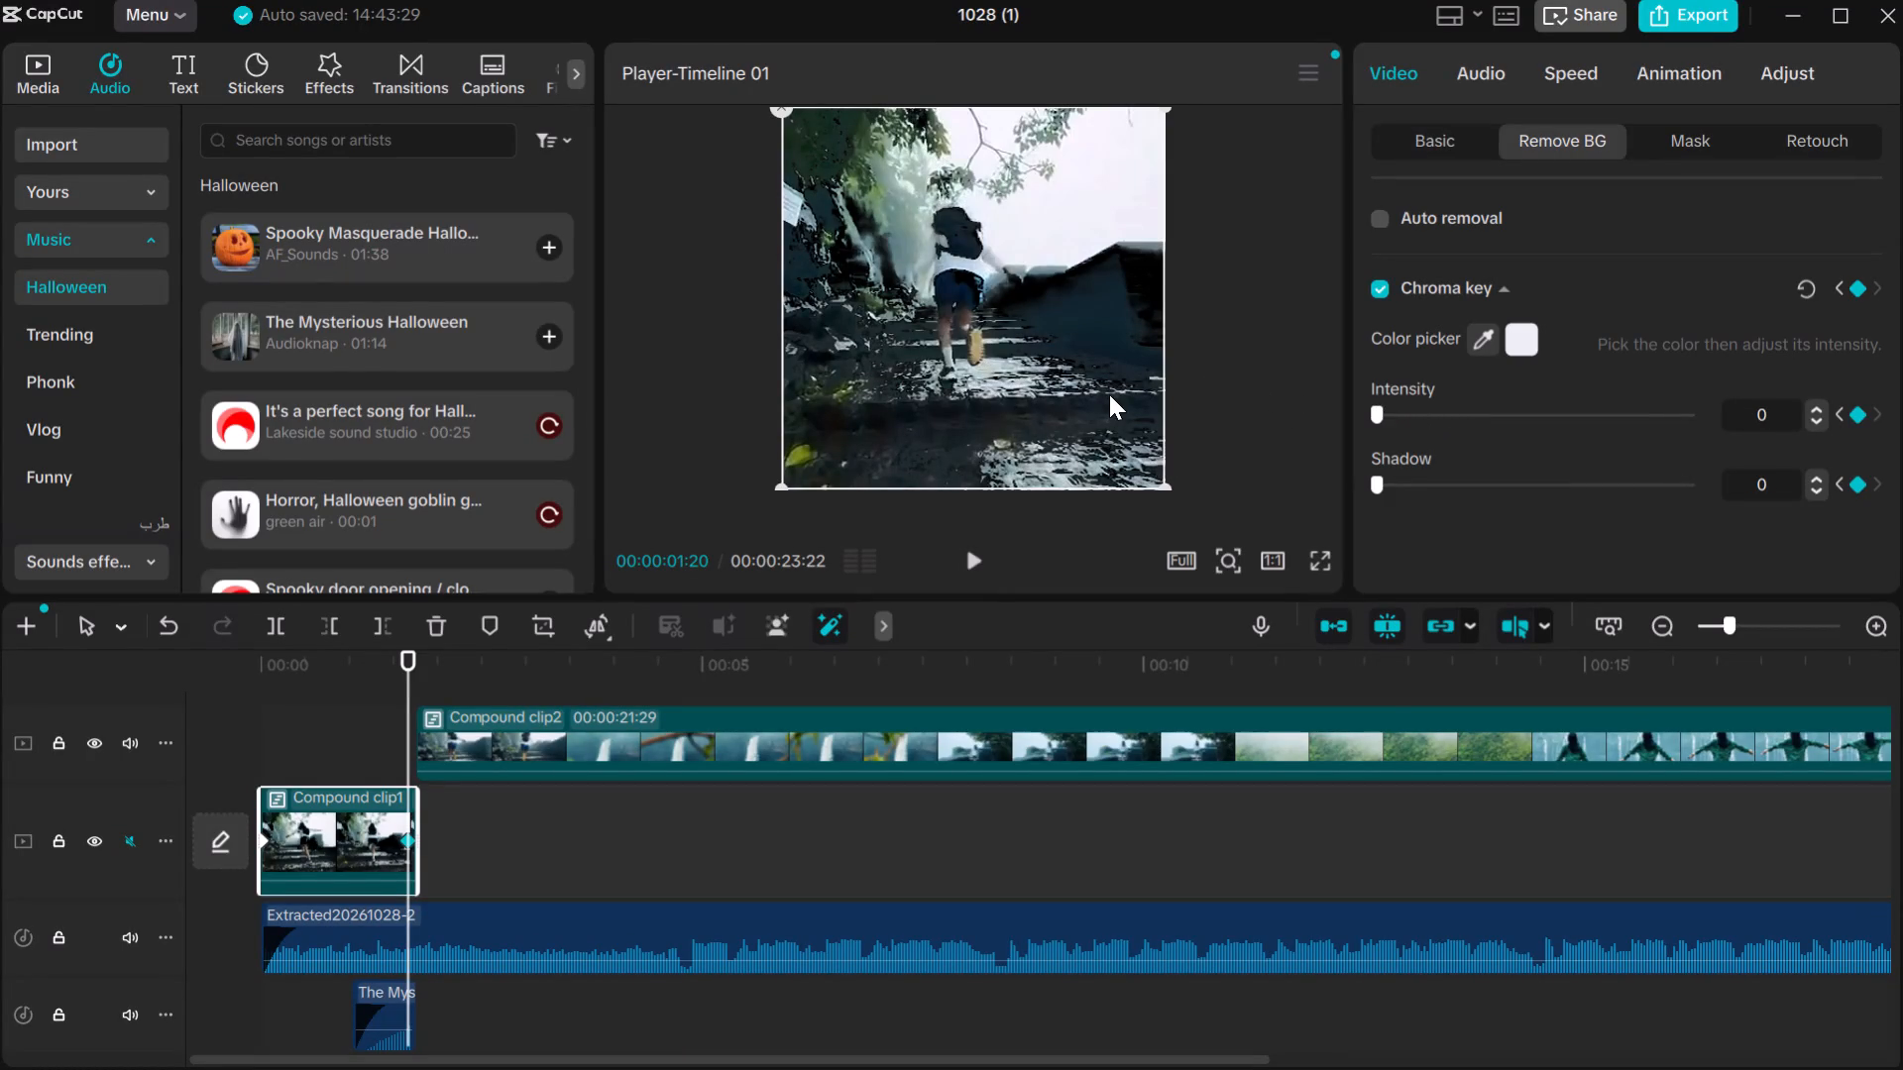
Select Compound clip1 at its starting keyframe, 00:00:00:00, and set the Chroma key intensity there to 0.
click(244, 722)
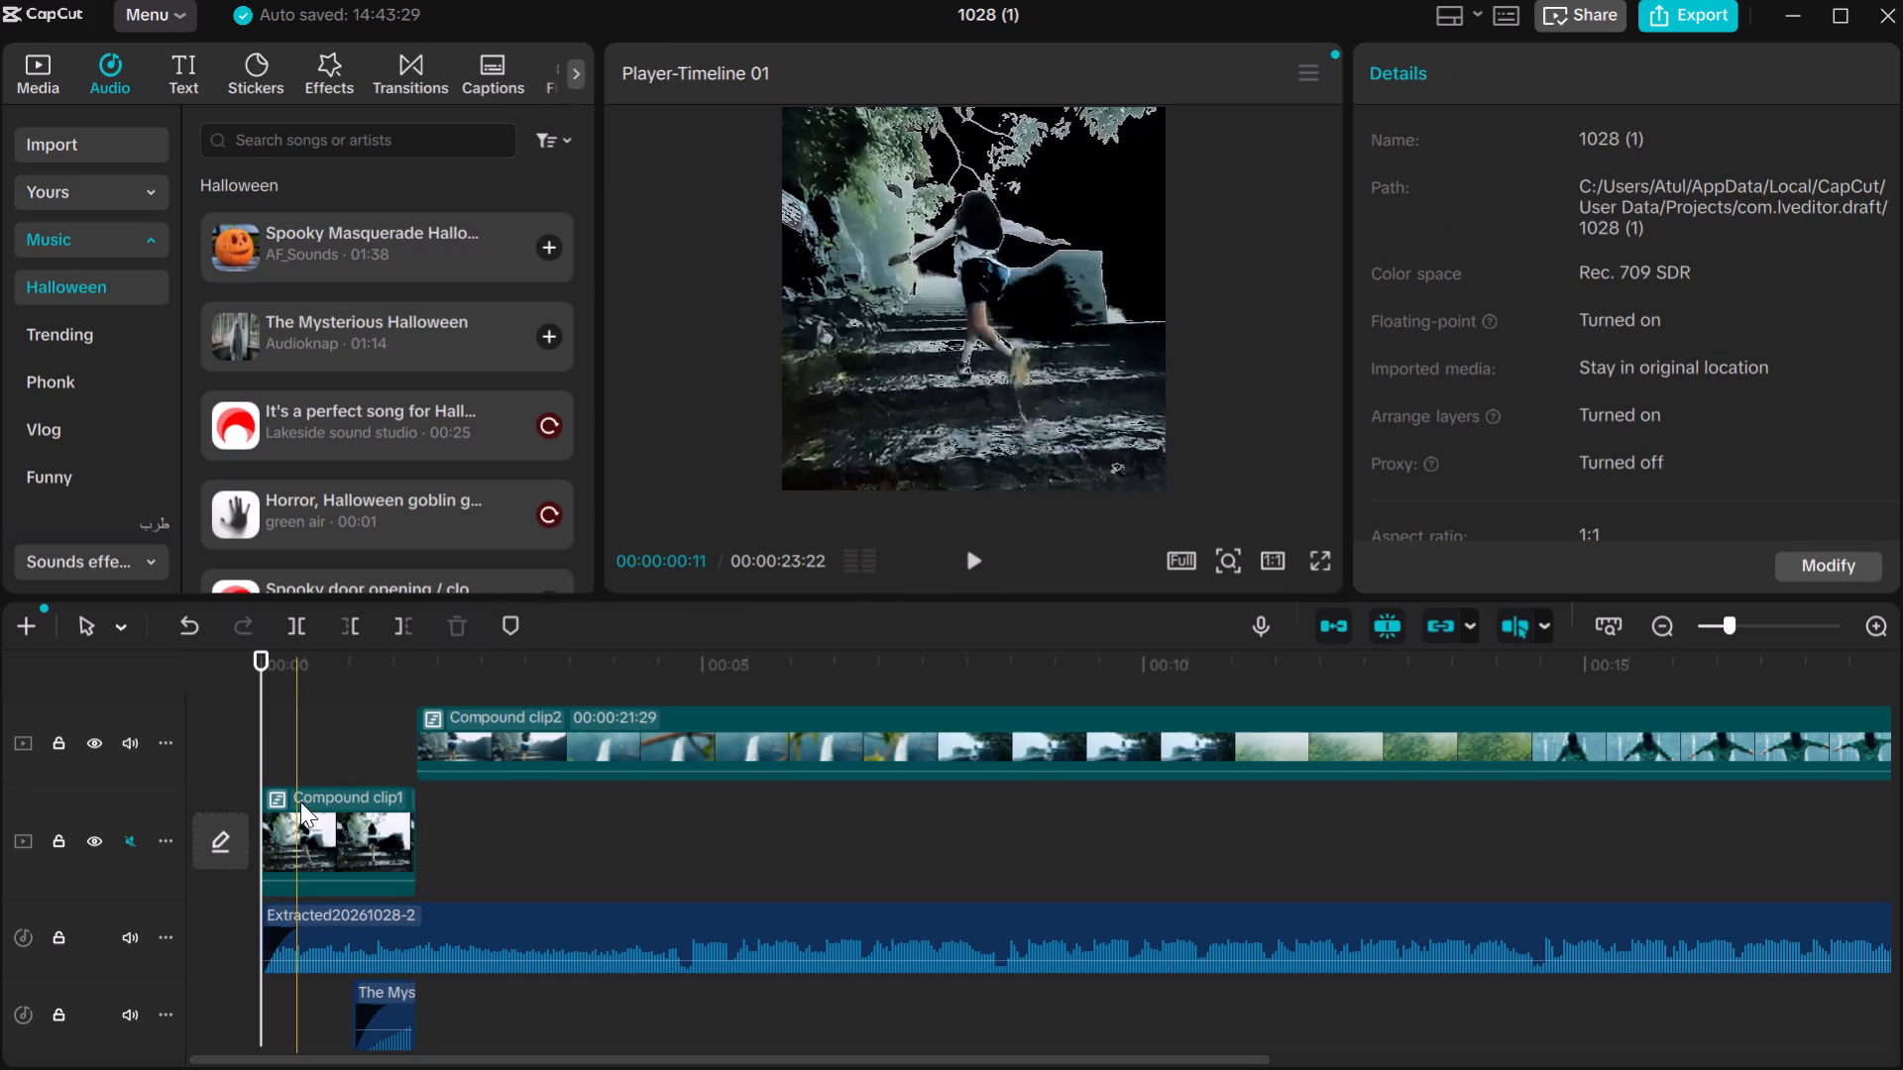
click(254, 824)
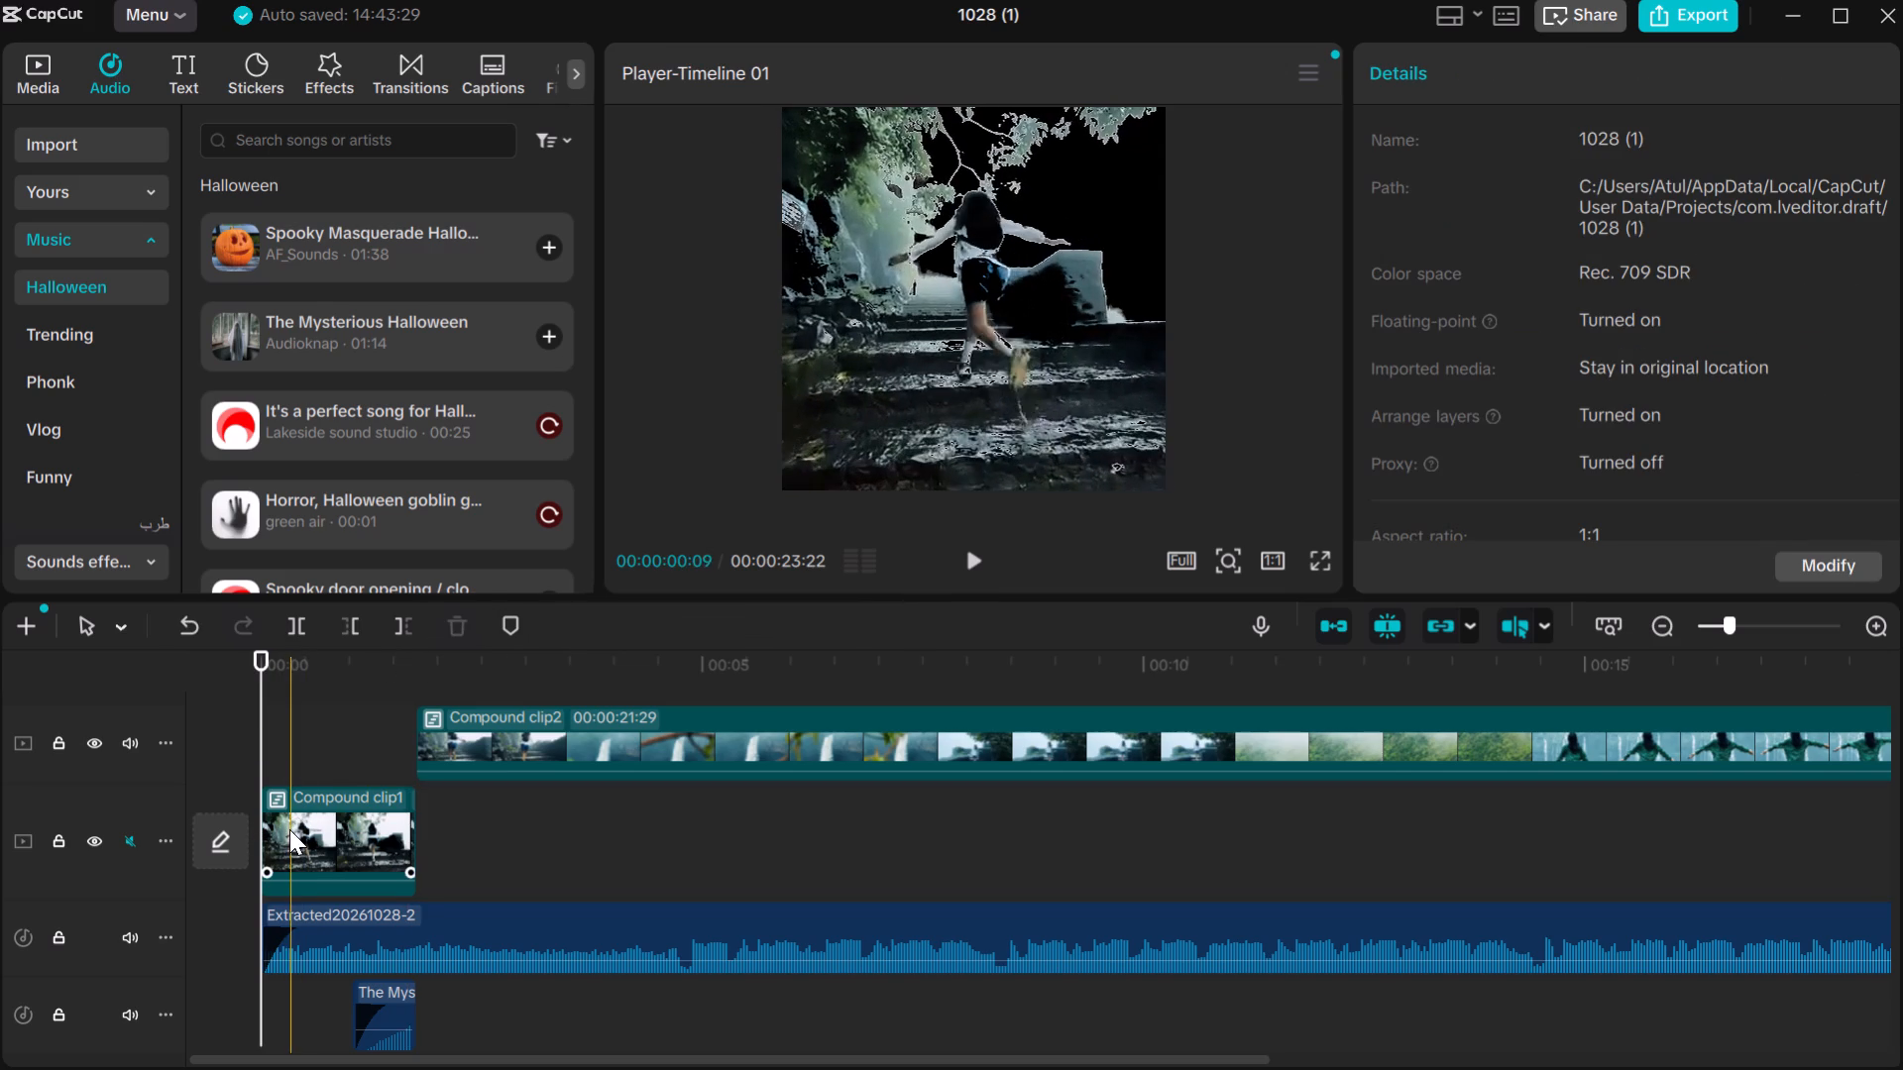
click(275, 828)
click(261, 828)
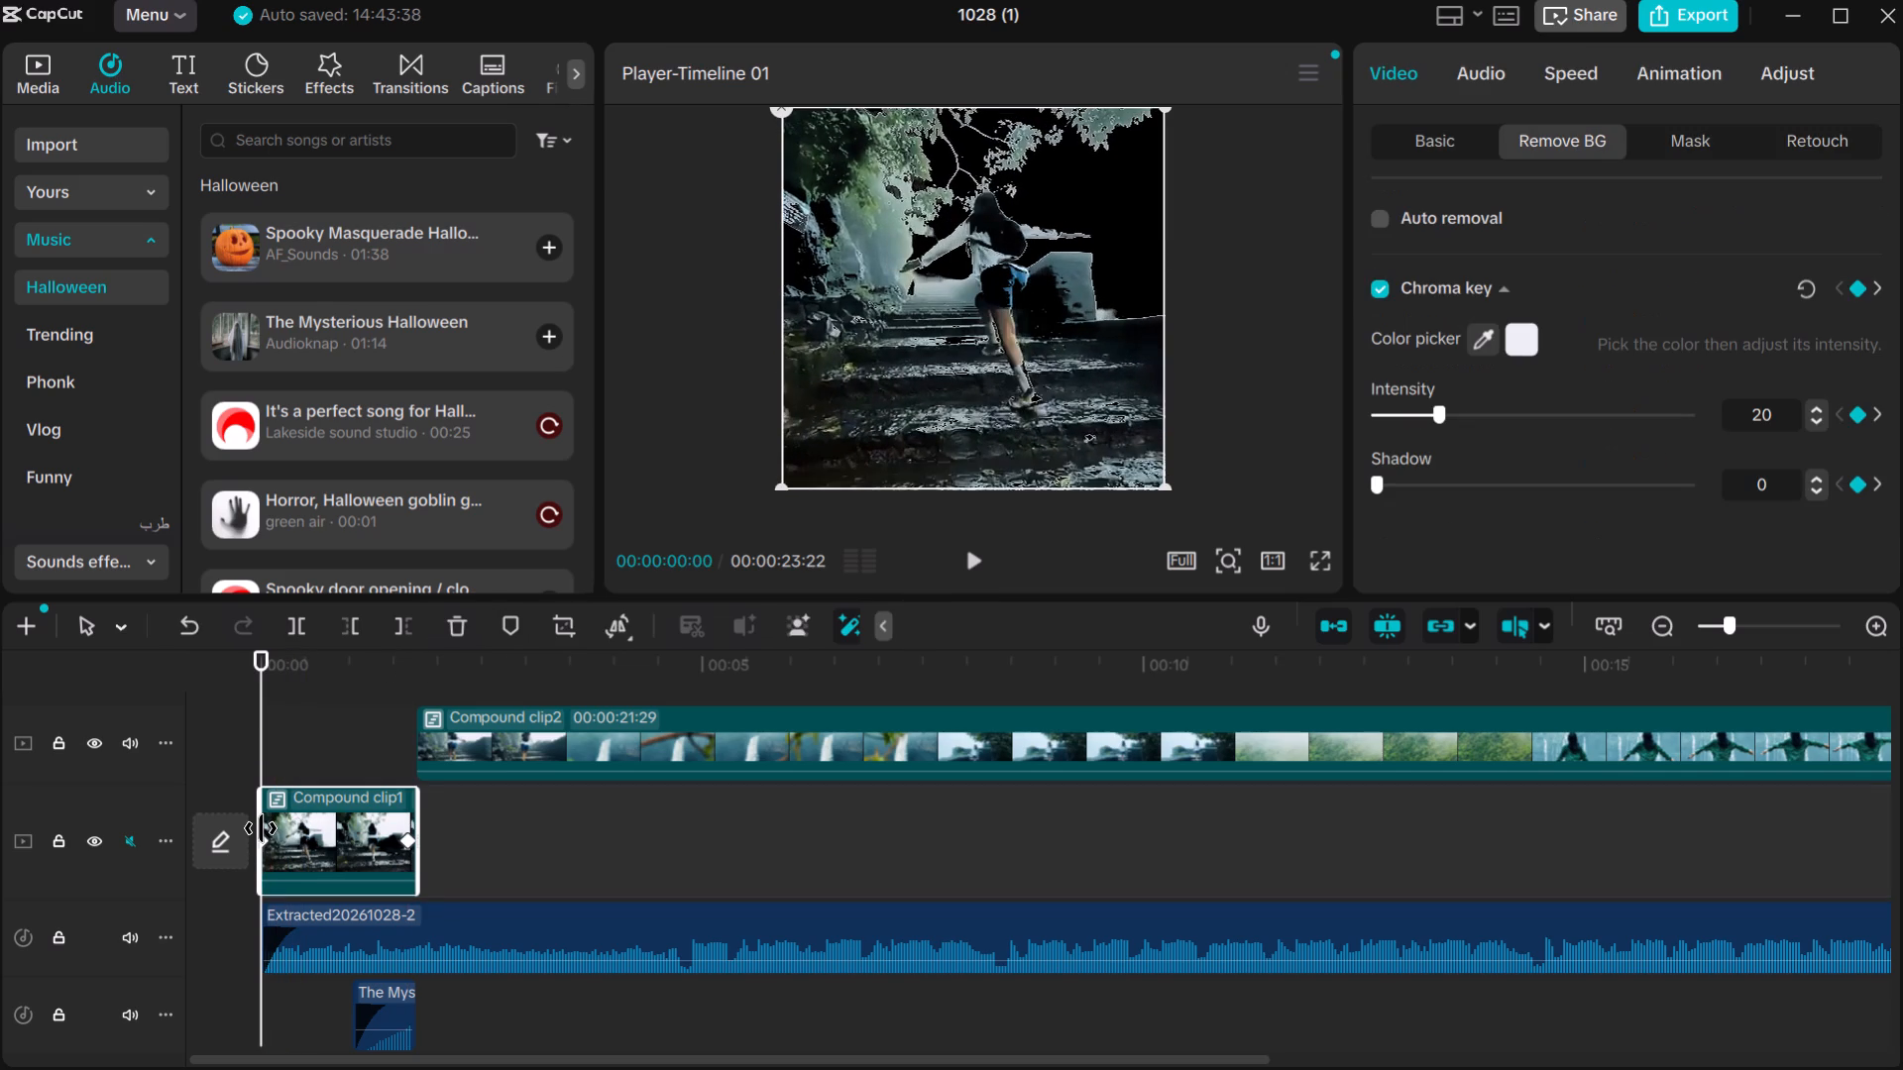
click(258, 747)
click(266, 837)
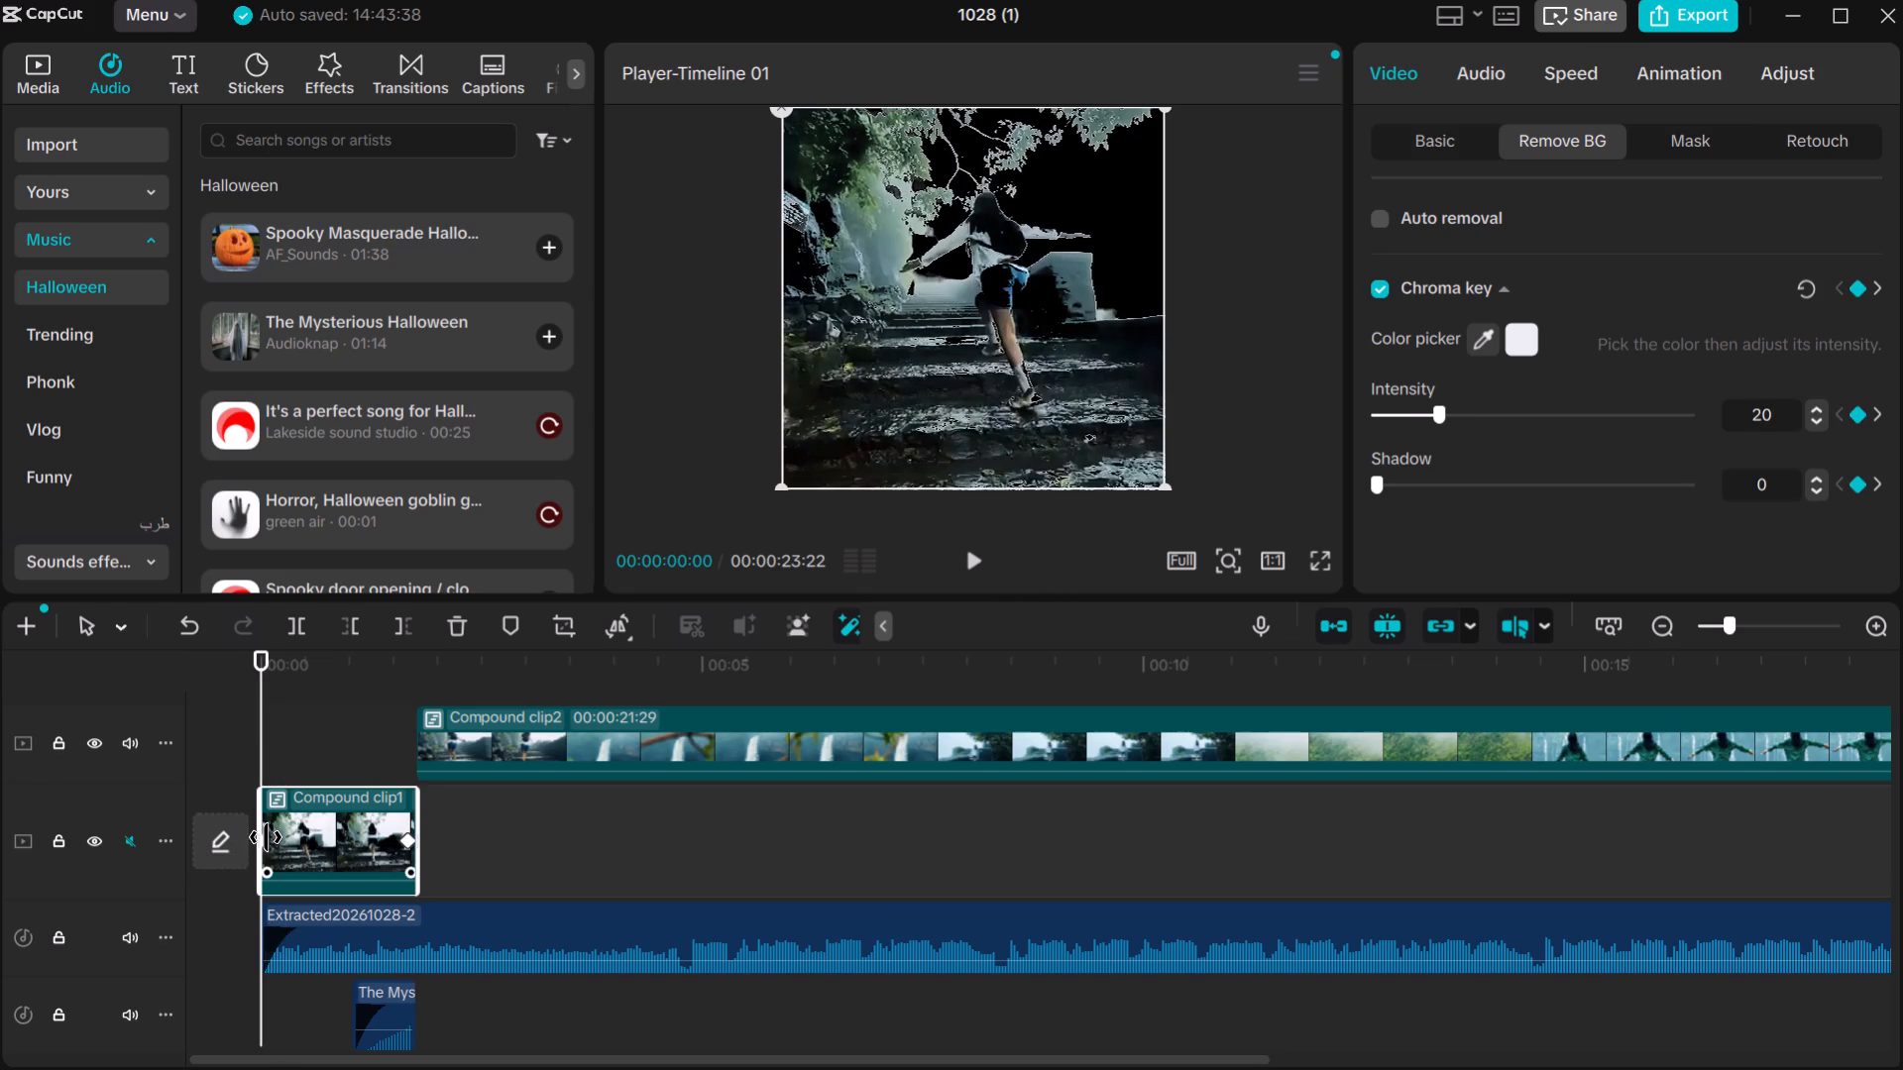
click(265, 844)
drag(1432, 408, 1375, 420)
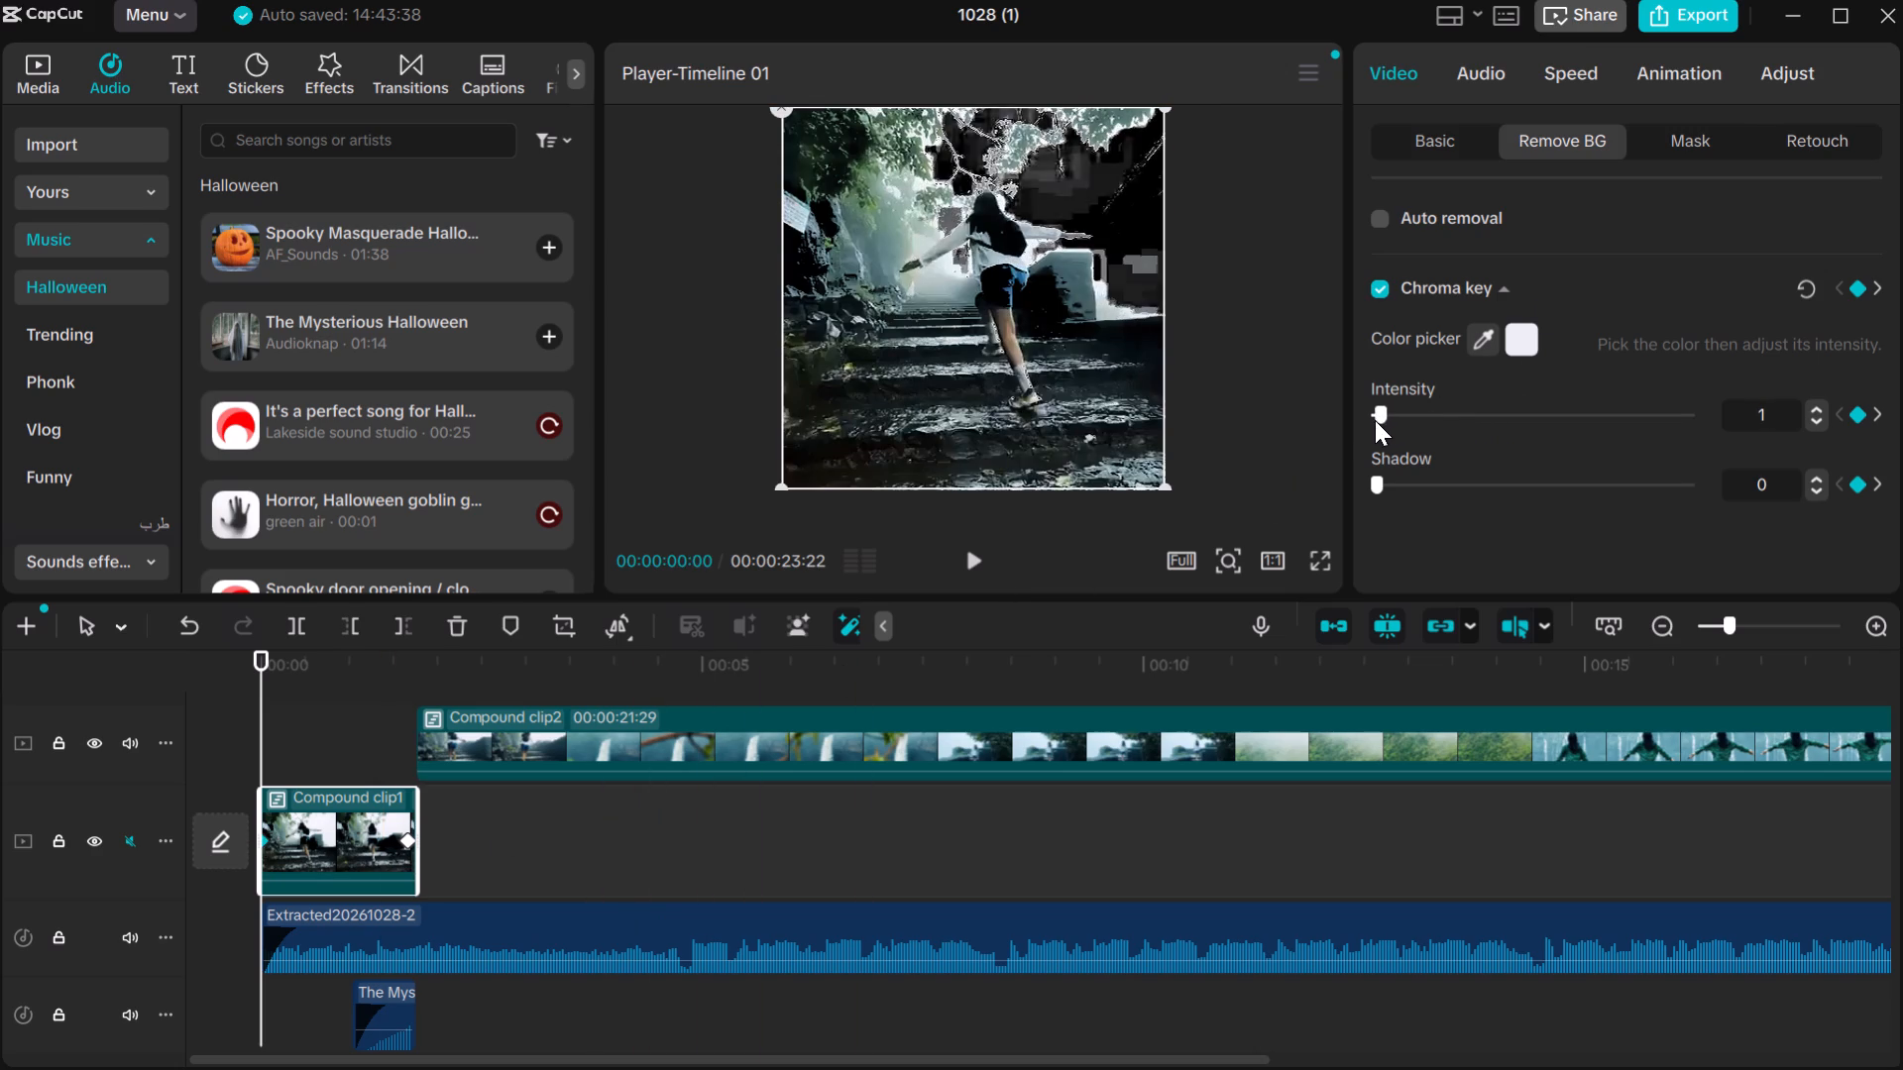
drag(1375, 420, 1314, 429)
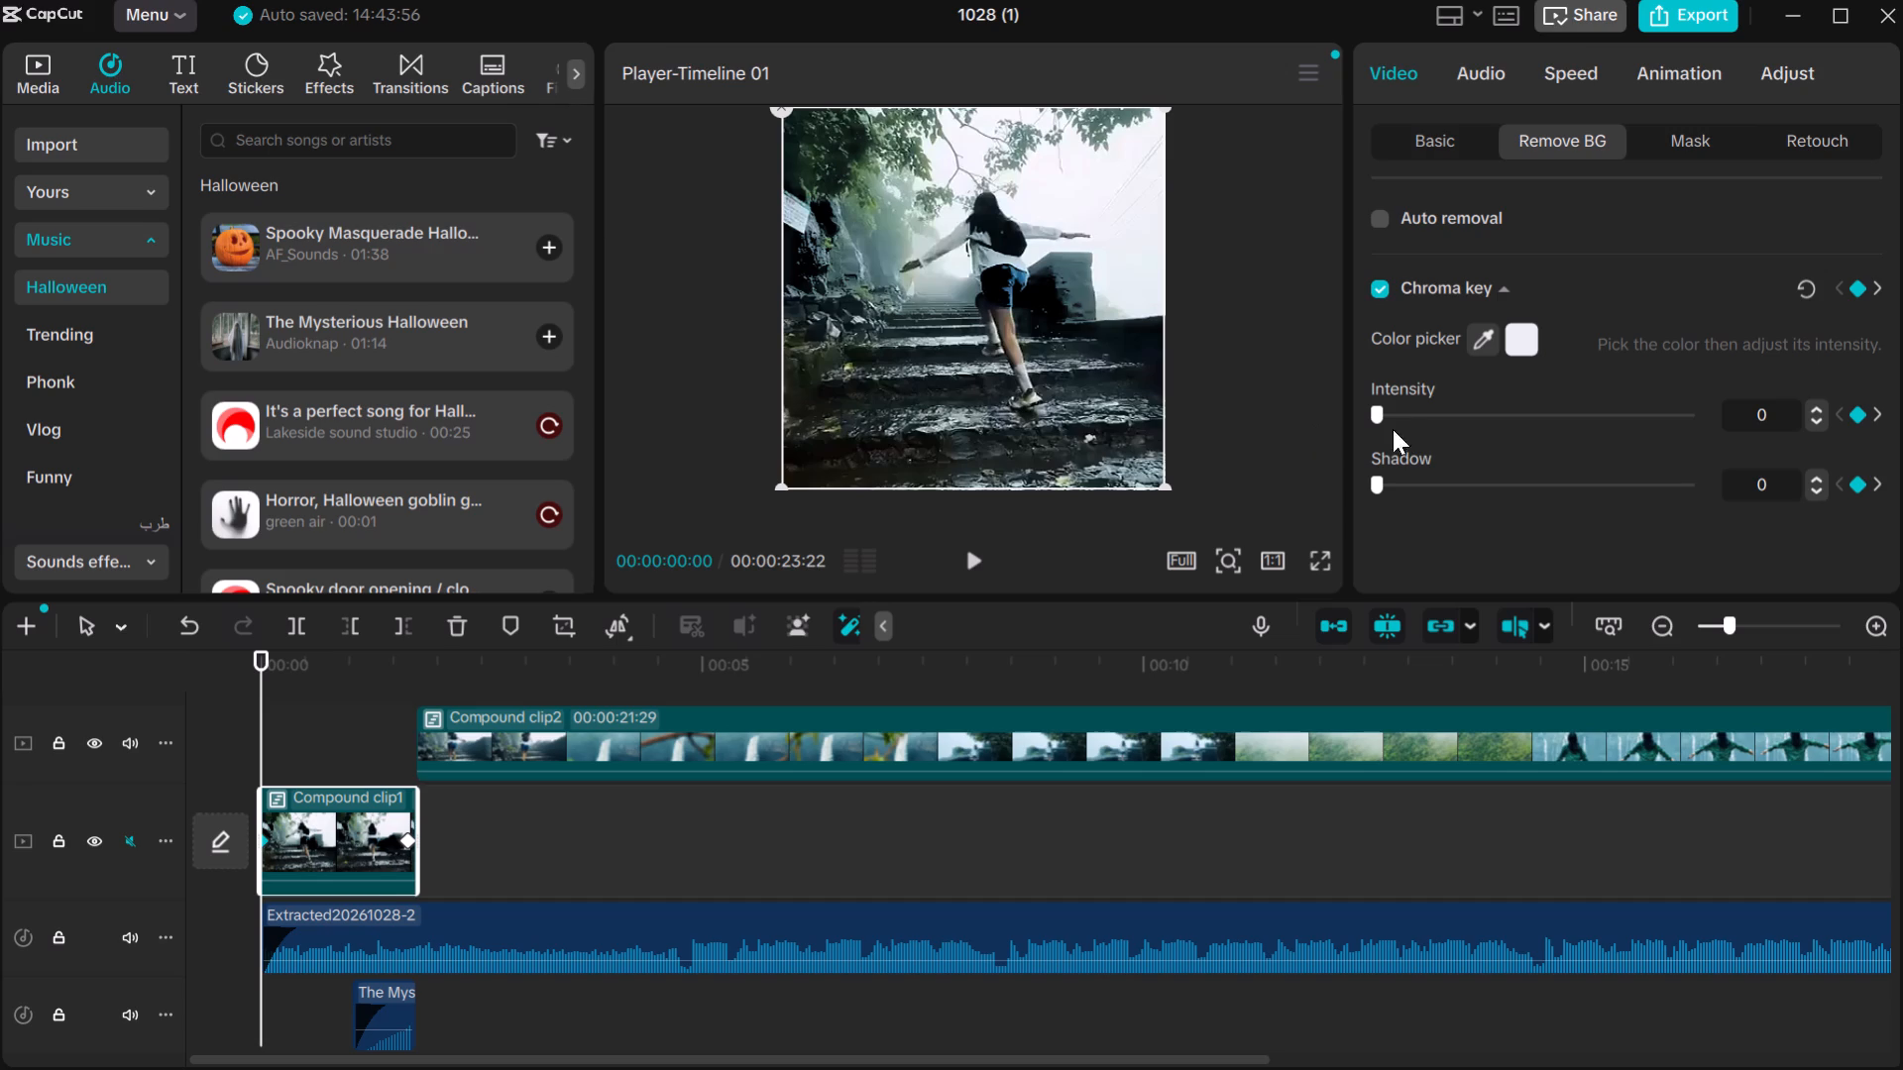
click(1389, 415)
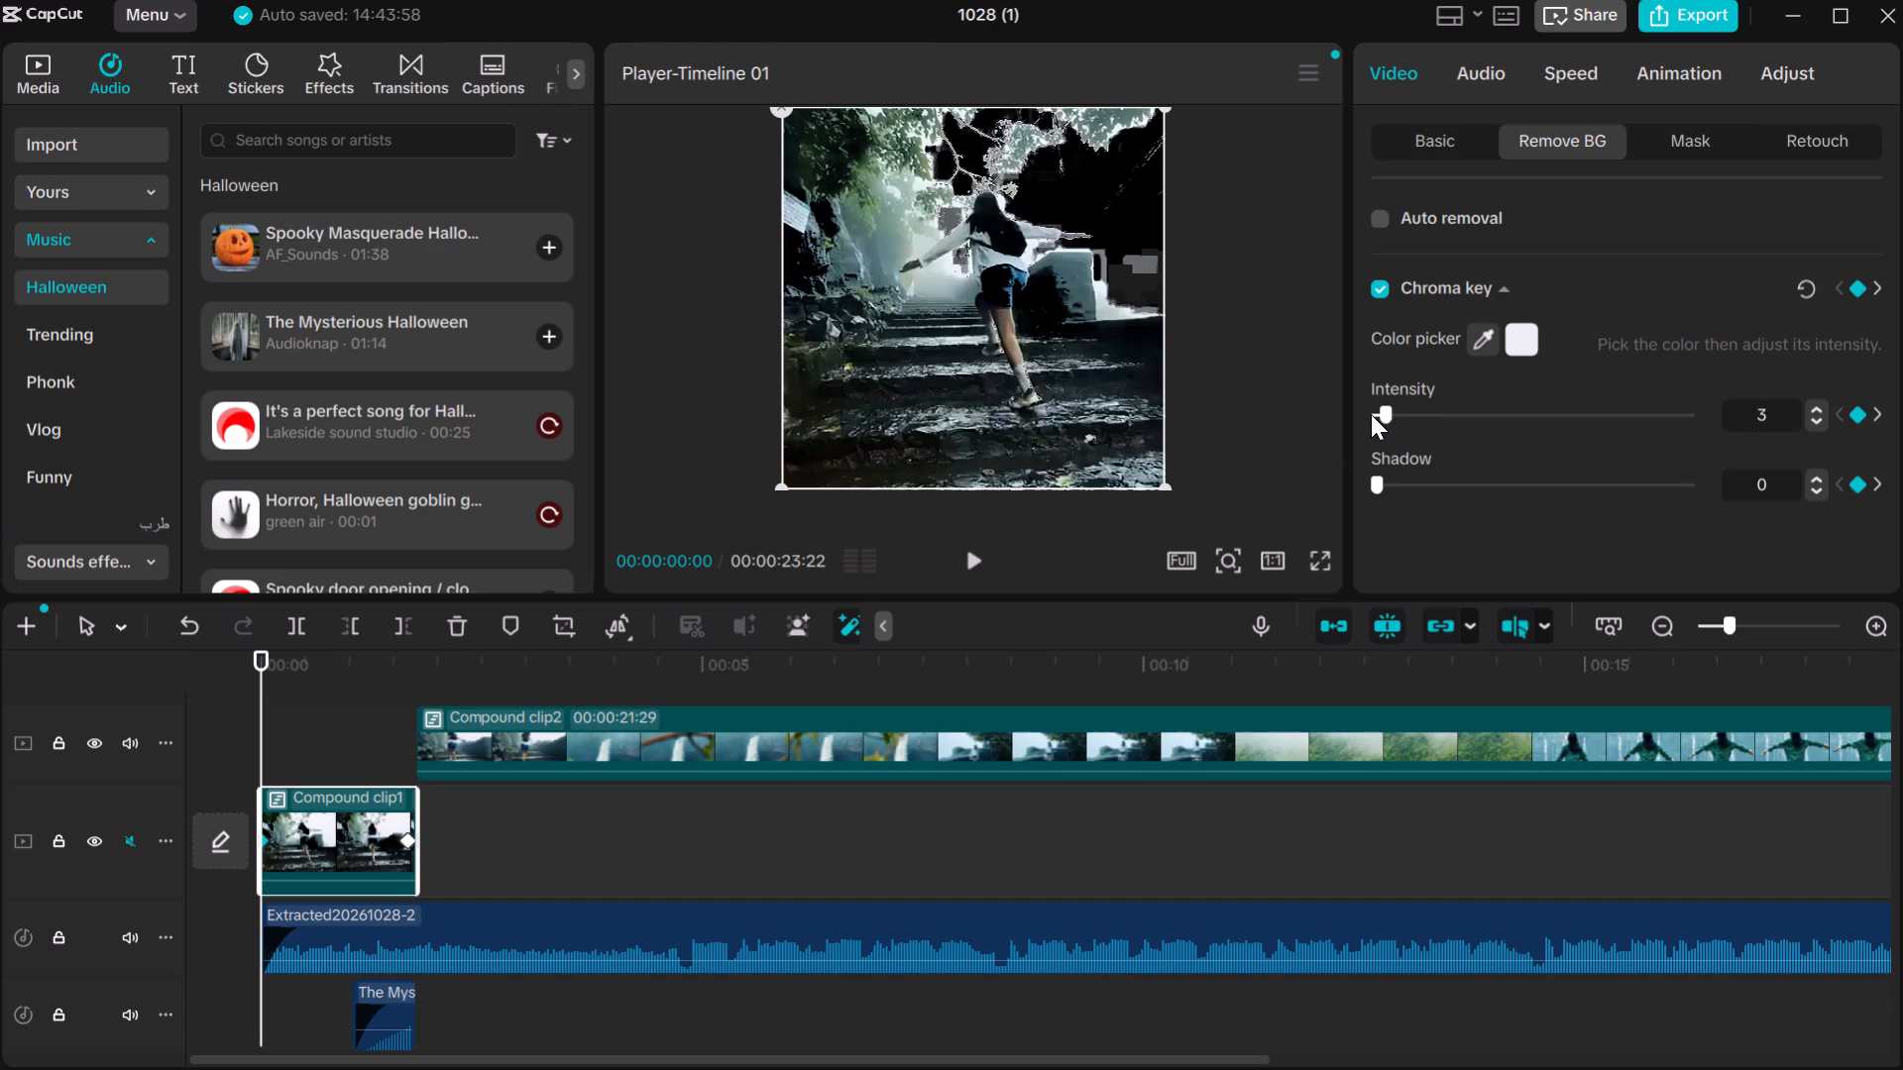
click(1375, 414)
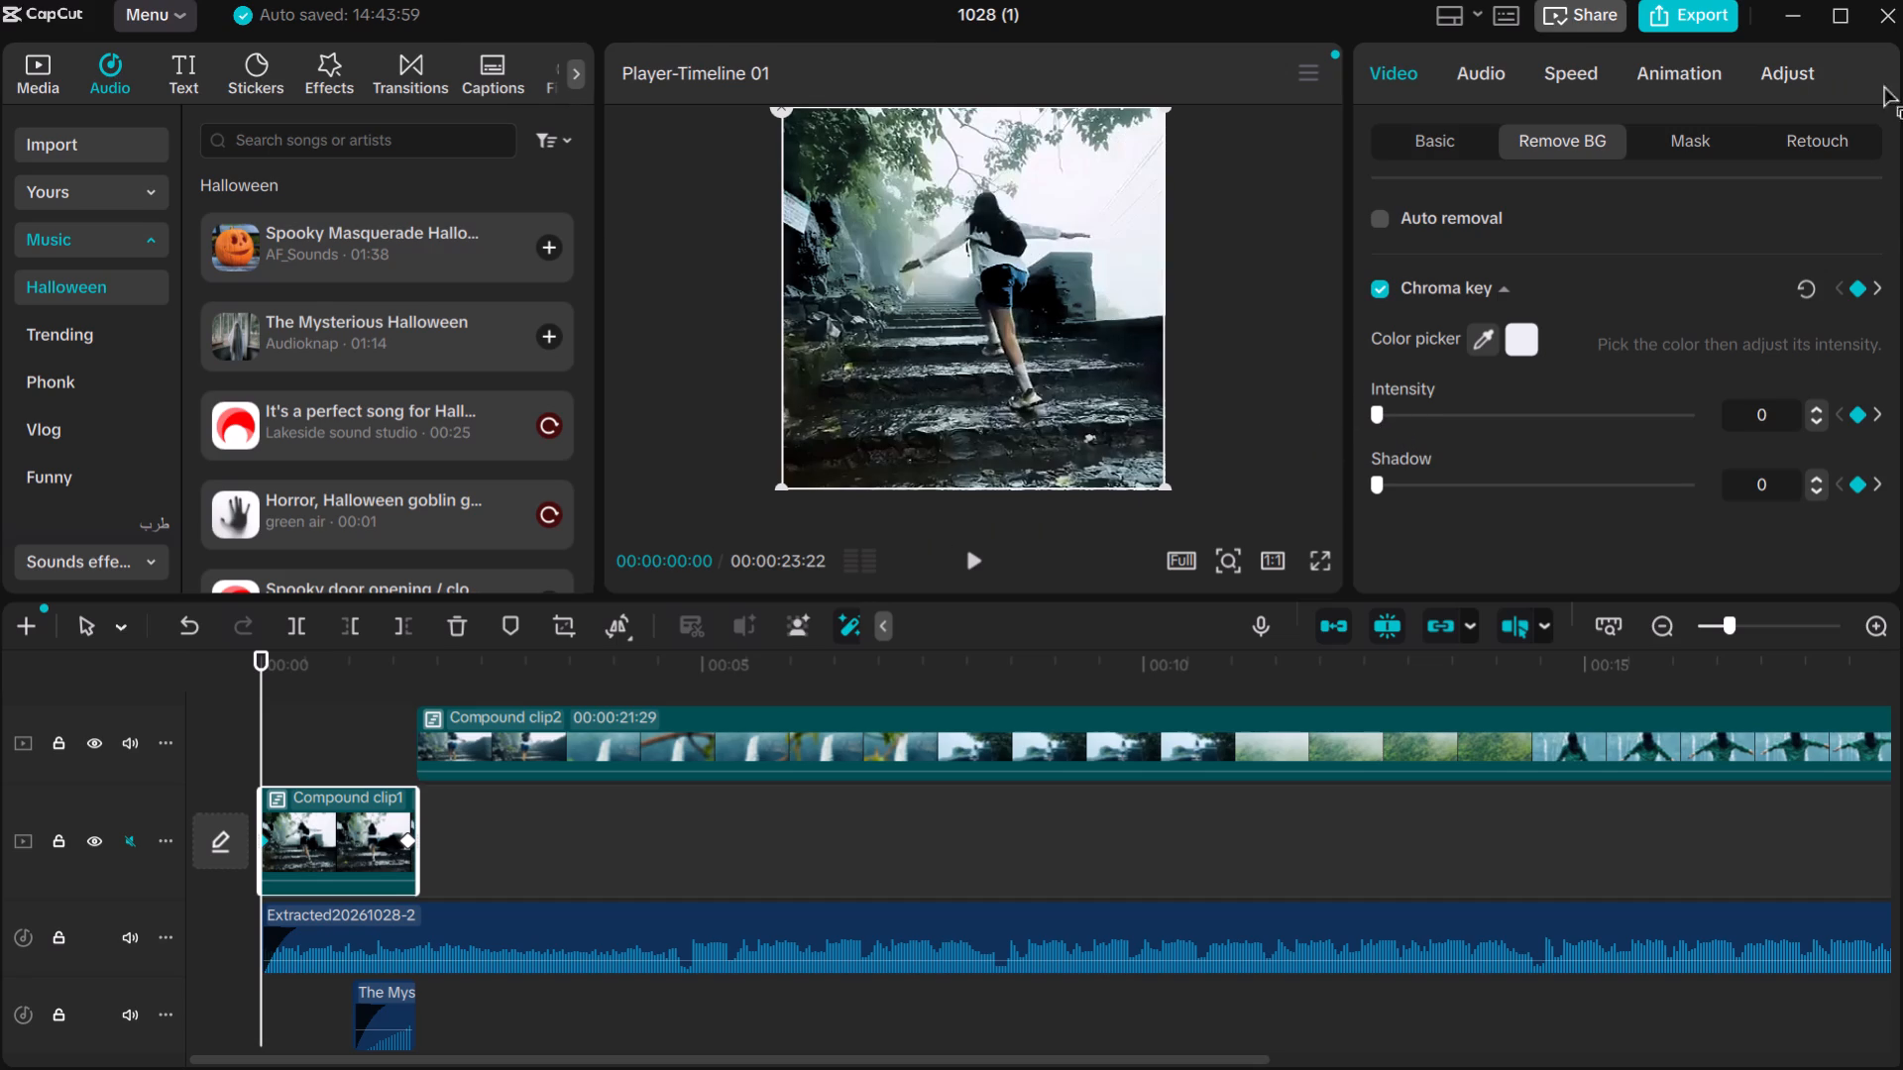
click(1669, 123)
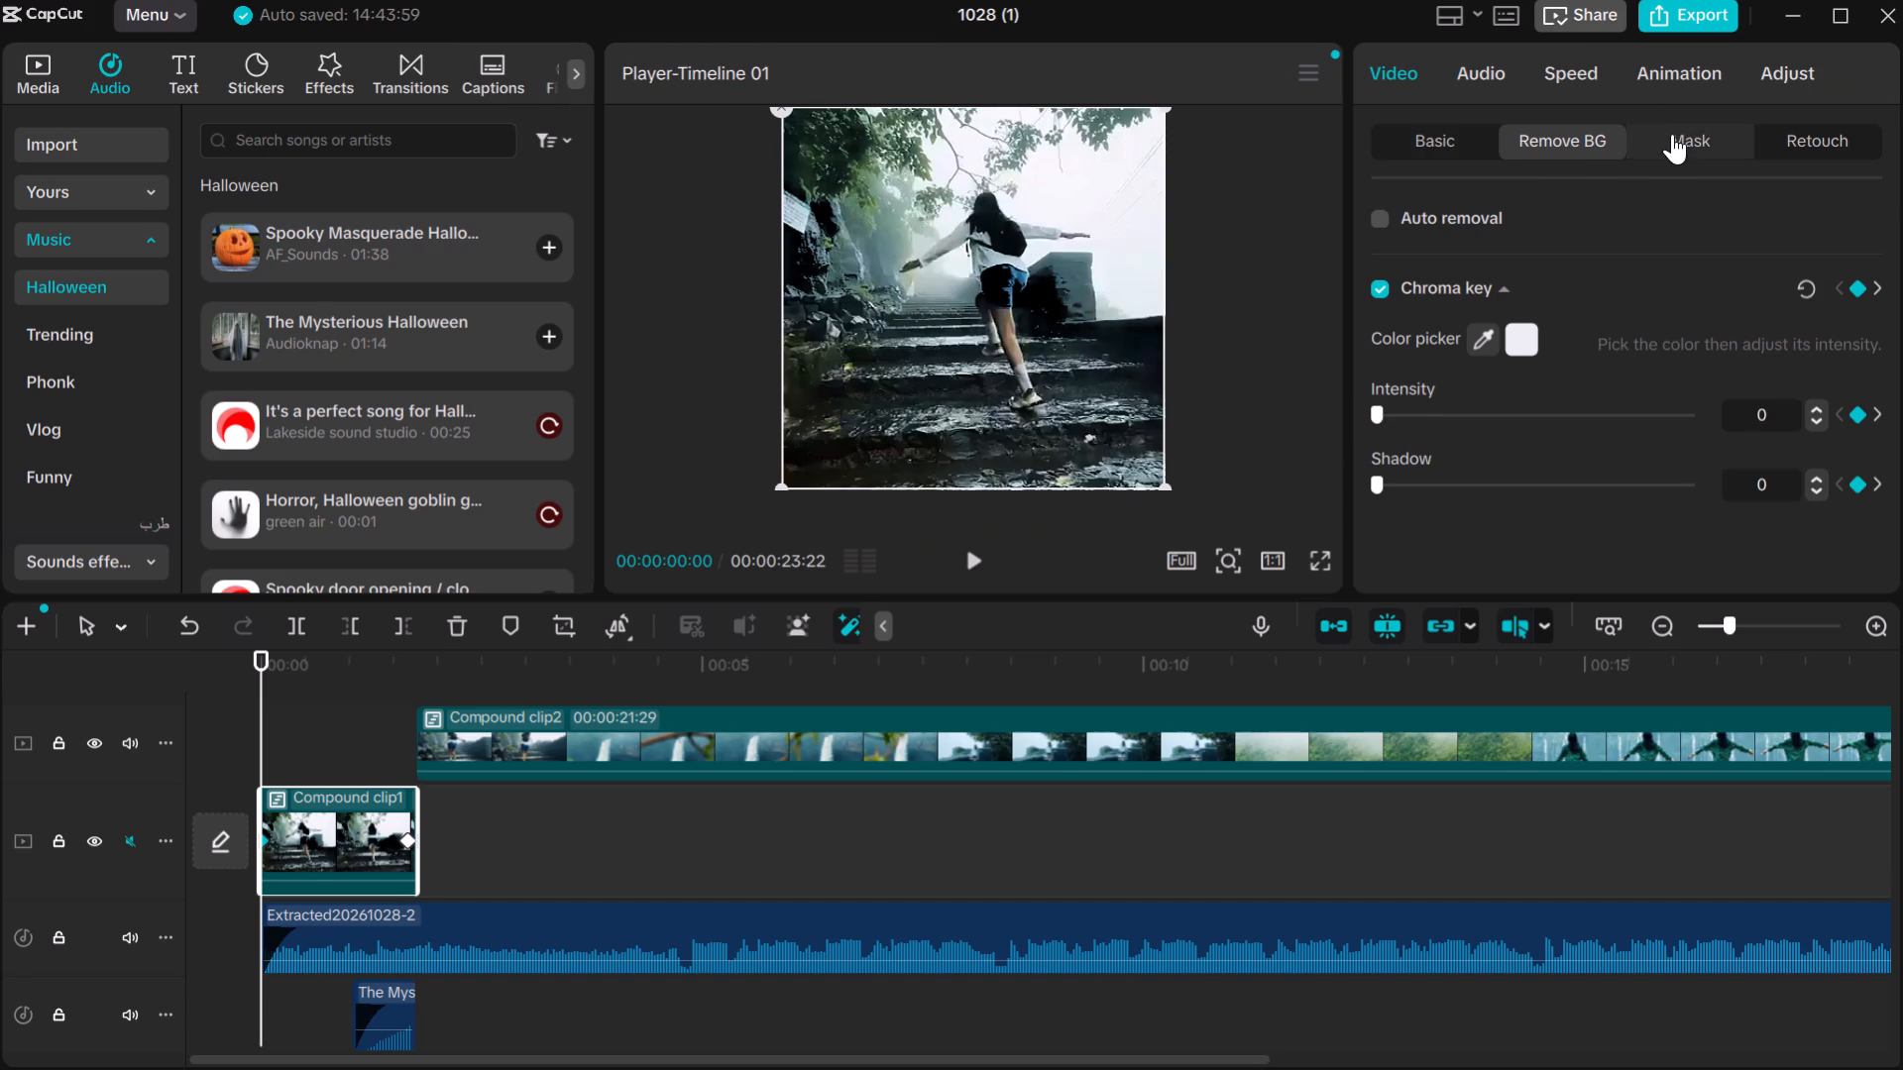
Add a mask to Compound clip1, trying the Split shape before settling on Filmstrip.
click(1675, 143)
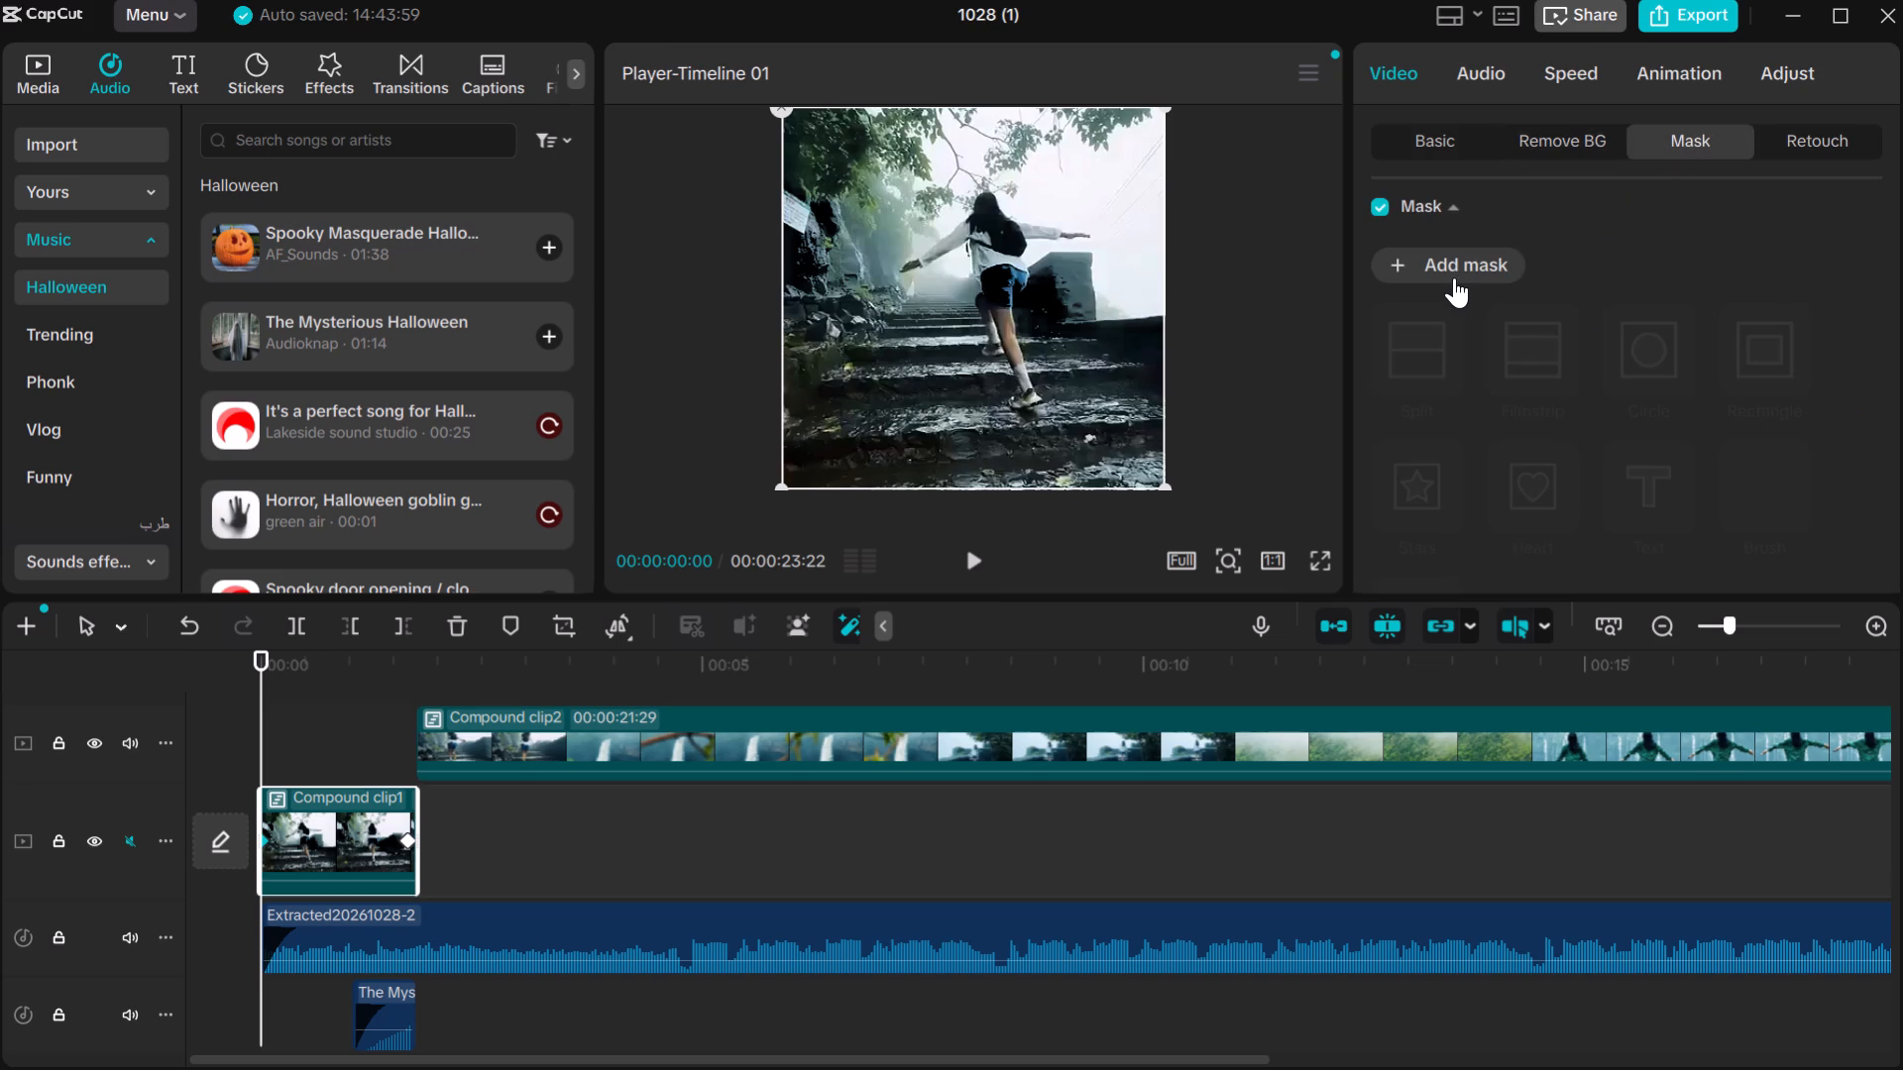
click(1454, 277)
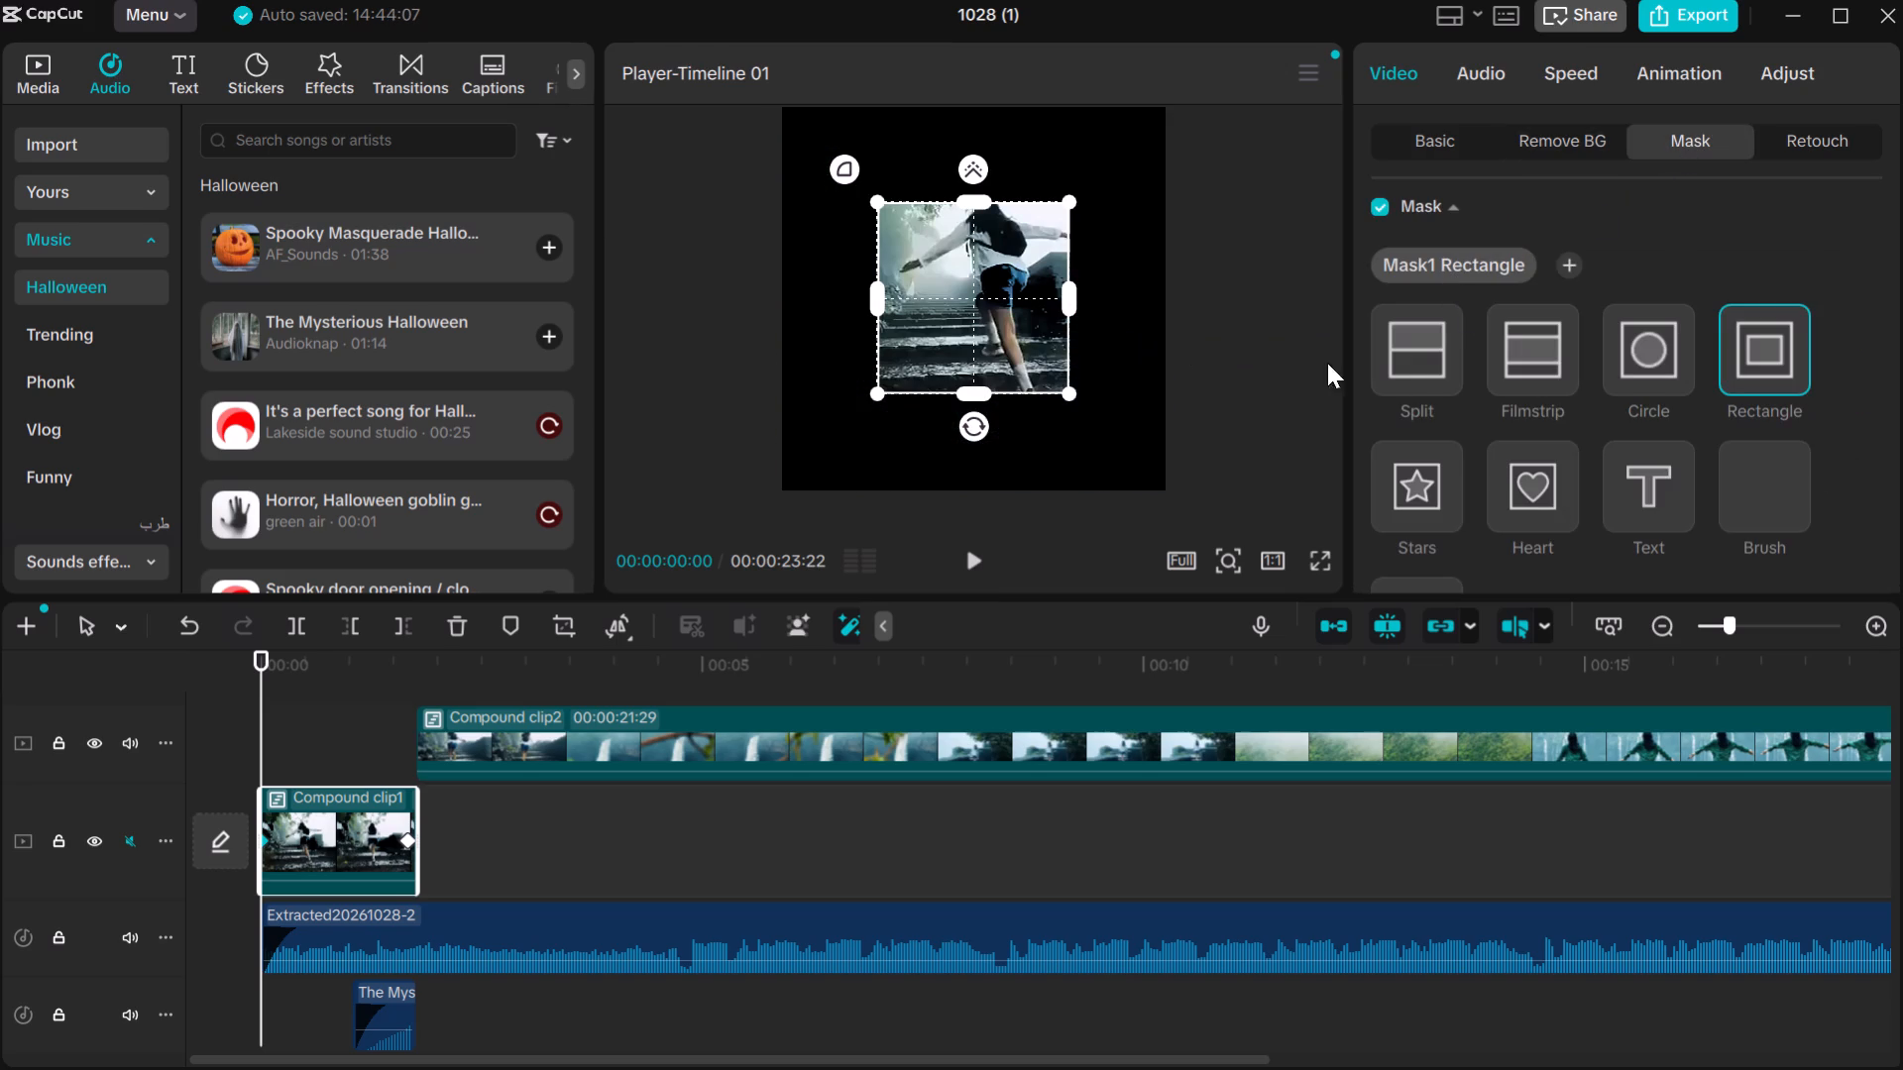
click(1428, 350)
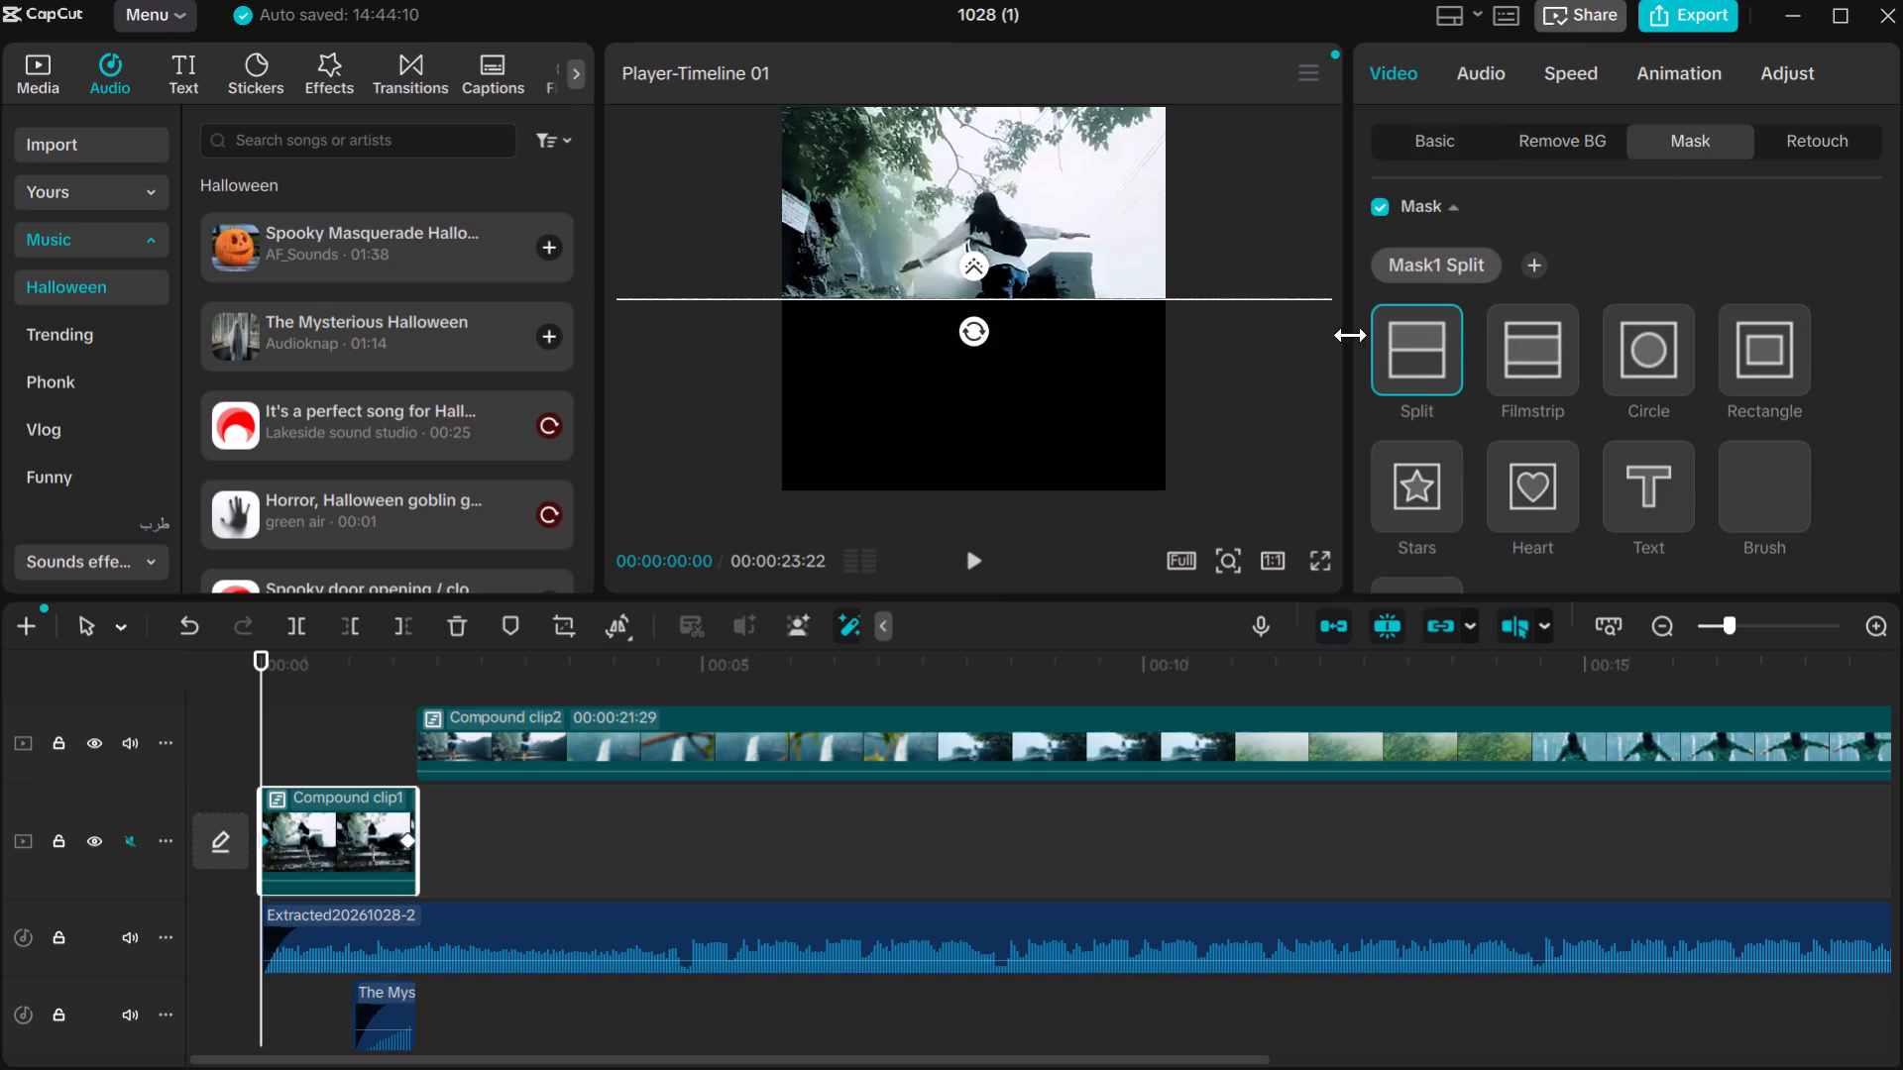
click(1520, 349)
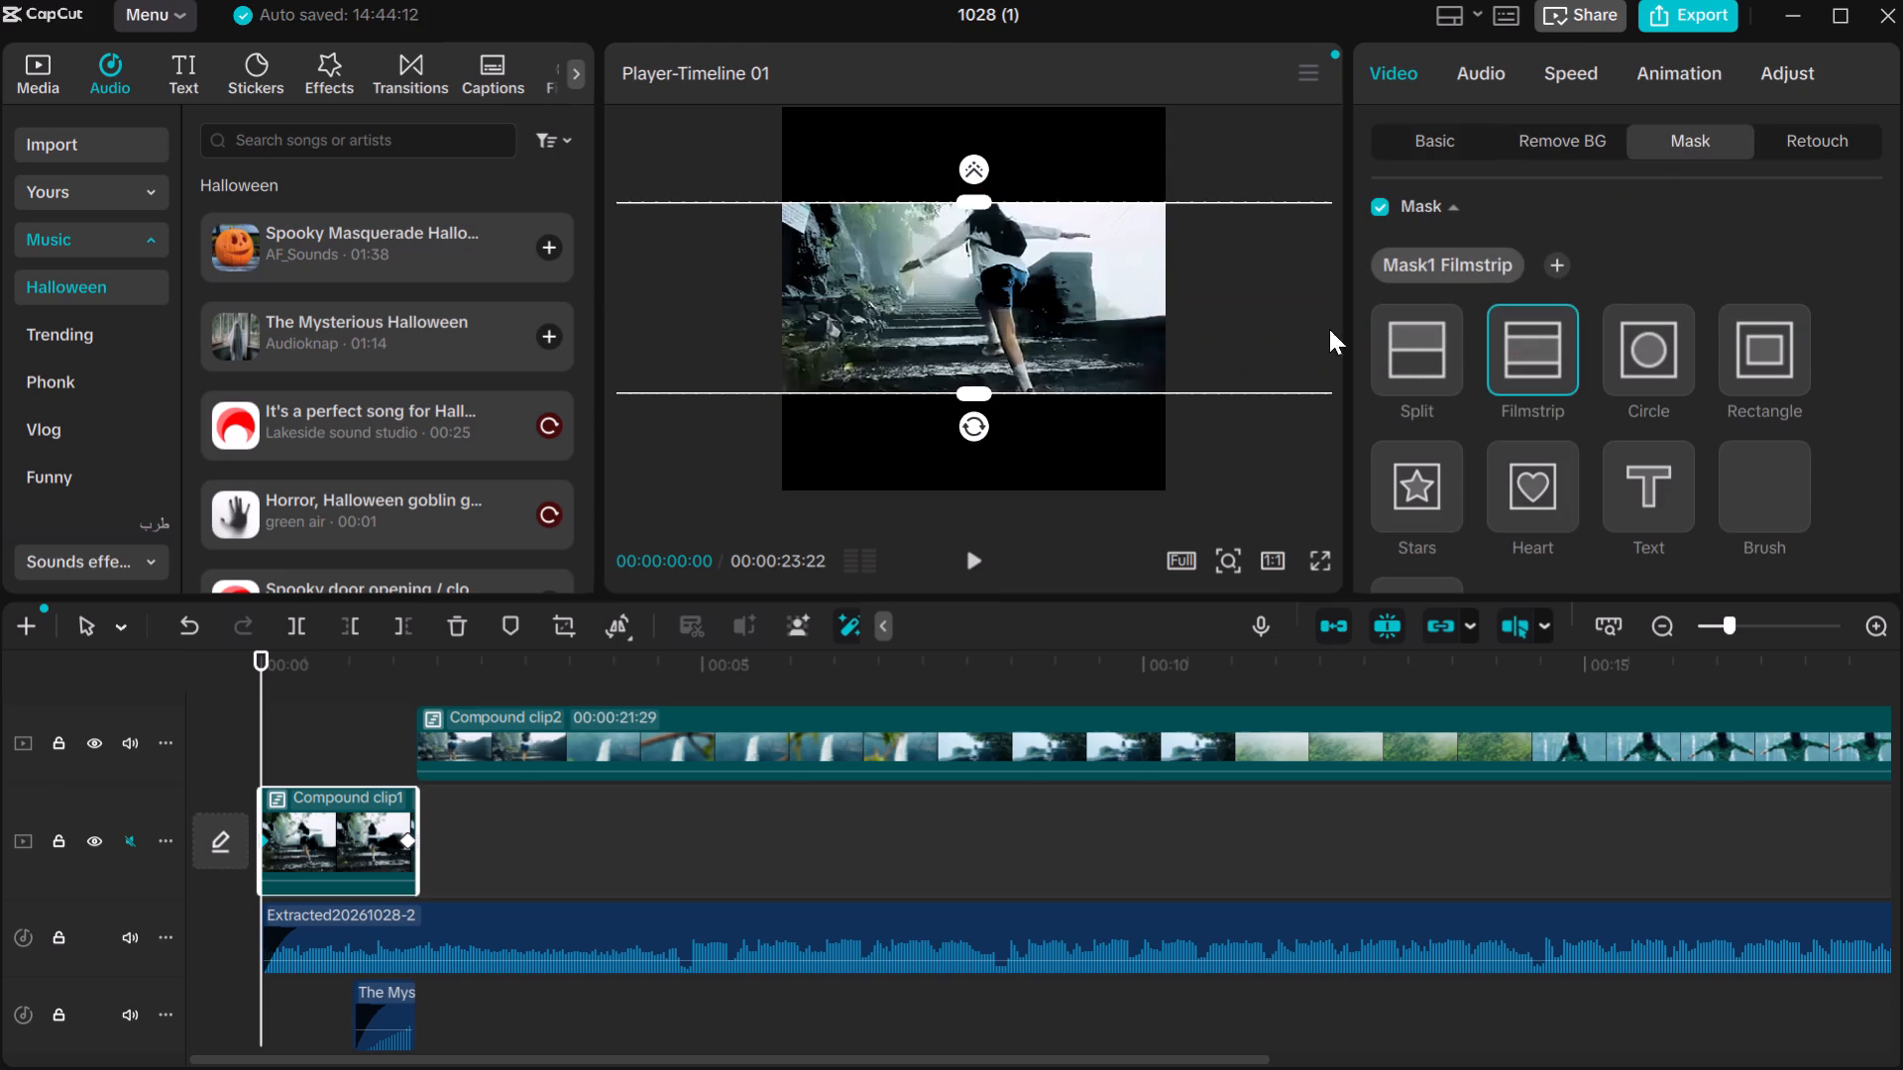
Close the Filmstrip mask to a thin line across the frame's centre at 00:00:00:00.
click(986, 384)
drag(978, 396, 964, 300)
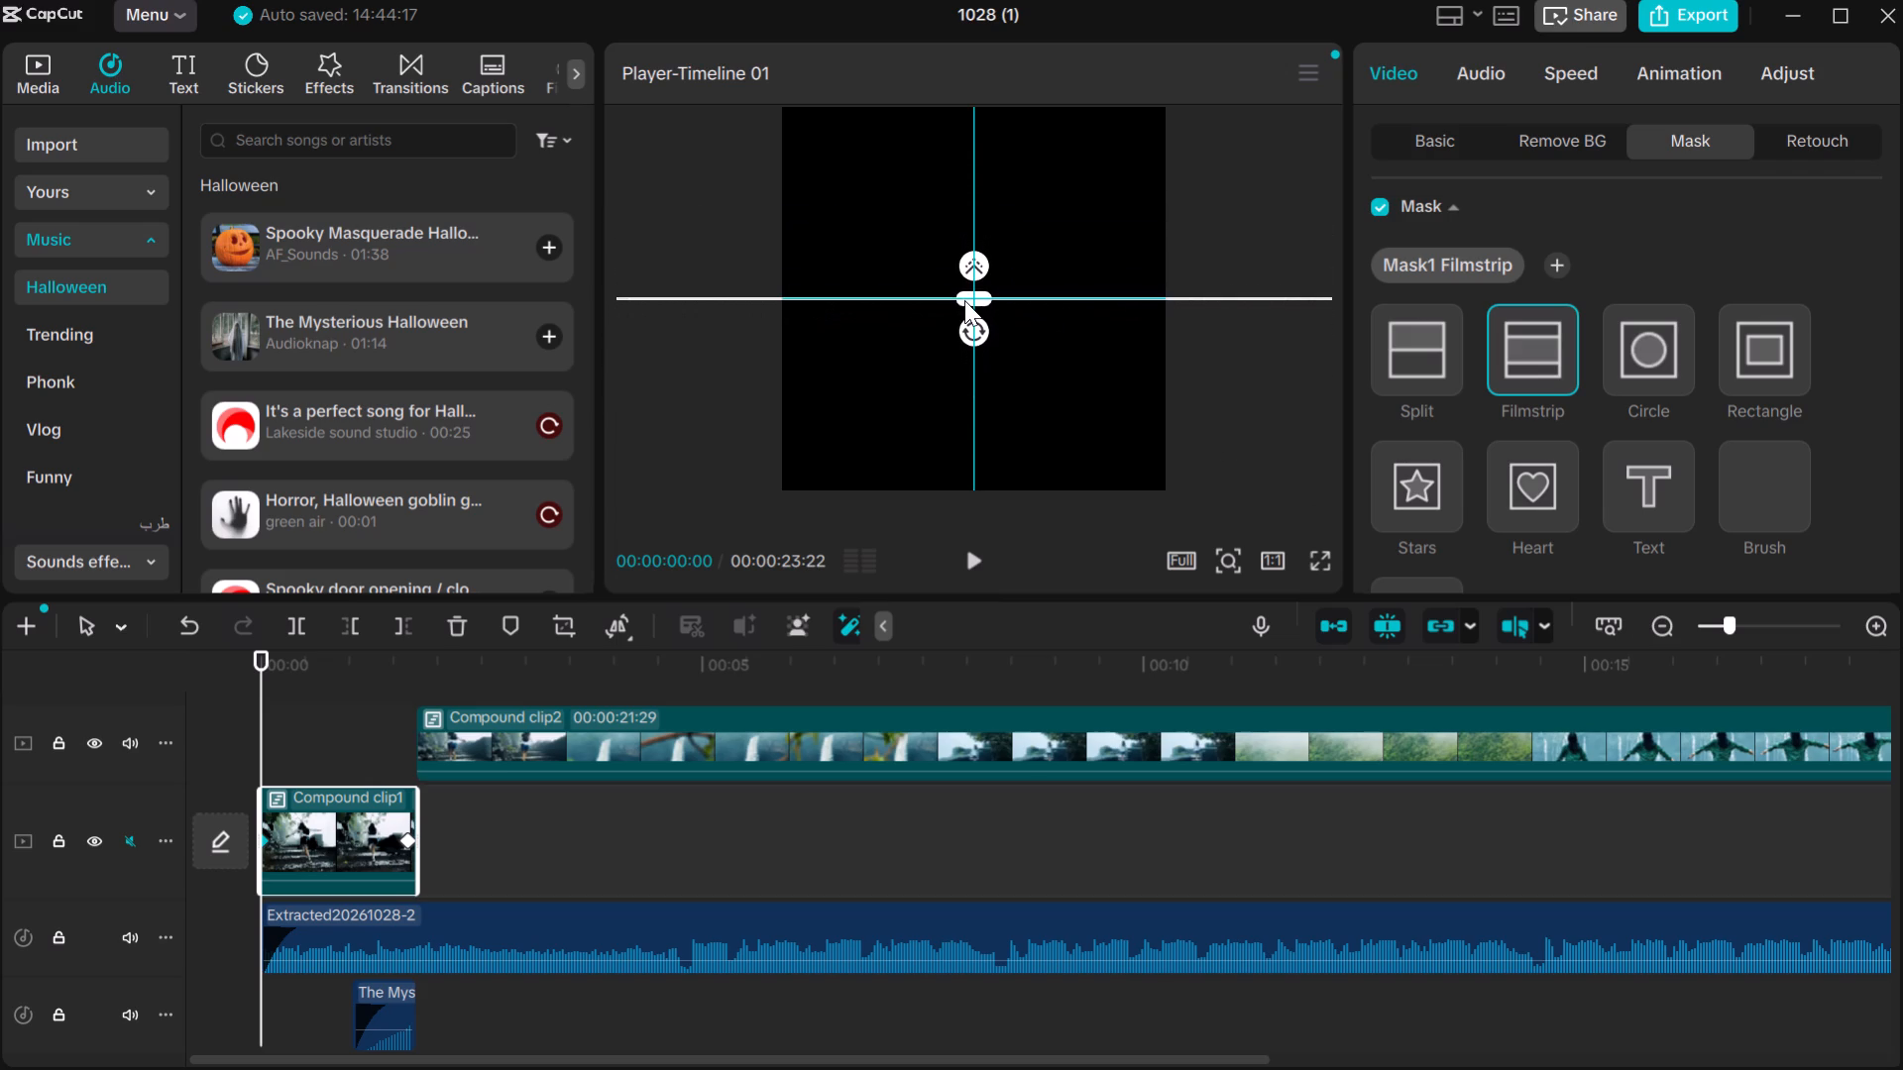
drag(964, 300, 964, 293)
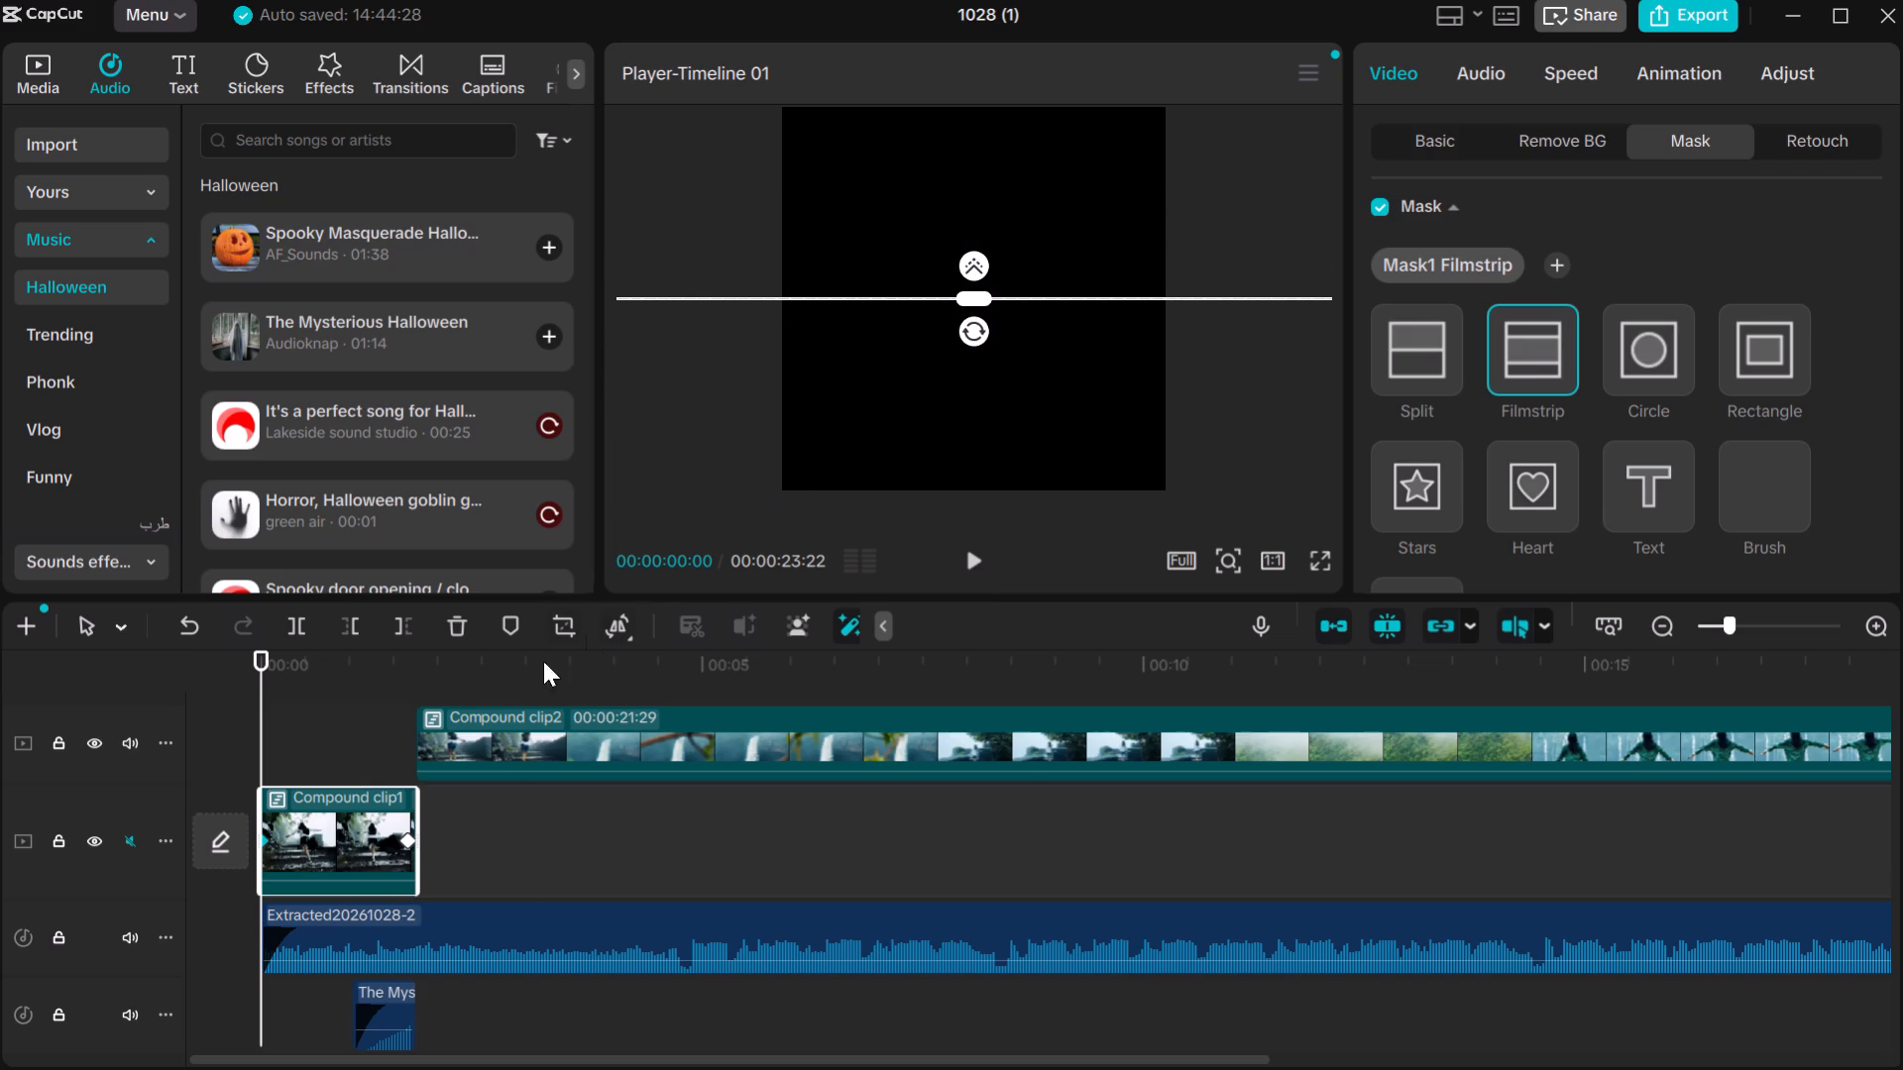
Go to 00:00:01:20 and widen Compound clip1's Filmstrip mask until it uncovers the whole frame.
drag(262, 700, 309, 695)
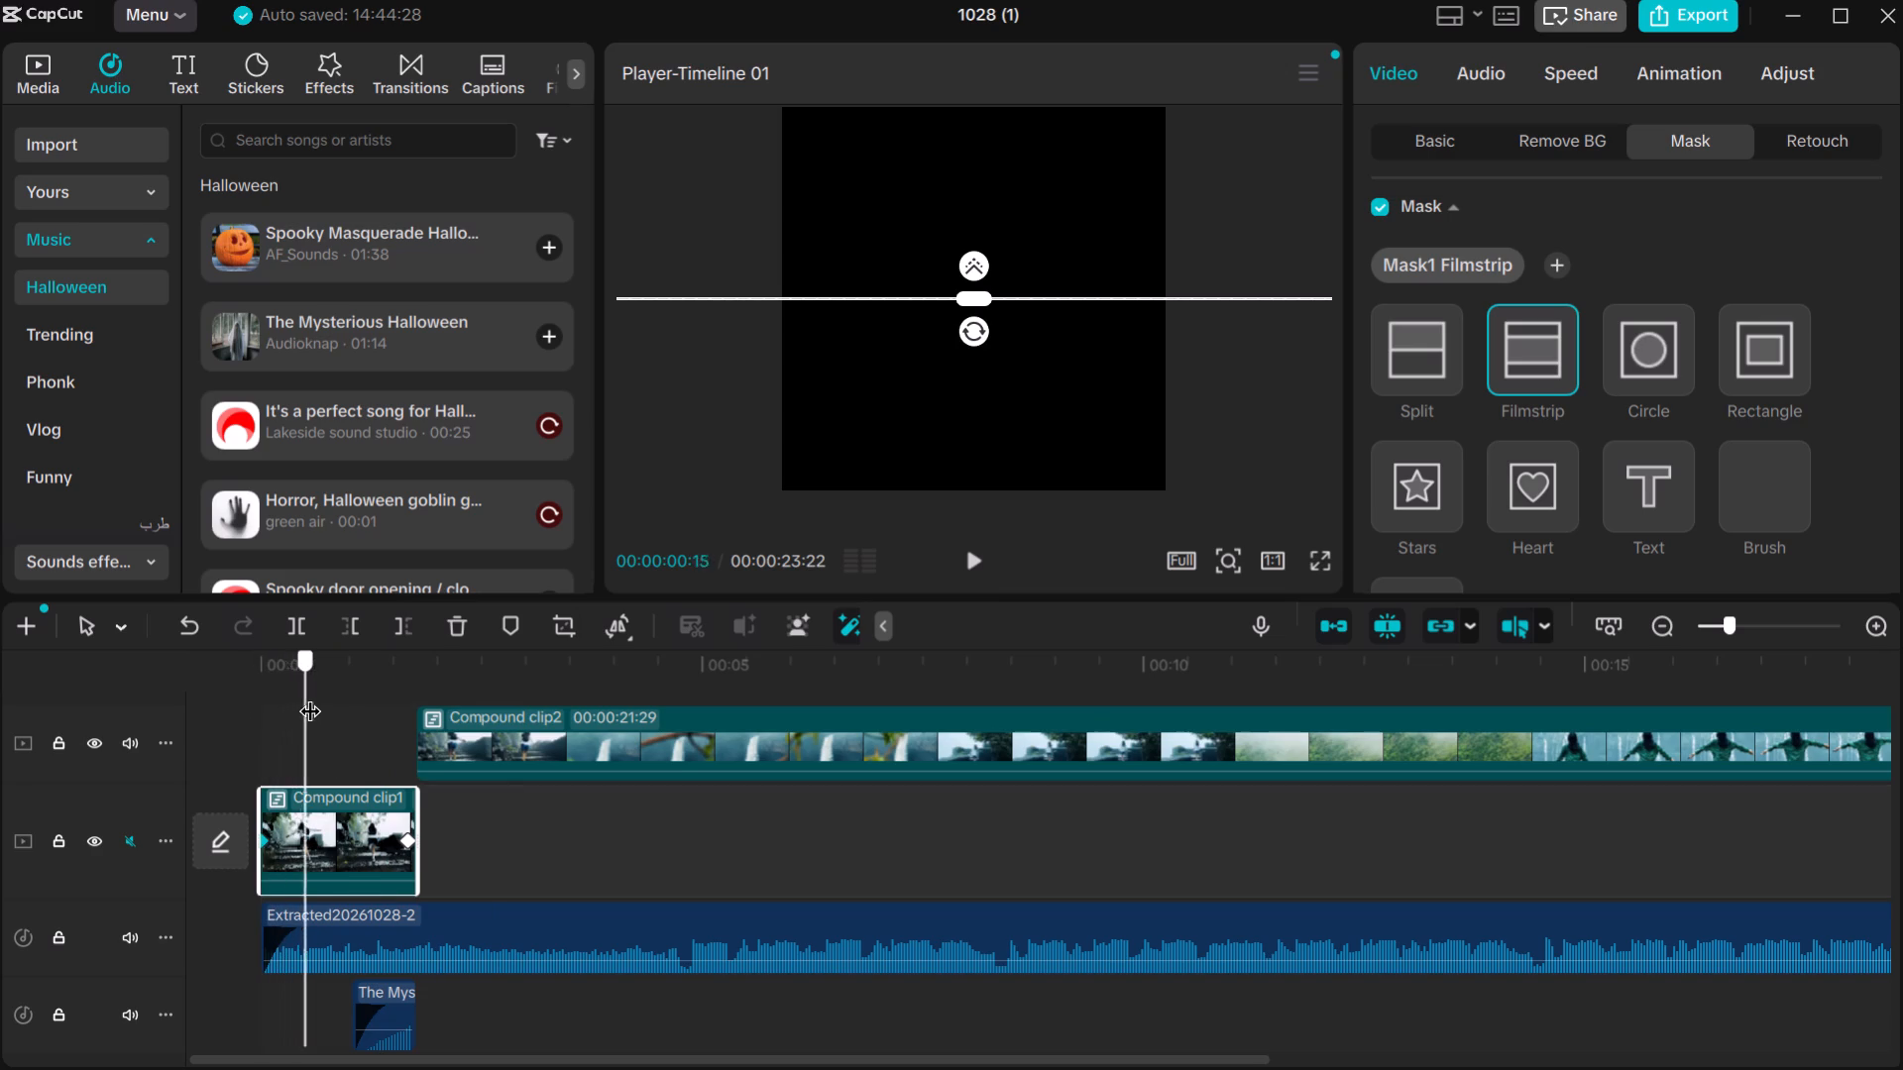
drag(309, 695, 405, 687)
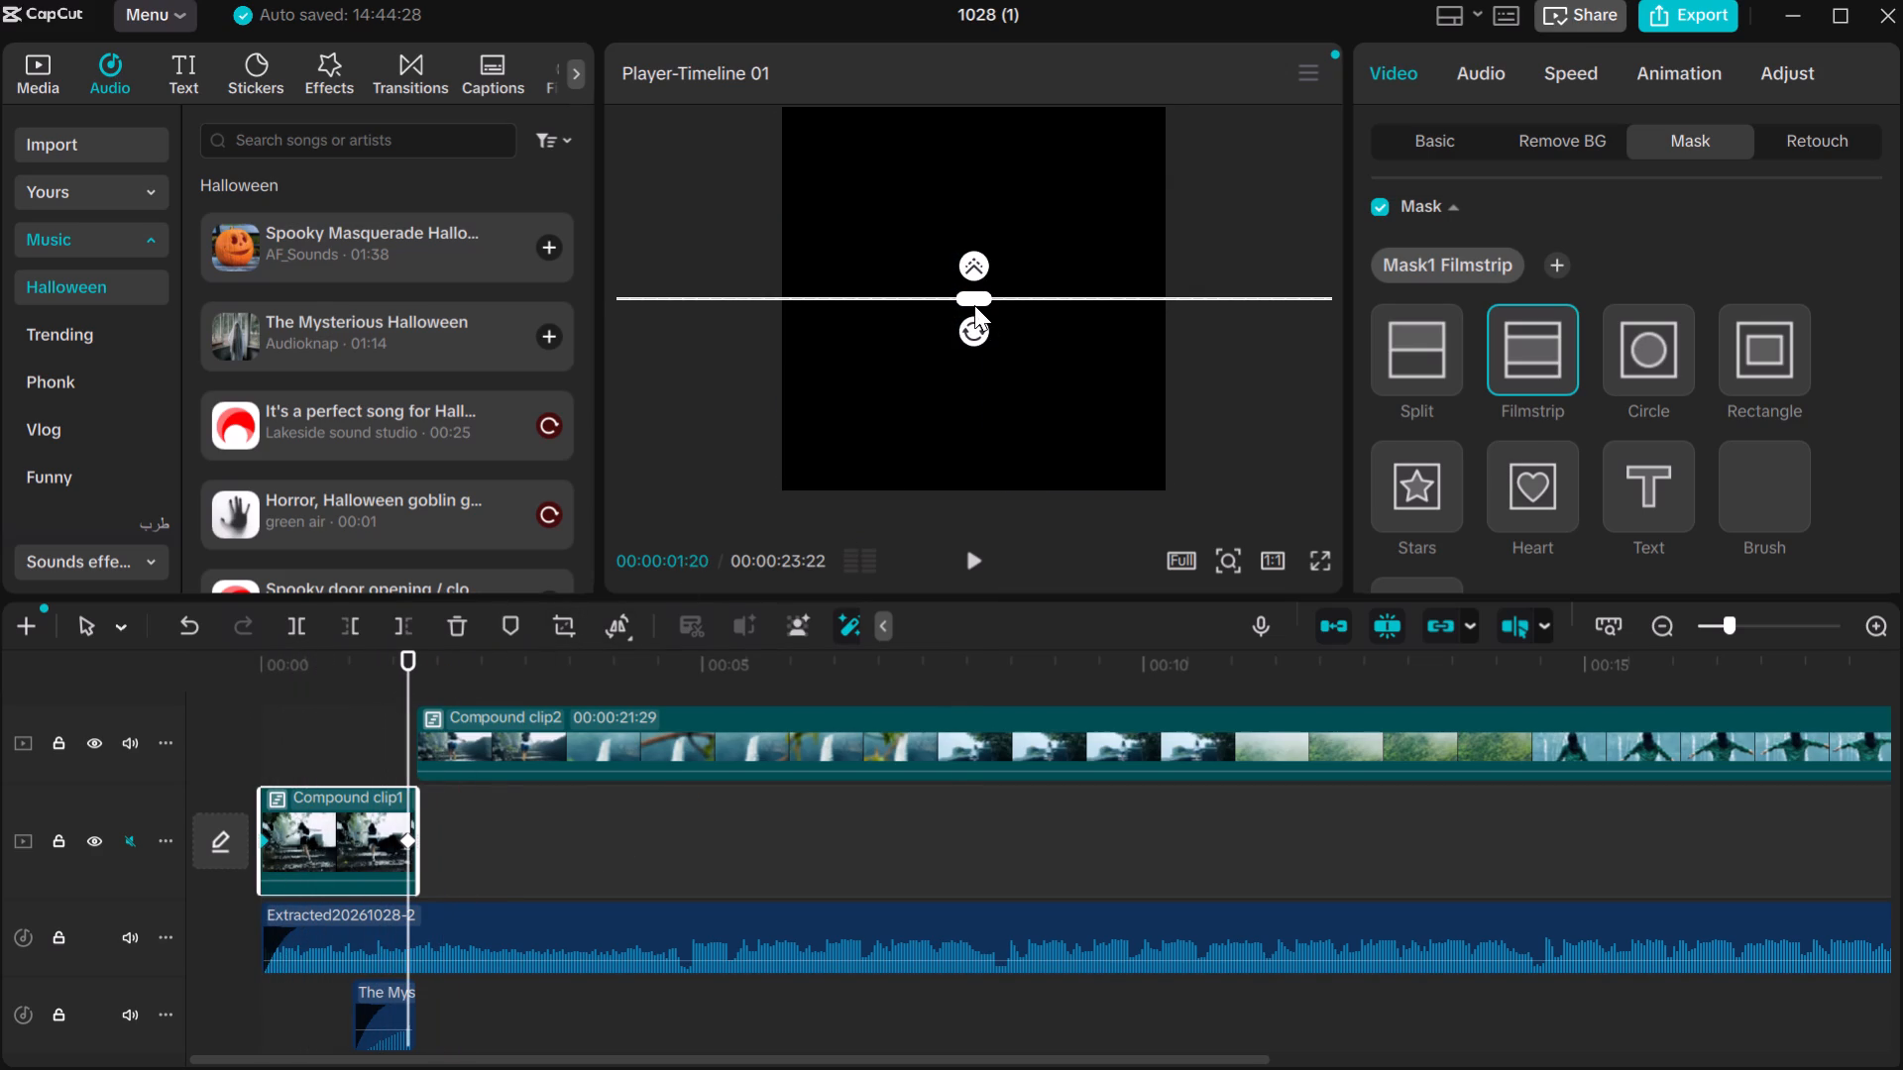
drag(974, 291, 959, 351)
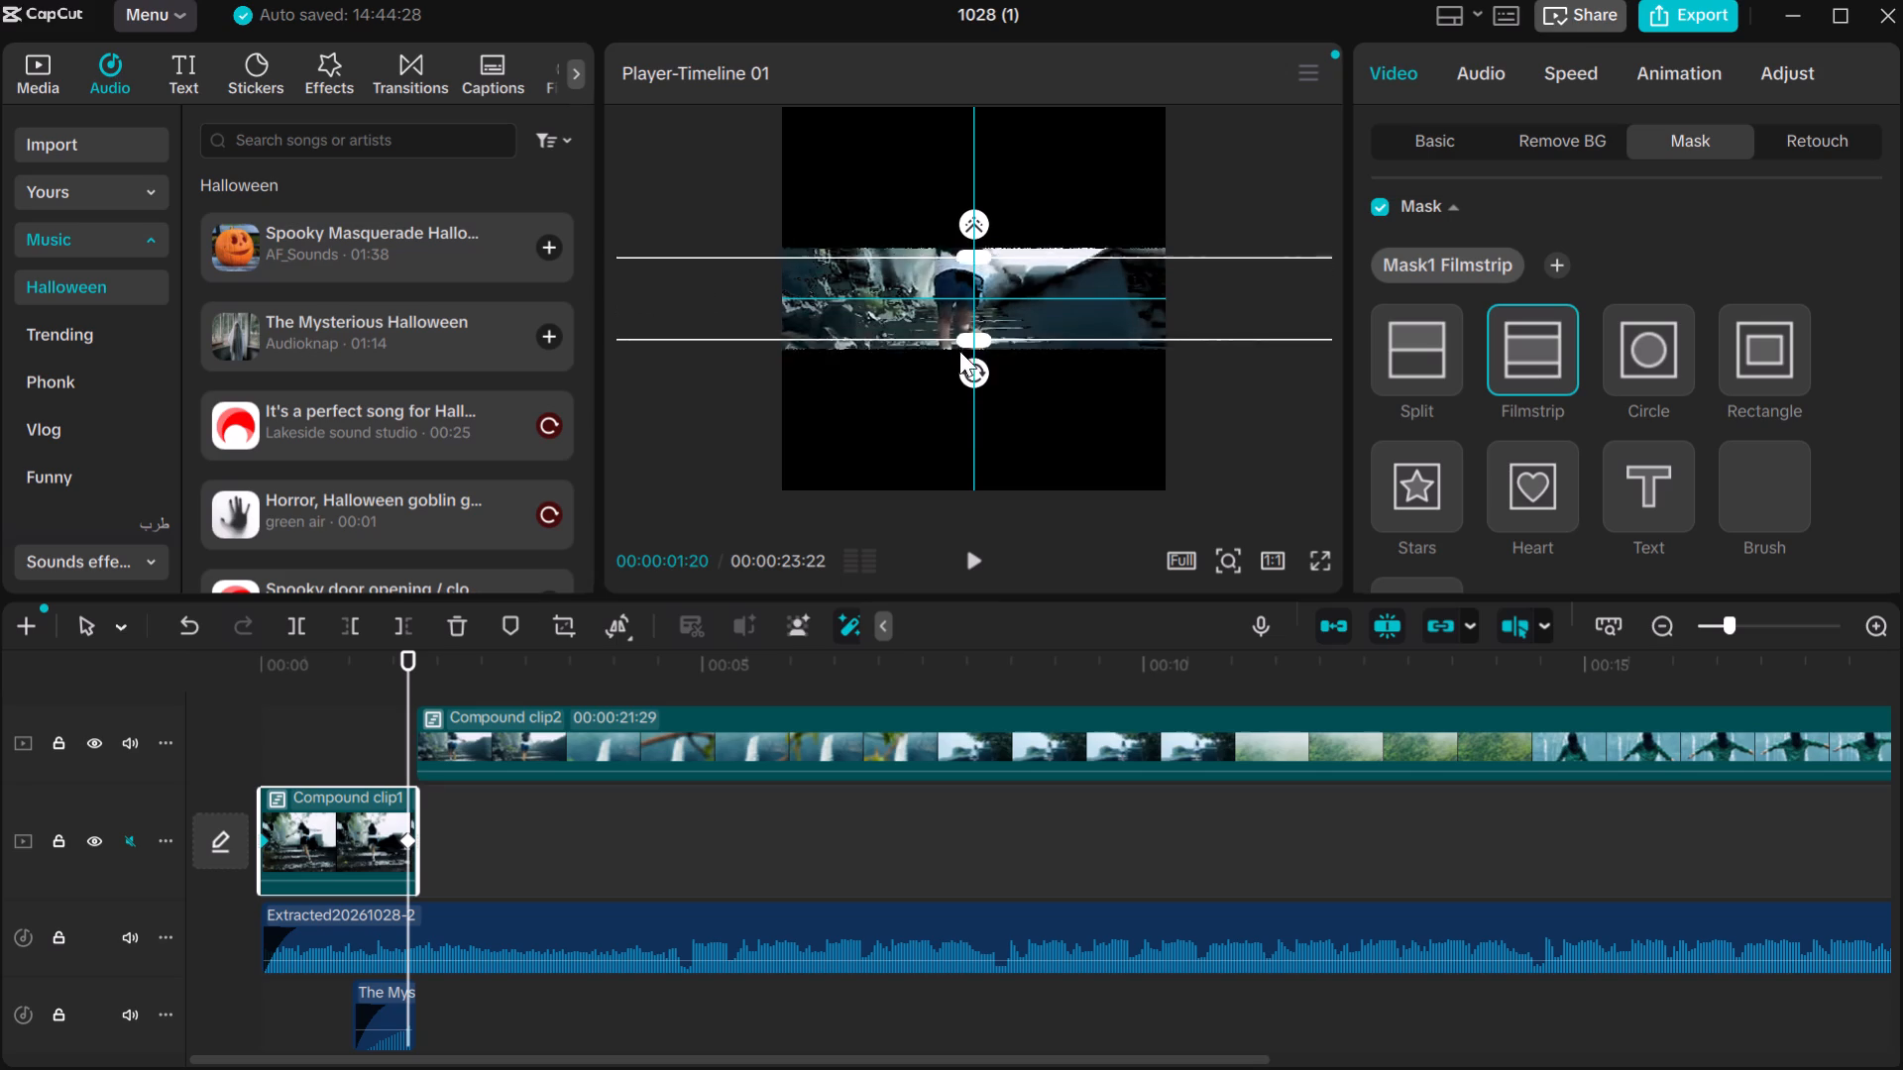
drag(959, 351, 948, 427)
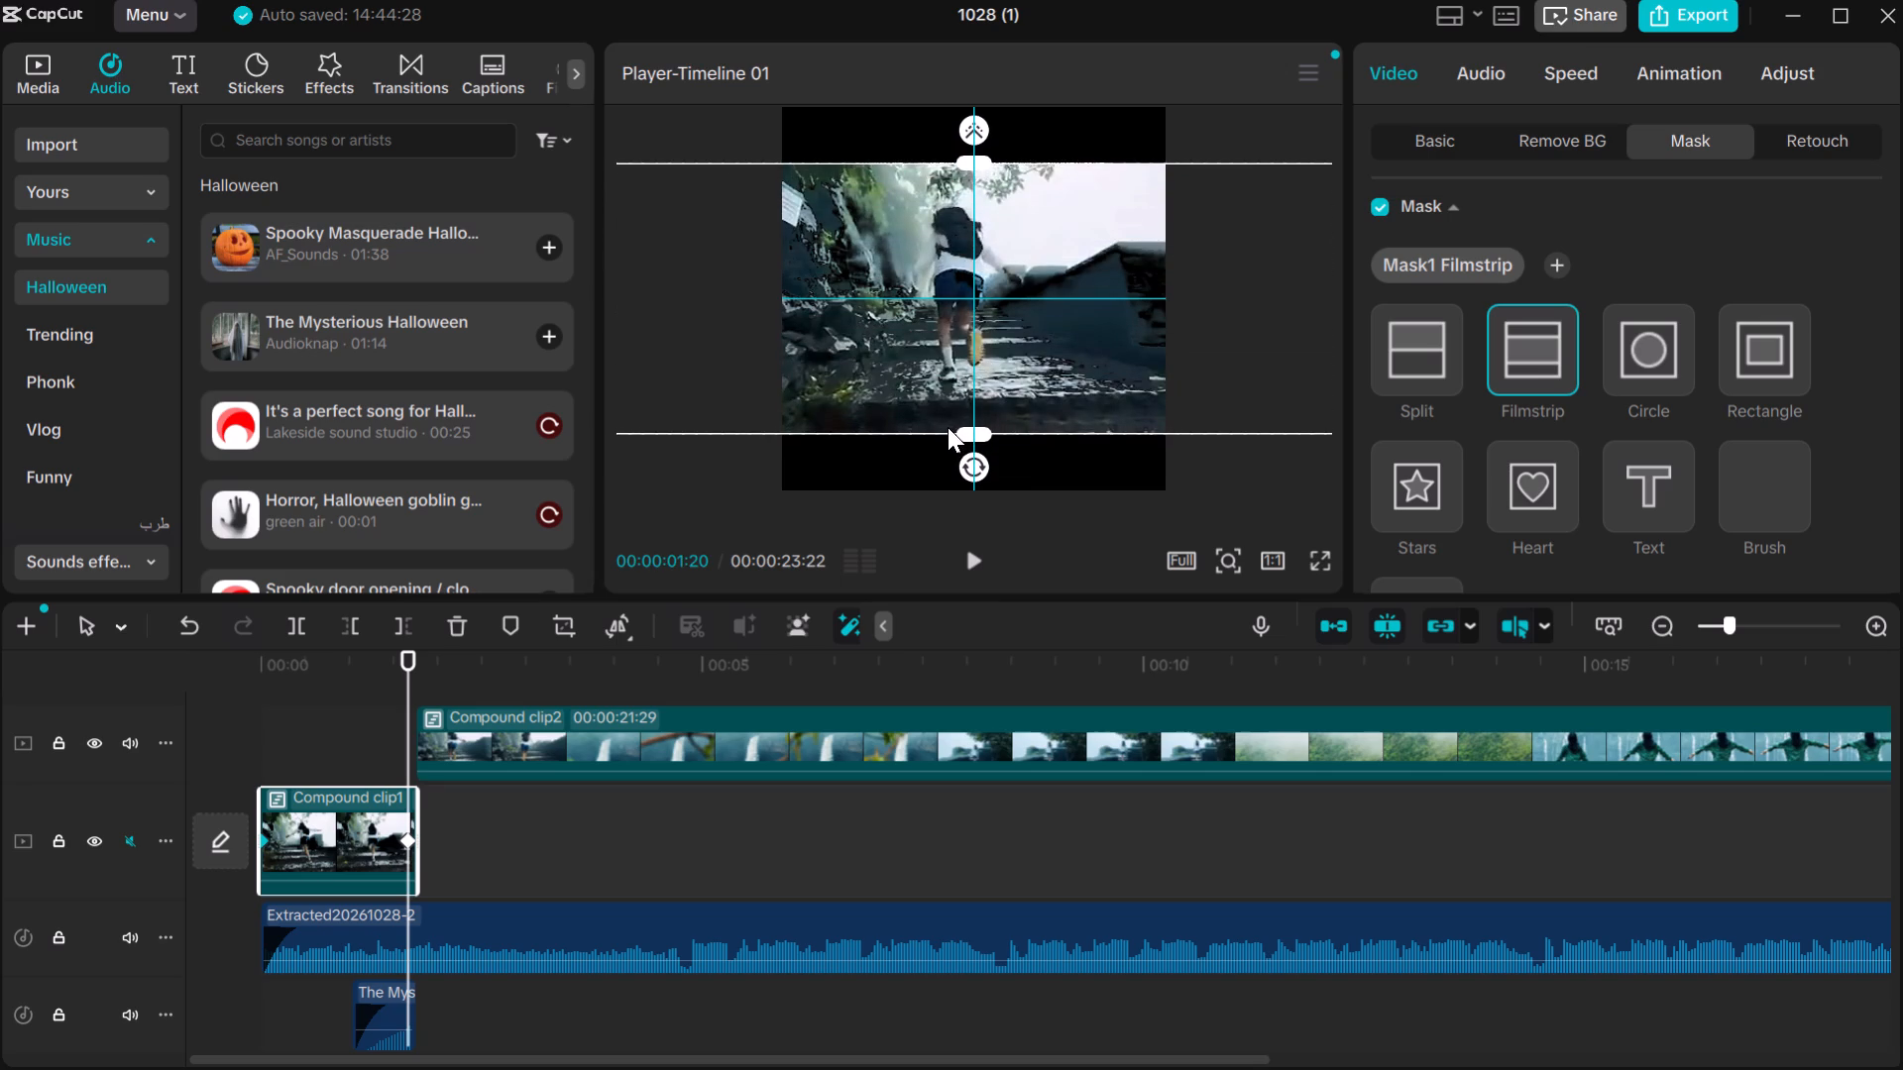
drag(948, 427, 938, 502)
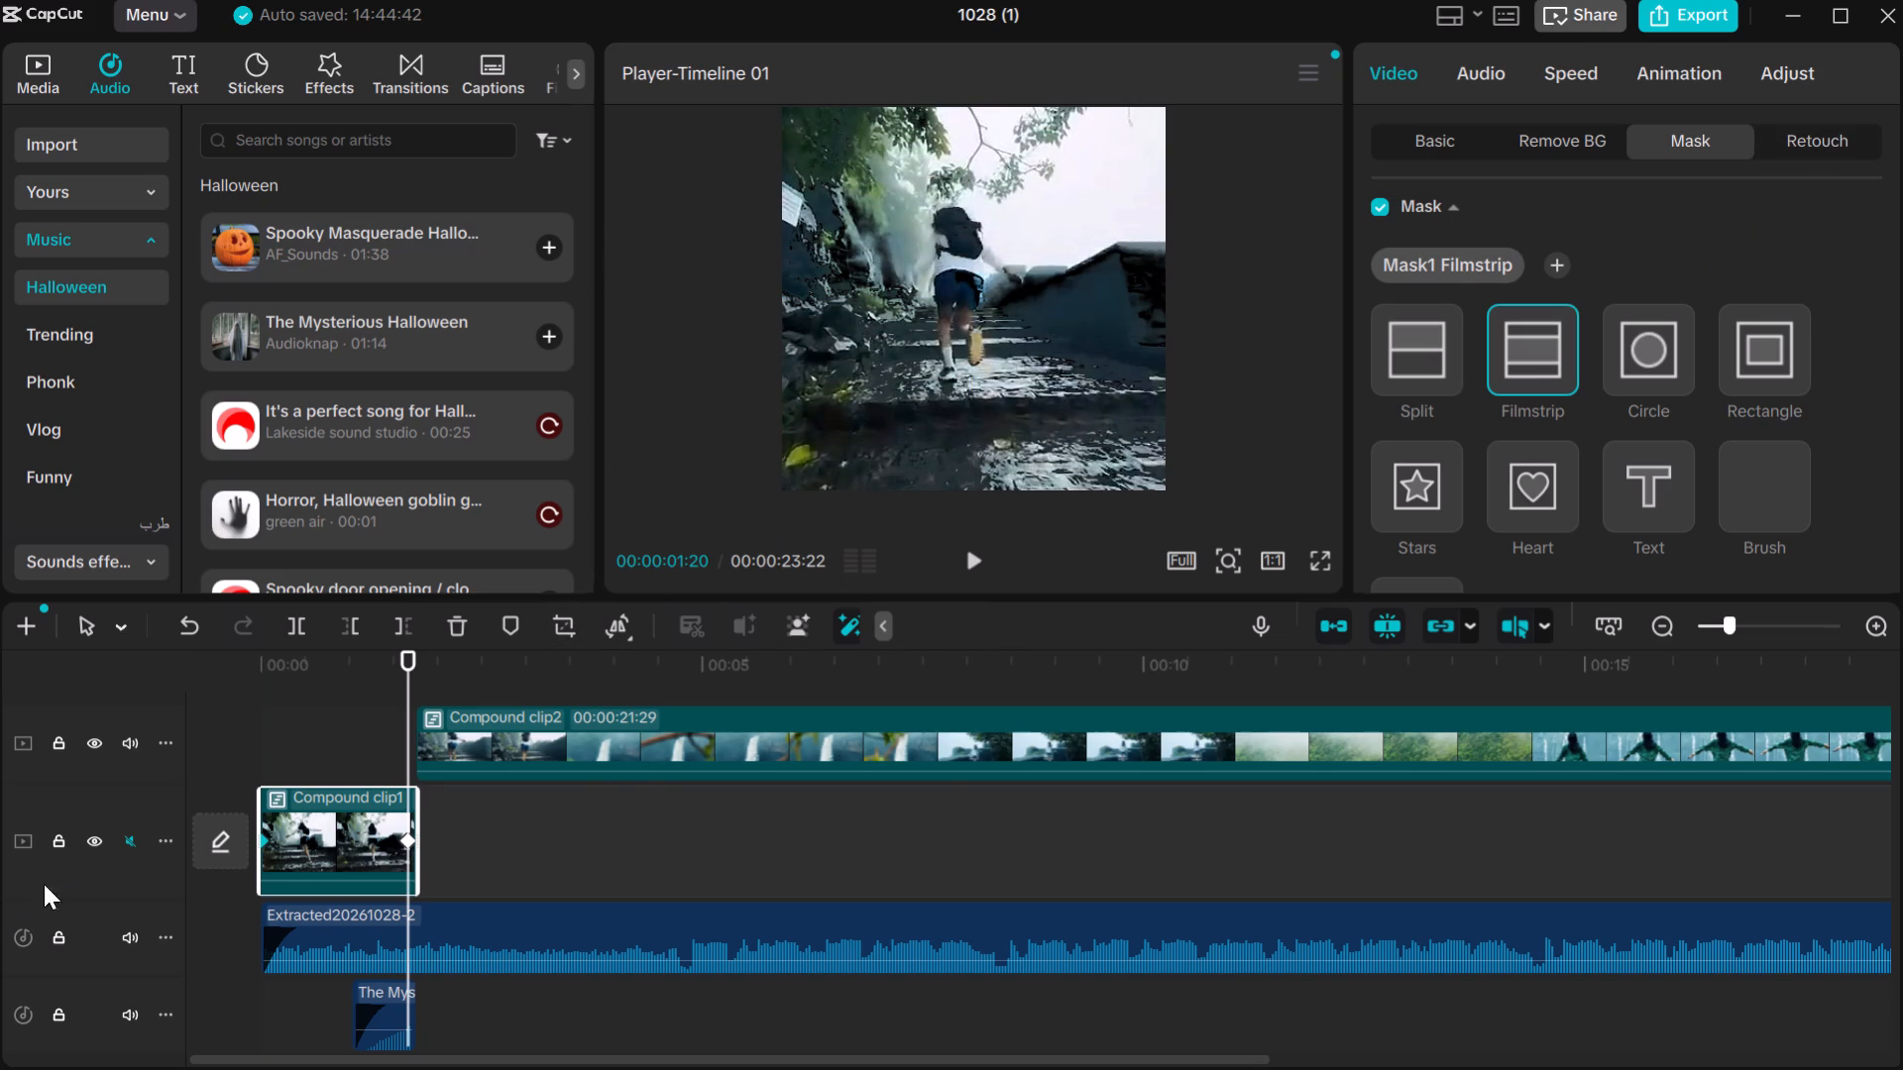
Return to Compound clip1's start at 00:00:00:00 and add a Mask settings keyframe there.
drag(406, 675, 260, 692)
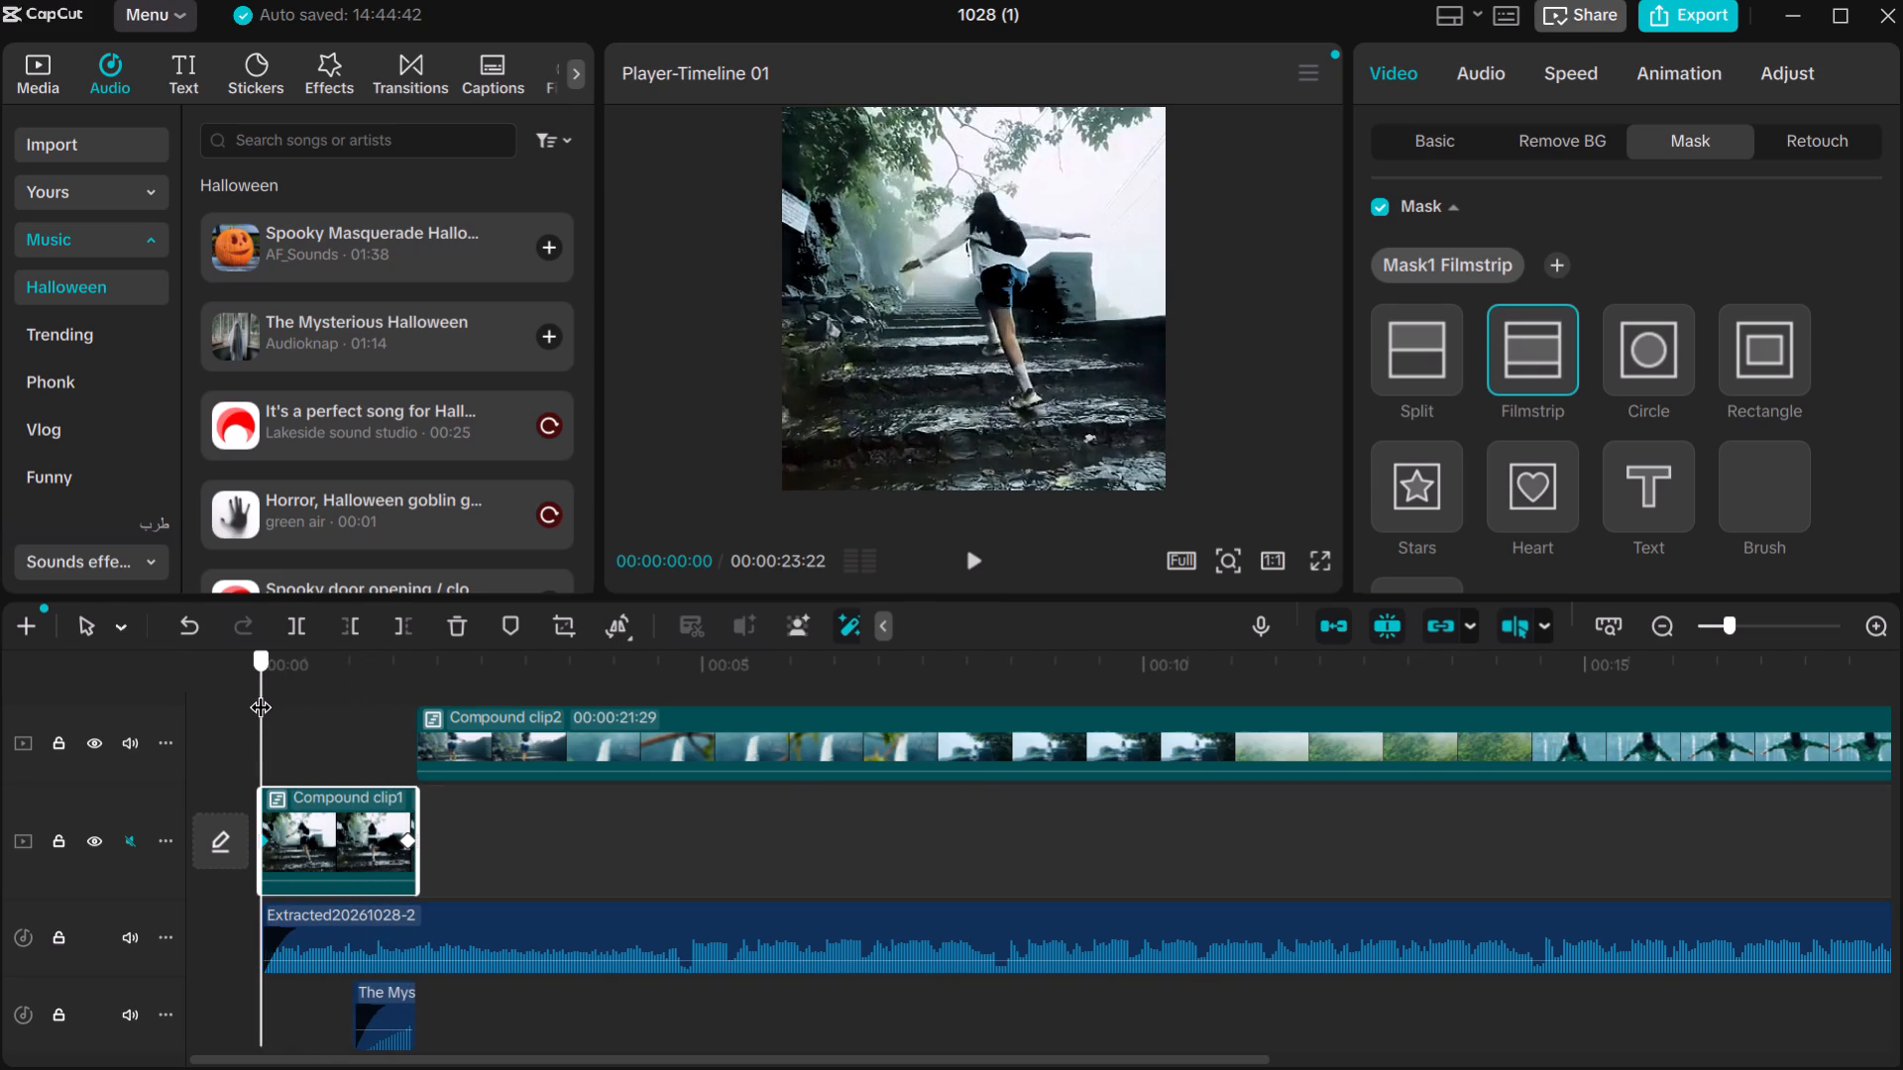
drag(260, 692, 359, 676)
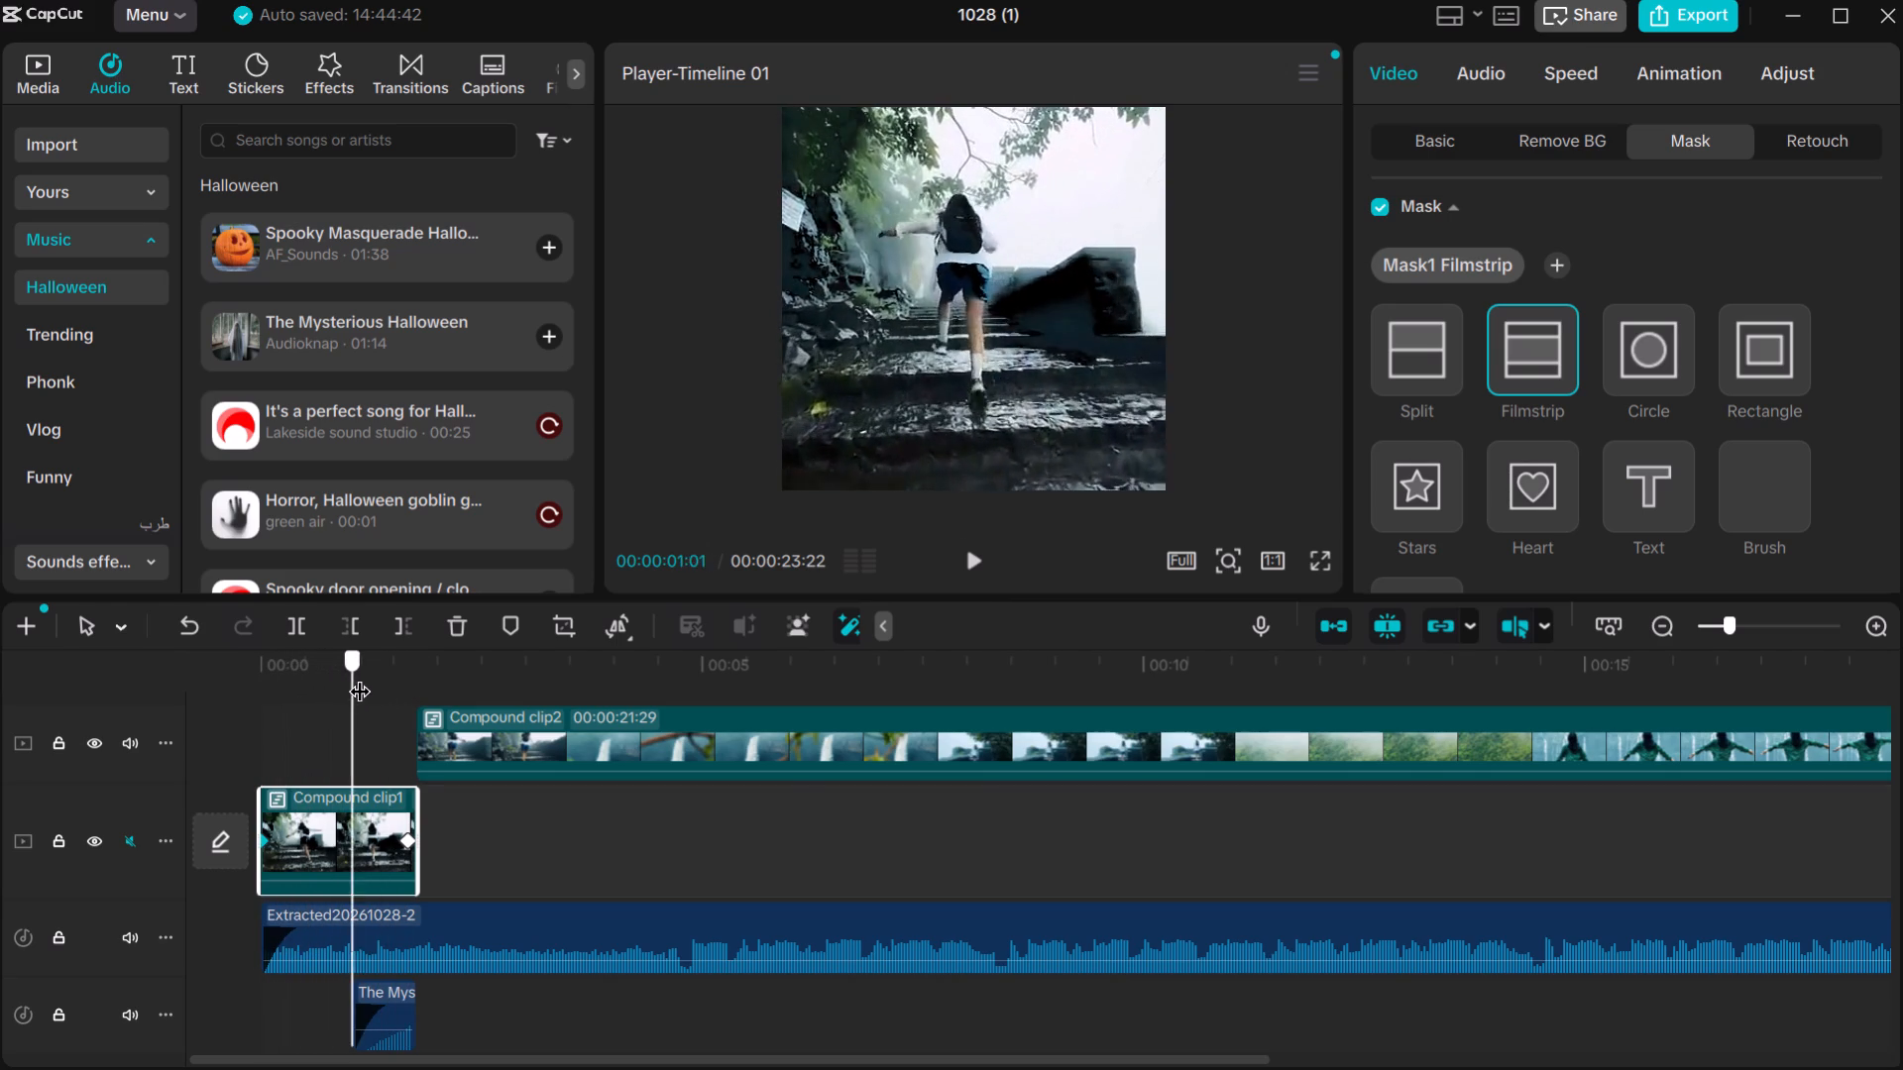
drag(359, 676, 282, 703)
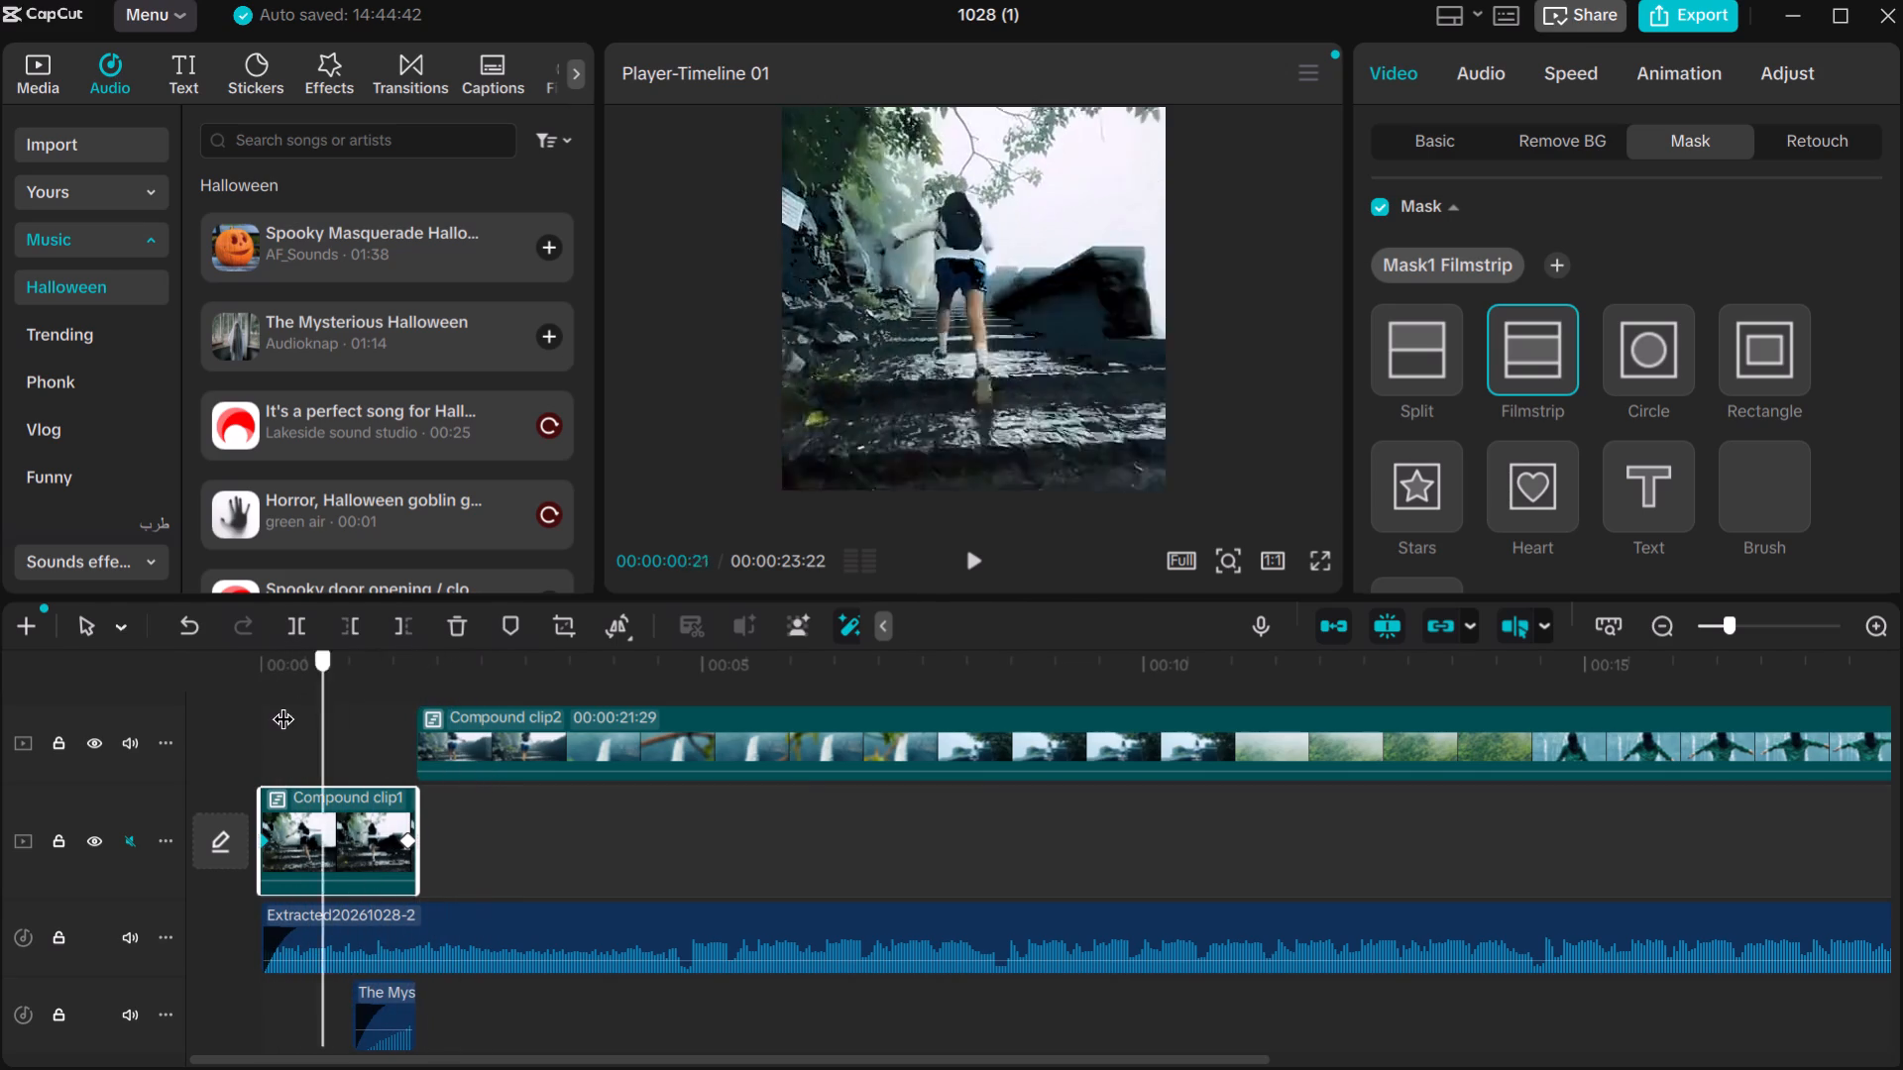
drag(282, 703, 197, 710)
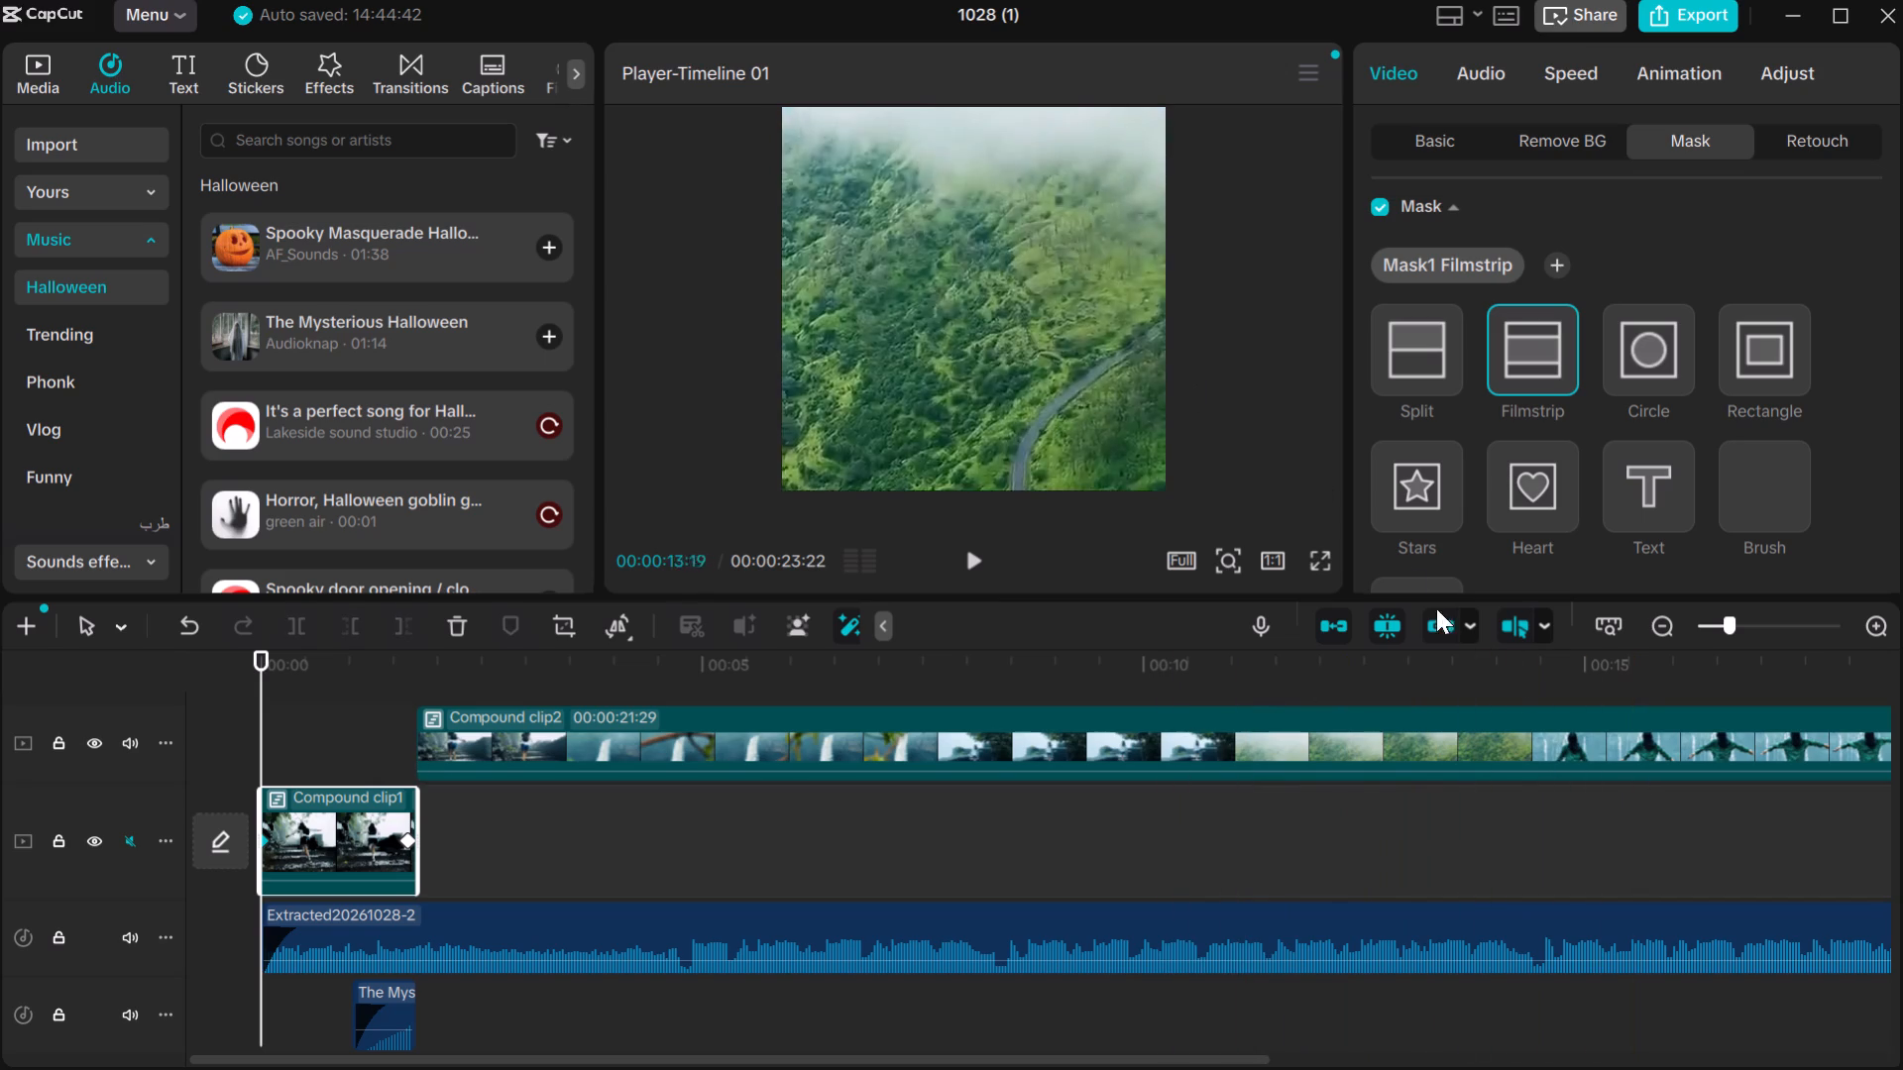
scroll(1464, 566, down, 1)
scroll(1466, 560, up, 2)
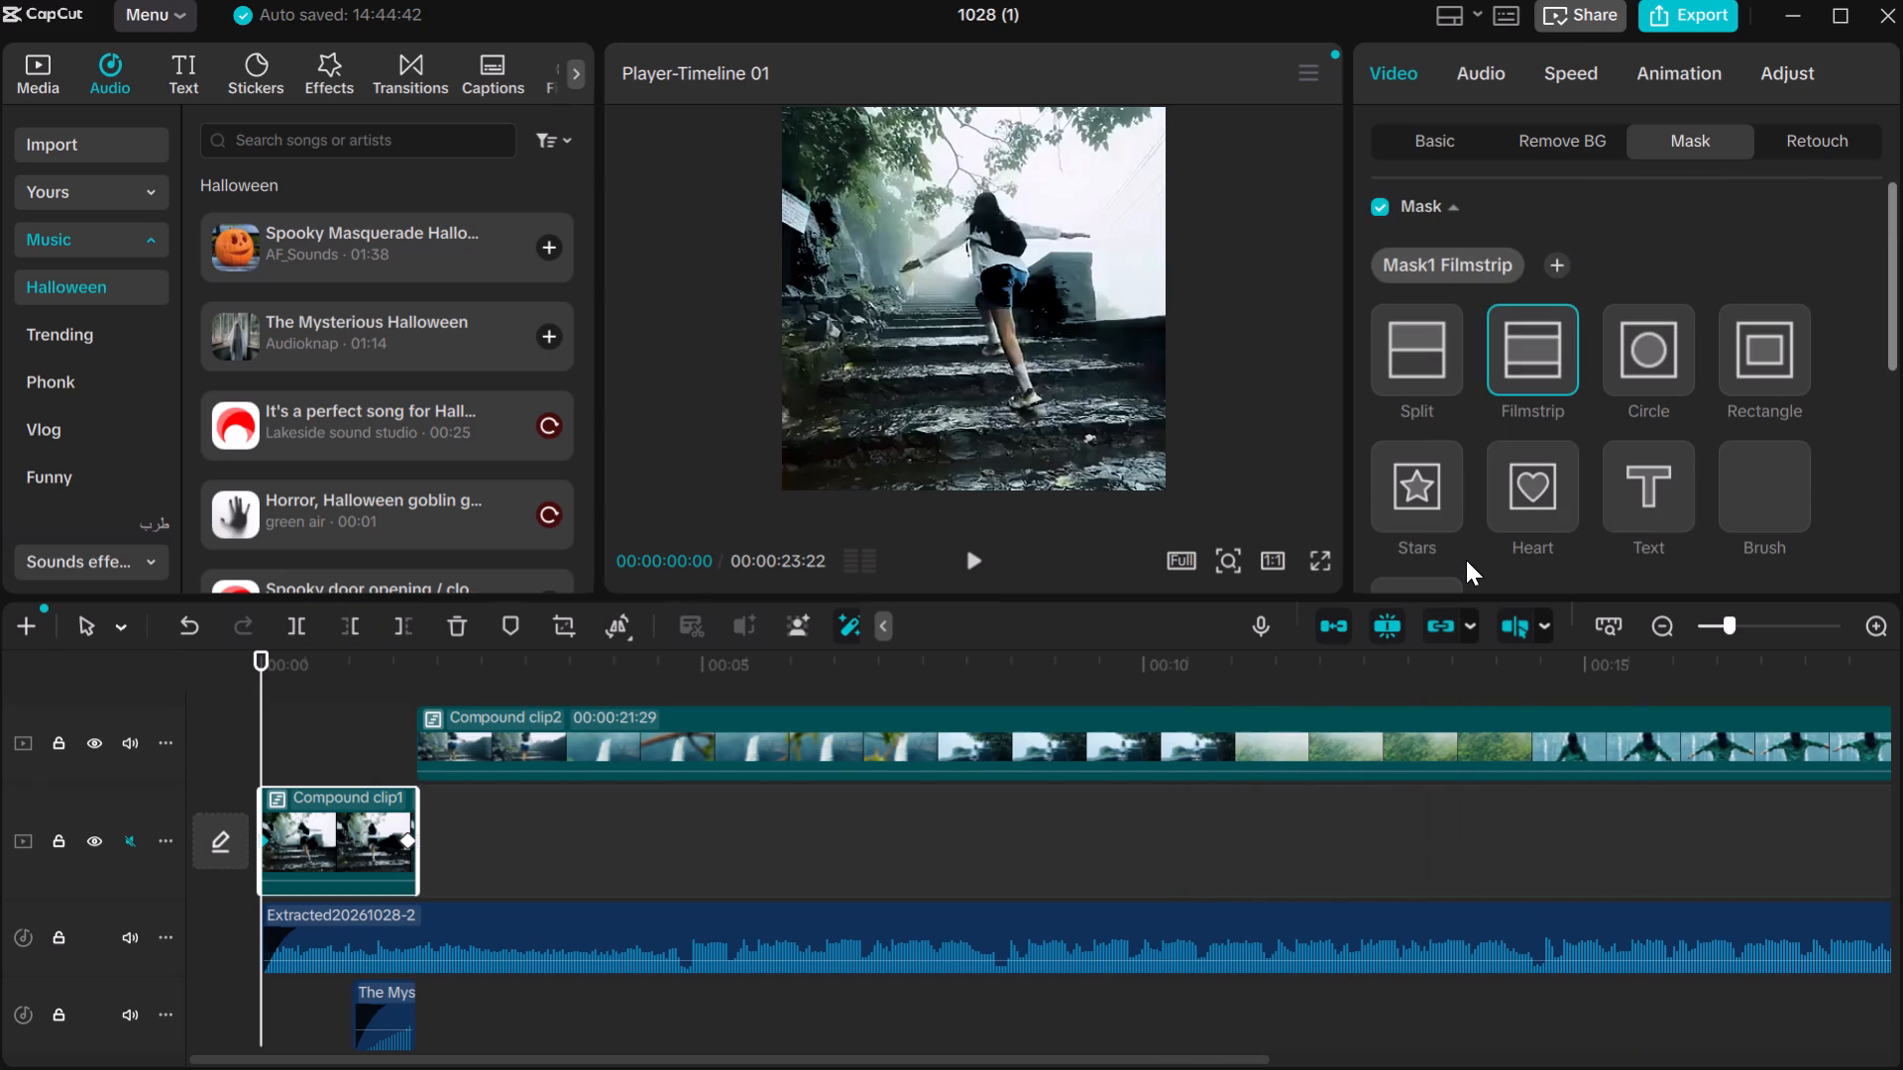
scroll(1466, 560, up, 1)
scroll(1466, 560, down, 4)
scroll(1466, 560, up, 2)
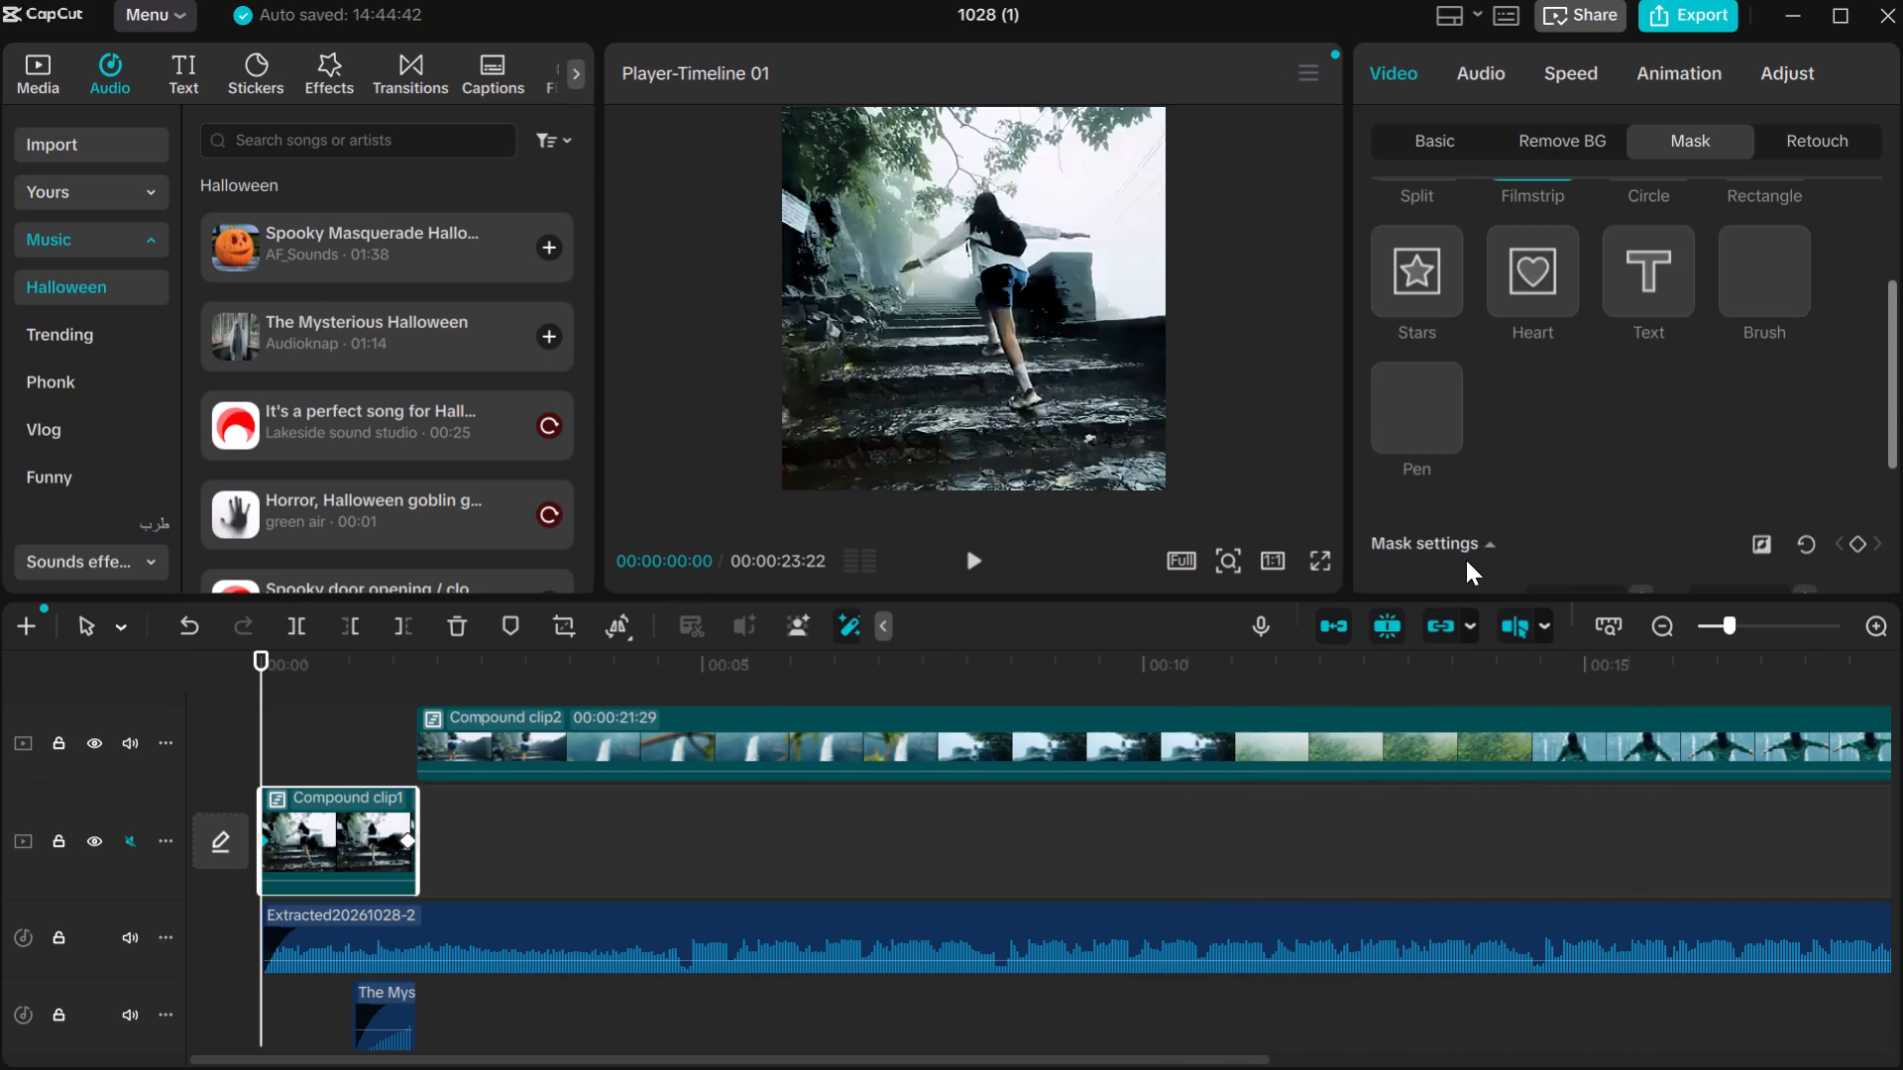
scroll(1466, 560, down, 2)
scroll(1466, 560, up, 2)
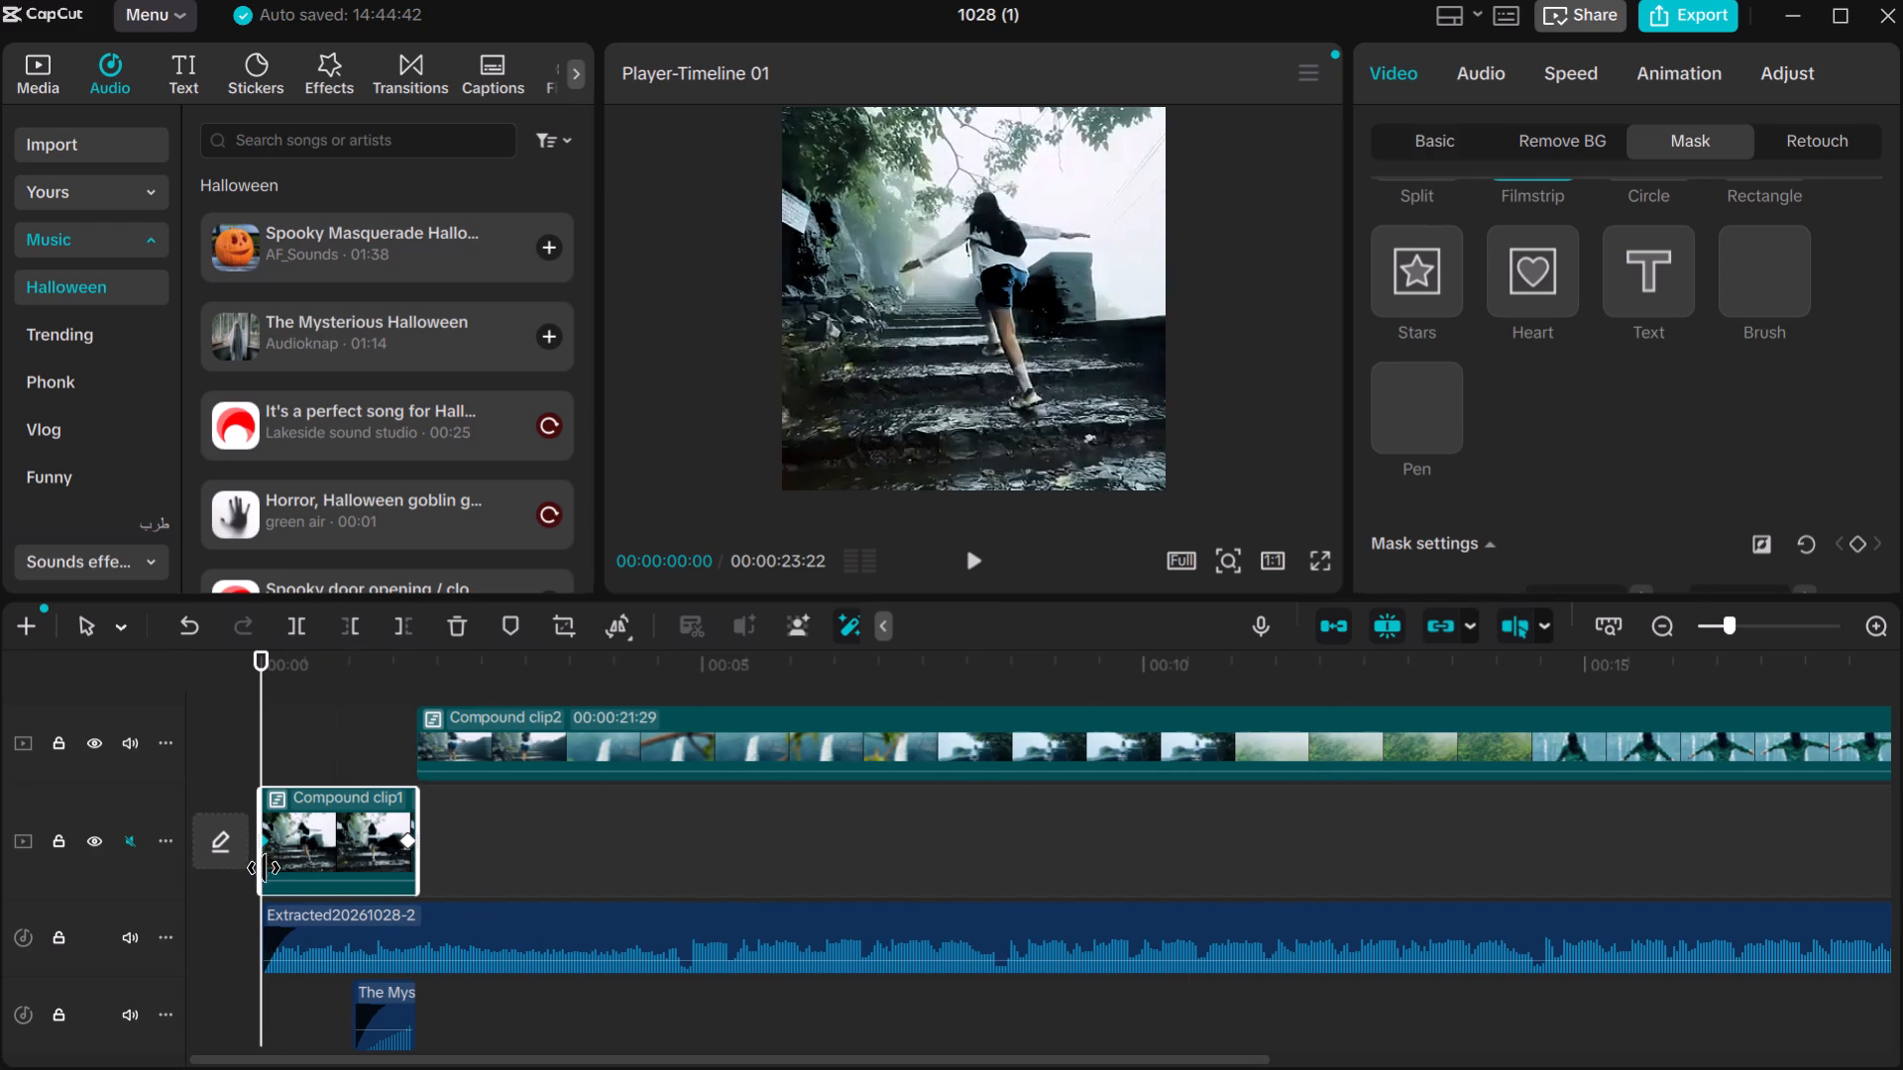
click(265, 807)
click(264, 807)
click(1855, 529)
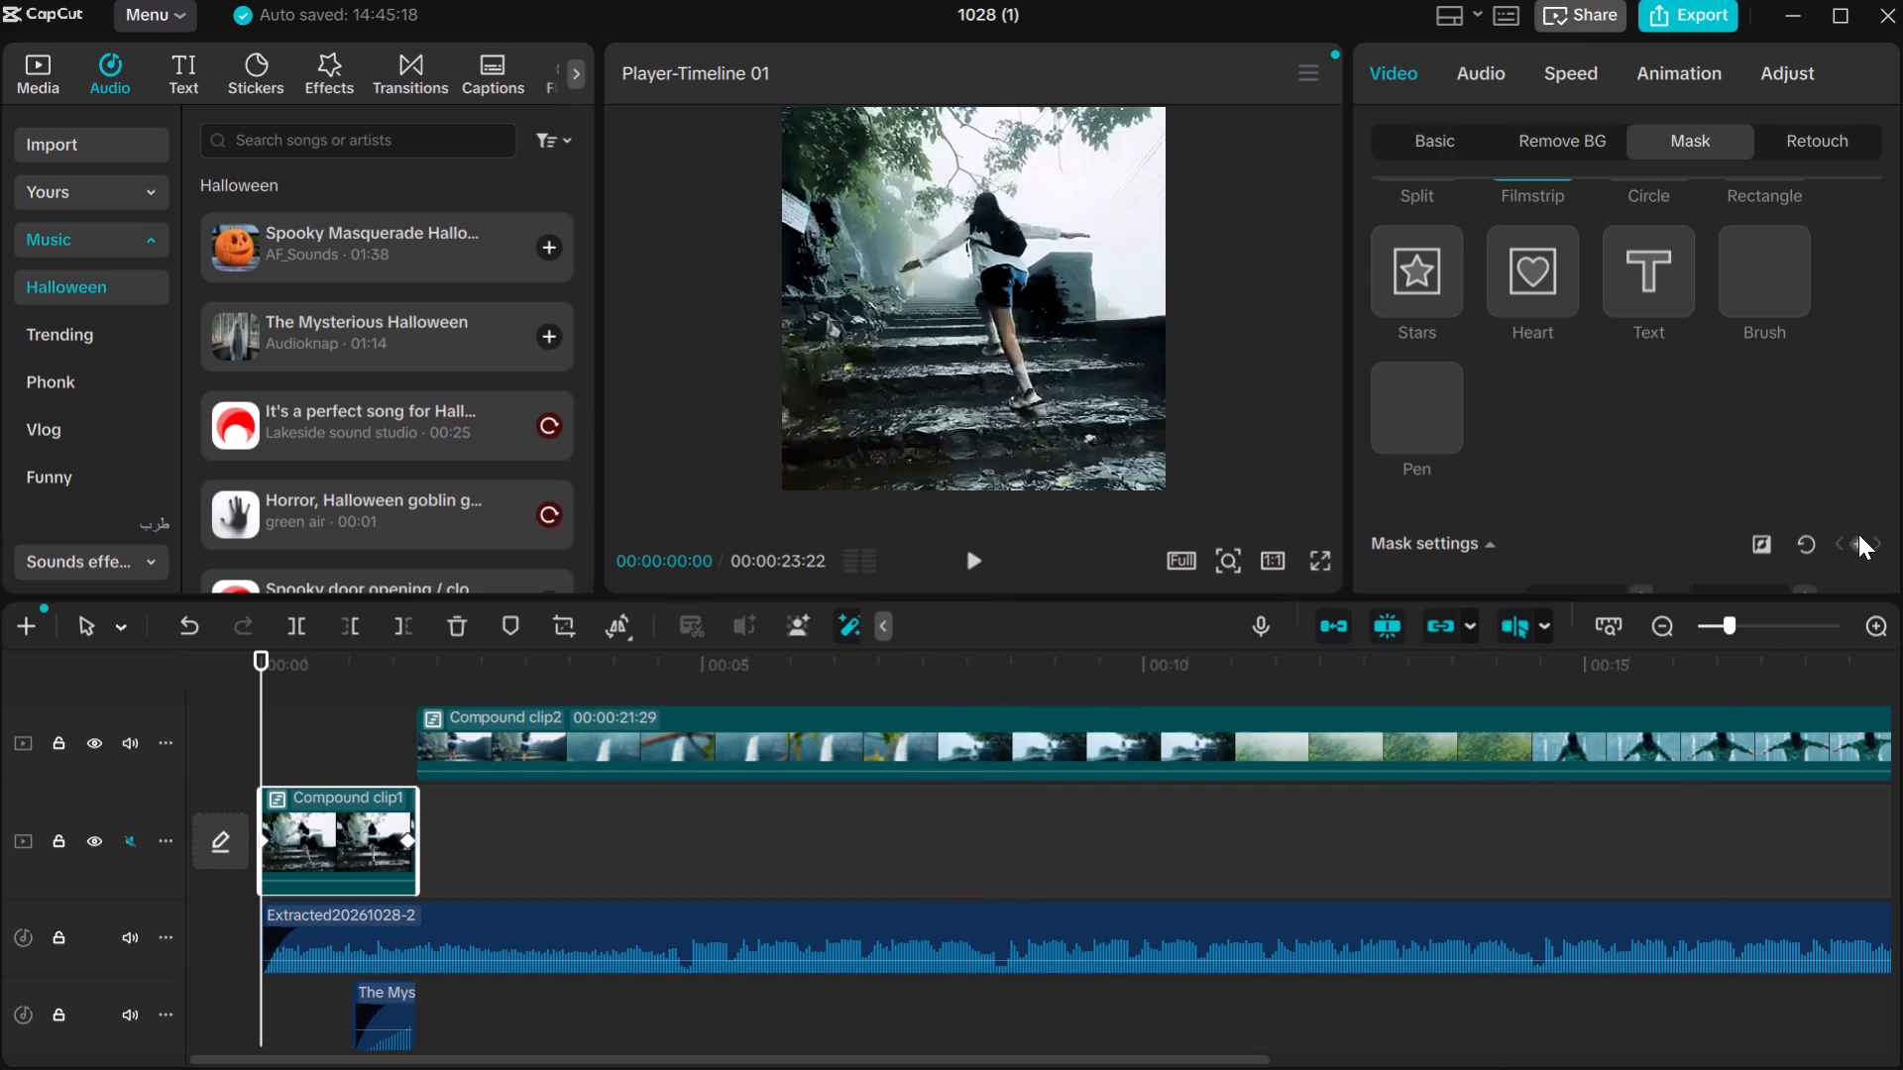
click(1858, 534)
Shift Compound clip1's end keyframe slightly earlier on the timeline.
scroll(1546, 364, up, 1)
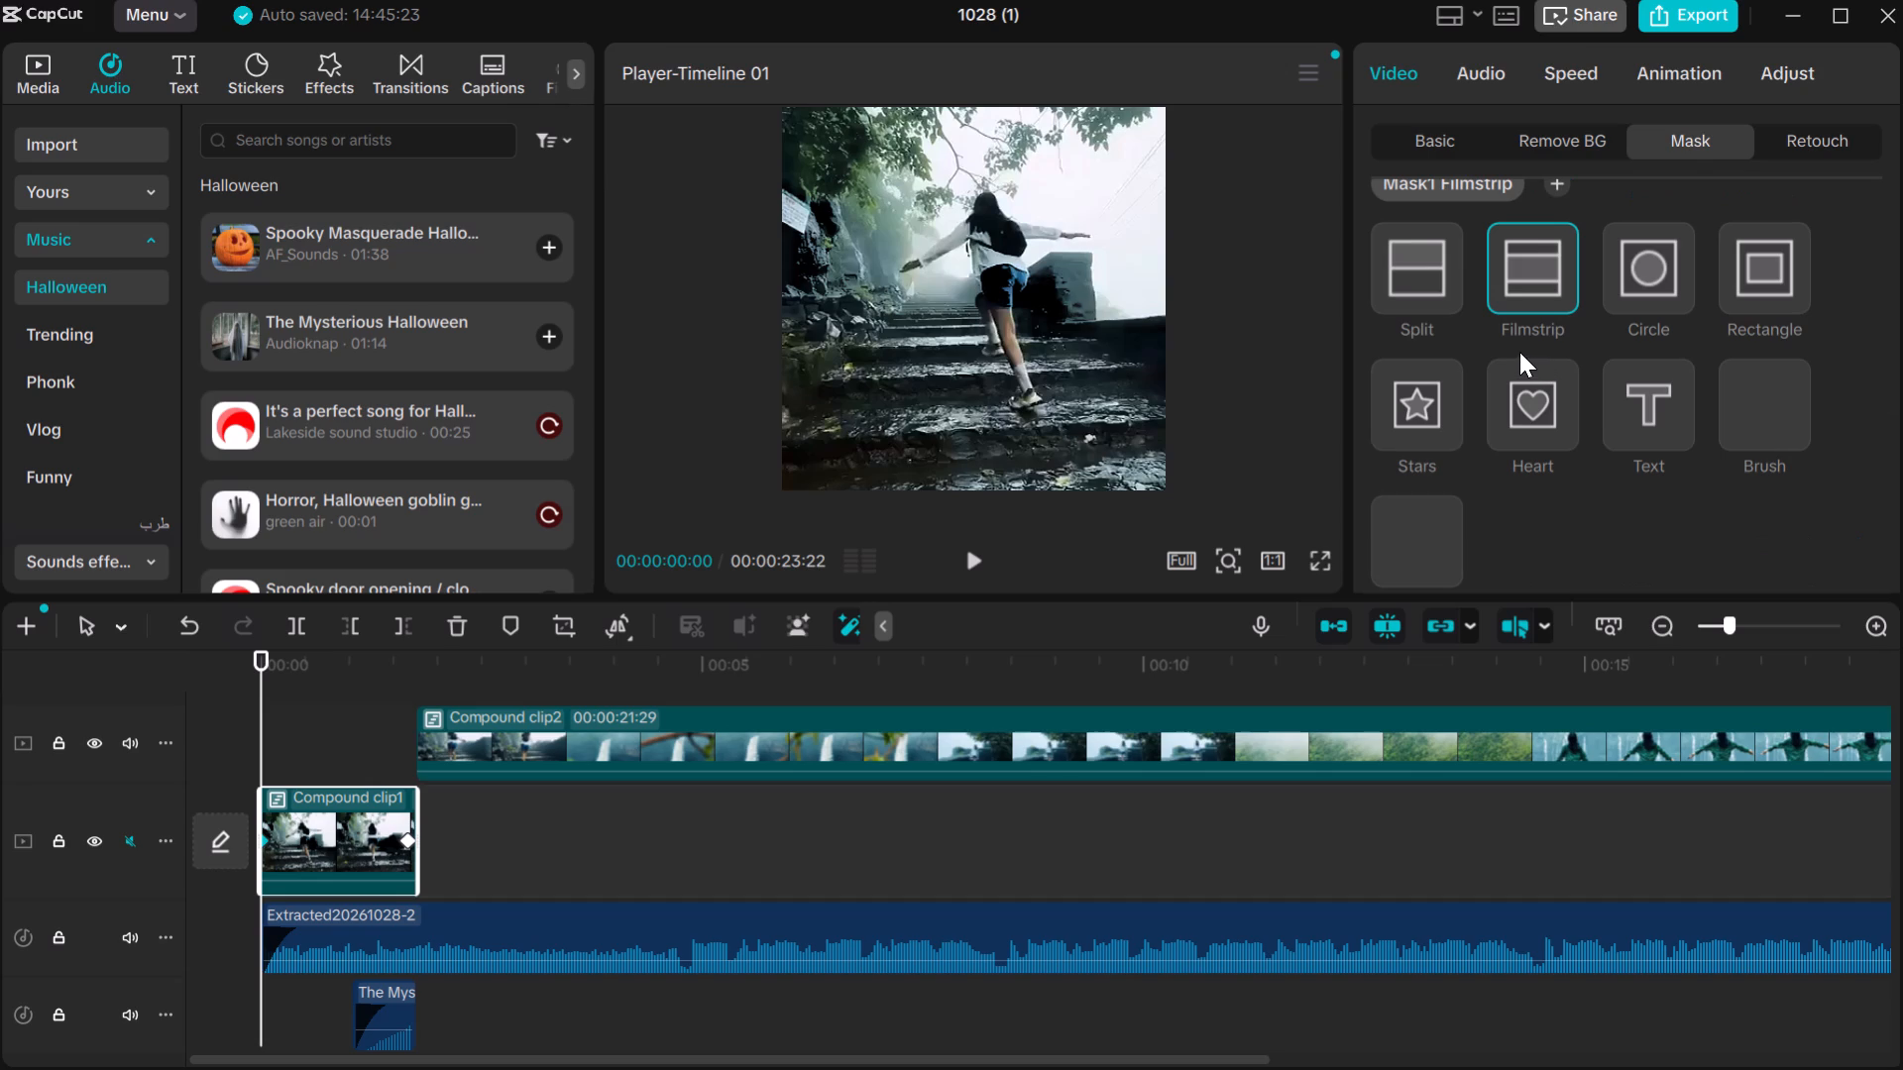
drag(411, 829, 402, 829)
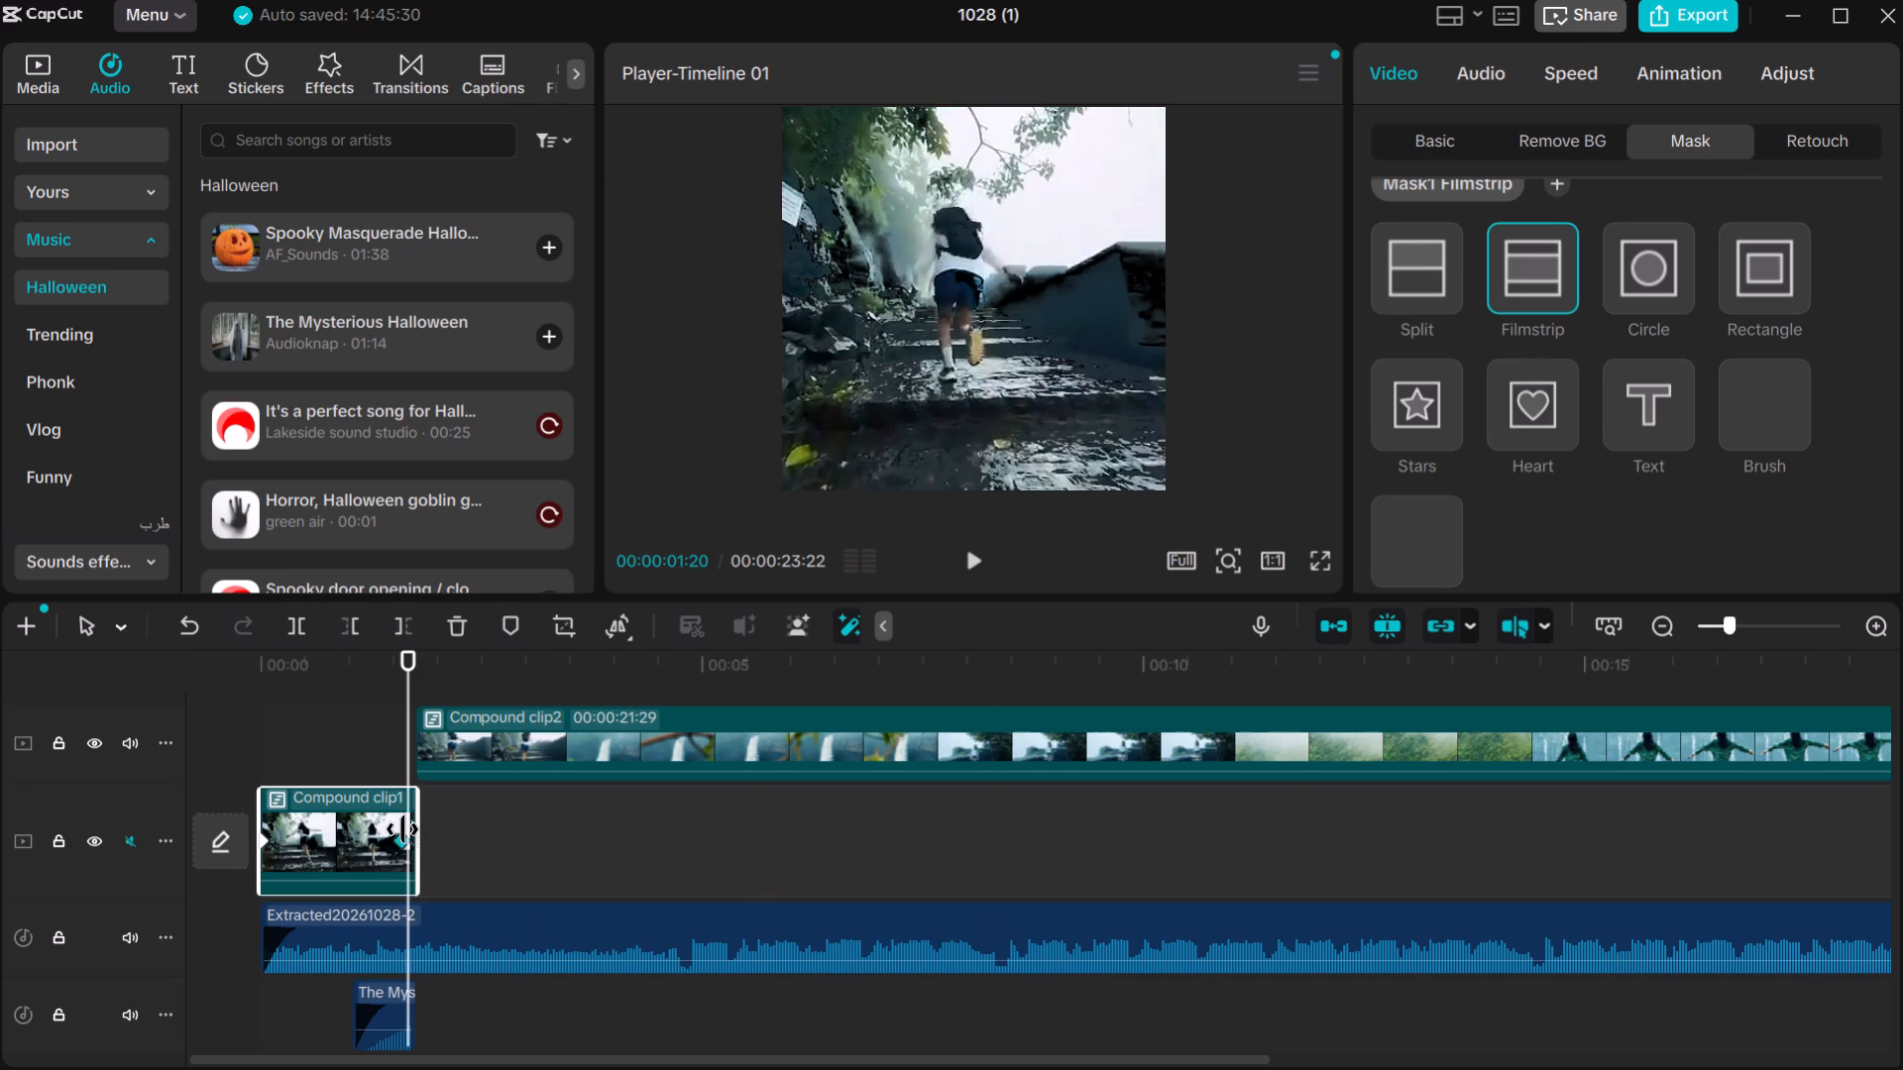
click(401, 825)
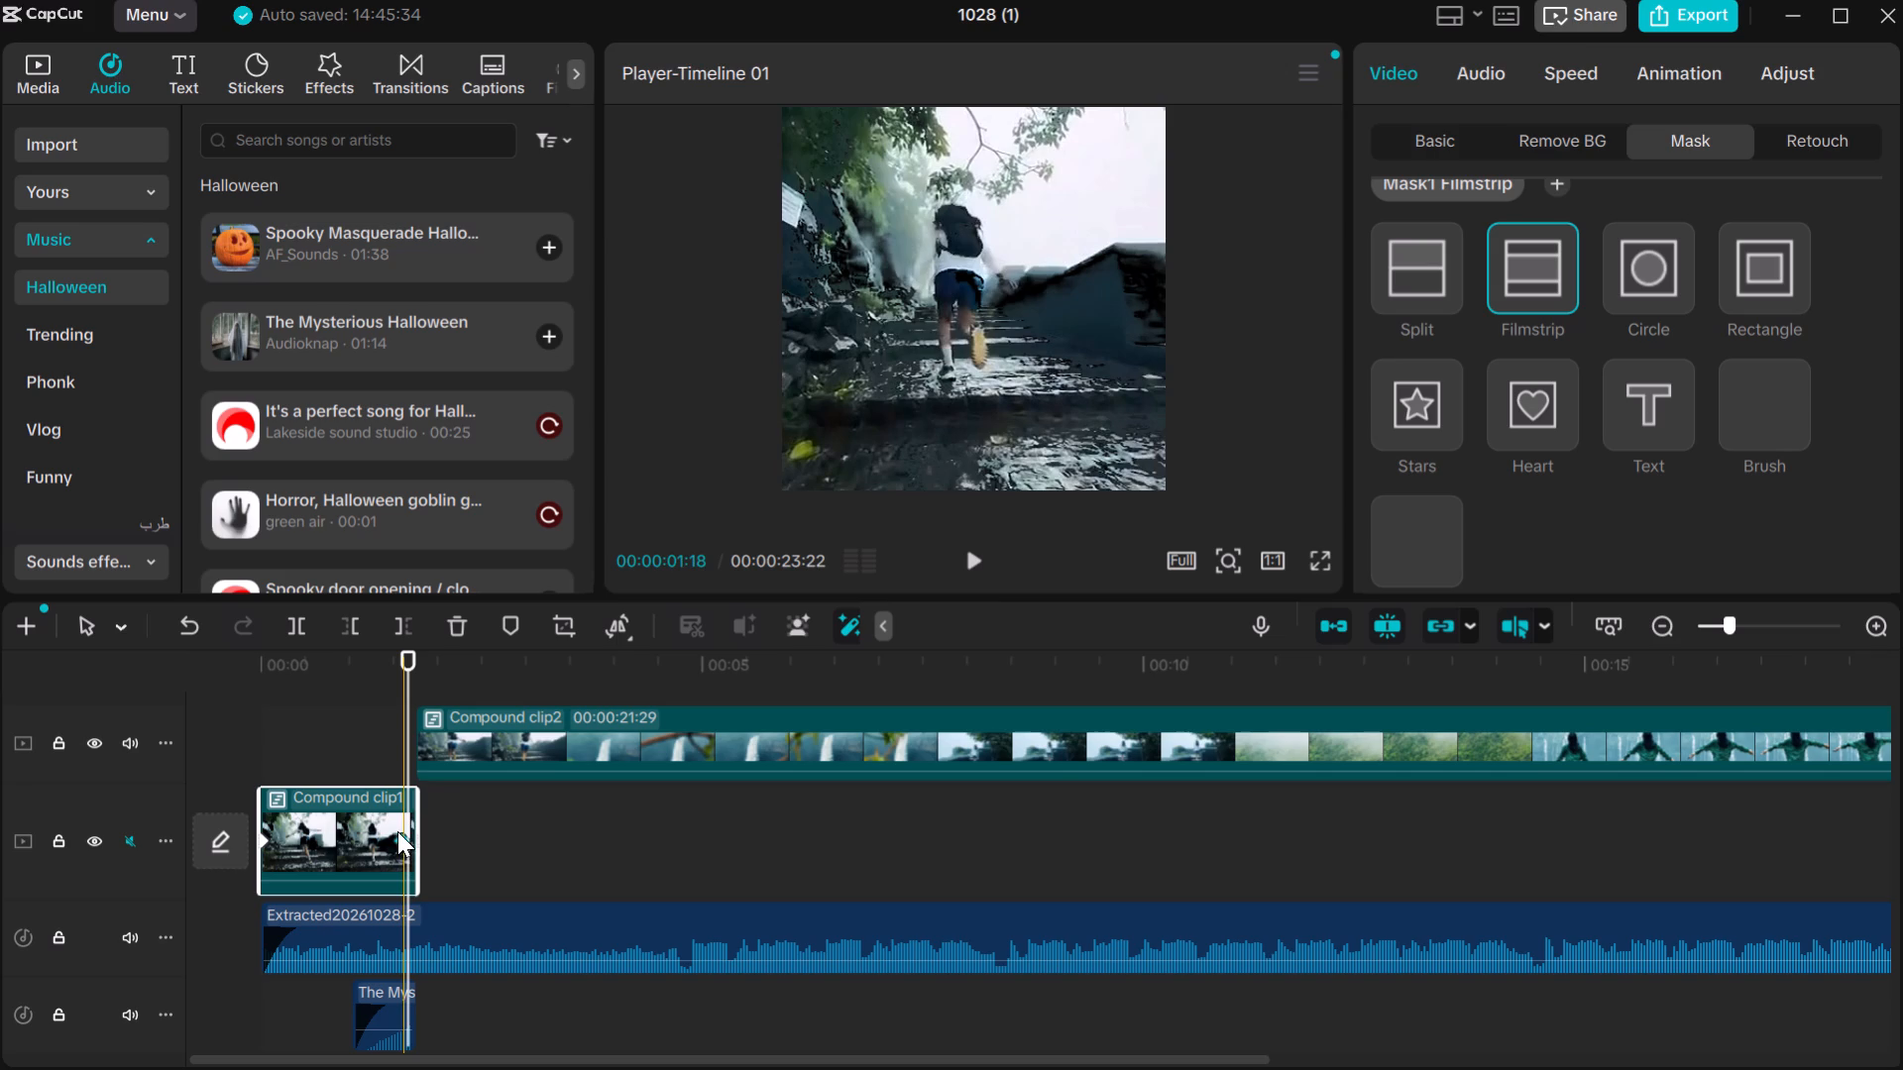
click(400, 831)
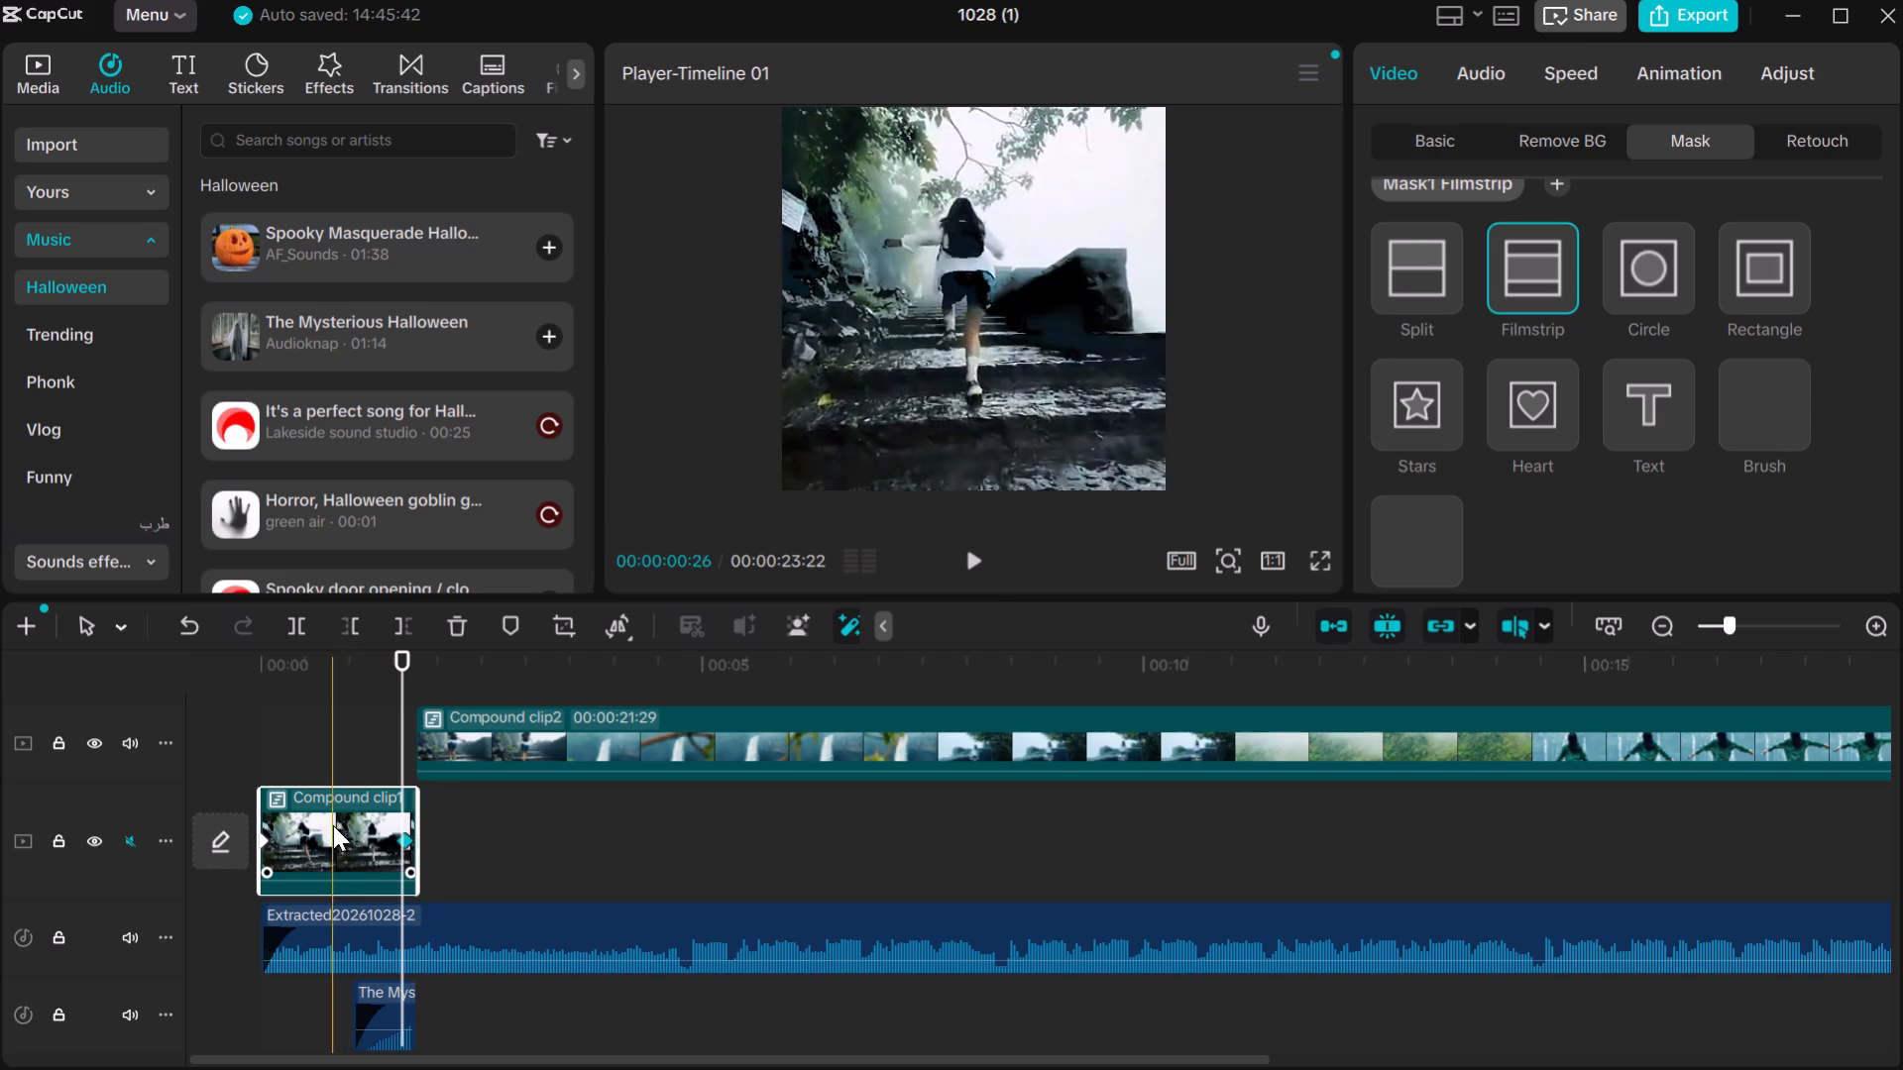
Add a Mask settings keyframe to Compound clip1 at 00:00:00:09.
click(264, 813)
click(280, 822)
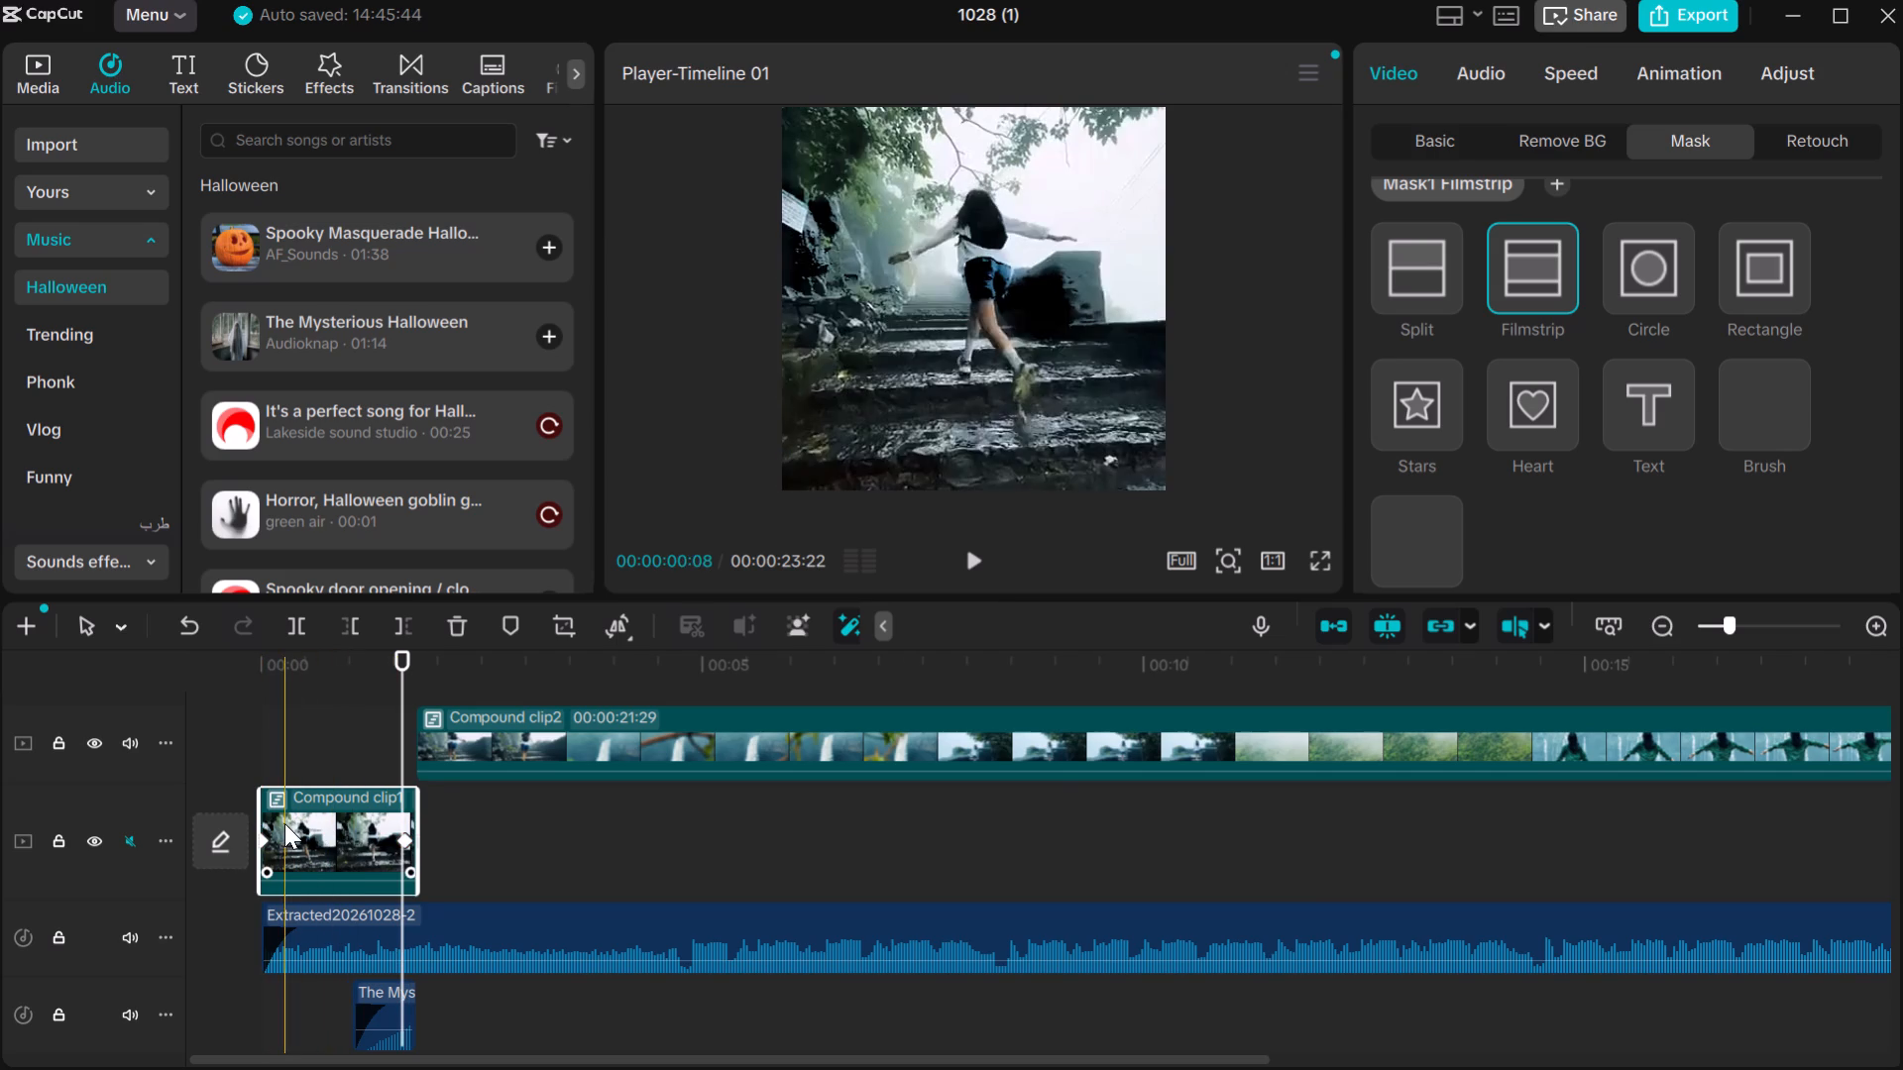
click(316, 719)
click(286, 719)
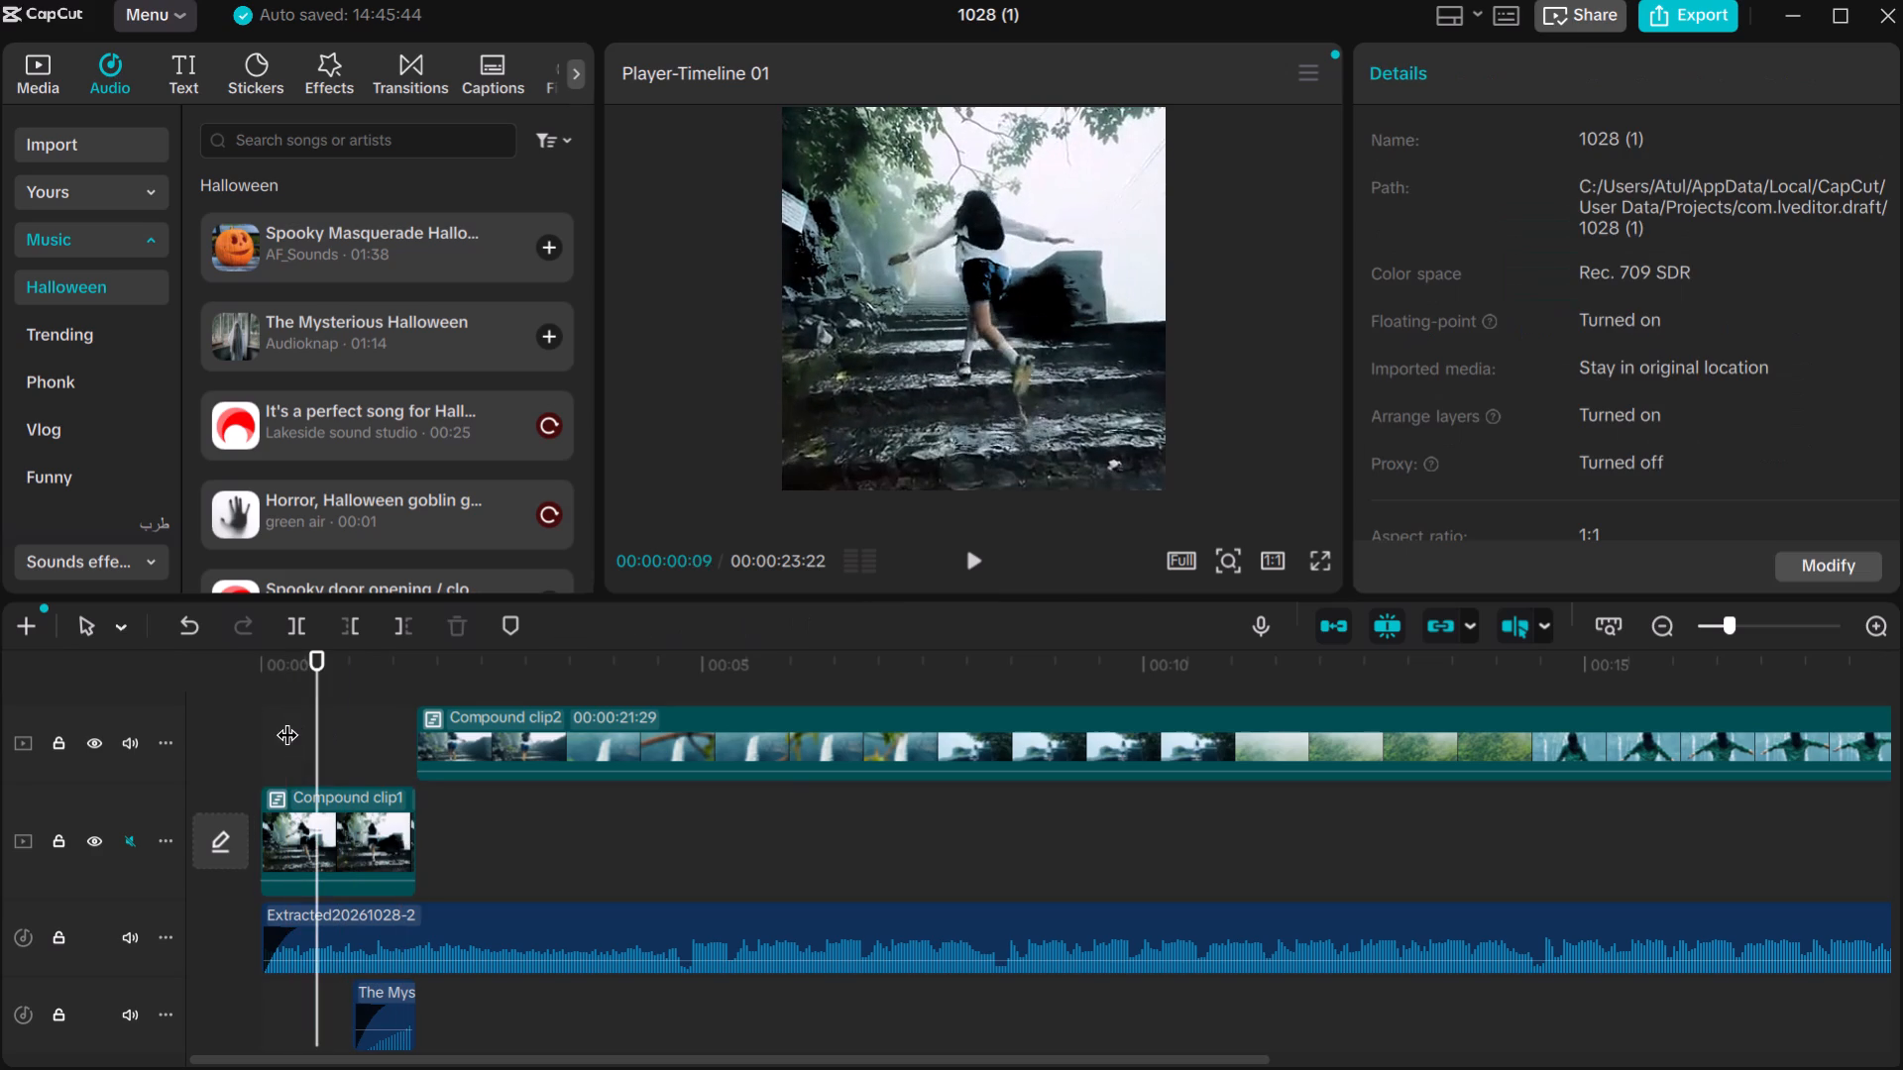
click(286, 719)
click(286, 719)
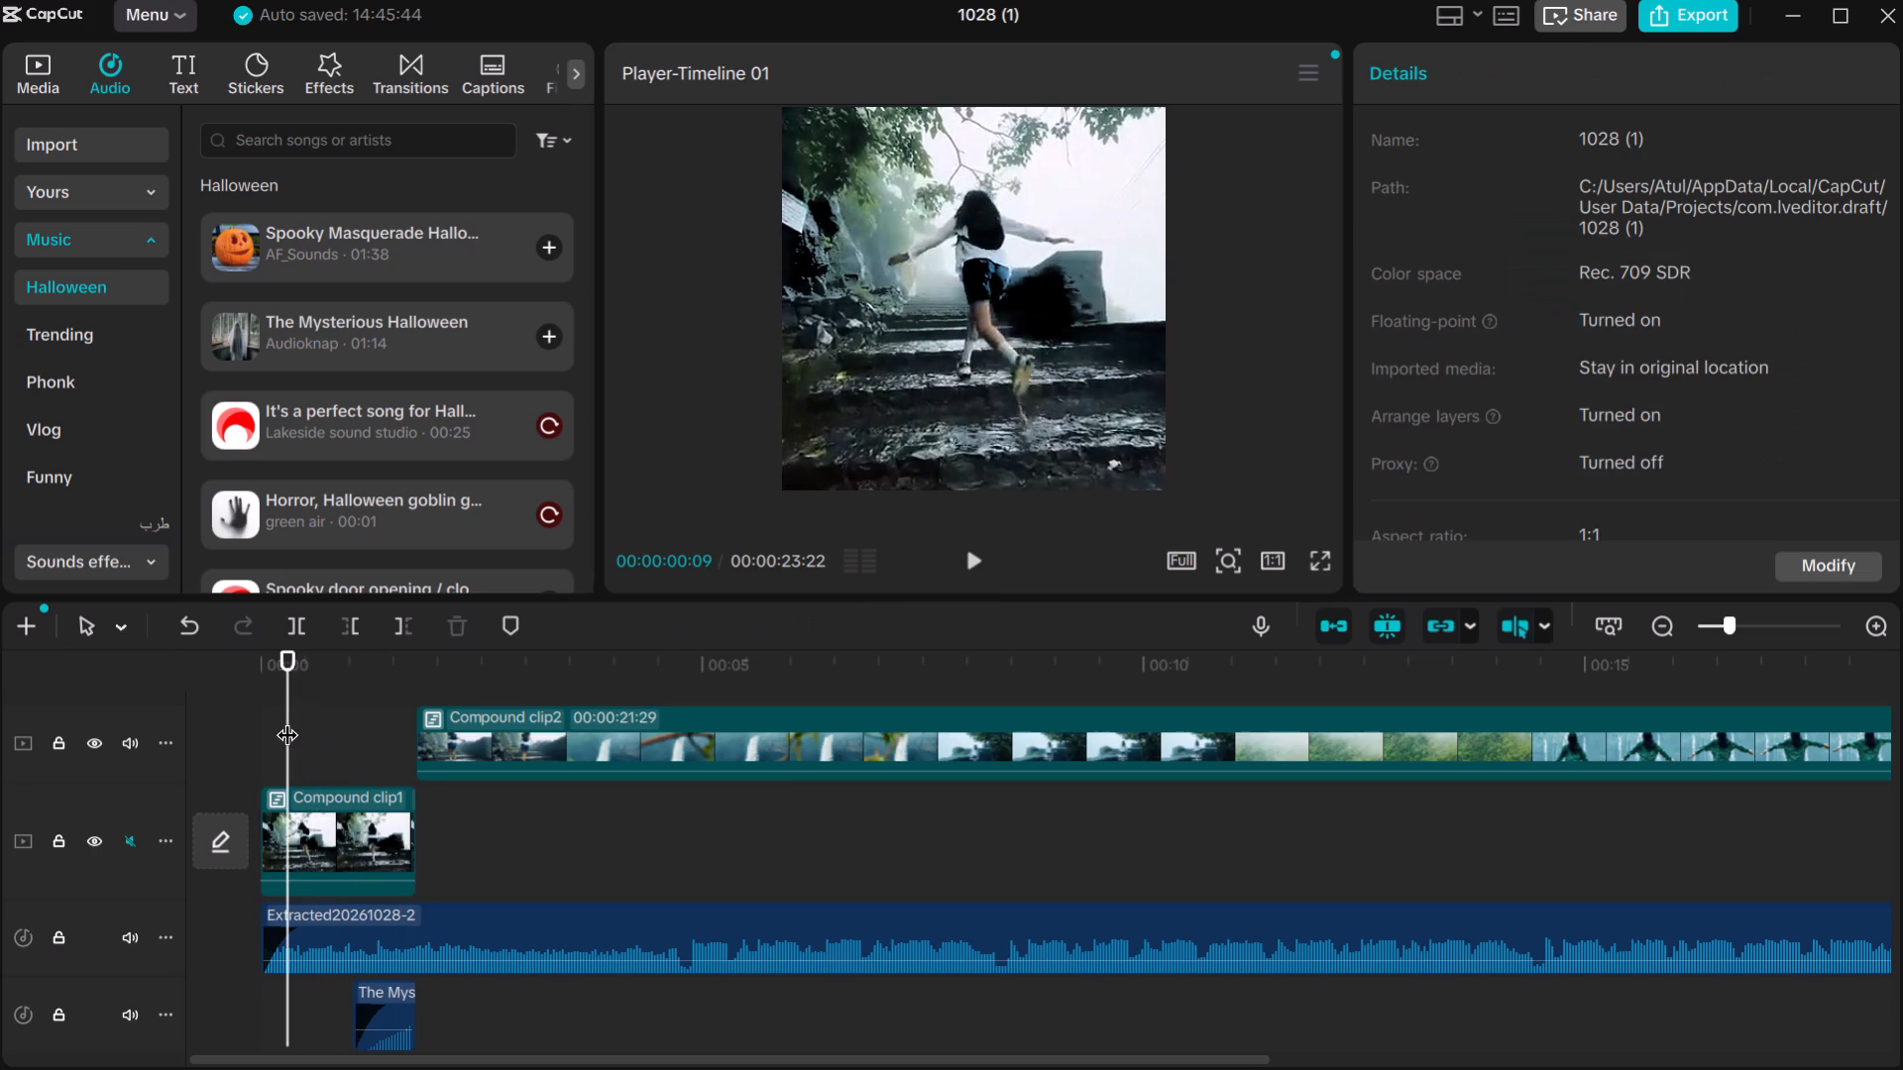
click(286, 719)
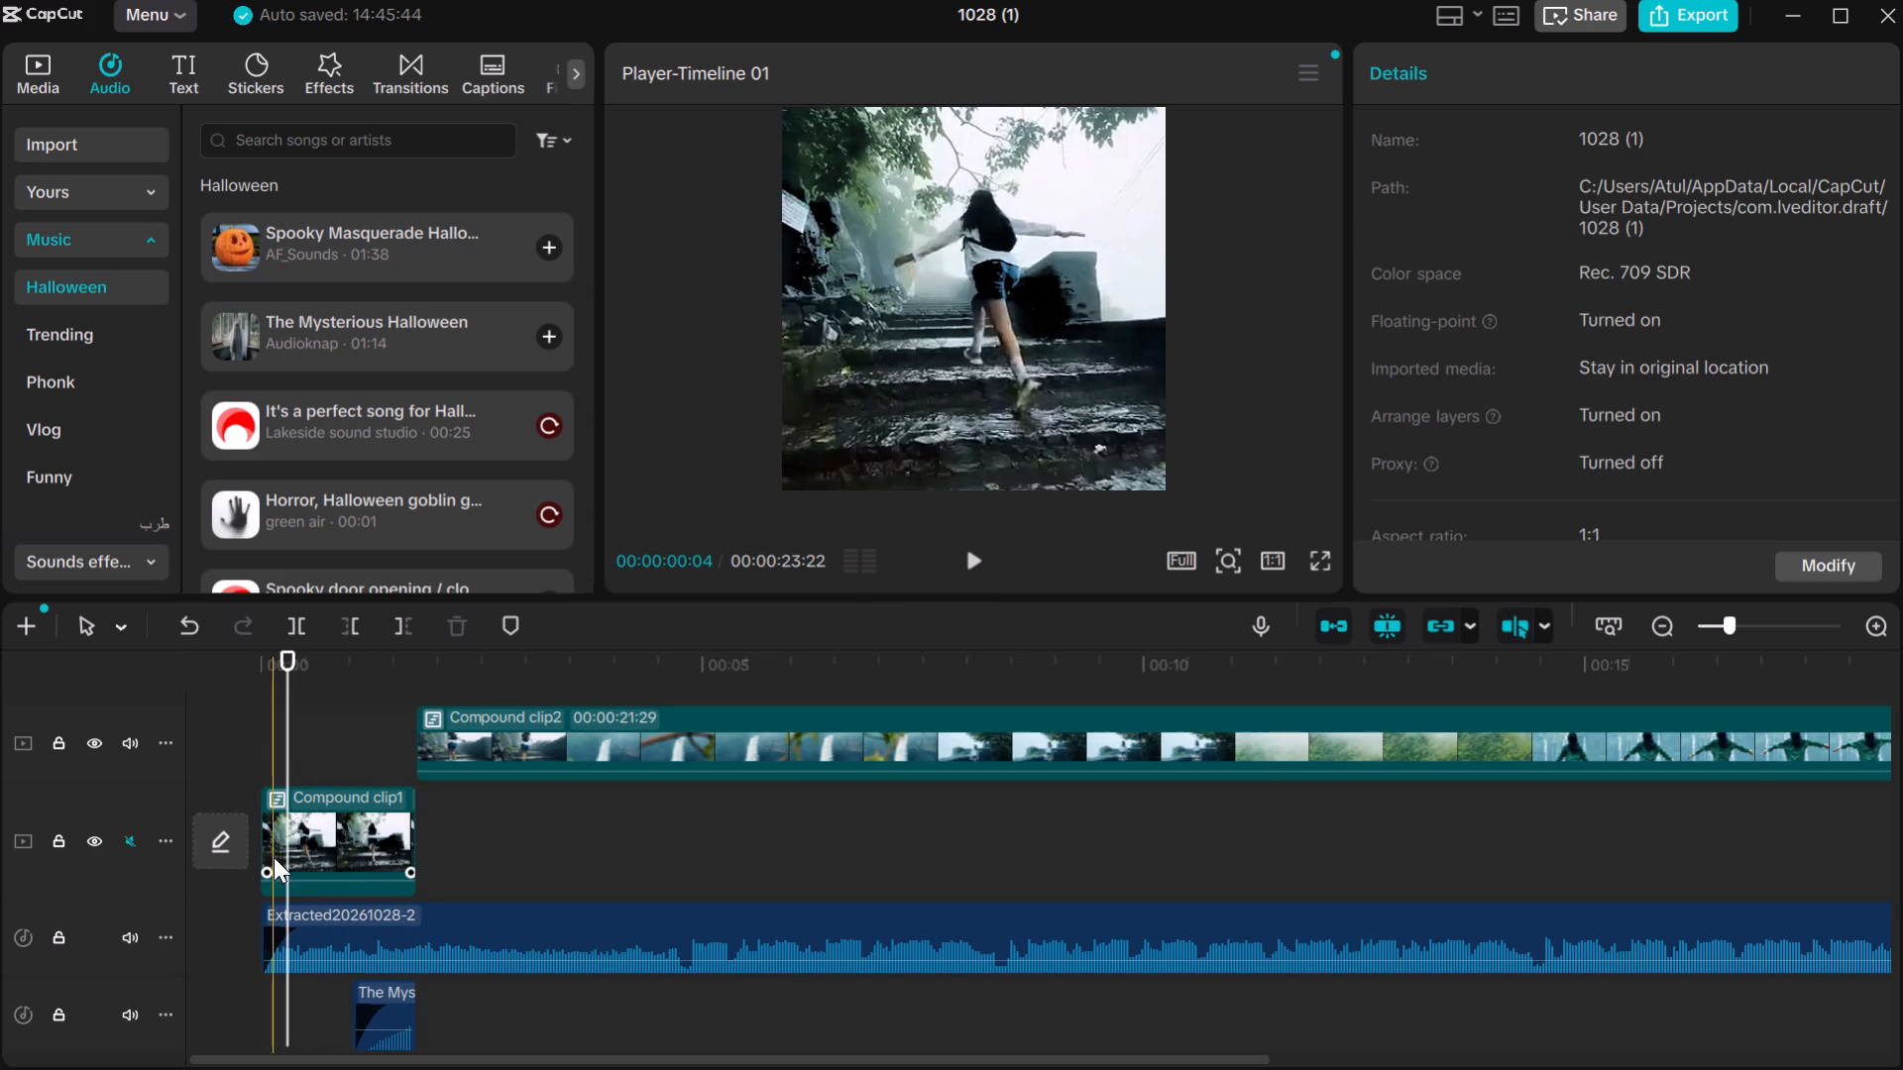
click(291, 838)
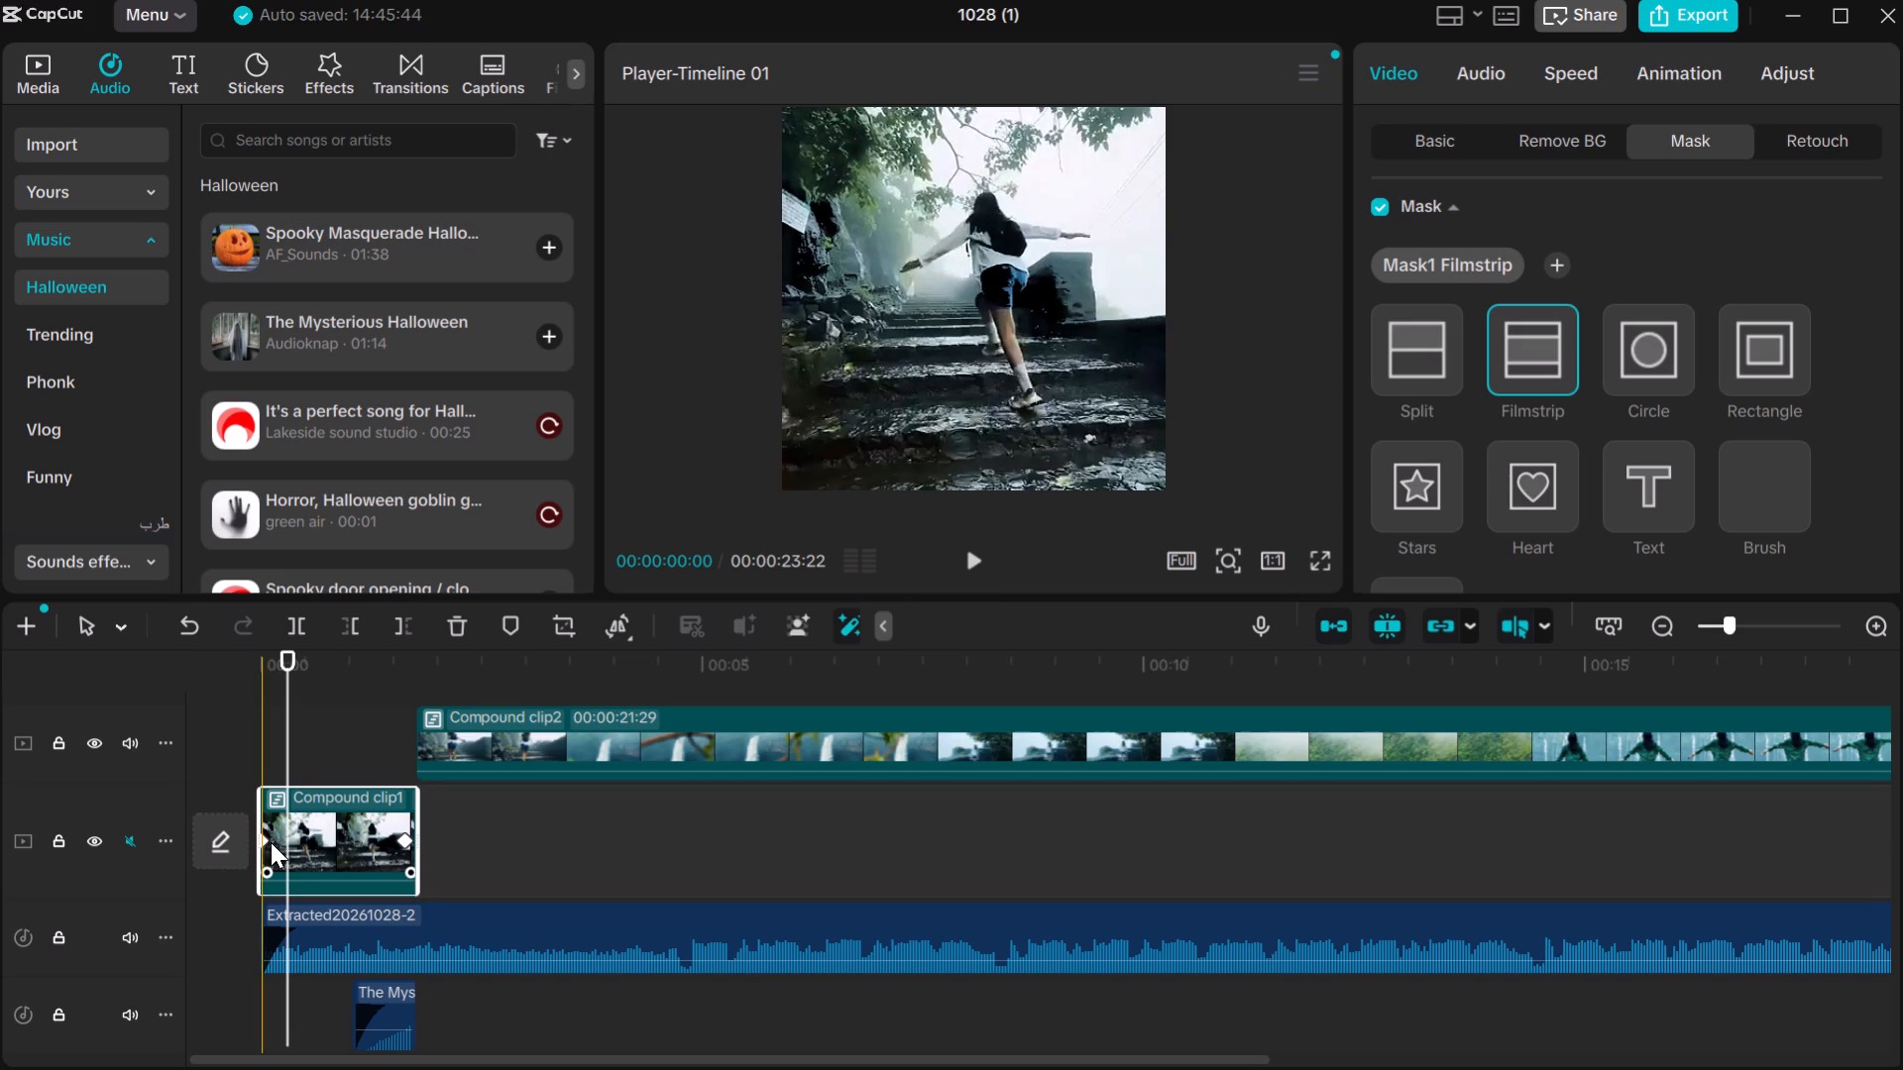
click(274, 843)
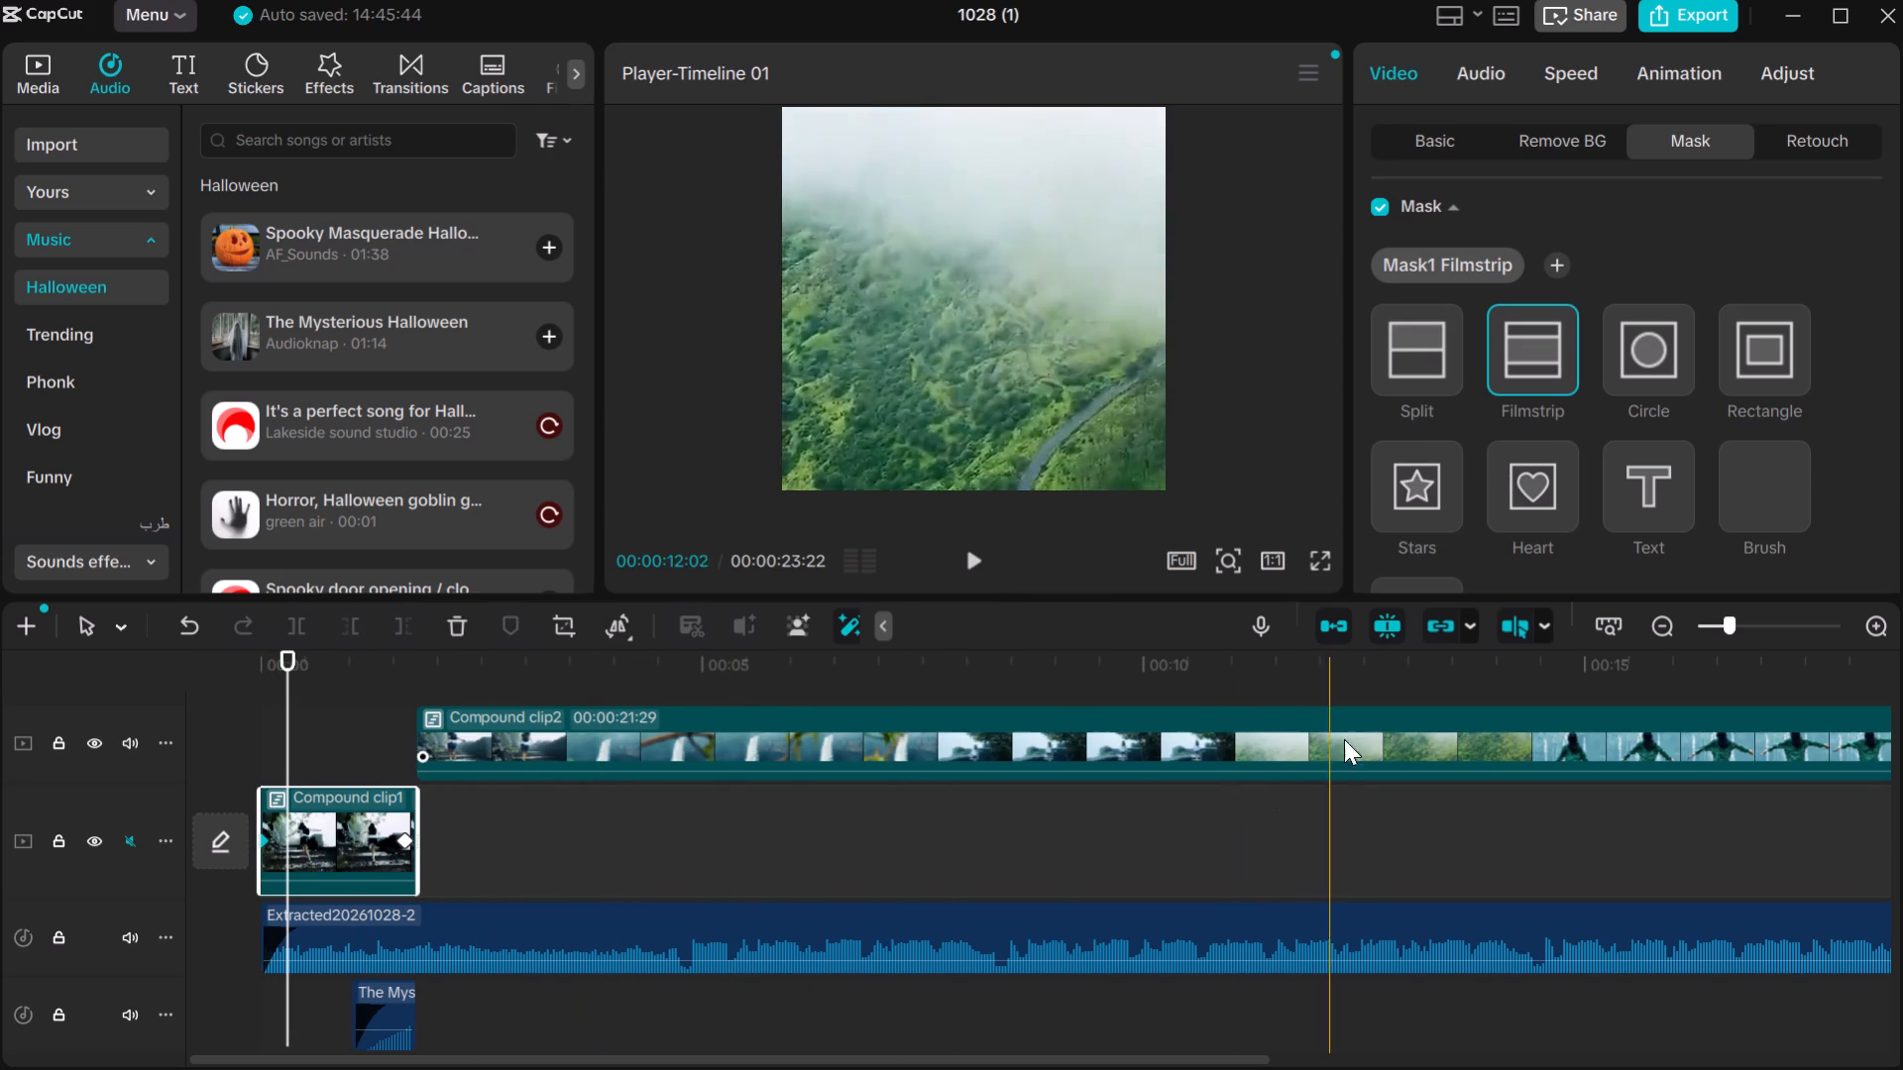
scroll(1631, 431, down, 1)
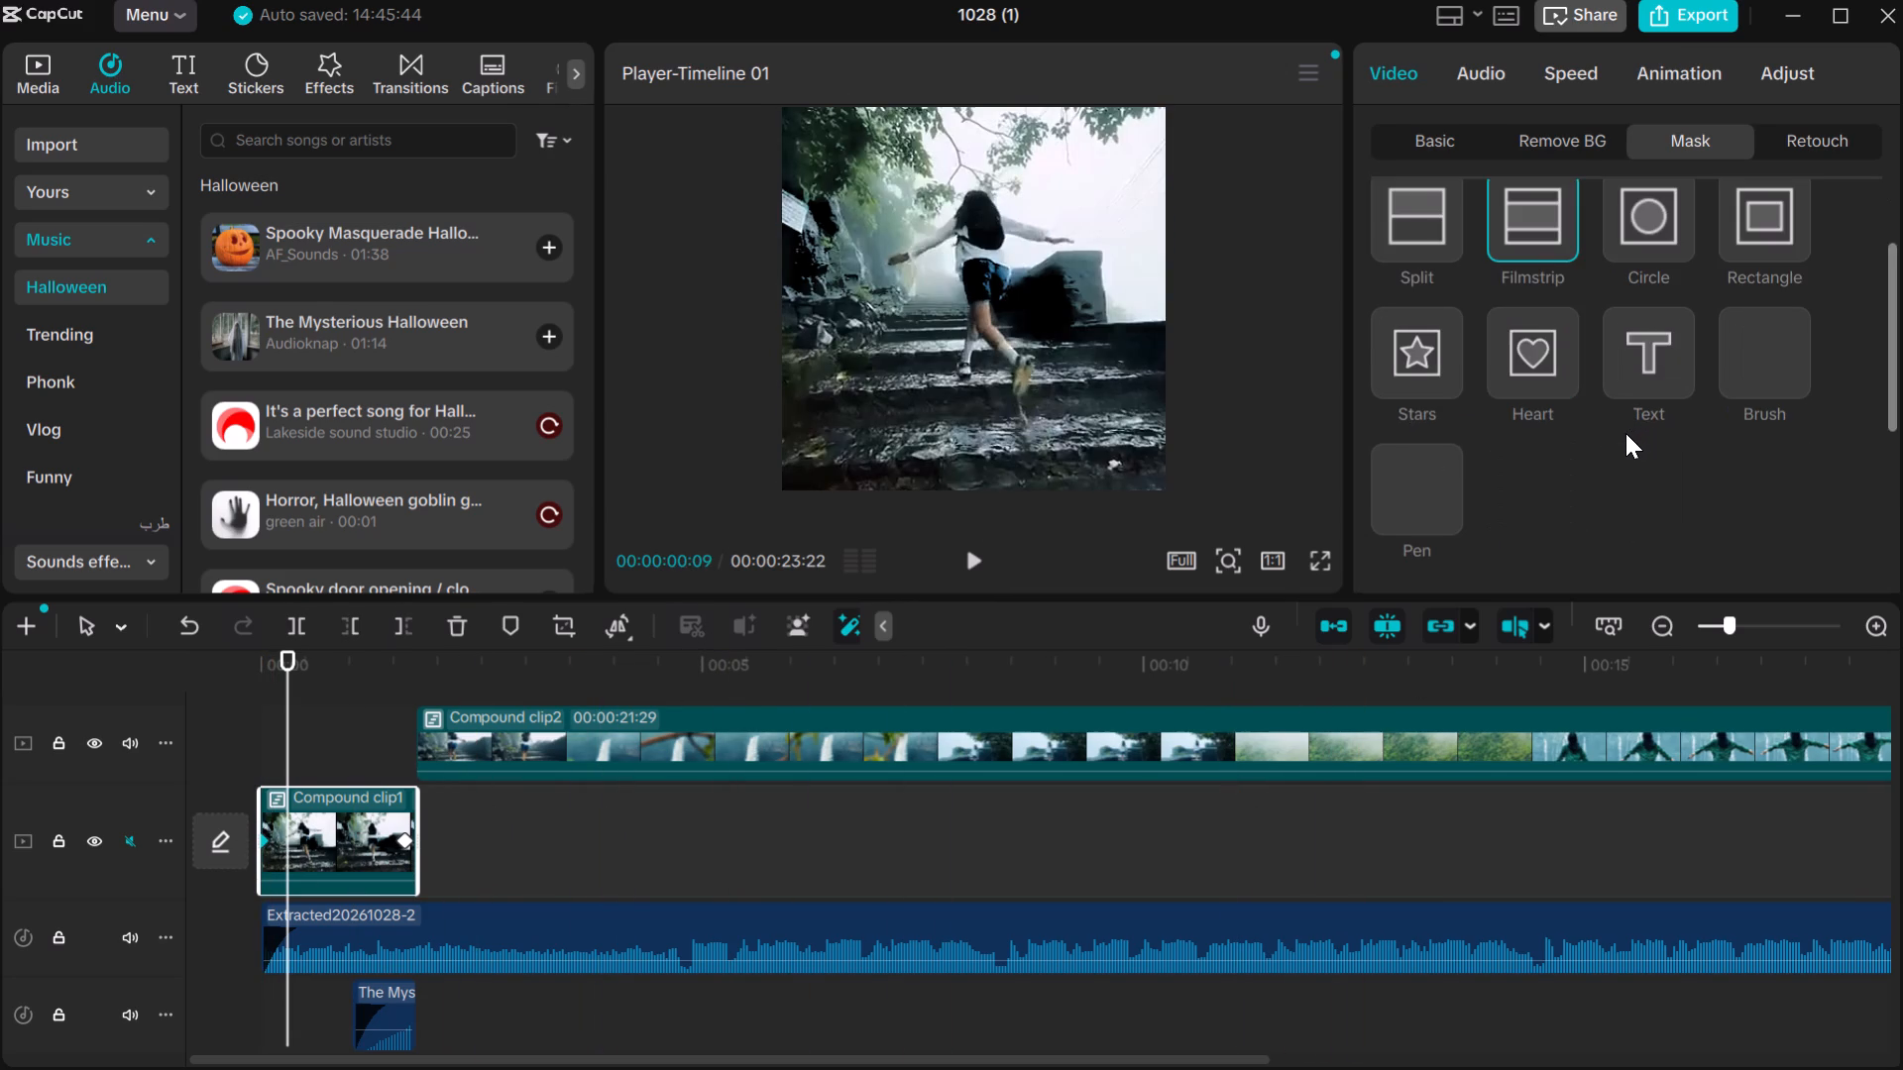
scroll(1633, 446, down, 1)
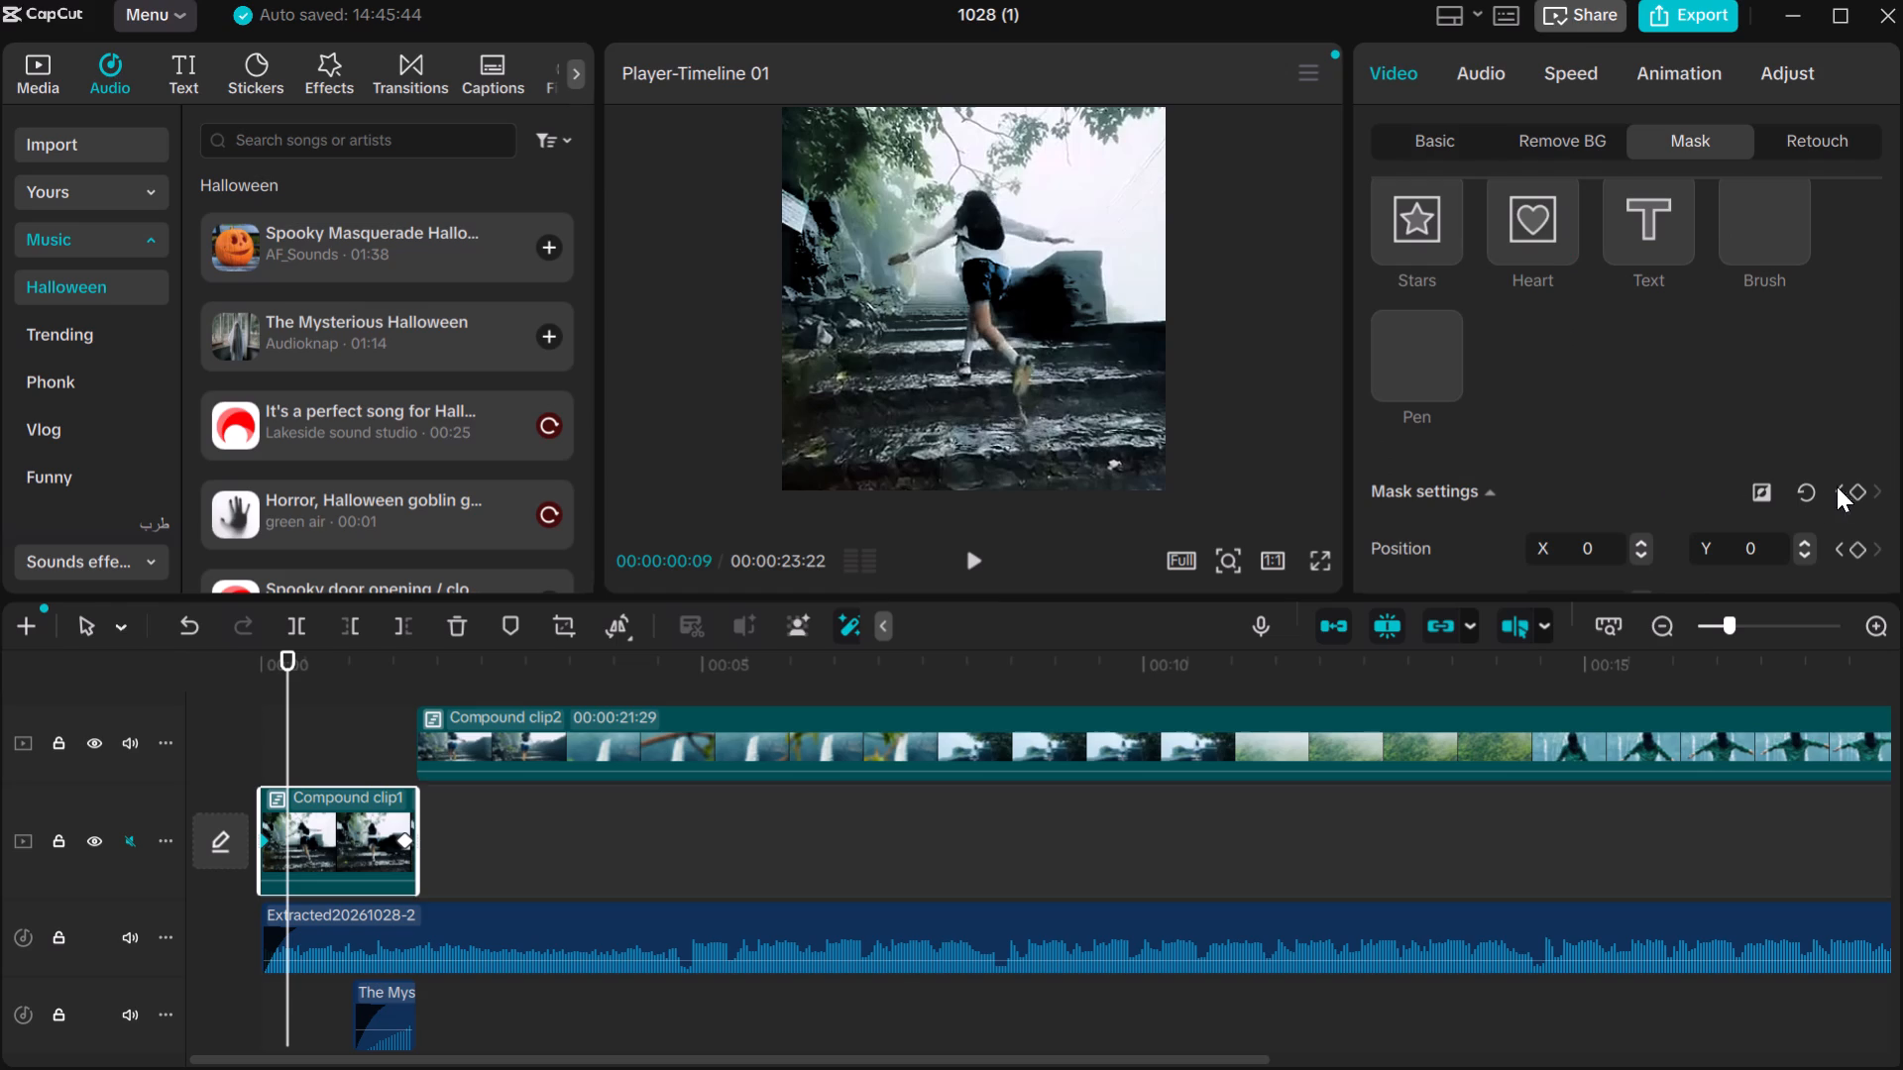
click(1857, 486)
Remove Compound clip1's Mask settings keyframe at 00:00:00:09.
click(1856, 493)
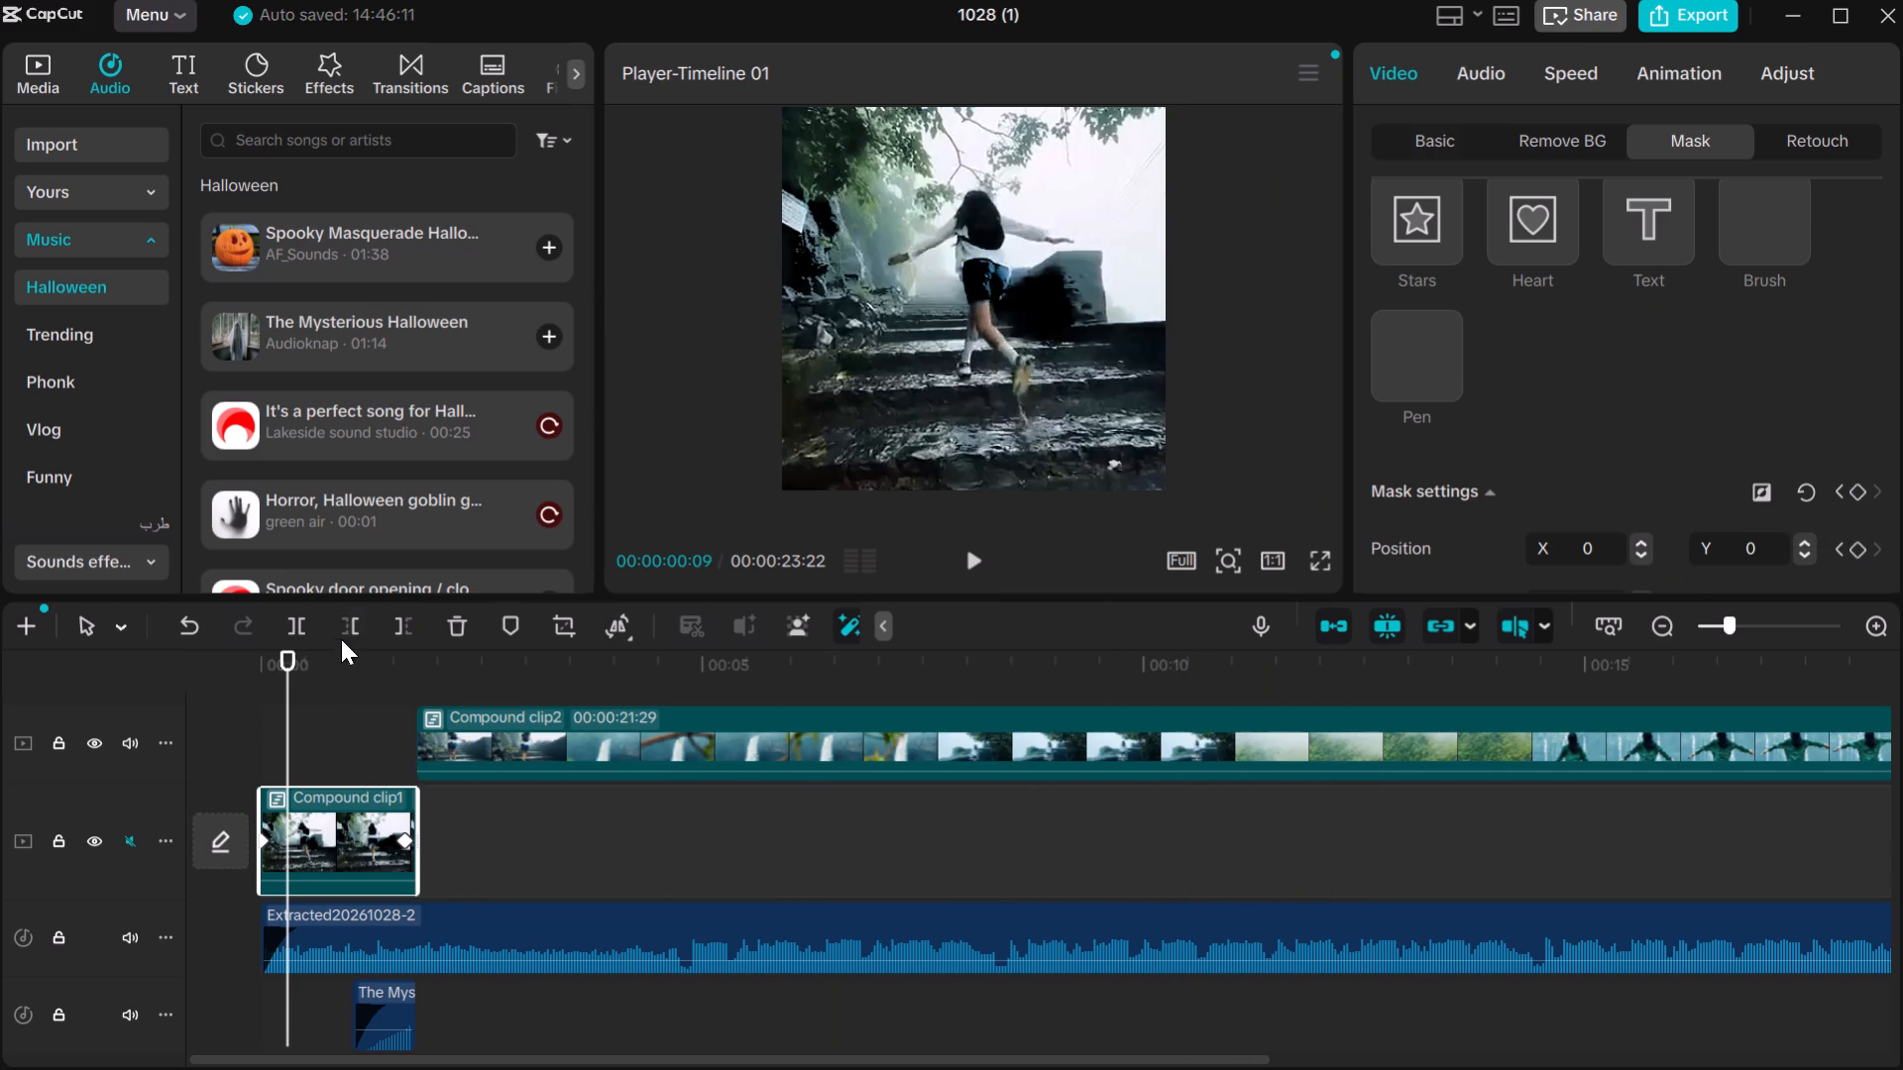
Return to 00:00:00:00, then remove and re-add Compound clip1's Mask settings keyframe there.
double_click(274, 778)
click(268, 774)
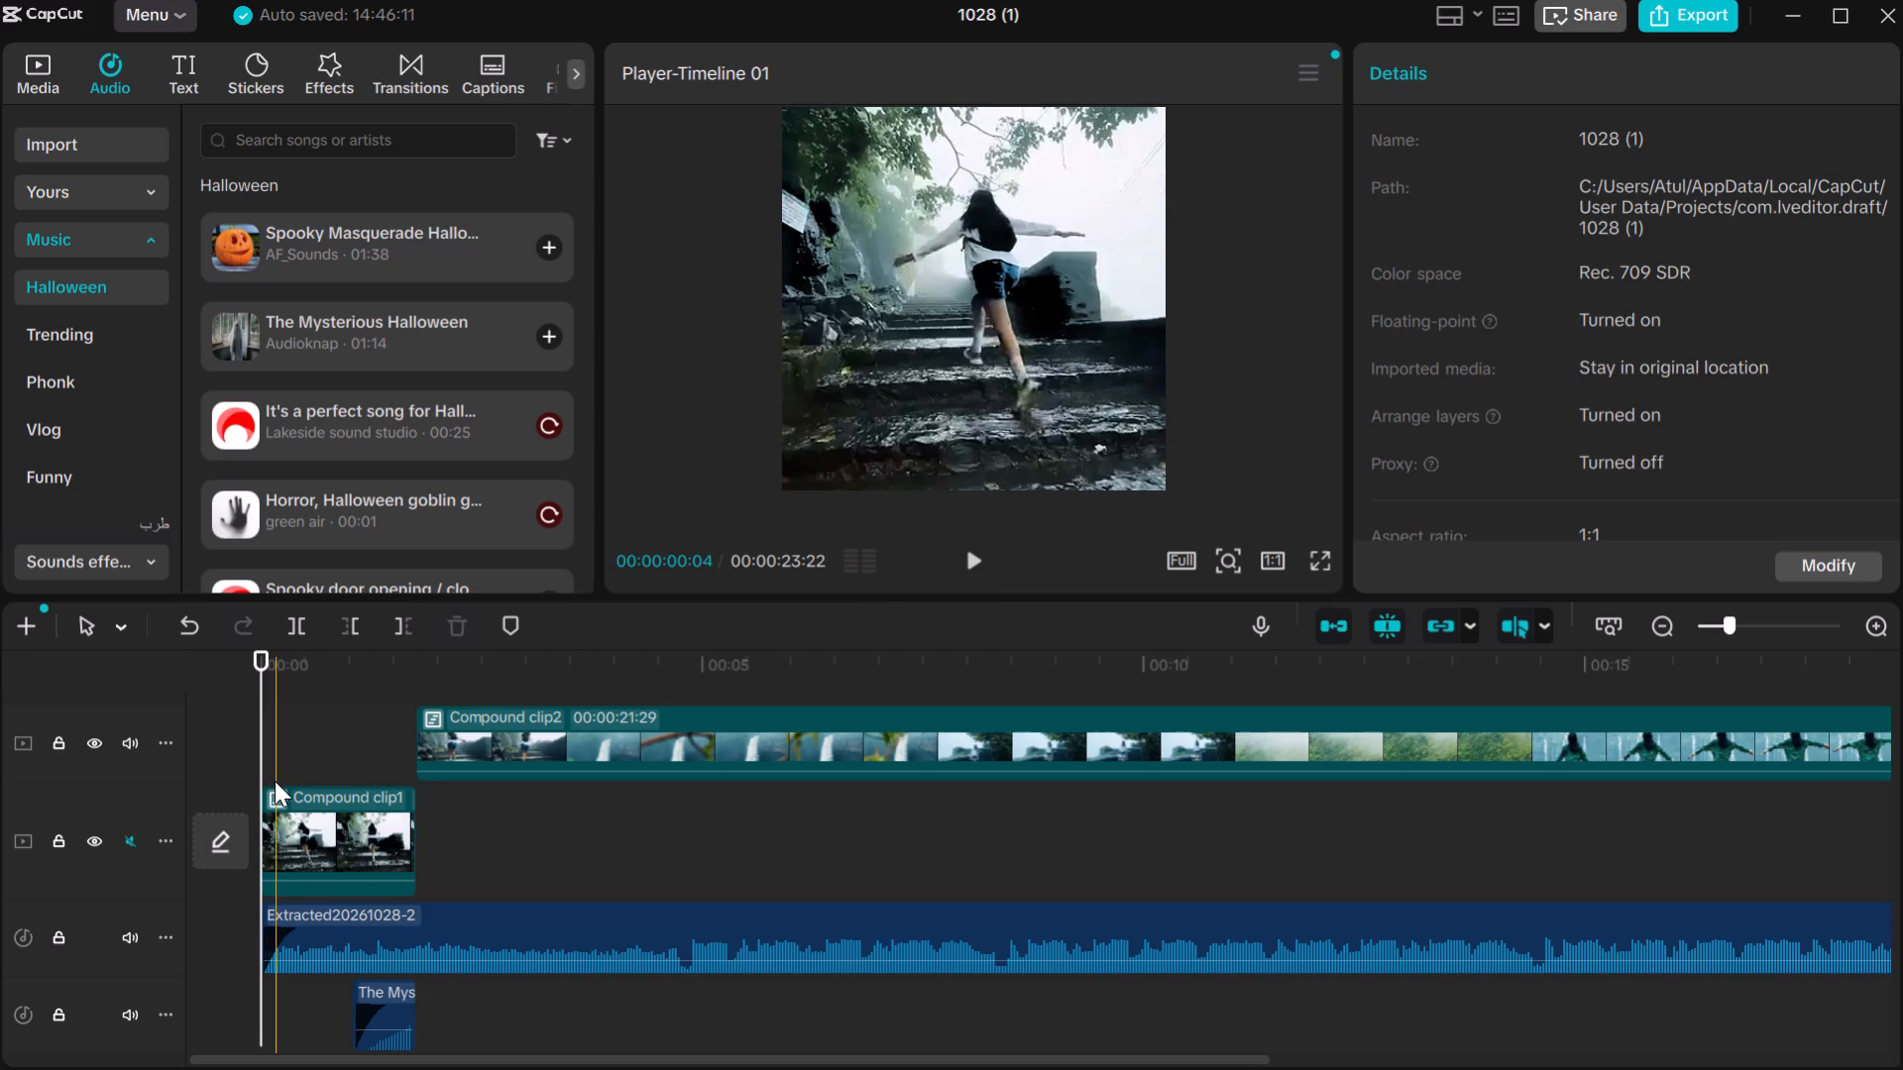
click(269, 772)
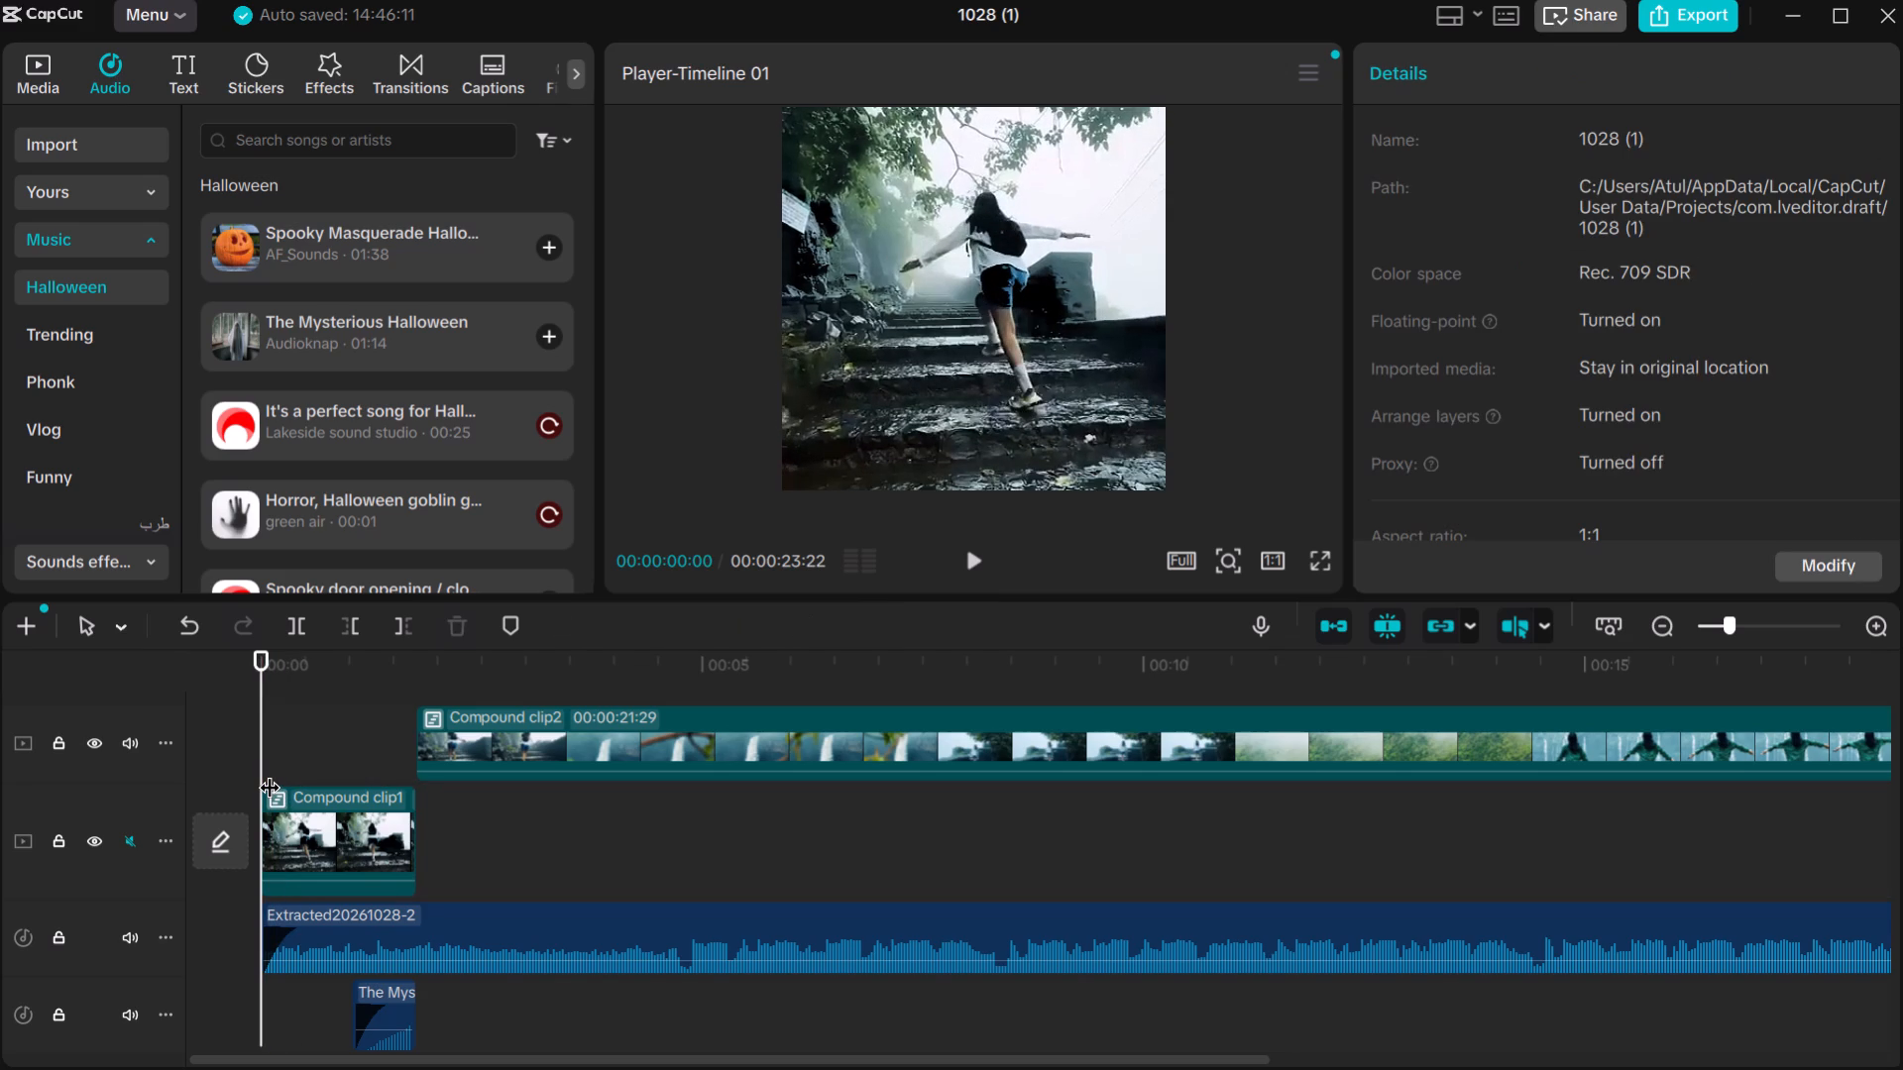
click(270, 752)
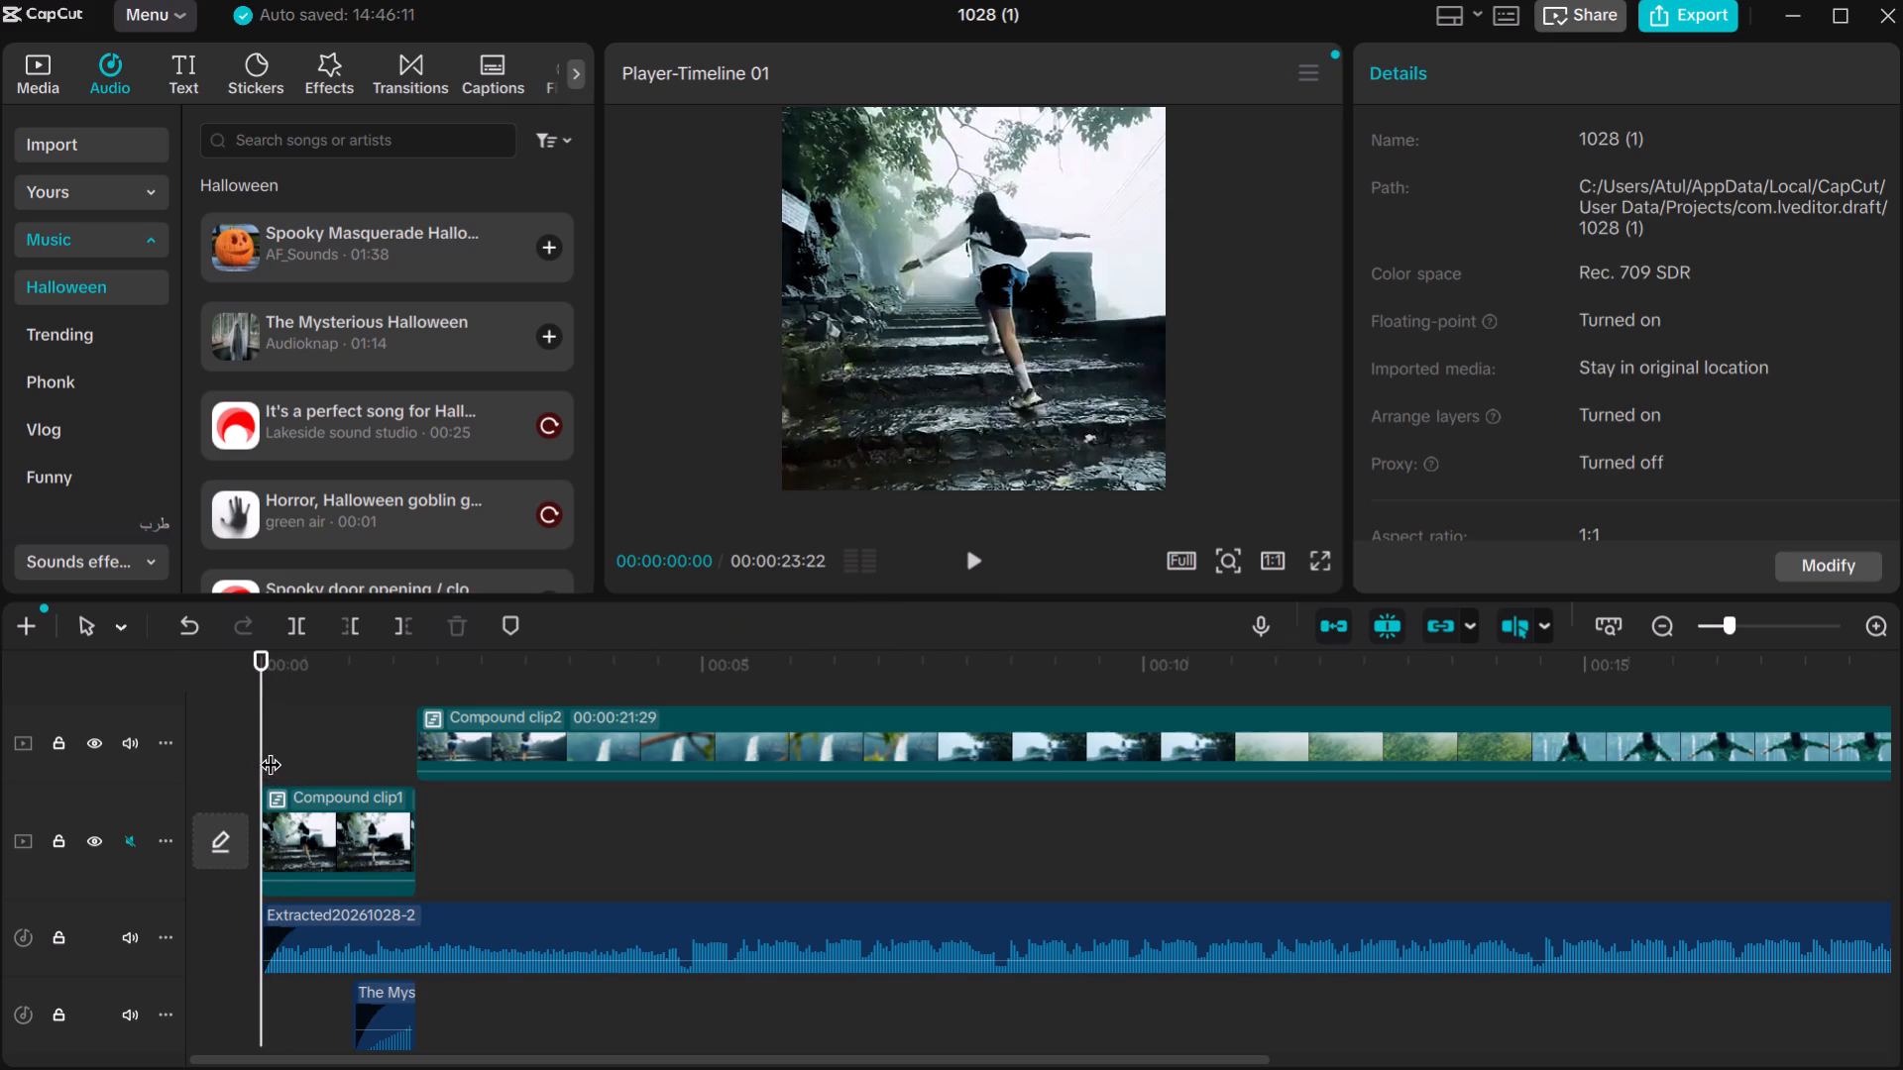
click(270, 749)
click(283, 825)
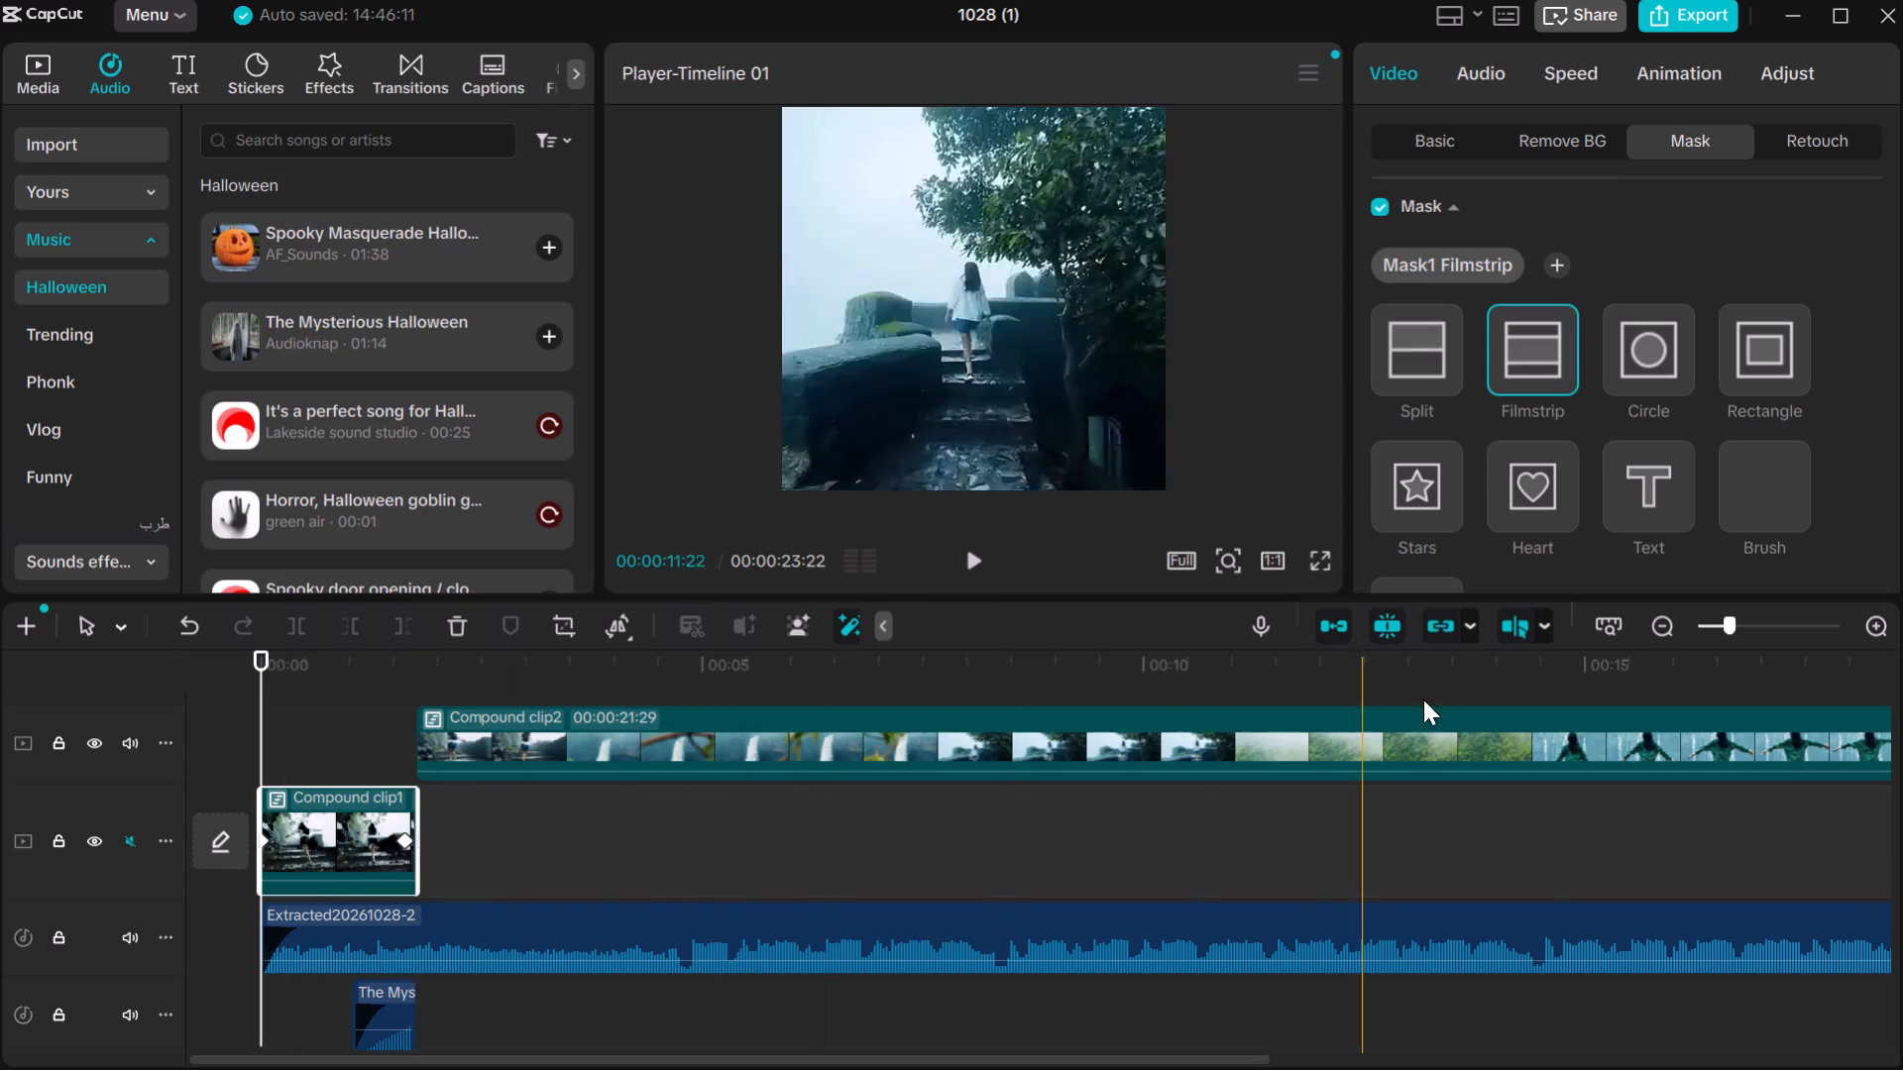
scroll(1737, 464, down, 2)
scroll(1737, 464, up, 2)
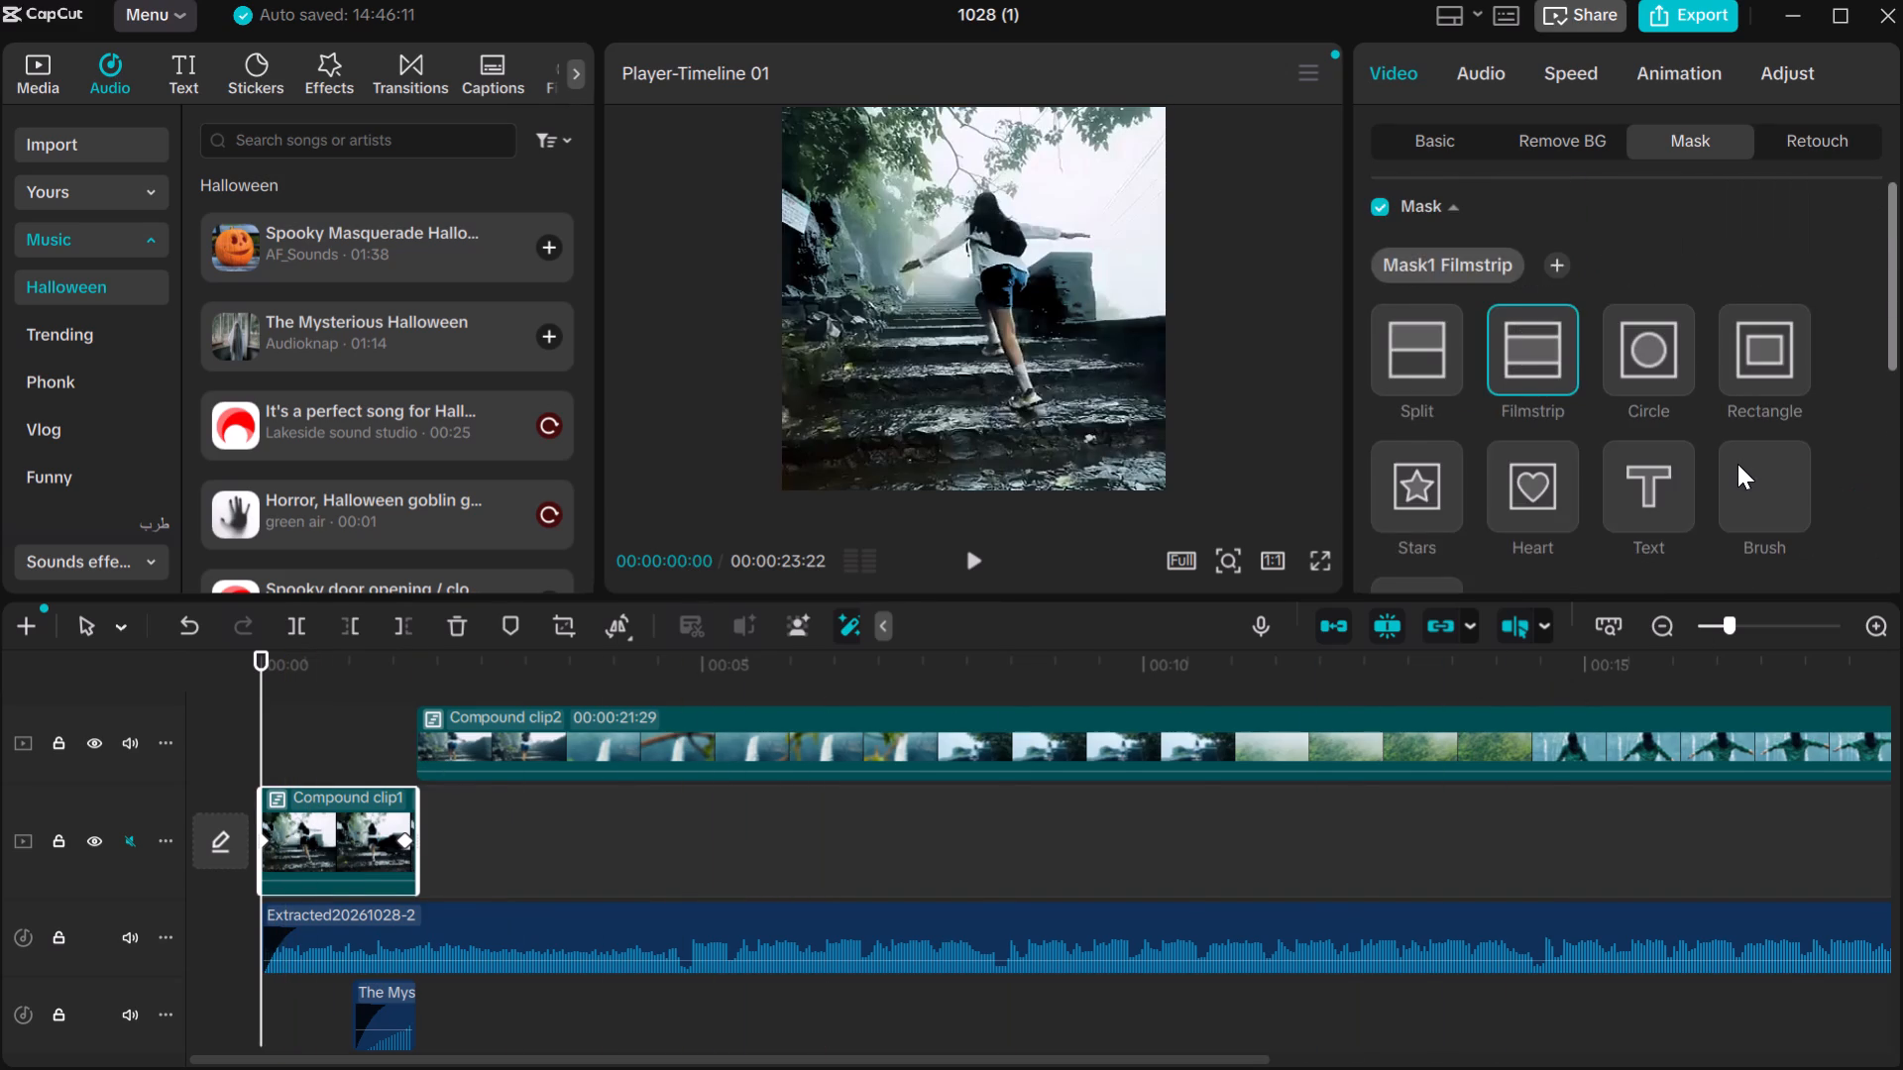
scroll(1737, 464, down, 2)
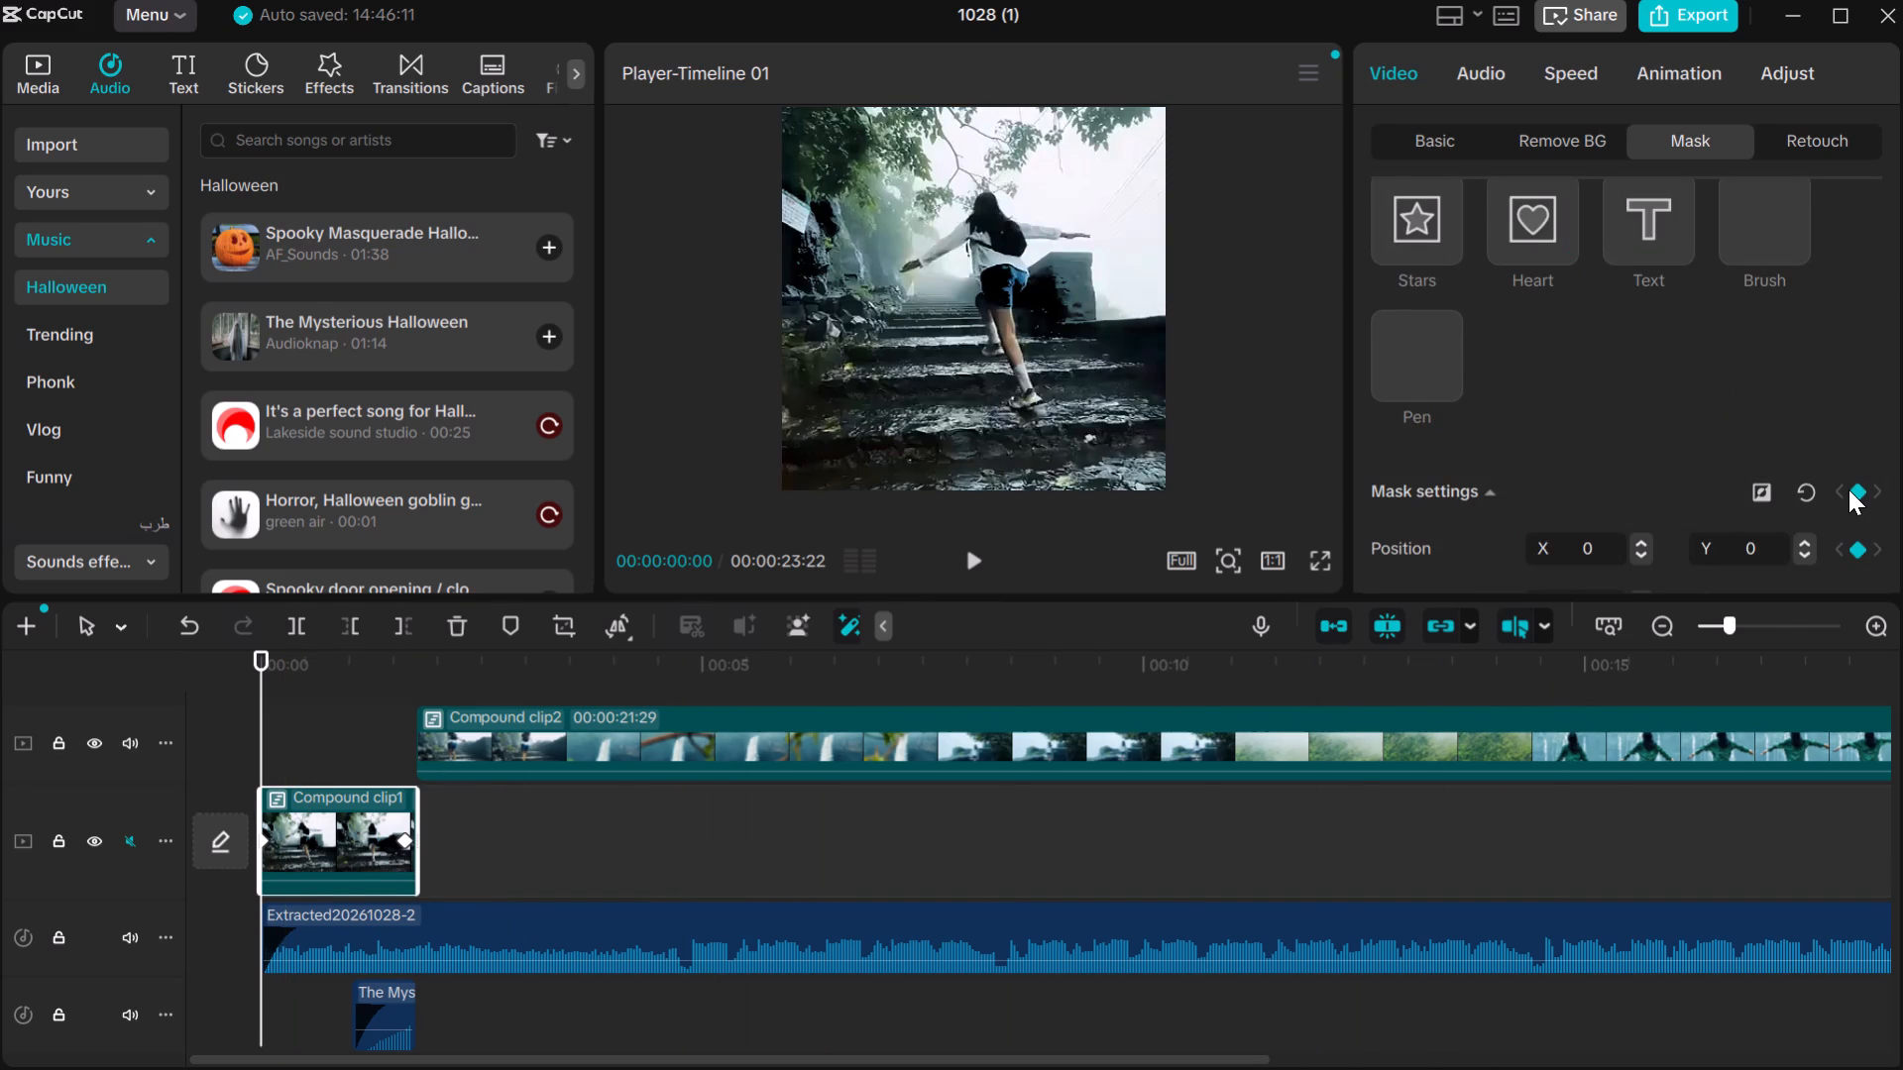
click(1853, 494)
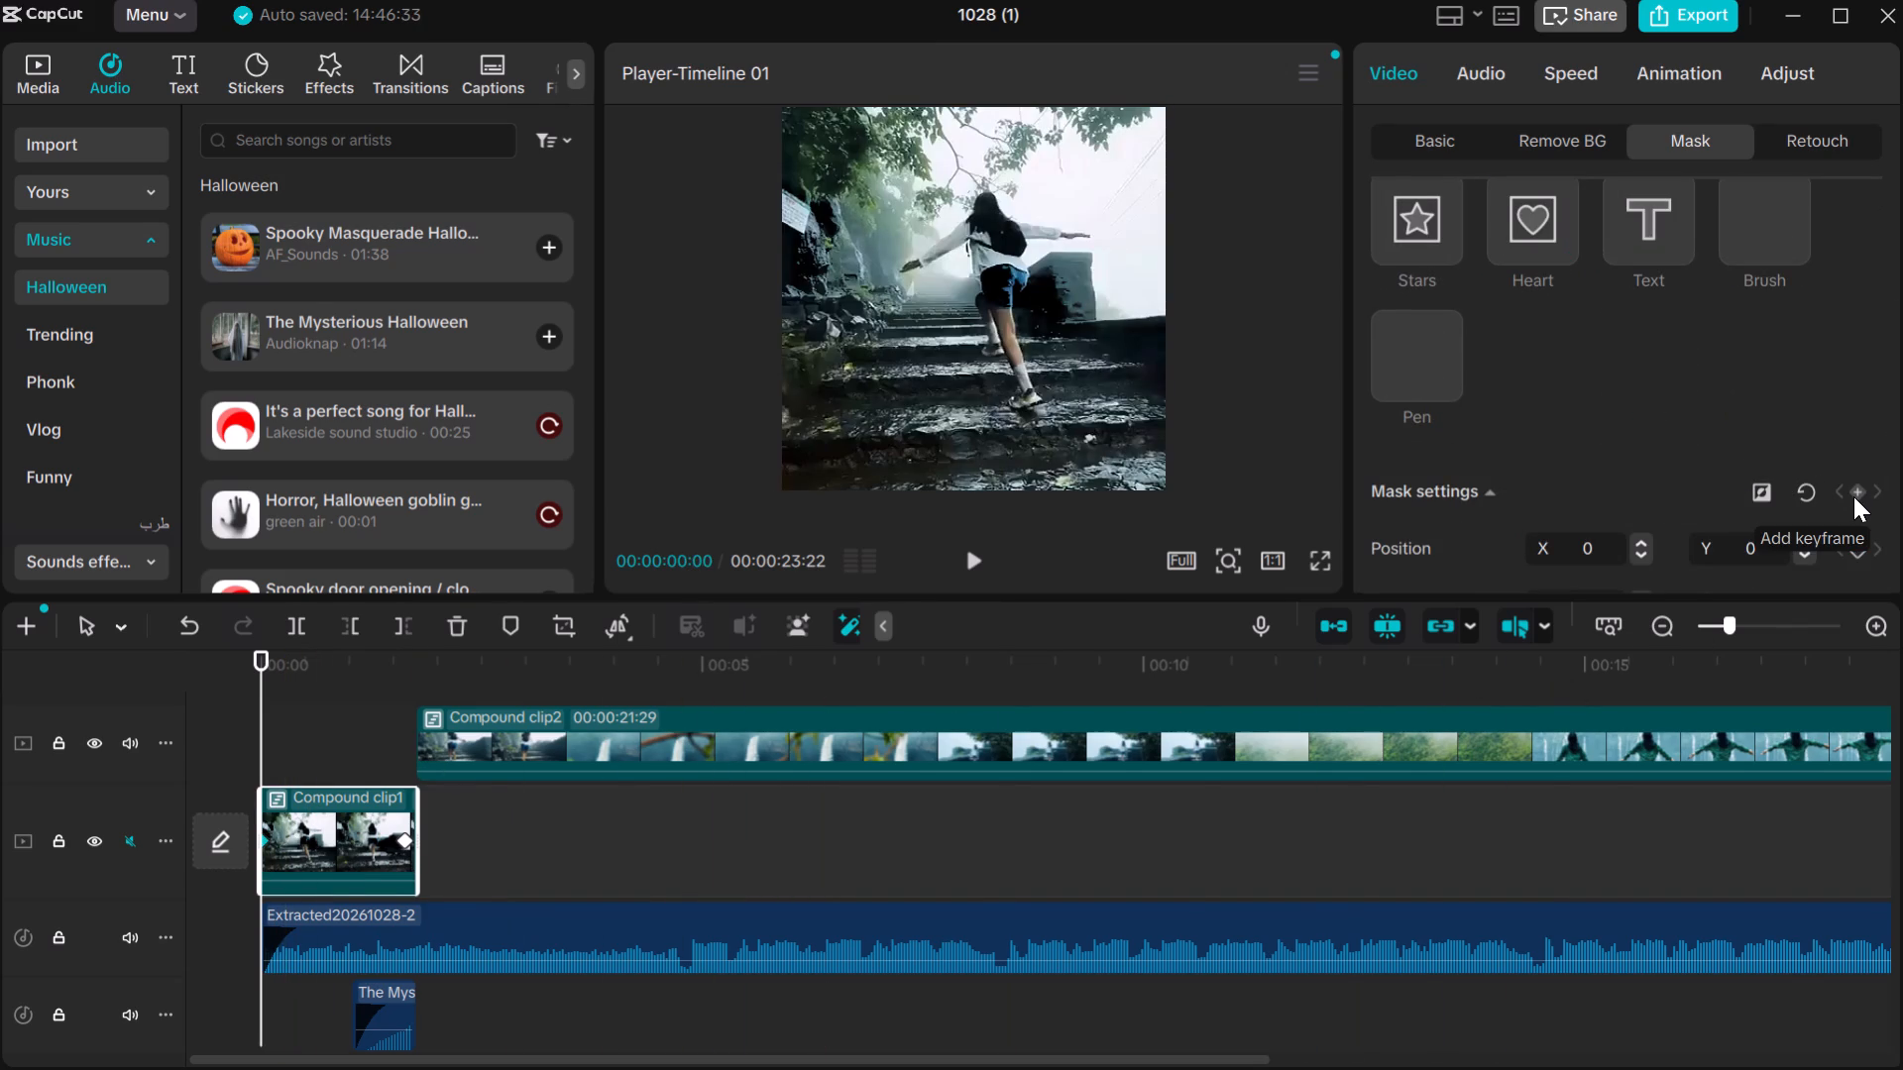
click(1853, 496)
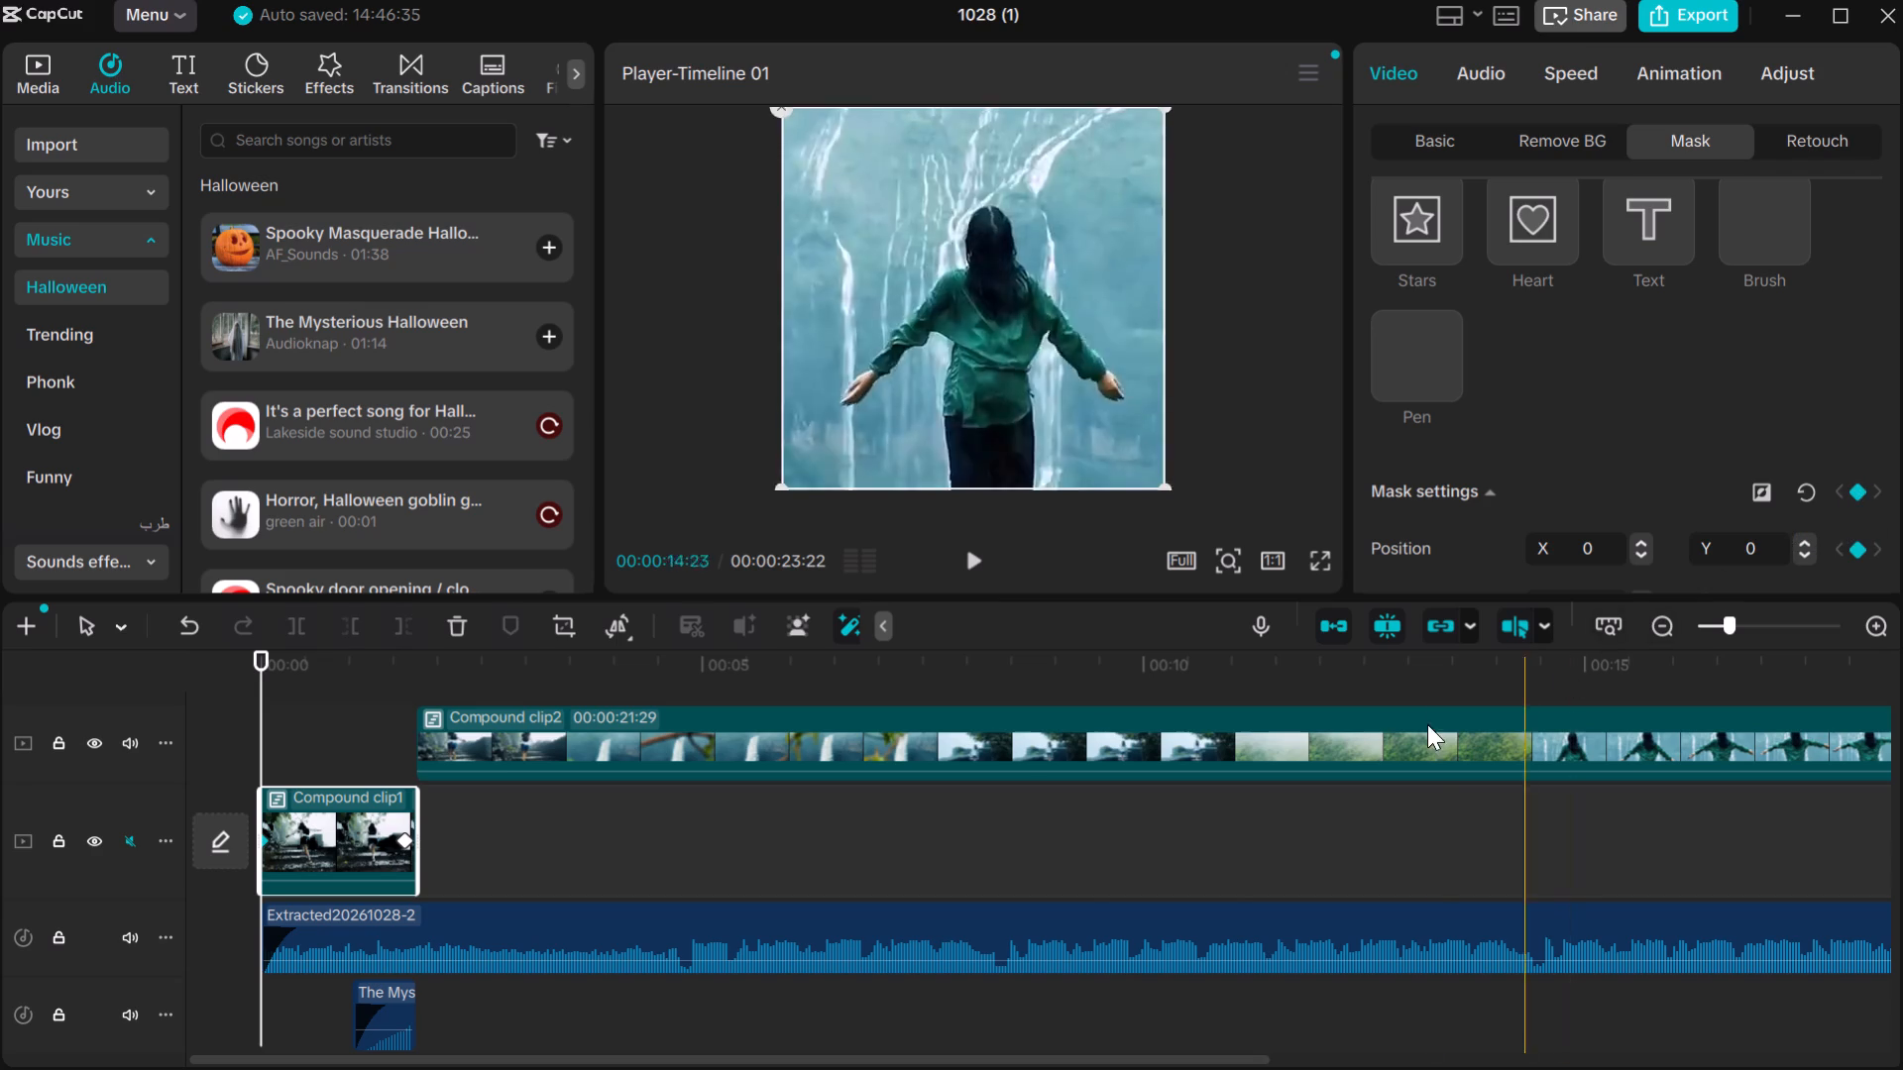
Go to 00:00:01:19 and add a Mask settings keyframe to Compound clip1.
click(399, 785)
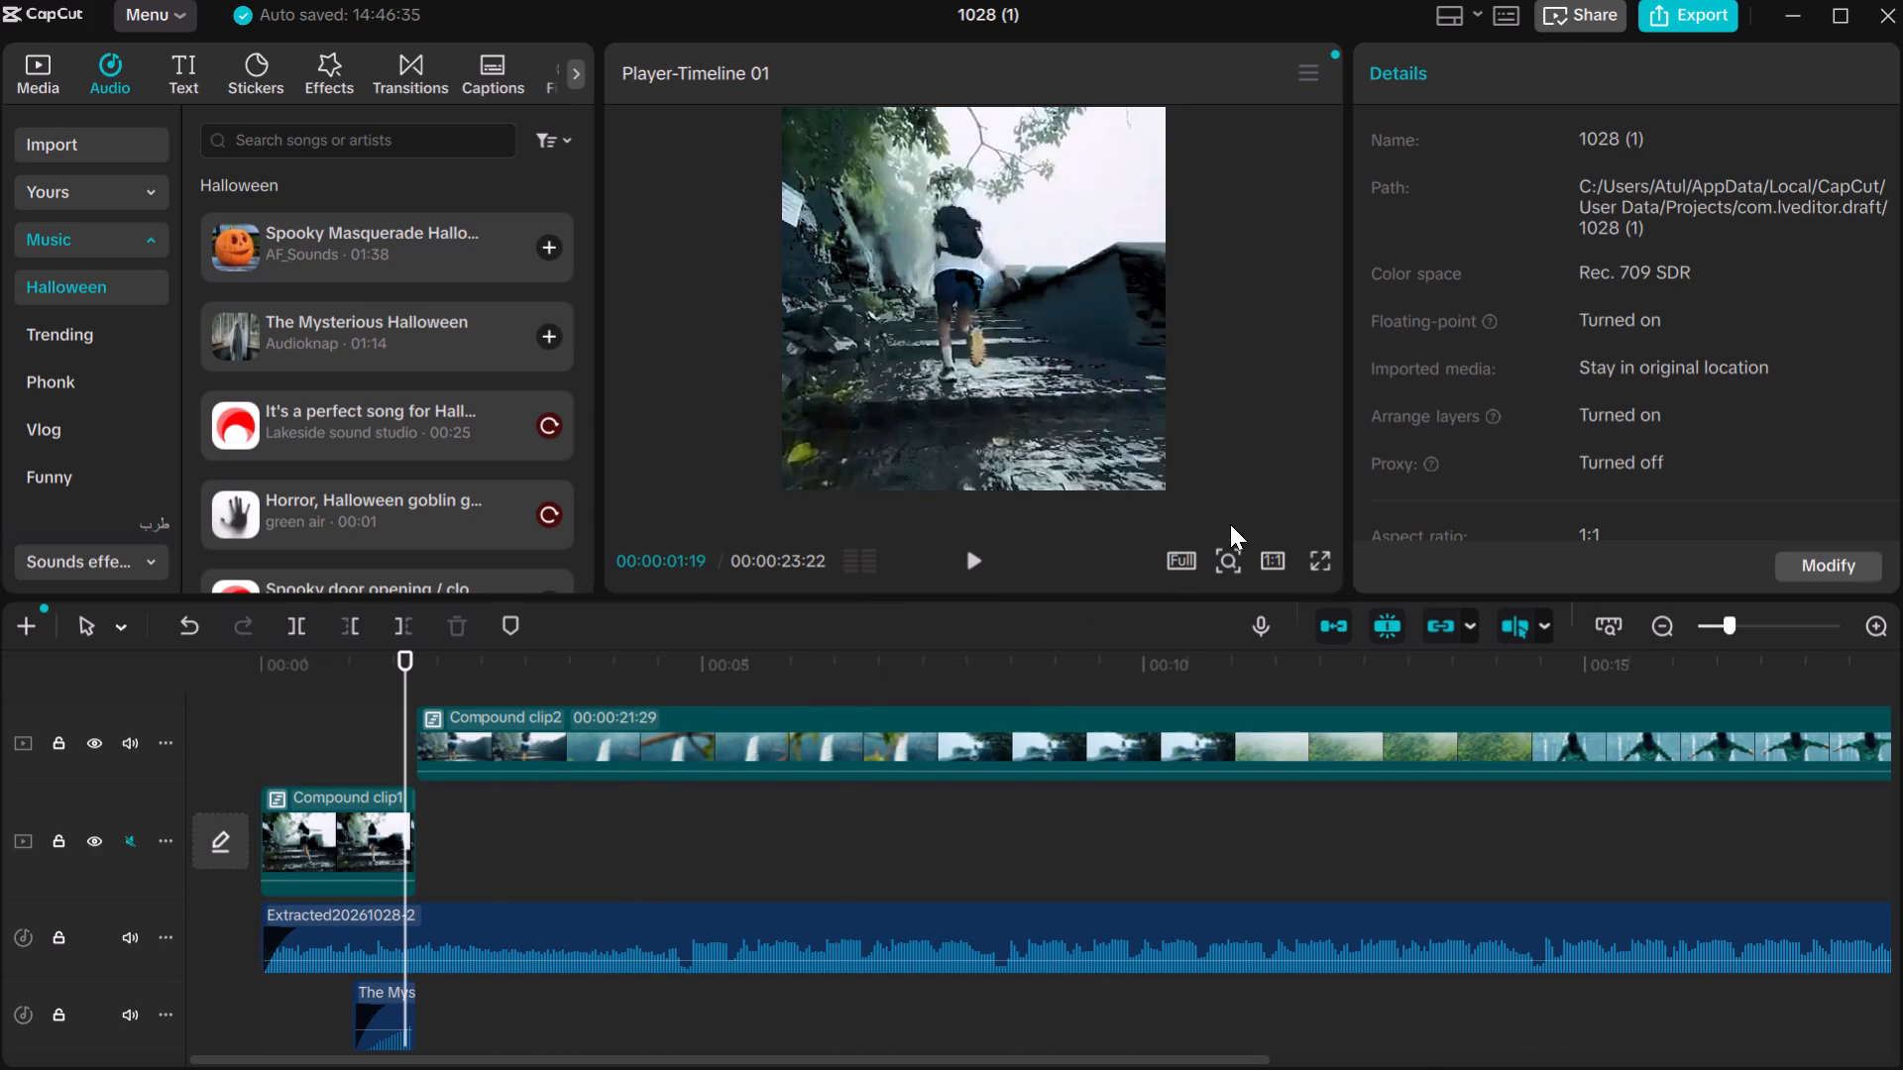
click(365, 878)
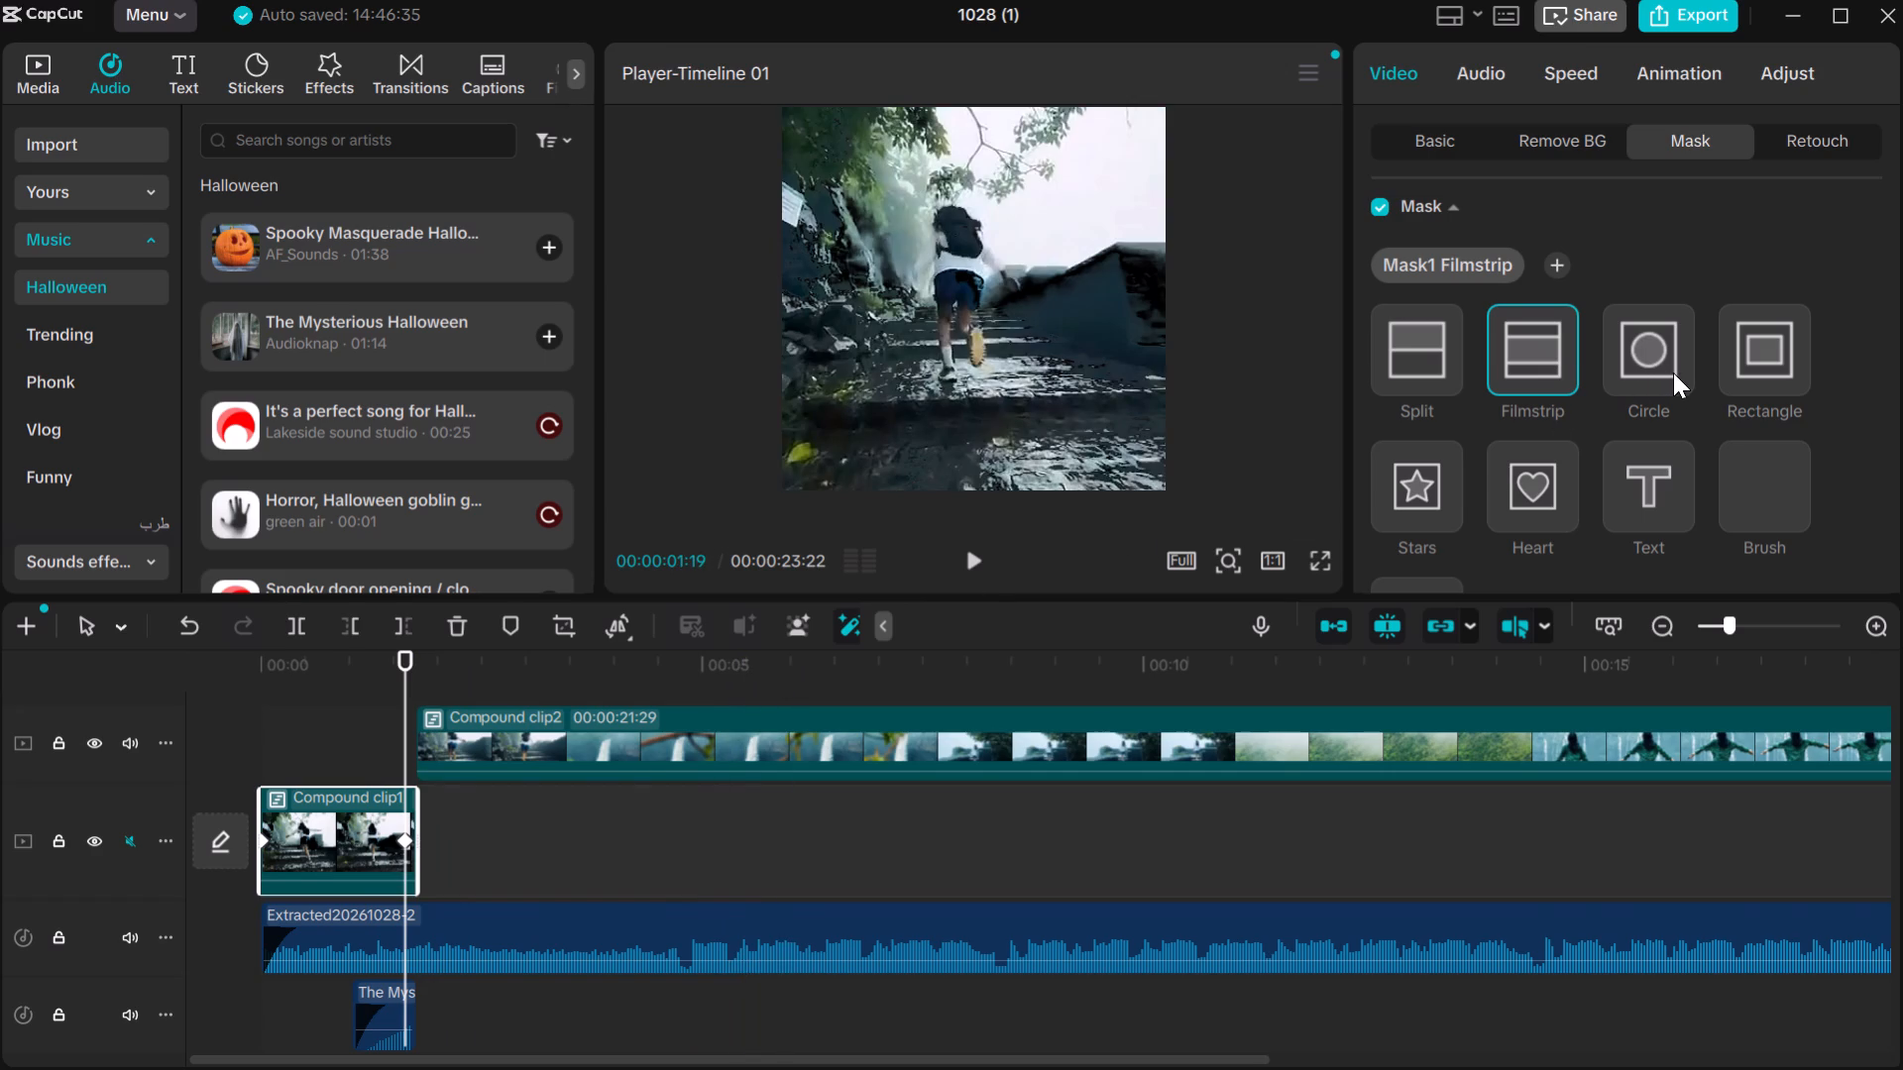
scroll(1673, 373, down, 2)
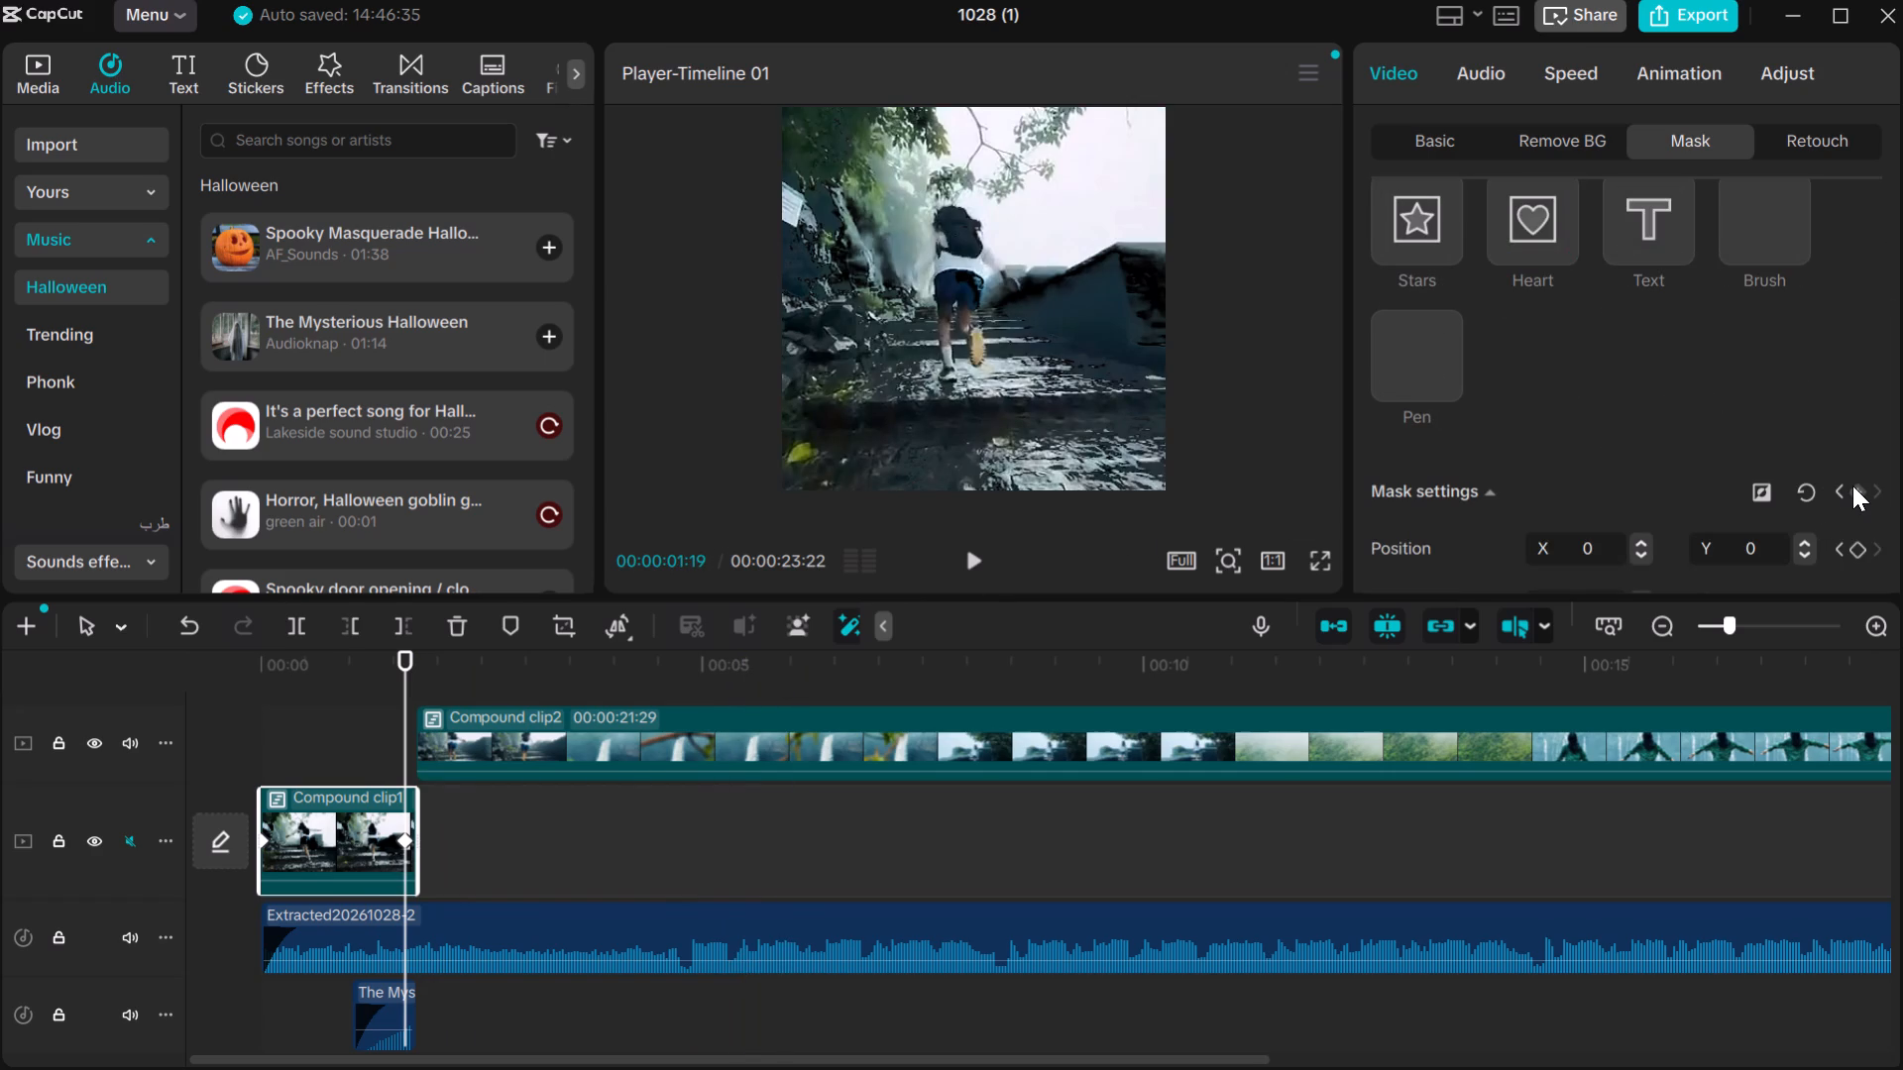
click(1852, 485)
scroll(1583, 359, up, 1)
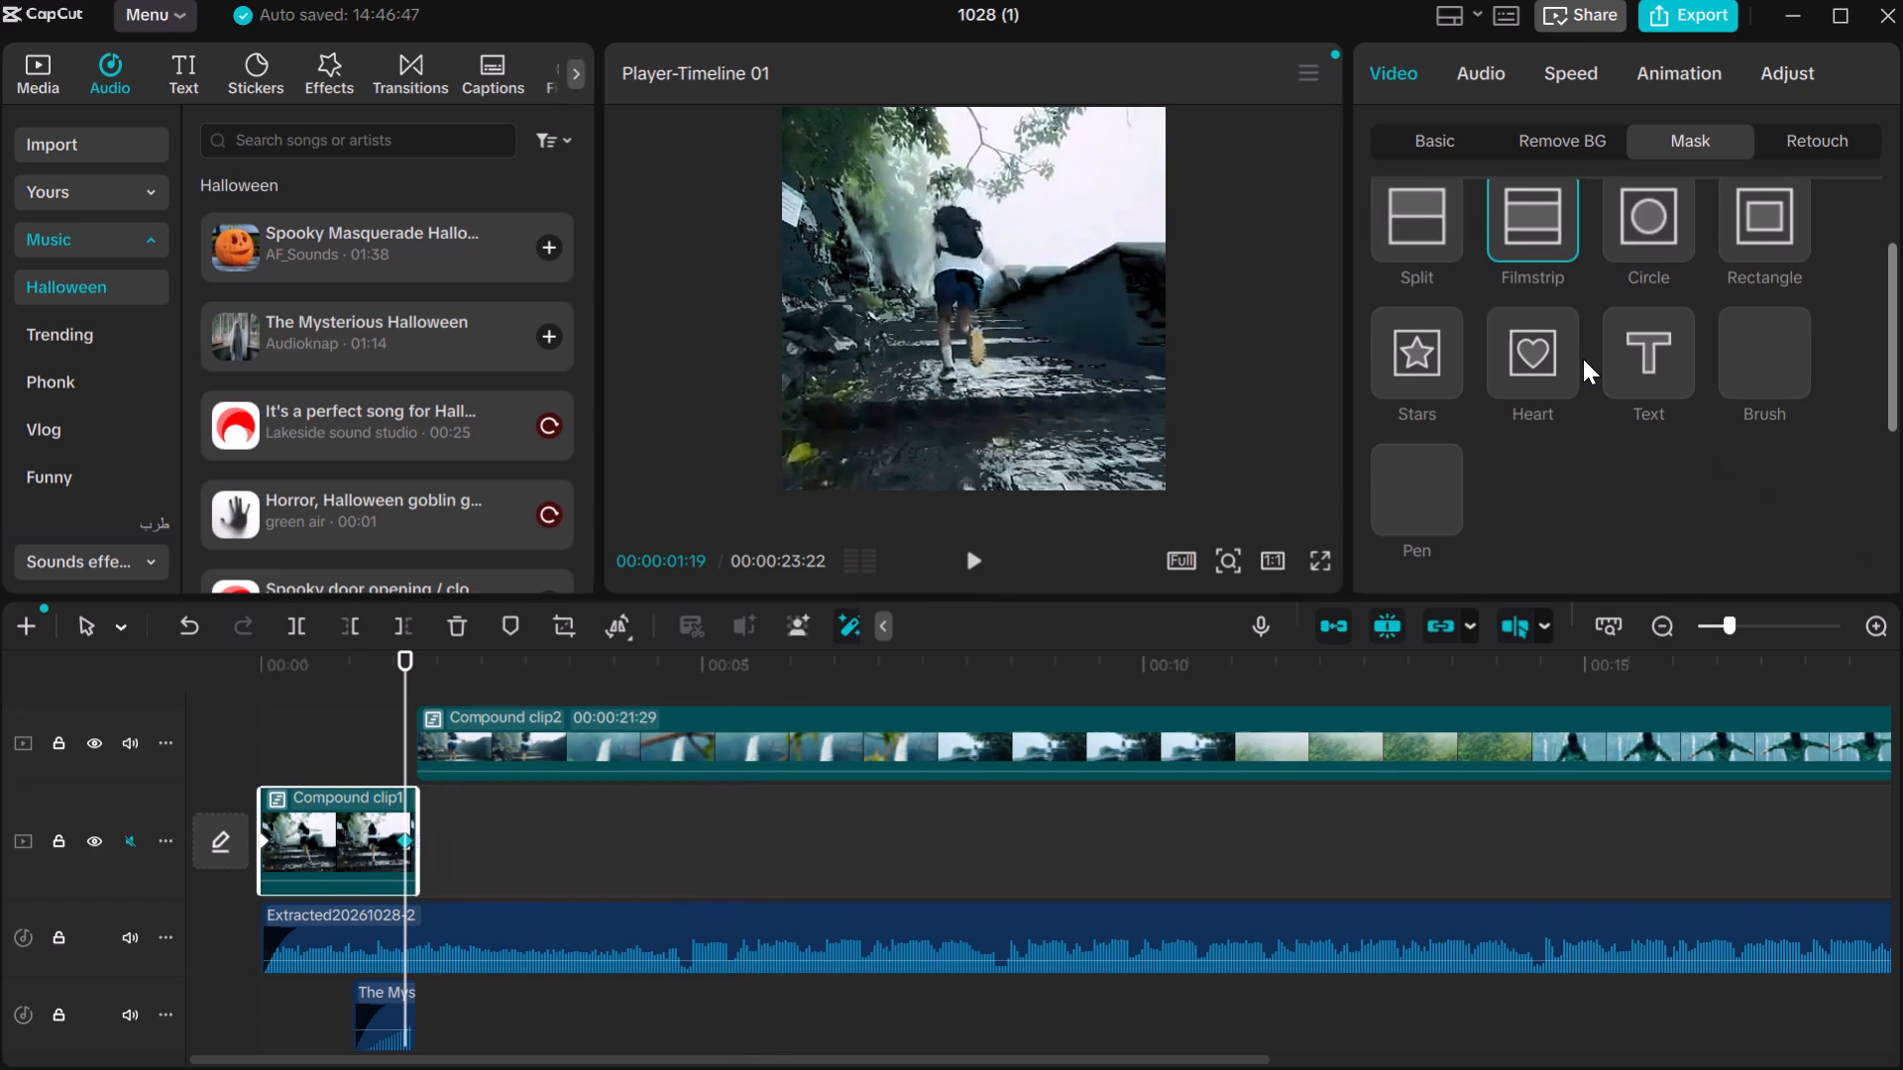
scroll(1583, 359, up, 1)
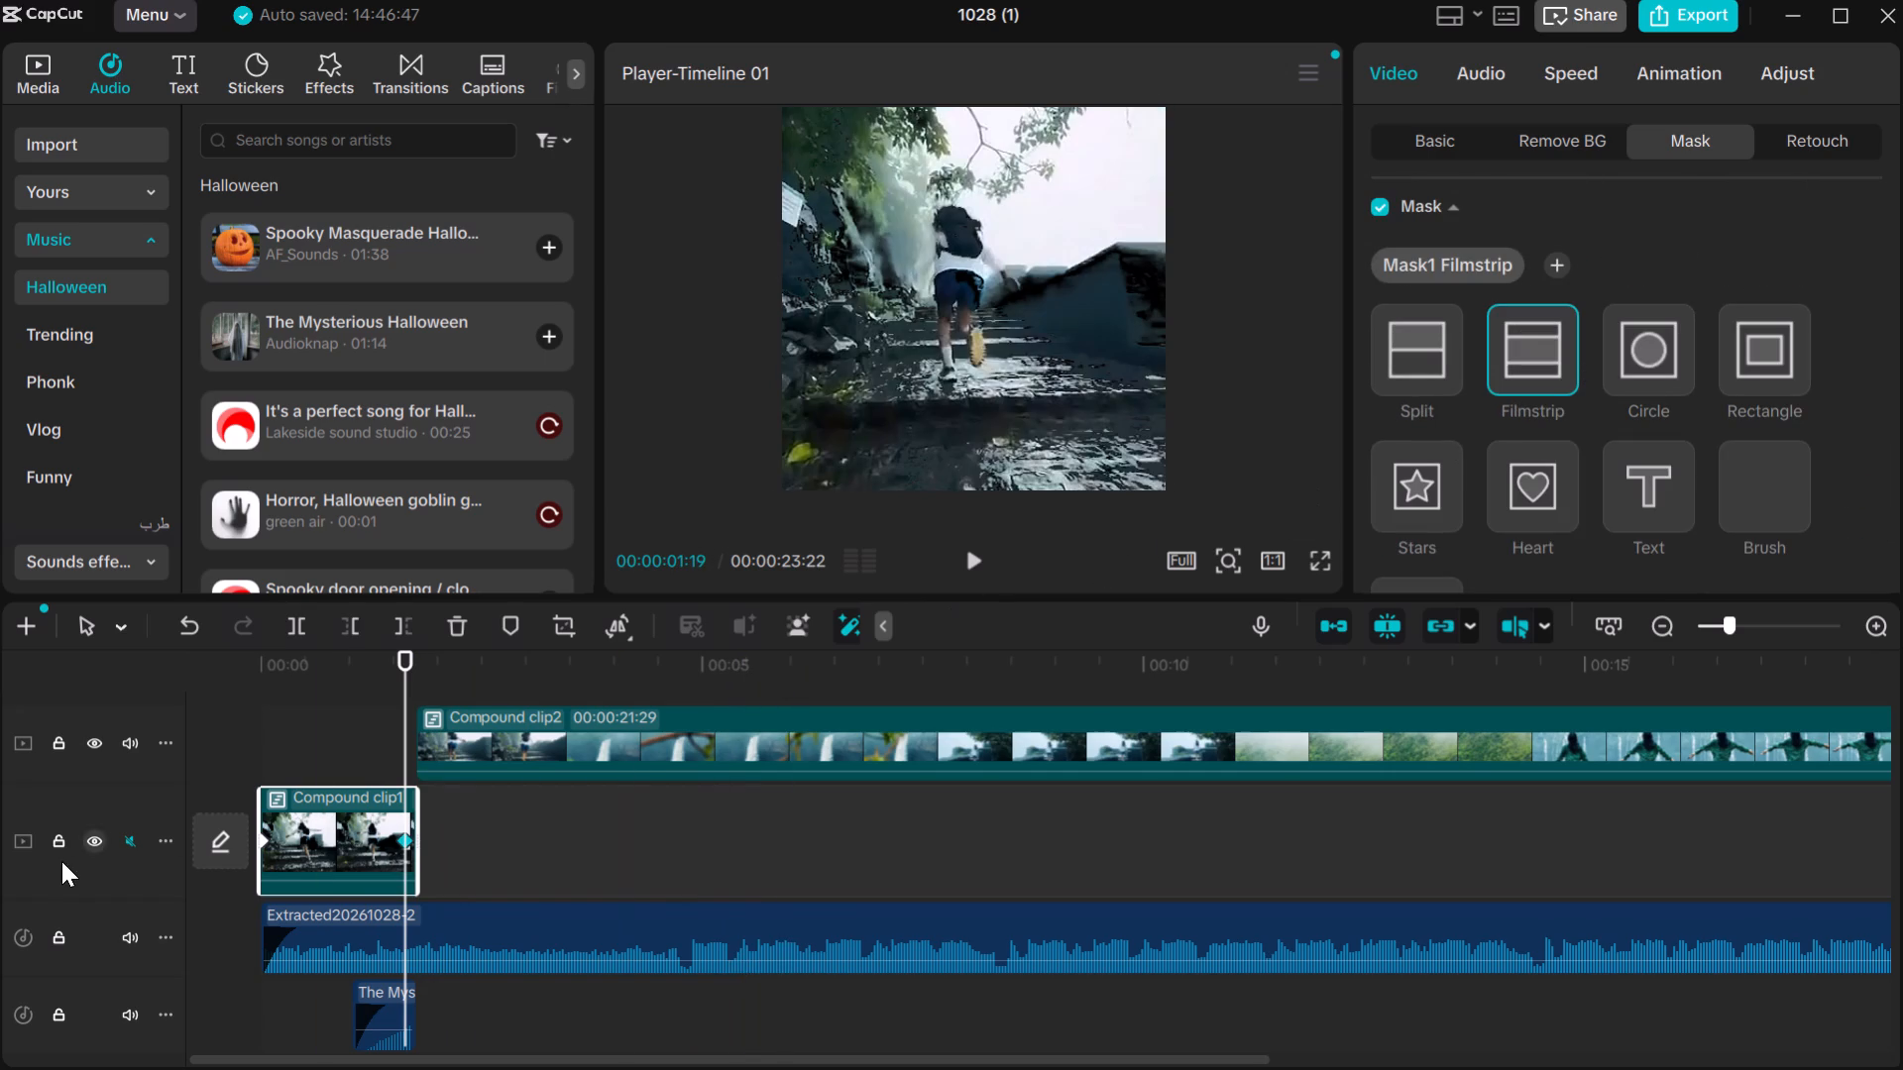
At 00:00:00:00, switch Compound clip1's mask to Circle, then Split, and back to a fresh Filmstrip.
click(239, 723)
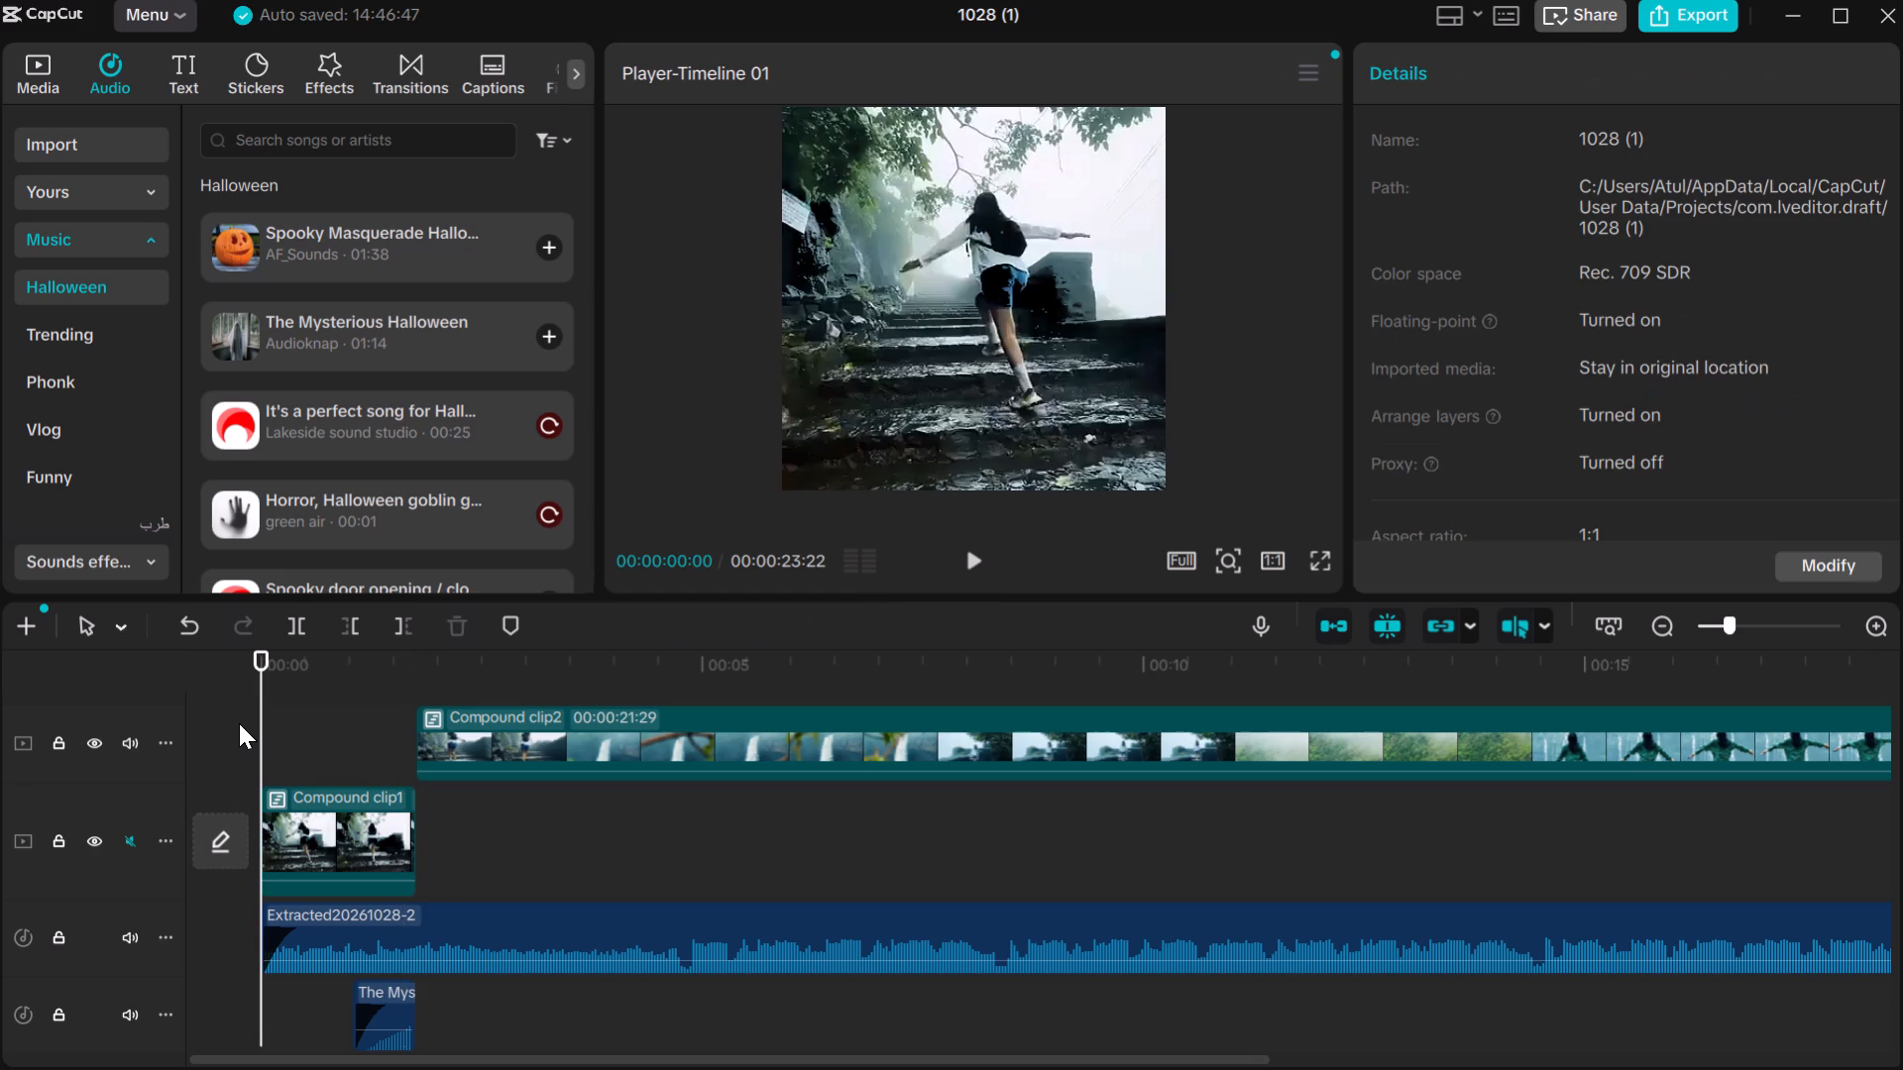
click(302, 849)
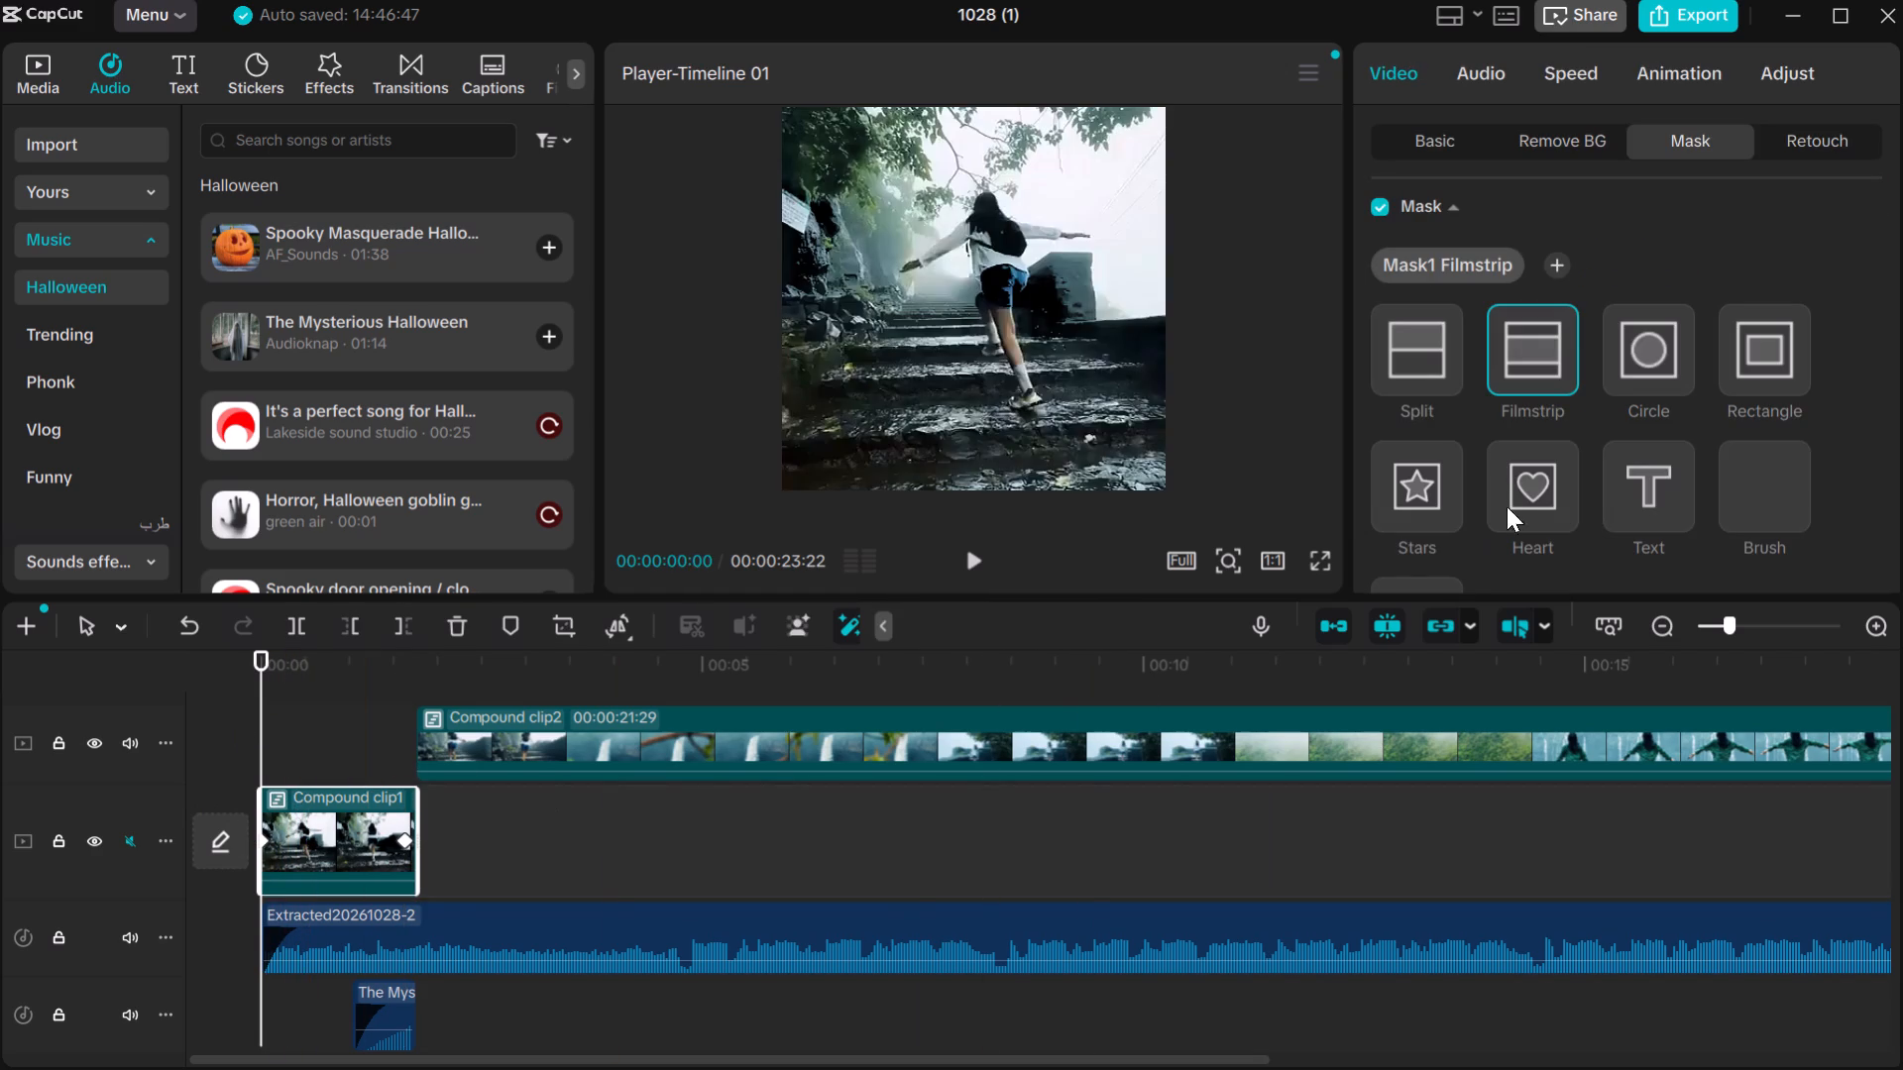
scroll(1524, 391, down, 2)
scroll(1524, 391, up, 1)
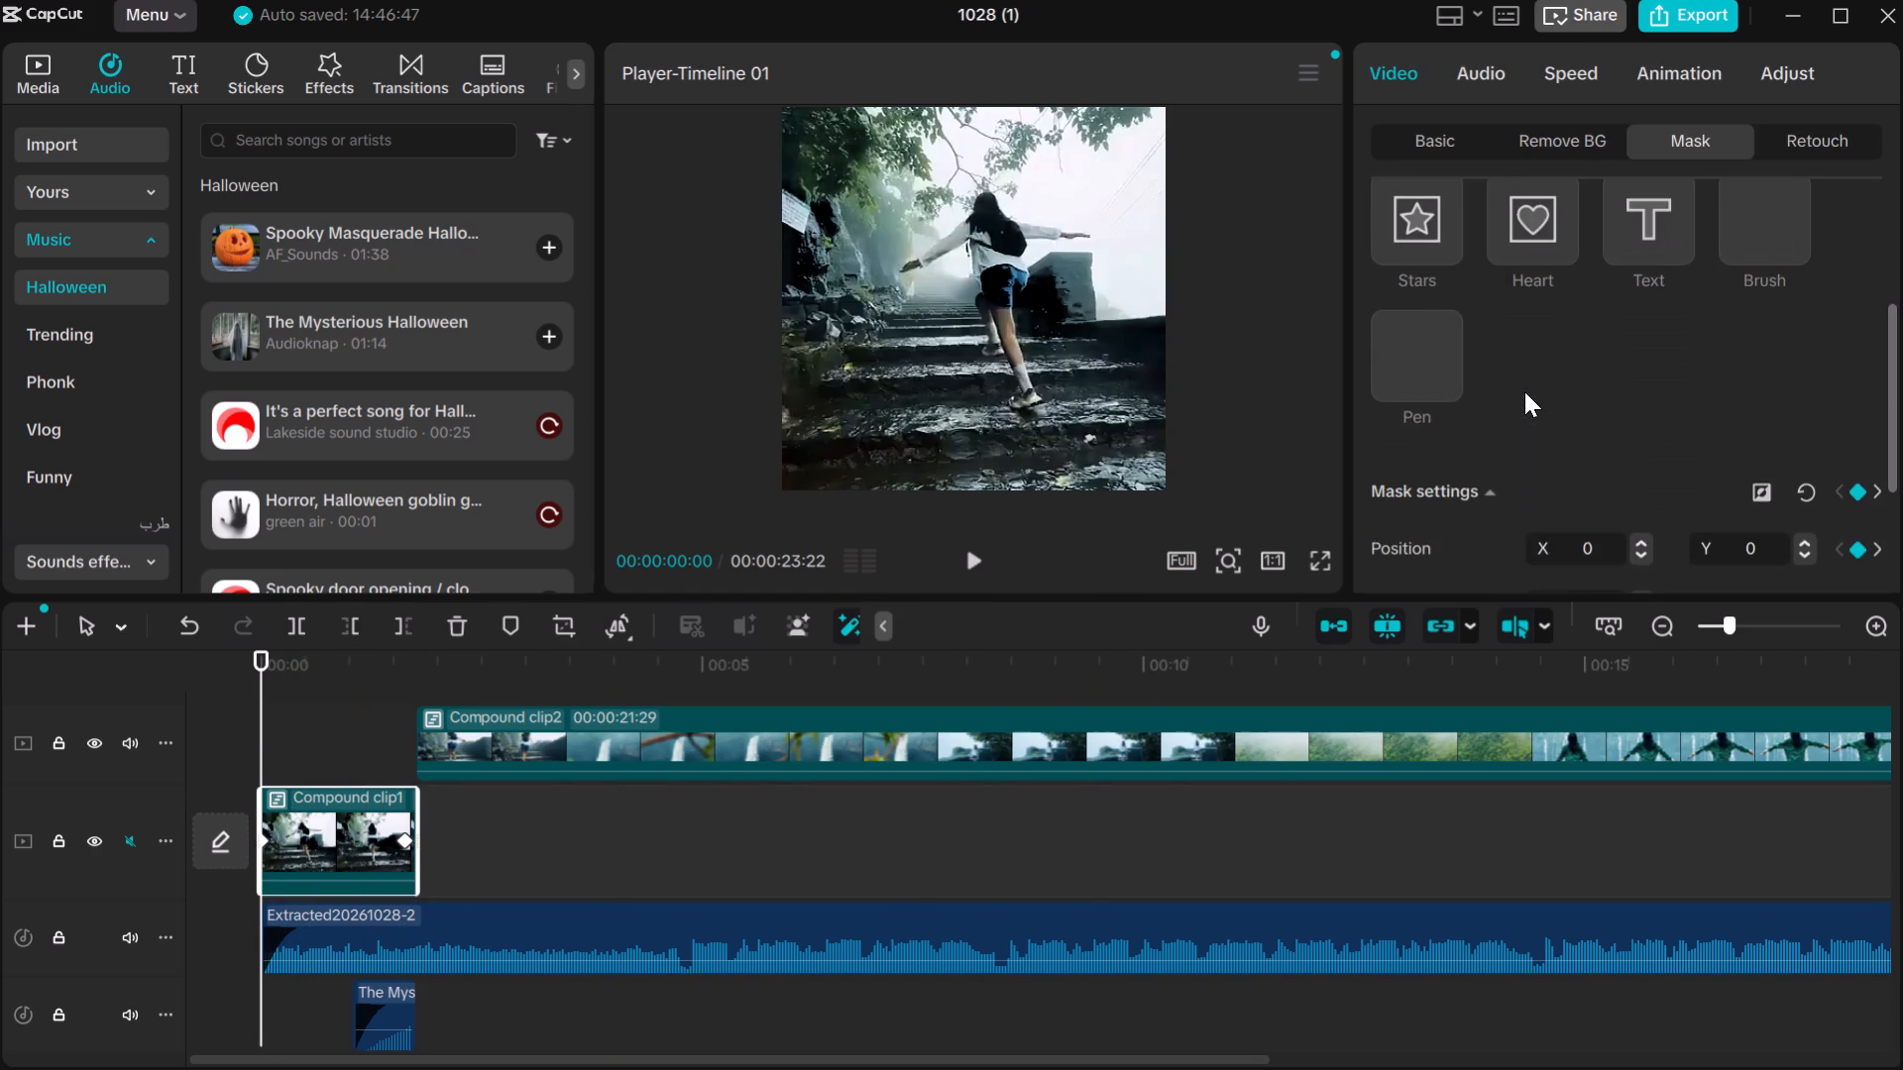
click(1544, 218)
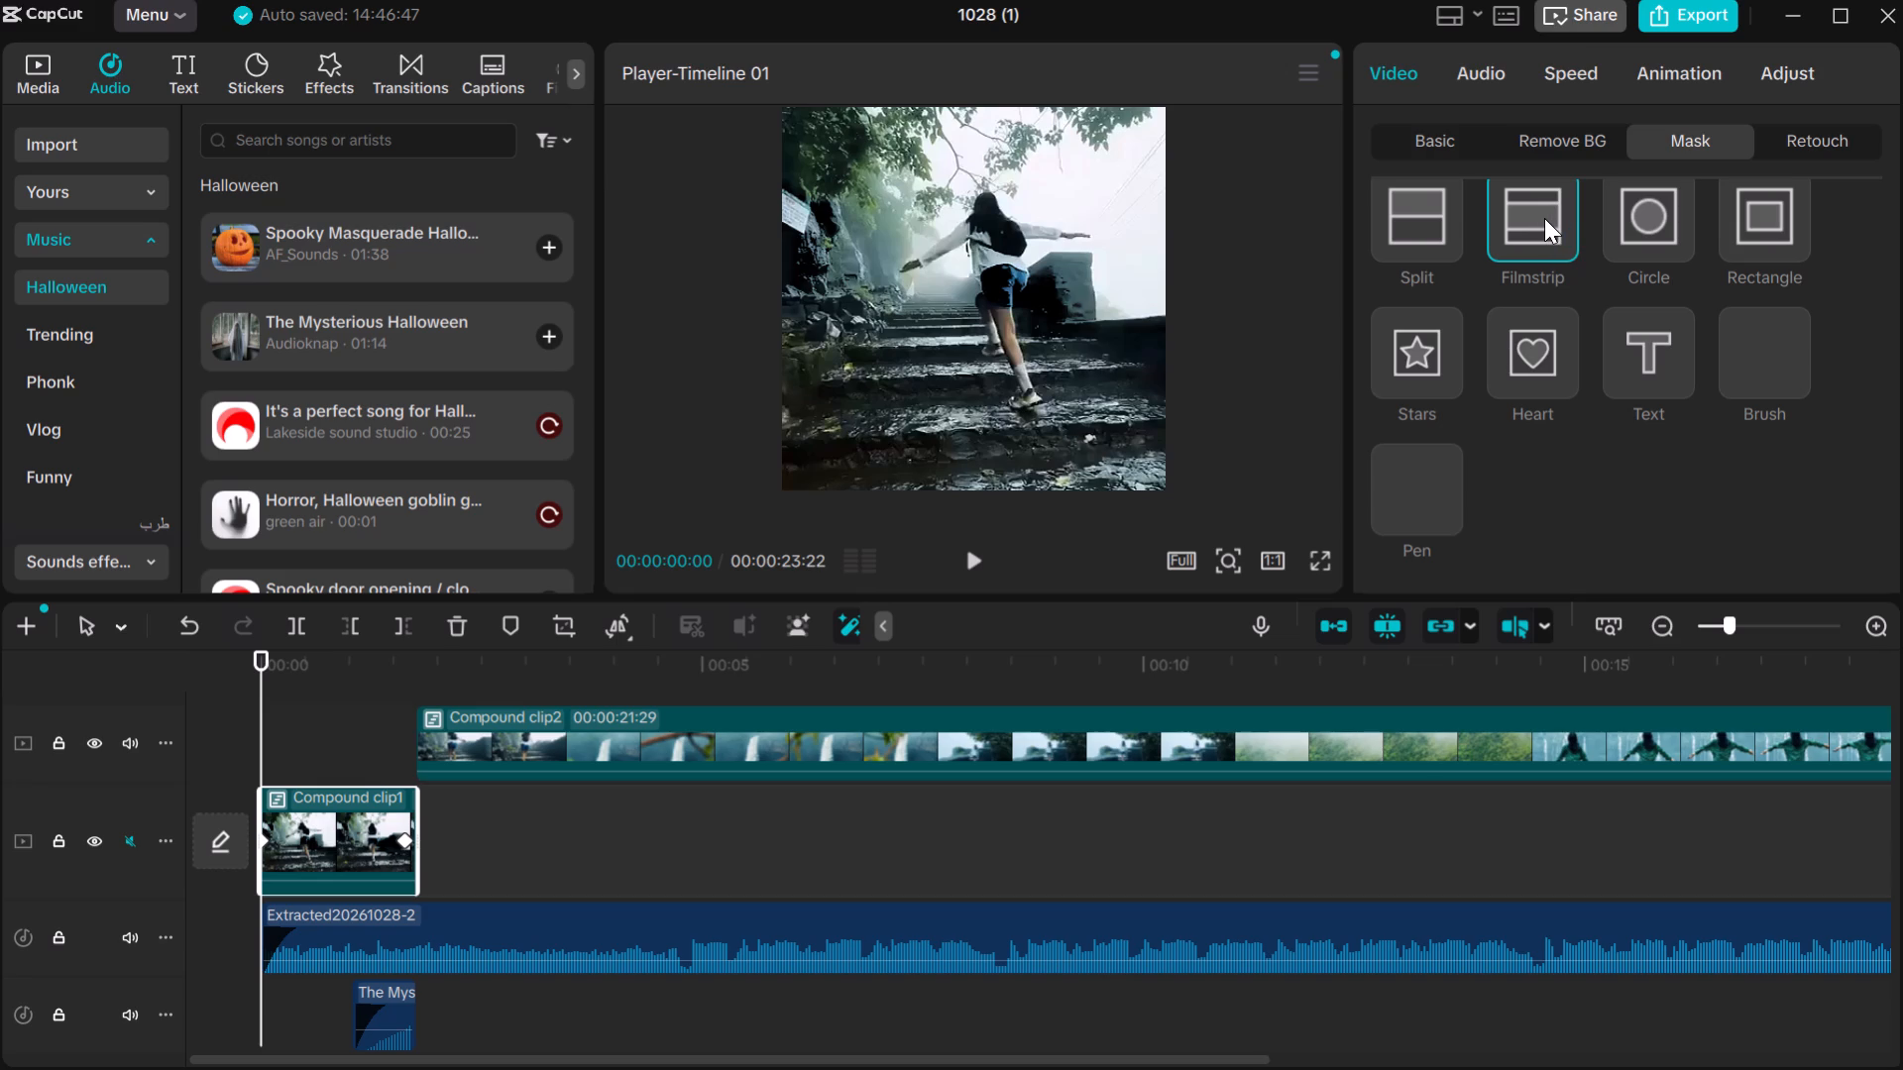
click(1526, 214)
click(1526, 214)
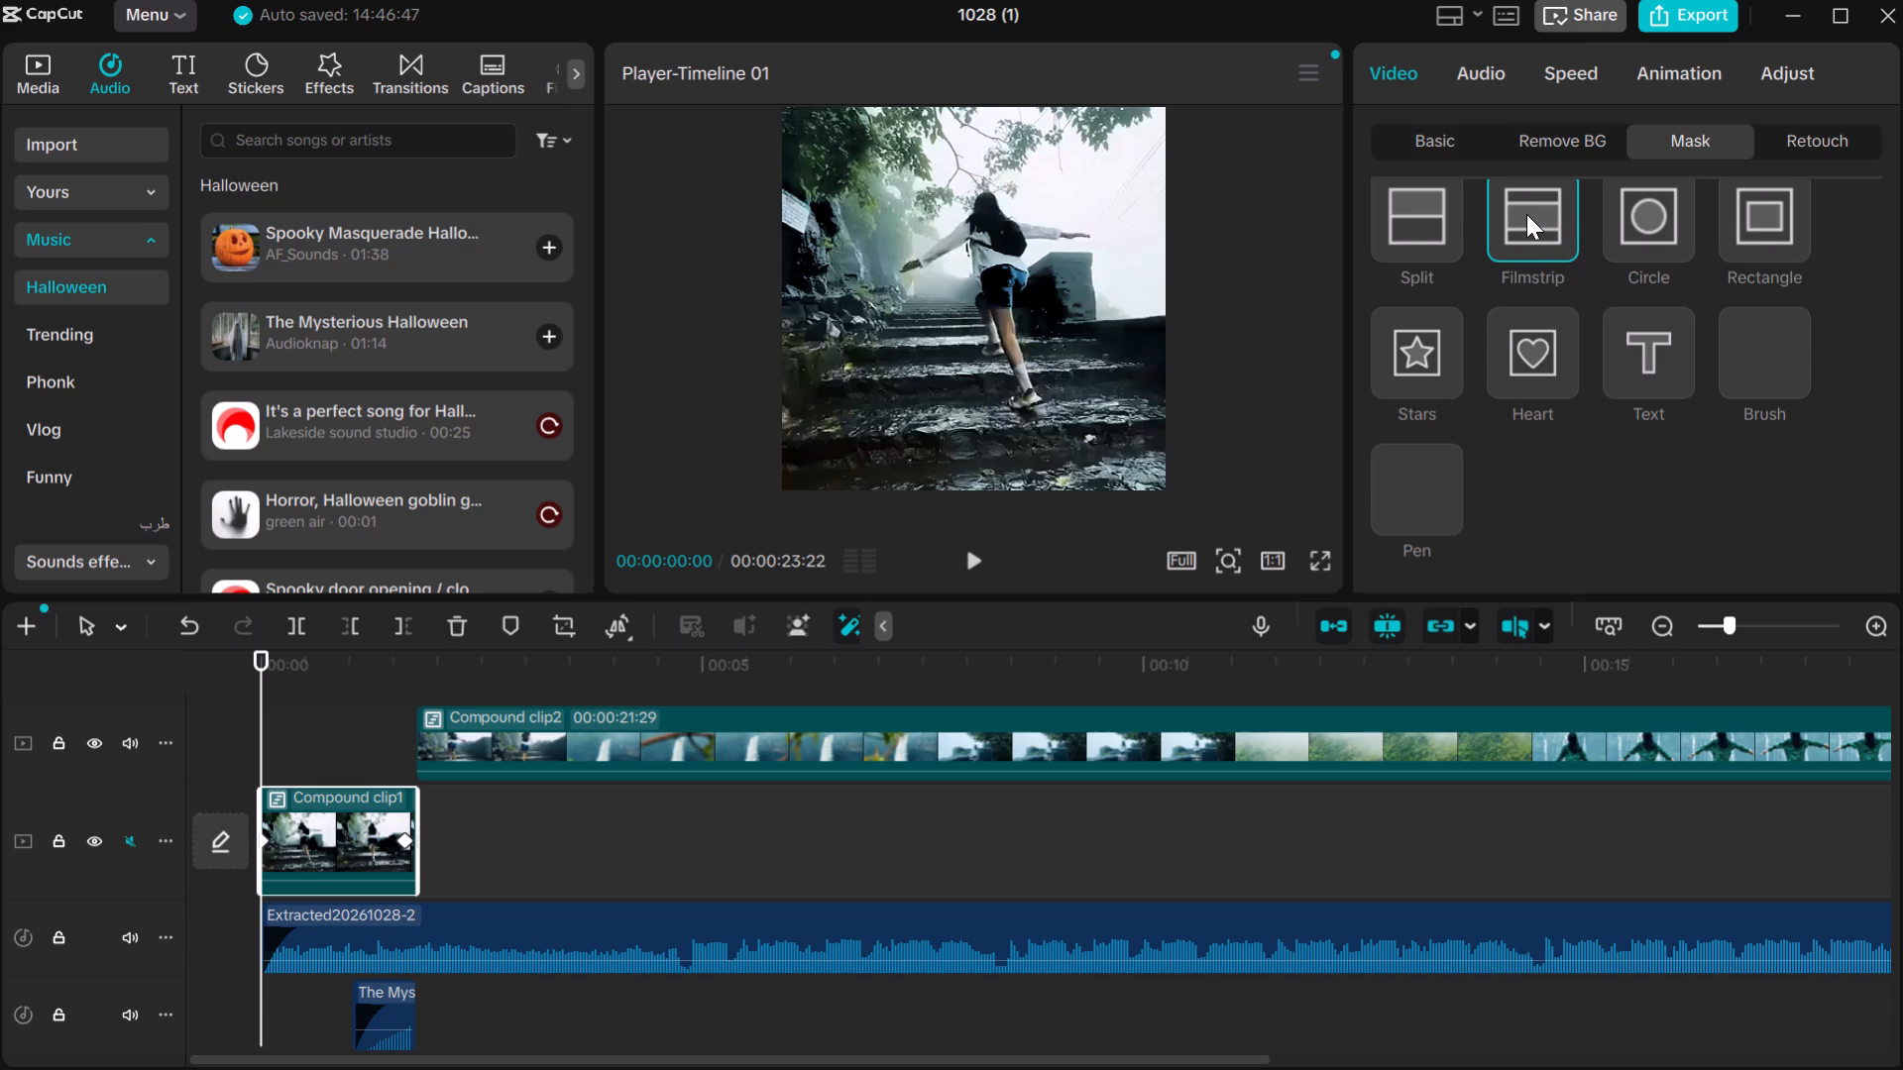
click(1526, 214)
click(1526, 214)
drag(1526, 214, 1528, 325)
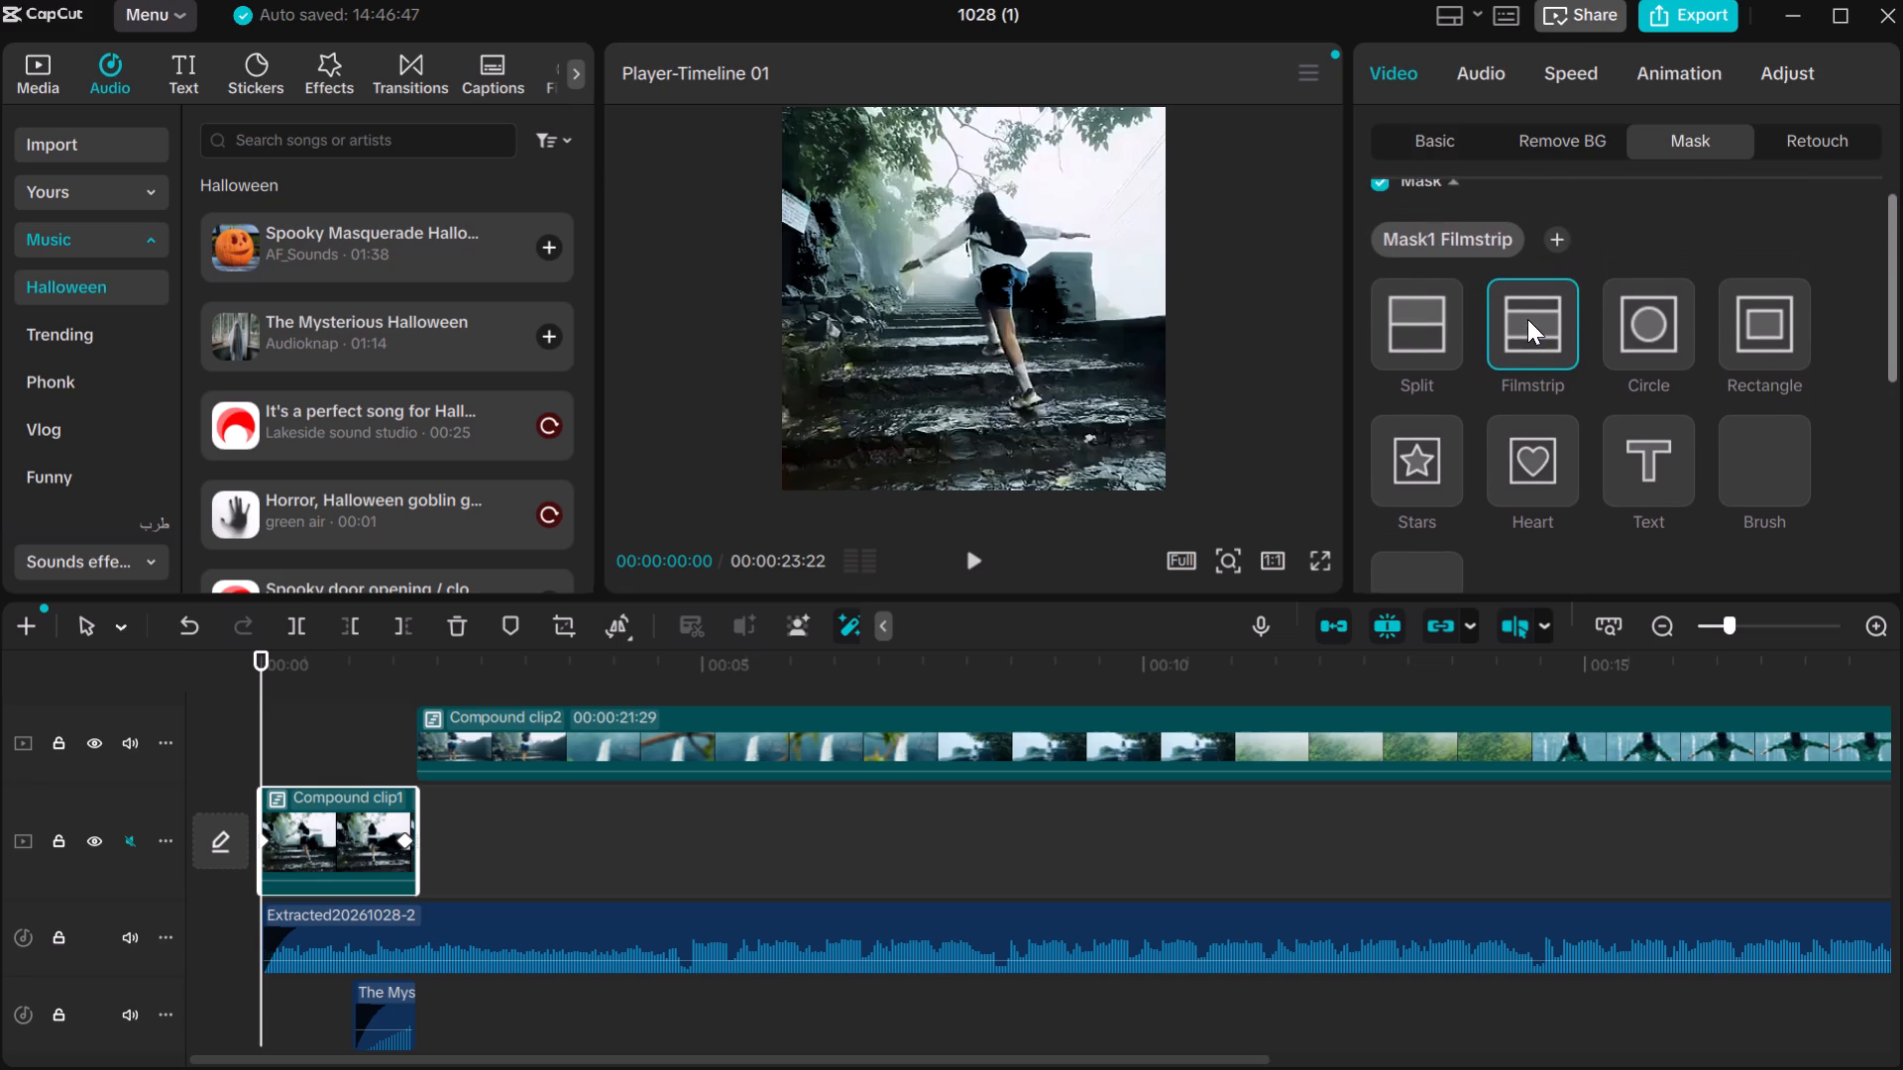
click(1527, 319)
click(1657, 328)
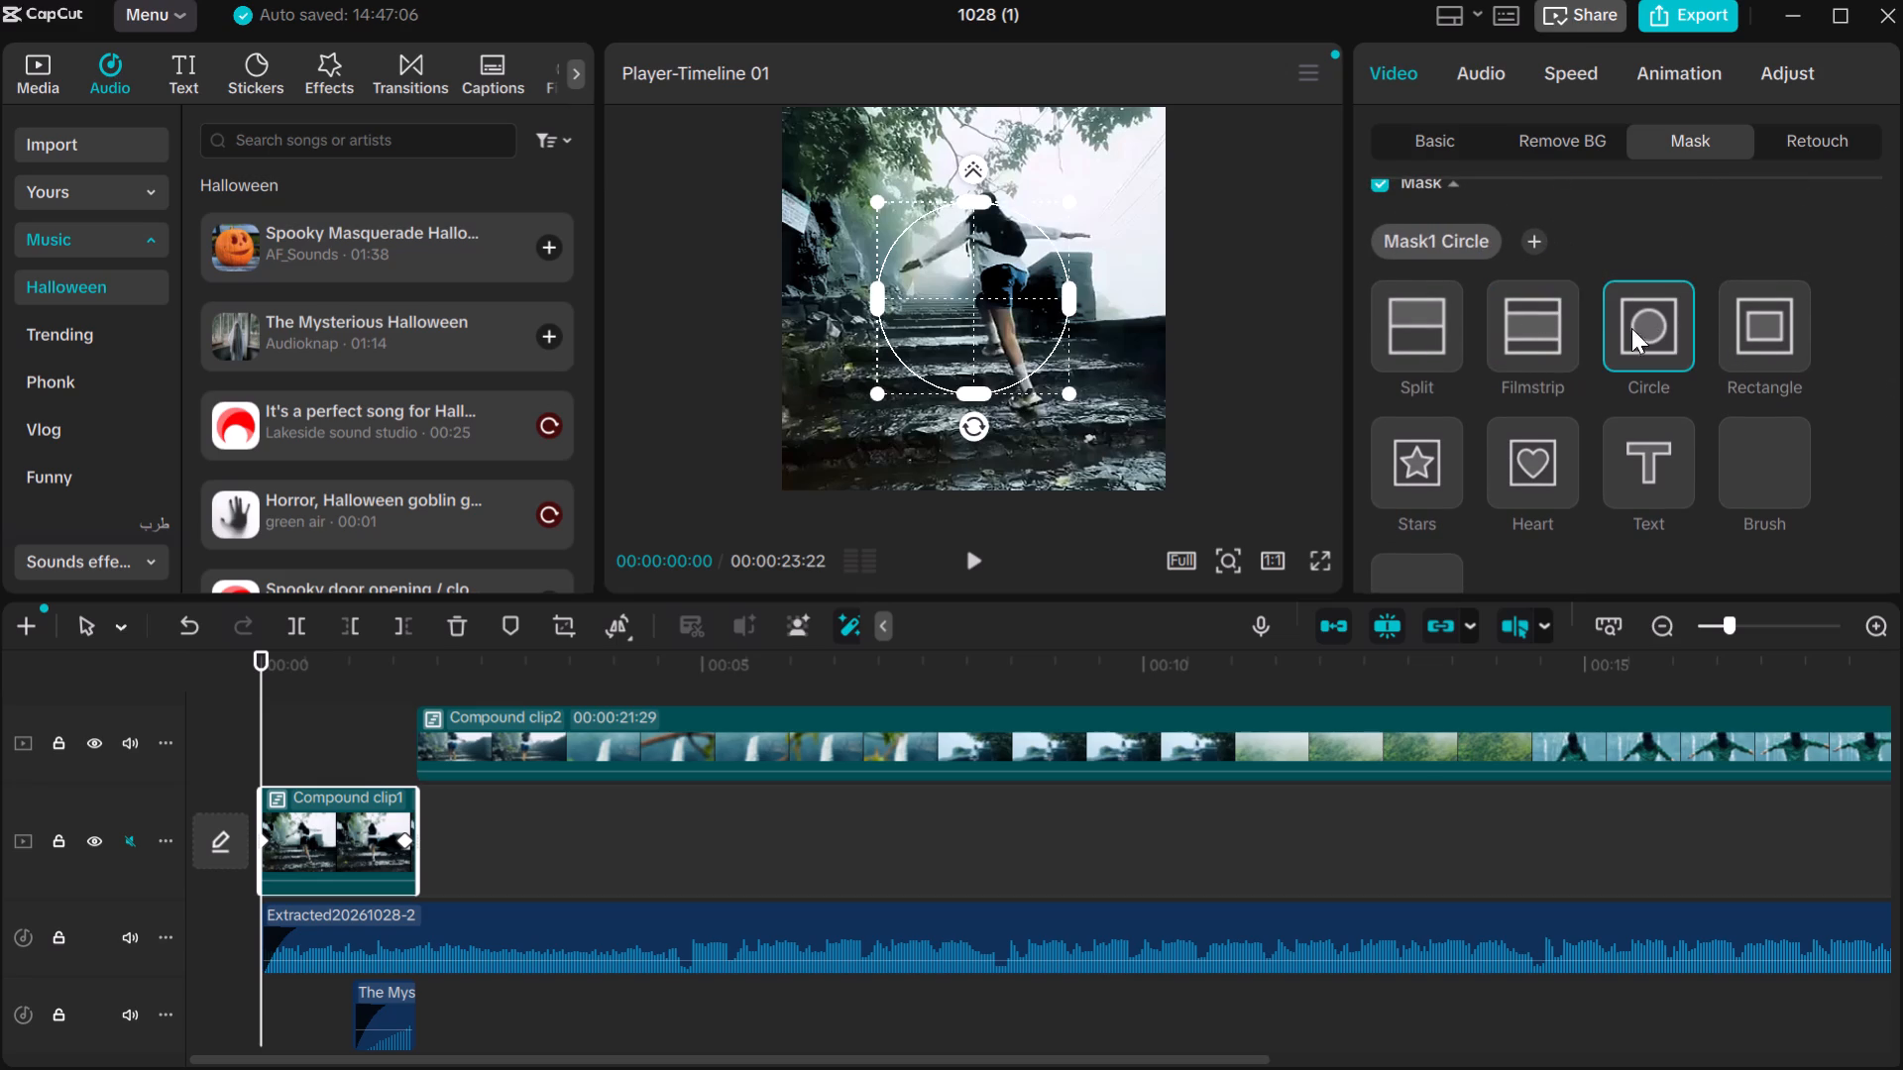
click(1415, 330)
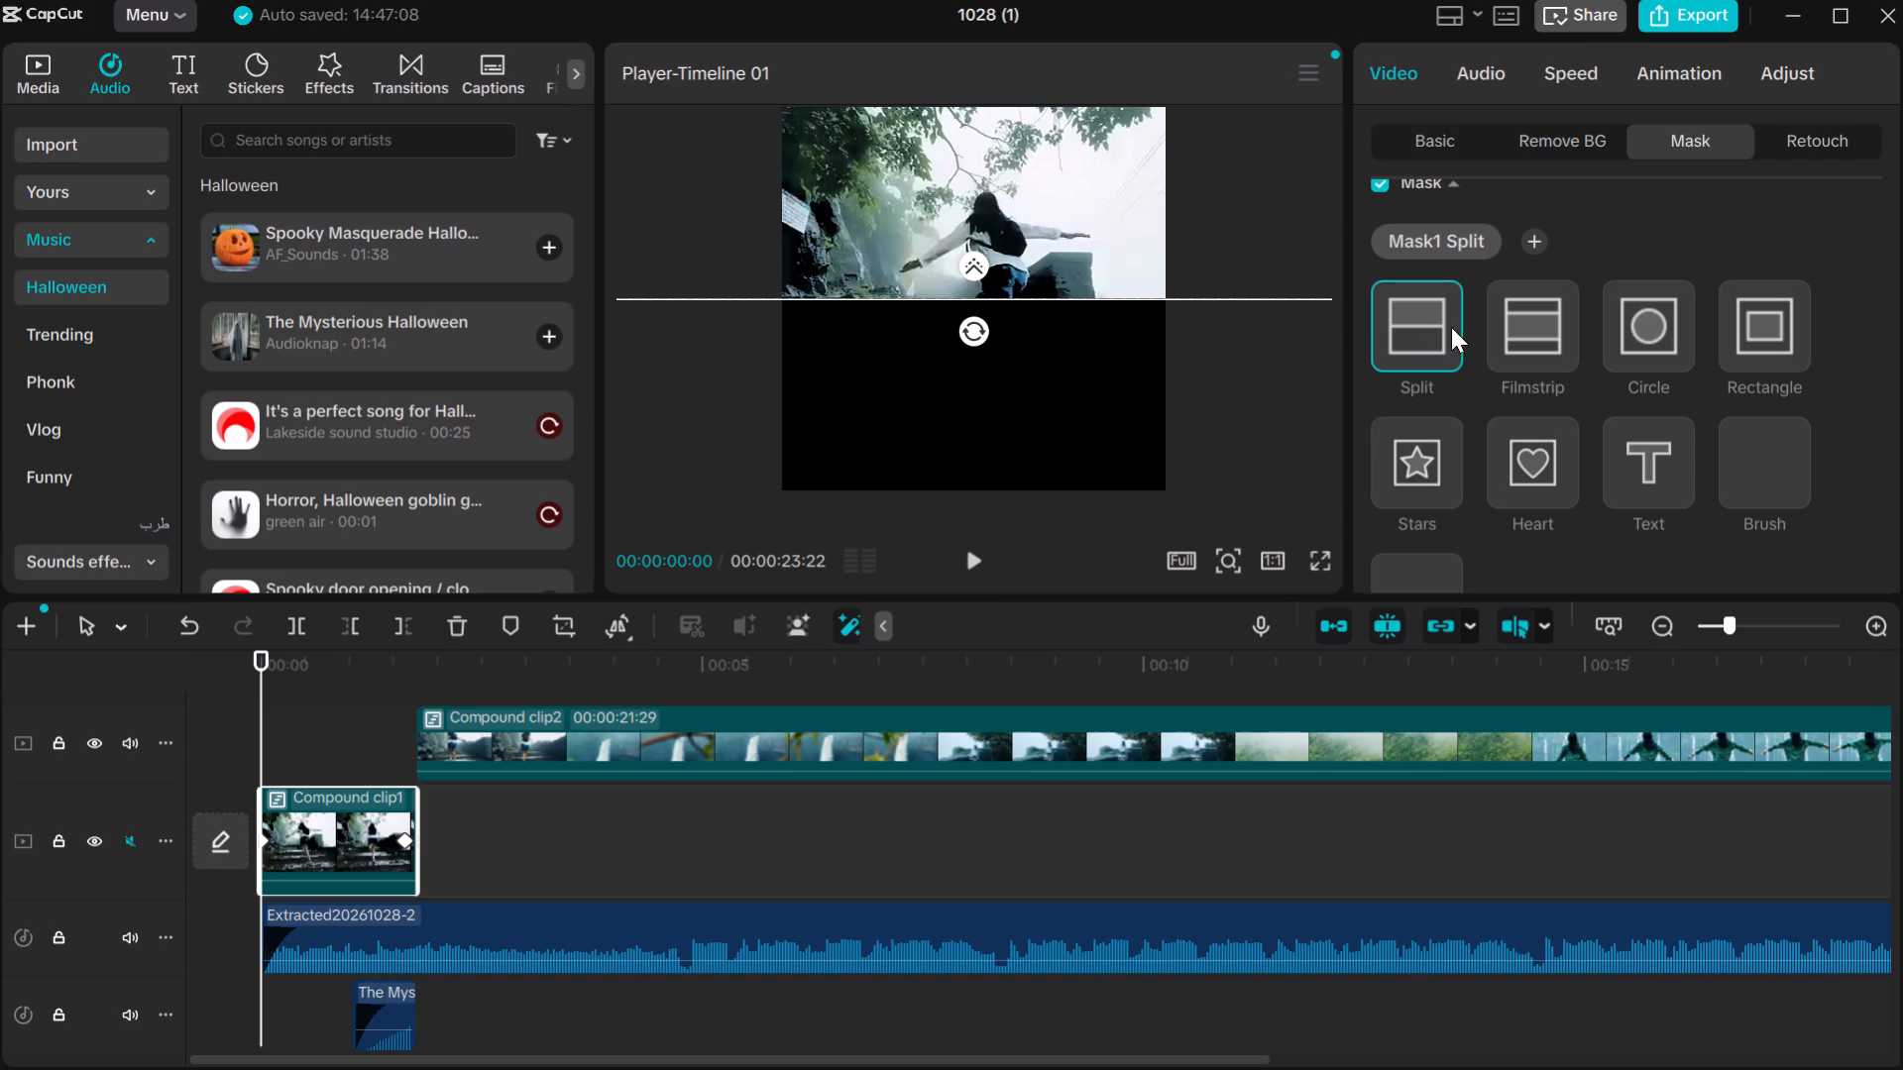
click(1503, 328)
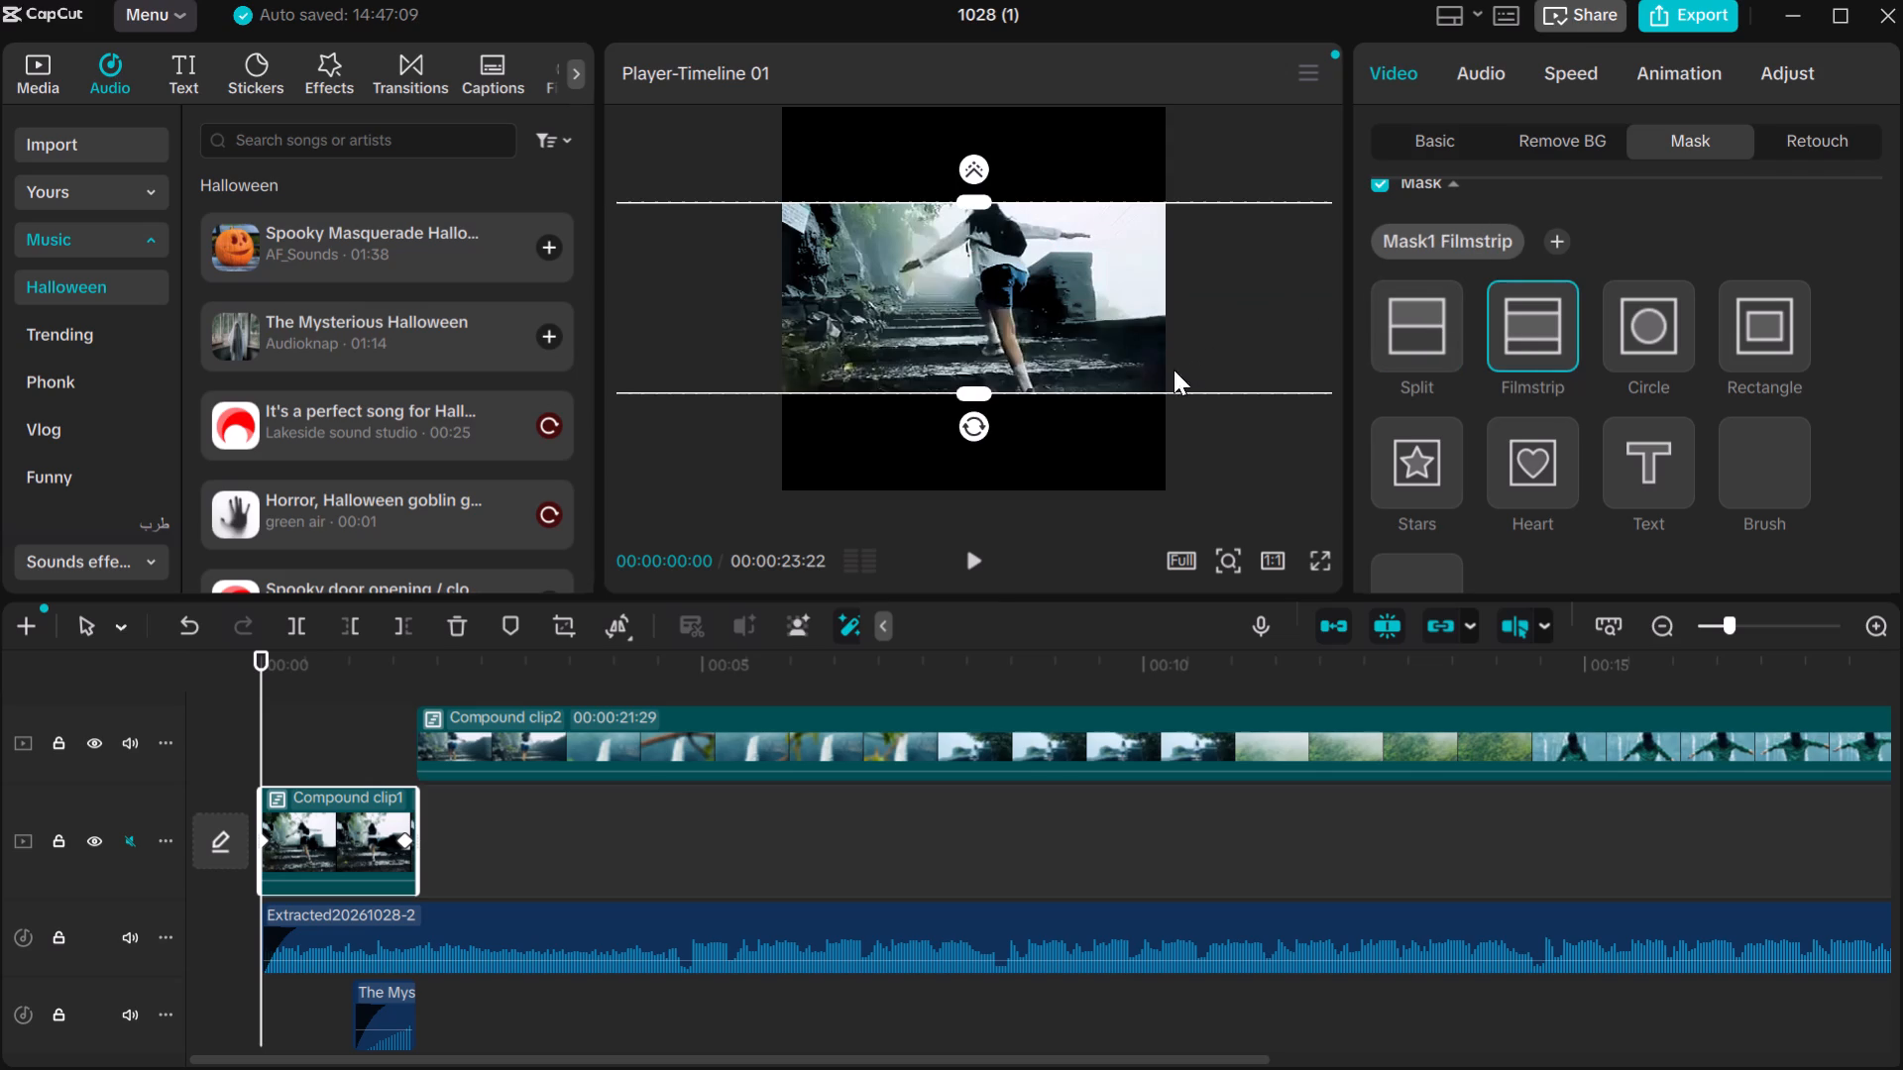
Narrow Compound clip1's Filmstrip mask at 00:00:00:00 to a closed line across the frame's centre.
drag(972, 430, 969, 448)
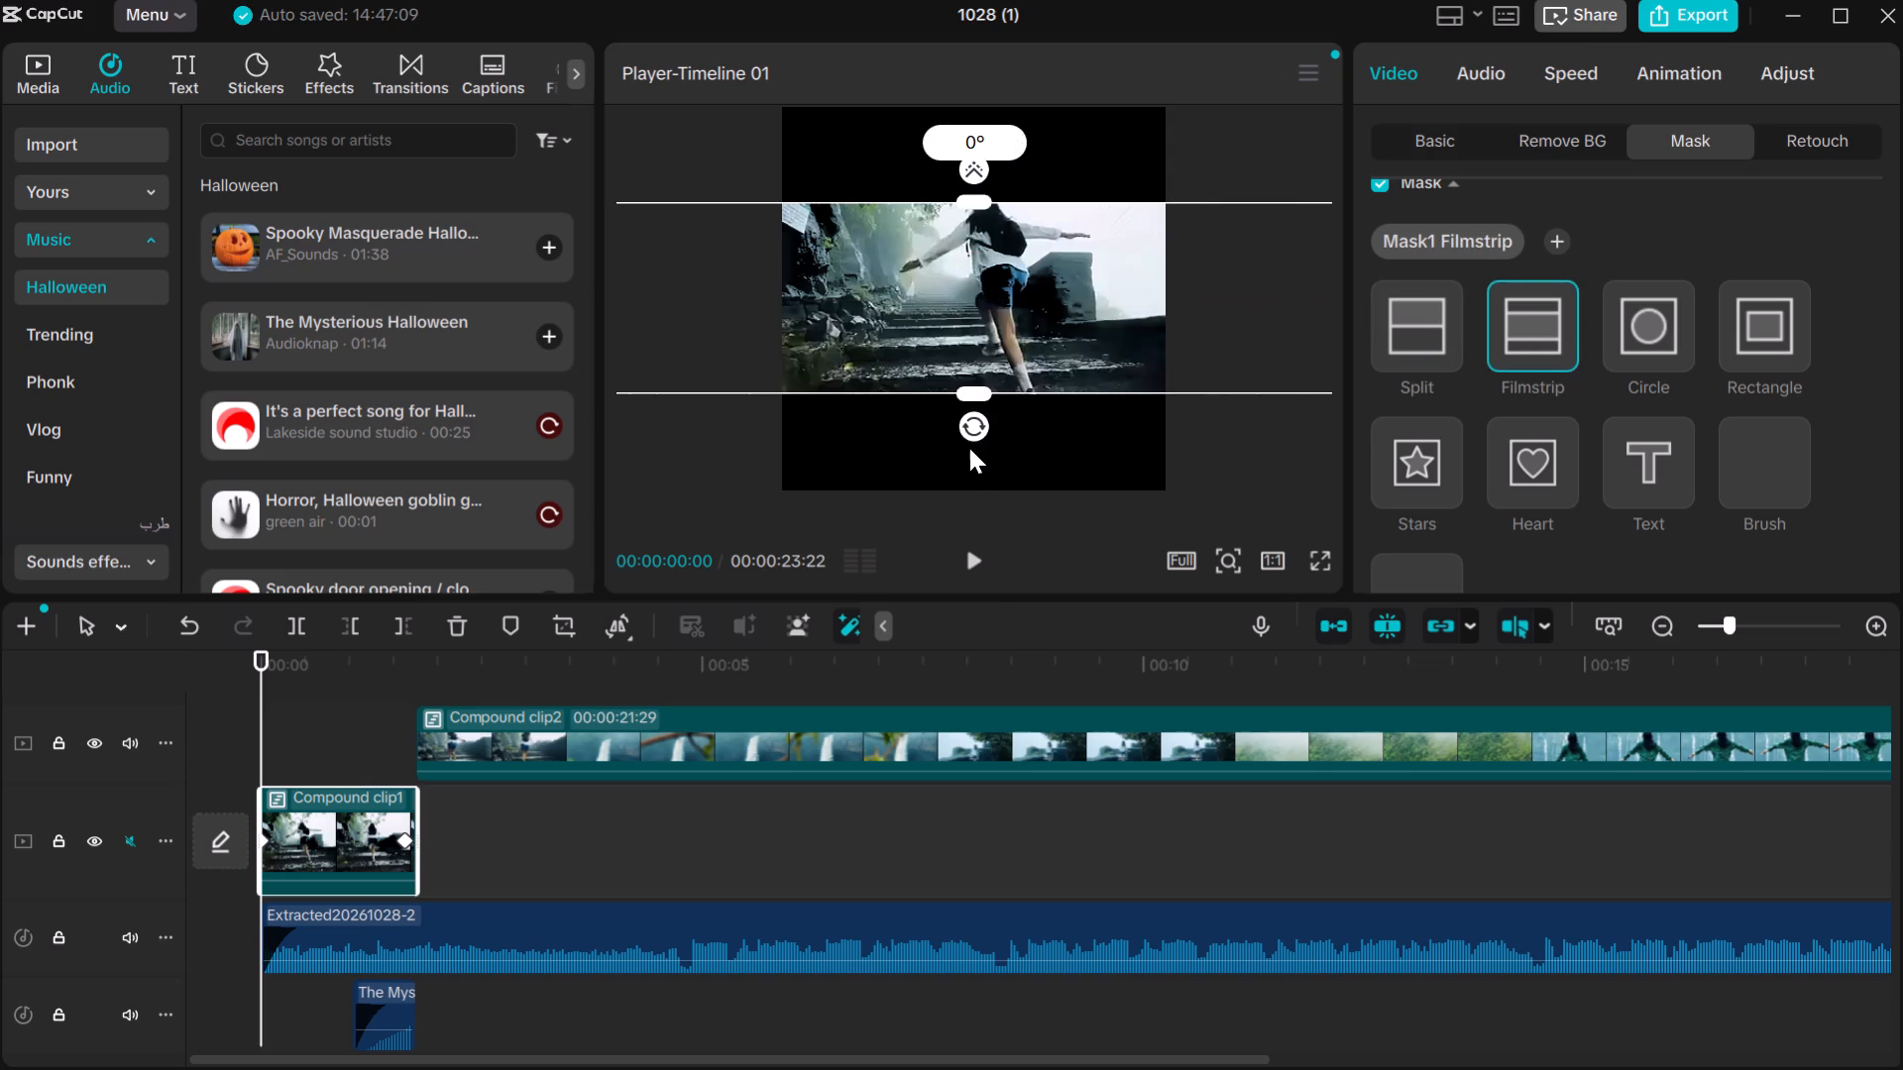
drag(969, 448, 969, 457)
click(974, 425)
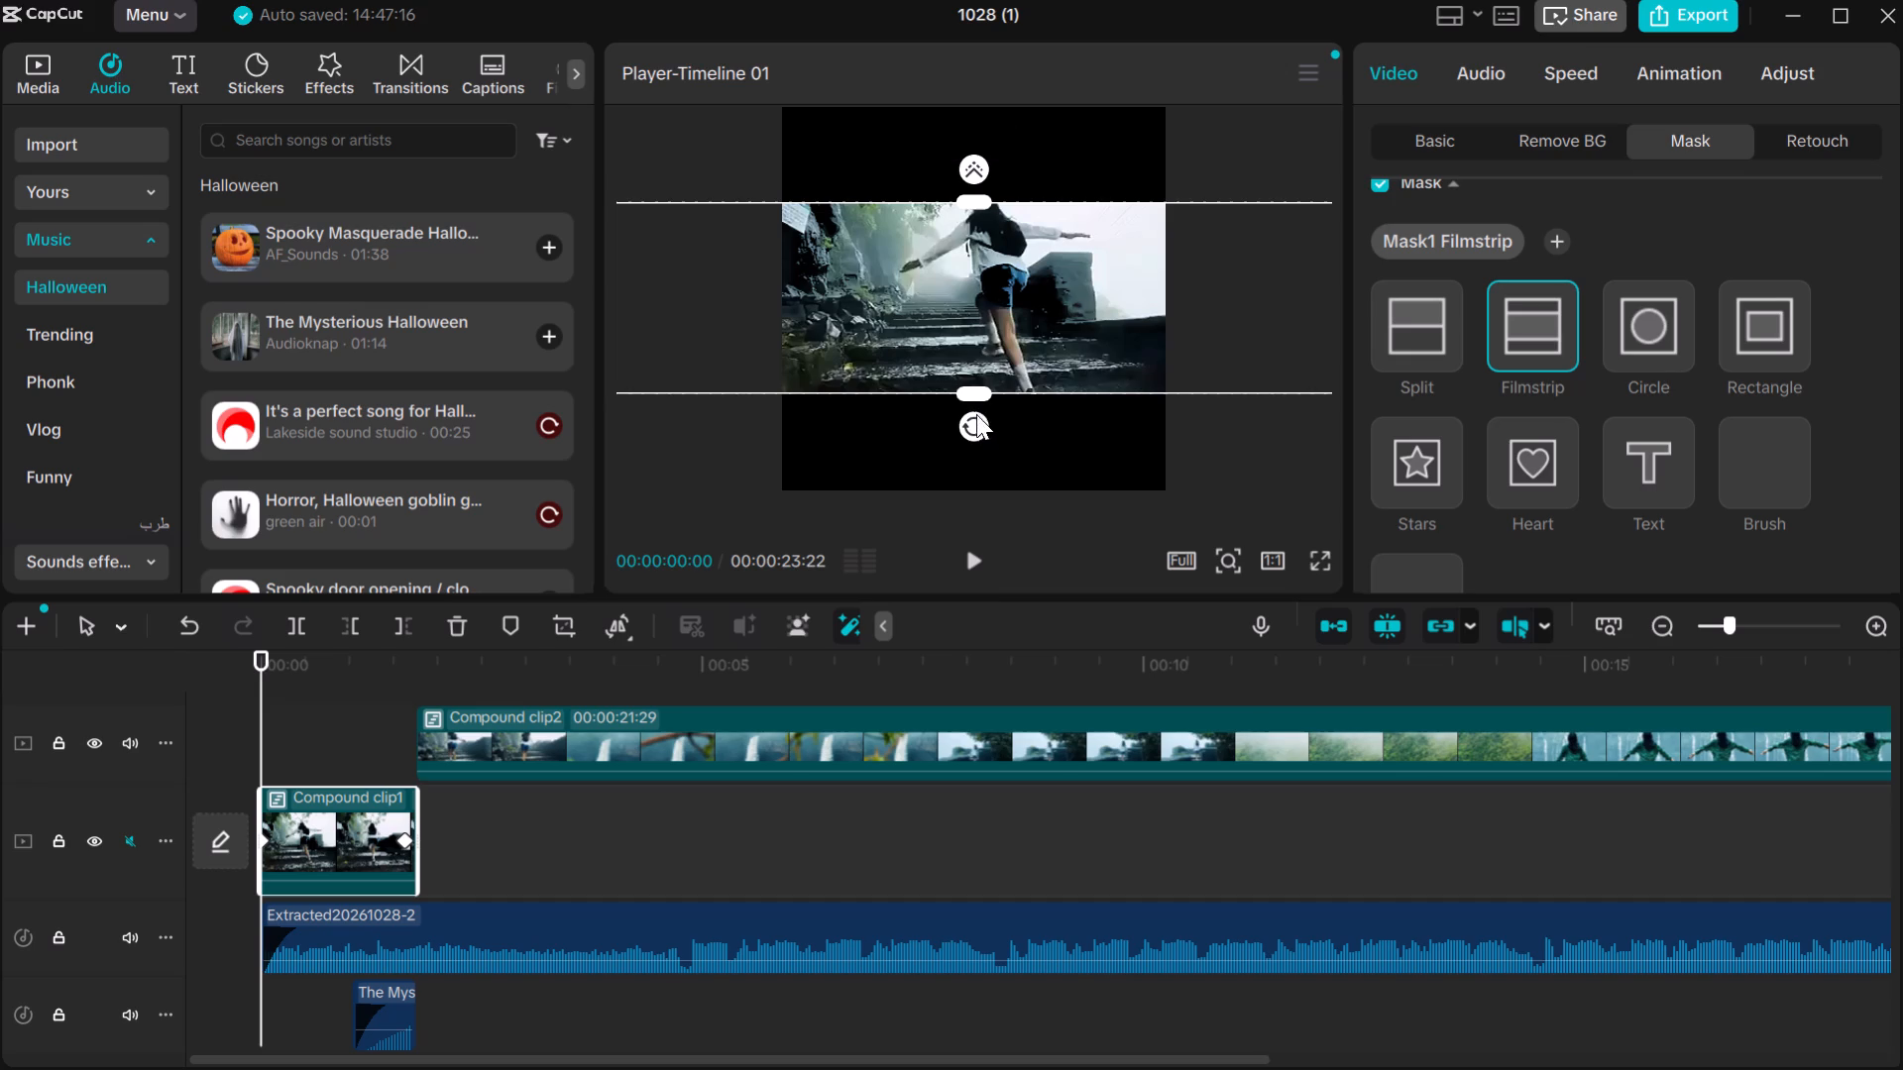
drag(972, 393, 961, 319)
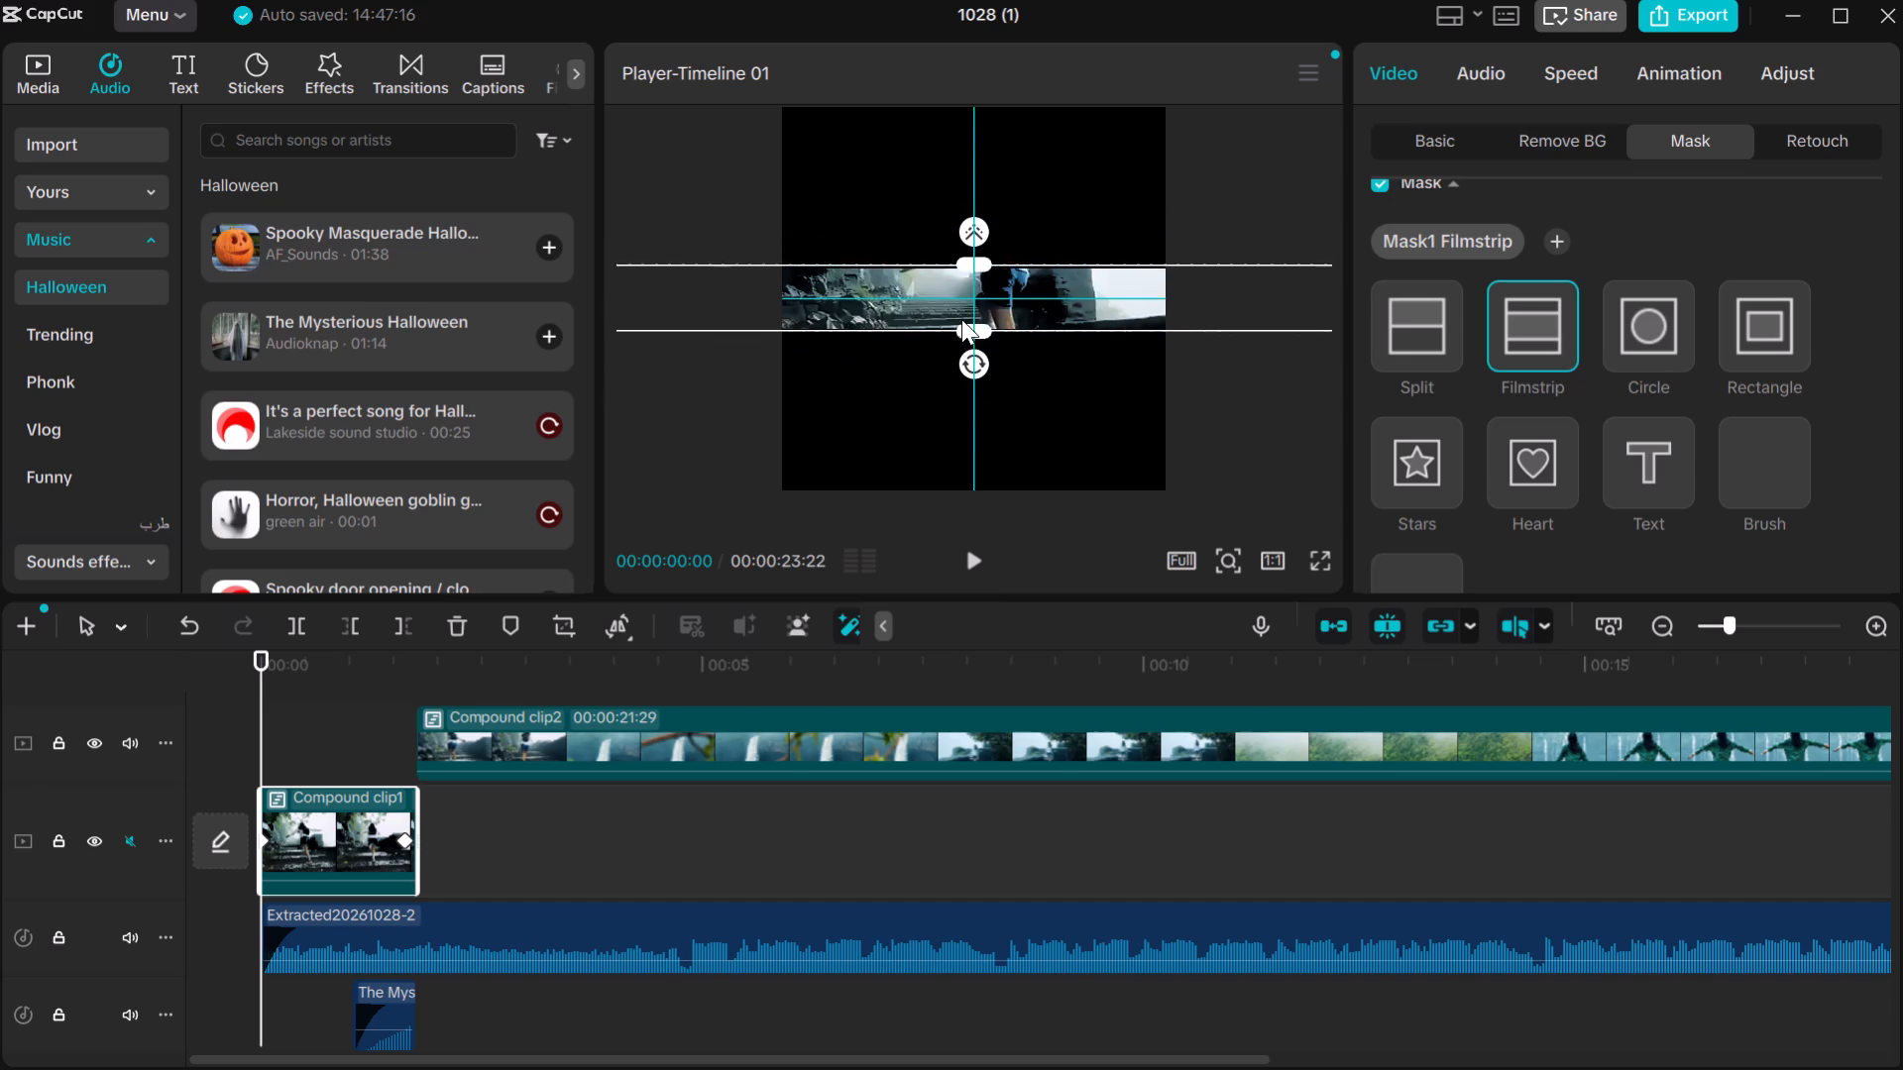
drag(961, 319, 960, 298)
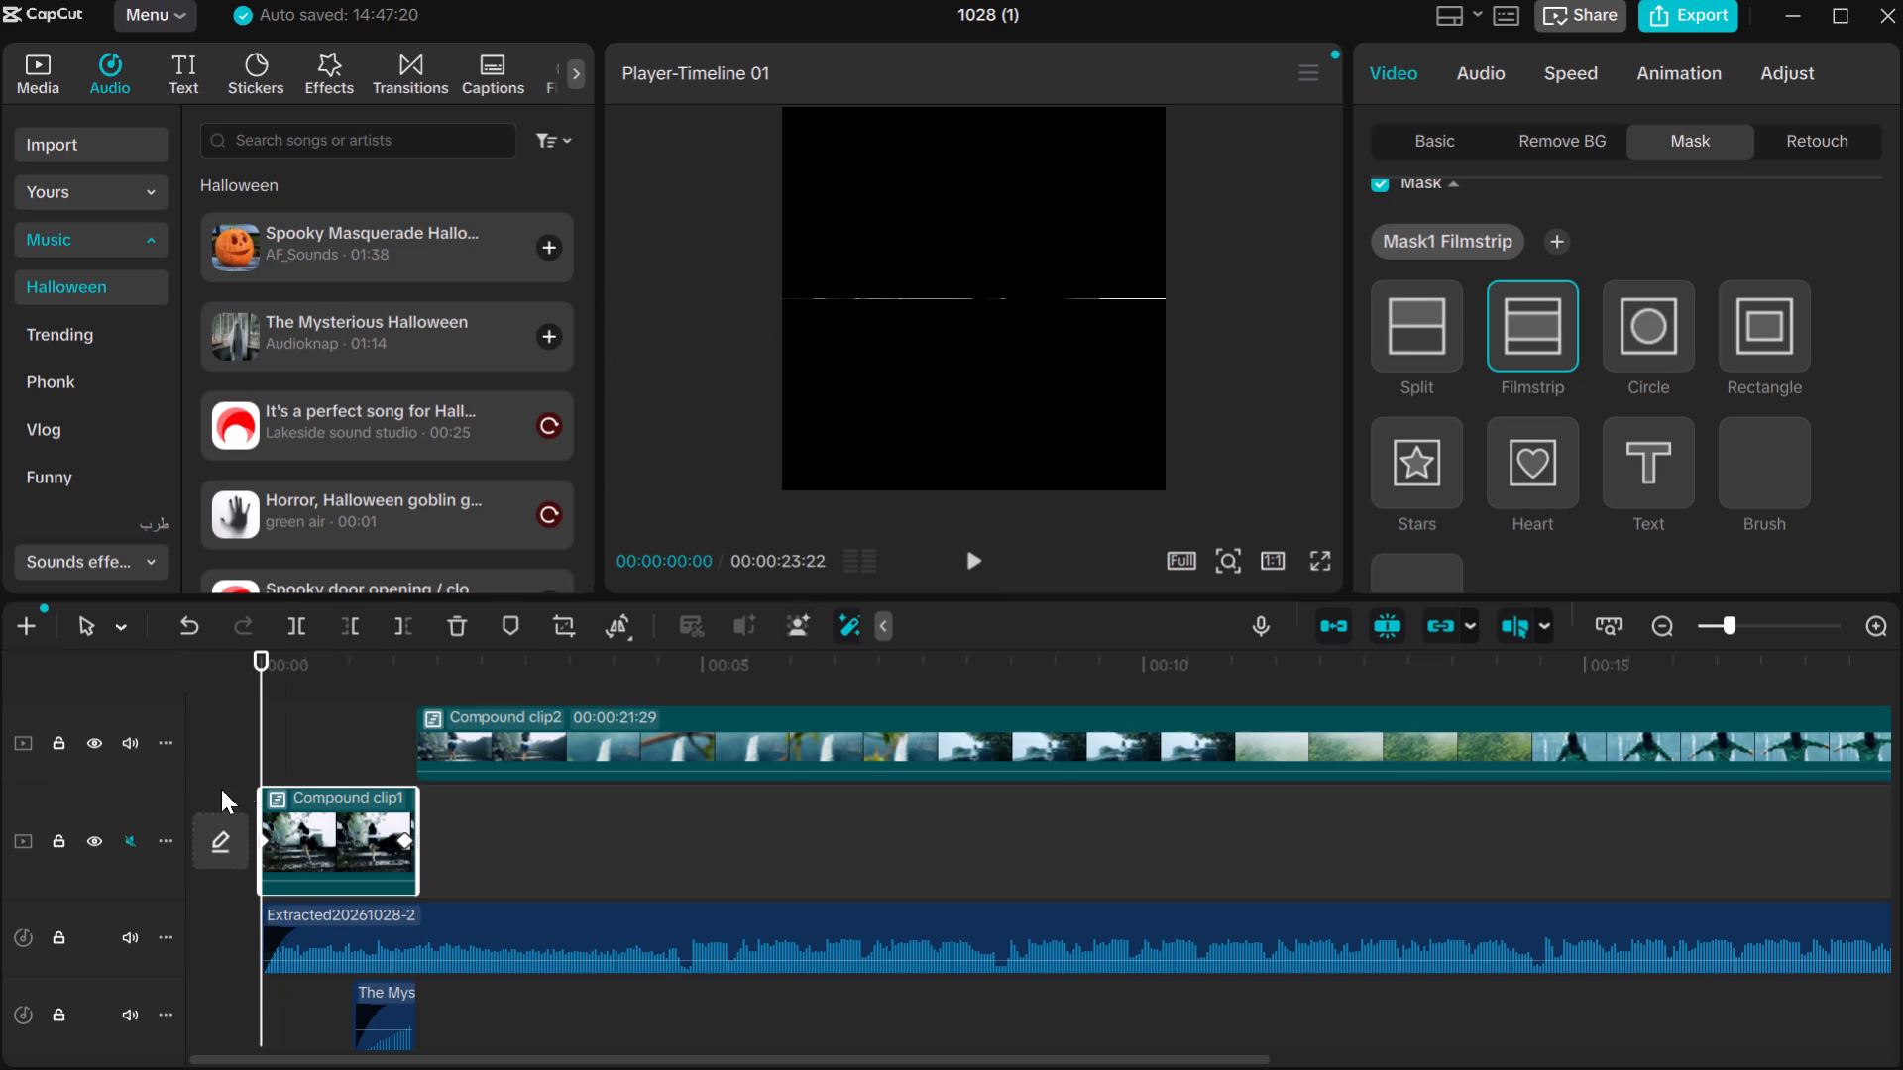
Go to 00:00:01:19 and widen Compound clip1's Filmstrip mask beyond the frame's edges.
click(399, 822)
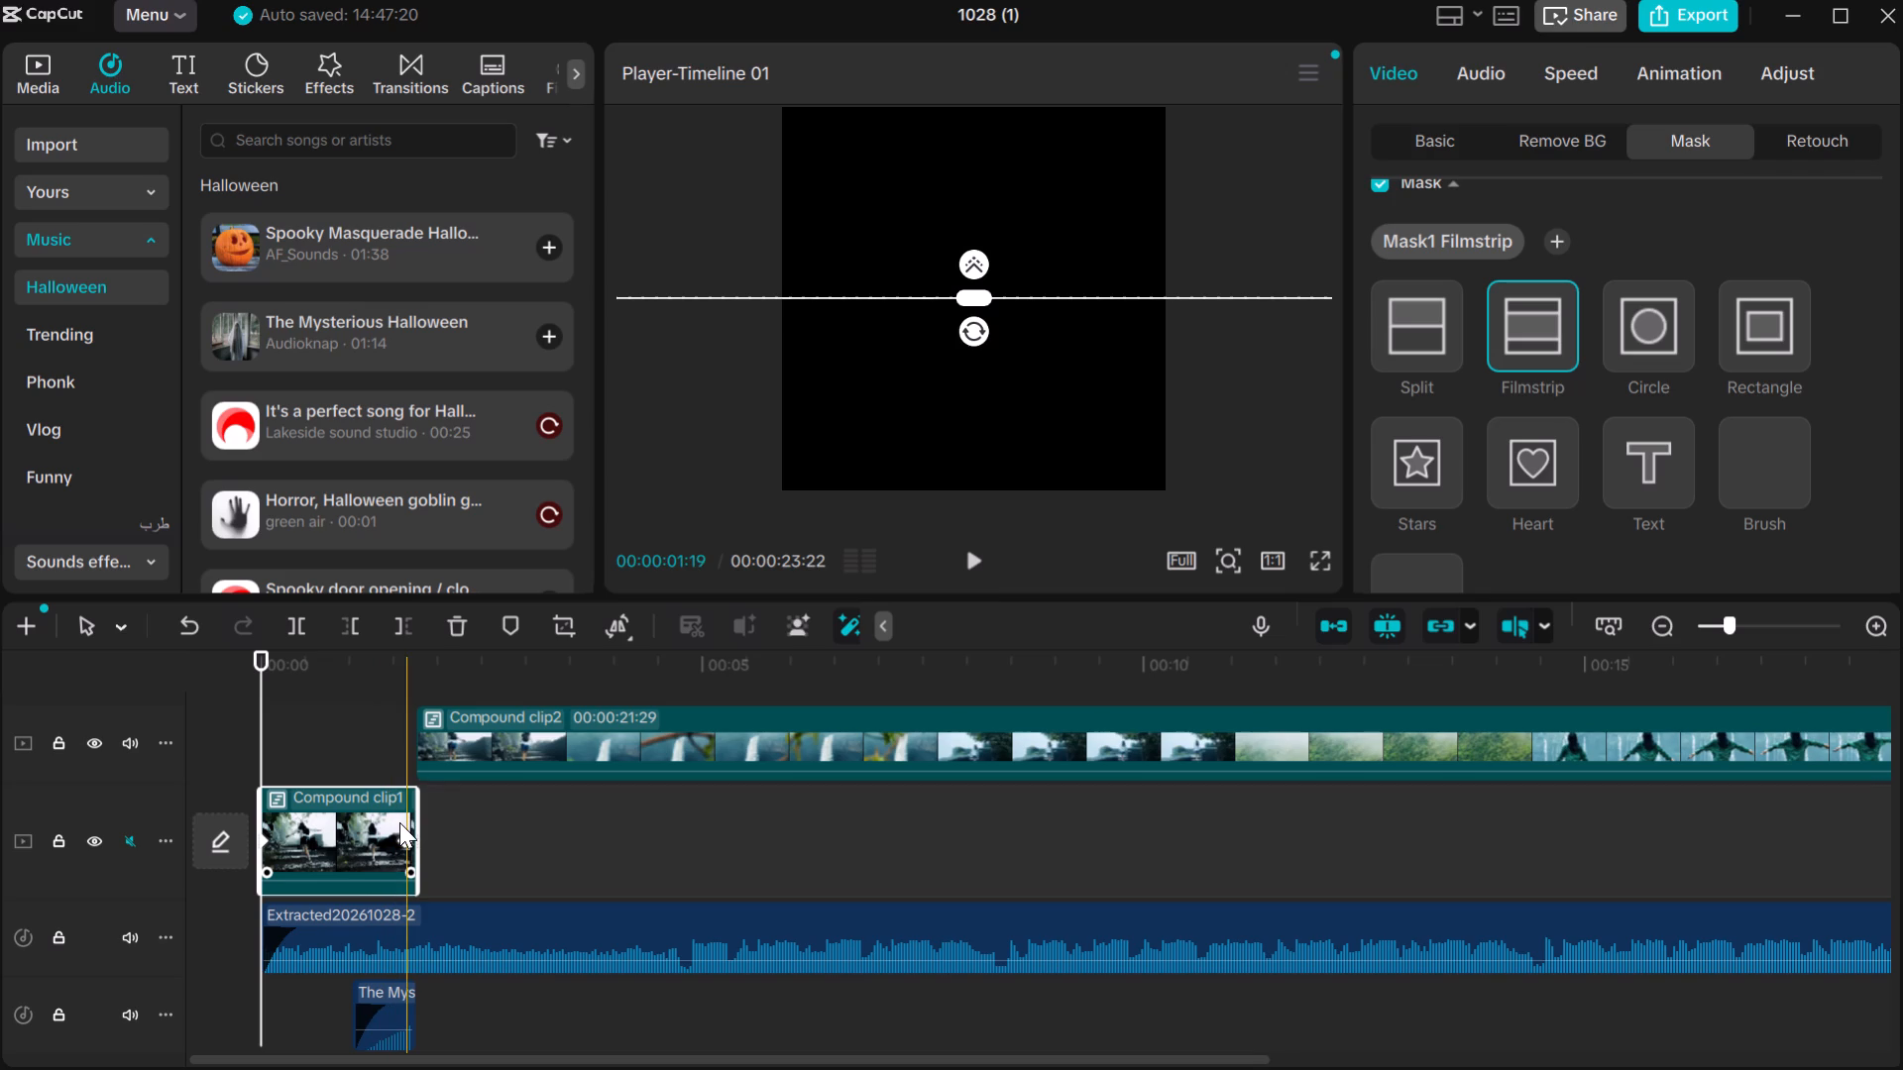
click(400, 836)
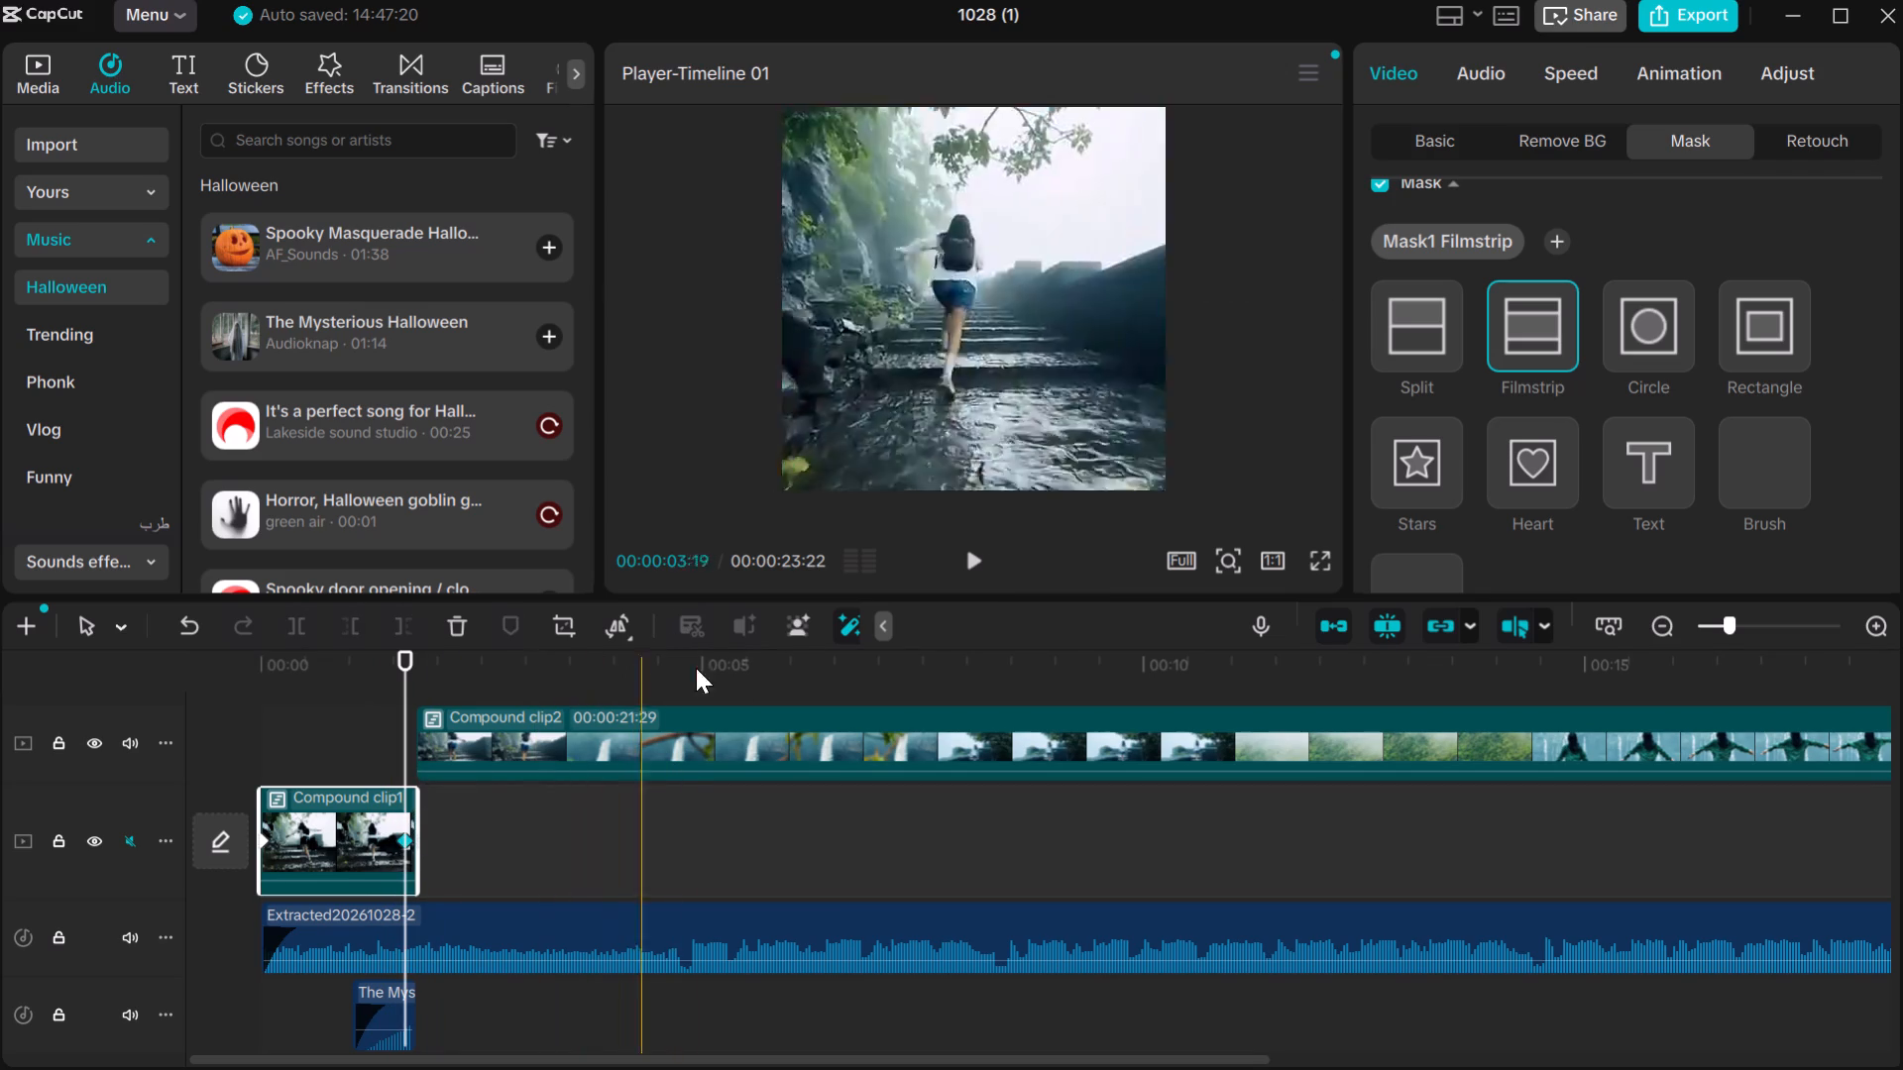
drag(975, 295, 998, 527)
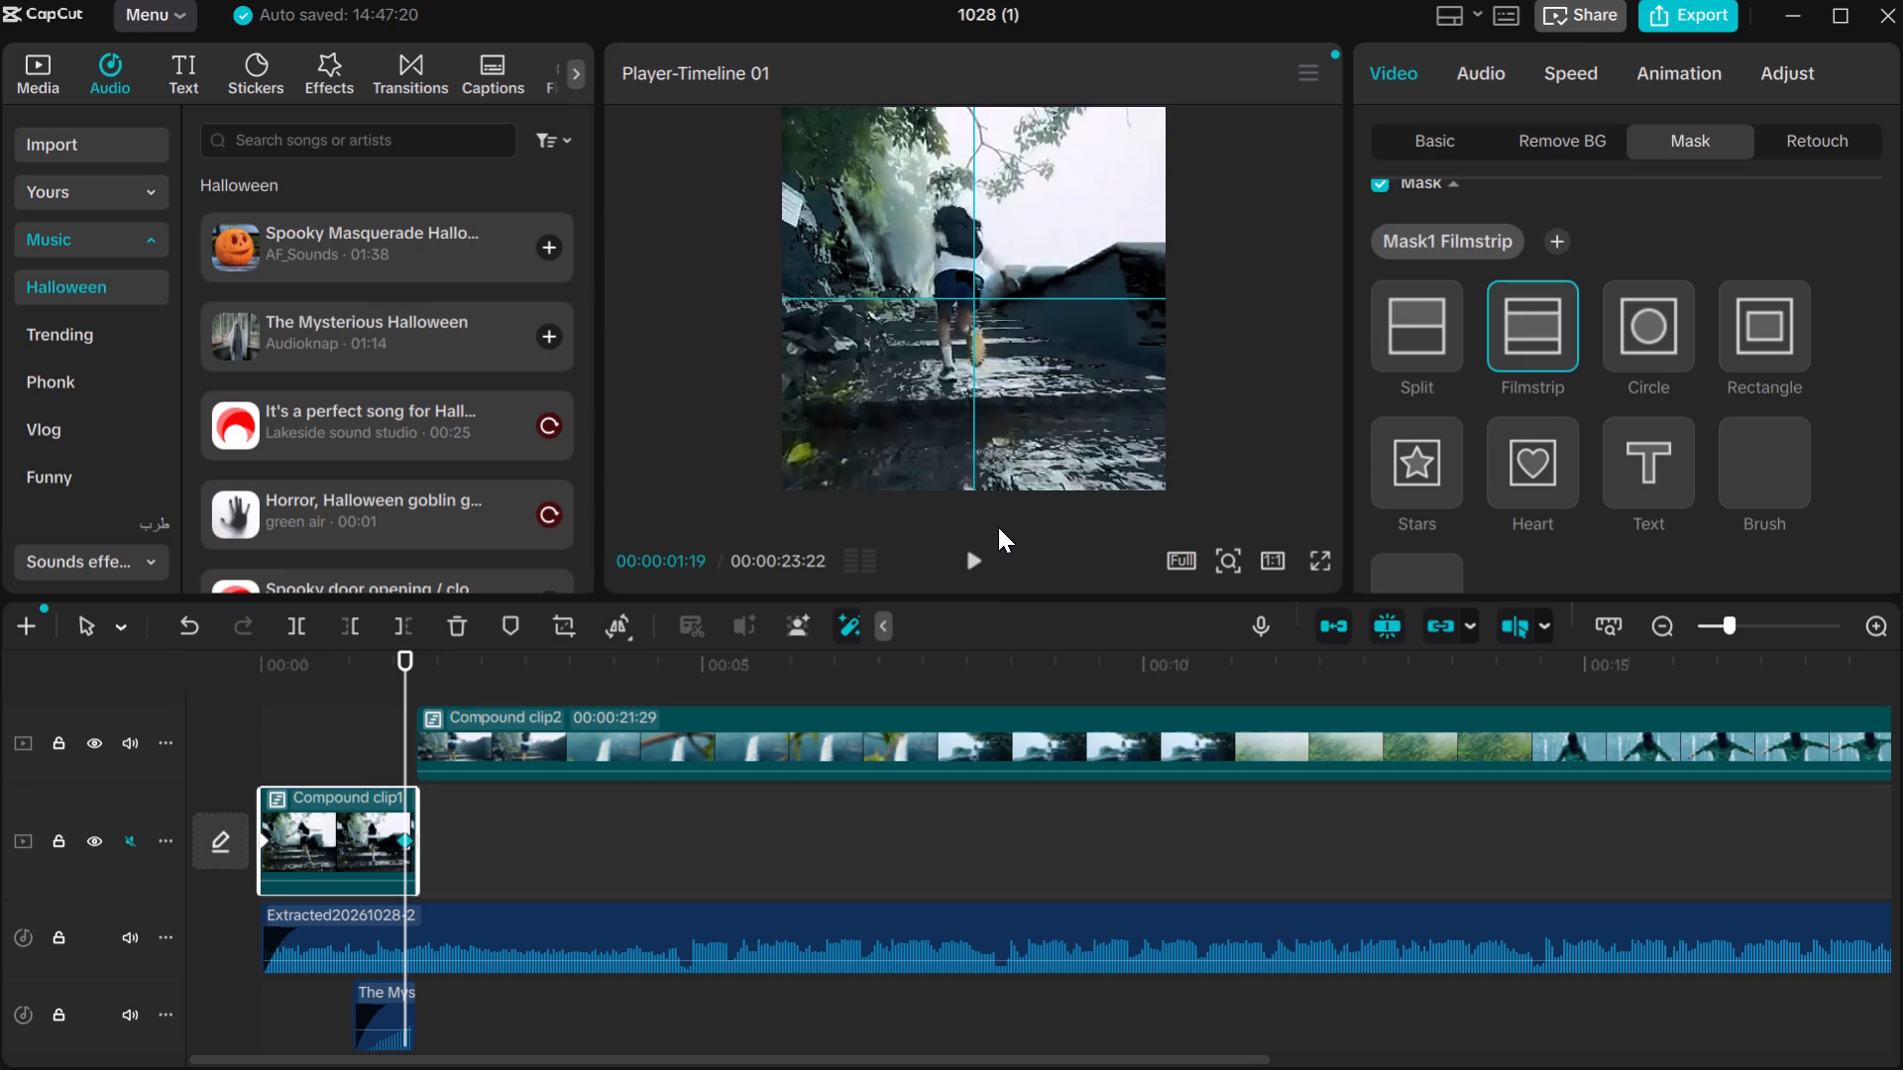
drag(998, 527, 1003, 572)
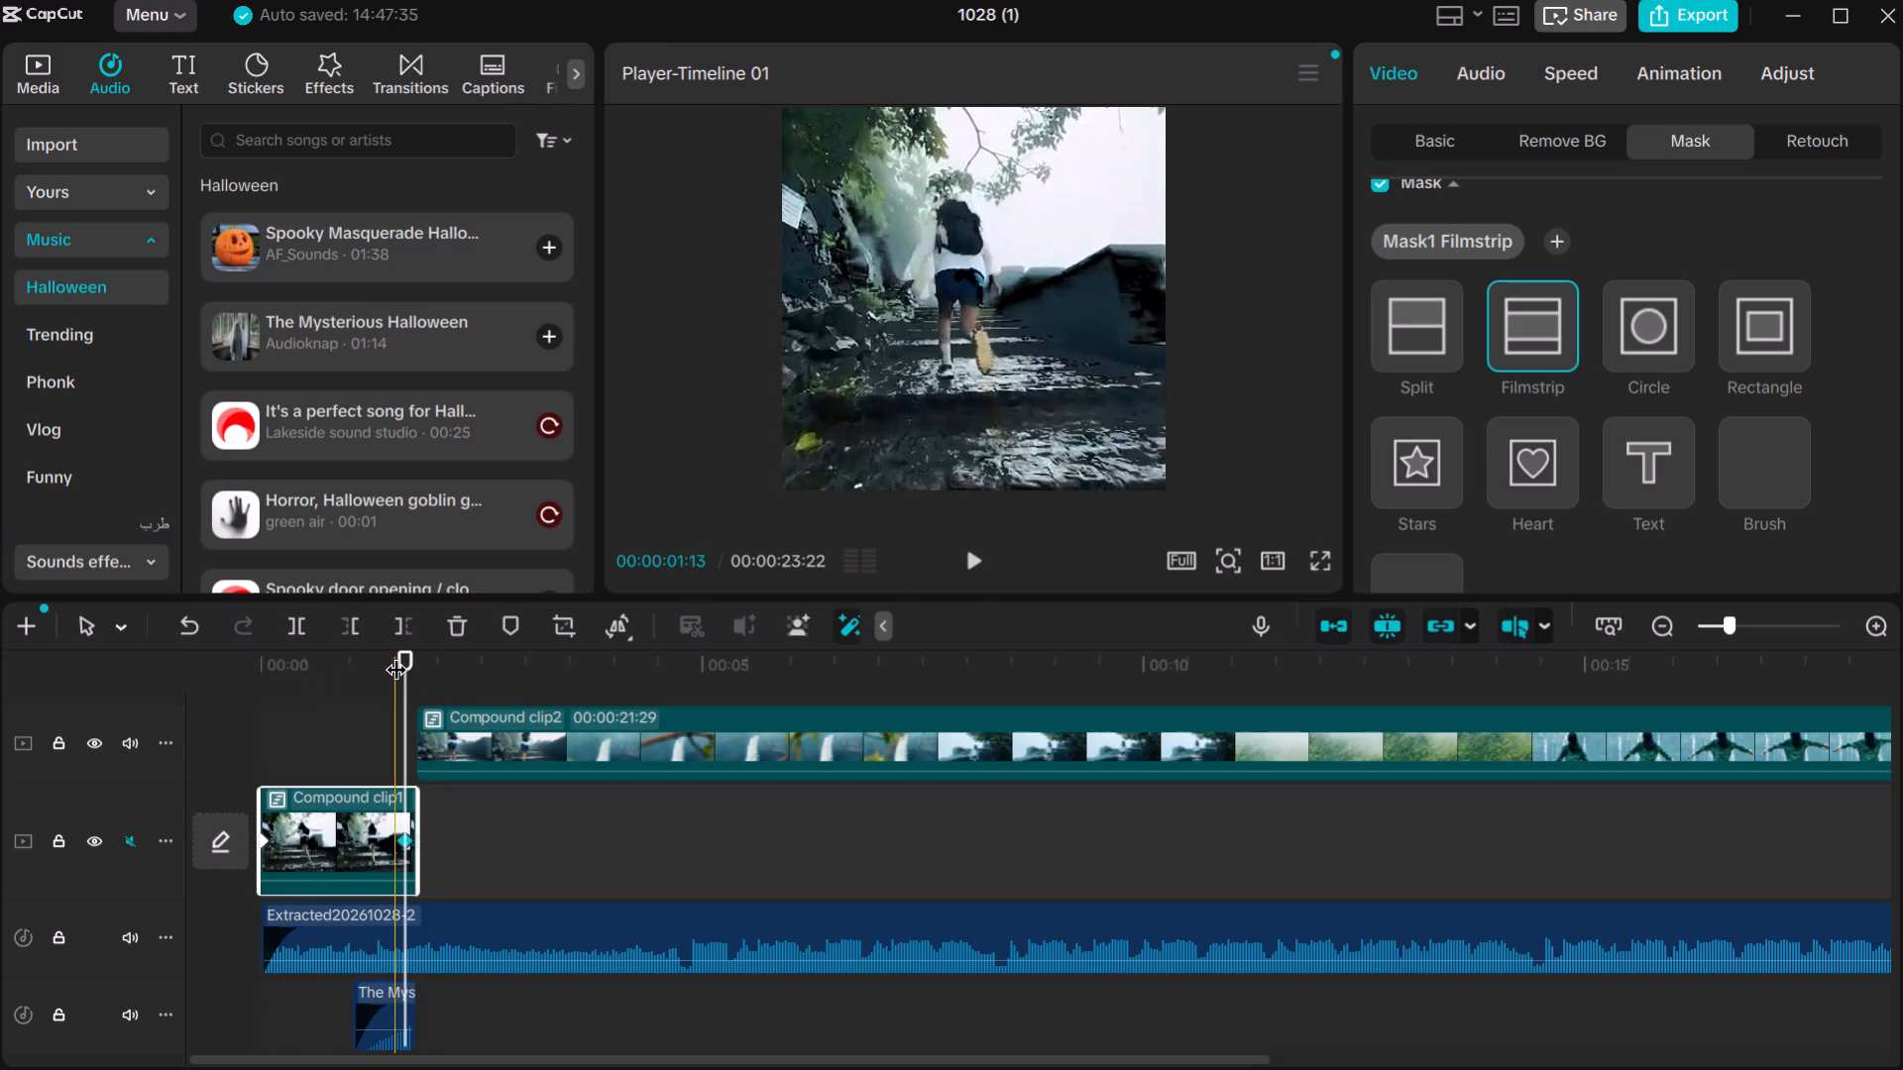
Scrub through Compound clip1 from its start to examine how the Filmstrip mask animates between its keyframes.
drag(395, 654, 277, 692)
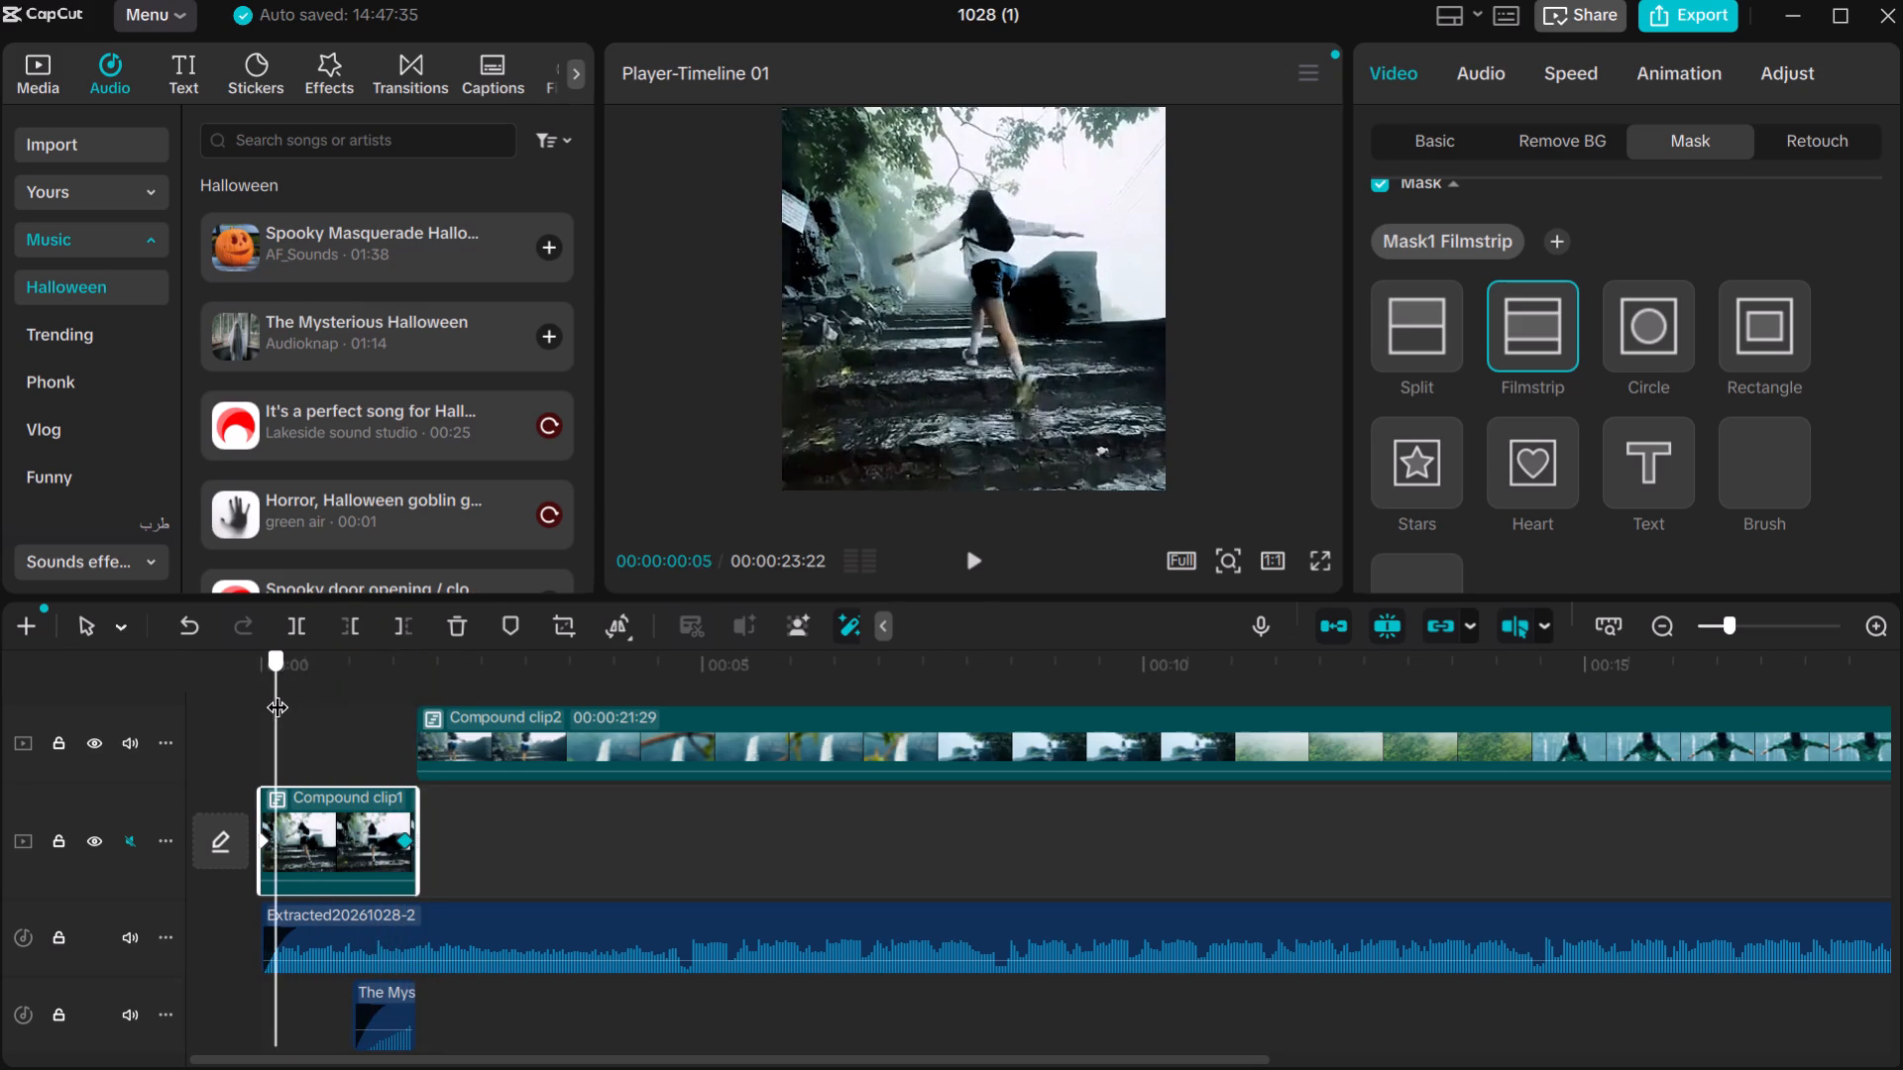
drag(277, 692, 333, 696)
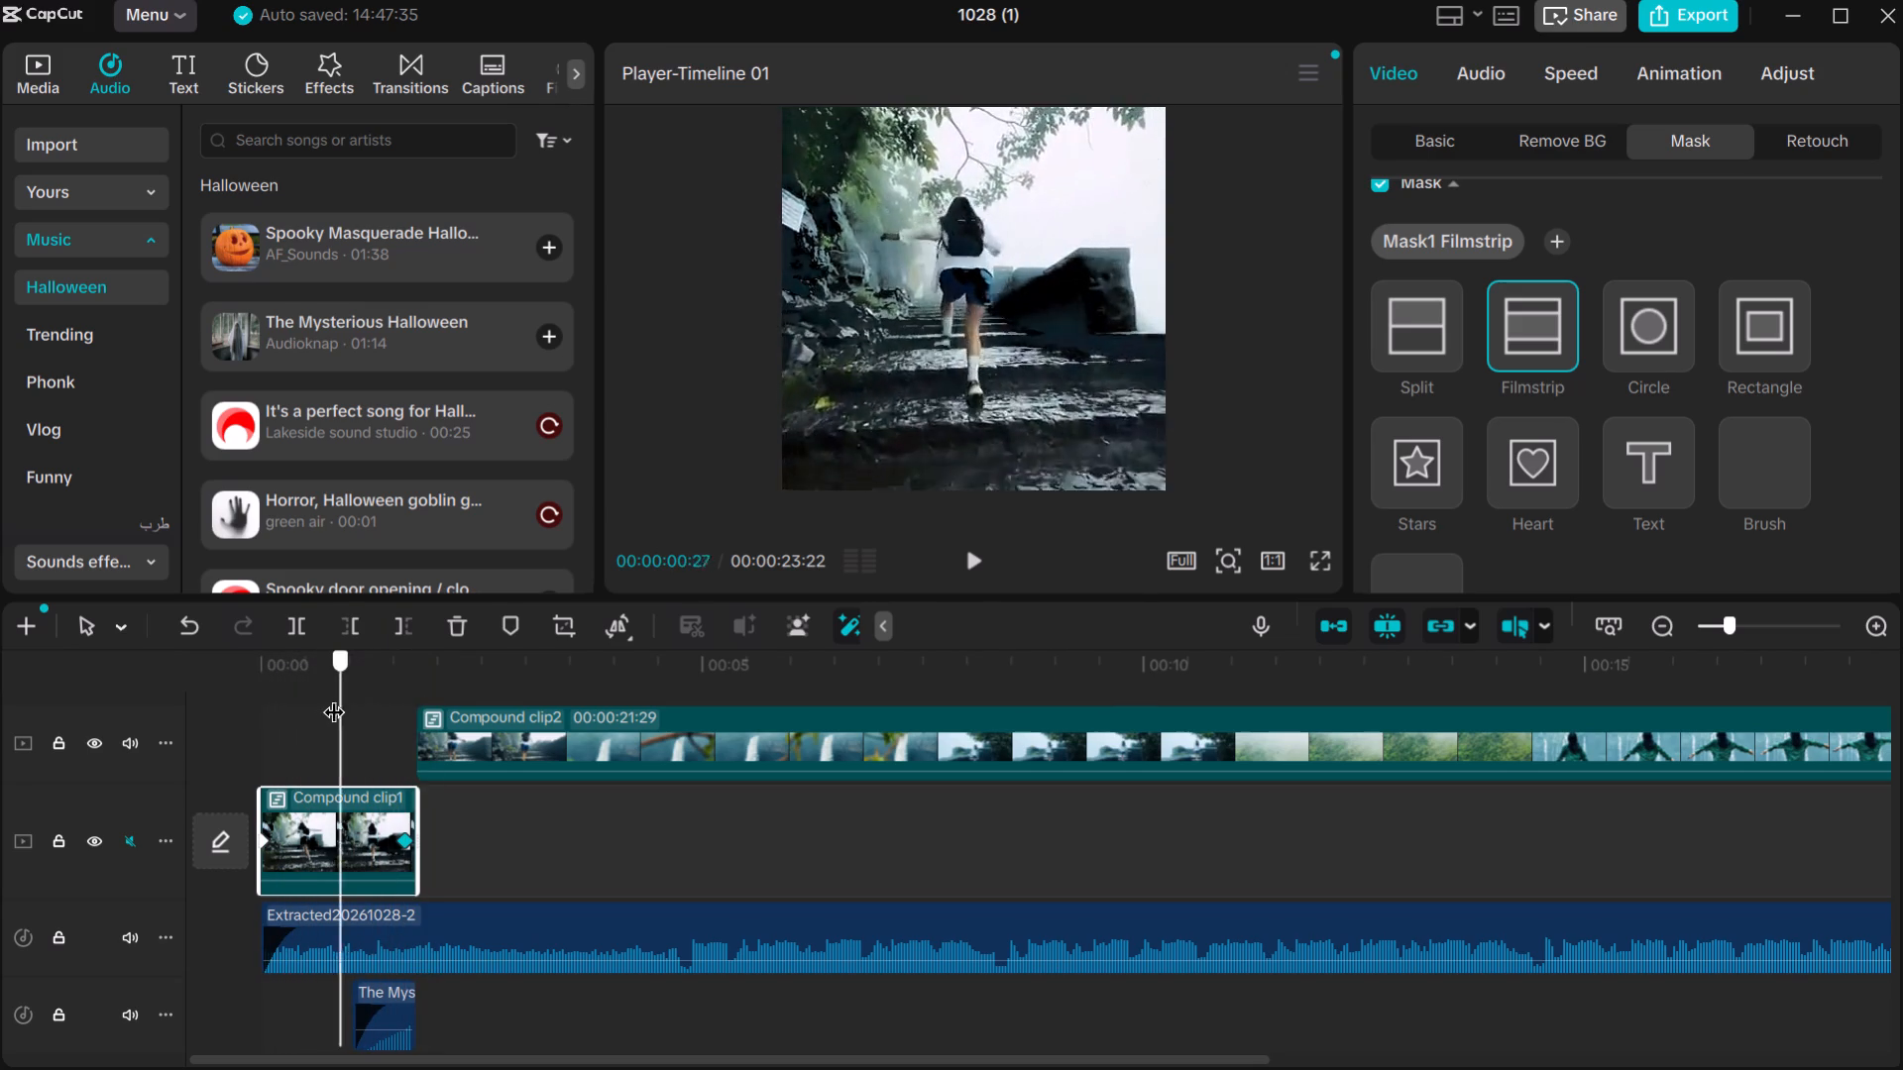
drag(333, 696, 268, 706)
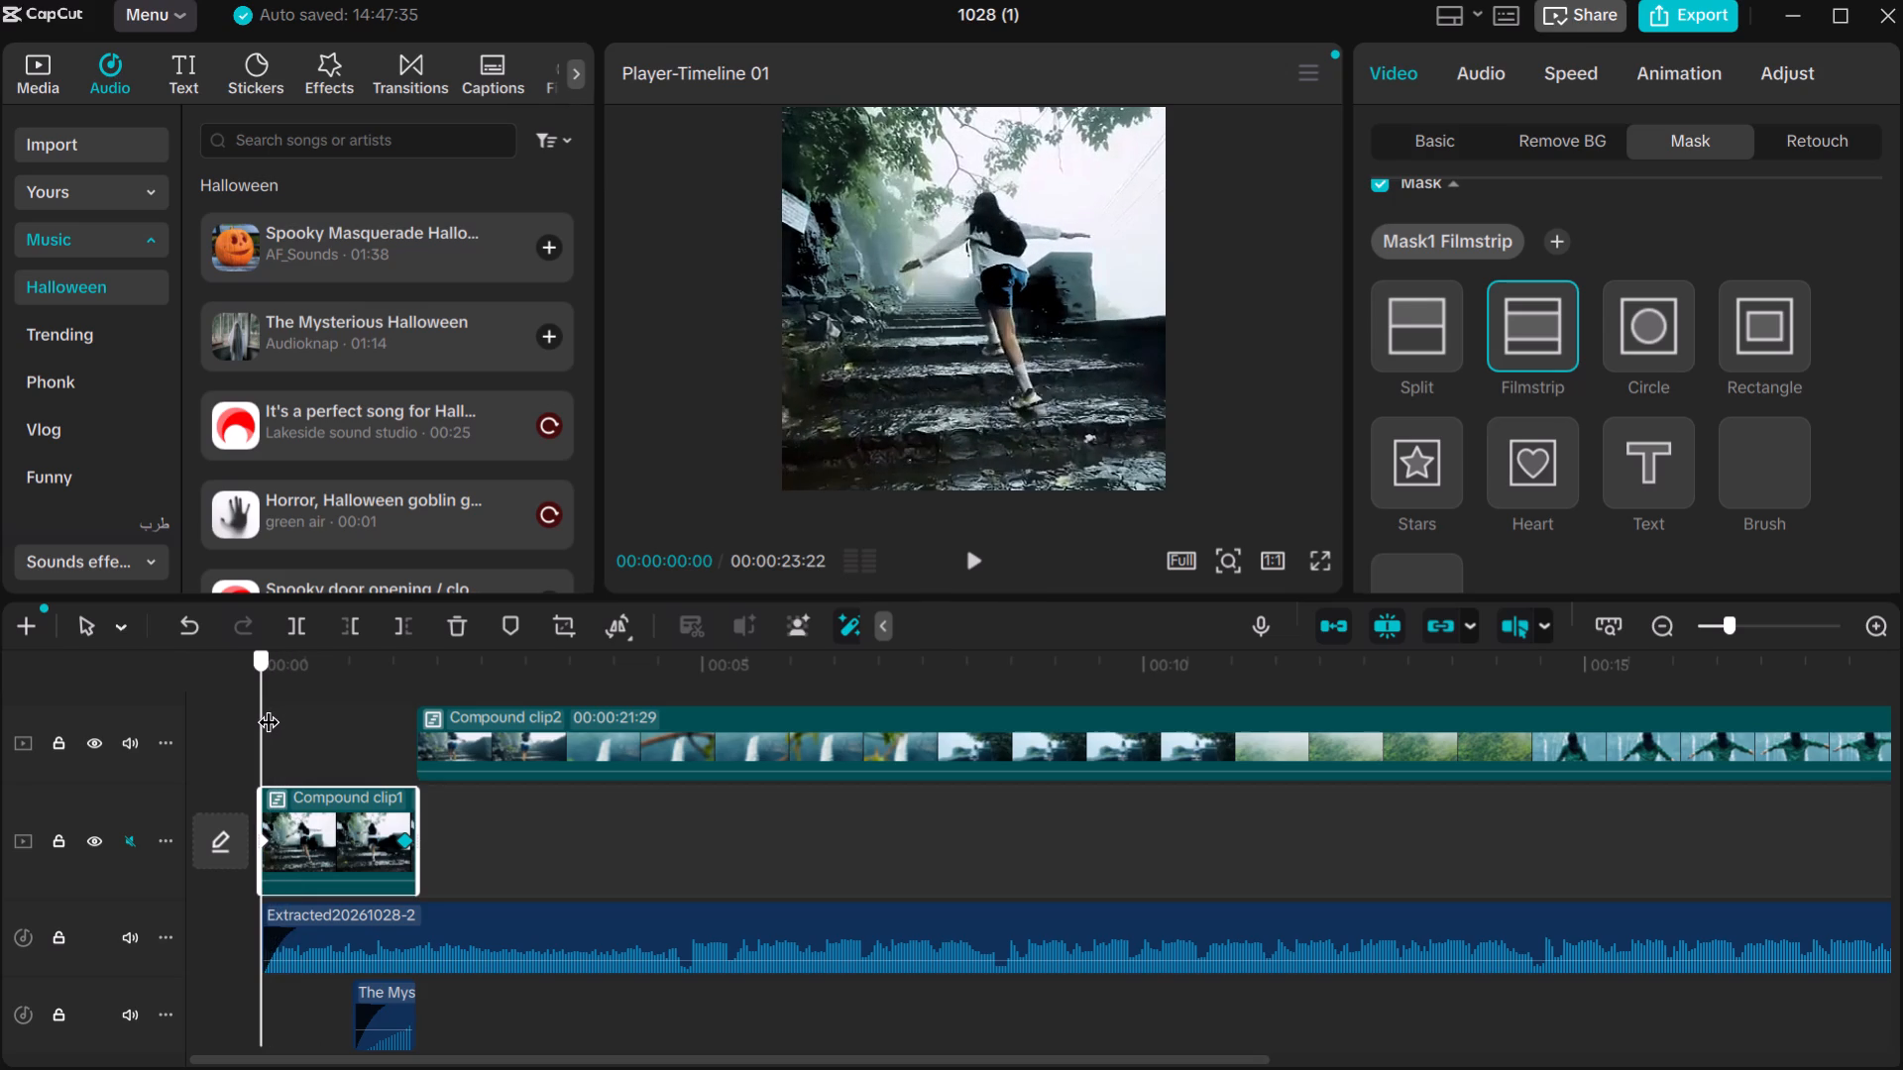
drag(268, 706, 284, 707)
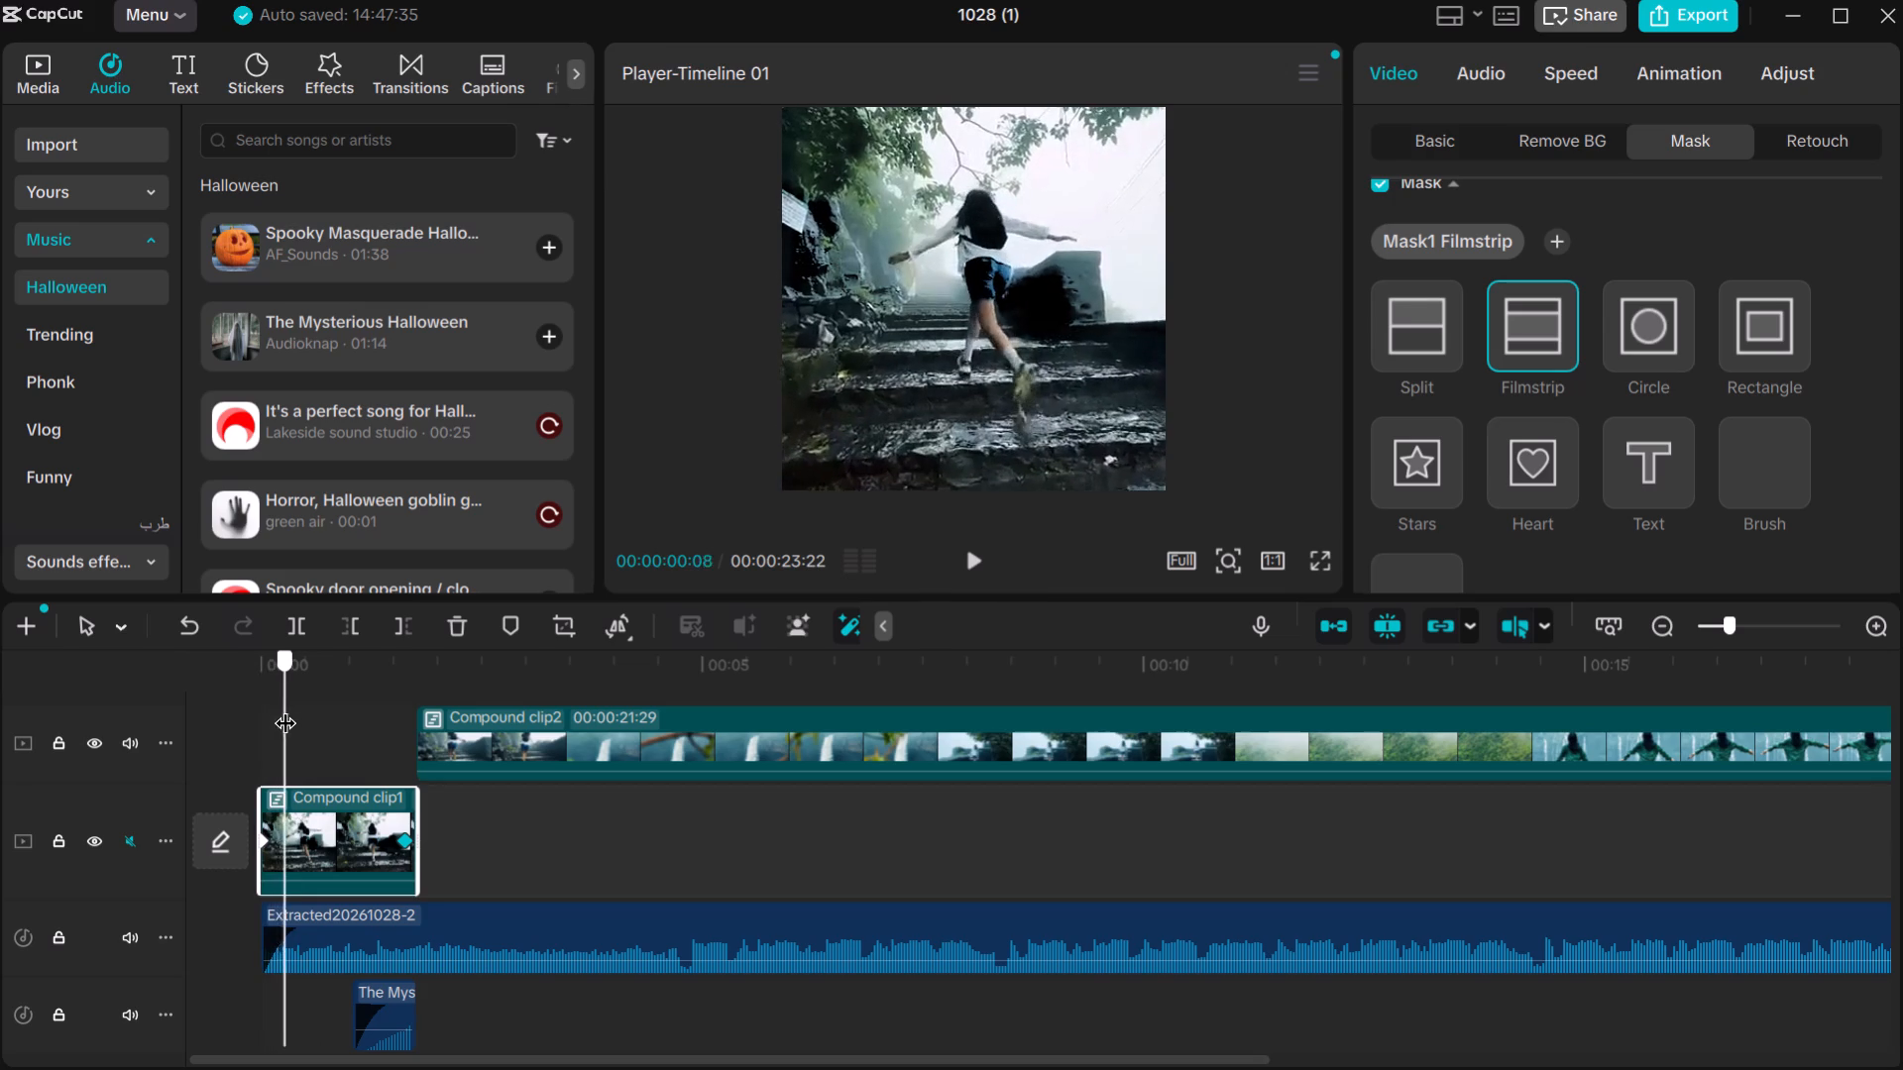
drag(284, 707, 272, 711)
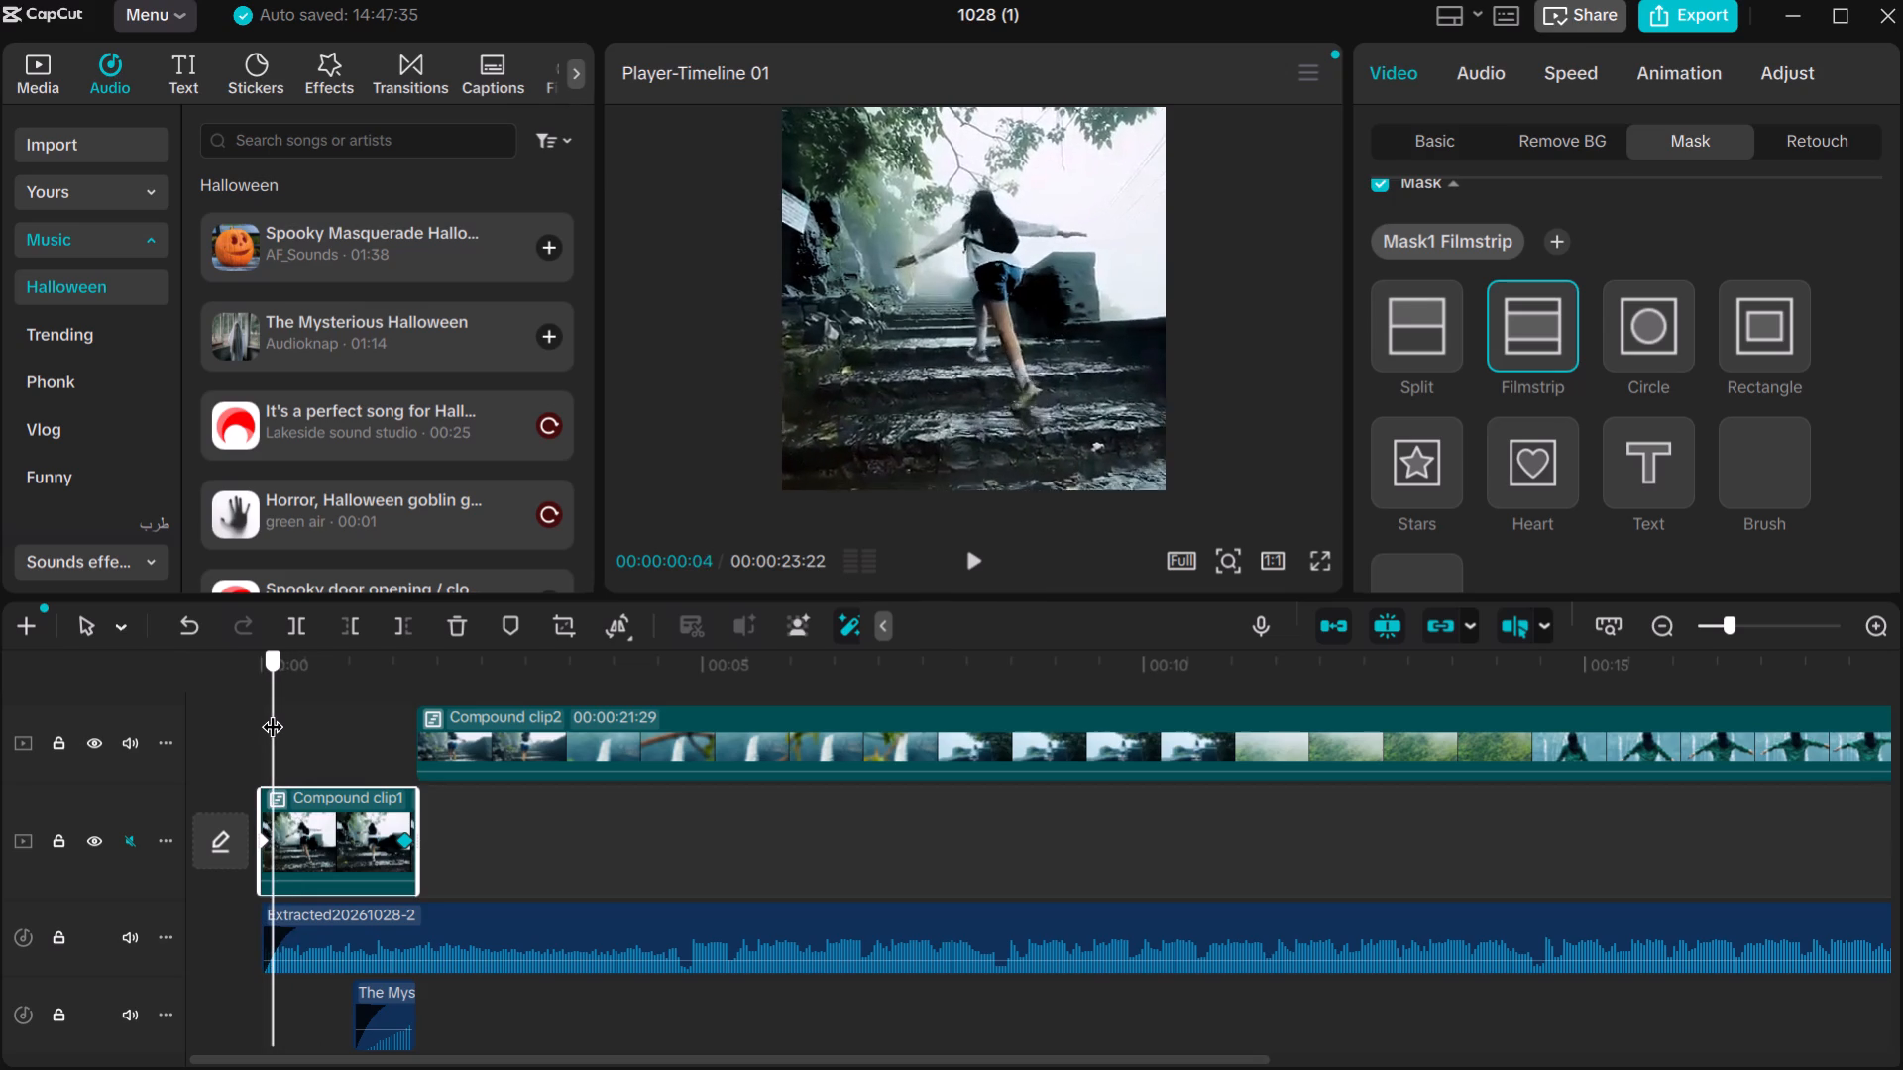
drag(272, 711, 265, 713)
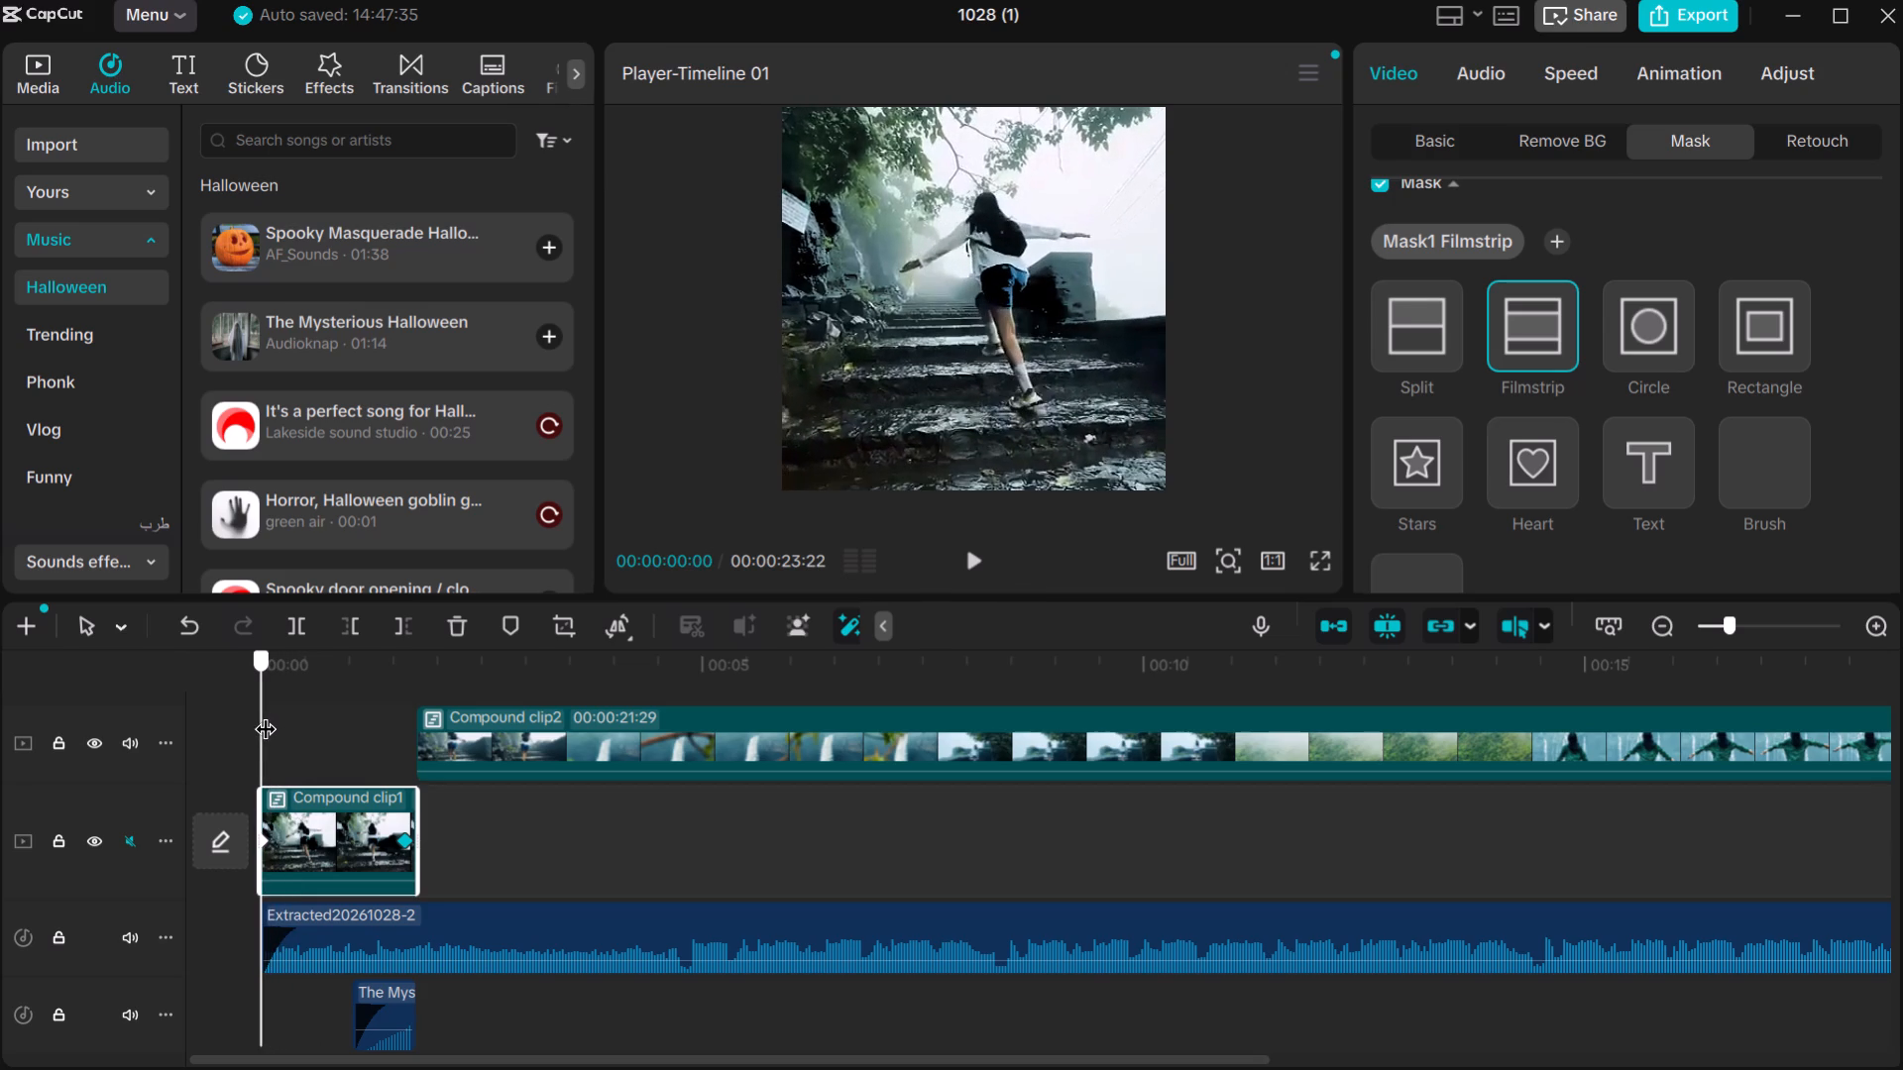
drag(265, 713, 263, 714)
drag(263, 714, 263, 718)
drag(263, 718, 274, 718)
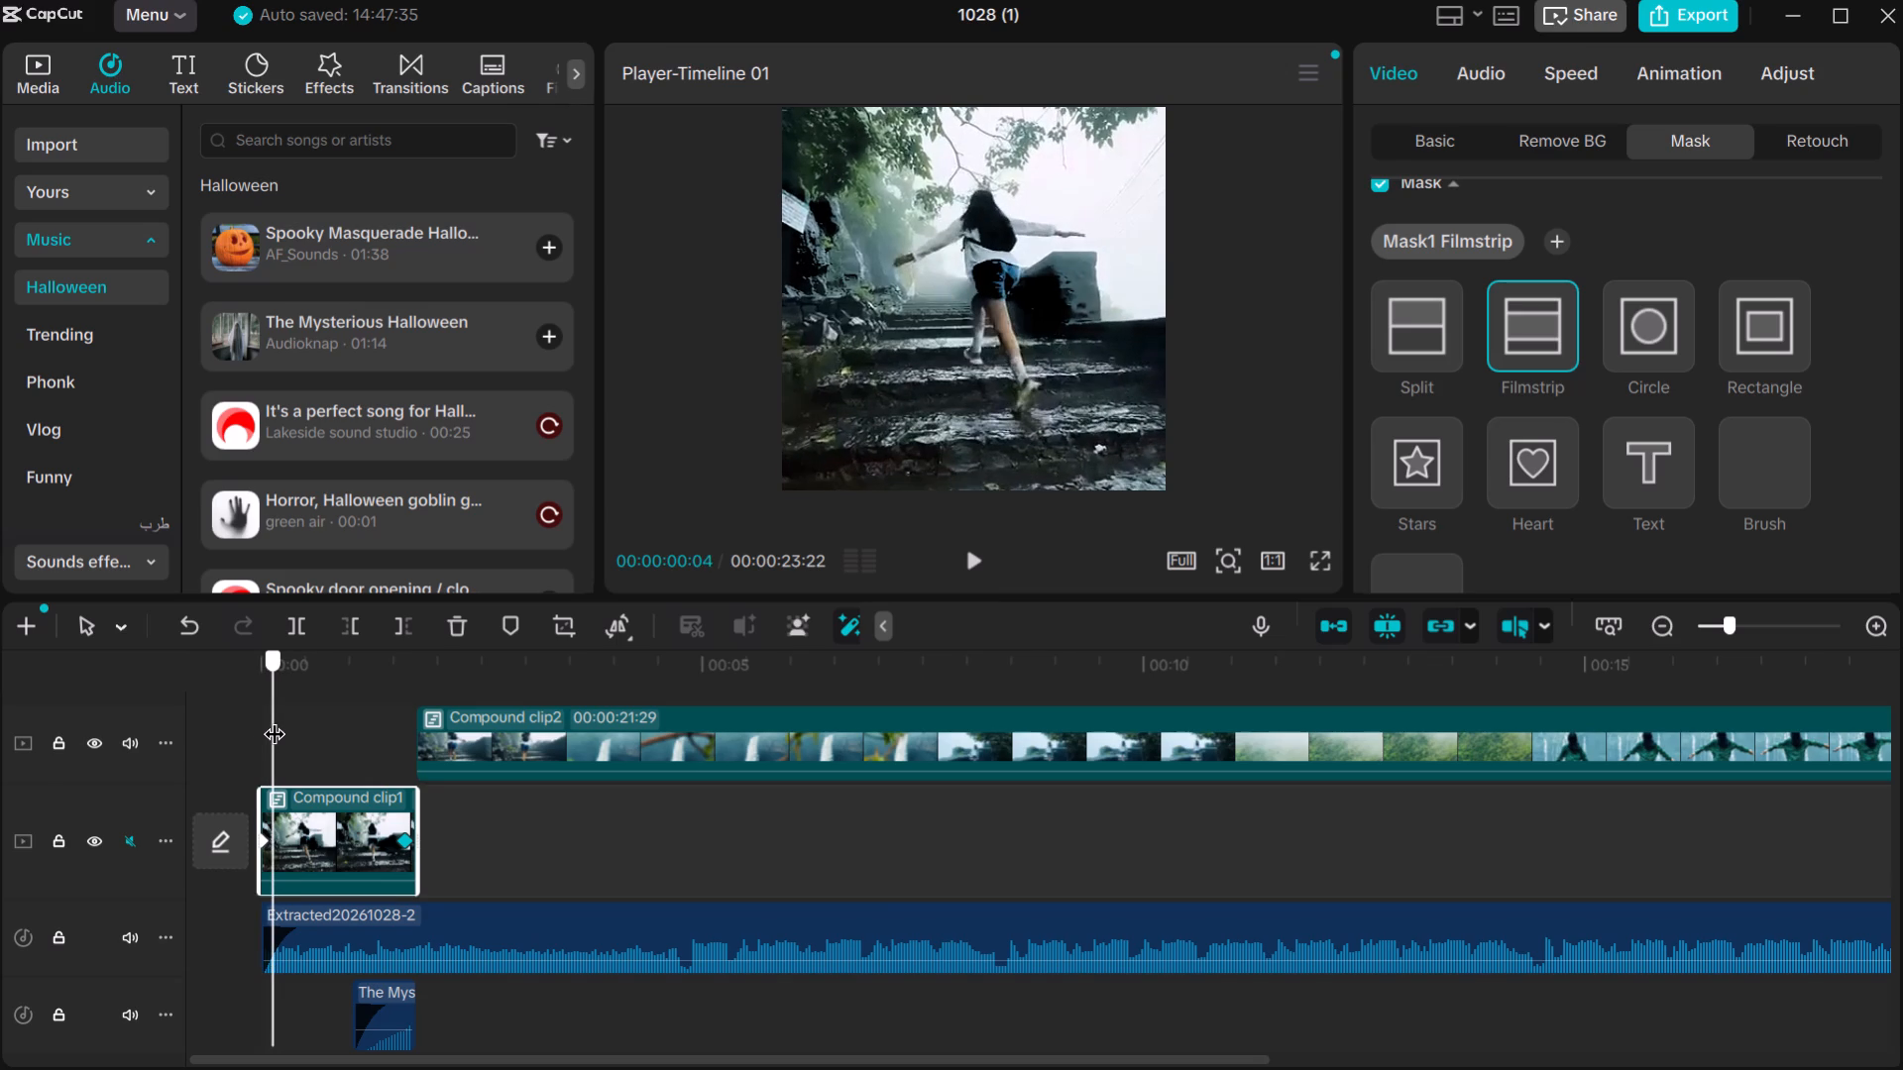
drag(274, 718, 270, 719)
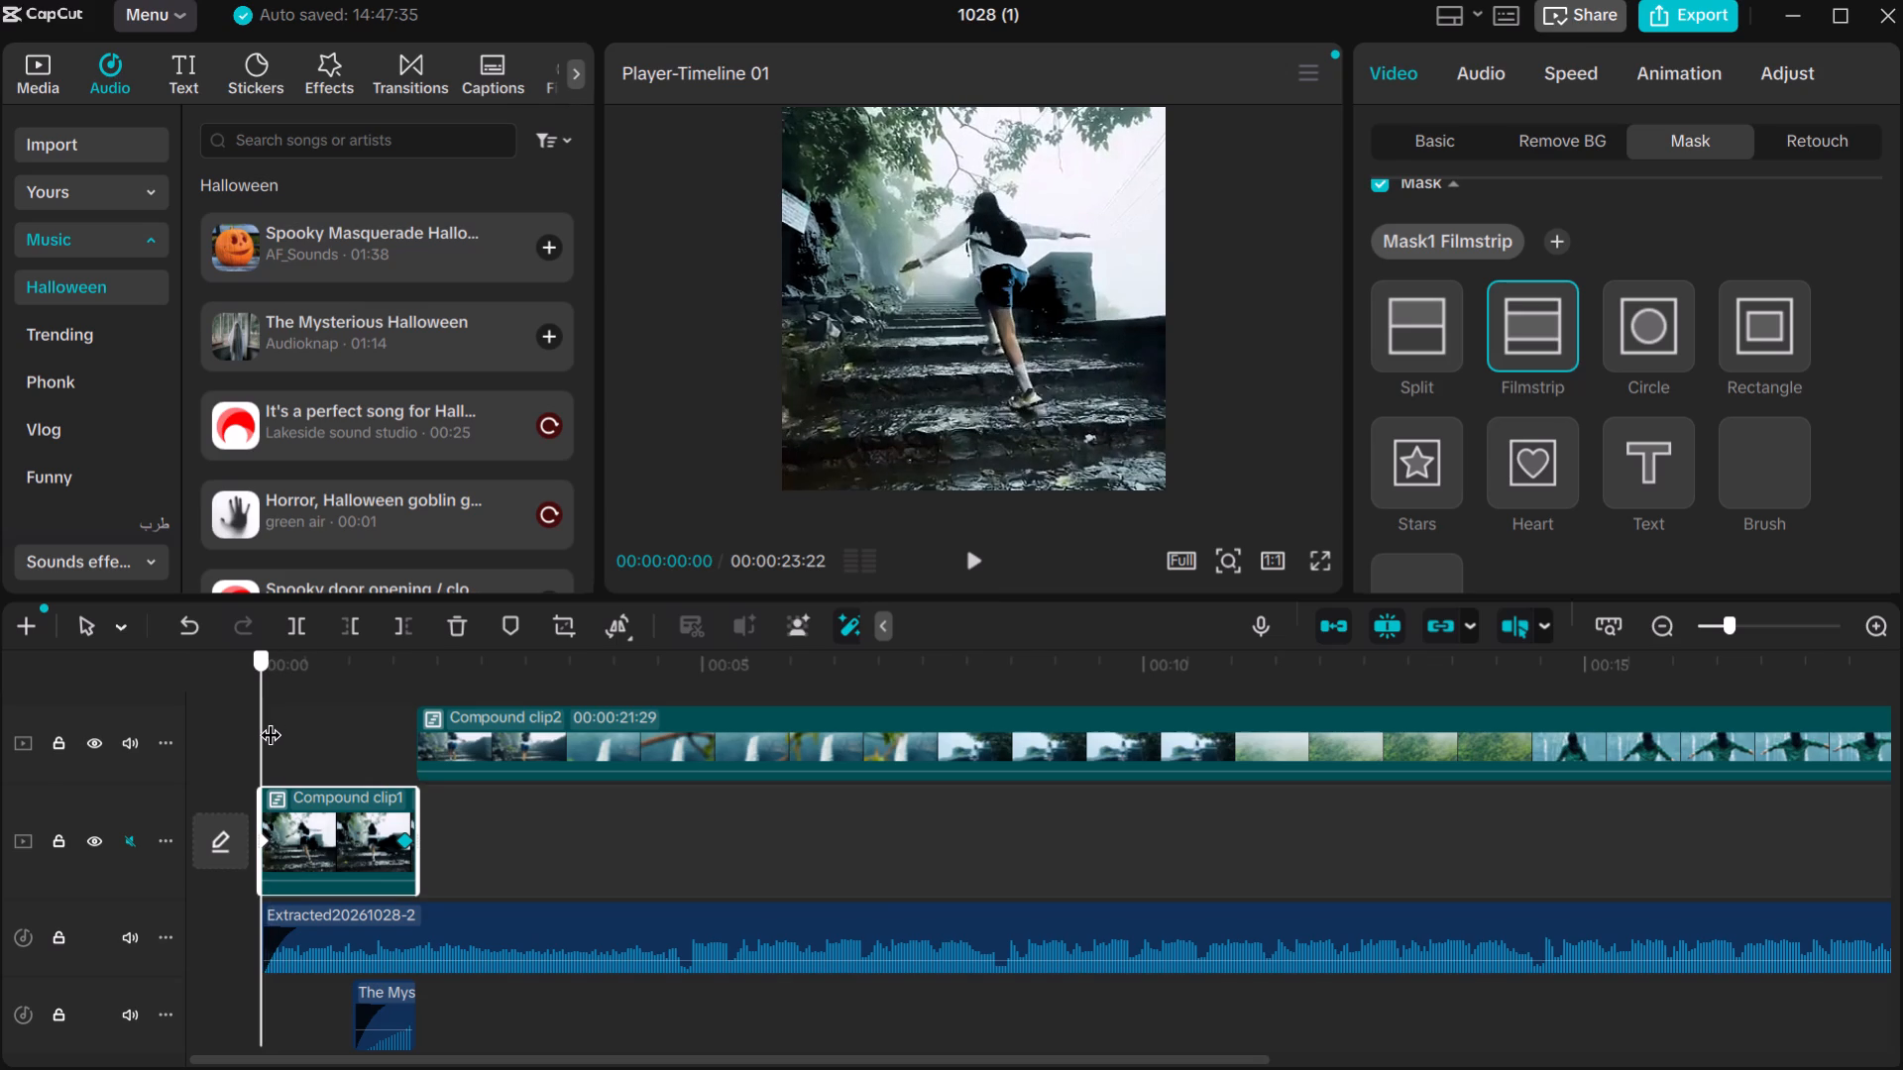
drag(270, 719, 265, 719)
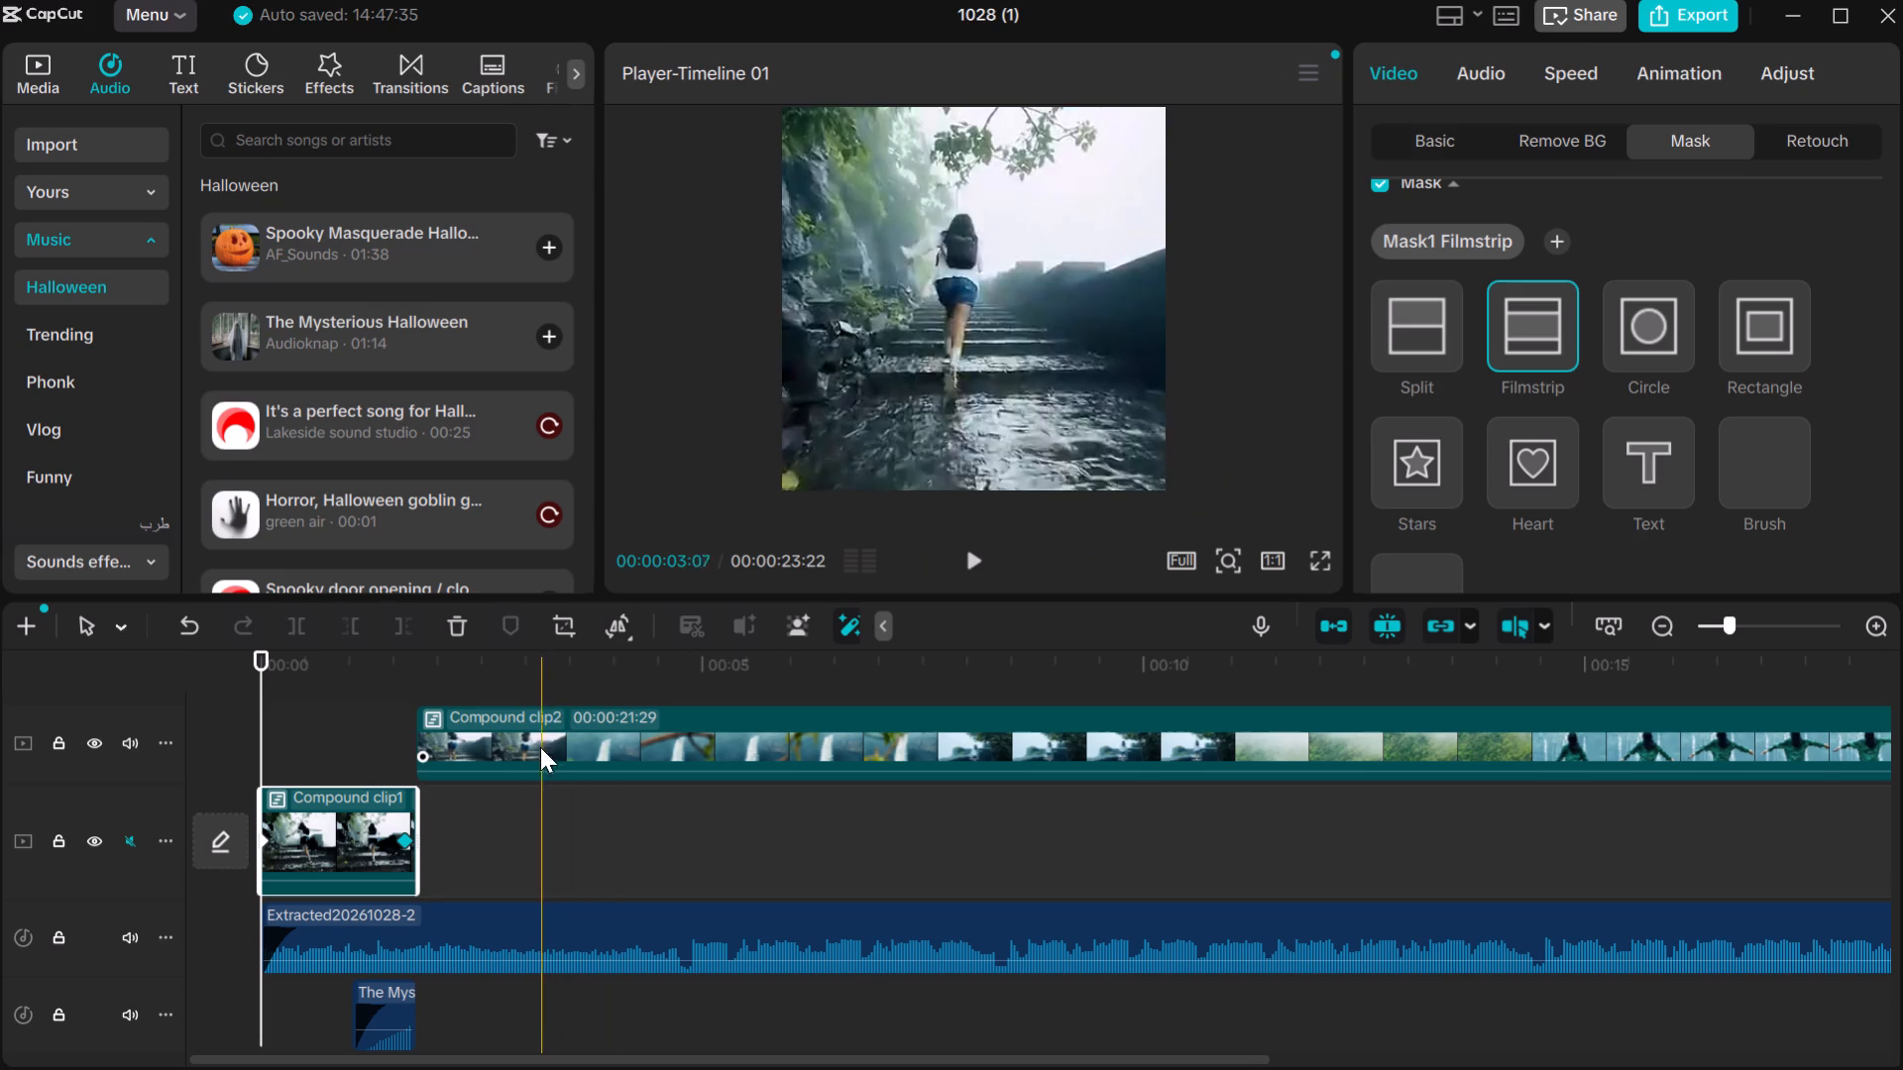
click(324, 827)
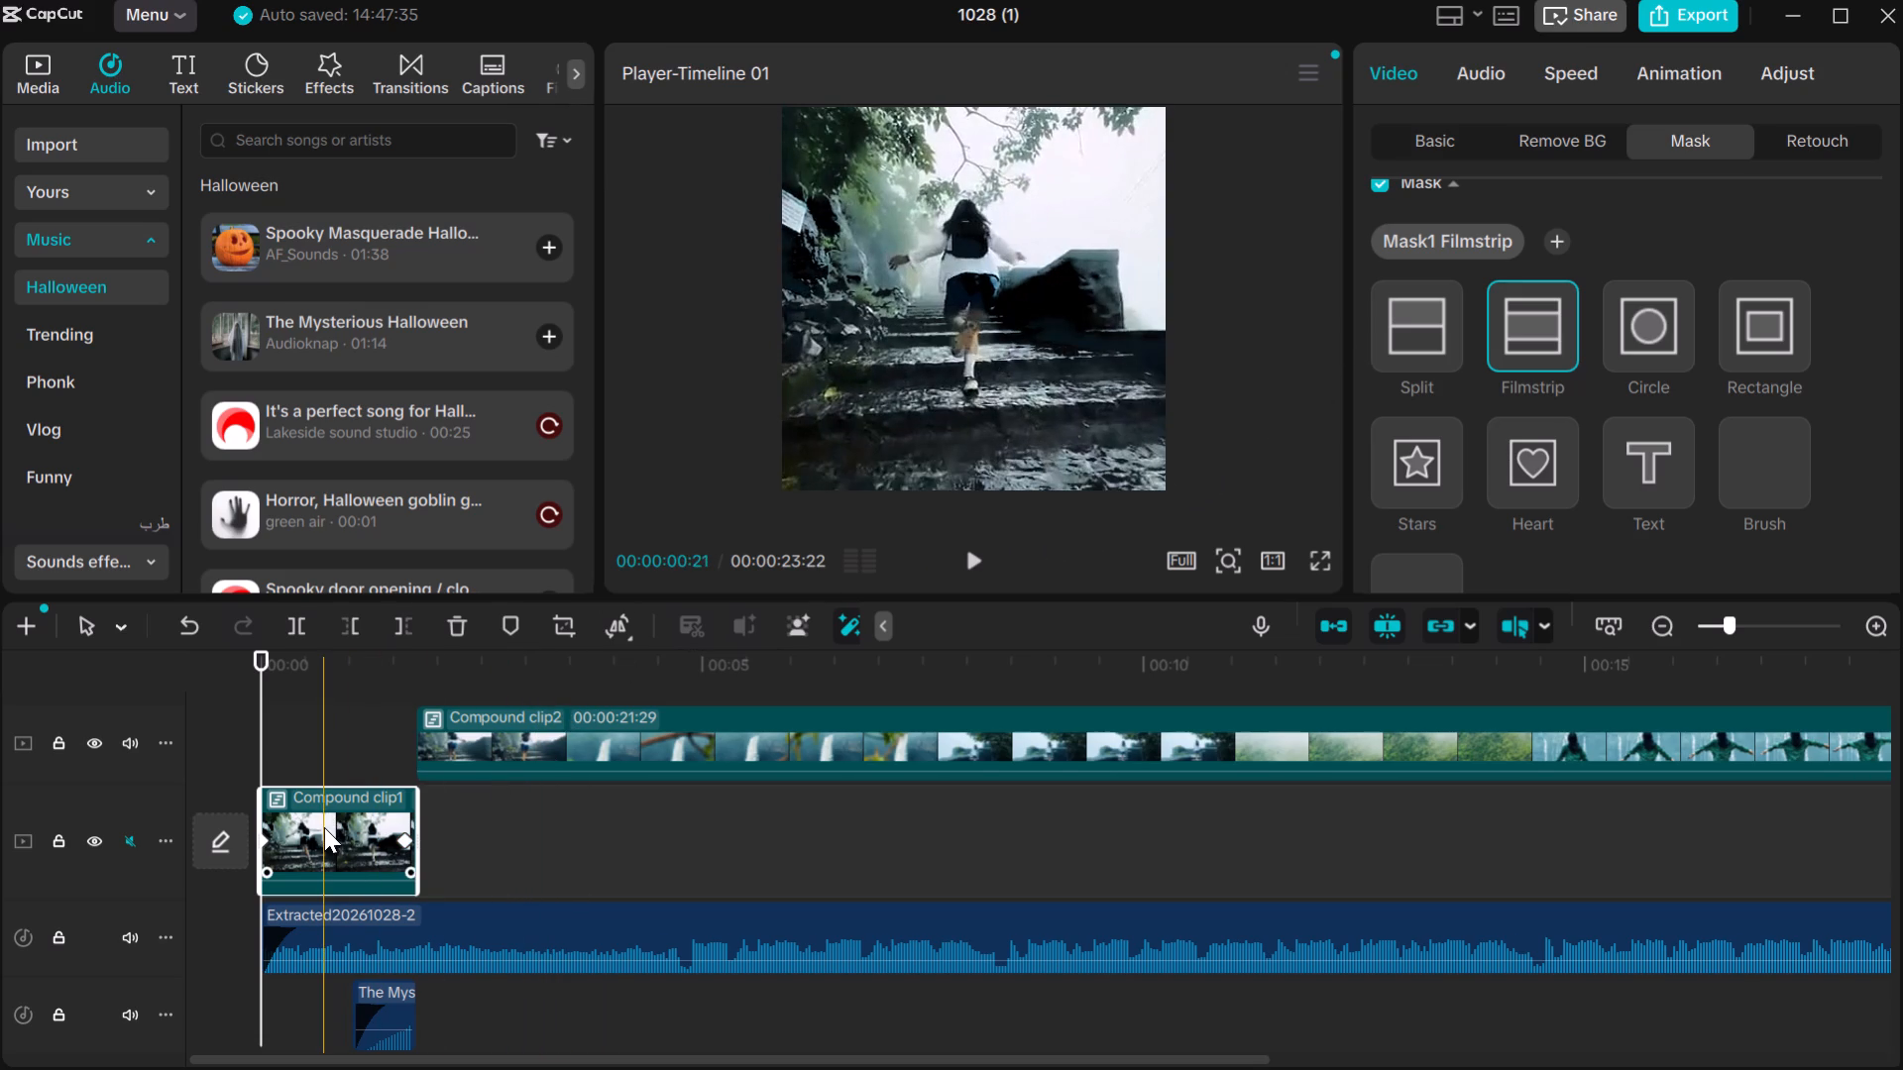
click(303, 829)
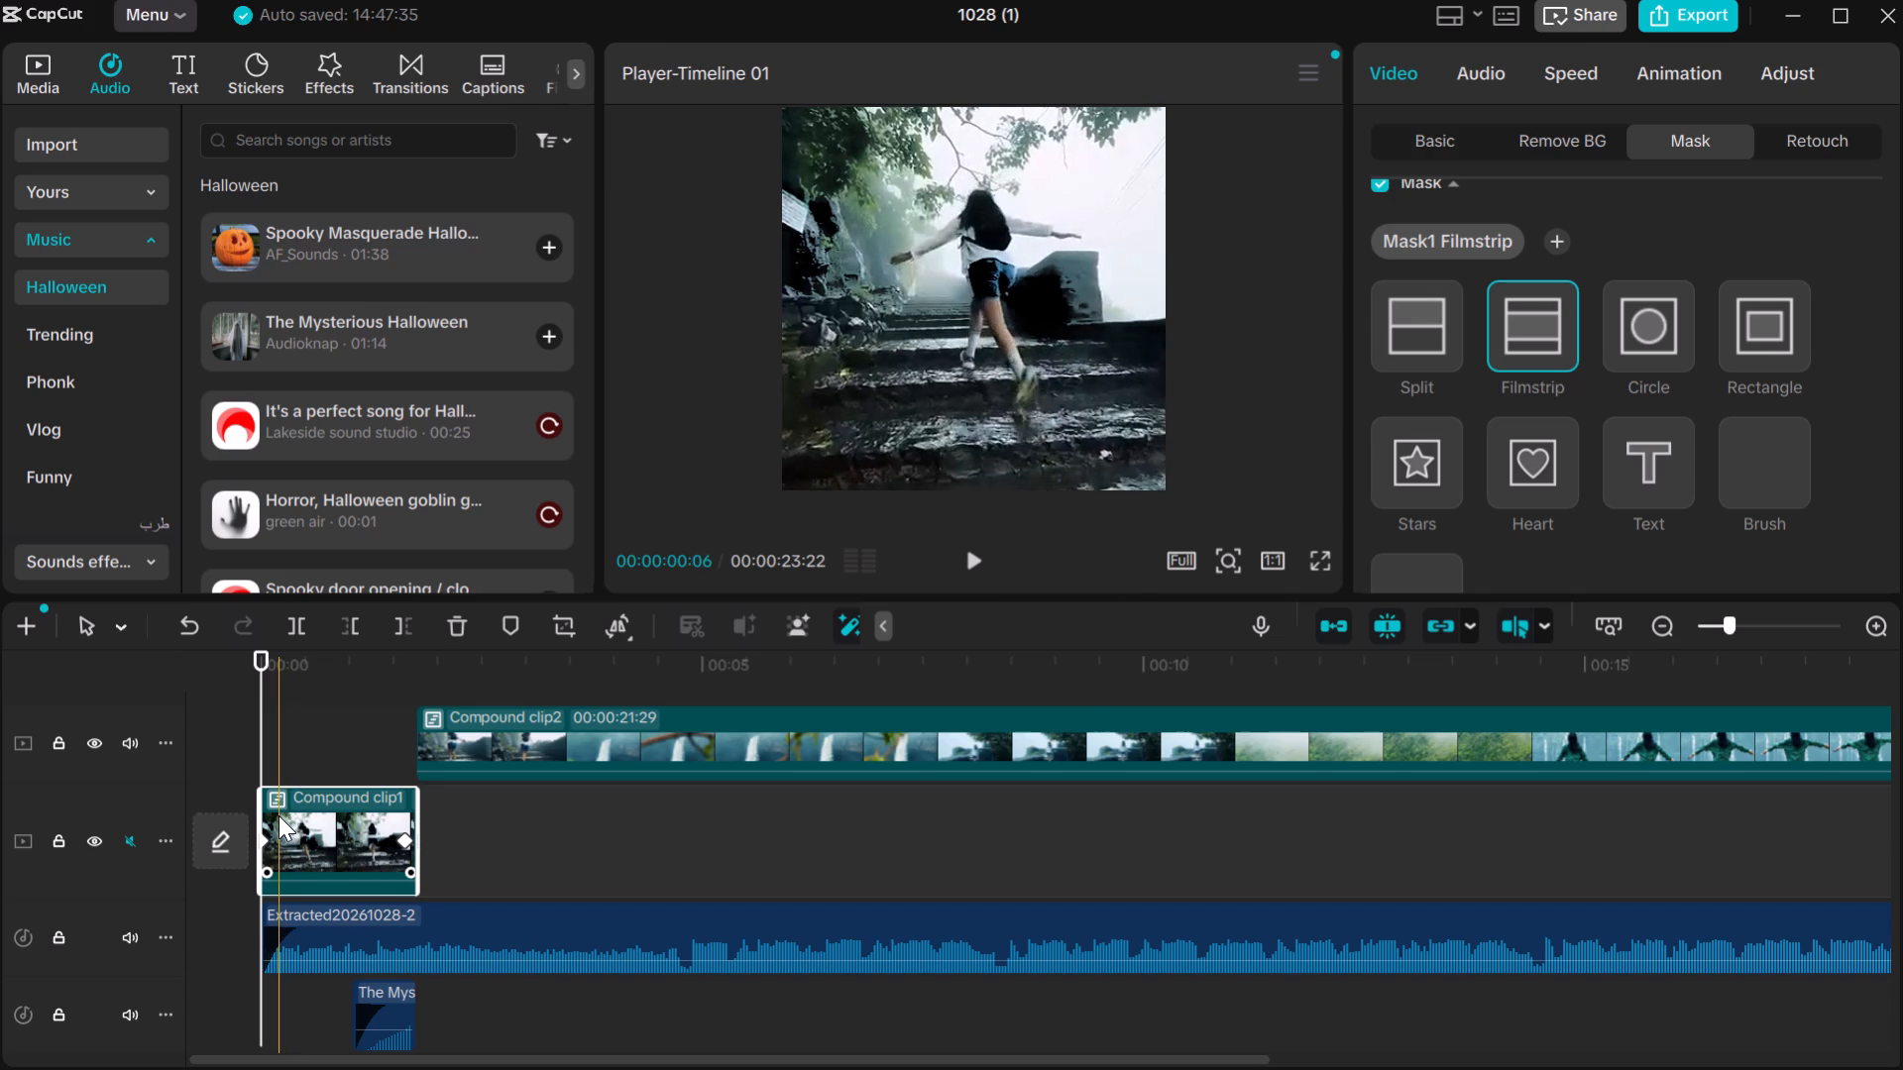
click(275, 815)
click(275, 812)
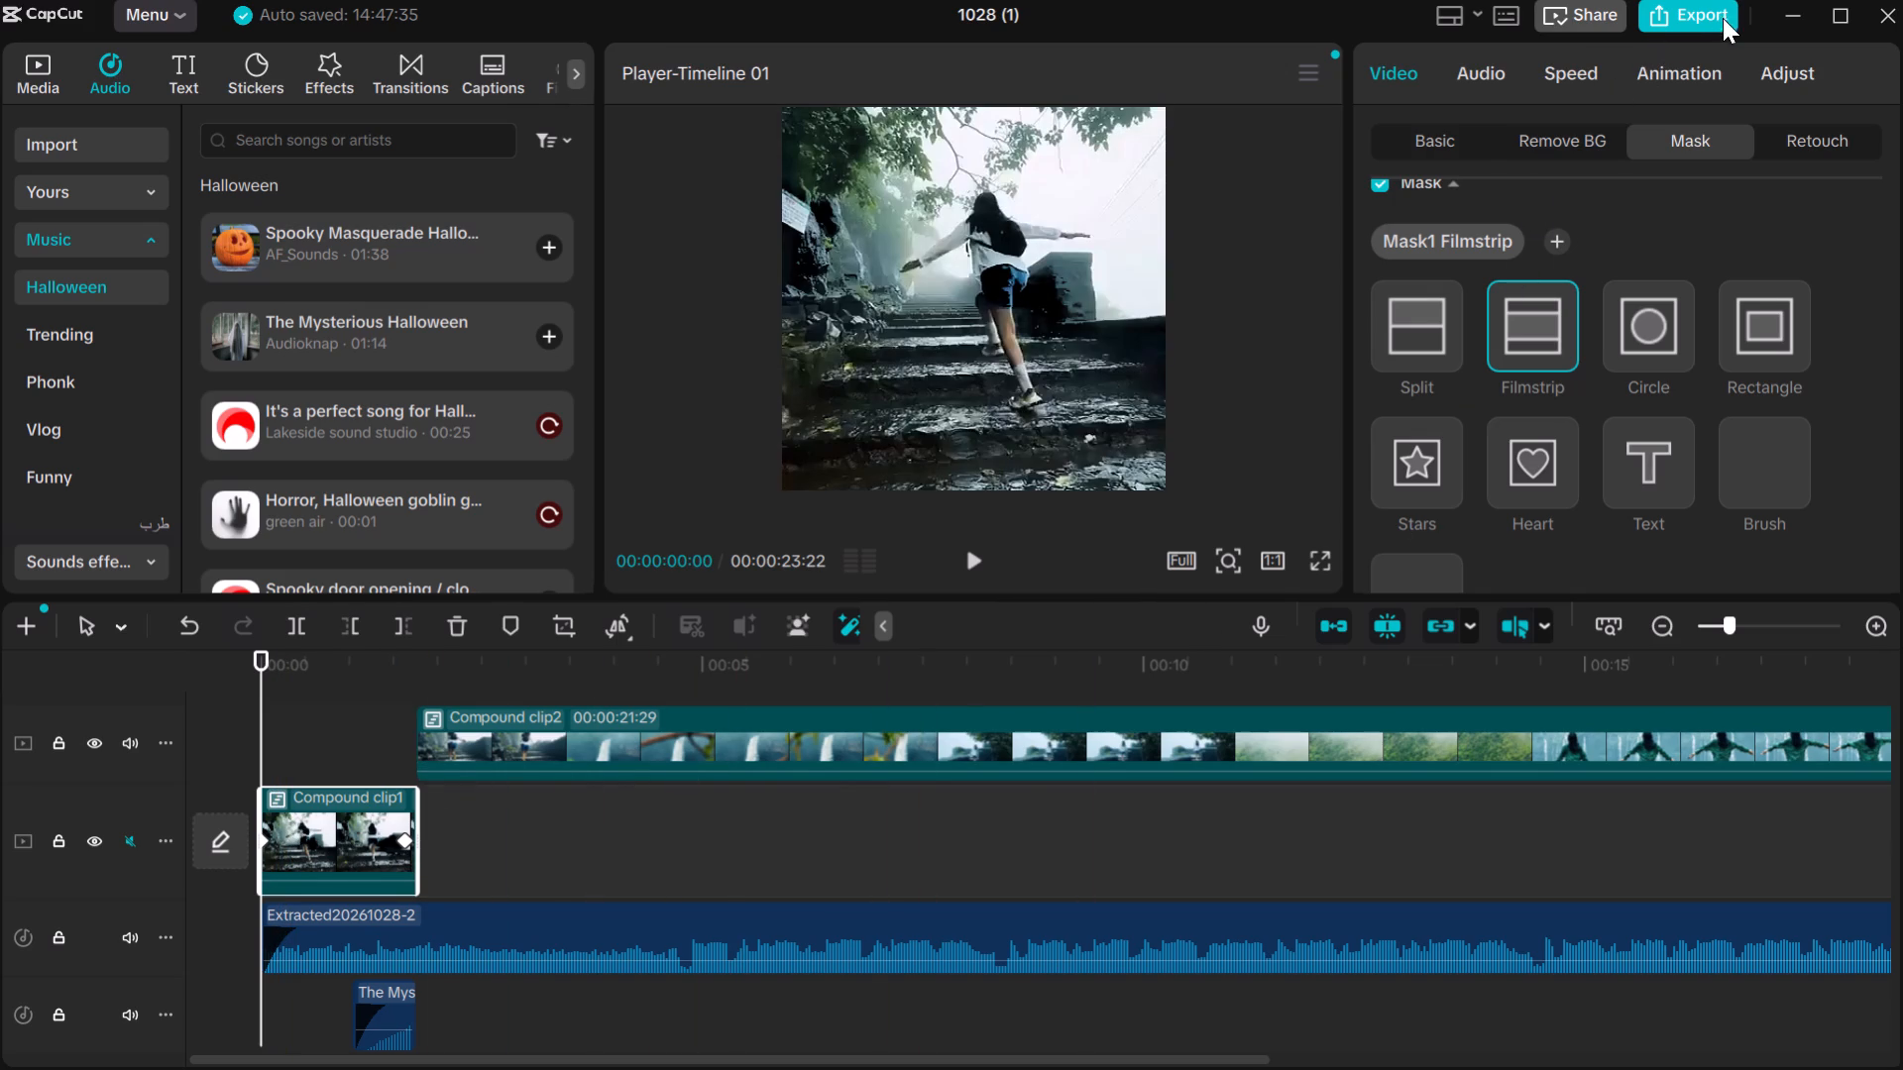
Switch to Brave and play the YouTube CapCut tricks tutorial in its Key Subject Mask chapter.
click(1783, 13)
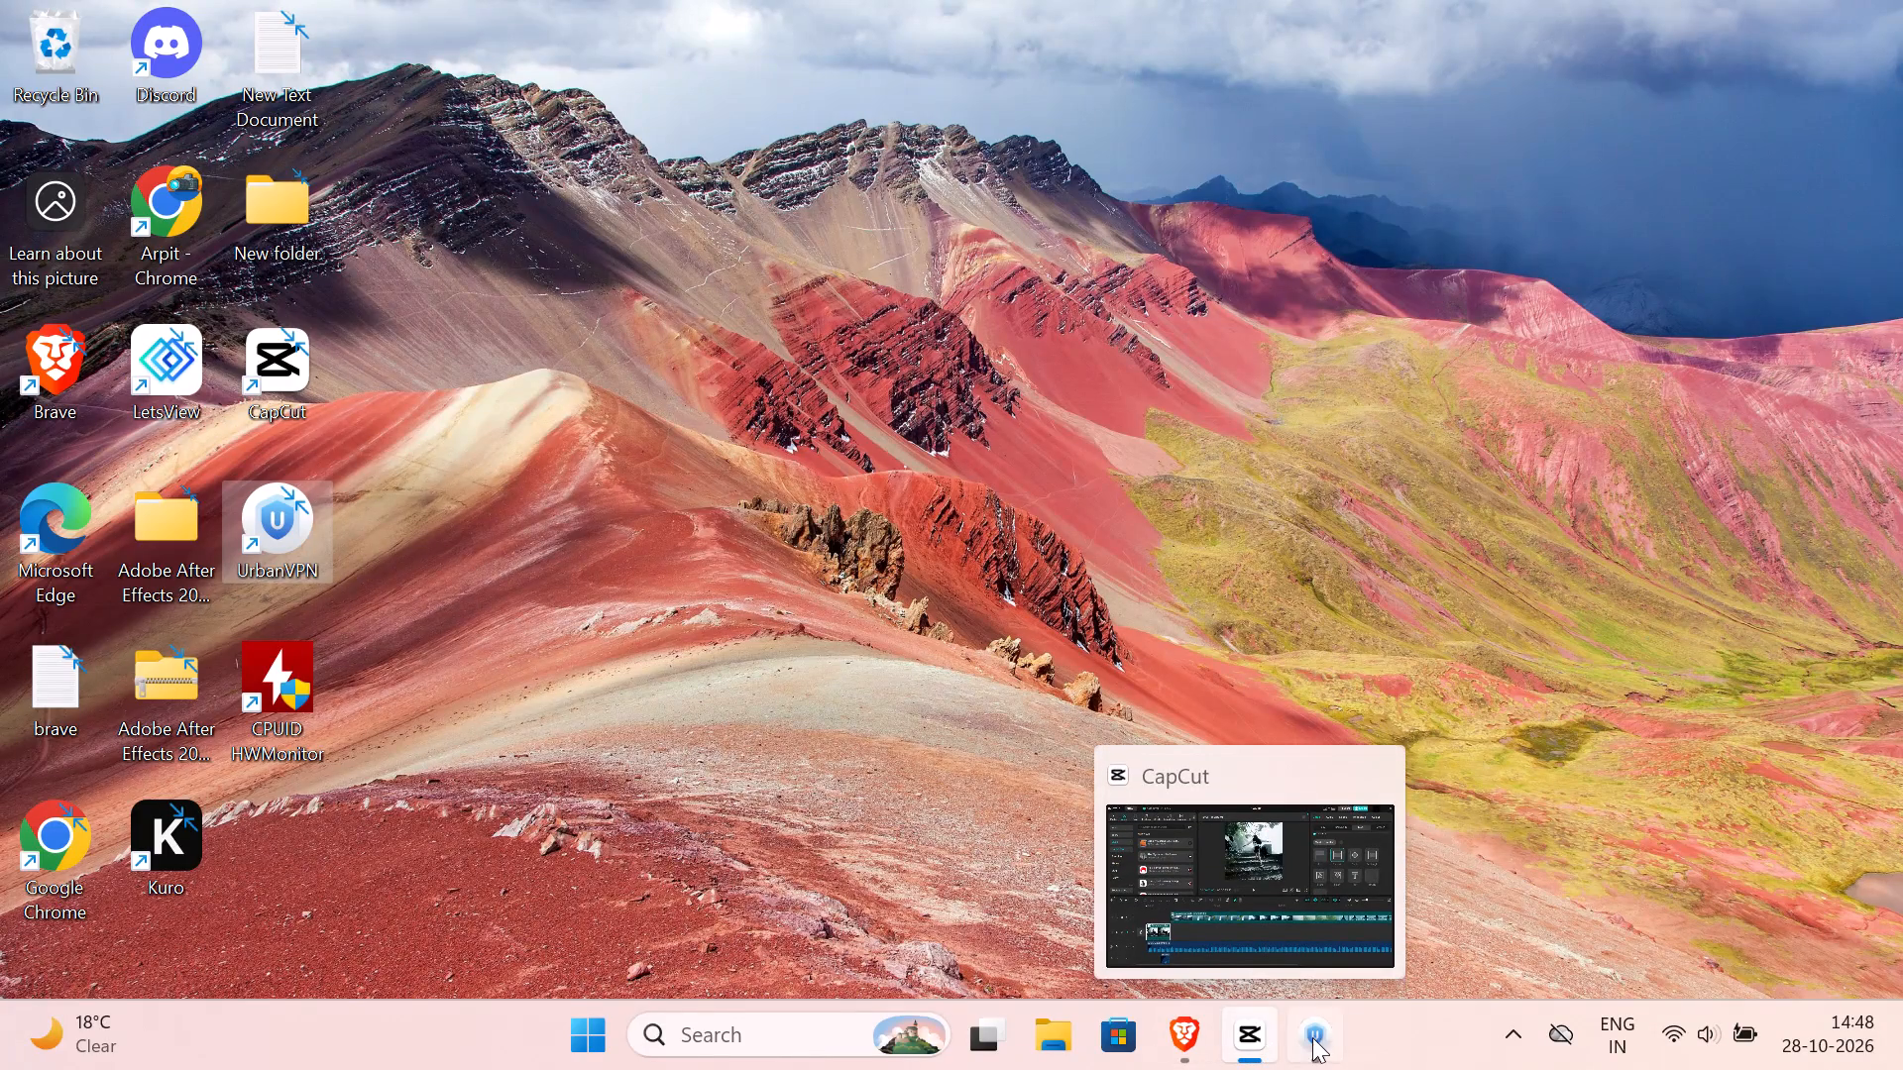
click(1191, 1028)
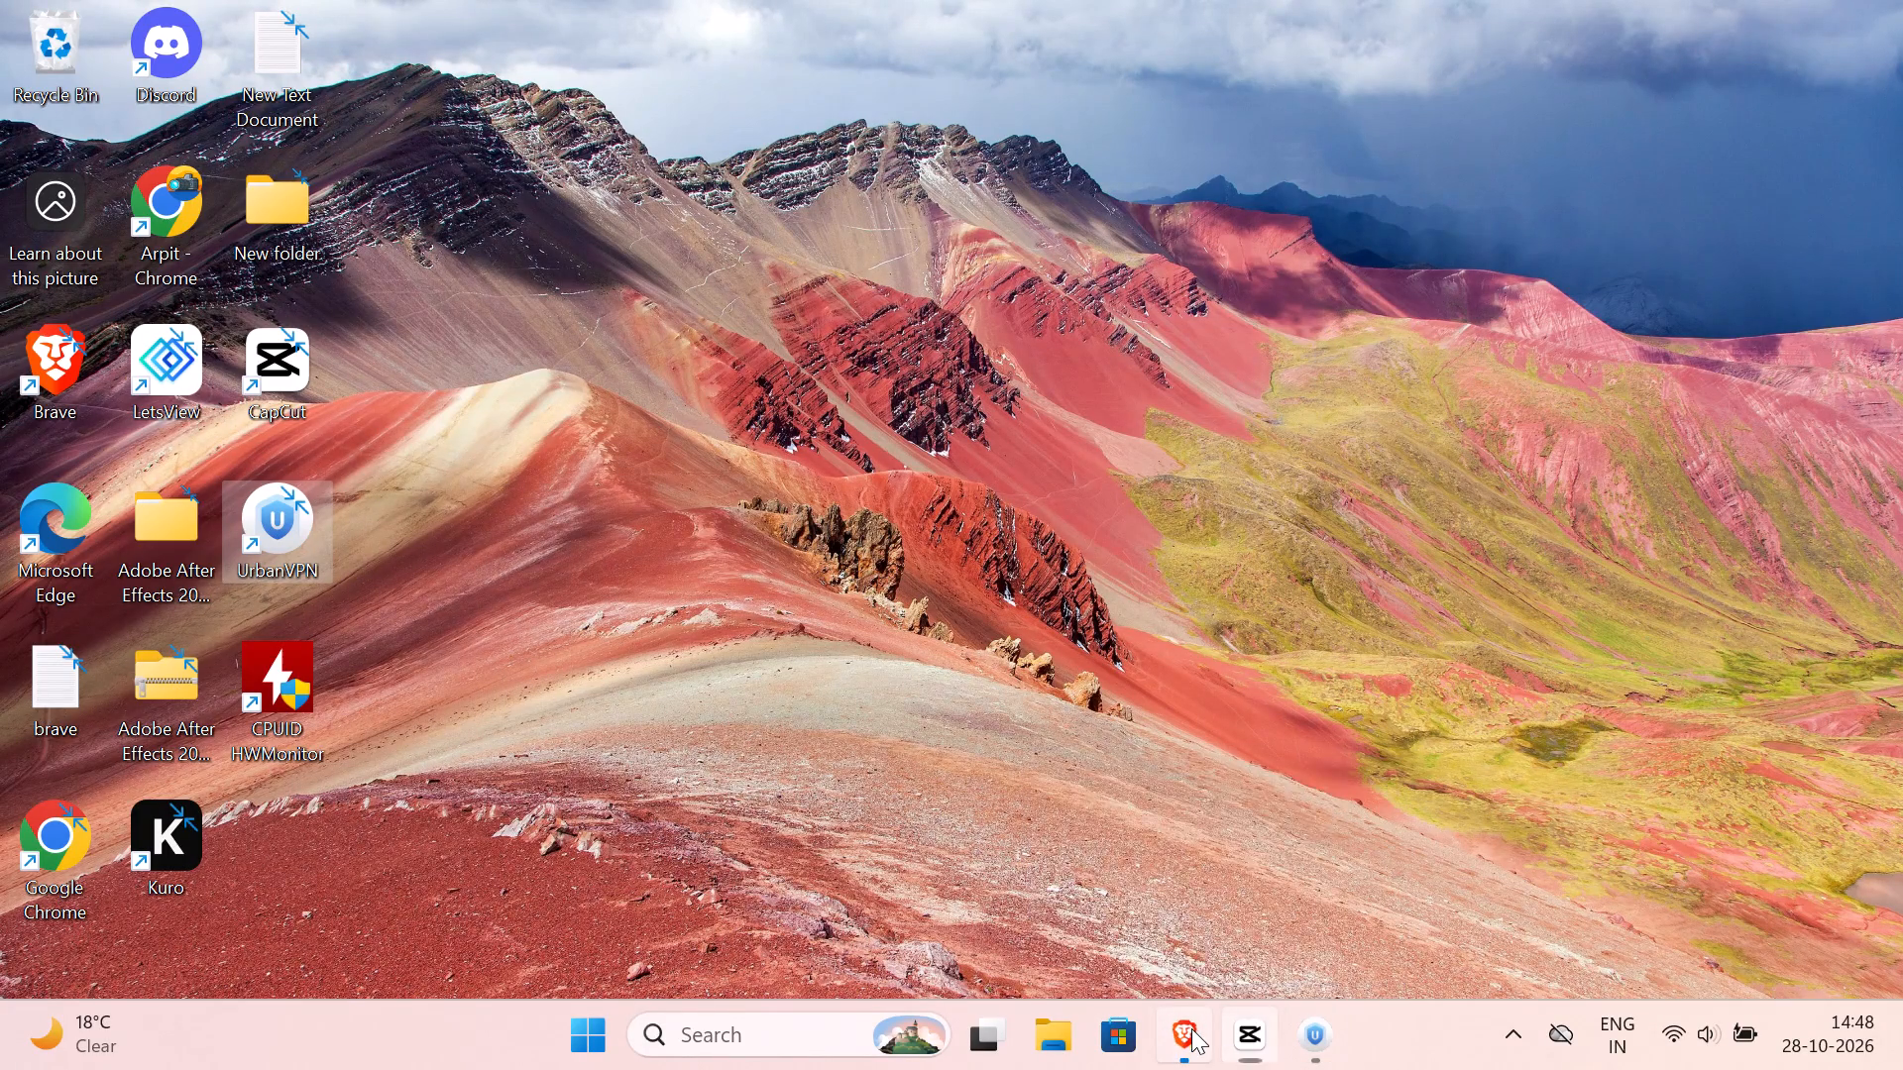
click(969, 698)
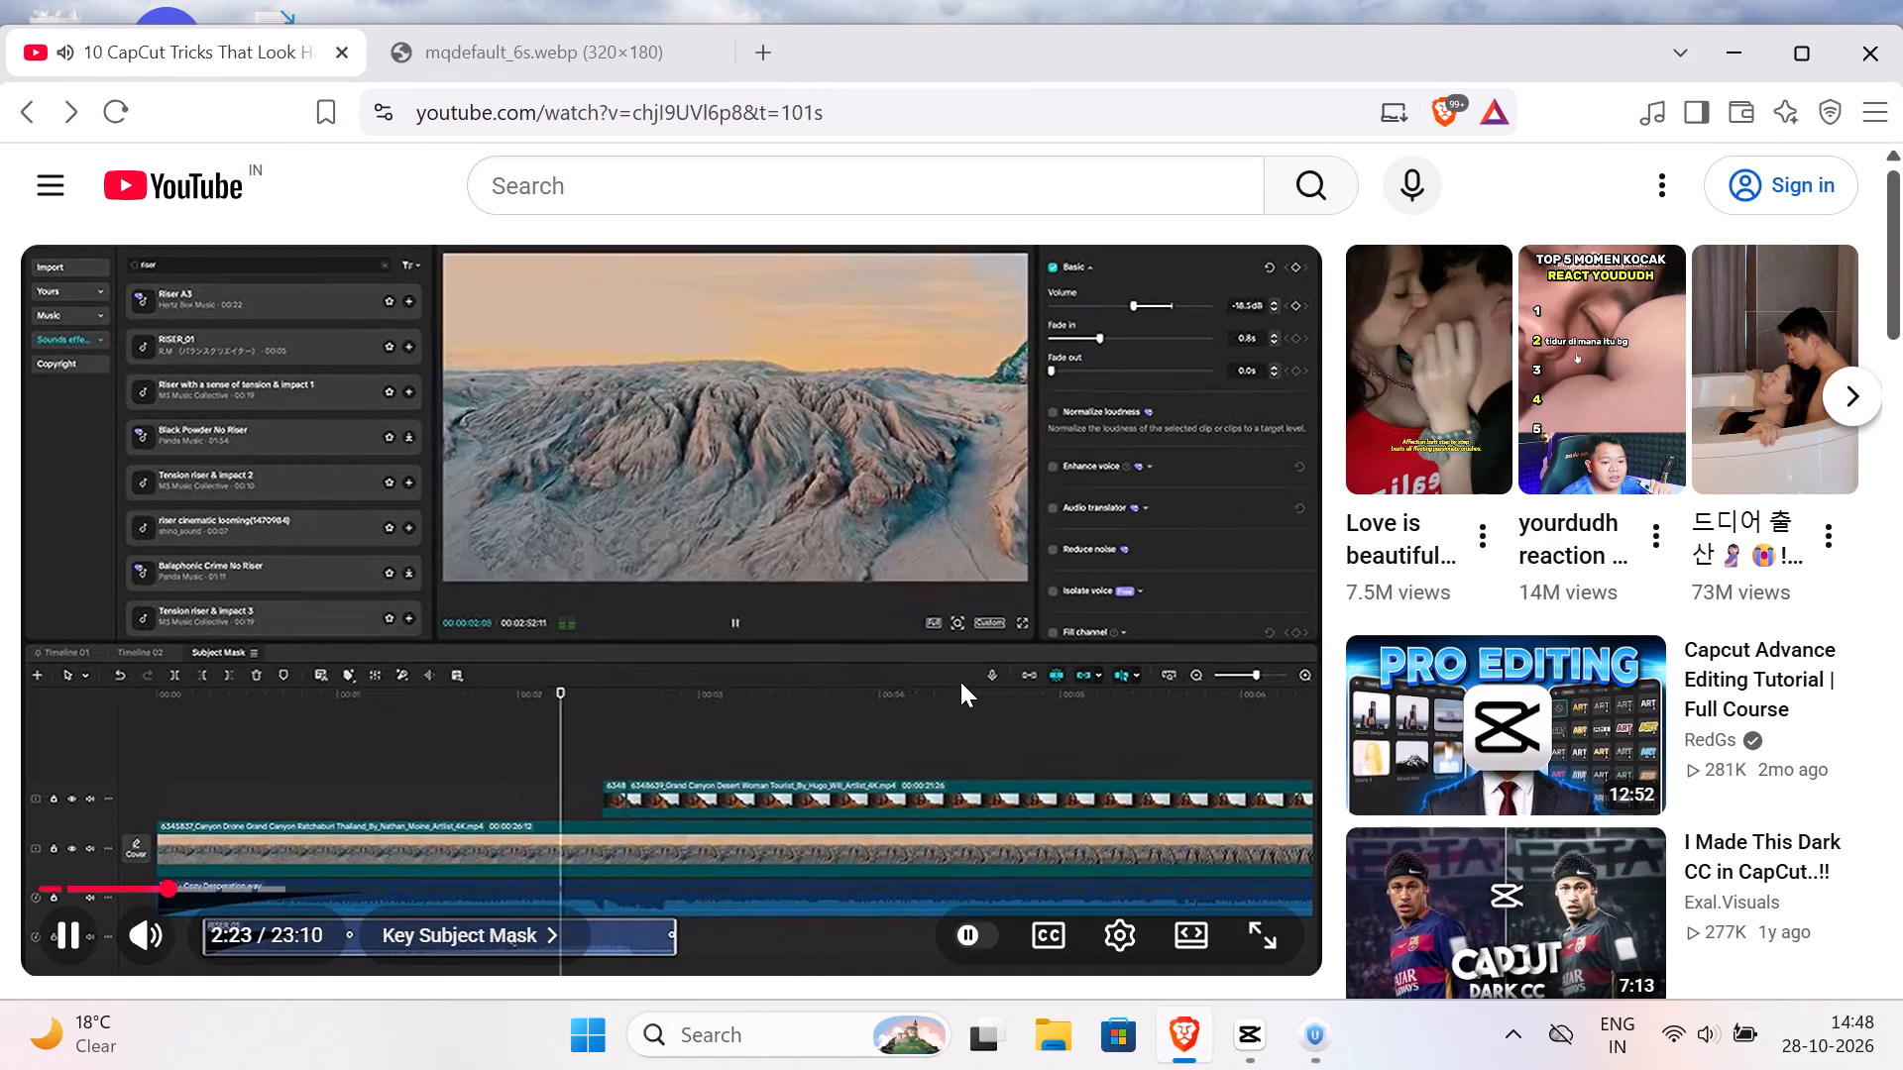
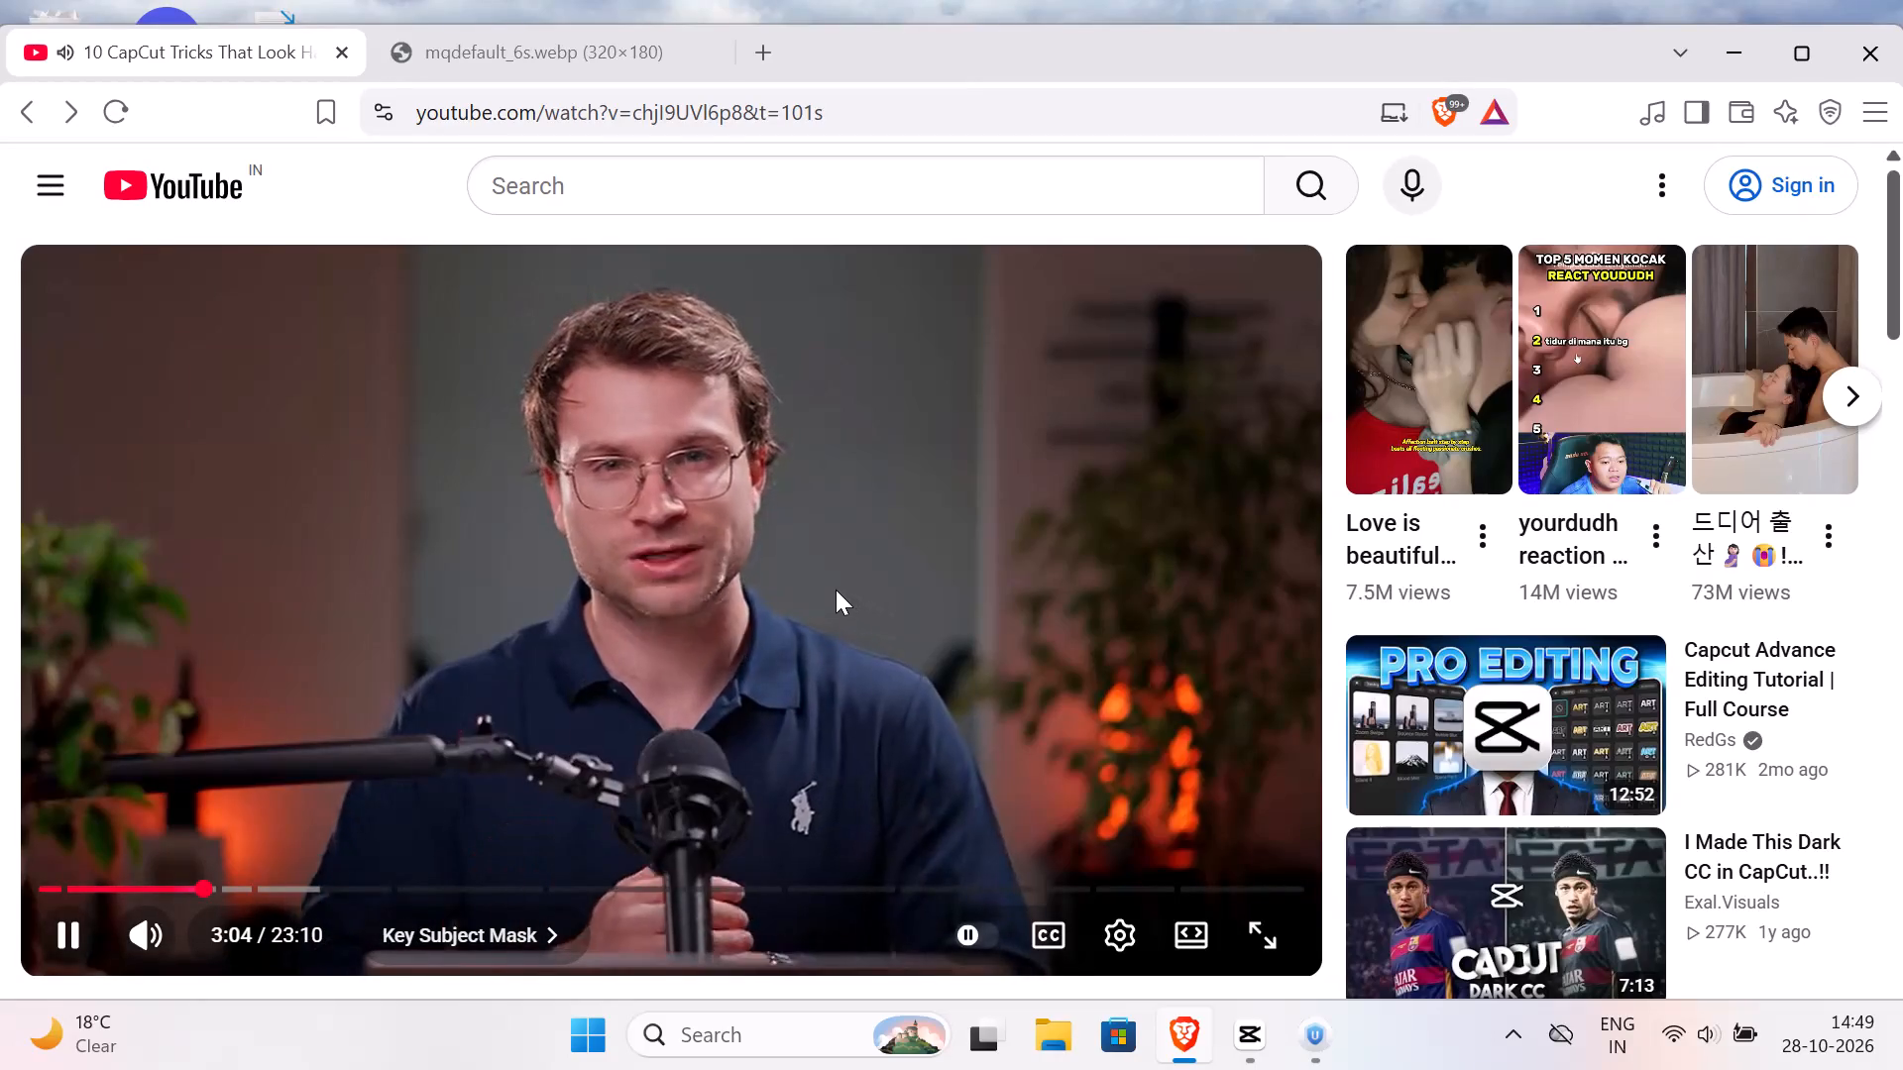
Rewatch the Key Subject Mask chapter of the CapCut tutorial, studying how the riser sound effect is added and adjusted.
click(829, 722)
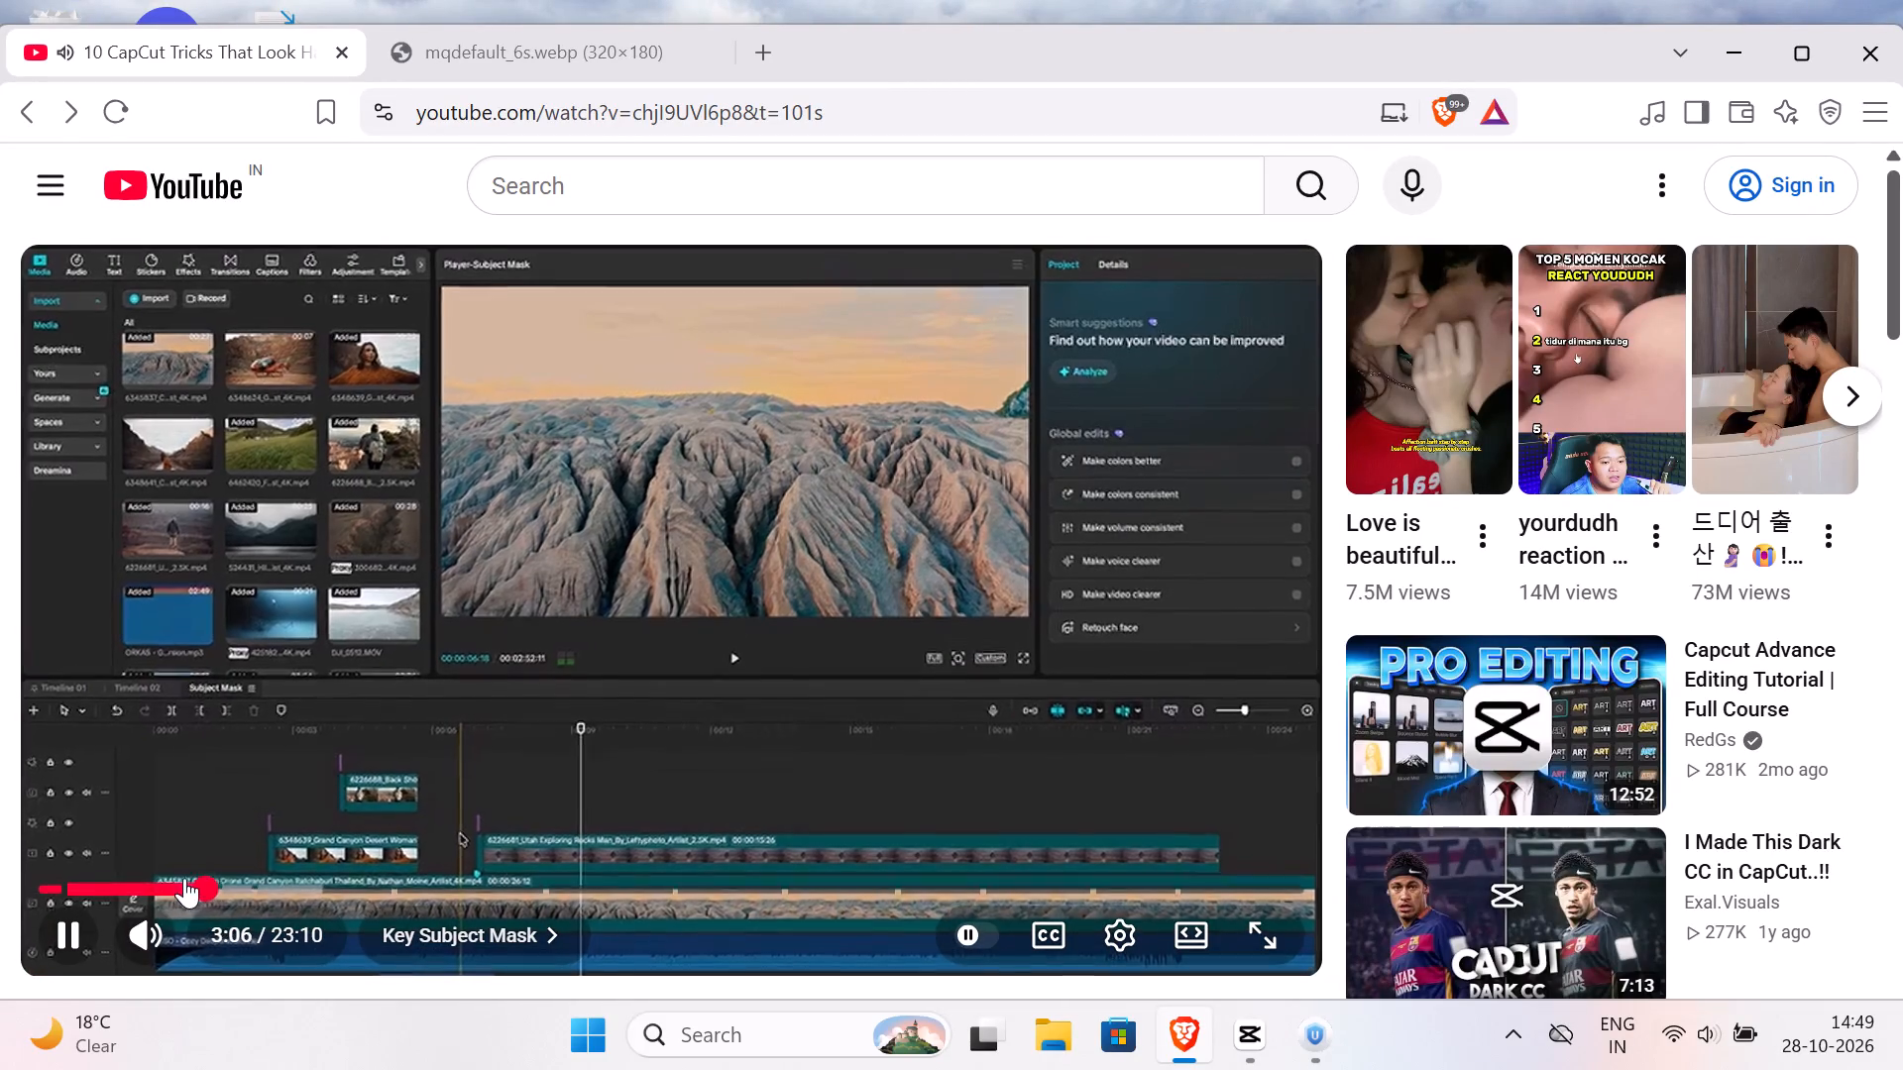
click(172, 879)
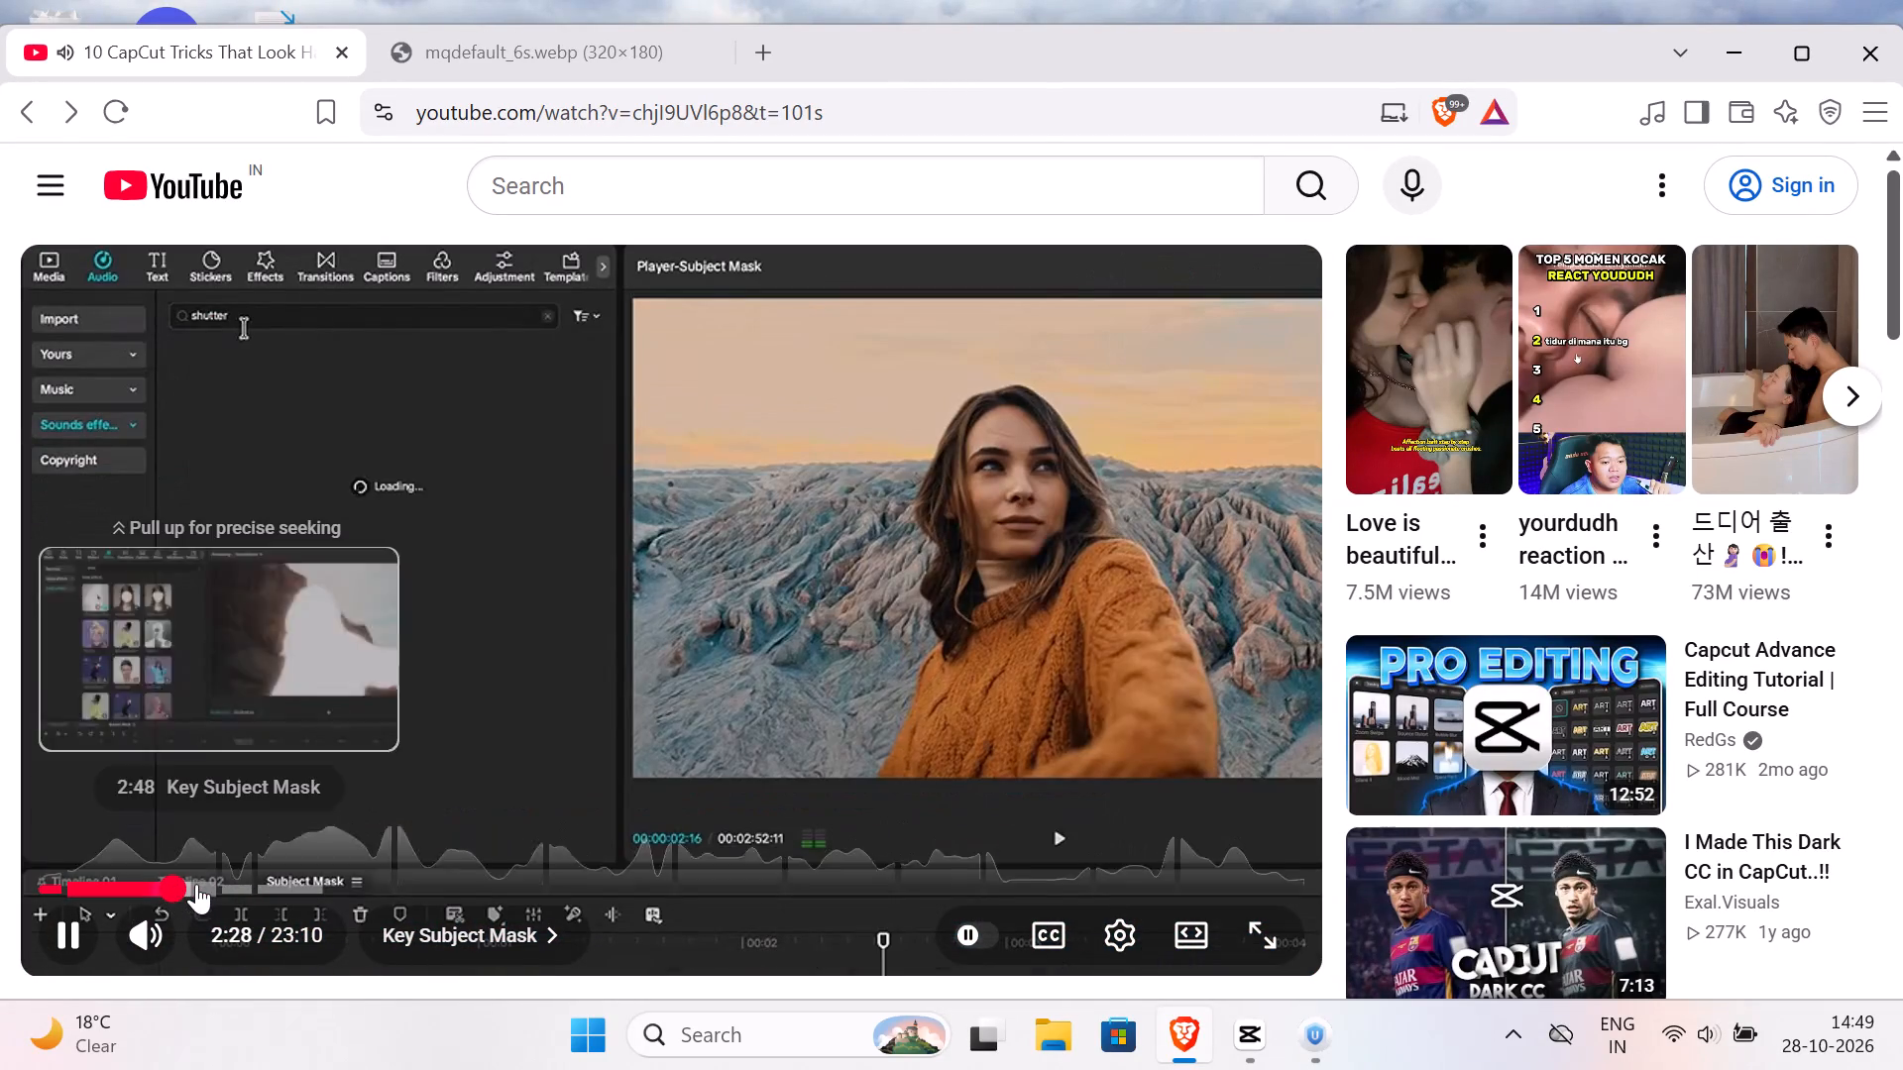
click(143, 886)
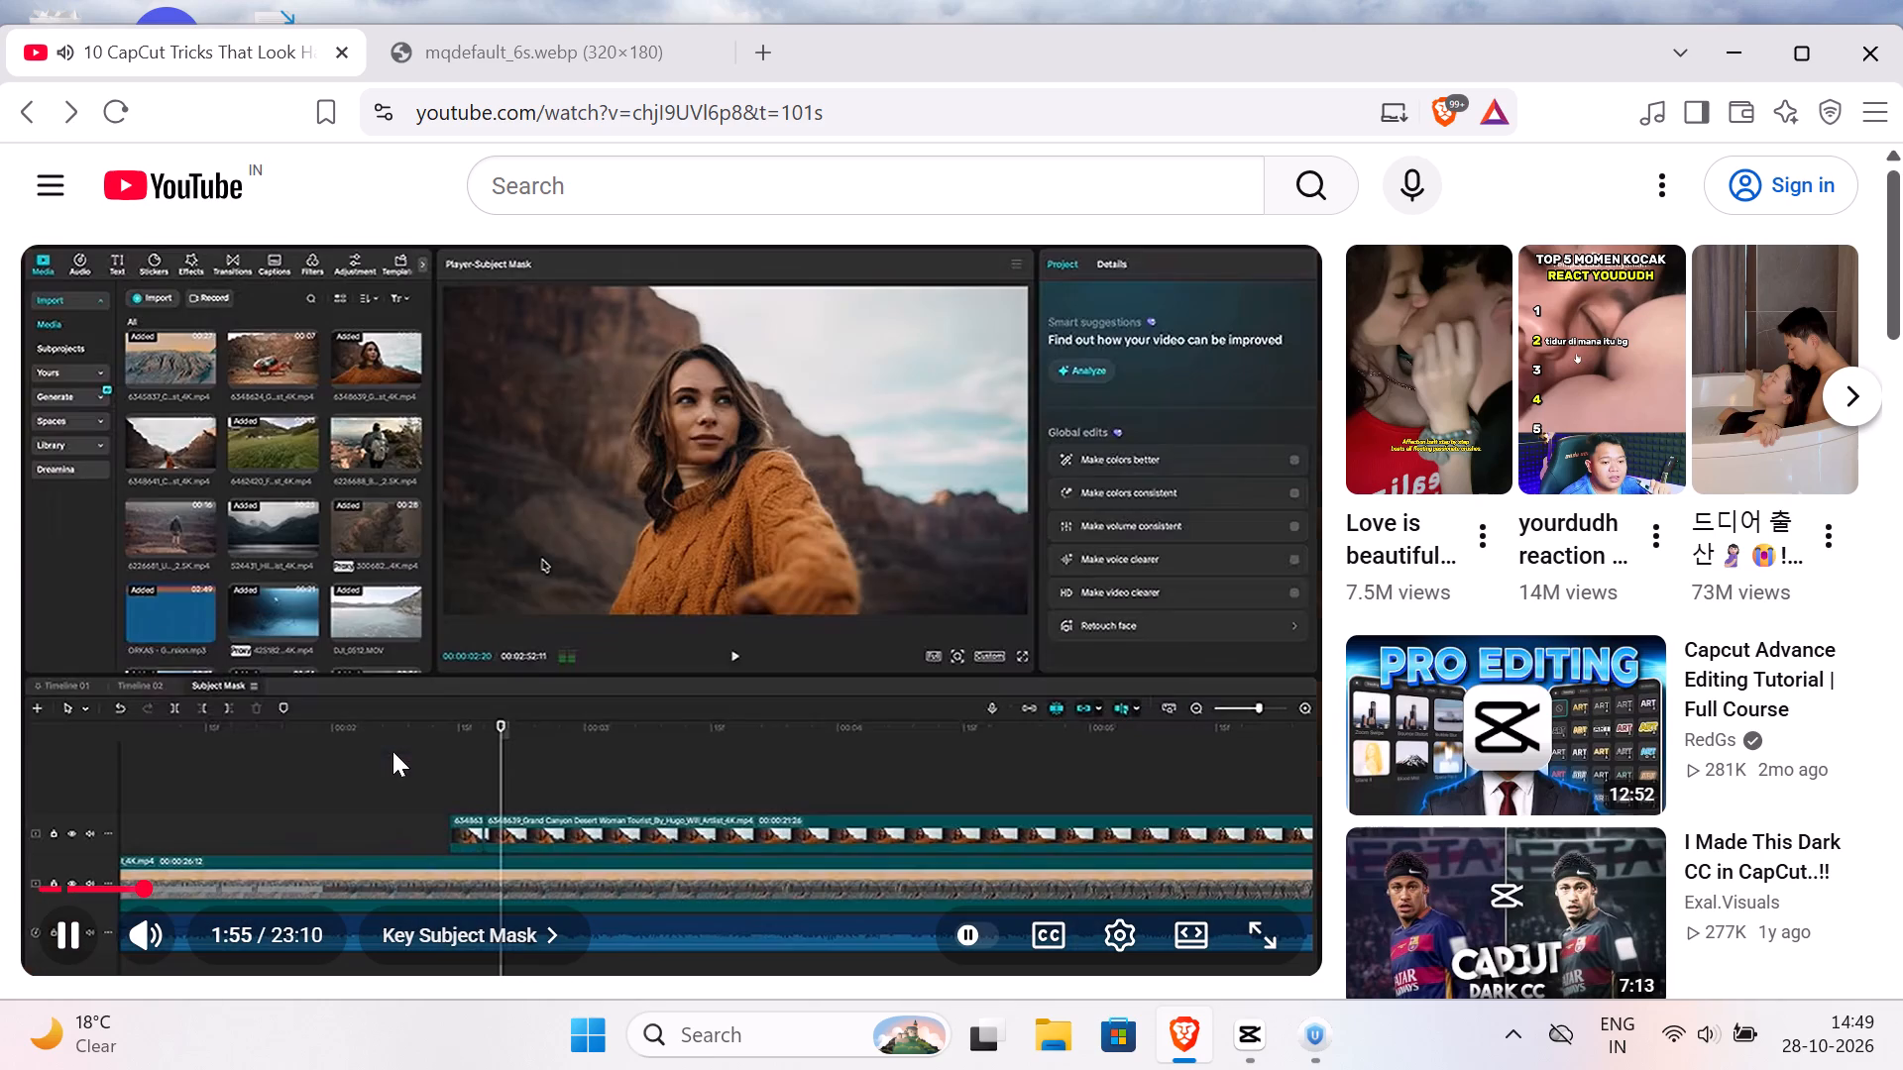
scroll(393, 751, up, 1)
drag(475, 735, 533, 728)
click(657, 749)
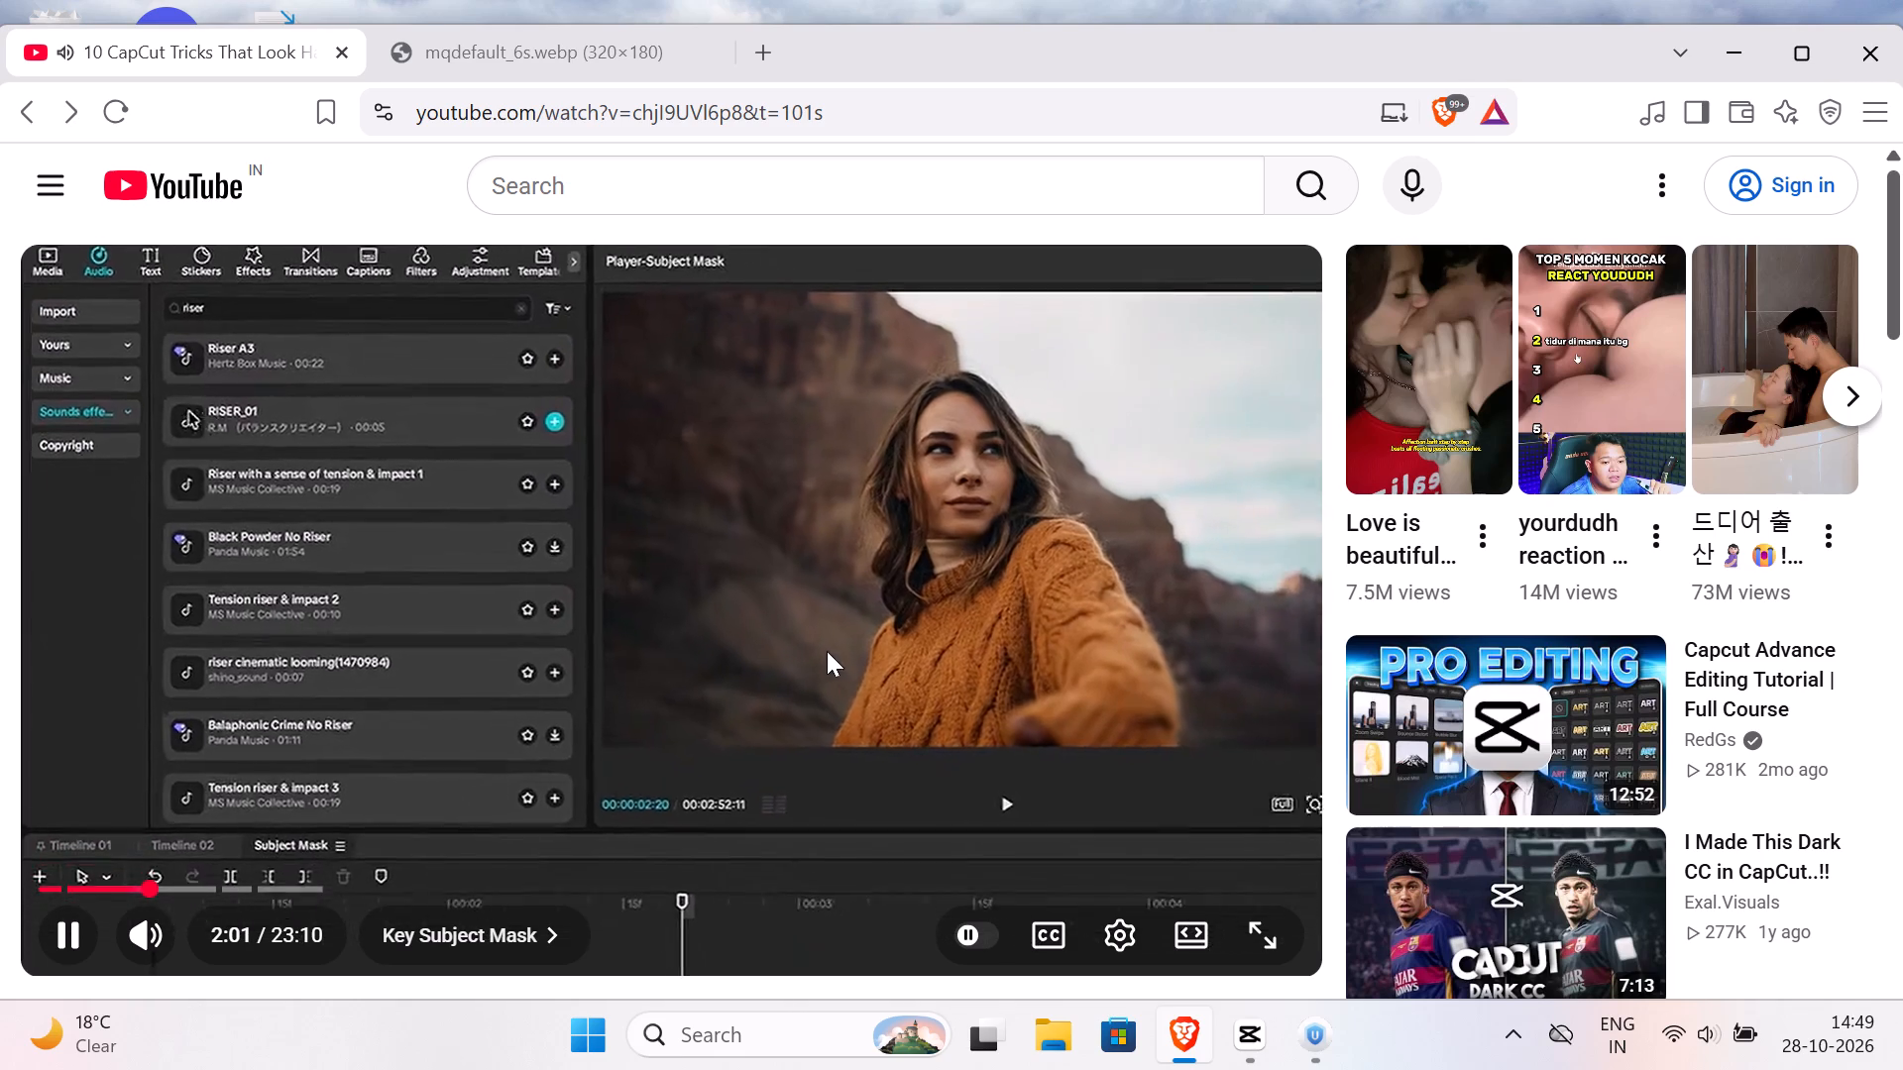
drag(899, 630, 912, 625)
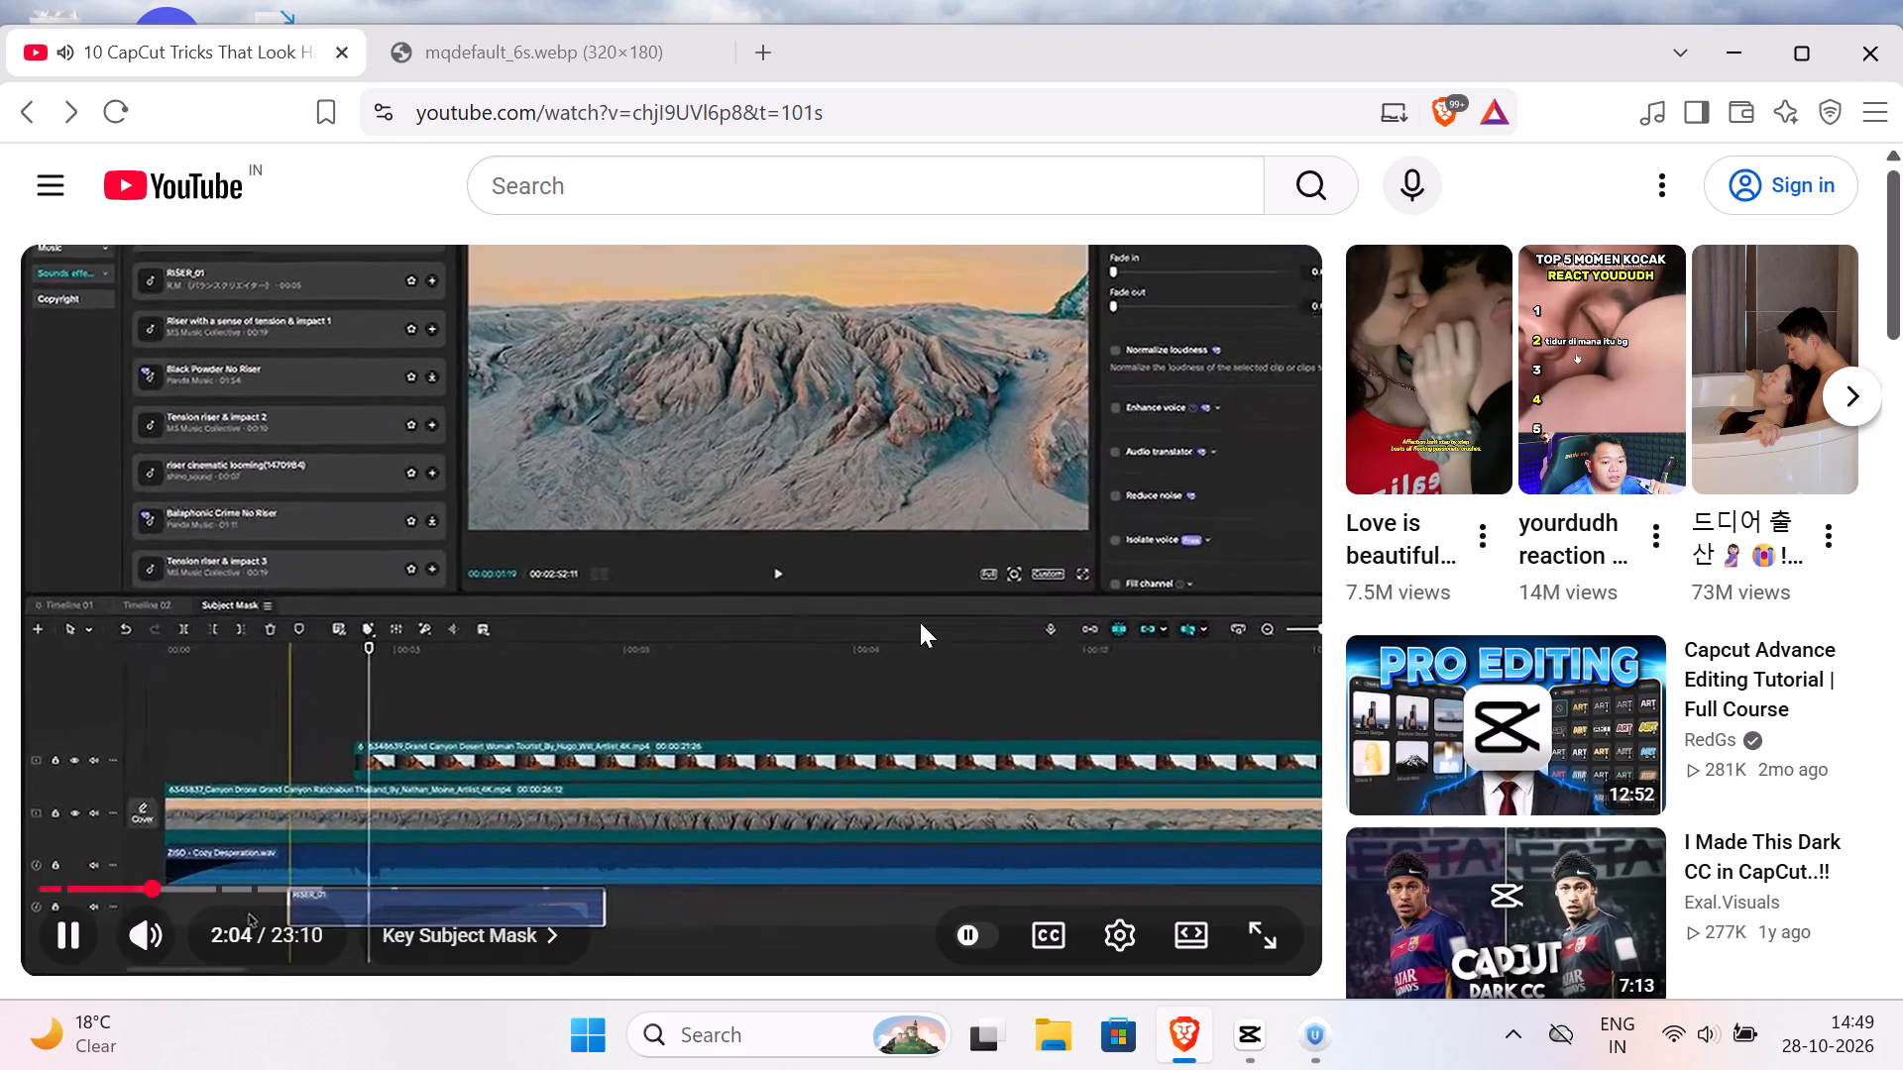
click(924, 619)
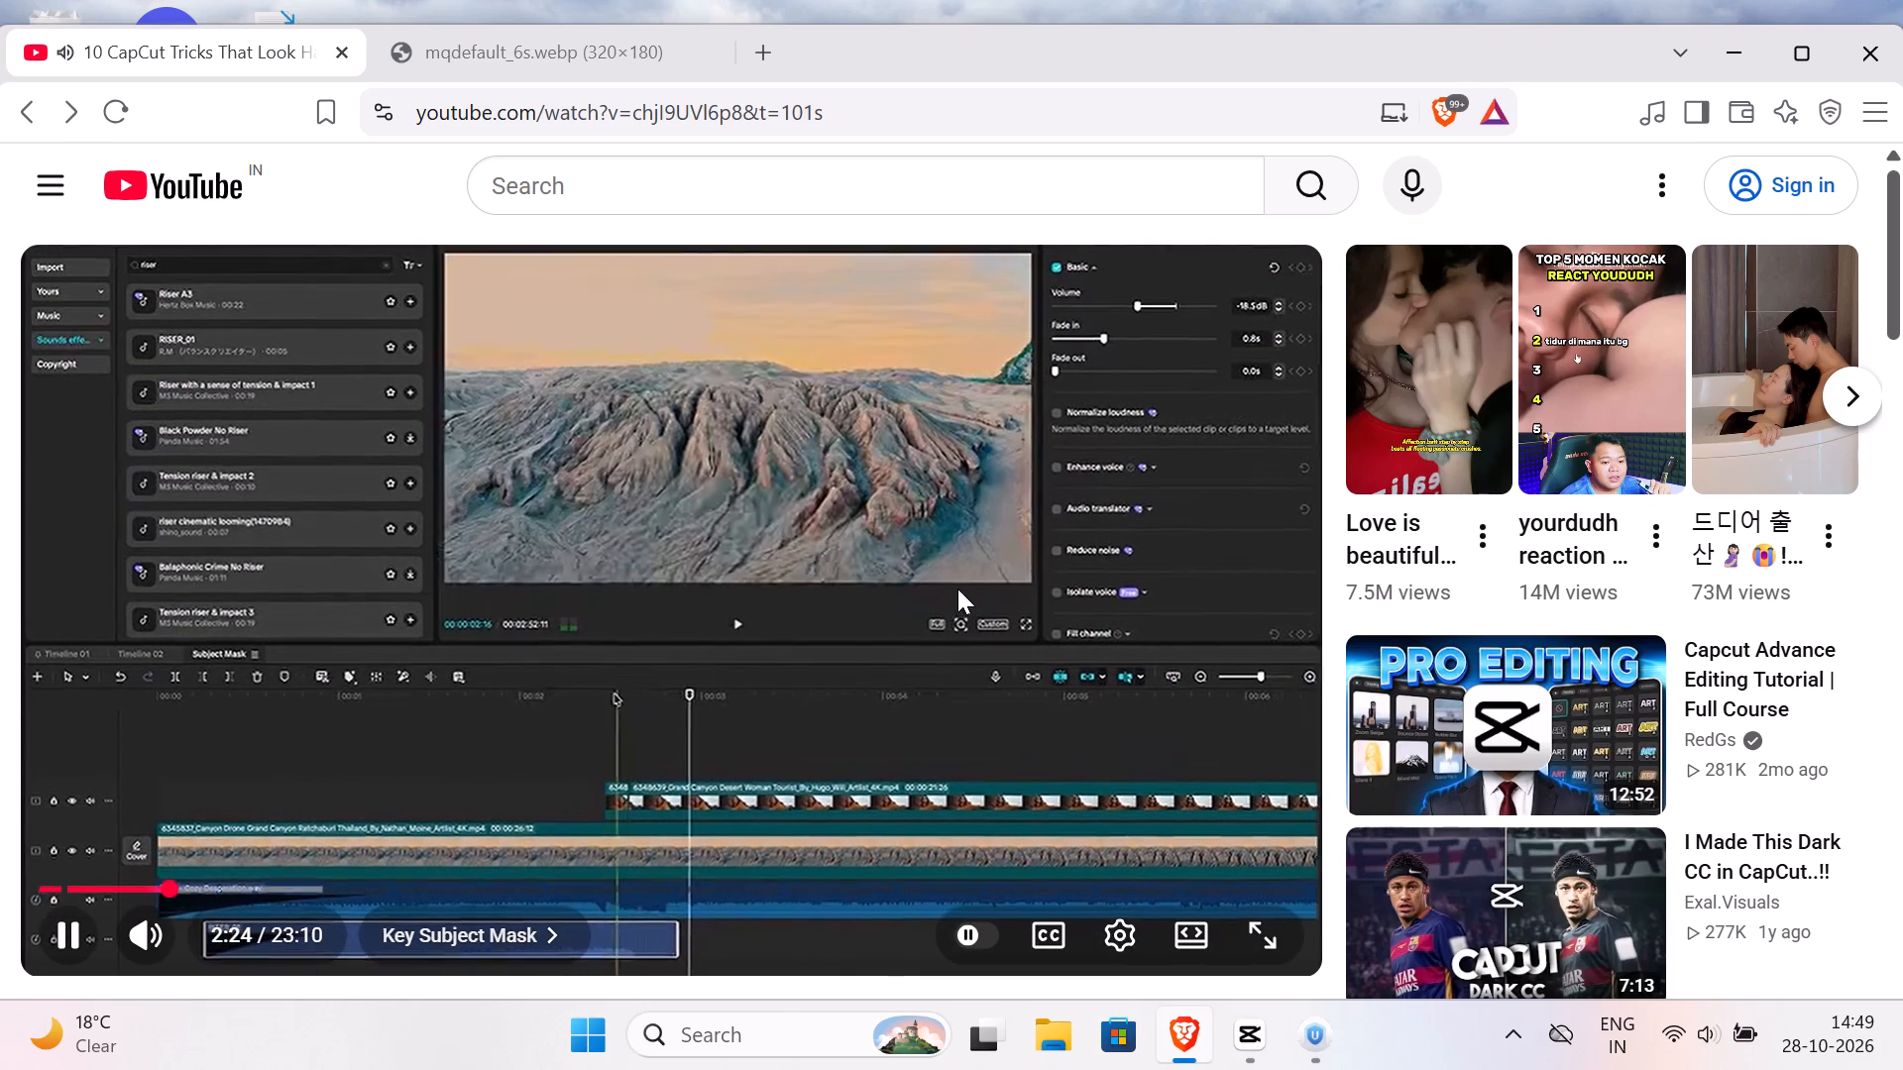
right_drag(992, 589, 1052, 591)
drag(1060, 591, 1056, 585)
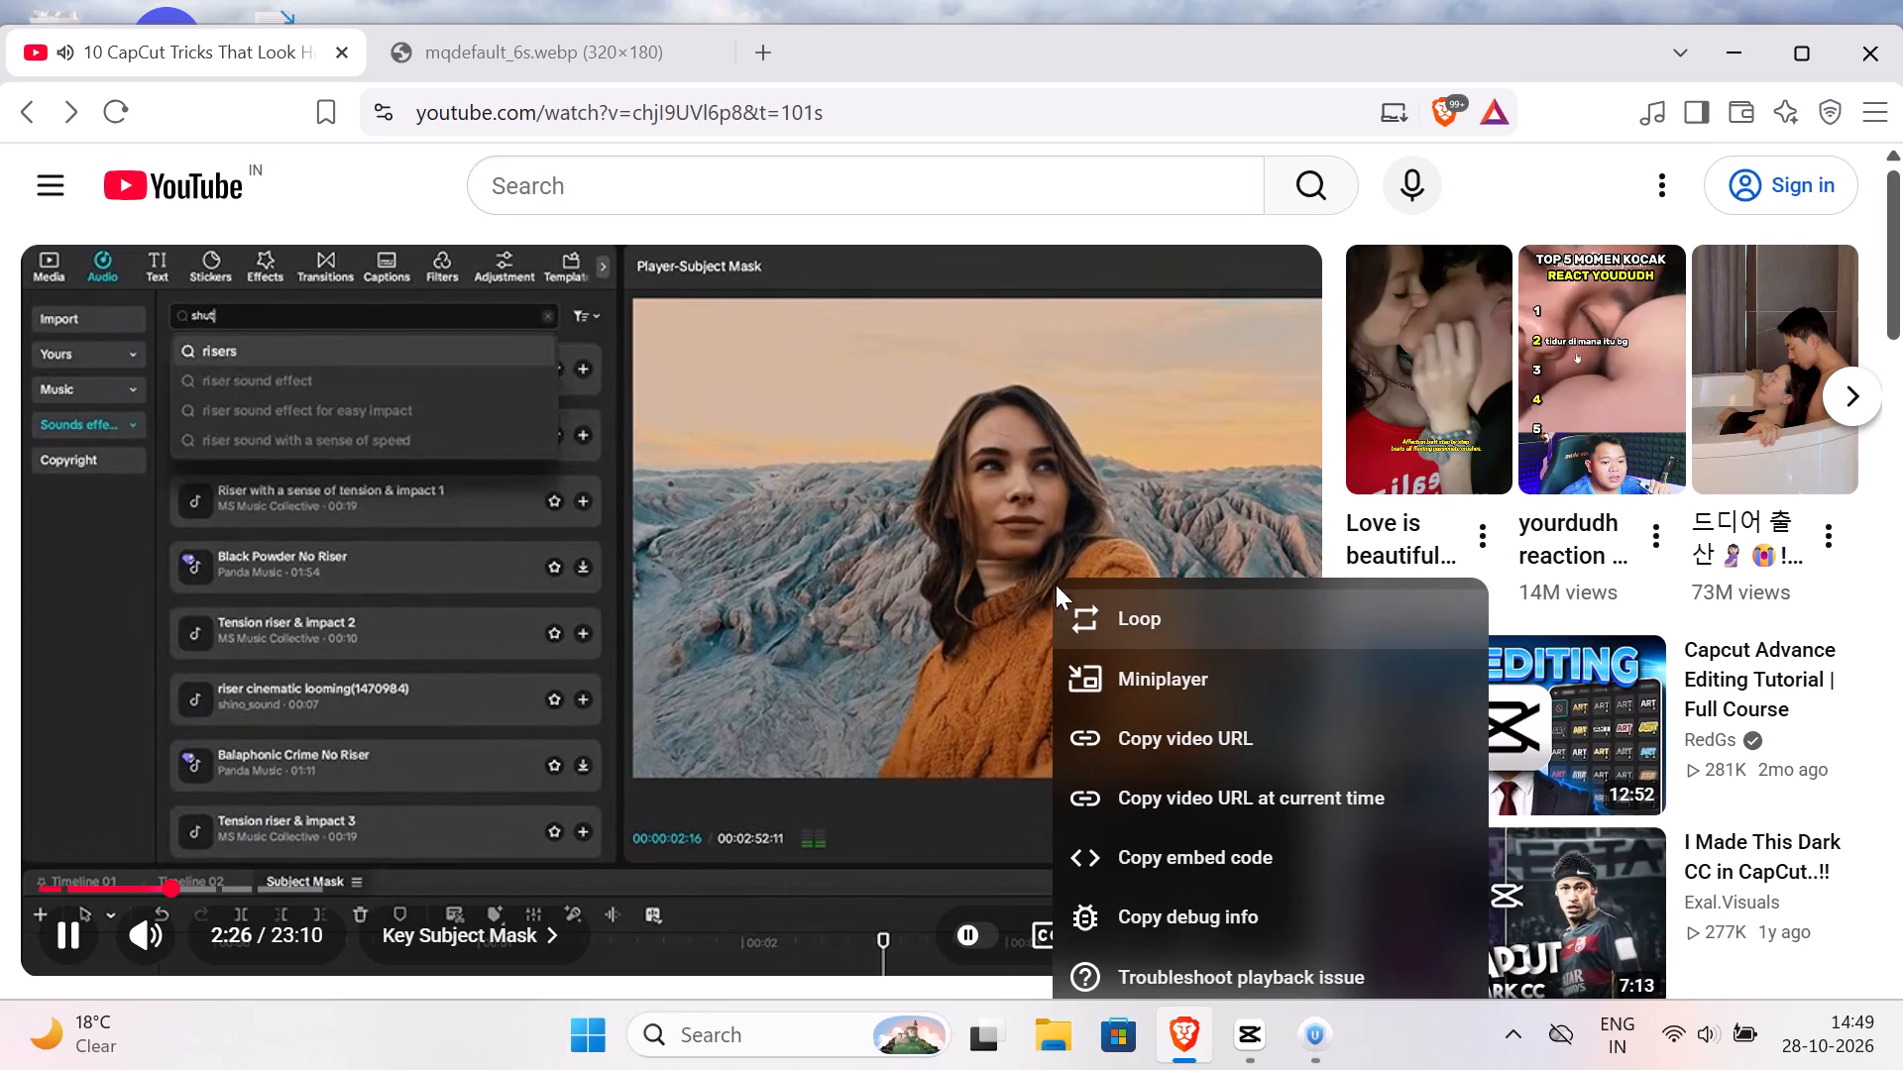
drag(1056, 585, 1044, 574)
click(1027, 559)
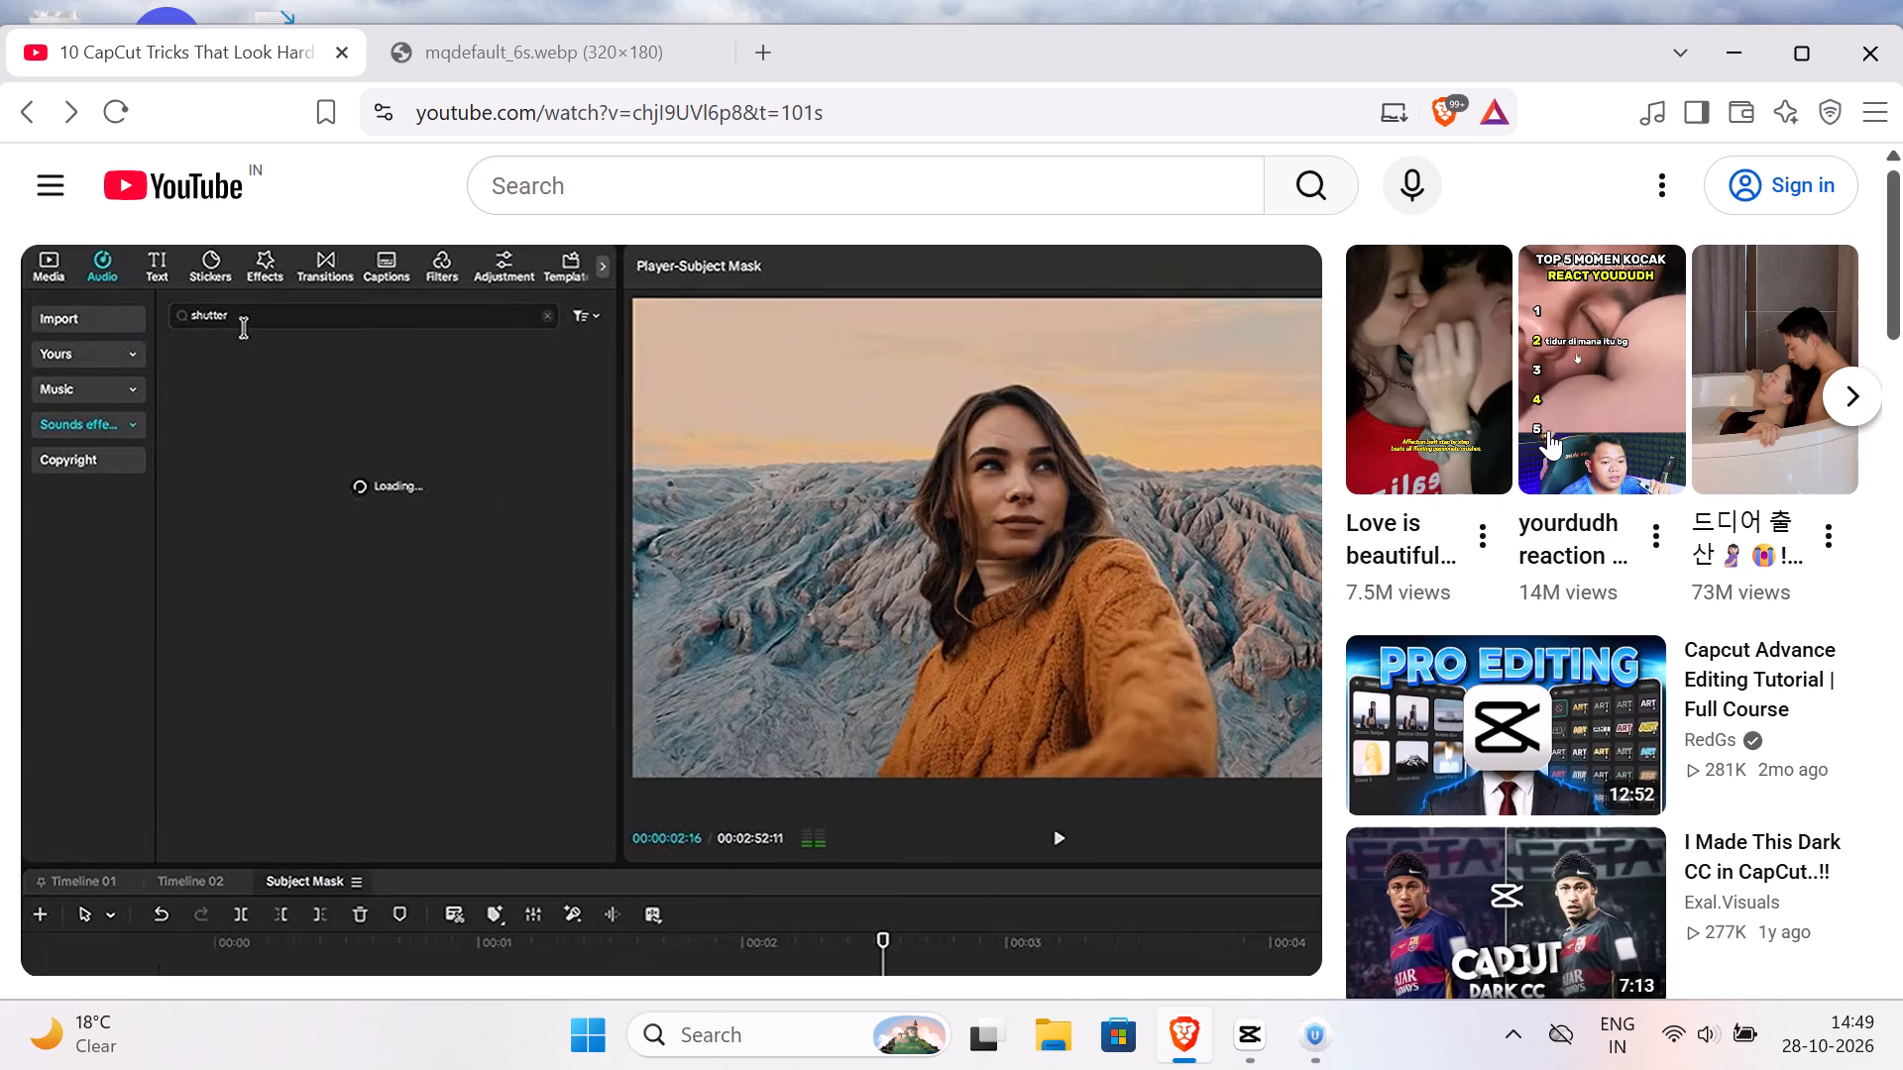
click(1566, 409)
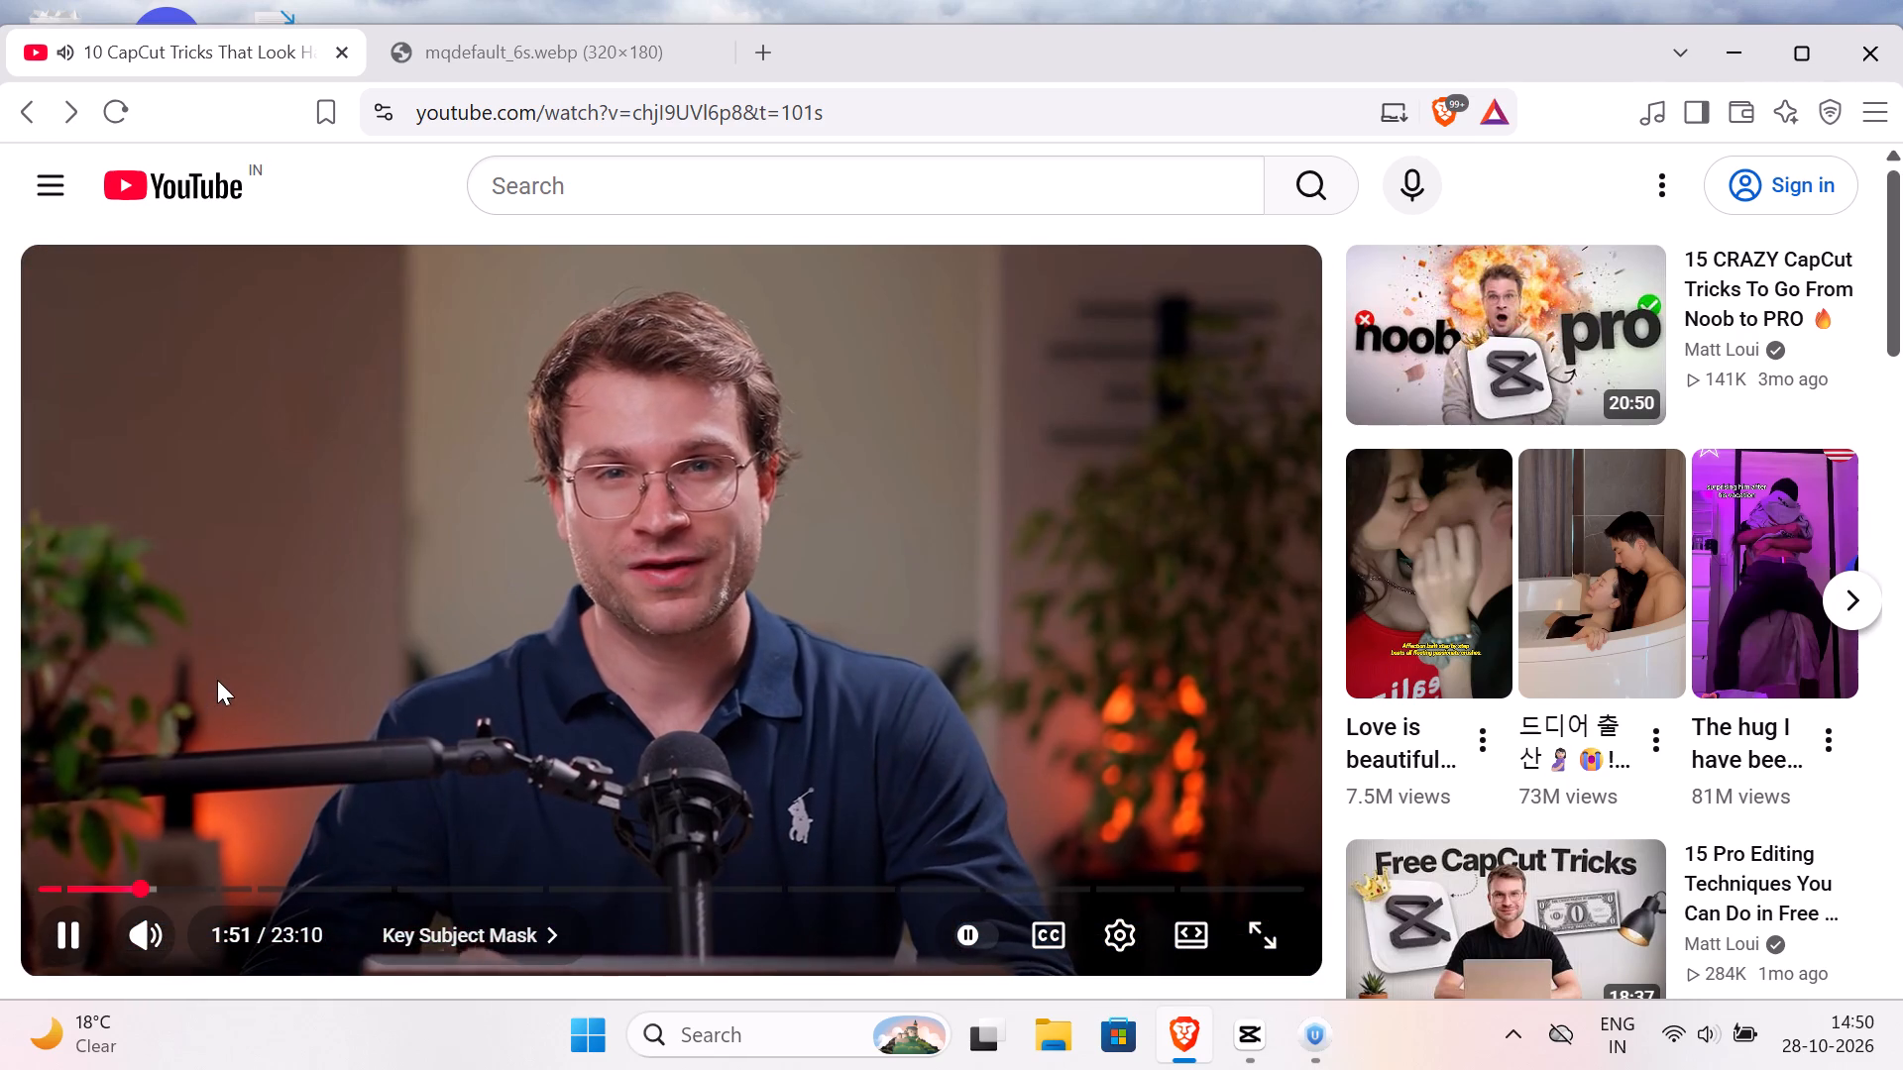
Replay the Key Subject Mask chapter from about 1:52 through the shutter sound search, and pause on the shutter results.
scroll(217, 677, down, 1)
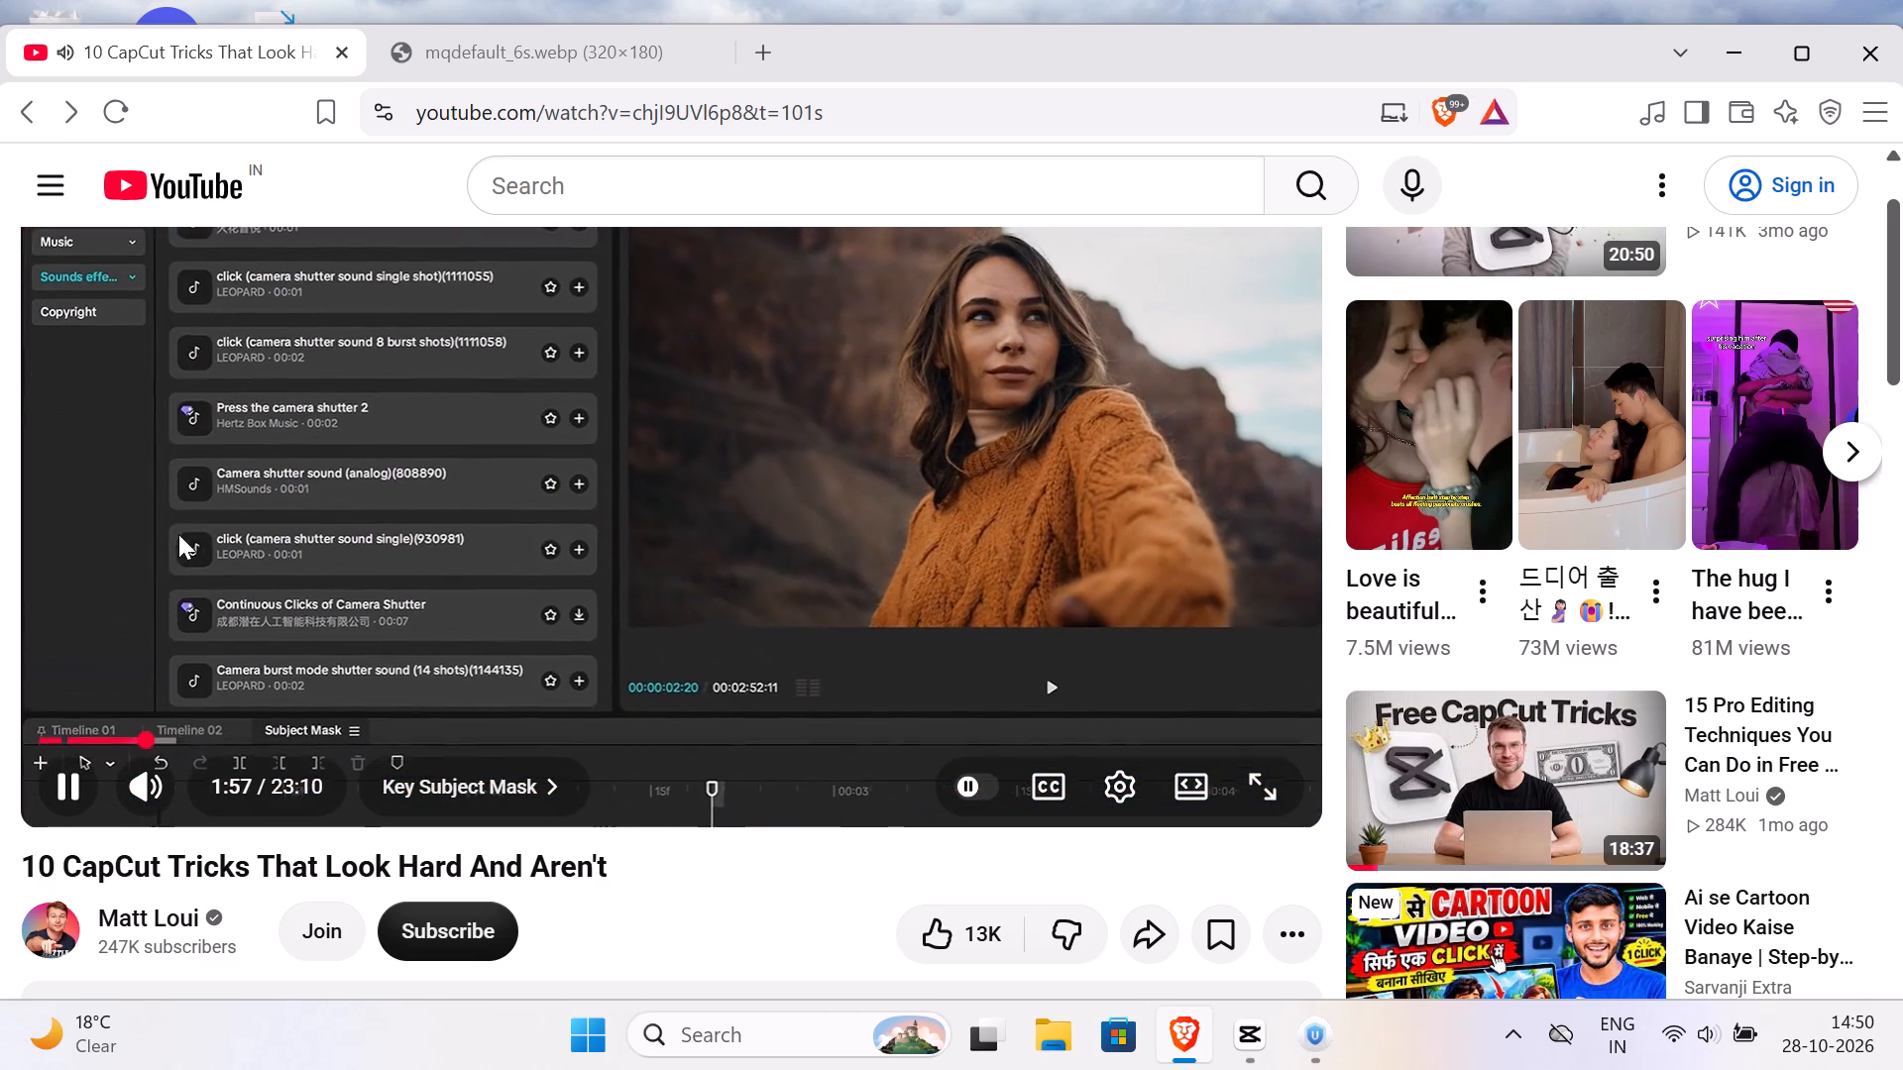
scroll(294, 462, up, 1)
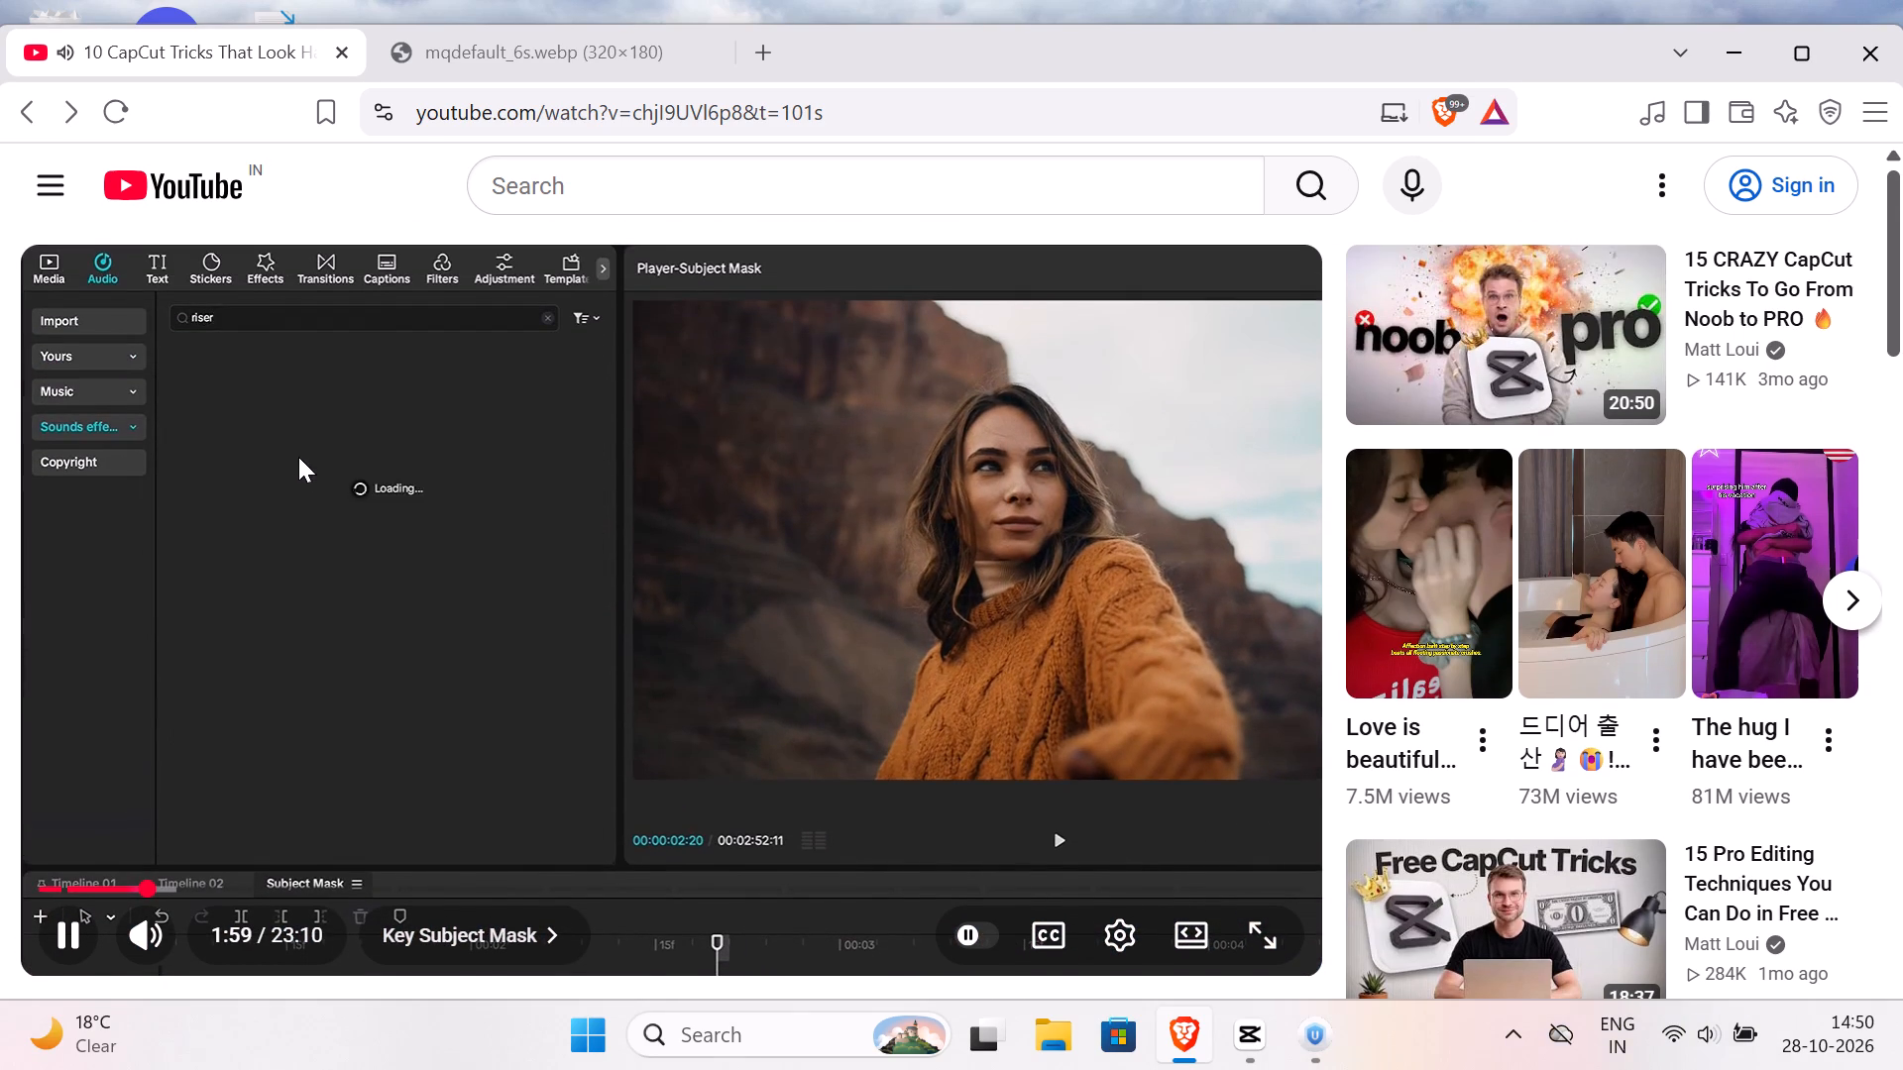
click(185, 879)
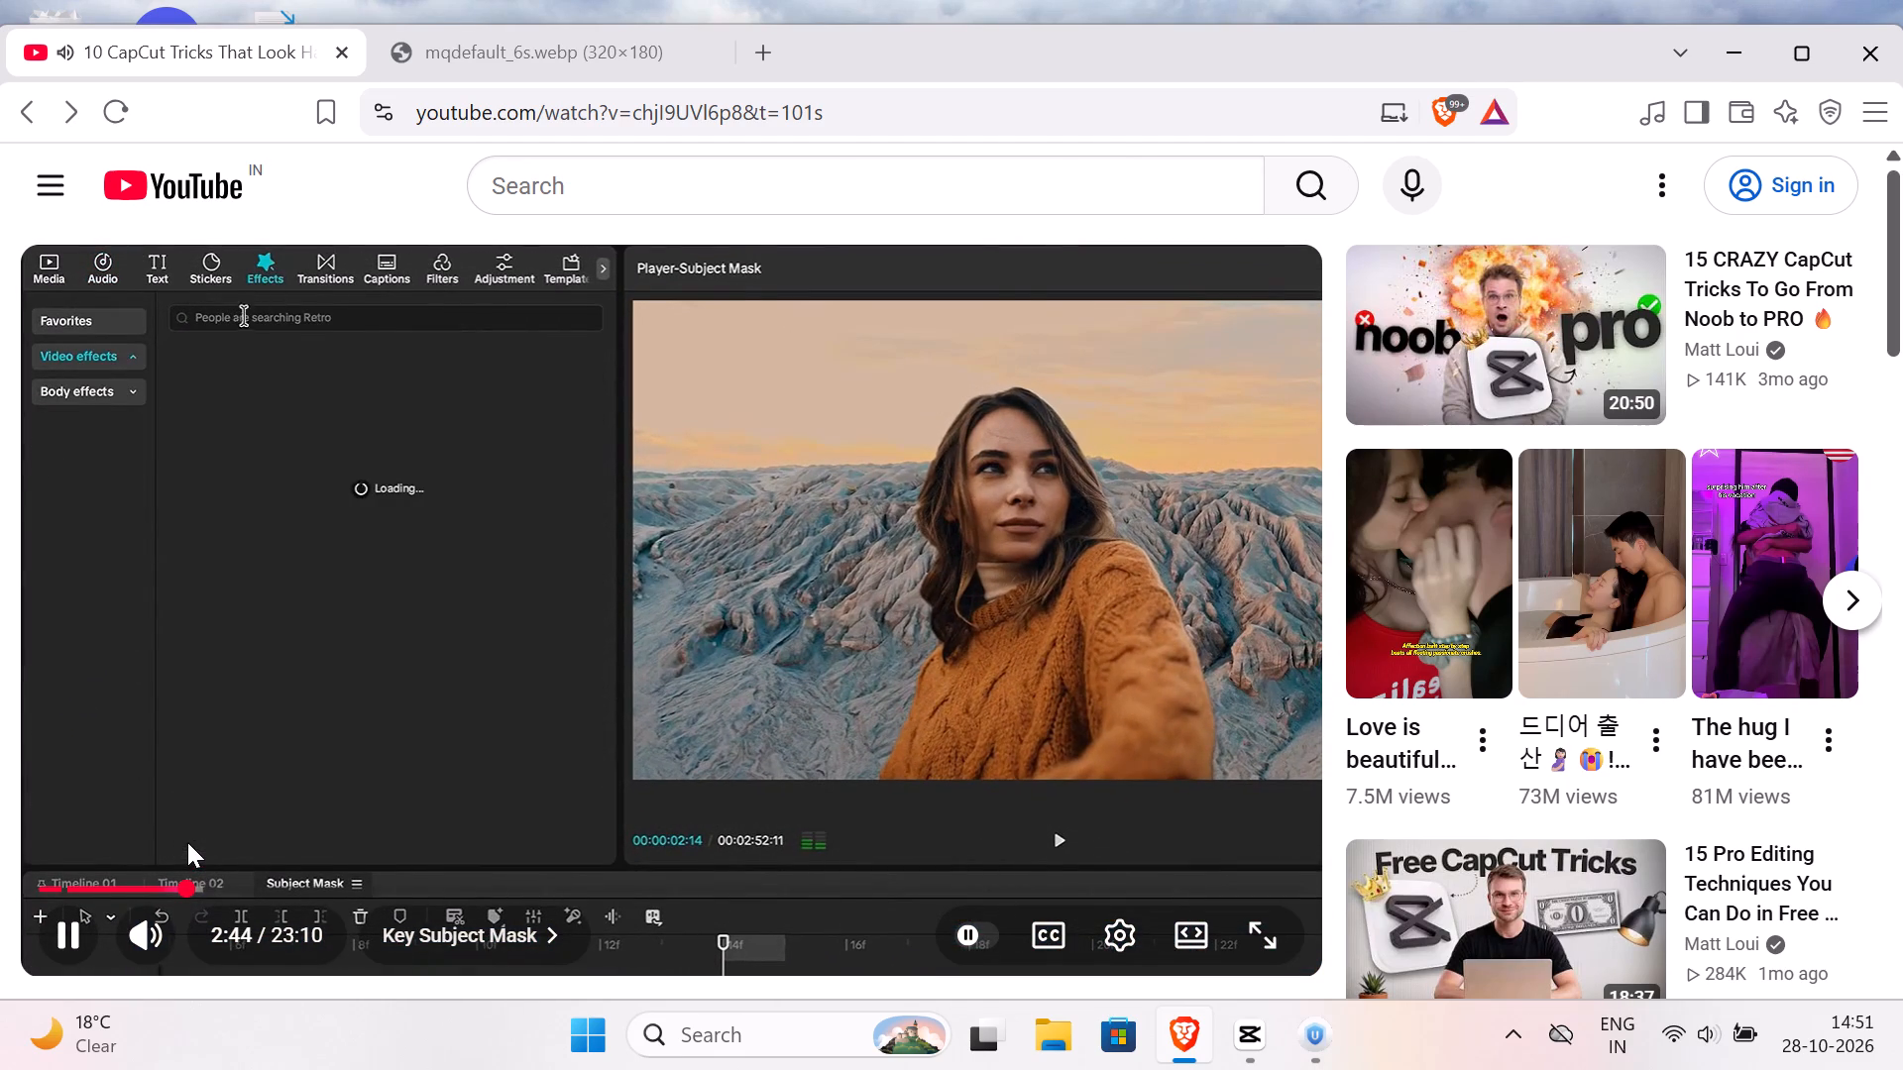
click(151, 886)
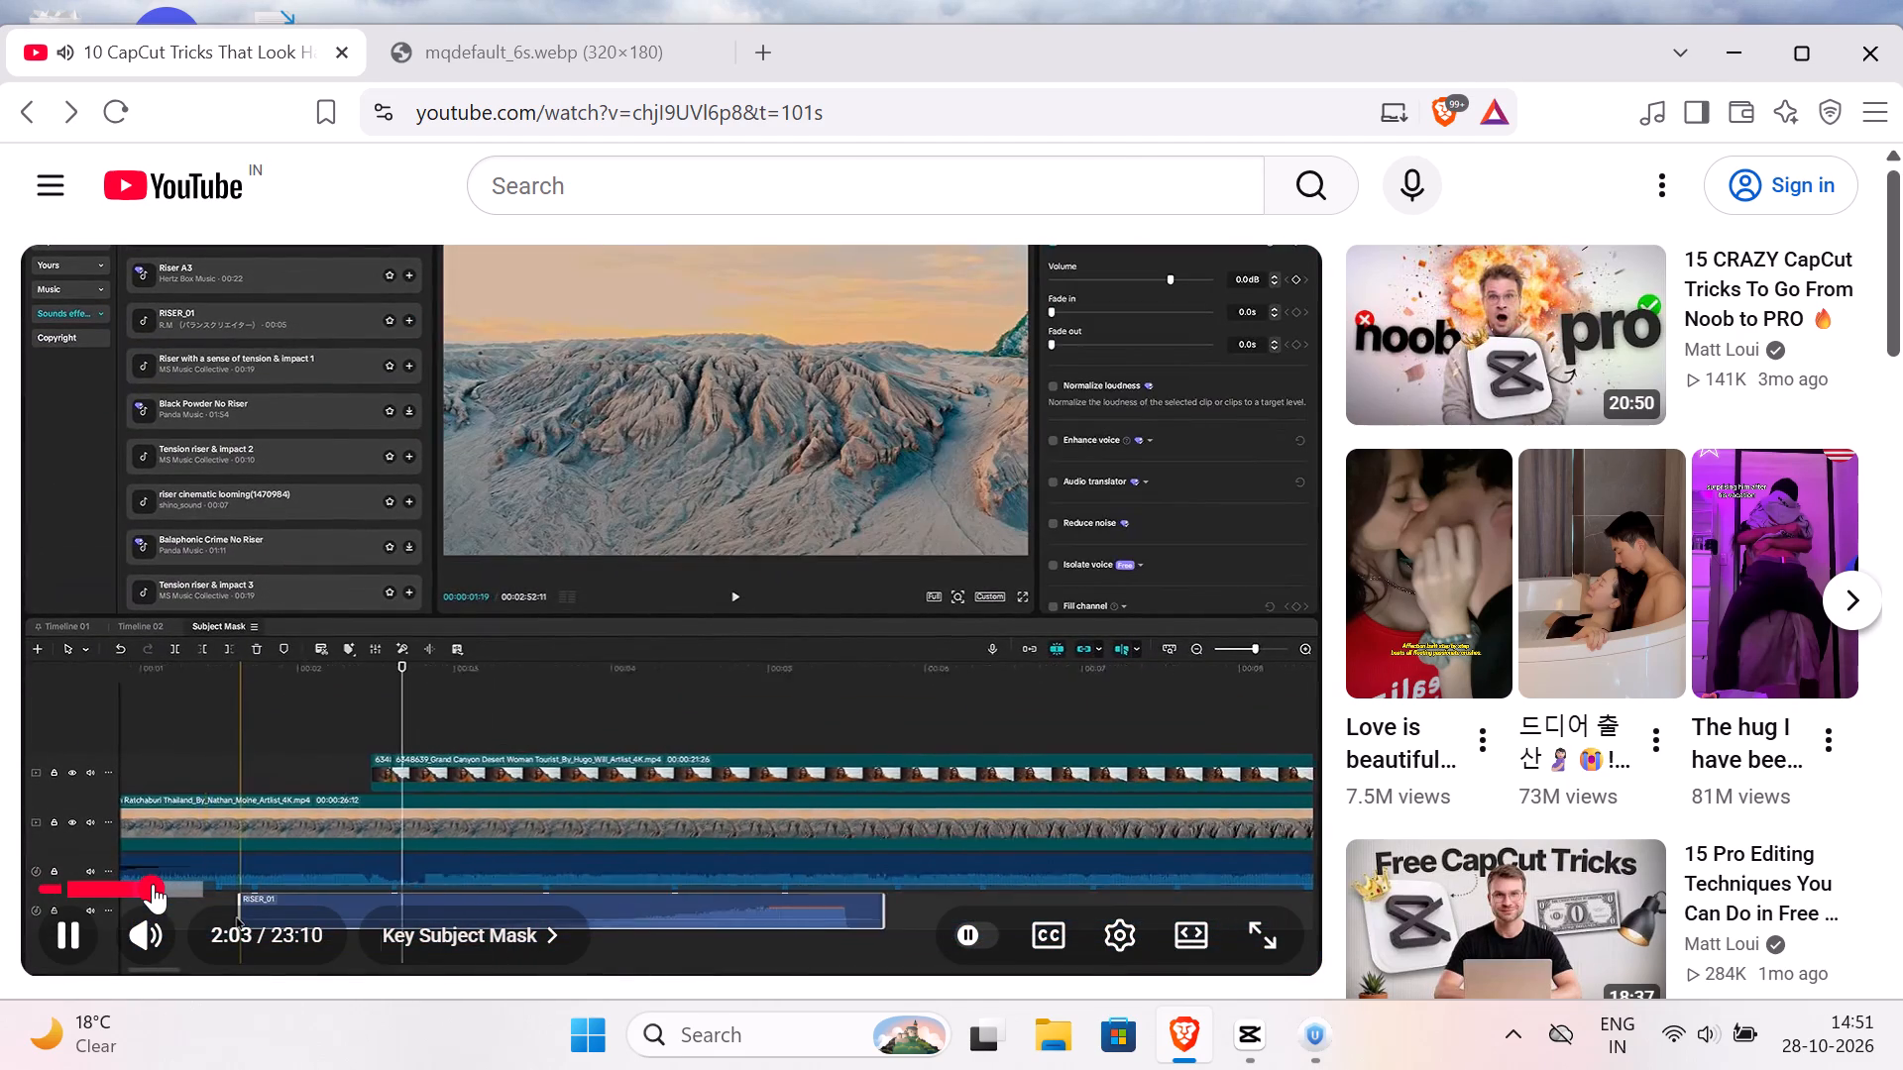
click(118, 890)
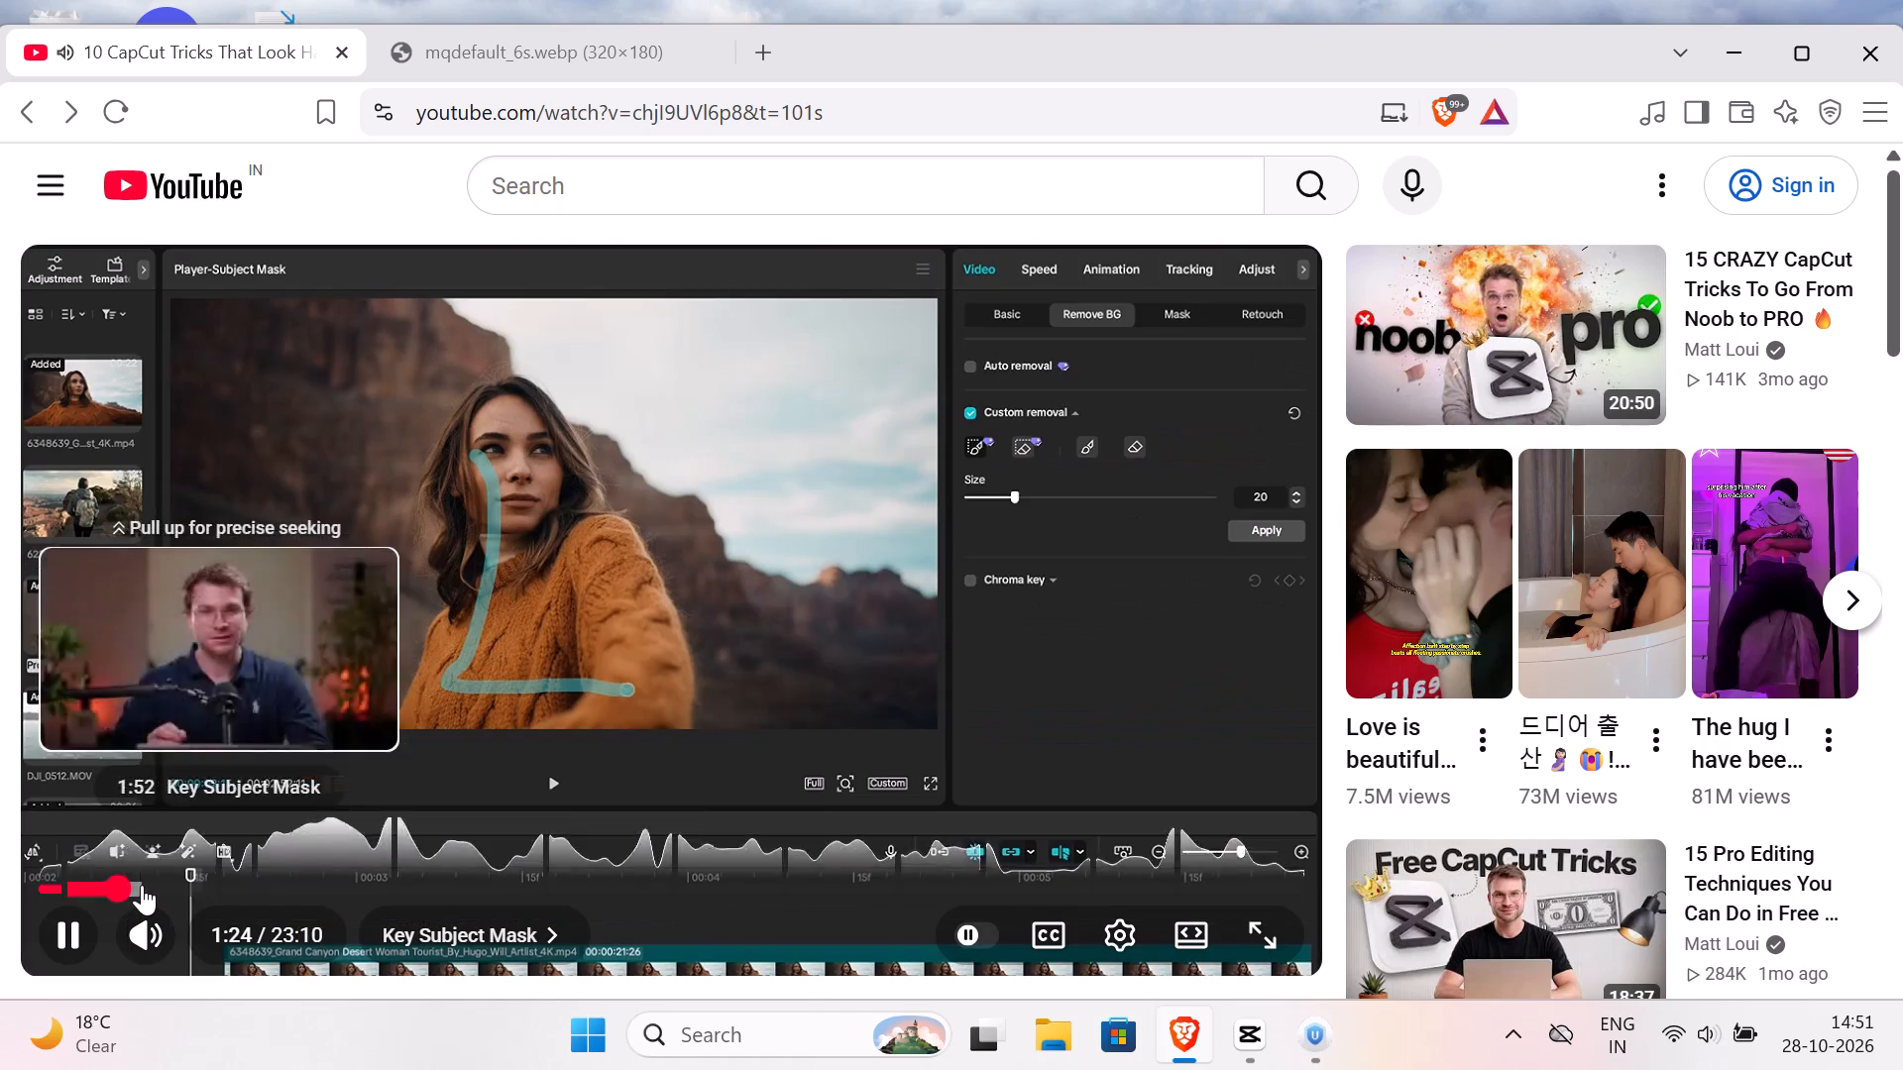
click(142, 885)
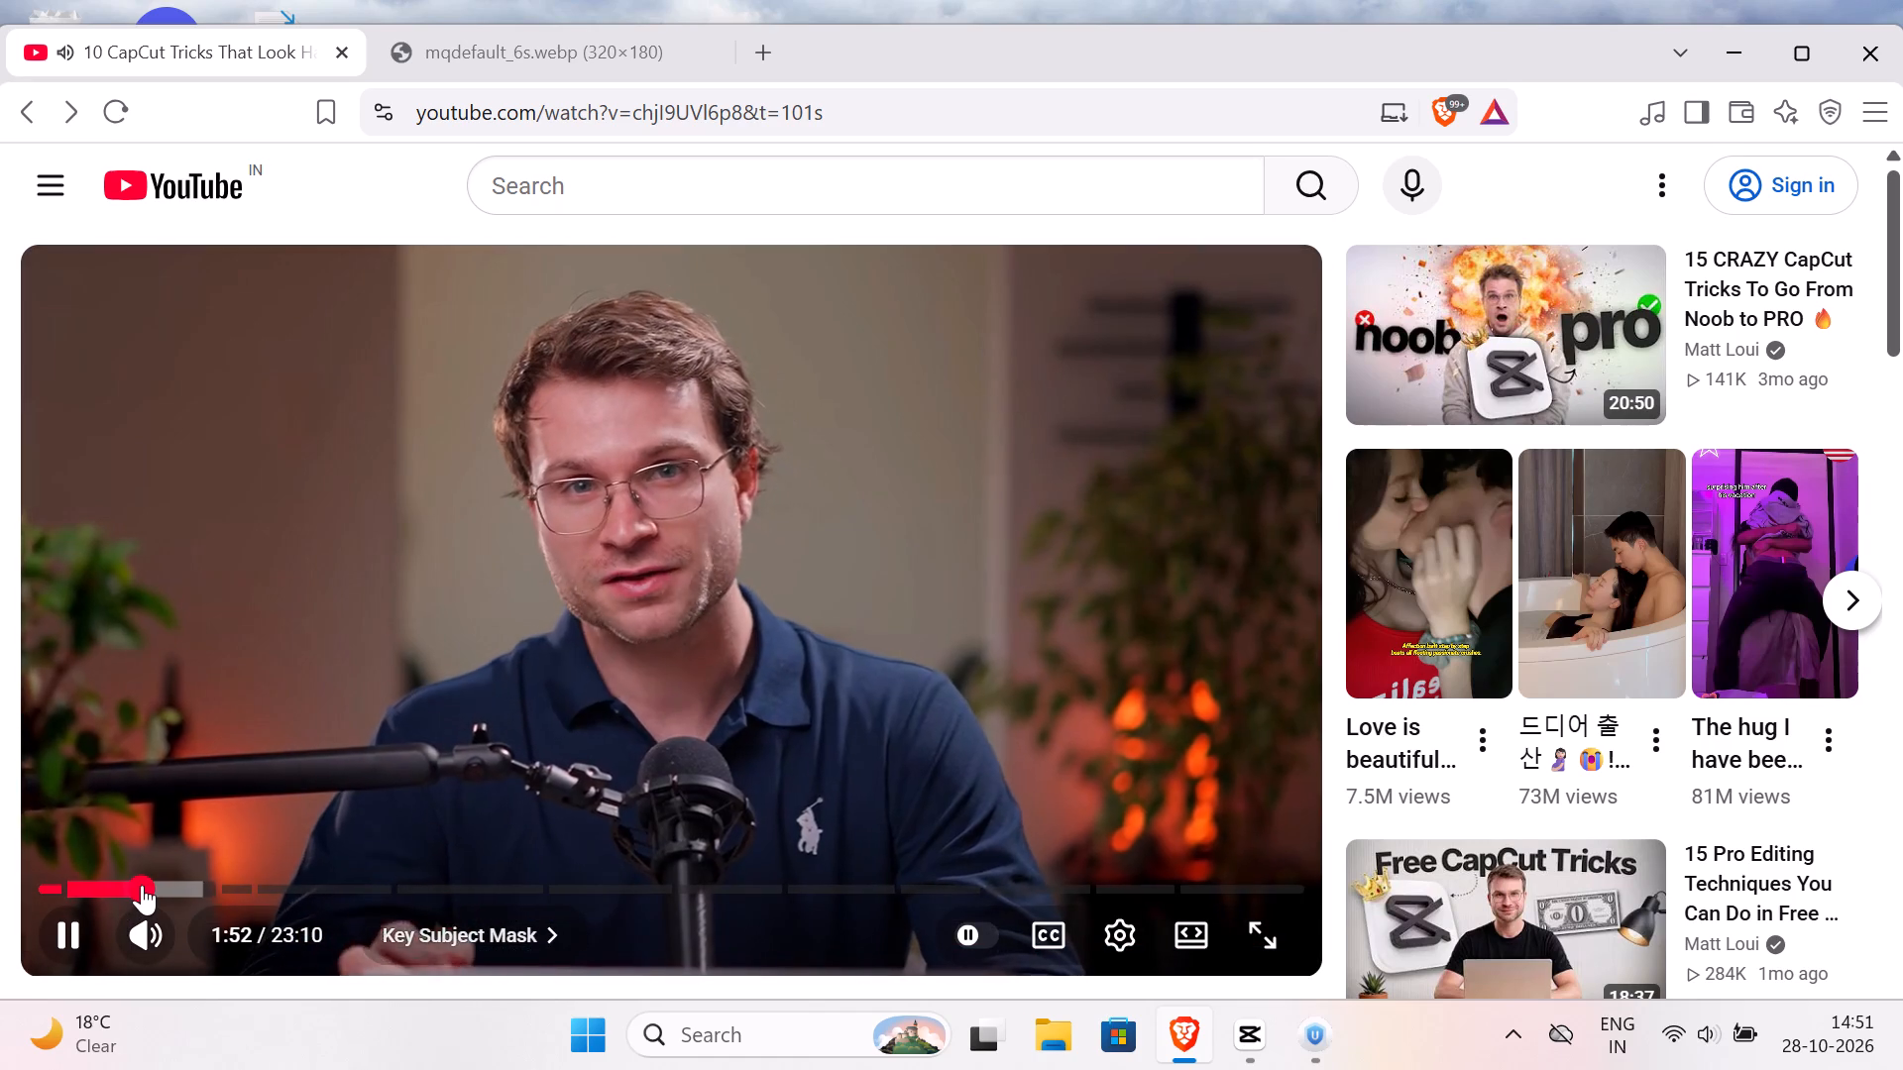
click(142, 885)
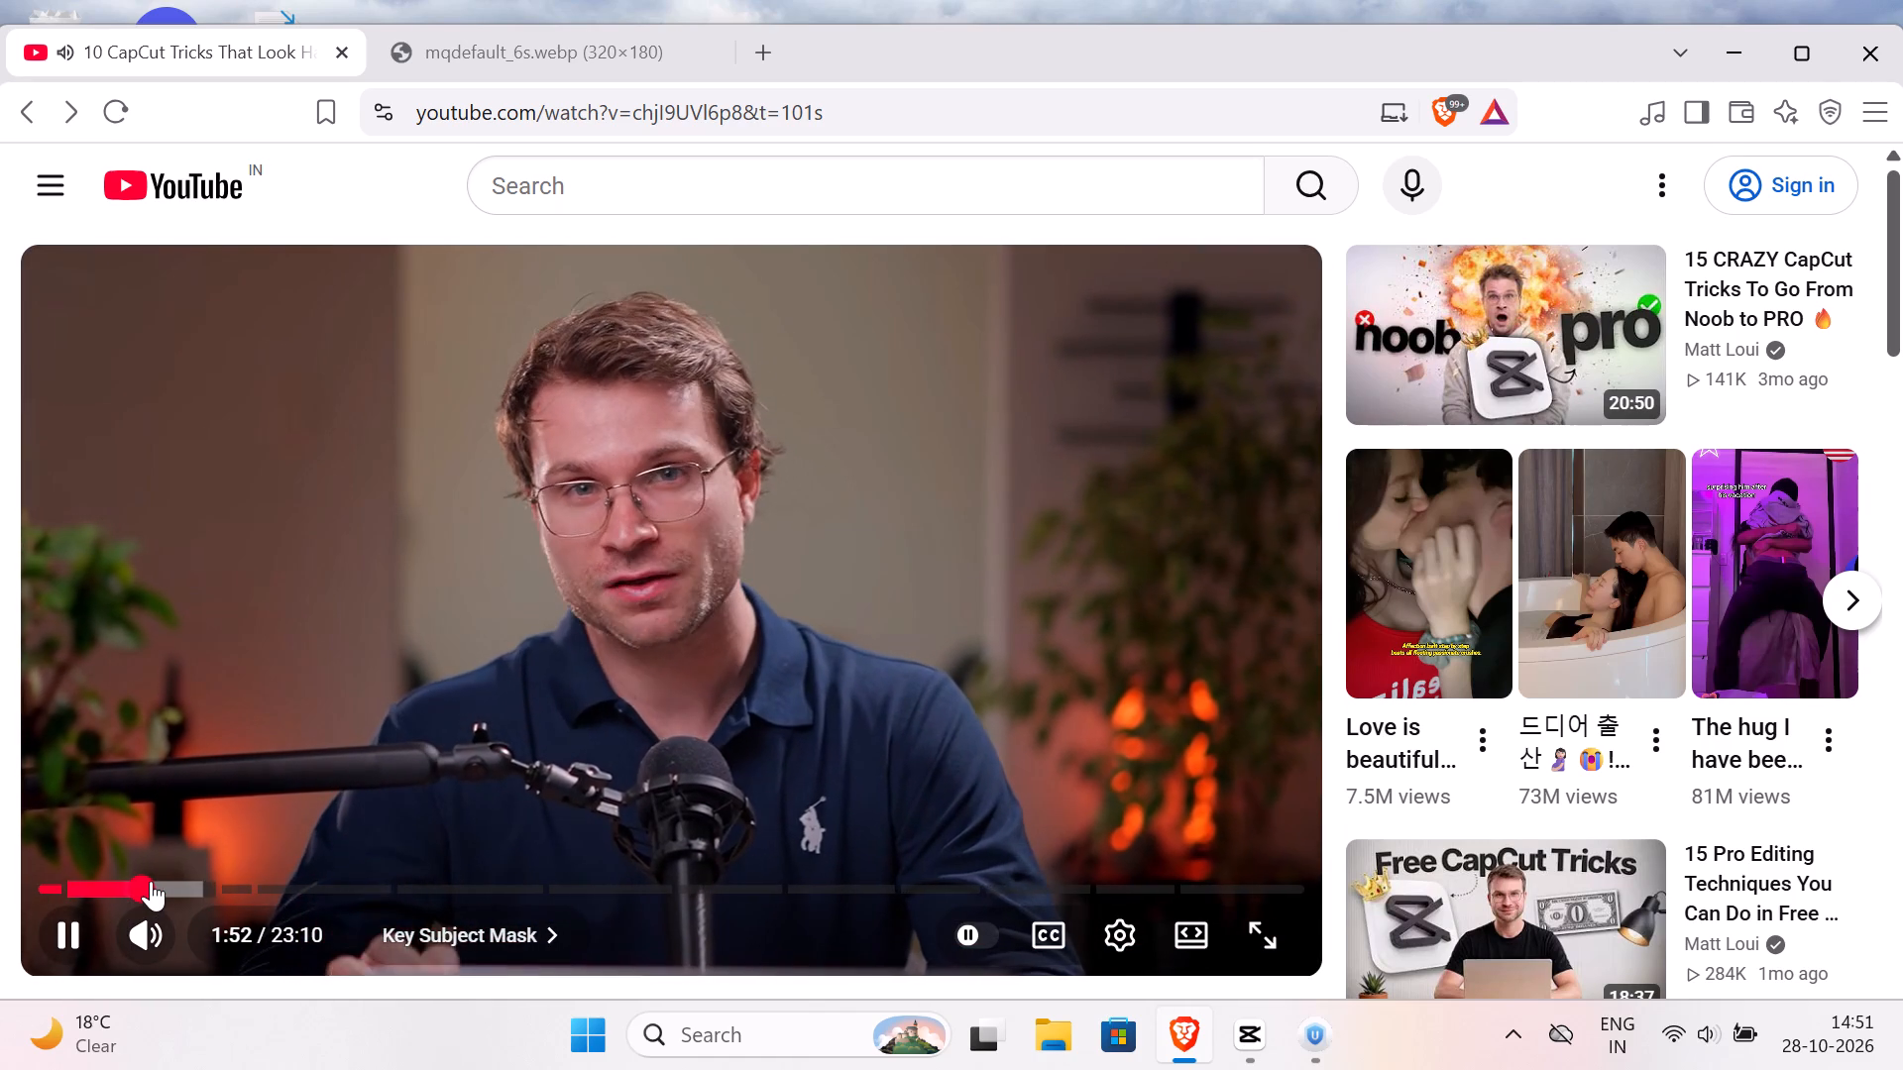
click(151, 881)
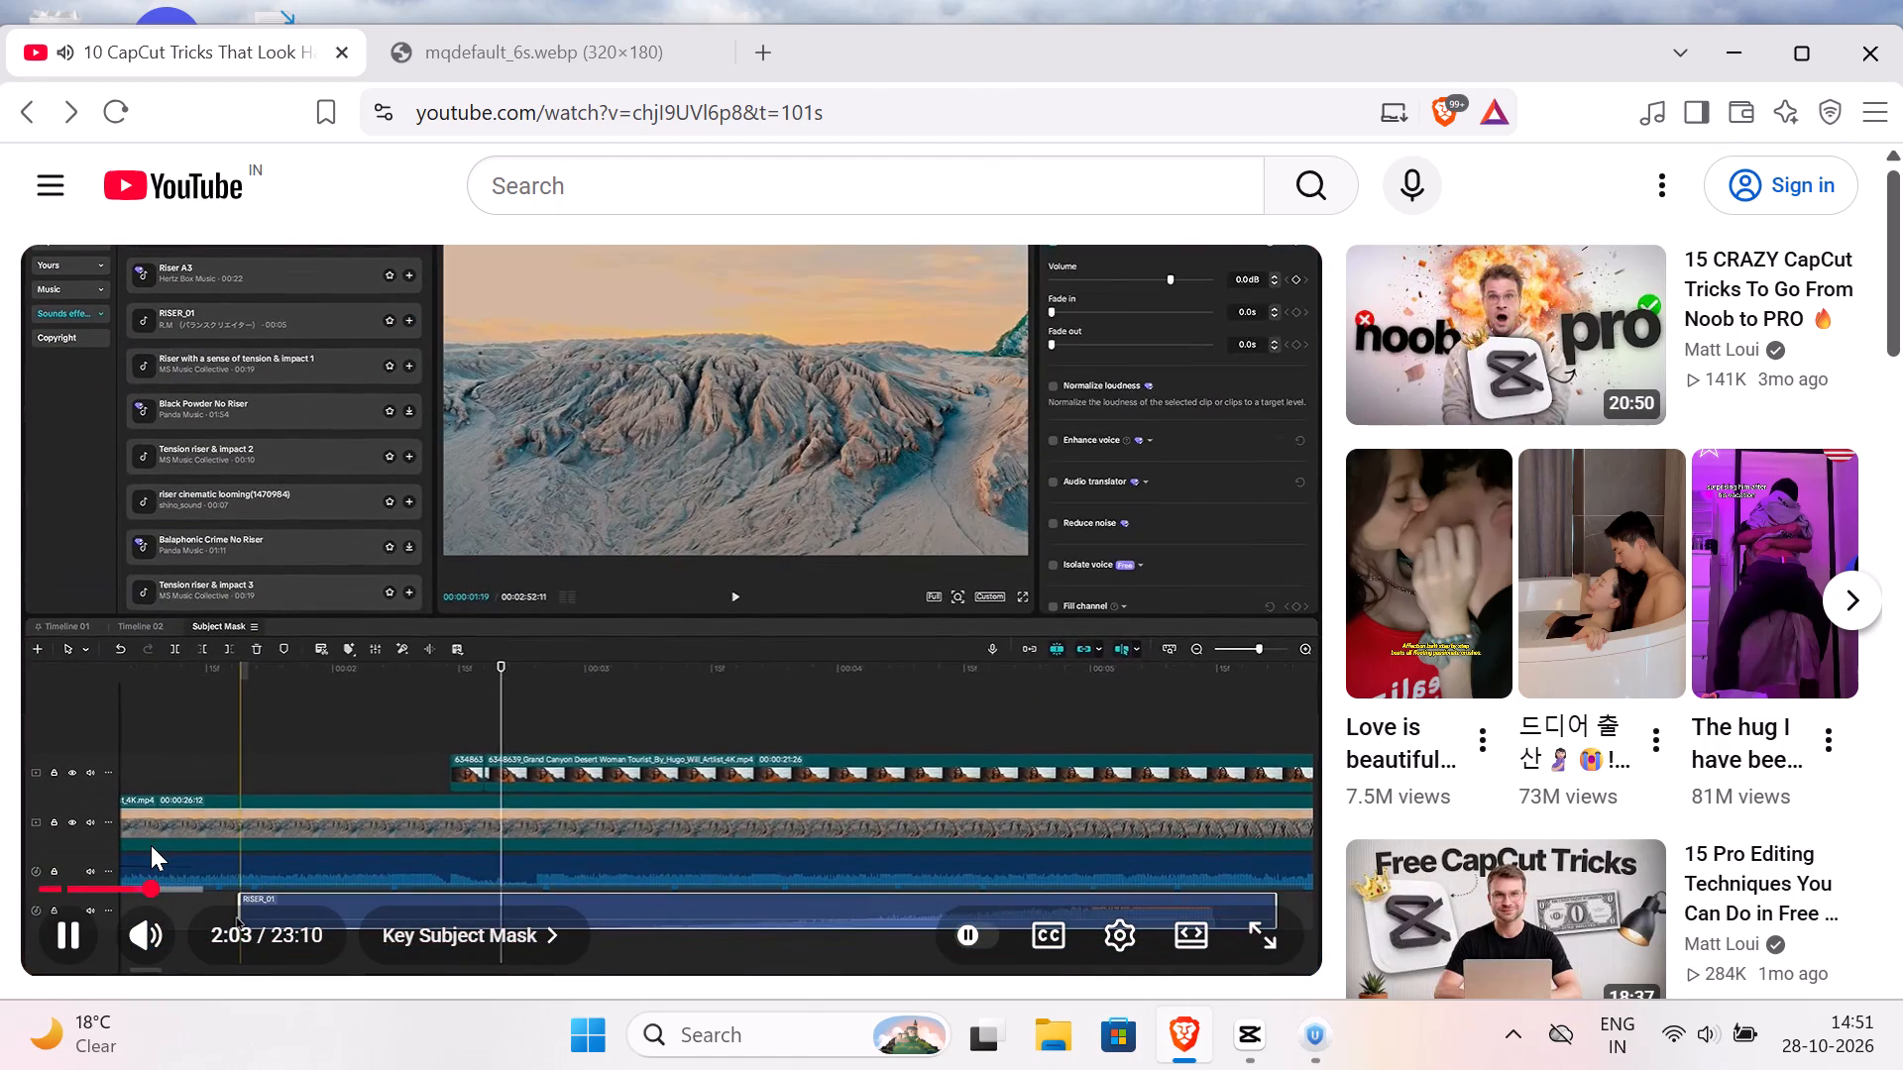
click(161, 844)
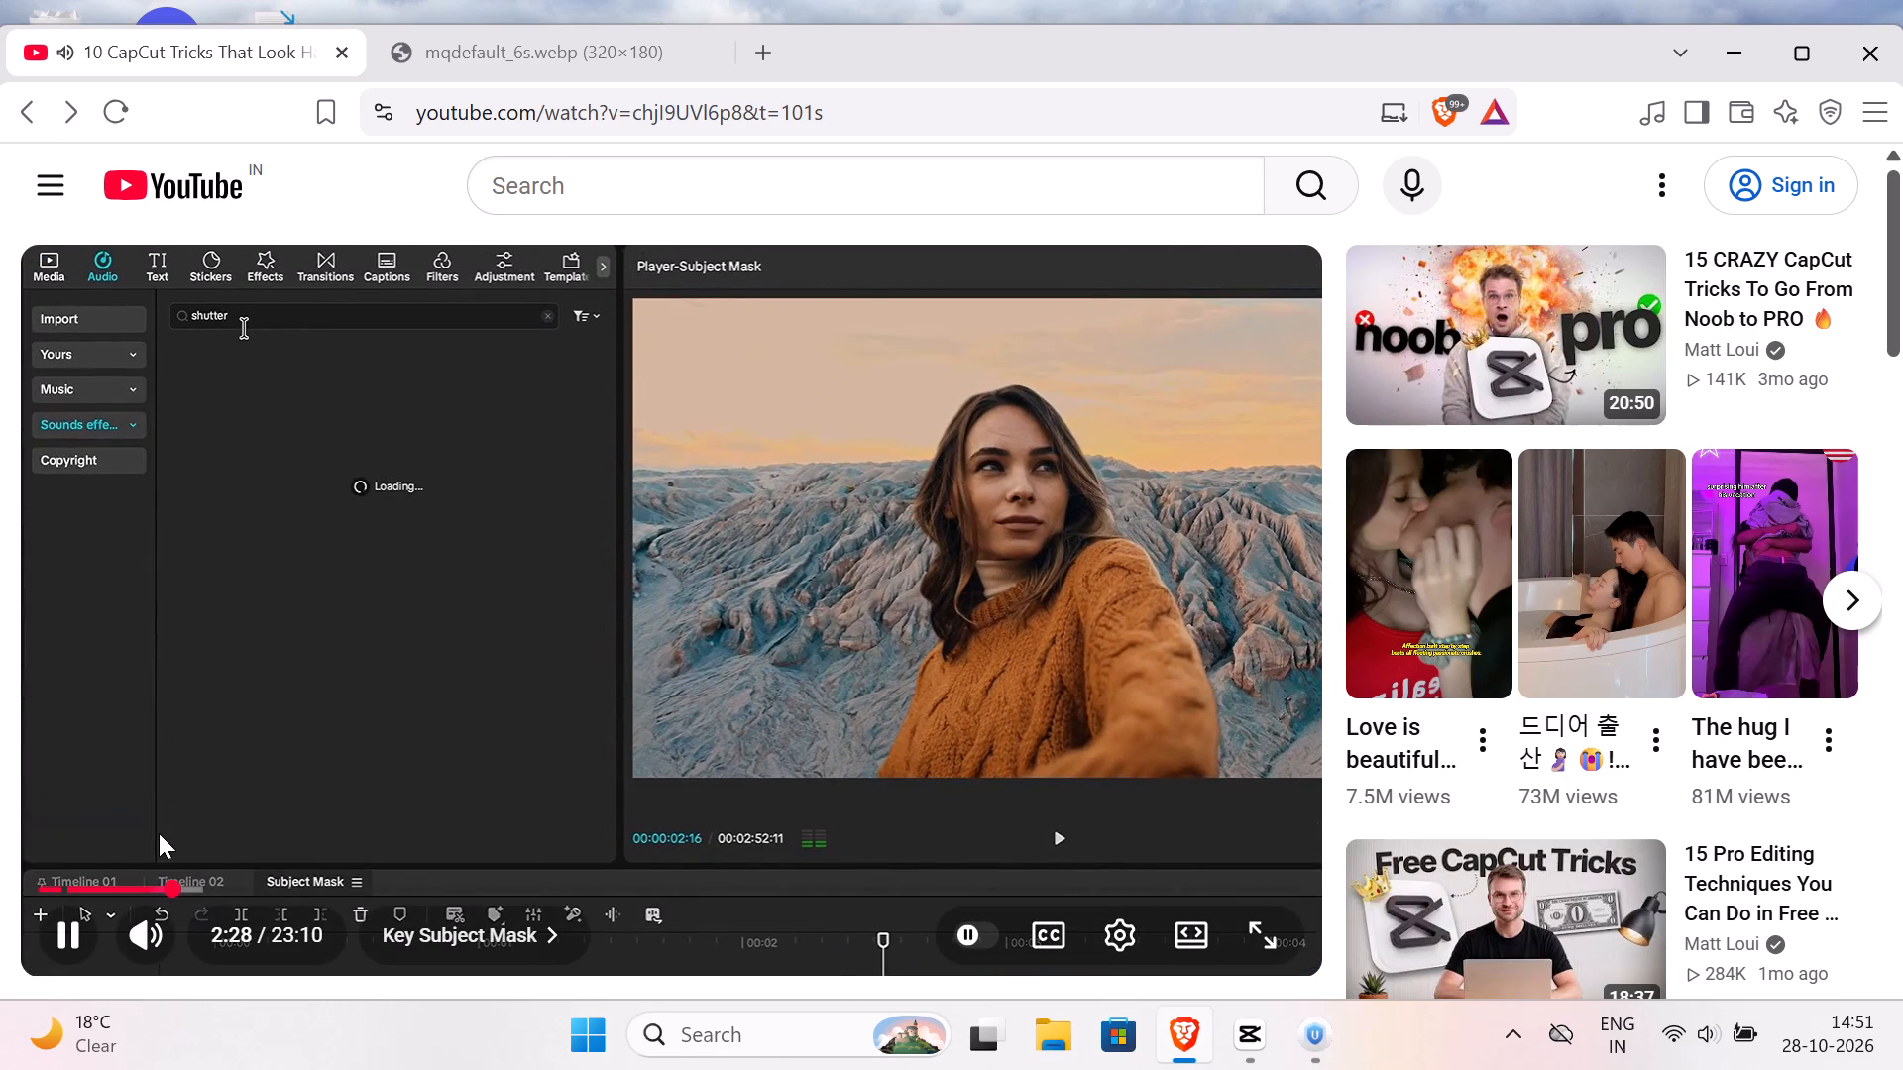
click(161, 769)
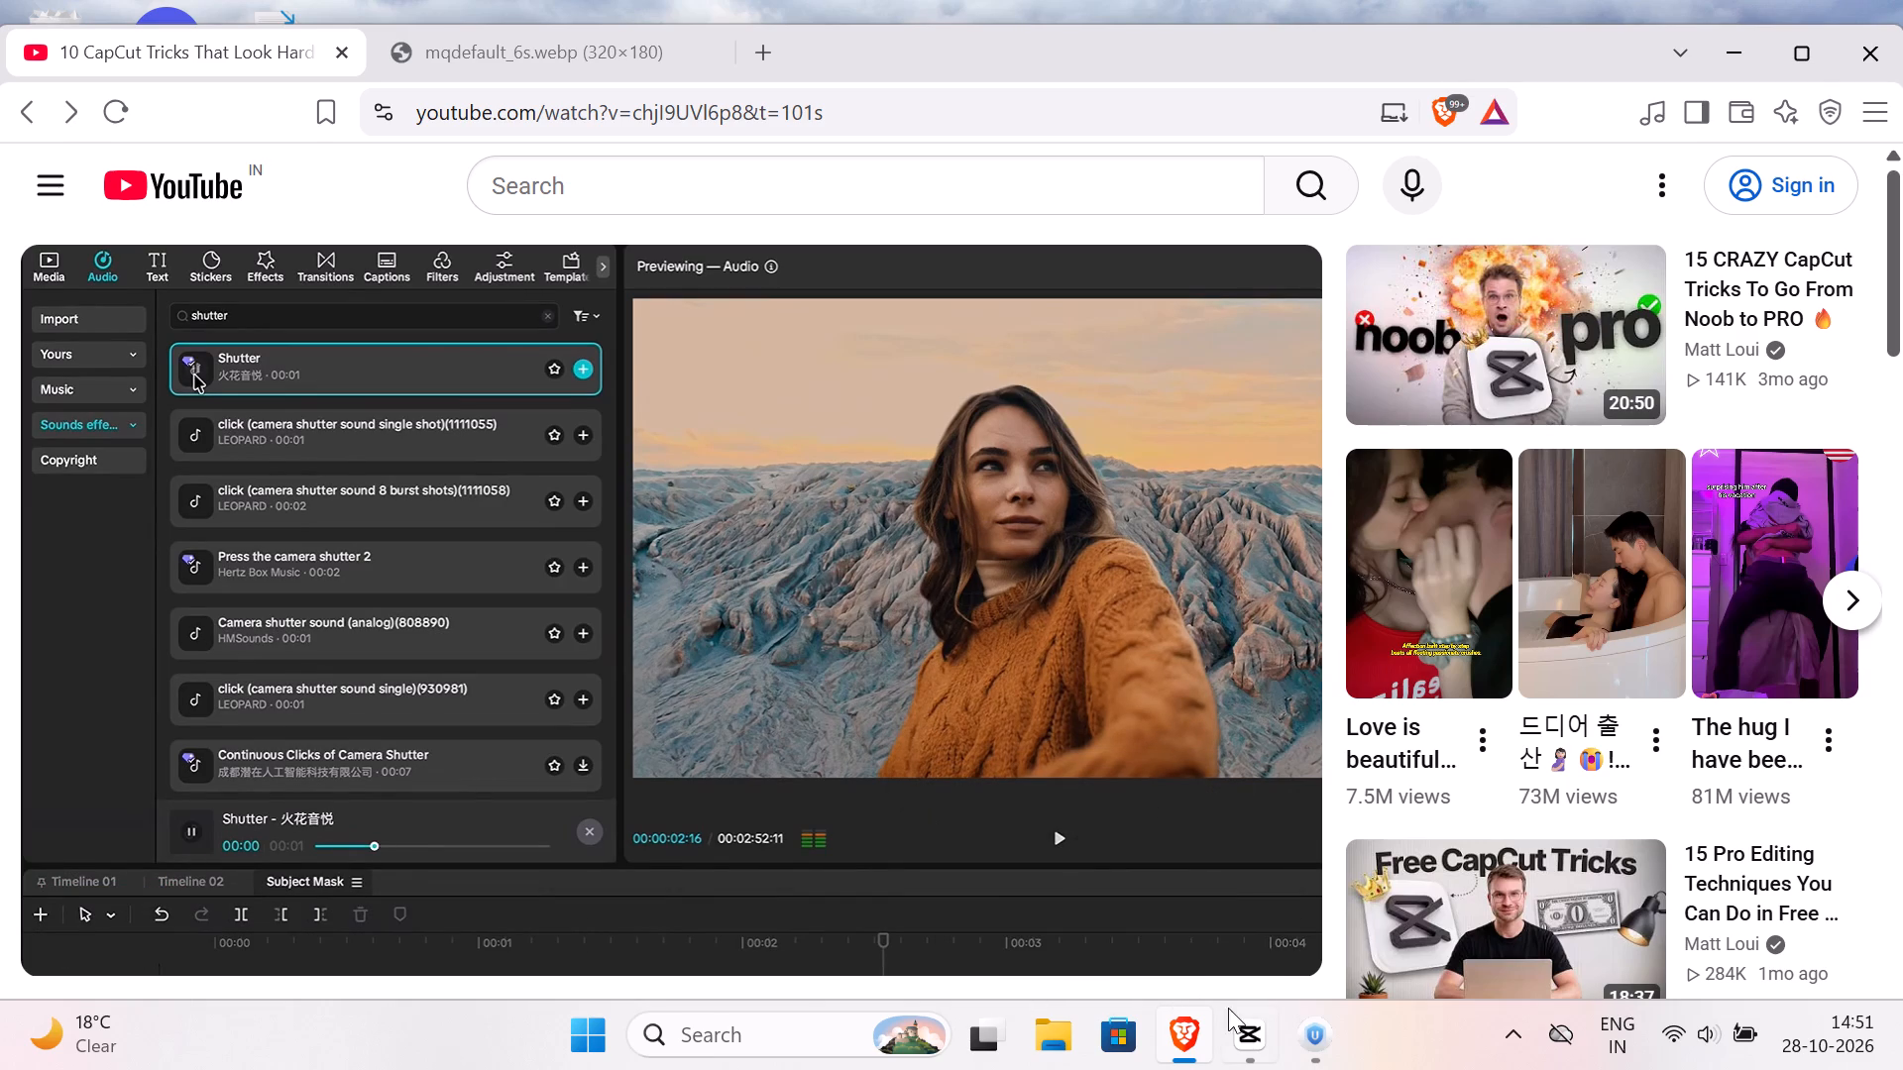
Switch to CapCut, search the audio library for the trending term "riser", and clear the search.
click(1249, 1021)
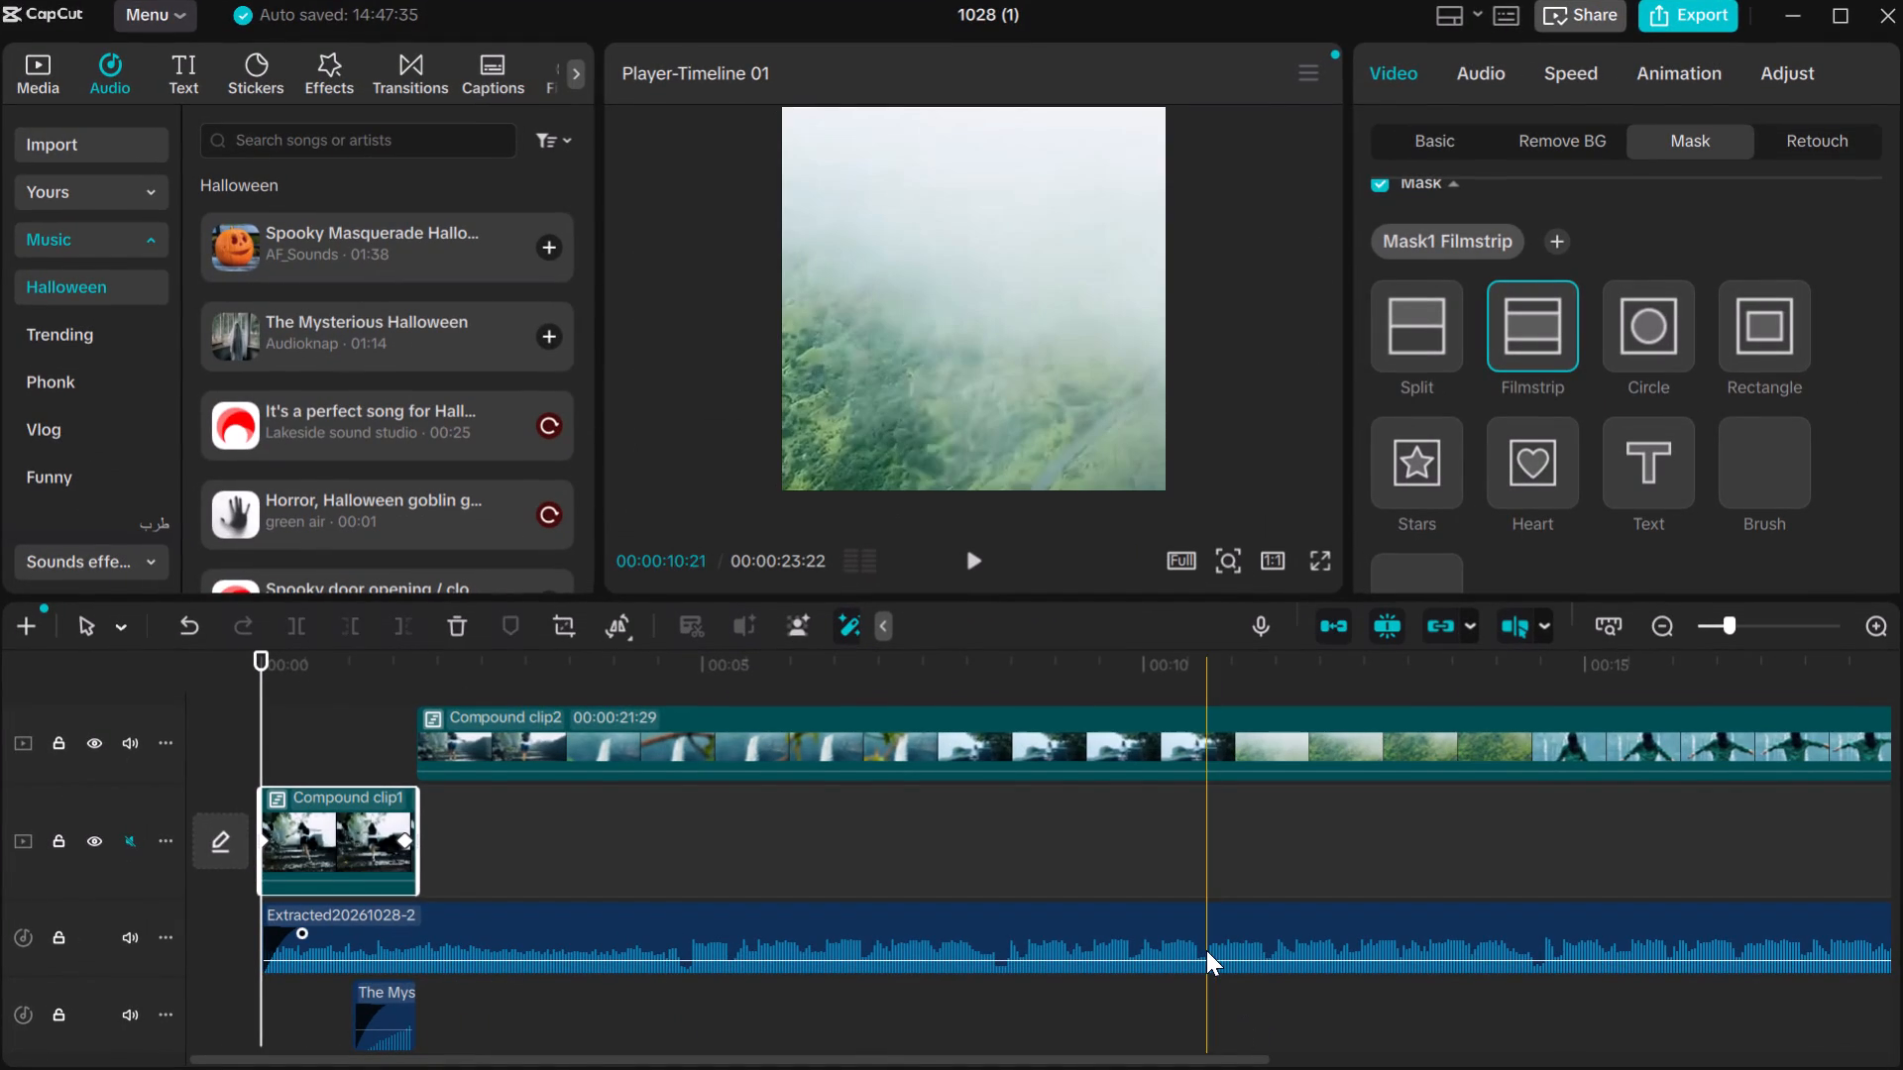
scroll(1206, 950, left, 1)
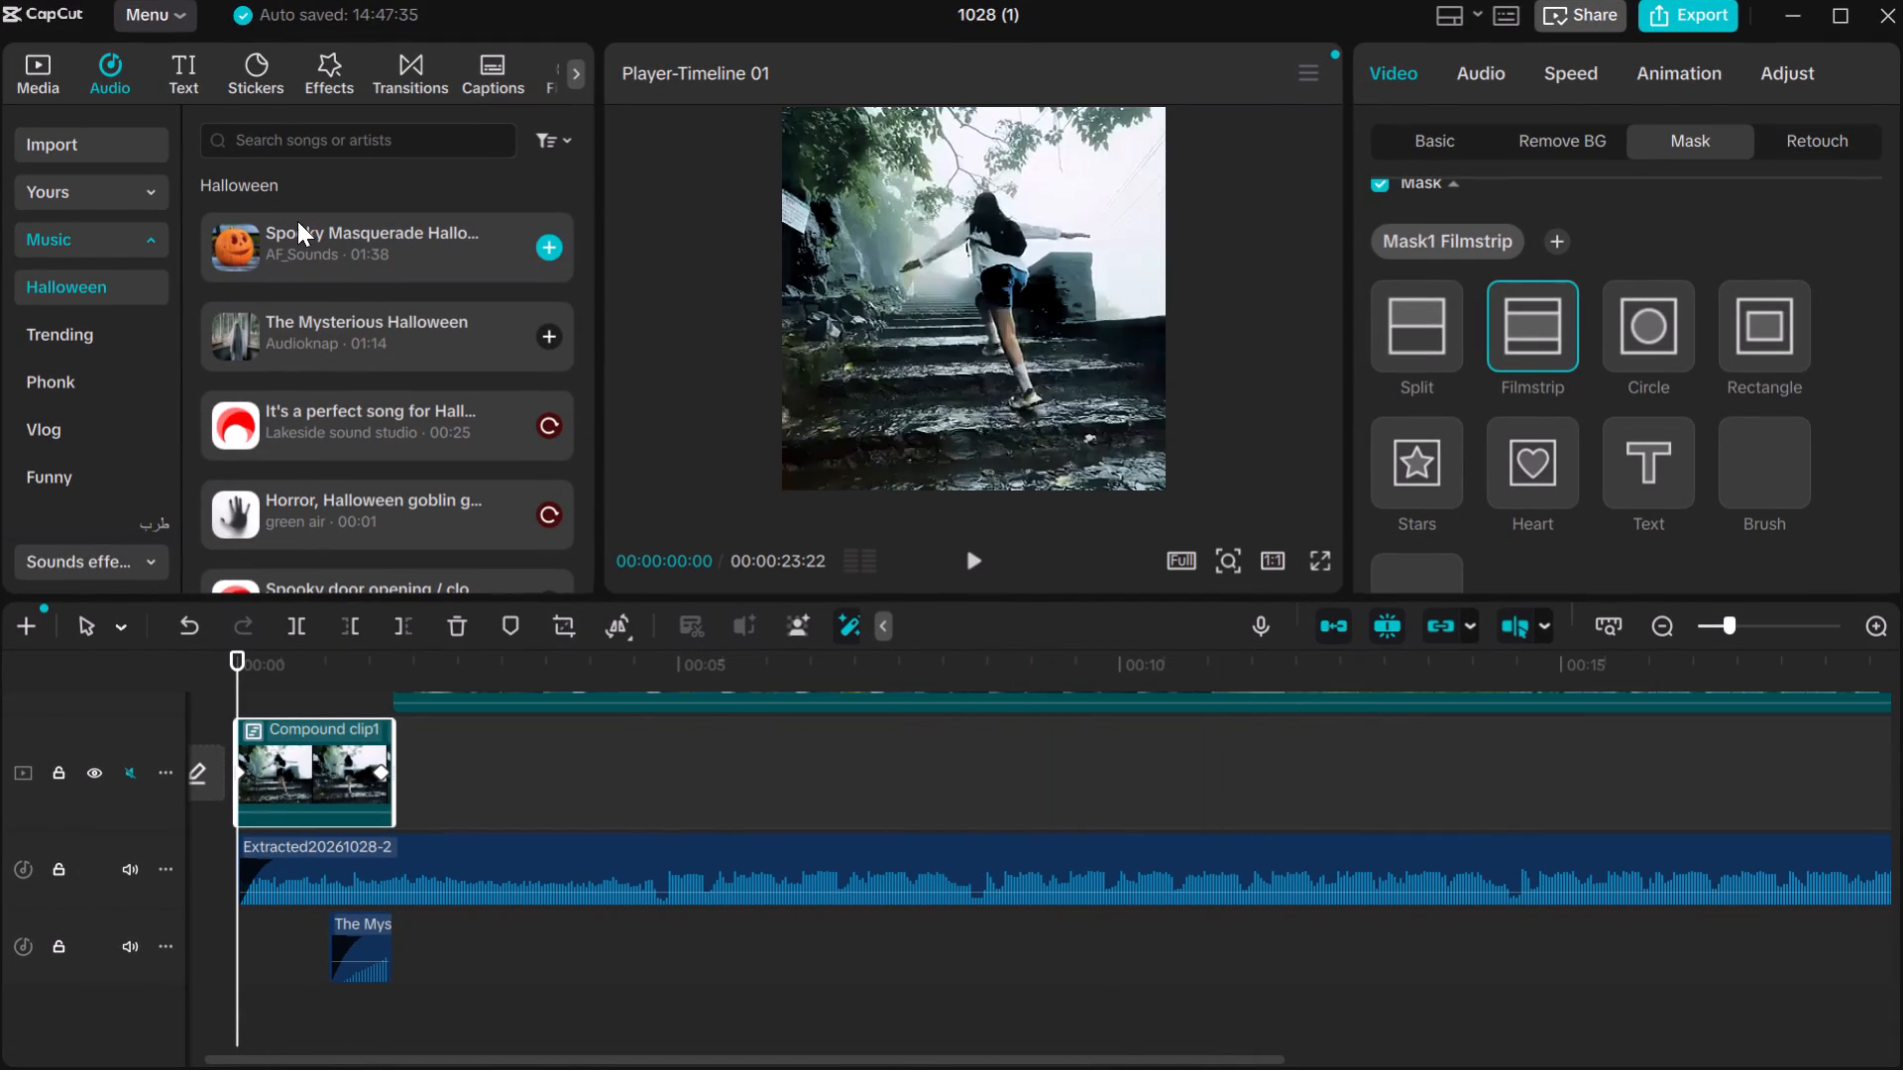
click(250, 131)
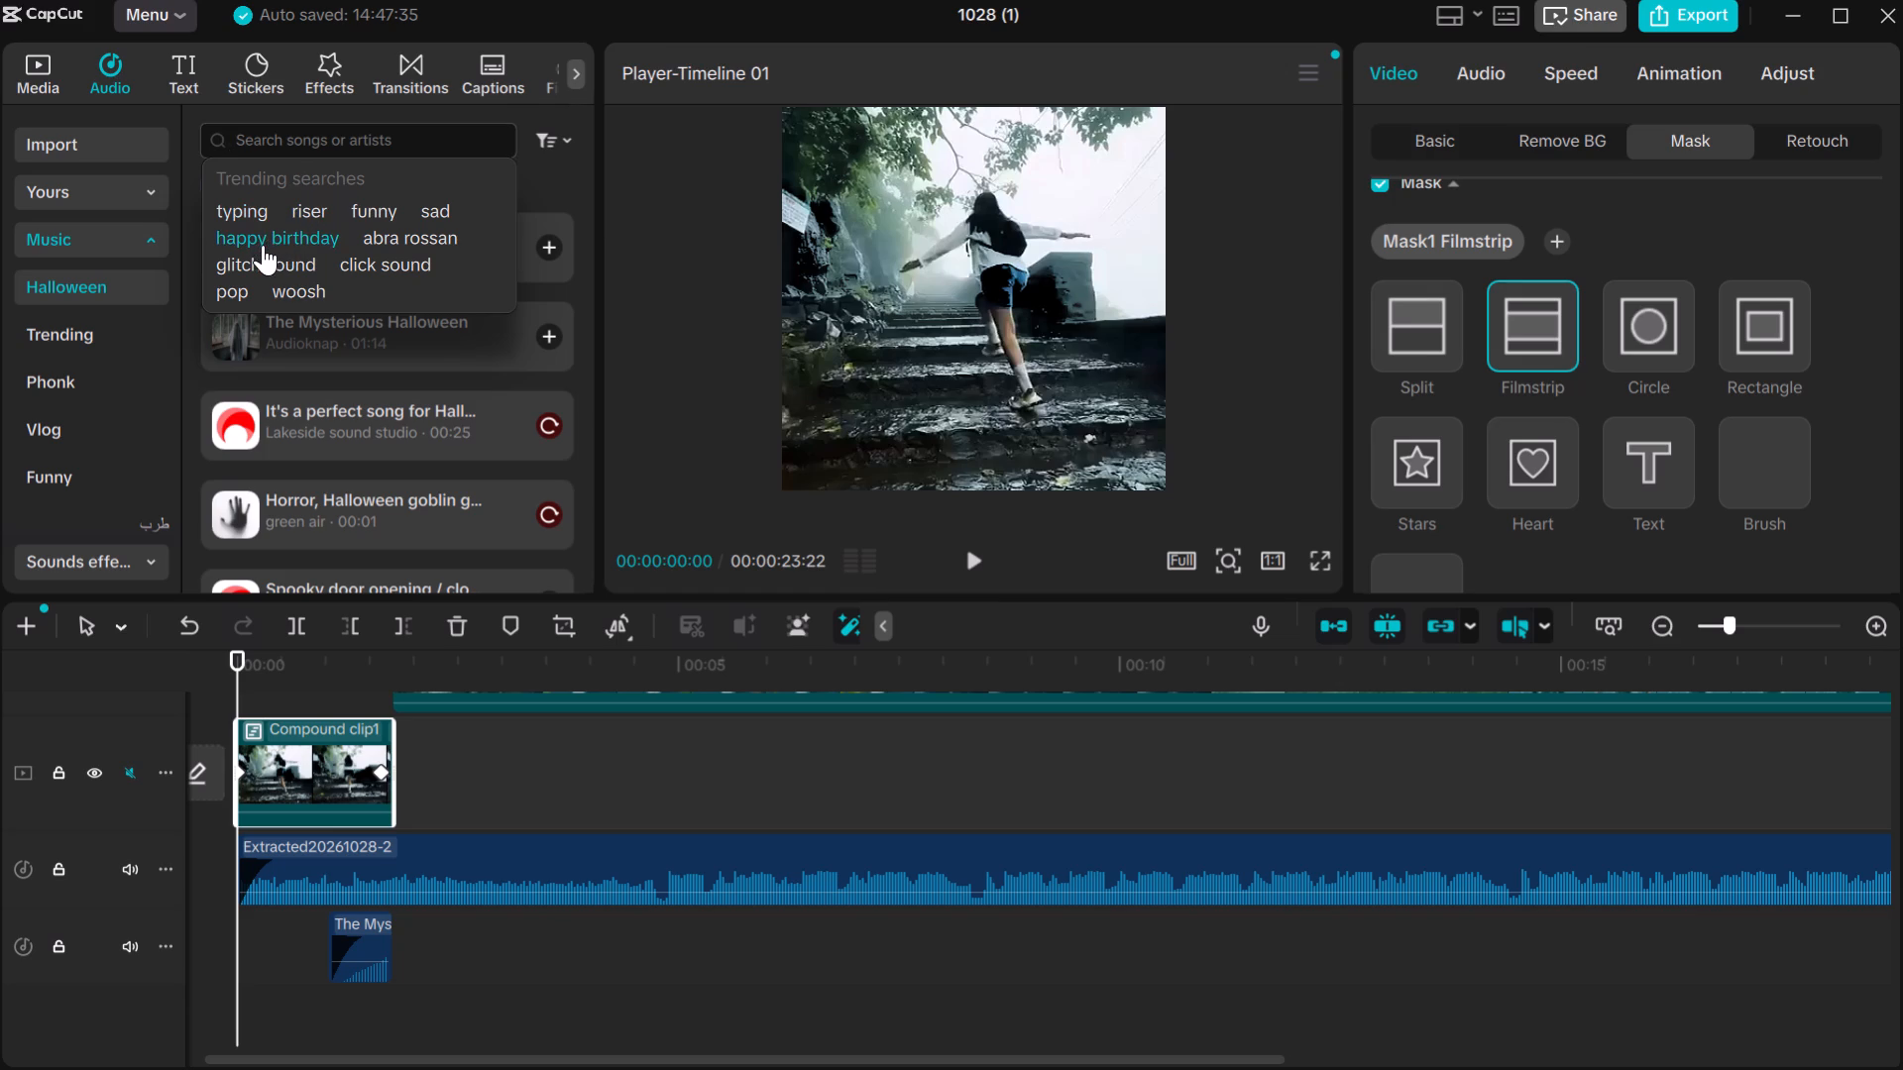
click(311, 215)
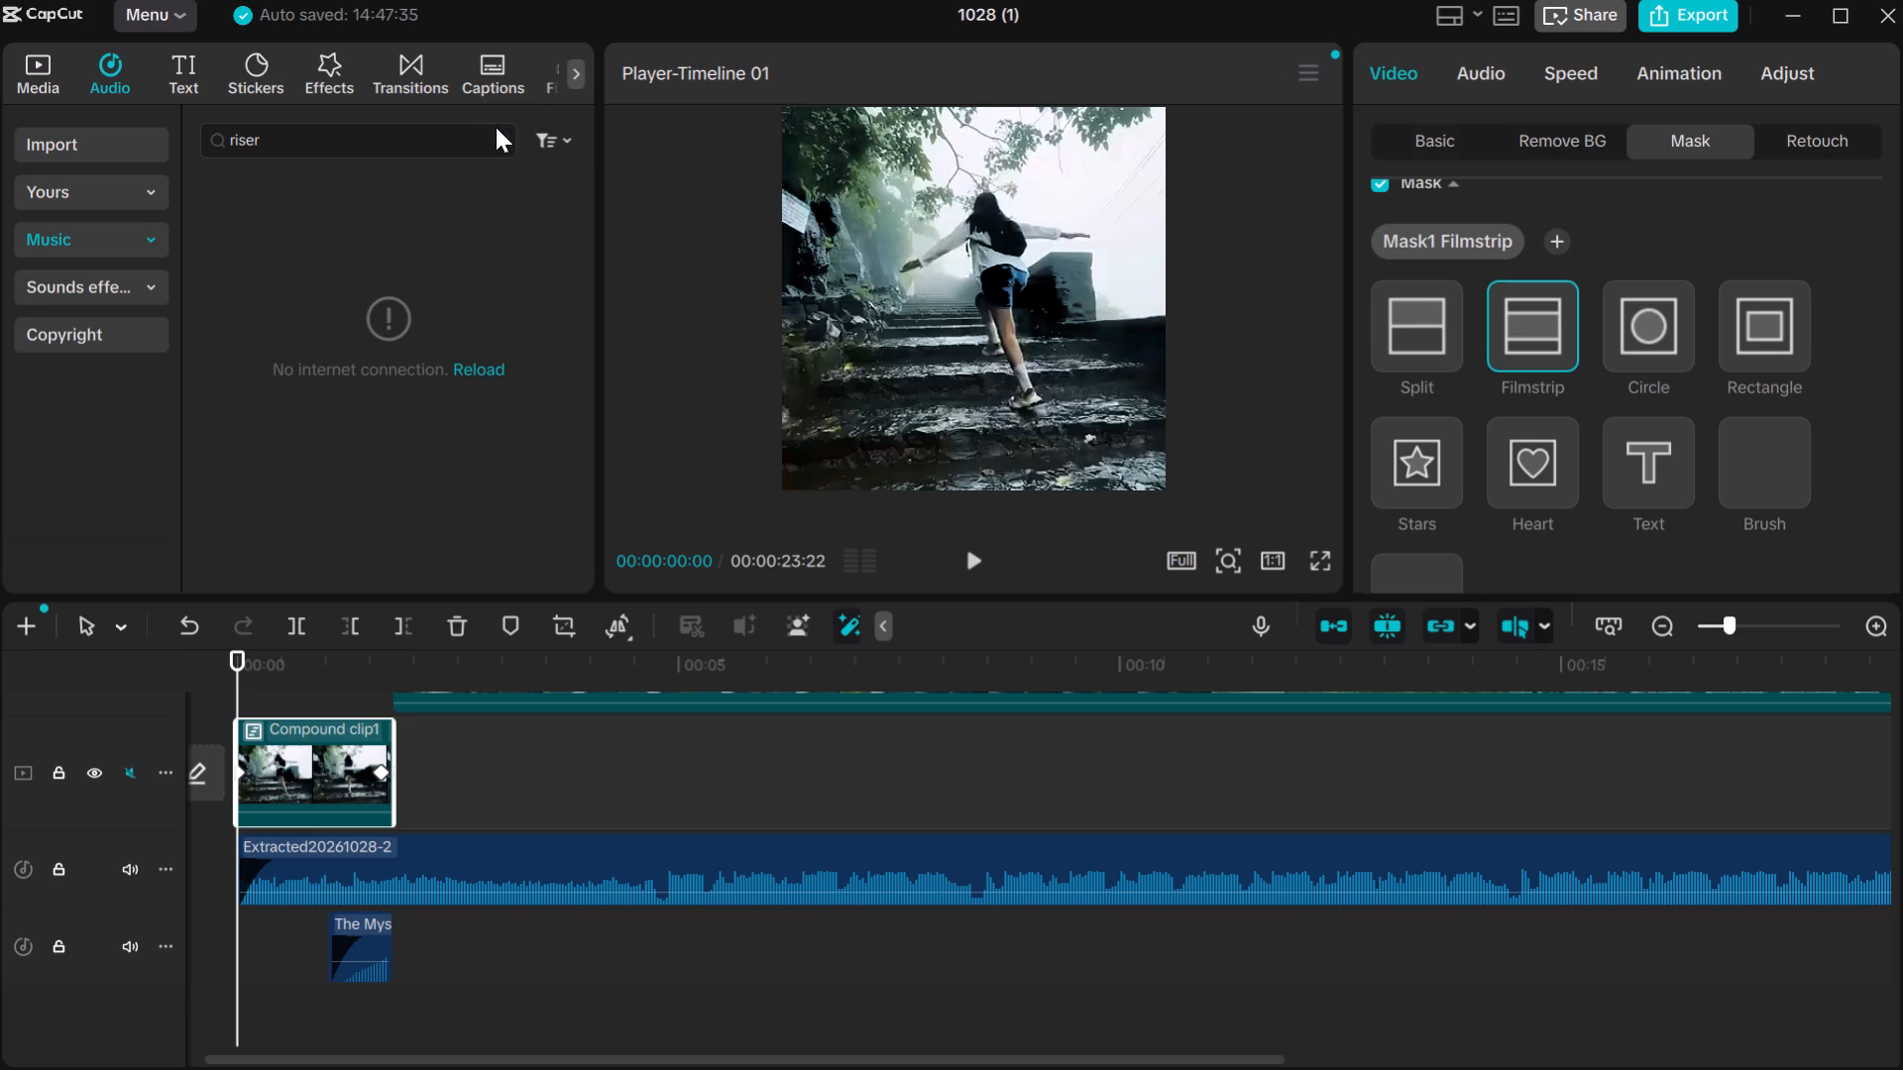
click(503, 143)
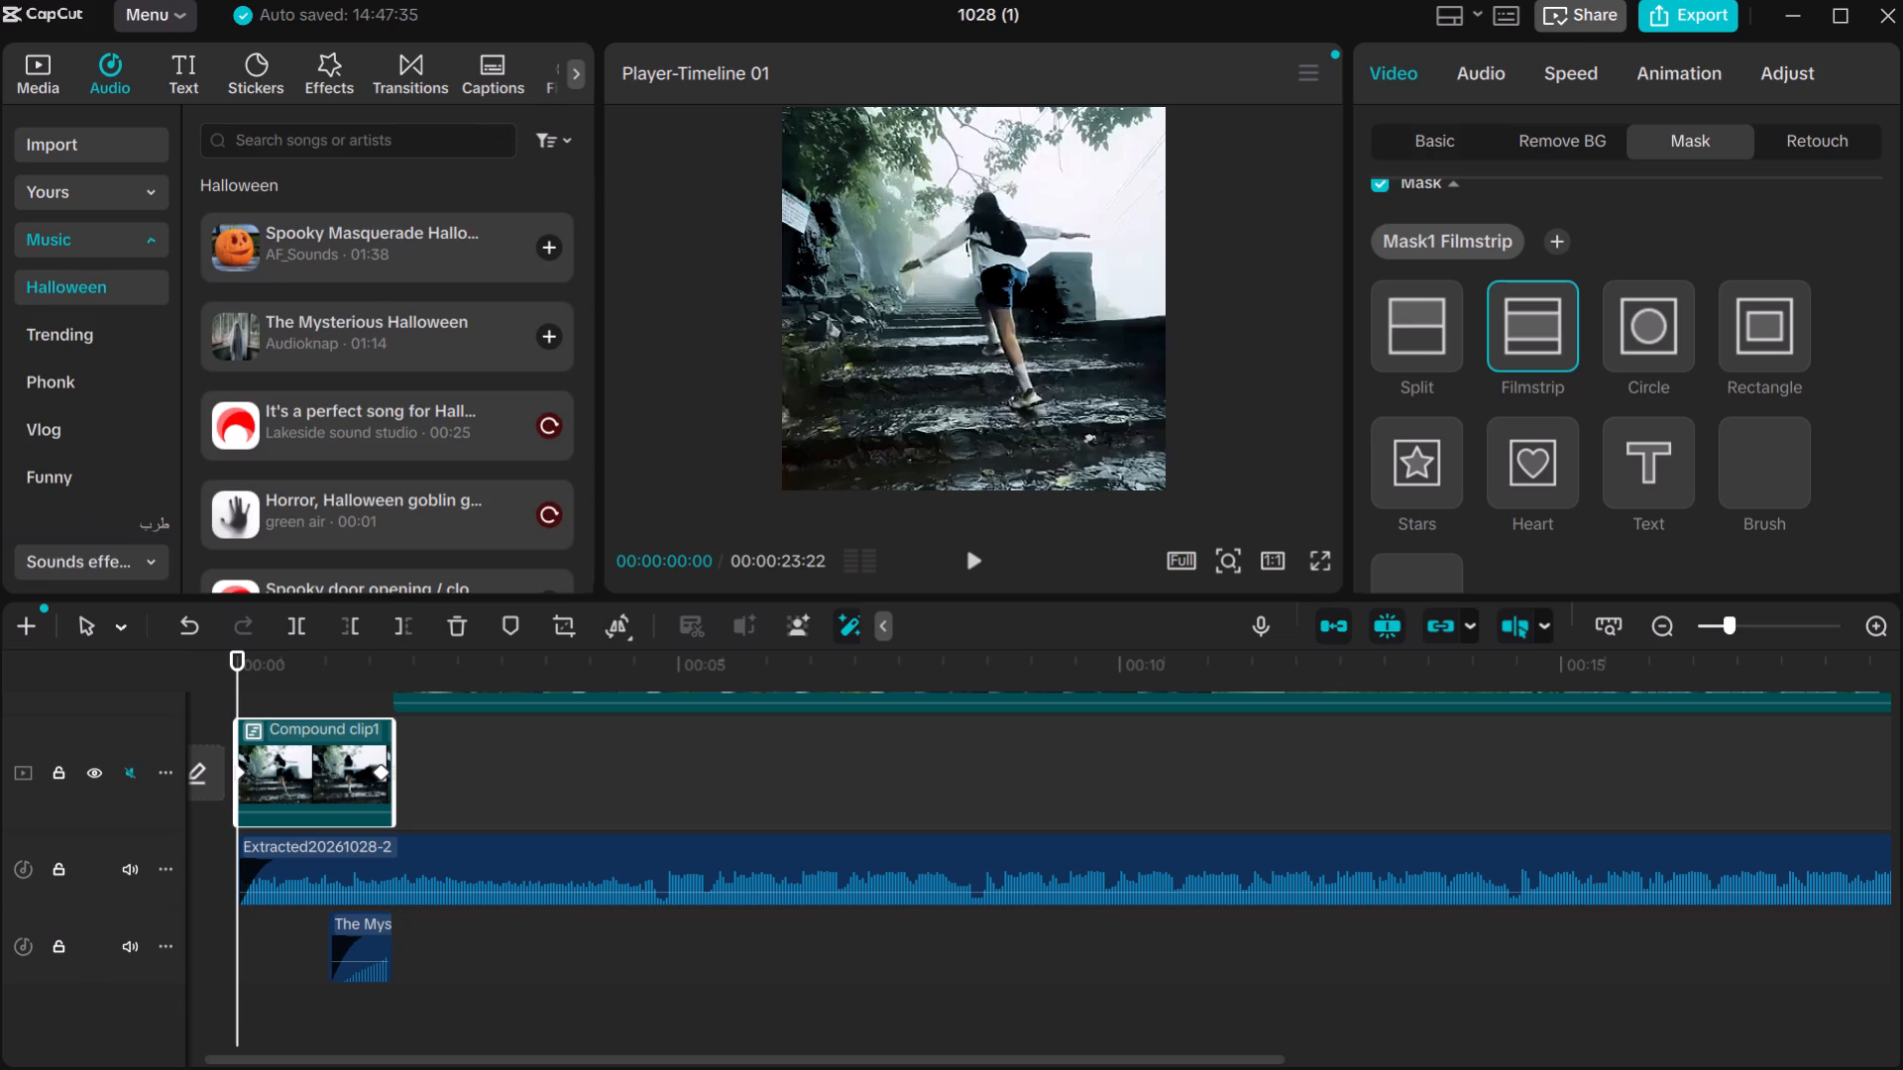
Remove "riser" from the recent audio searches and close the search suggestions.
click(418, 157)
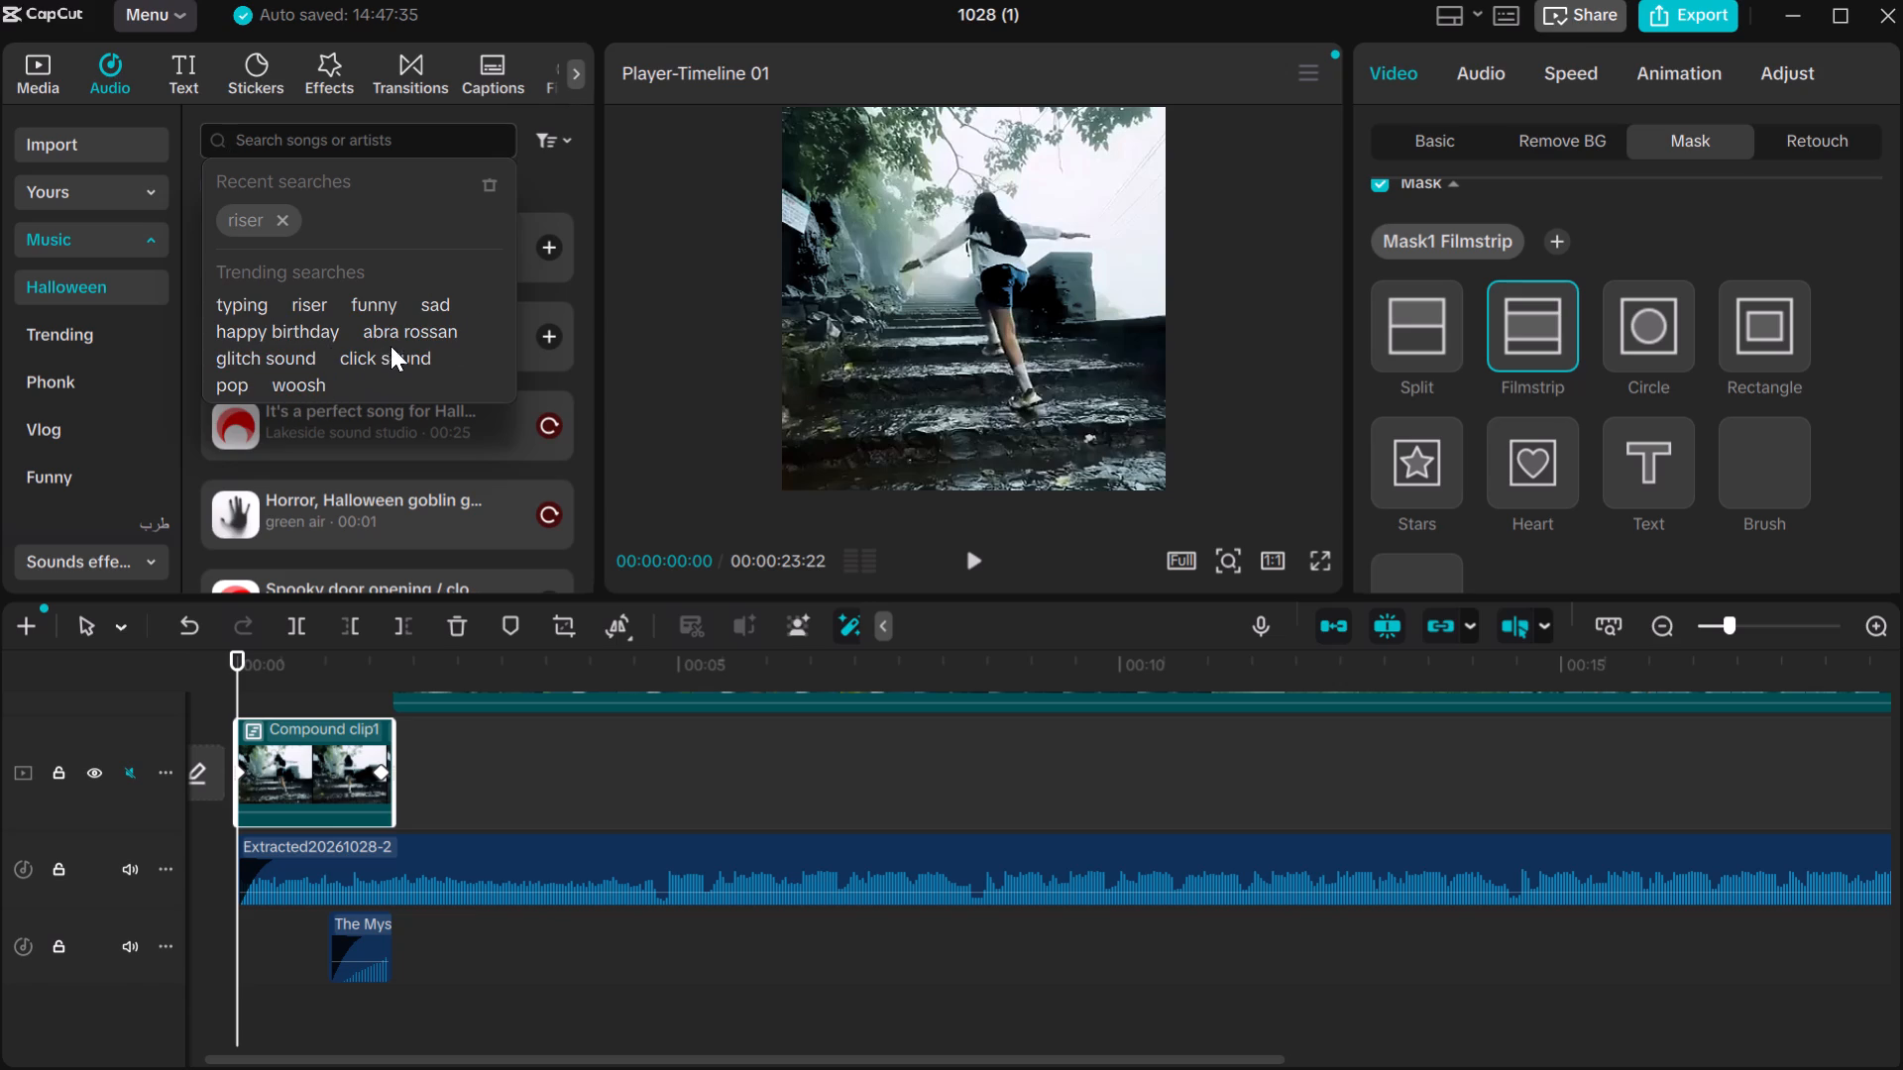
click(282, 216)
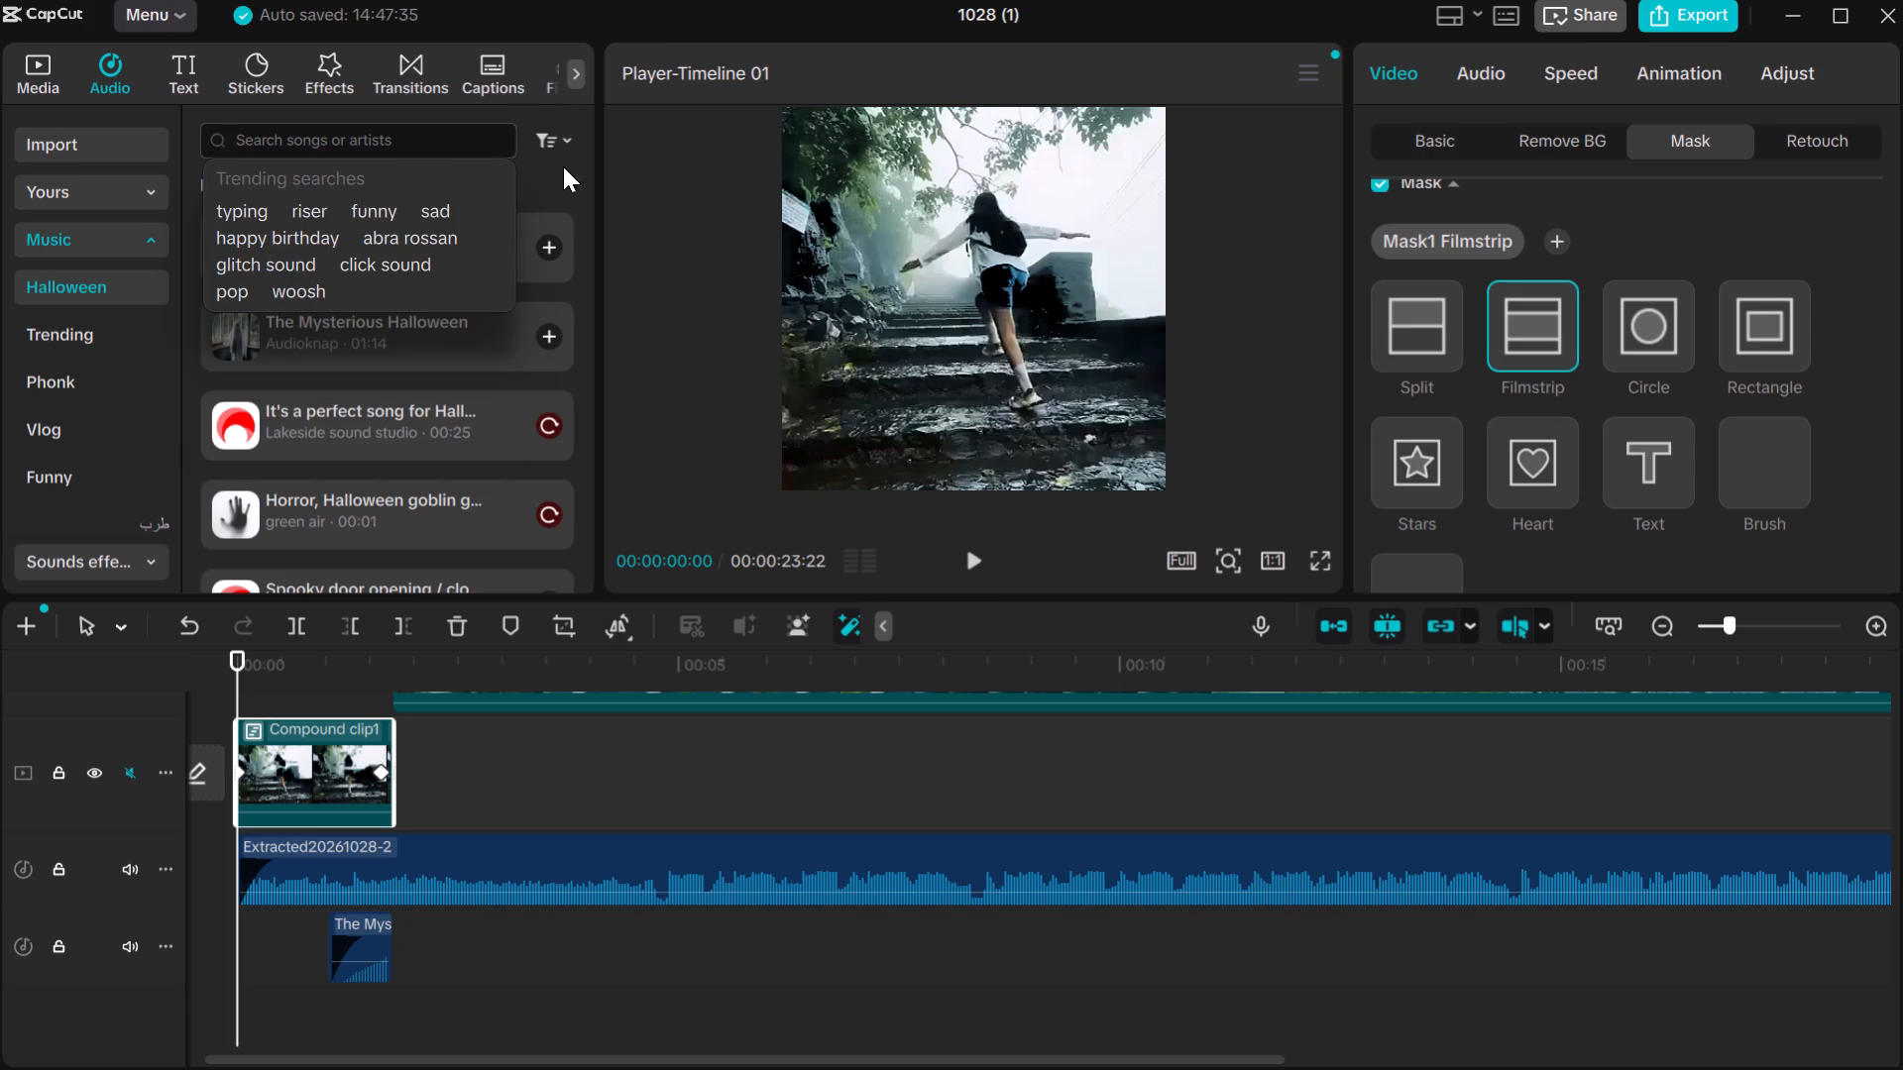
click(575, 202)
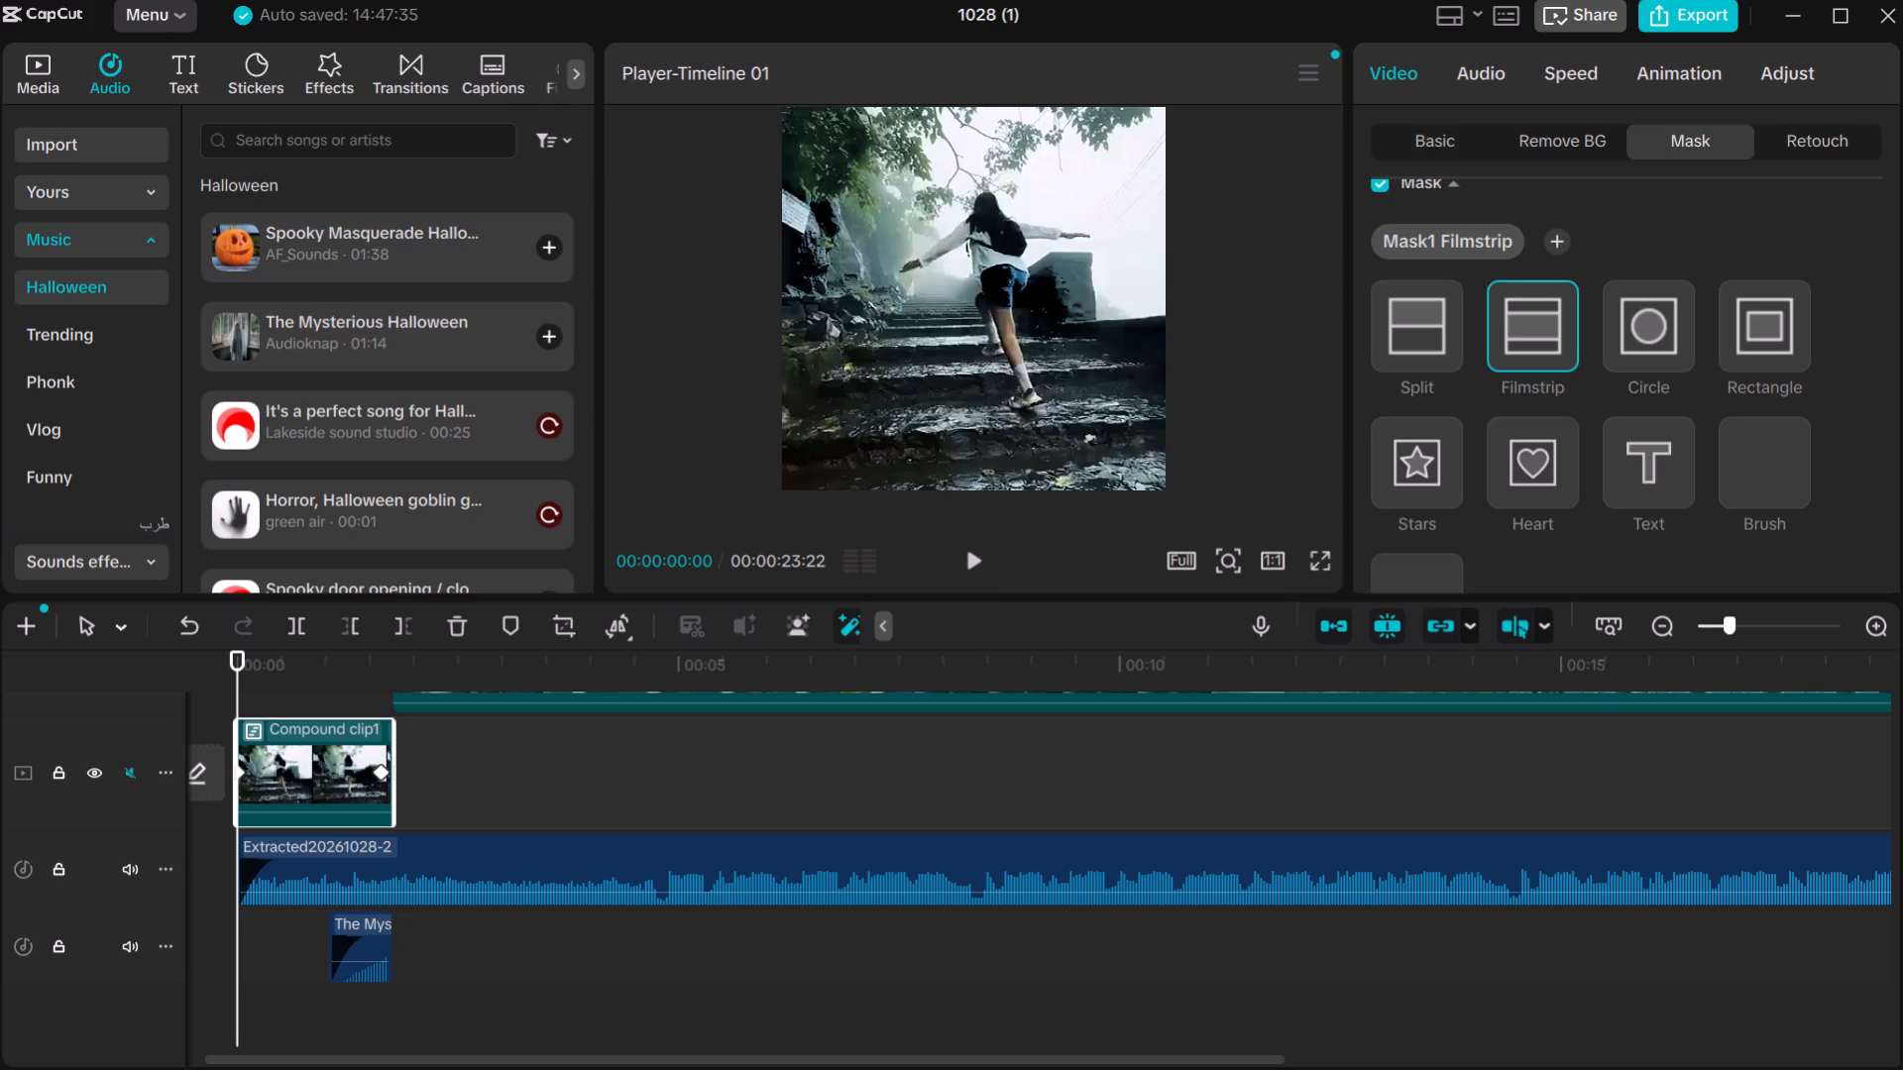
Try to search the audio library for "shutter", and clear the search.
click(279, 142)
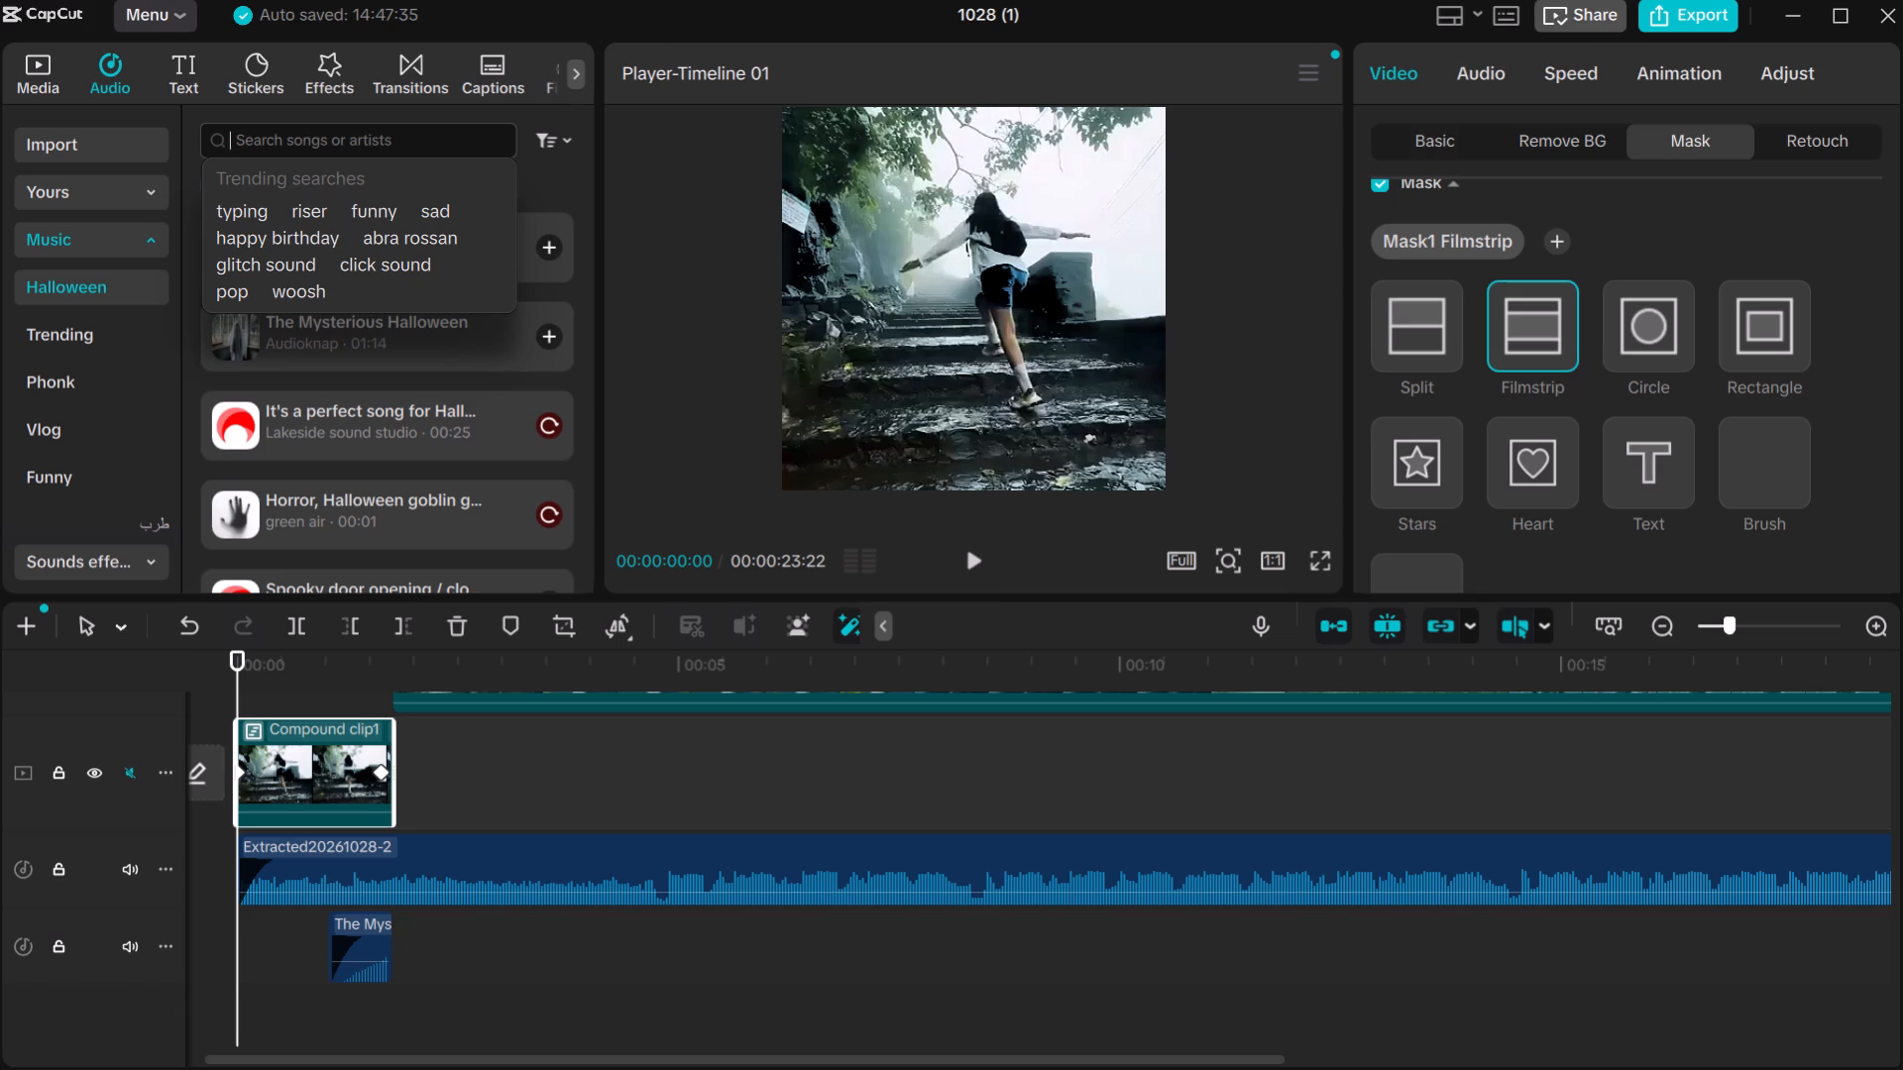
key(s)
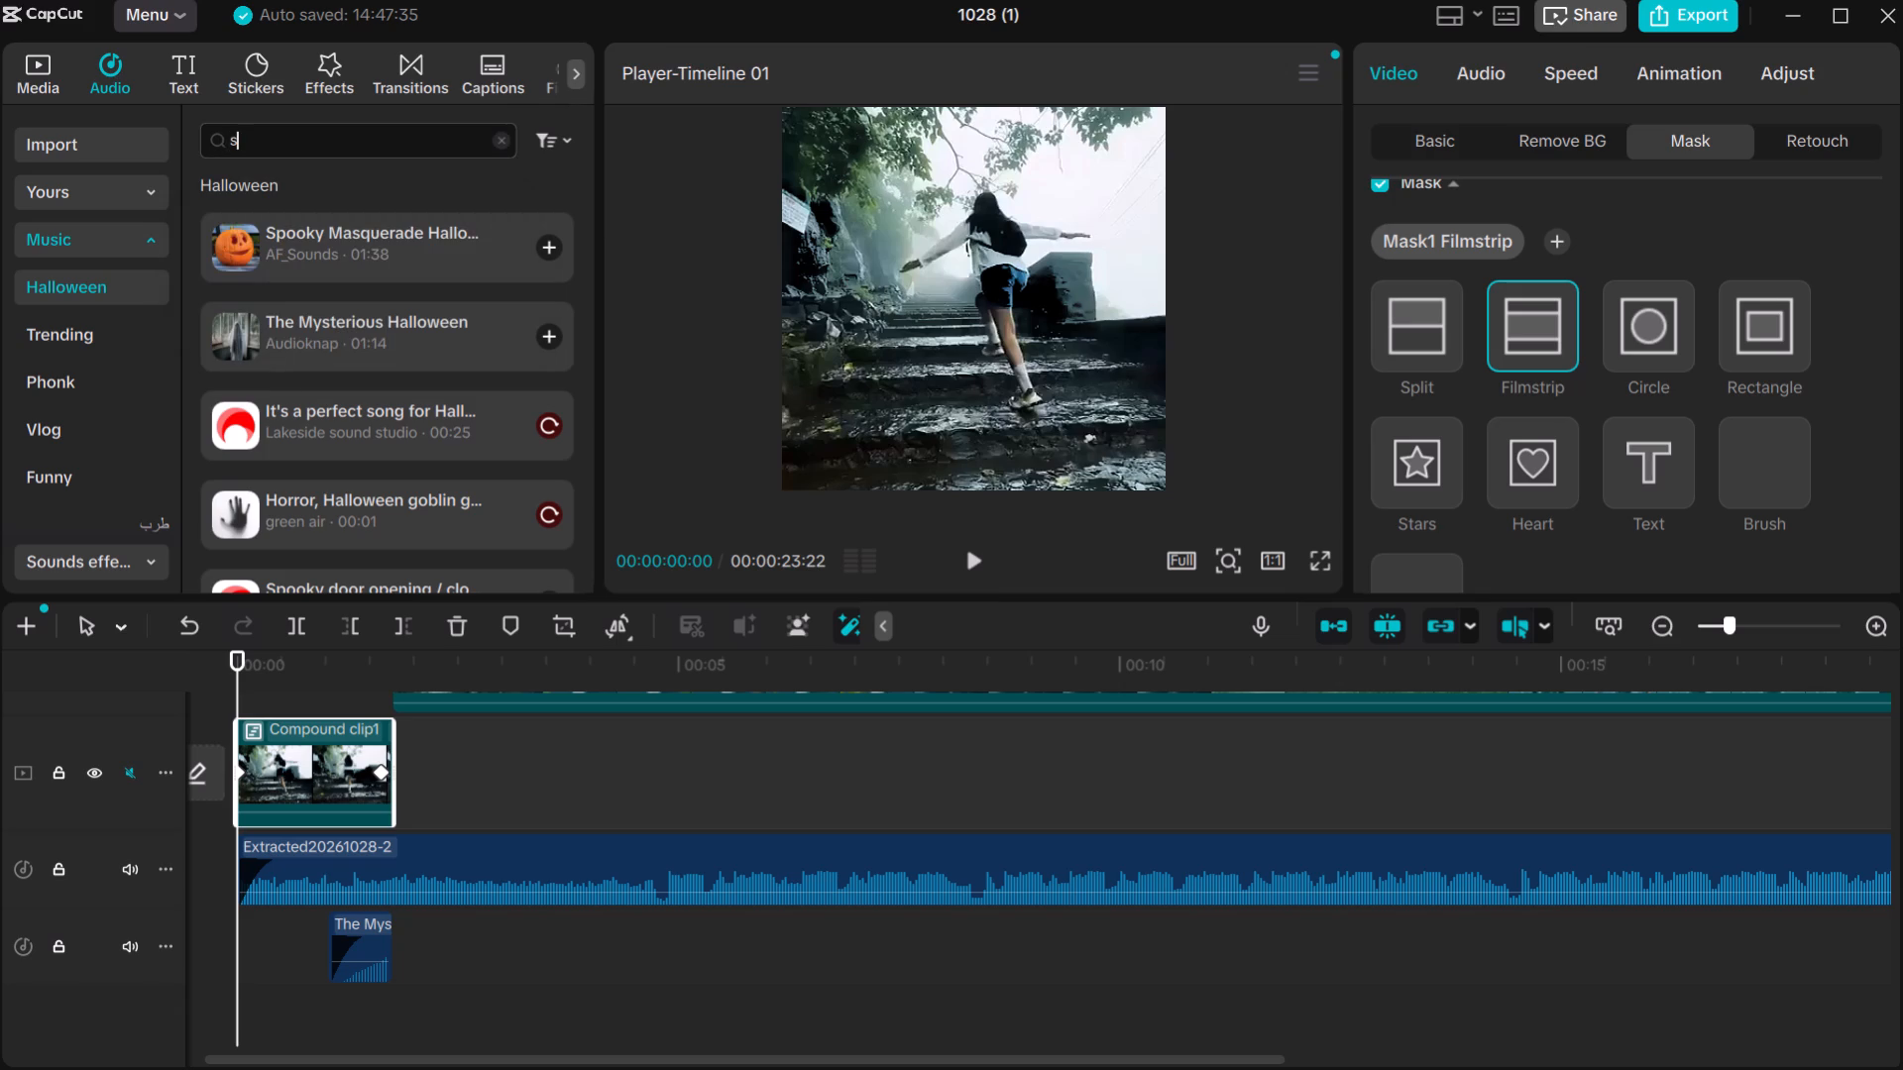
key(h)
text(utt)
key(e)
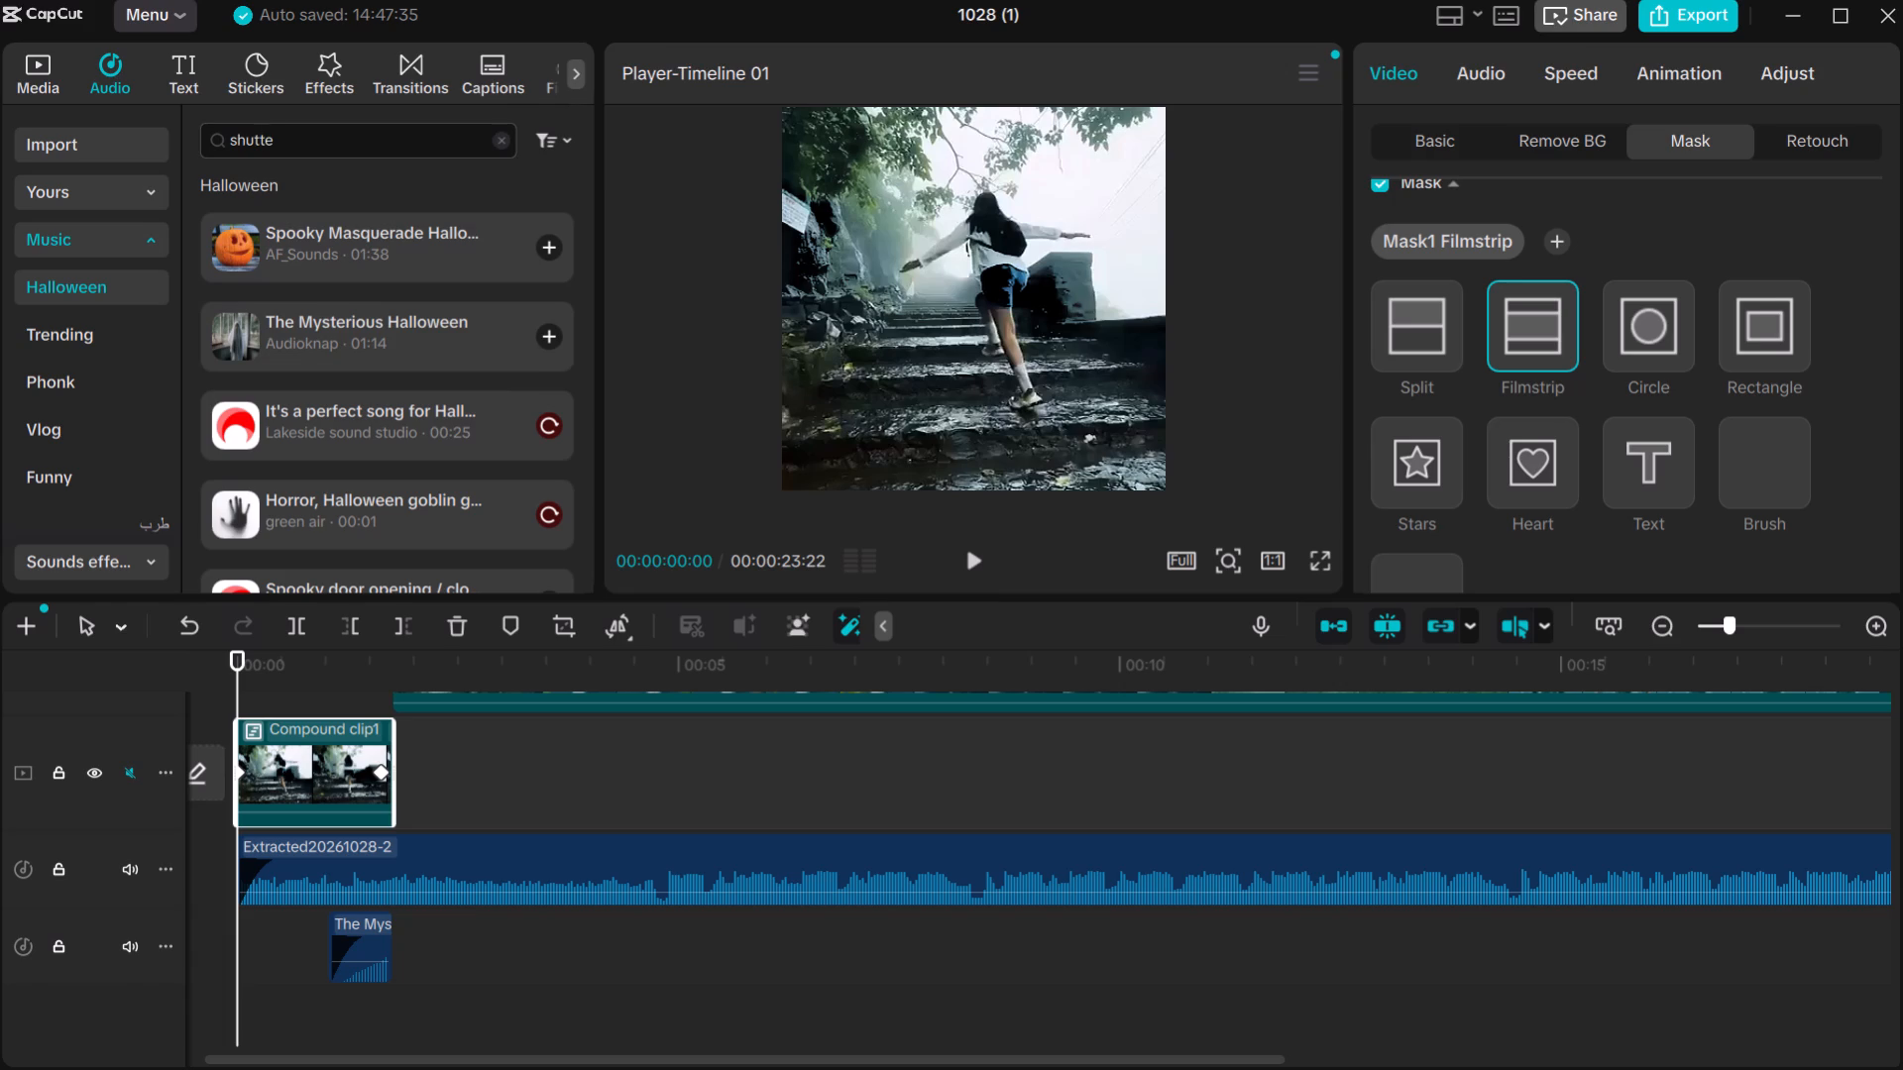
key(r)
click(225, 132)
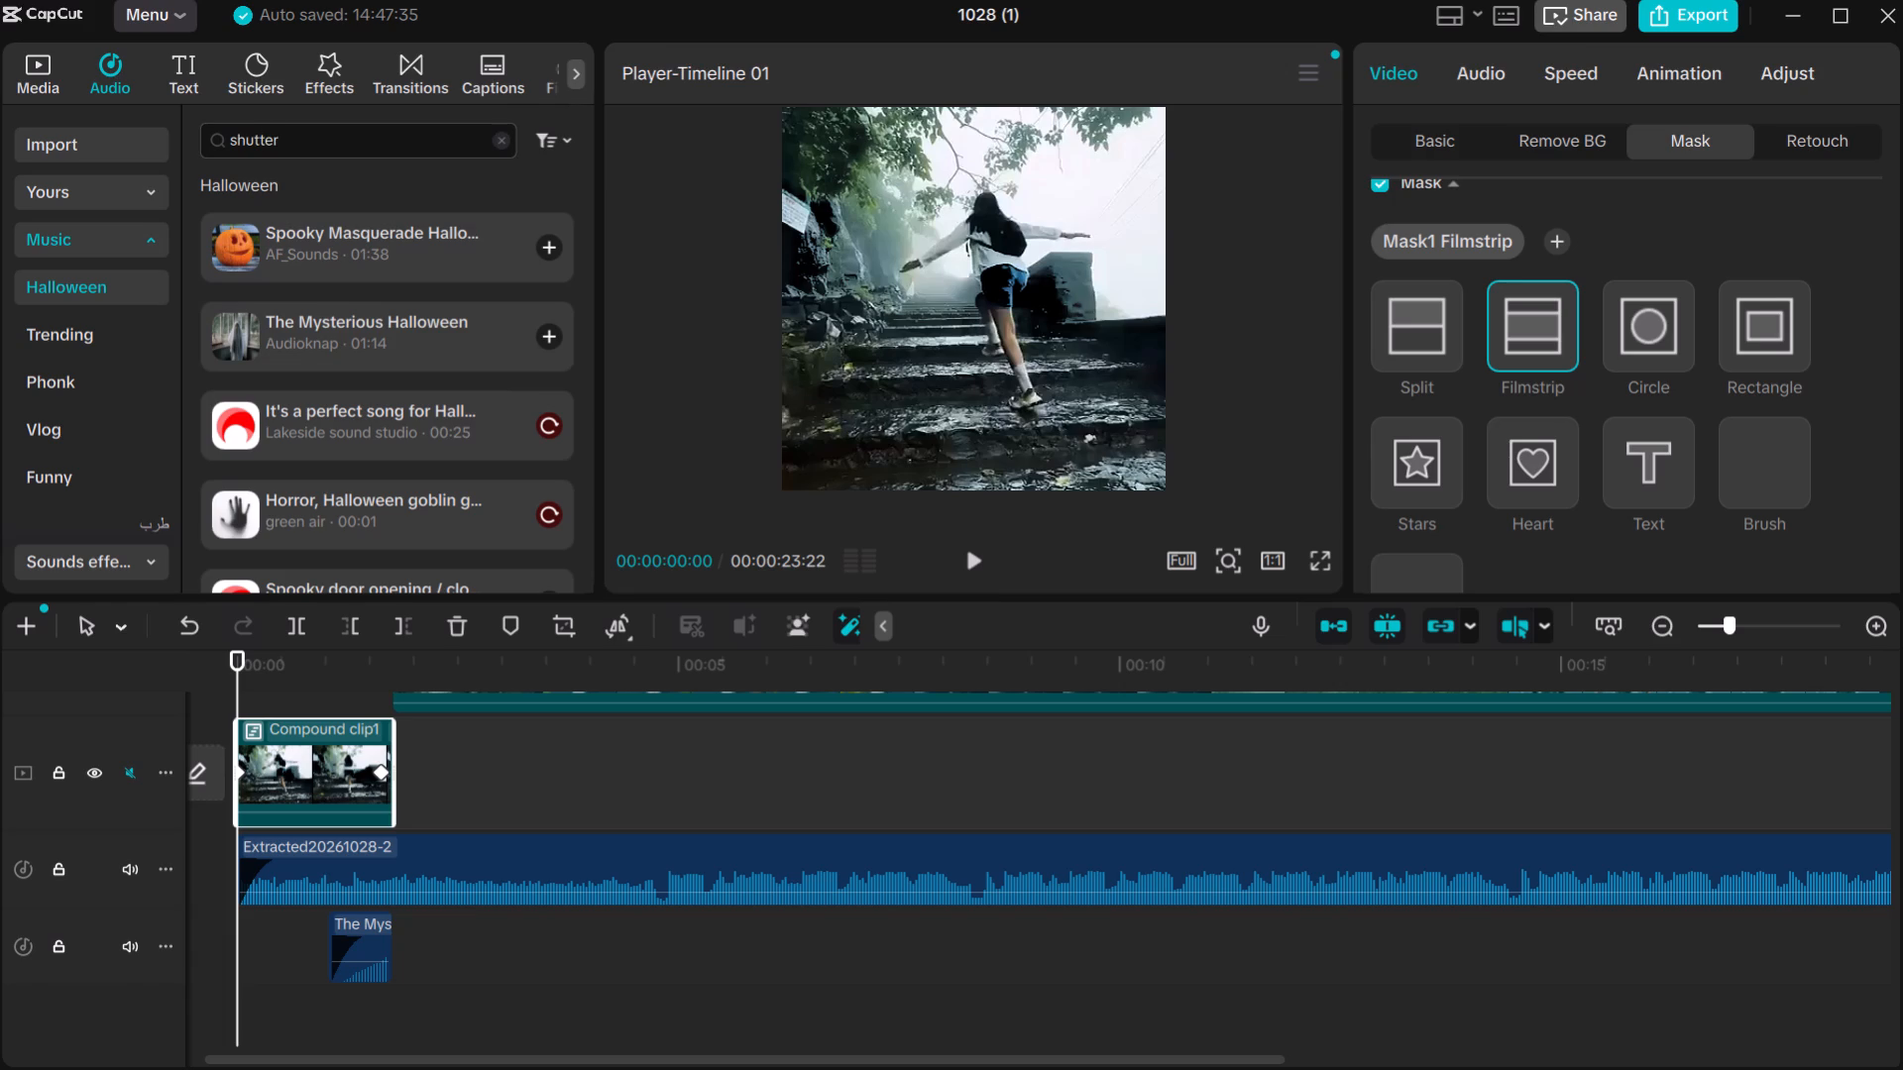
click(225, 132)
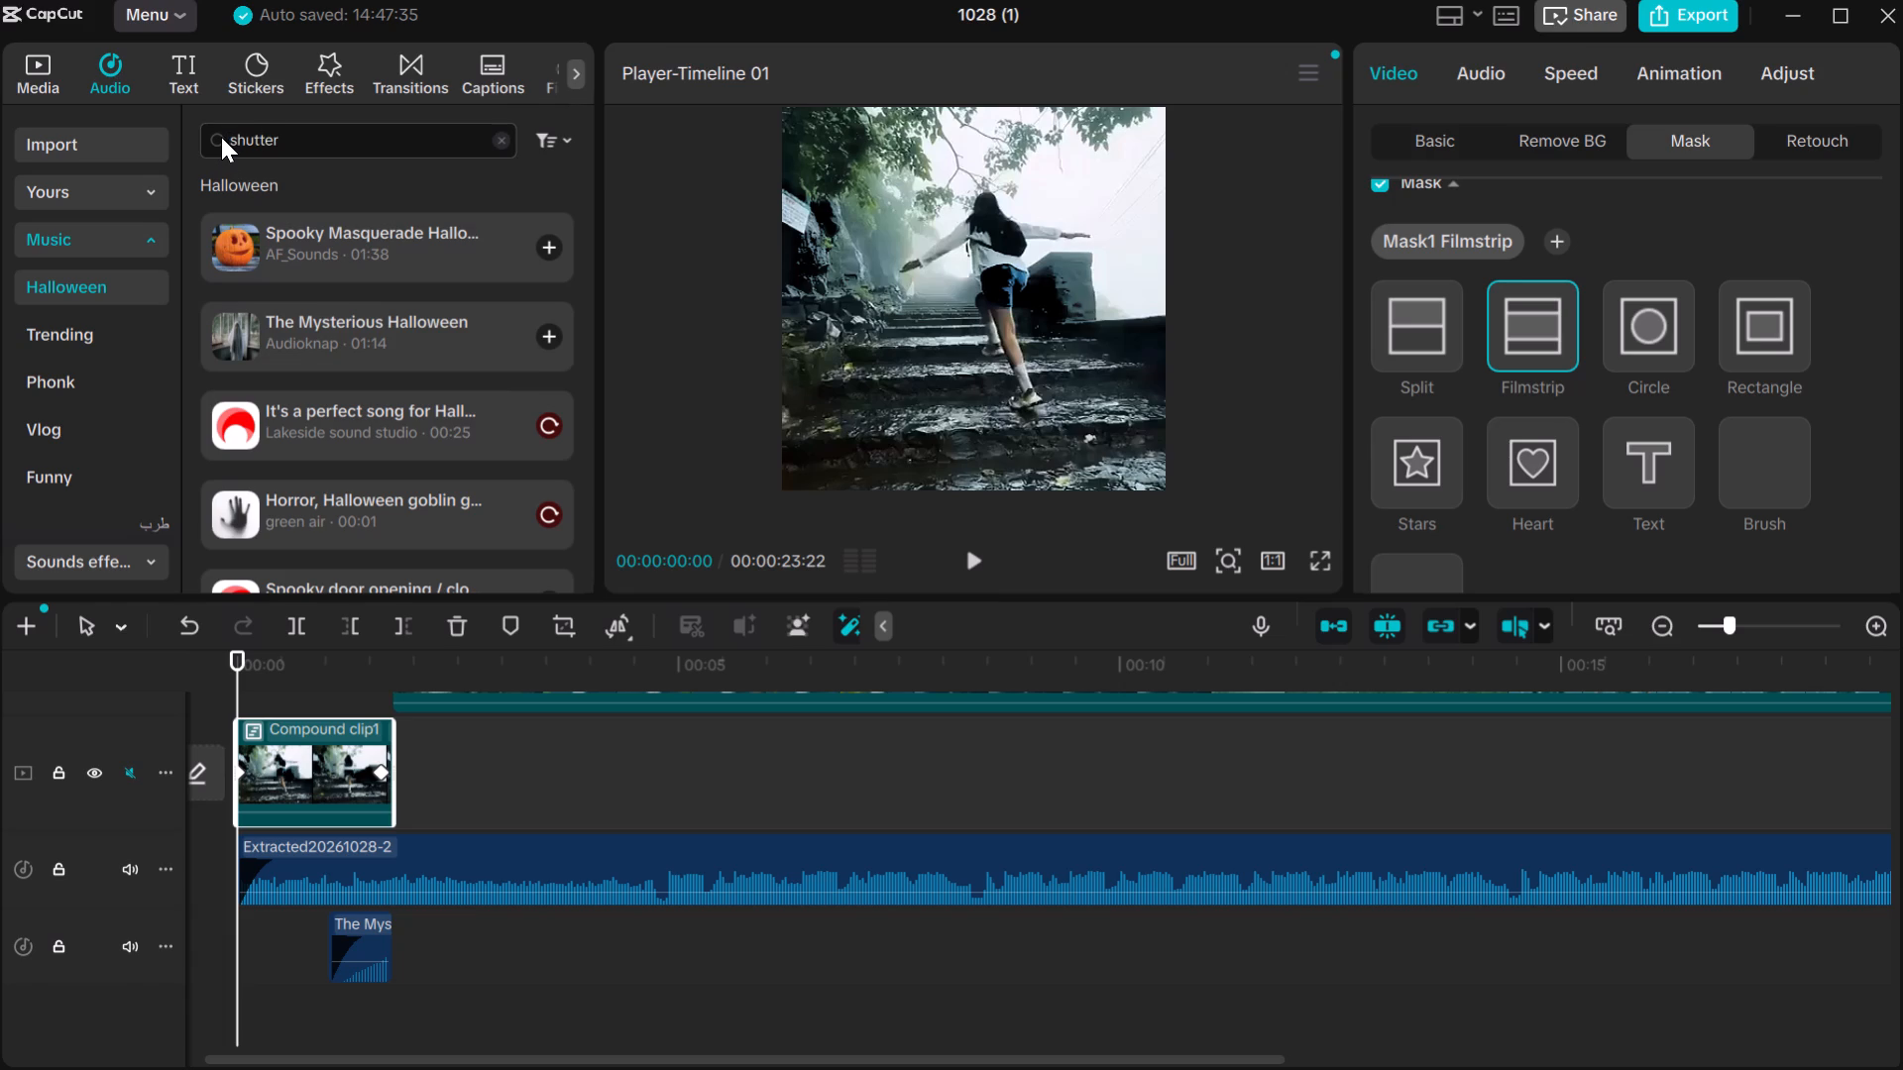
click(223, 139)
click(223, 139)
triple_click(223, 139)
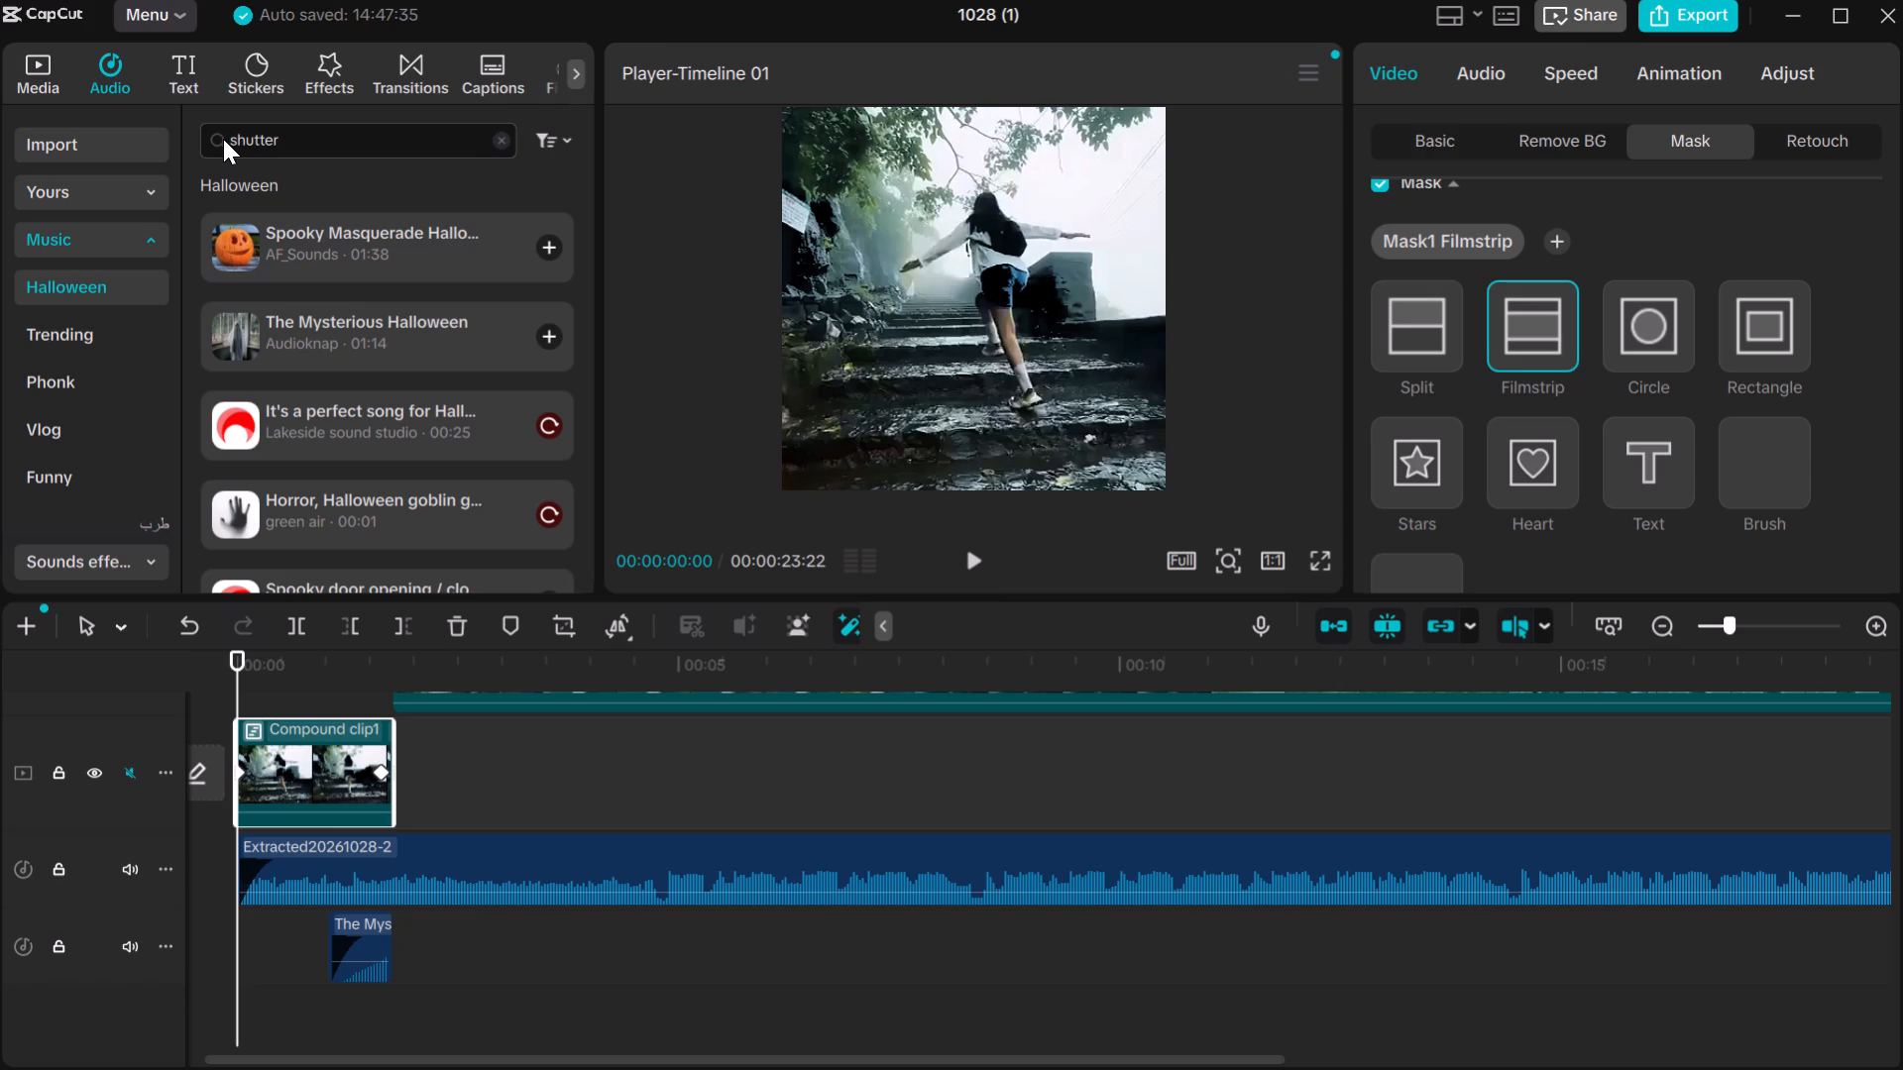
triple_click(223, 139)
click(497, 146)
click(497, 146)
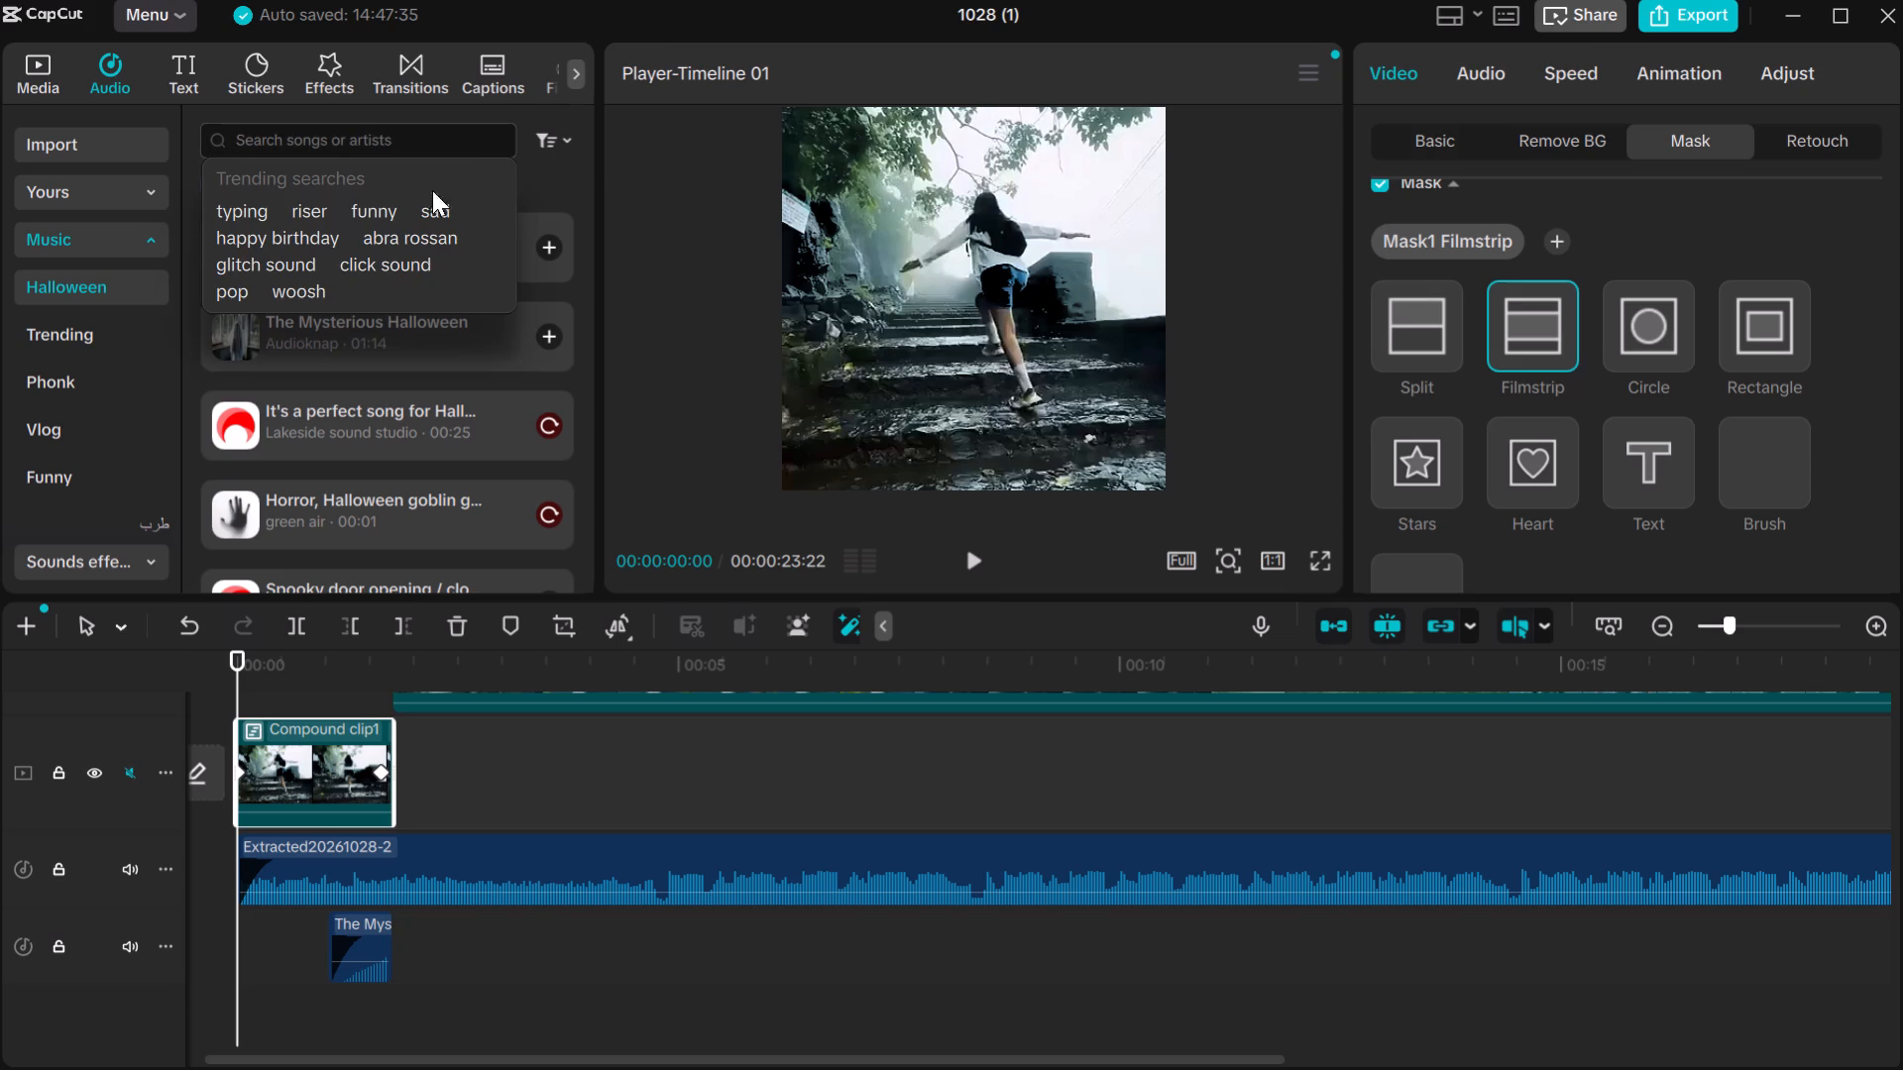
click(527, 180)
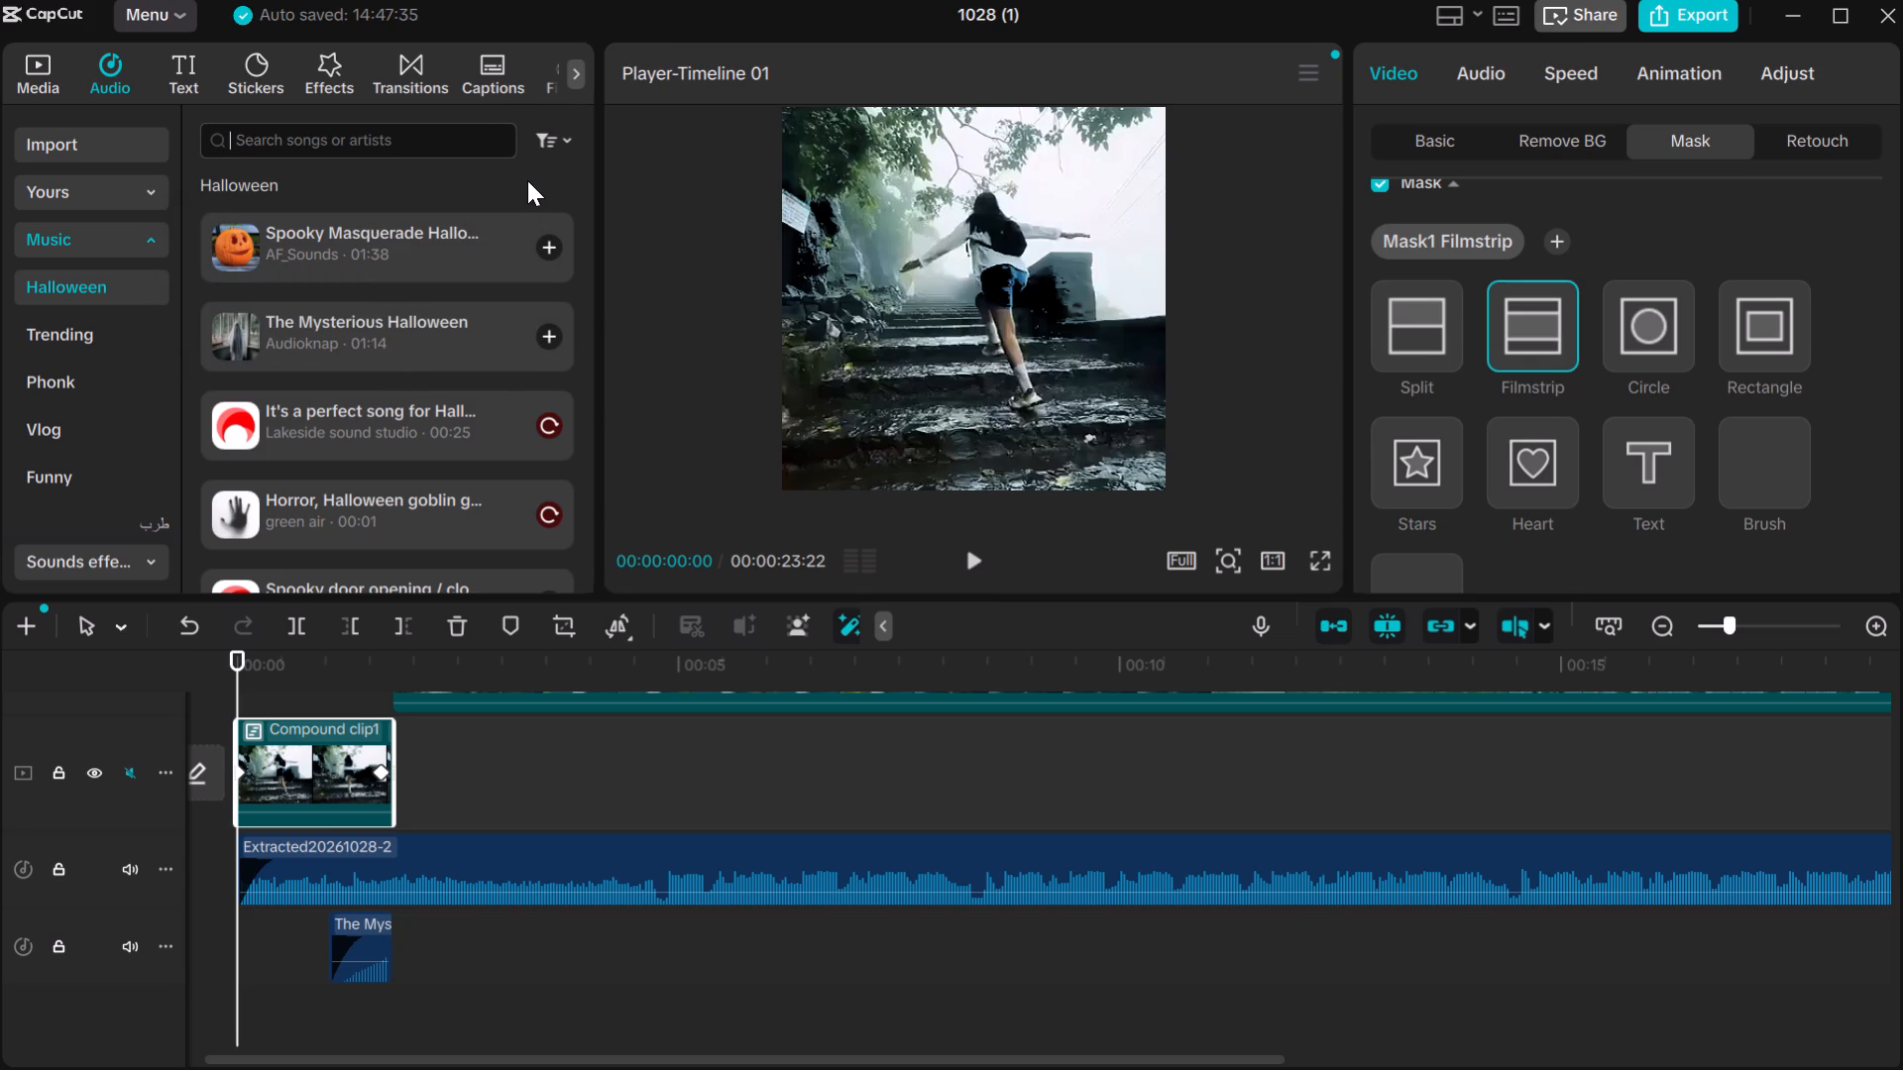
Audition the Spooky Masquerade Halloween track from the Halloween music list, replaying its opening seconds.
click(362, 328)
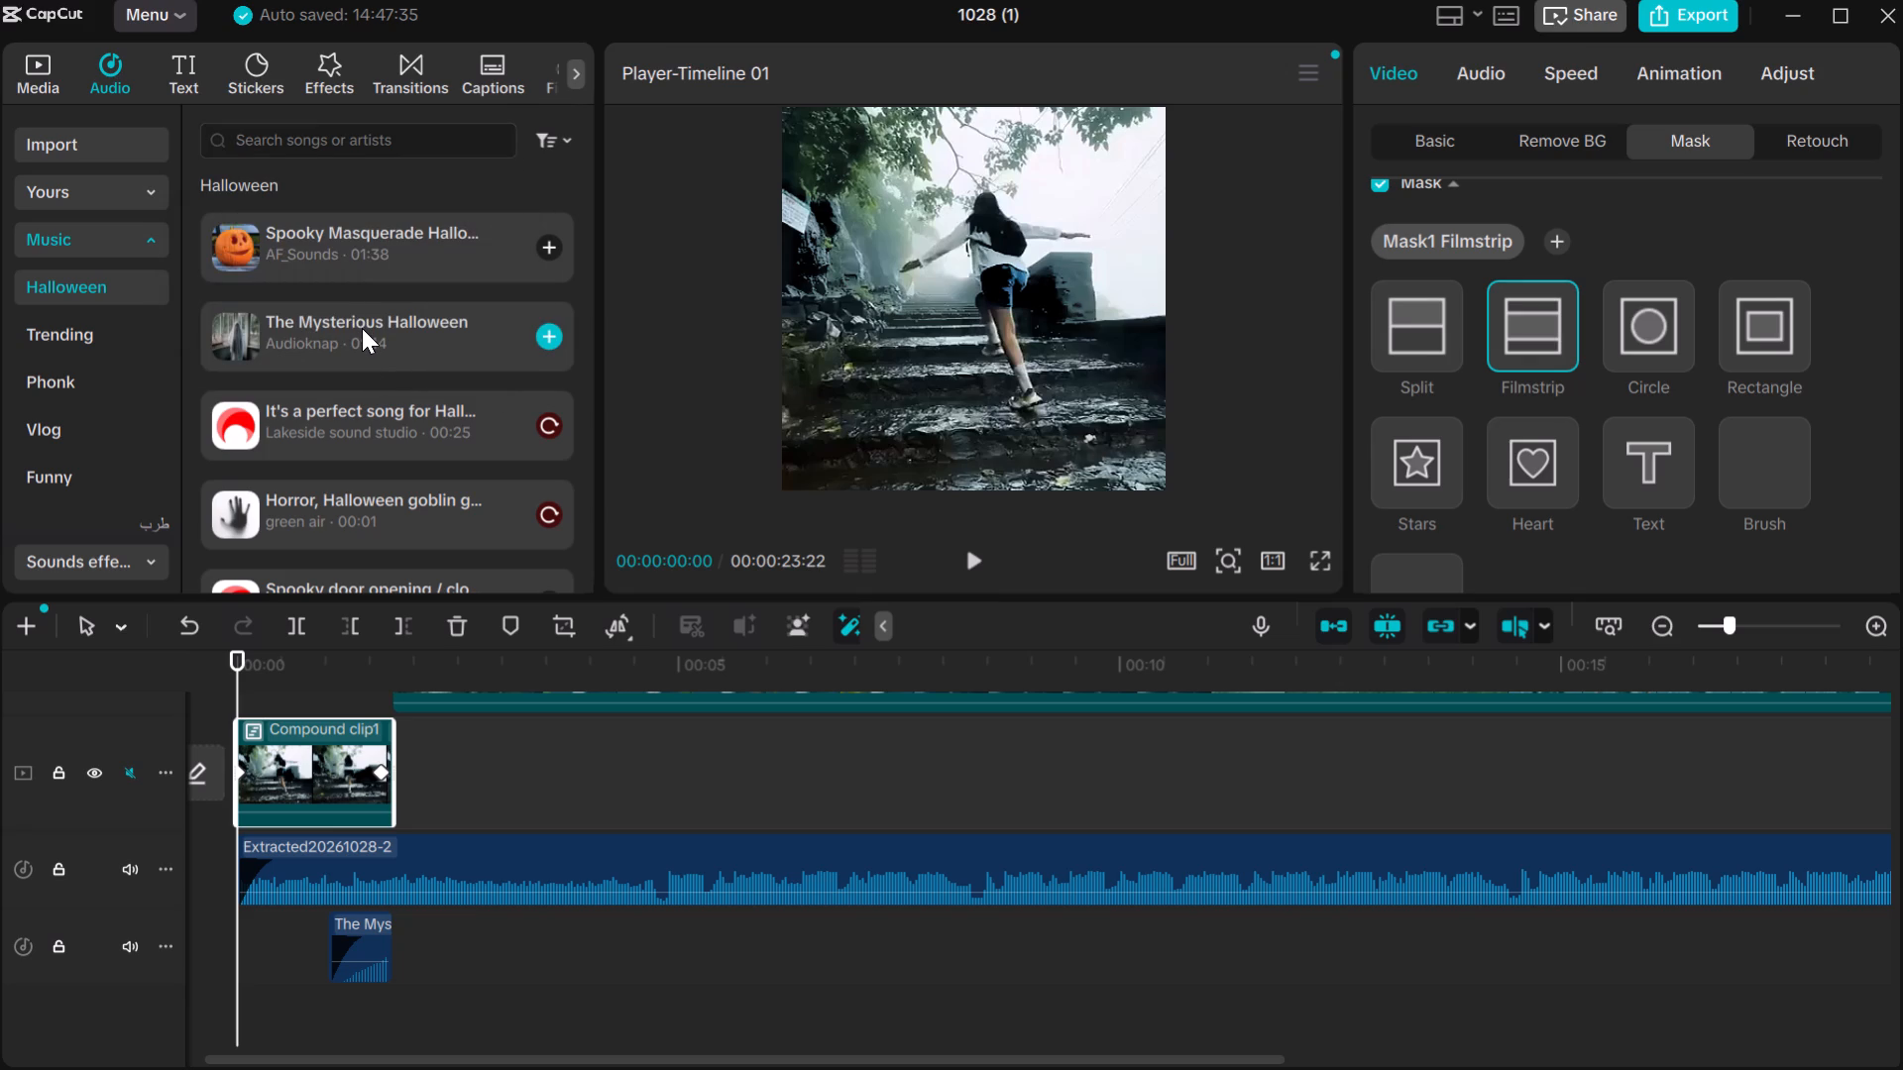
click(362, 328)
click(331, 261)
click(331, 261)
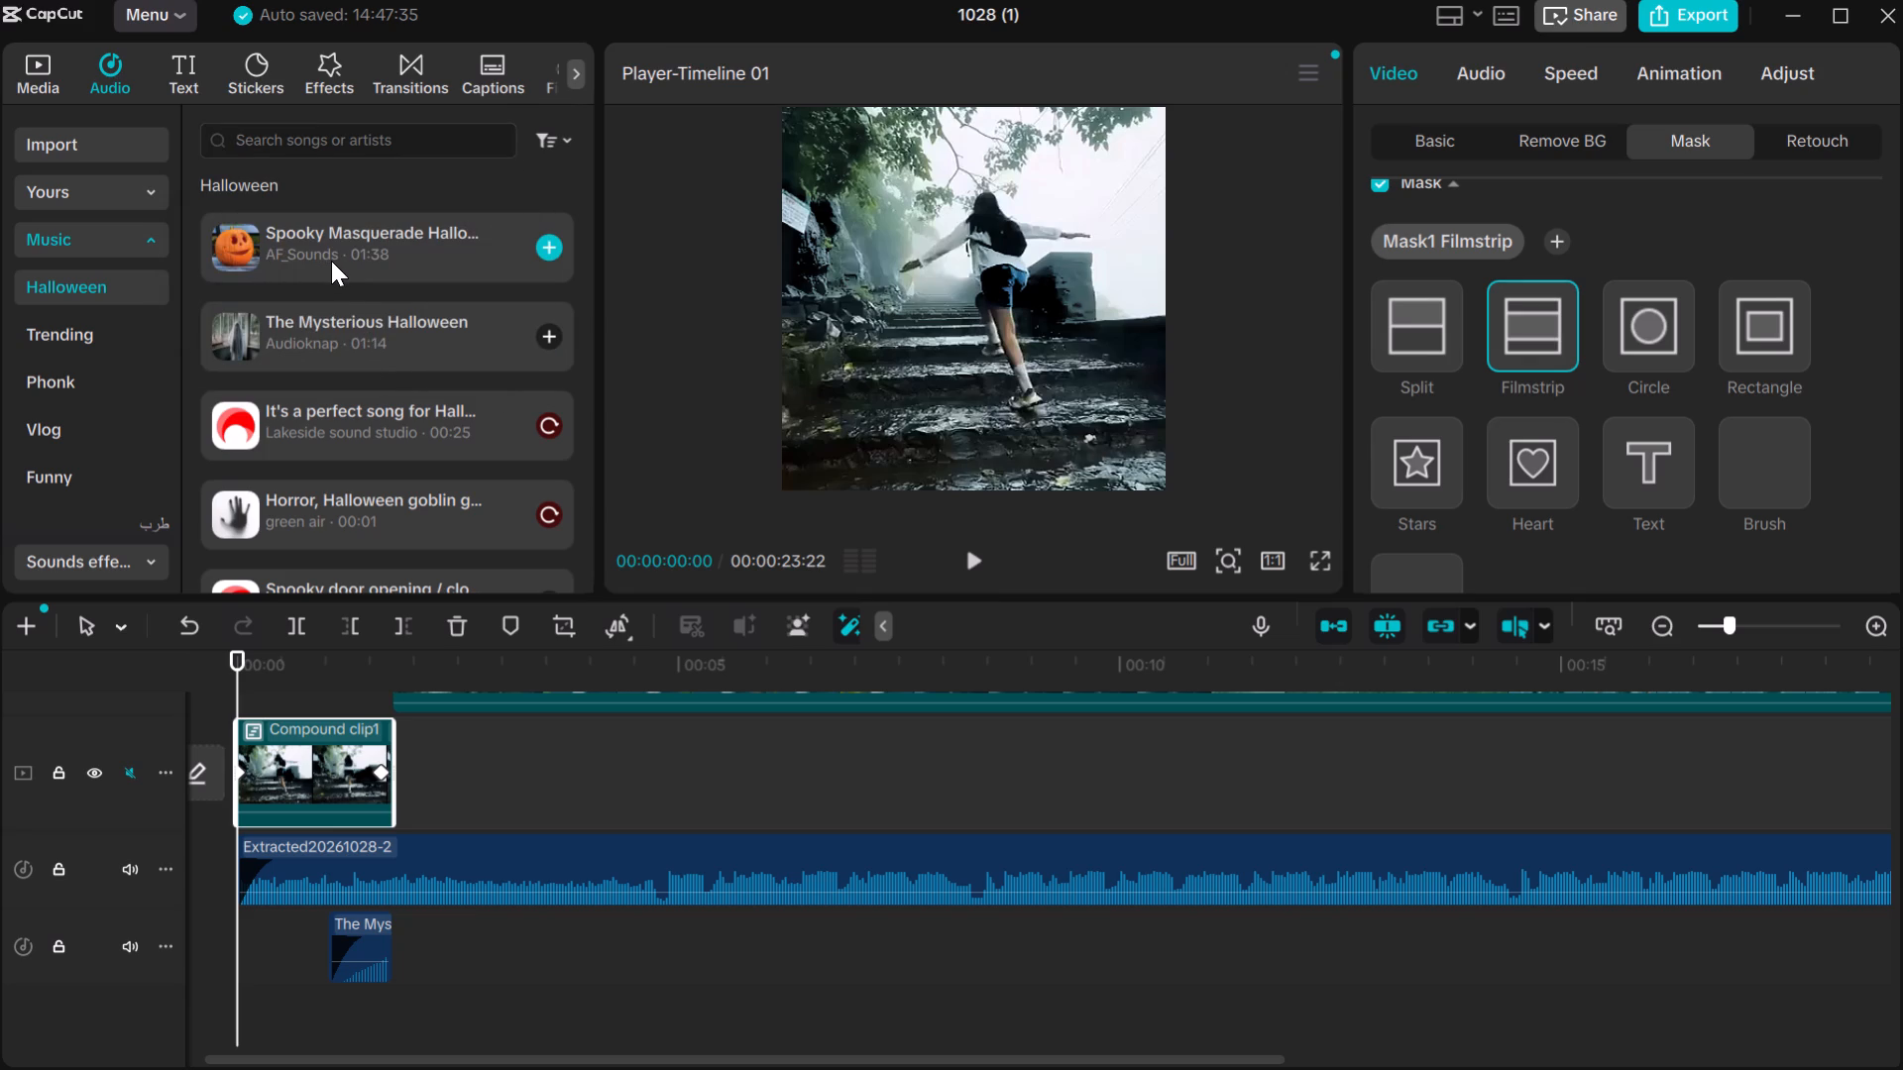
click(331, 261)
click(428, 262)
click(289, 256)
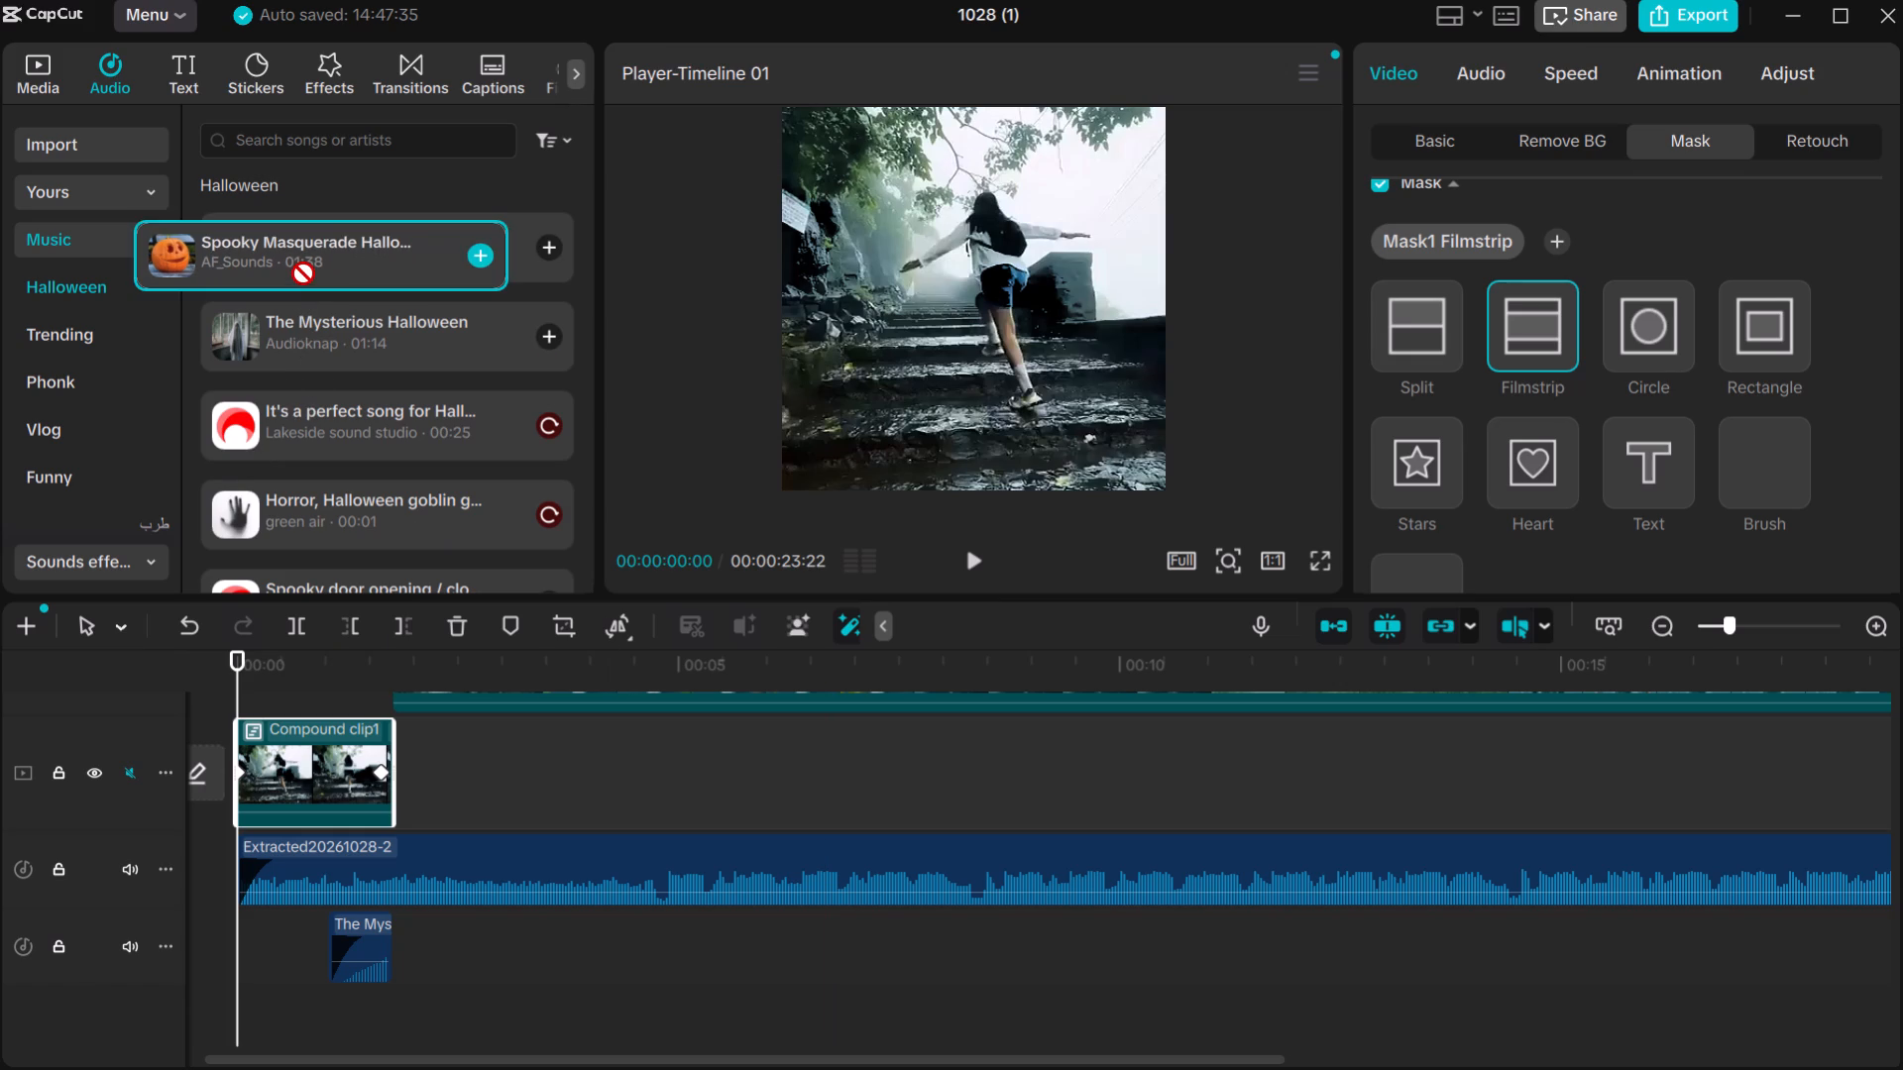
click(289, 262)
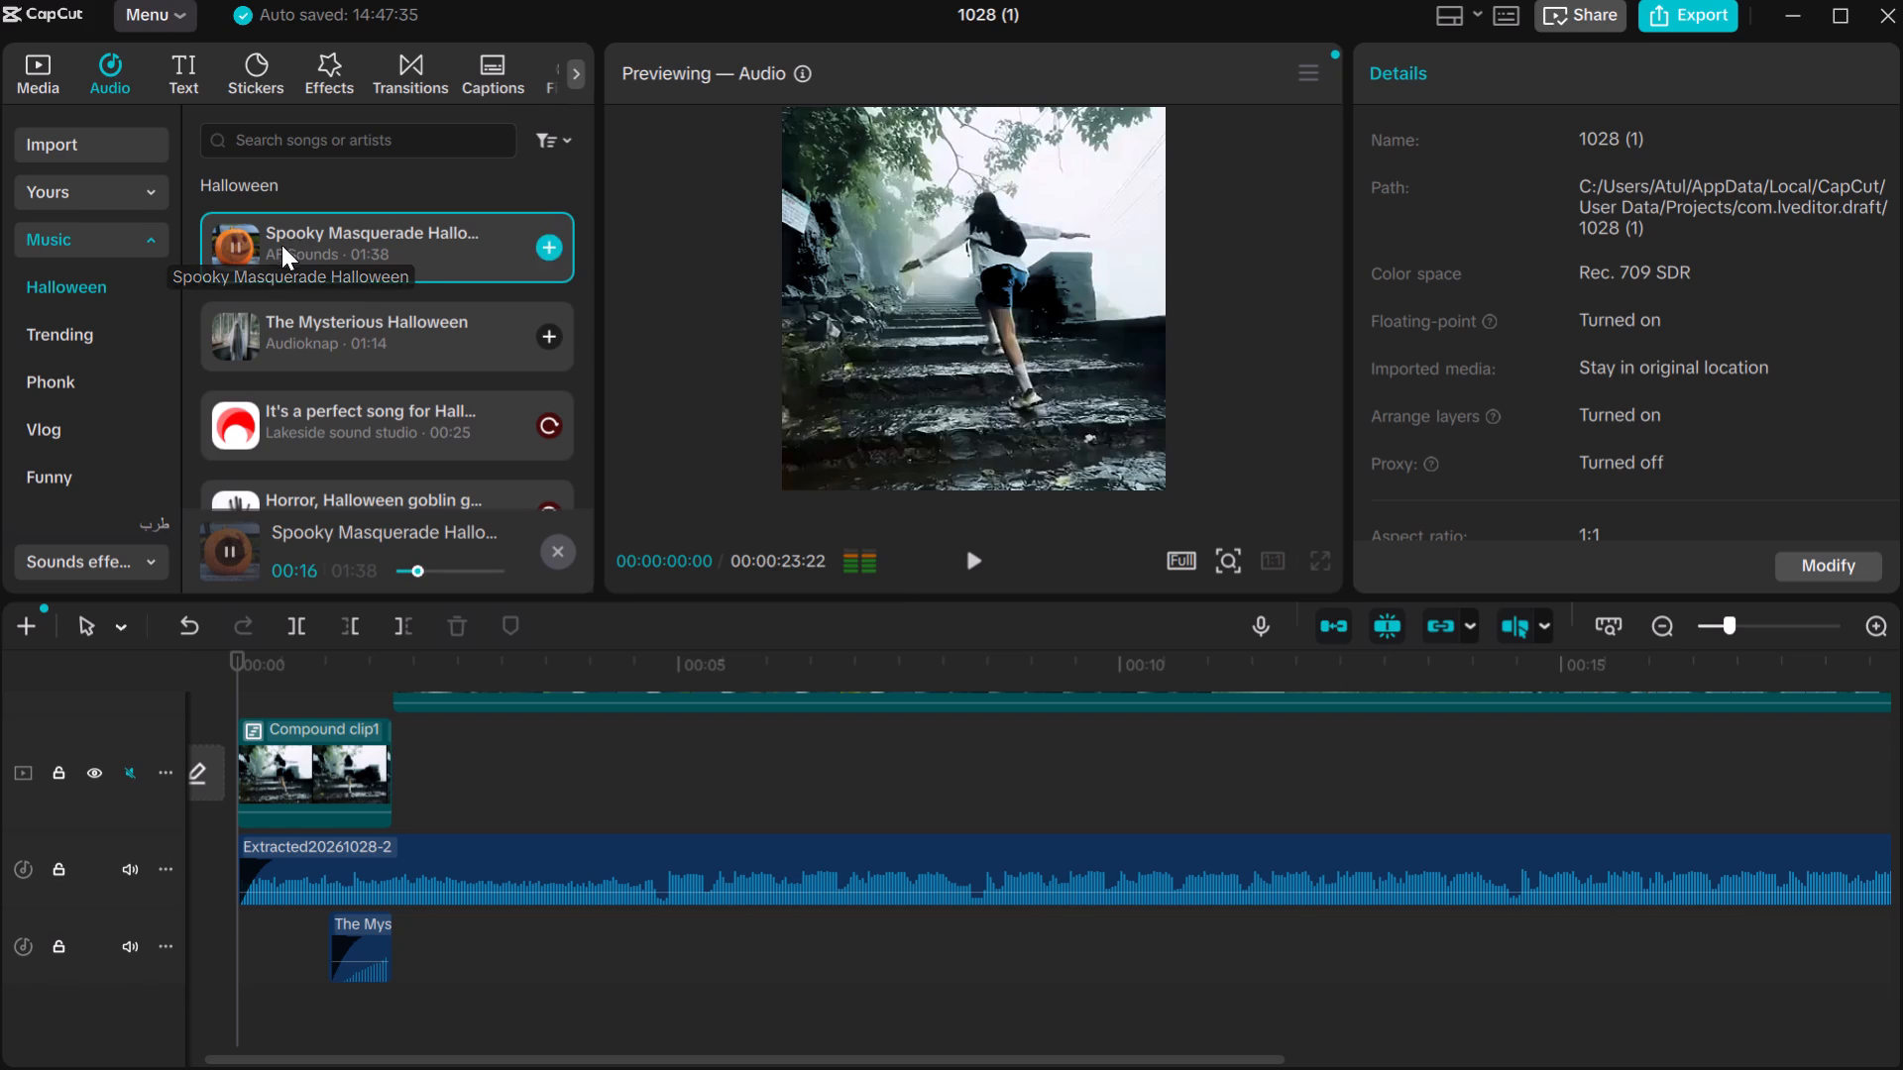
click(403, 574)
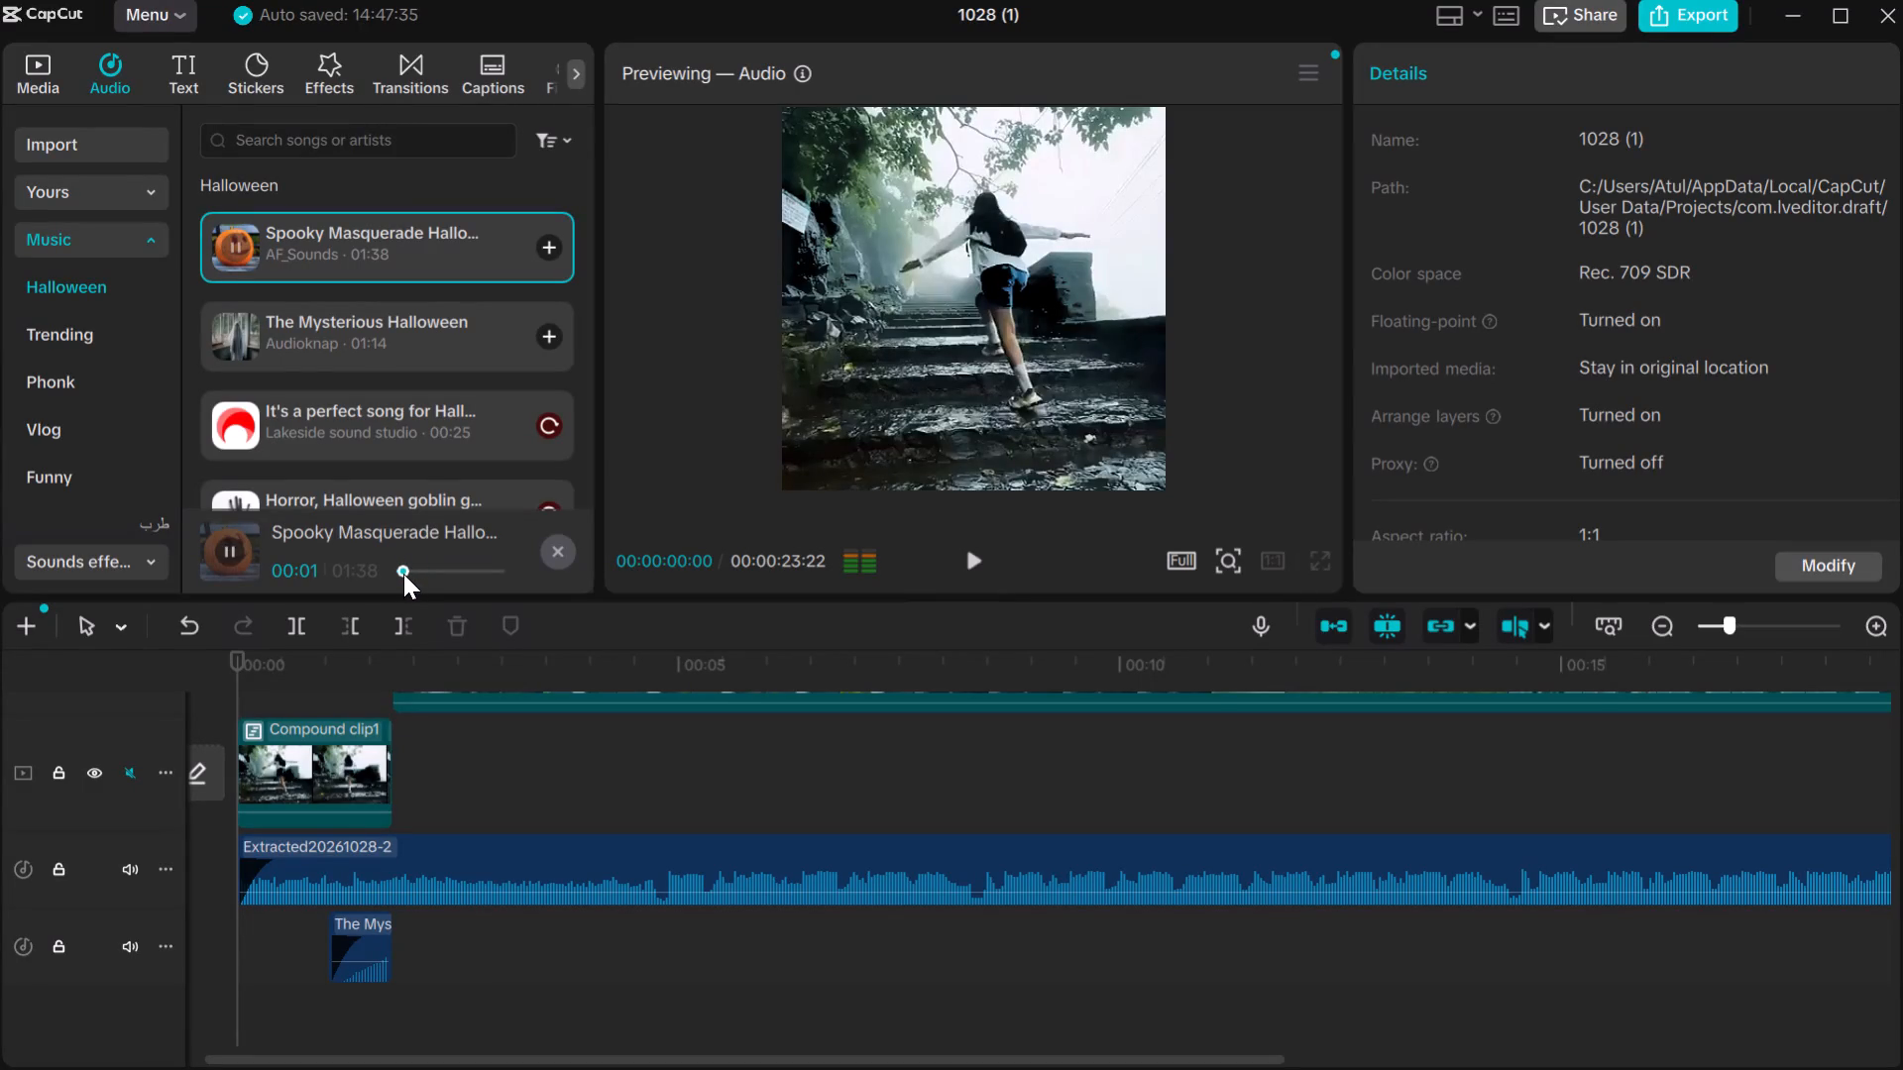
drag(402, 573, 392, 573)
click(402, 570)
click(409, 571)
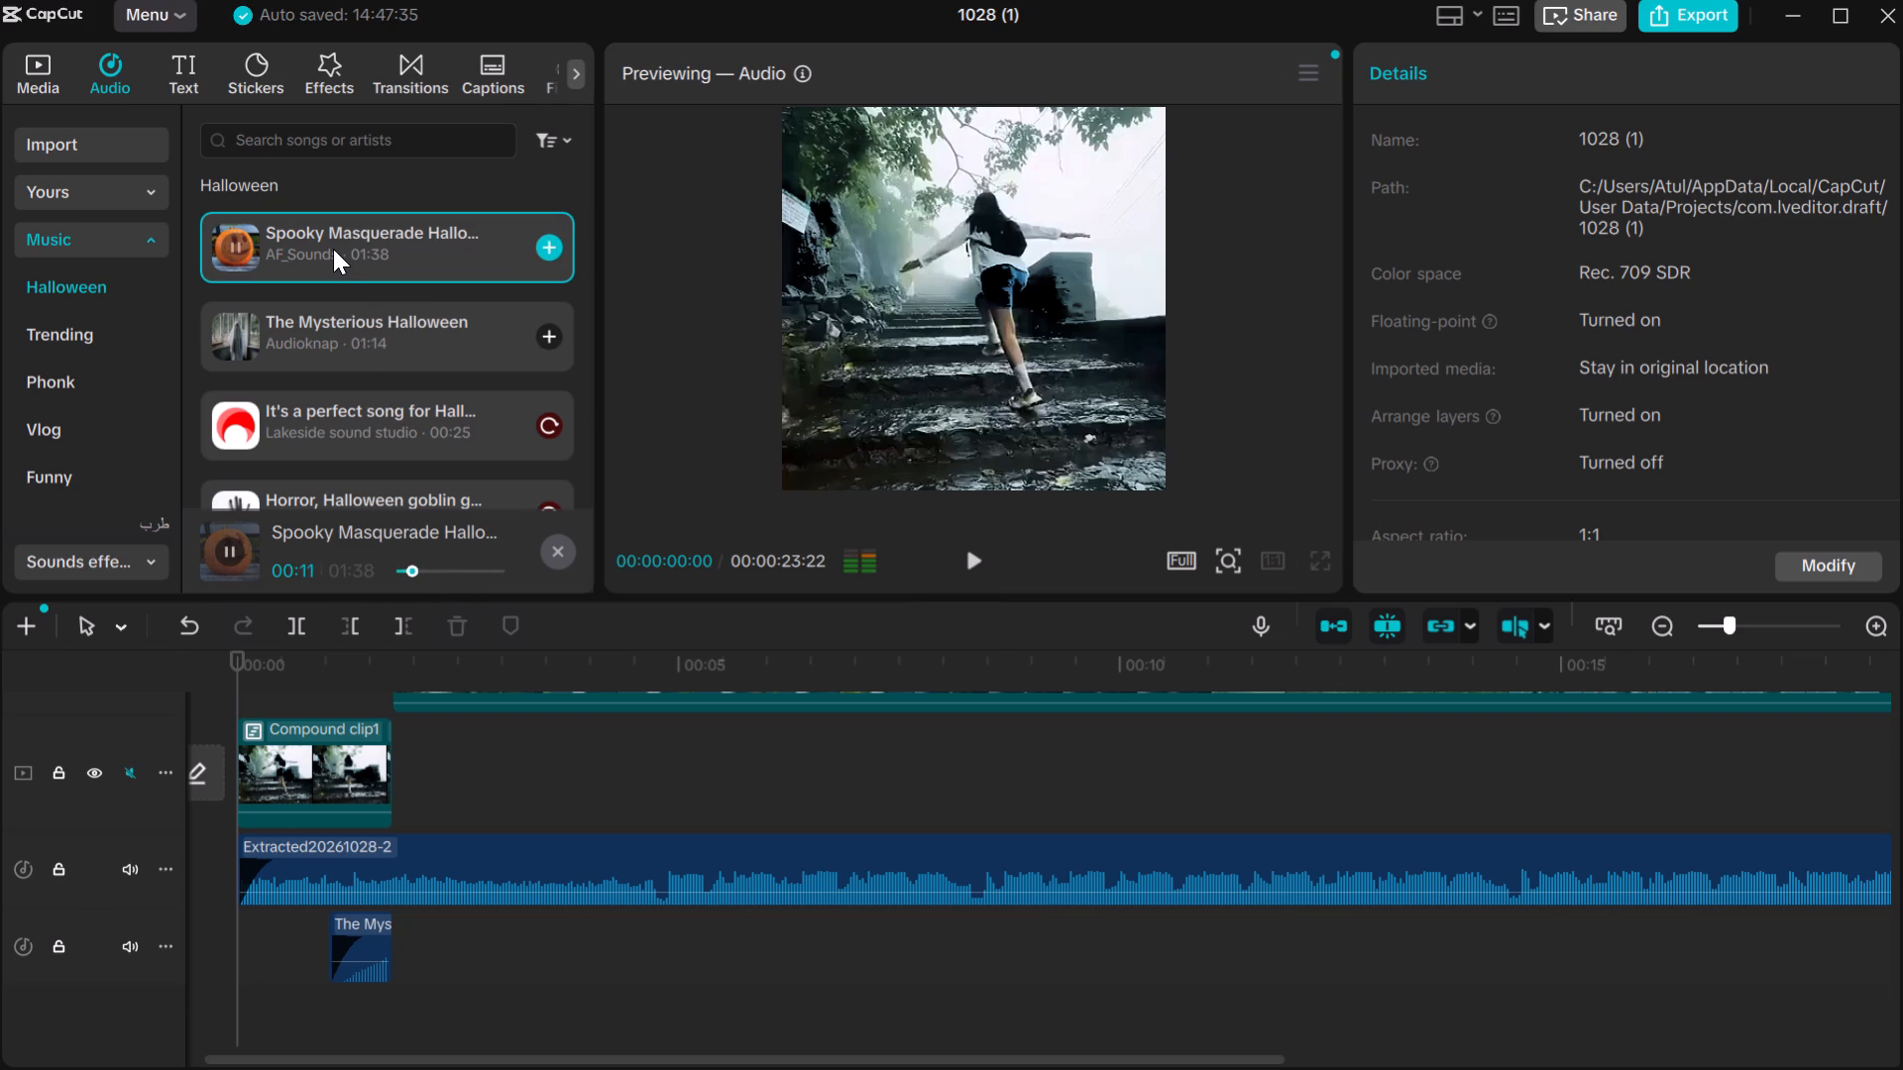
Add Spooky Masquerade Halloween to the lower audio track, directly after The Mysterious Halloween clip at the end of Compound clip1.
drag(333, 249, 459, 697)
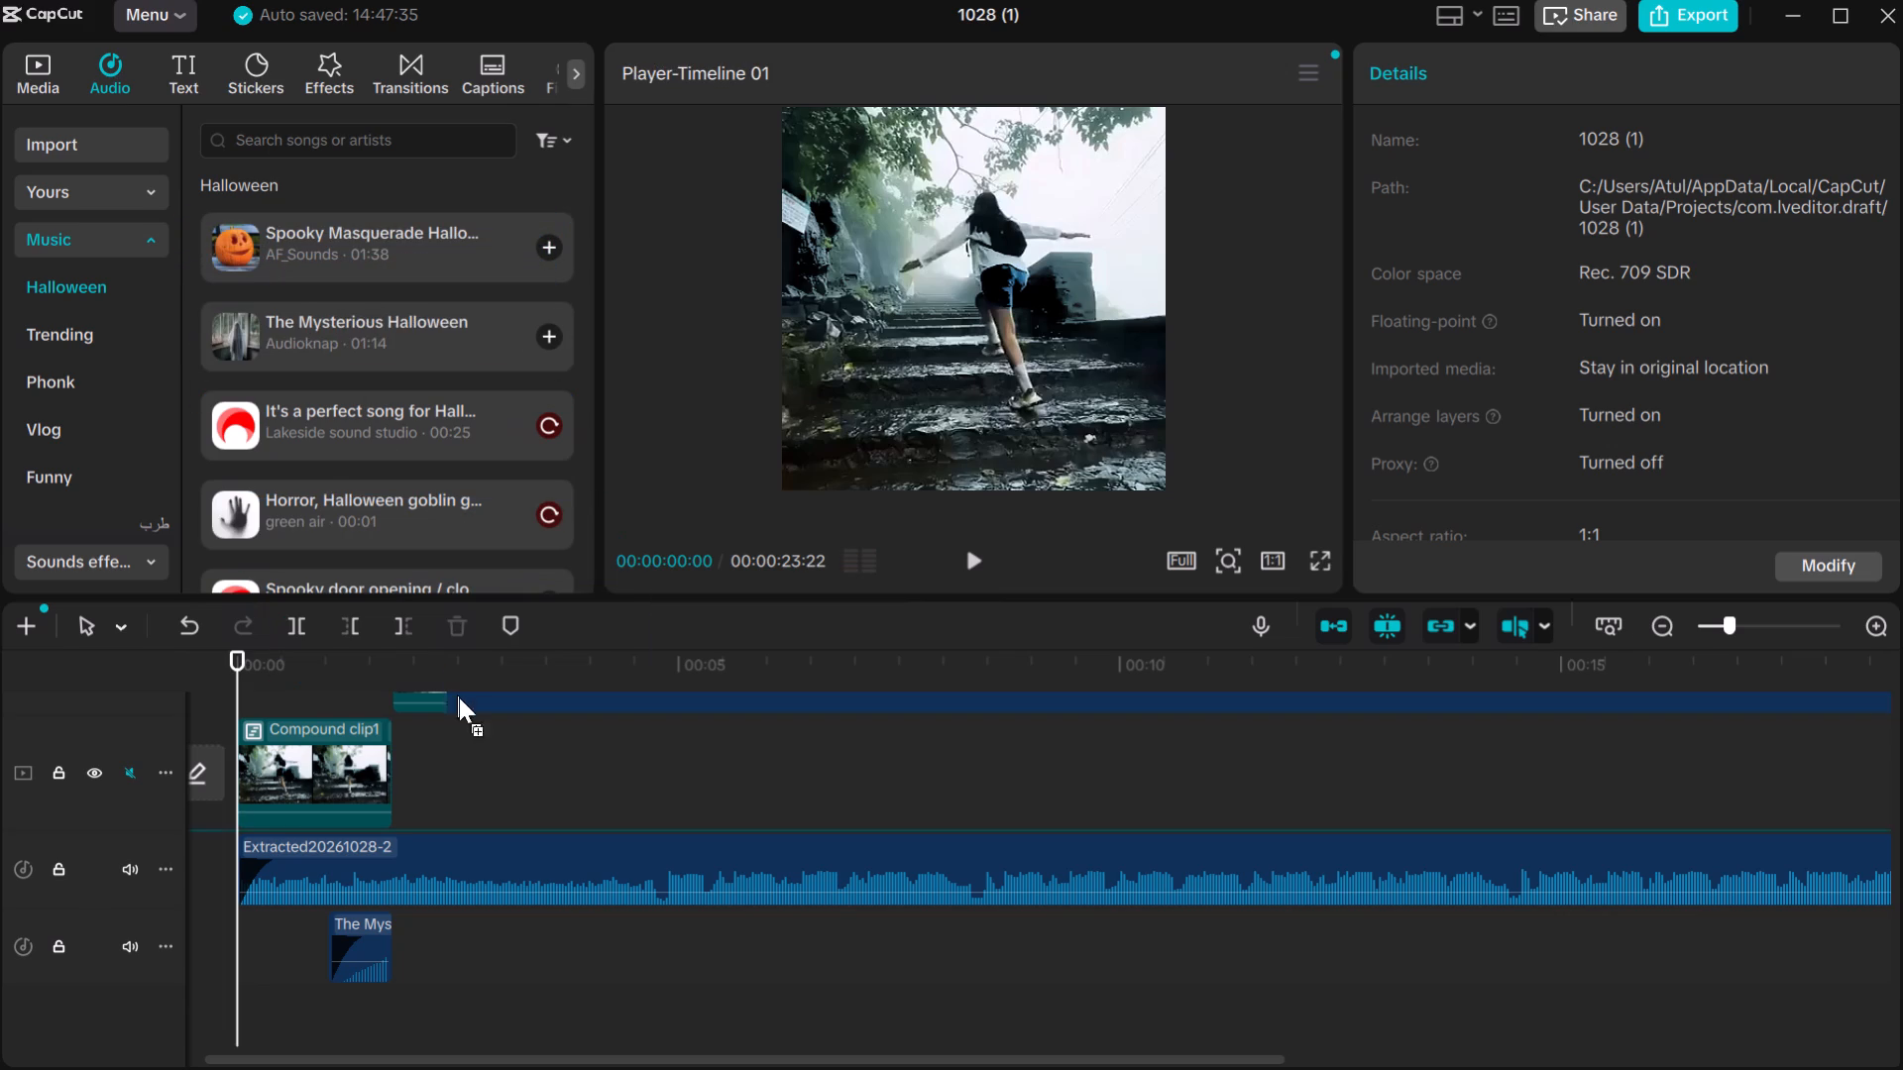
drag(459, 697, 464, 1005)
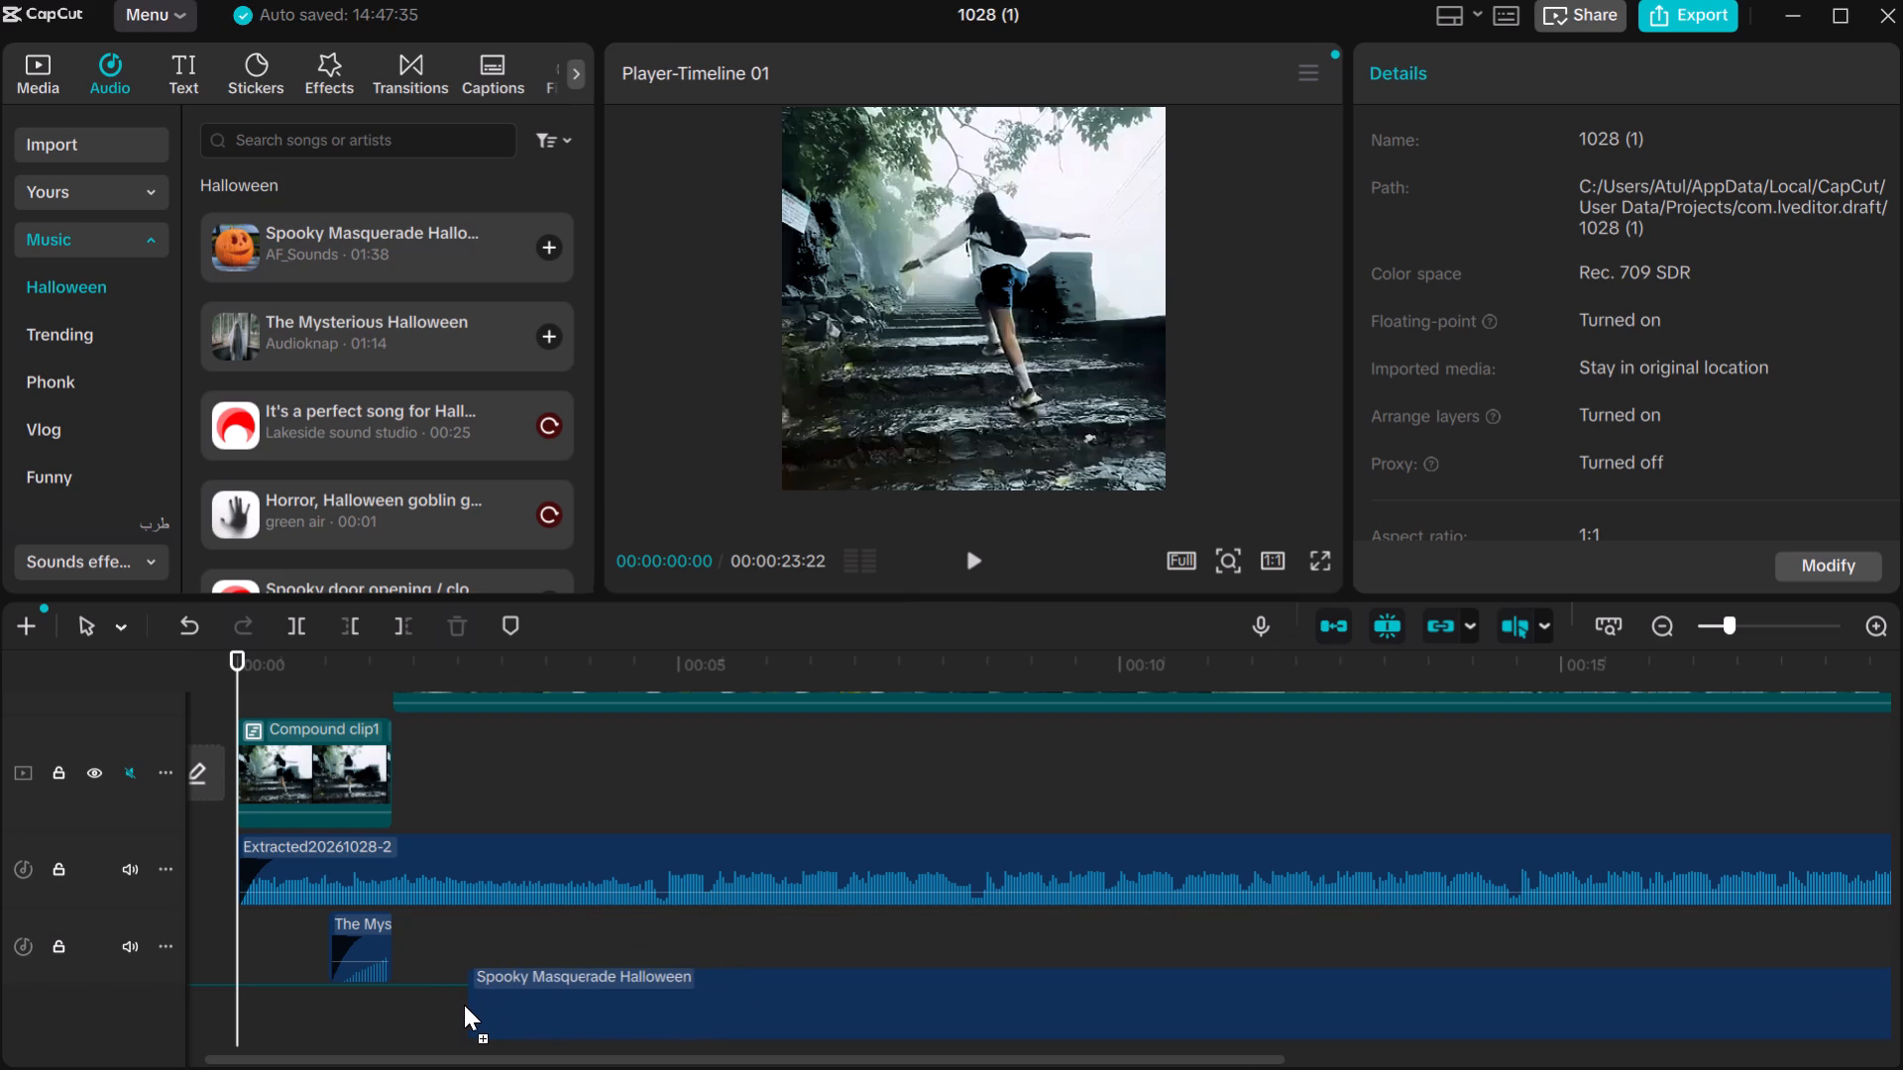
drag(464, 1005, 429, 966)
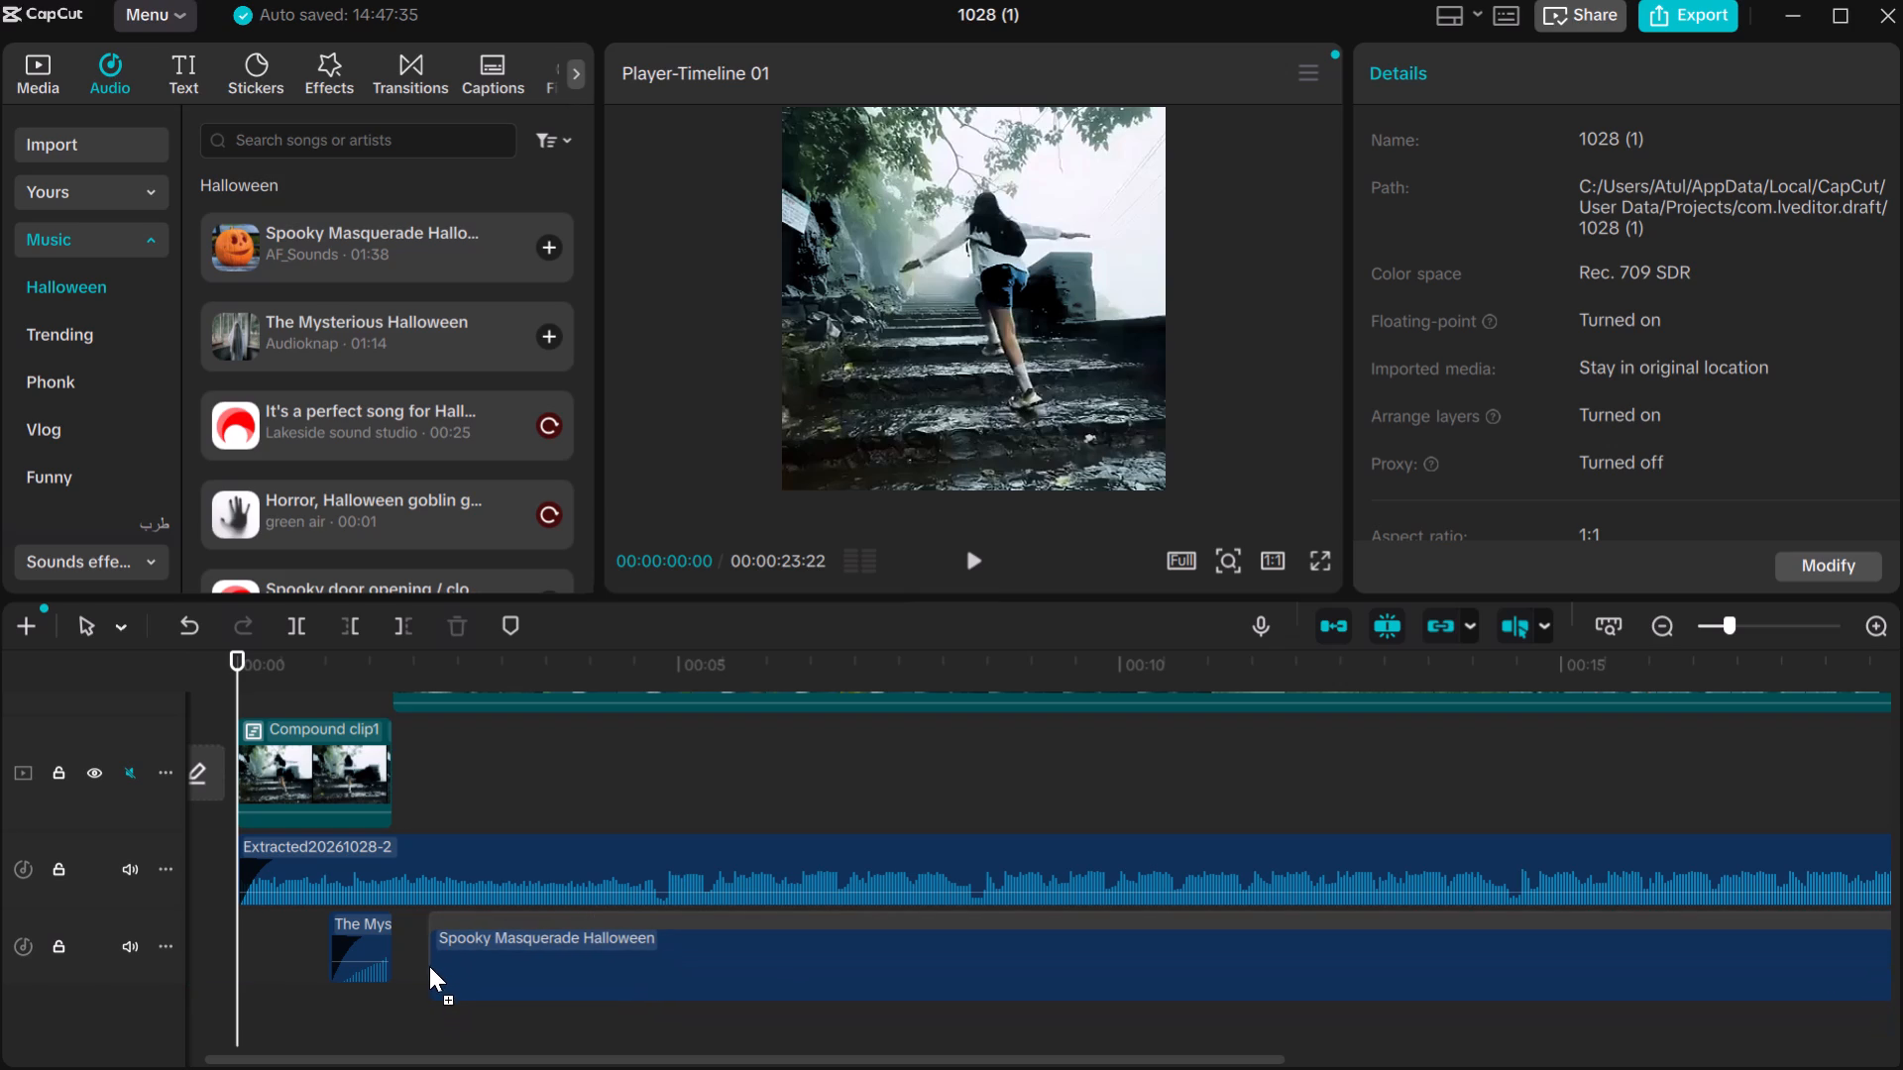
drag(429, 966, 397, 966)
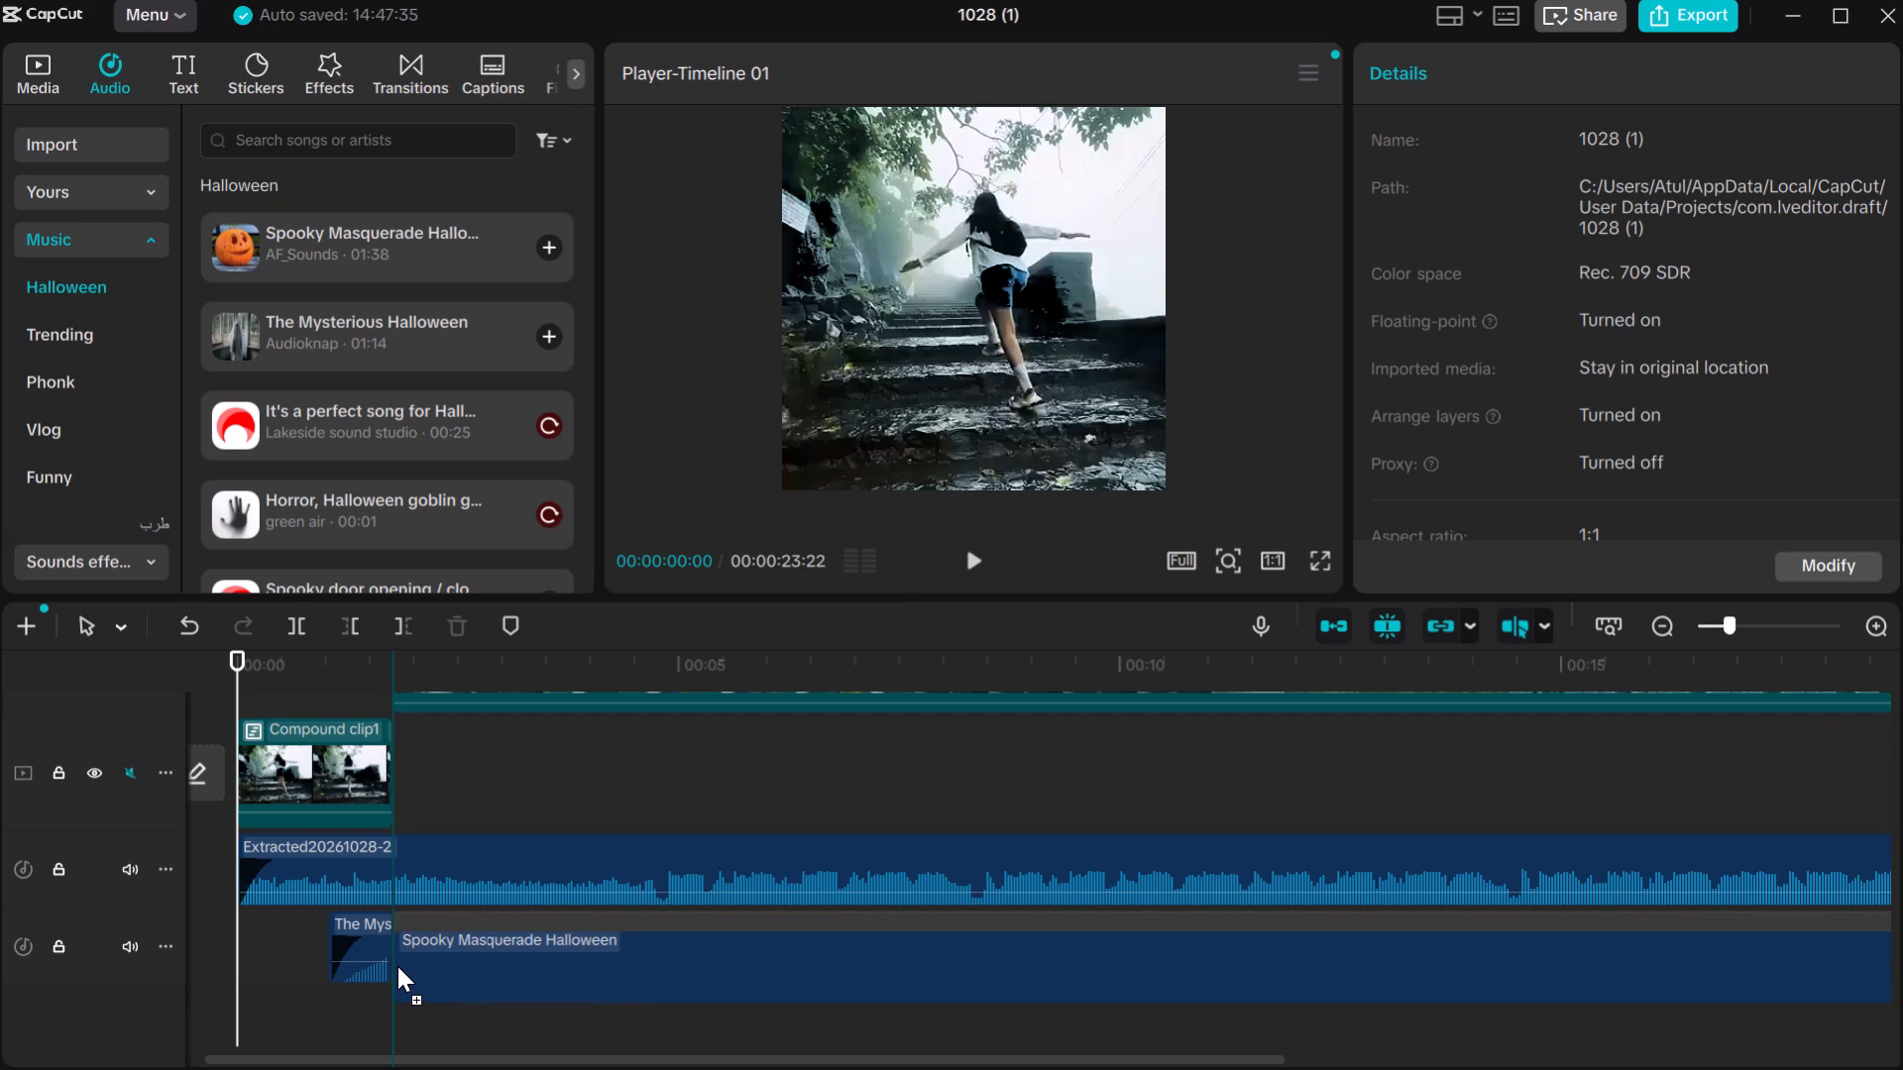
drag(397, 966, 395, 952)
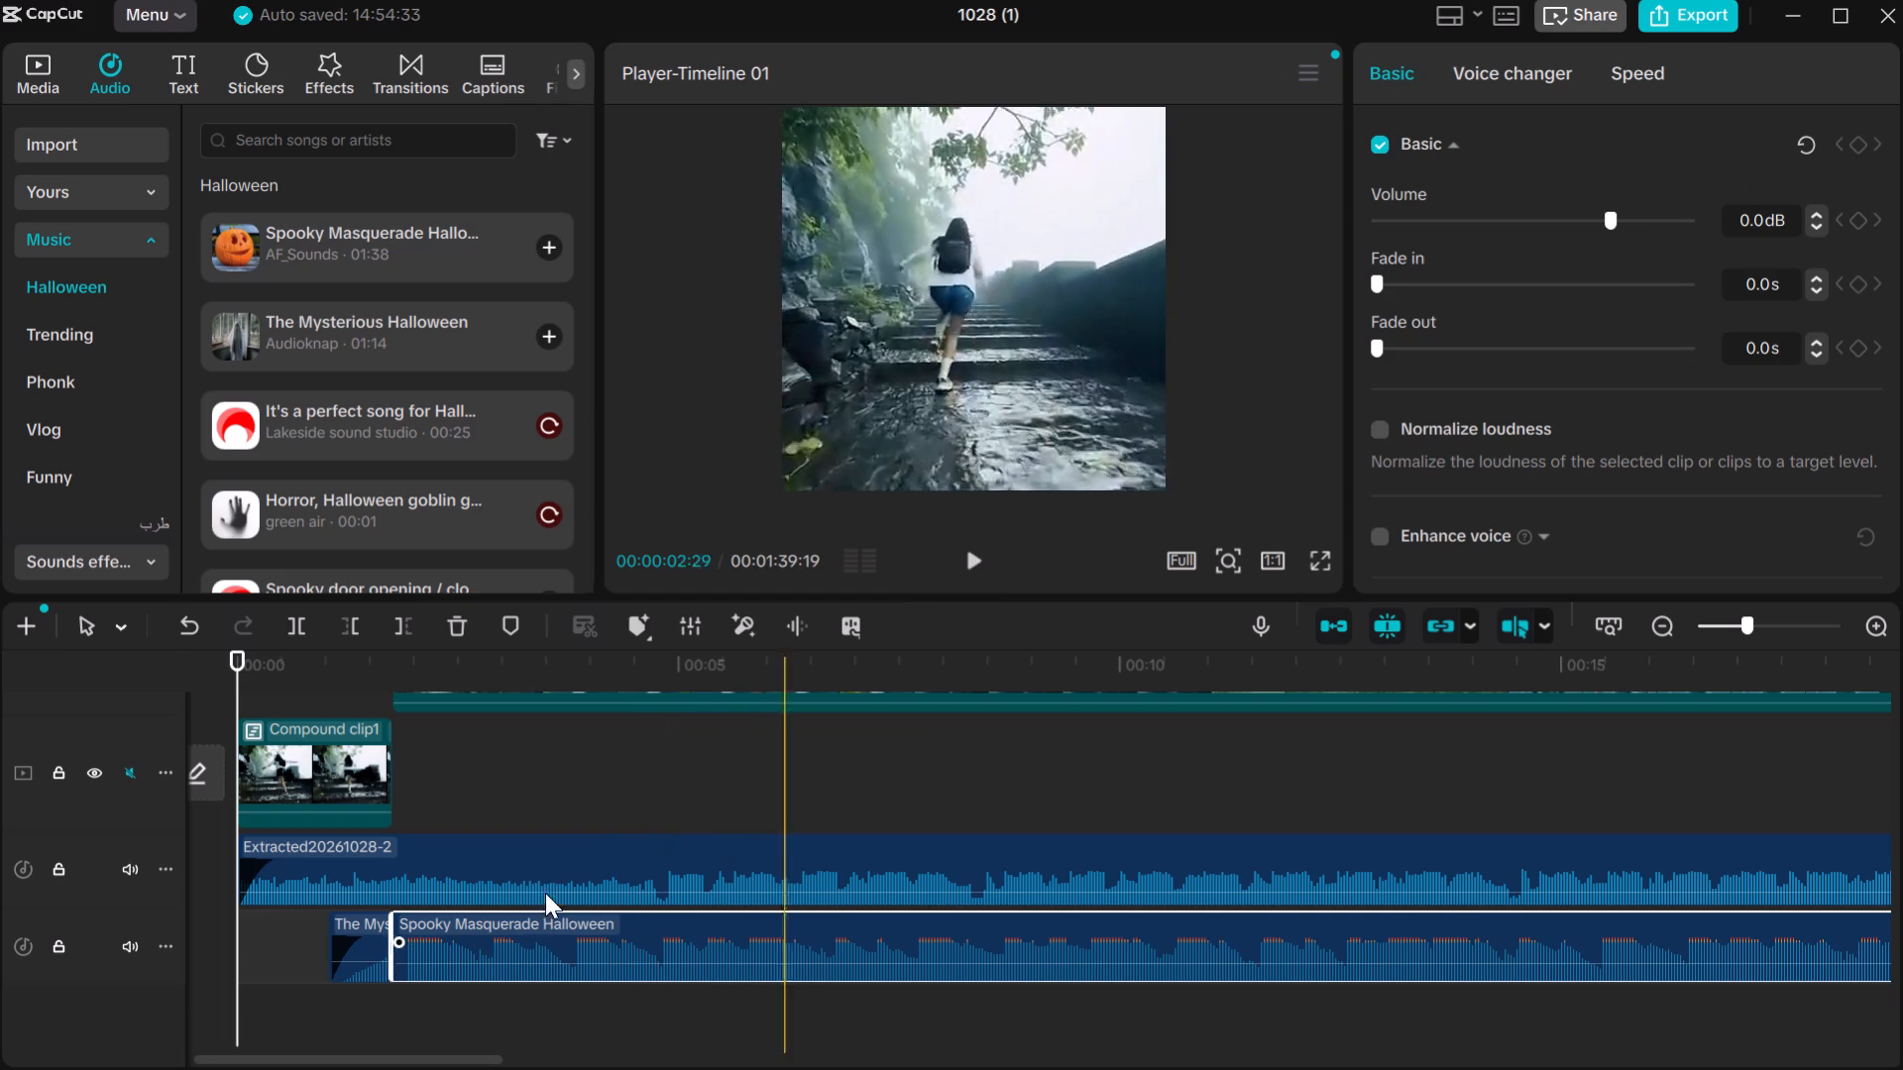
Play the added music from 00:00:01:23, split the Spooky Masquerade Halloween clip at 00:00:02:06, and delete the part after the cut.
click(397, 746)
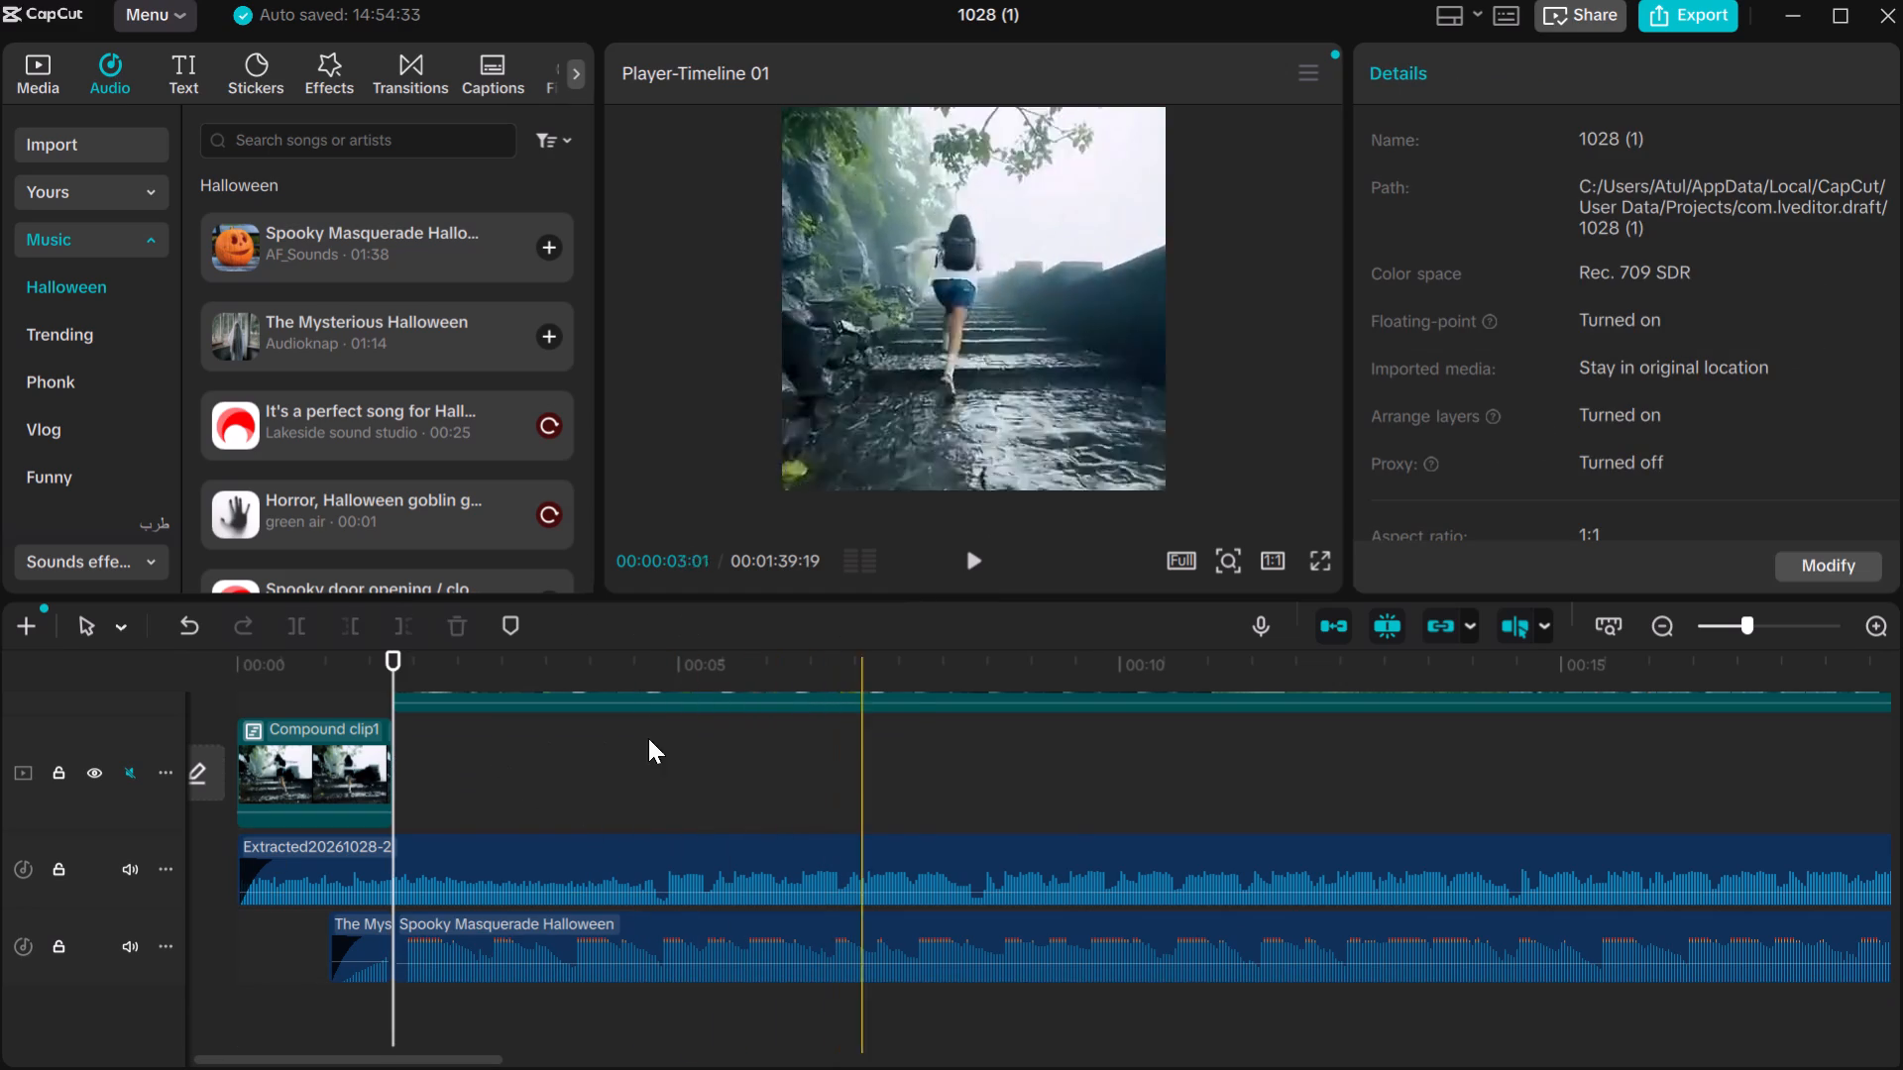
click(976, 582)
click(976, 582)
double_click(976, 582)
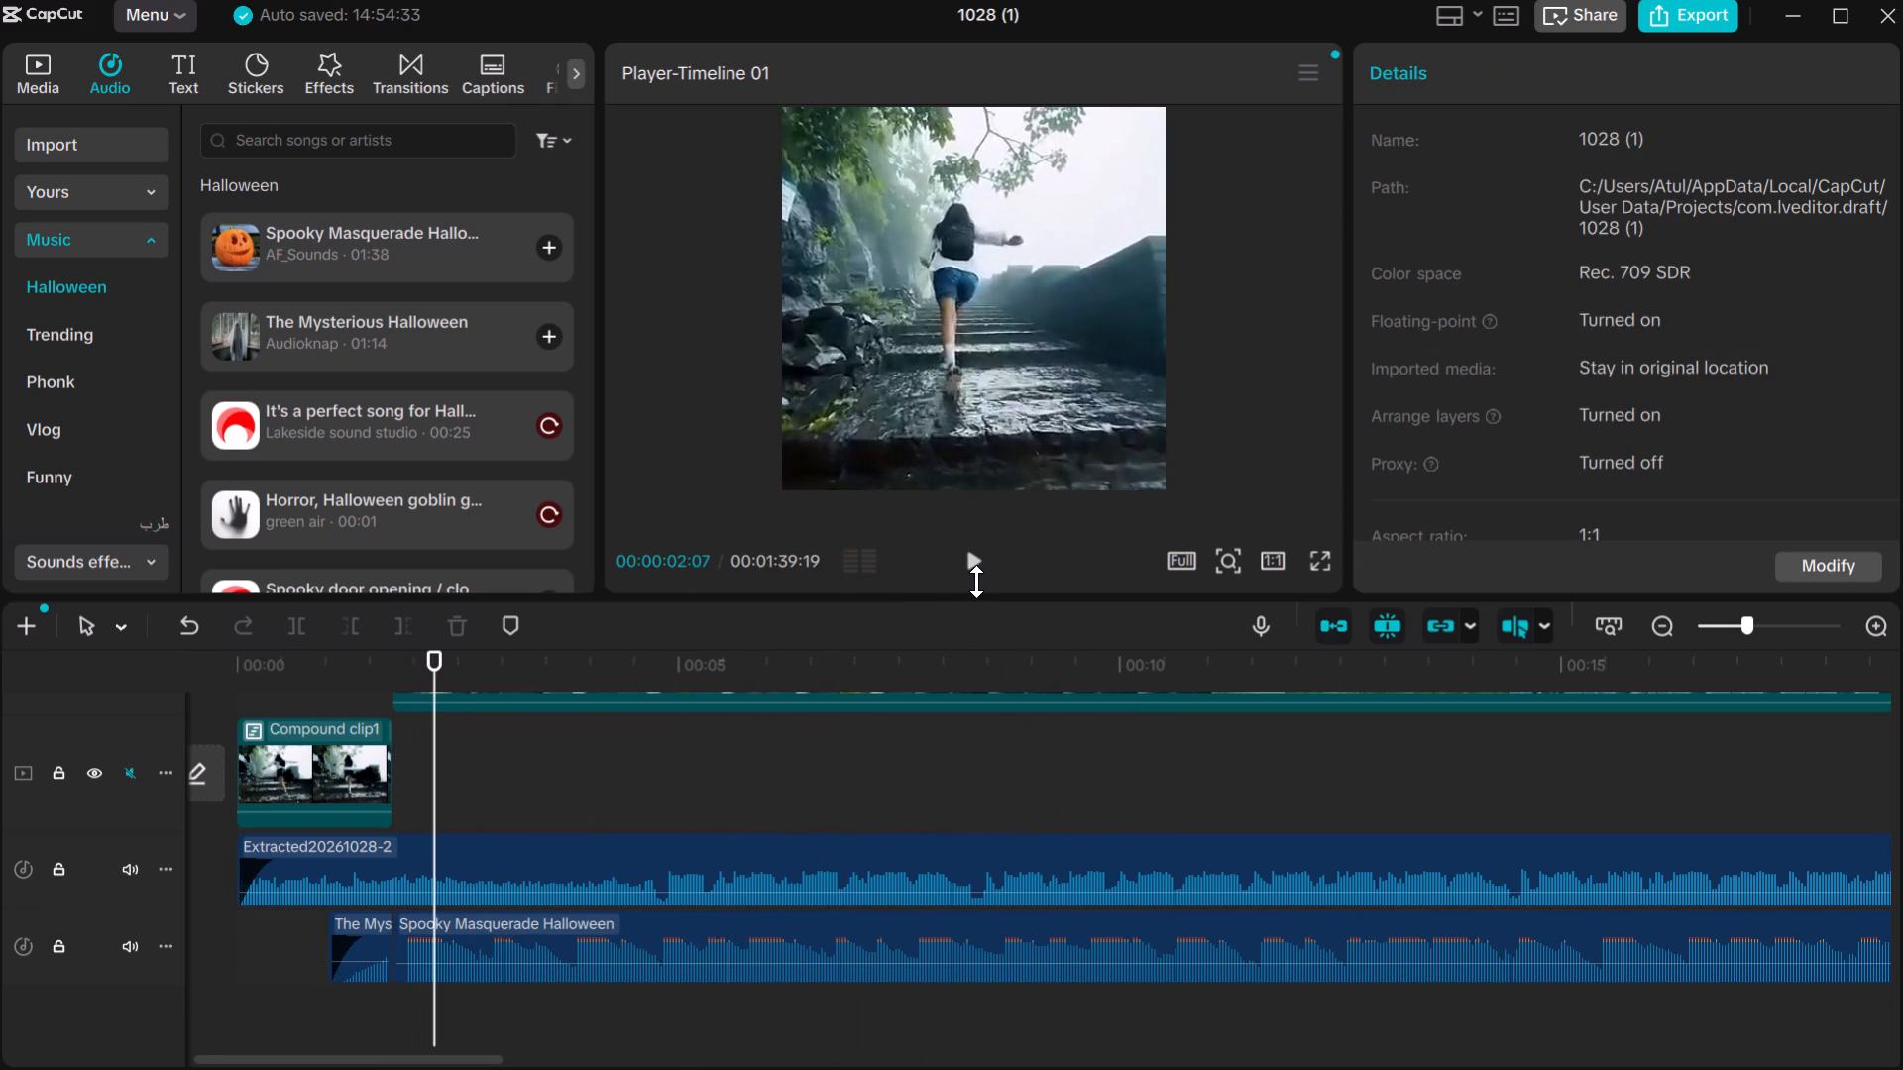
click(450, 694)
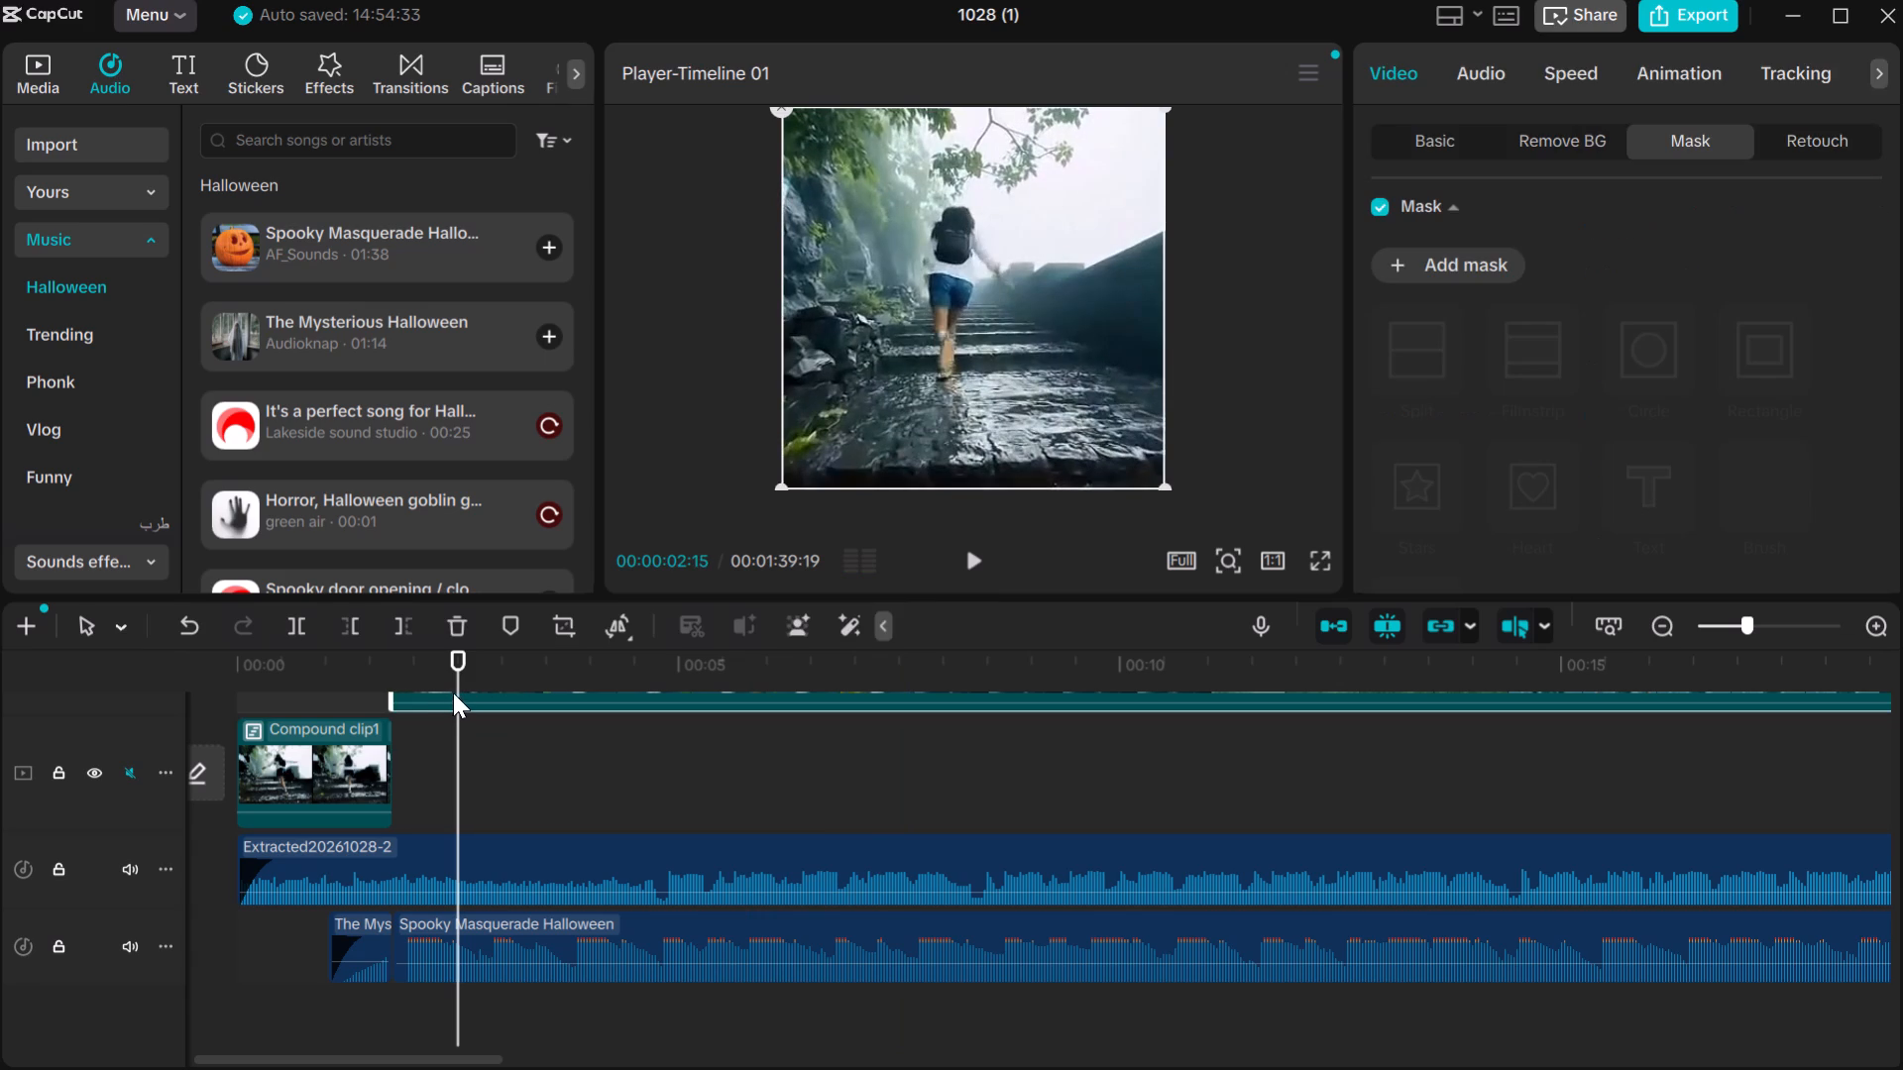
drag(457, 666, 401, 670)
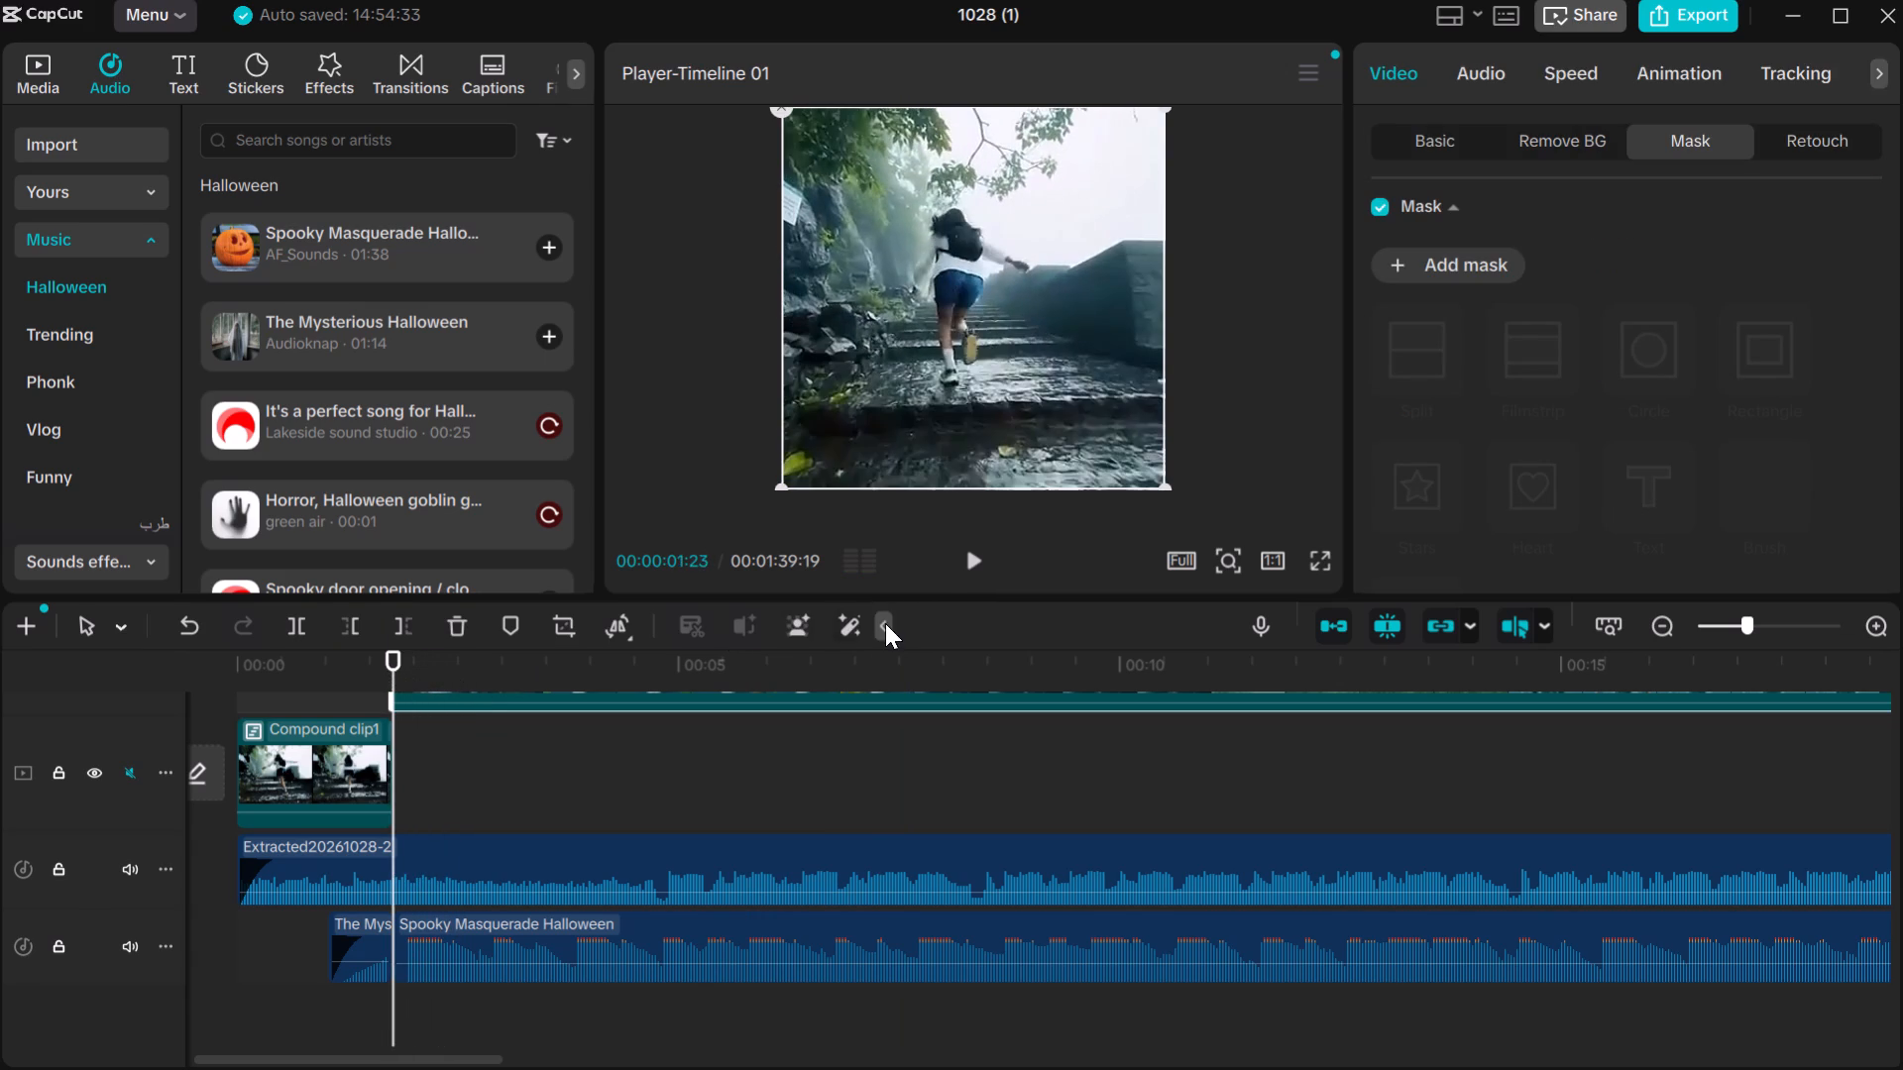
click(966, 587)
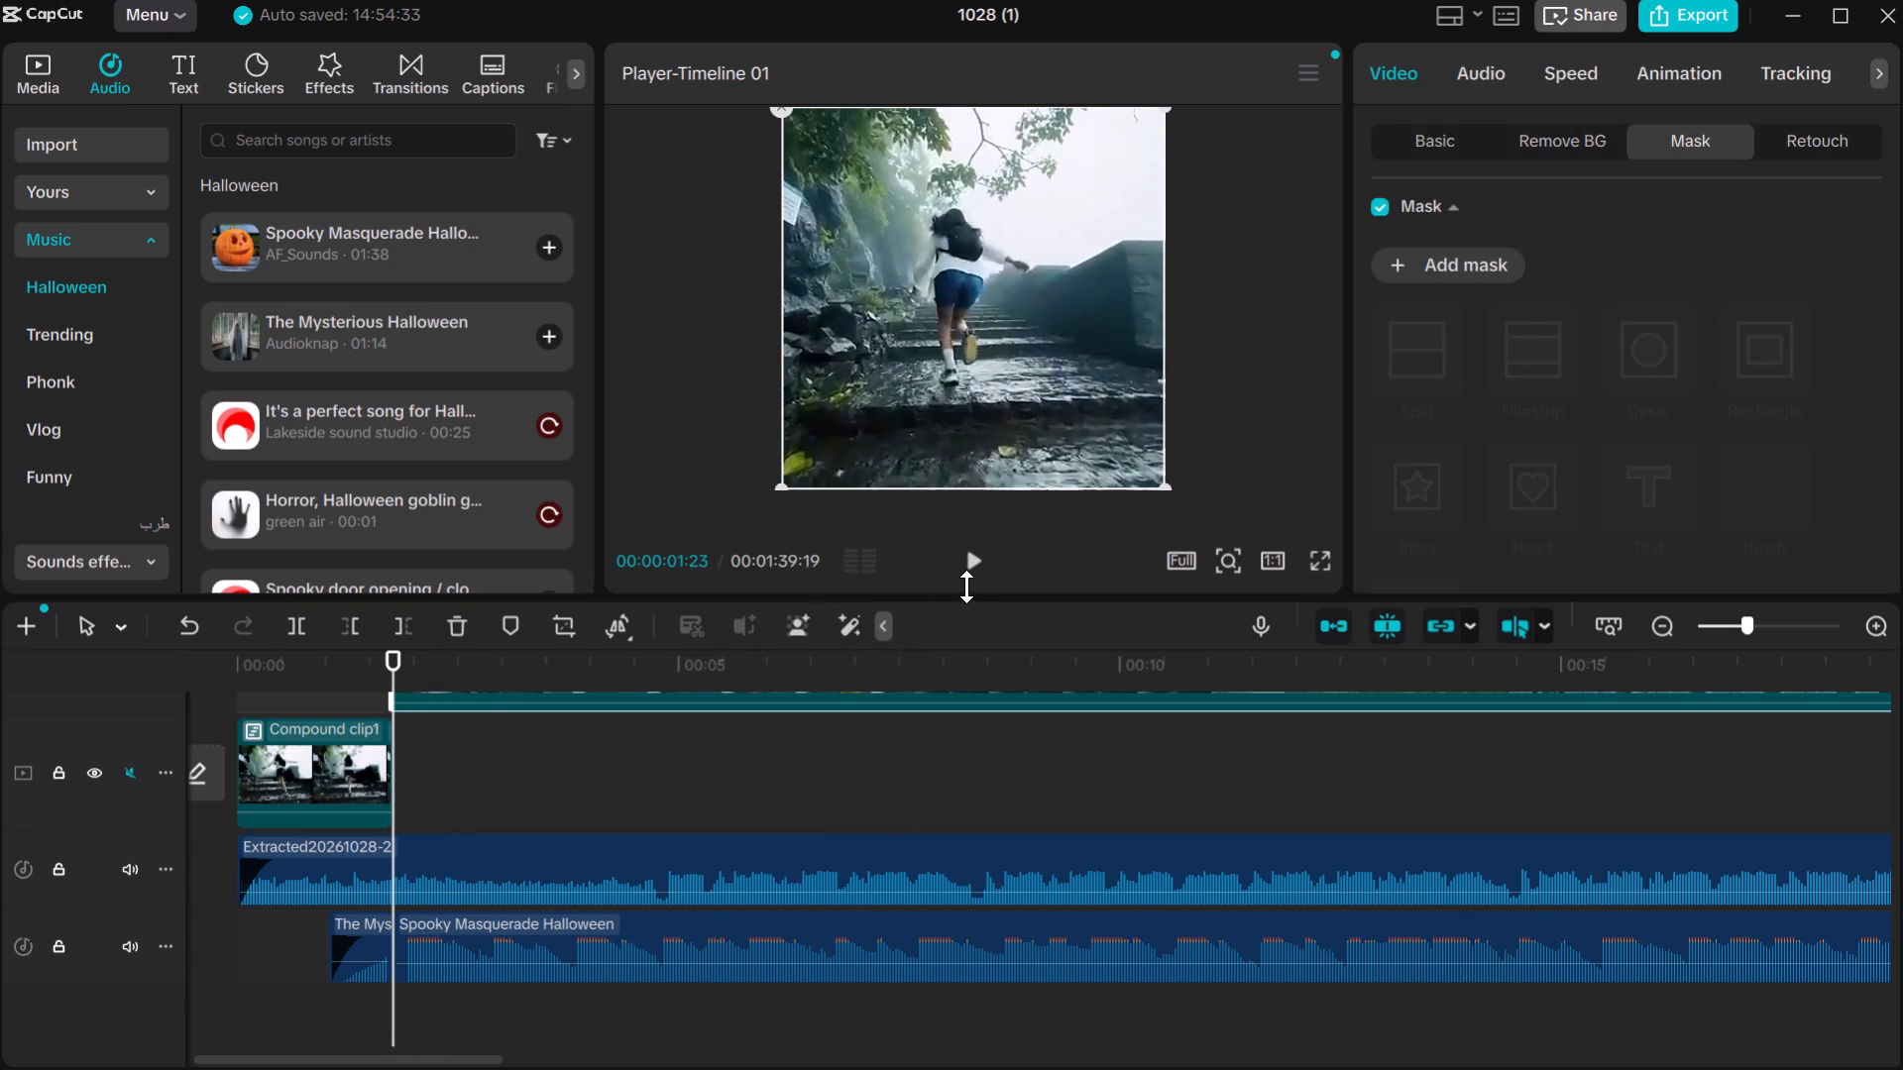
click(980, 567)
click(980, 567)
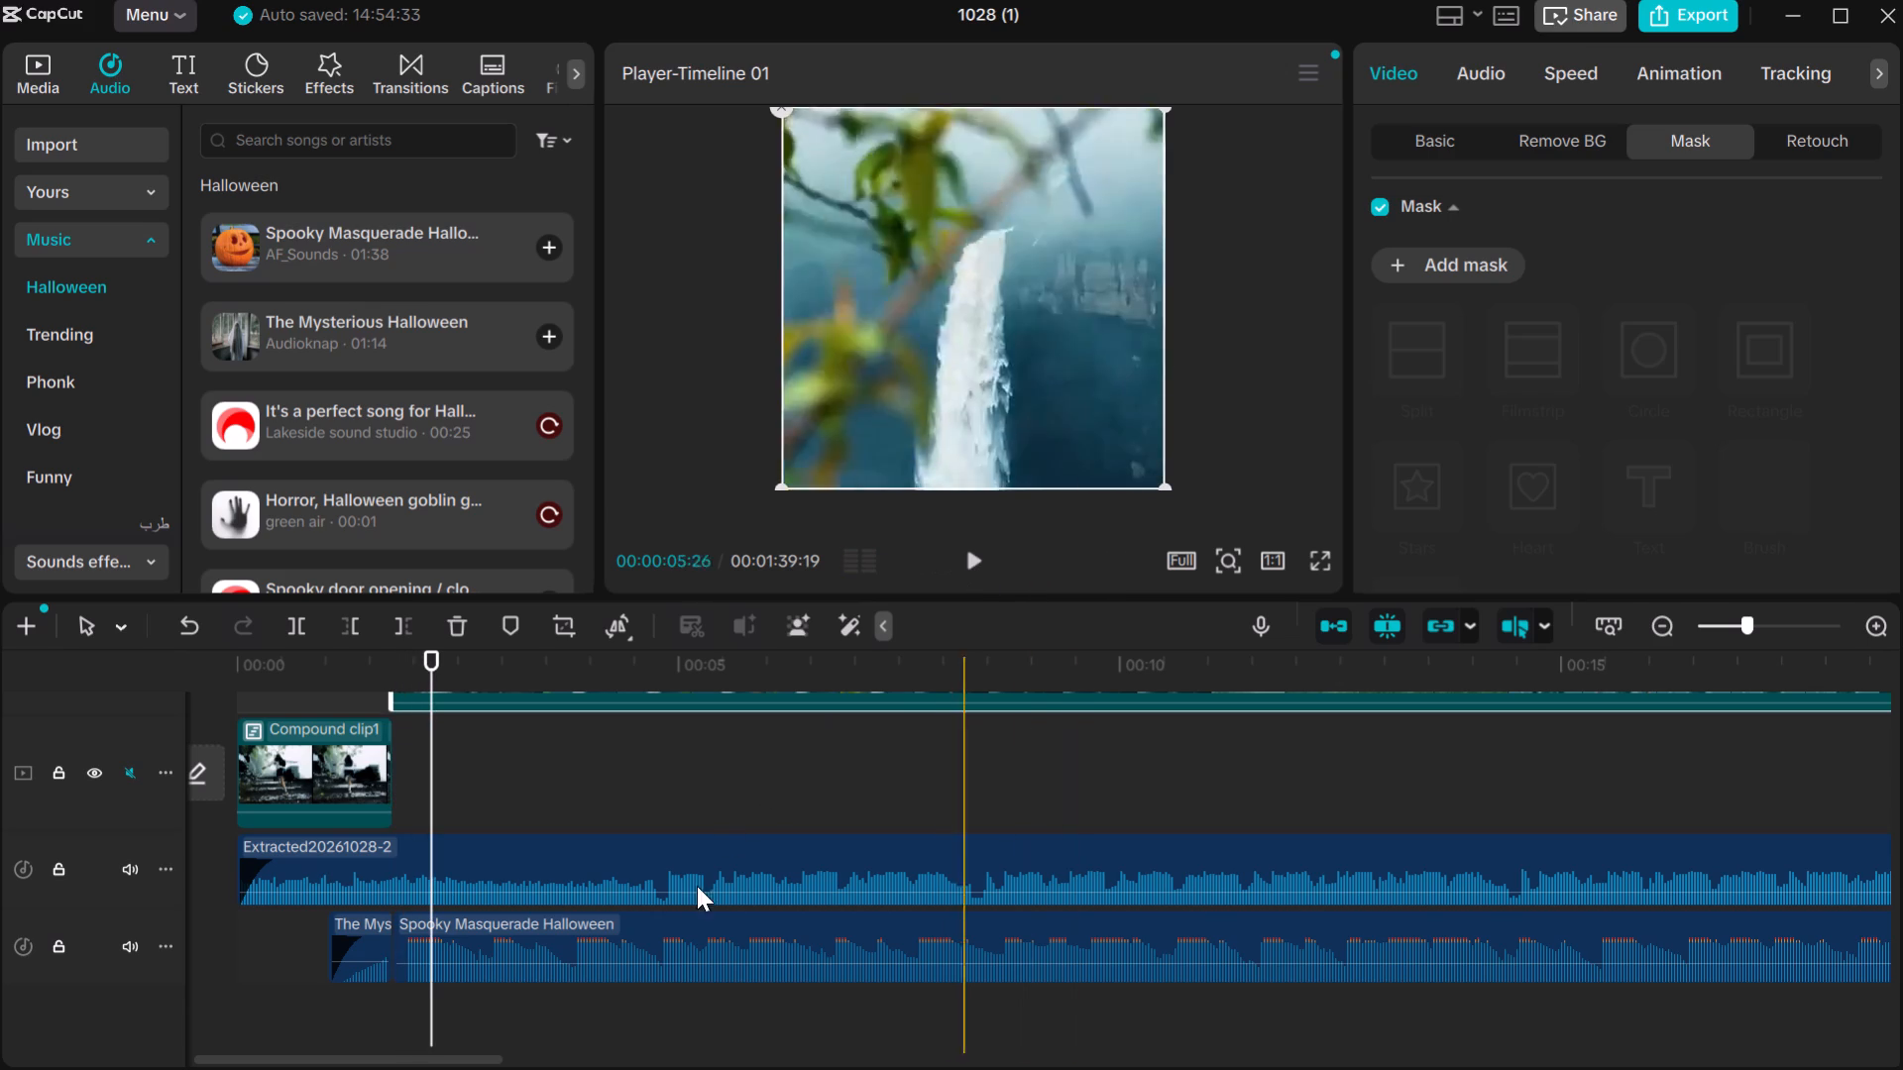
click(659, 959)
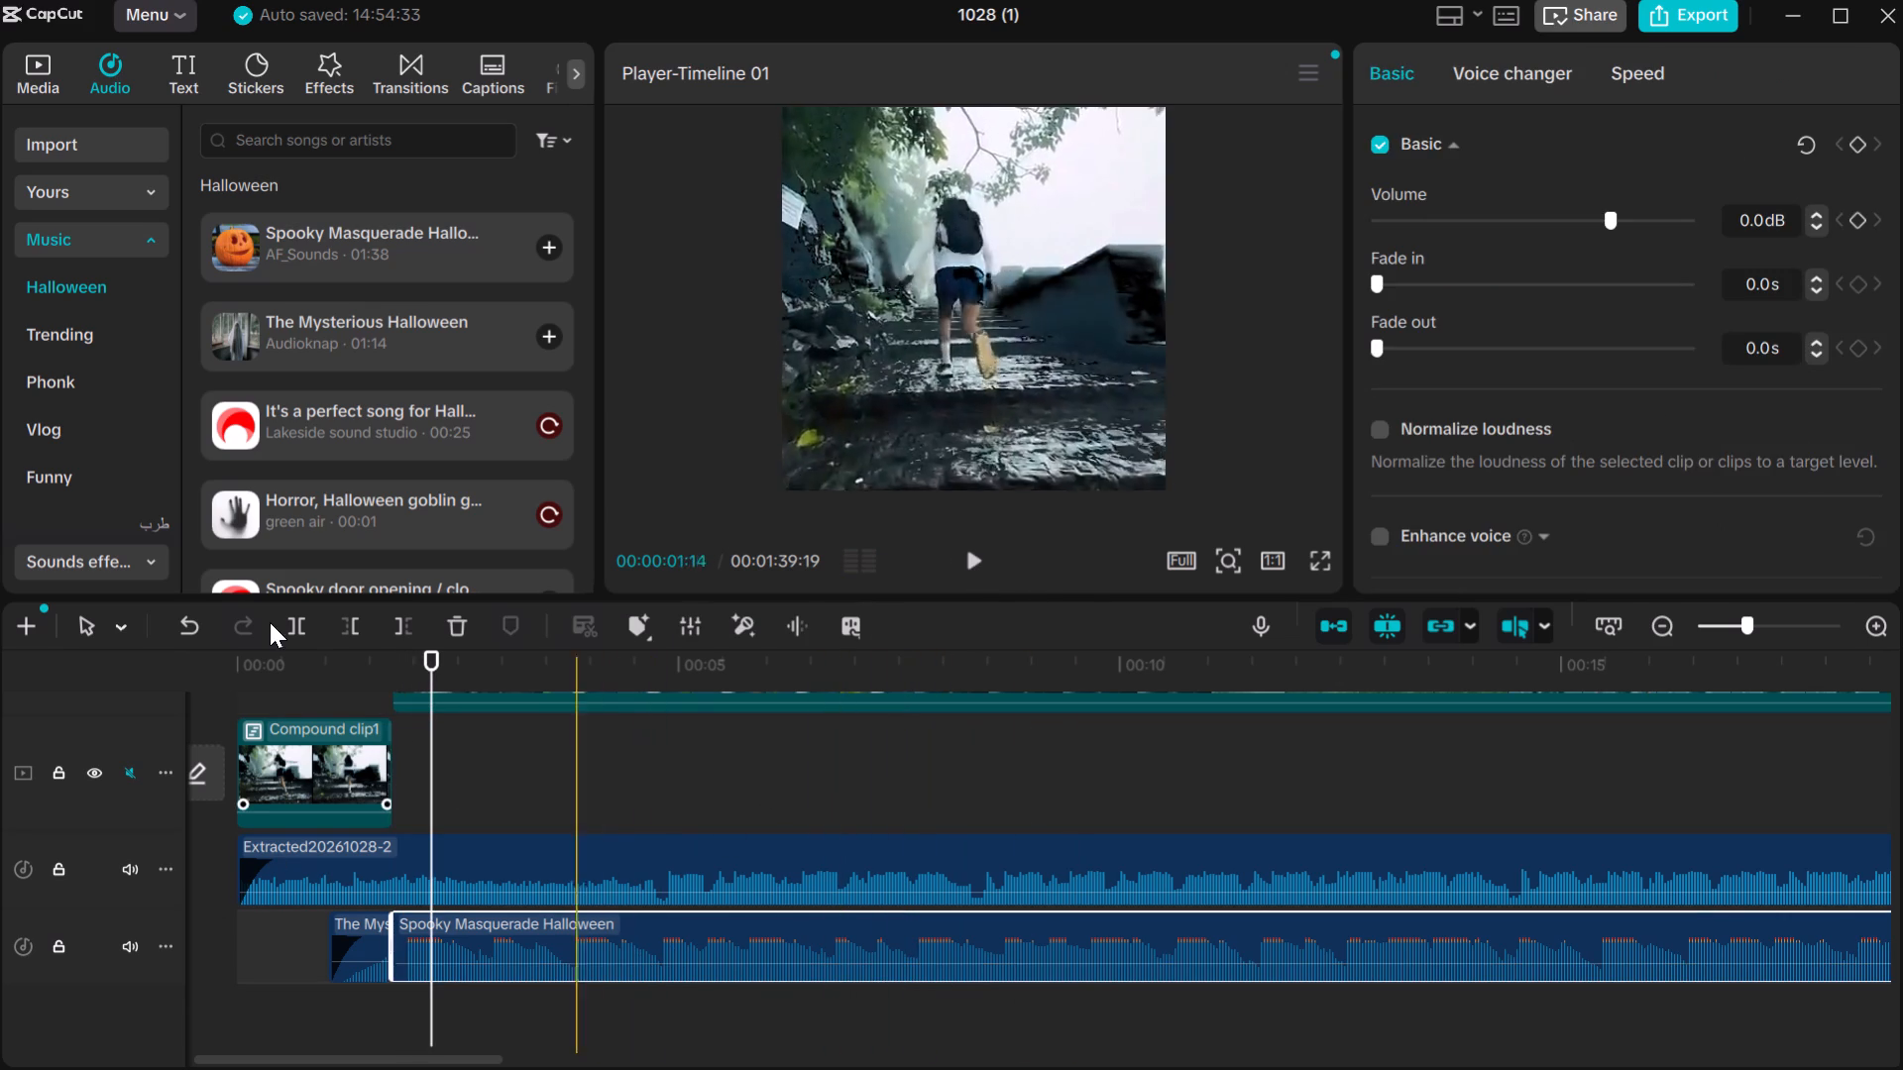
click(309, 637)
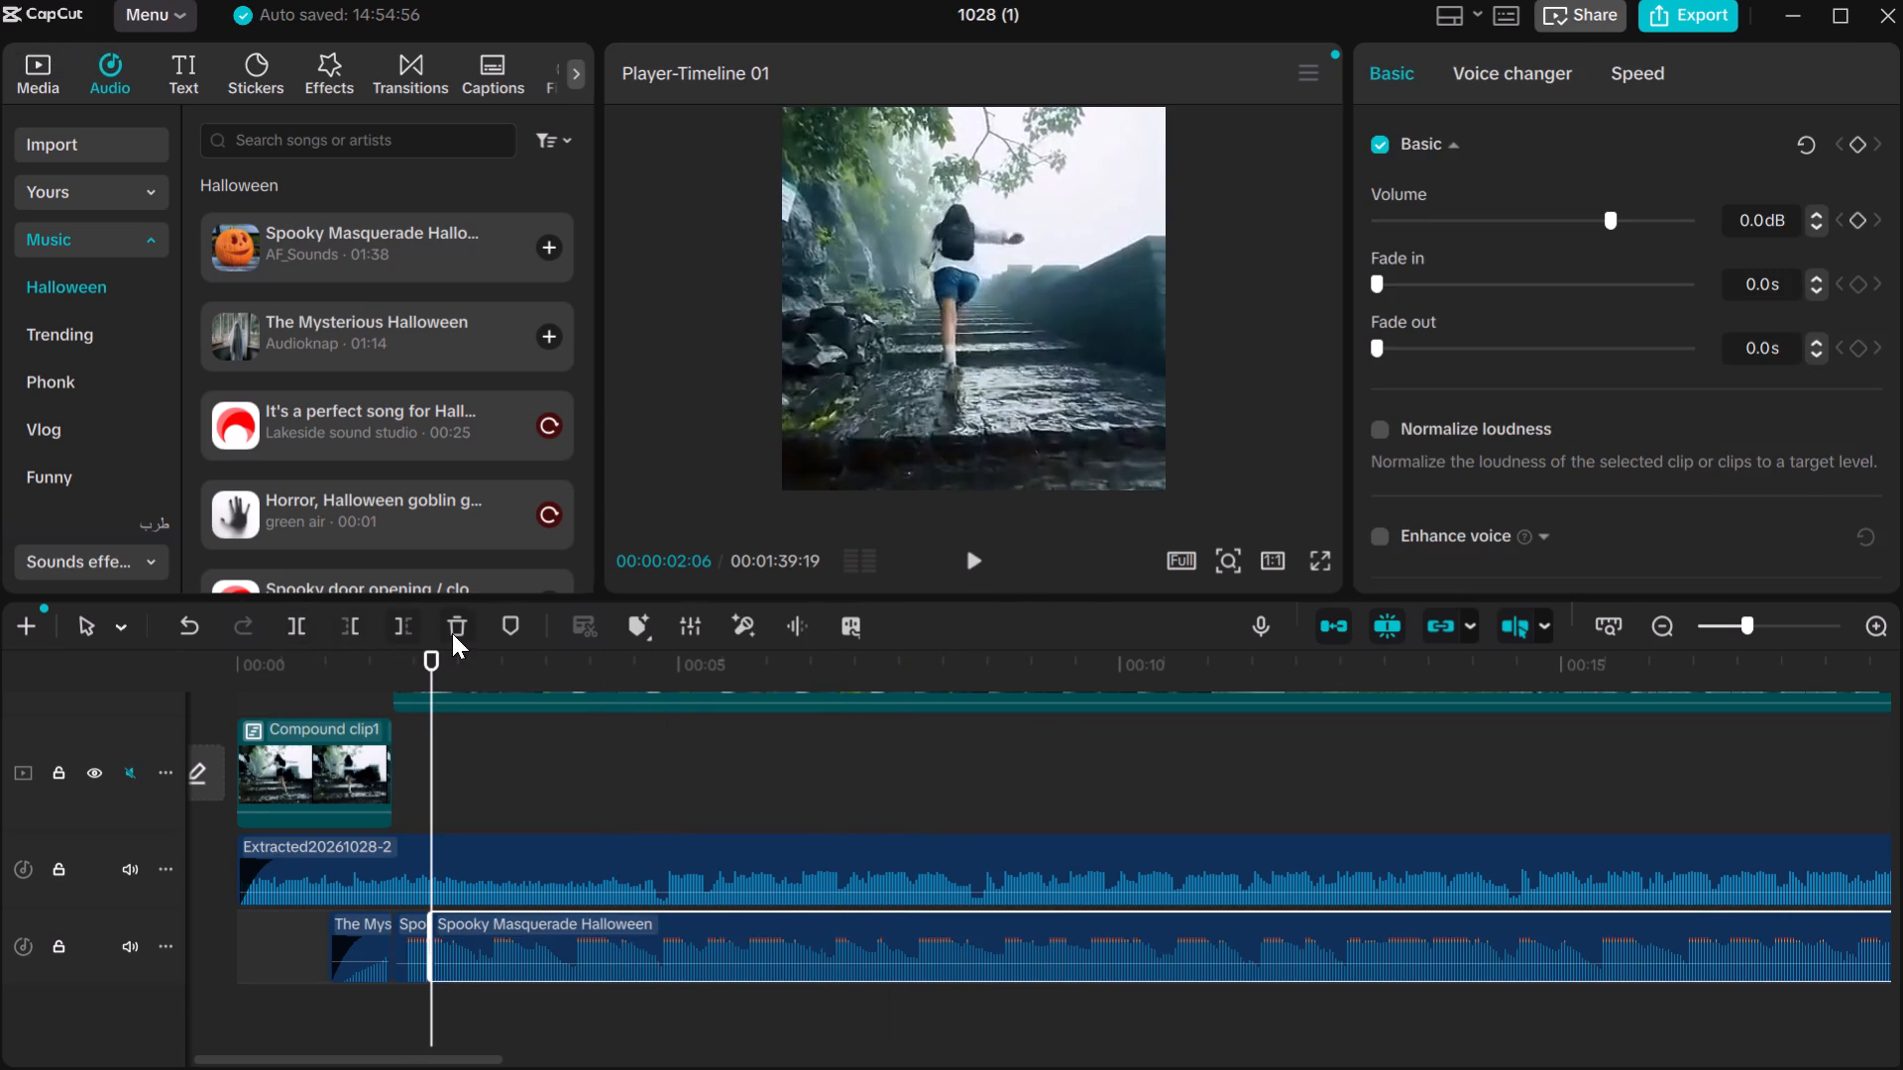
click(456, 633)
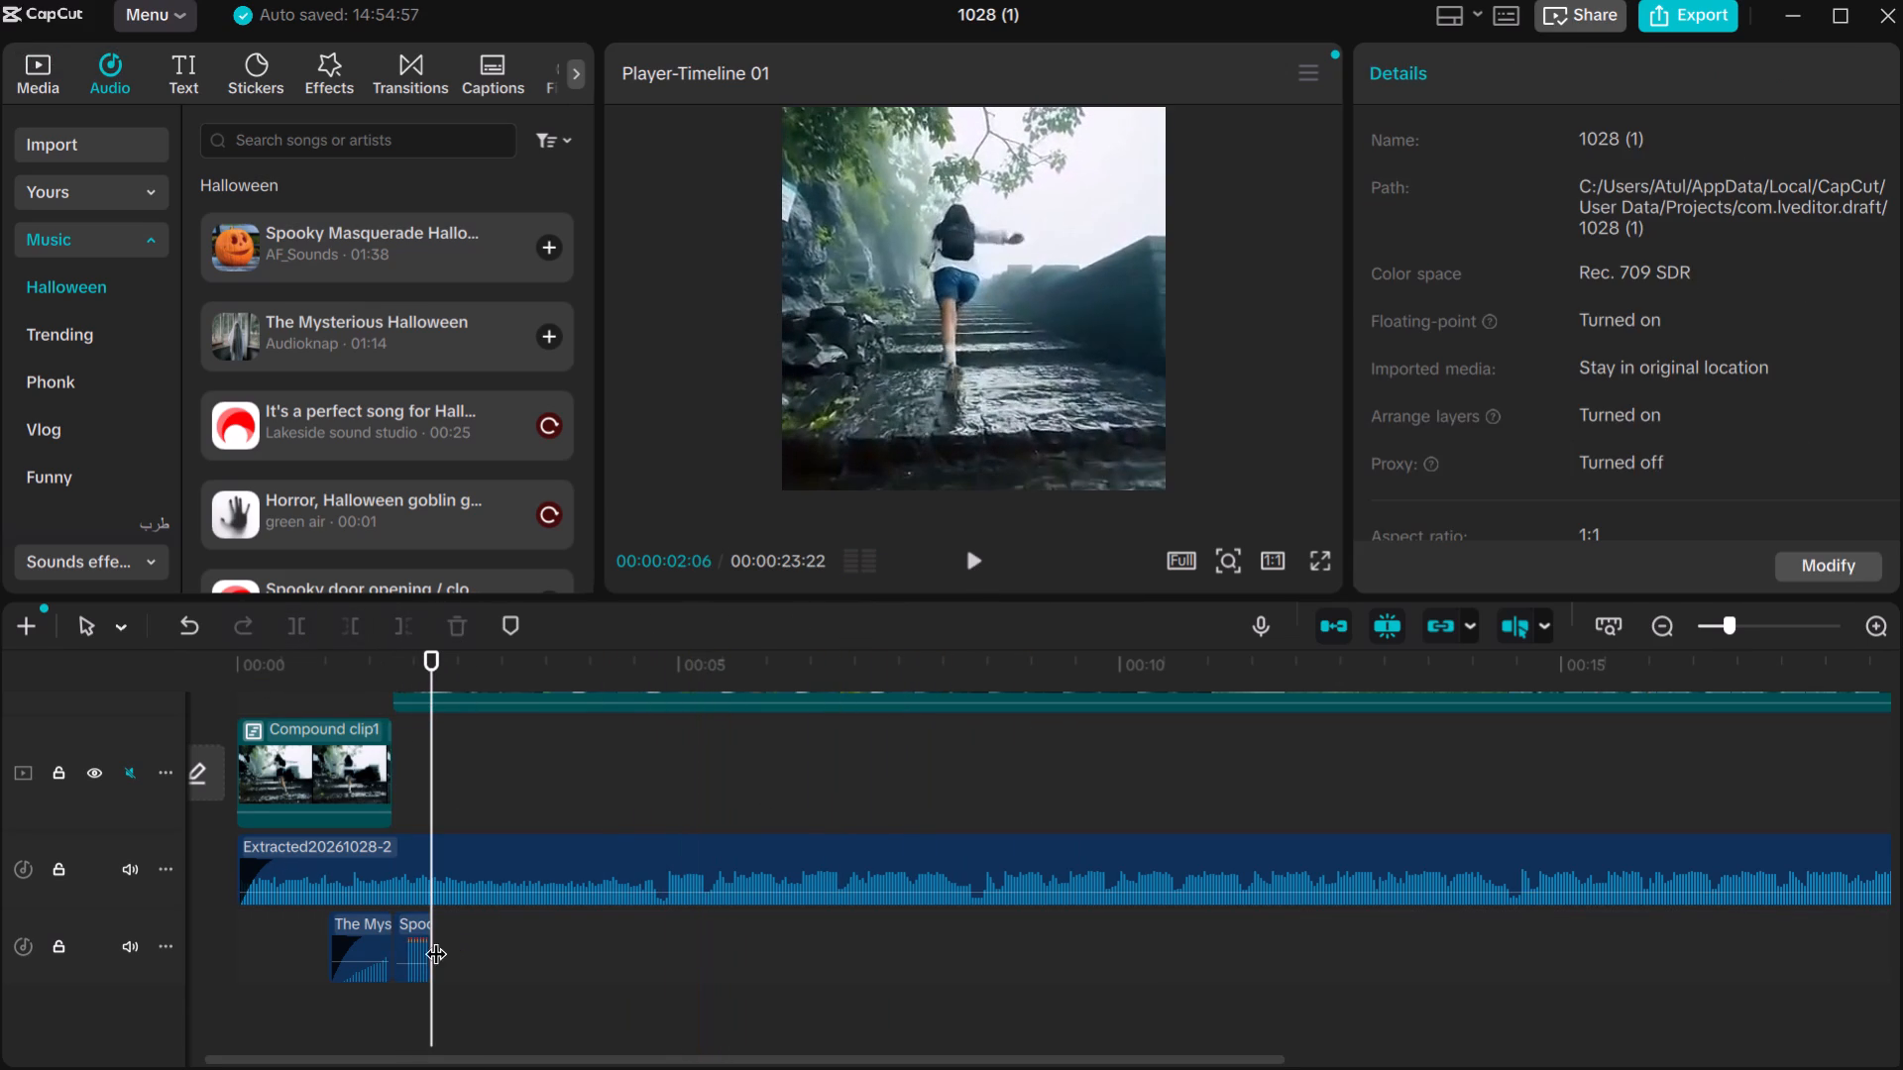
Move the short Spooky Masquerade Halloween clip along the lower audio track so it starts at about 00:00:03:24.
drag(419, 940, 437, 949)
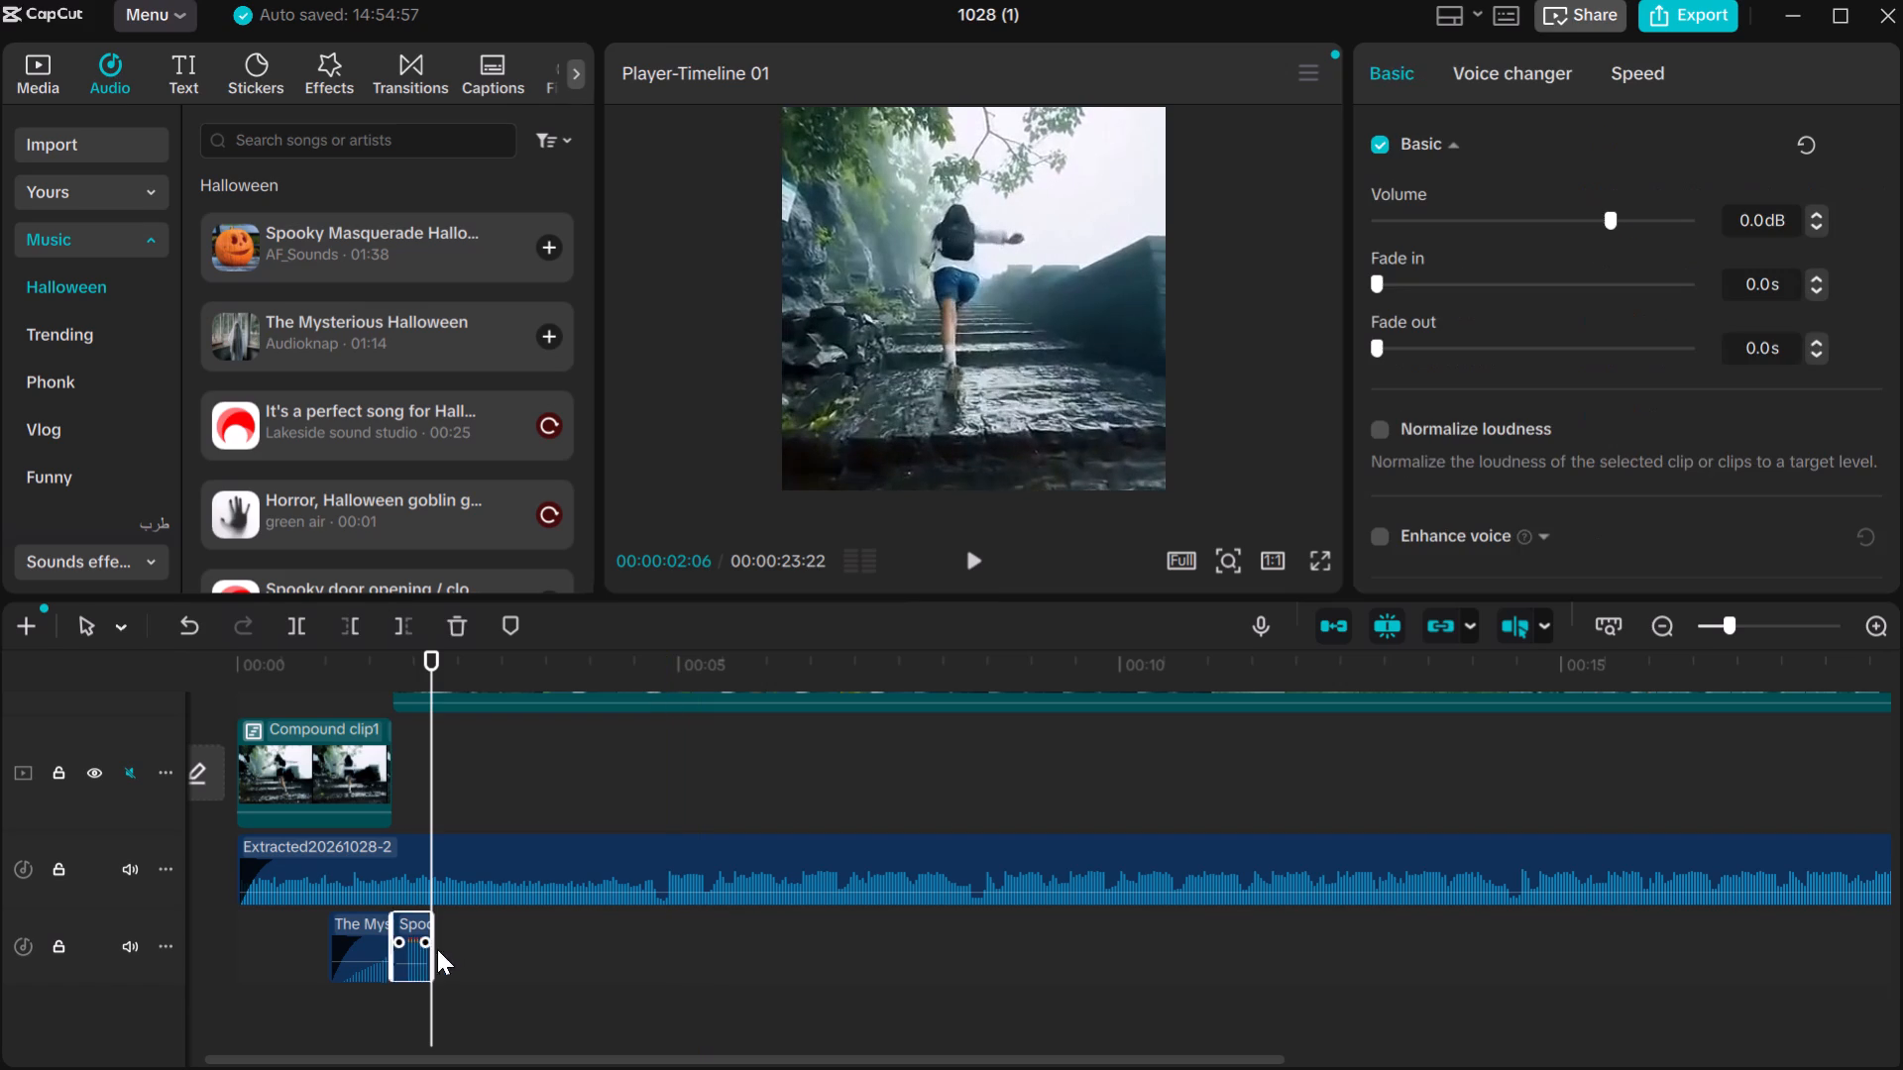
drag(437, 949, 602, 954)
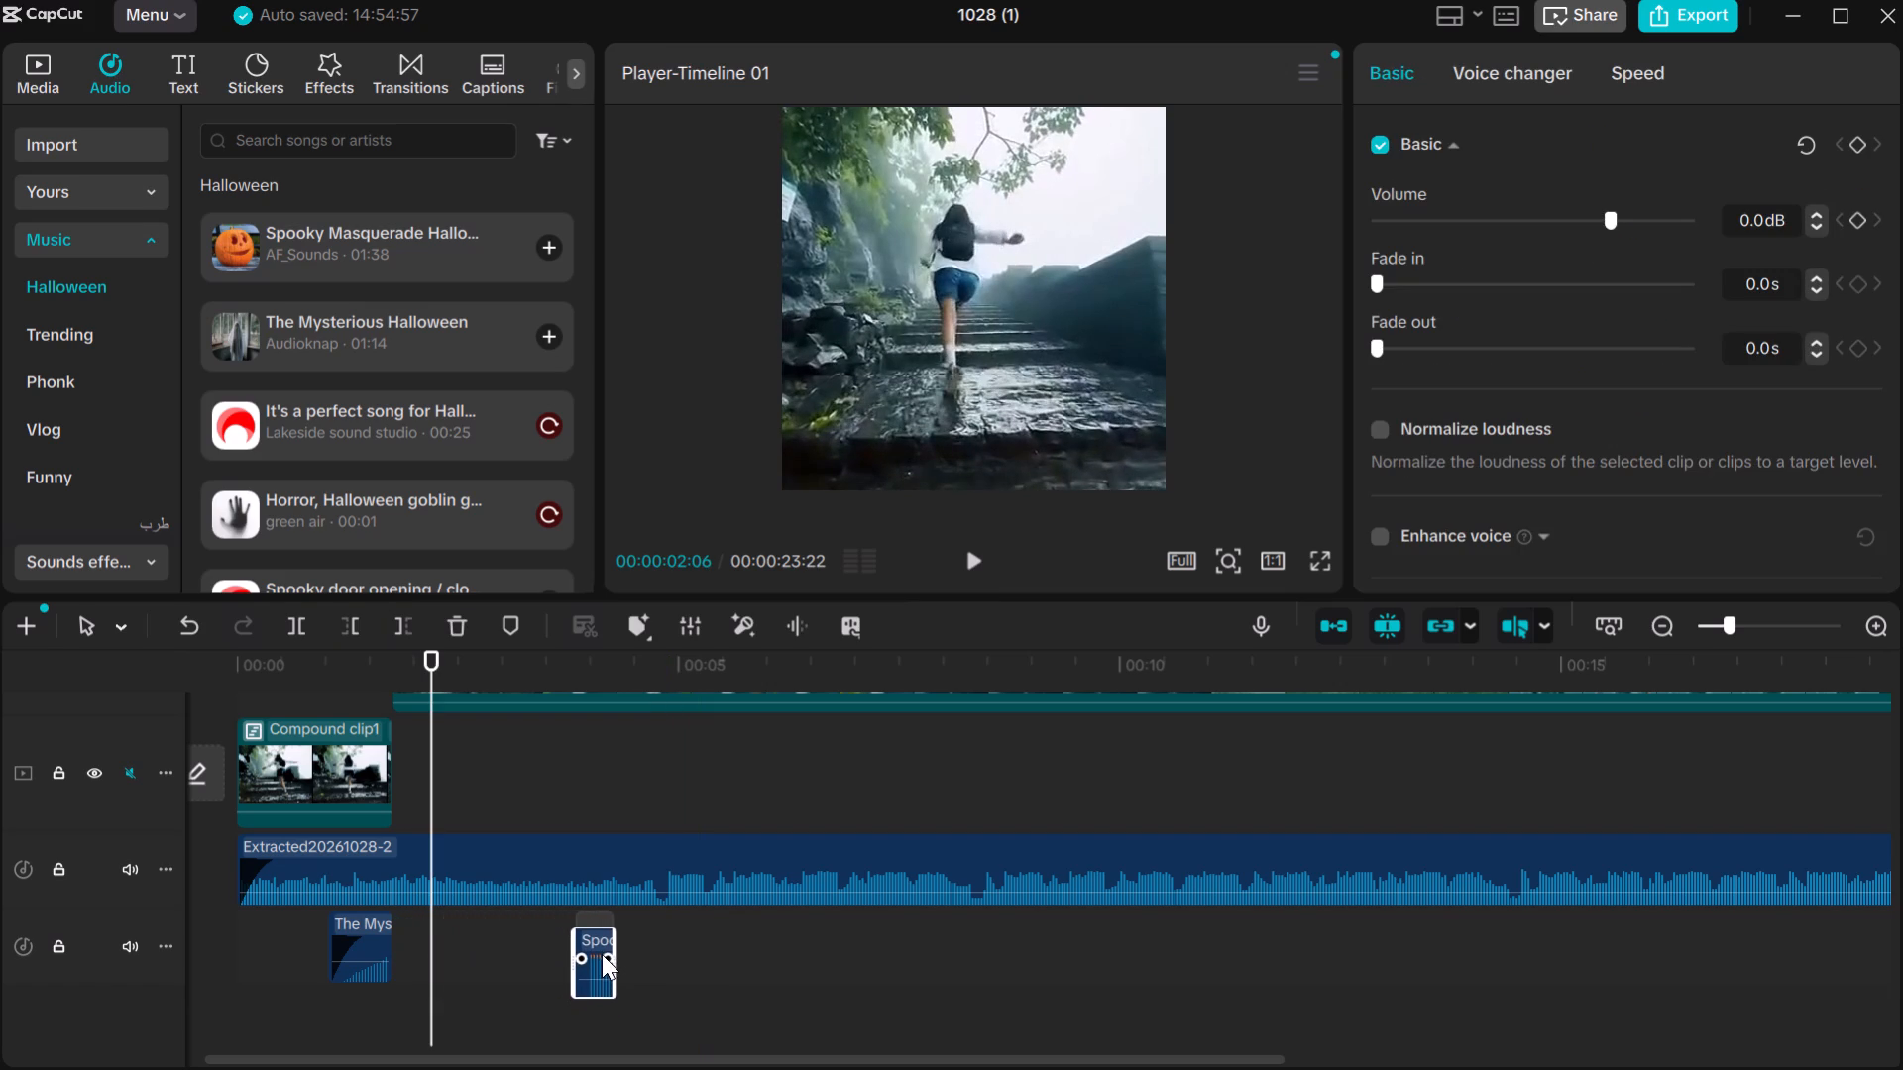
drag(602, 954, 598, 948)
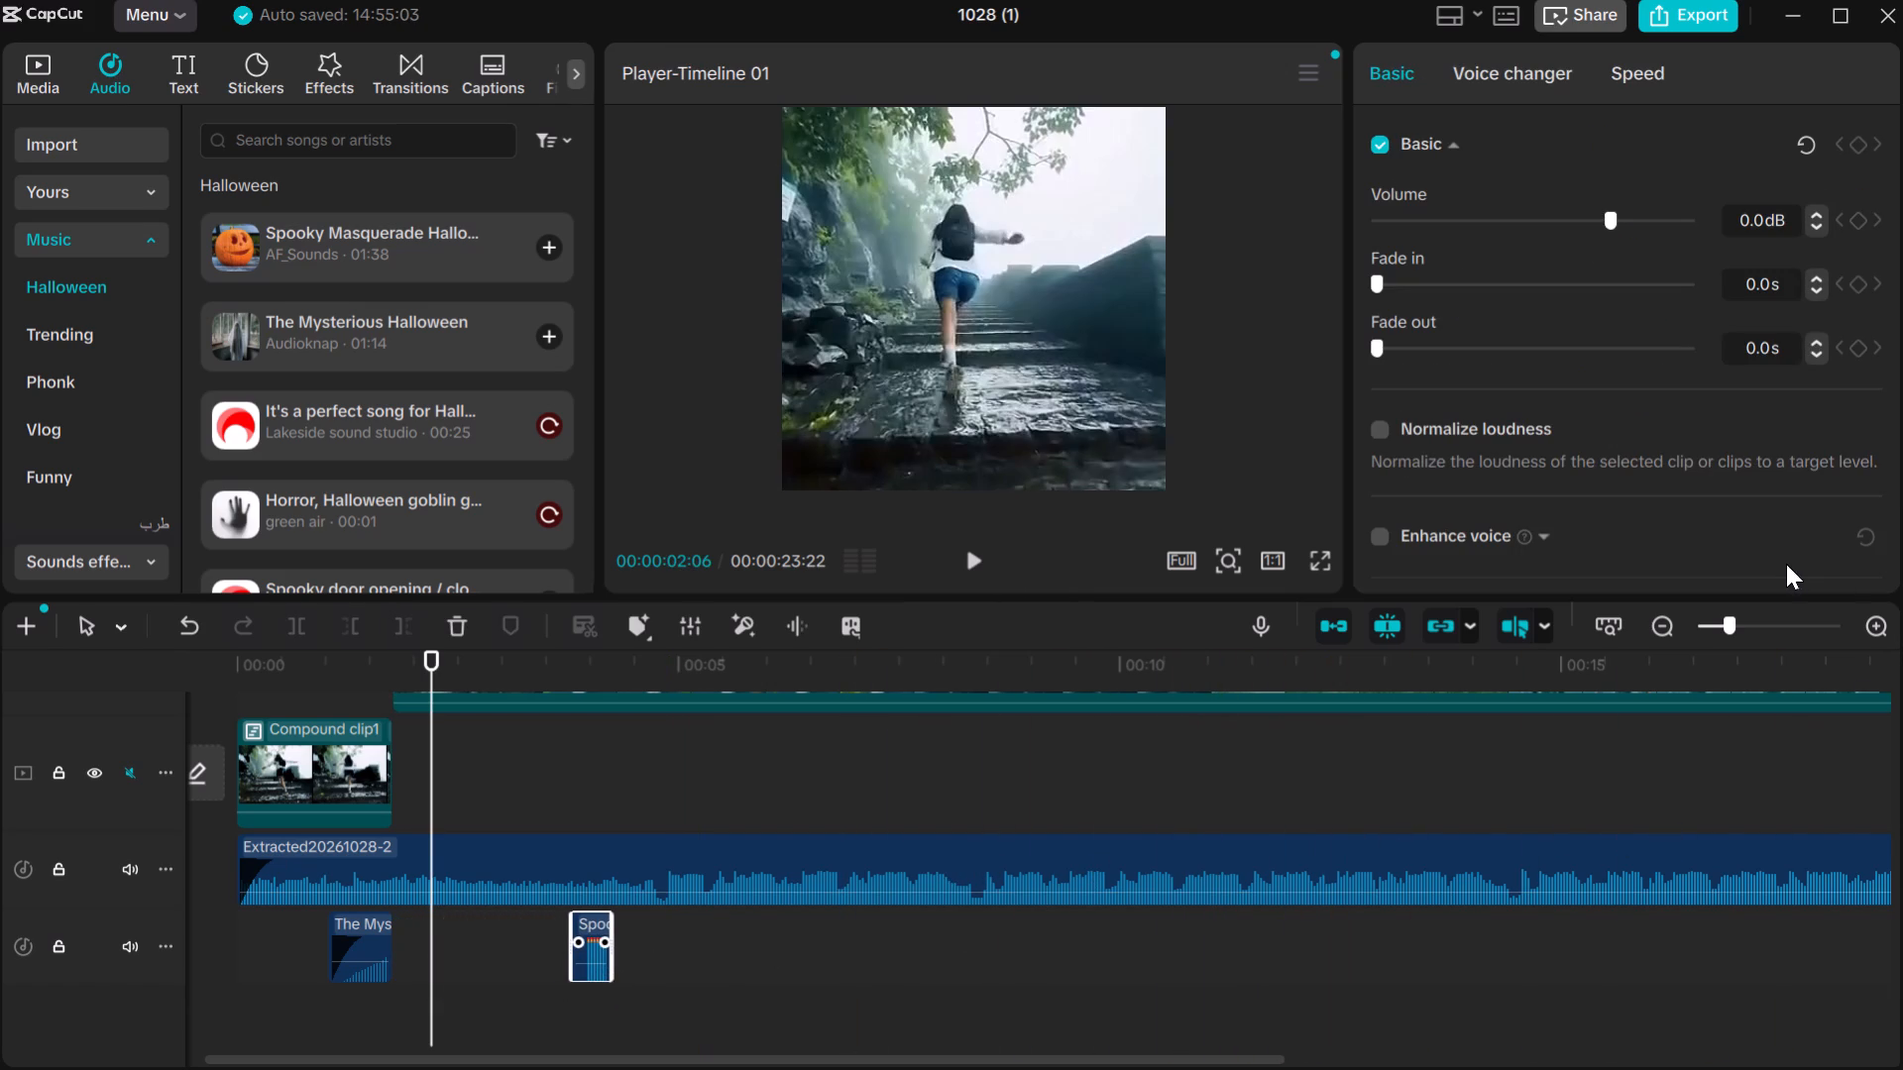
Play the timeline from 00:00:02:06 through the Spooky Masquerade clip, and replay it from 00:00:03:27 to check its timing.
click(1881, 618)
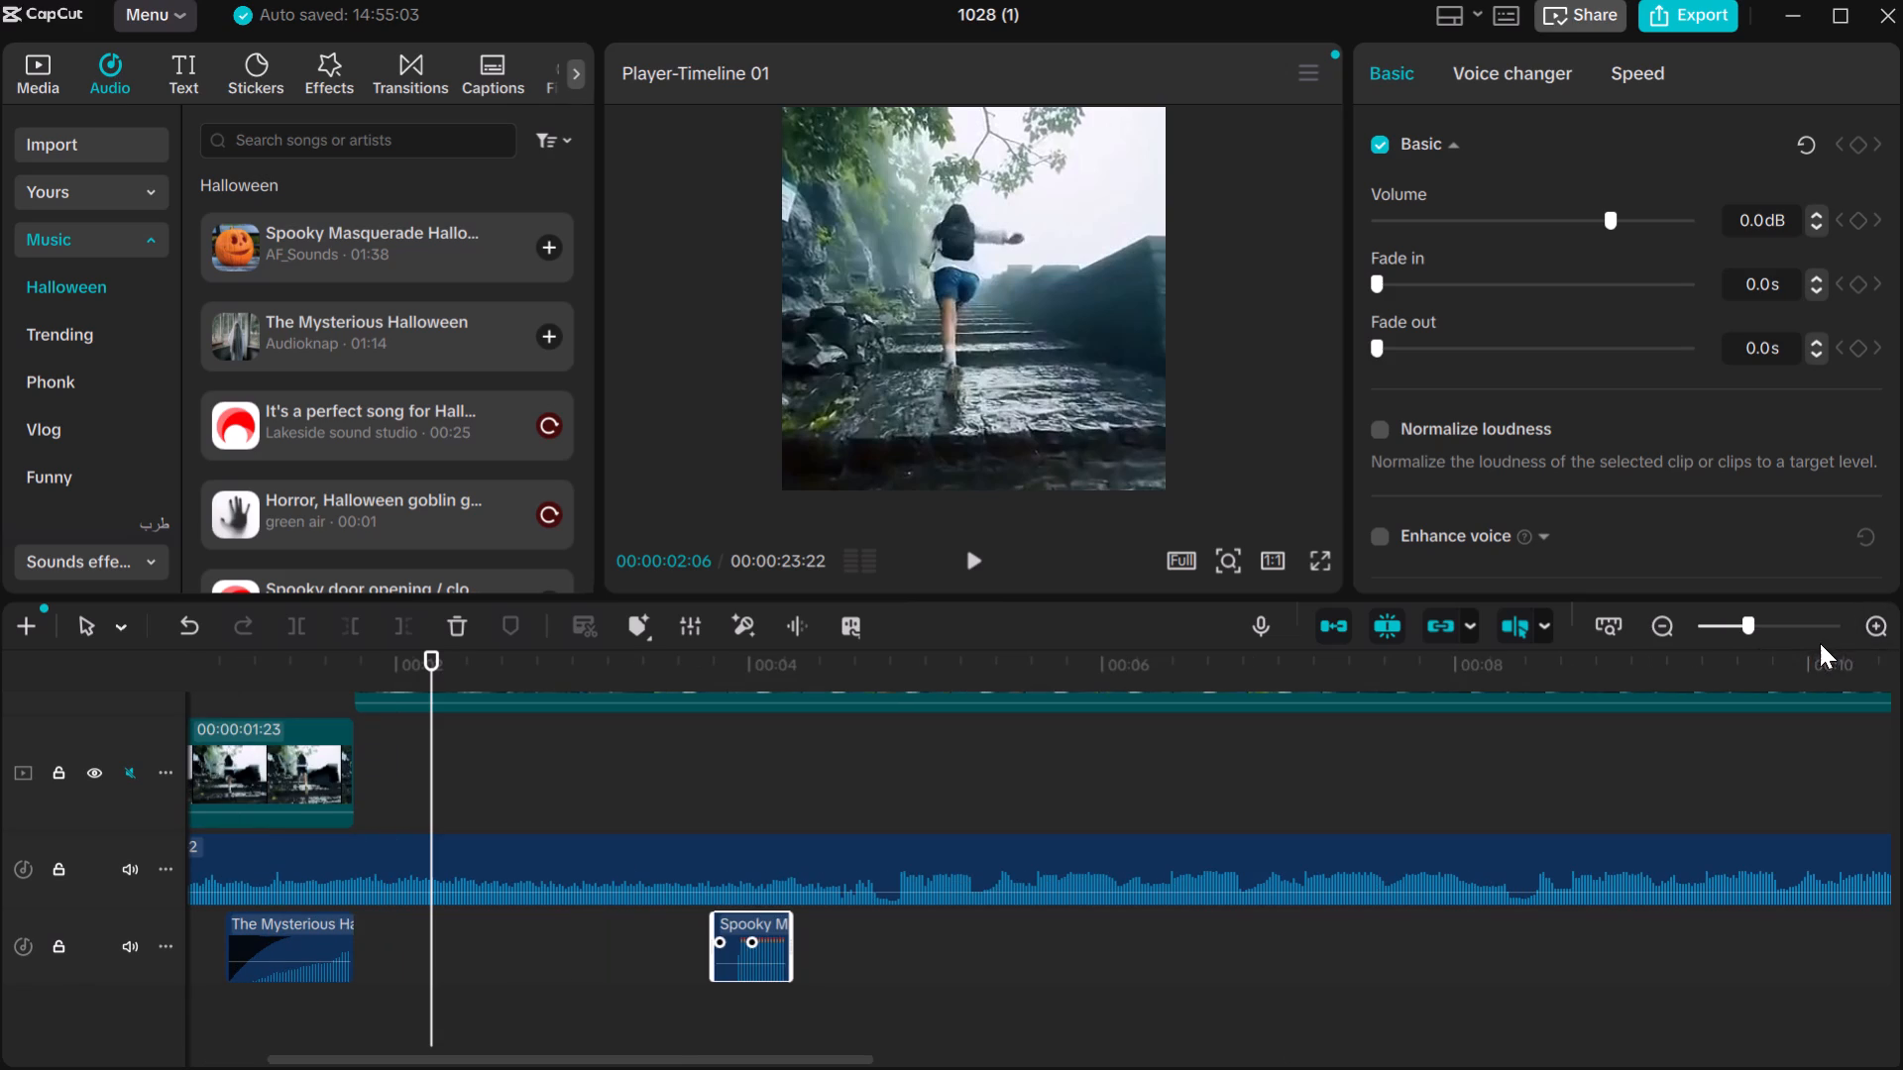
click(1877, 628)
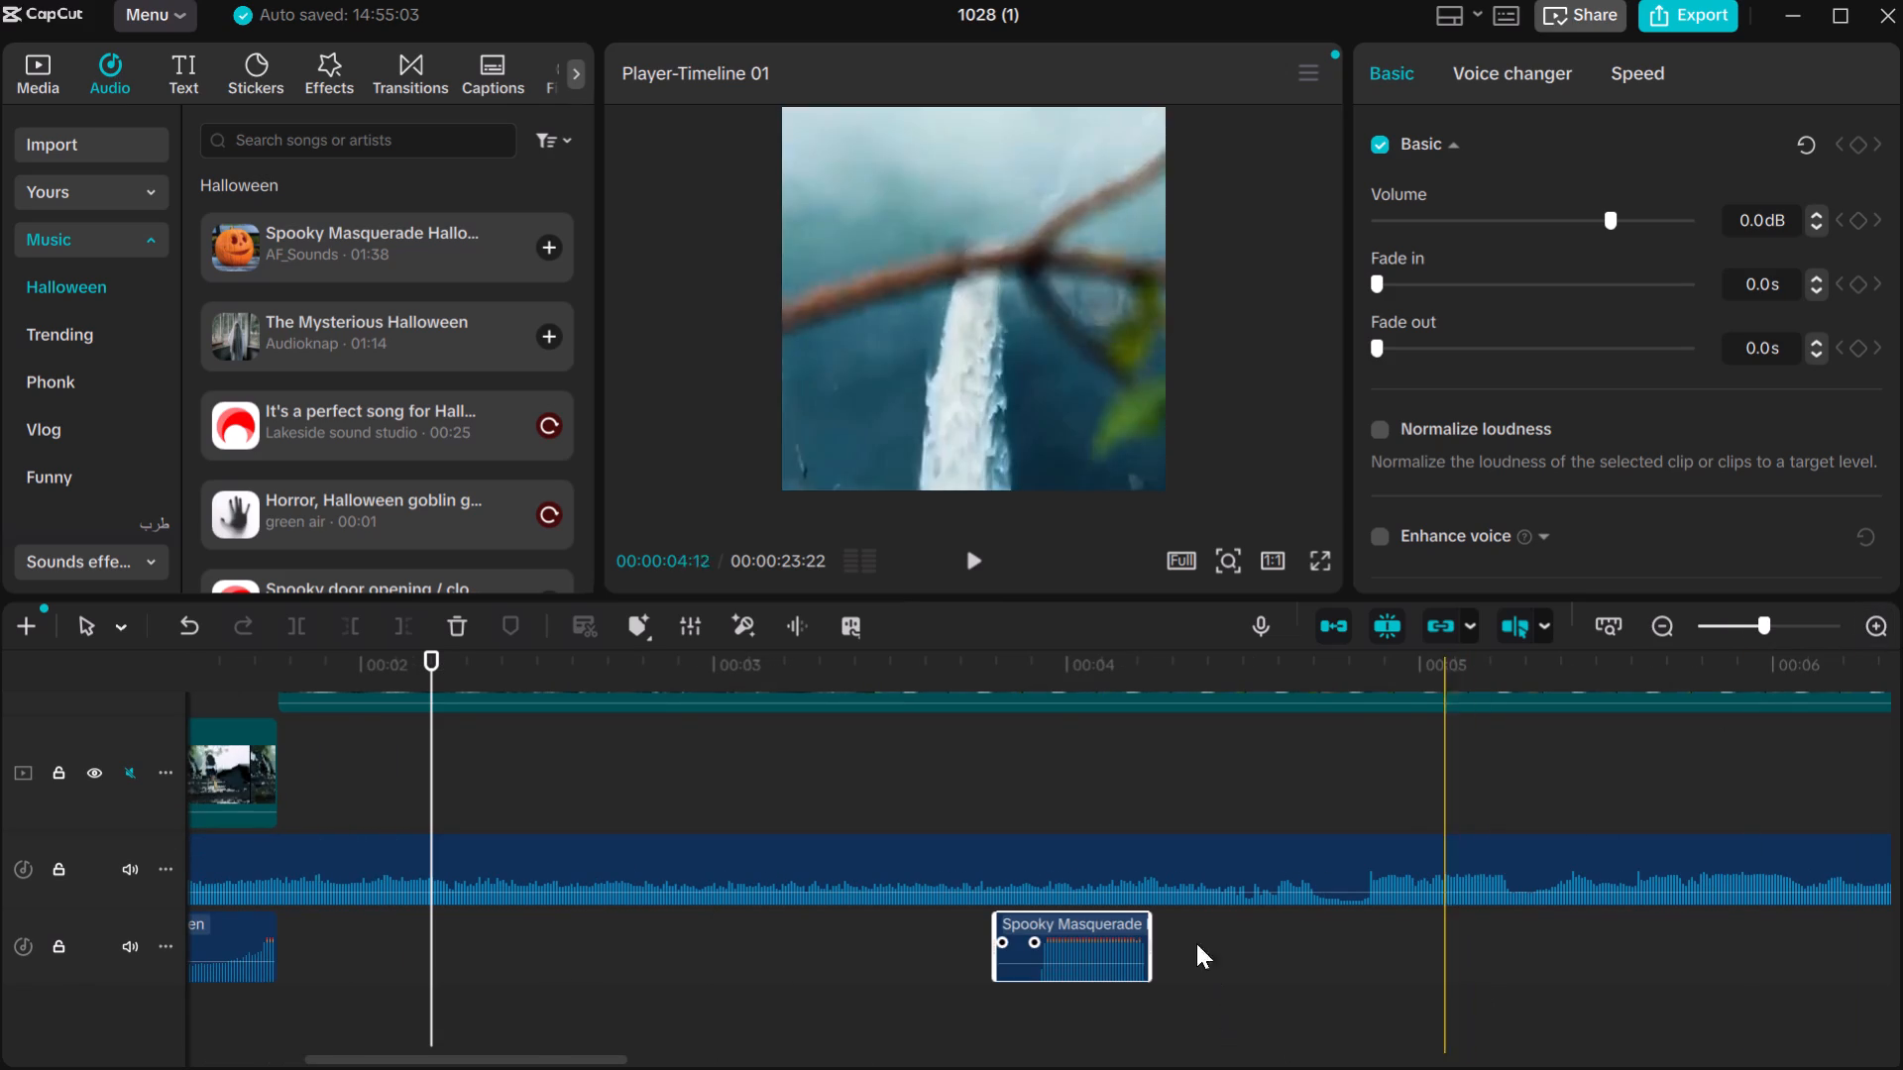
click(872, 712)
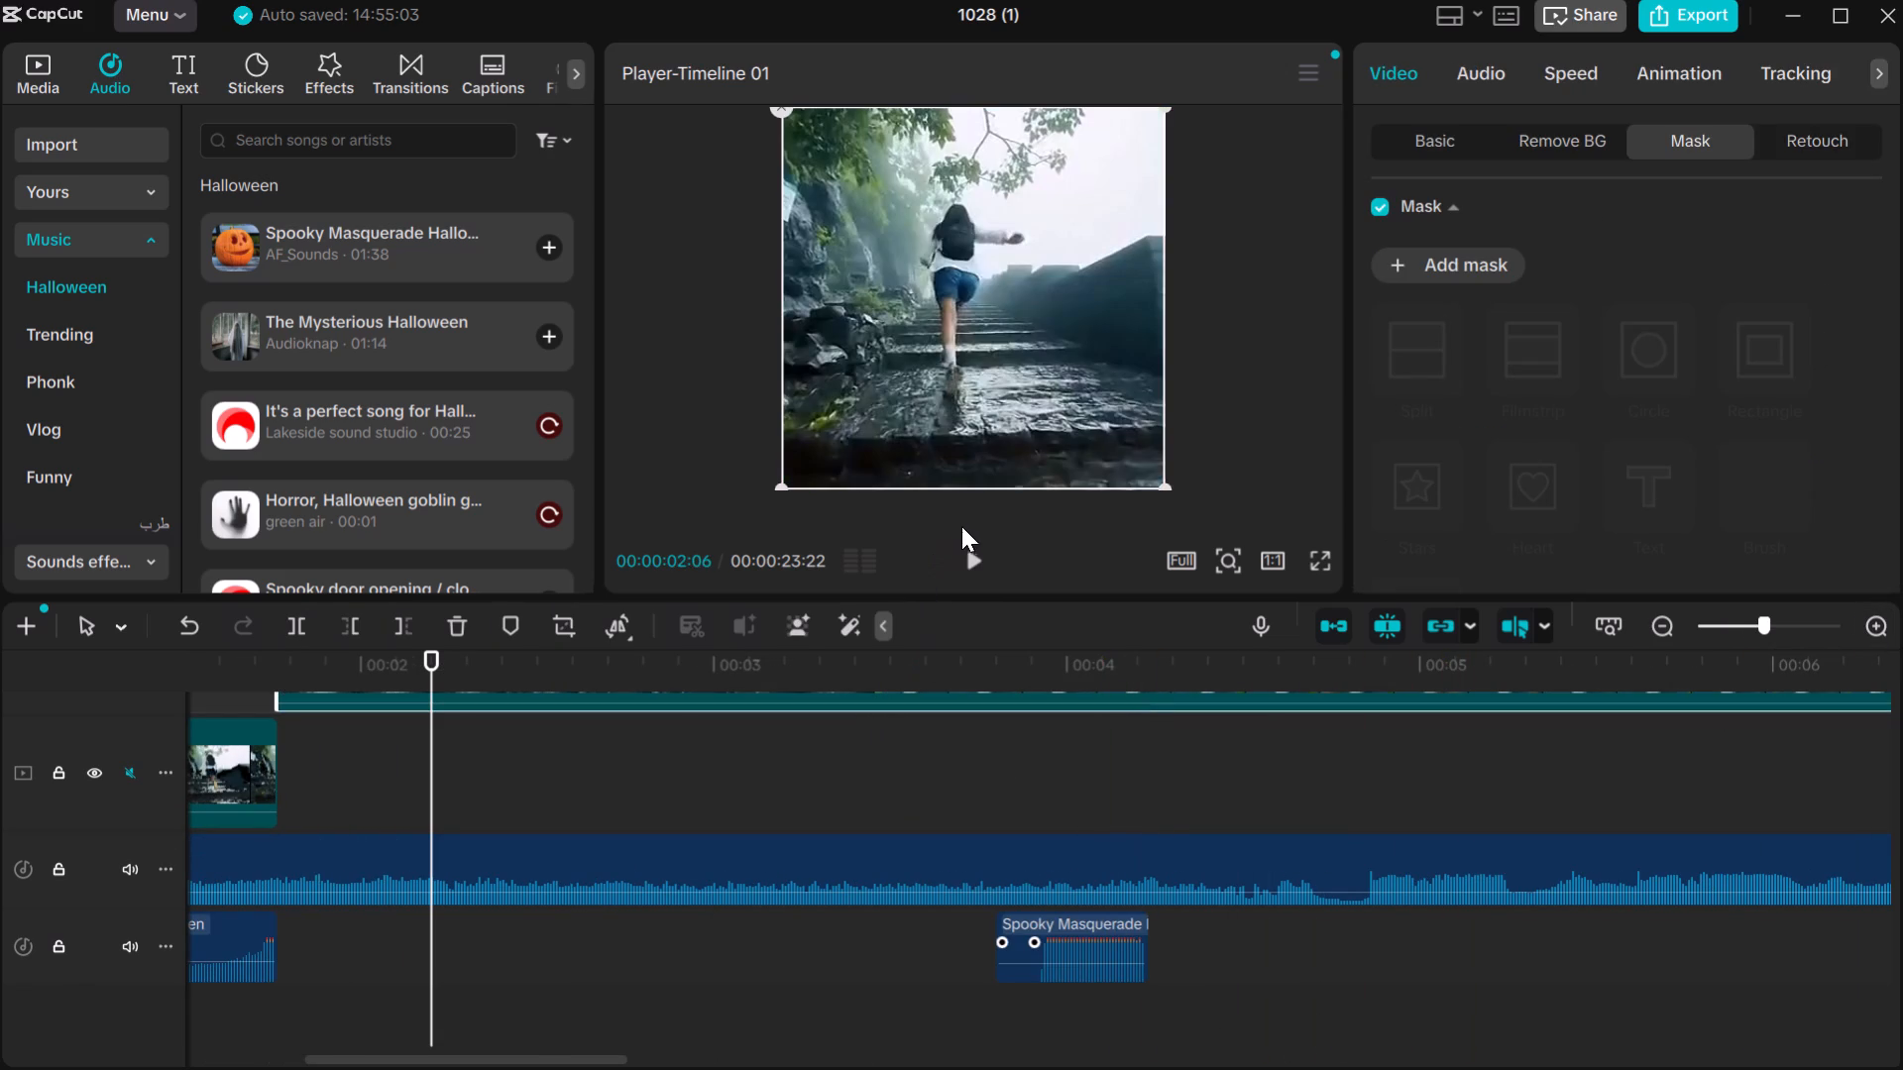
click(967, 544)
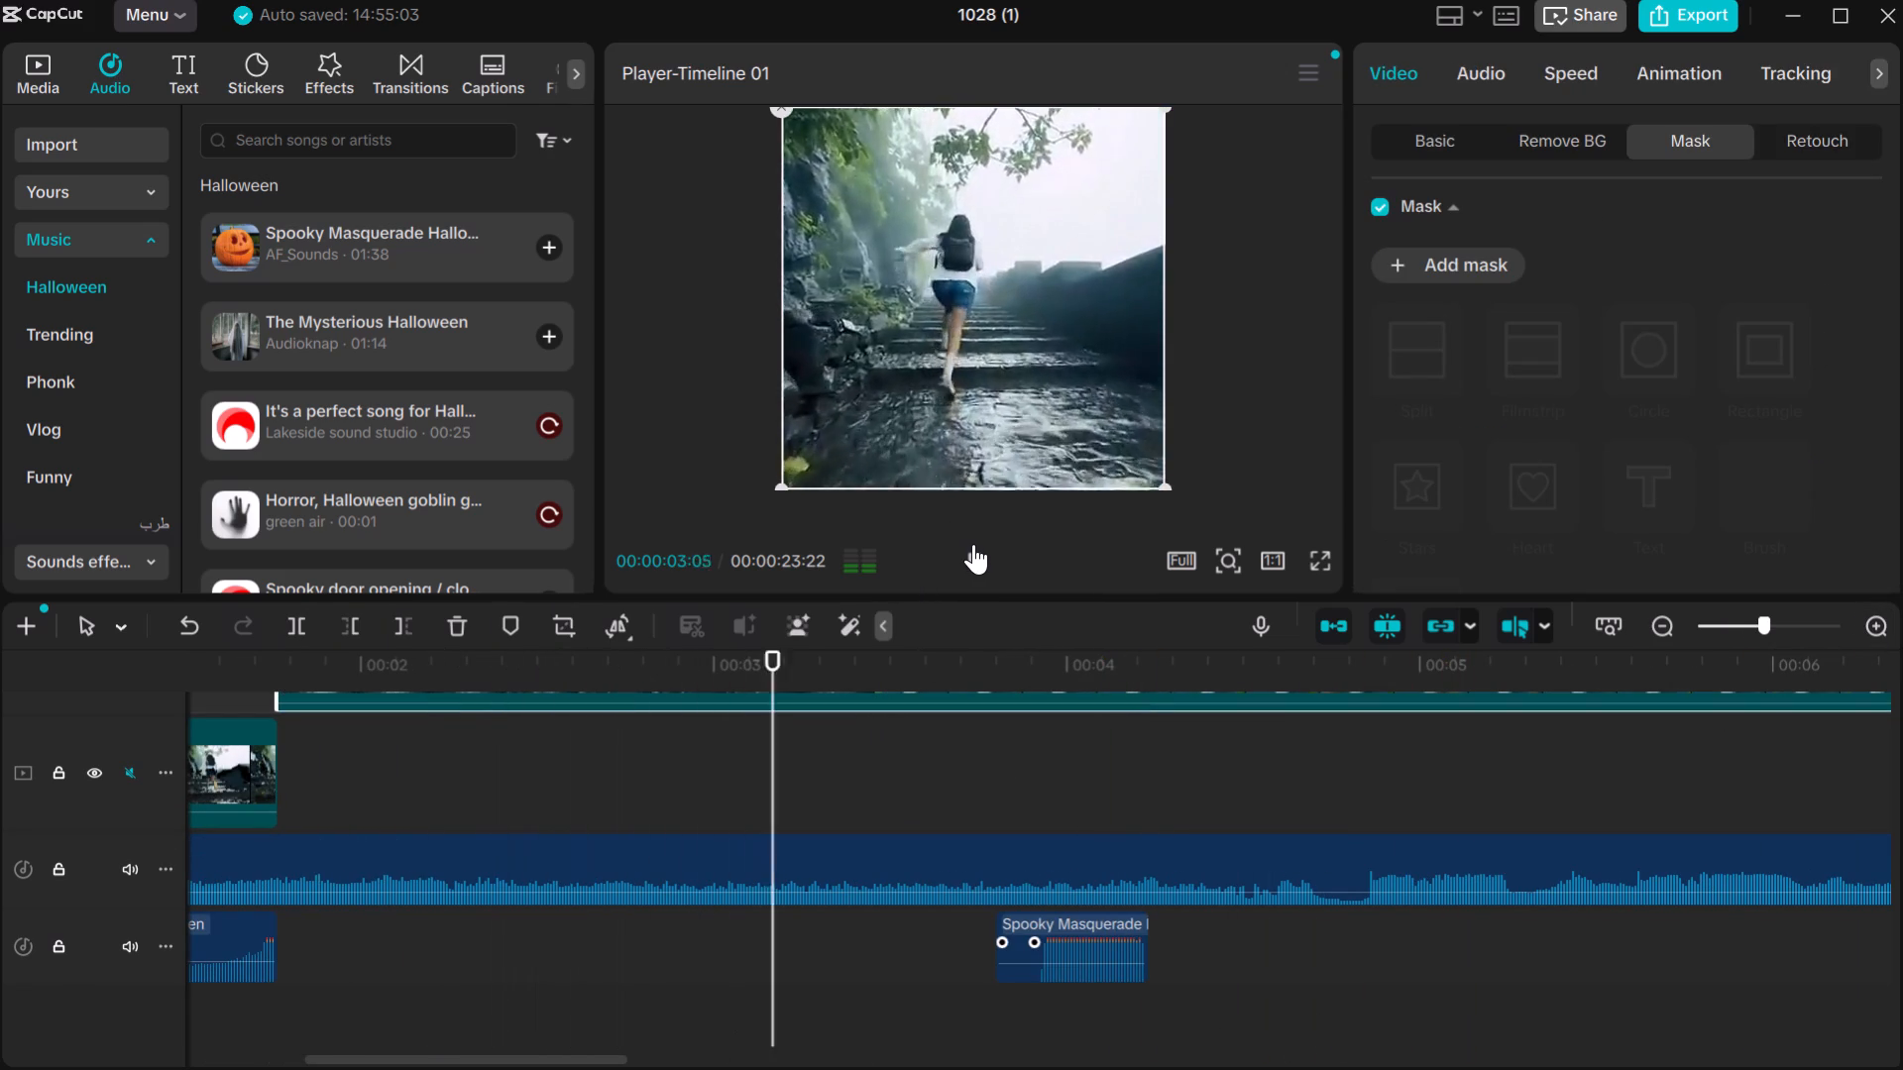
click(973, 544)
click(974, 544)
click(974, 544)
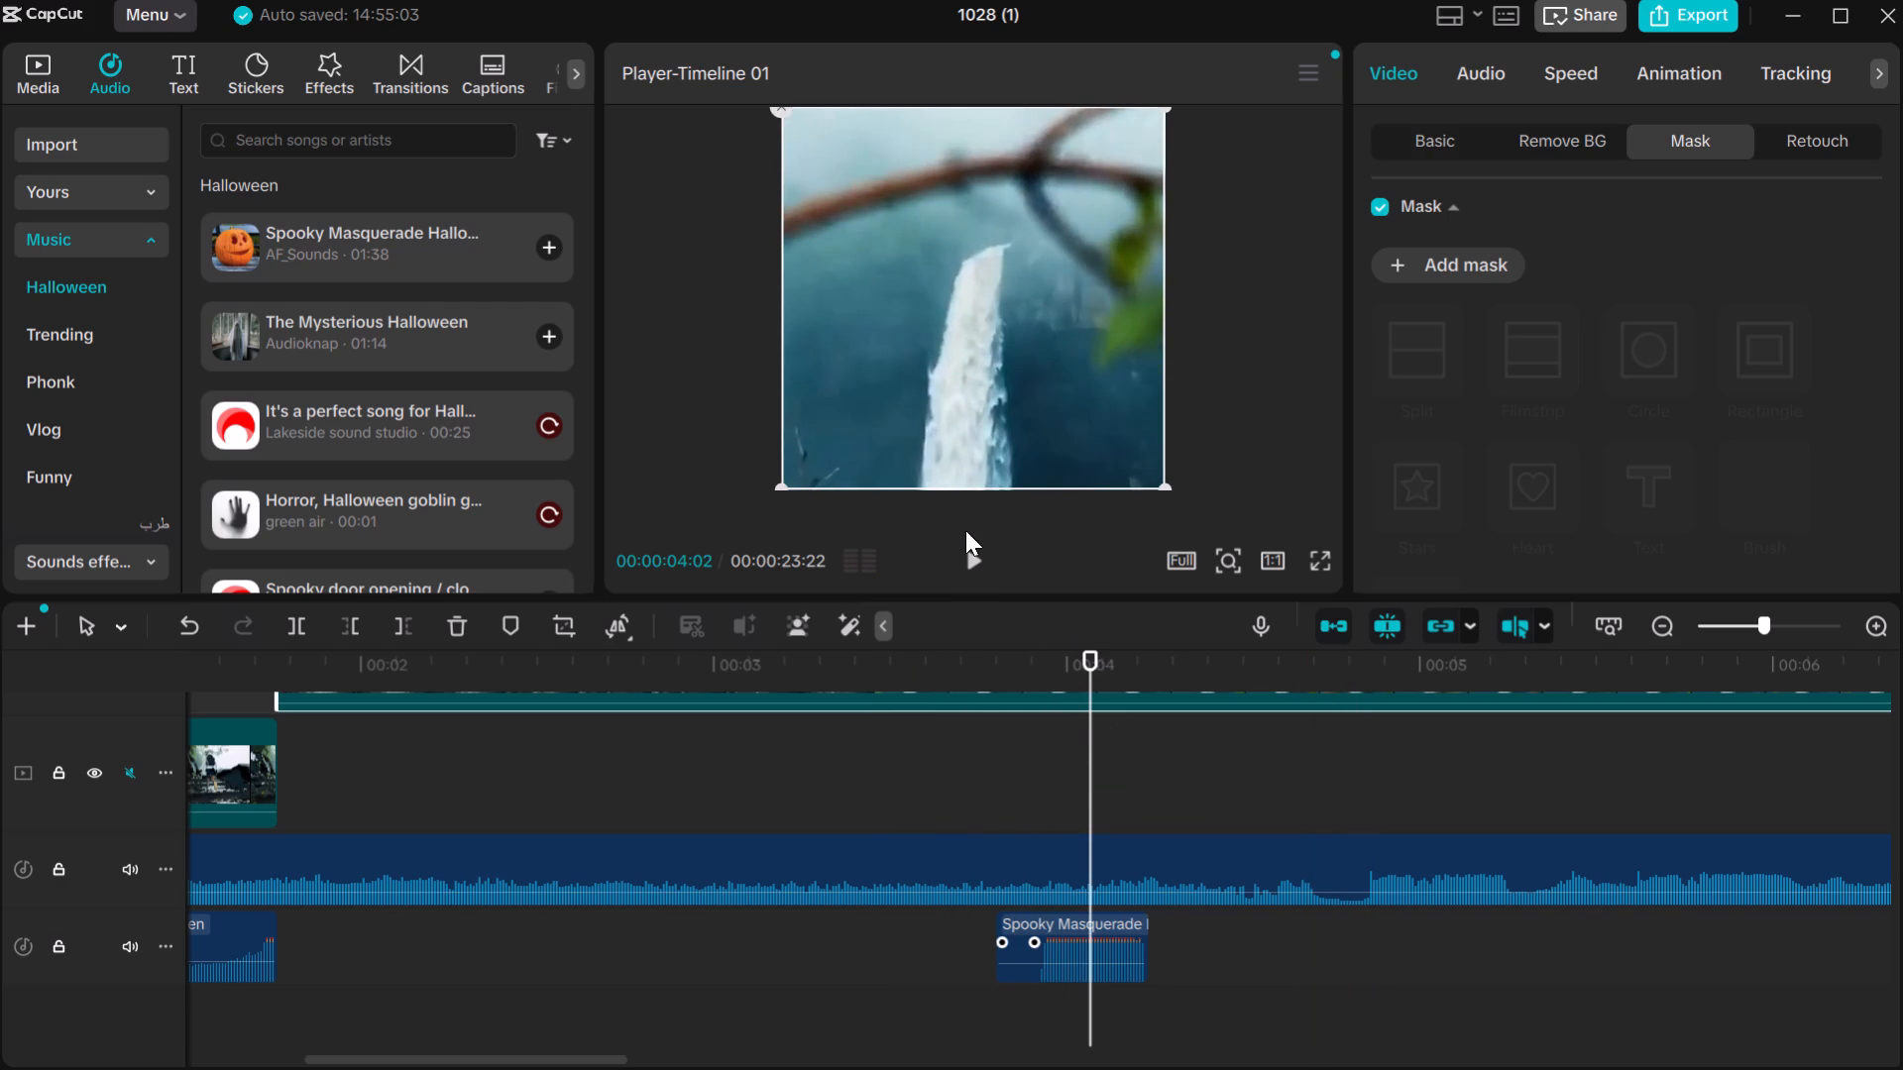
click(973, 559)
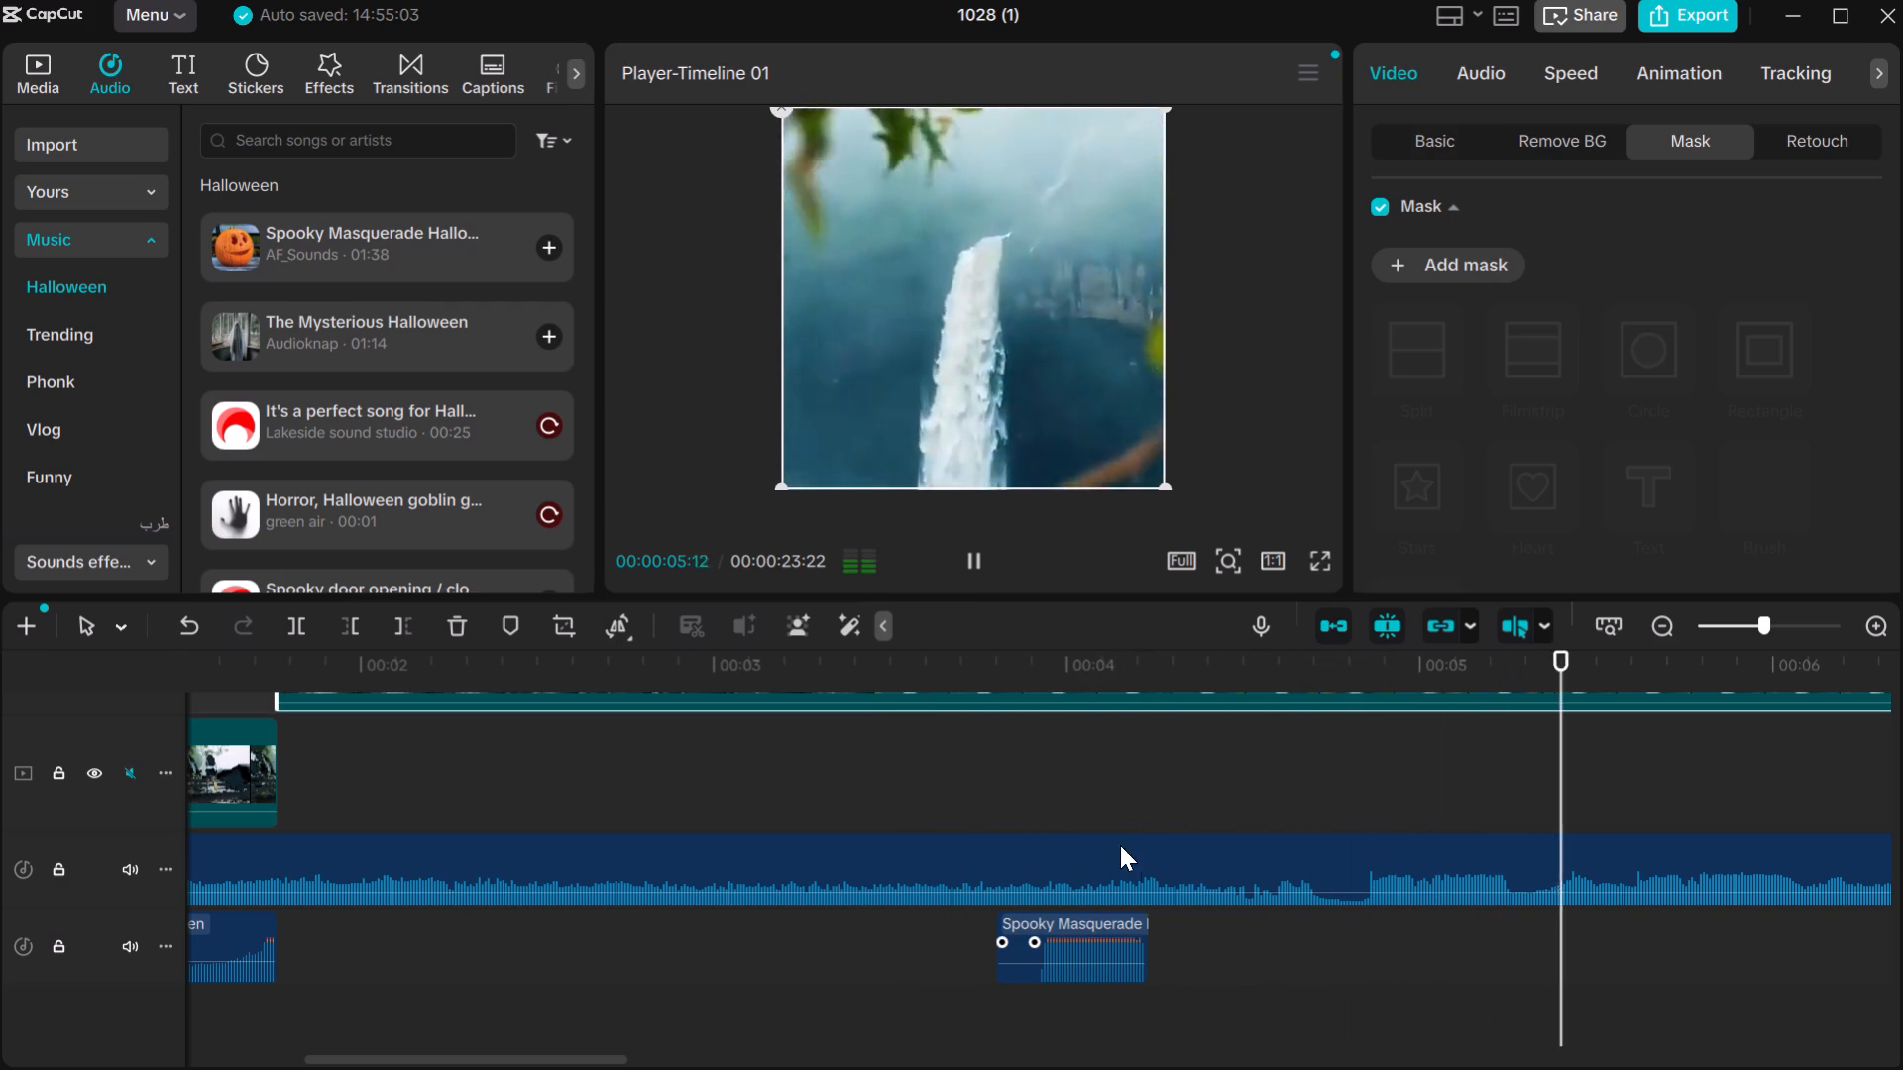
click(1029, 810)
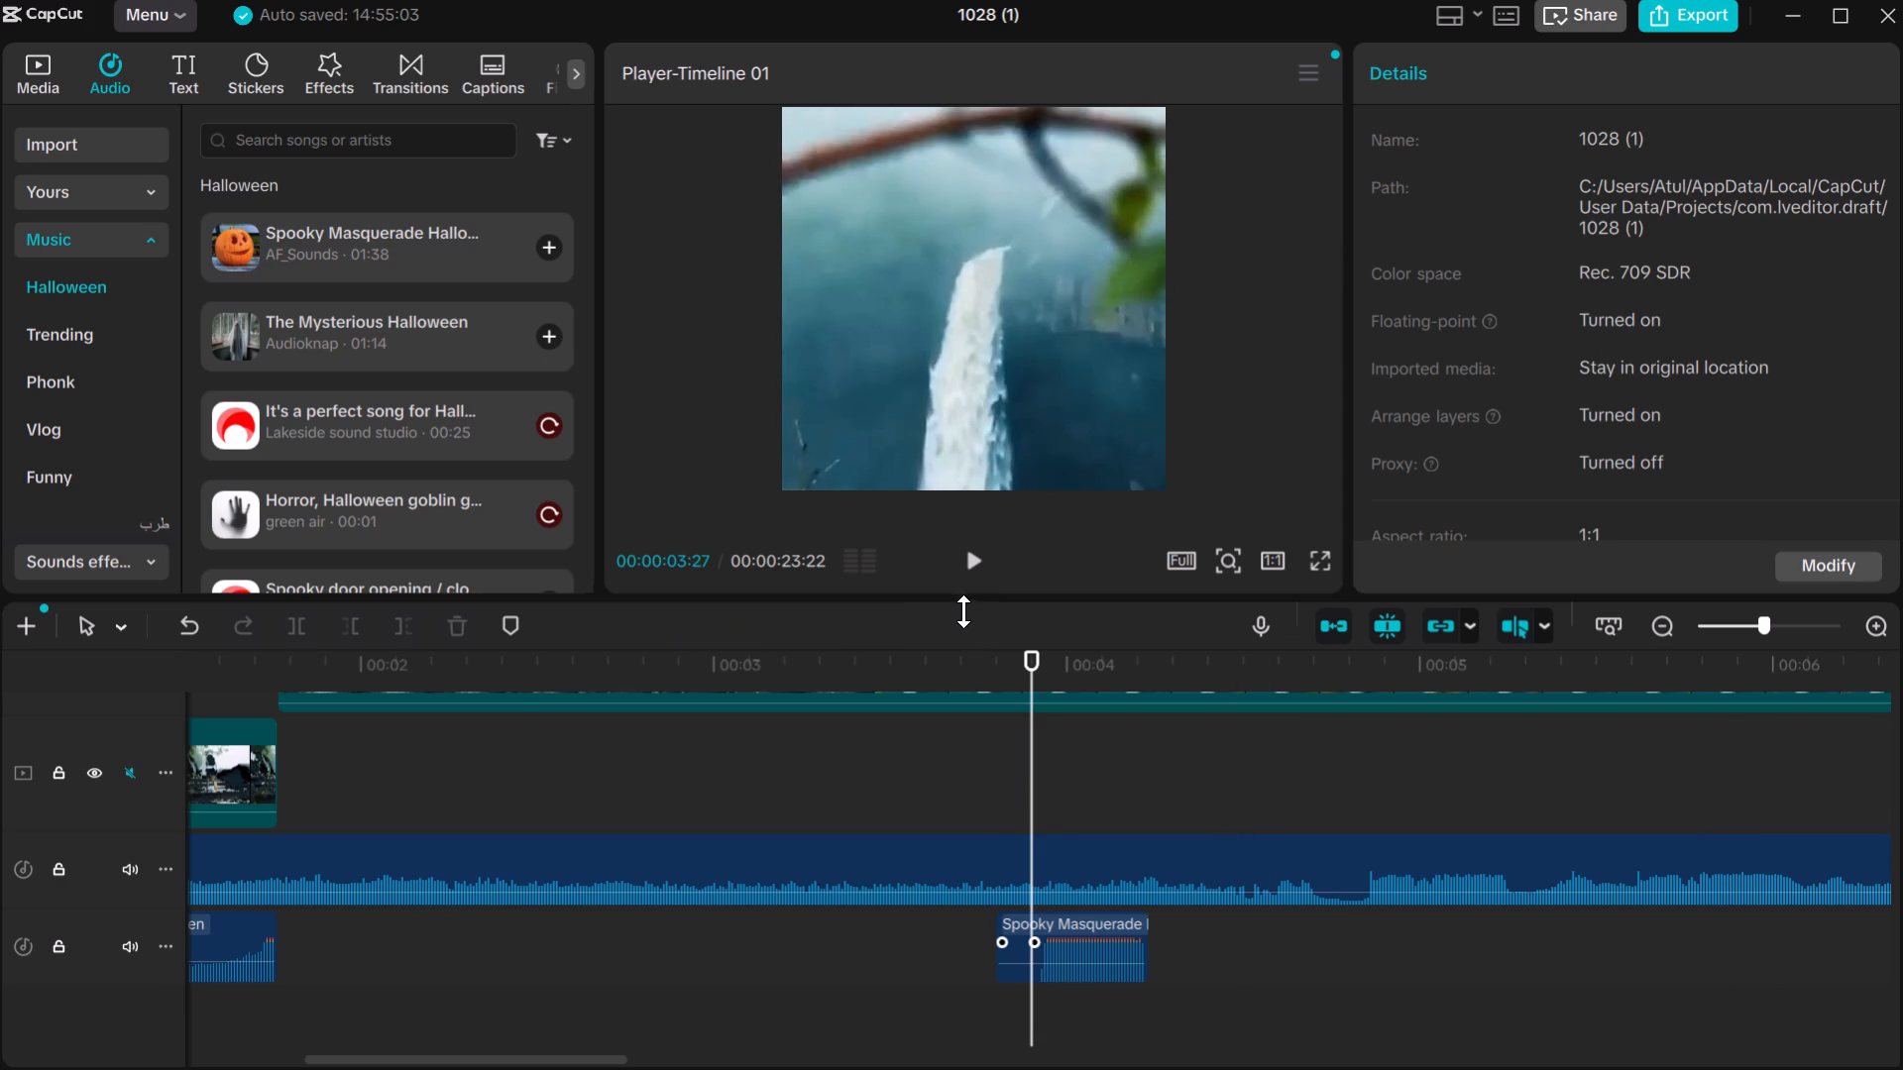
click(967, 555)
click(968, 556)
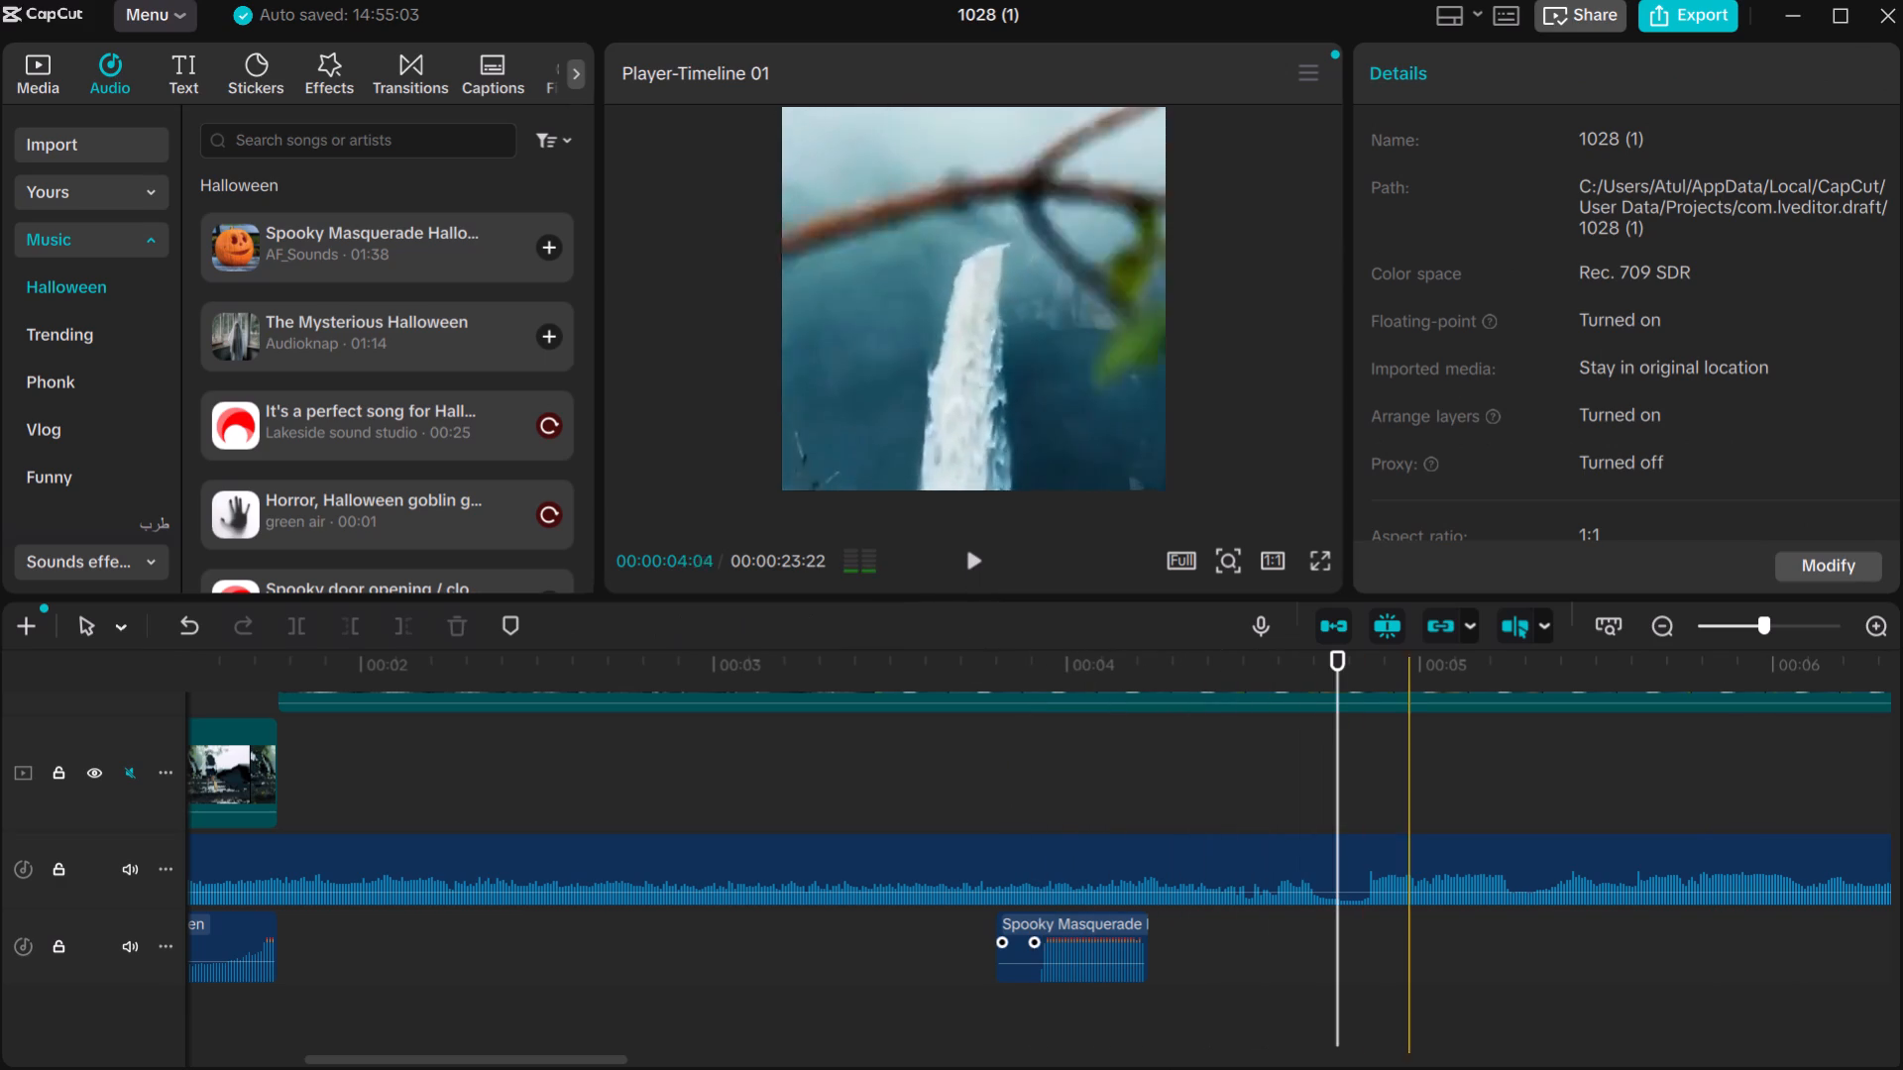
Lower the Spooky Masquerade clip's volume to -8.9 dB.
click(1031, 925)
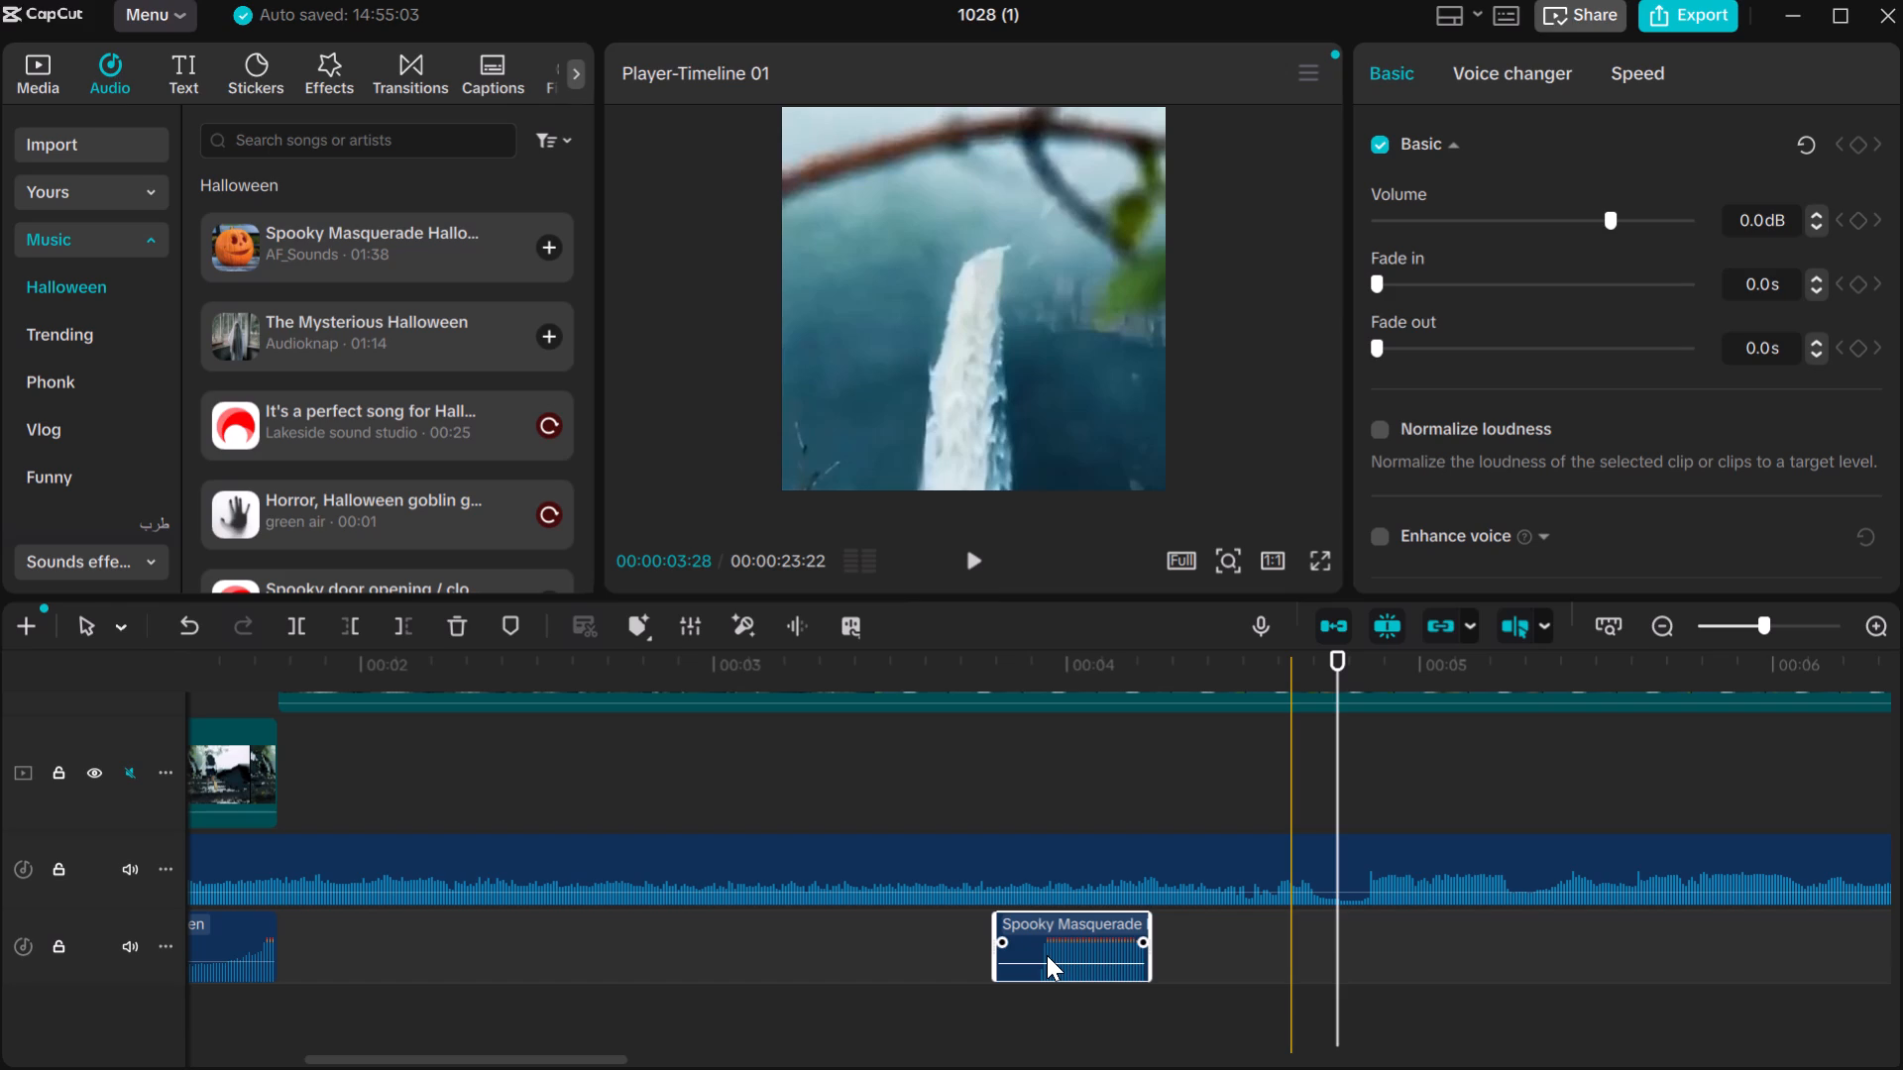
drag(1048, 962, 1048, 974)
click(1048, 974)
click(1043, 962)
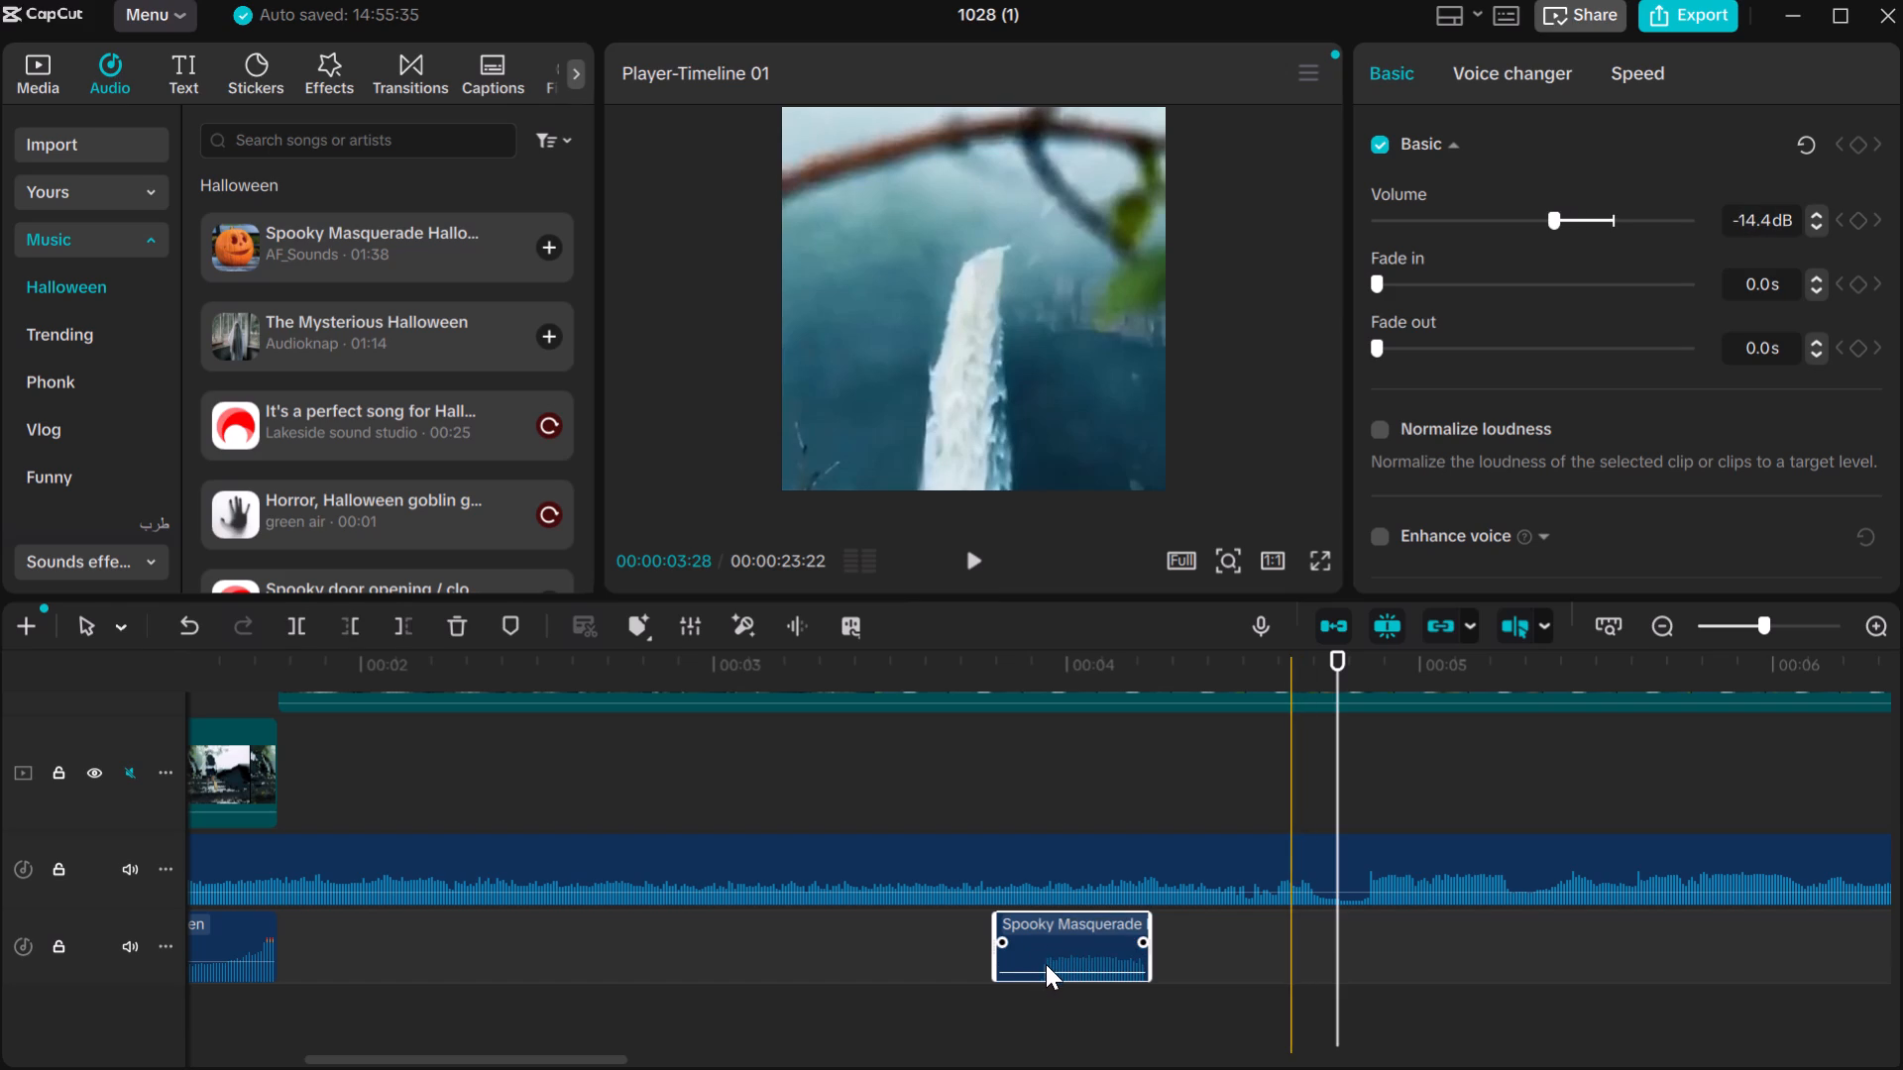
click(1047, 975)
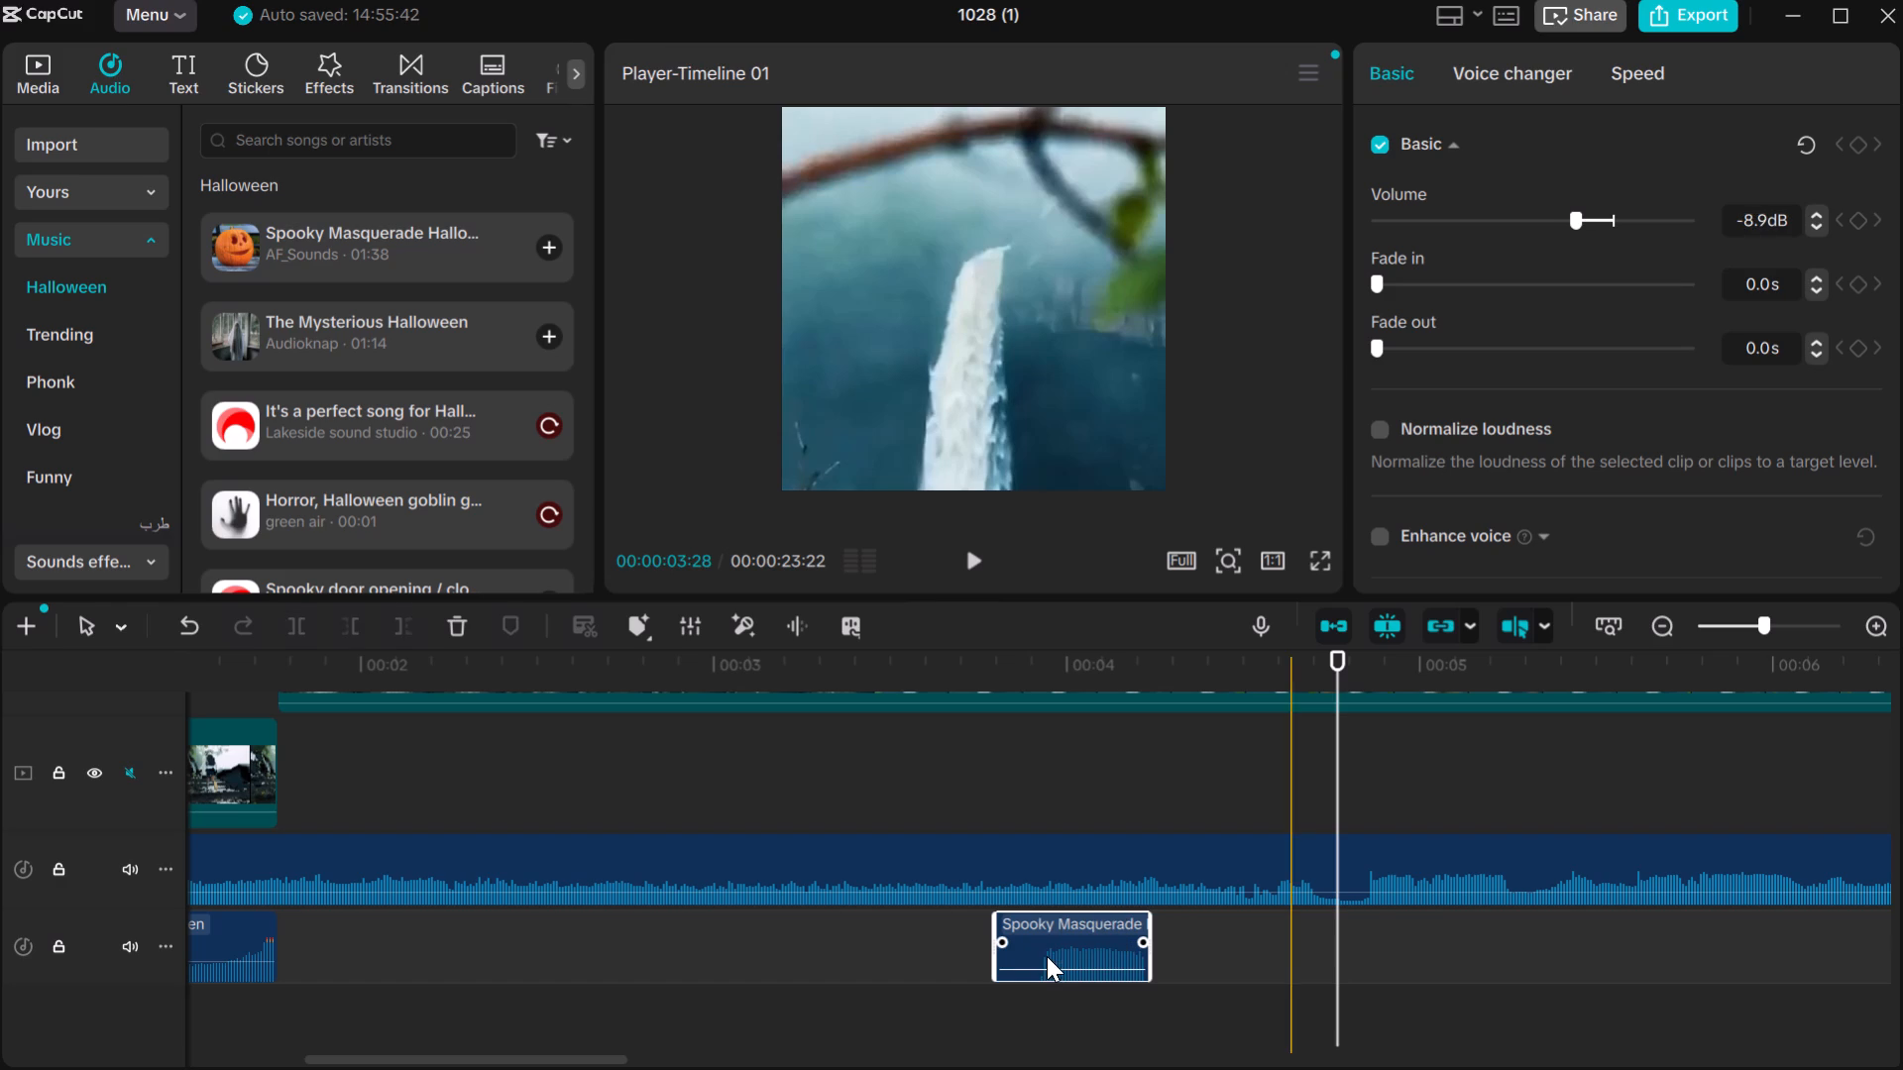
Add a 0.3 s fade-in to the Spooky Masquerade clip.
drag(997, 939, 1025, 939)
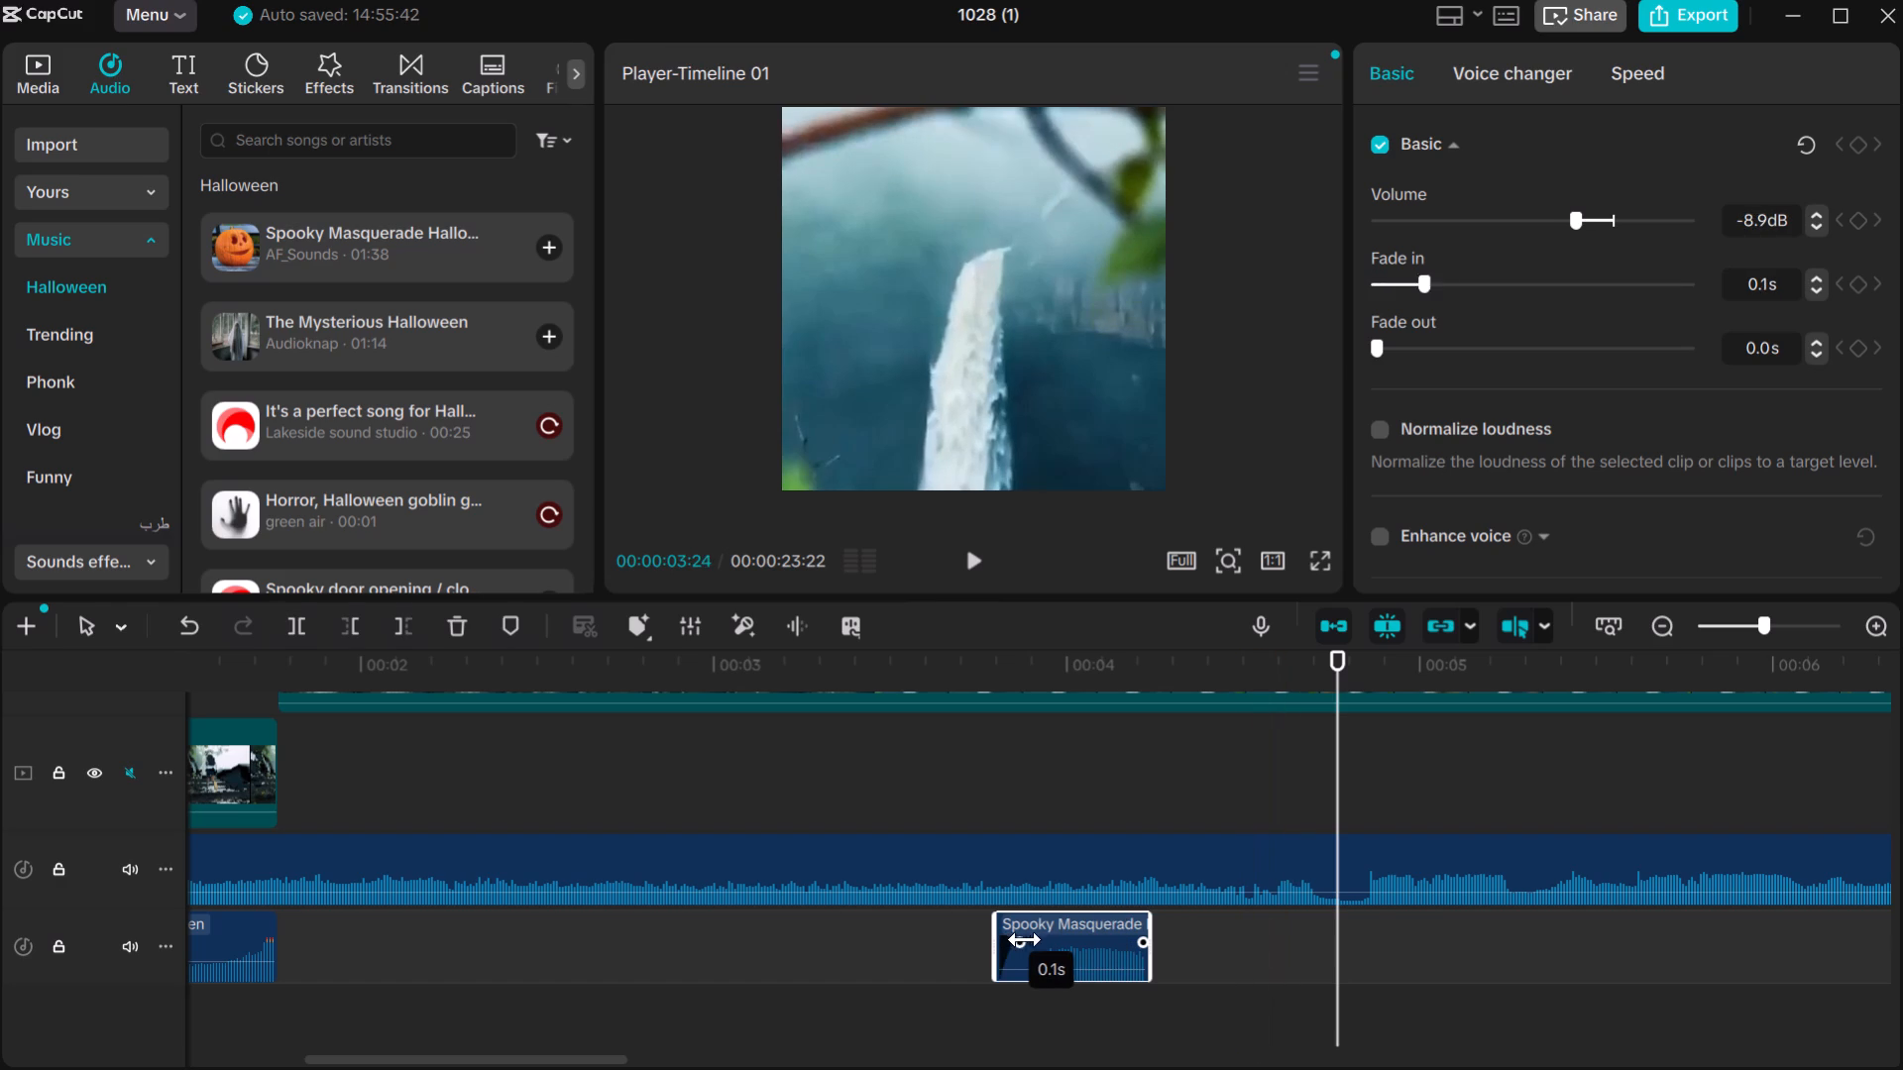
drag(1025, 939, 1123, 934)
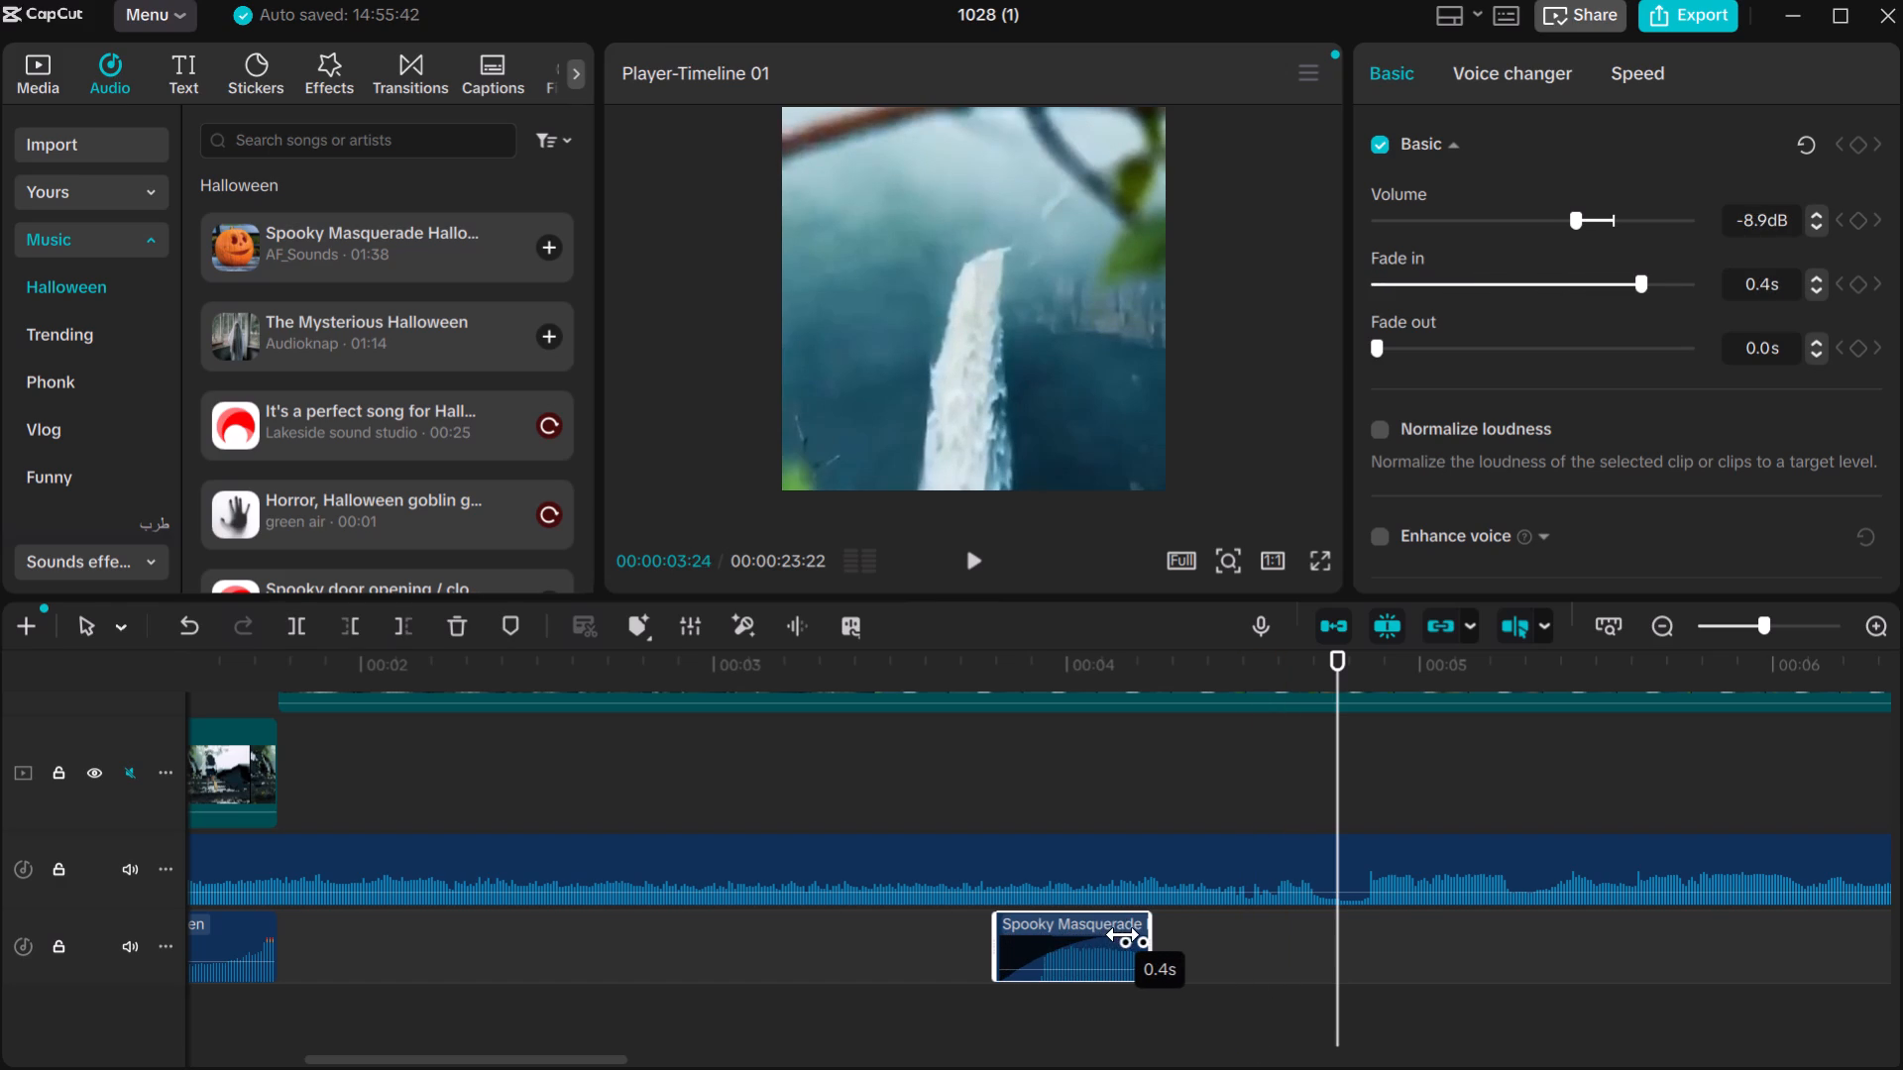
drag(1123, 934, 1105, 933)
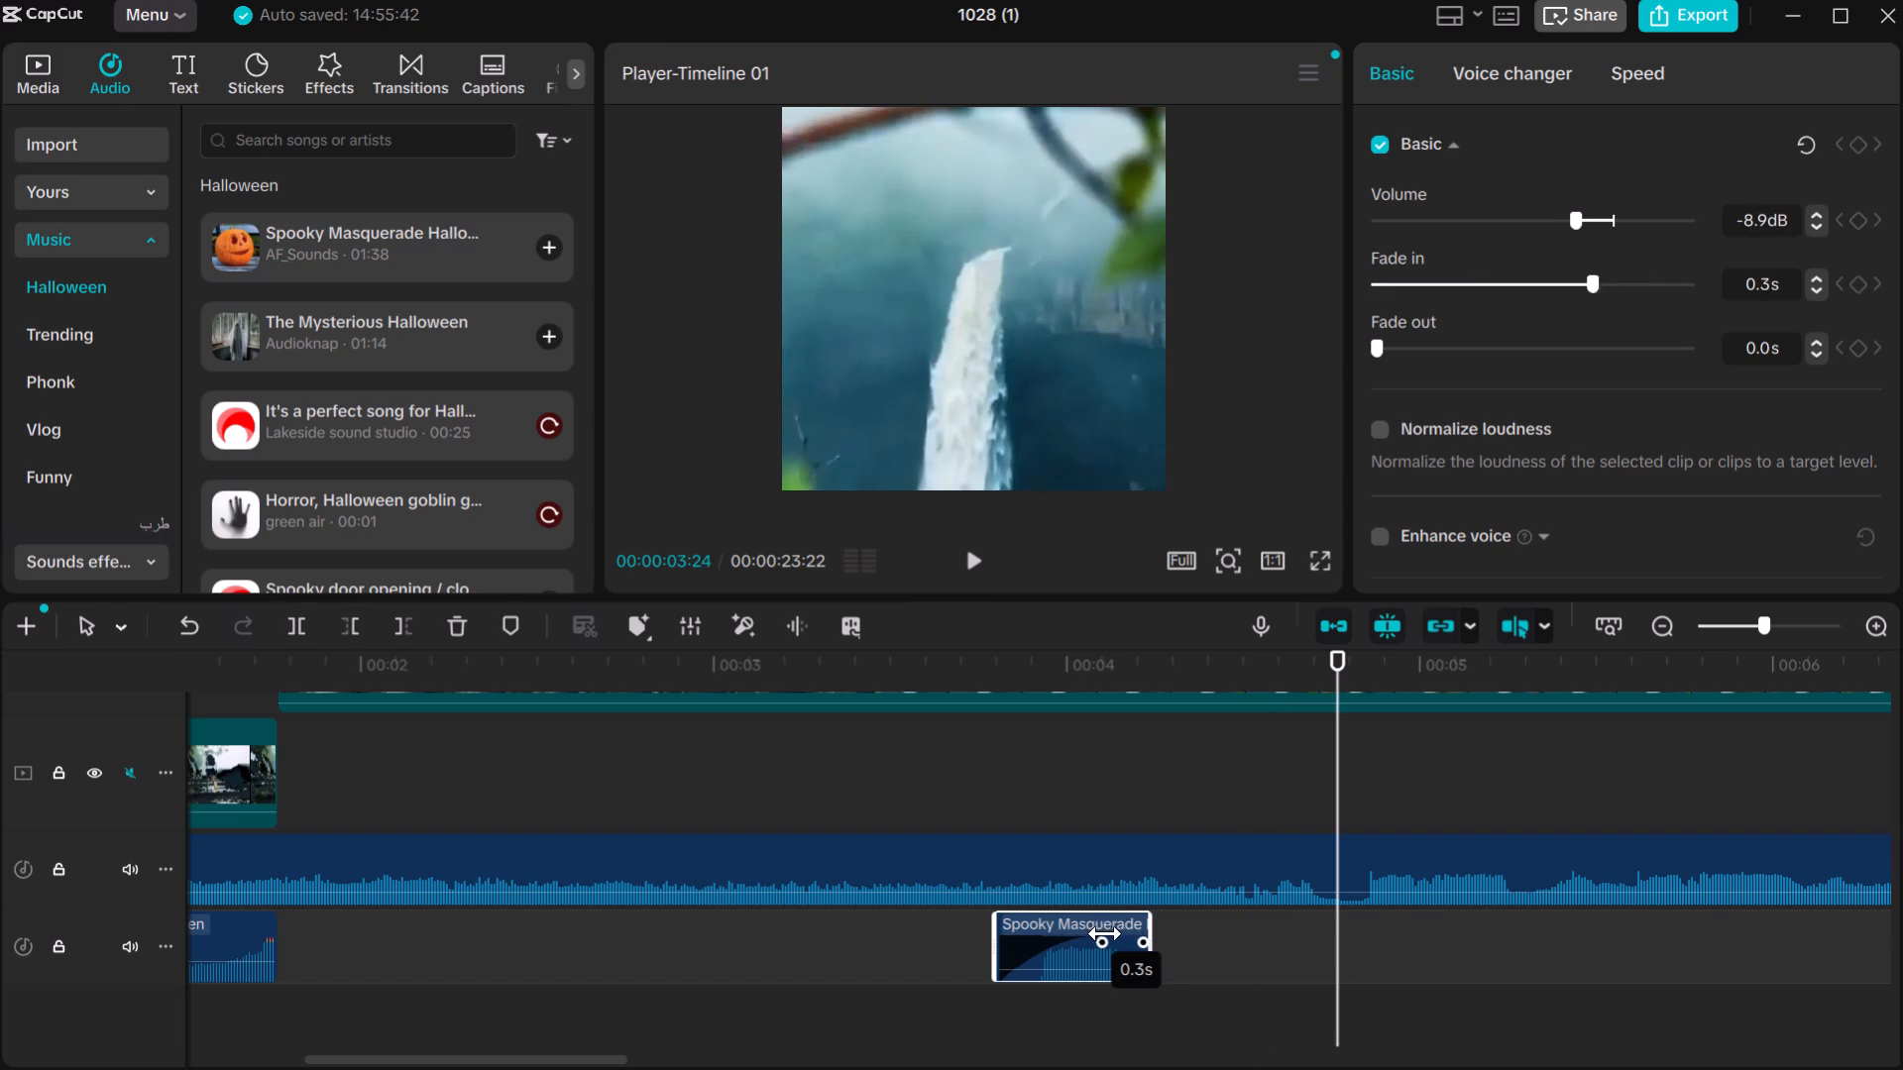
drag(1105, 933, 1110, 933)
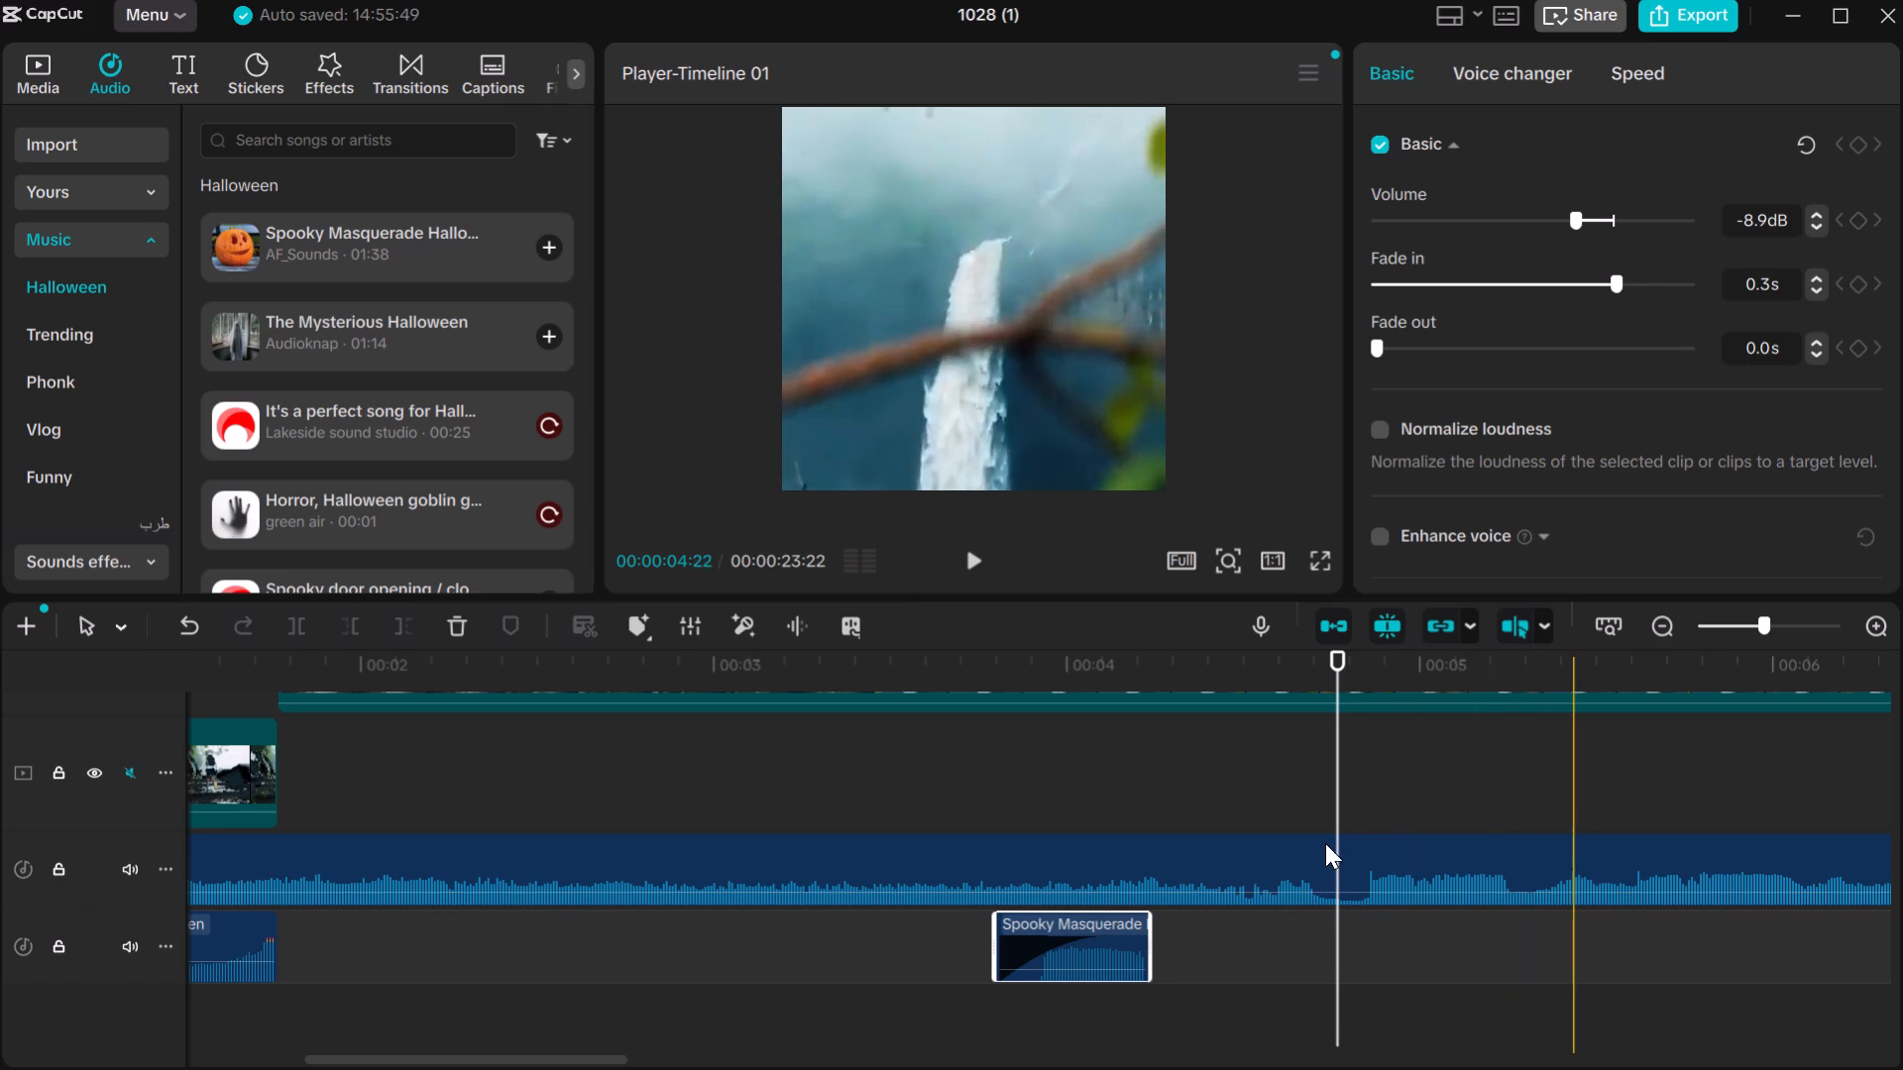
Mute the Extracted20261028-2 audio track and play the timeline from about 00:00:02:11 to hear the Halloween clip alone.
drag(1339, 789, 487, 867)
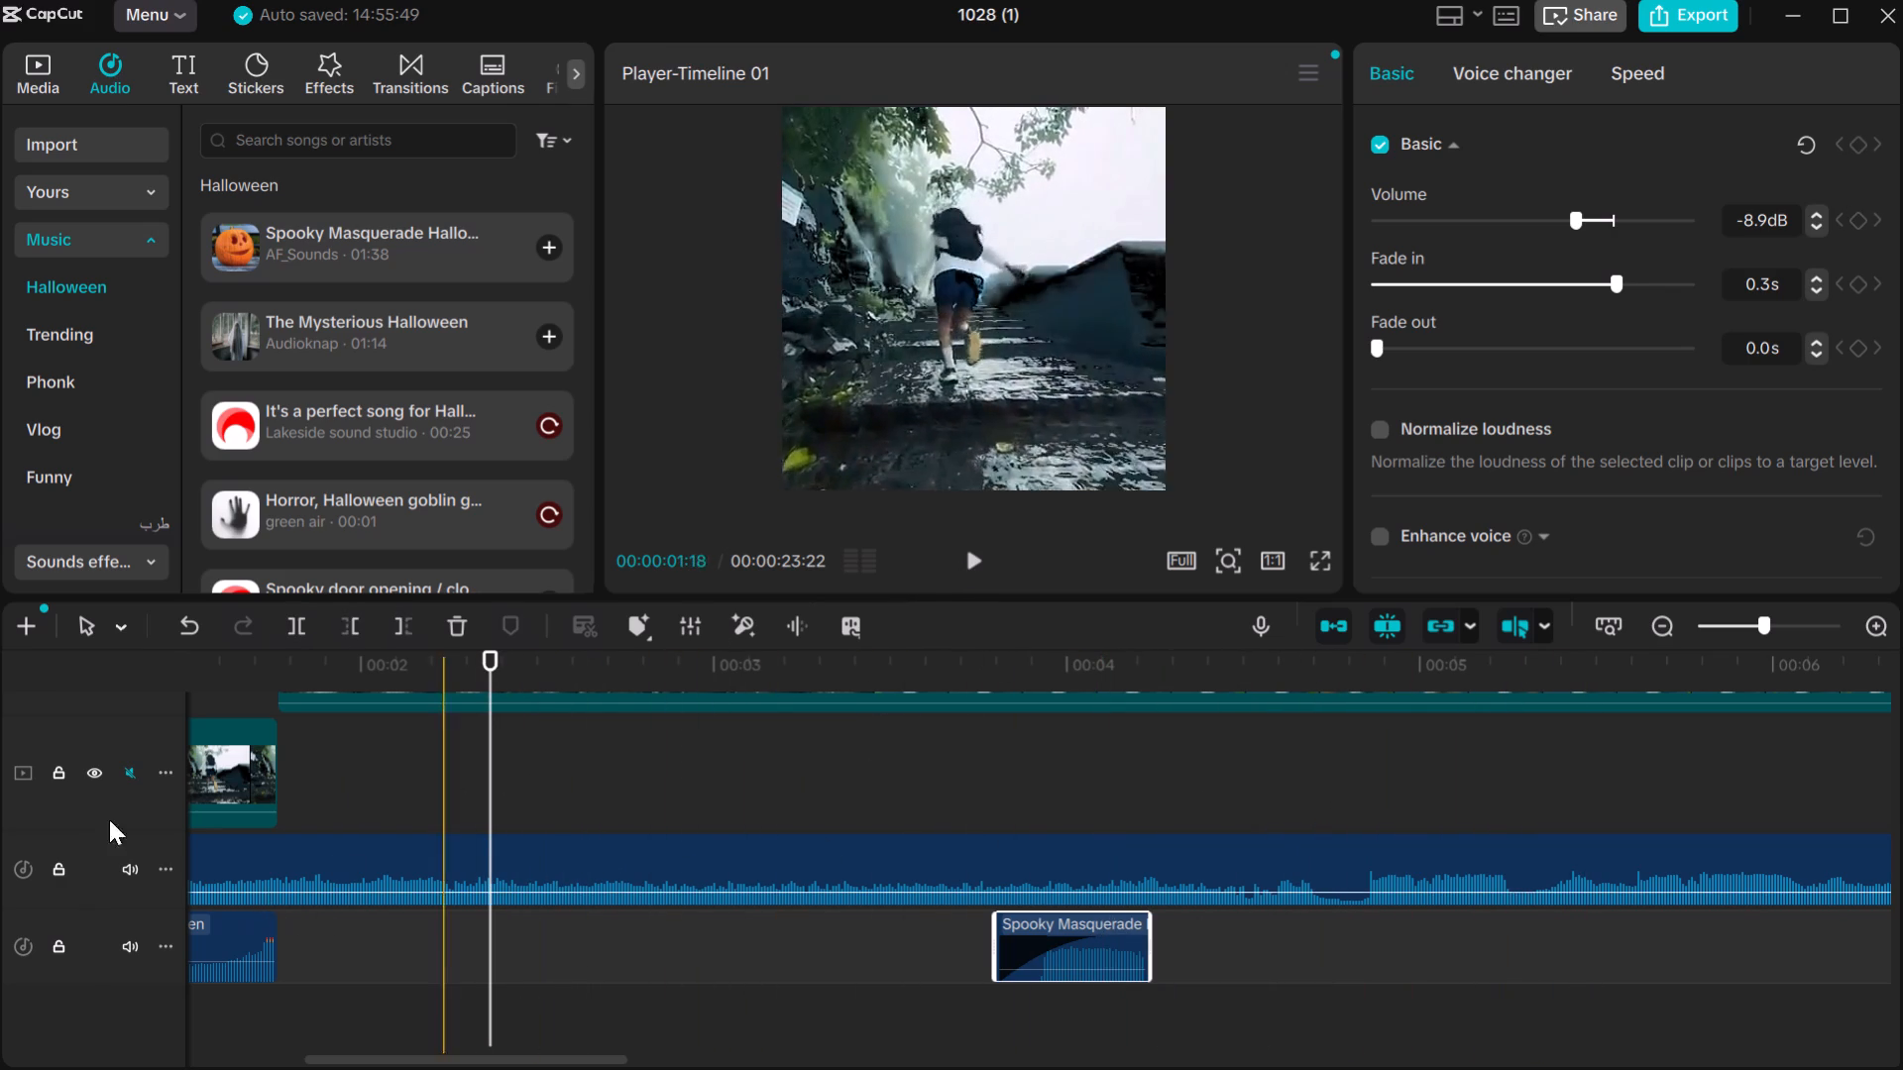
click(137, 867)
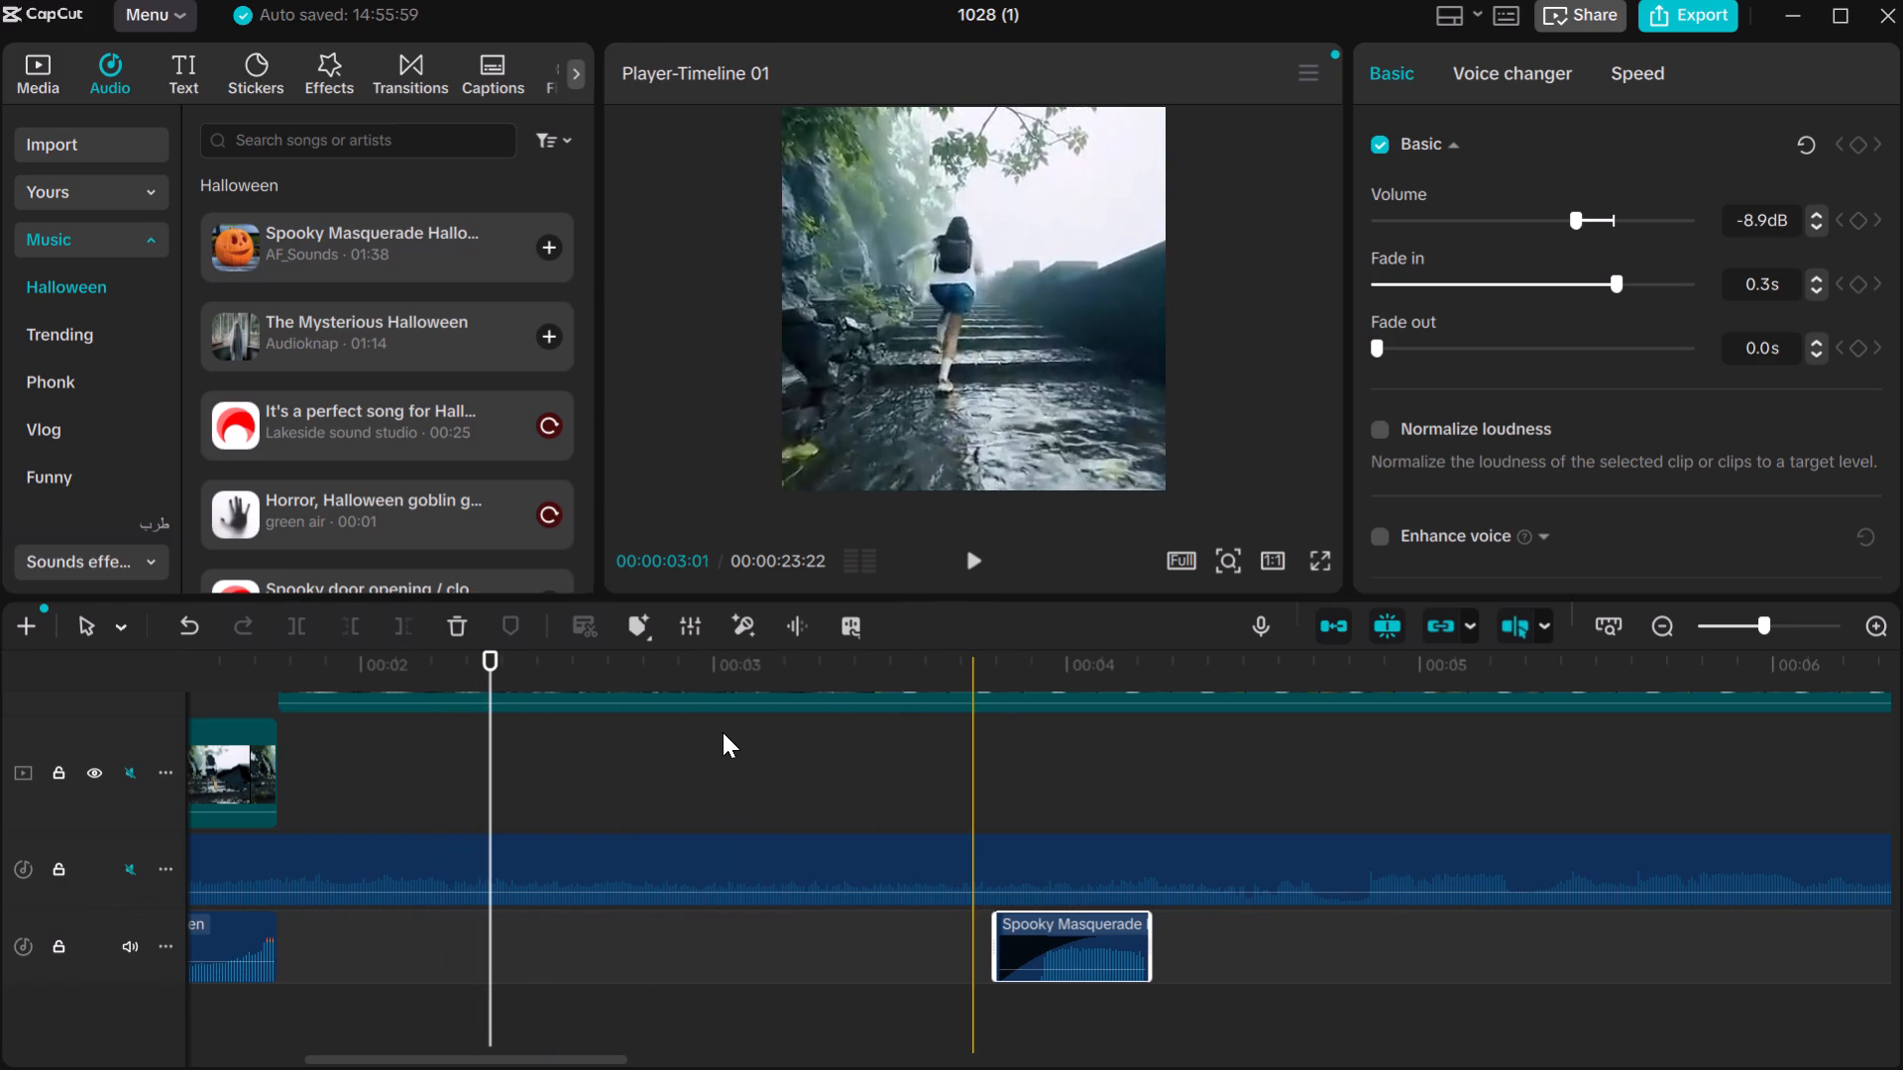
click(981, 571)
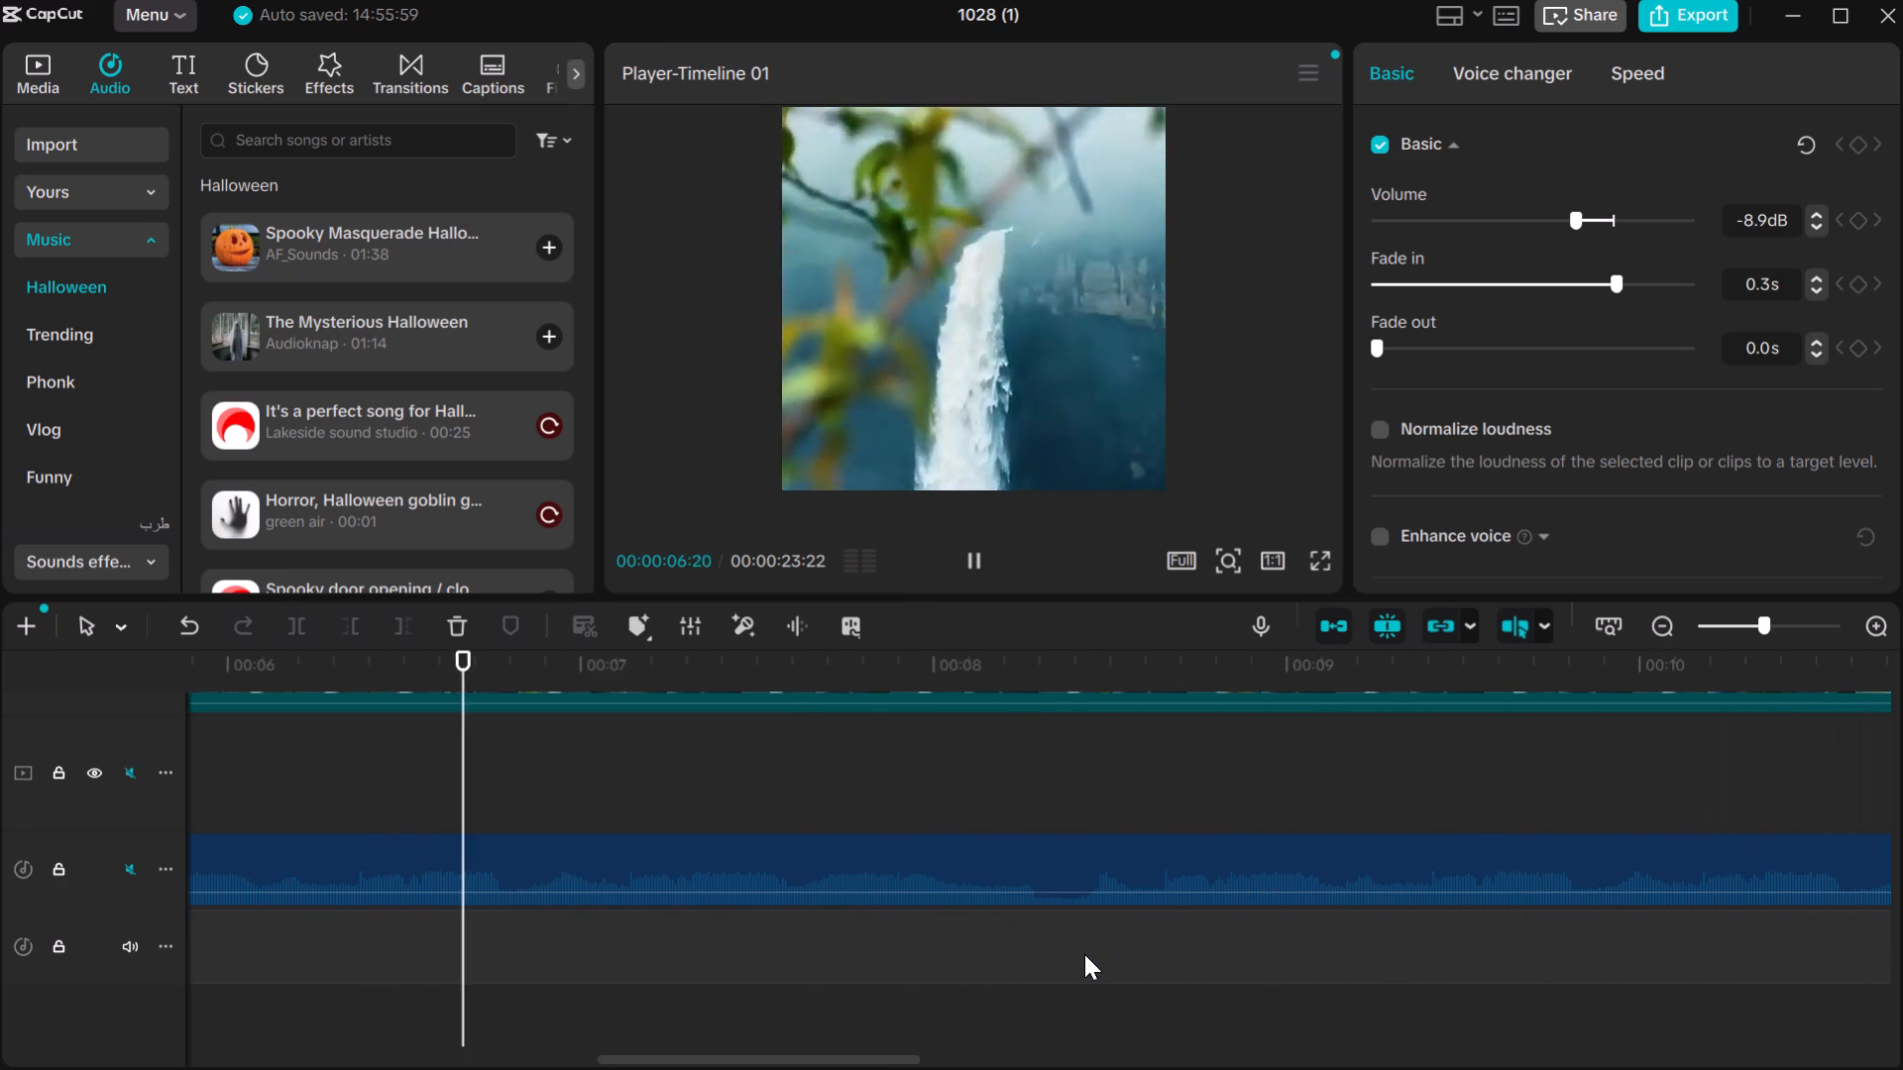
click(862, 726)
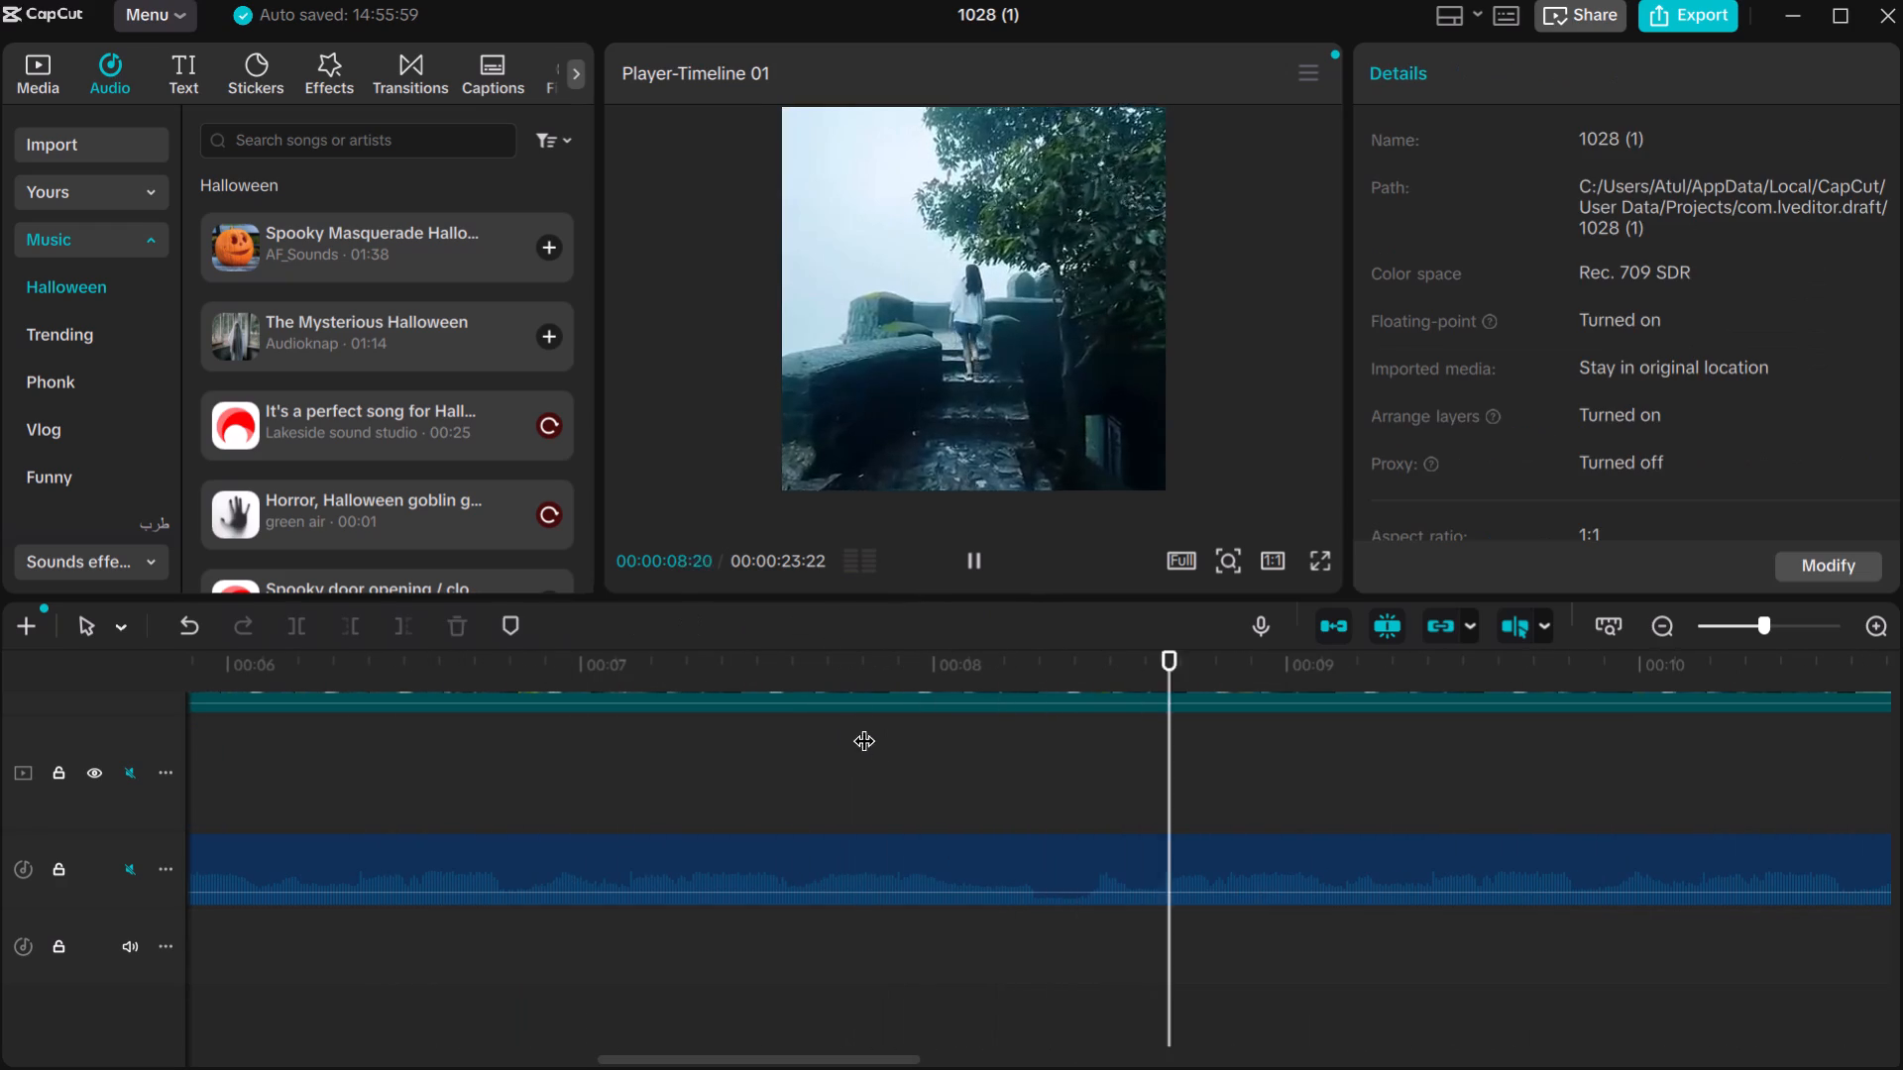
Lower the volume of the long video clip on the track above Compound clip1.
drag(855, 701, 770, 712)
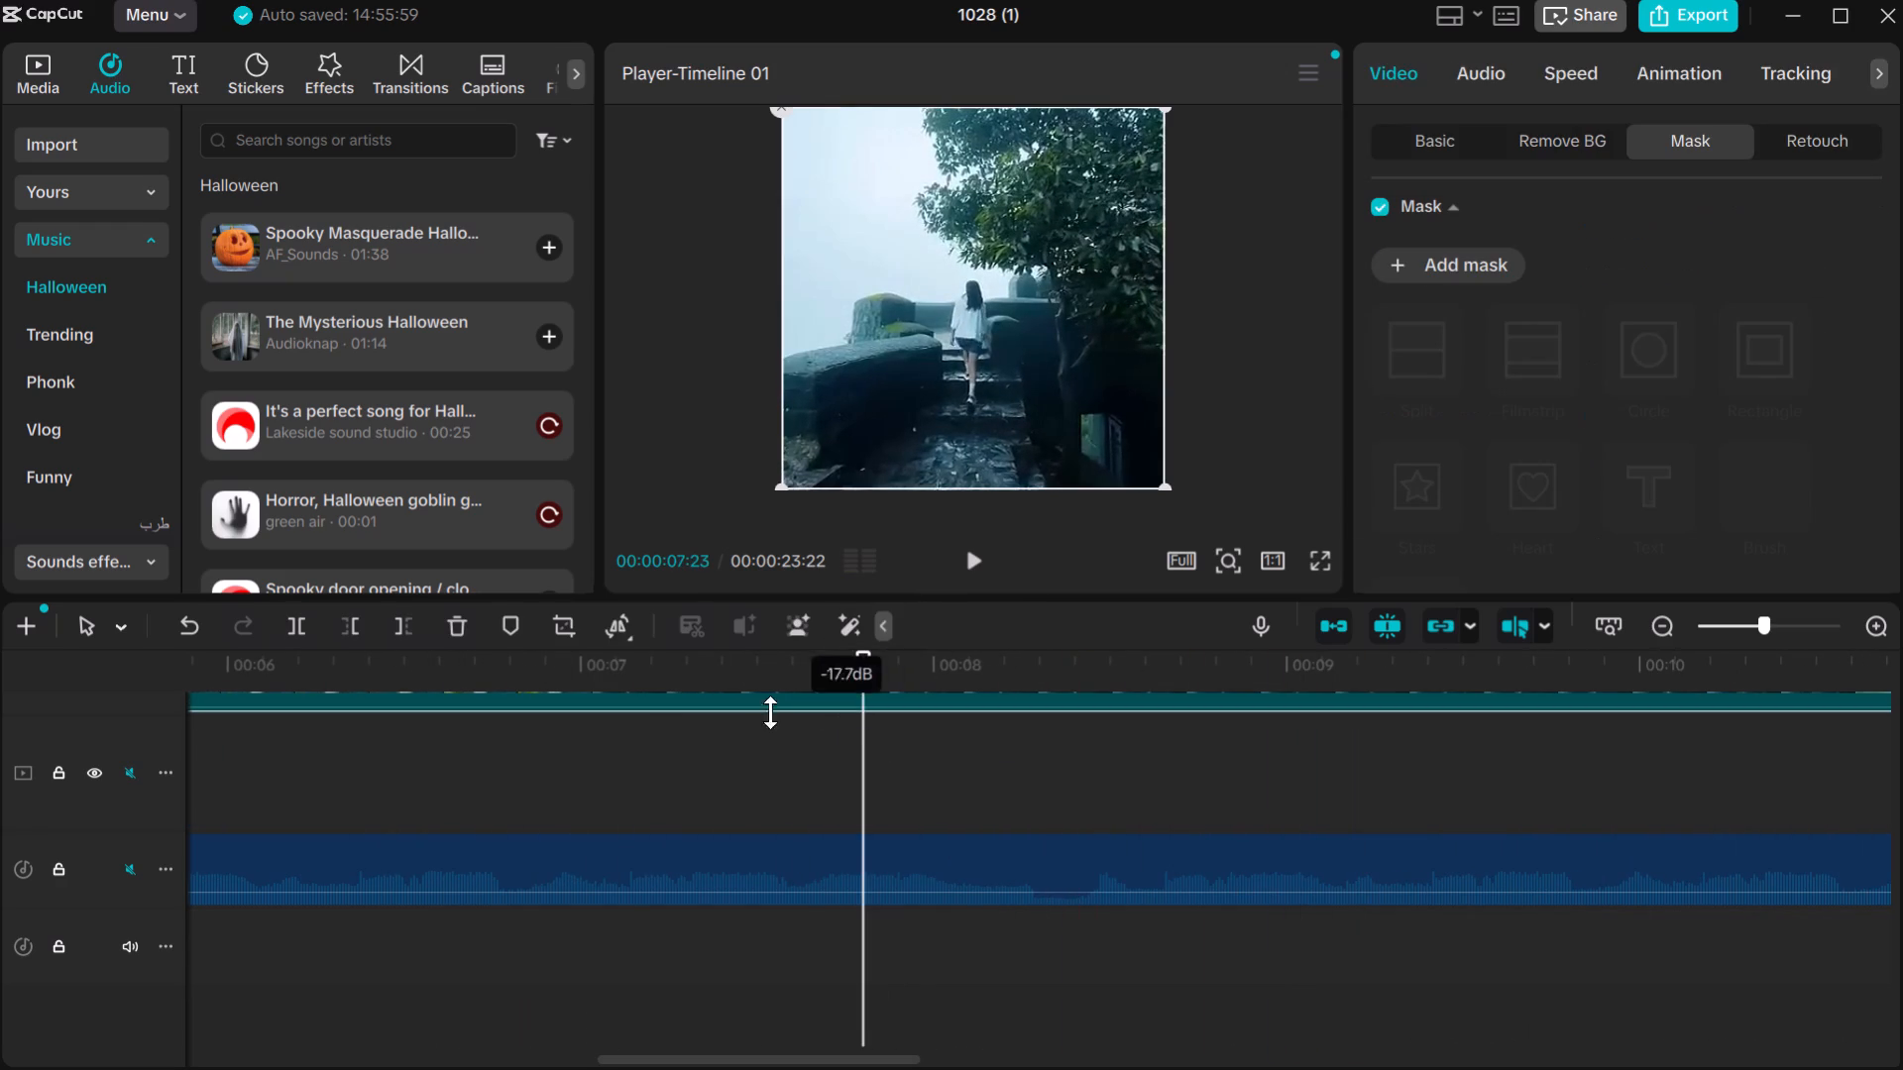
drag(770, 712, 529, 800)
Return the playhead to about 00:00:03:21 and shorten the Spooky Masquerade clip's fade-in to 0.2 s.
drag(852, 820, 855, 820)
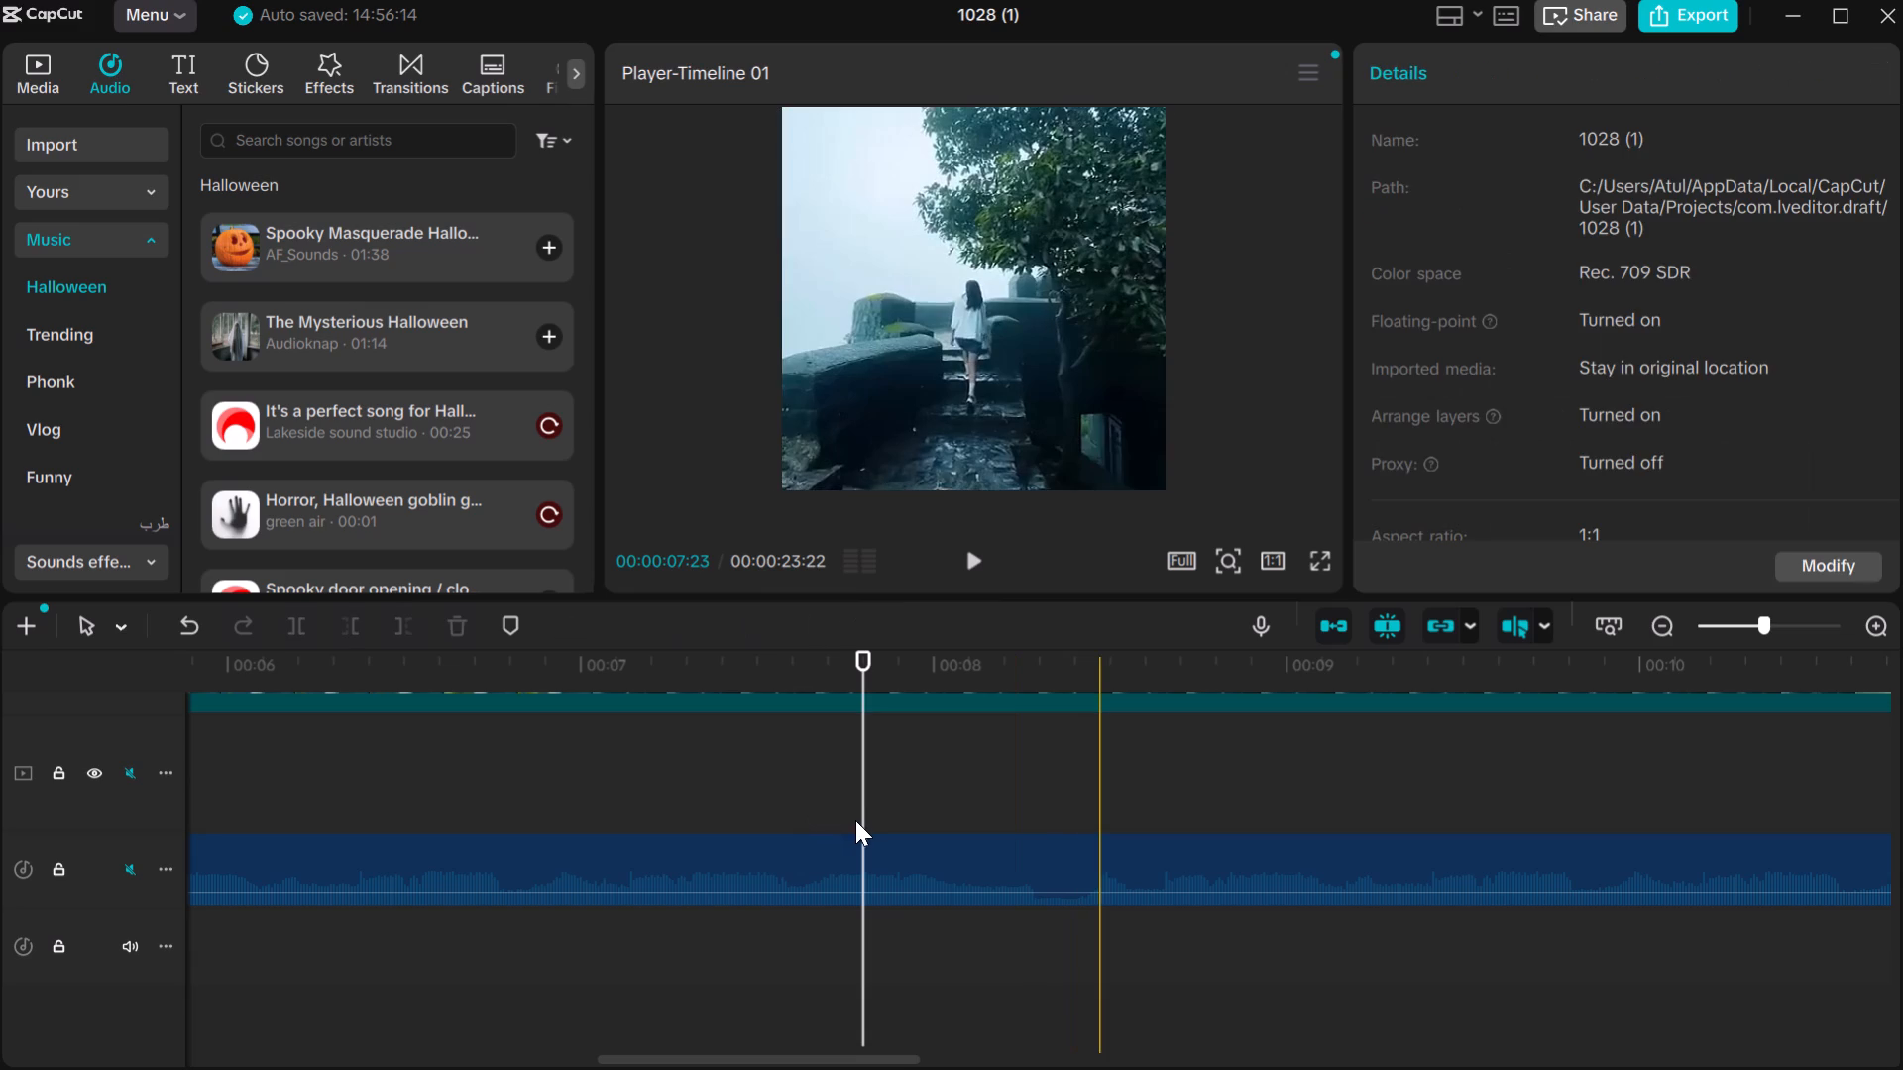
drag(855, 820, 751, 817)
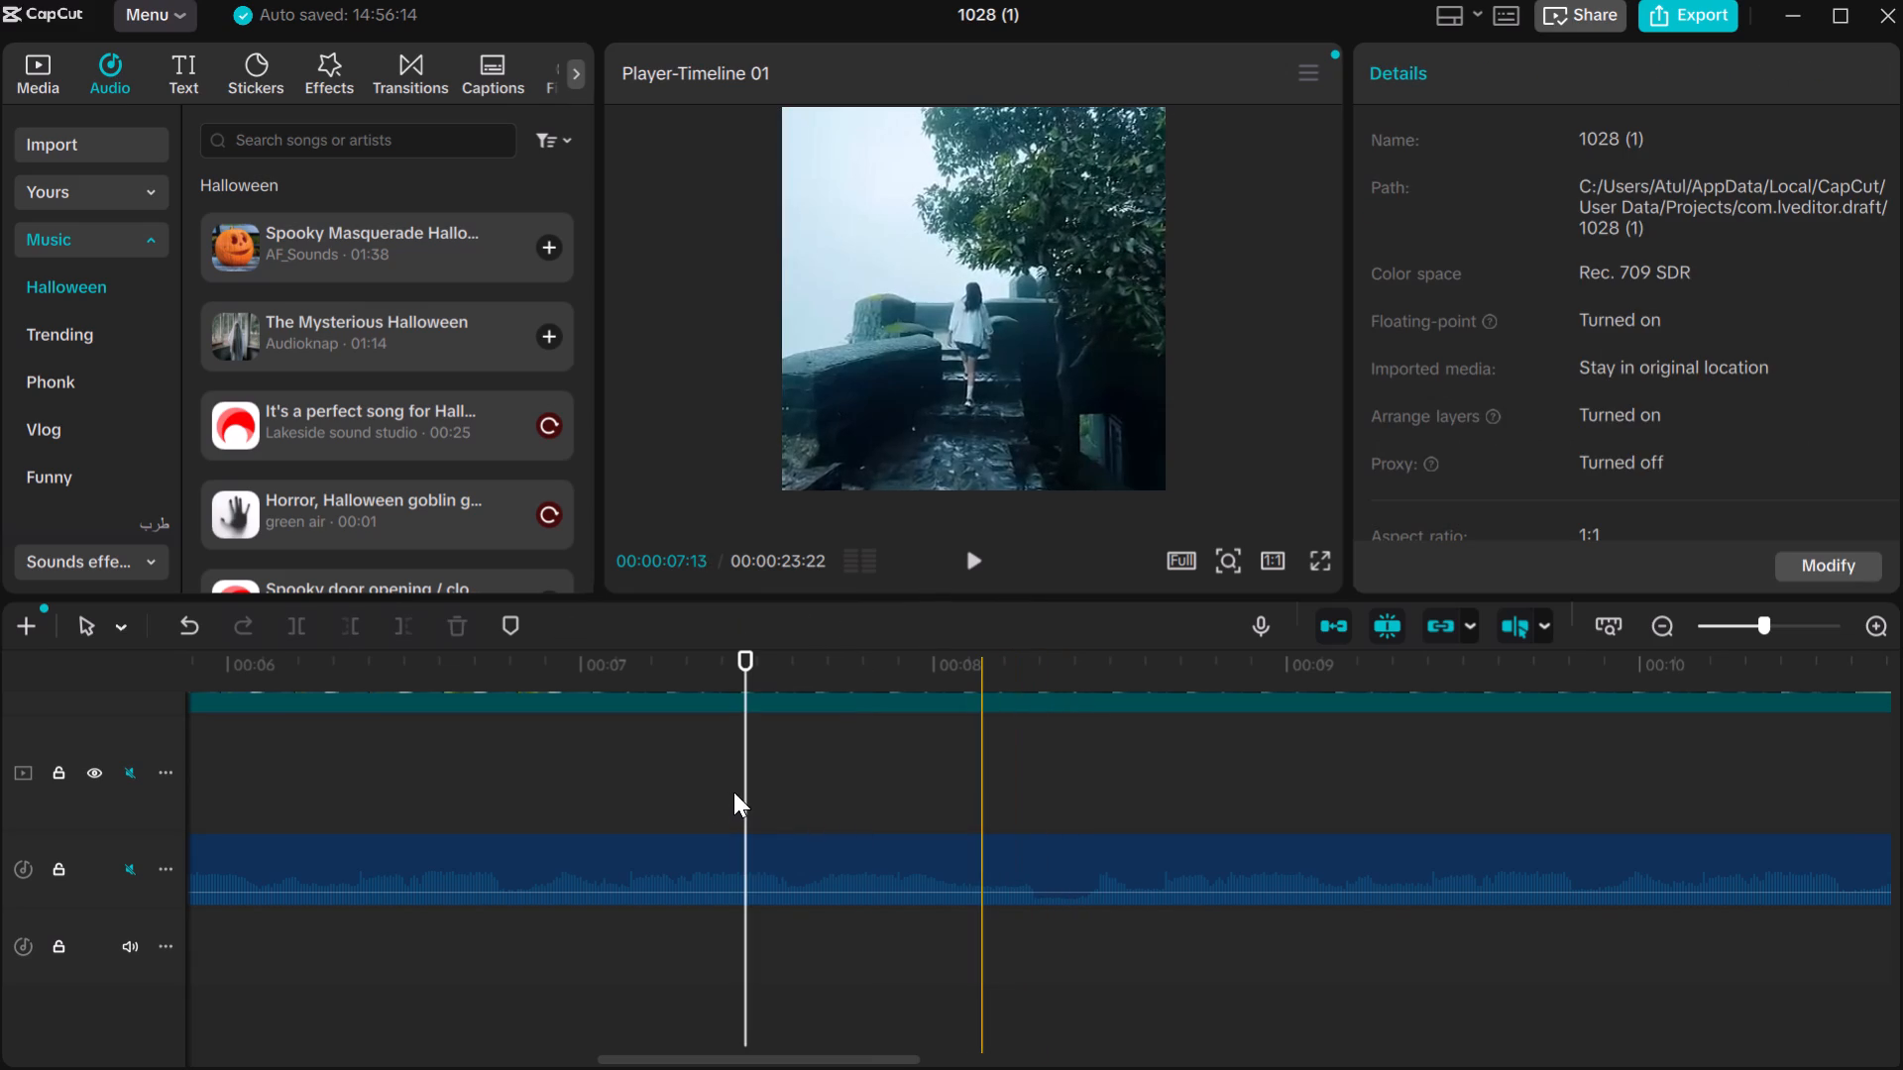
drag(737, 791, 491, 863)
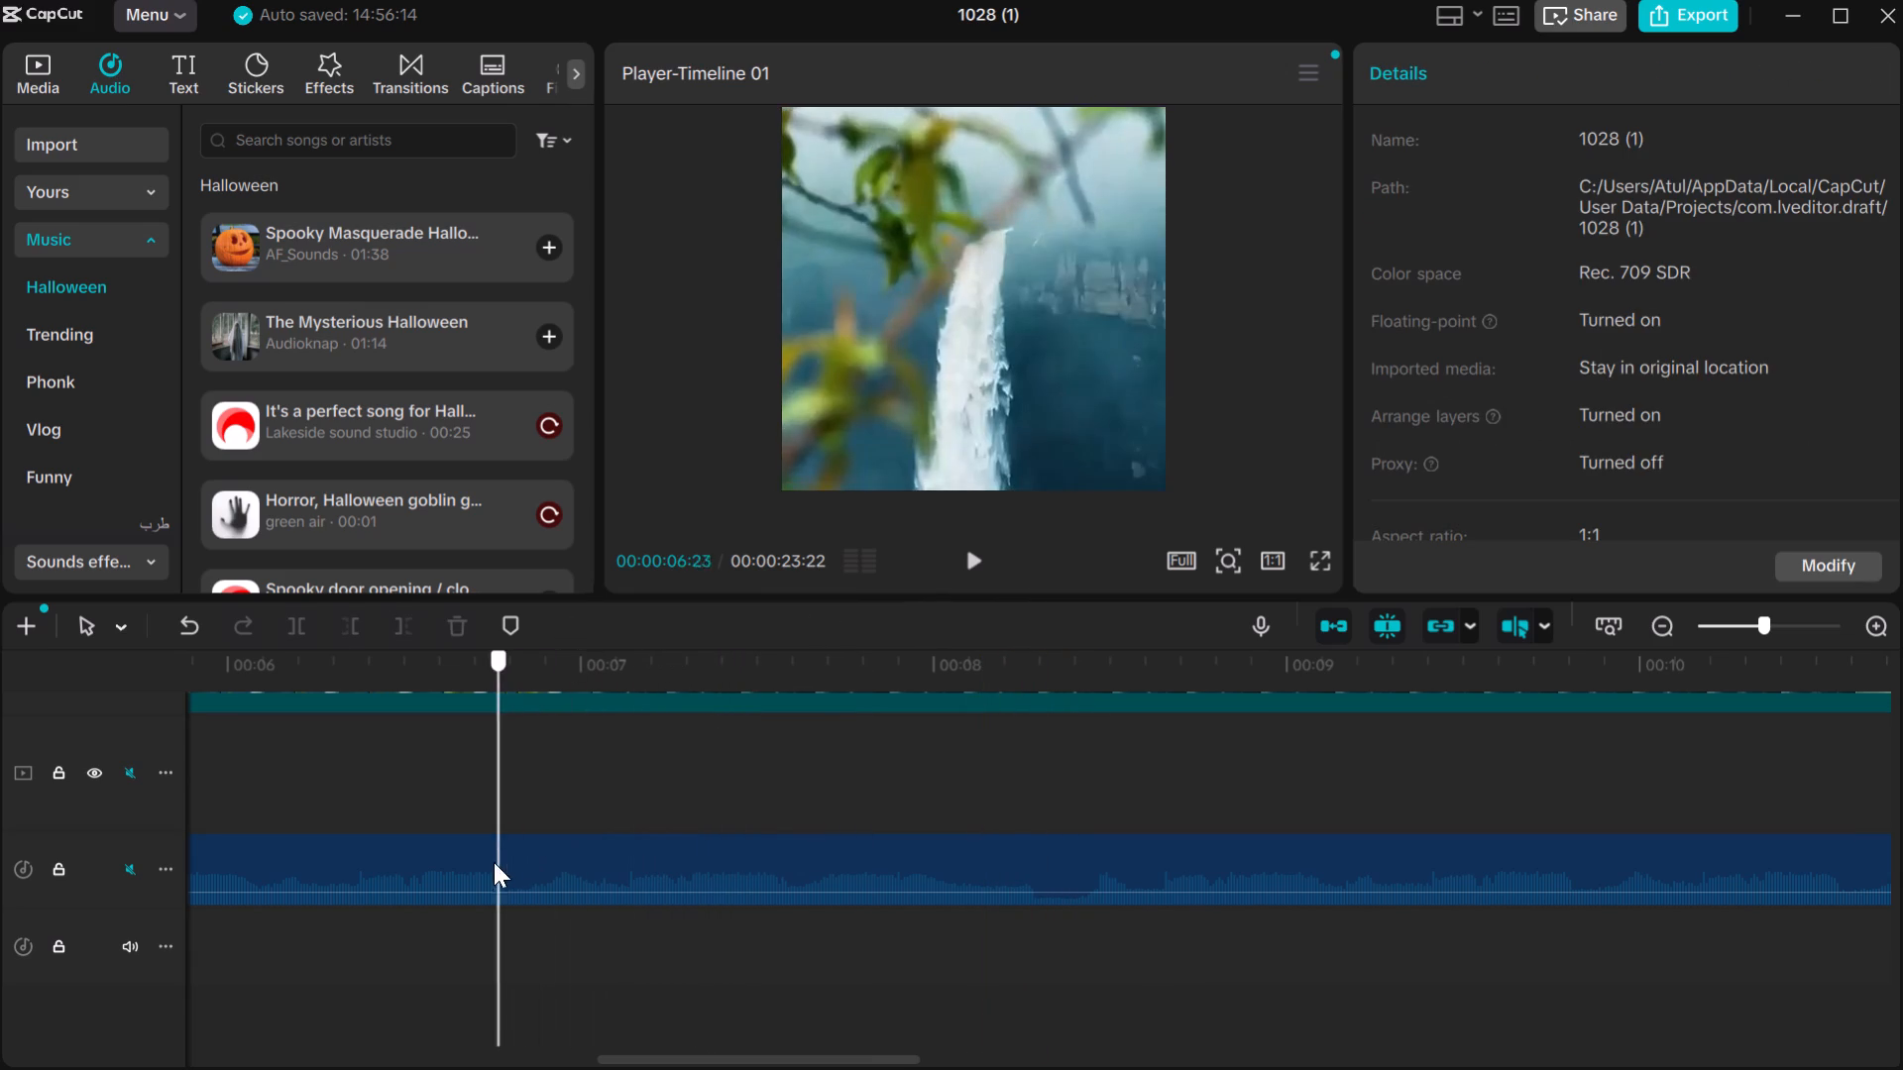
drag(491, 863, 1046, 959)
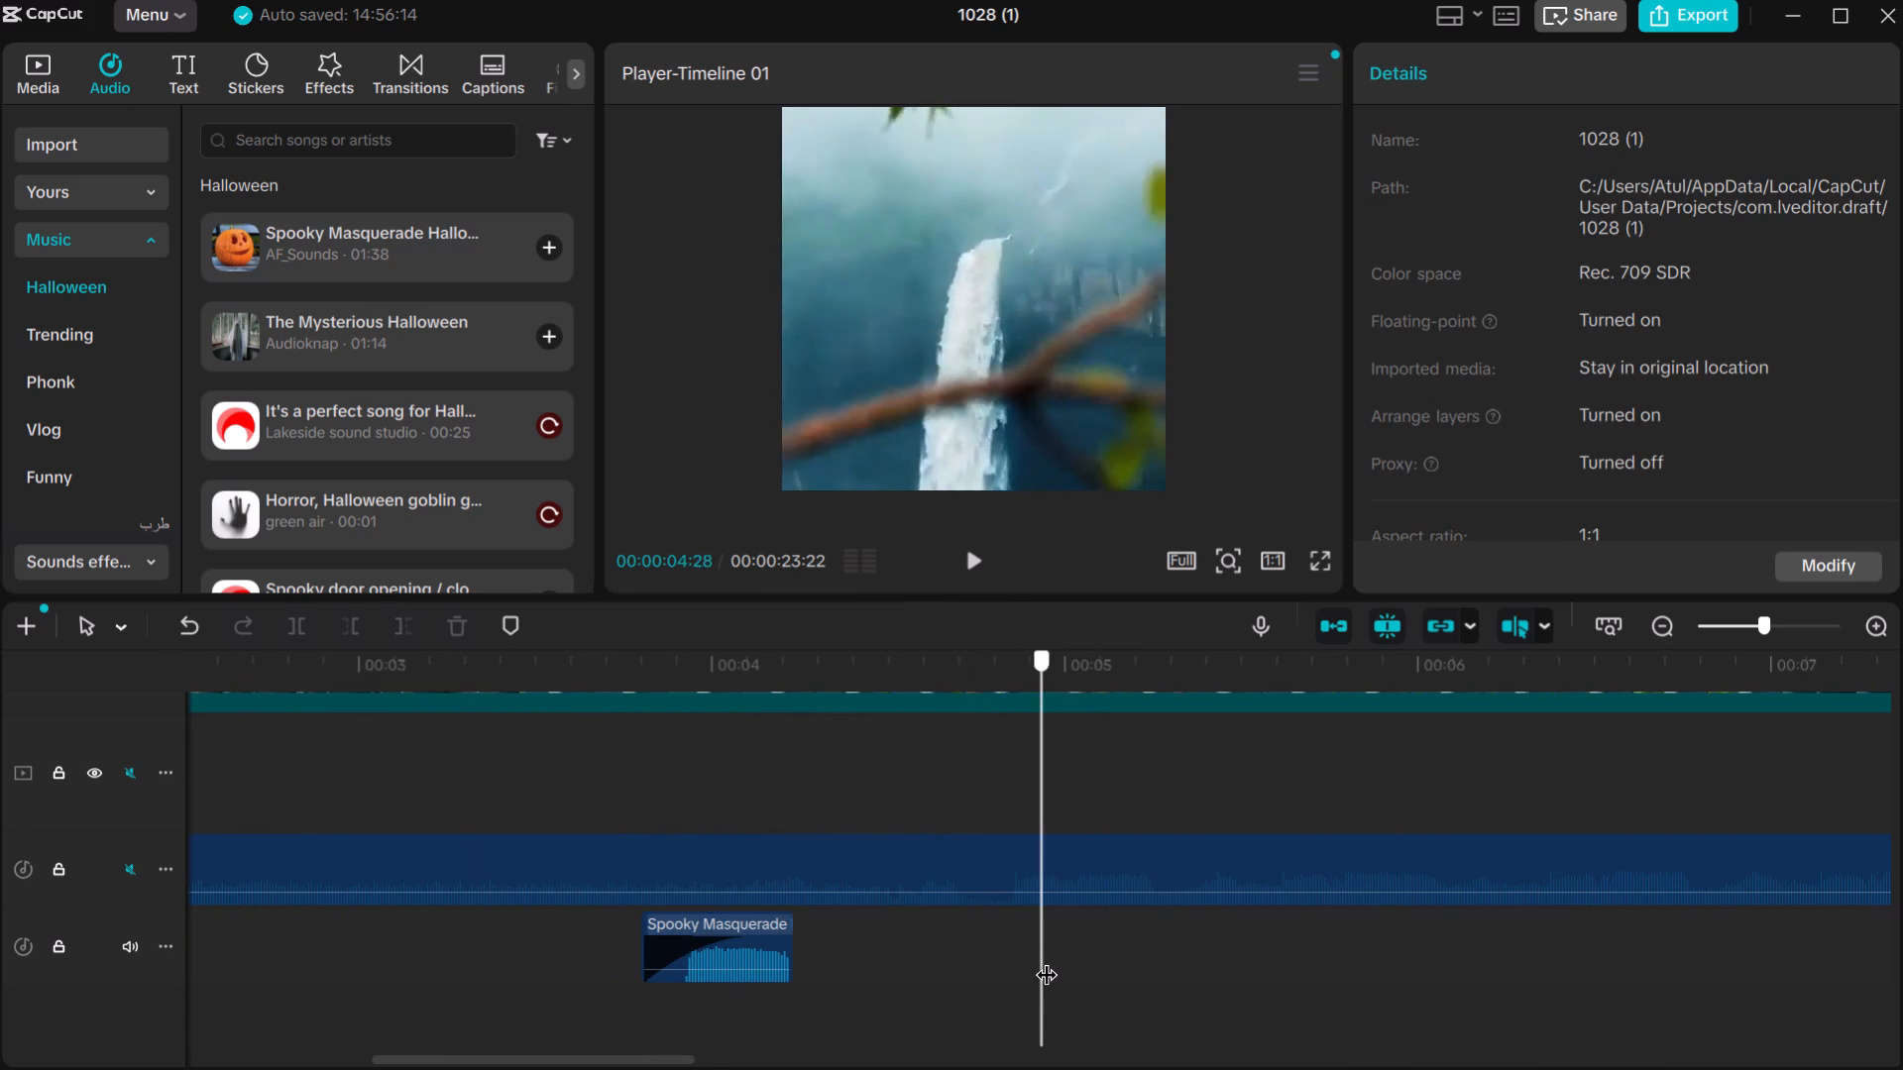
drag(1046, 959, 612, 878)
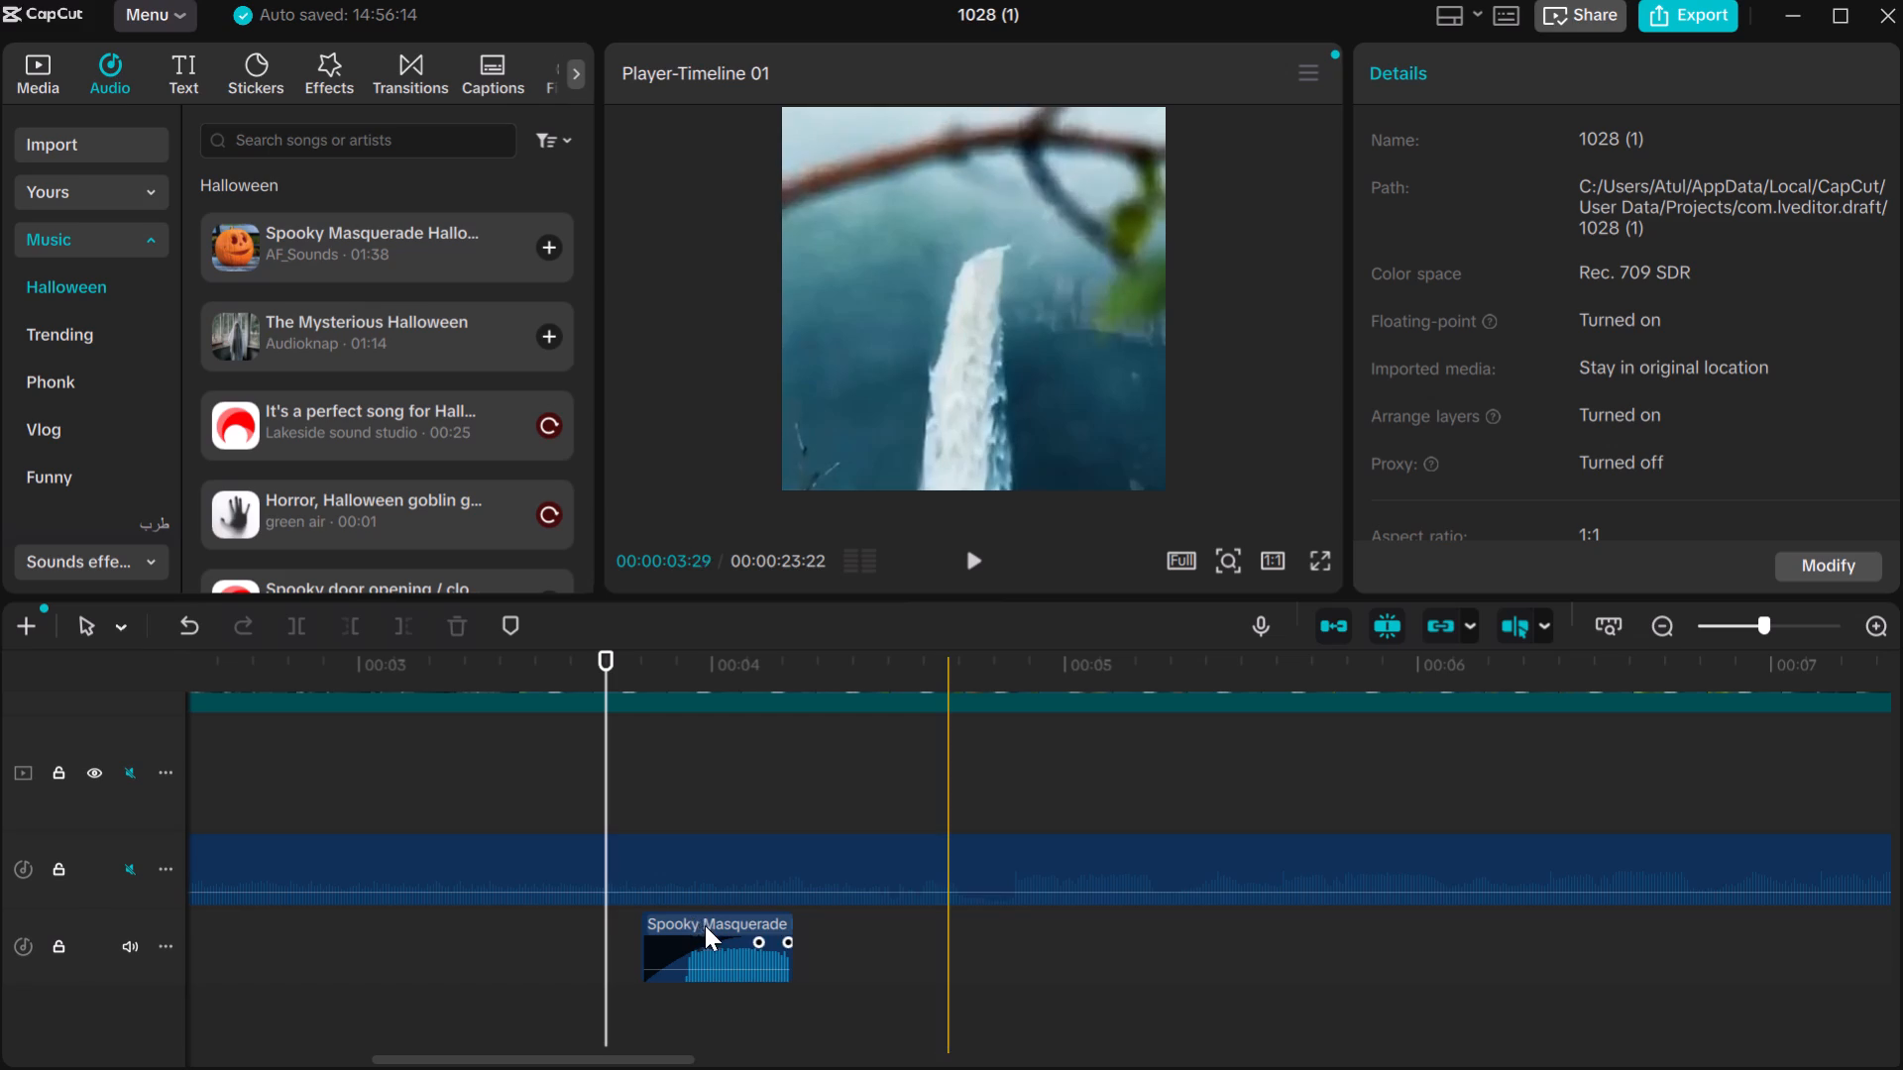
drag(762, 937, 723, 931)
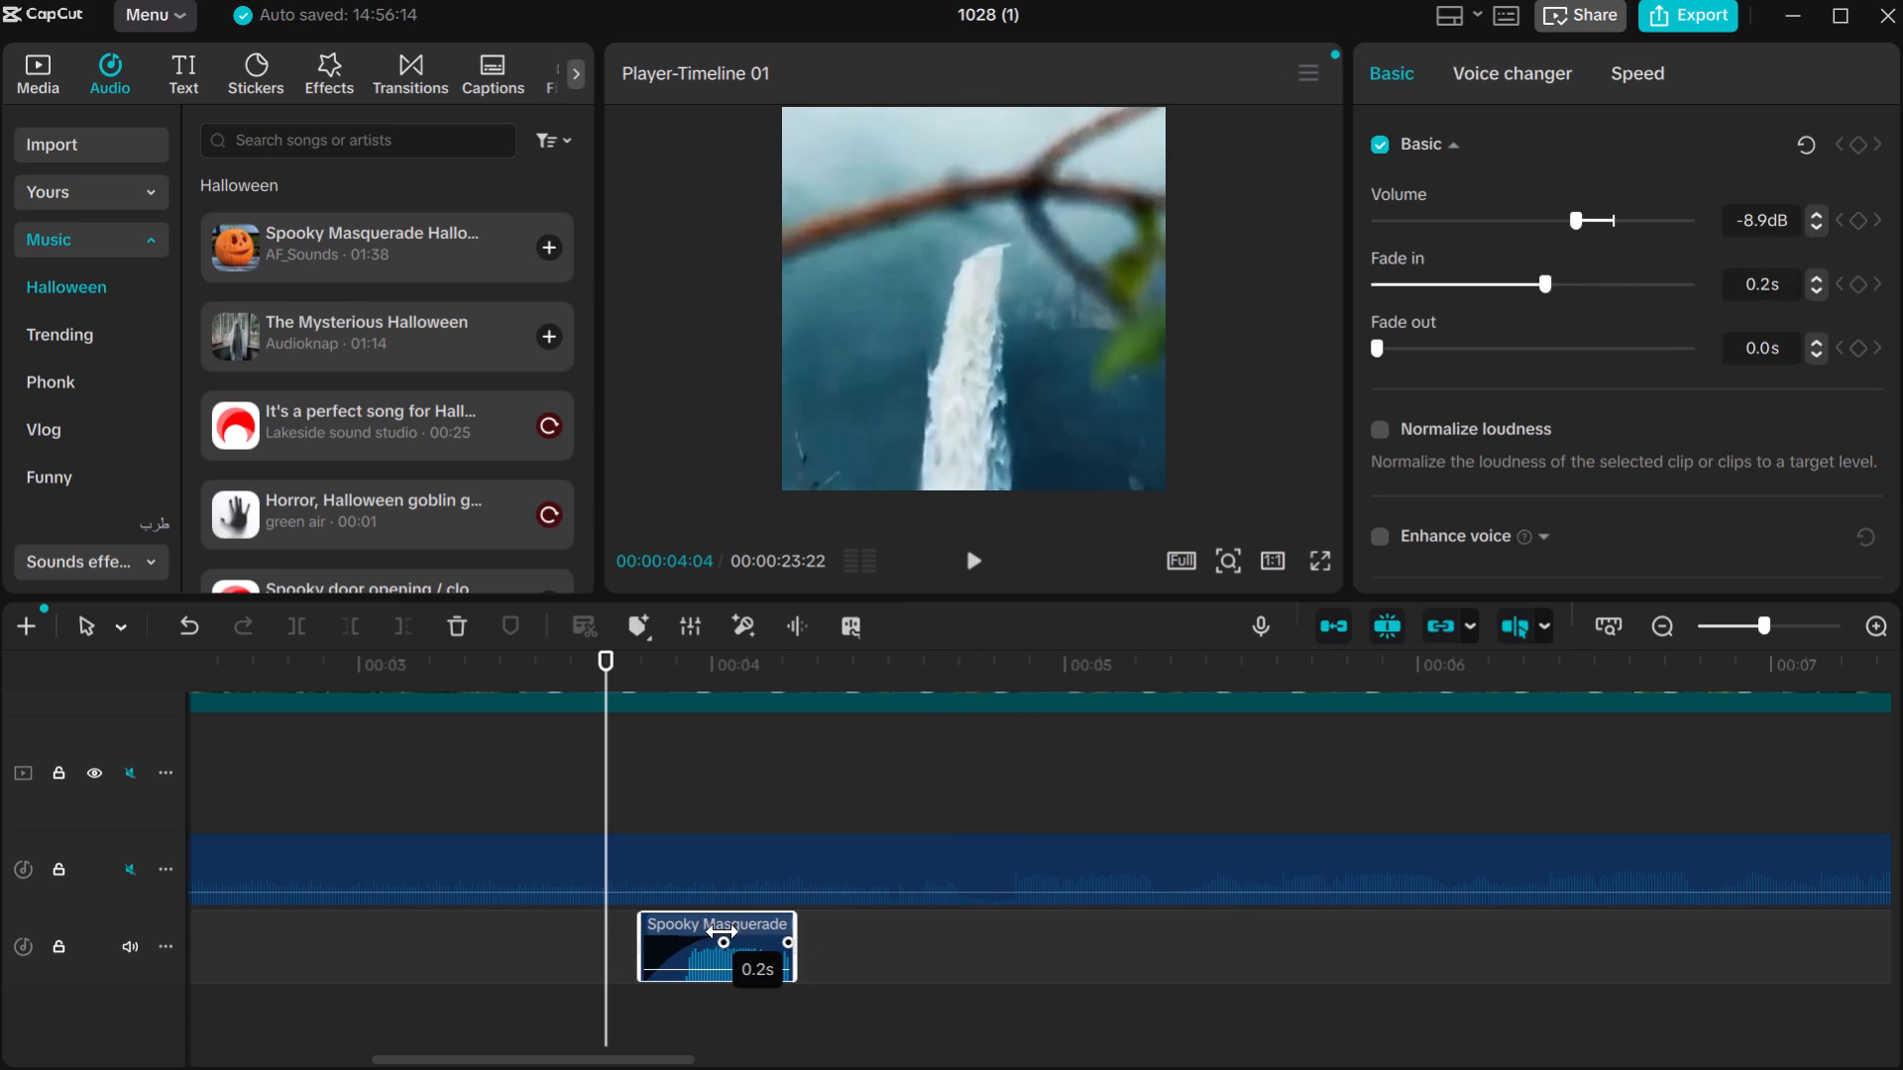
drag(723, 931, 713, 931)
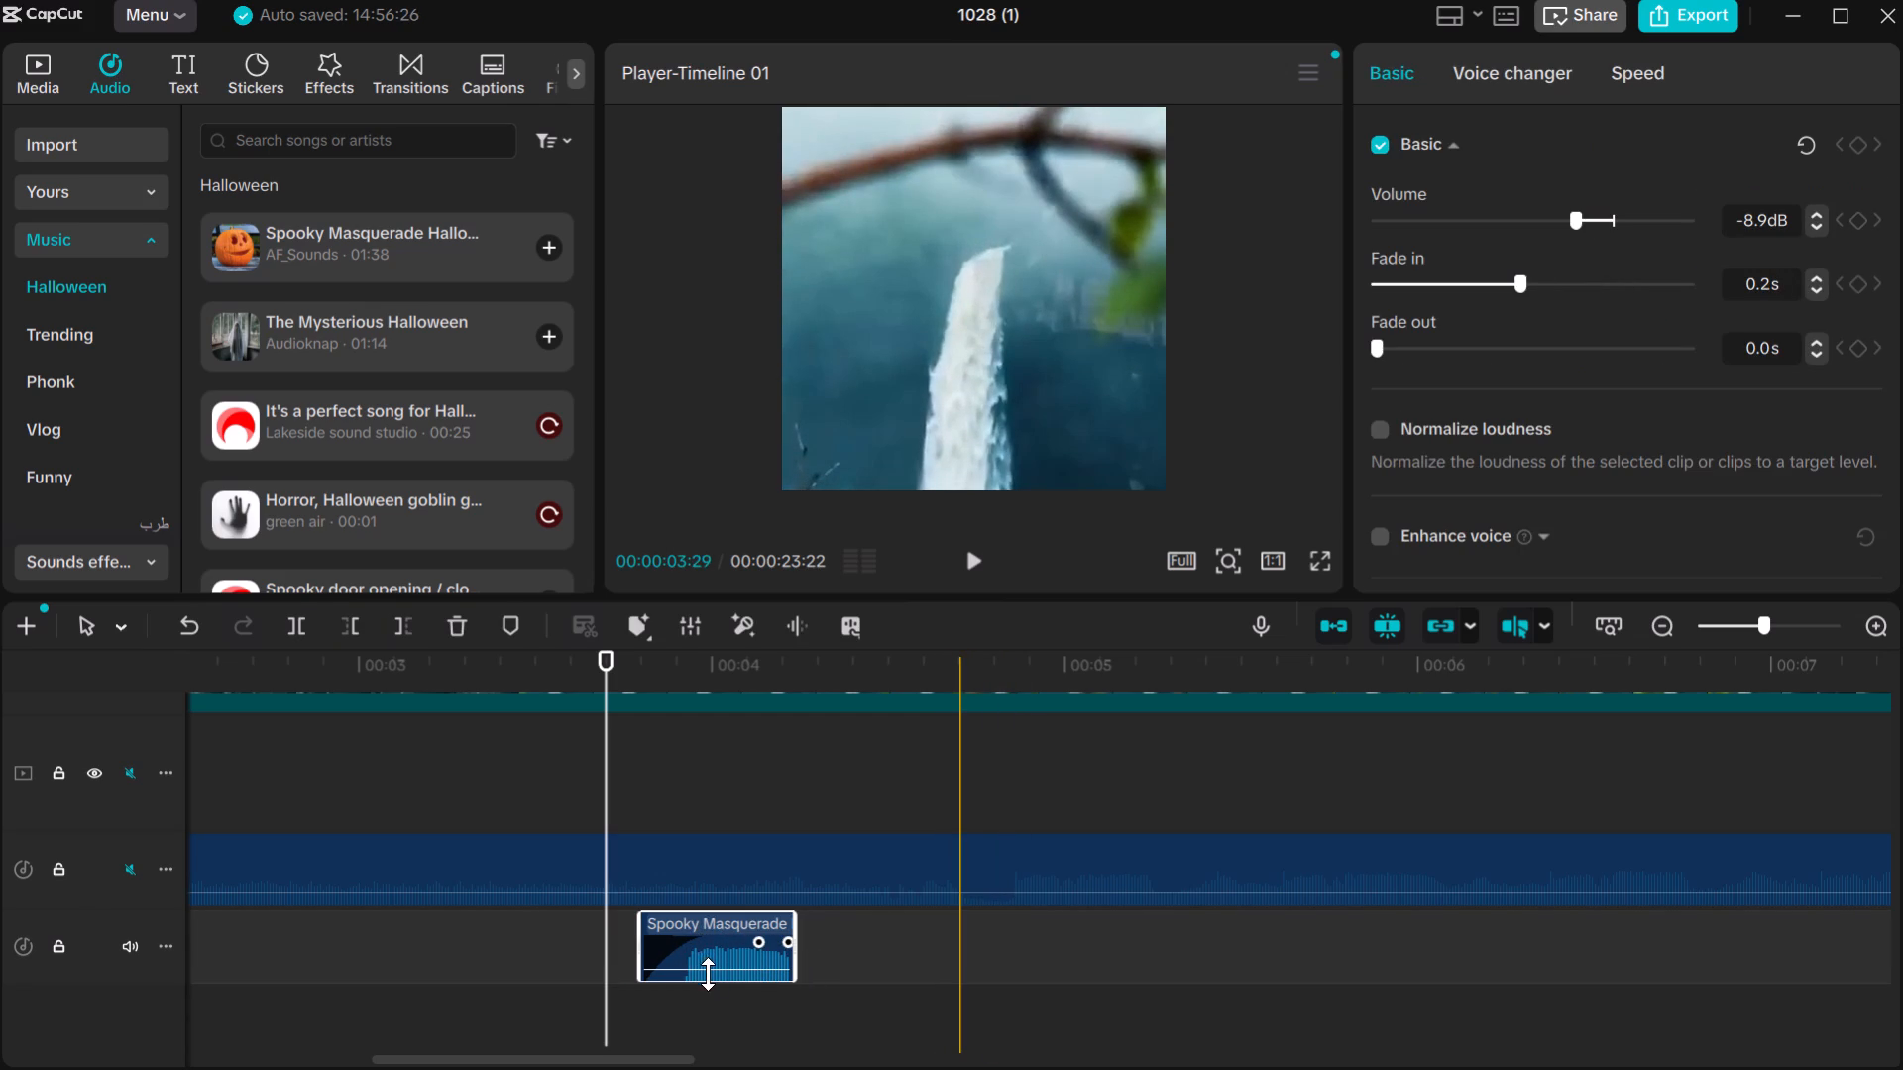
Set the Spooky Masquerade clip's volume to -5.8 dB.
click(708, 976)
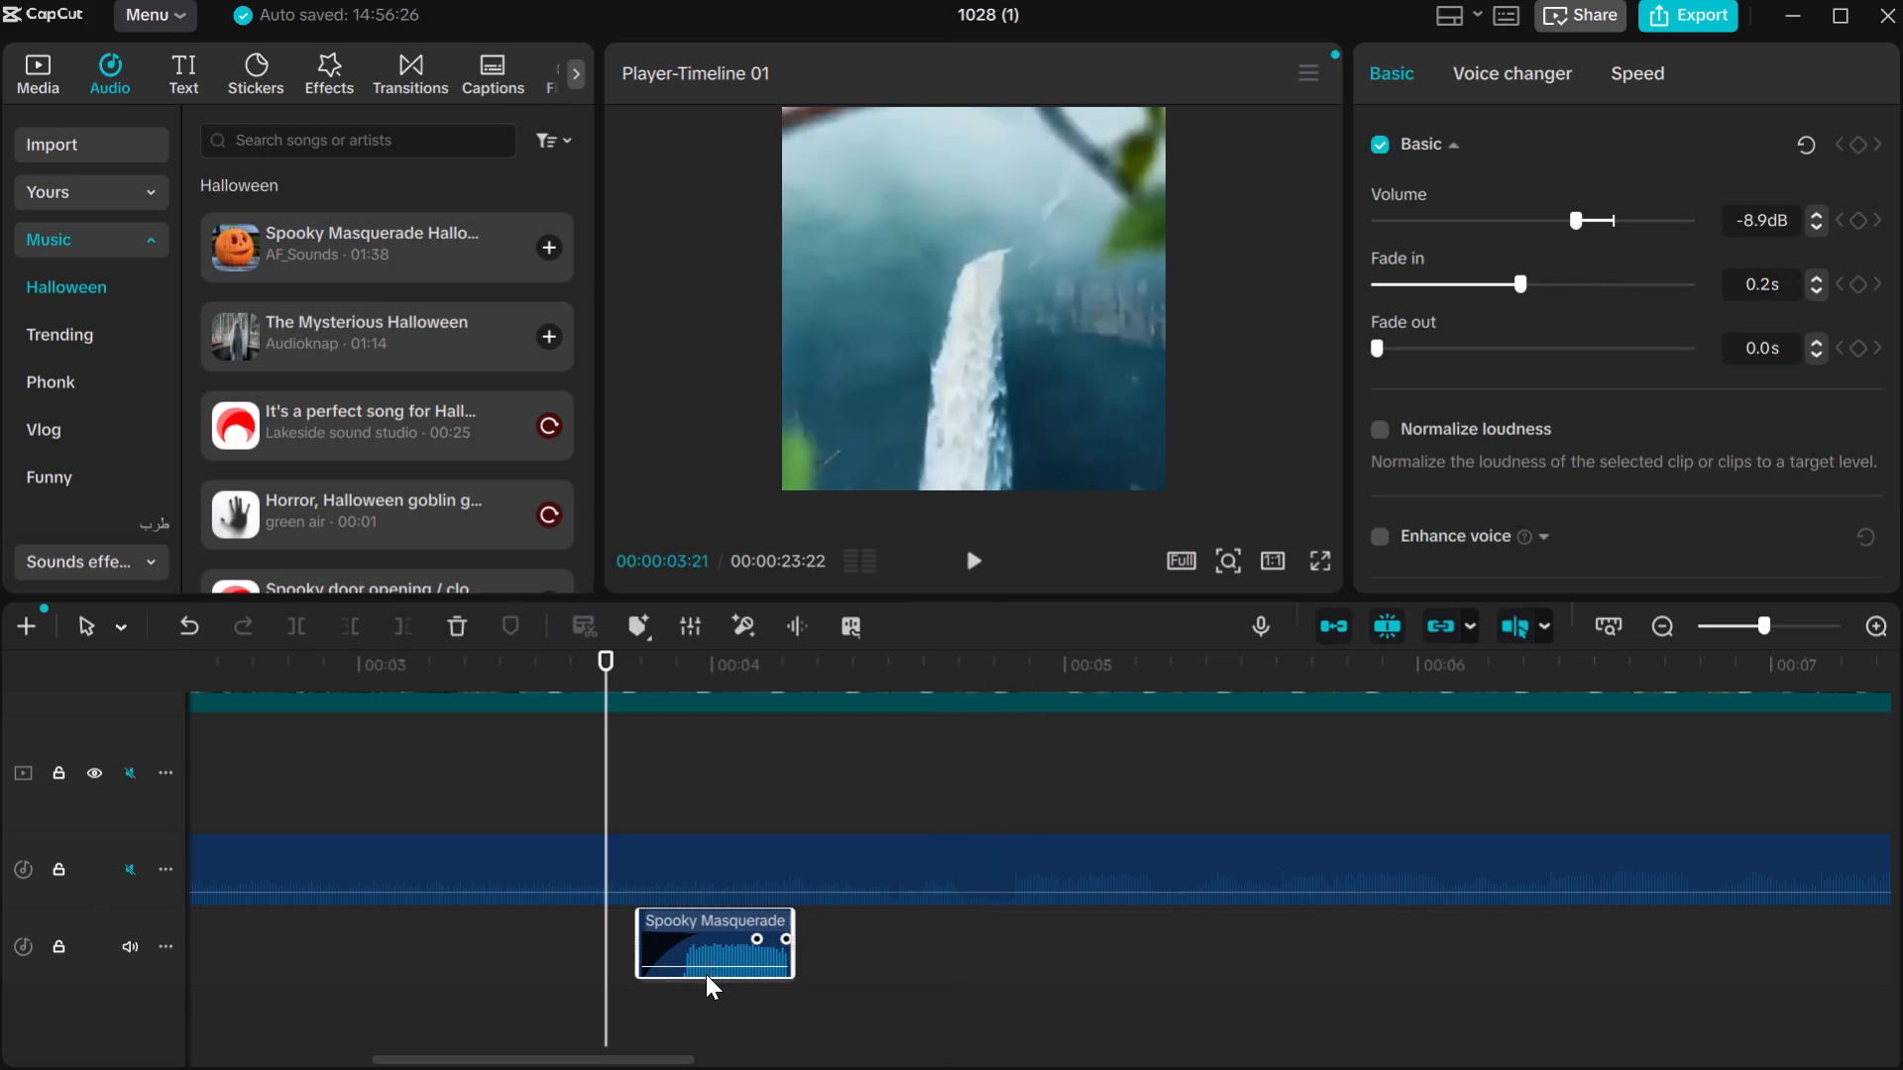
click(714, 970)
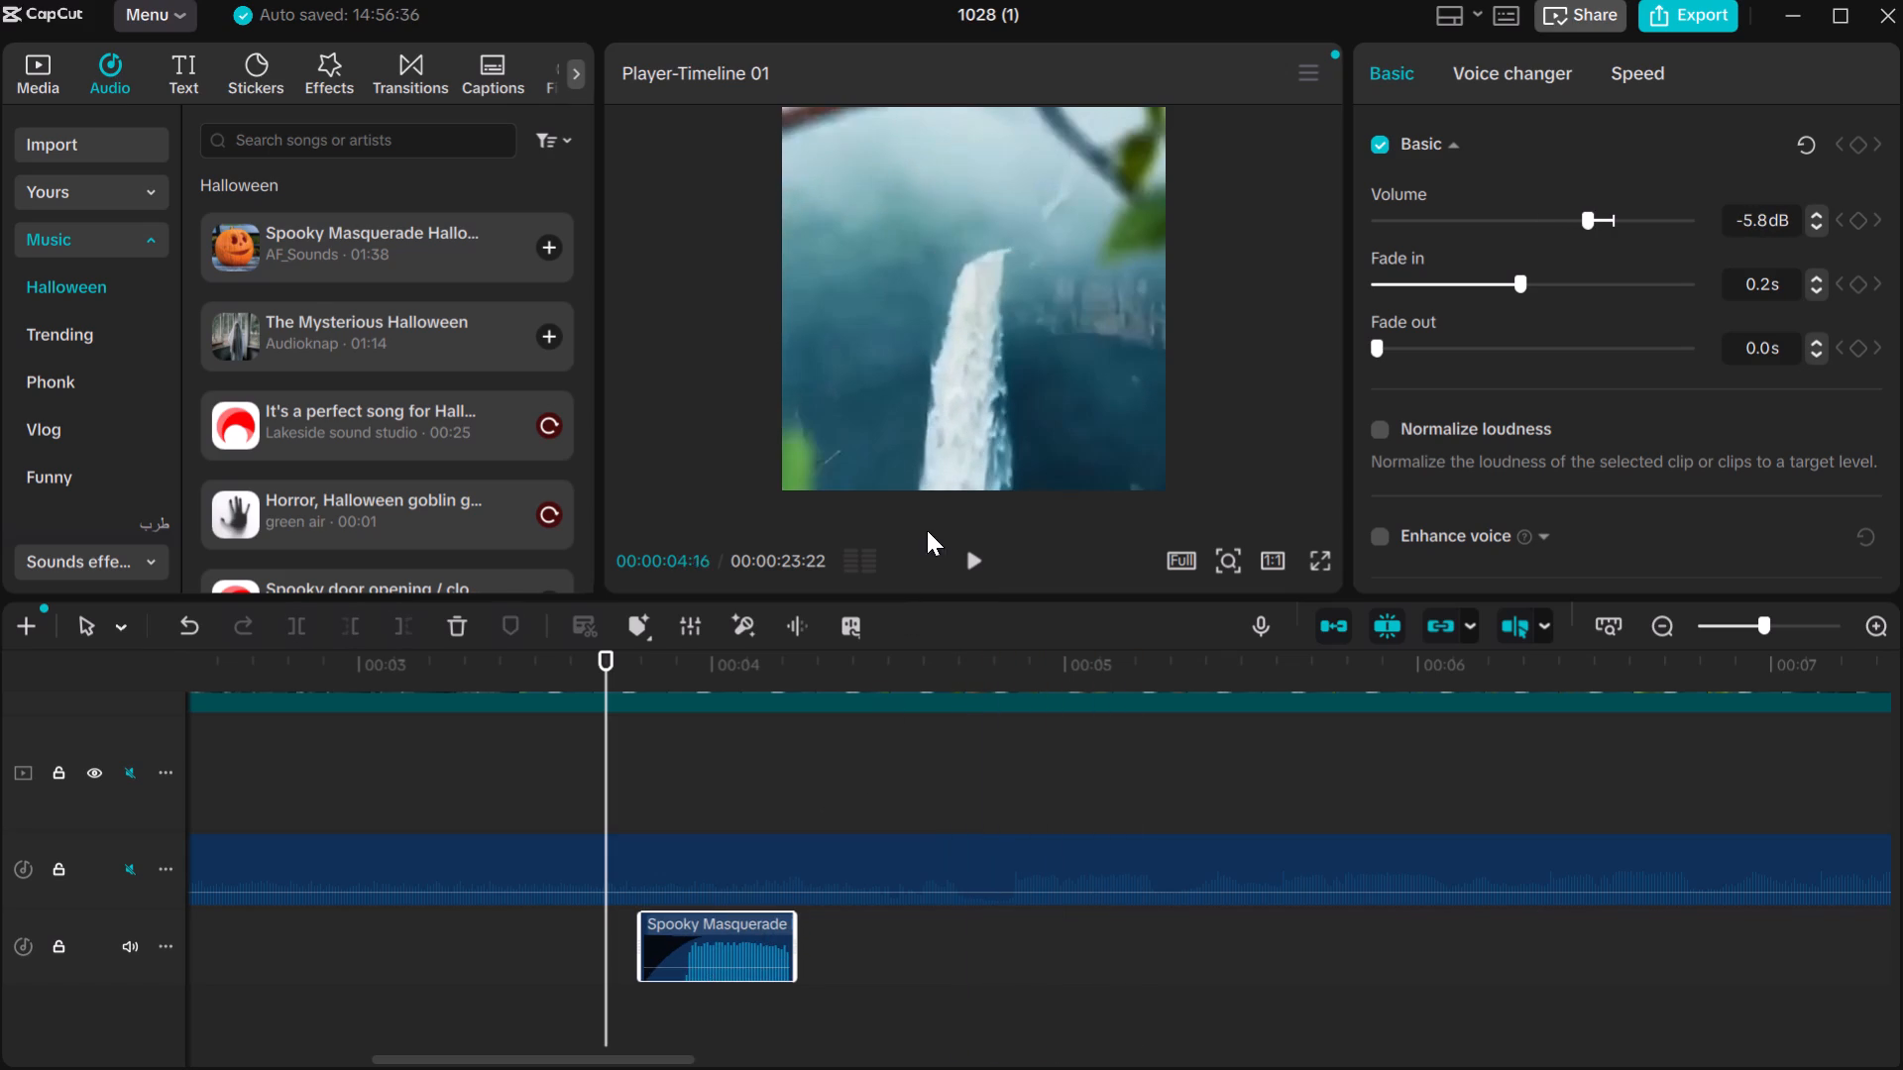
Play the adjusted Spooky Masquerade clip from 00:00:03:21, and bring the playhead back to about 00:00:03:25.
click(967, 578)
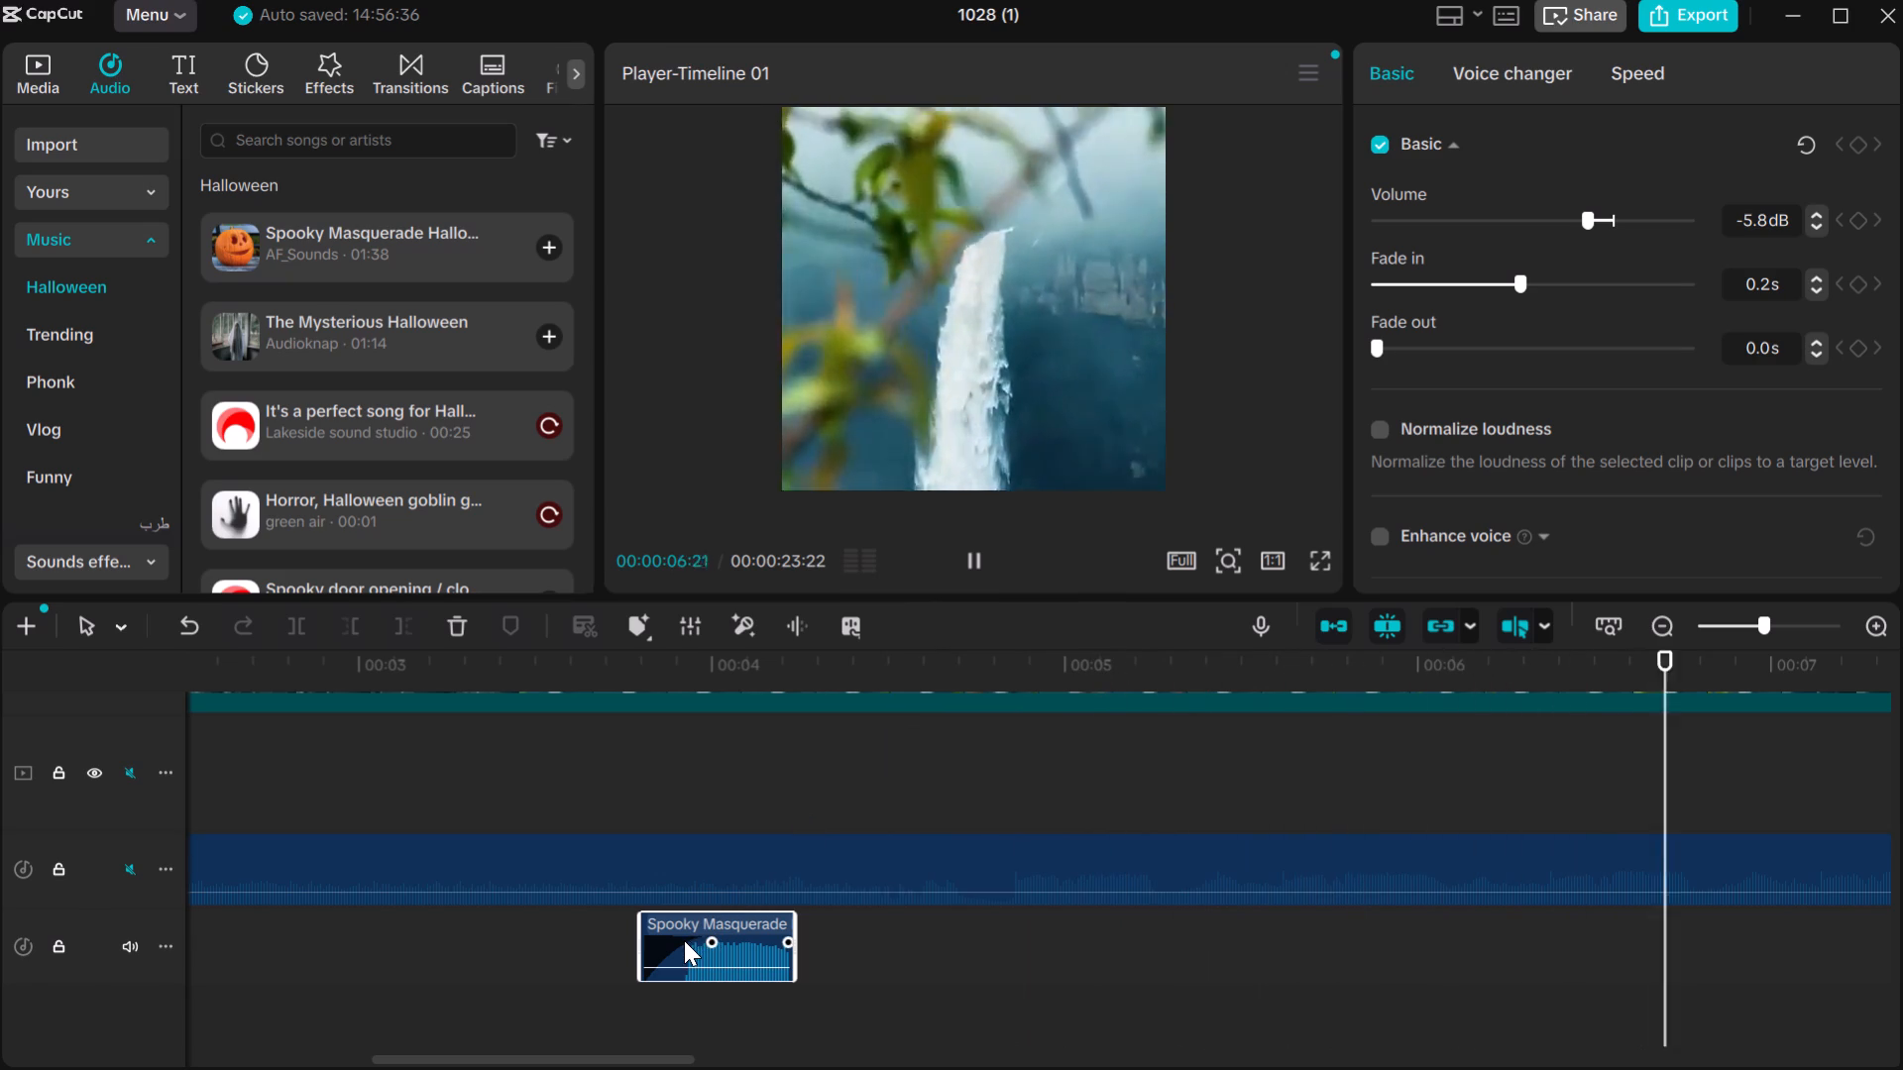
click(885, 720)
drag(885, 722, 130, 828)
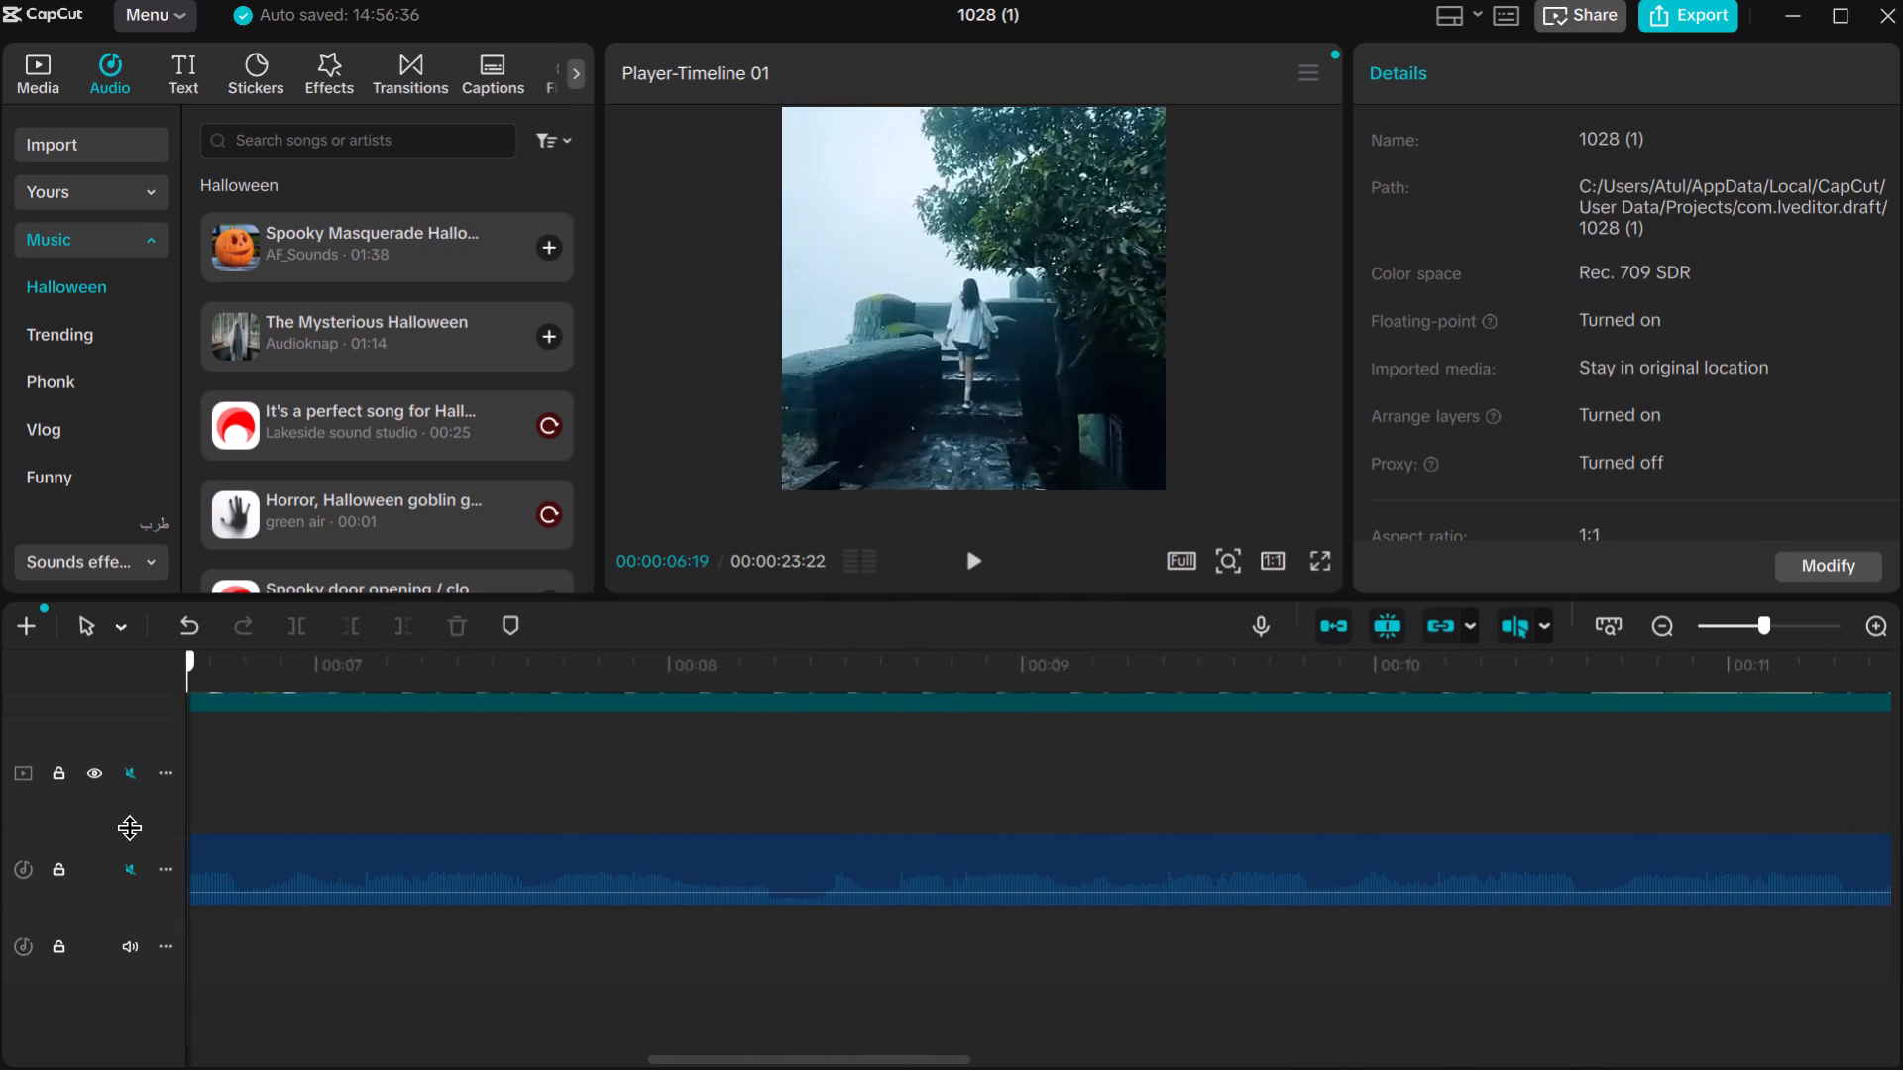
drag(130, 828, 518, 864)
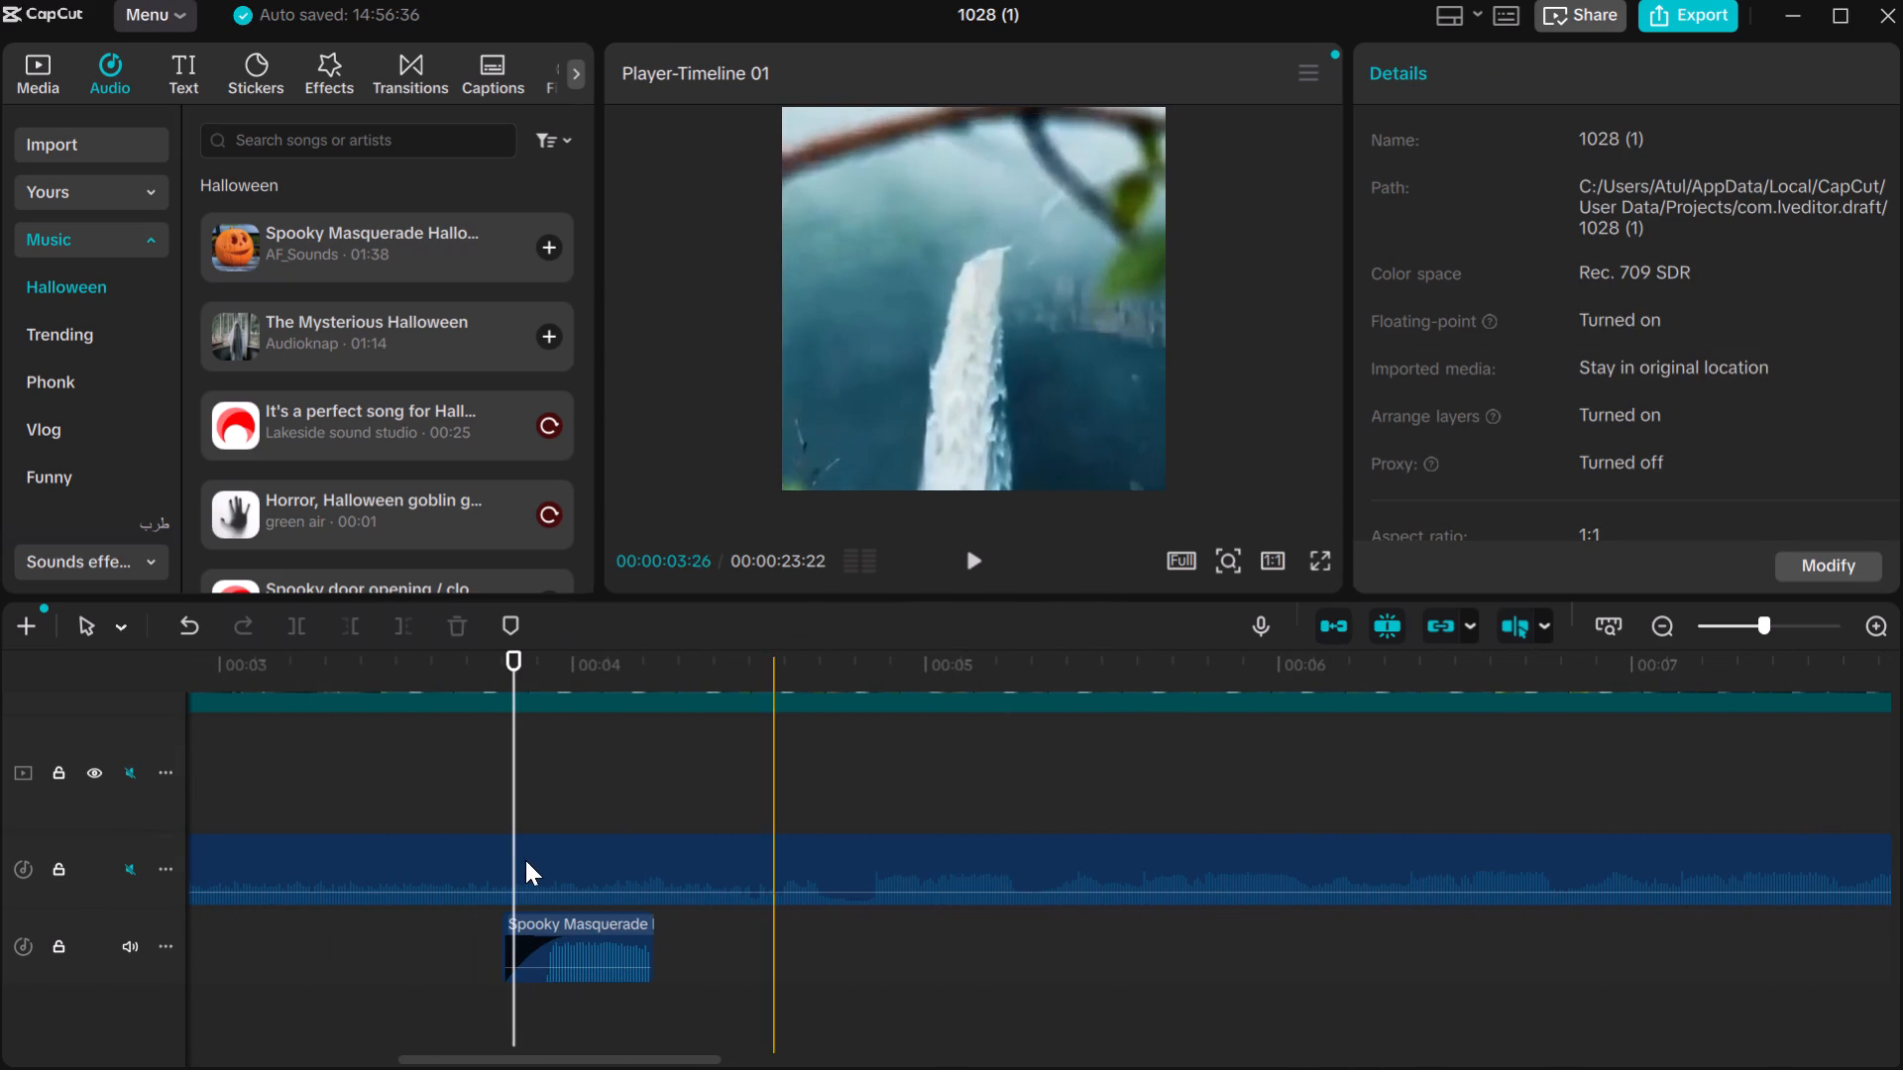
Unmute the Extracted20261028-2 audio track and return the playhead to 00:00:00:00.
double_click(1660, 633)
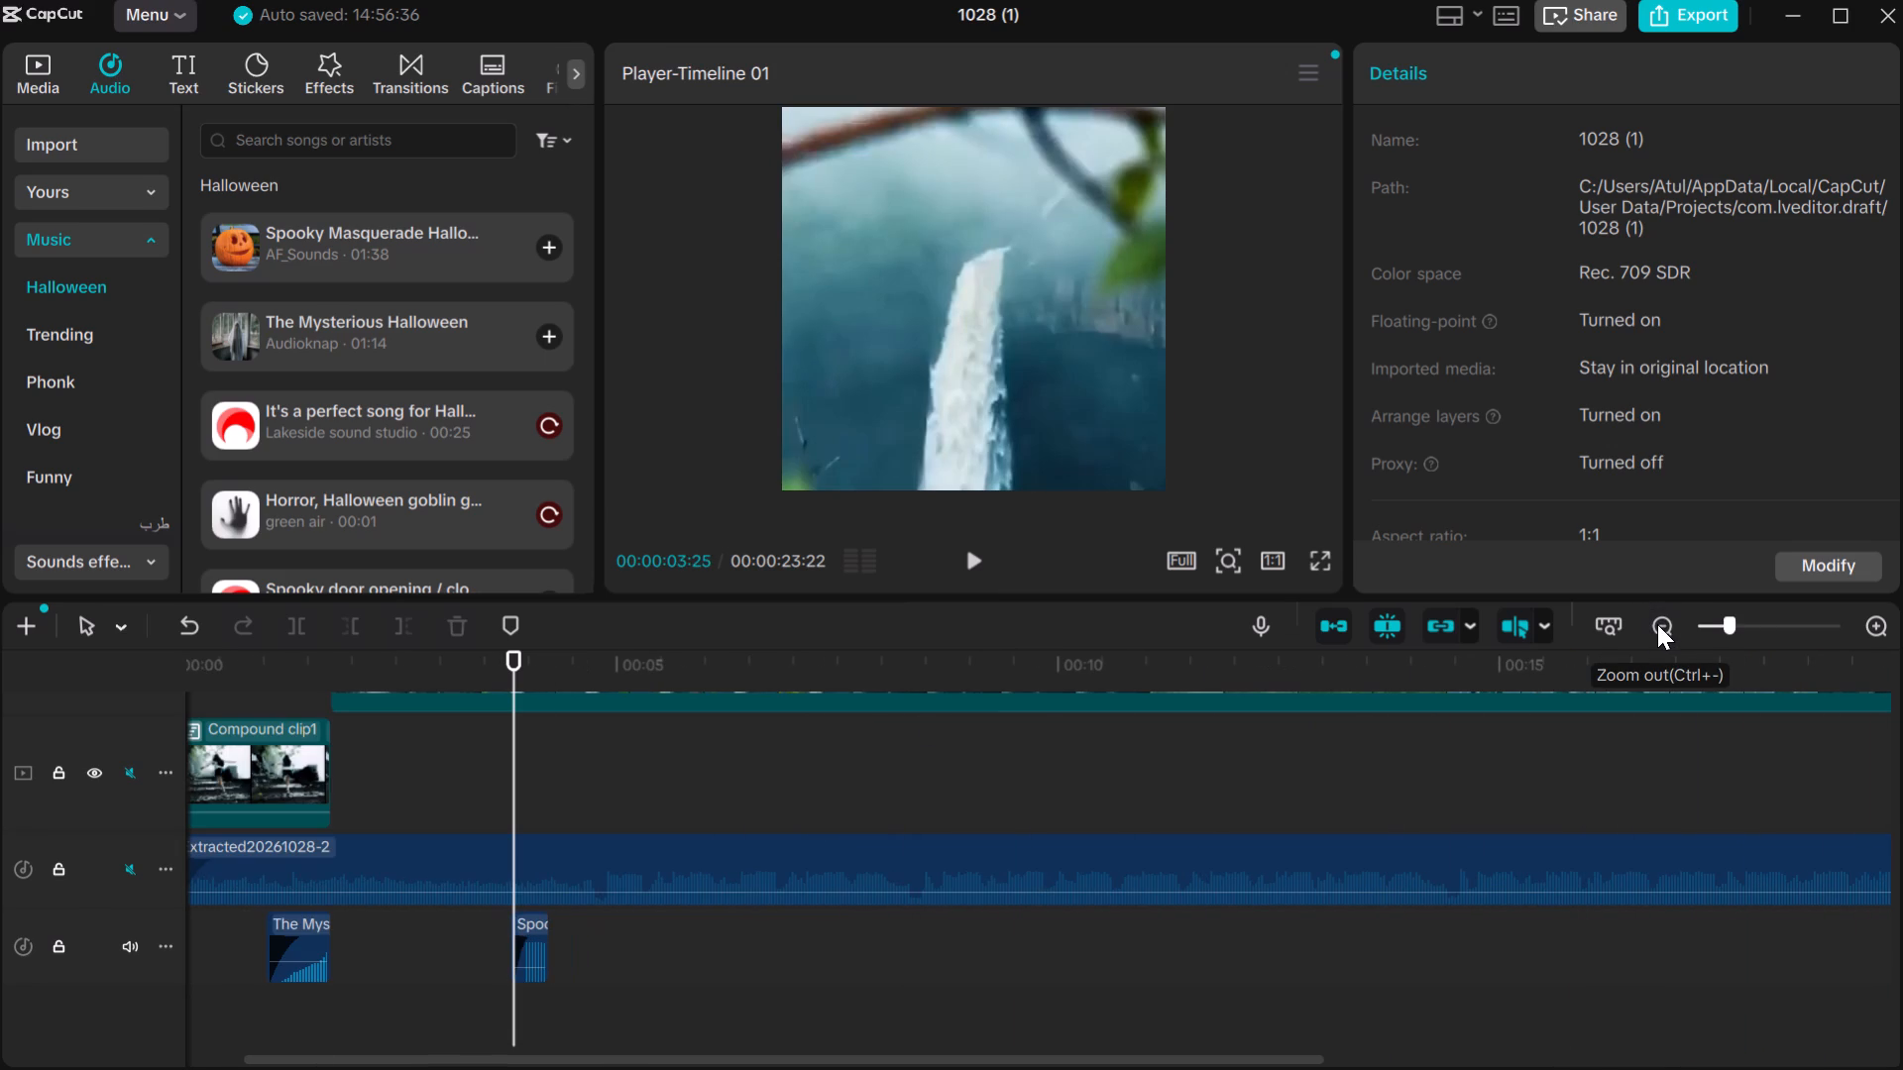
scroll(1625, 679, up, 2)
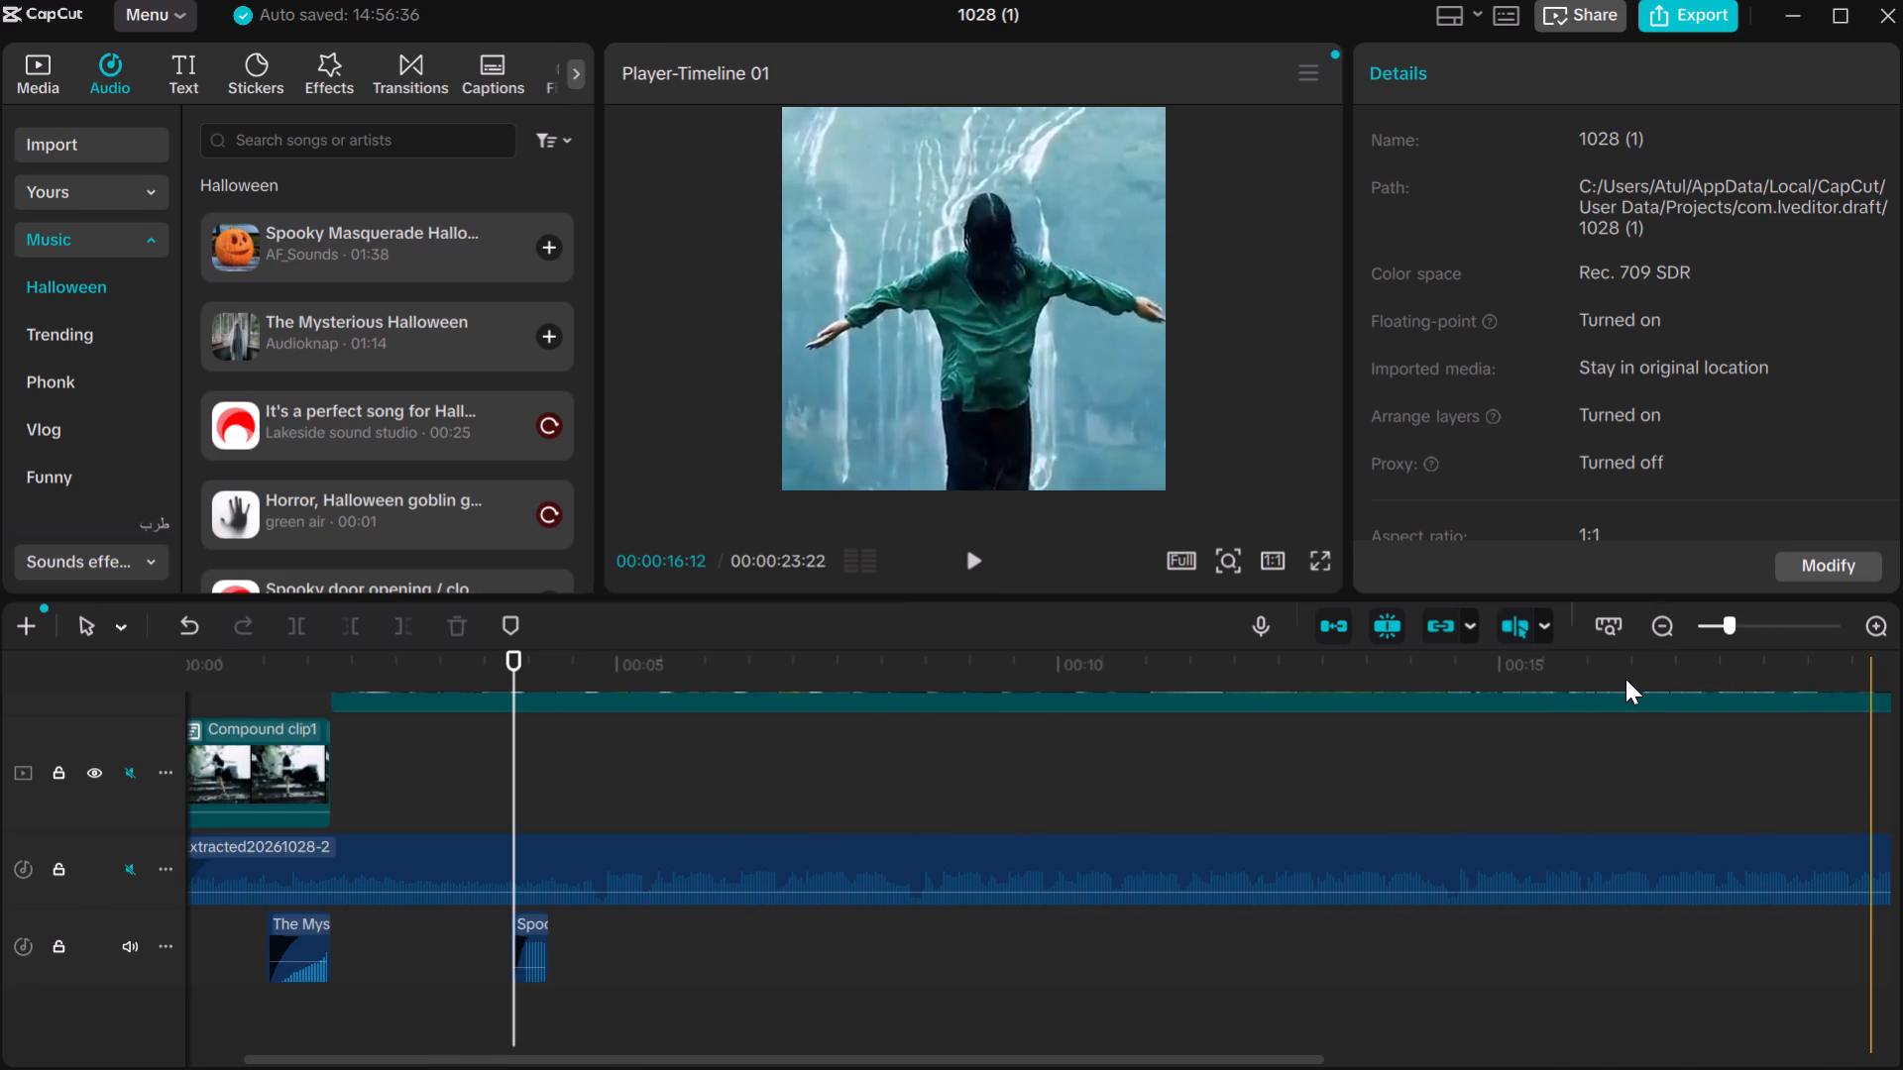
scroll(1531, 800, up, 2)
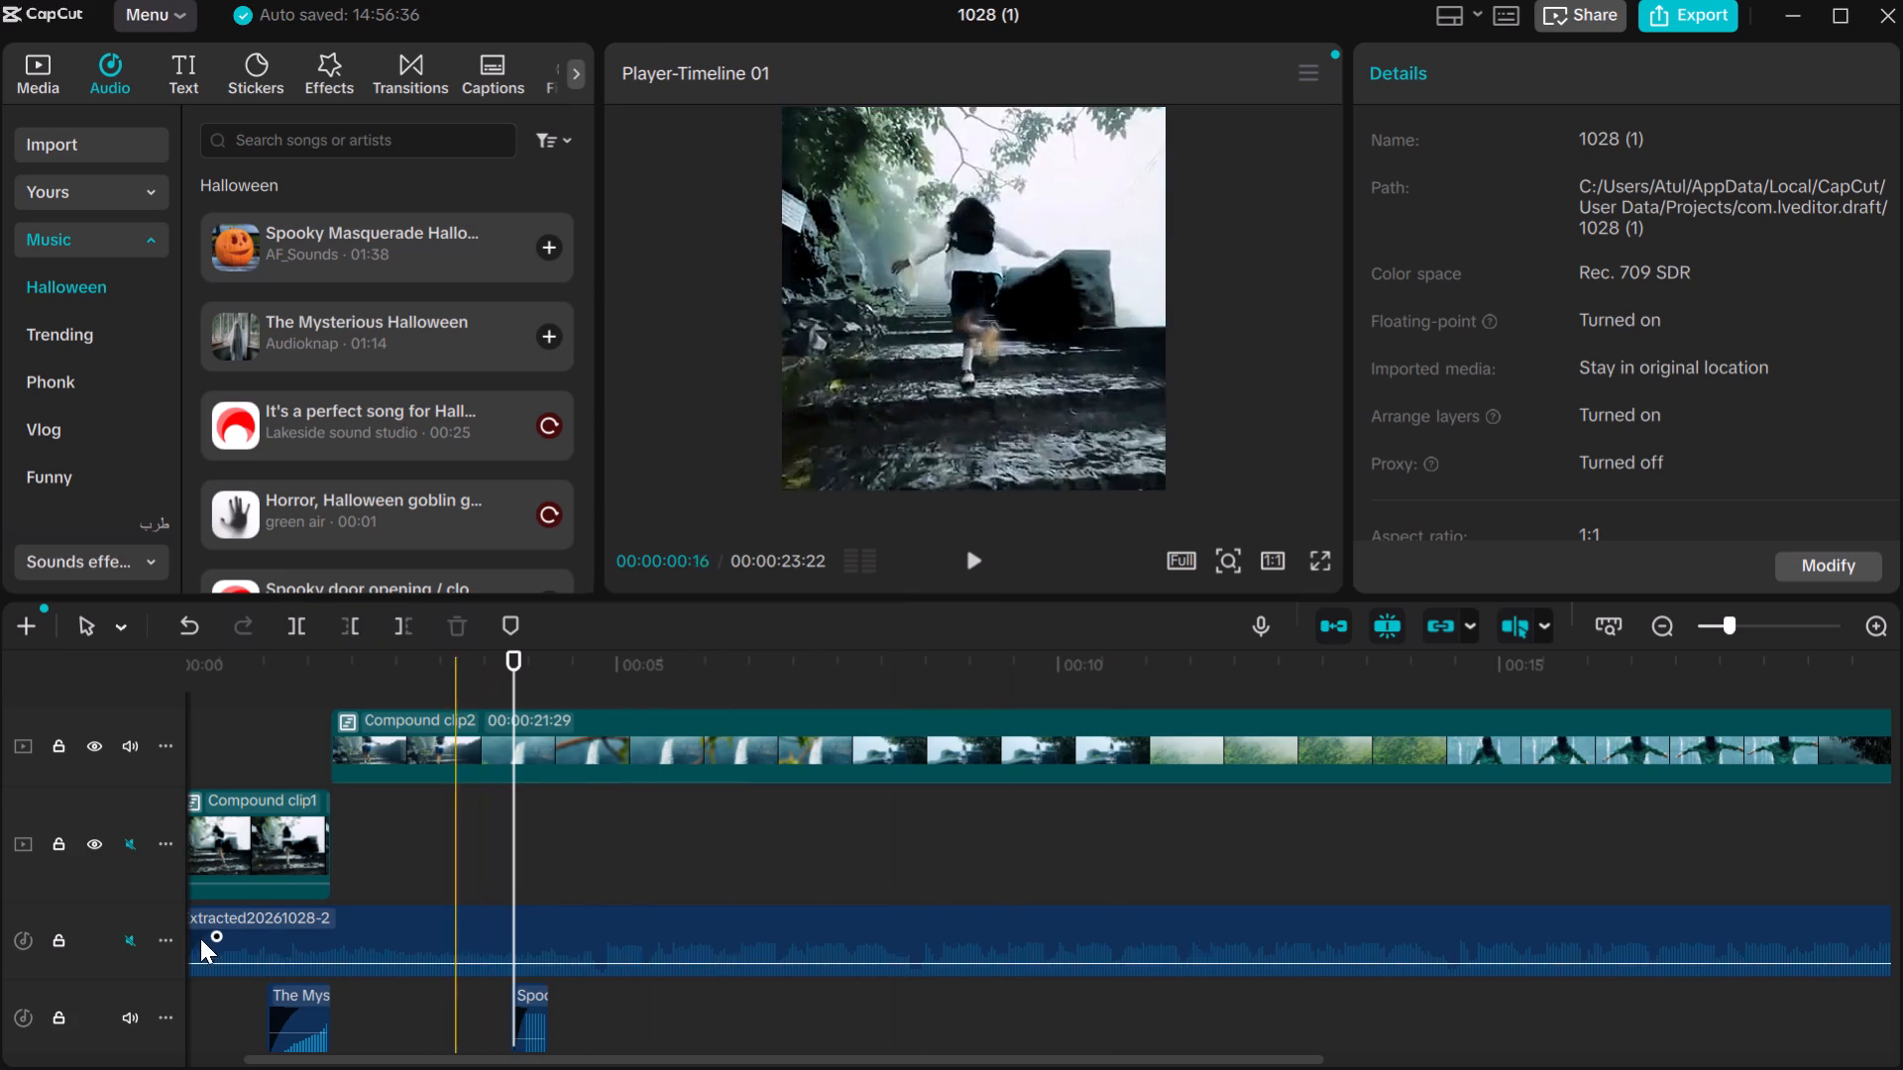
click(117, 936)
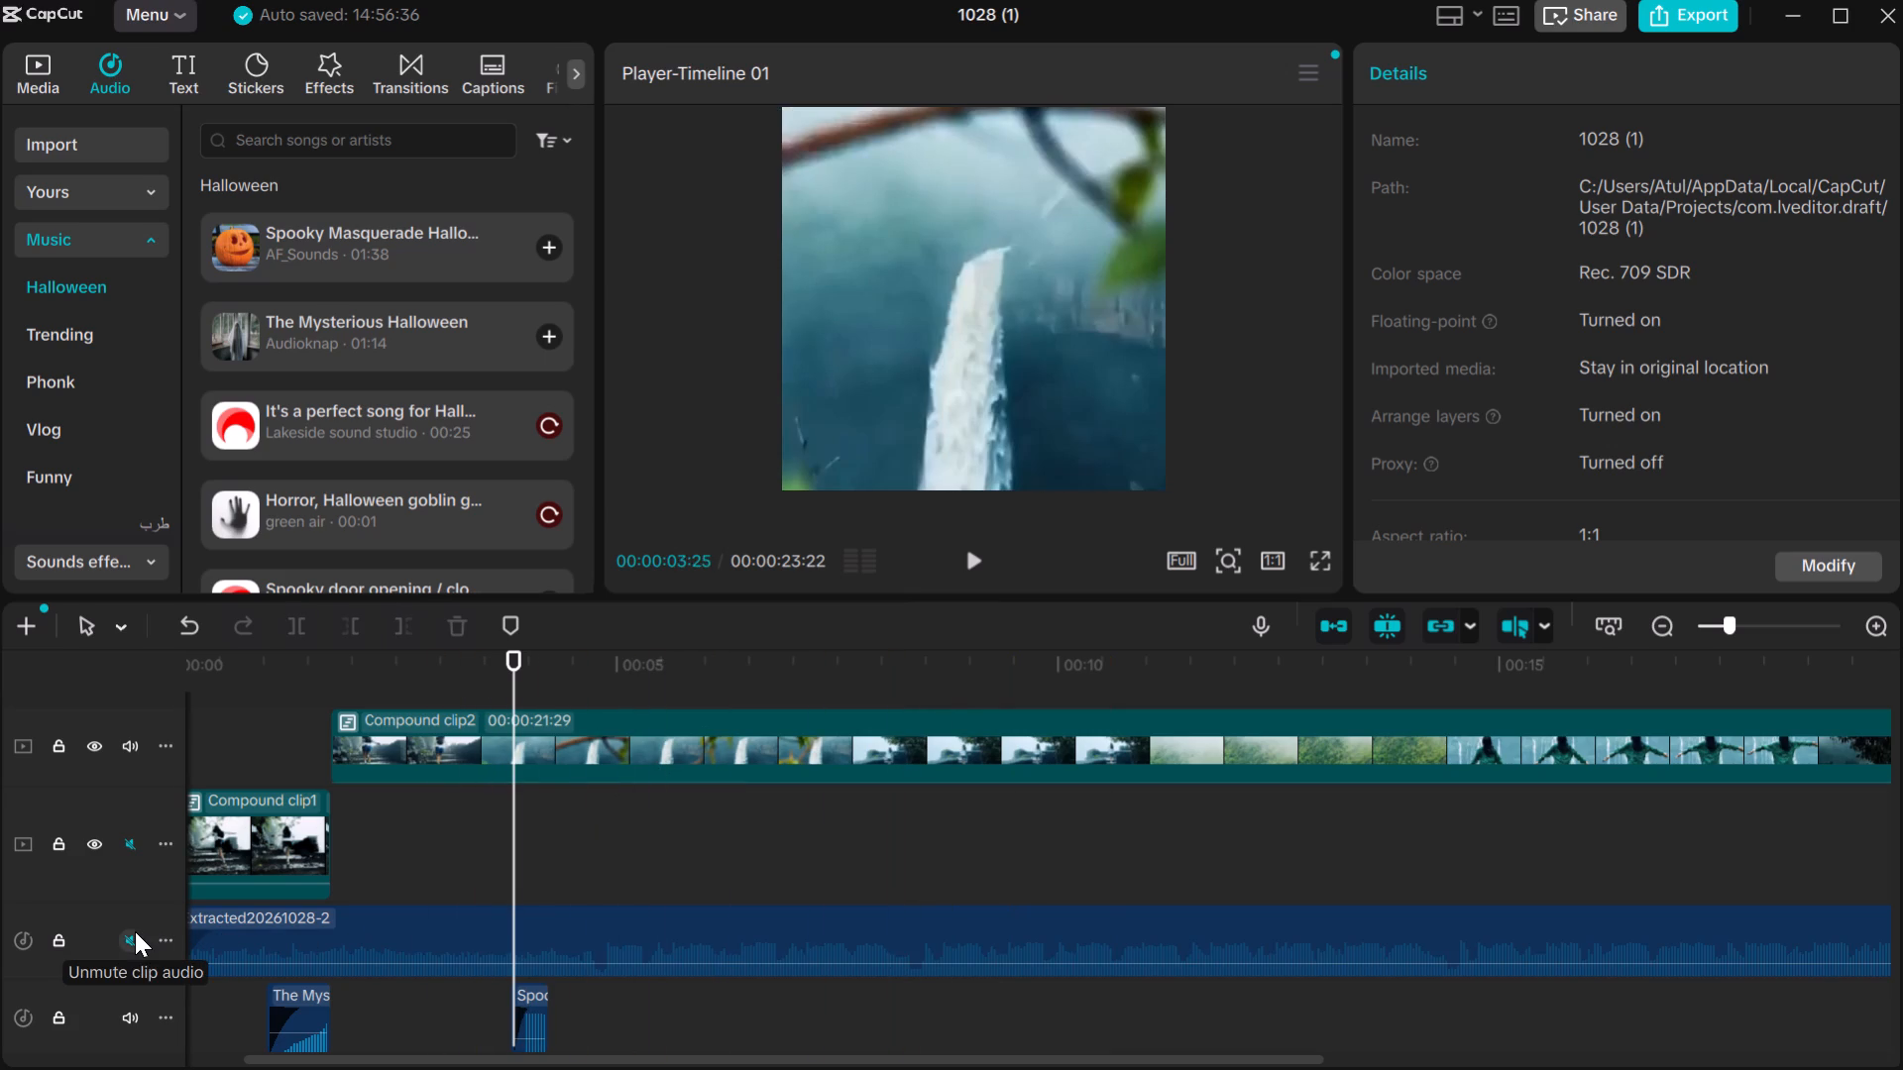
click(131, 950)
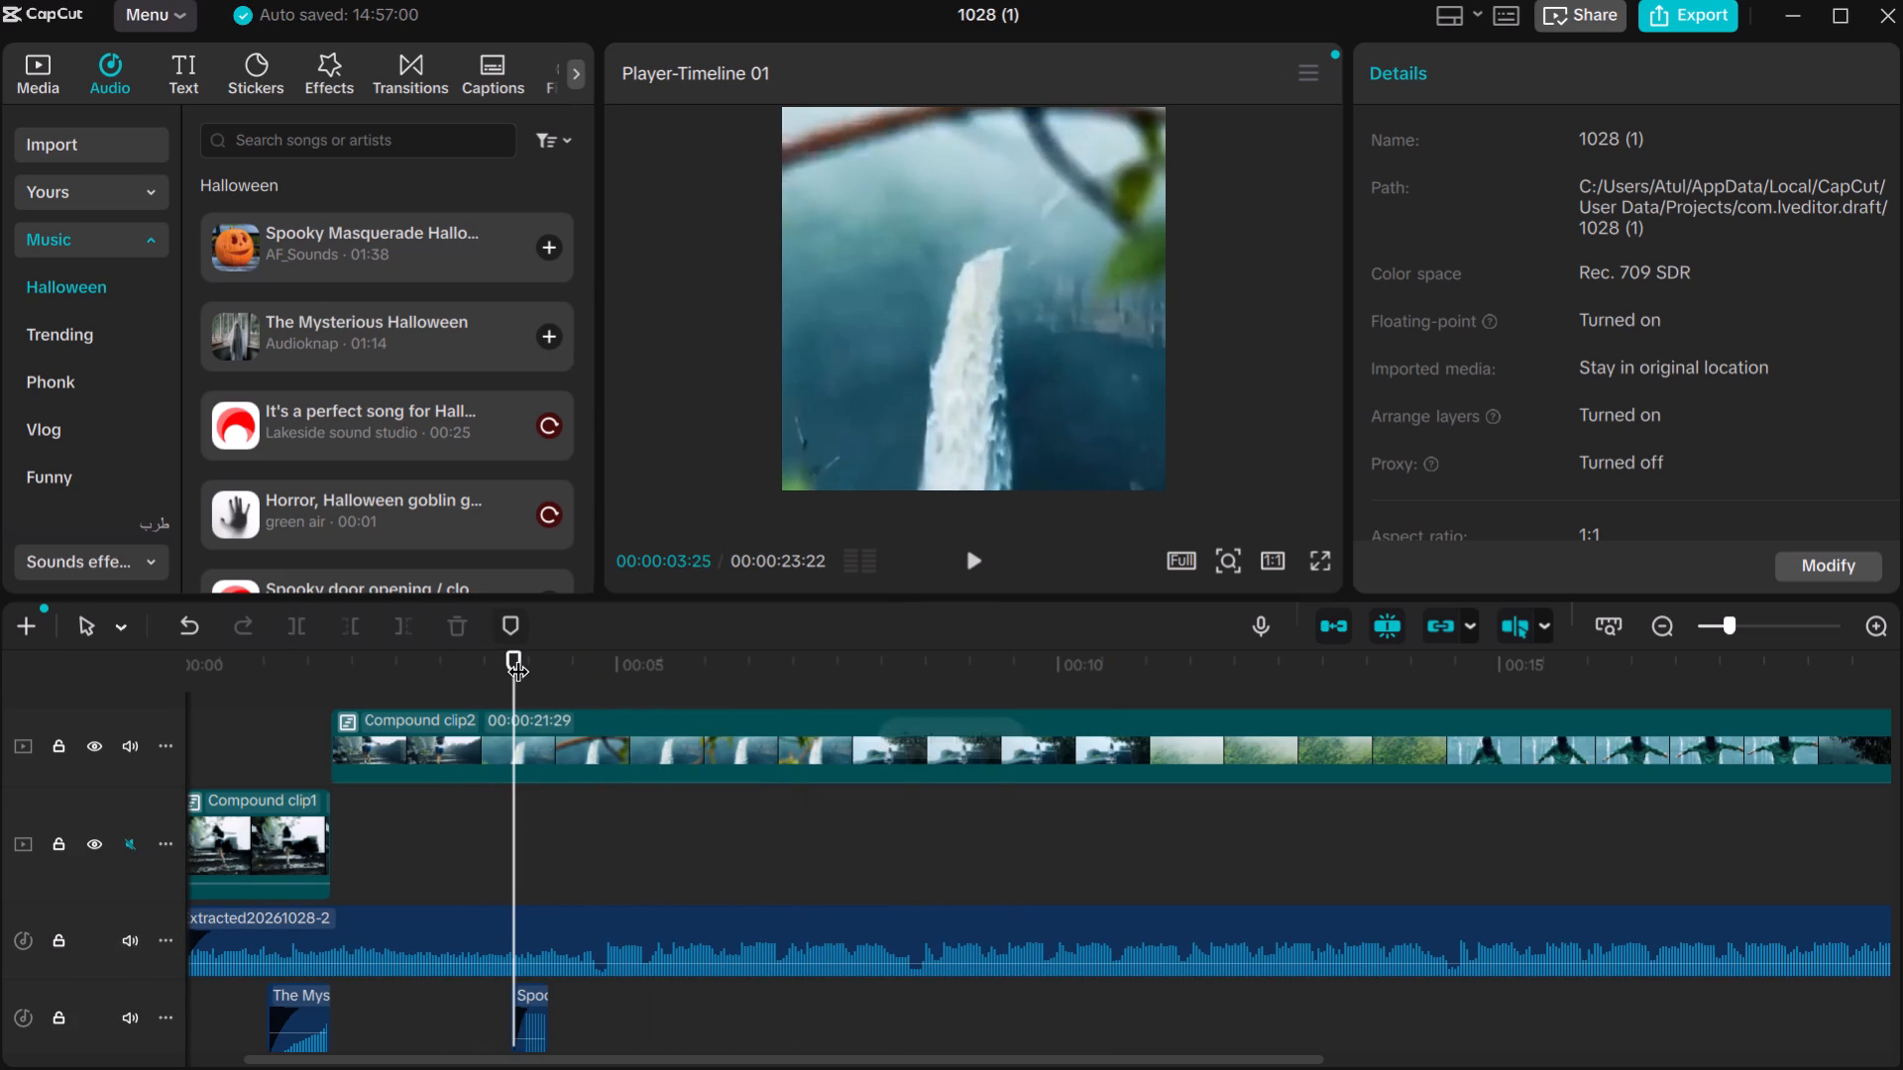
drag(517, 657, 189, 686)
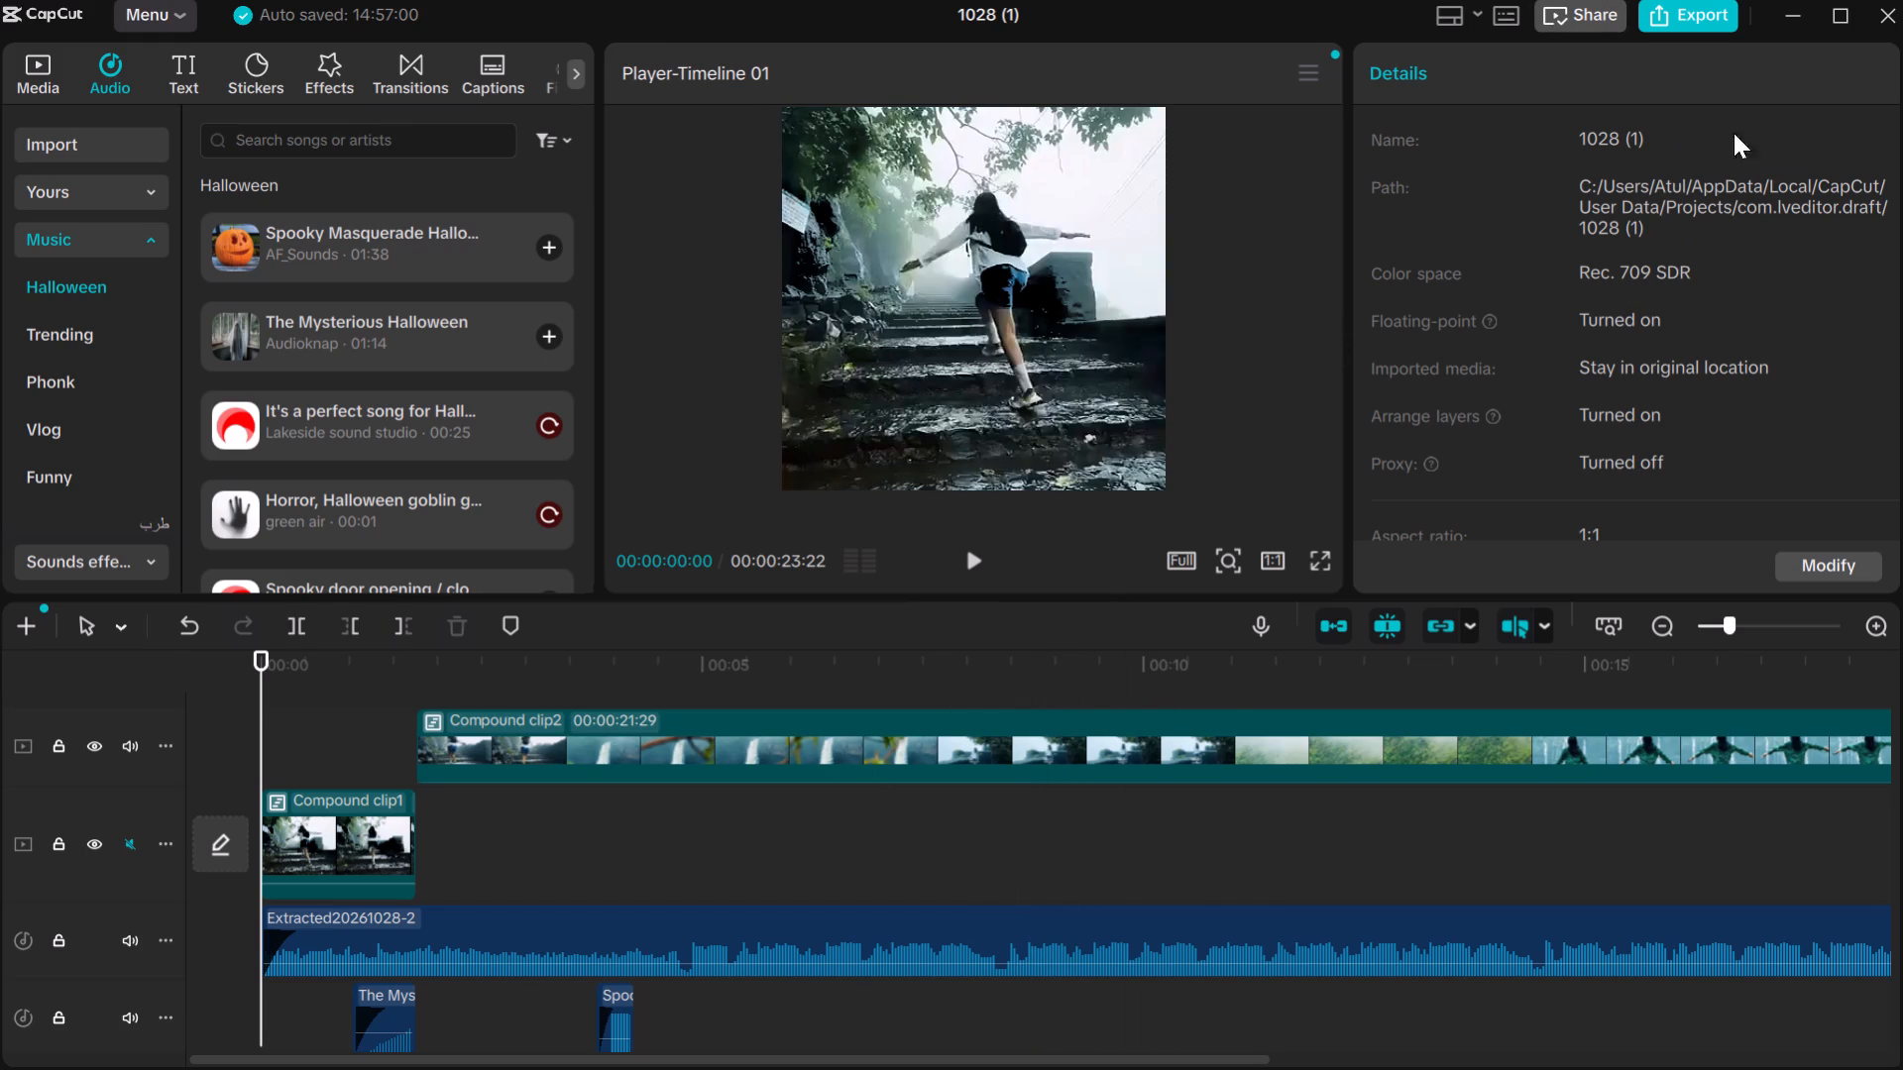
Switch to the YouTube tutorial in Brave and watch the Key Subject Mask part about searching body effects for "white".
click(1785, 34)
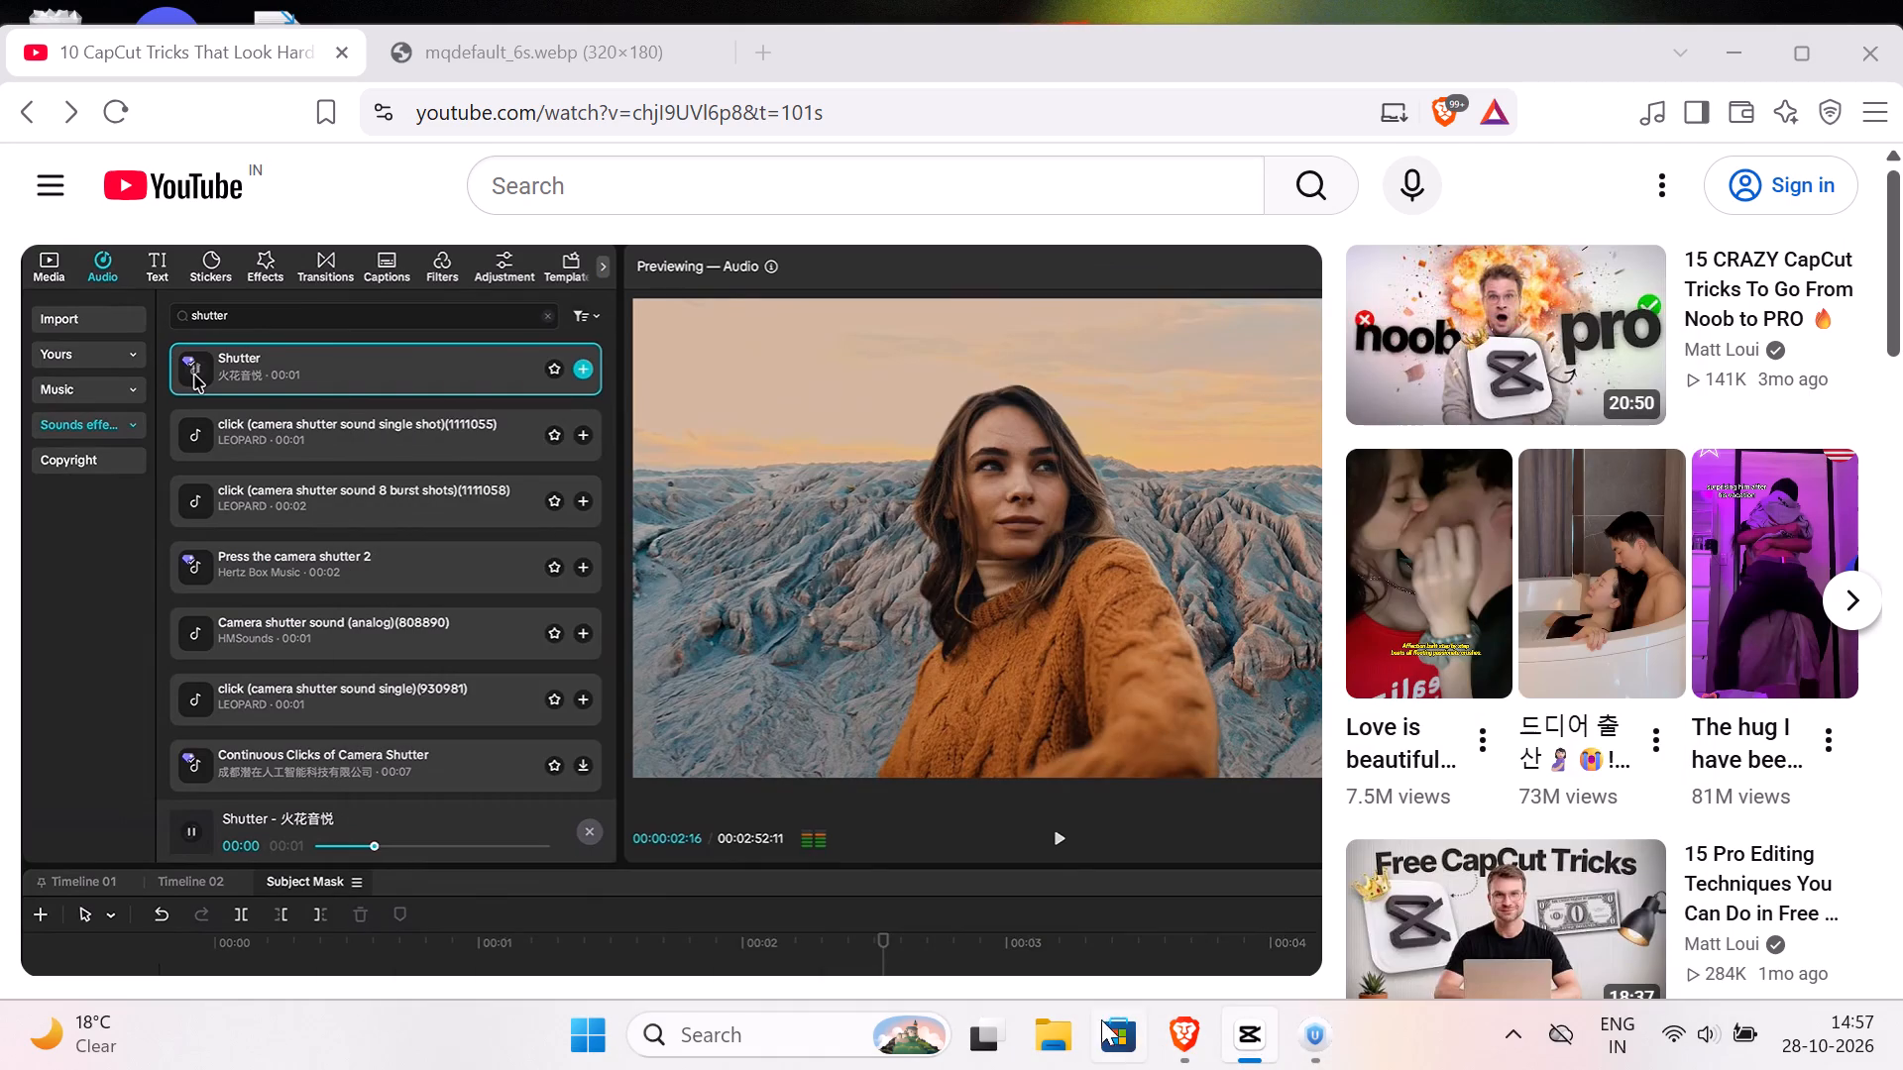
click(1064, 1013)
click(925, 789)
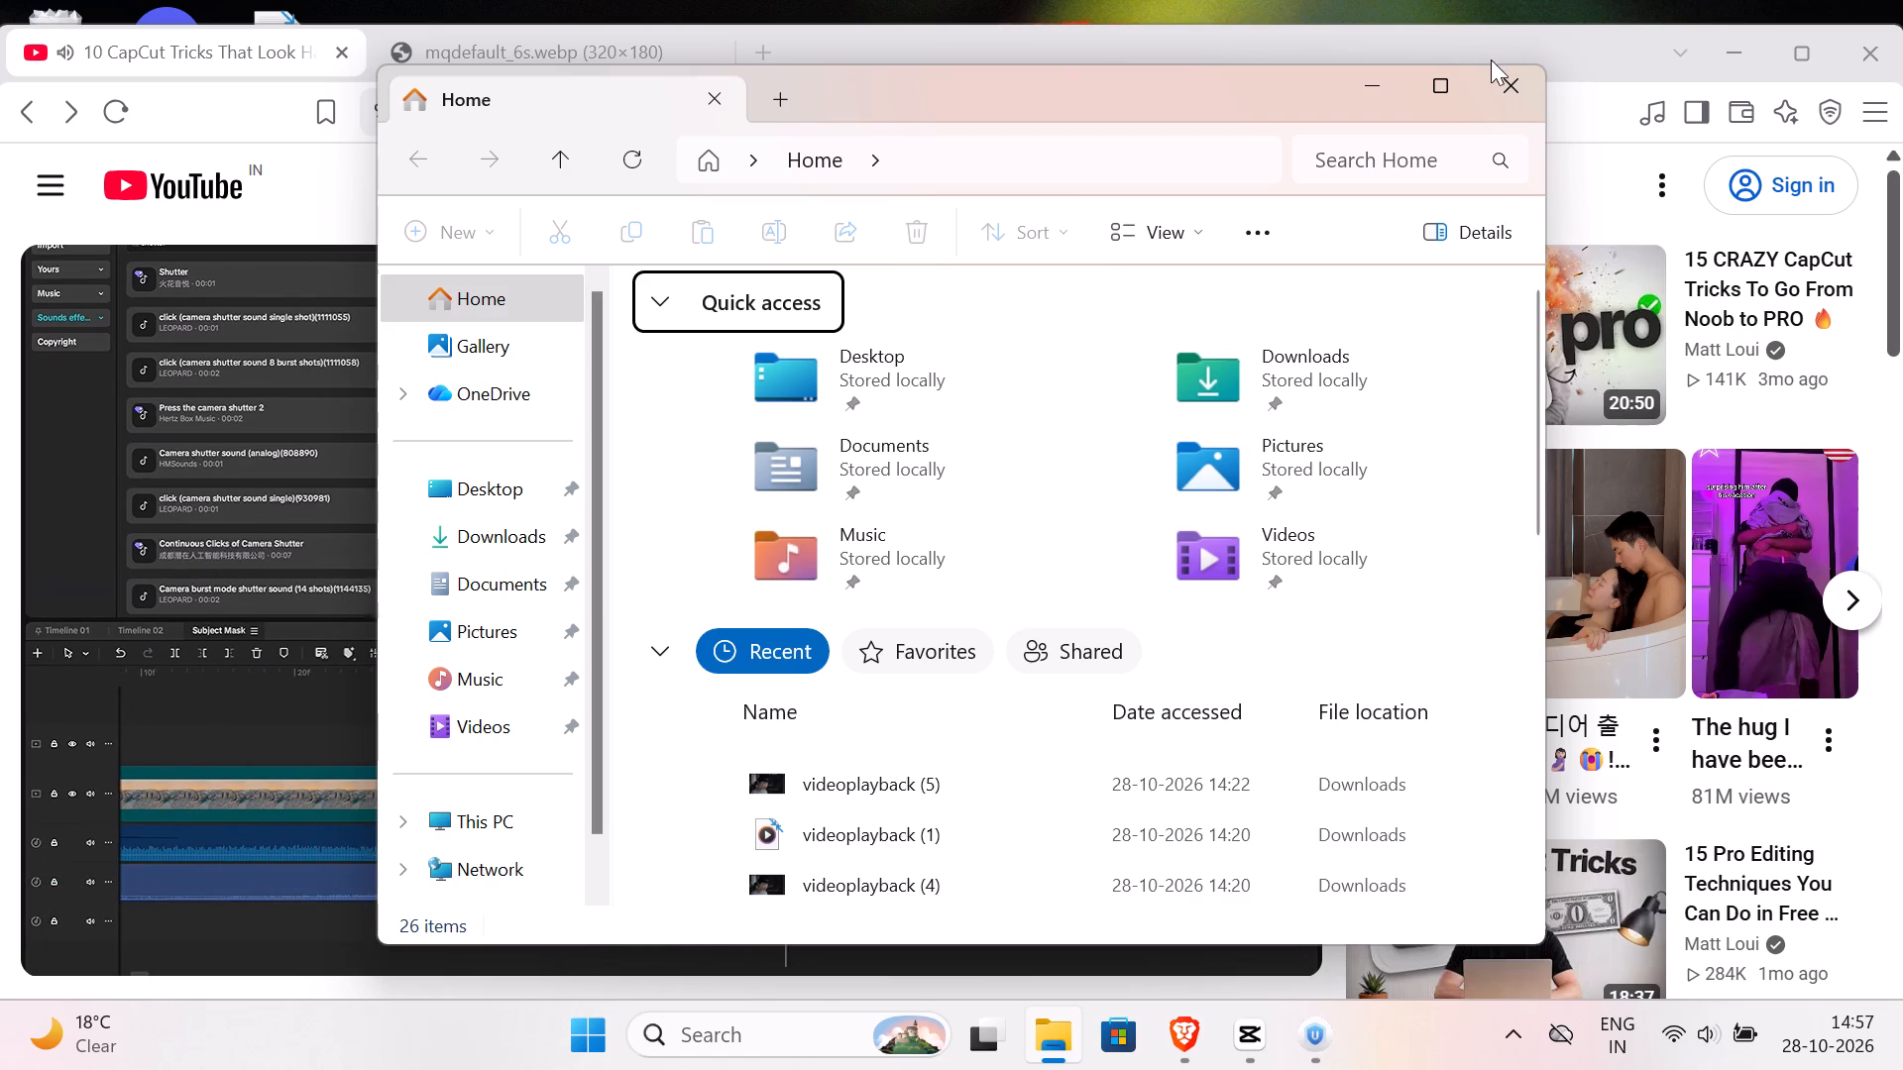
click(1510, 84)
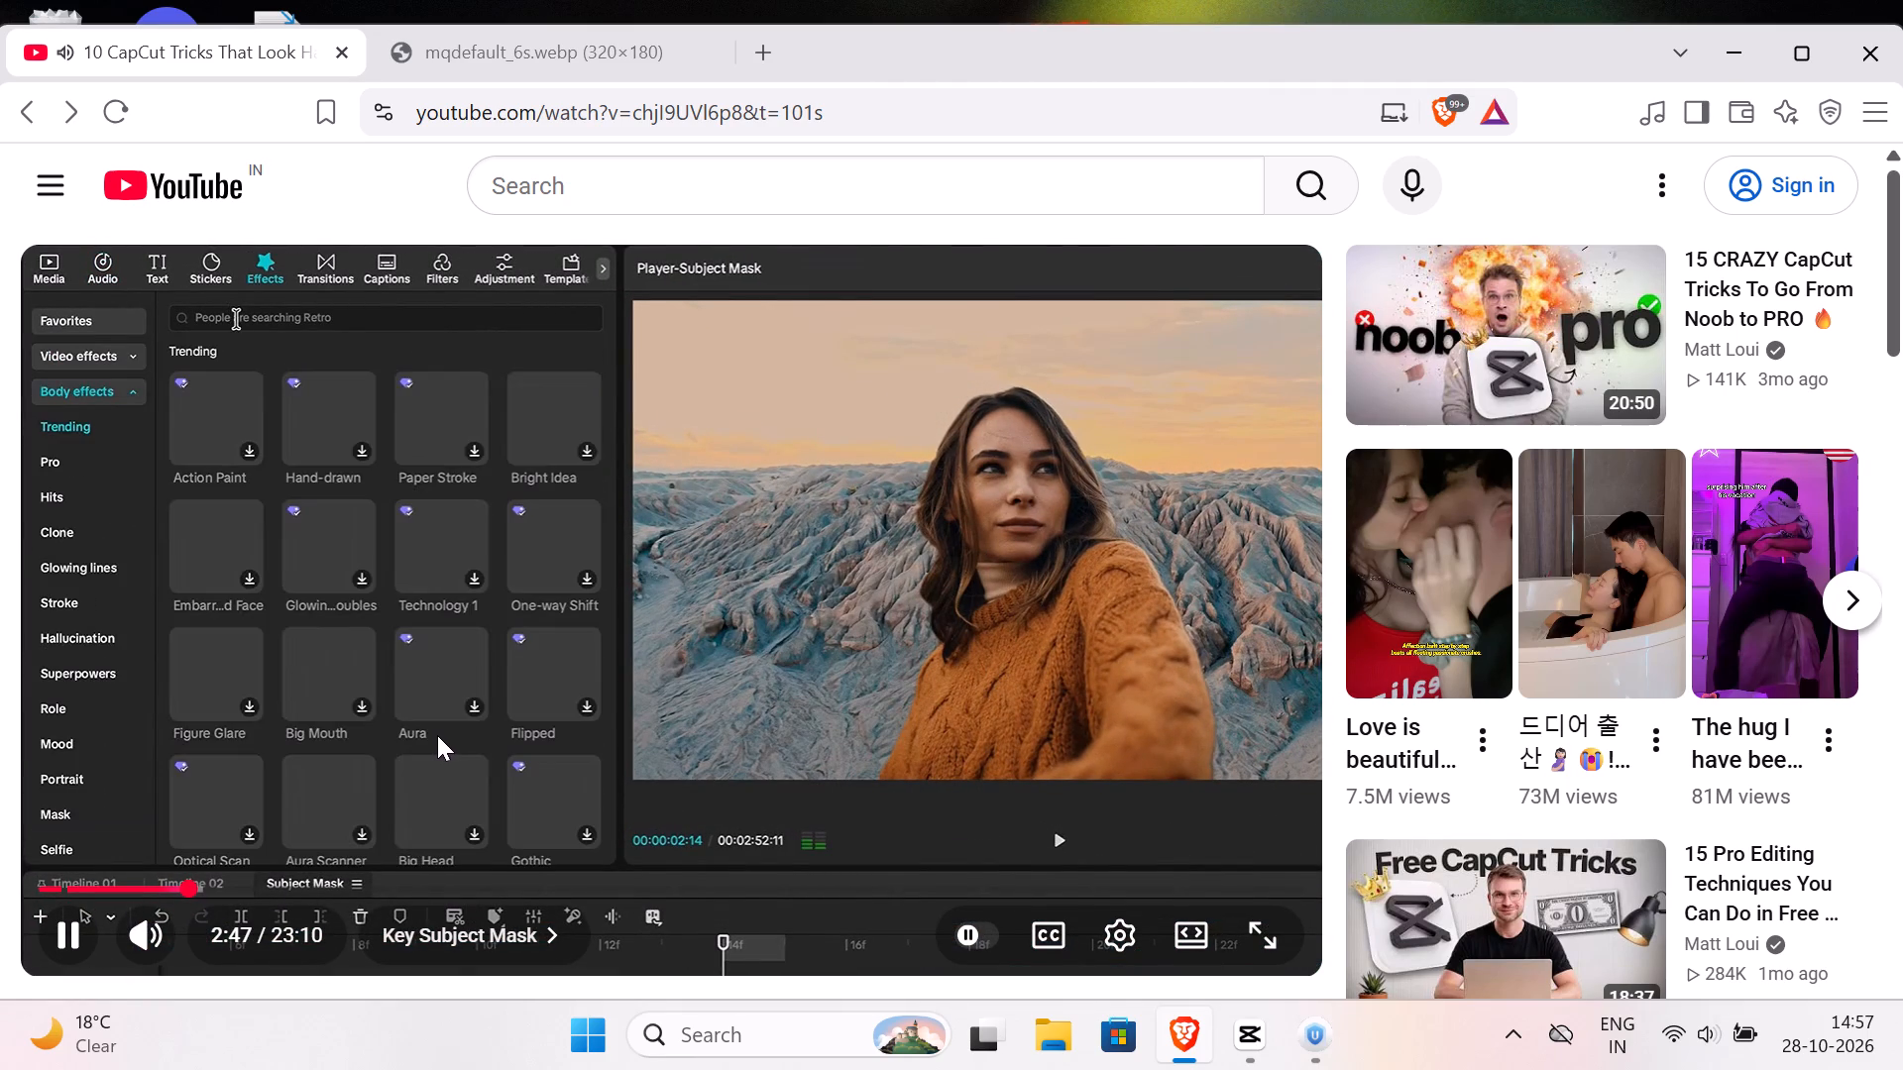
click(460, 656)
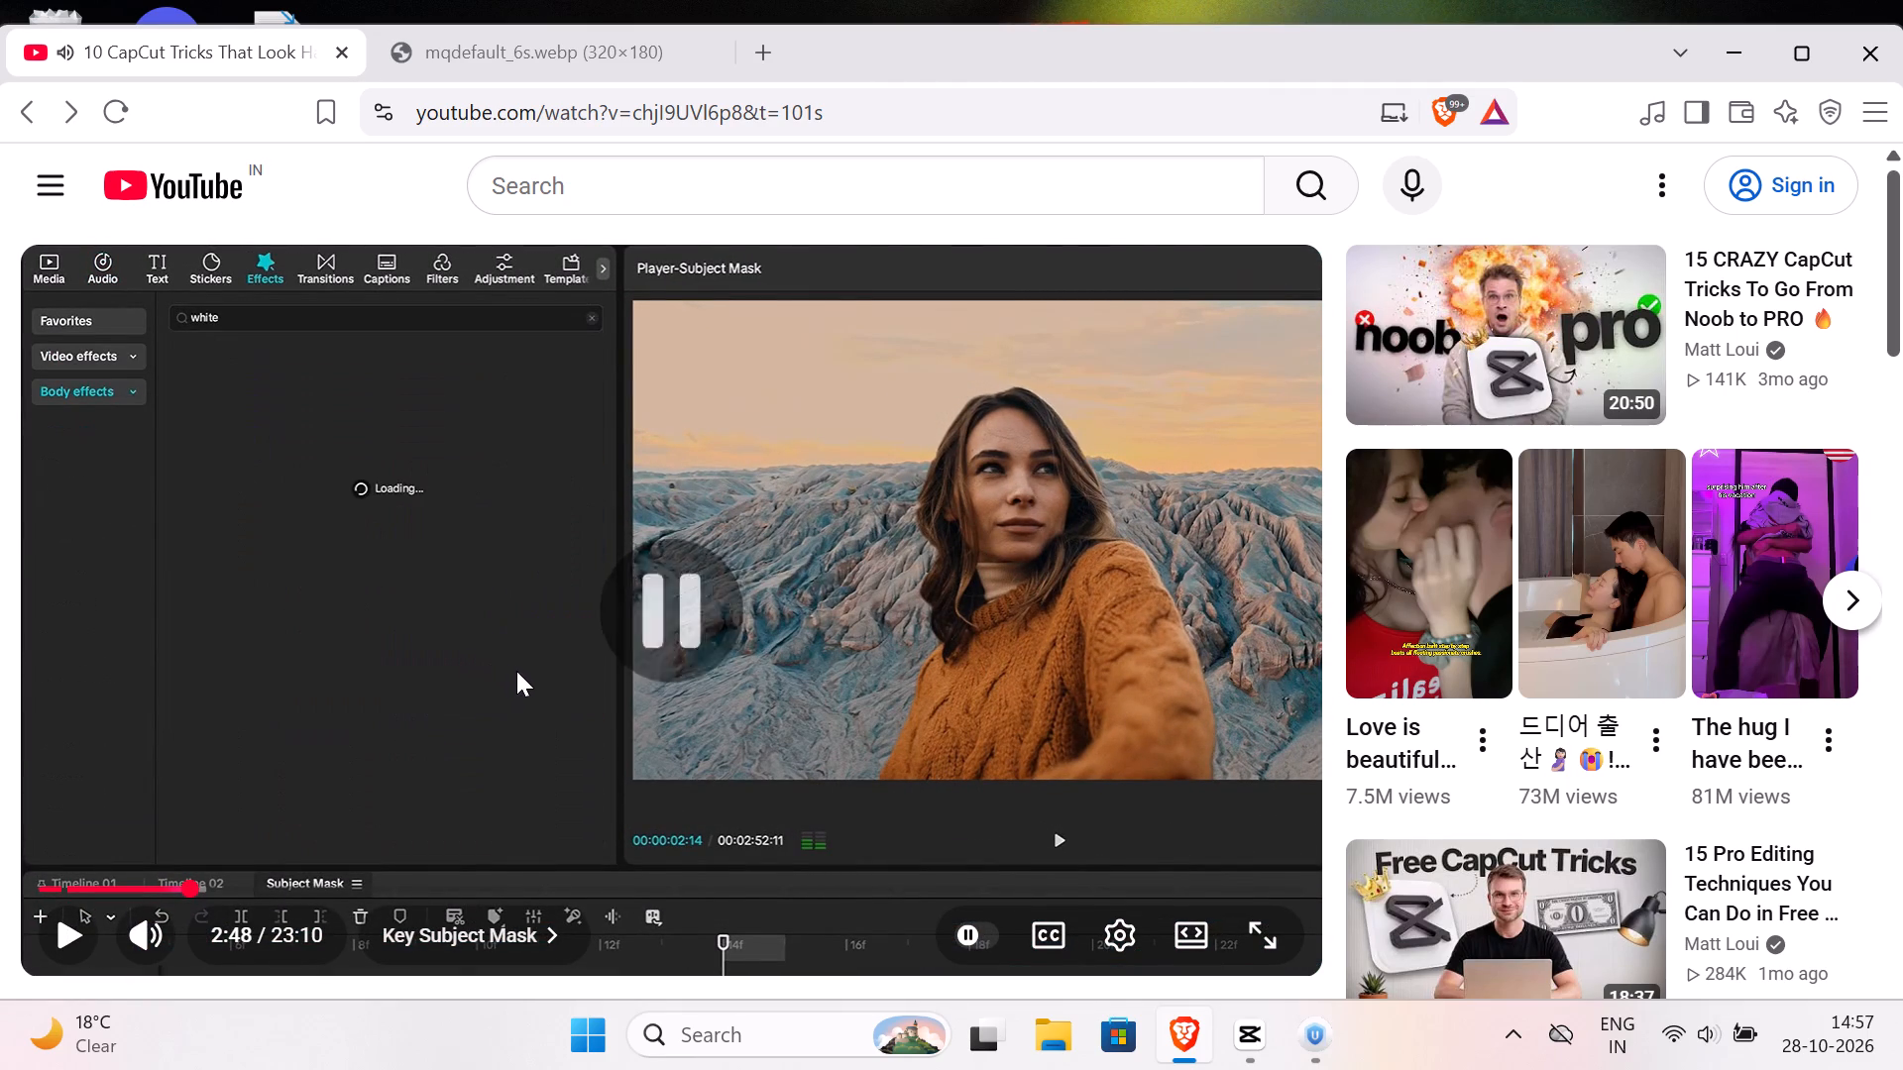
click(523, 634)
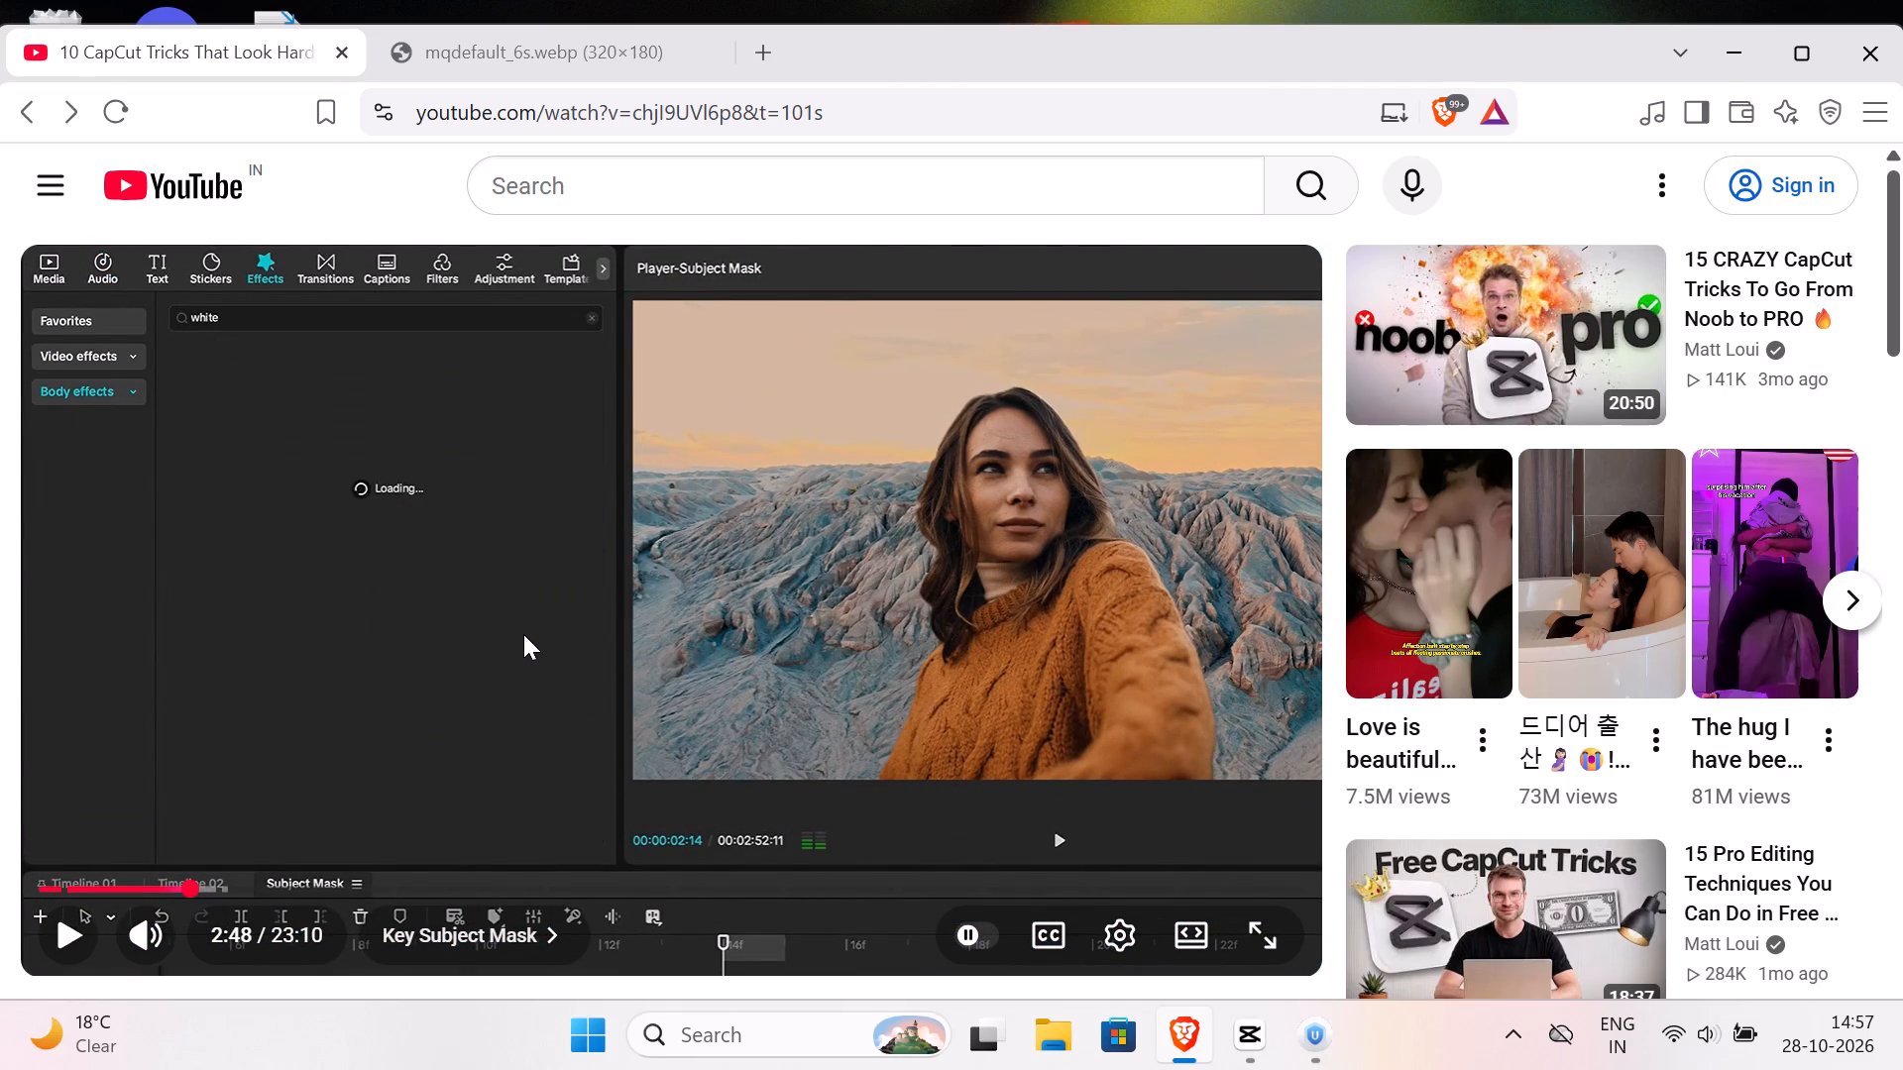
click(523, 634)
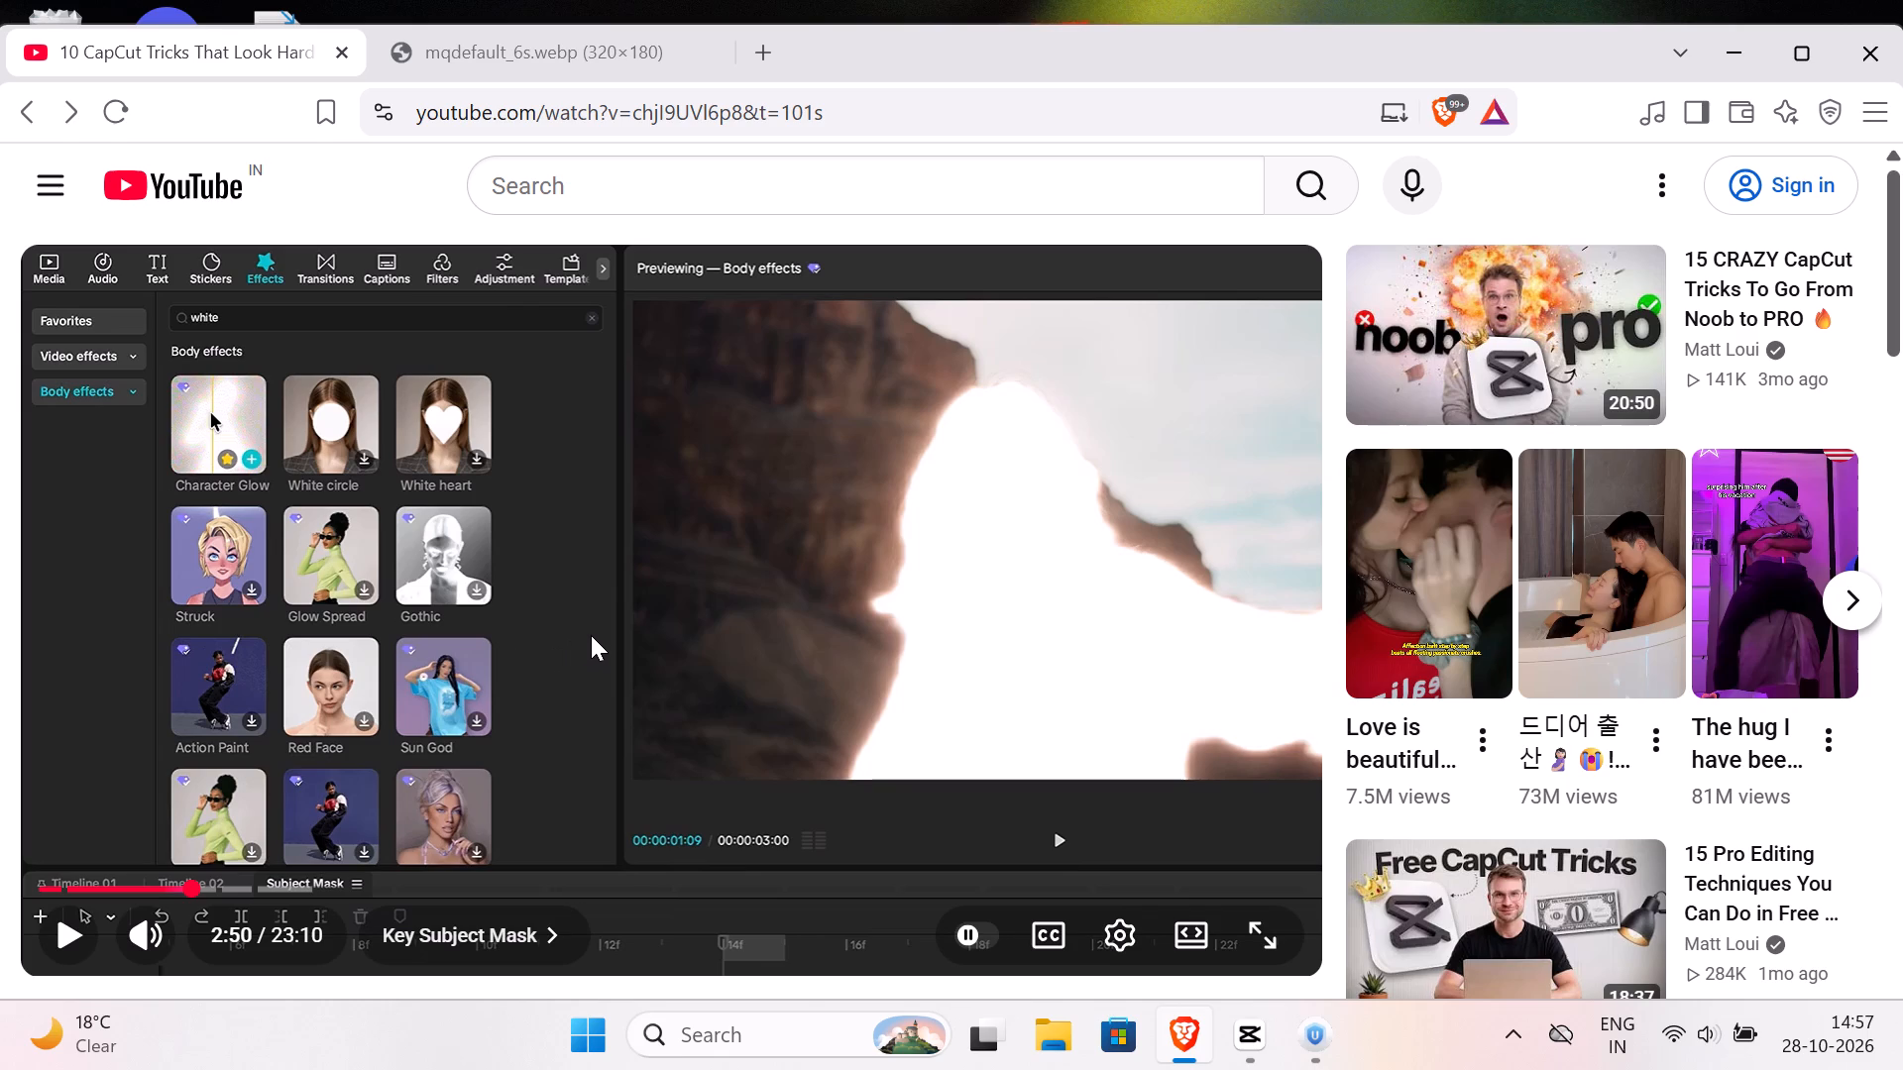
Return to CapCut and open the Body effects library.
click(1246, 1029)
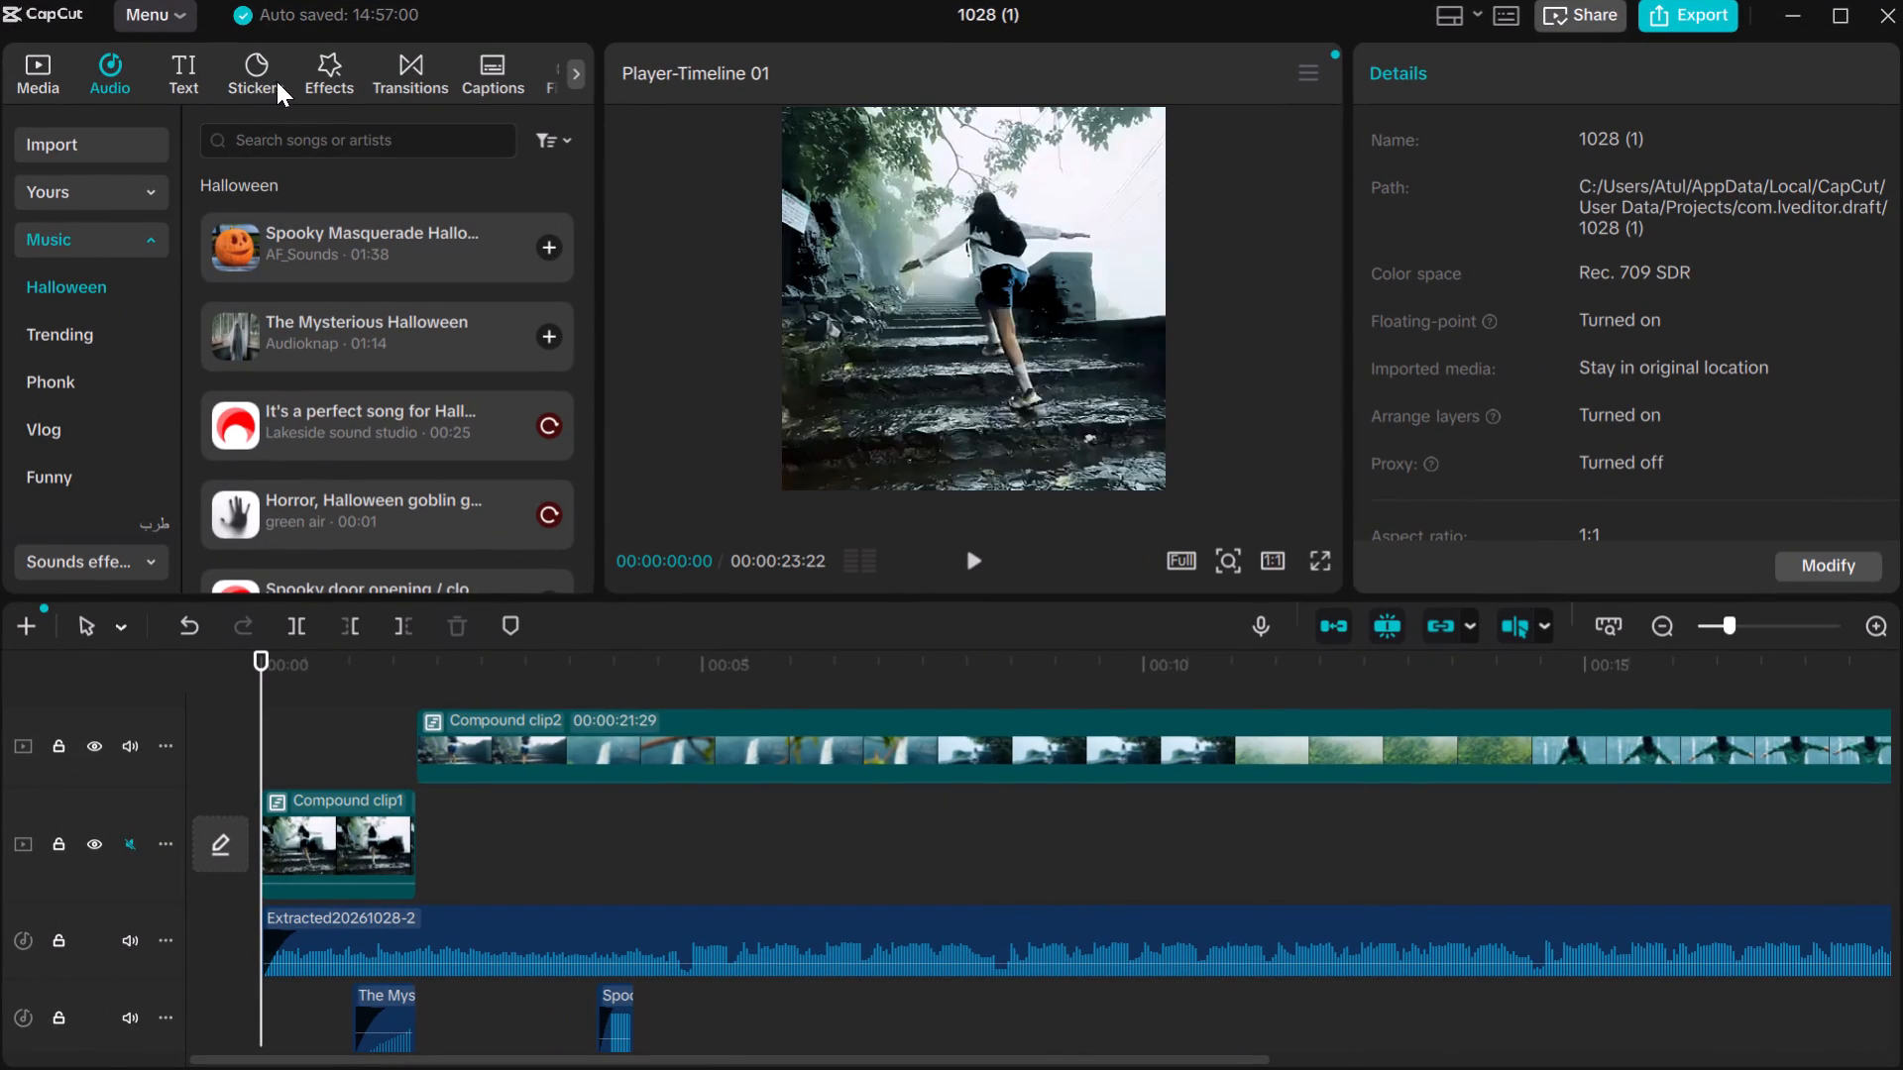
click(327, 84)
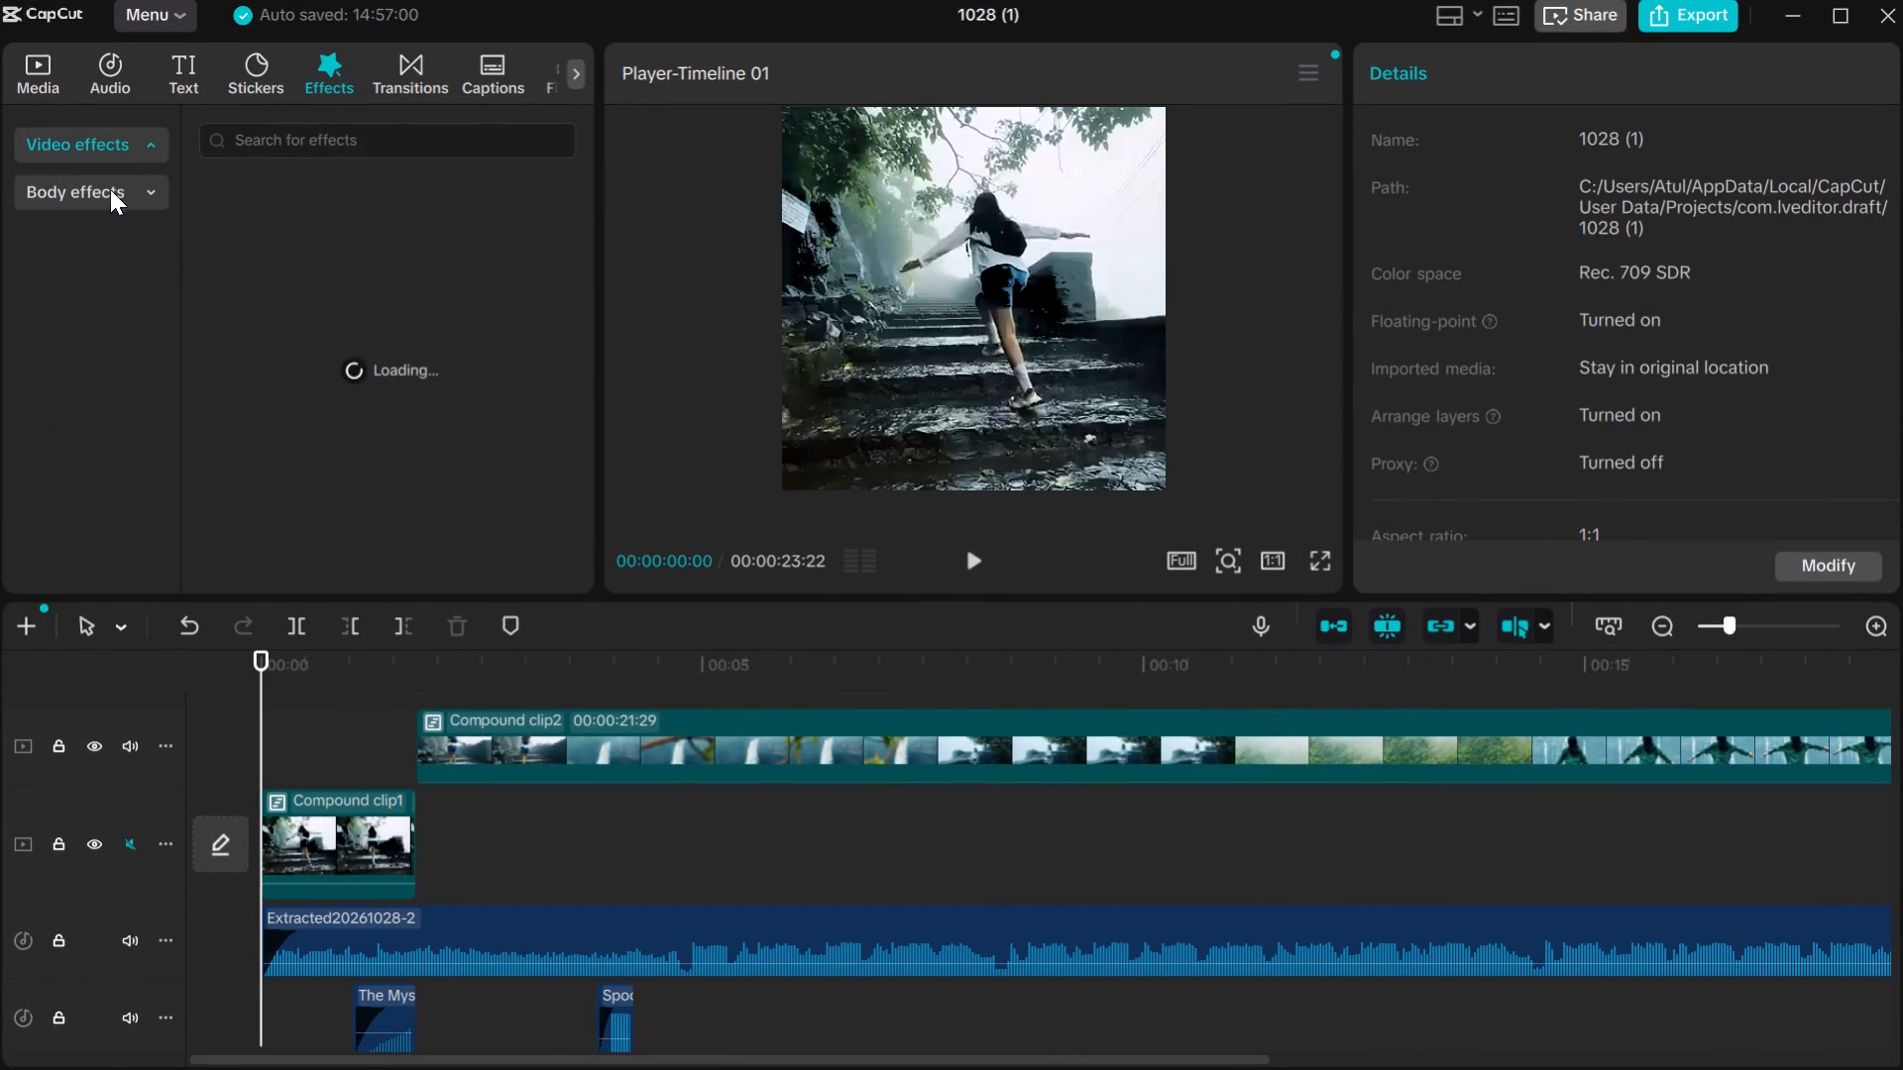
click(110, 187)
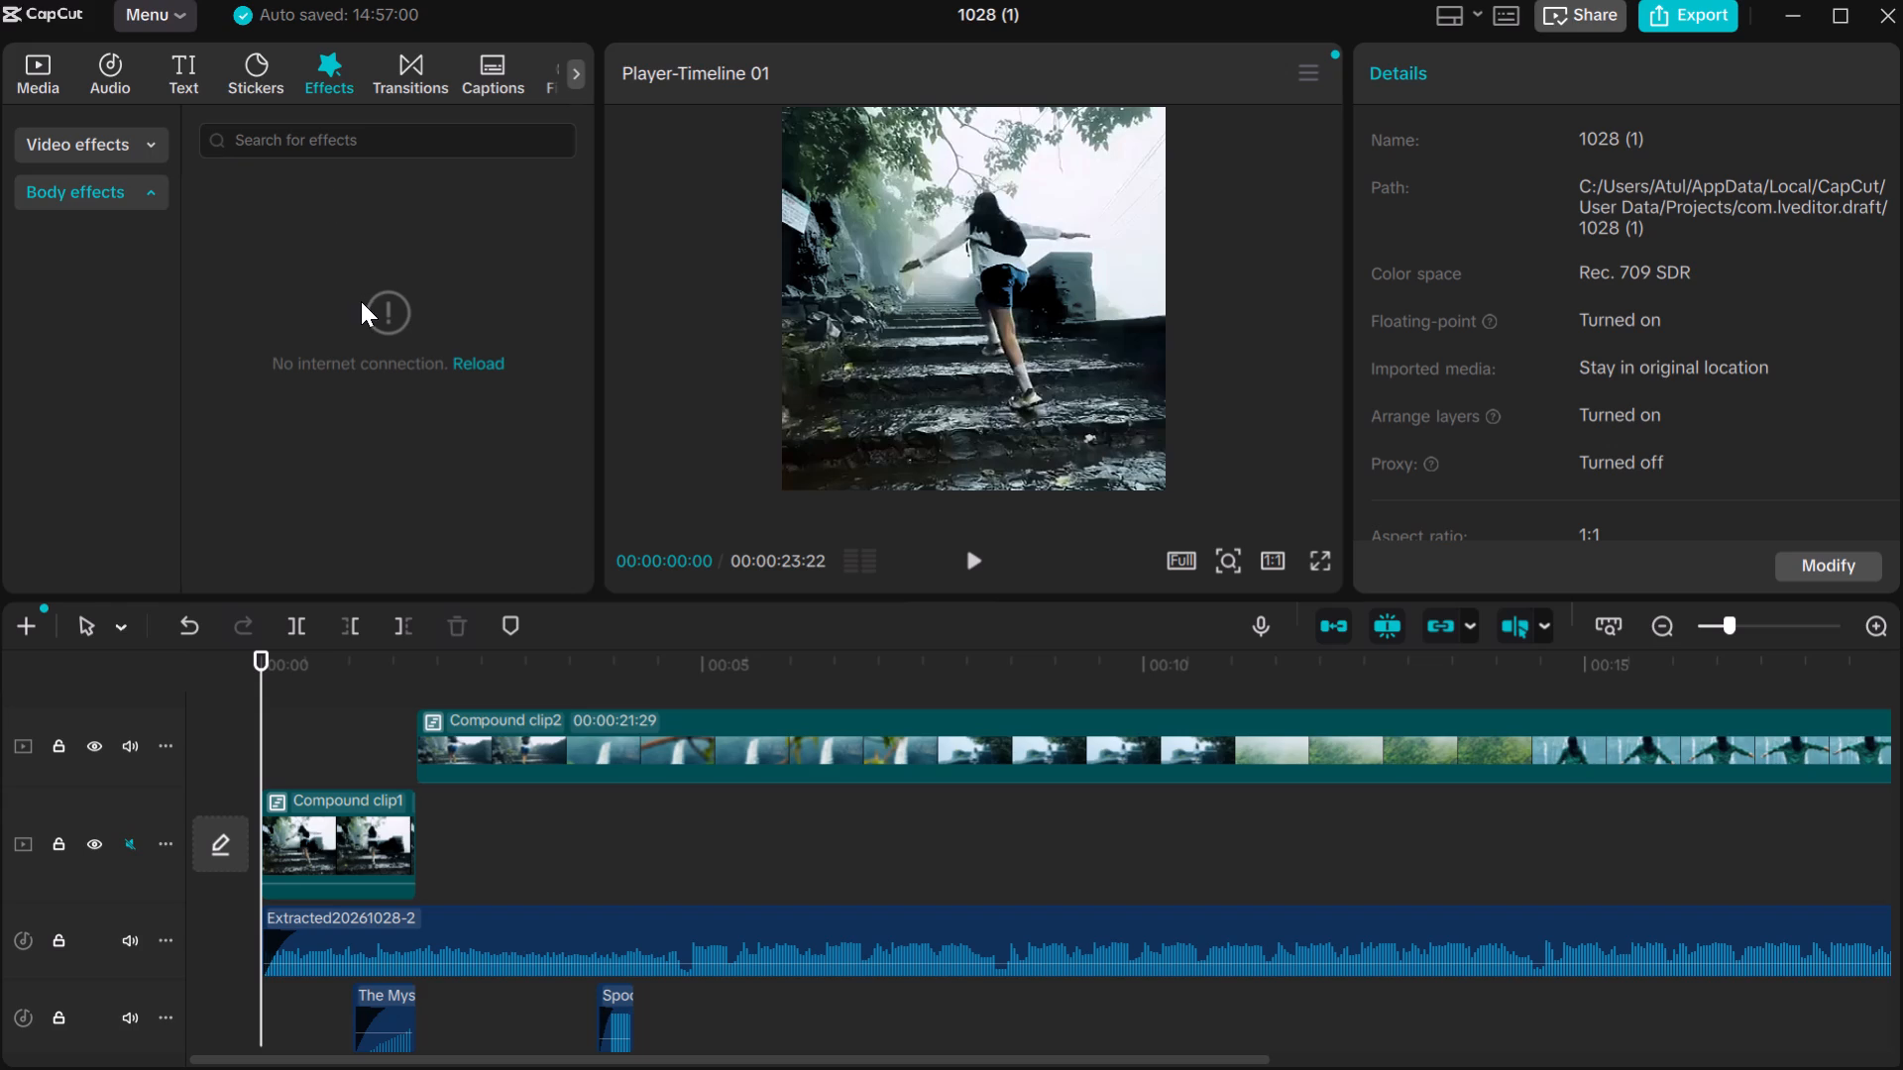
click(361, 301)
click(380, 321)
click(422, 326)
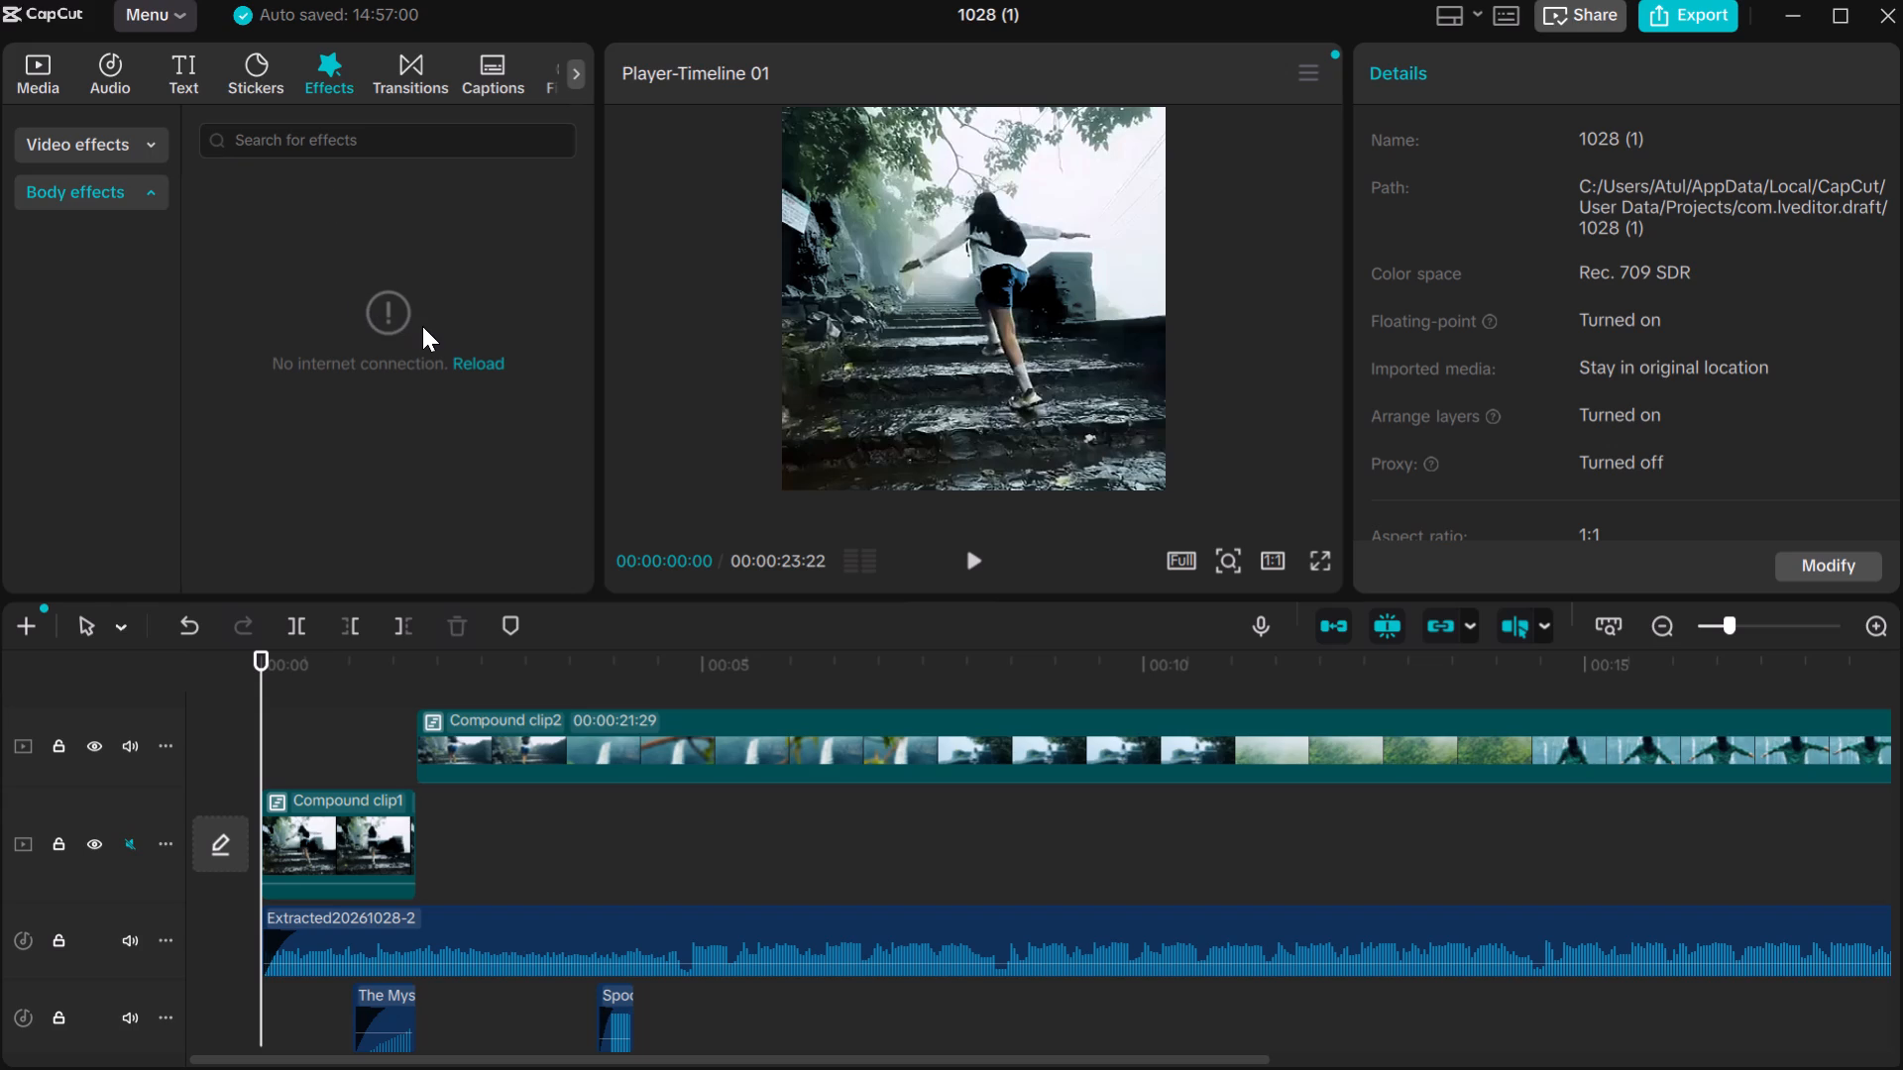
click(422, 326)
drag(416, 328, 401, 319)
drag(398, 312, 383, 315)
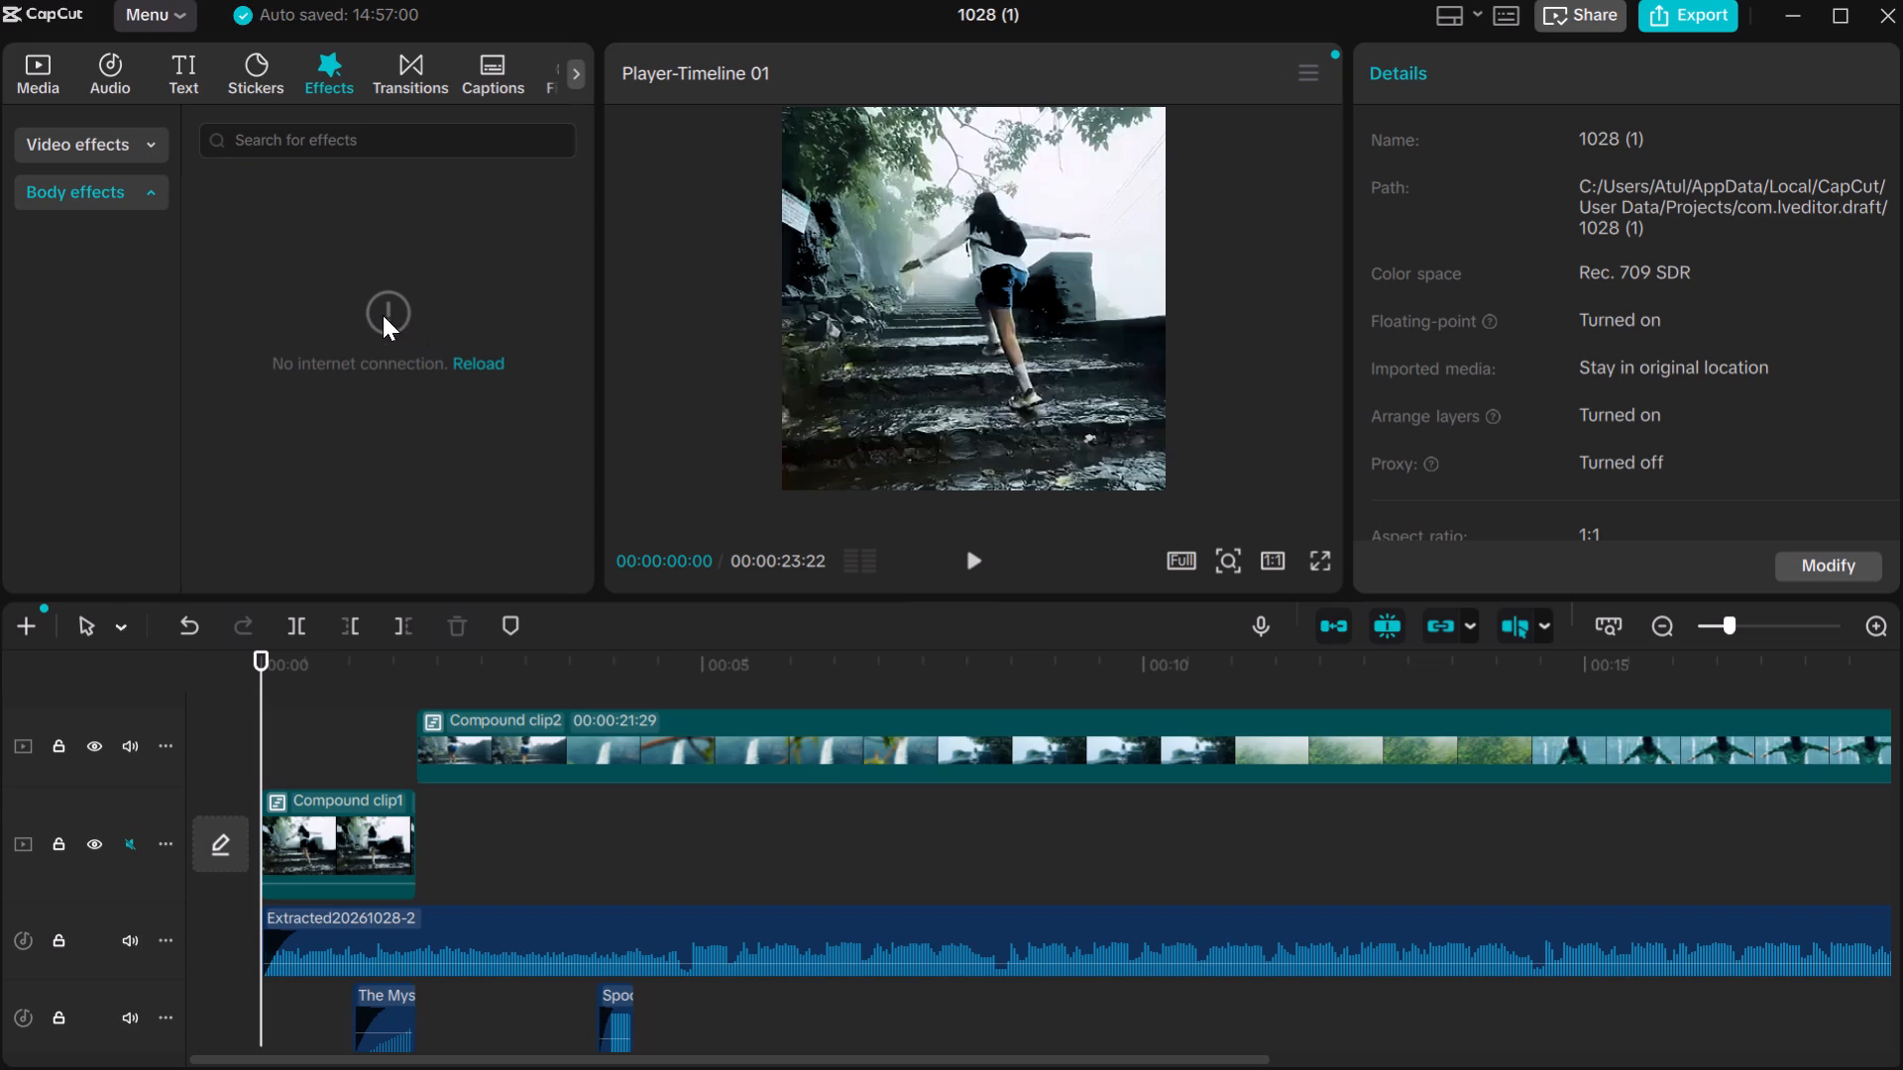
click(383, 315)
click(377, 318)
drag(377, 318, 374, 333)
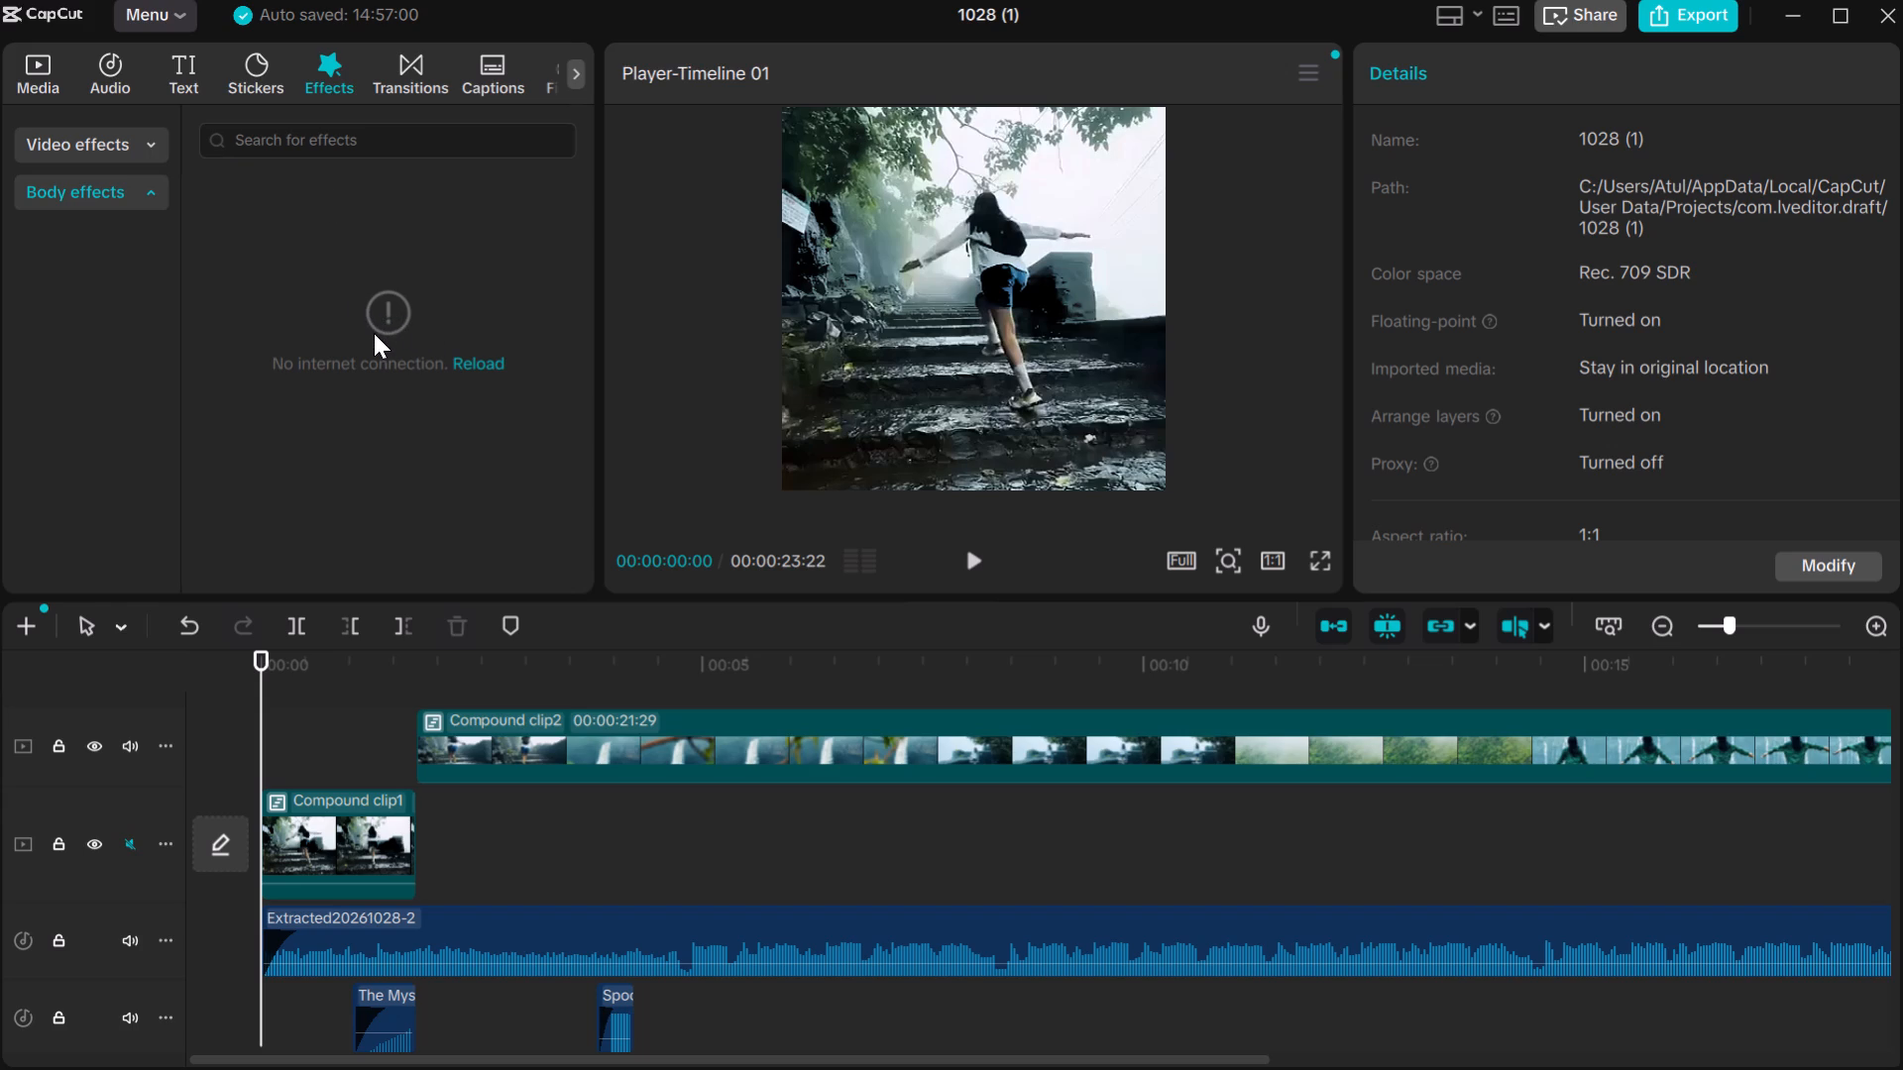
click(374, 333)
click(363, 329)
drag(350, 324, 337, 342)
Close the 1028 (1) project and exit CapCut.
click(1874, 16)
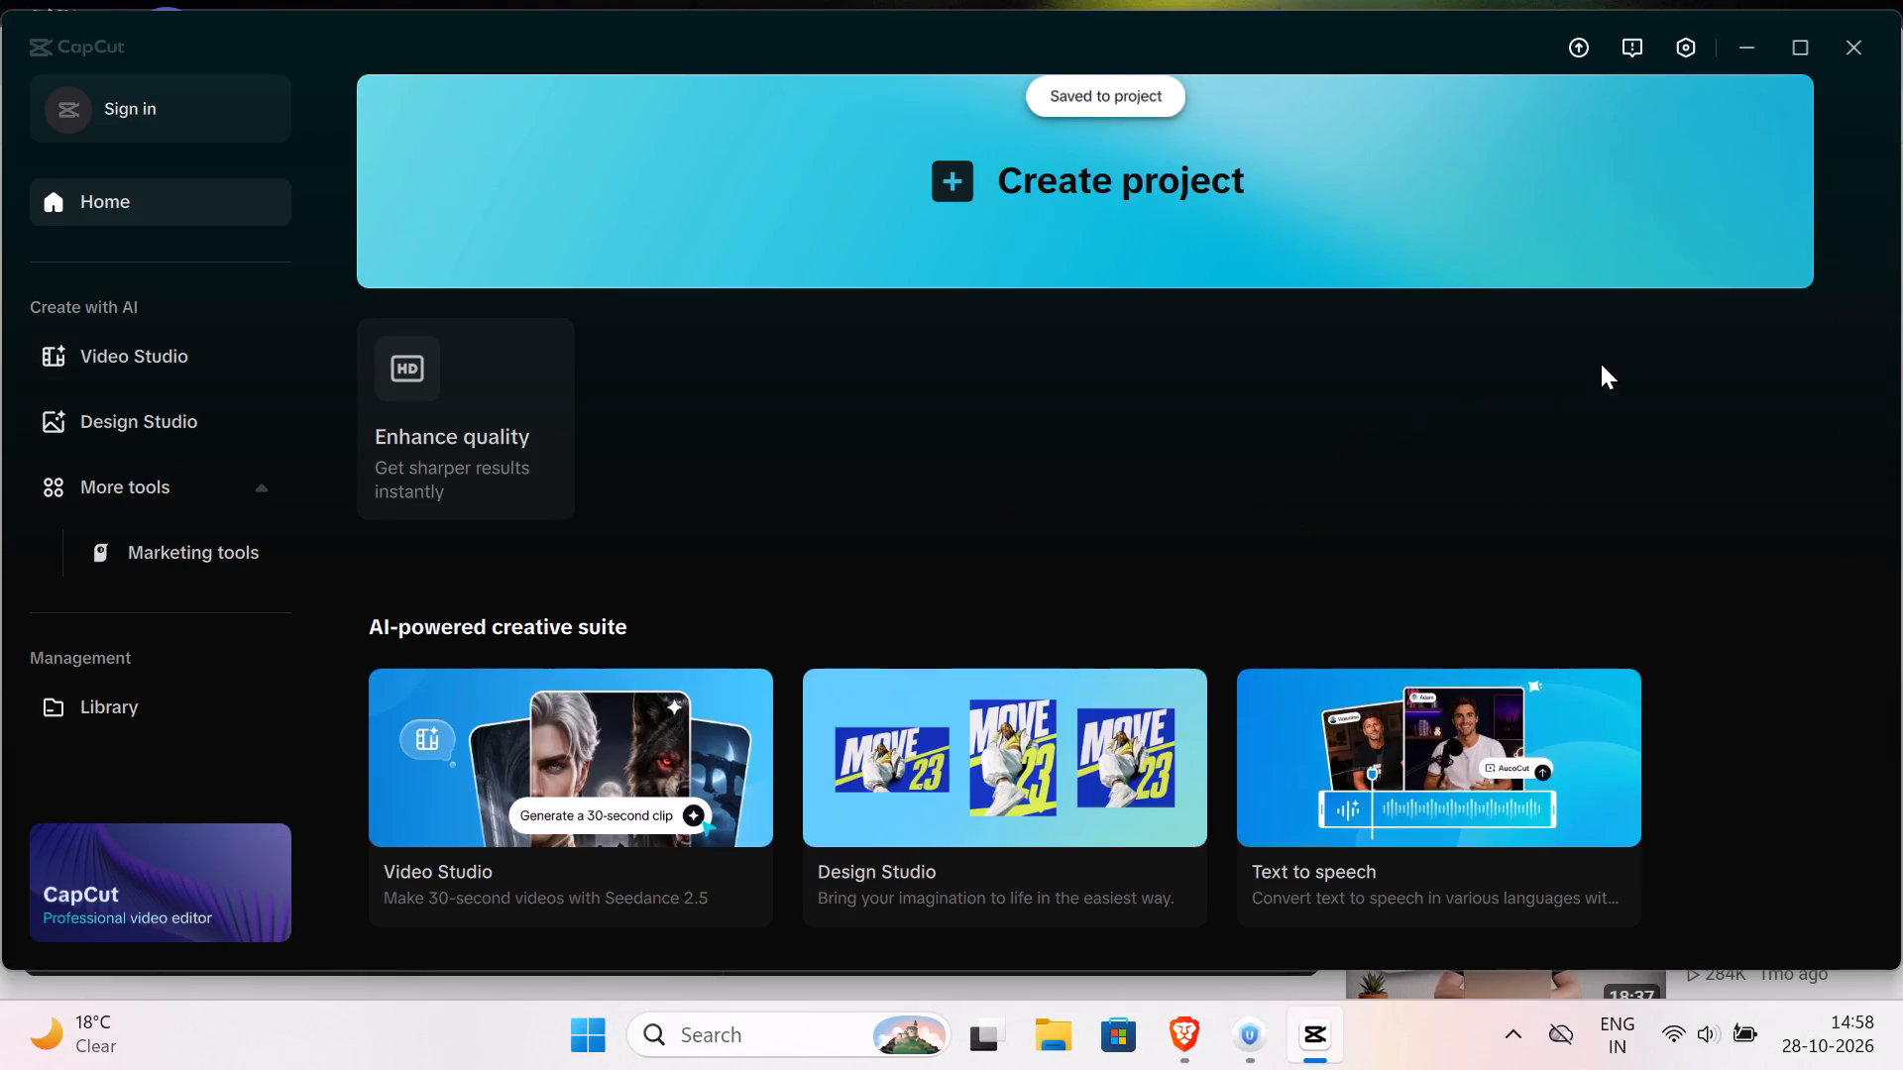
click(1844, 42)
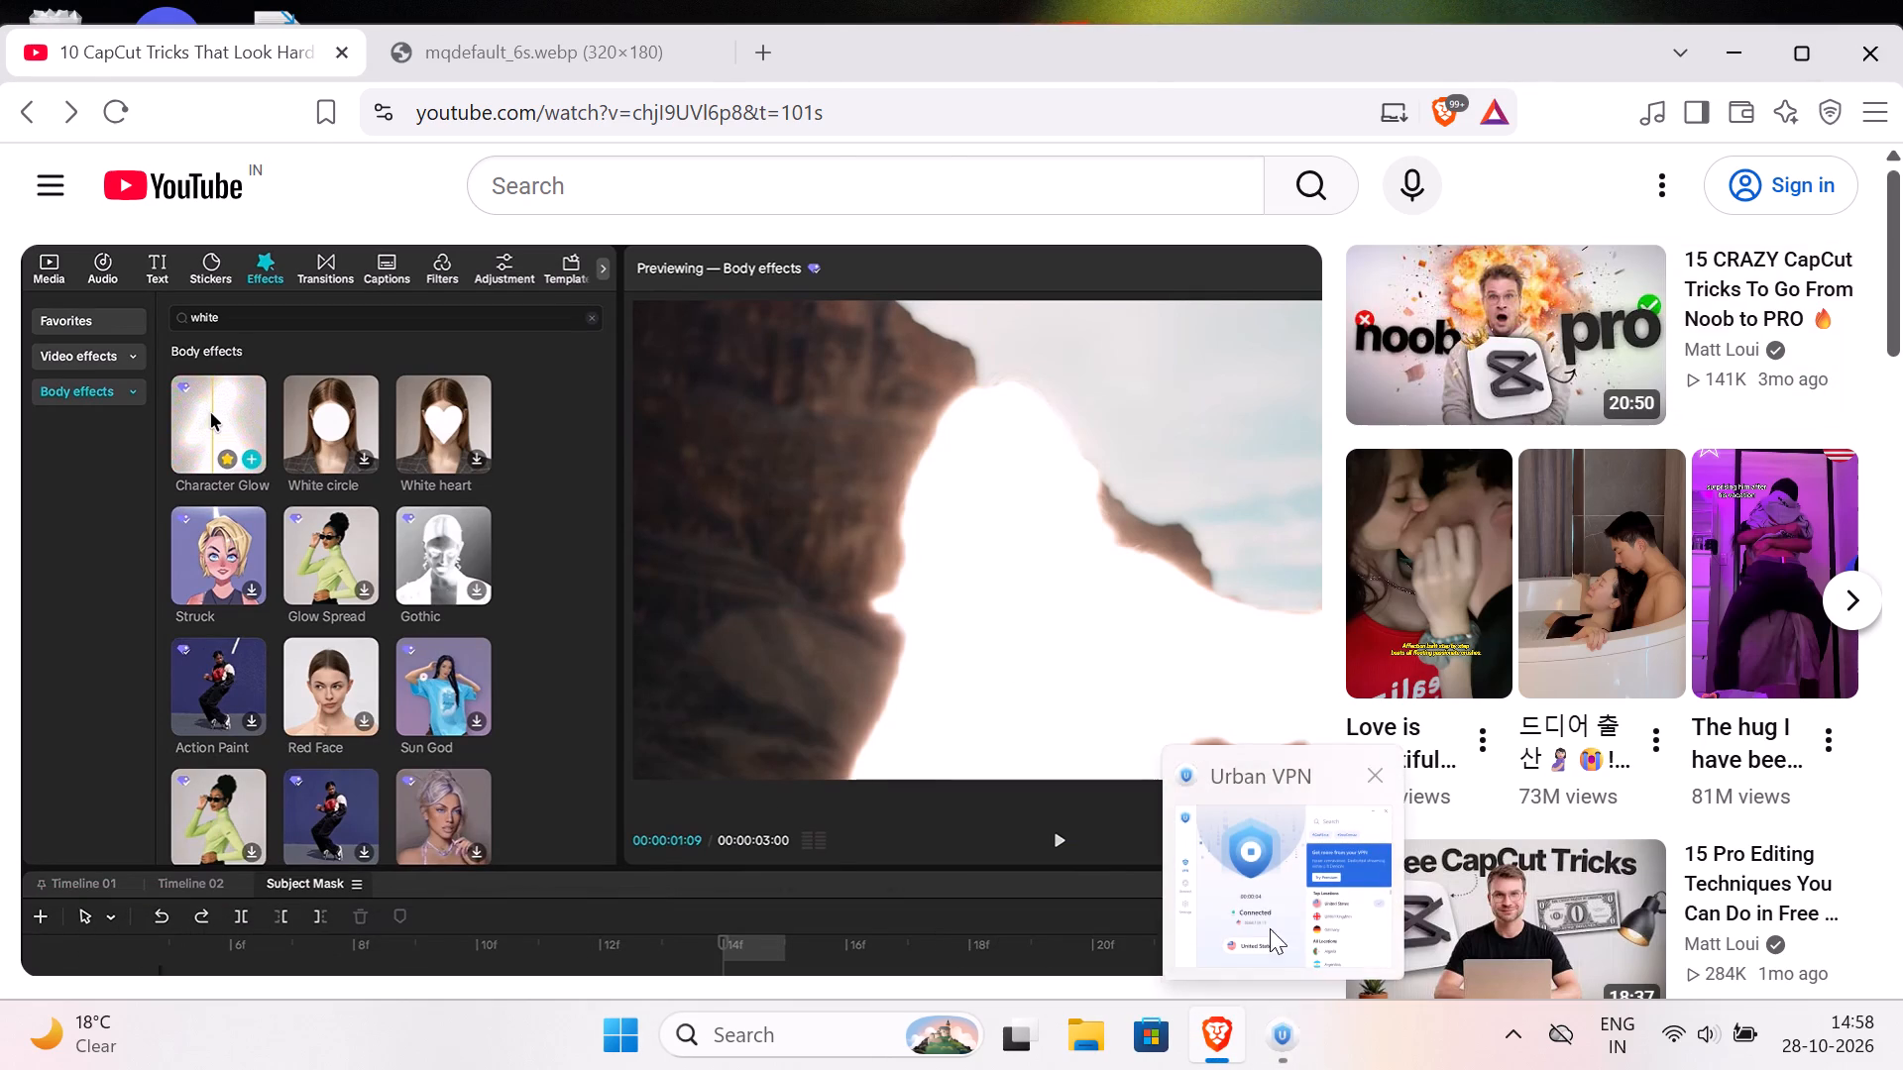
Switch to Urban VPN and disconnect the United States connection.
click(1266, 911)
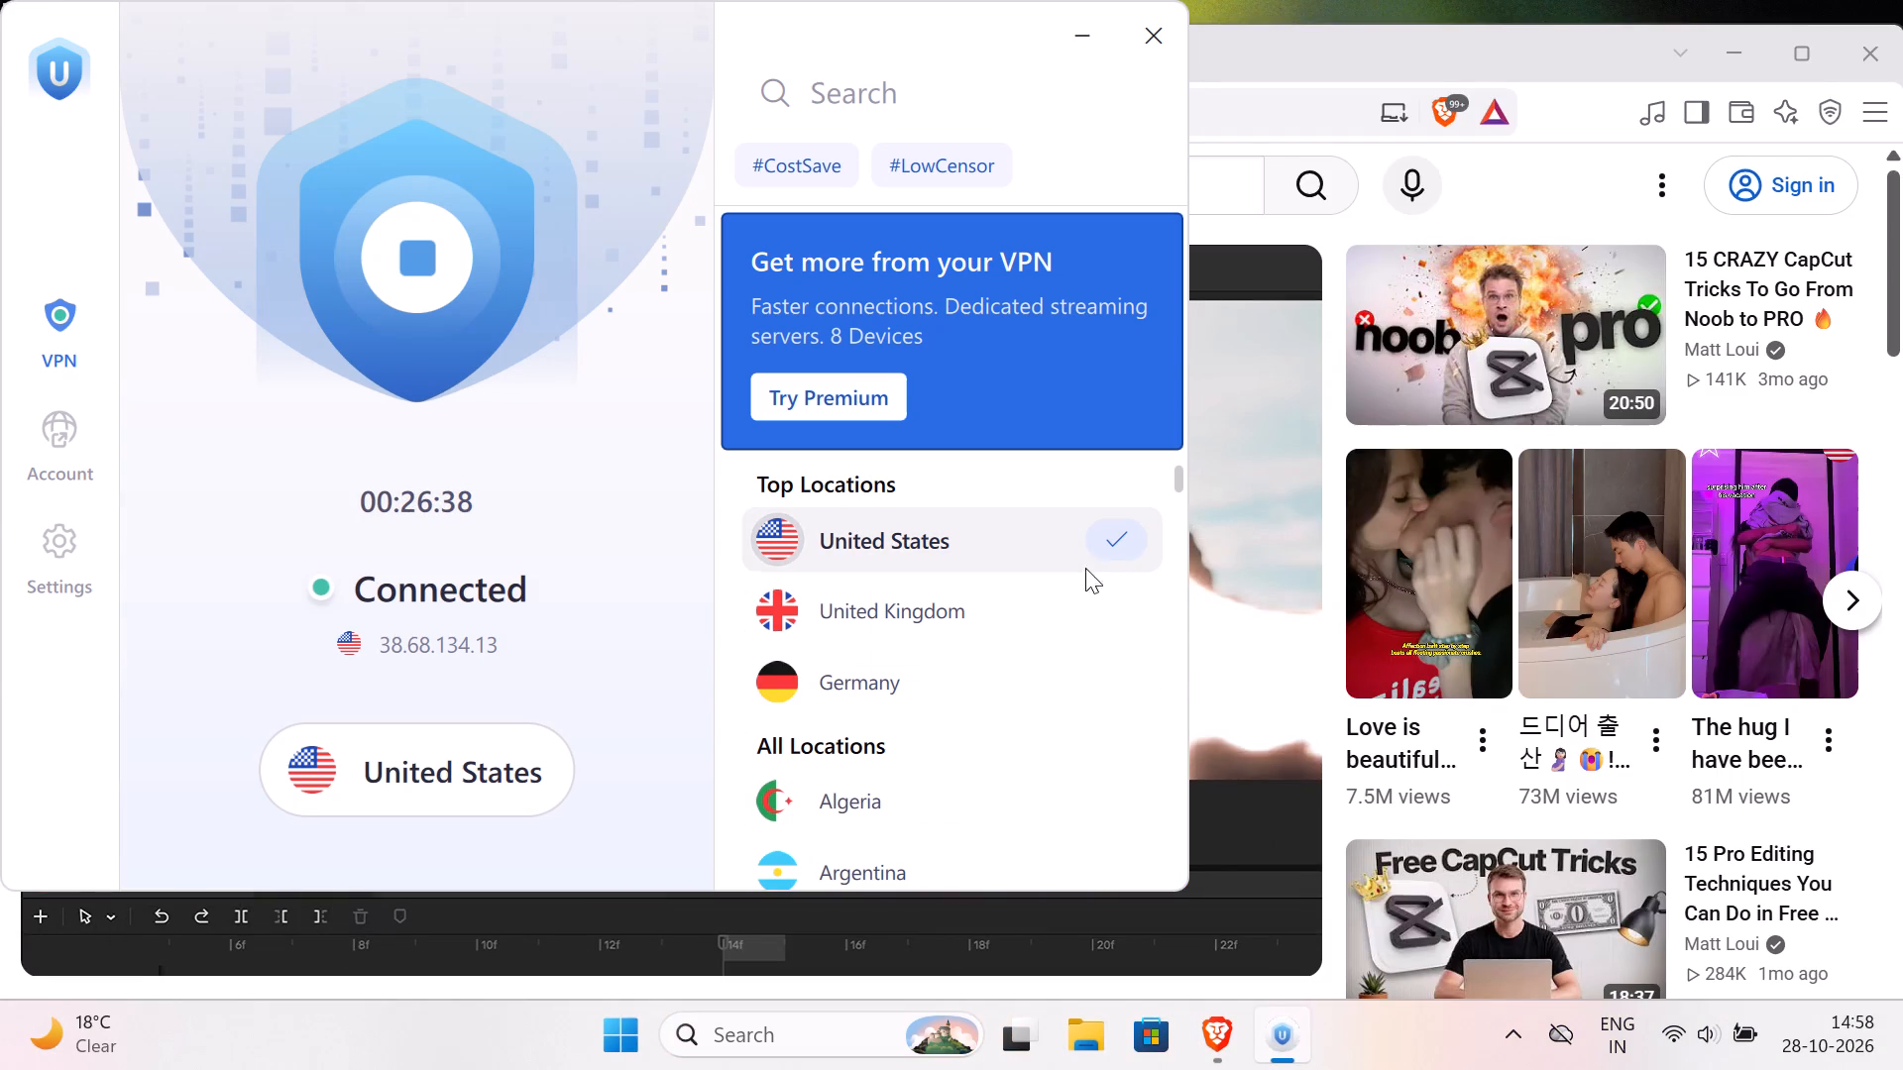
click(406, 248)
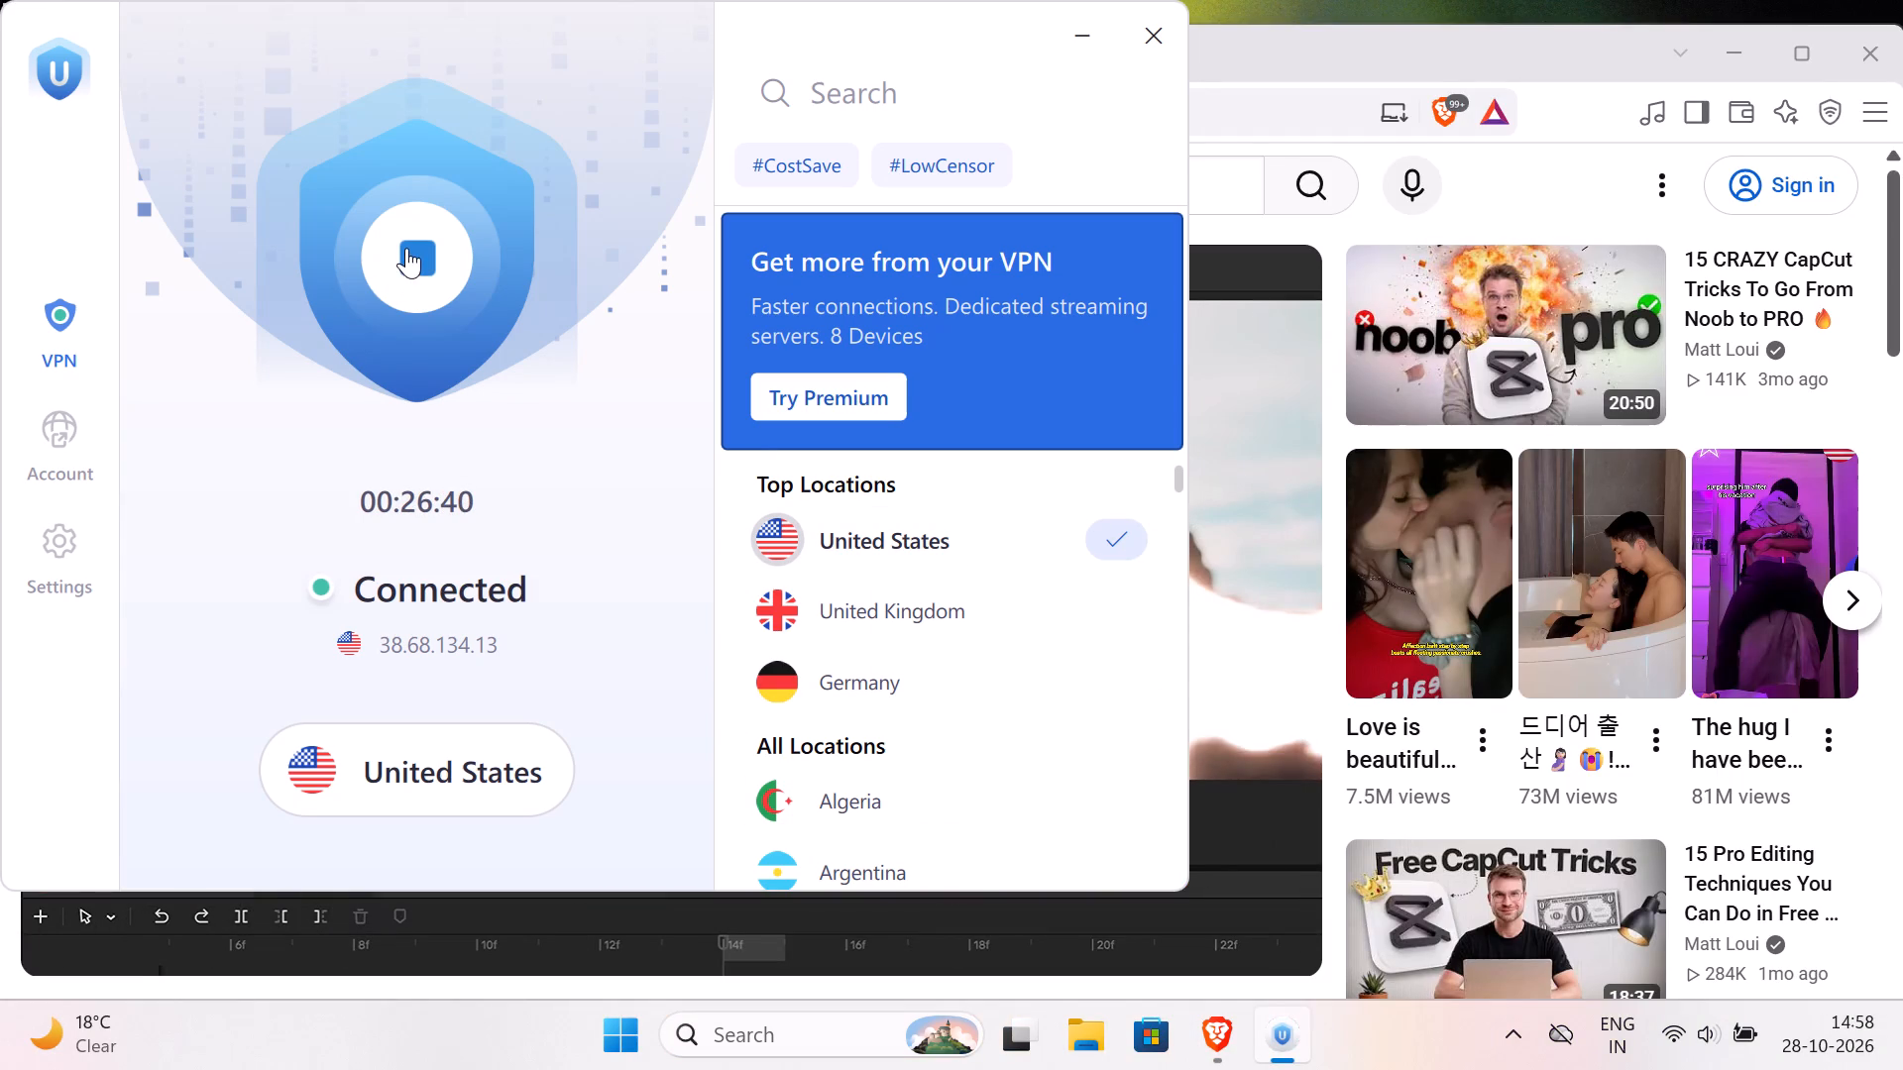
click(406, 248)
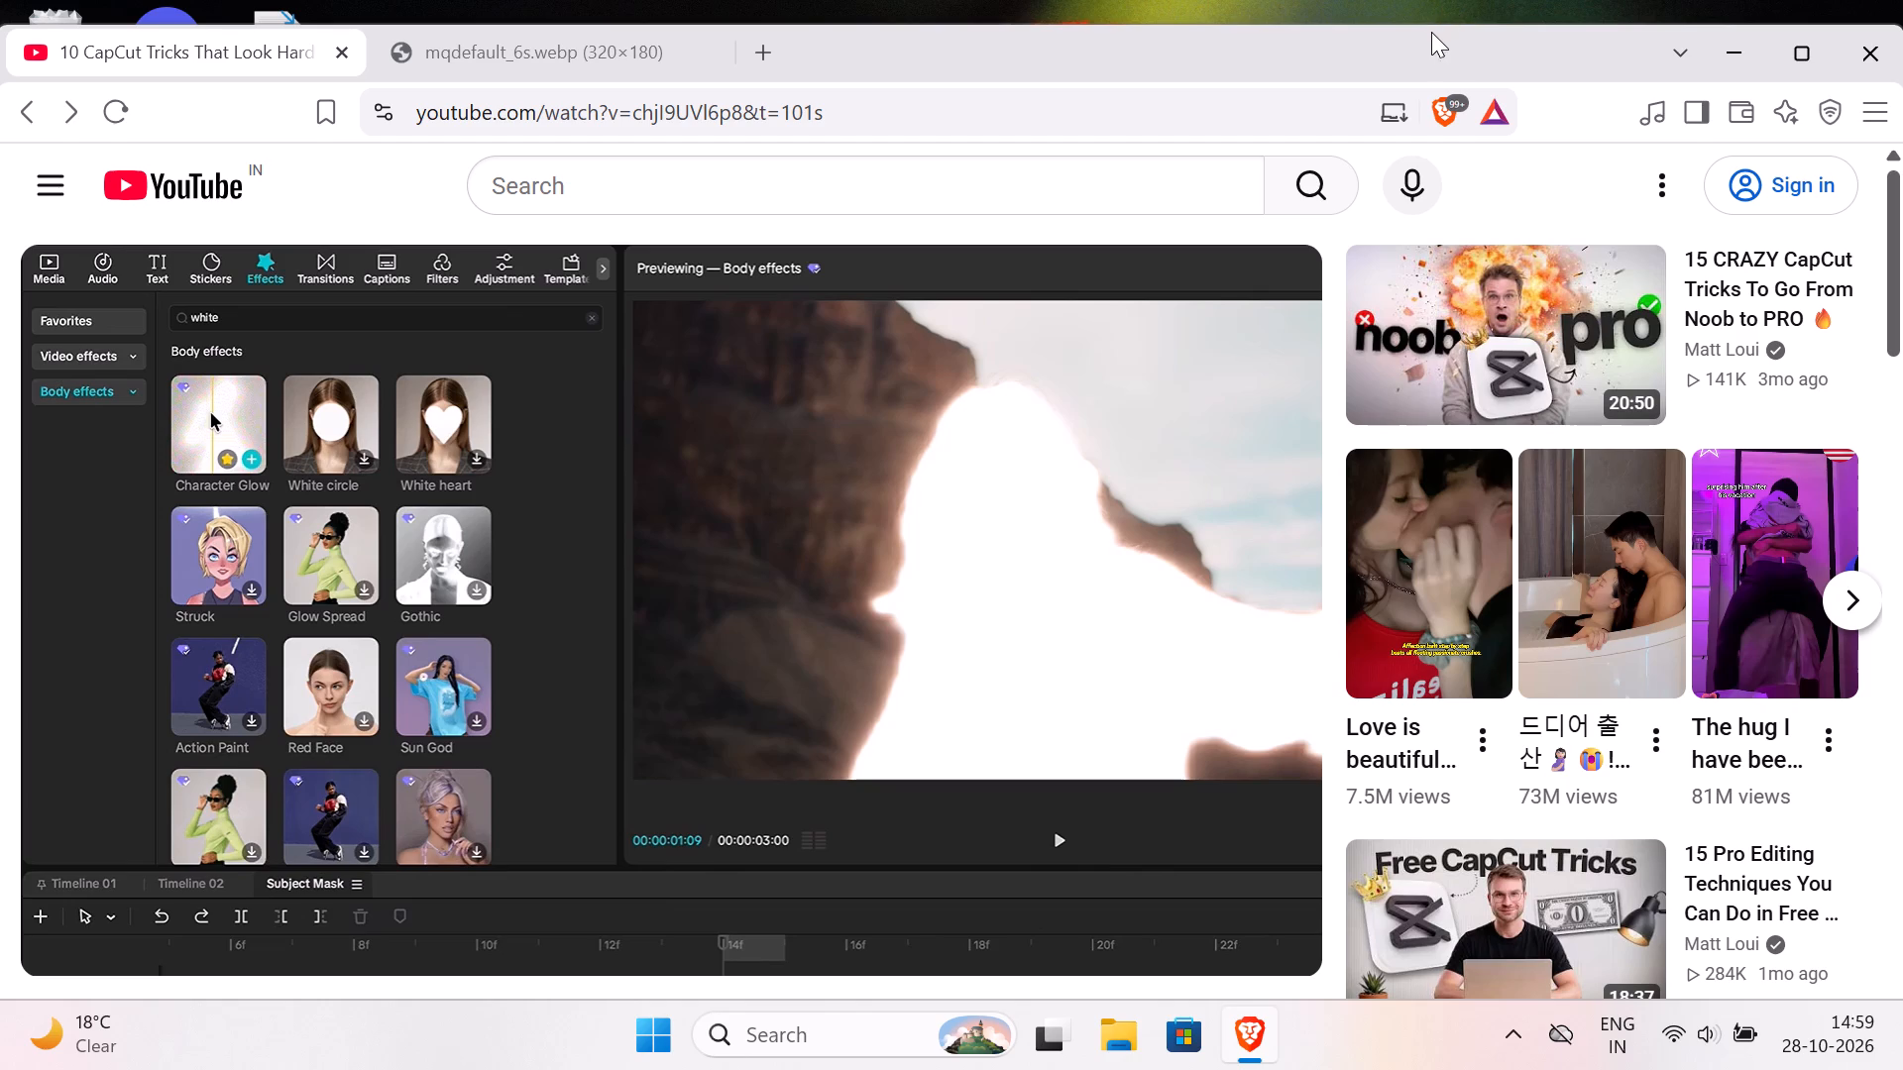
Minimize the browser window and relaunch CapCut from the desktop.
drag(1429, 23, 1409, 0)
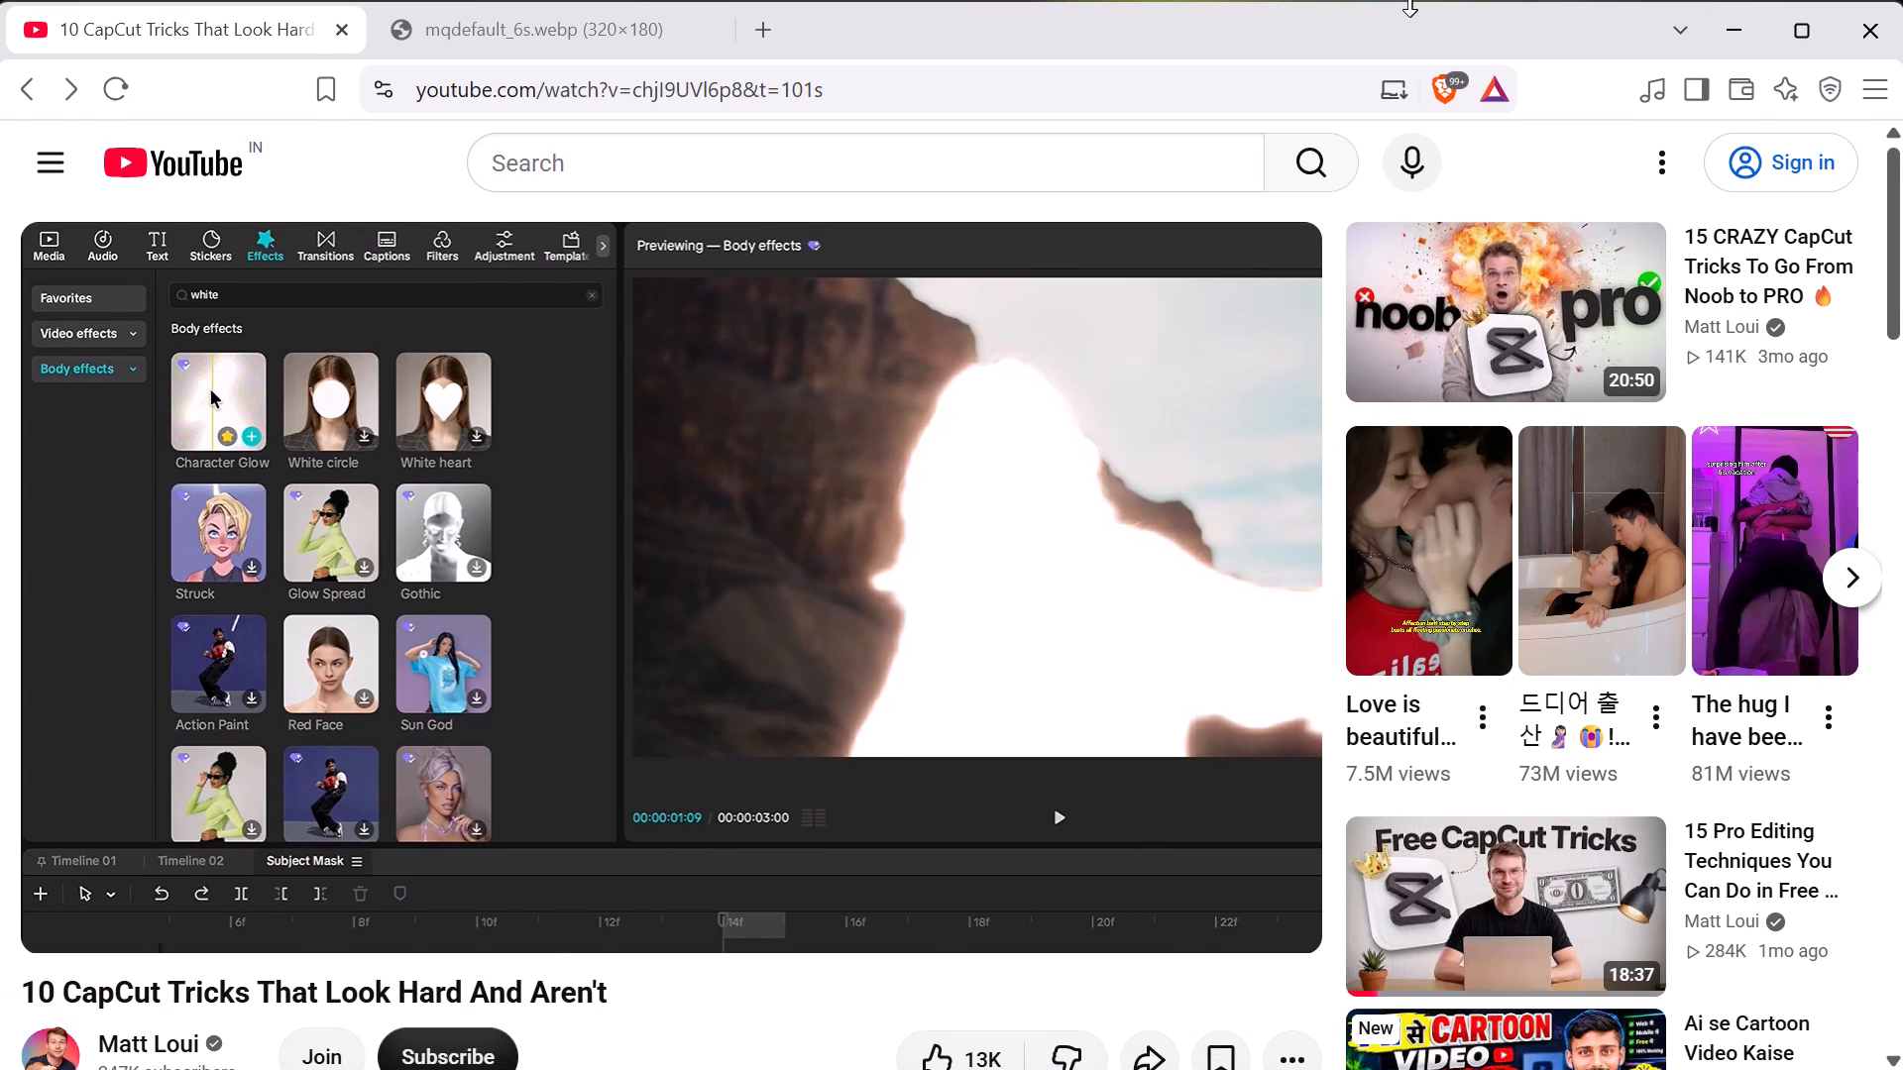
drag(1409, 0, 1399, 0)
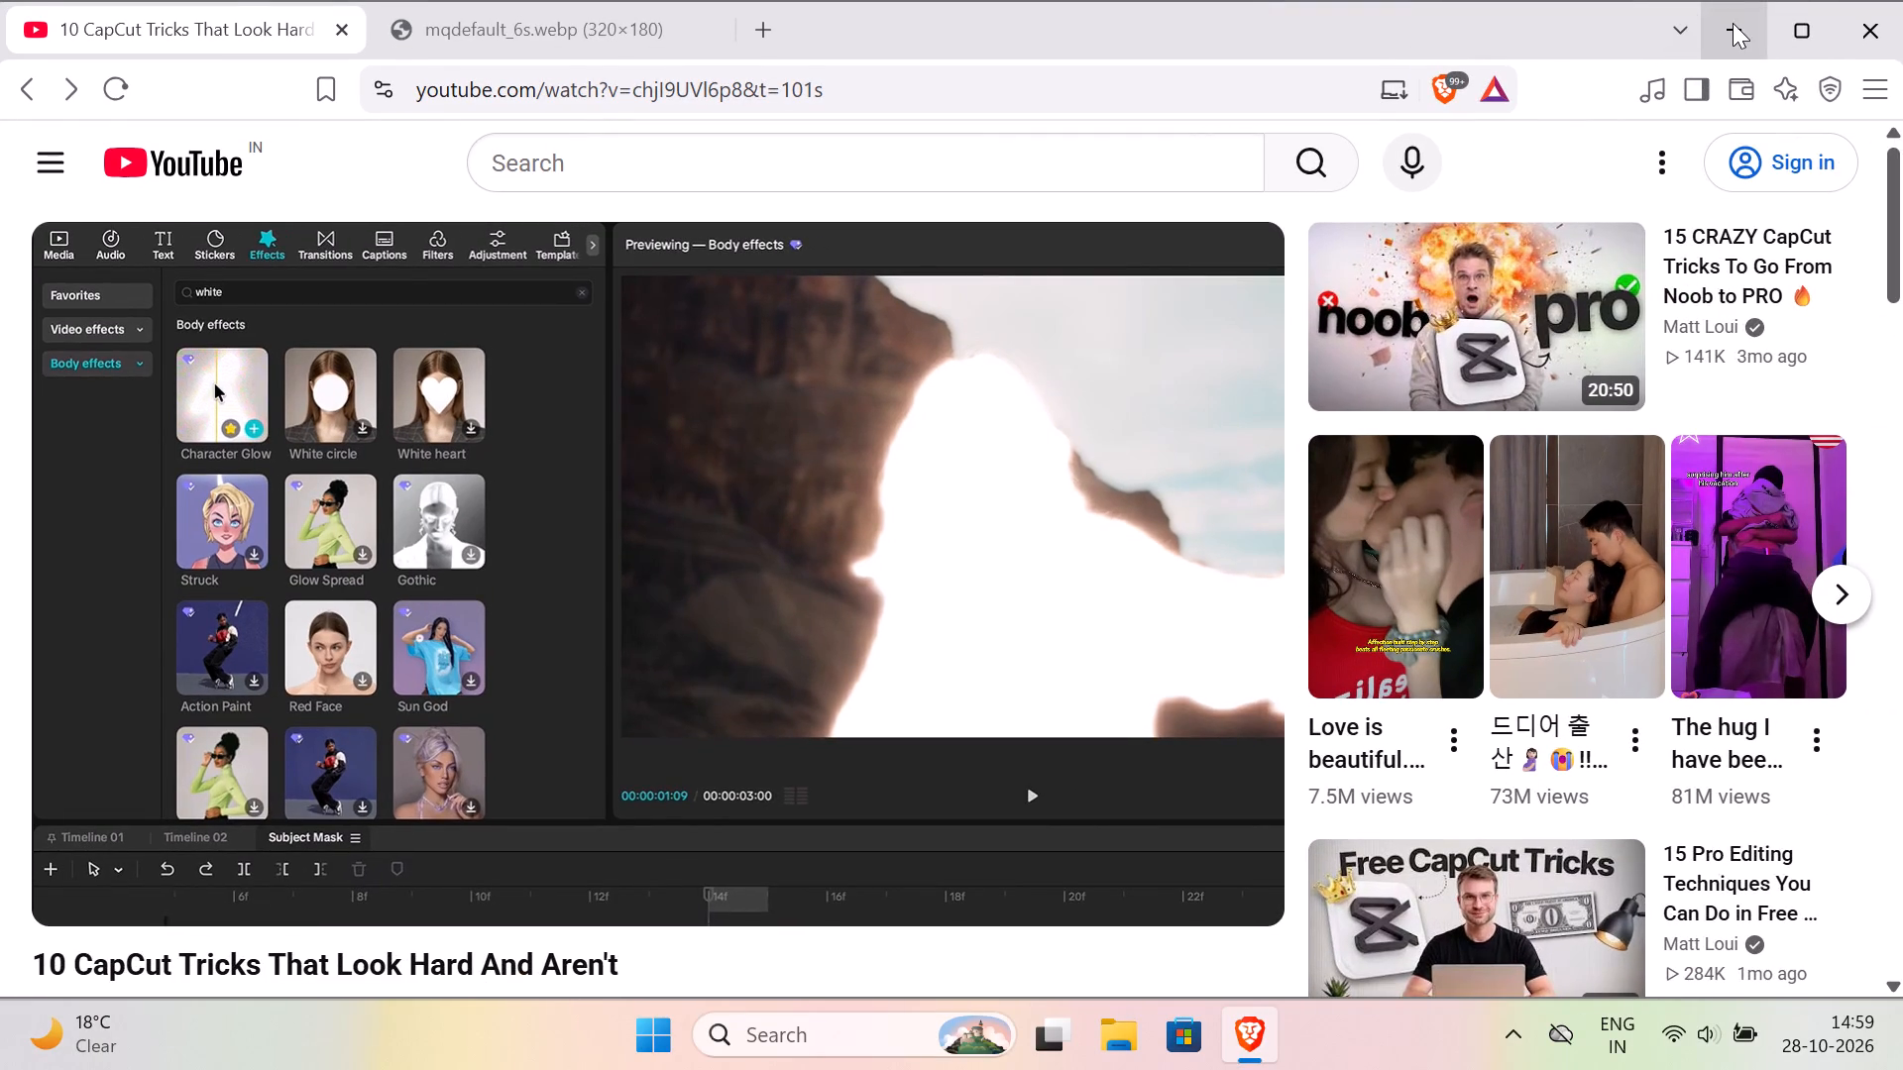
click(1733, 23)
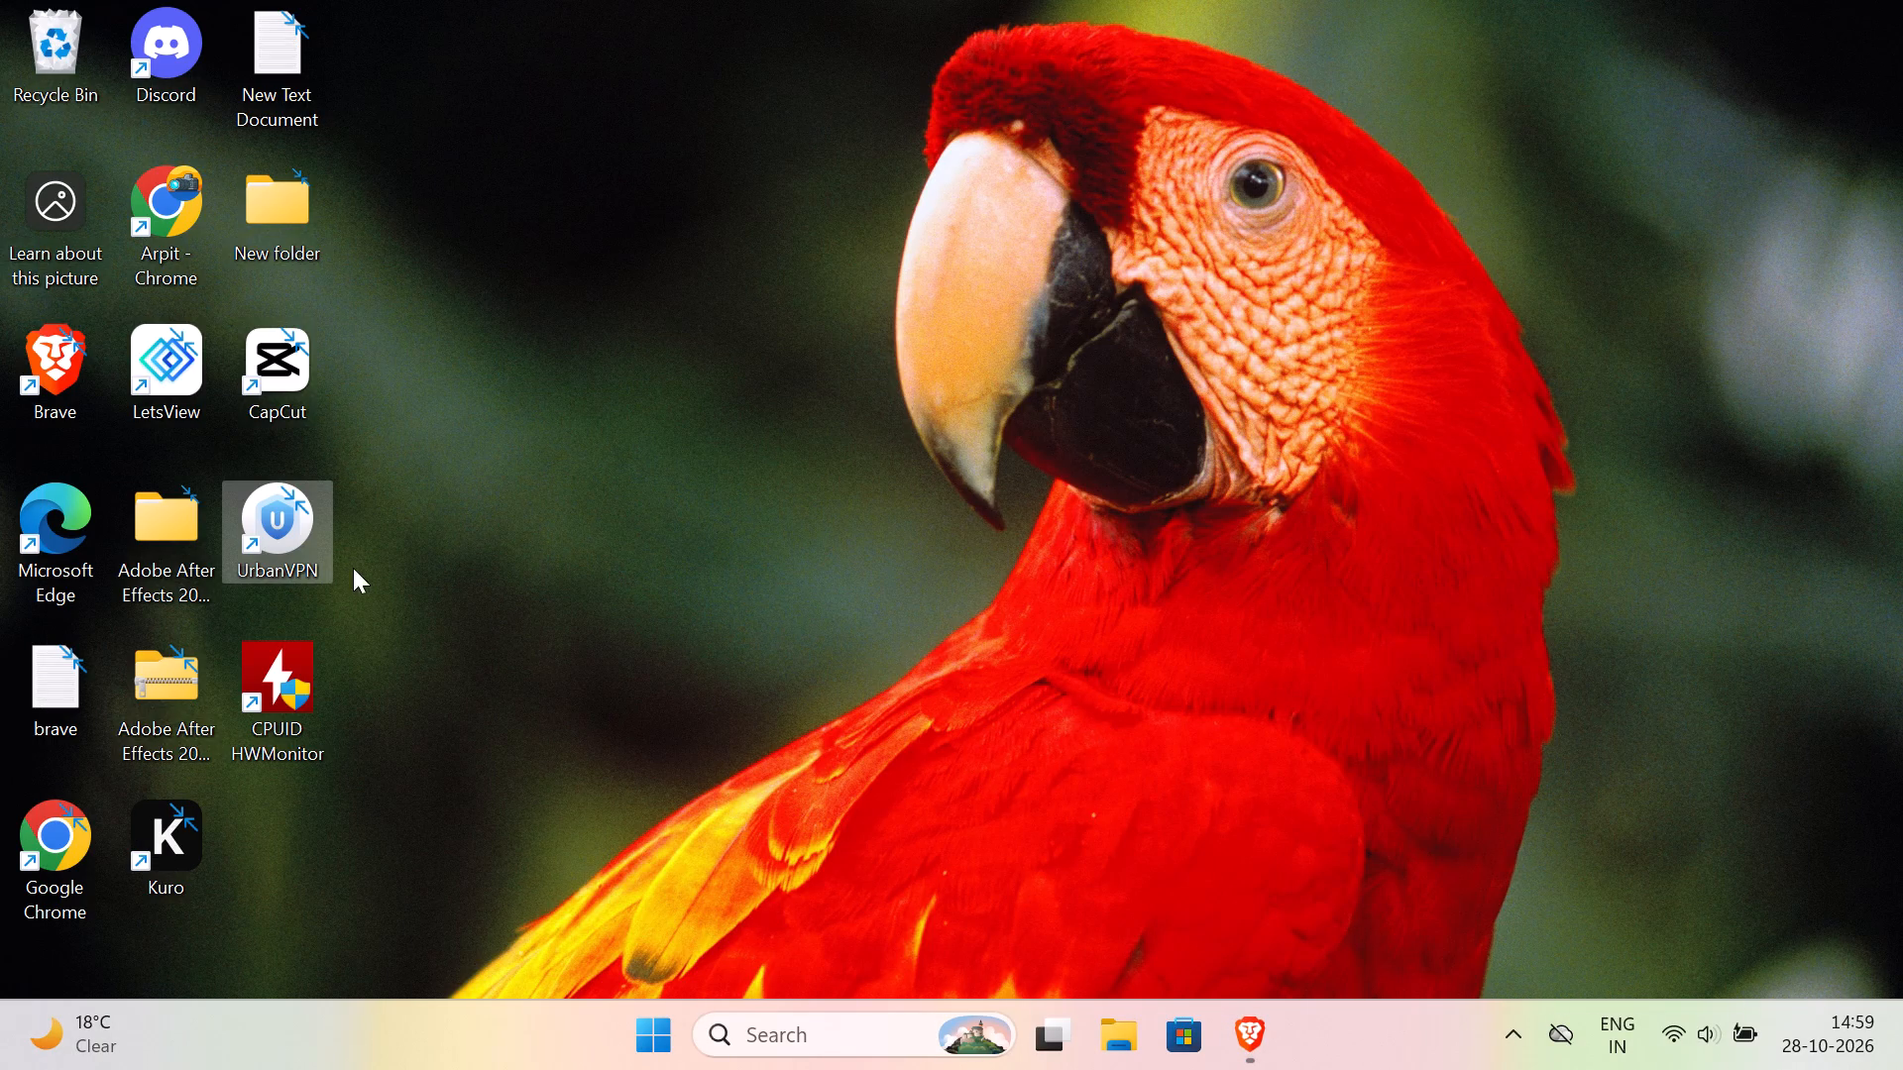
click(271, 308)
double_click(272, 380)
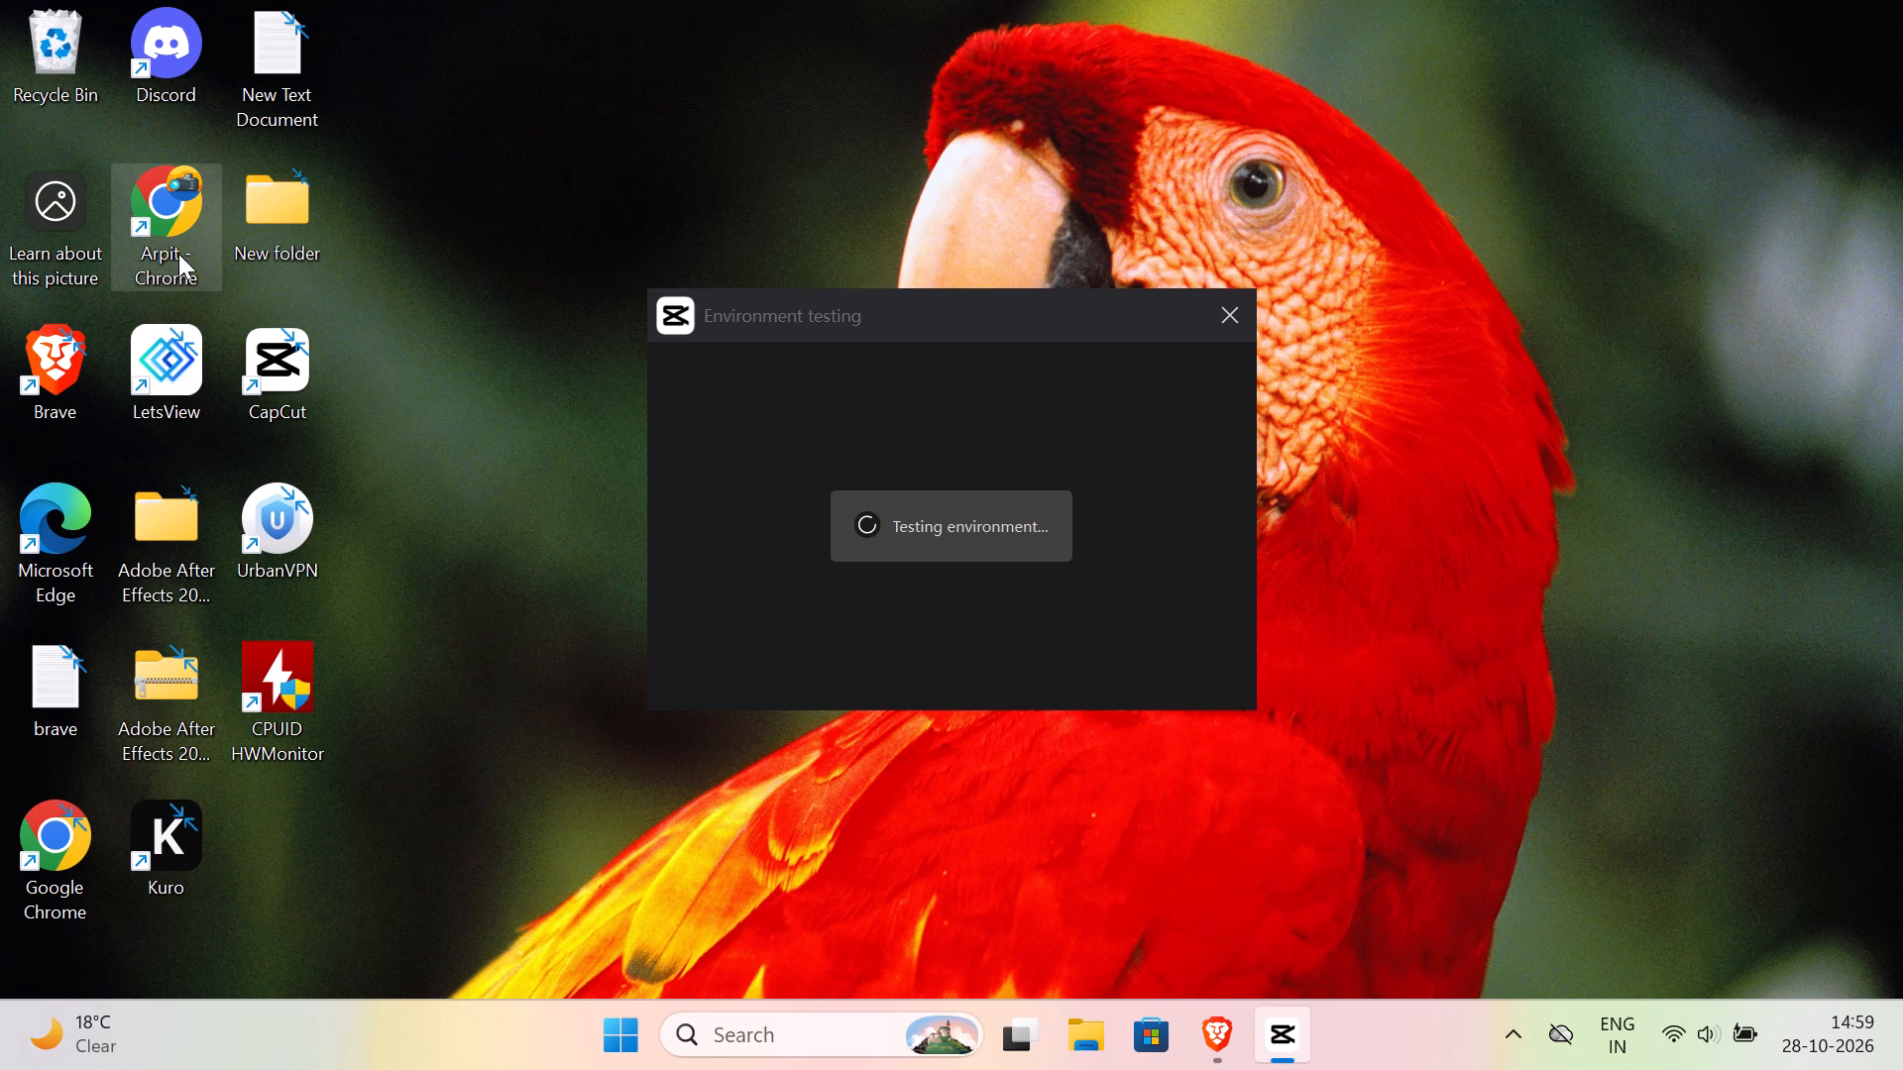
click(278, 364)
double_click(278, 364)
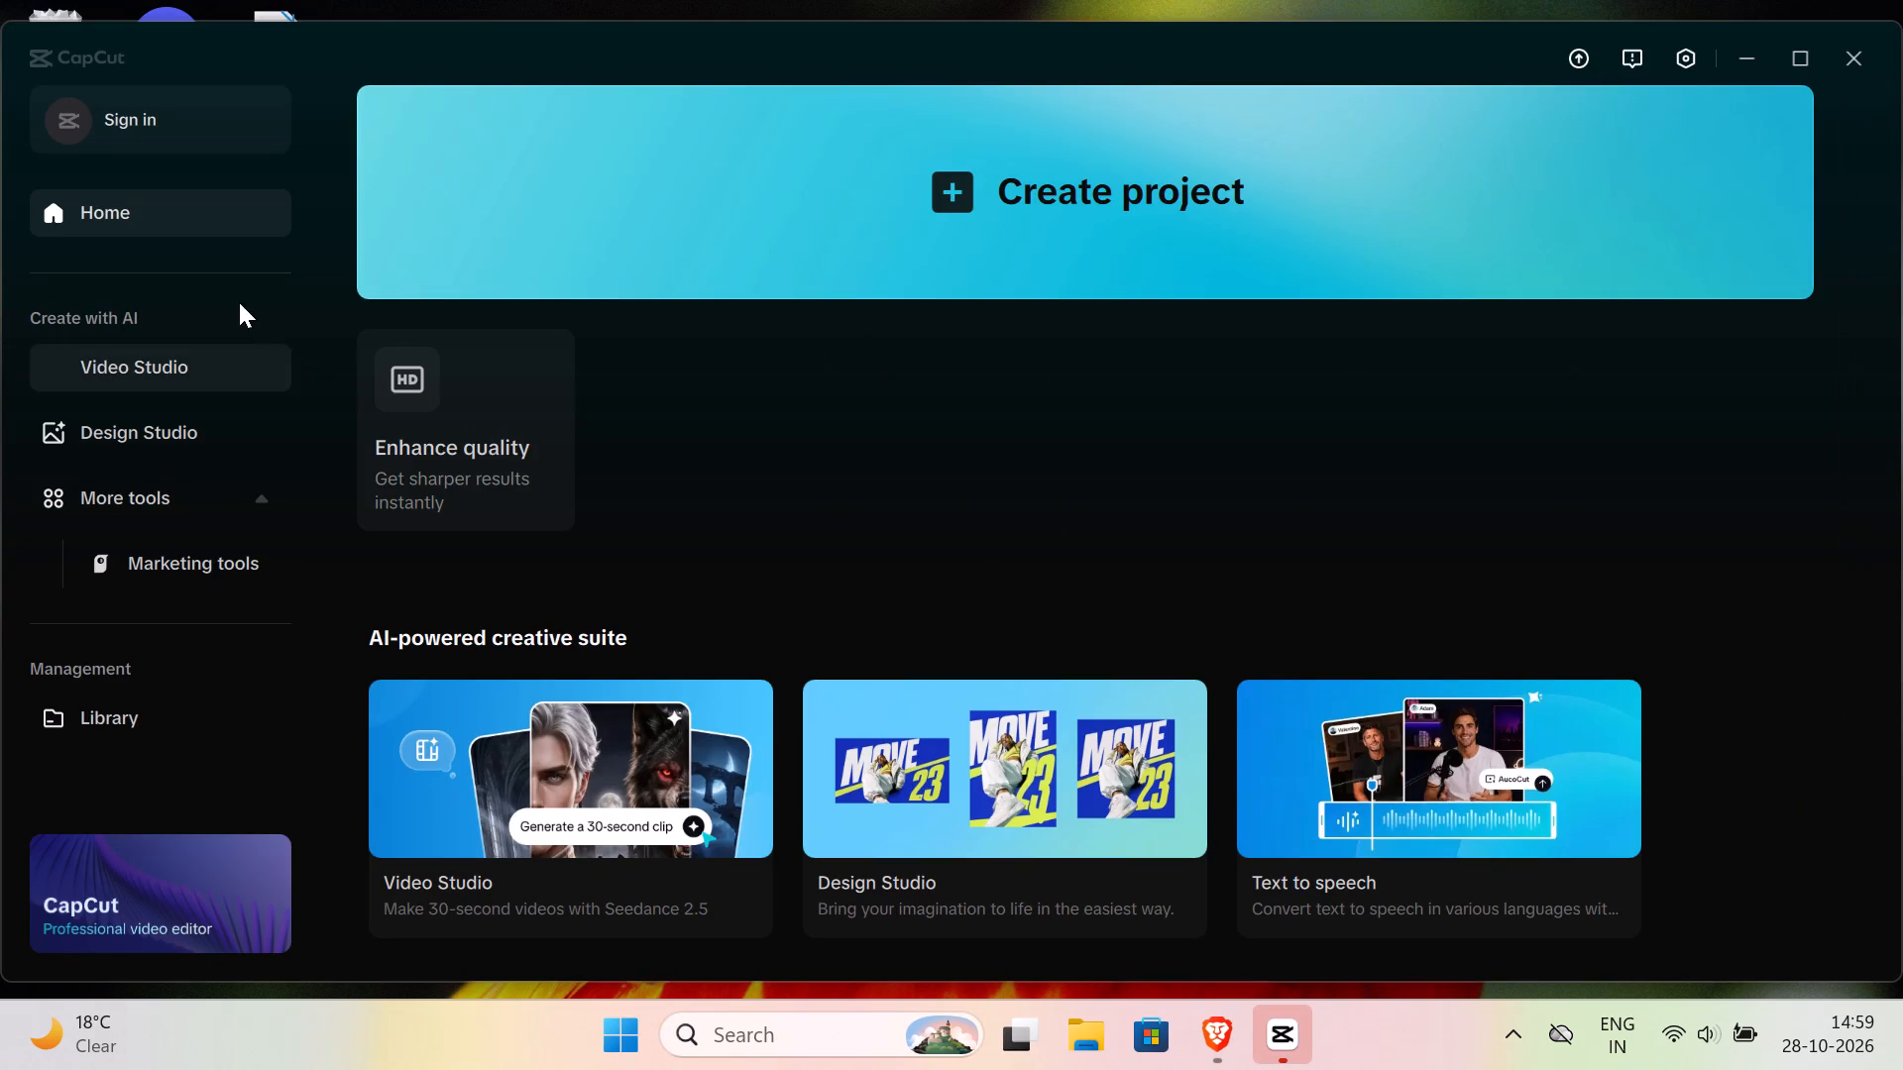
Reopen the 1028 (1) project from the saved projects on the home page.
right_drag(241, 302, 253, 321)
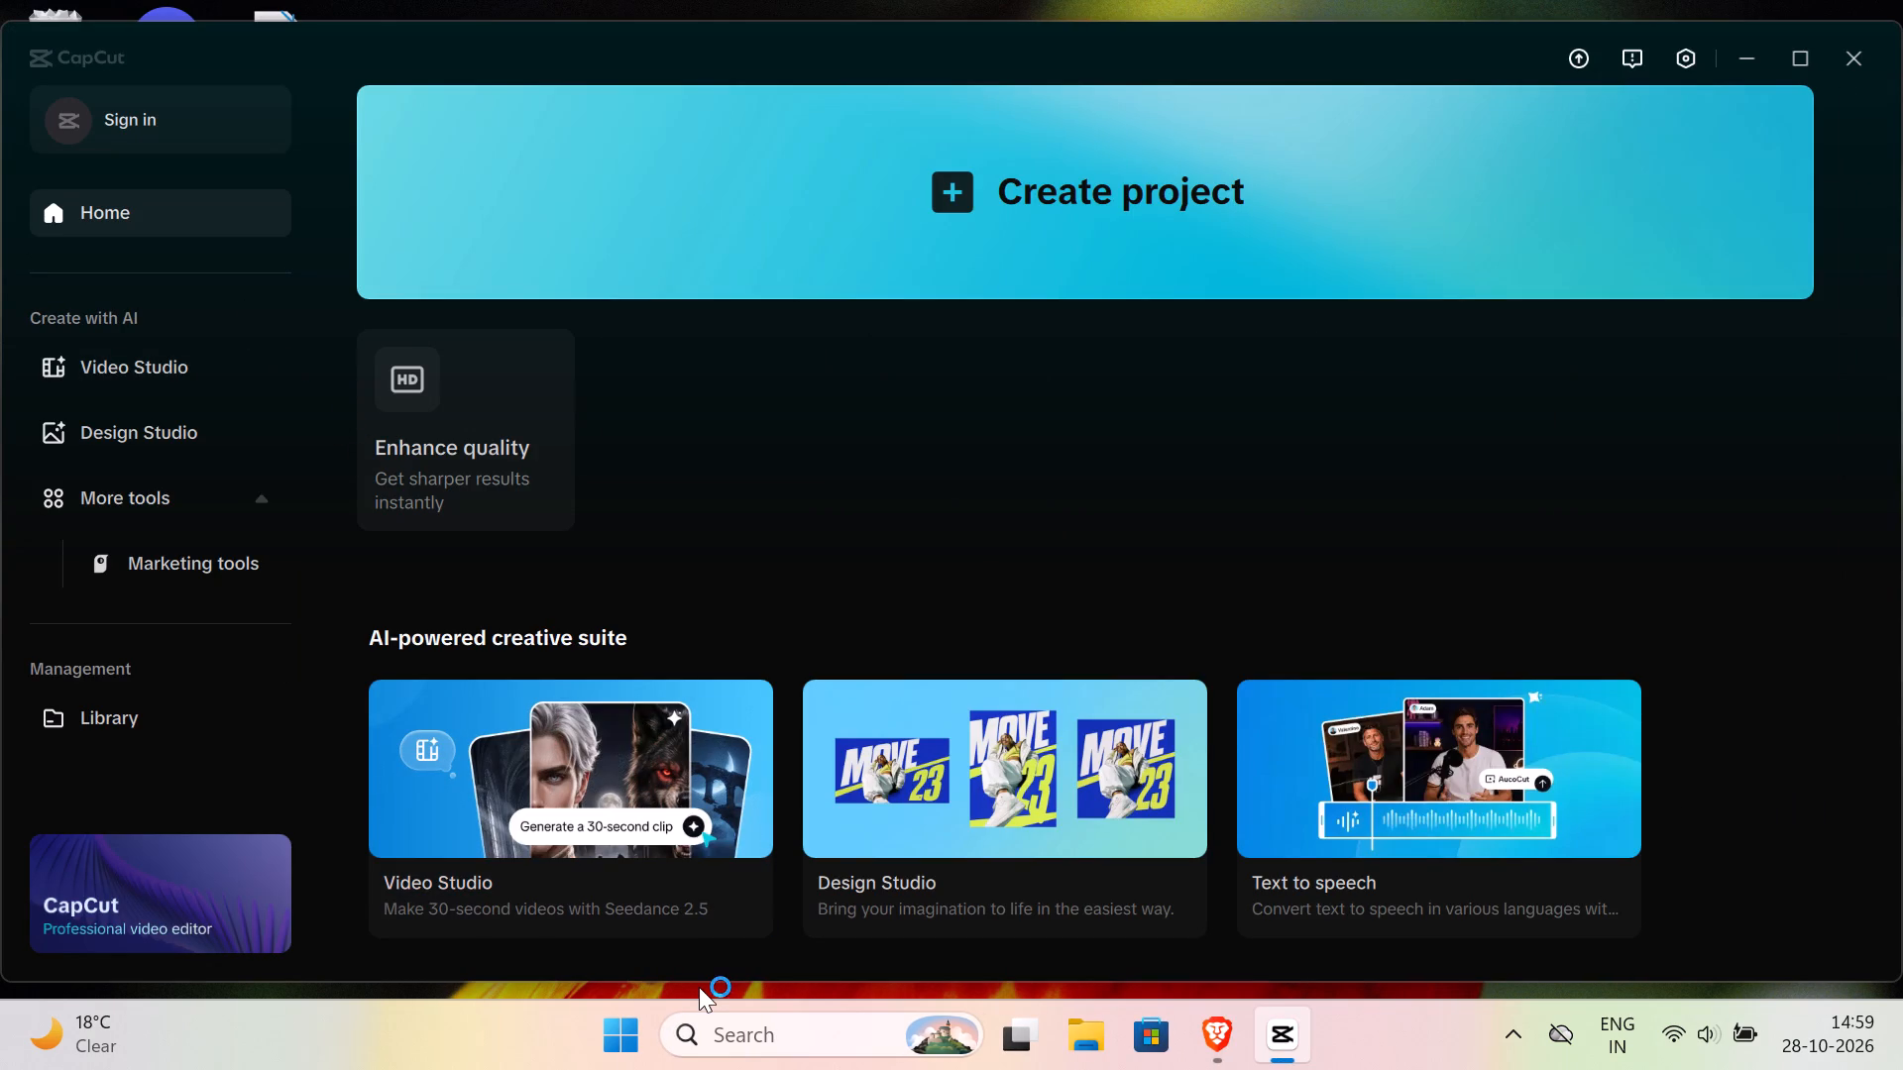
scroll(688, 696, down, 6)
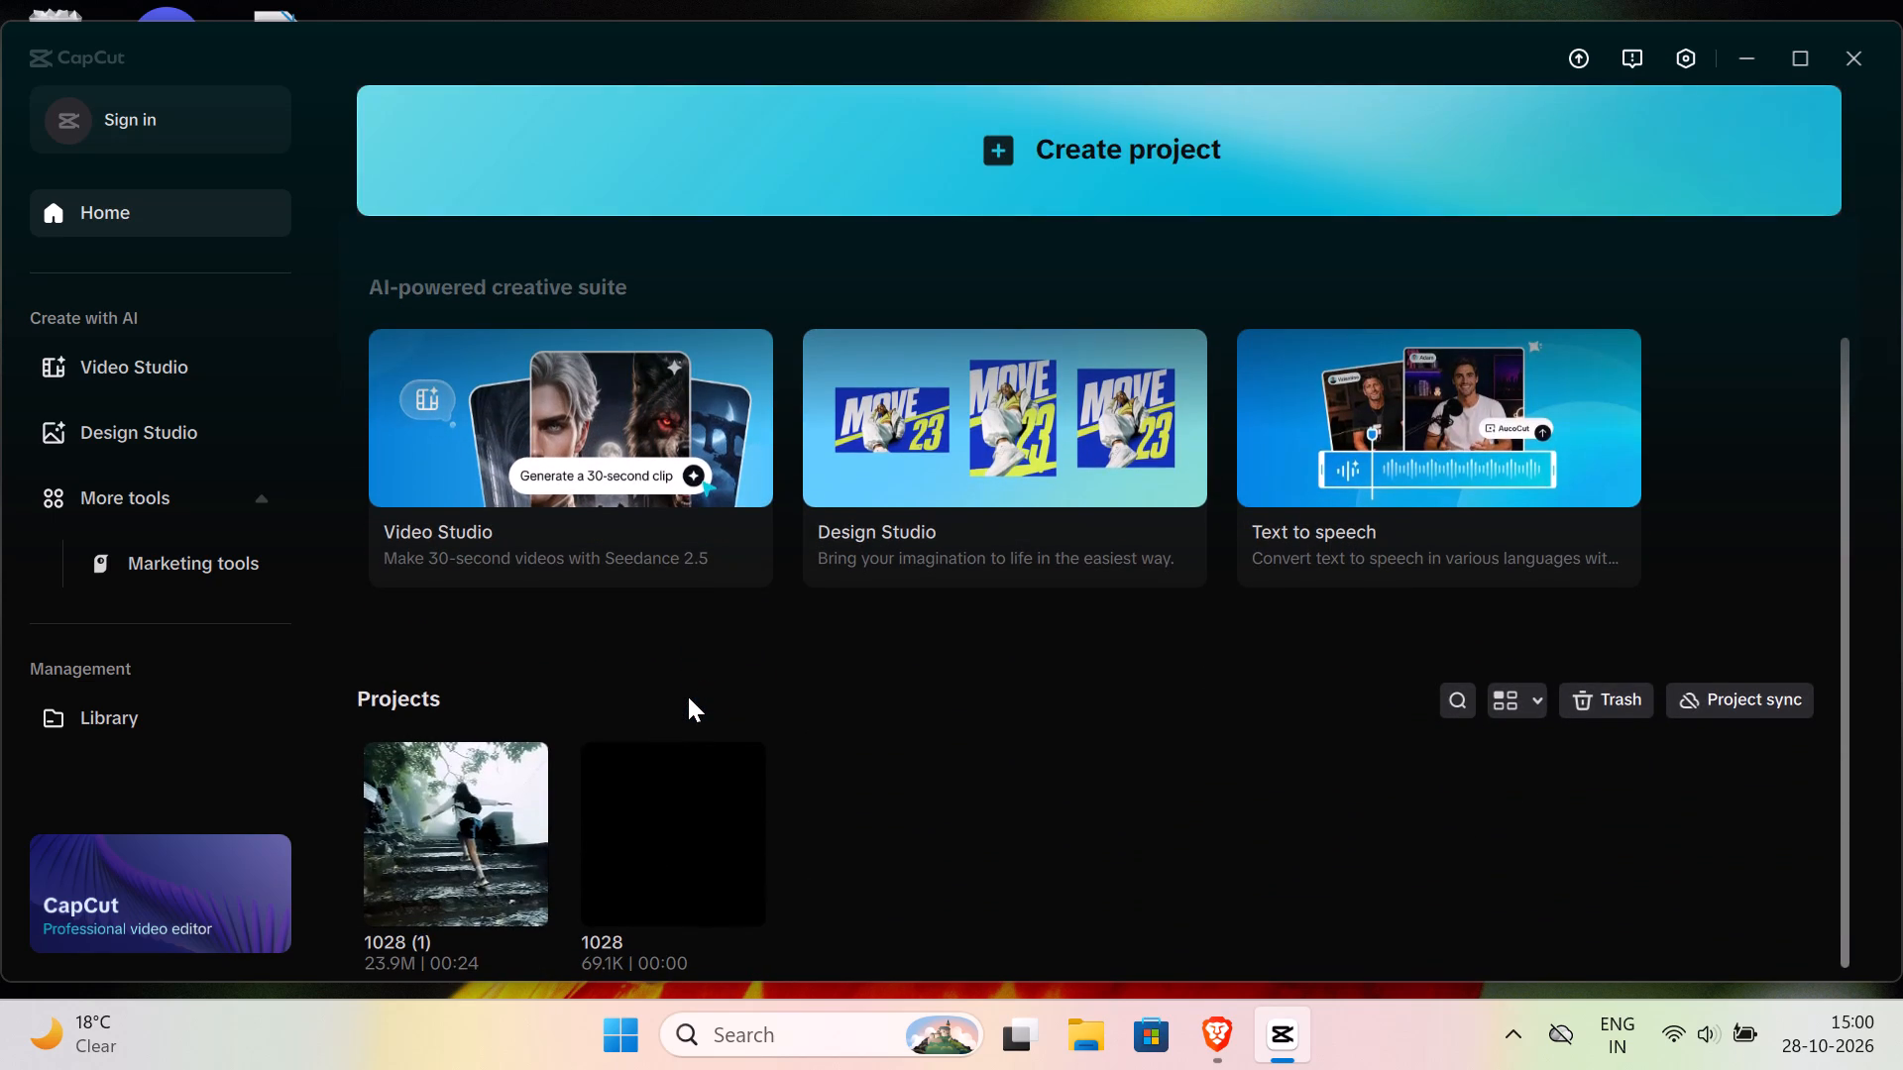
scroll(688, 696, down, 3)
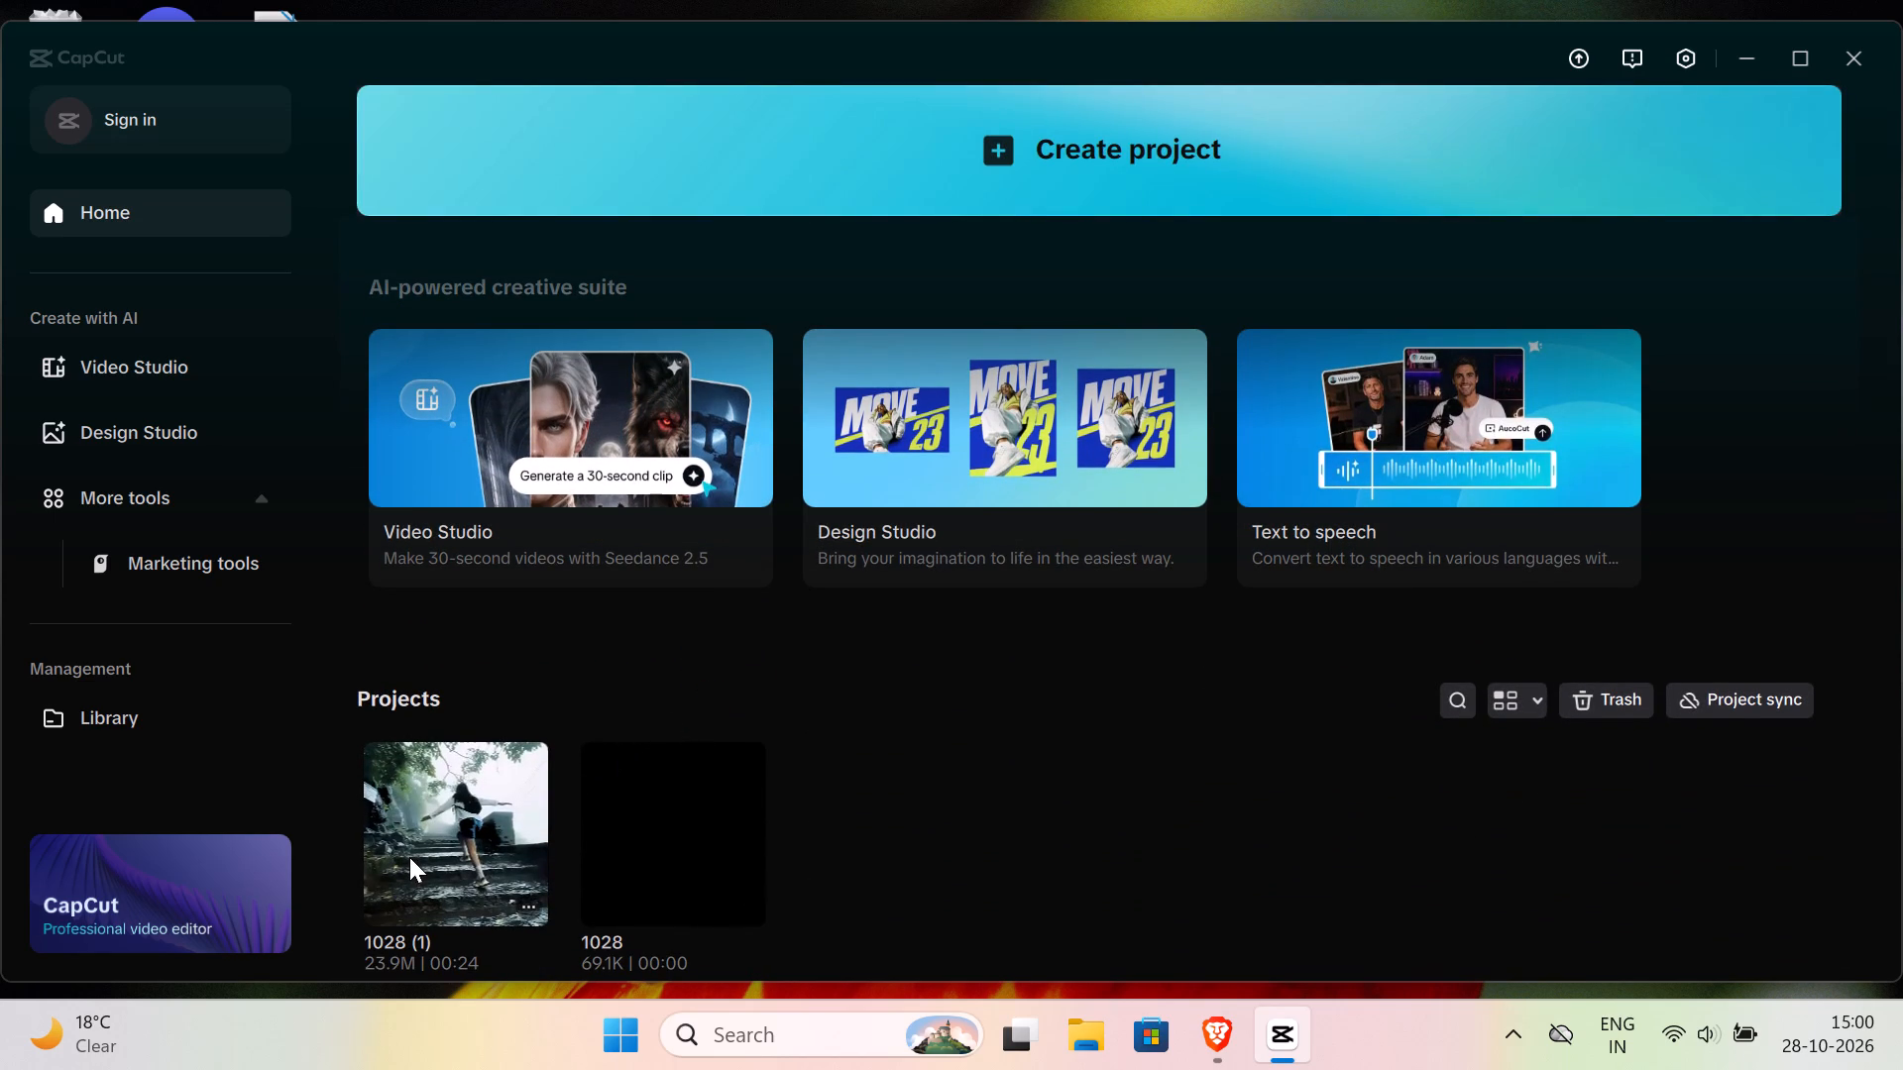
click(424, 834)
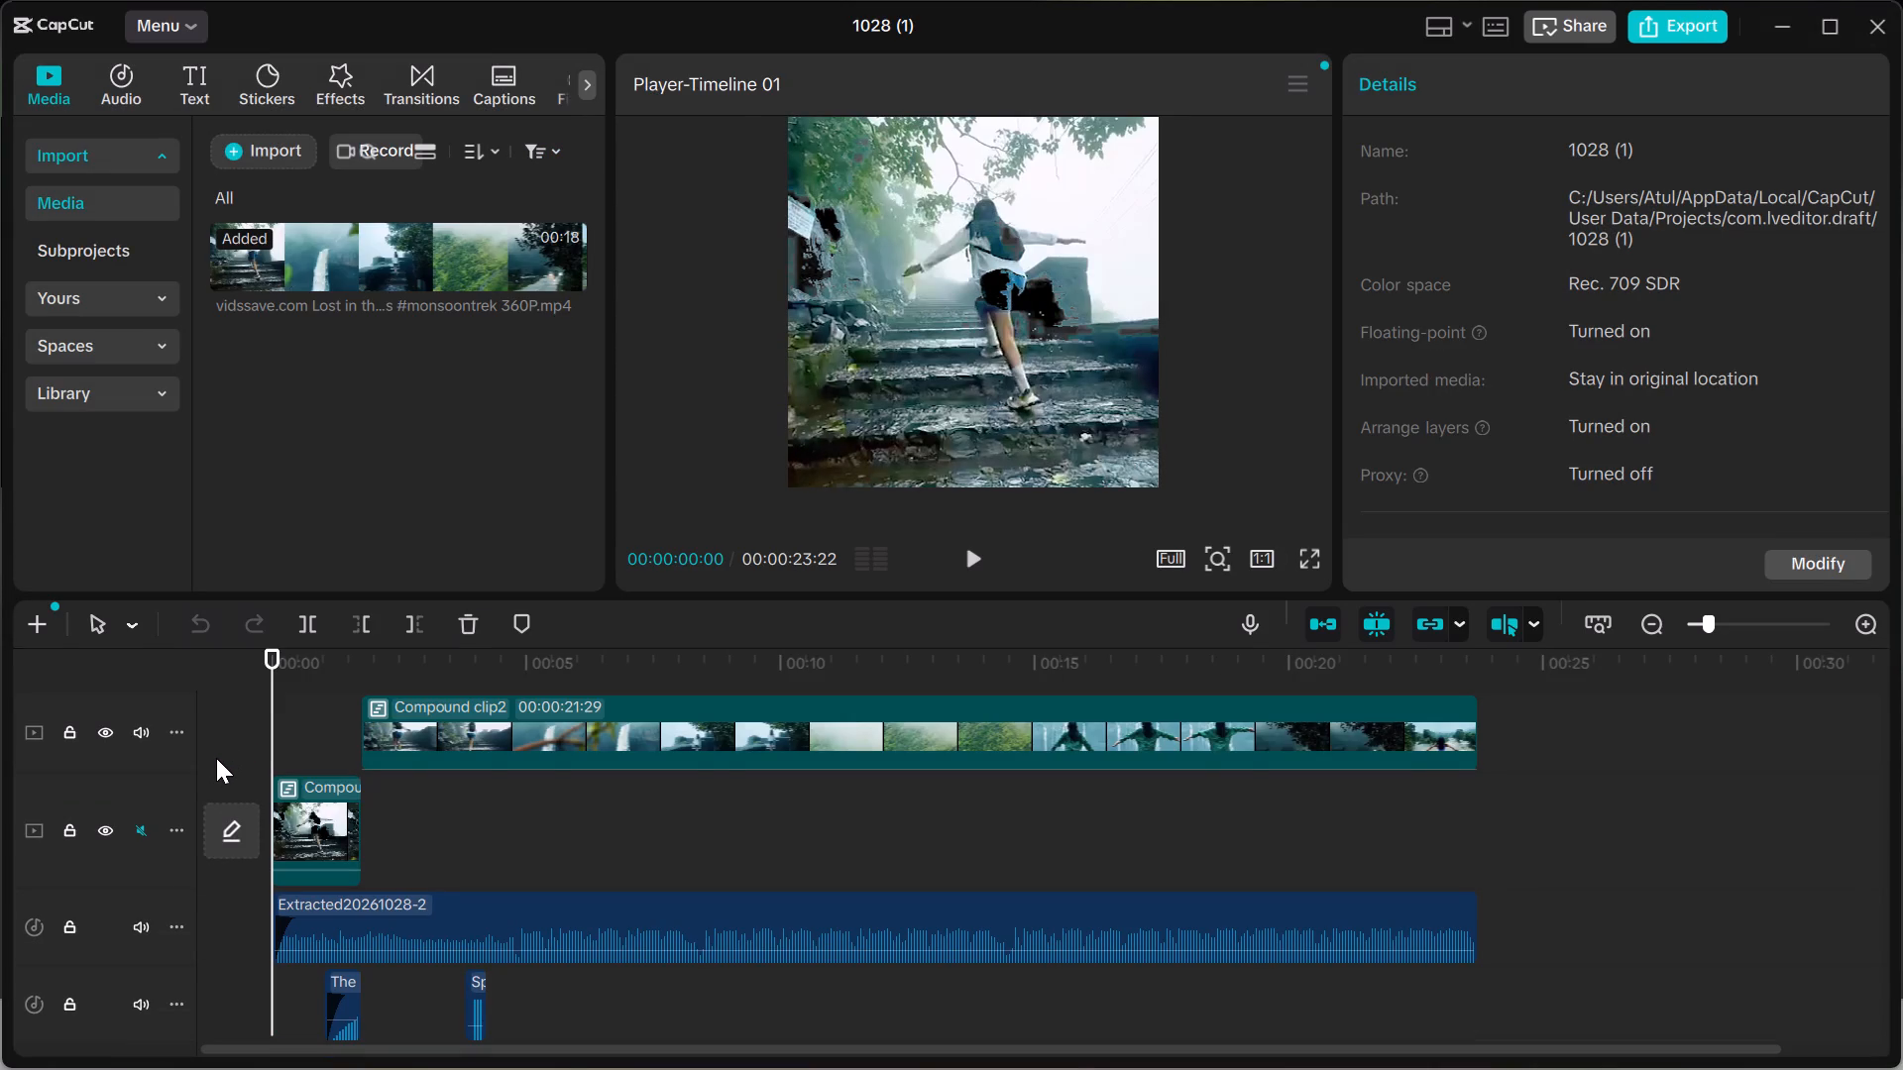
Search the body effects library for "white flash".
click(354, 81)
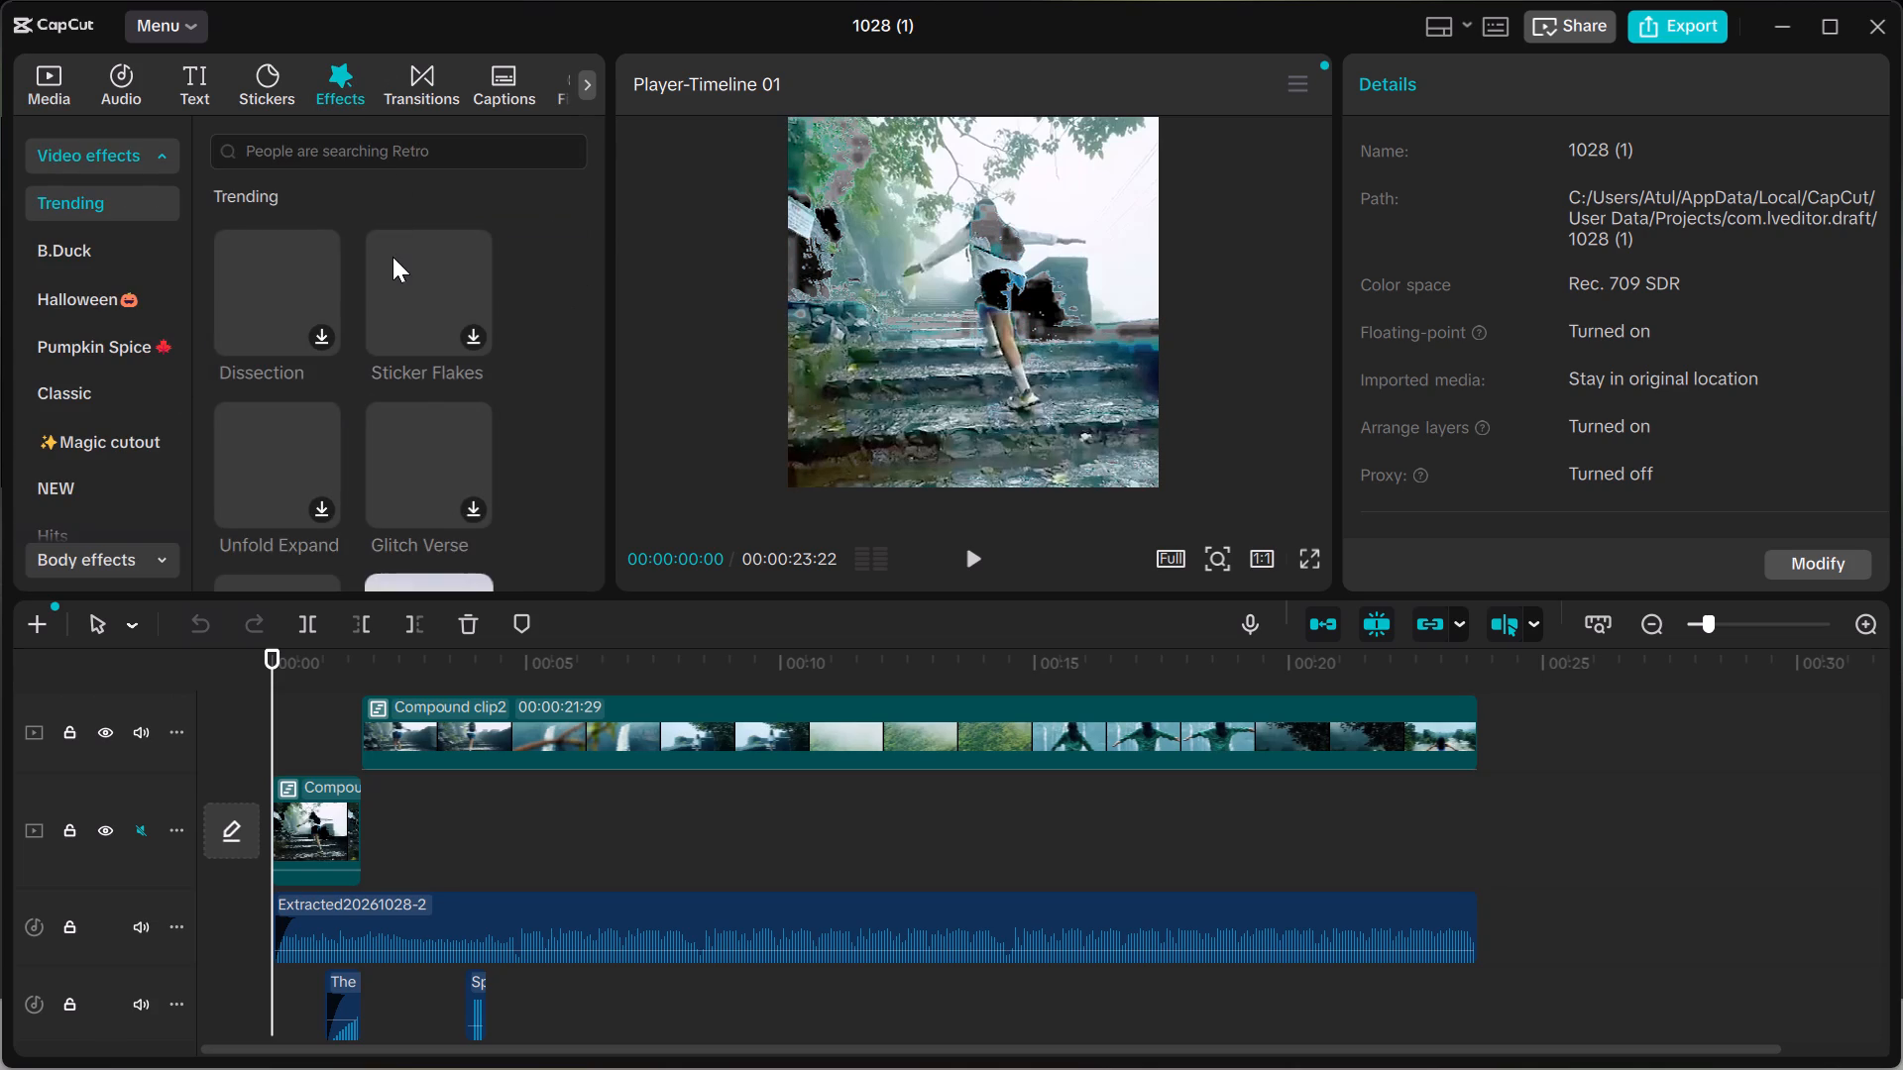
scroll(380, 332, down, 2)
scroll(373, 332, up, 1)
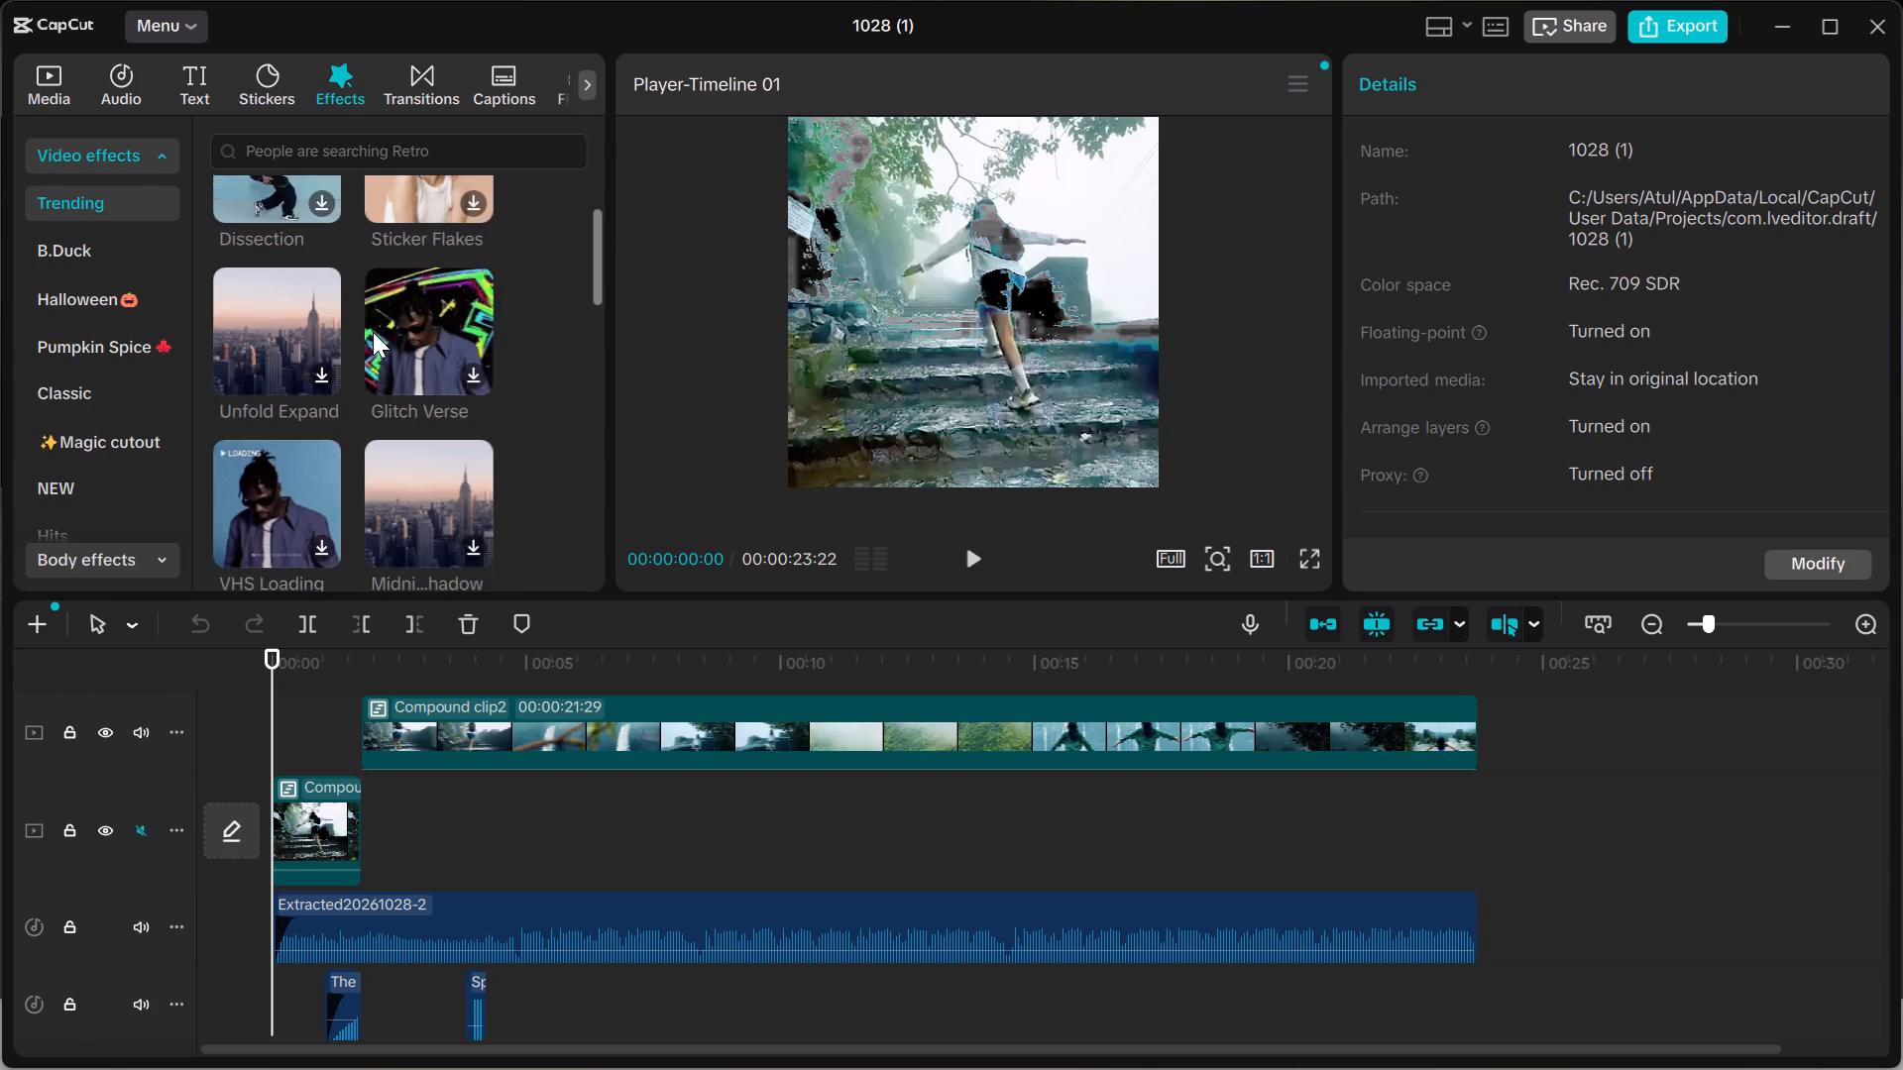
scroll(372, 331, up, 2)
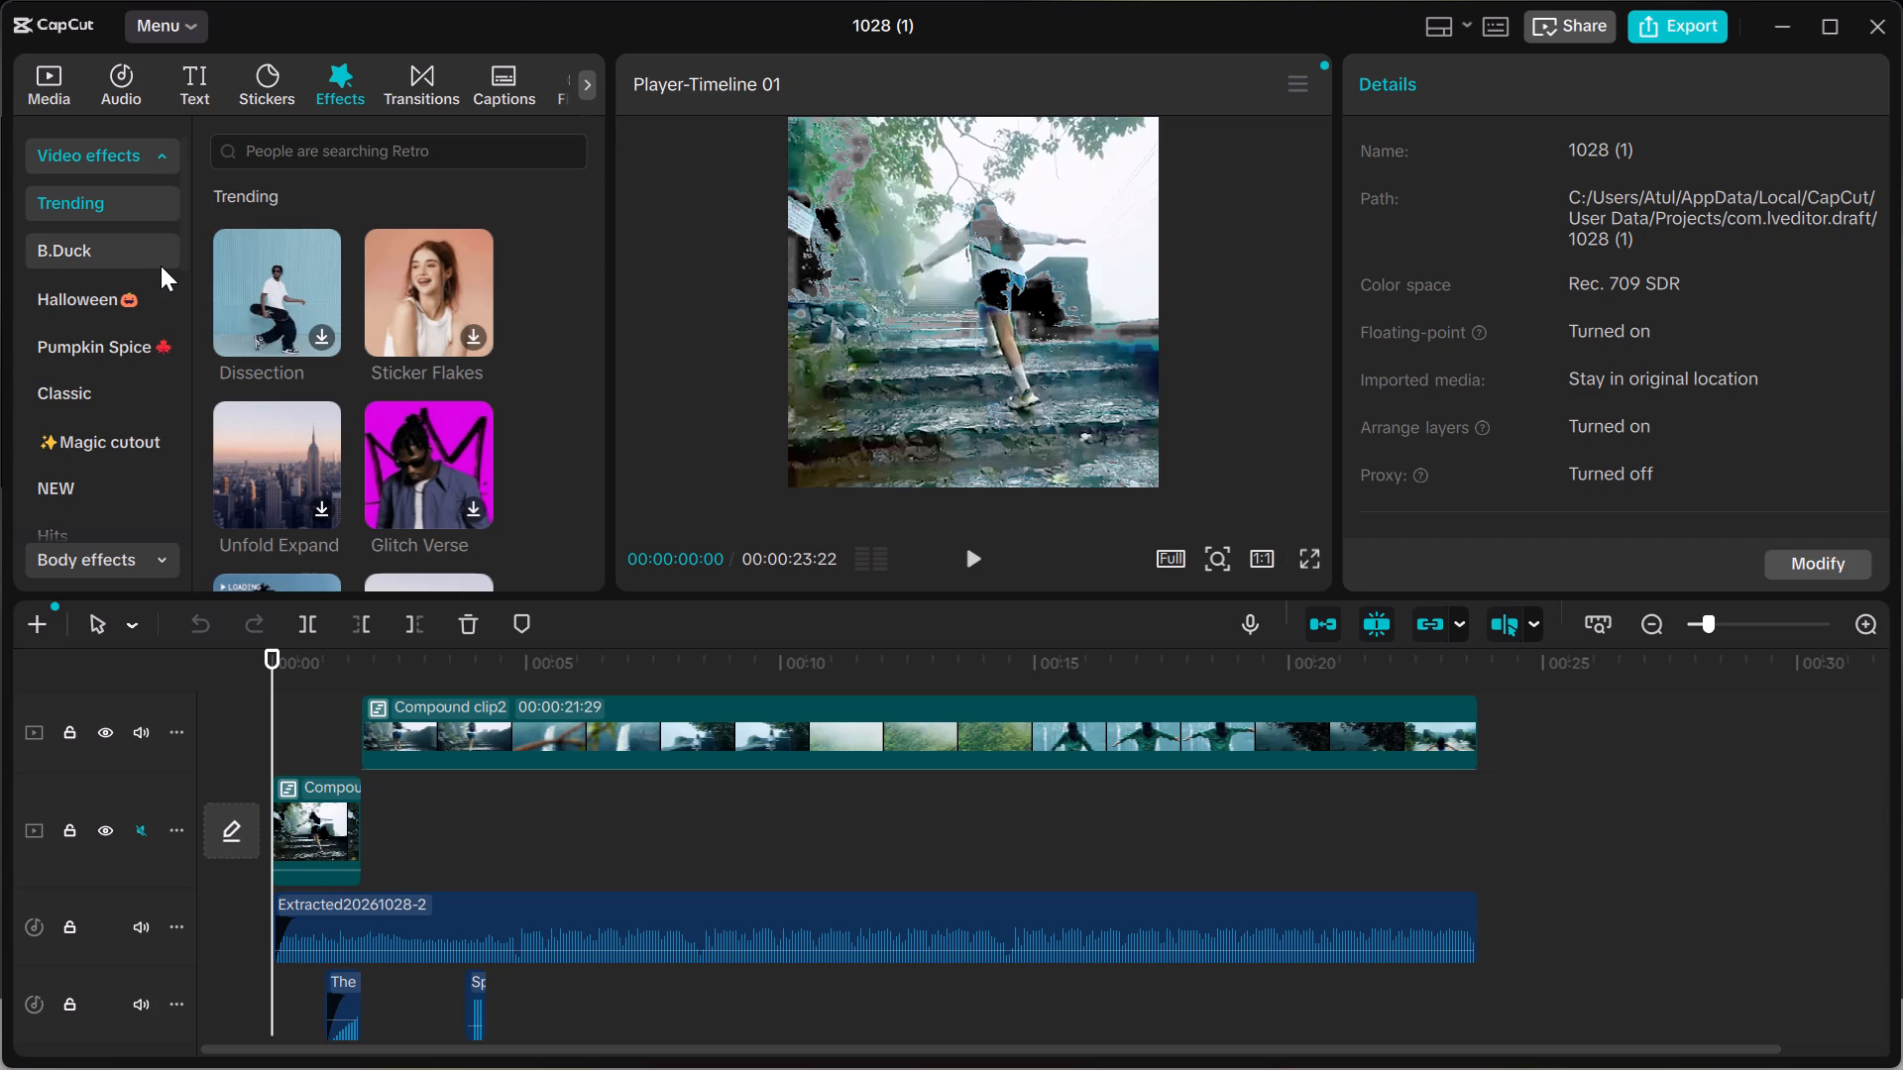
click(136, 561)
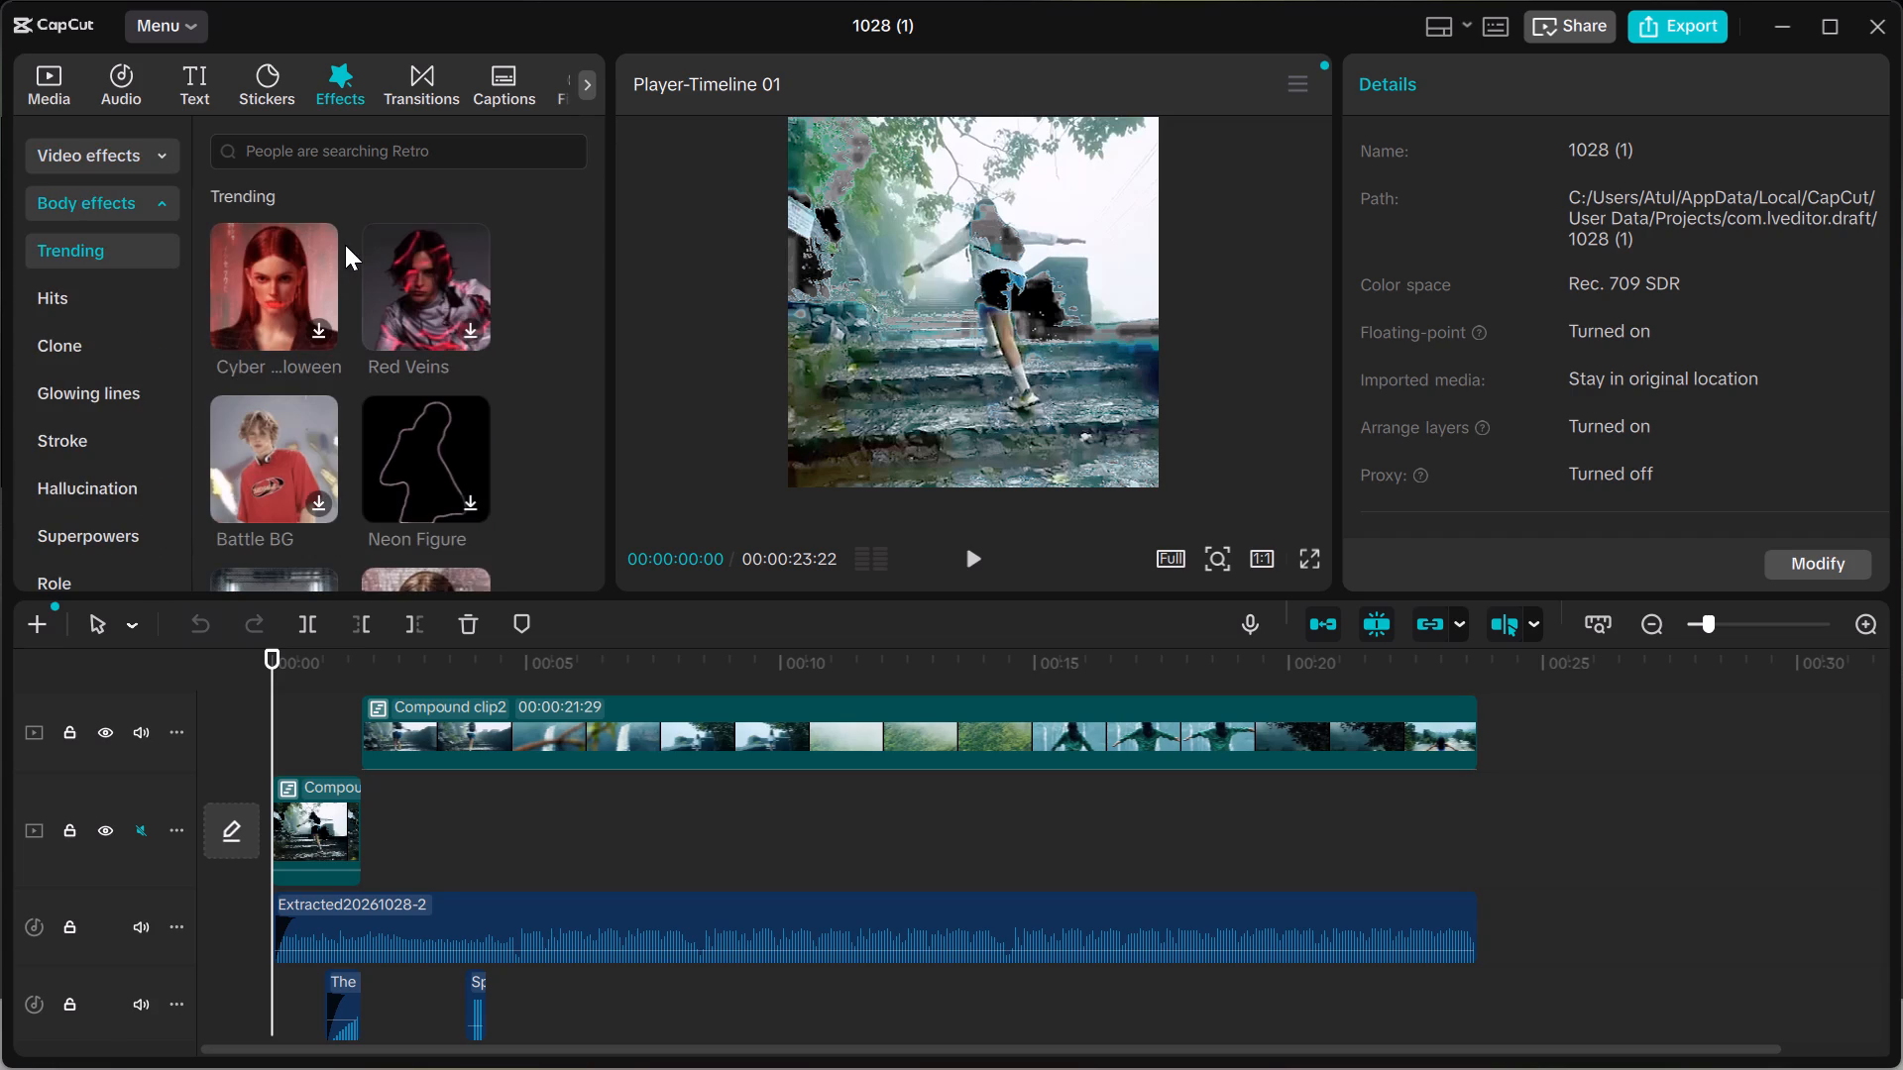
click(300, 160)
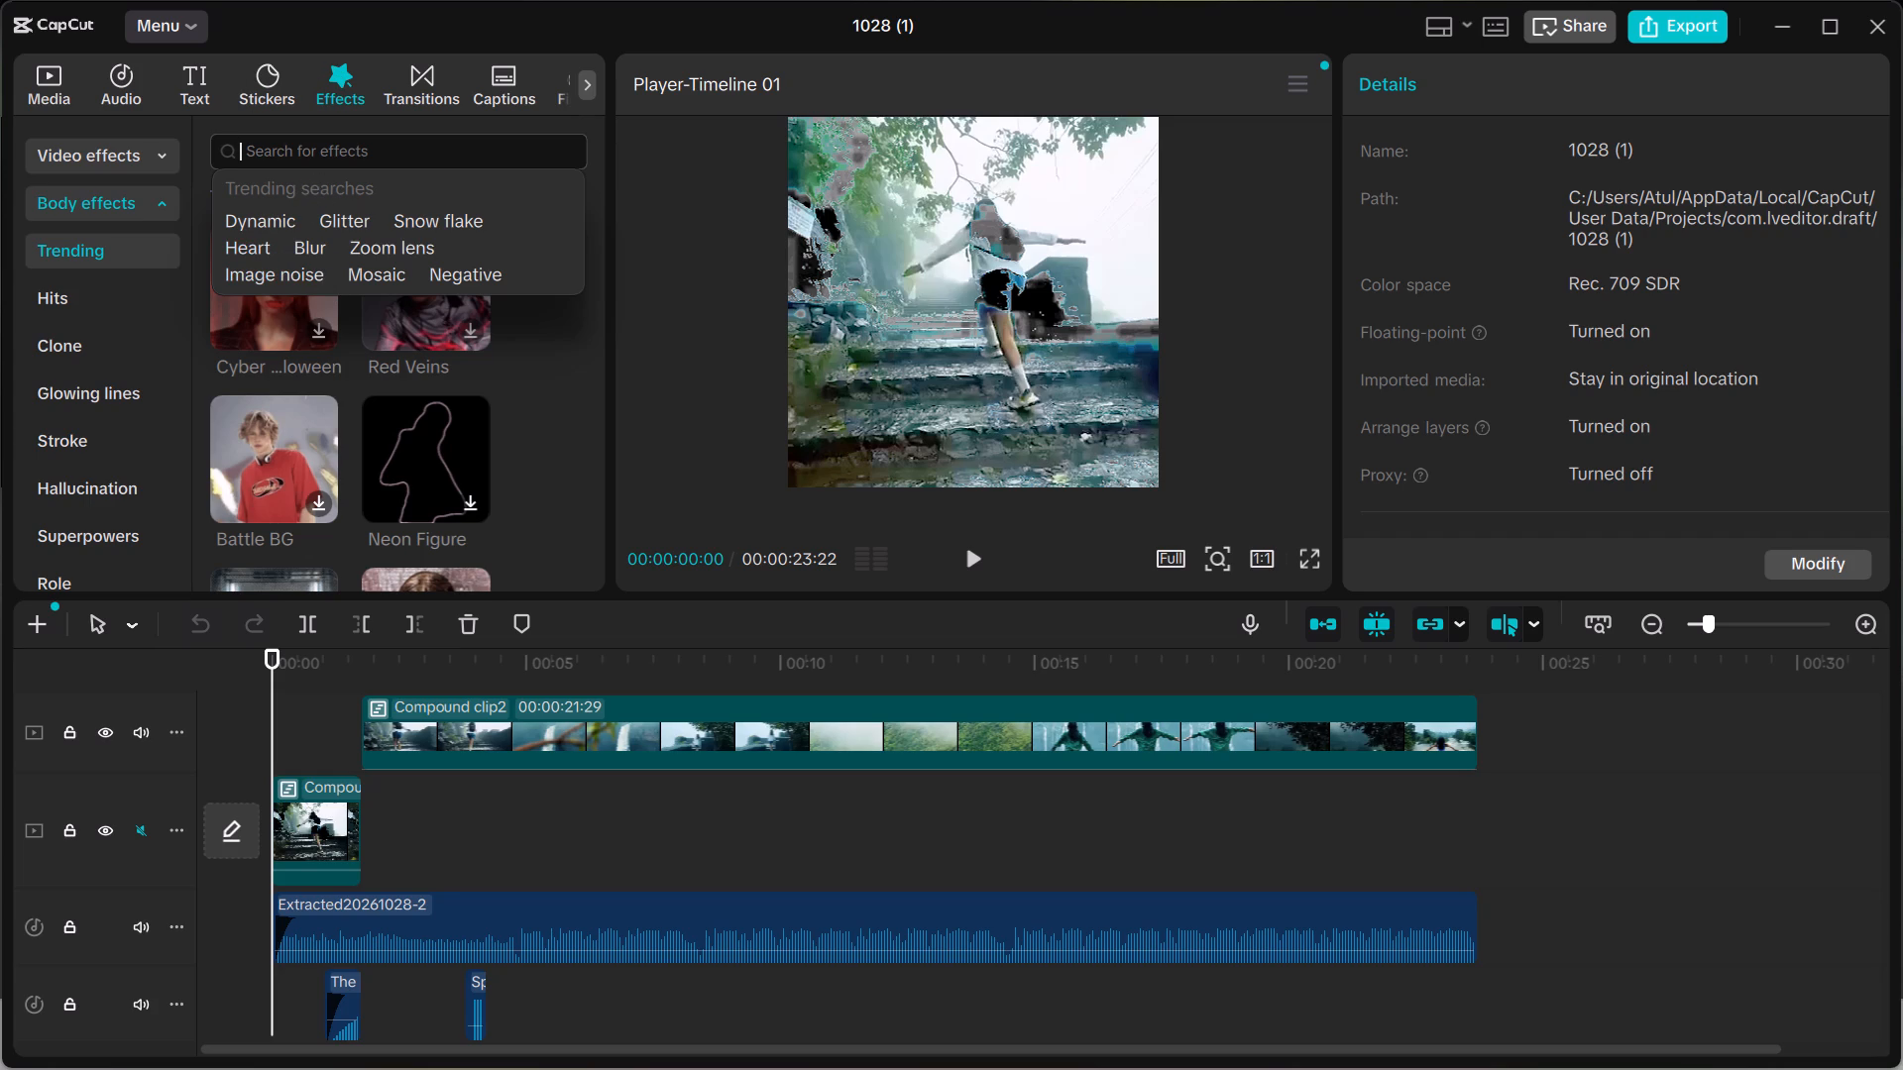
key(w)
key(h)
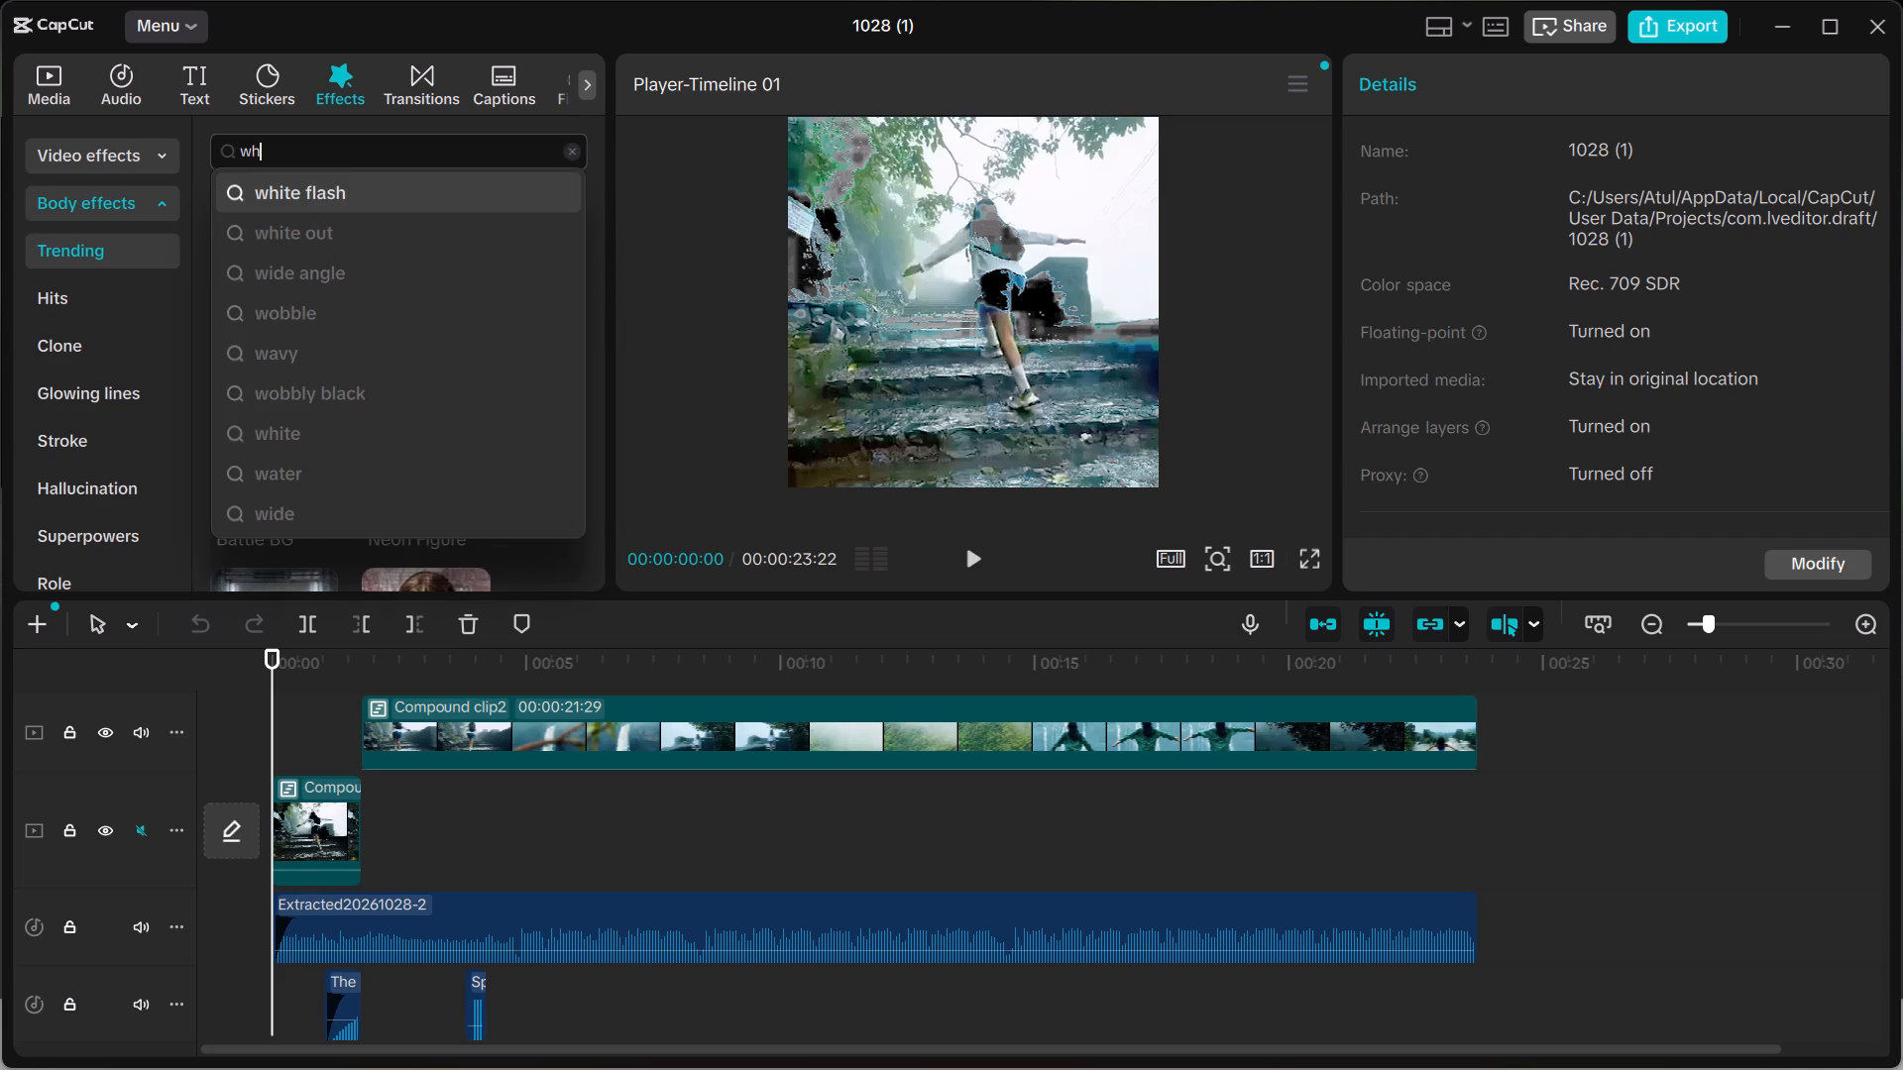
key(i)
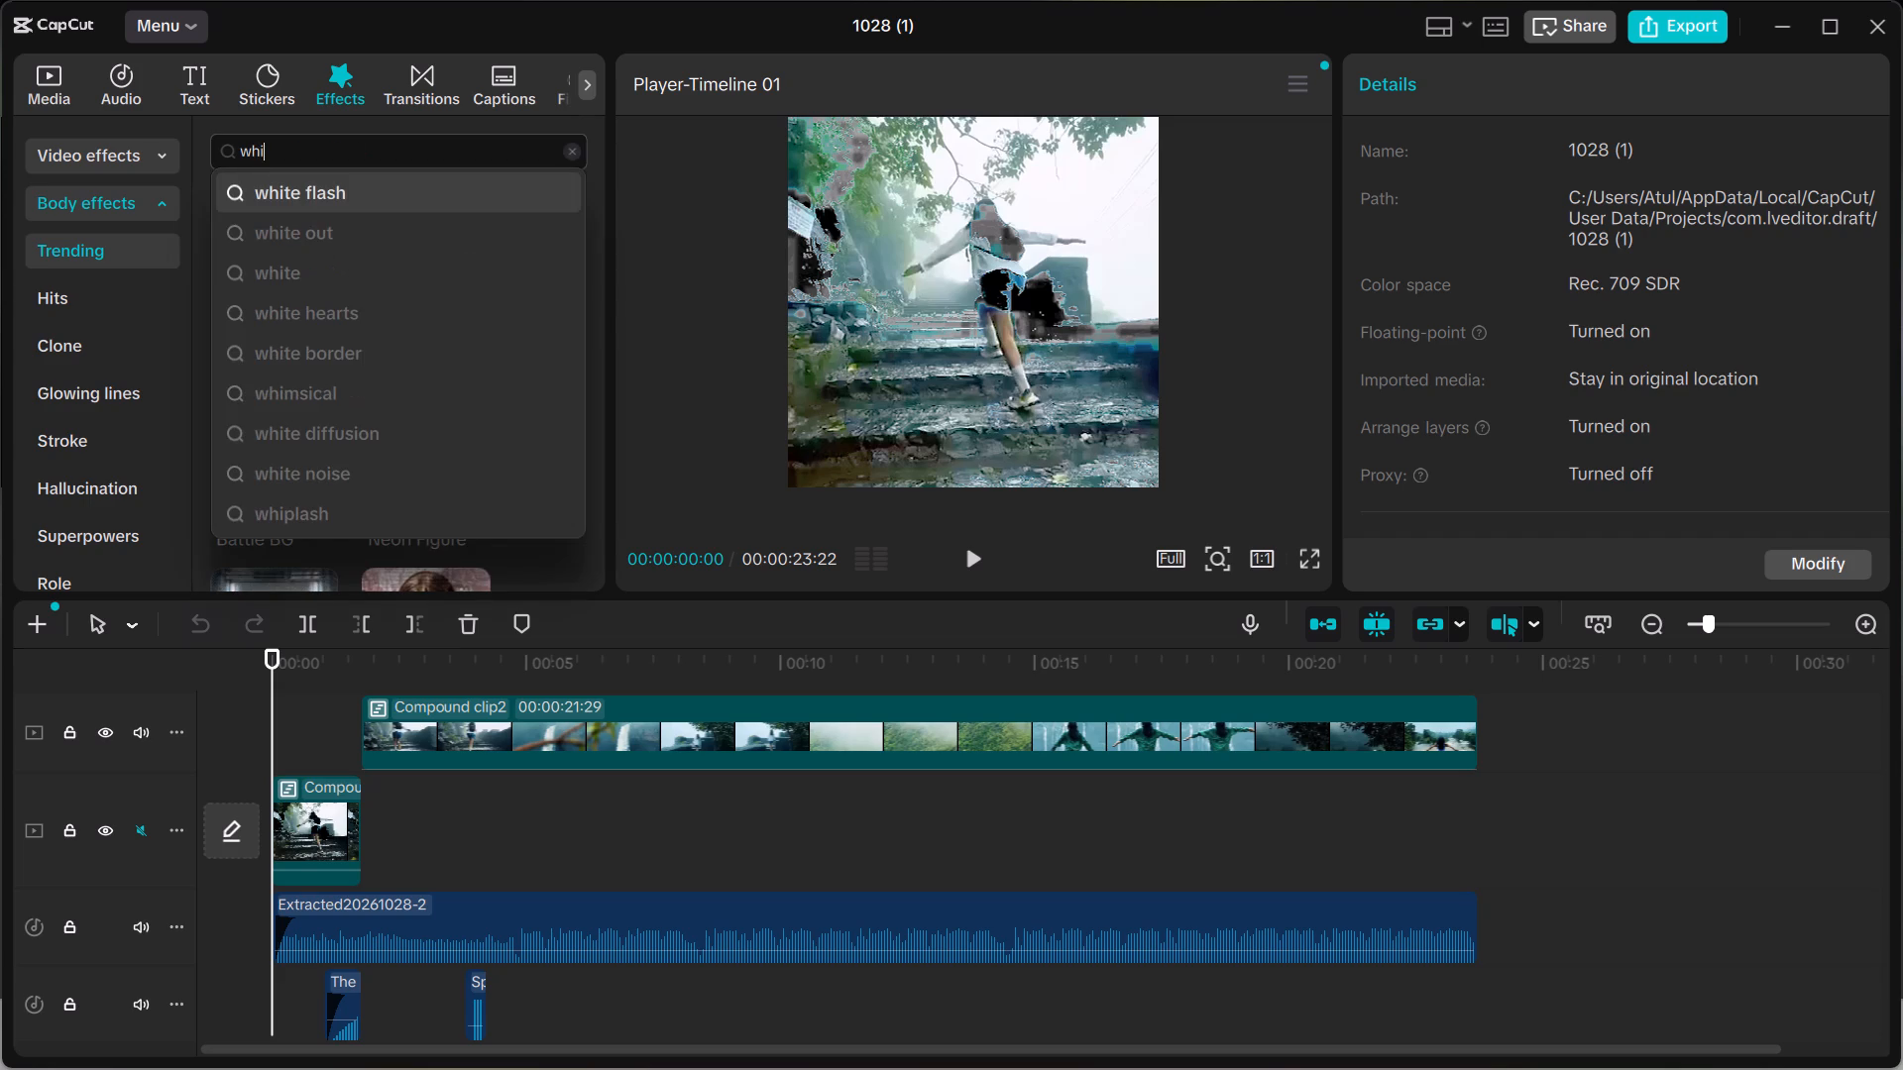
key(t)
key(e)
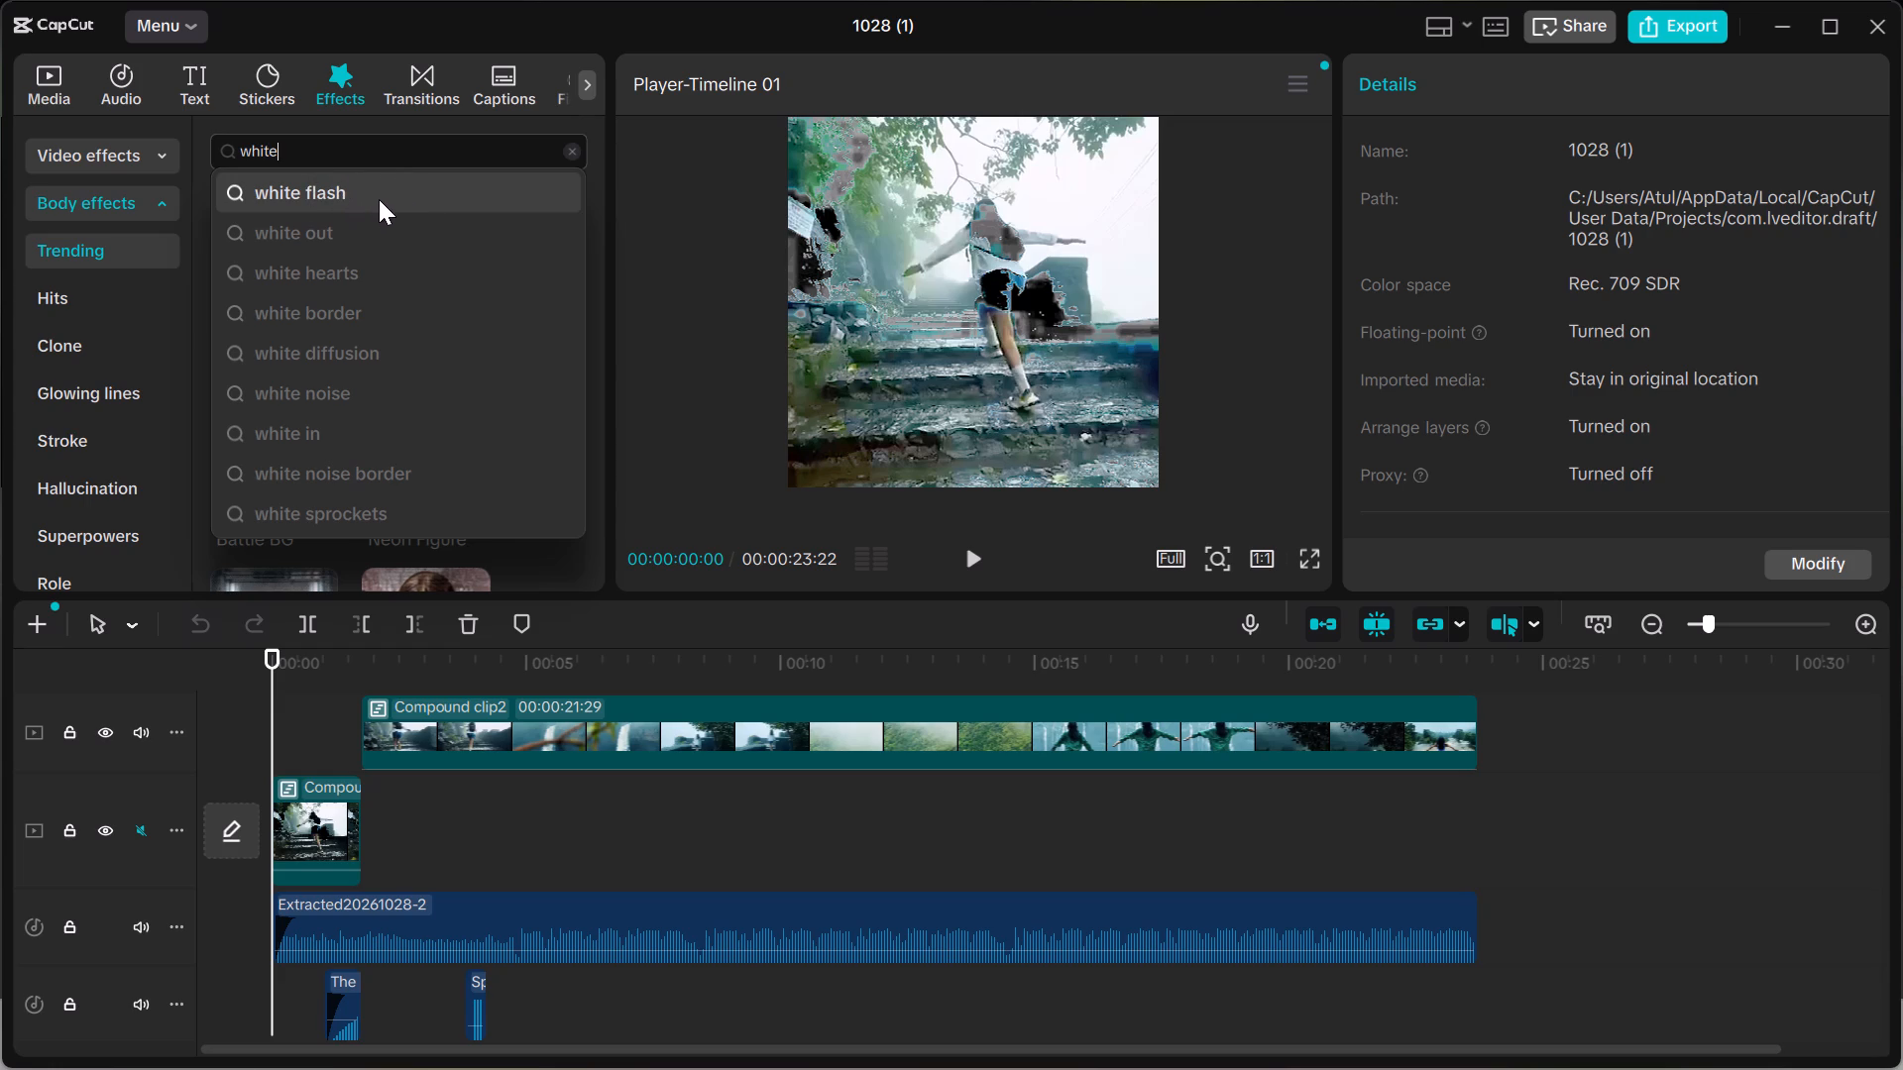
click(379, 199)
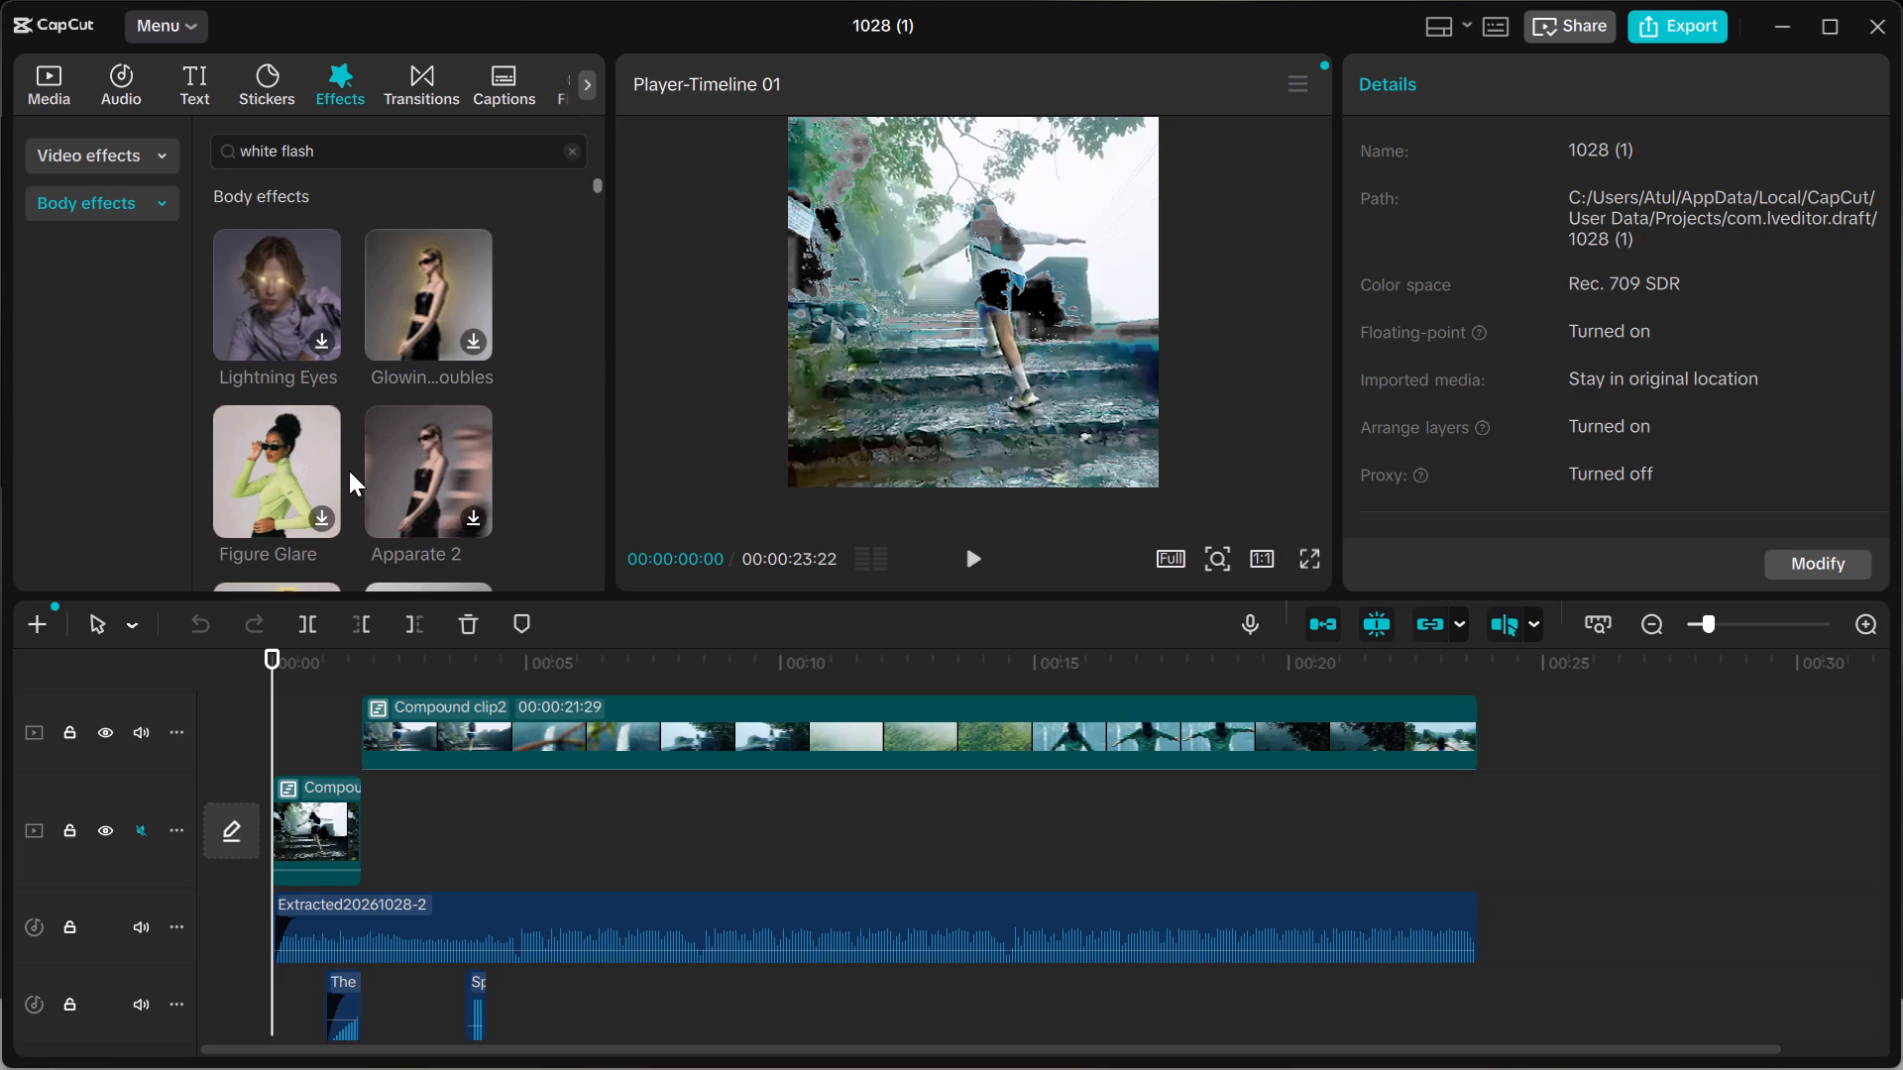
Browse the white flash body effects and examine their previews for a white glowing outline around the subject.
scroll(355, 424, down, 2)
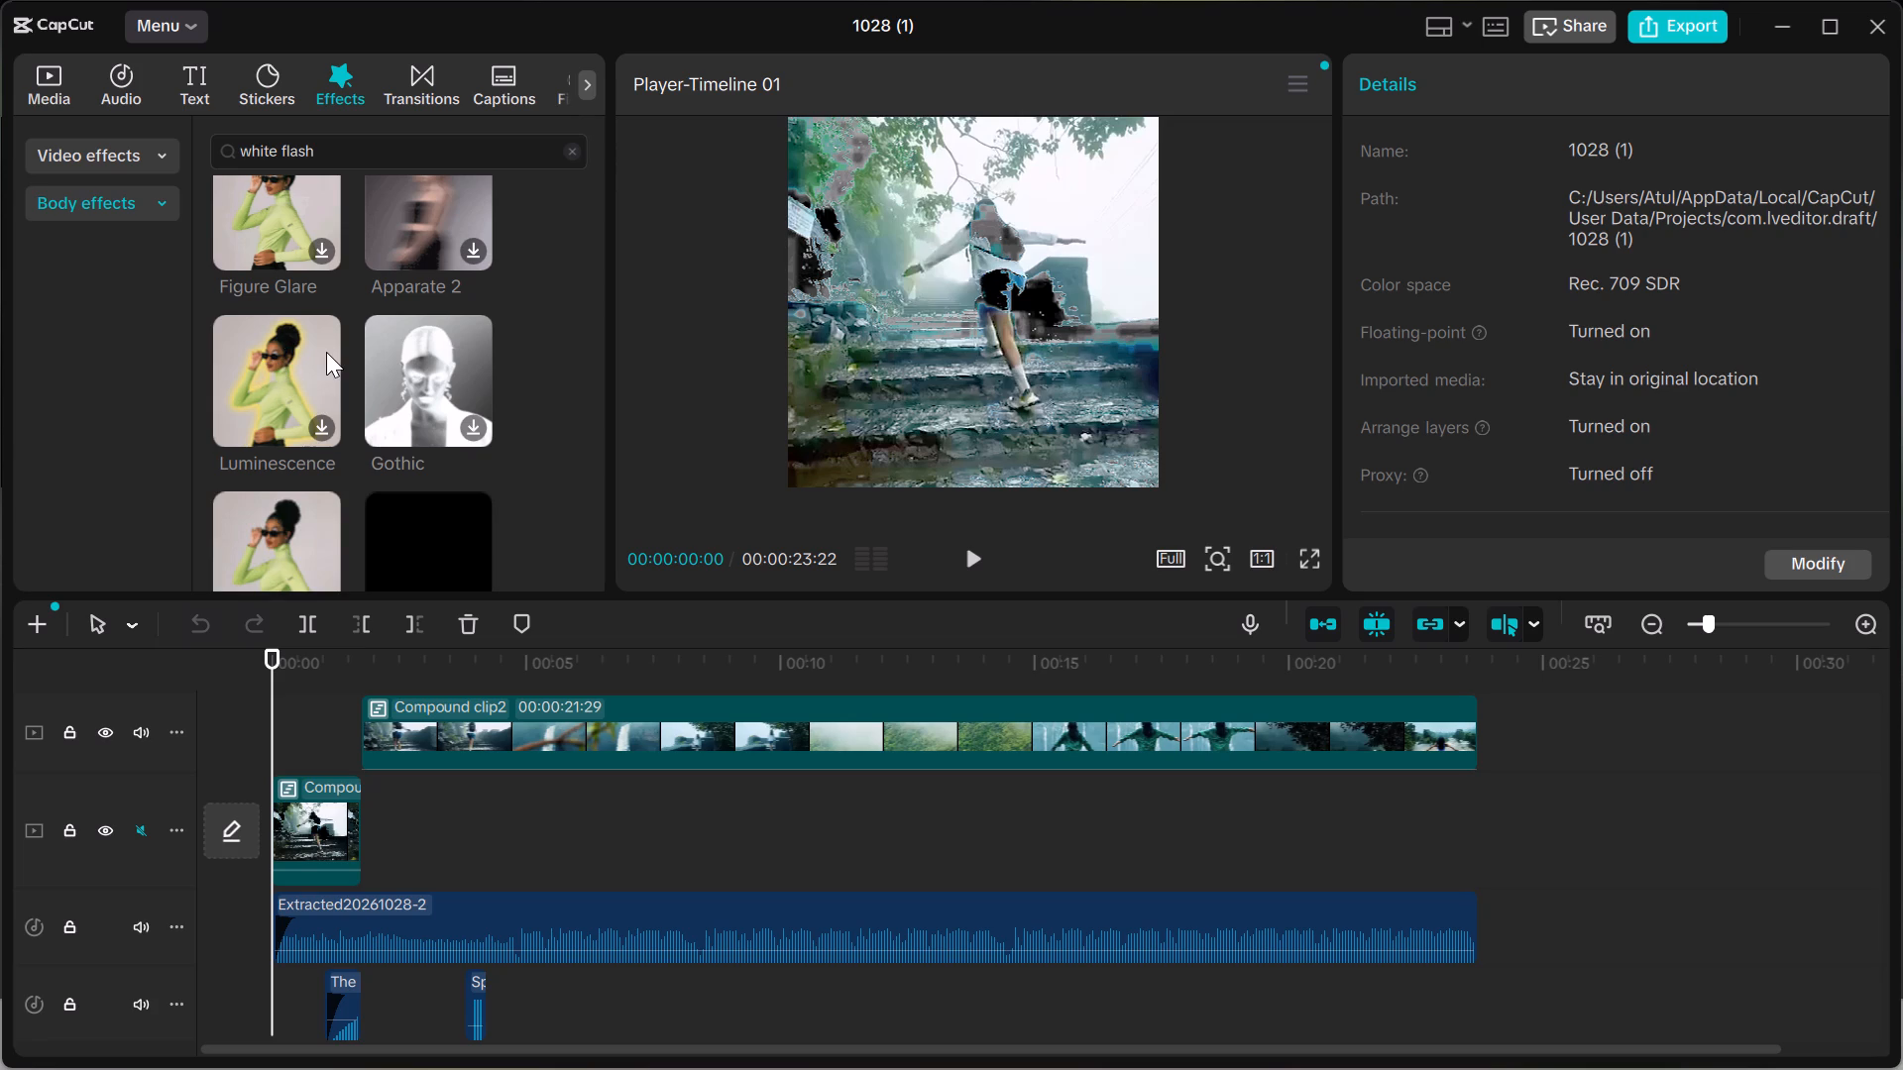
scroll(424, 354, down, 1)
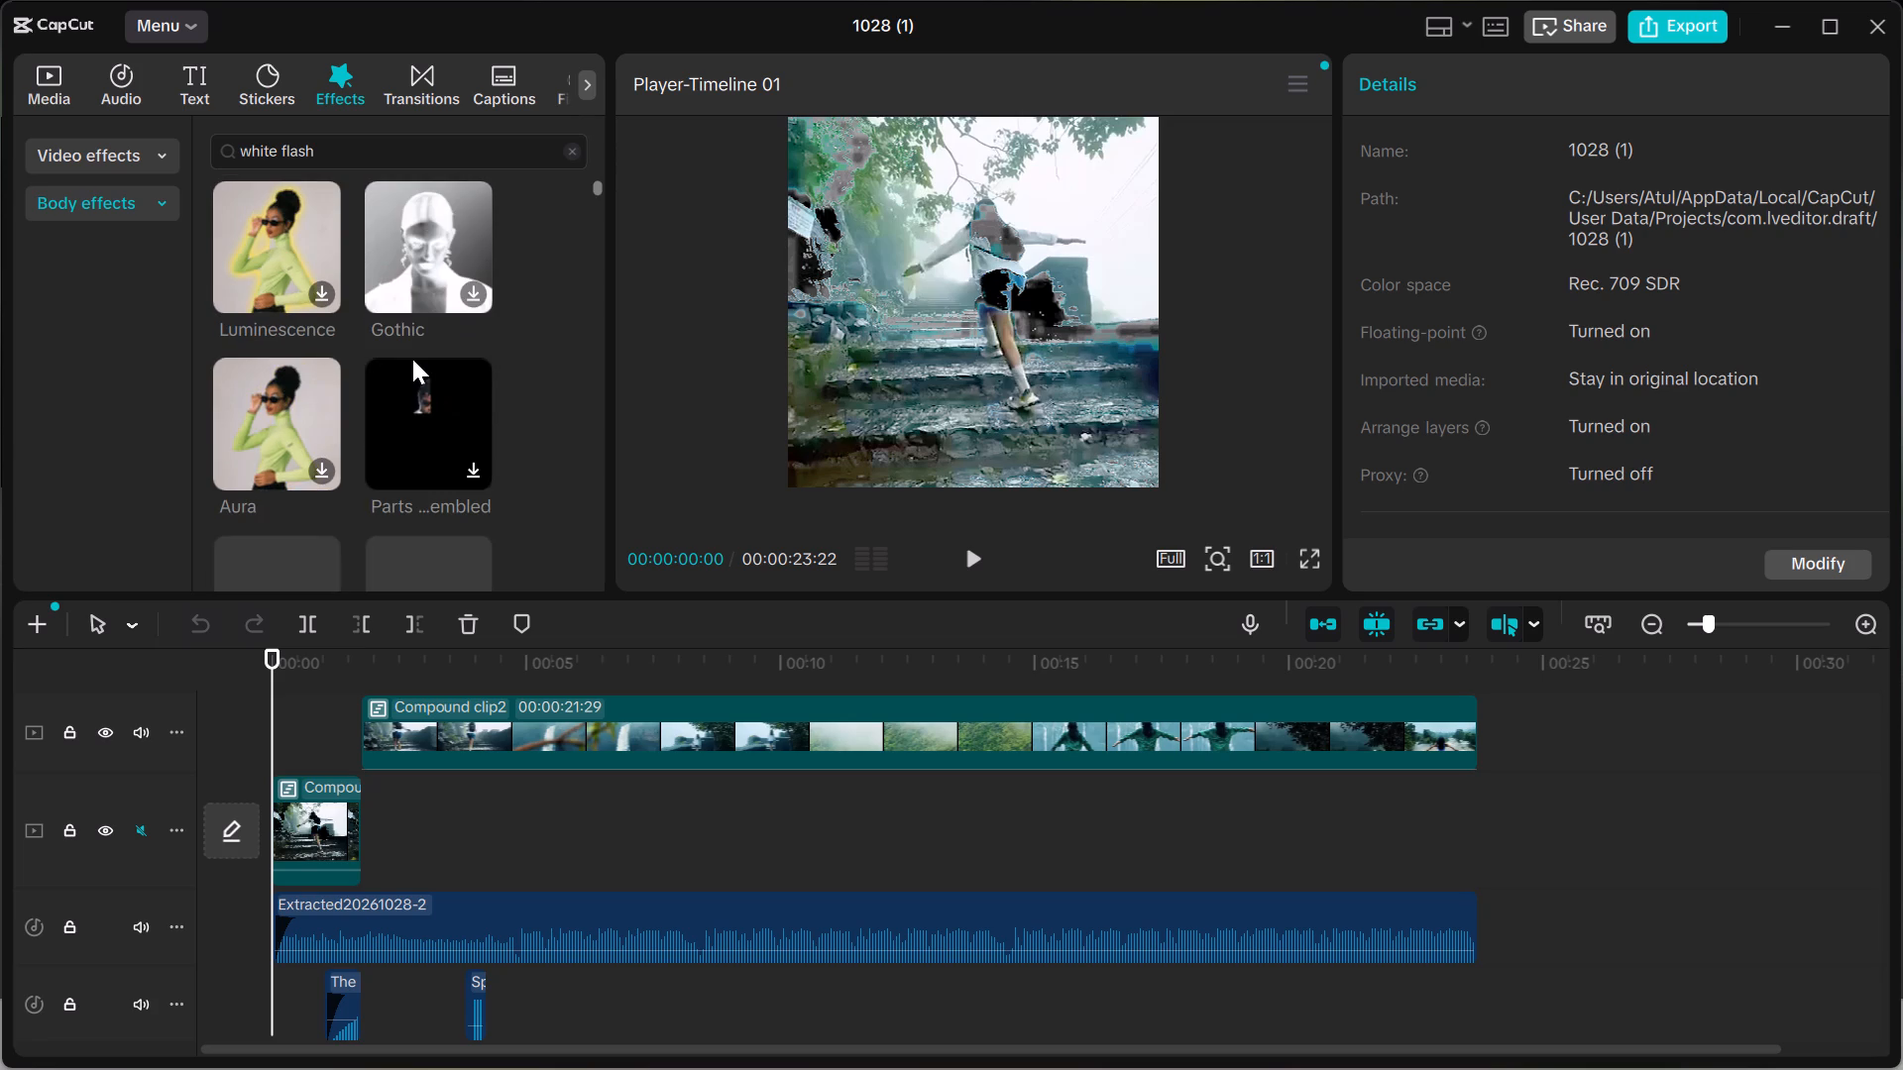
scroll(327, 430, down, 1)
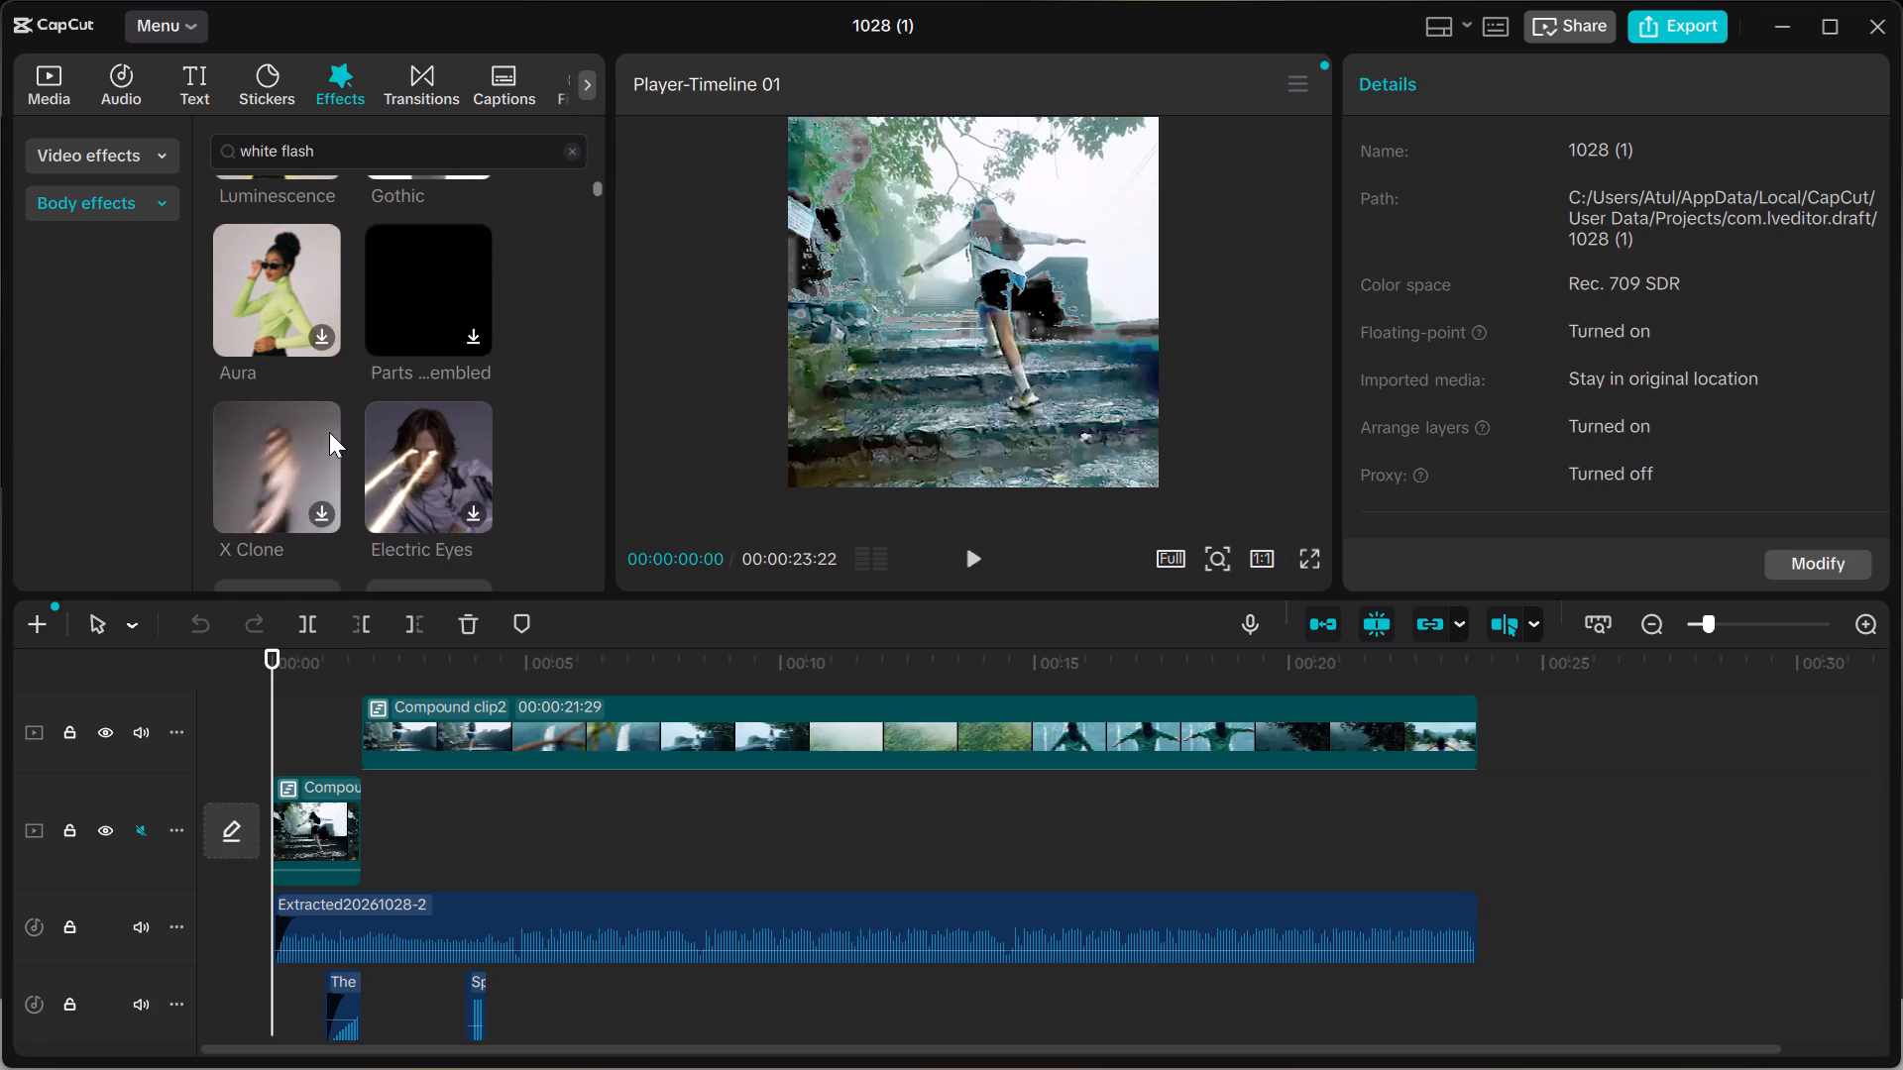
scroll(414, 467, down, 2)
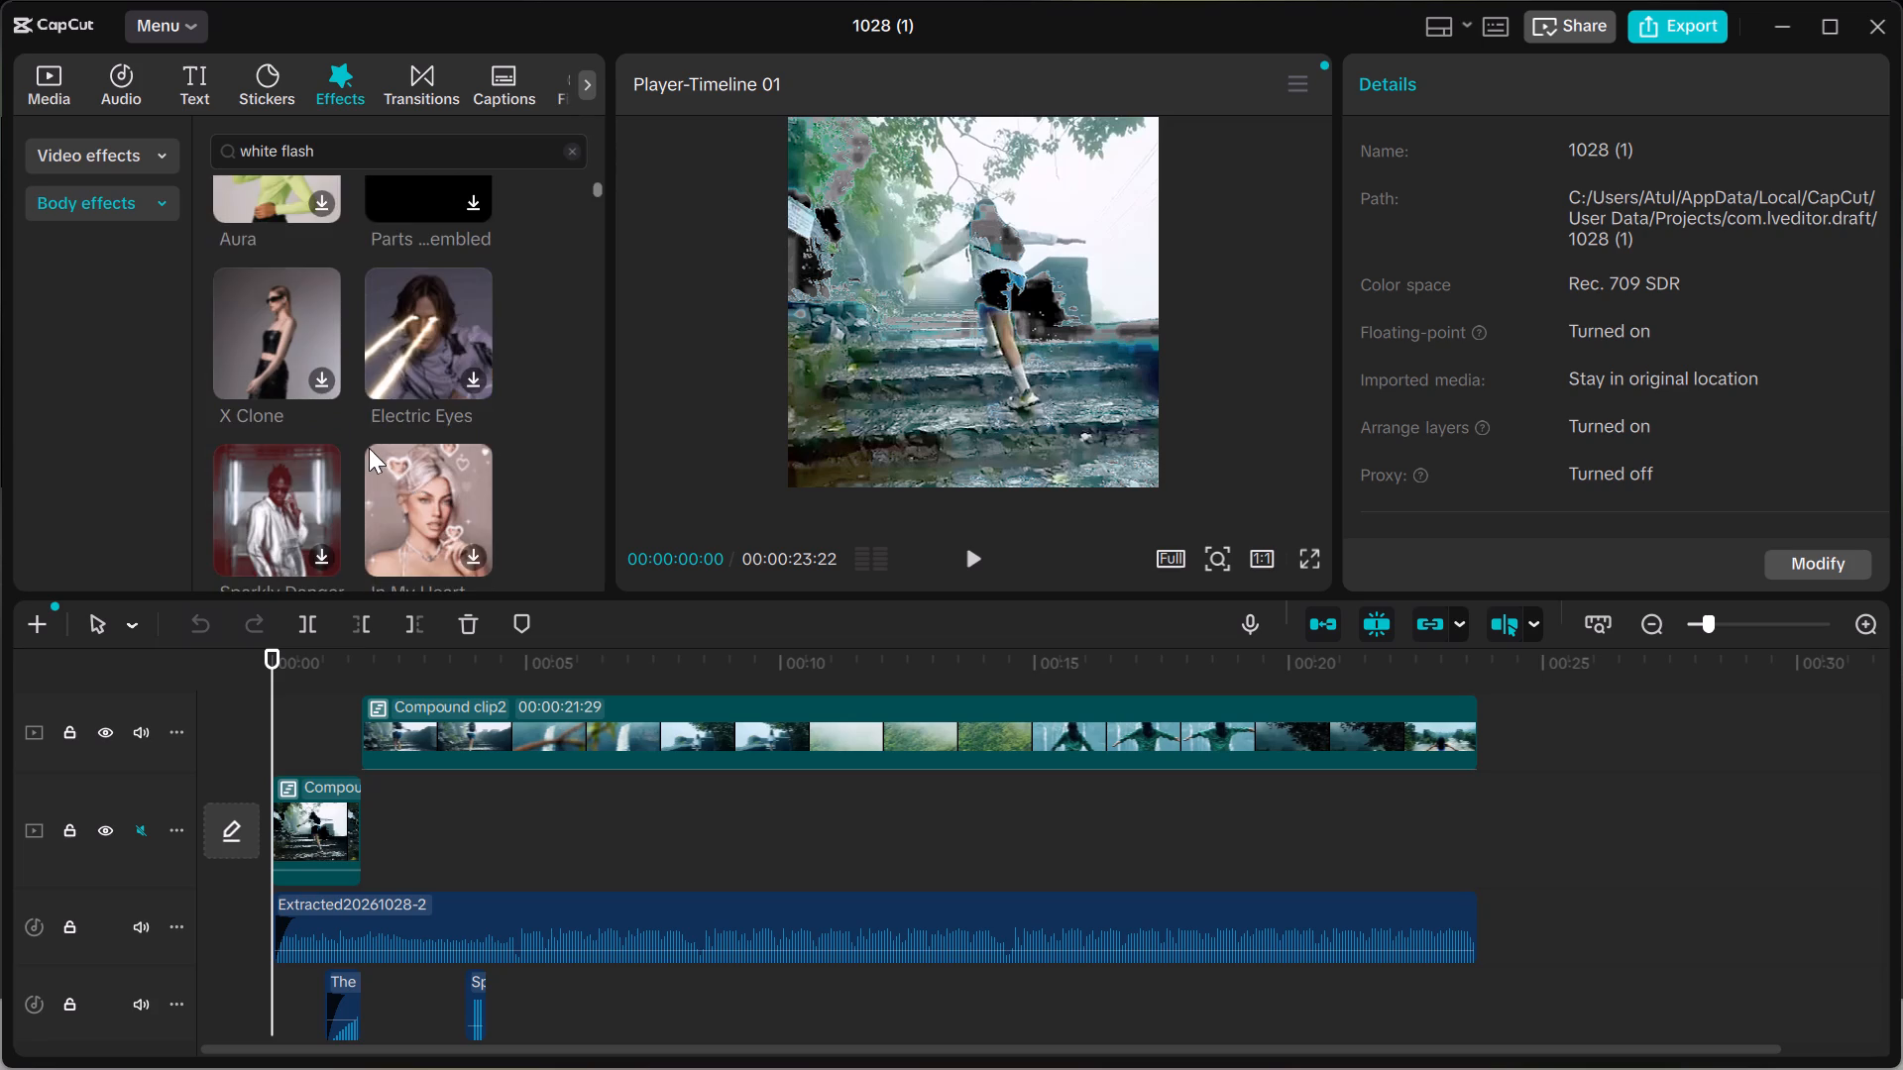
scroll(377, 366, down, 1)
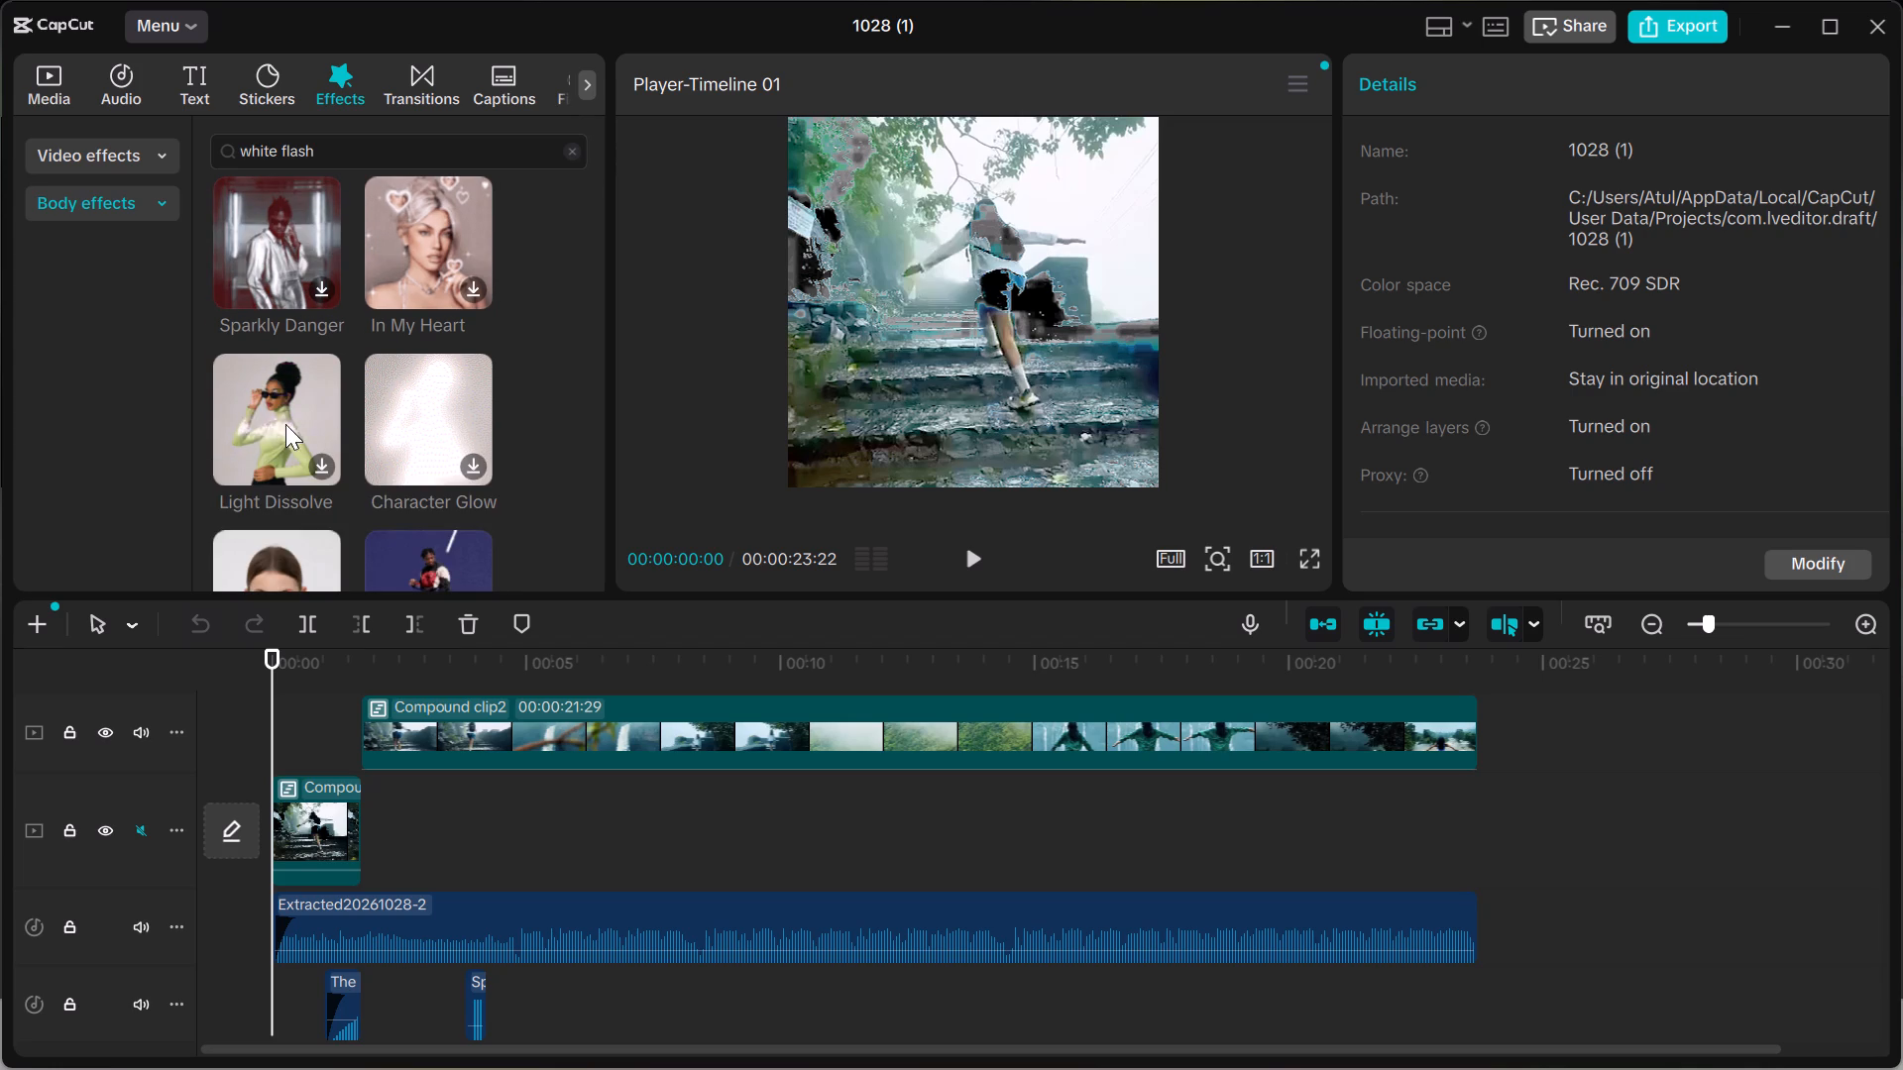
scroll(409, 416, down, 2)
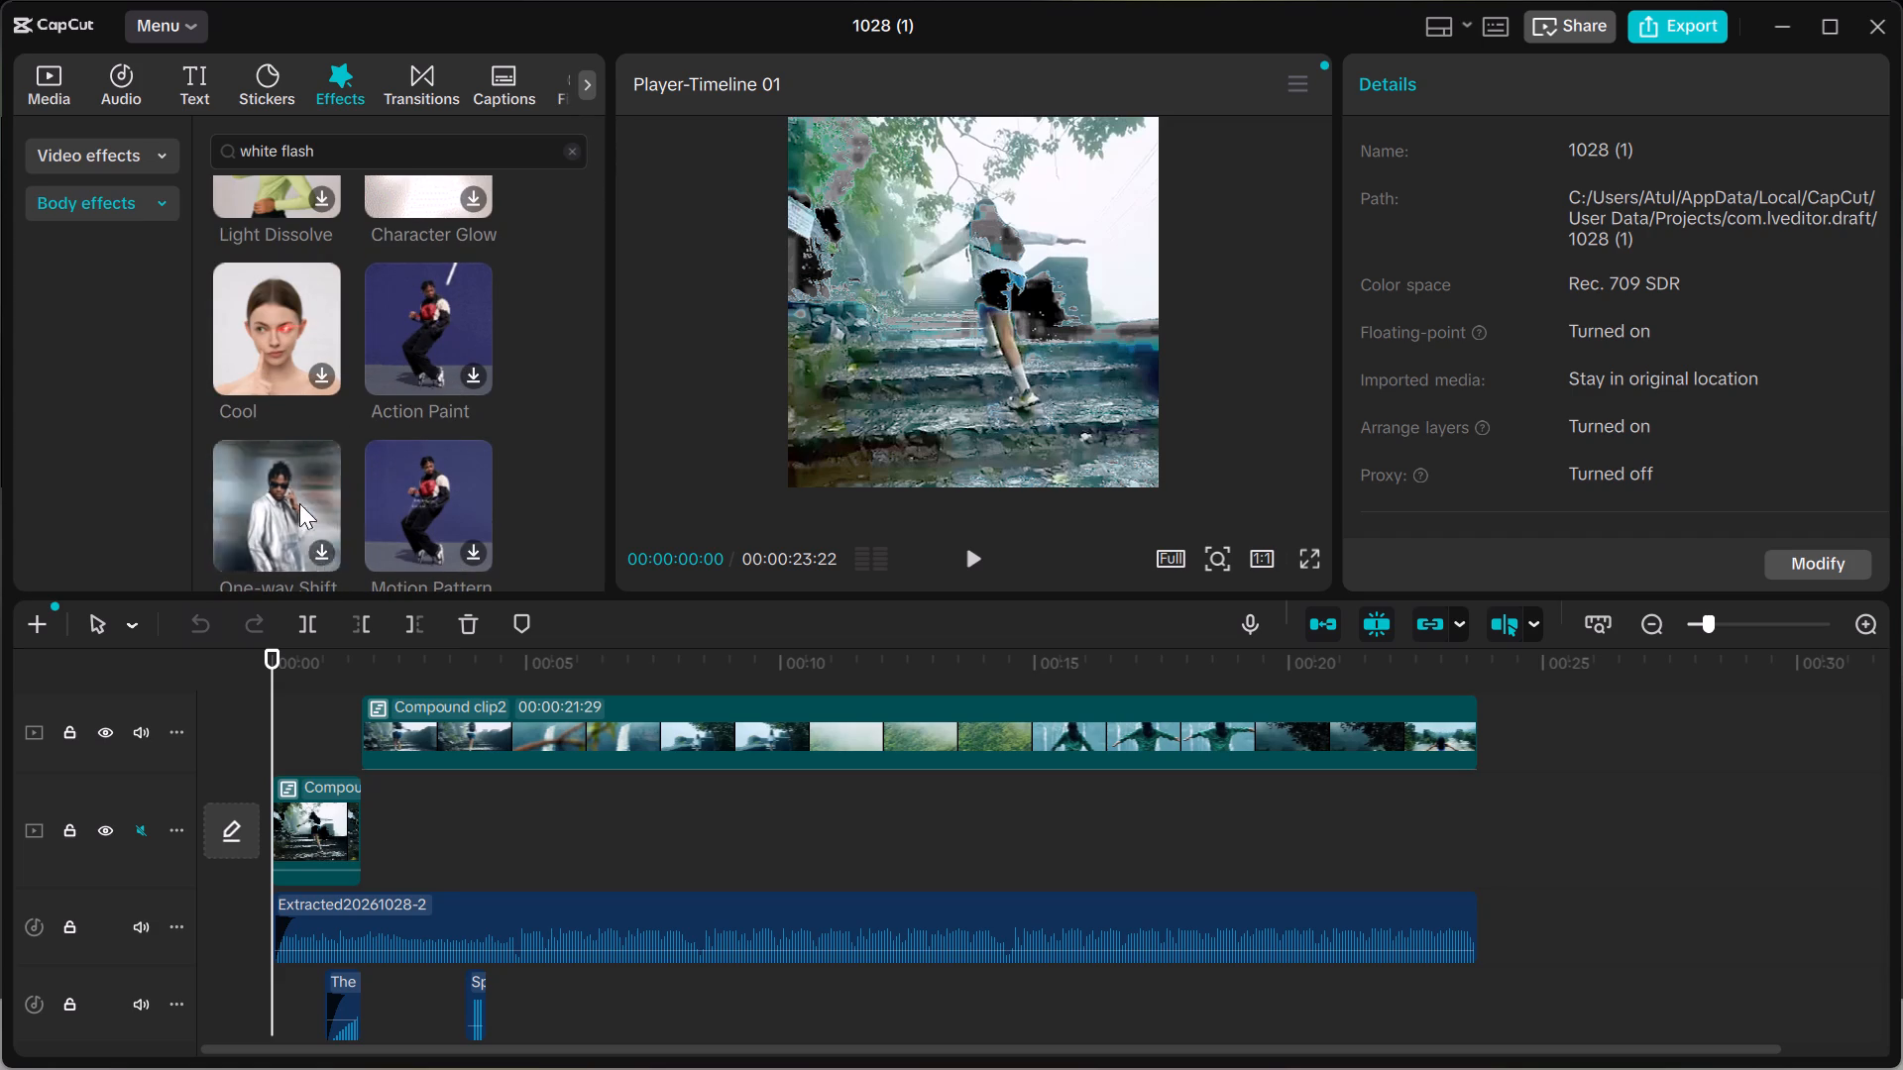
scroll(449, 529, down, 2)
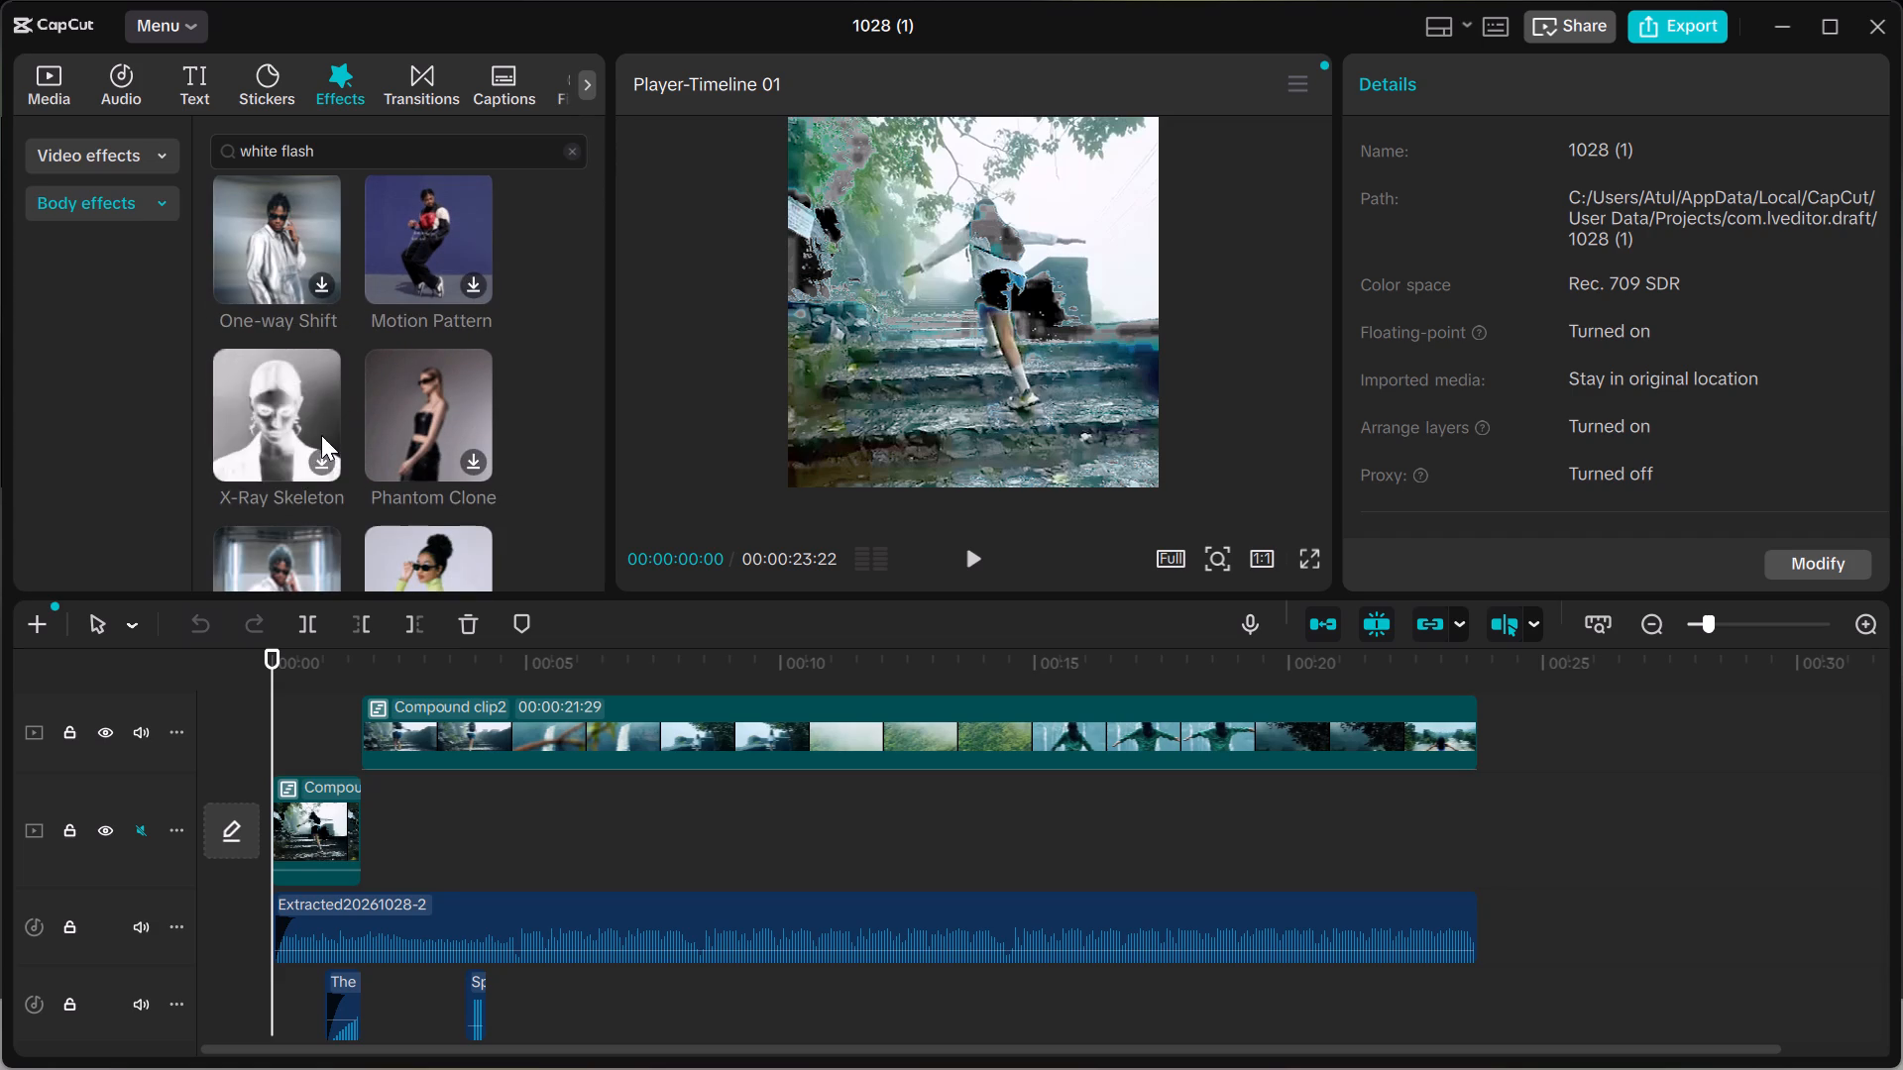
scroll(321, 435, down, 1)
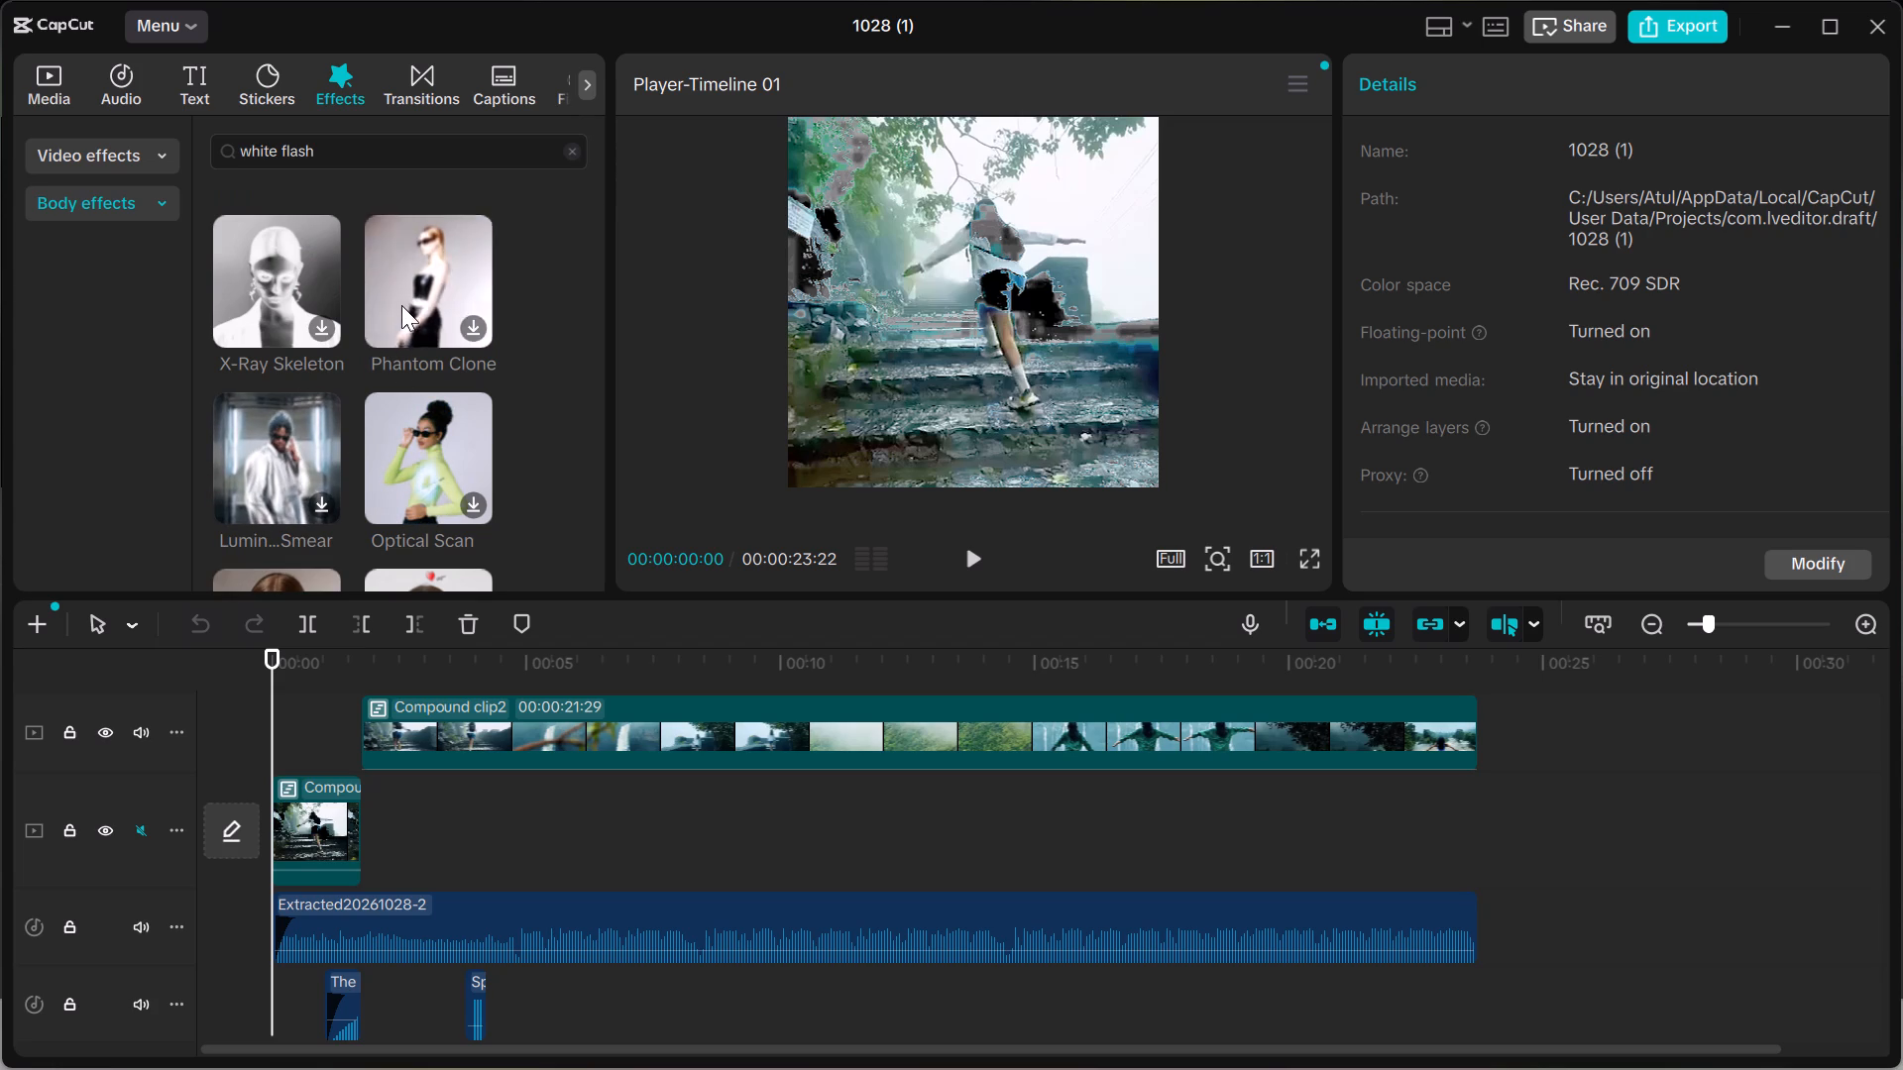
scroll(401, 305, down, 1)
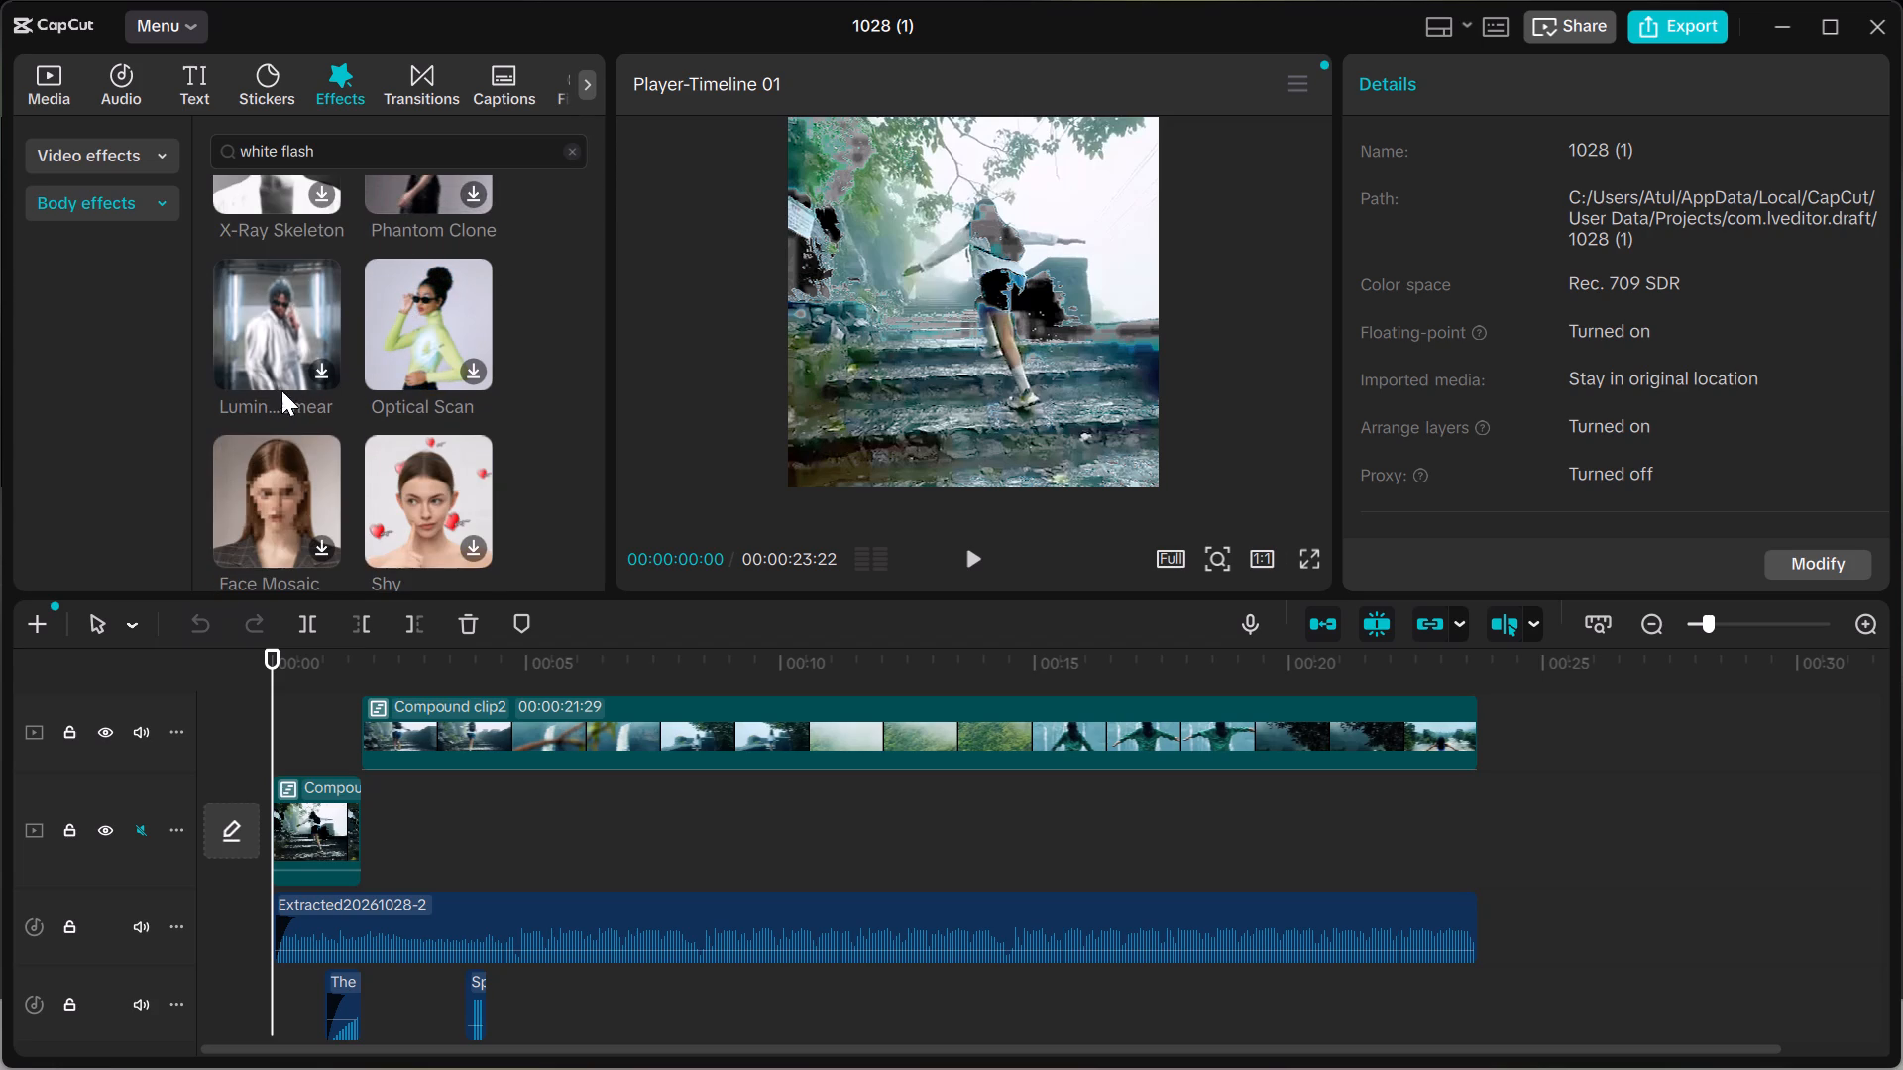
scroll(276, 394, down, 1)
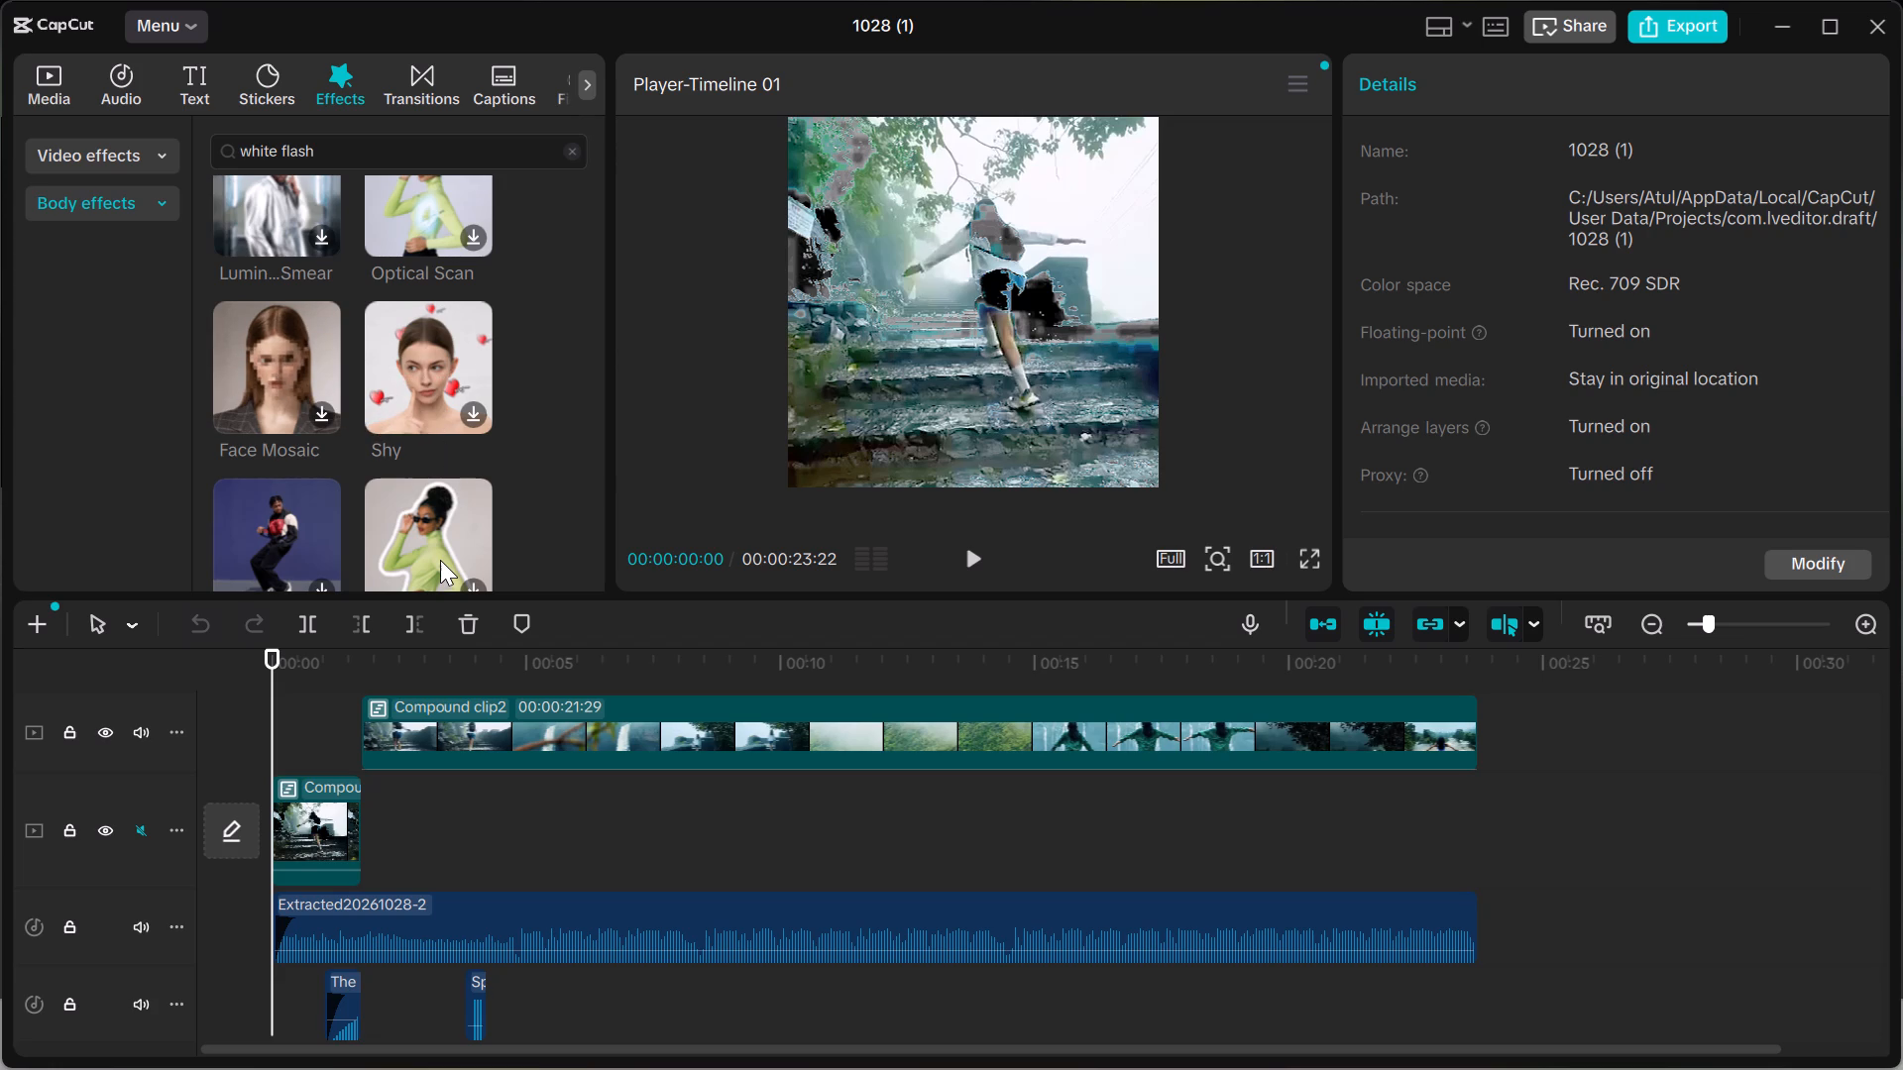
scroll(450, 524, down, 1)
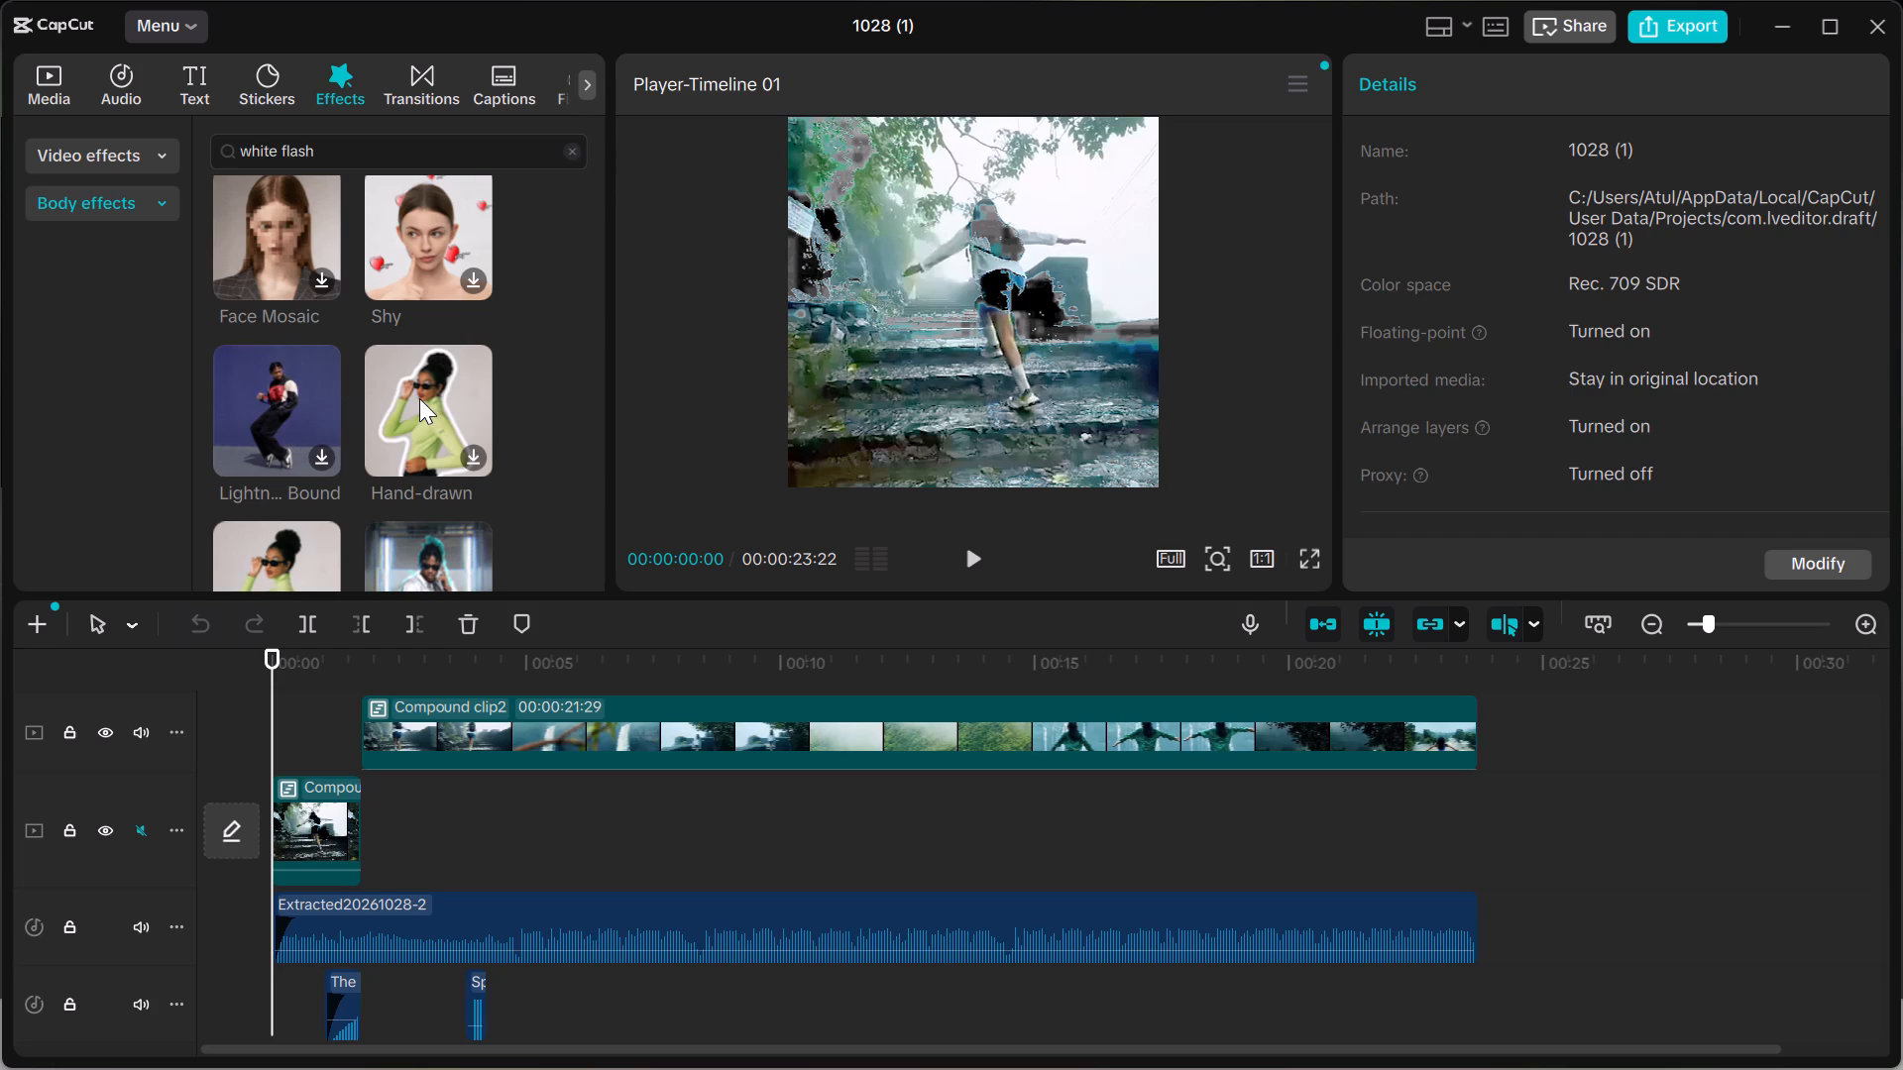
scroll(429, 449, down, 1)
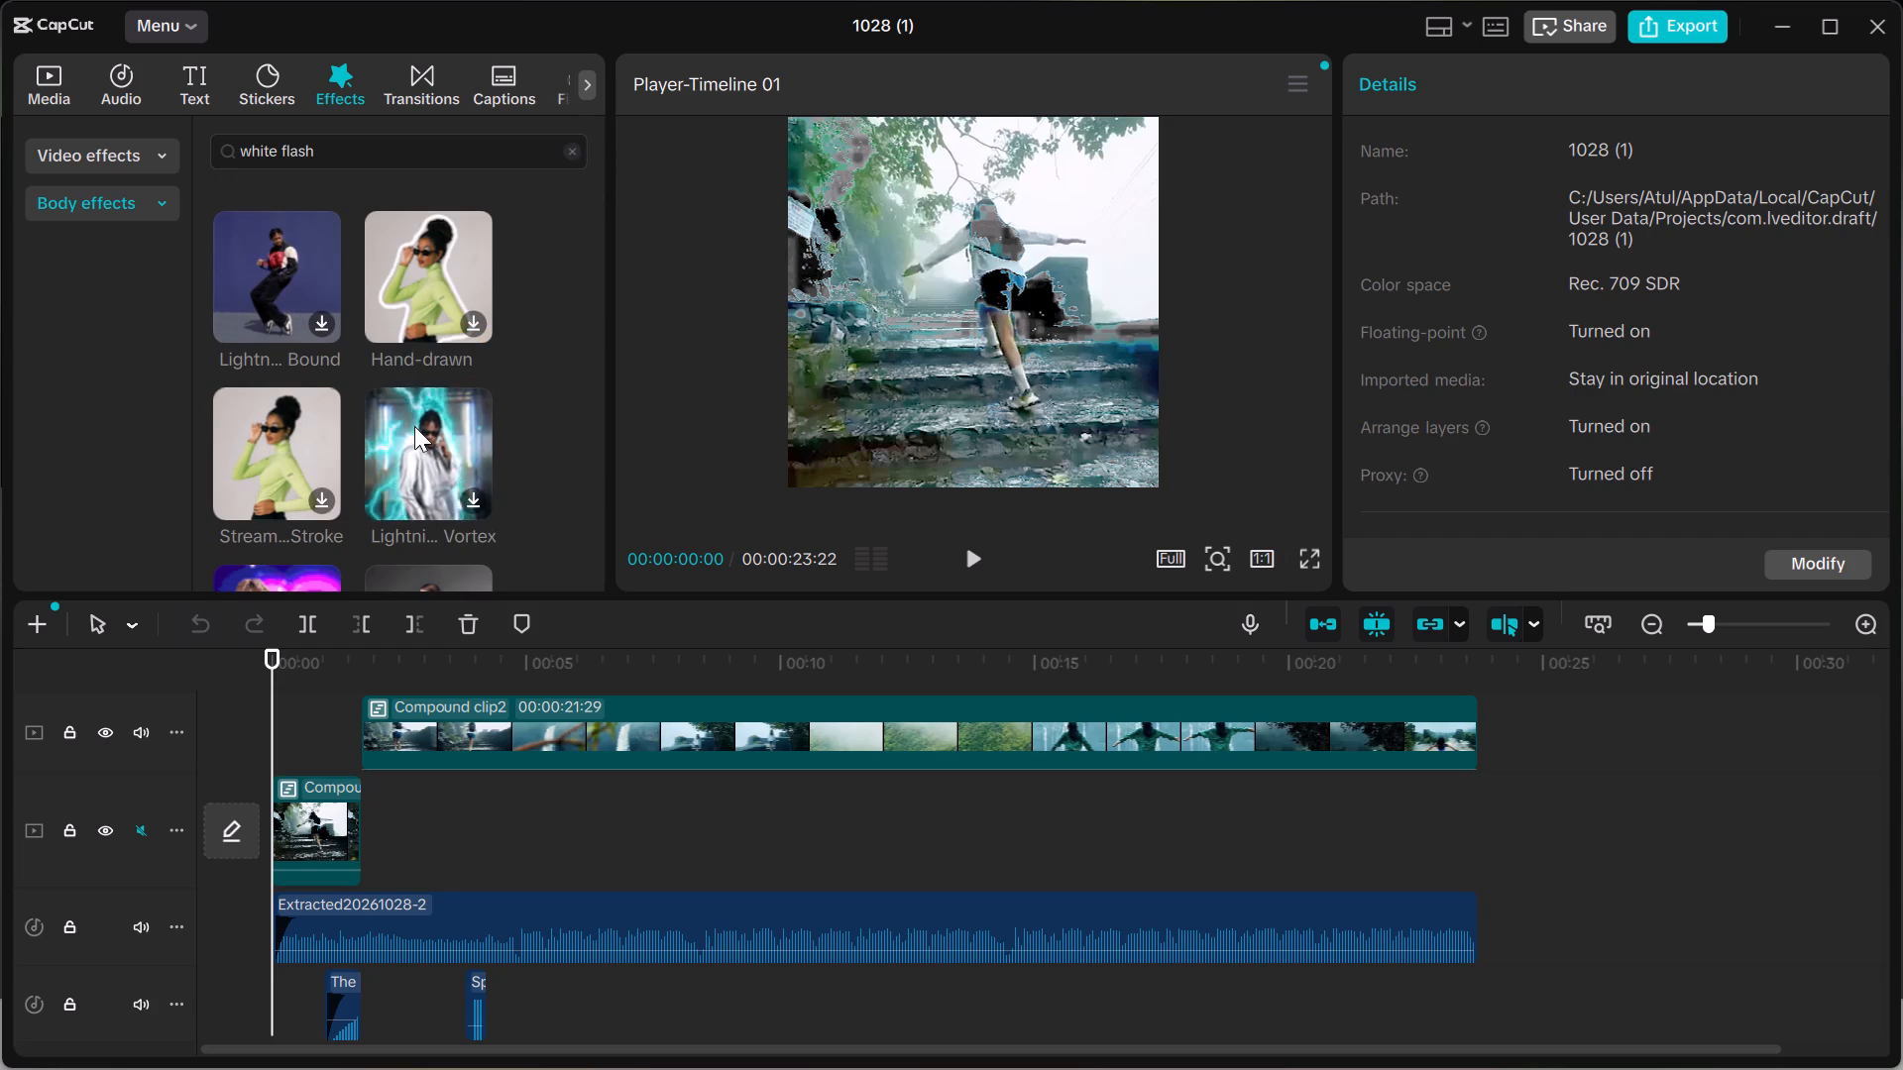
scroll(414, 426, down, 2)
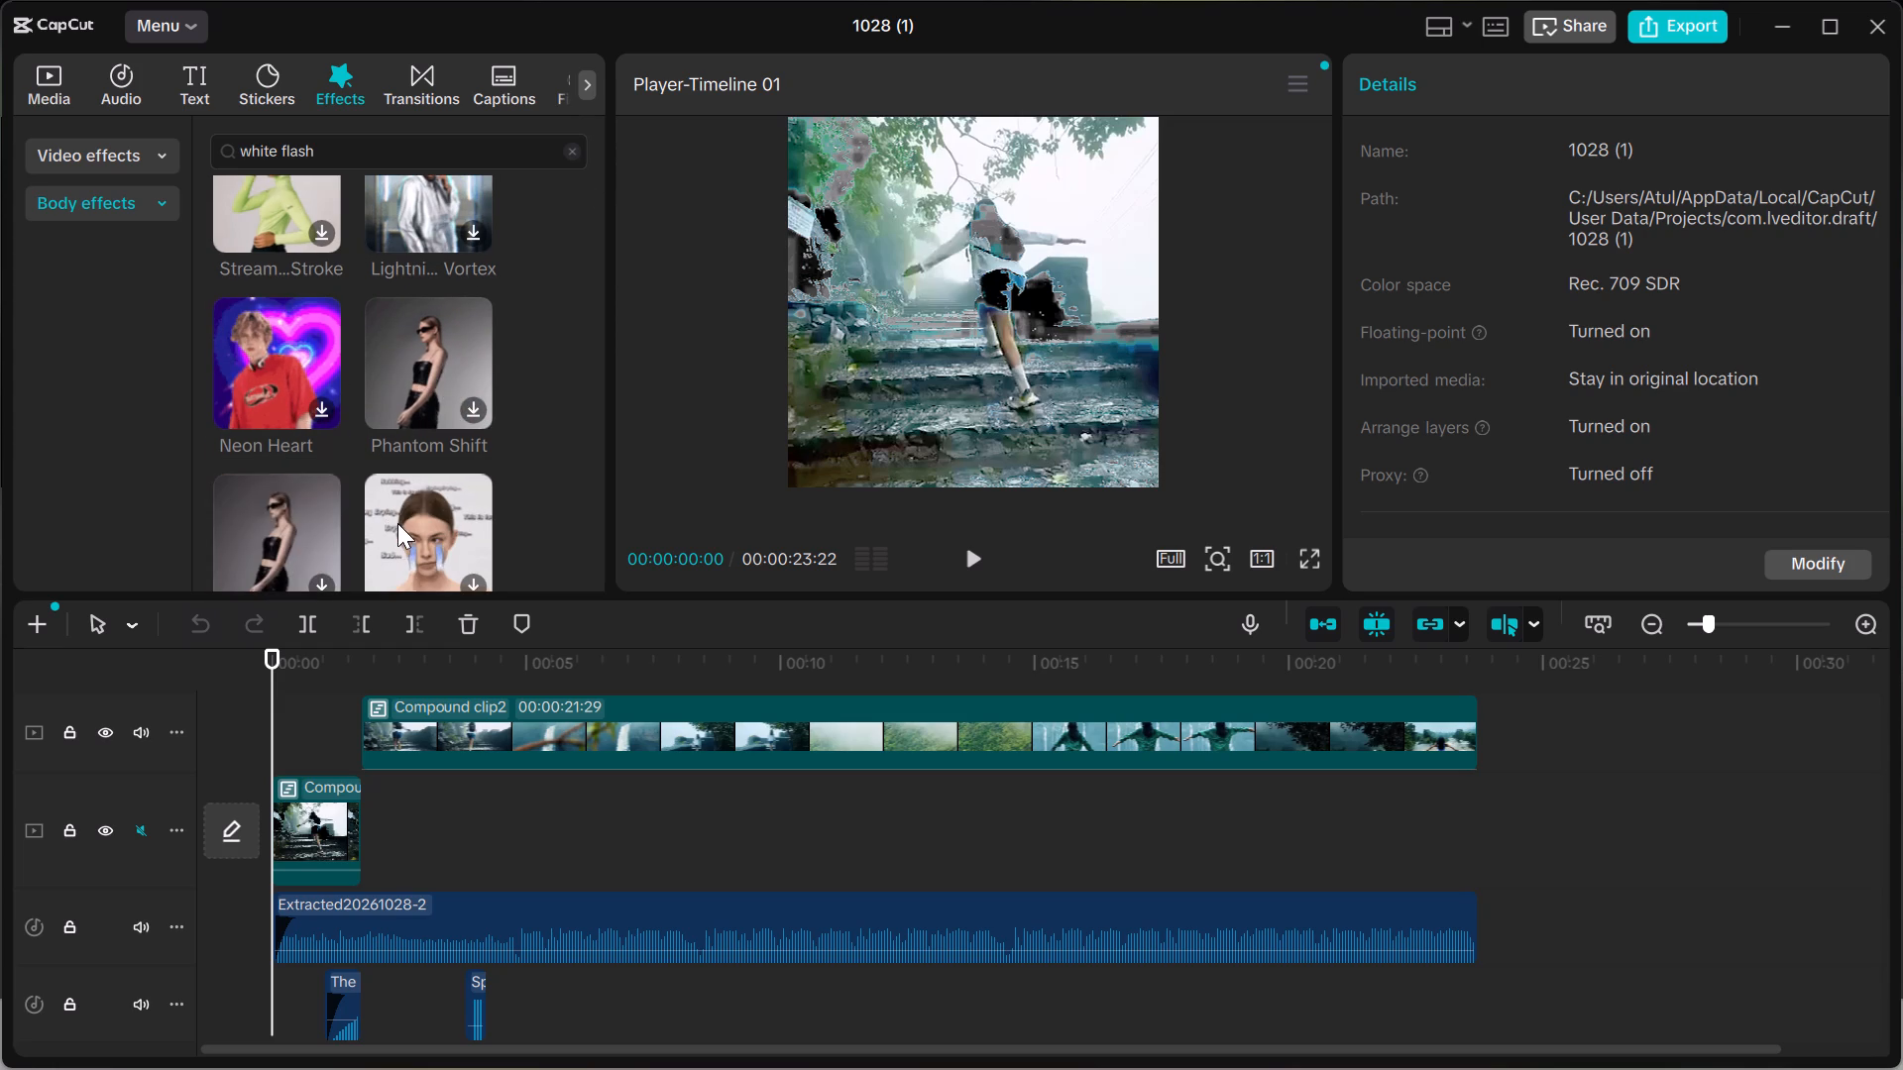
scroll(398, 524, down, 2)
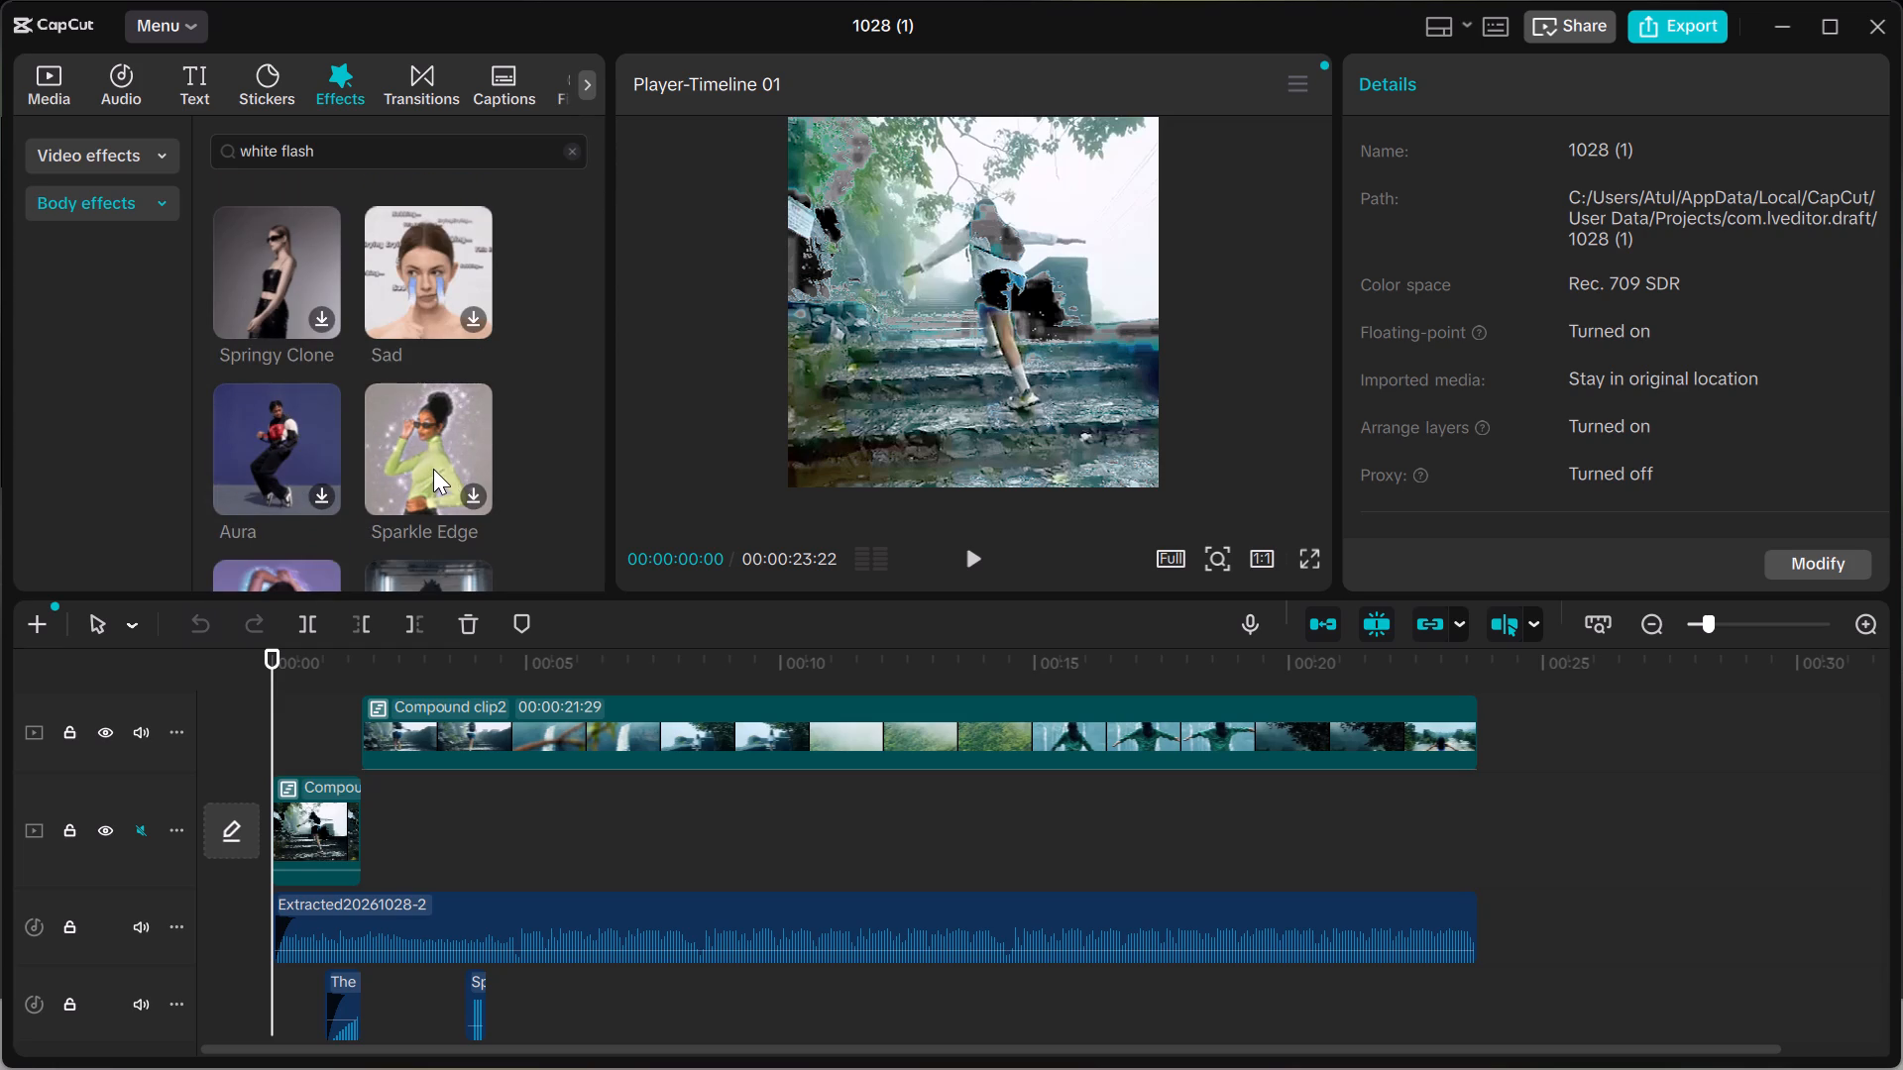
scroll(433, 469, down, 1)
scroll(278, 481, down, 1)
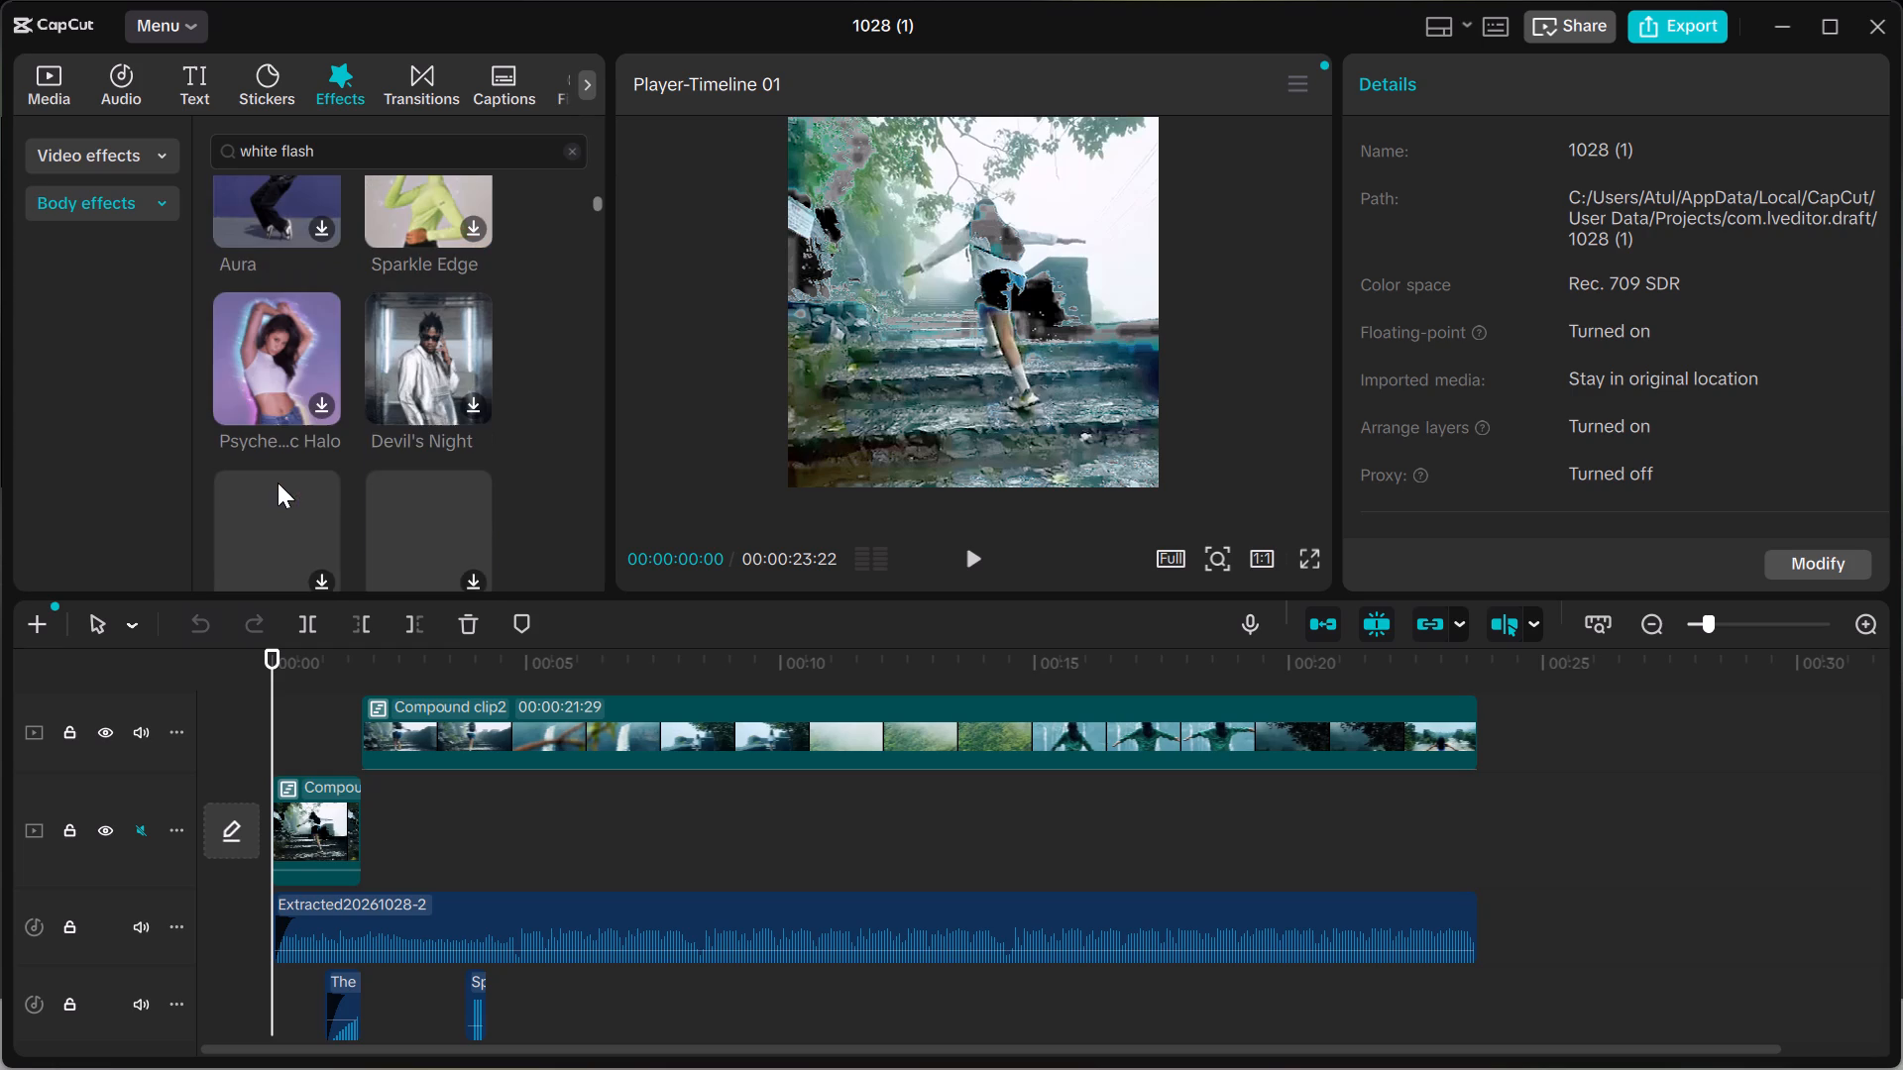
scroll(280, 477, down, 1)
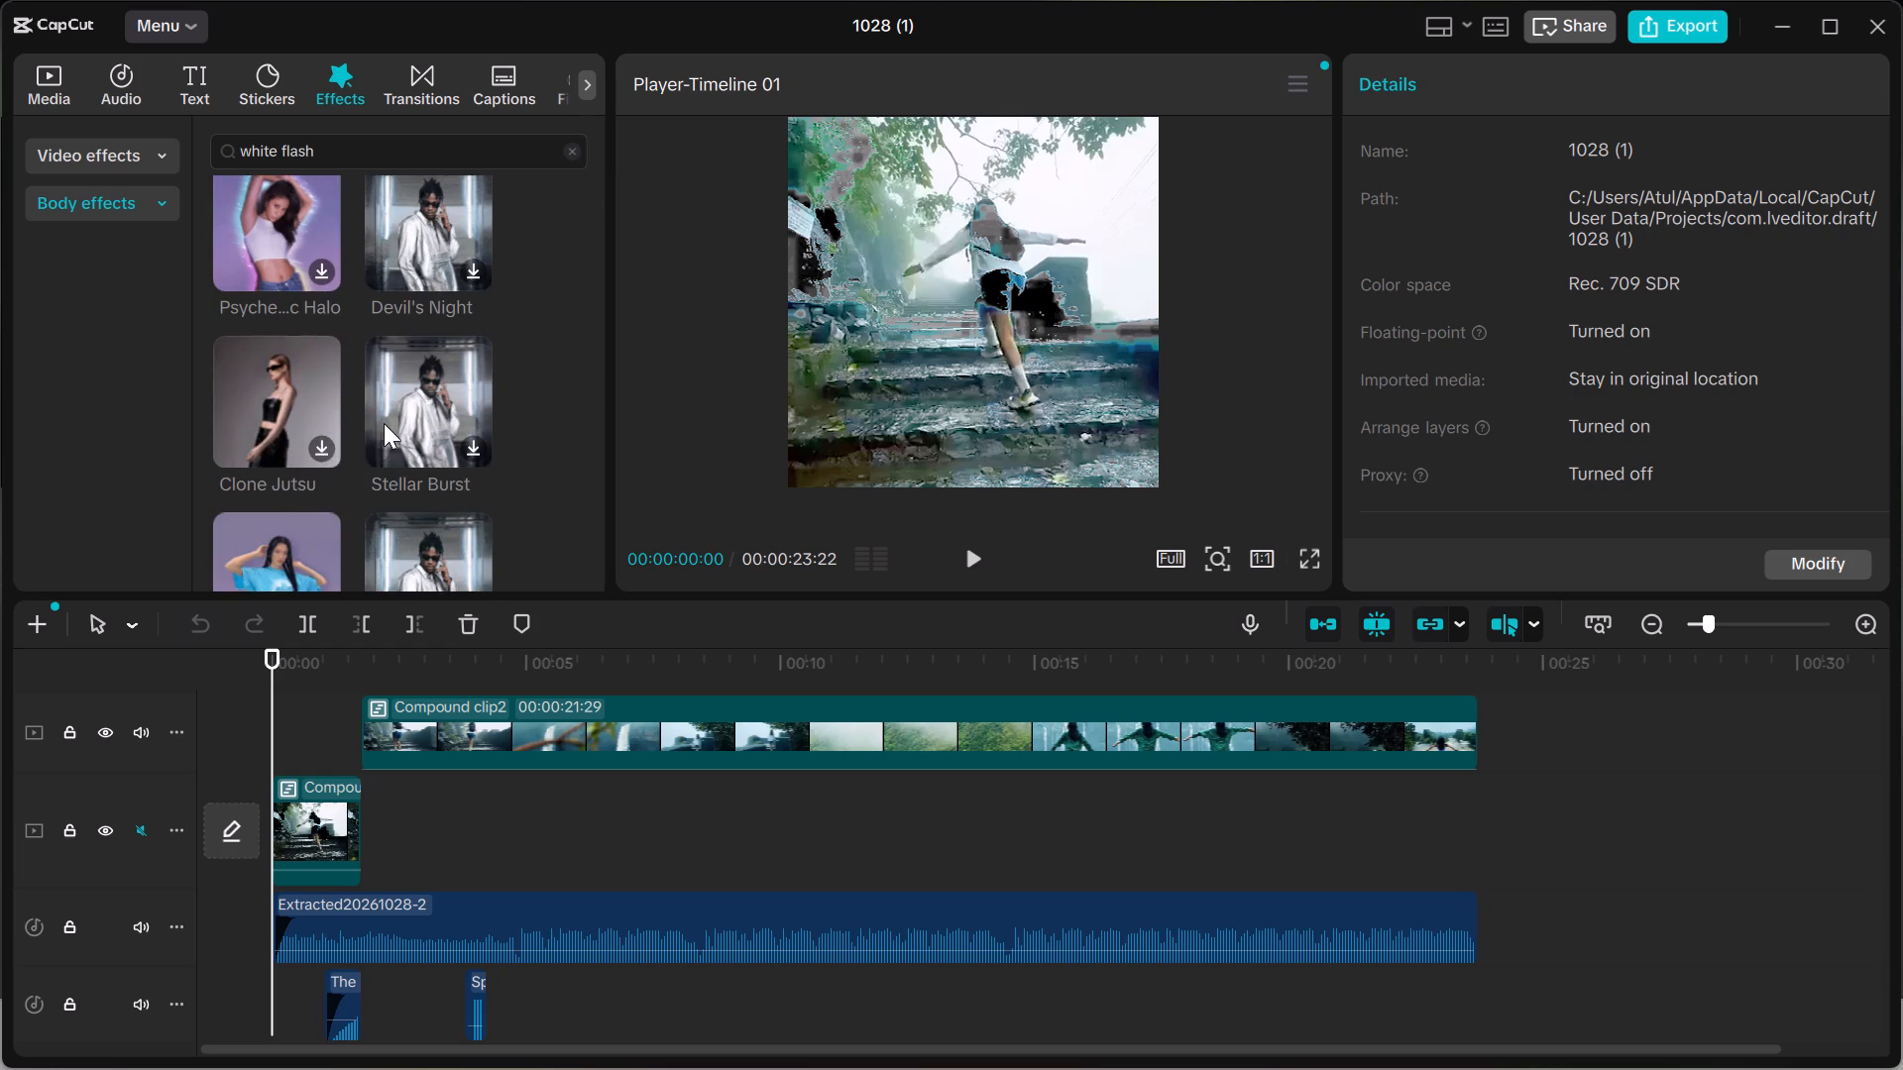
scroll(385, 423, down, 1)
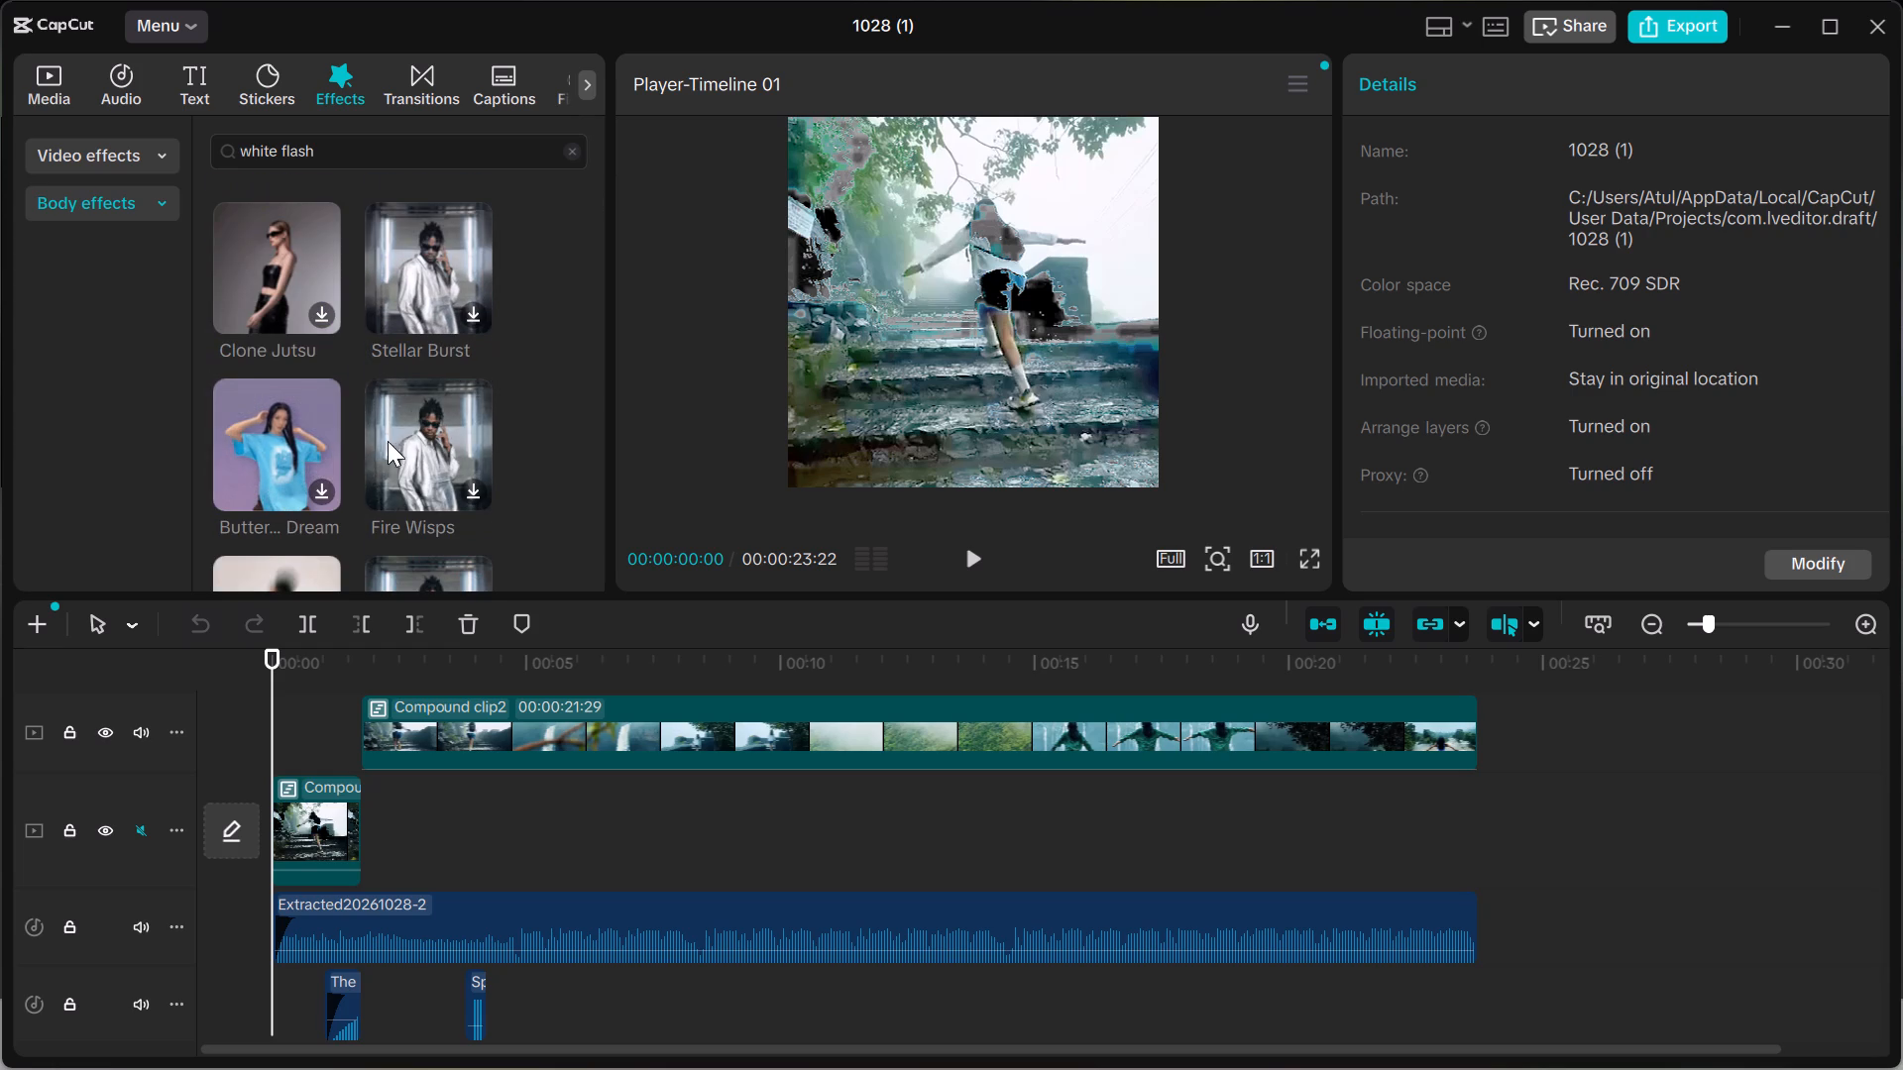
scroll(392, 441, down, 3)
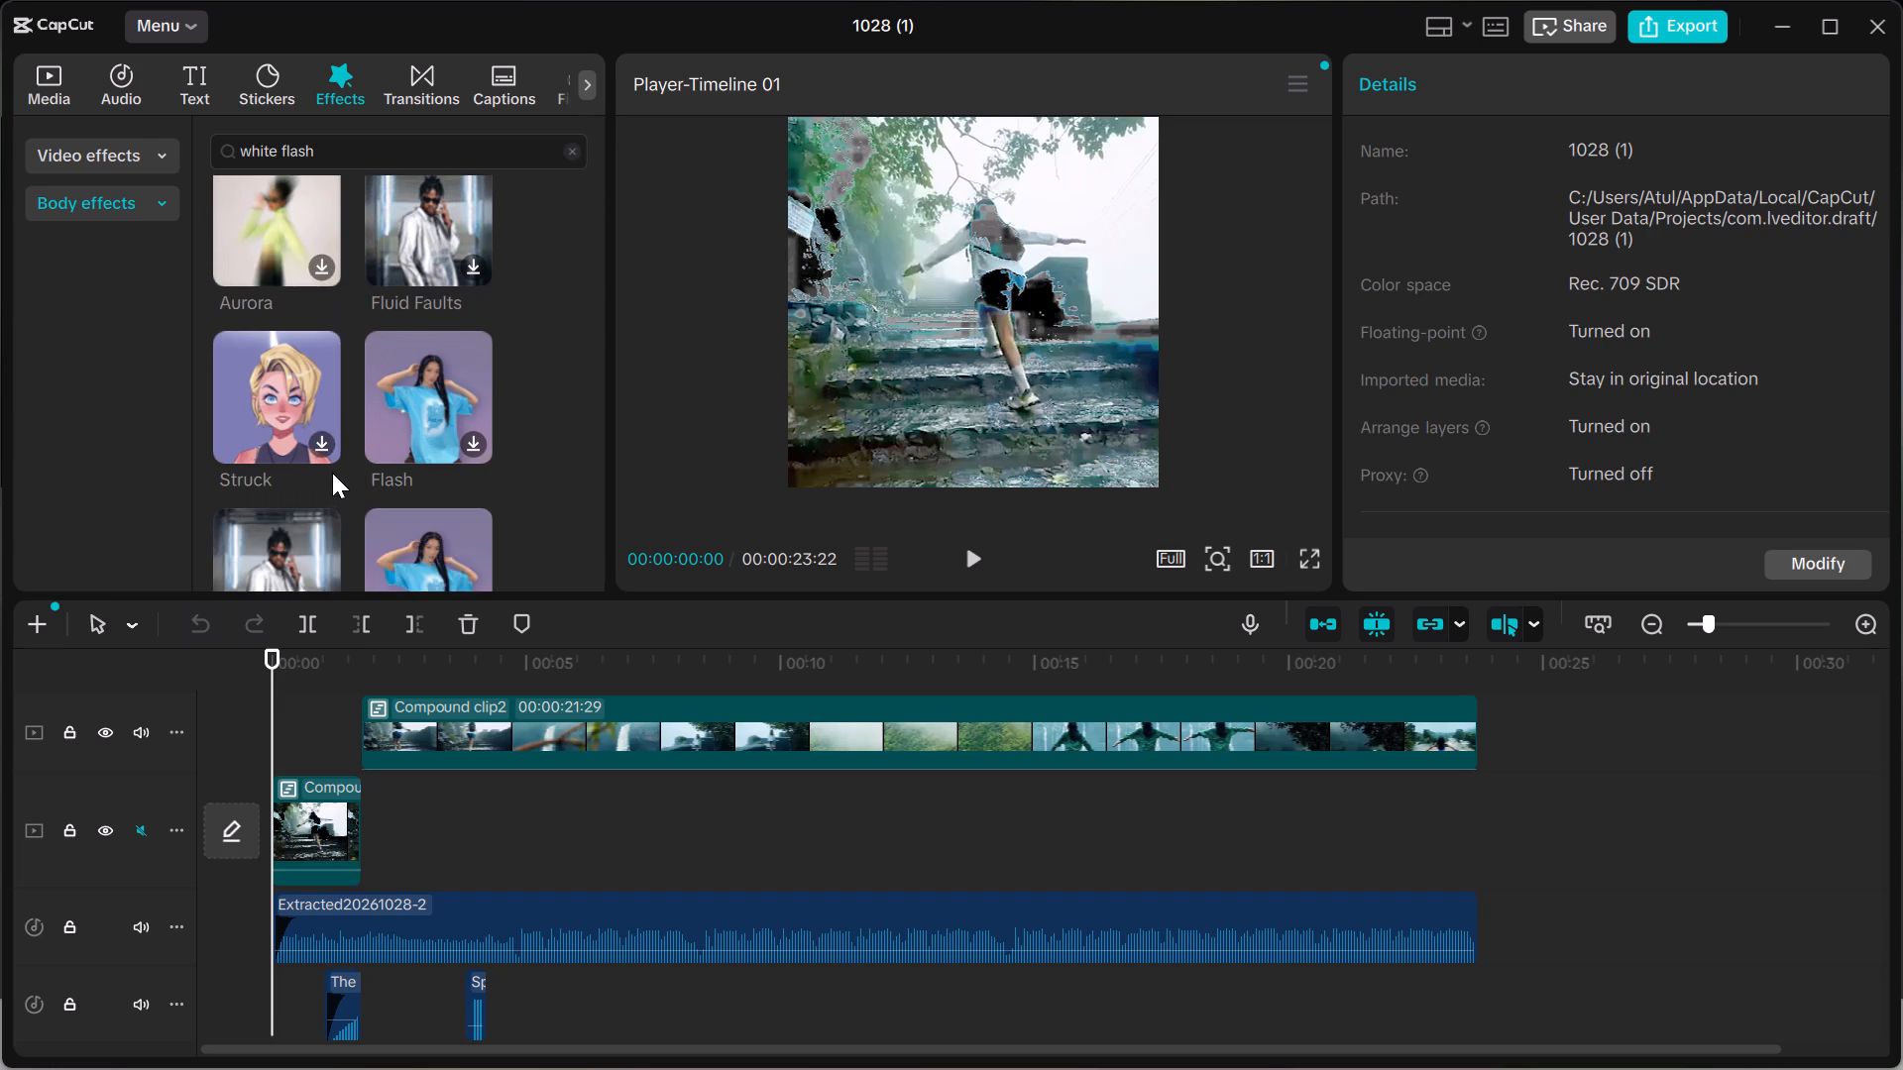
scroll(332, 470, down, 2)
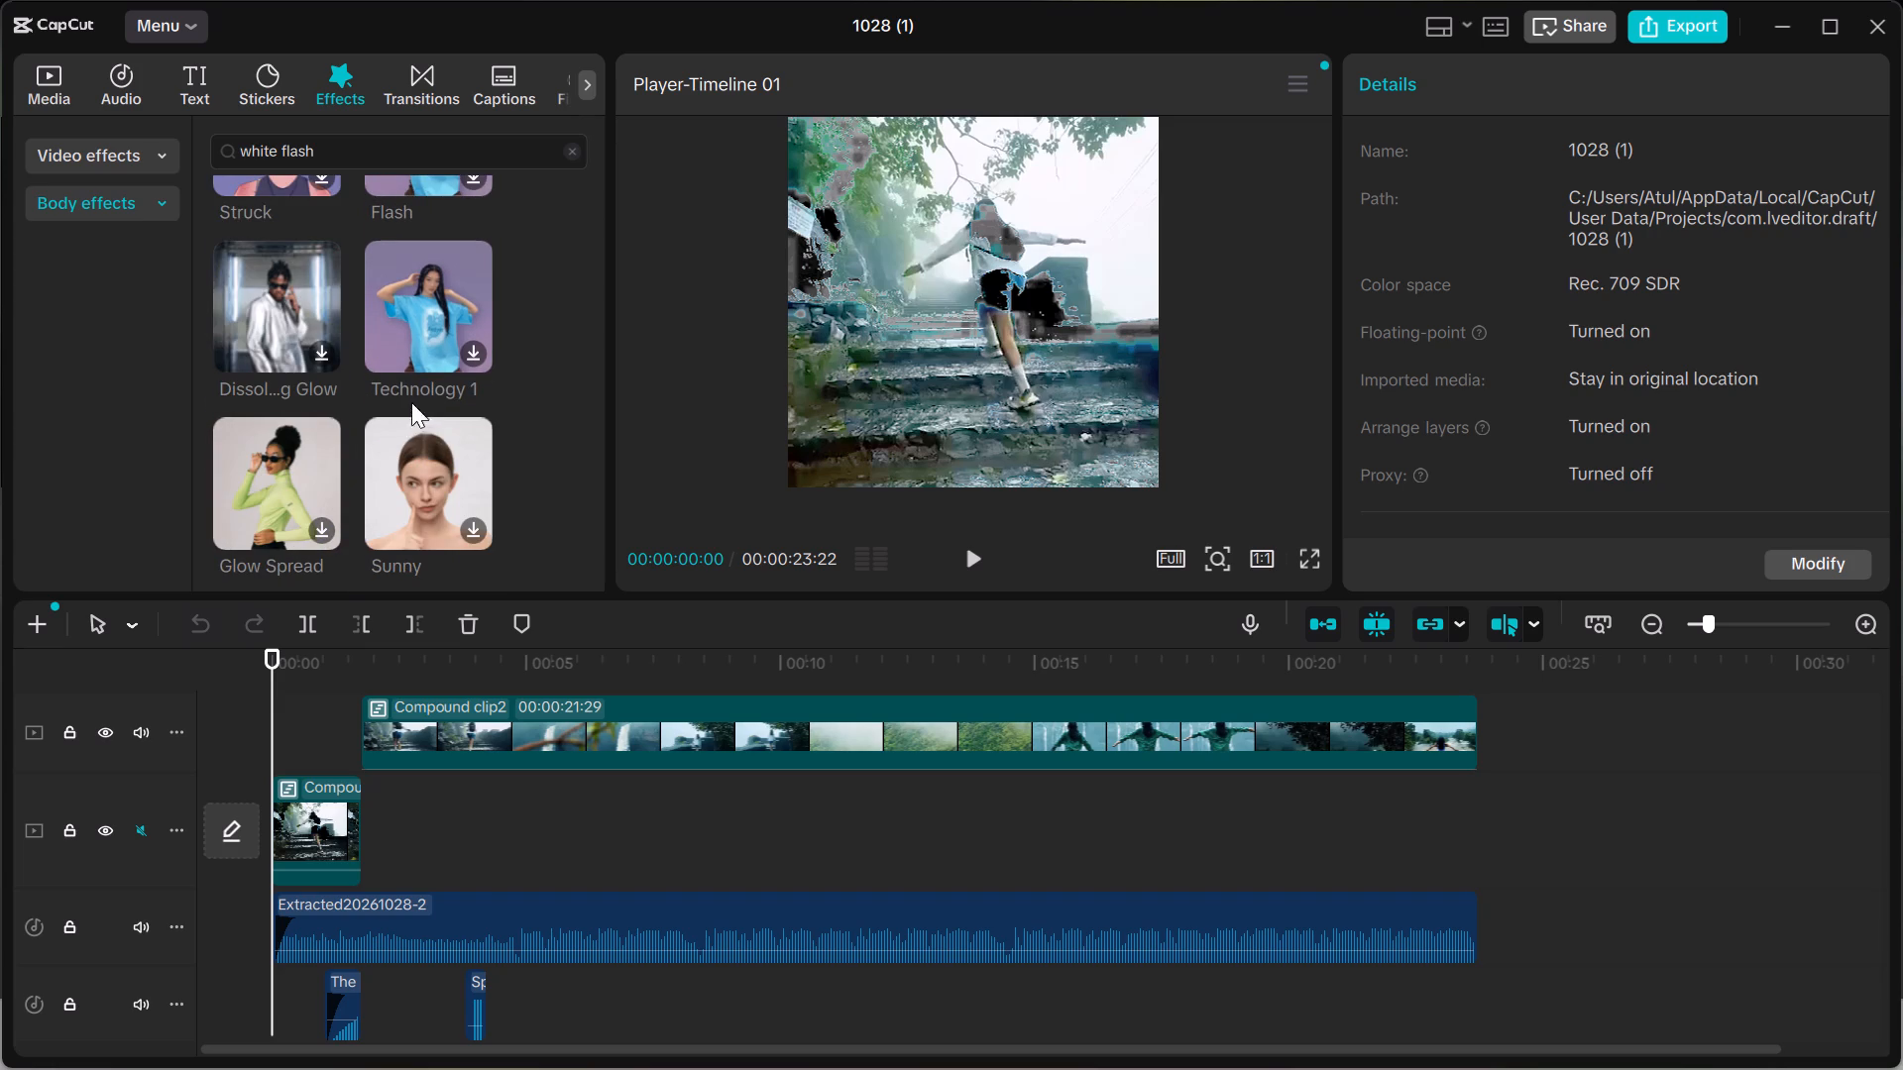
scroll(409, 389, down, 1)
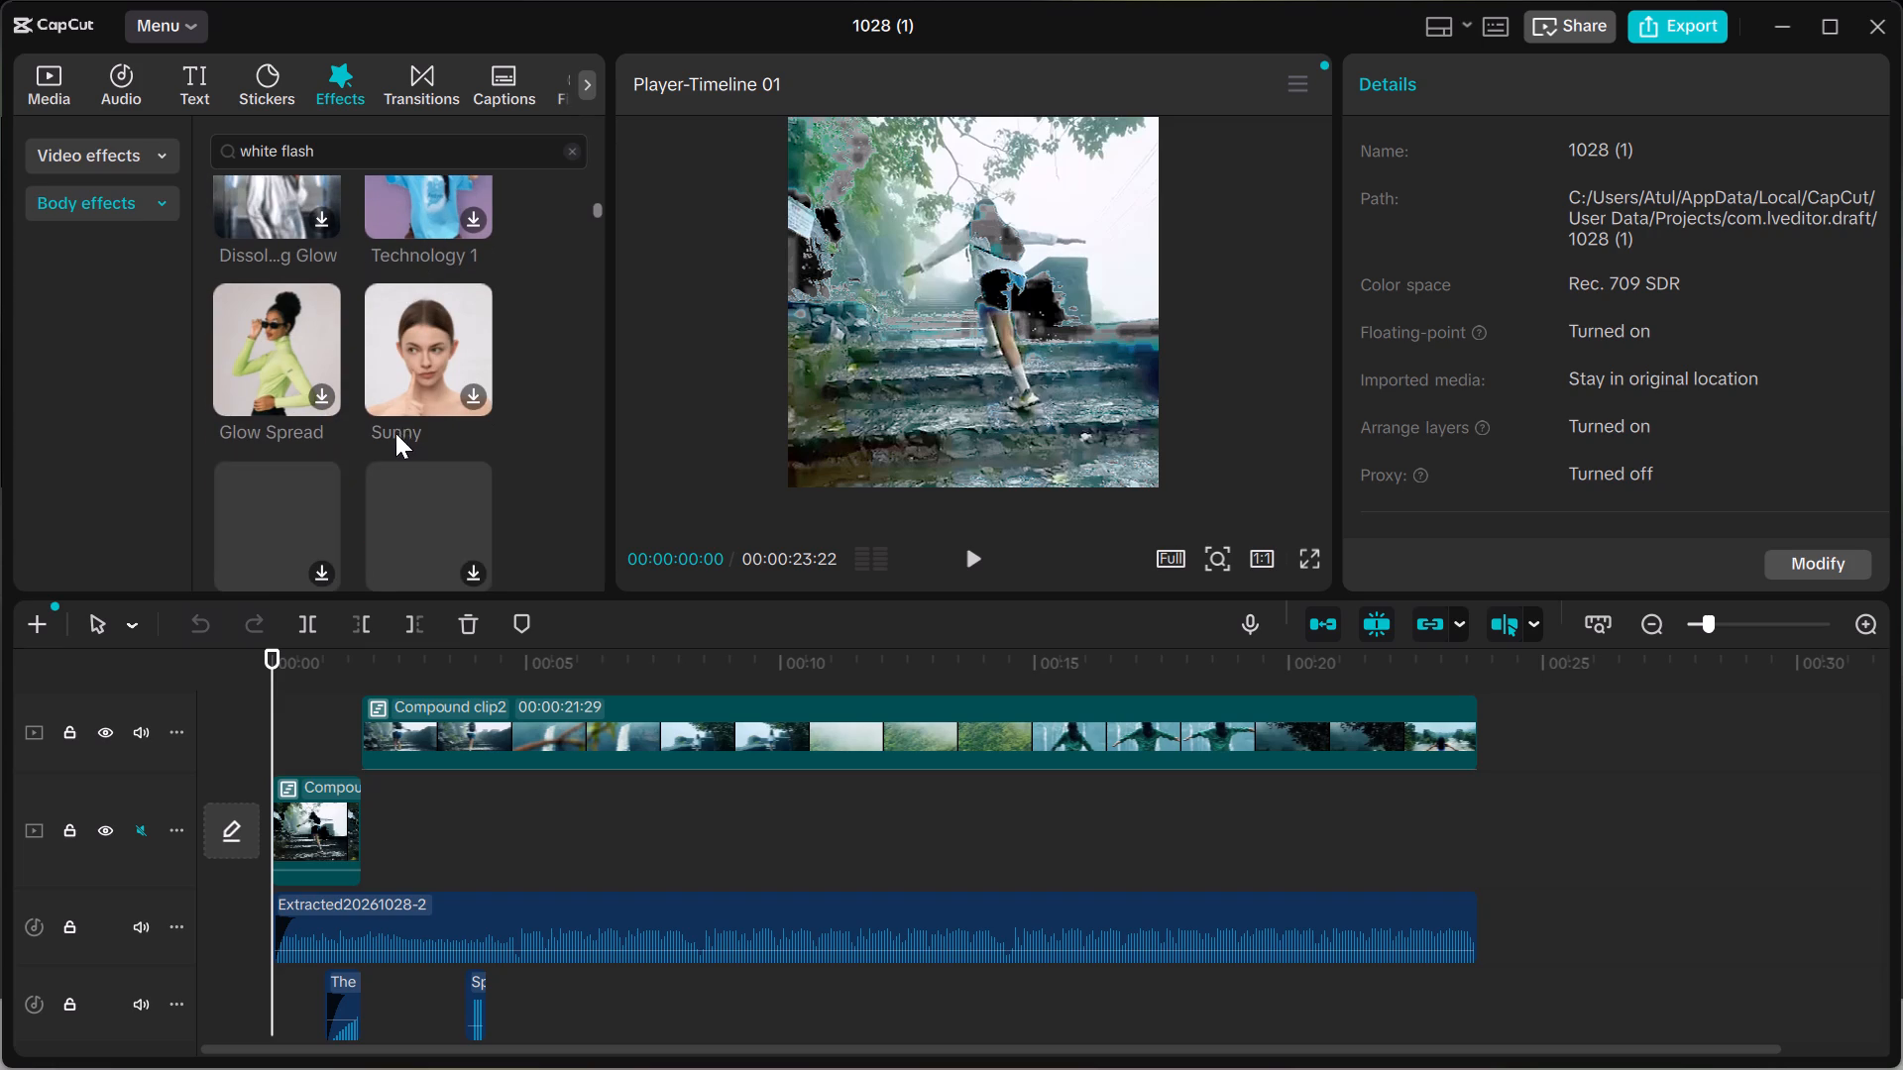
scroll(445, 361, down, 1)
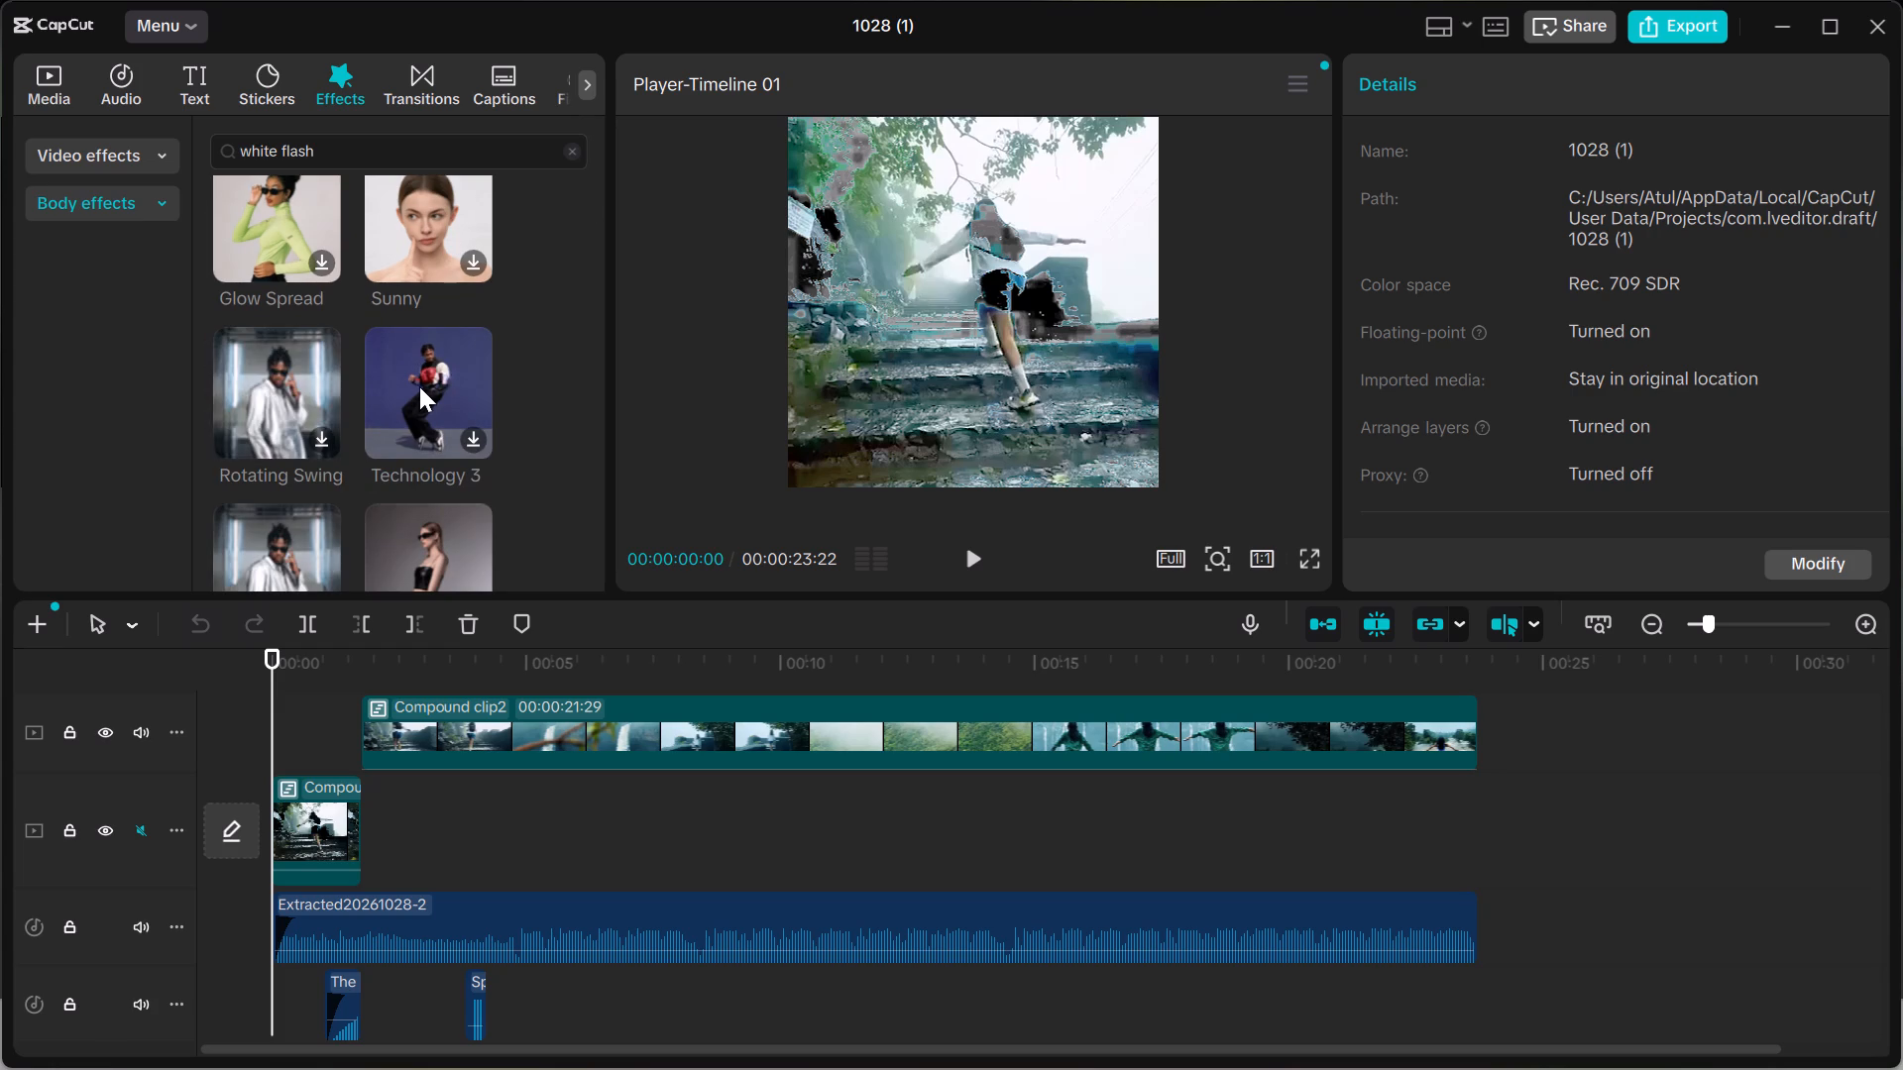
scroll(419, 386, down, 1)
scroll(337, 418, down, 1)
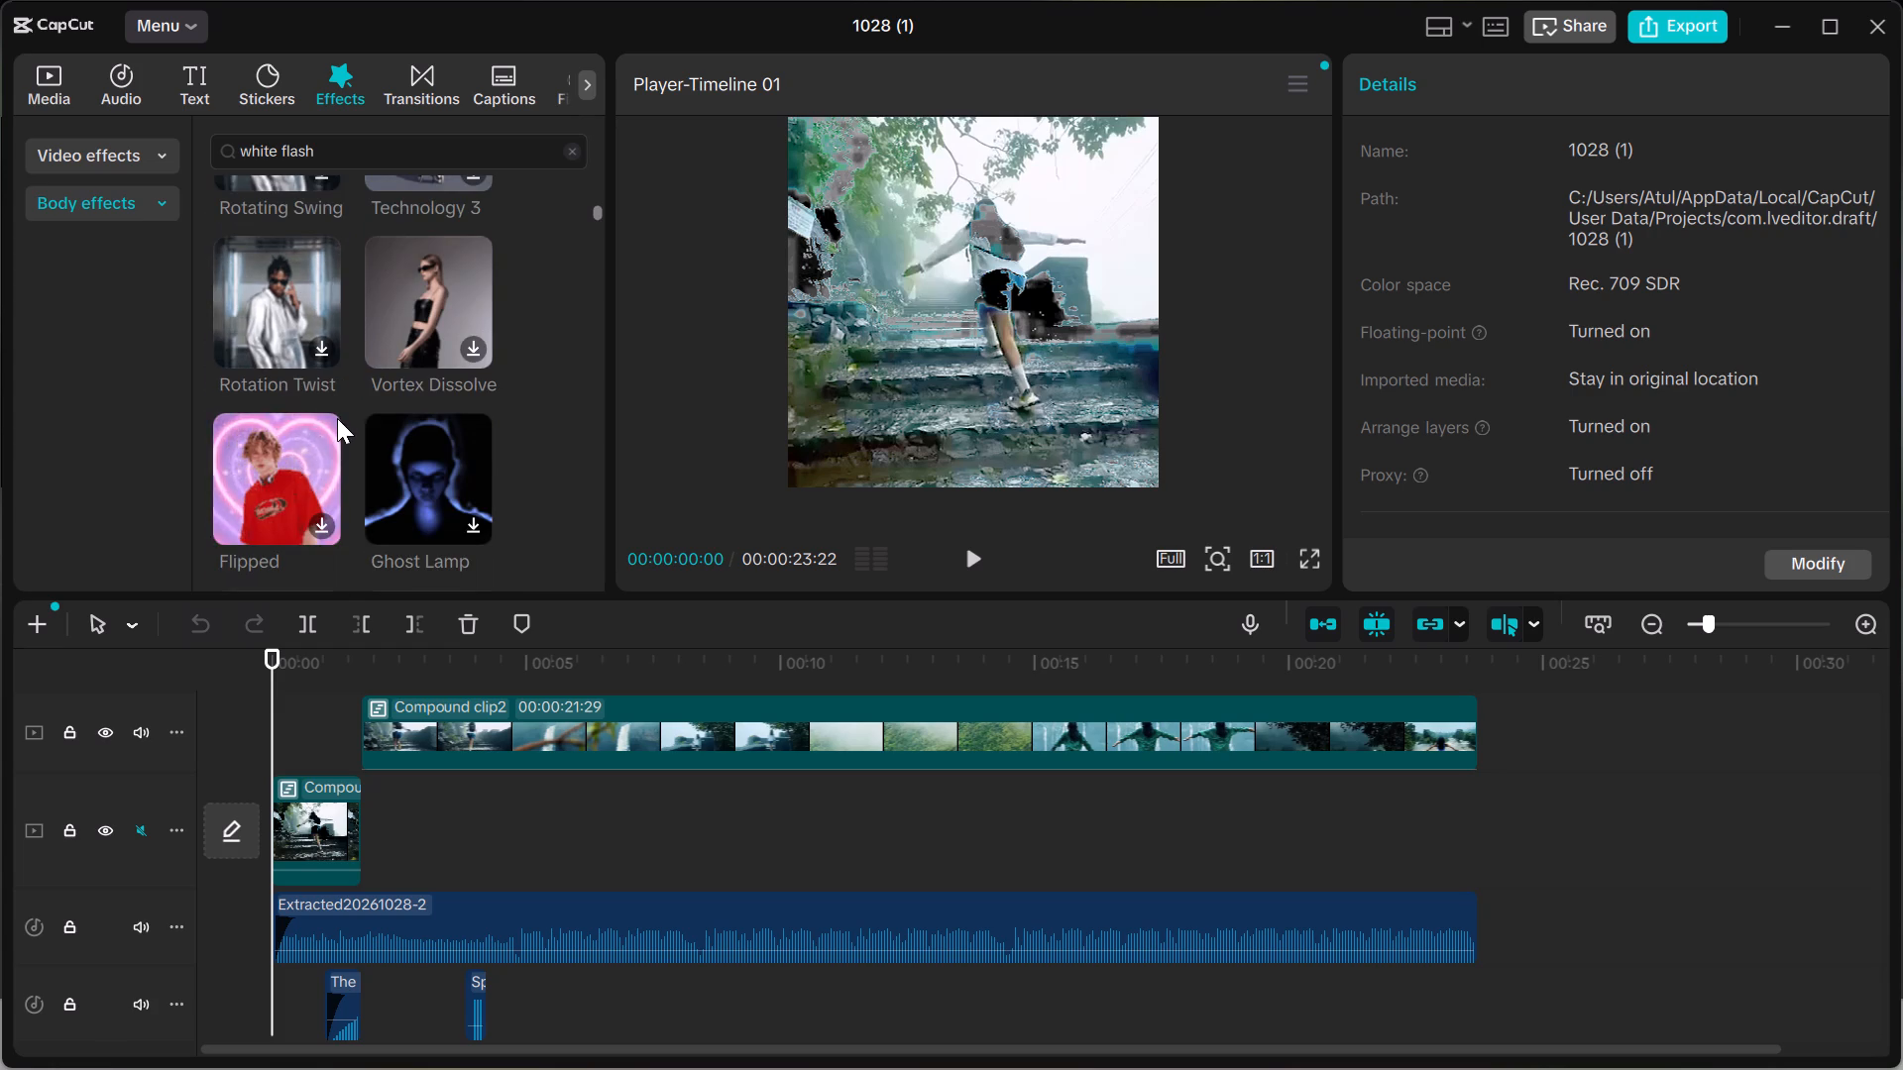
scroll(337, 418, down, 1)
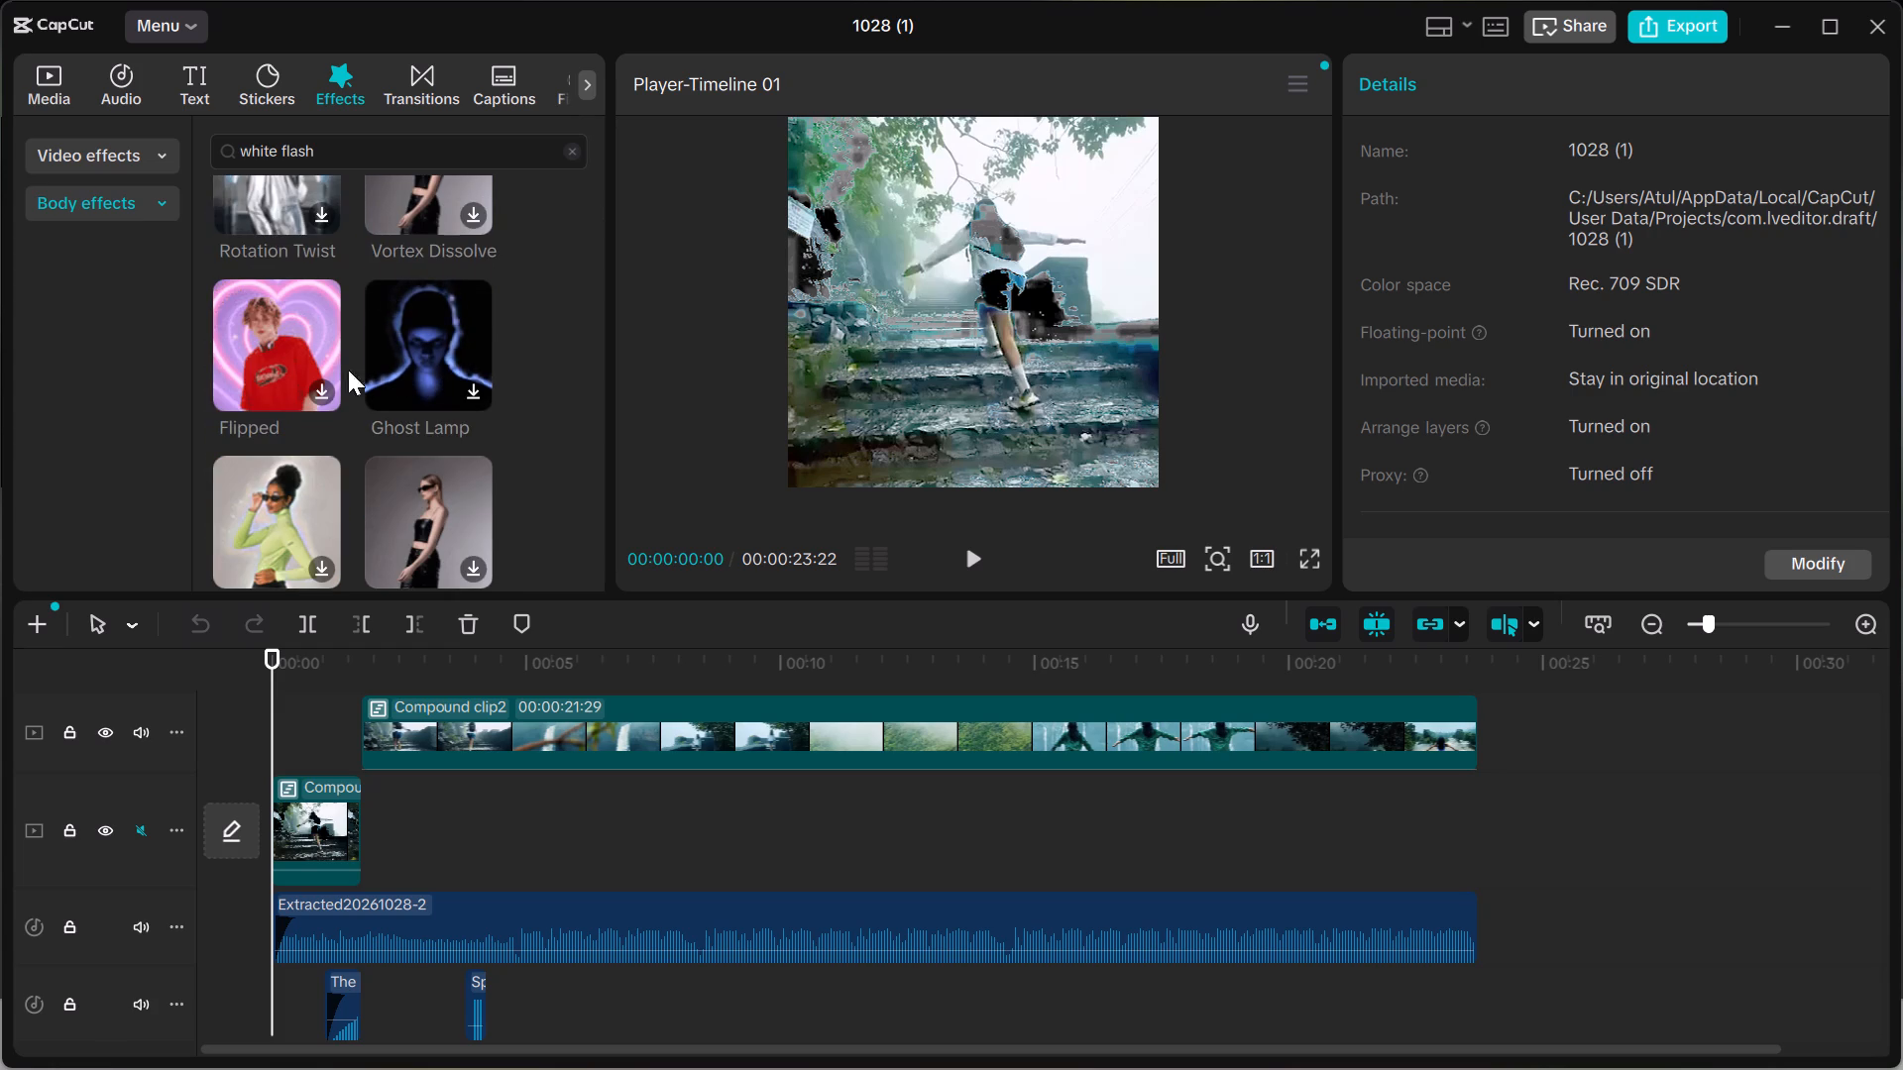
scroll(312, 363, down, 2)
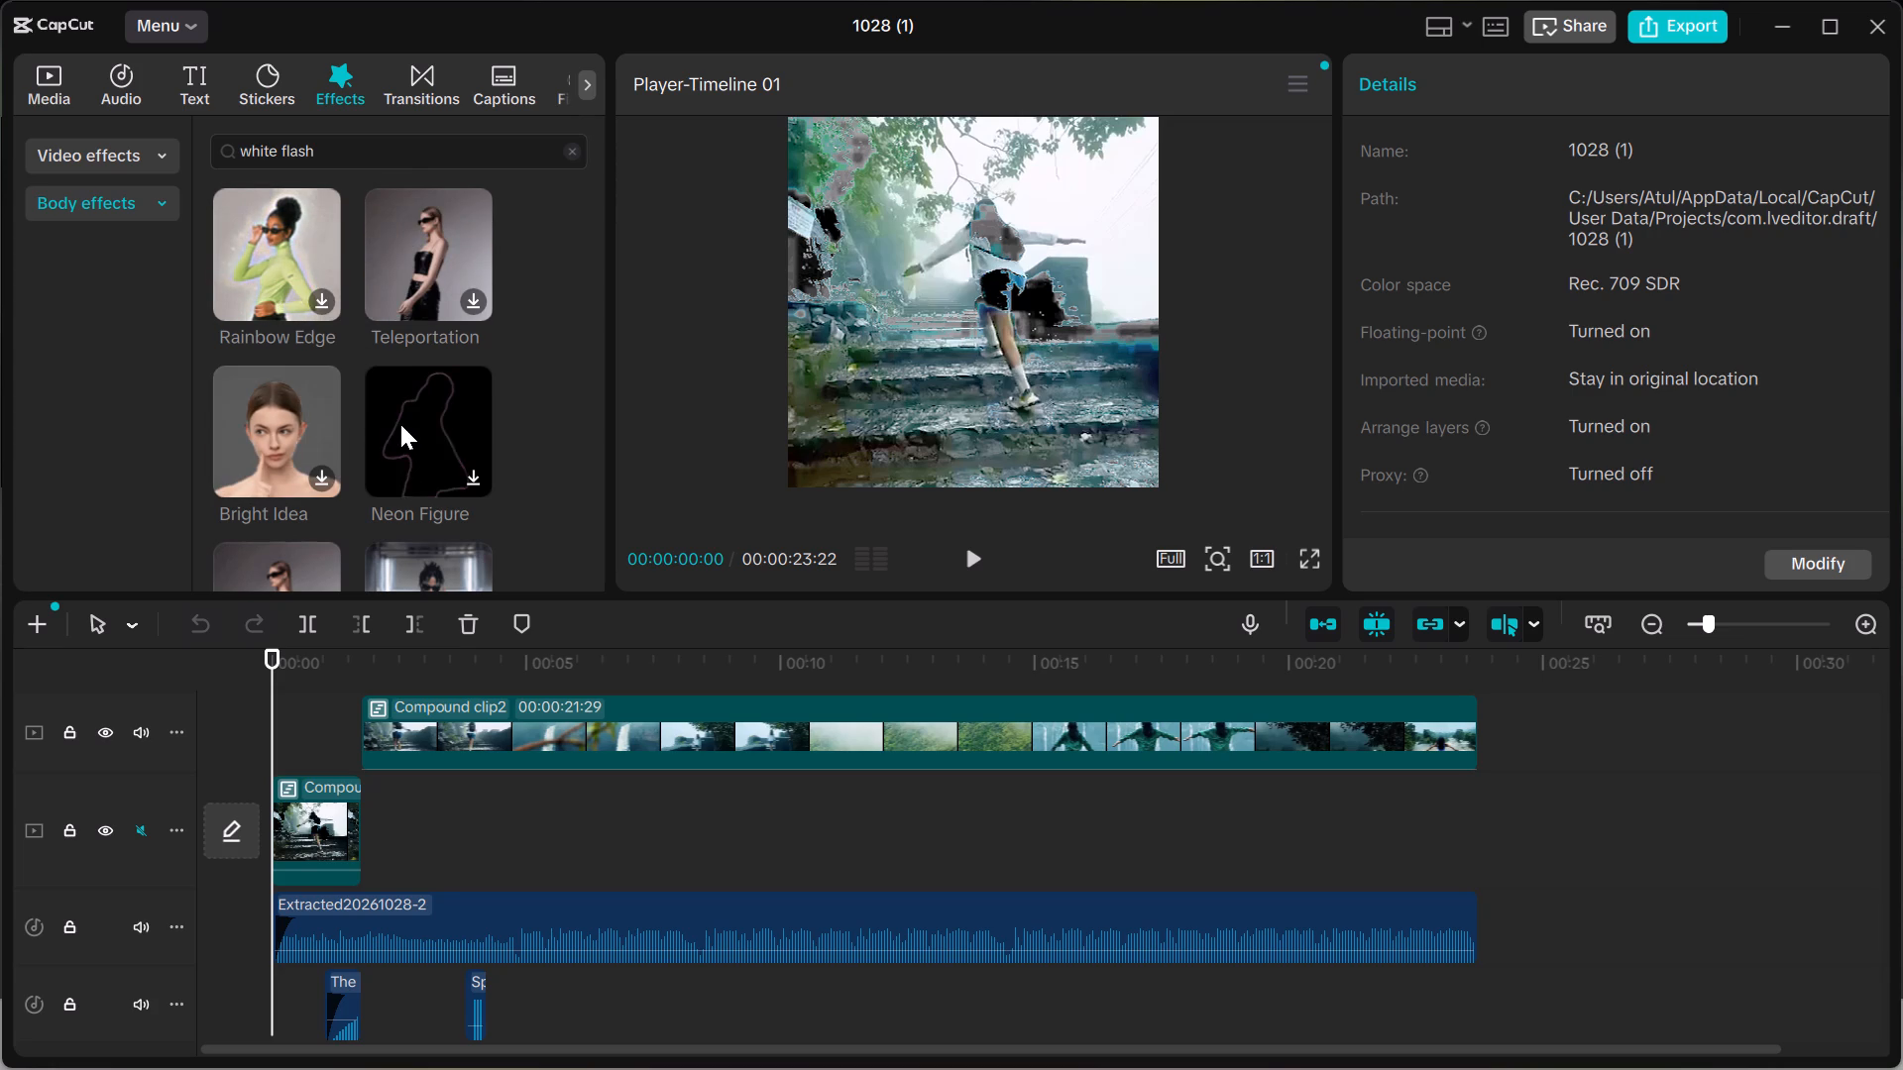
scroll(286, 509, down, 1)
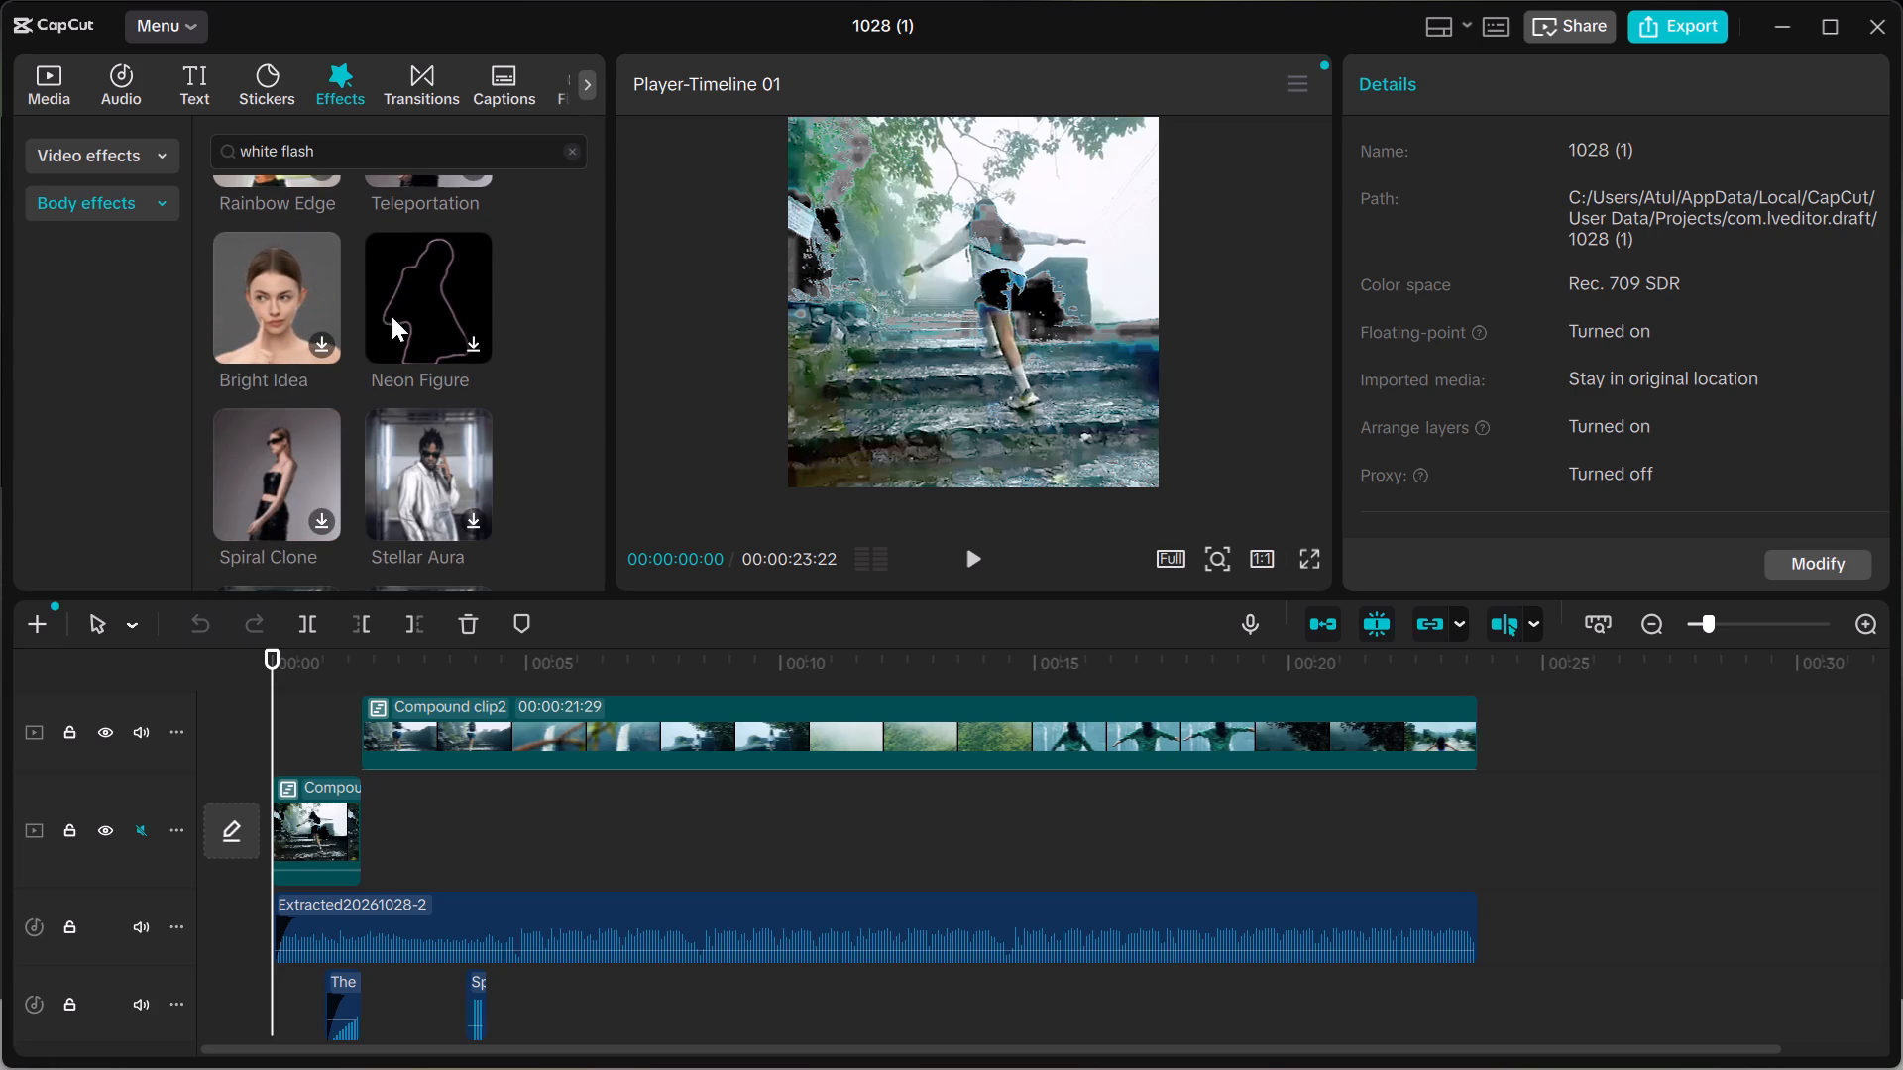
Browse further through the white flash body effects, examining their previews for a white glowing outline around the subject.
scroll(321, 477, down, 1)
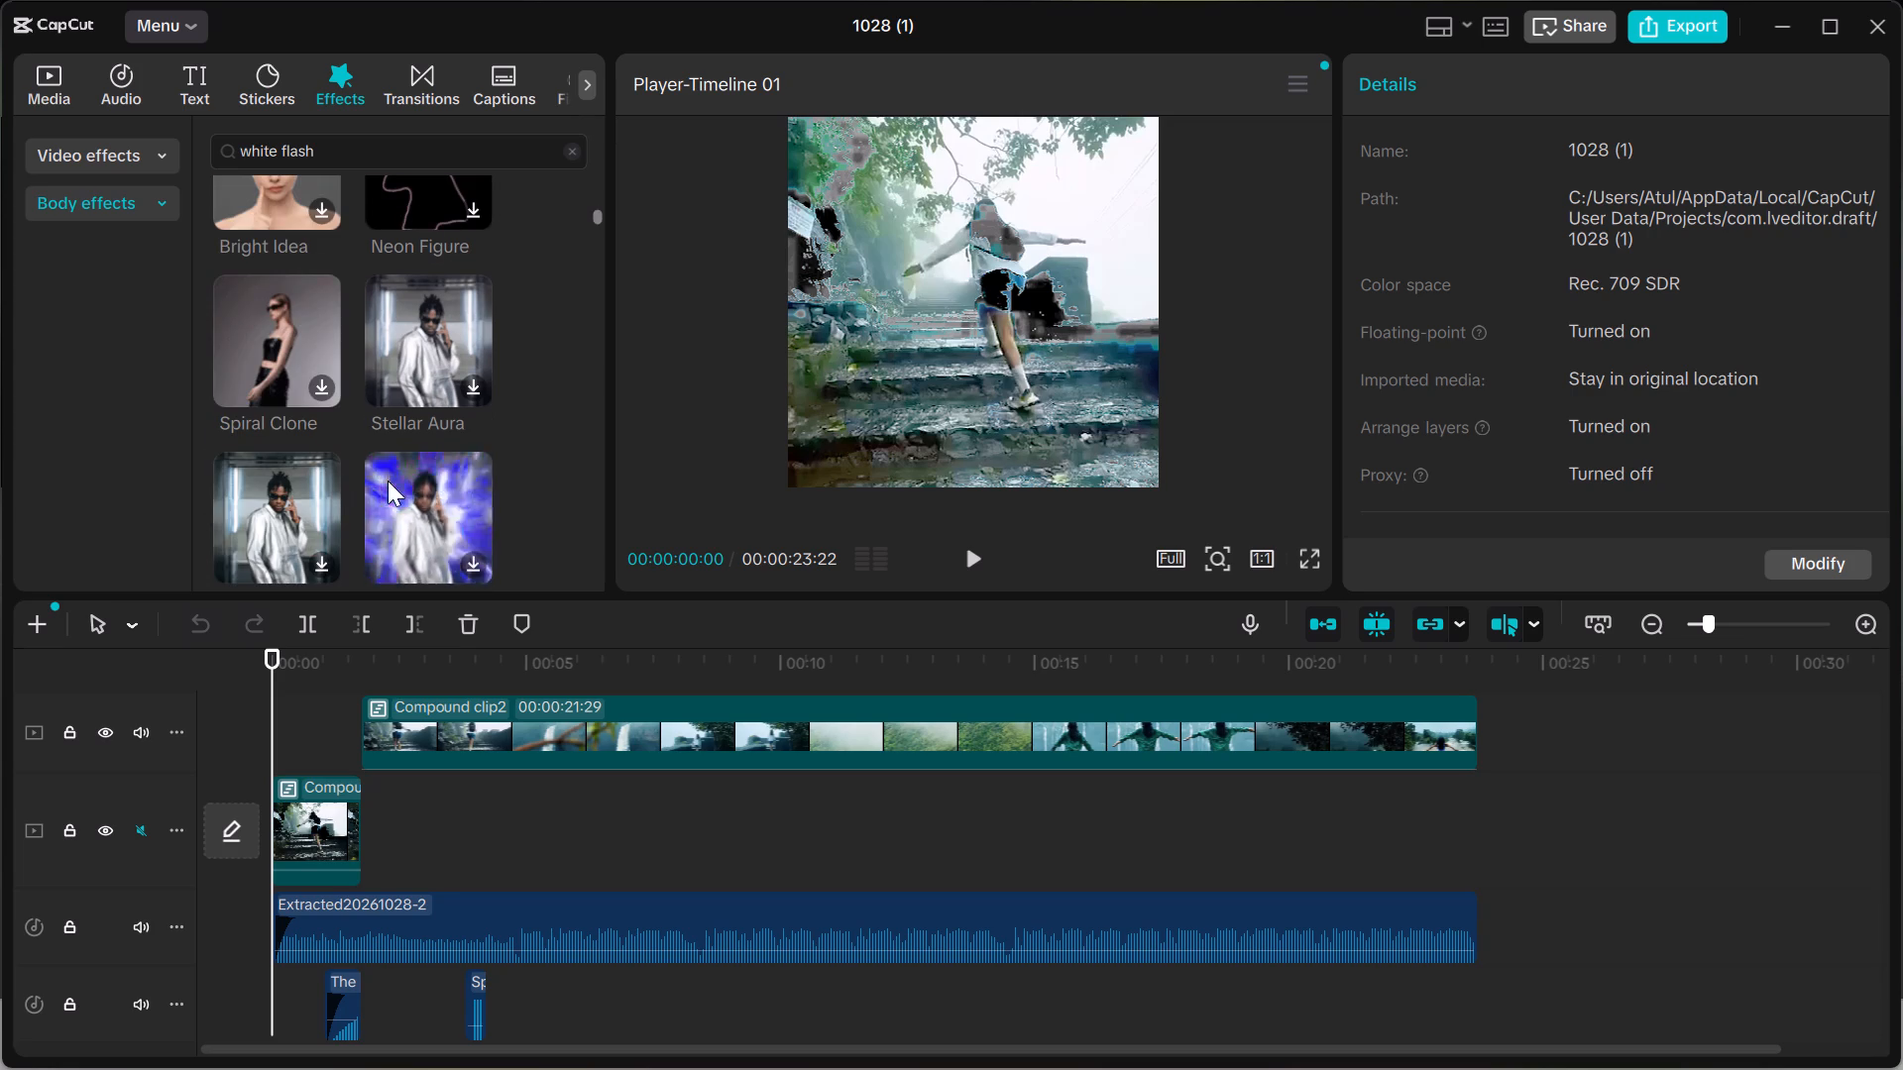
scroll(380, 481, down, 1)
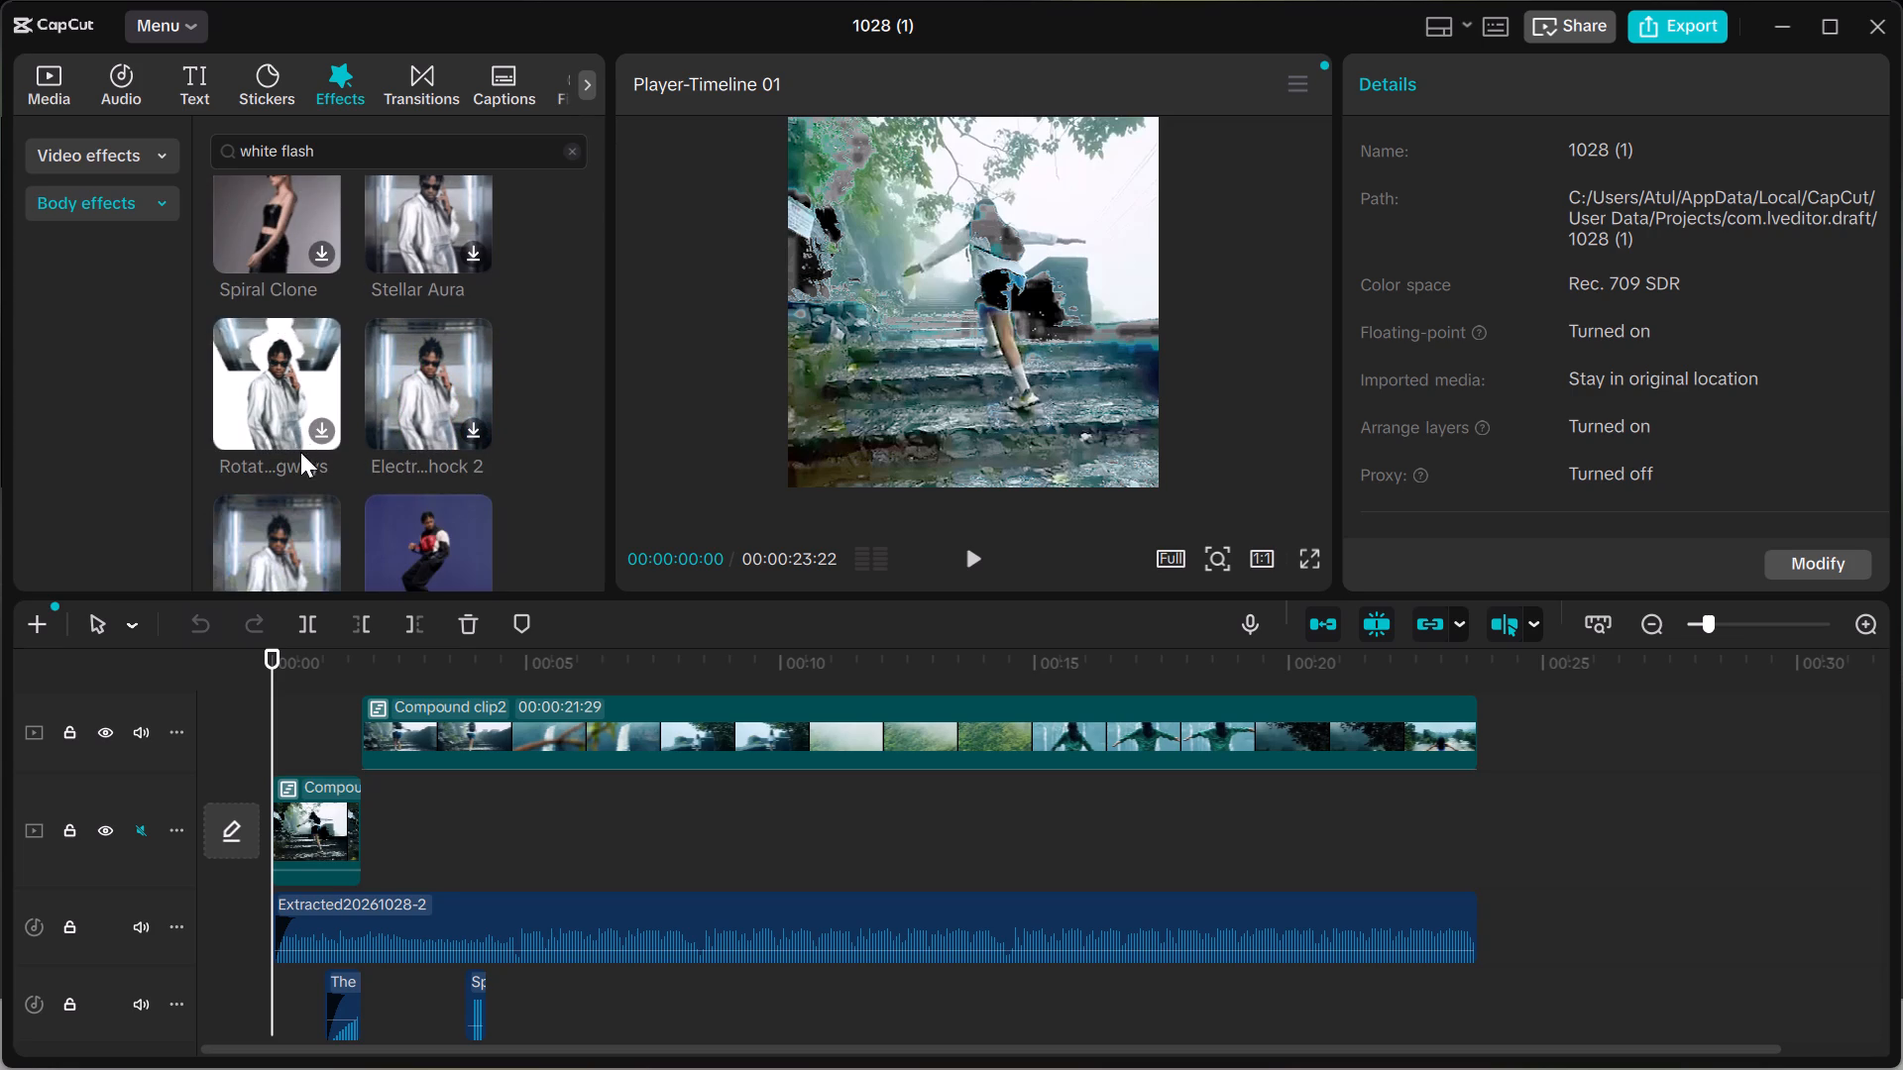
scroll(282, 478, down, 1)
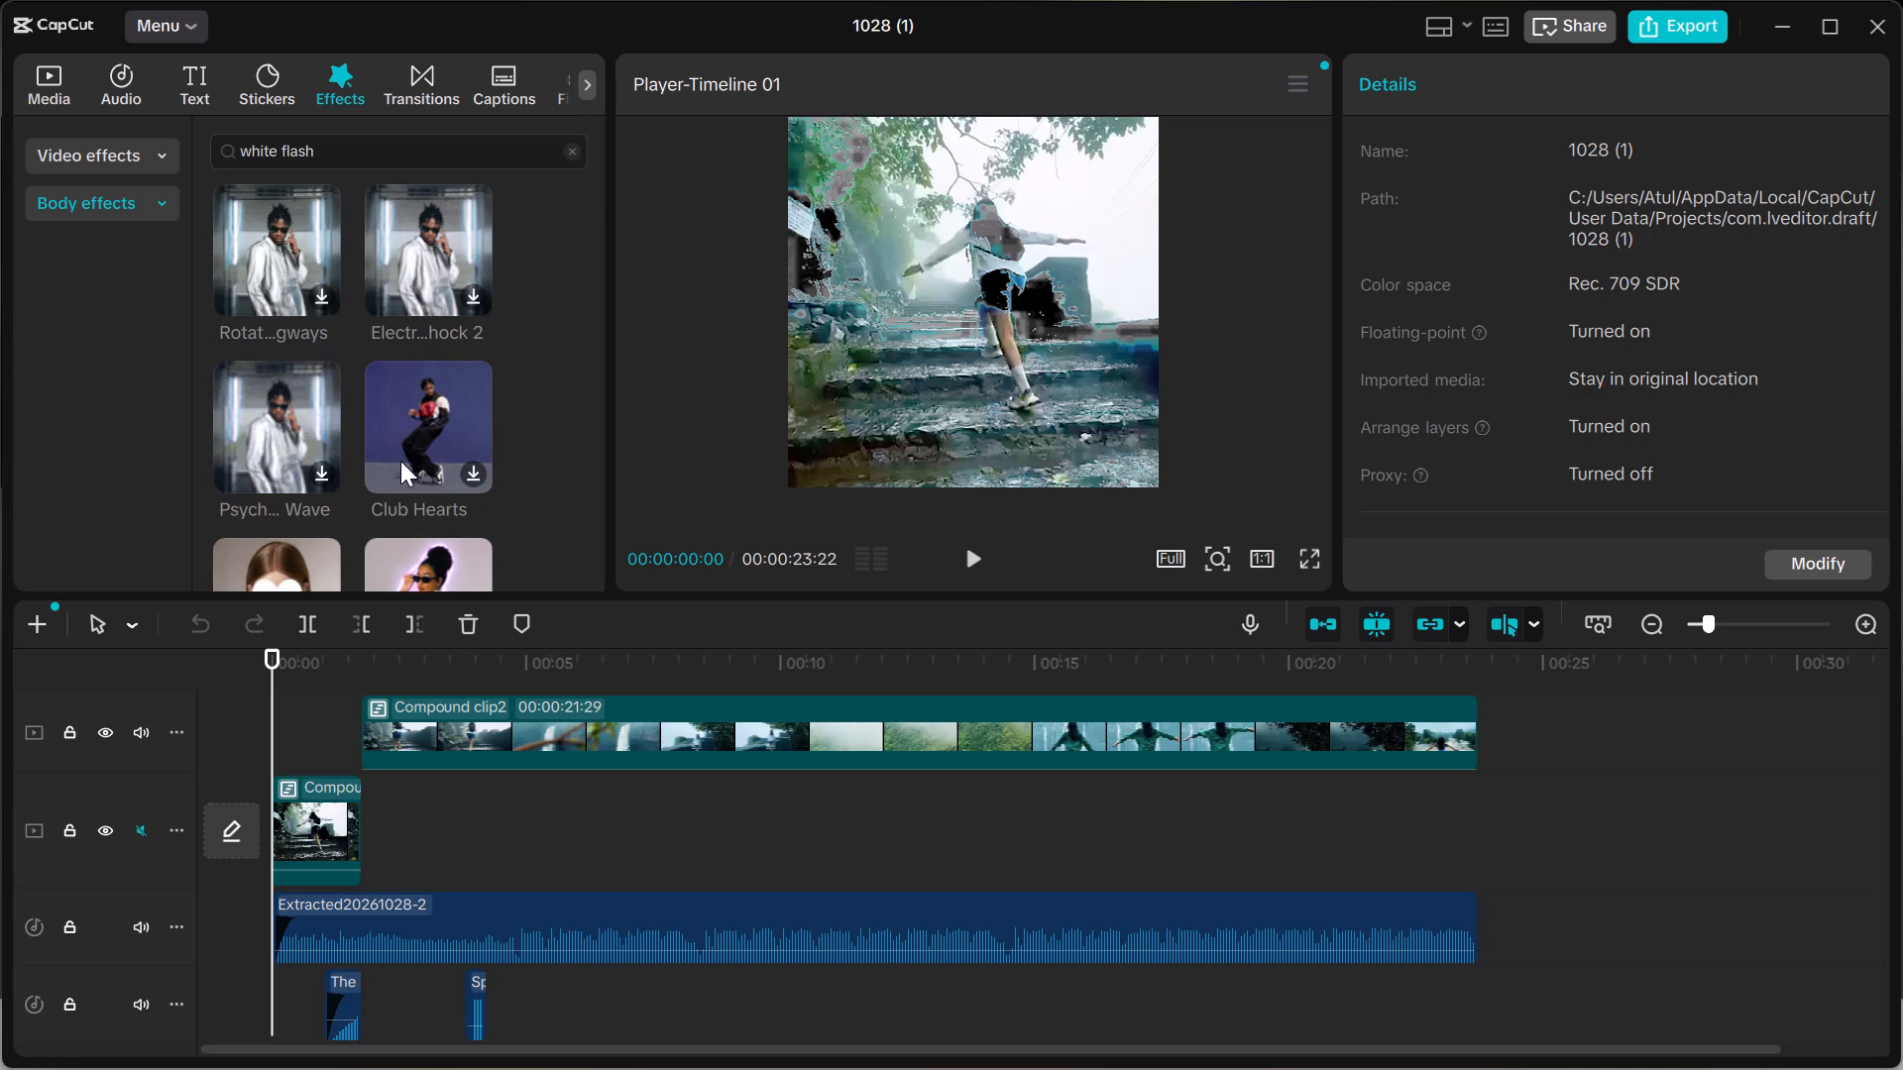
scroll(397, 455, down, 2)
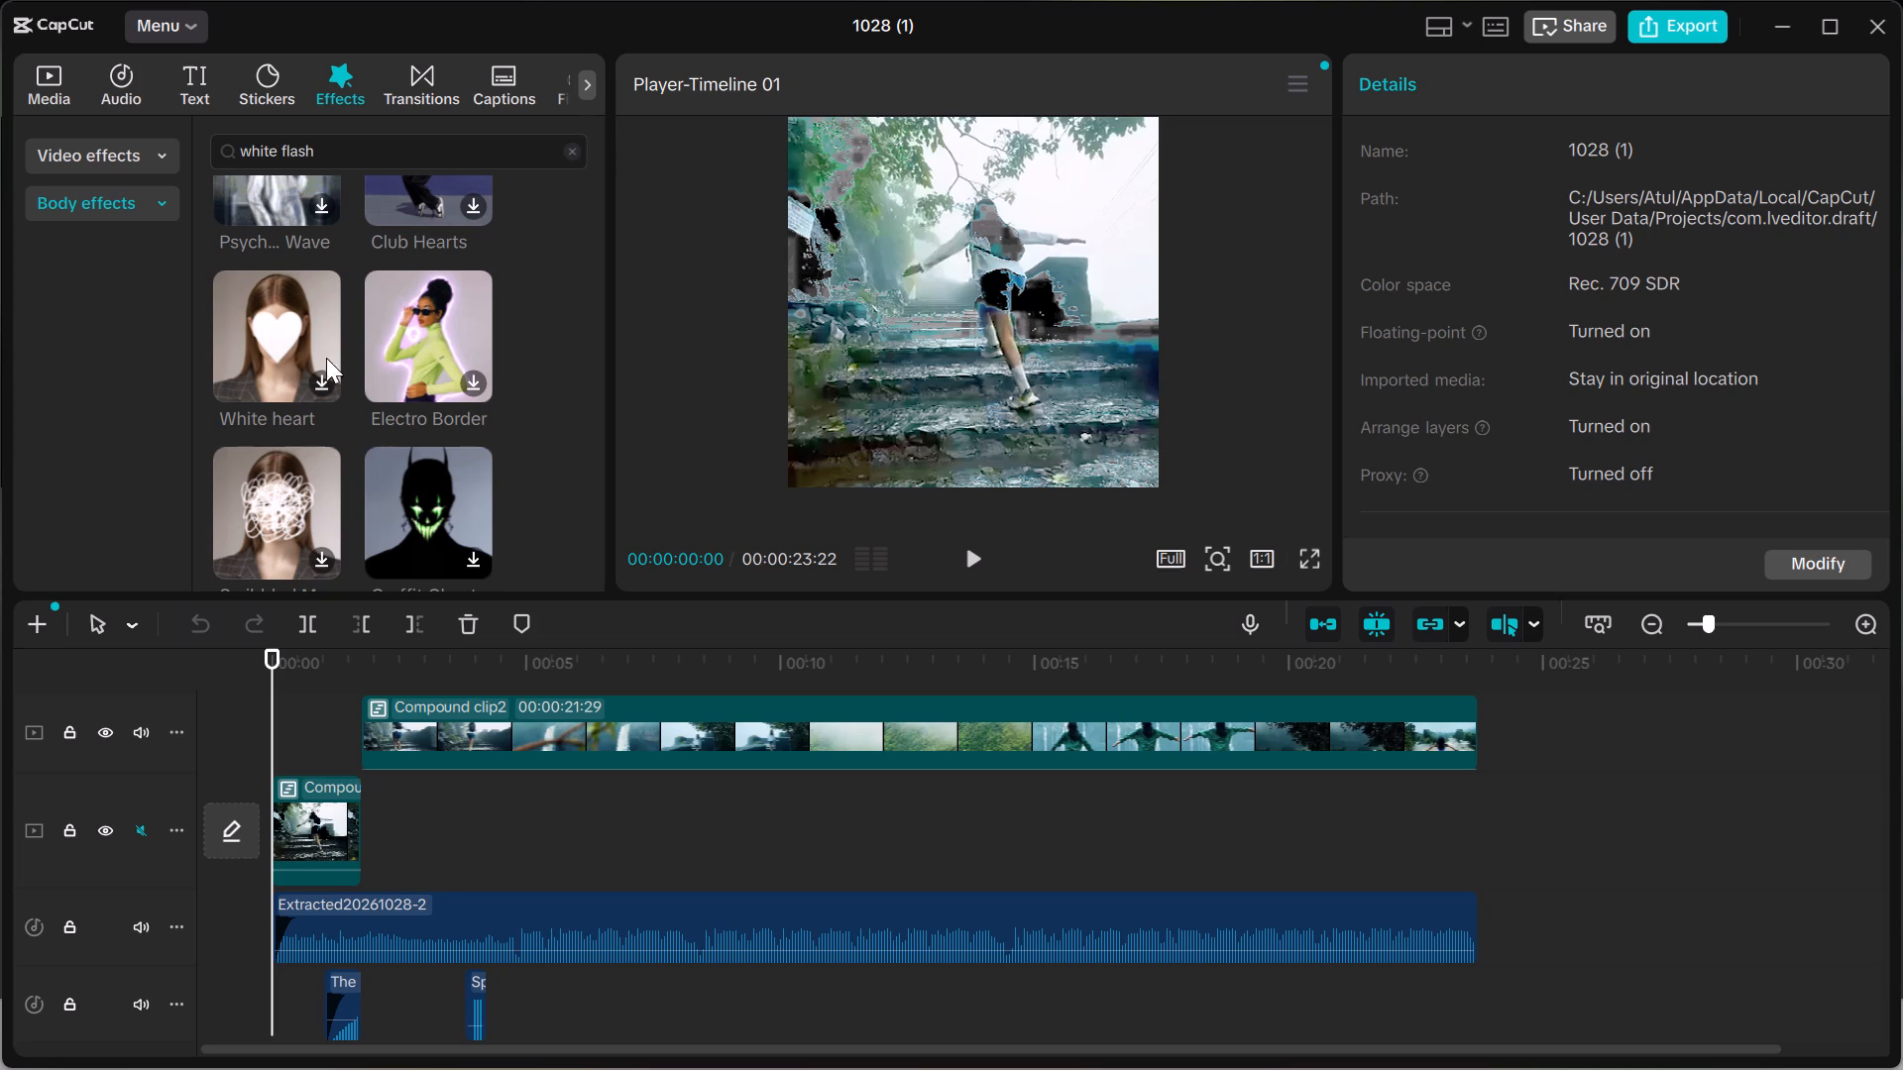
scroll(432, 348, down, 1)
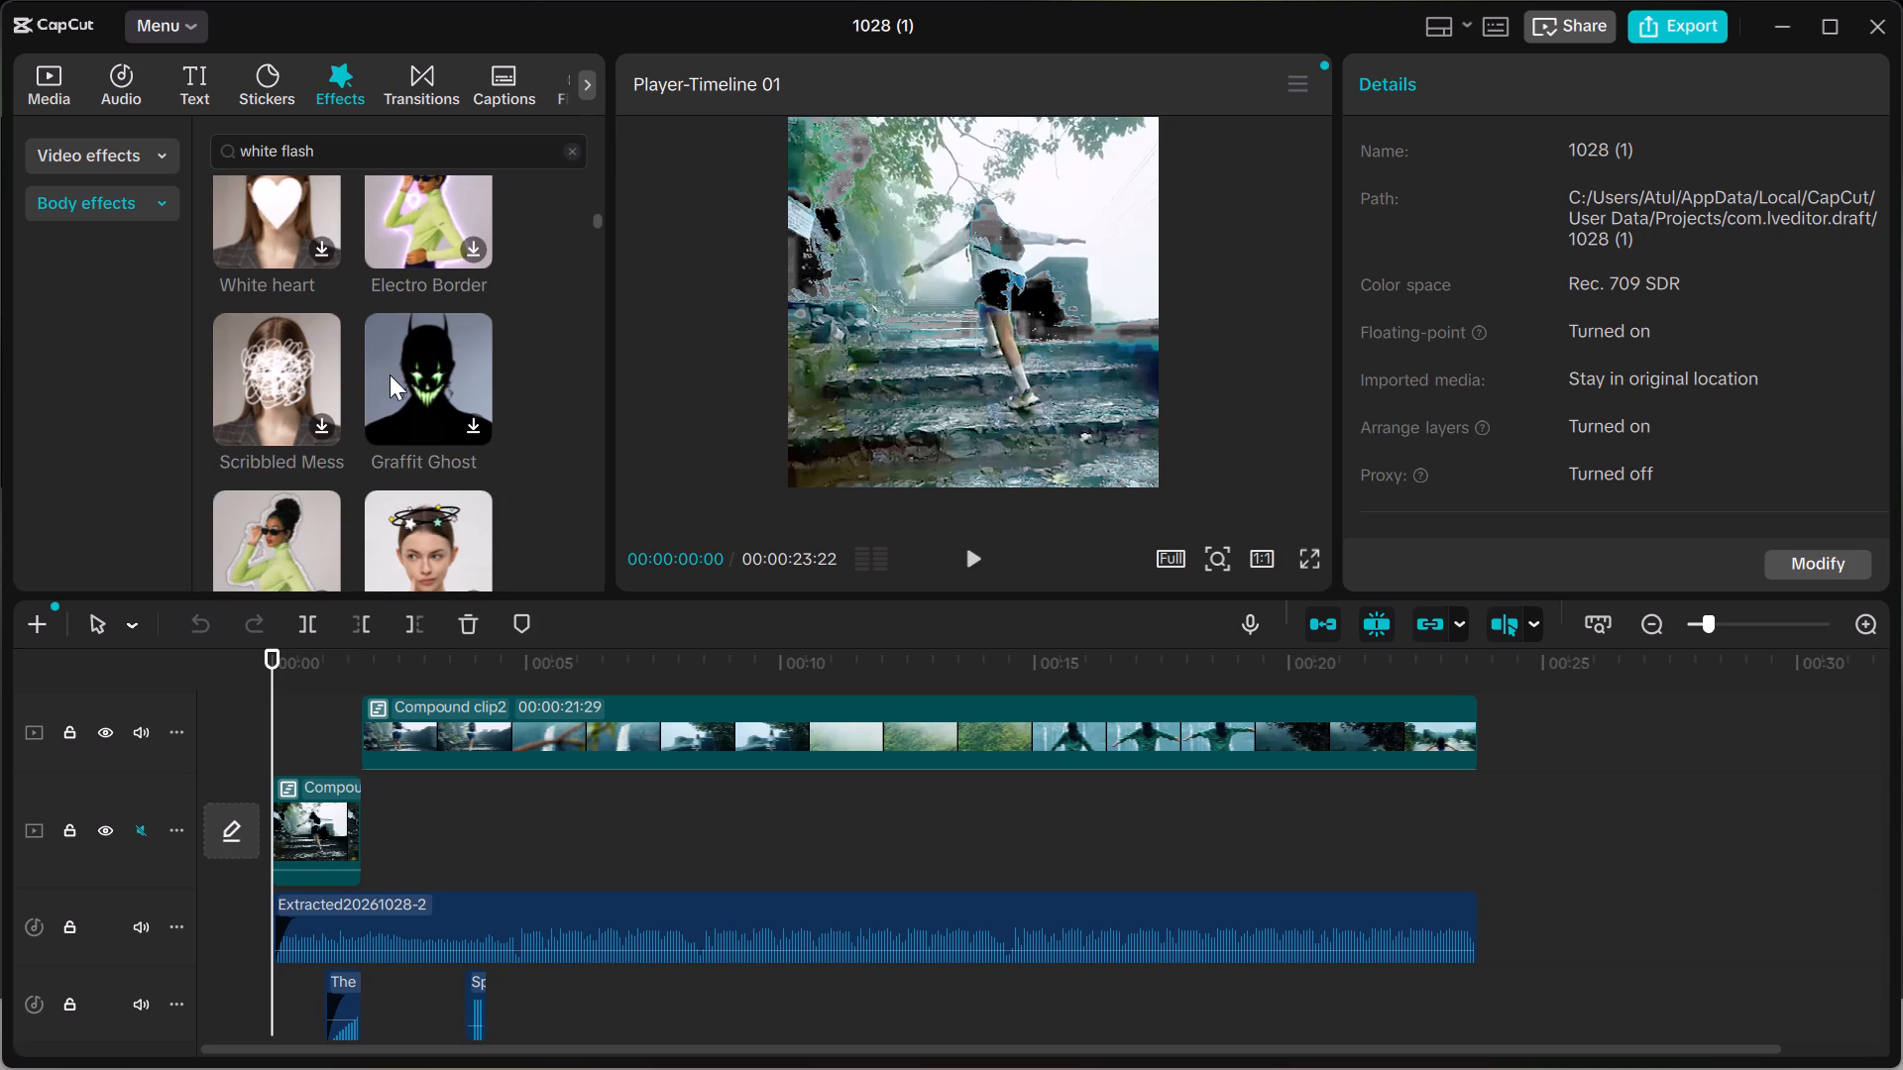
scroll(333, 402, down, 1)
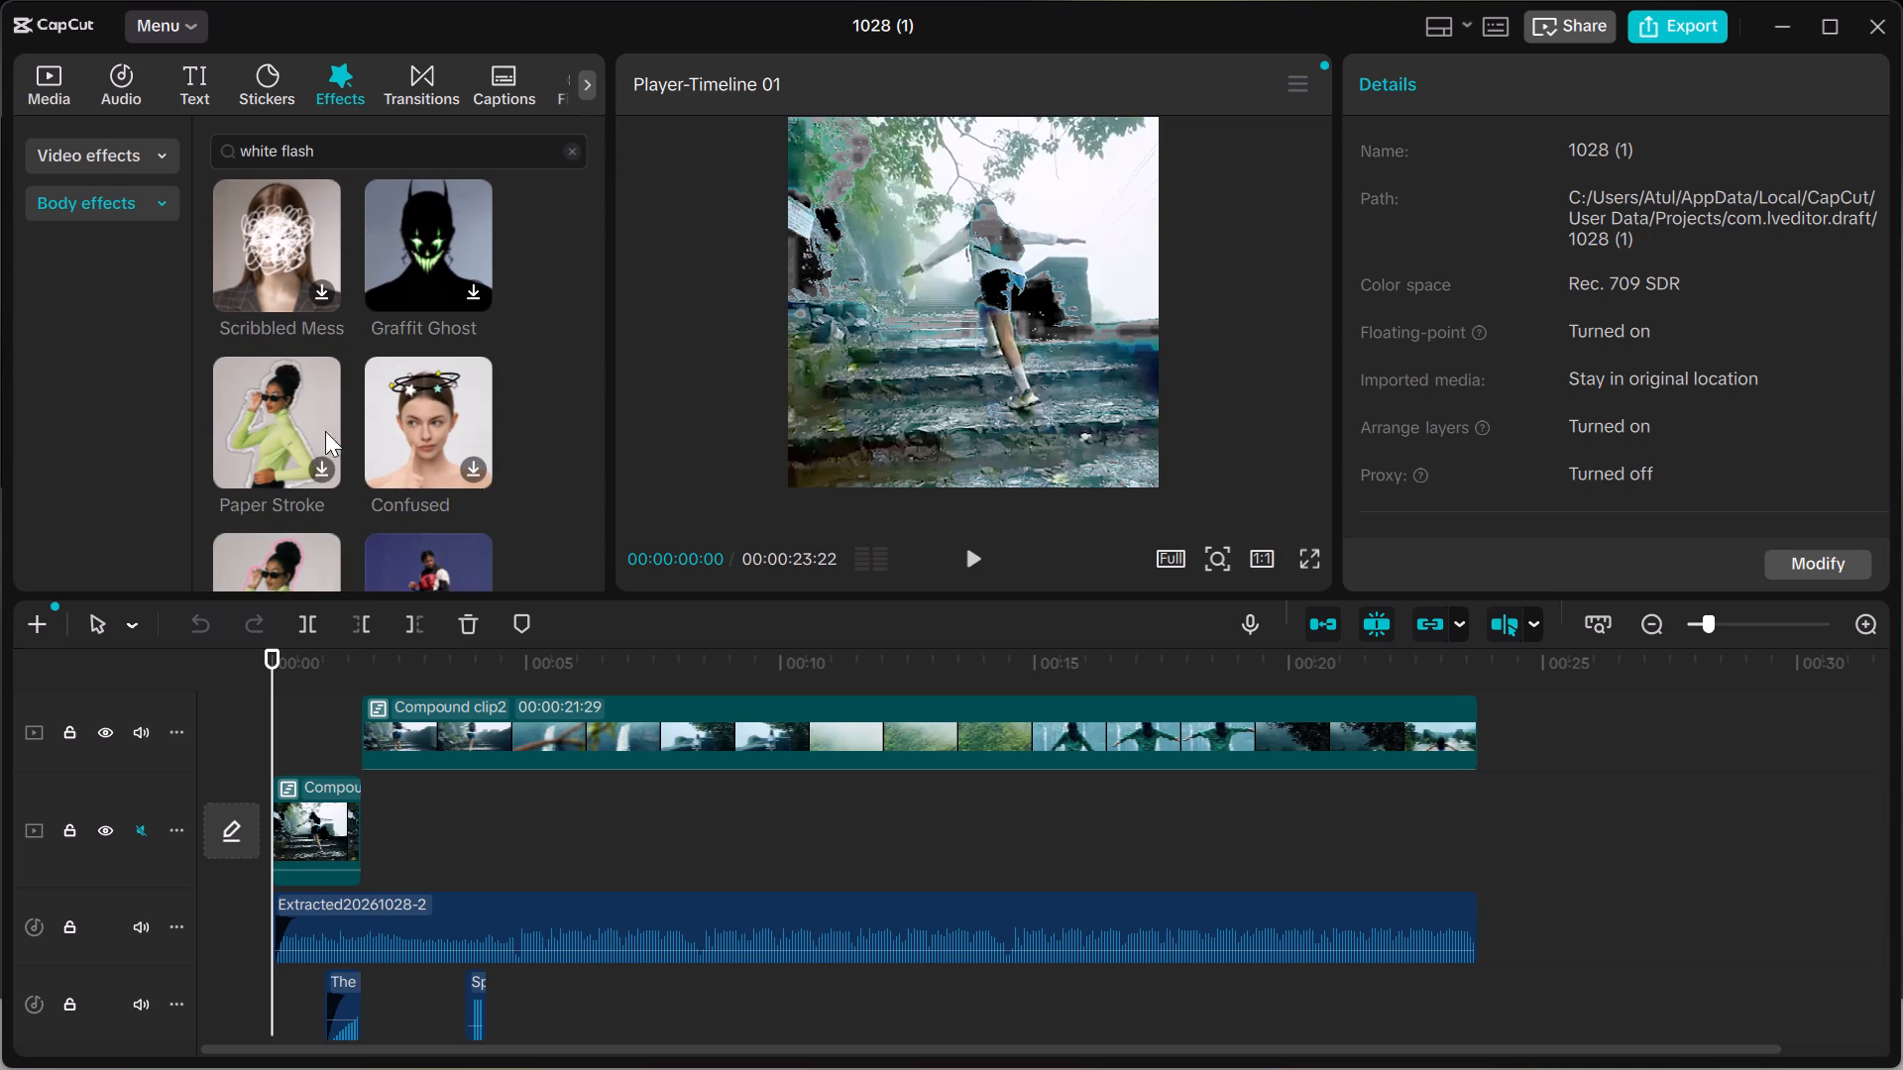
scroll(448, 438, down, 2)
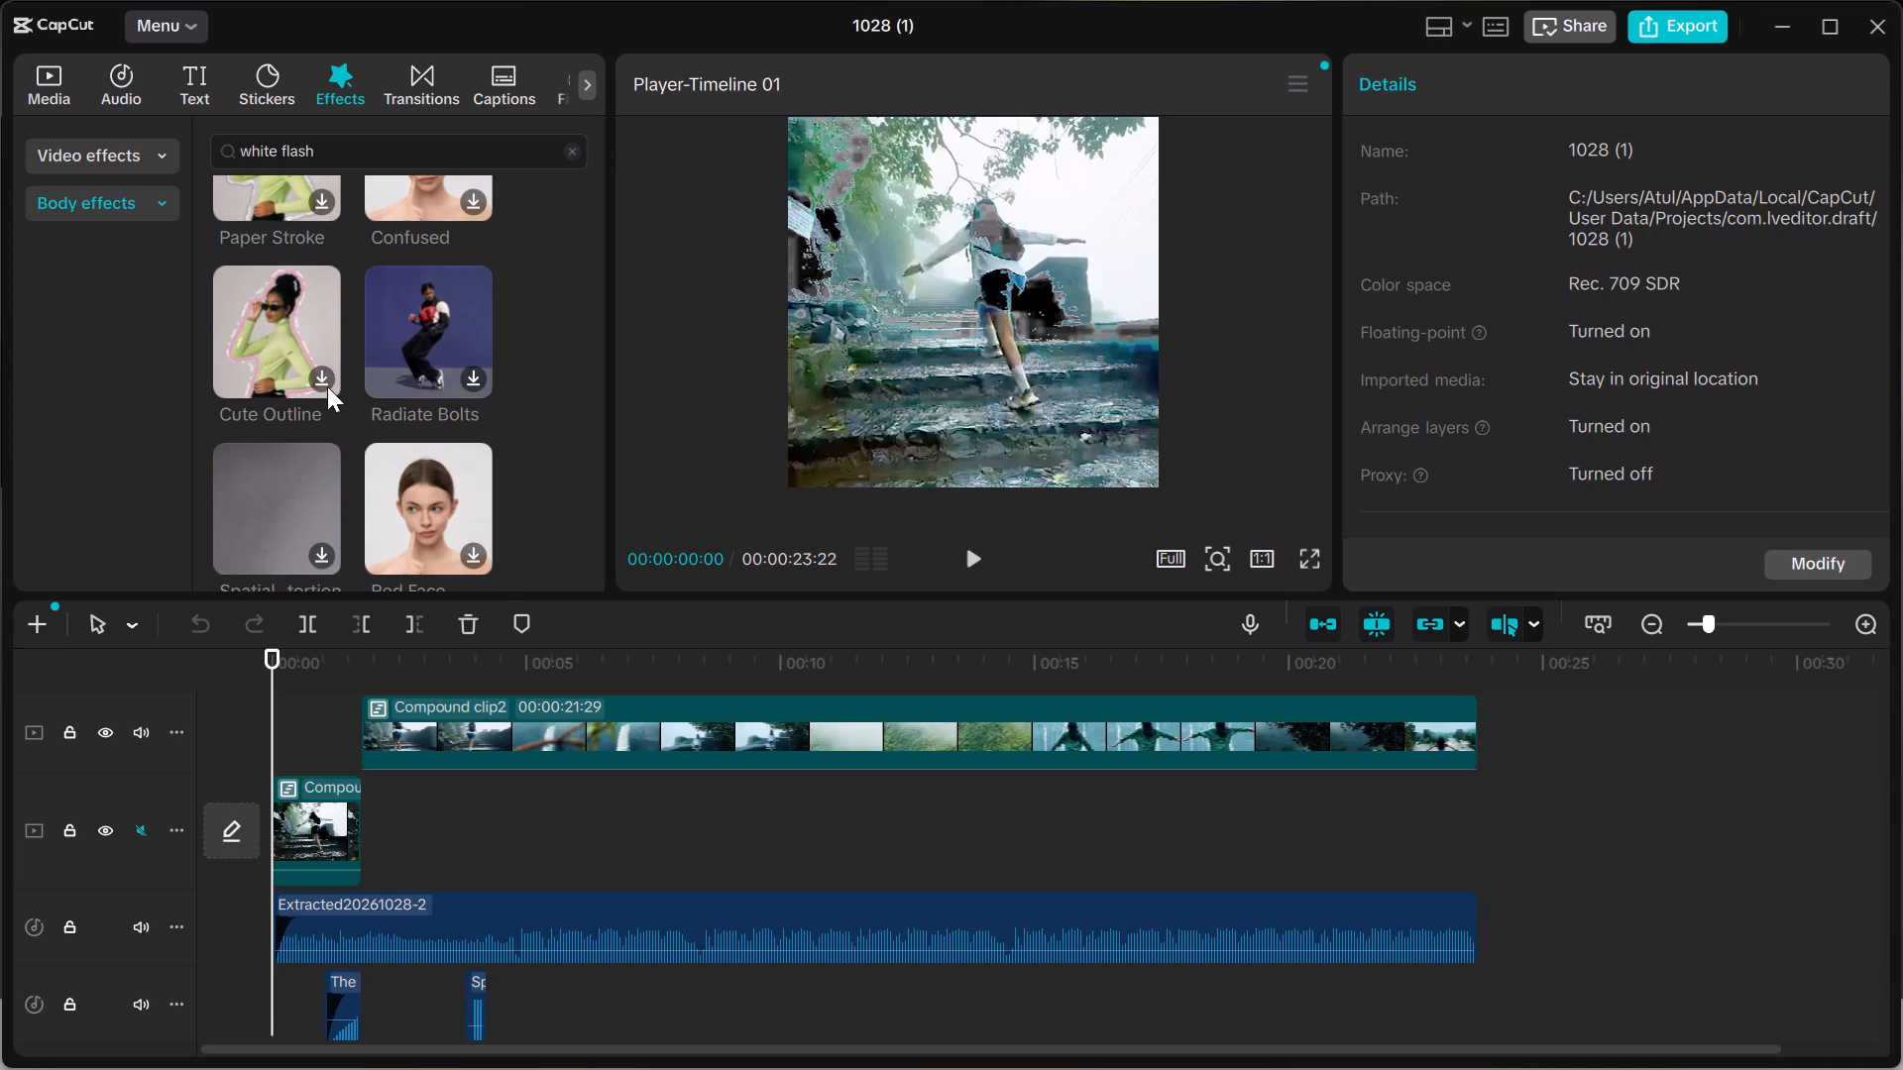
scroll(413, 462, down, 1)
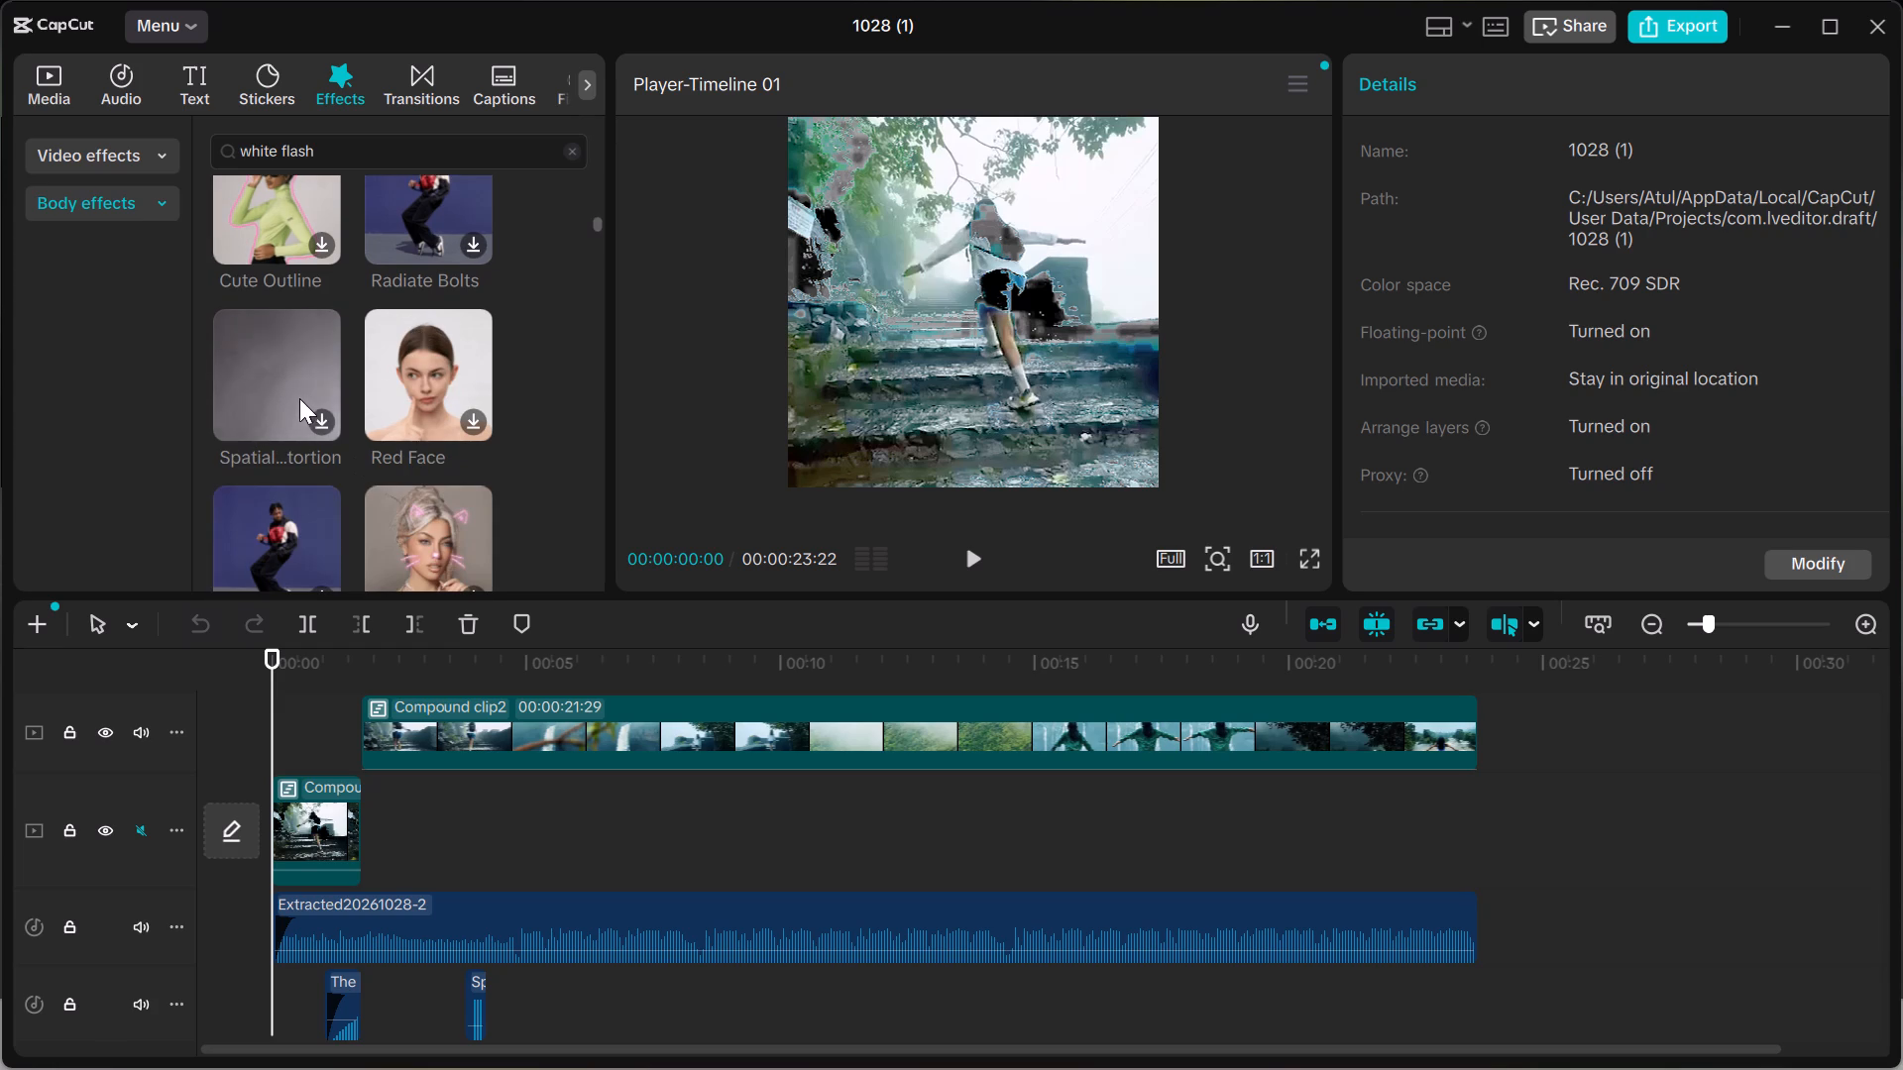
scroll(295, 399, down, 2)
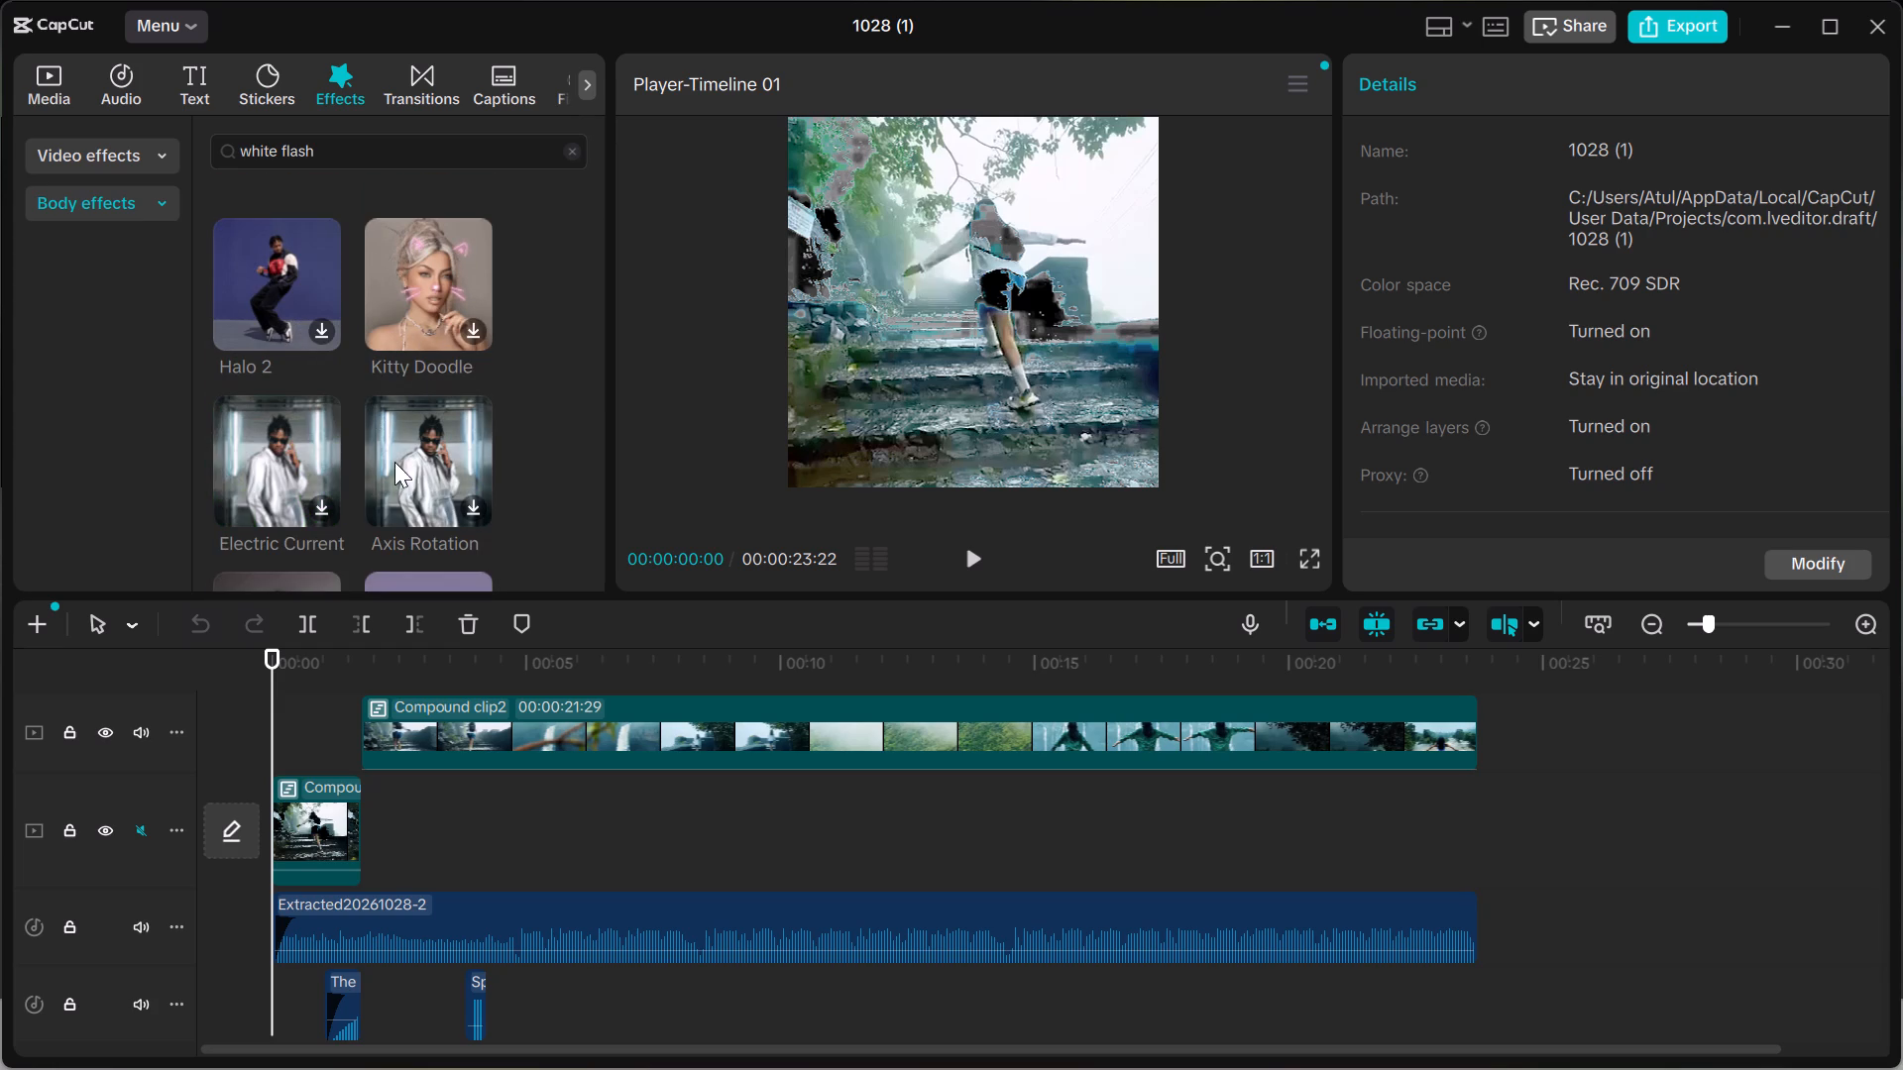
scroll(434, 455, down, 2)
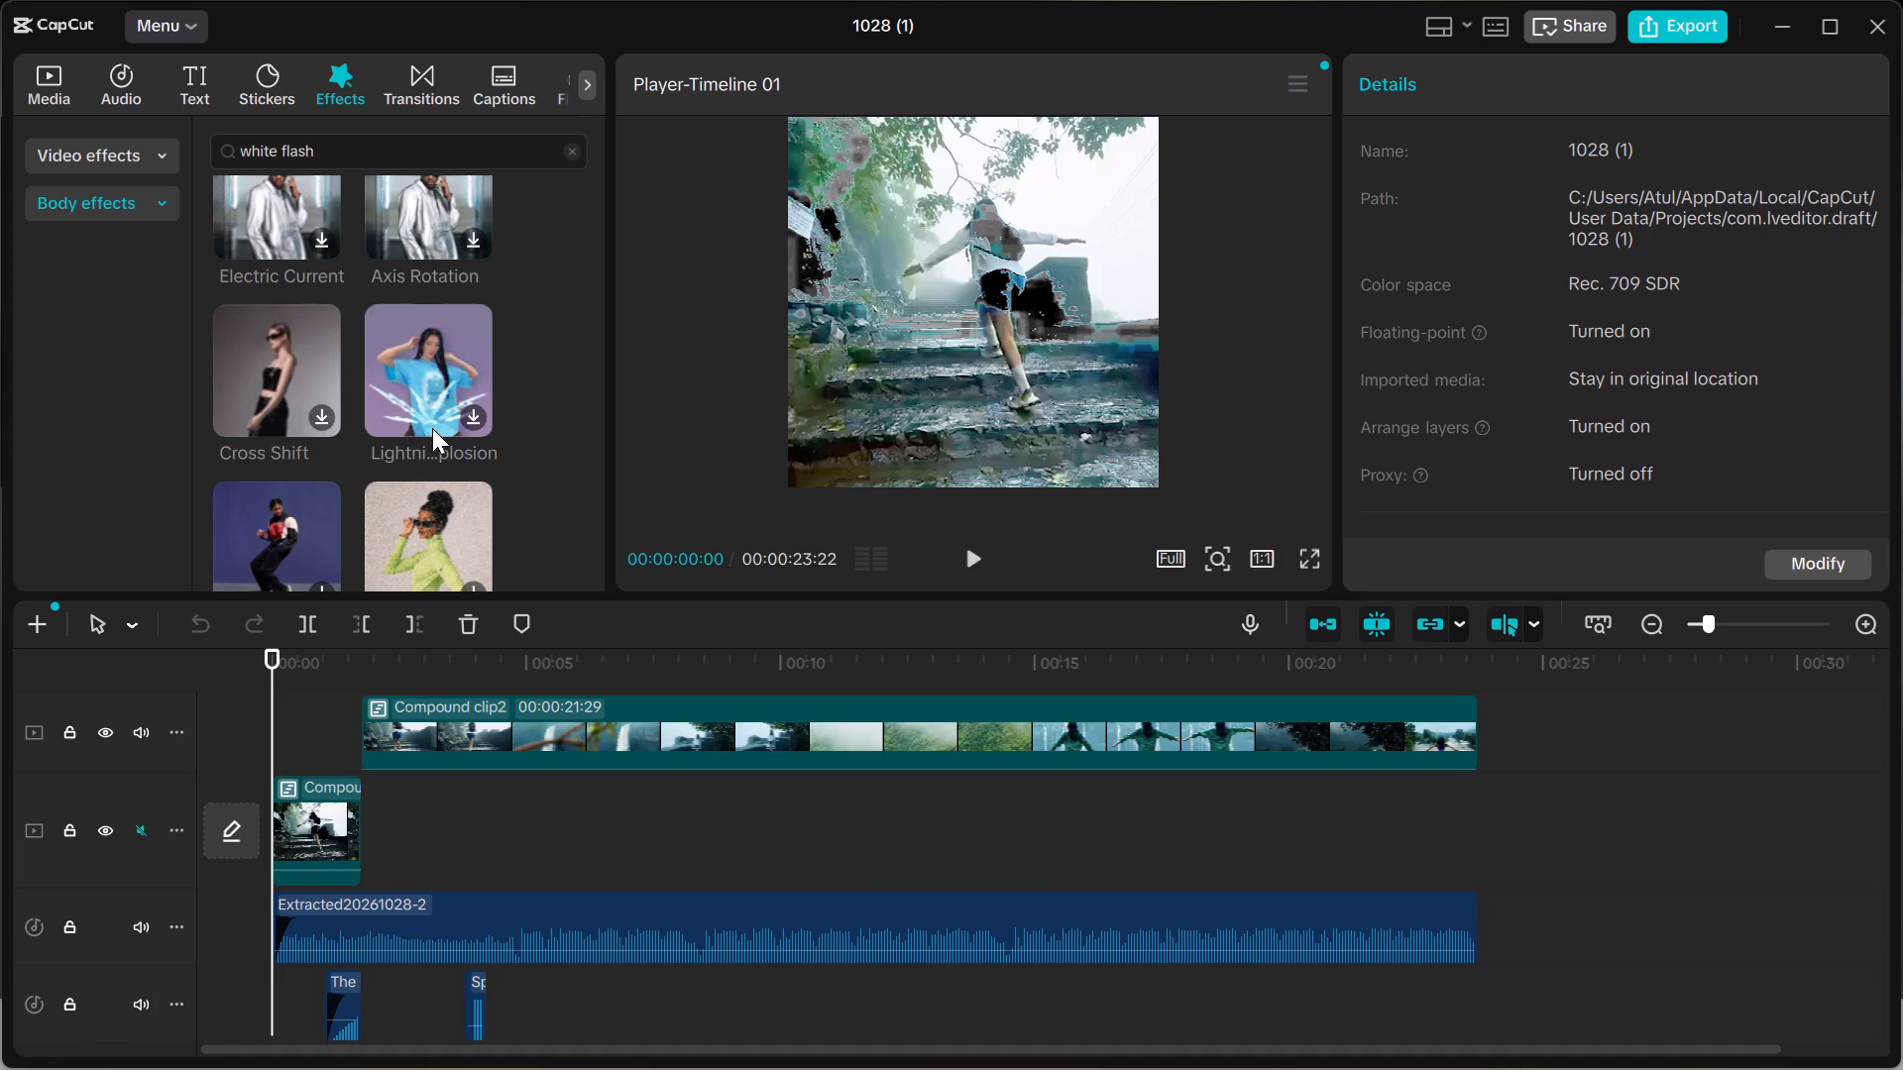
scroll(433, 427, down, 1)
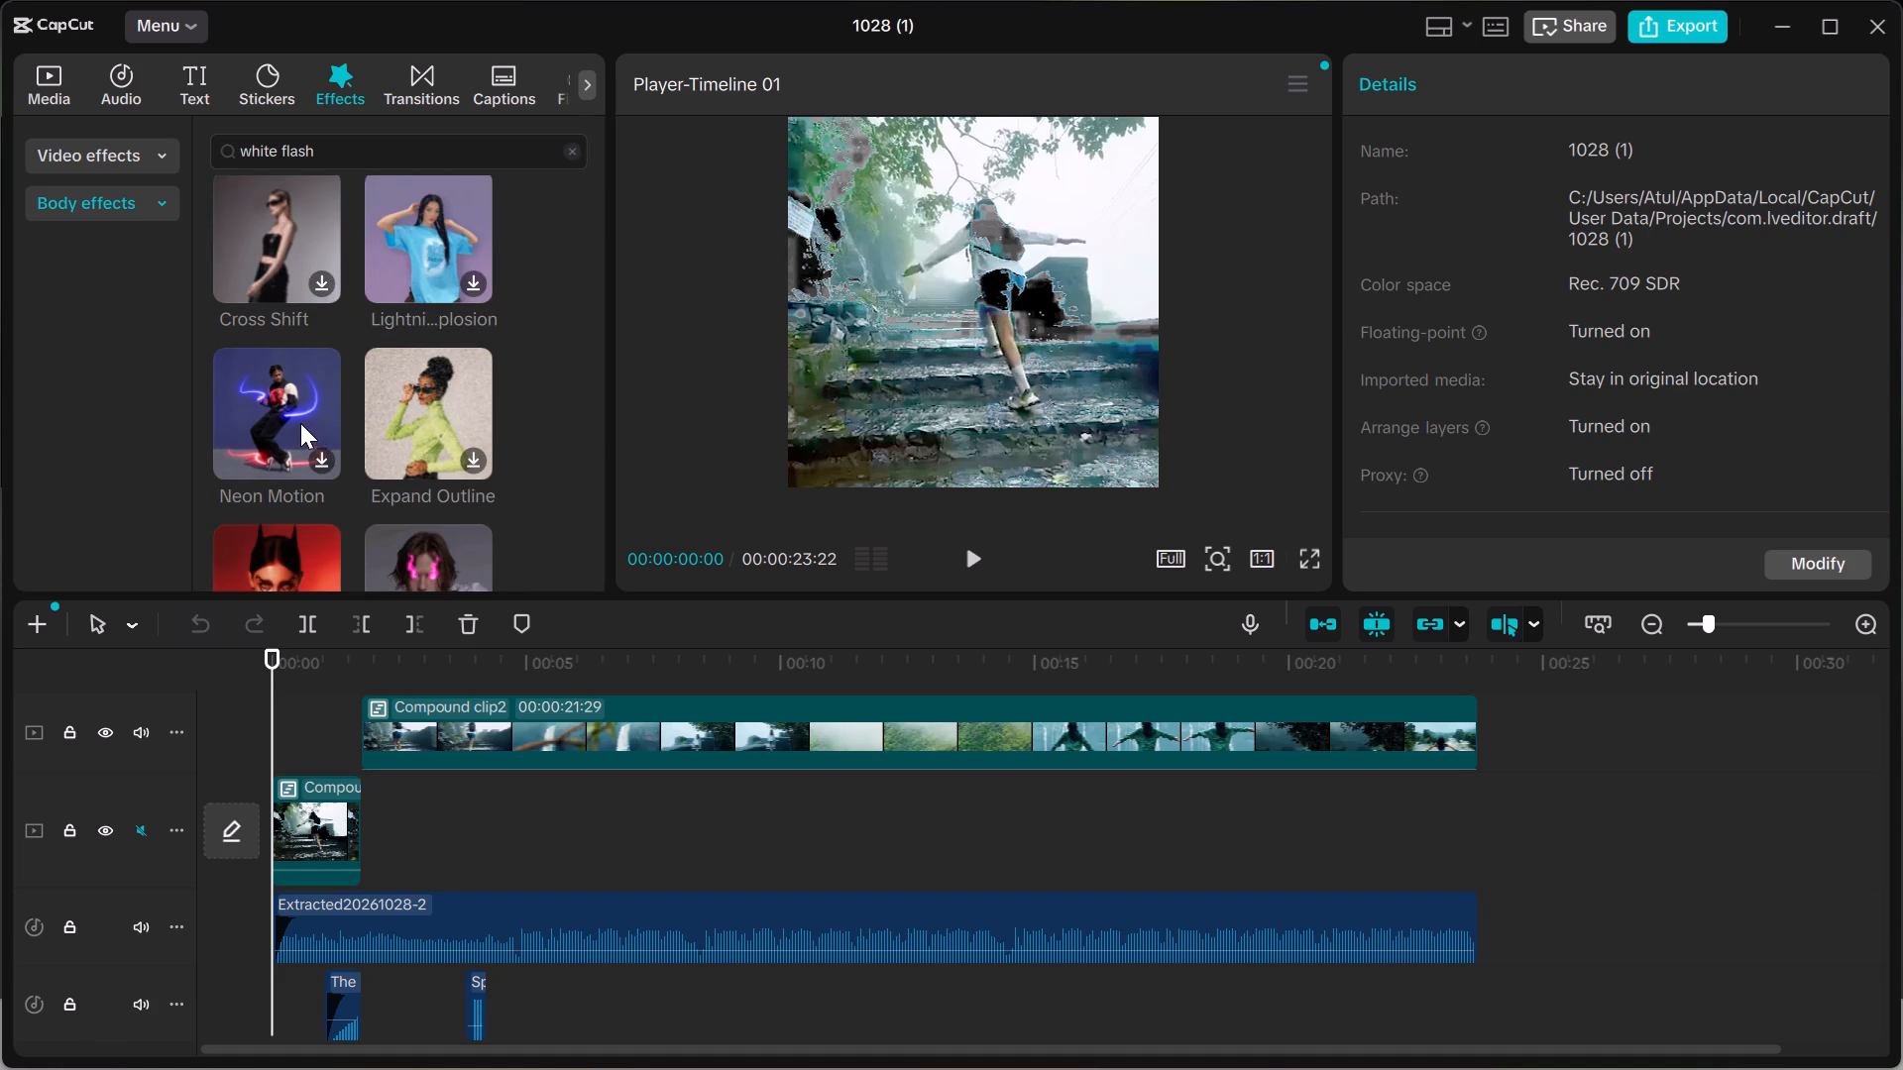
scroll(397, 424, down, 2)
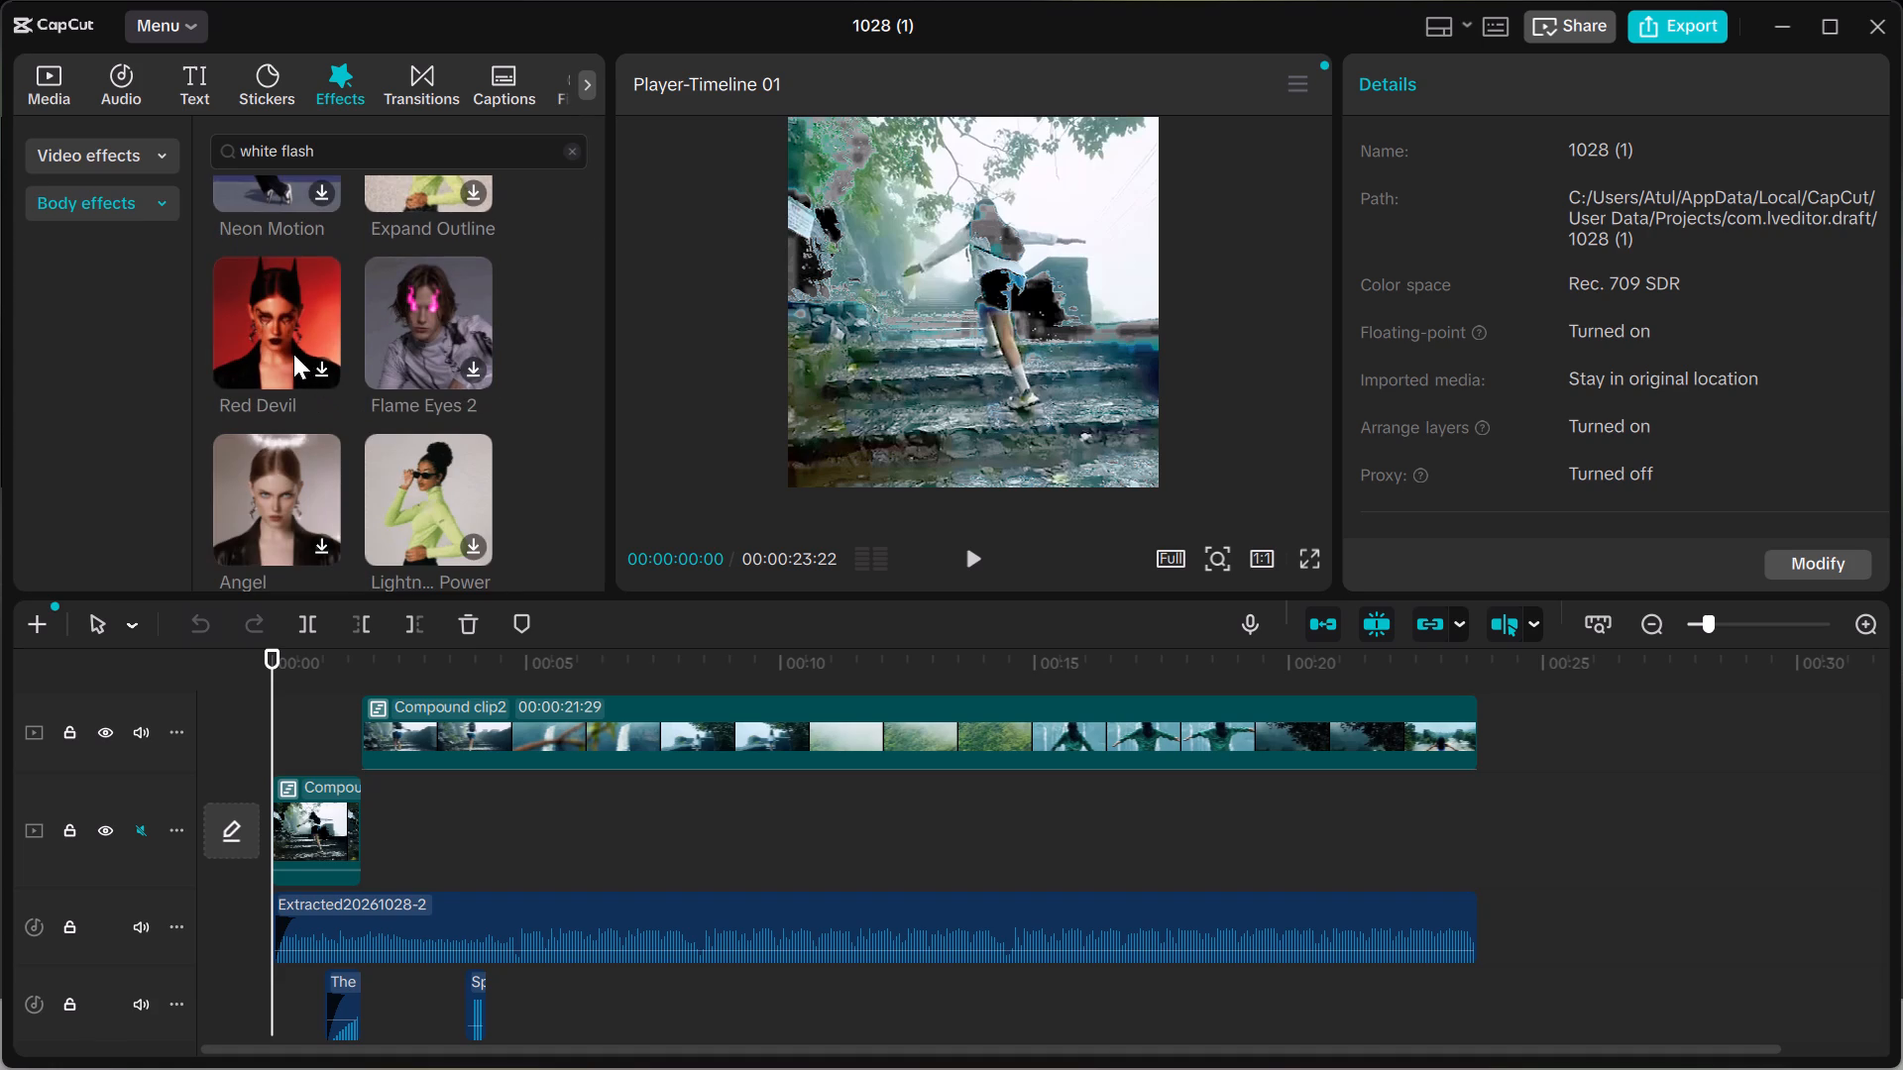
scroll(417, 366, down, 1)
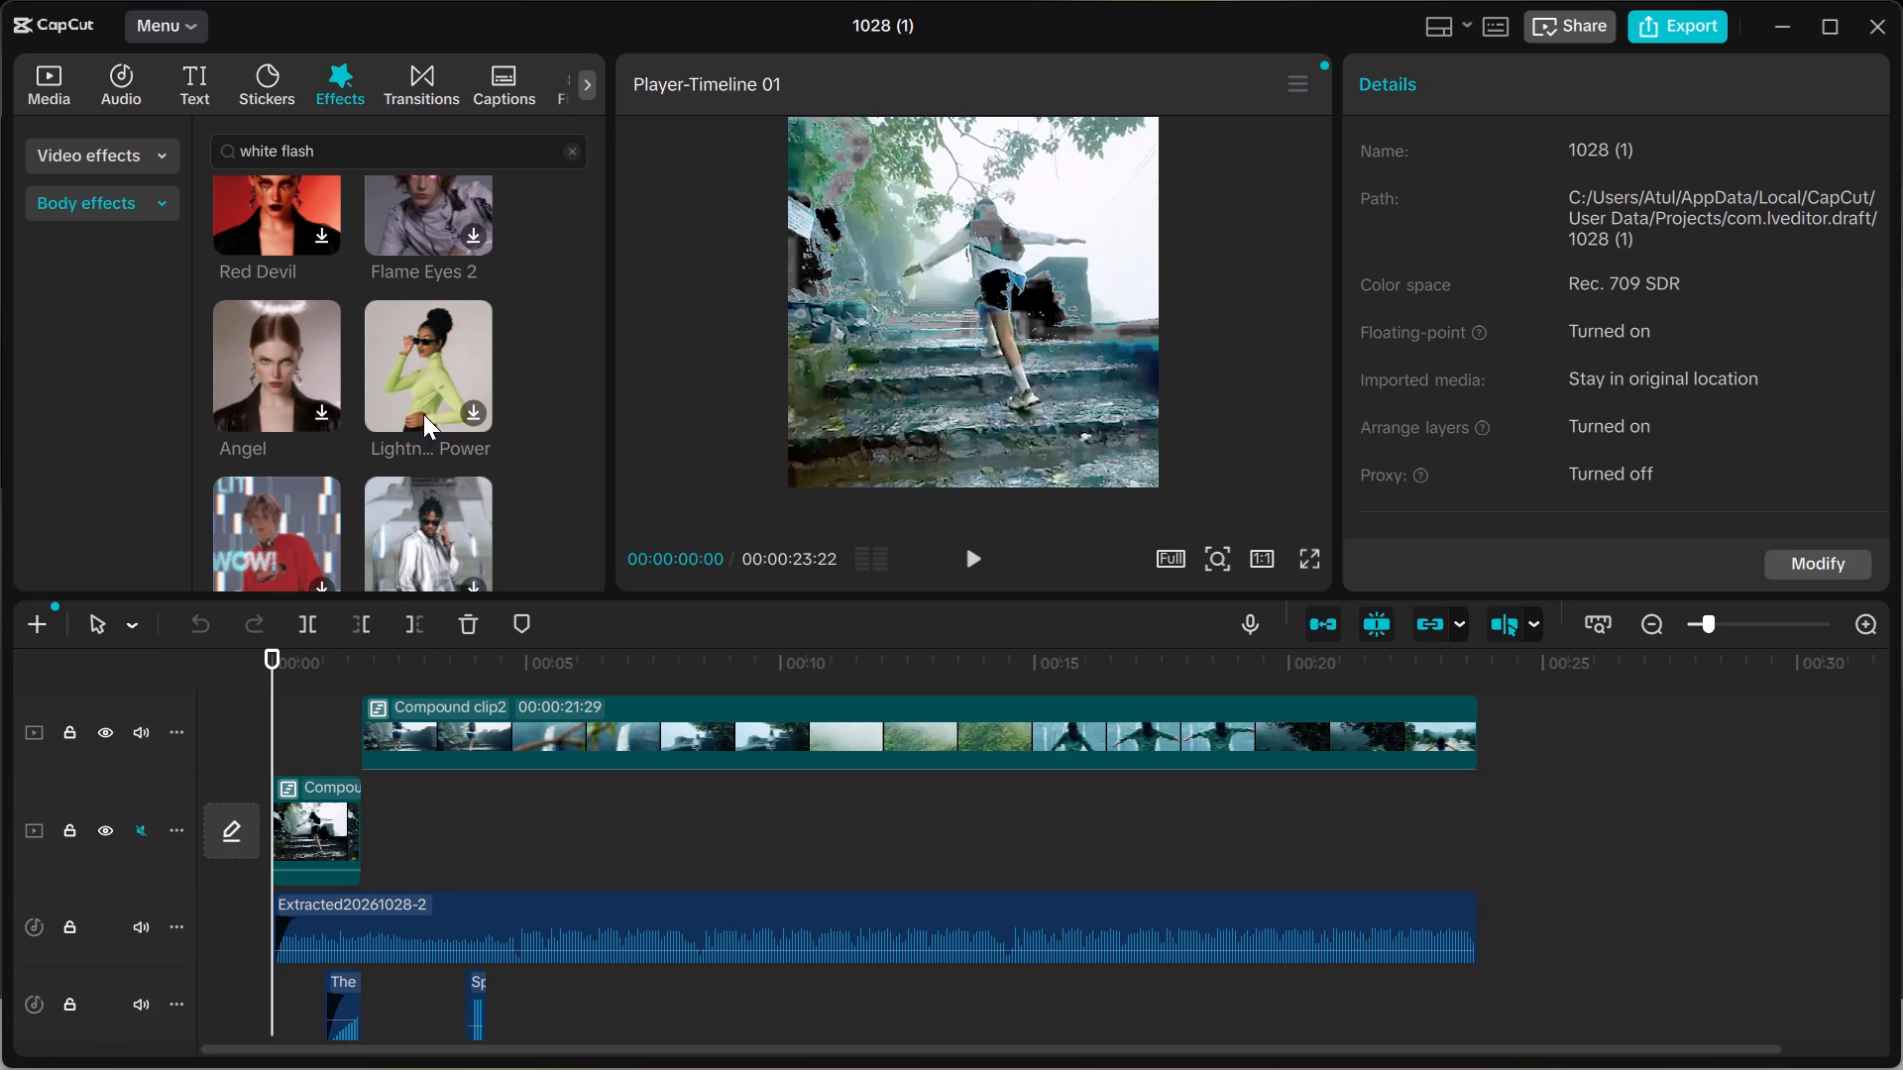
scroll(423, 413, down, 1)
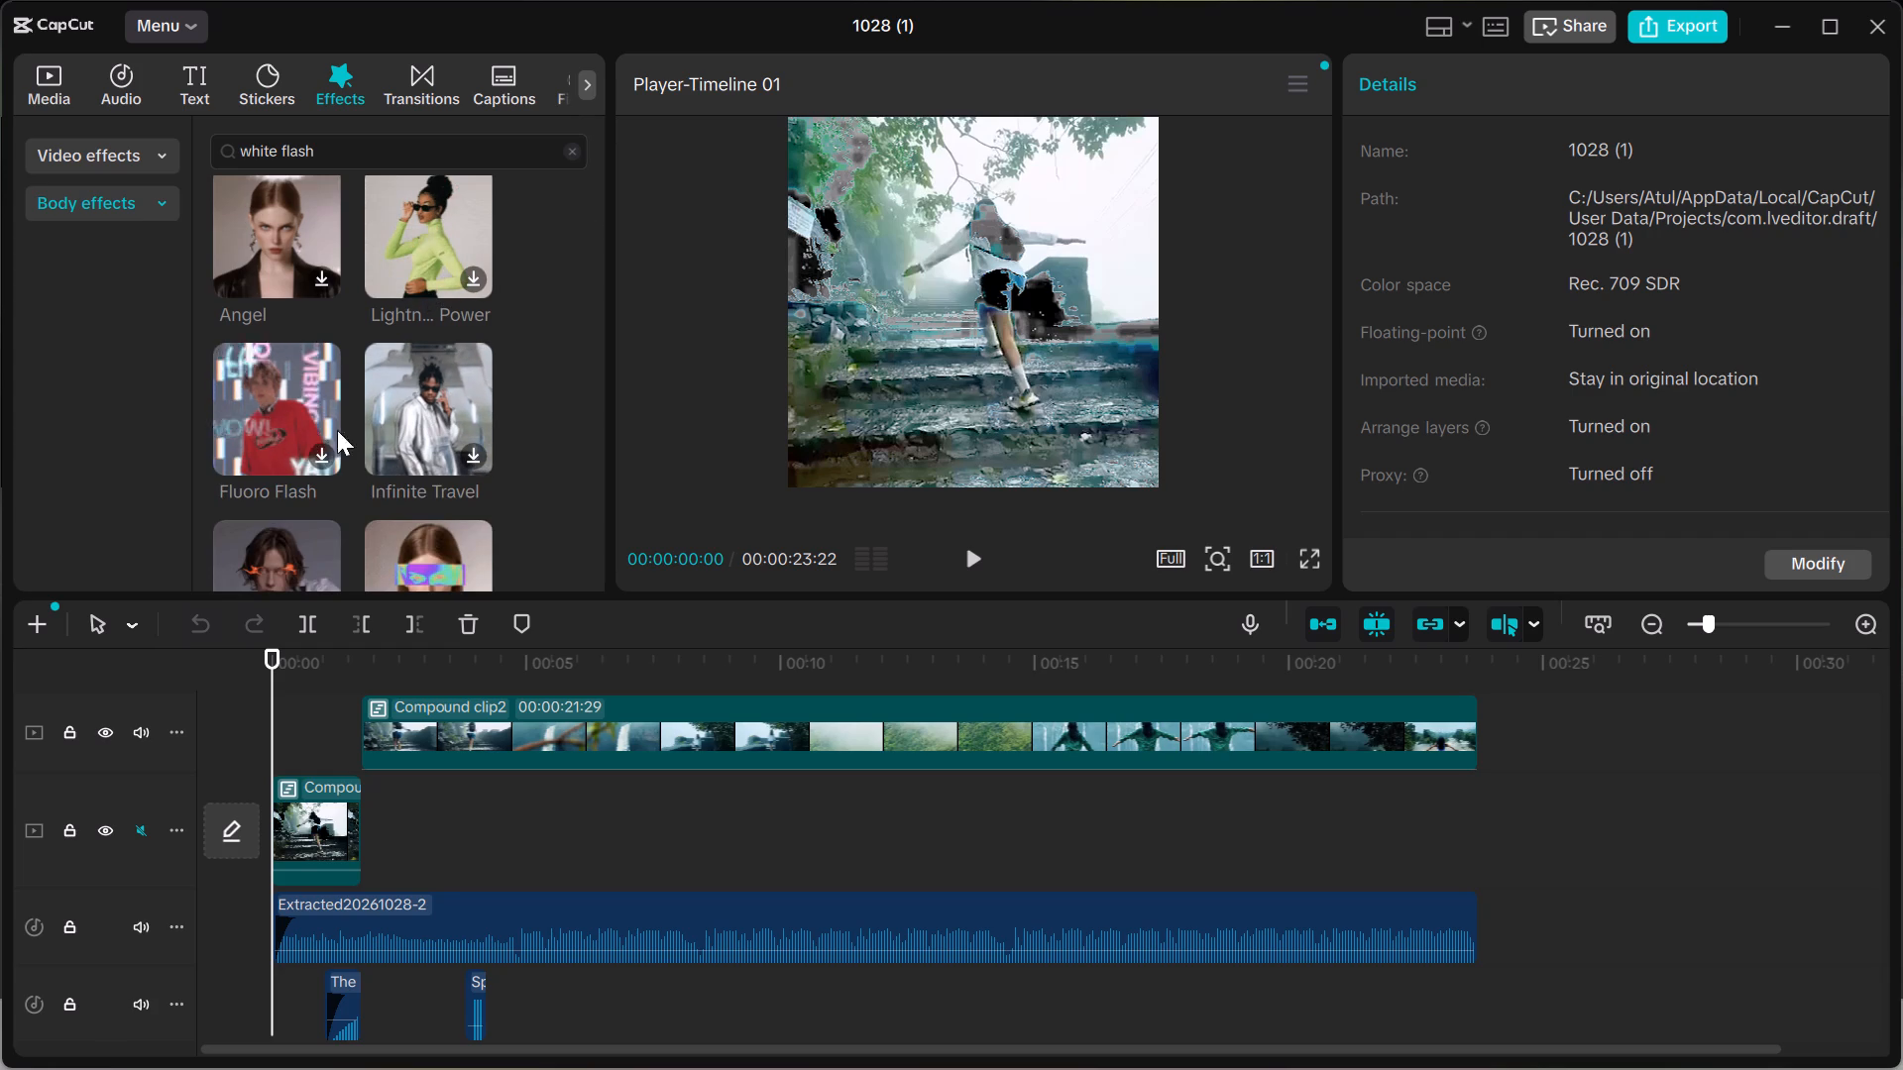
scroll(376, 430, down, 2)
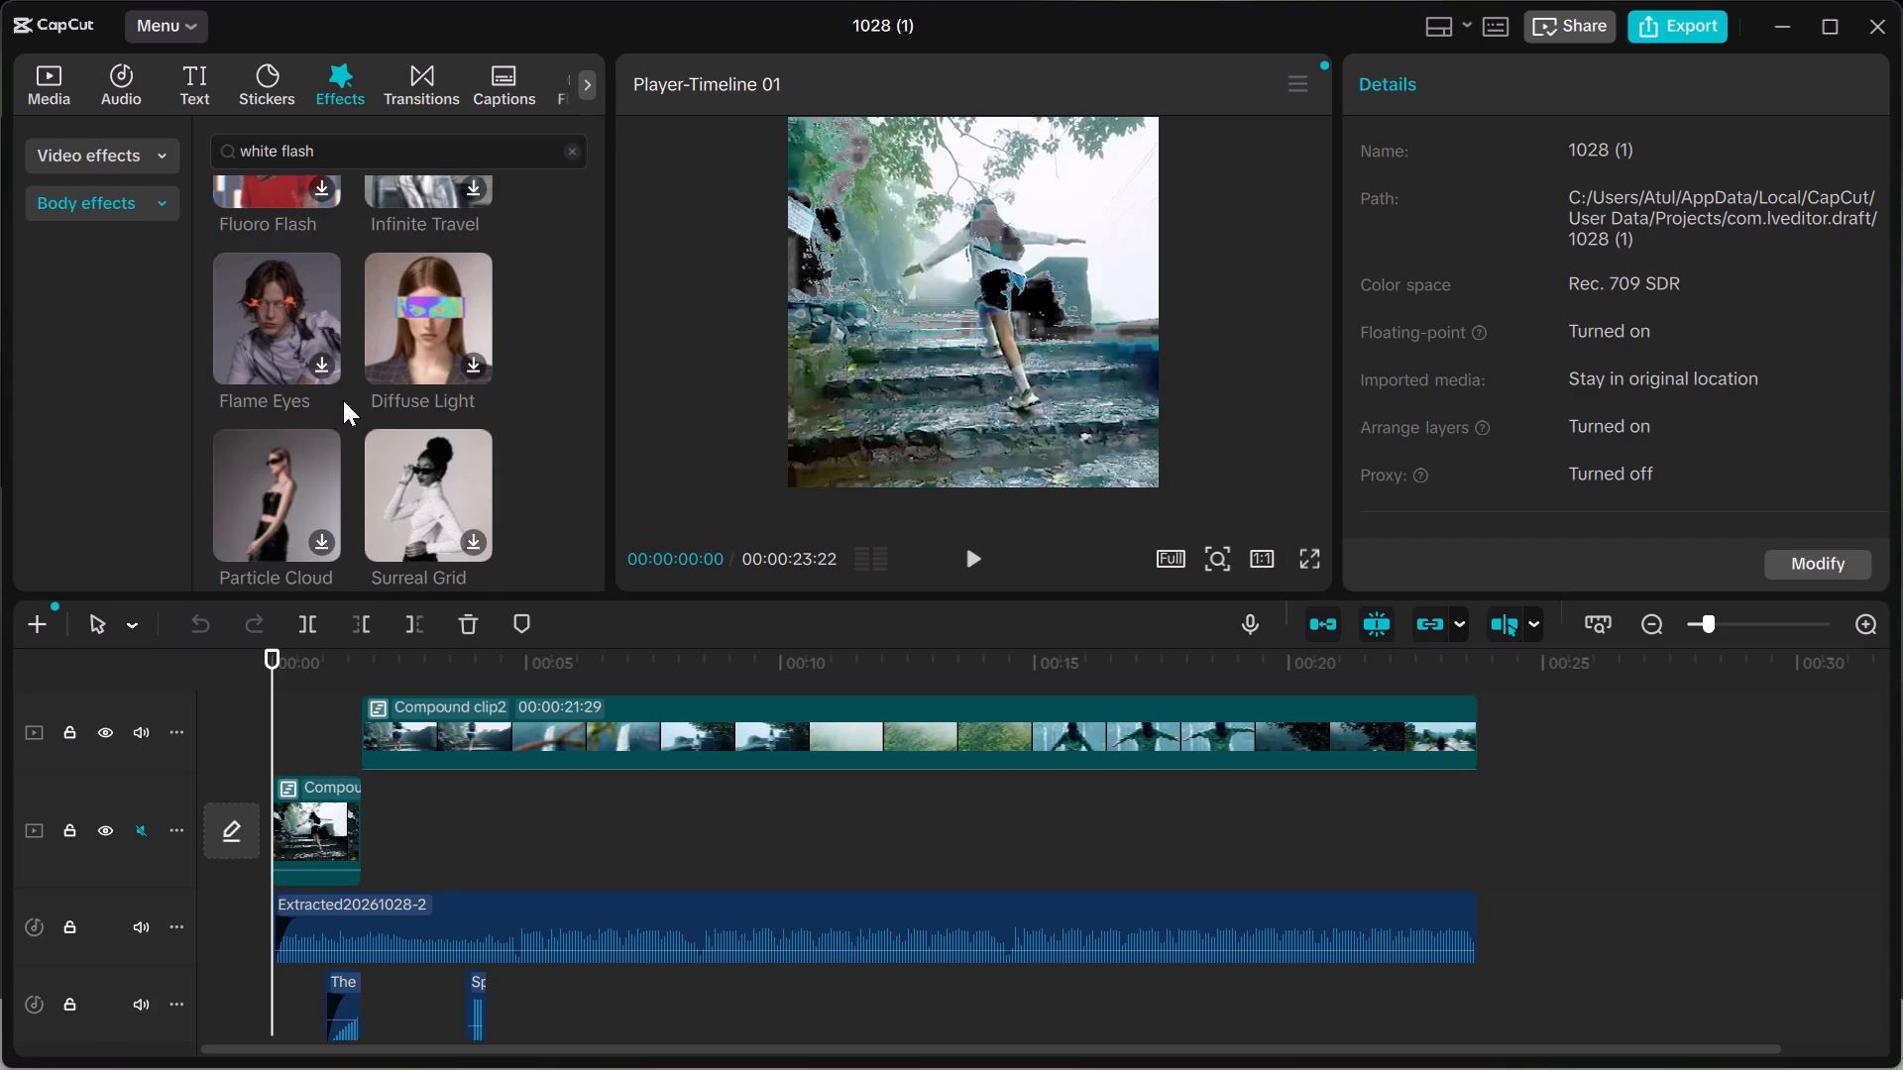
scroll(343, 400, down, 7)
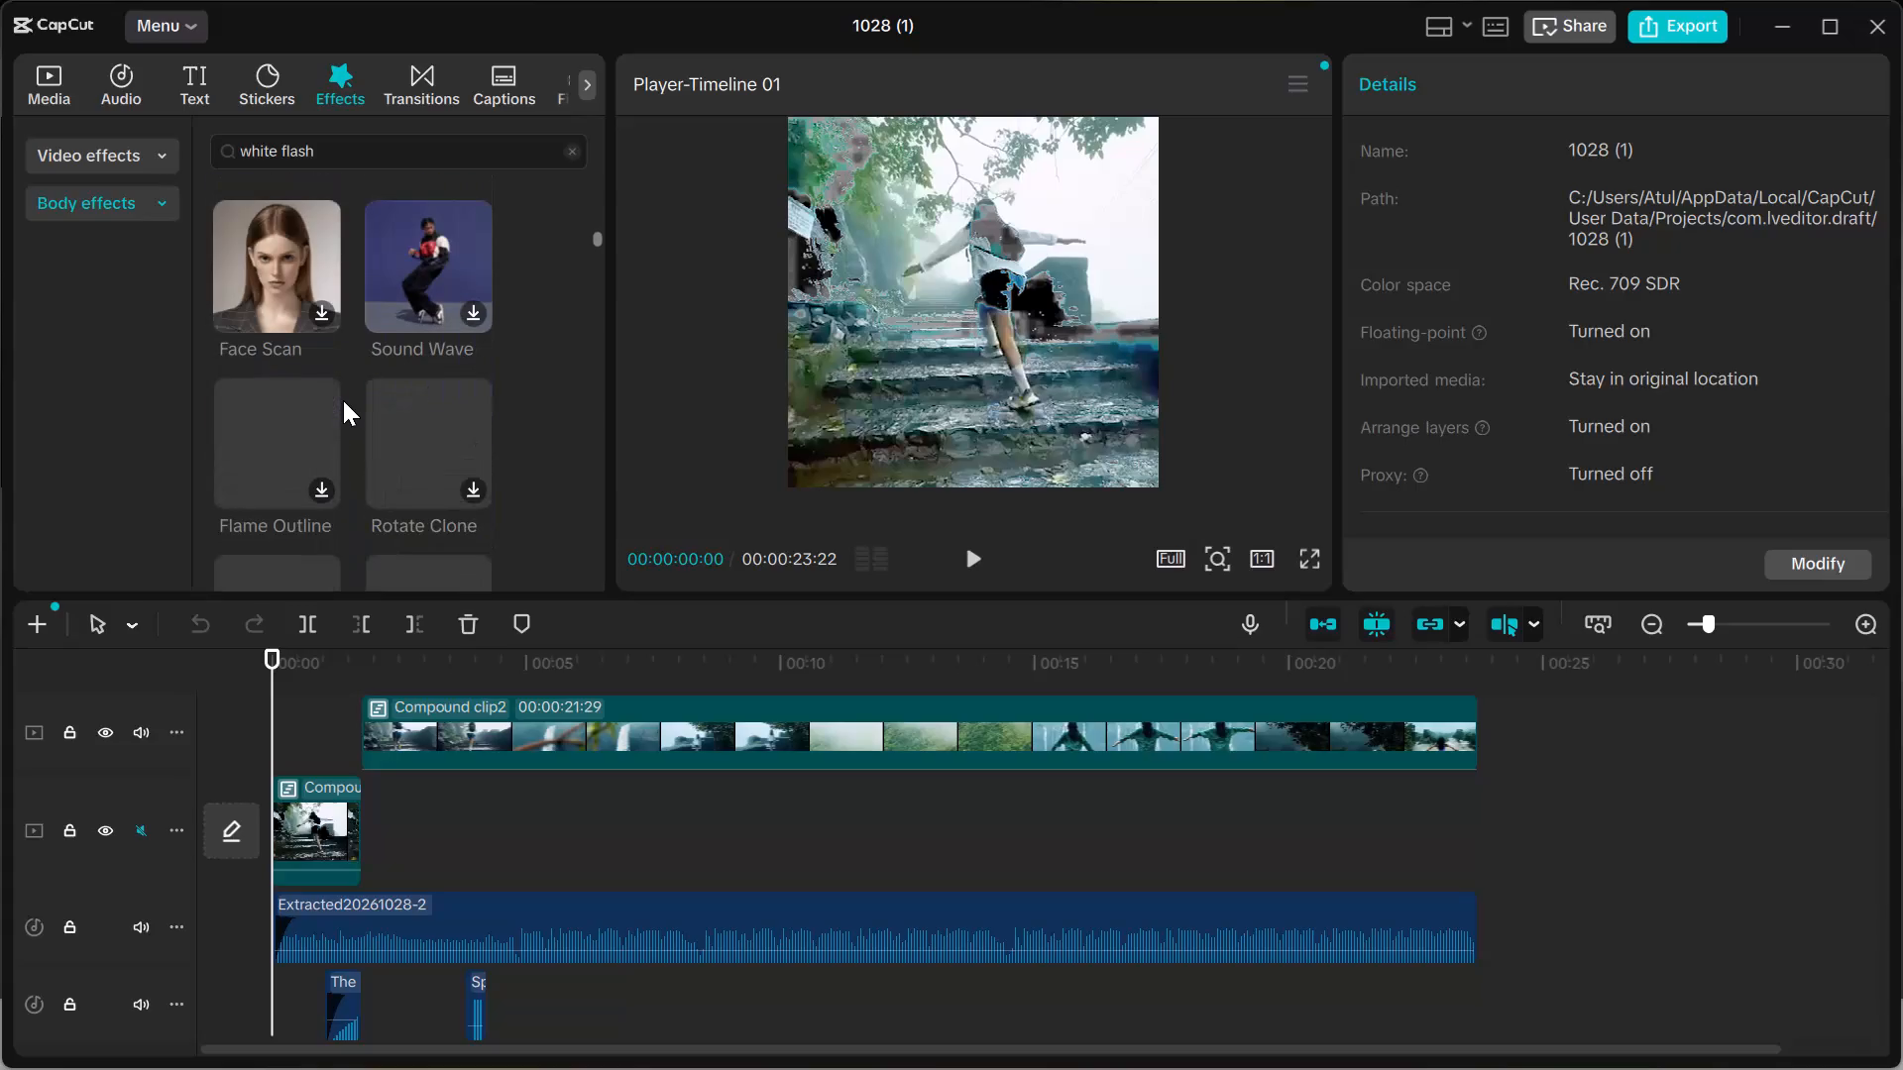
scroll(343, 400, down, 3)
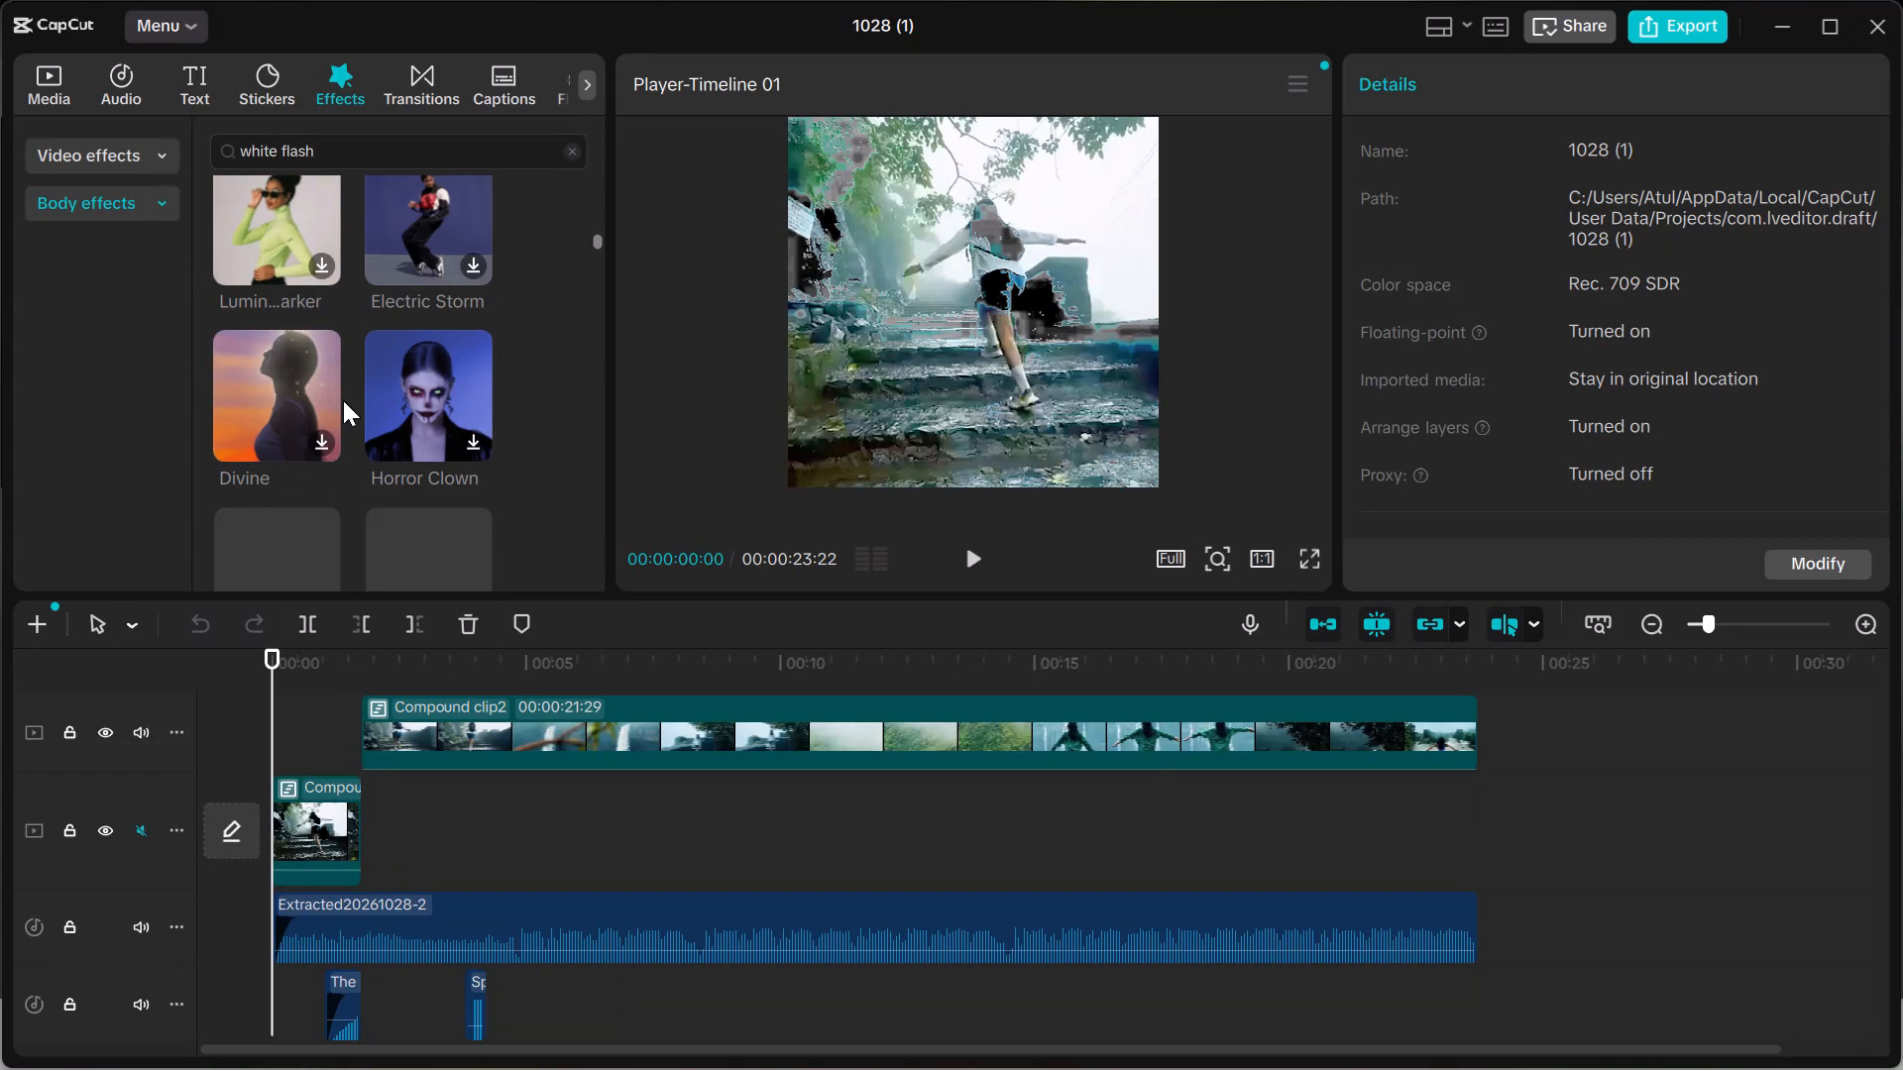
scroll(295, 397, down, 2)
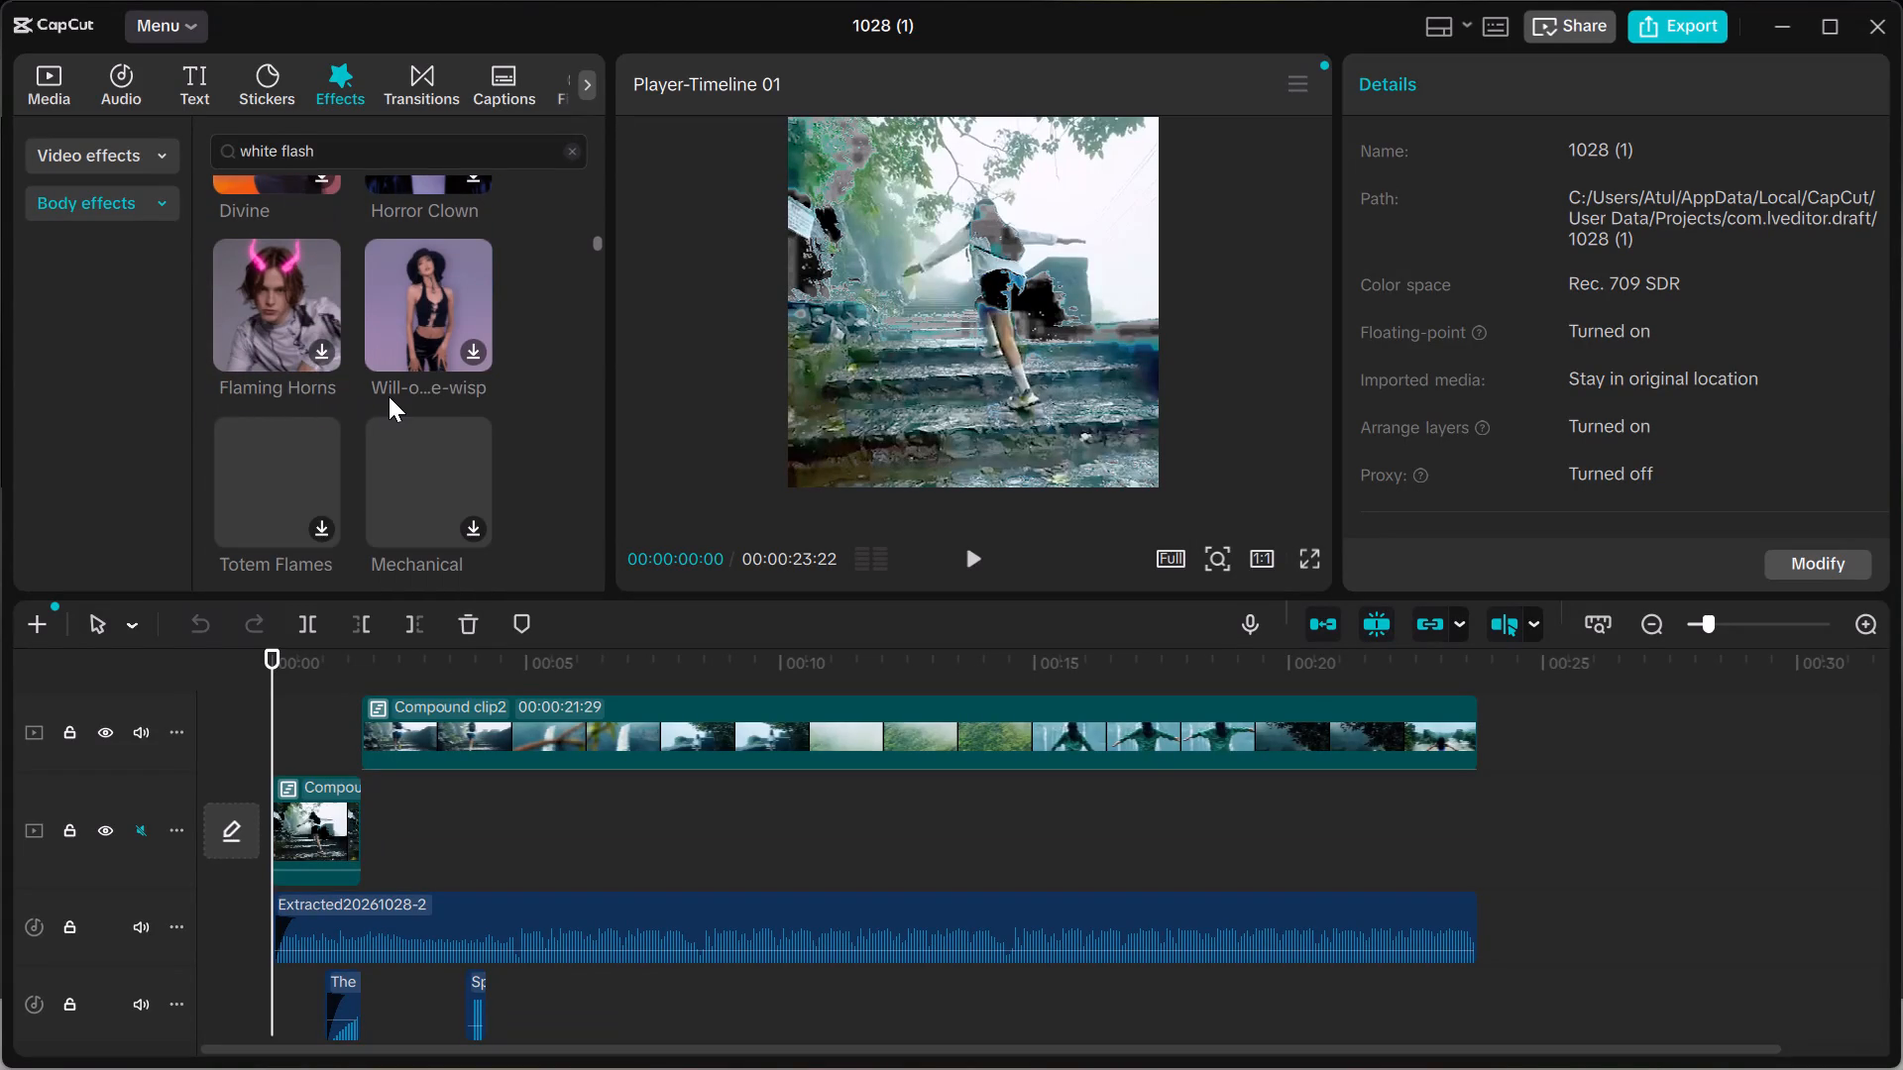
scroll(389, 396, down, 3)
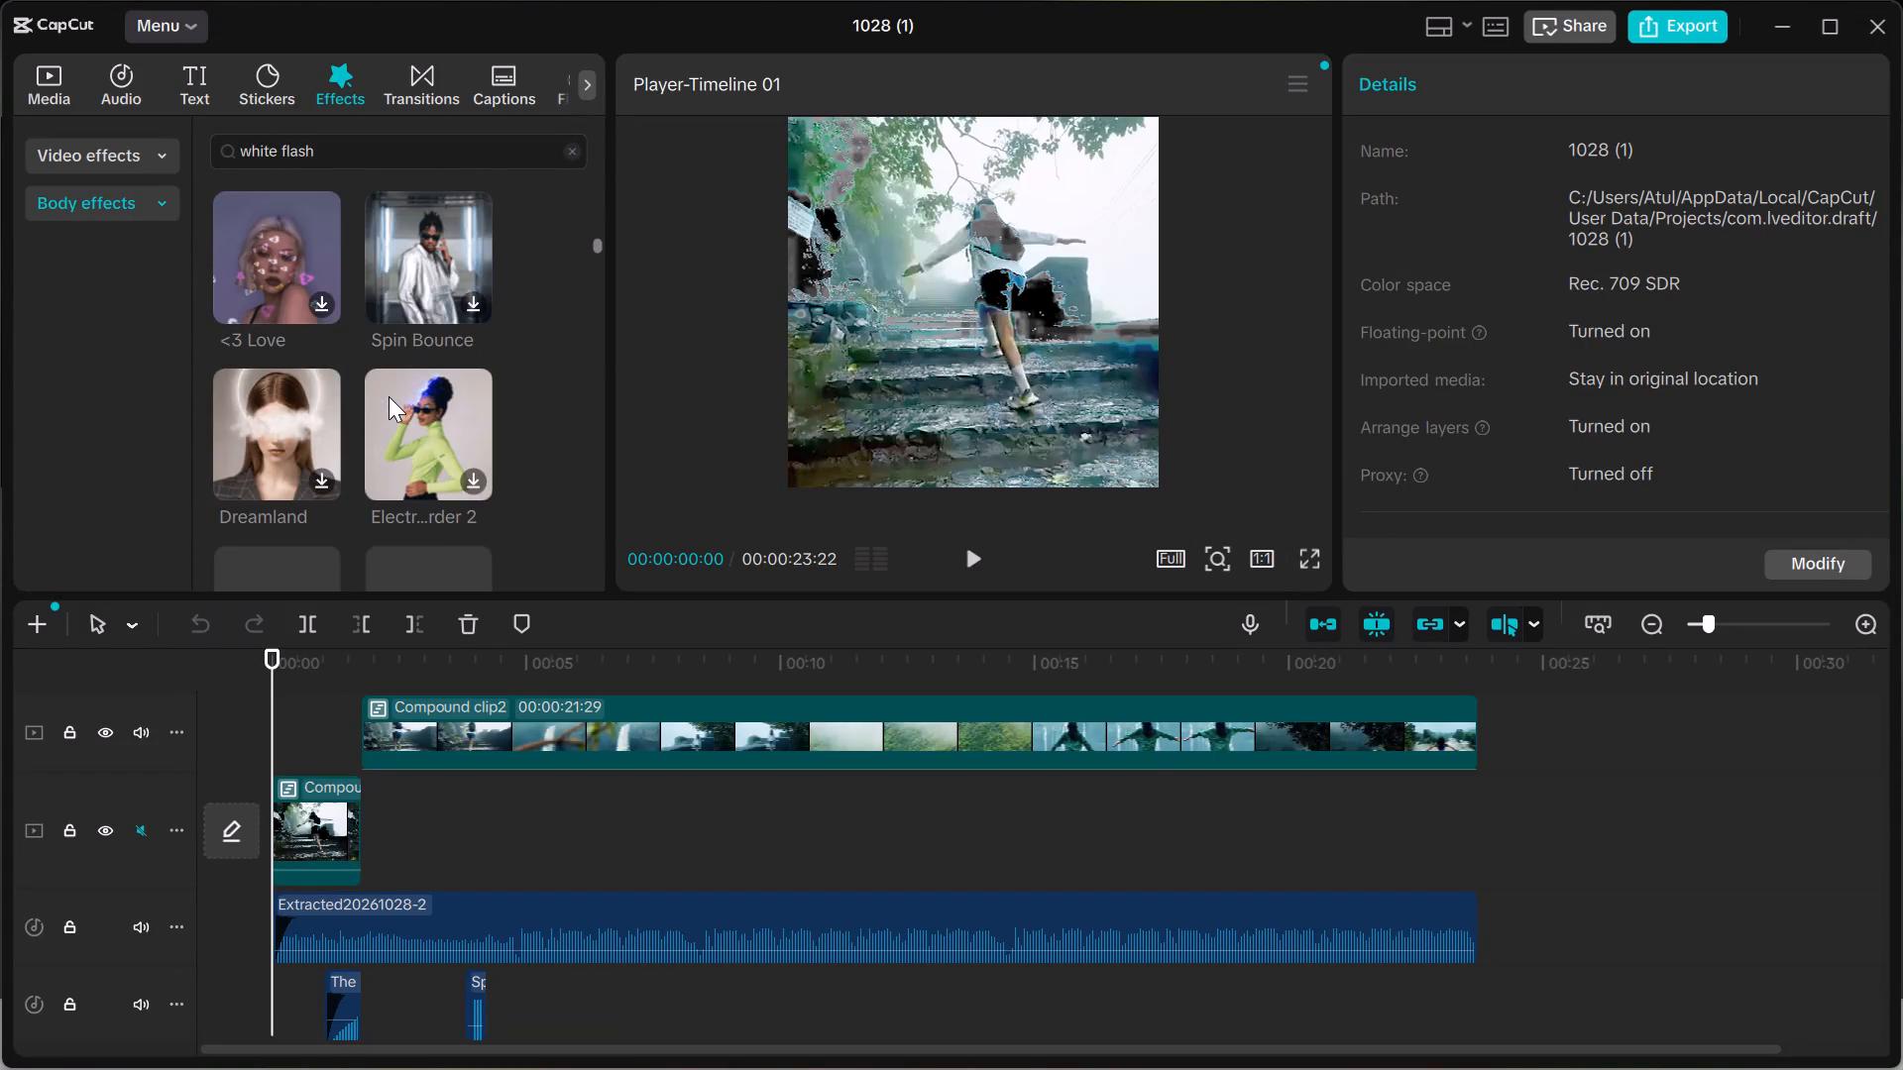
scroll(389, 396, down, 1)
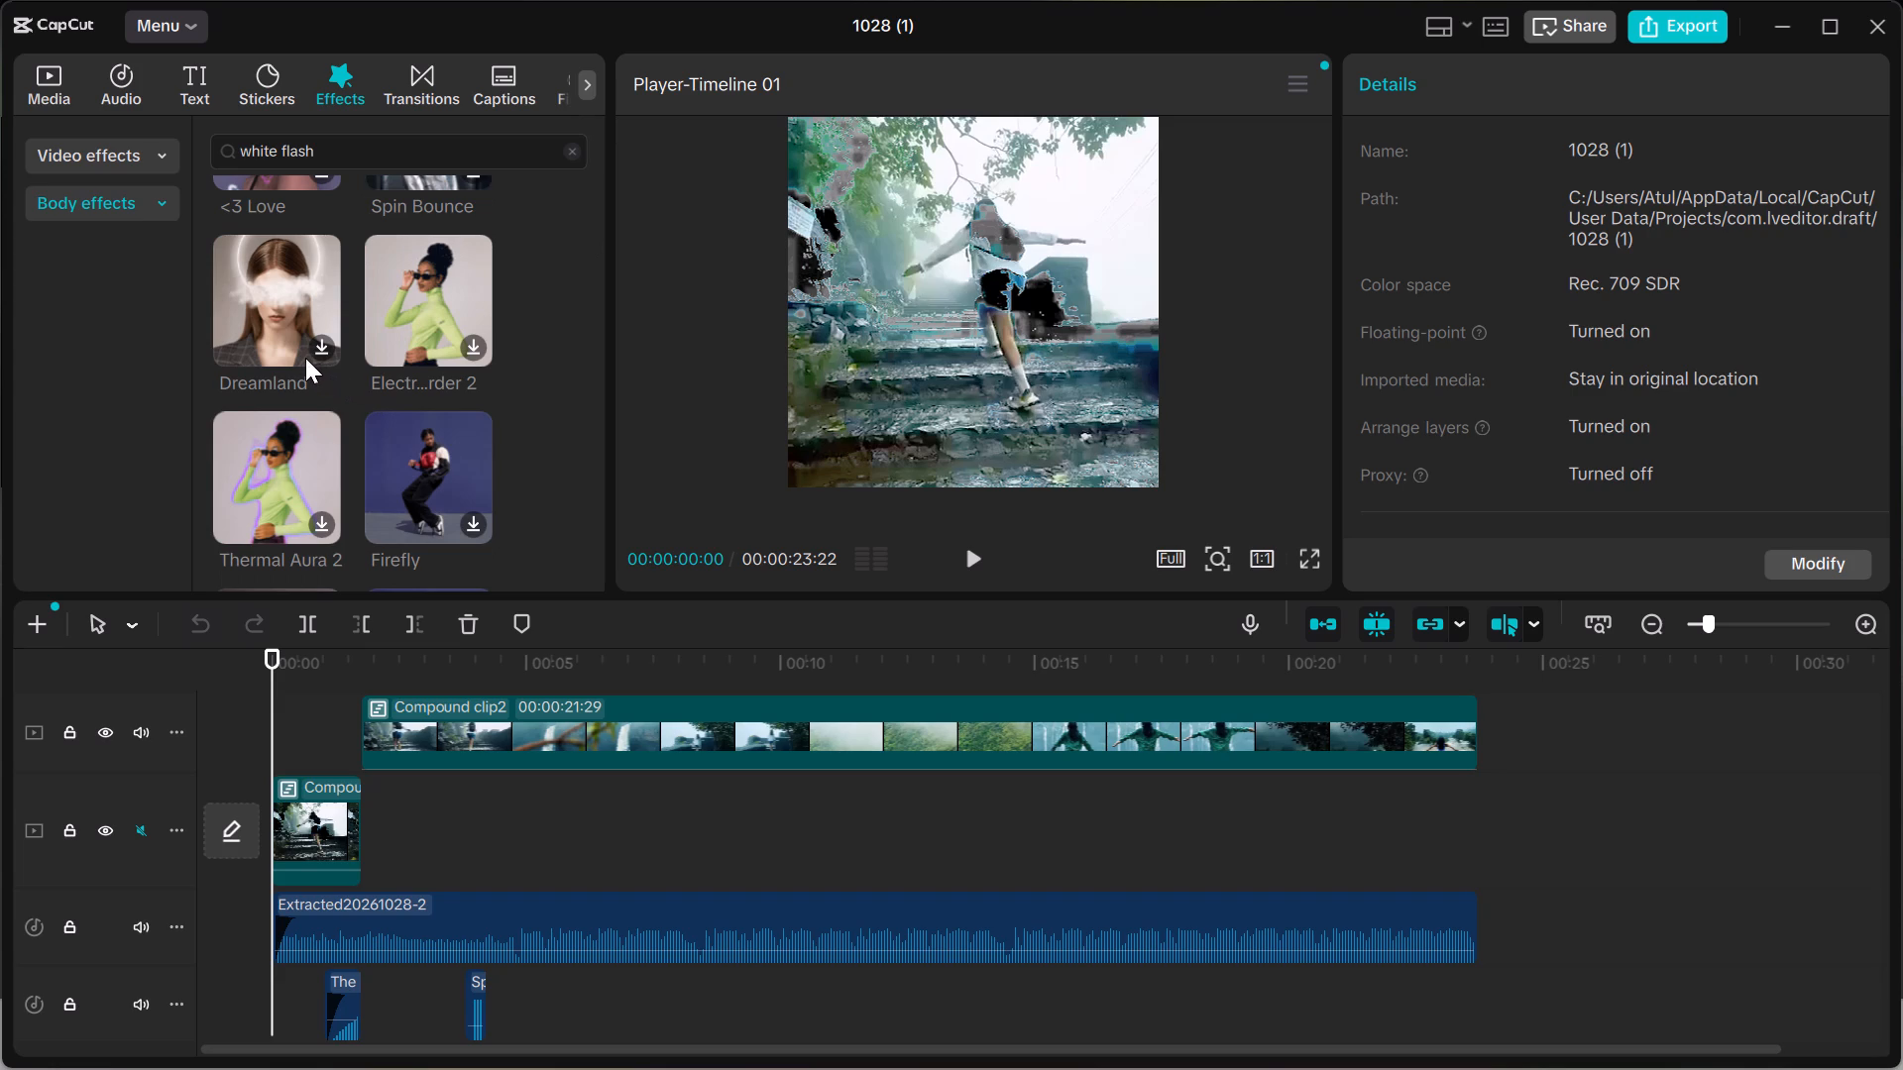
scroll(305, 358, down, 3)
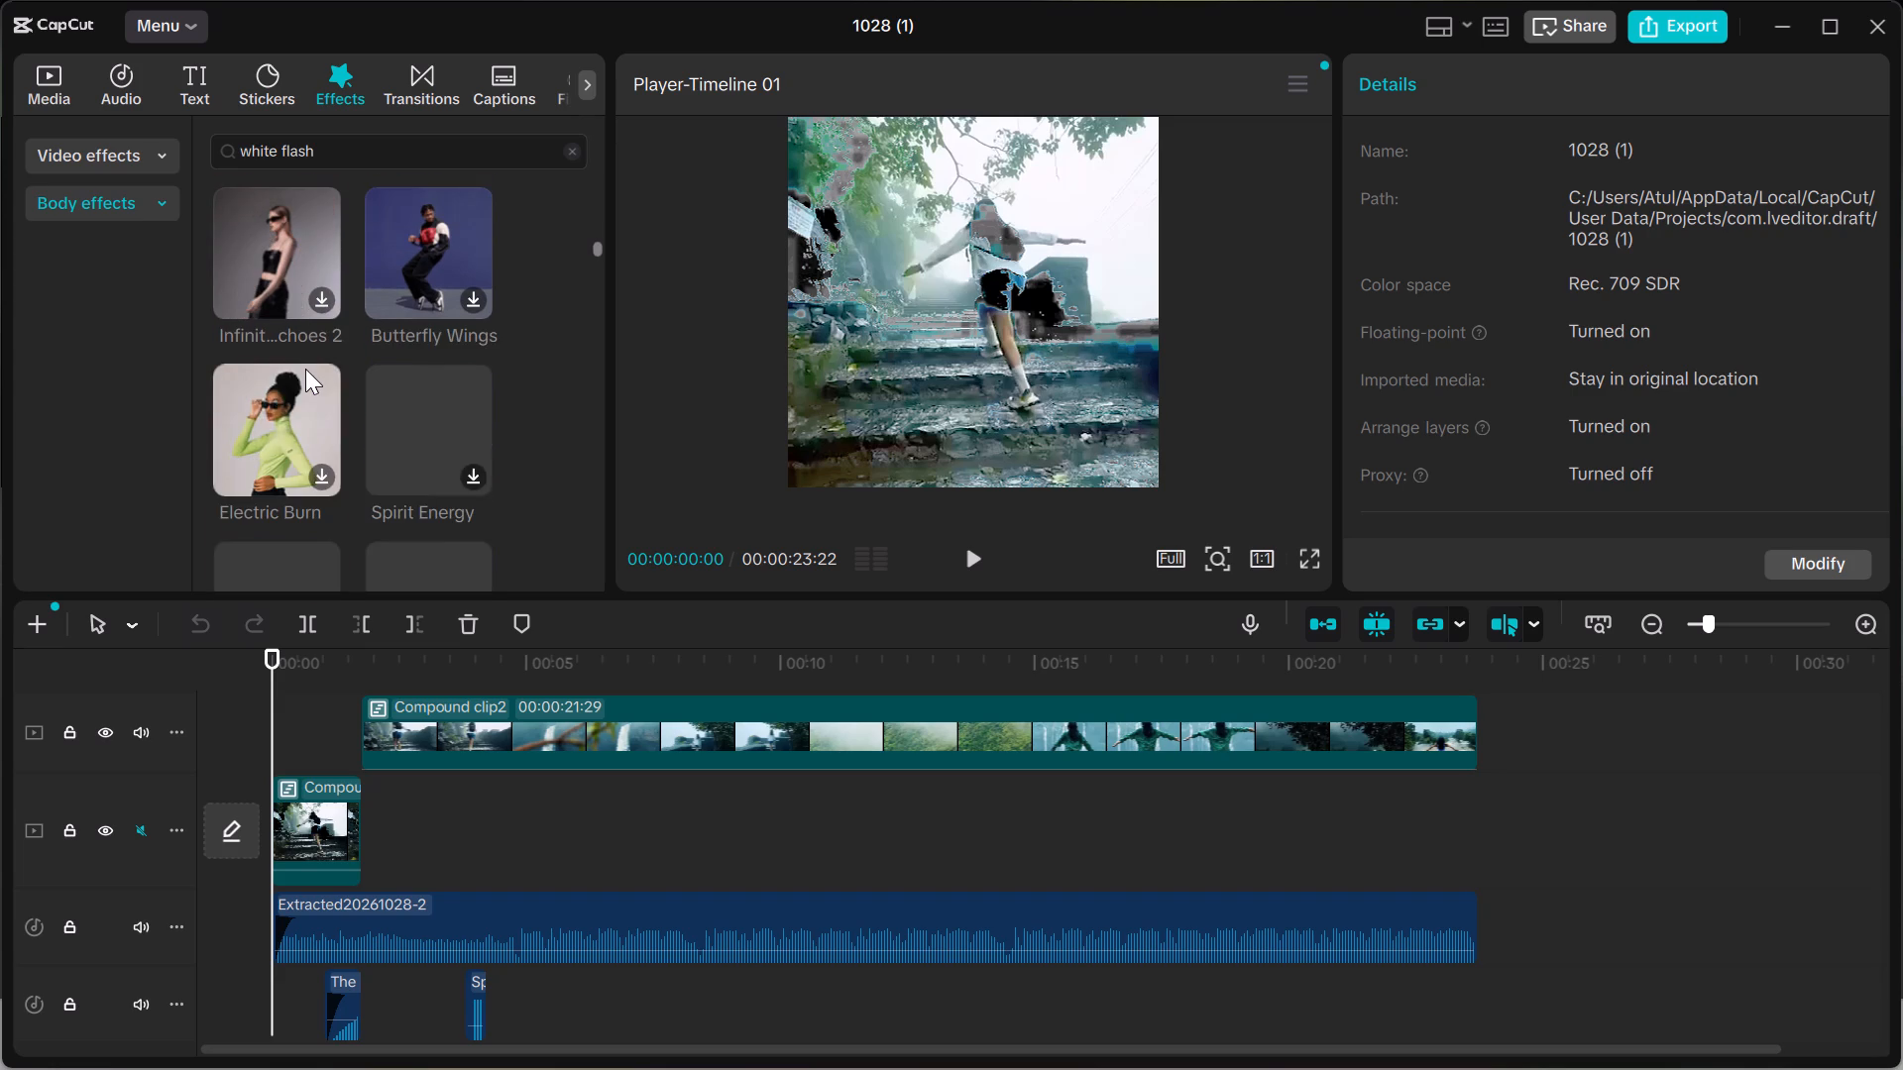
scroll(307, 370, down, 2)
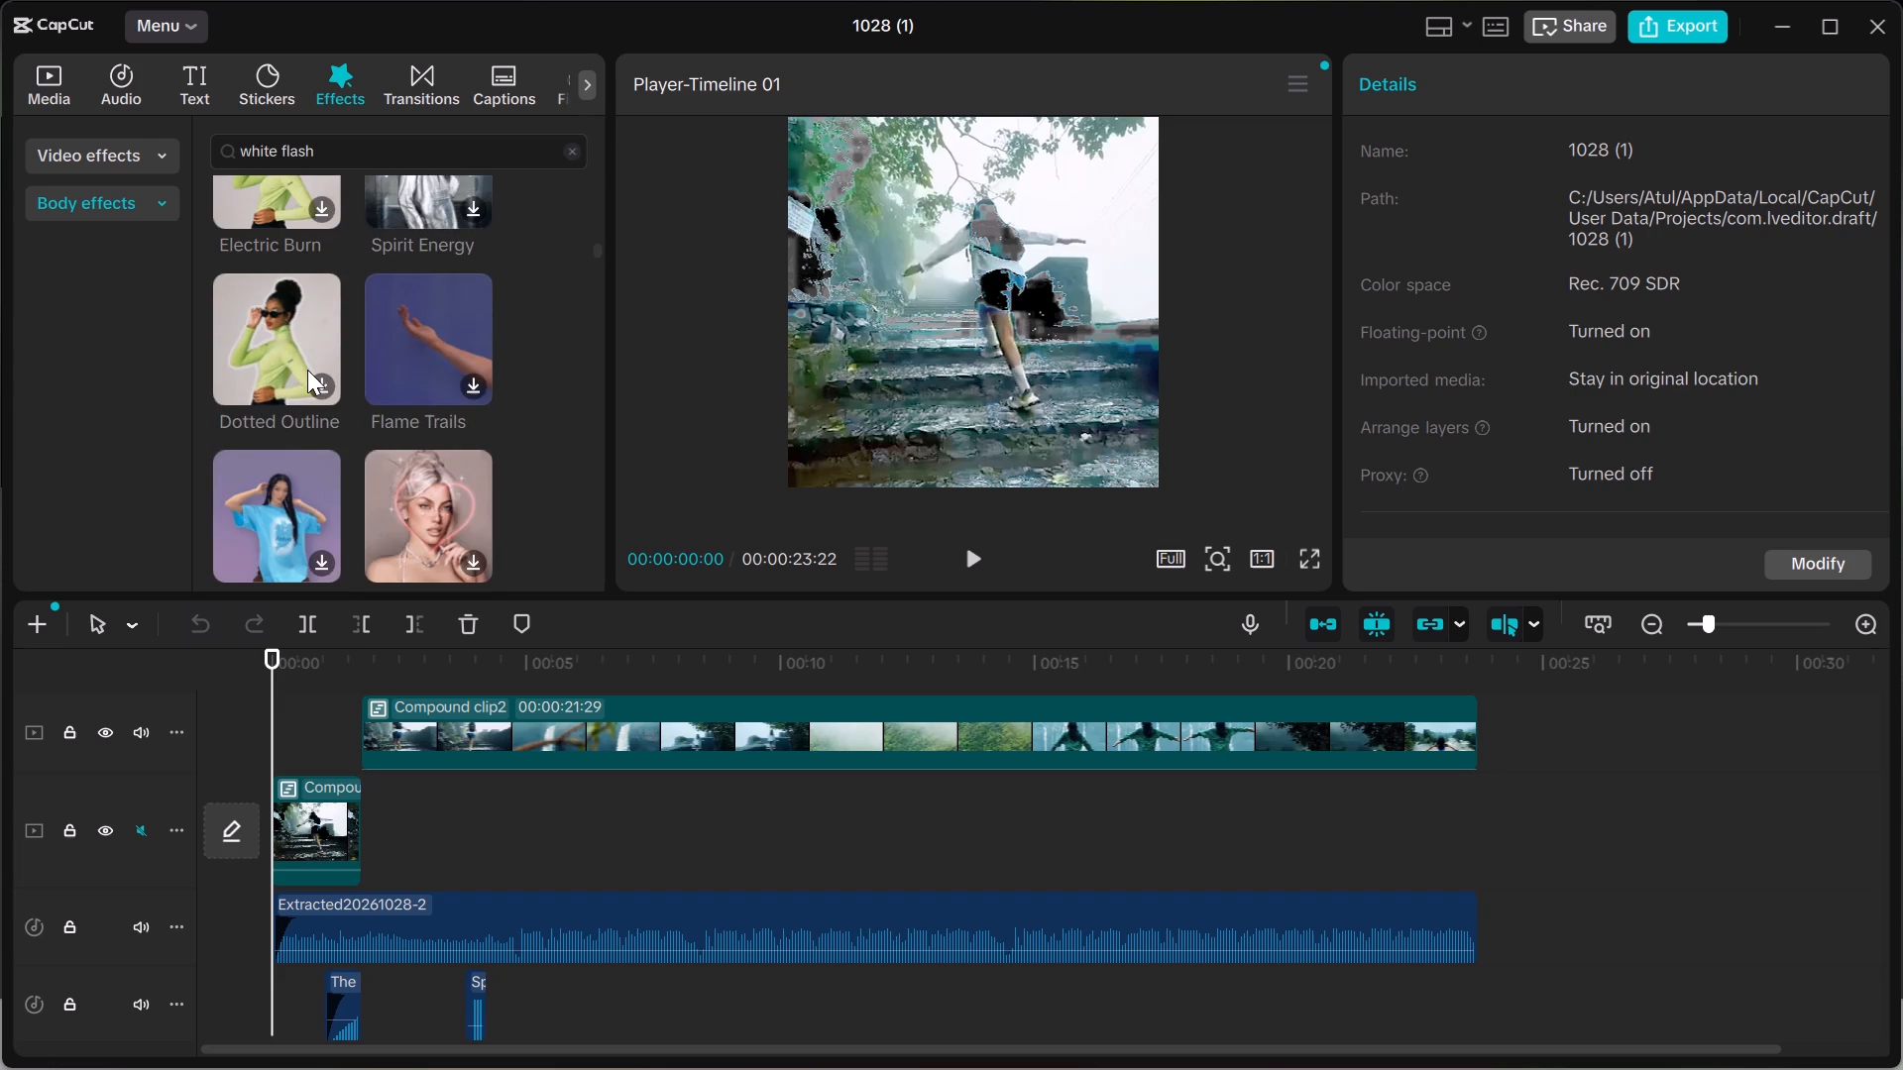
scroll(307, 370, down, 3)
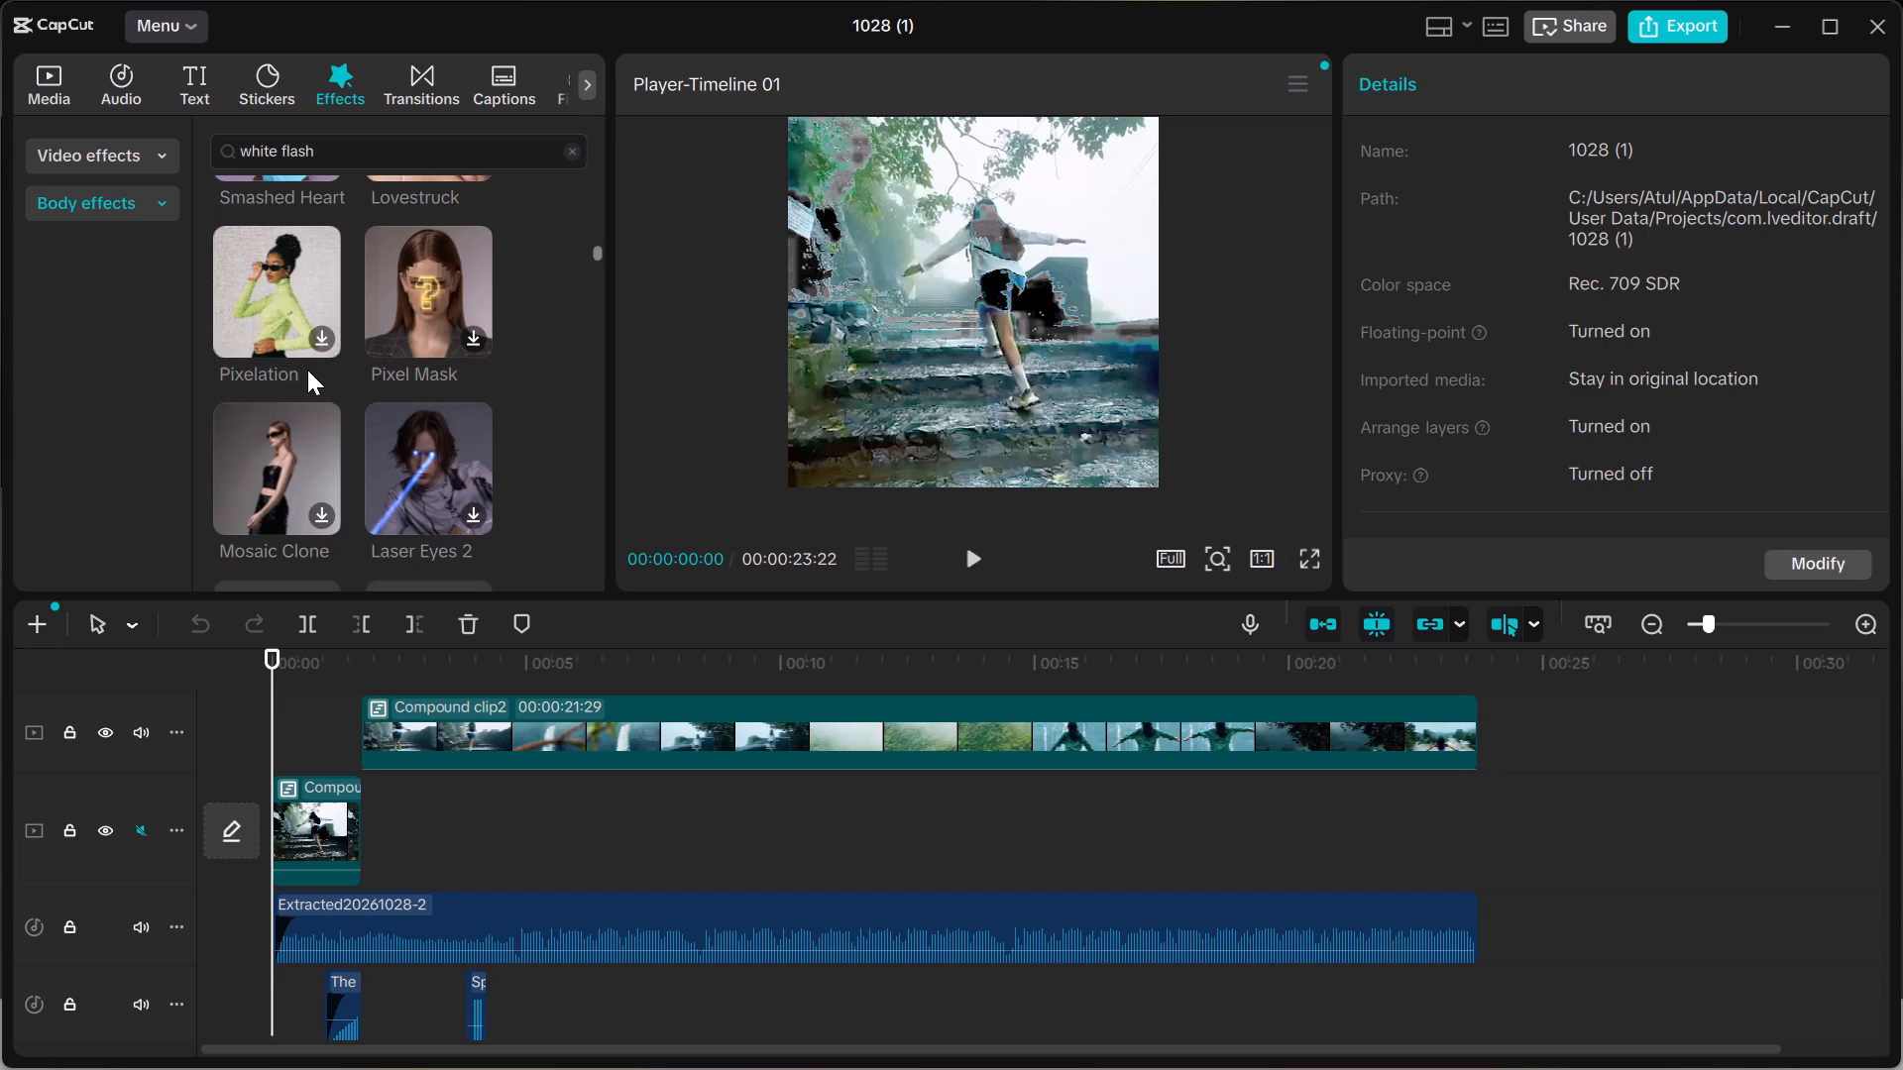
scroll(432, 369, down, 1)
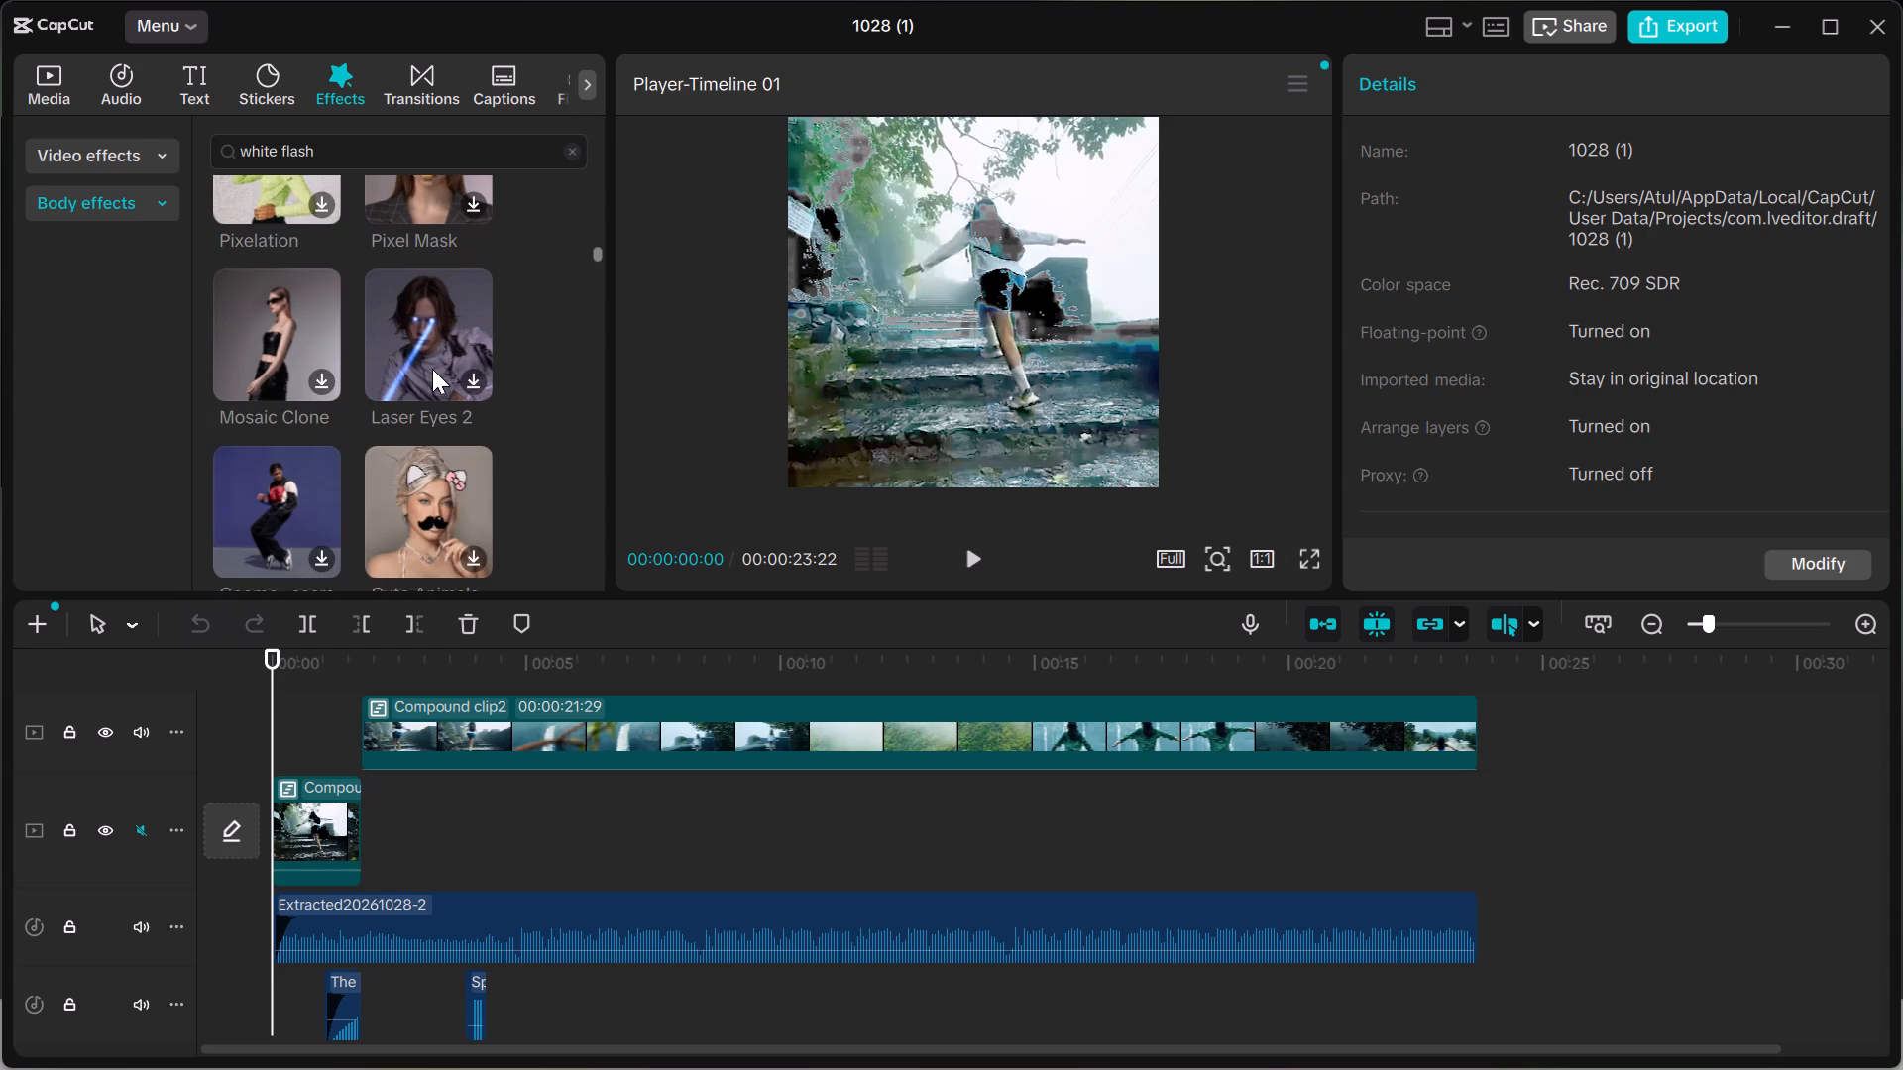
scroll(418, 368, down, 3)
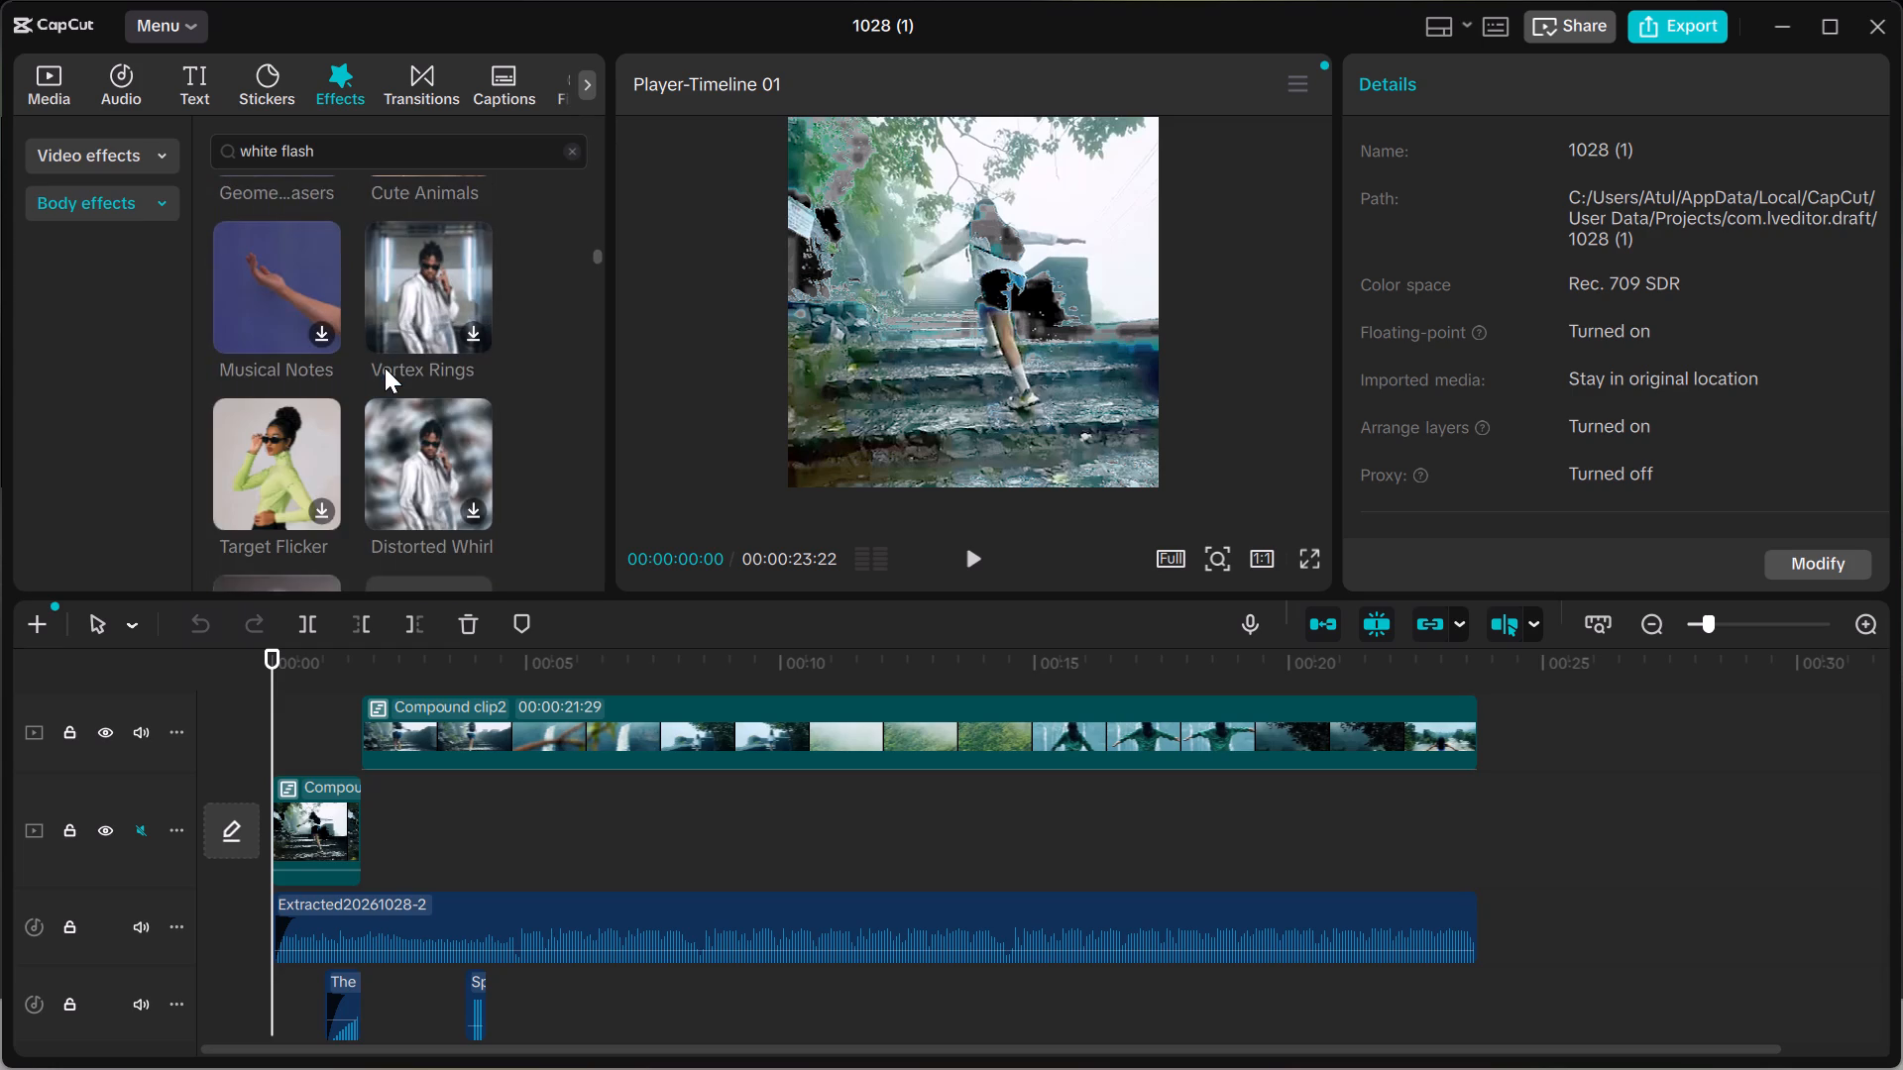
scroll(385, 368, down, 2)
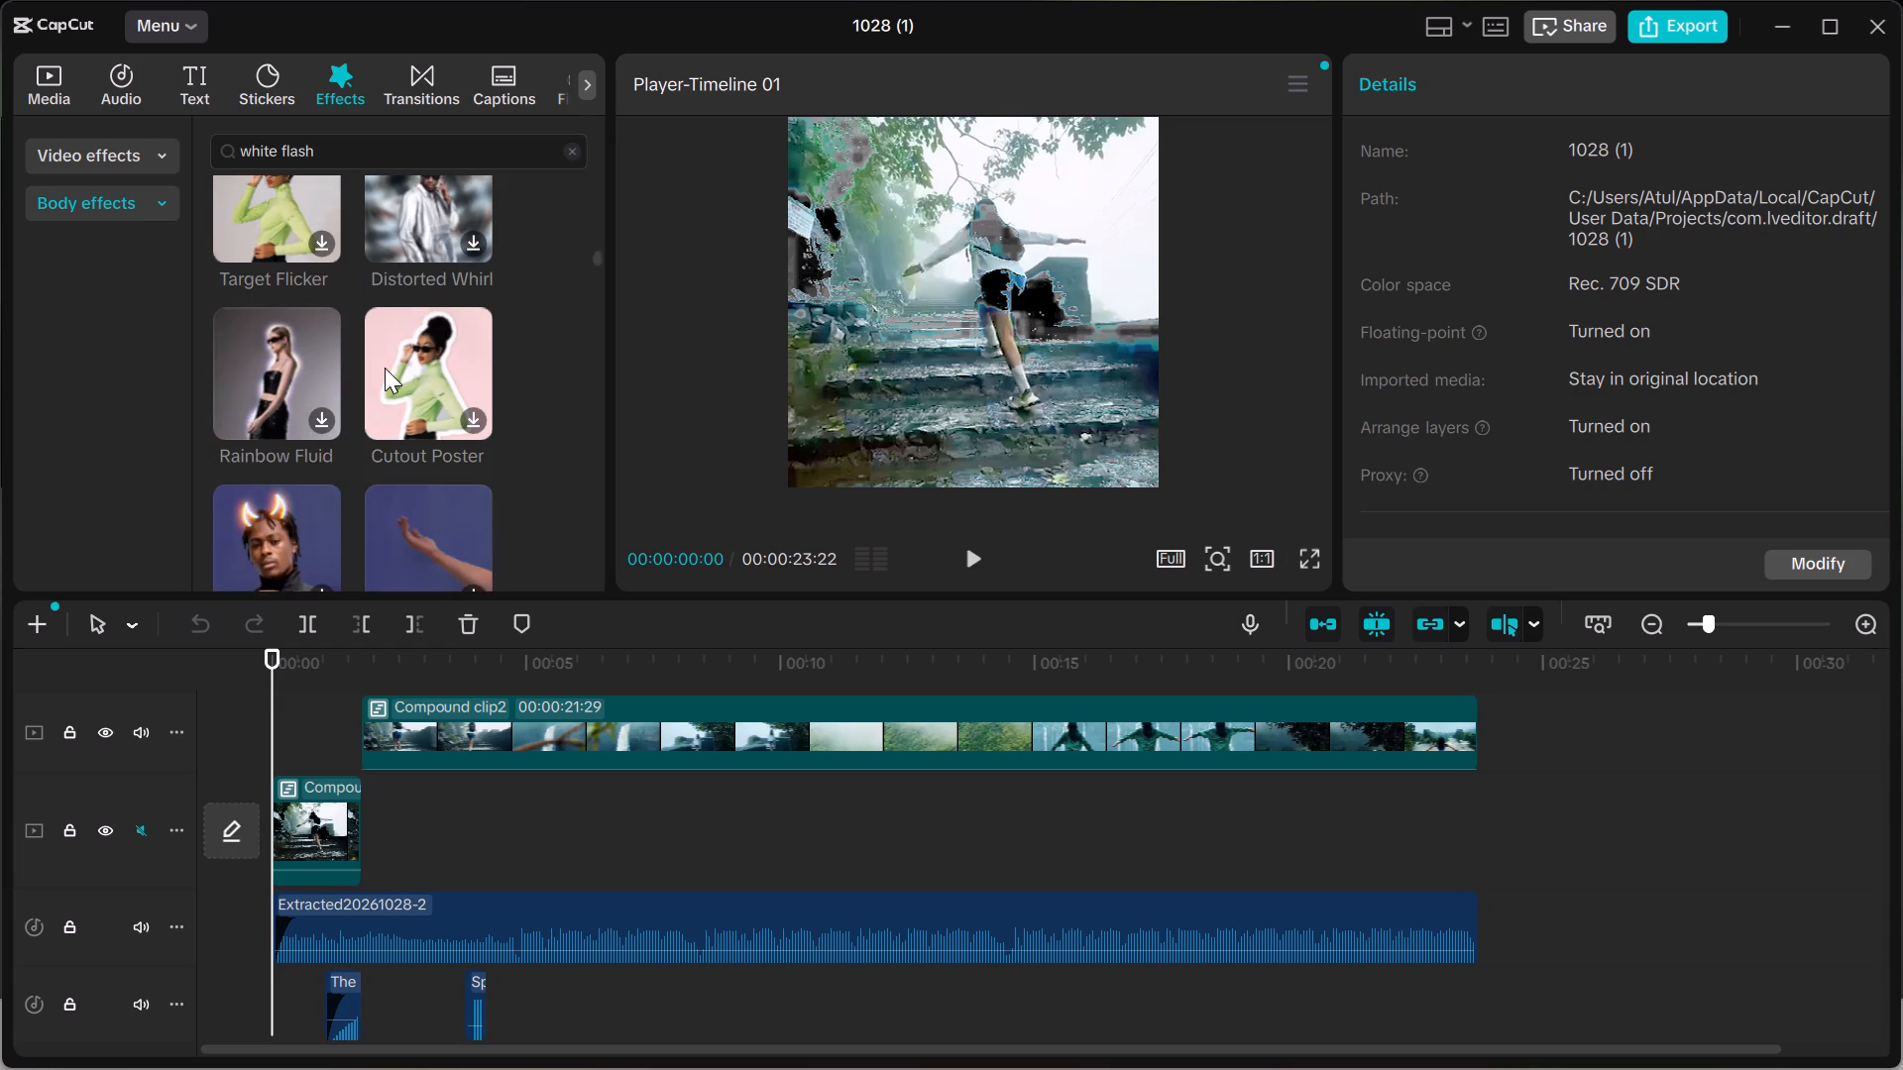
scroll(385, 368, down, 1)
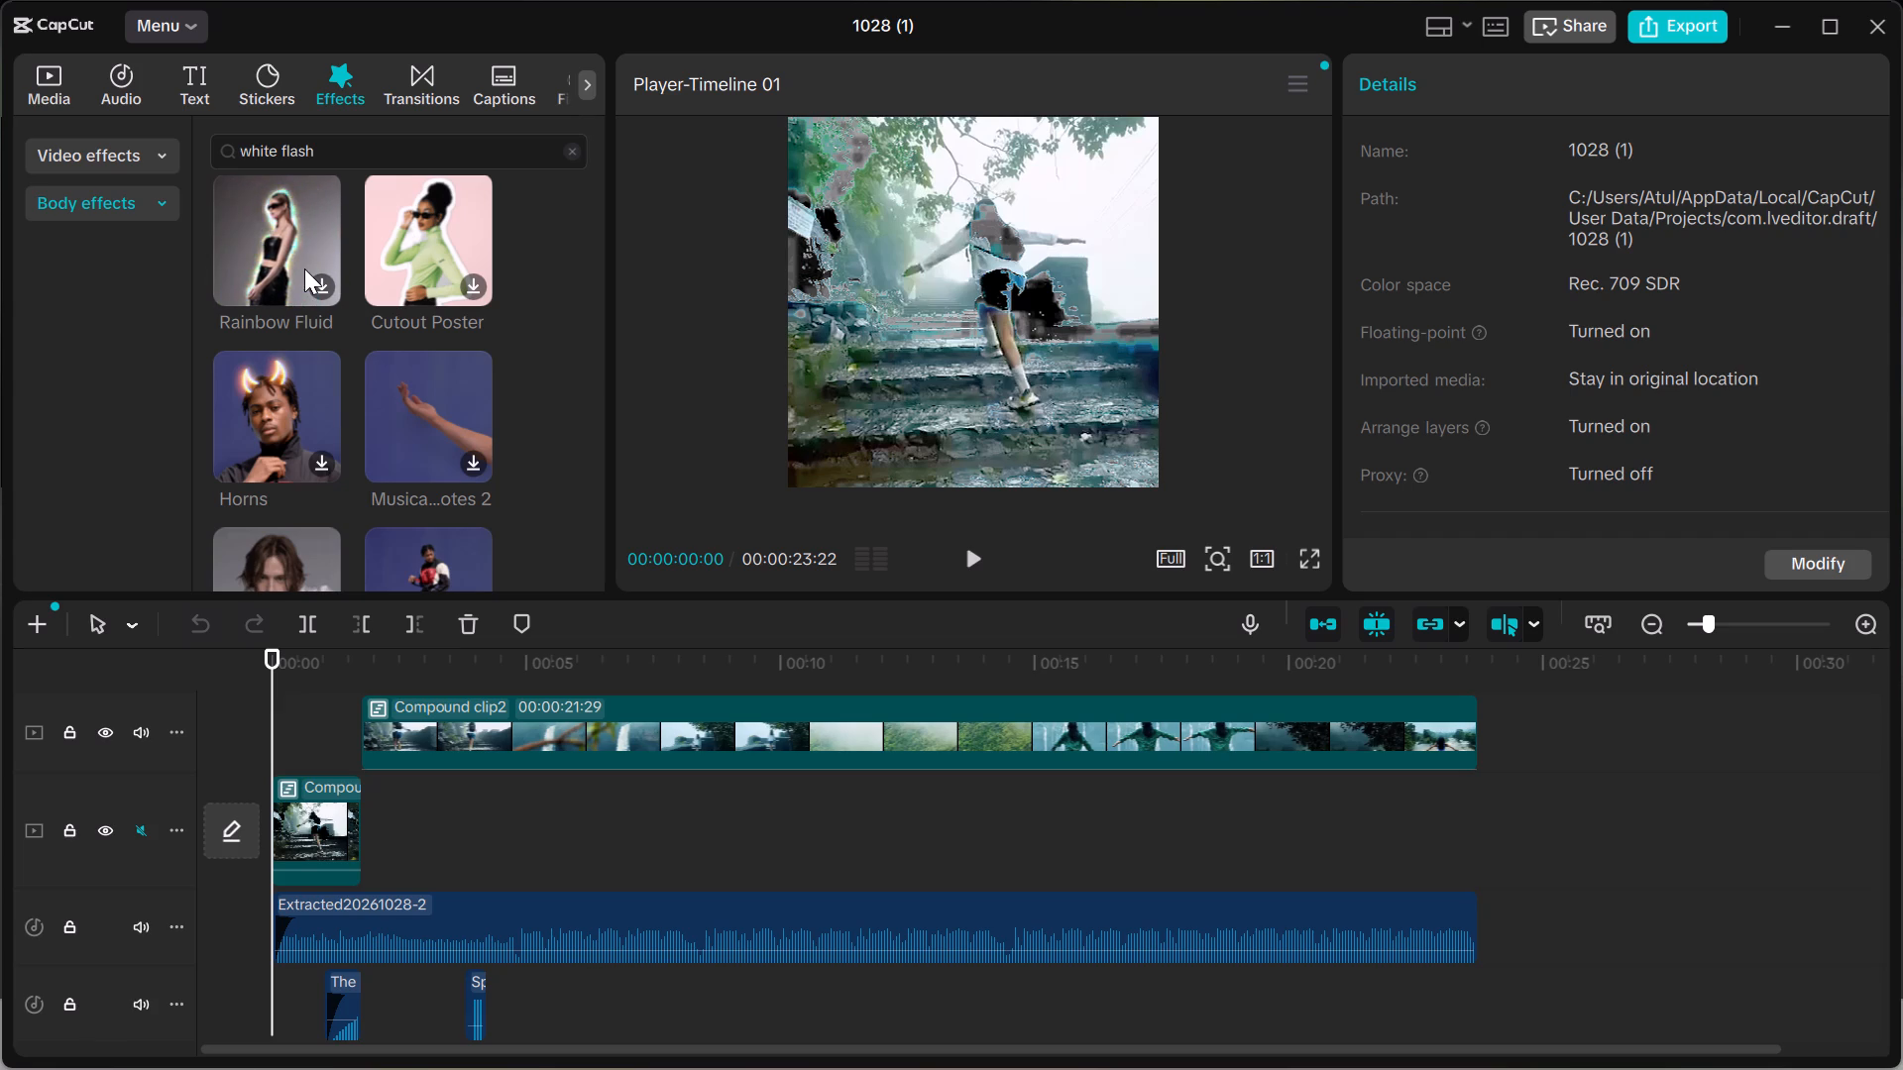
Download the Rainbow Fluid body effect and apply it to Compound clip2 on the timeline.
scroll(303, 281, down, 1)
scroll(301, 289, up, 1)
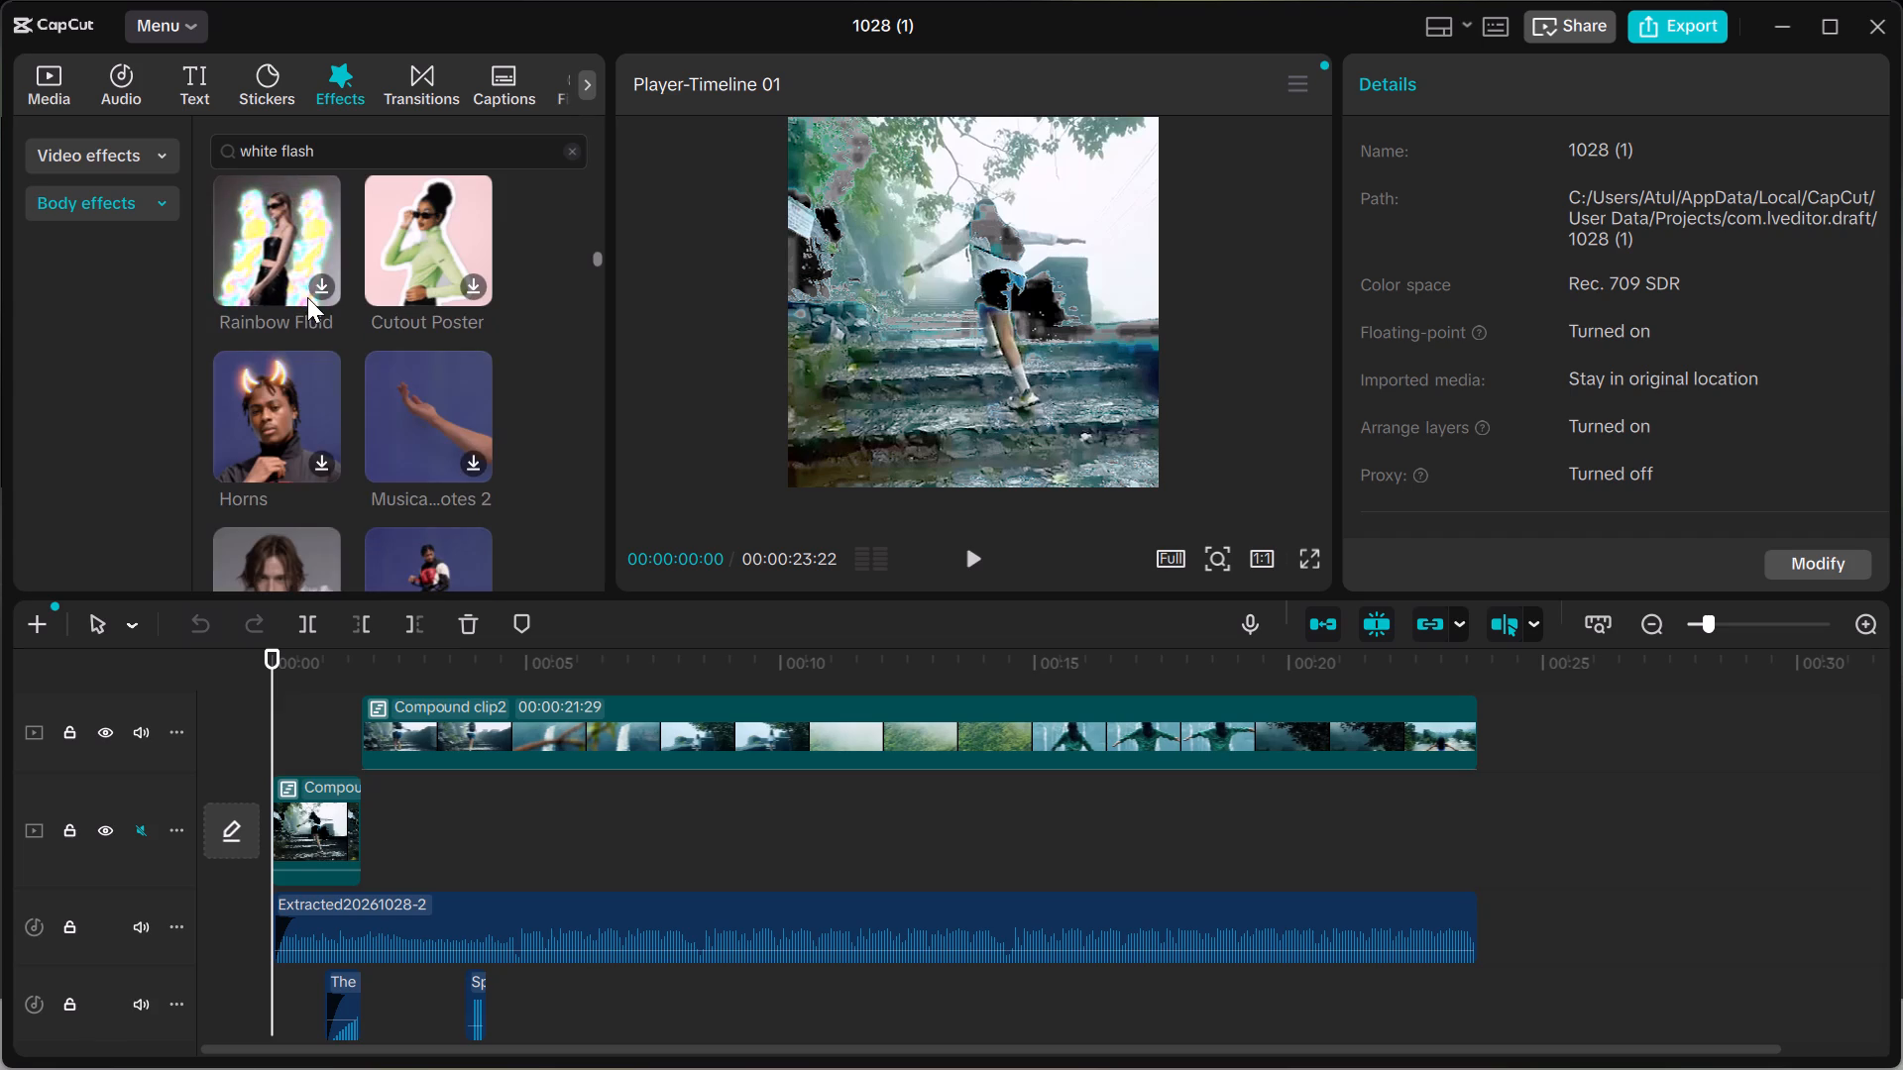
click(321, 280)
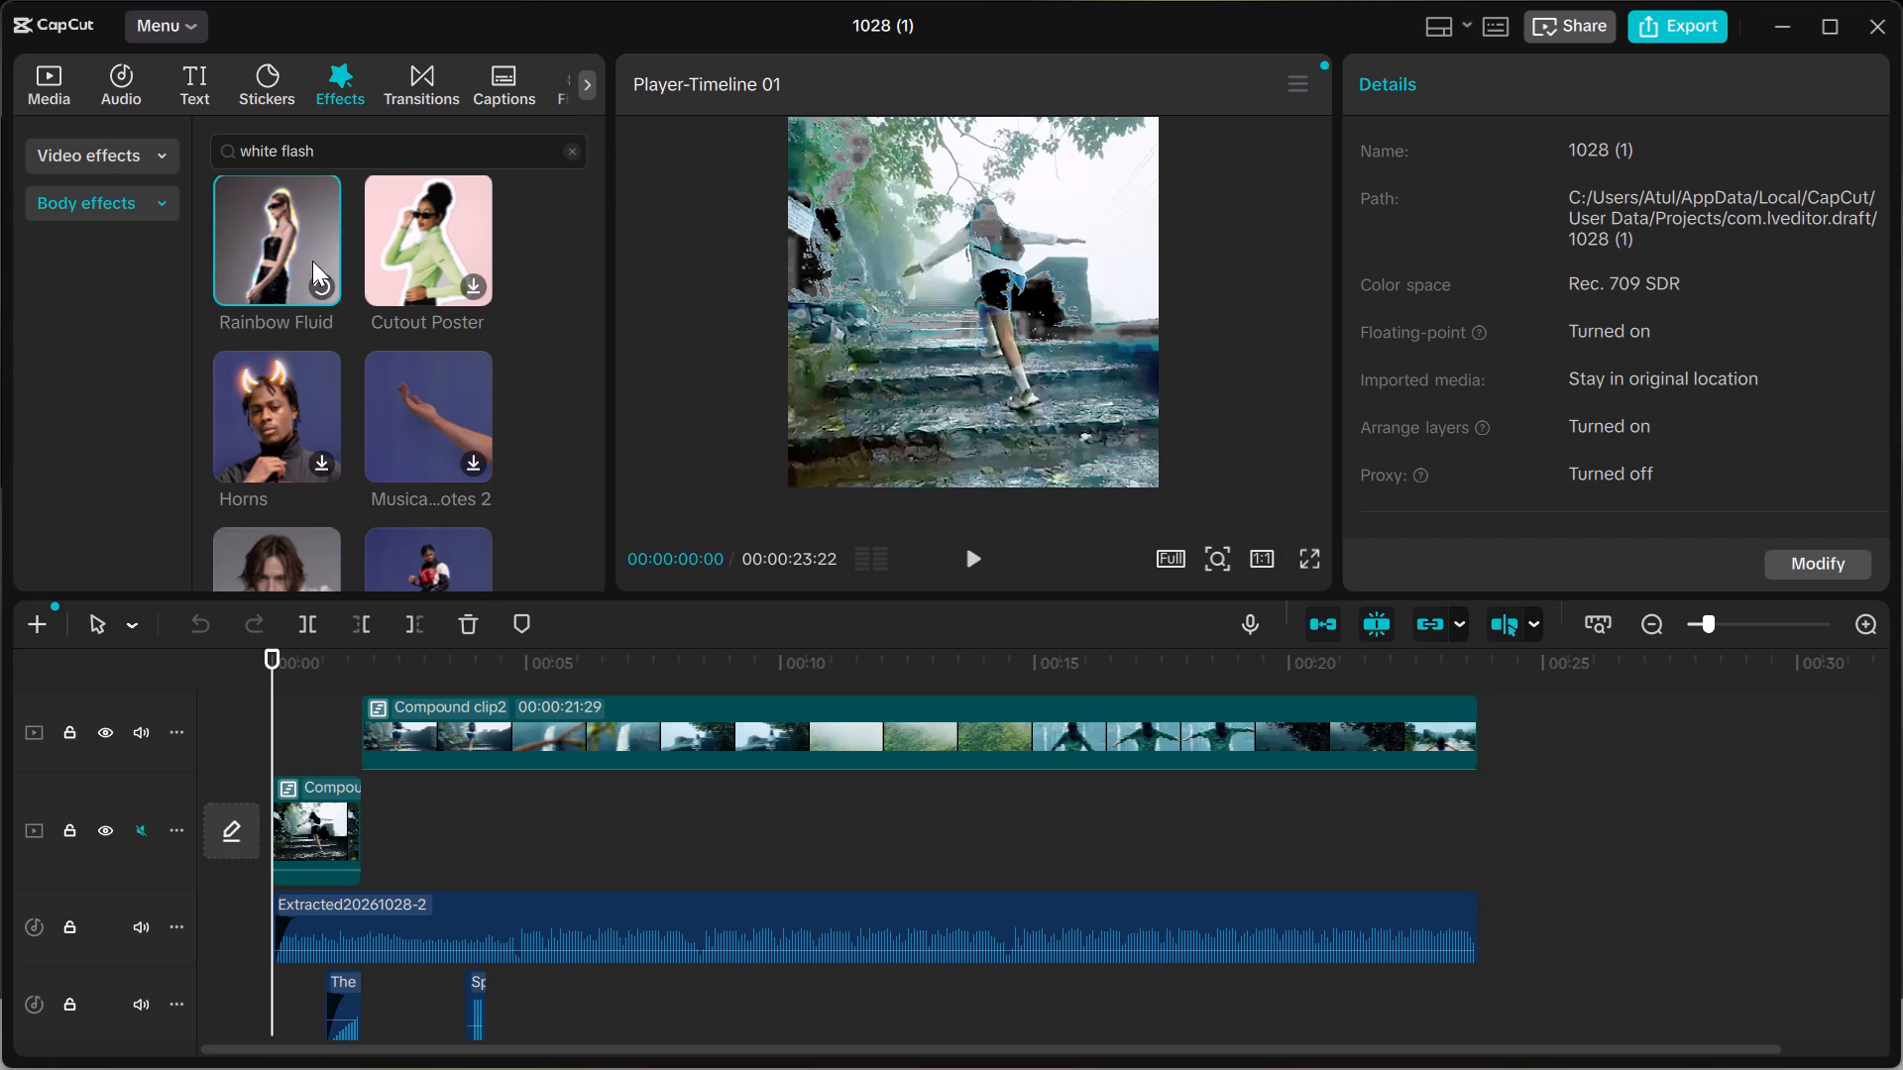
drag(305, 254, 306, 269)
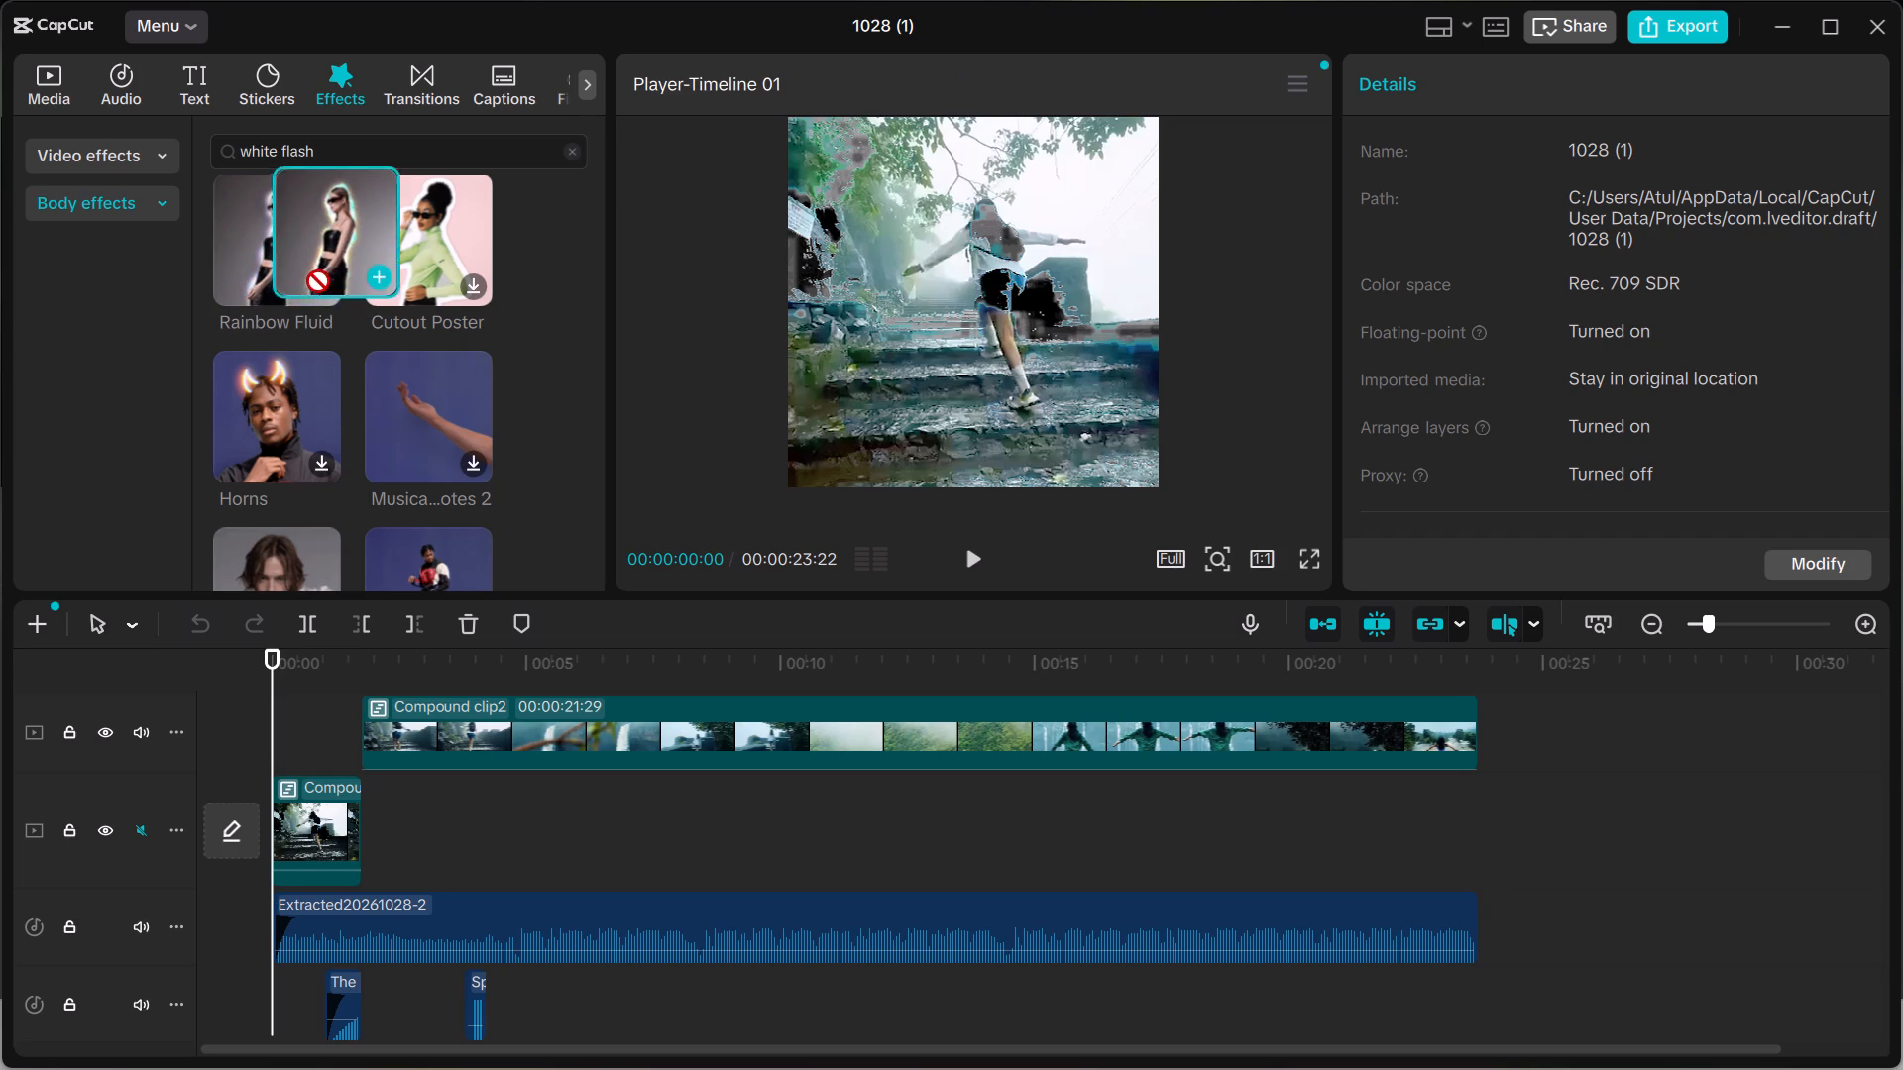
drag(306, 269, 457, 714)
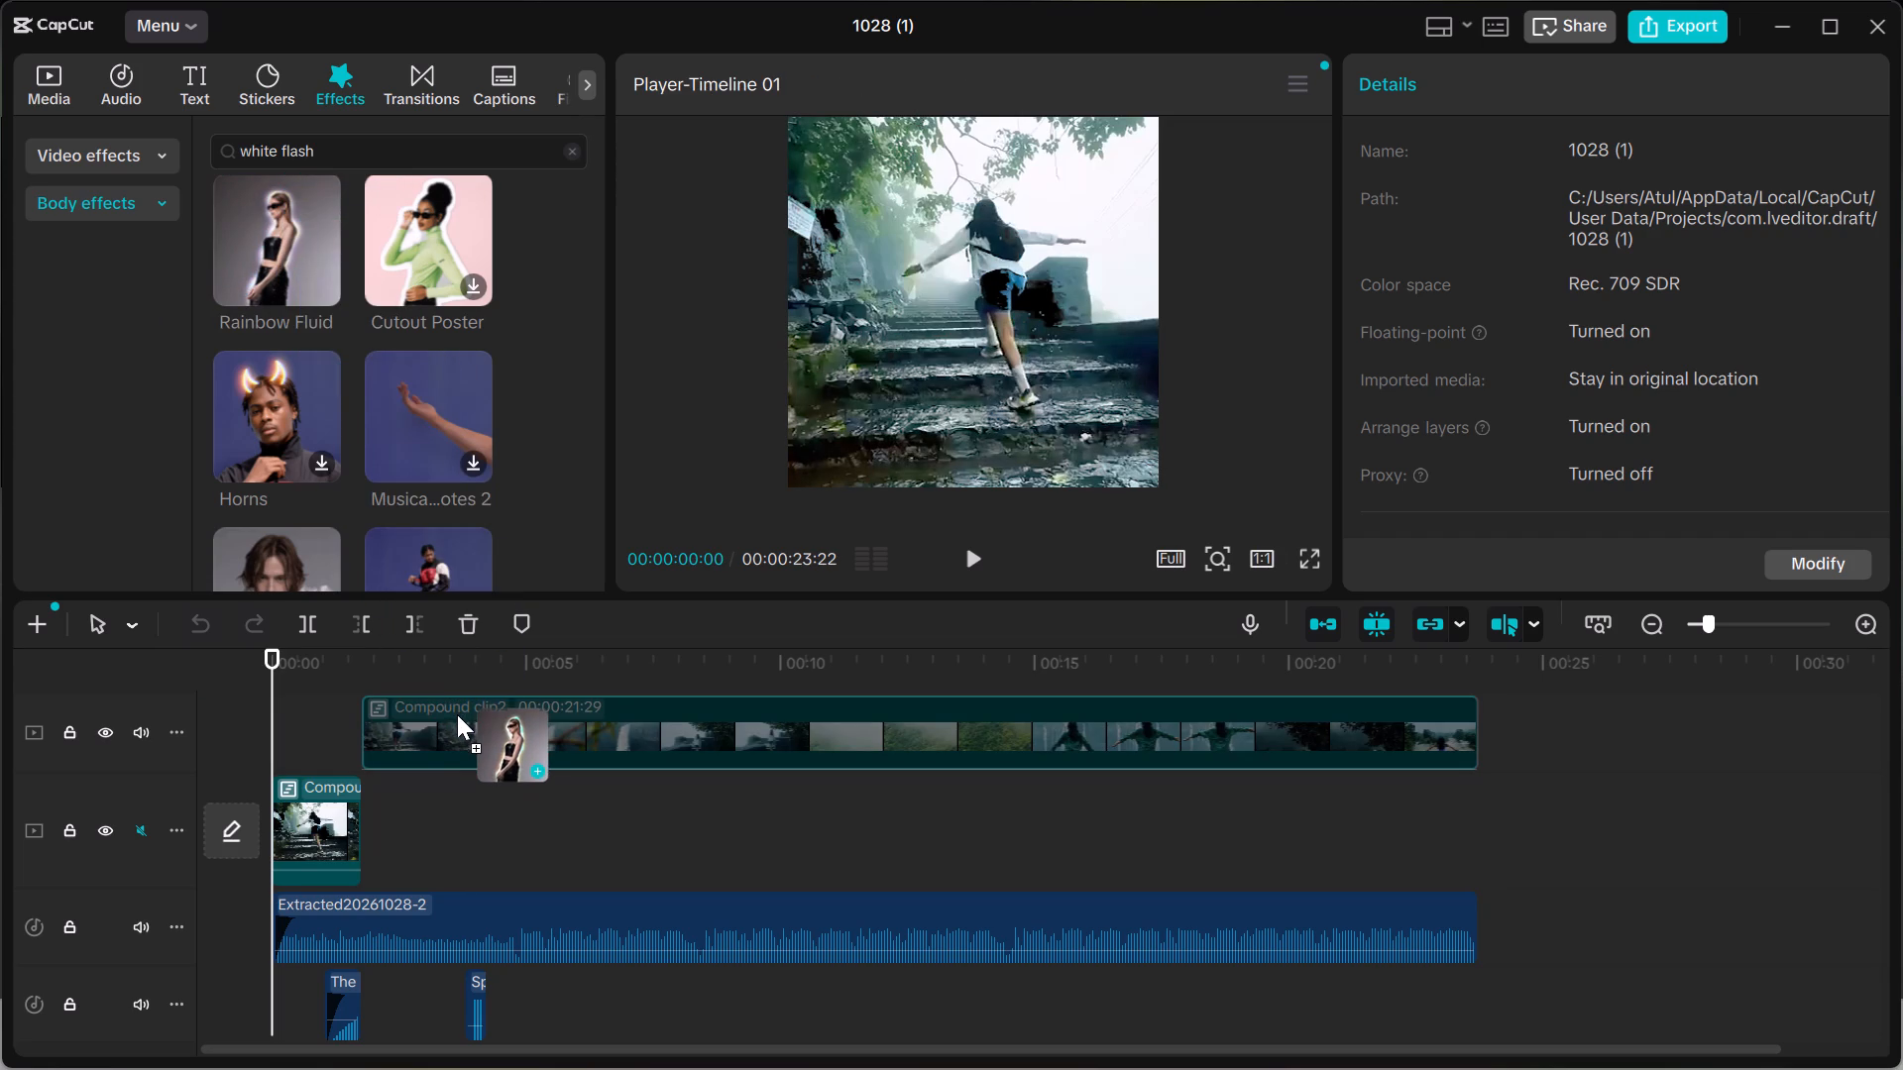
drag(457, 714, 417, 705)
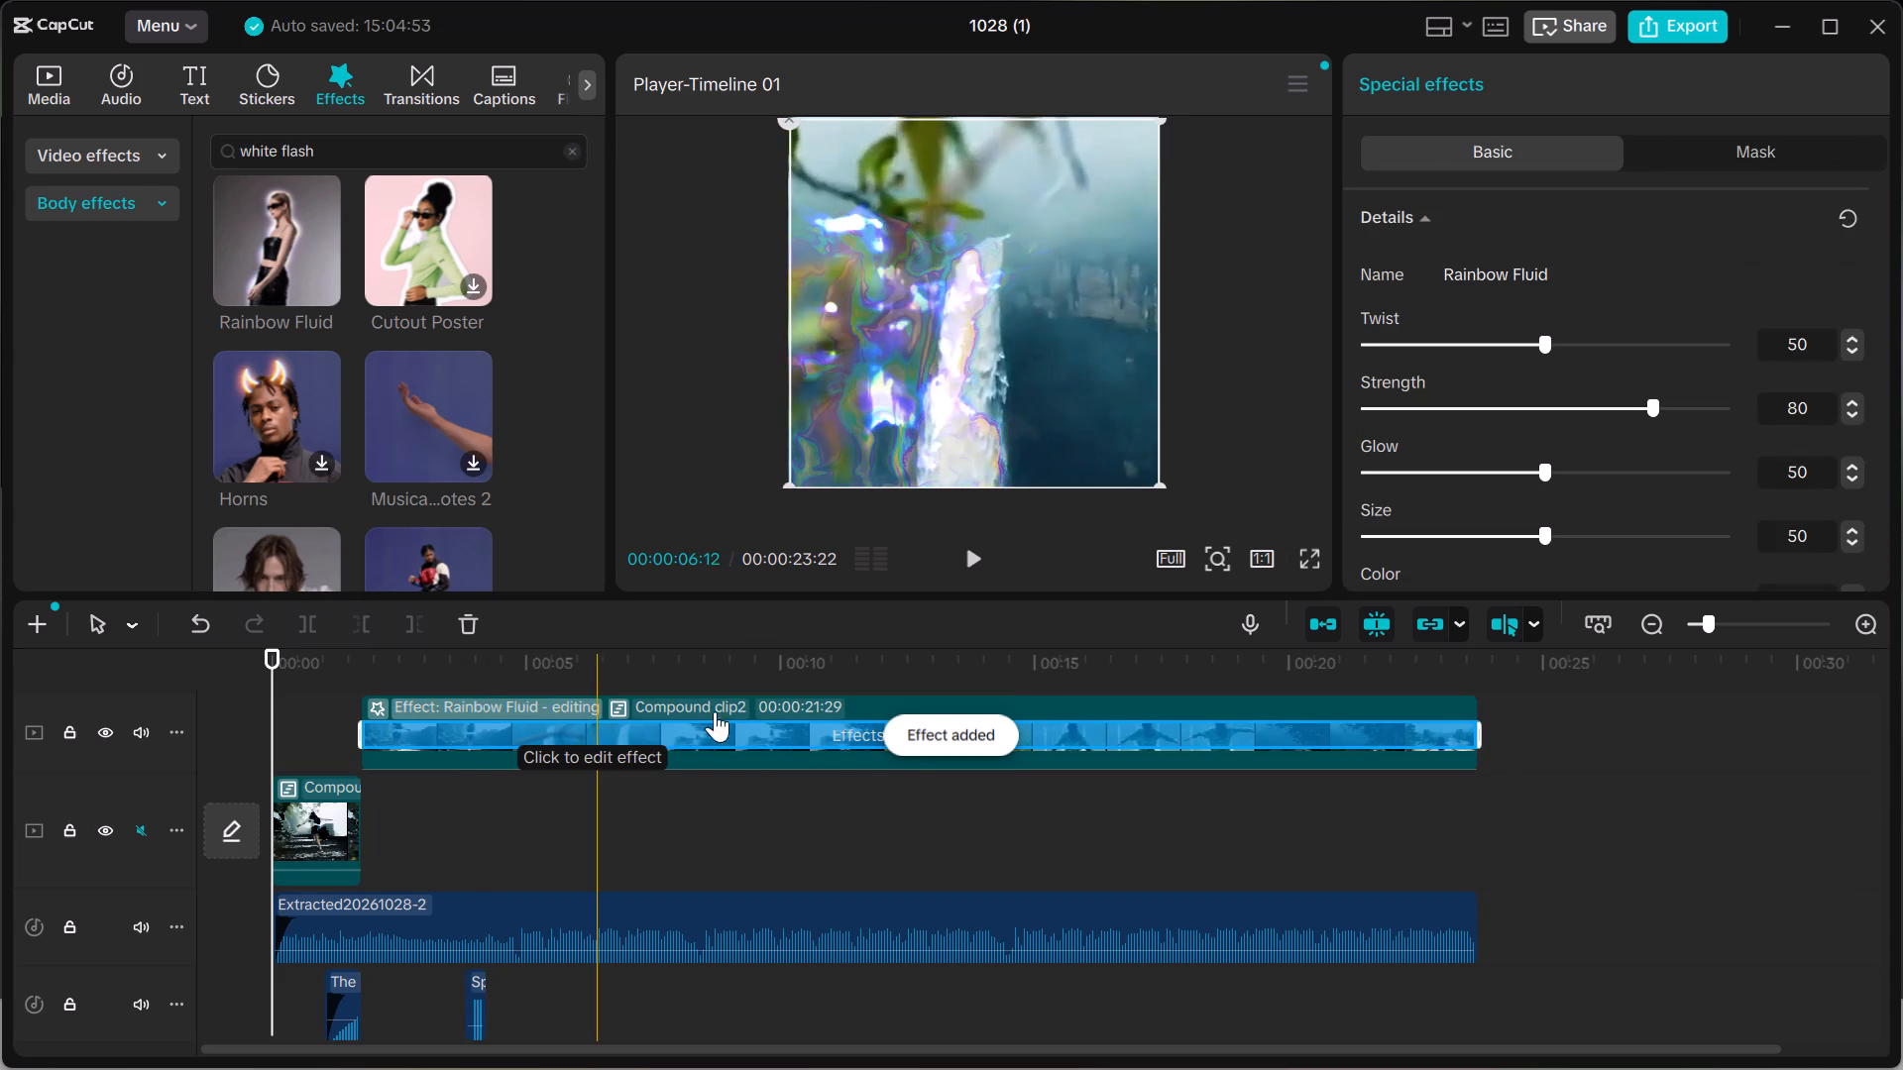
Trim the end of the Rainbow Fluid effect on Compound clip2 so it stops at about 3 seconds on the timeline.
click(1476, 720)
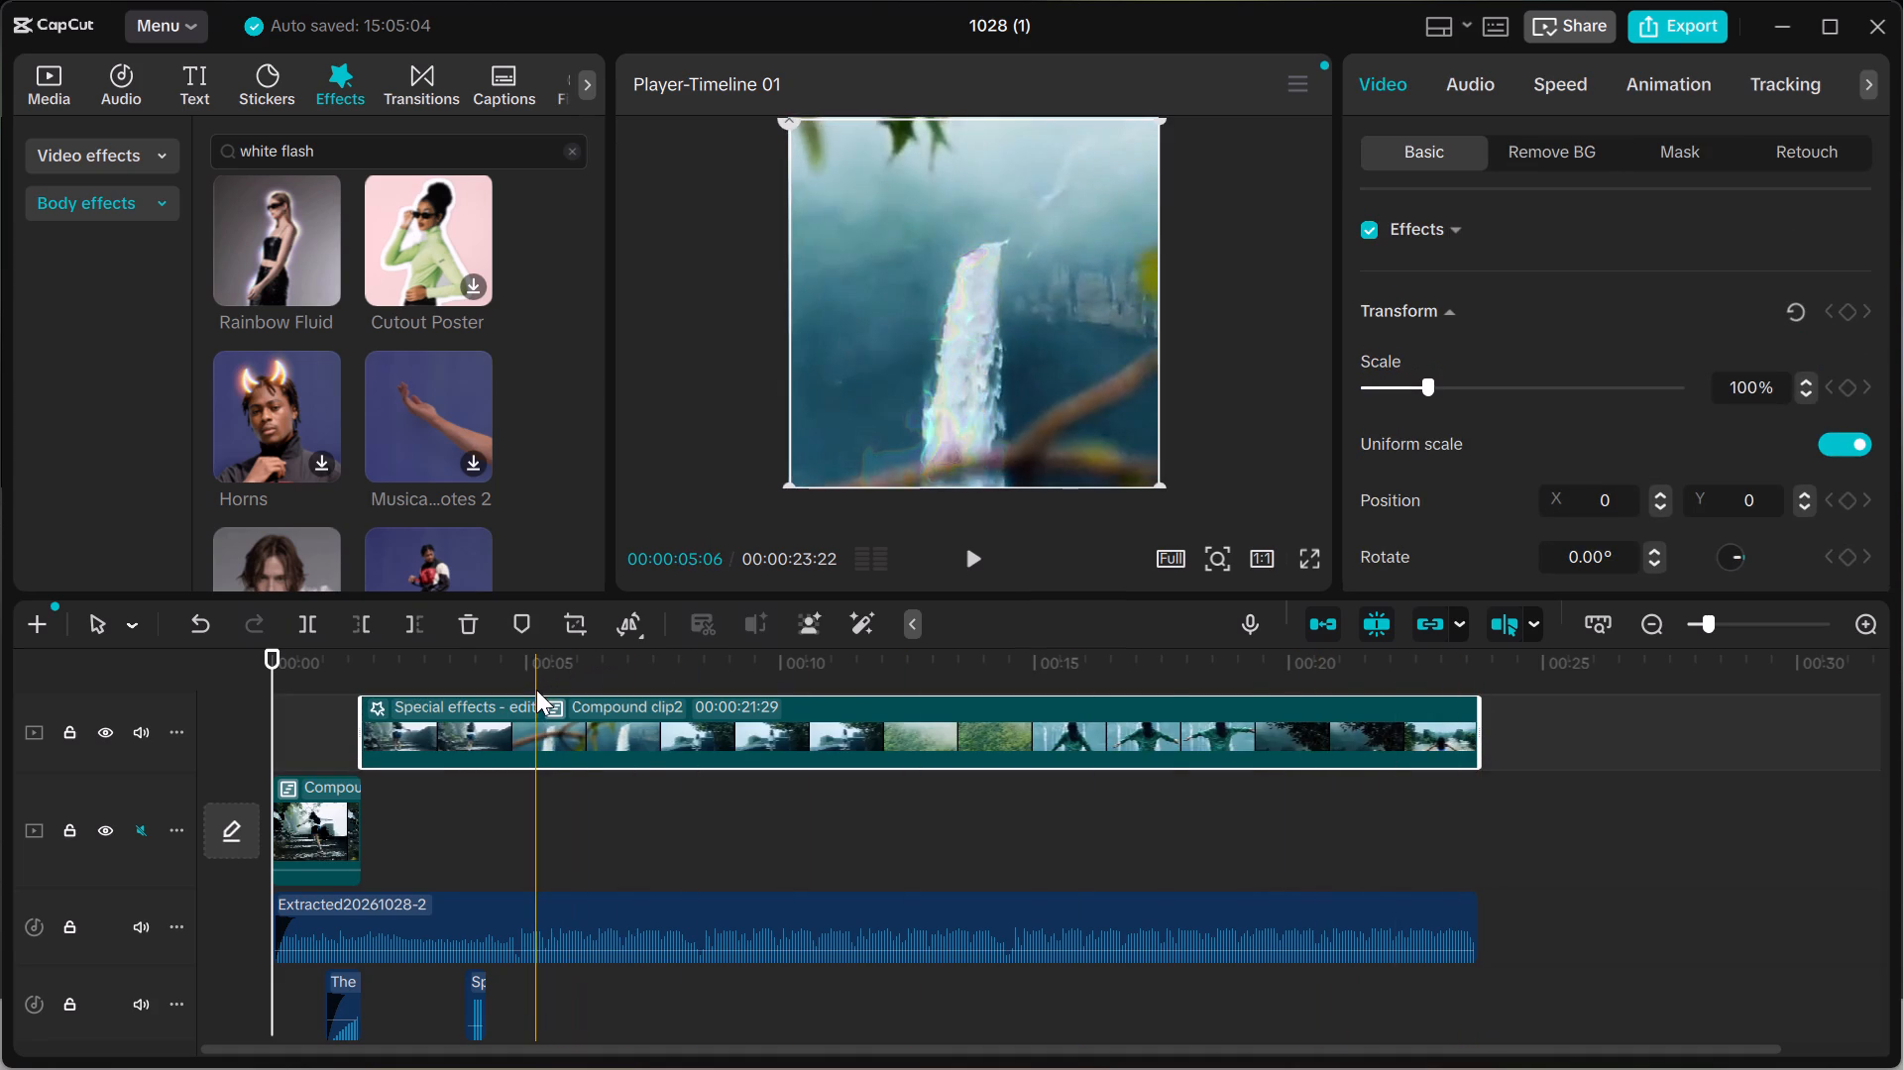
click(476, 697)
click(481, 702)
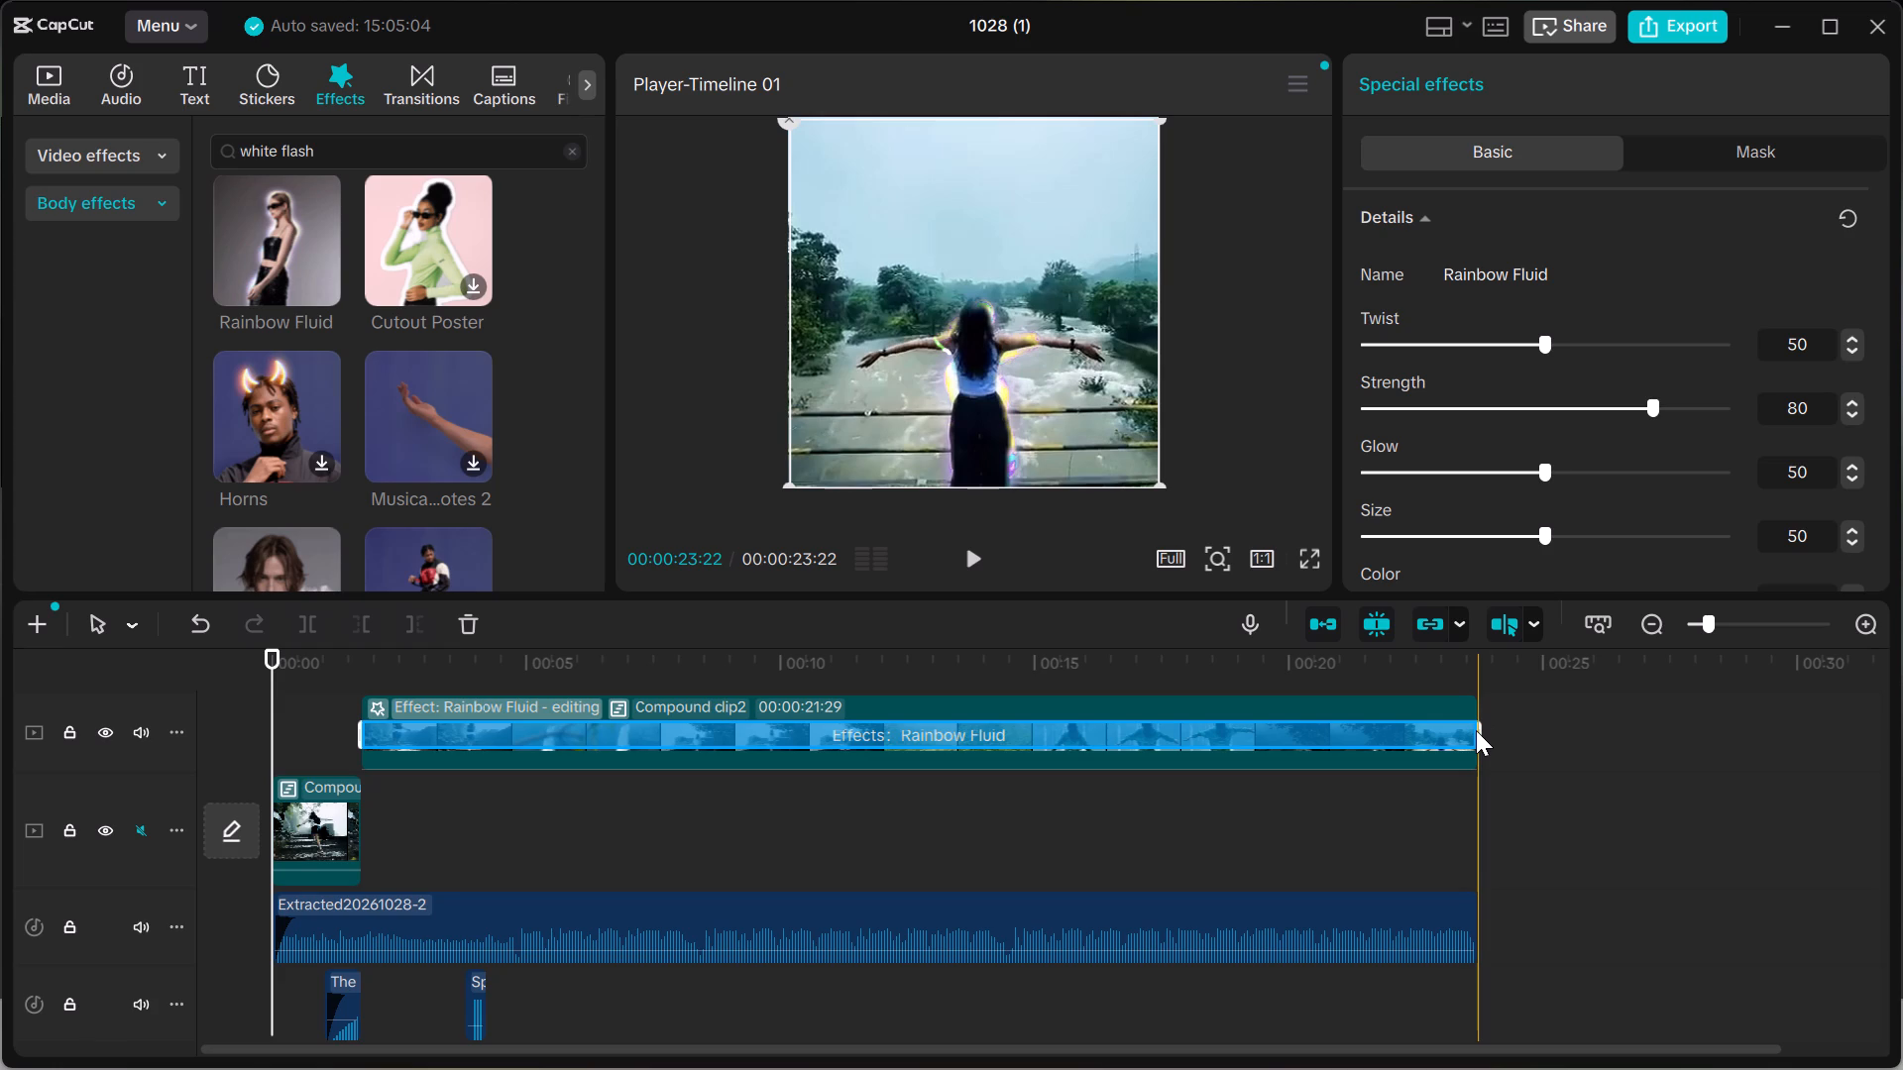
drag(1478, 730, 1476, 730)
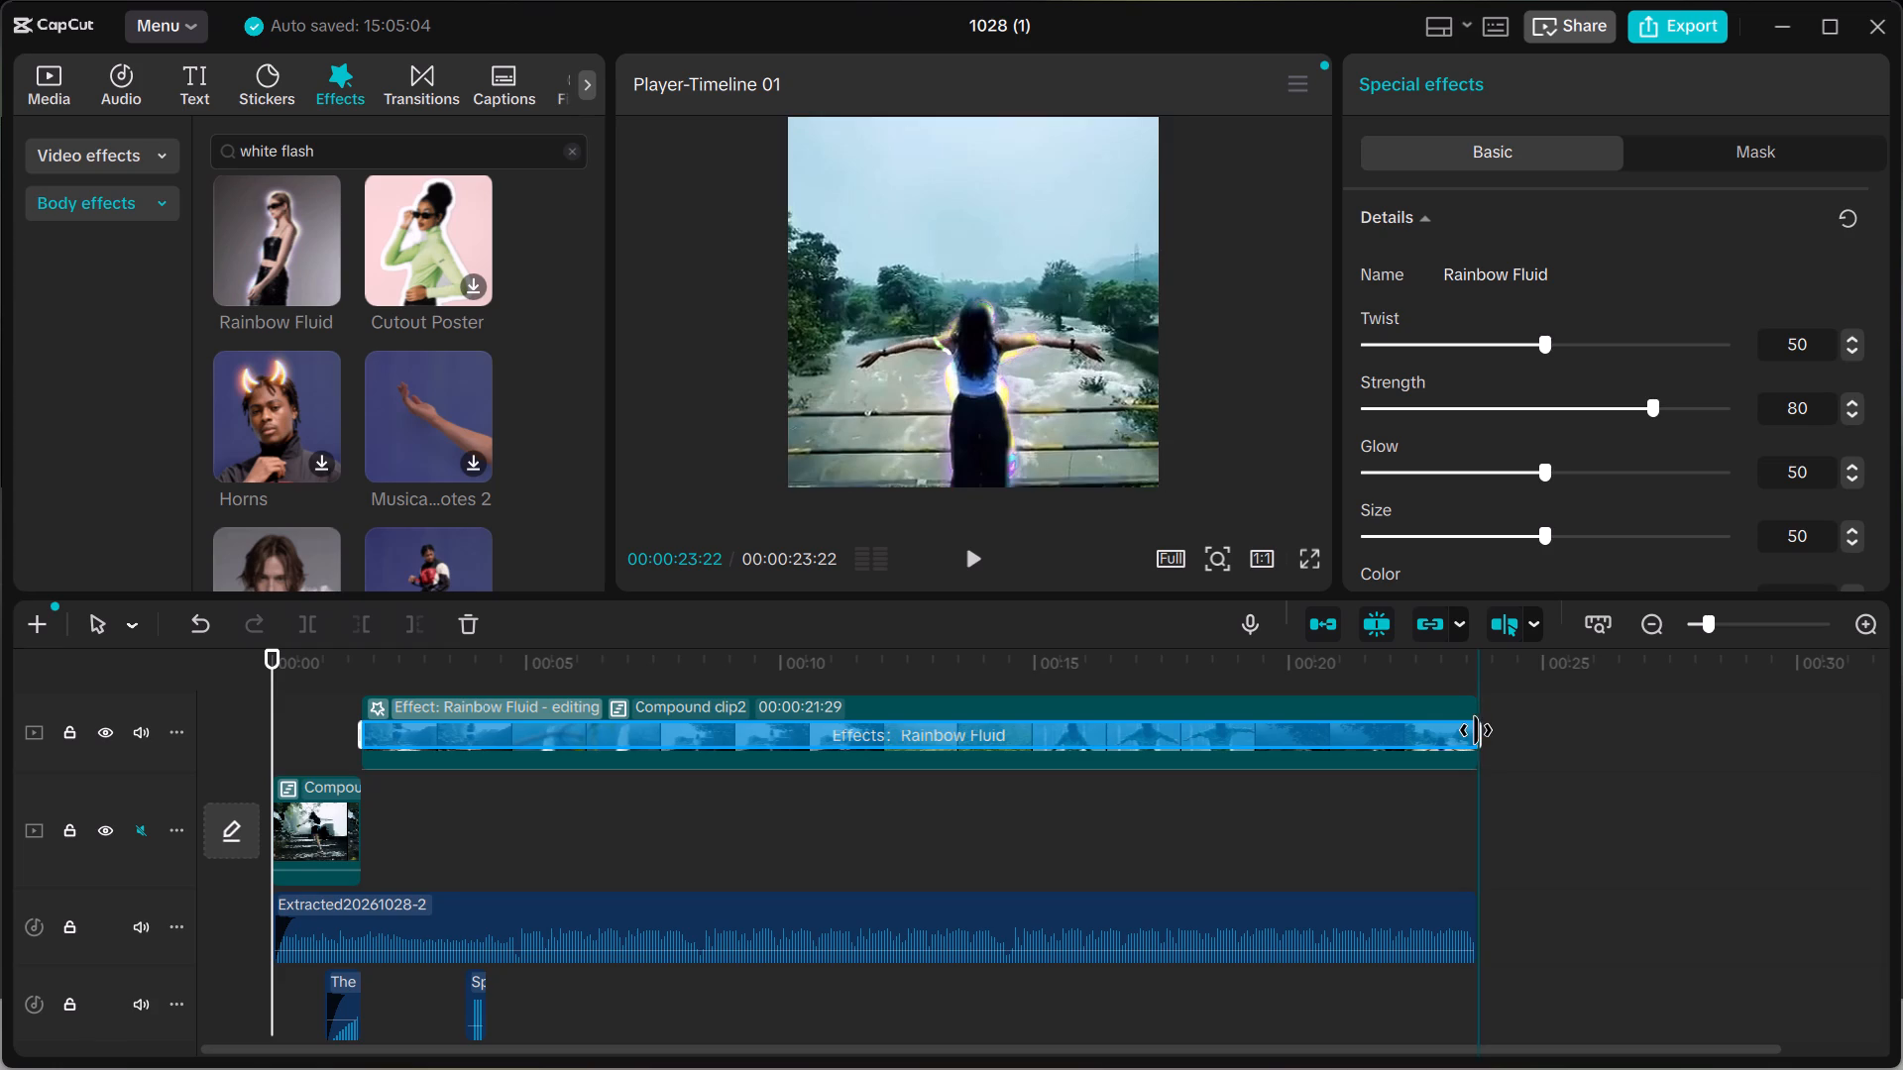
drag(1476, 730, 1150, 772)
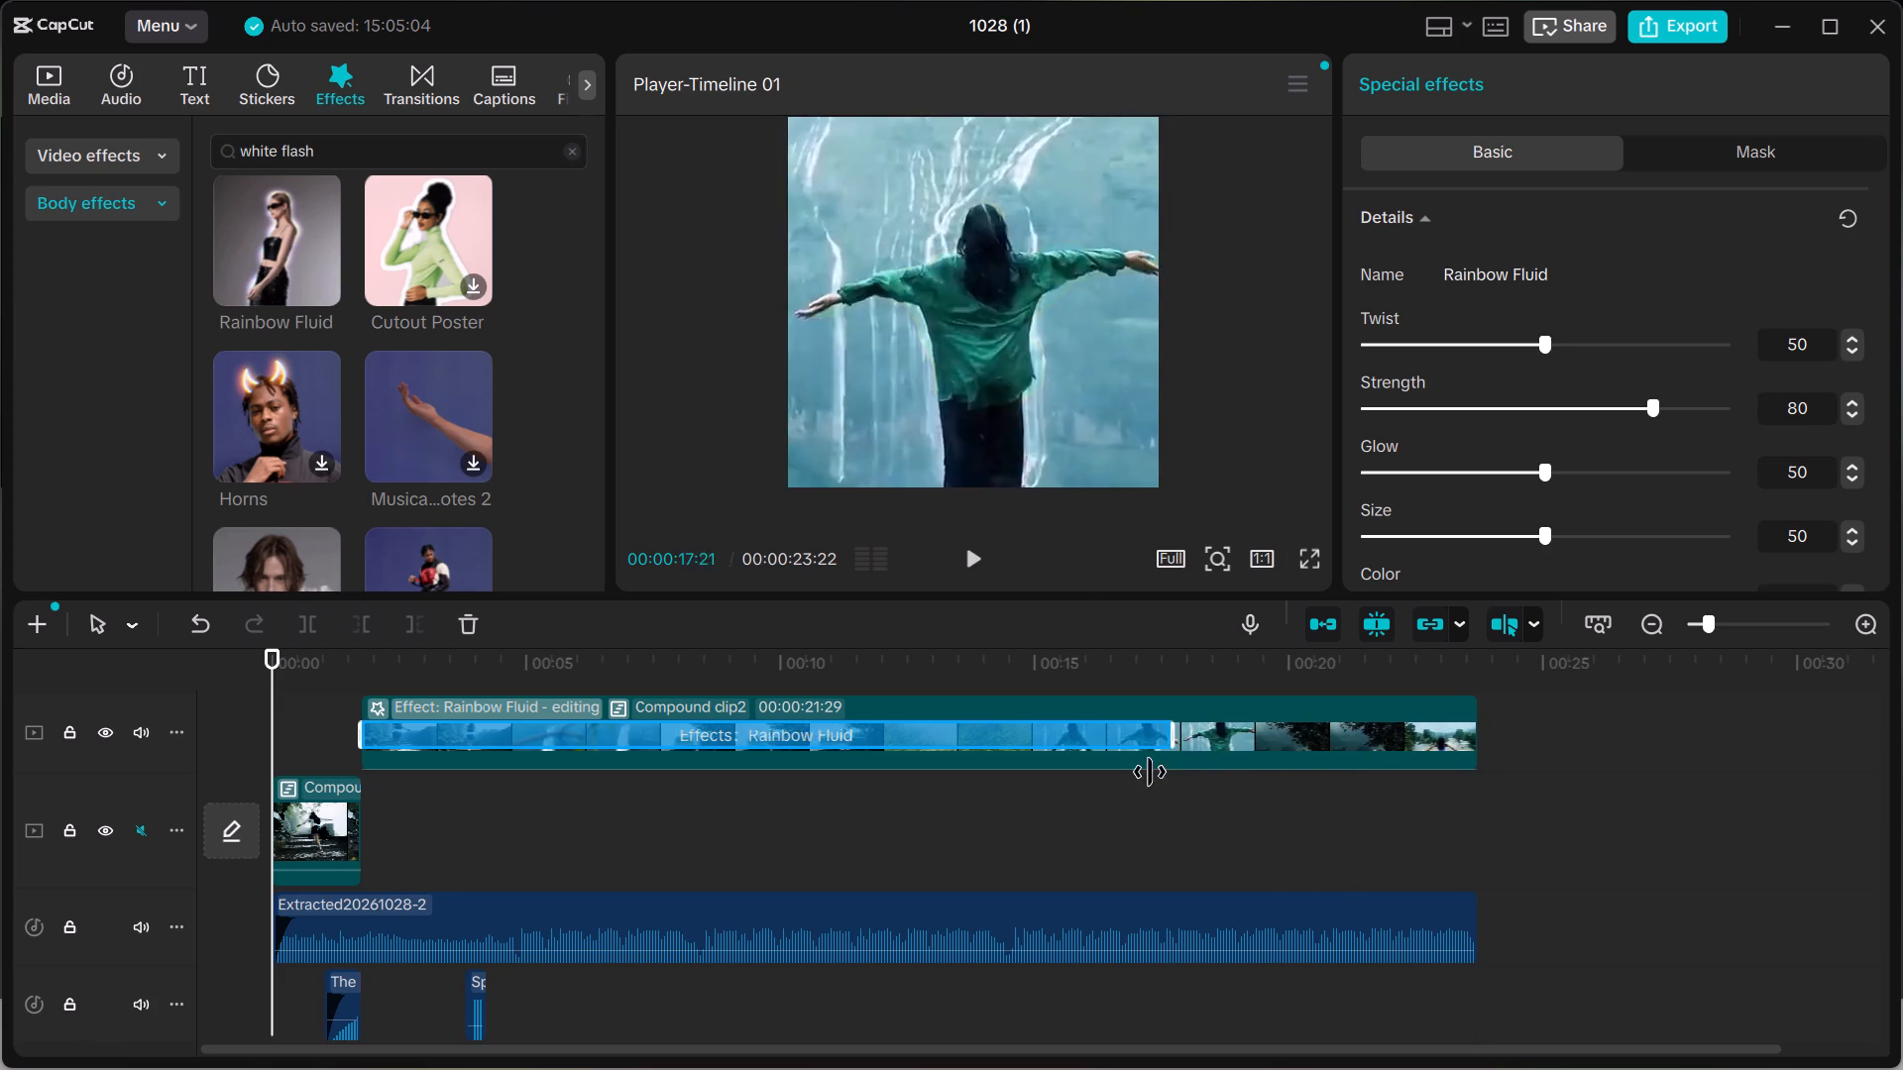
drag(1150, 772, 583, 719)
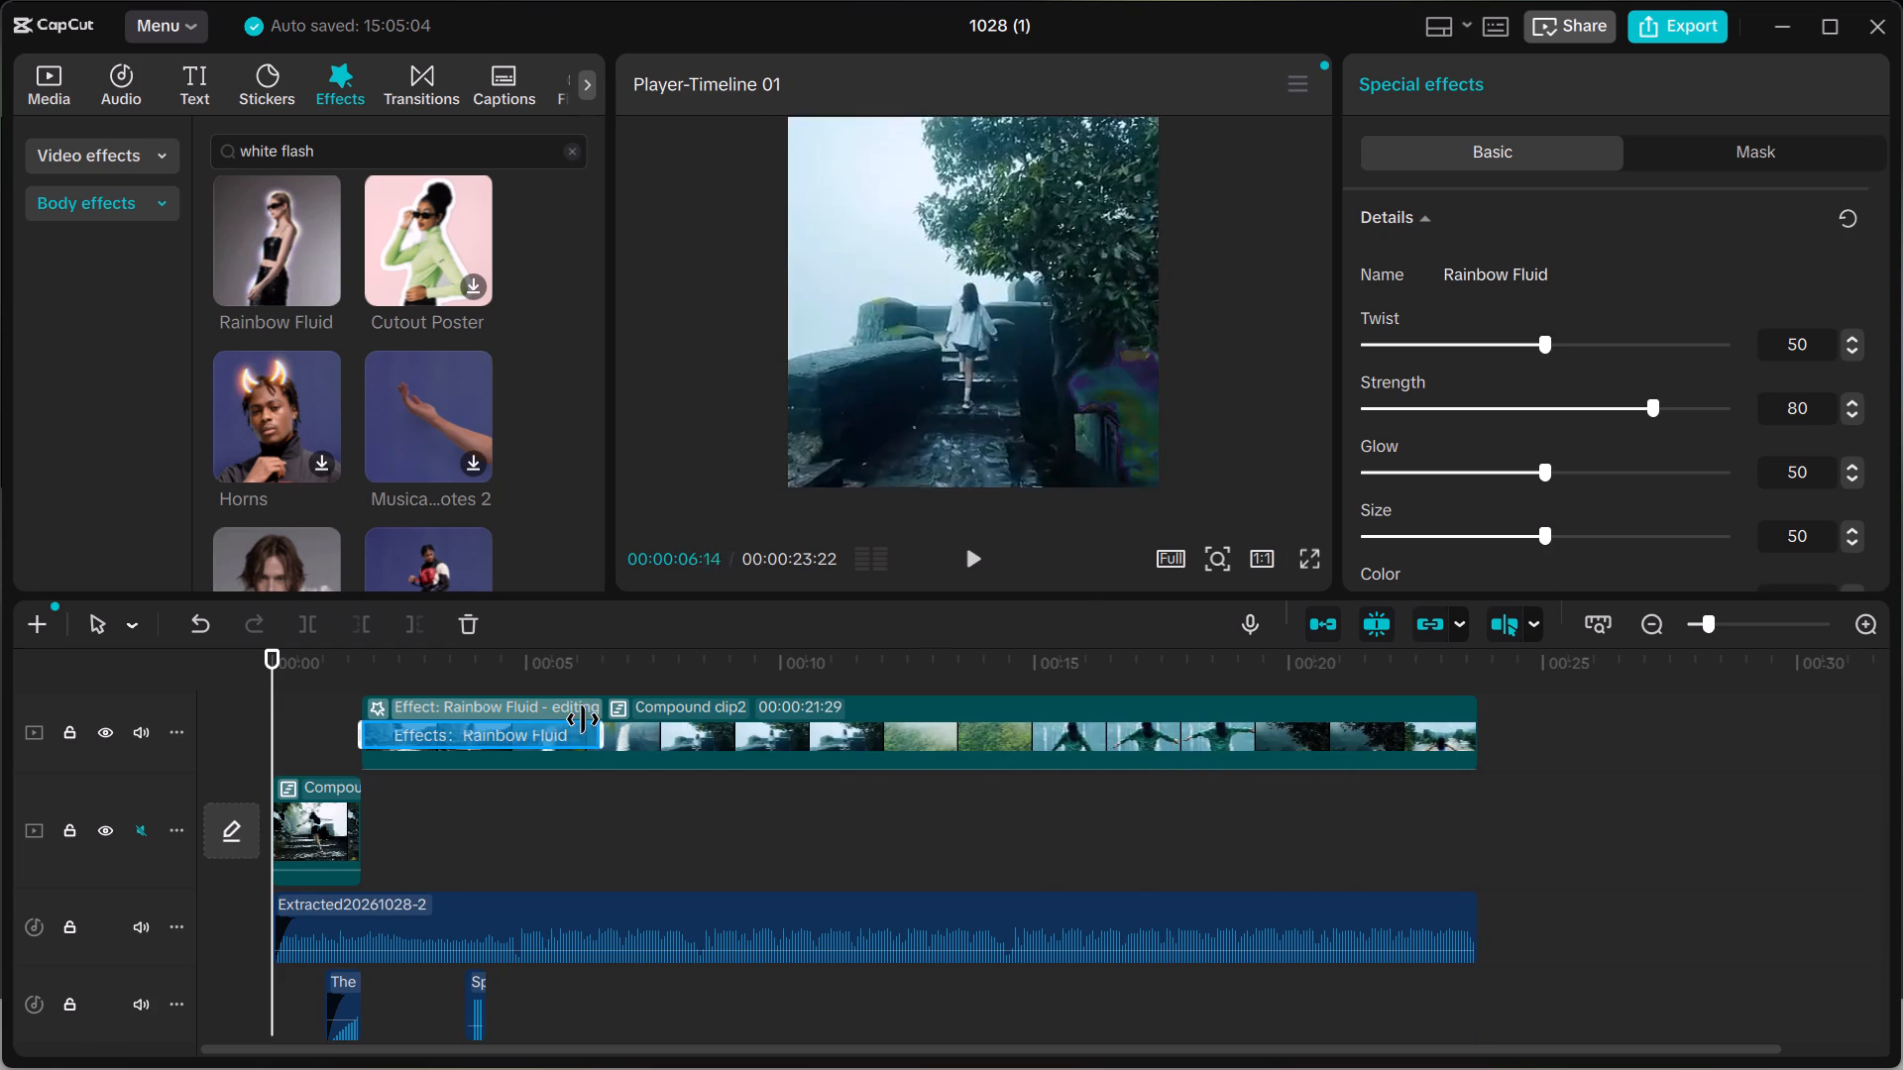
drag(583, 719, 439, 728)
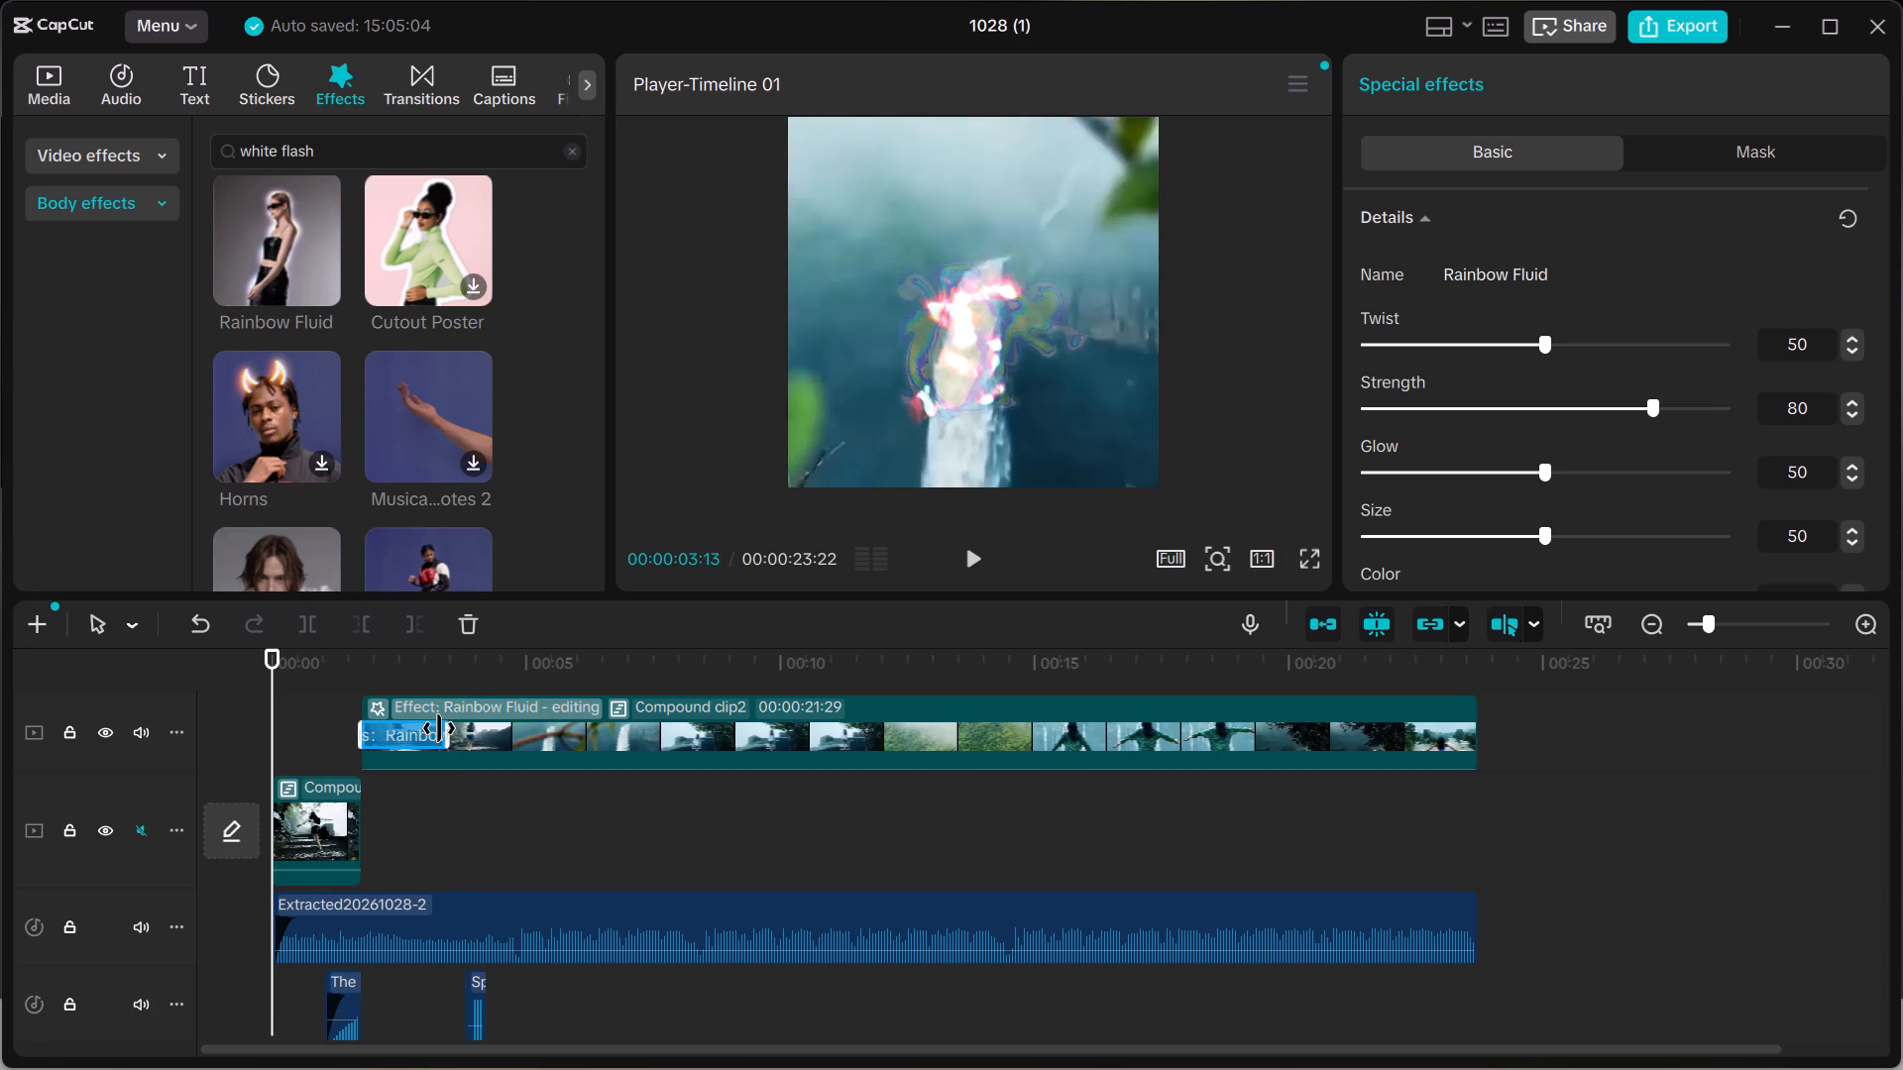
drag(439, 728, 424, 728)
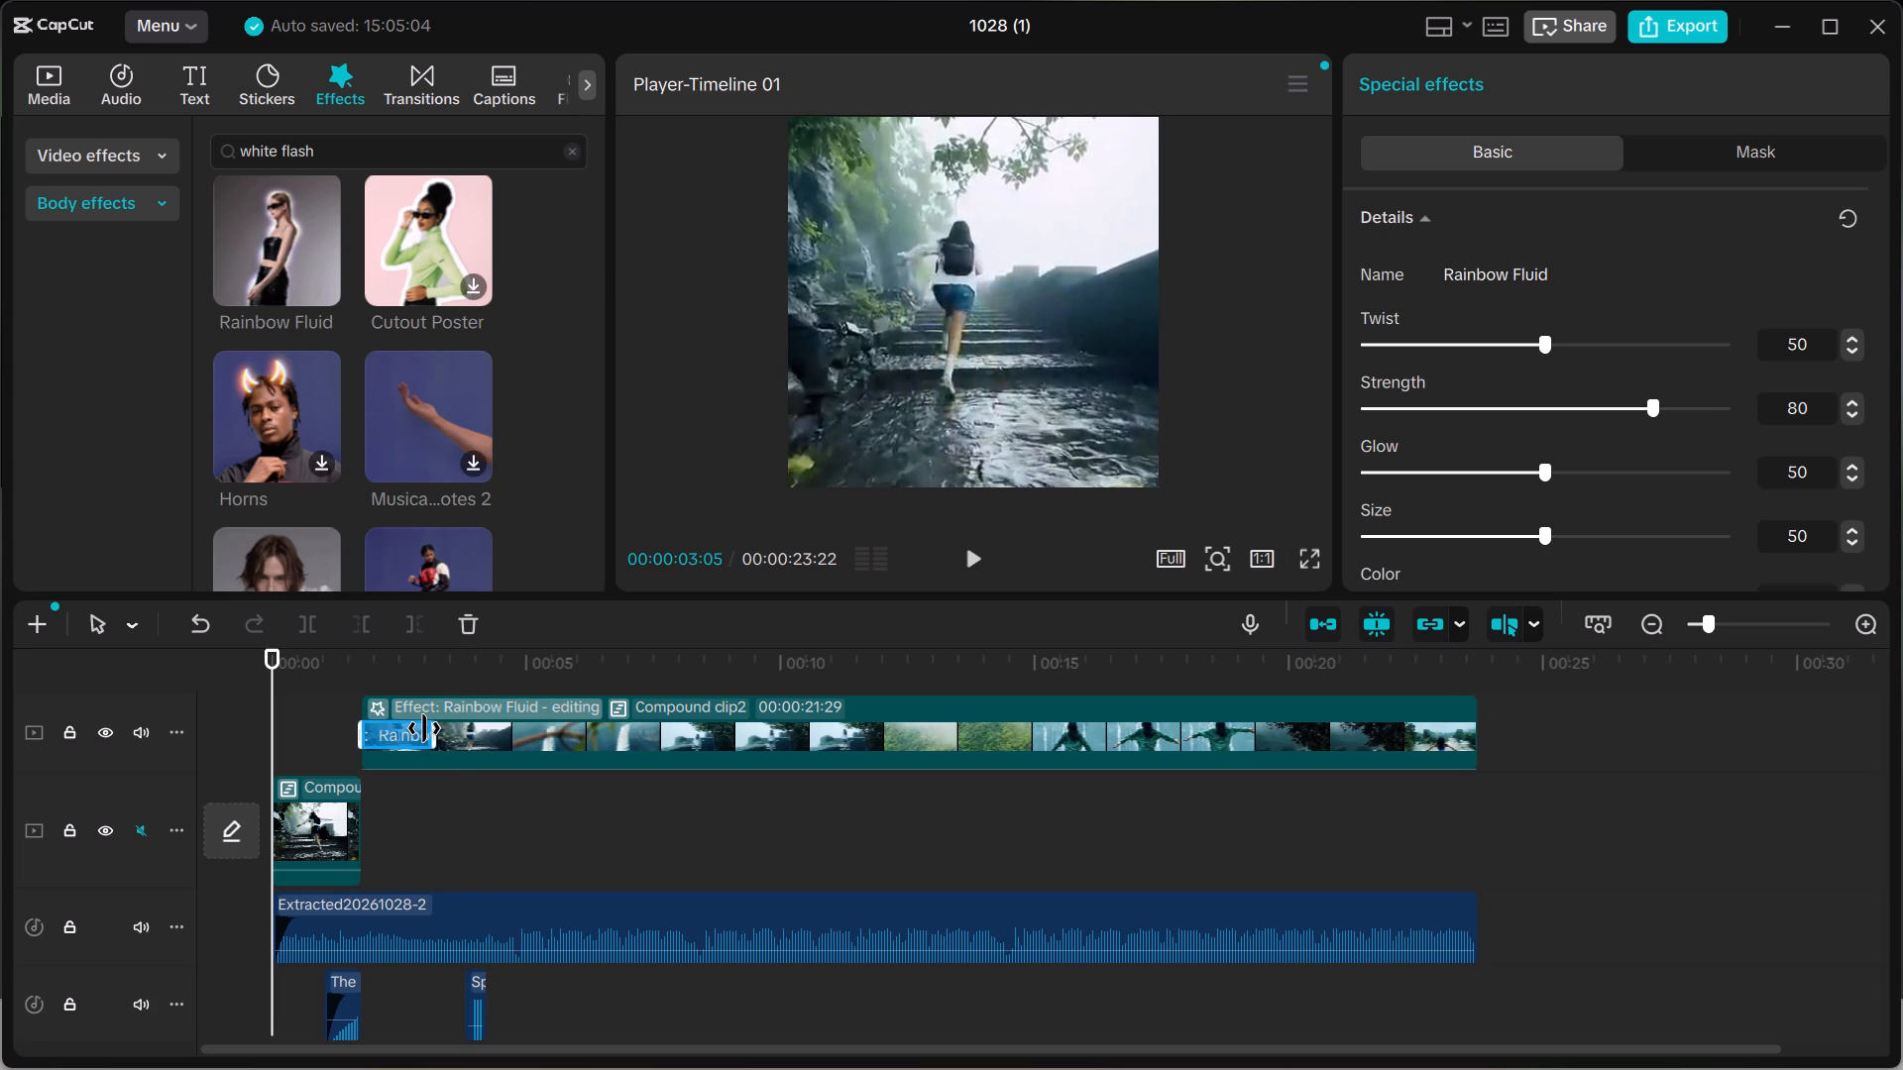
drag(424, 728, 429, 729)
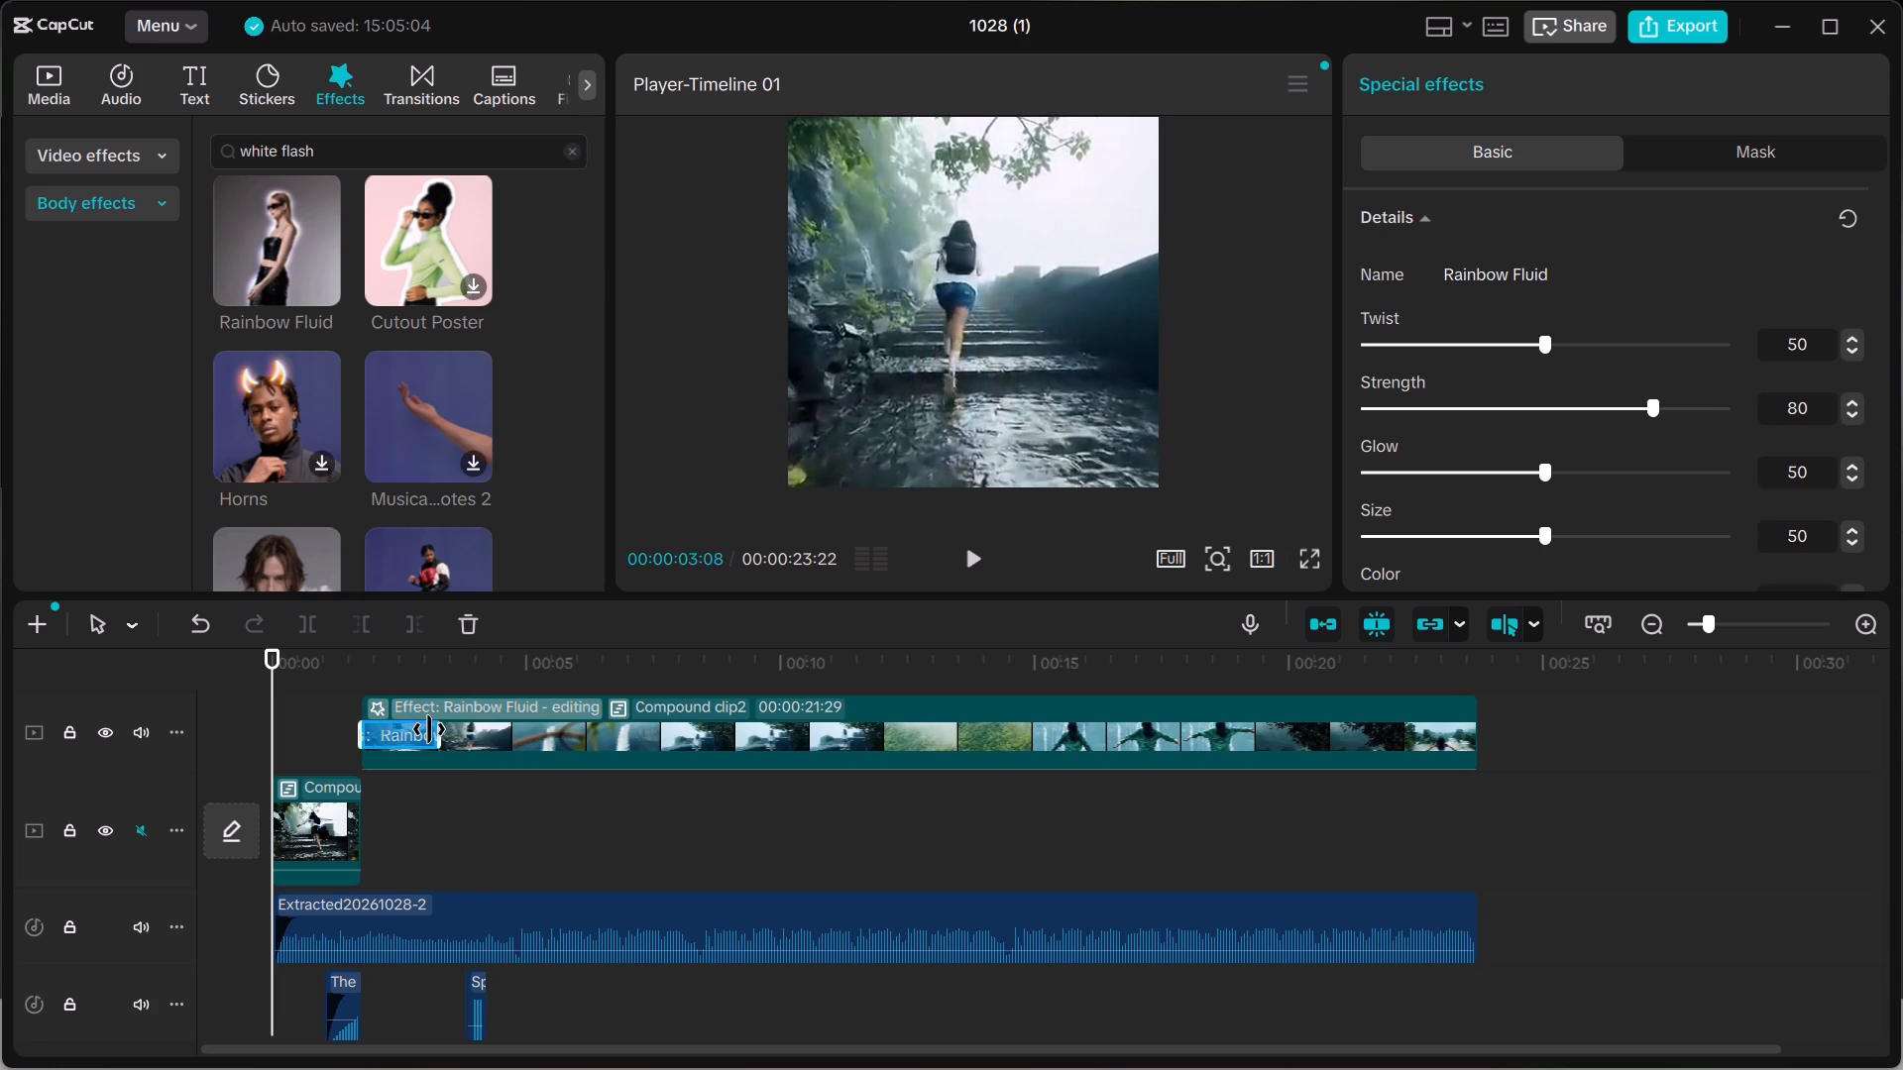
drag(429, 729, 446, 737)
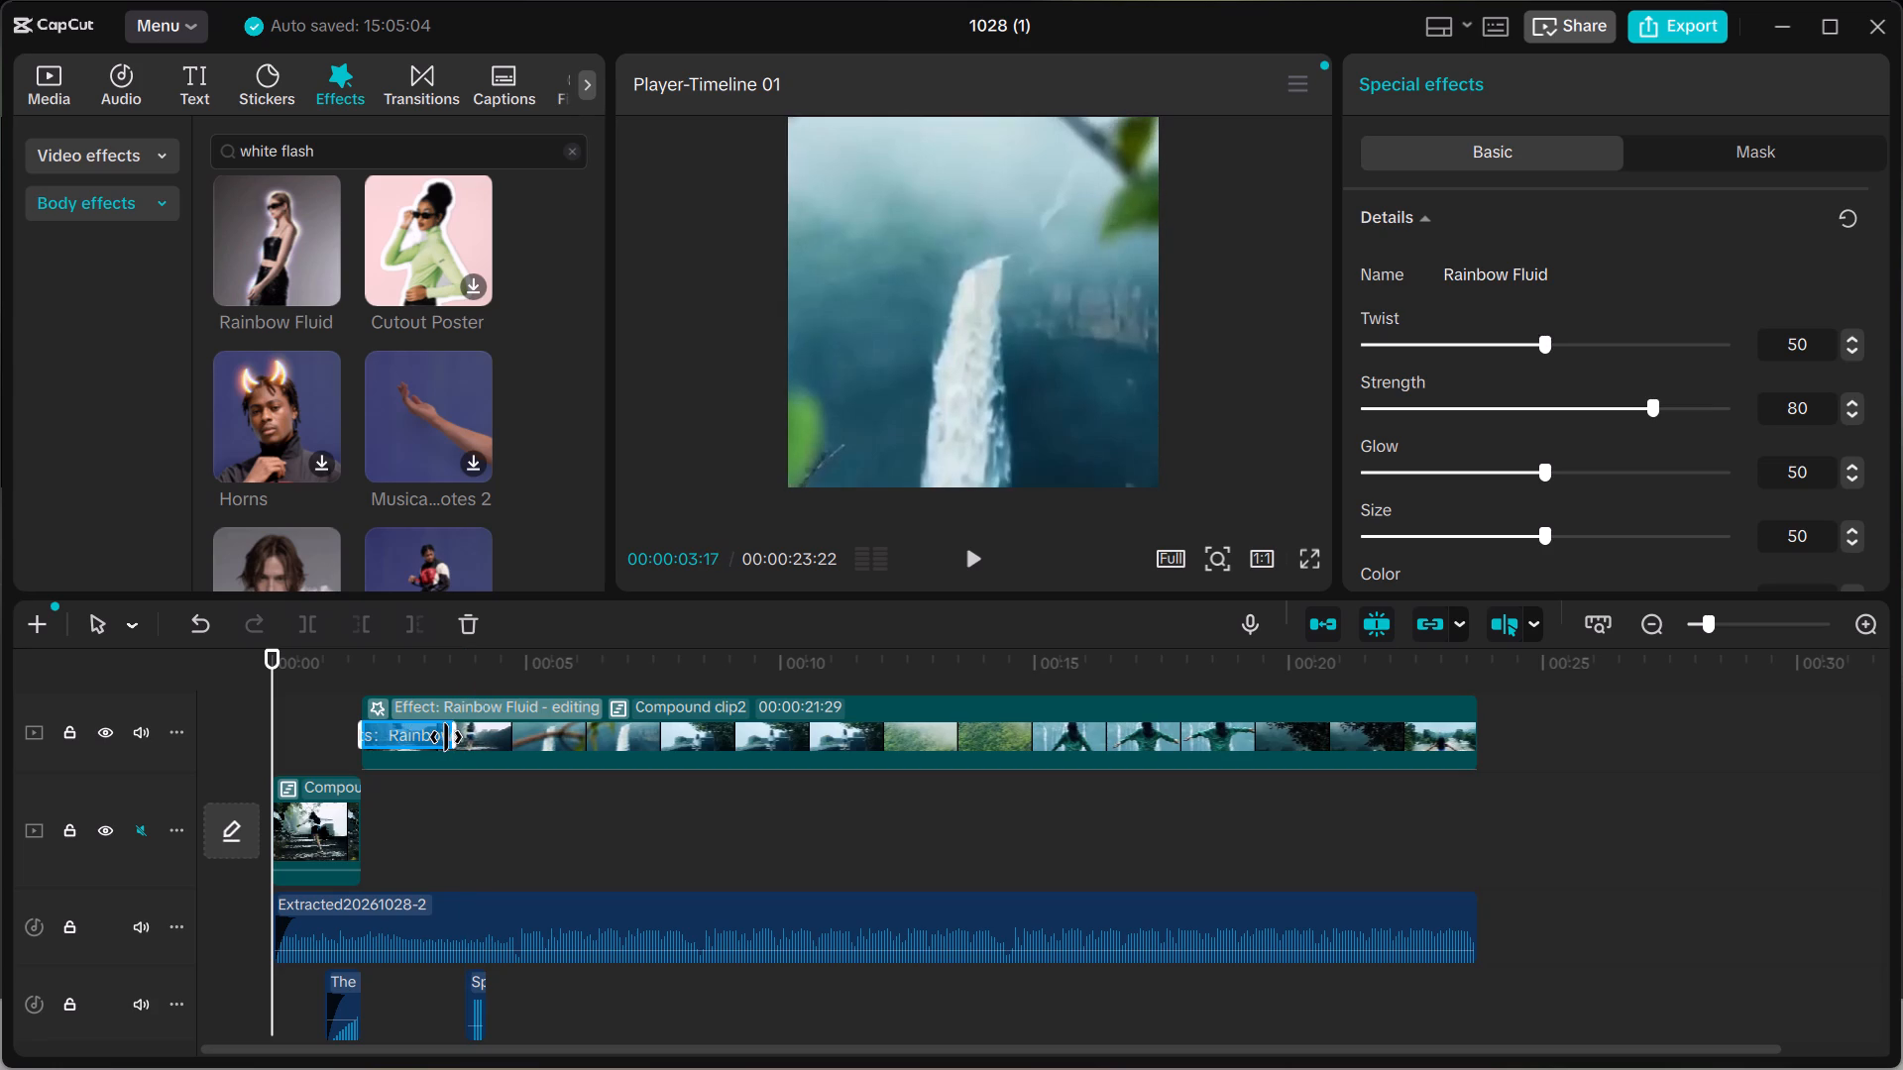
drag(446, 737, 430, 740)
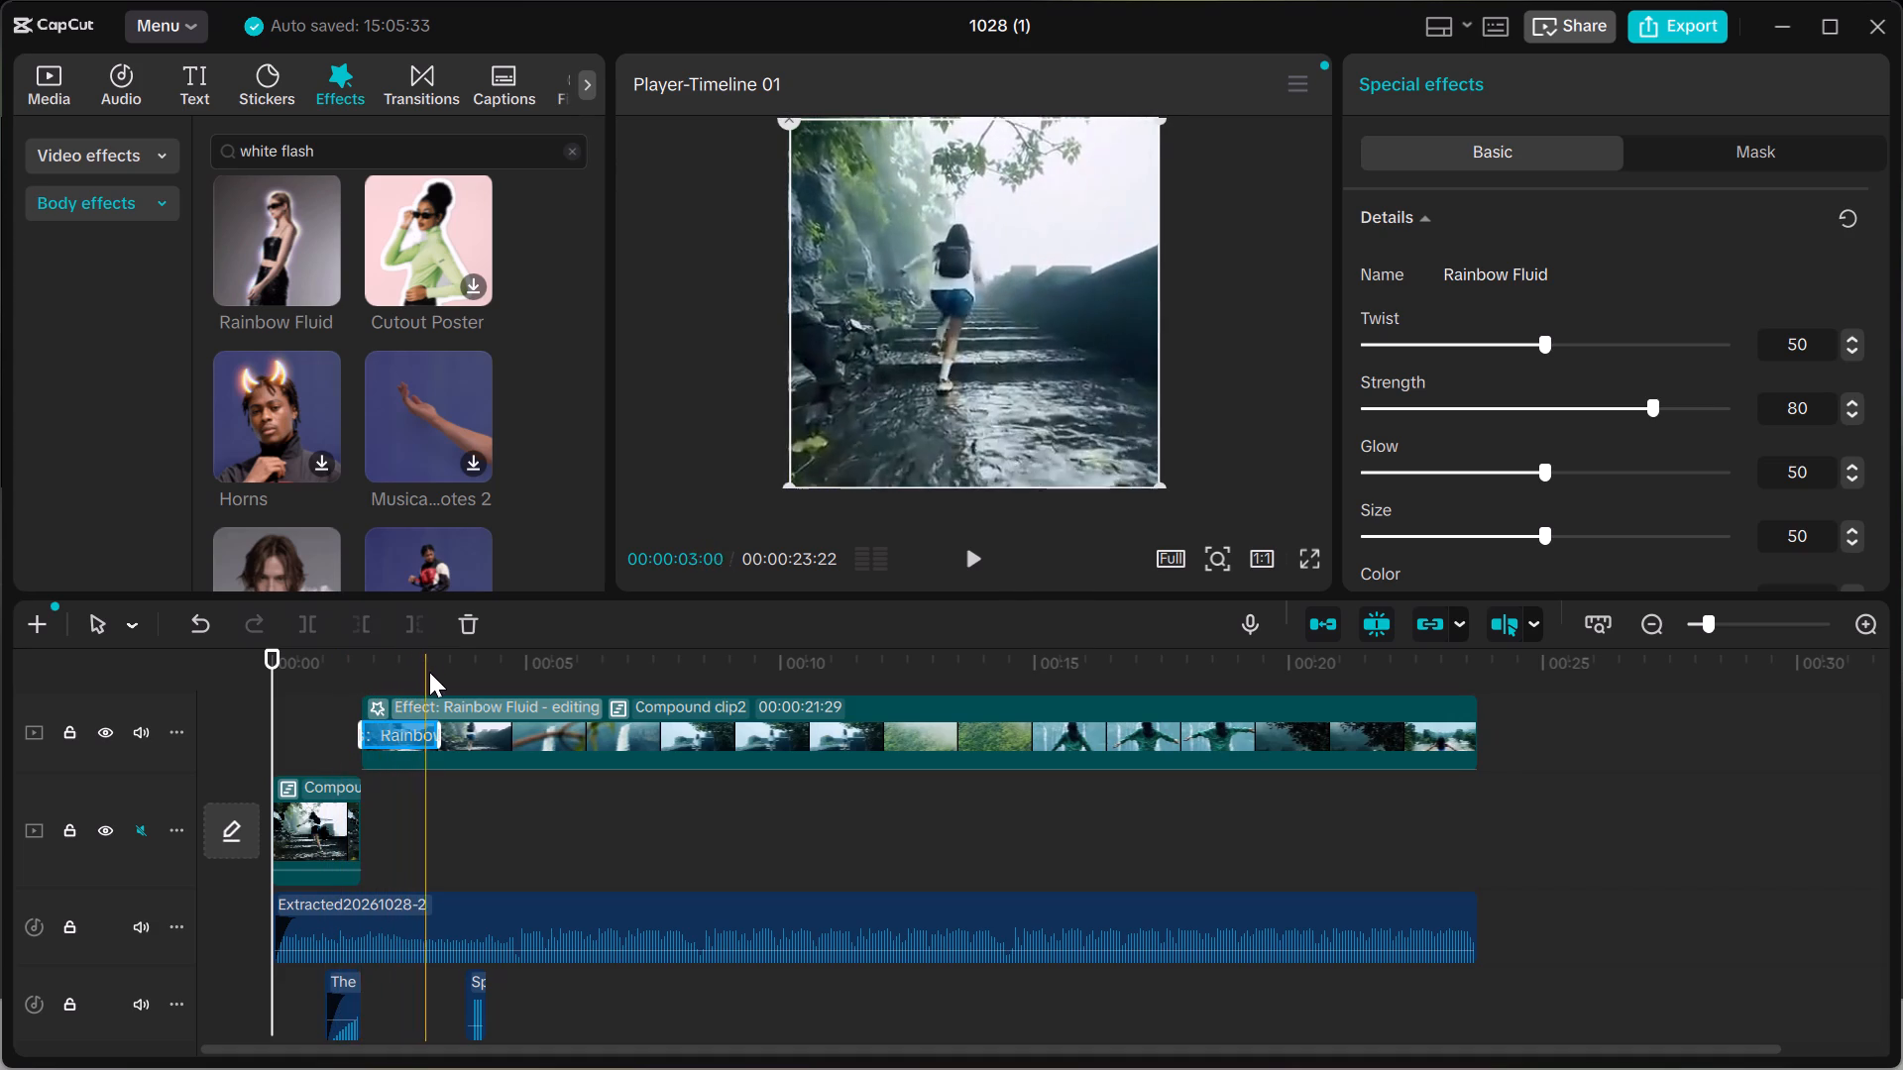
Play the timeline from the start to review the shortened Rainbow Fluid effect on Compound clip2.
drag(270, 647, 276, 649)
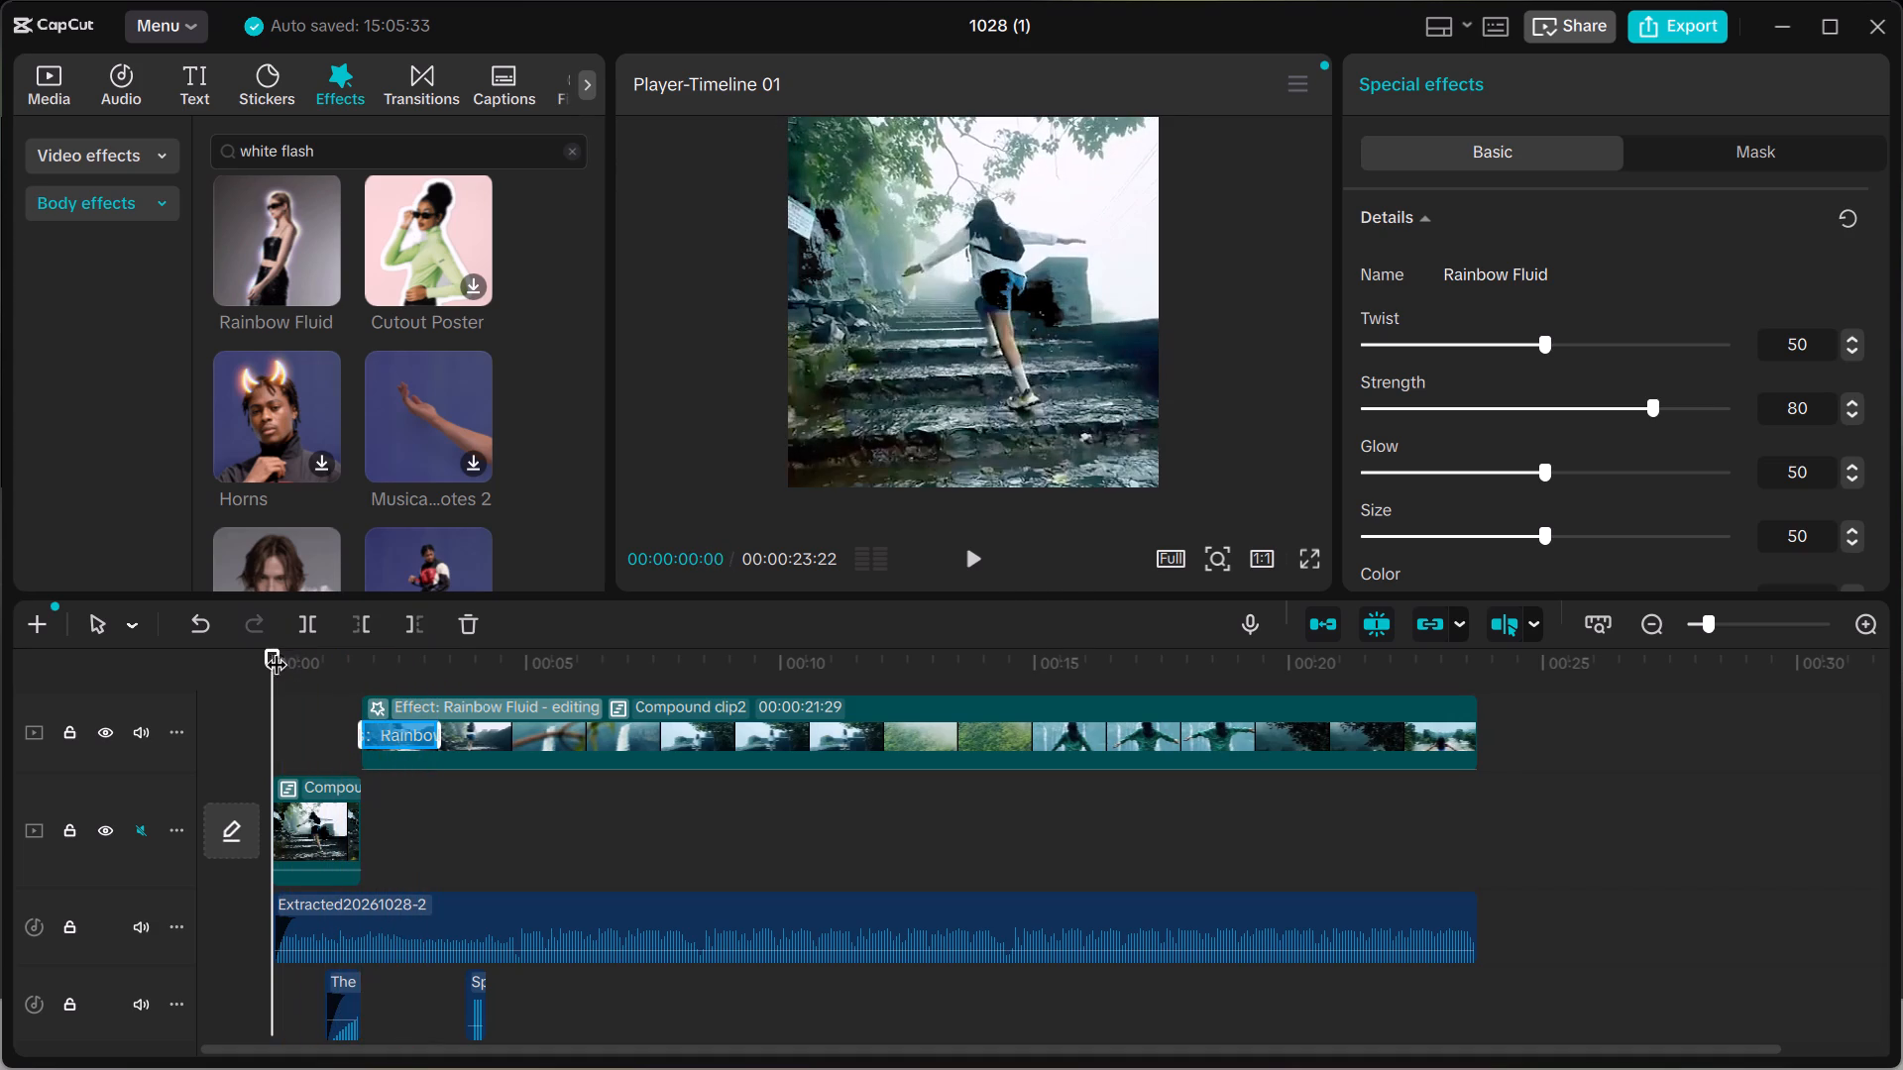
drag(276, 649, 313, 651)
drag(269, 646, 290, 662)
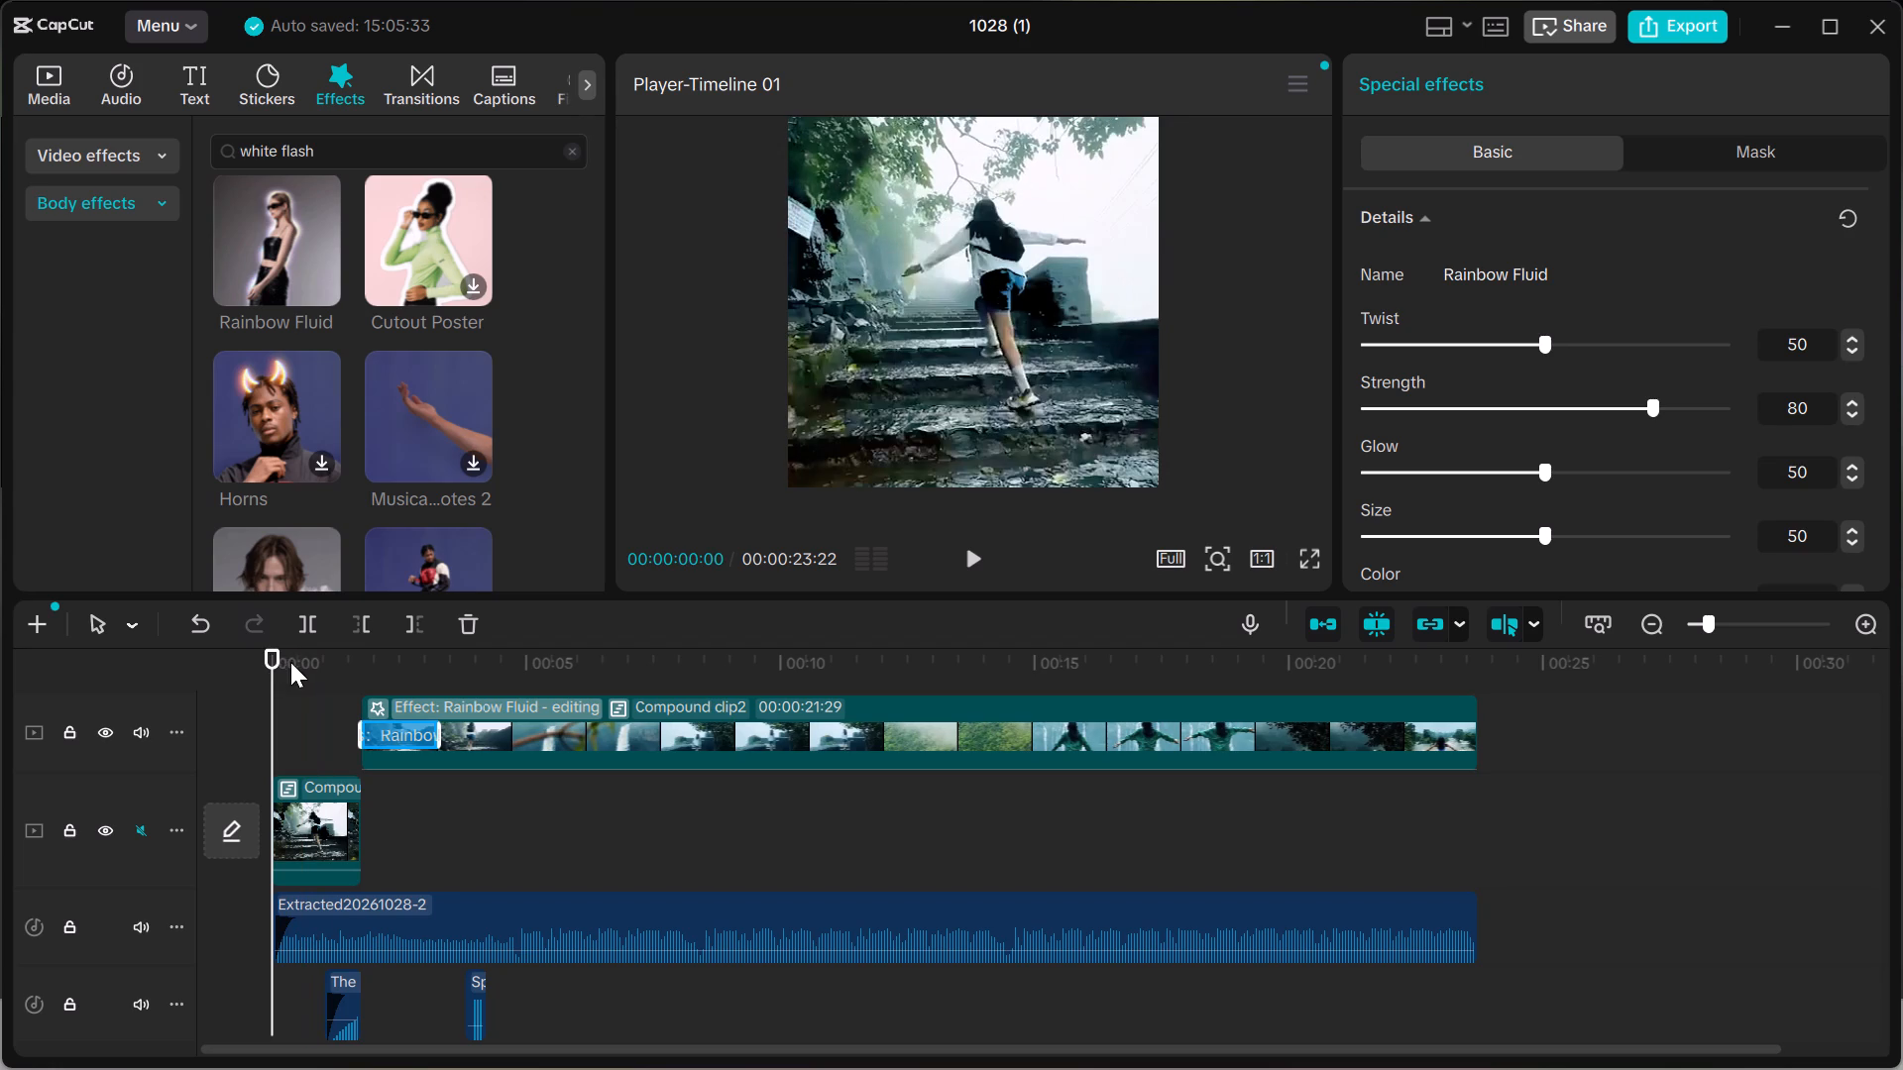
drag(290, 662, 295, 665)
click(963, 565)
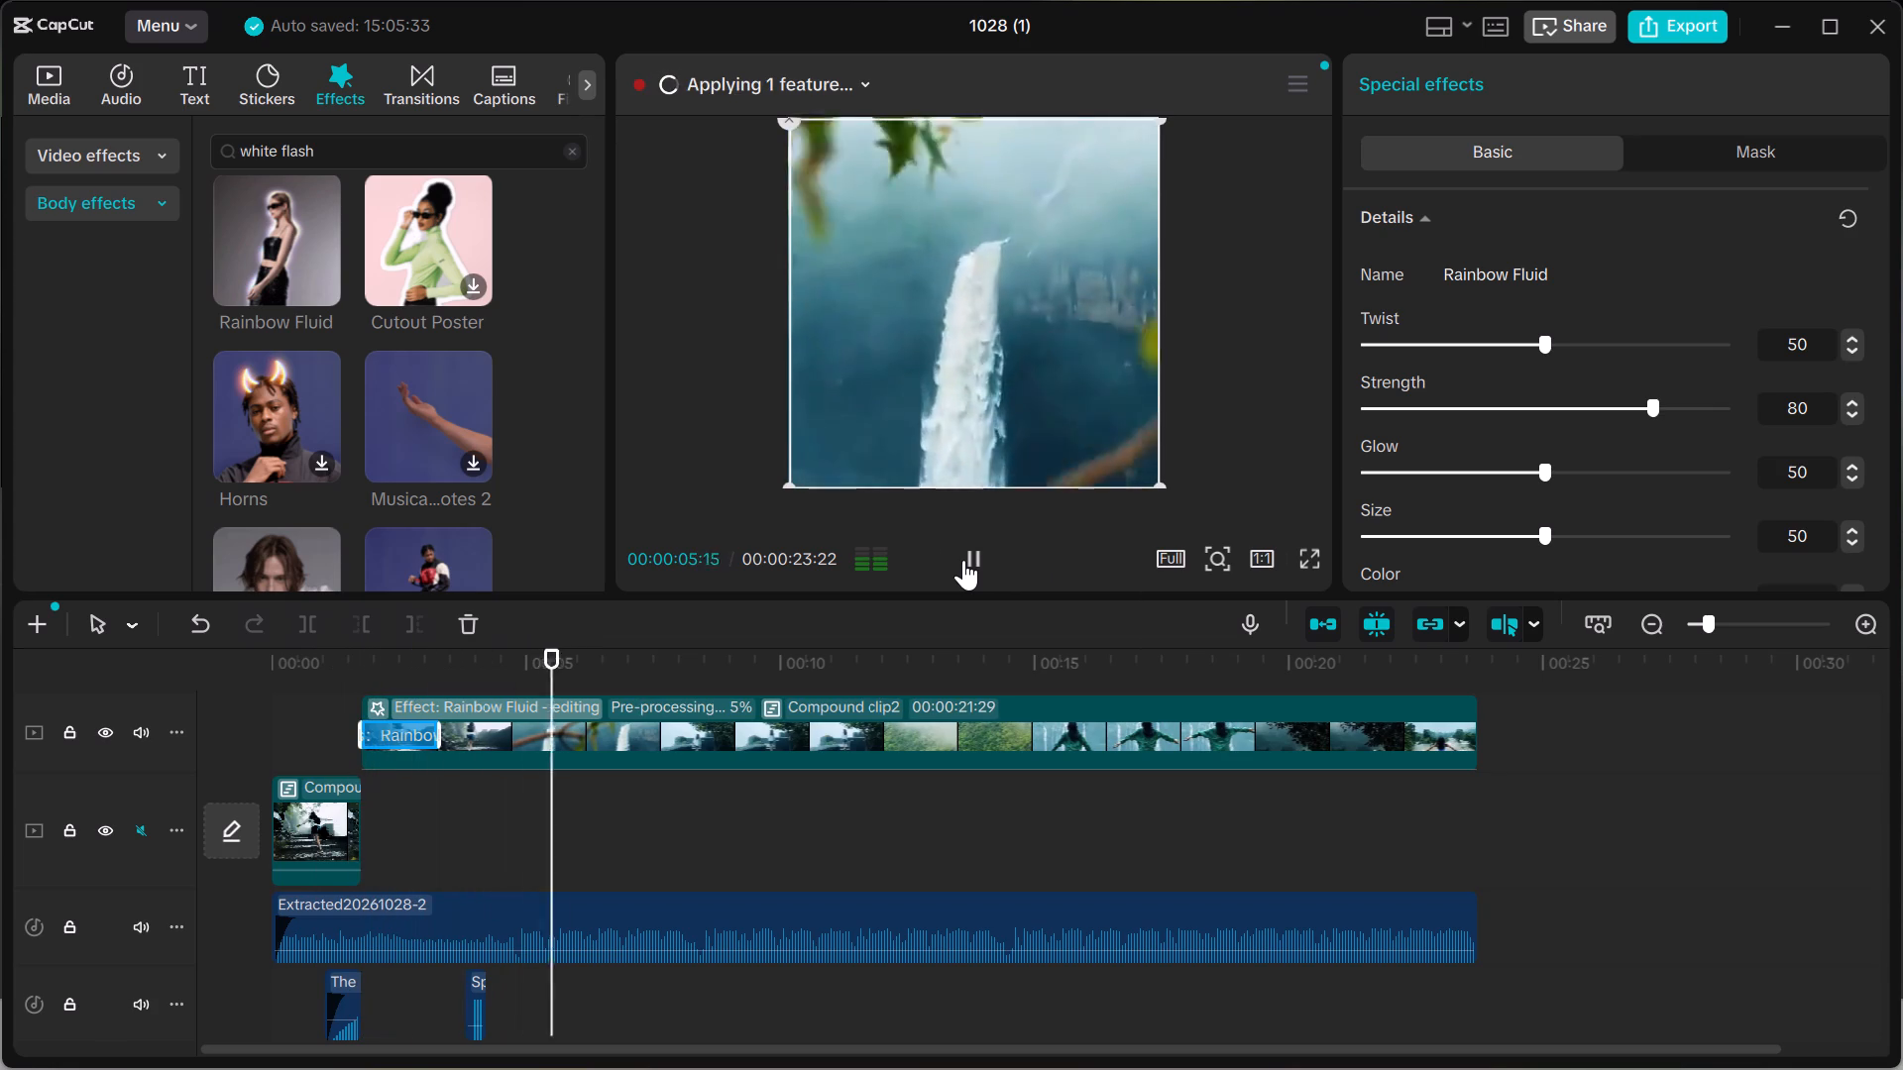
Delete the Rainbow Fluid effect from Compound clip2.
click(419, 724)
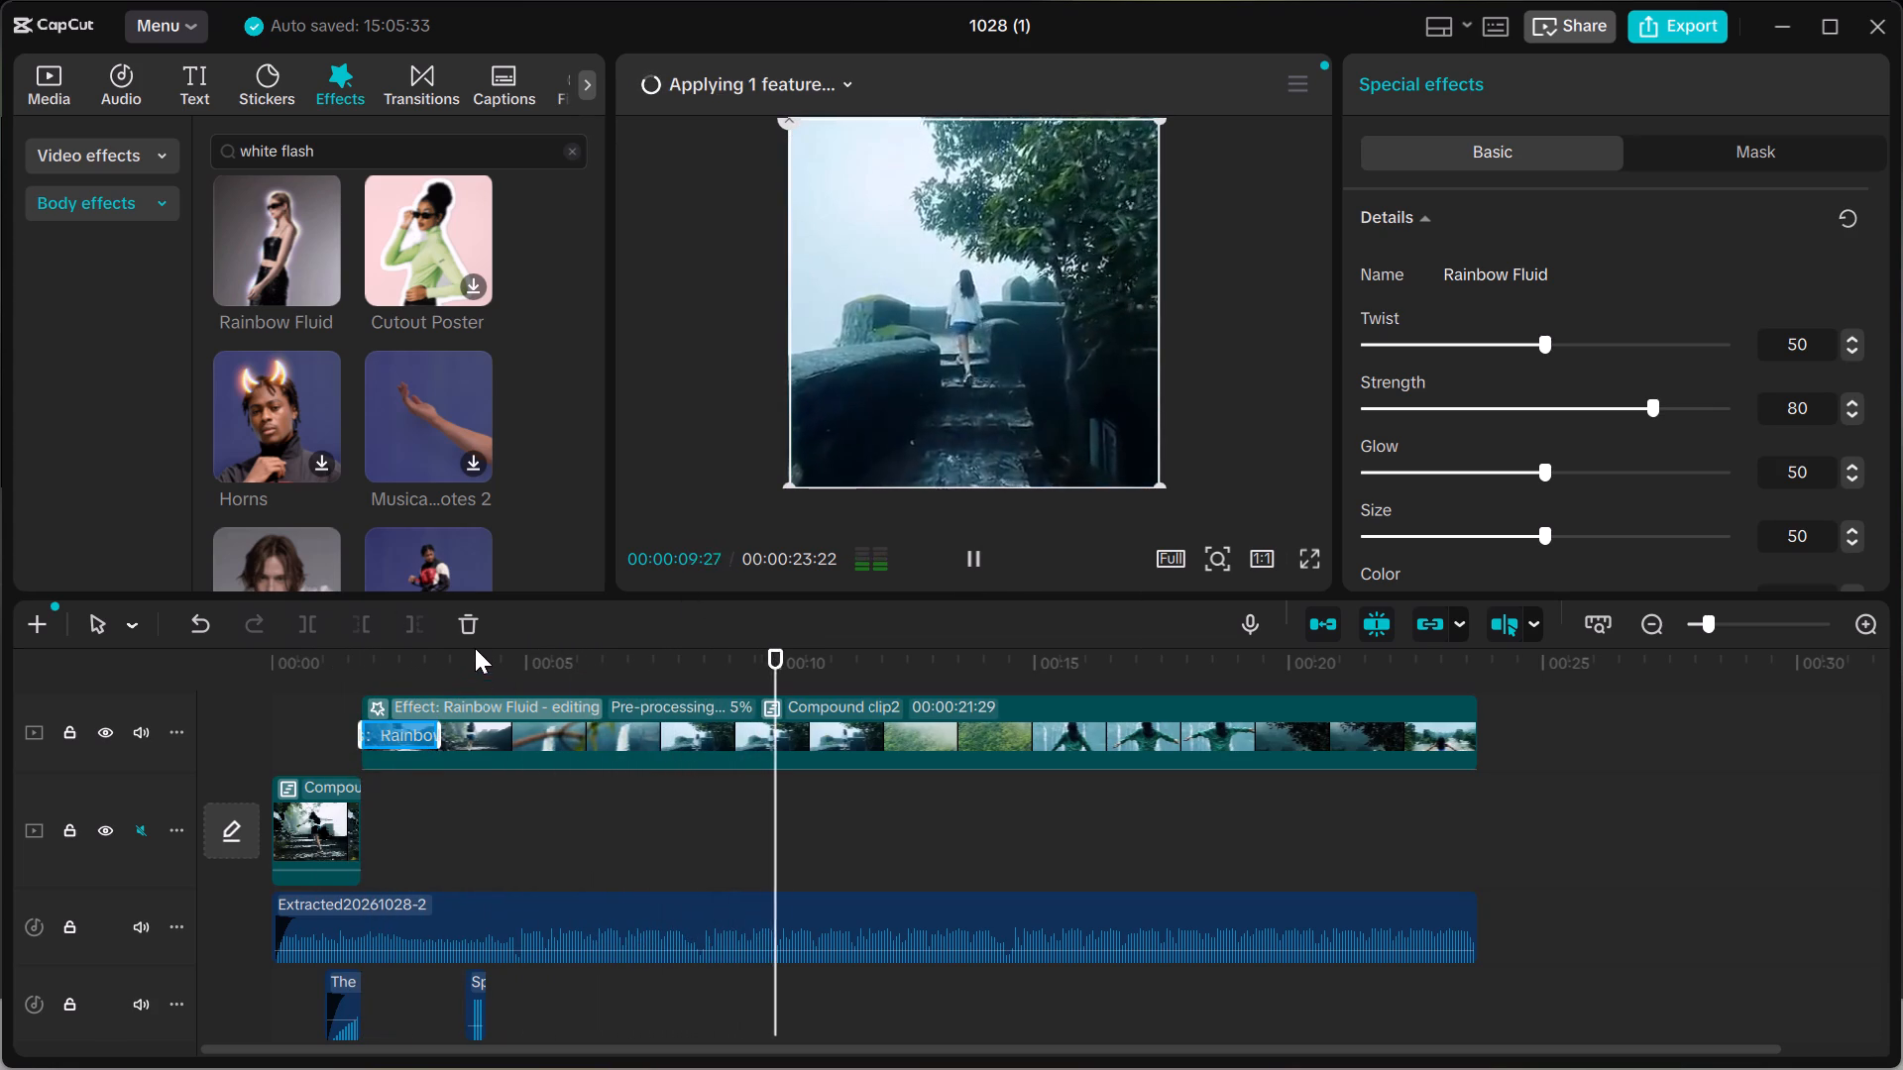
click(475, 642)
double_click(467, 625)
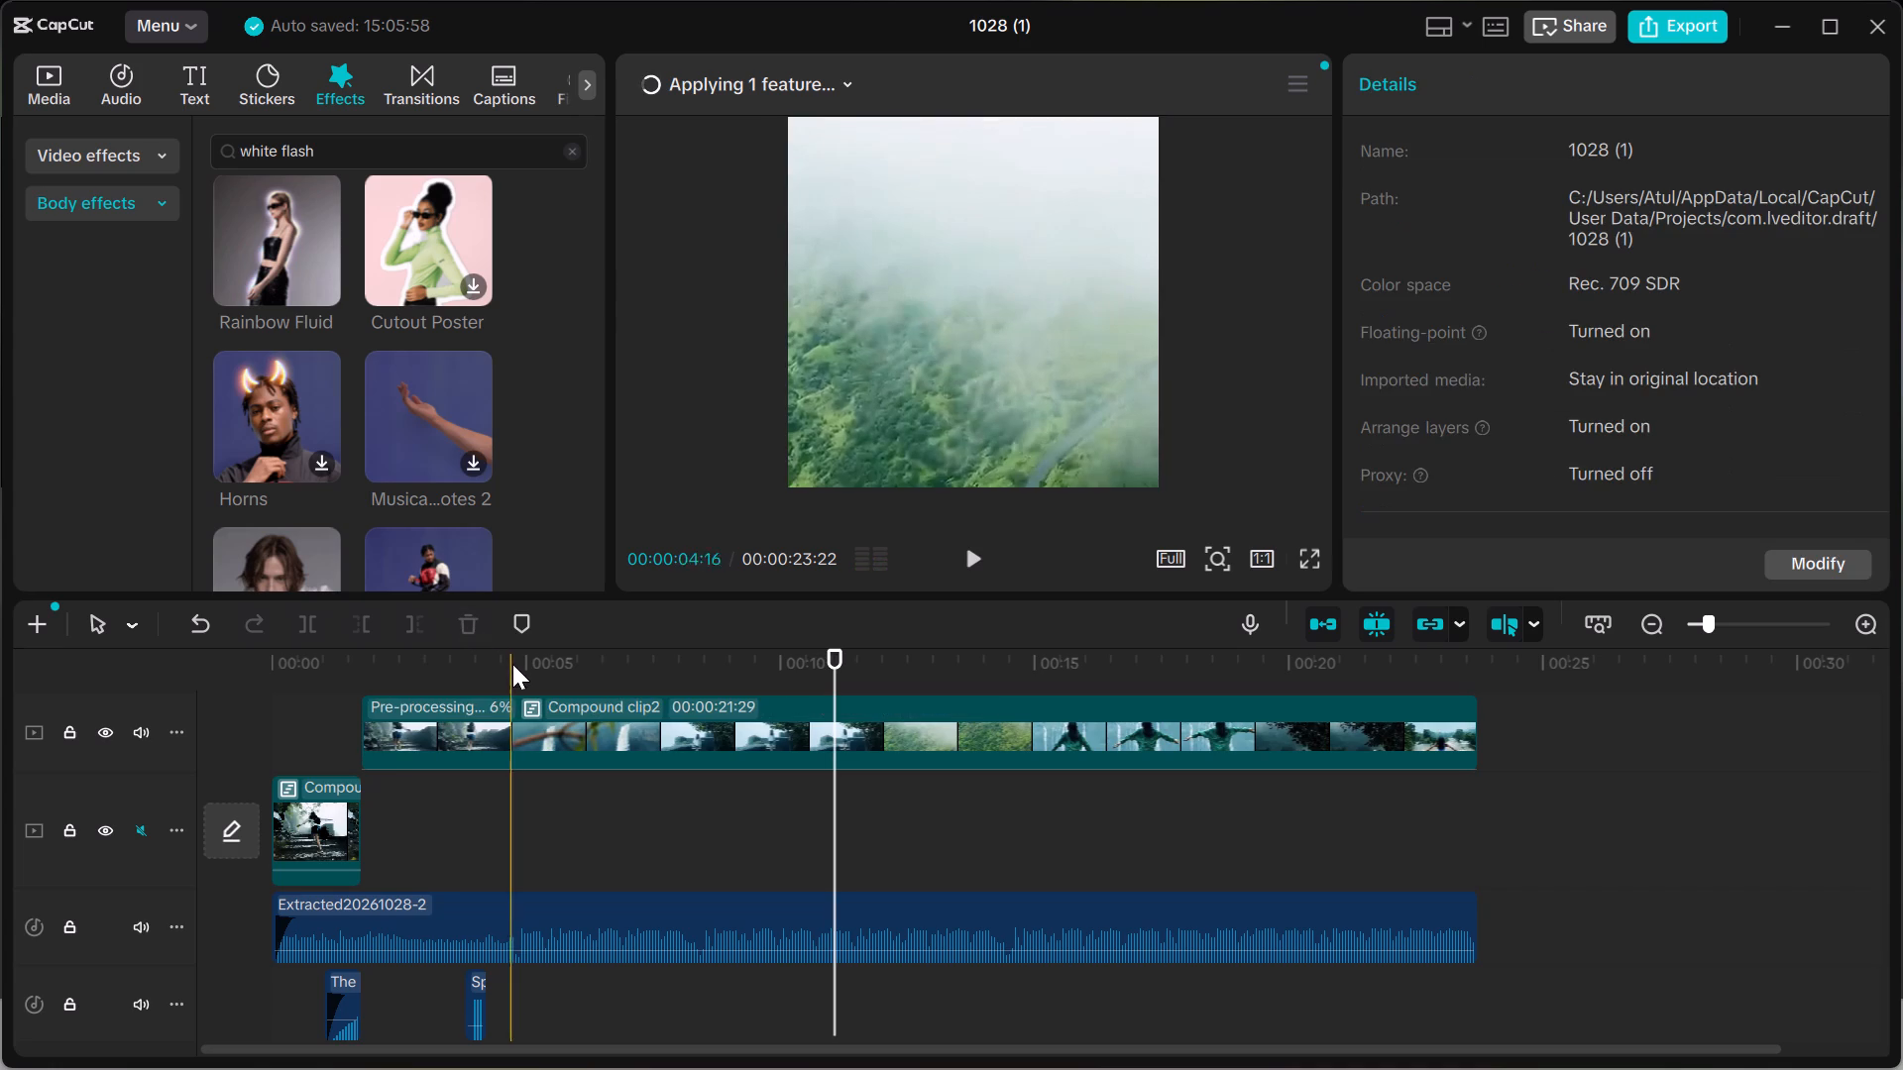
Browse further down the white flash body effects, examining their previews for a replacement glowing outline around the subject.
scroll(427, 248, down, 2)
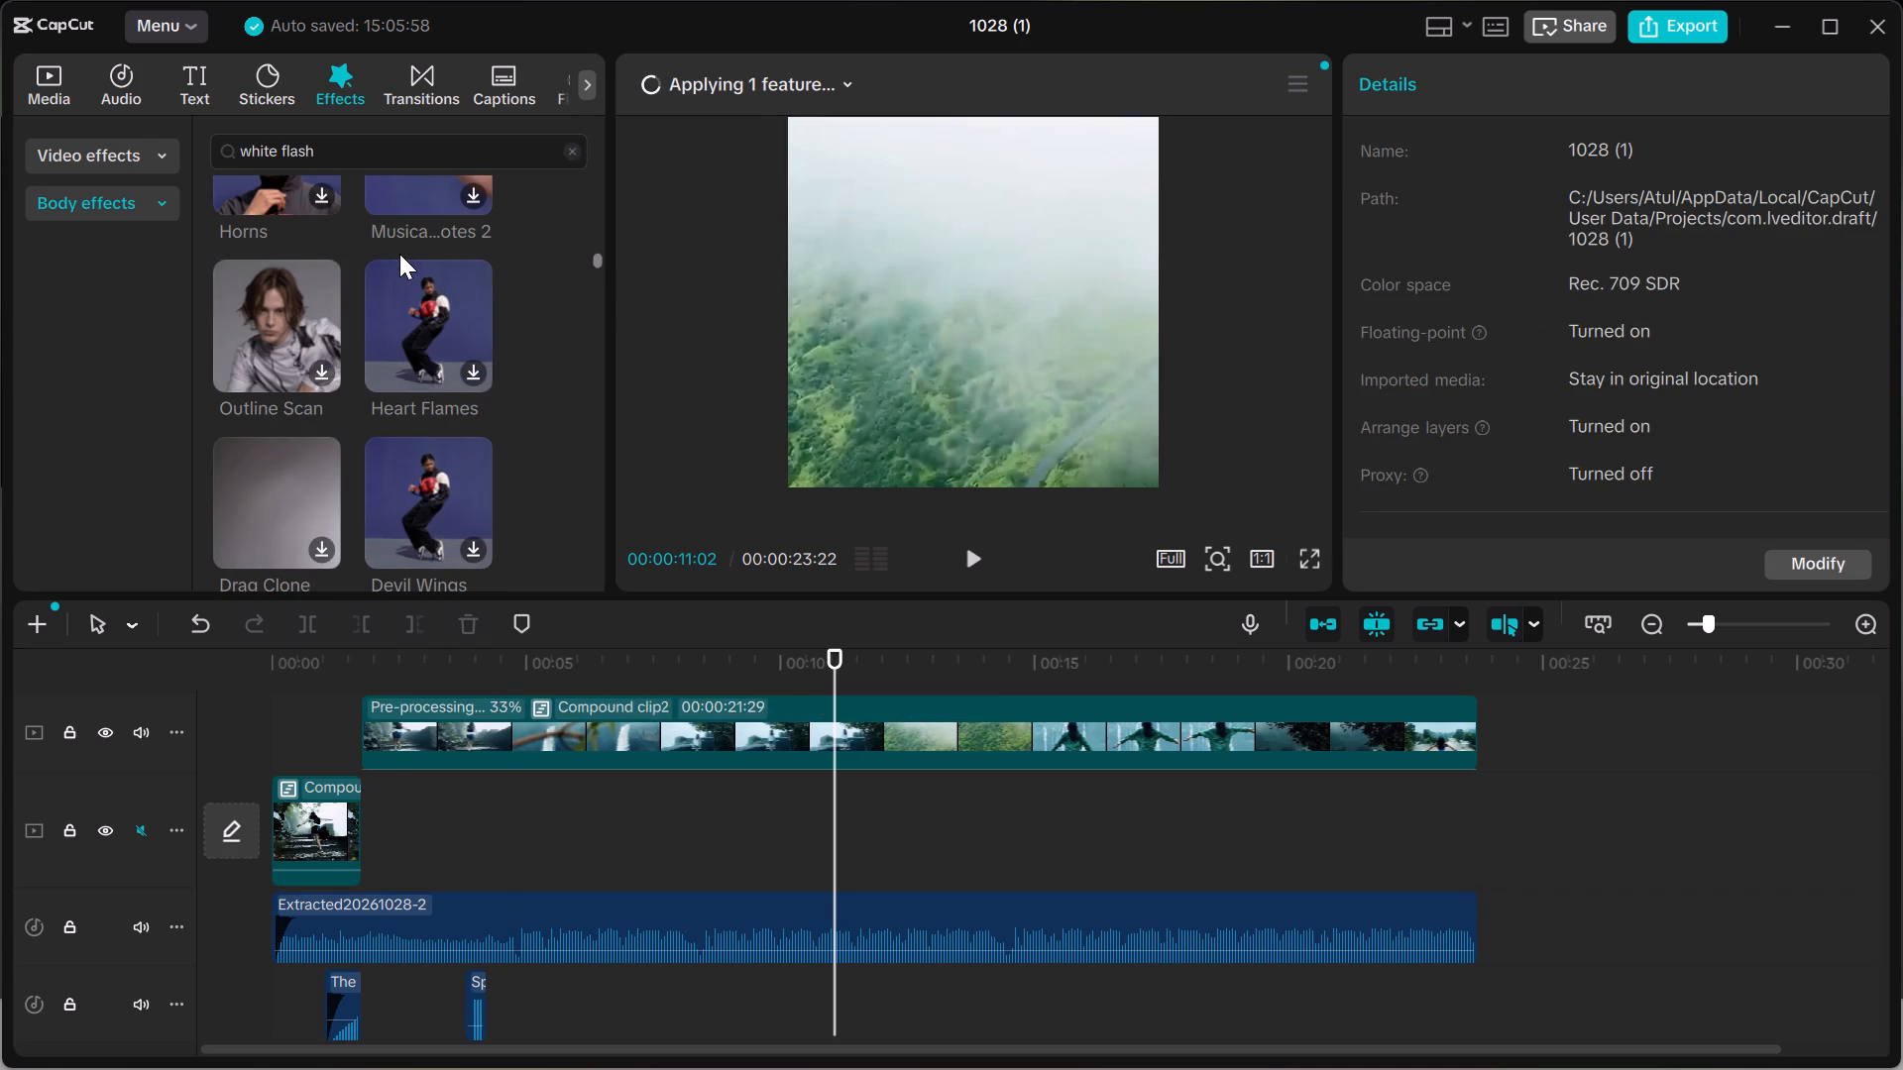
scroll(372, 266, down, 1)
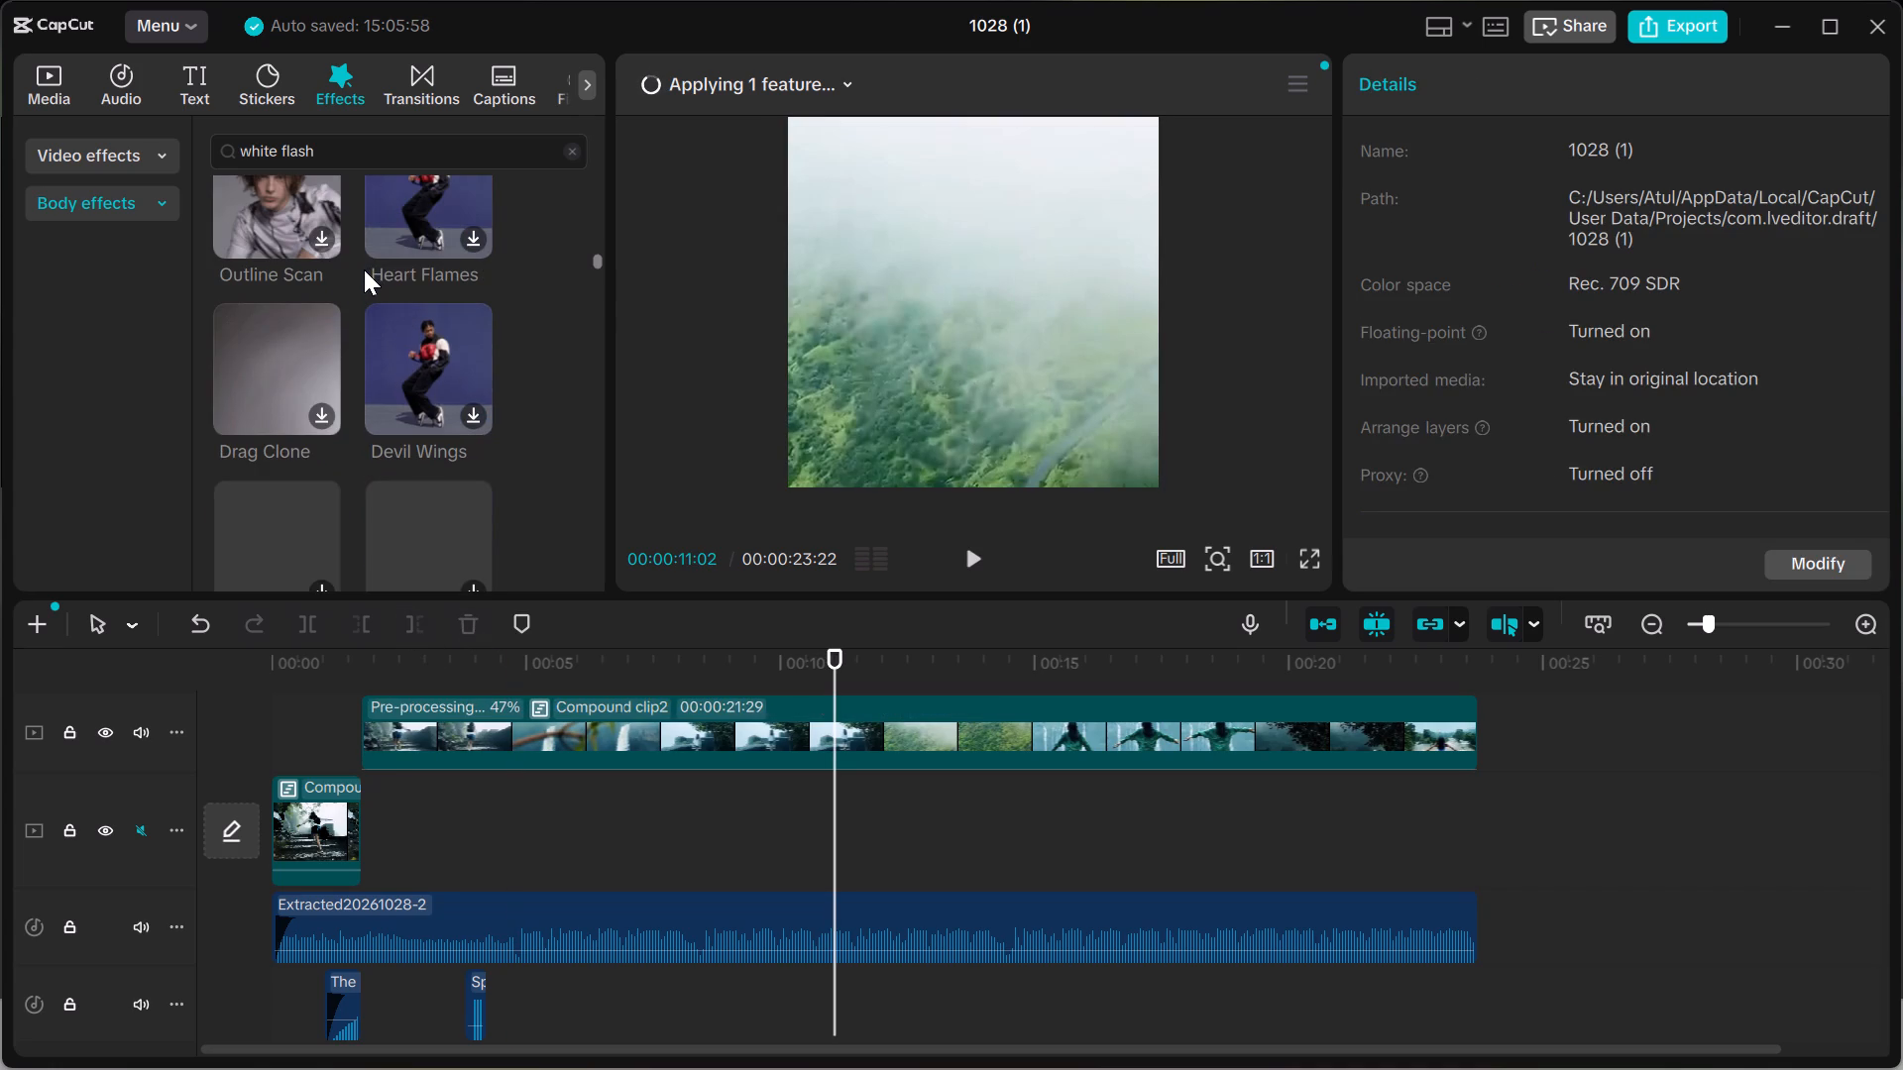
scroll(357, 276, down, 1)
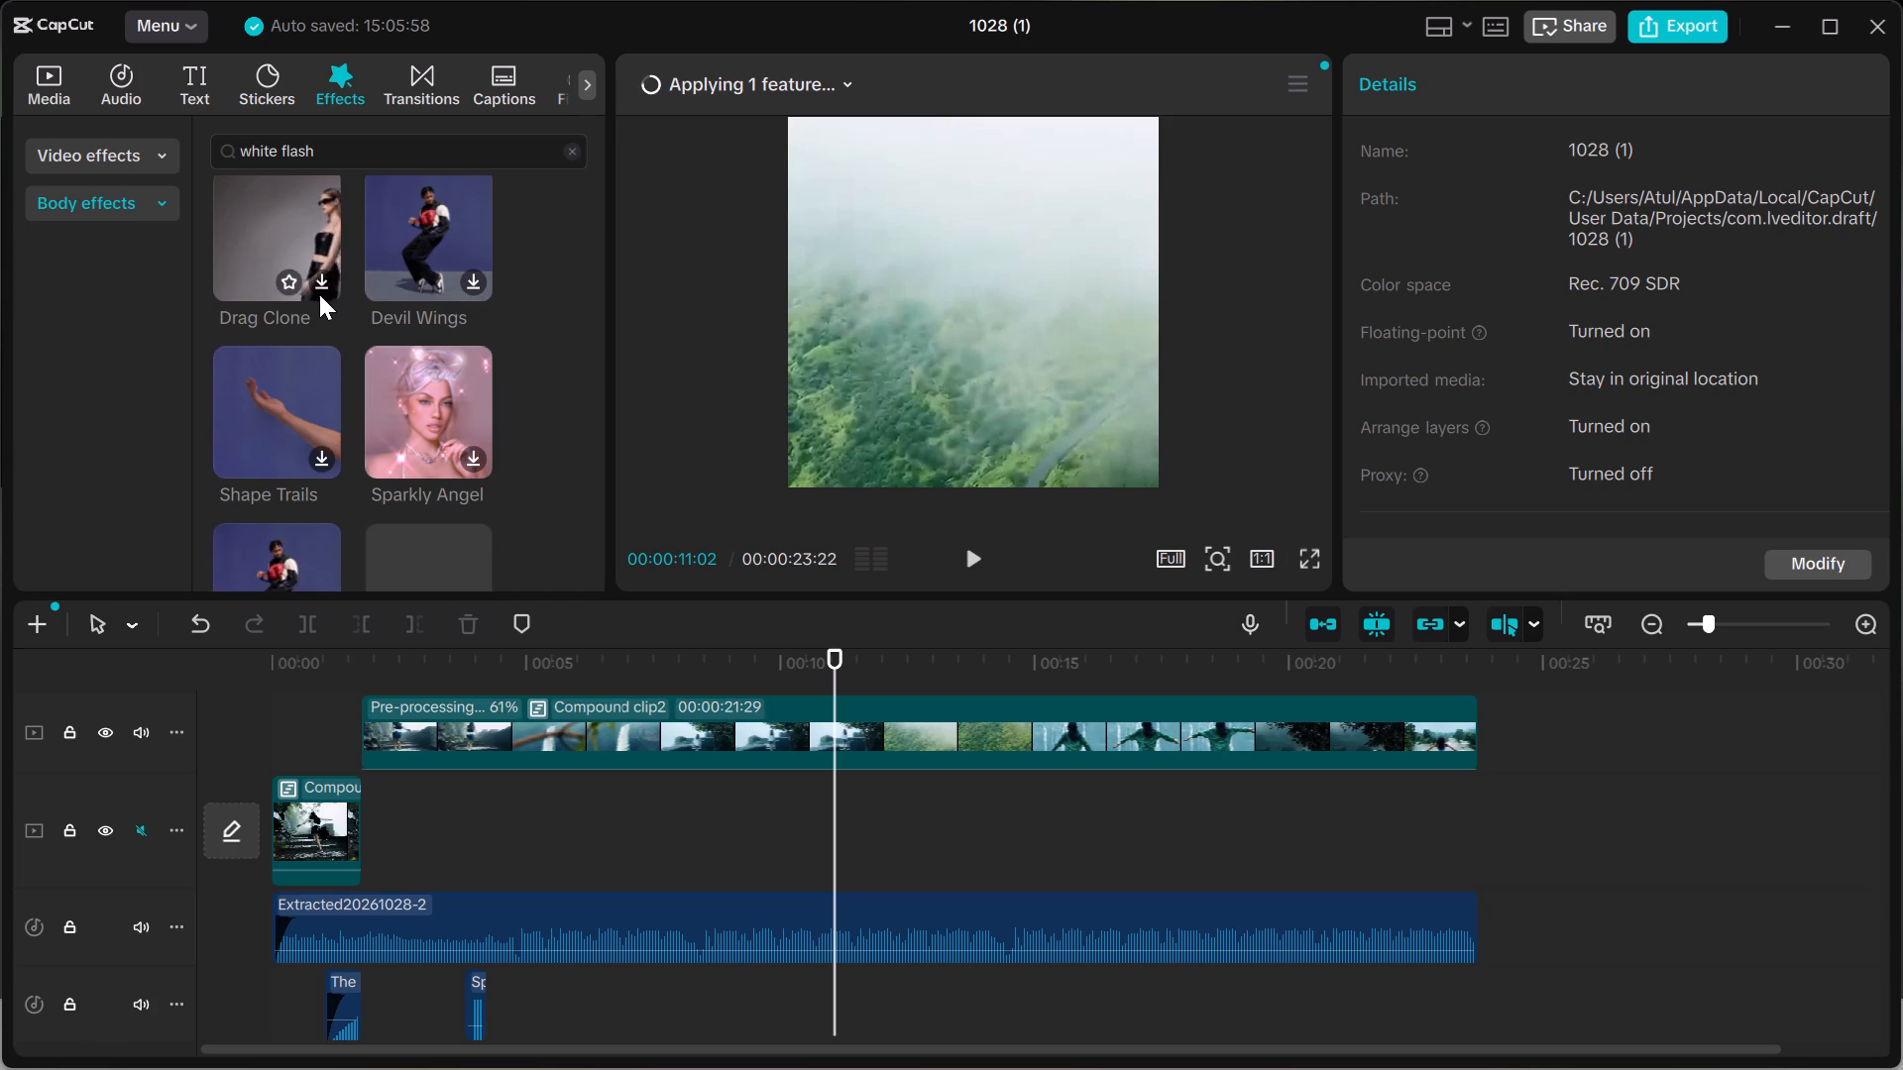
scroll(319, 303, down, 3)
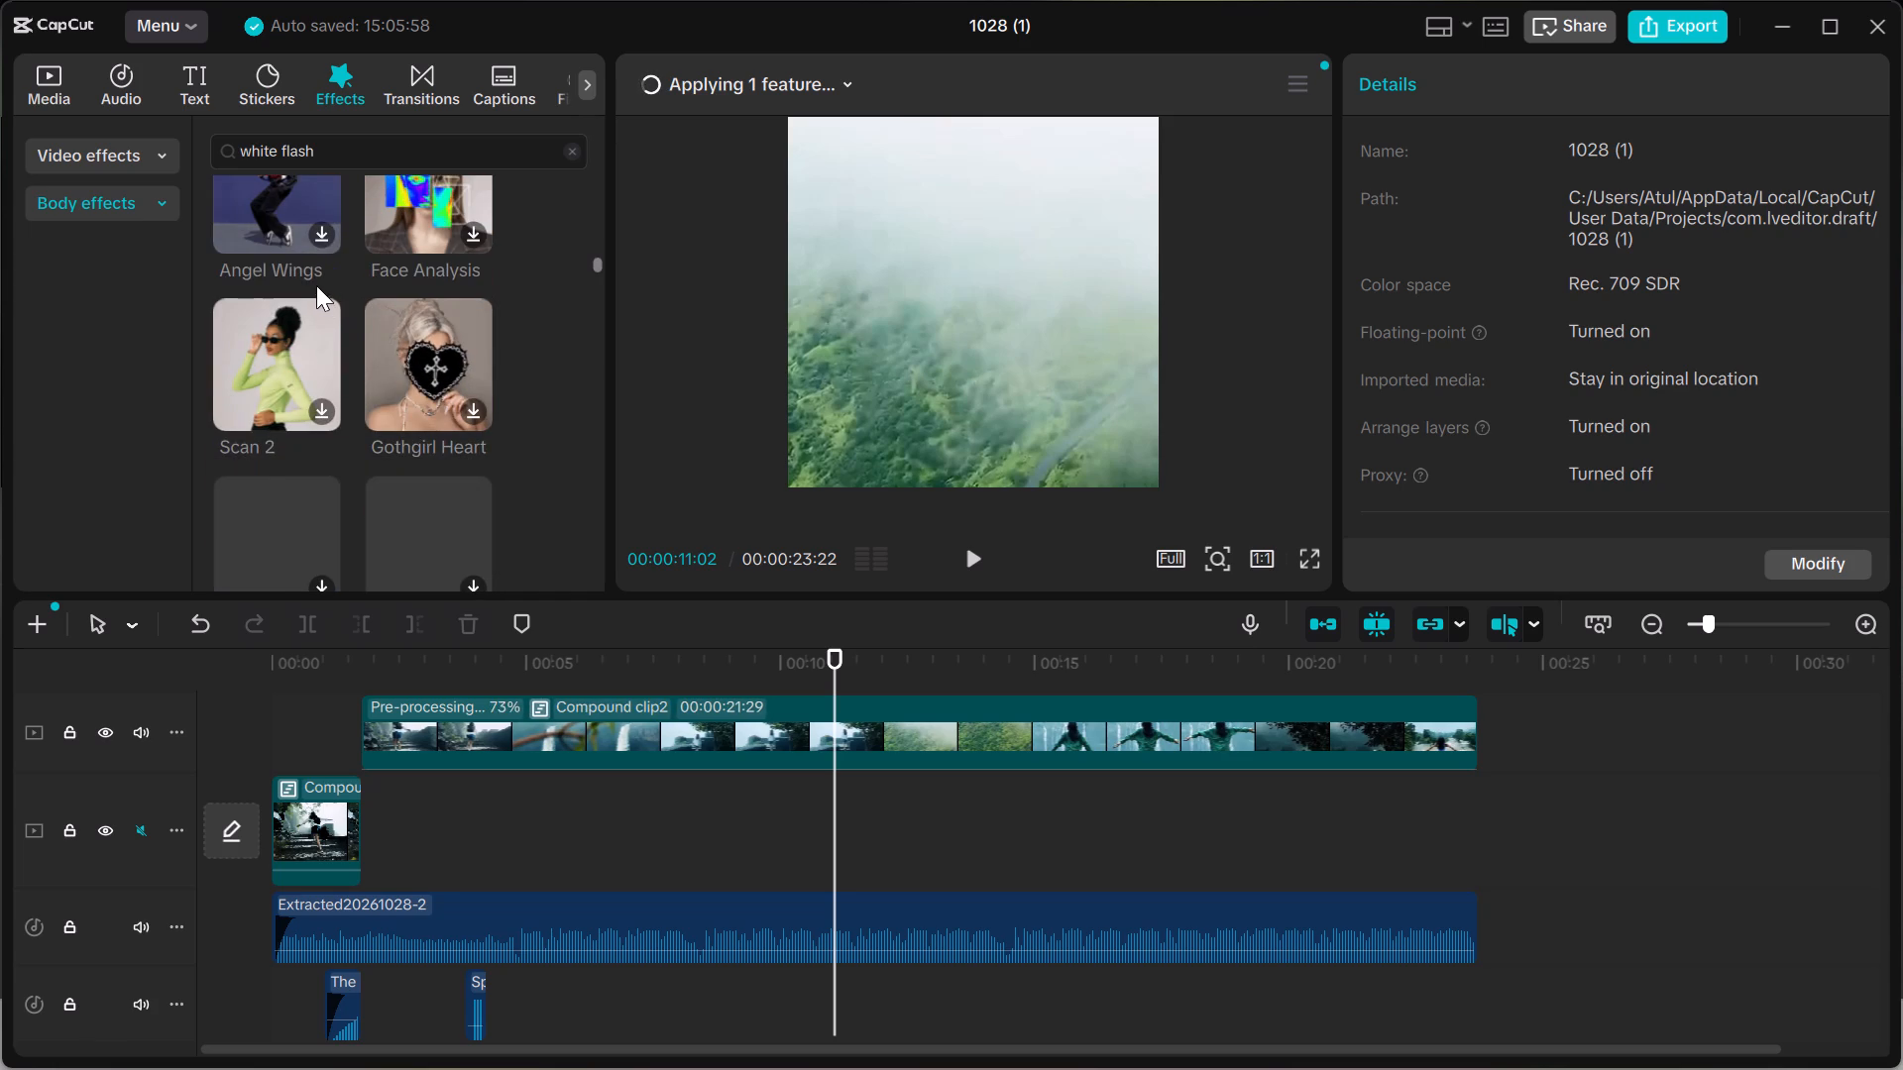
scroll(352, 335, down, 2)
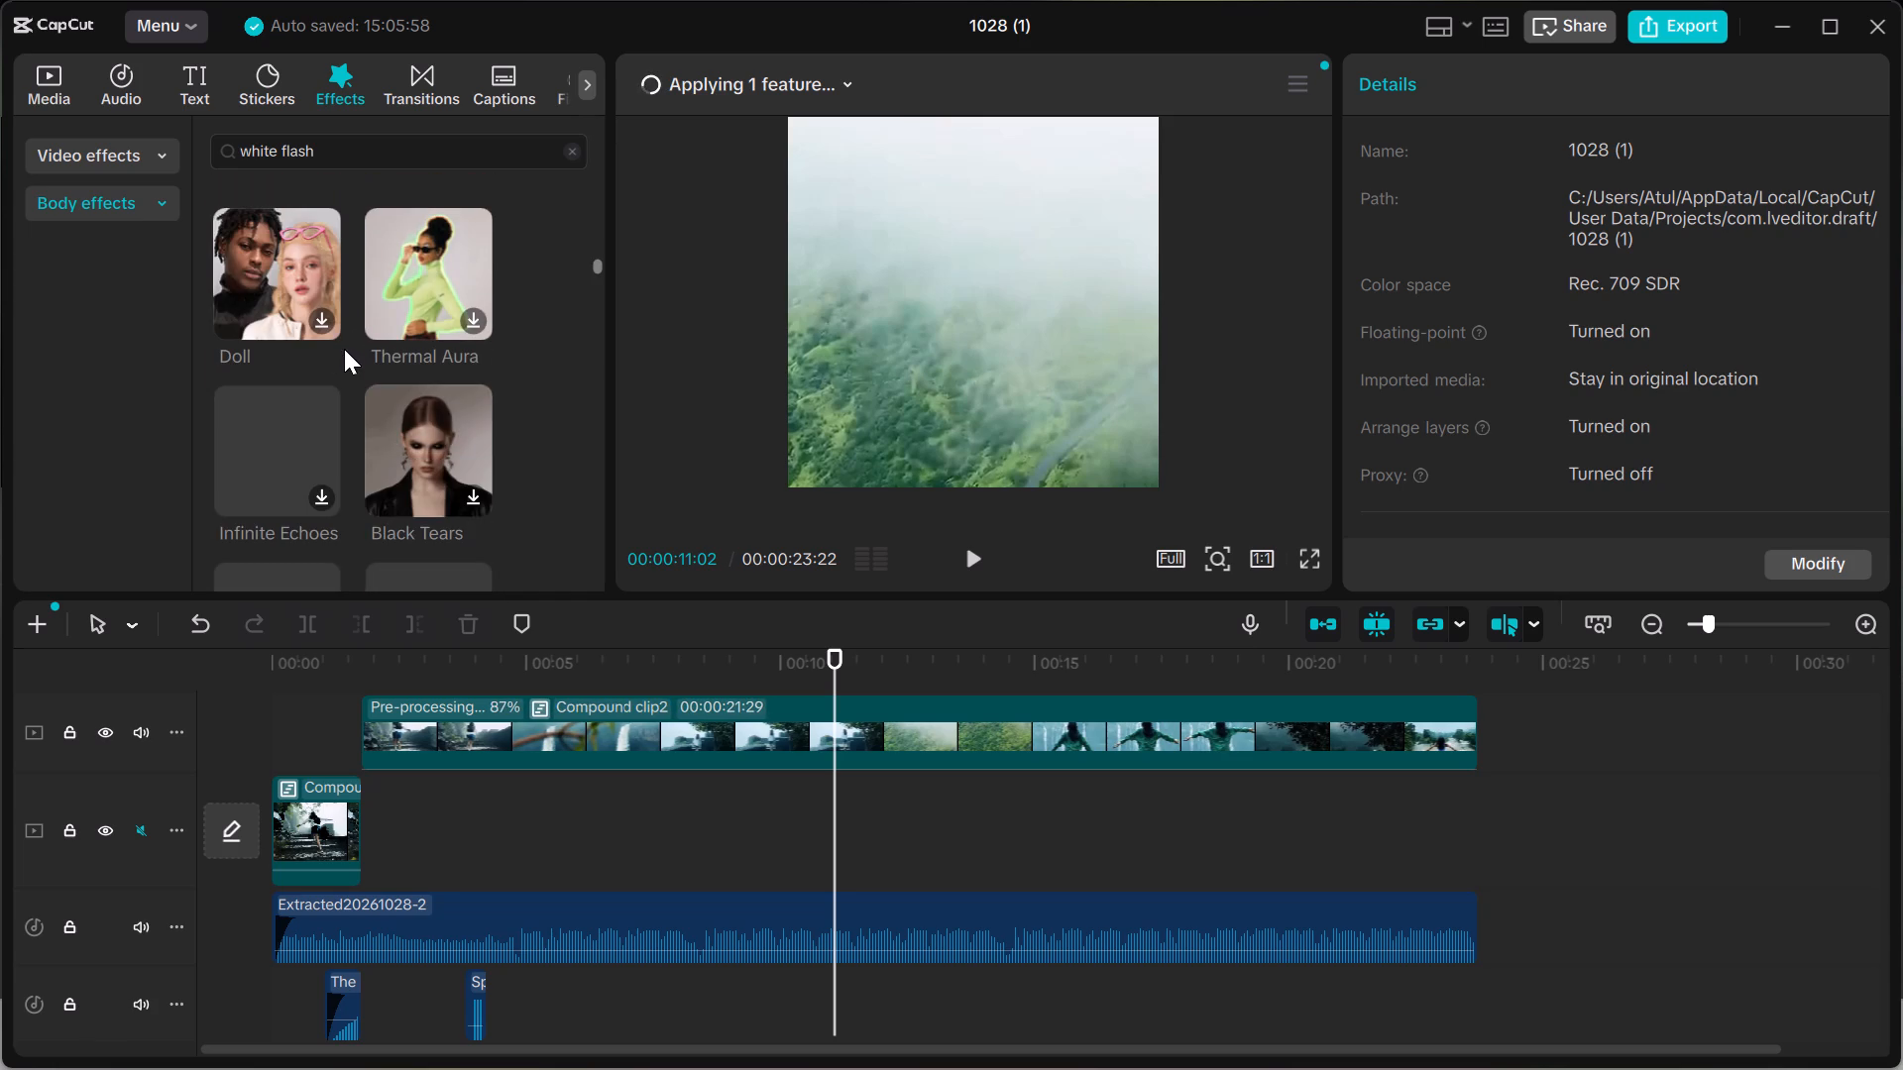
scroll(344, 349, down, 3)
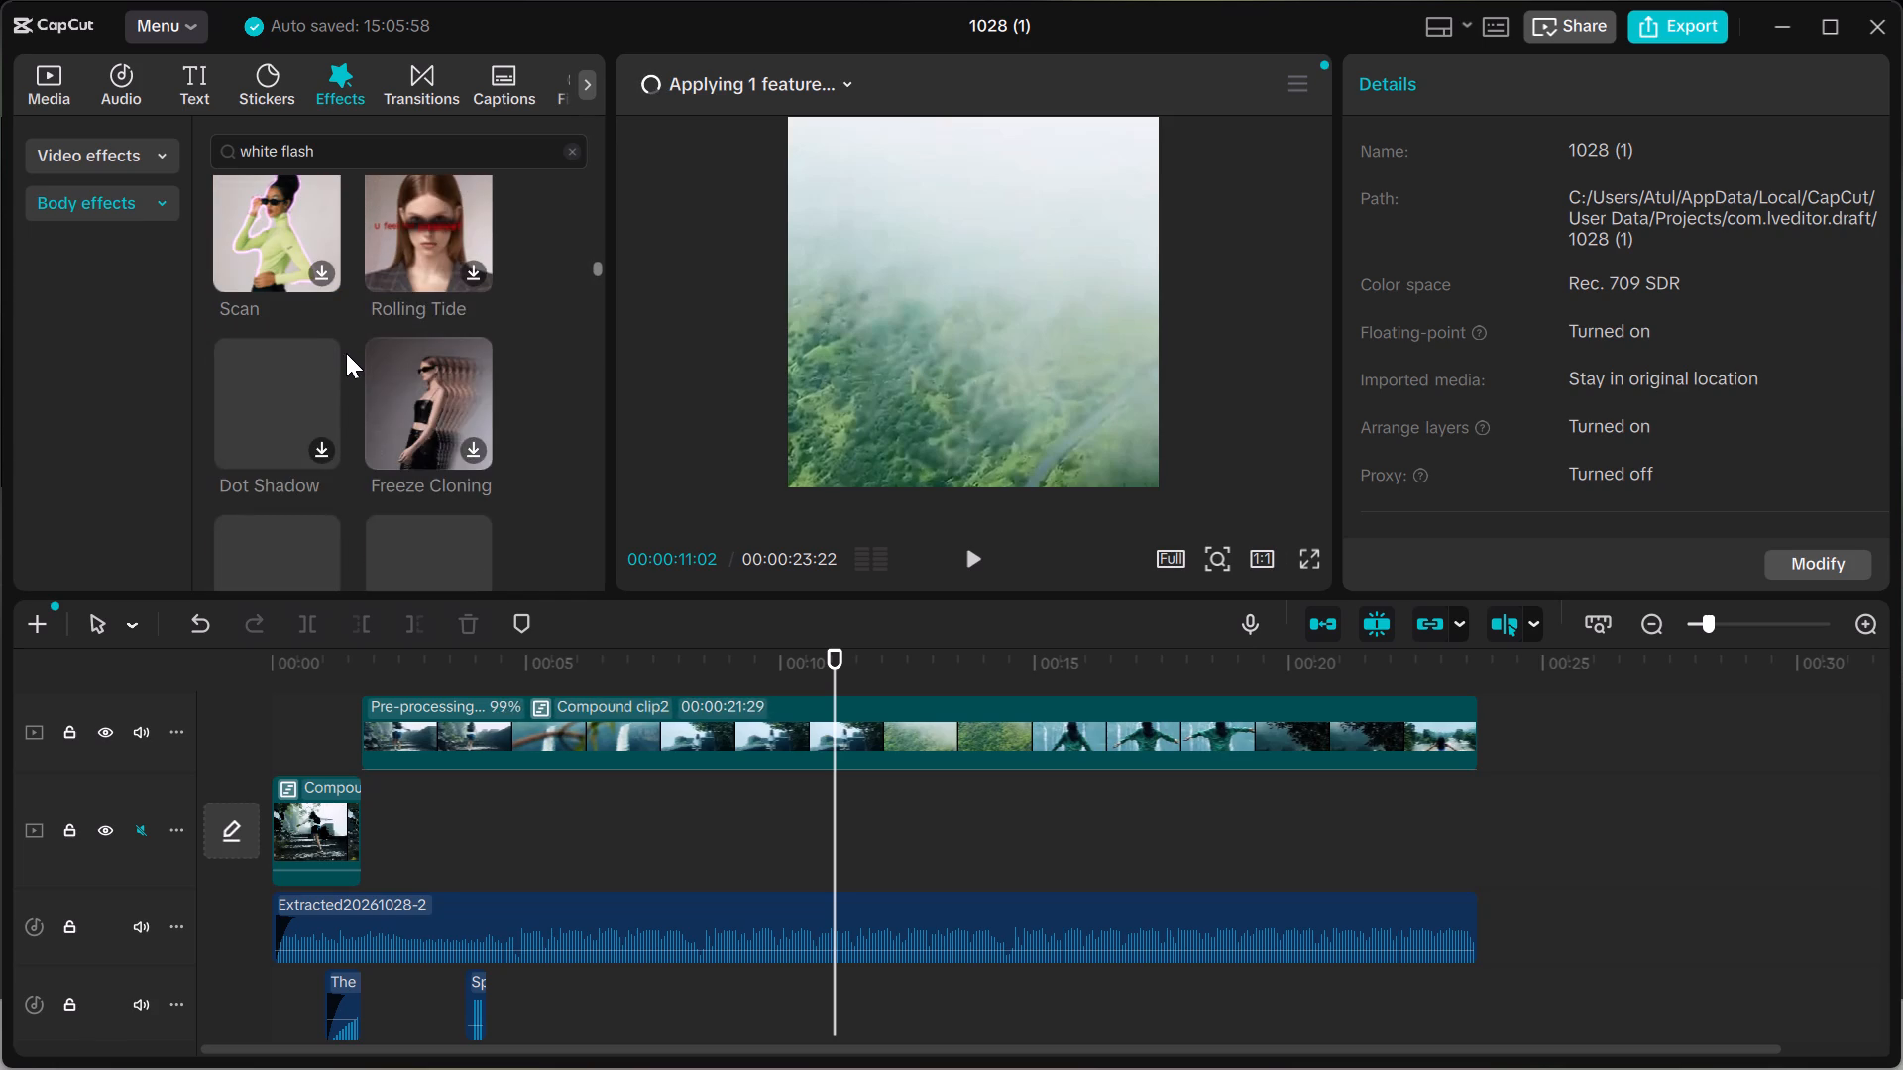
scroll(346, 353, down, 3)
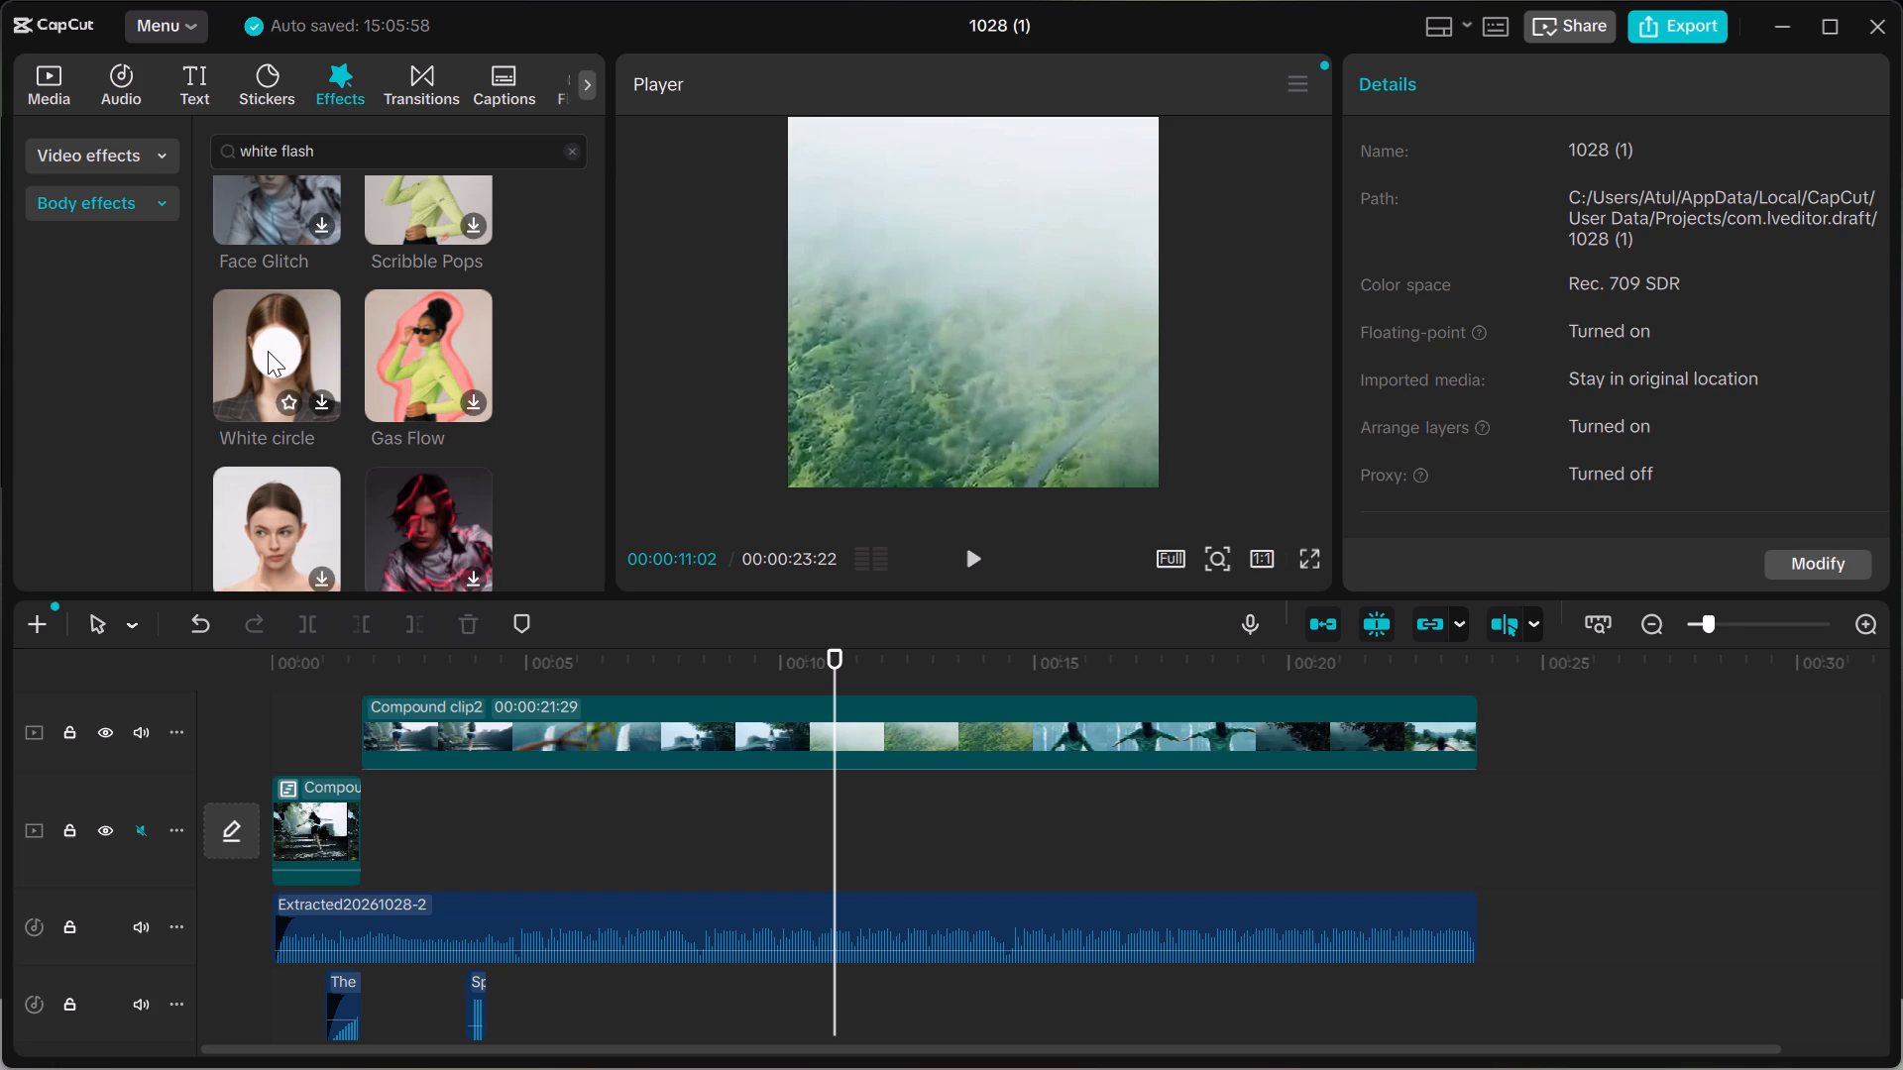
scroll(268, 351, down, 2)
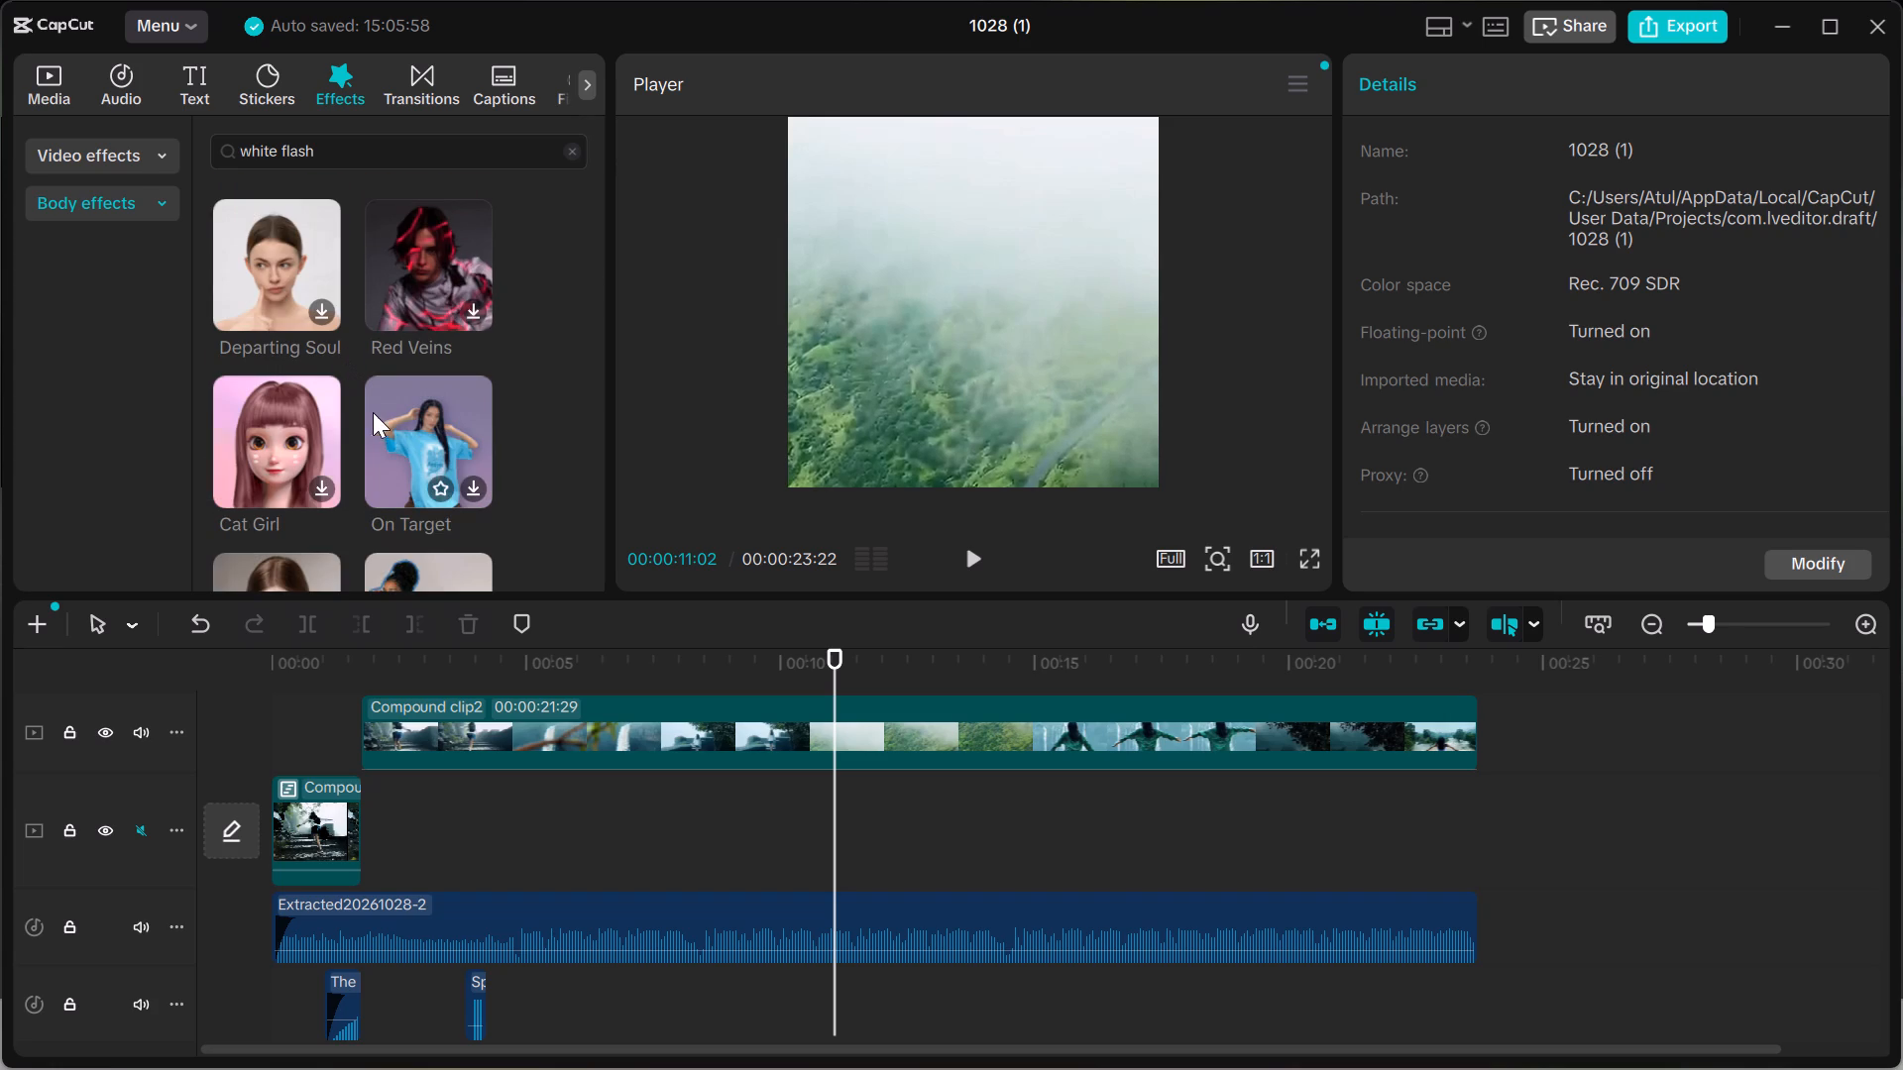
scroll(359, 415, down, 2)
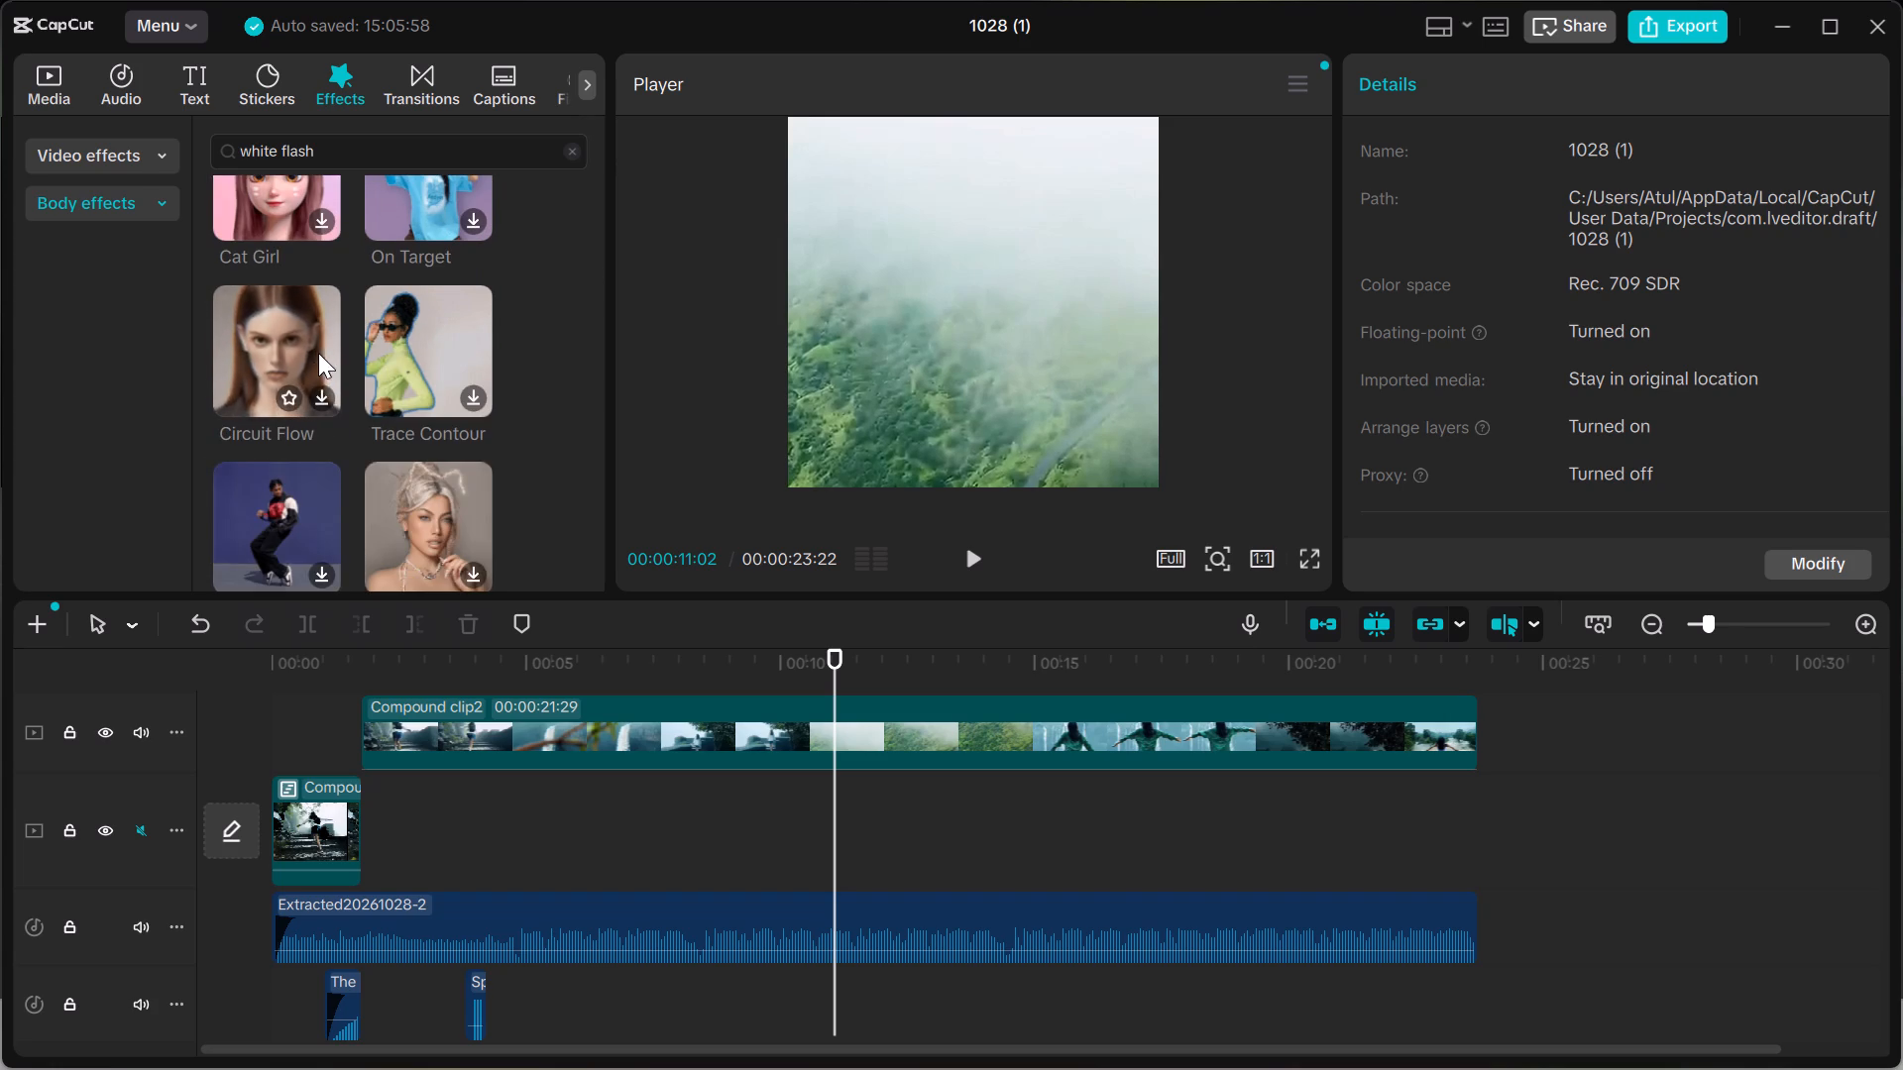
scroll(317, 365, down, 2)
scroll(399, 380, down, 1)
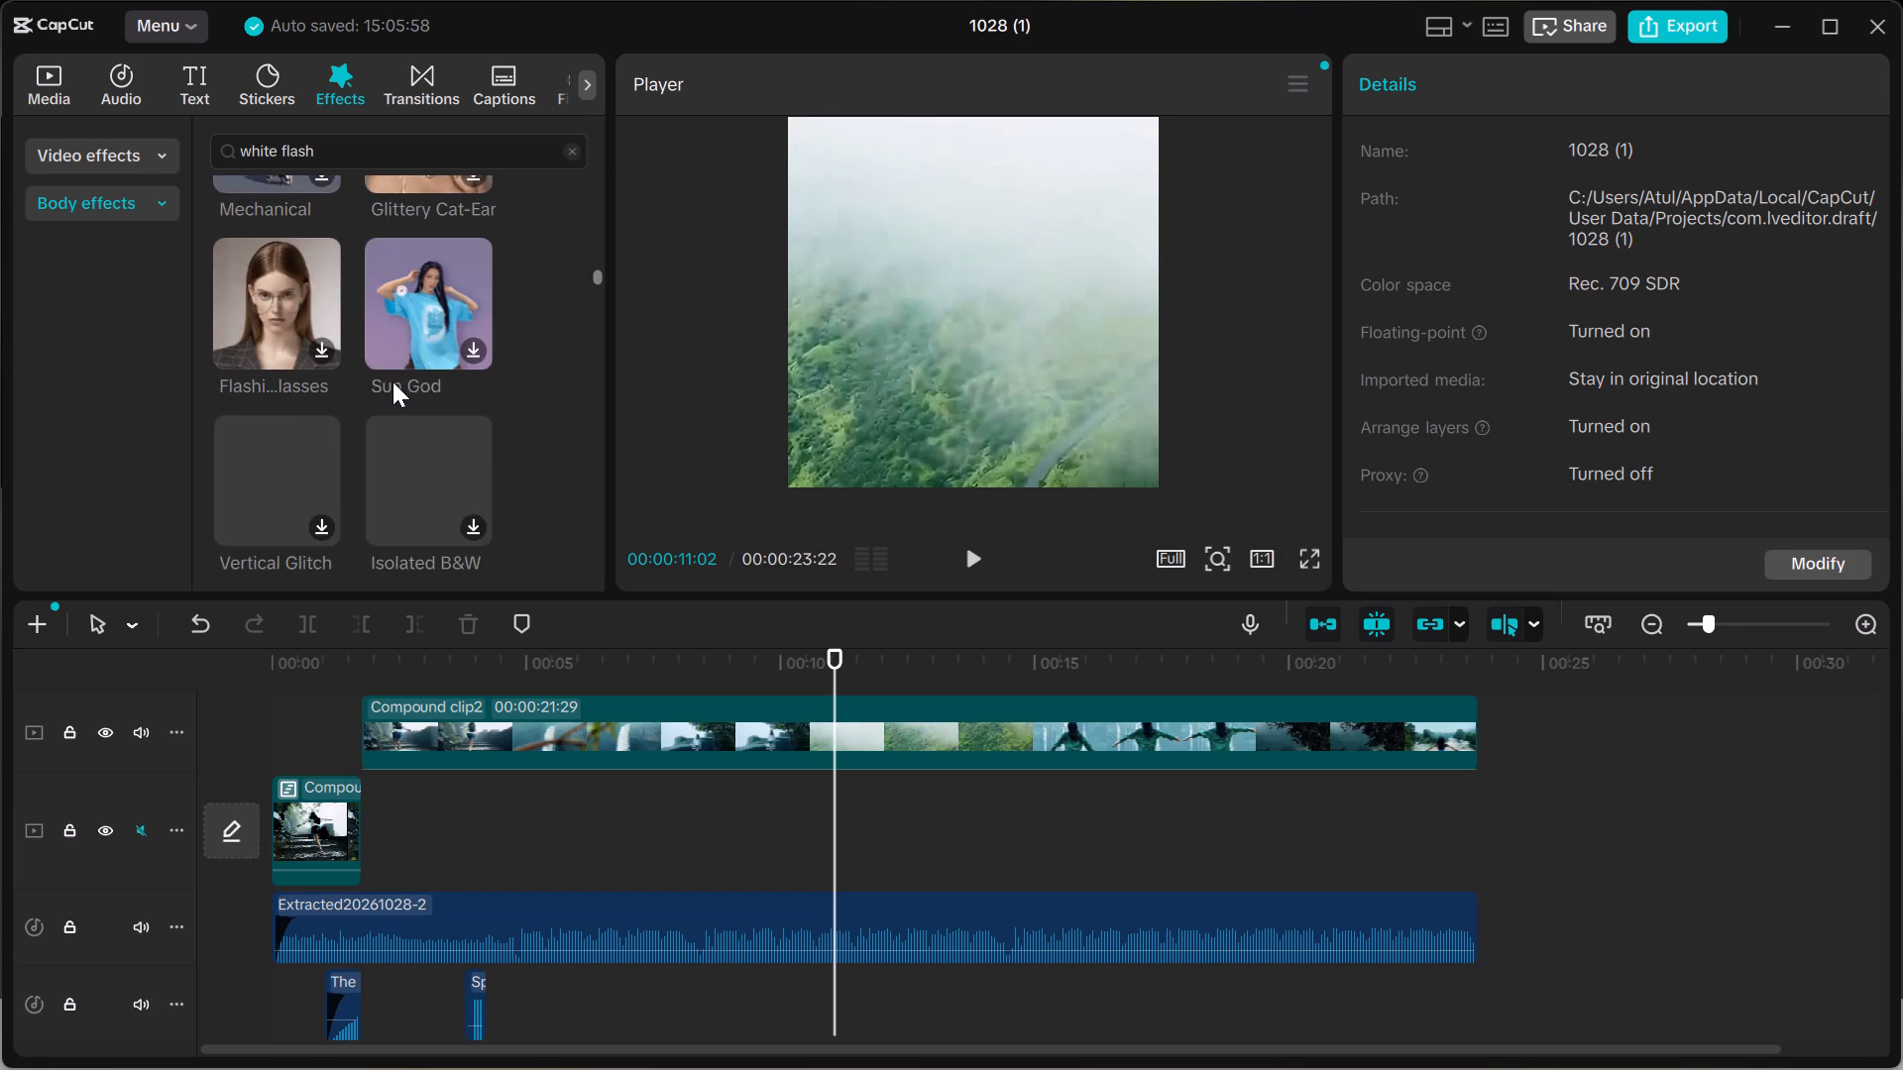
scroll(392, 381, down, 14)
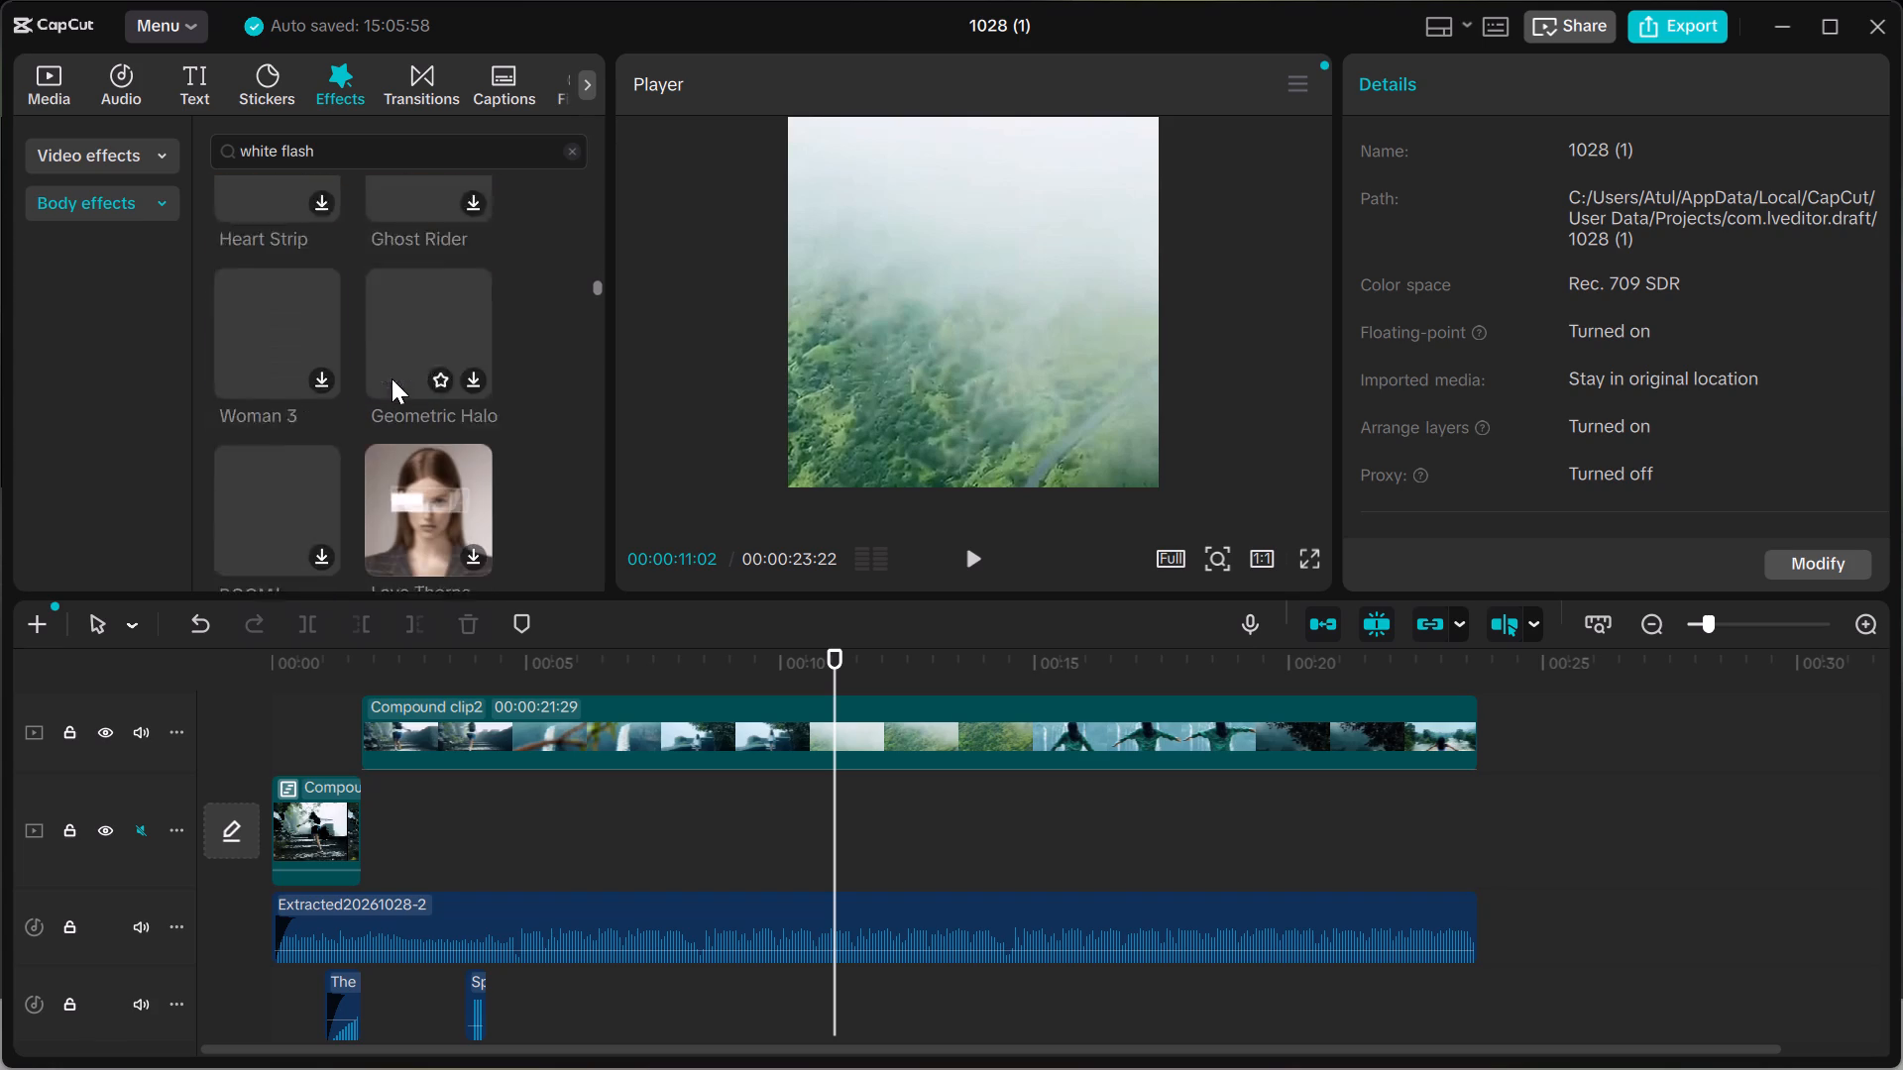
scroll(390, 372, down, 6)
Look back up through the white flash body effects, rechecking the outline and border previews for a glowing subject outline.
scroll(389, 361, up, 9)
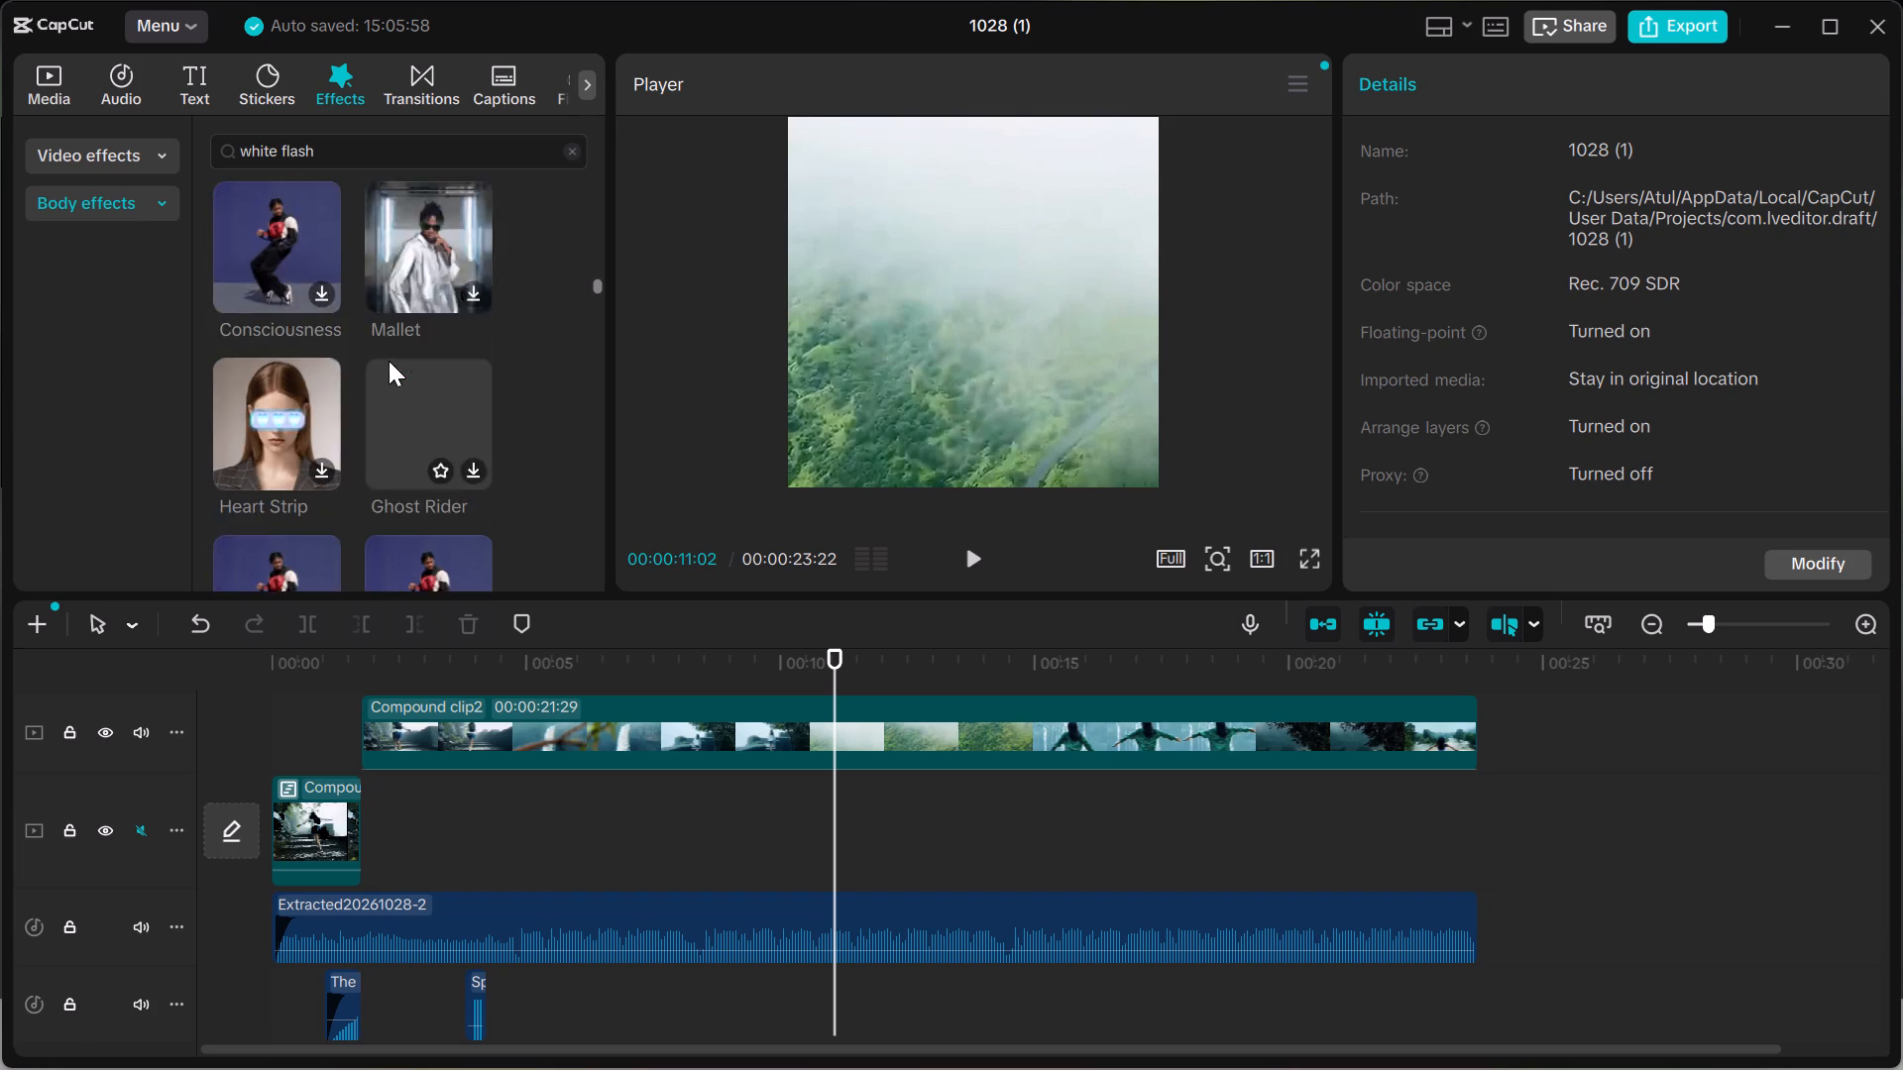
scroll(389, 361, up, 17)
scroll(389, 354, up, 5)
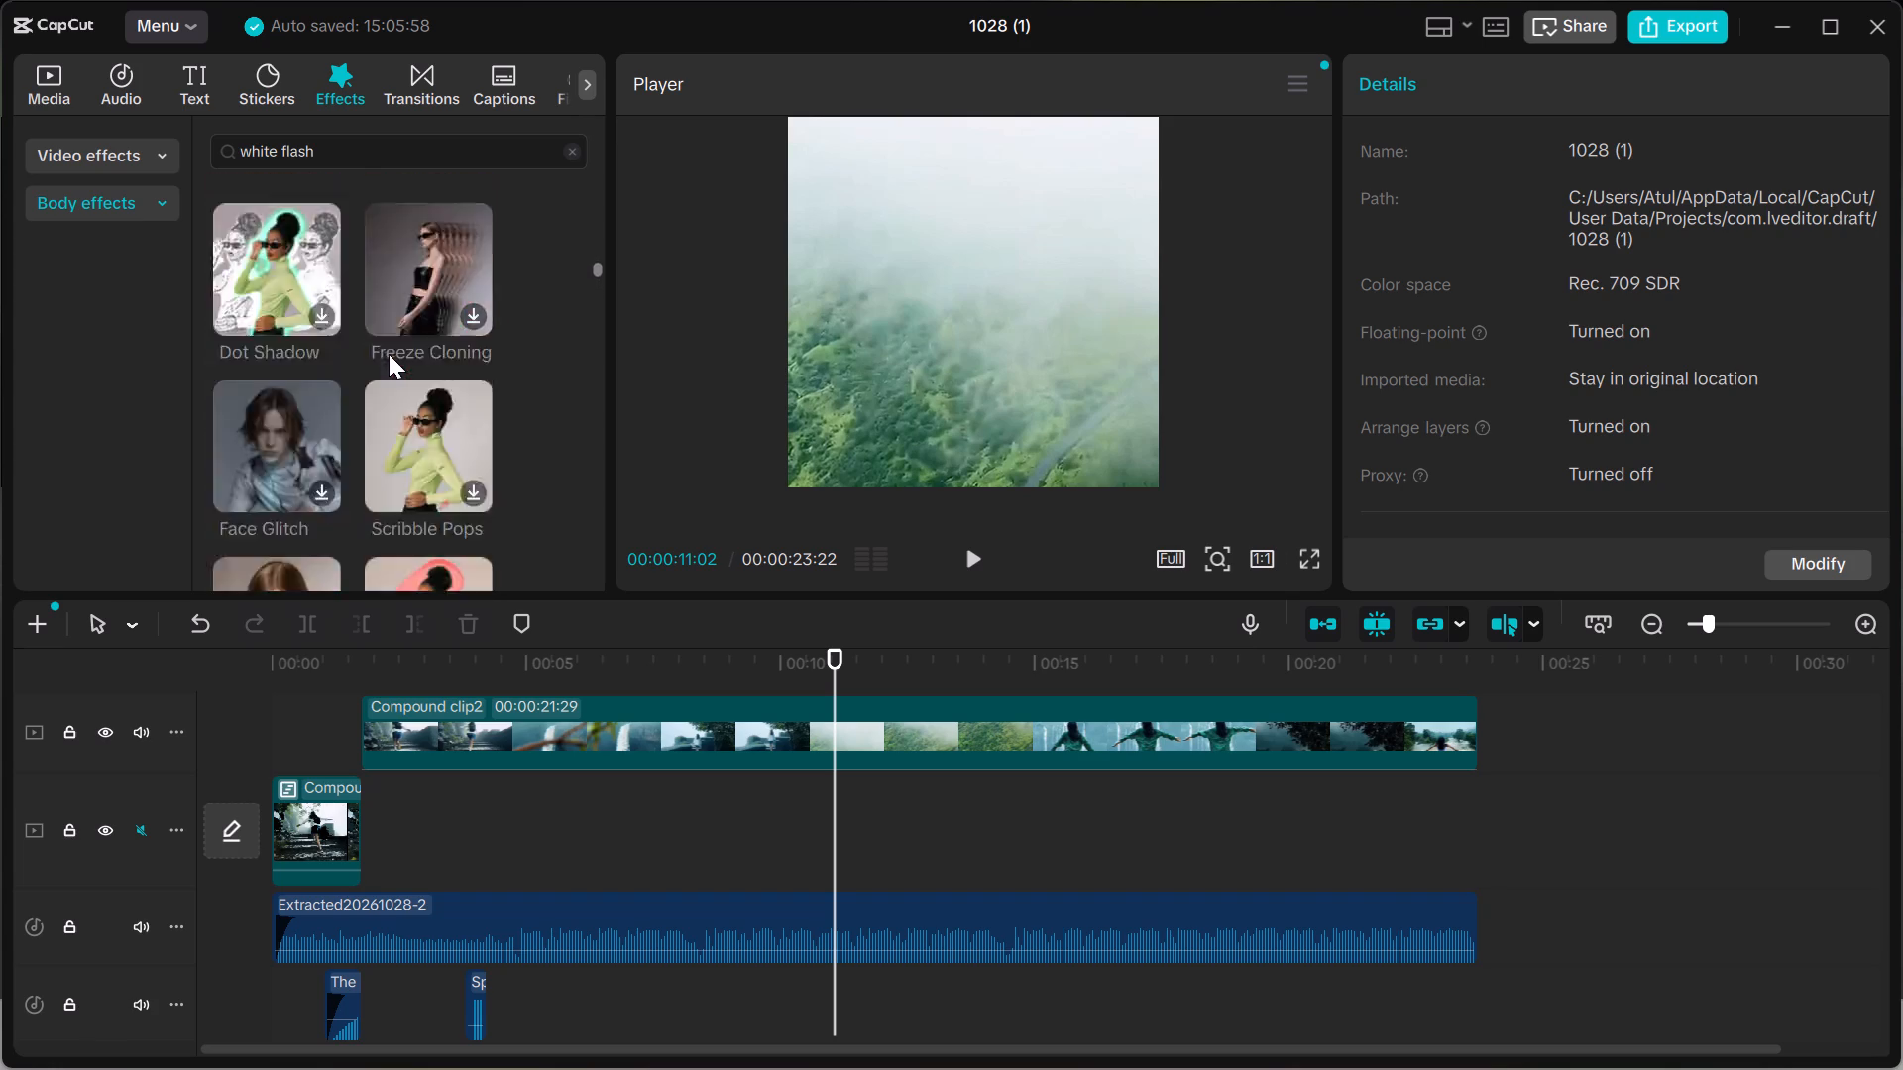
scroll(390, 353, up, 20)
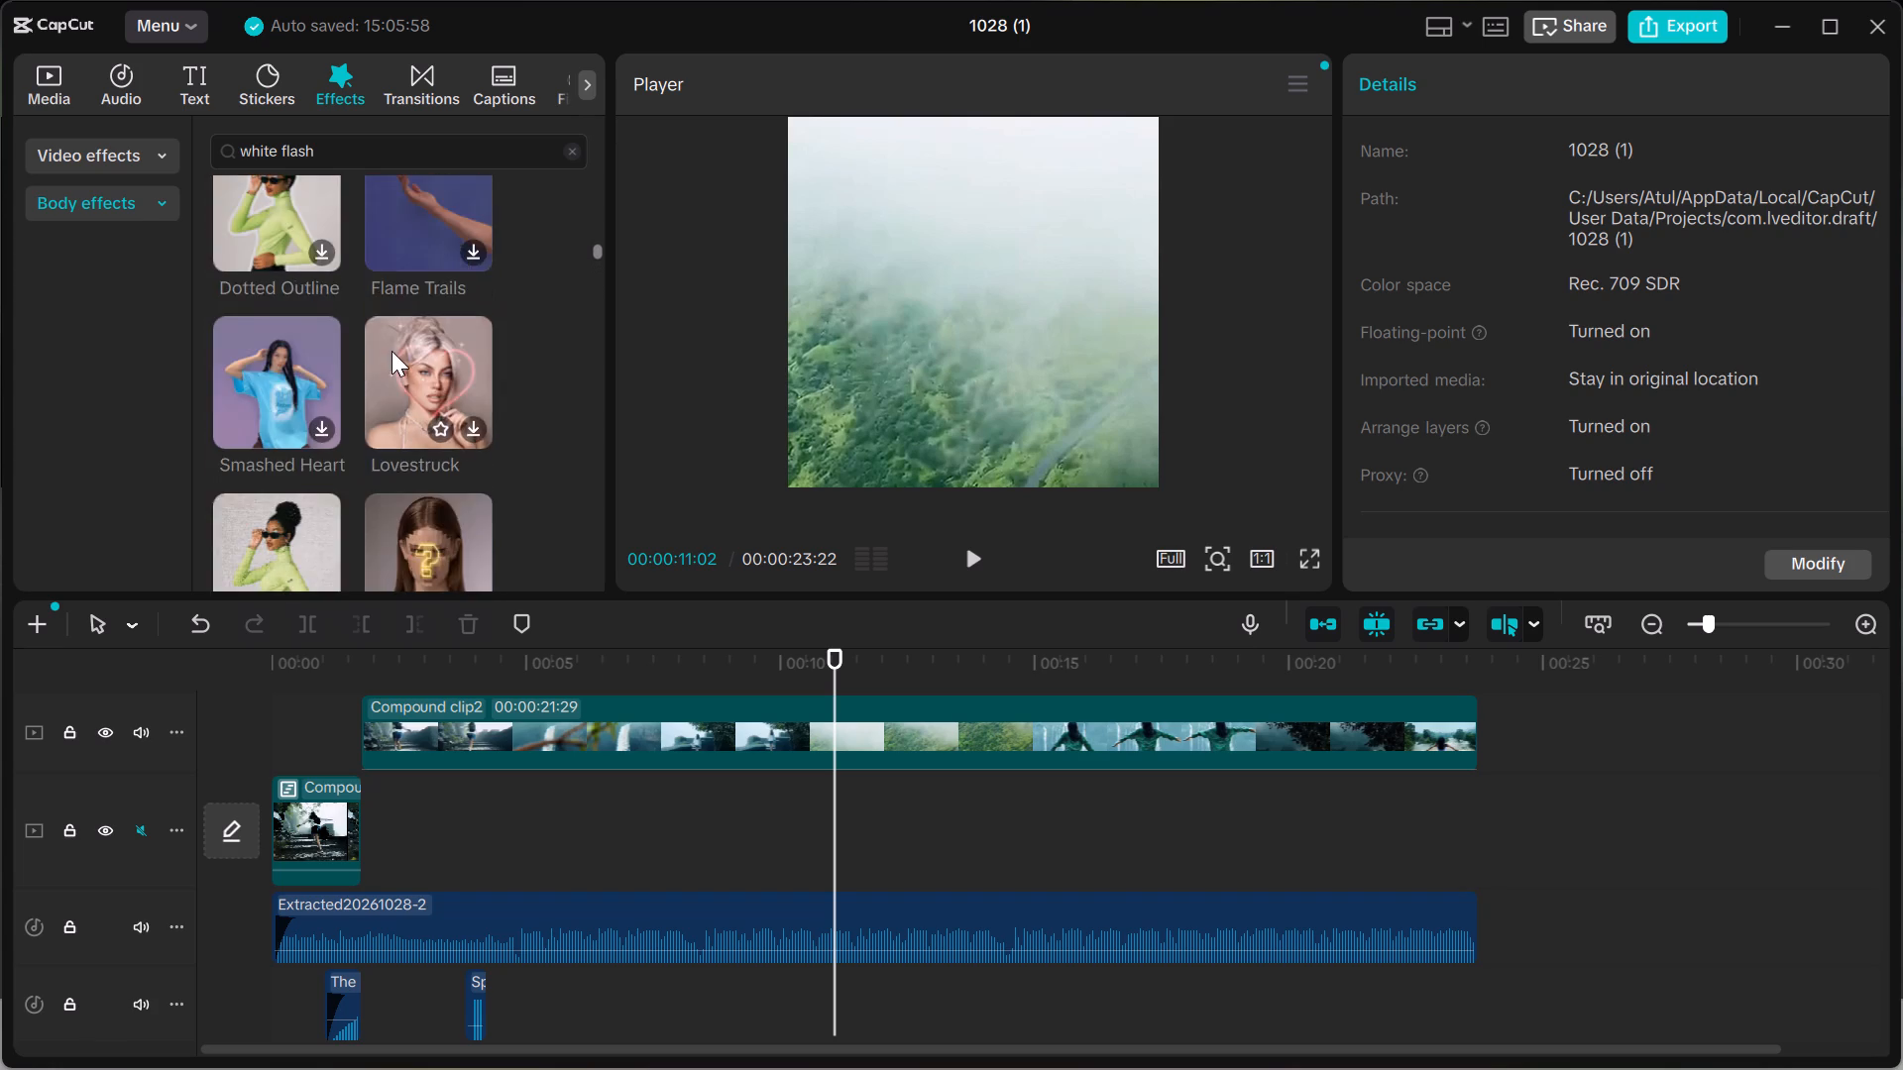
scroll(392, 349, up, 18)
scroll(393, 349, up, 10)
scroll(393, 349, down, 1)
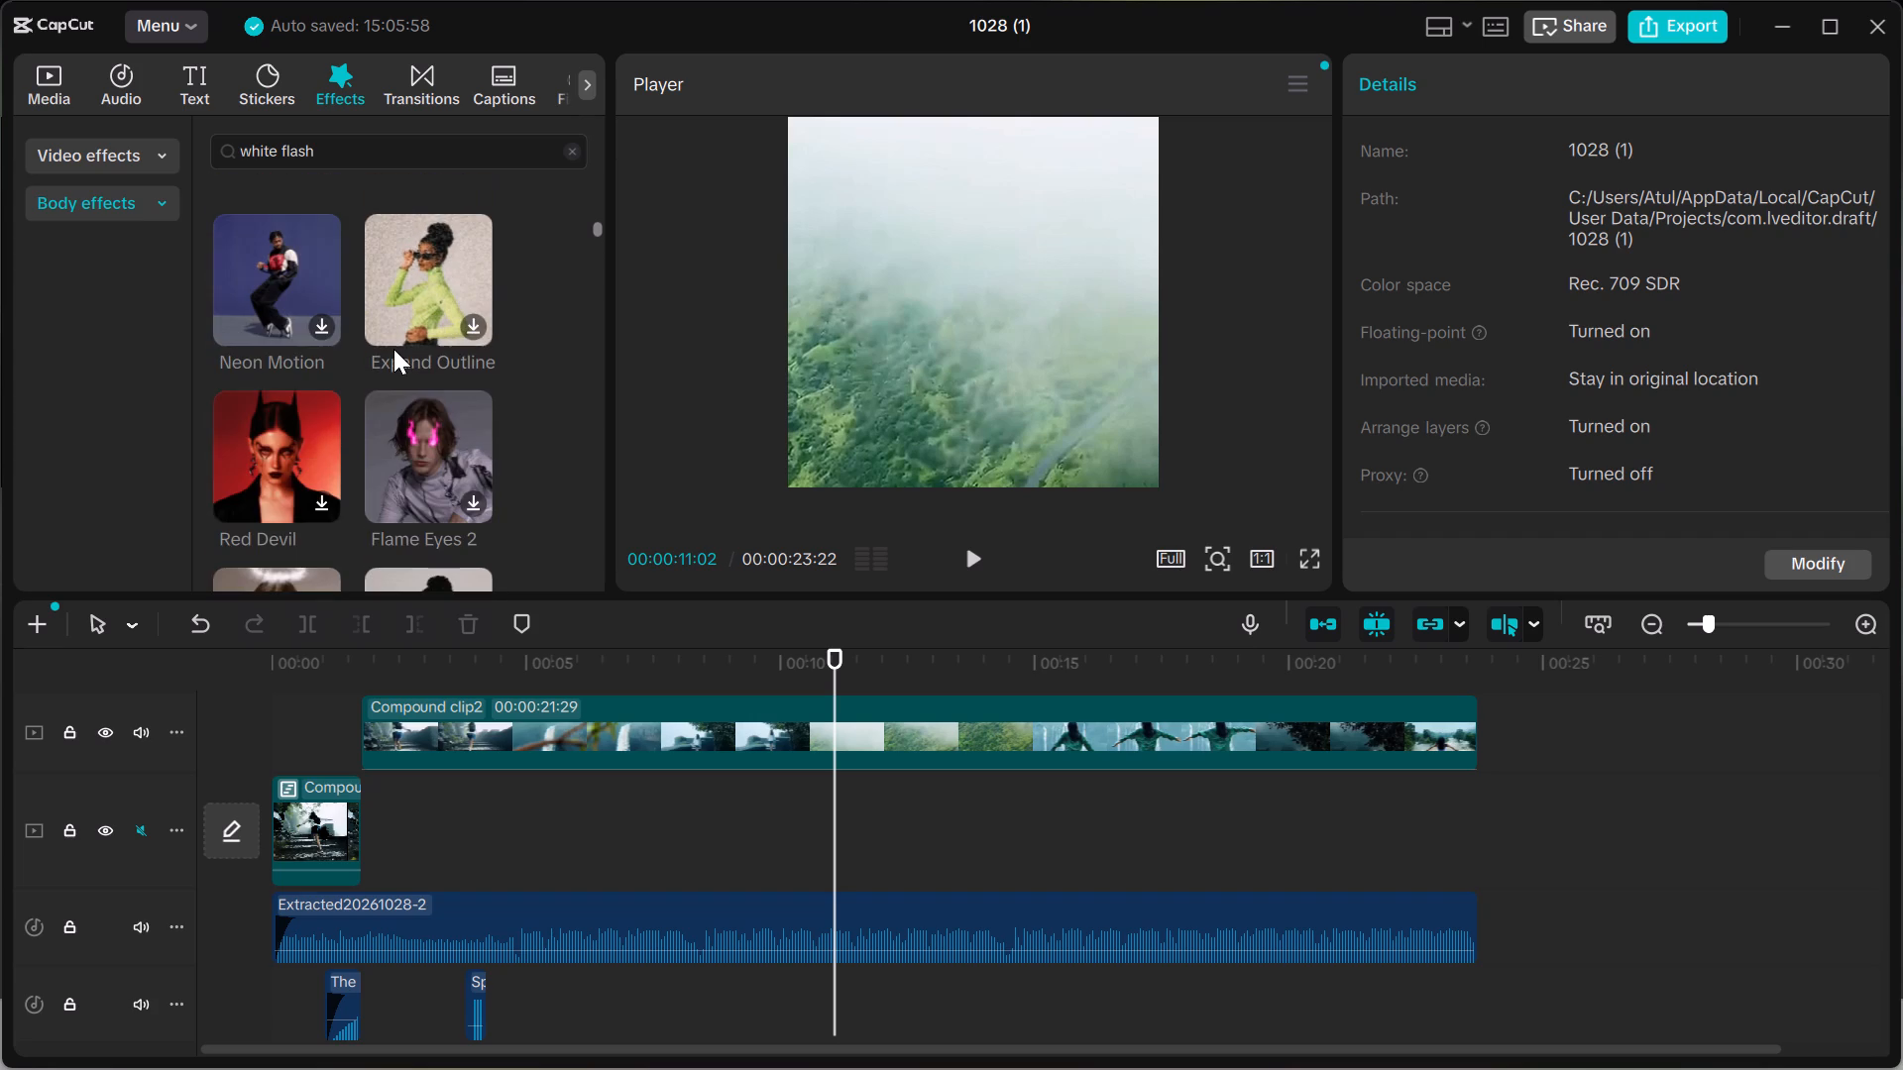
scroll(393, 349, up, 3)
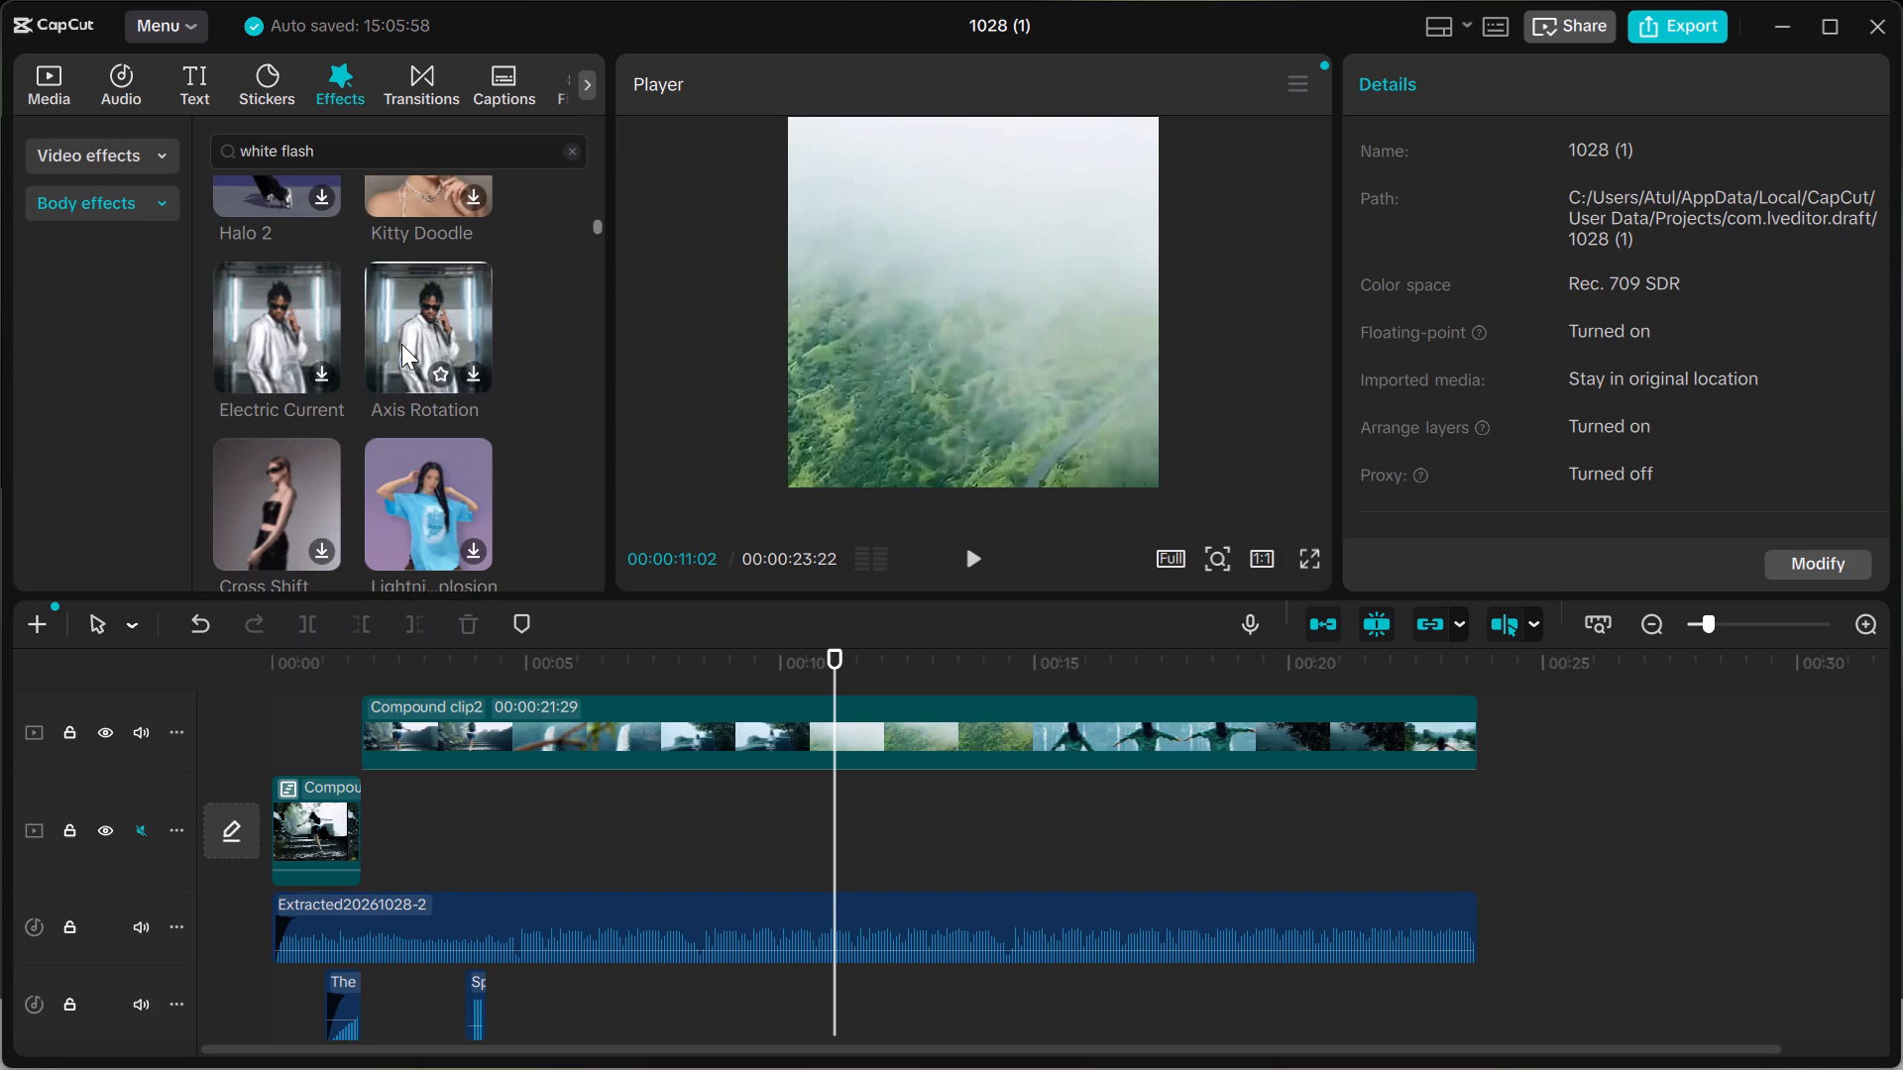
scroll(410, 345, down, 5)
scroll(410, 343, up, 4)
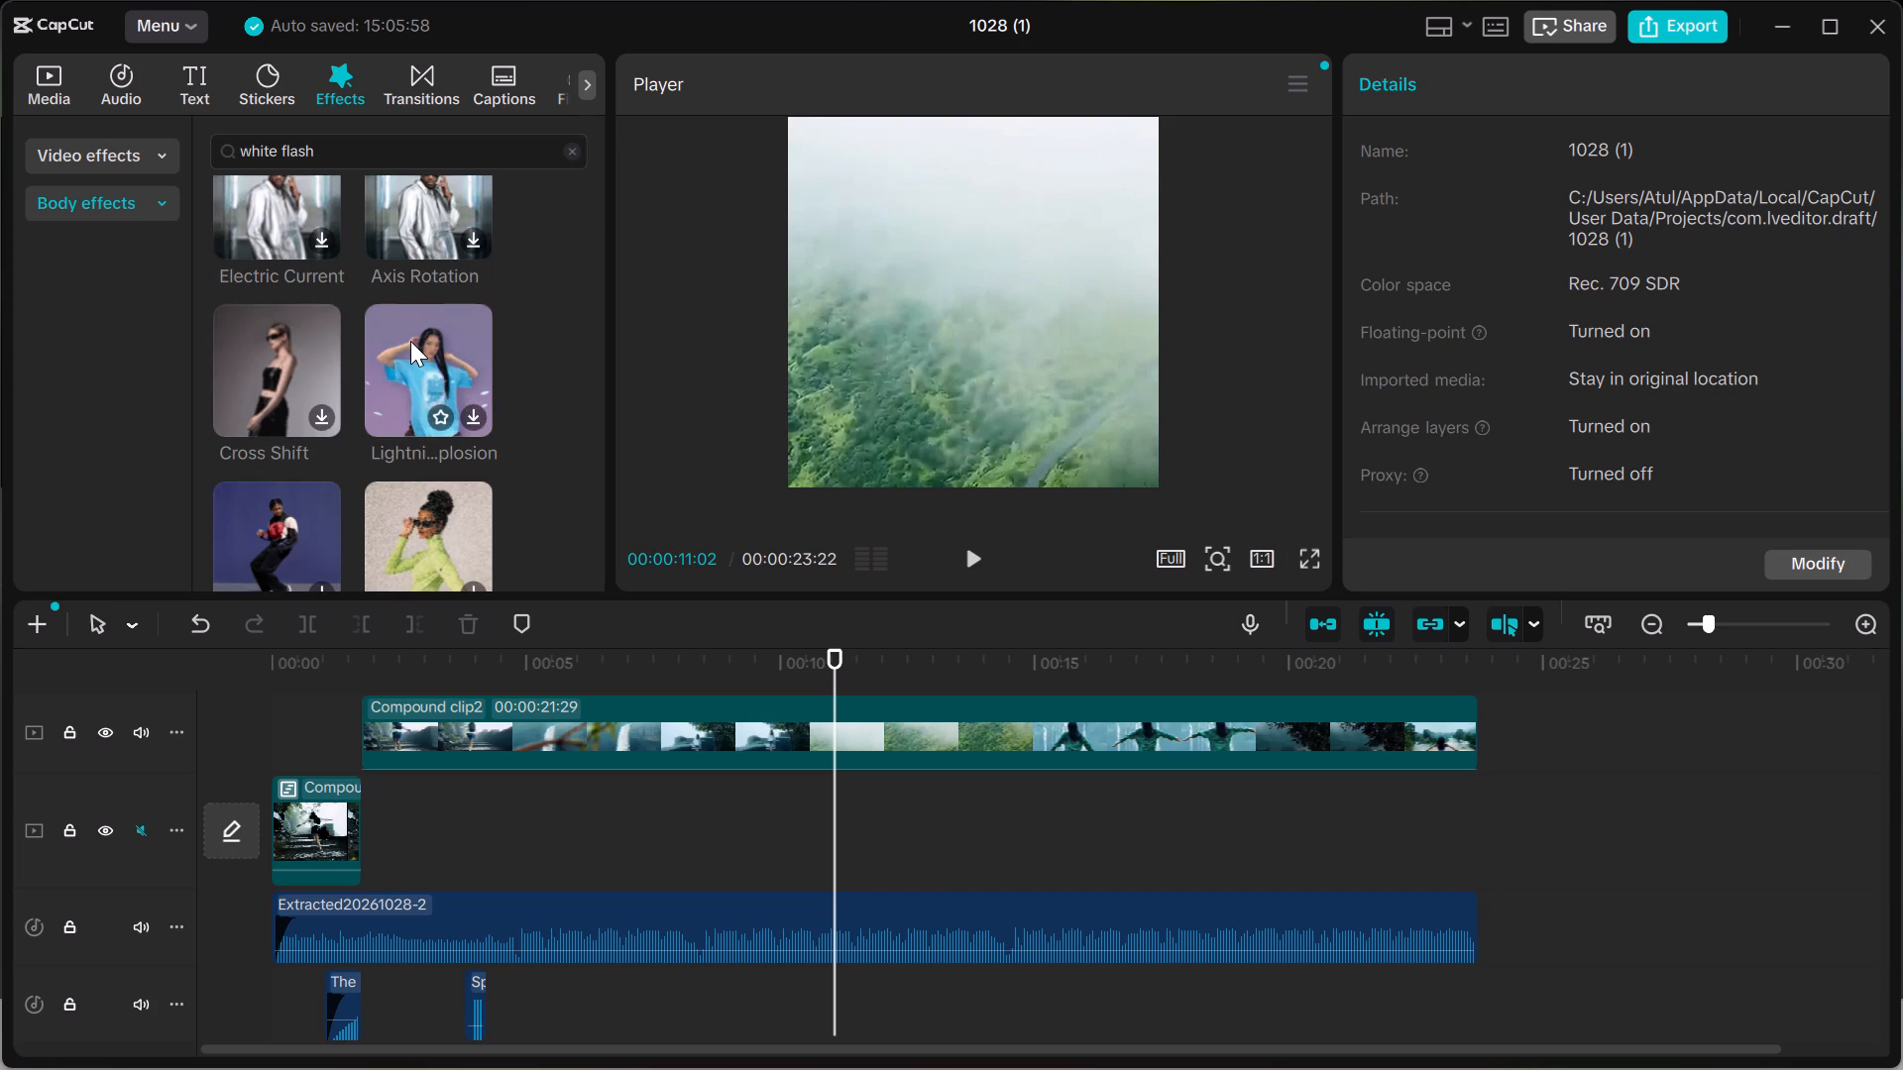
scroll(410, 341, up, 3)
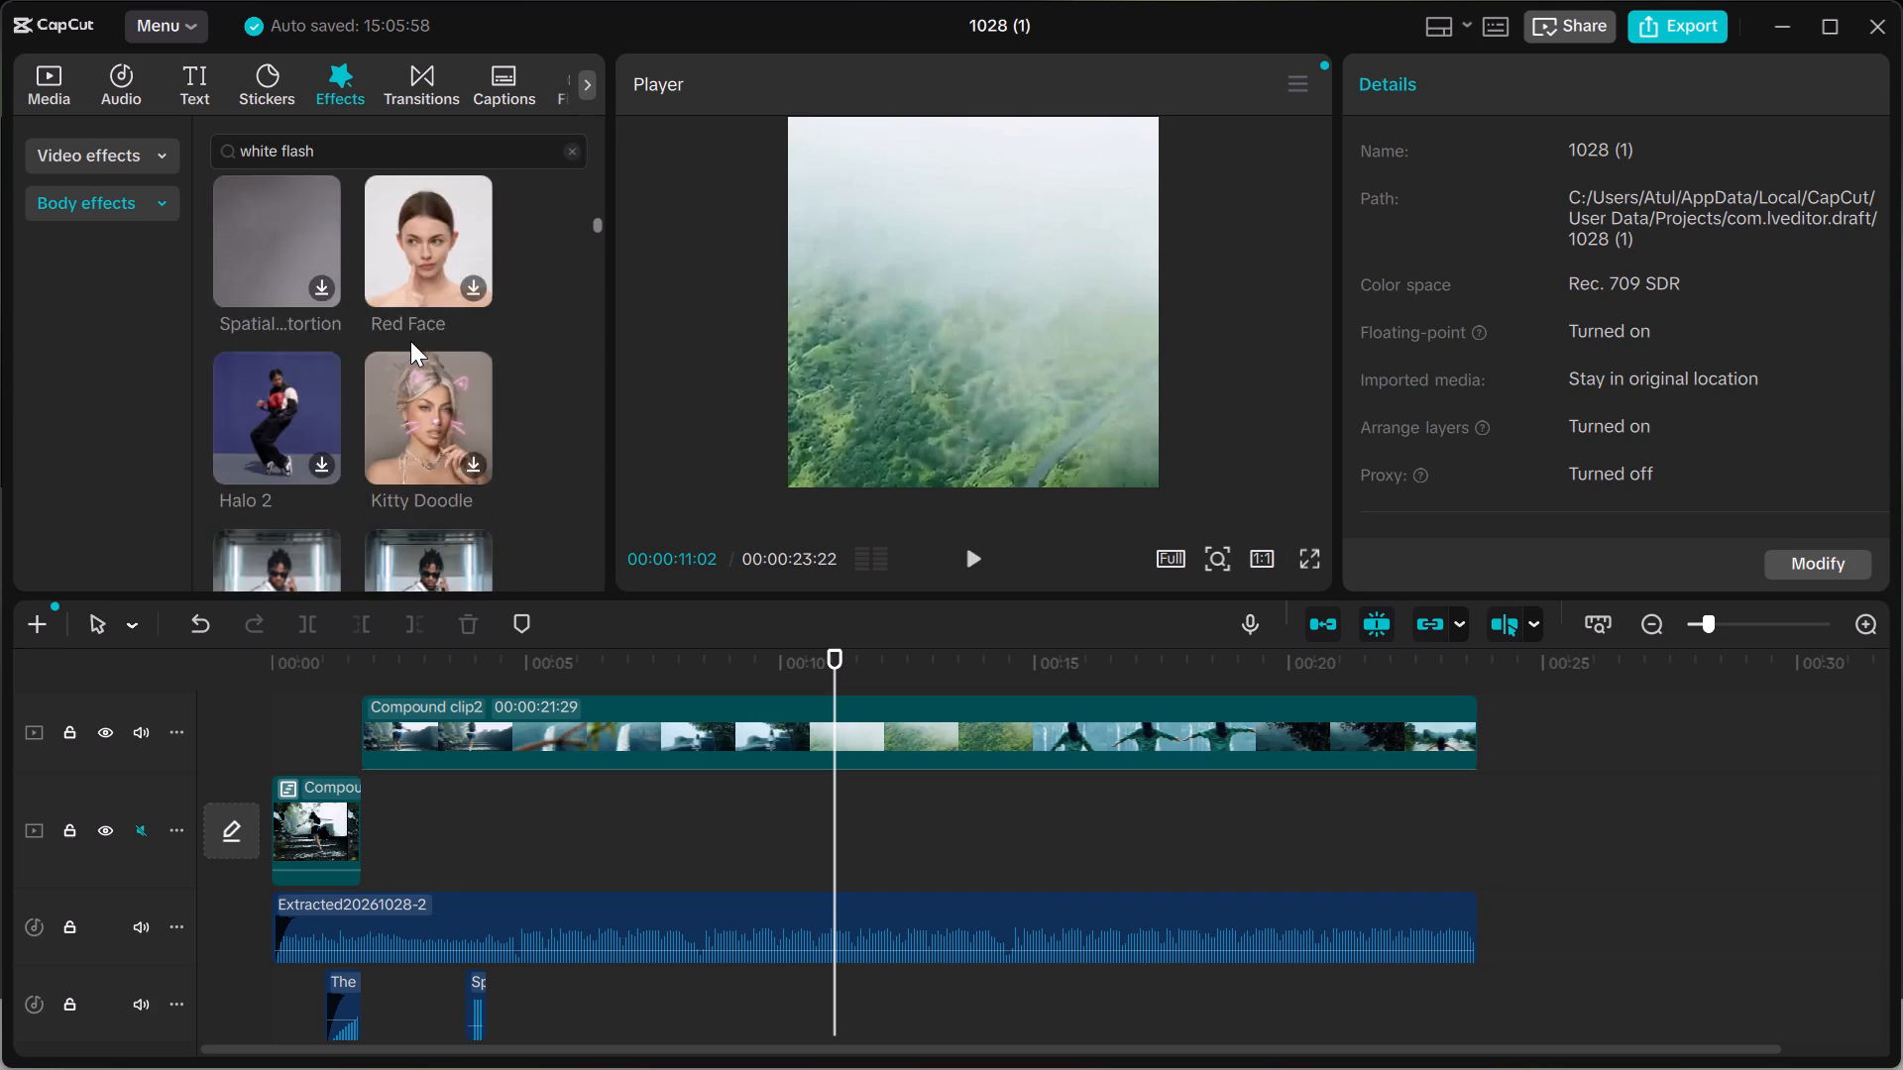
scroll(410, 341, up, 6)
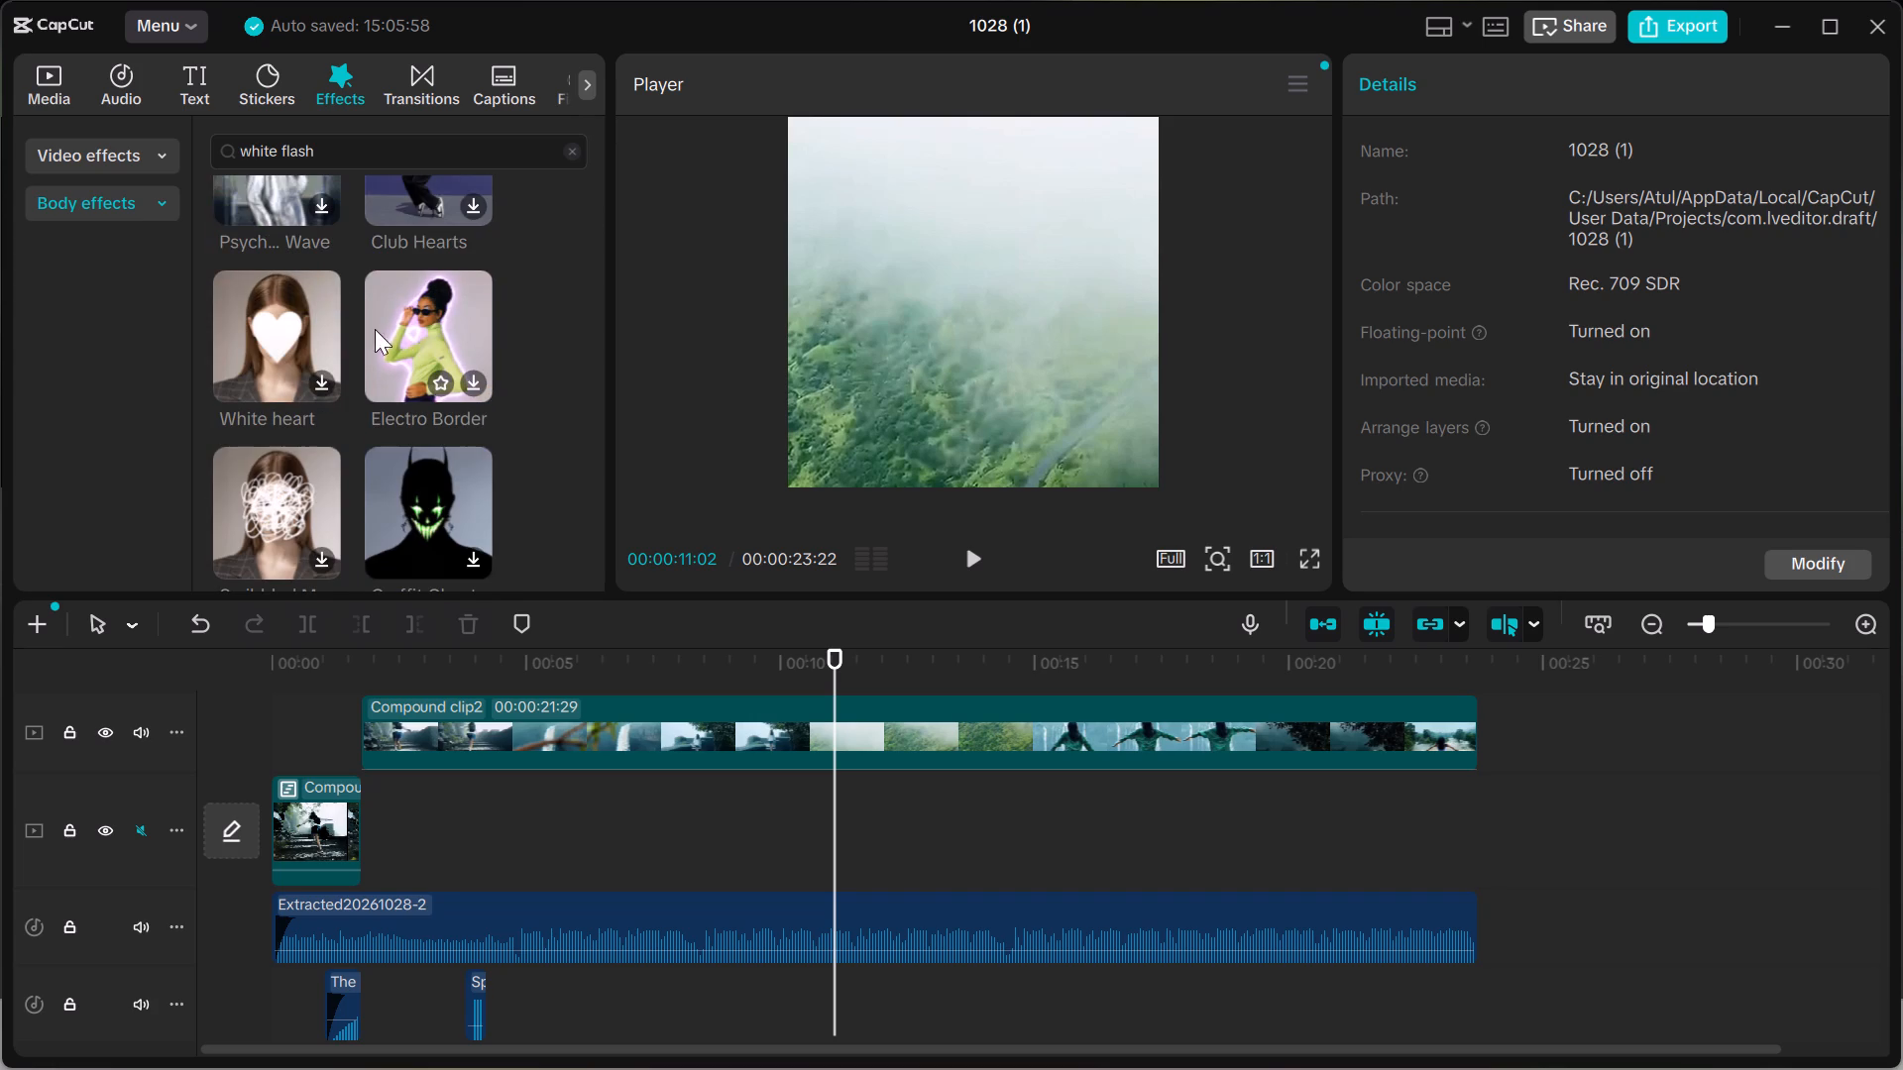
scroll(450, 342, up, 1)
Examine the animated previews of the white flash body effects from Electro Border down to Luminous Marker for a glowing outline.
scroll(450, 342, down, 3)
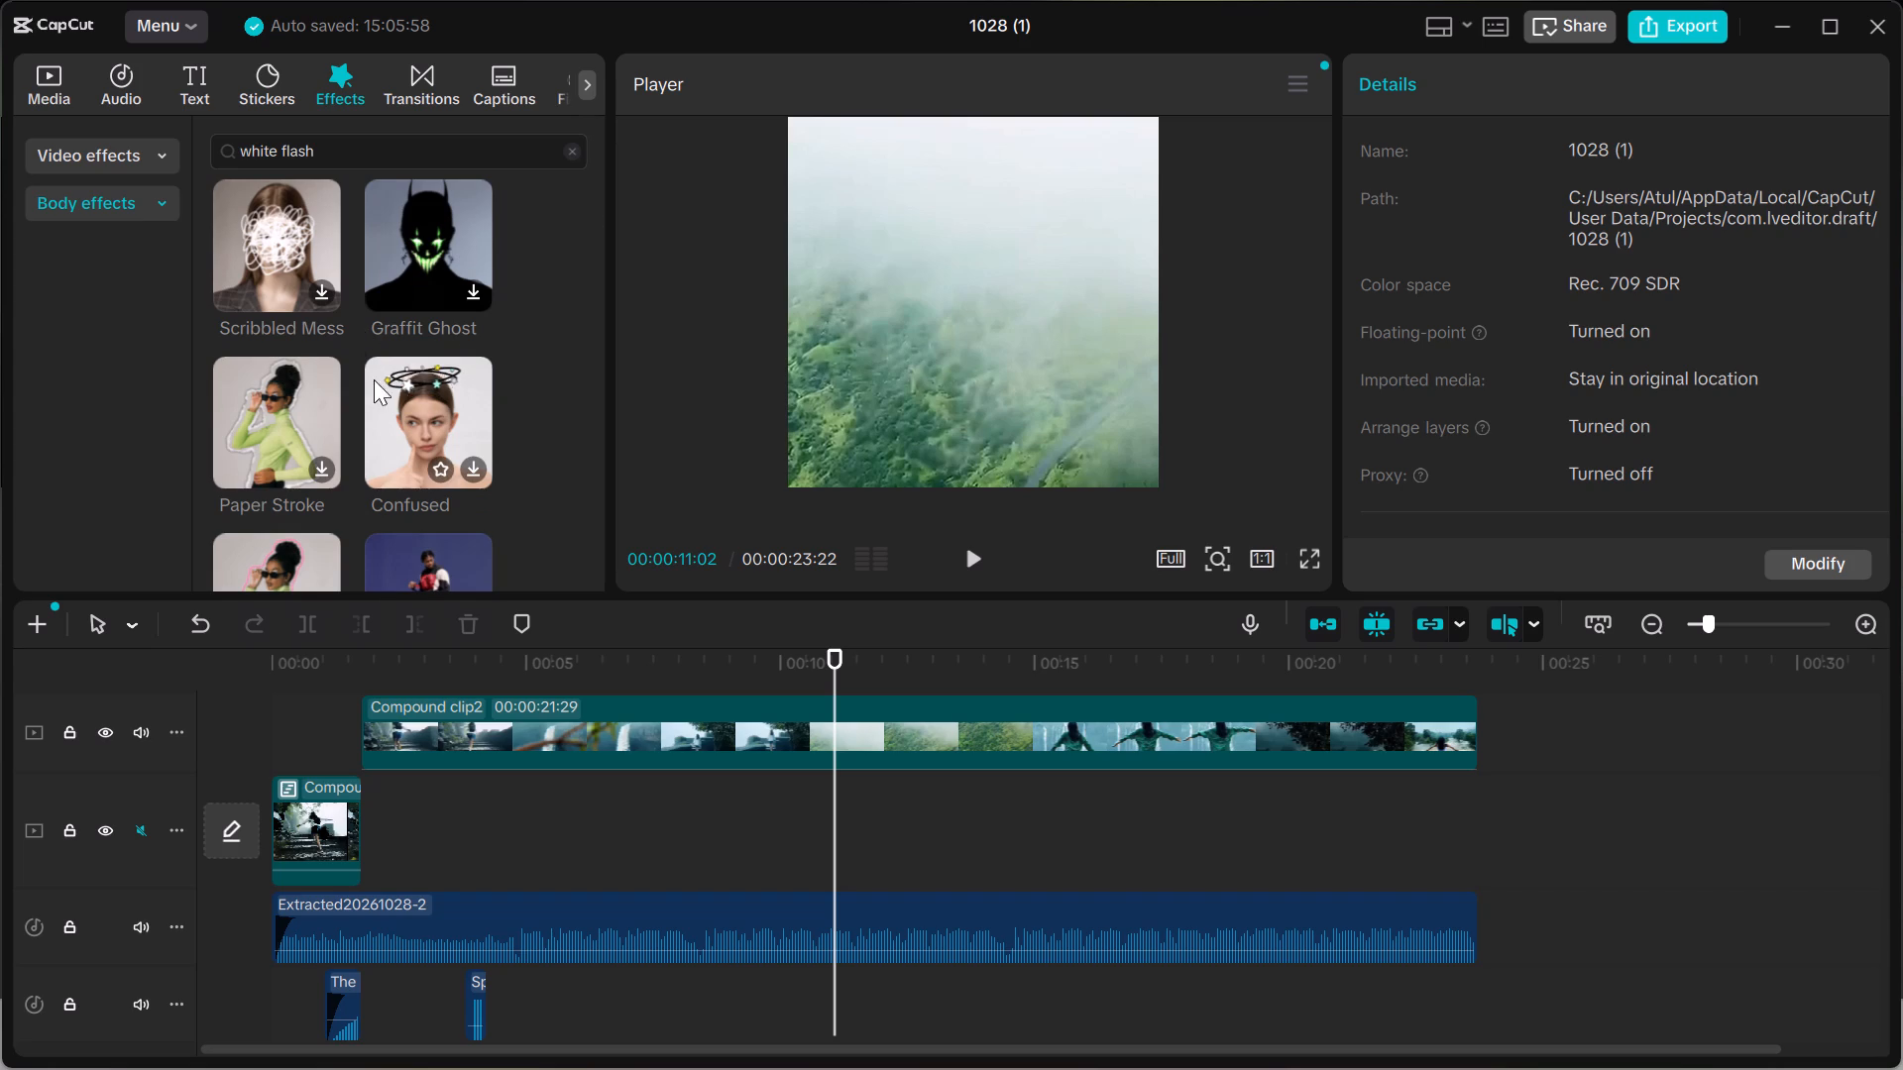
scroll(372, 443, down, 1)
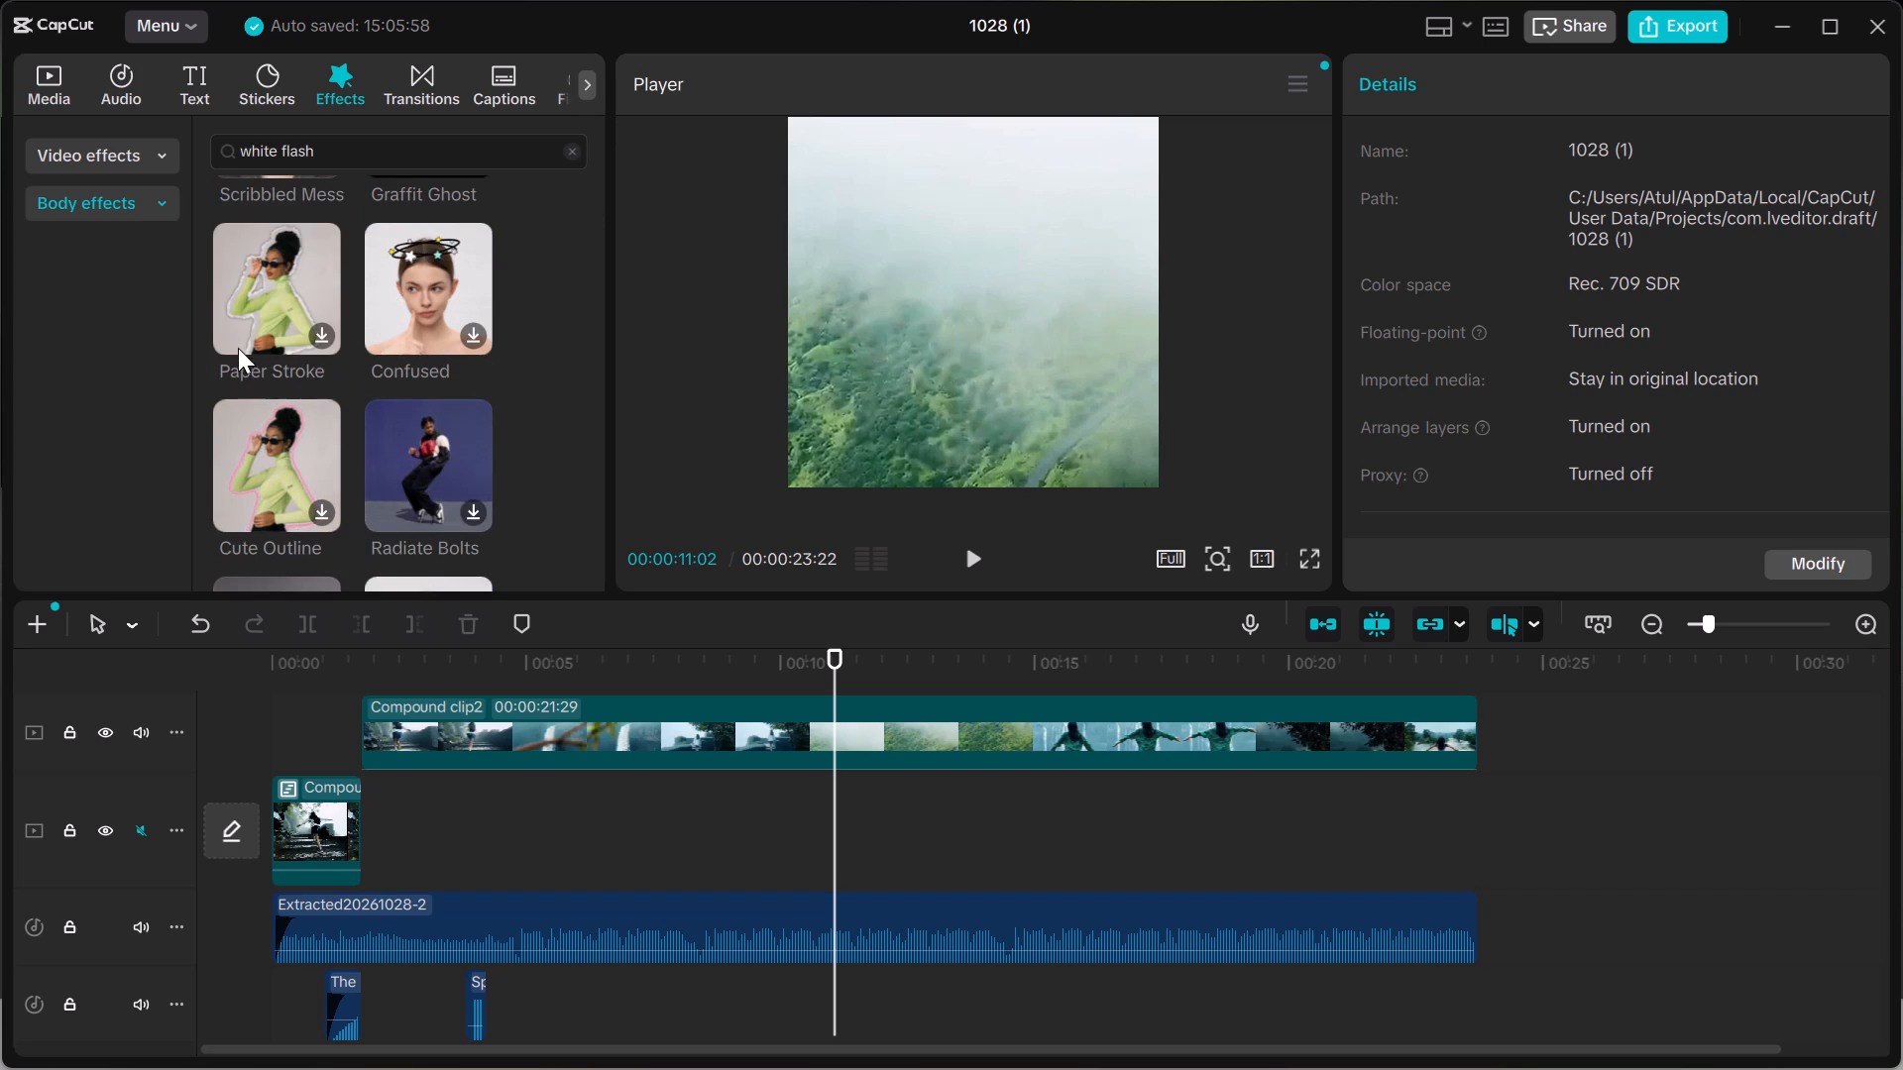
scroll(271, 300, down, 1)
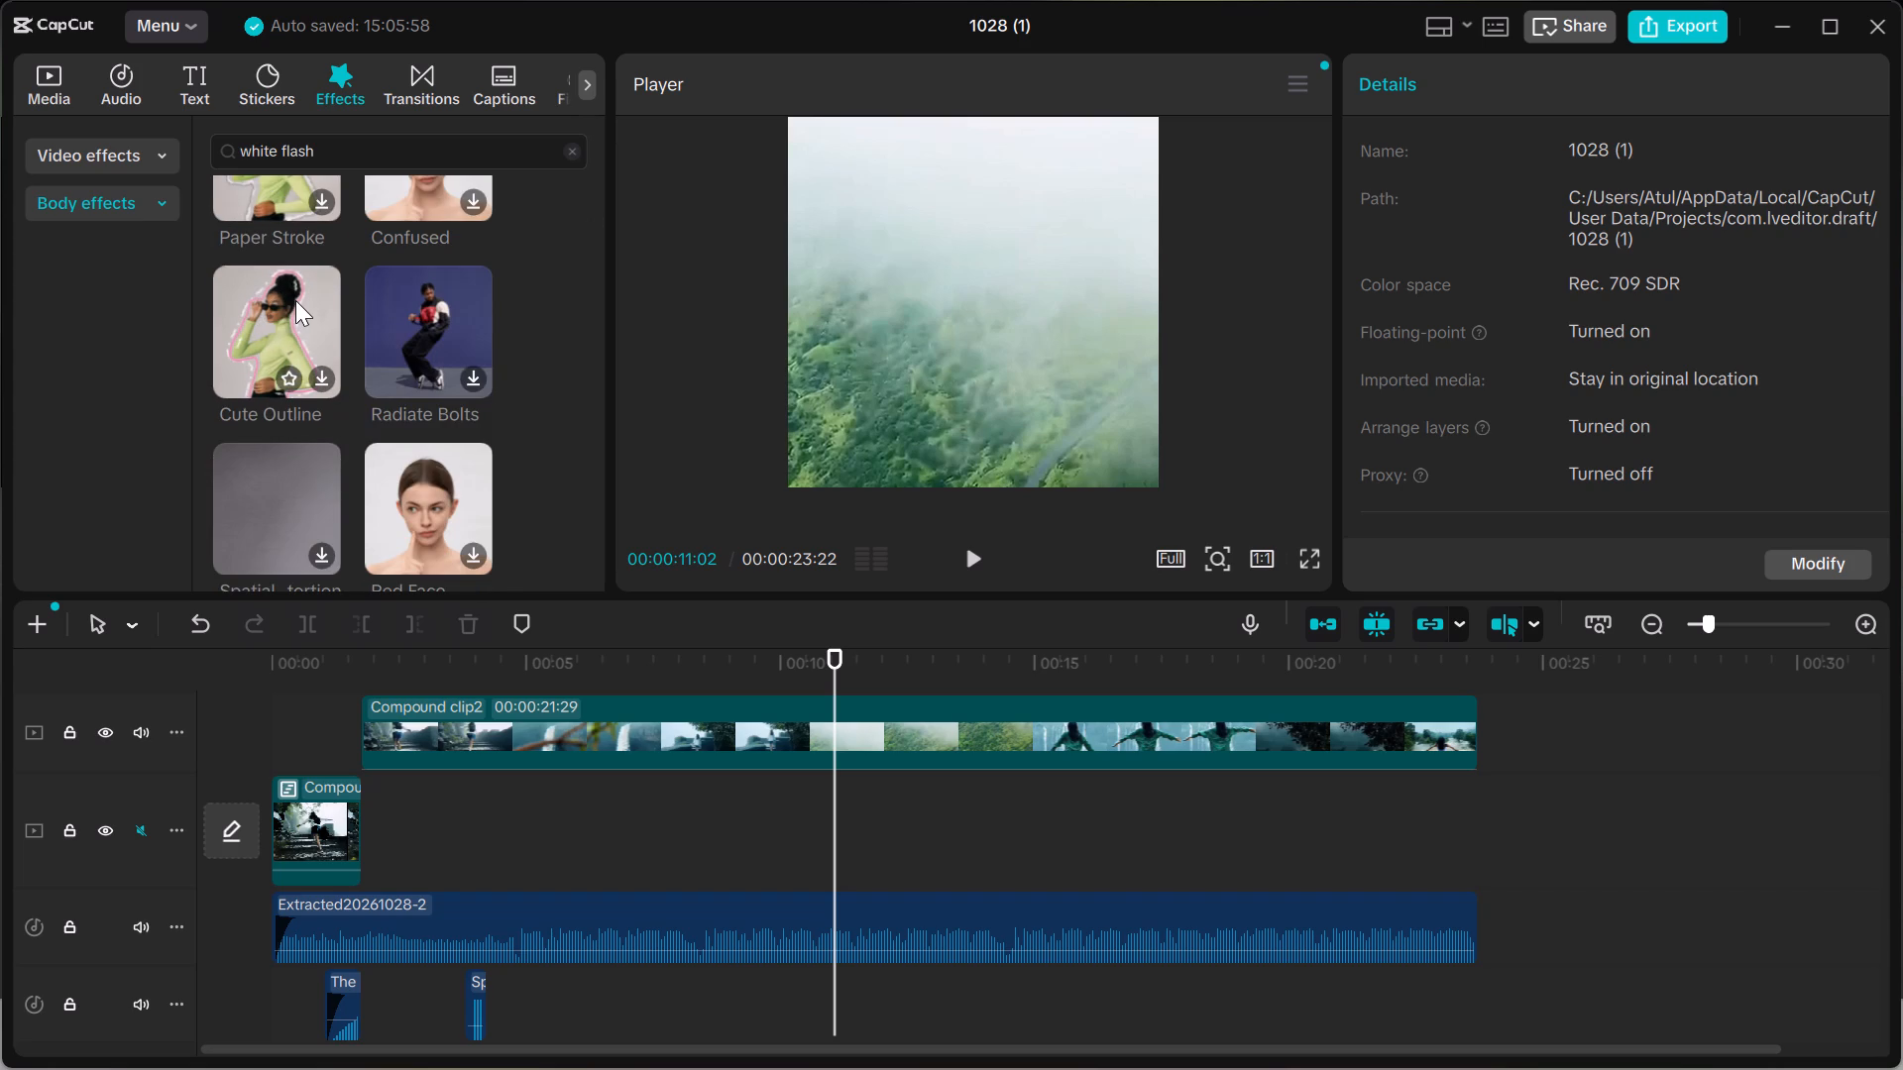
scroll(295, 300, down, 1)
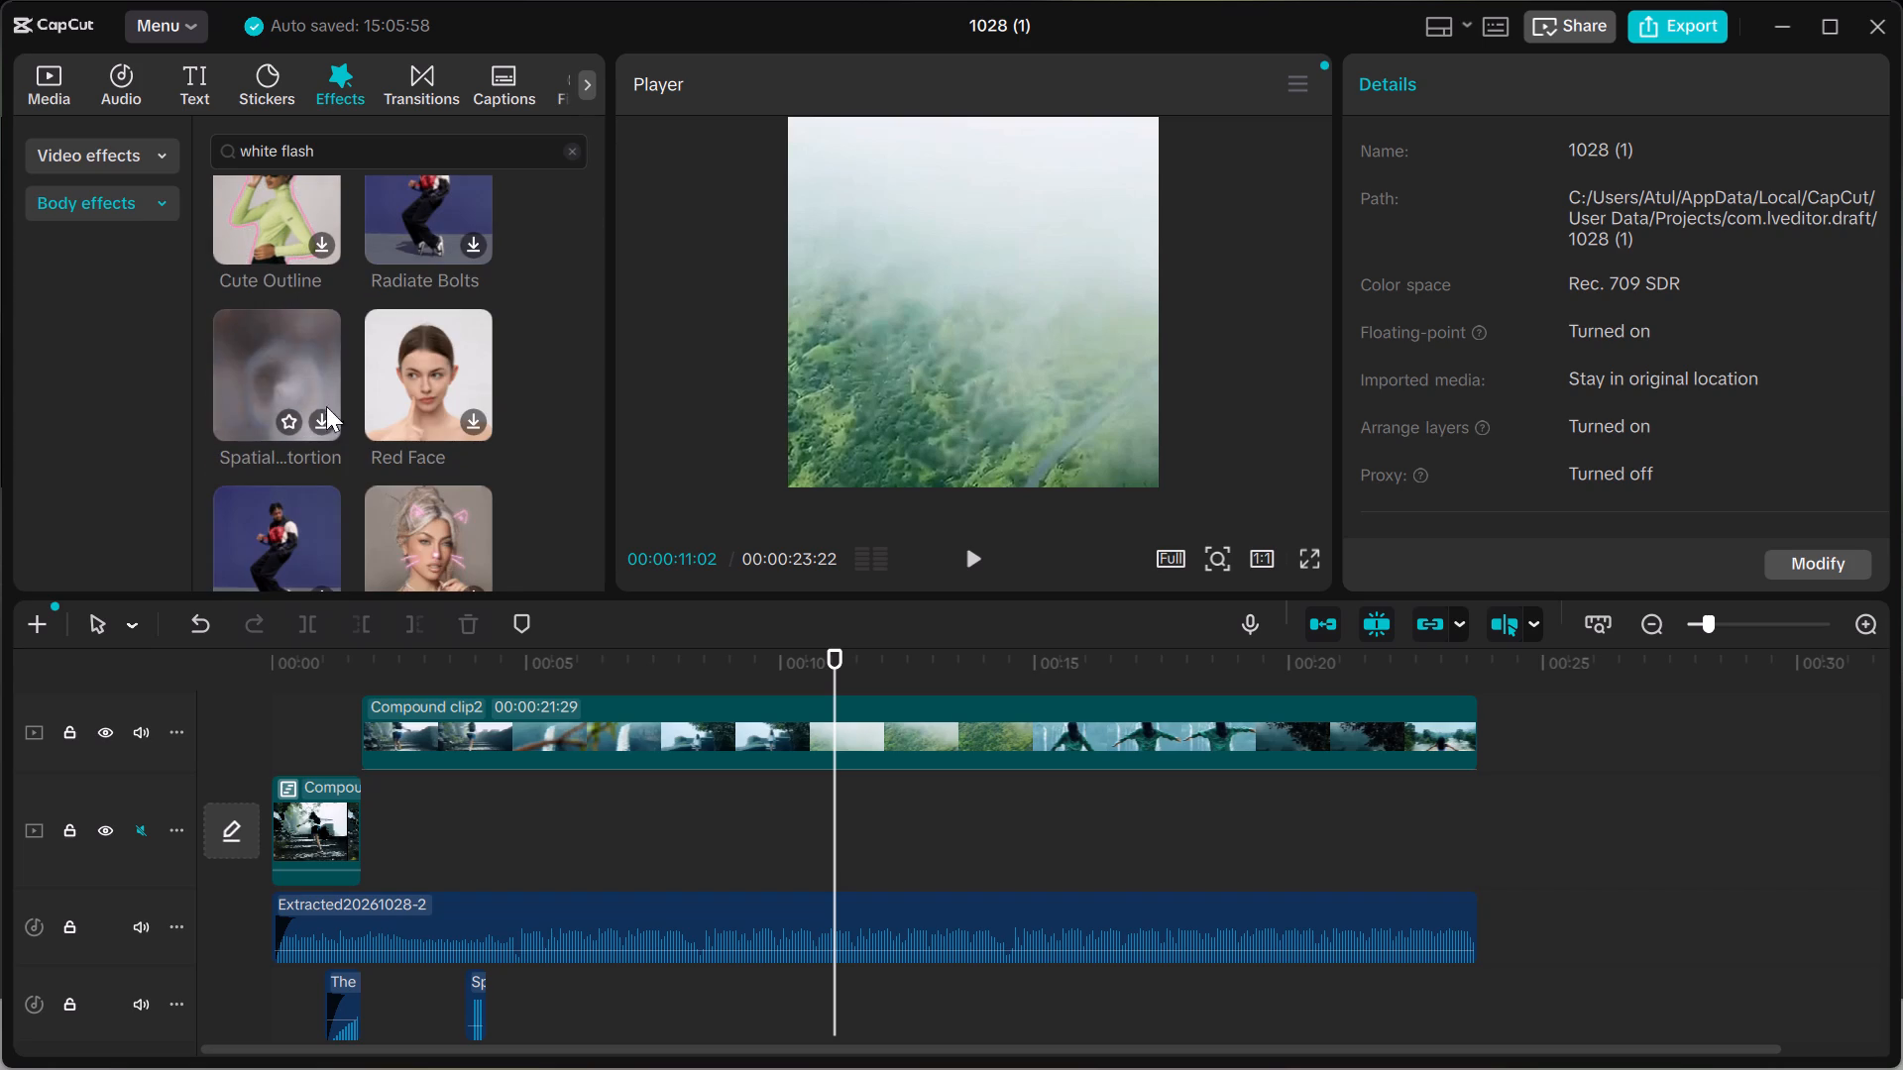
scroll(276, 247, down, 2)
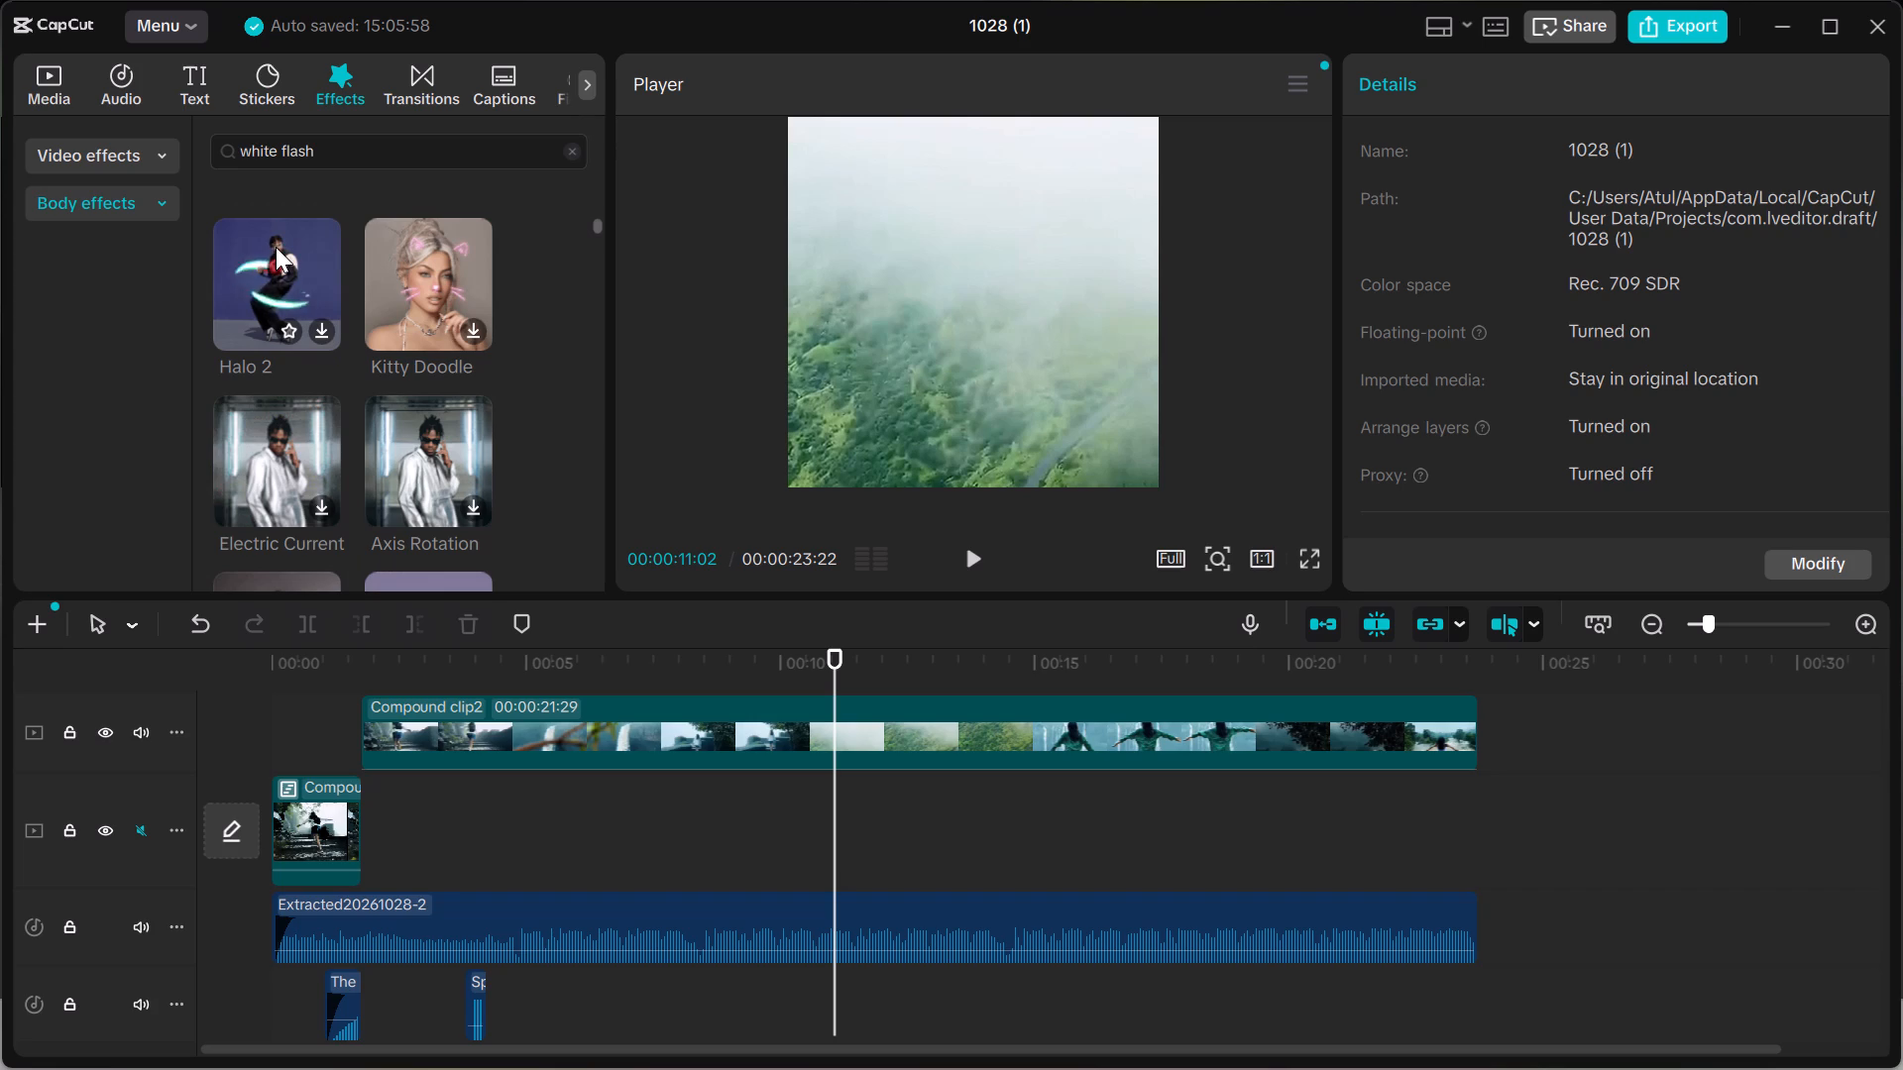
scroll(278, 247, down, 2)
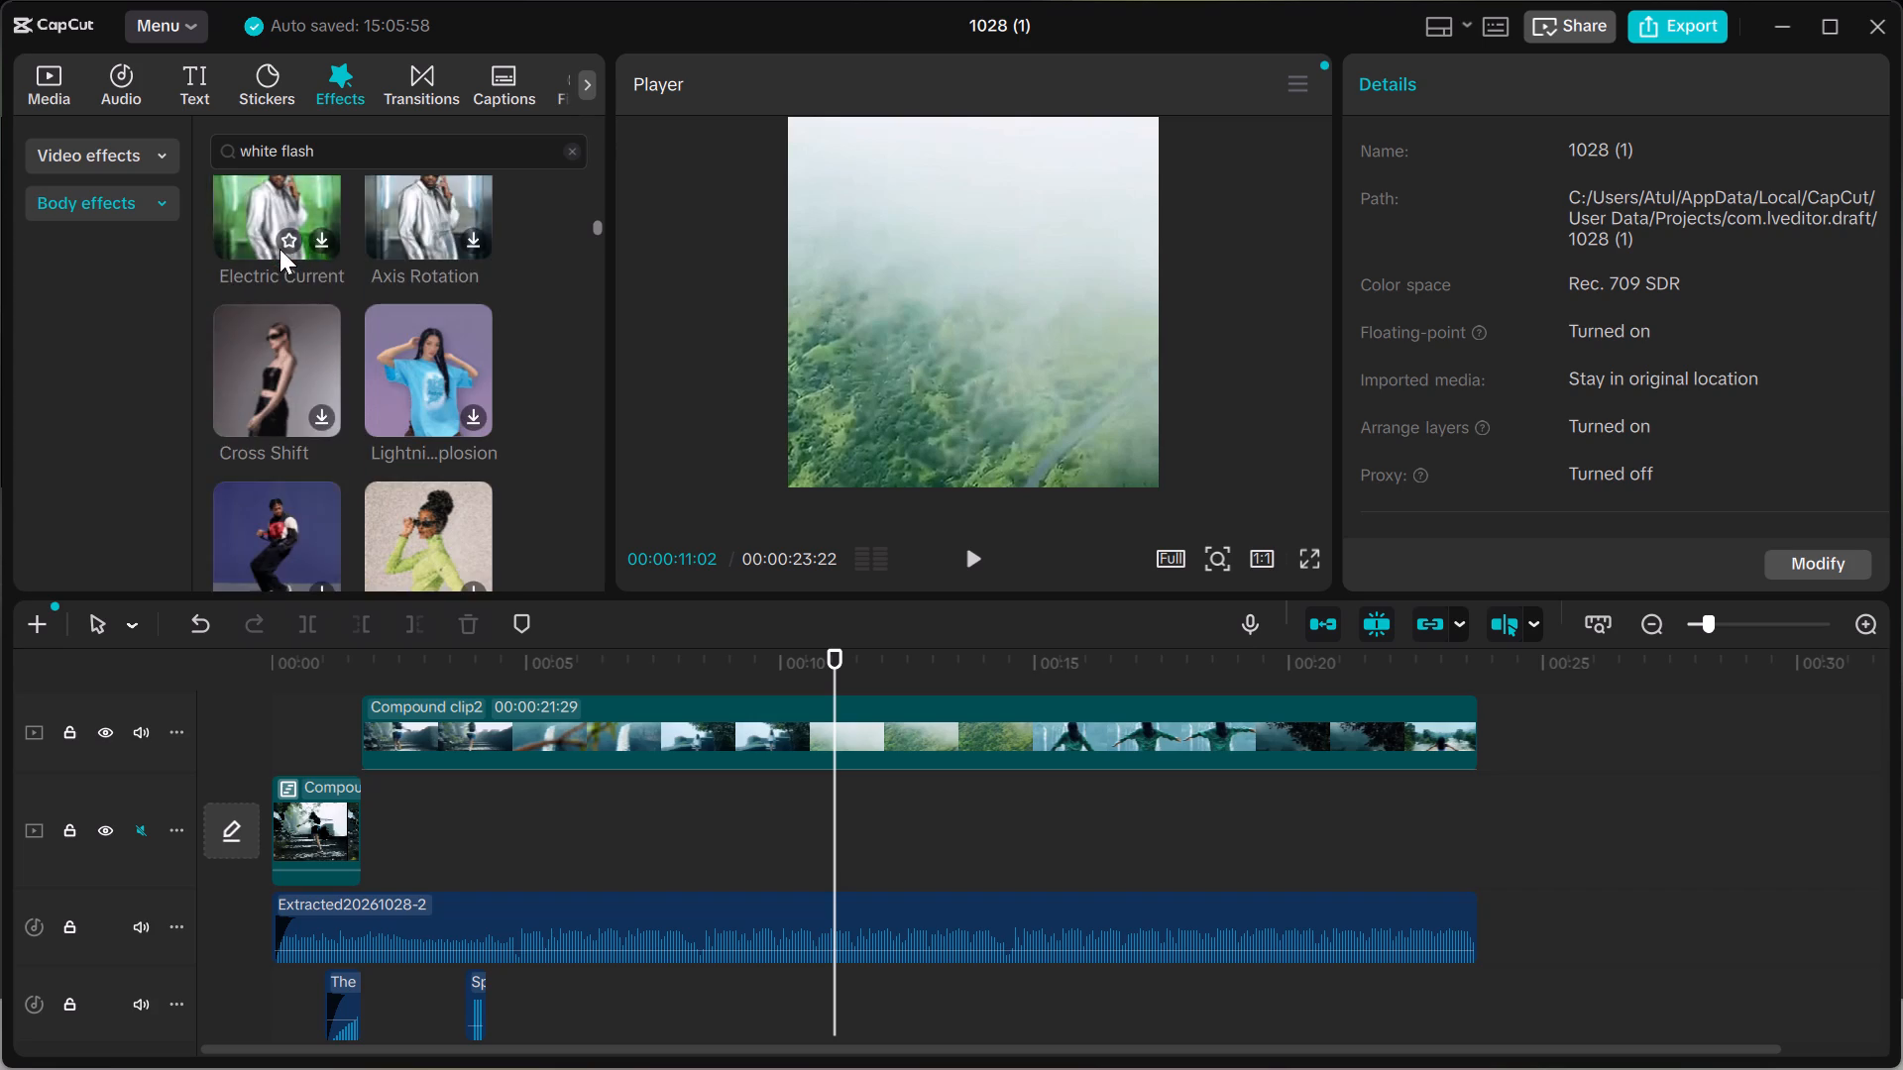
scroll(280, 249, down, 2)
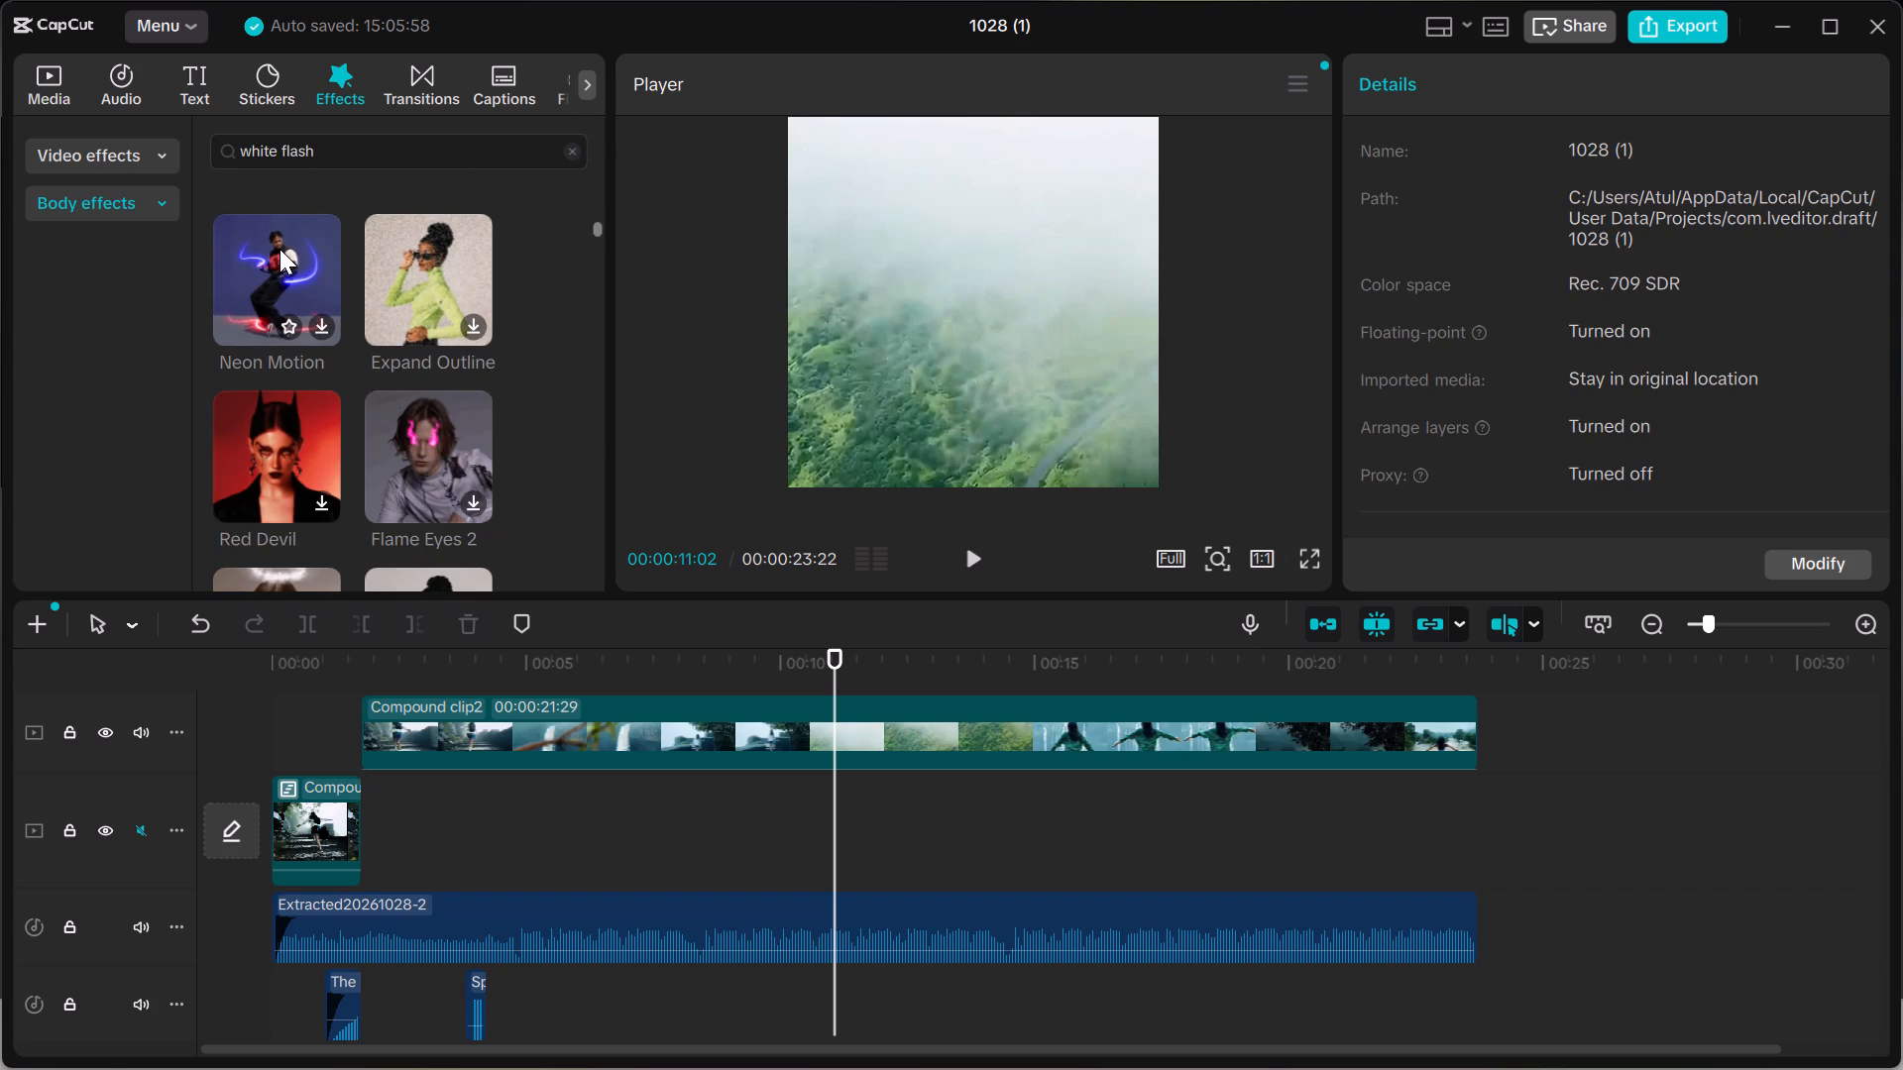
scroll(280, 250, down, 2)
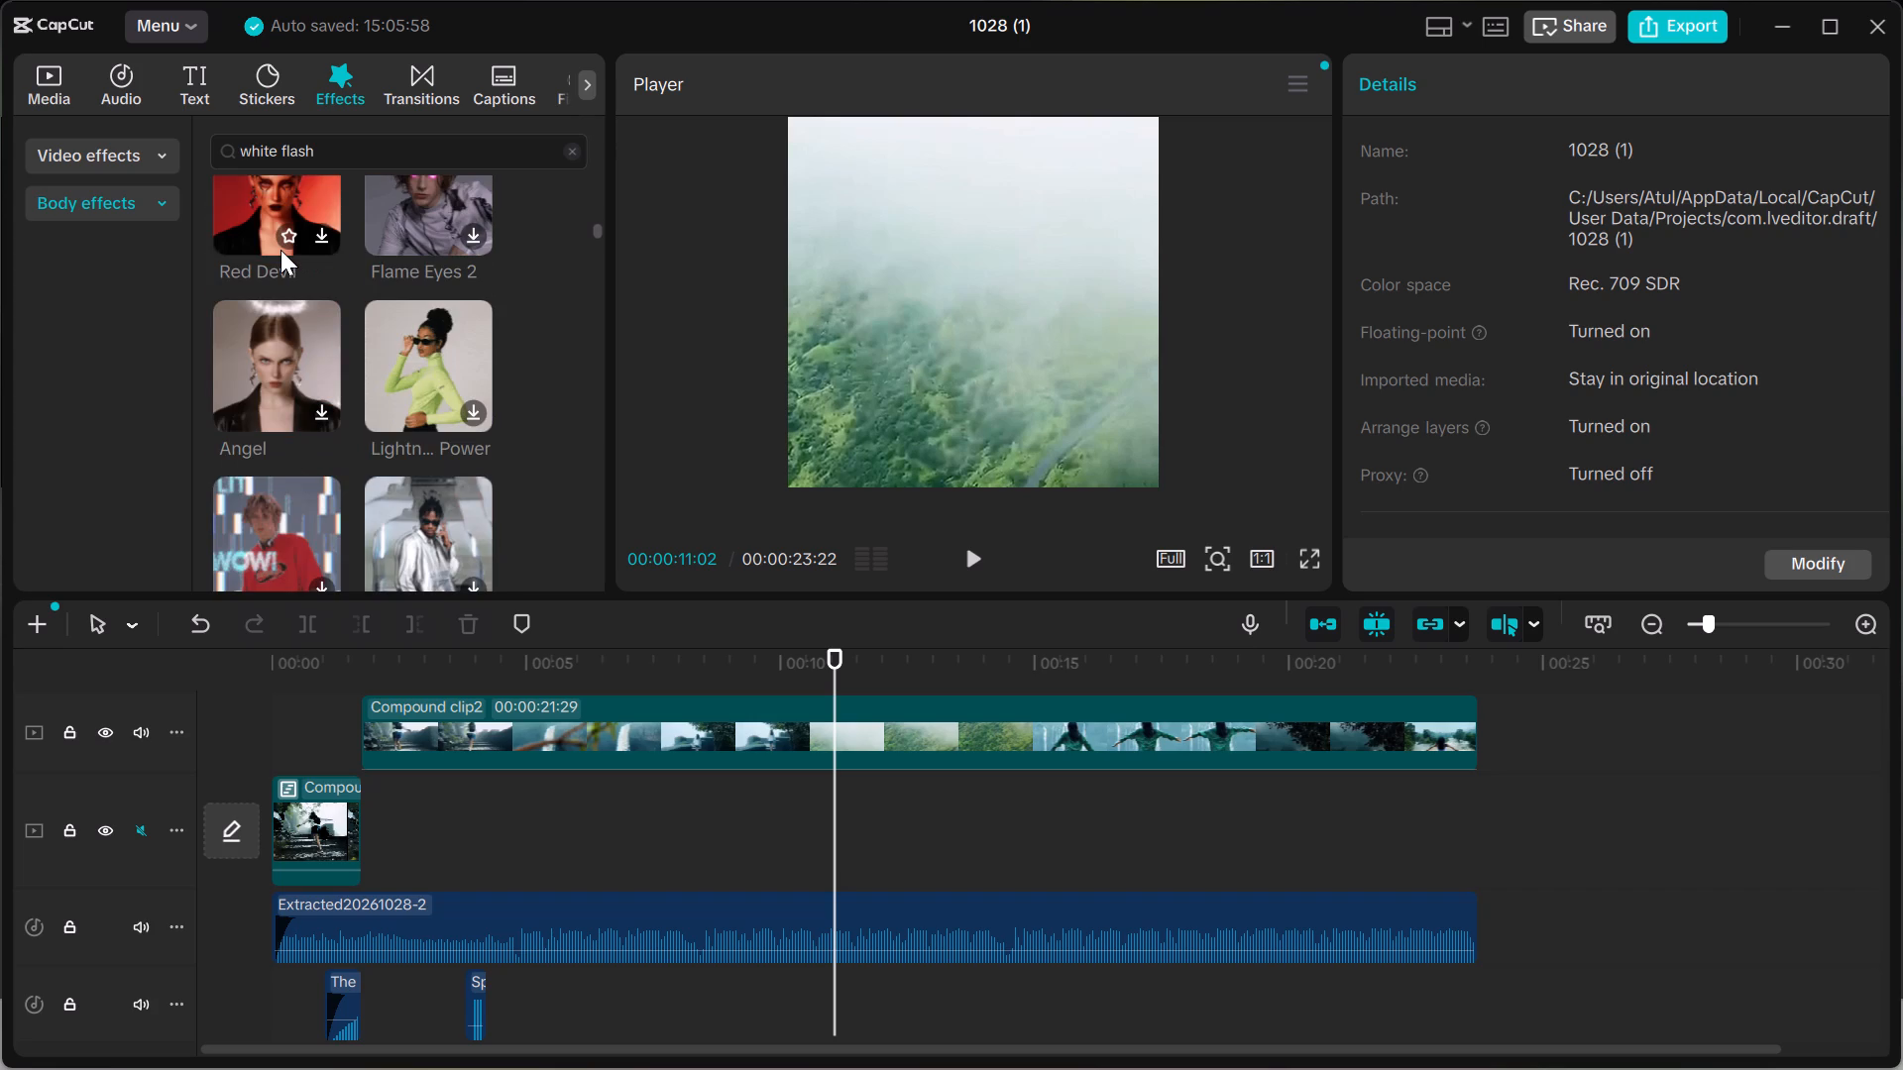
scroll(280, 250, down, 4)
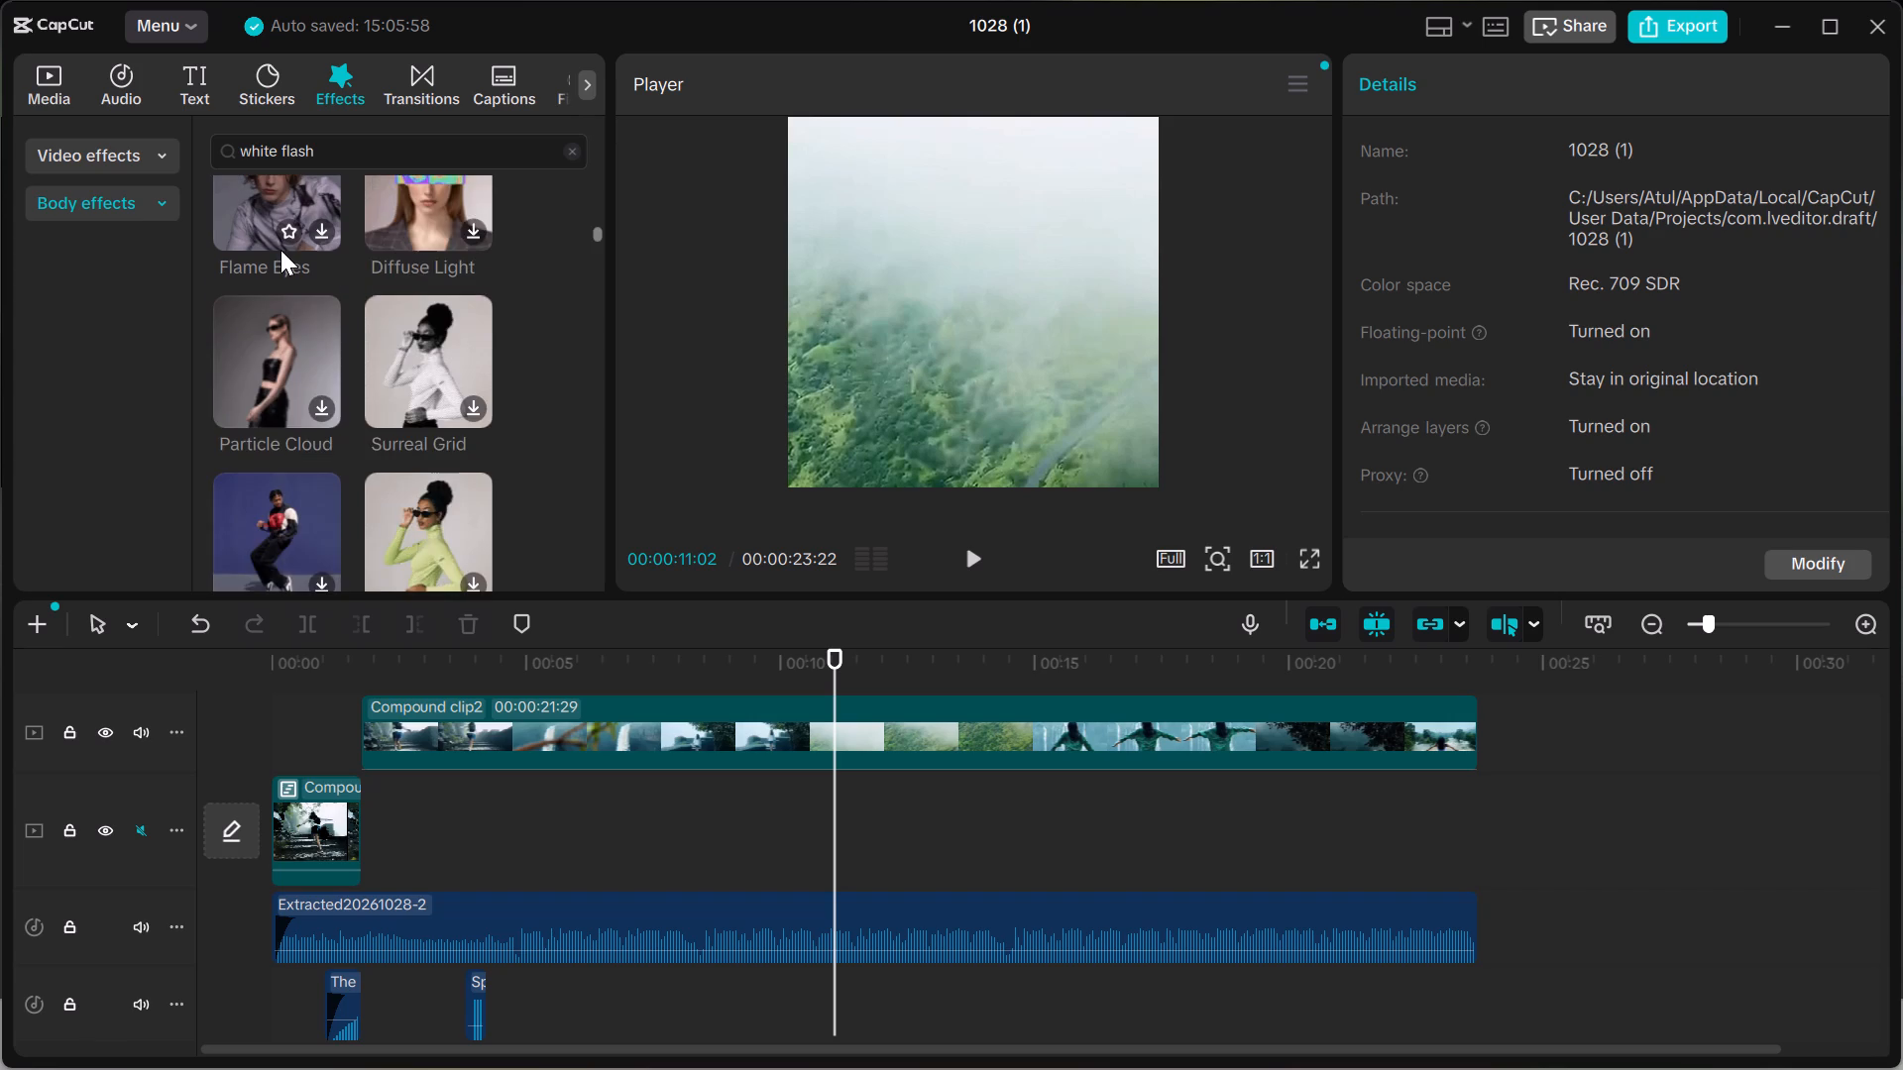
scroll(280, 250, down, 3)
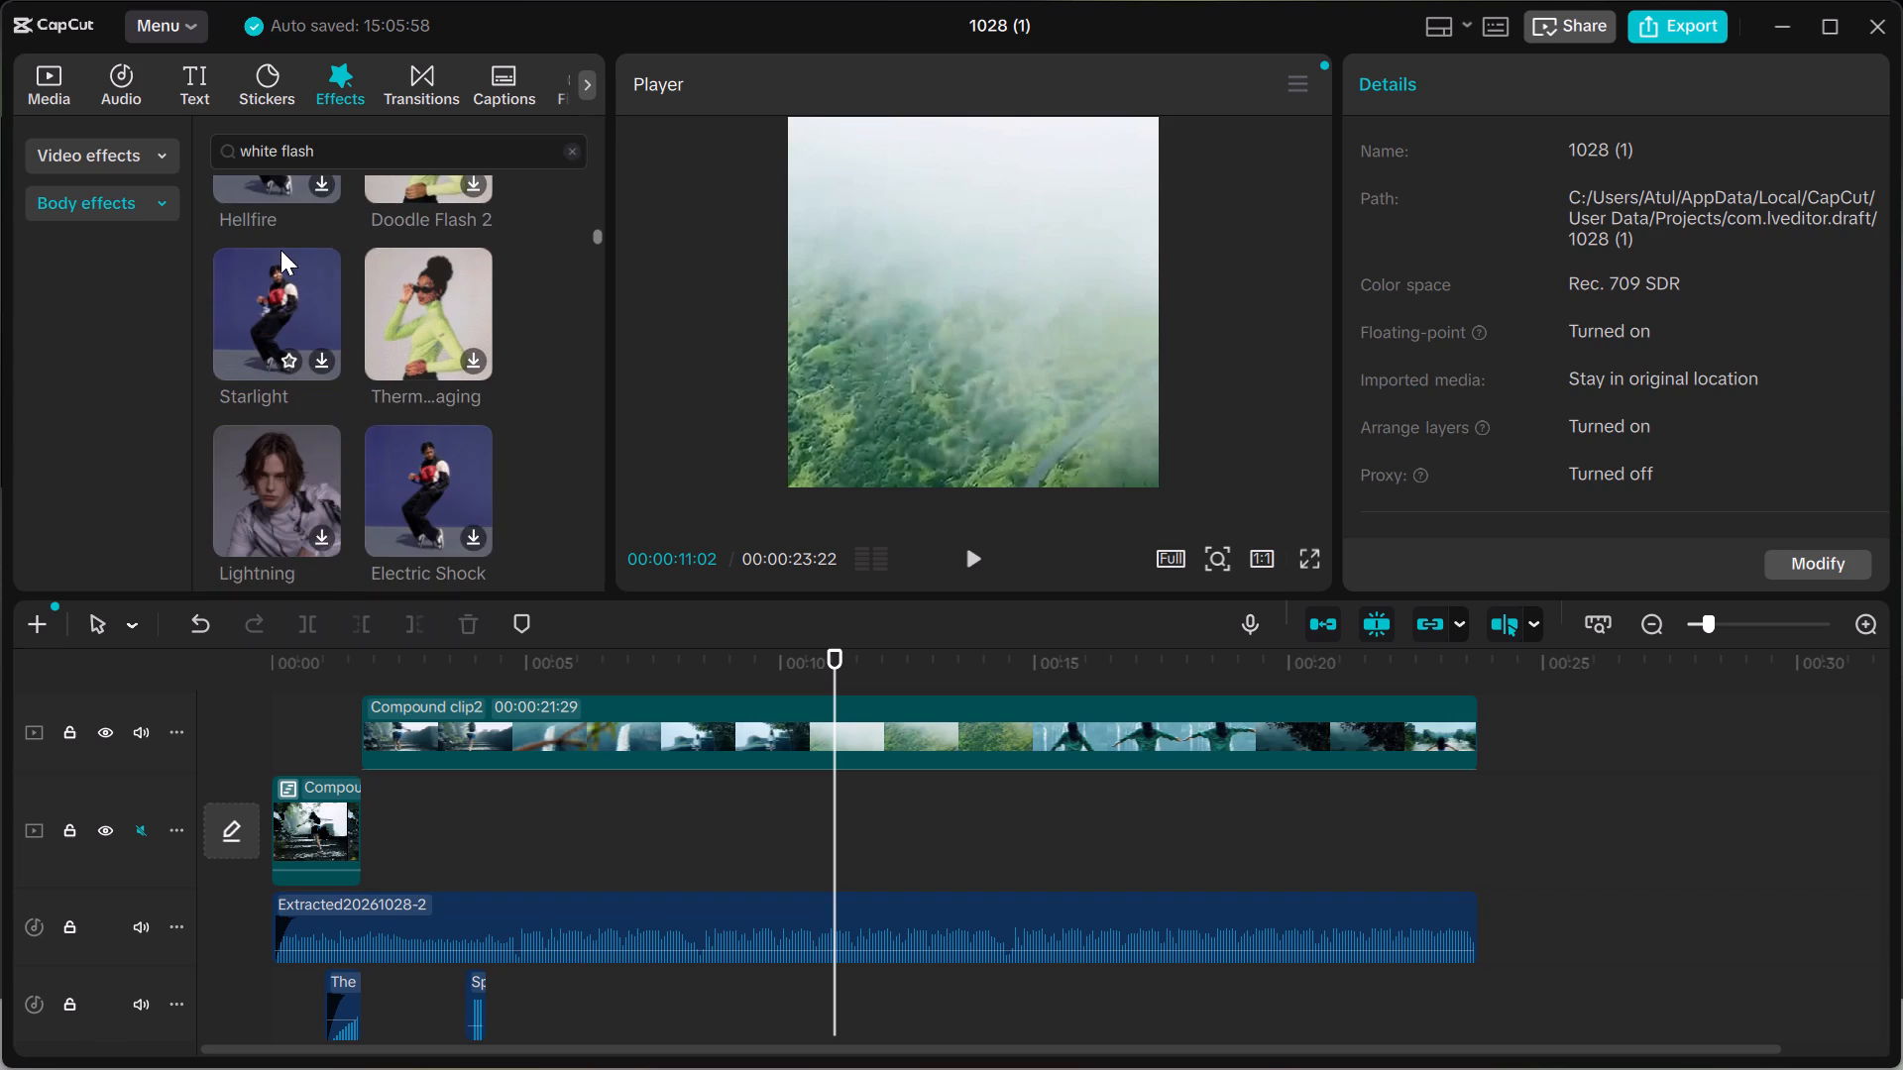
scroll(280, 250, down, 3)
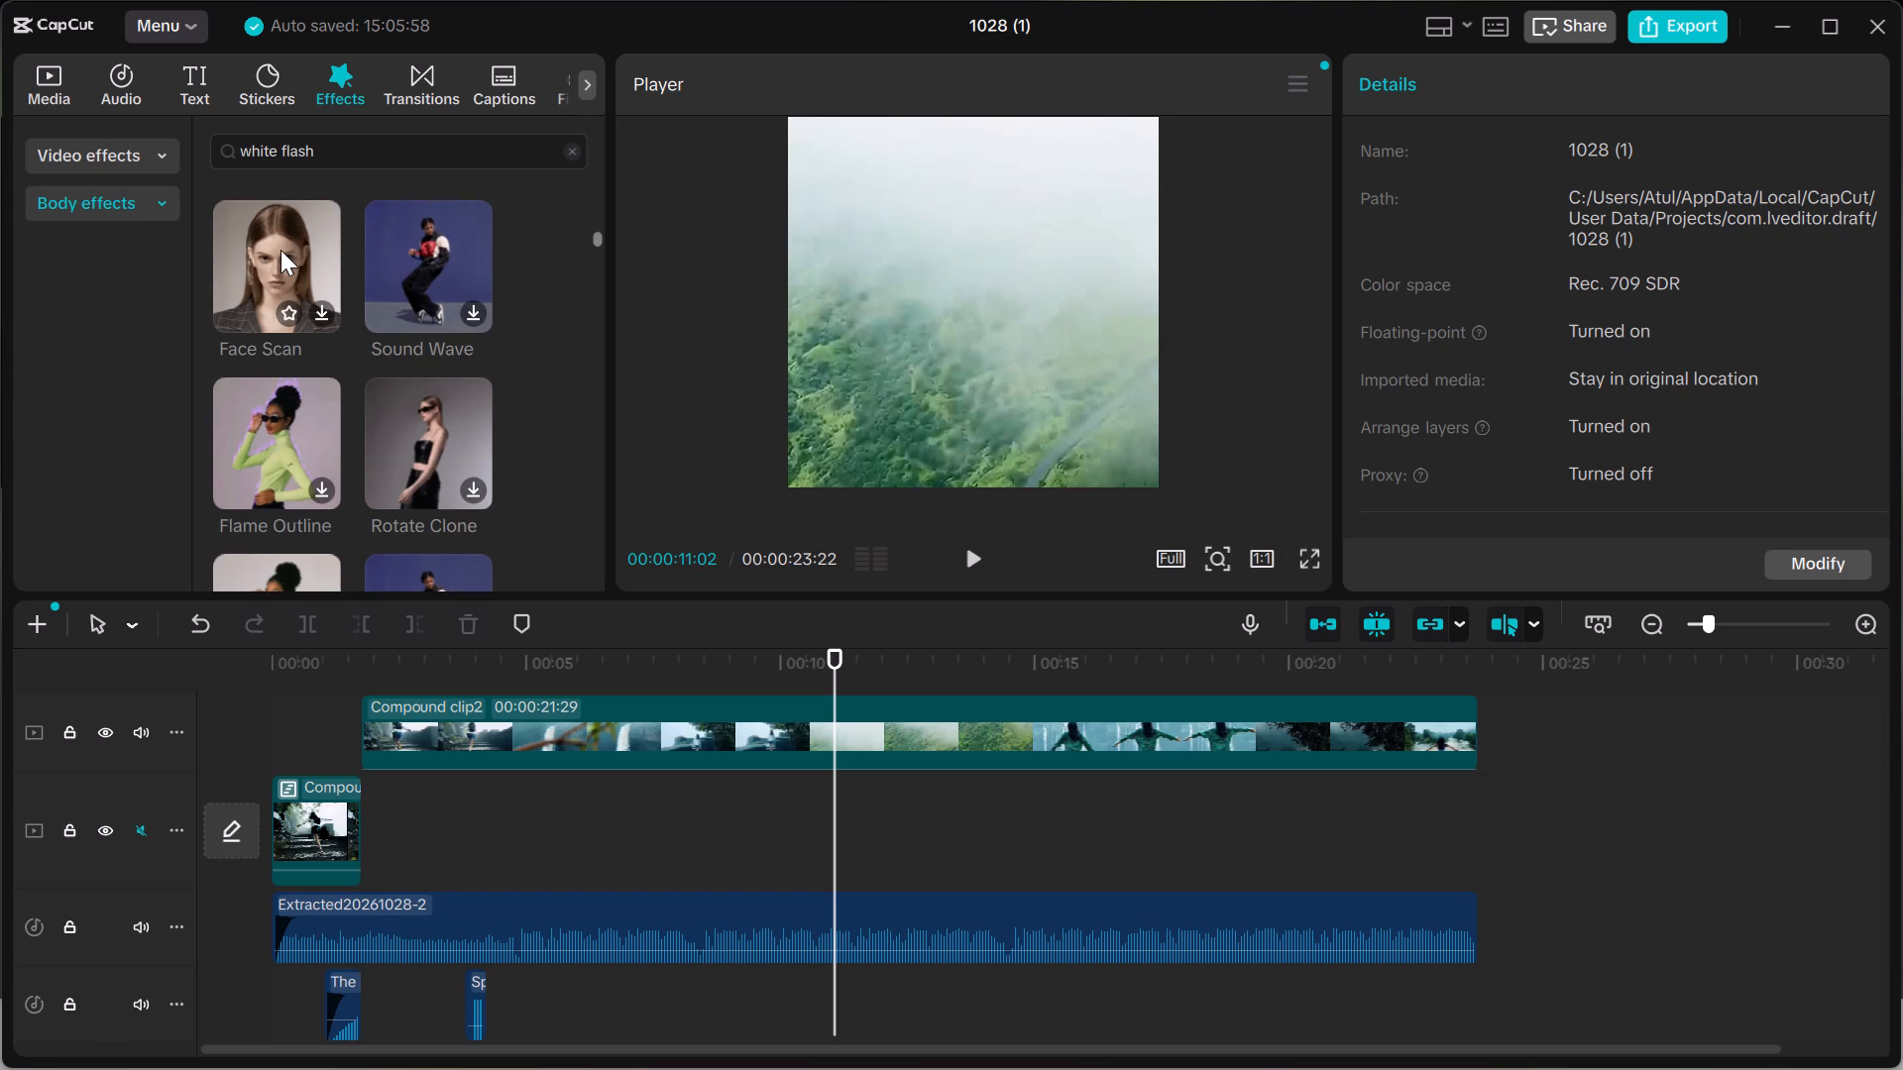
scroll(285, 251, down, 1)
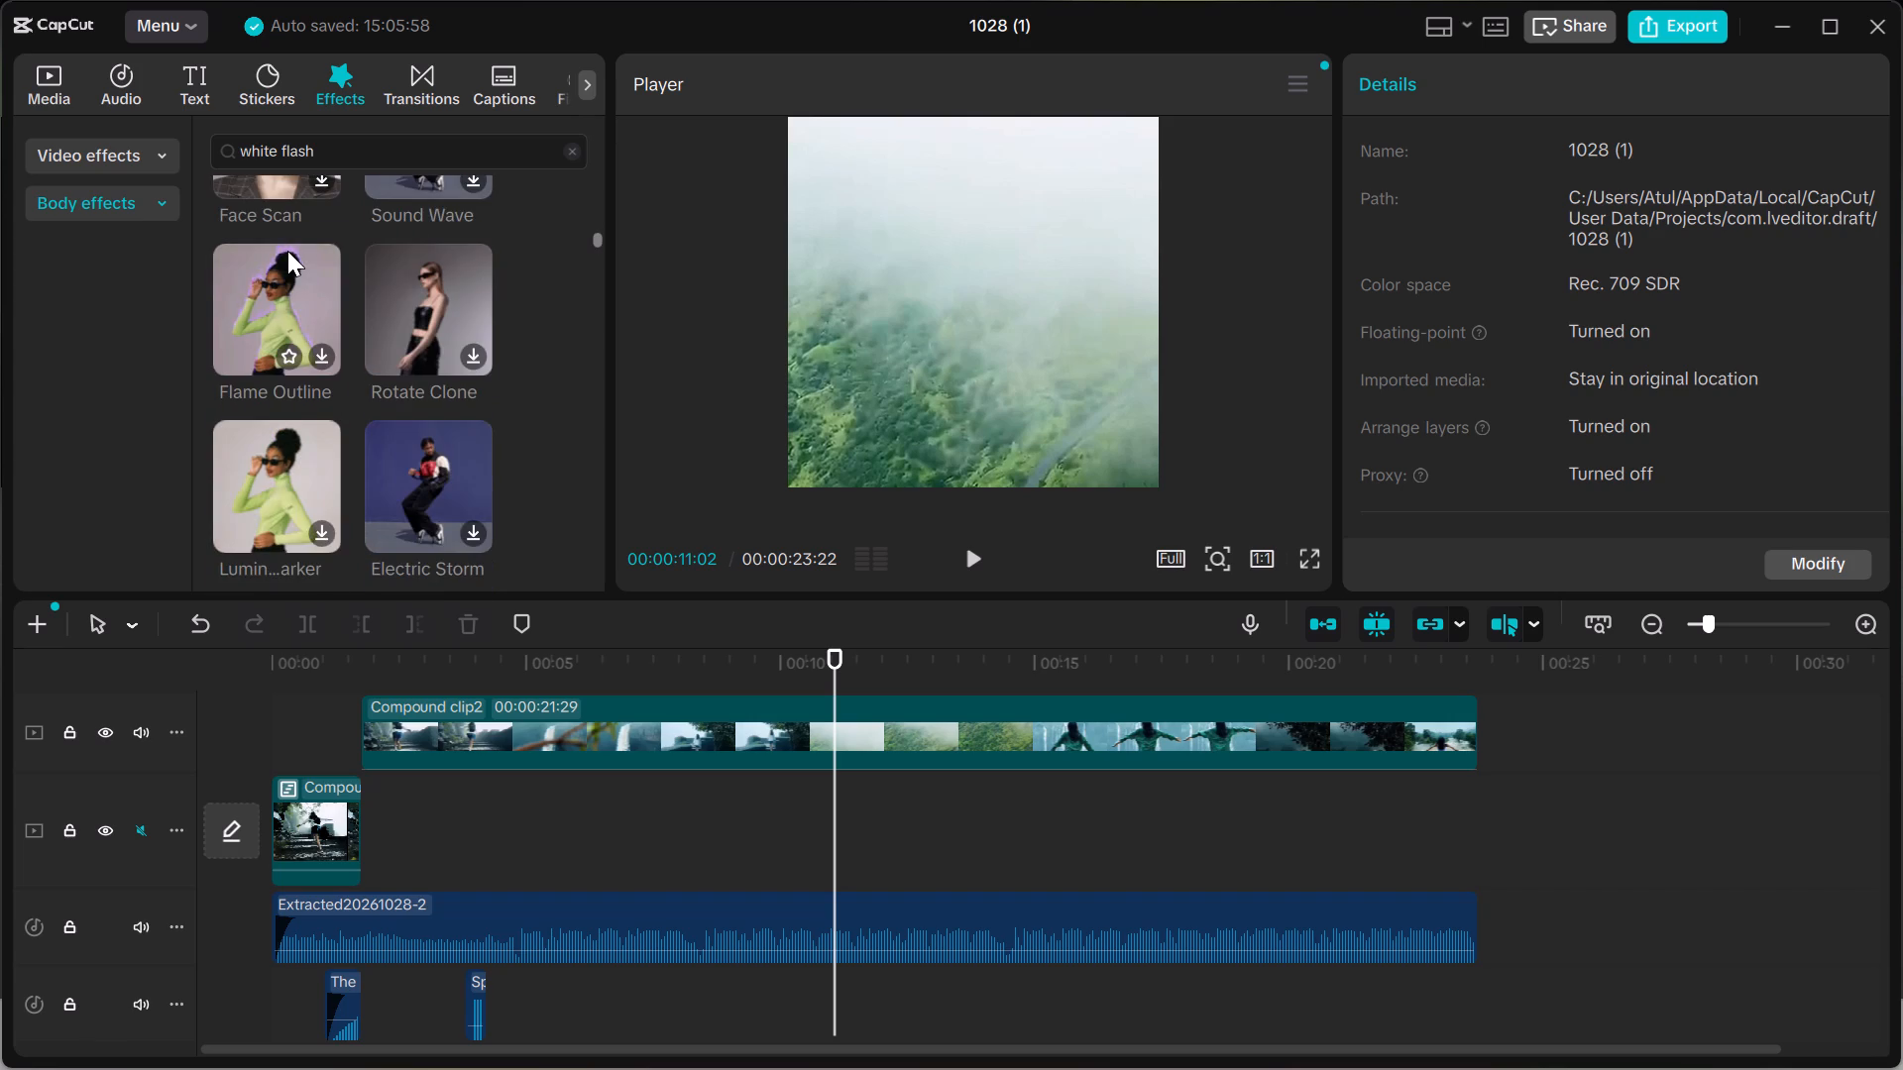
scroll(287, 251, down, 2)
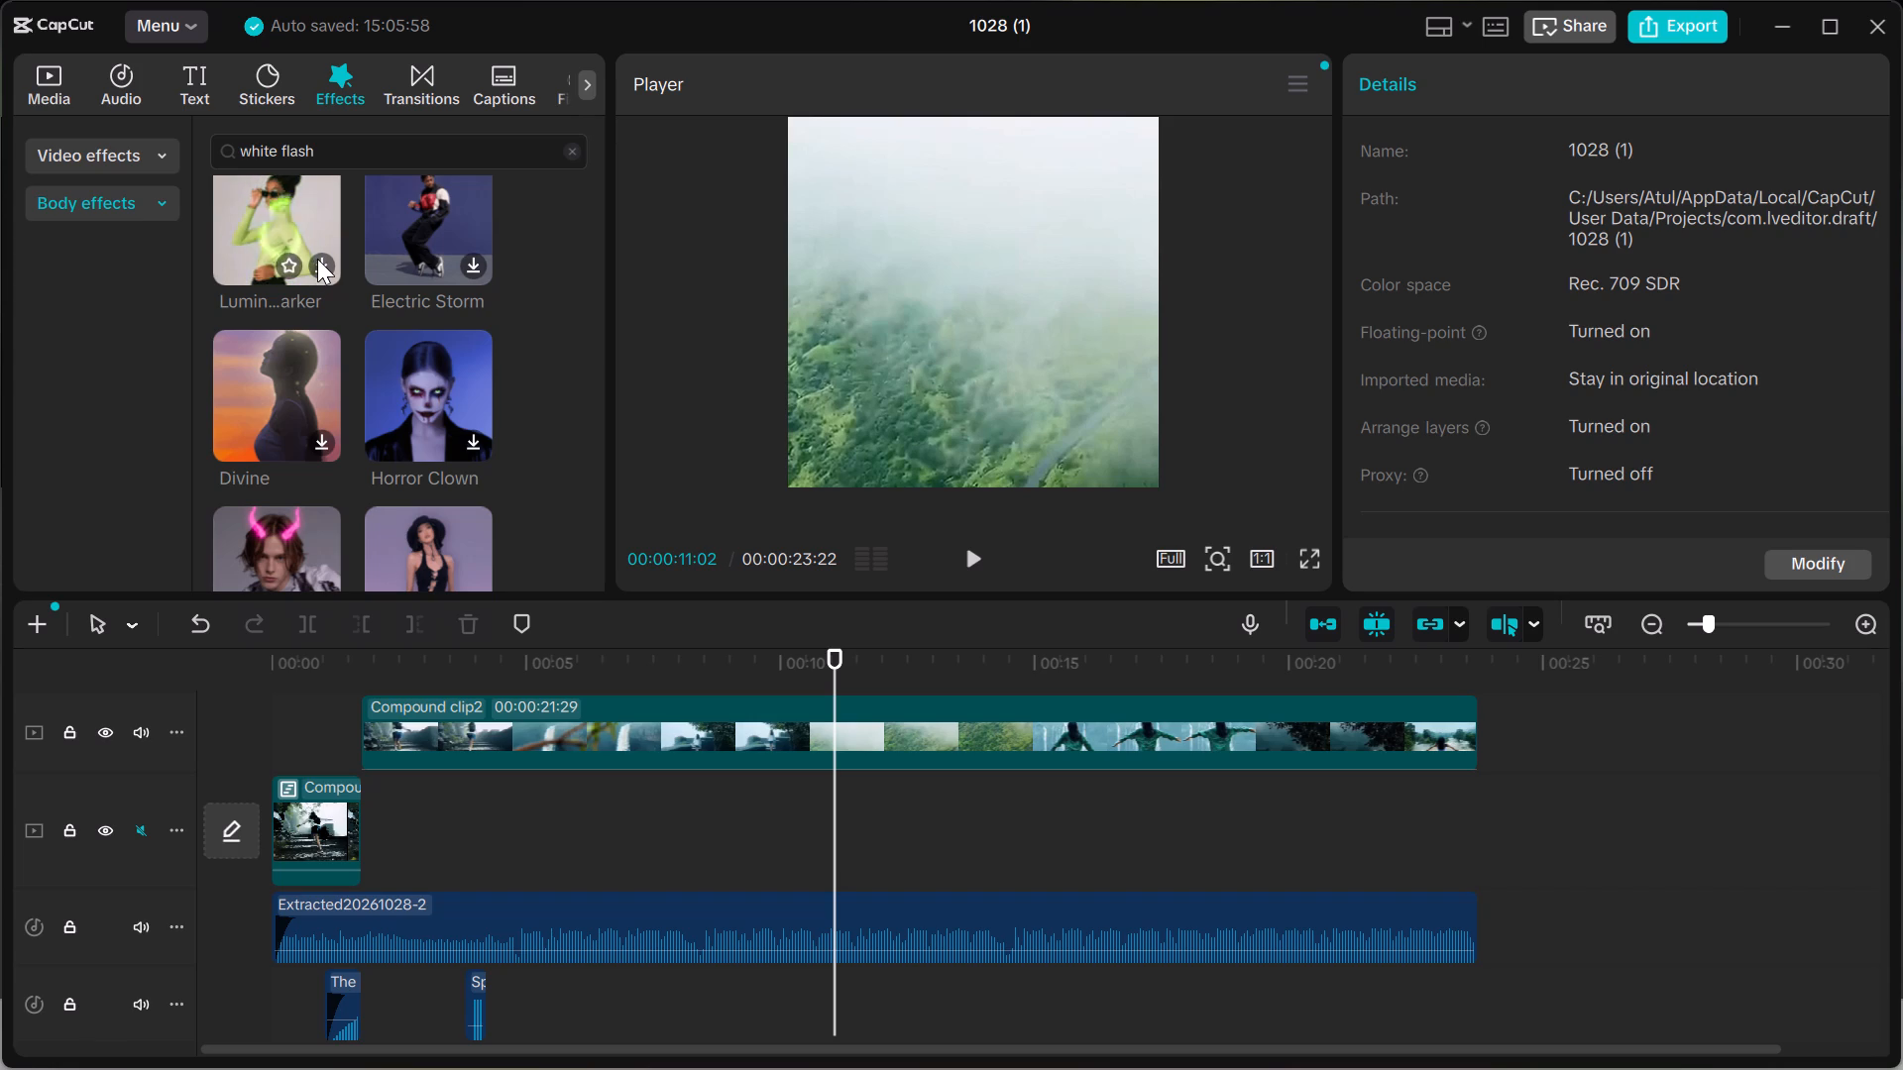
Download the Luminous Marker body effect and apply it to Compound clip2.
click(317, 259)
click(320, 259)
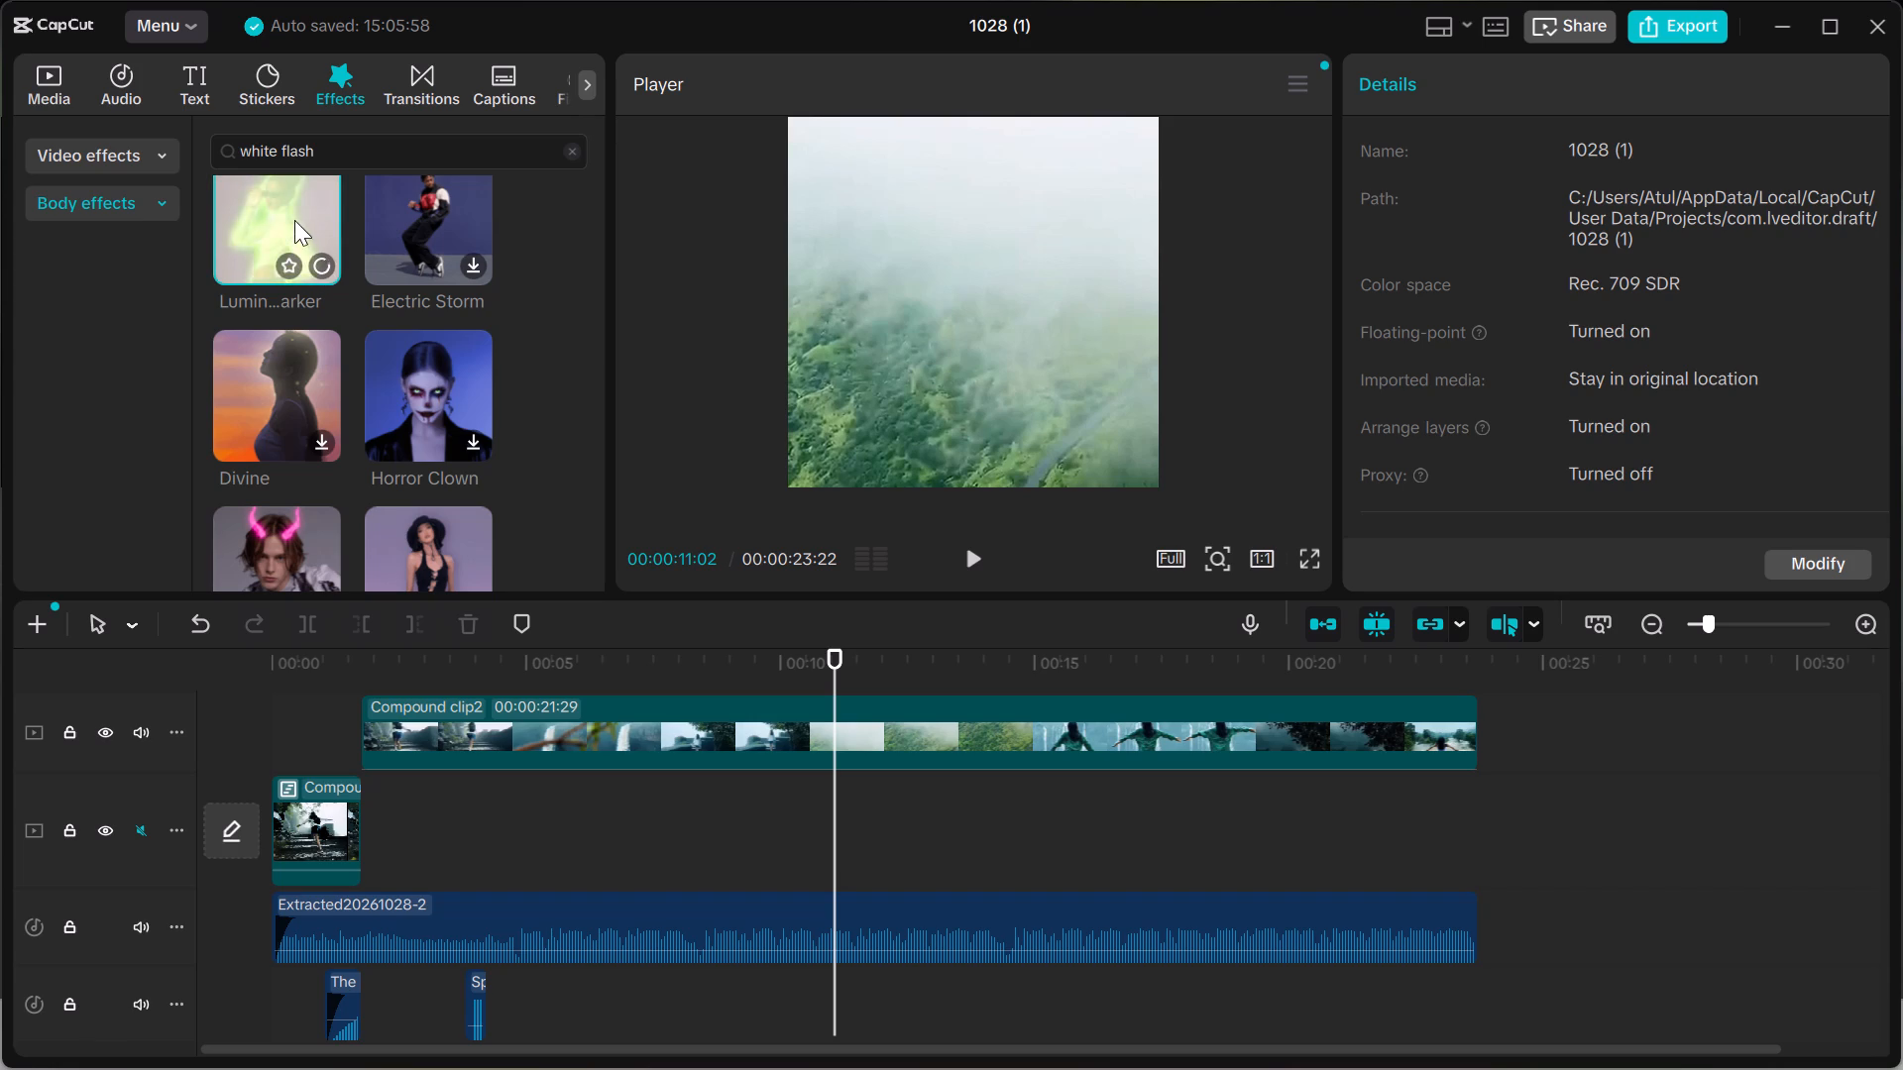
drag(307, 219, 338, 512)
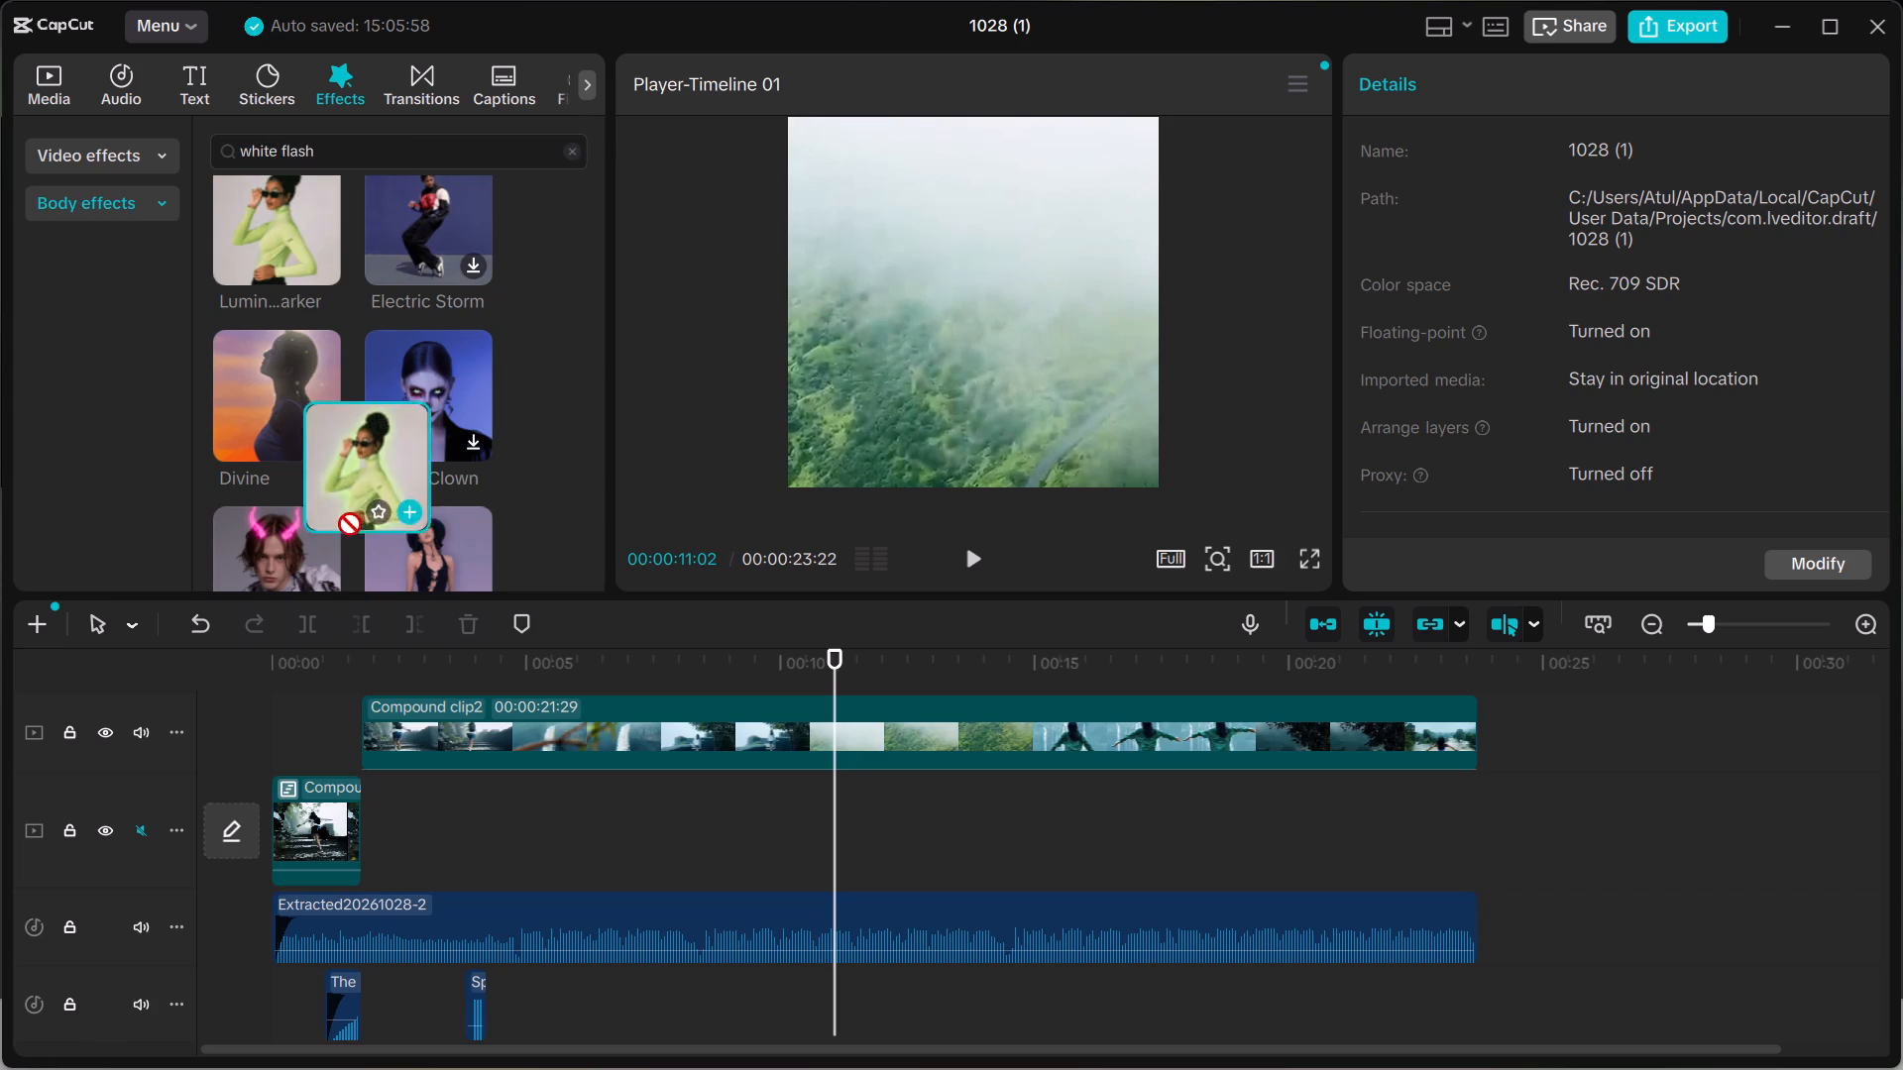
drag(338, 512, 391, 714)
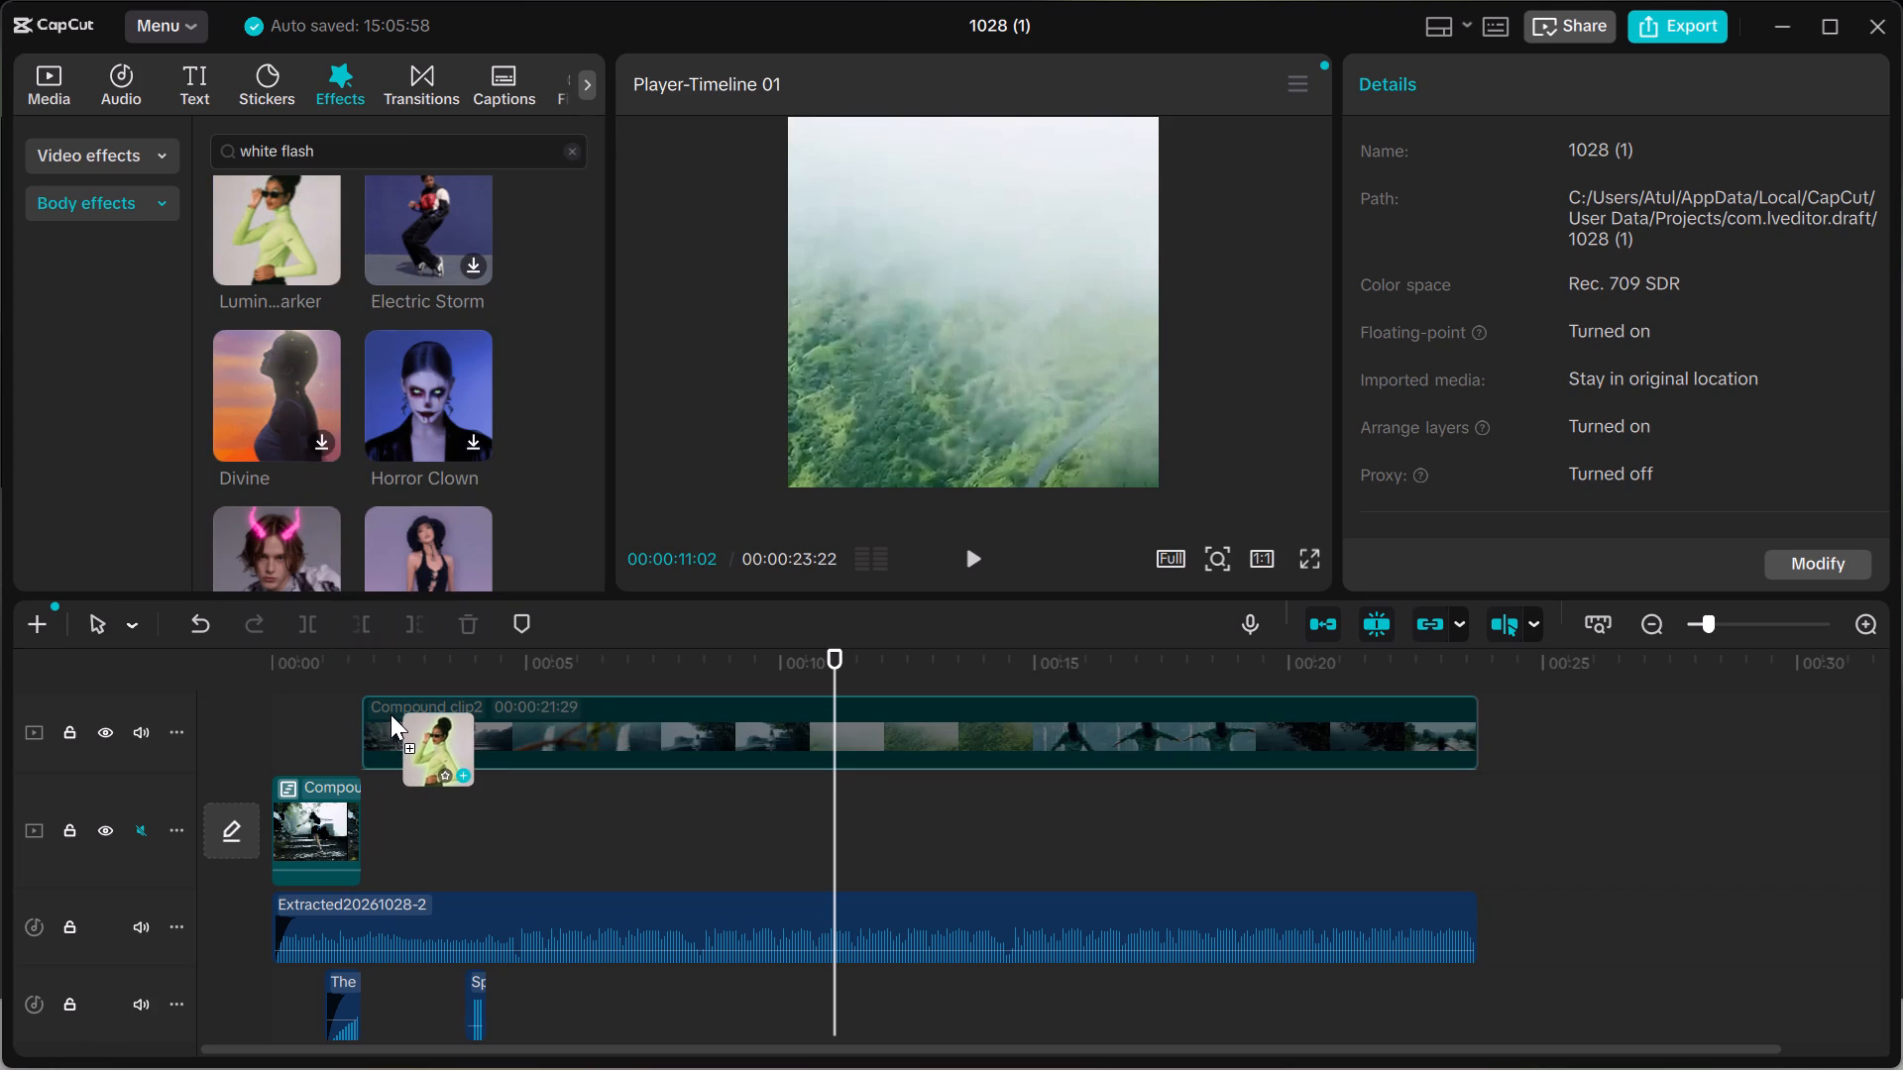
drag(391, 714, 390, 710)
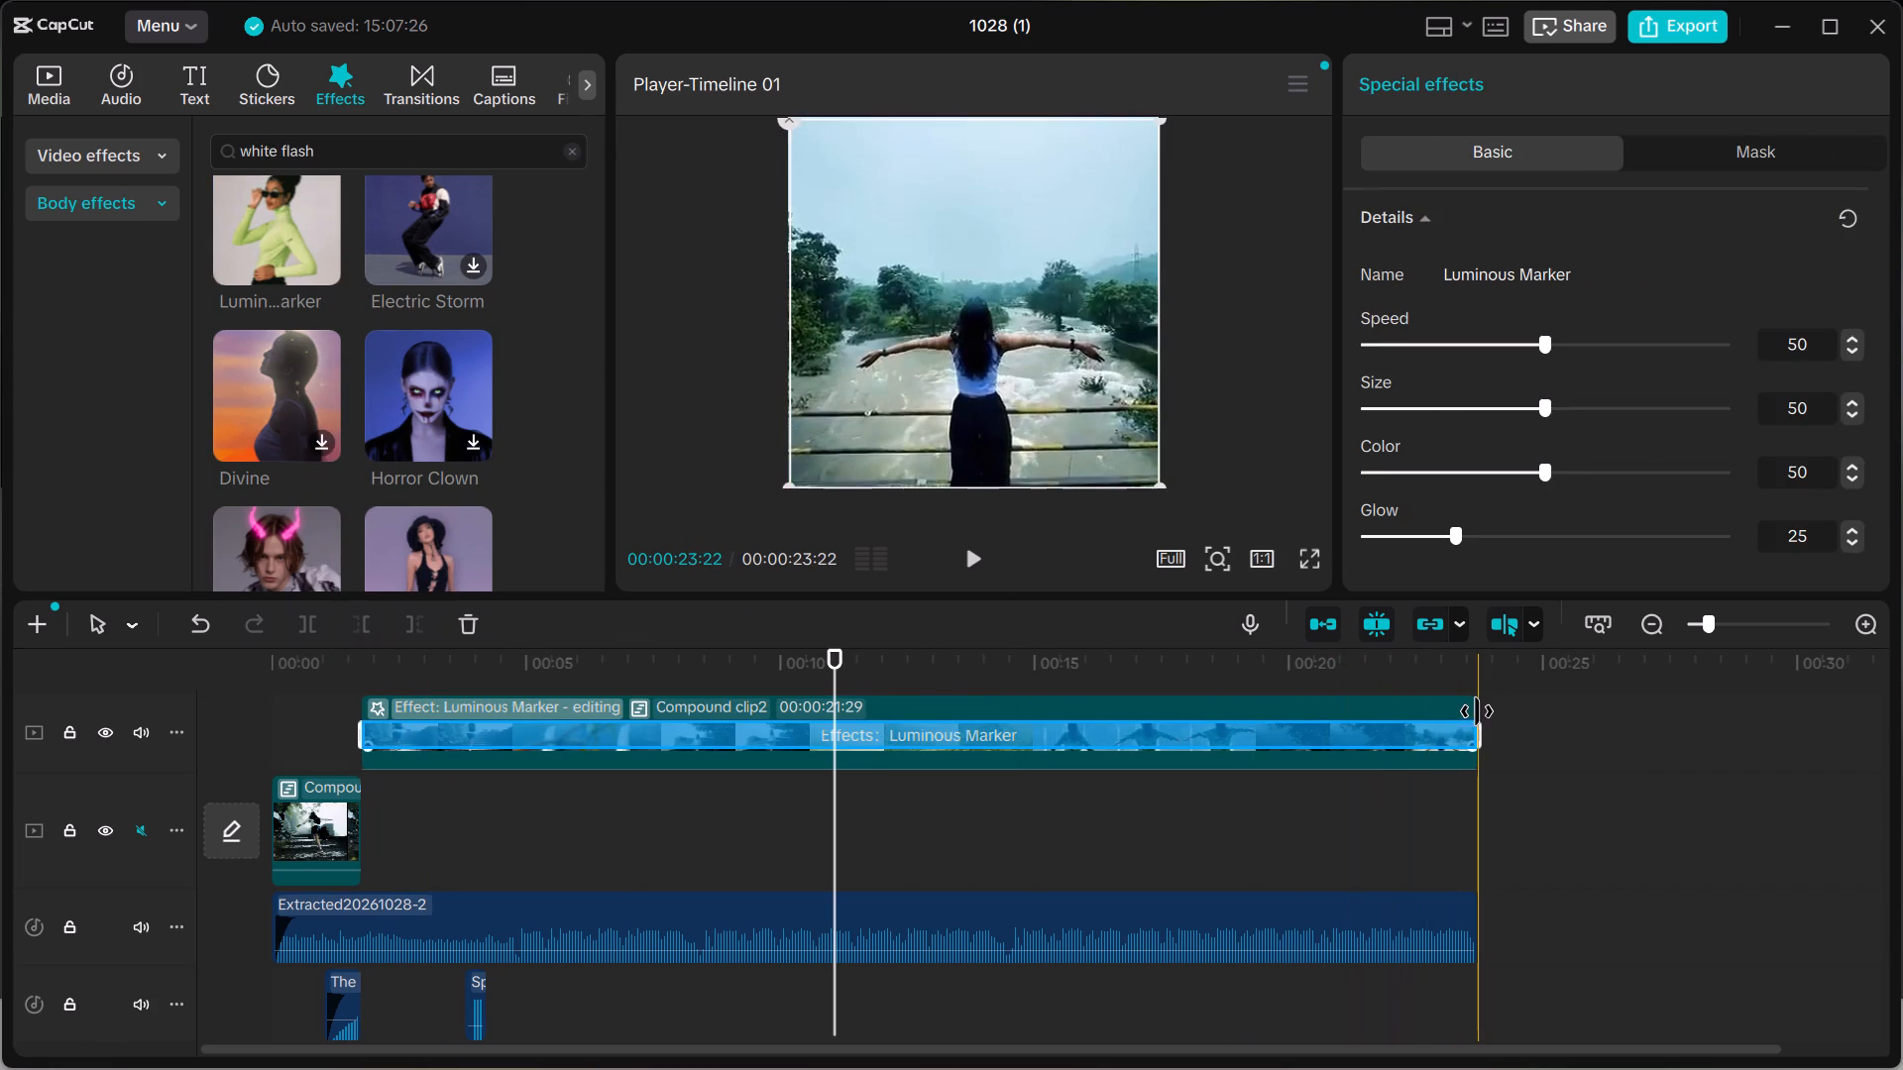
Trim the end of the Luminous Marker effect on Compound clip2 to about 00:00:03:10, before the cut to the waterfall shot.
drag(1478, 728, 1345, 751)
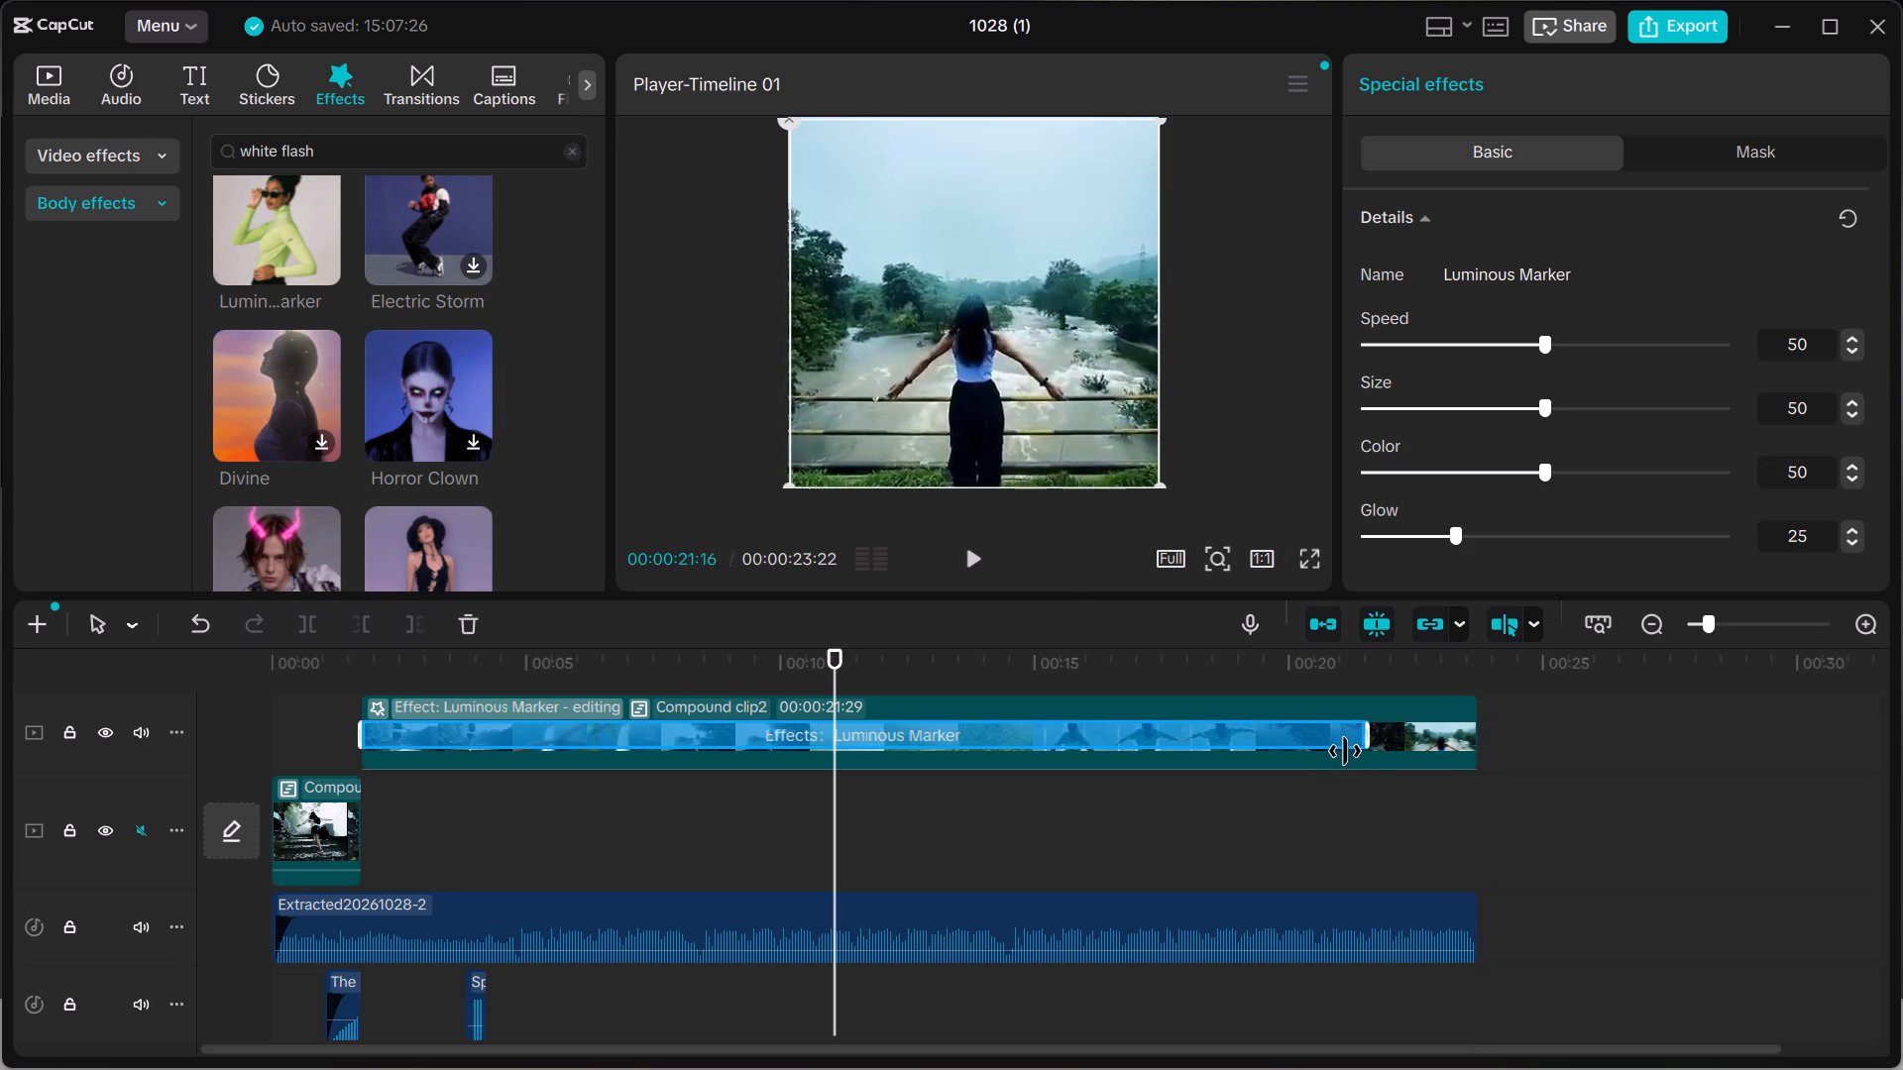
drag(1345, 751, 841, 750)
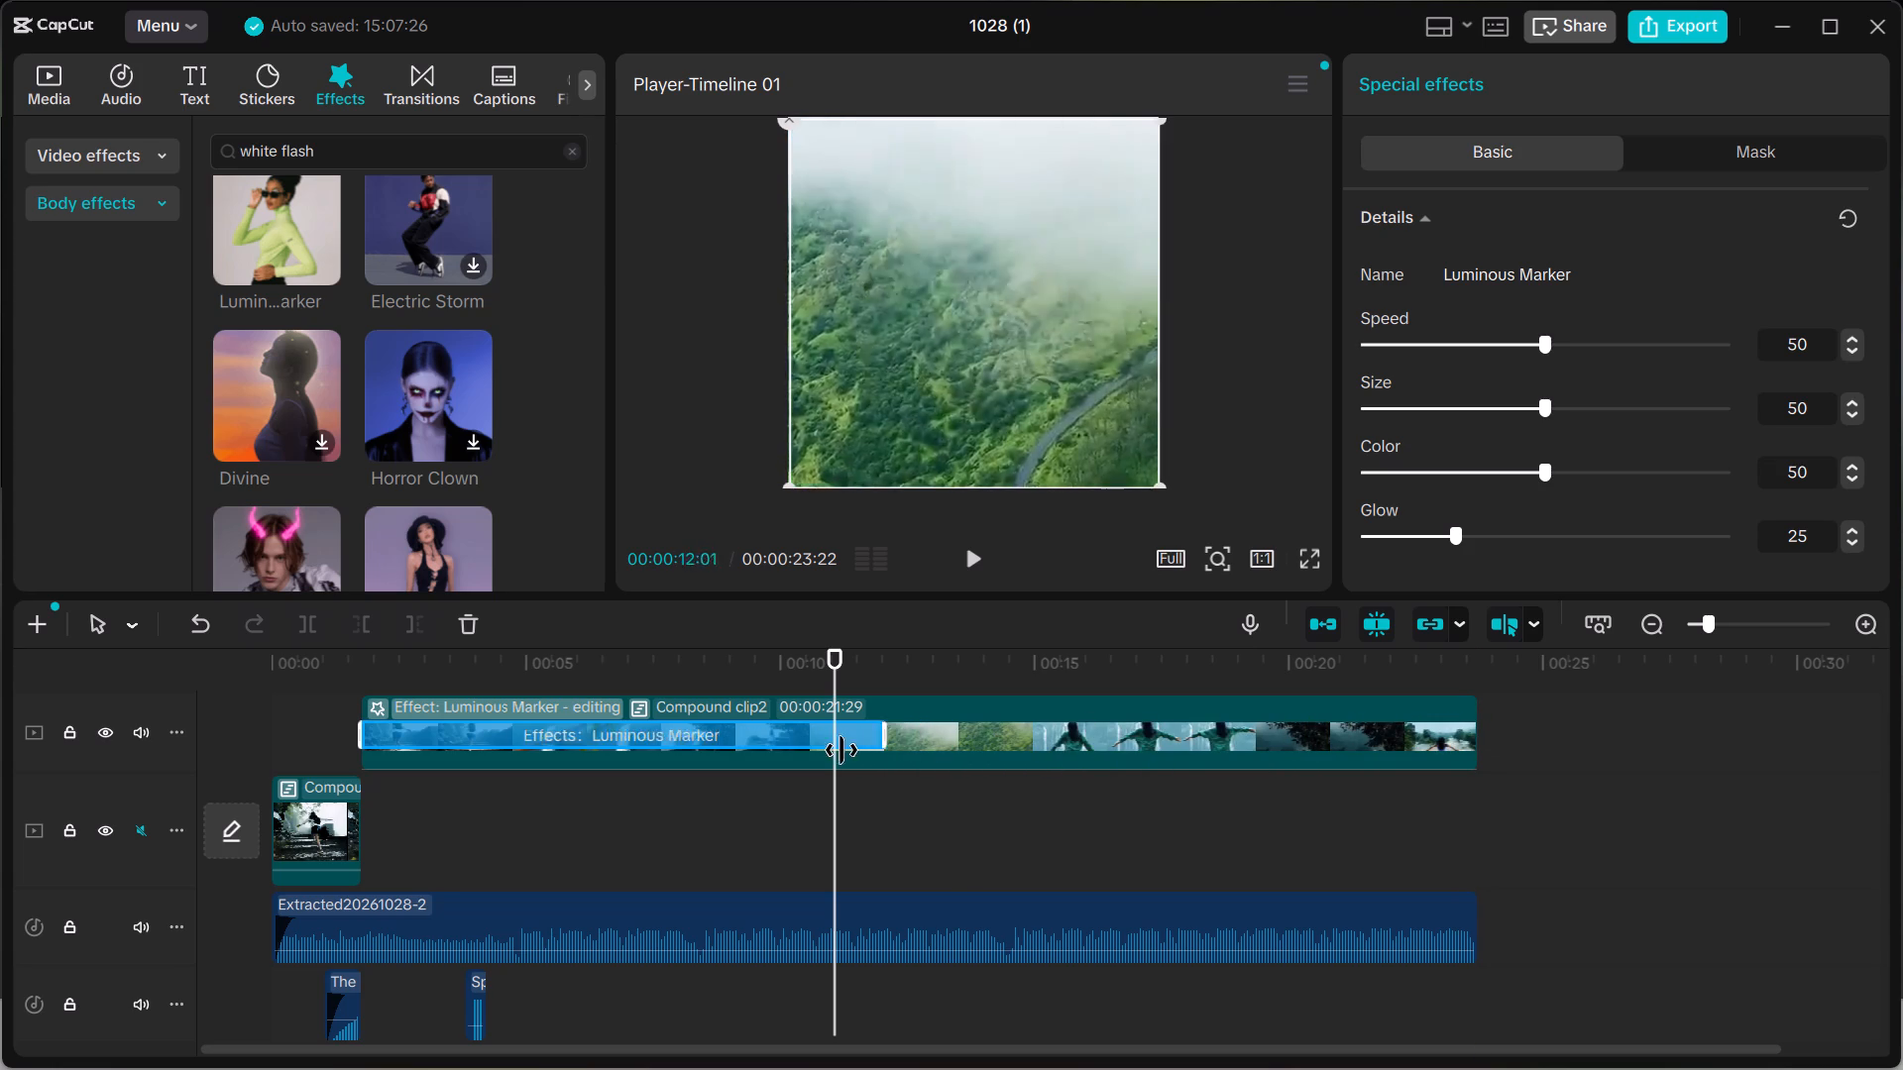
drag(841, 750, 457, 744)
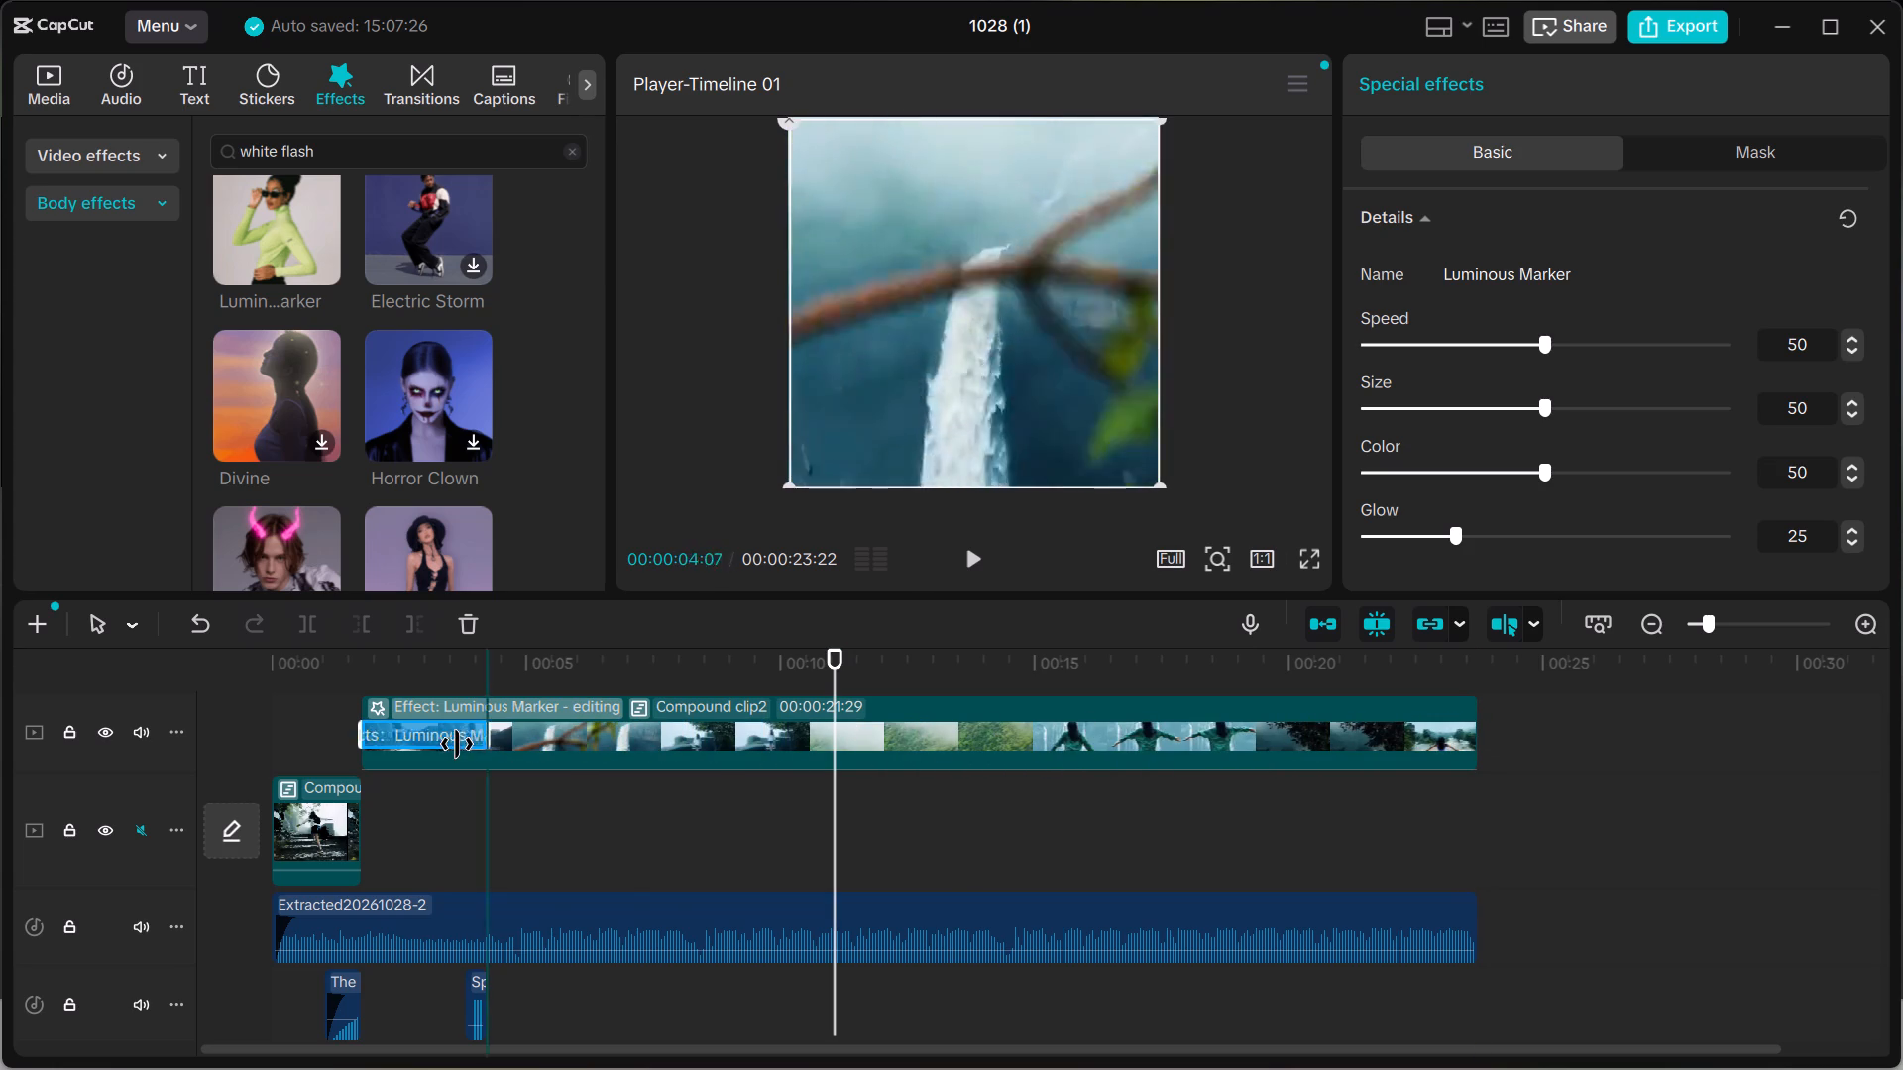
drag(457, 744, 416, 743)
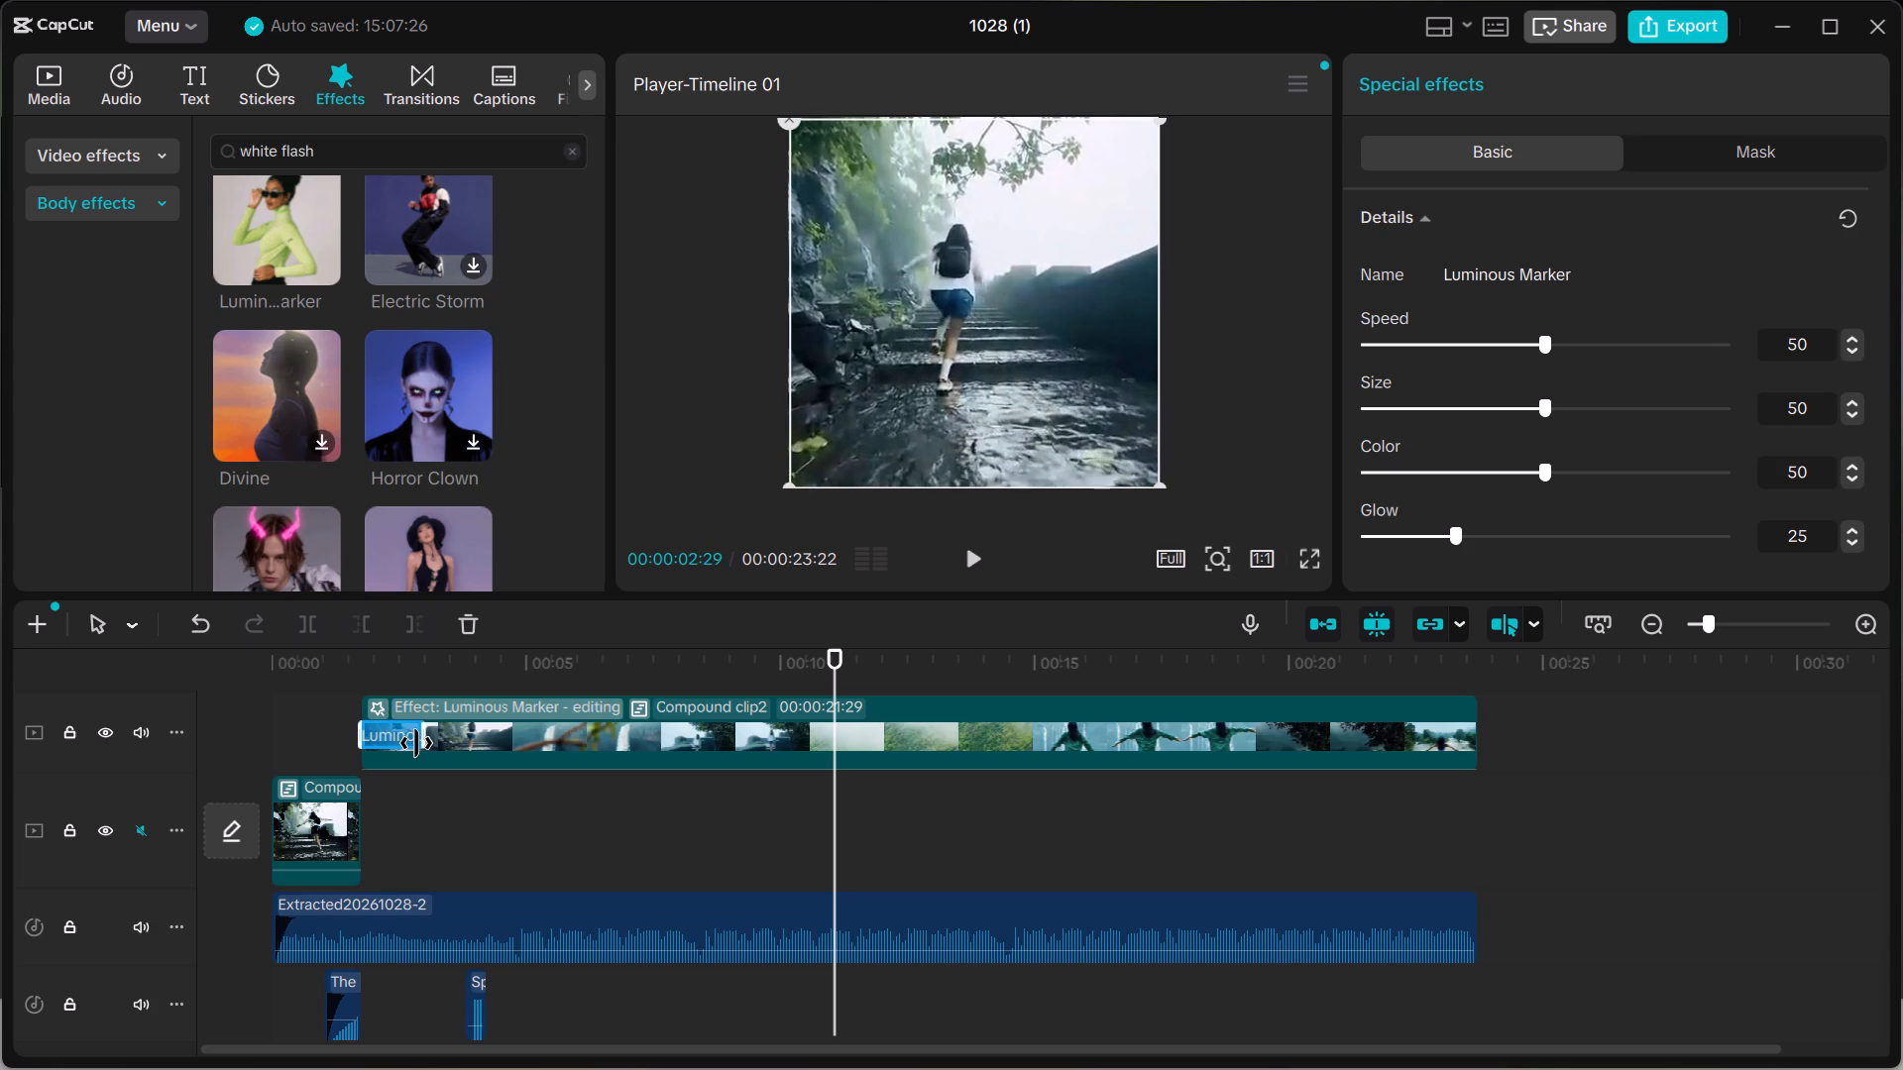
drag(416, 743, 435, 745)
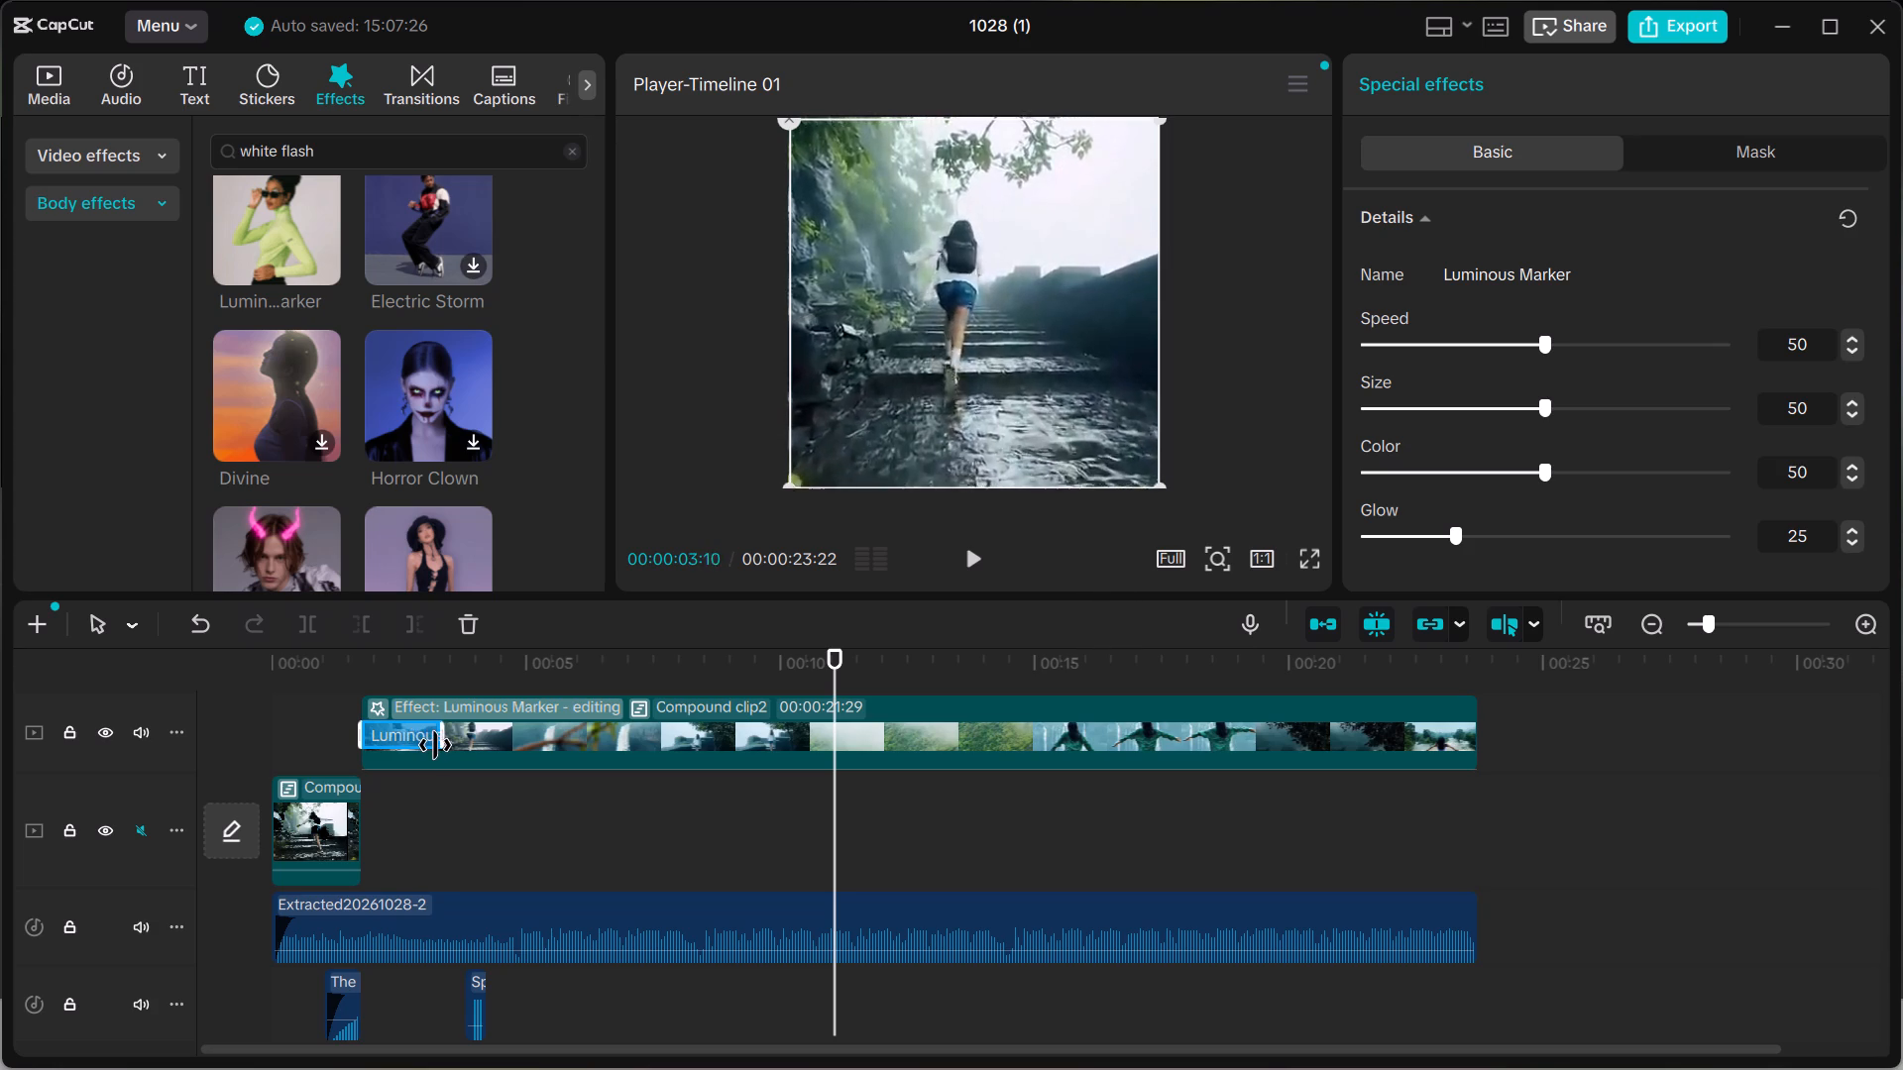
drag(435, 745, 443, 747)
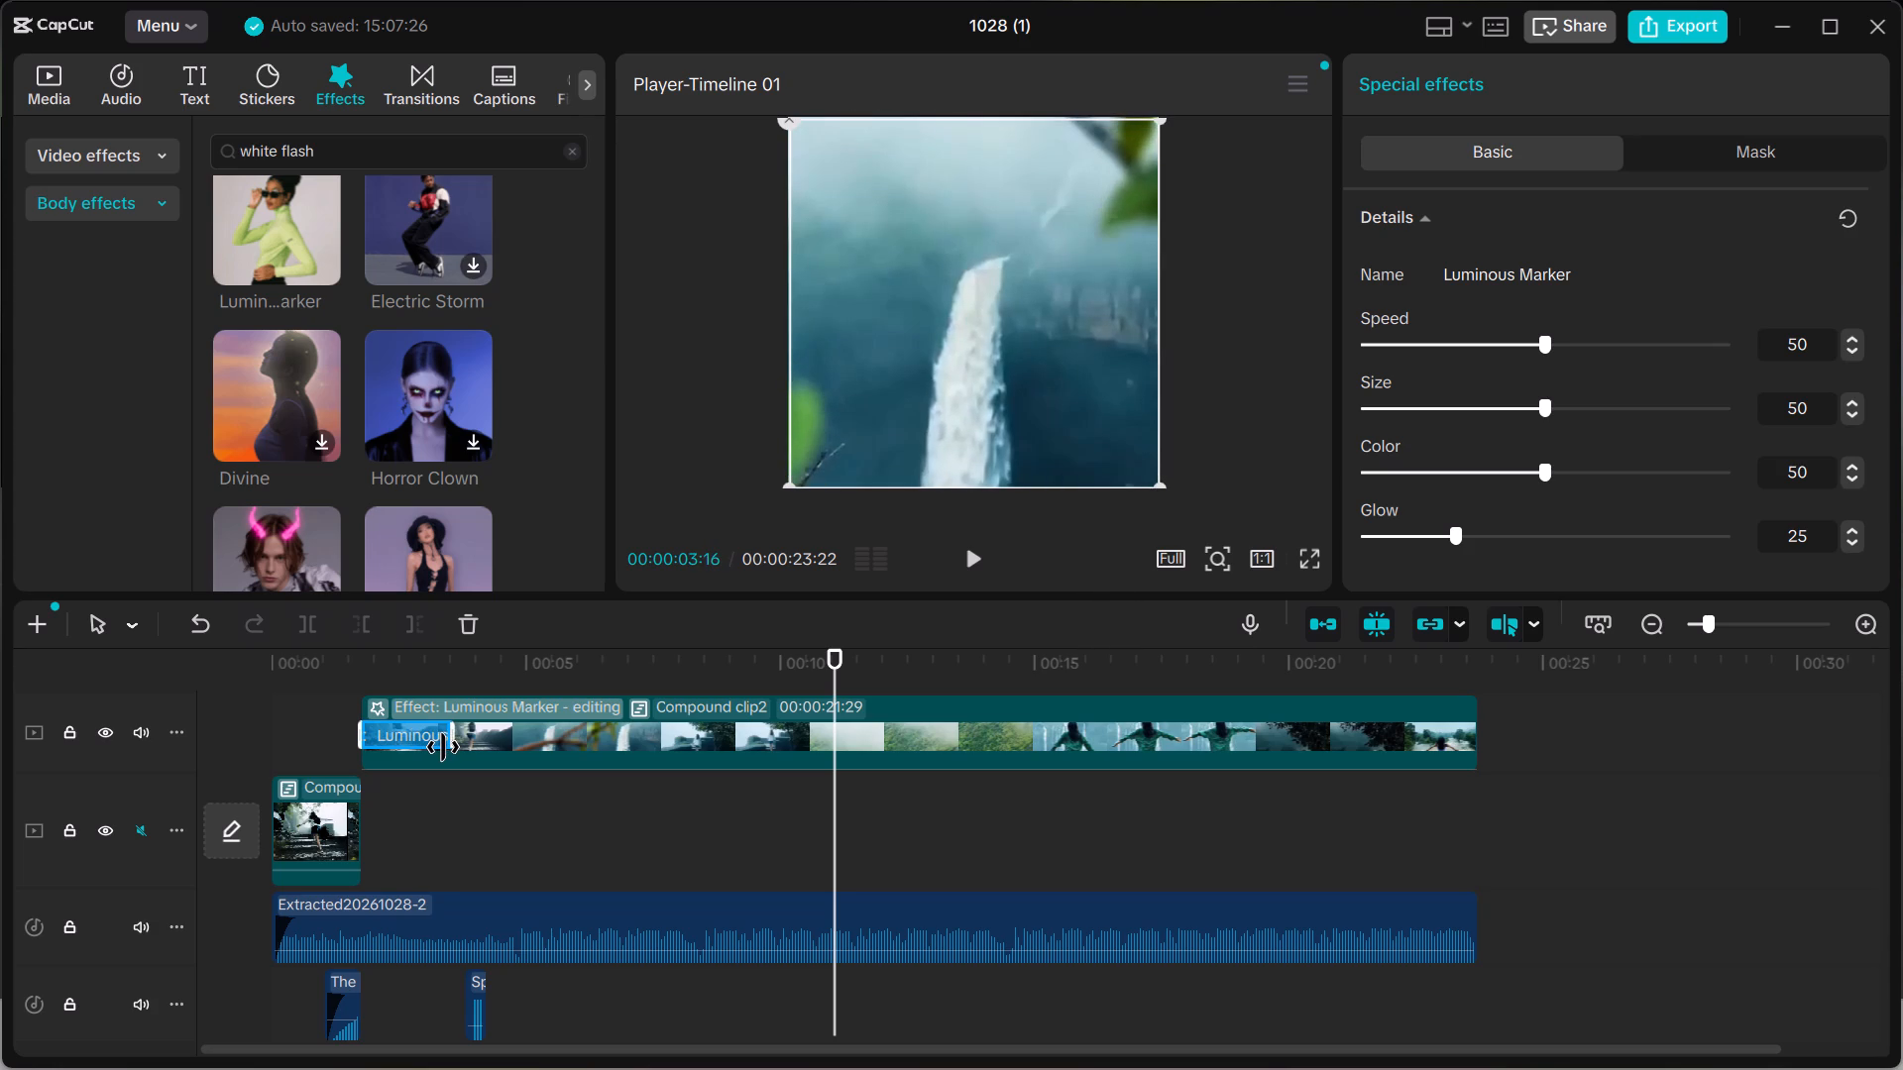
drag(443, 747, 441, 747)
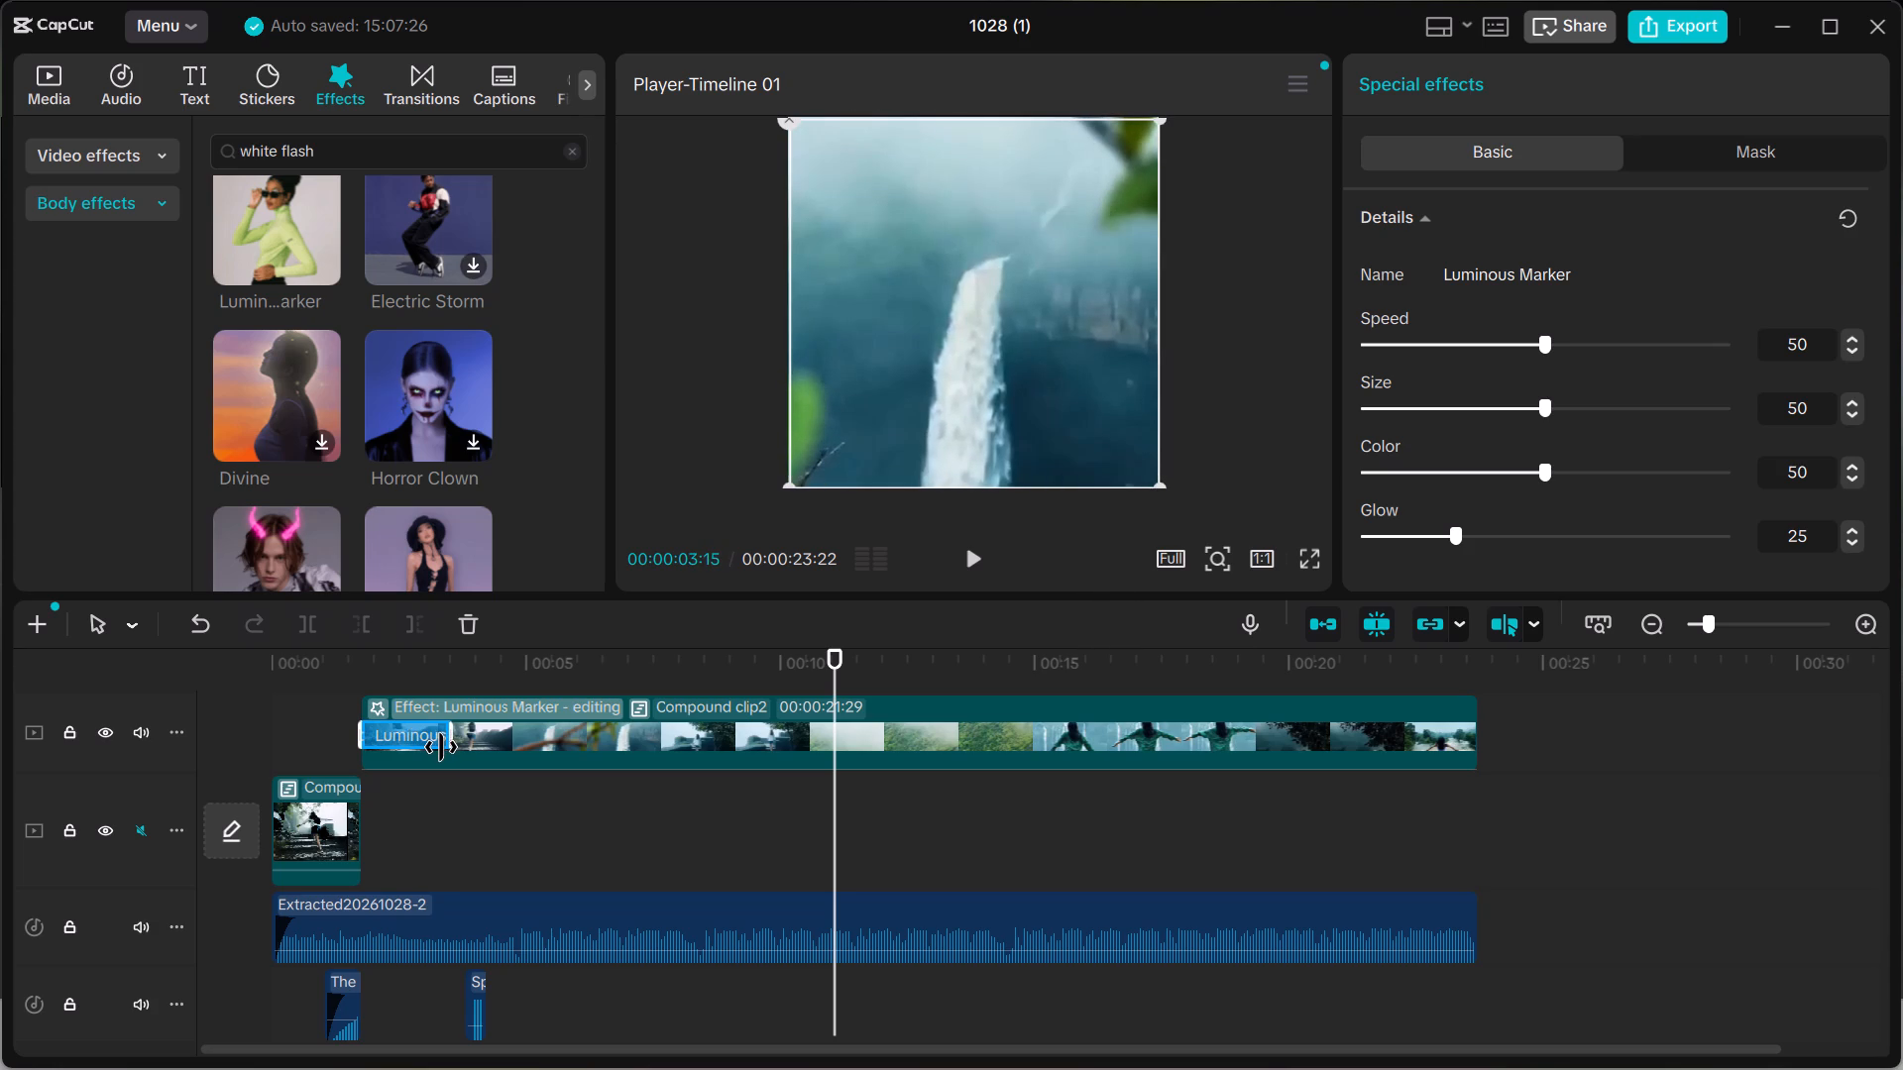
drag(441, 747, 434, 743)
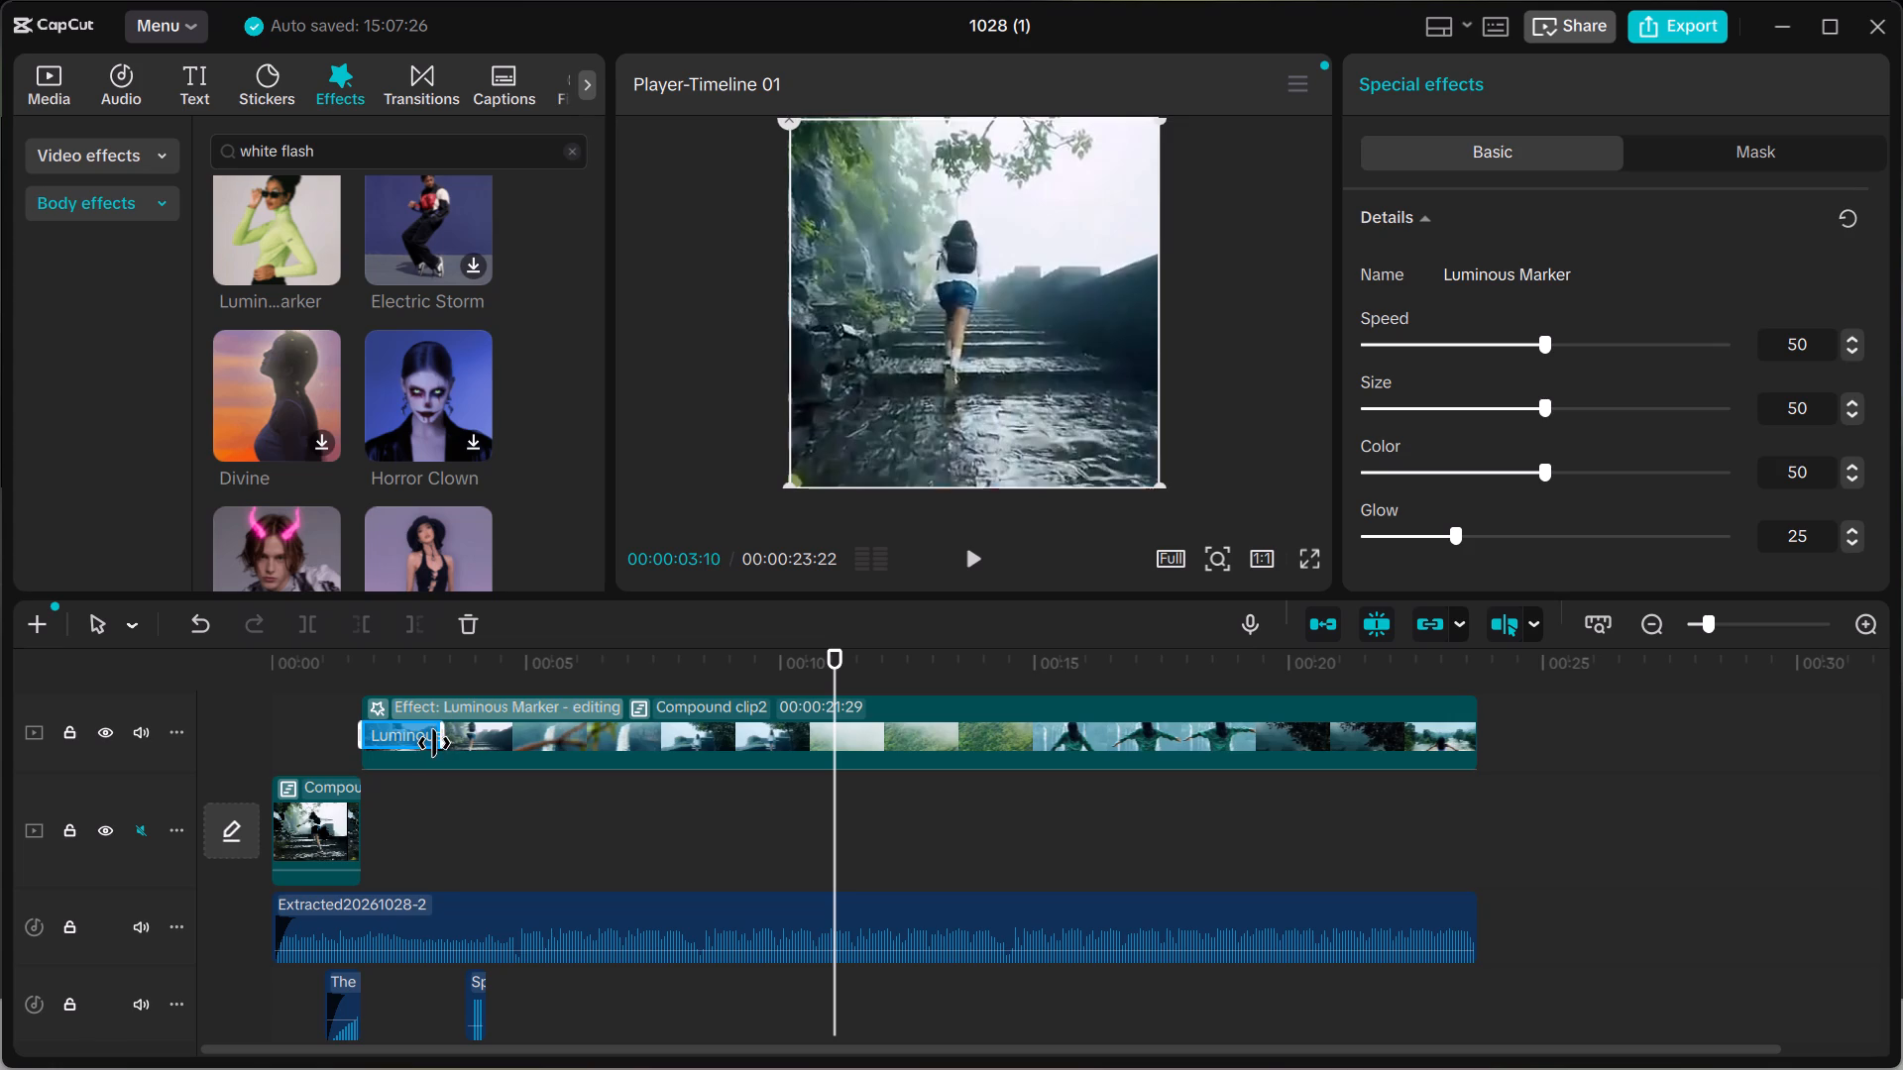
drag(434, 743, 432, 742)
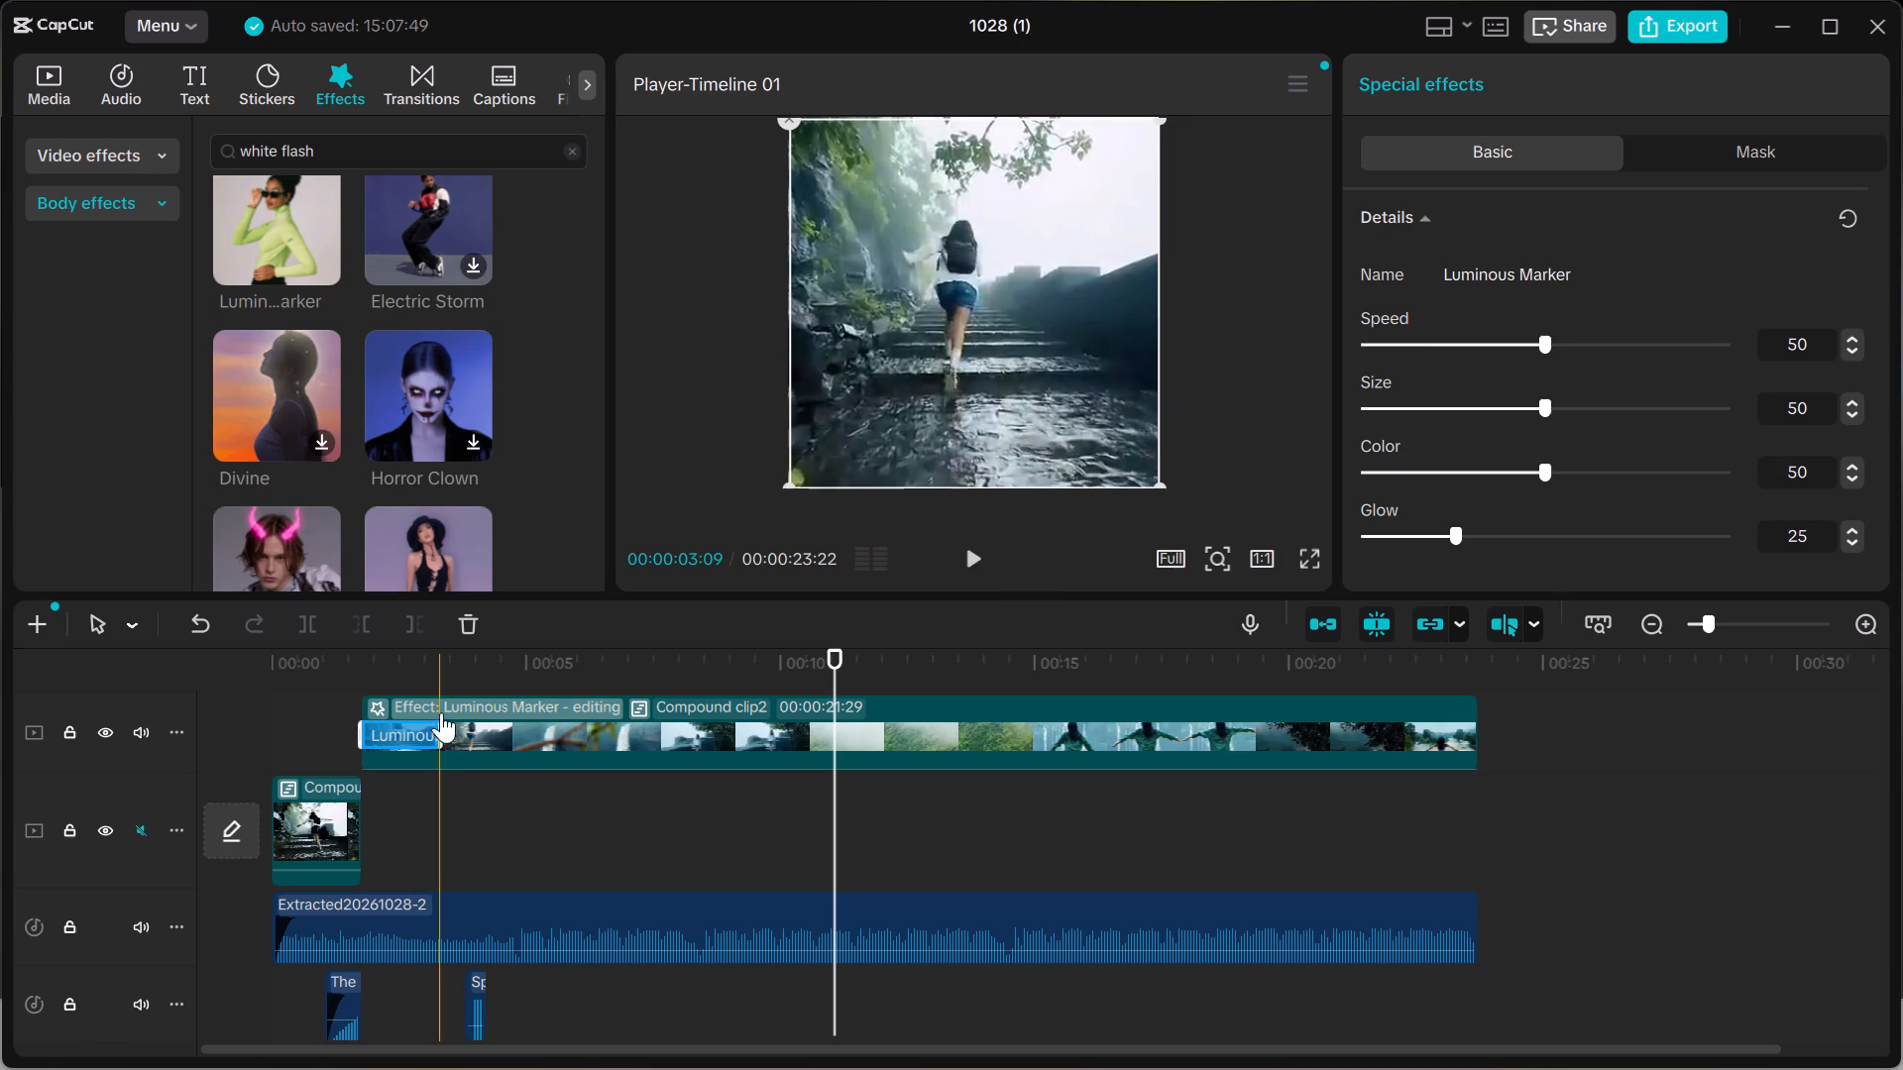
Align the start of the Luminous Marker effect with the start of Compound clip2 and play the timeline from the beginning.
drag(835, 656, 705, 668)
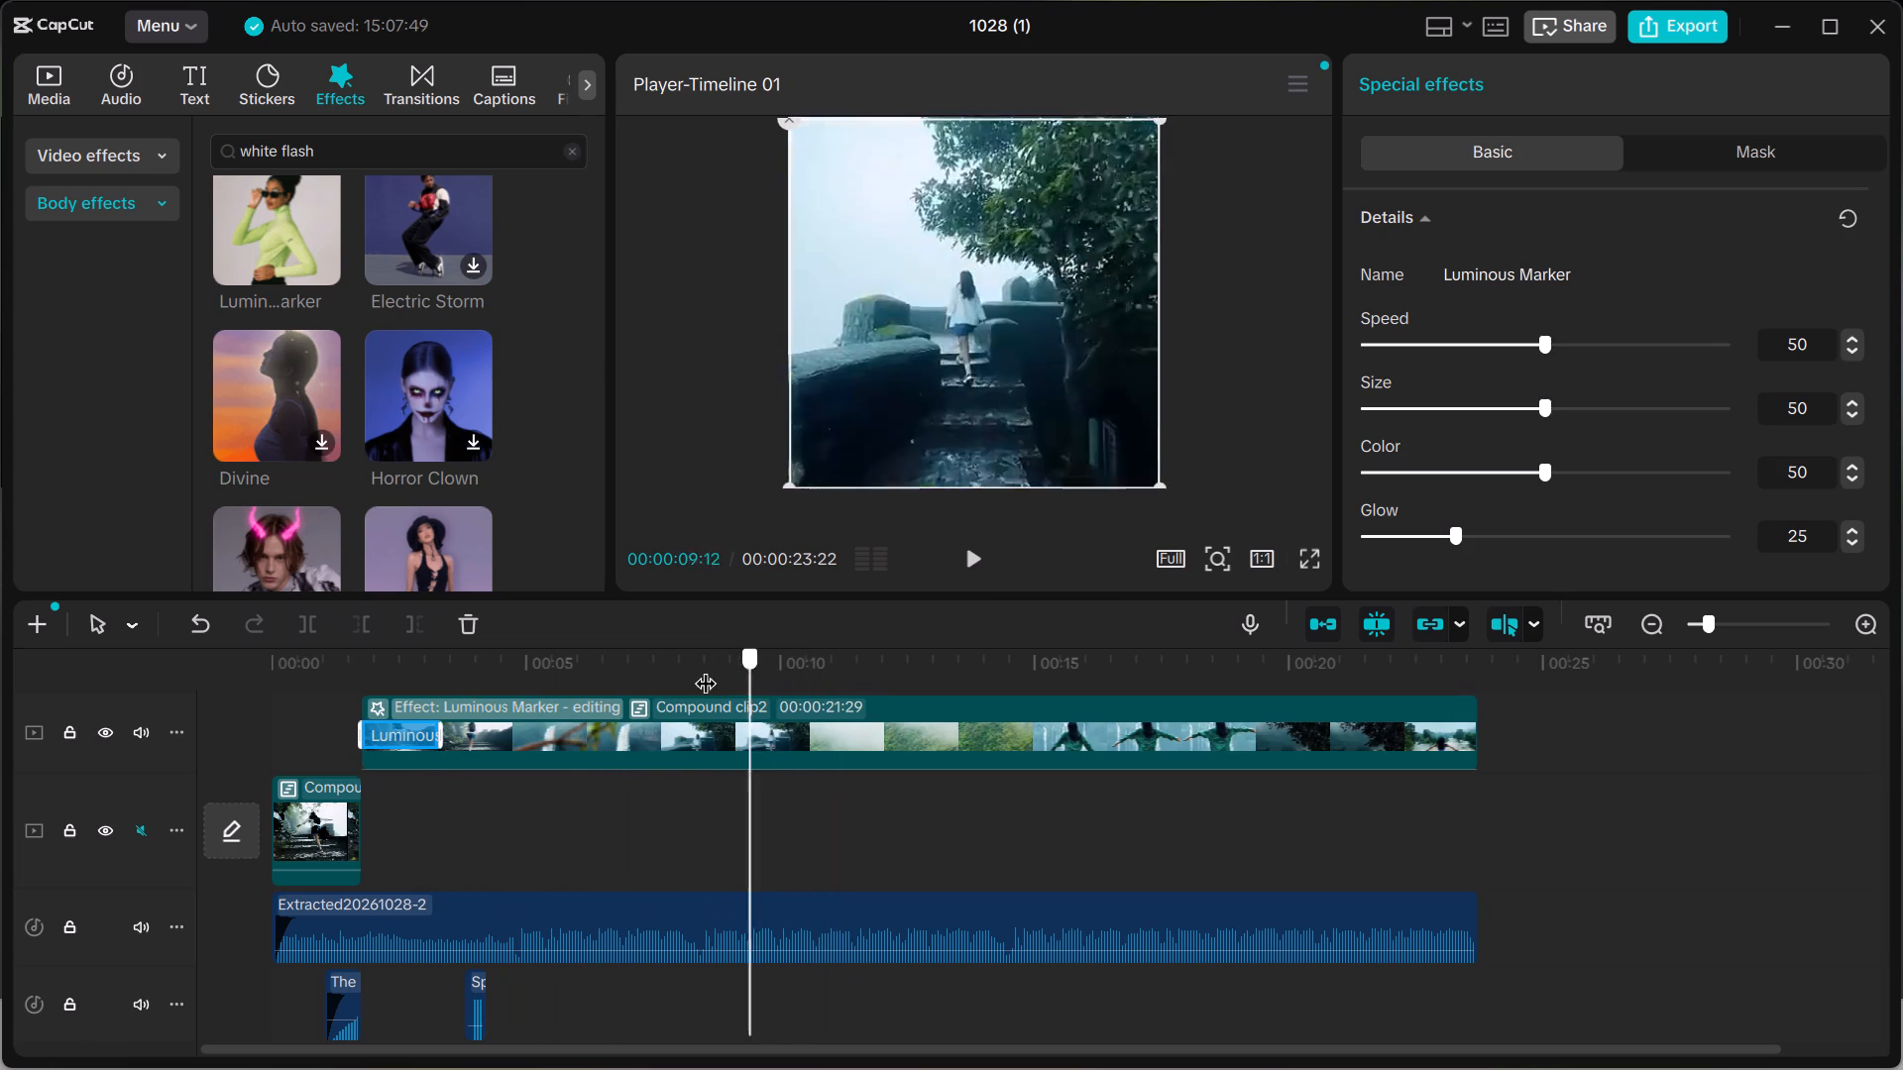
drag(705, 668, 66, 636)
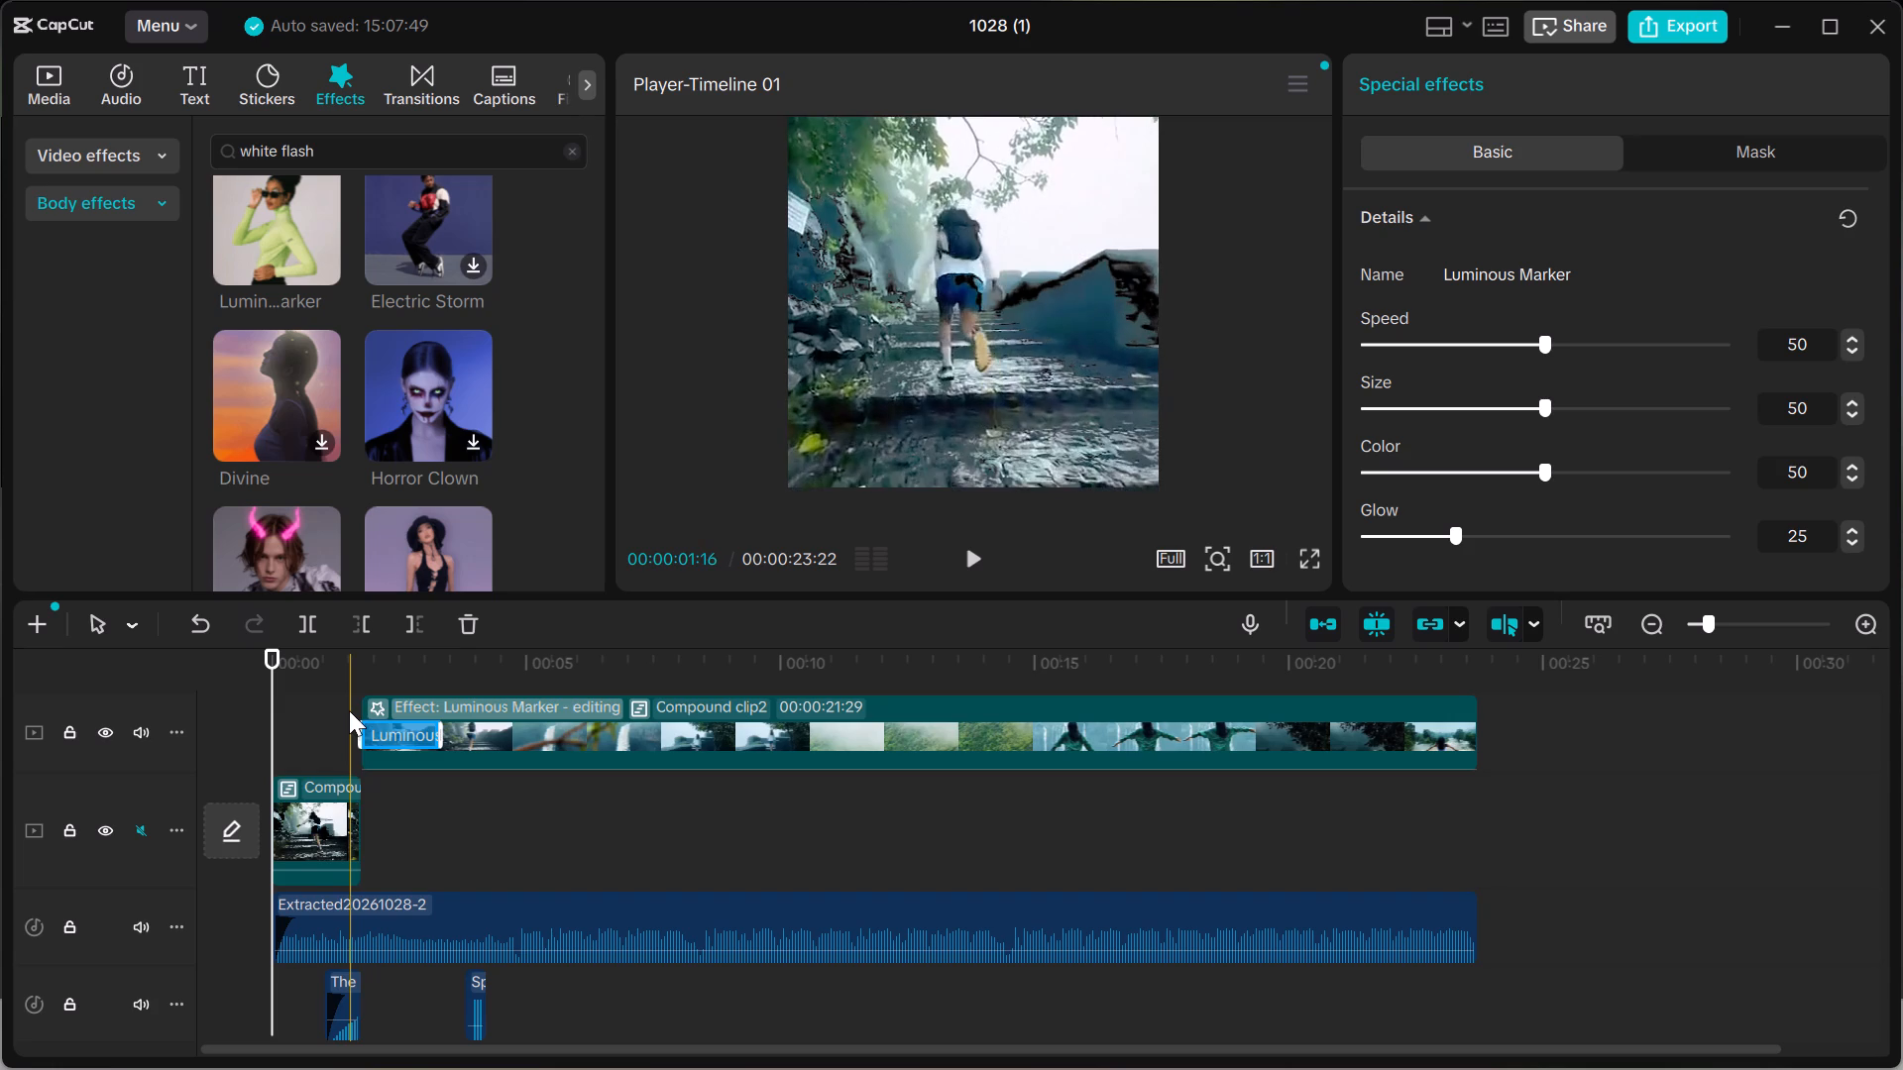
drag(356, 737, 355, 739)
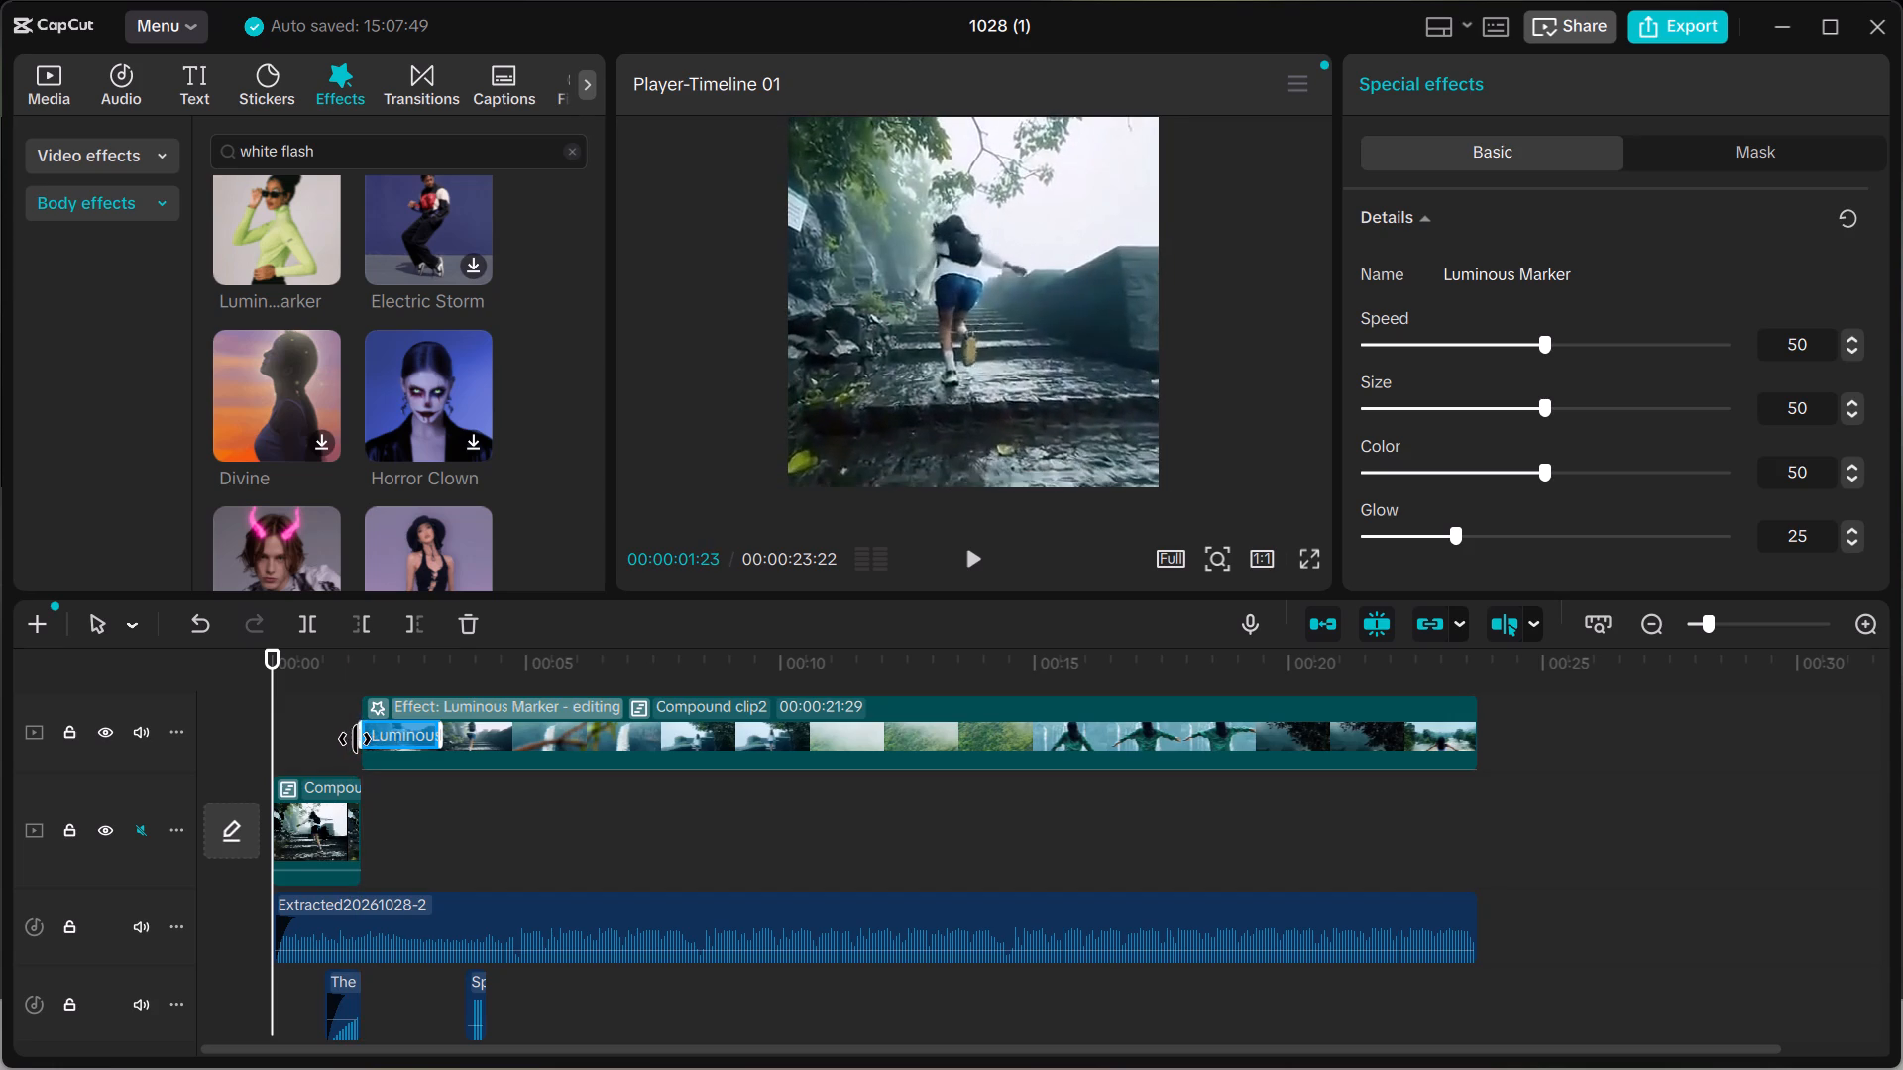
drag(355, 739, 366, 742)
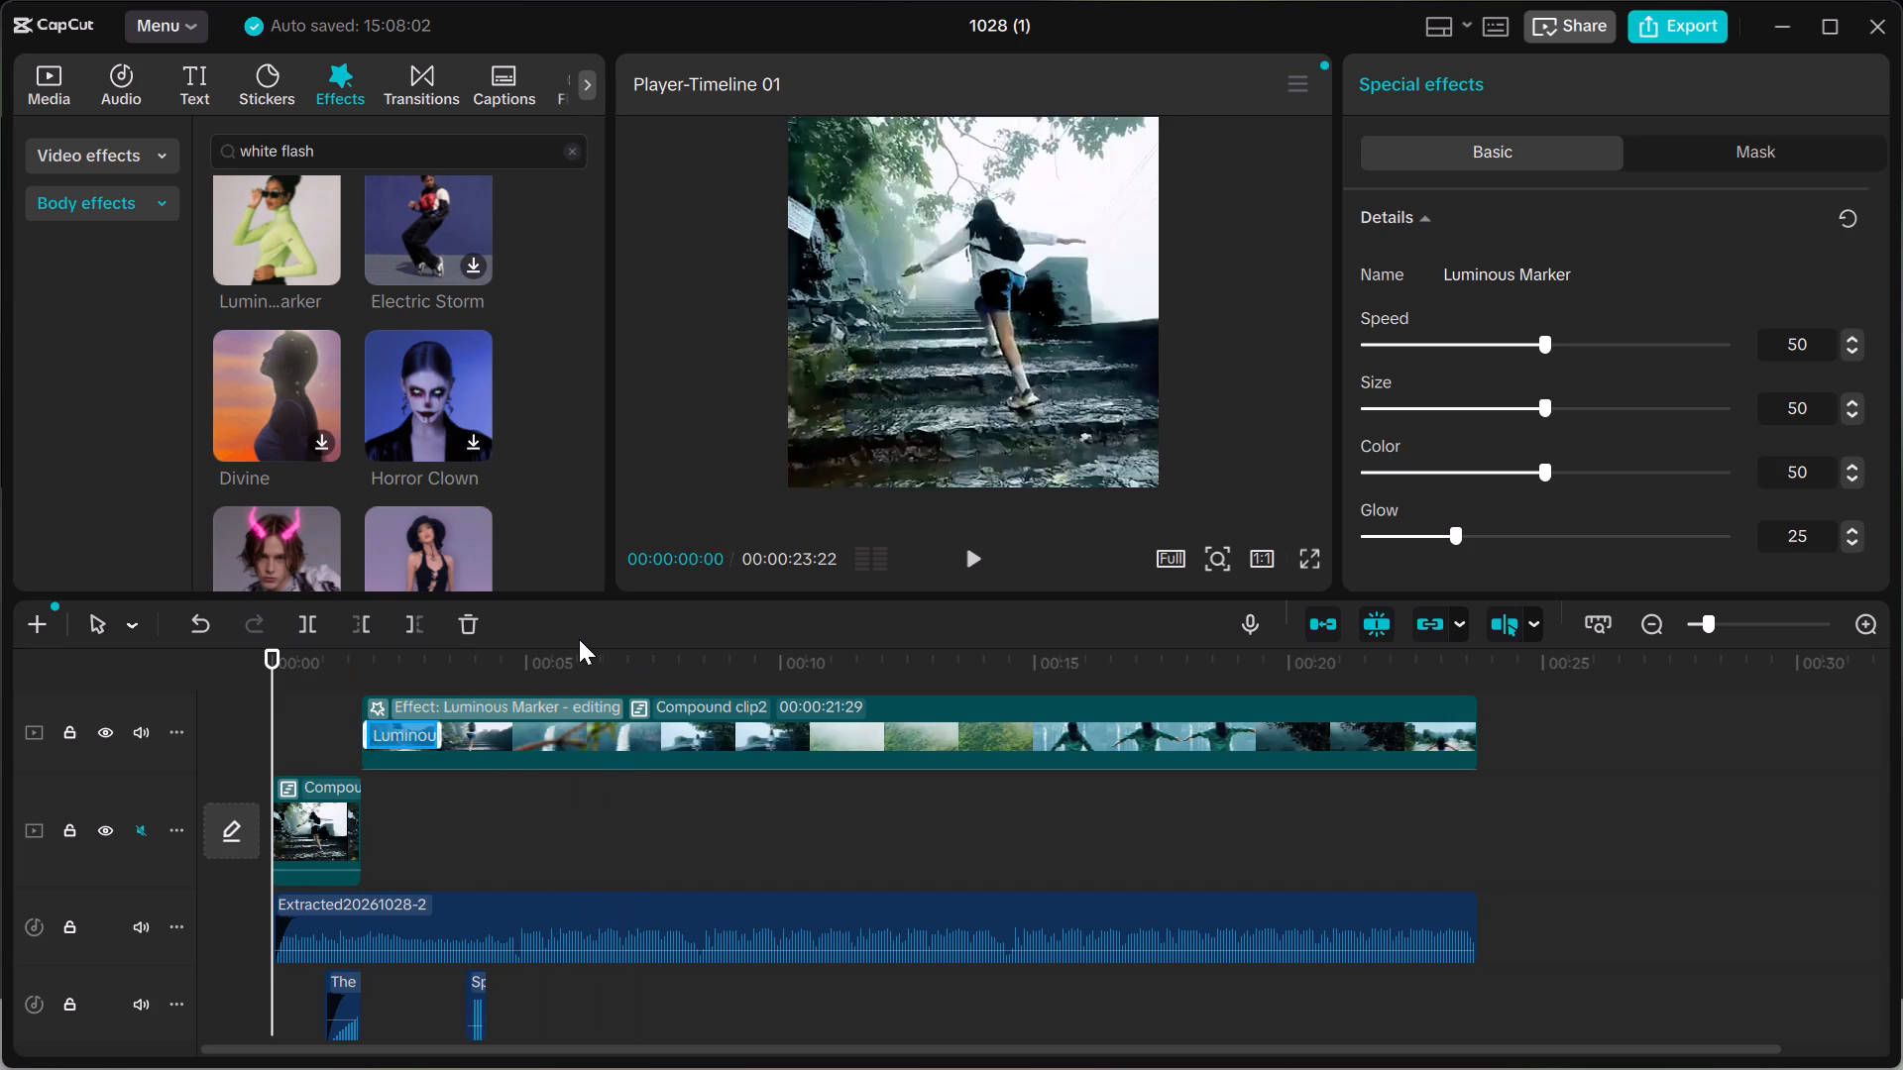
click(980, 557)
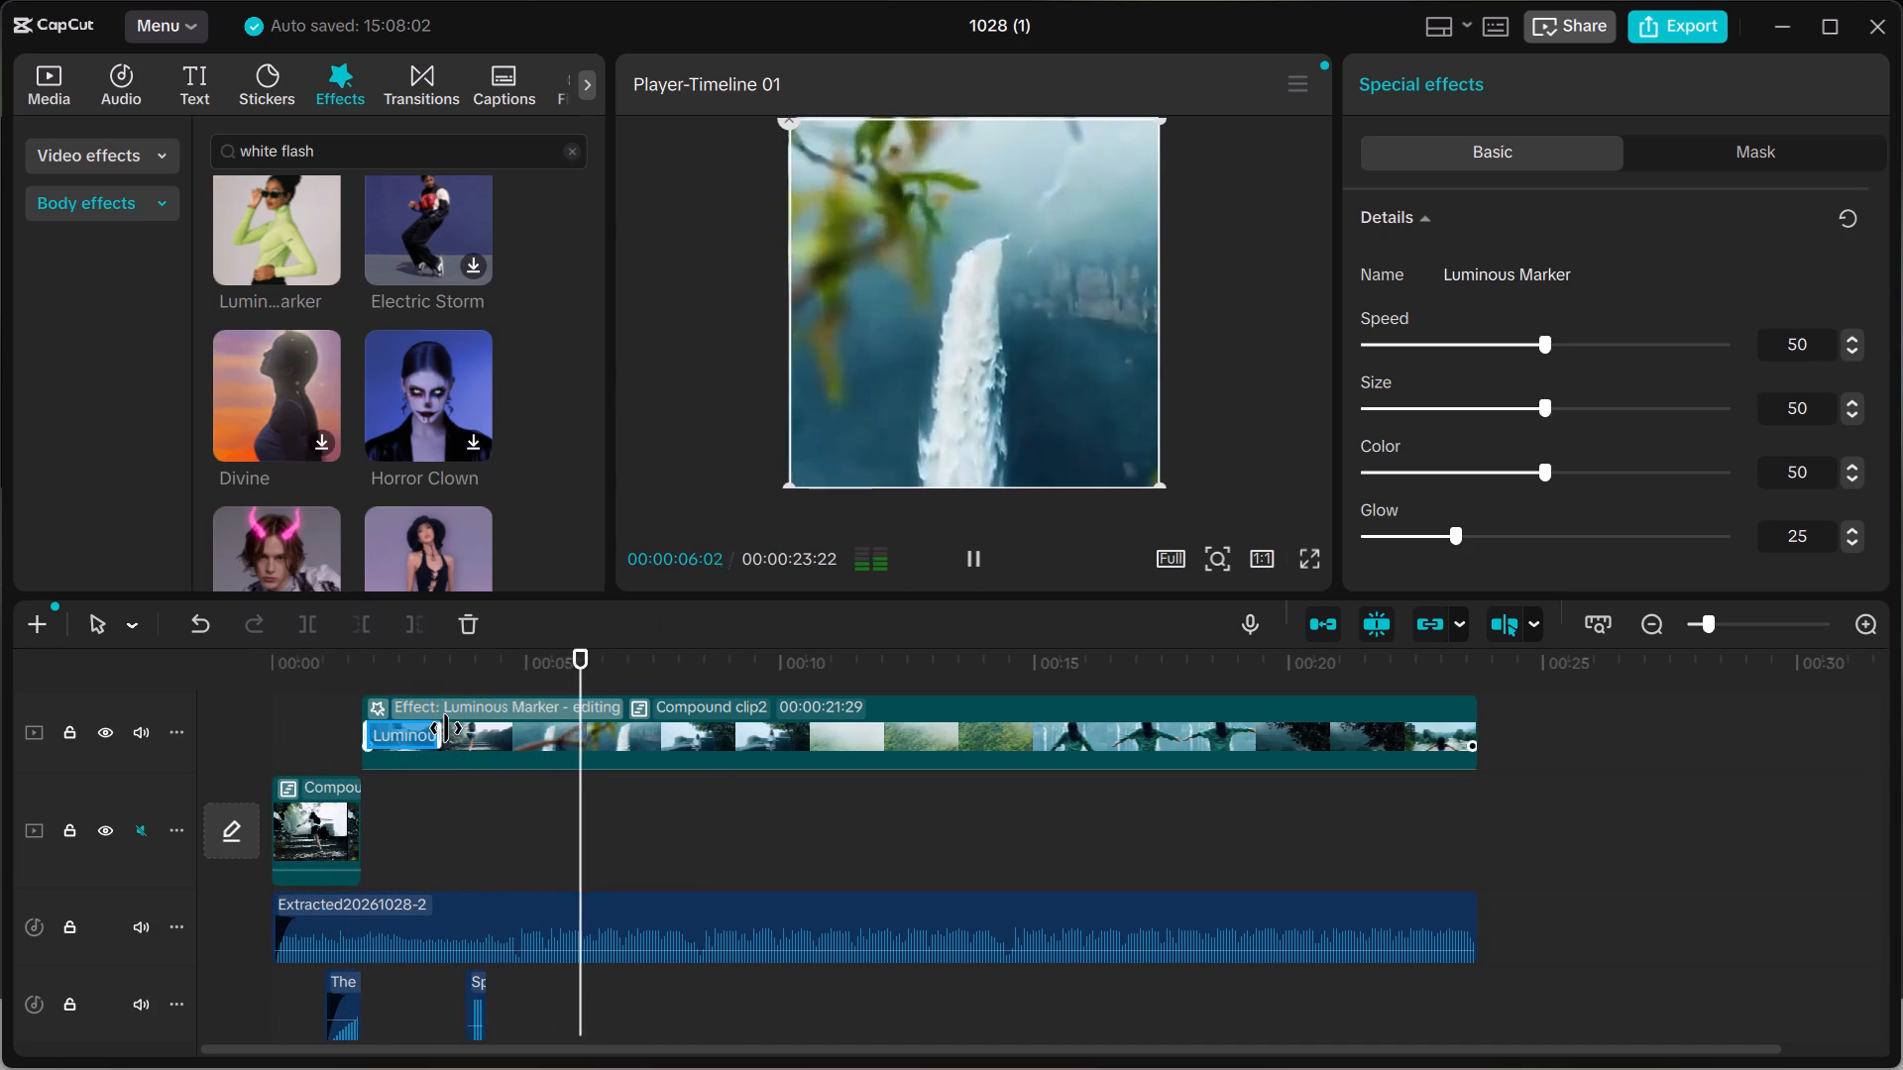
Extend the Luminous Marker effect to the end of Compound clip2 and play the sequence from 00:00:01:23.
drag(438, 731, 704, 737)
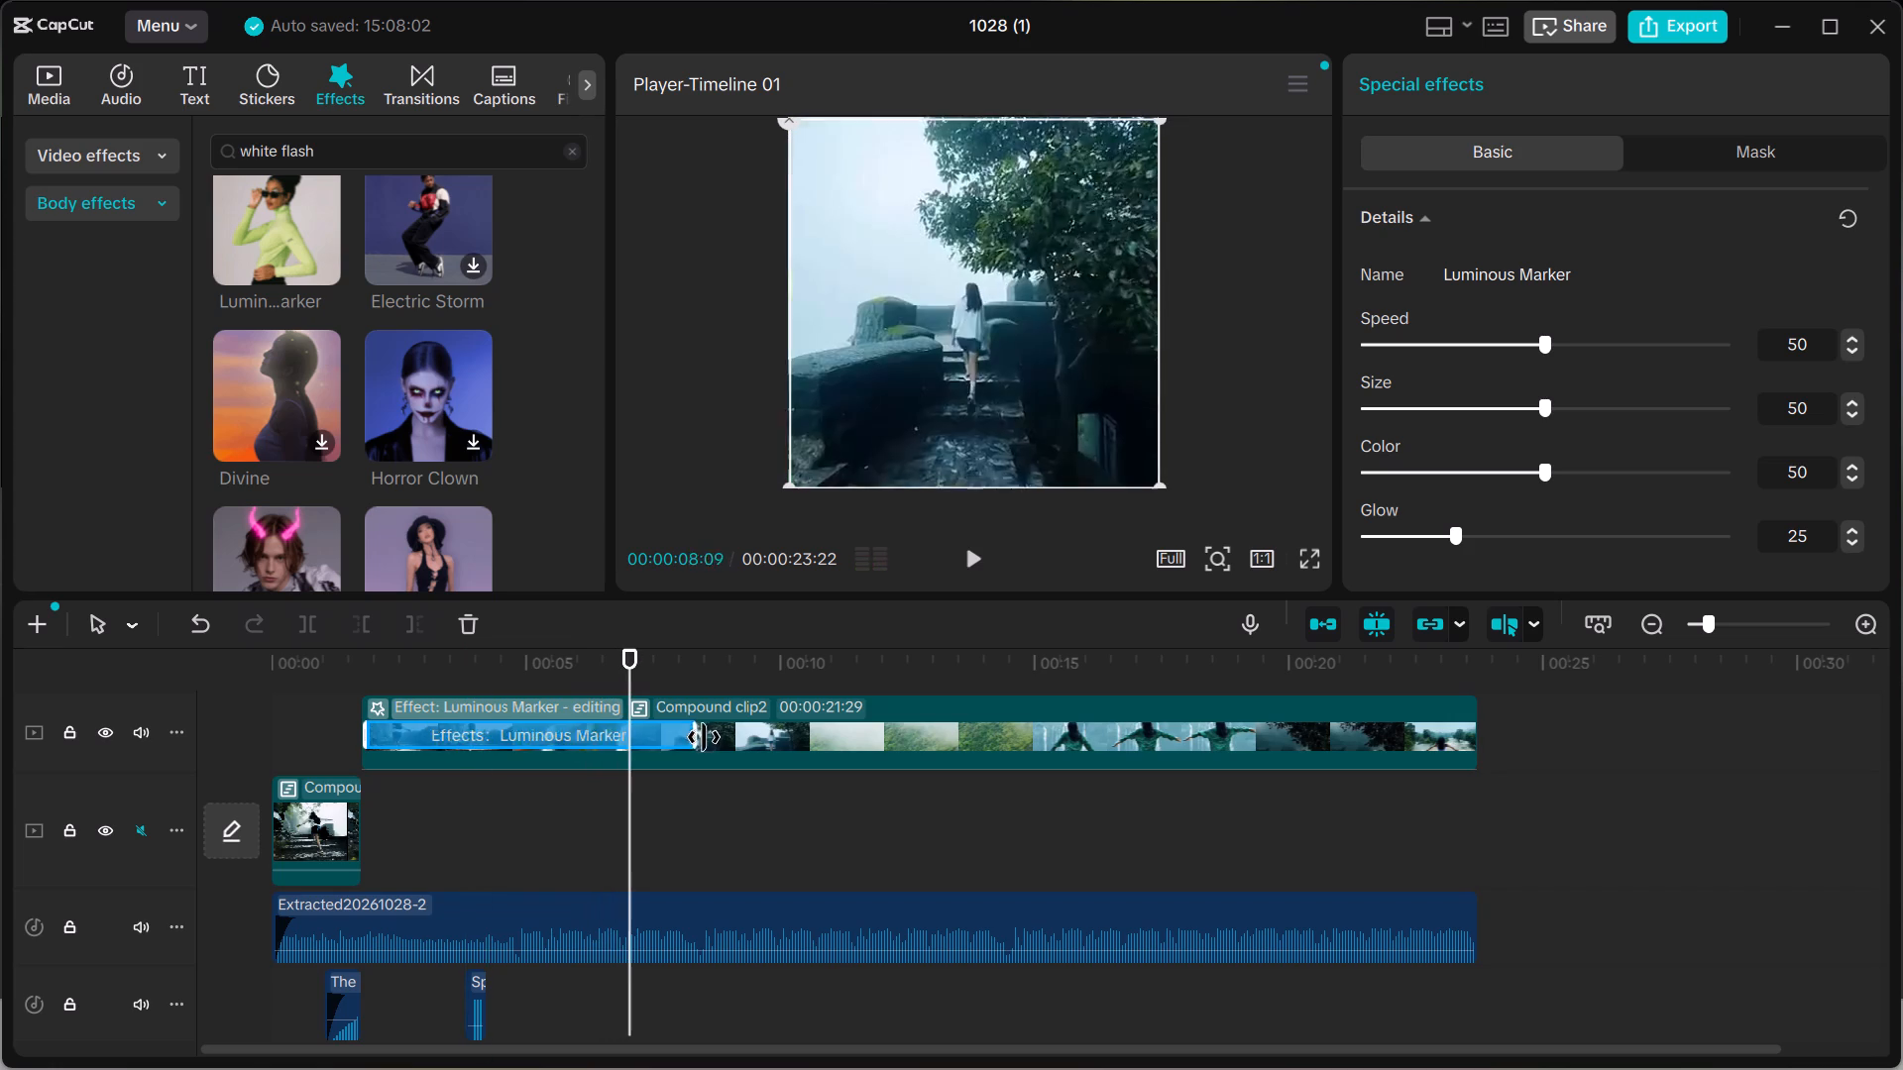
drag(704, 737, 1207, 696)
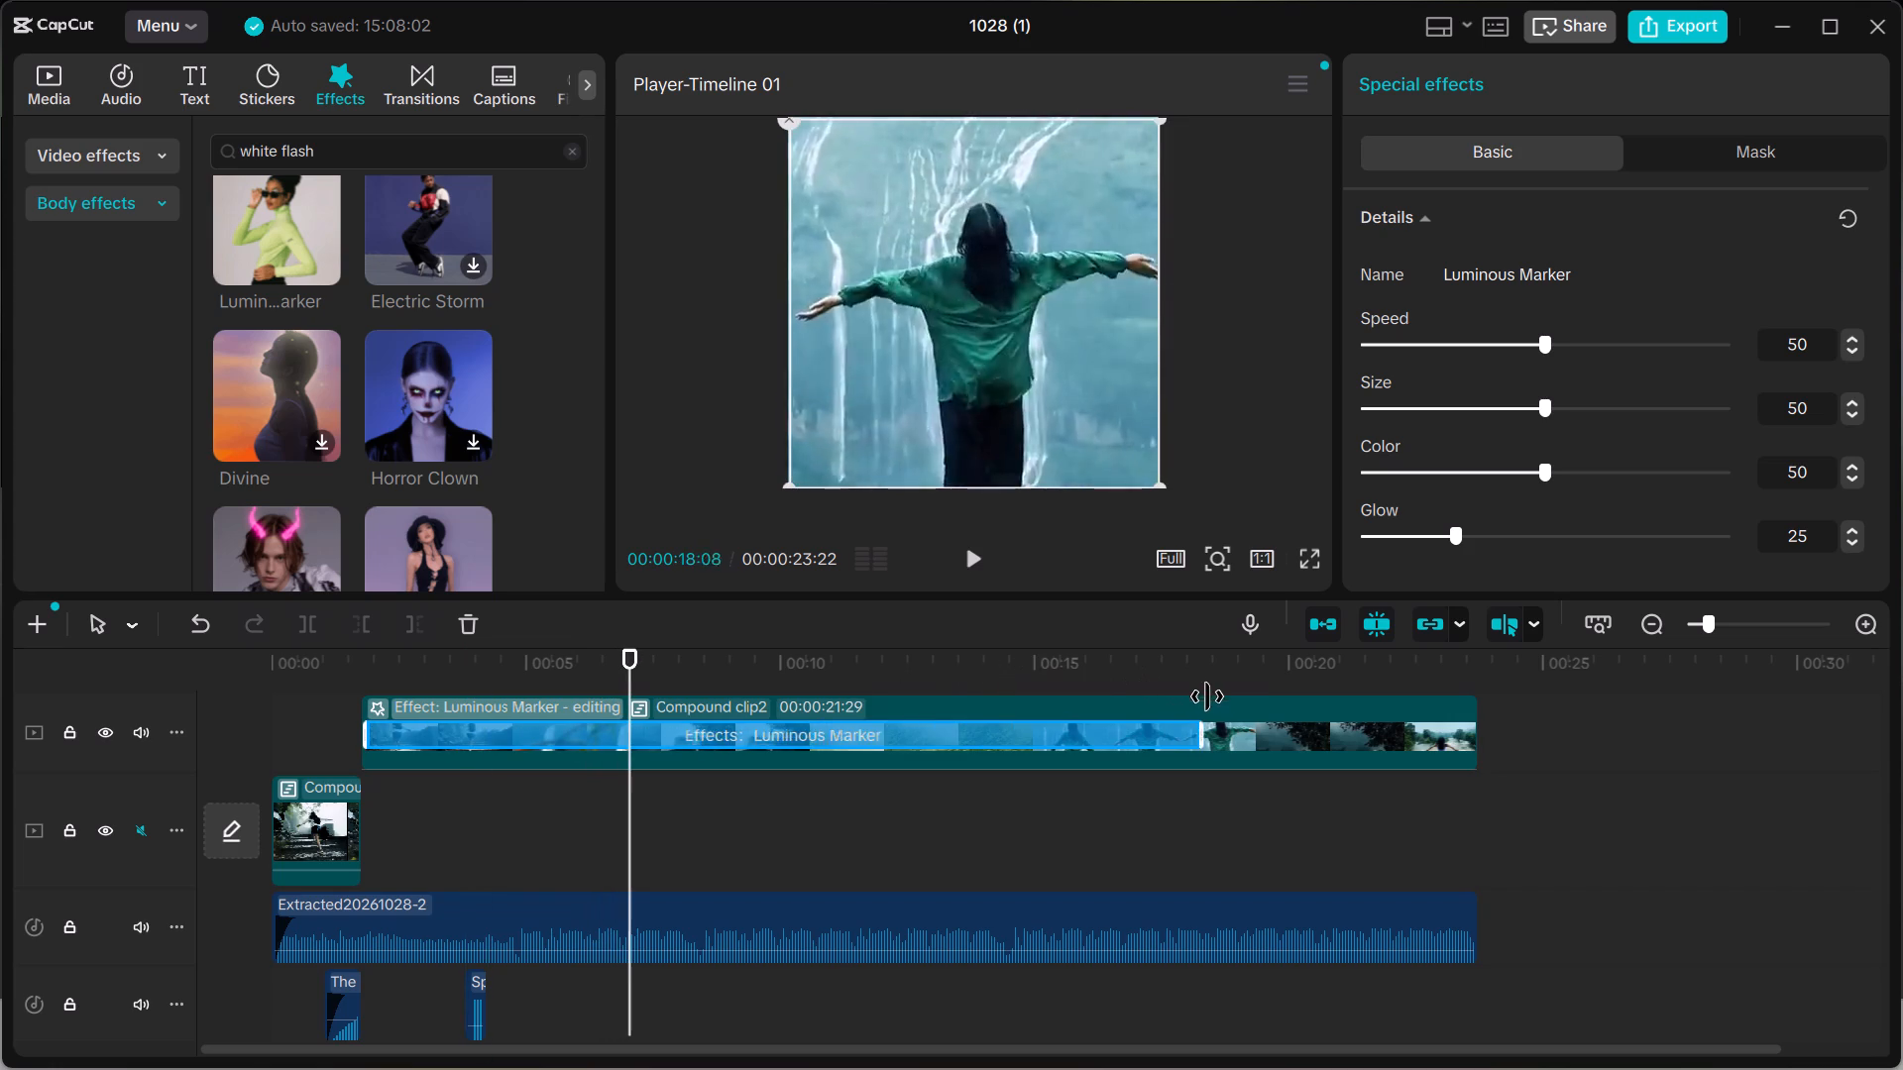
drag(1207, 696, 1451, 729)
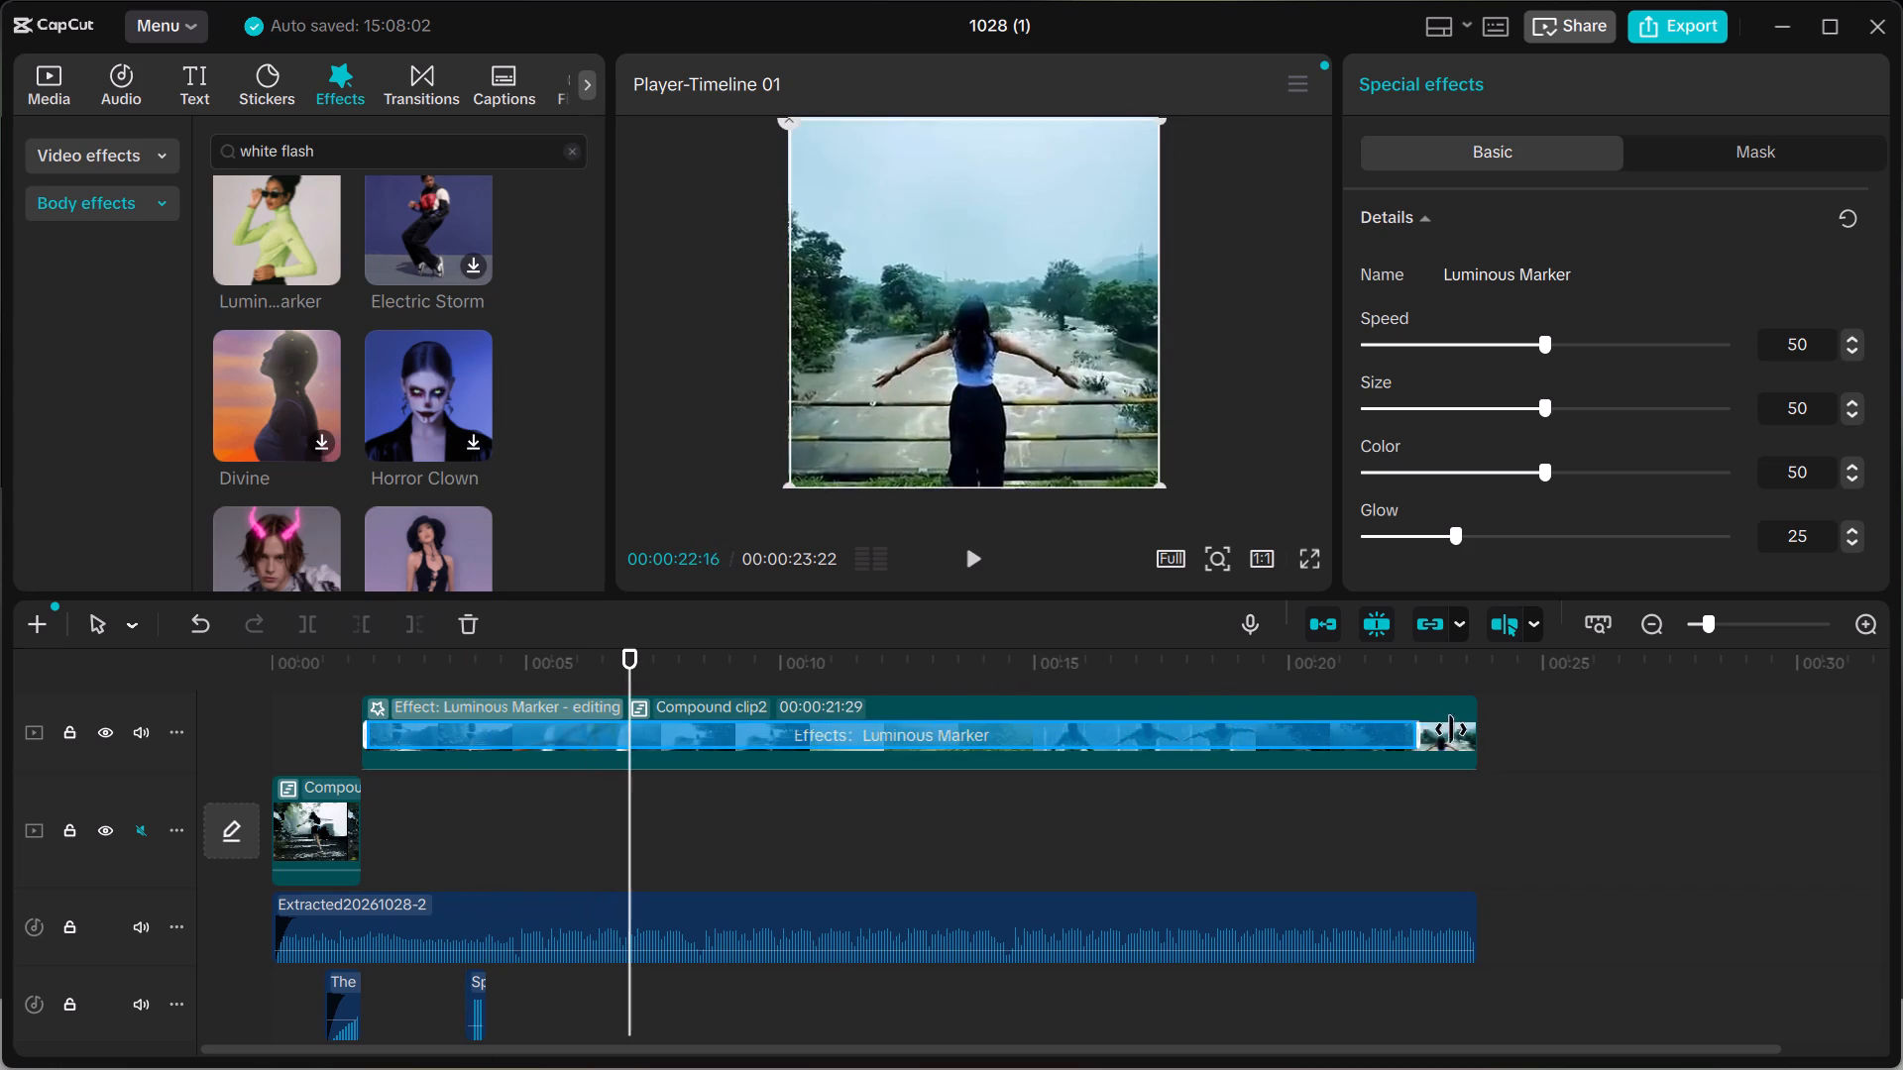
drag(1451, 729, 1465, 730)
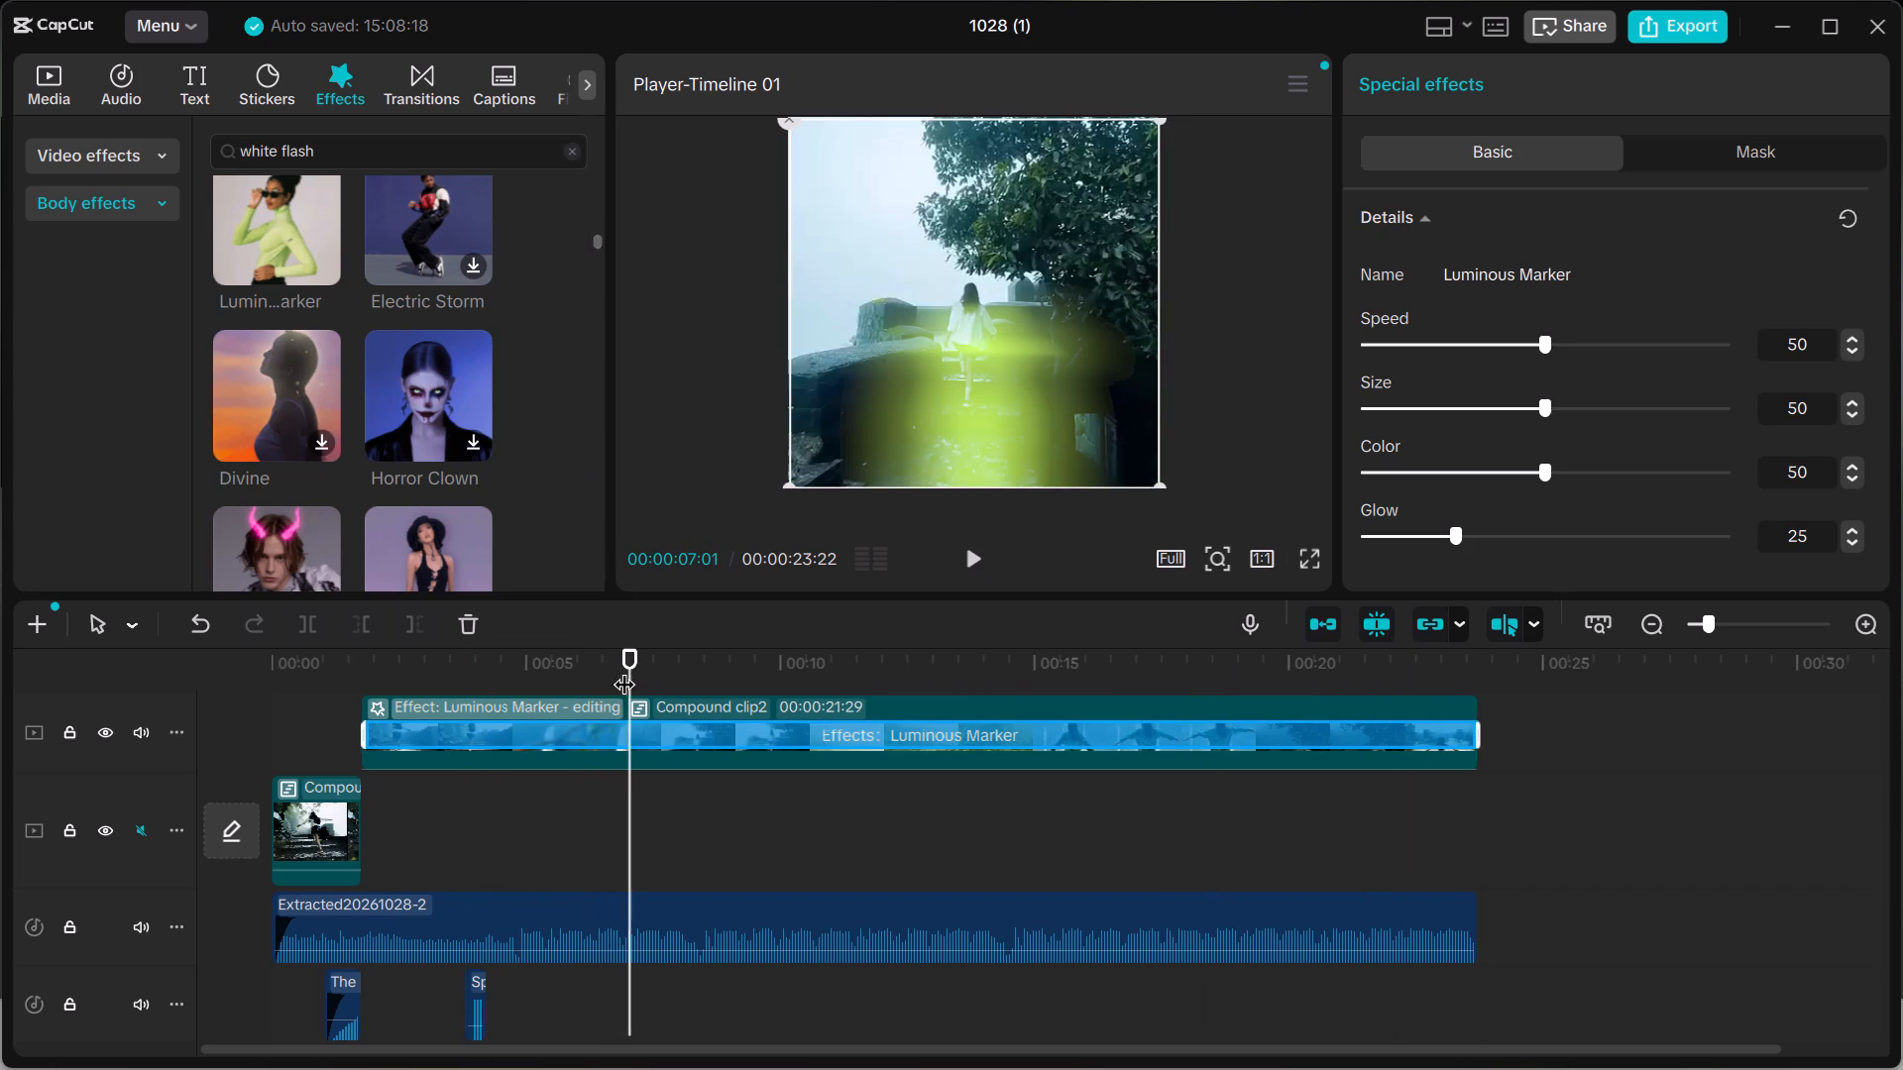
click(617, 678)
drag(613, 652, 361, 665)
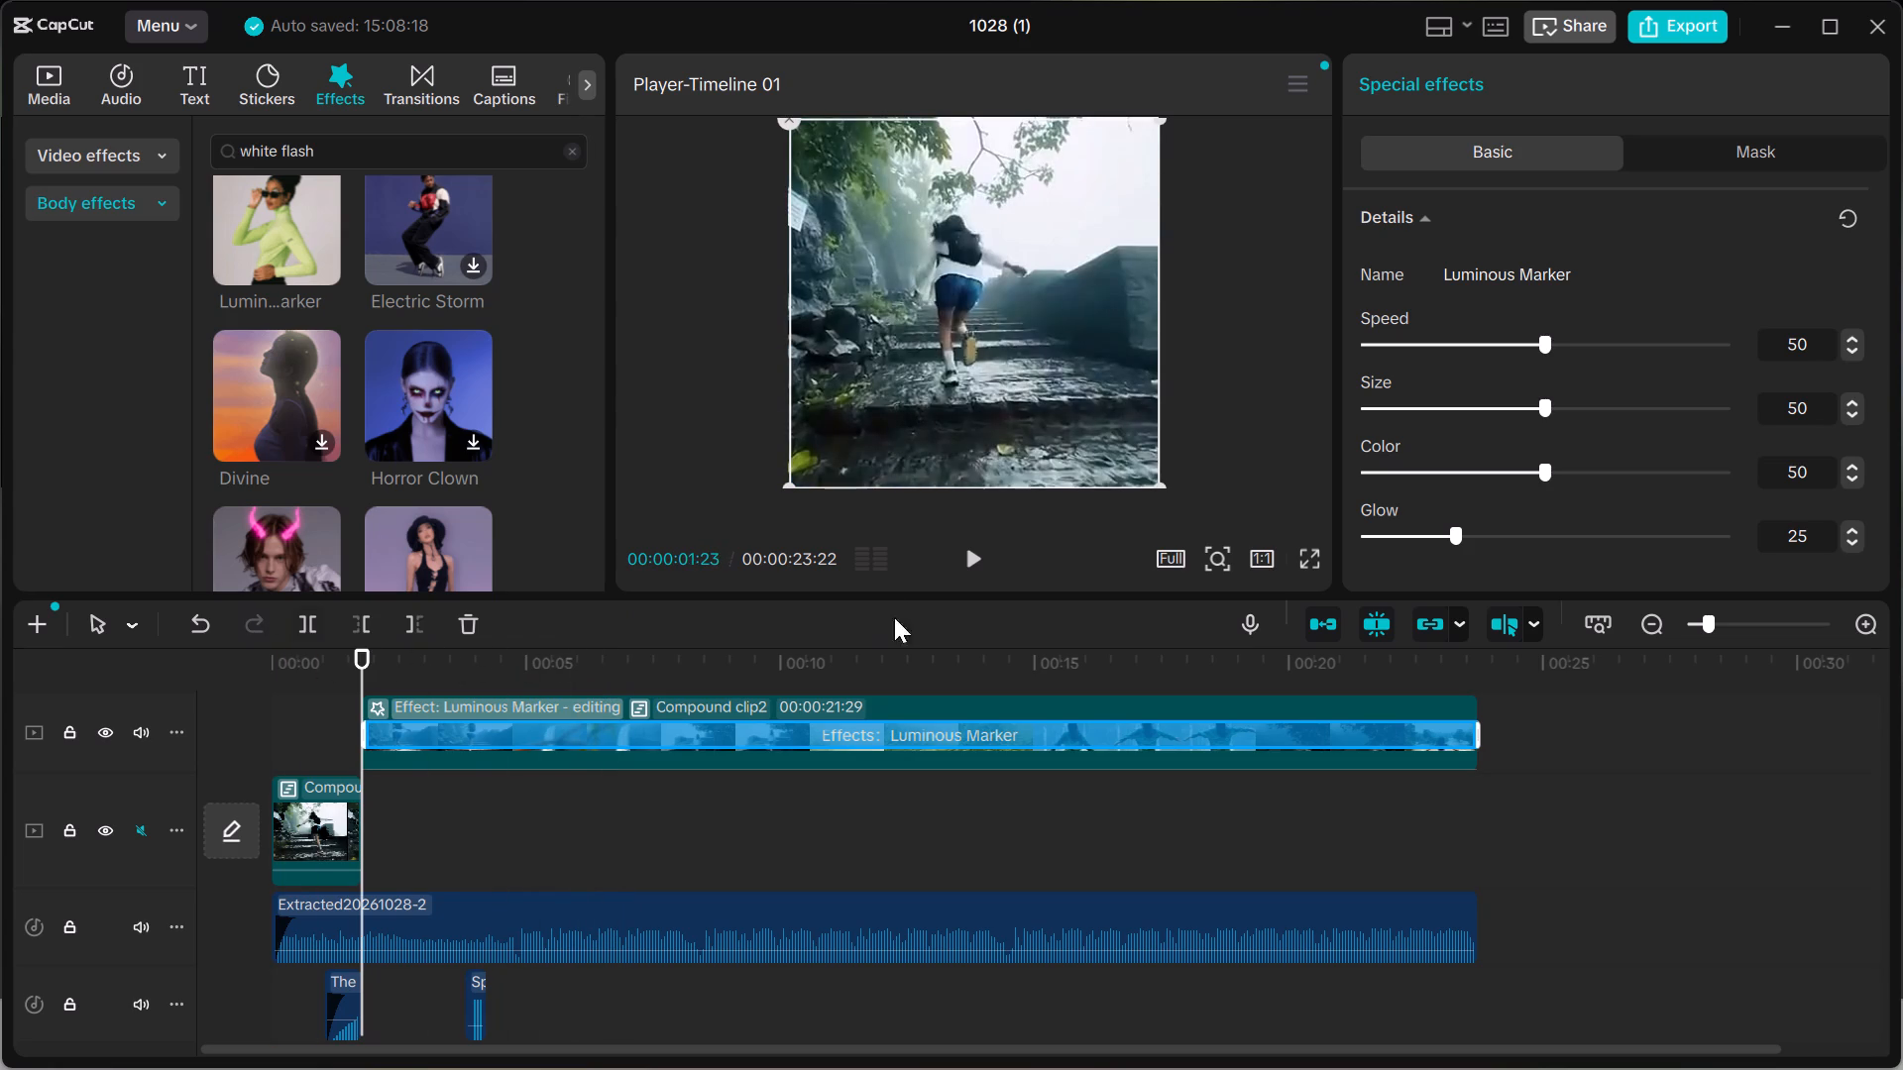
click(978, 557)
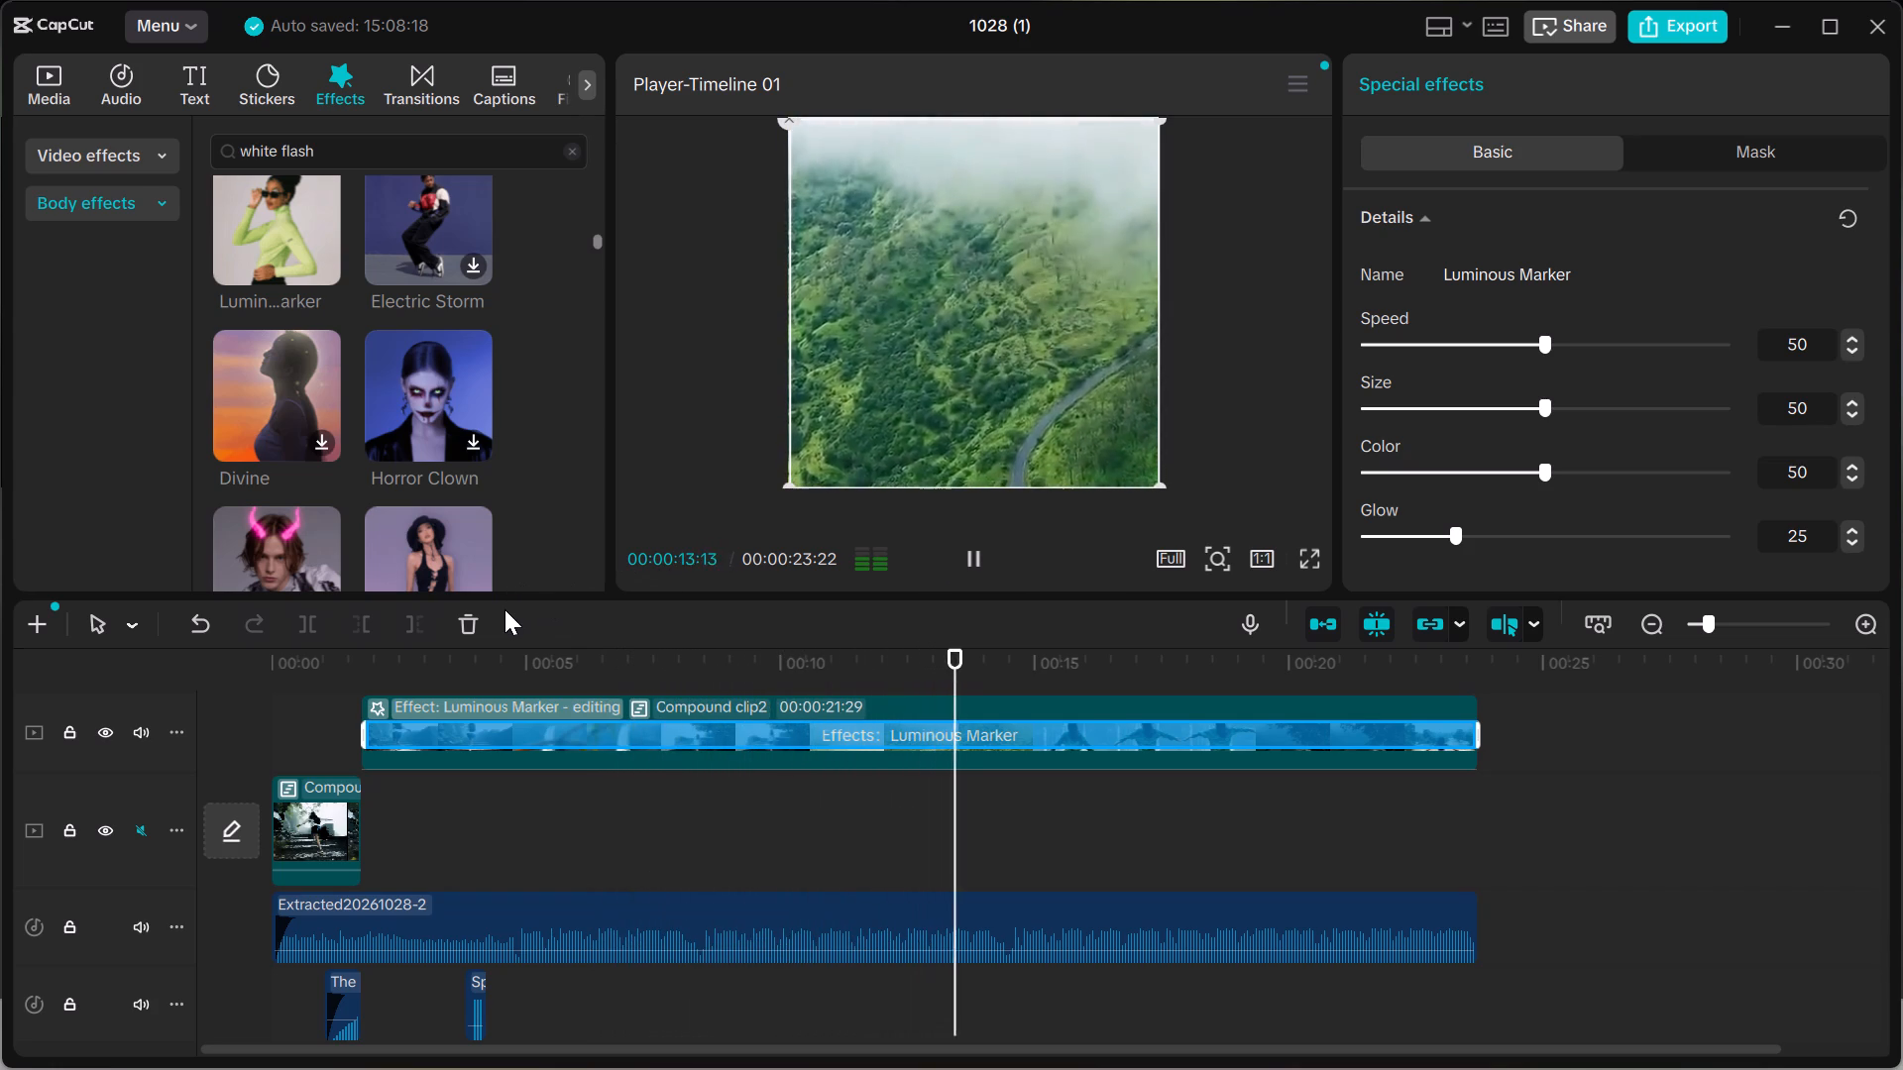
Delete the Luminous Marker effect from Compound clip2.
click(473, 622)
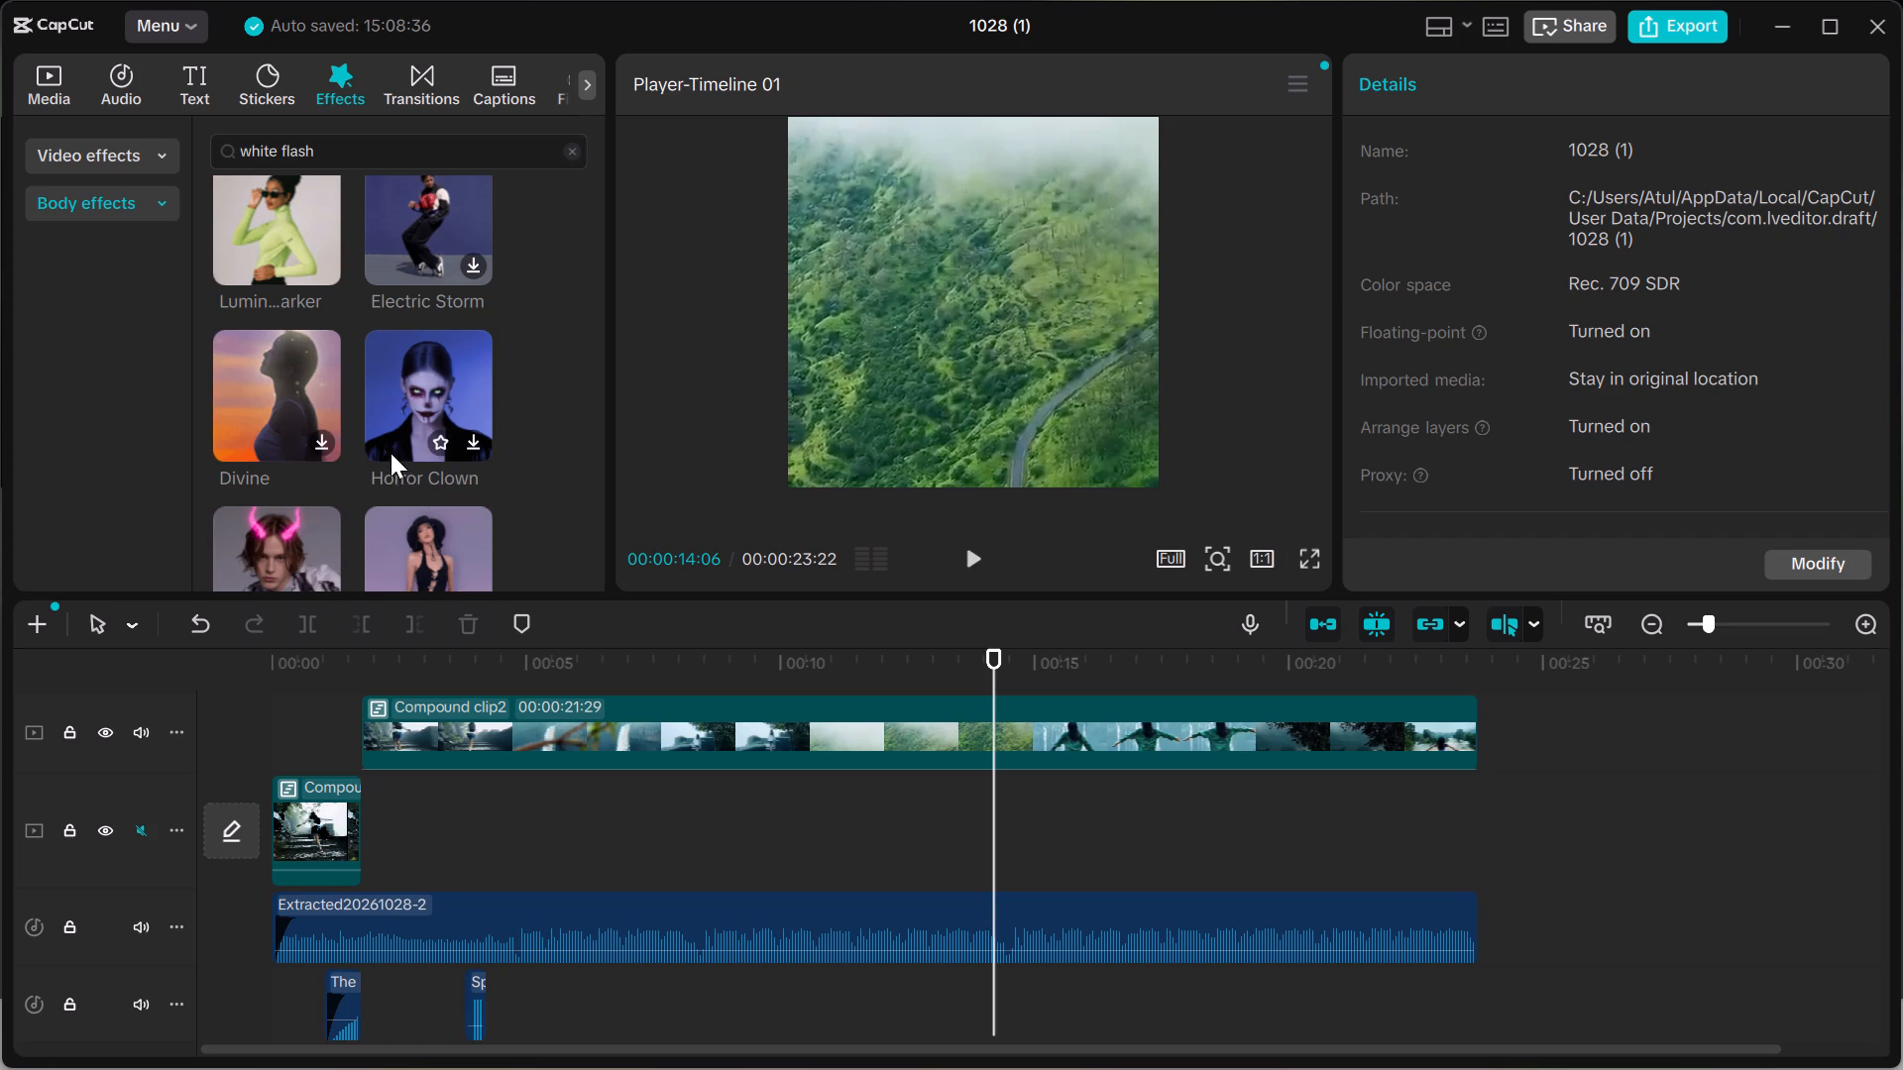
Return the playhead to the timeline start, look back through the white flash body effects above Luminous Marker, and preview Face Scan.
scroll(391, 453, up, 1)
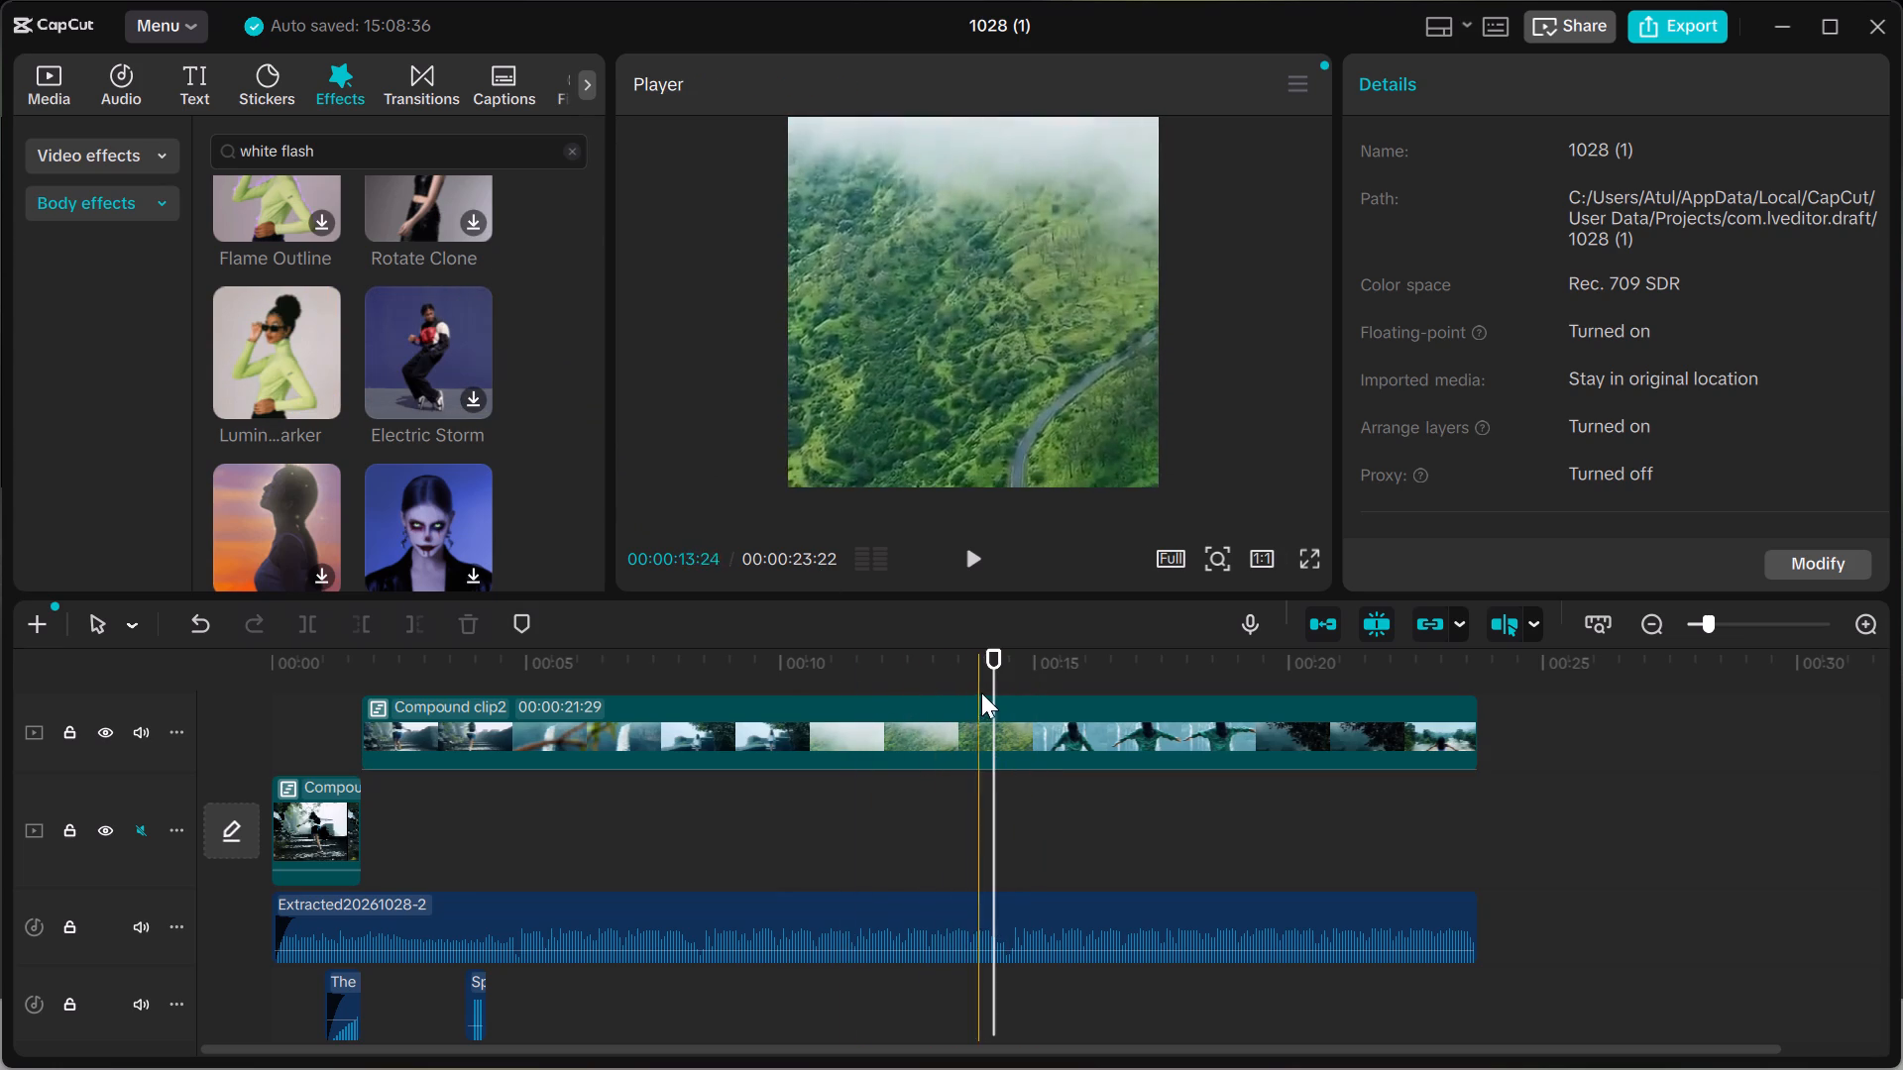
drag(989, 693, 847, 713)
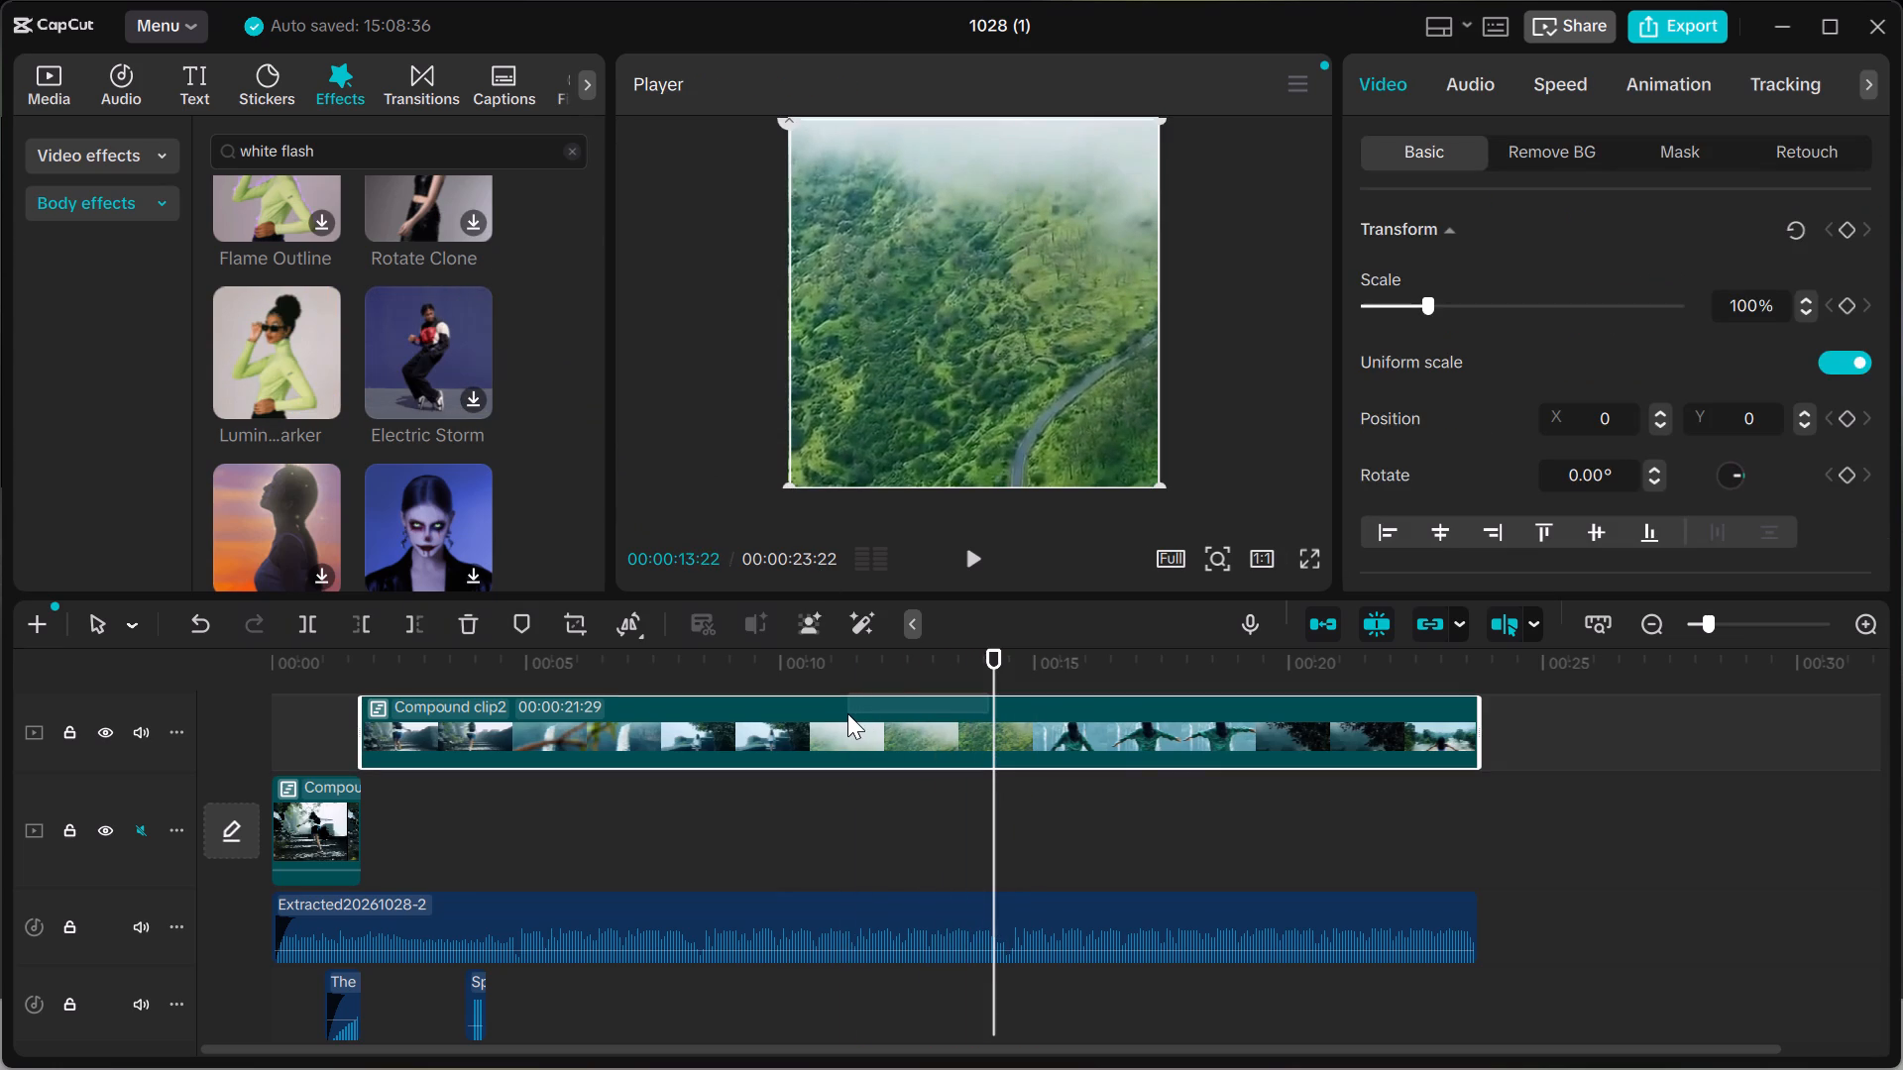
drag(847, 713, 849, 712)
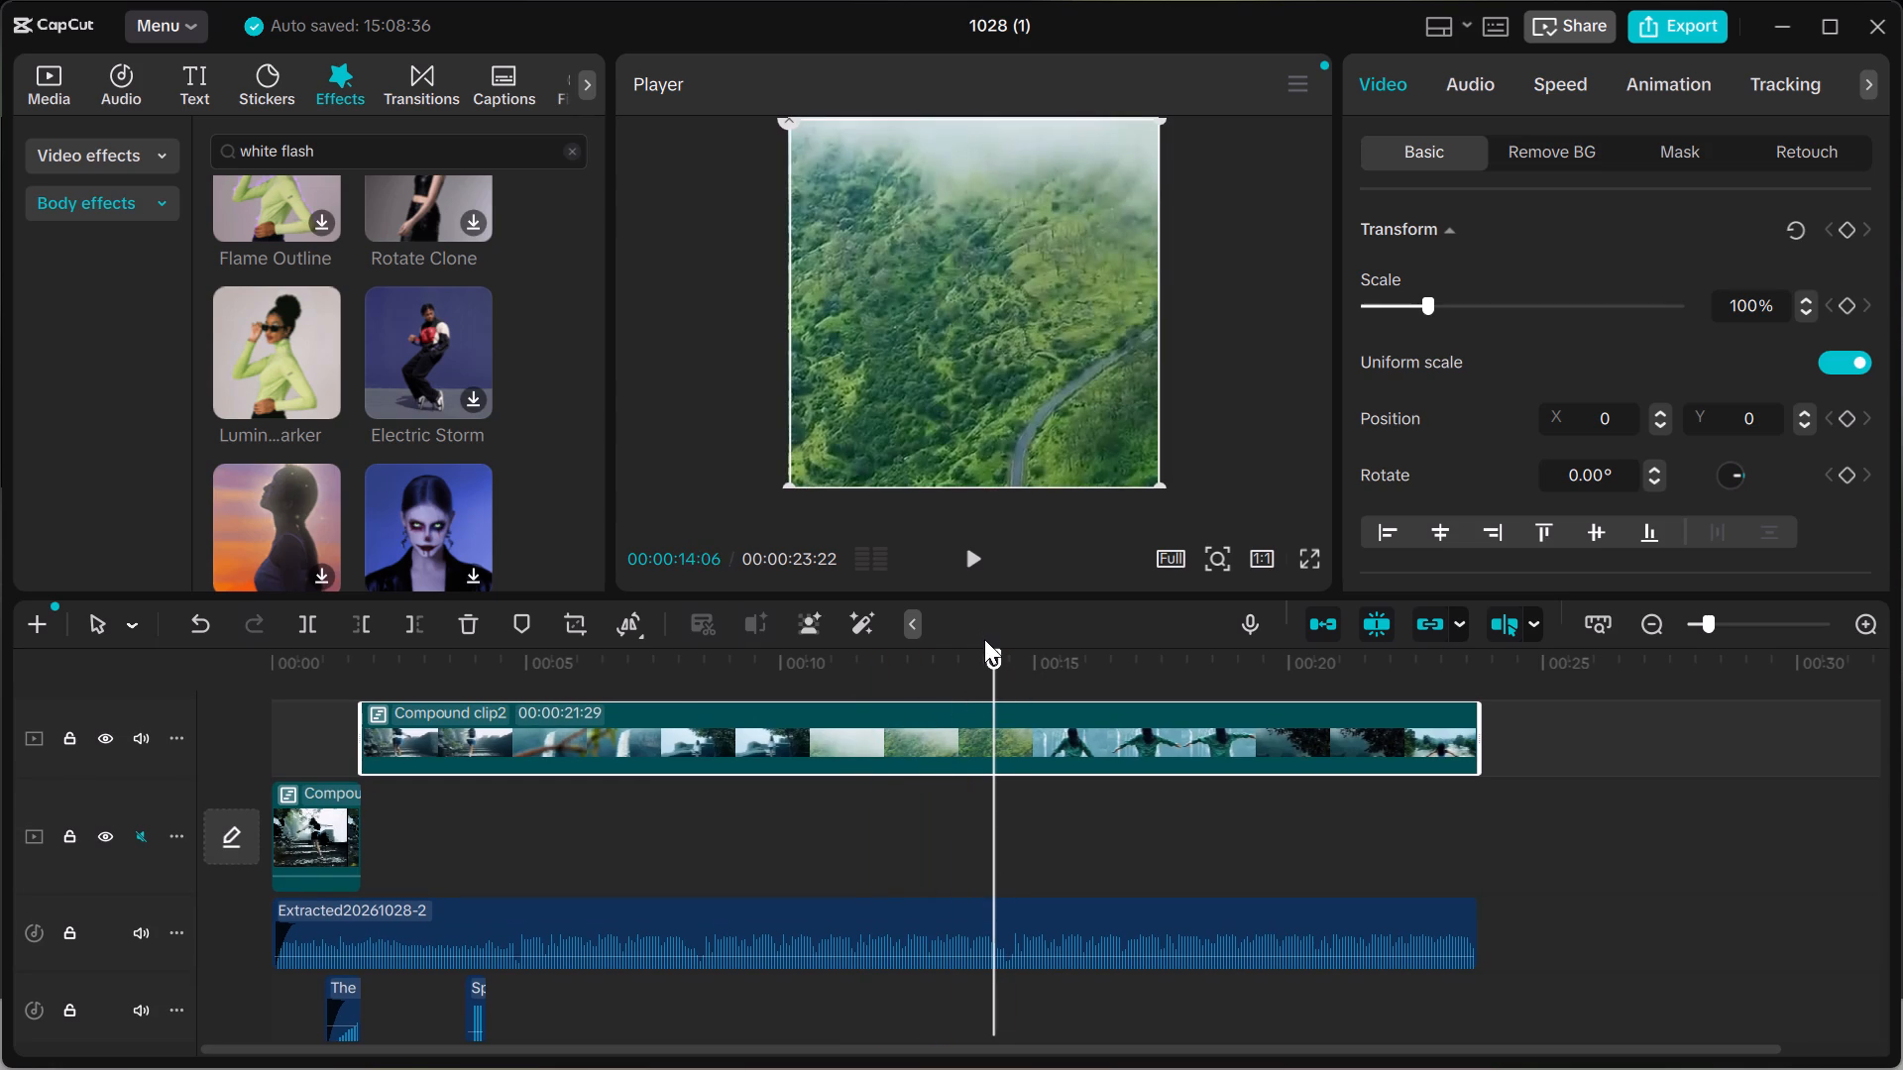
drag(989, 644, 808, 682)
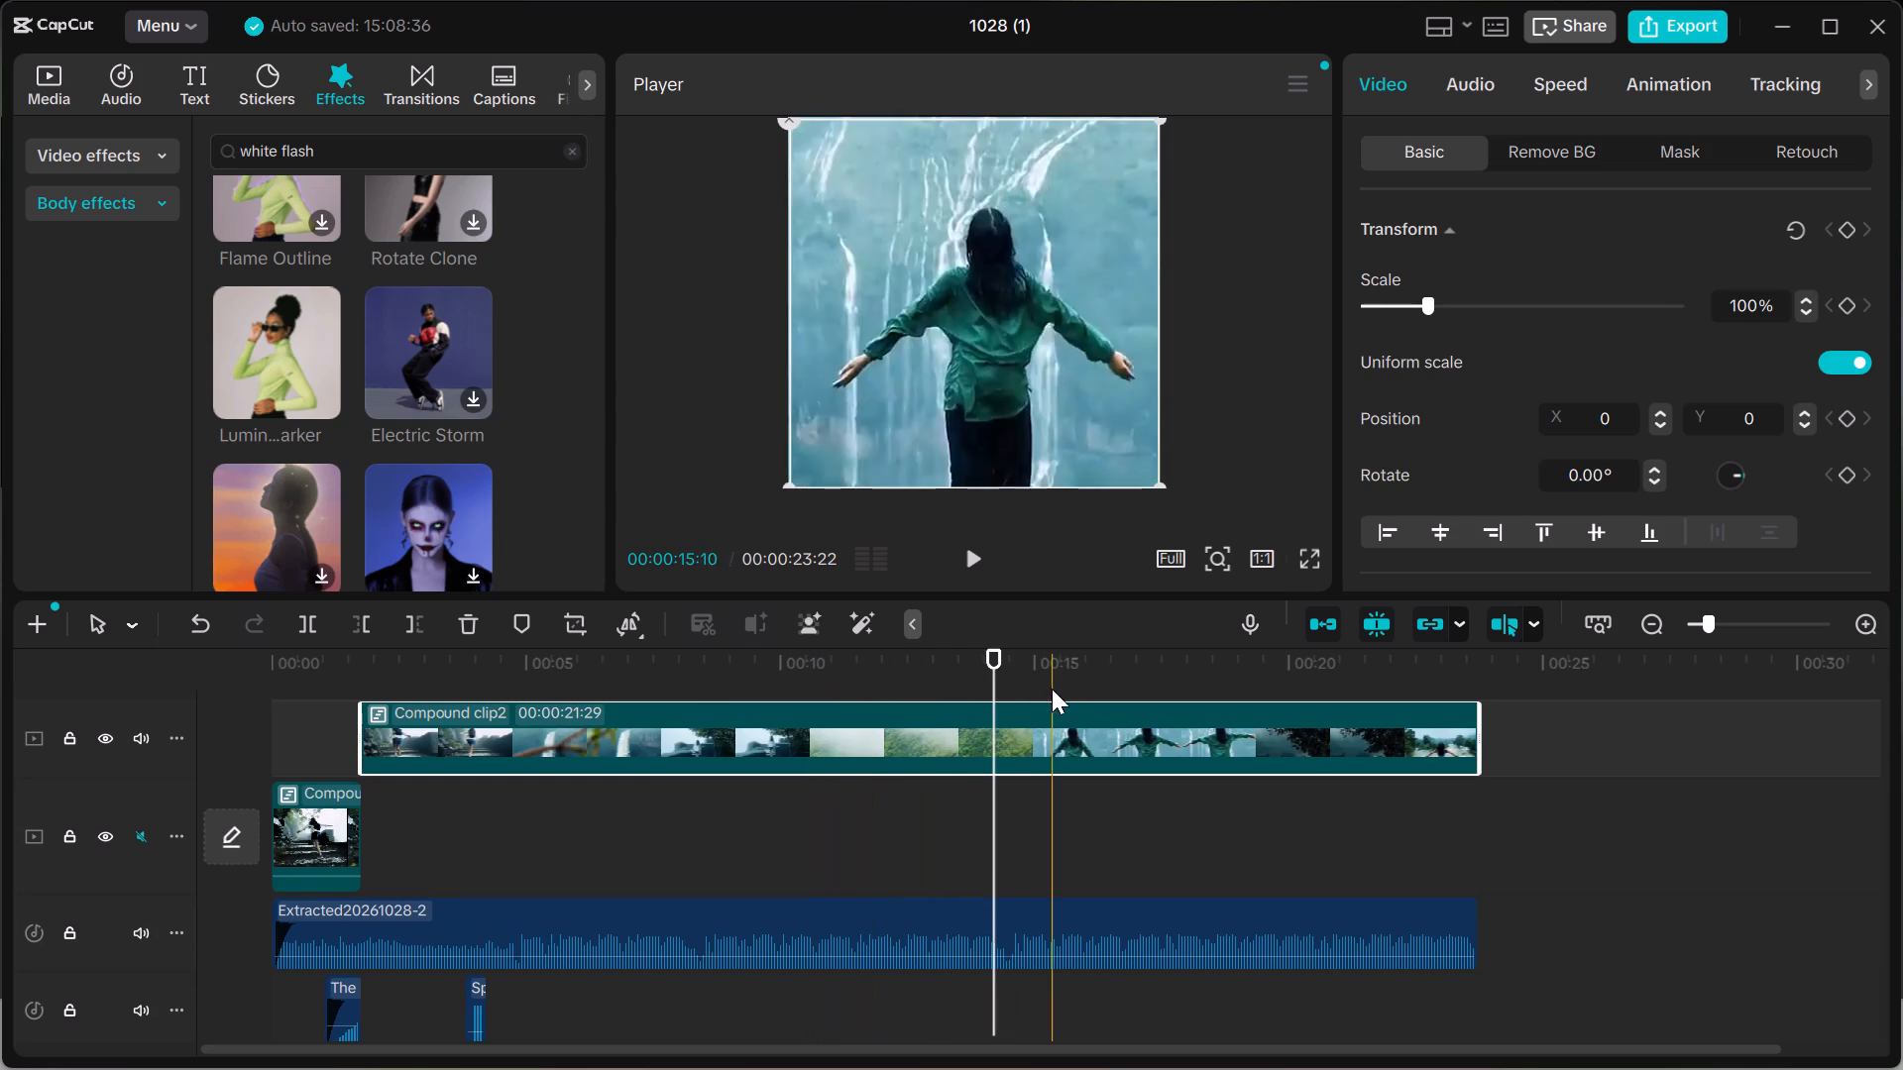
drag(996, 652, 821, 646)
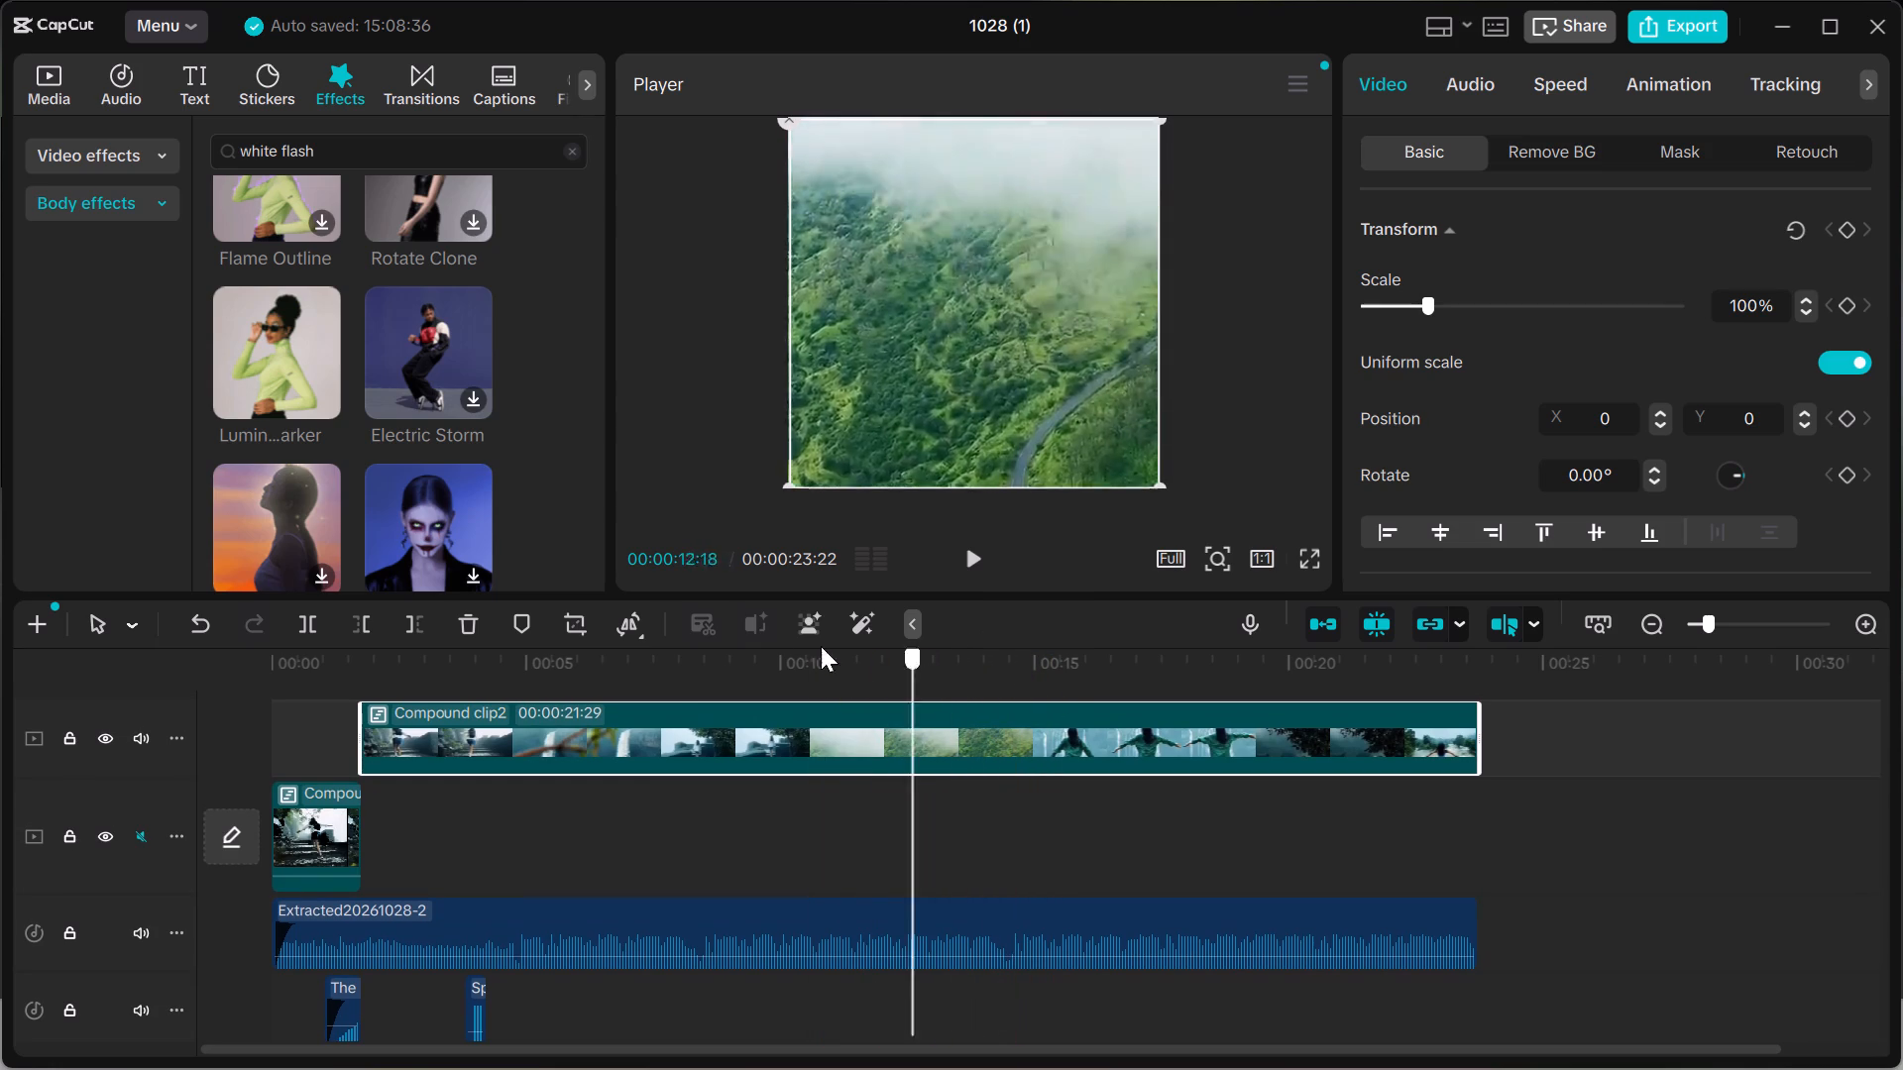
drag(821, 646, 232, 463)
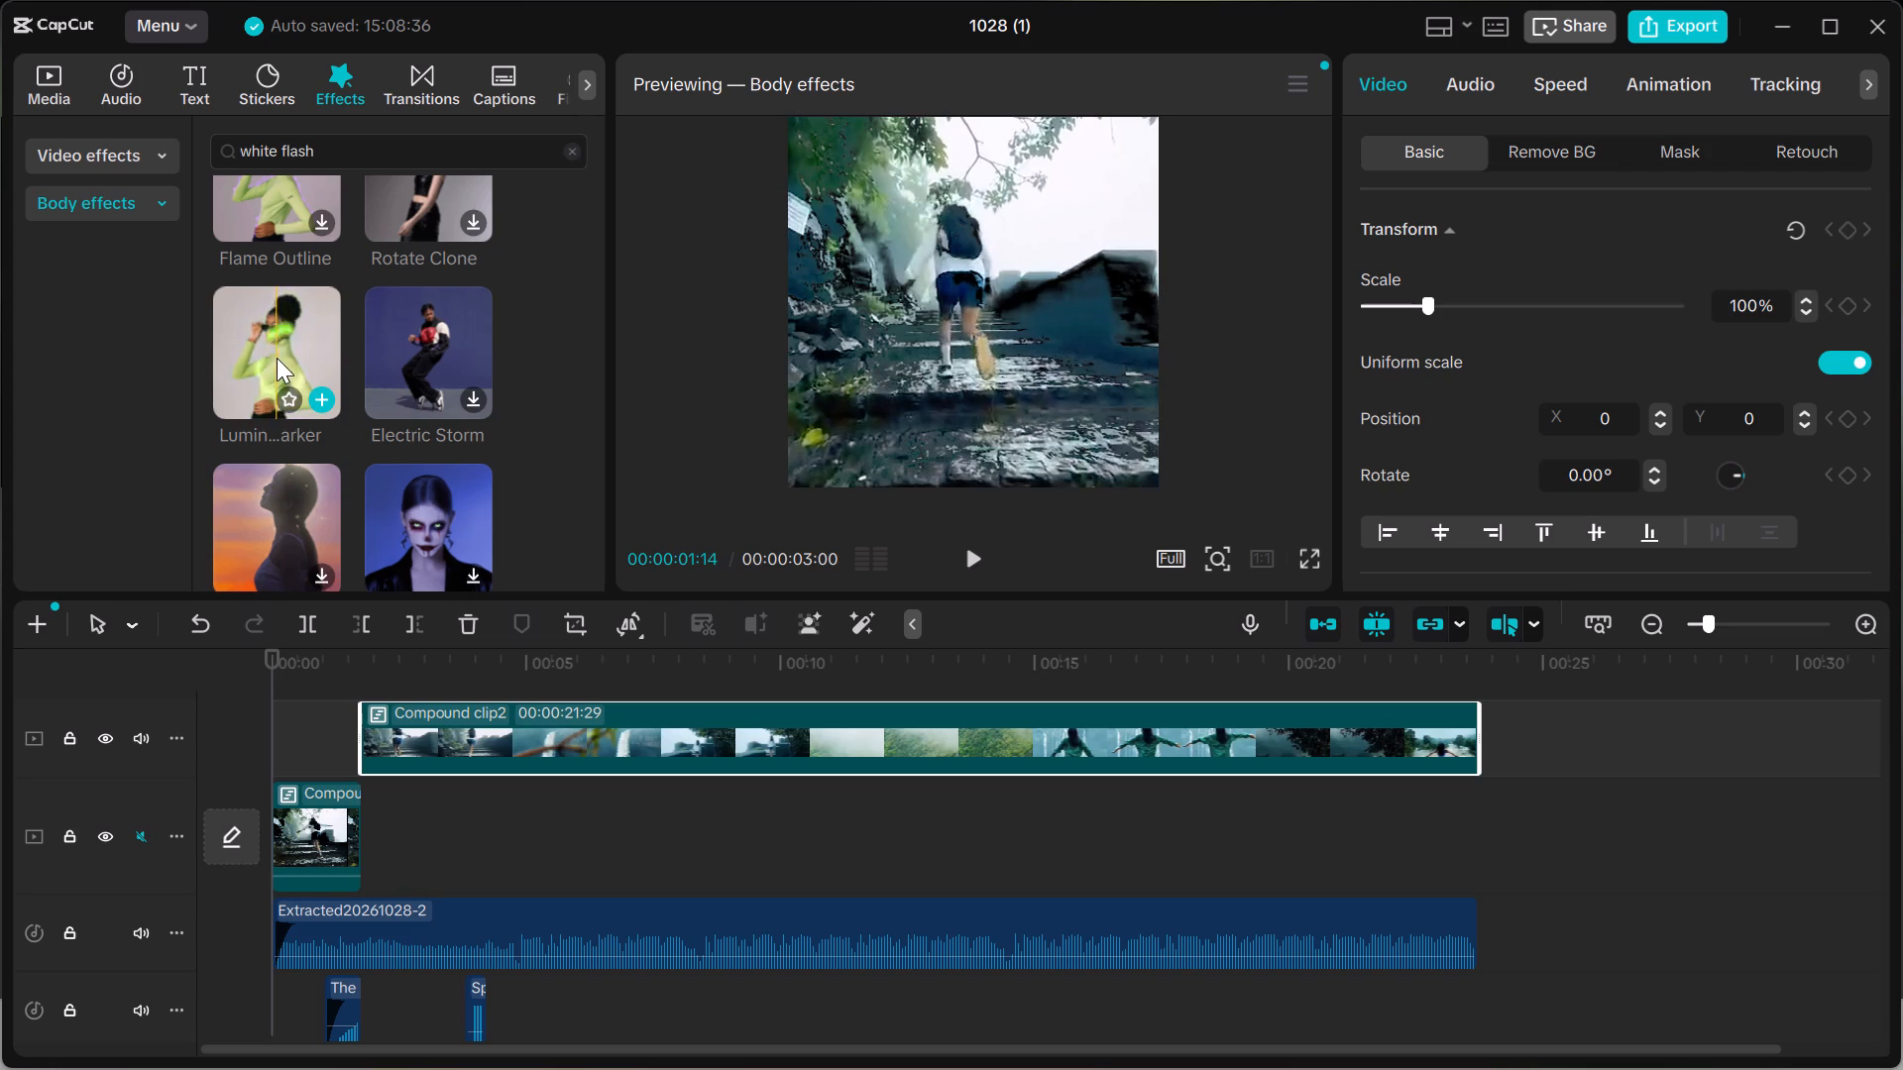
scroll(289, 358, up, 2)
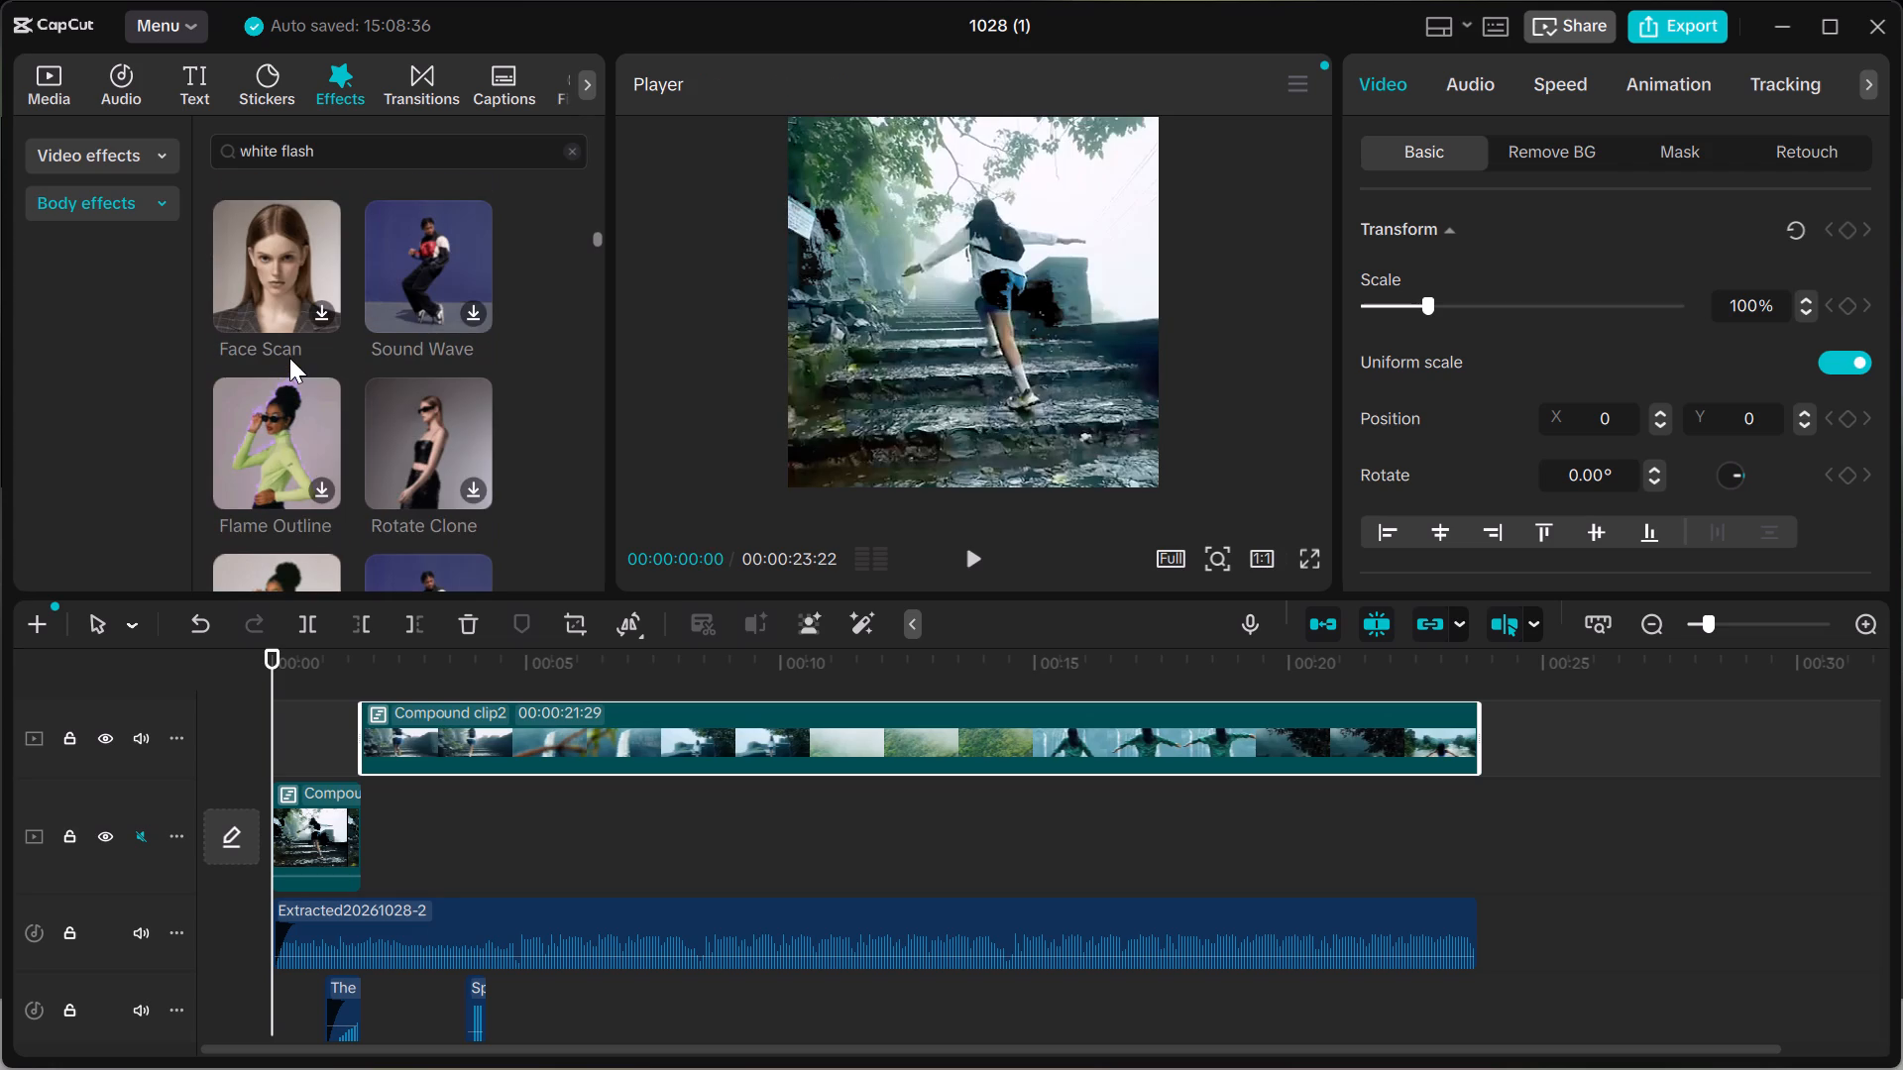
scroll(289, 358, down, 1)
scroll(289, 358, up, 2)
click(289, 360)
scroll(289, 360, up, 1)
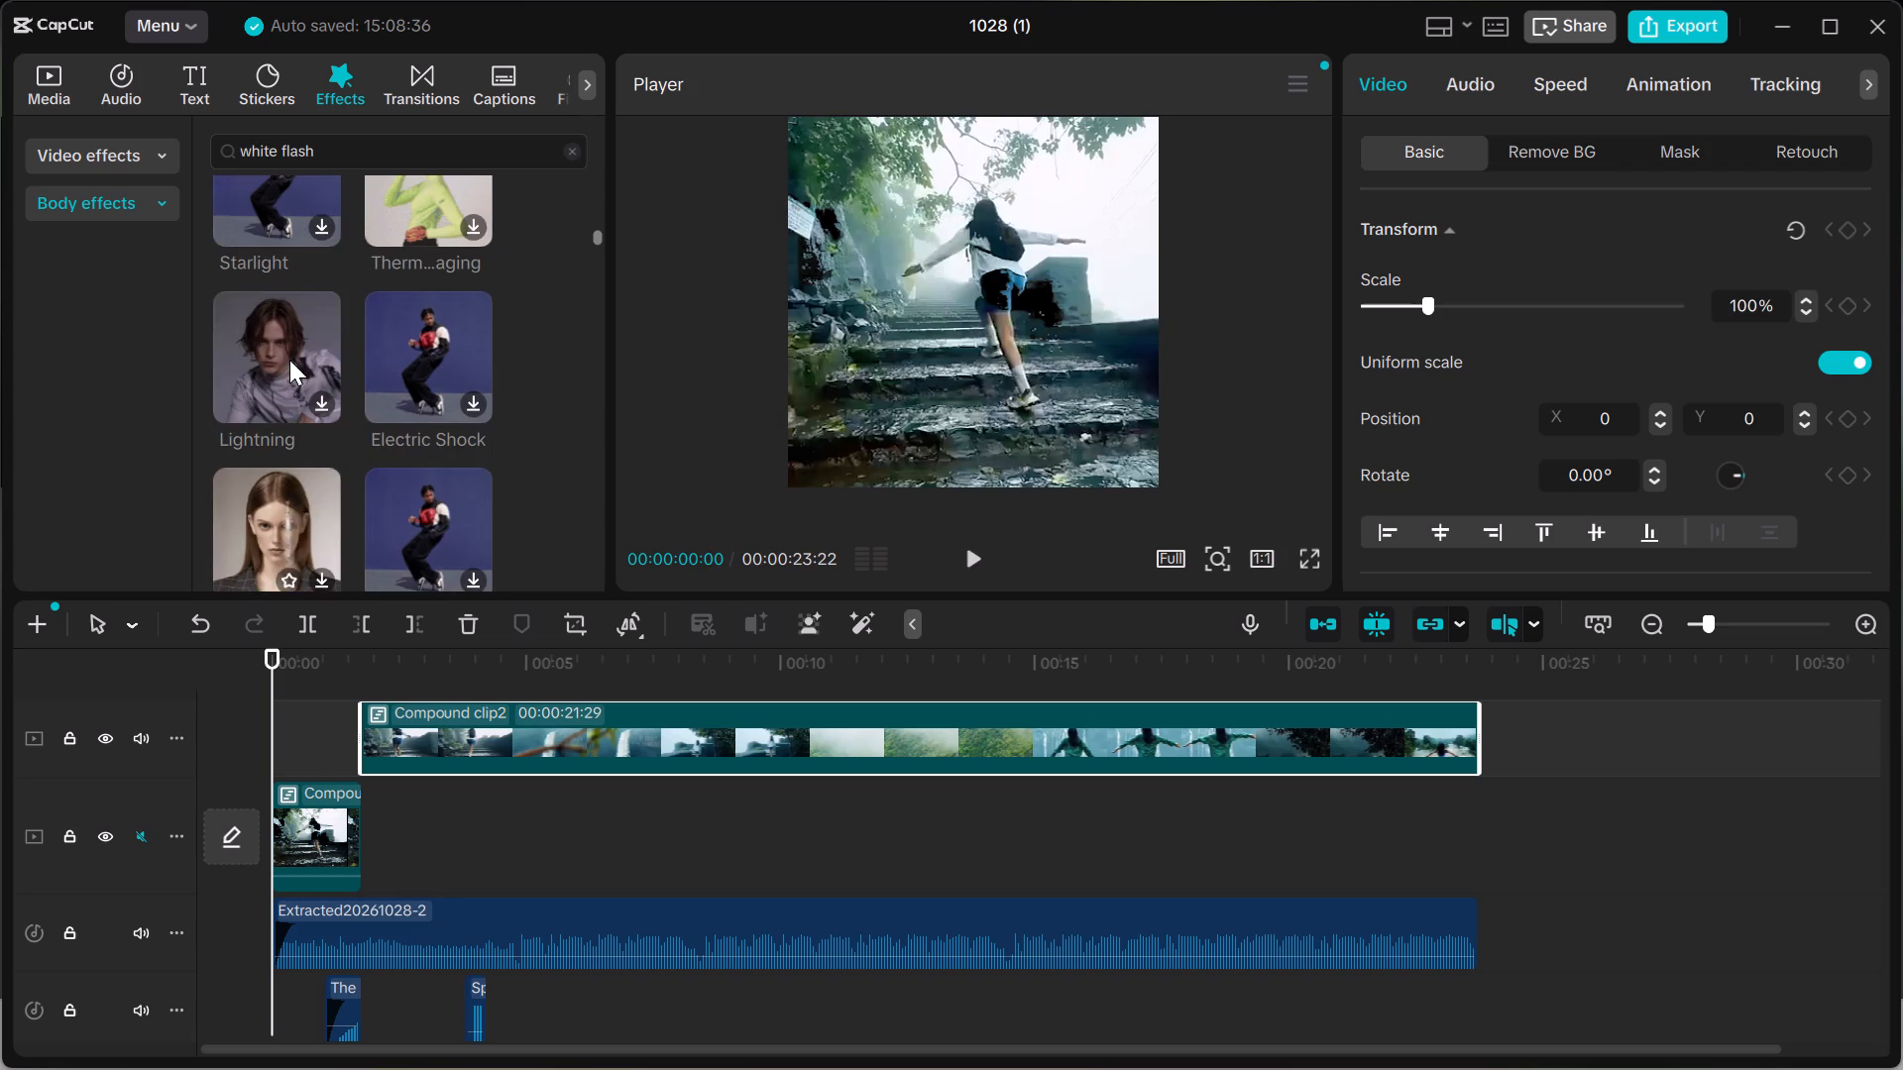
click(356, 132)
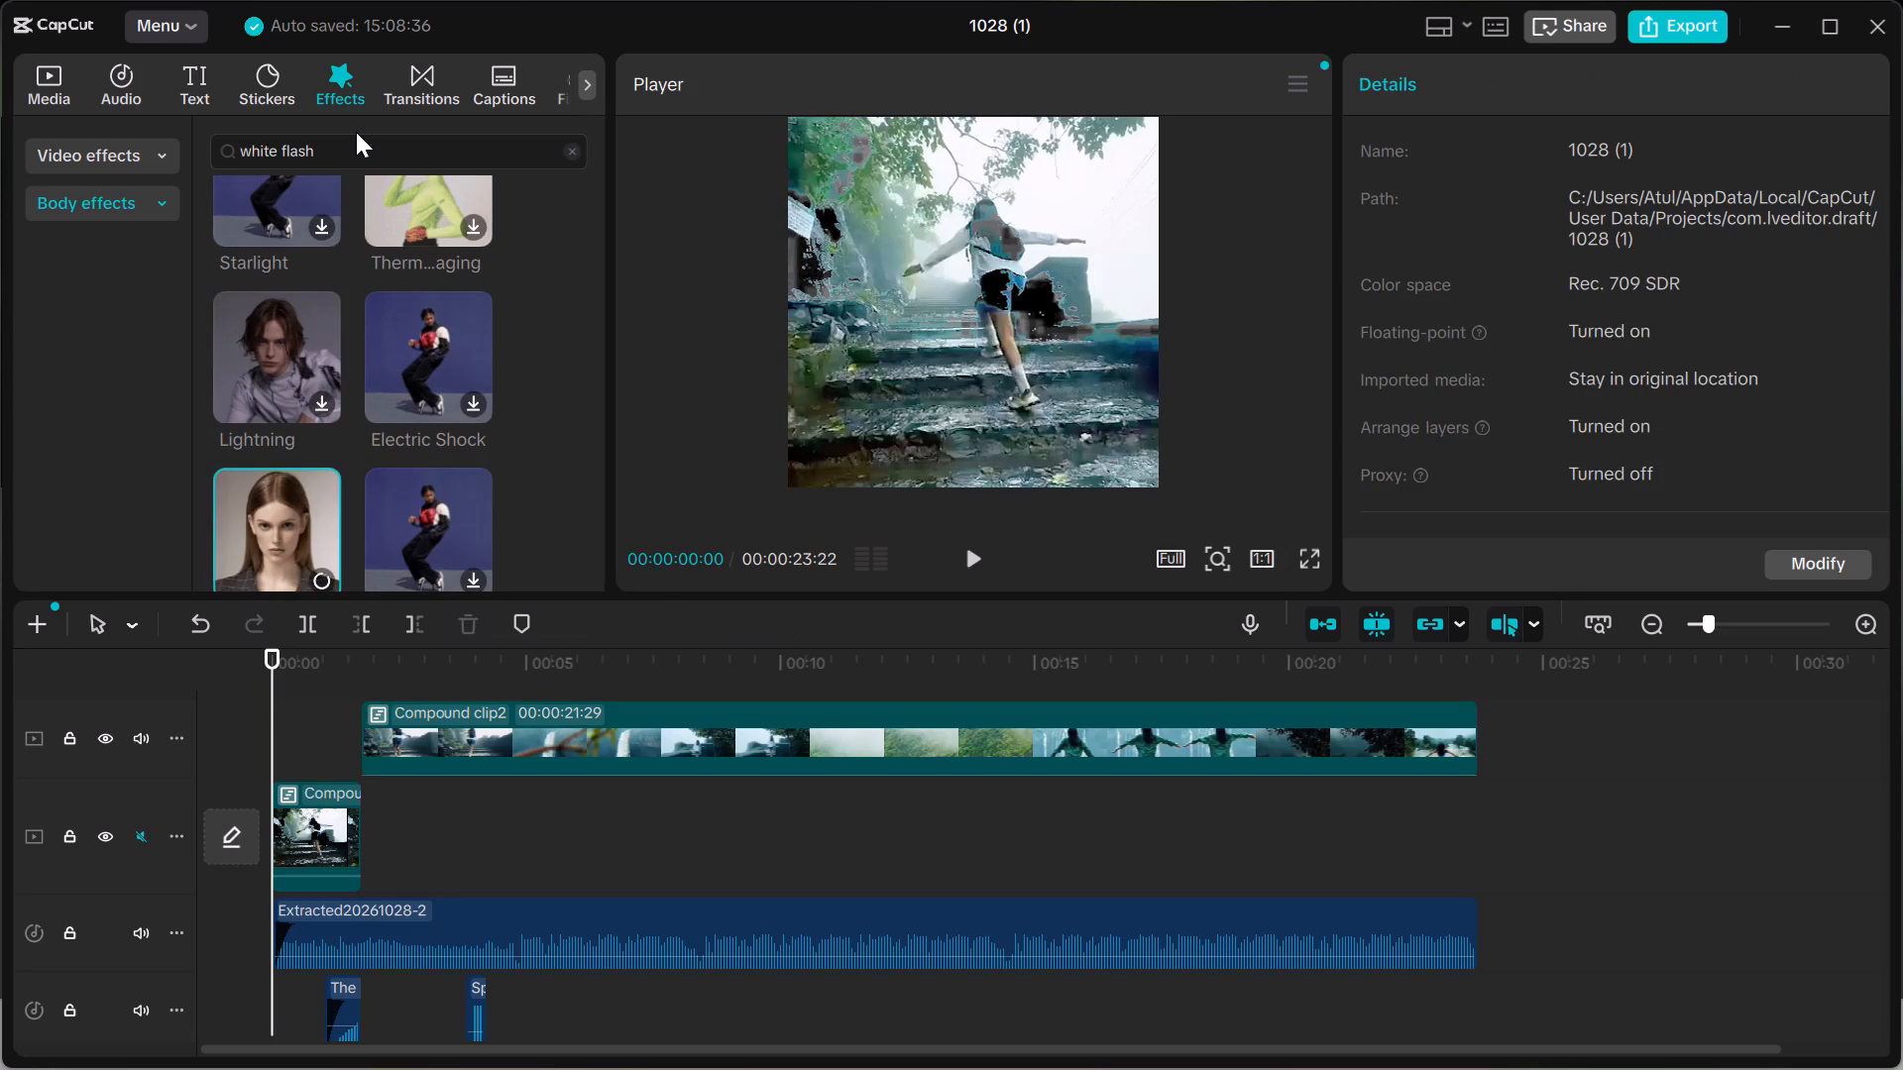
Search the body effects for the suggested term white flash 2.
click(370, 150)
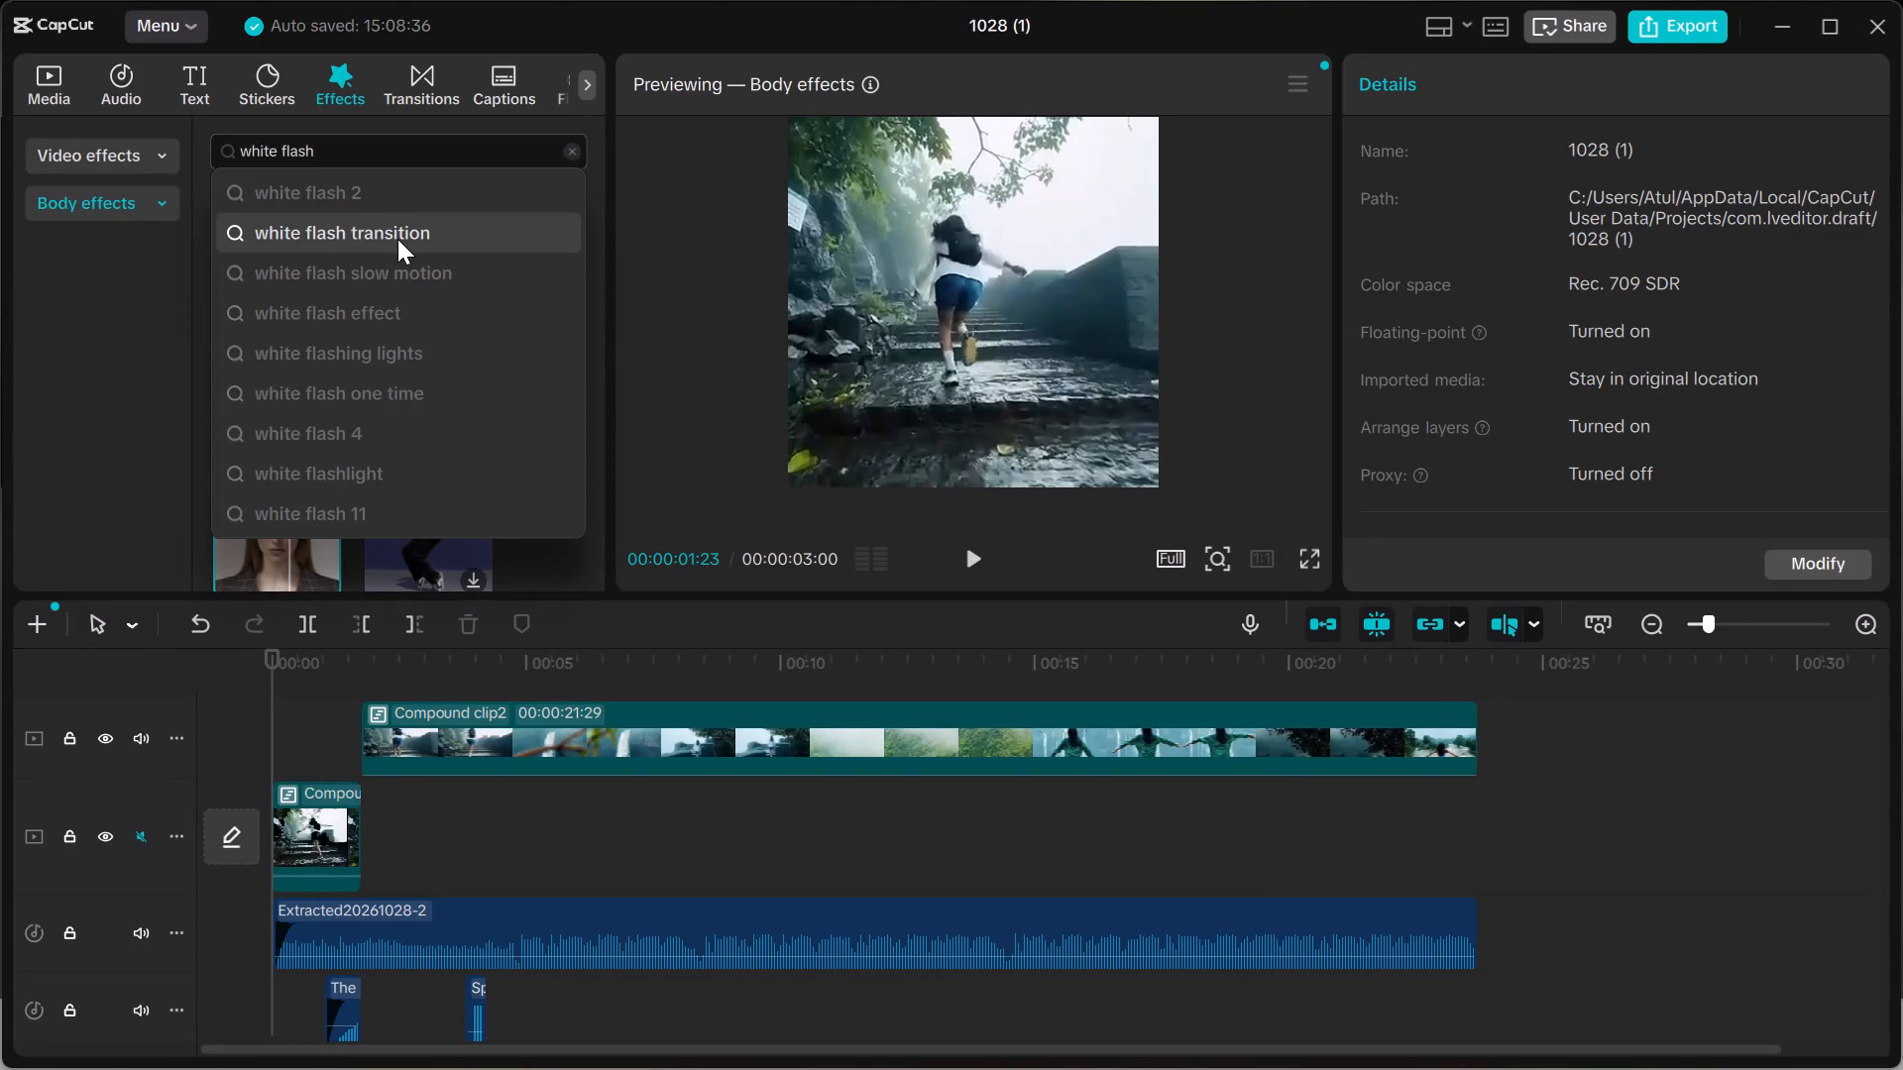
click(384, 209)
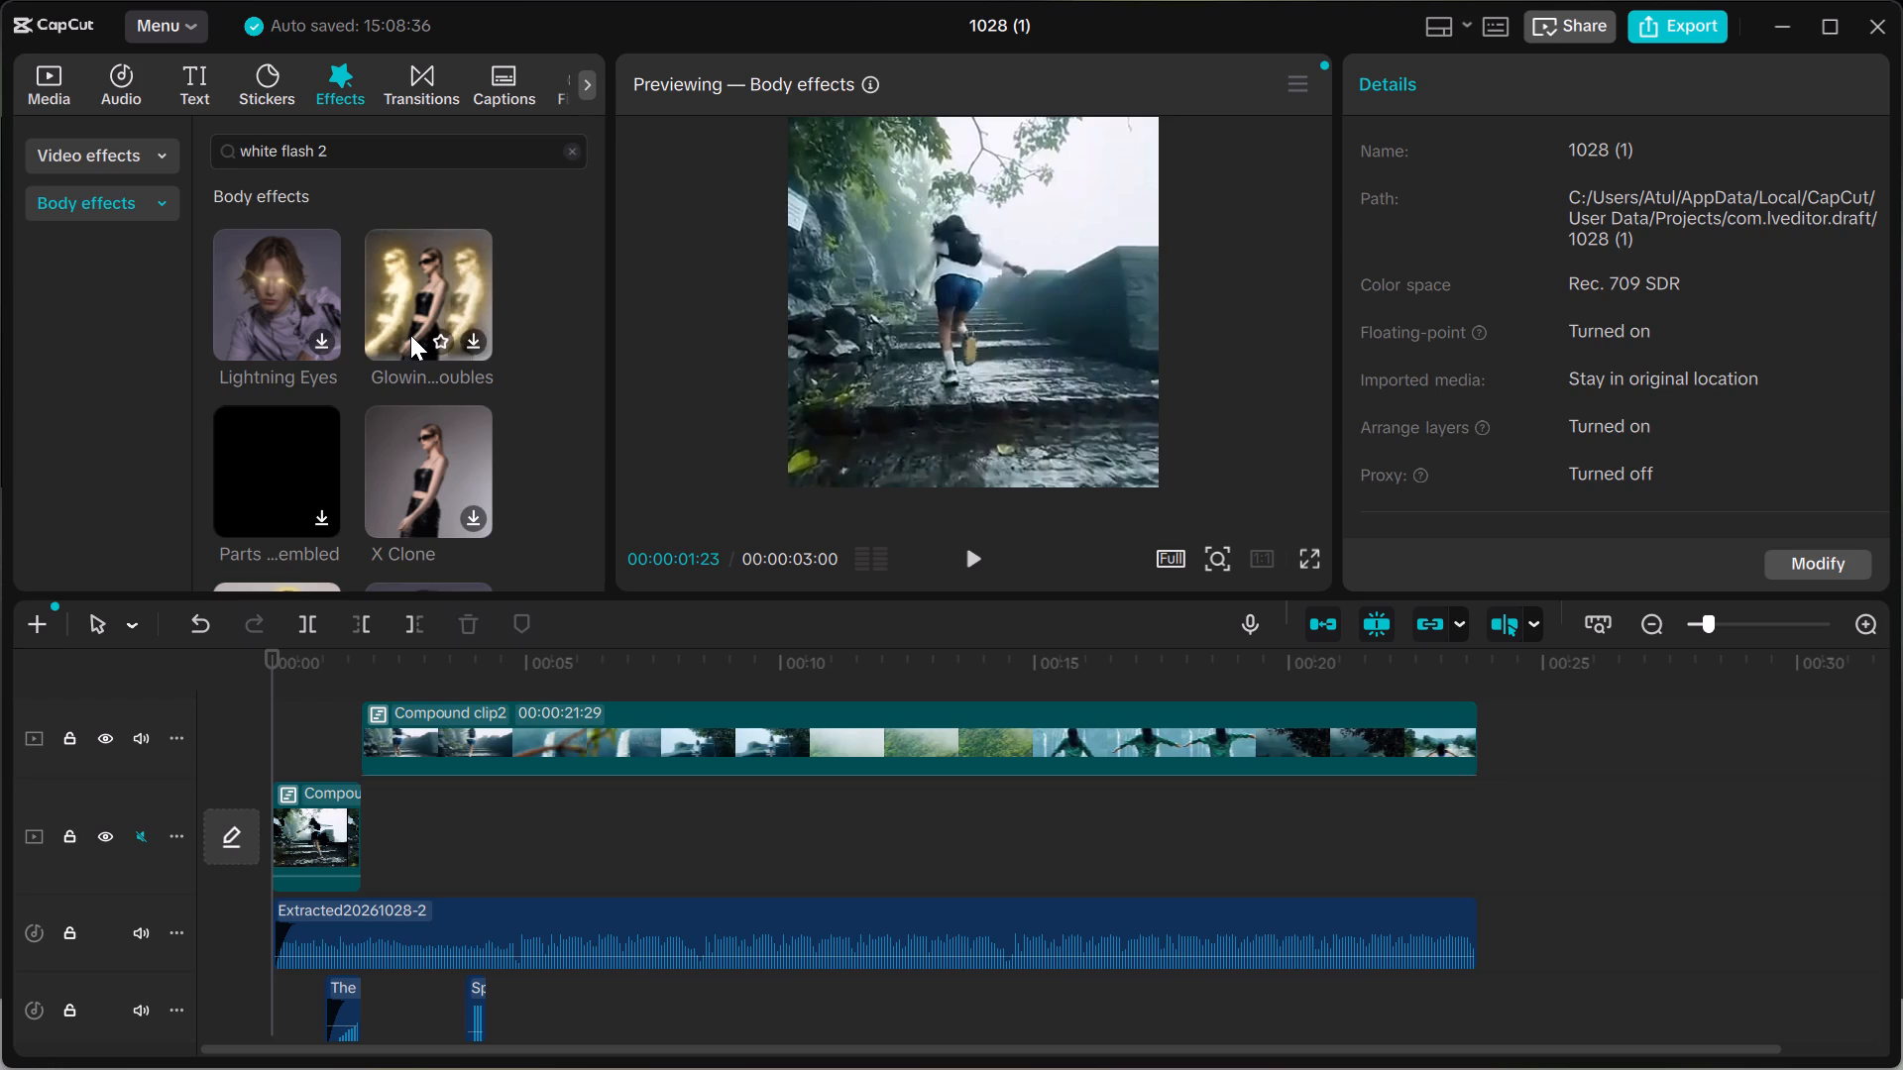
Look through the body effects found for white flash 2 for one suited to Compound clip2.
scroll(381, 326, down, 2)
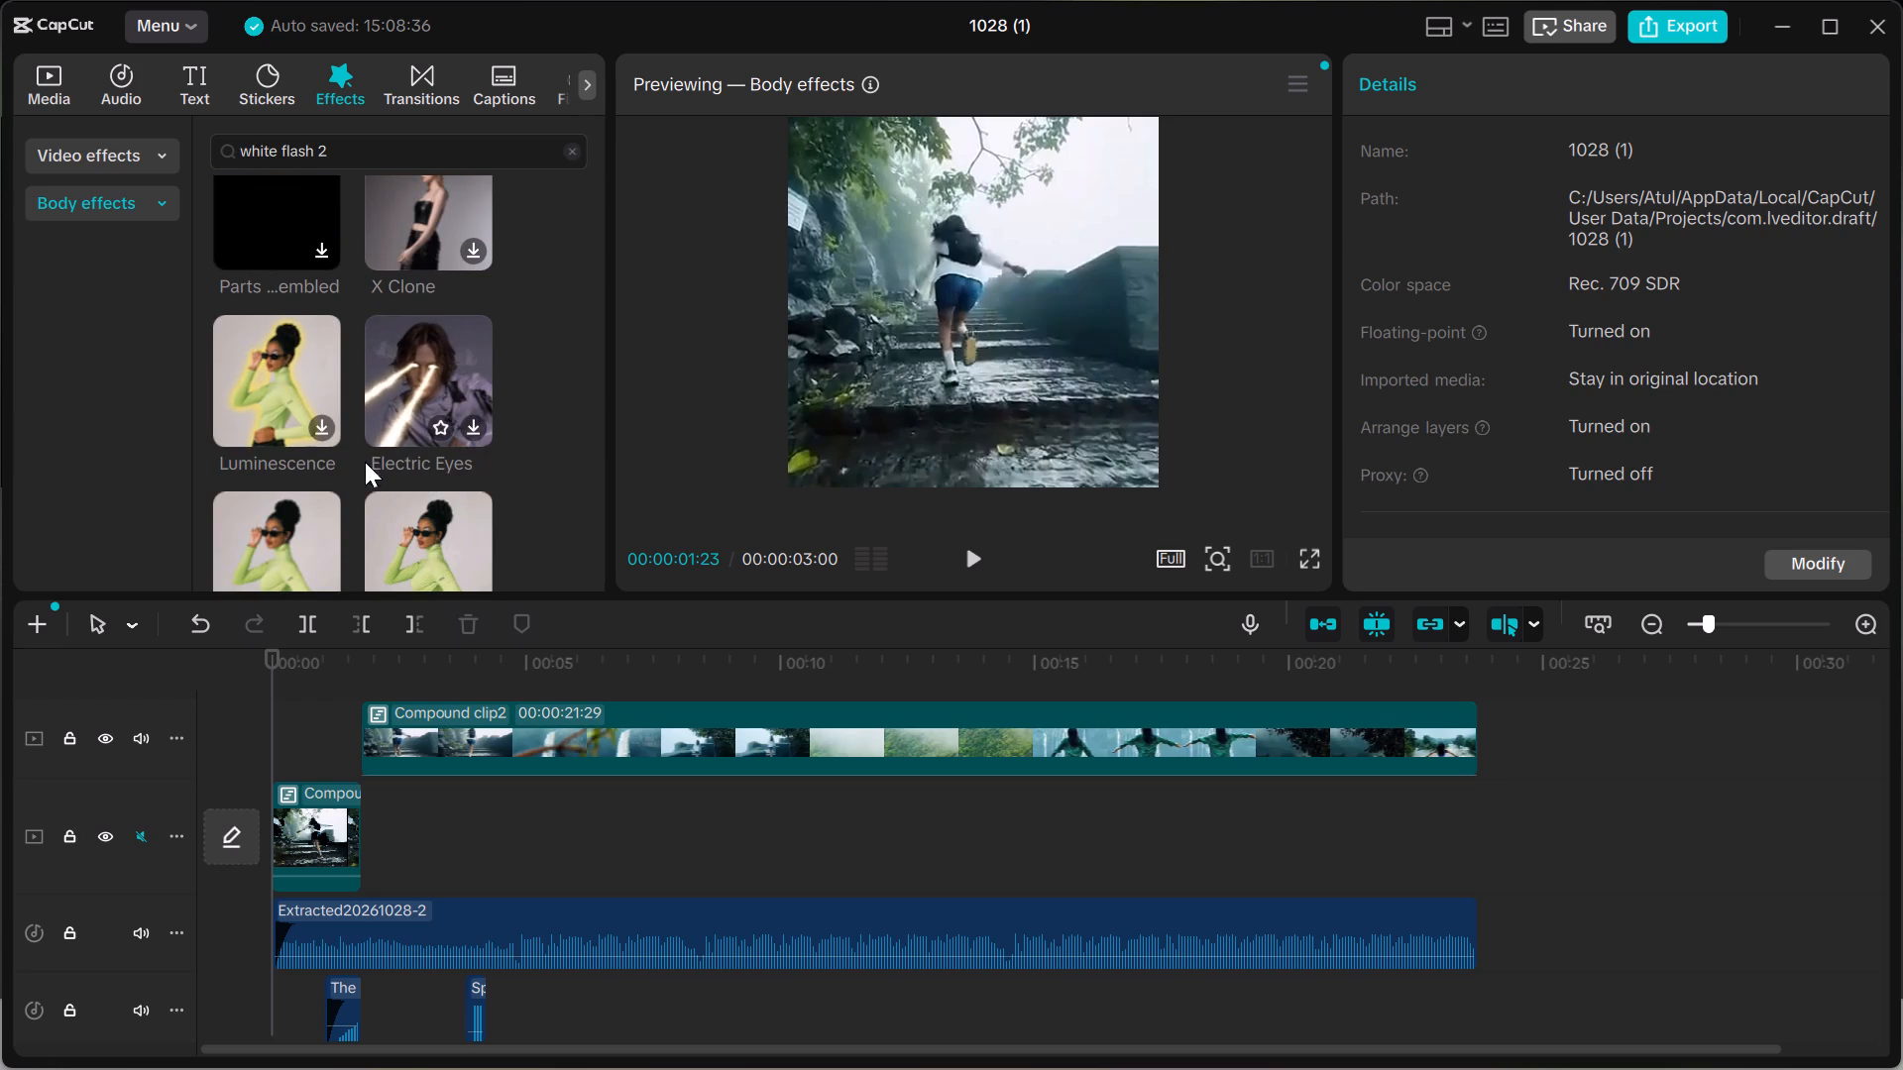
scroll(331, 534, down, 1)
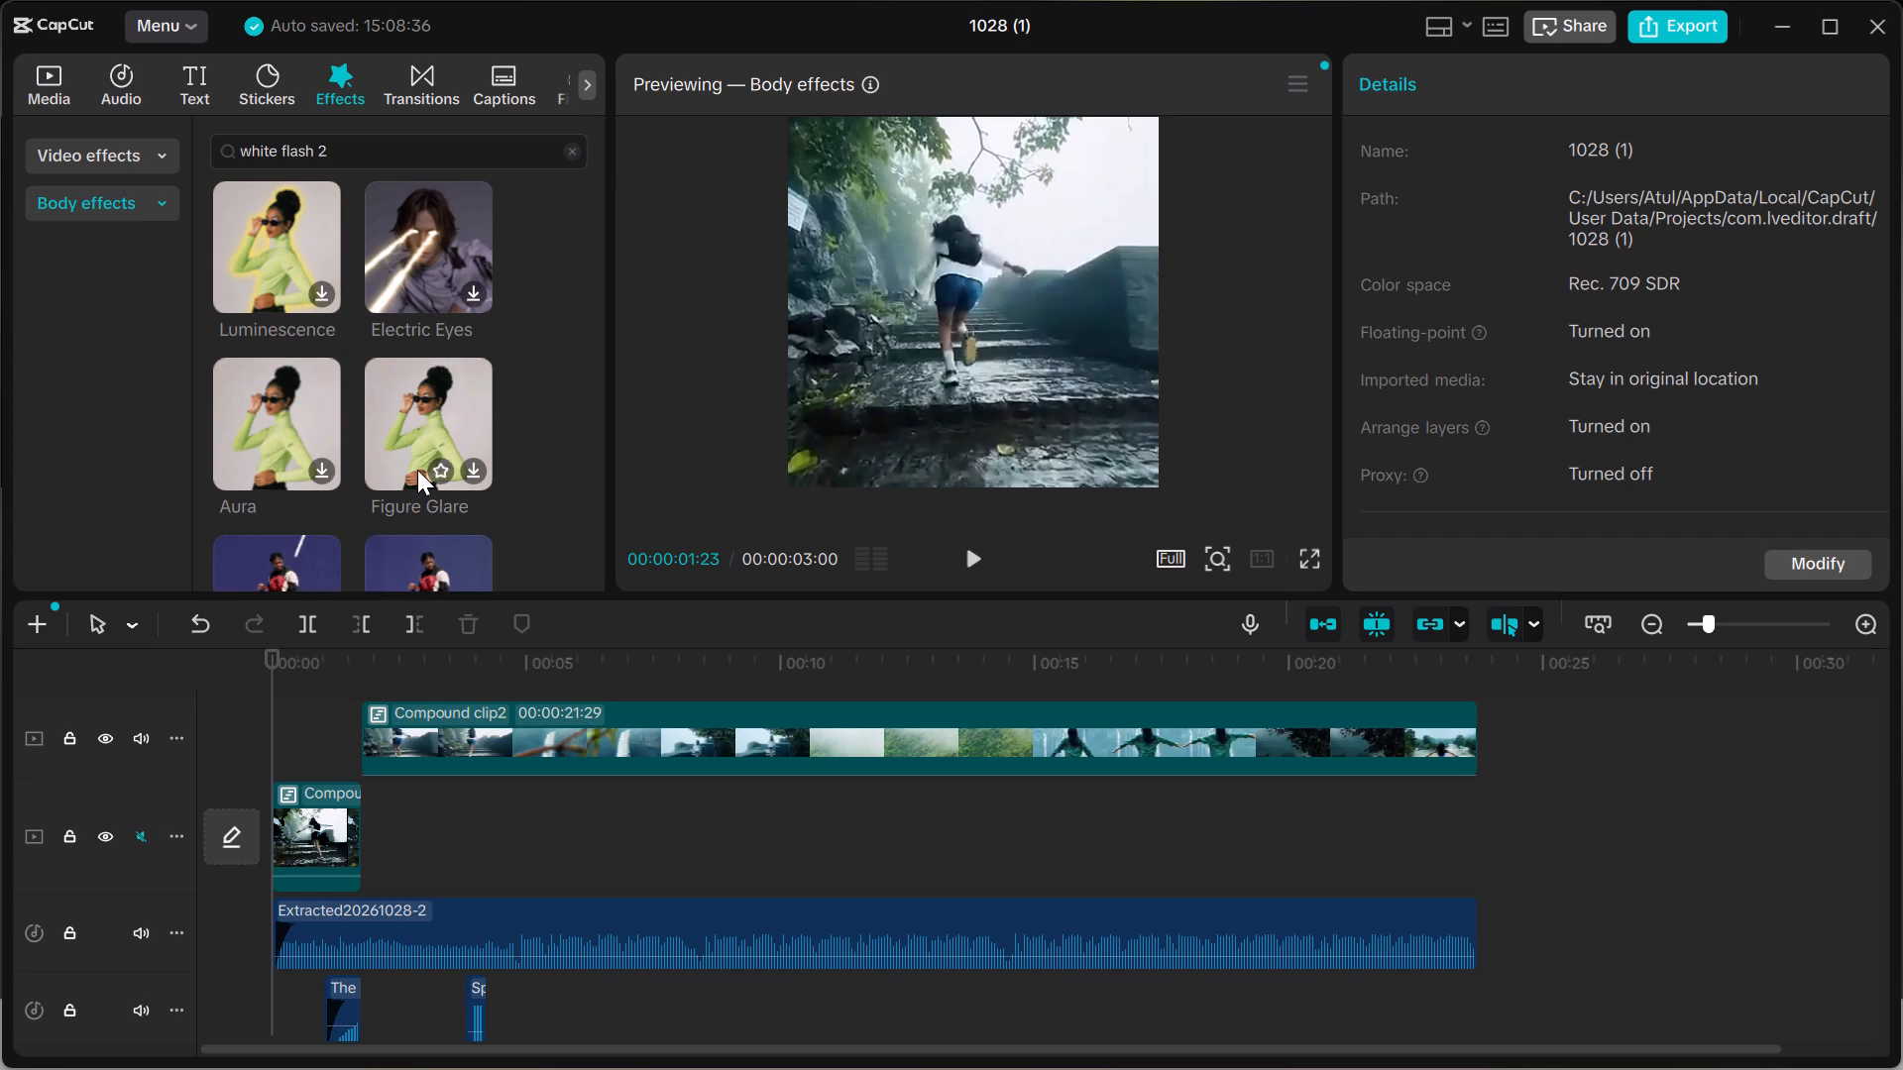
scroll(417, 470, down, 1)
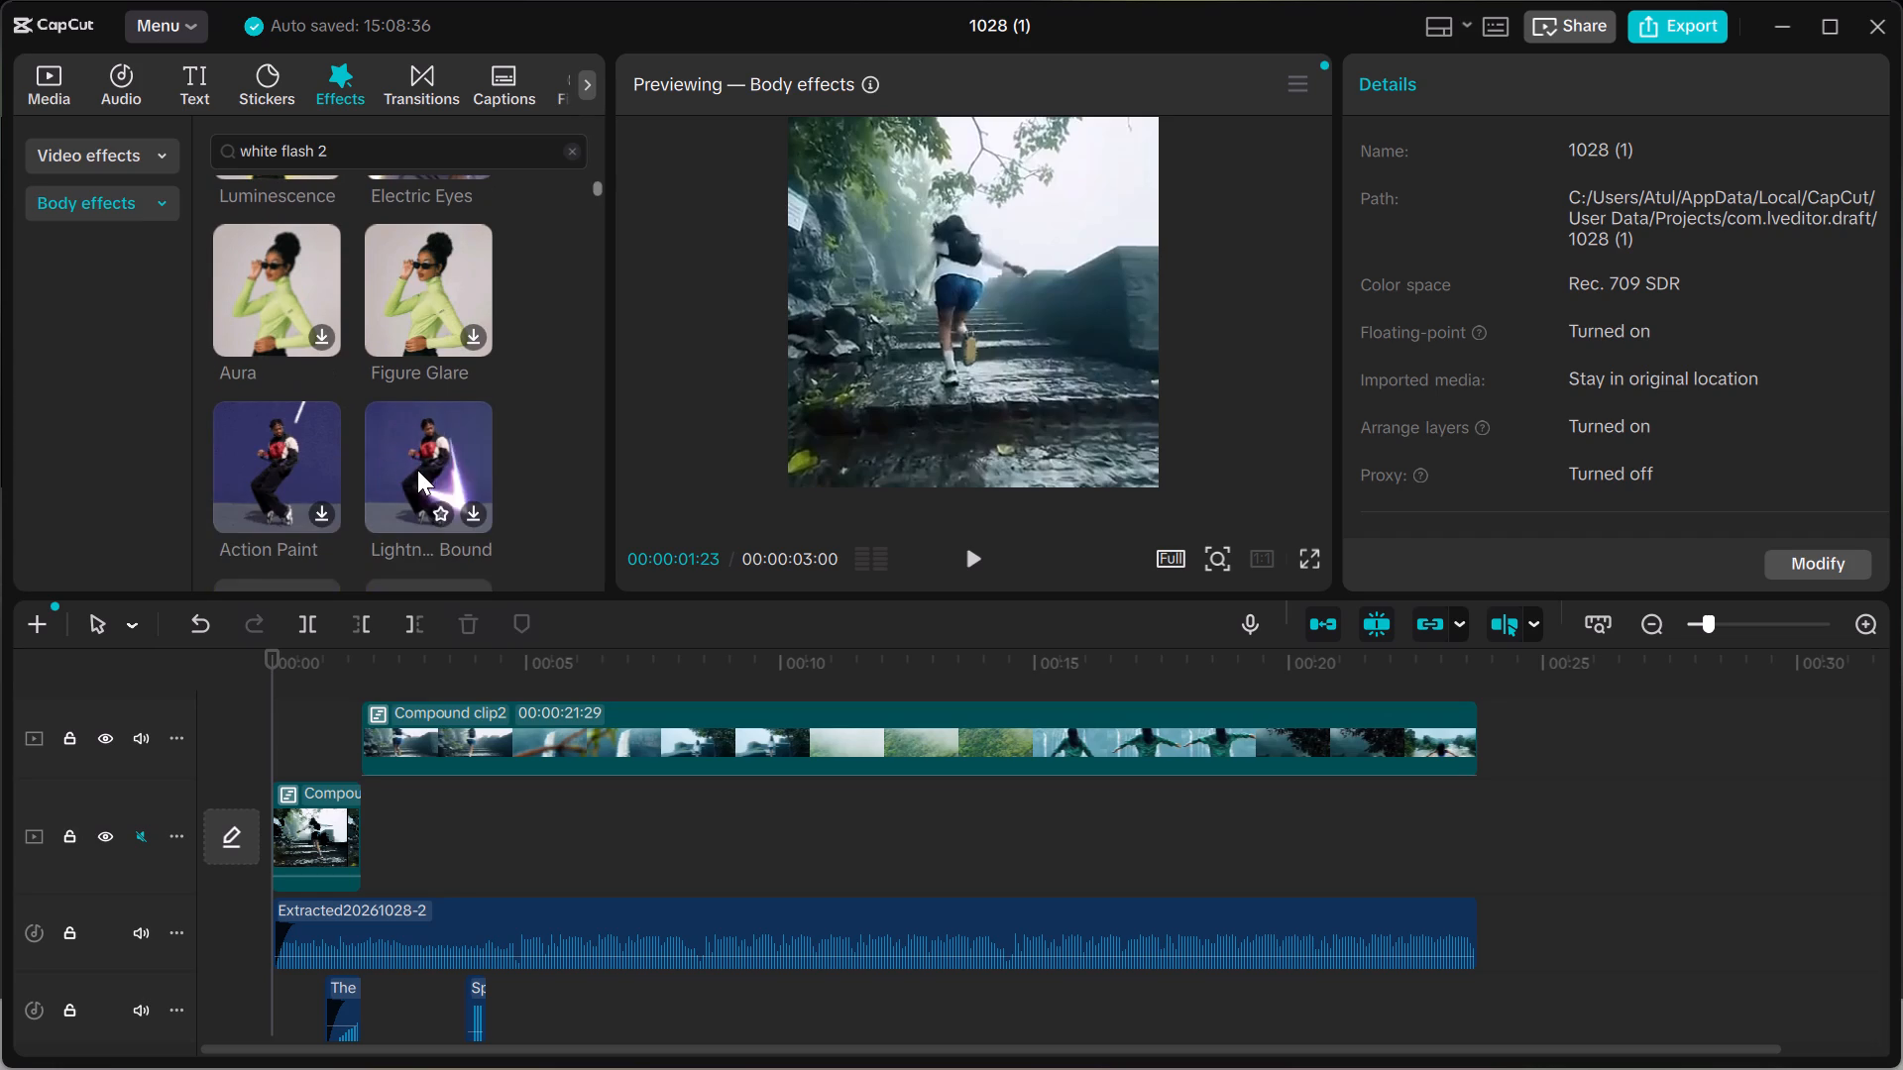
scroll(391, 468, down, 1)
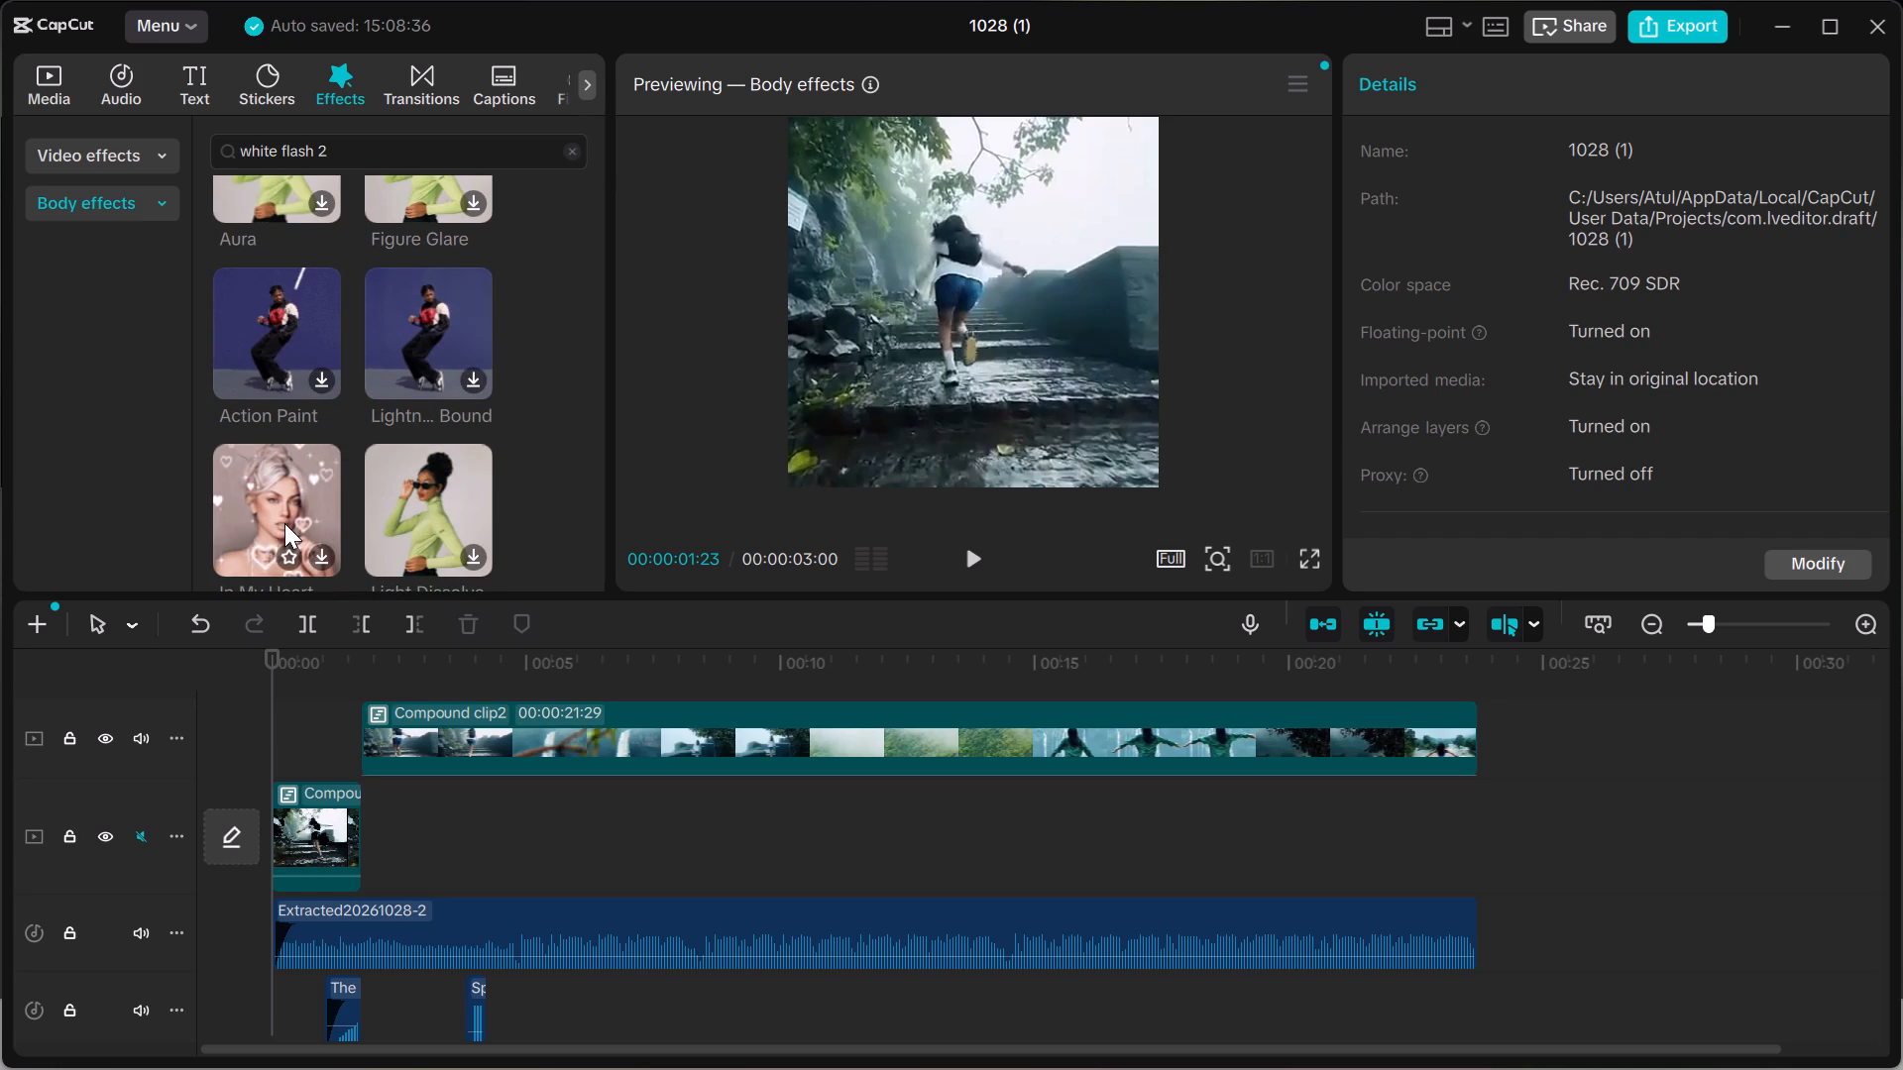
scroll(284, 523, down, 2)
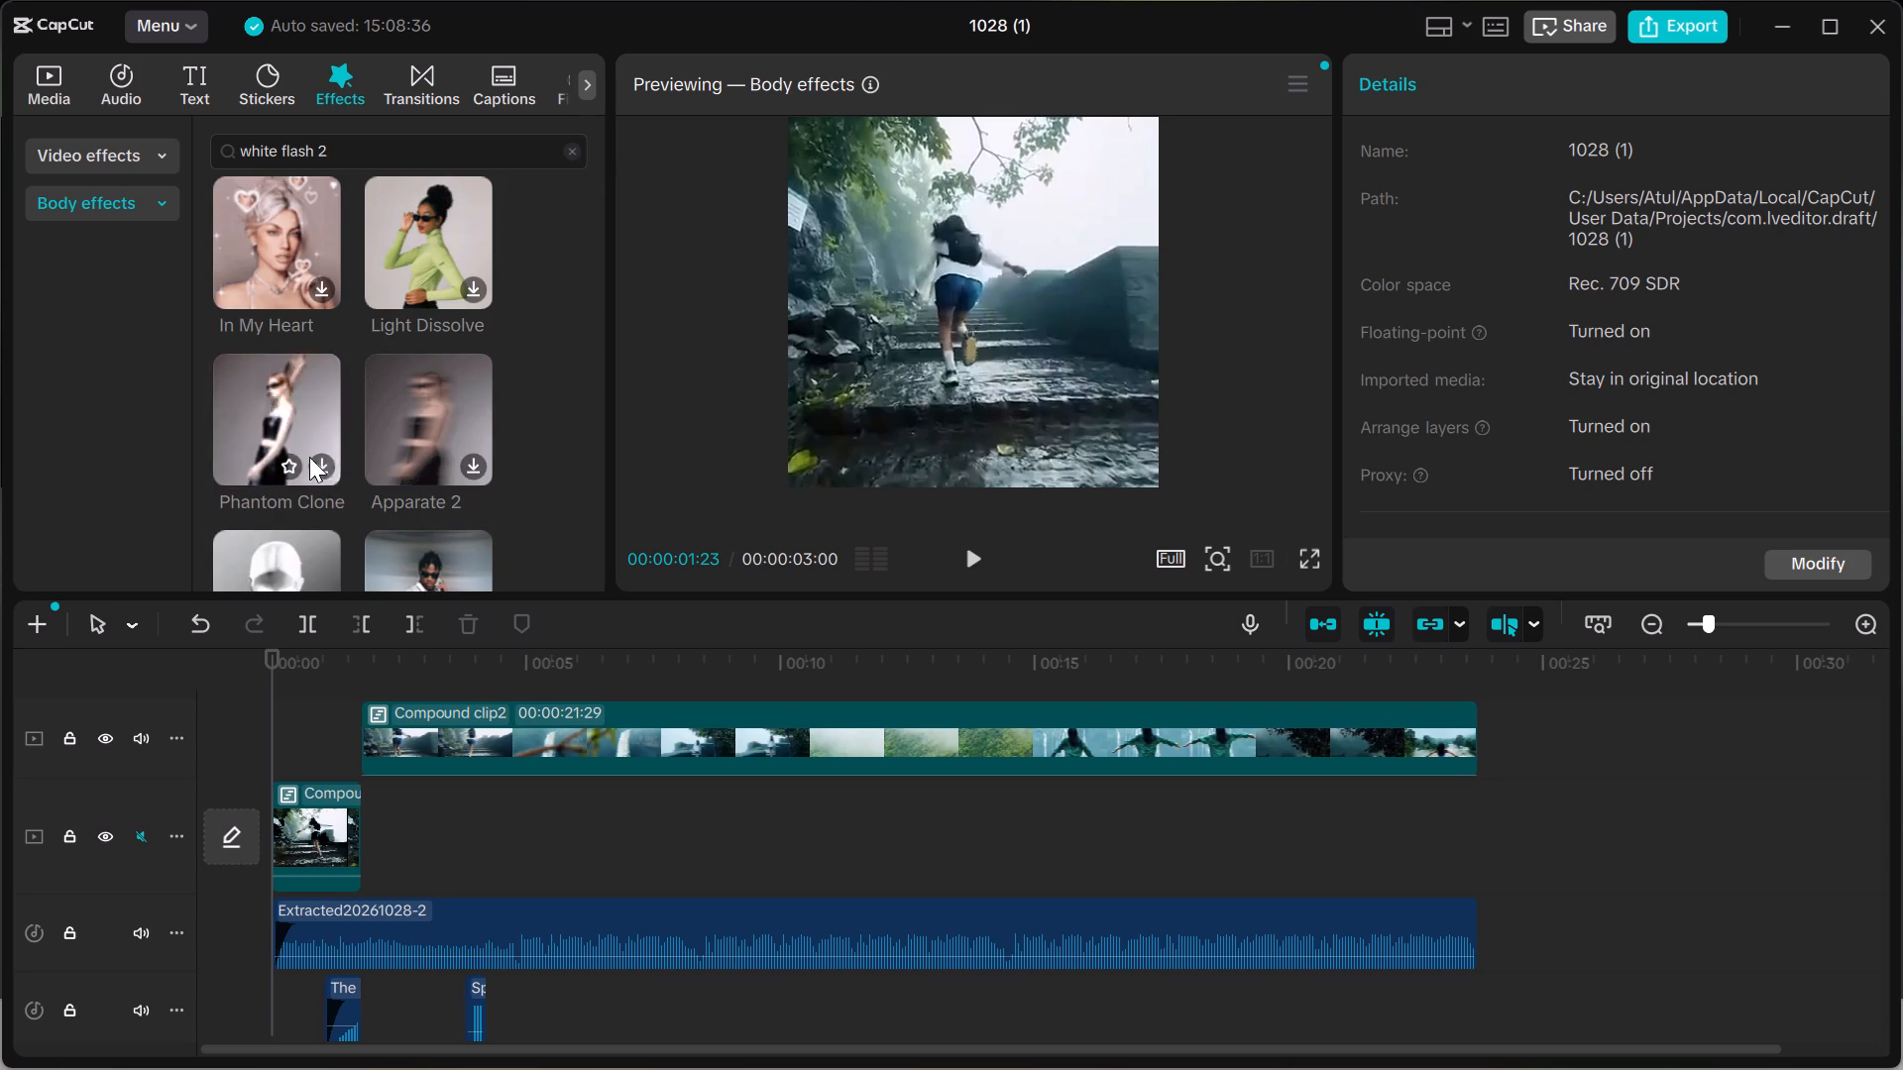
scroll(423, 454, down, 1)
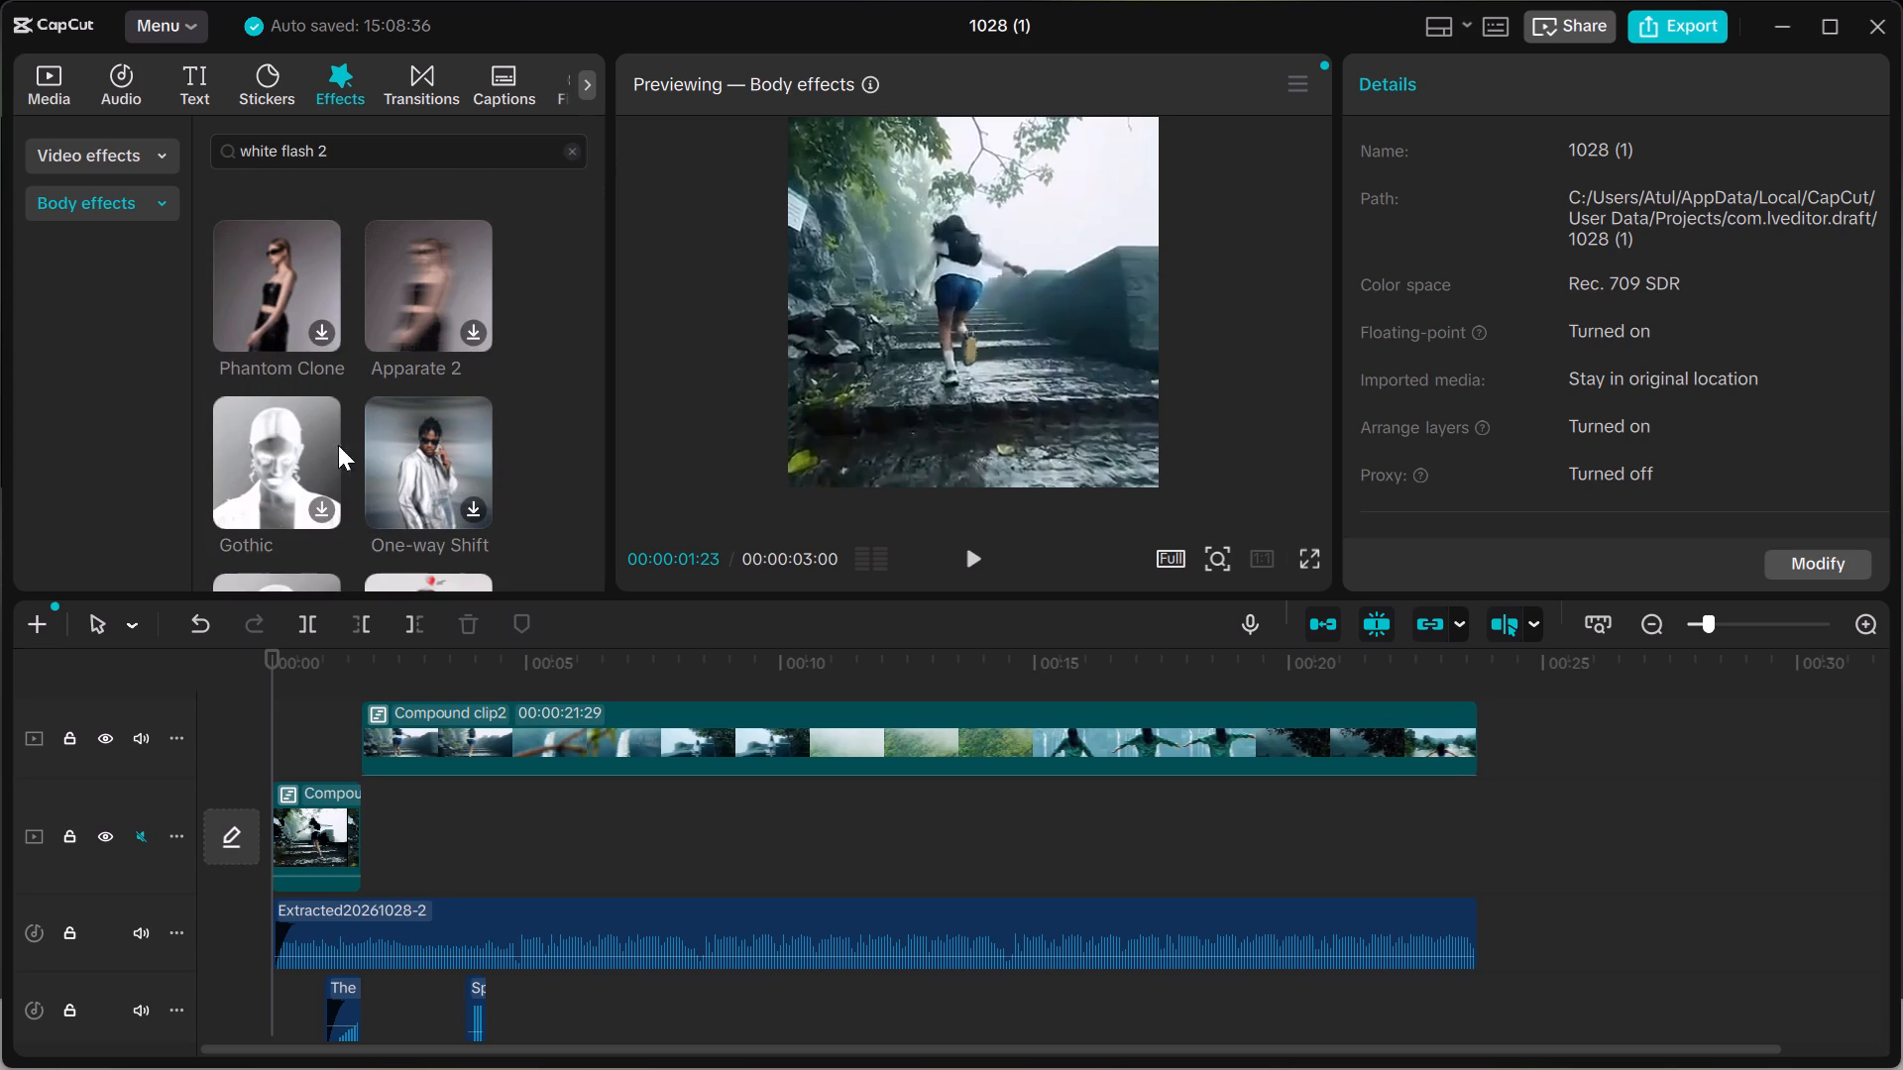
scroll(262, 446, down, 1)
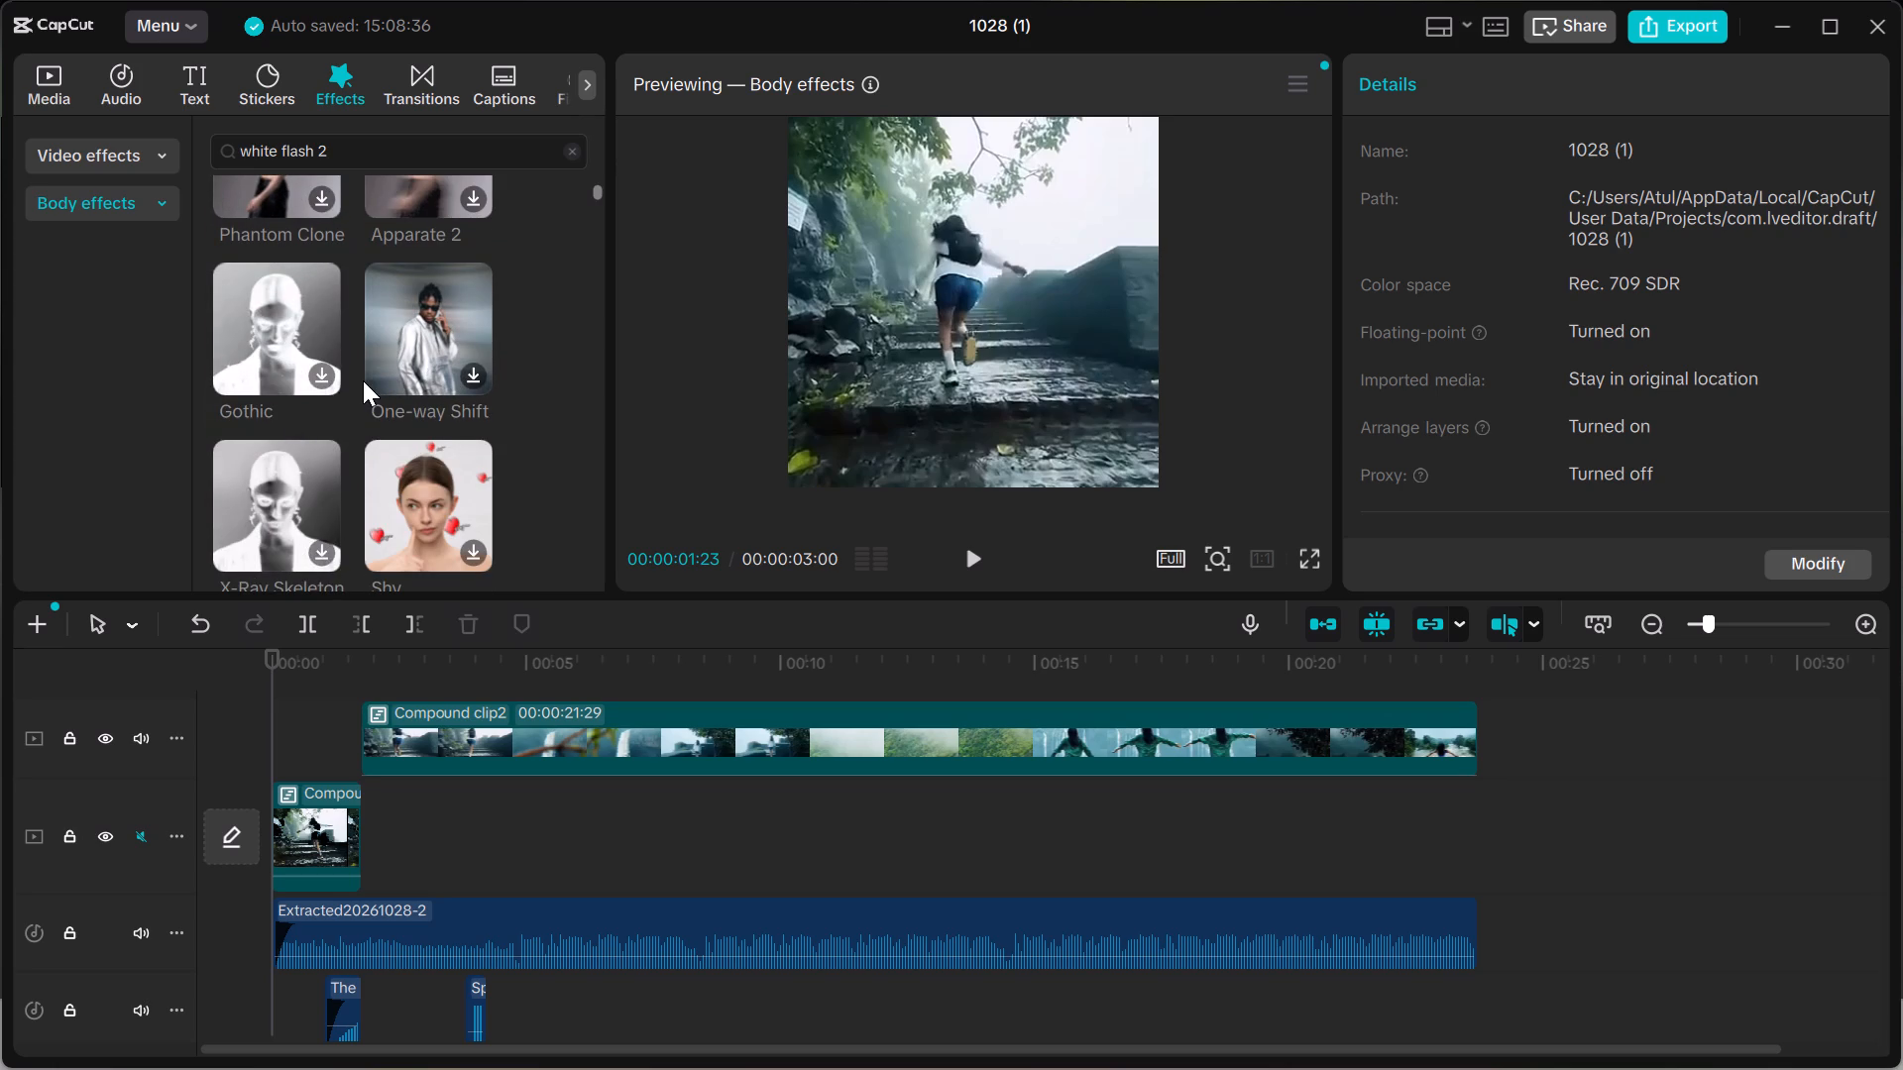
scroll(388, 524, down, 2)
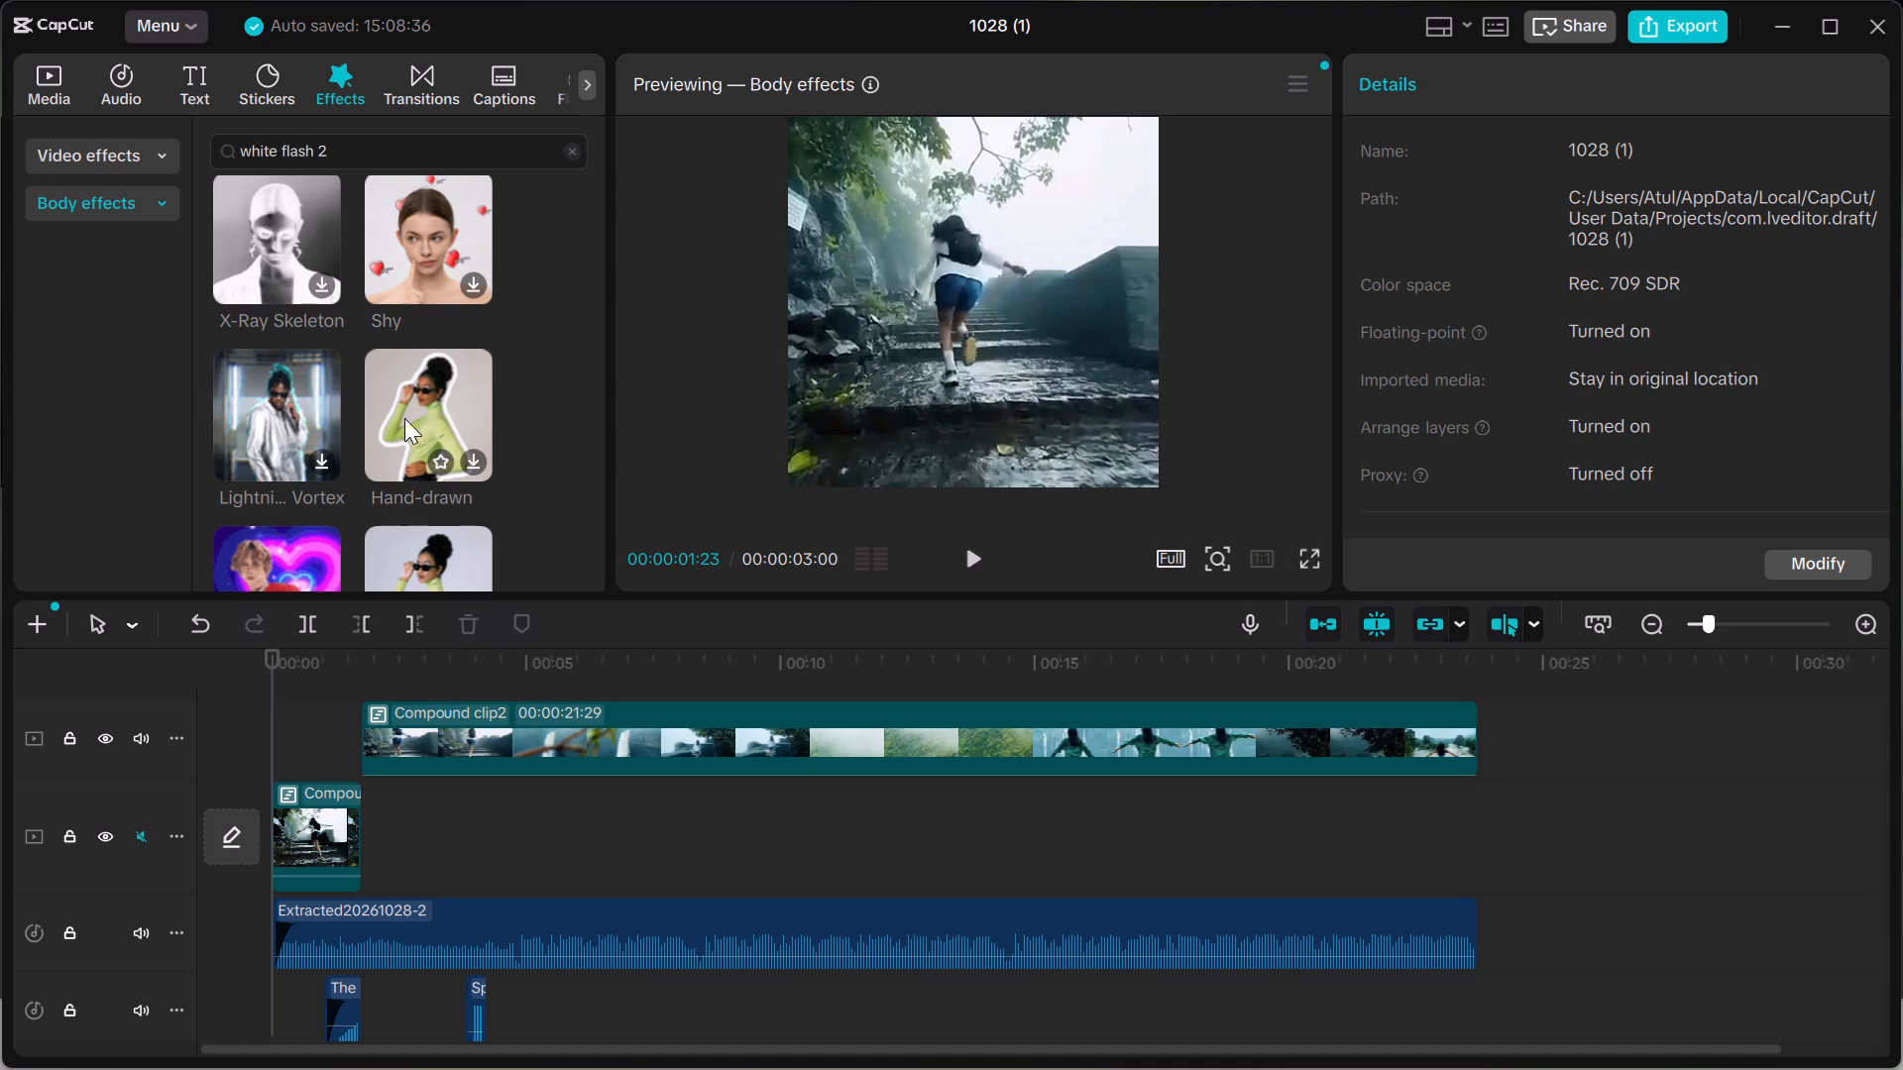
scroll(431, 417, down, 1)
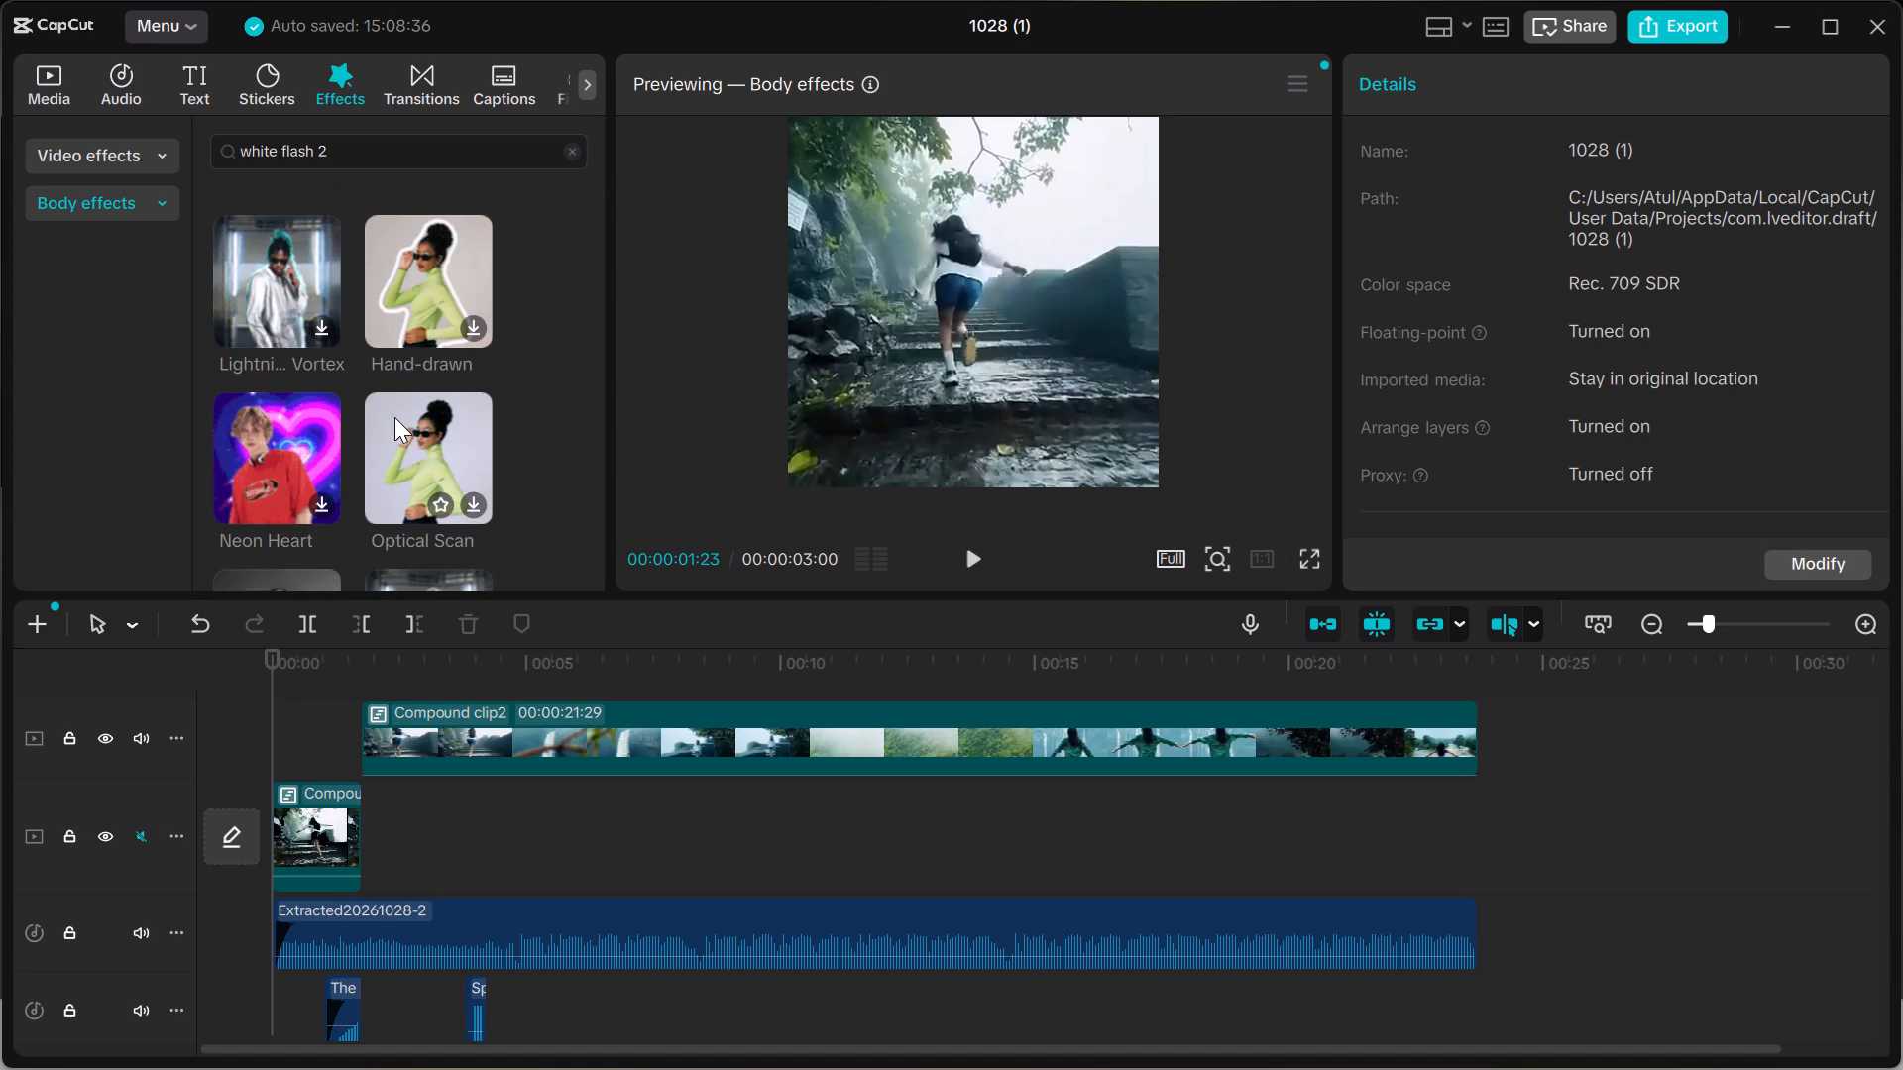
scroll(370, 441, down, 2)
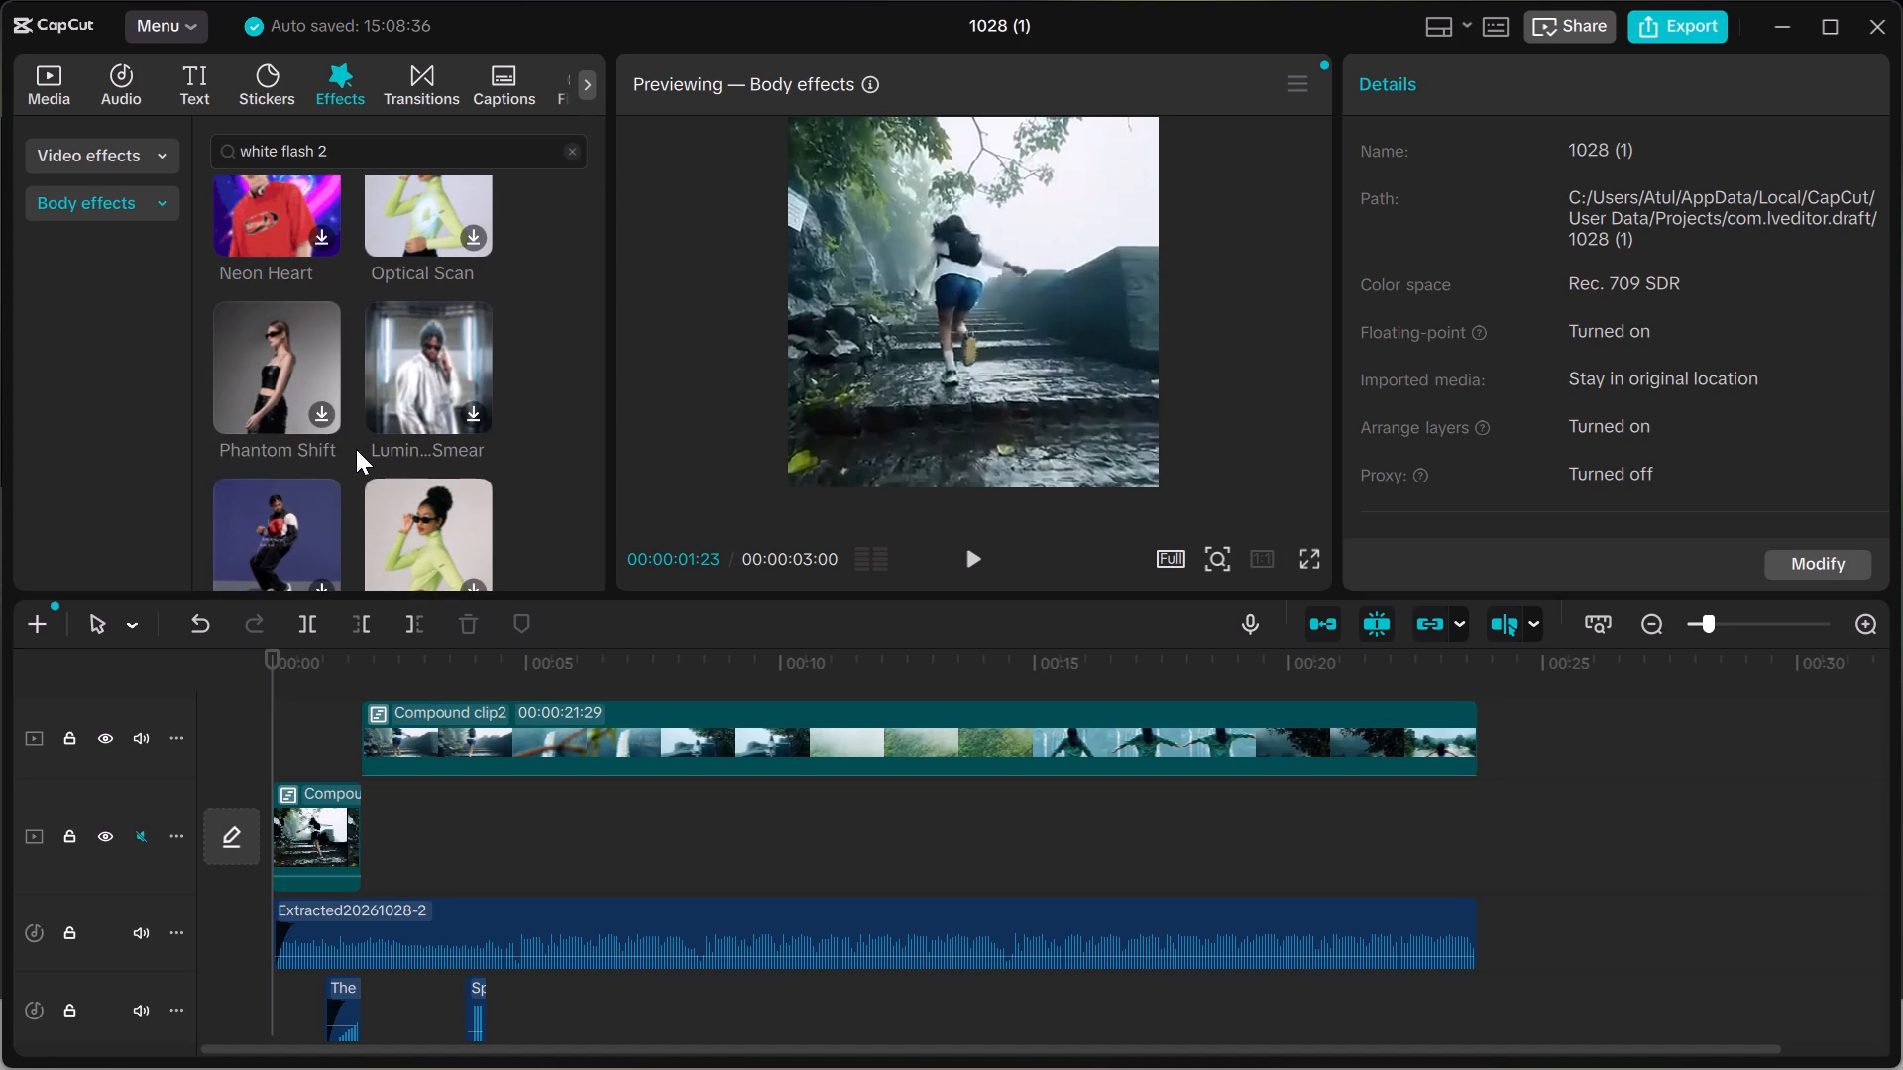
scroll(356, 449, down, 2)
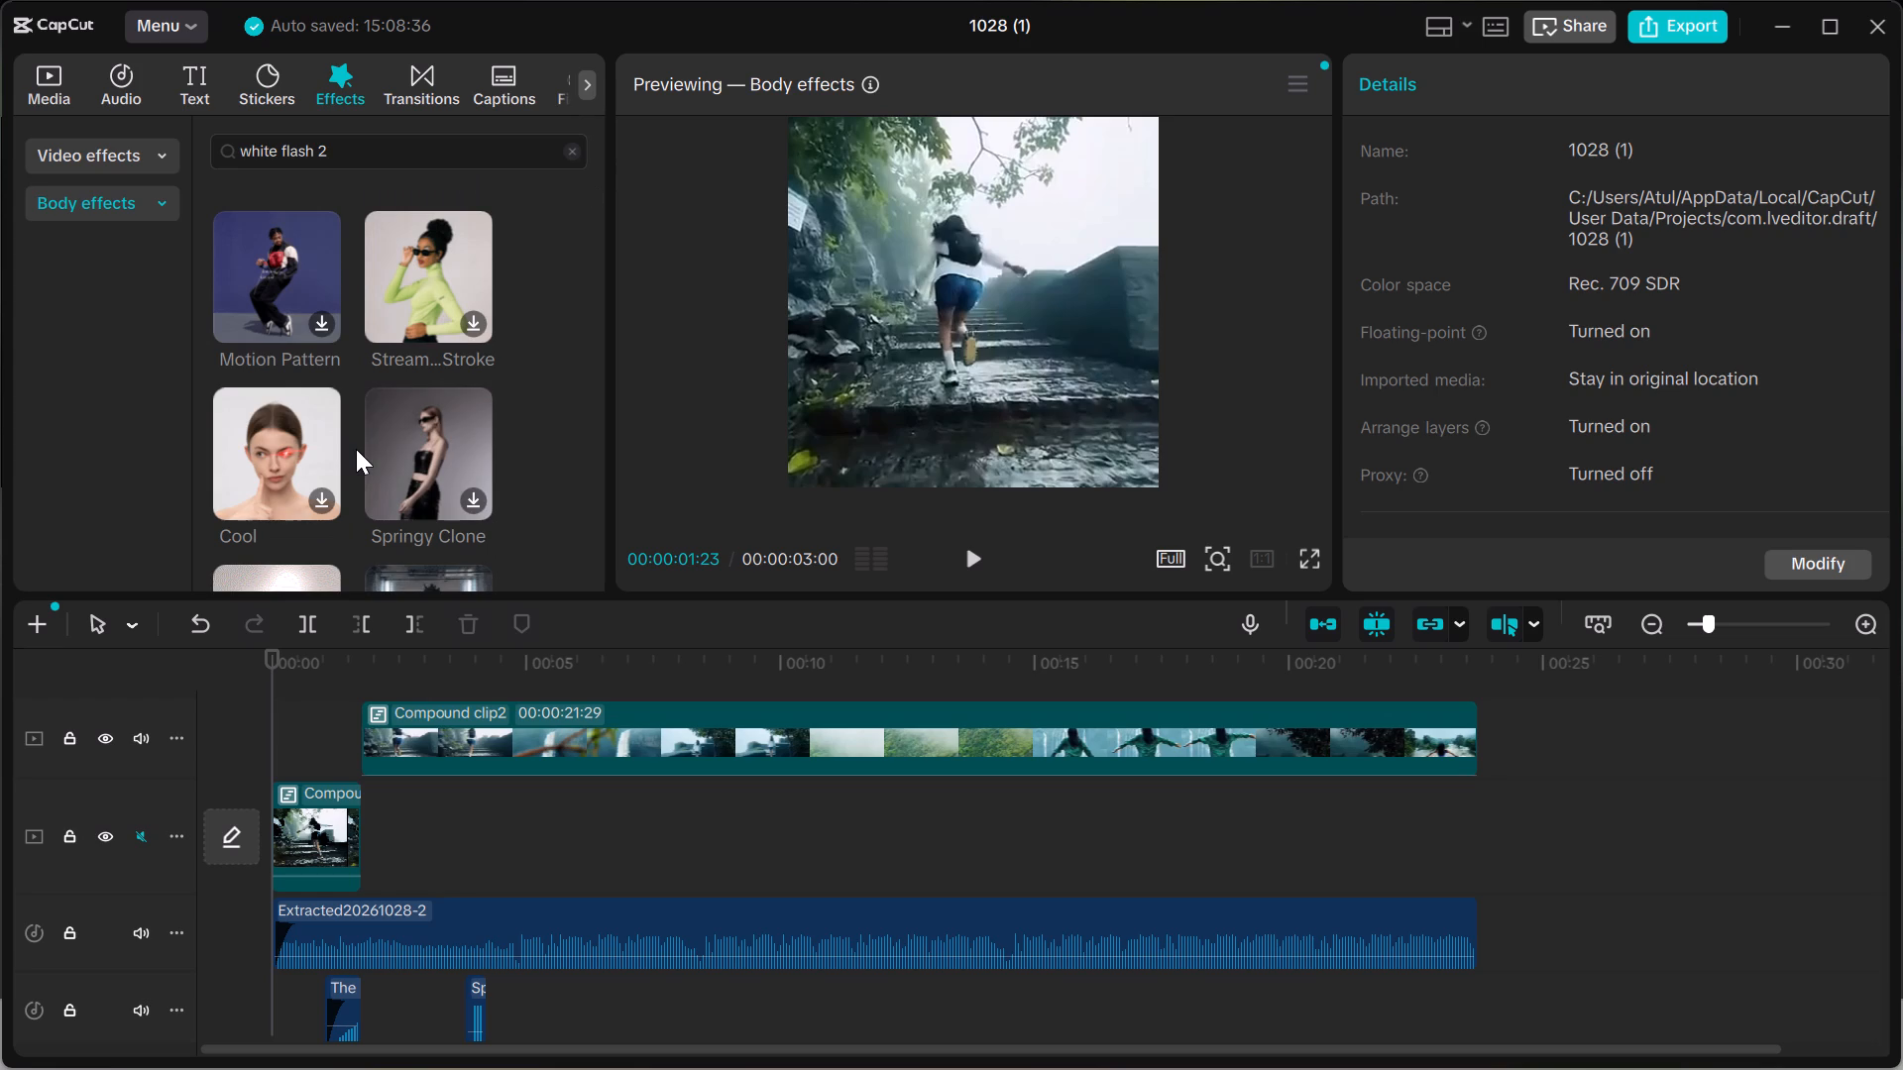
scroll(356, 449, down, 2)
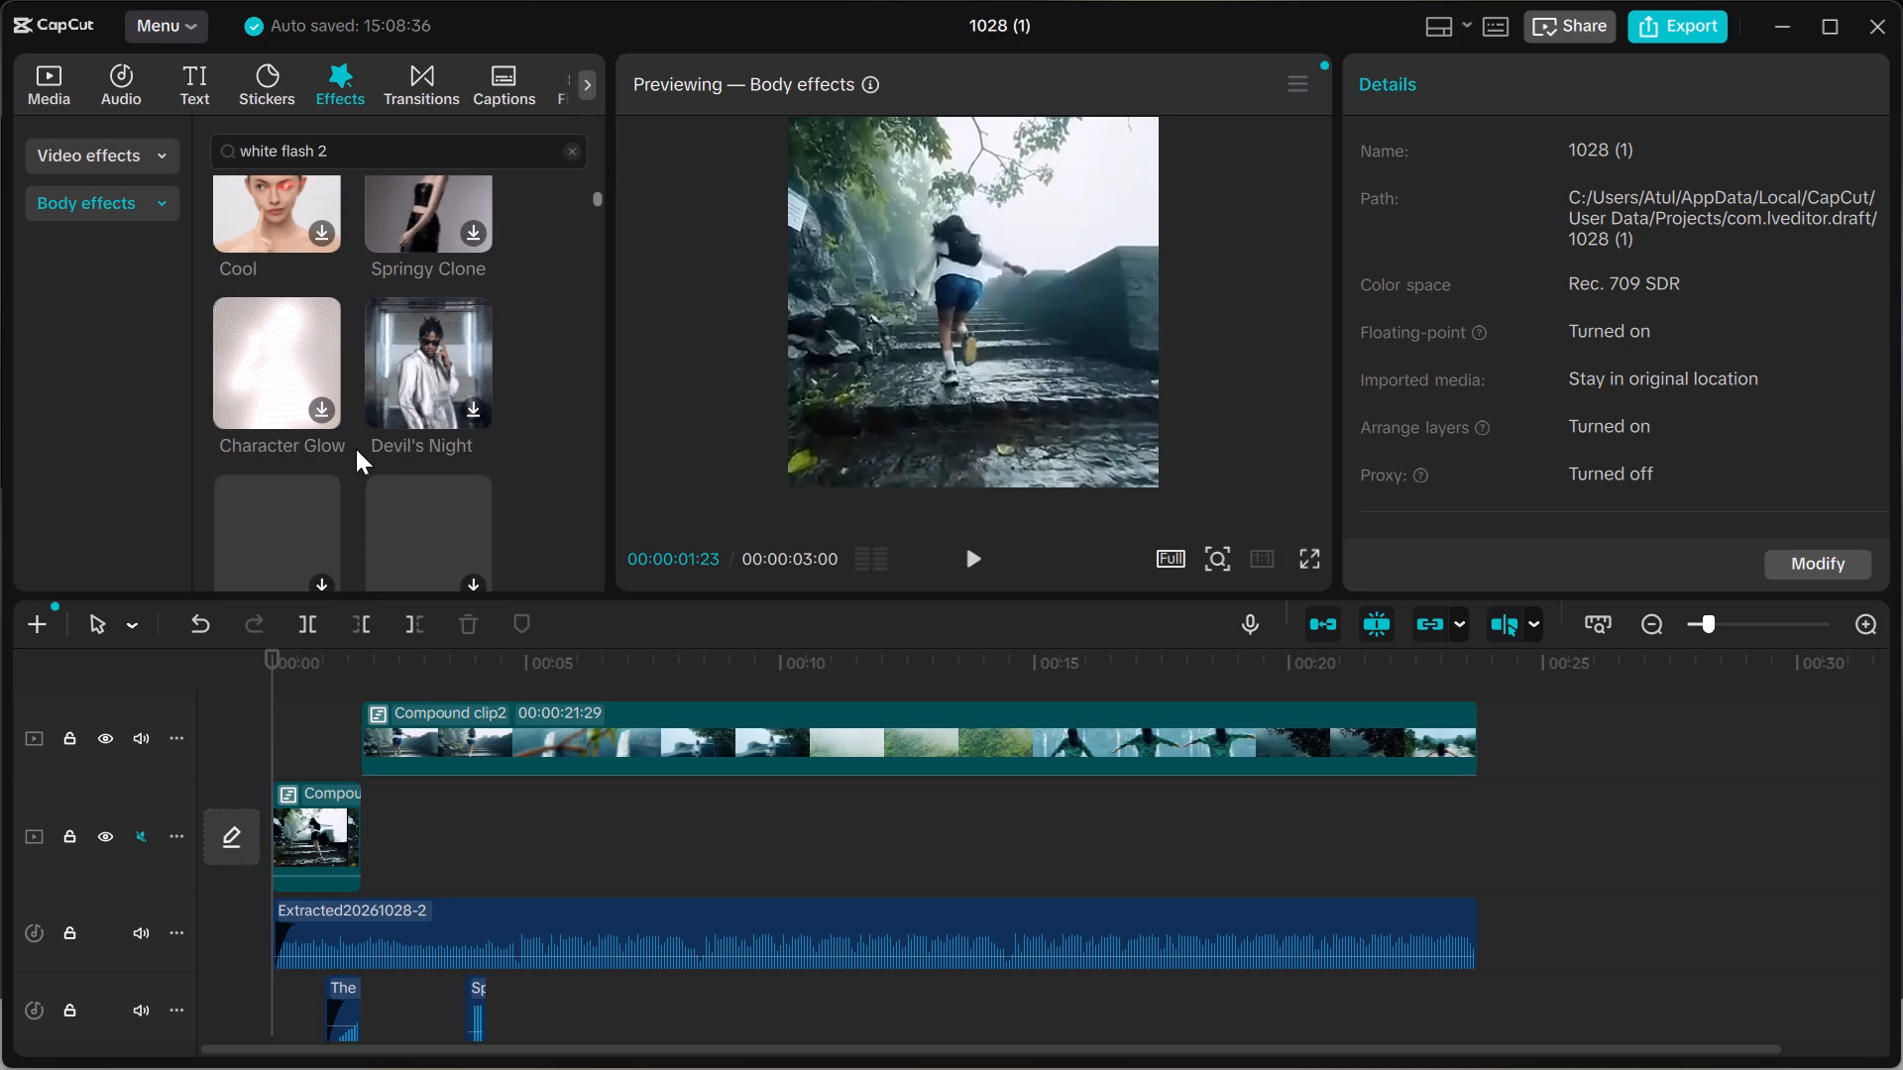
scroll(356, 449, down, 2)
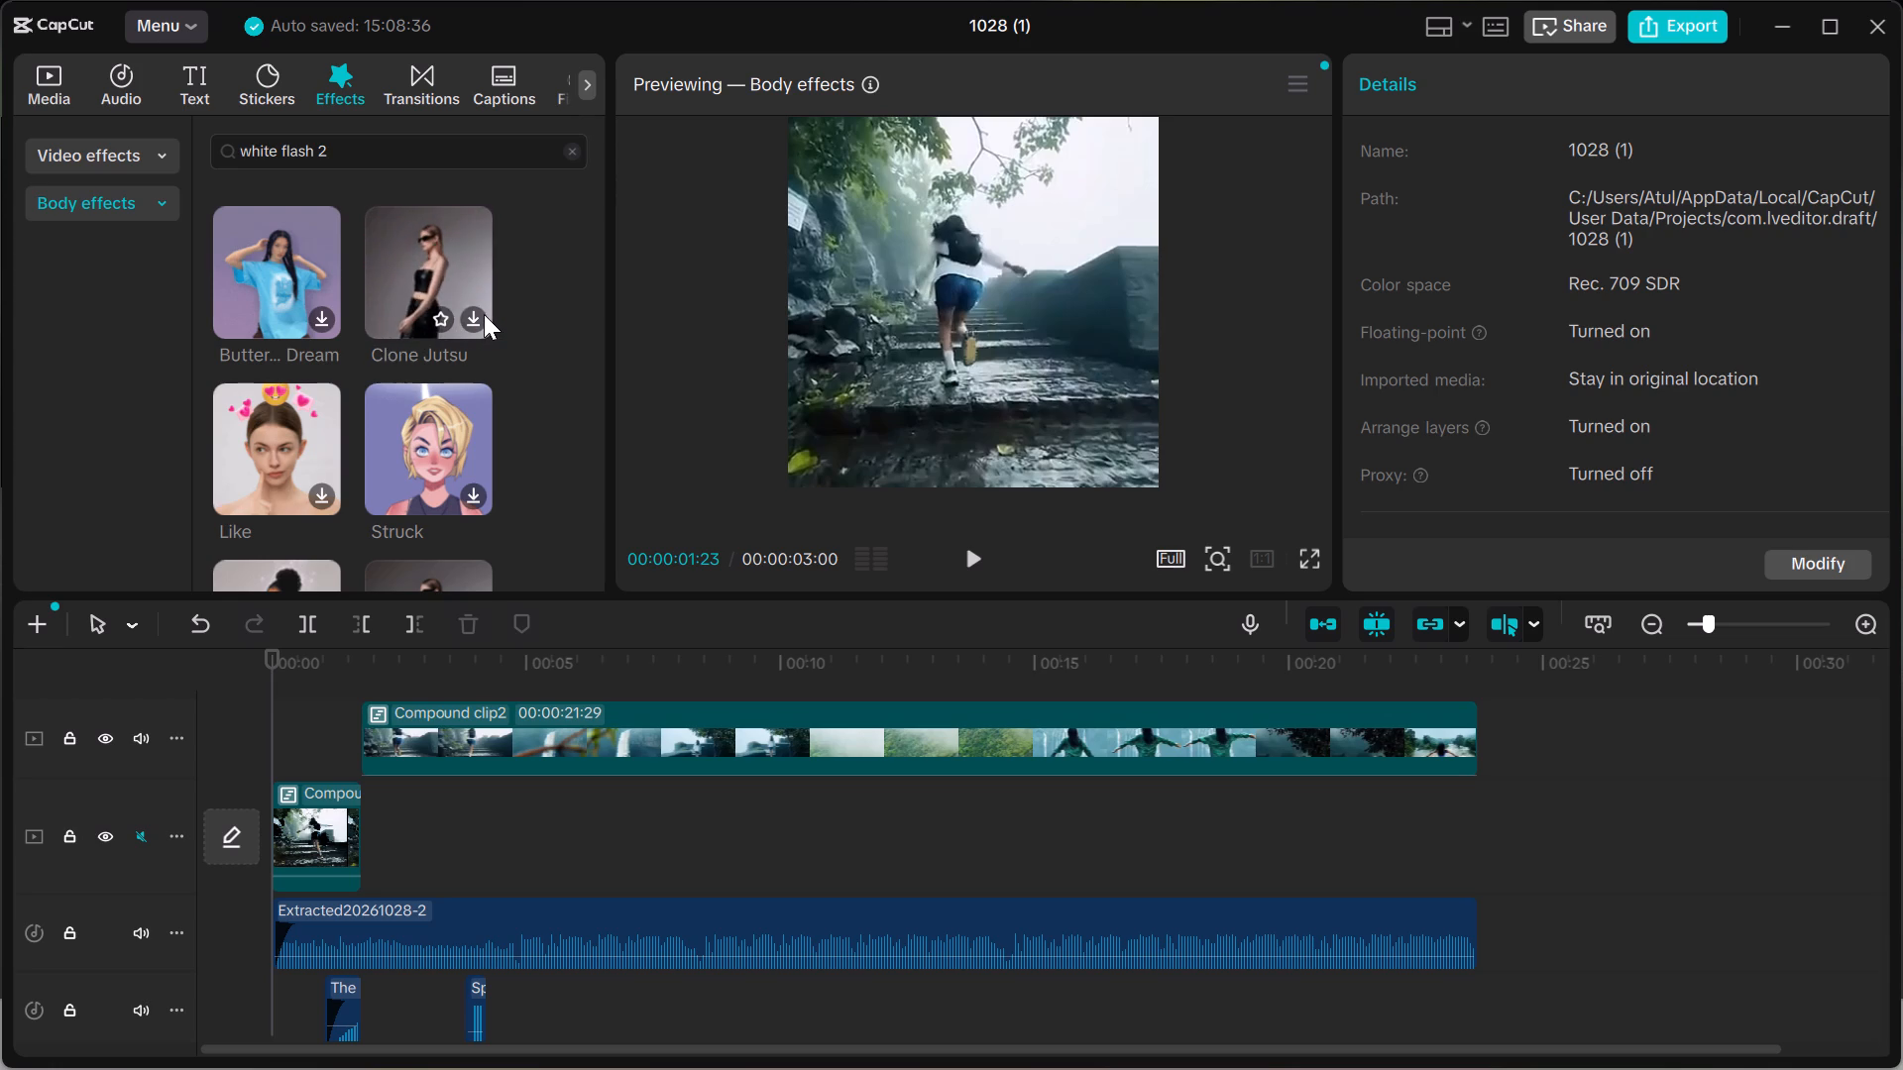
Apply the Clone Jutsu body effect to Compound clip2.
drag(470, 315, 502, 602)
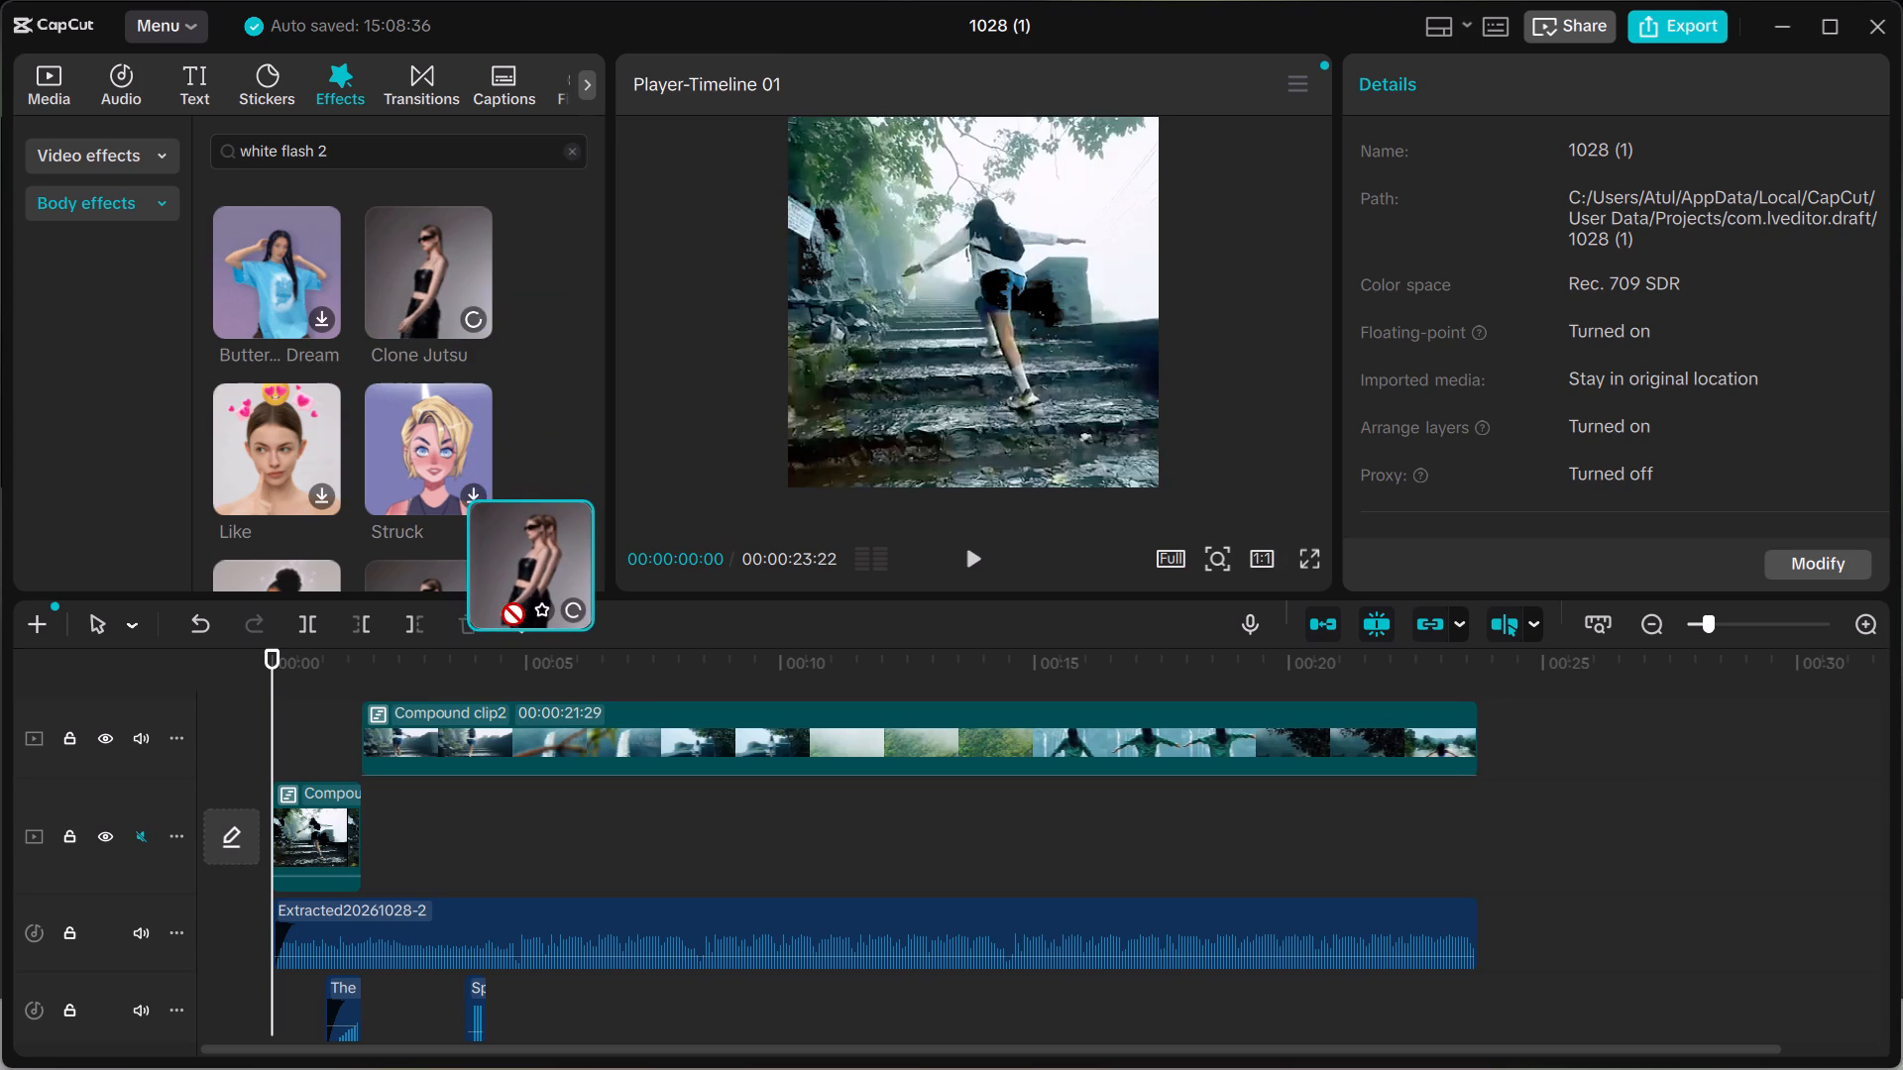
drag(502, 602, 440, 732)
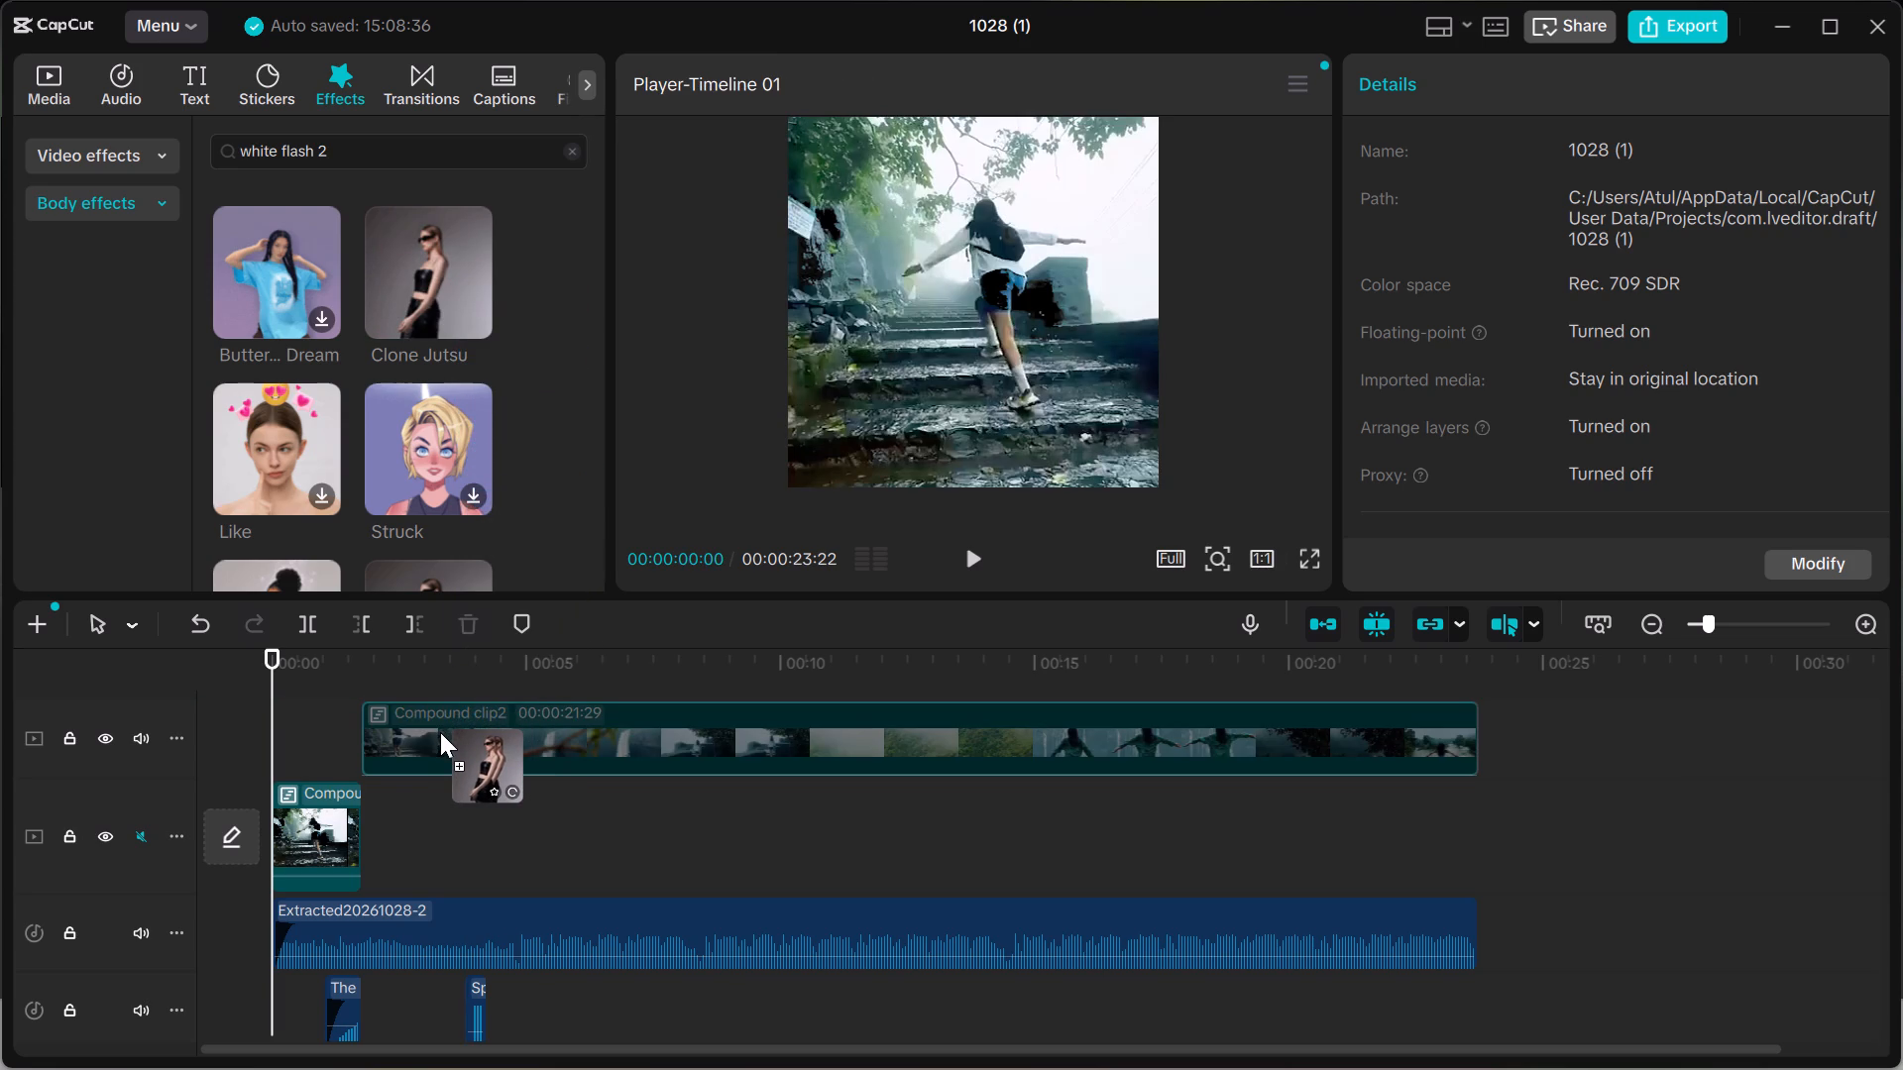
drag(440, 732, 425, 711)
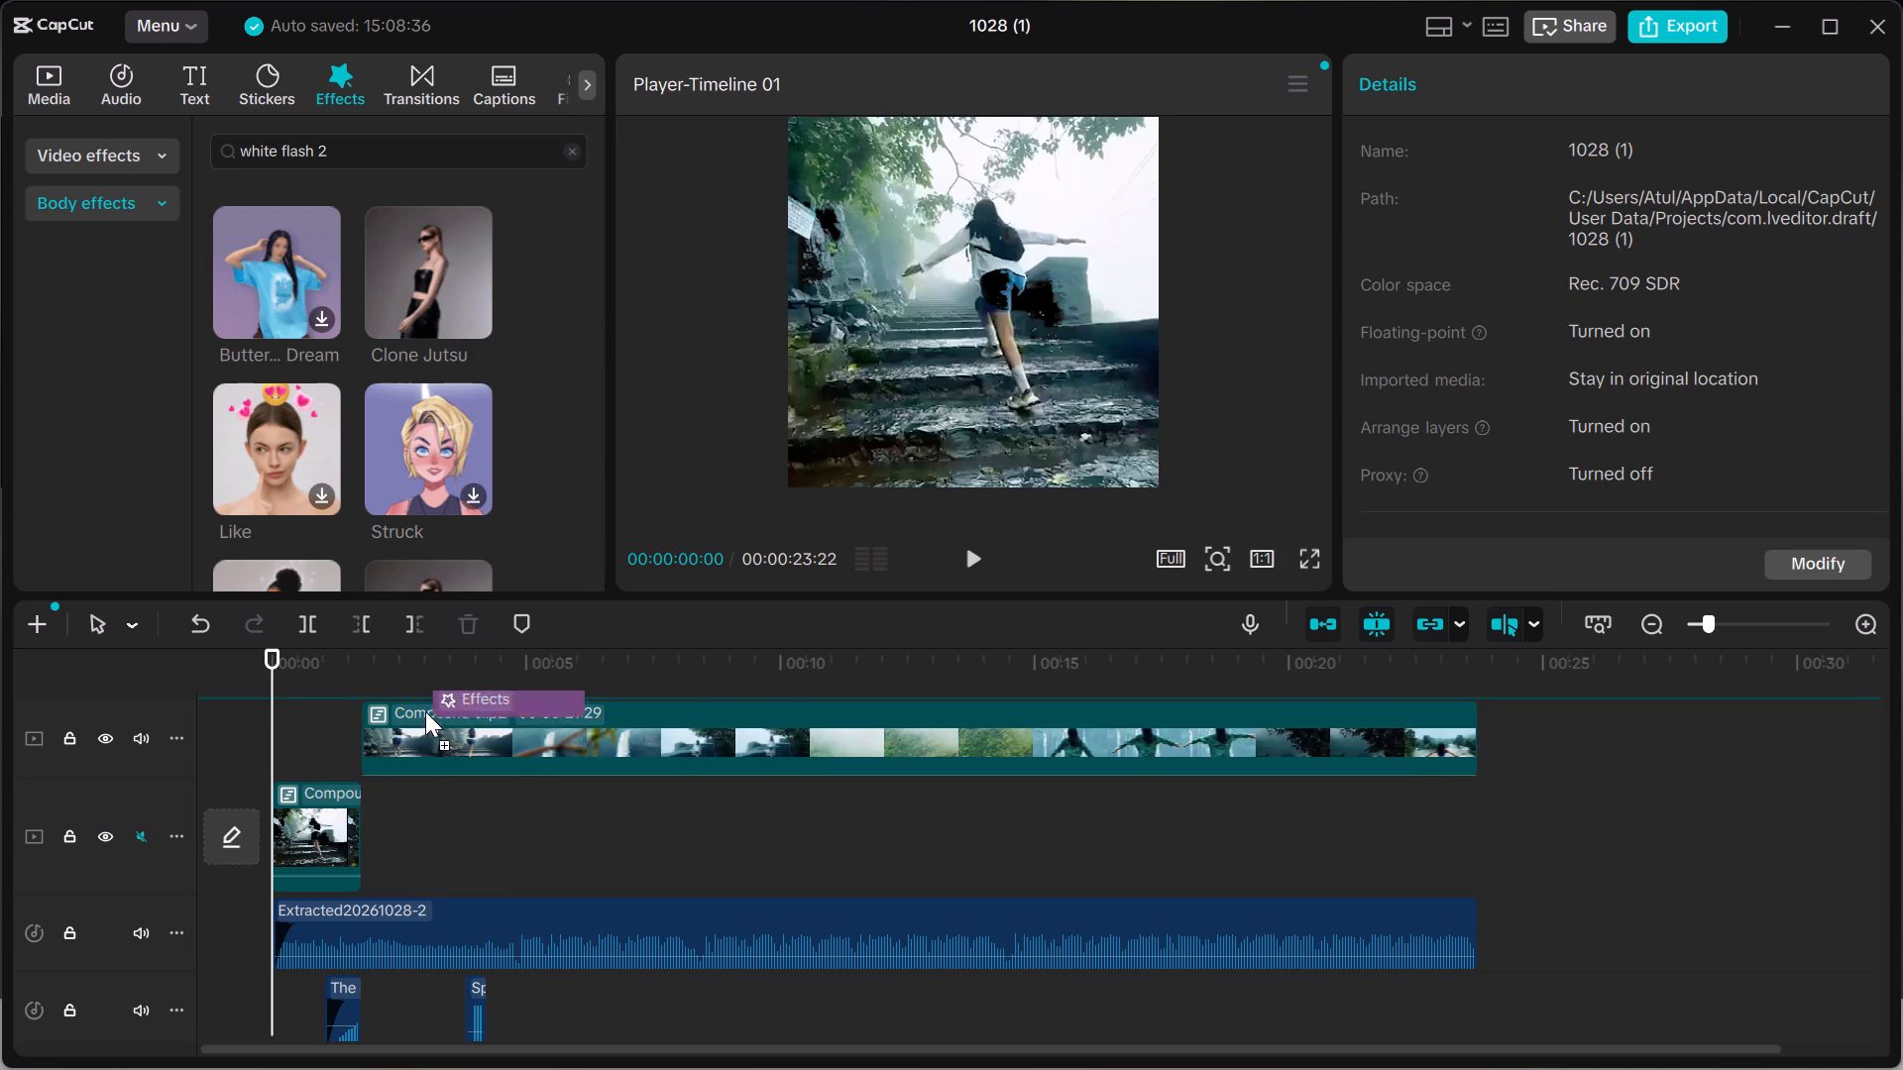
drag(425, 711, 416, 725)
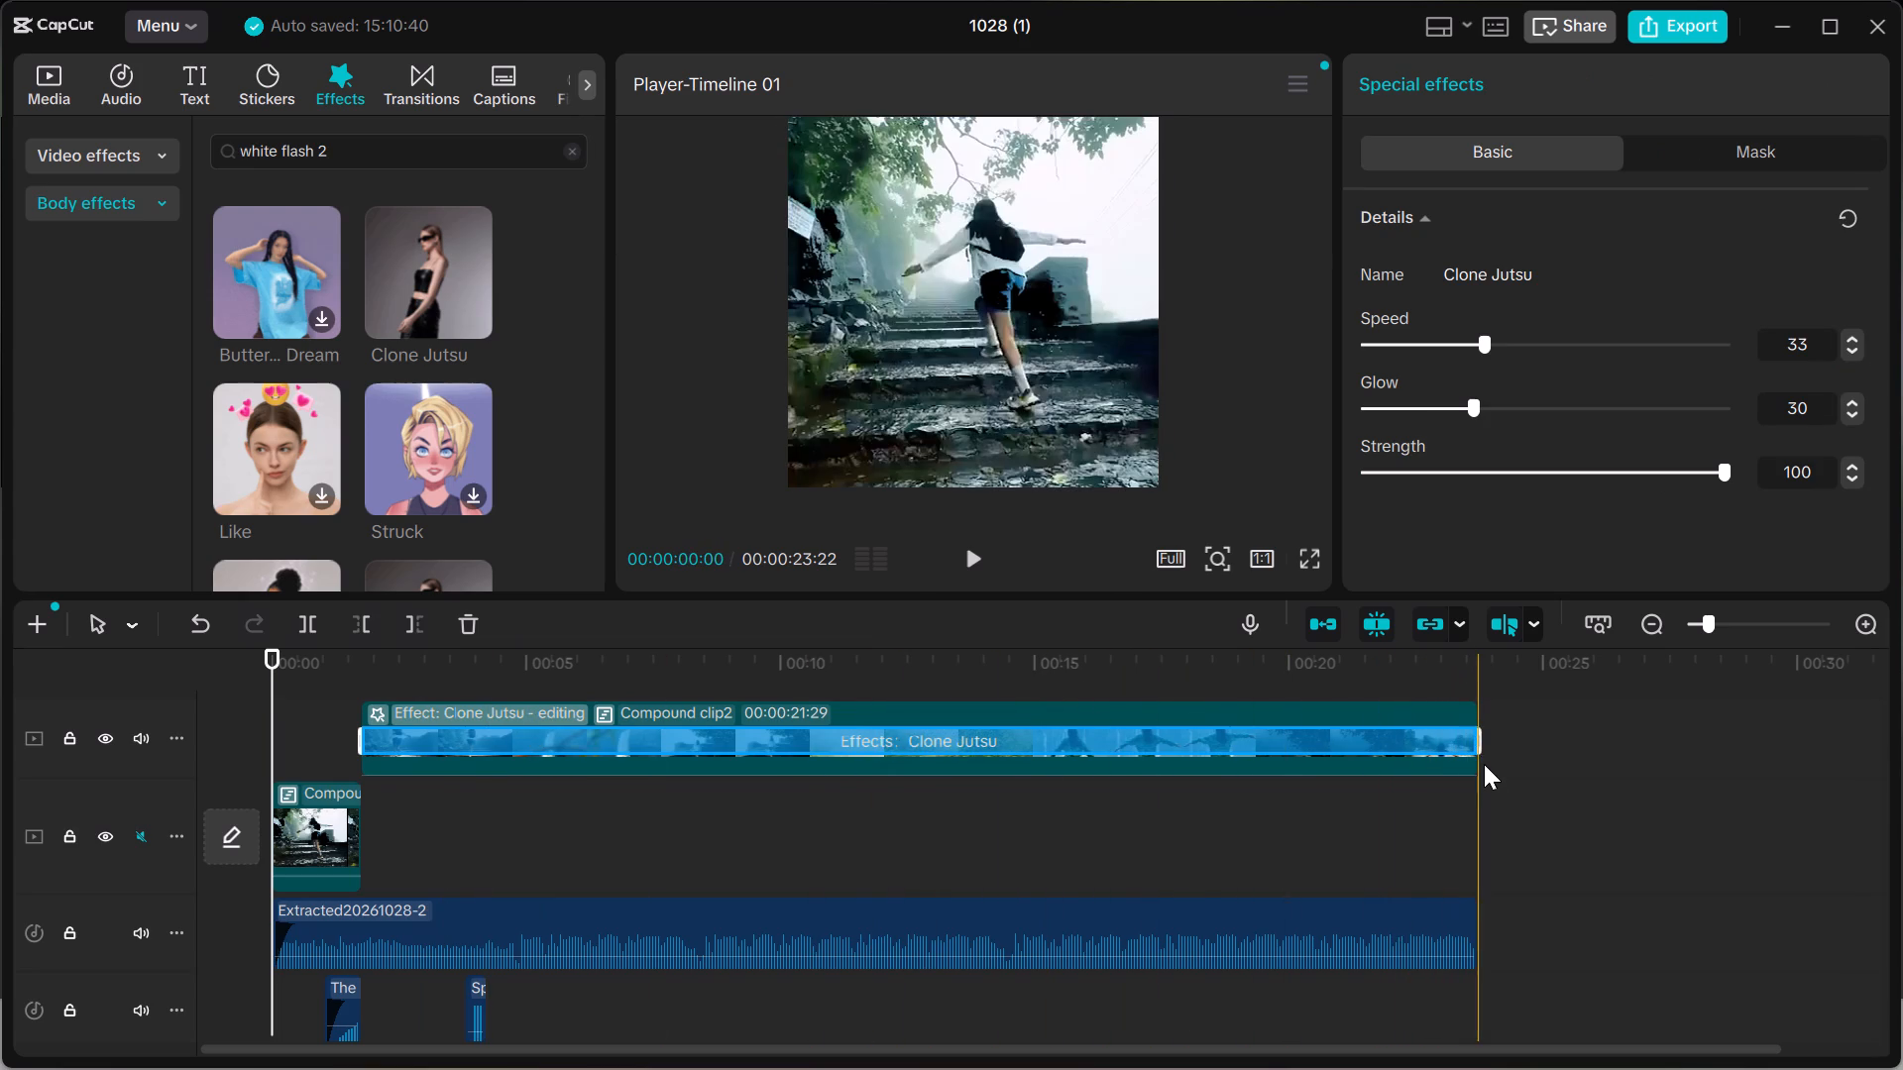
Shorten the Clone Jutsu effect to the opening of Compound clip2, ending just past 3 seconds on the timeline.
drag(1477, 745, 1450, 745)
drag(1485, 728, 1406, 737)
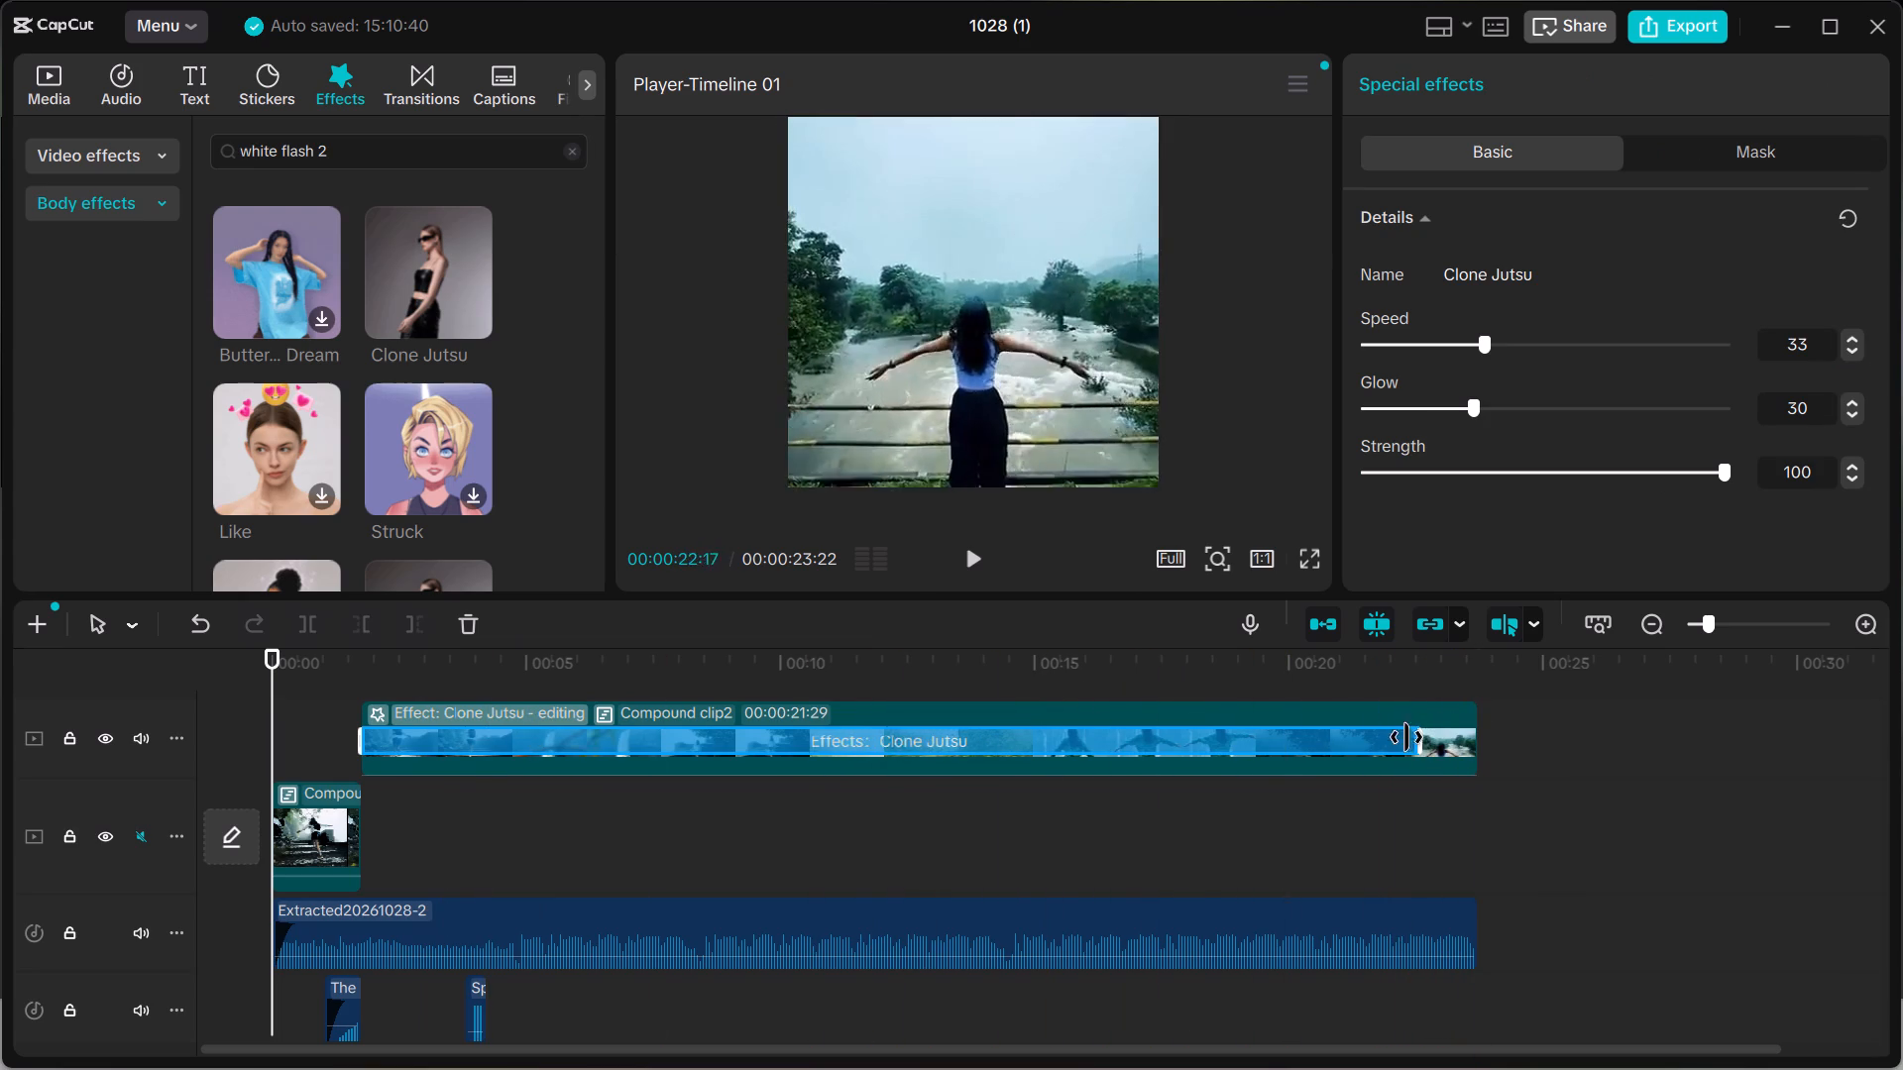
drag(1406, 737, 462, 836)
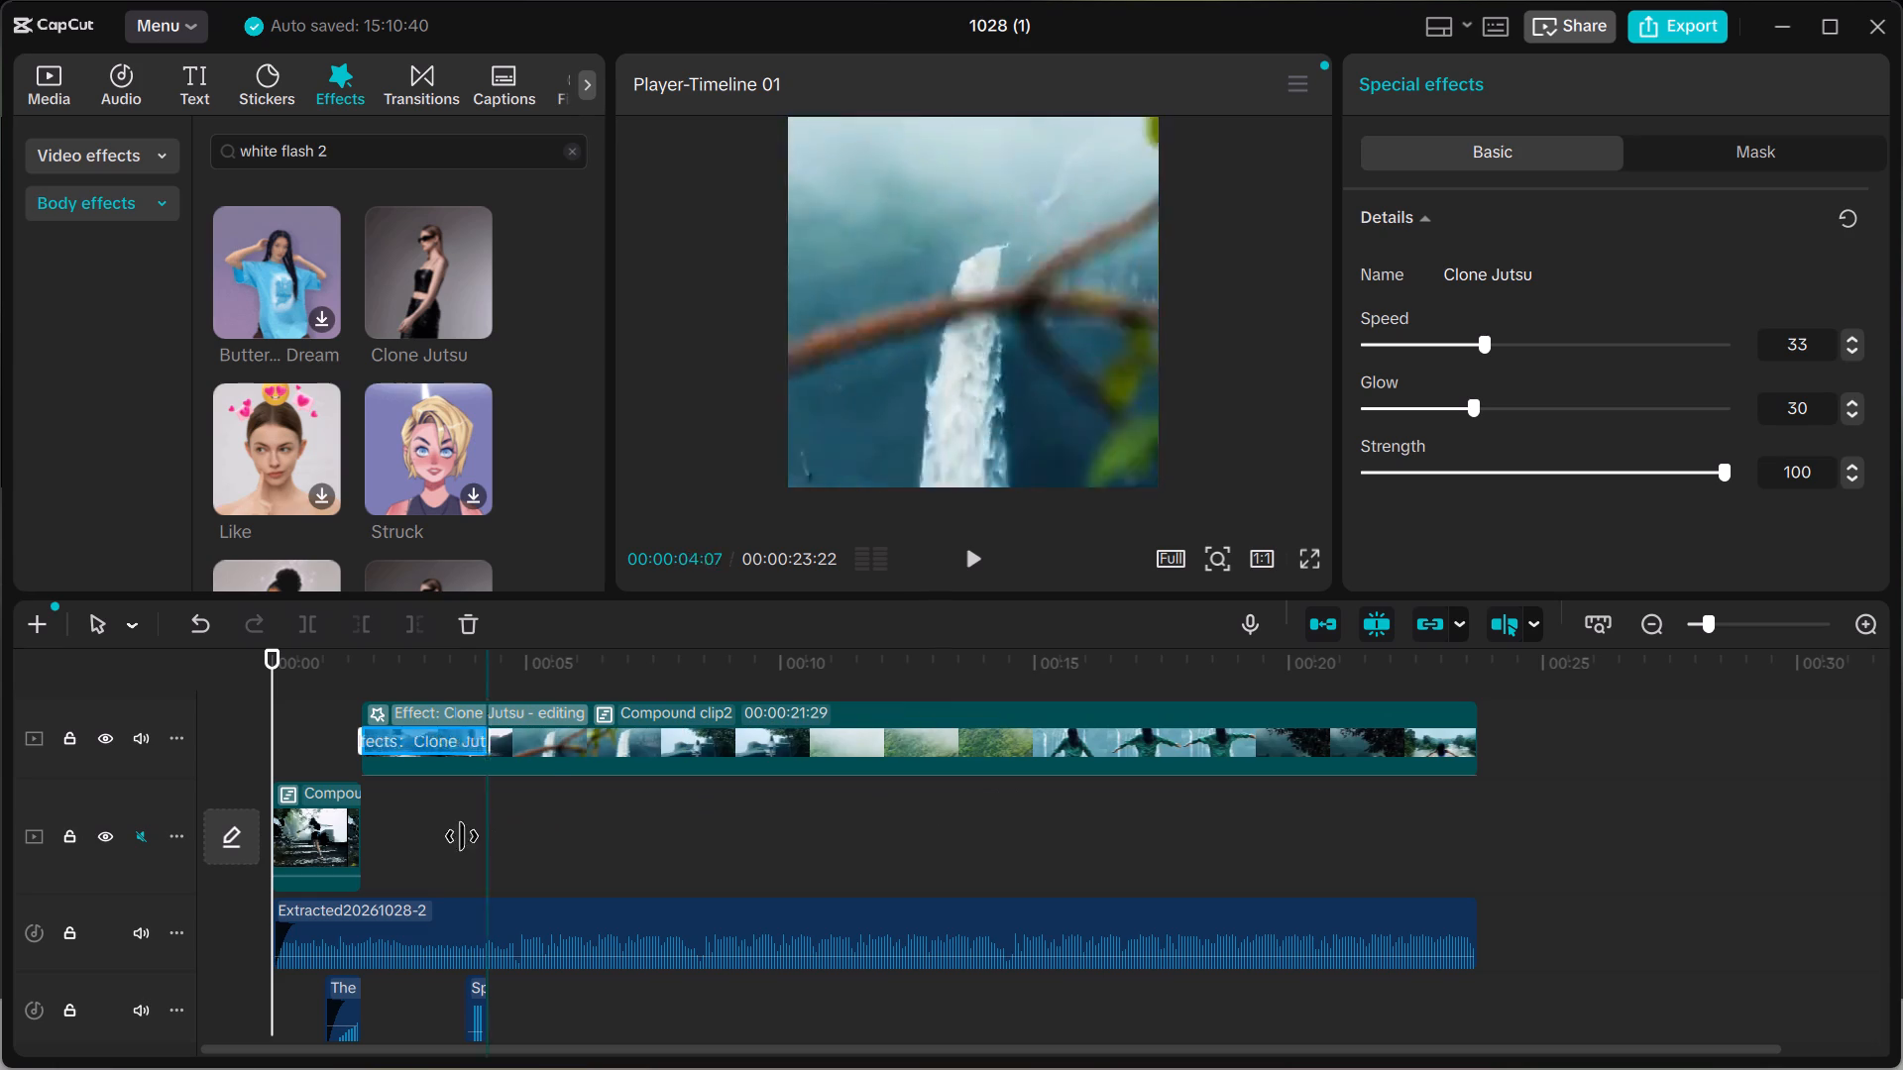
drag(462, 836, 420, 836)
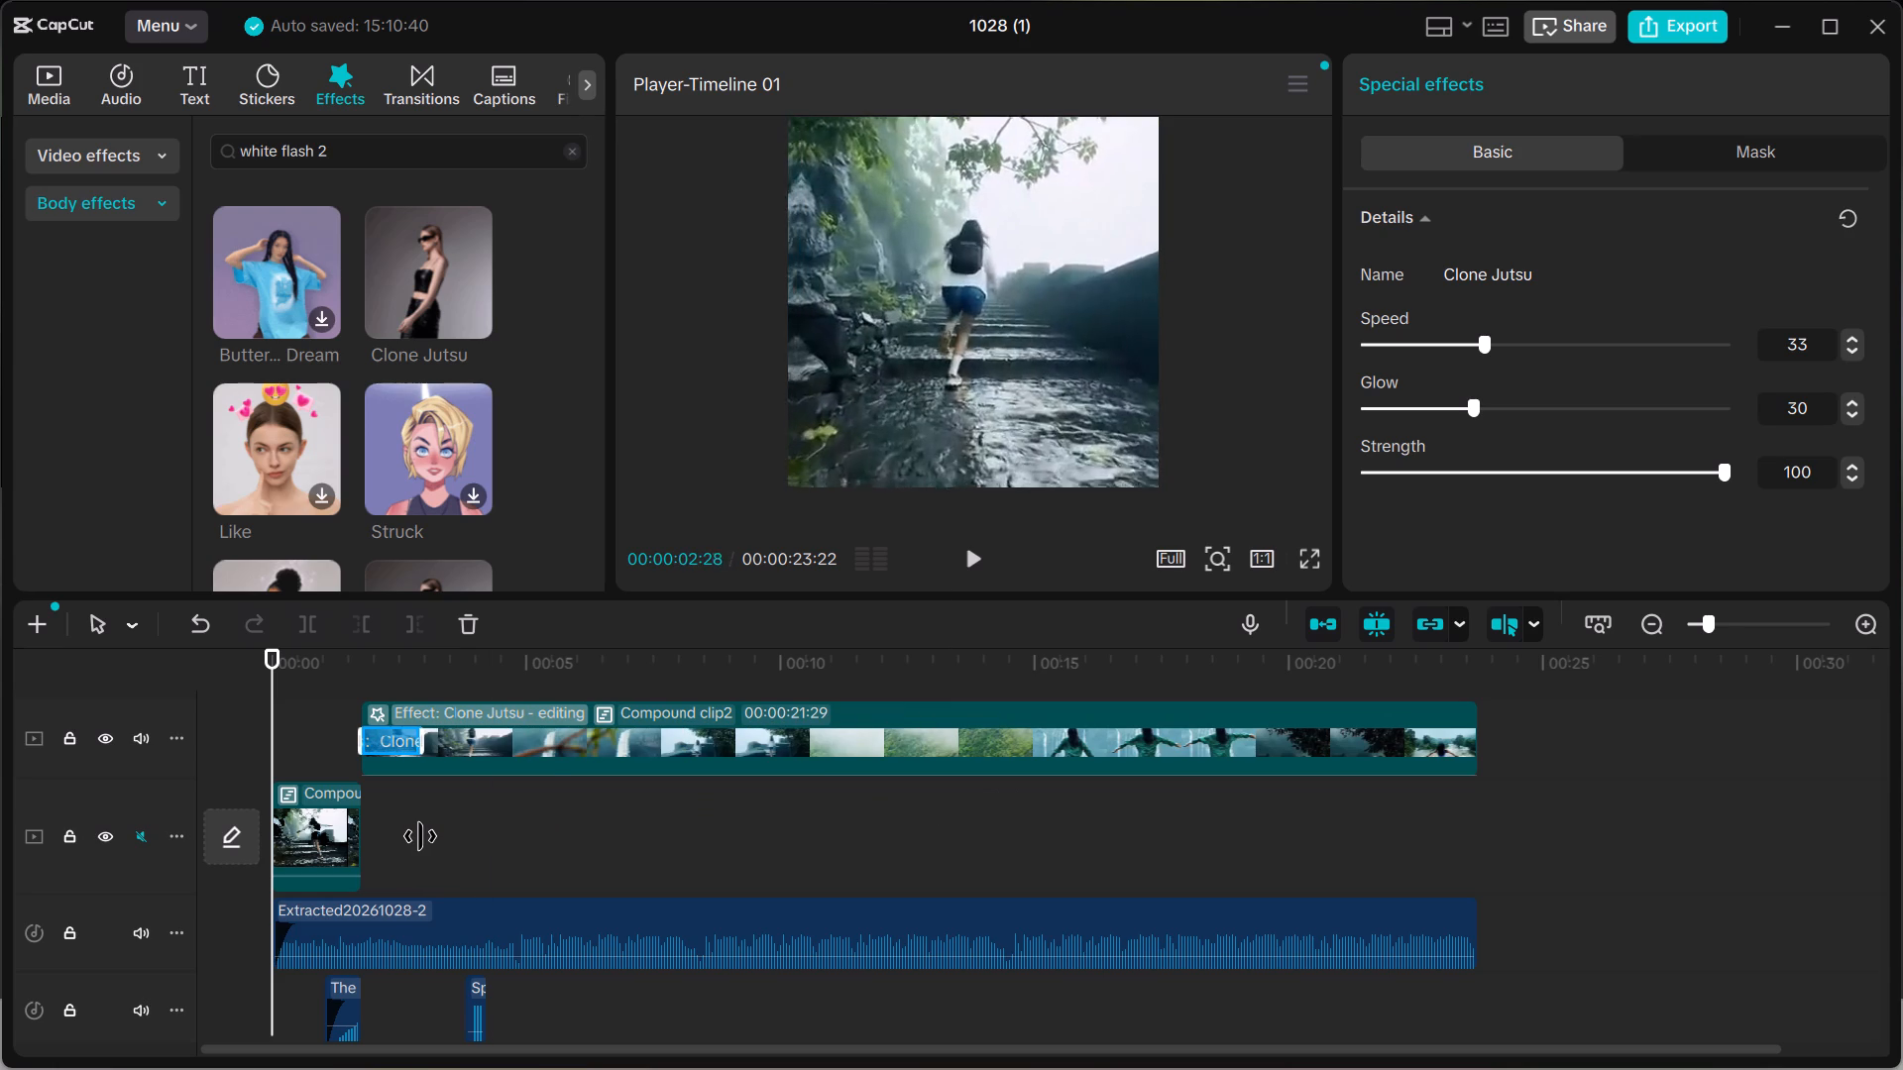
drag(420, 836, 447, 835)
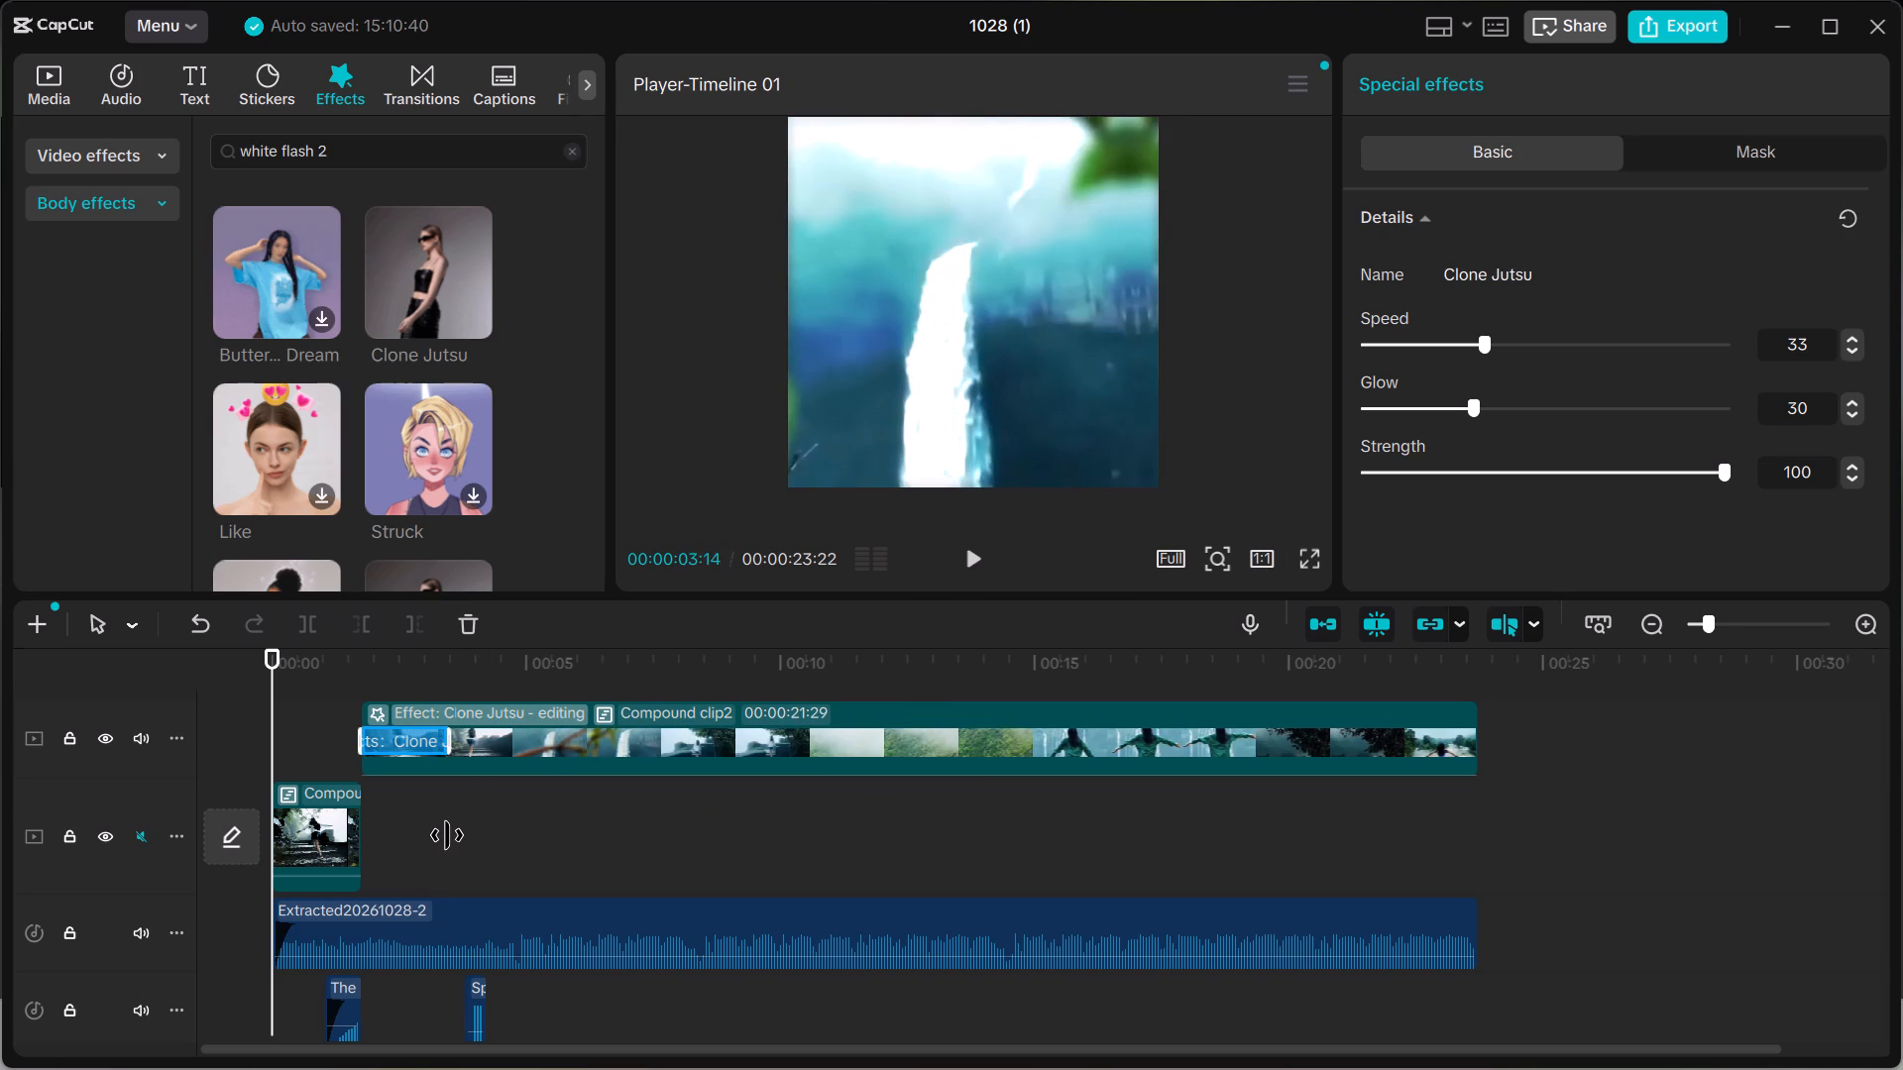
drag(447, 835, 439, 834)
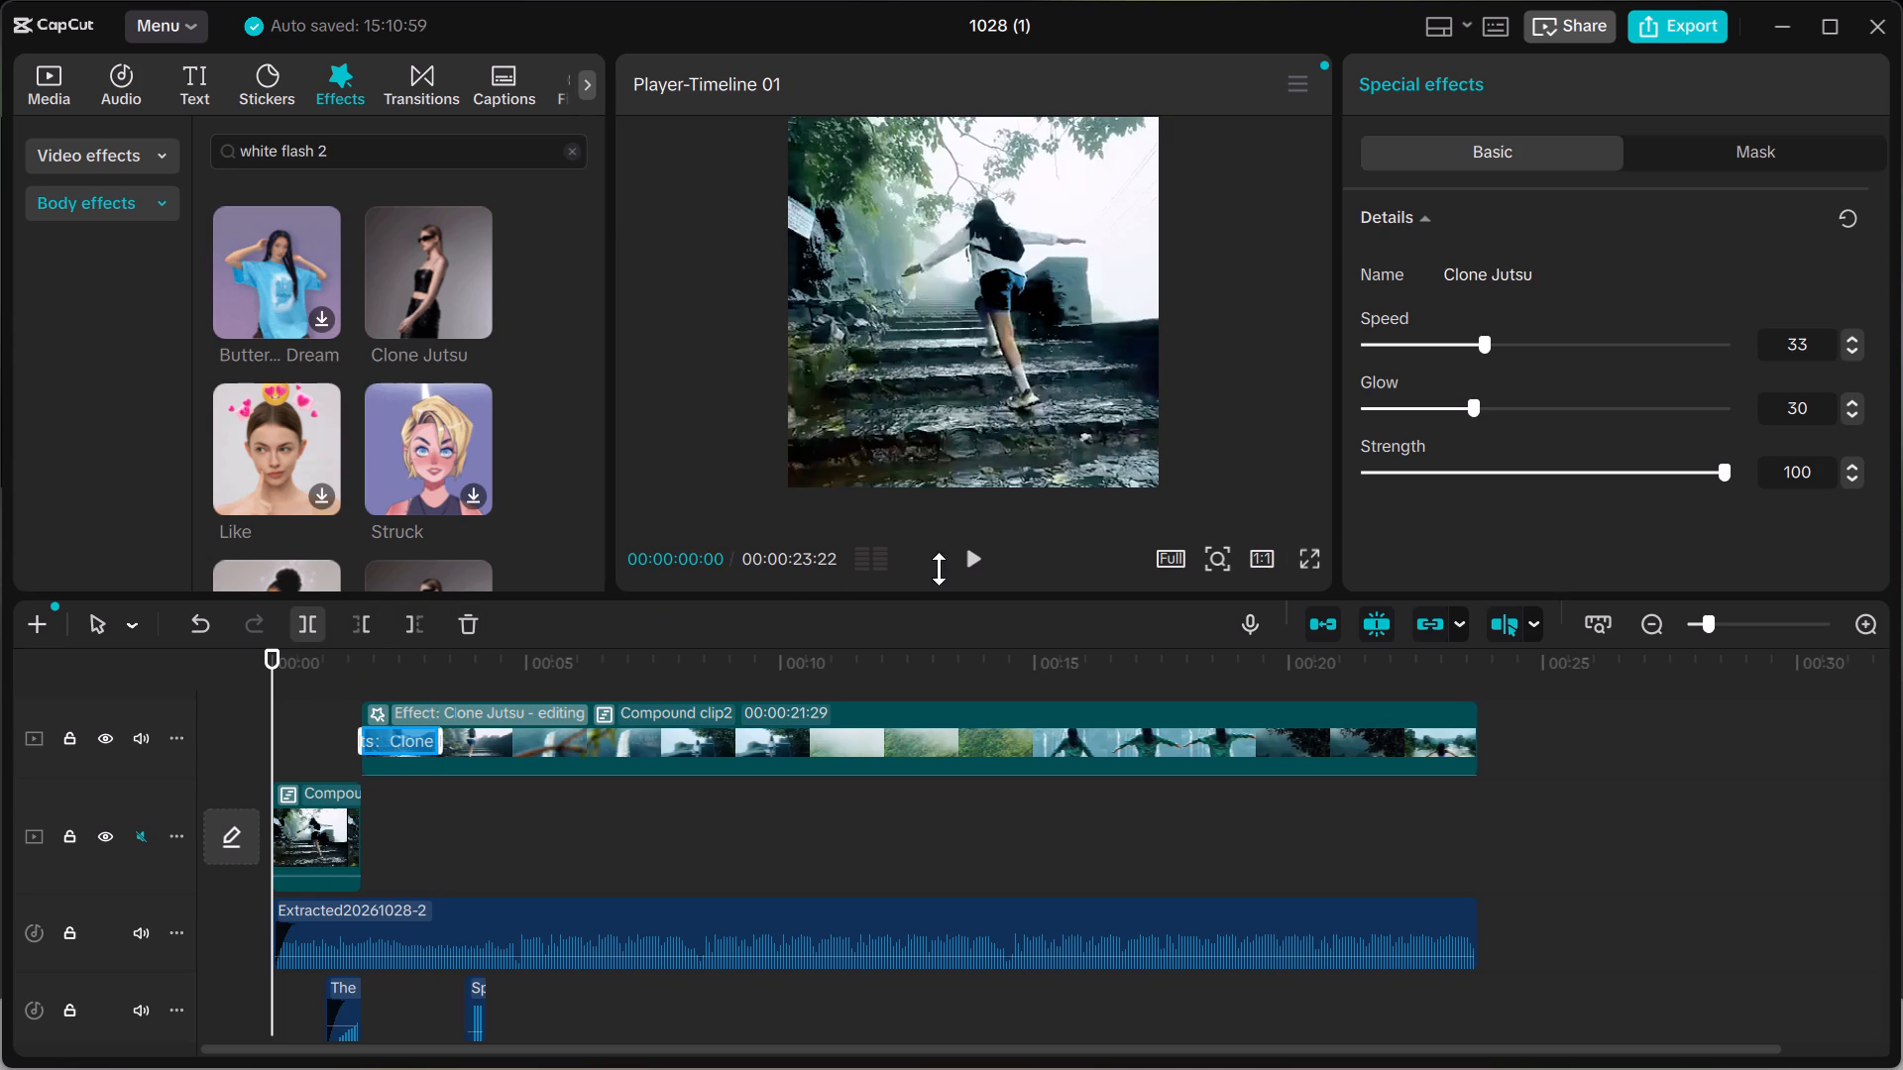
Play the sequence from the start to review the Clone Jutsu effect, and return the playhead to 00:00:00:00.
click(975, 568)
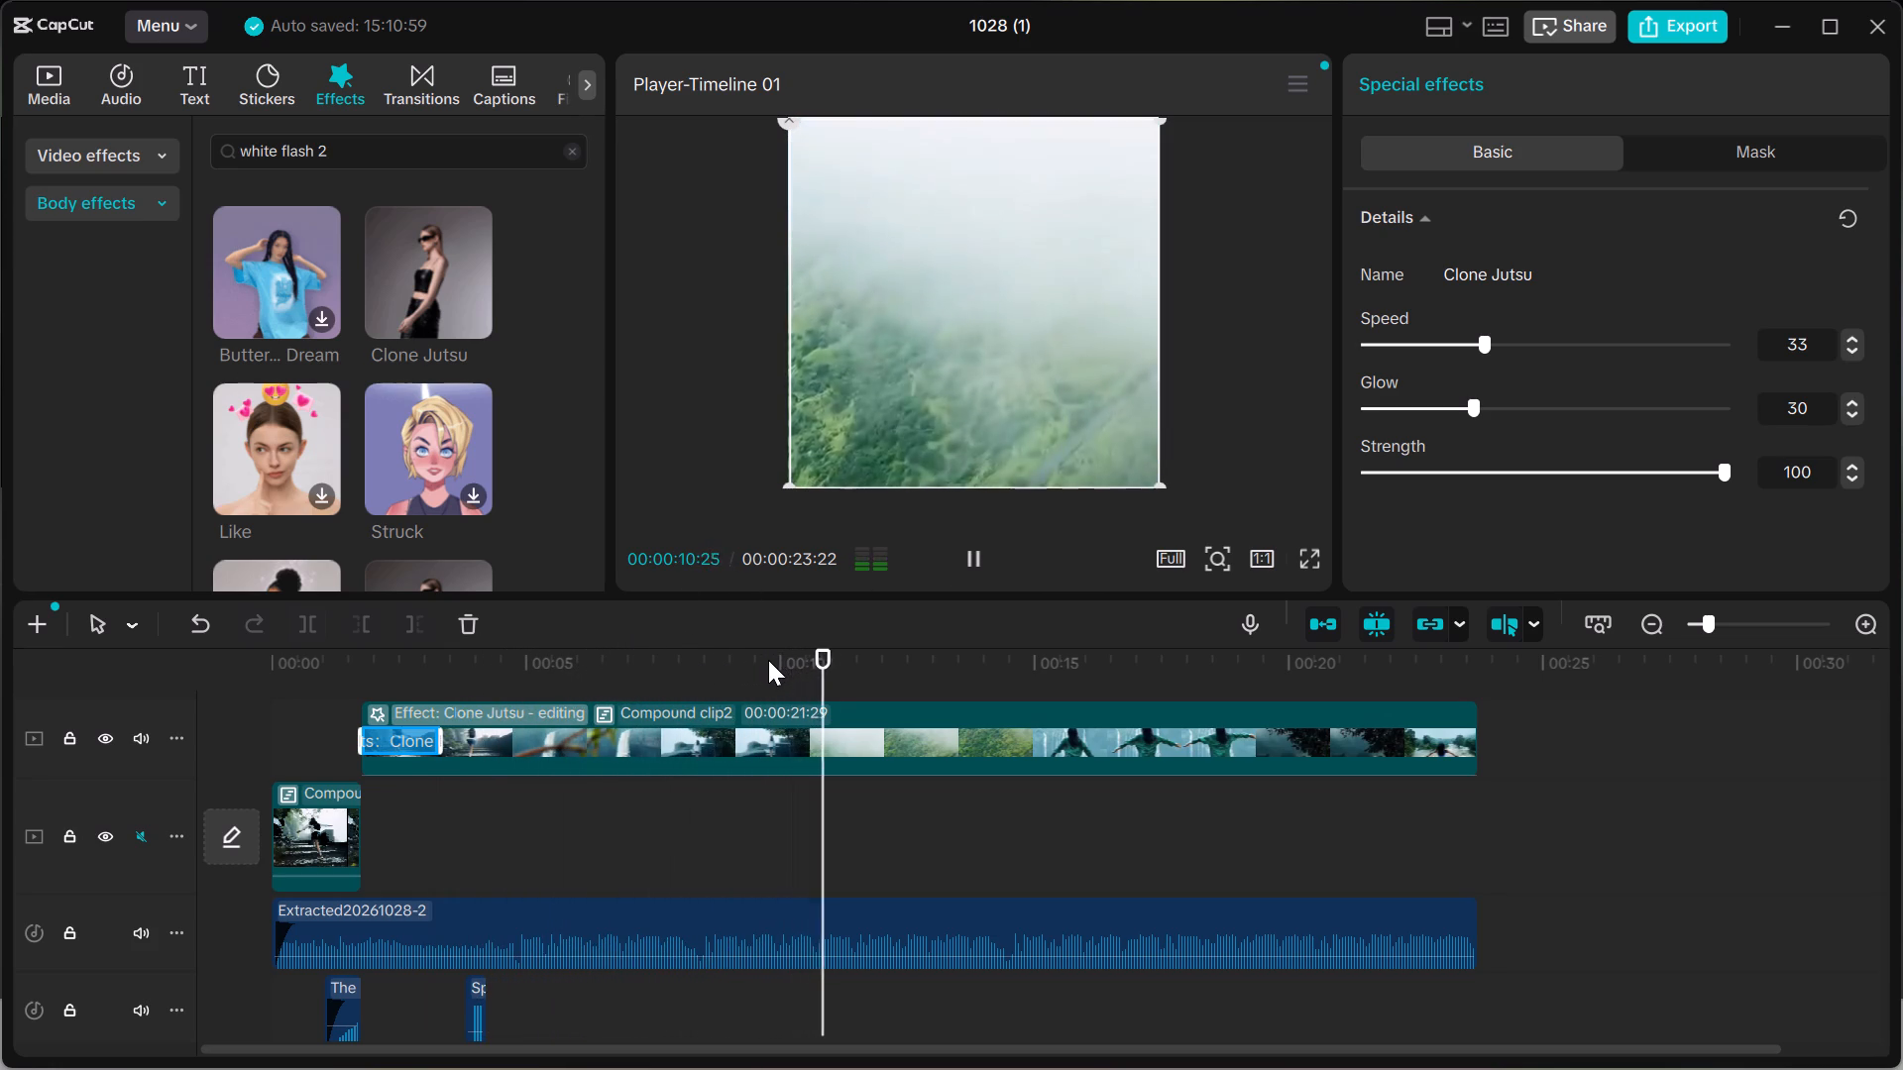
drag(903, 645, 704, 665)
drag(870, 645, 382, 712)
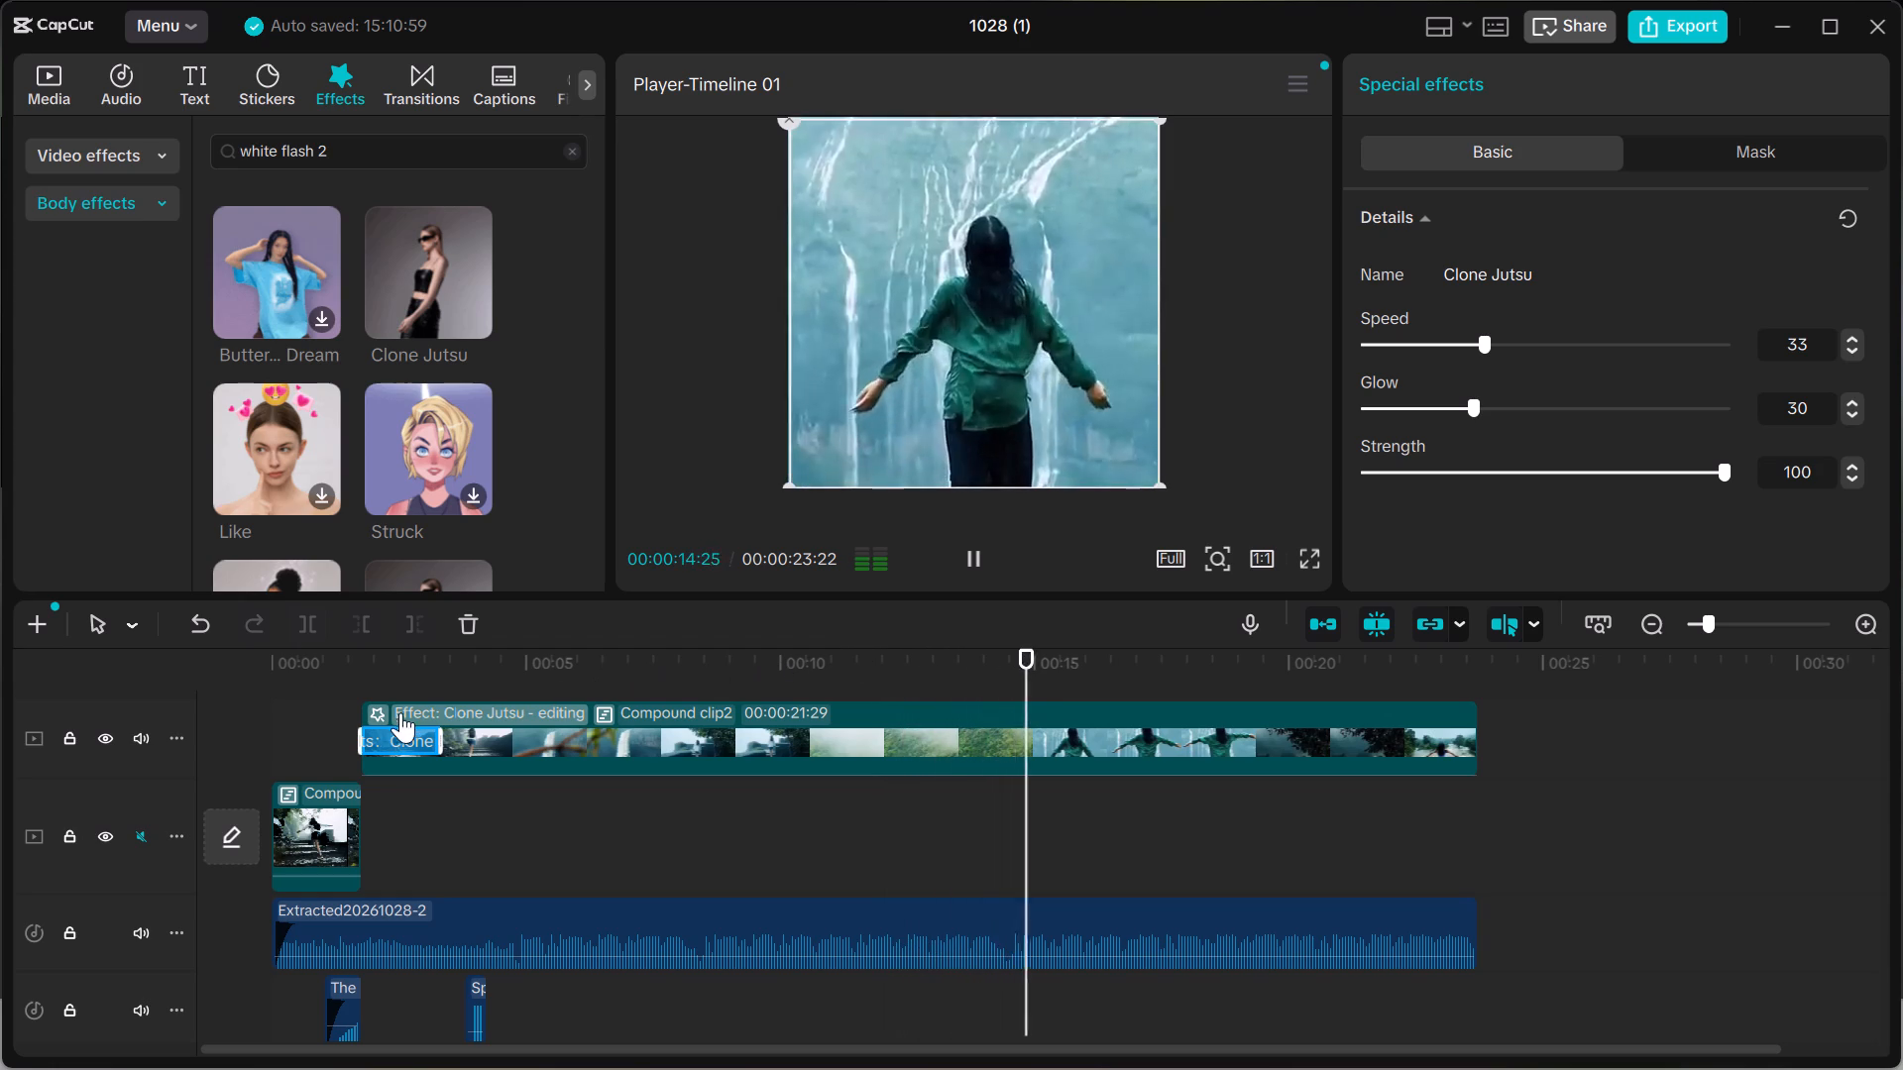
drag(810, 670, 98, 668)
click(97, 668)
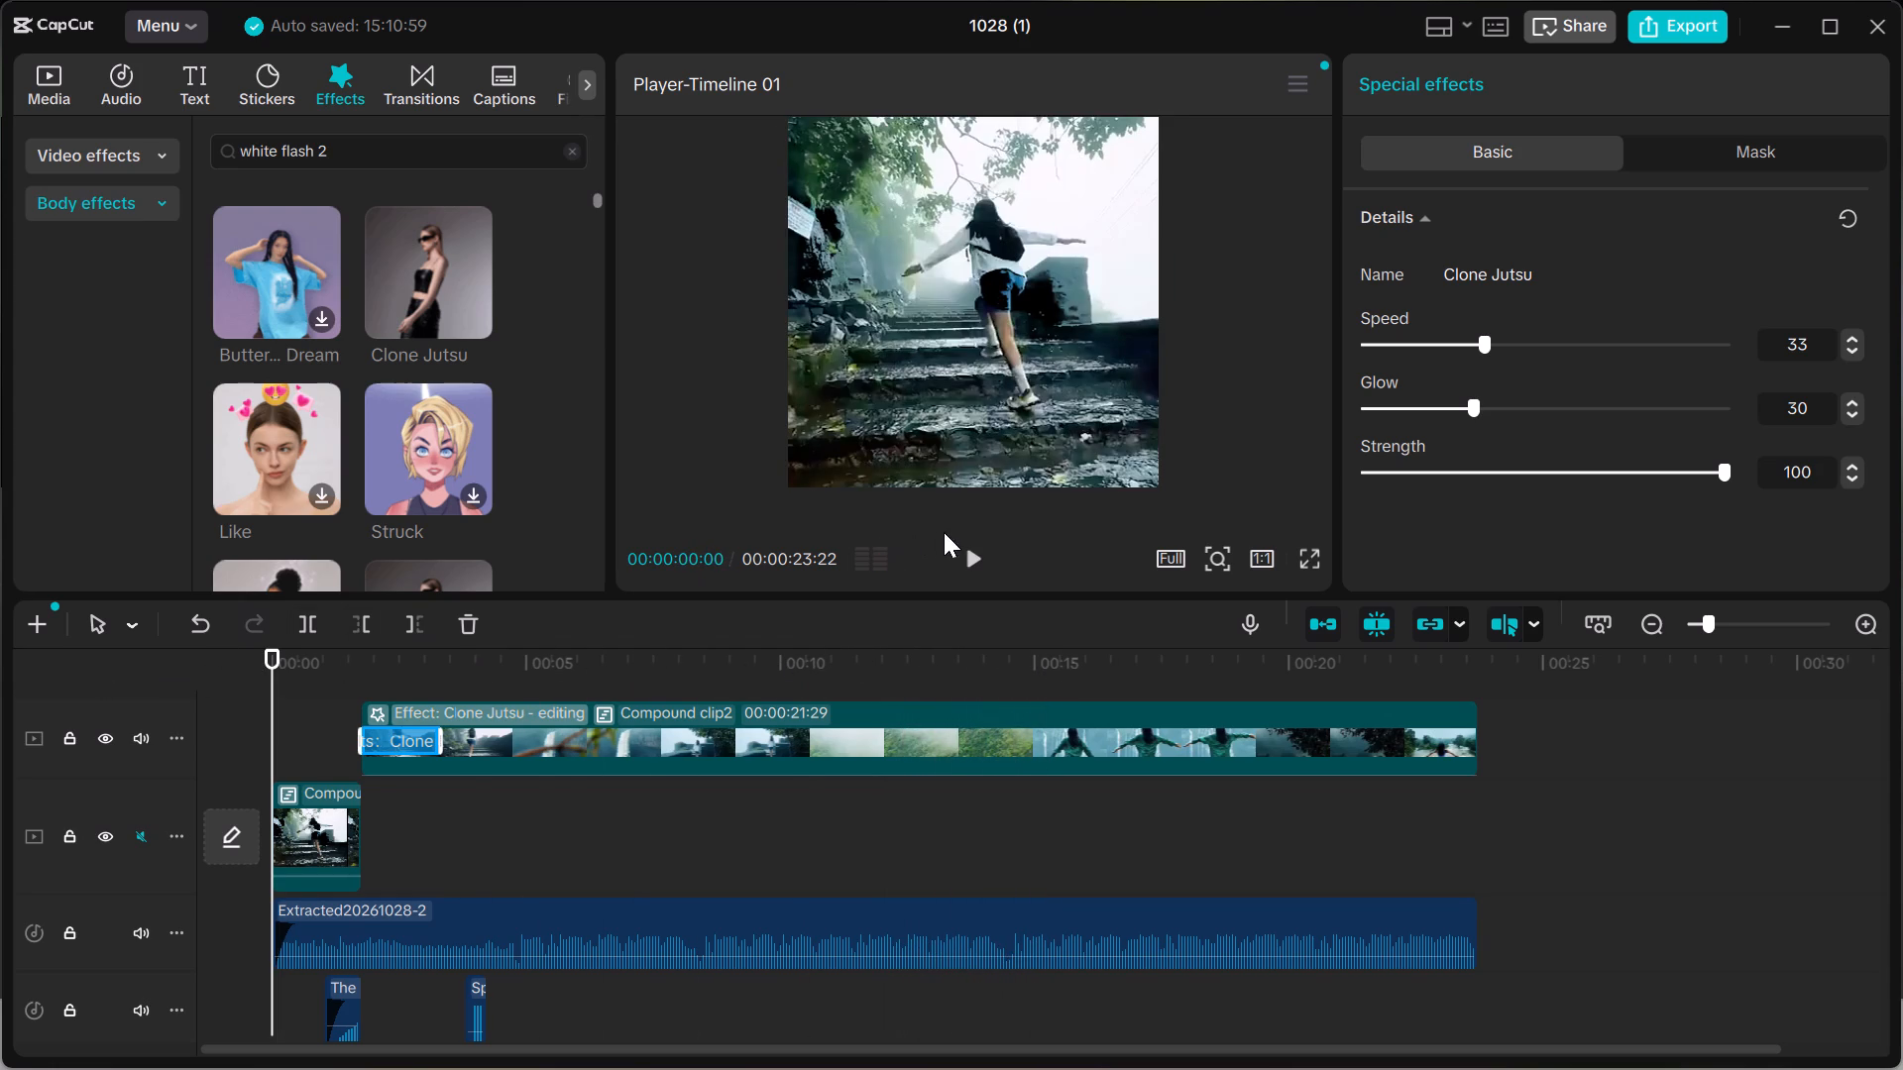
Clear the white flash 2 search to return to the full body effects library.
click(402, 117)
click(403, 144)
click(415, 158)
click(415, 158)
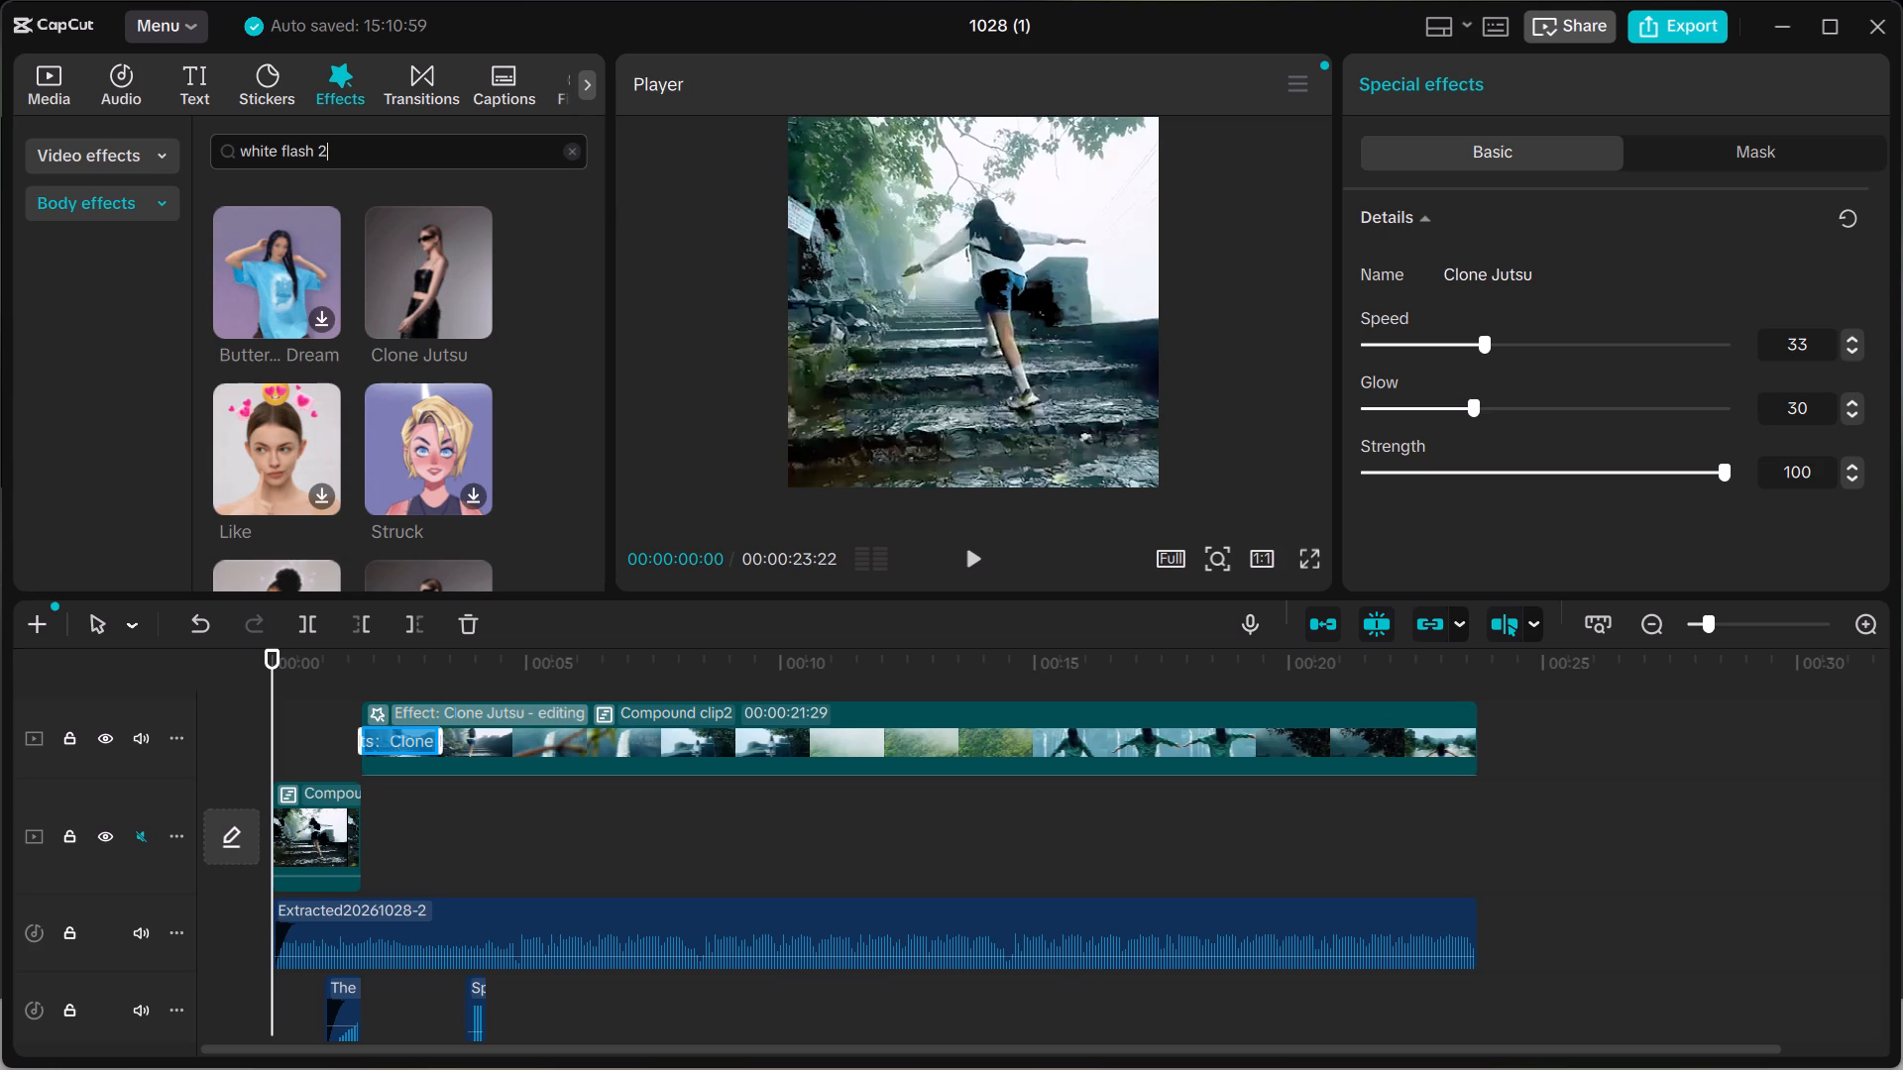
click(415, 158)
click(372, 144)
drag(373, 151, 374, 162)
click(431, 155)
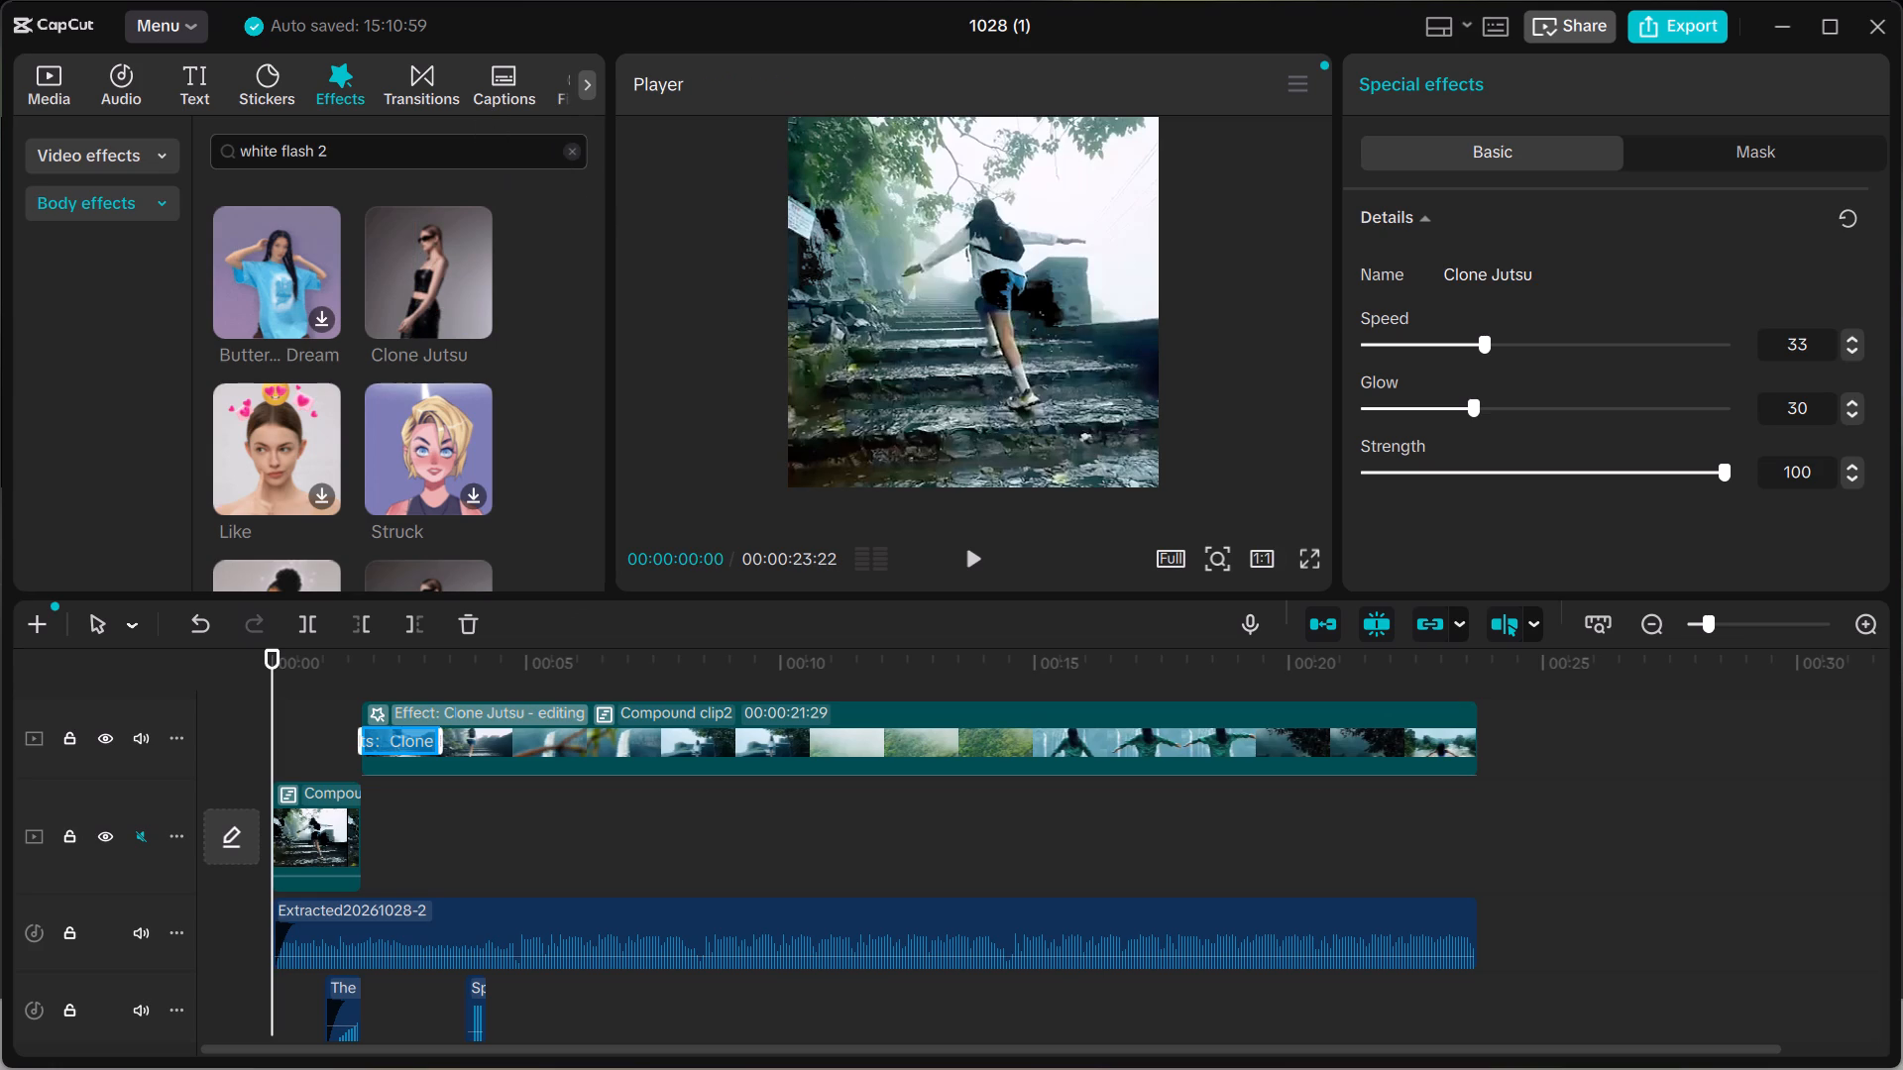
click(450, 170)
click(453, 163)
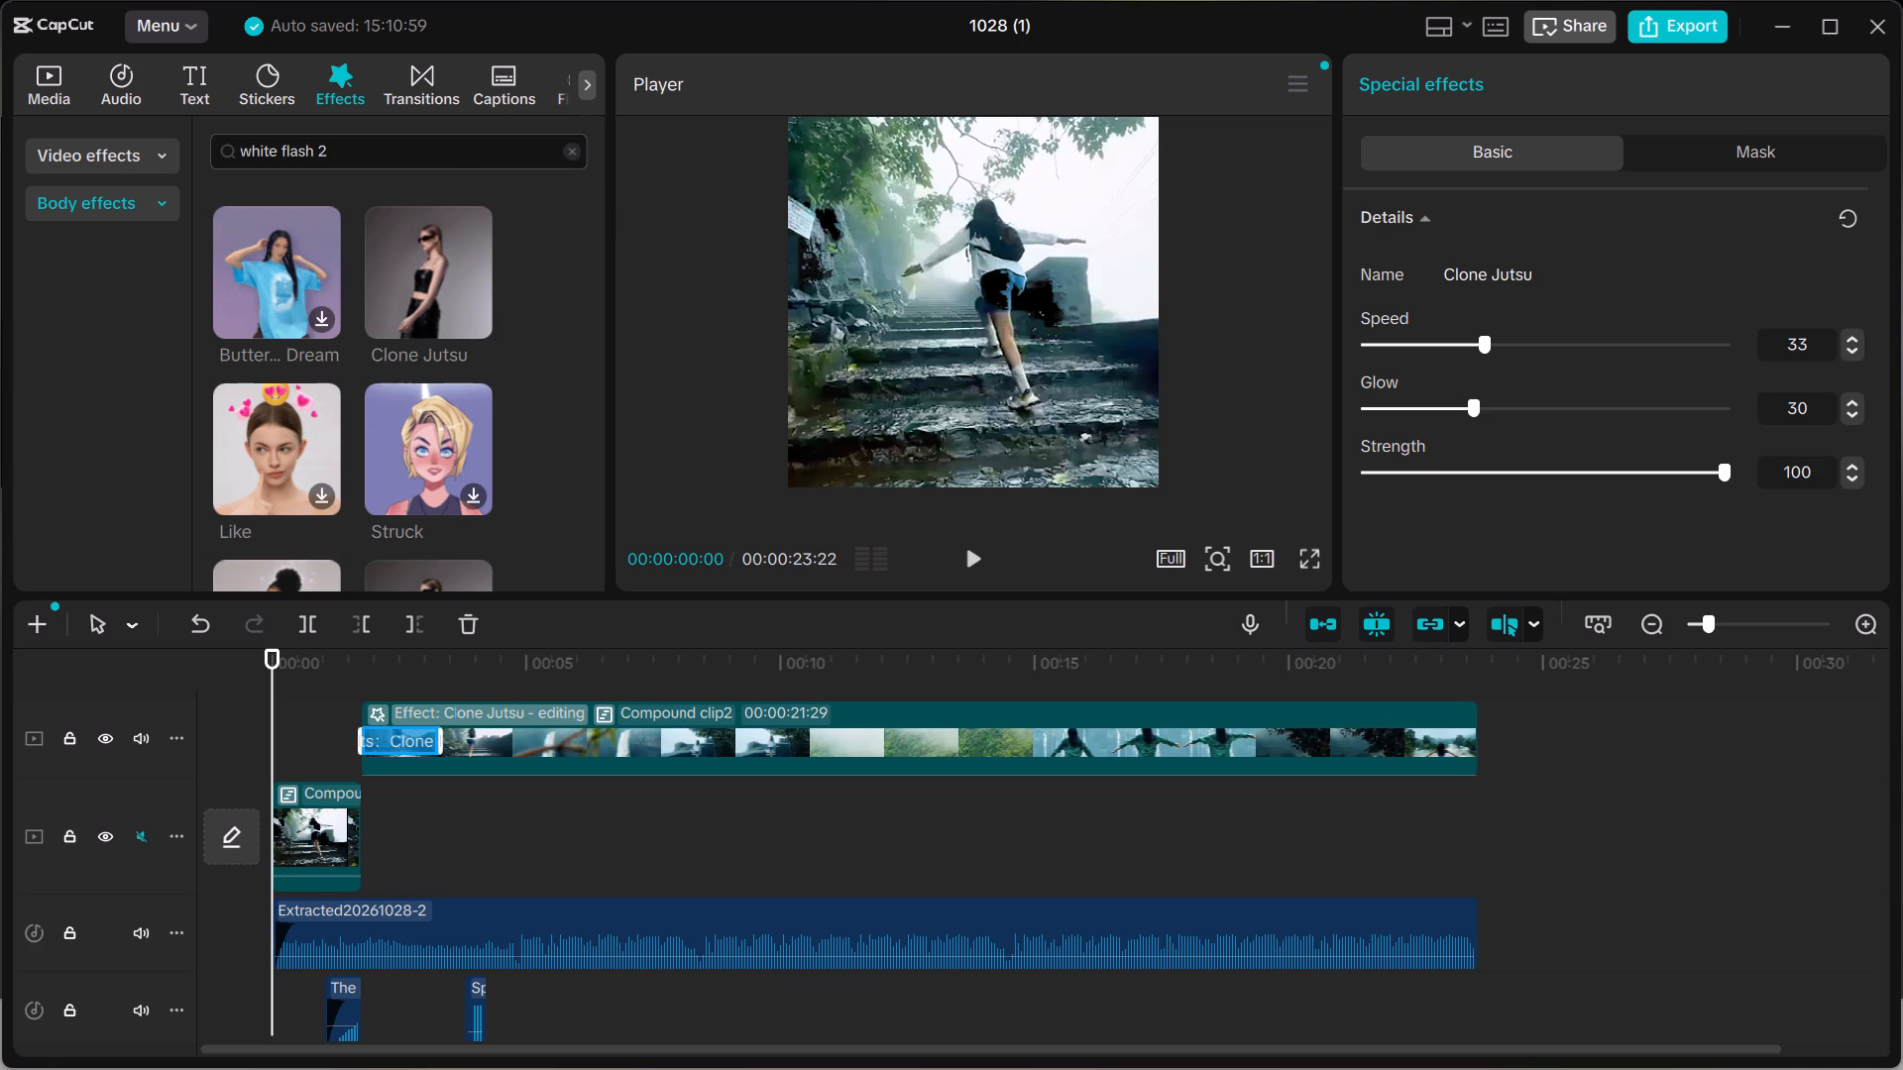
click(458, 182)
click(458, 182)
drag(379, 153, 344, 156)
drag(344, 156, 215, 161)
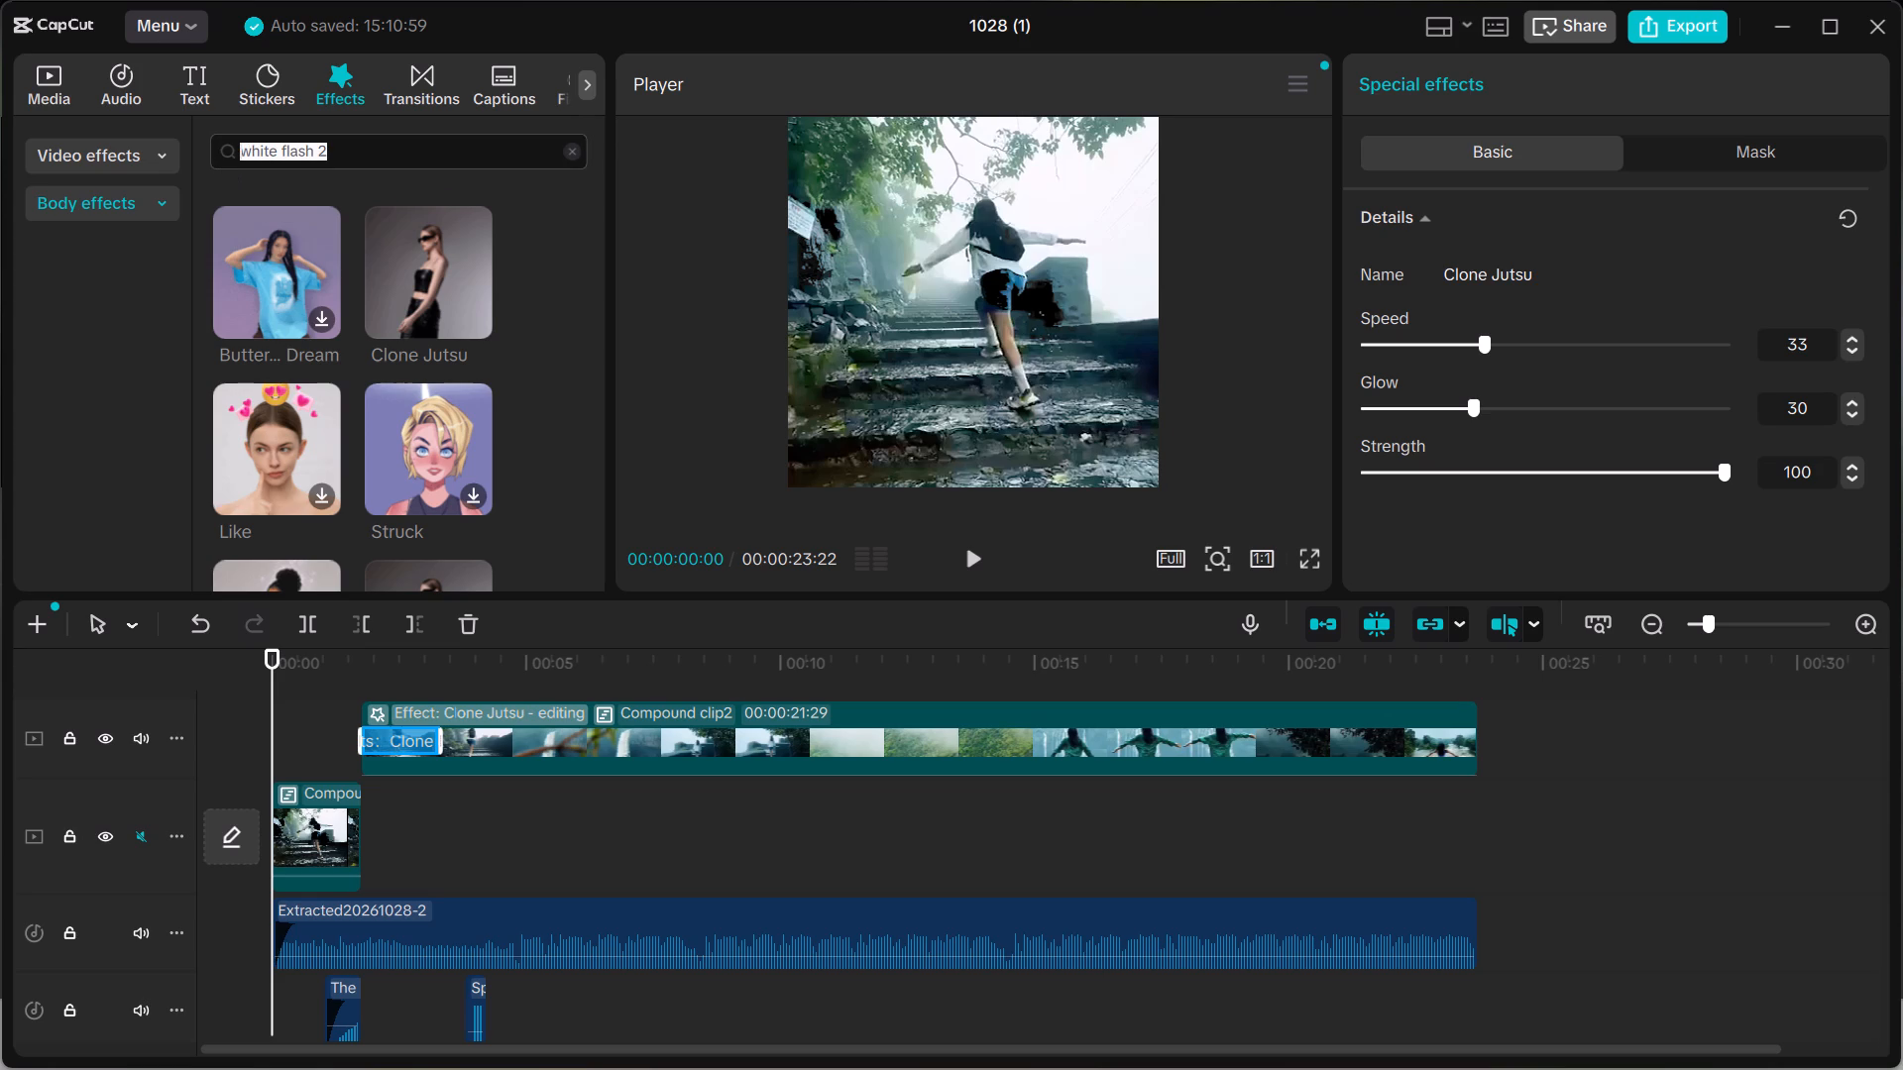
click(574, 142)
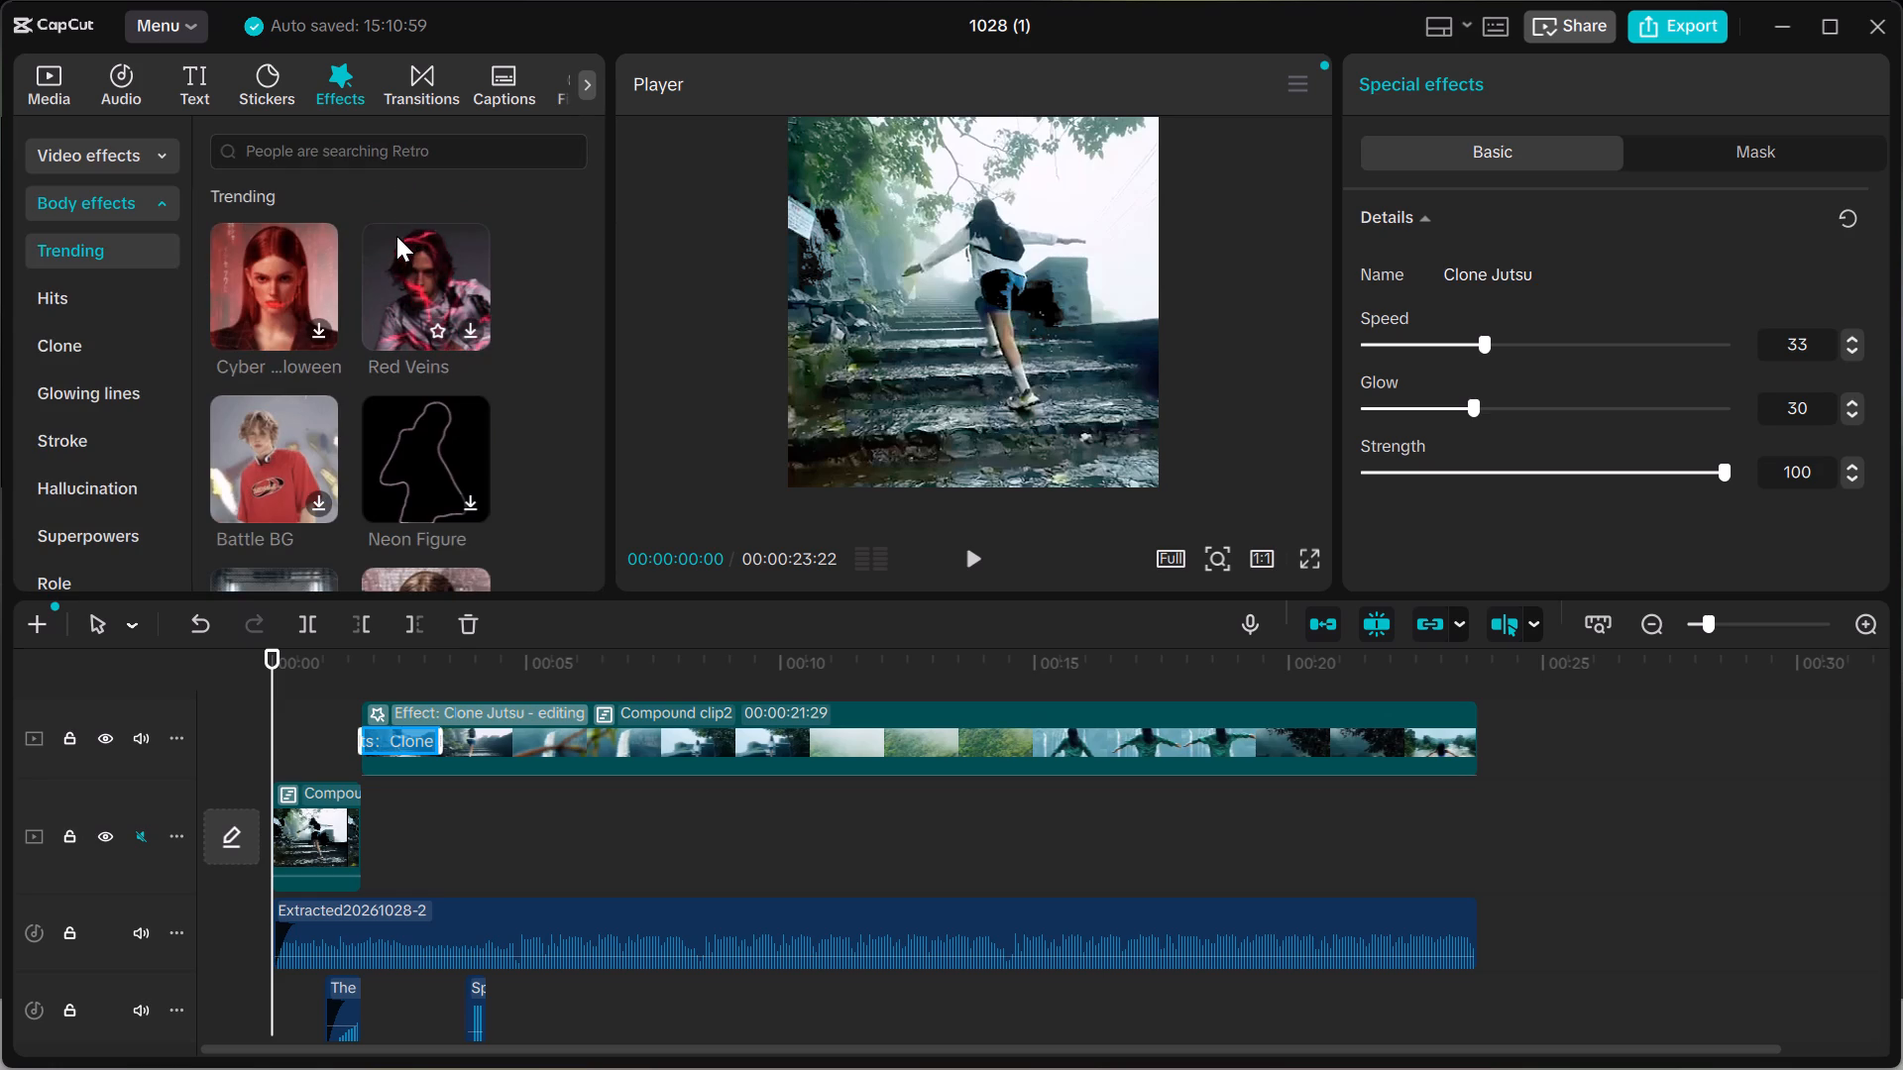
Browse the trending body effects for a replacement for Clone Jutsu on Compound clip2.
scroll(322, 289, down, 2)
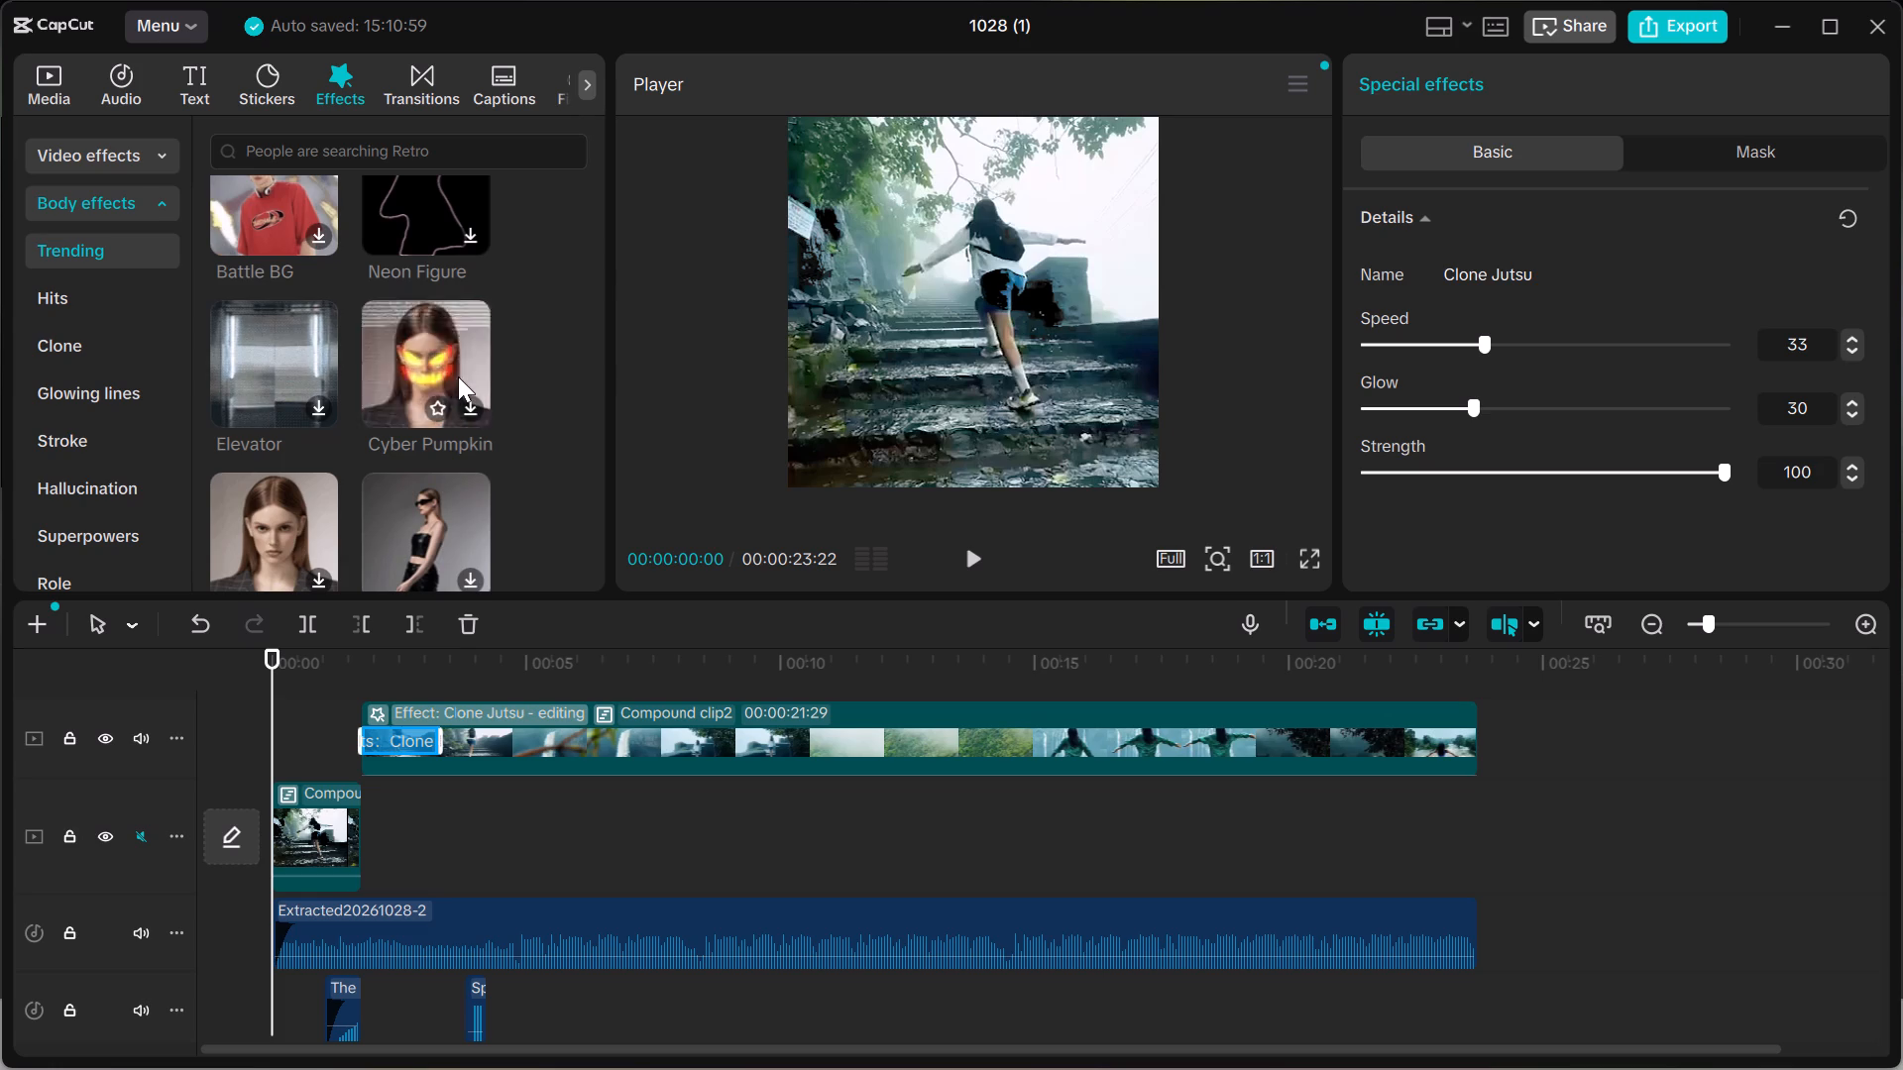
scroll(458, 376, down, 1)
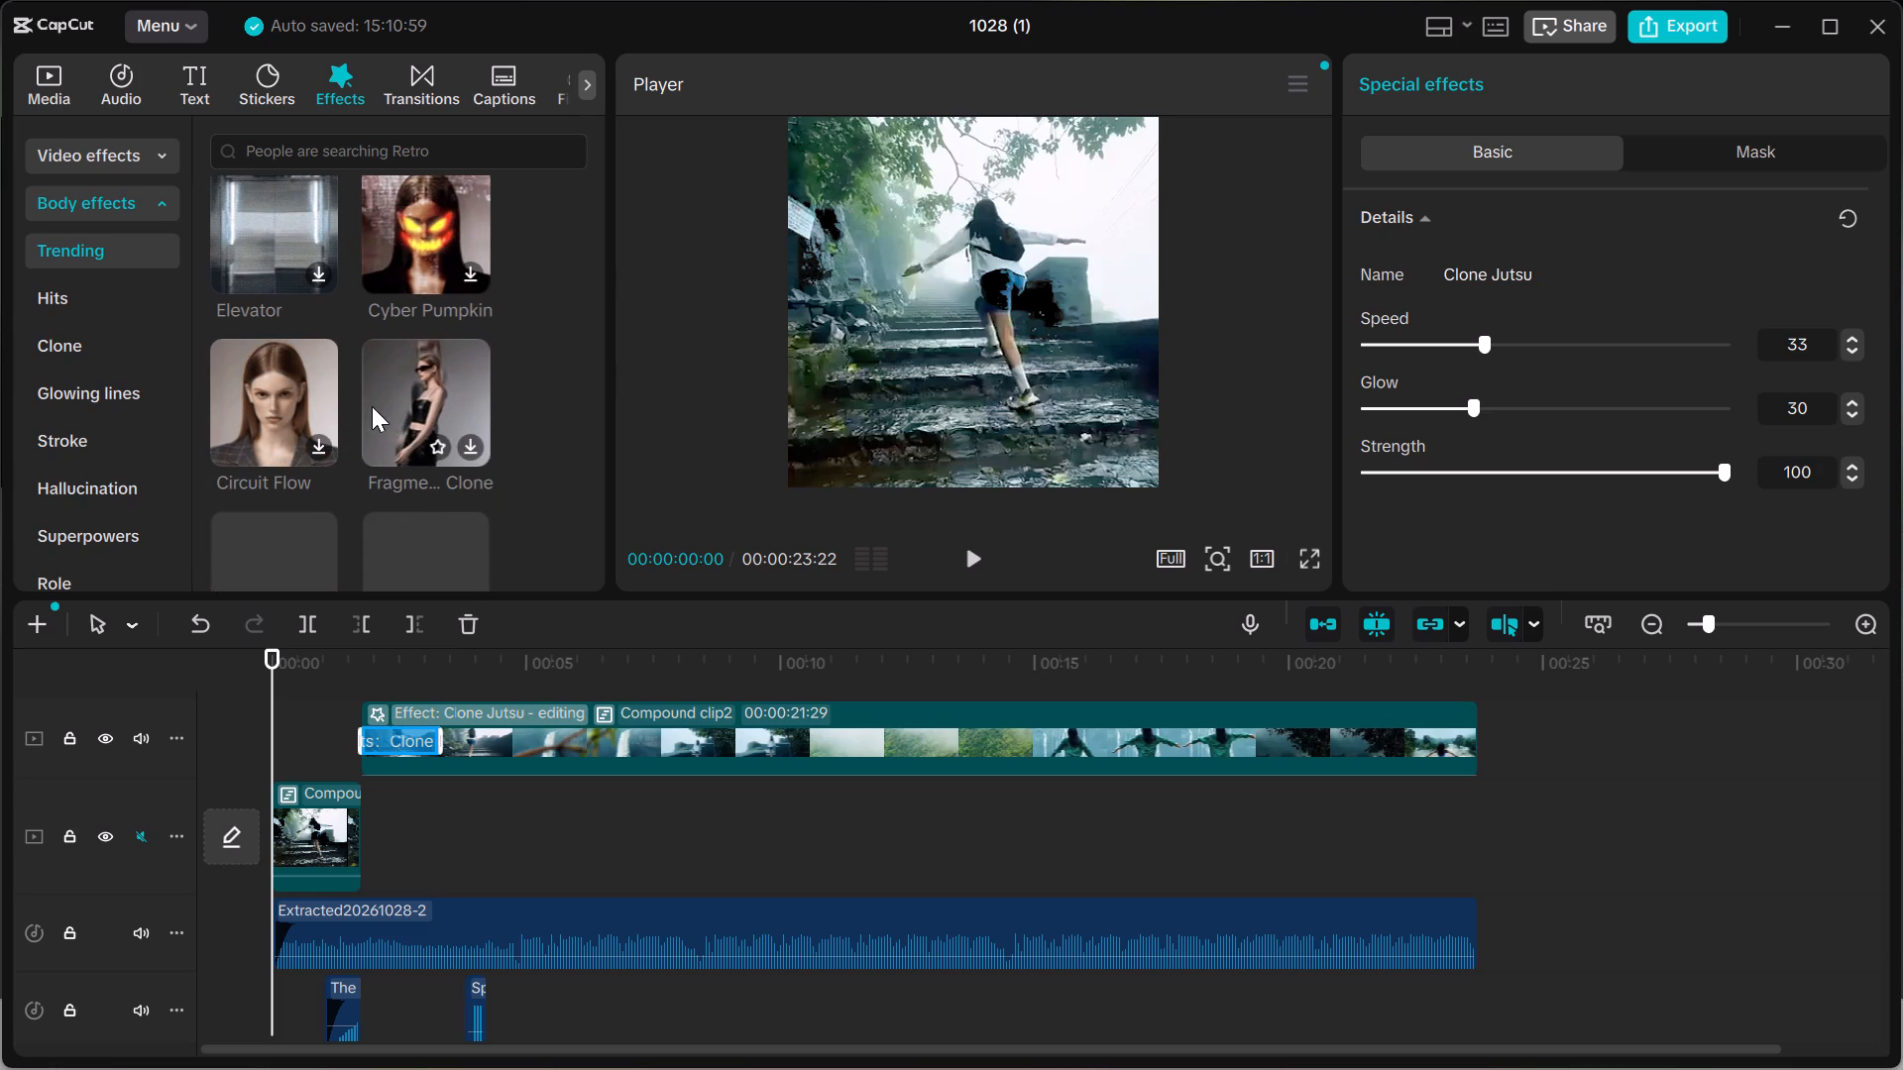
scroll(372, 406, down, 1)
drag(434, 395, 353, 442)
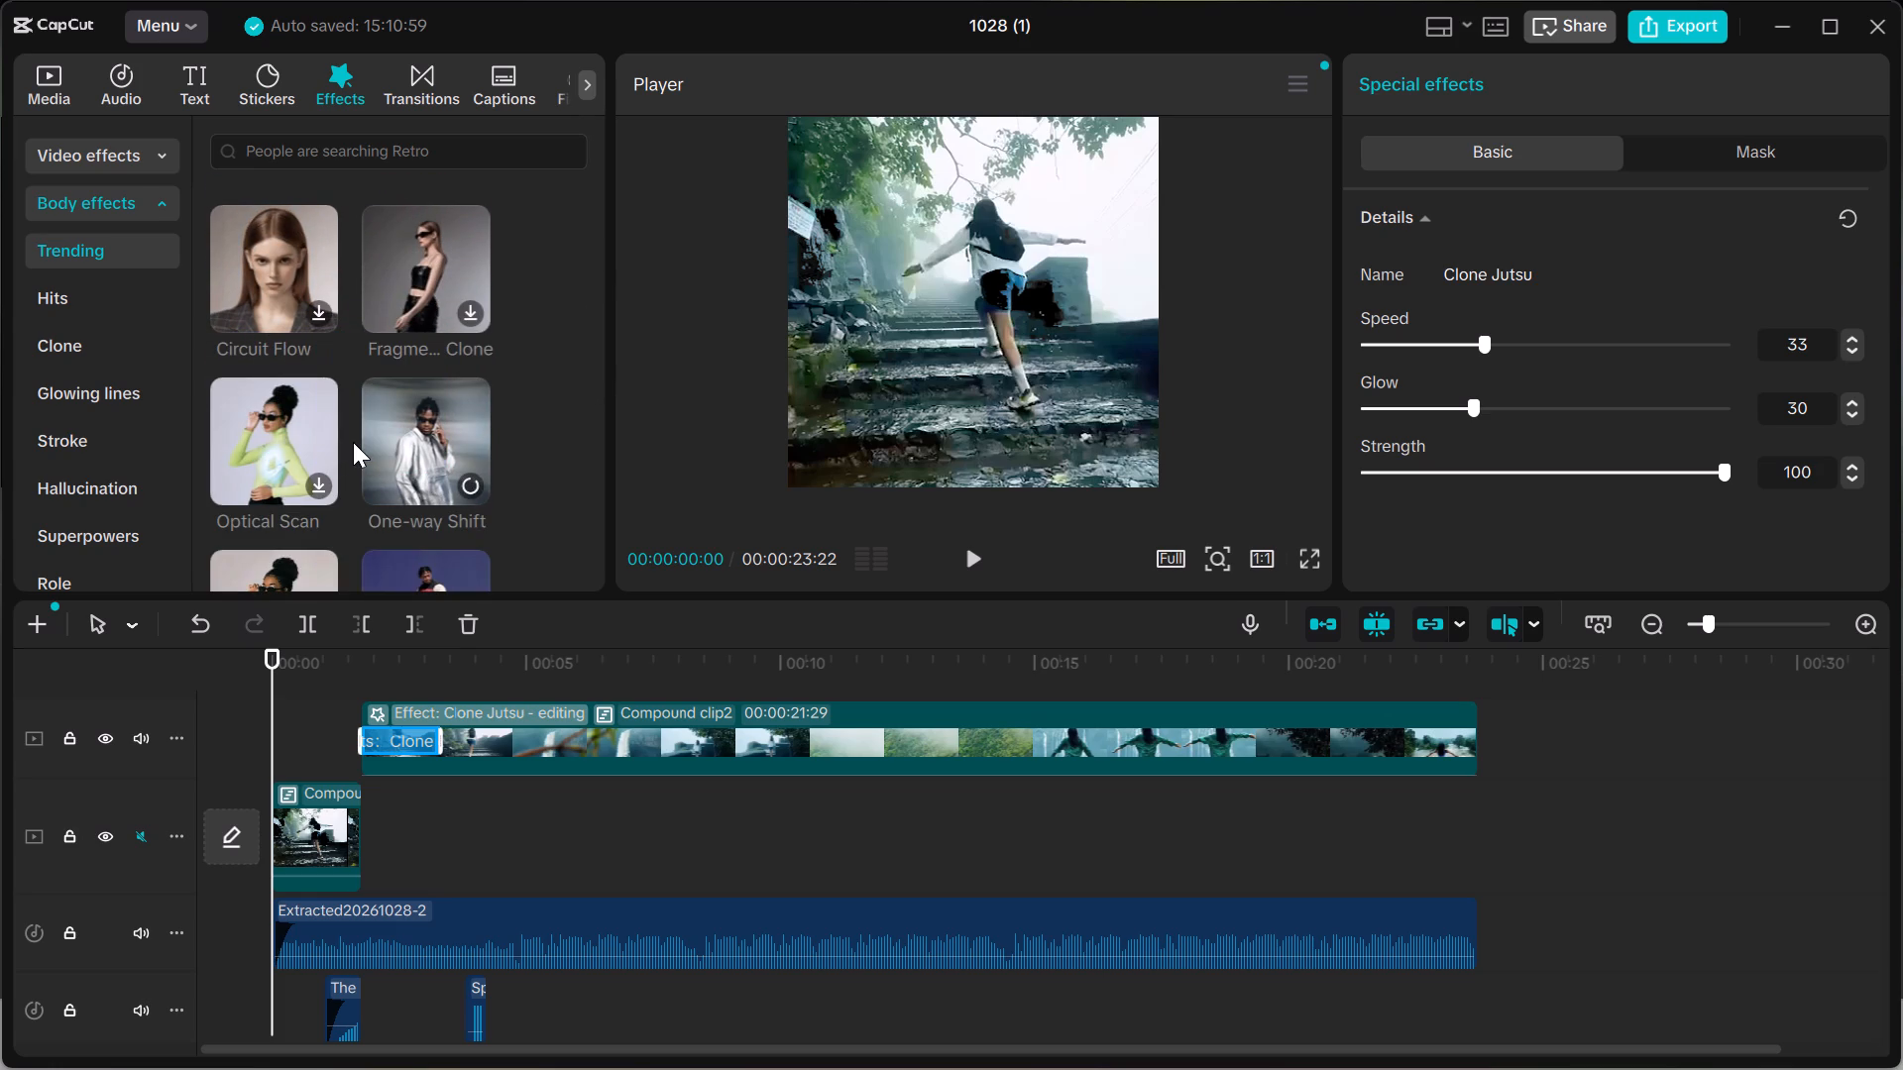
scroll(317, 447, down, 2)
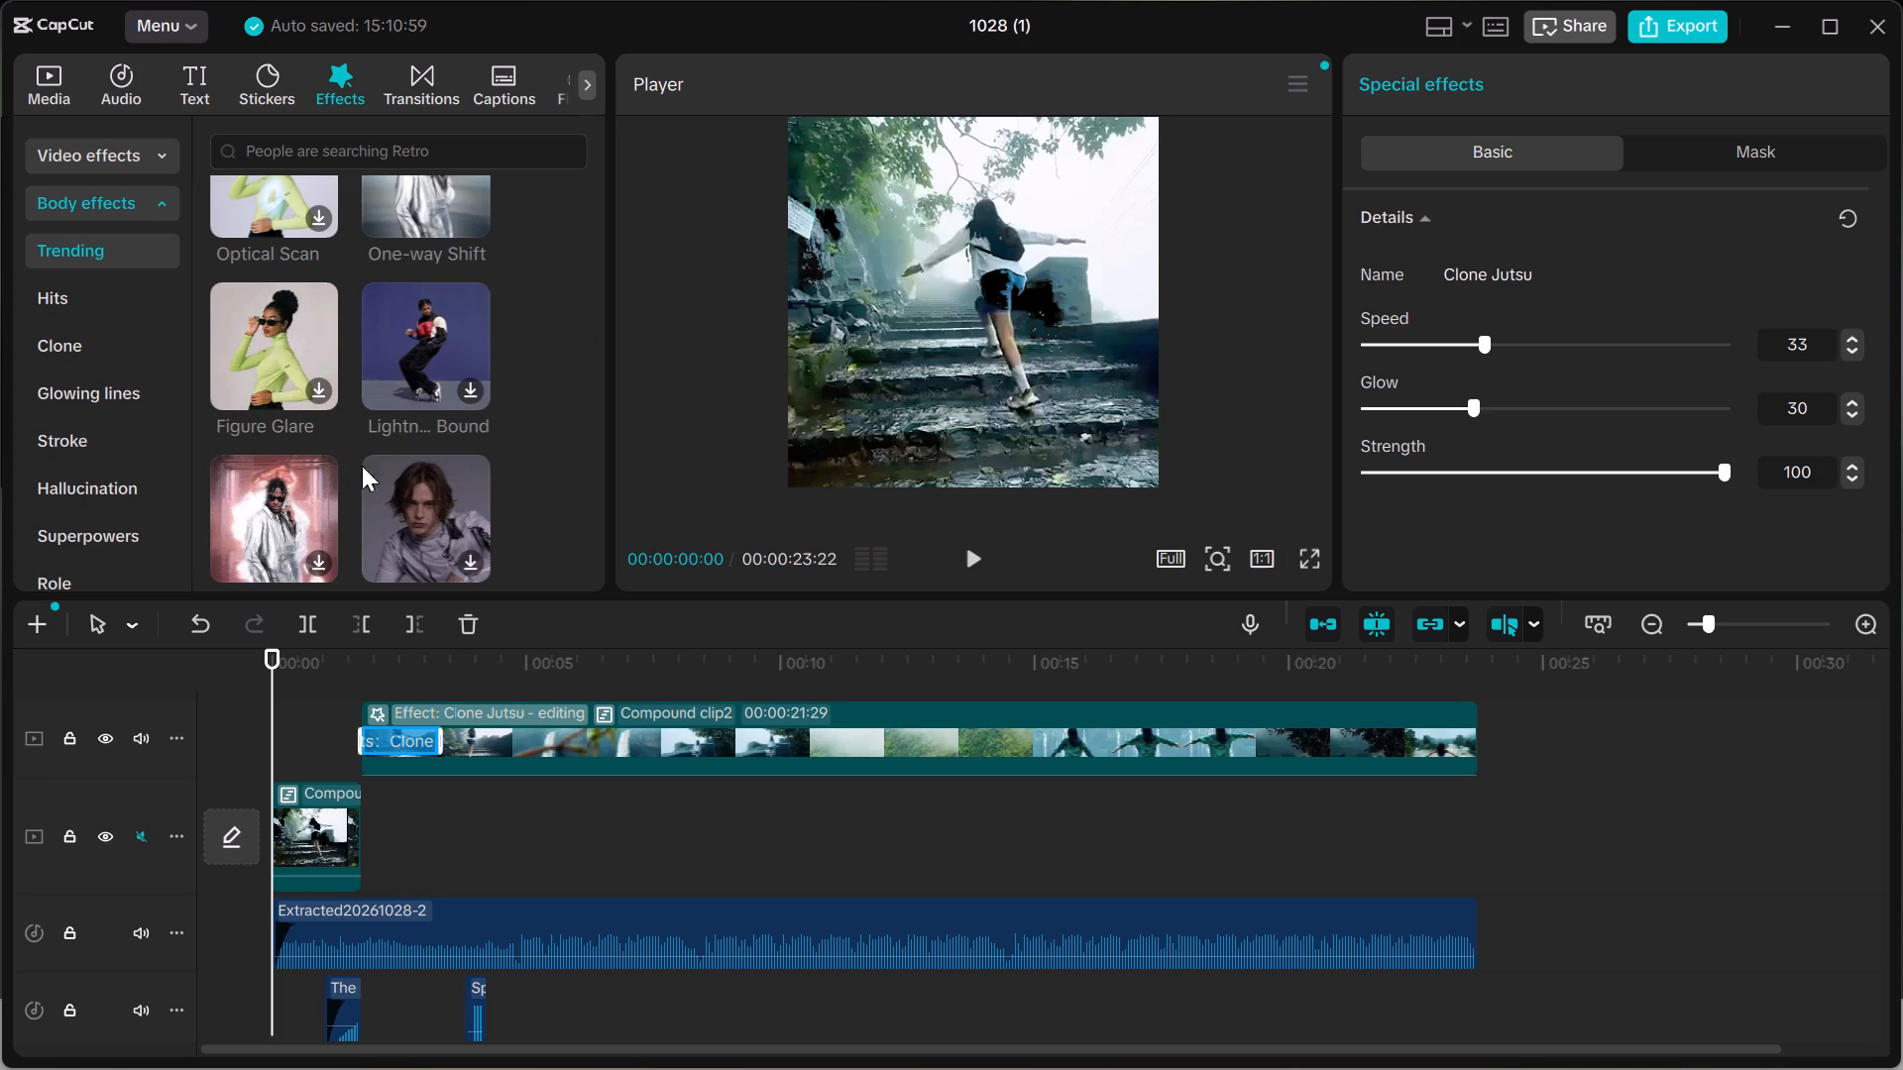
scroll(449, 479, down, 2)
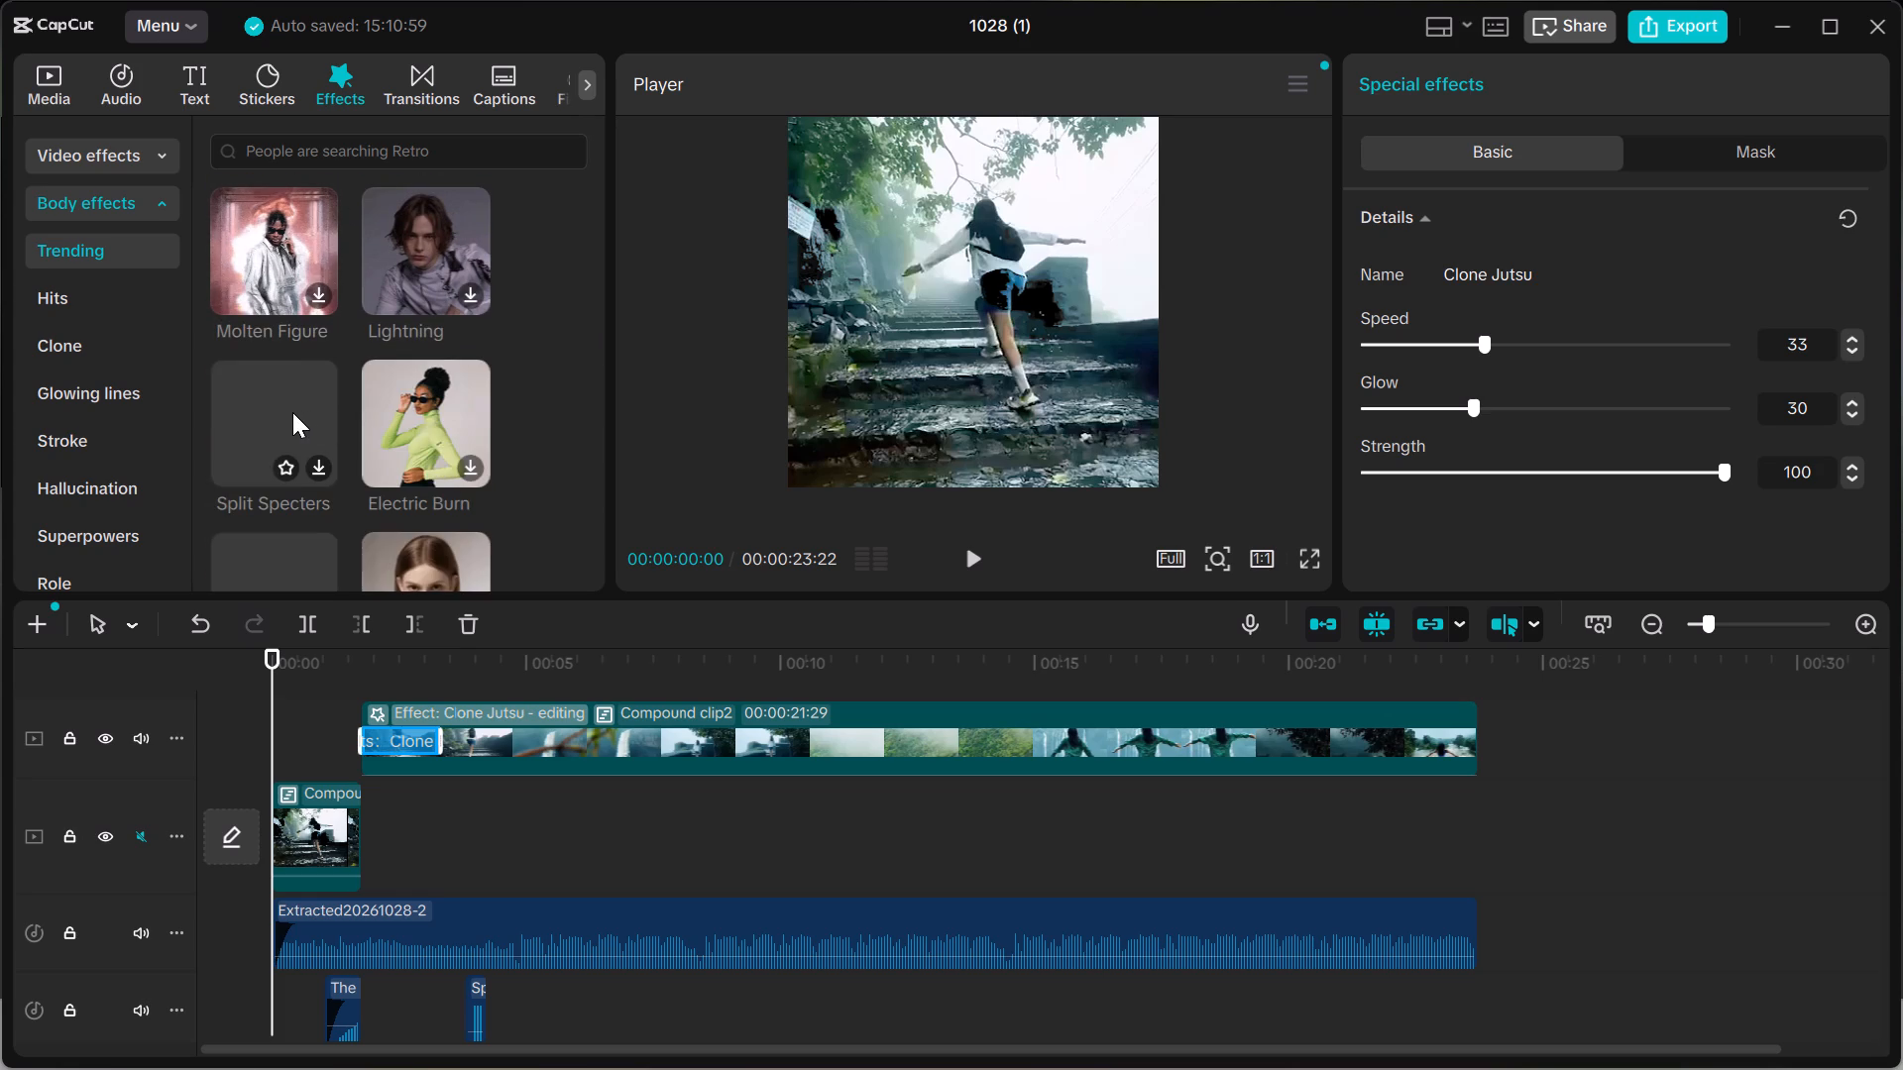
scroll(484, 404, down, 1)
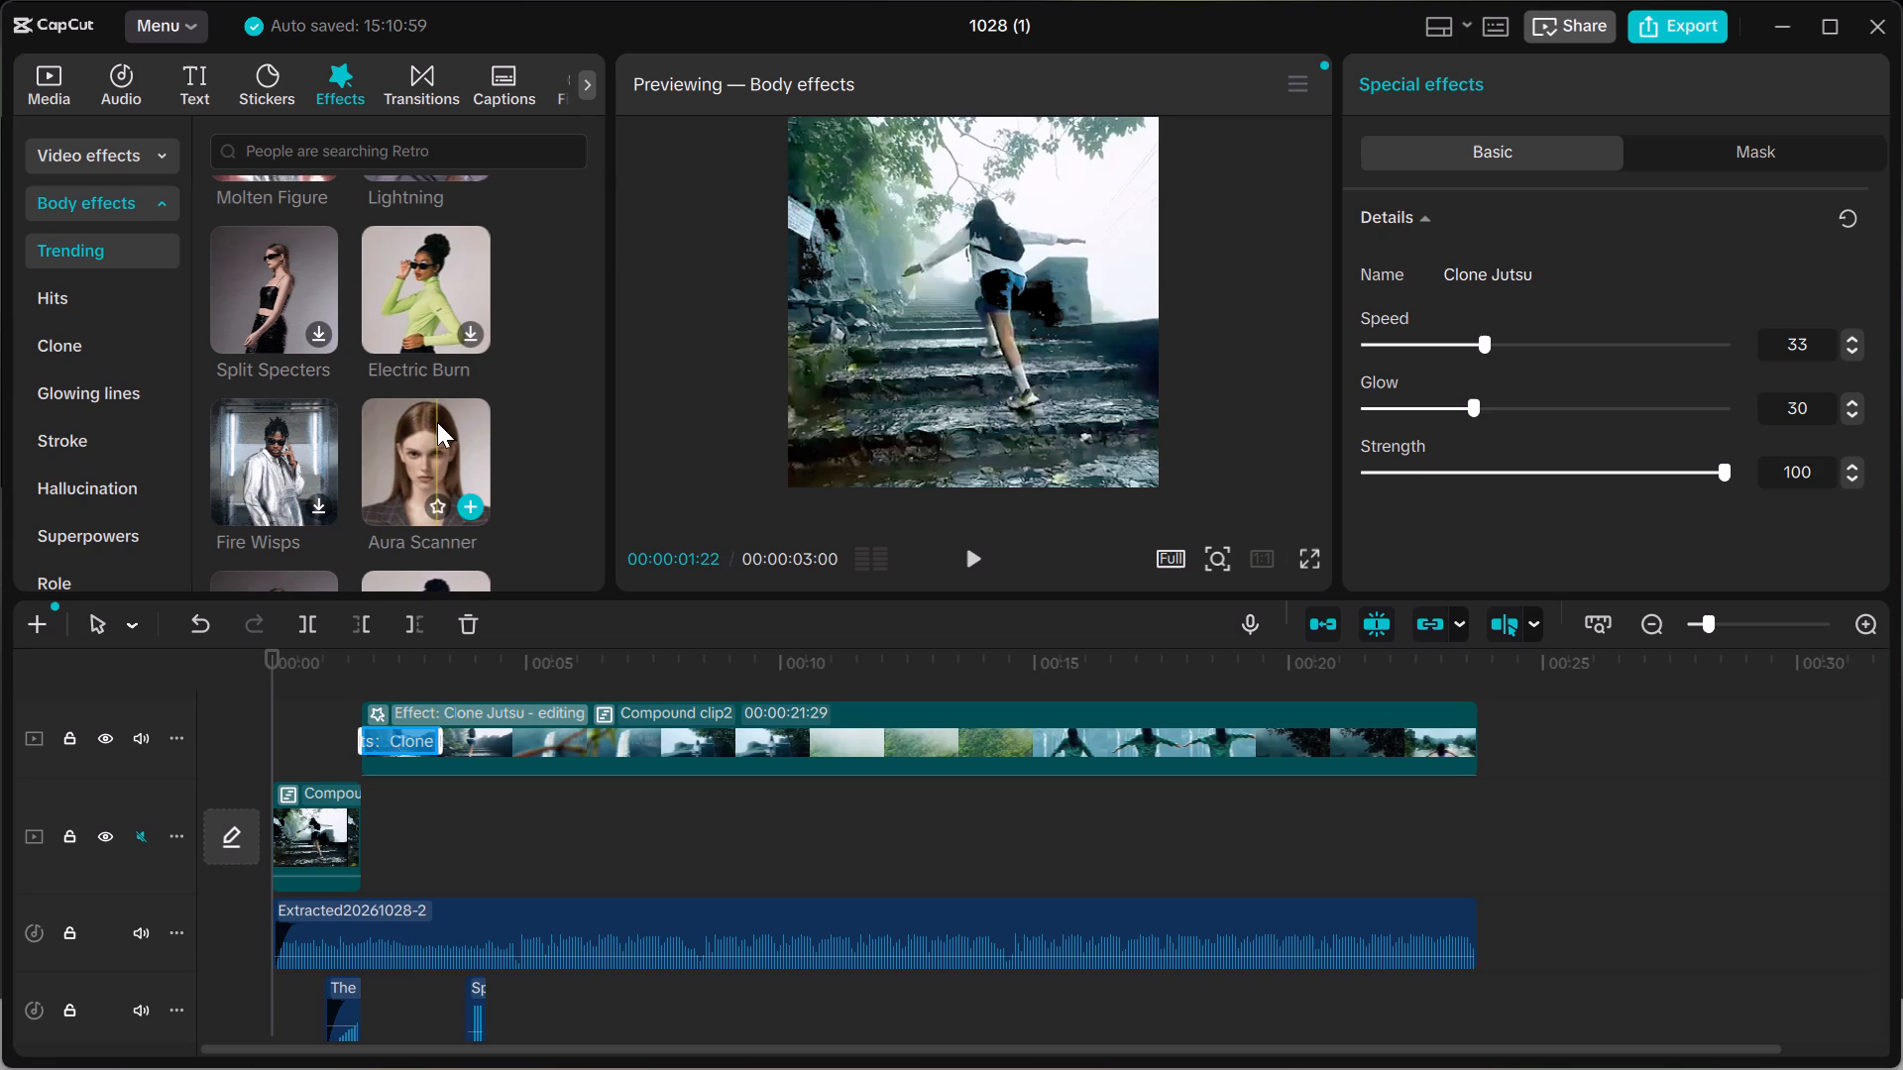
scroll(306, 481, down, 1)
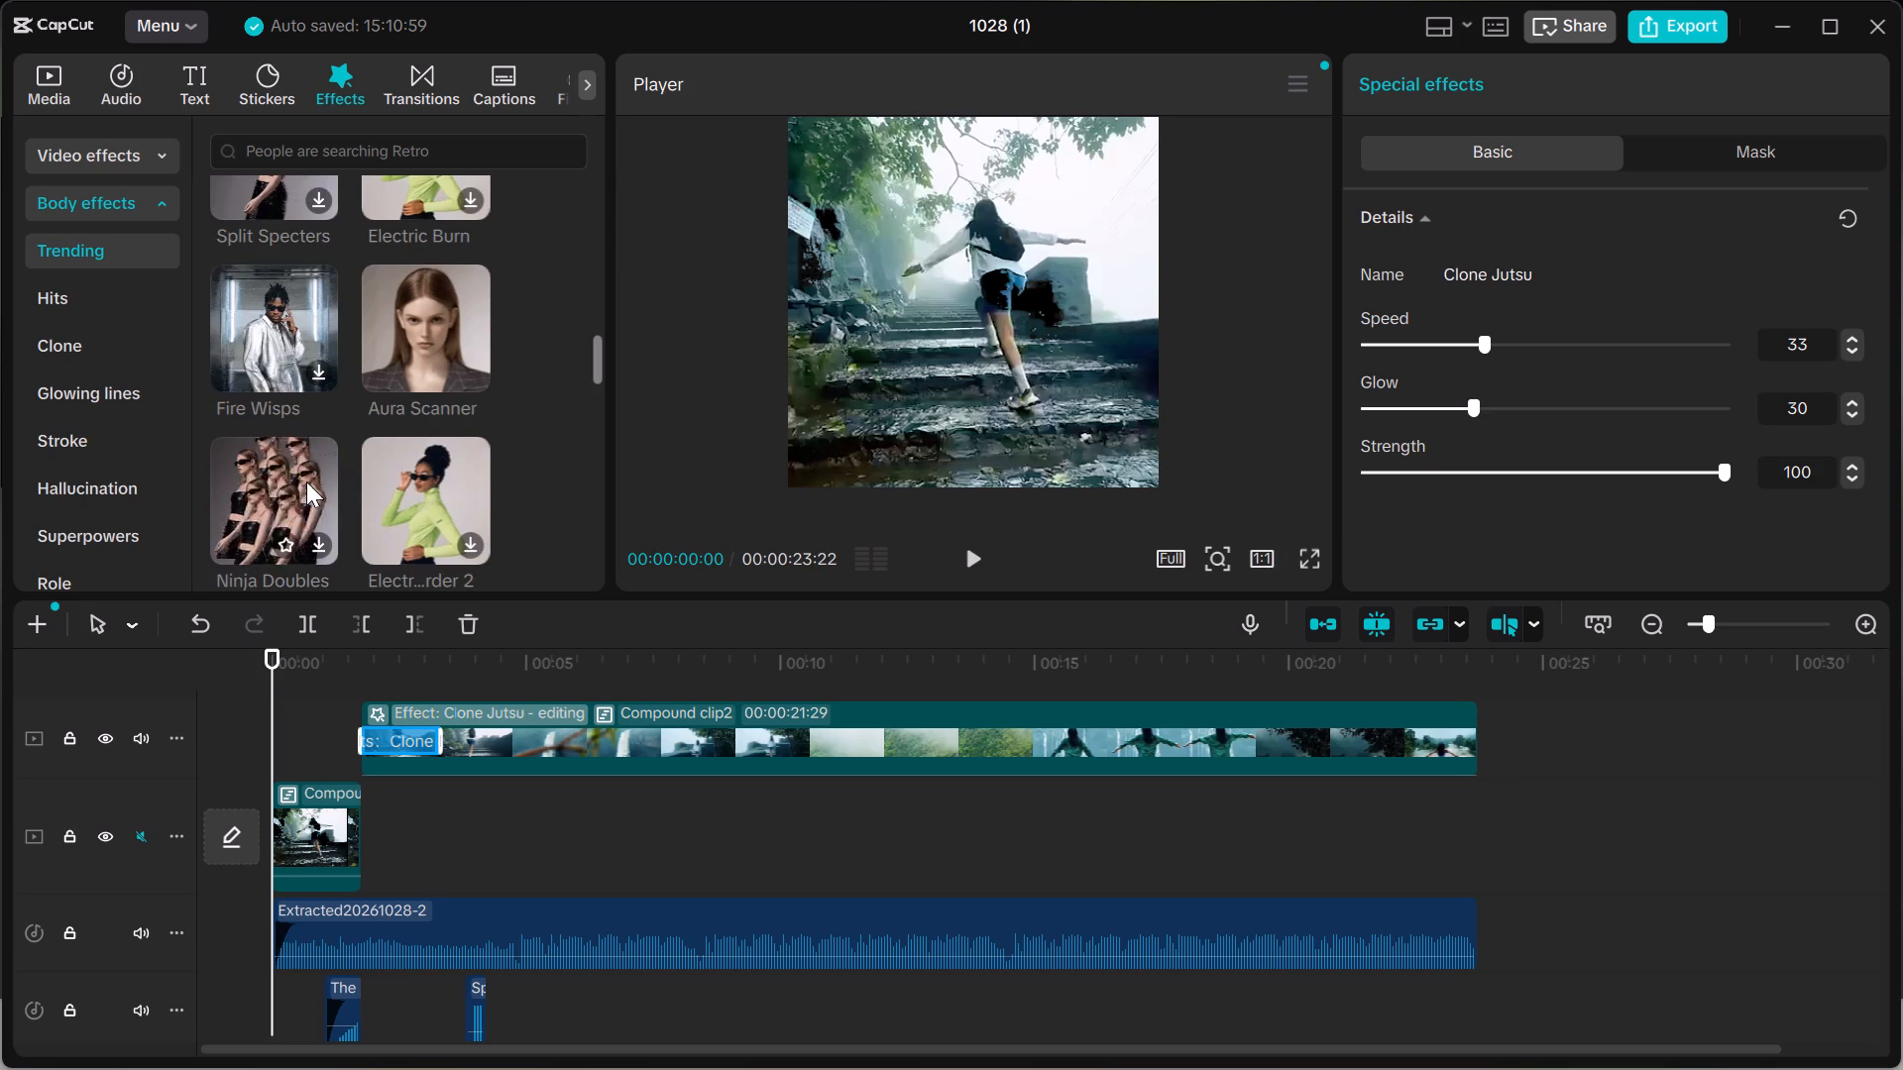
scroll(306, 481, down, 2)
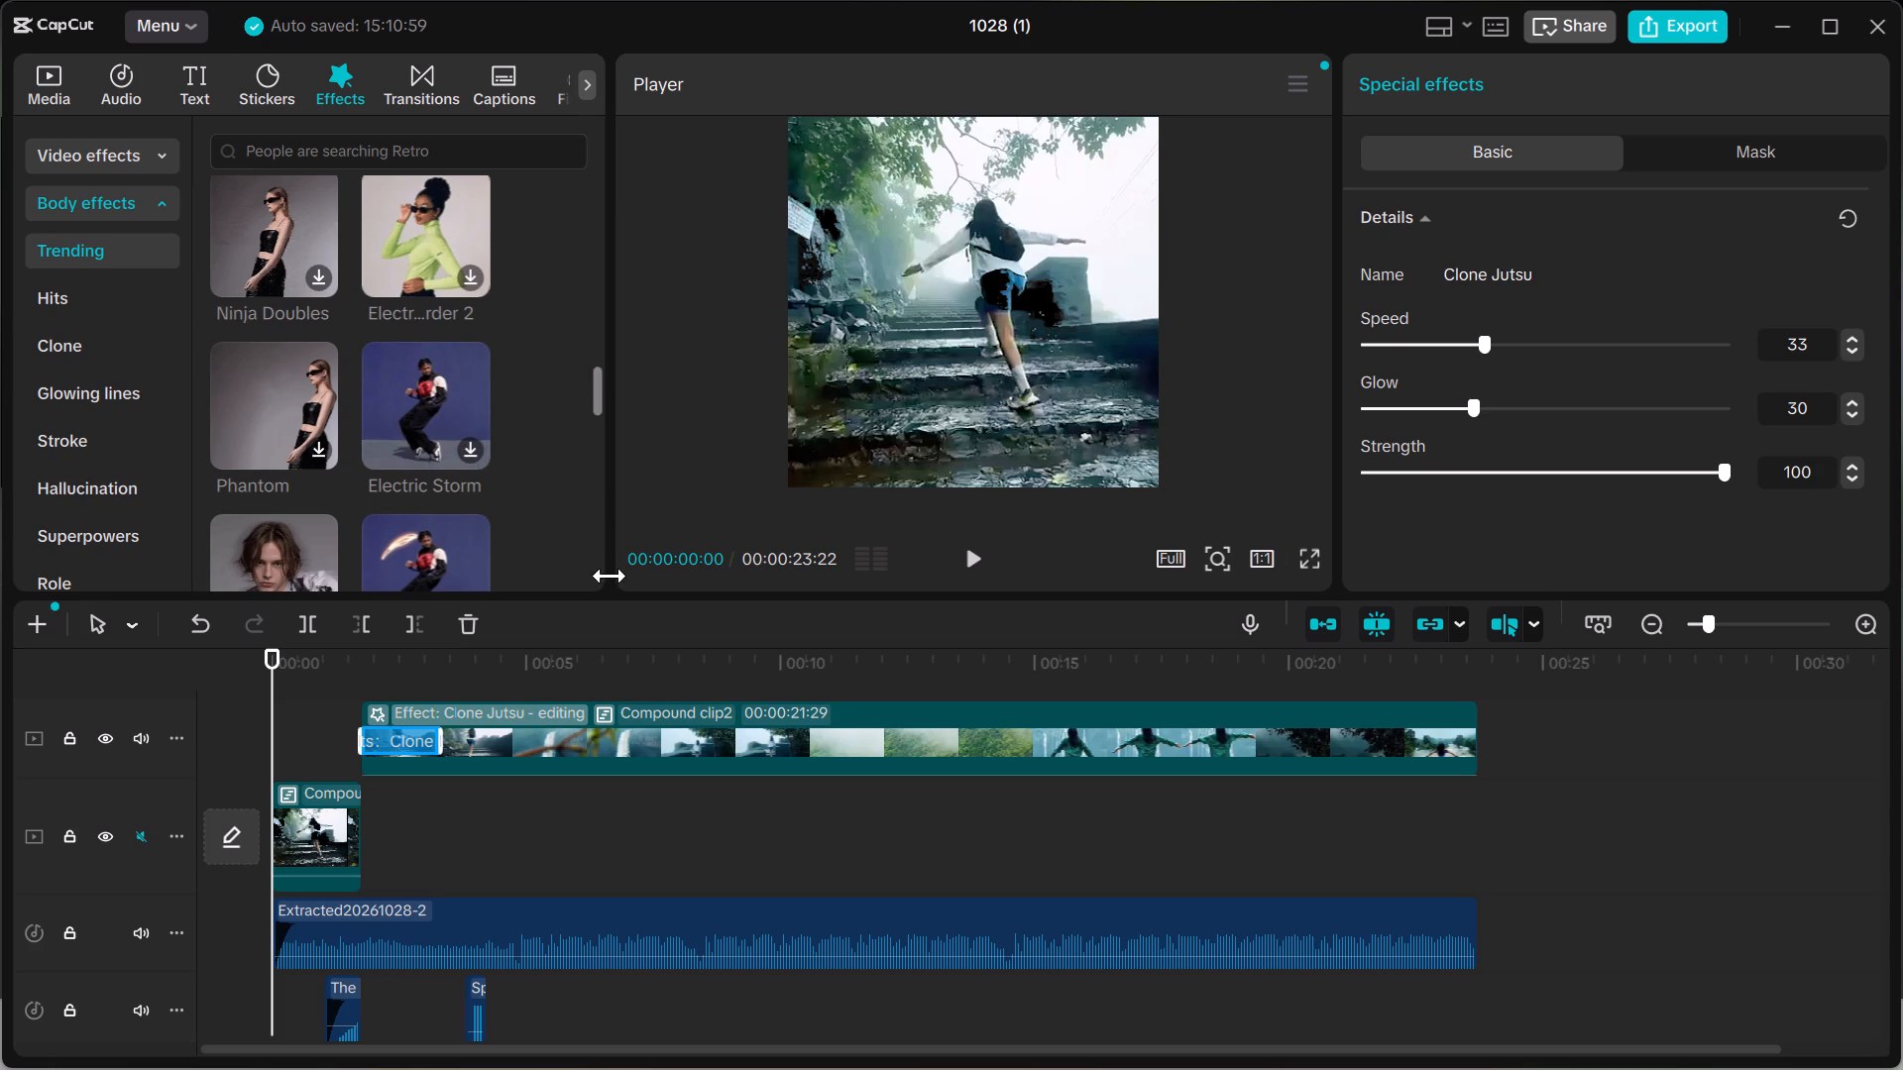
Delete the Clone Jutsu effect from Compound clip2.
click(462, 624)
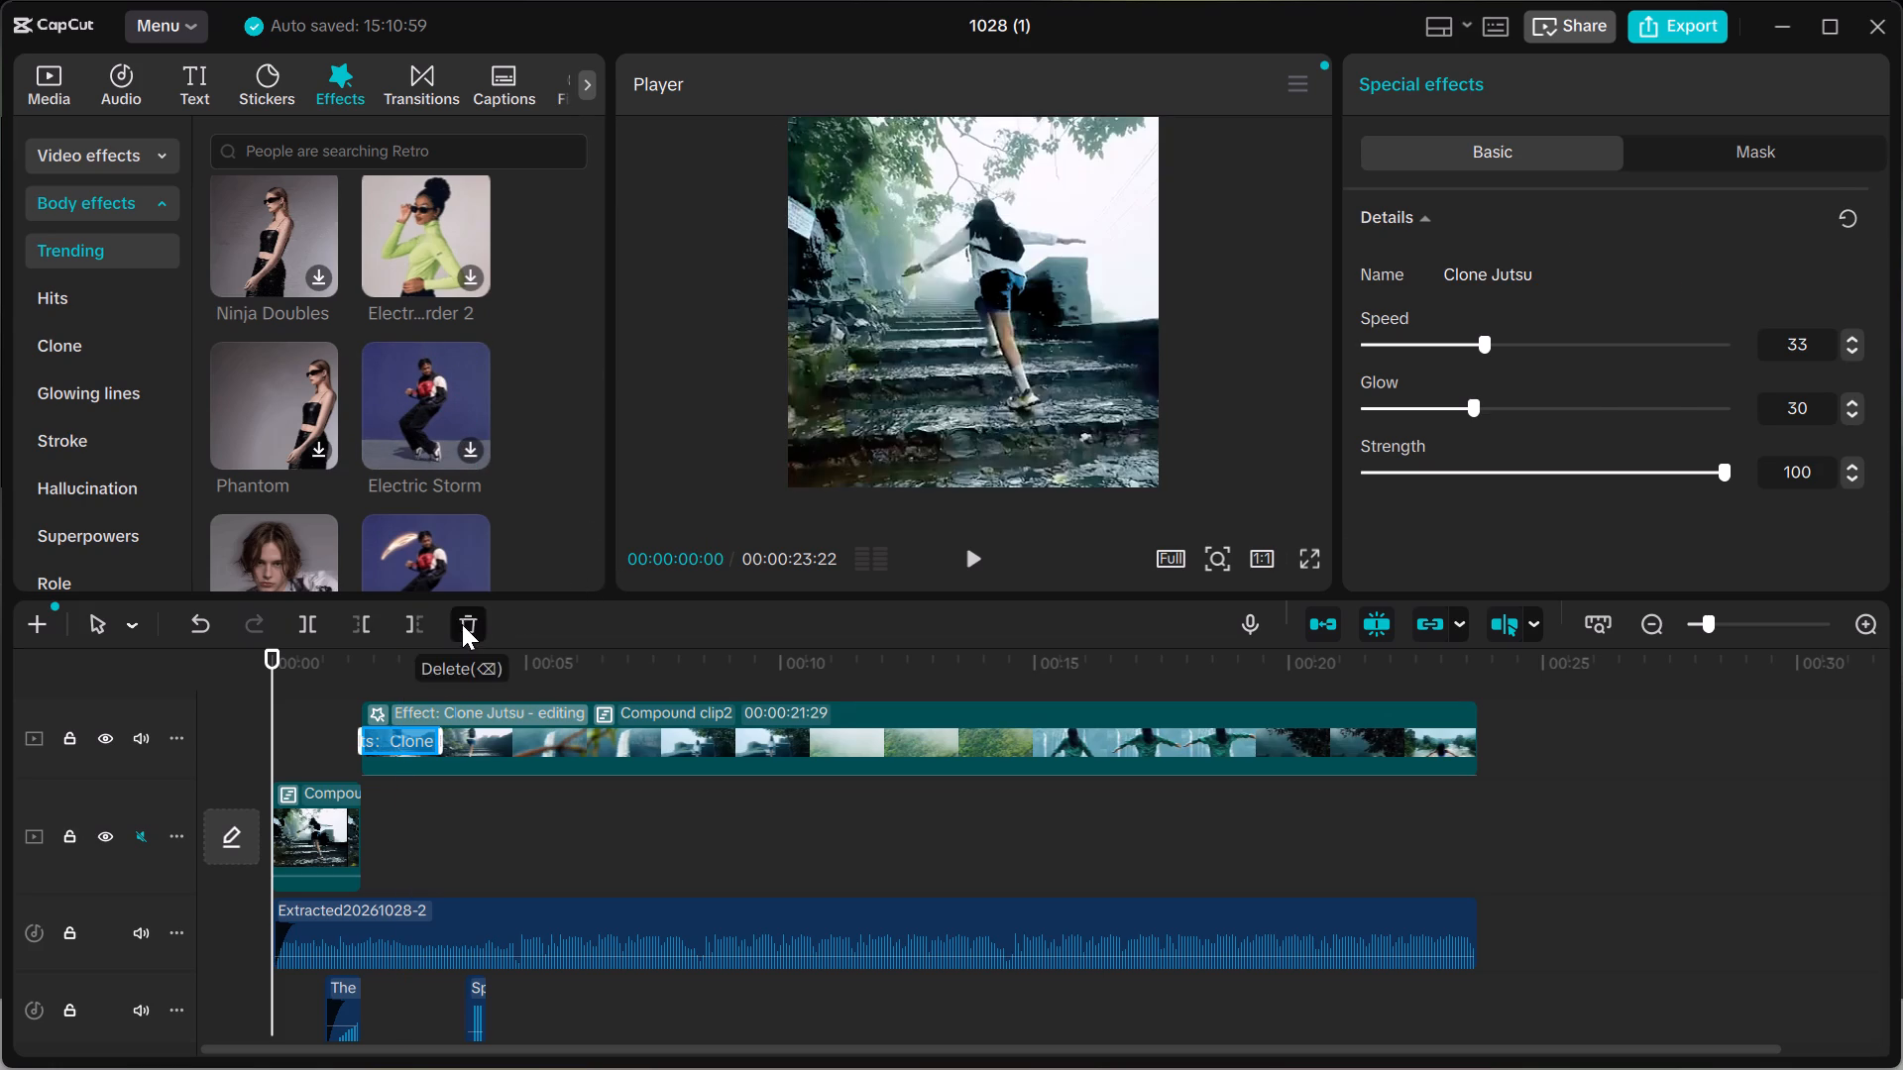
Download the Electric Storm body effect and apply it to Compound clip2.
click(470, 450)
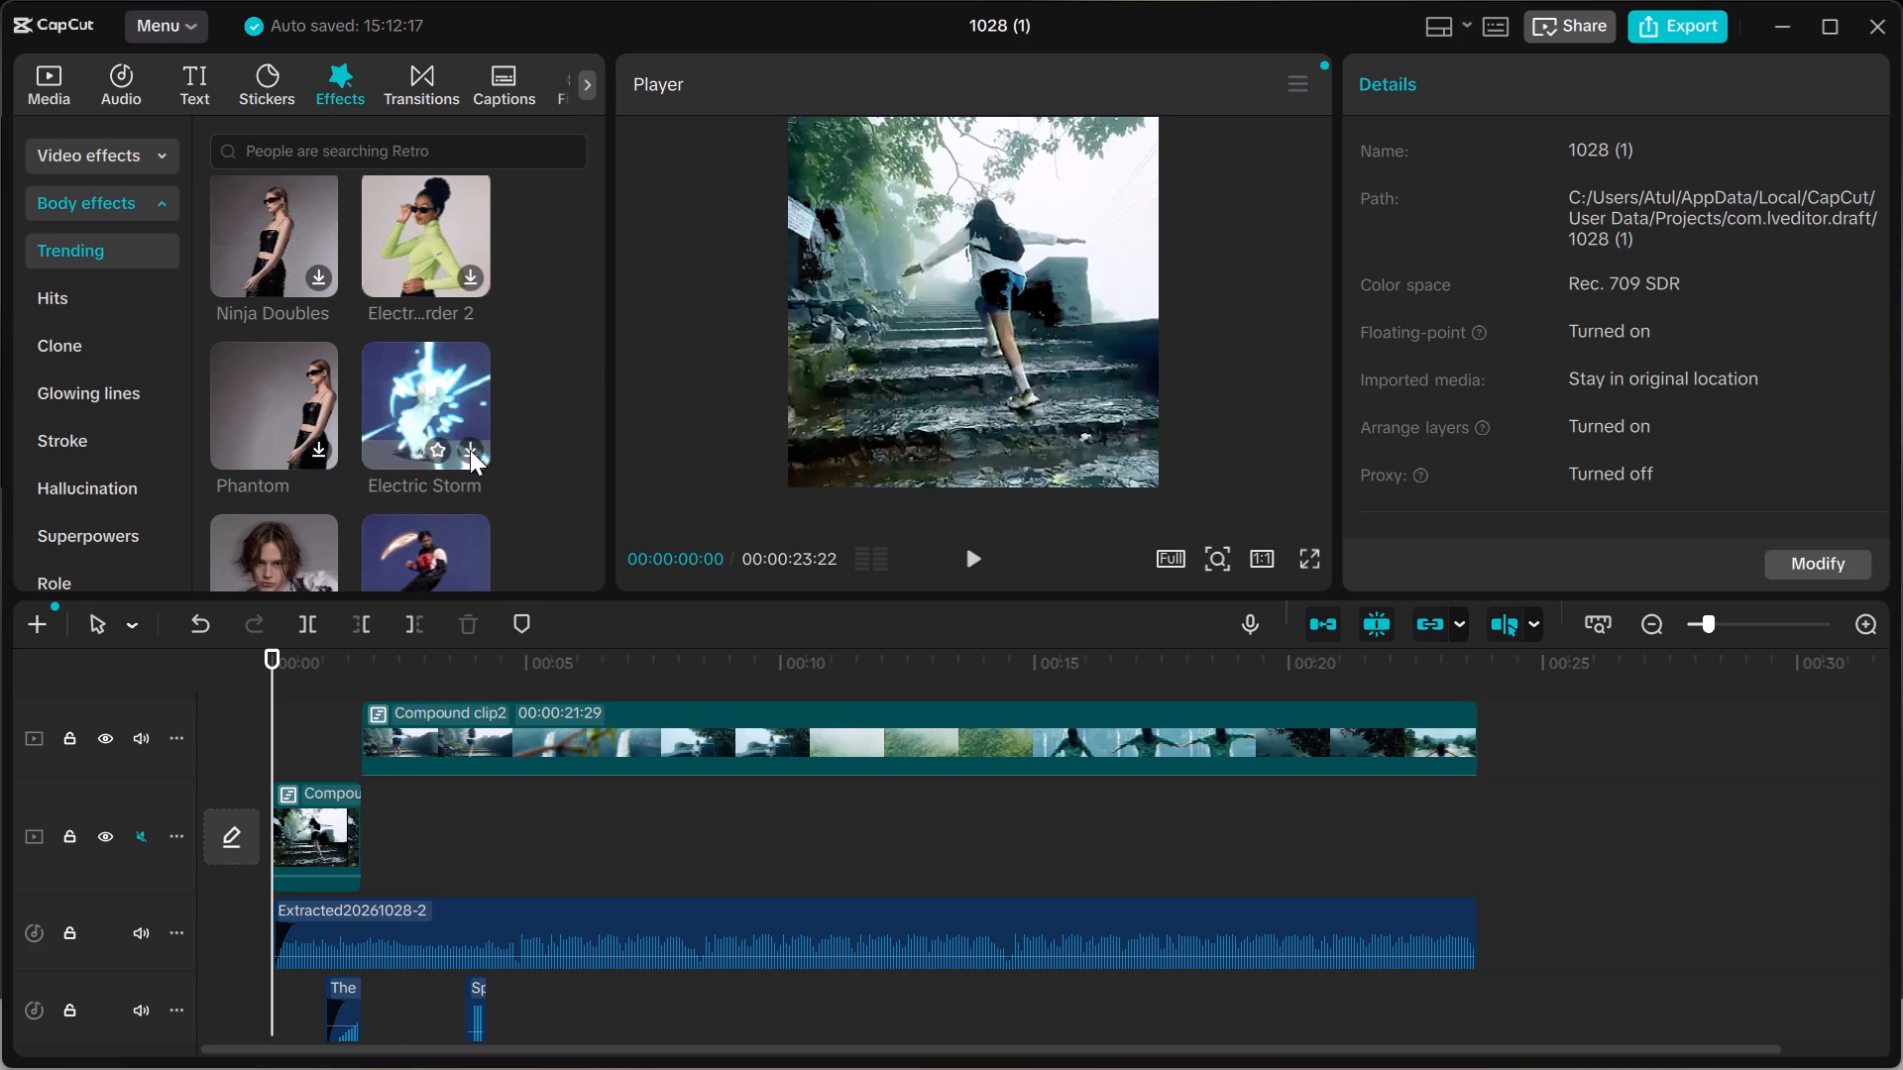
click(470, 458)
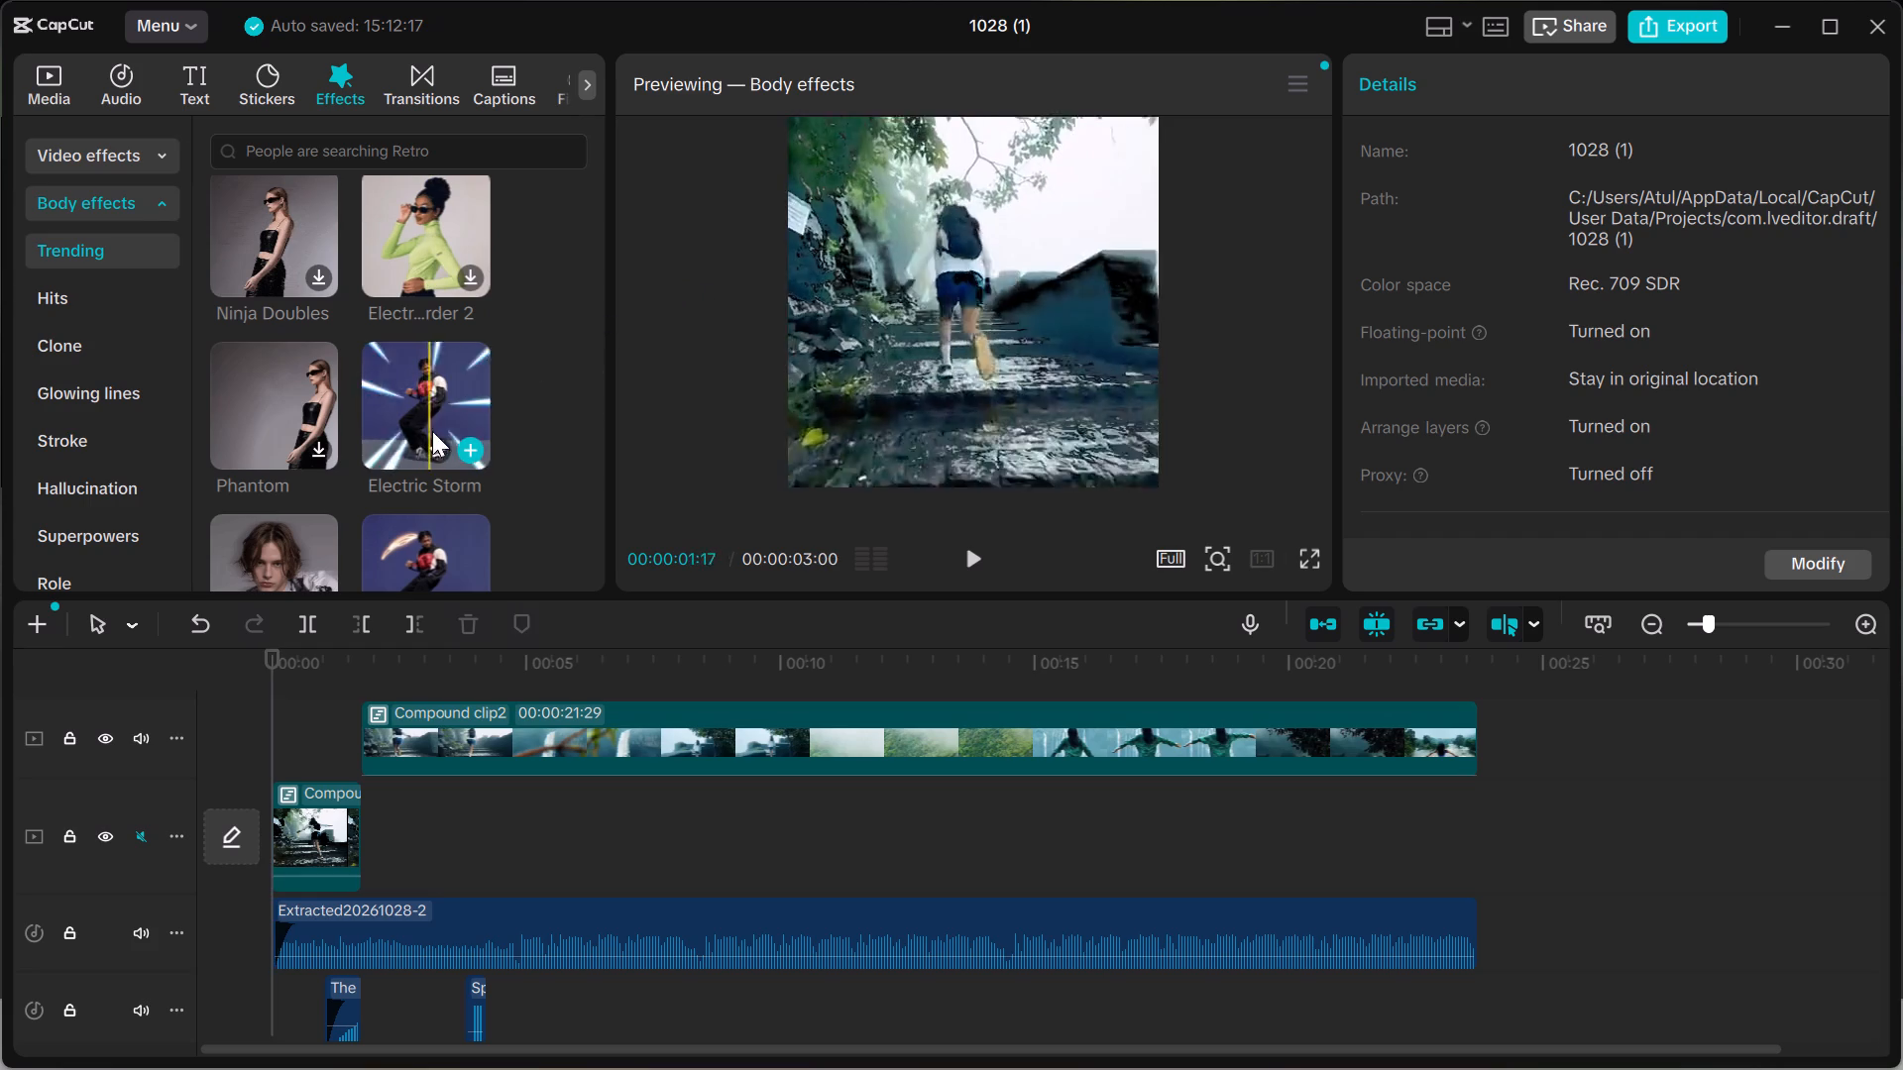
drag(464, 446, 467, 504)
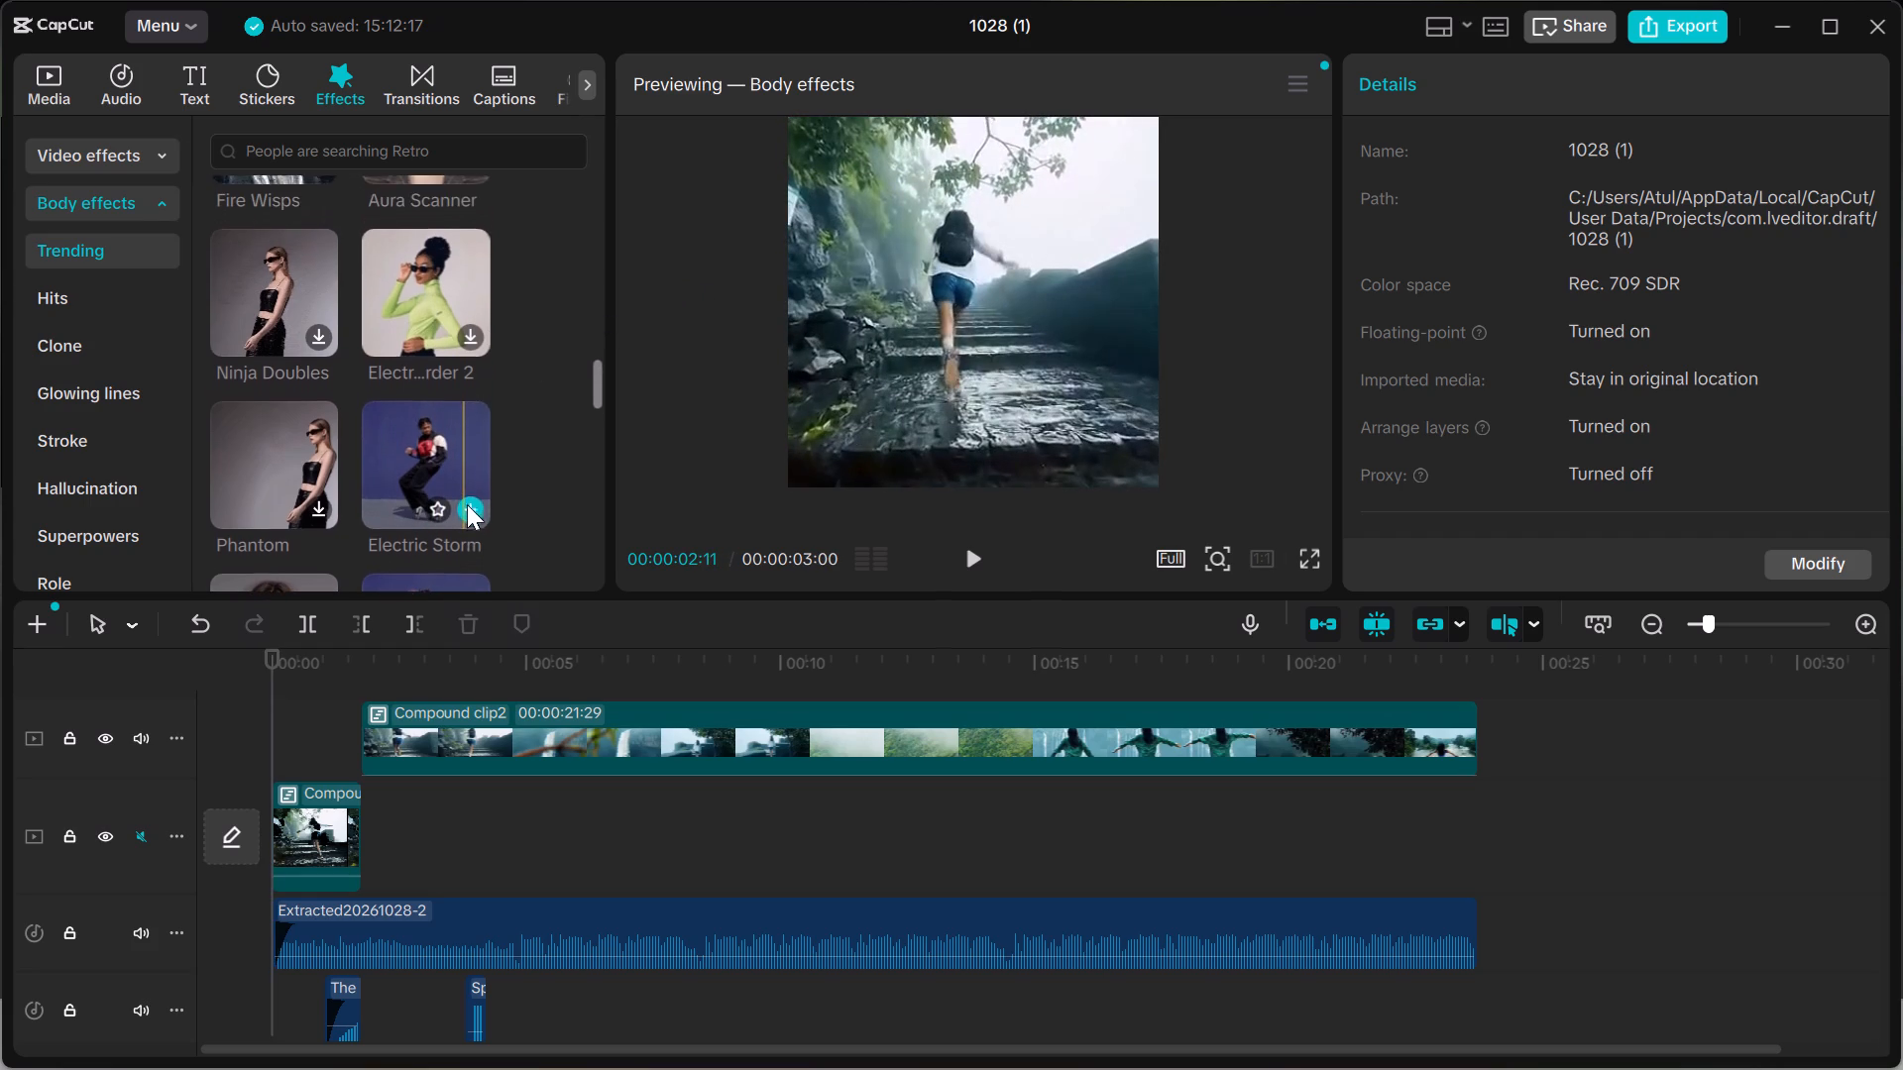
drag(467, 504, 462, 485)
drag(467, 484, 469, 484)
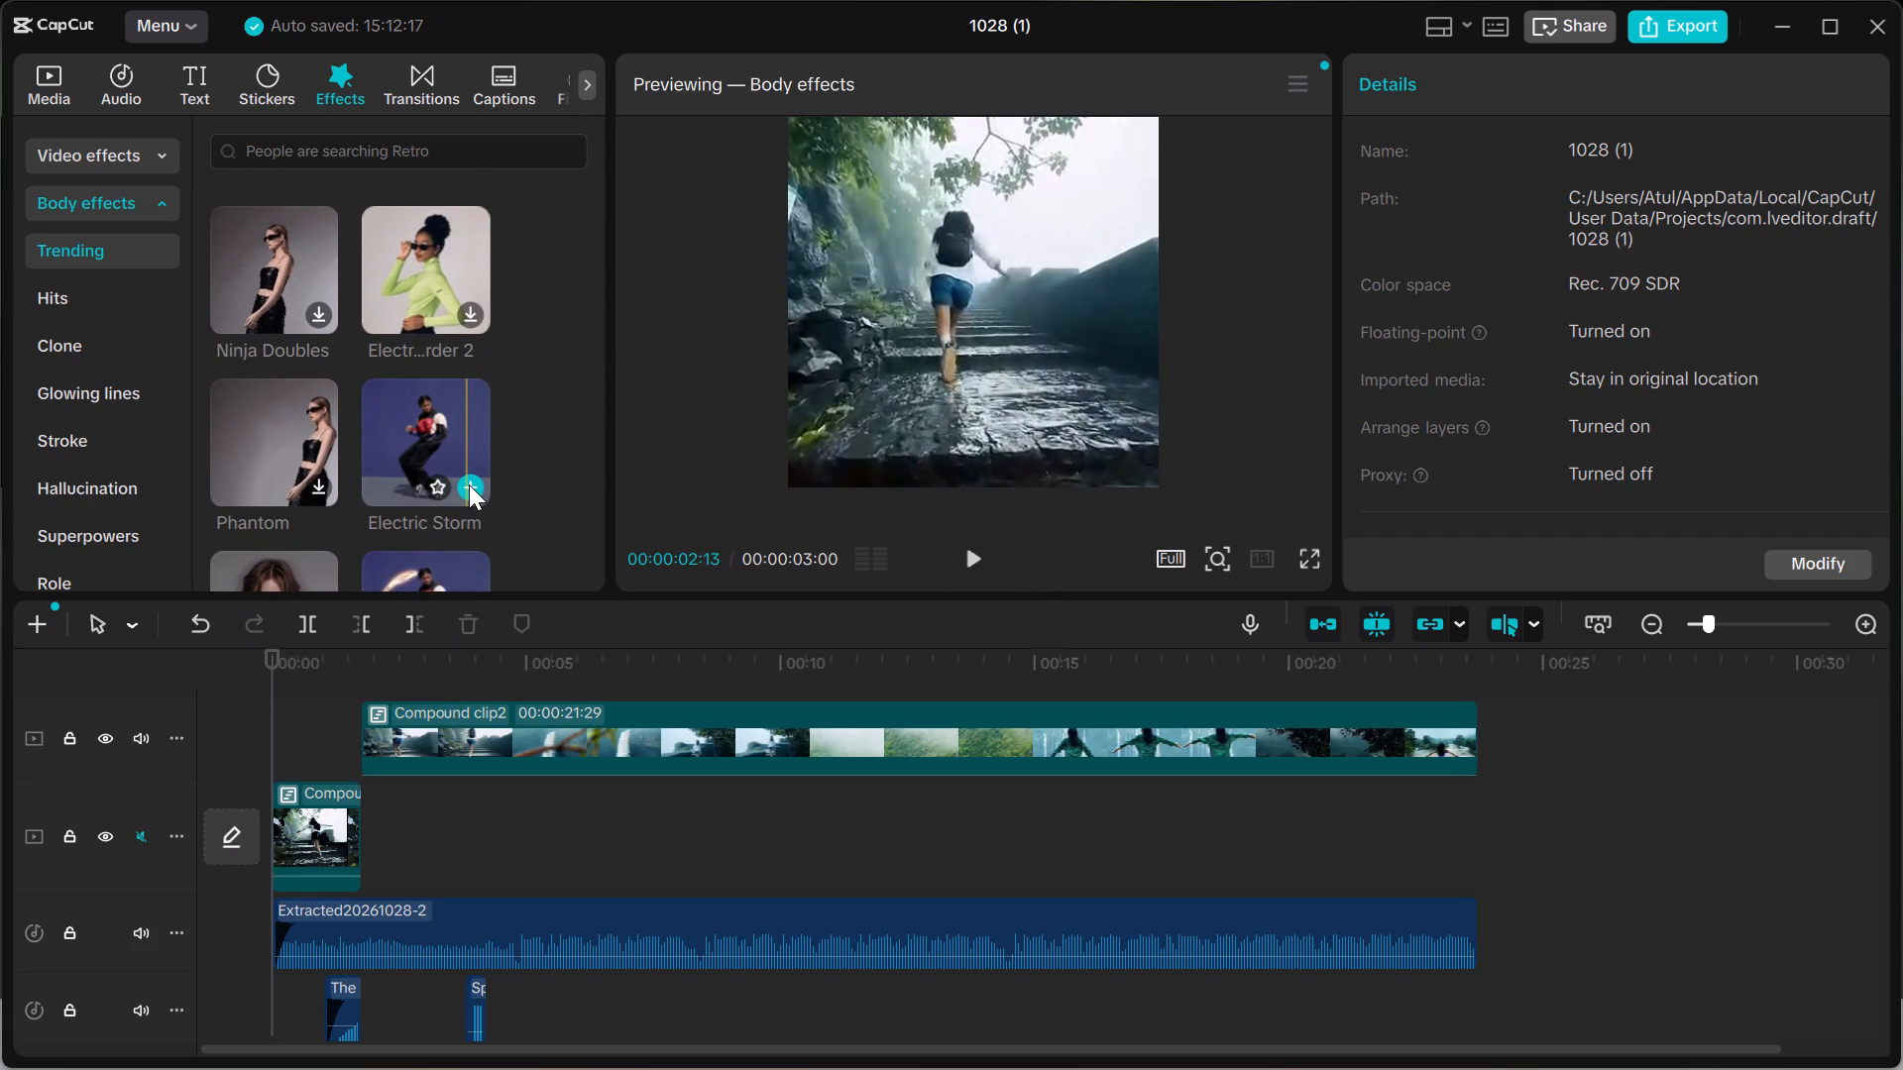
drag(469, 484, 485, 488)
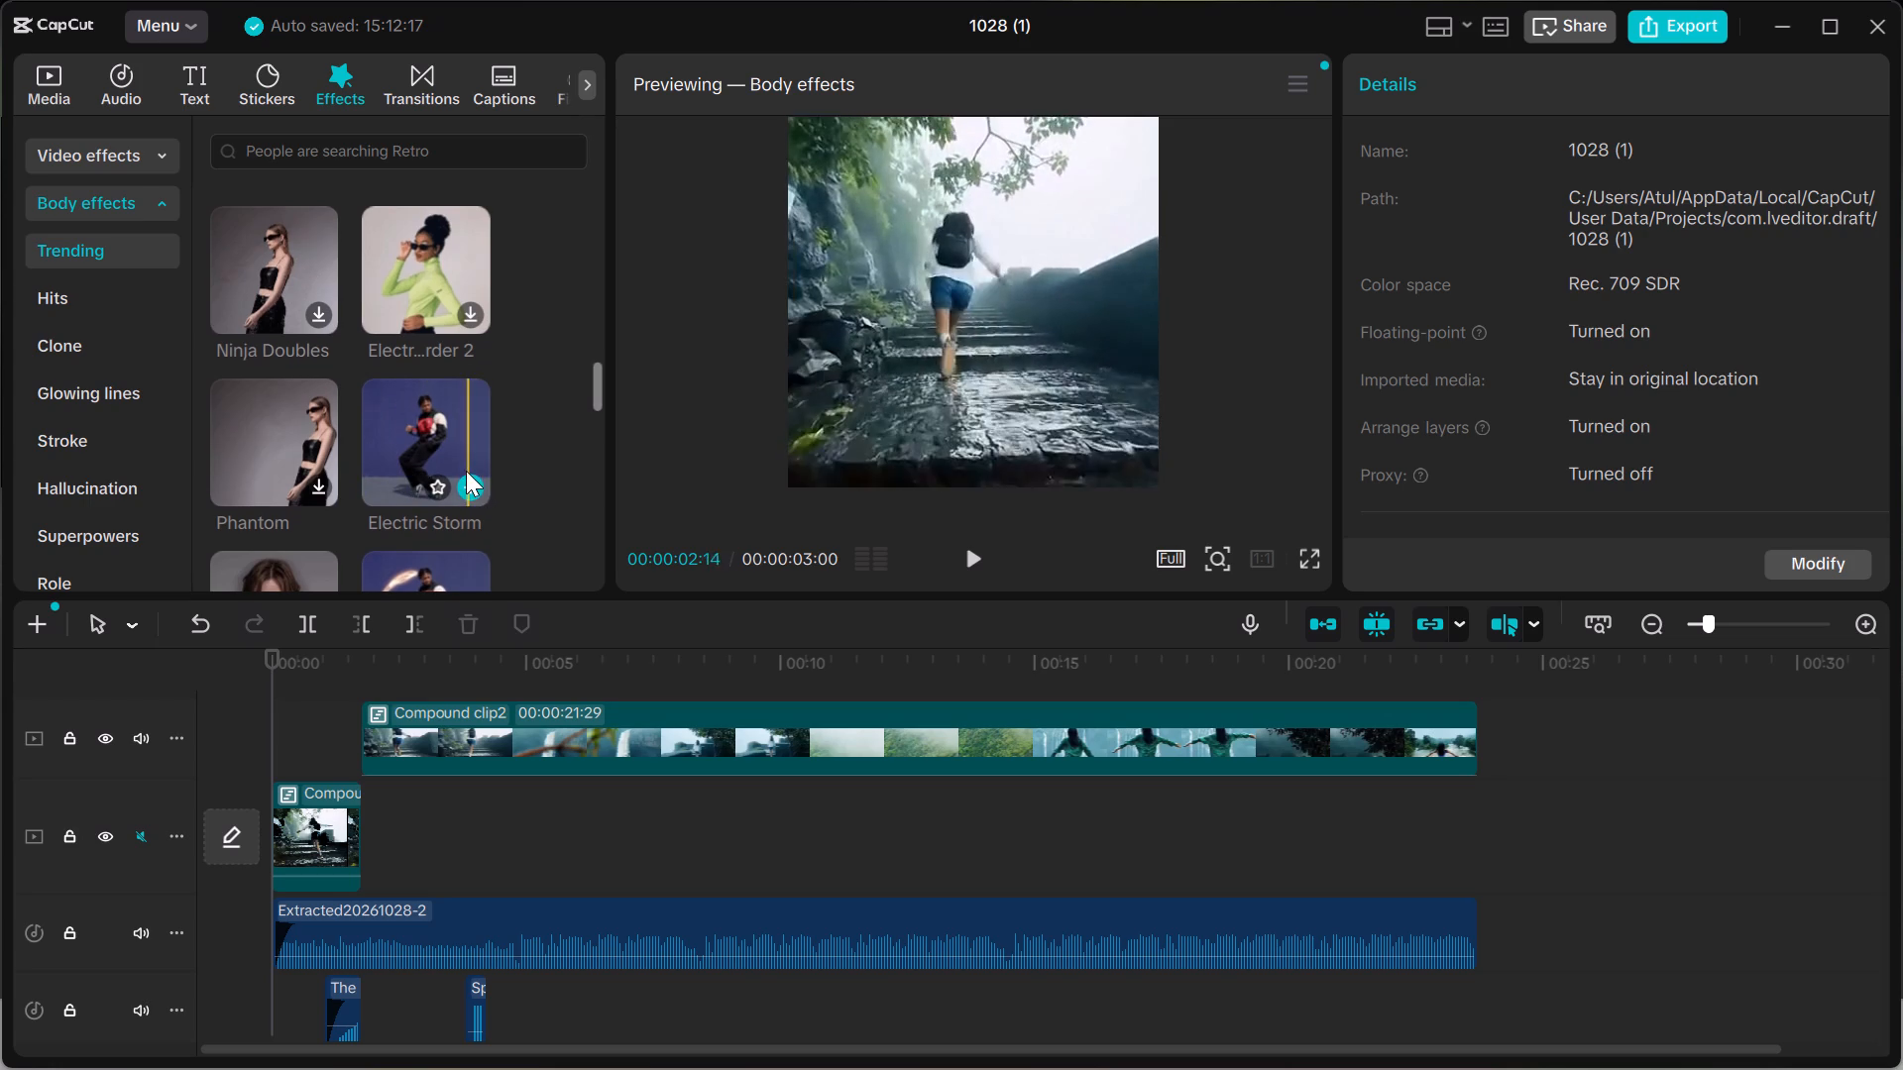
drag(464, 469, 451, 721)
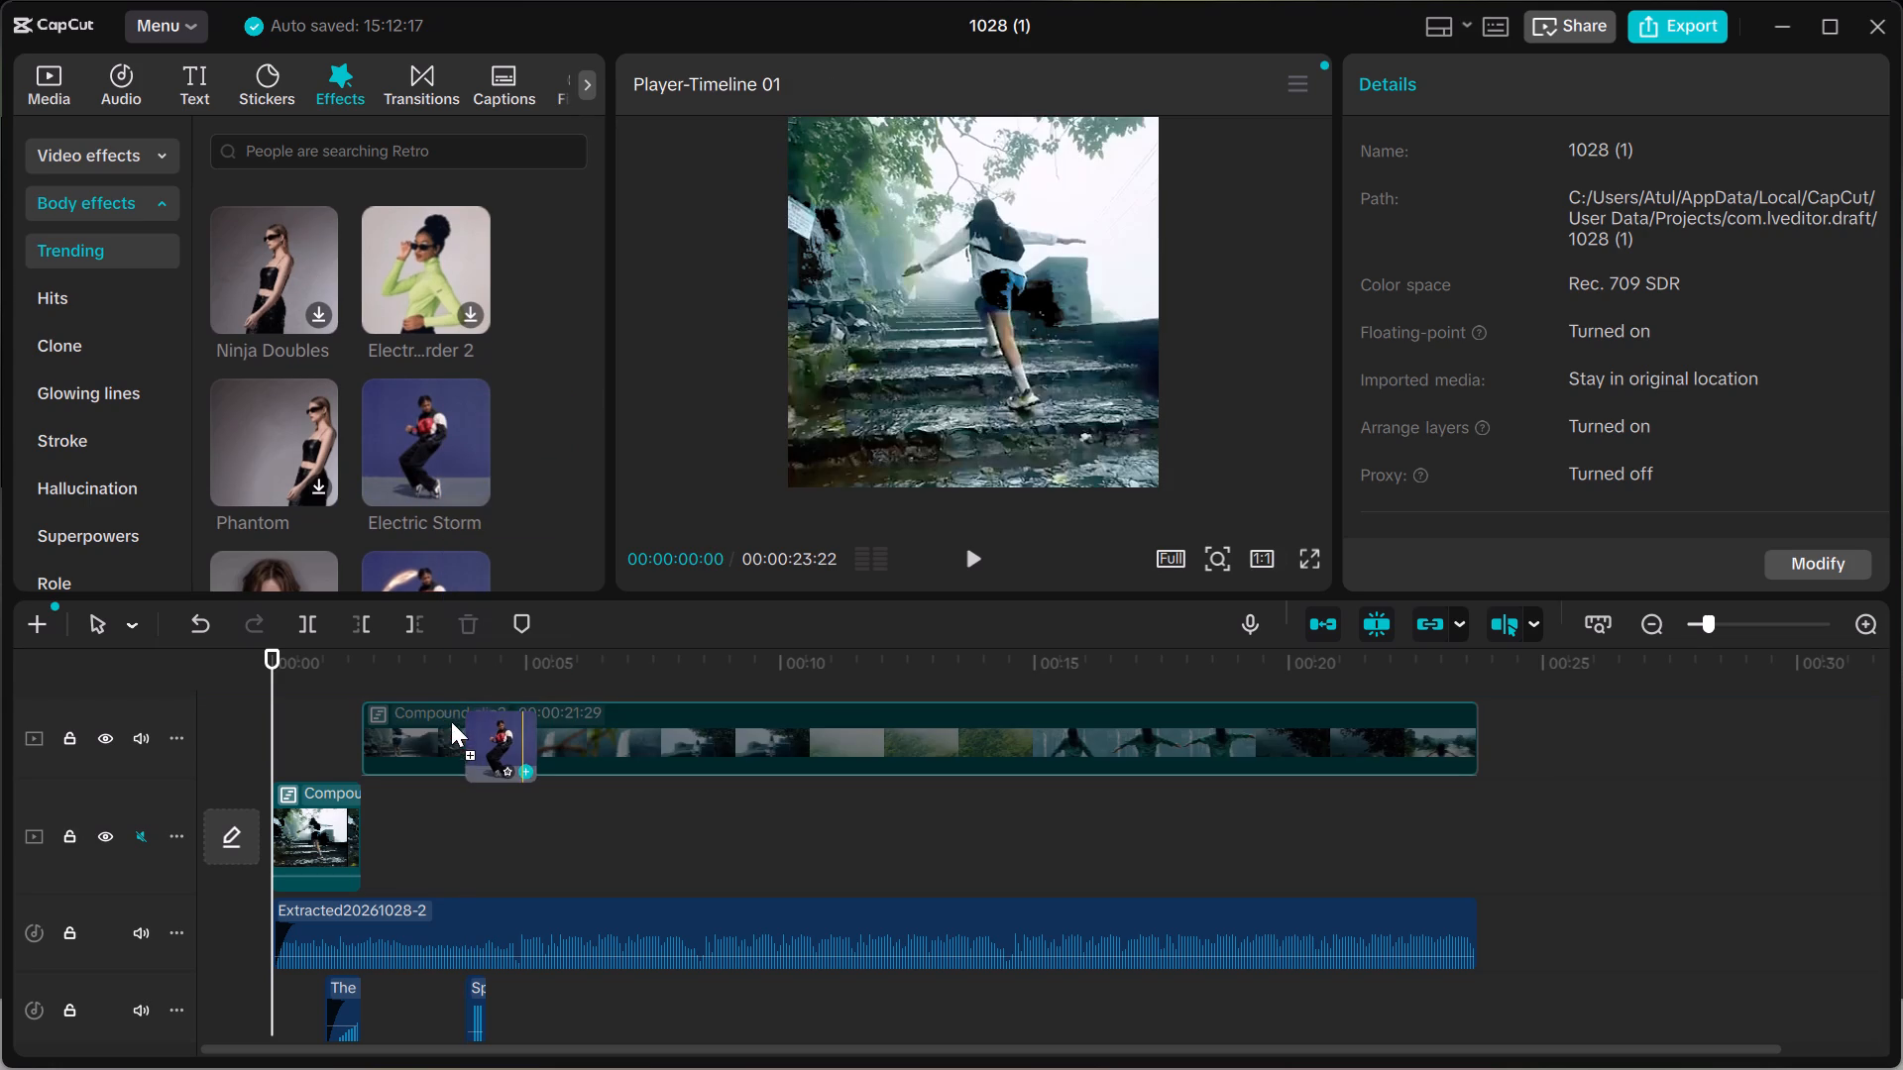
drag(451, 721, 434, 735)
click(434, 735)
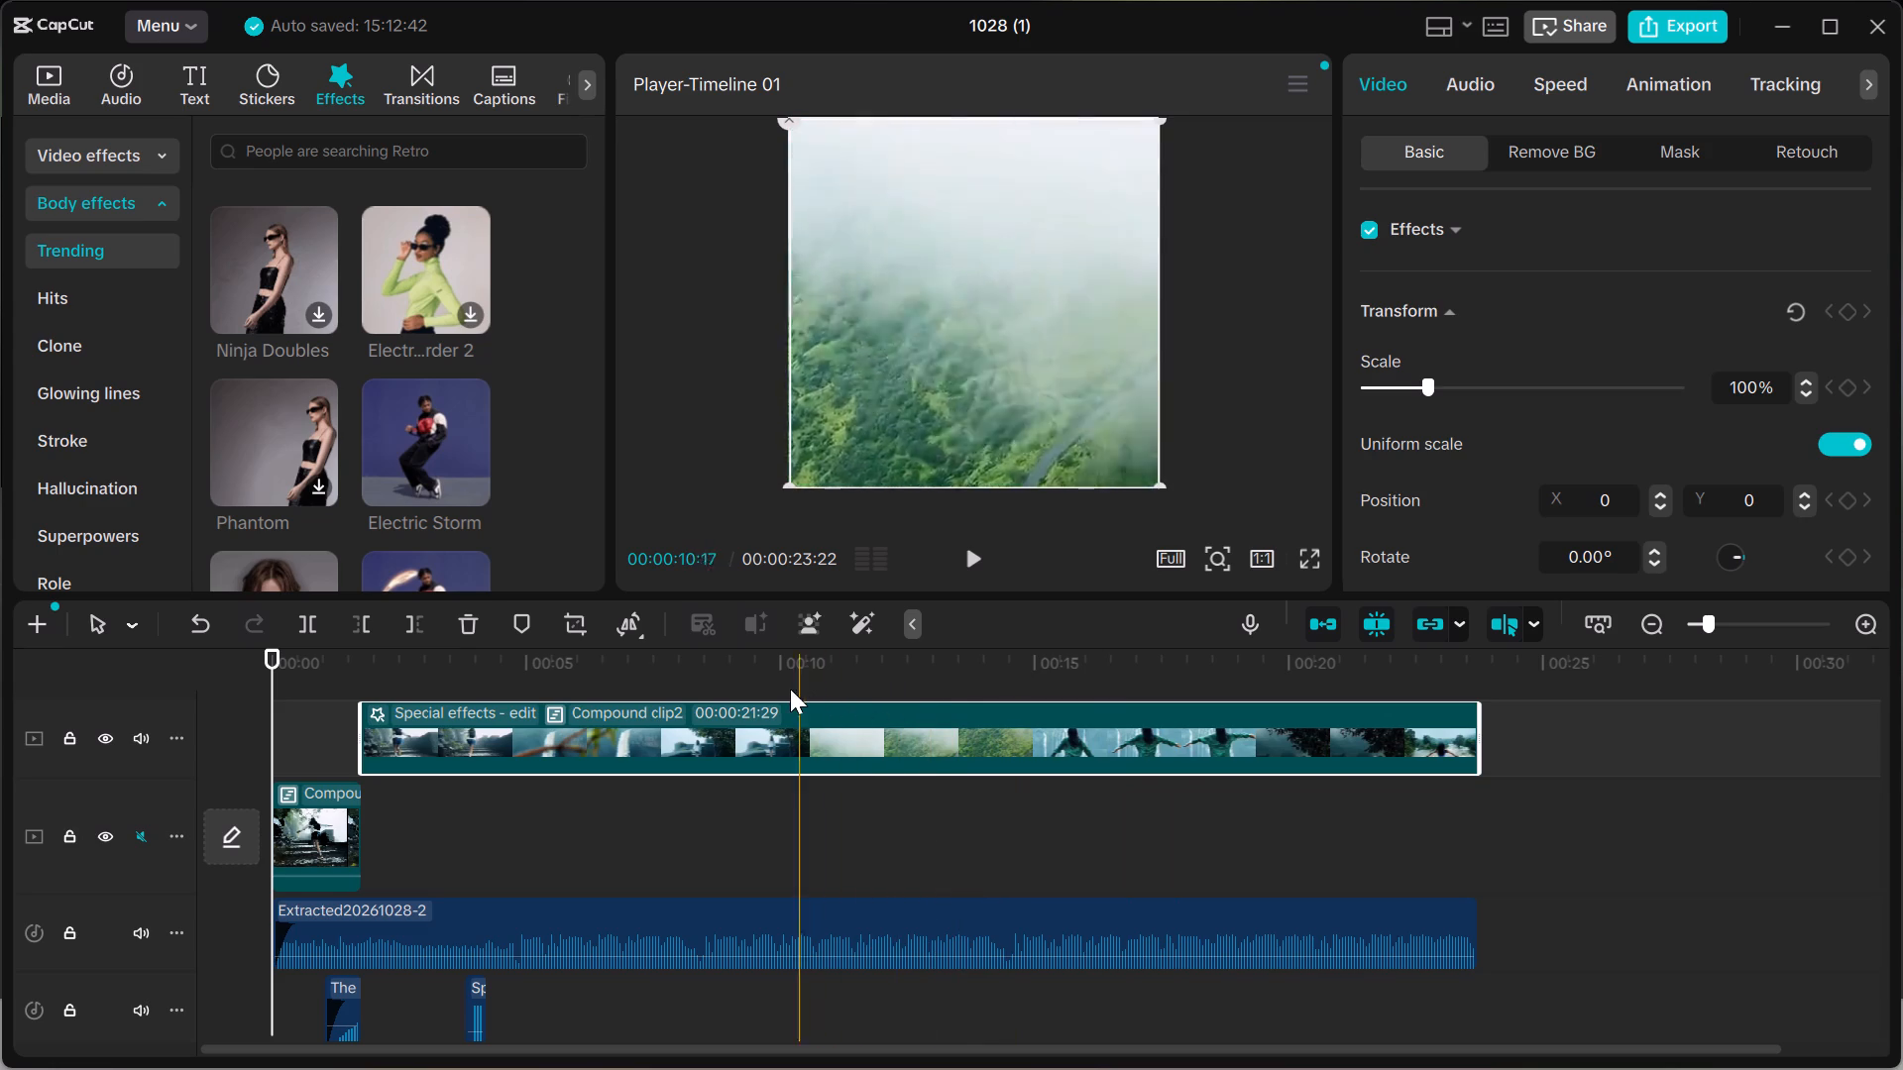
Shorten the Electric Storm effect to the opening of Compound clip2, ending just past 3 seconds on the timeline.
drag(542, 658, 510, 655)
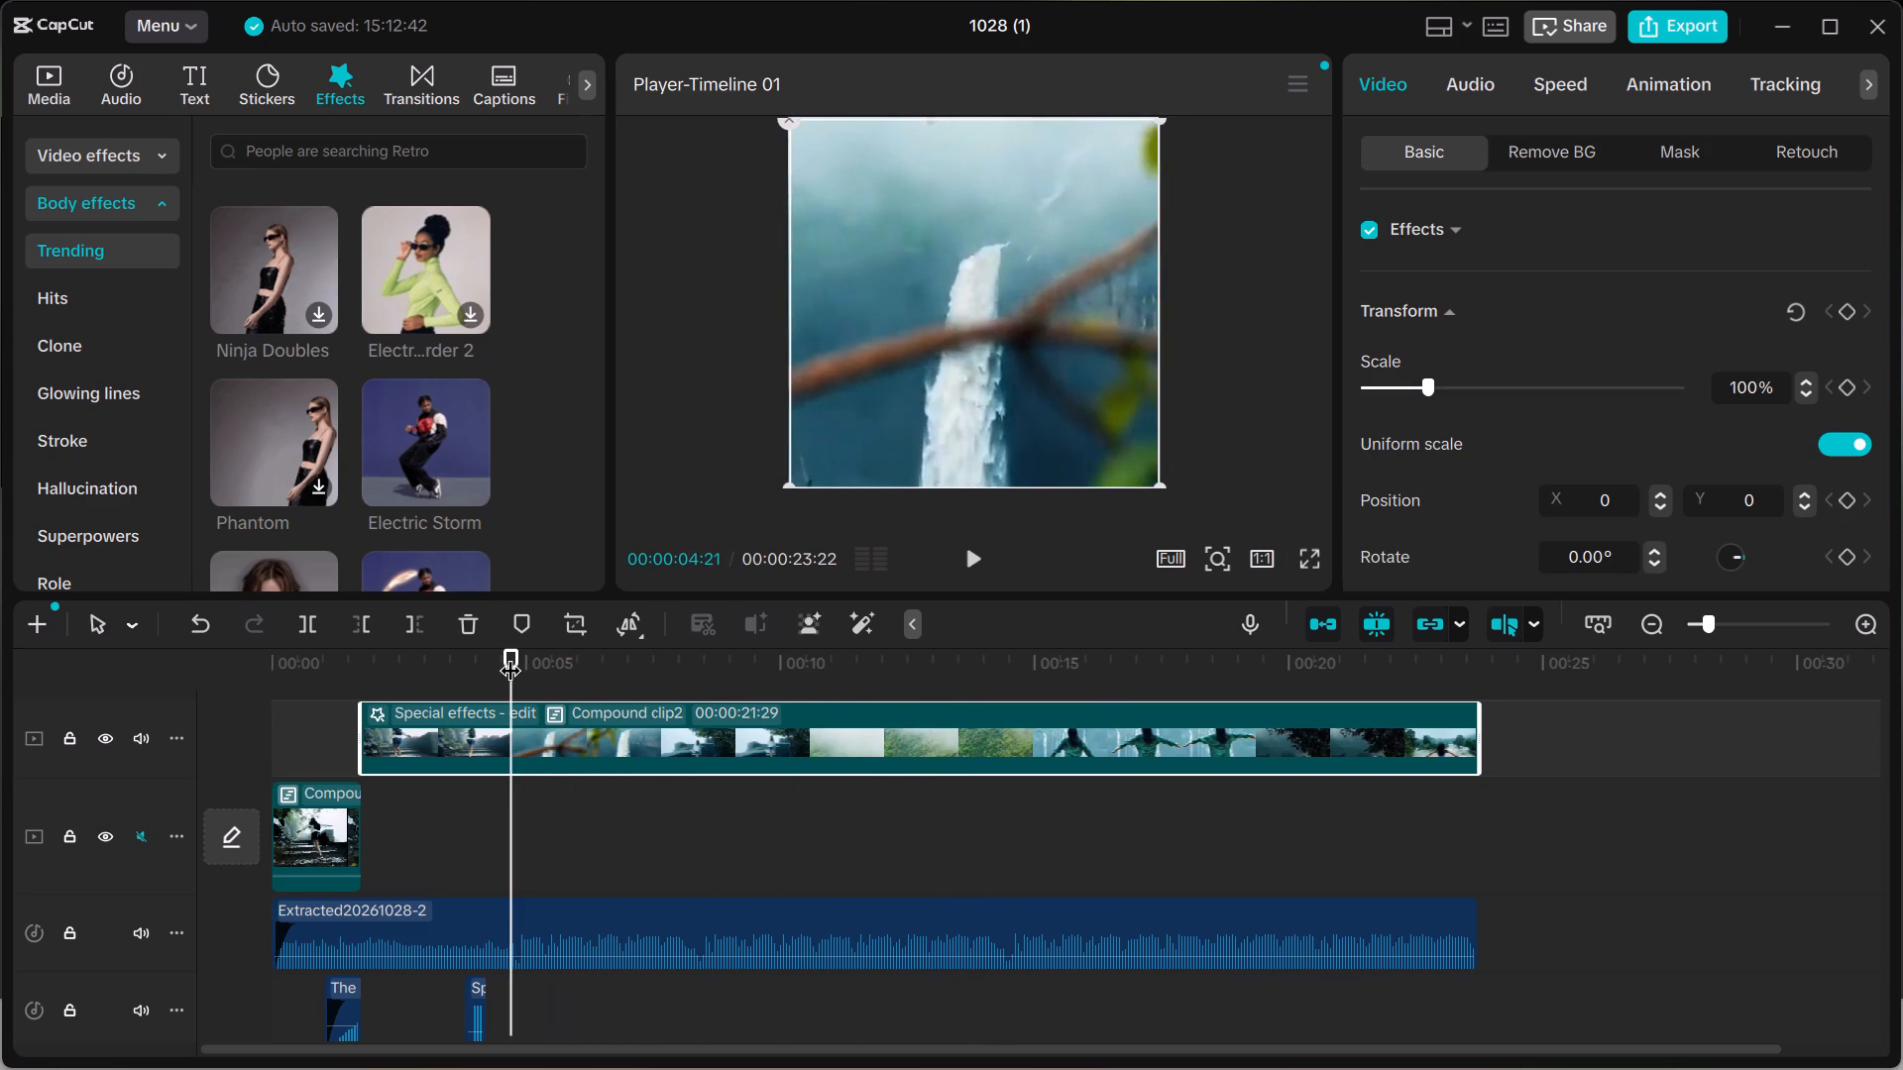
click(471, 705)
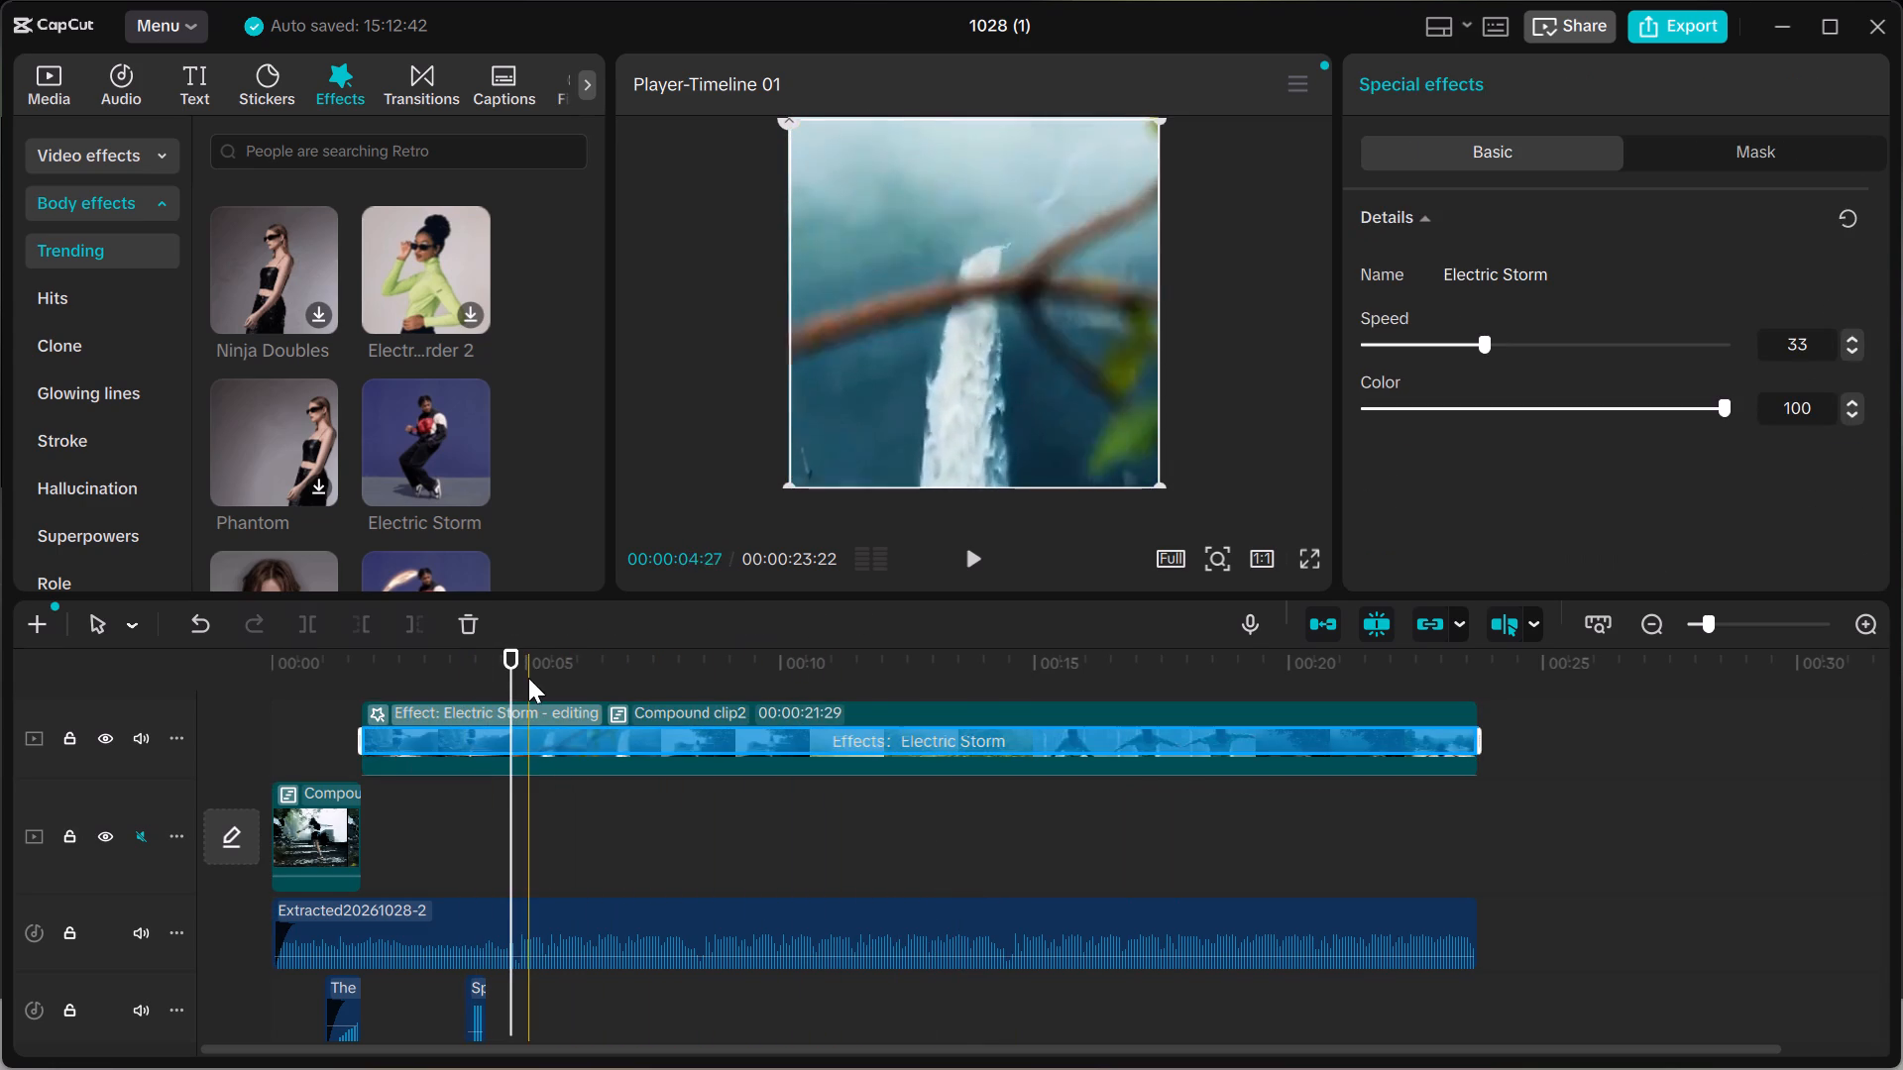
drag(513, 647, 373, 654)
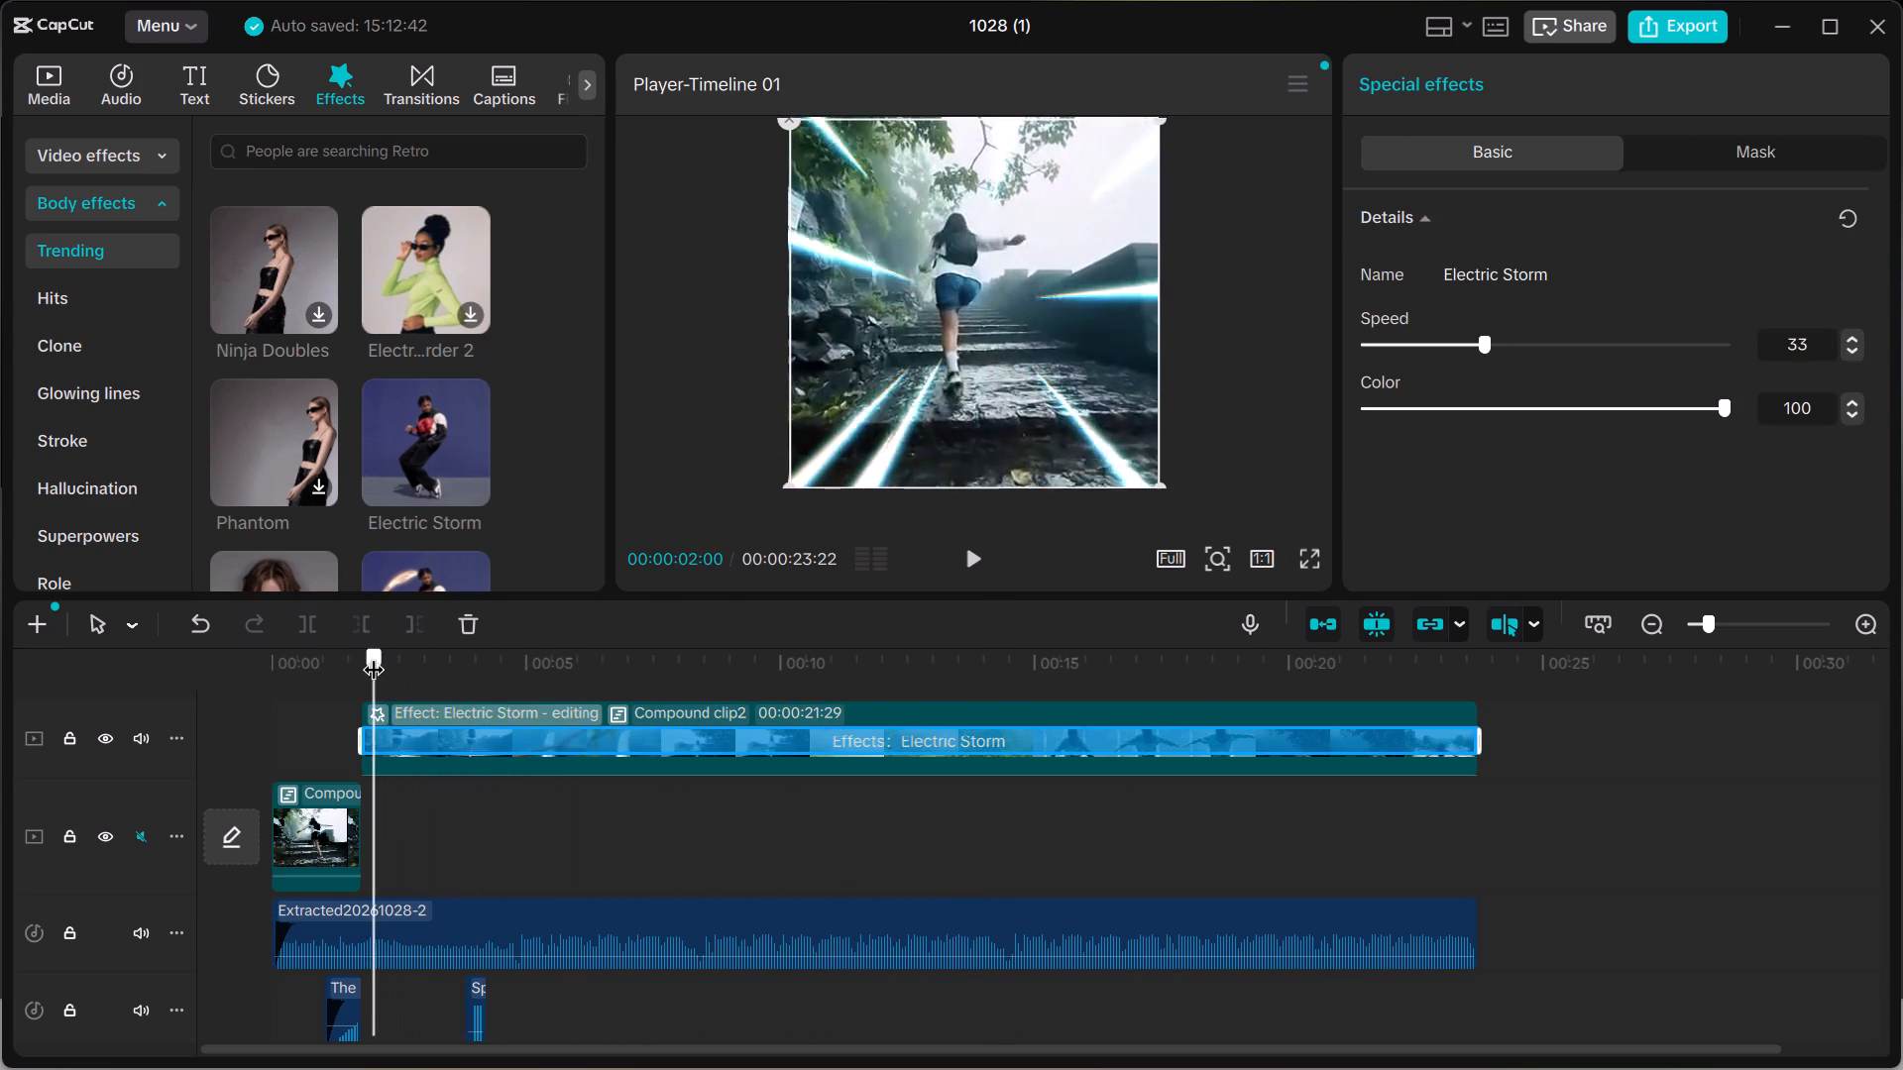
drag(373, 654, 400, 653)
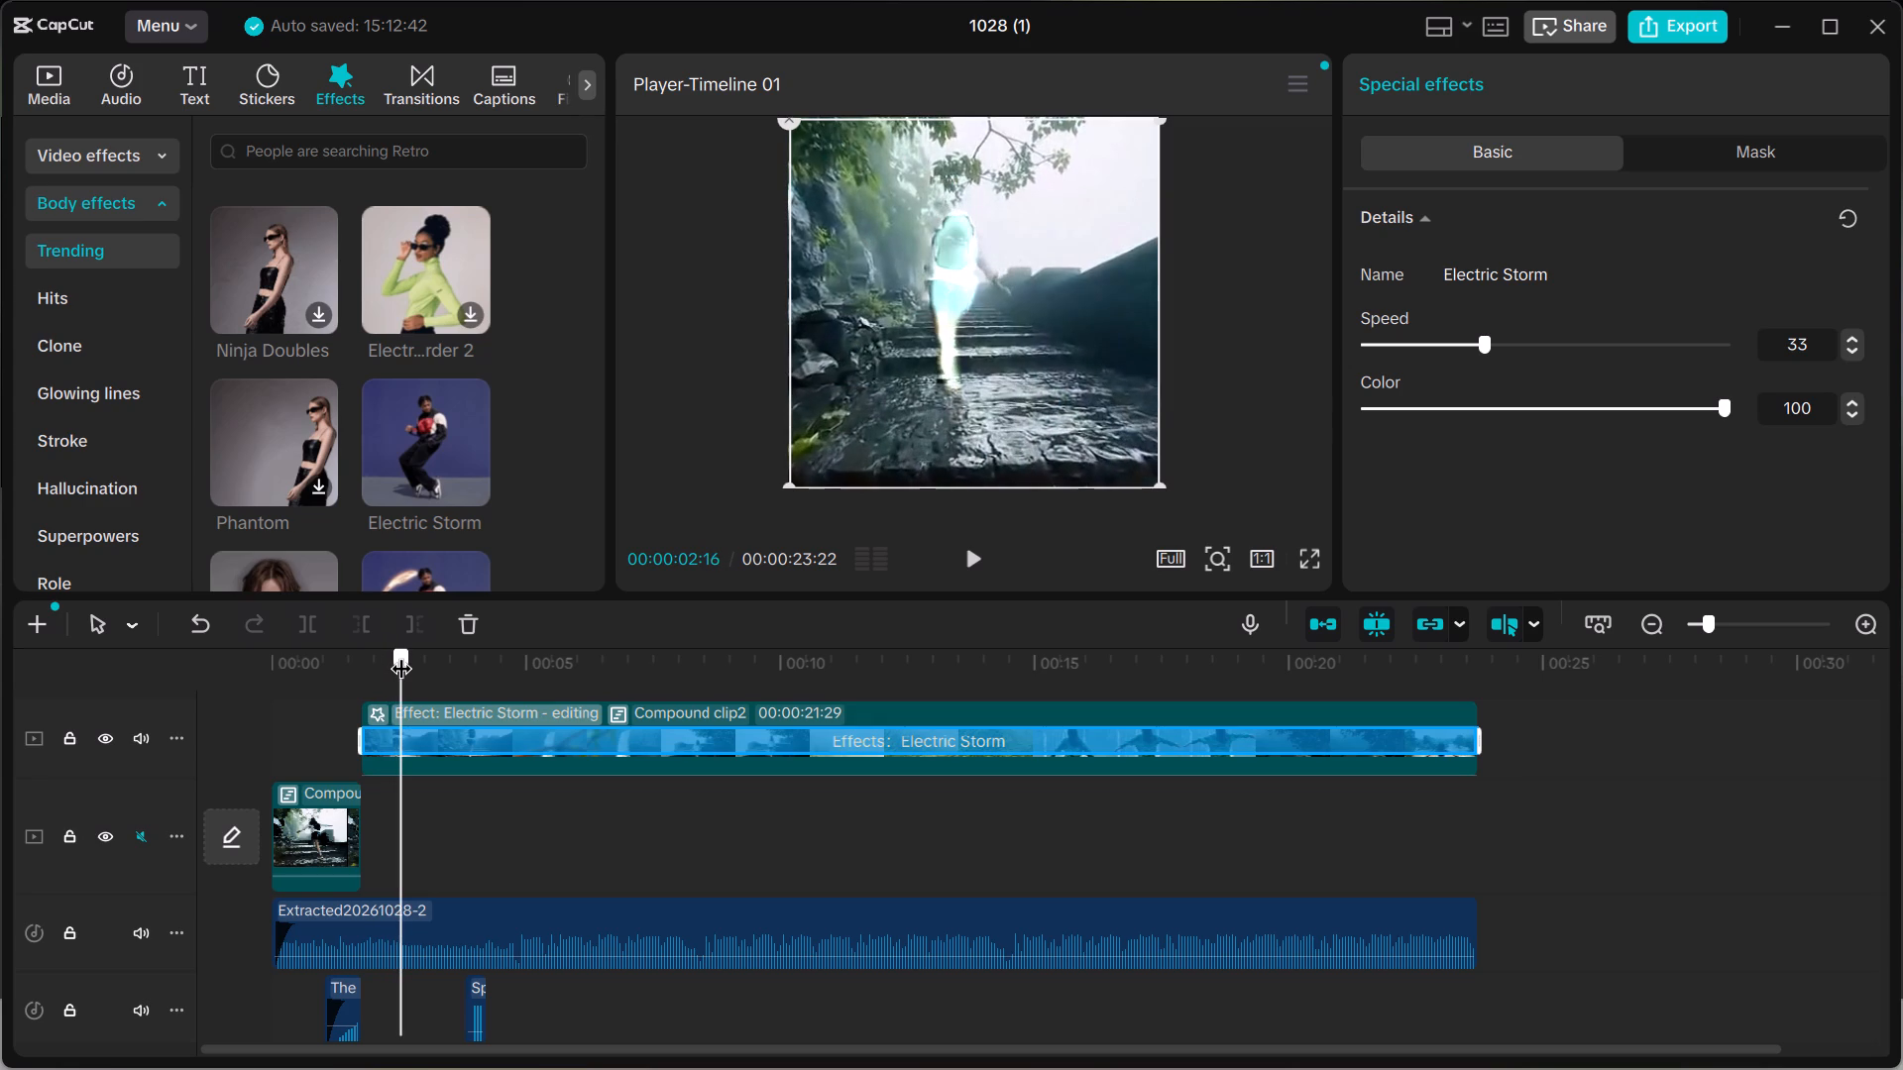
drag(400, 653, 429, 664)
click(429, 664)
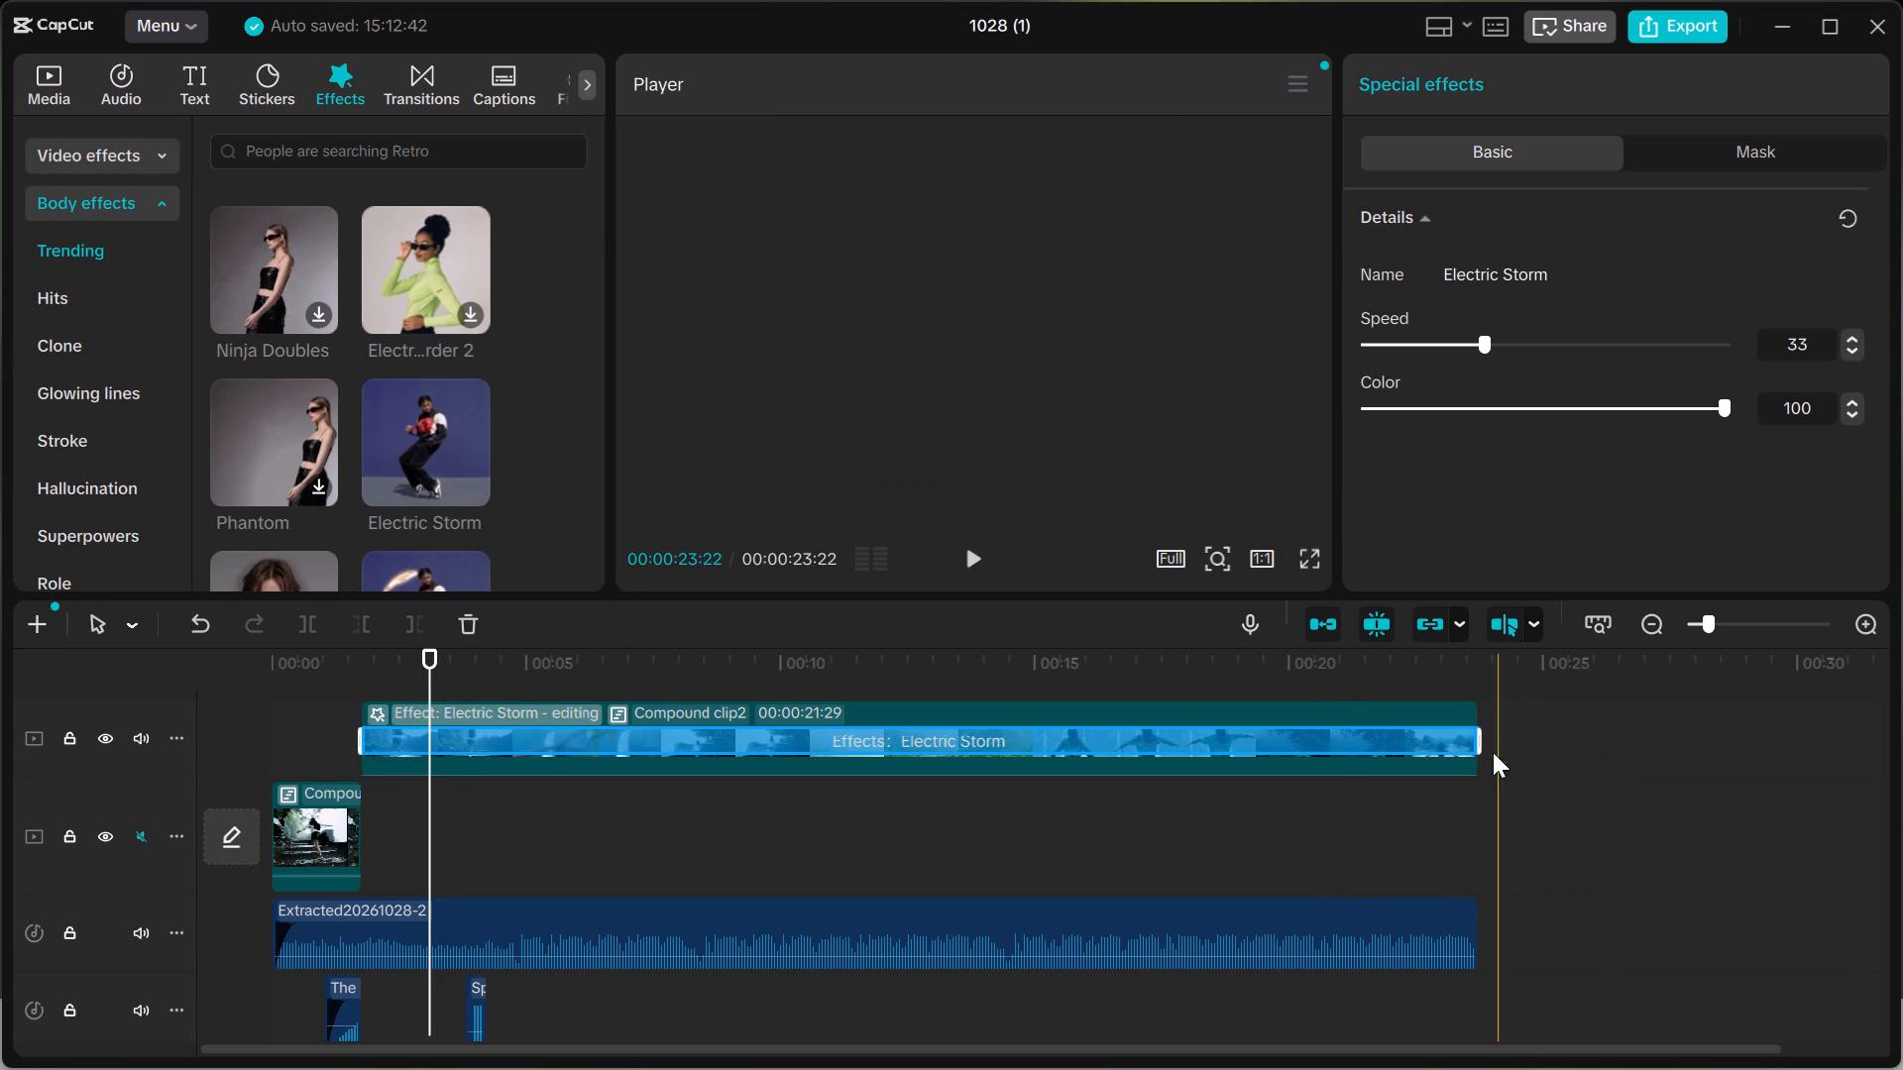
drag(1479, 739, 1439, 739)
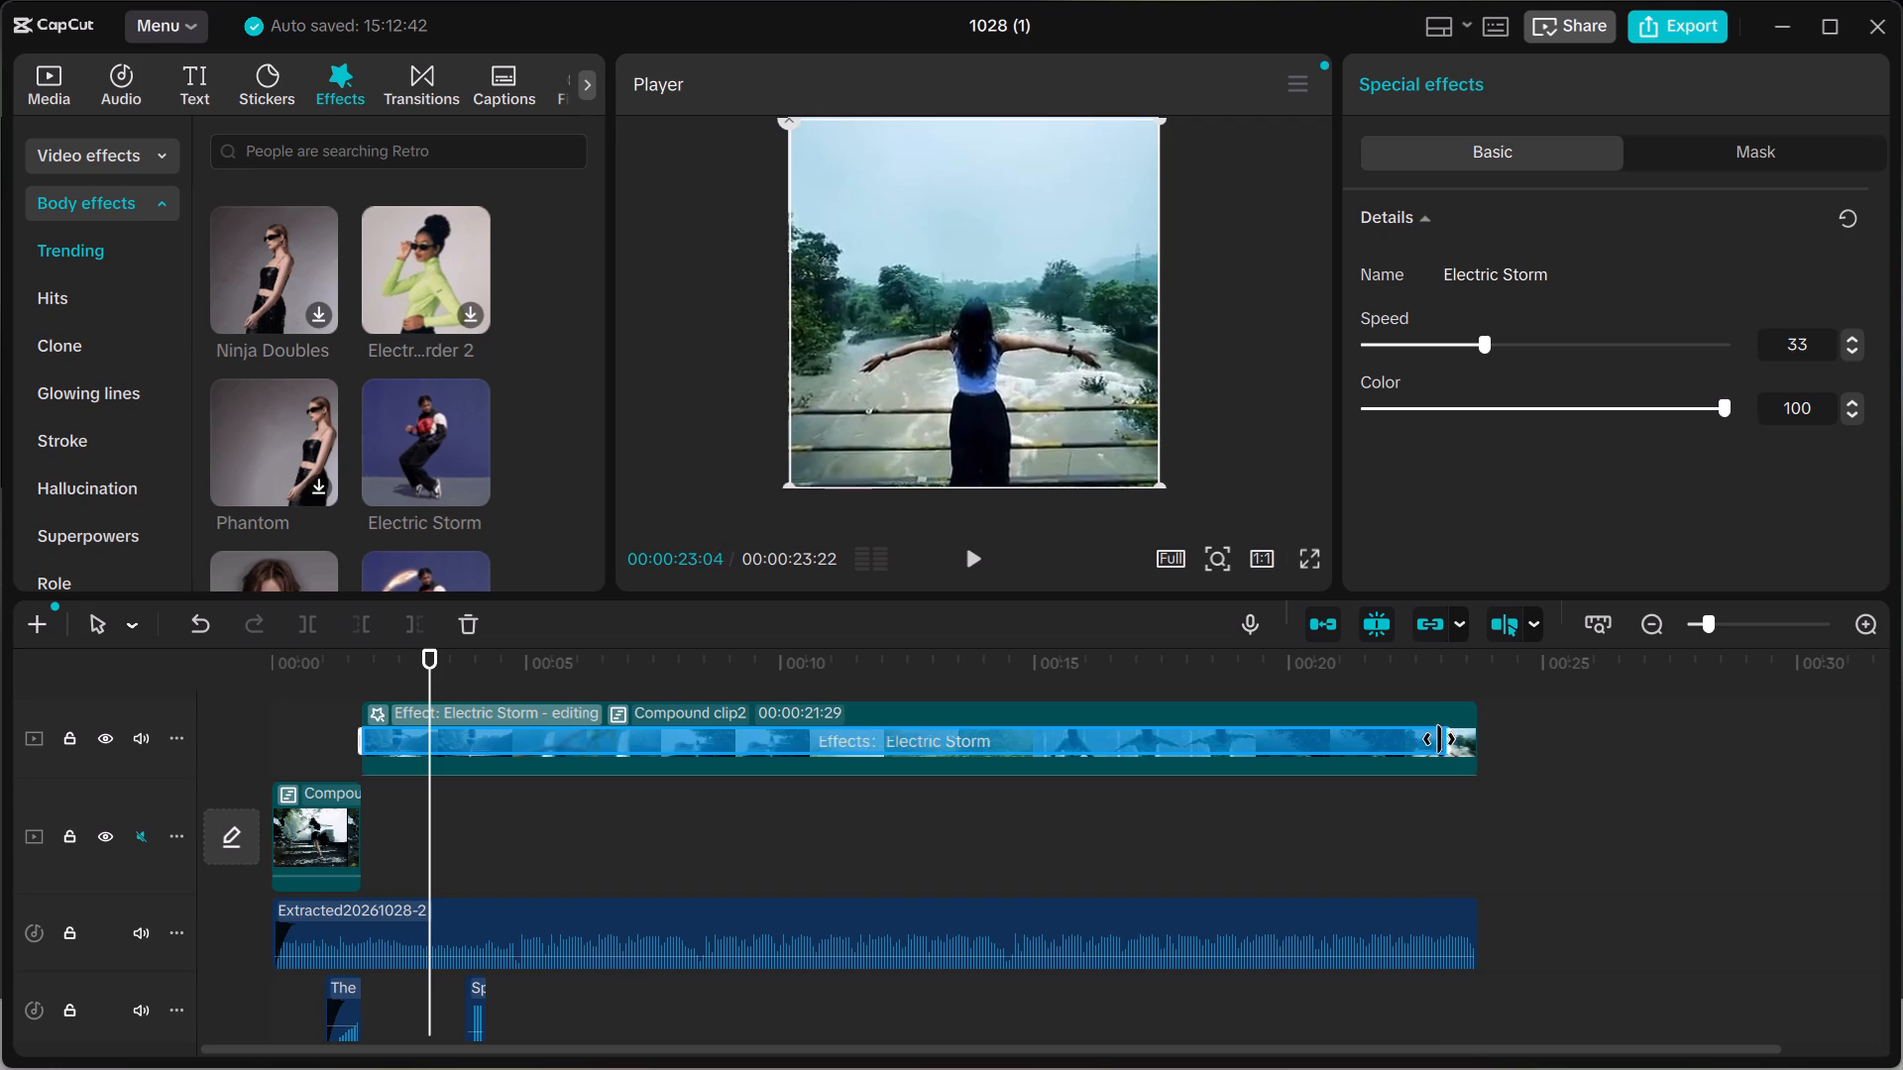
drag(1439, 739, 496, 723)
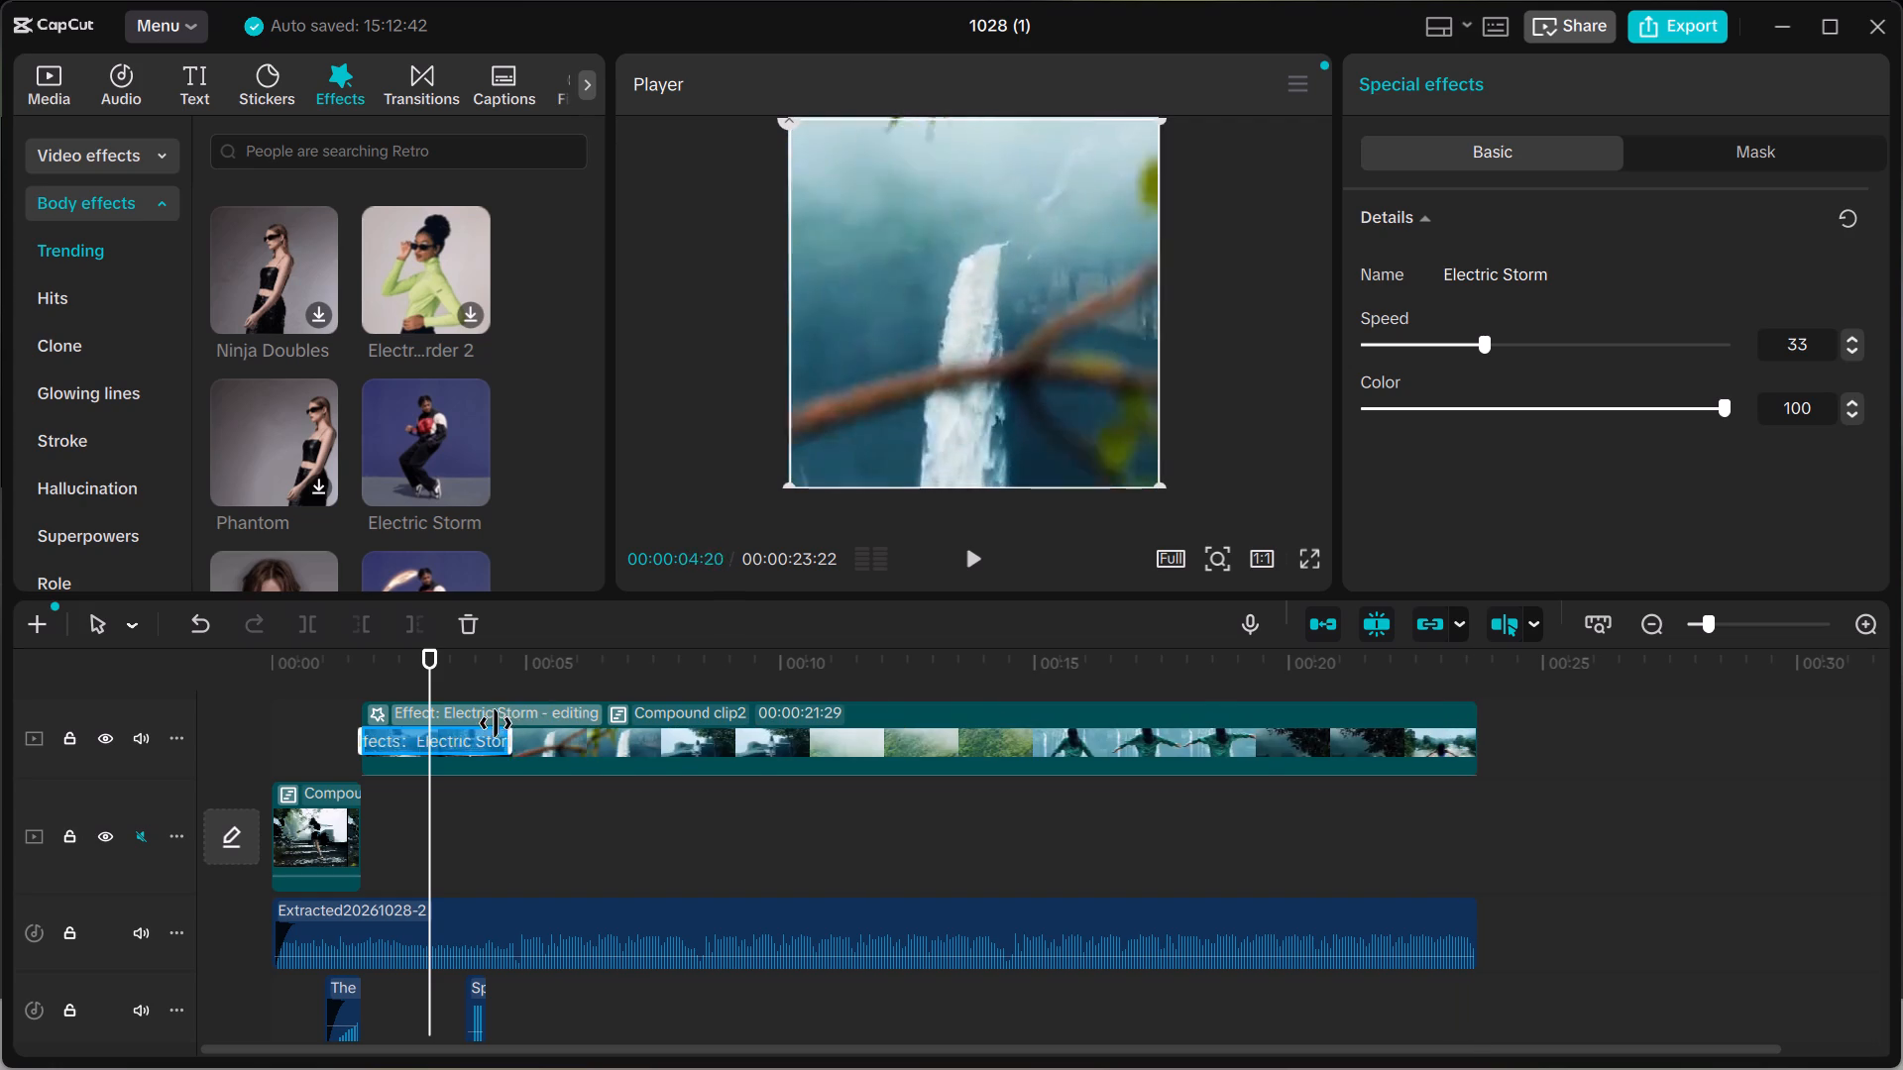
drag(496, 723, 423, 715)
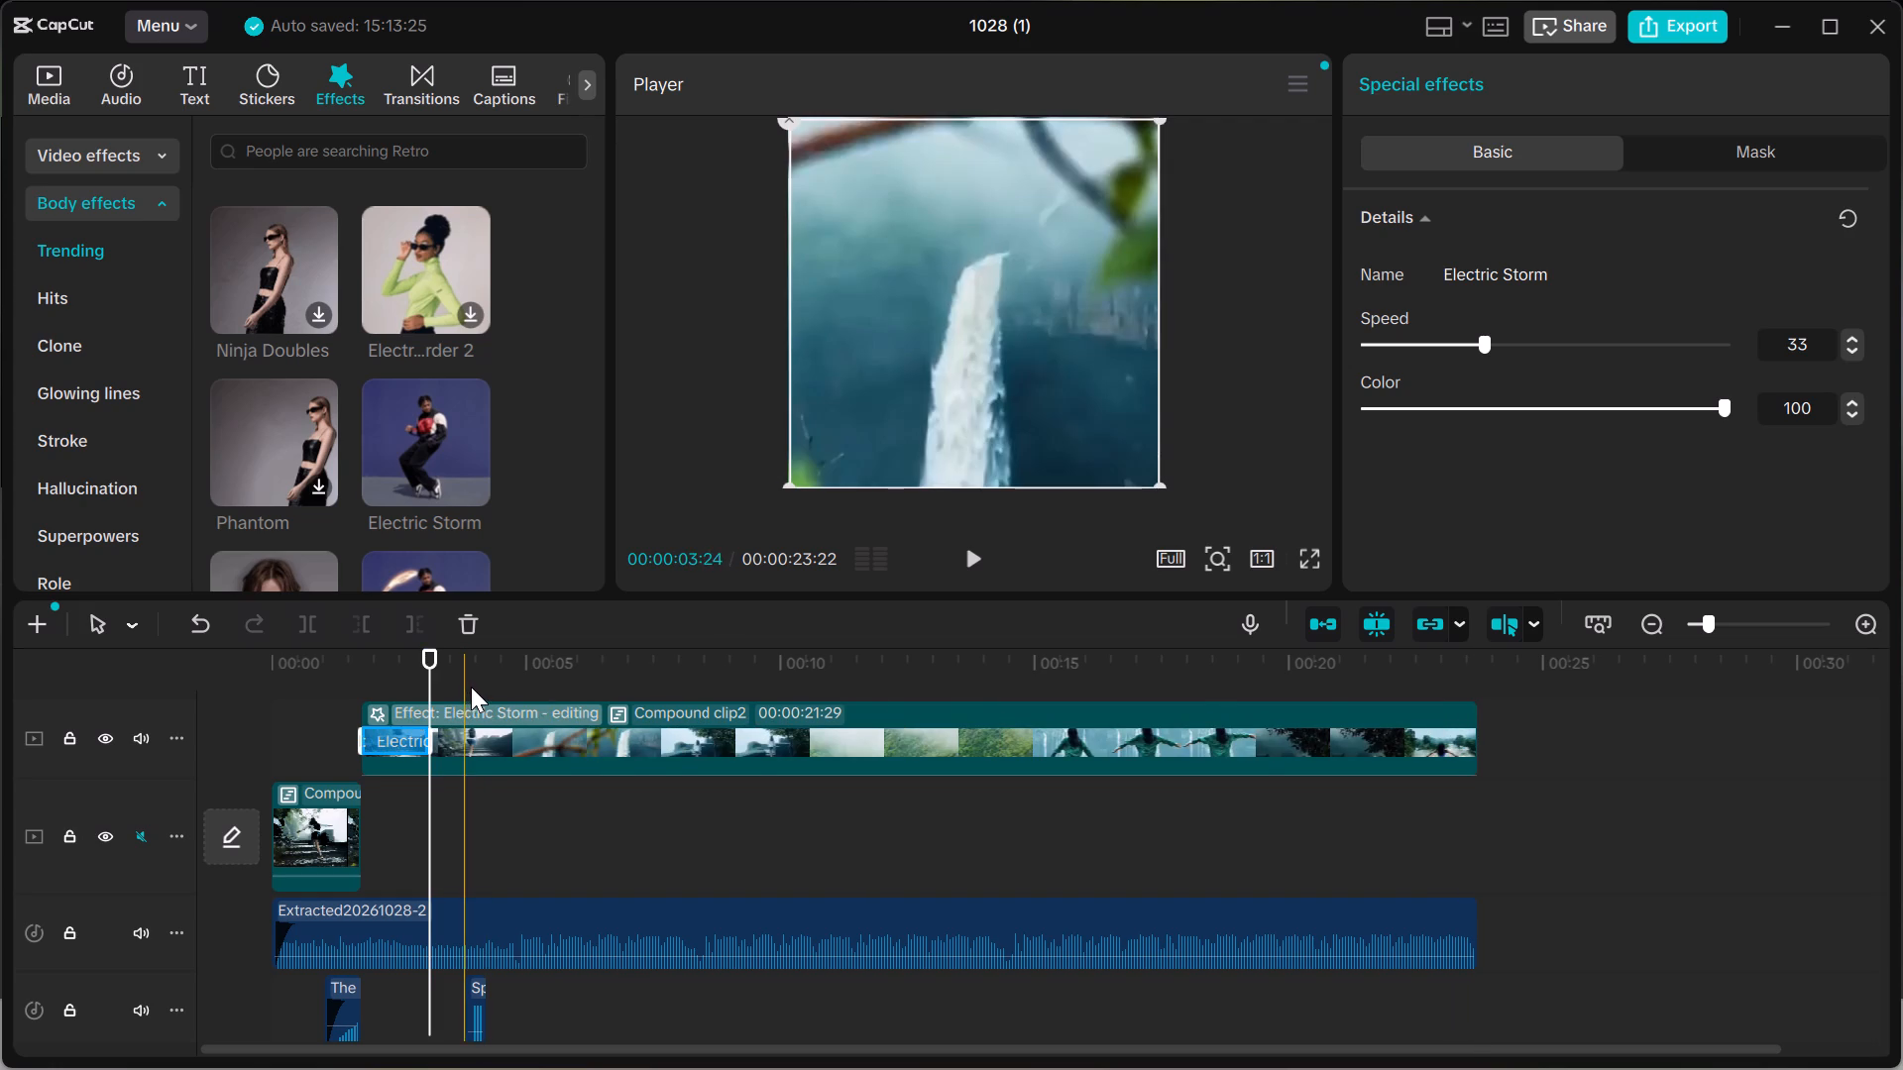
Scrub through the Electric Storm section at the opening of Compound clip2, and play the sequence from the start to review it.
drag(425, 658, 406, 659)
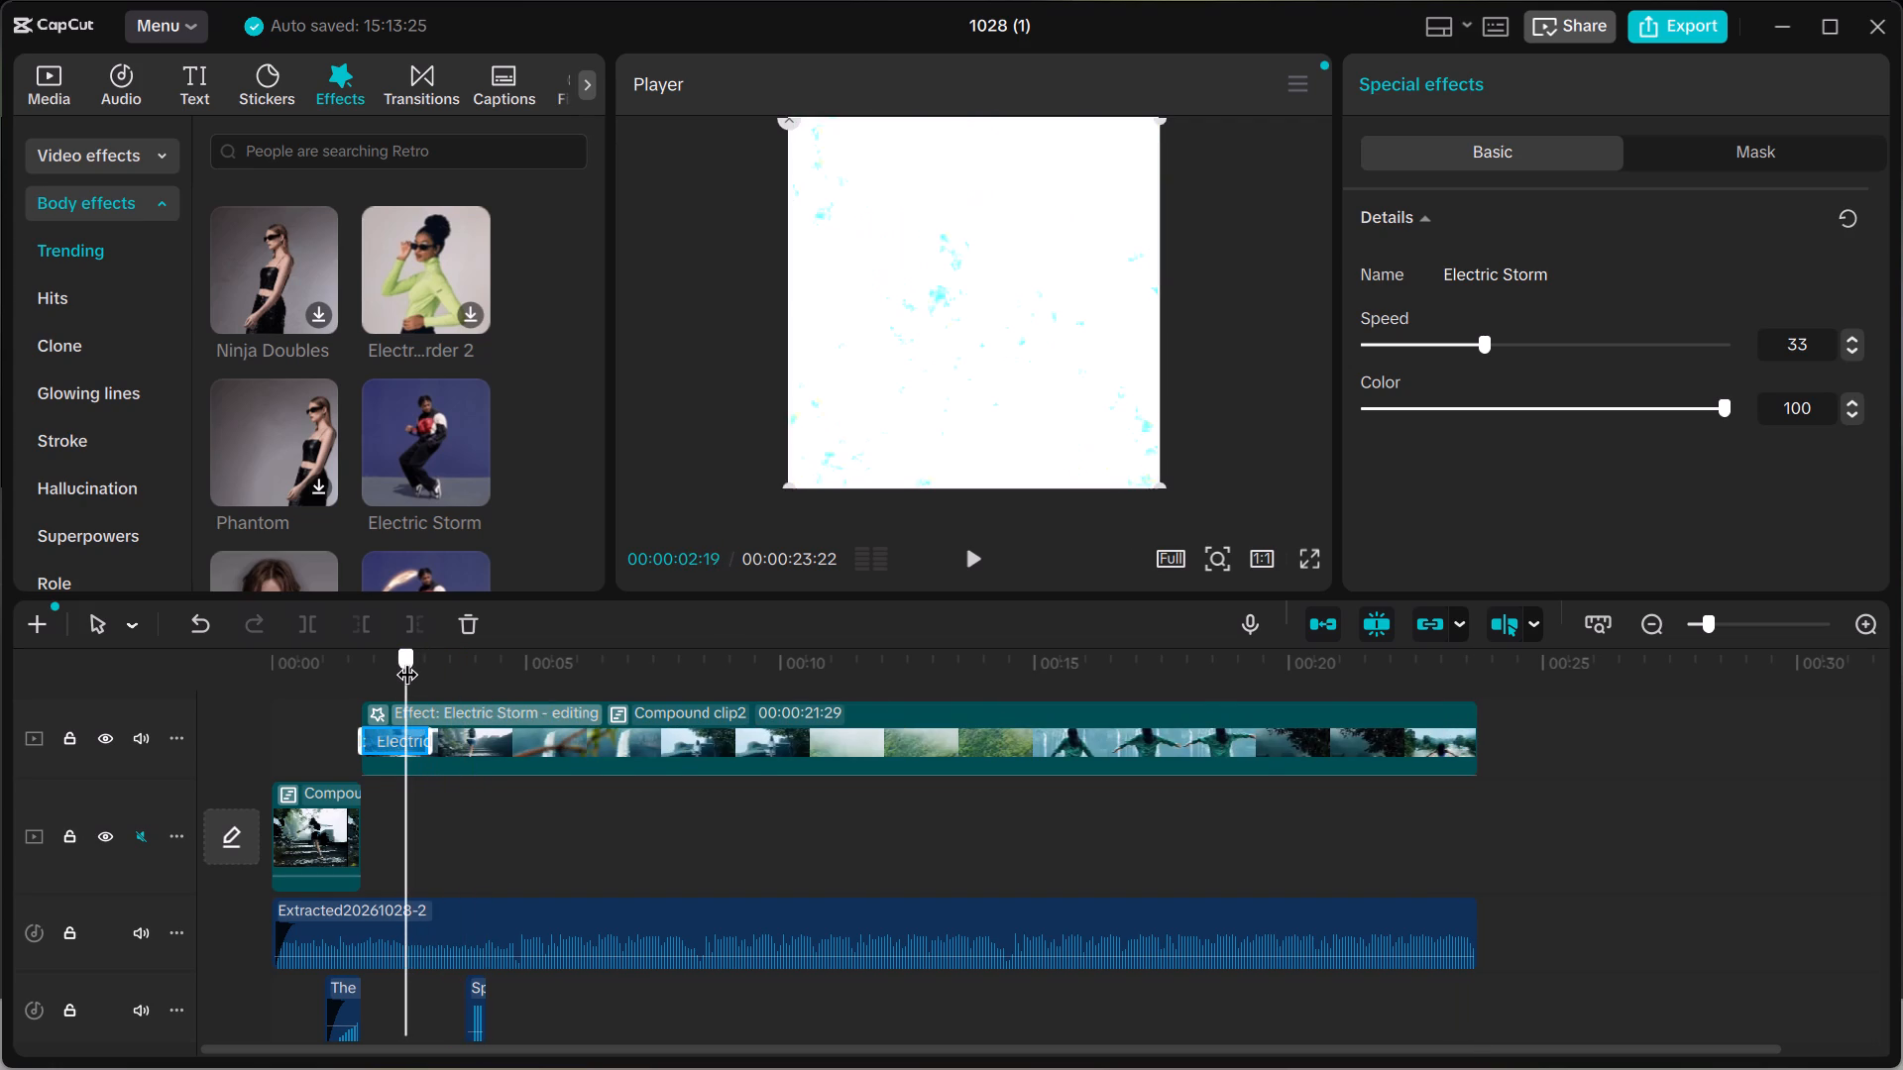
drag(406, 659, 360, 663)
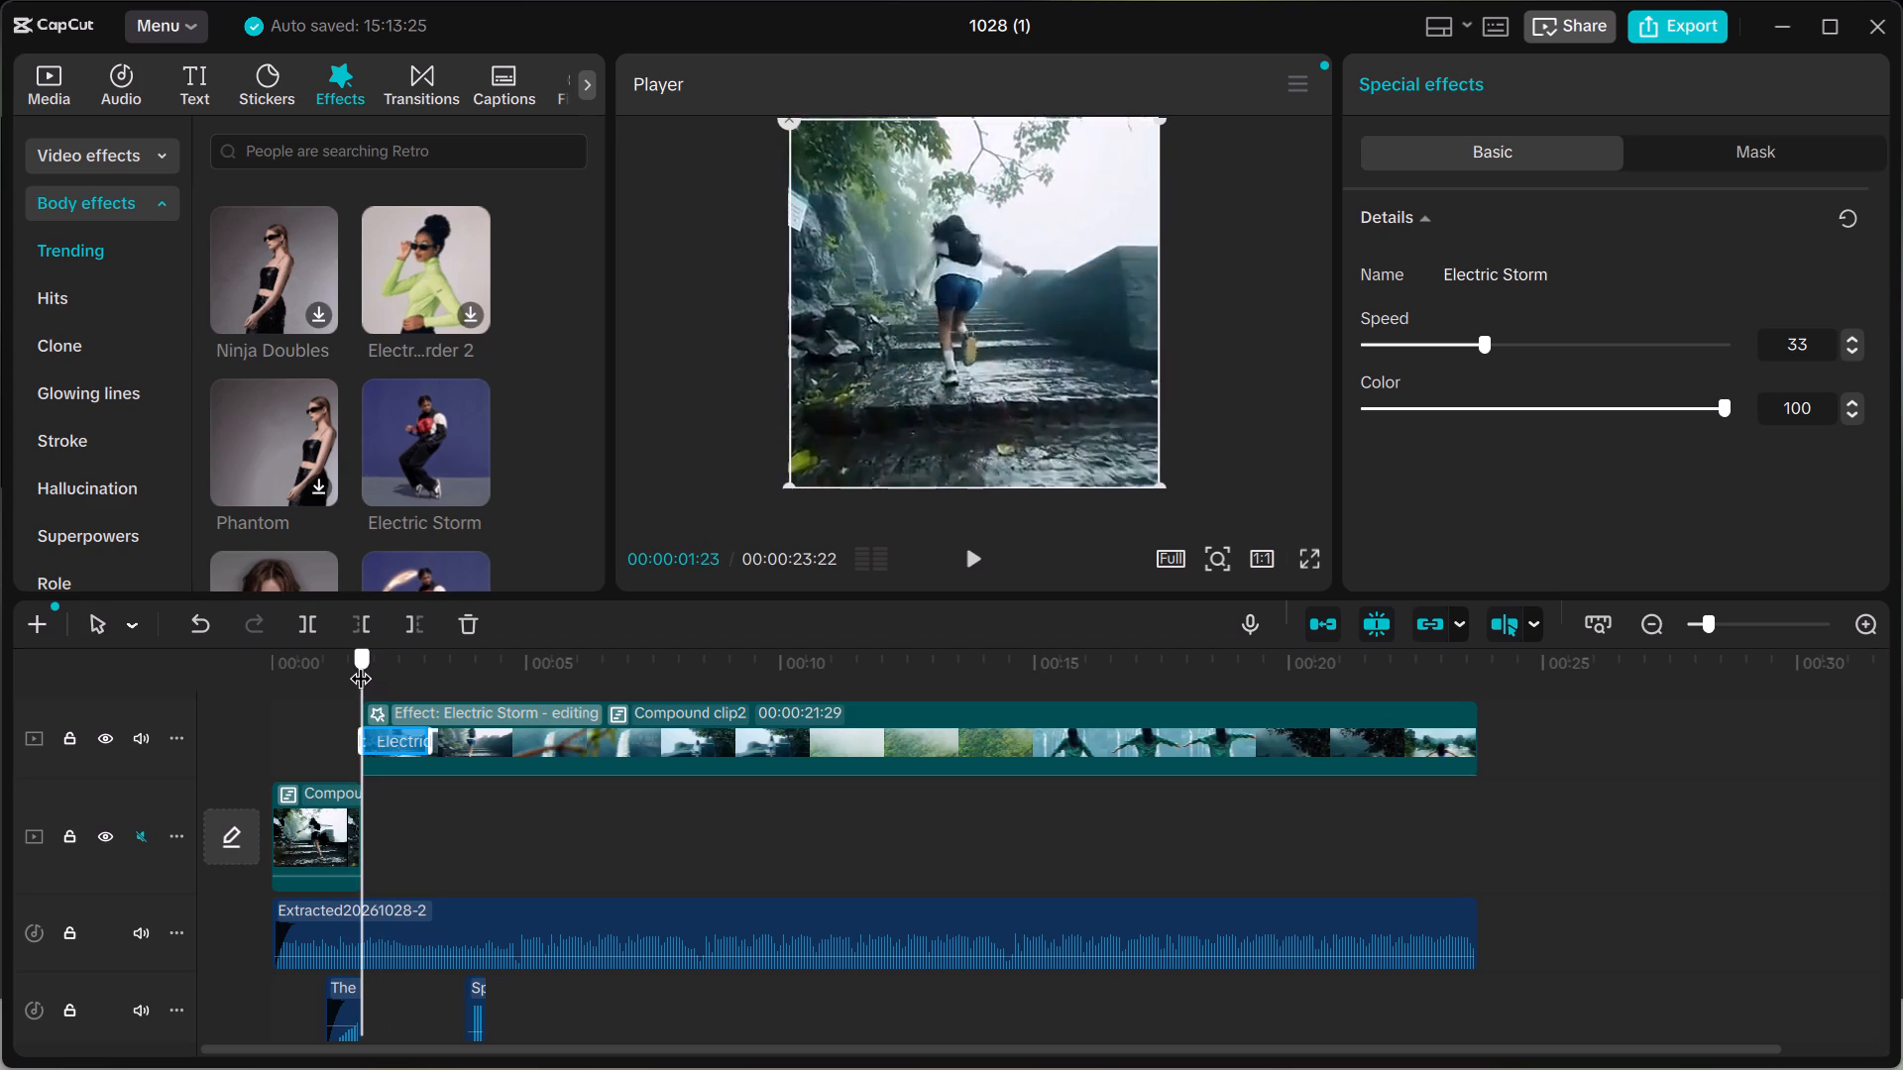
drag(360, 663, 354, 665)
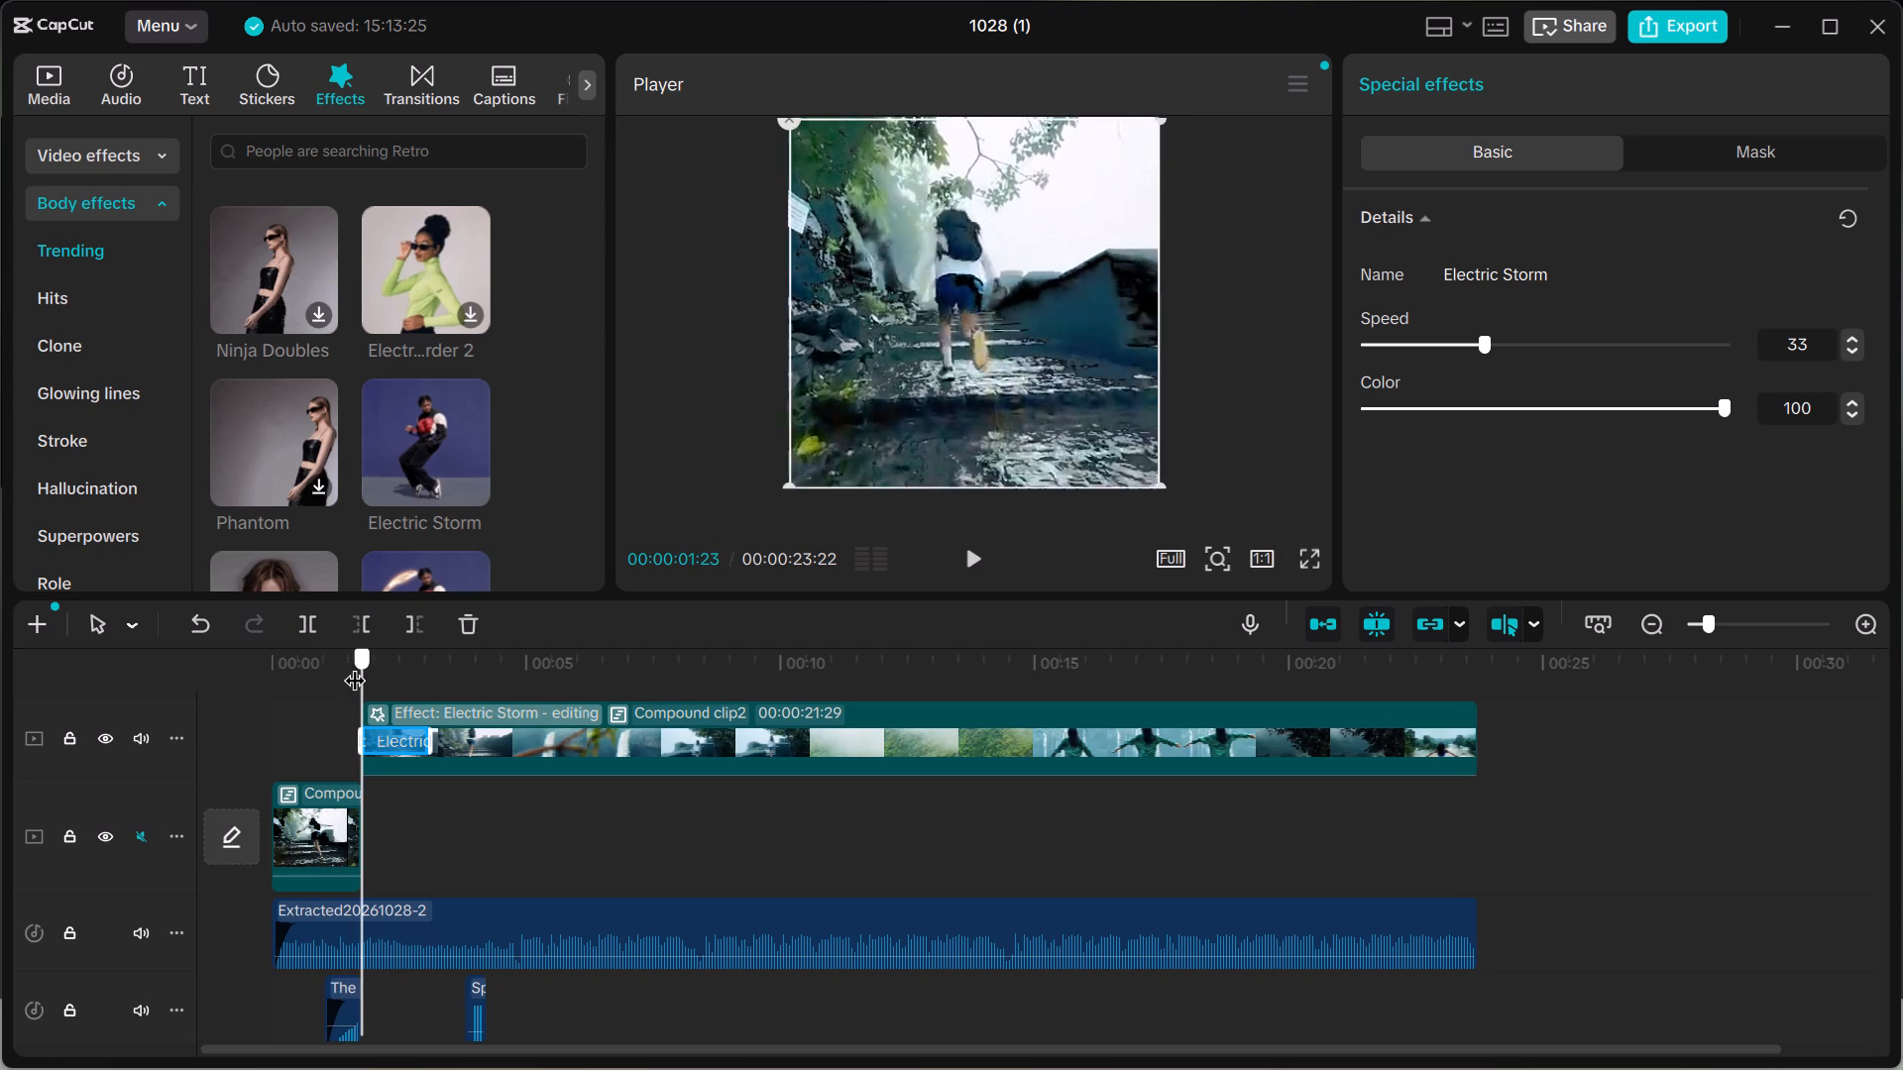
drag(354, 665, 369, 665)
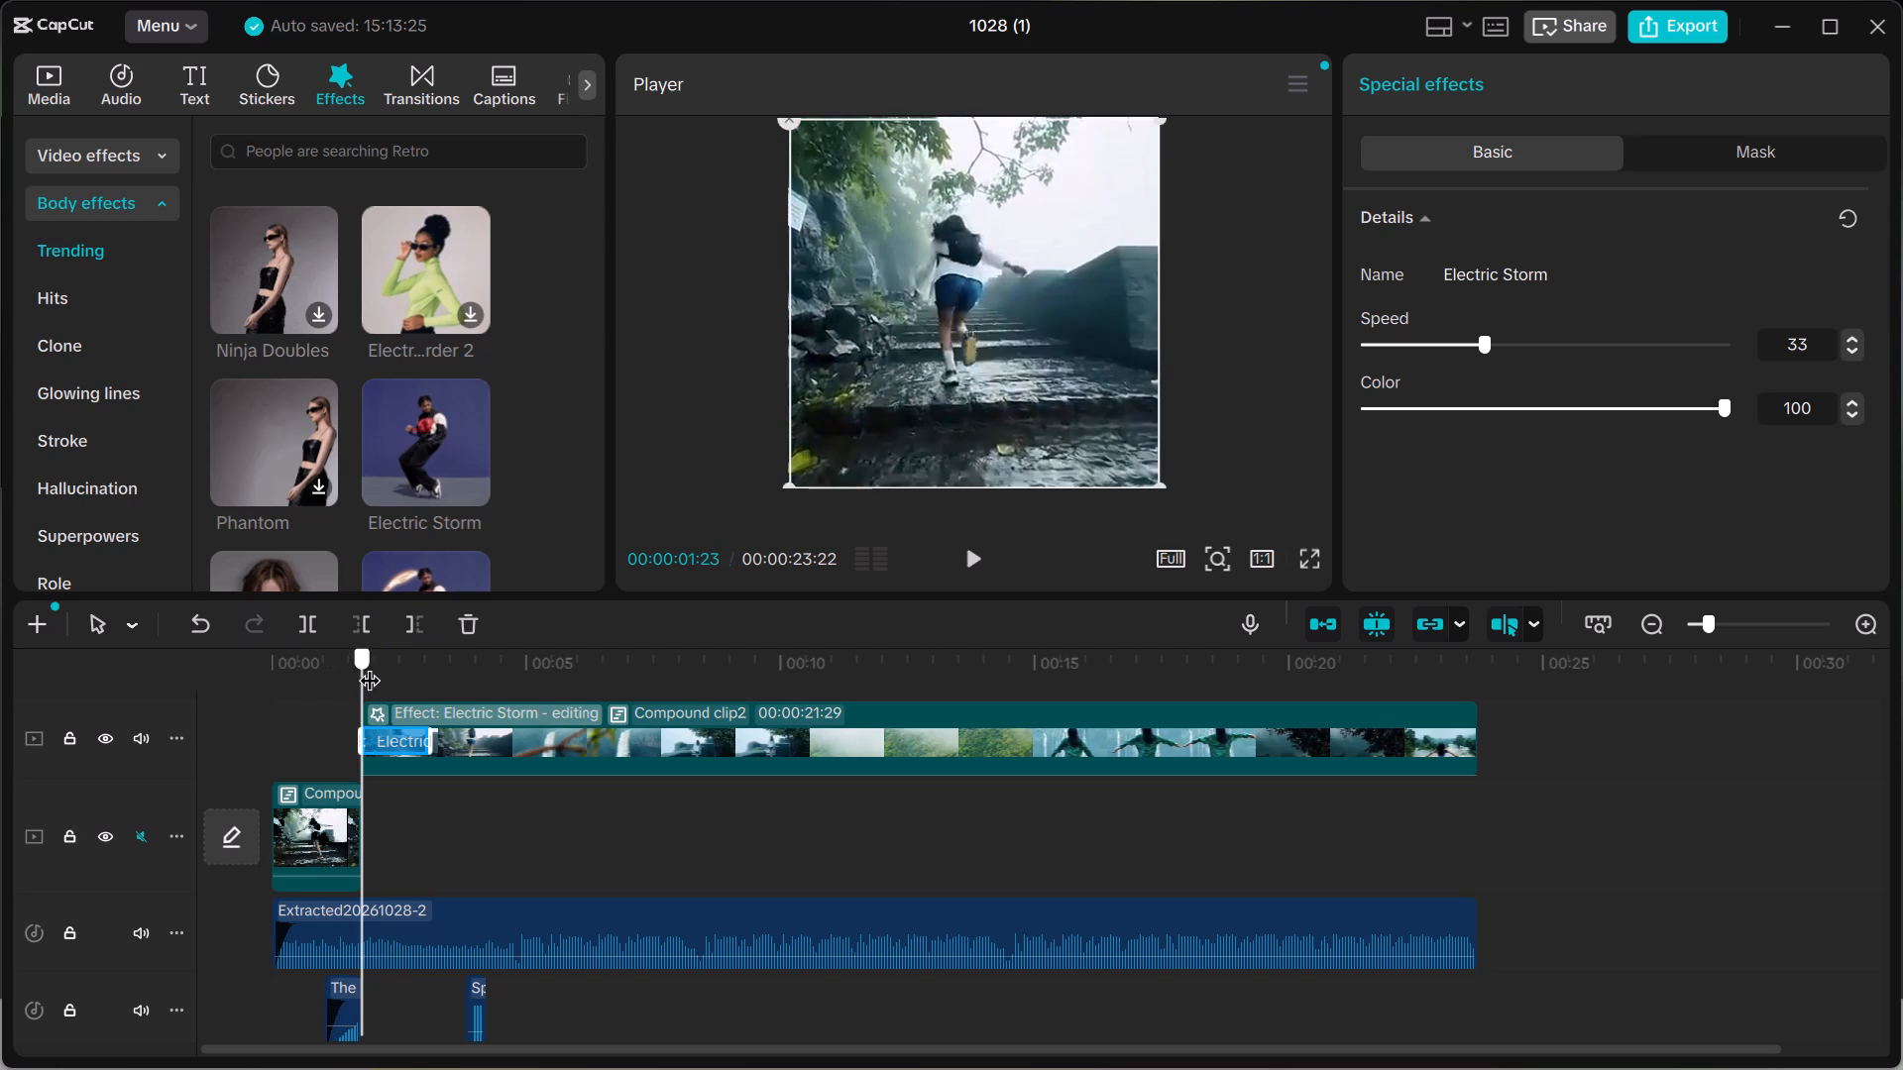
drag(369, 665, 389, 665)
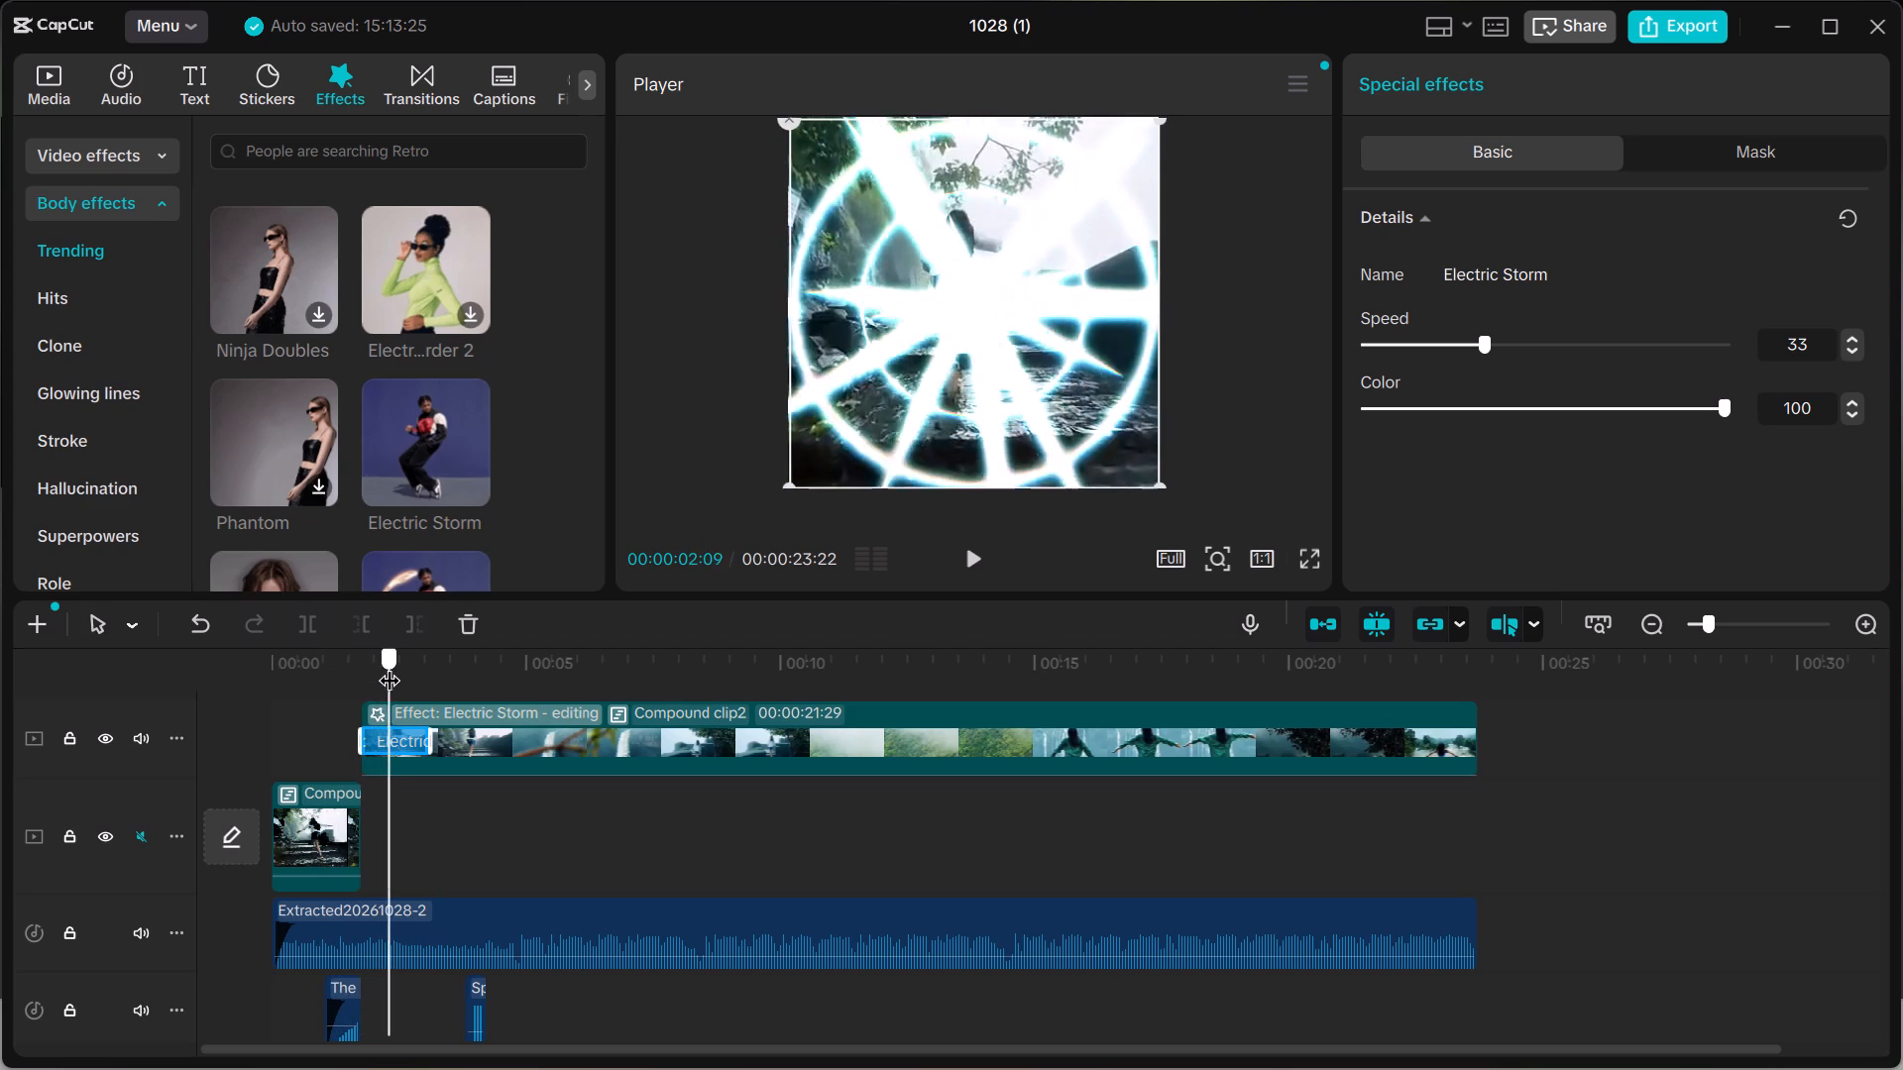
drag(389, 665, 382, 665)
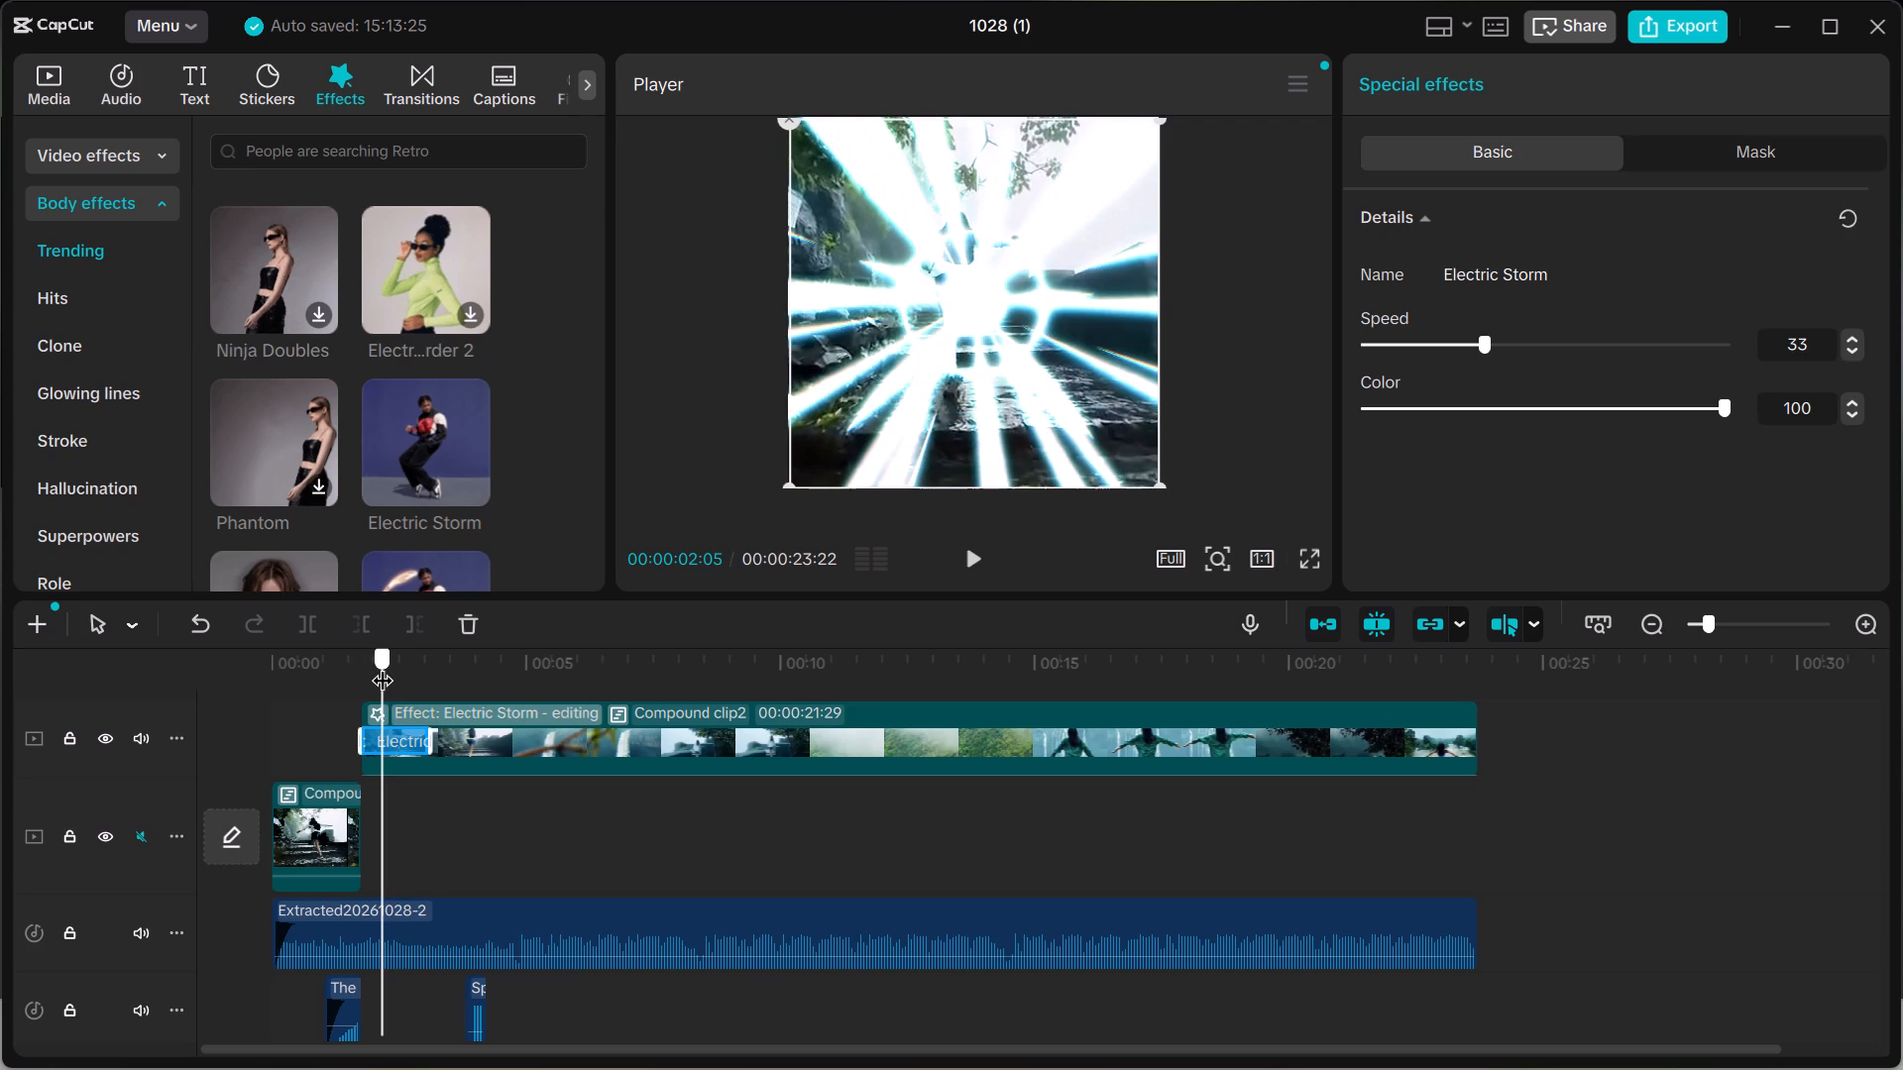
drag(382, 665, 407, 665)
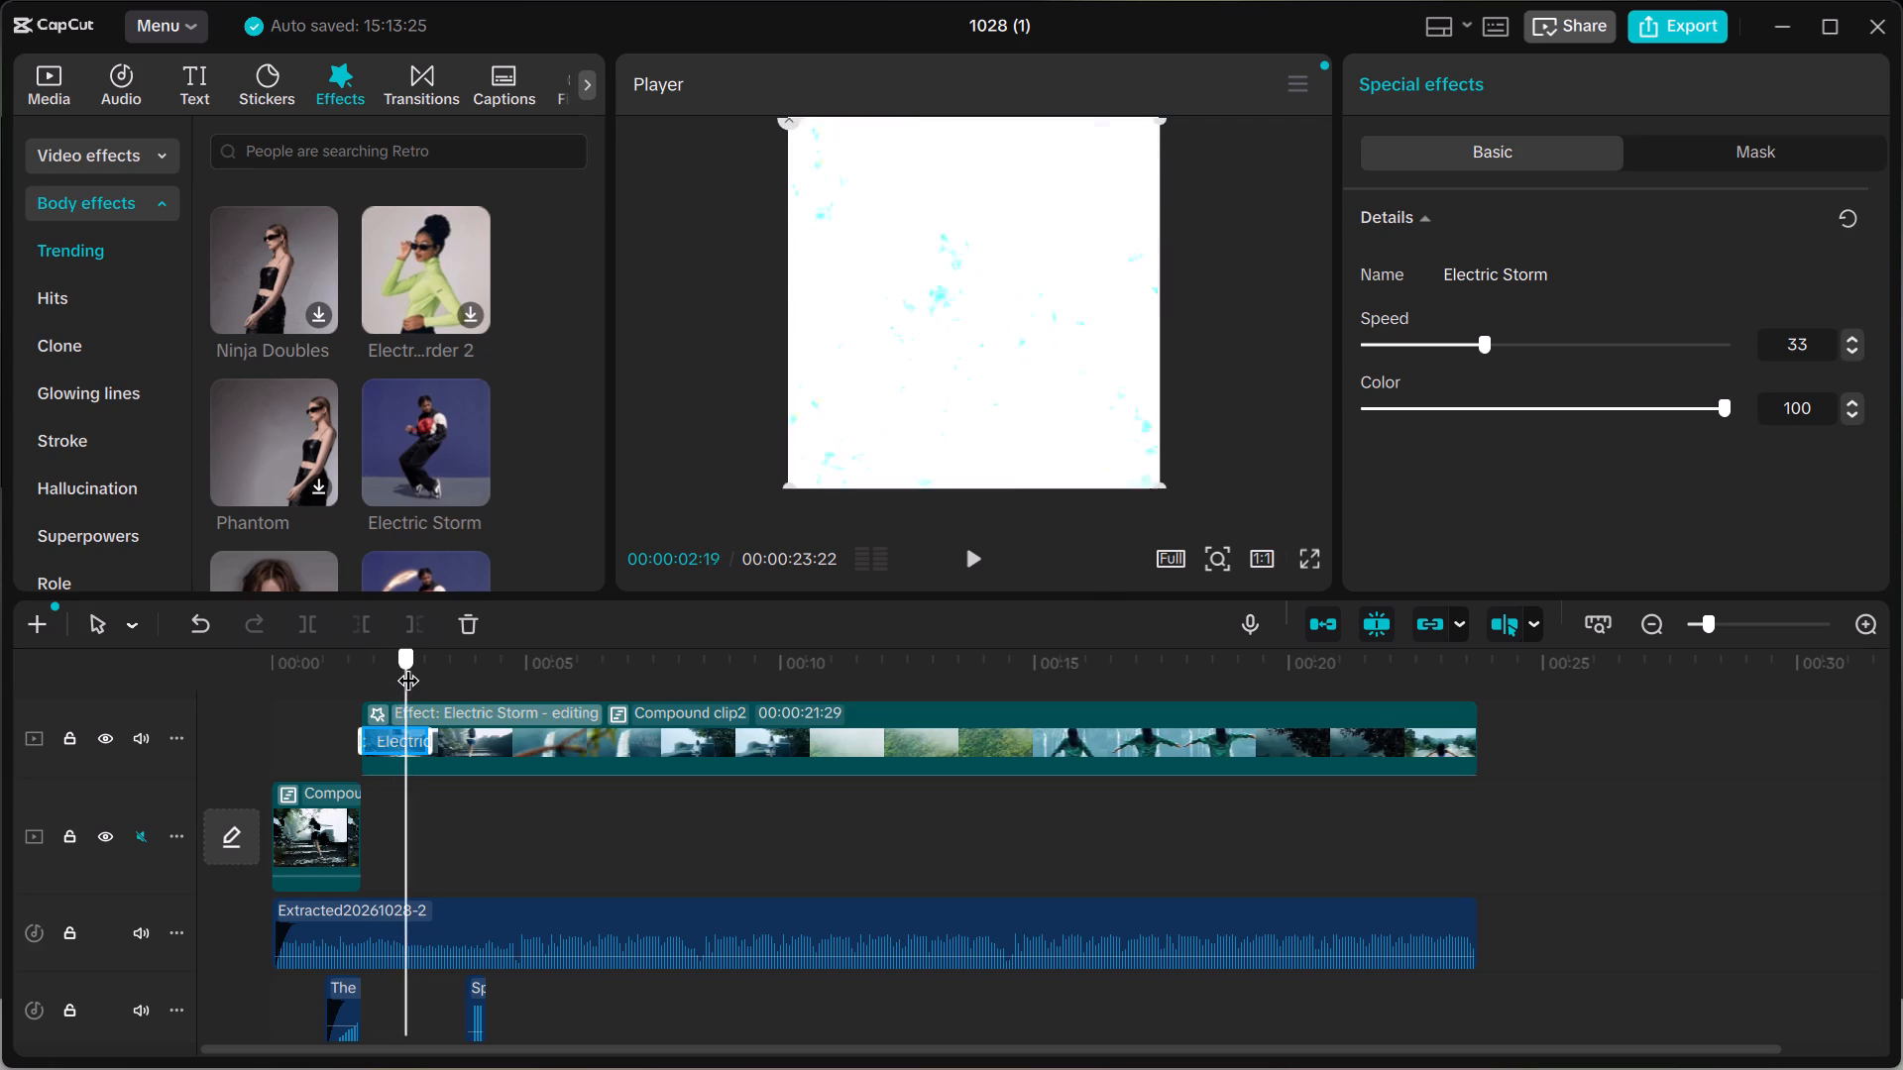
drag(407, 665, 248, 645)
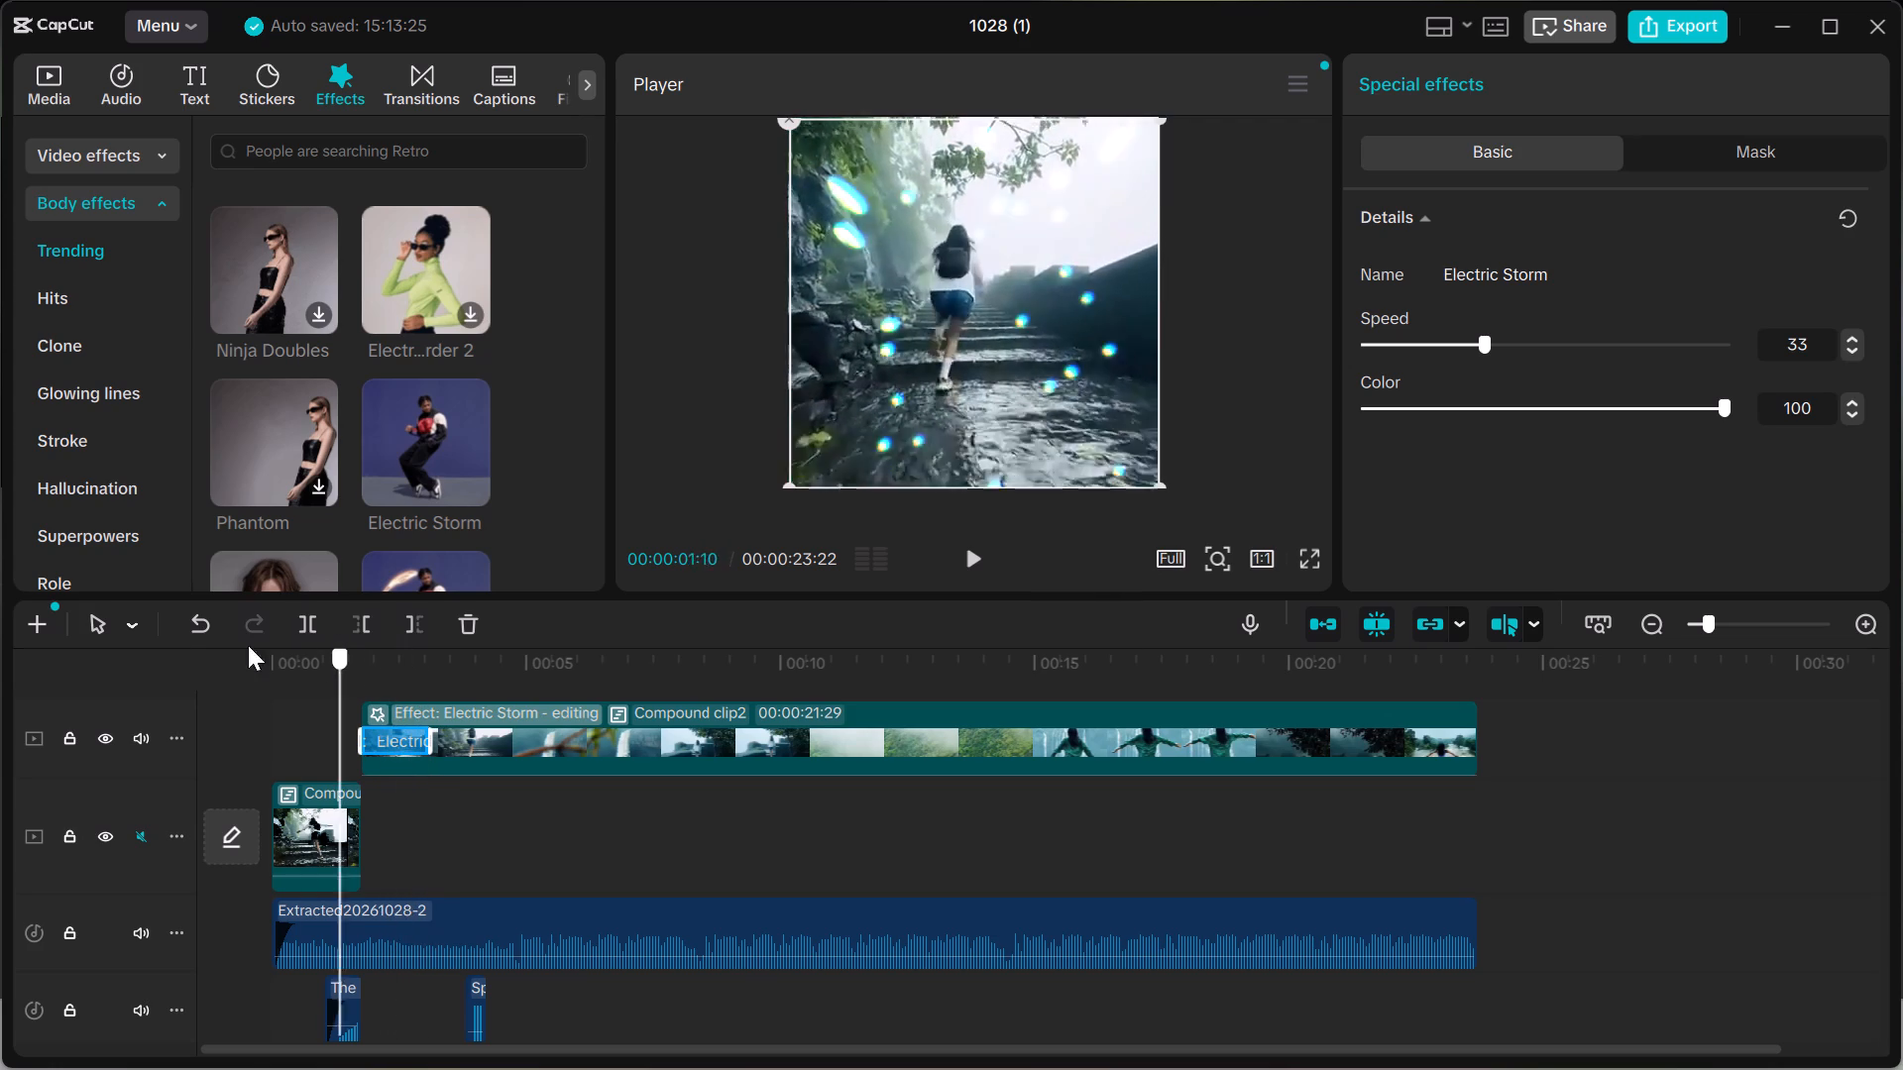
drag(248, 645, 135, 648)
click(977, 569)
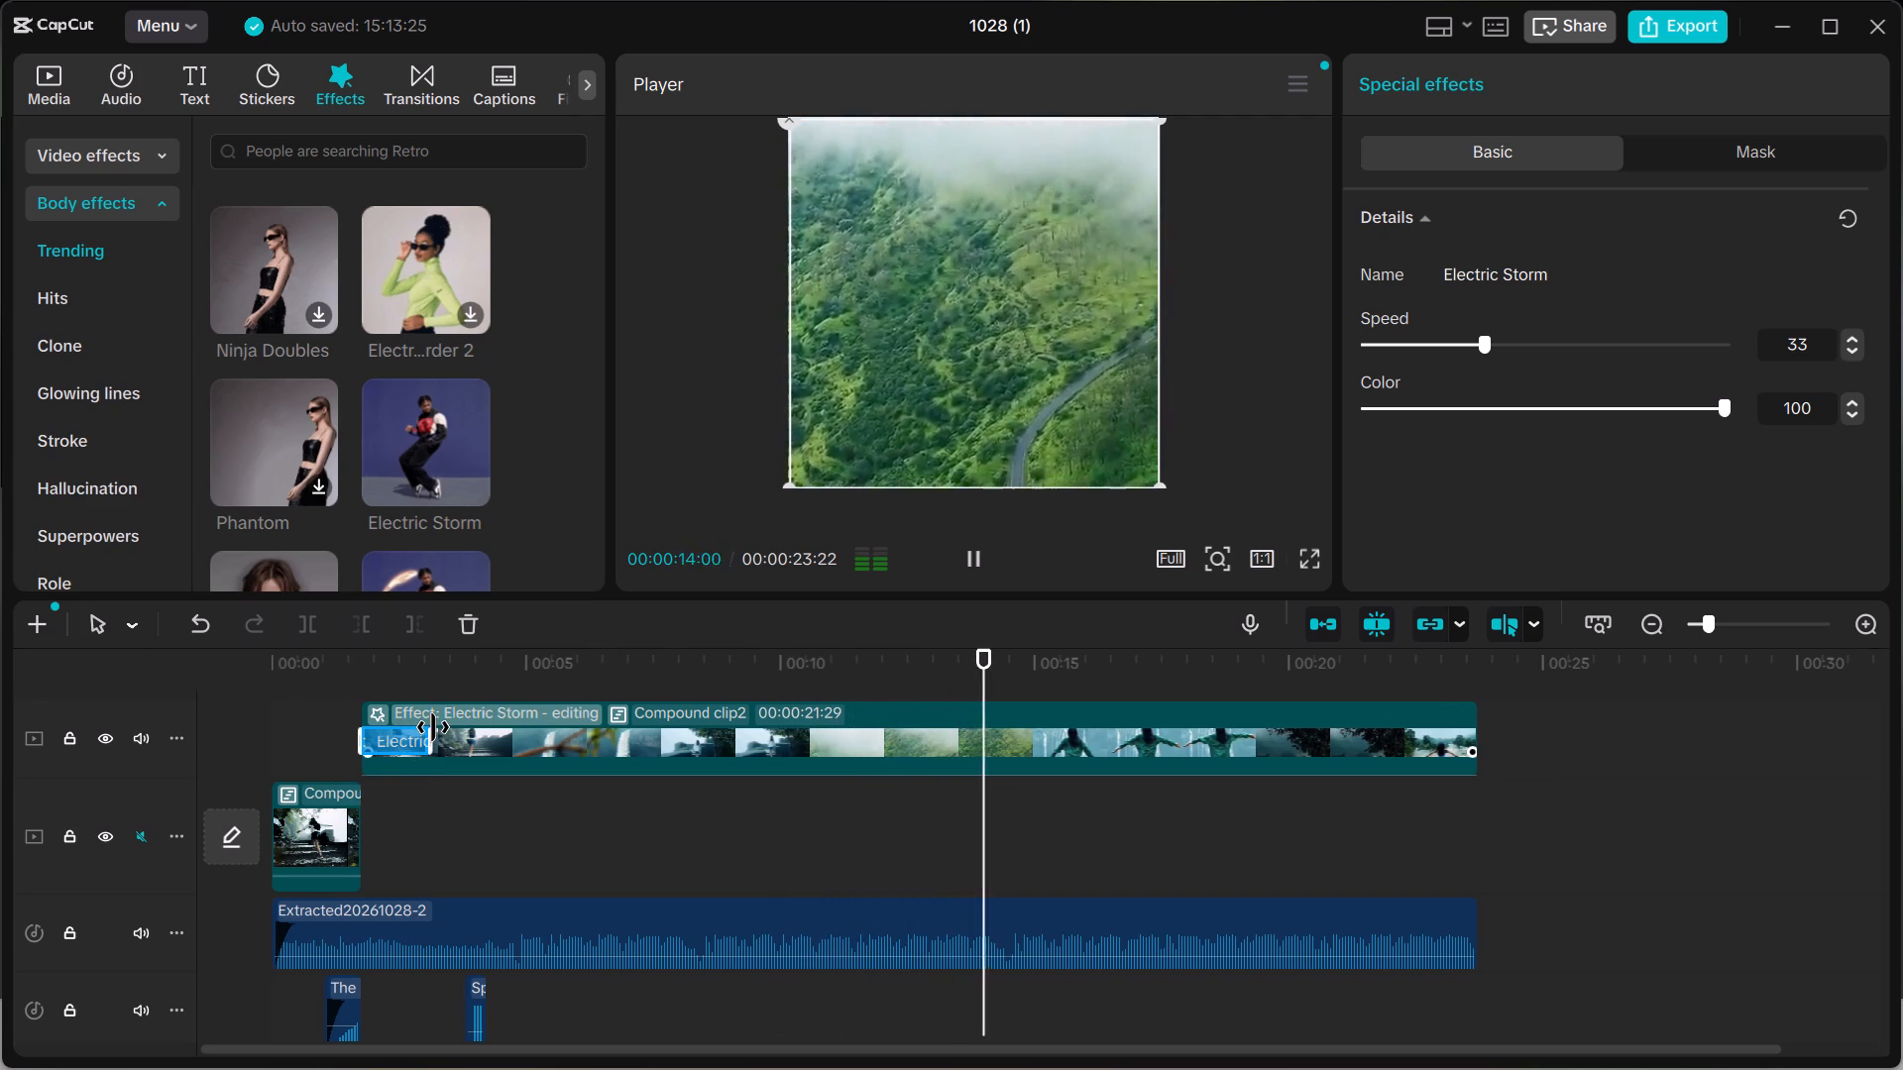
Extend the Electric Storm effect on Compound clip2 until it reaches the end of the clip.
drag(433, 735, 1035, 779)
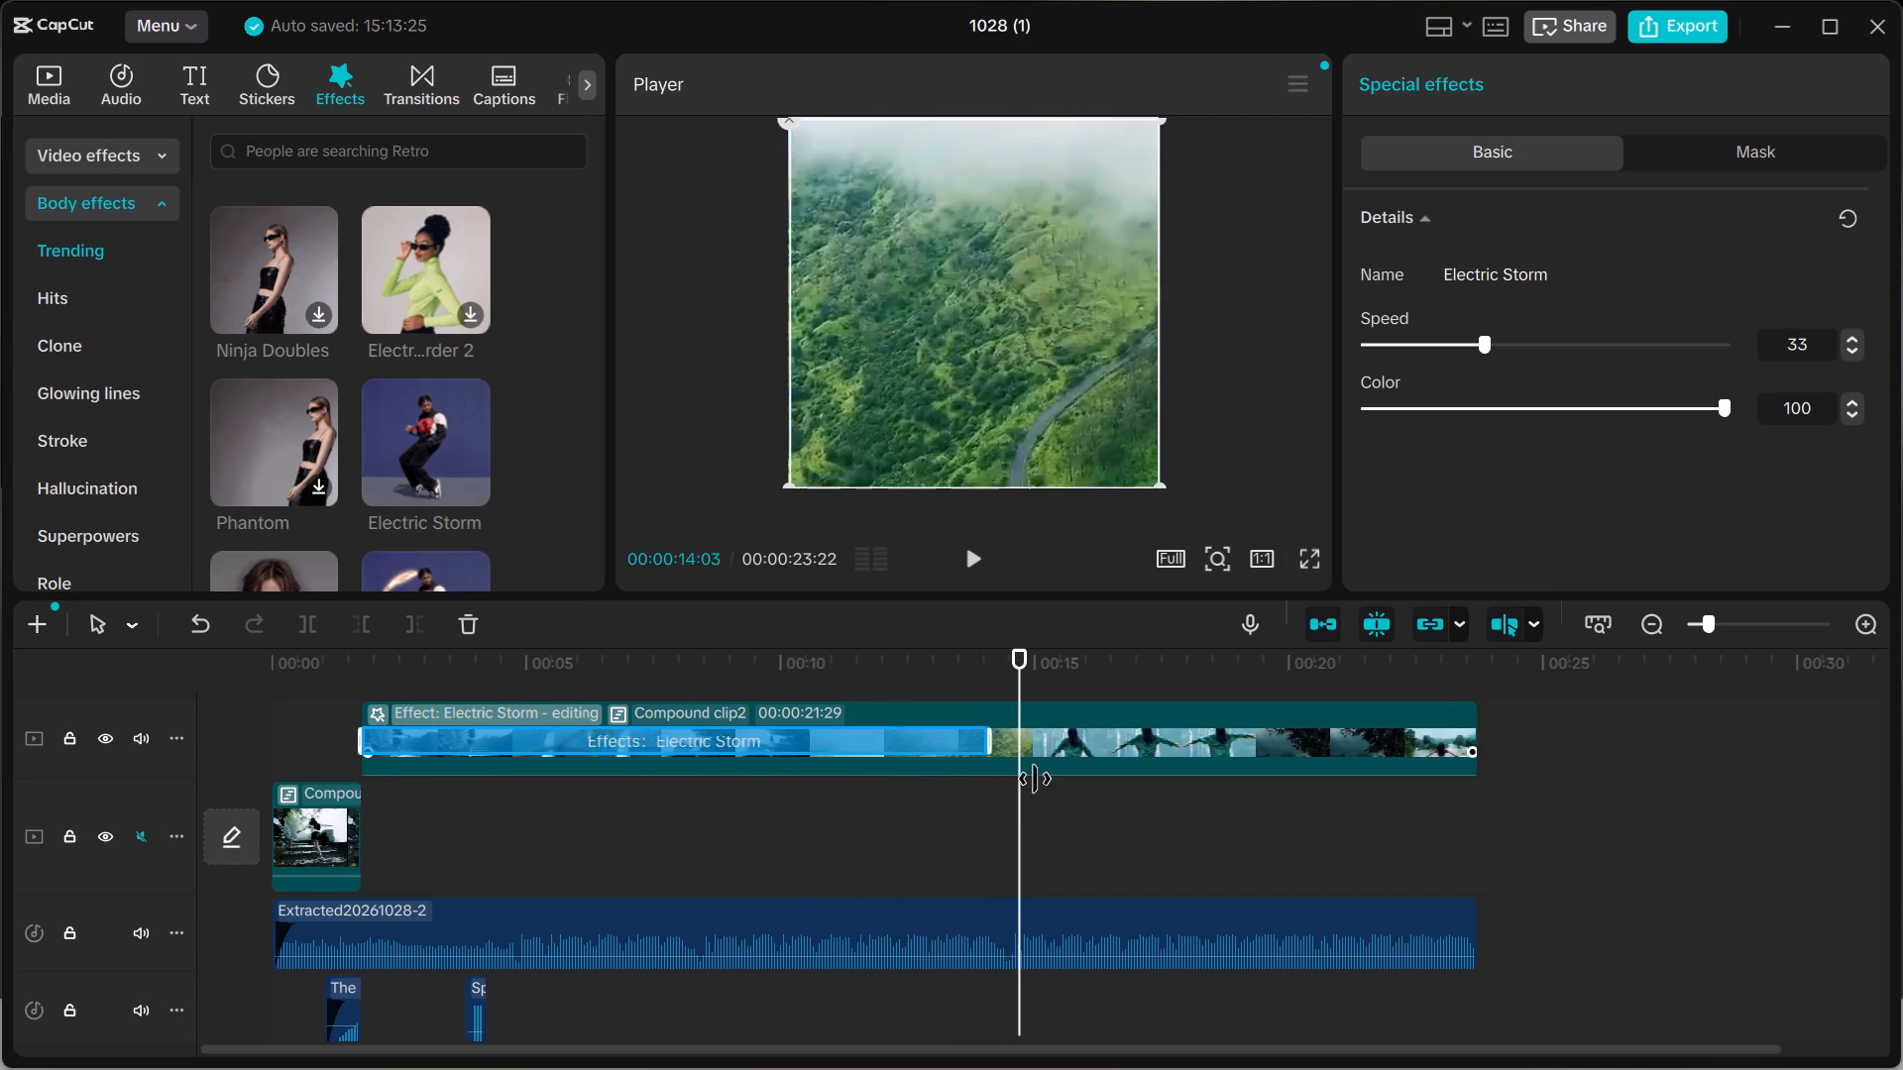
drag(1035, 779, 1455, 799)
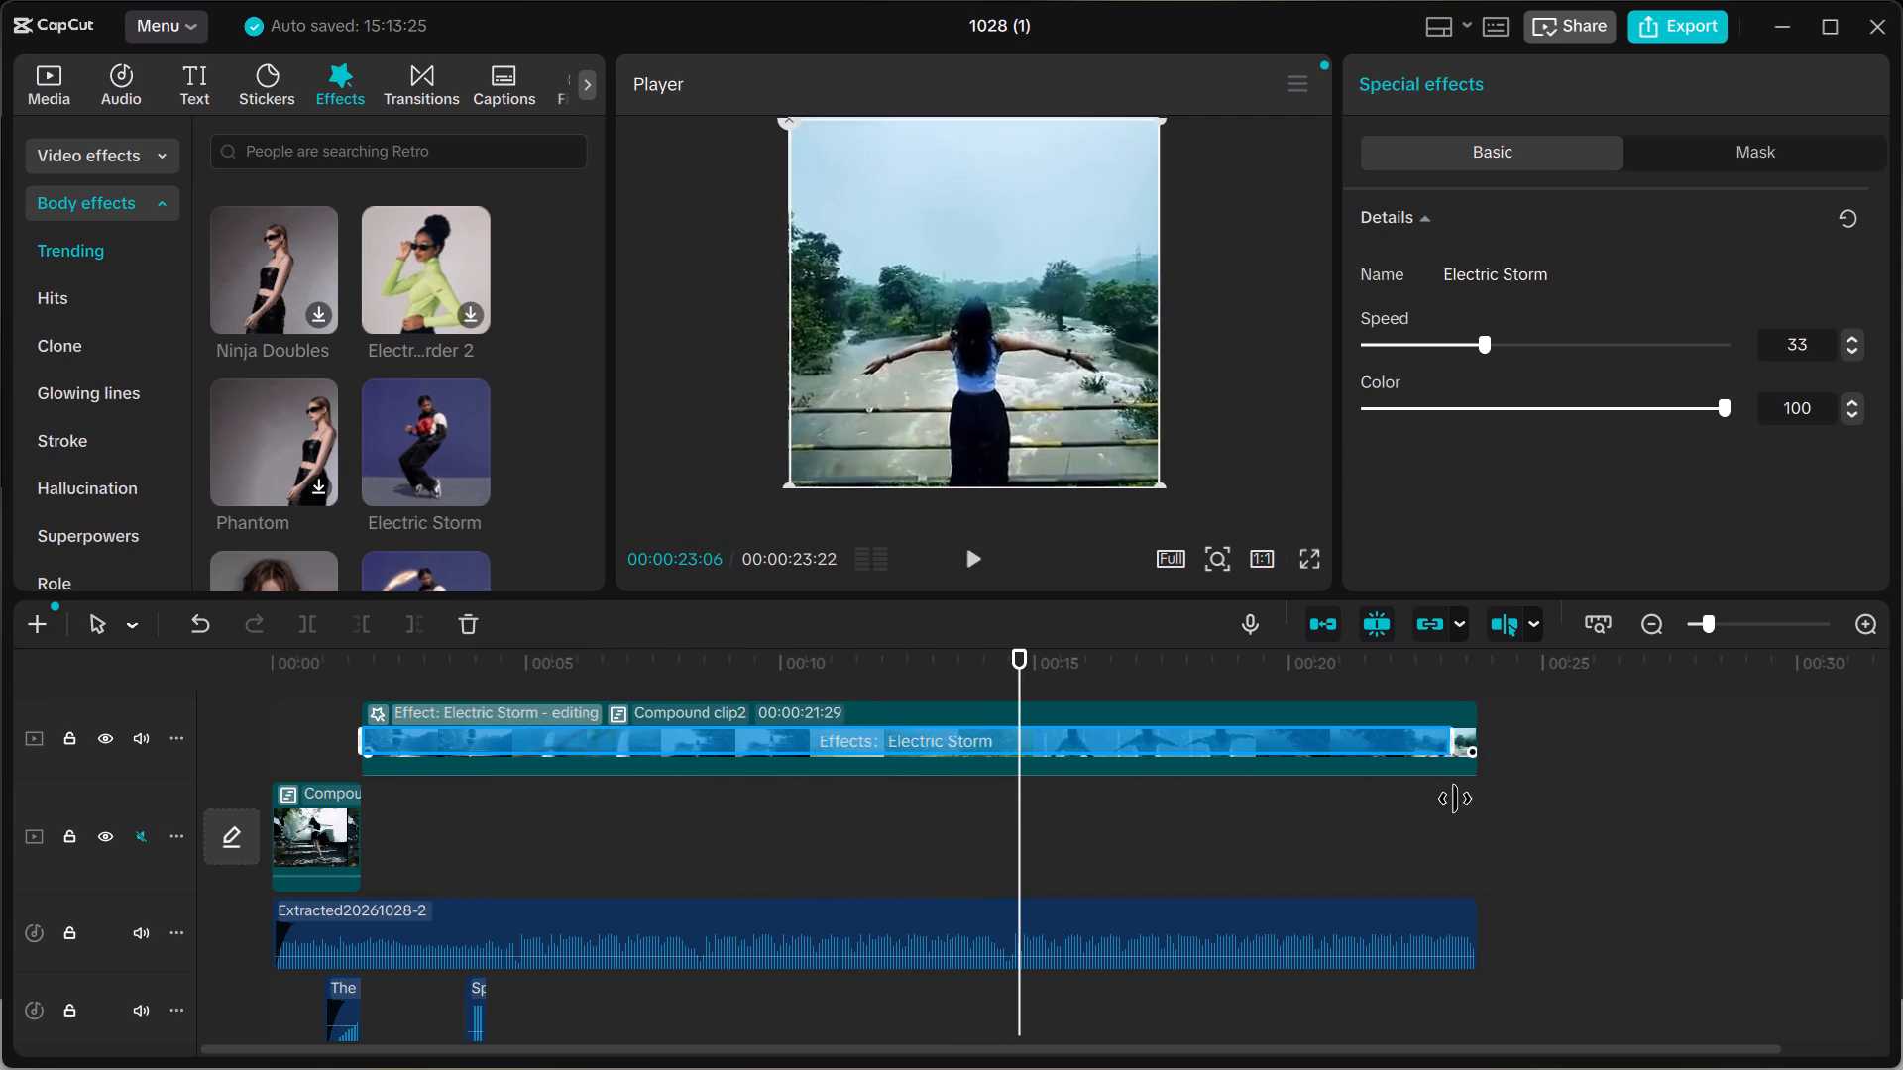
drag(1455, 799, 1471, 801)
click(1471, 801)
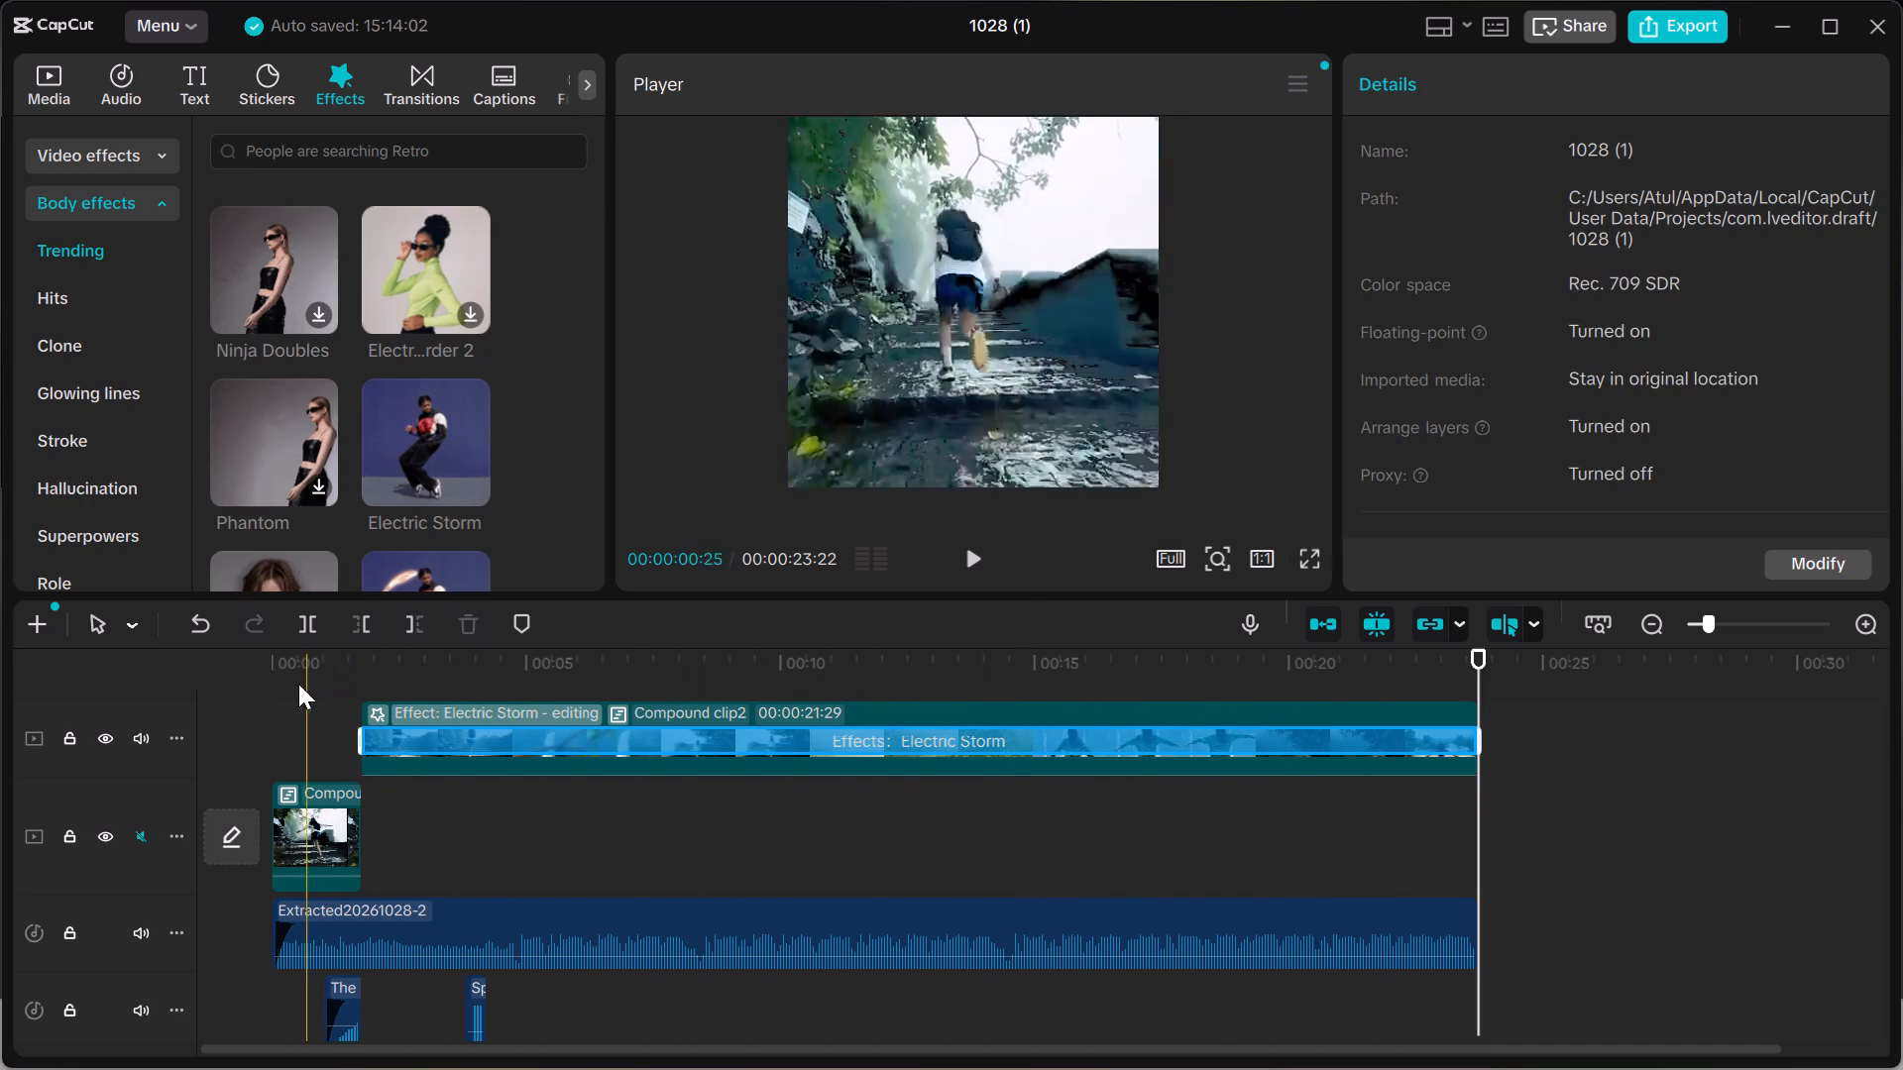
Scrub from the start of the sequence to about 4.6 seconds to check the extended Electric Storm effect.
drag(285, 682, 368, 674)
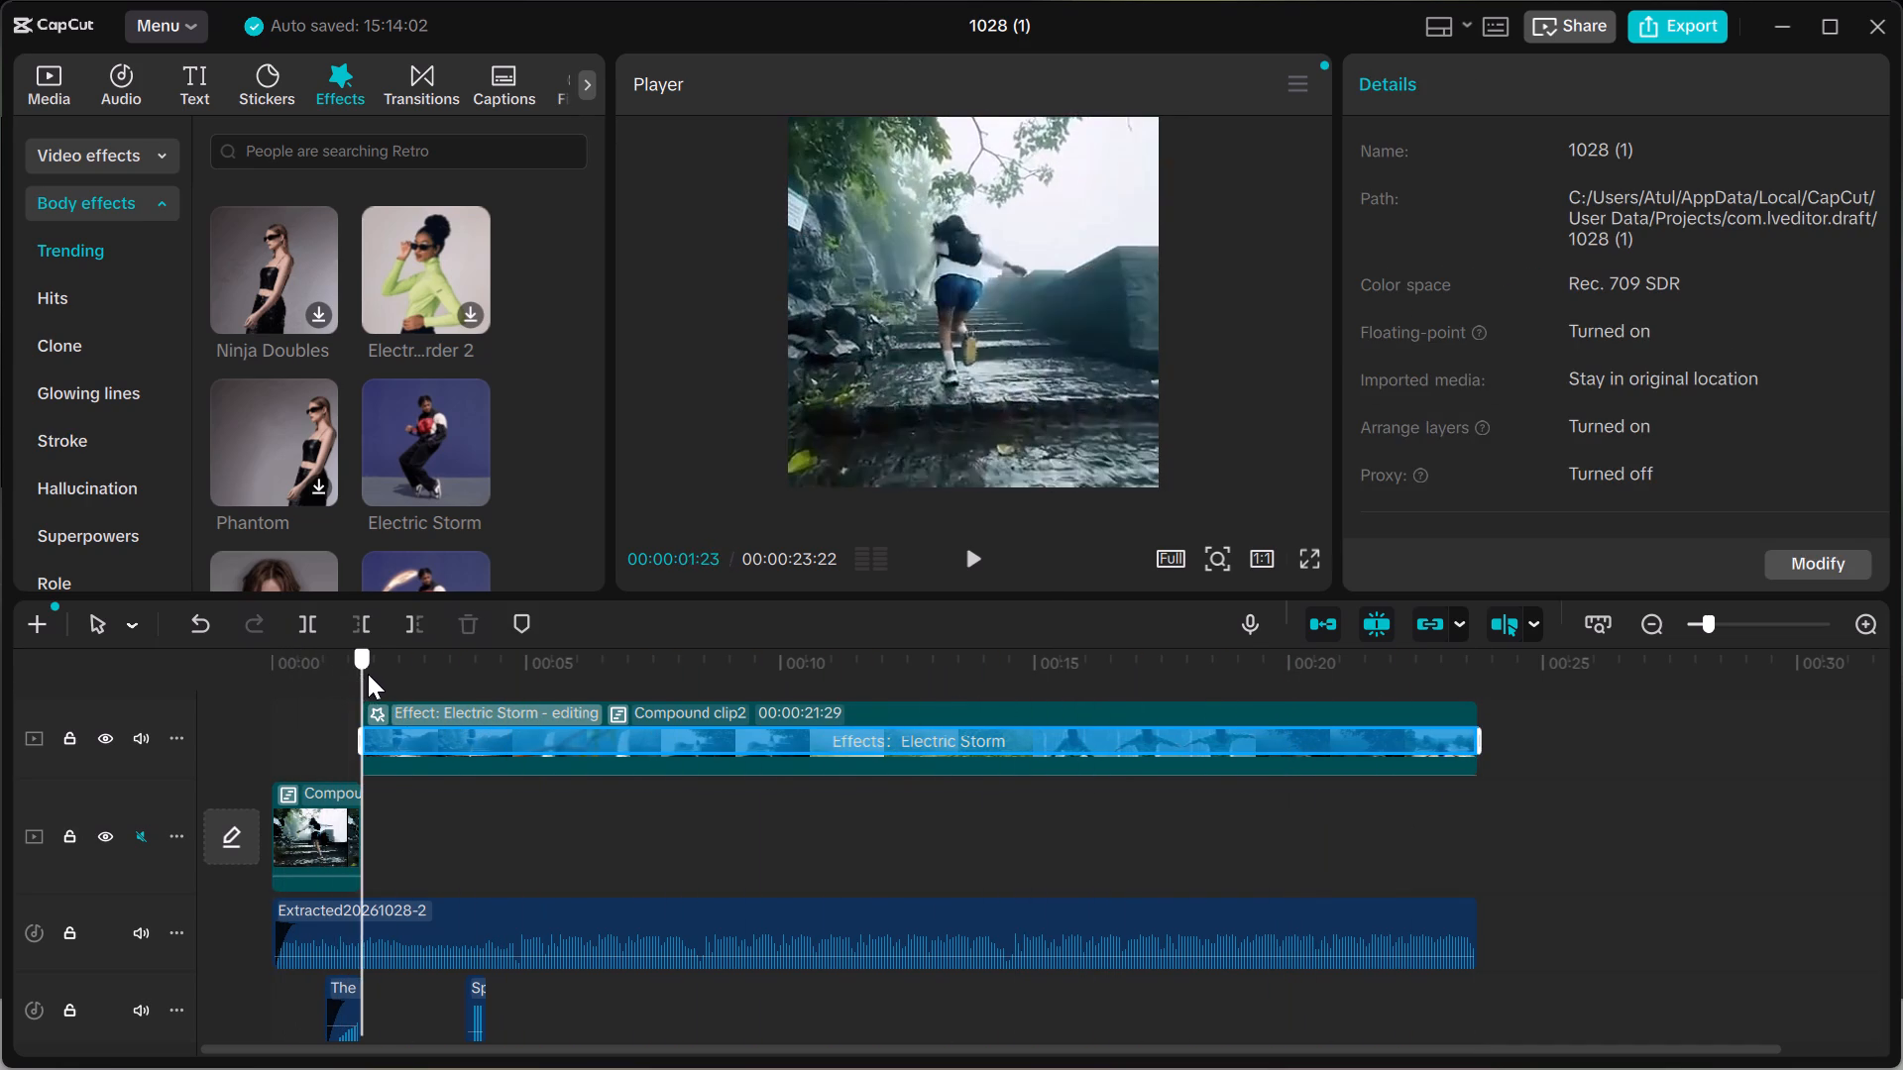
drag(368, 674, 420, 673)
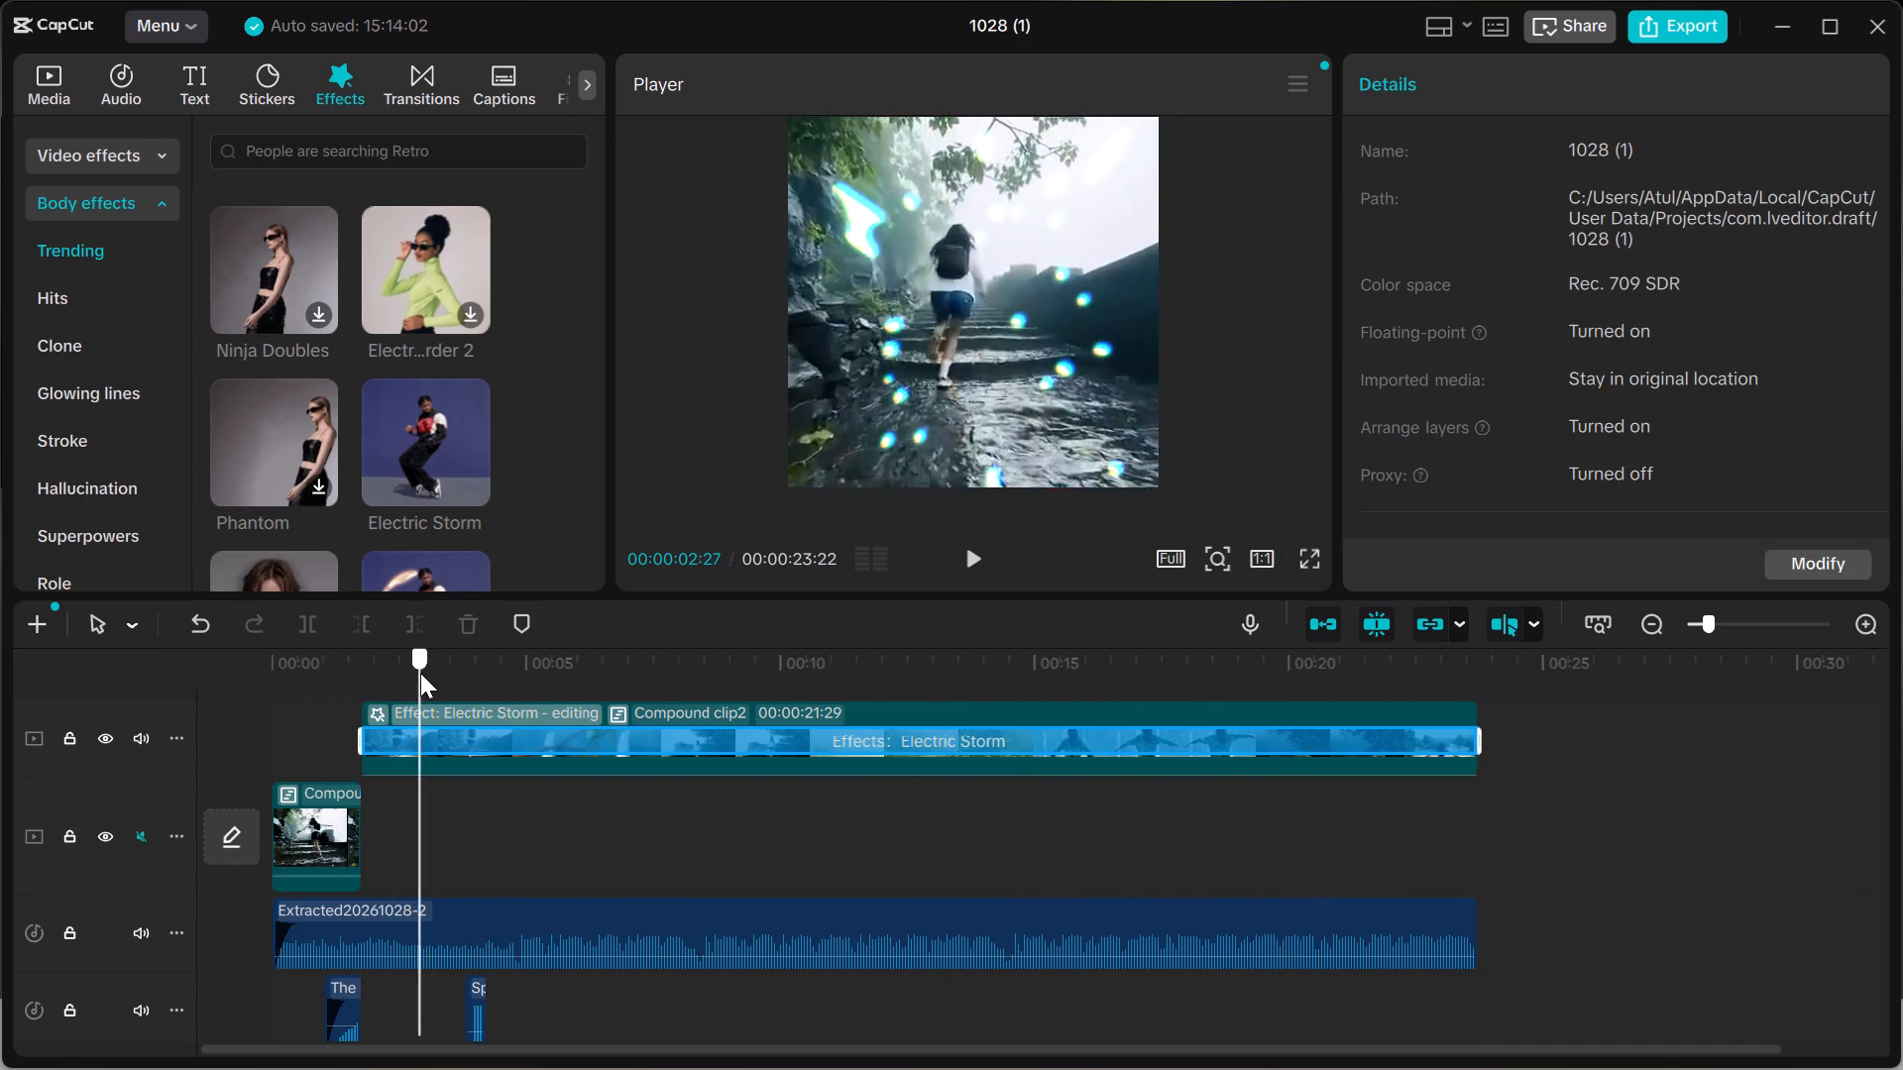
drag(420, 673, 507, 695)
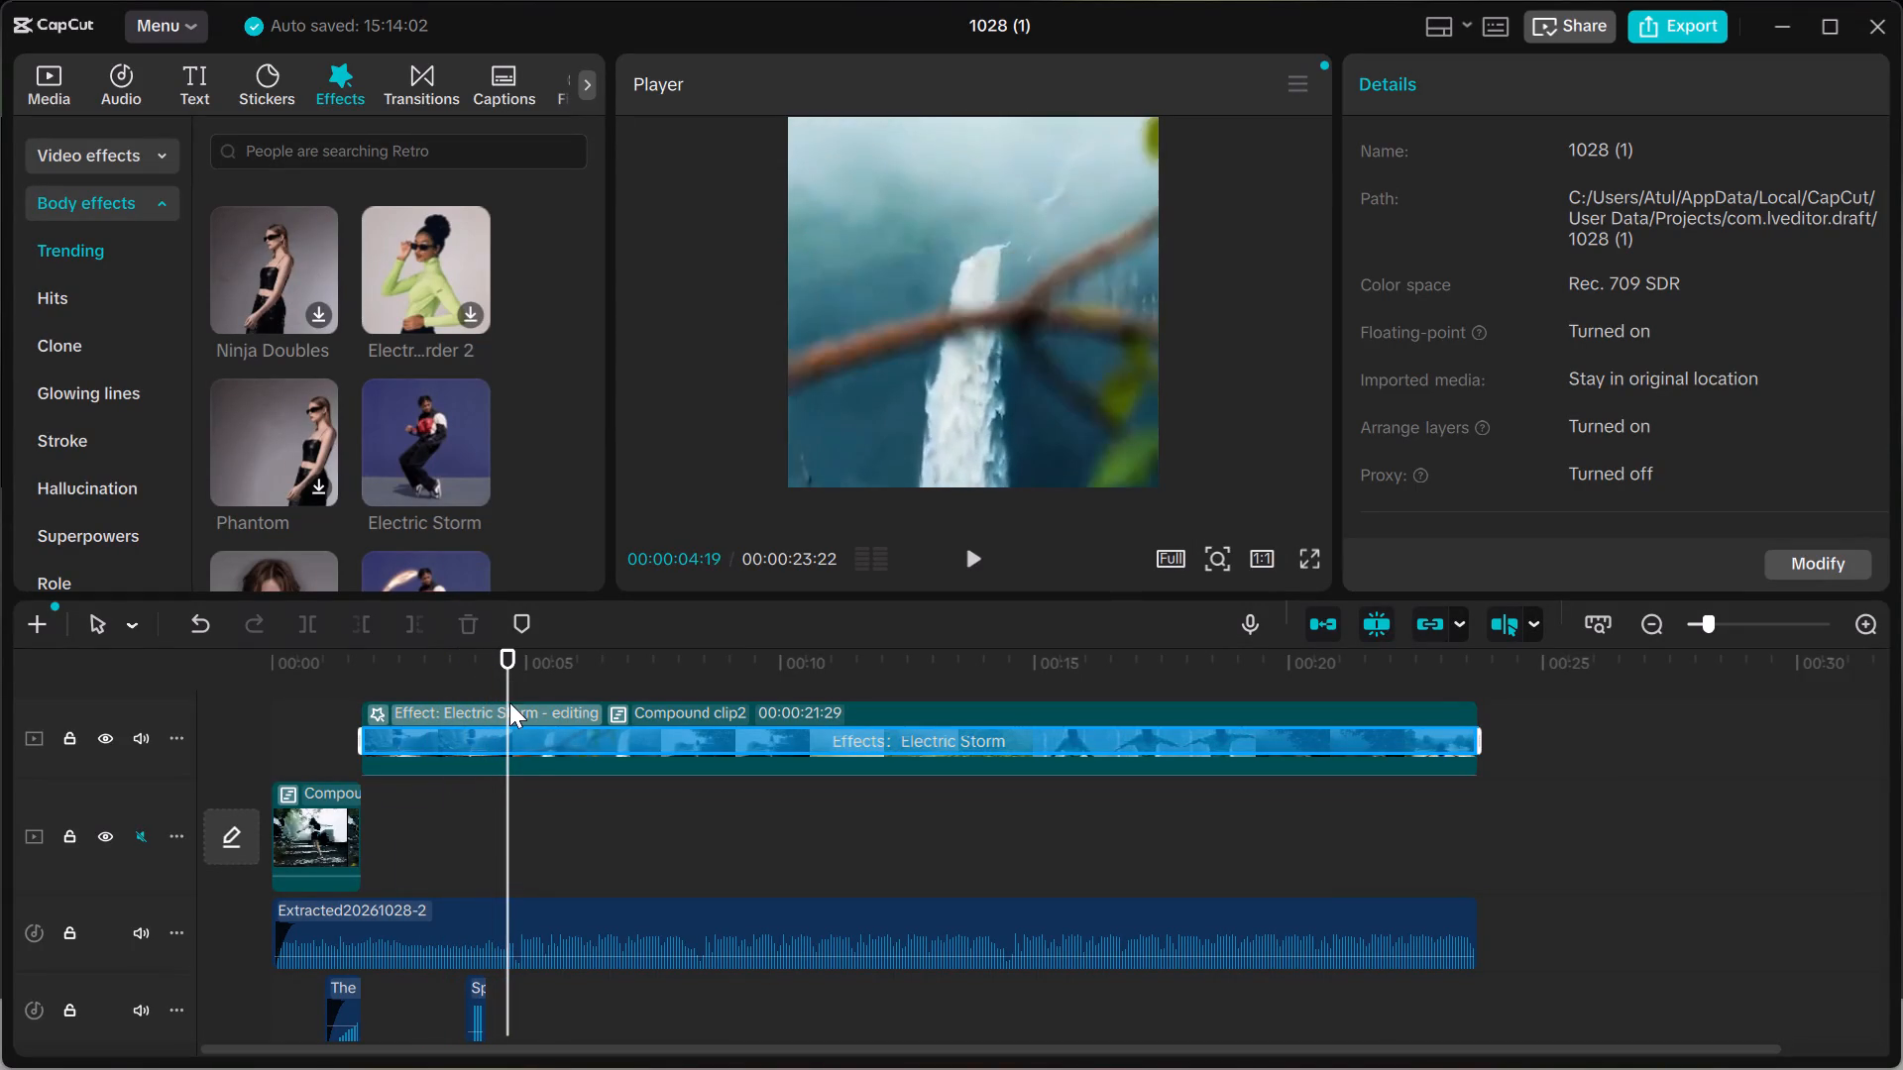
Delete the Electric Storm effect from Compound clip2.
click(544, 735)
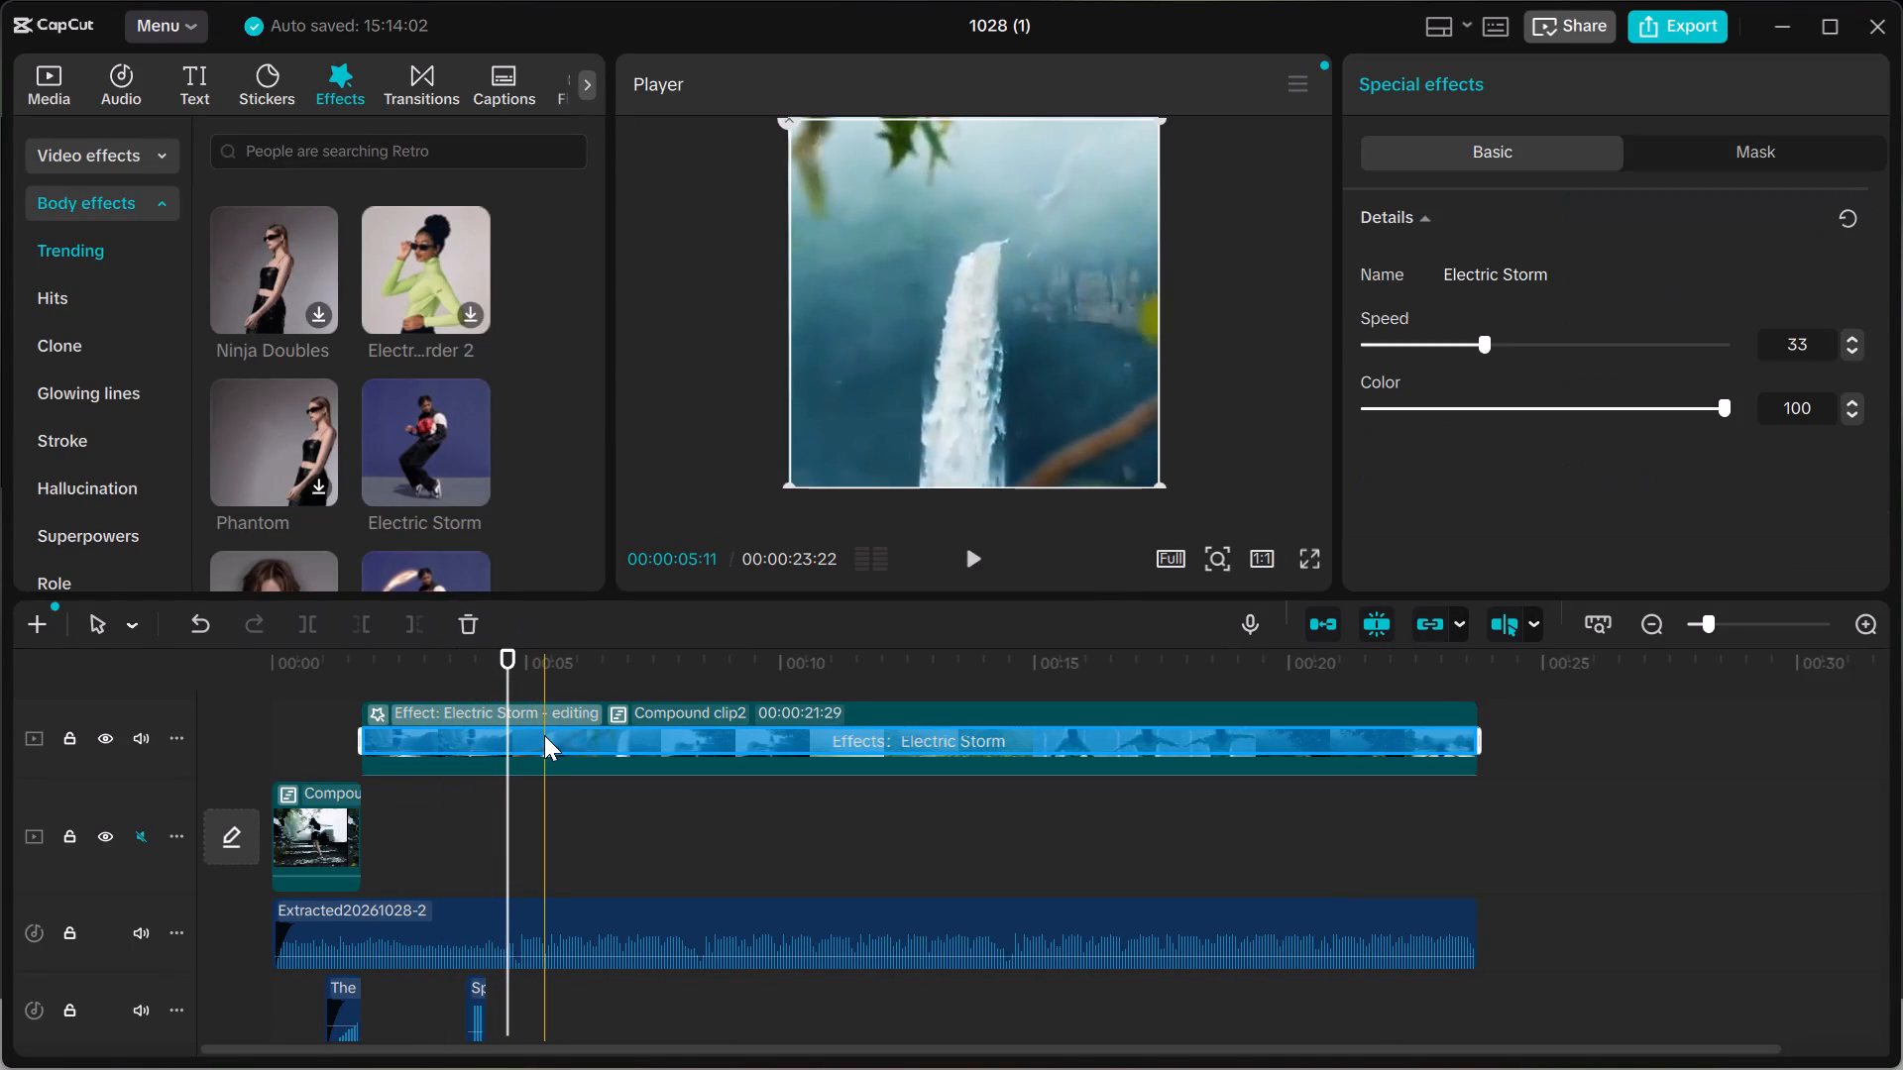
click(469, 606)
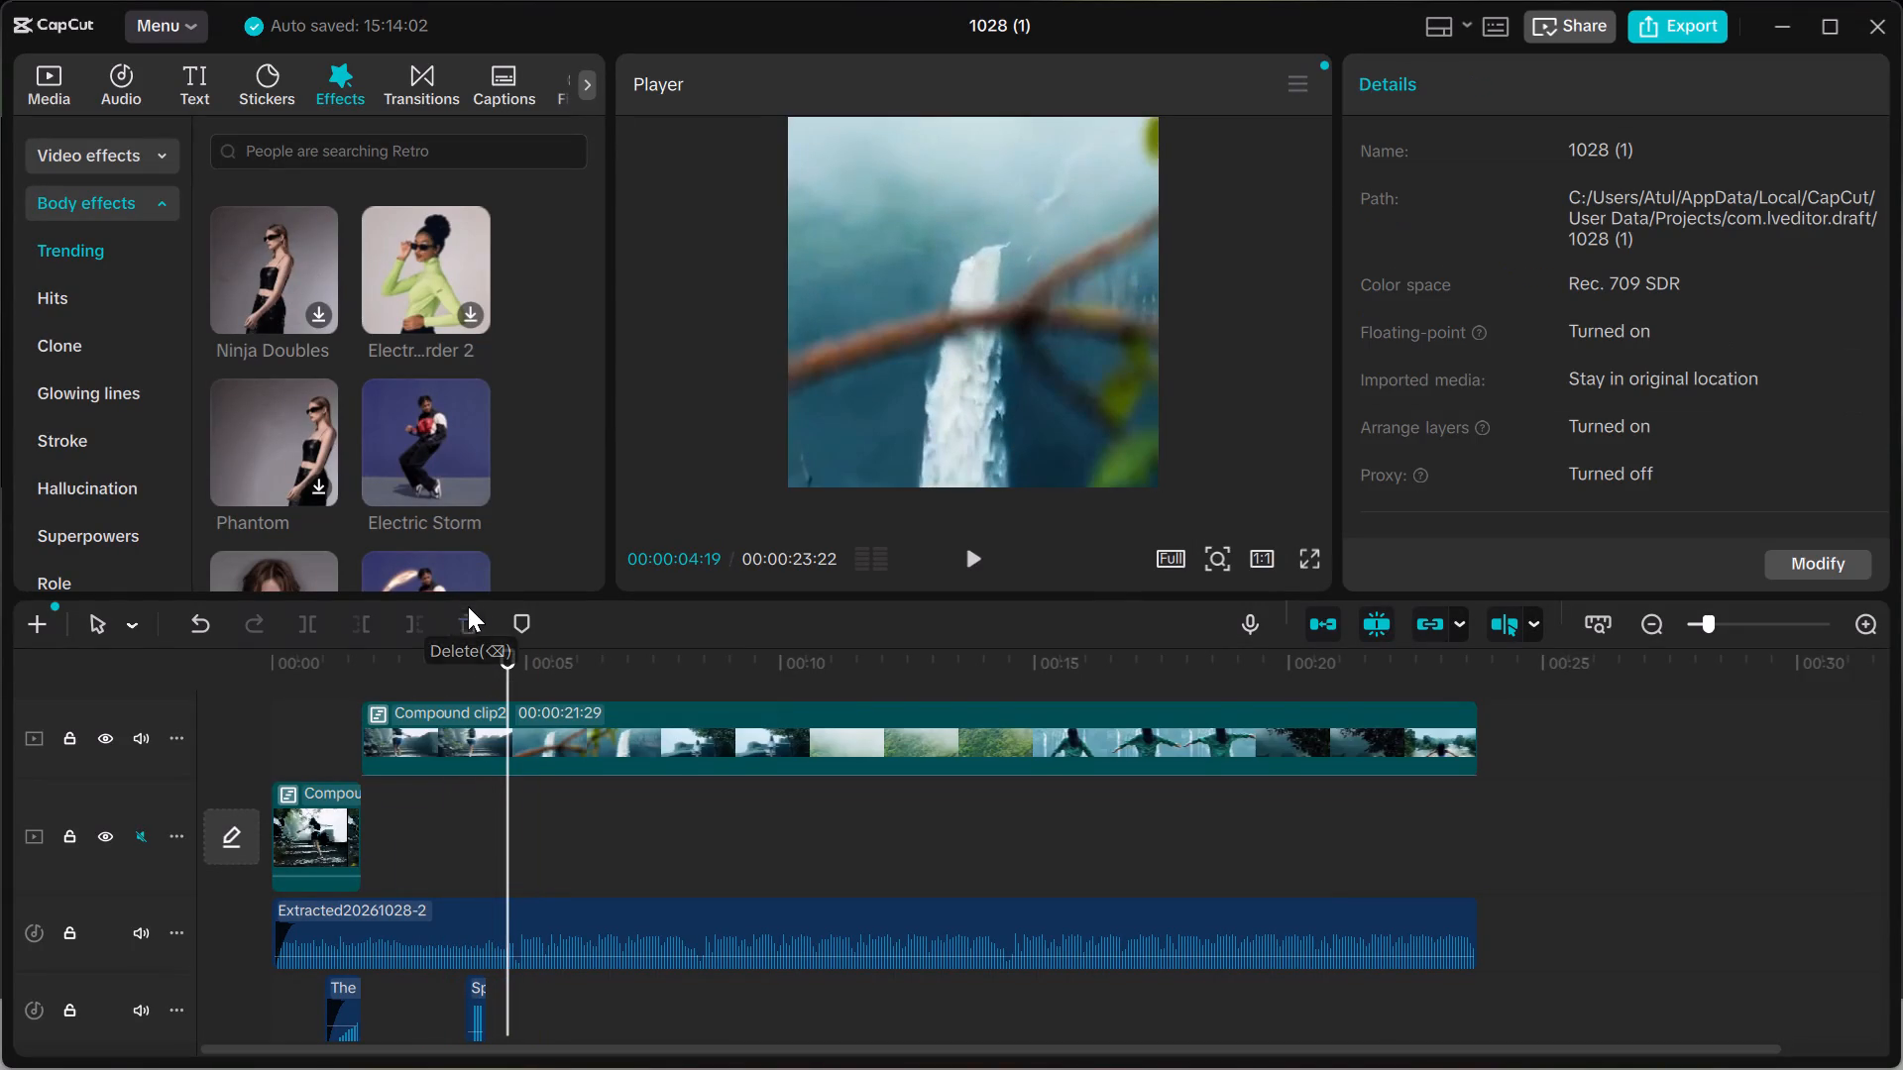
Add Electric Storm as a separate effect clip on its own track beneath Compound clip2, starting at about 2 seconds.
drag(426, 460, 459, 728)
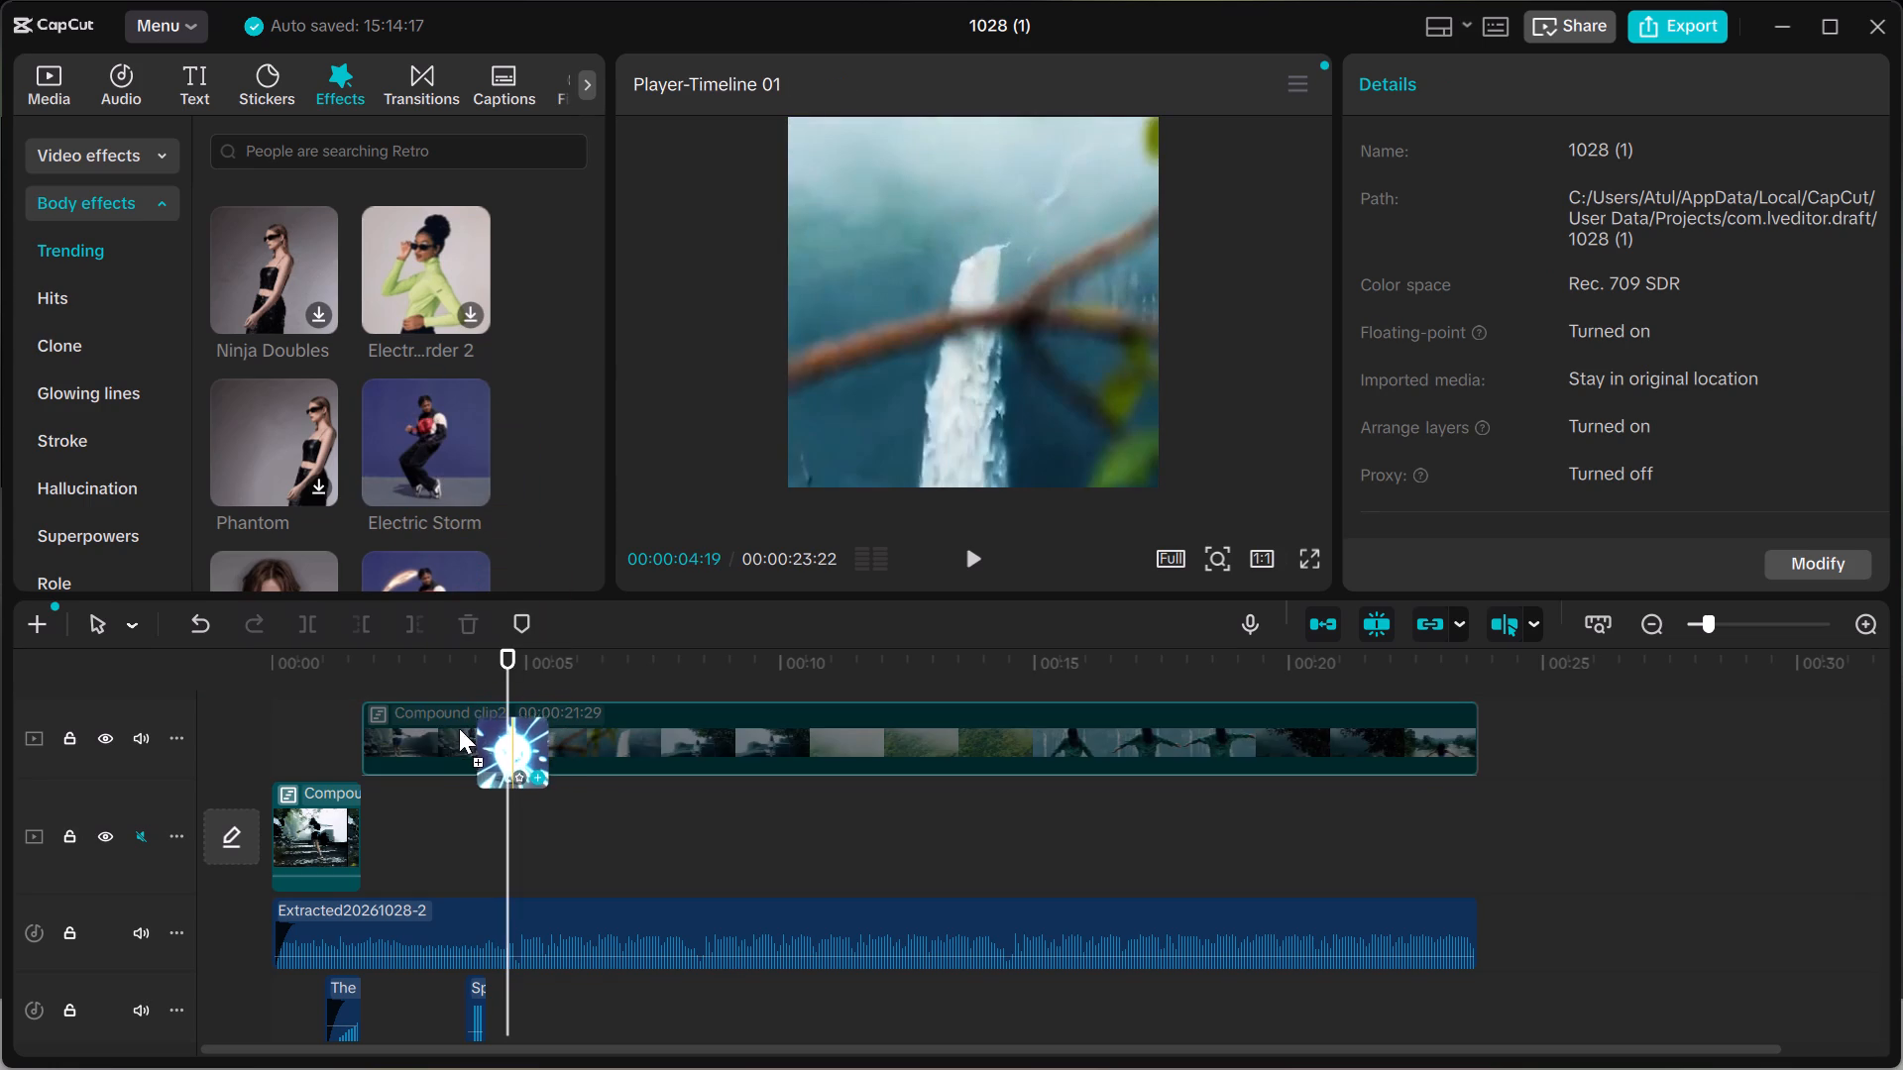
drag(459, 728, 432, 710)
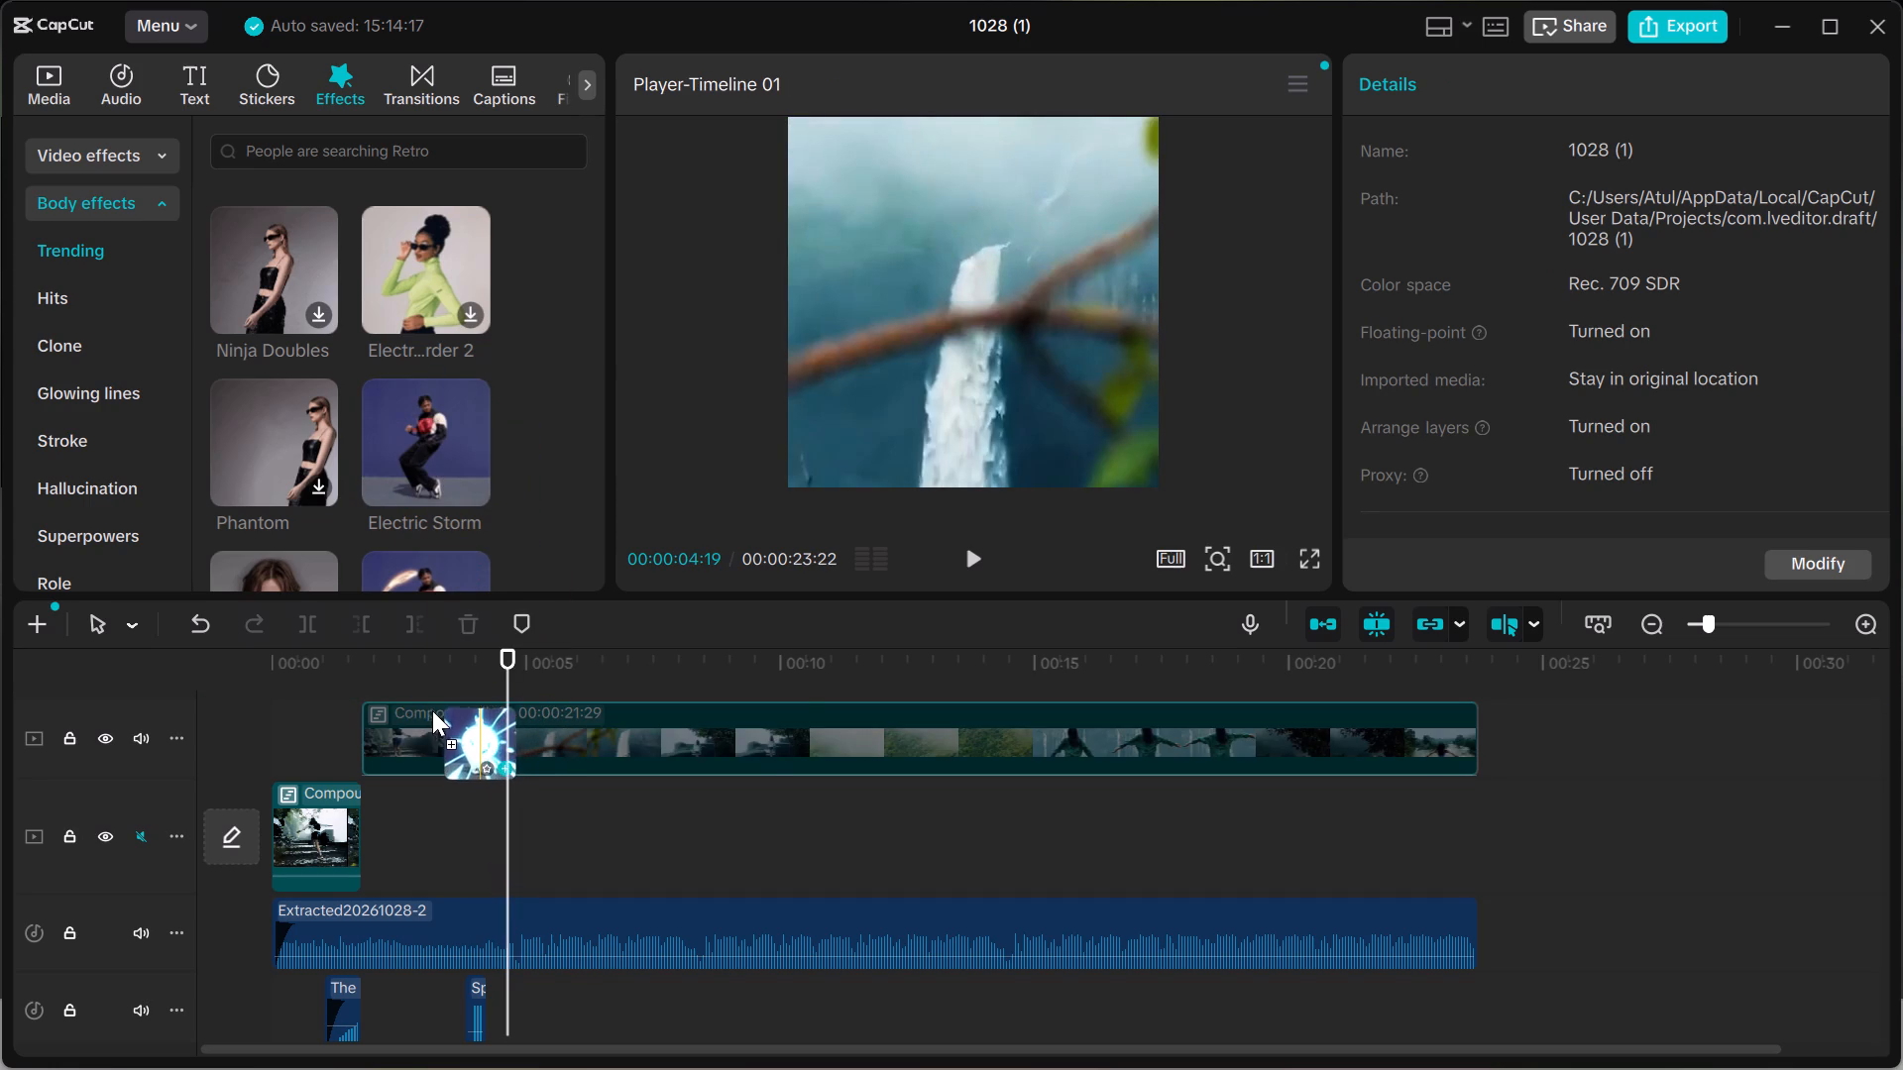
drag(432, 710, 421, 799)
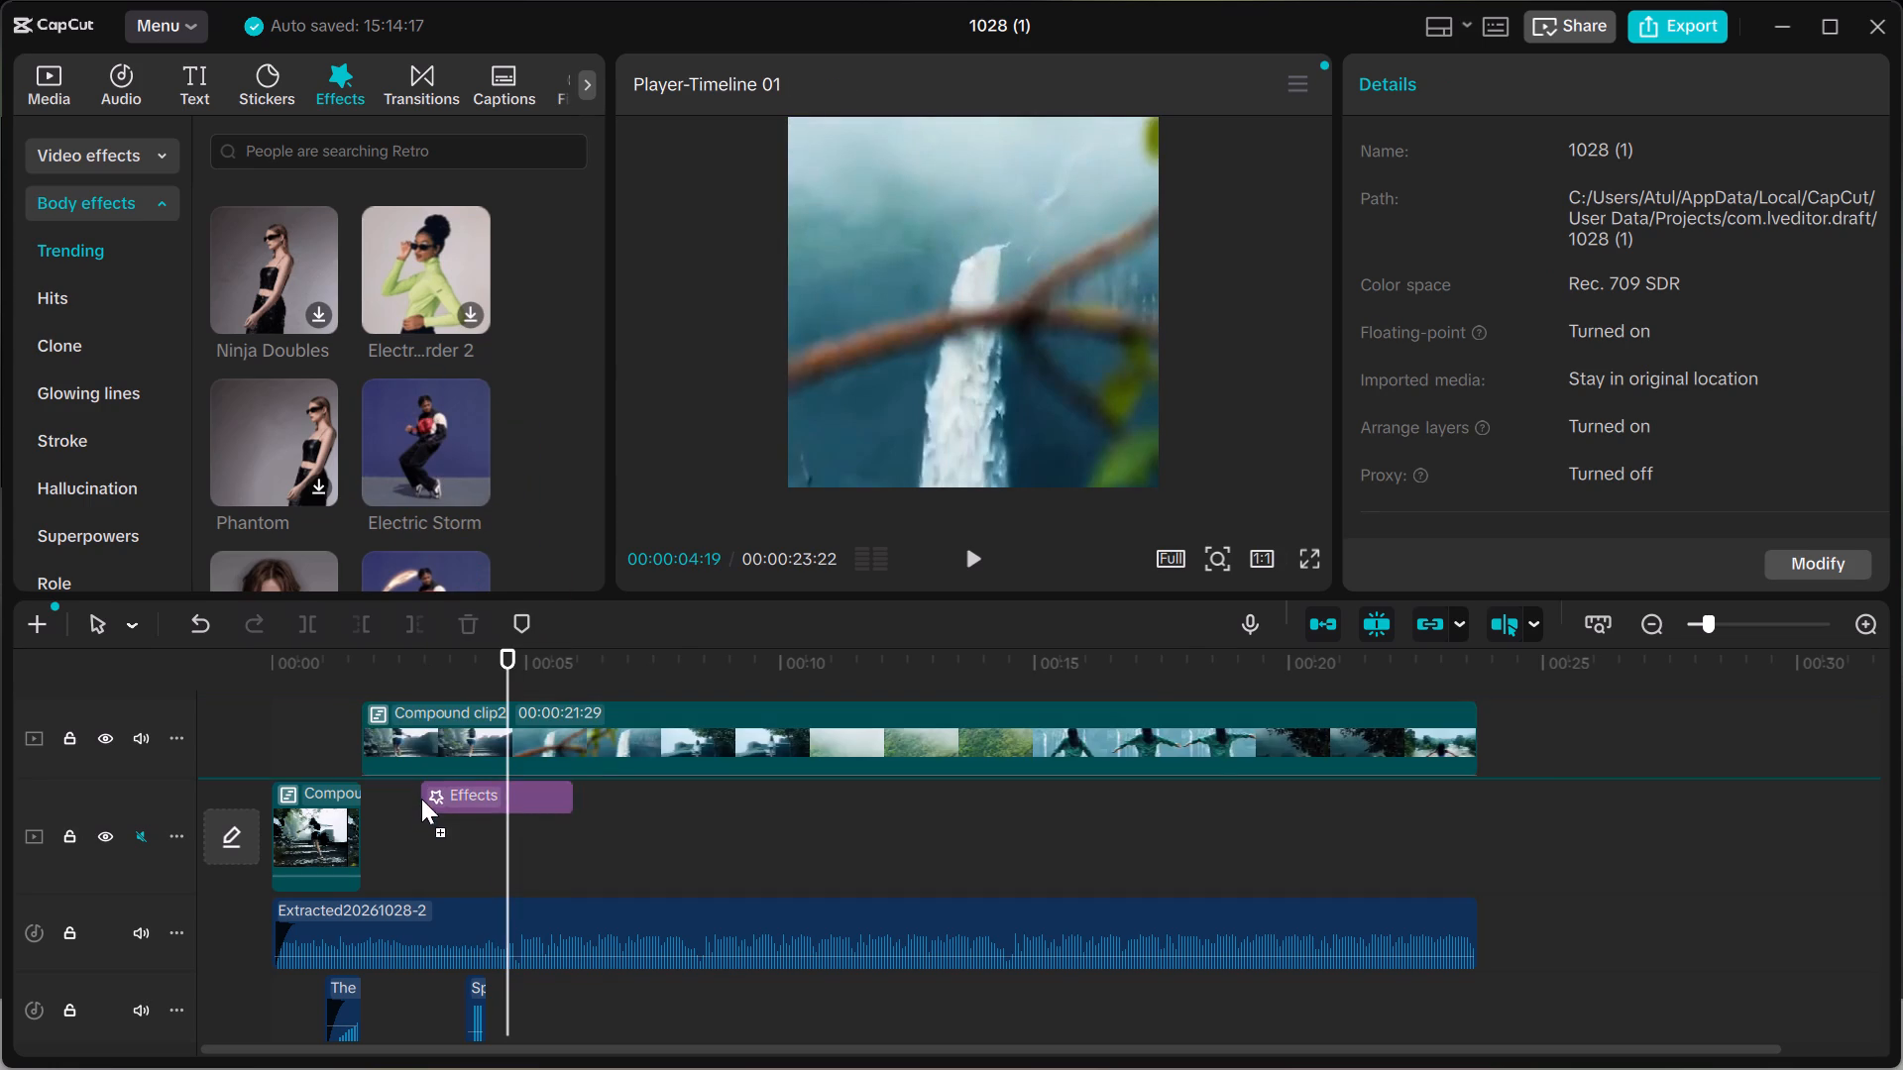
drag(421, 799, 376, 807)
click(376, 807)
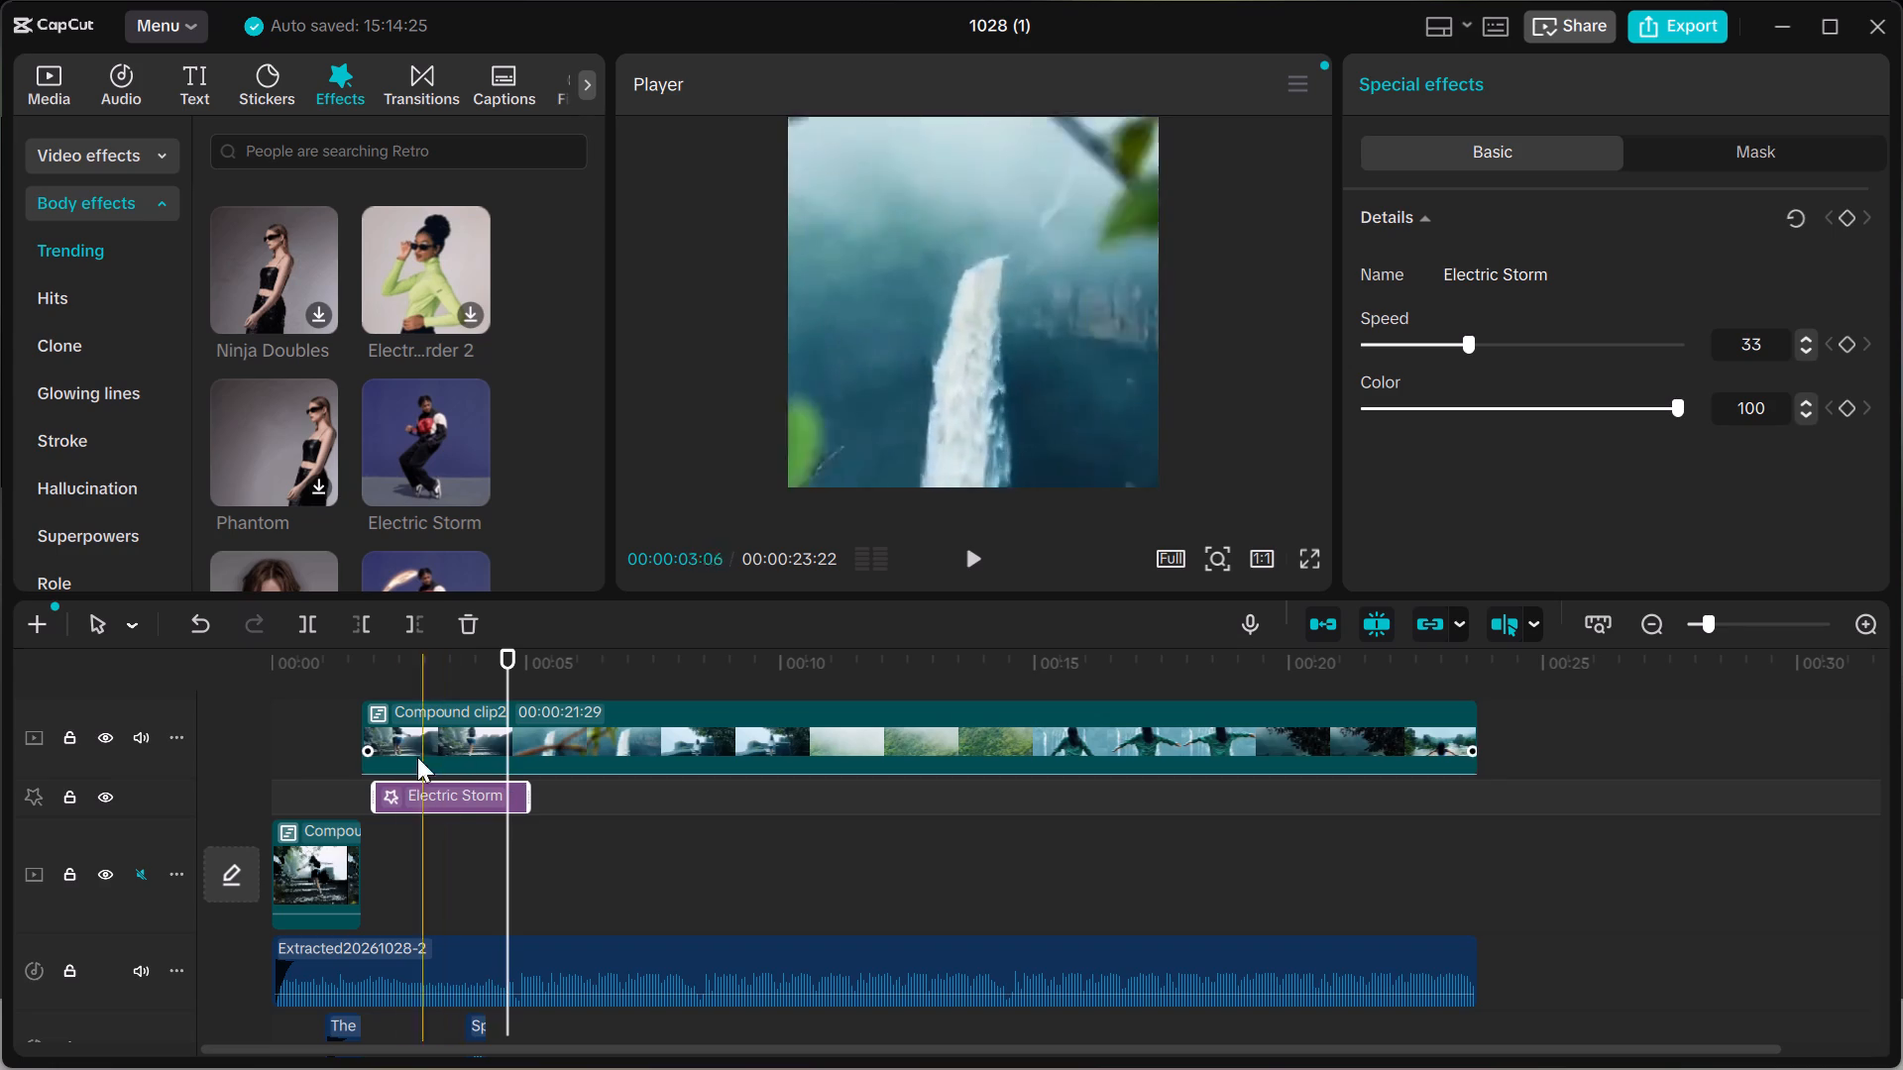
Play the sequence from about 1 second to review the separate Electric Storm effect clip.
click(322, 698)
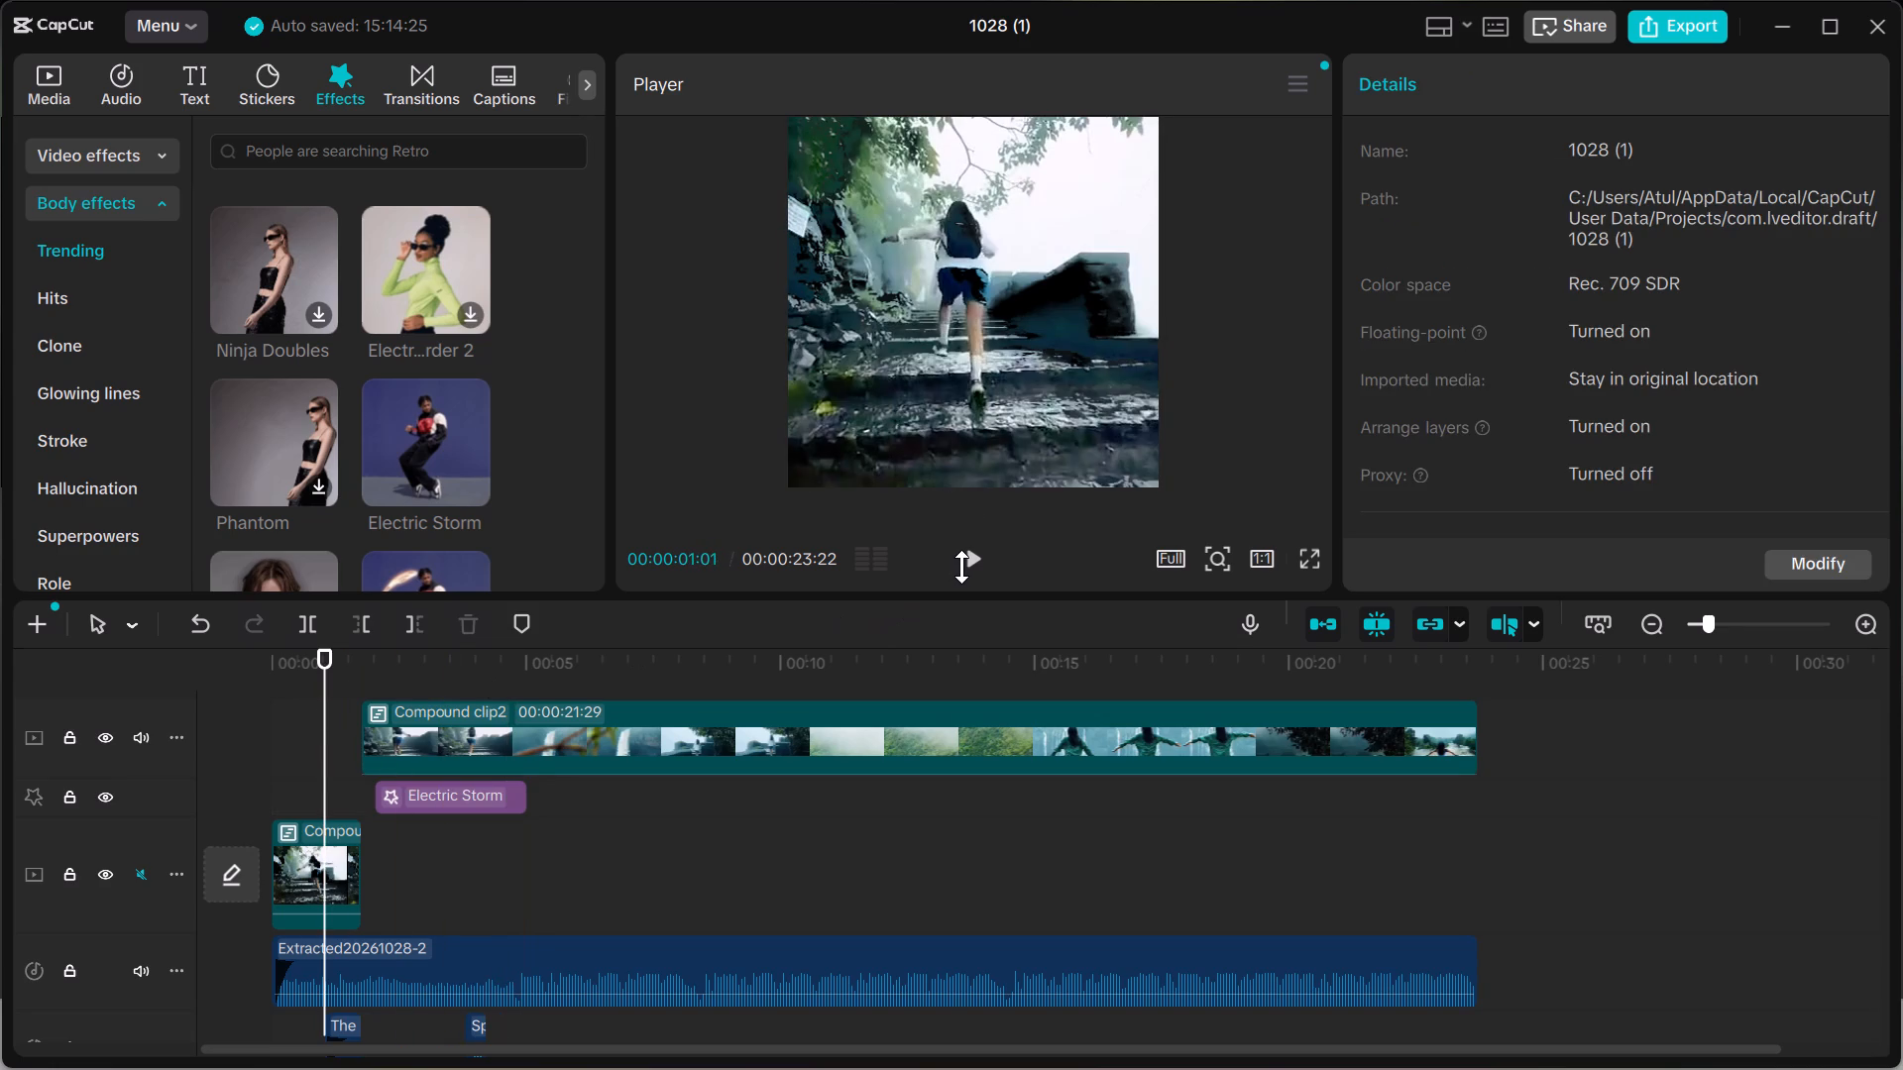
click(968, 567)
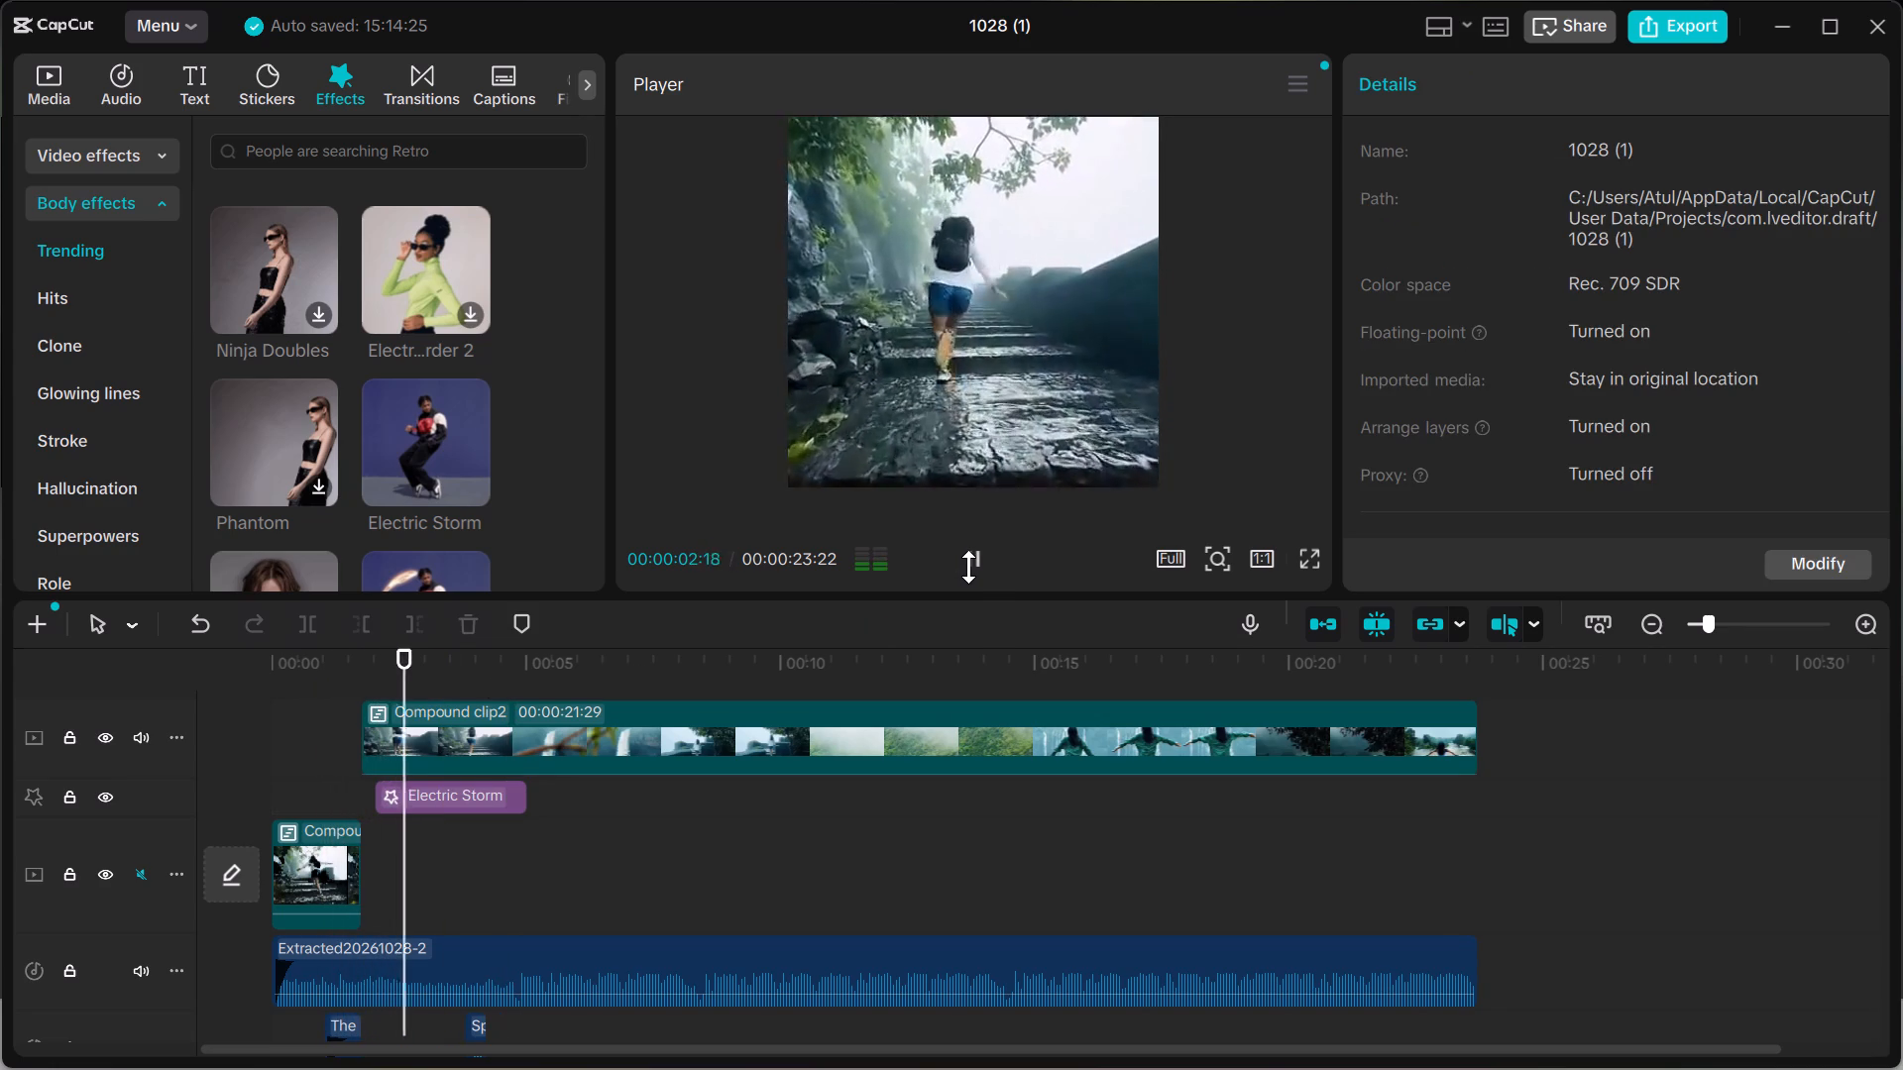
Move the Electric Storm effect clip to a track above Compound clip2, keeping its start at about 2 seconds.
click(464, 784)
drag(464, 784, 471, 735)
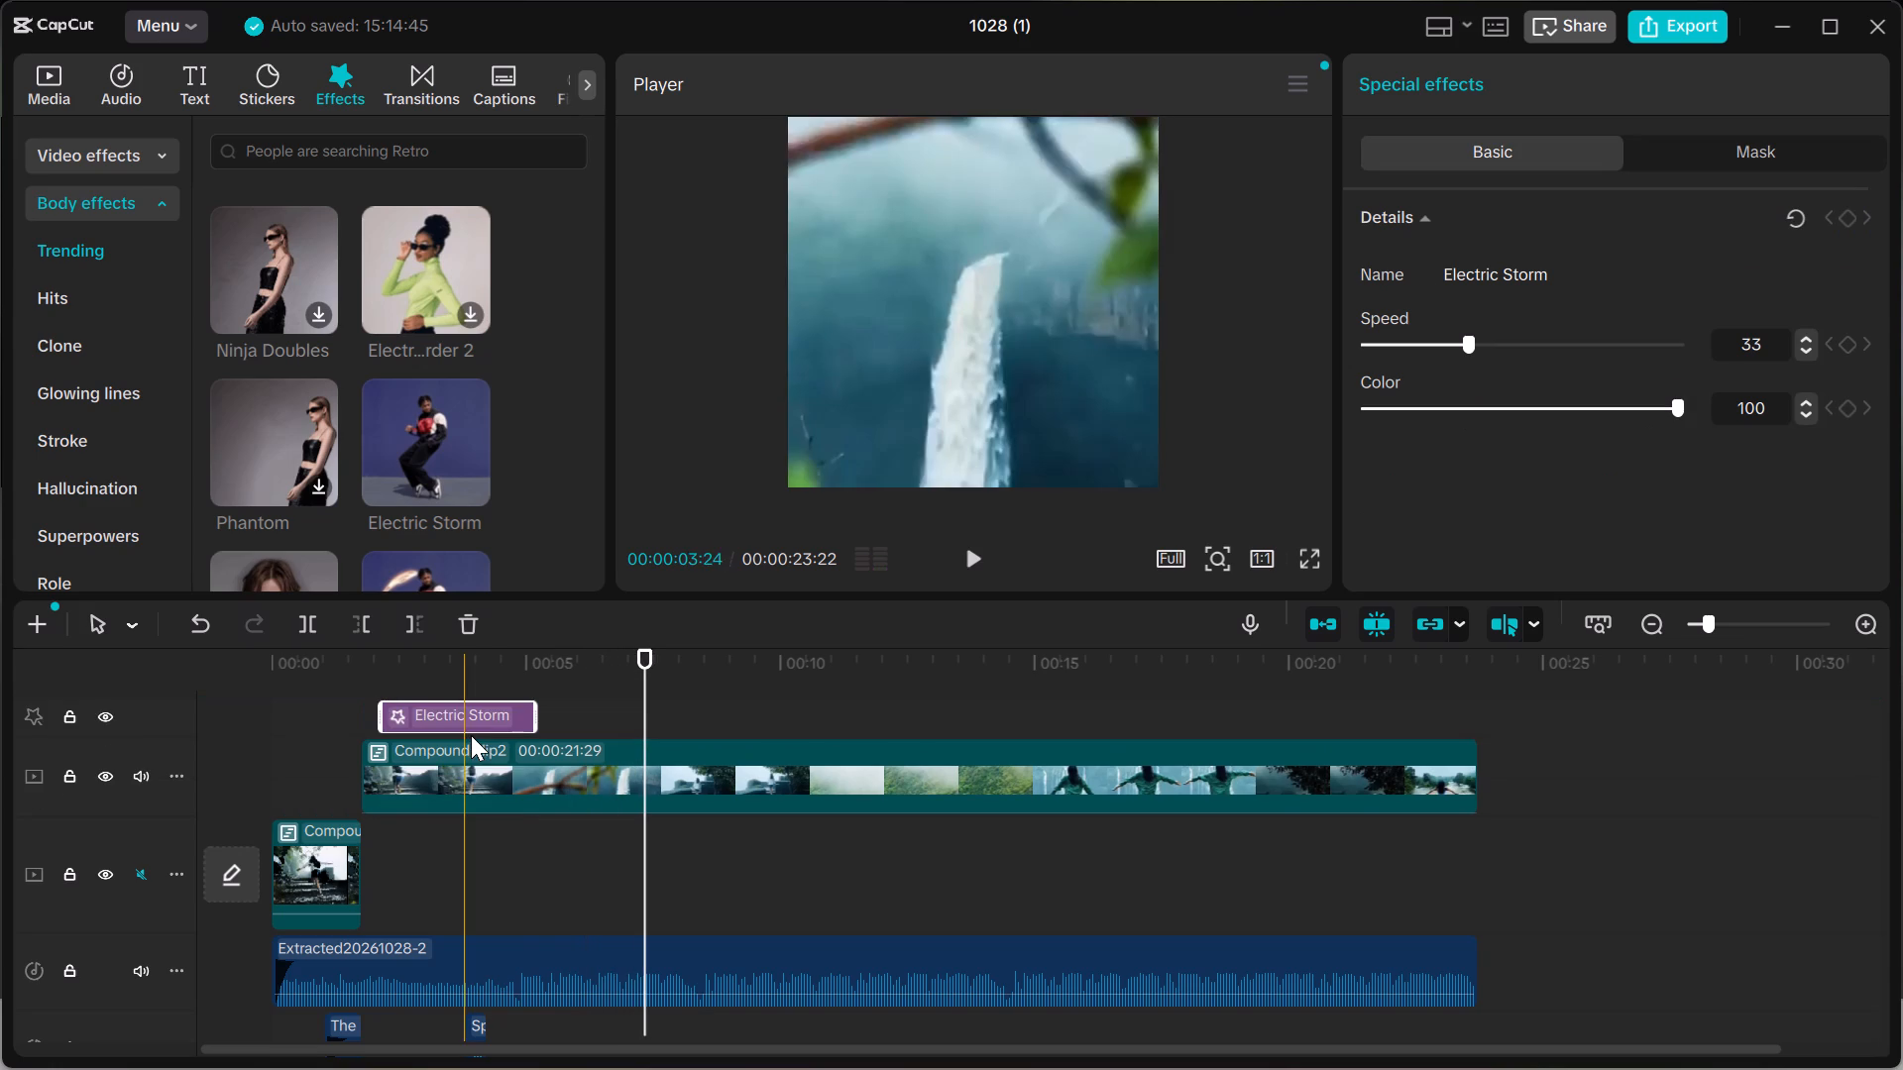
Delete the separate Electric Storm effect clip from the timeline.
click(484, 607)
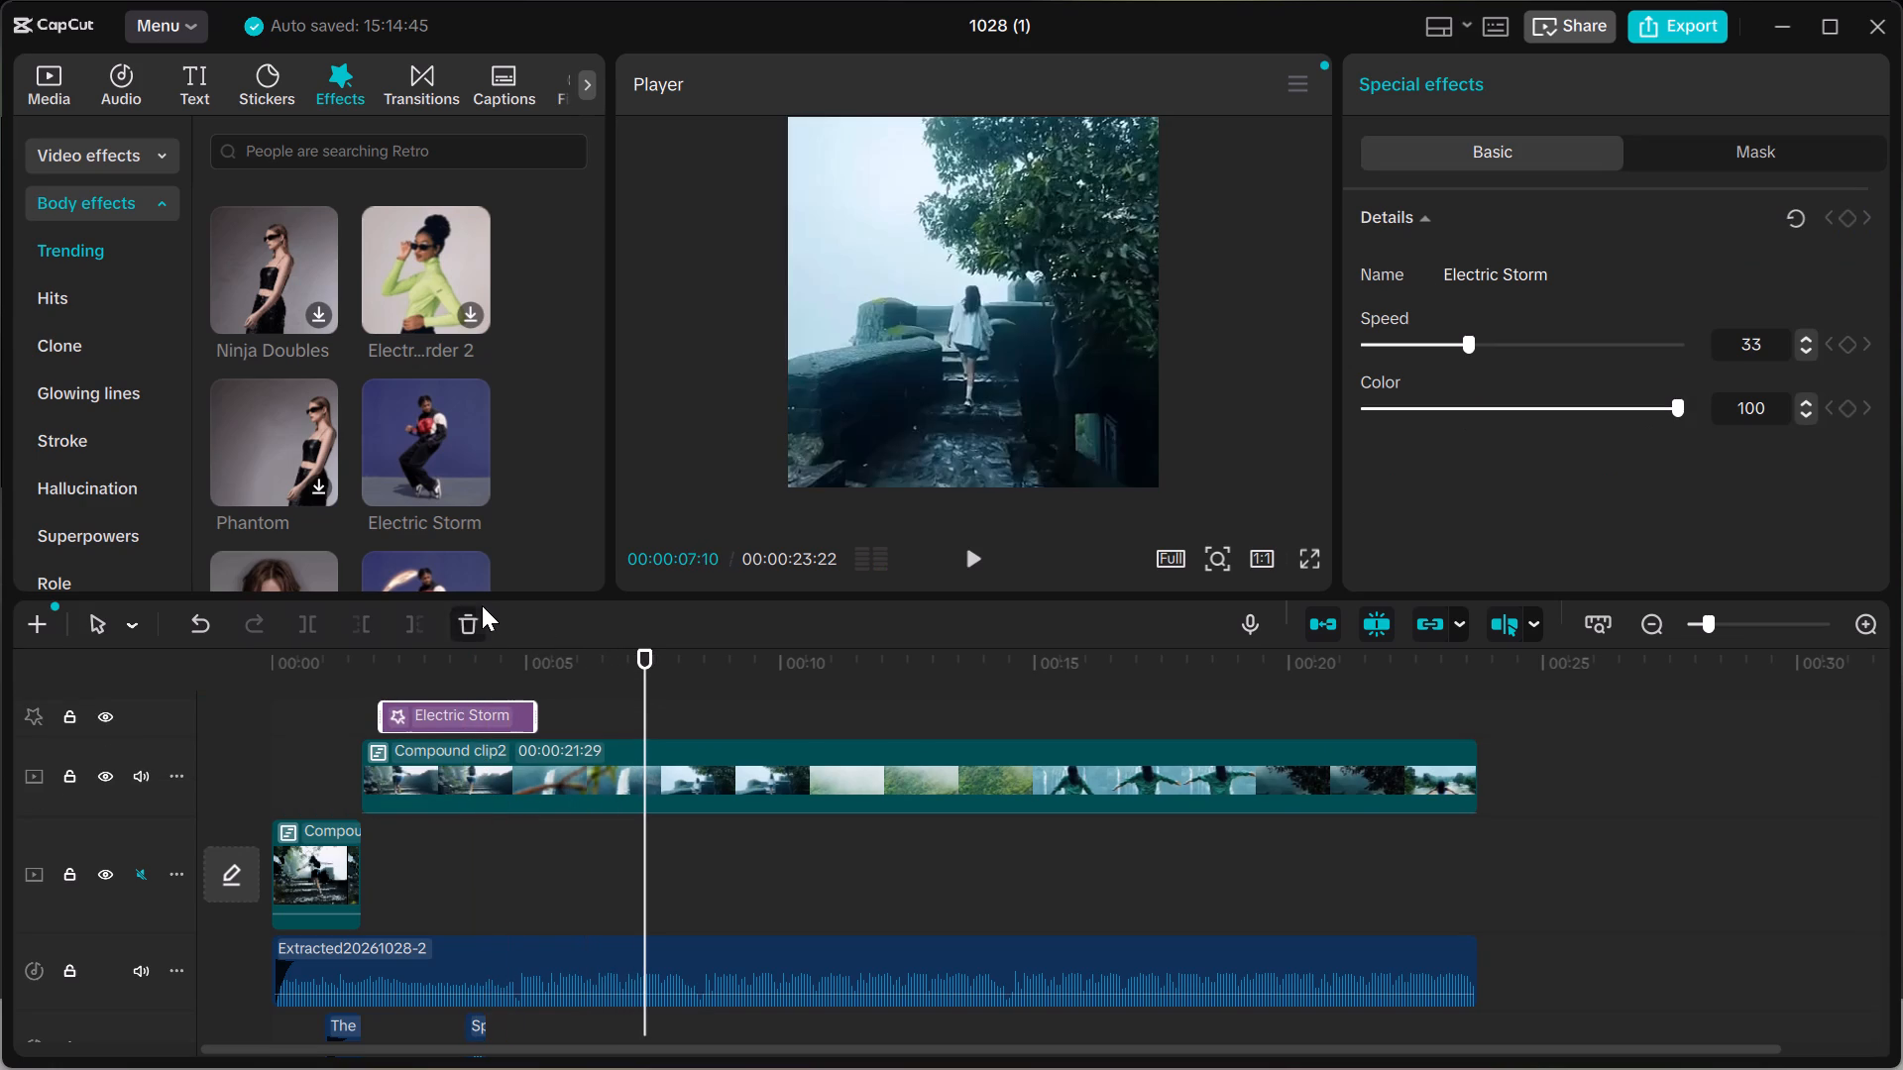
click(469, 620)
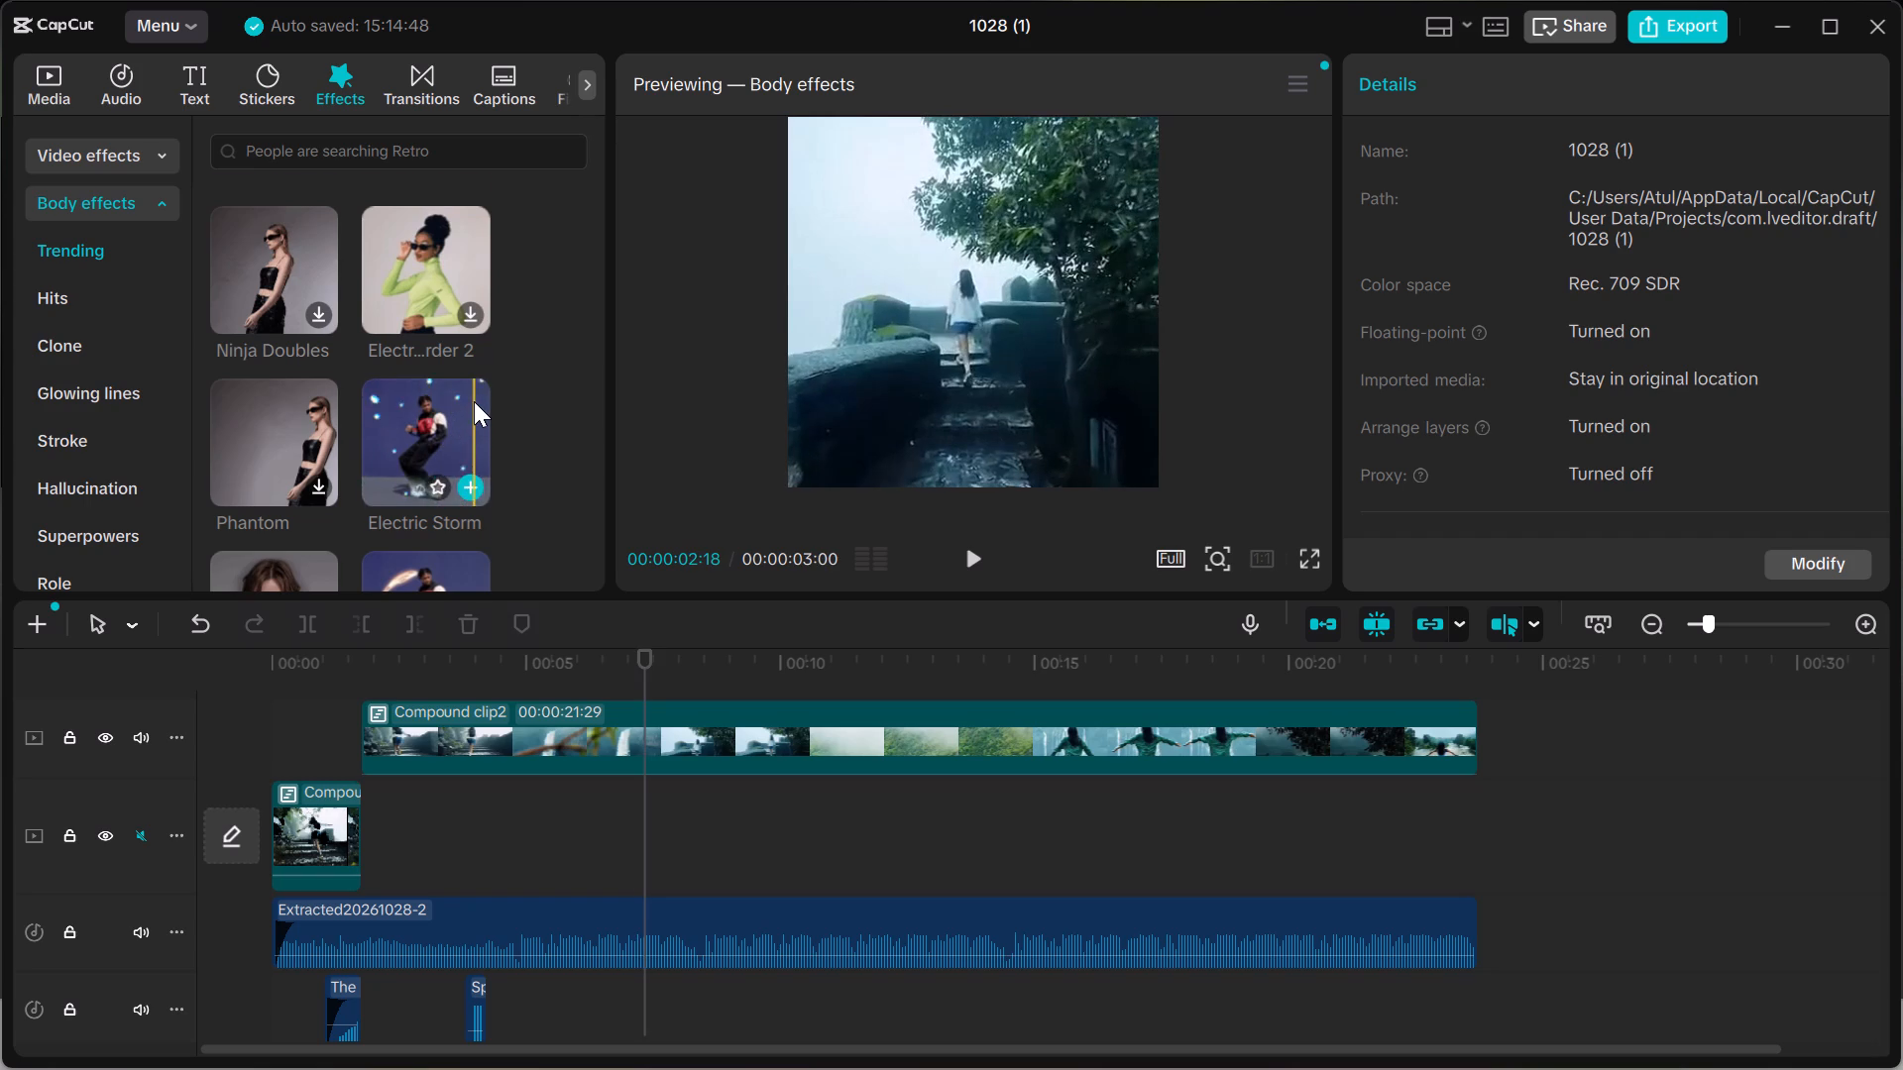
Browse the trending body effects for a replacement for Electric Storm.
scroll(474, 401, down, 2)
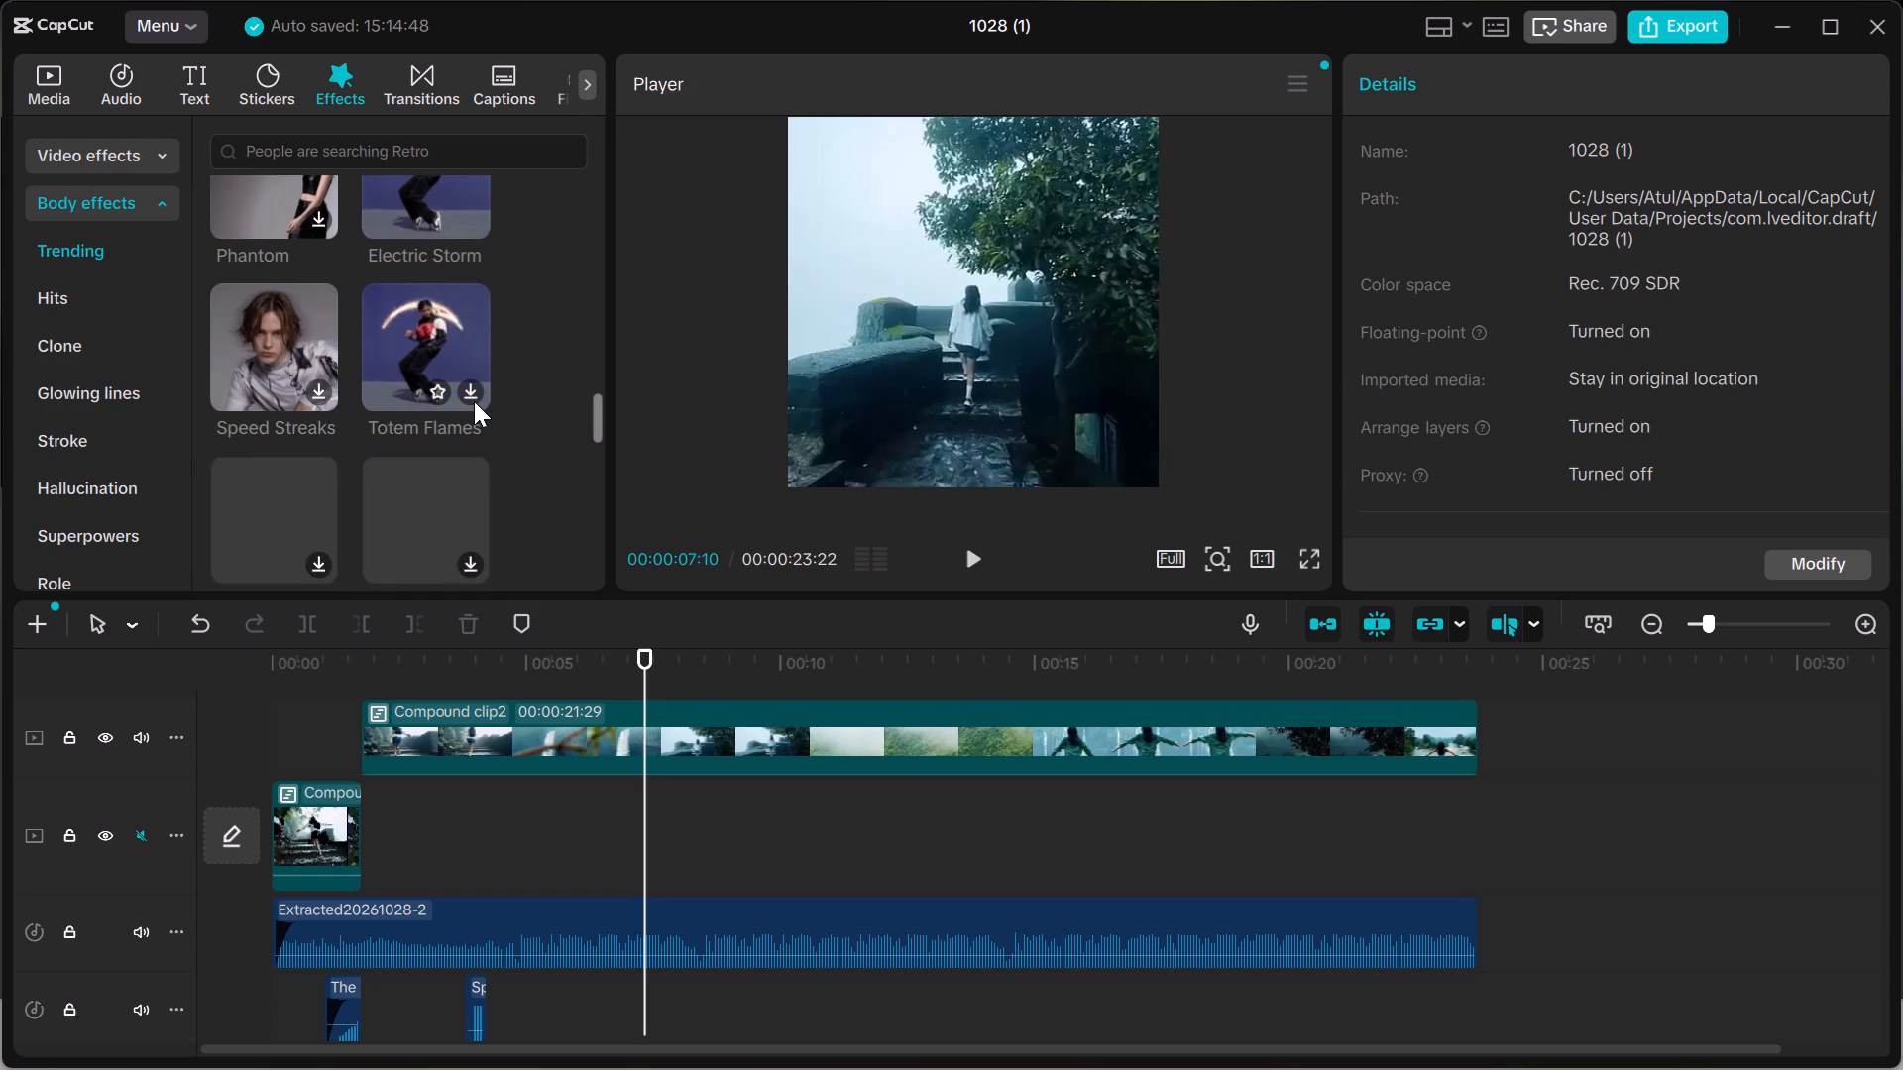
scroll(423, 363, down, 1)
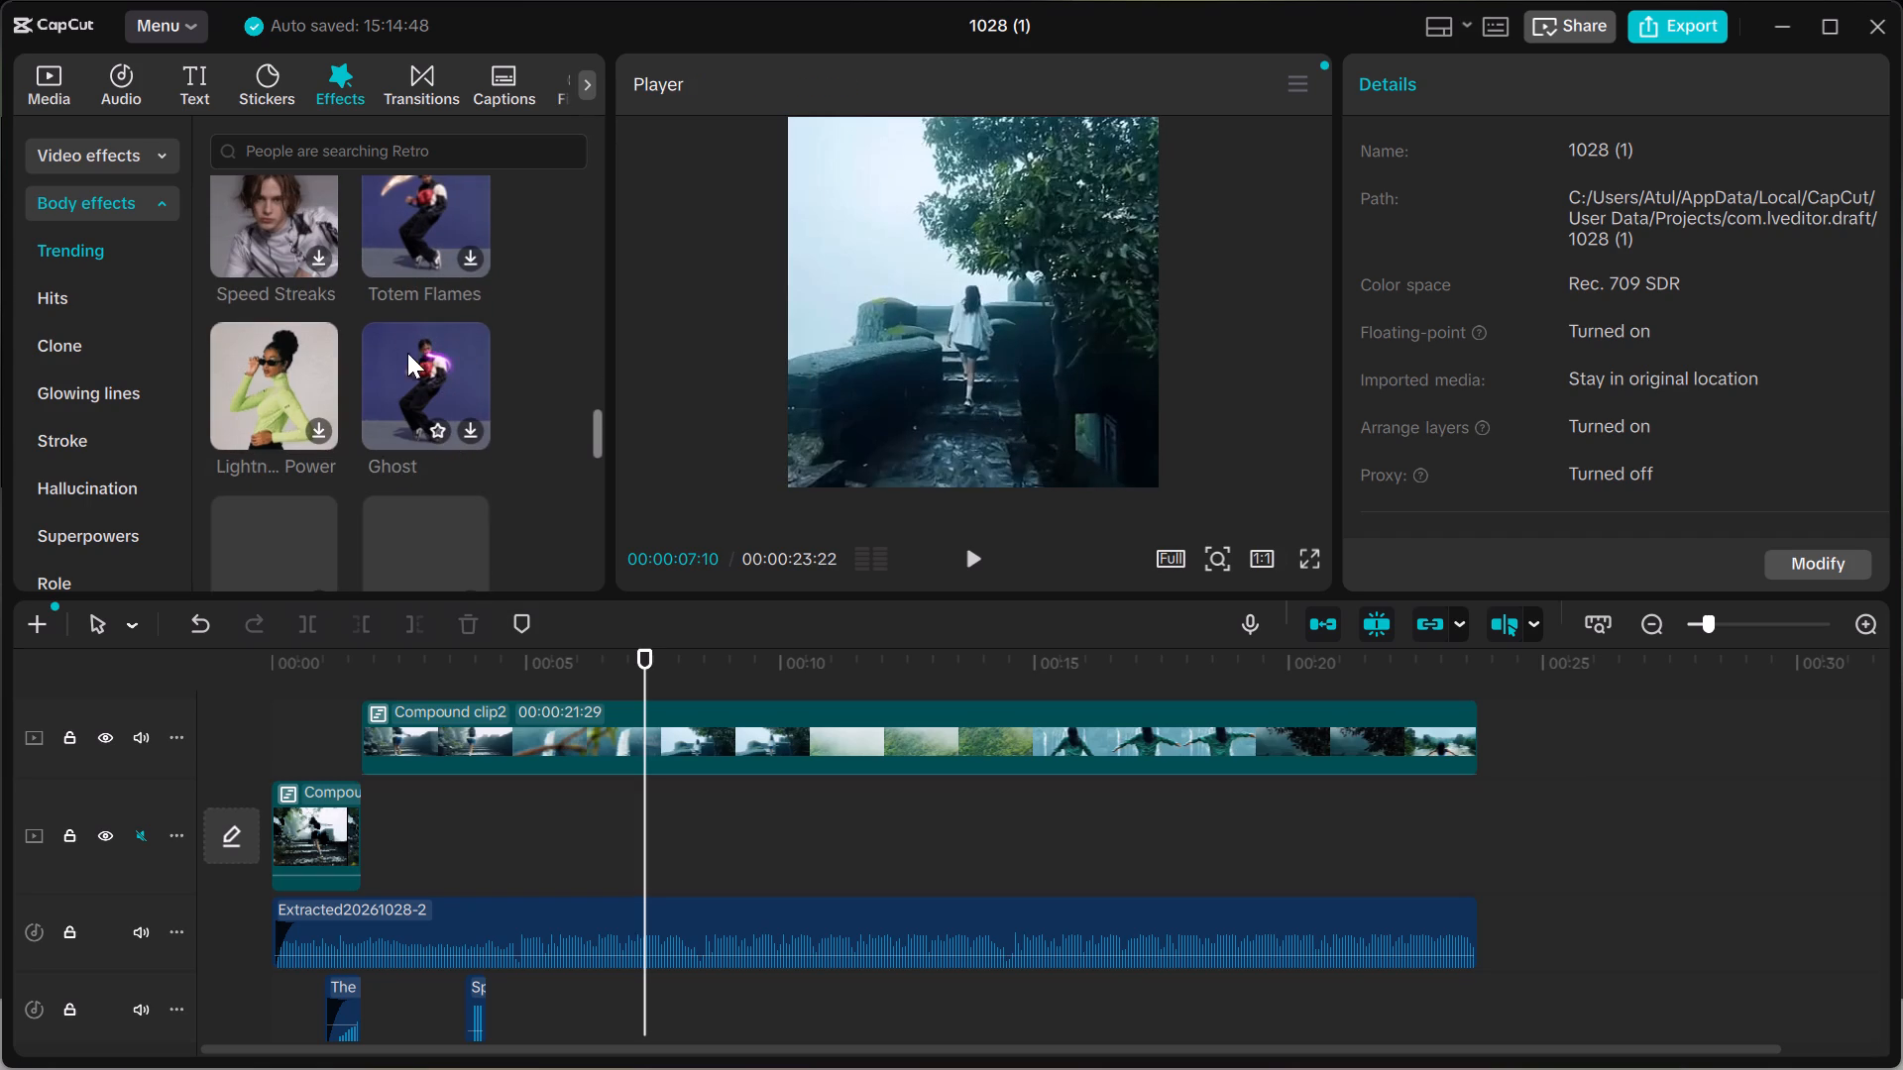
scroll(311, 329, down, 1)
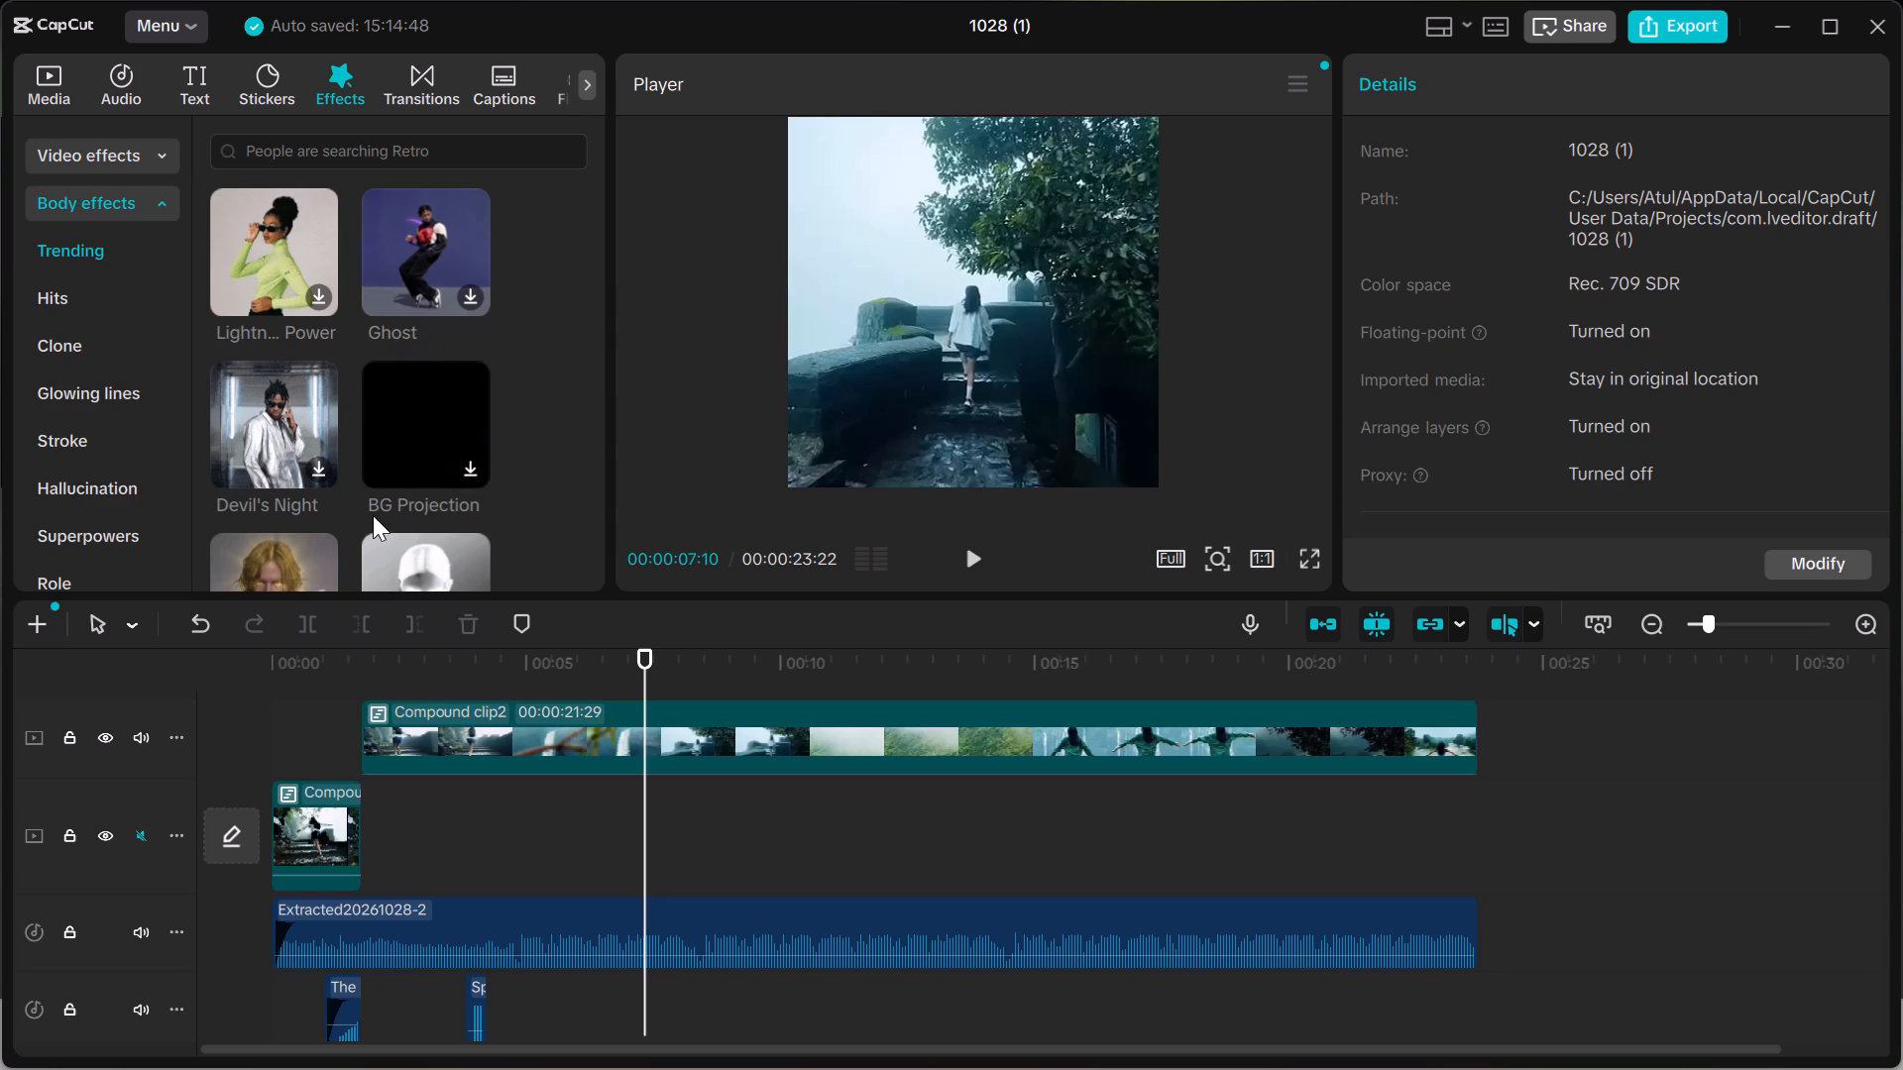
scroll(424, 544, down, 1)
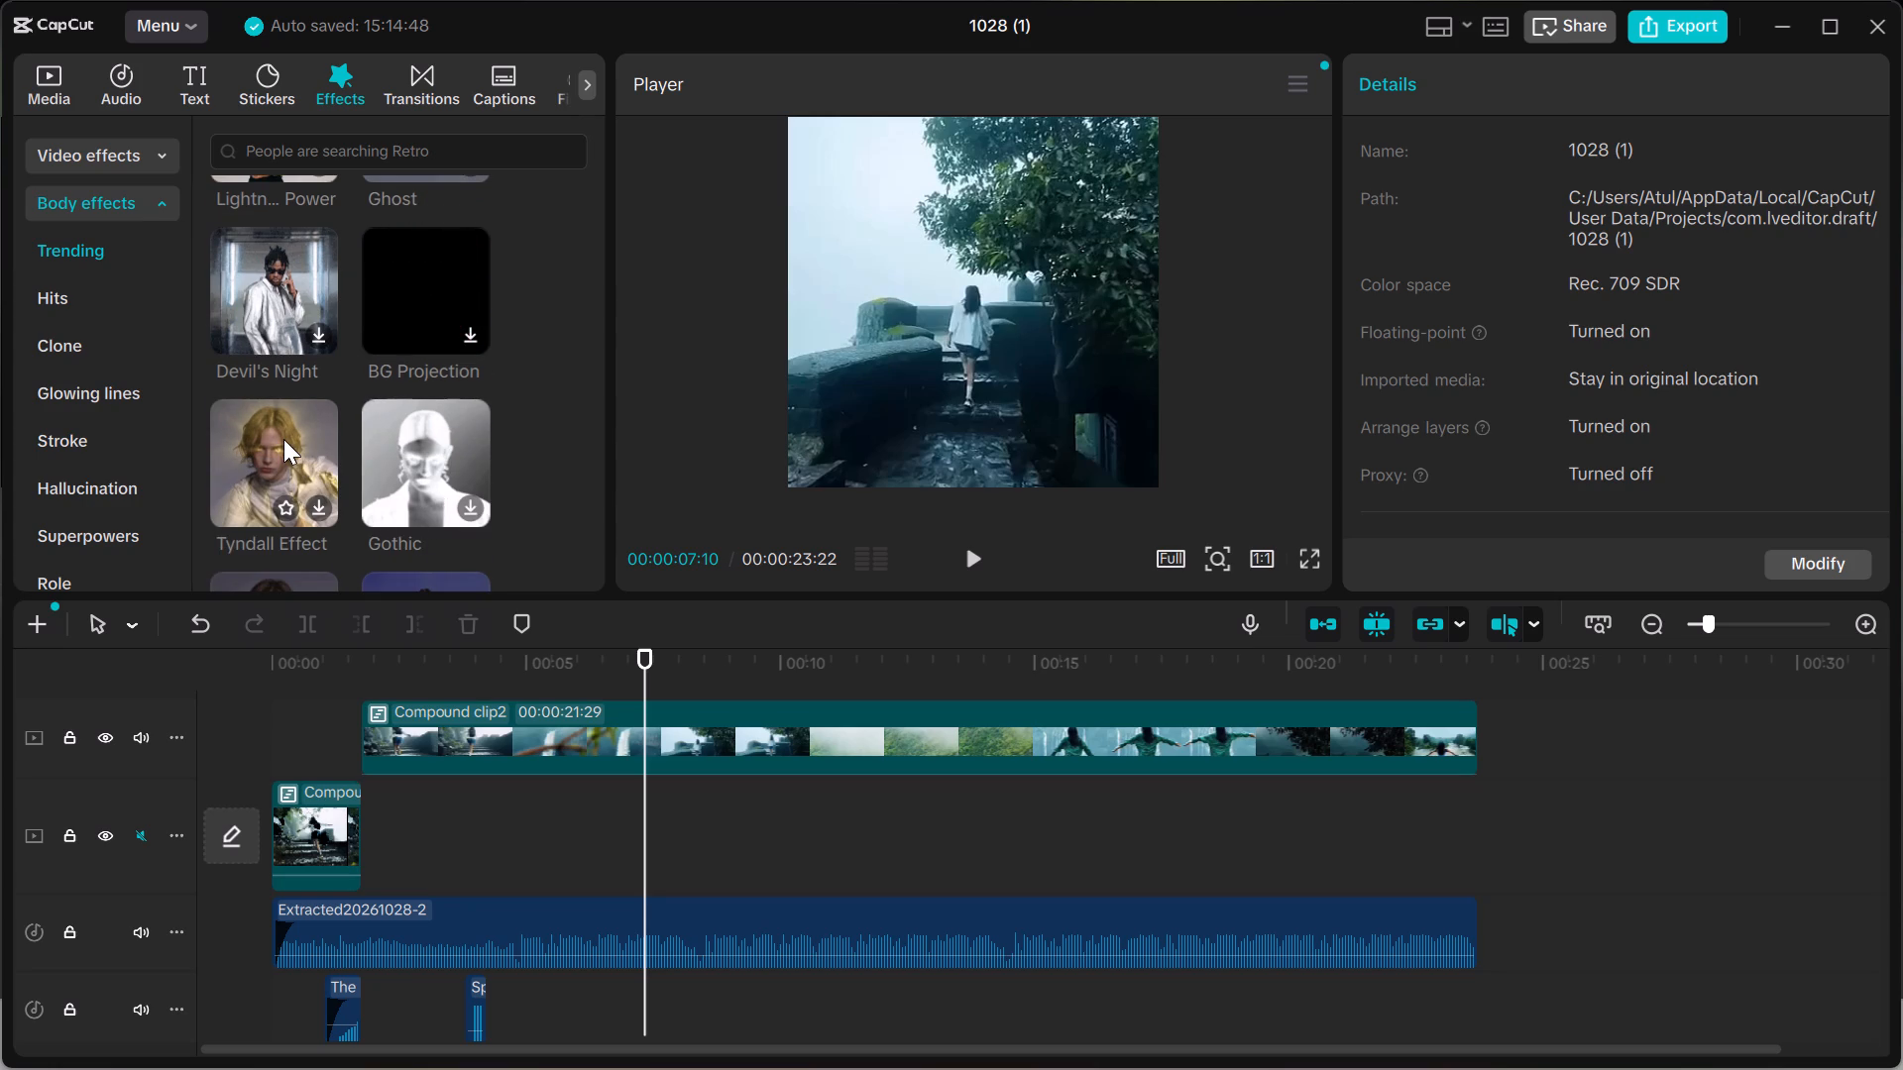
scroll(386, 456, down, 1)
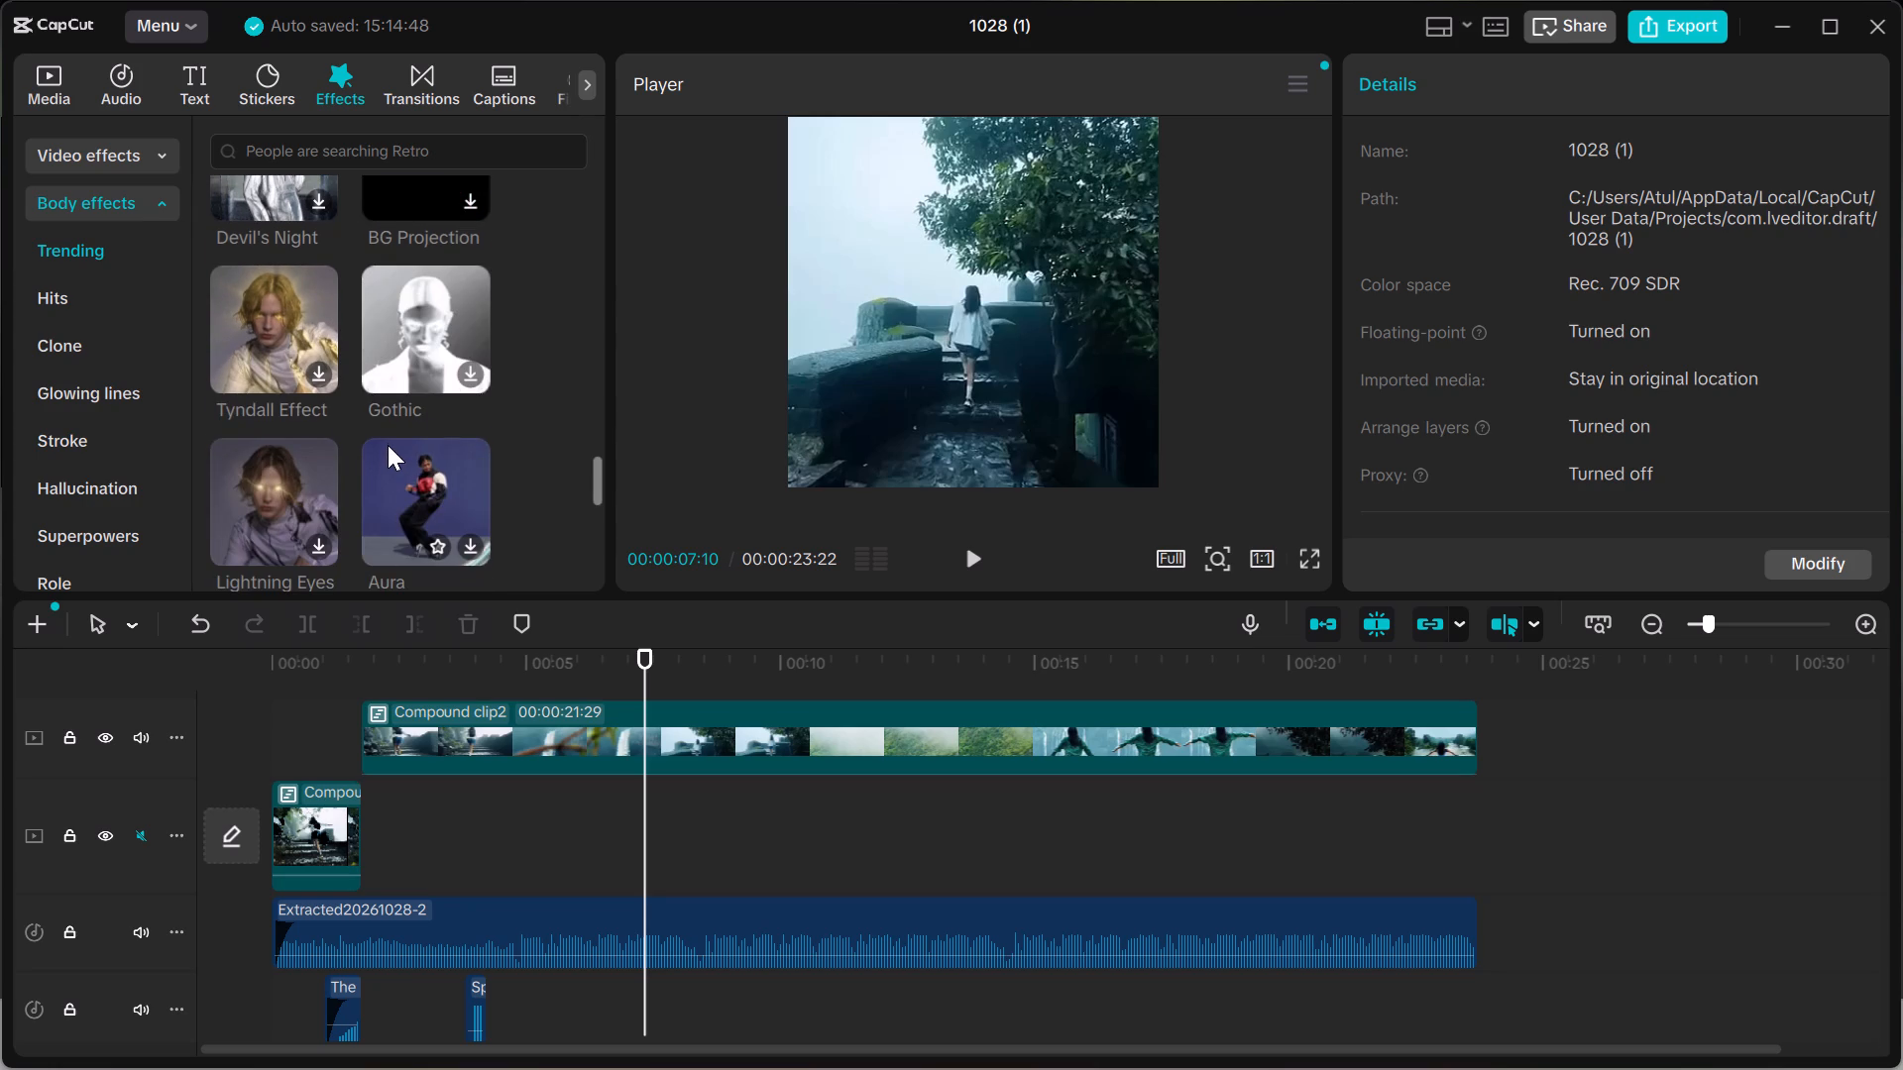
scroll(337, 458, down, 2)
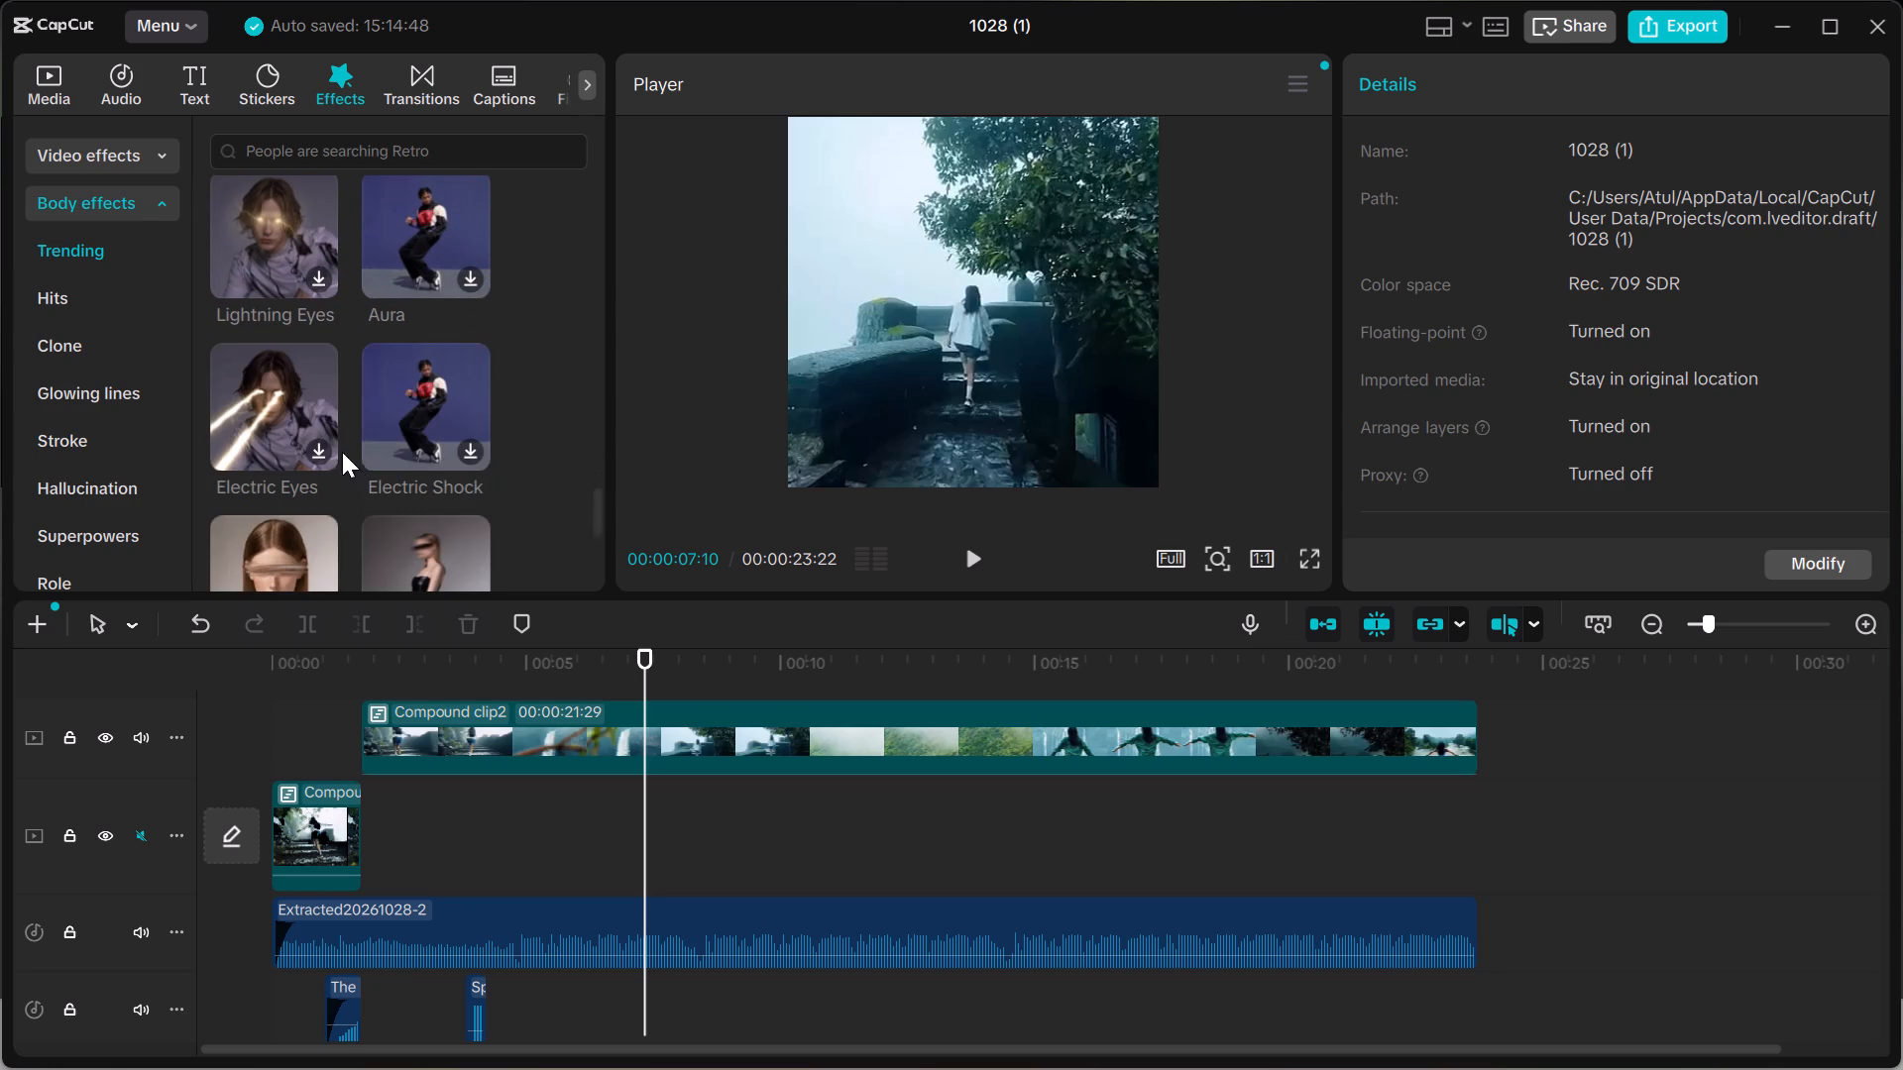
scroll(405, 456, down, 1)
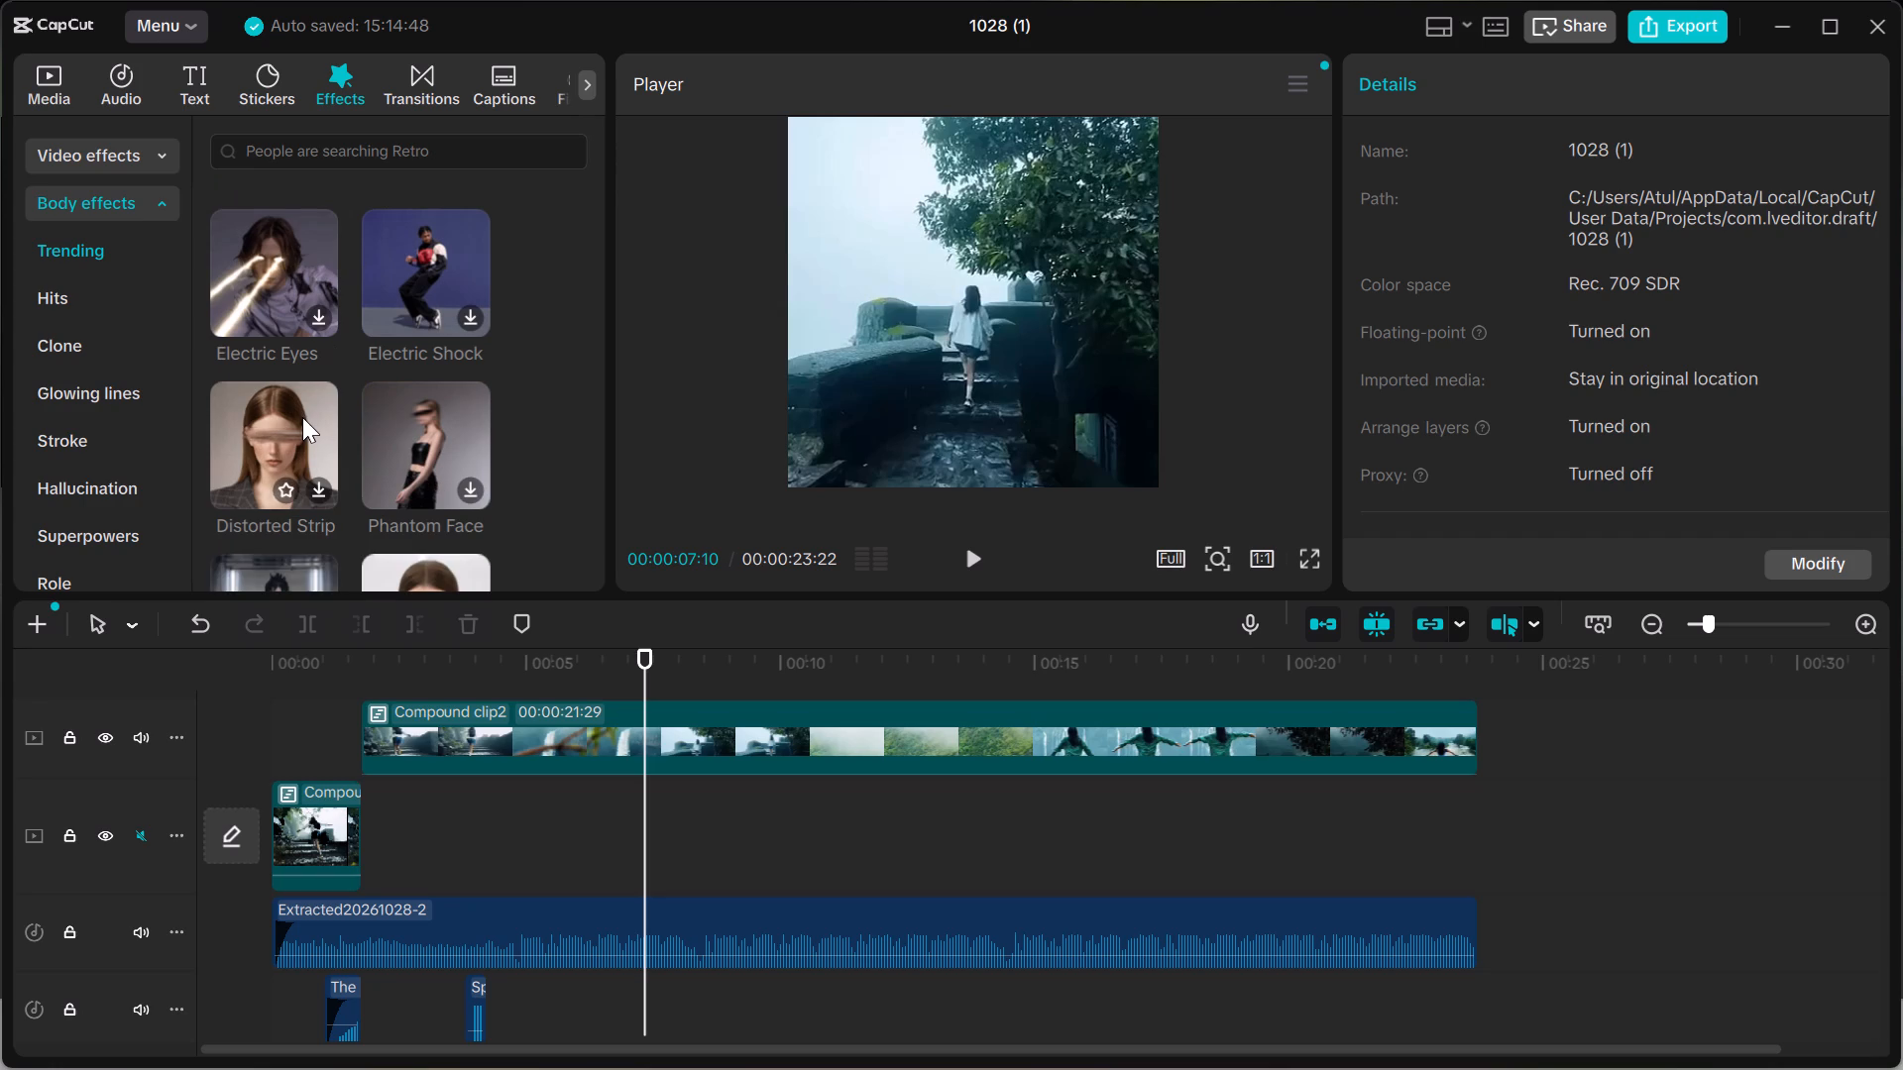
scroll(418, 457, down, 2)
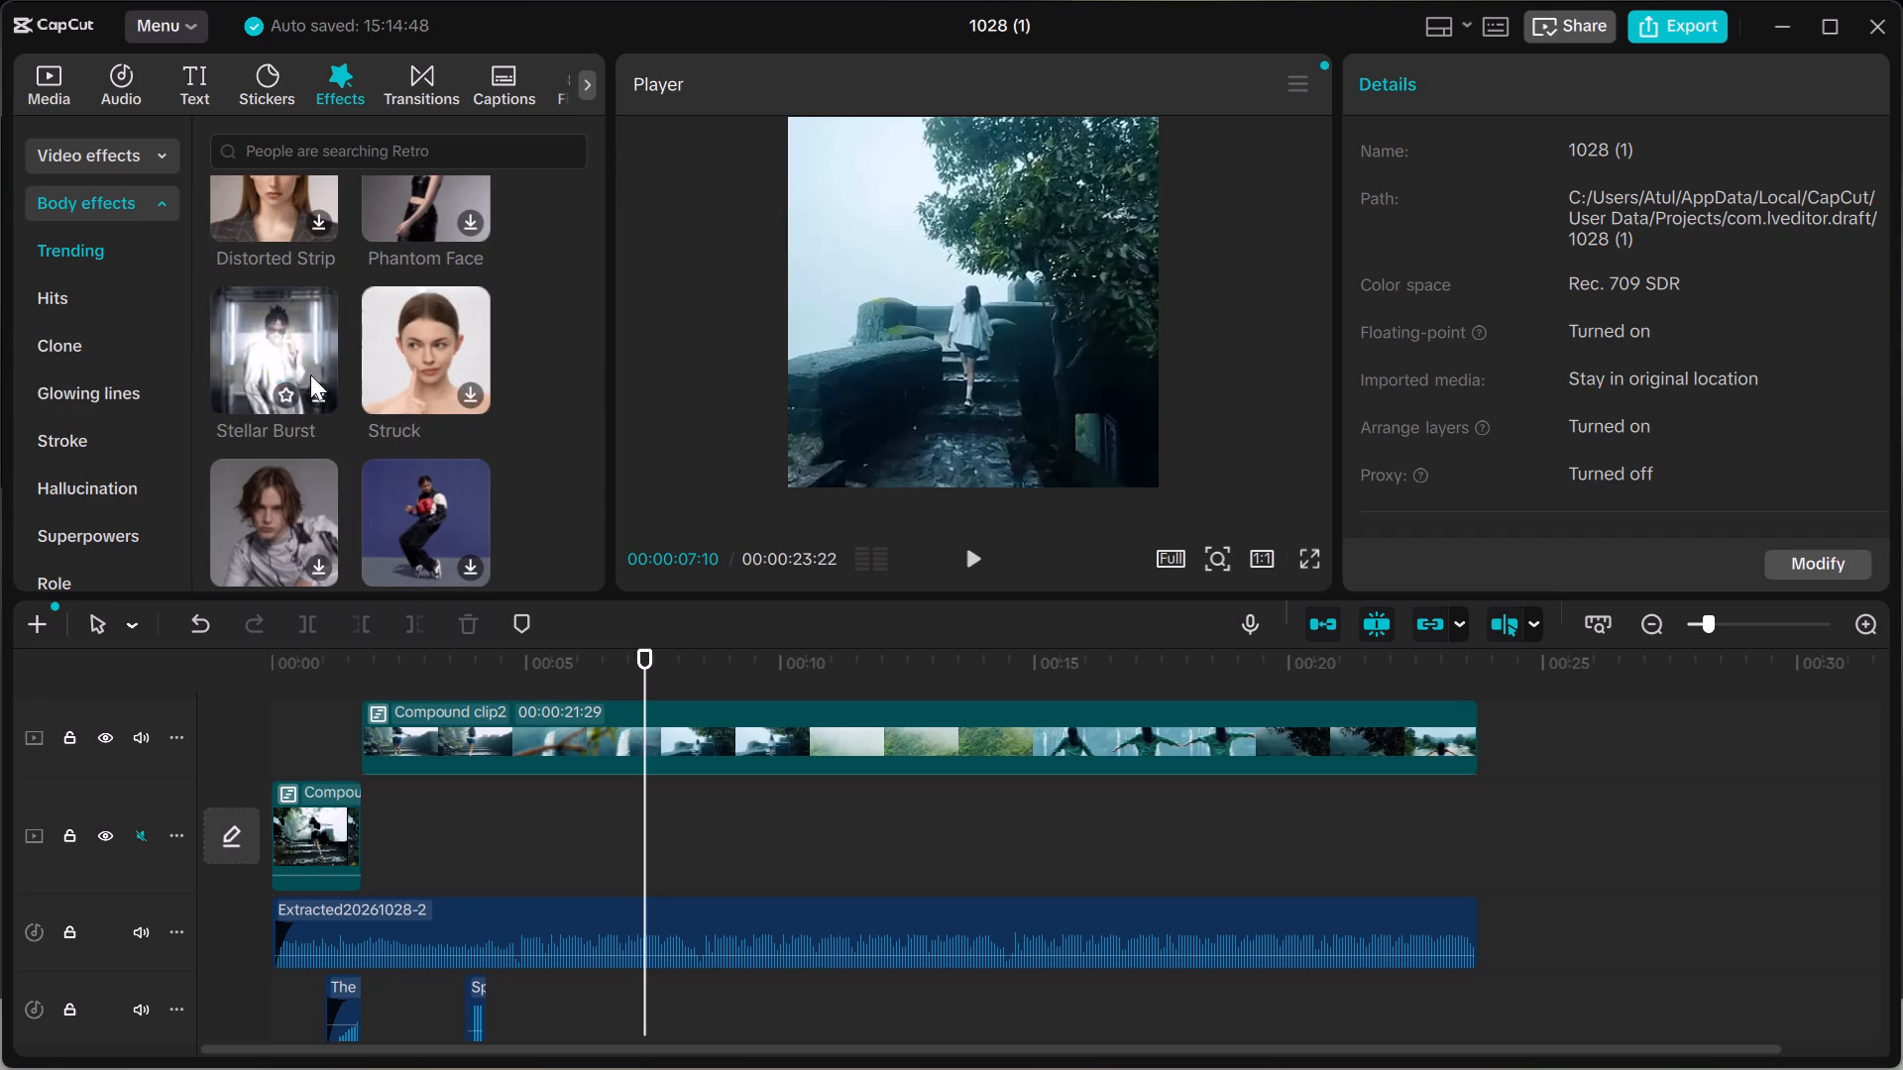
scroll(405, 388, down, 2)
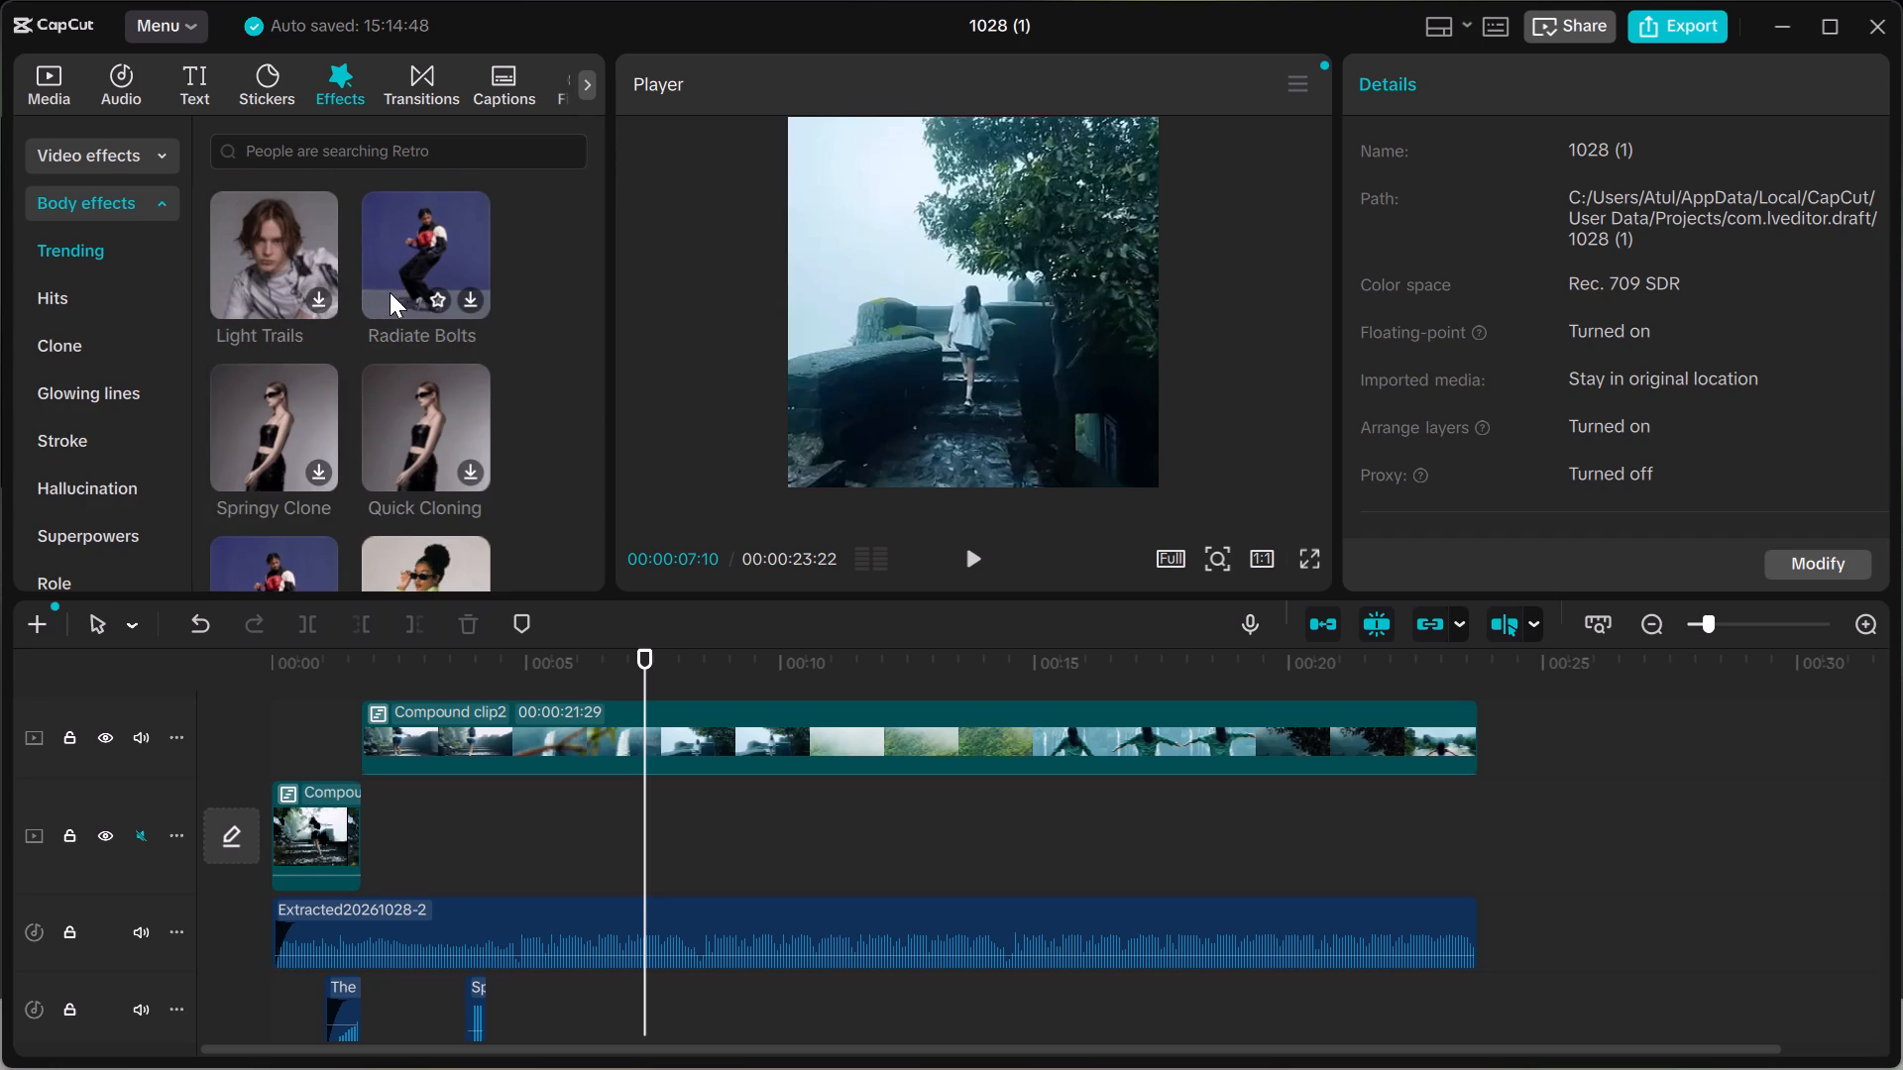
scroll(407, 327, down, 1)
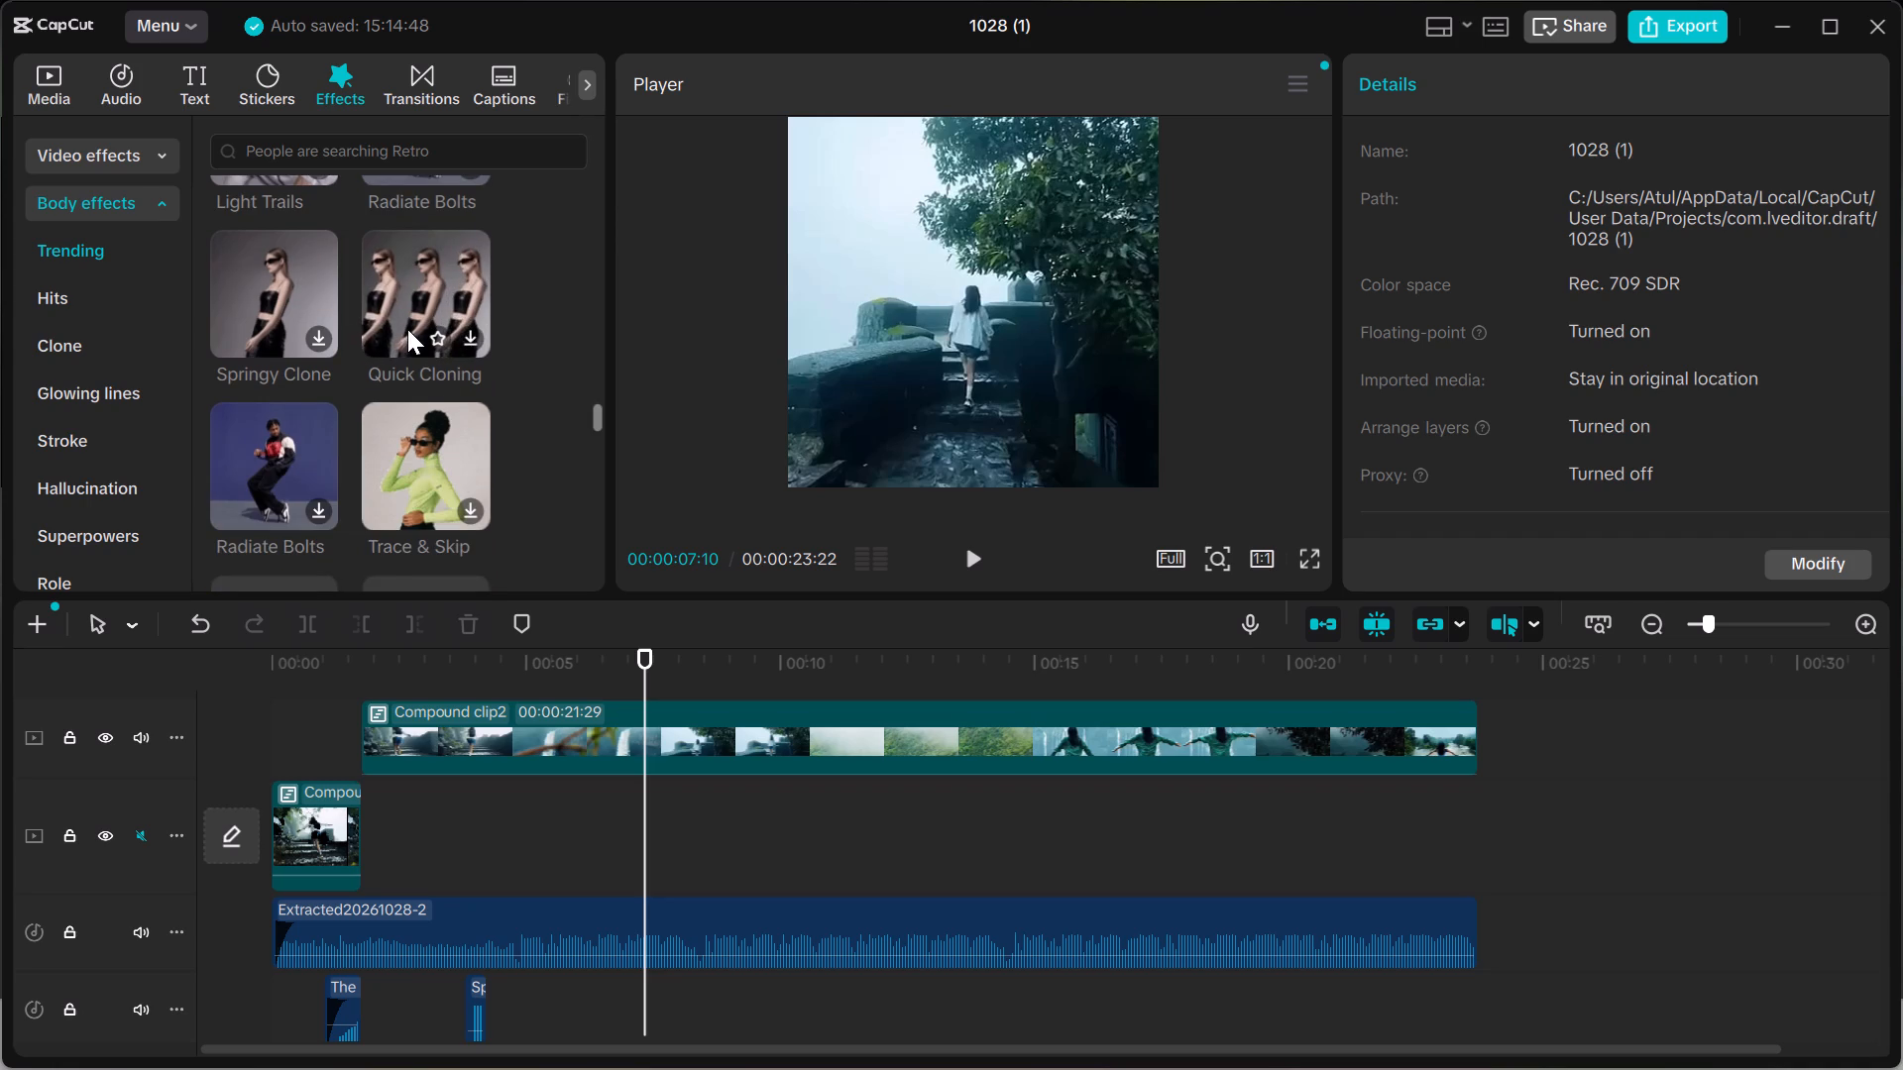
scroll(326, 359, down, 2)
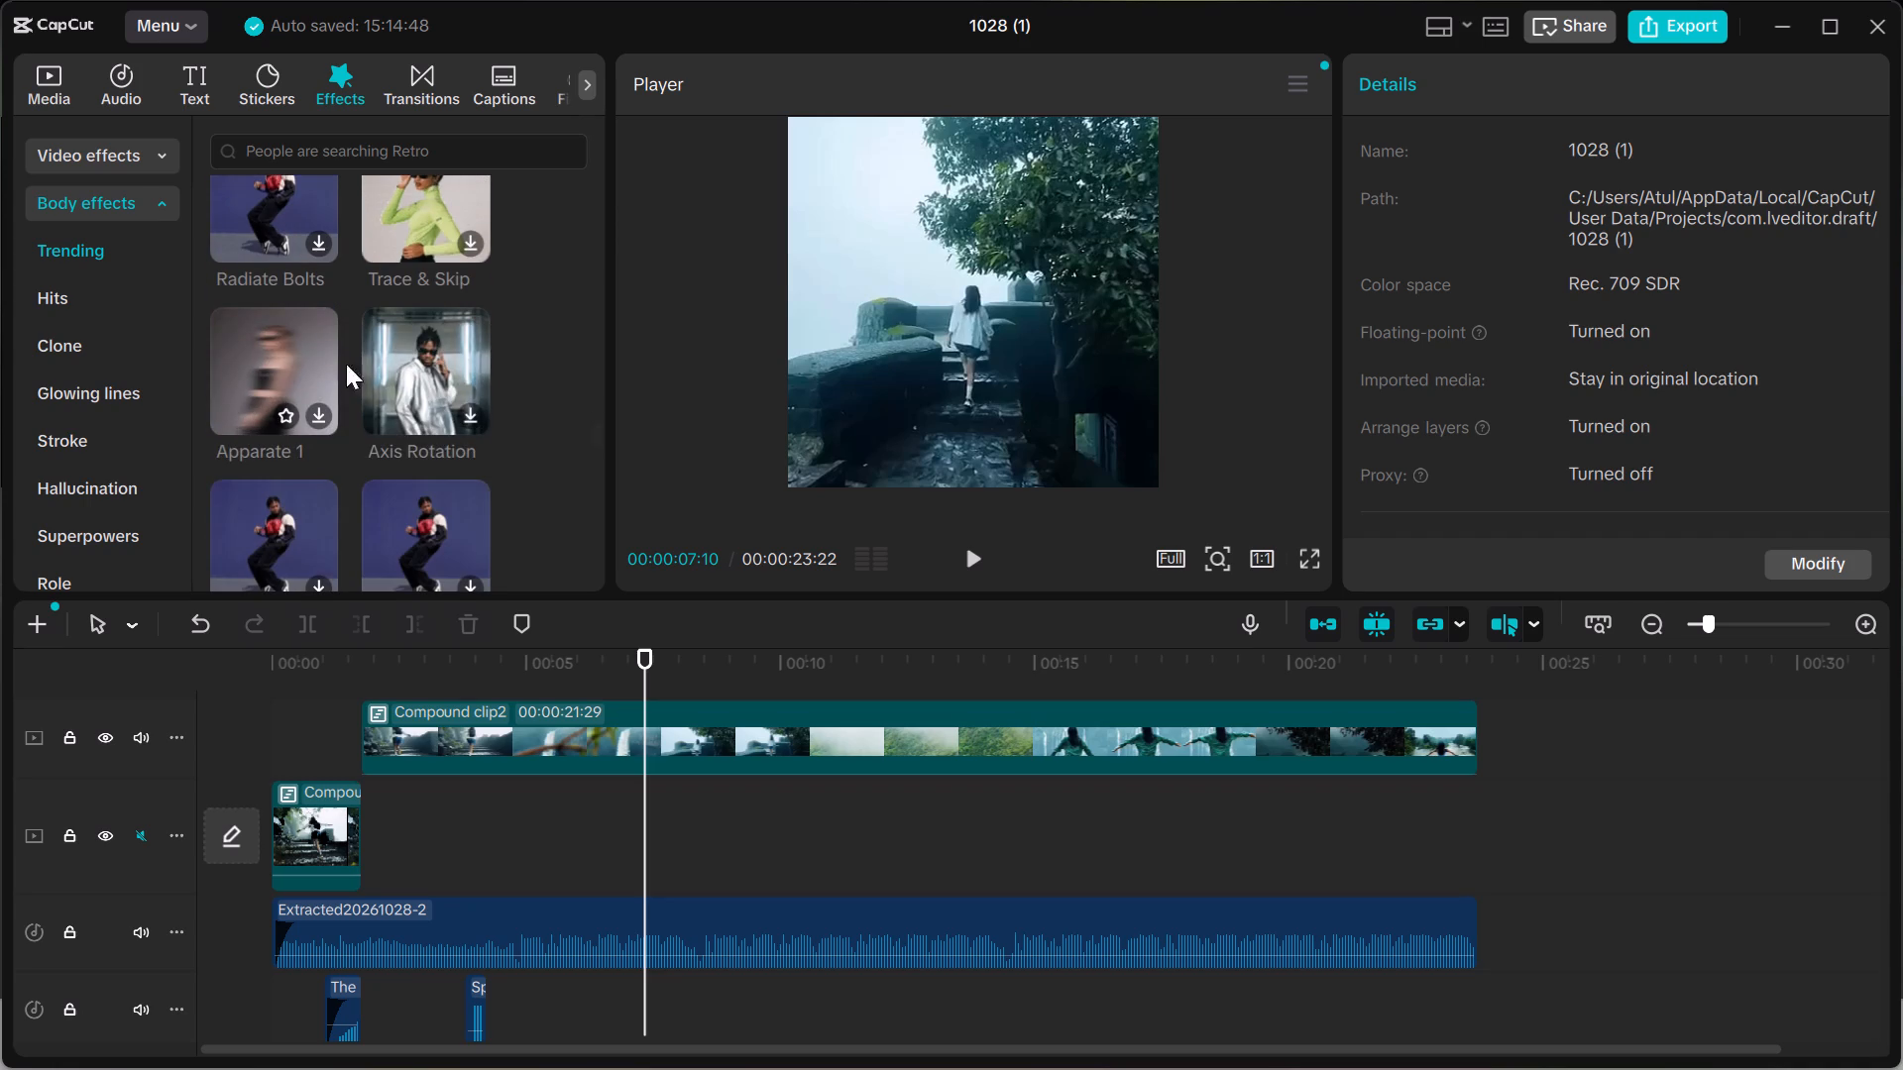
scroll(422, 373, down, 2)
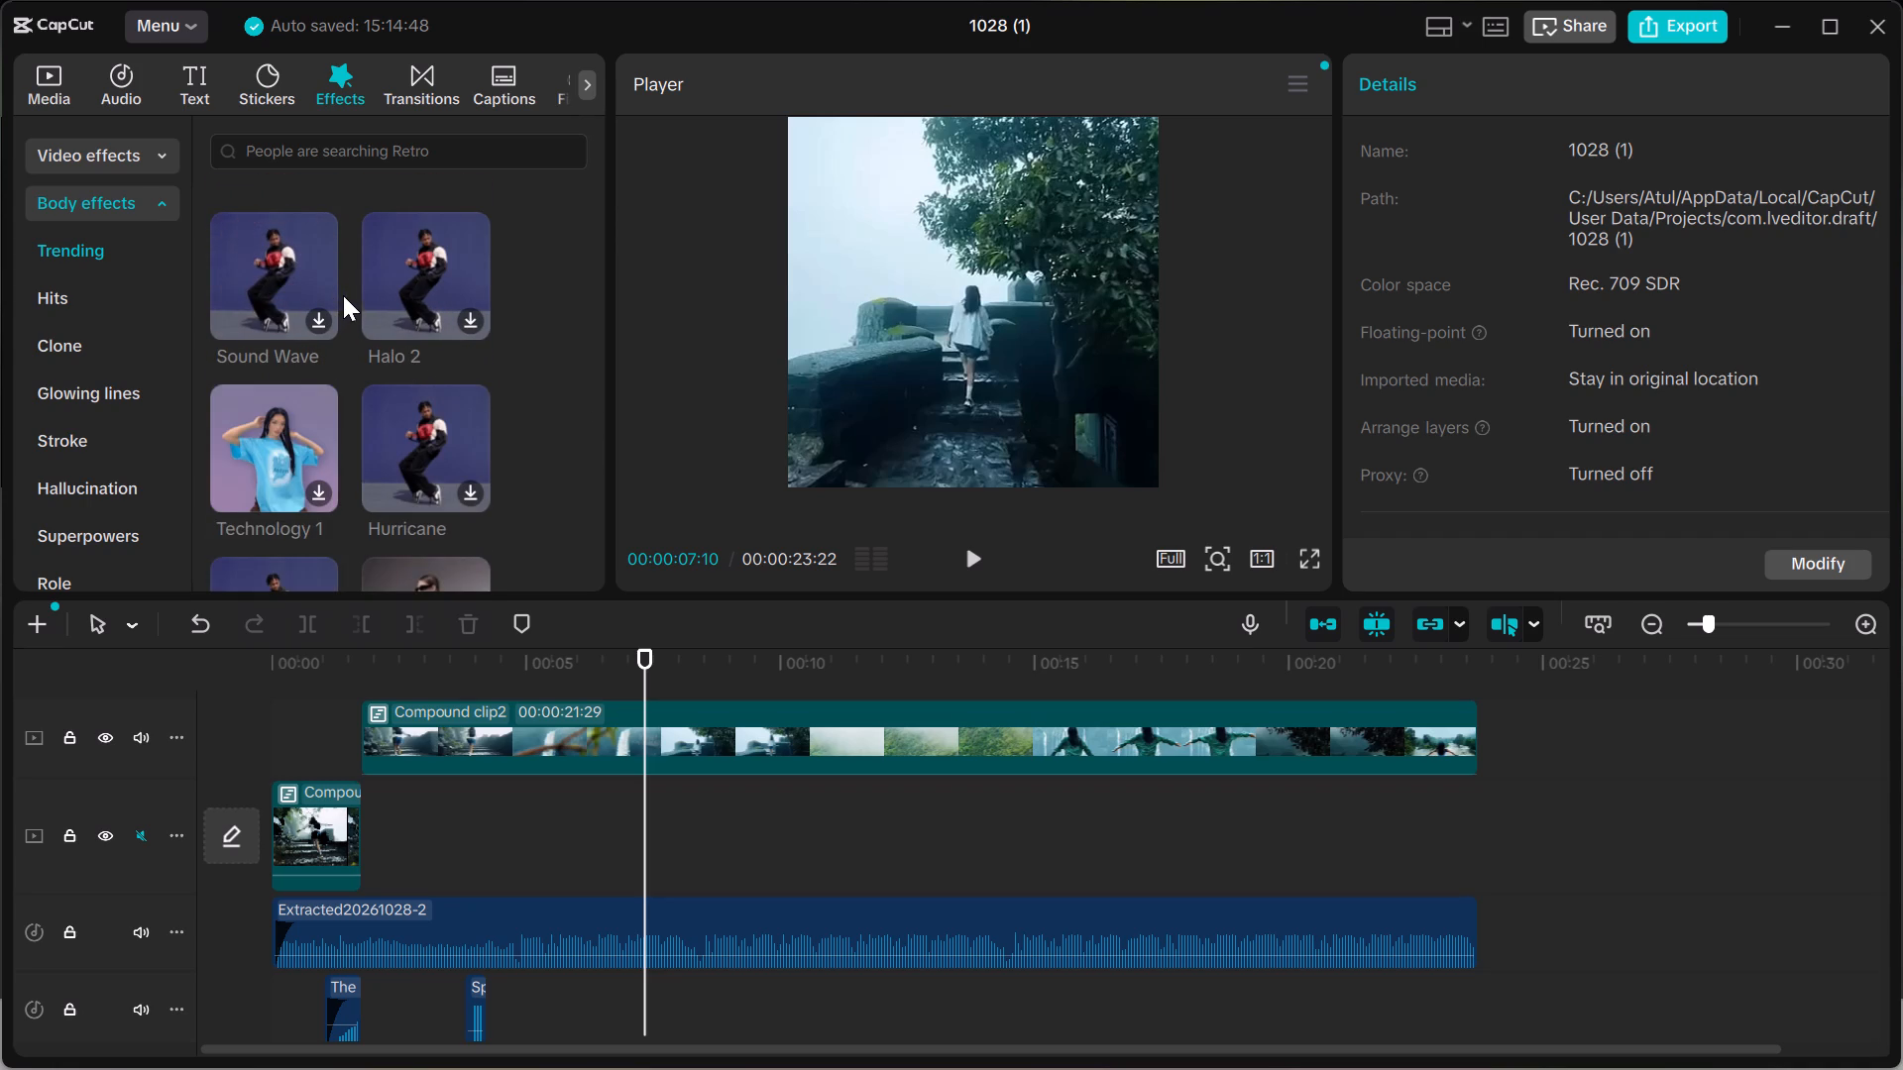
scroll(423, 285, down, 3)
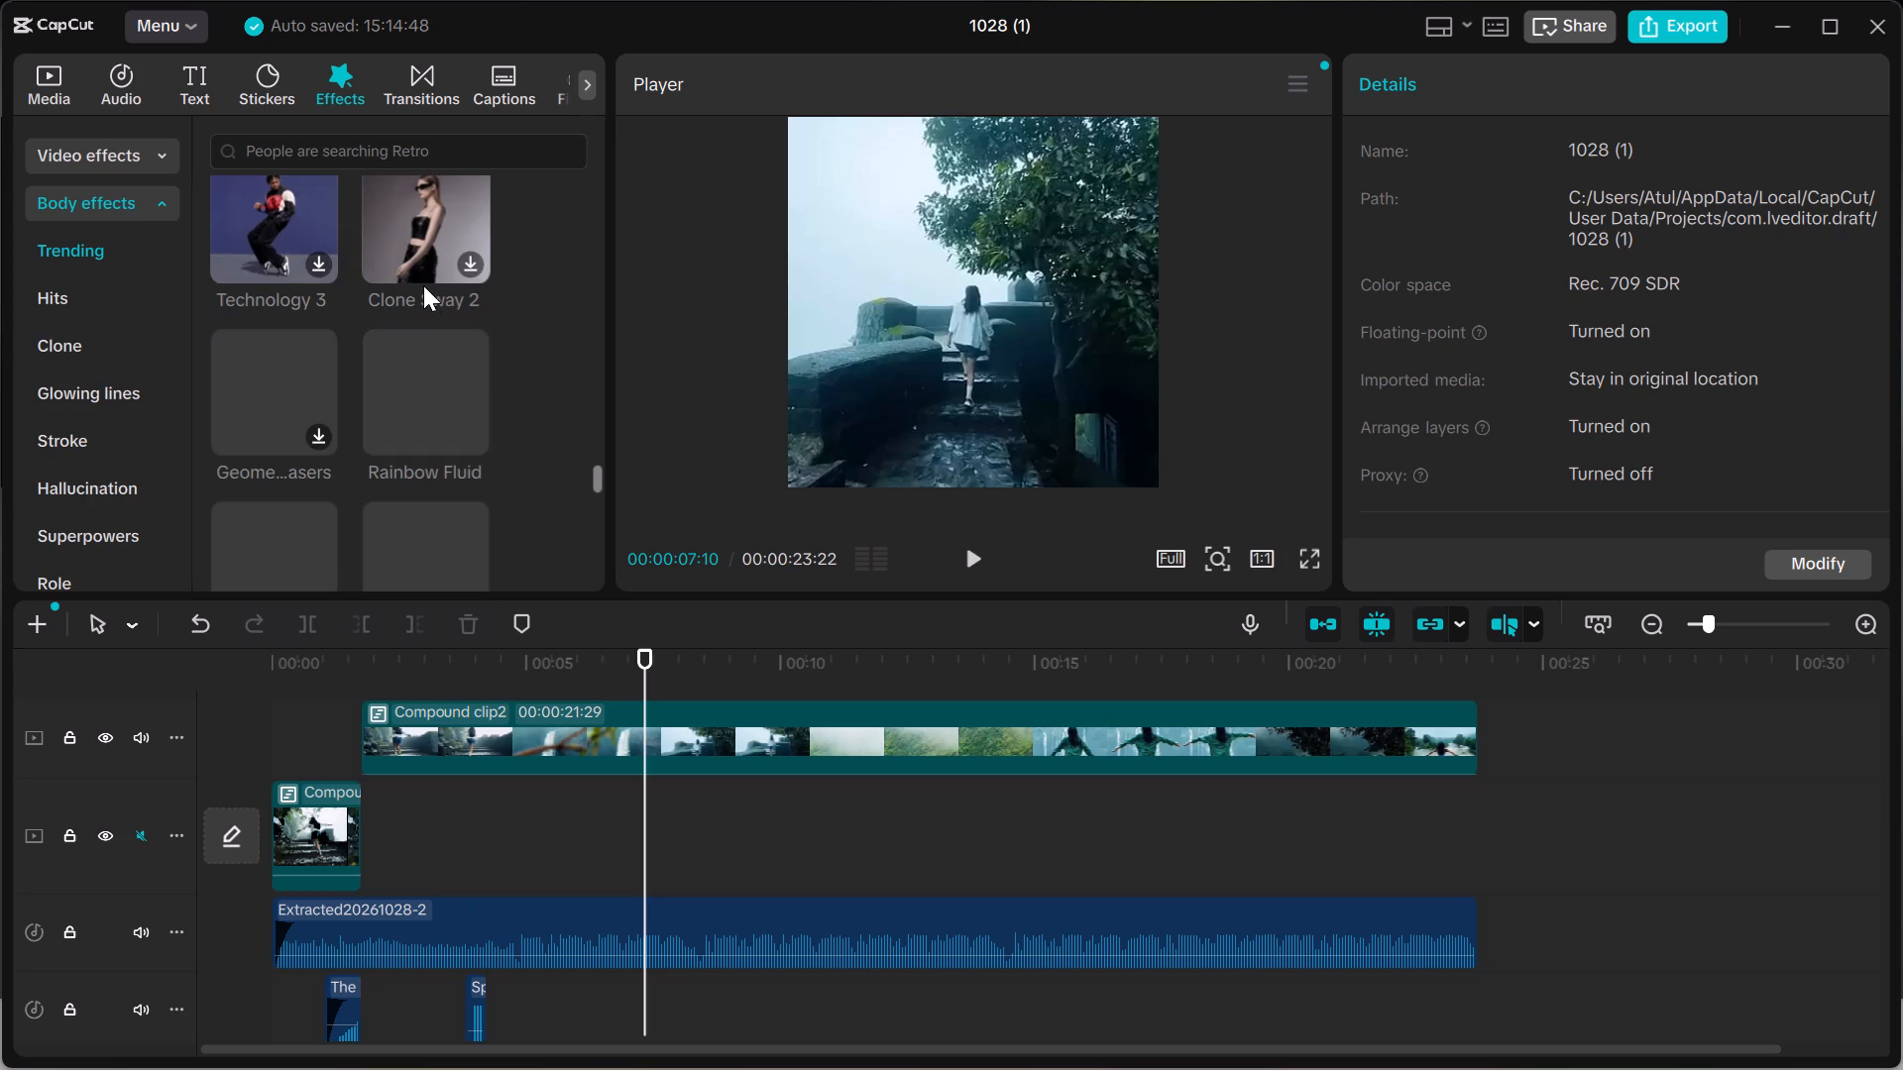
scroll(423, 285, down, 1)
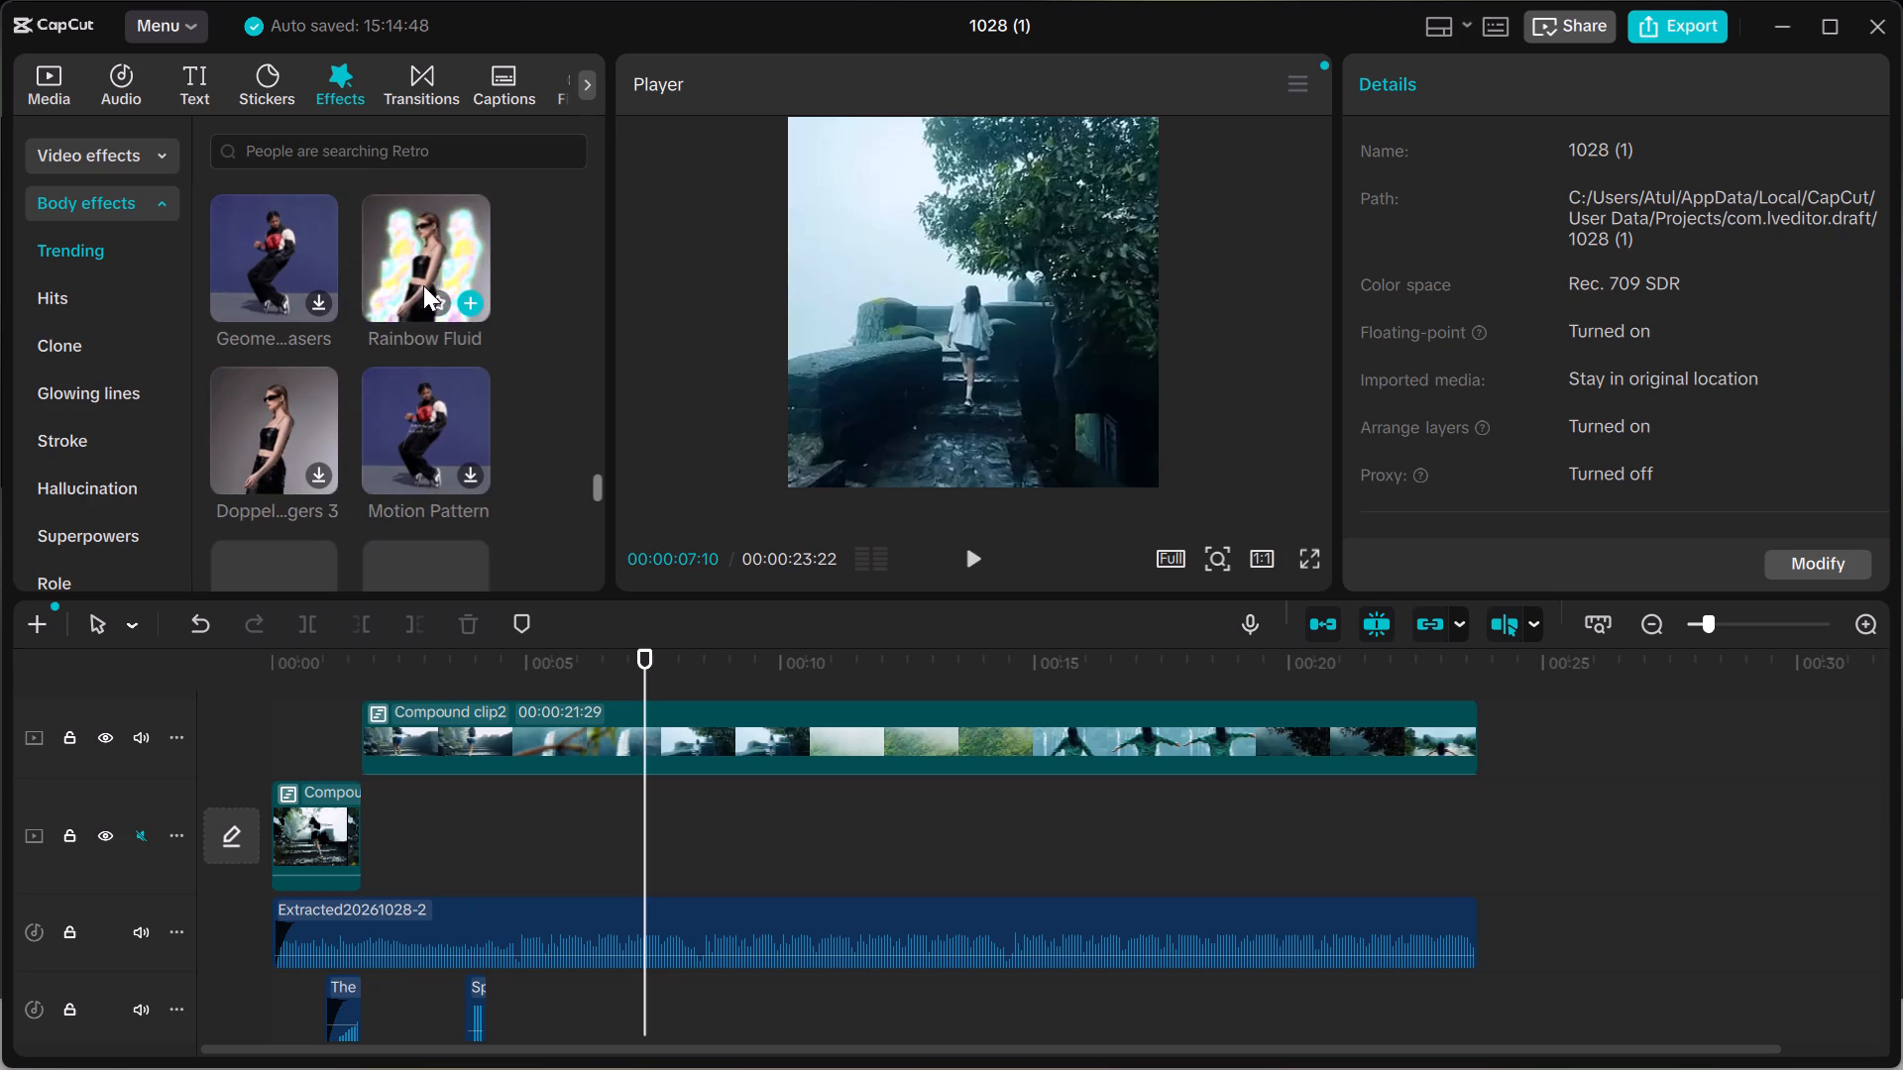
scroll(423, 285, down, 2)
scroll(423, 285, up, 1)
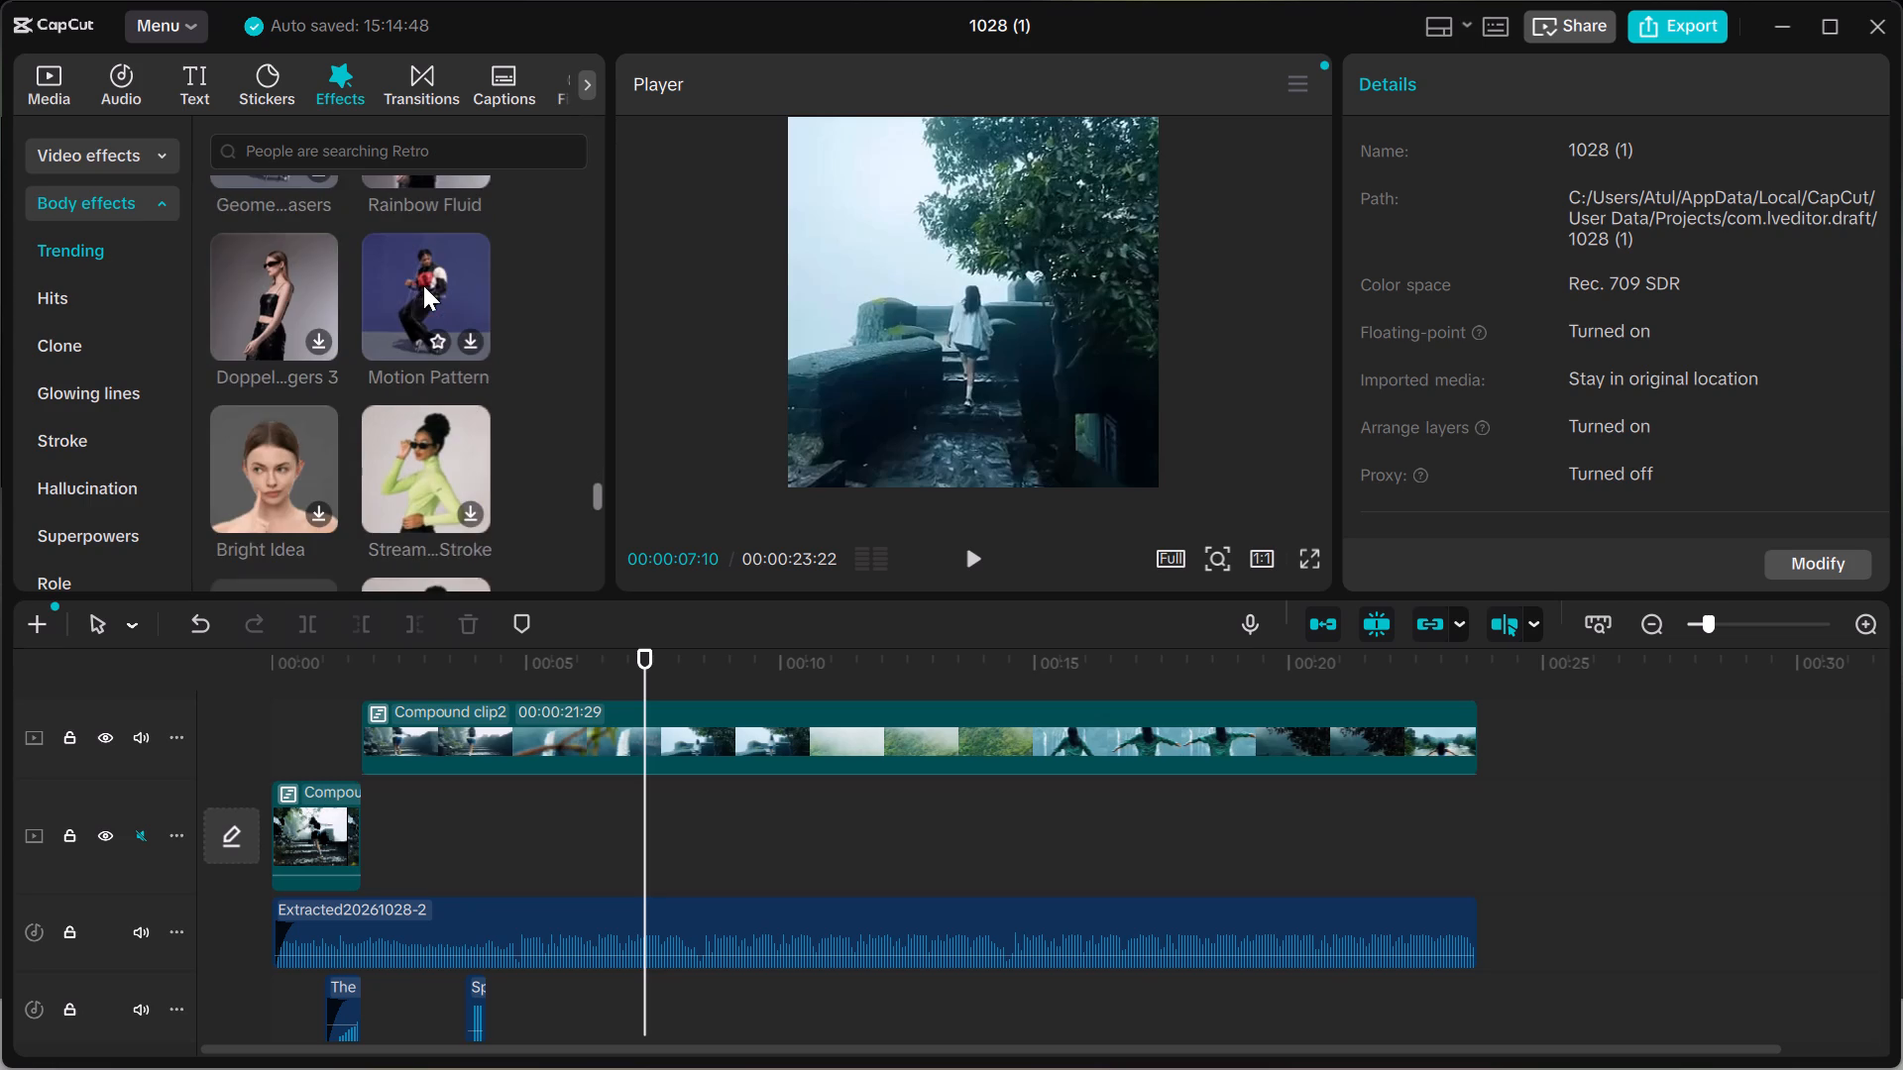
scroll(423, 285, down, 3)
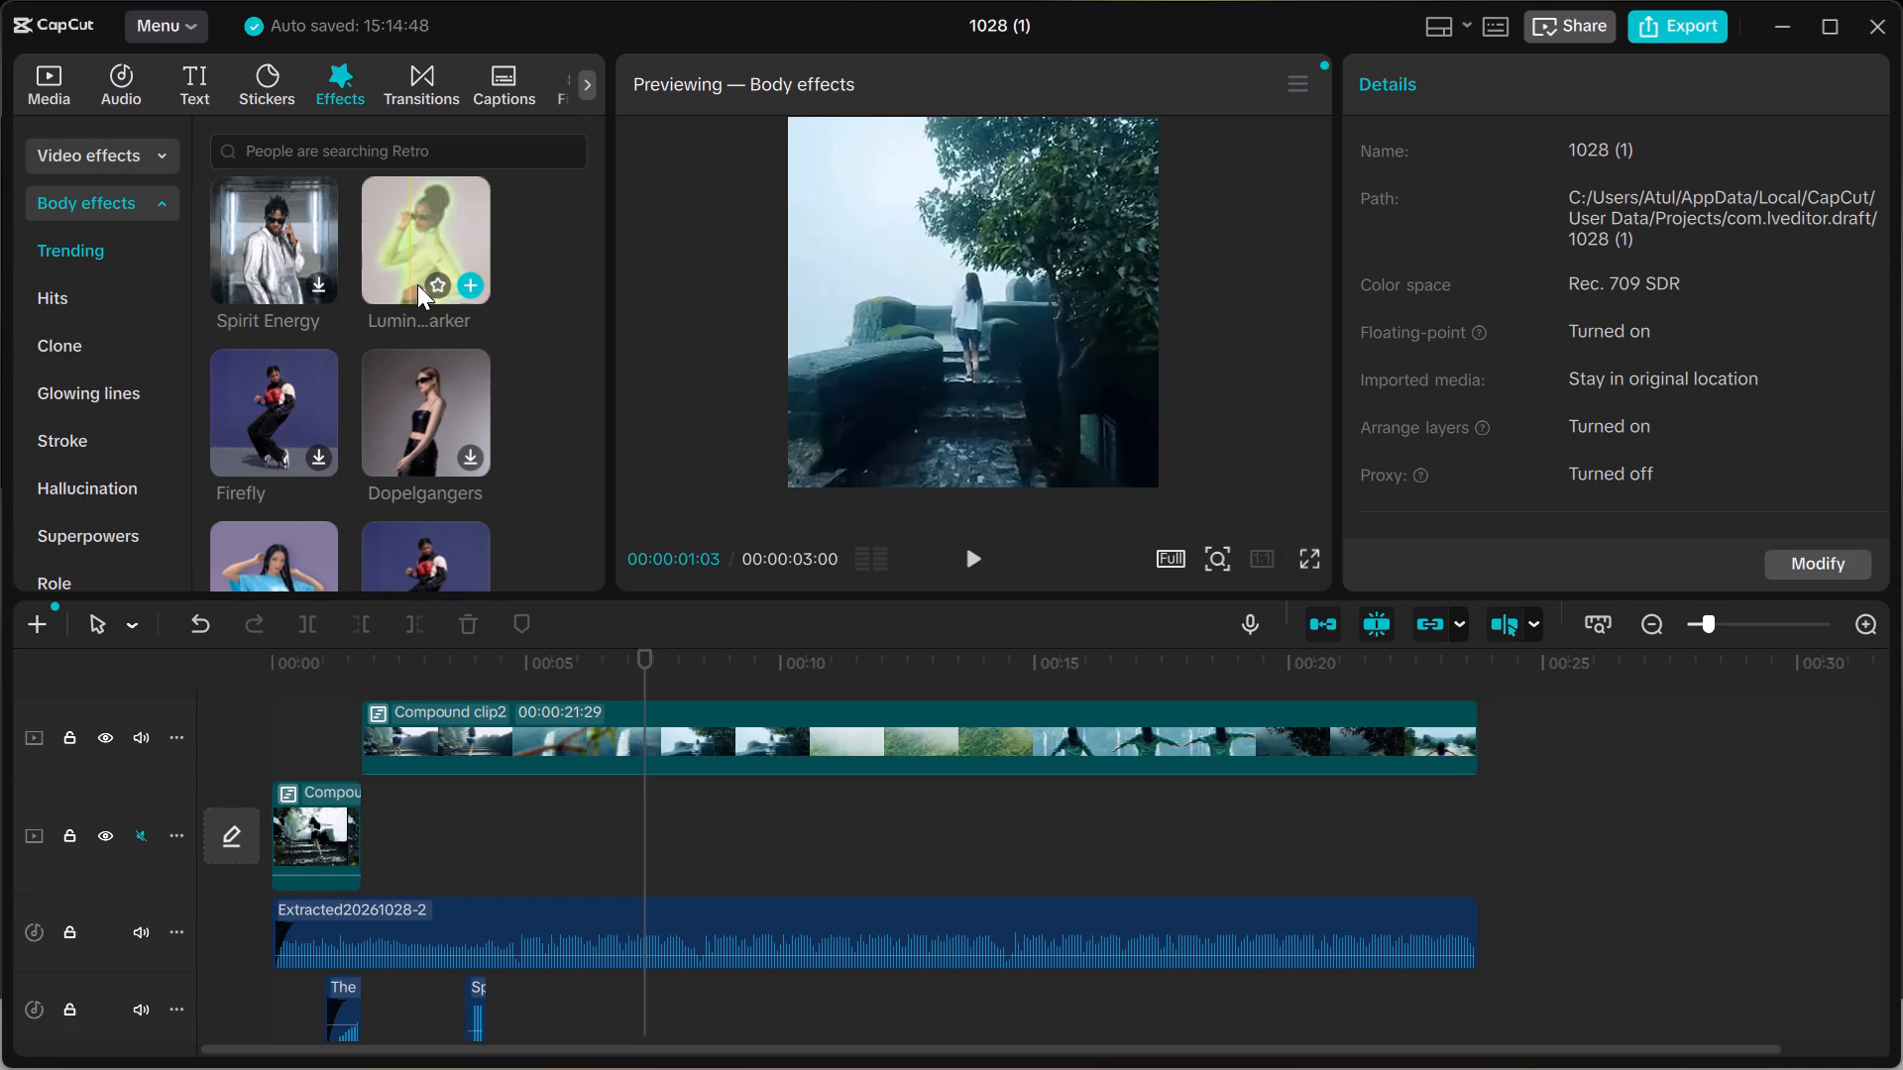
Add the Lumin...arker body effect on its own track above Compound clip2, starting at 00:00:07:10.
drag(466, 287, 478, 309)
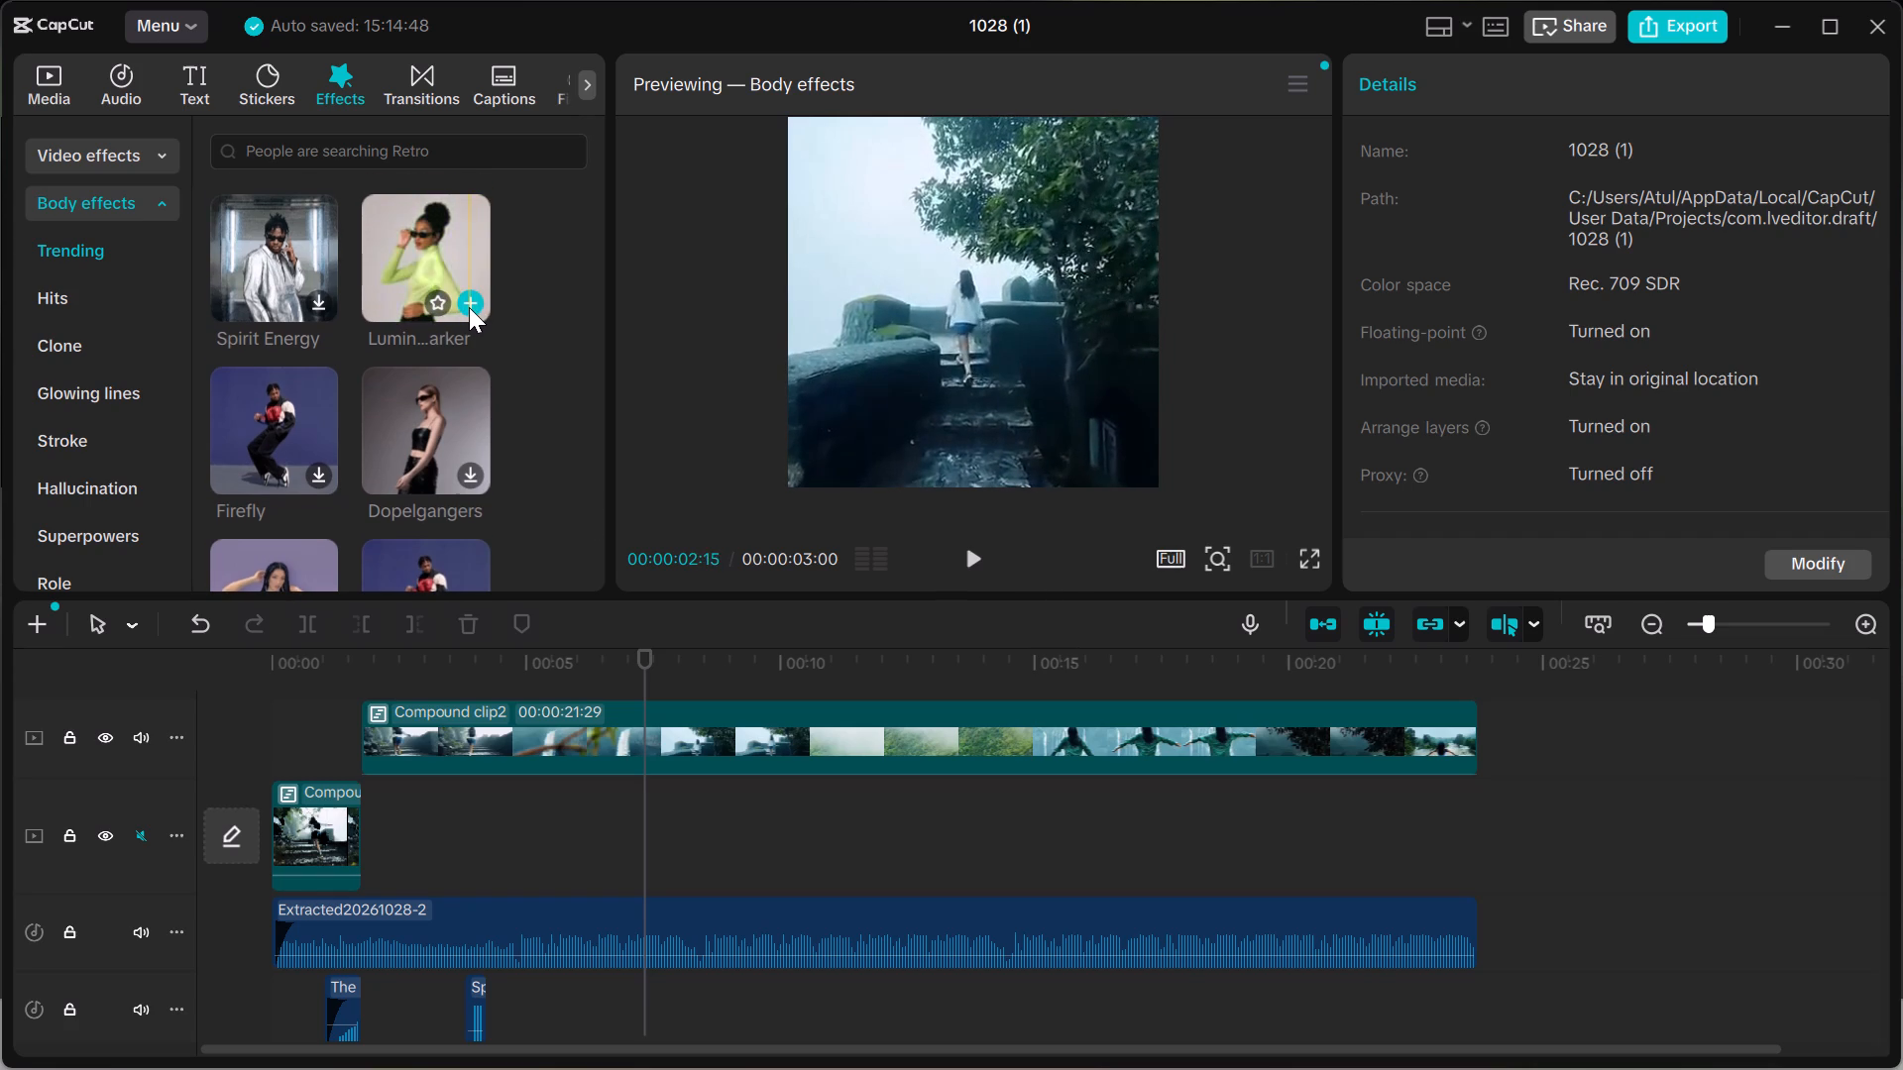
click(469, 301)
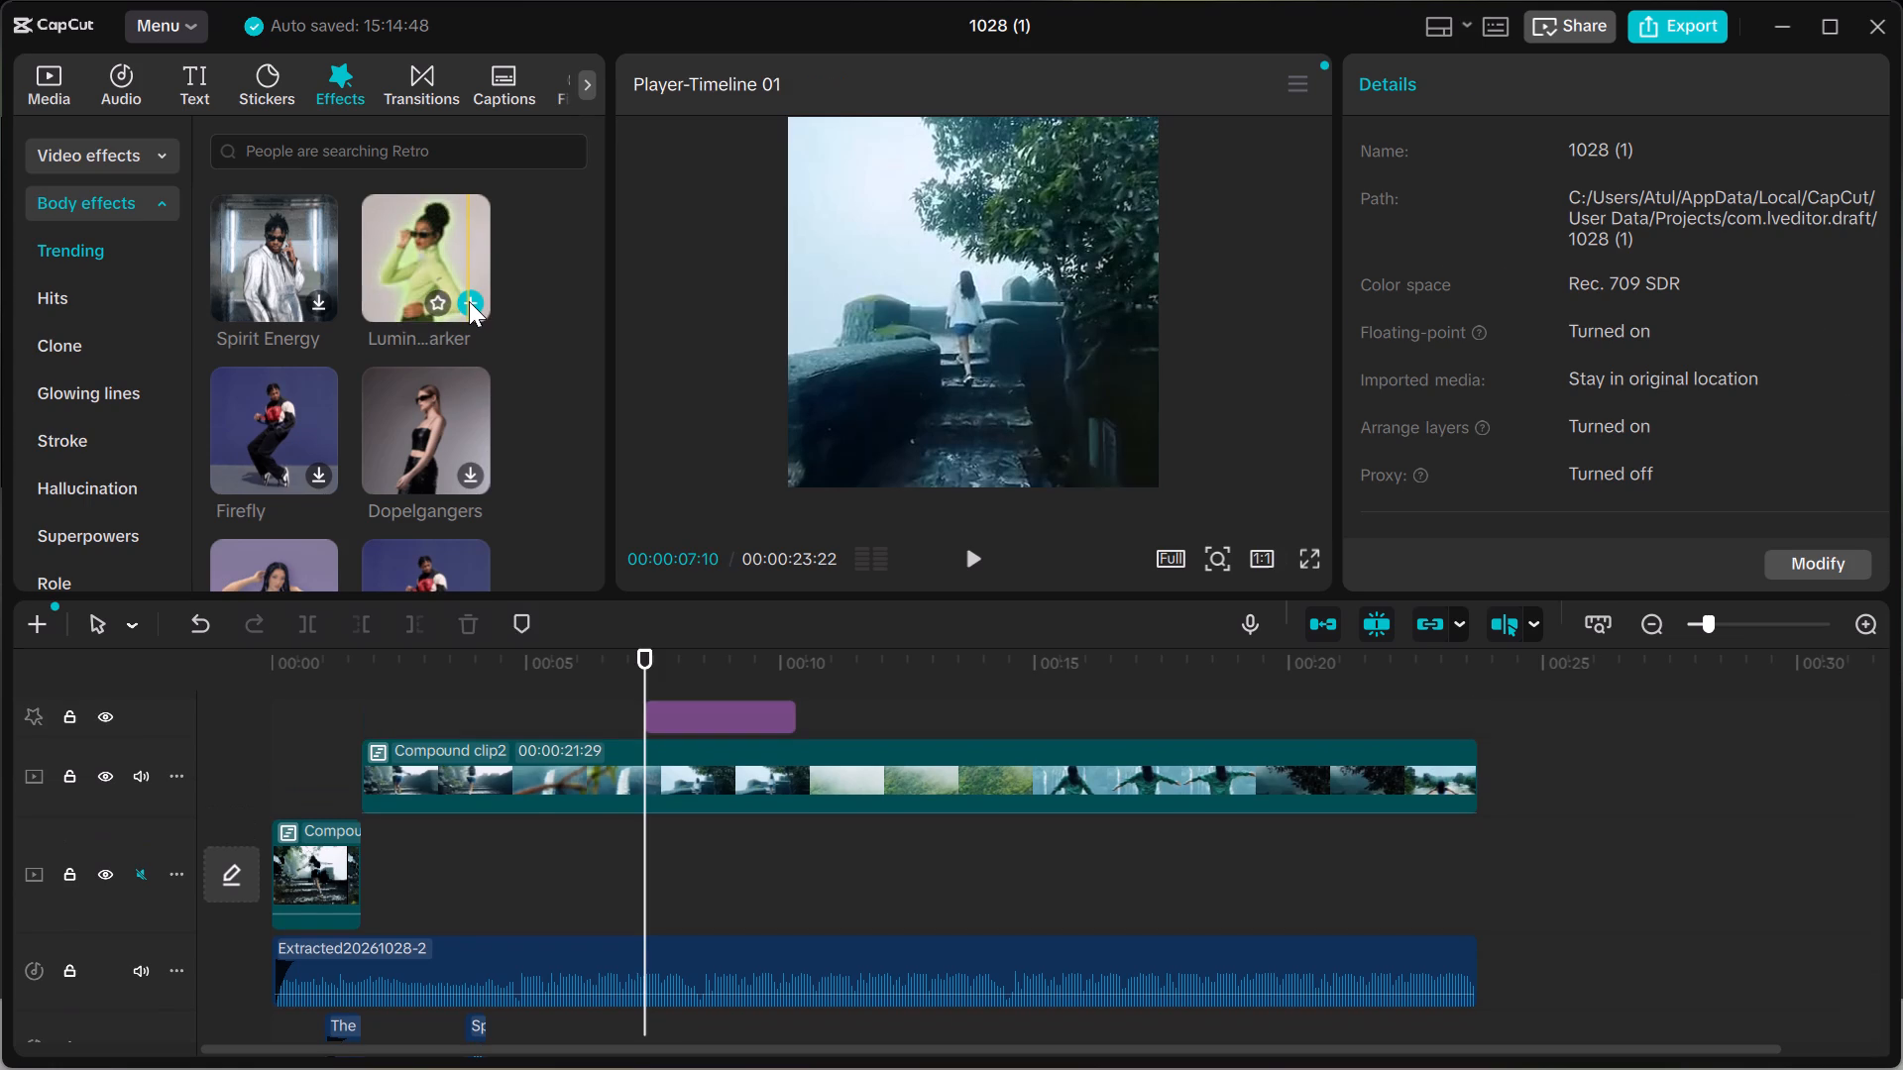
Preview the Luminous Marker effect up to 00:00:08:09 and delete its clip from the track above Compound clip2.
drag(638, 649, 695, 645)
drag(697, 644, 713, 642)
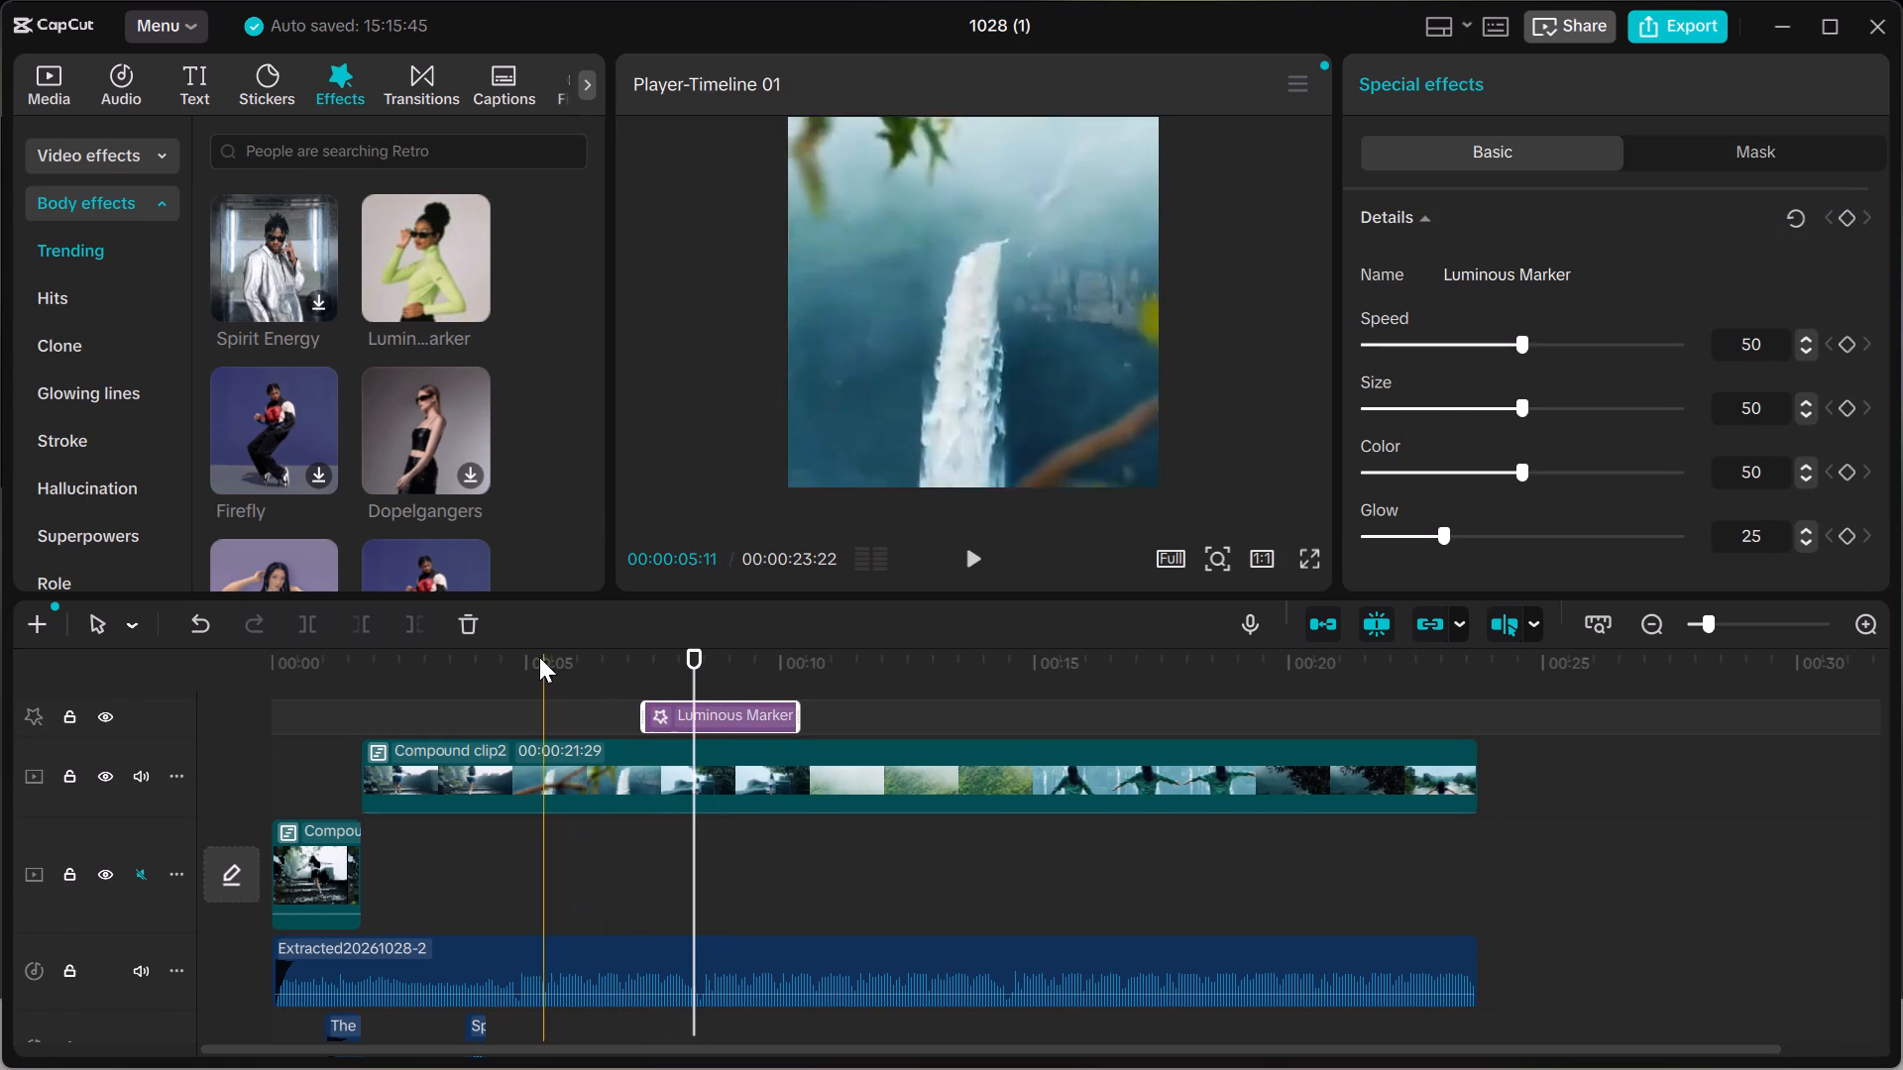
click(473, 620)
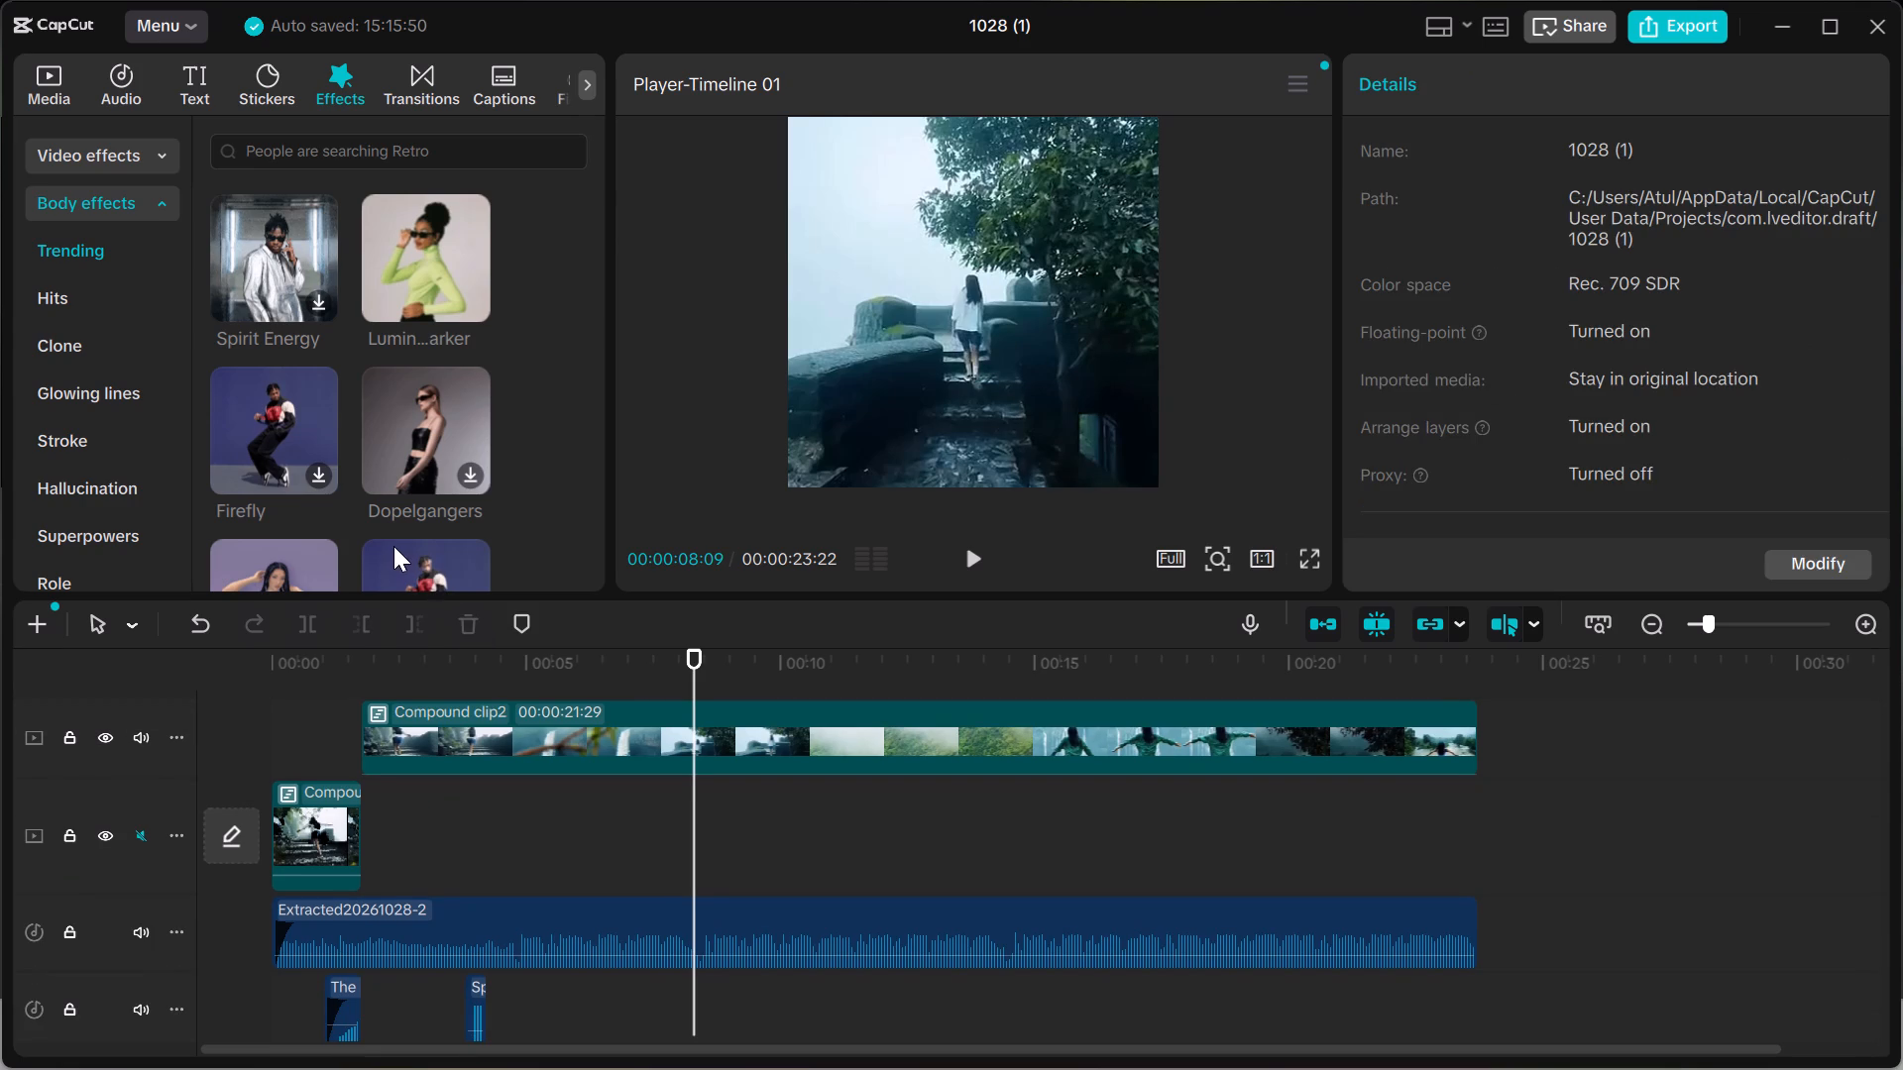
Browse further through the trending body effects, previewing thumbnails to find another effect for Compound clip2.
scroll(392, 527, down, 1)
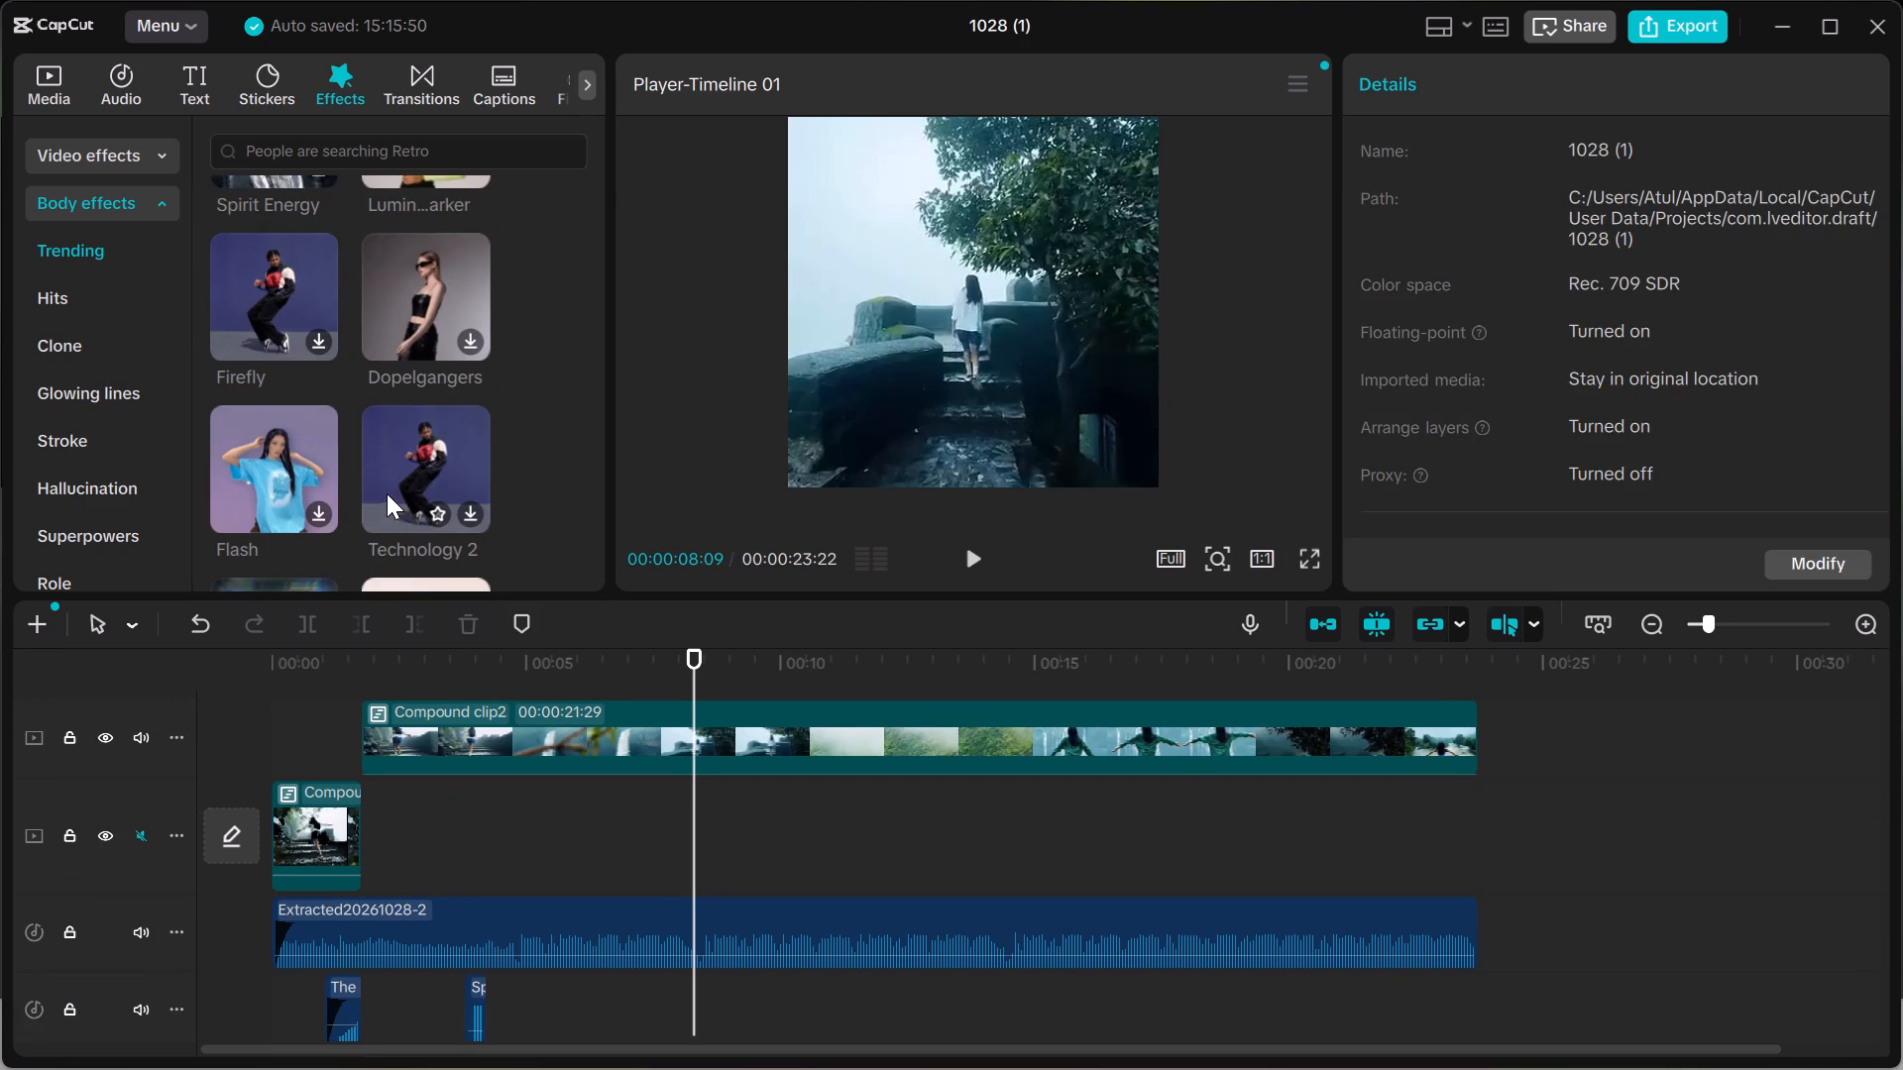
scroll(410, 487, down, 1)
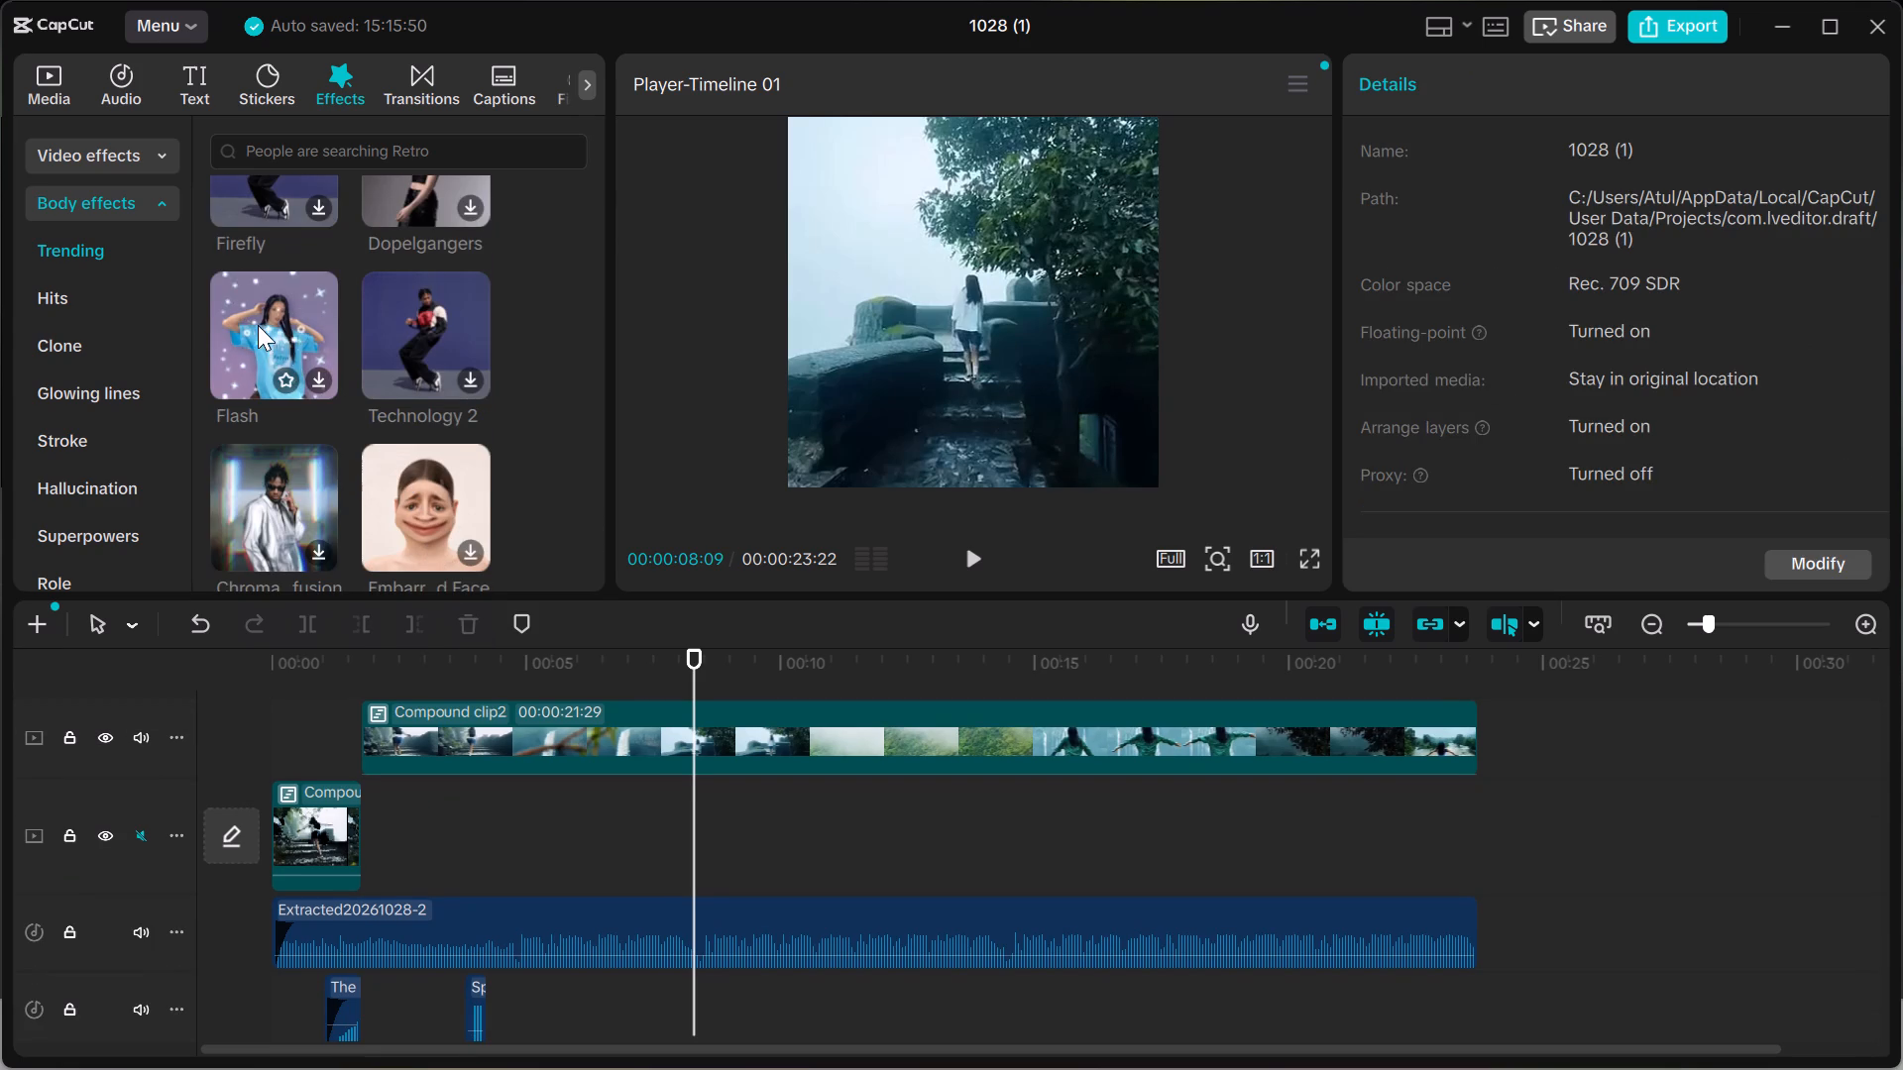
scroll(331, 360, down, 2)
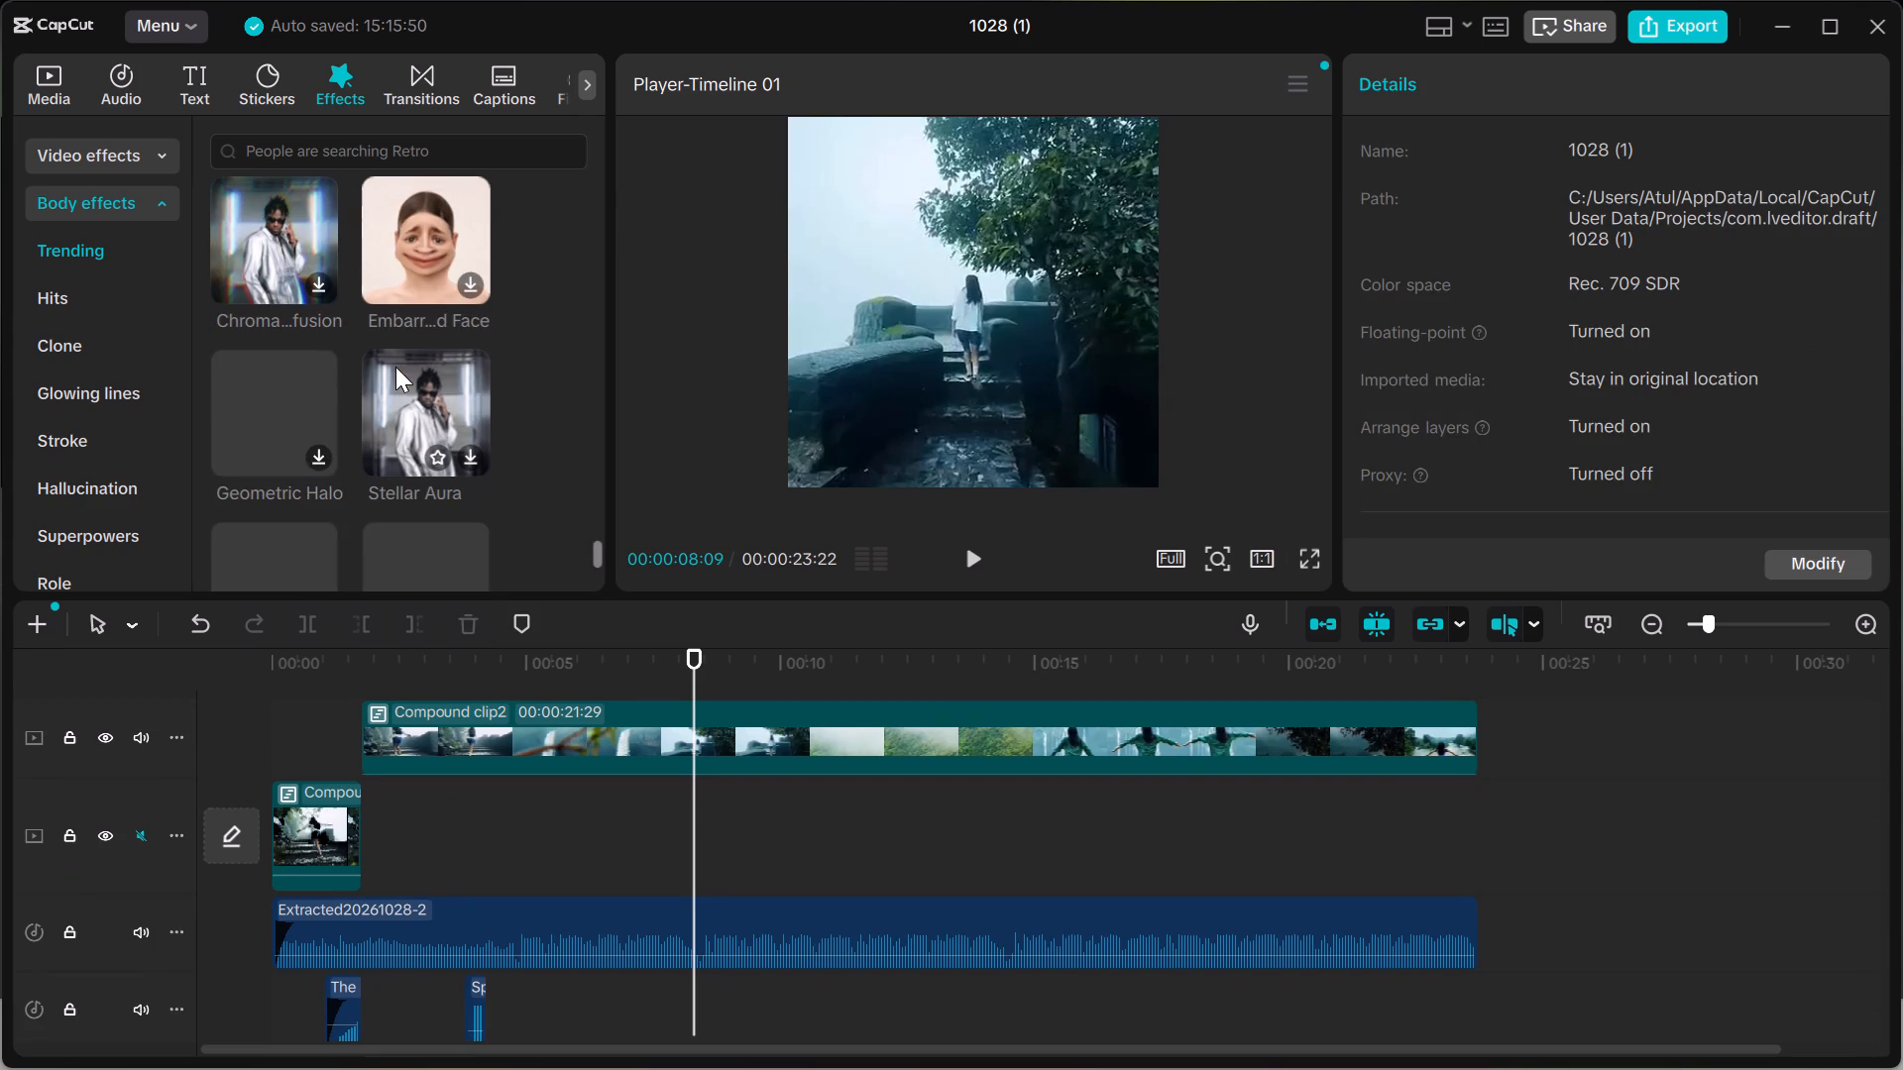
scroll(323, 374, down, 2)
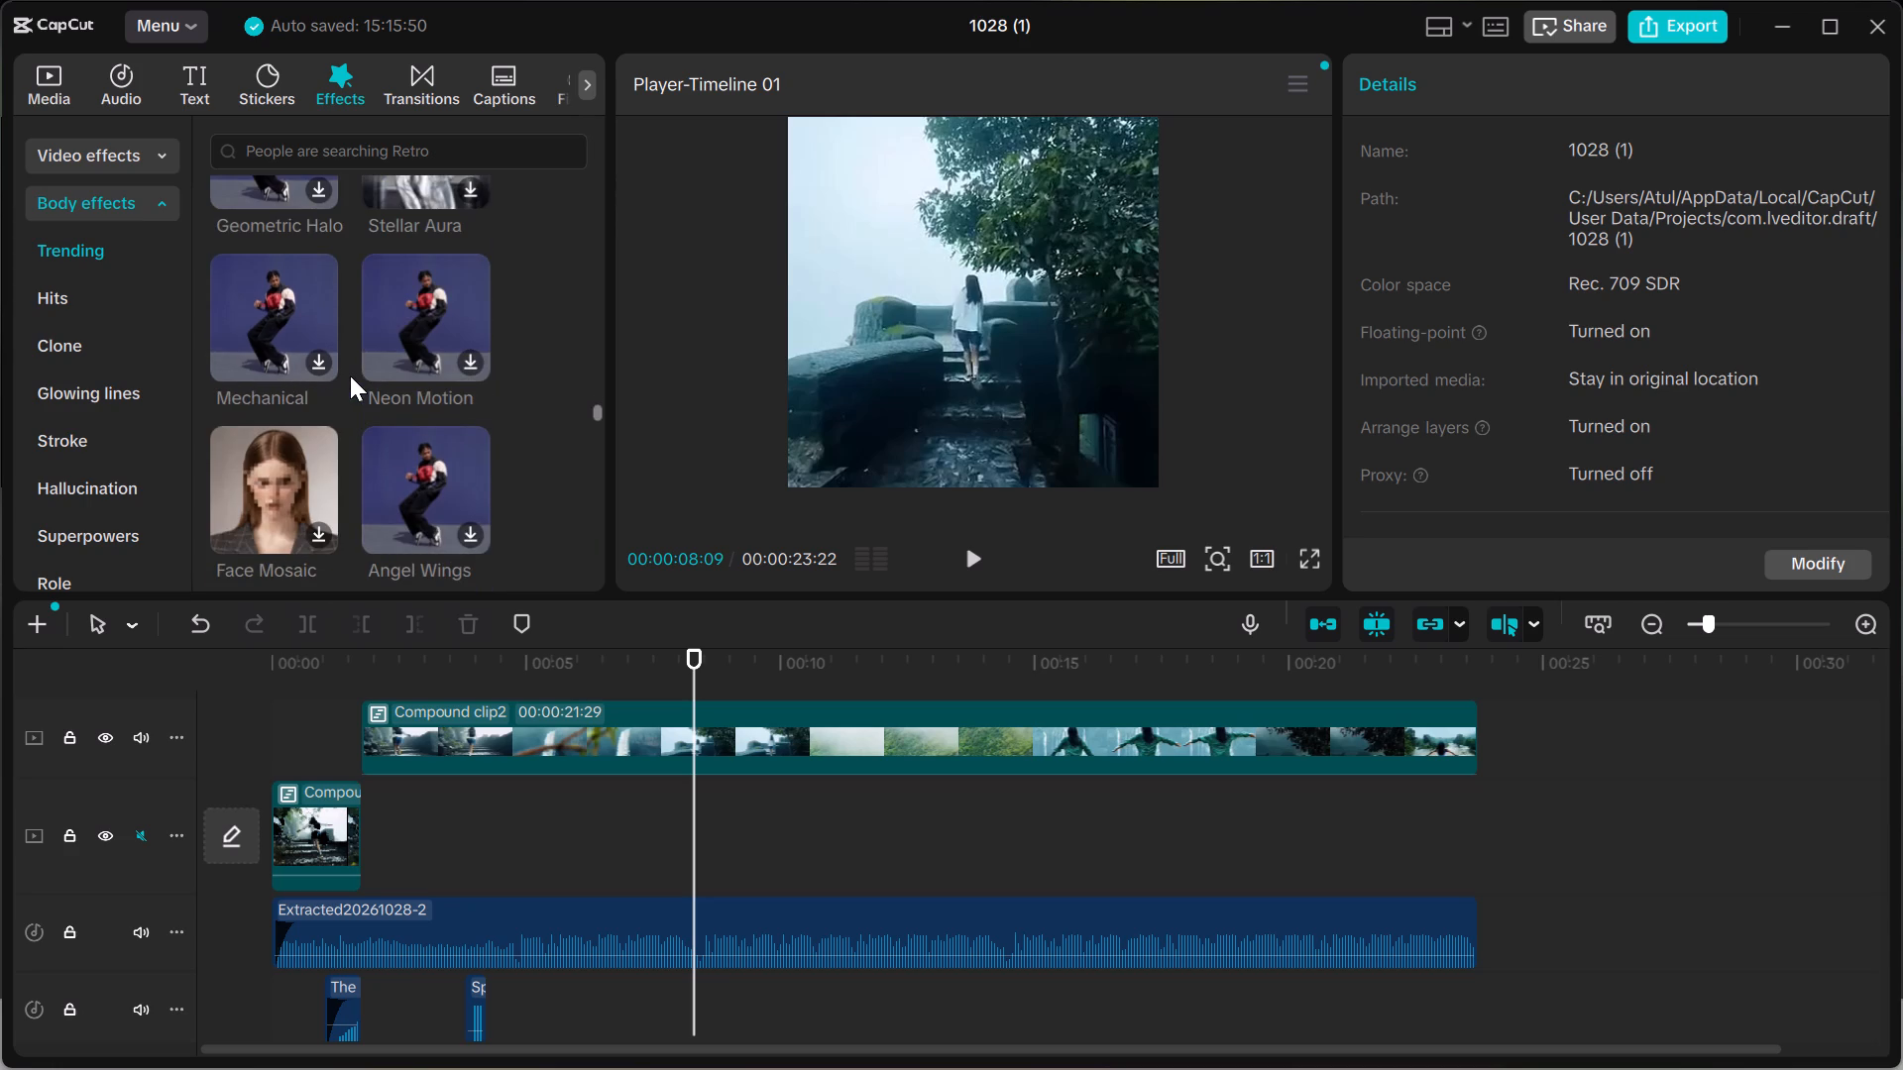
scroll(353, 375, down, 1)
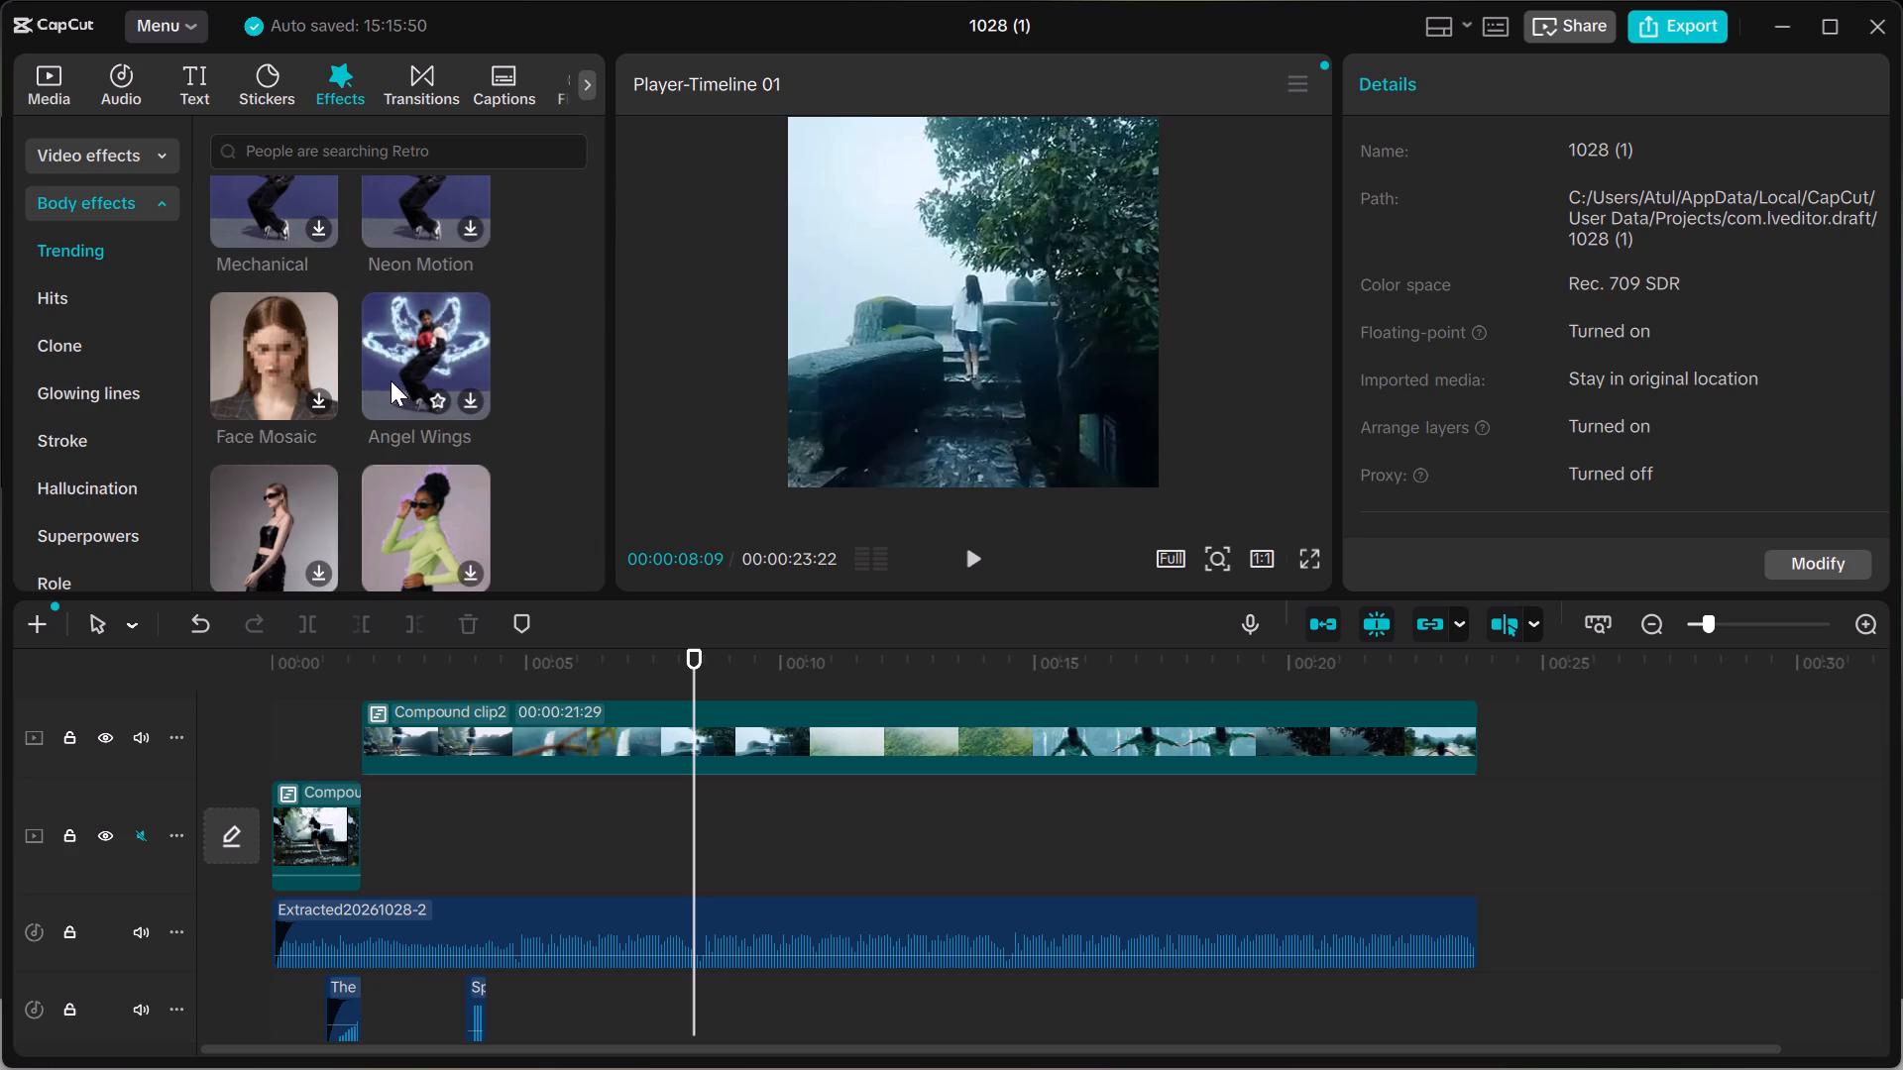
scroll(417, 389, down, 1)
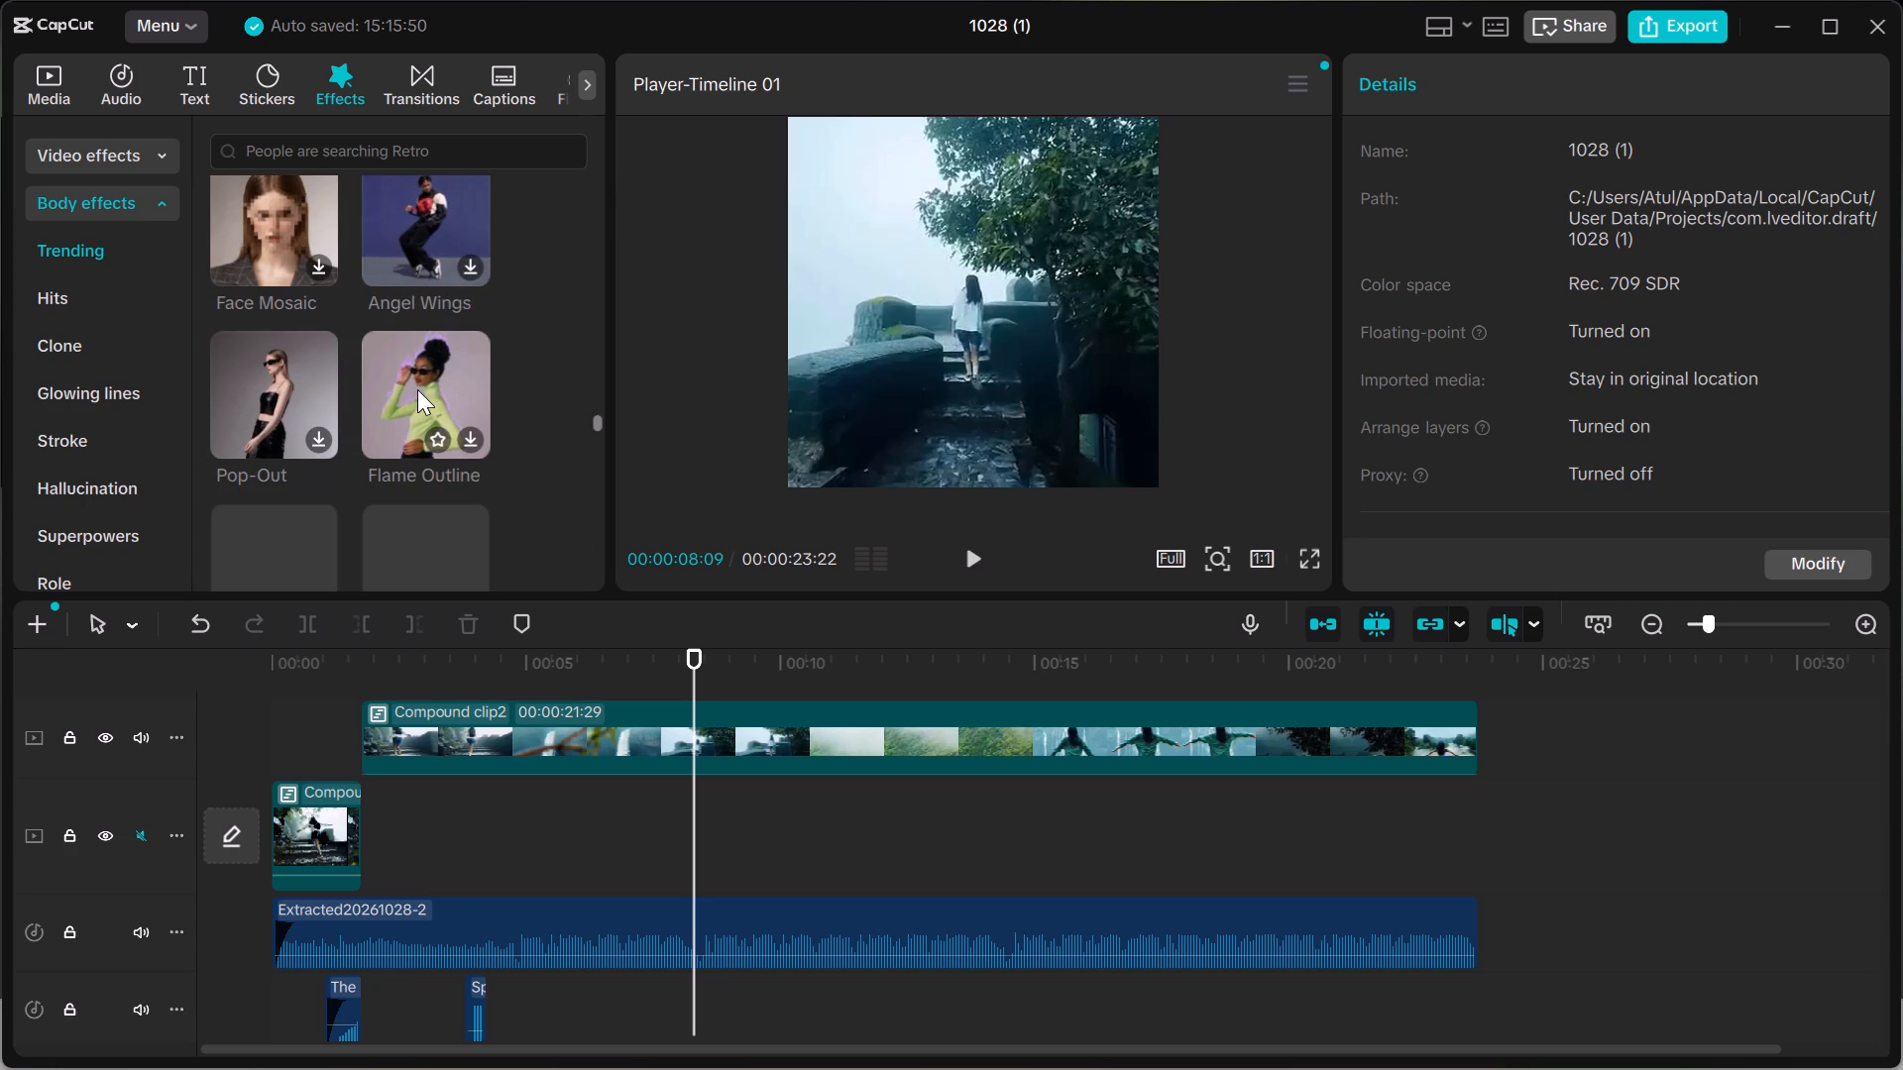
scroll(417, 389, down, 3)
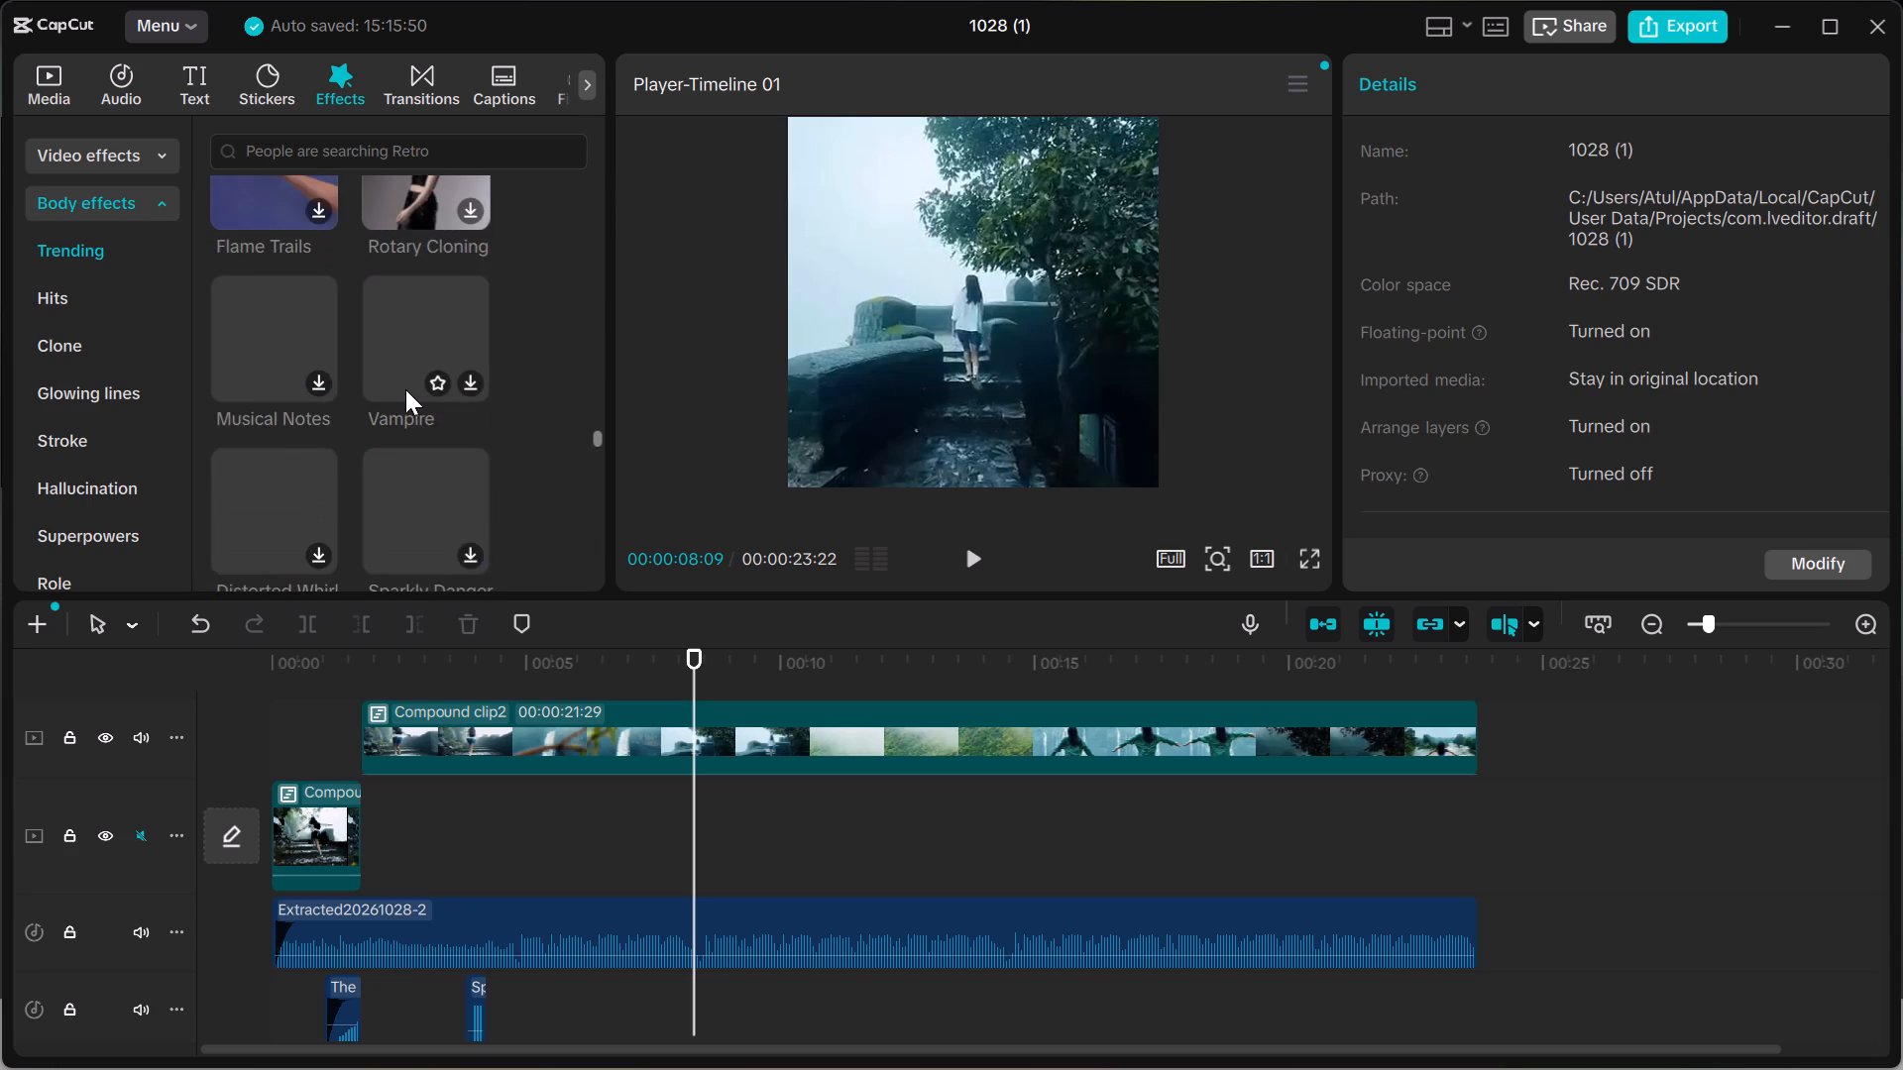
scroll(367, 389, up, 1)
scroll(351, 389, down, 1)
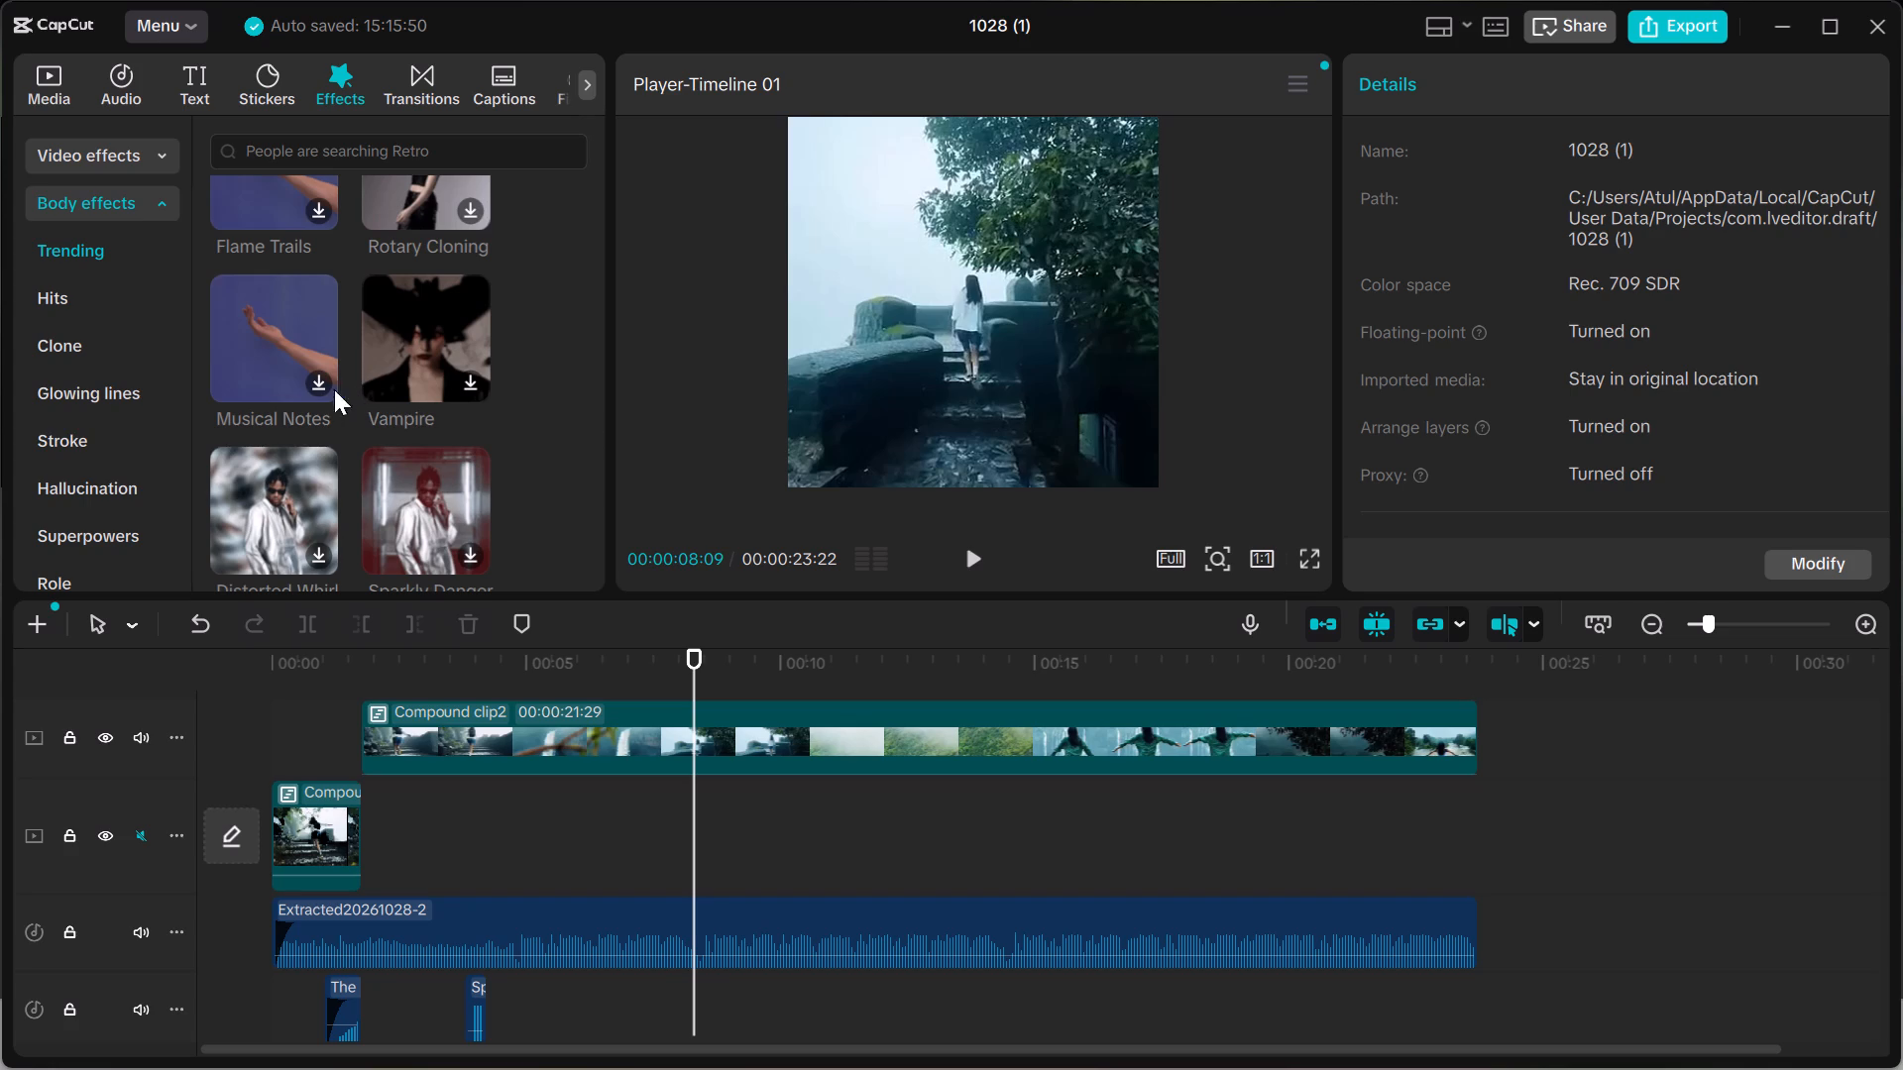
Browse the trending video effects, previewing thumbnails to find a suitable effect for Compound clip2.
click(92, 204)
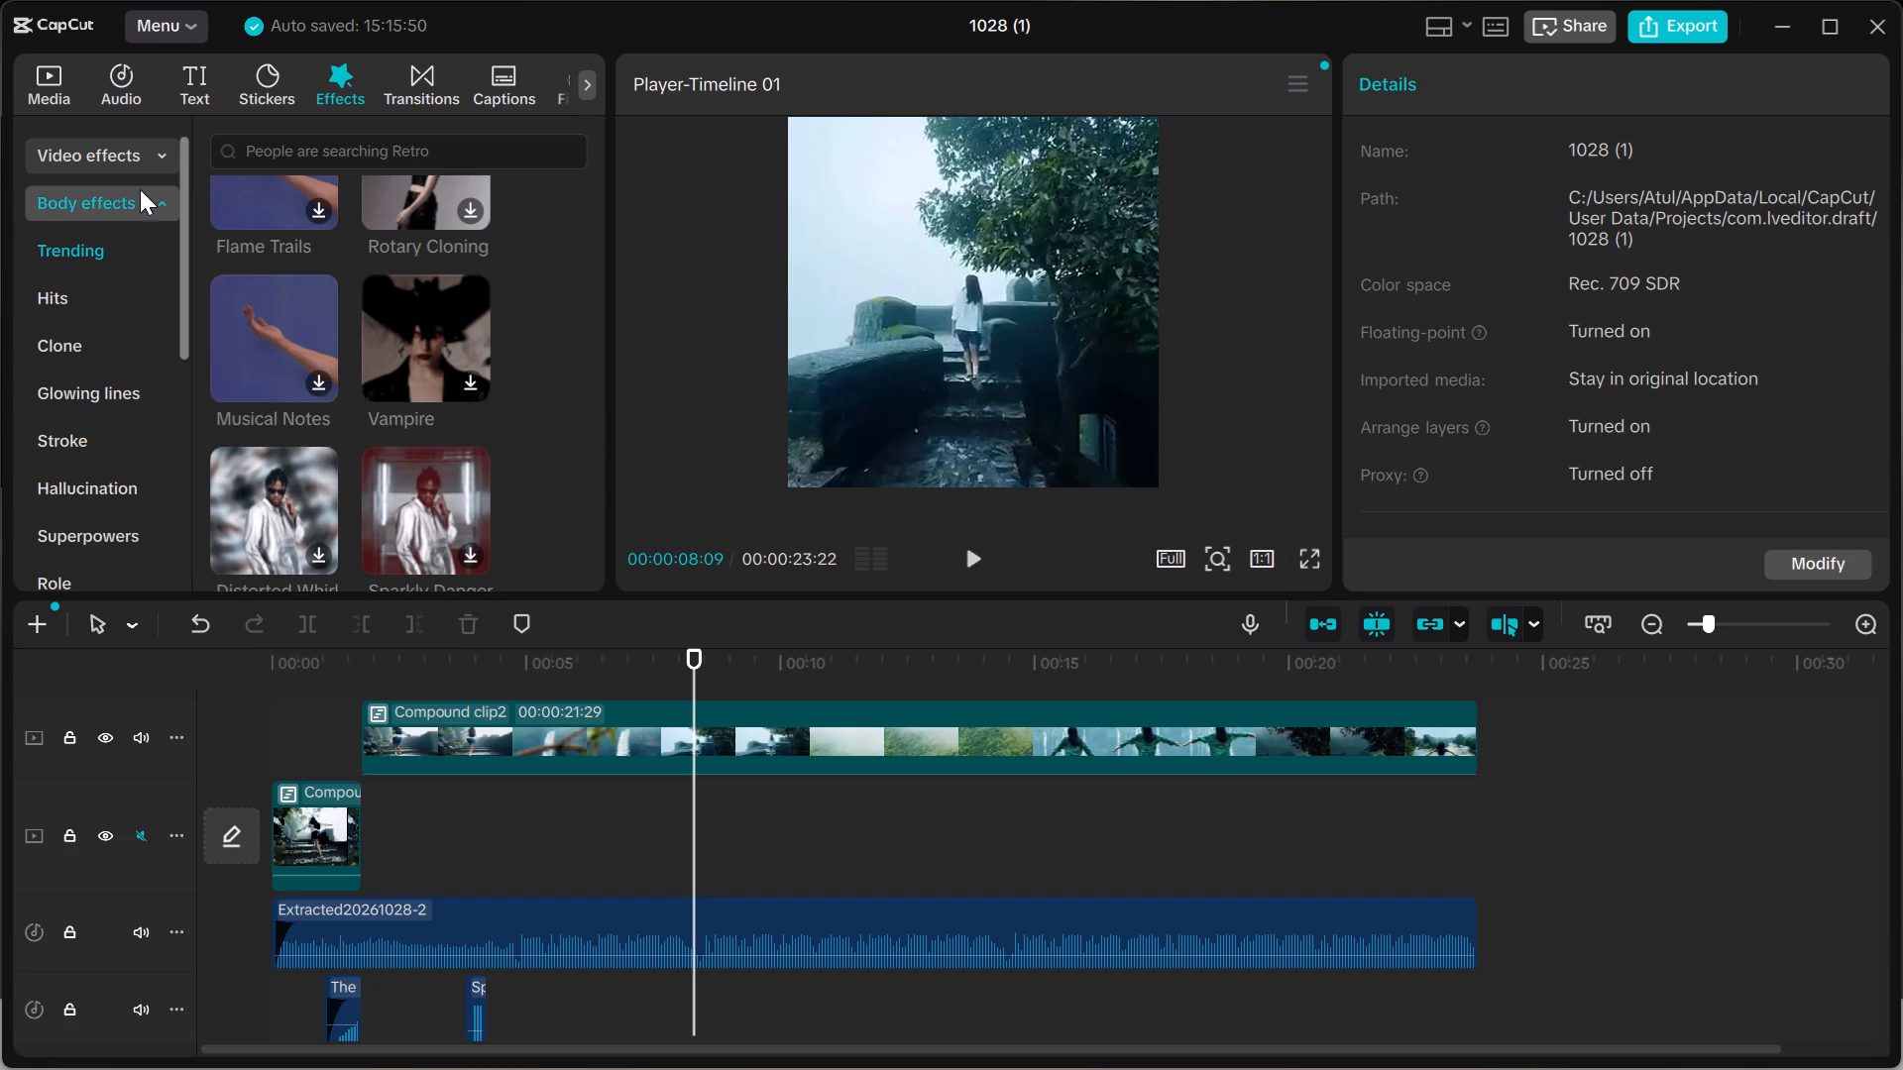
click(106, 160)
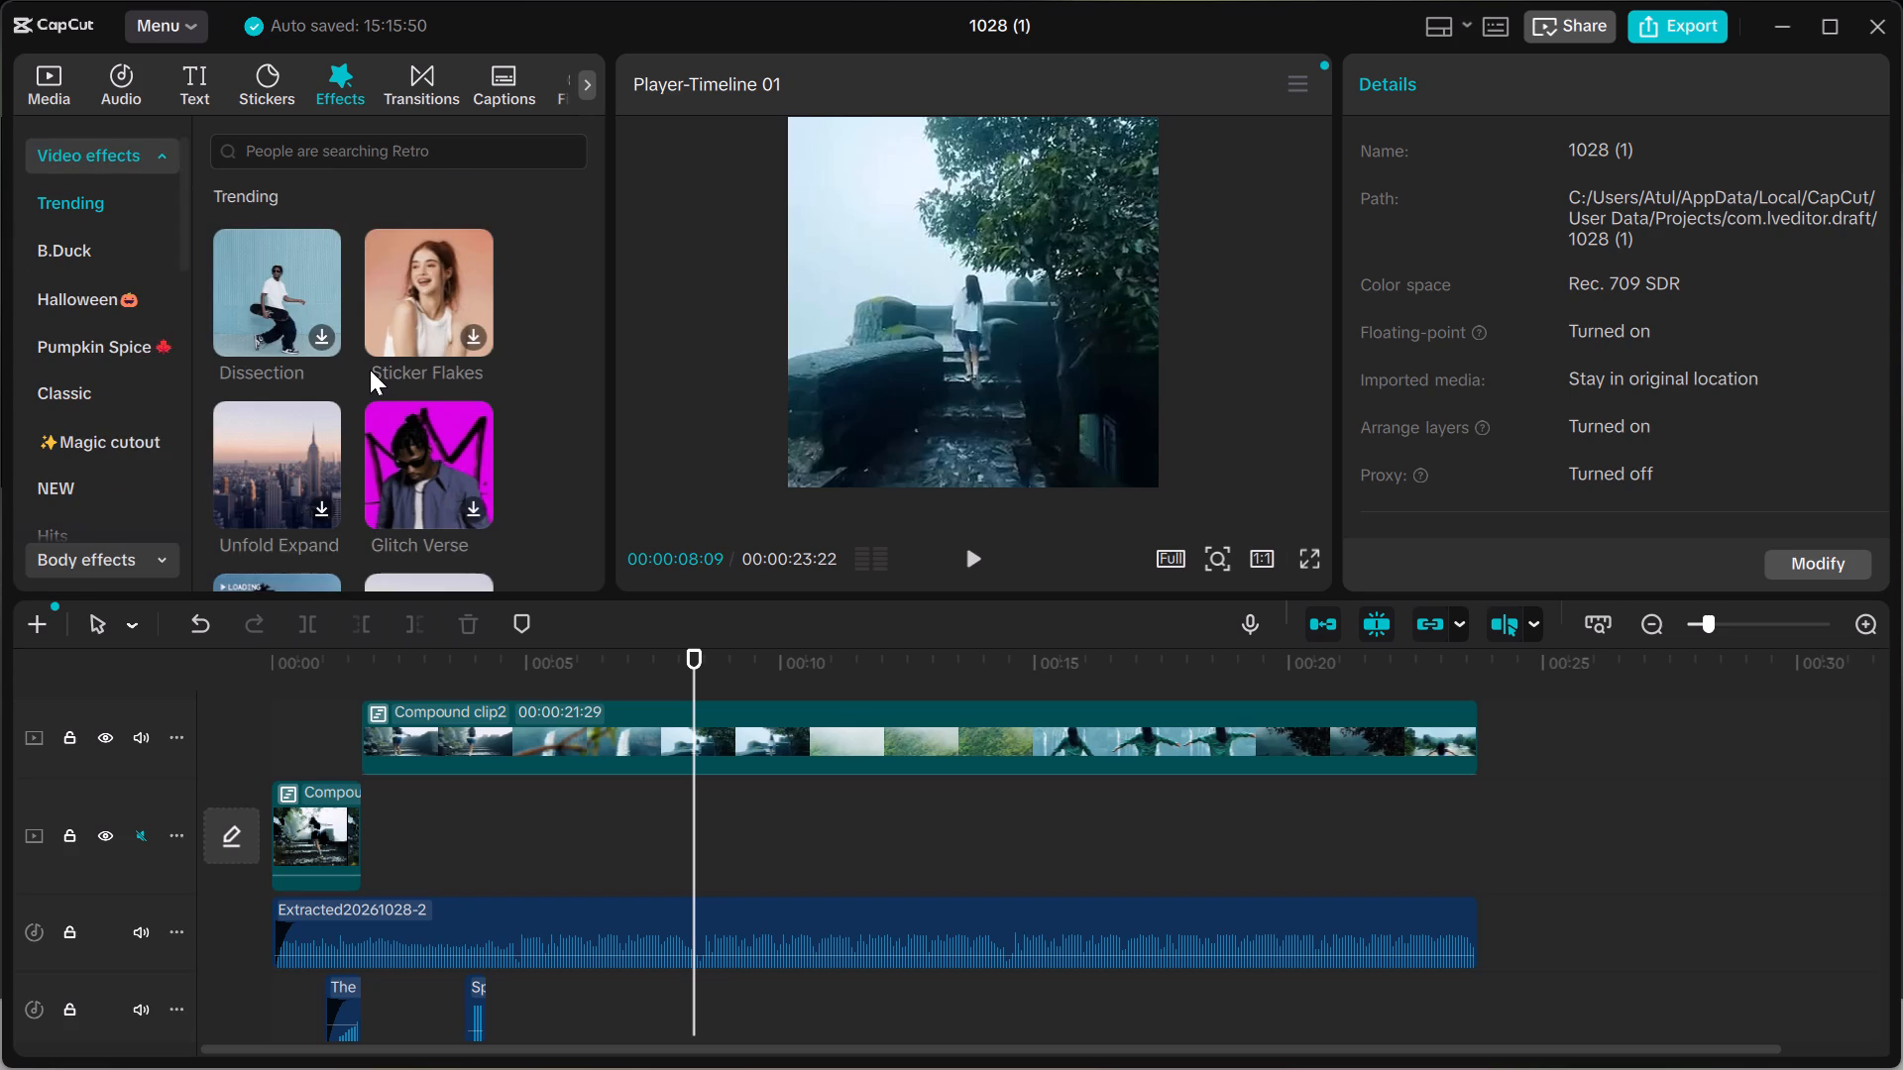
scroll(370, 370, down, 2)
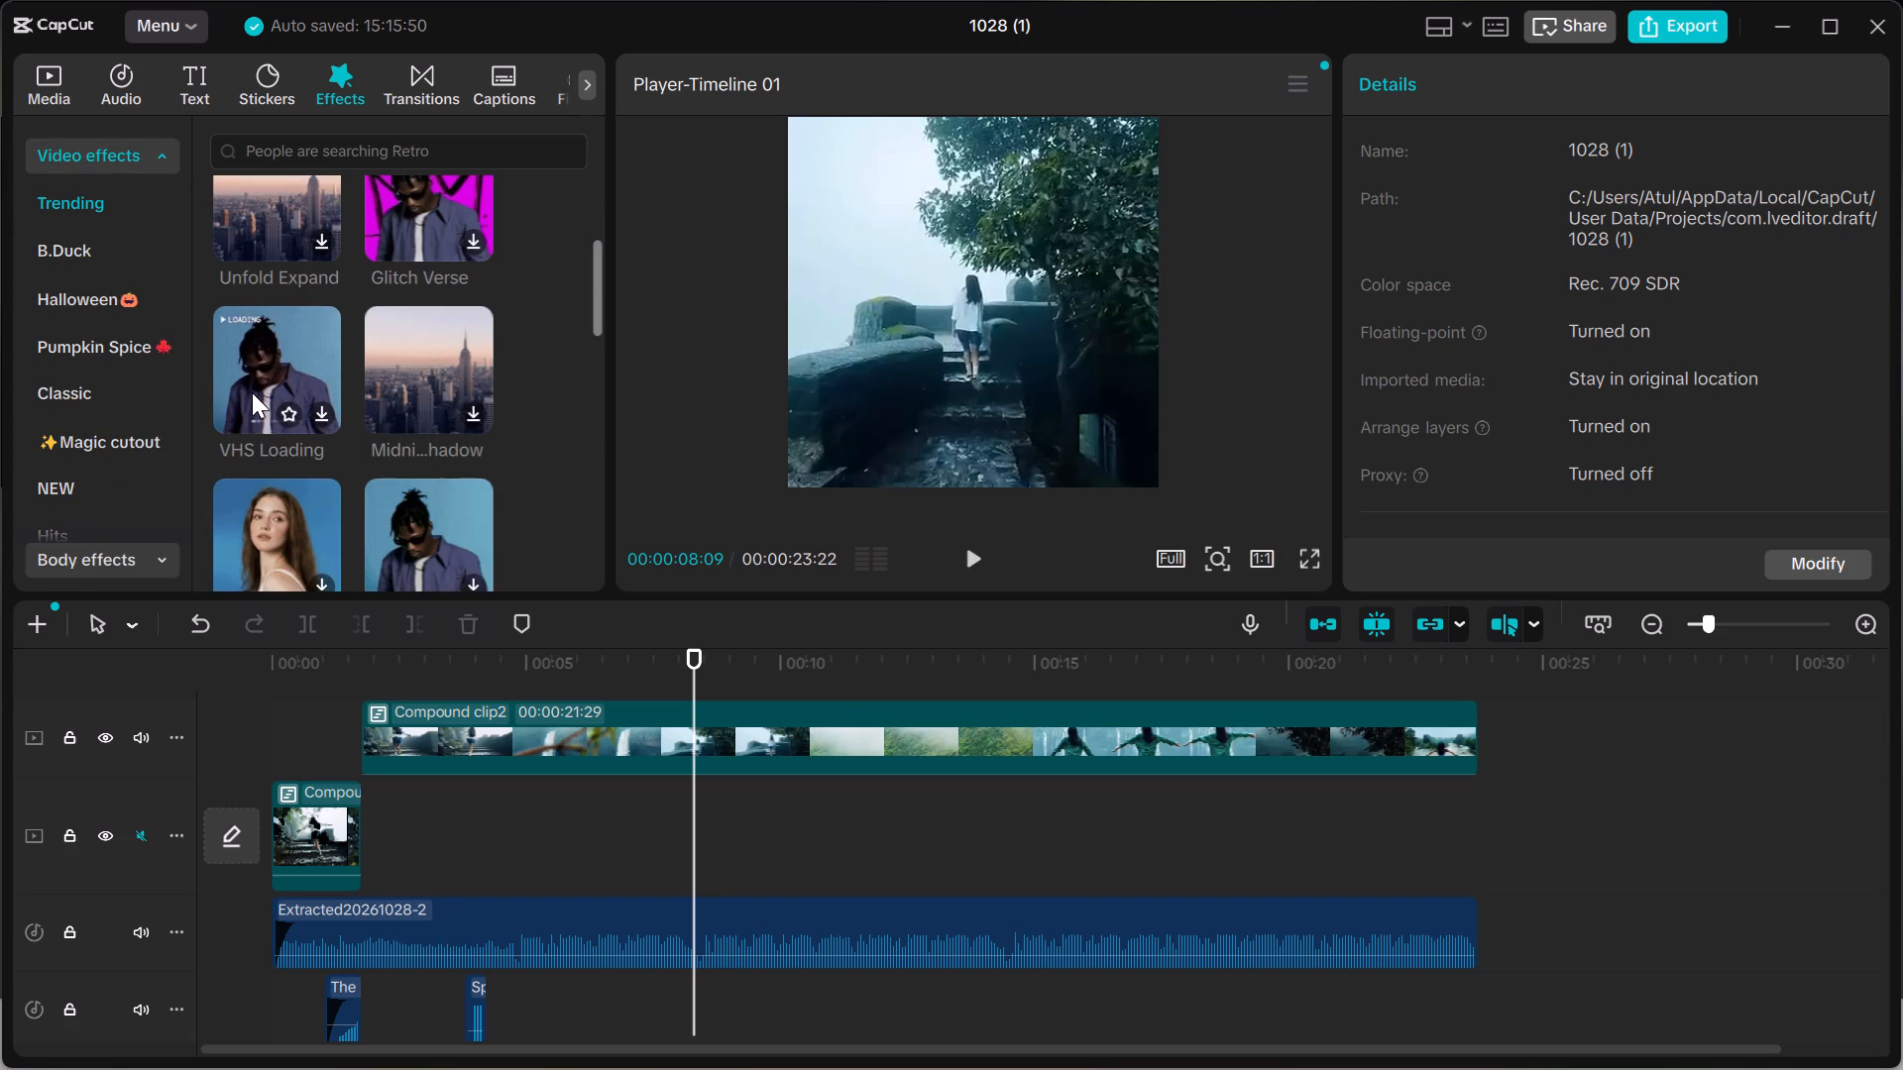
scroll(385, 440, down, 1)
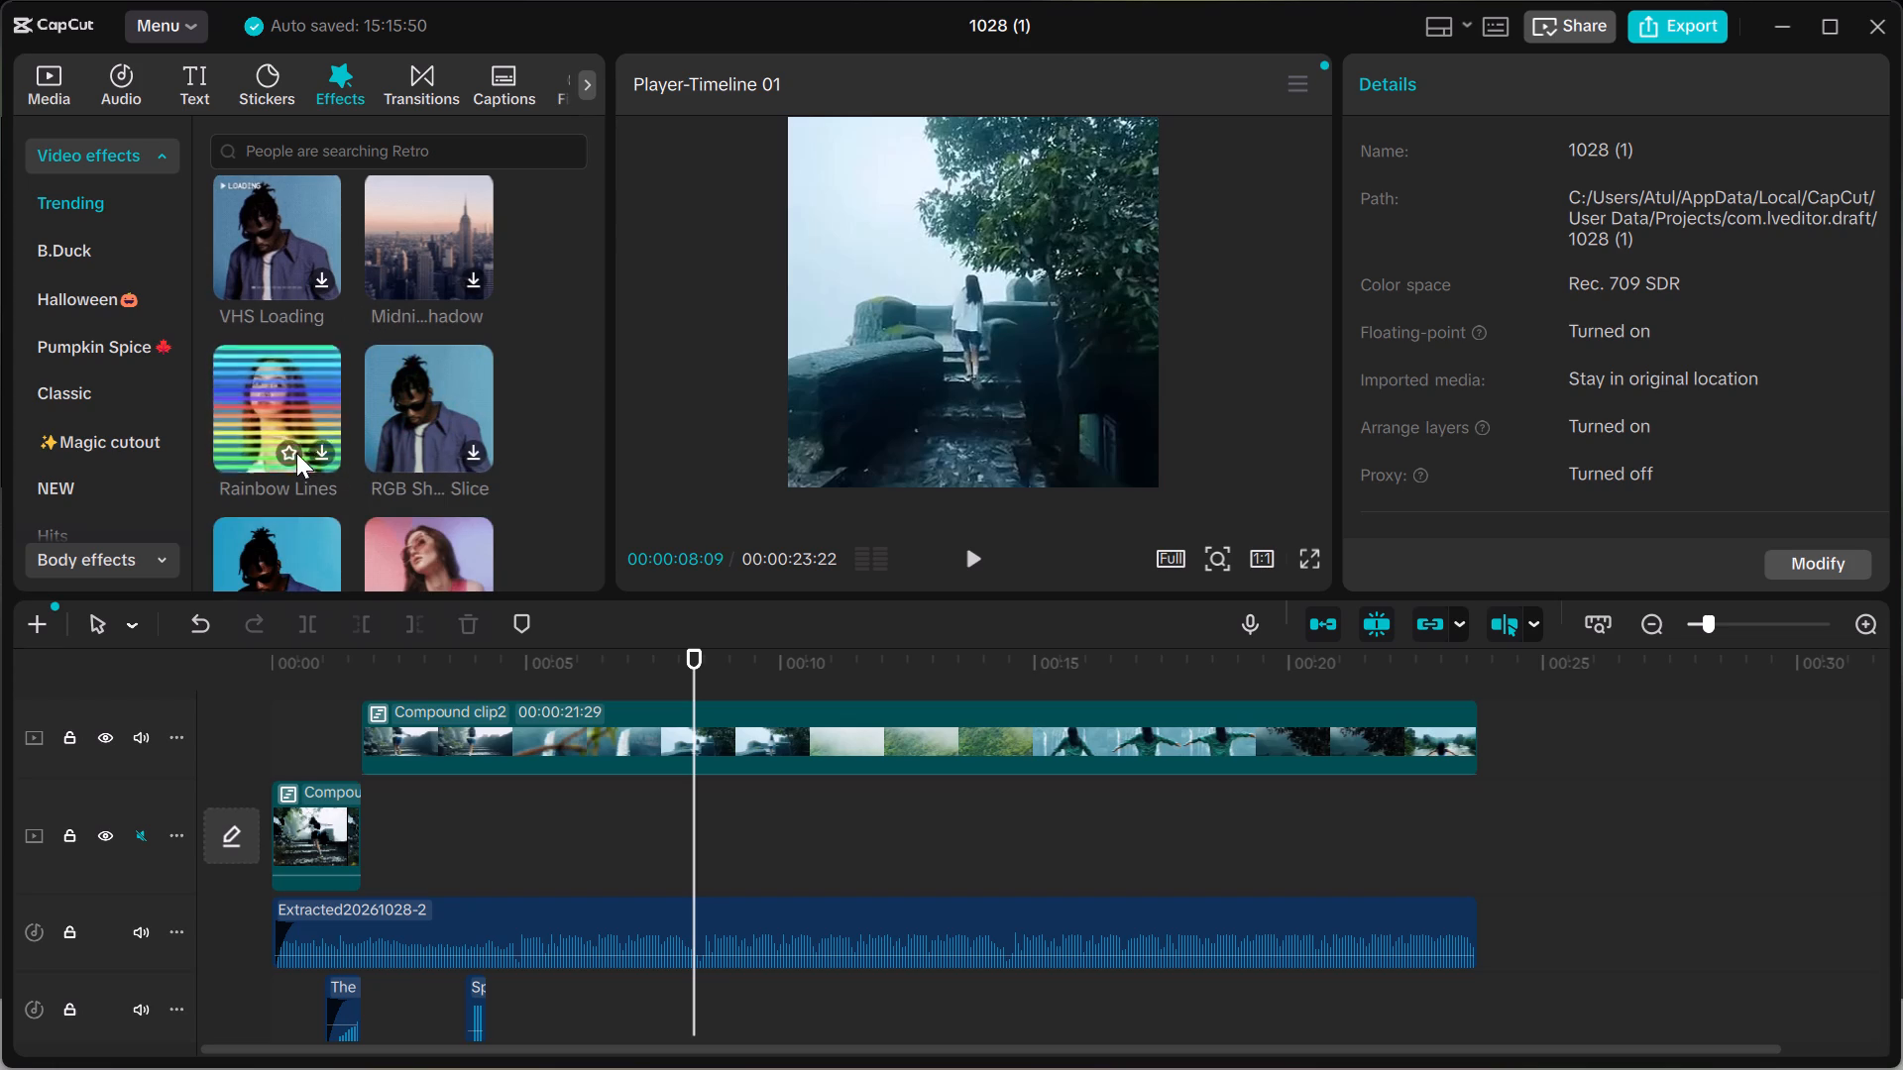
scroll(377, 475, down, 2)
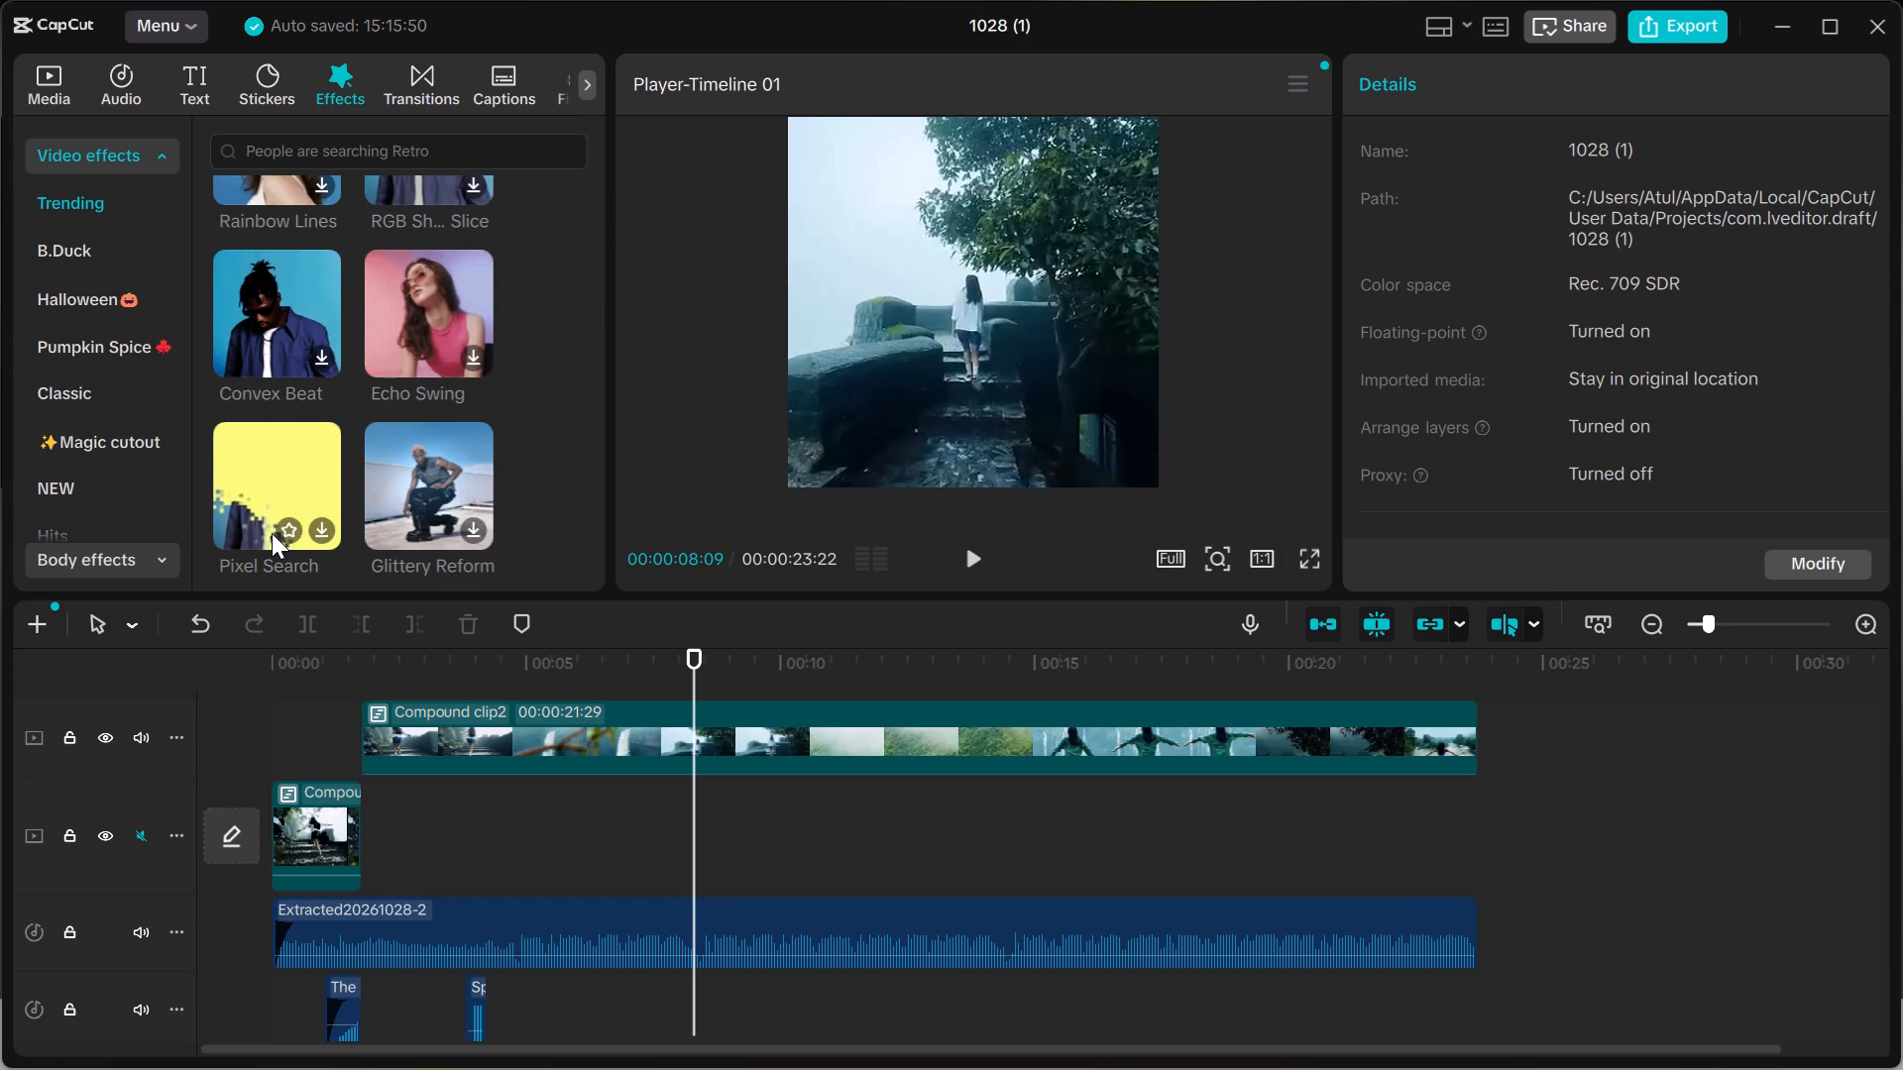
scroll(383, 505, down, 2)
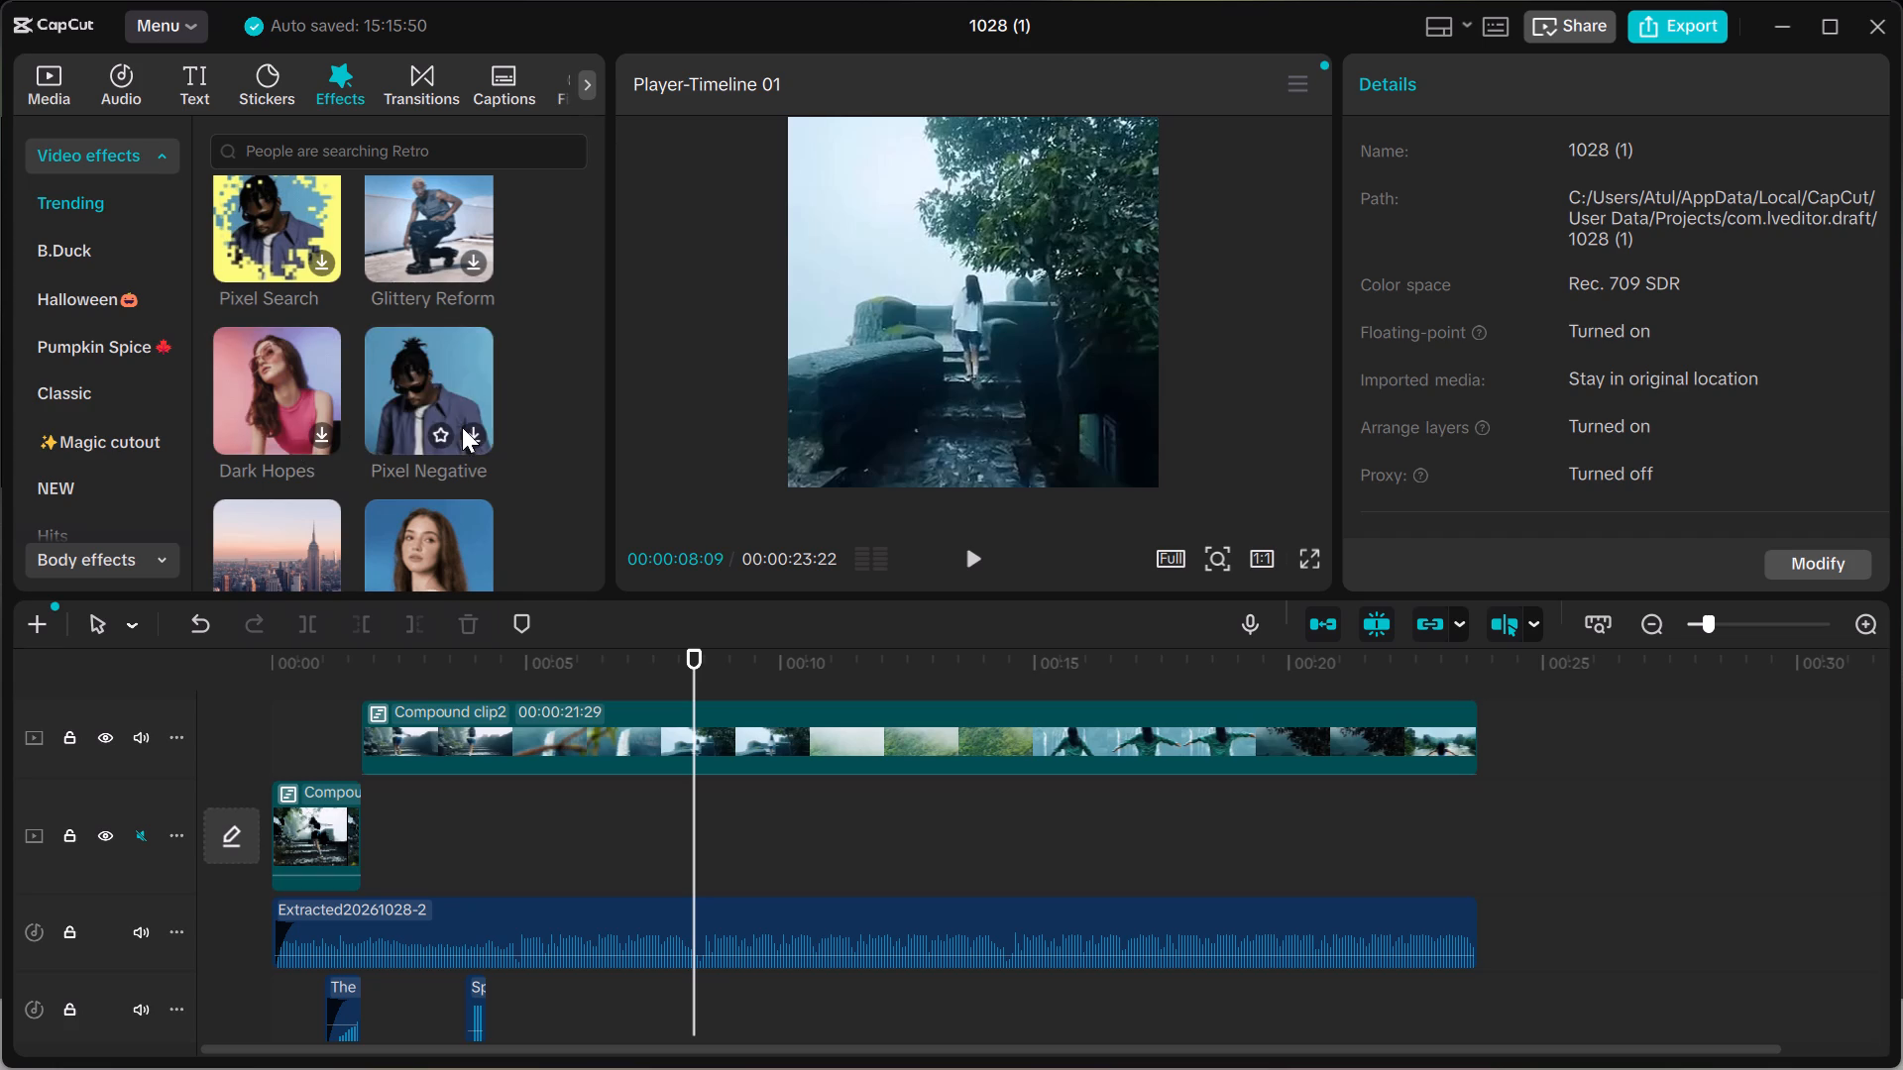
scroll(462, 427, down, 3)
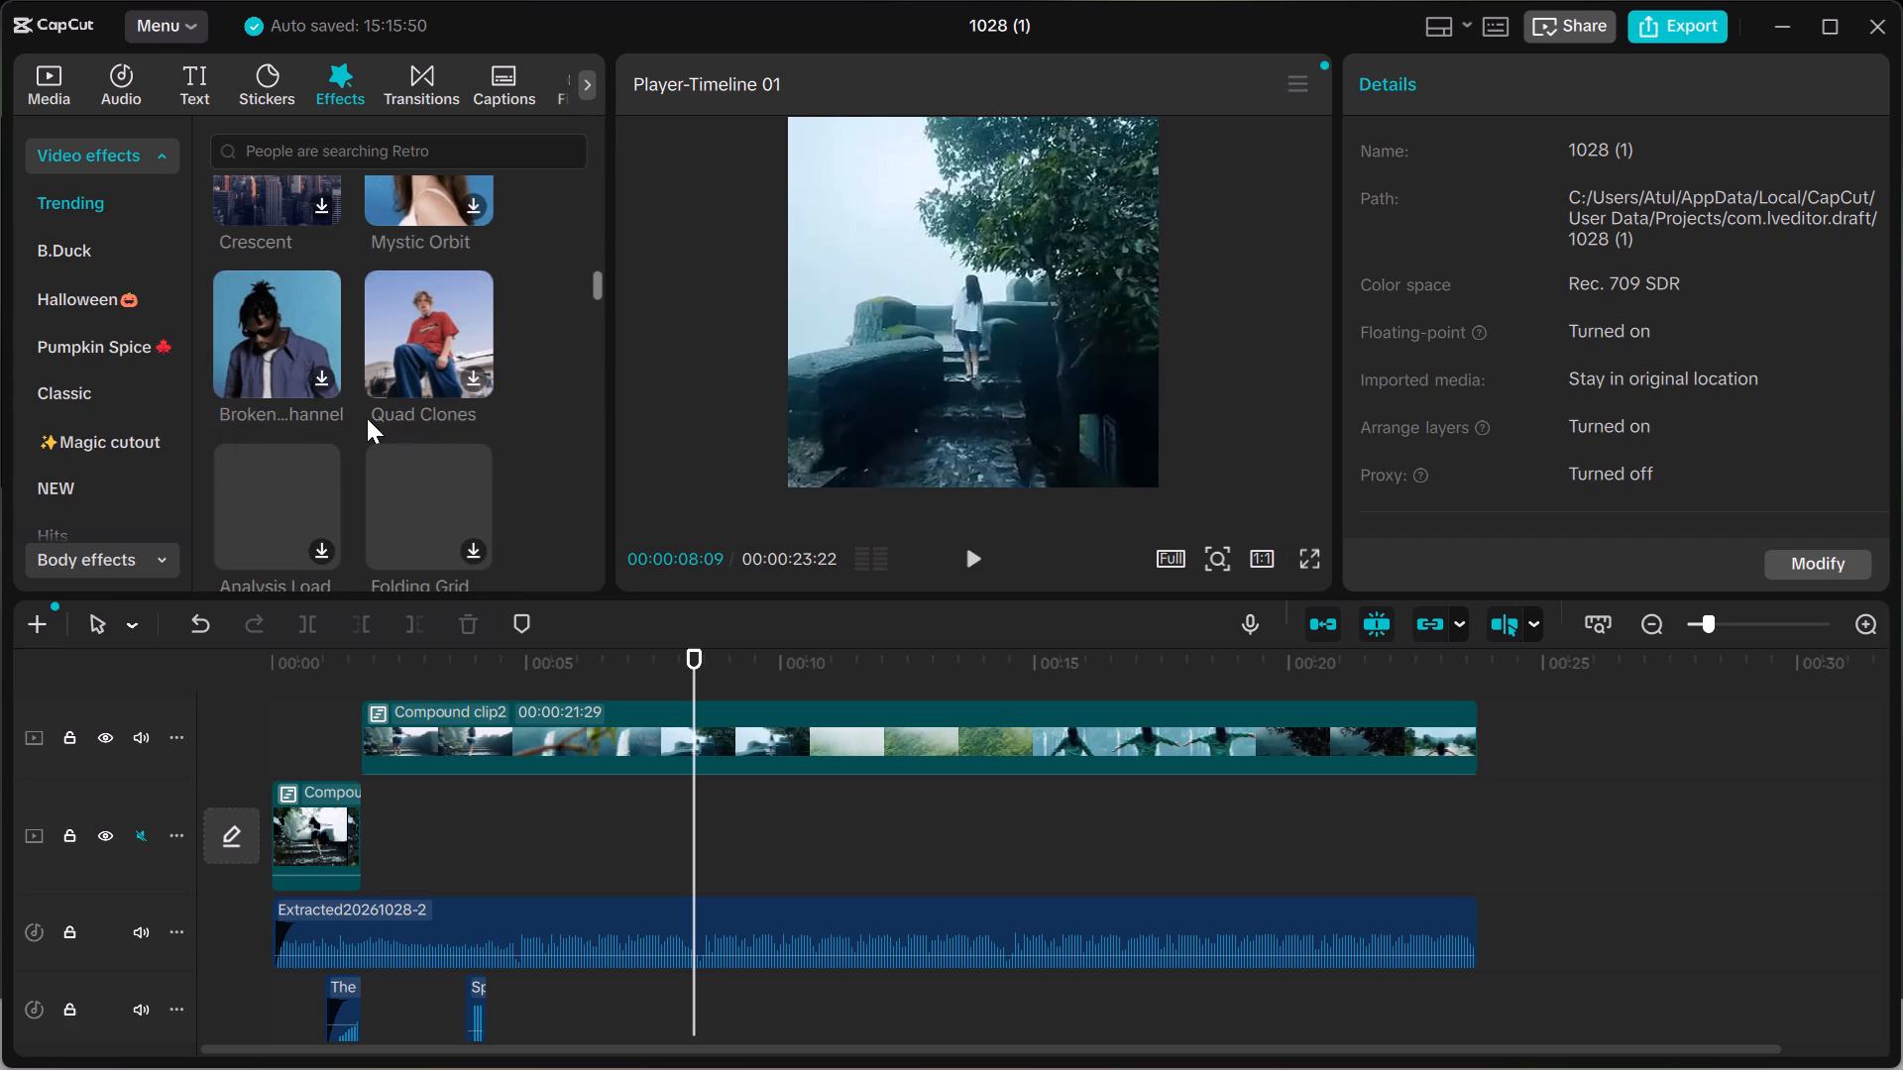
scroll(404, 340, down, 1)
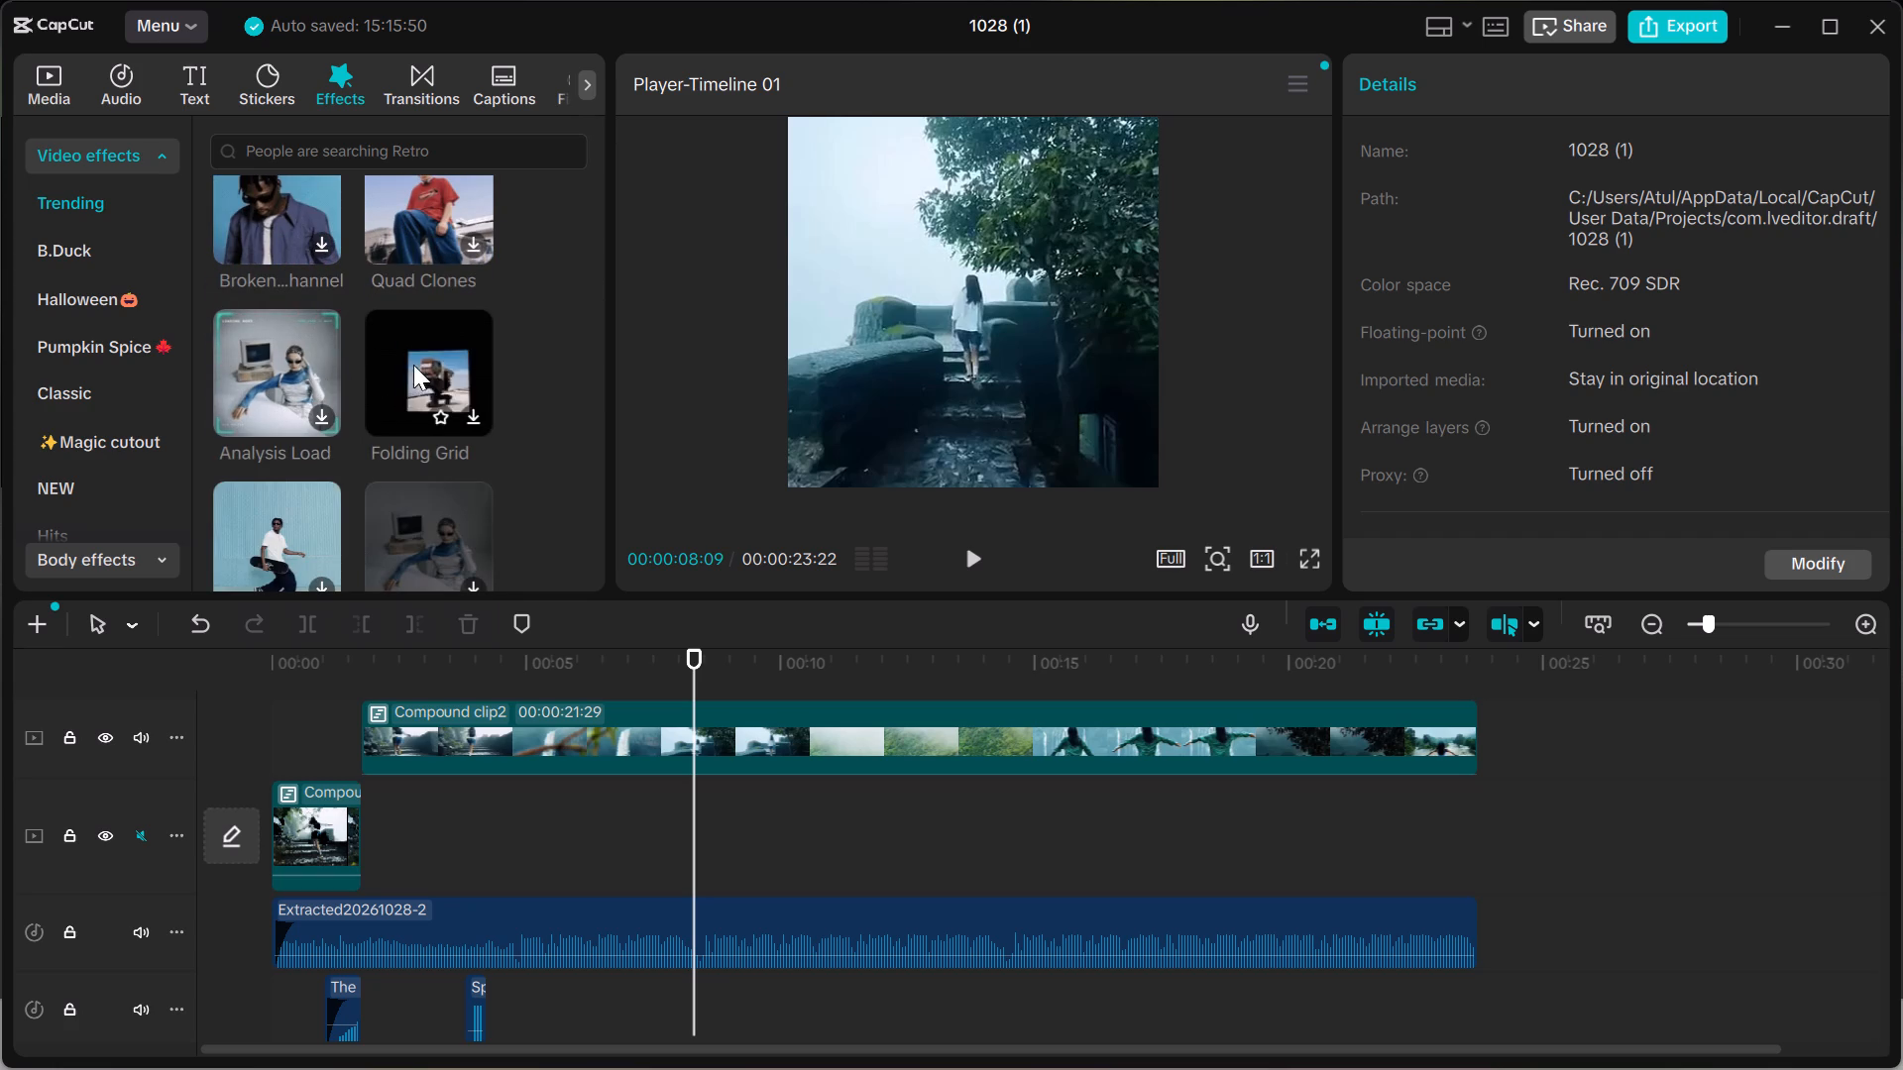
scroll(427, 381, down, 2)
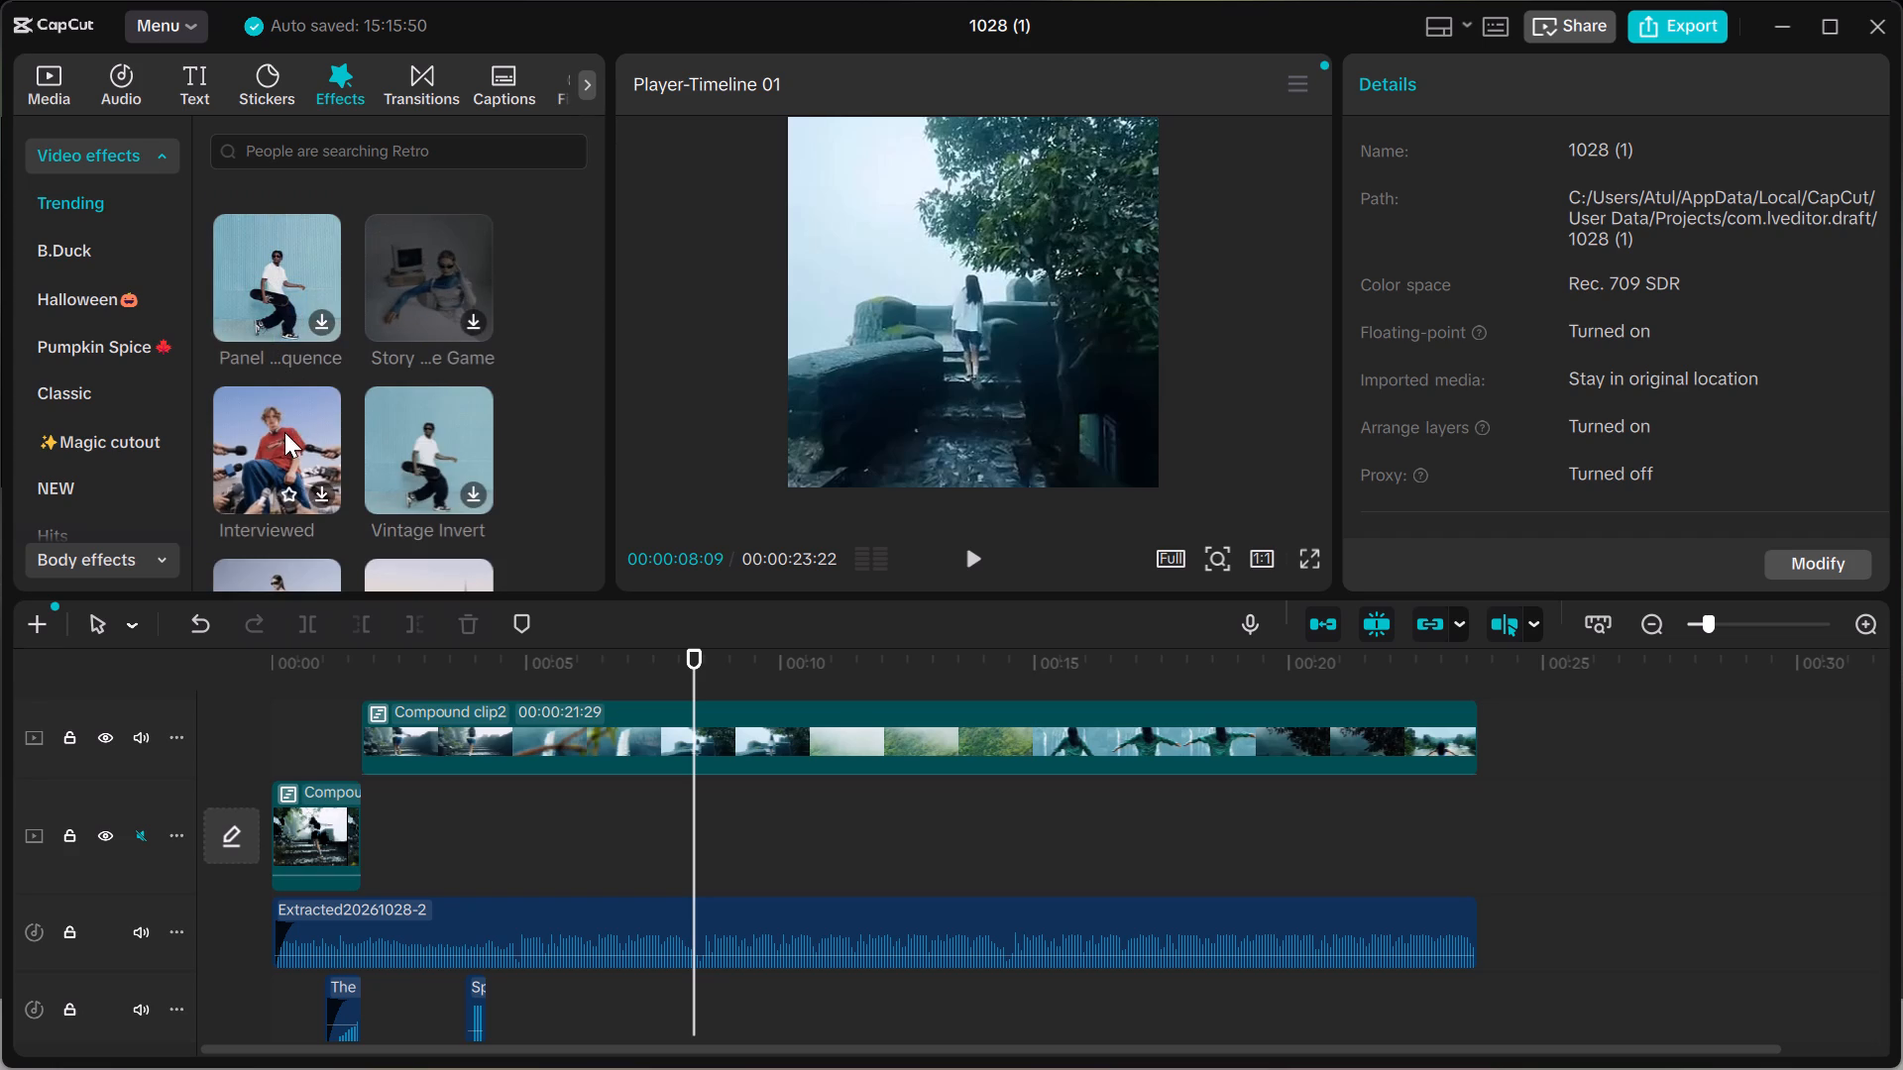
scroll(431, 443, down, 2)
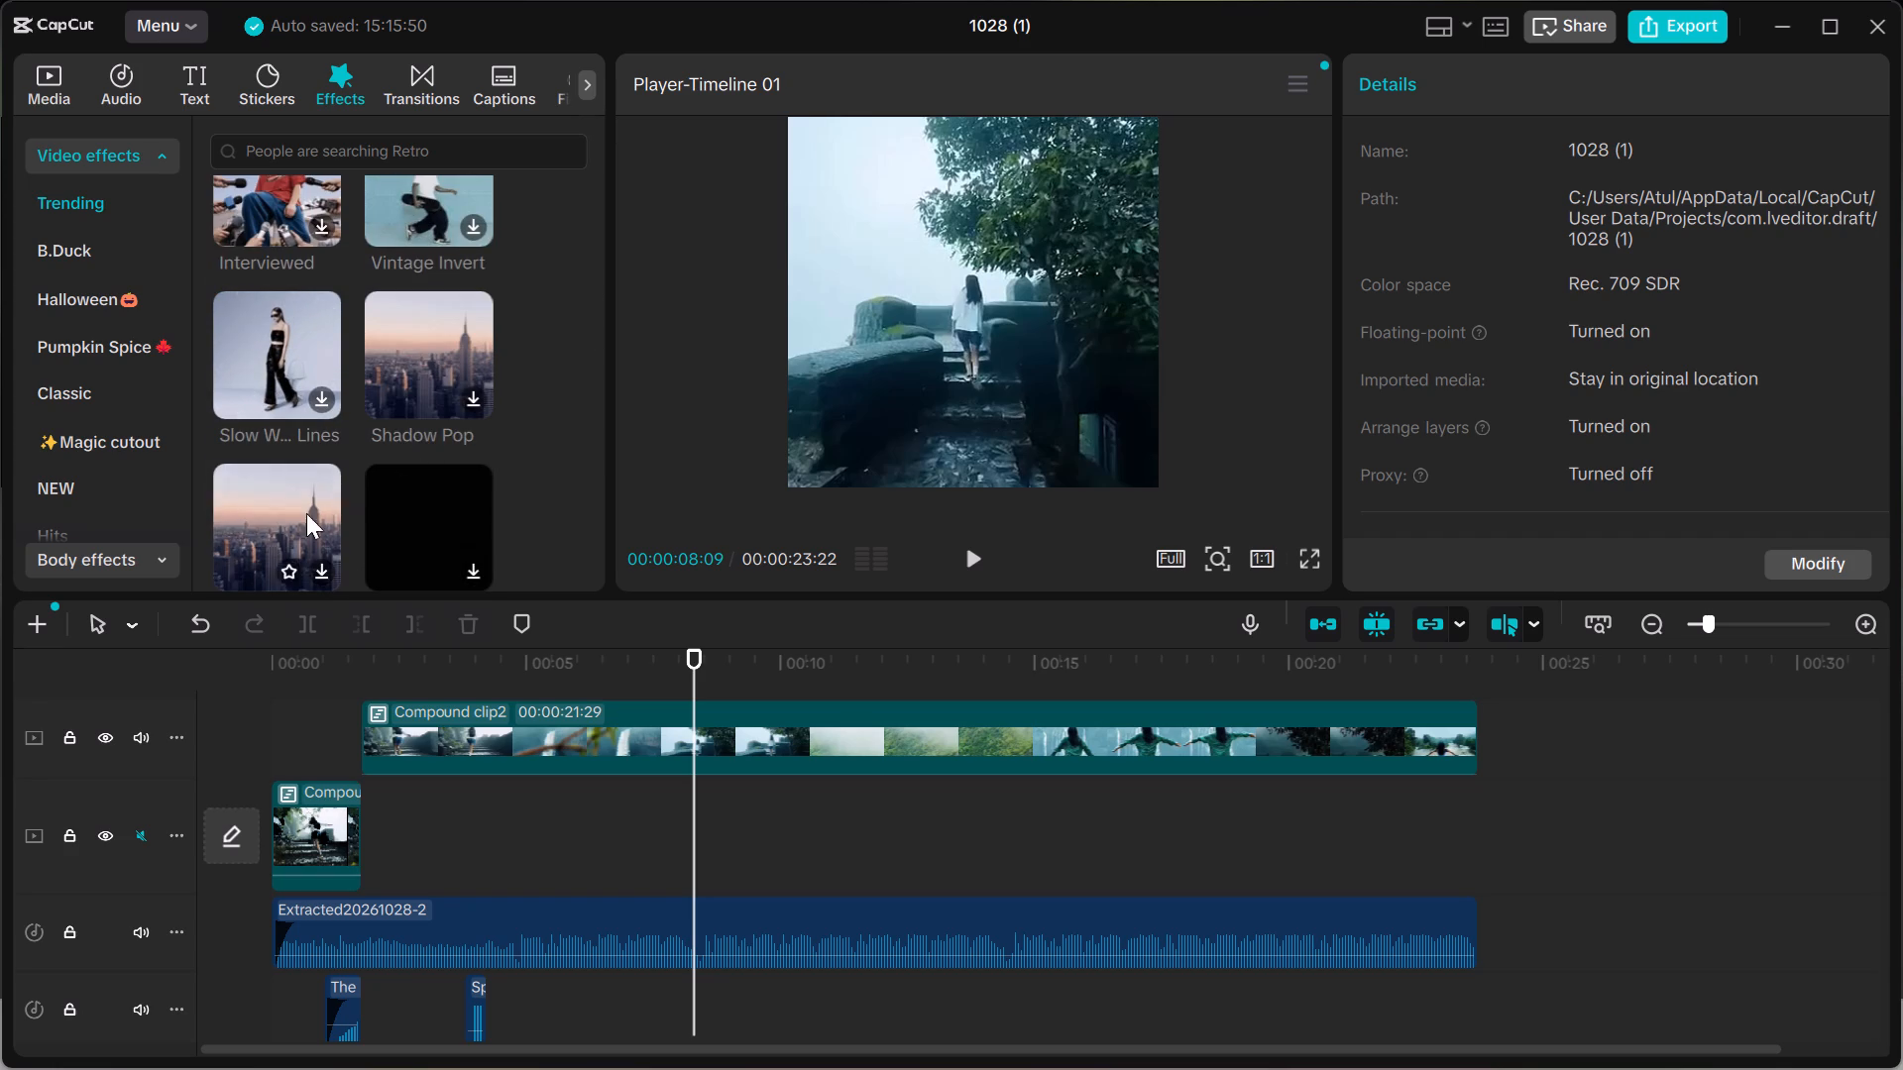
scroll(427, 526, down, 2)
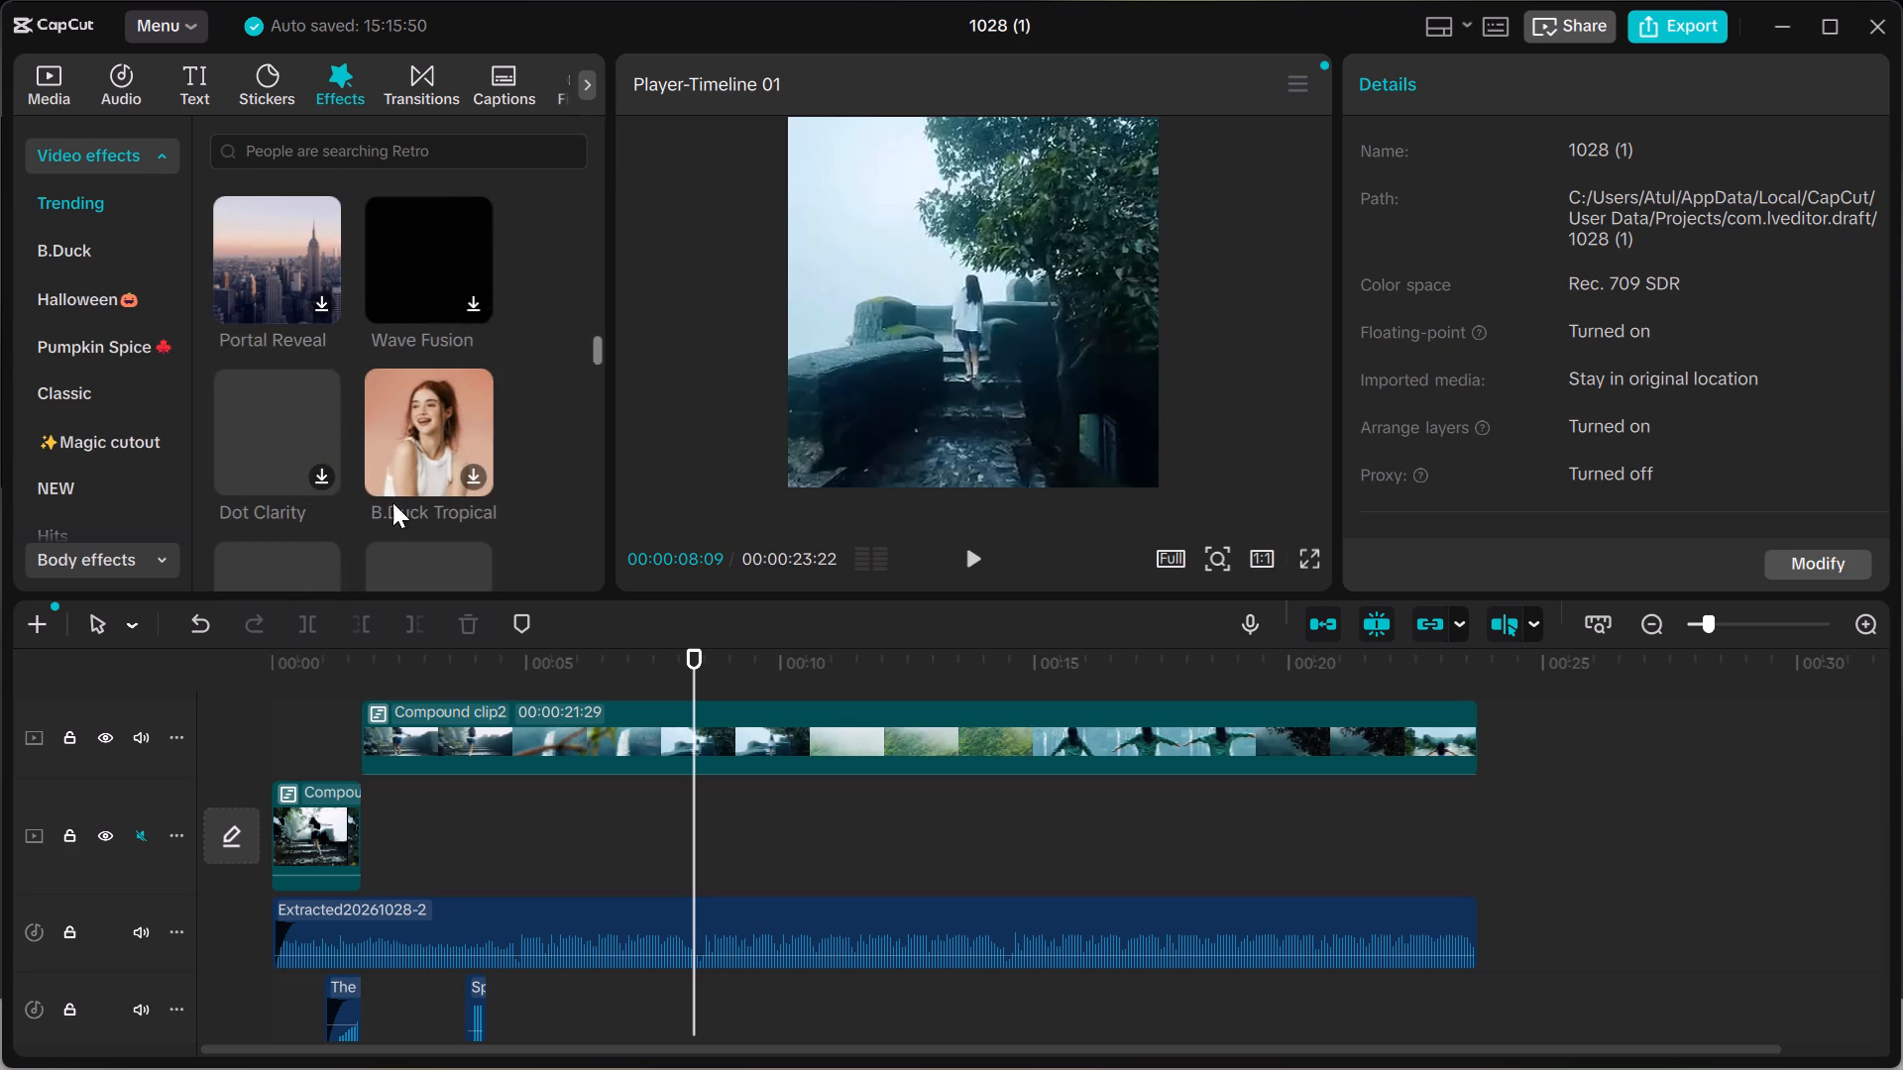
scroll(302, 441, down, 1)
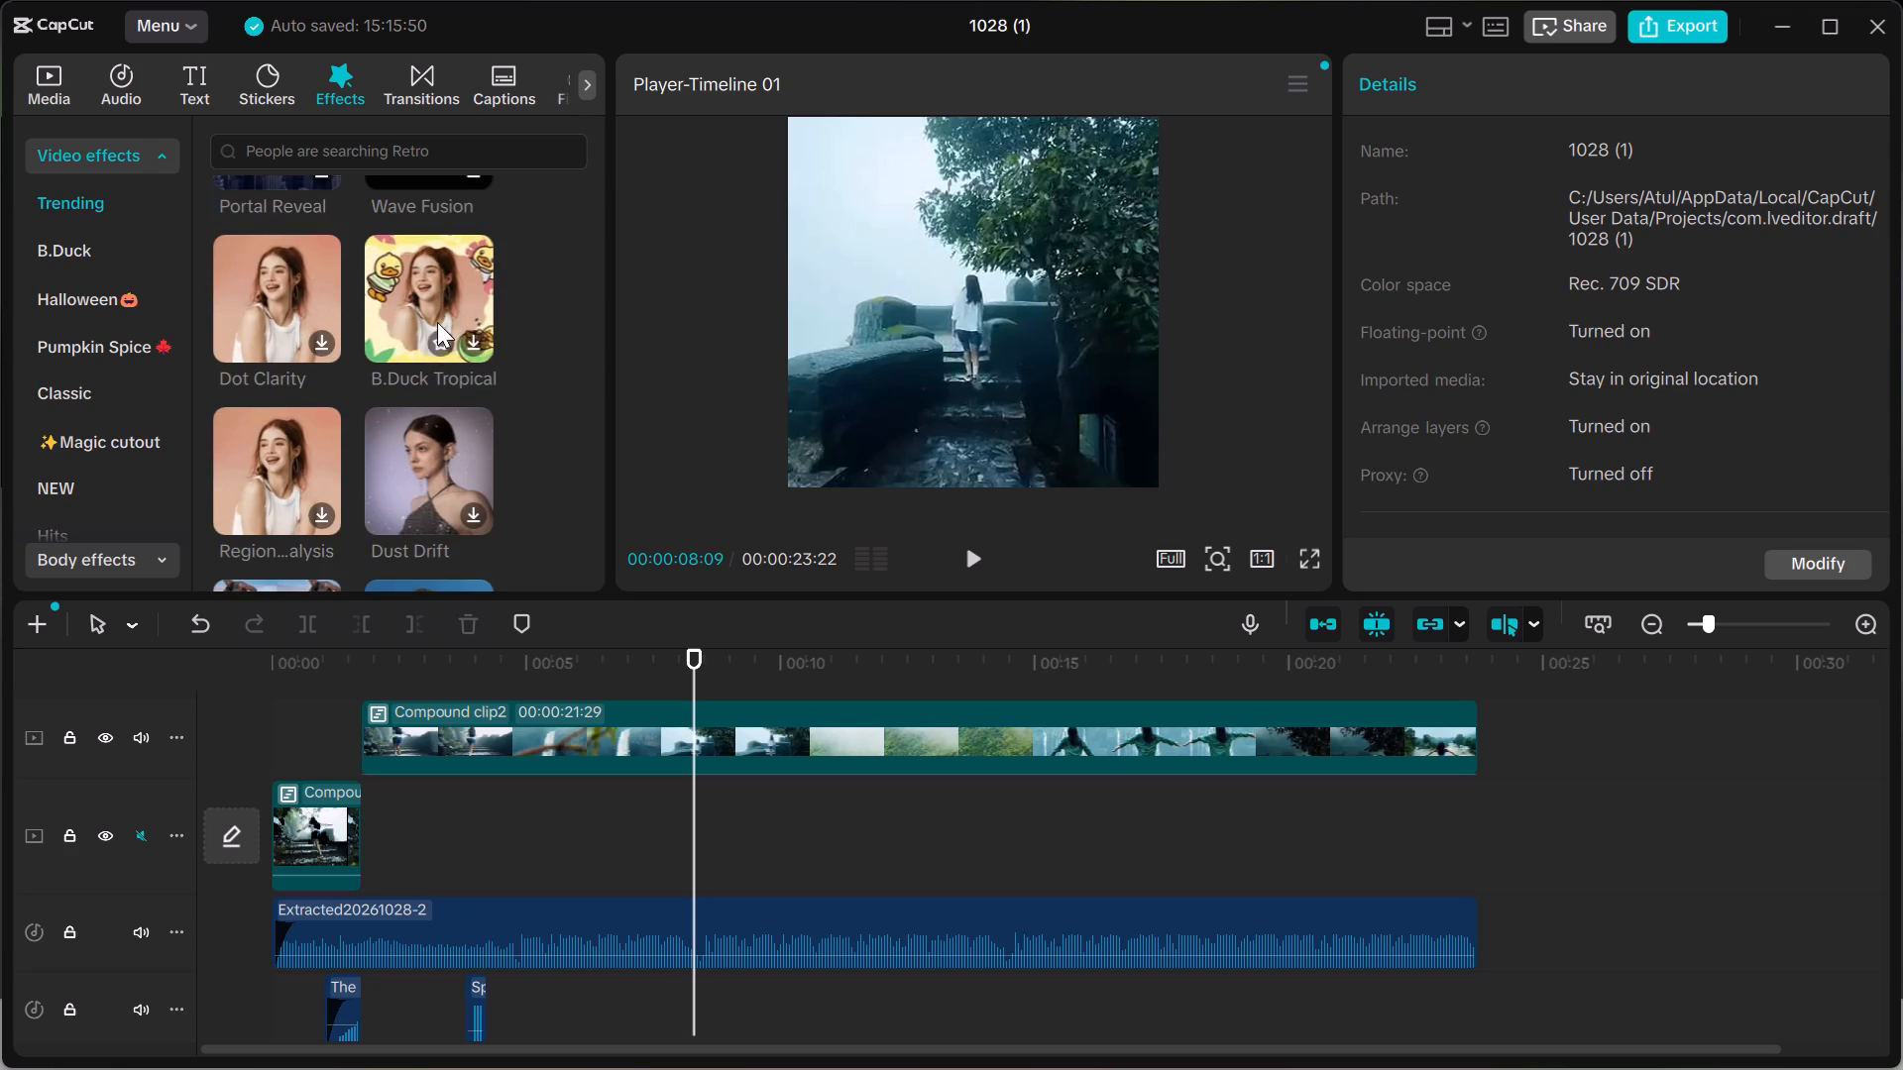
scroll(418, 438, down, 2)
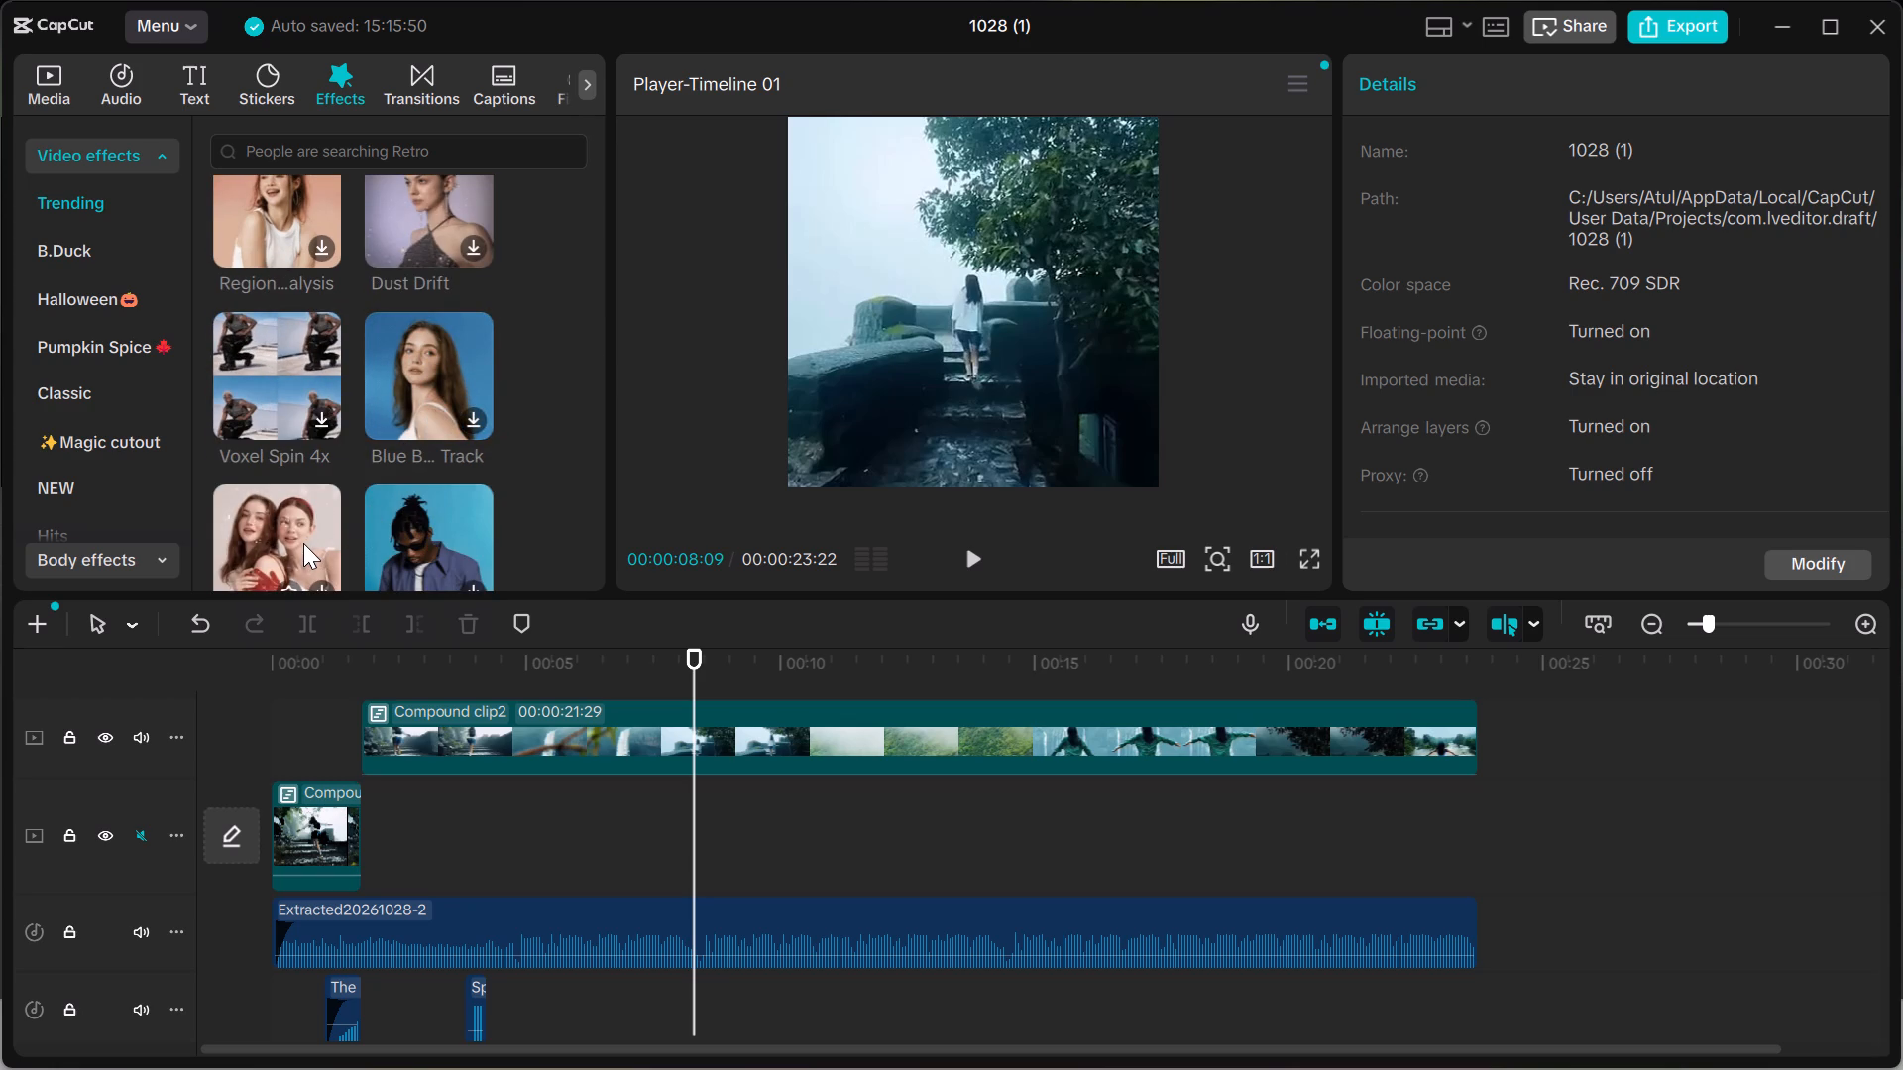
scroll(408, 503, down, 1)
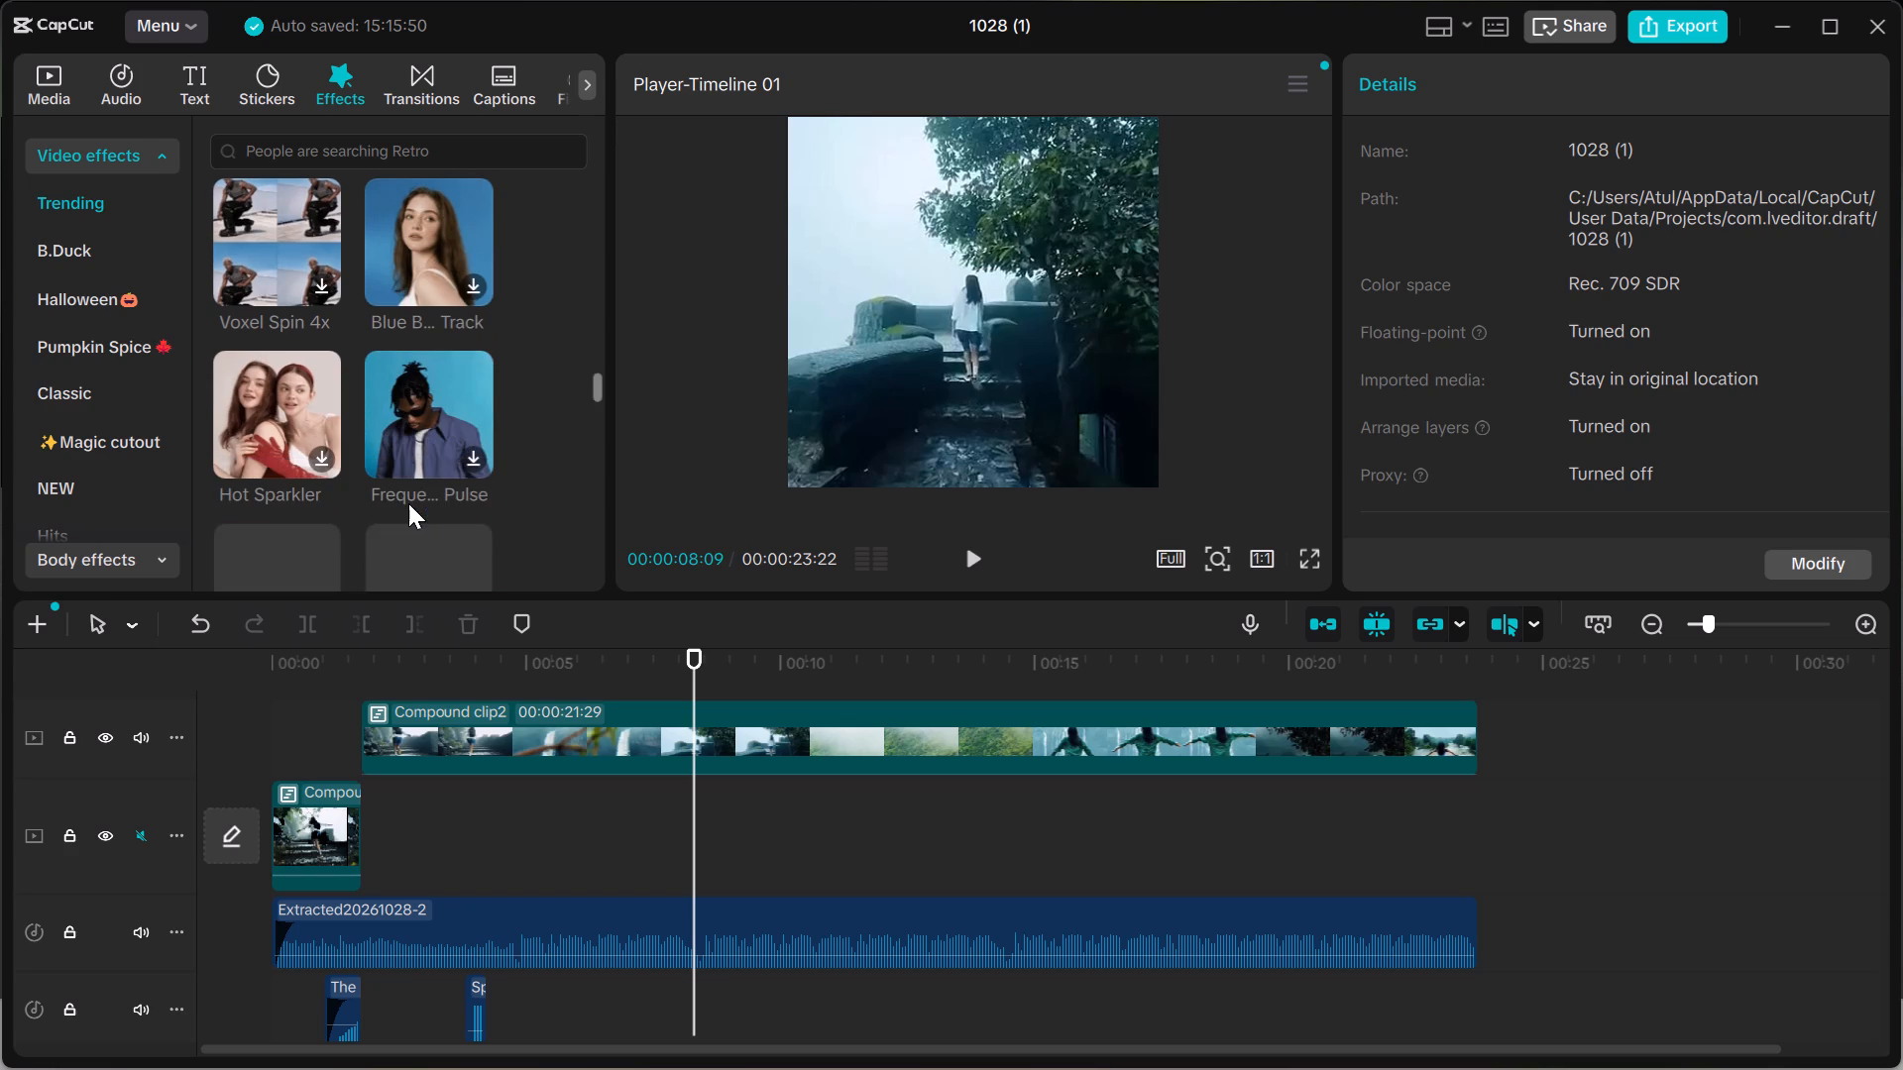
scroll(386, 461, down, 1)
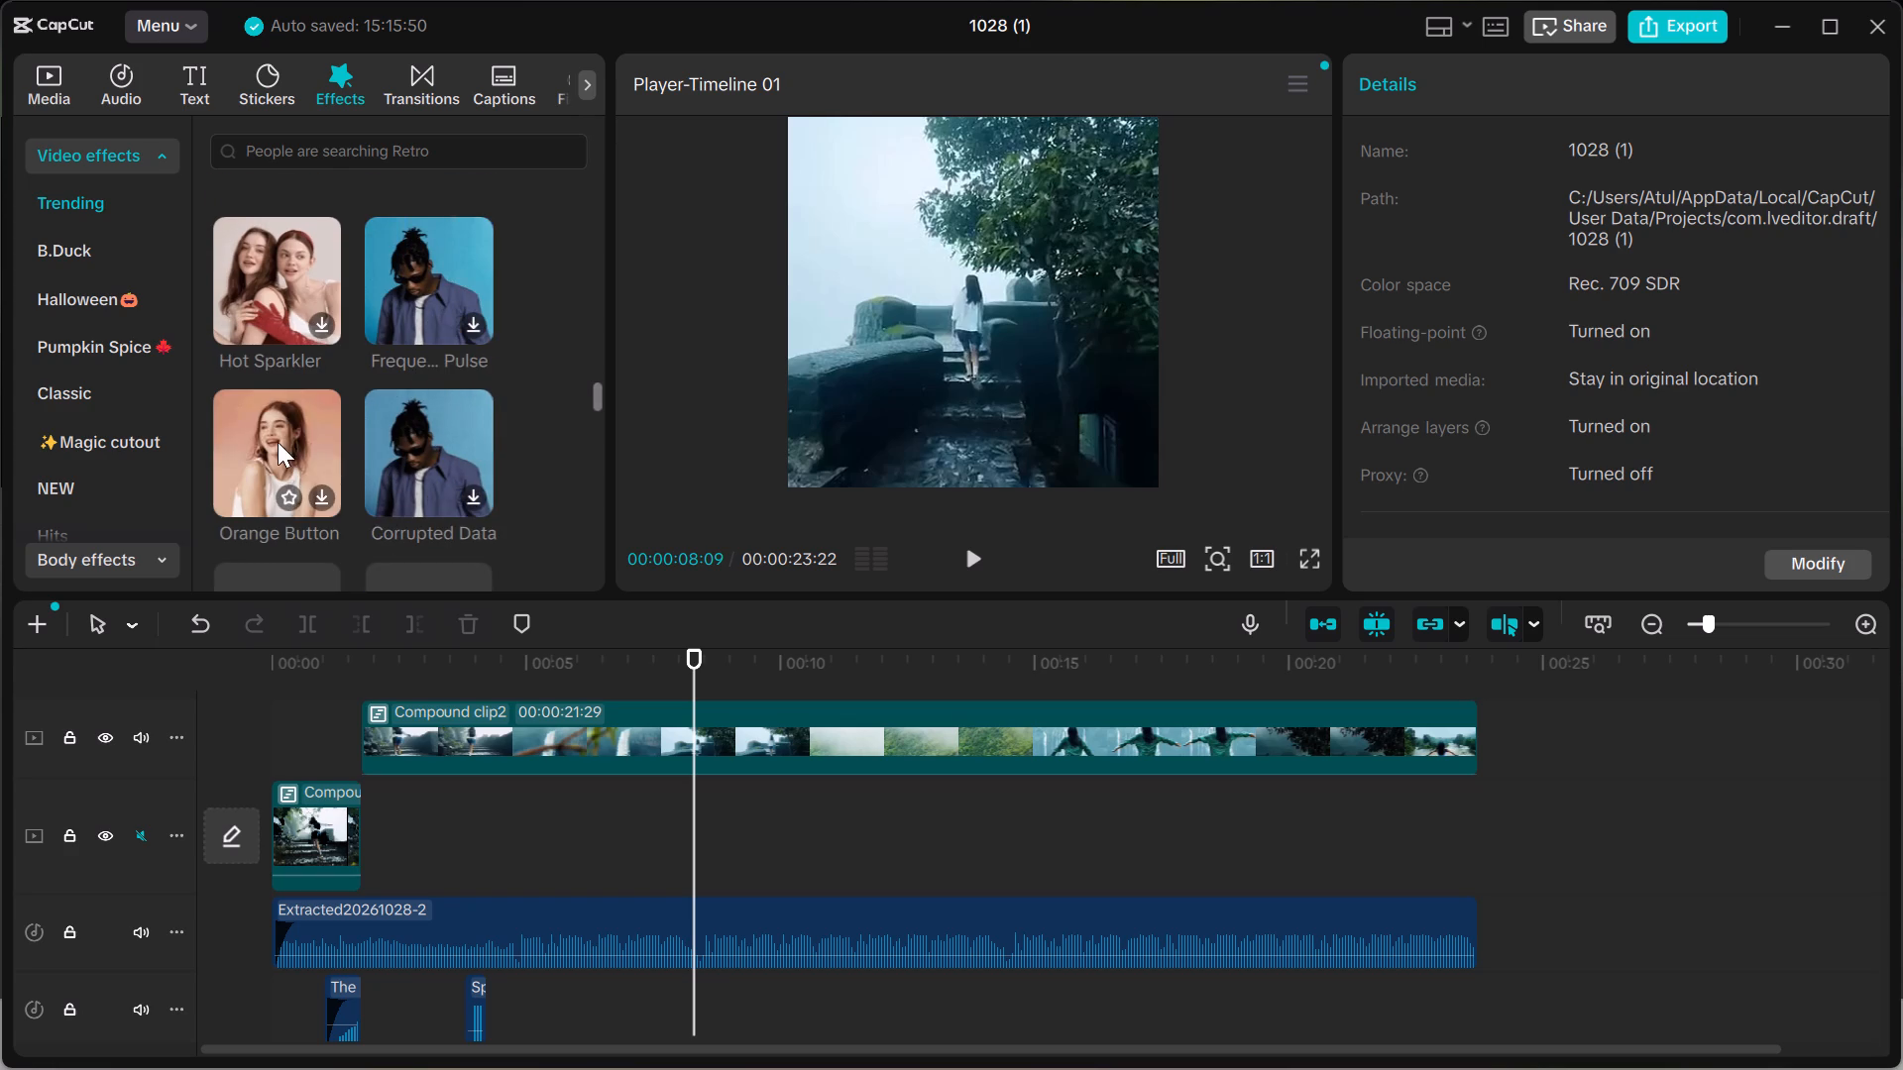
scroll(397, 416, down, 2)
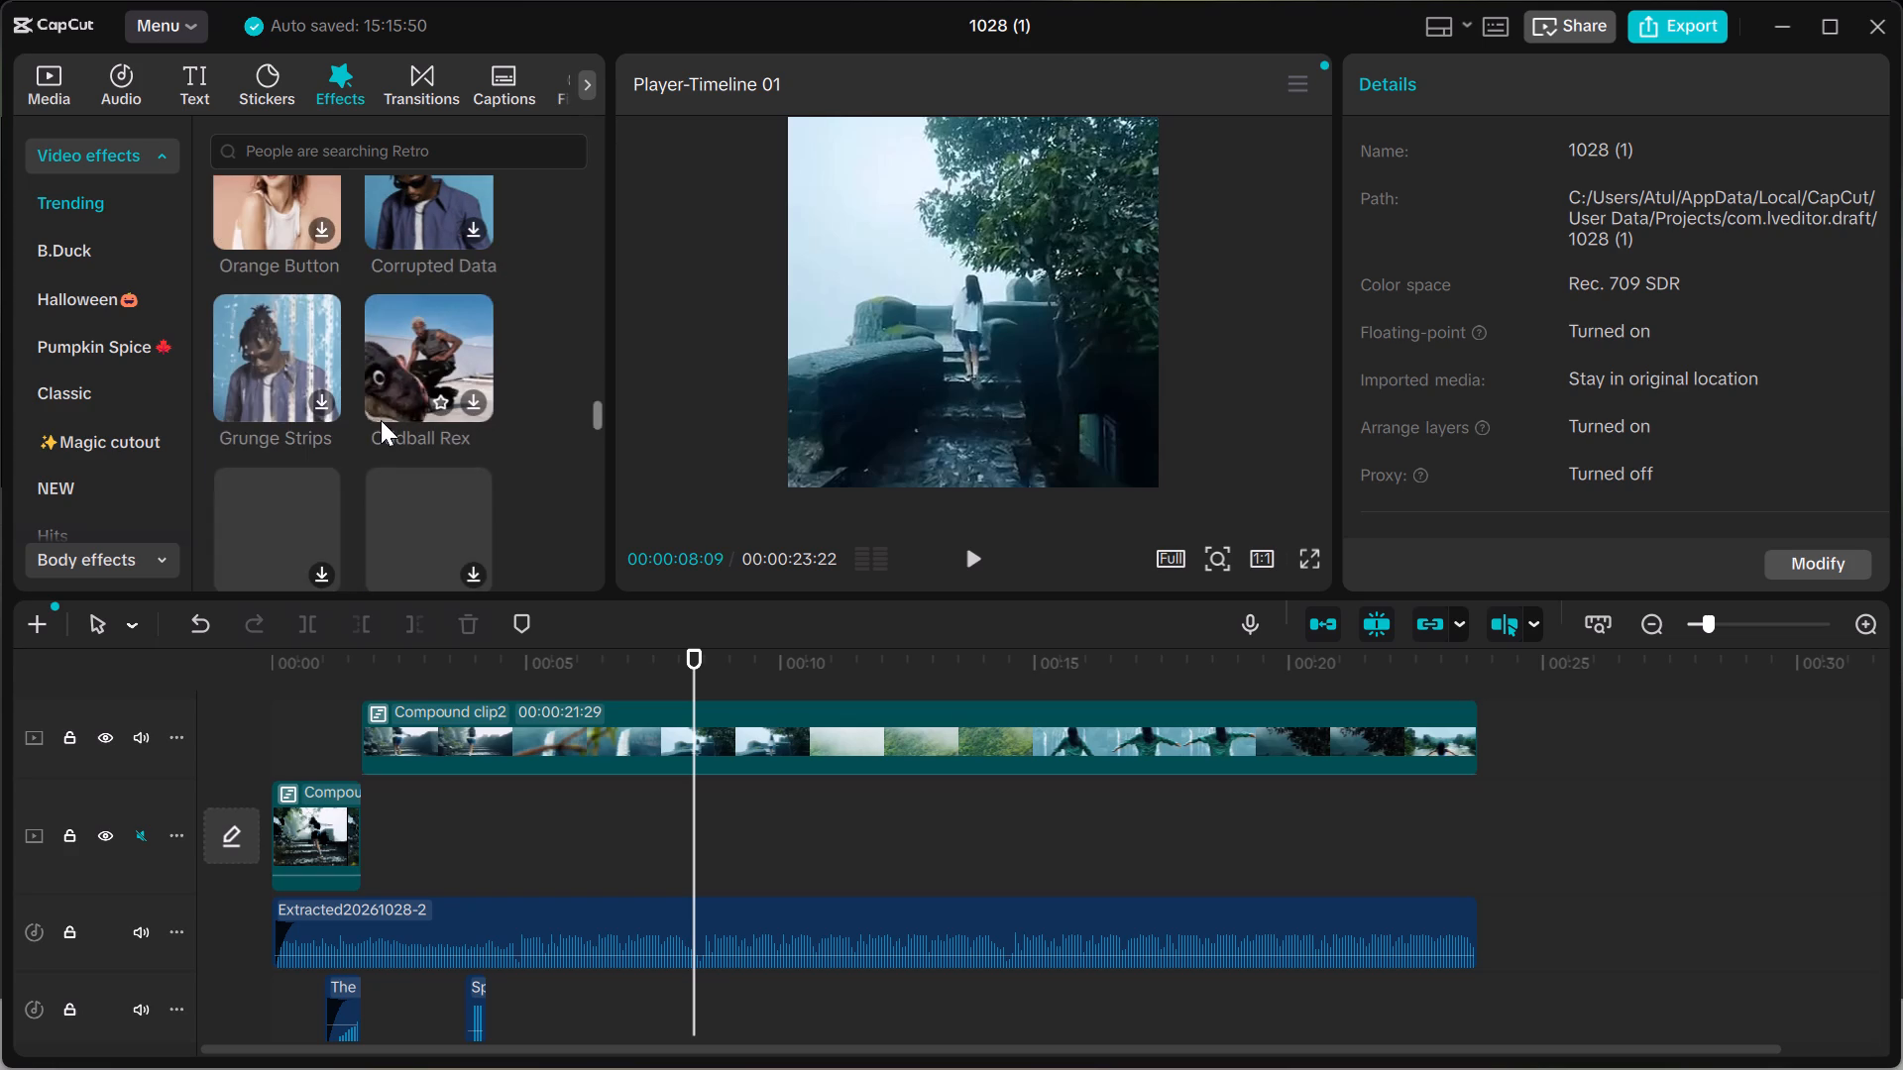
scroll(323, 398, down, 2)
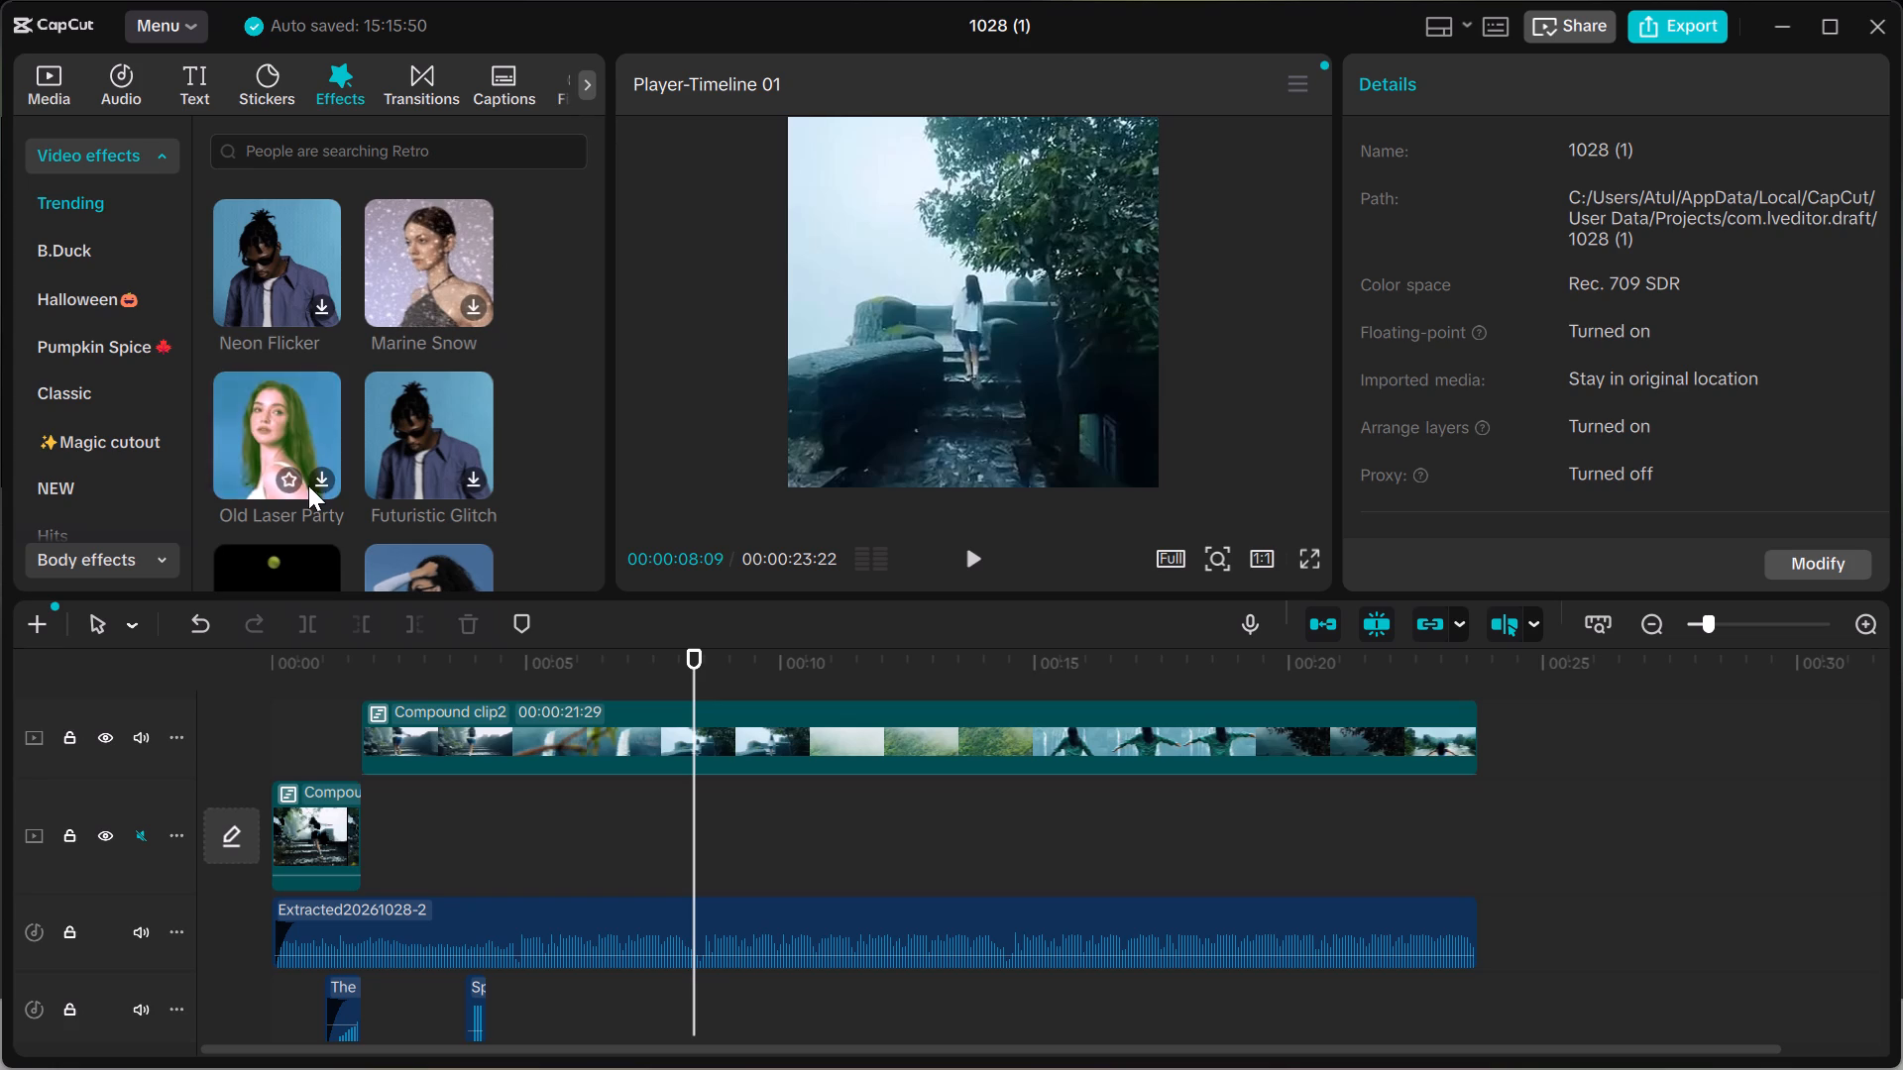
scroll(315, 480, down, 1)
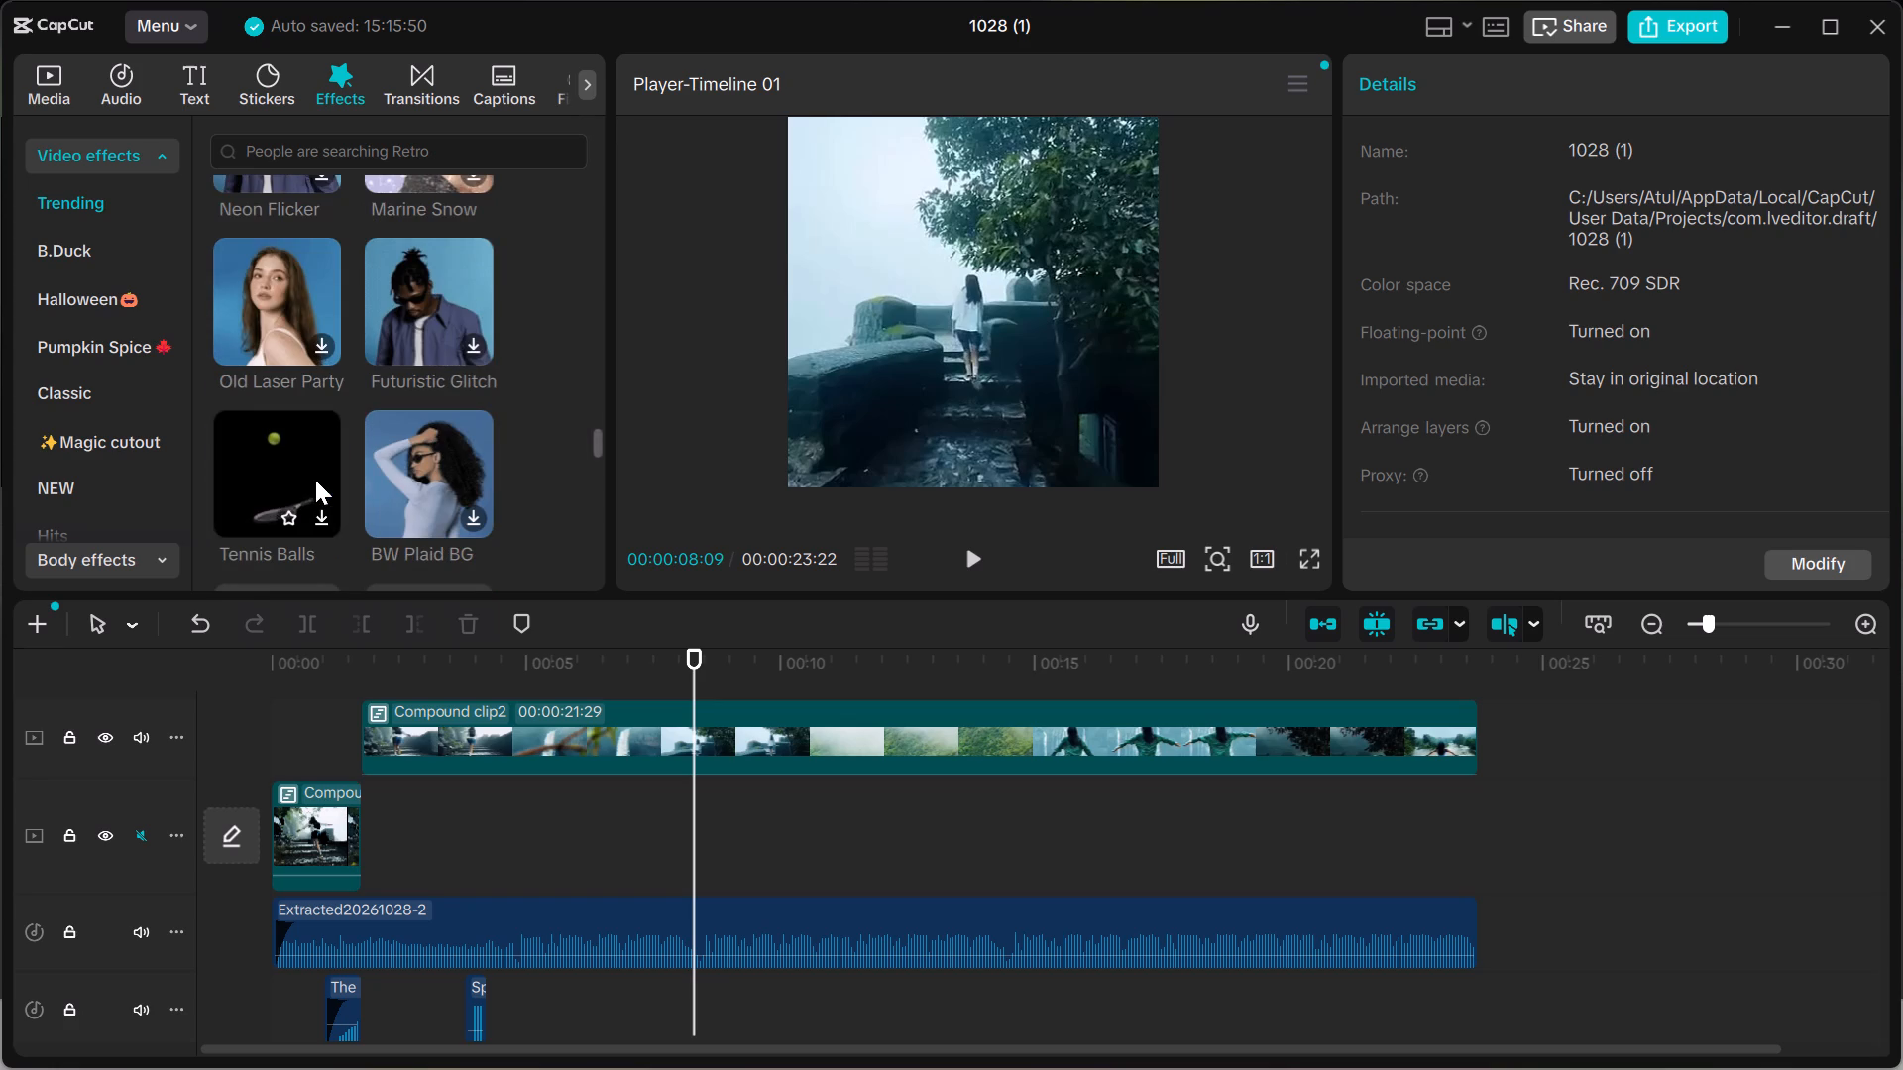
scroll(315, 480, down, 1)
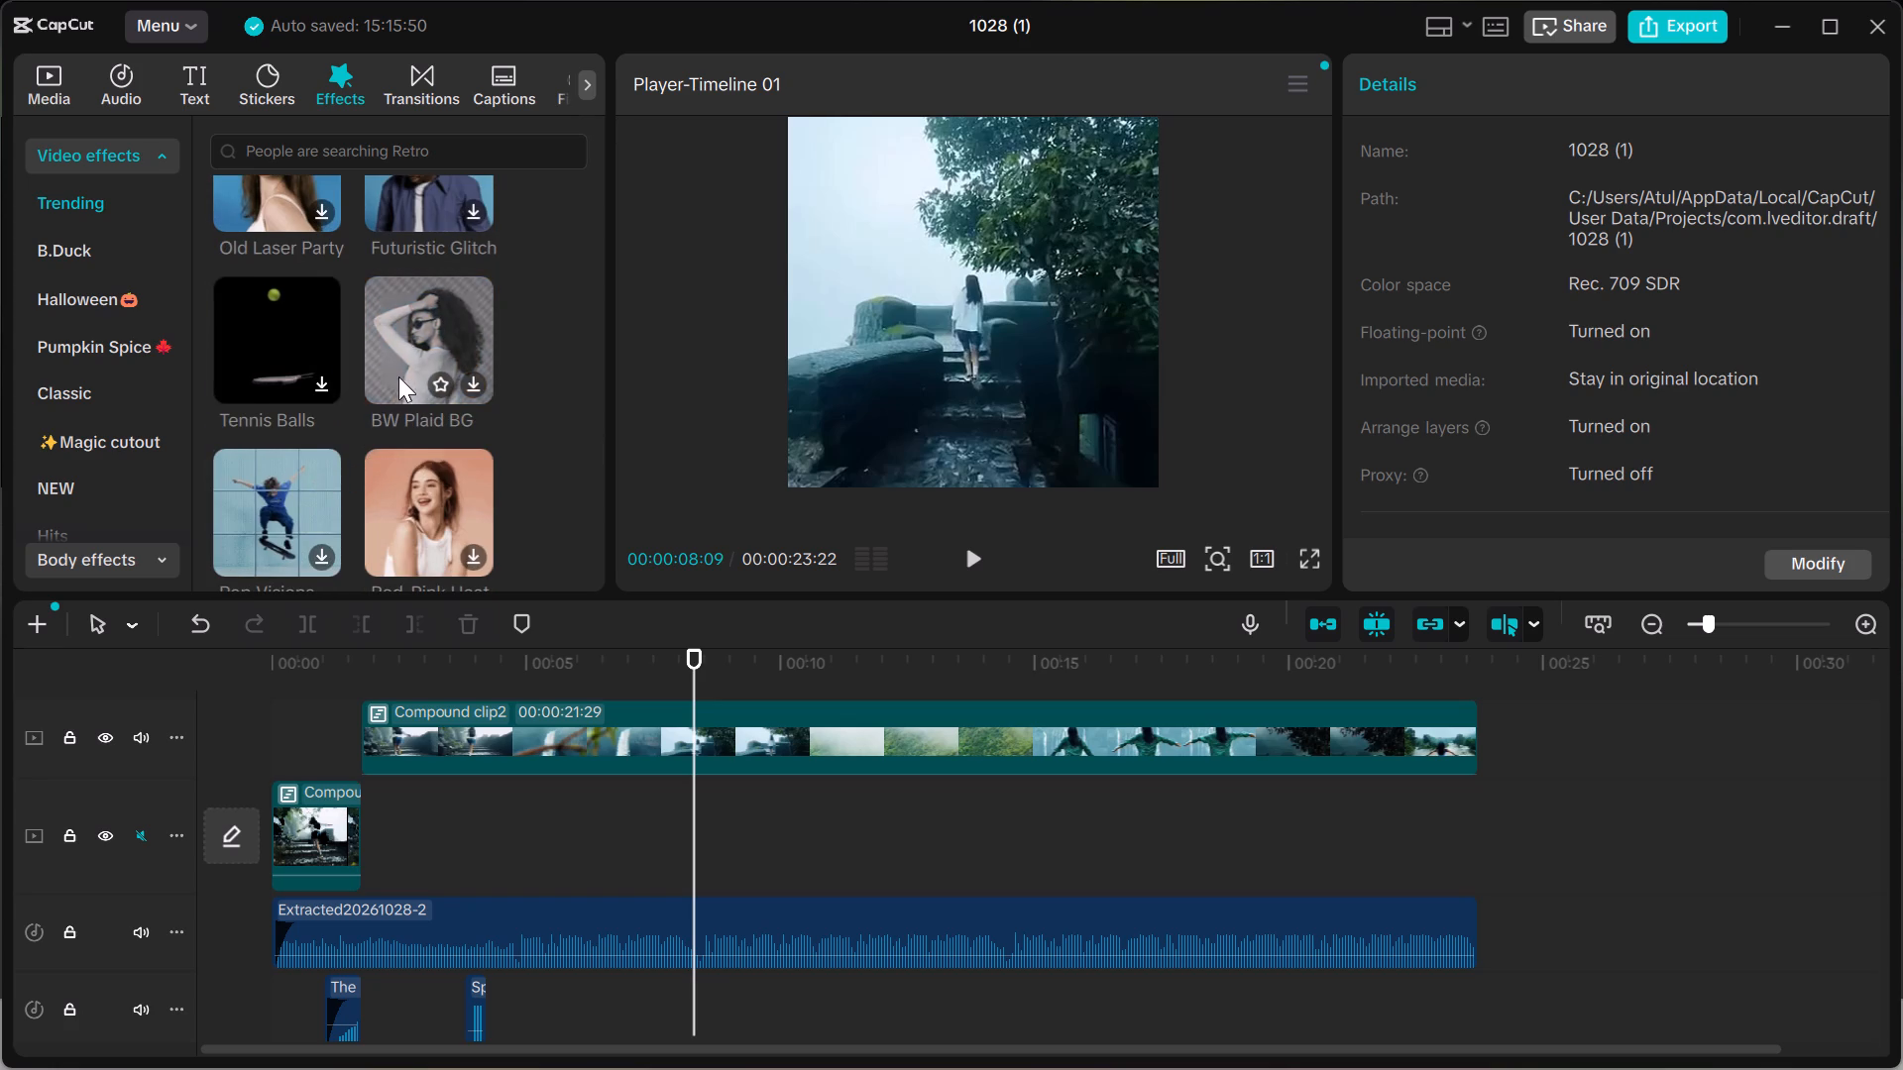
scroll(411, 374, down, 2)
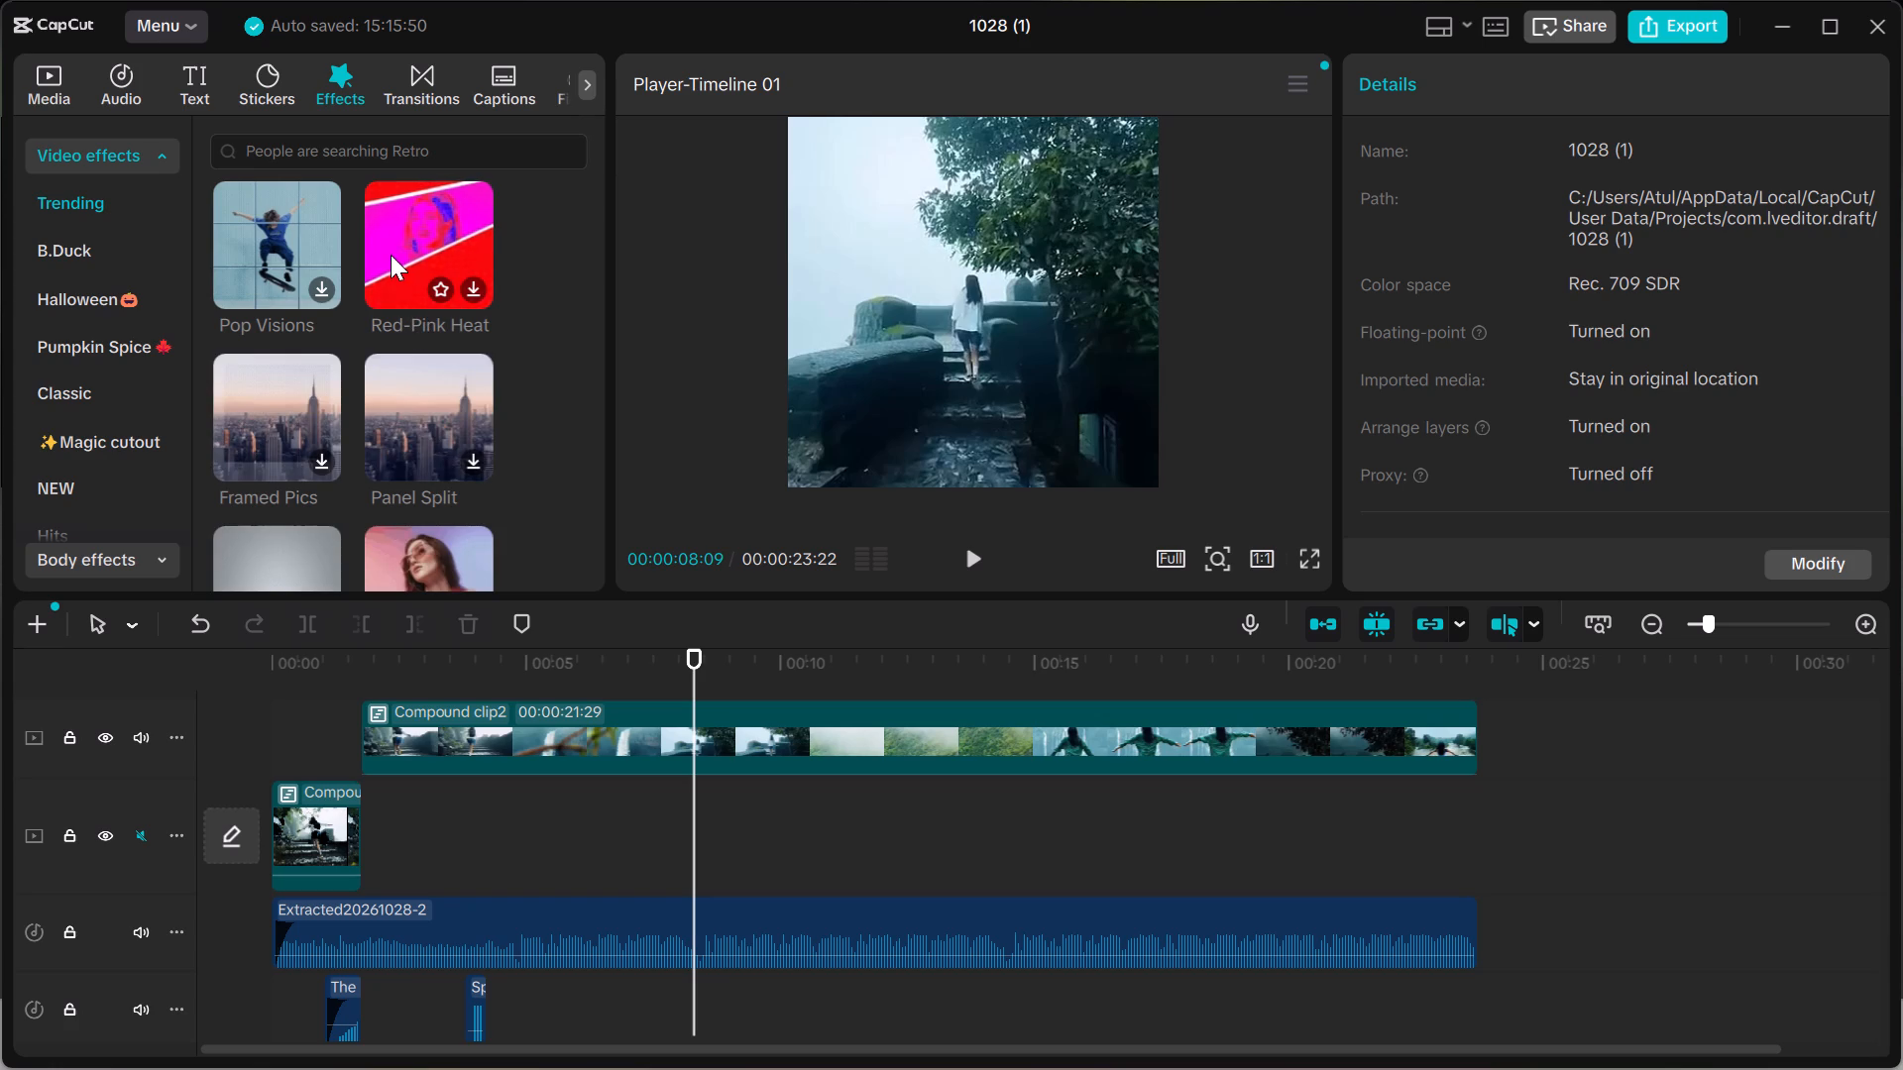
scroll(430, 448, down, 1)
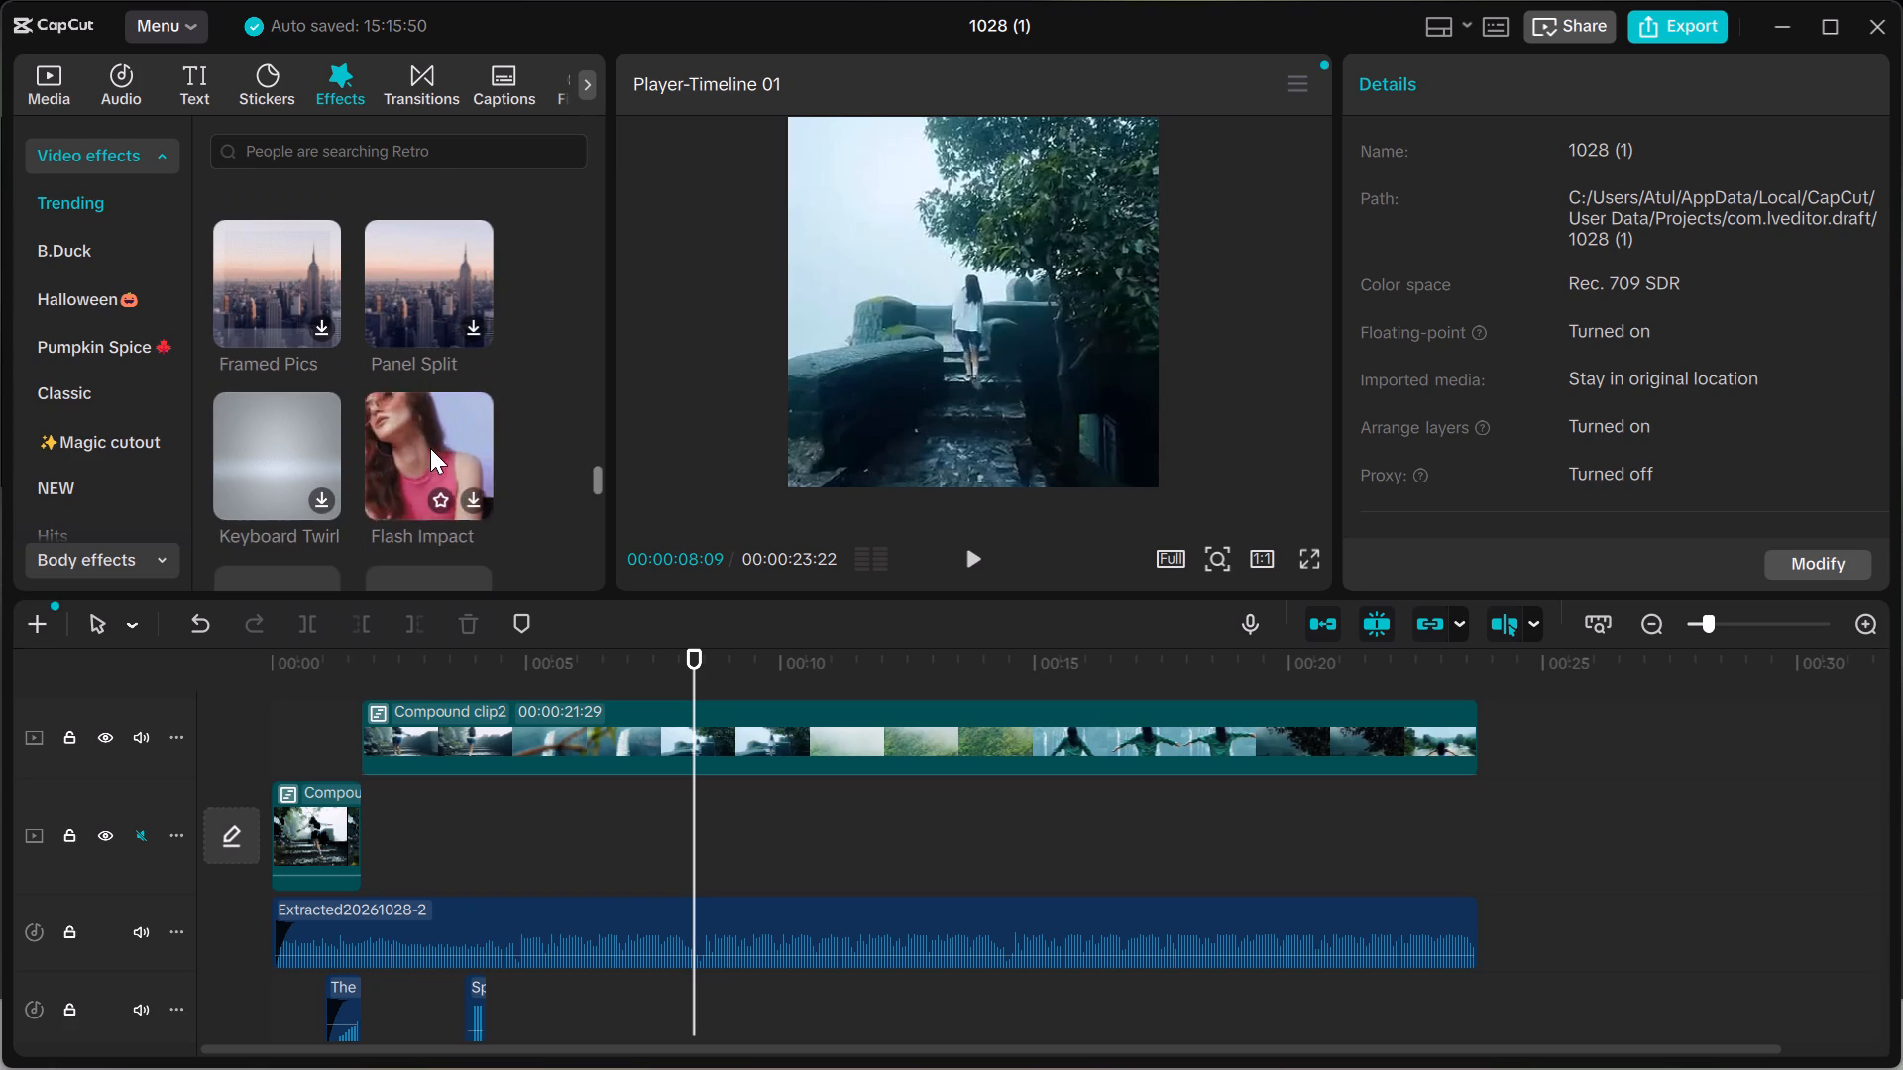
scroll(428, 445, down, 1)
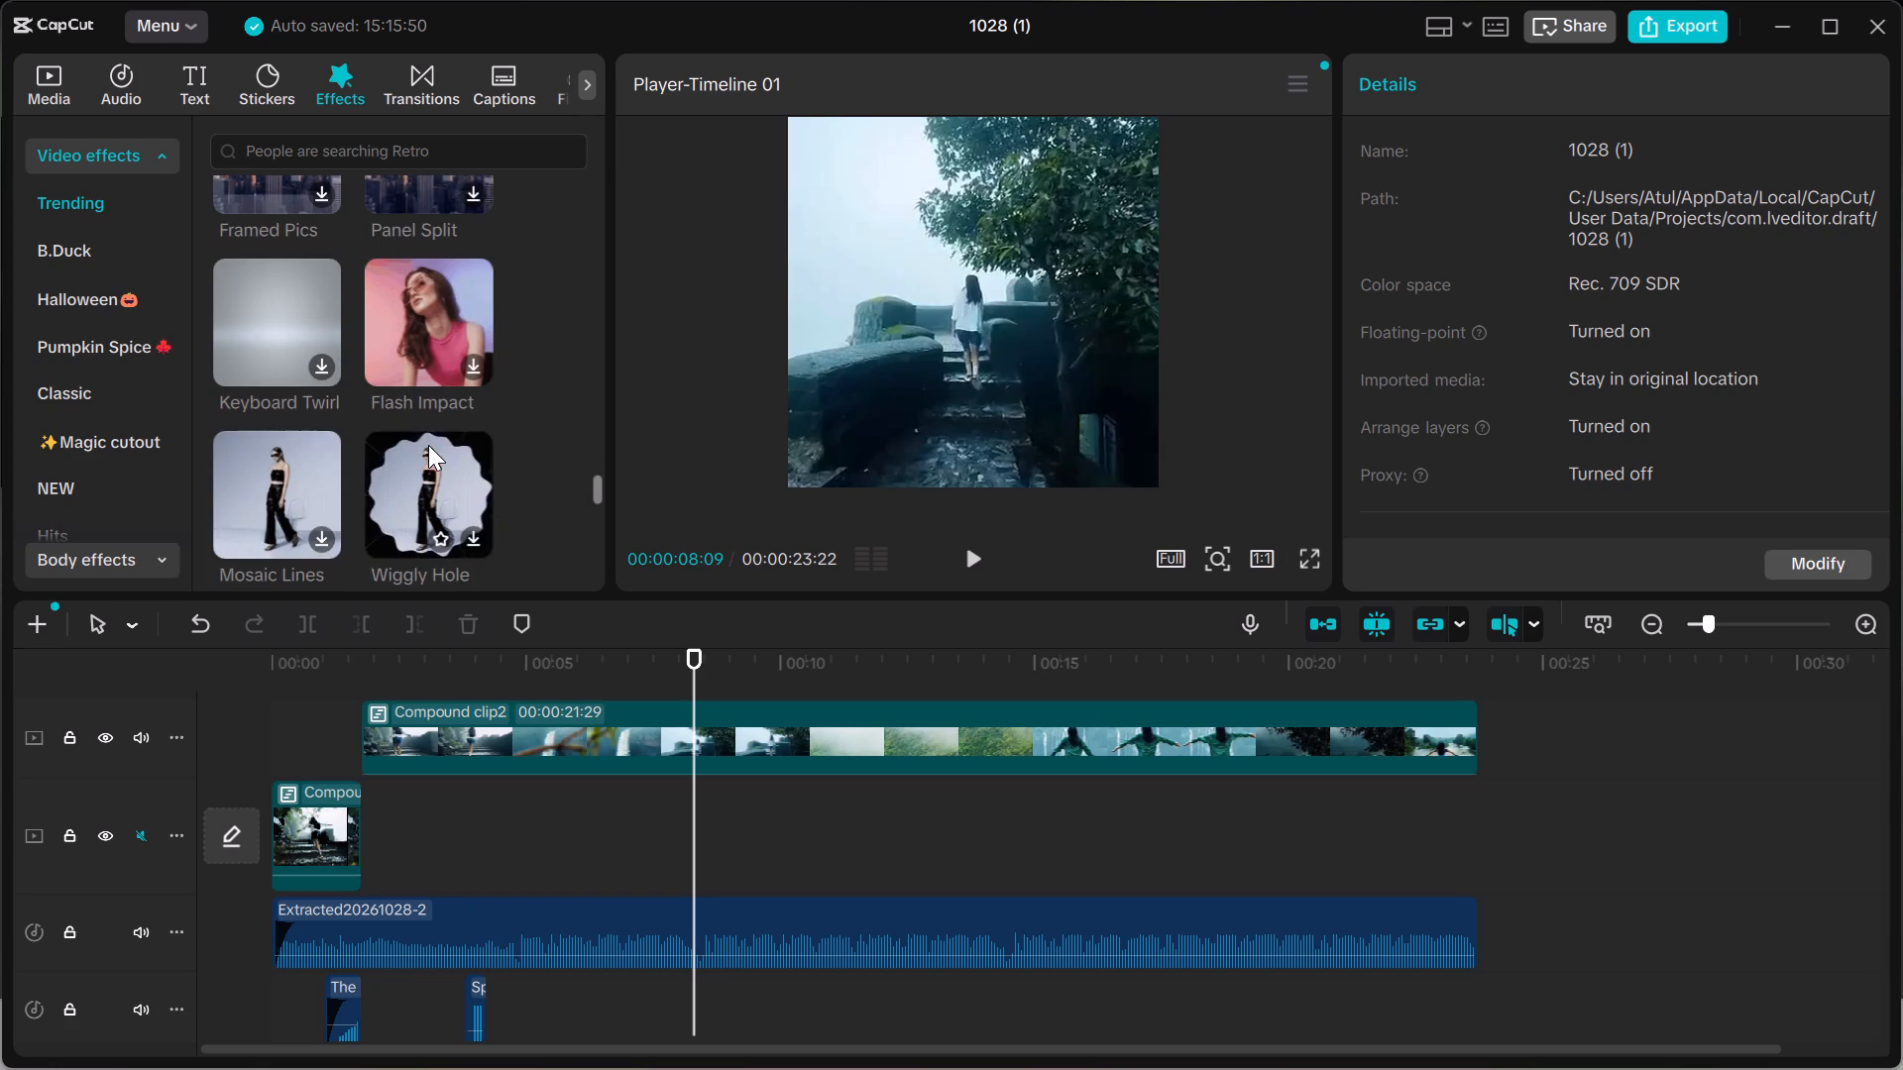
scroll(289, 528, down, 2)
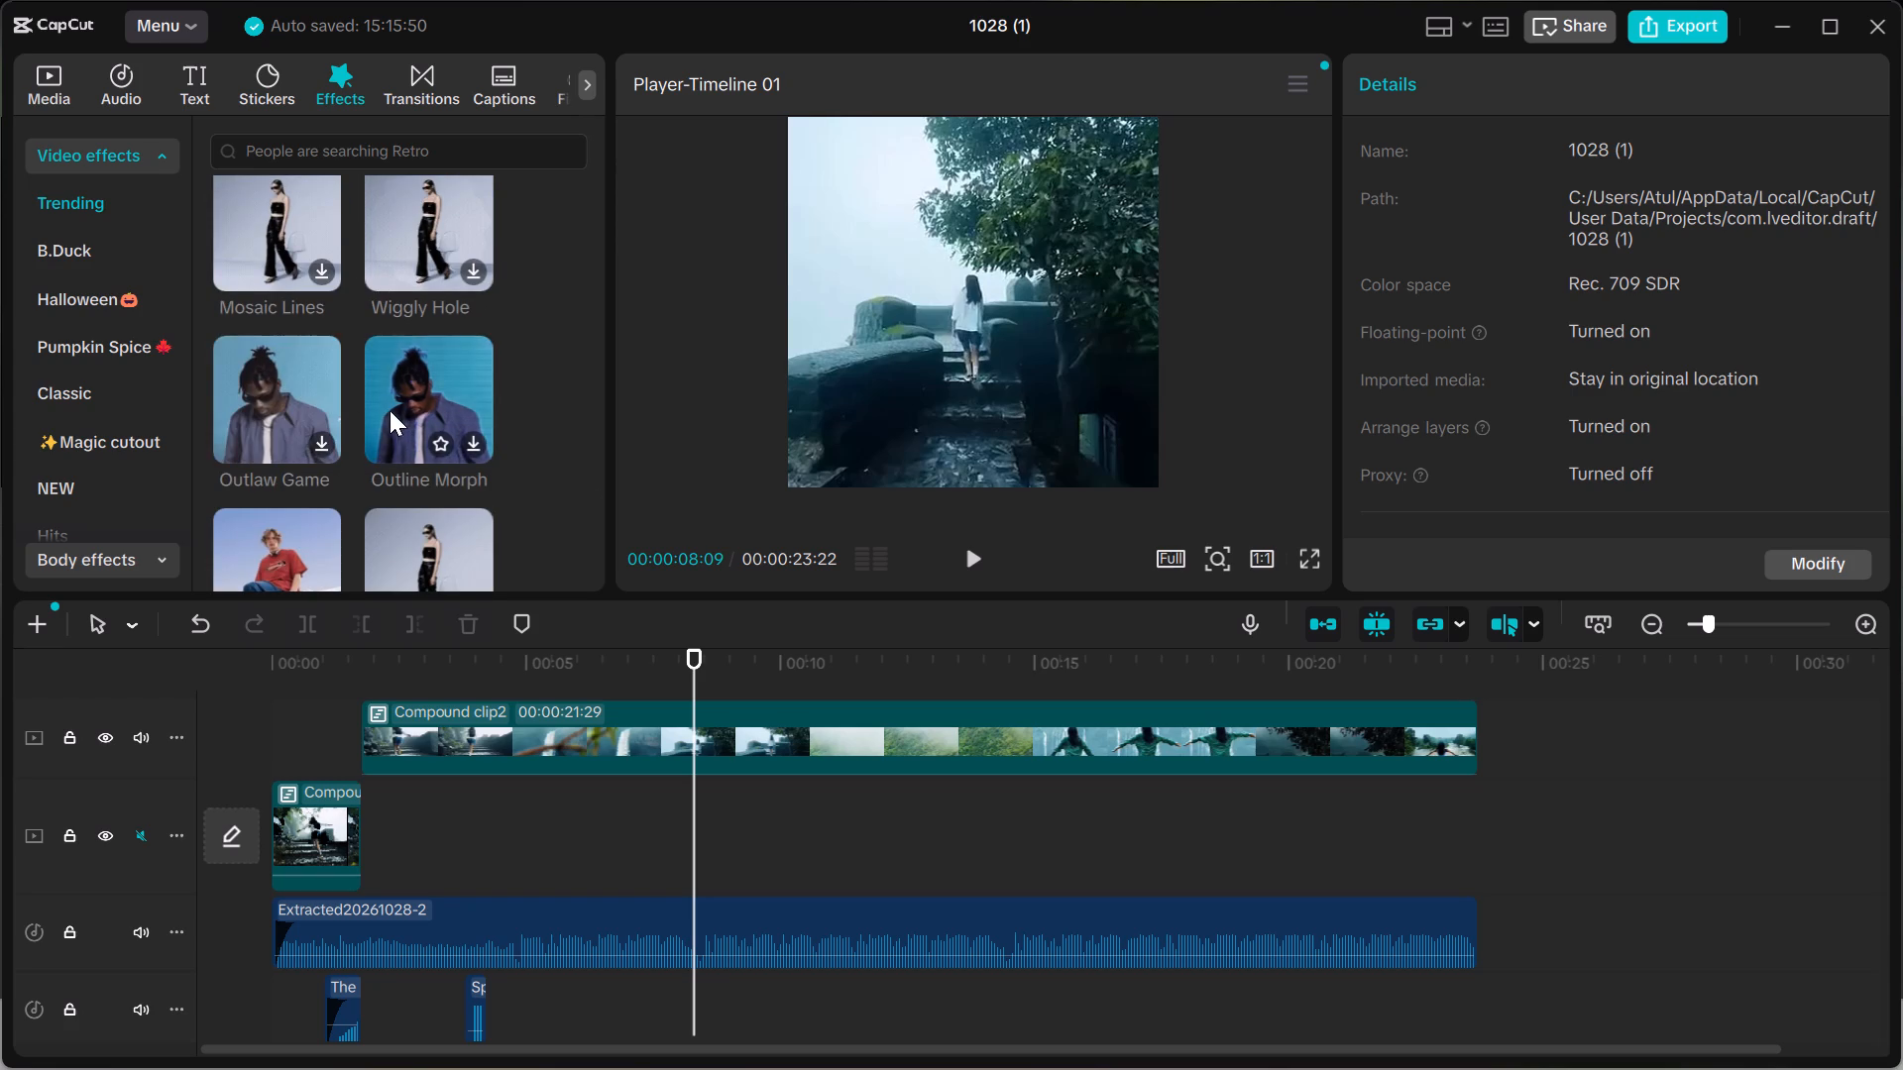
scroll(383, 407, down, 2)
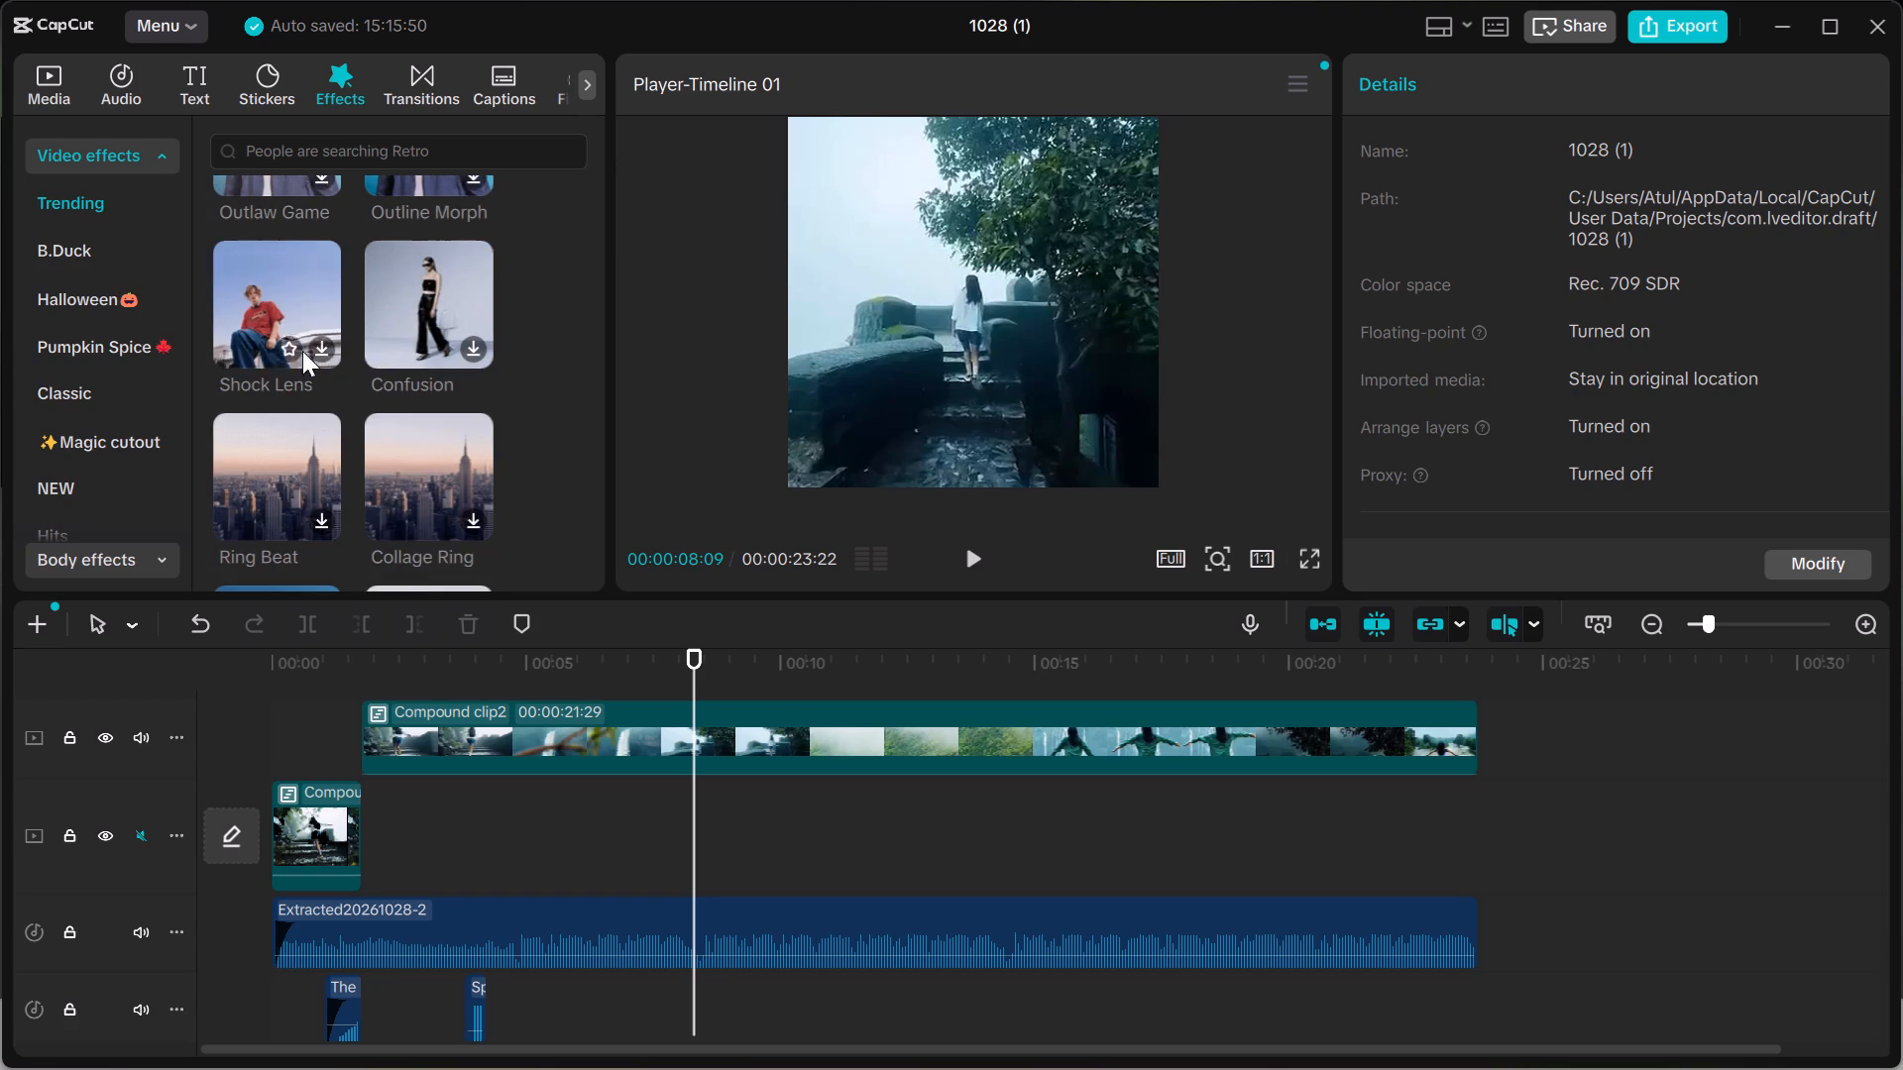
scroll(393, 358, down, 2)
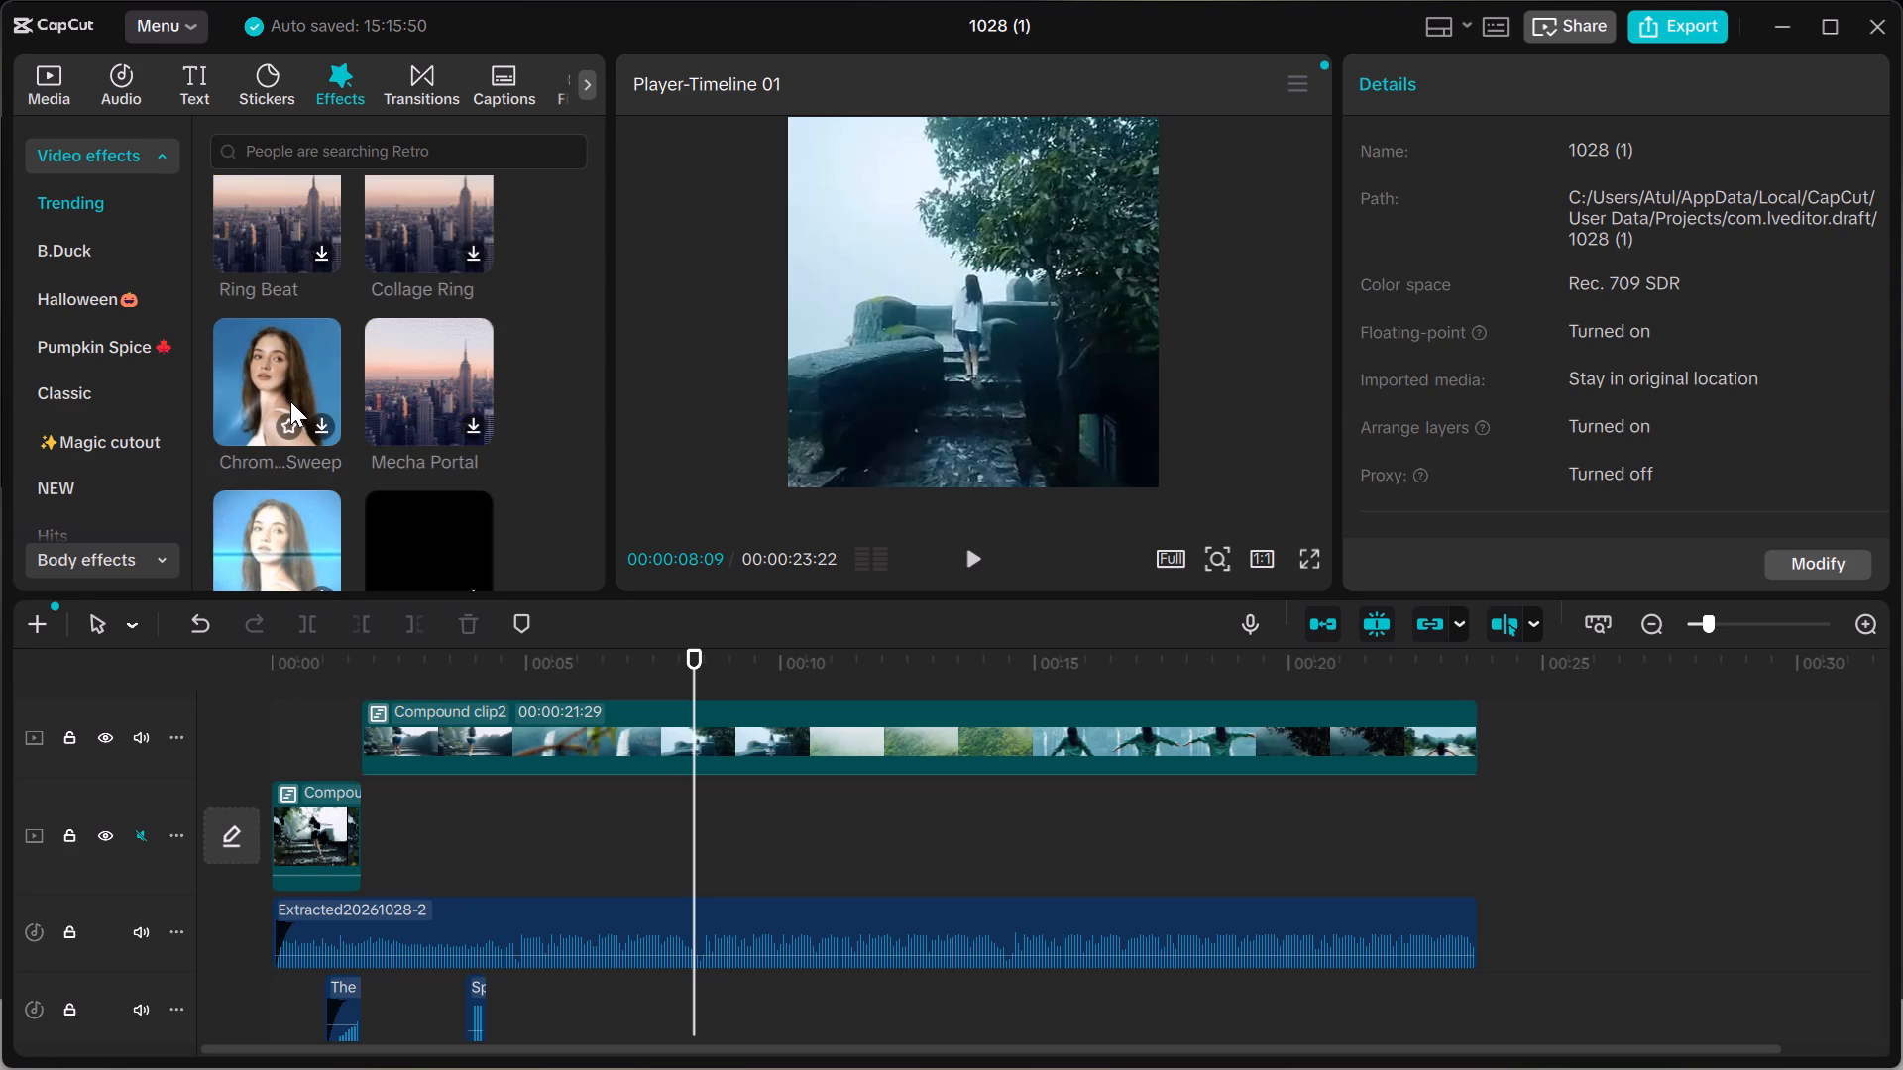
Browse further through the trending video effects, checking thumbnails for an effect that suits Compound clip2.
scroll(289, 401, down, 1)
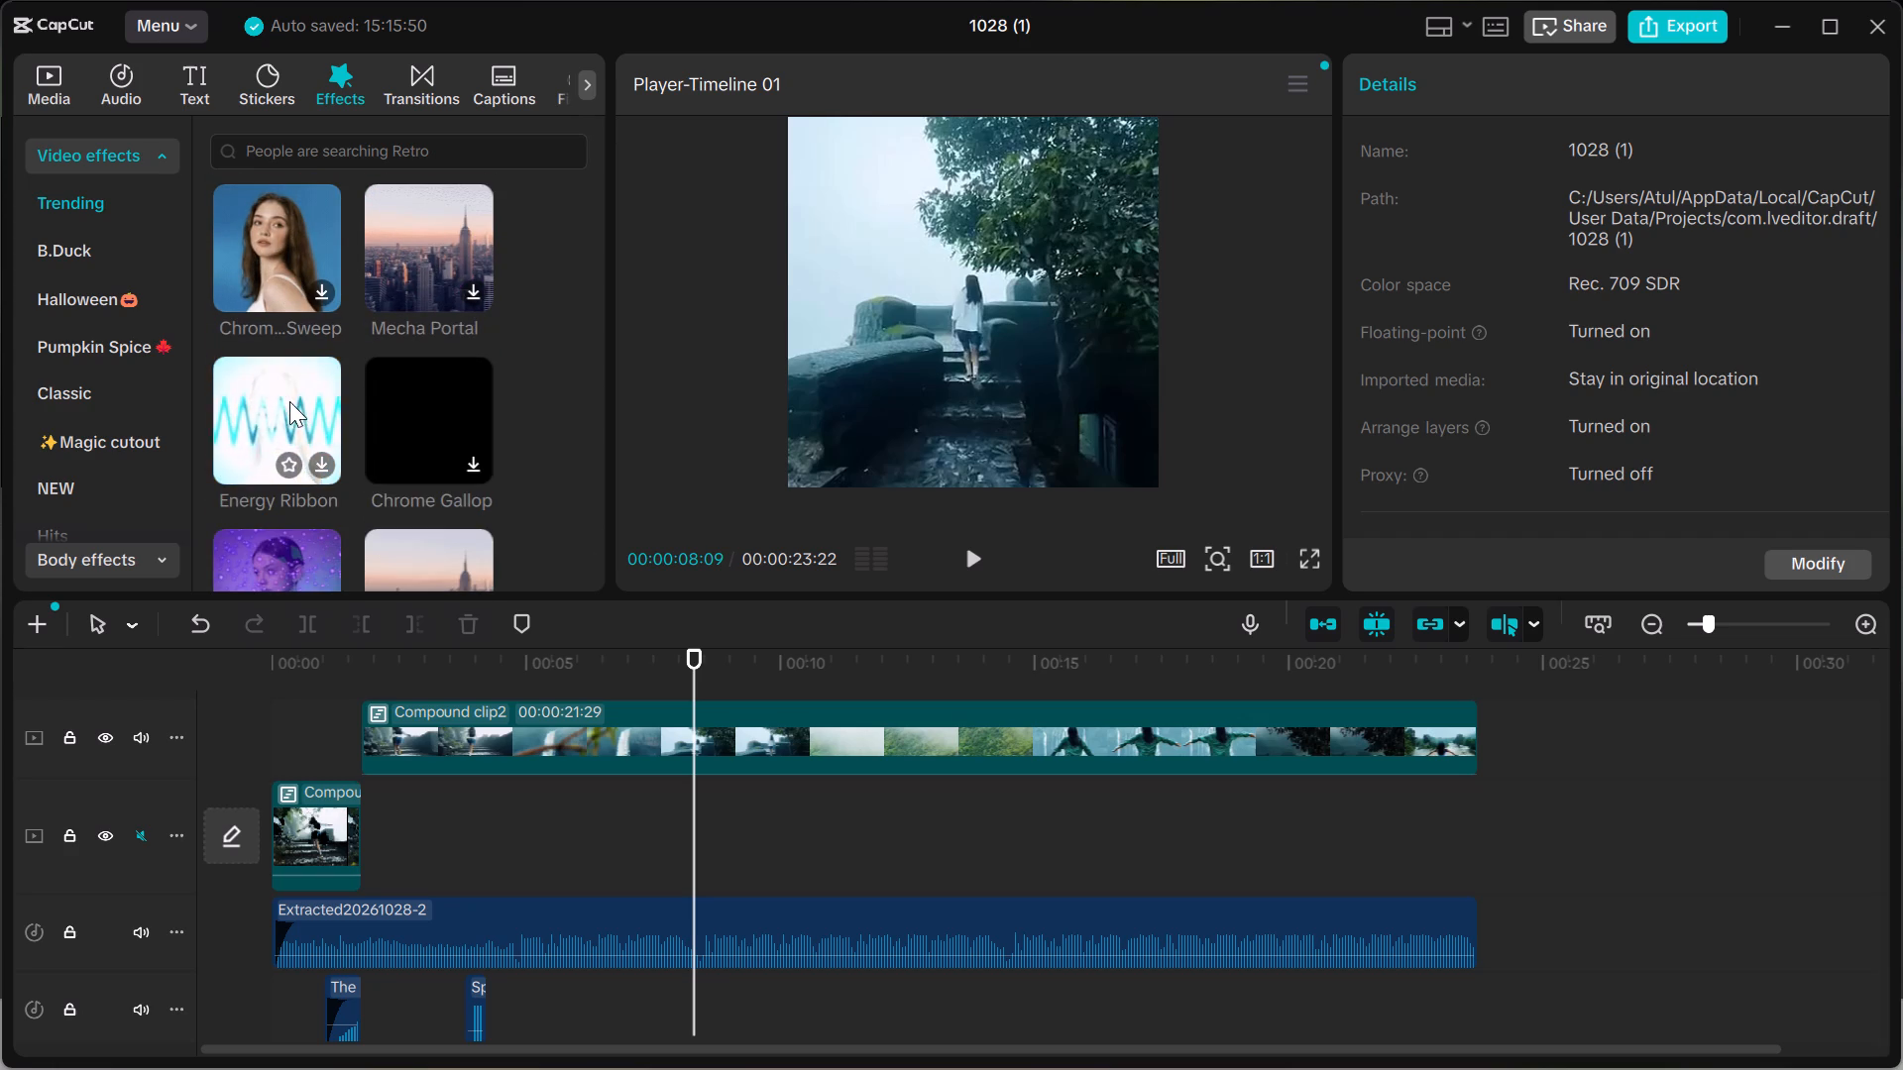
scroll(289, 401, down, 1)
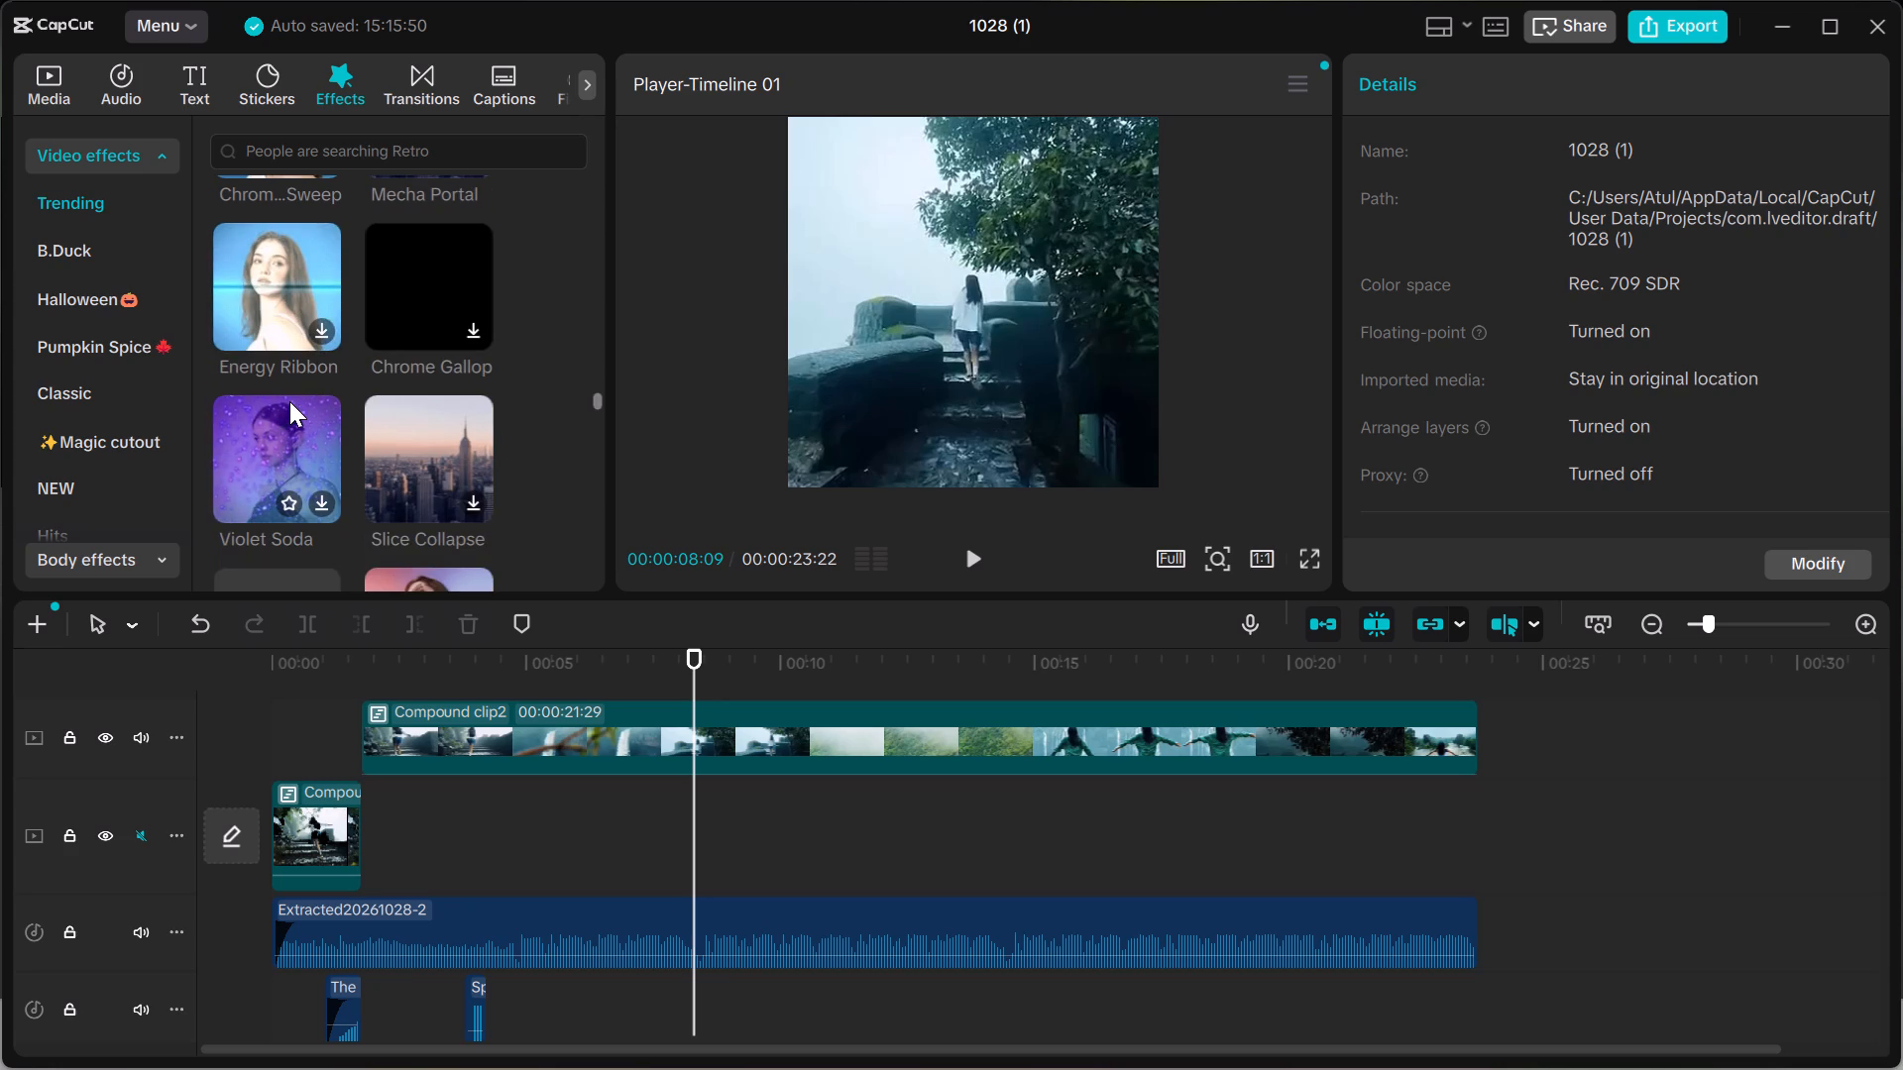
scroll(290, 401, down, 1)
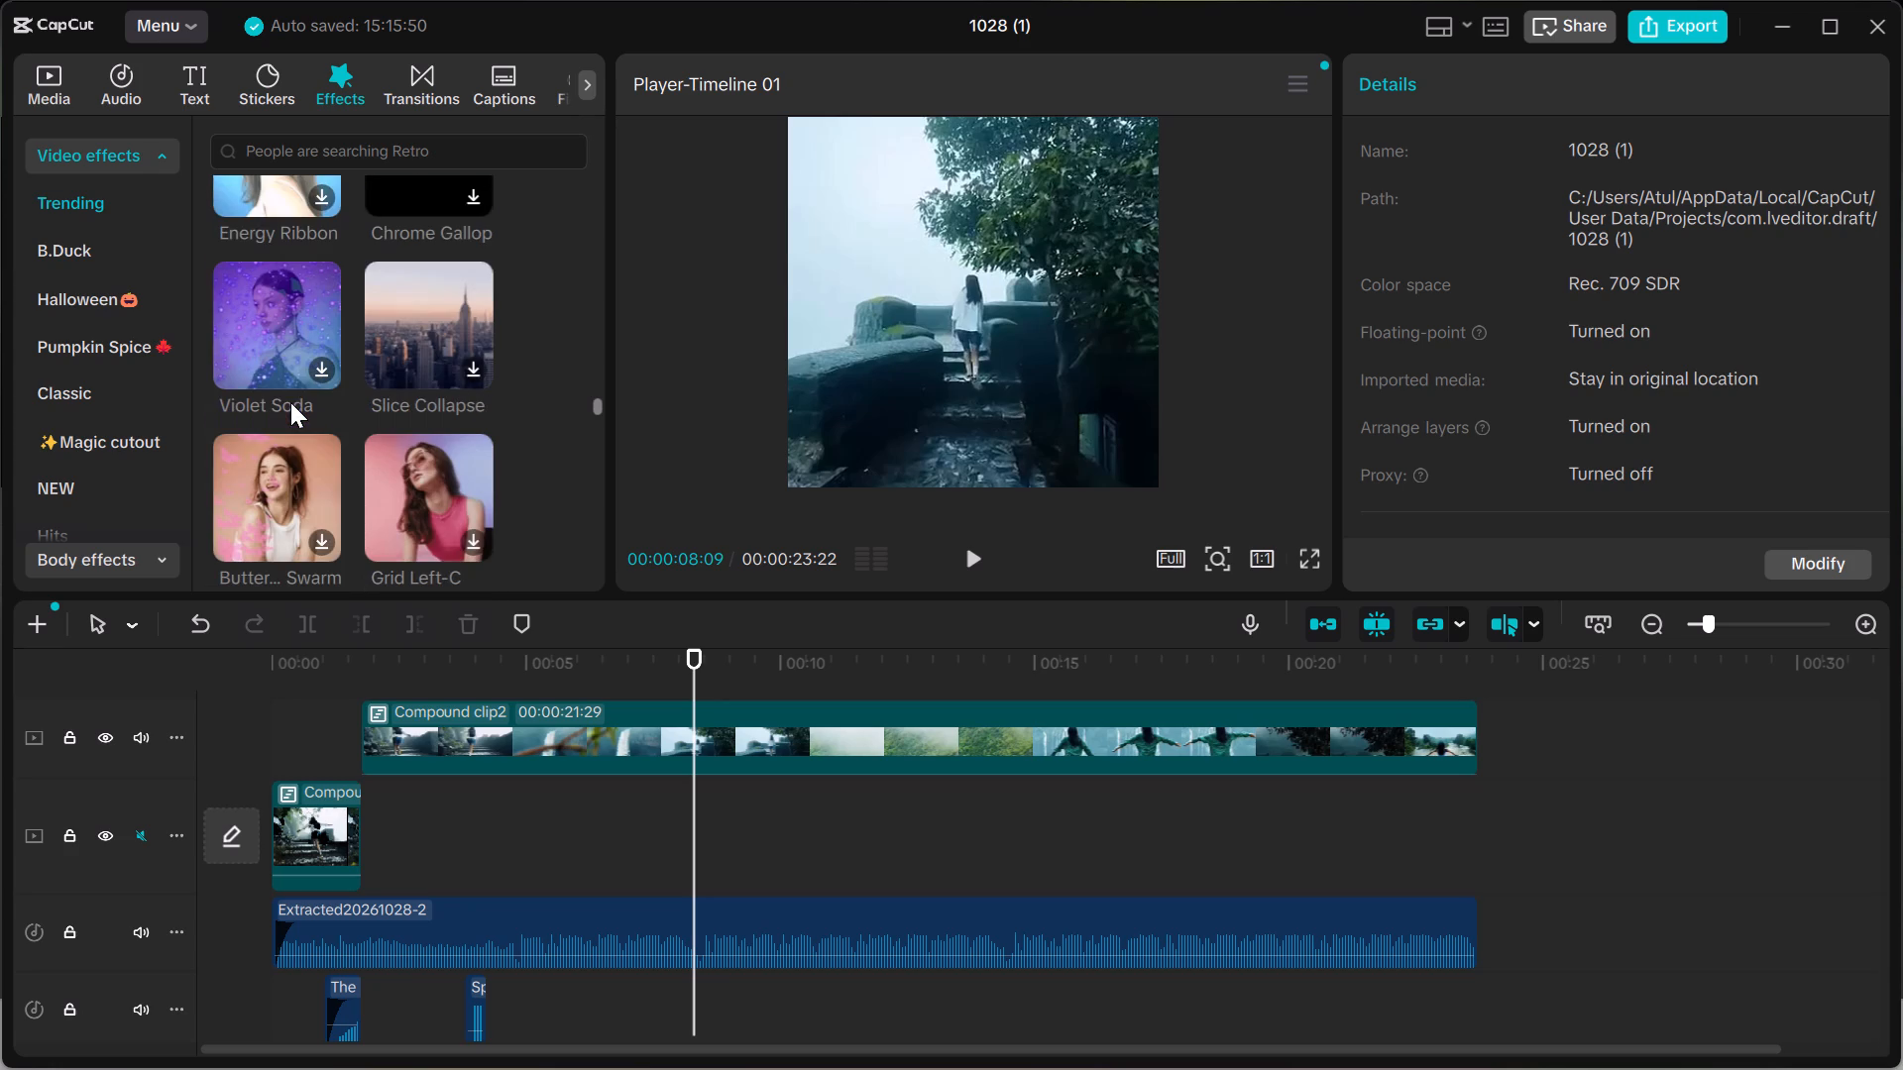
scroll(295, 406, down, 1)
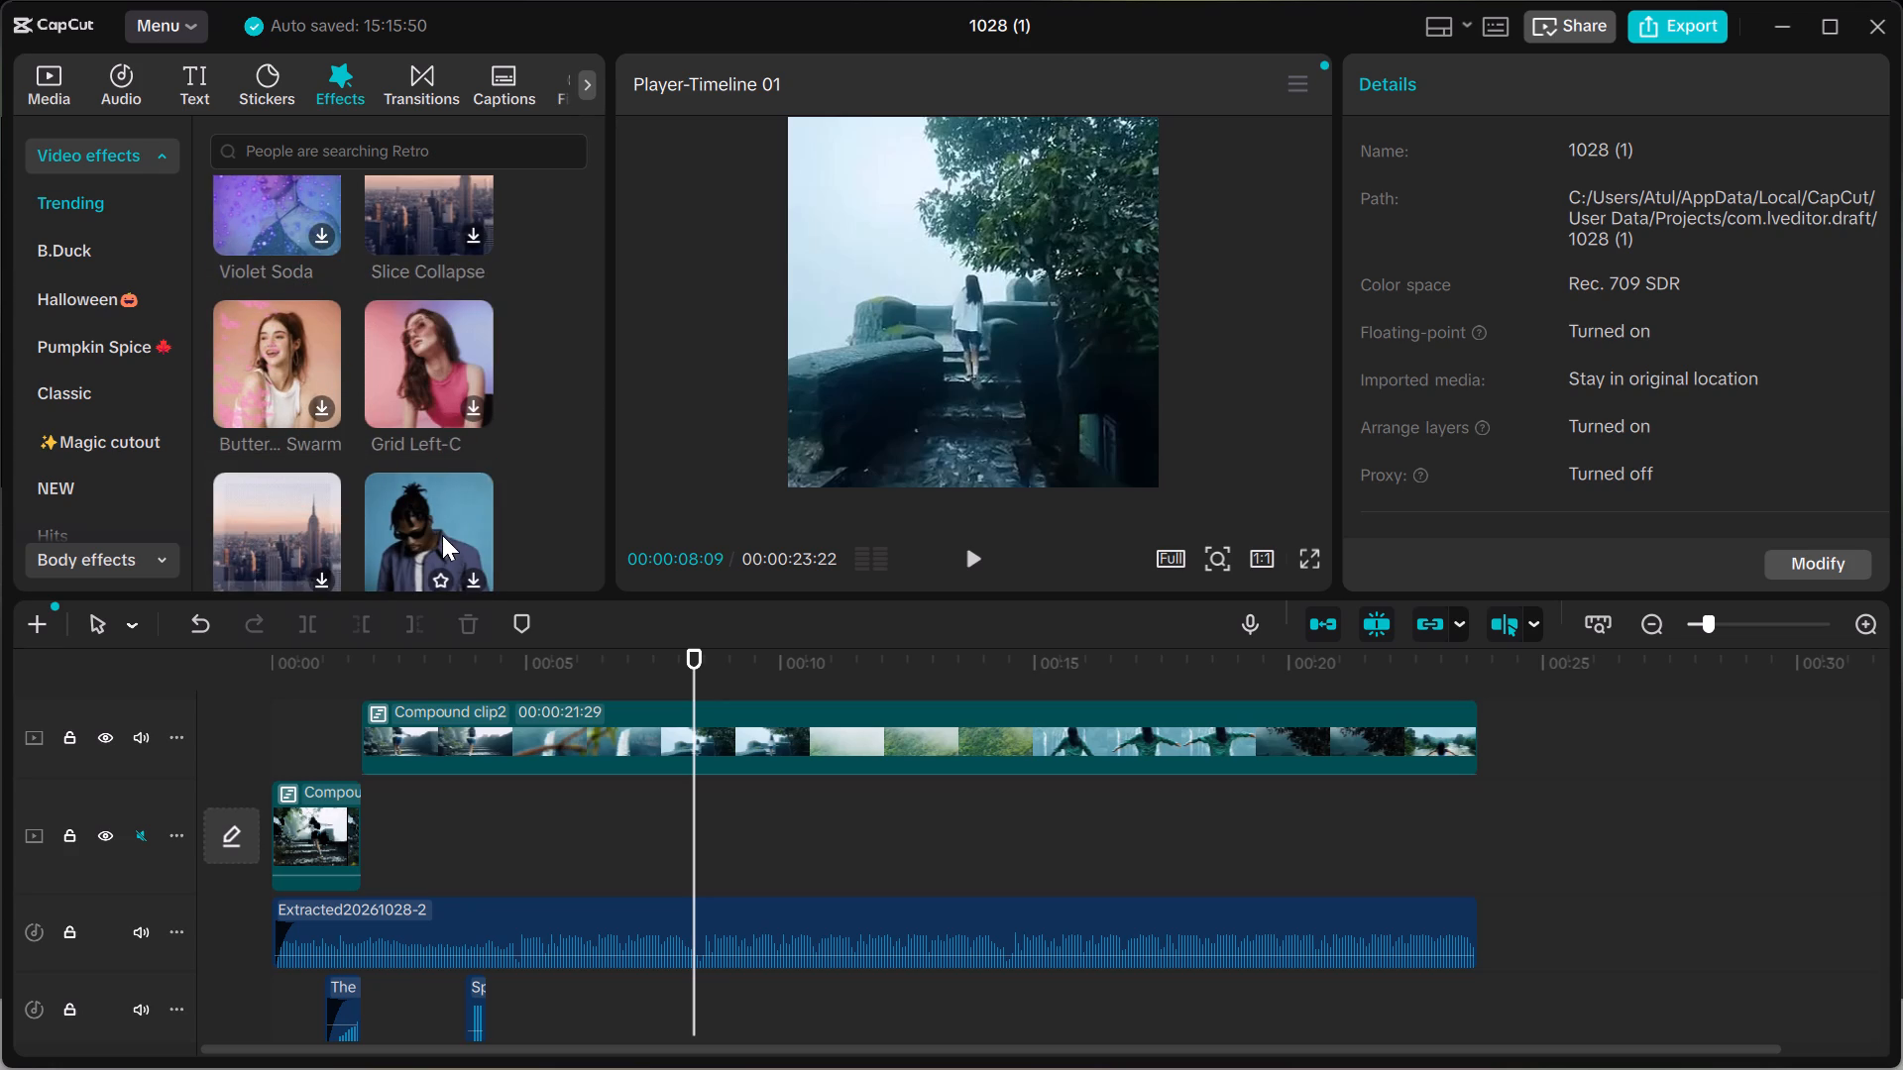
scroll(396, 519, down, 2)
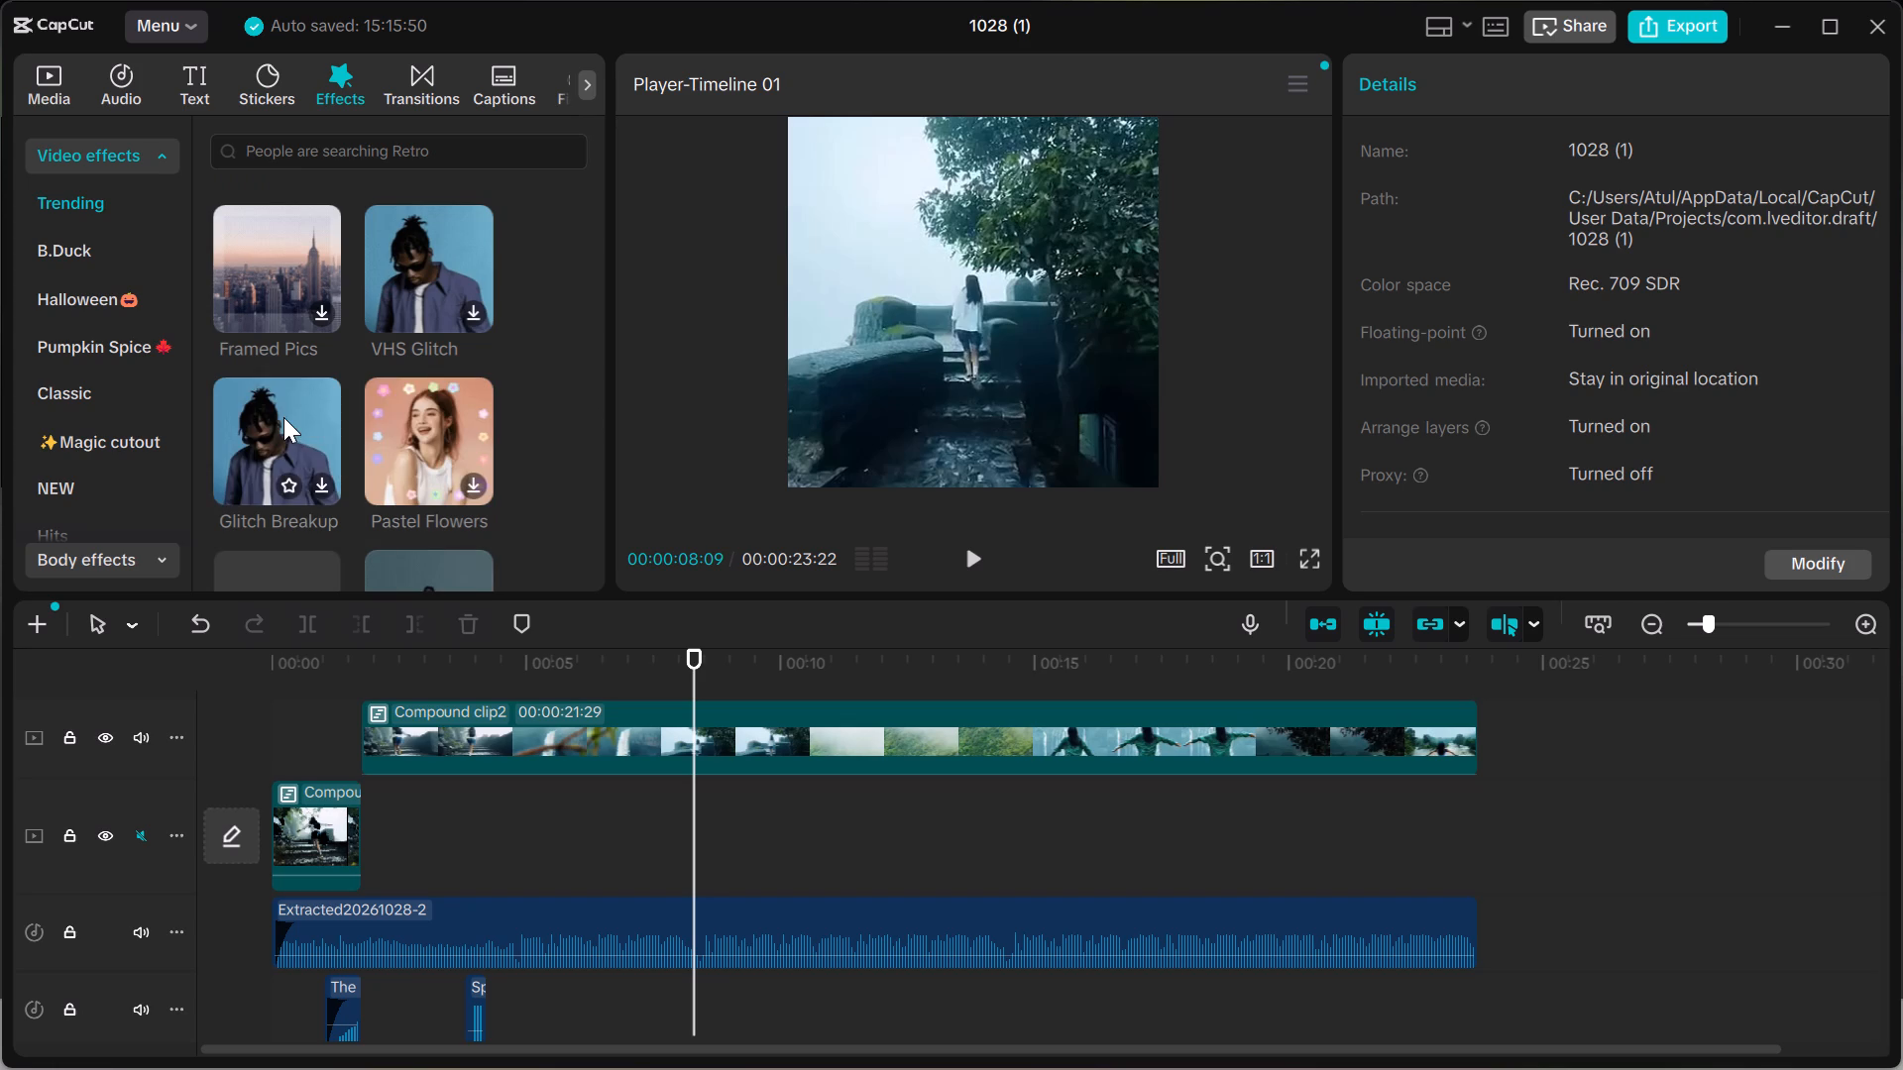
scroll(407, 462, down, 1)
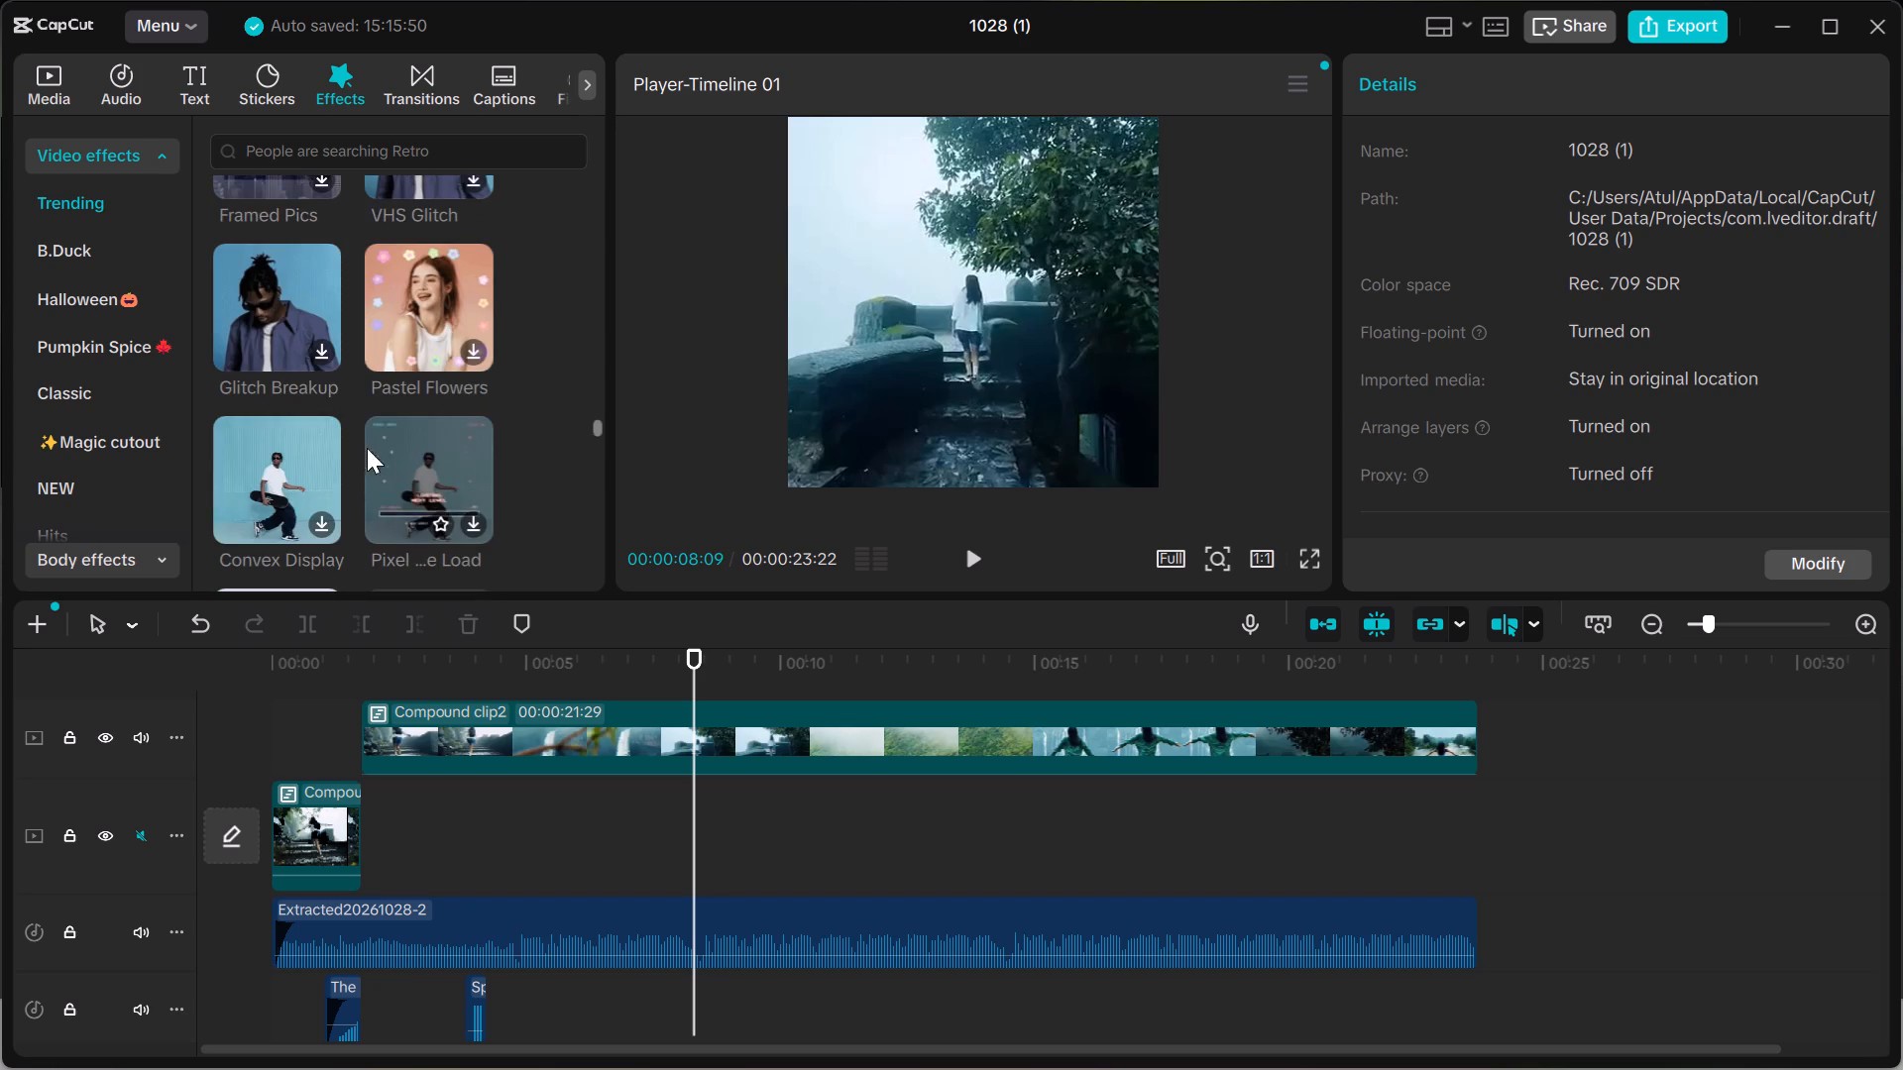
scroll(321, 439, down, 2)
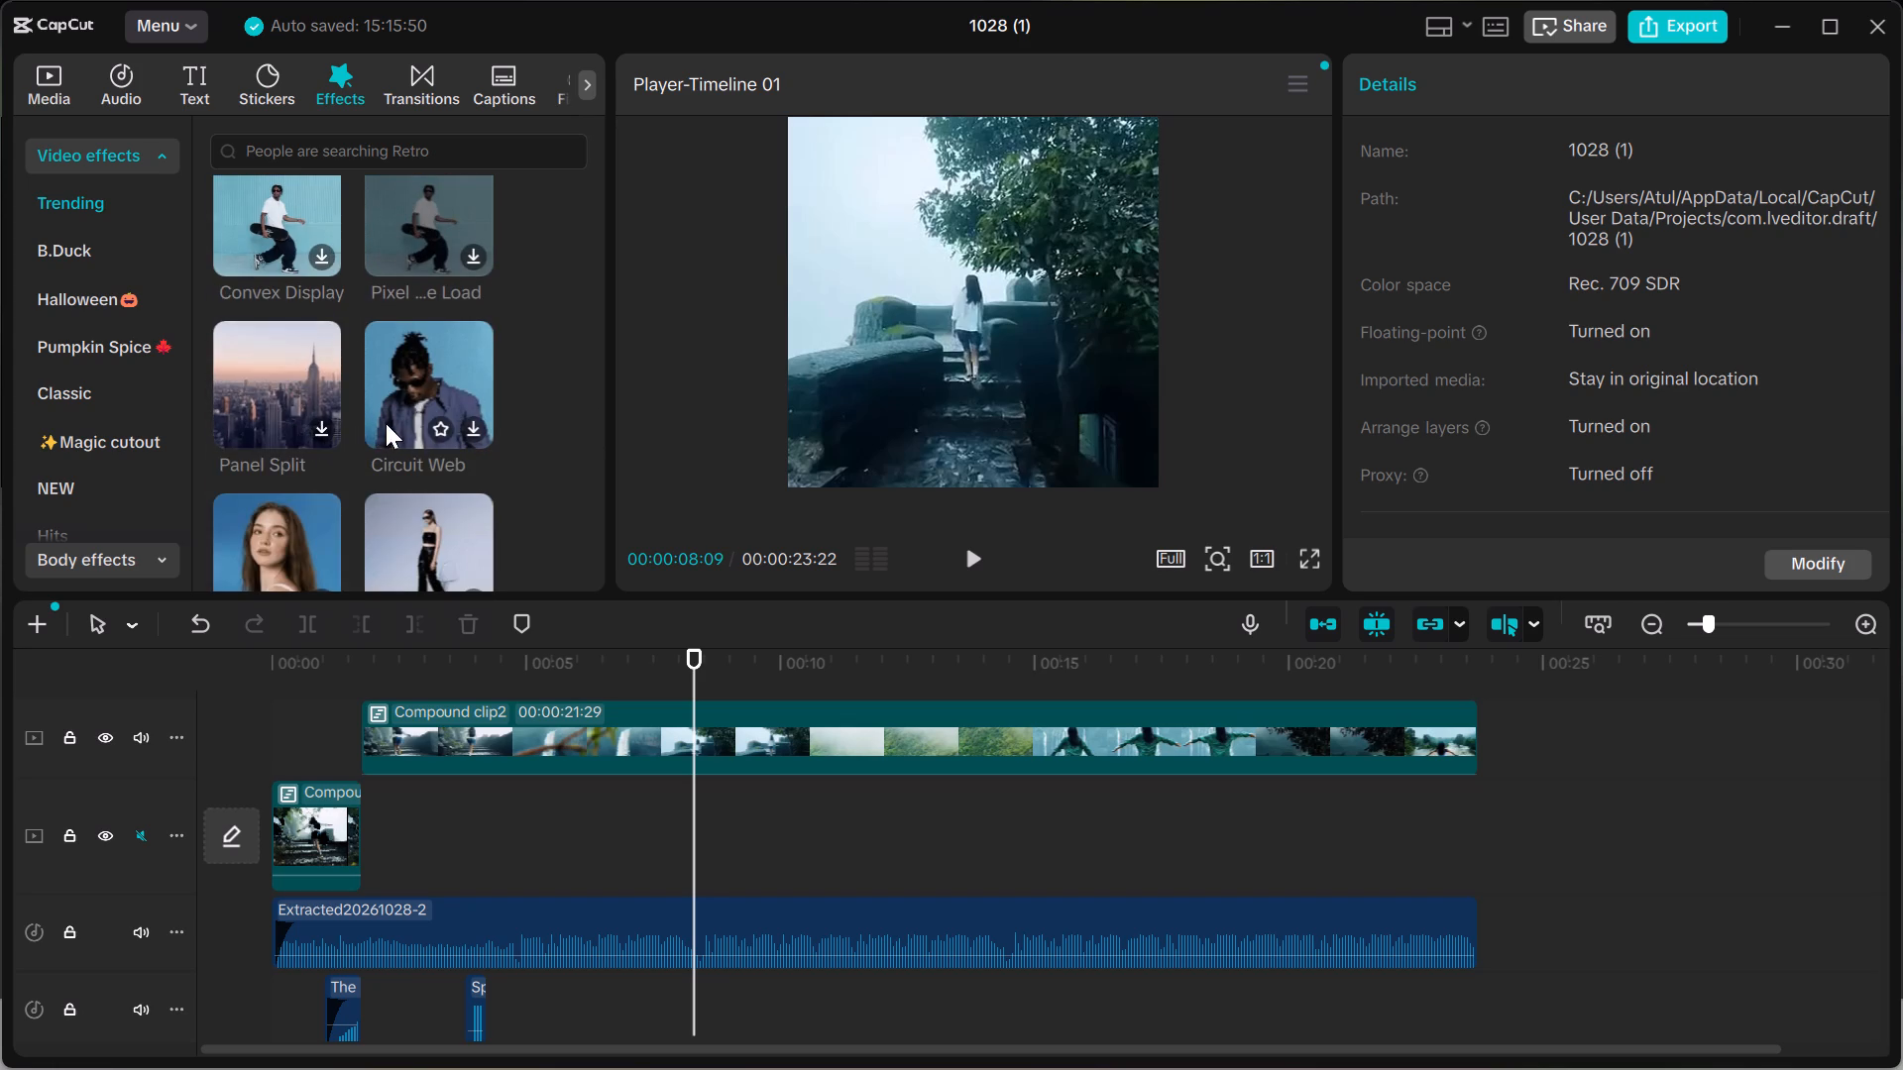
scroll(389, 423, down, 1)
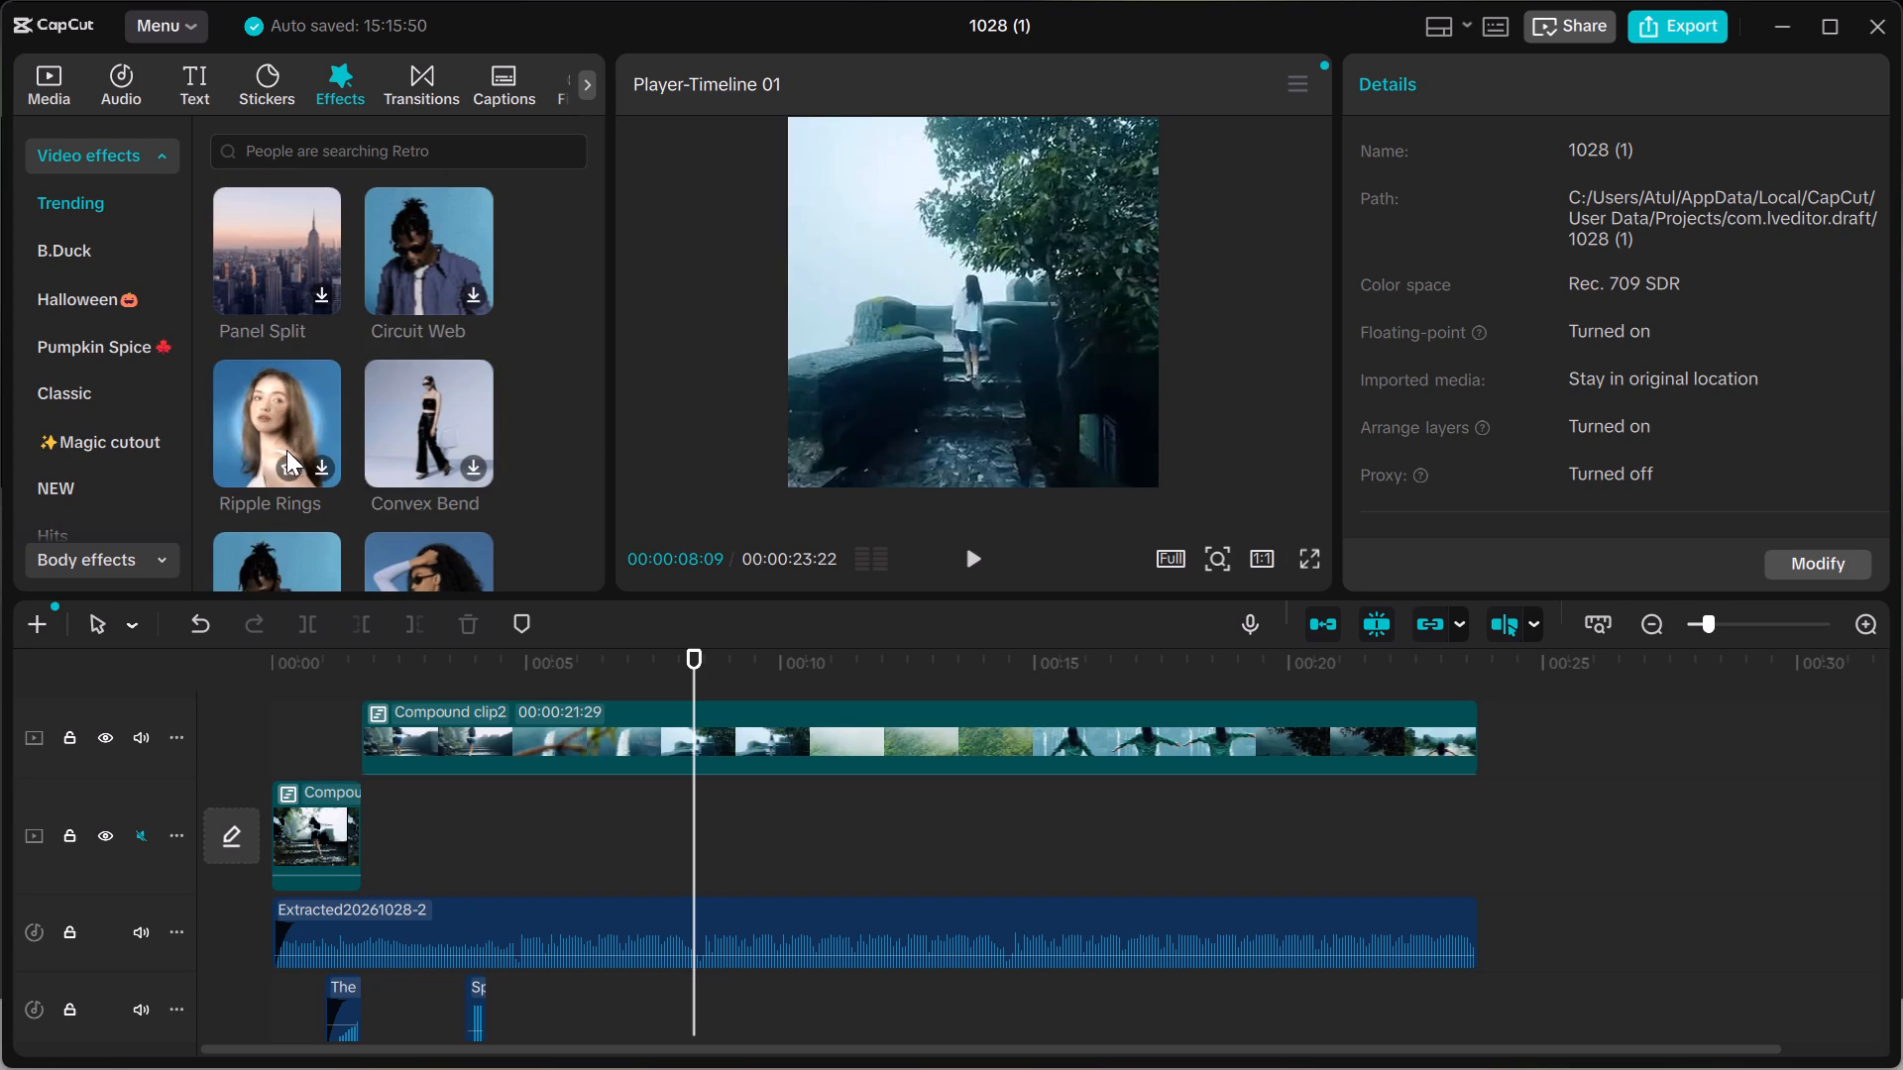
scroll(281, 447, down, 1)
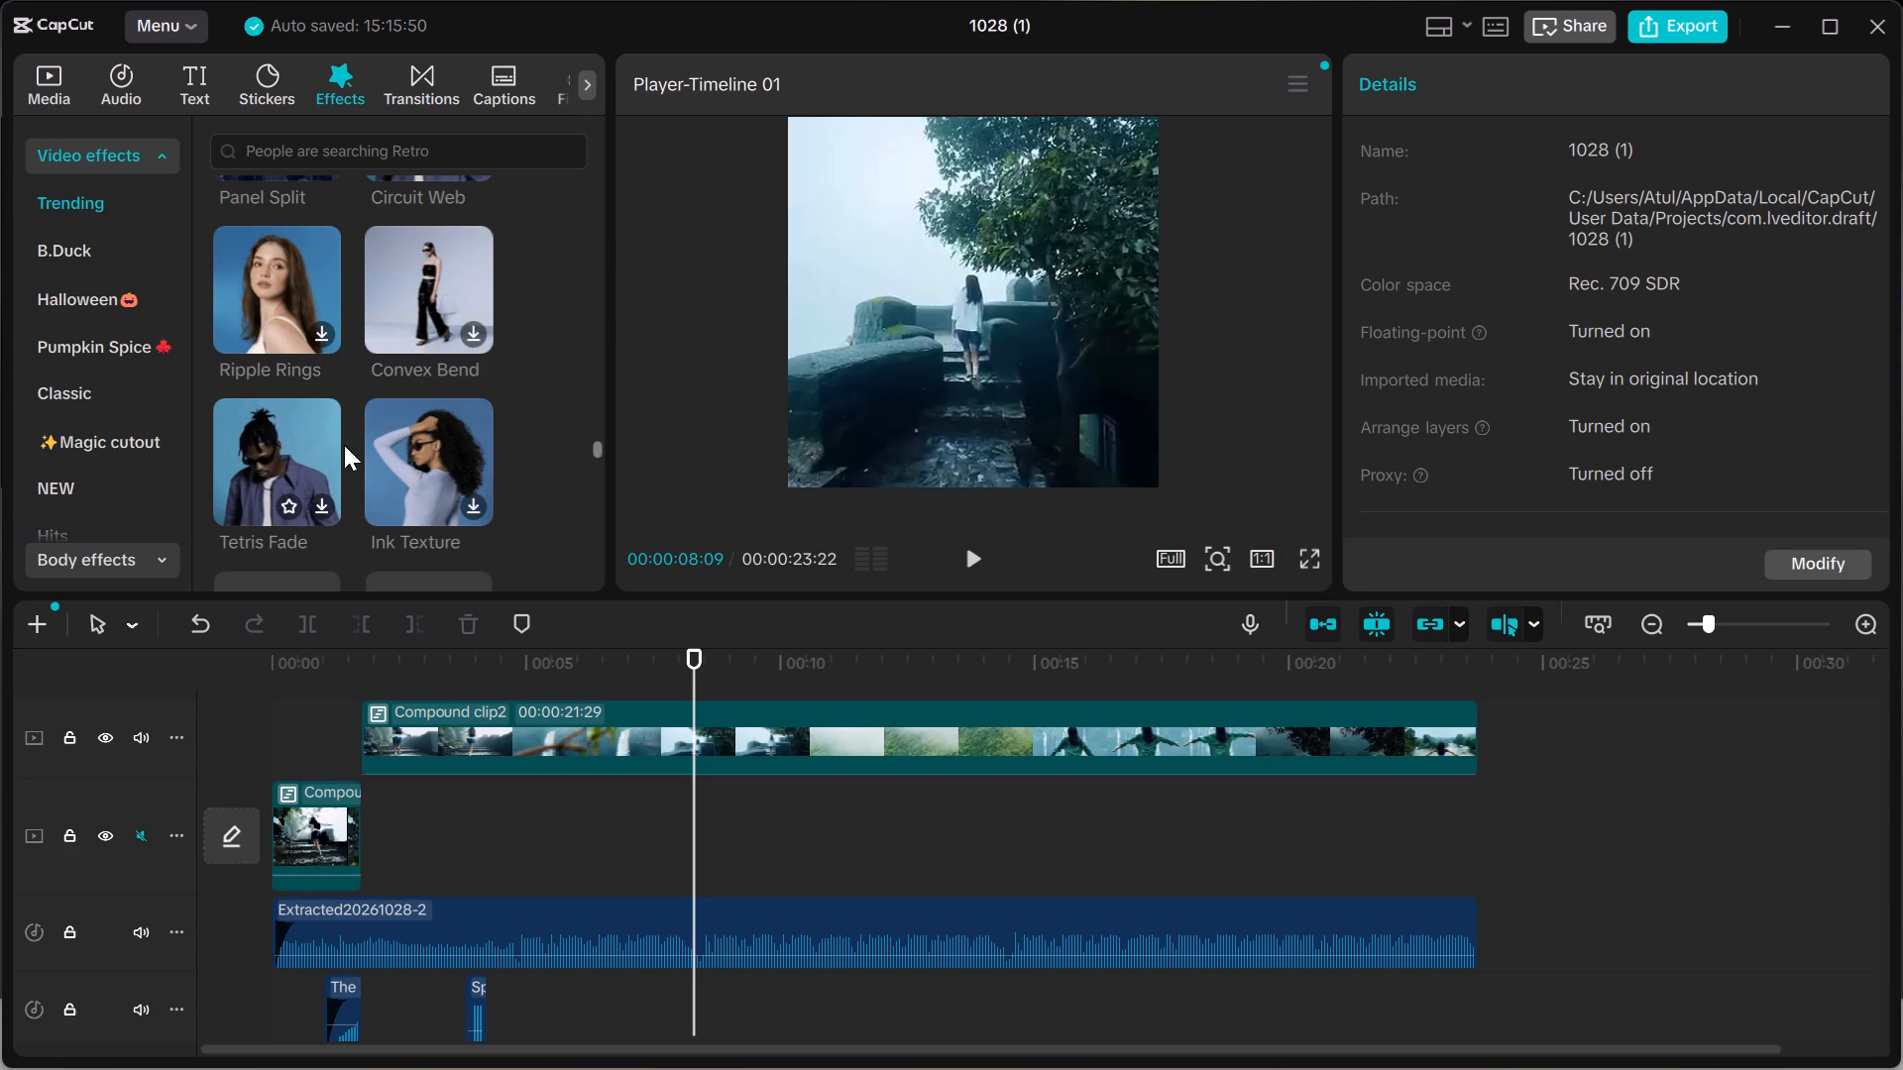
scroll(390, 456, down, 2)
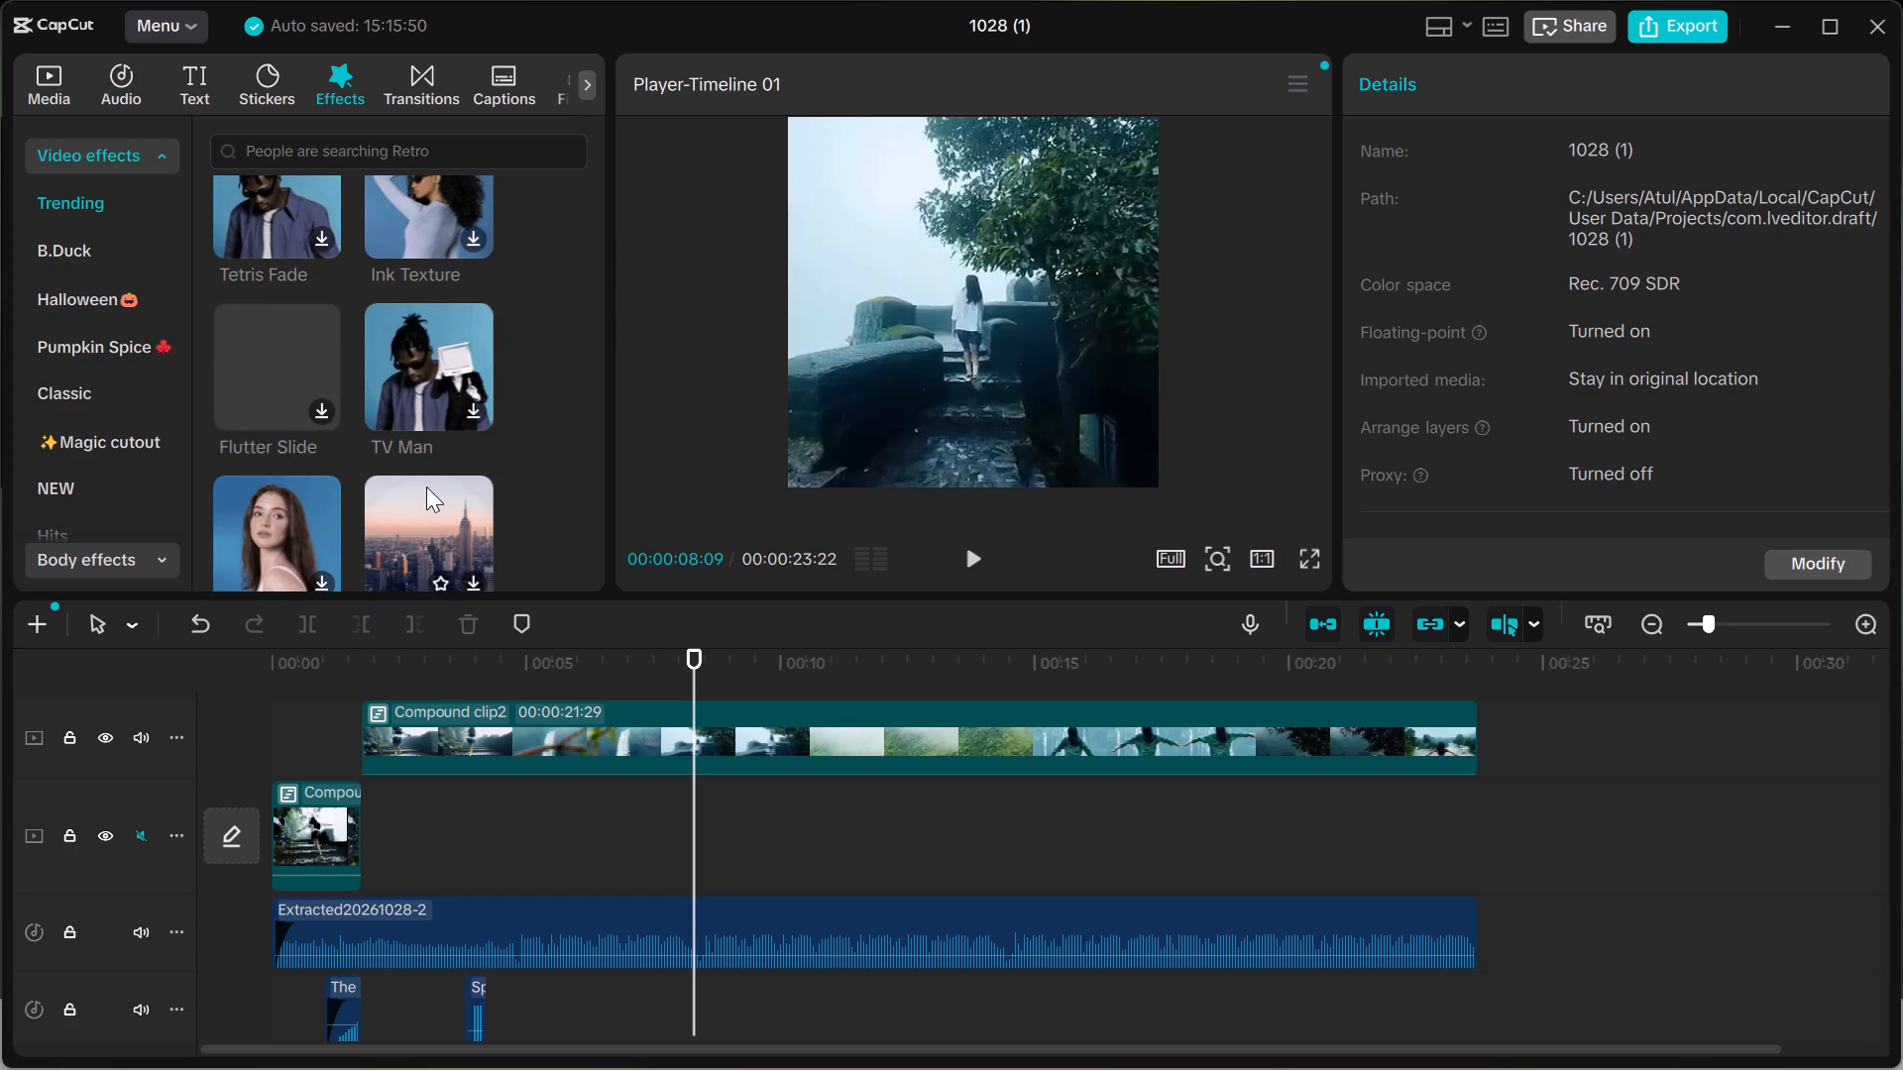
scroll(252, 502, down, 1)
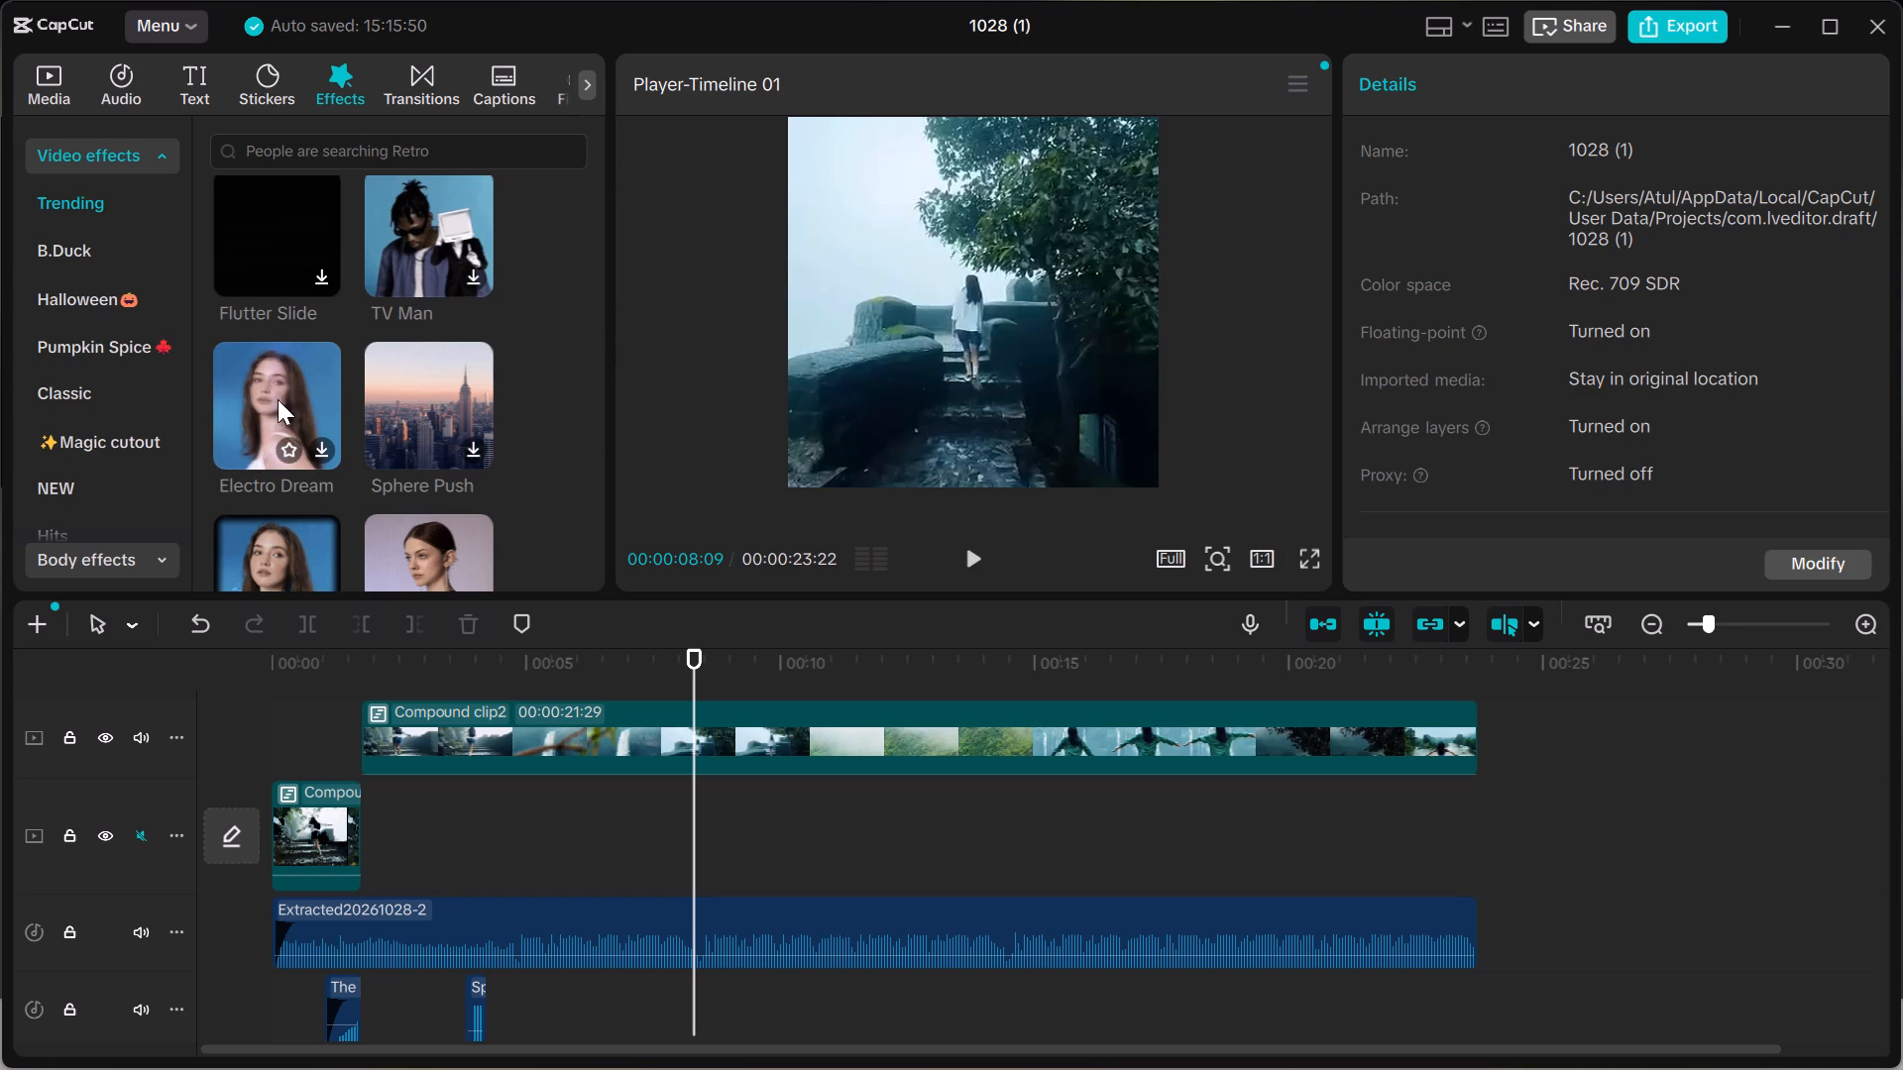
Download the Electro Dream video effect and apply it directly to Compound clip2.
click(321, 447)
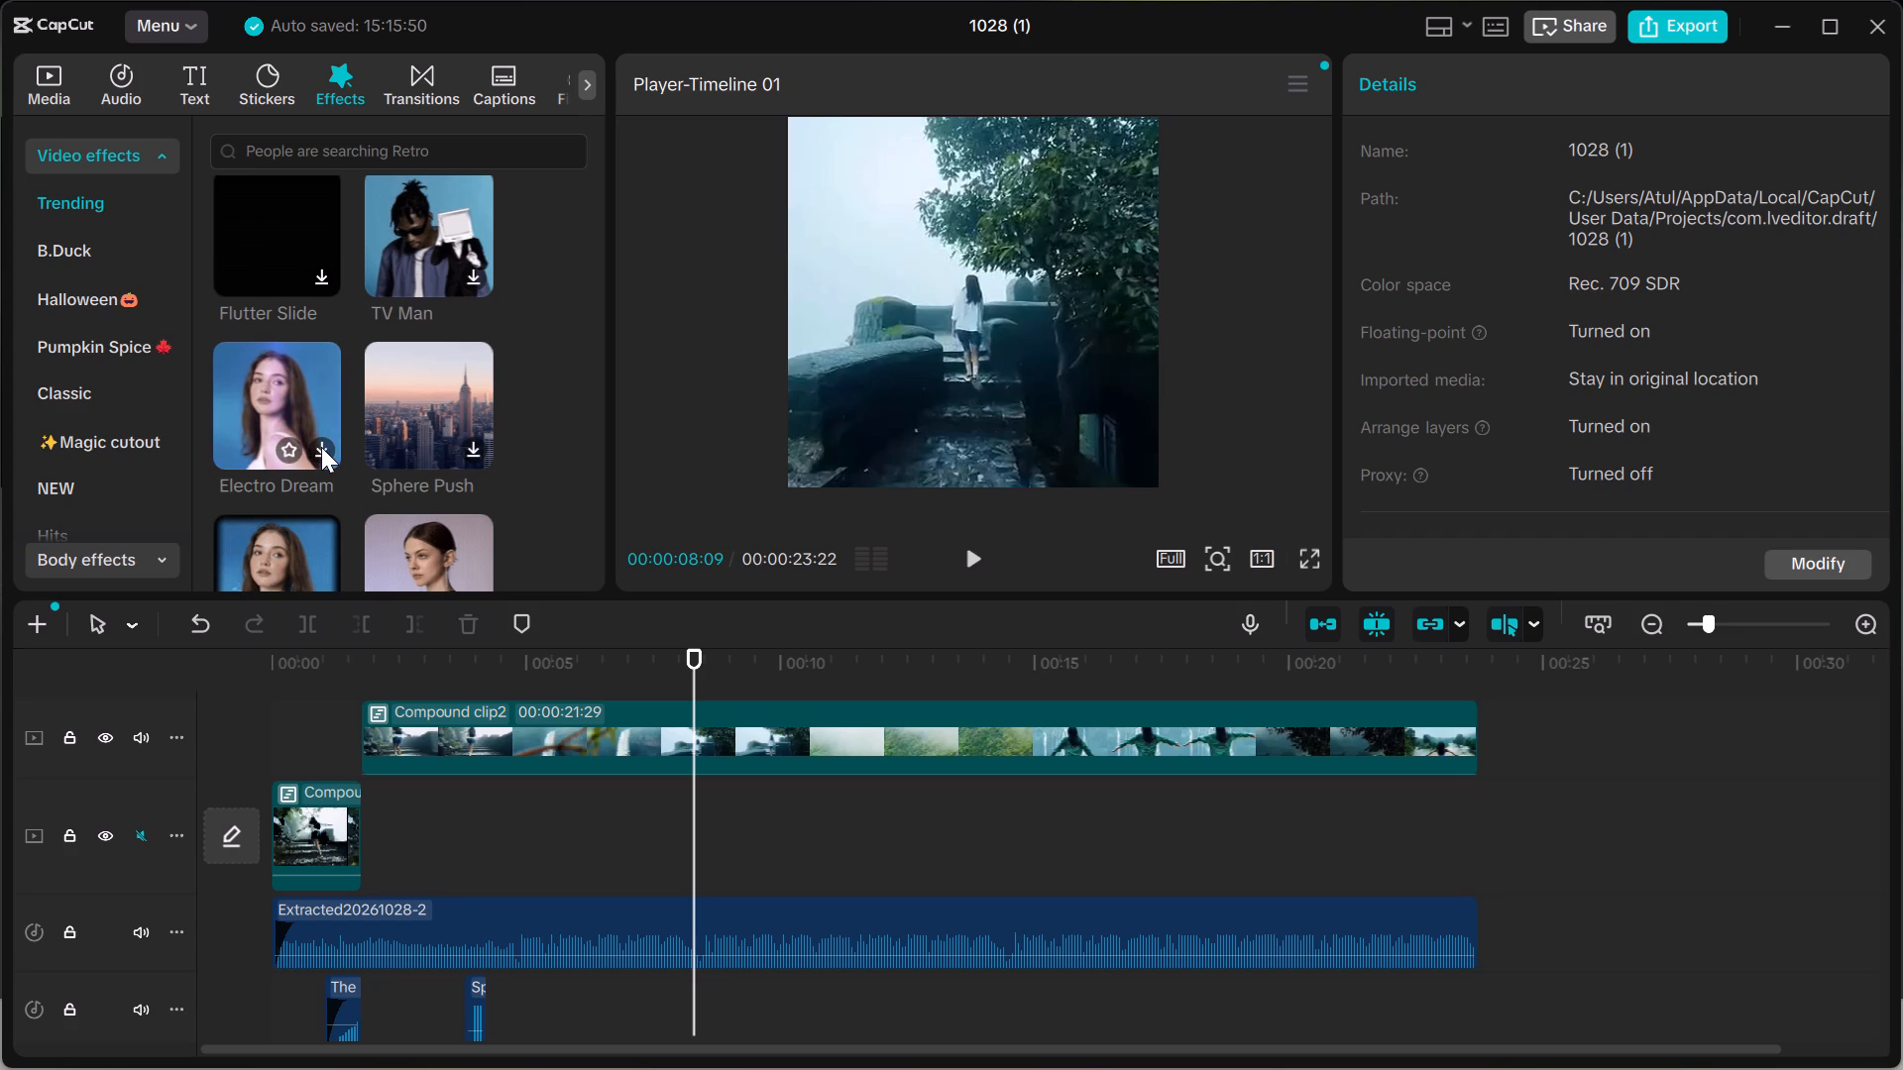
click(321, 447)
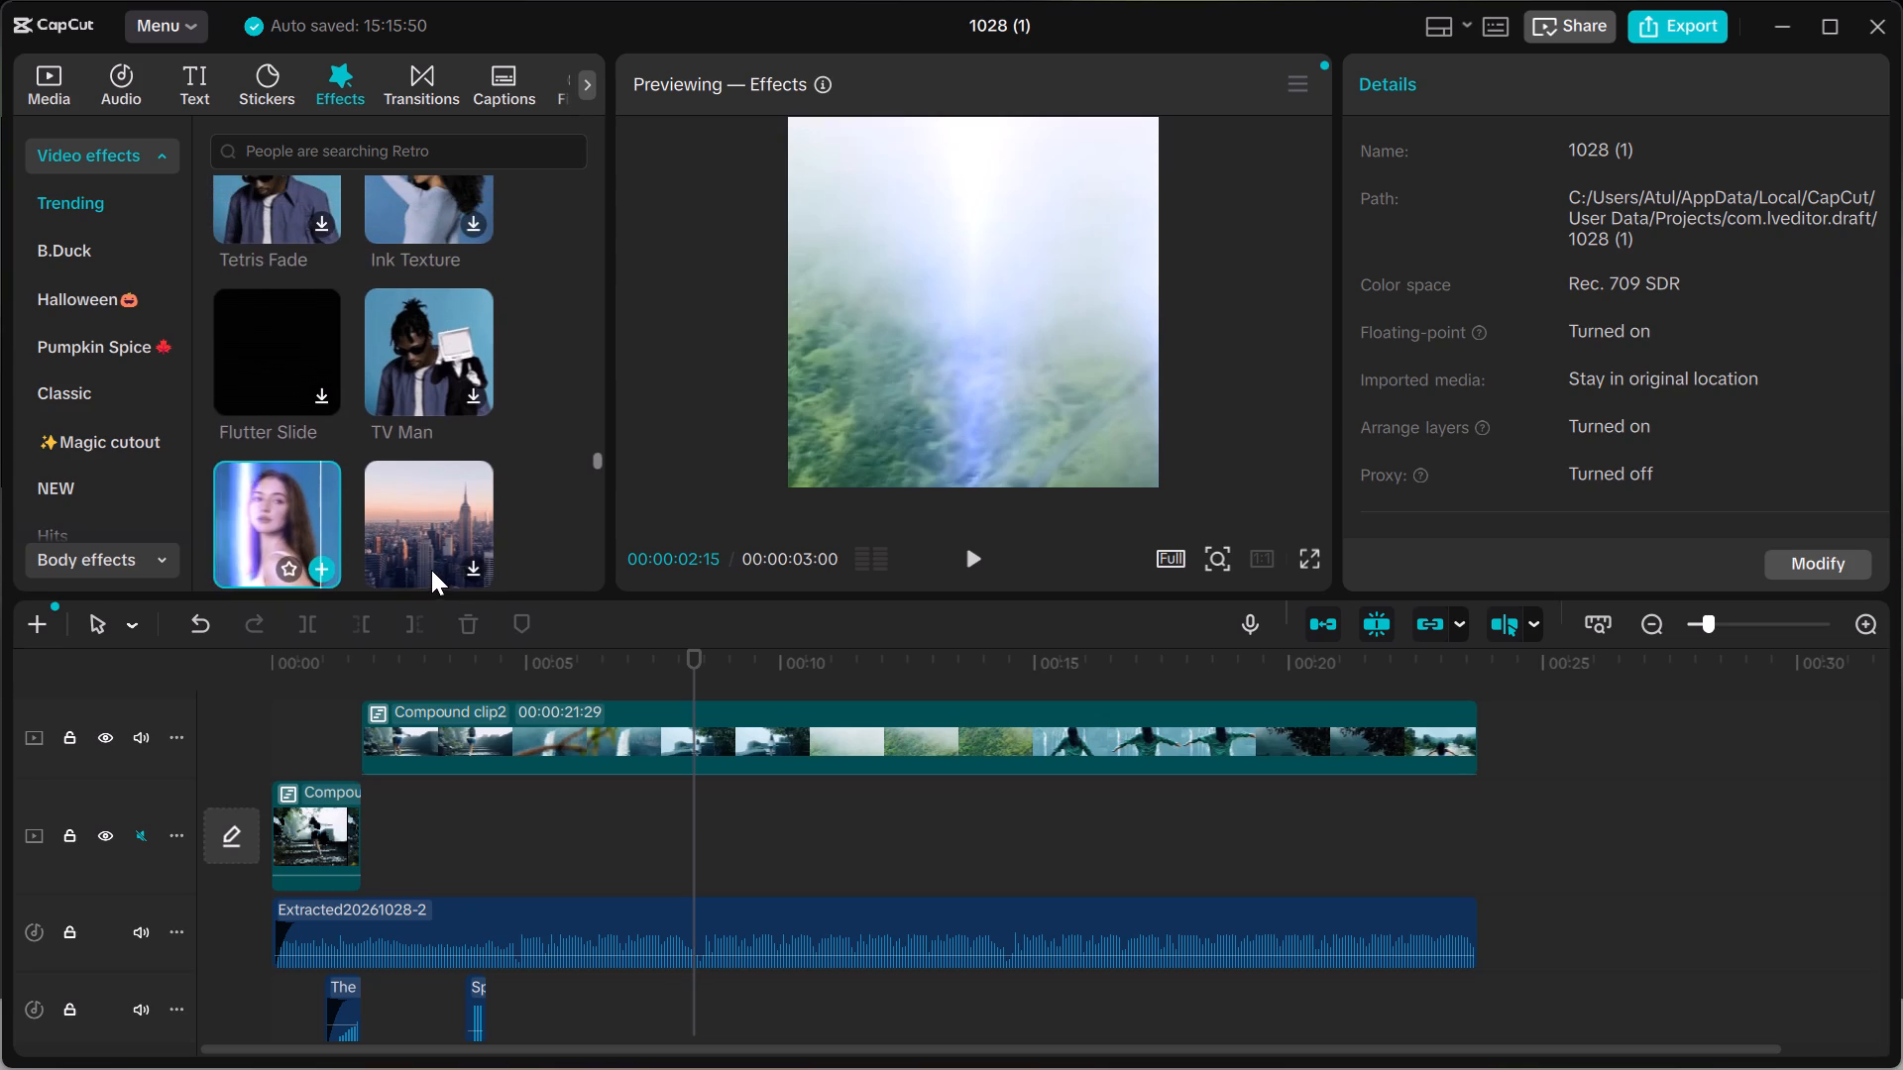
drag(281, 353, 626, 714)
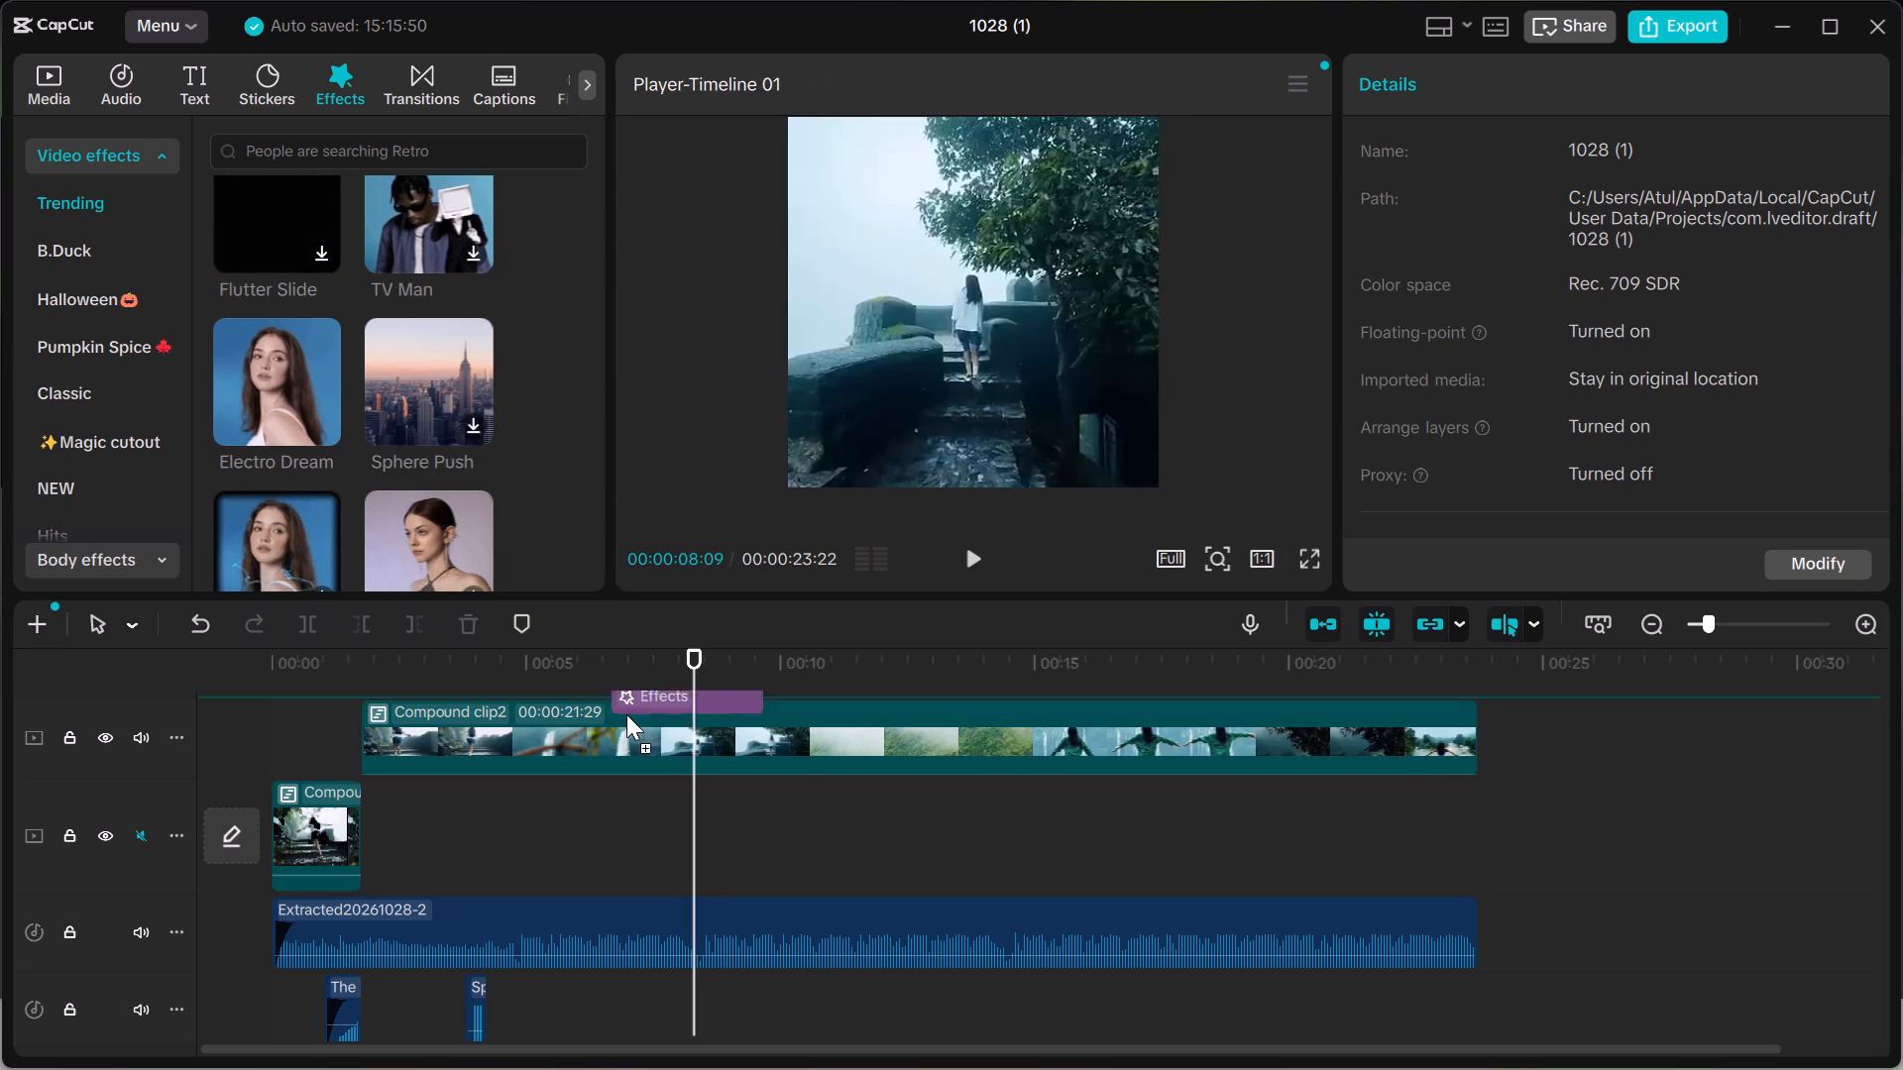
drag(626, 714, 636, 724)
Play the opening of the timeline twice to review the Electro Dream effect on Compound clip2.
drag(693, 639, 693, 638)
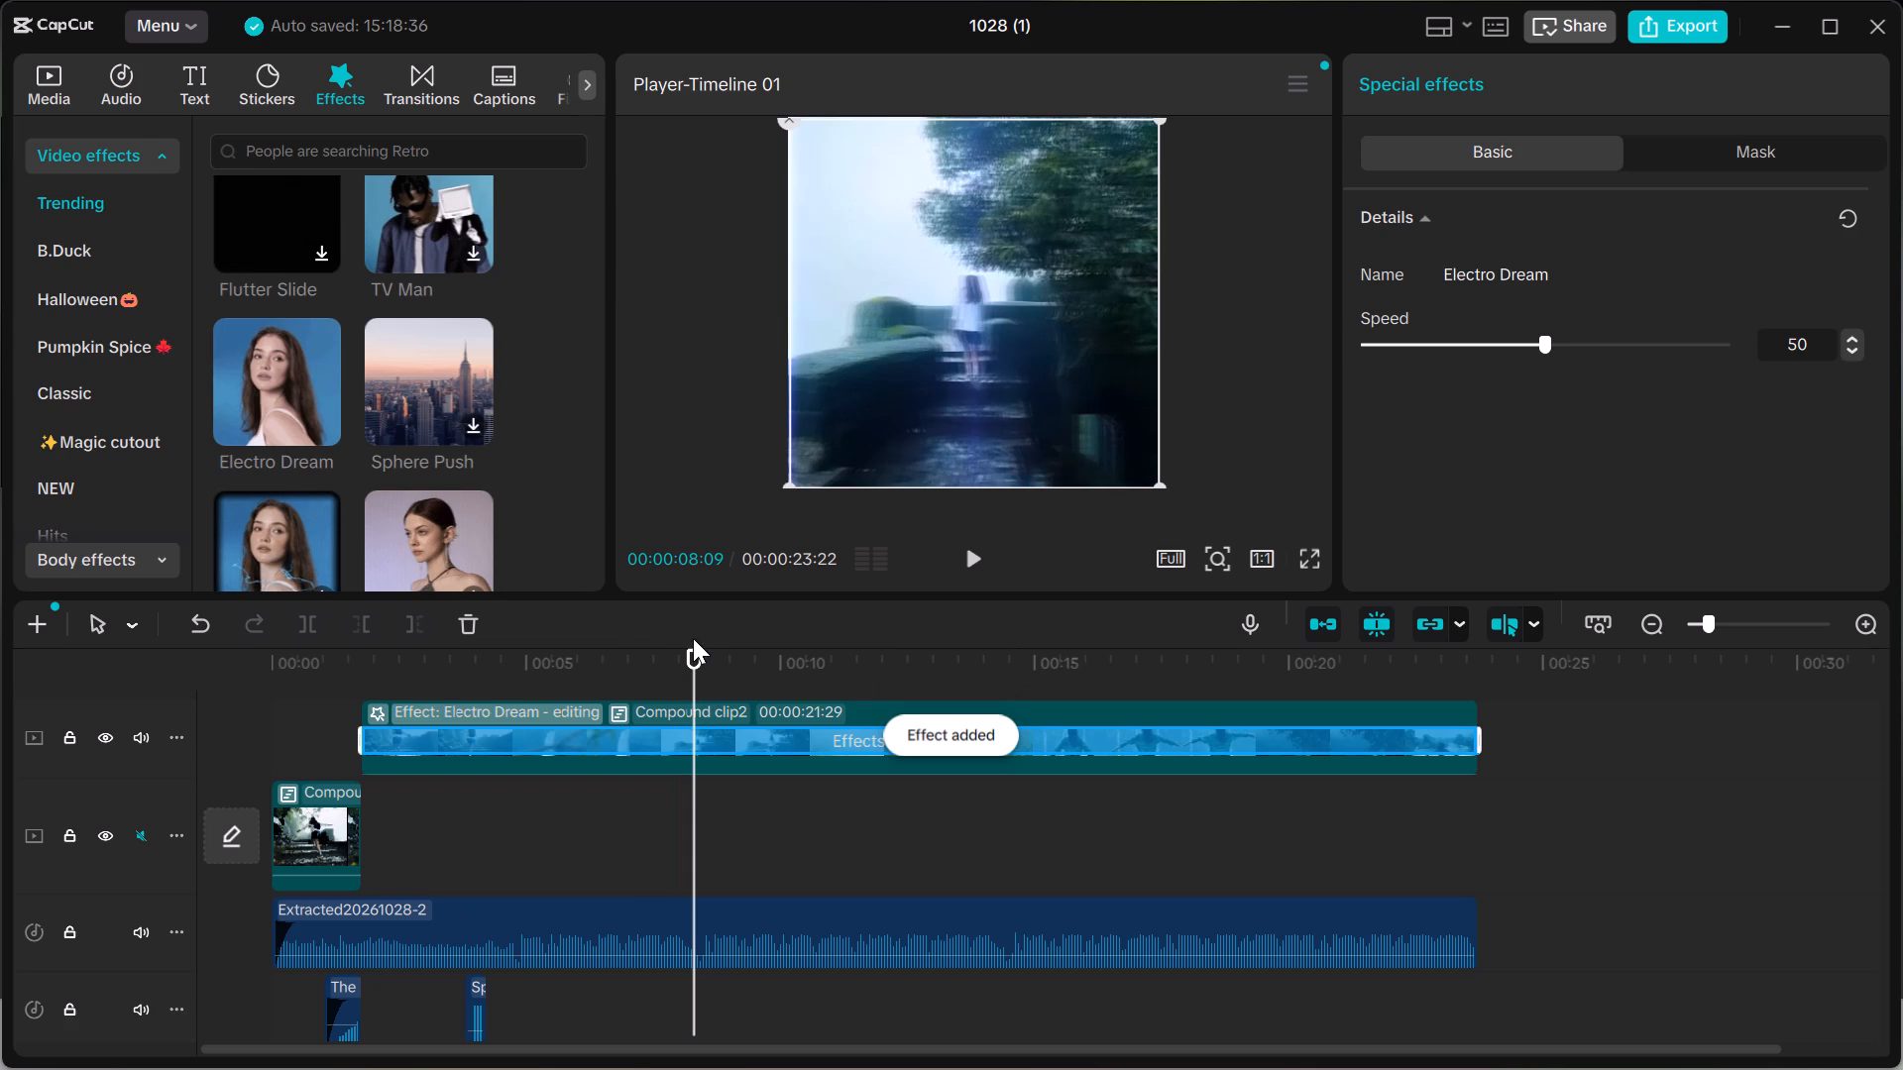
drag(693, 638, 577, 651)
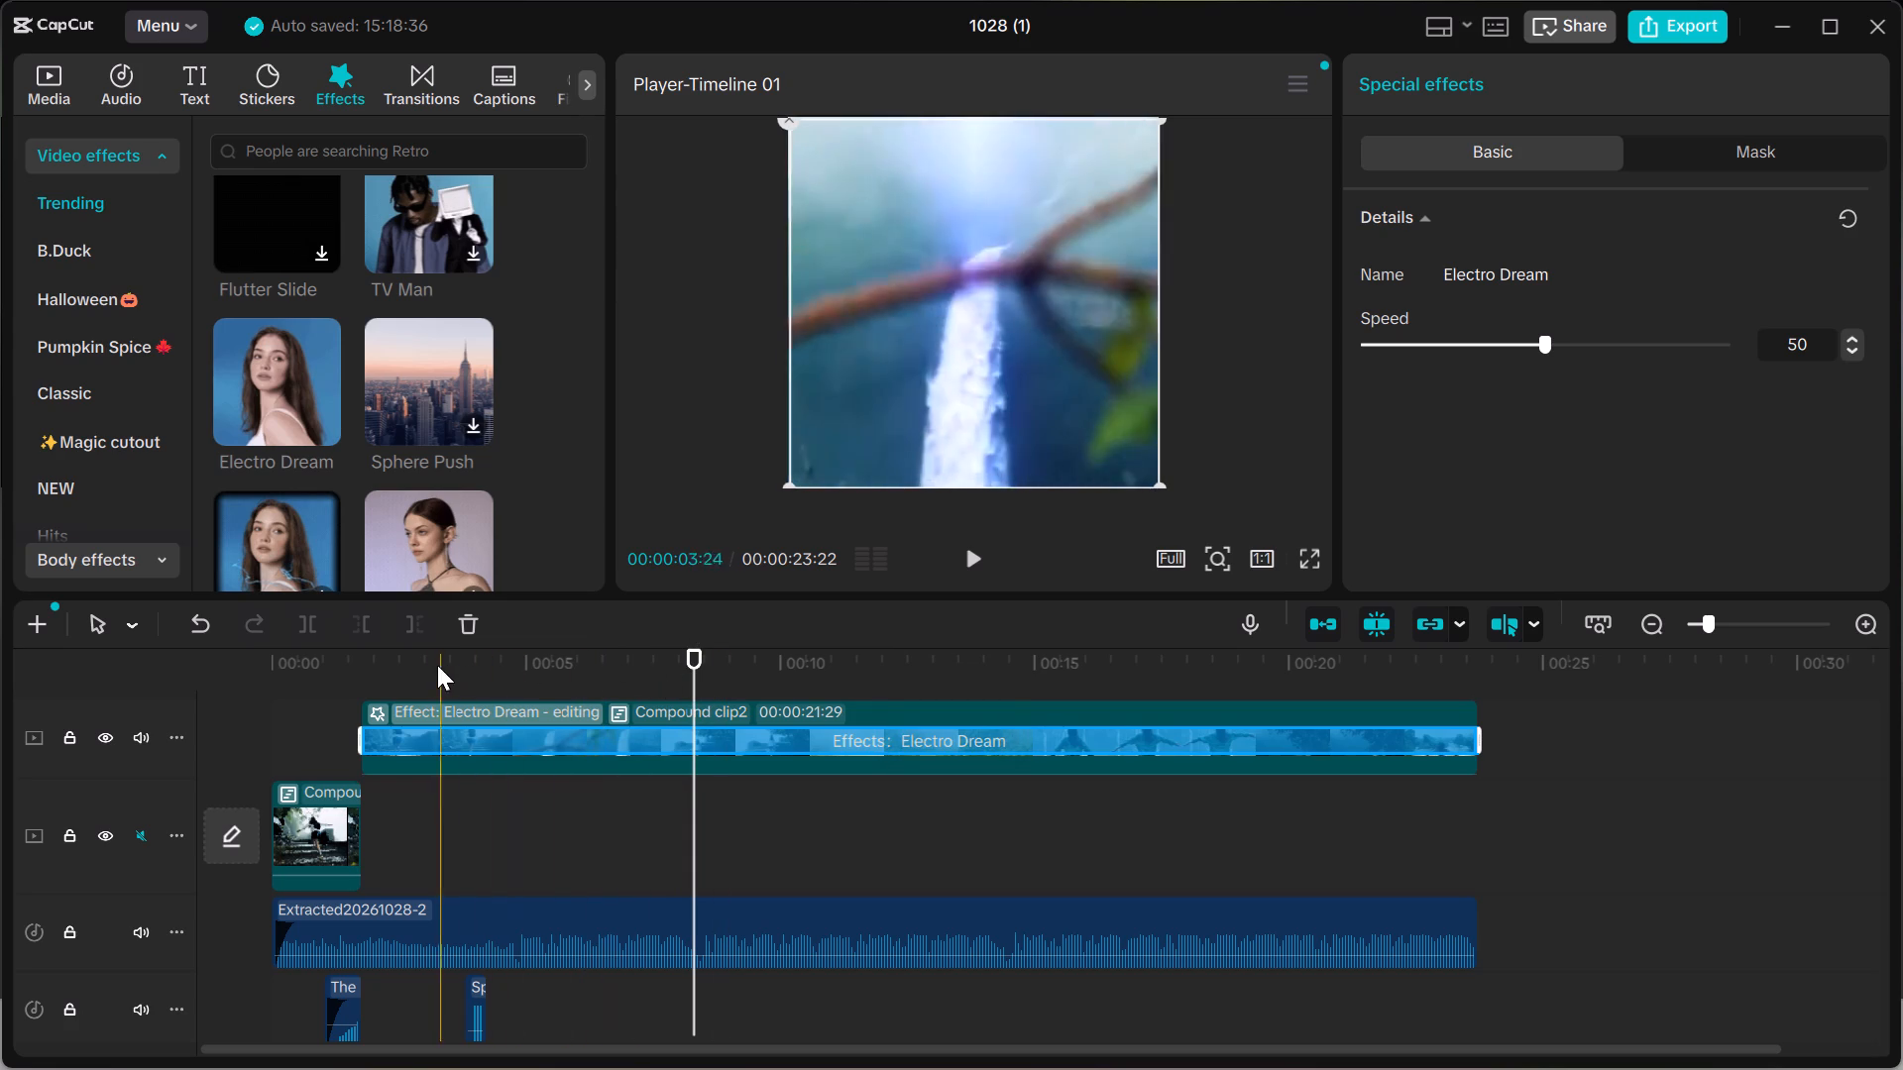
click(318, 661)
click(283, 656)
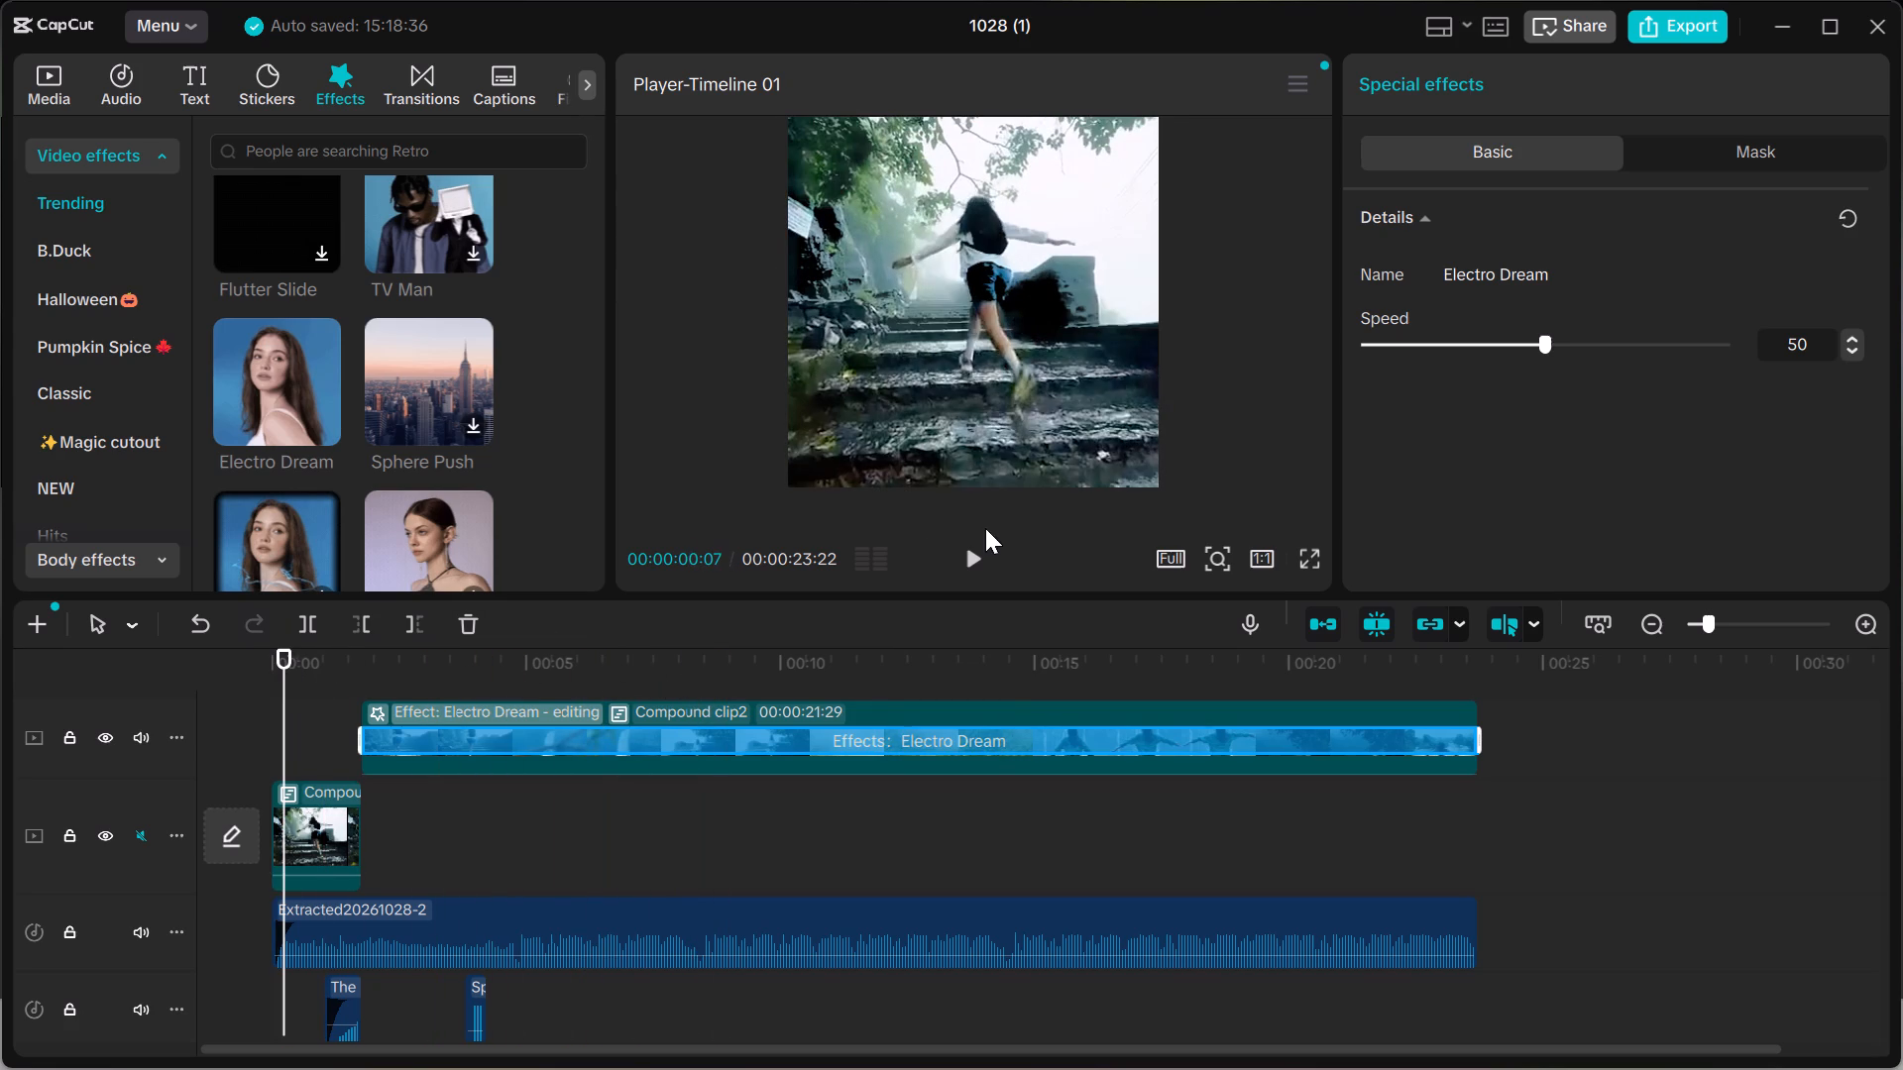
click(958, 544)
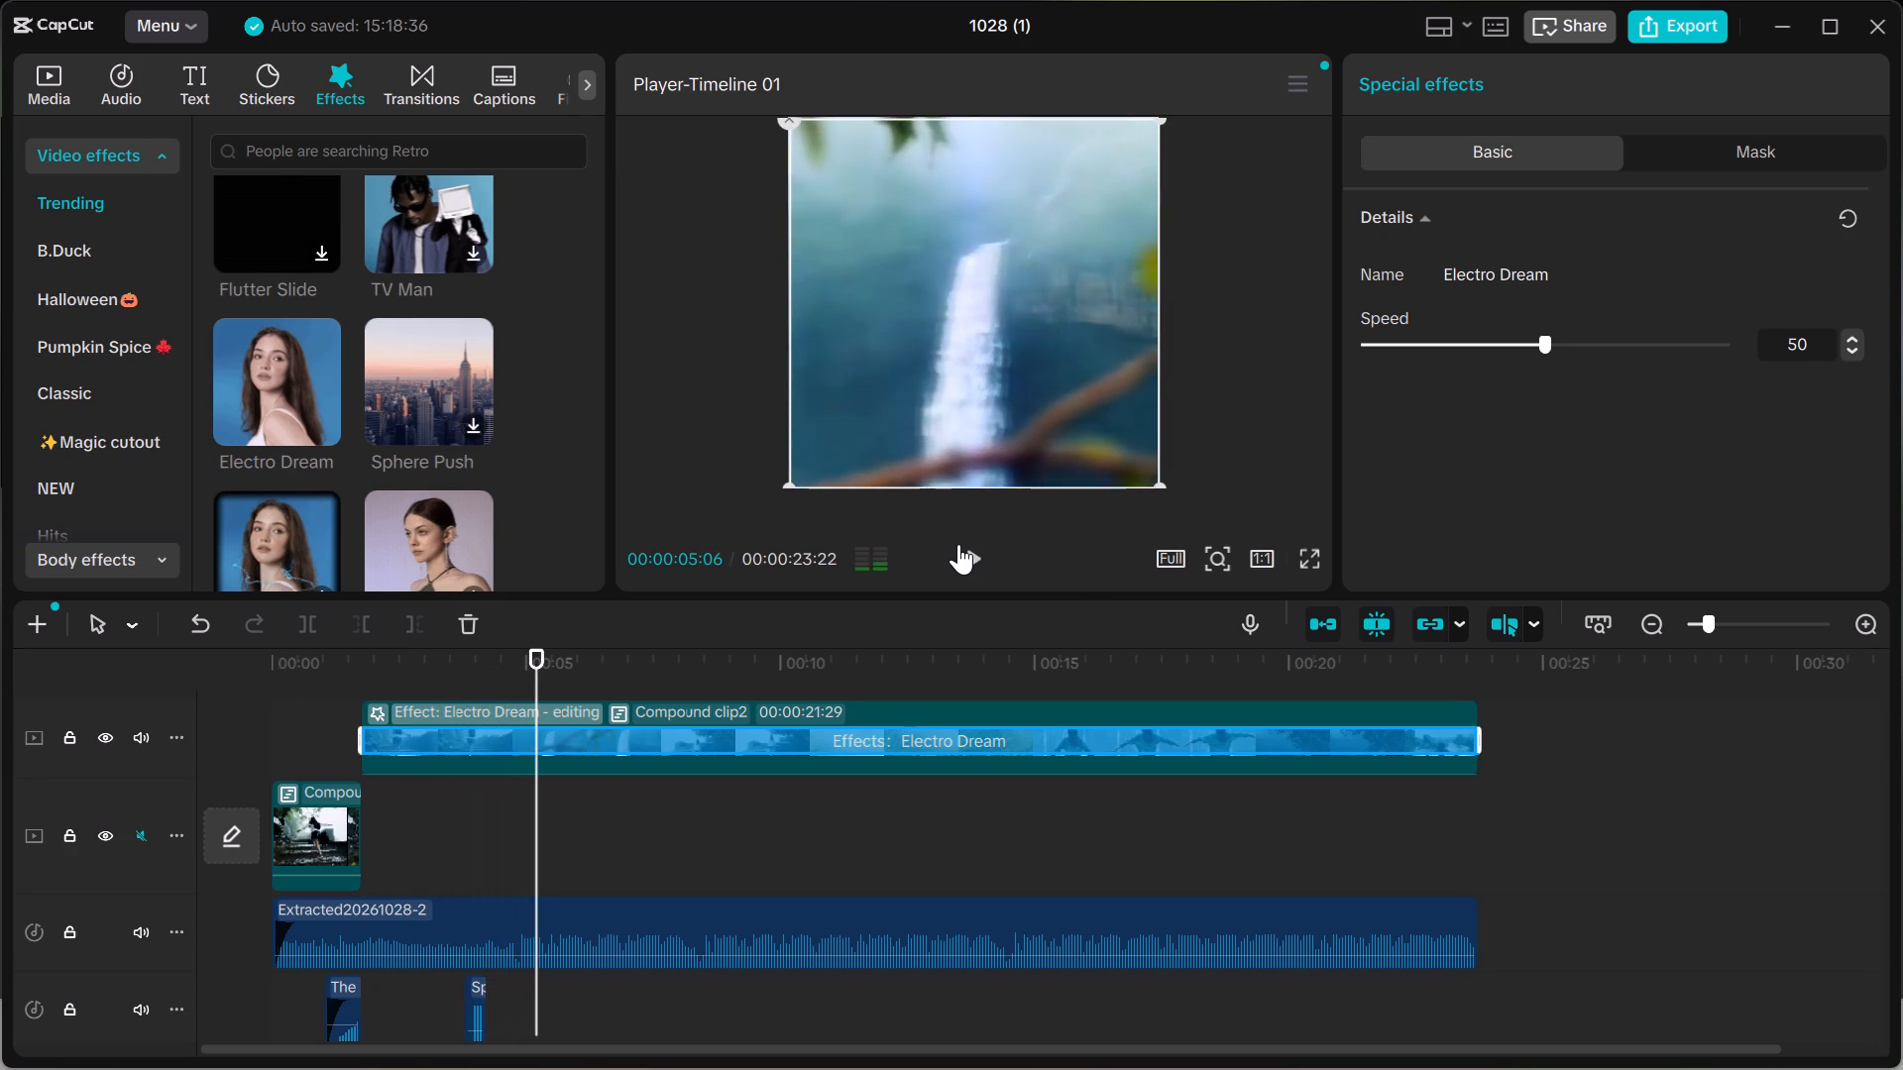
drag(531, 659, 317, 662)
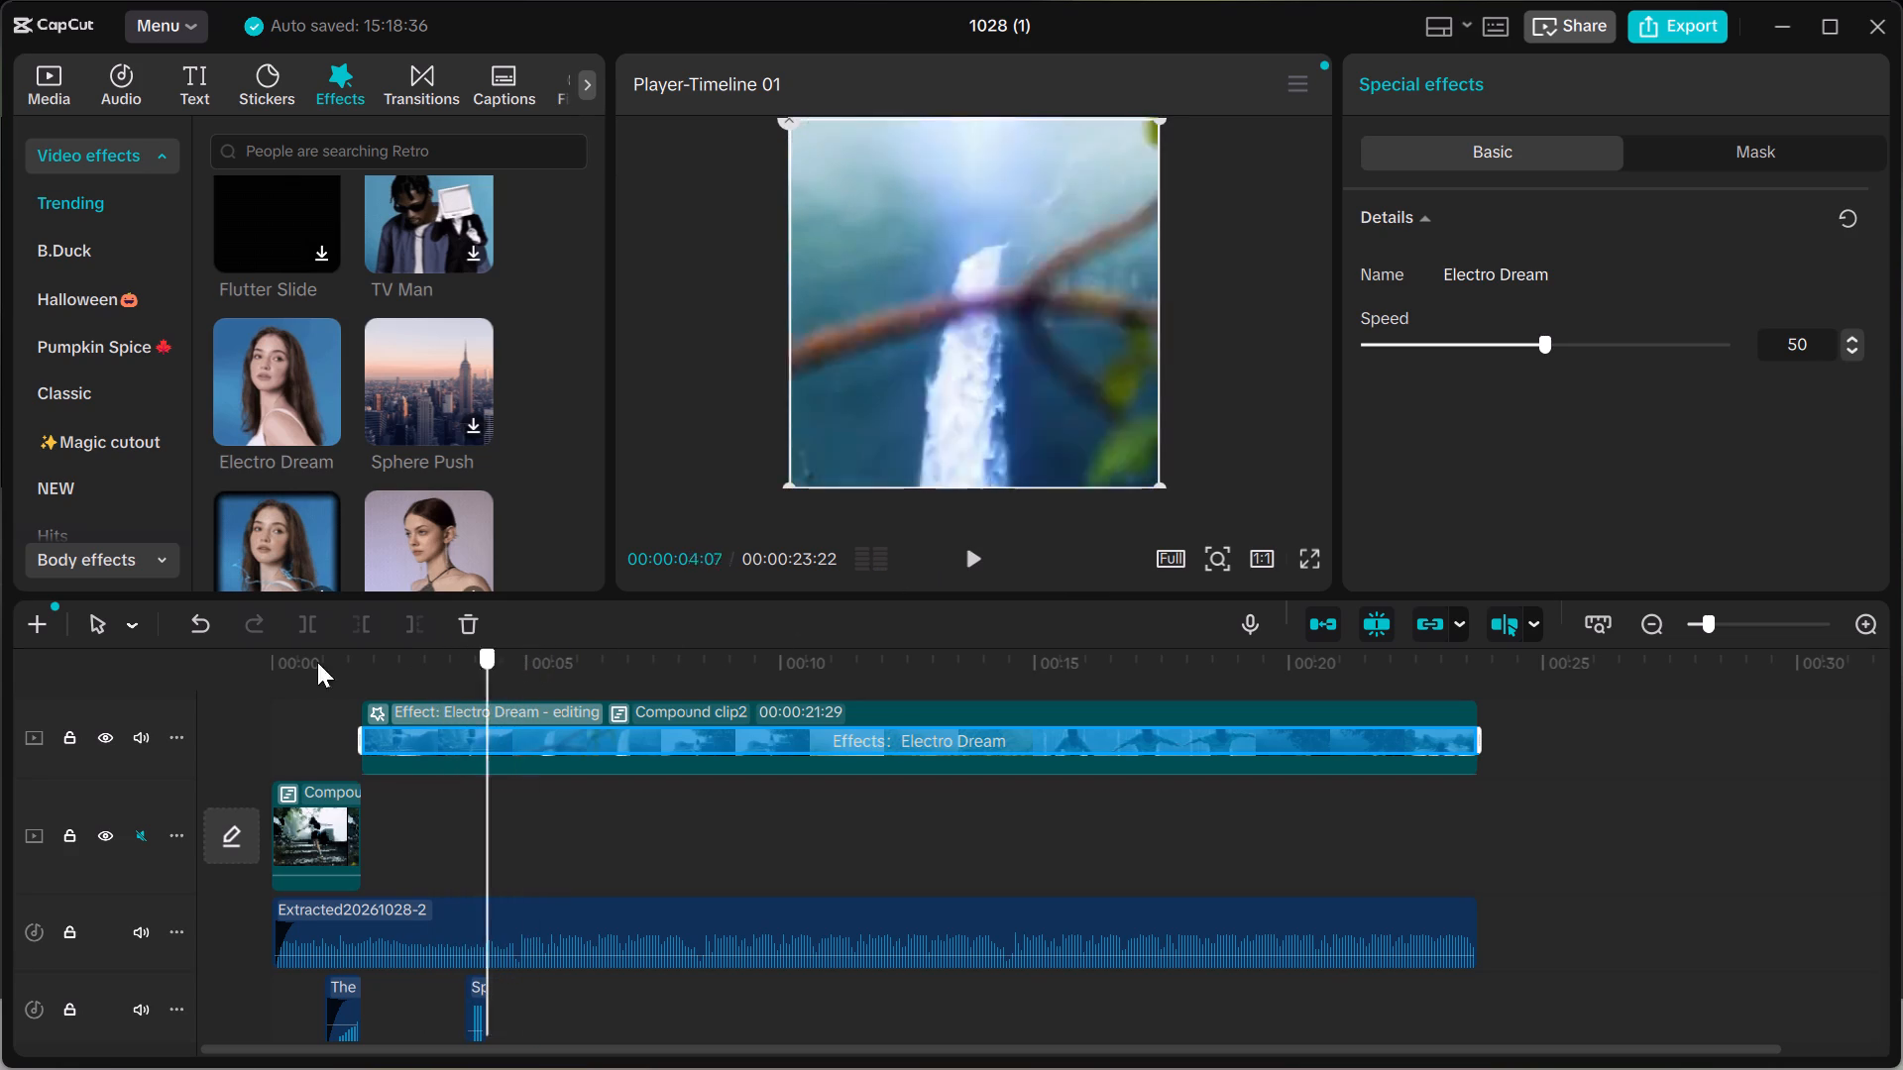
drag(317, 662, 190, 671)
click(974, 551)
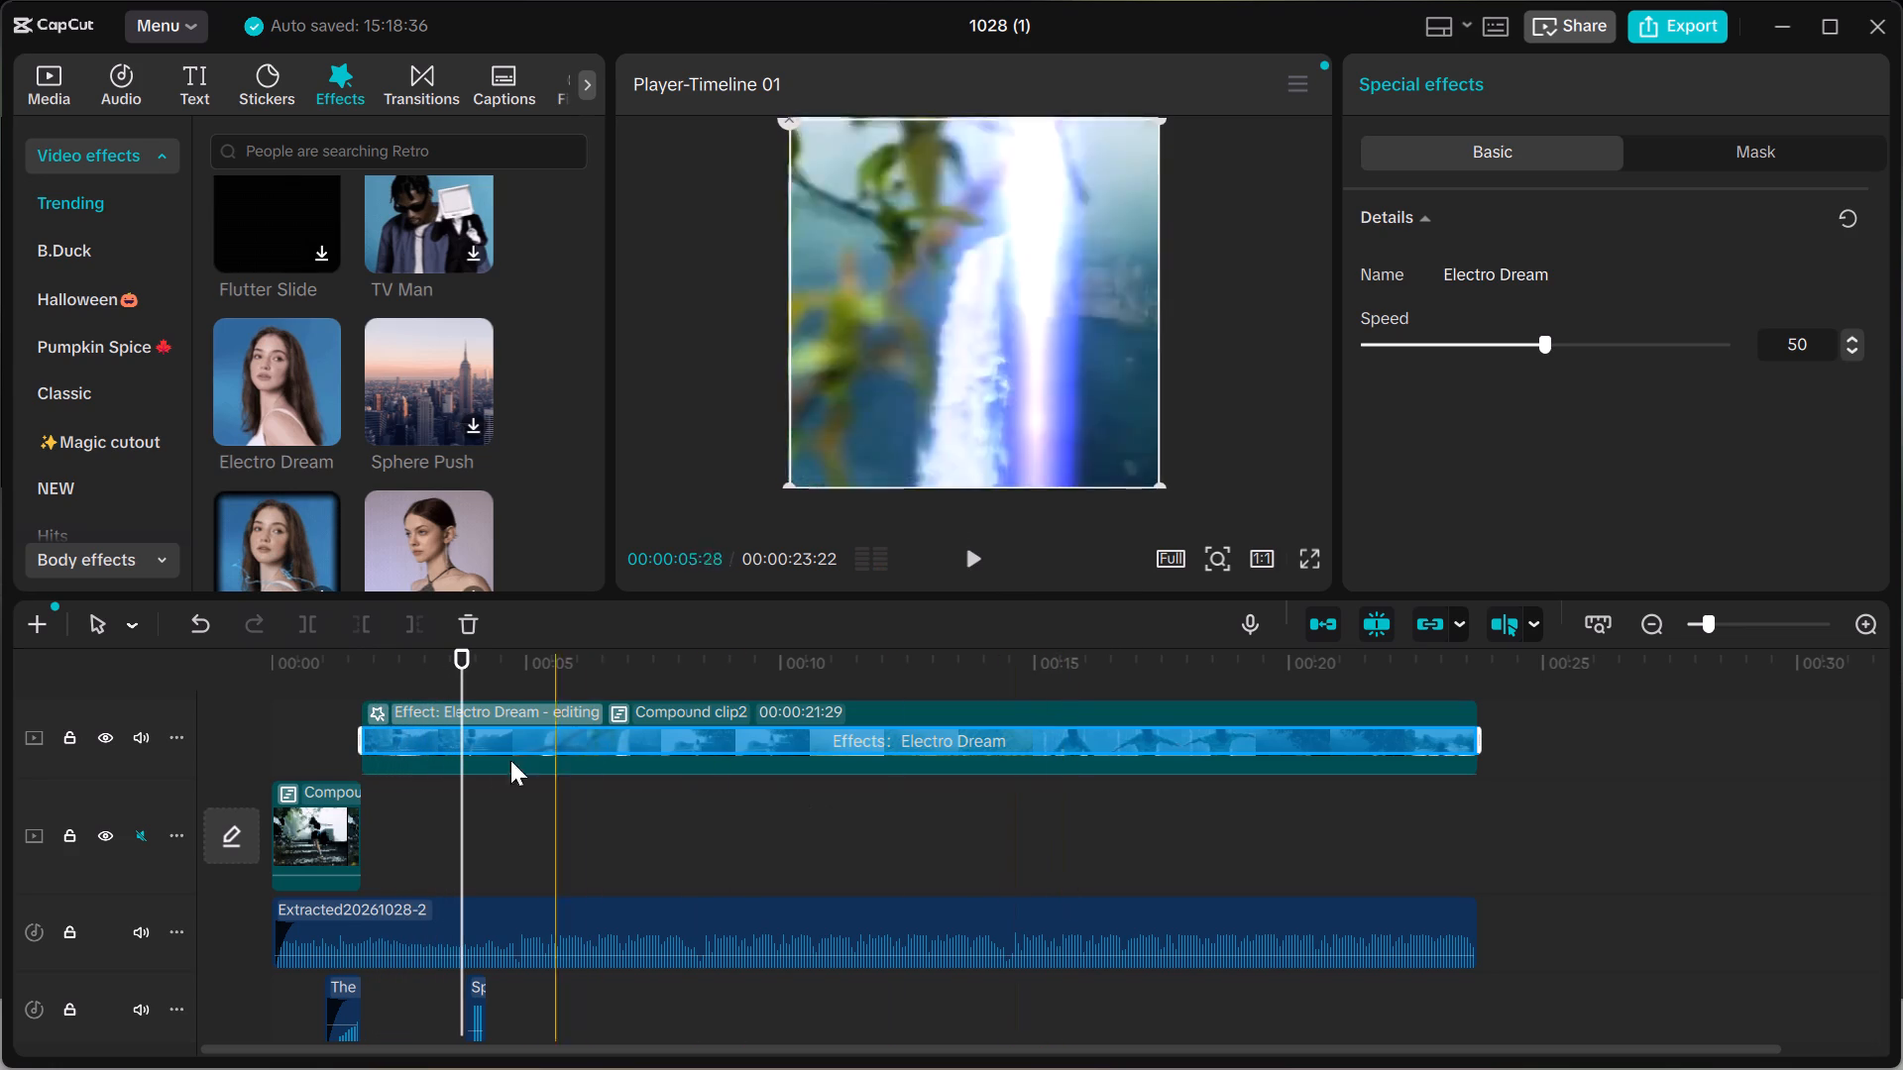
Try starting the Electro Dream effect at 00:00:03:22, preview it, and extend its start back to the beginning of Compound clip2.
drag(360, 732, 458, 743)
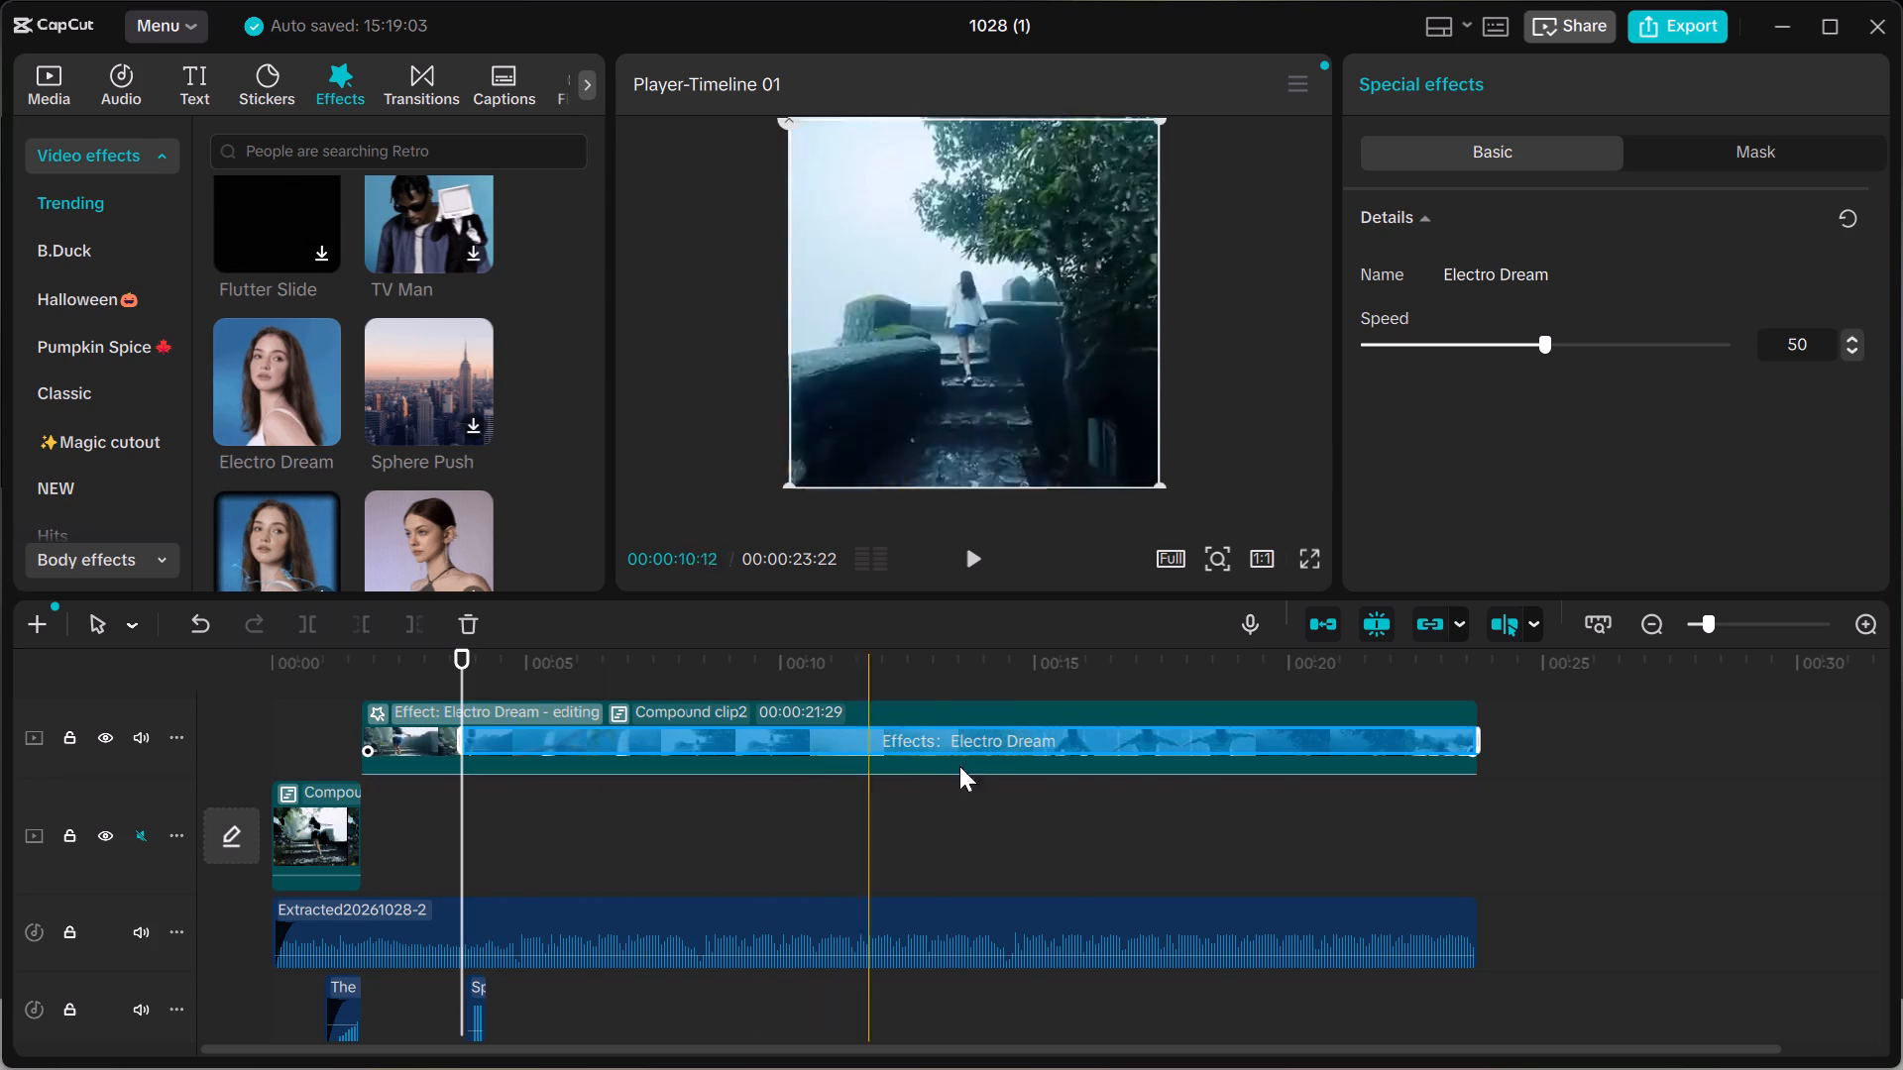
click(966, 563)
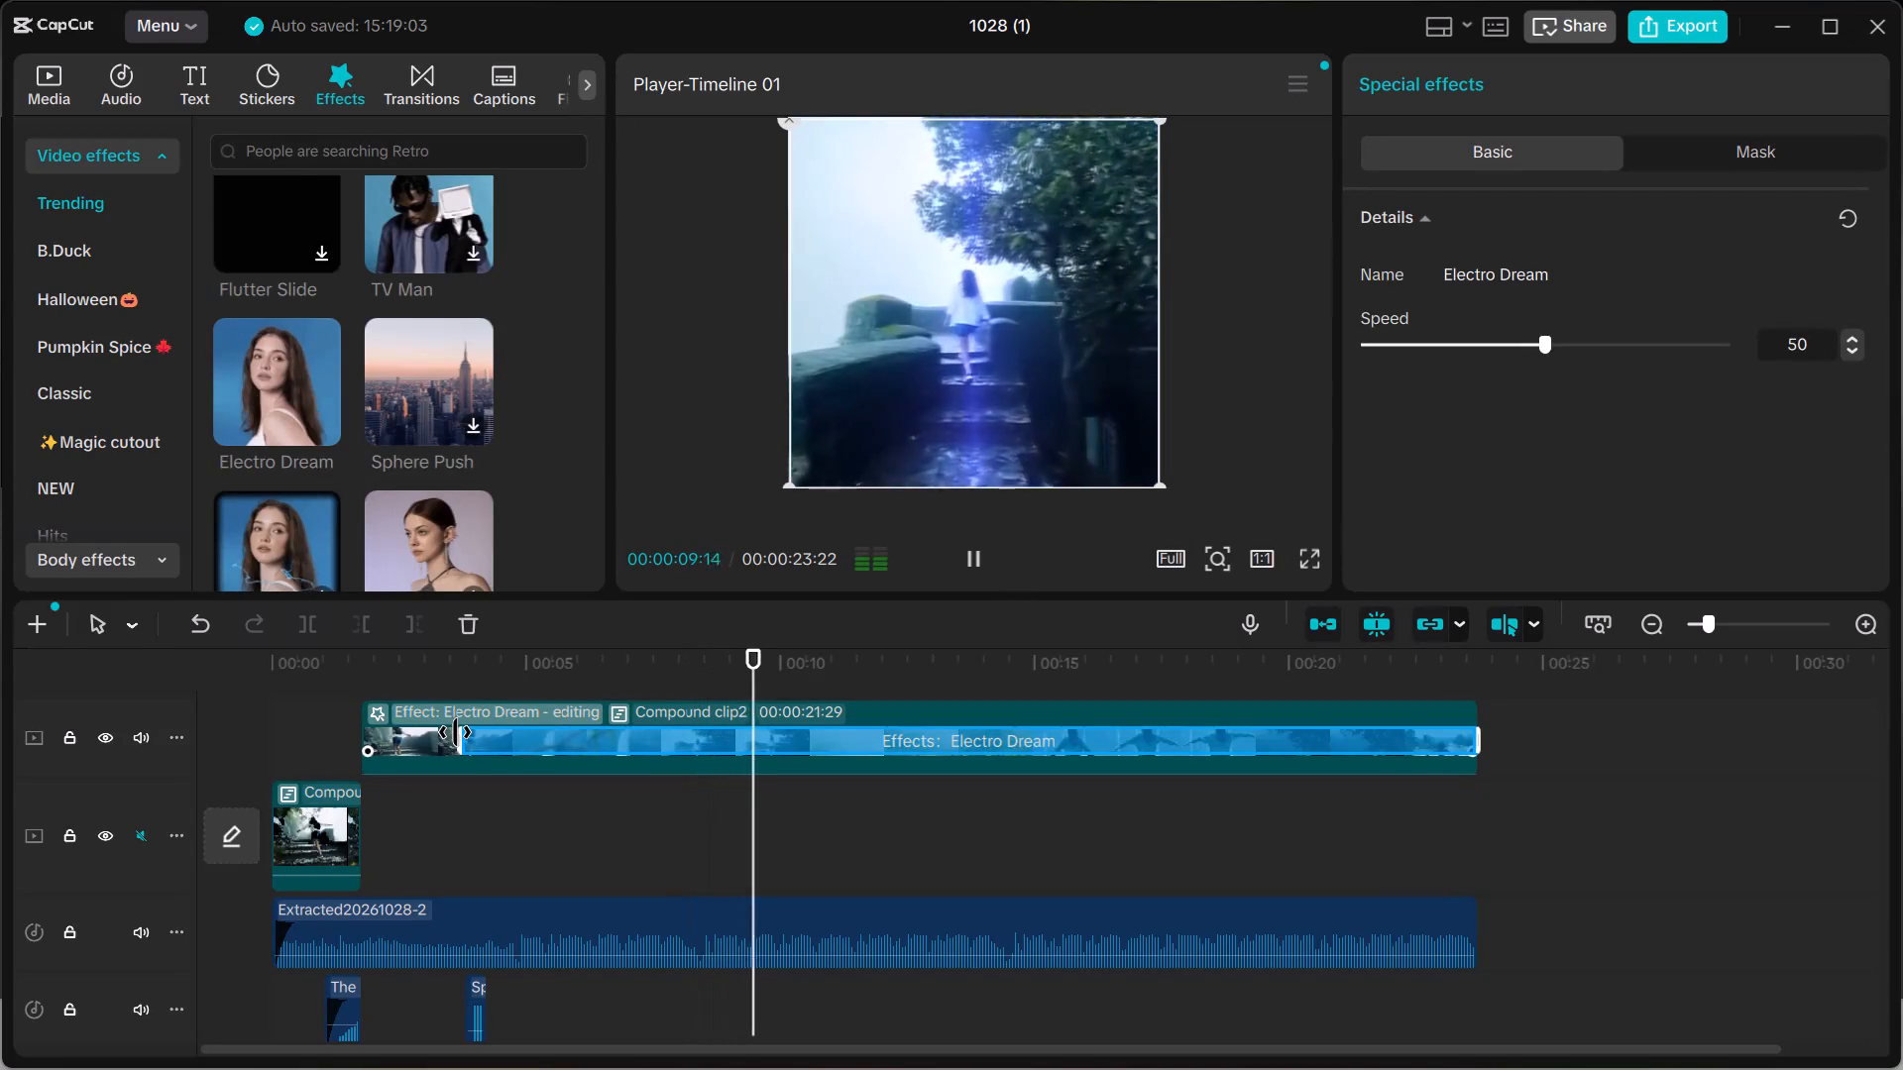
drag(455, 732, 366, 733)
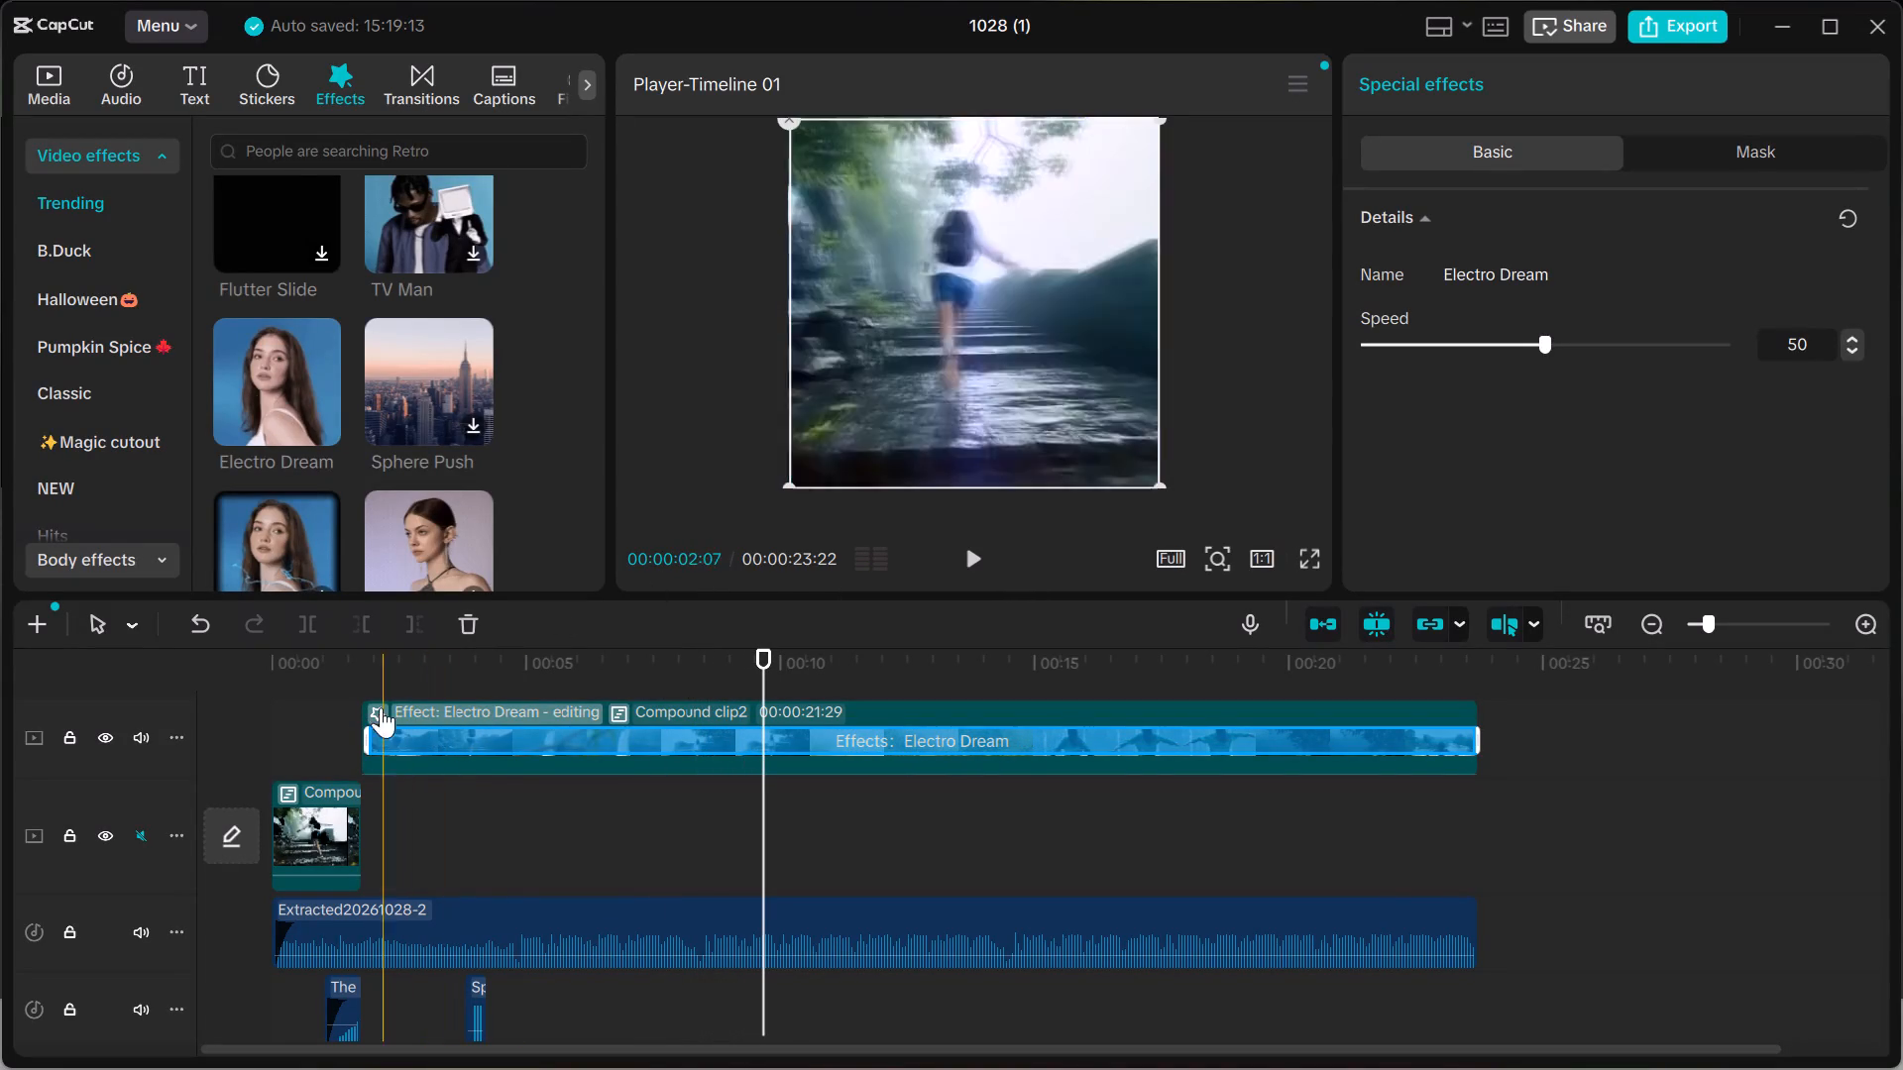
Play from the beginning of Compound clip2 and shorten the Electro Dream effect so it ends at 00:00:04:13.
click(359, 711)
click(975, 572)
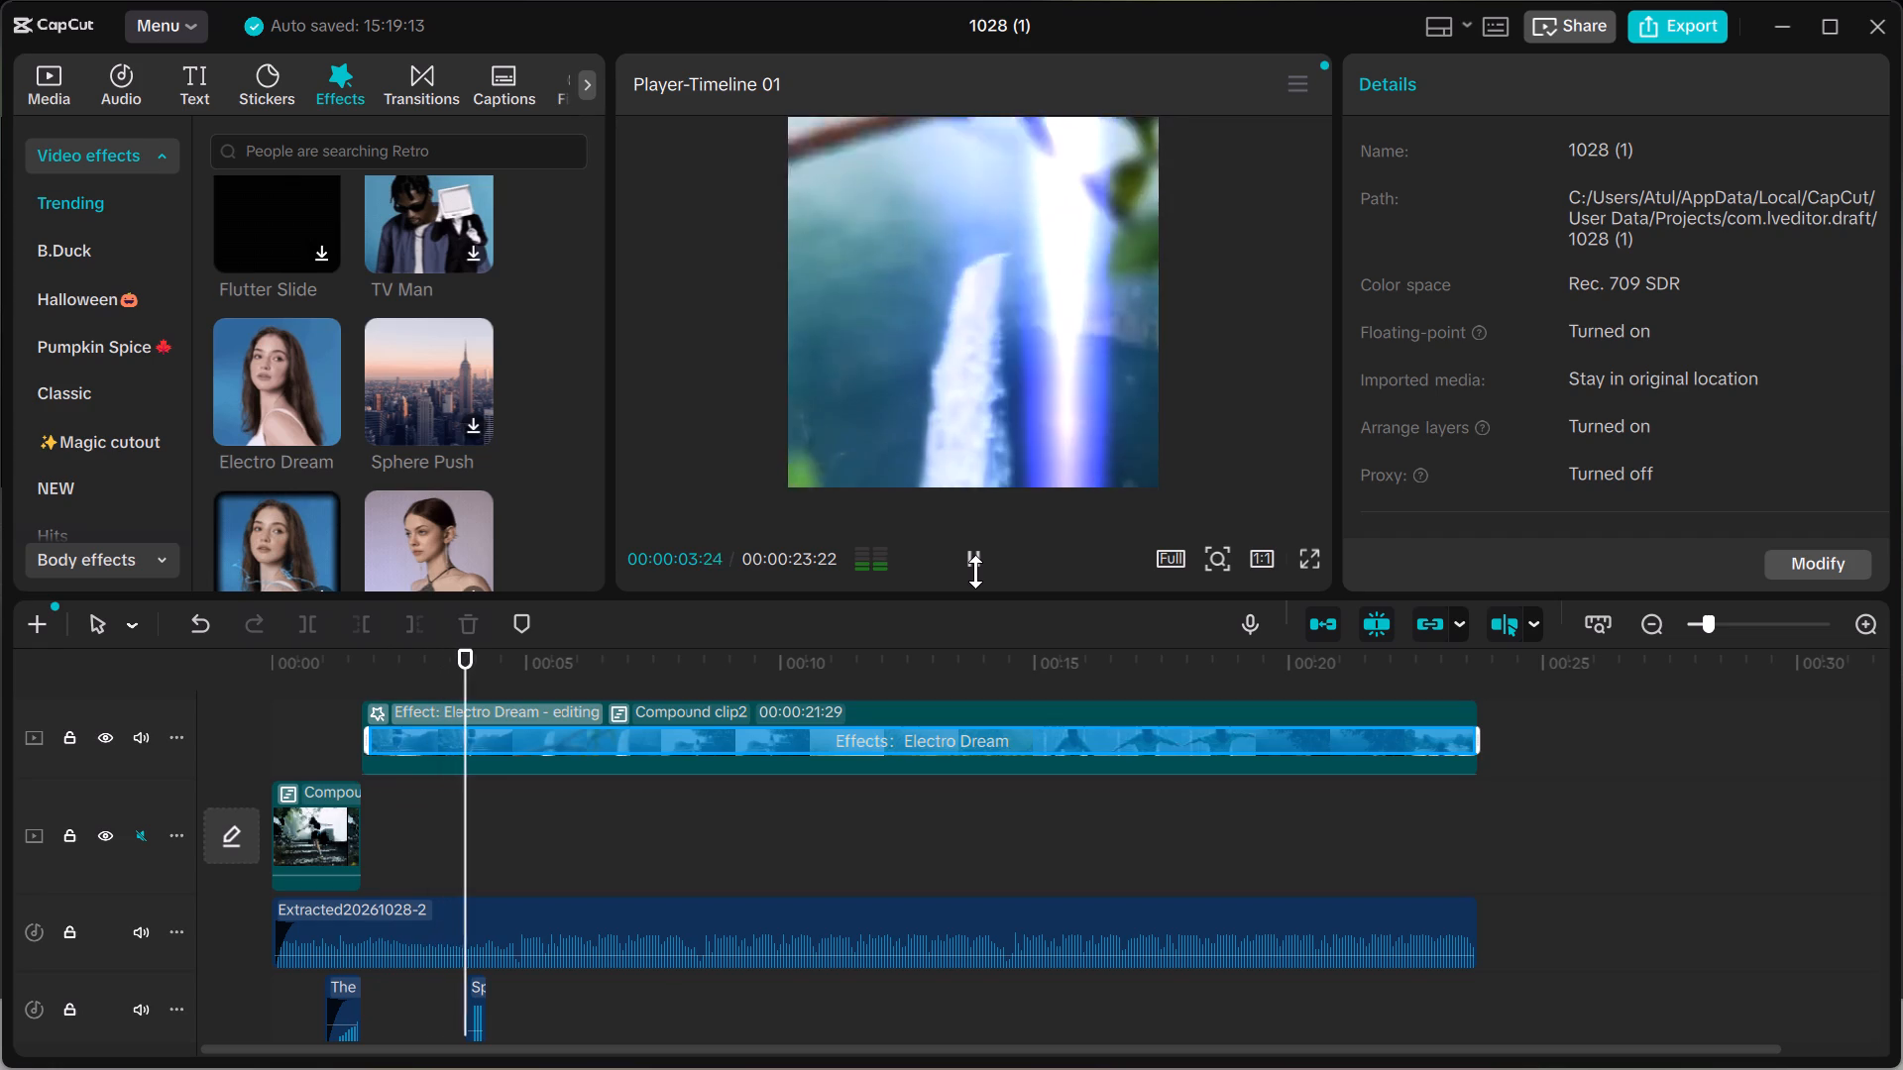
double_click(975, 572)
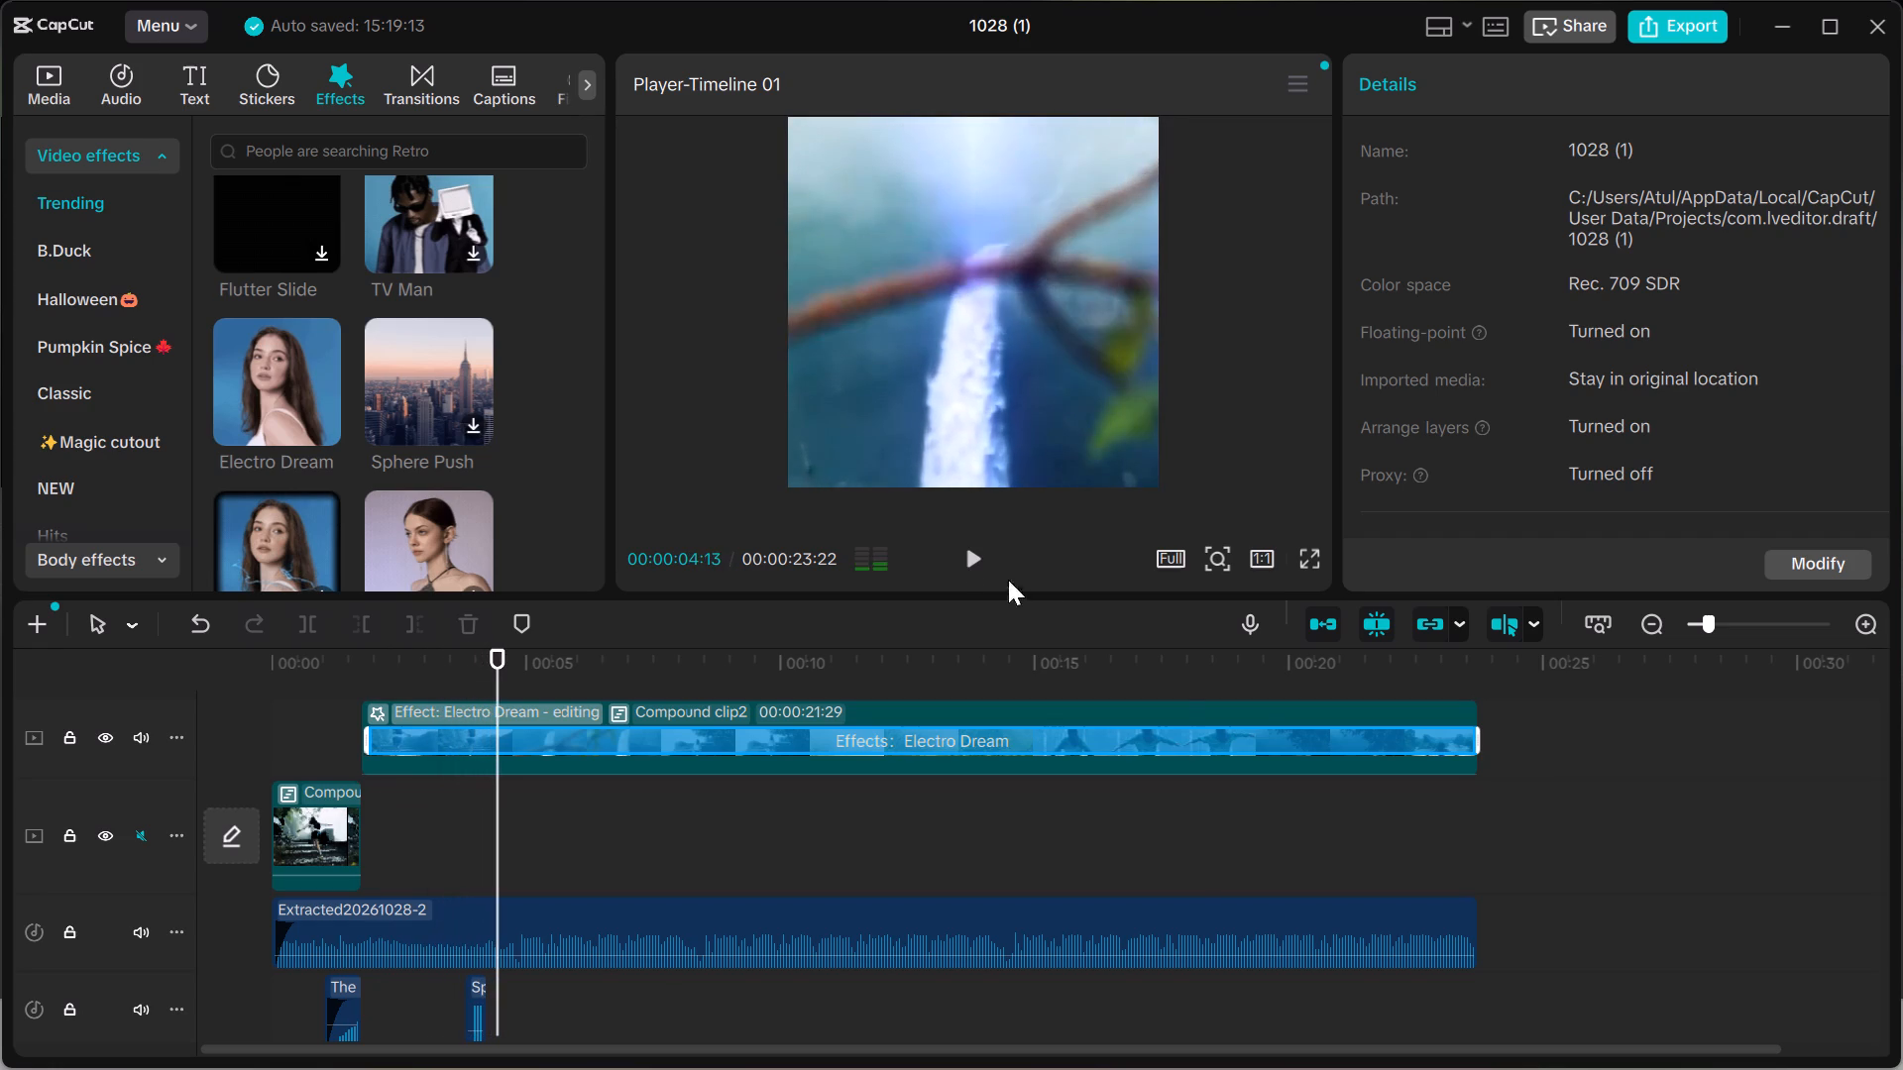
drag(1479, 740, 712, 818)
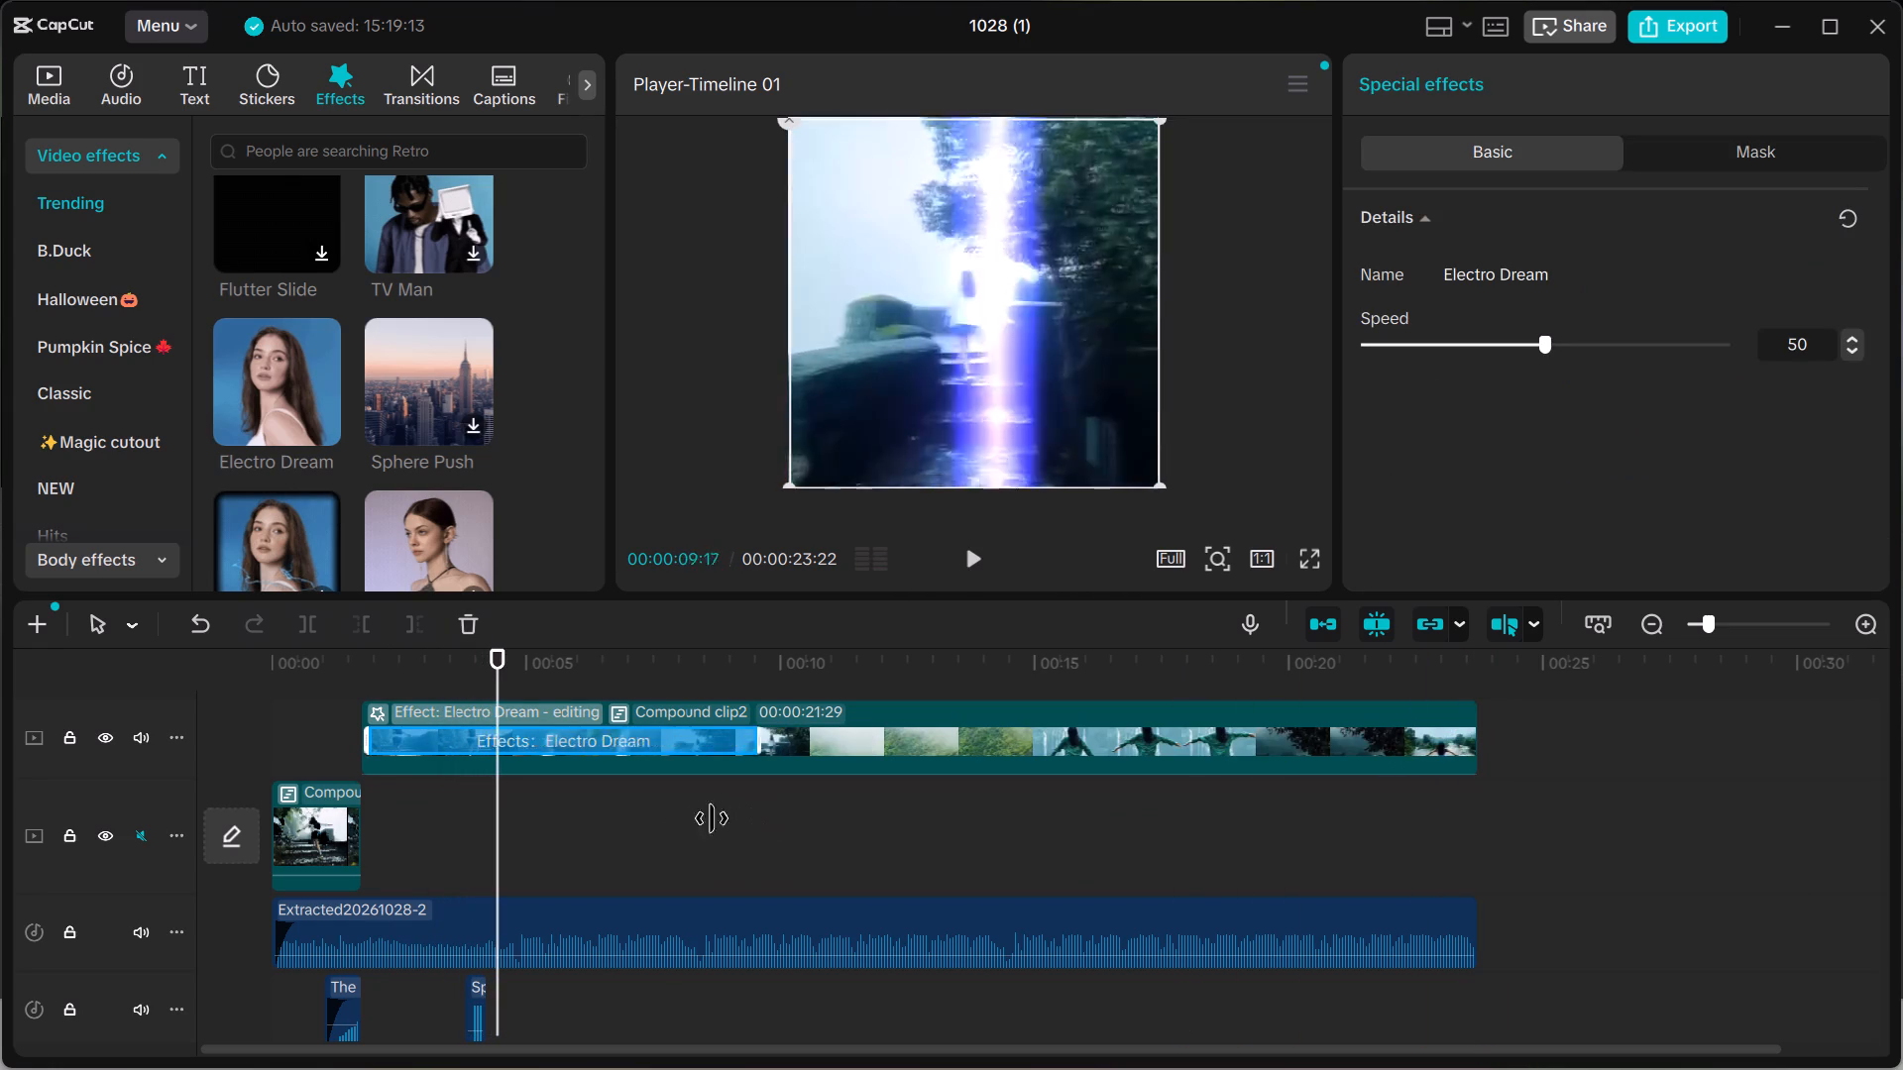
drag(712, 818, 473, 815)
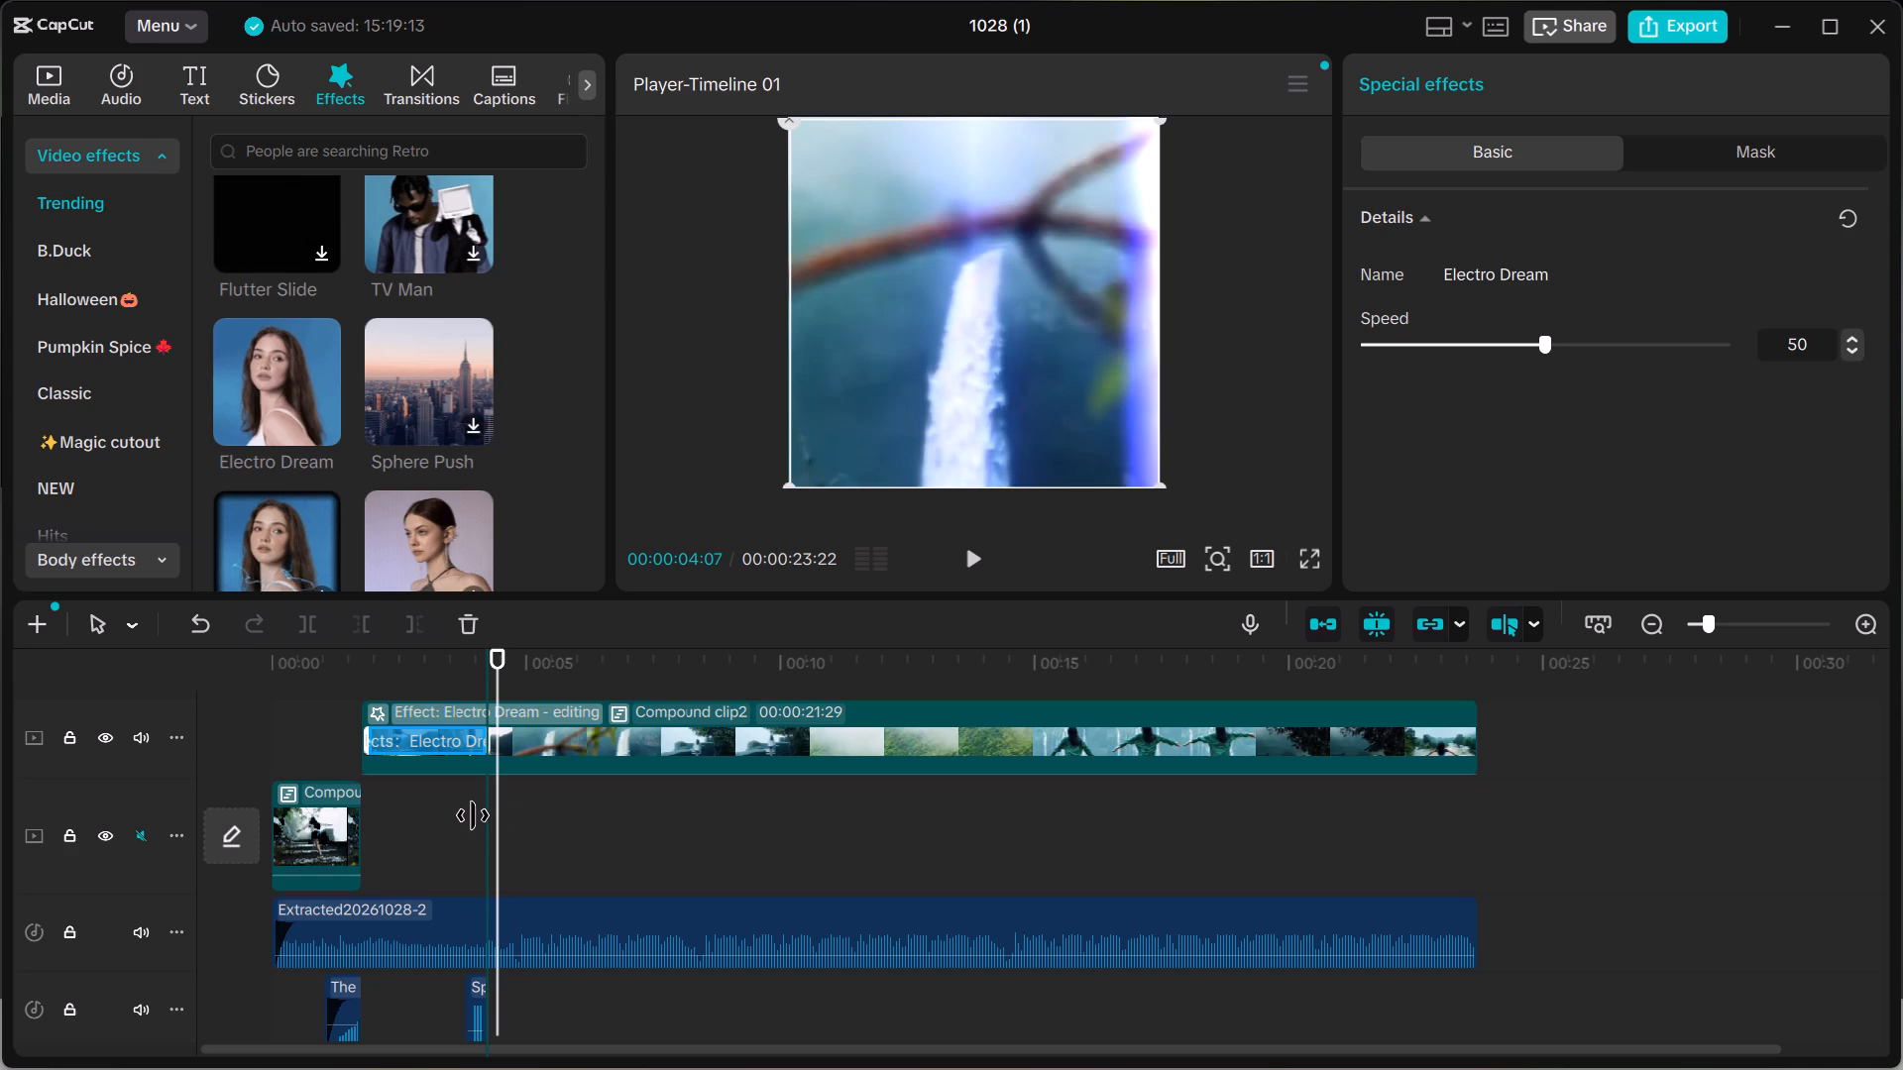
drag(473, 815, 486, 816)
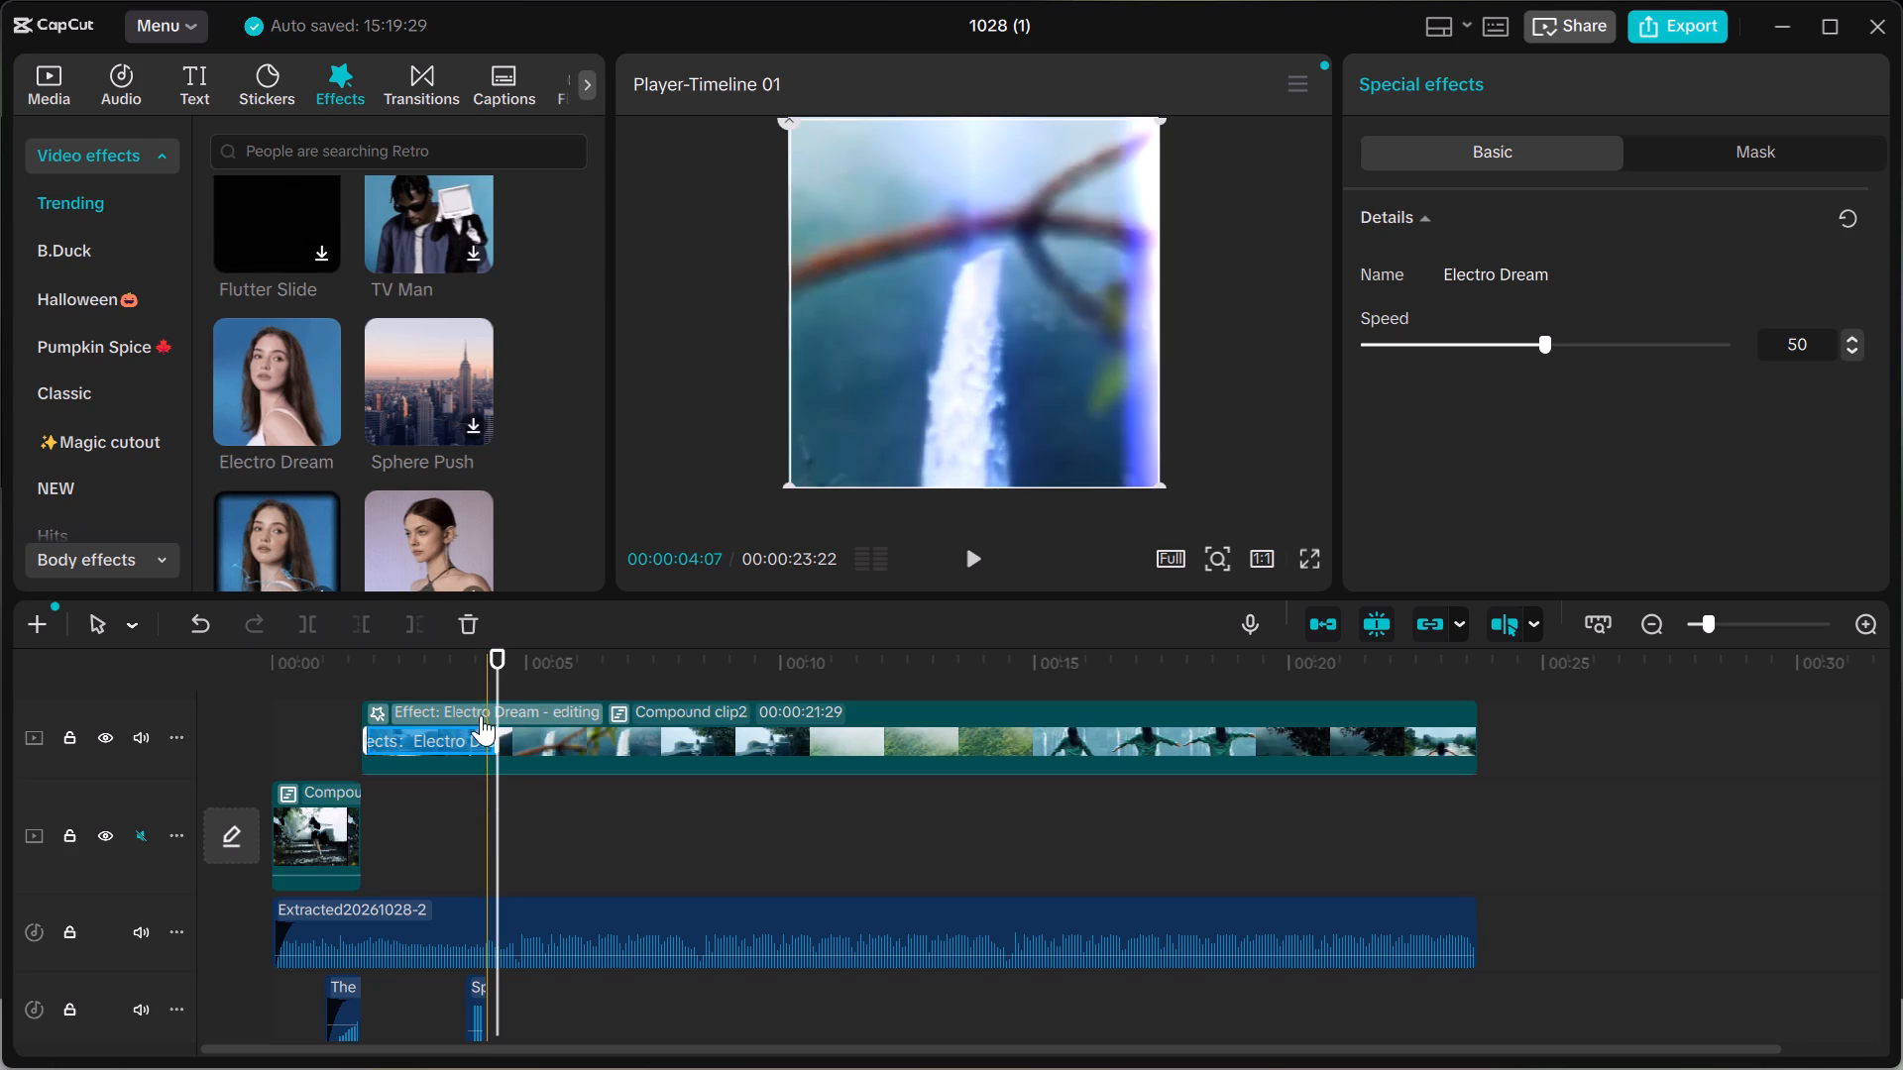
Play the edit from 00:00:00:00 to about 00:00:14:01, and replay the opening section covered by the shortened Electro Dream effect.
drag(505, 641, 497, 639)
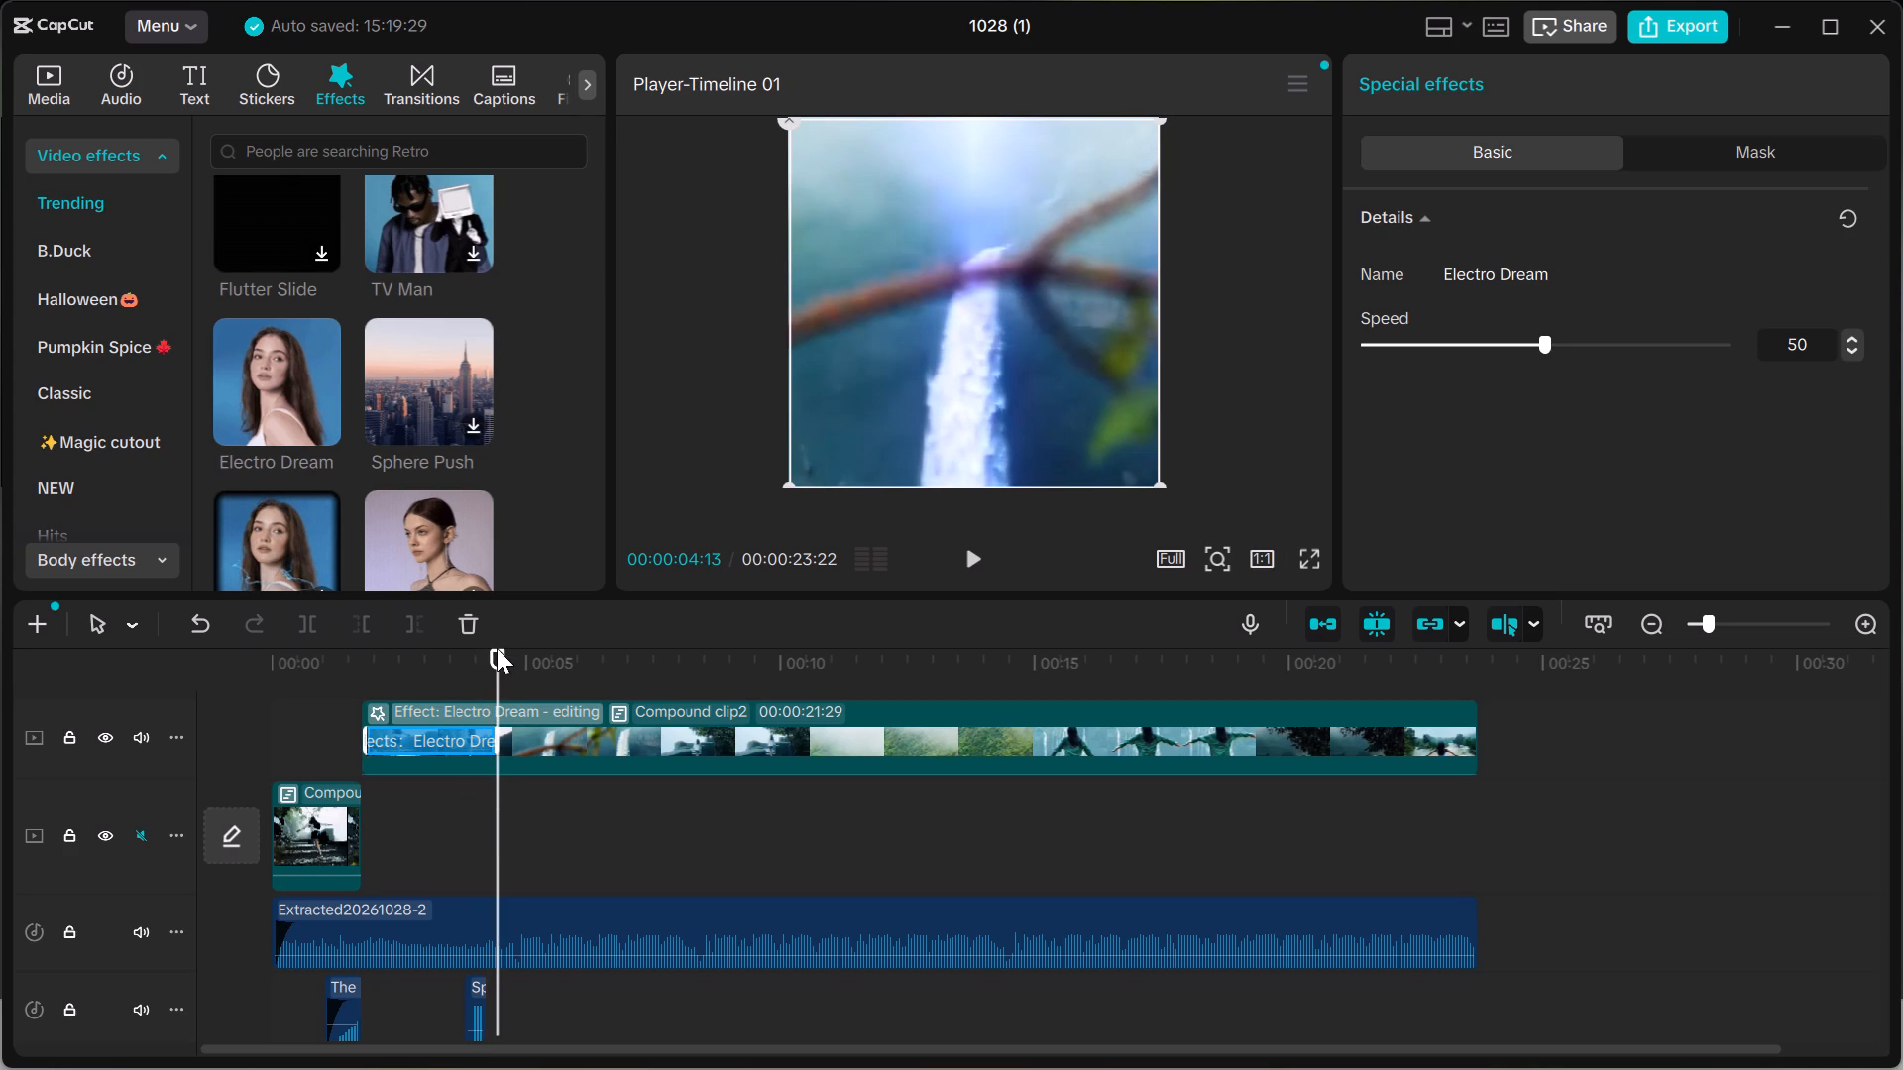
drag(497, 648, 271, 642)
click(269, 642)
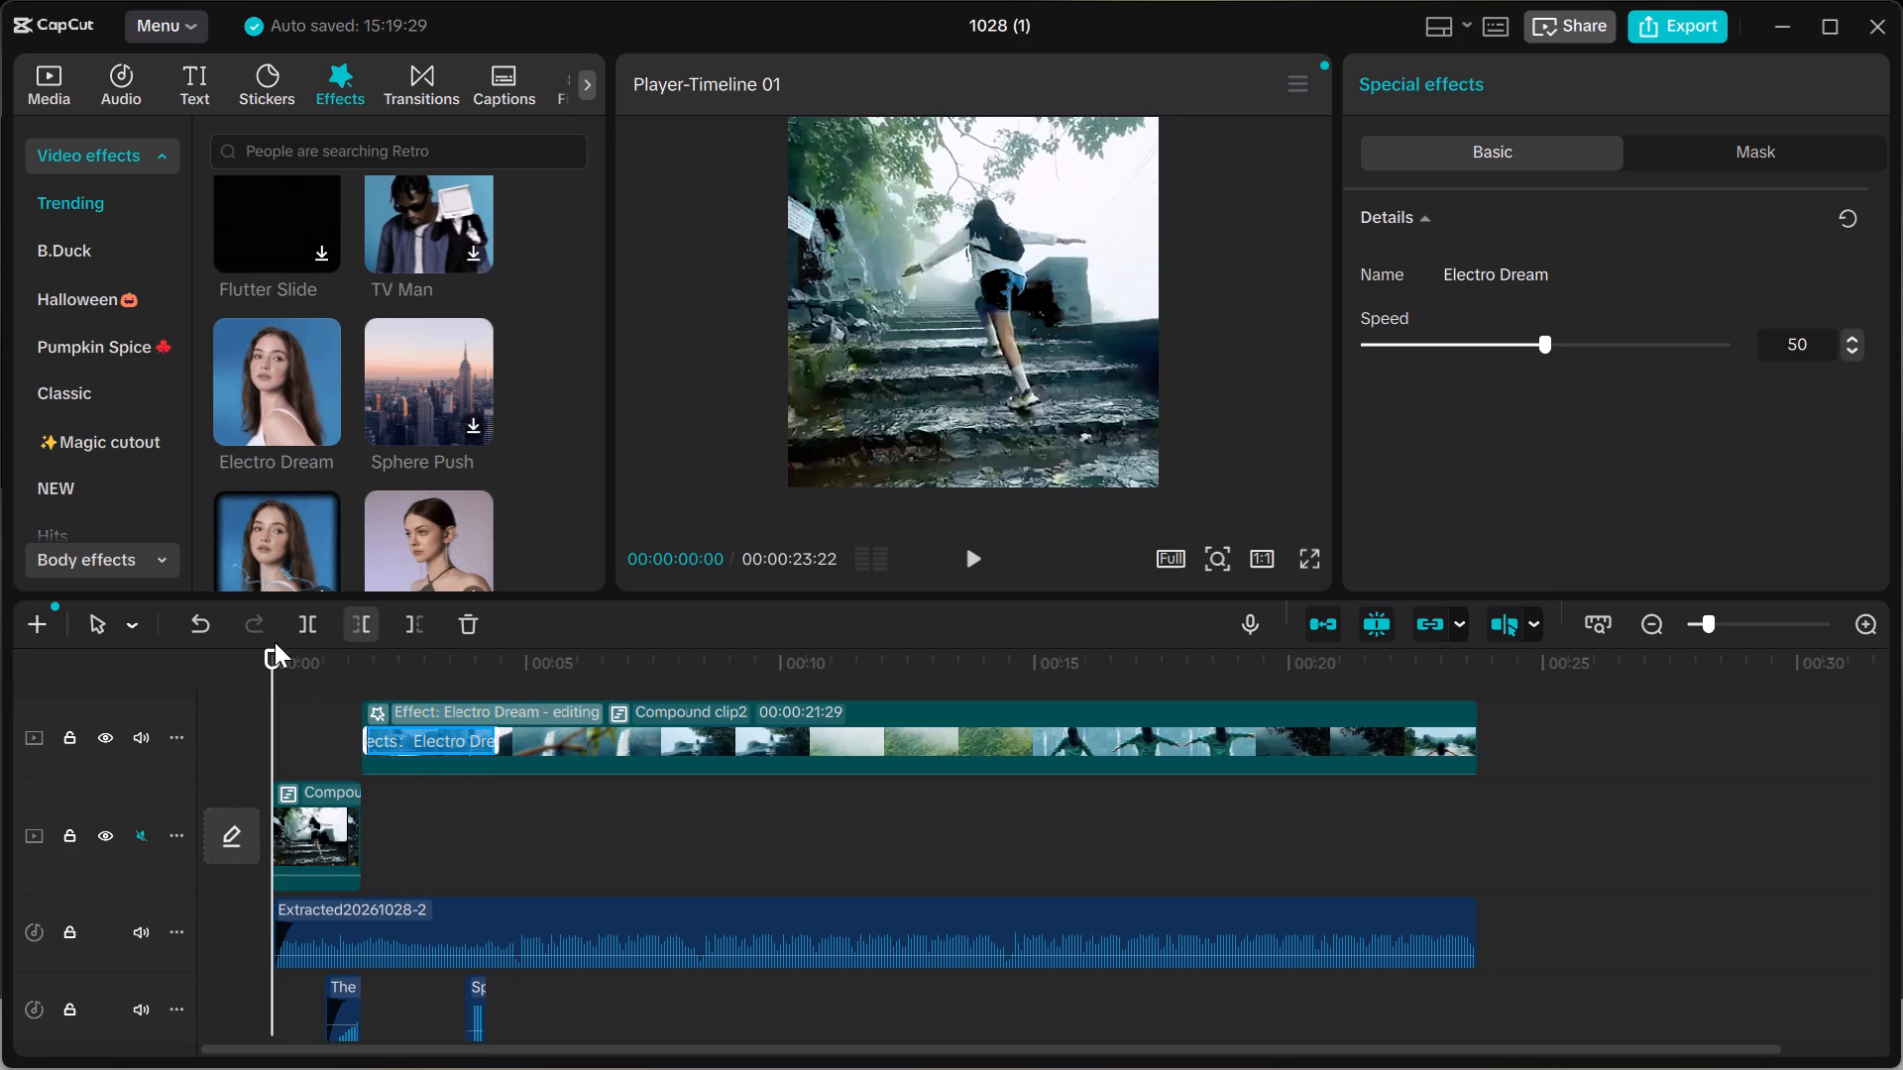
click(972, 575)
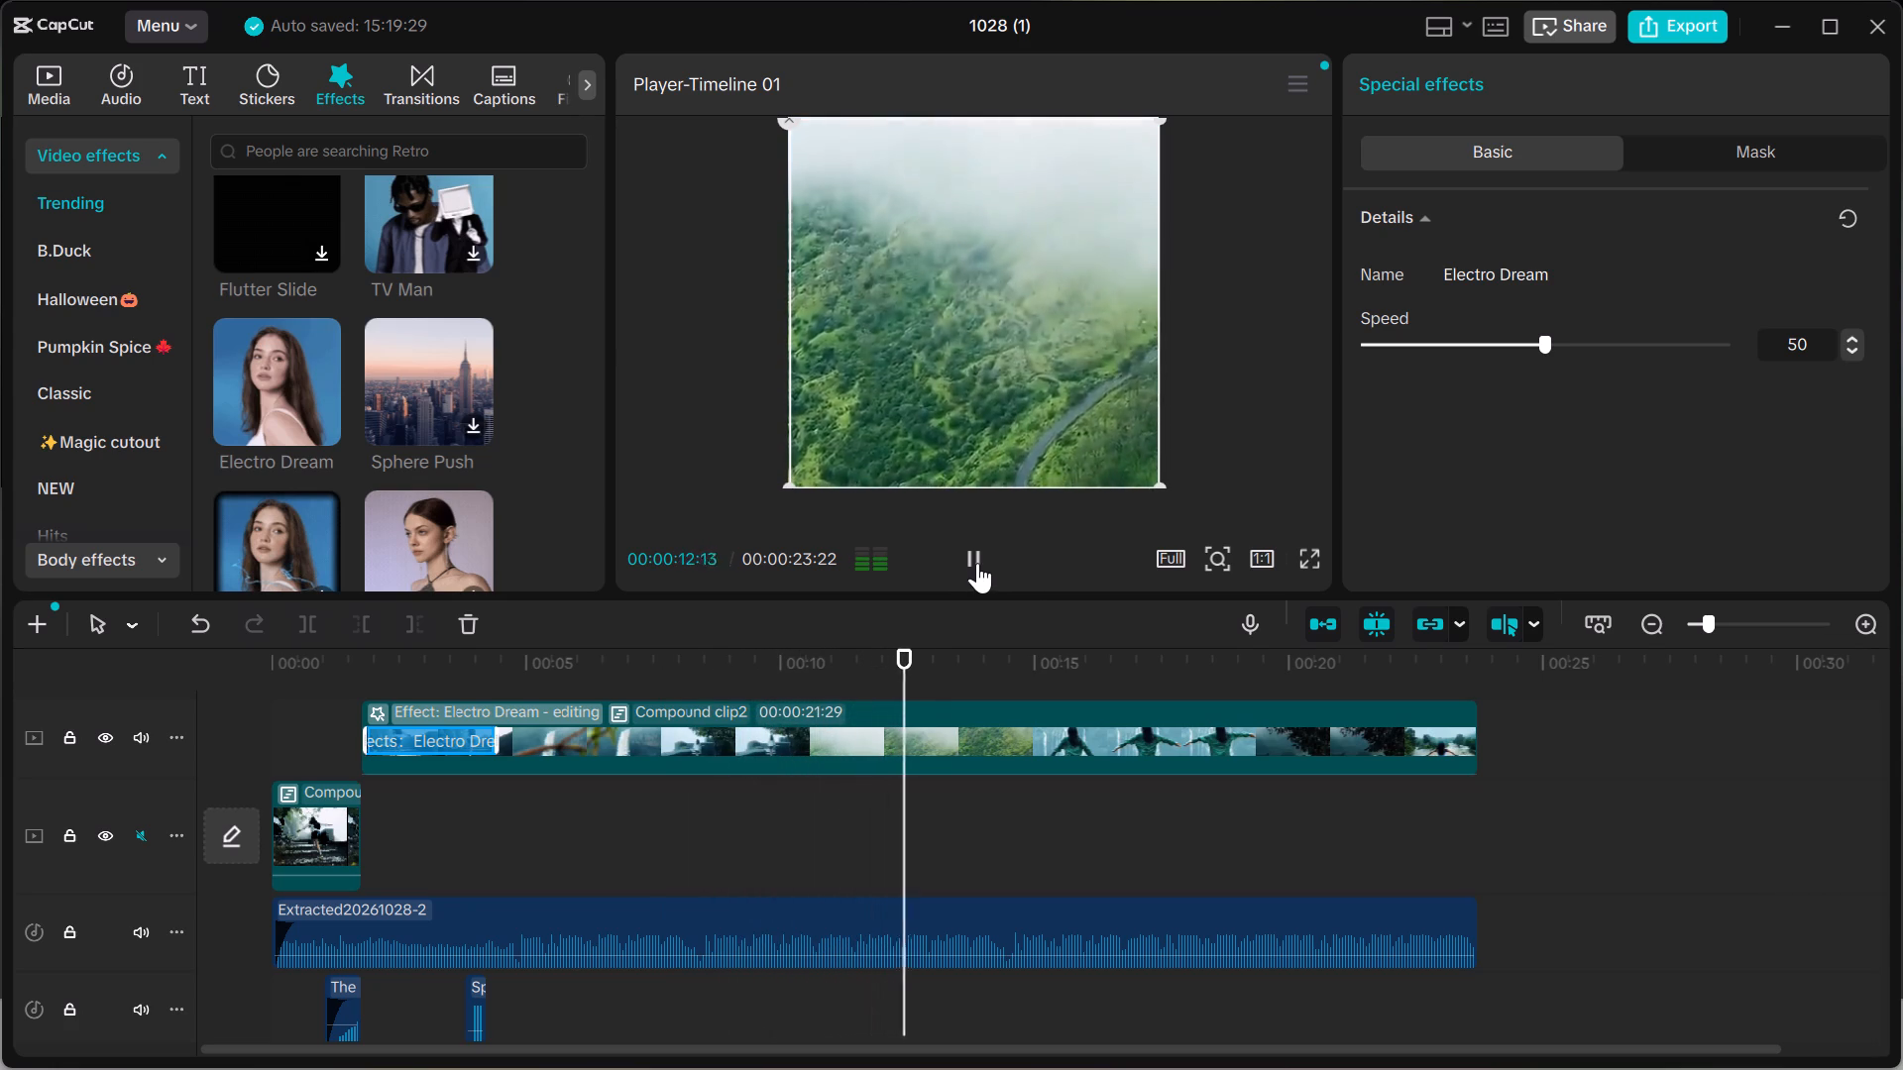
click(972, 559)
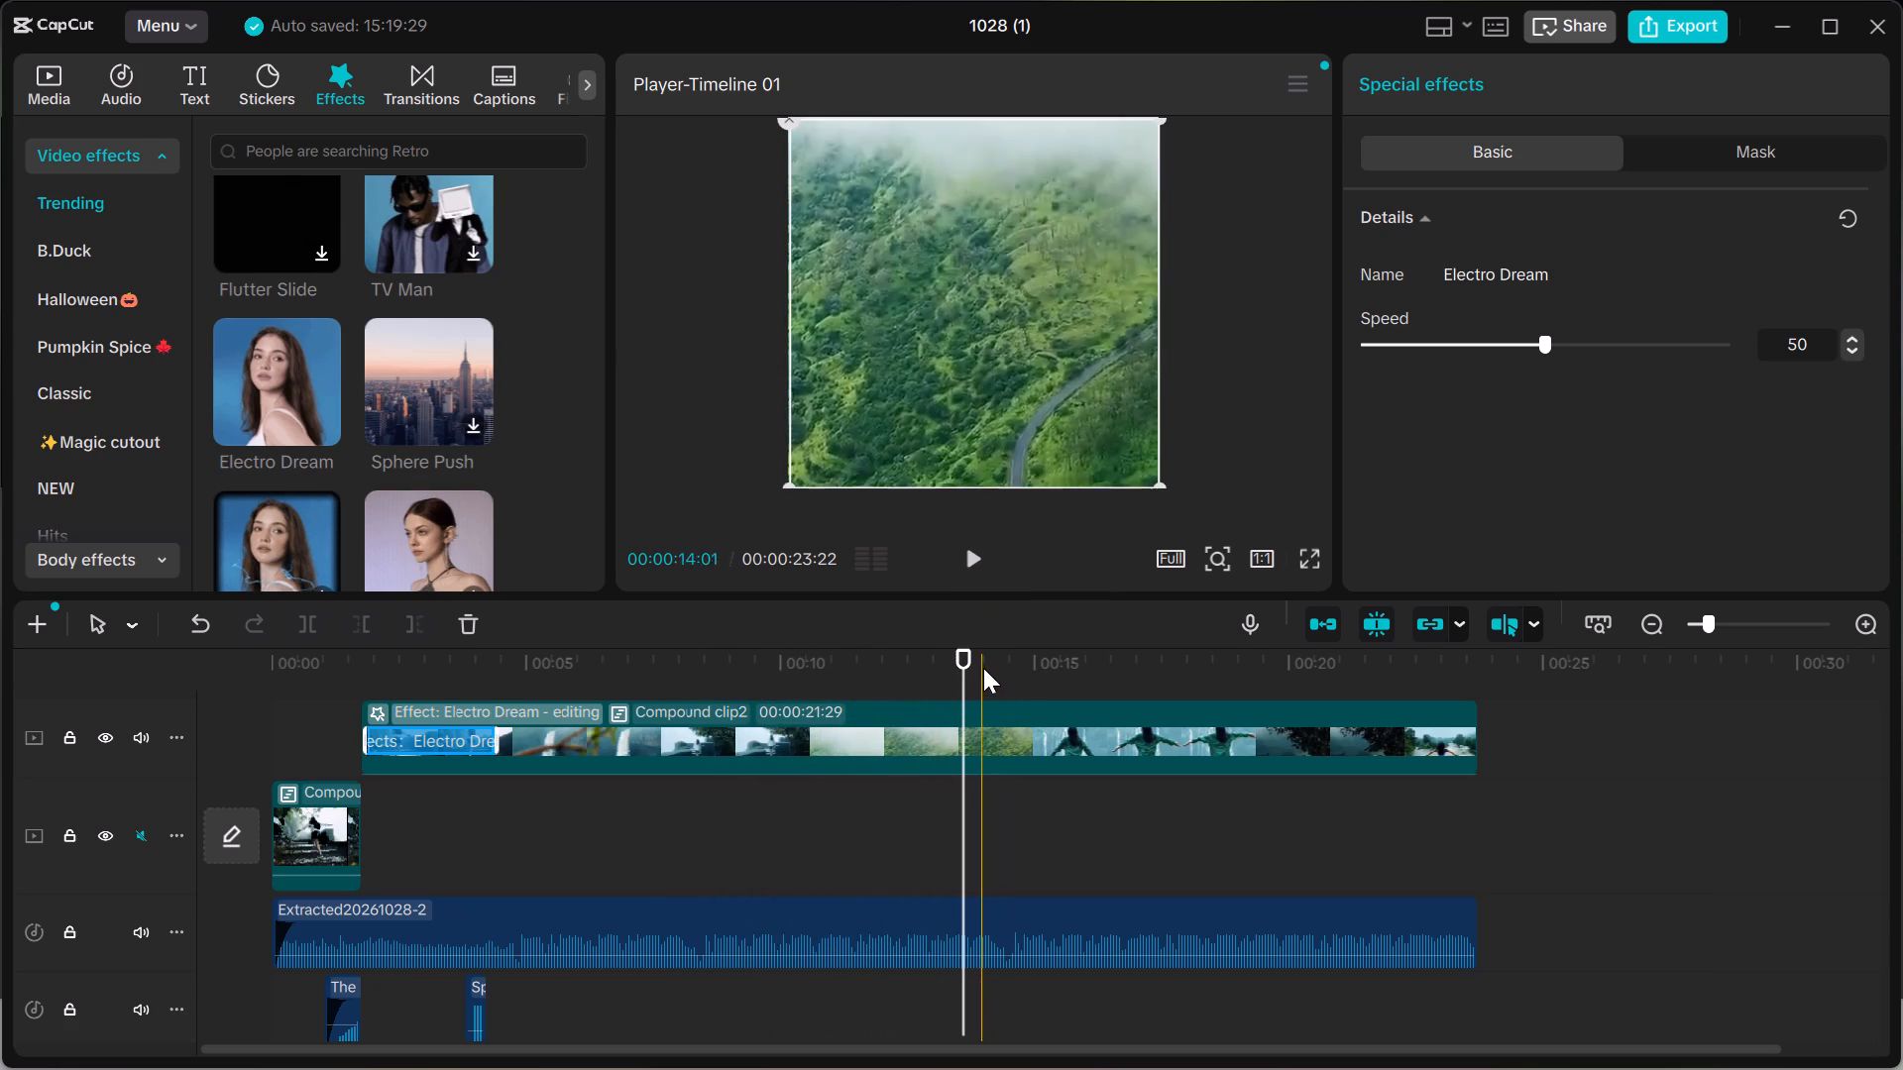
drag(962, 660, 904, 651)
drag(847, 651, 516, 672)
drag(515, 672, 506, 671)
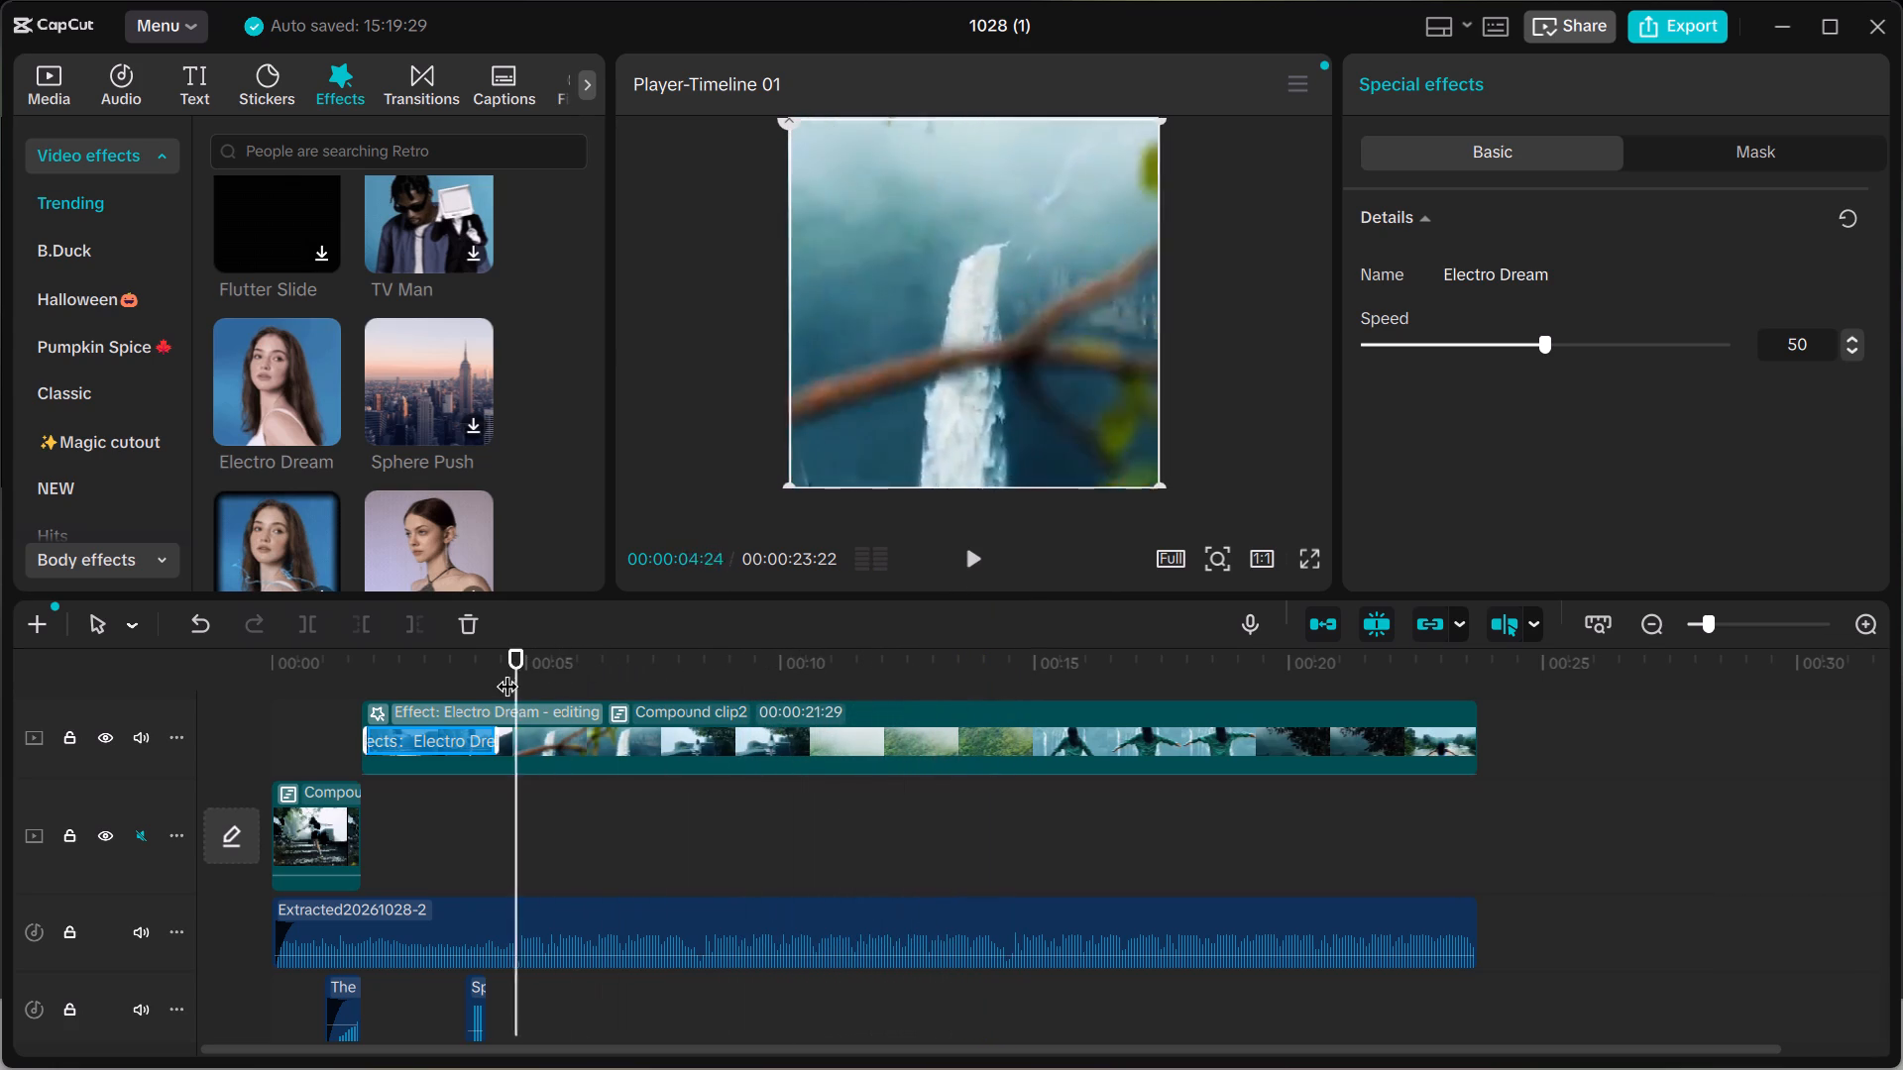
drag(506, 671, 377, 640)
drag(375, 640, 255, 615)
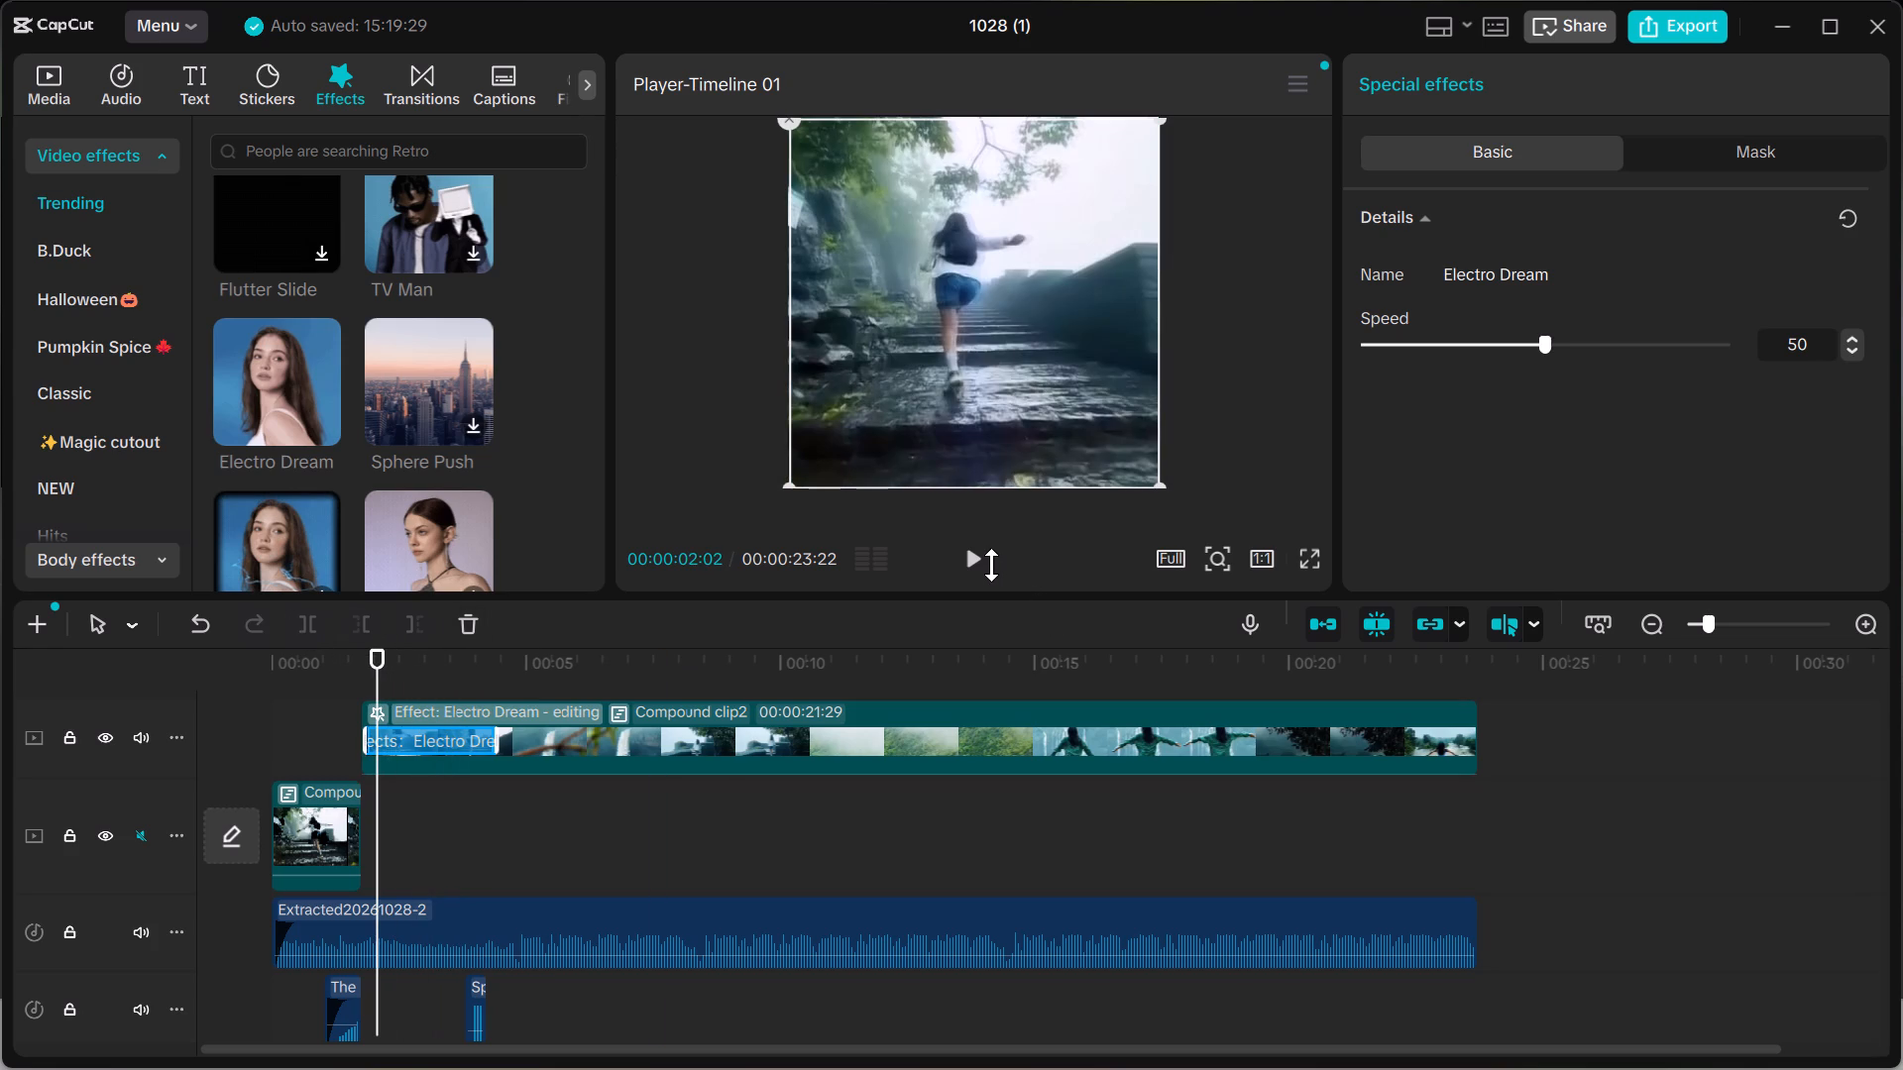
click(963, 561)
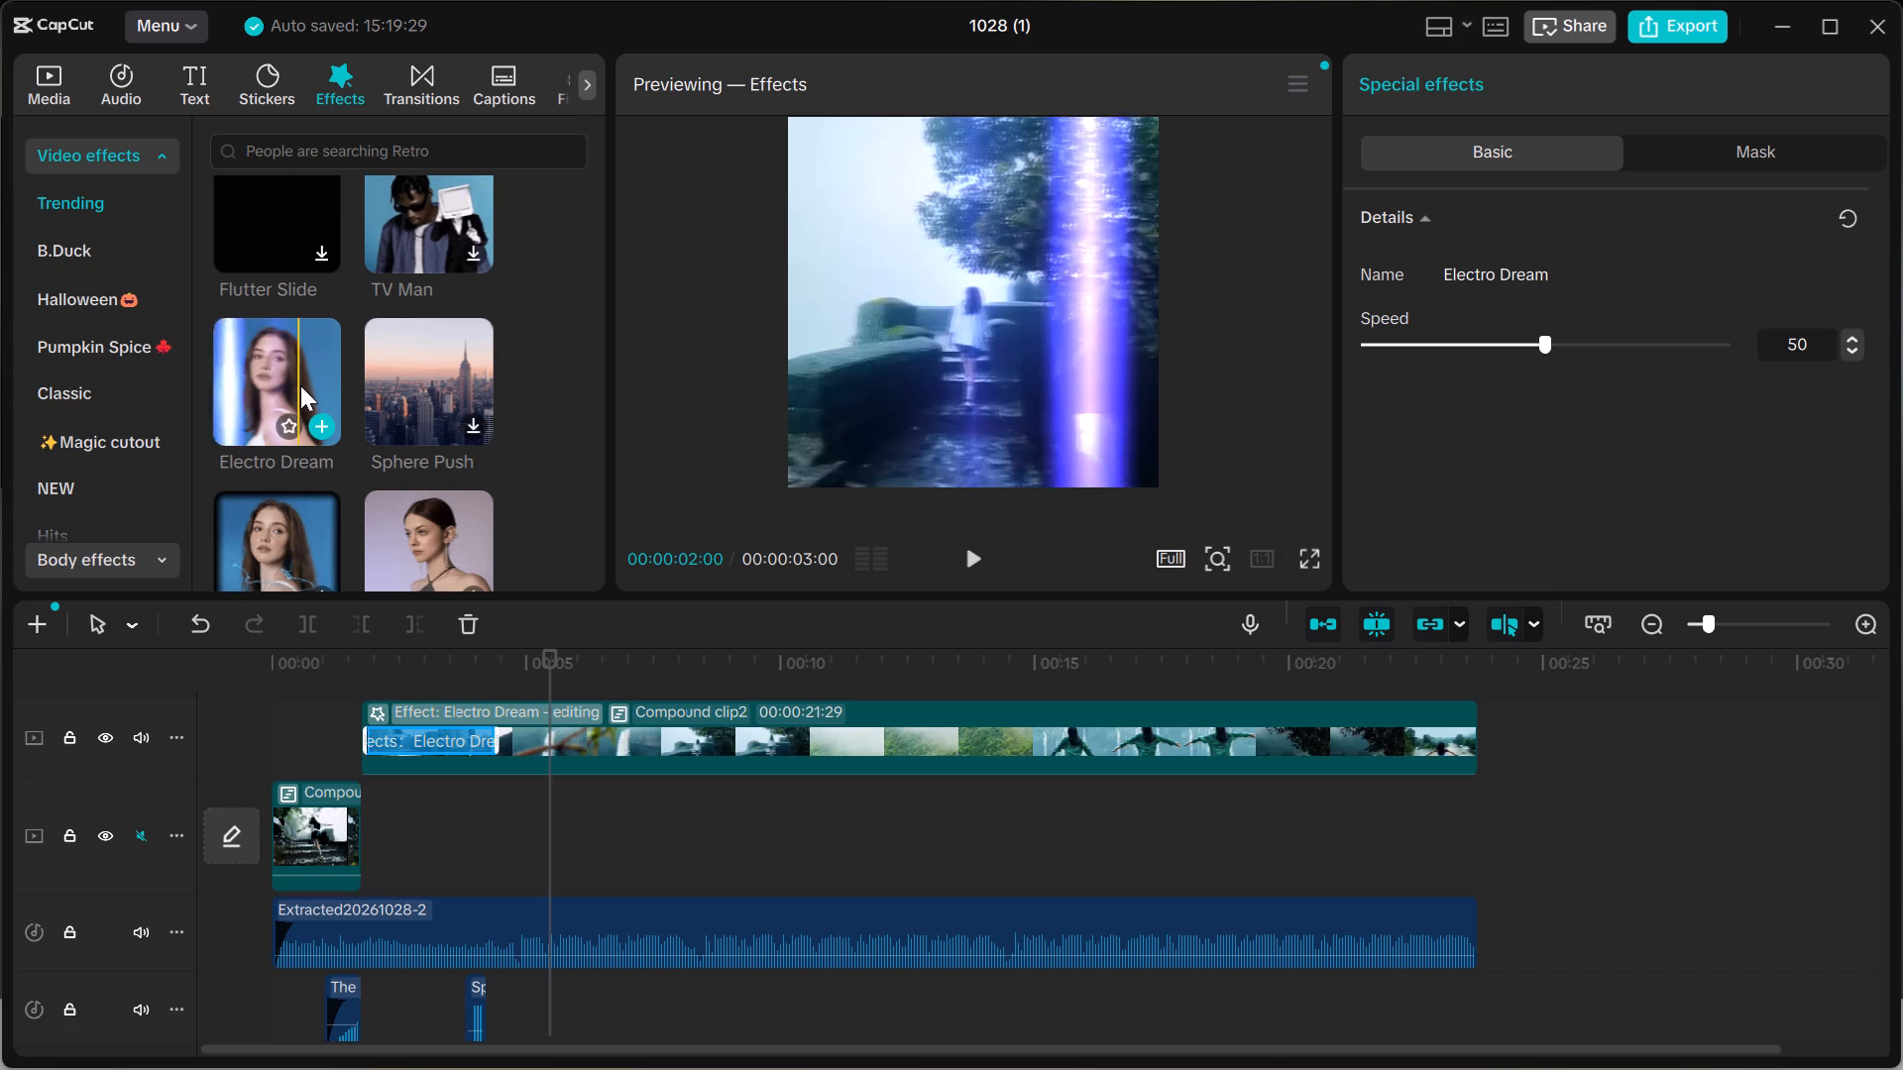
Find the Outlaw Game effect among the Trending video effects and add it to Compound clip2.
scroll(345, 374, up, 1)
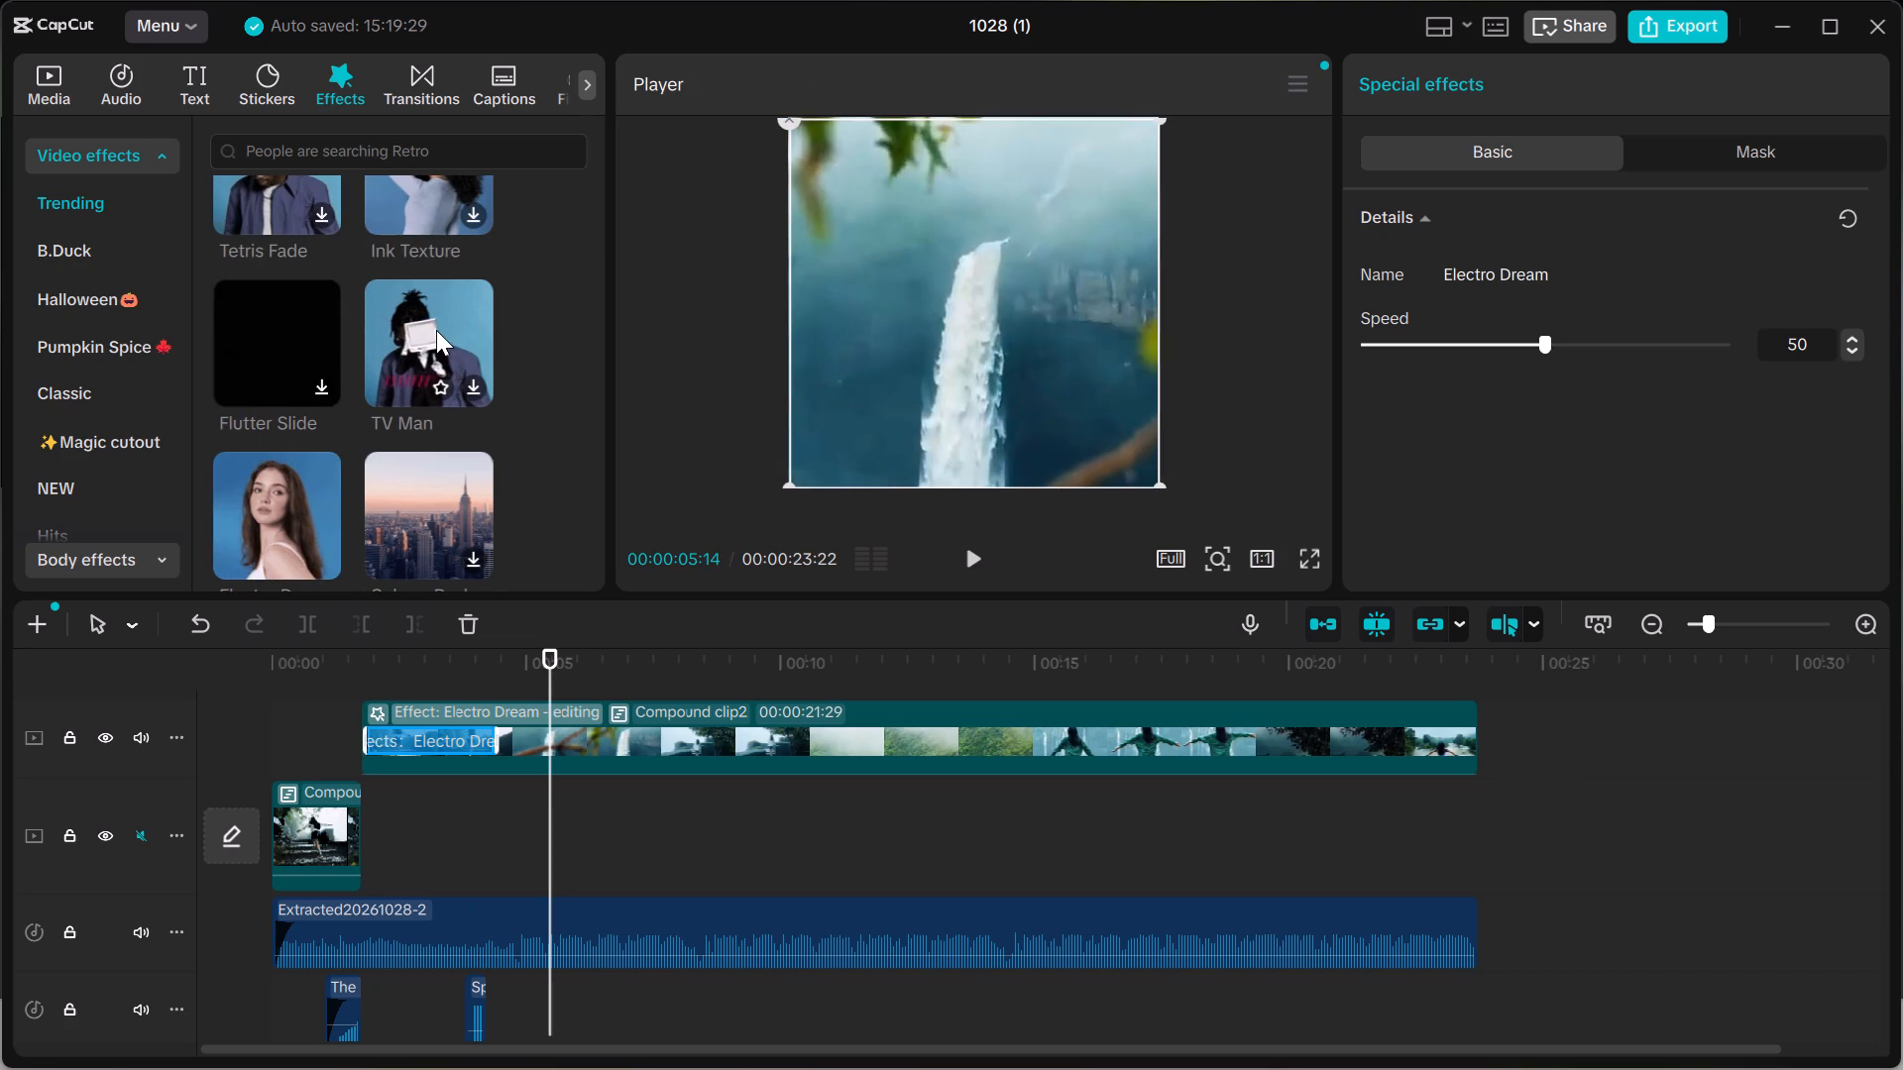
scroll(432, 330, down, 1)
scroll(430, 332, up, 2)
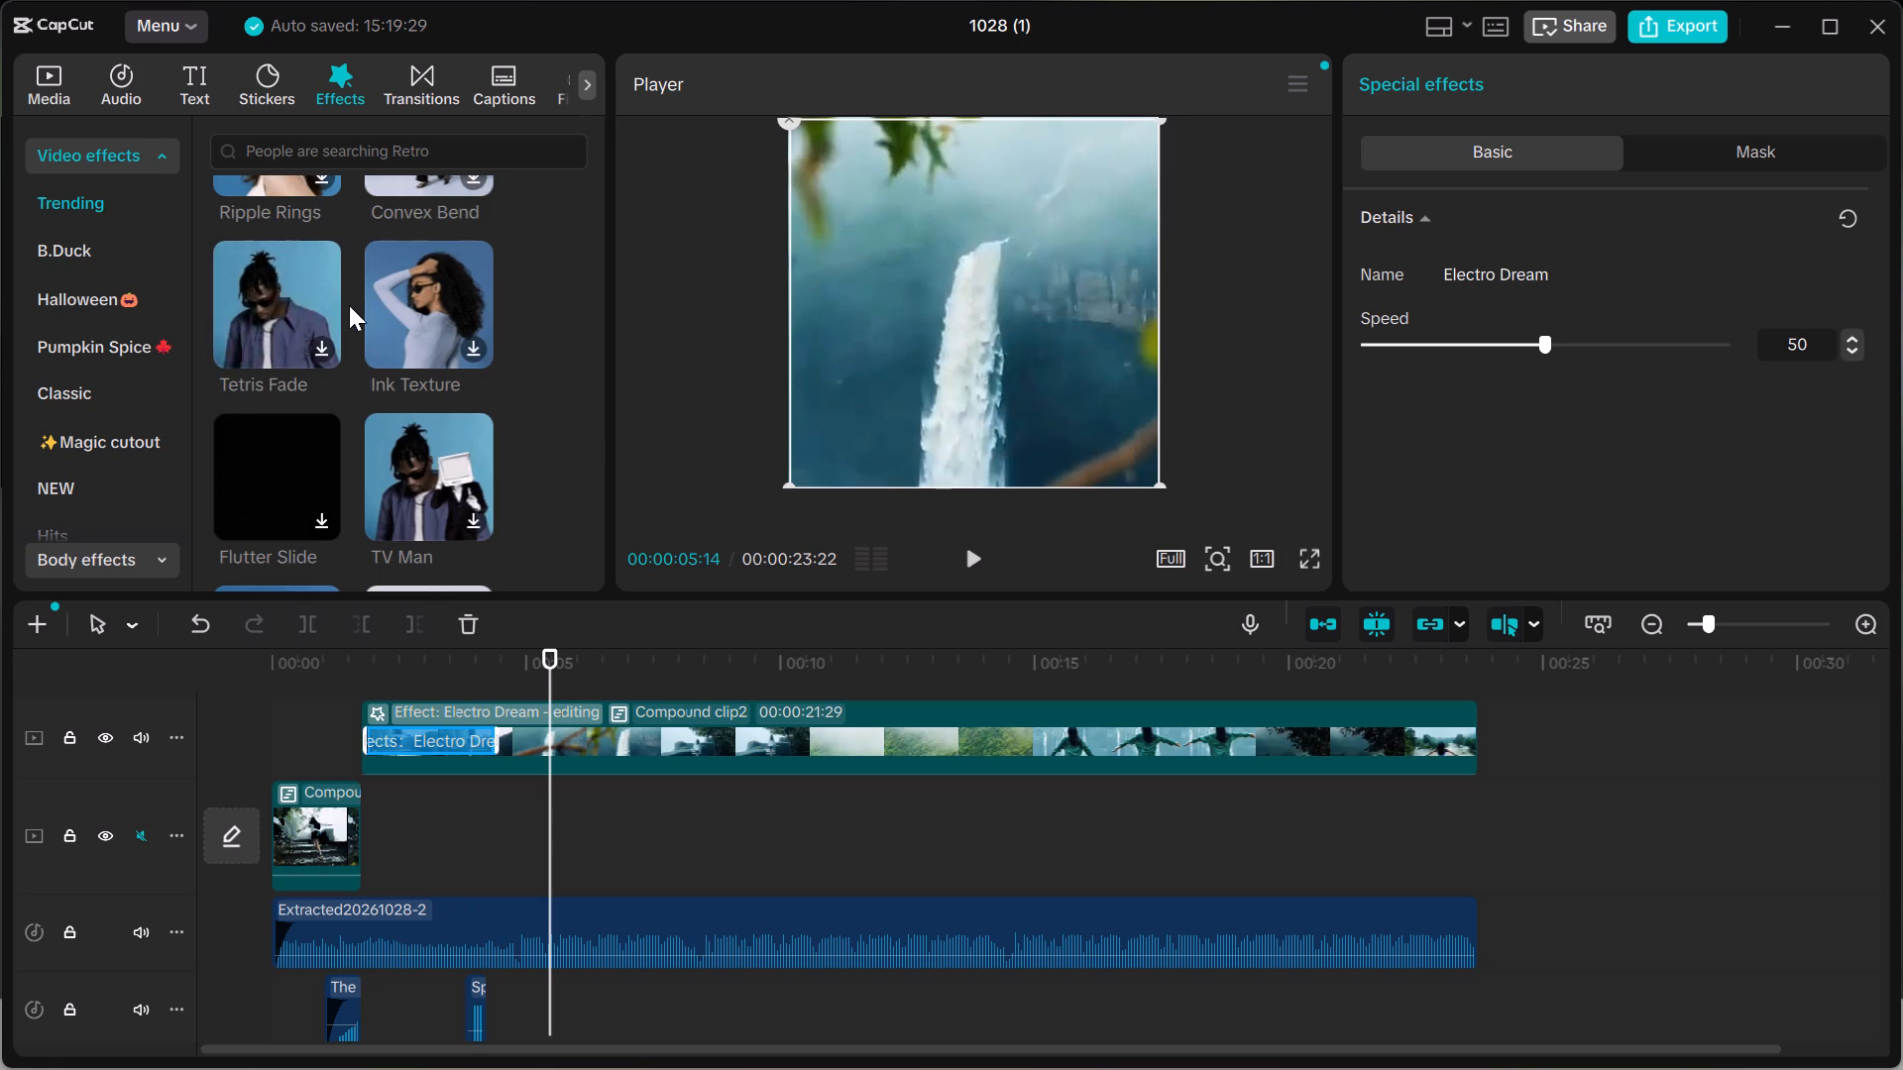
scroll(349, 305, up, 2)
scroll(398, 357, down, 1)
scroll(408, 368, up, 2)
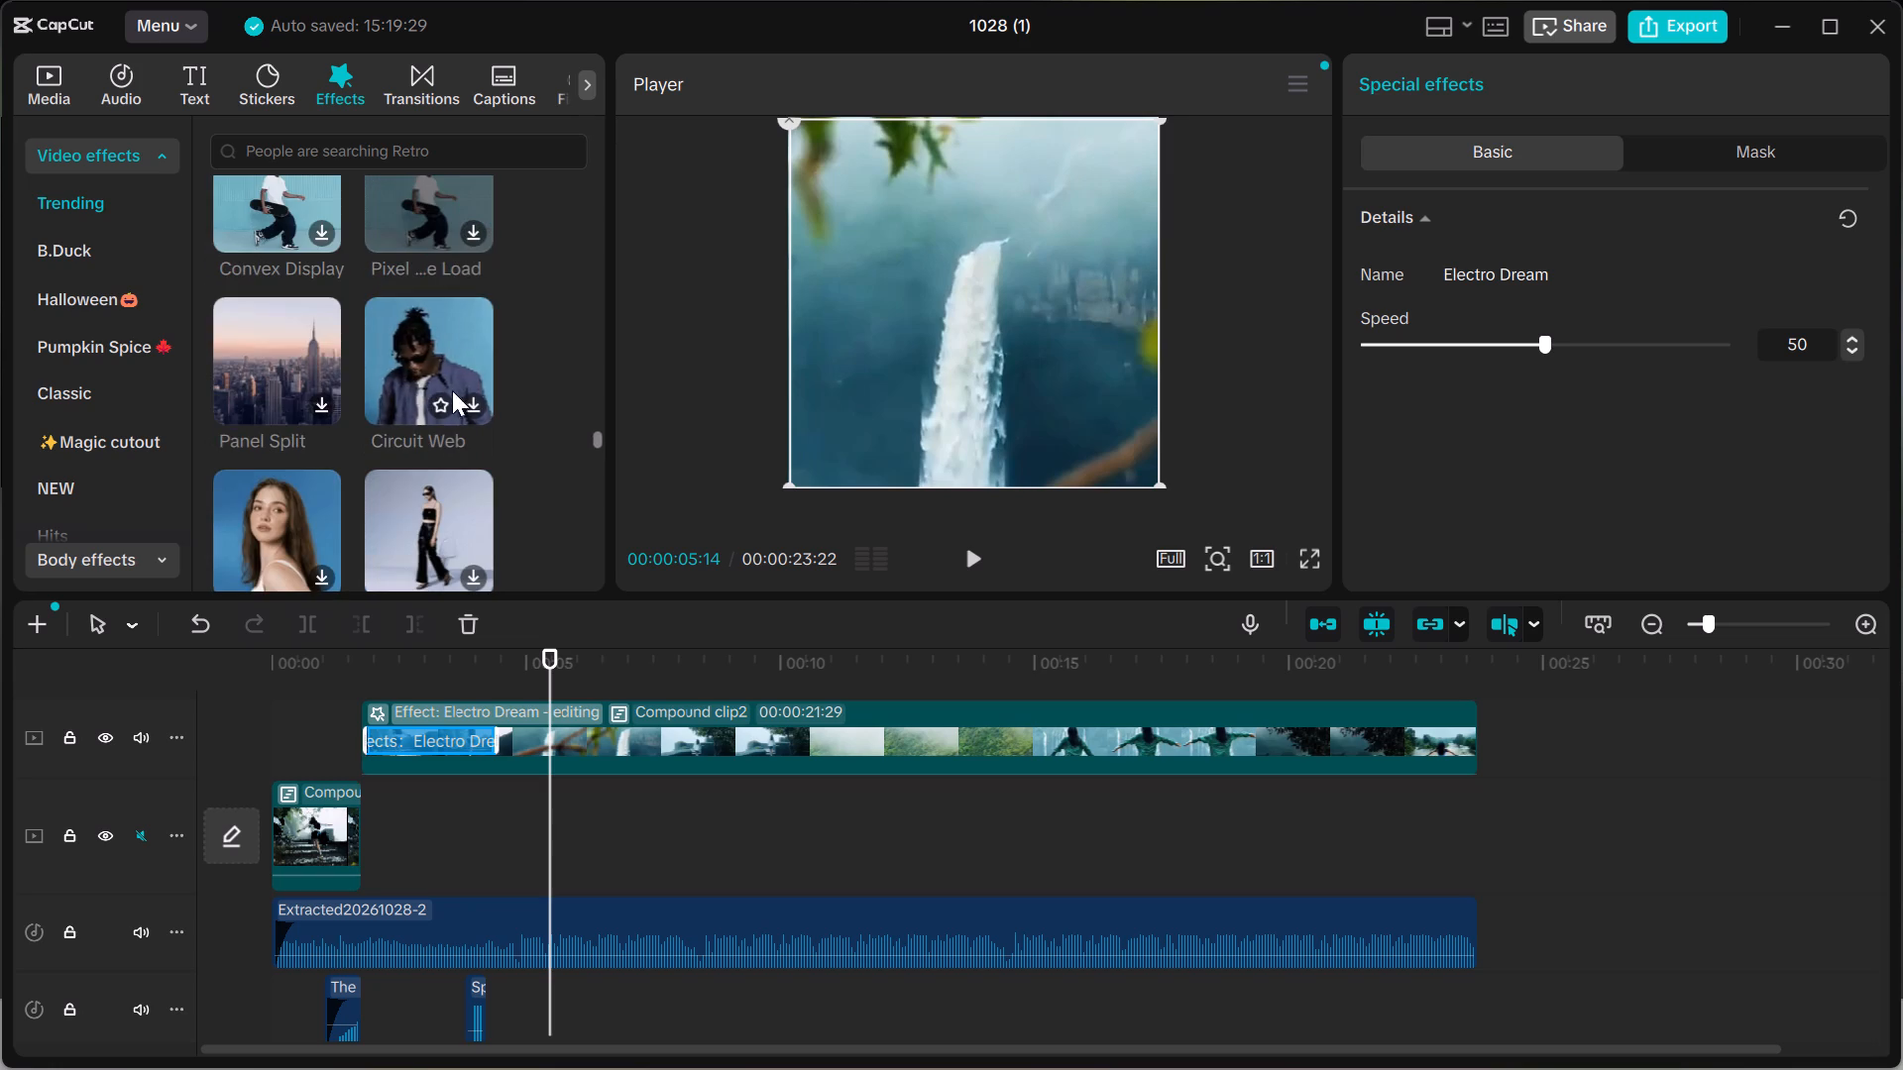
scroll(419, 344, up, 1)
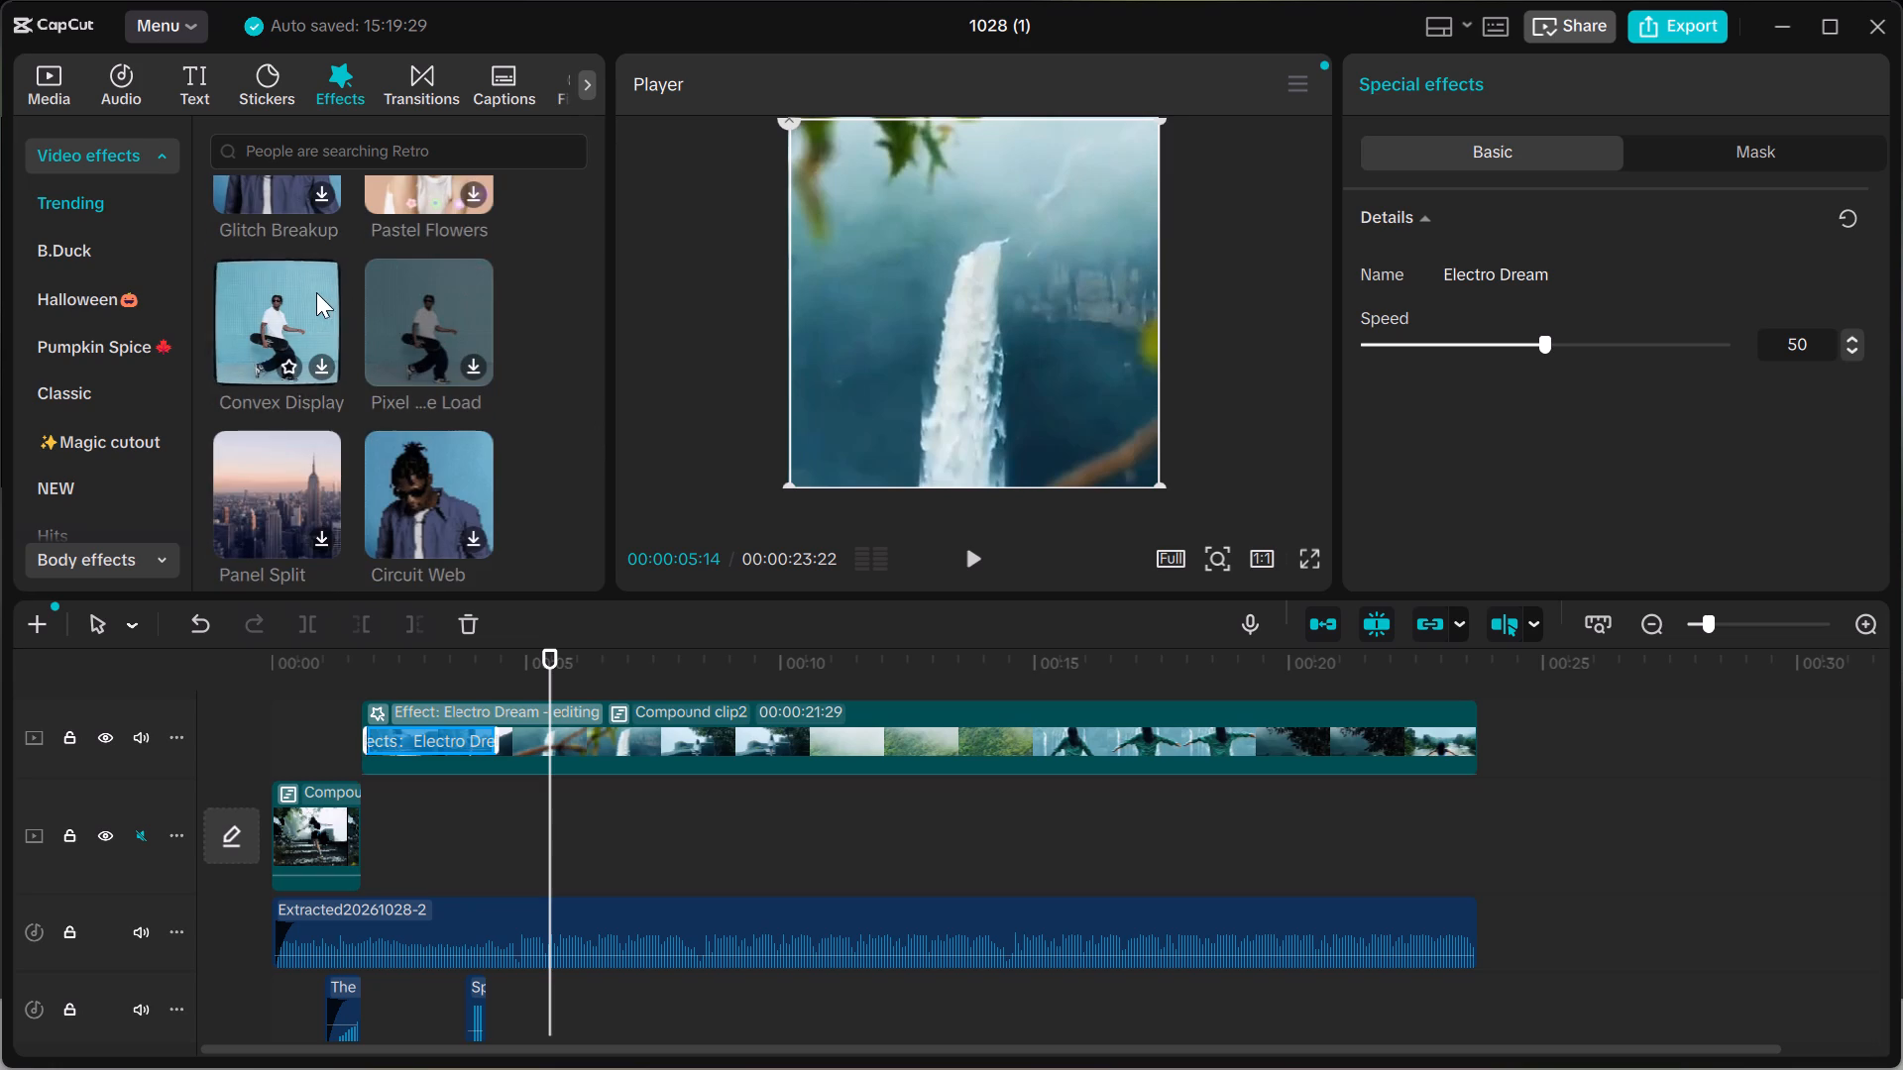
scroll(420, 293, up, 1)
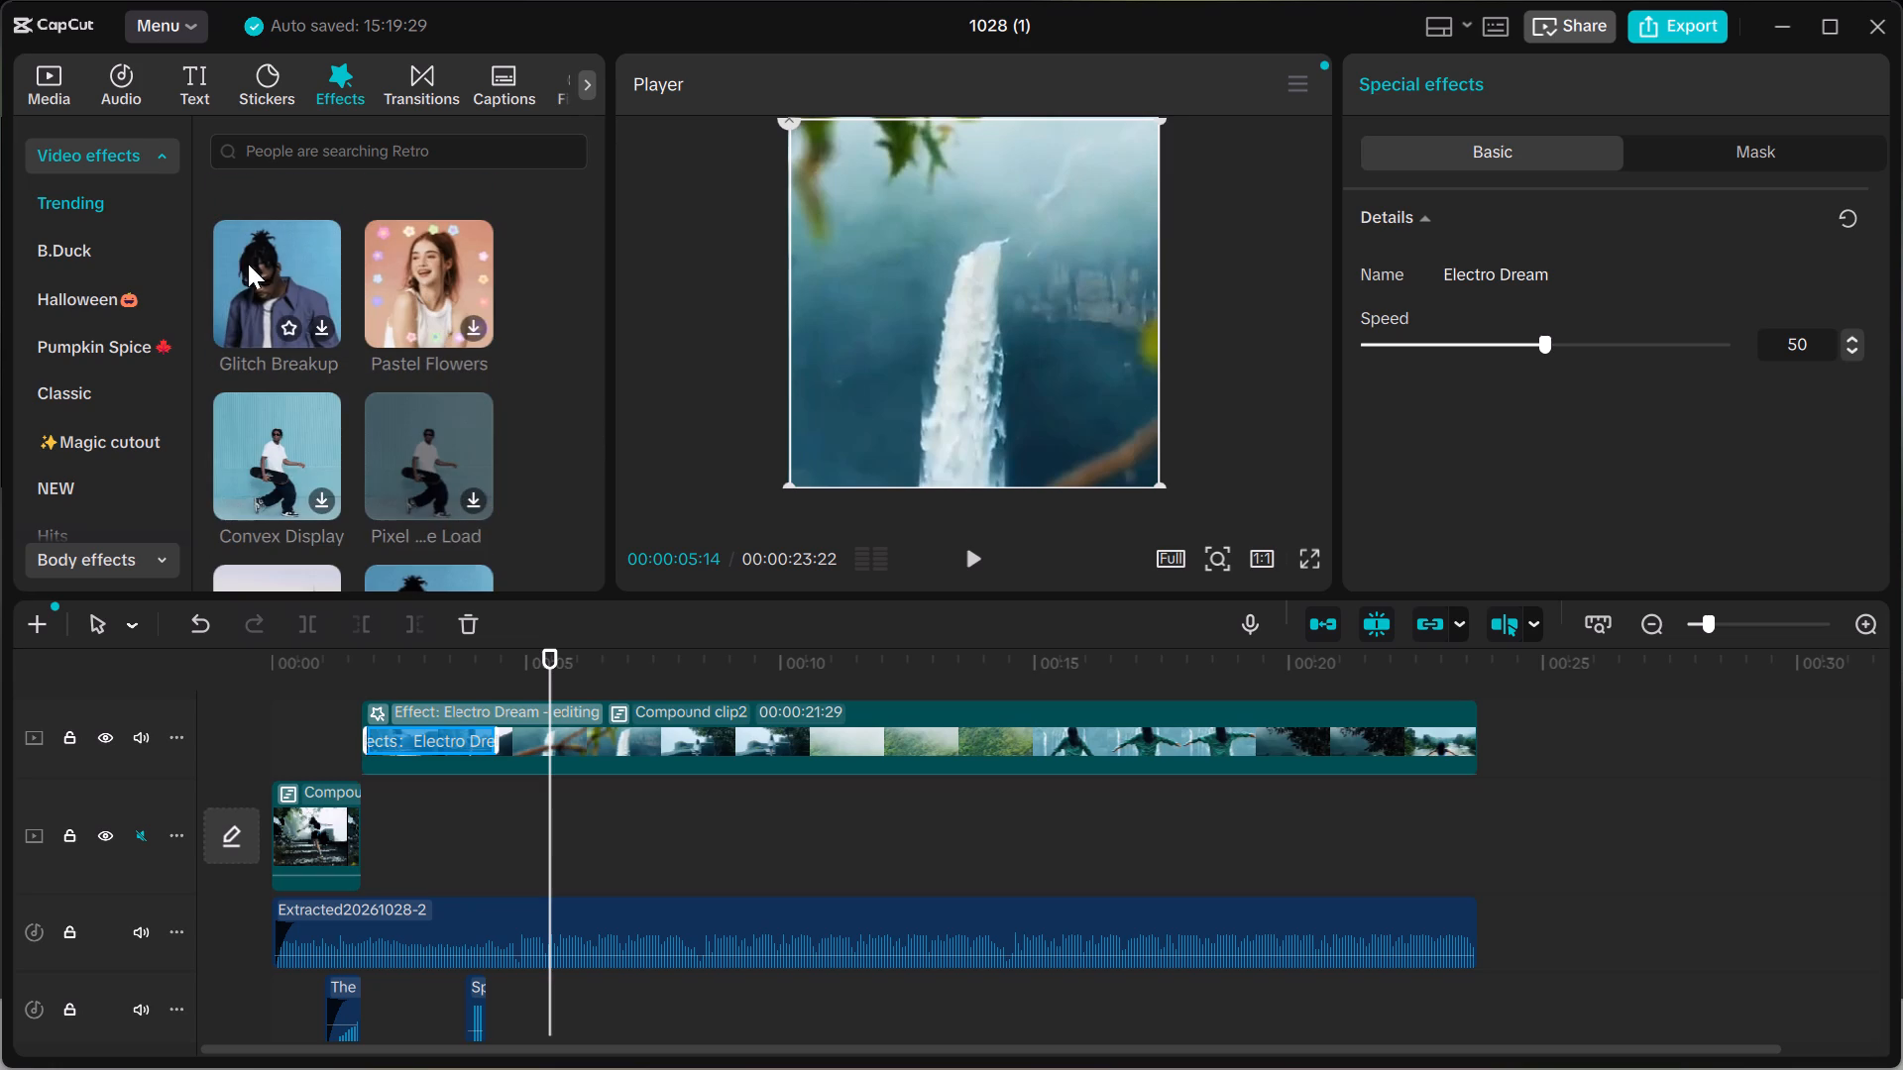
scroll(271, 274, up, 1)
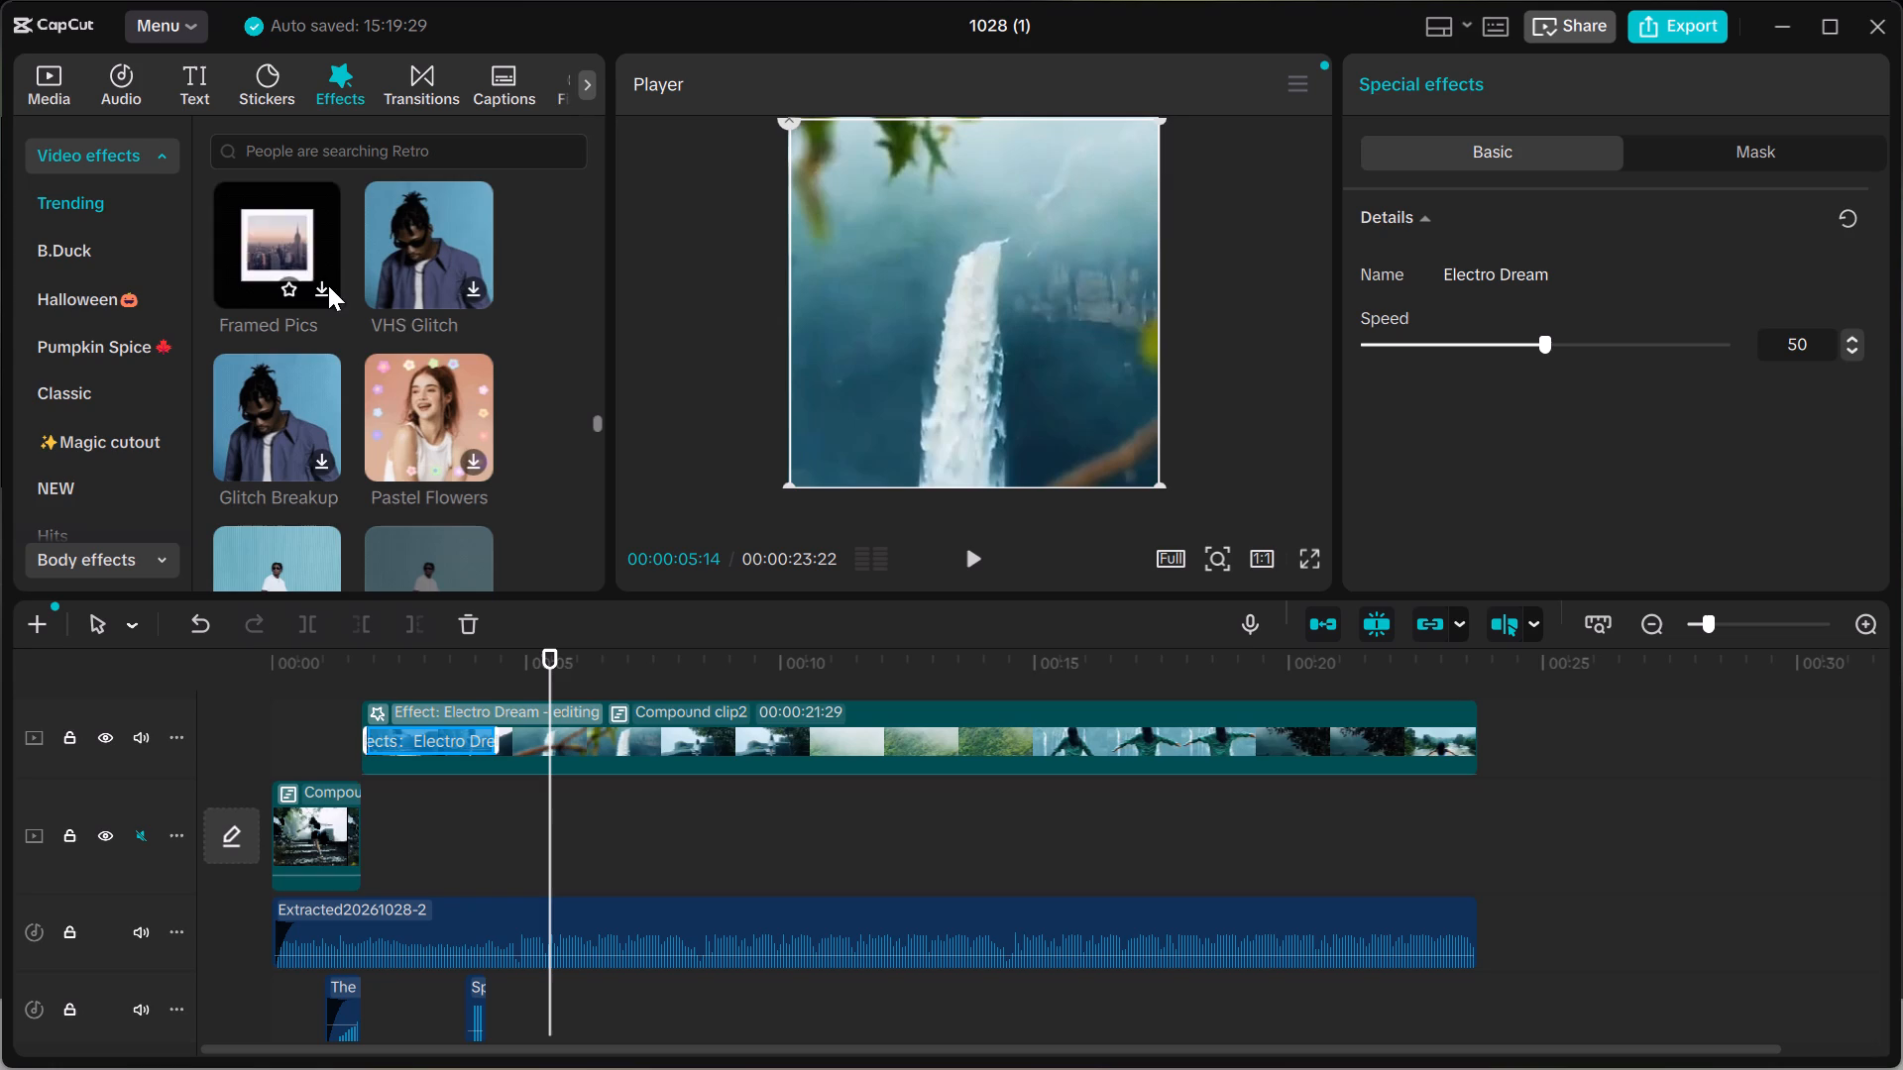
scroll(401, 301, up, 2)
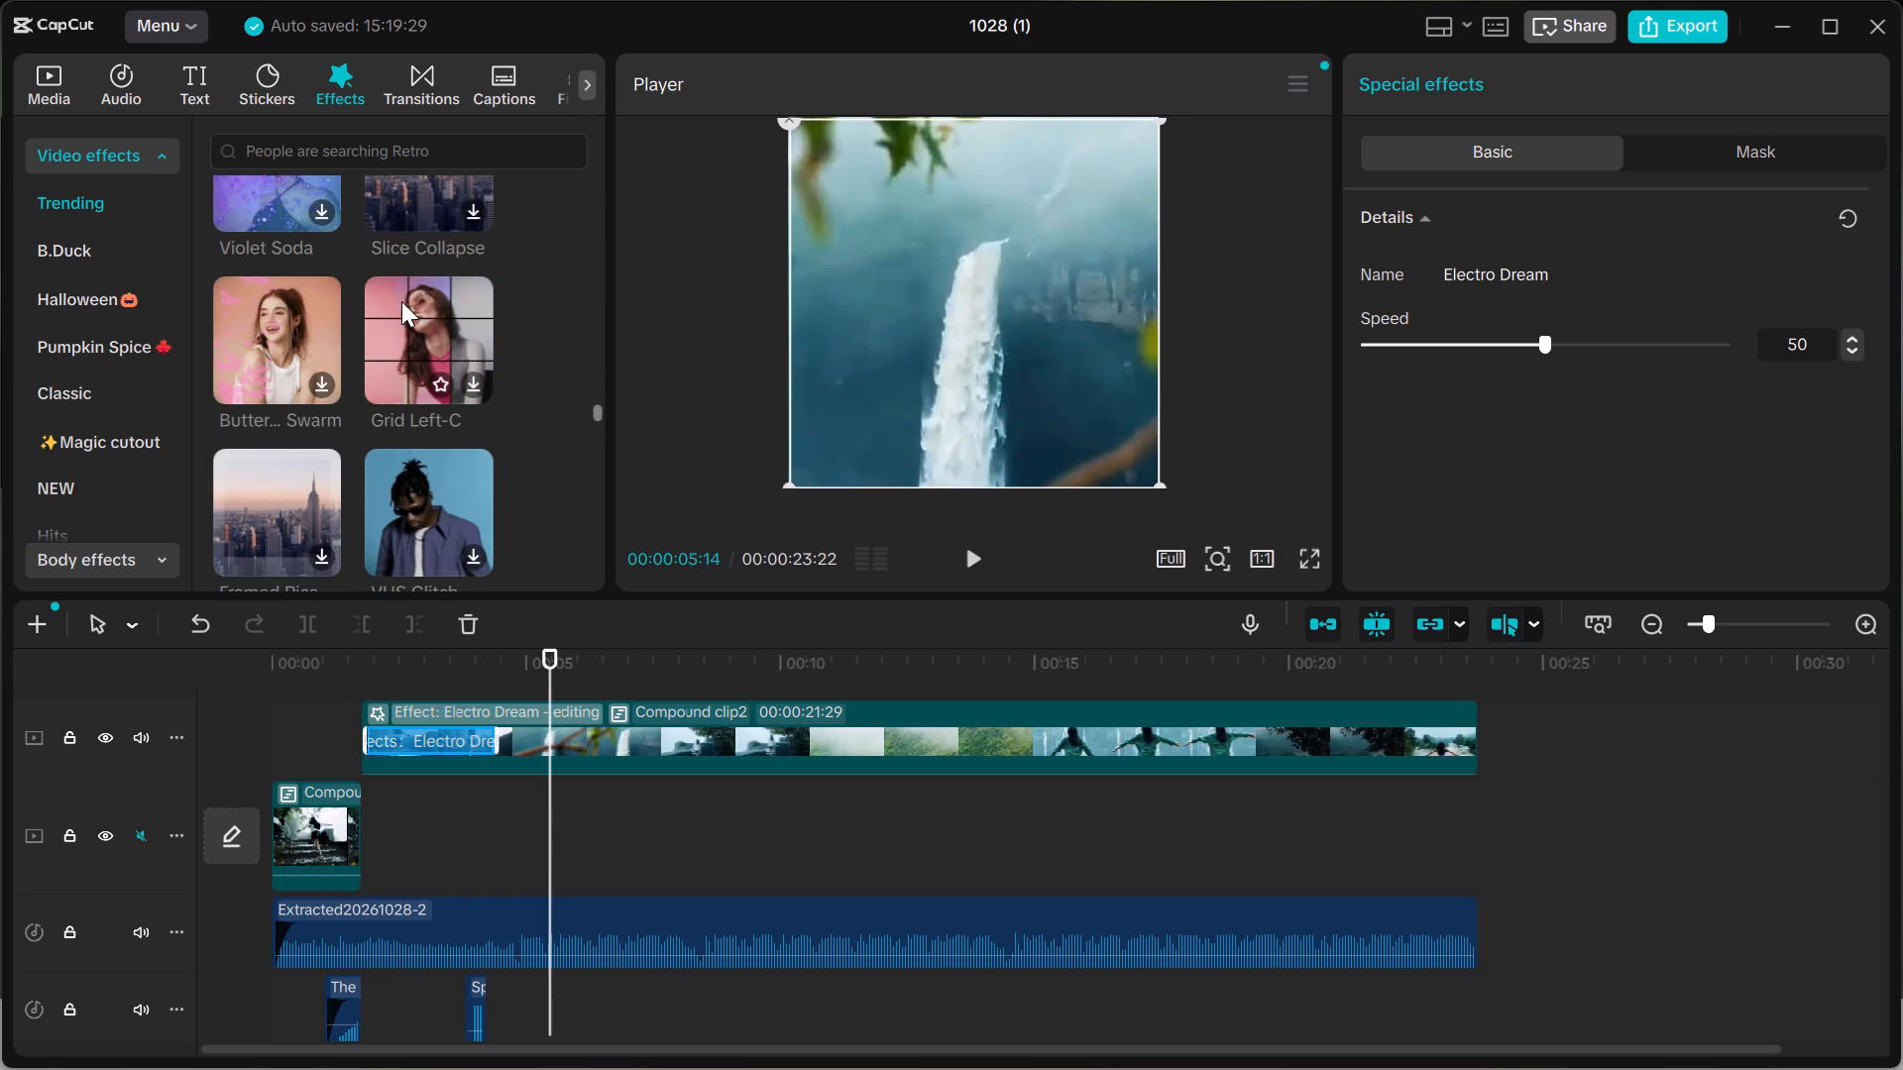
scroll(395, 301, up, 1)
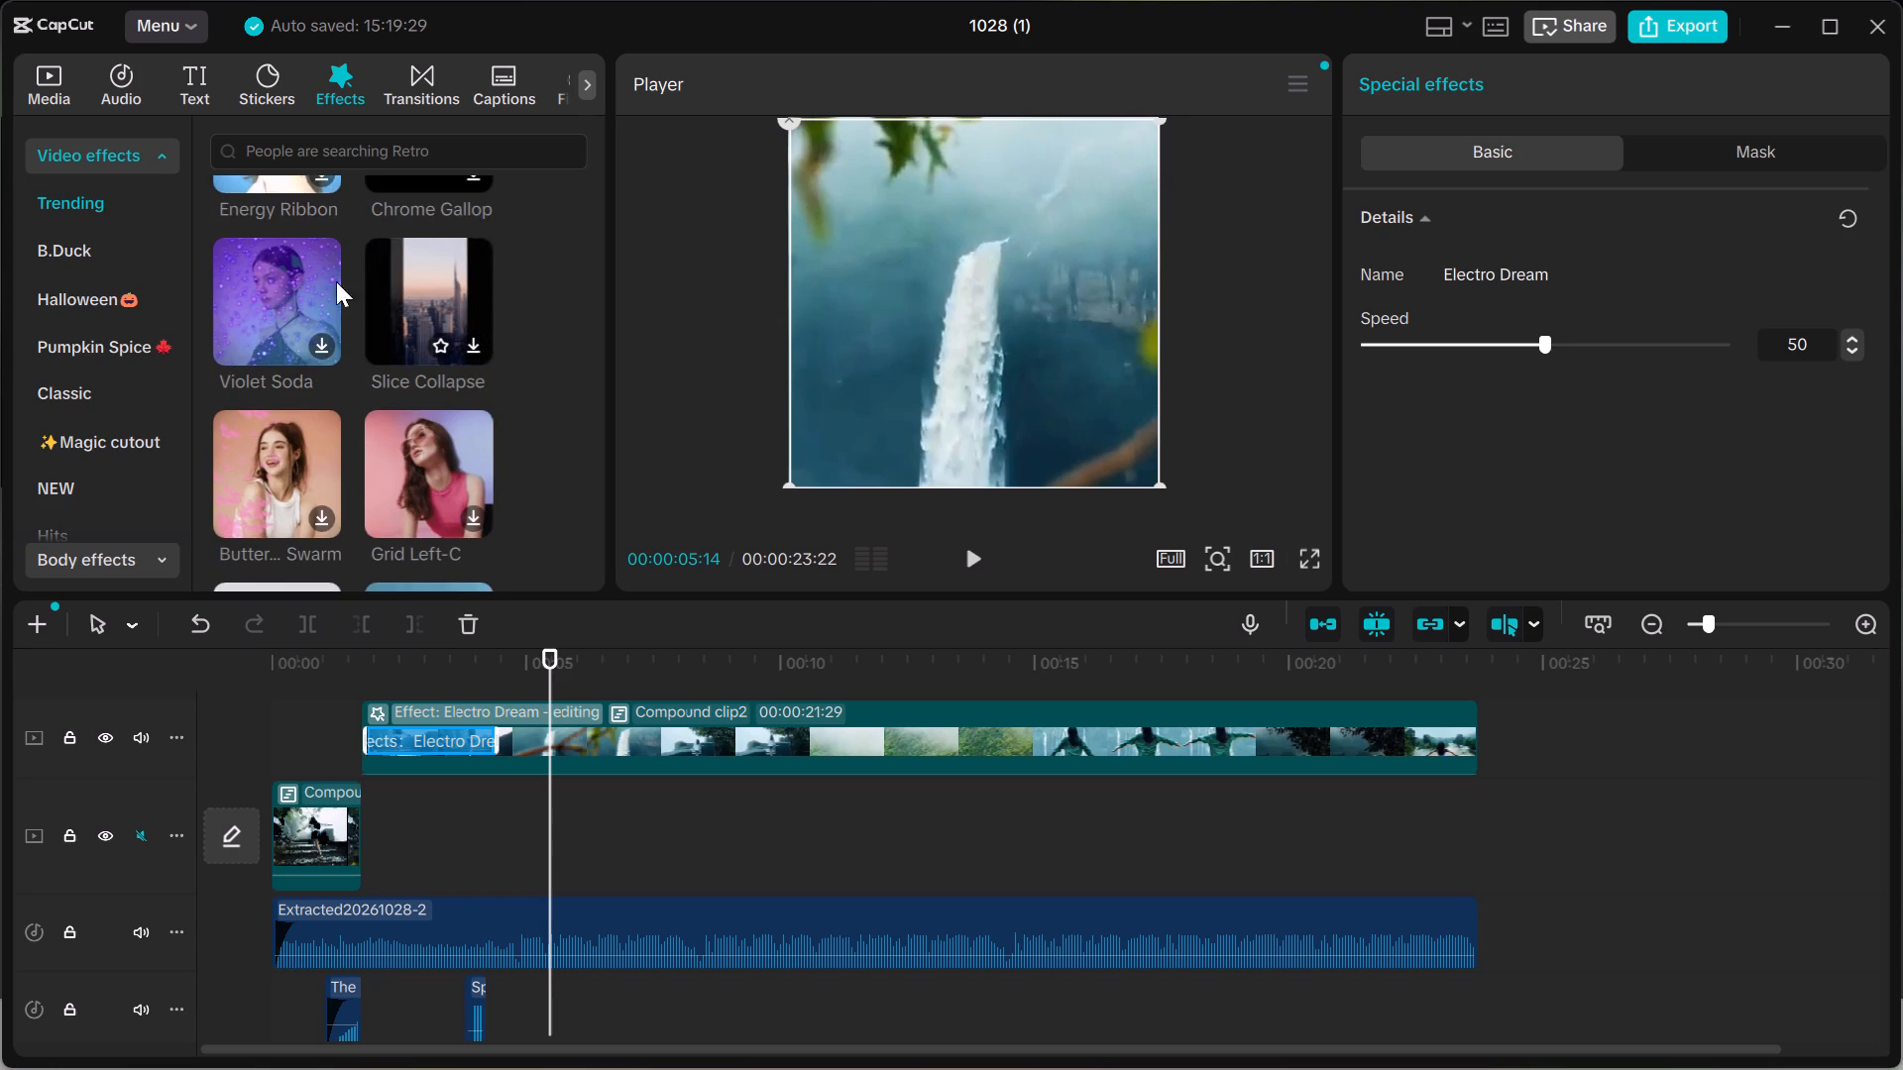
scroll(324, 205, up, 1)
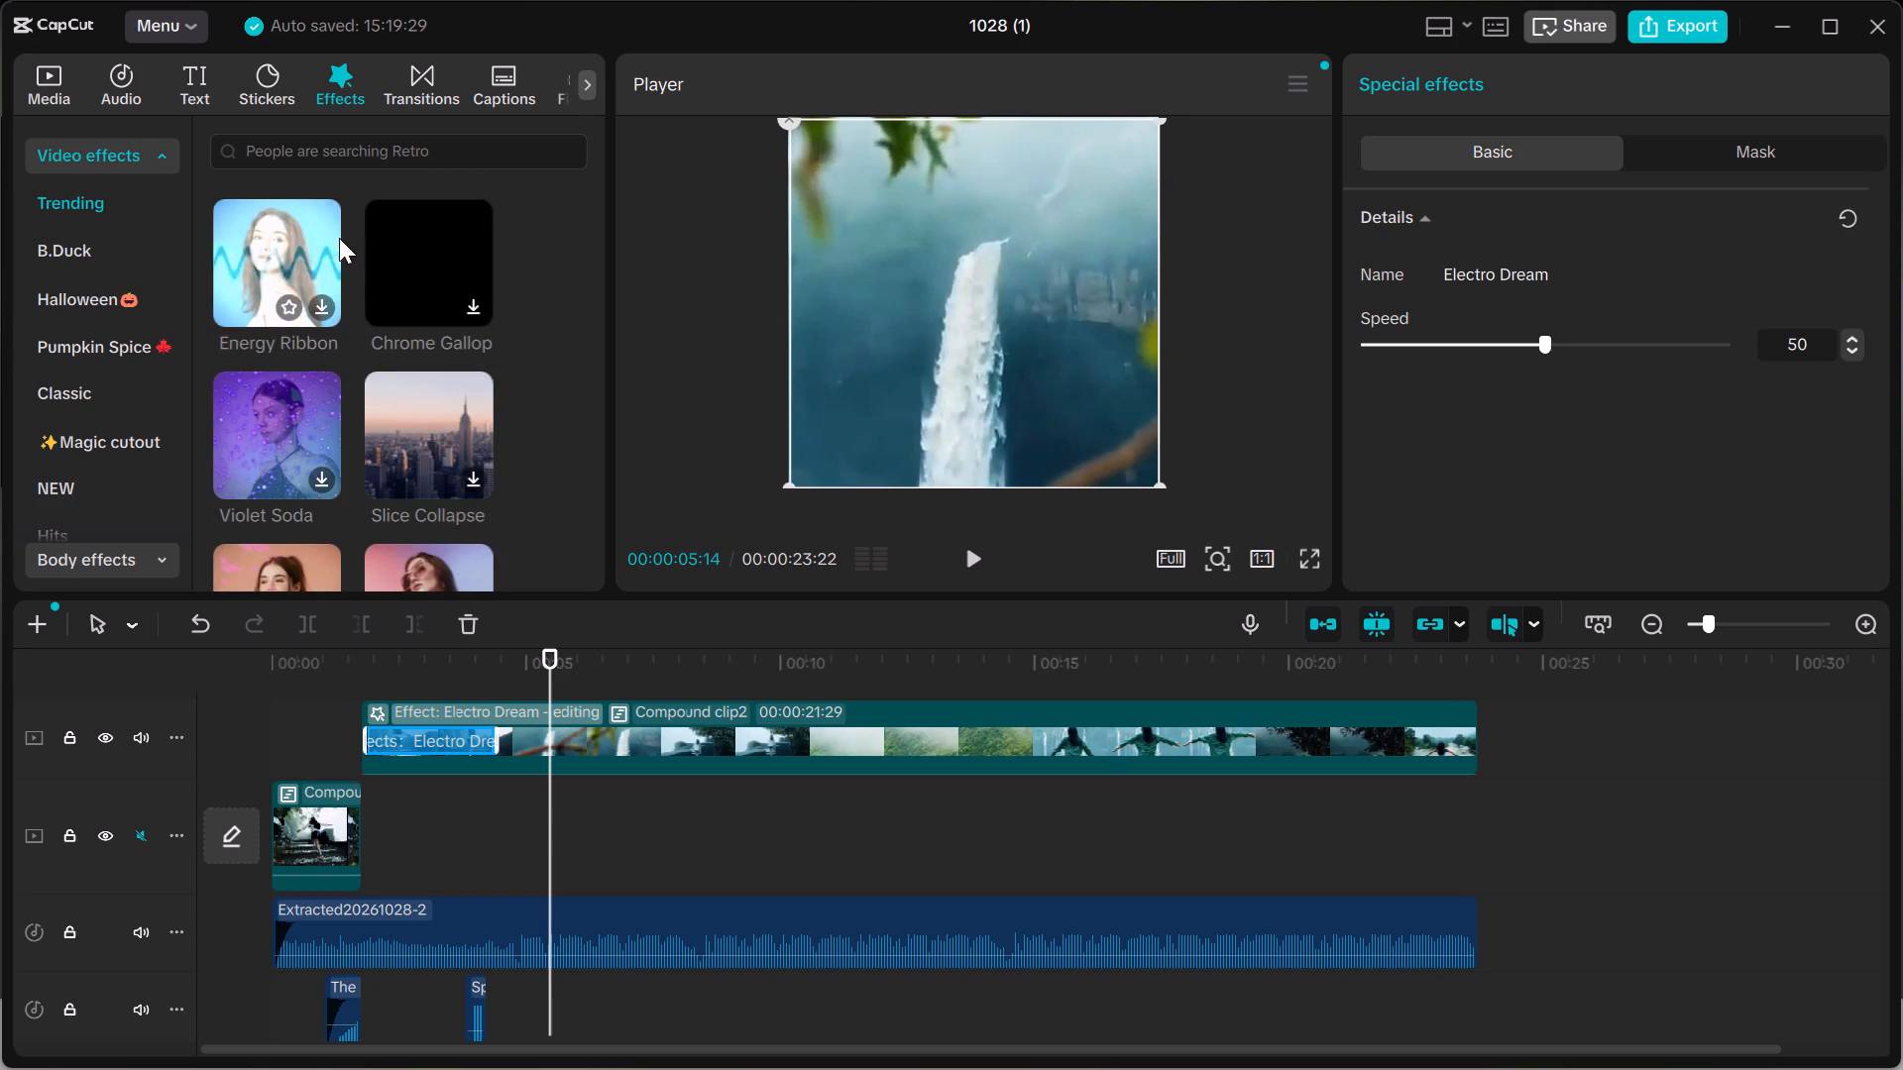
scroll(415, 273, up, 3)
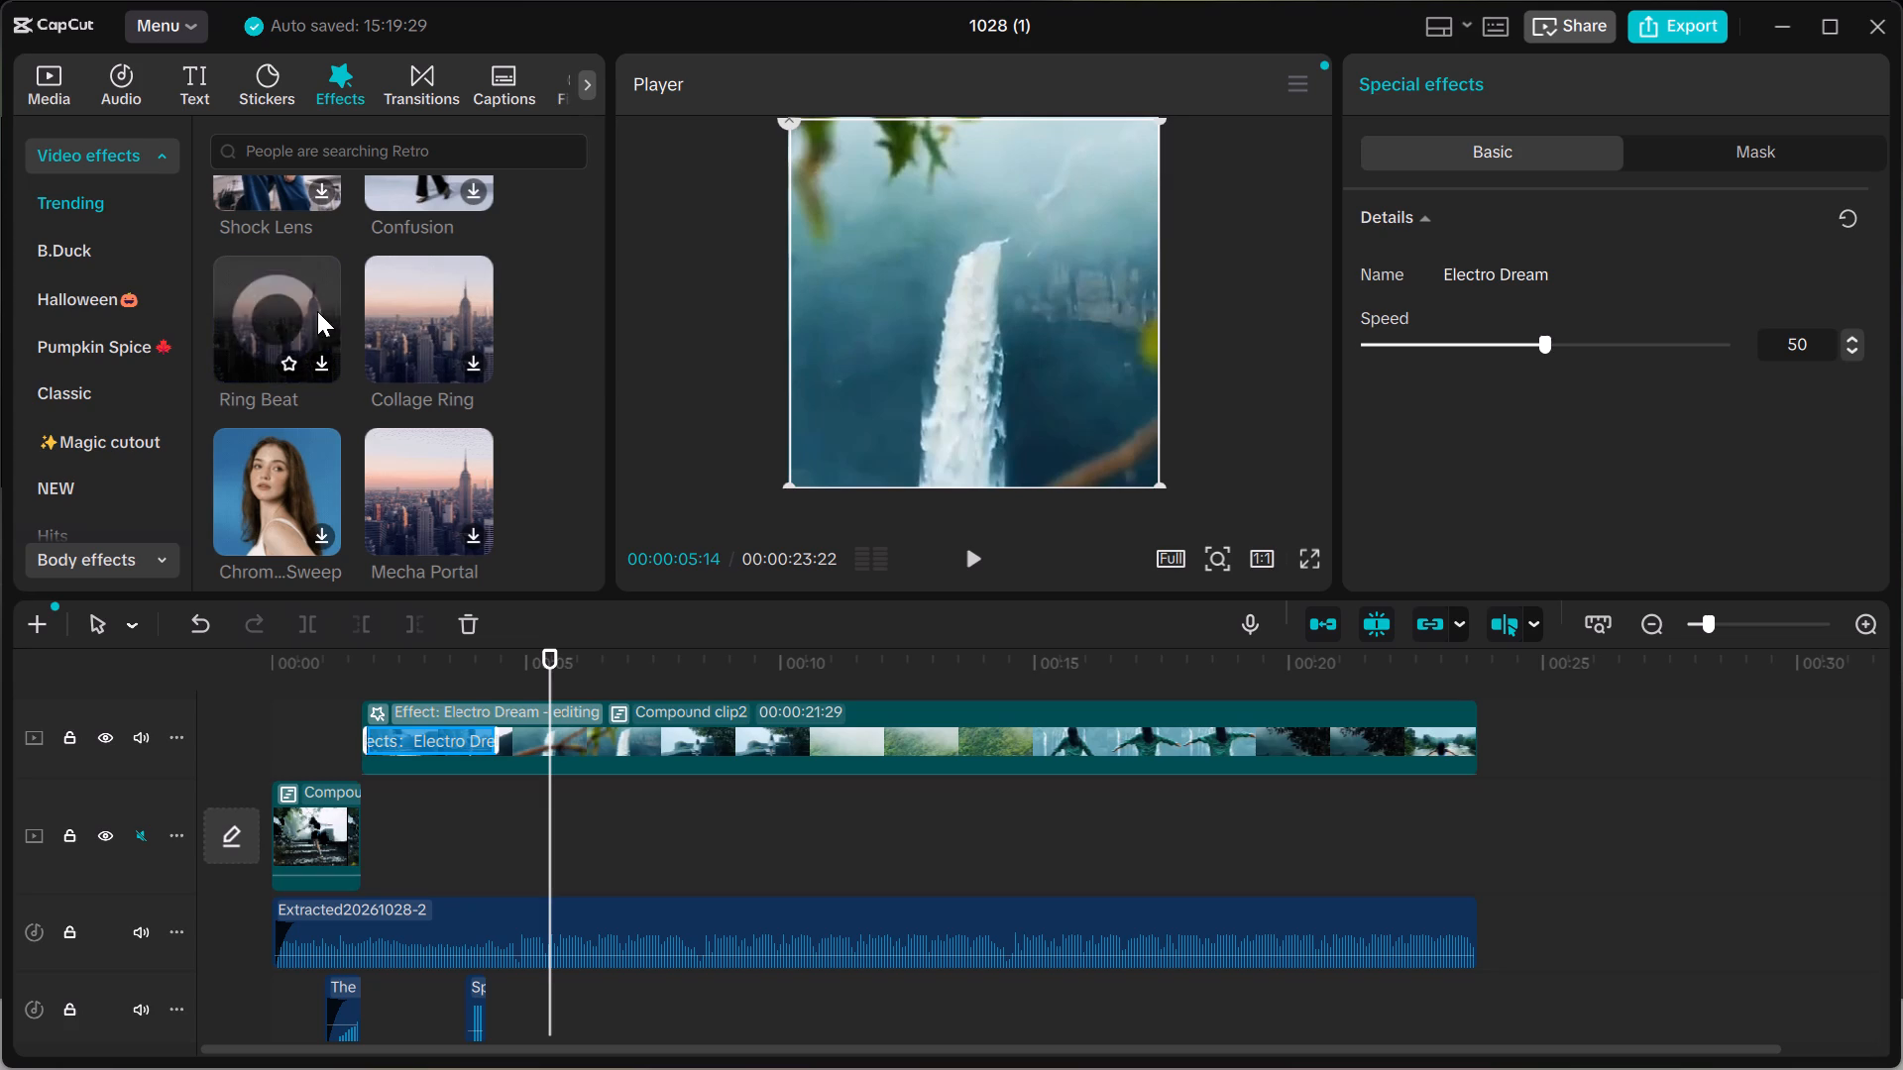
scroll(338, 288, up, 1)
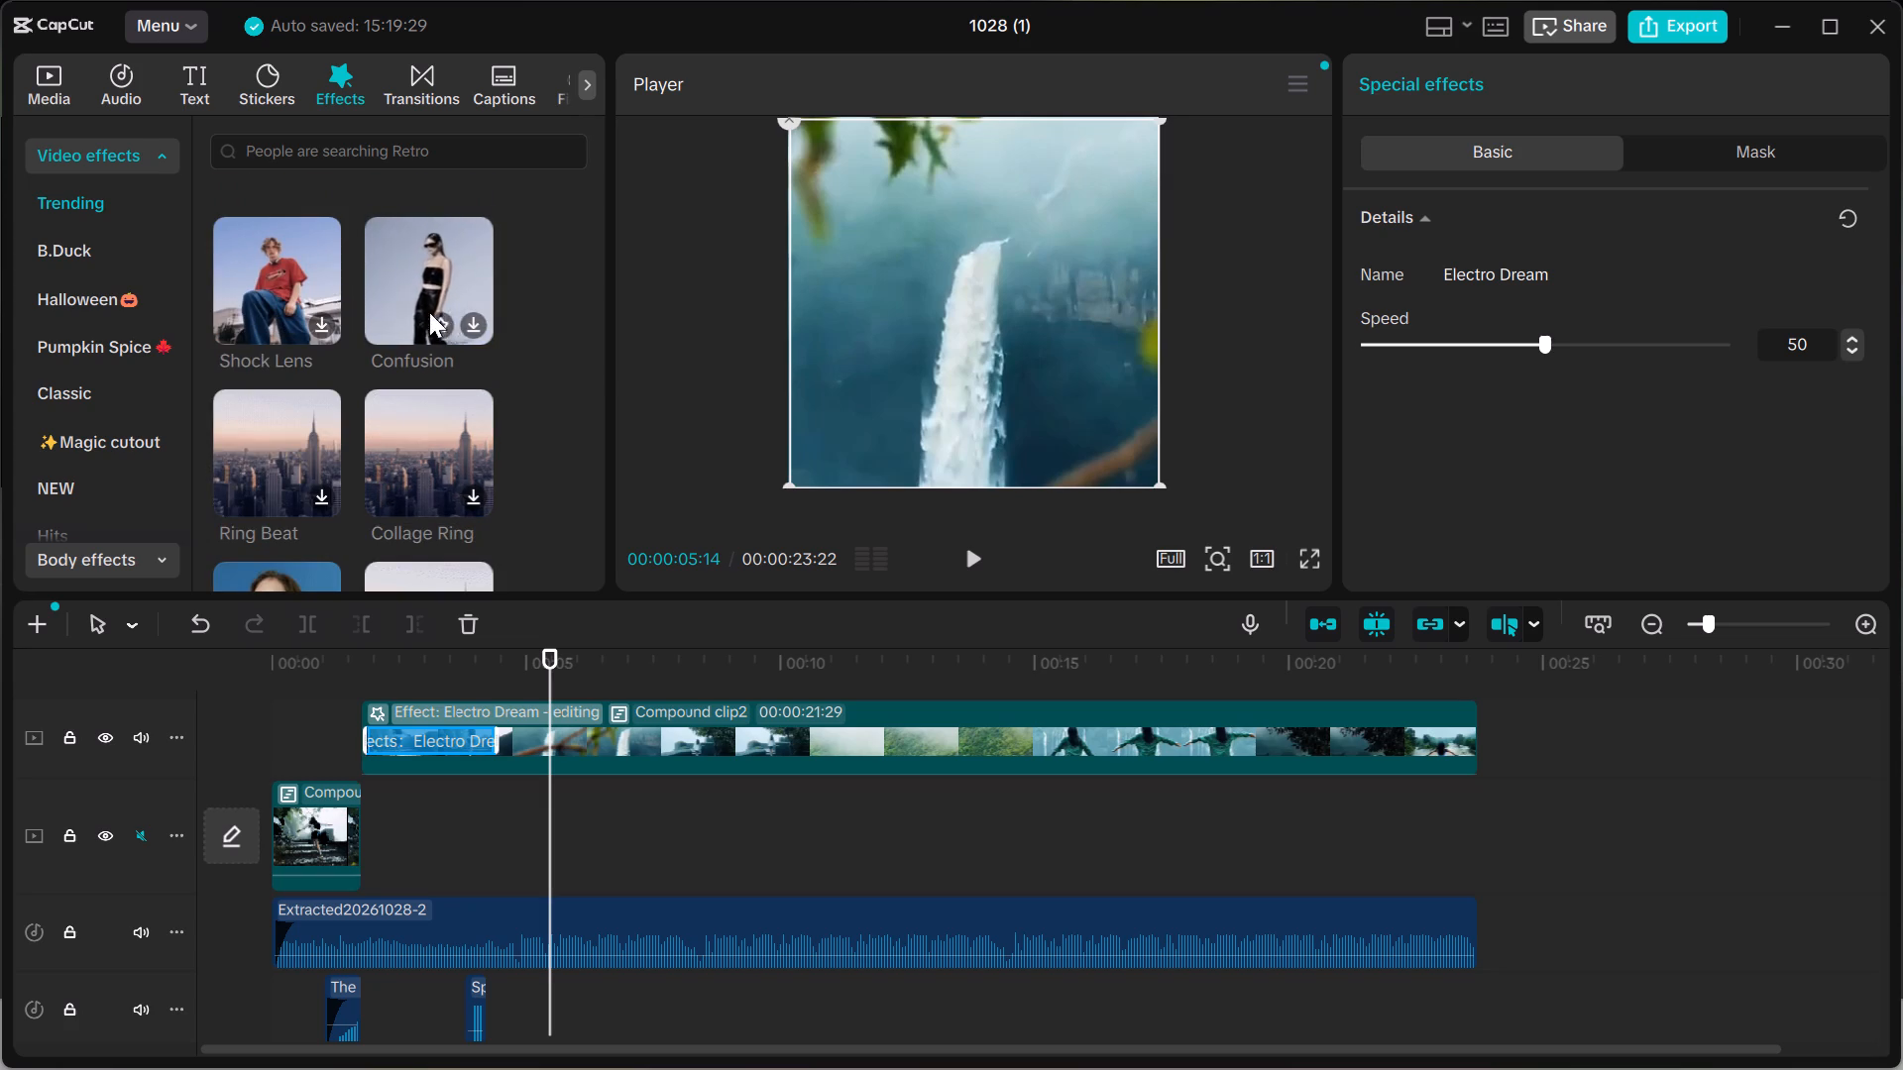
scroll(271, 262, up, 1)
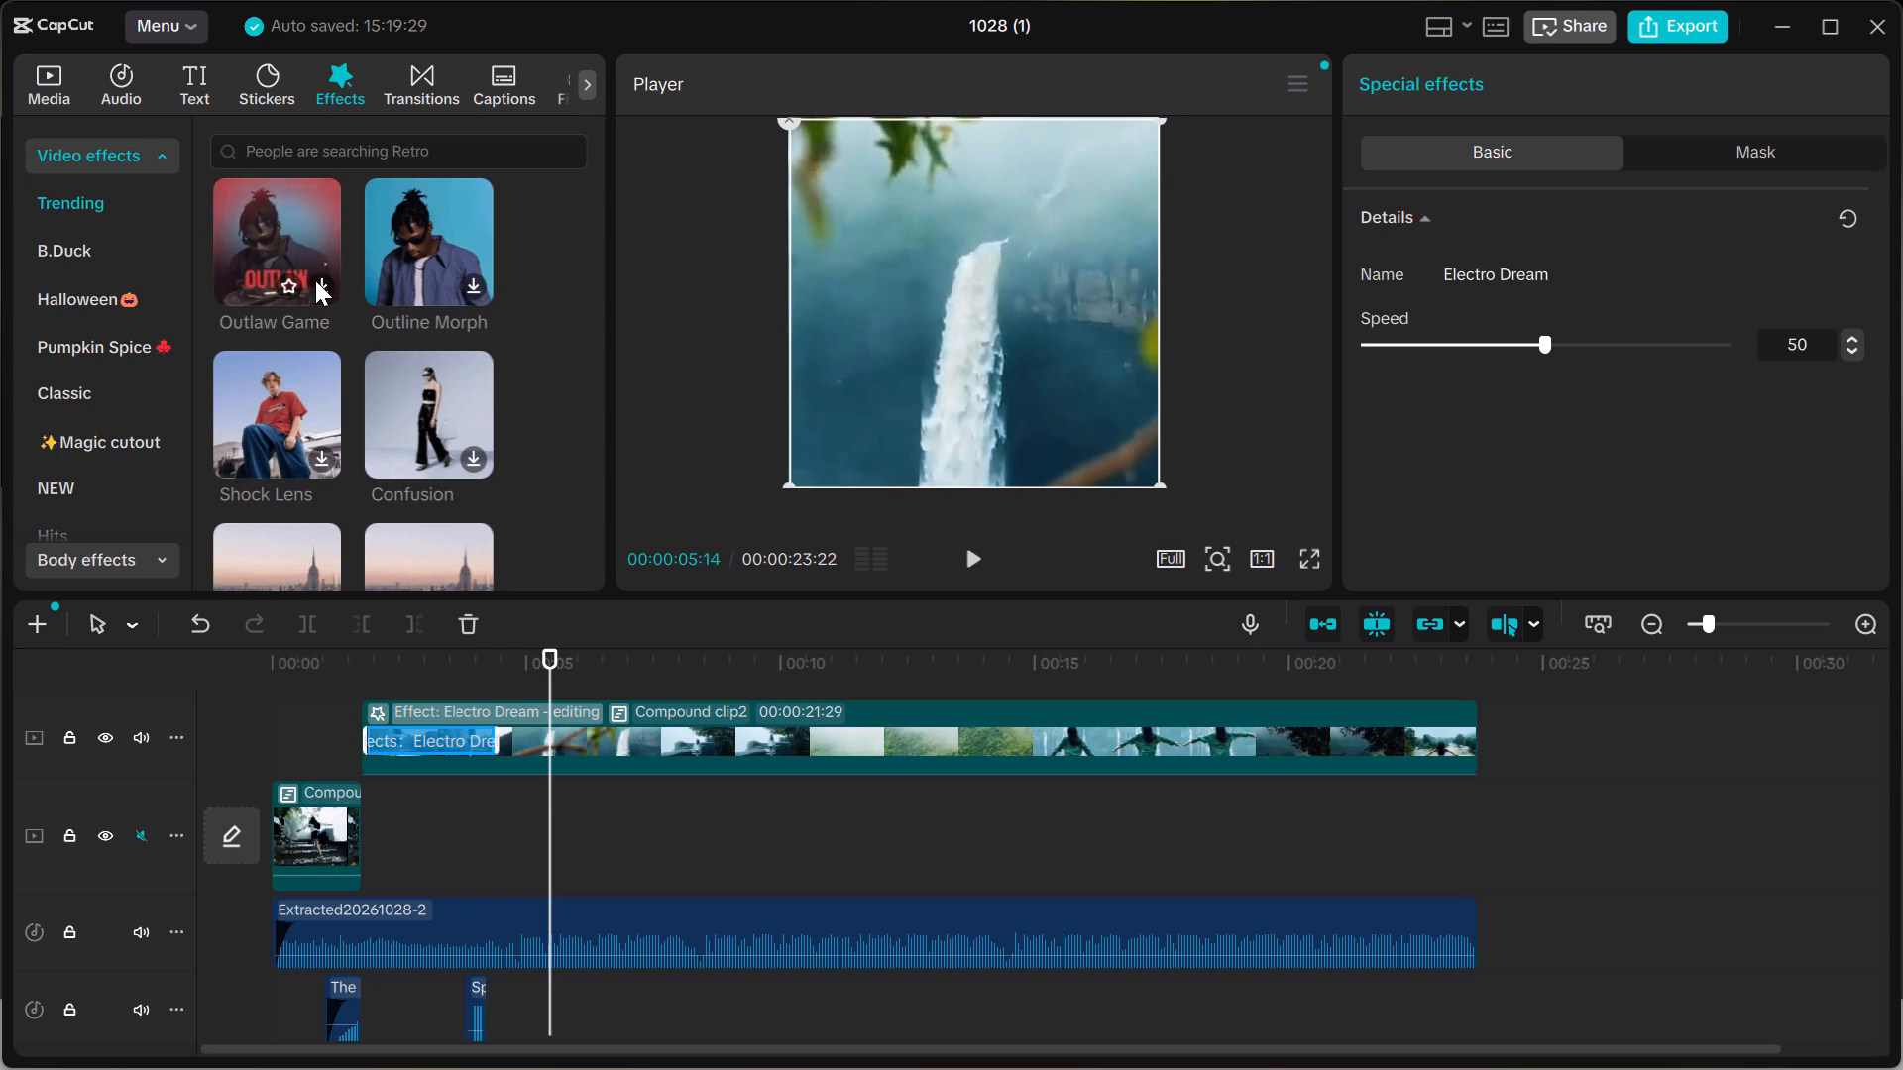
drag(318, 281, 382, 673)
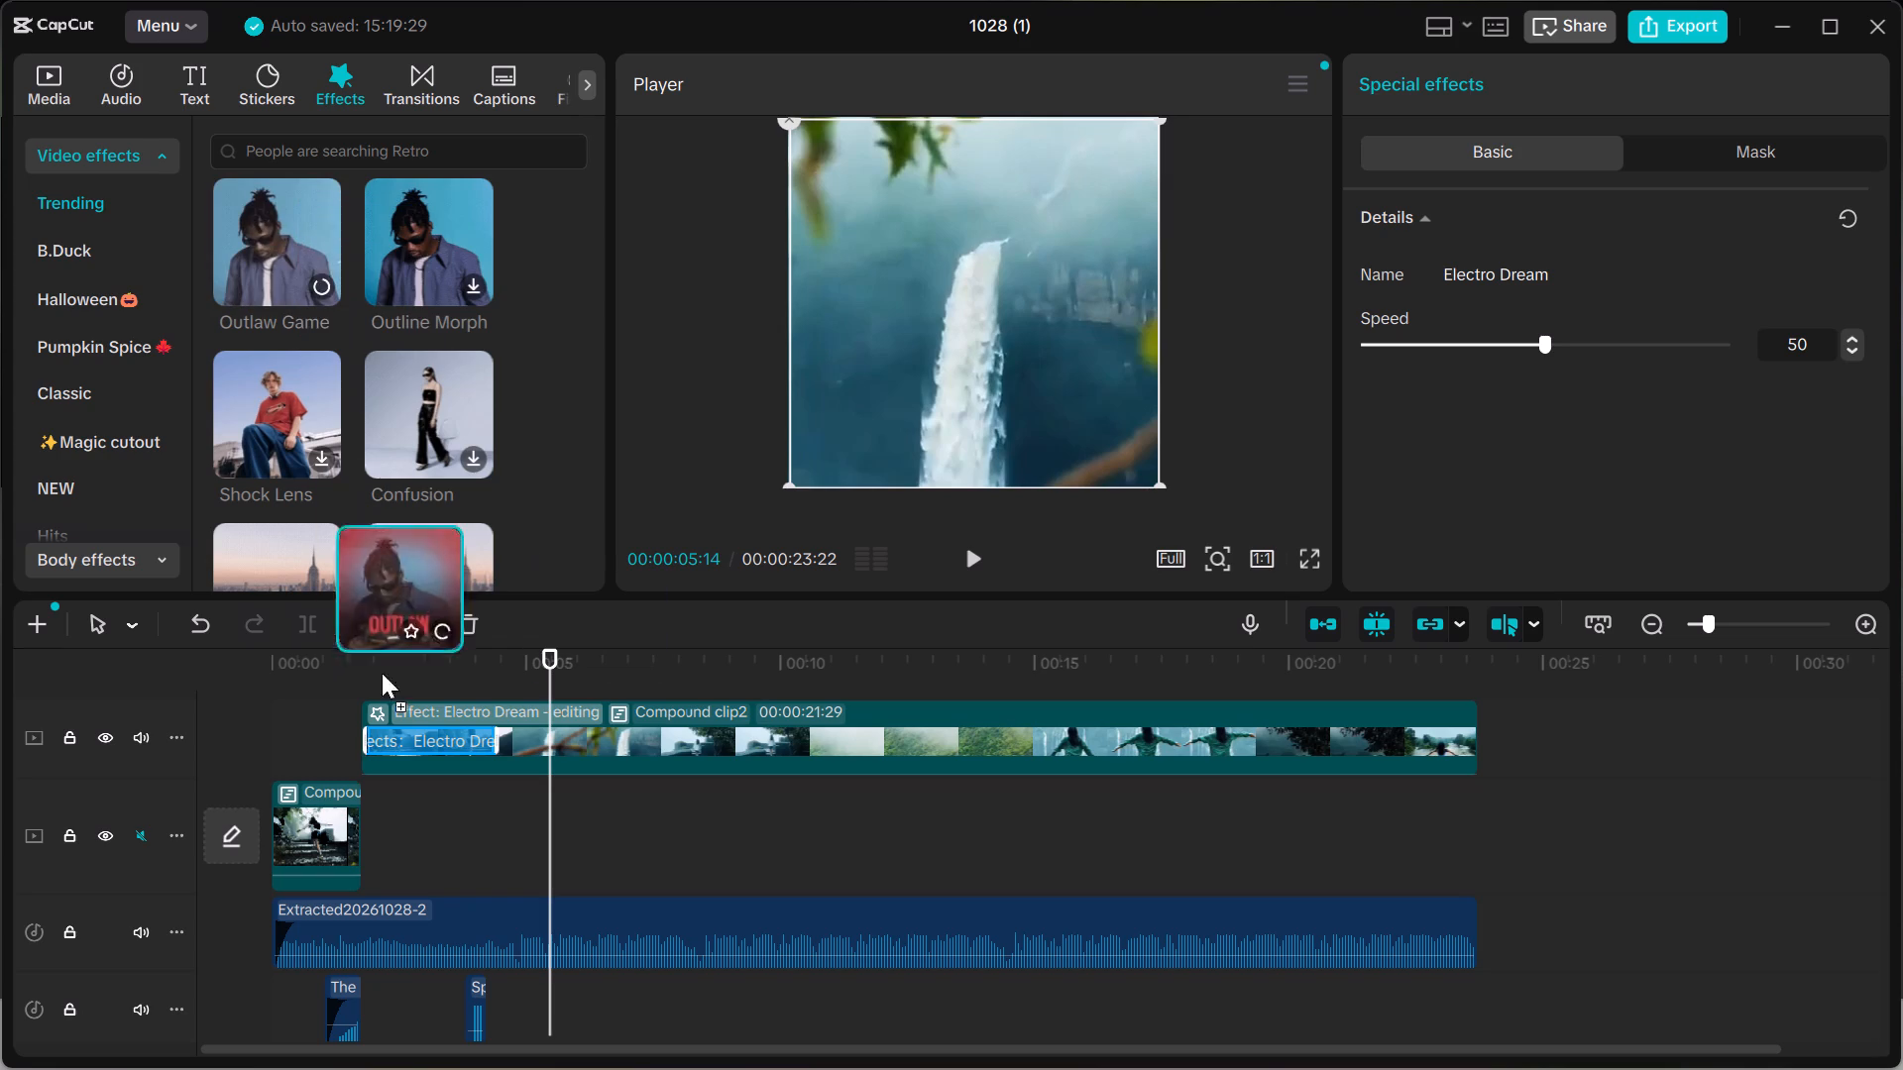
drag(382, 673, 580, 735)
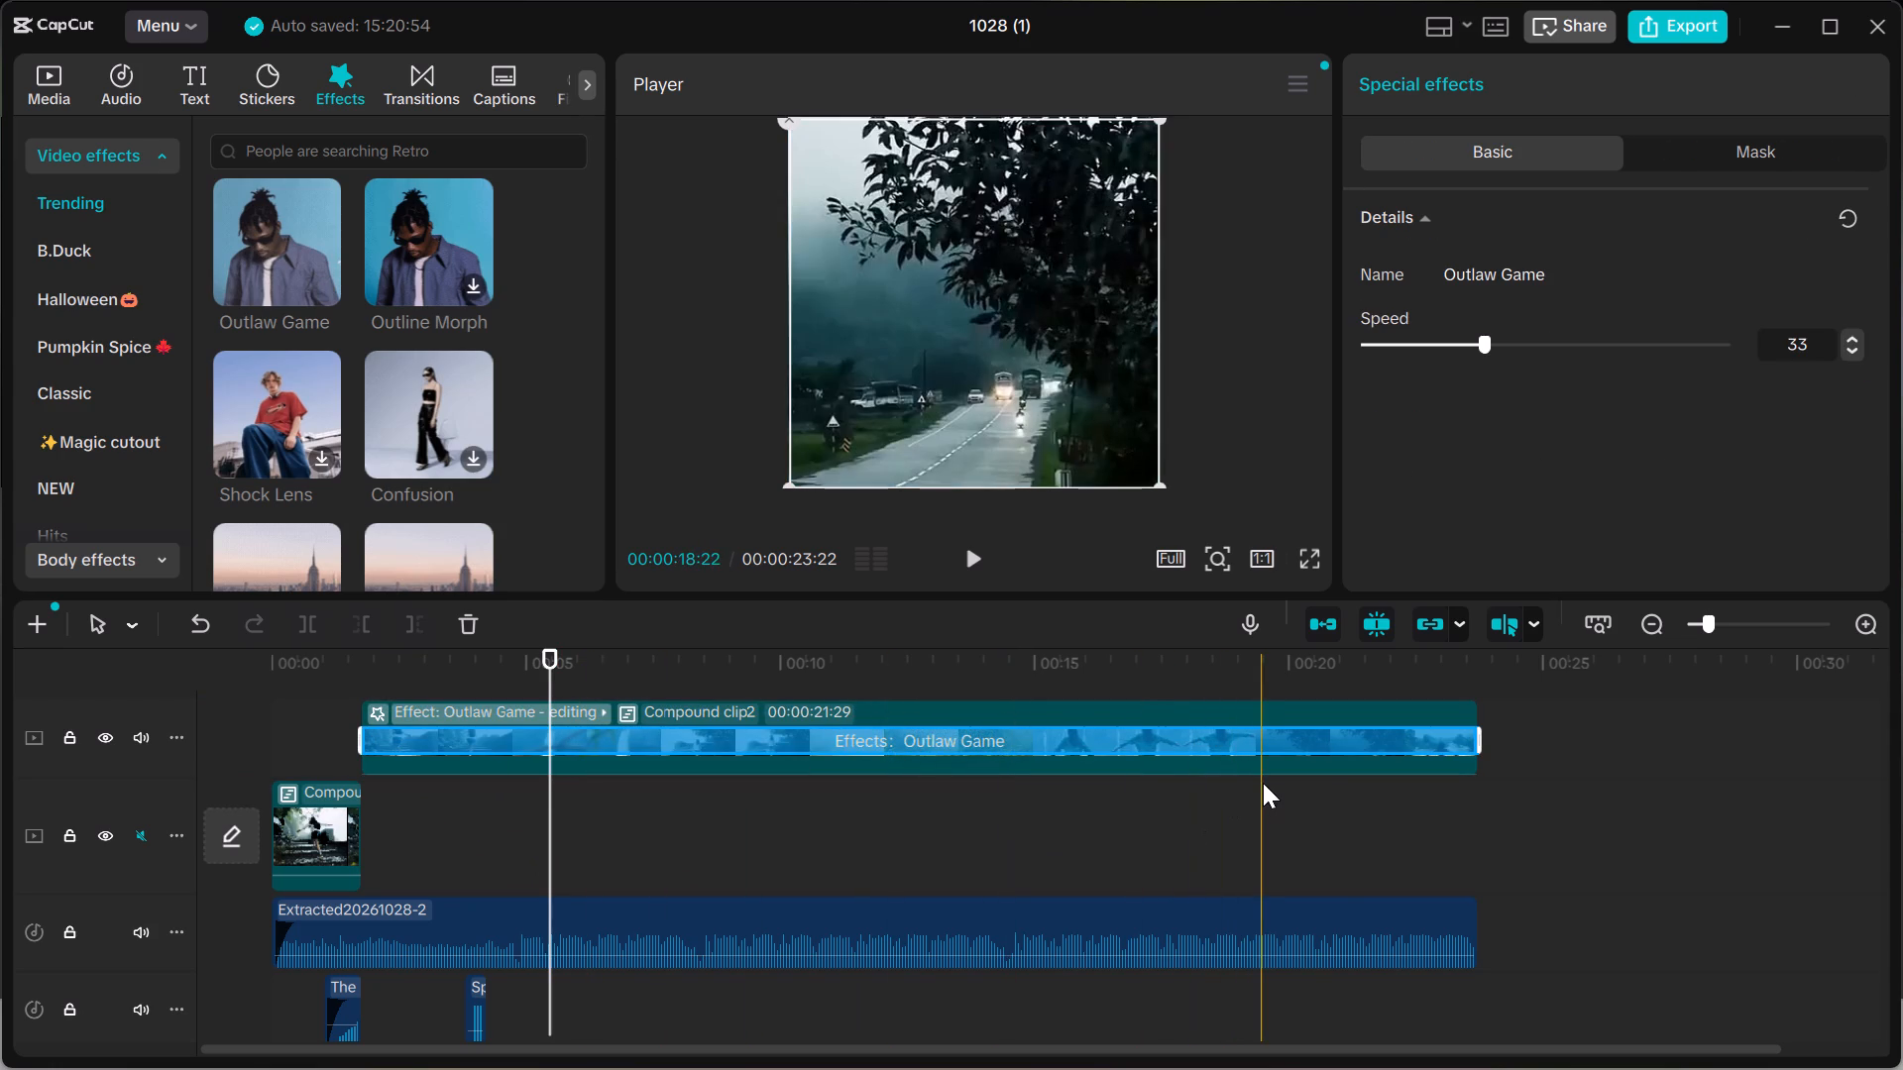
click(1338, 785)
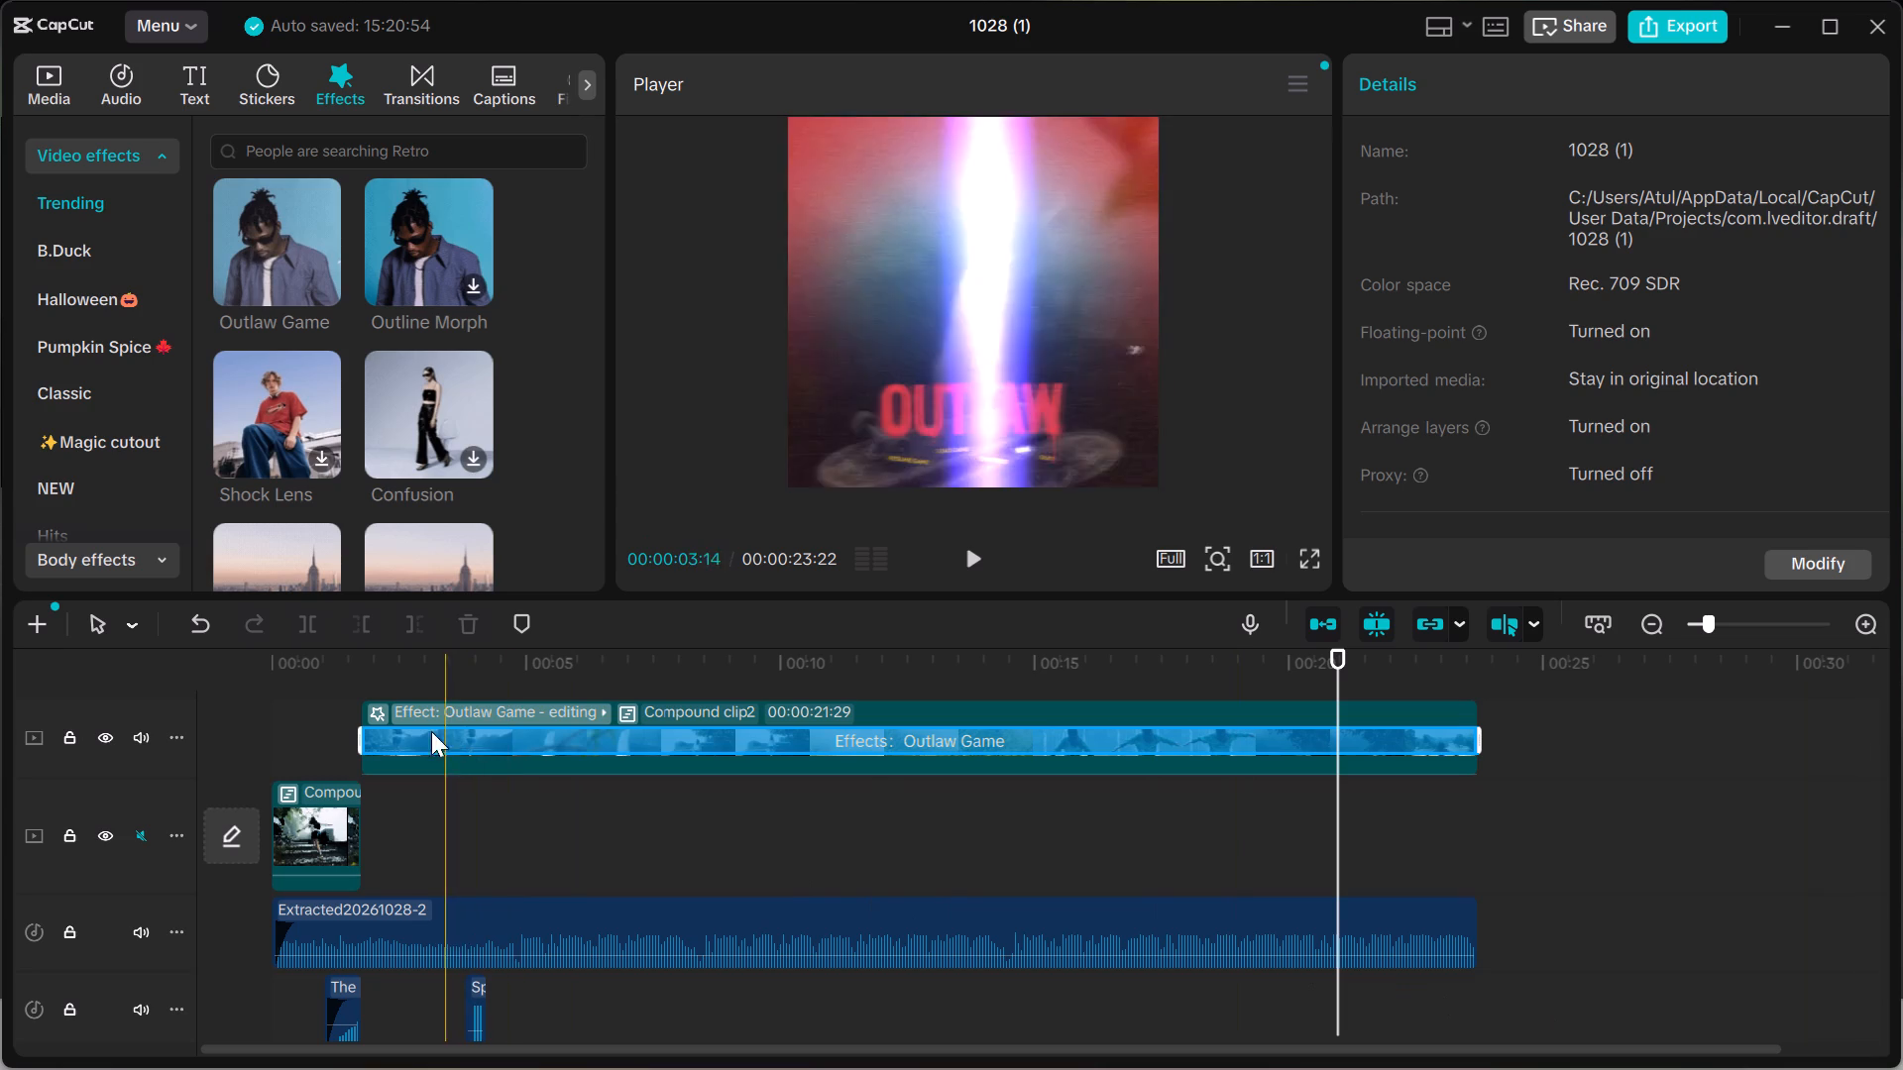
Trim the start of the Outlaw Game effect on Compound clip2 so it begins at about 8 seconds.
drag(358, 730, 561, 797)
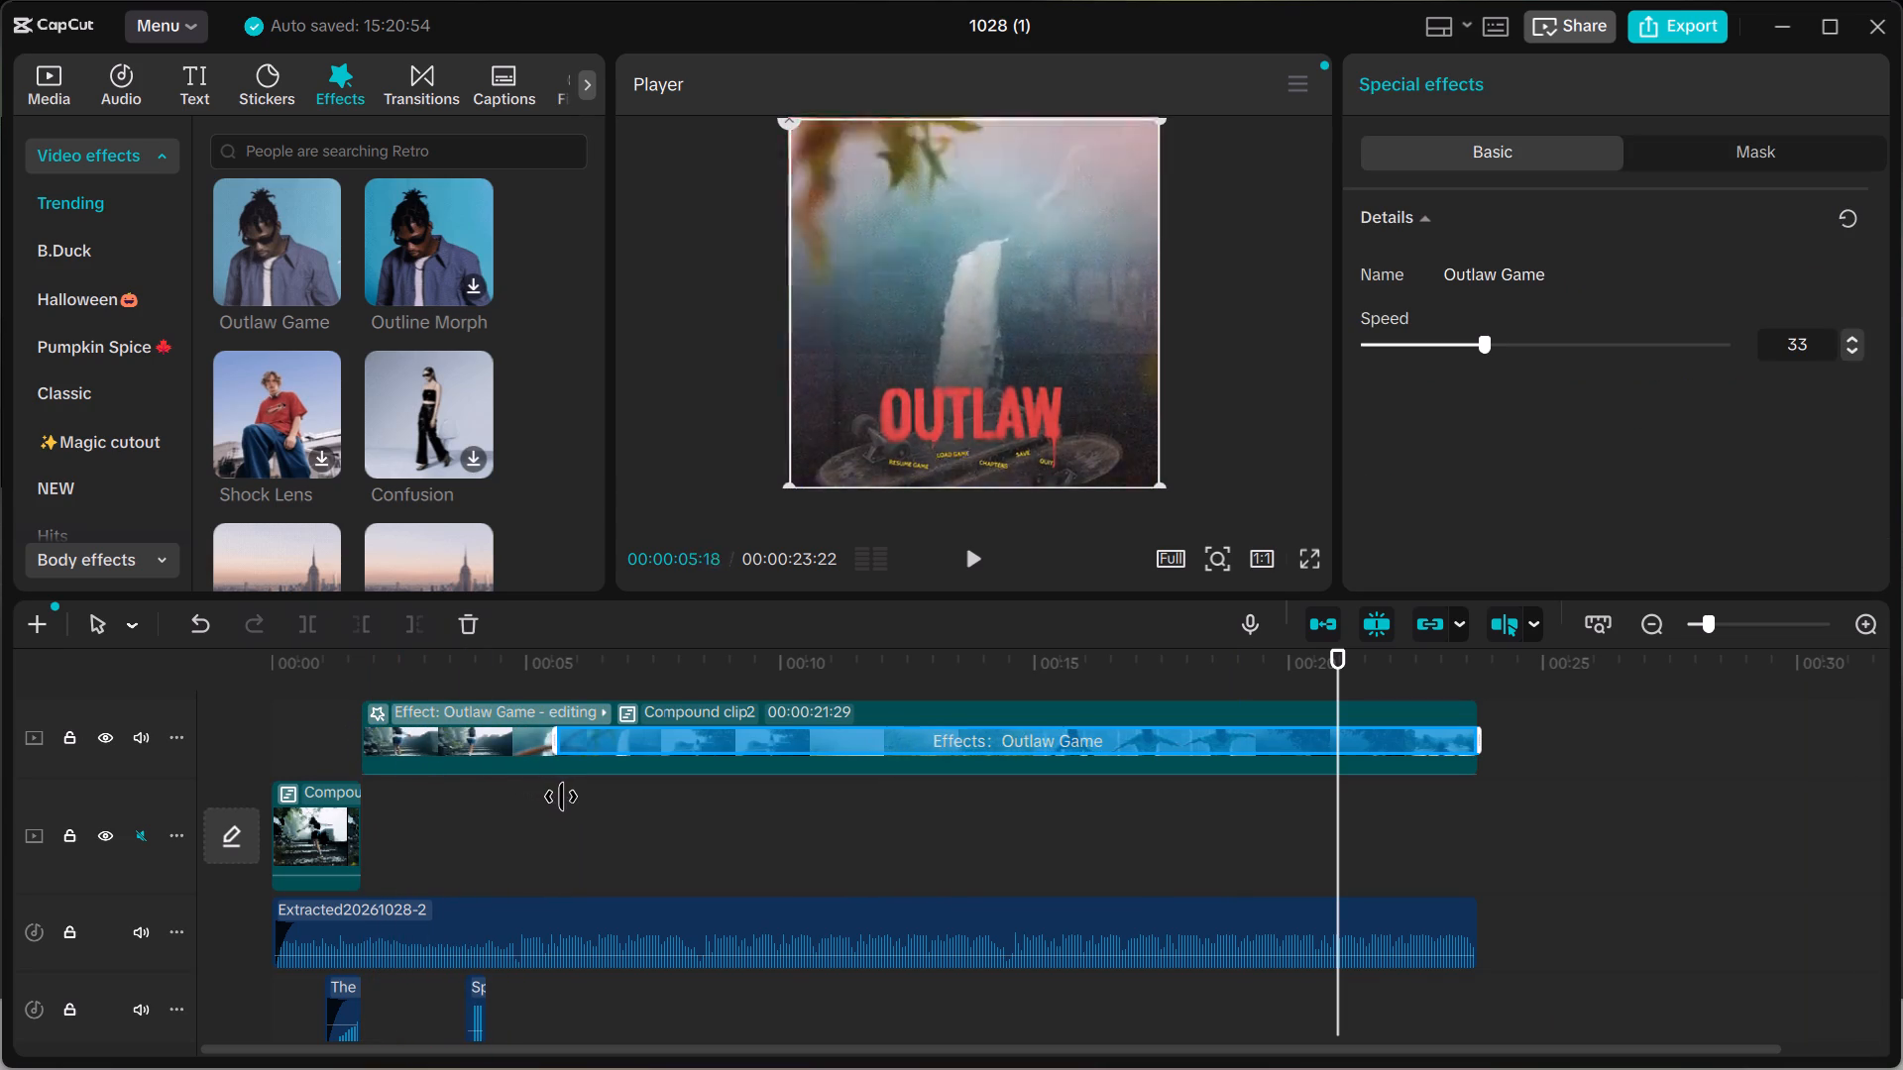
drag(561, 797, 572, 800)
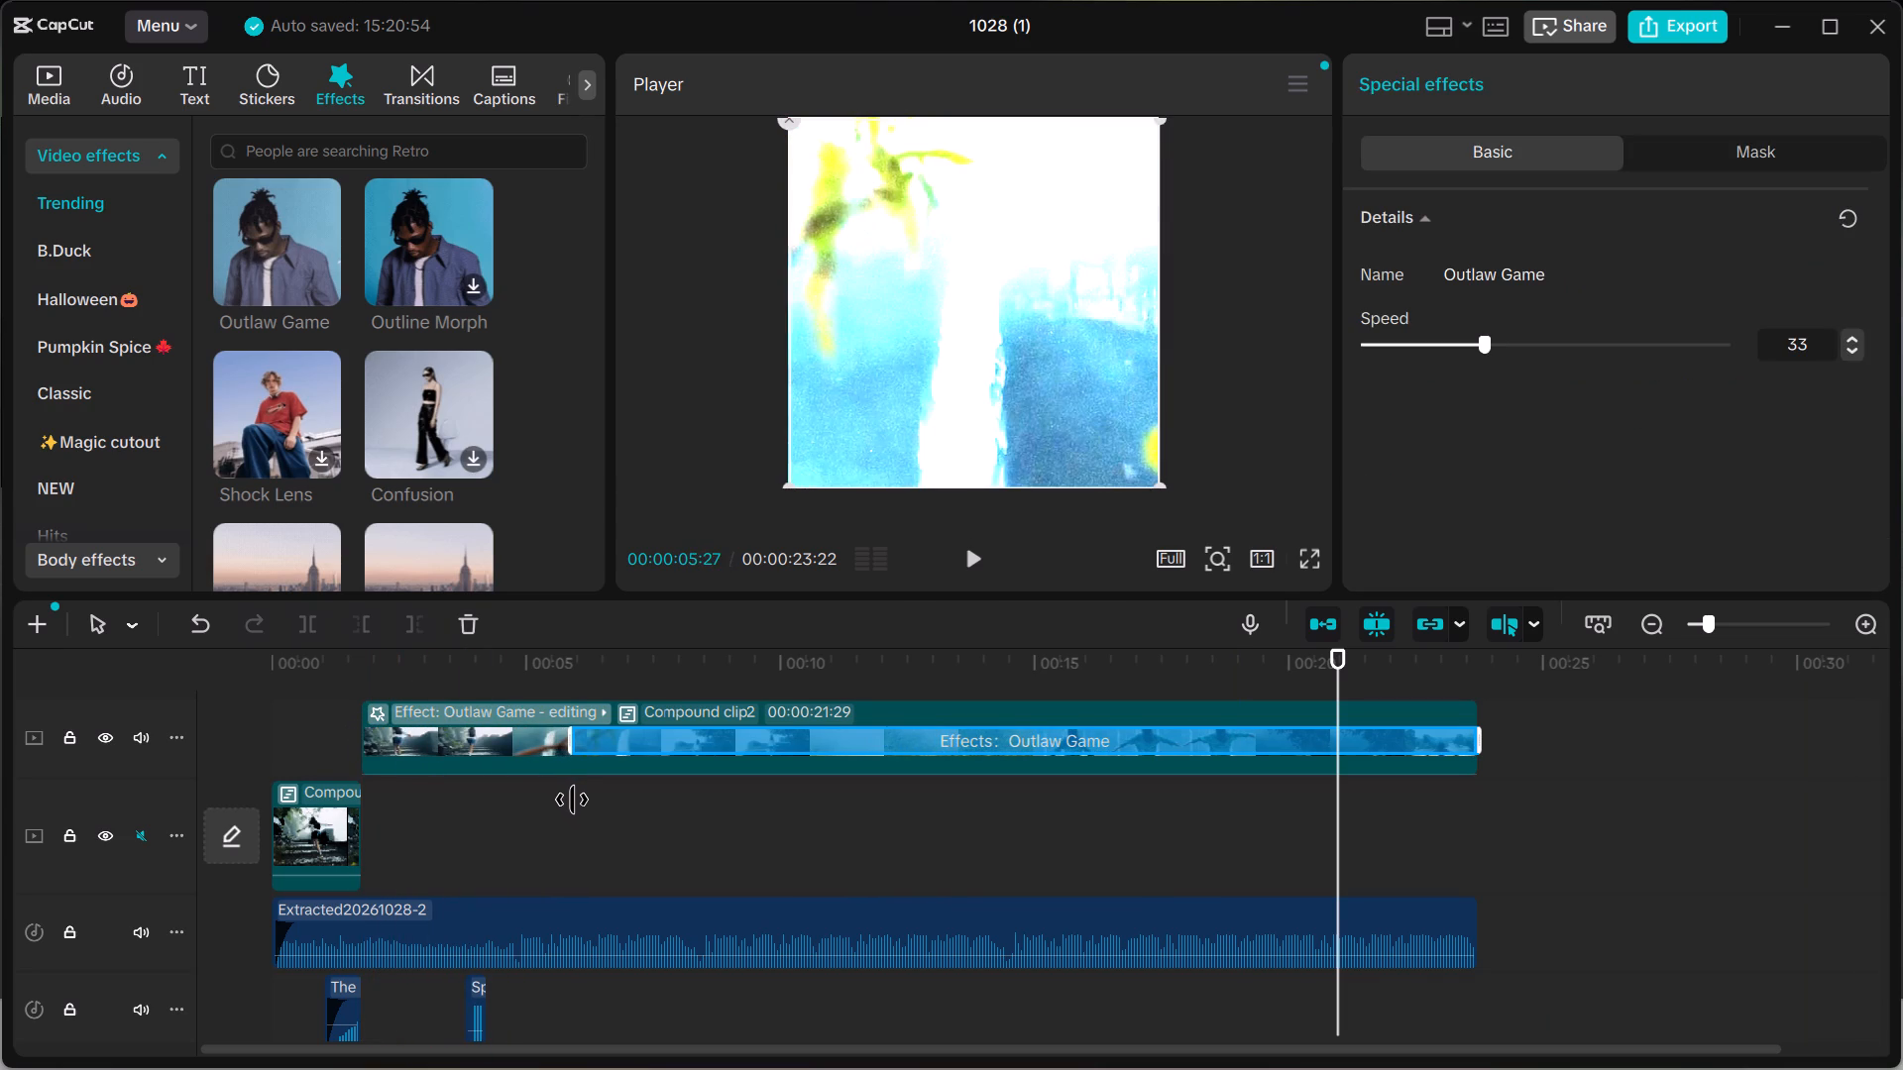
drag(572, 800, 635, 831)
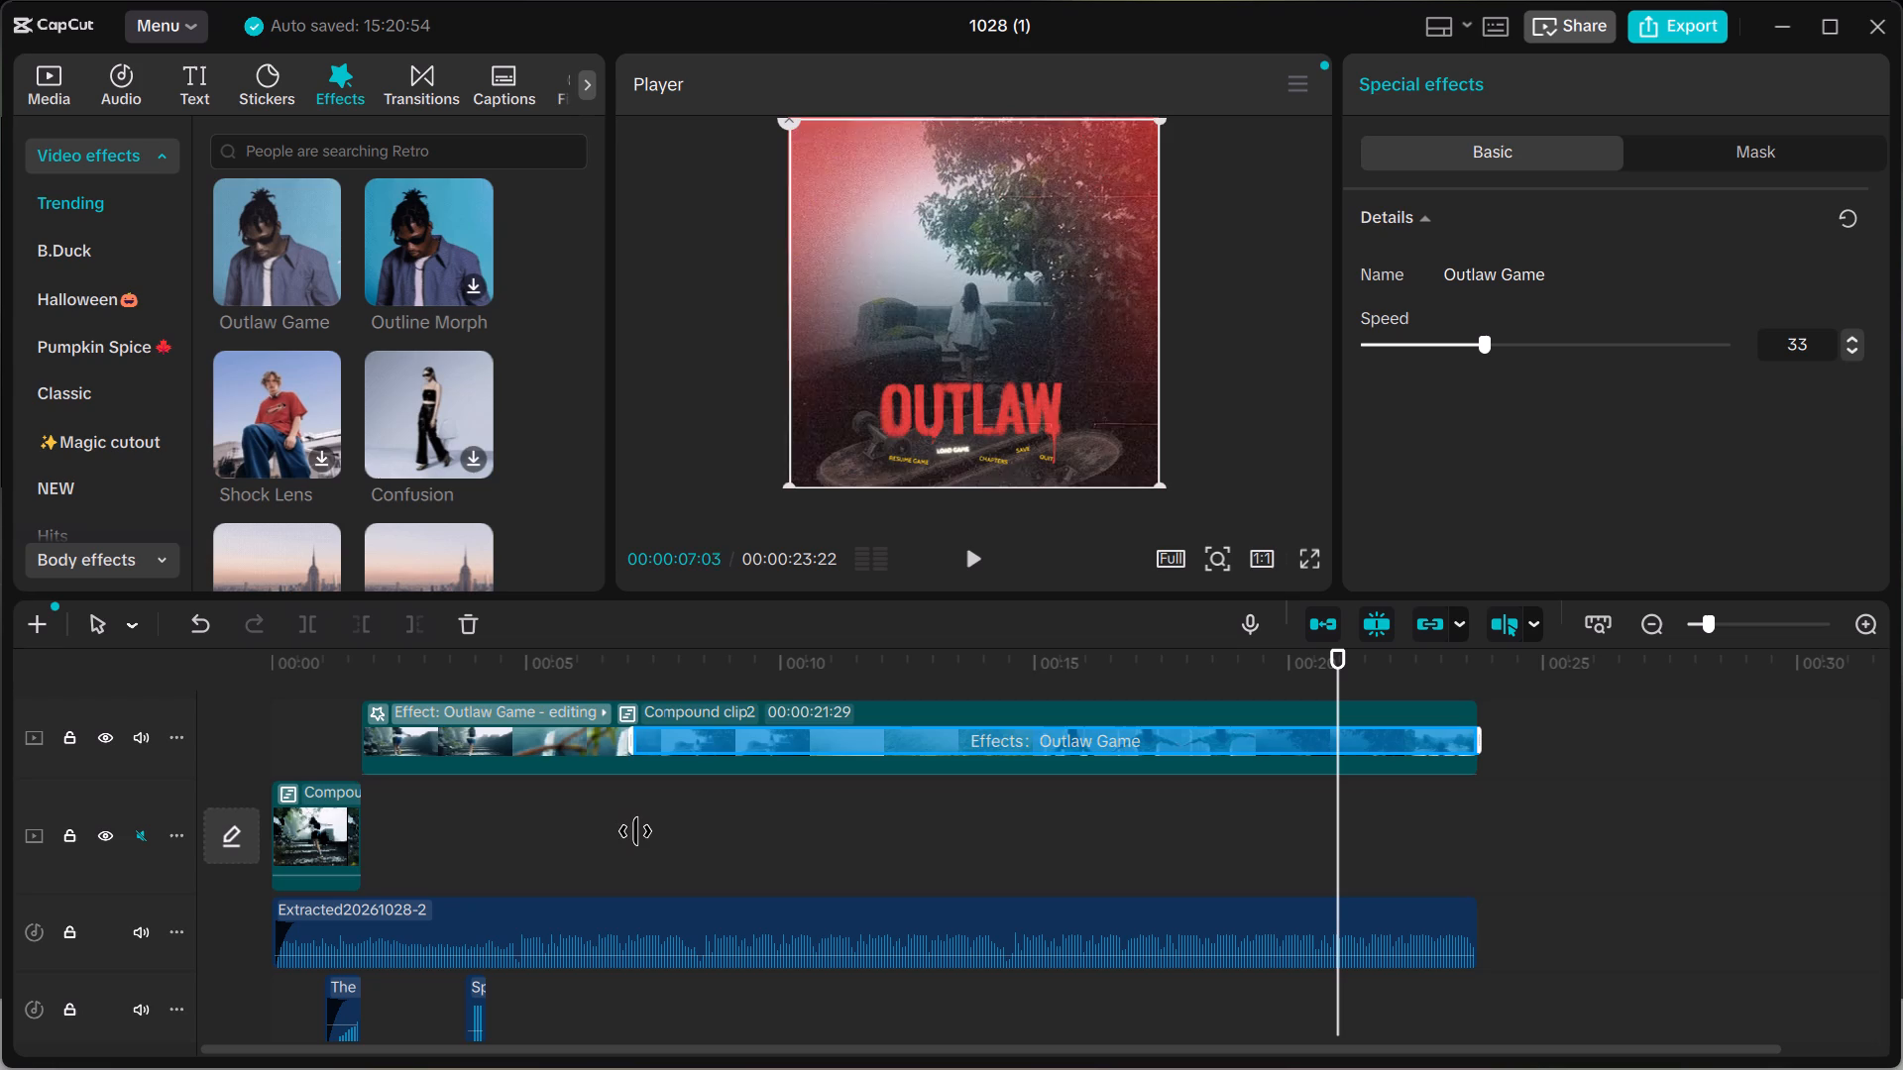
drag(635, 831, 695, 850)
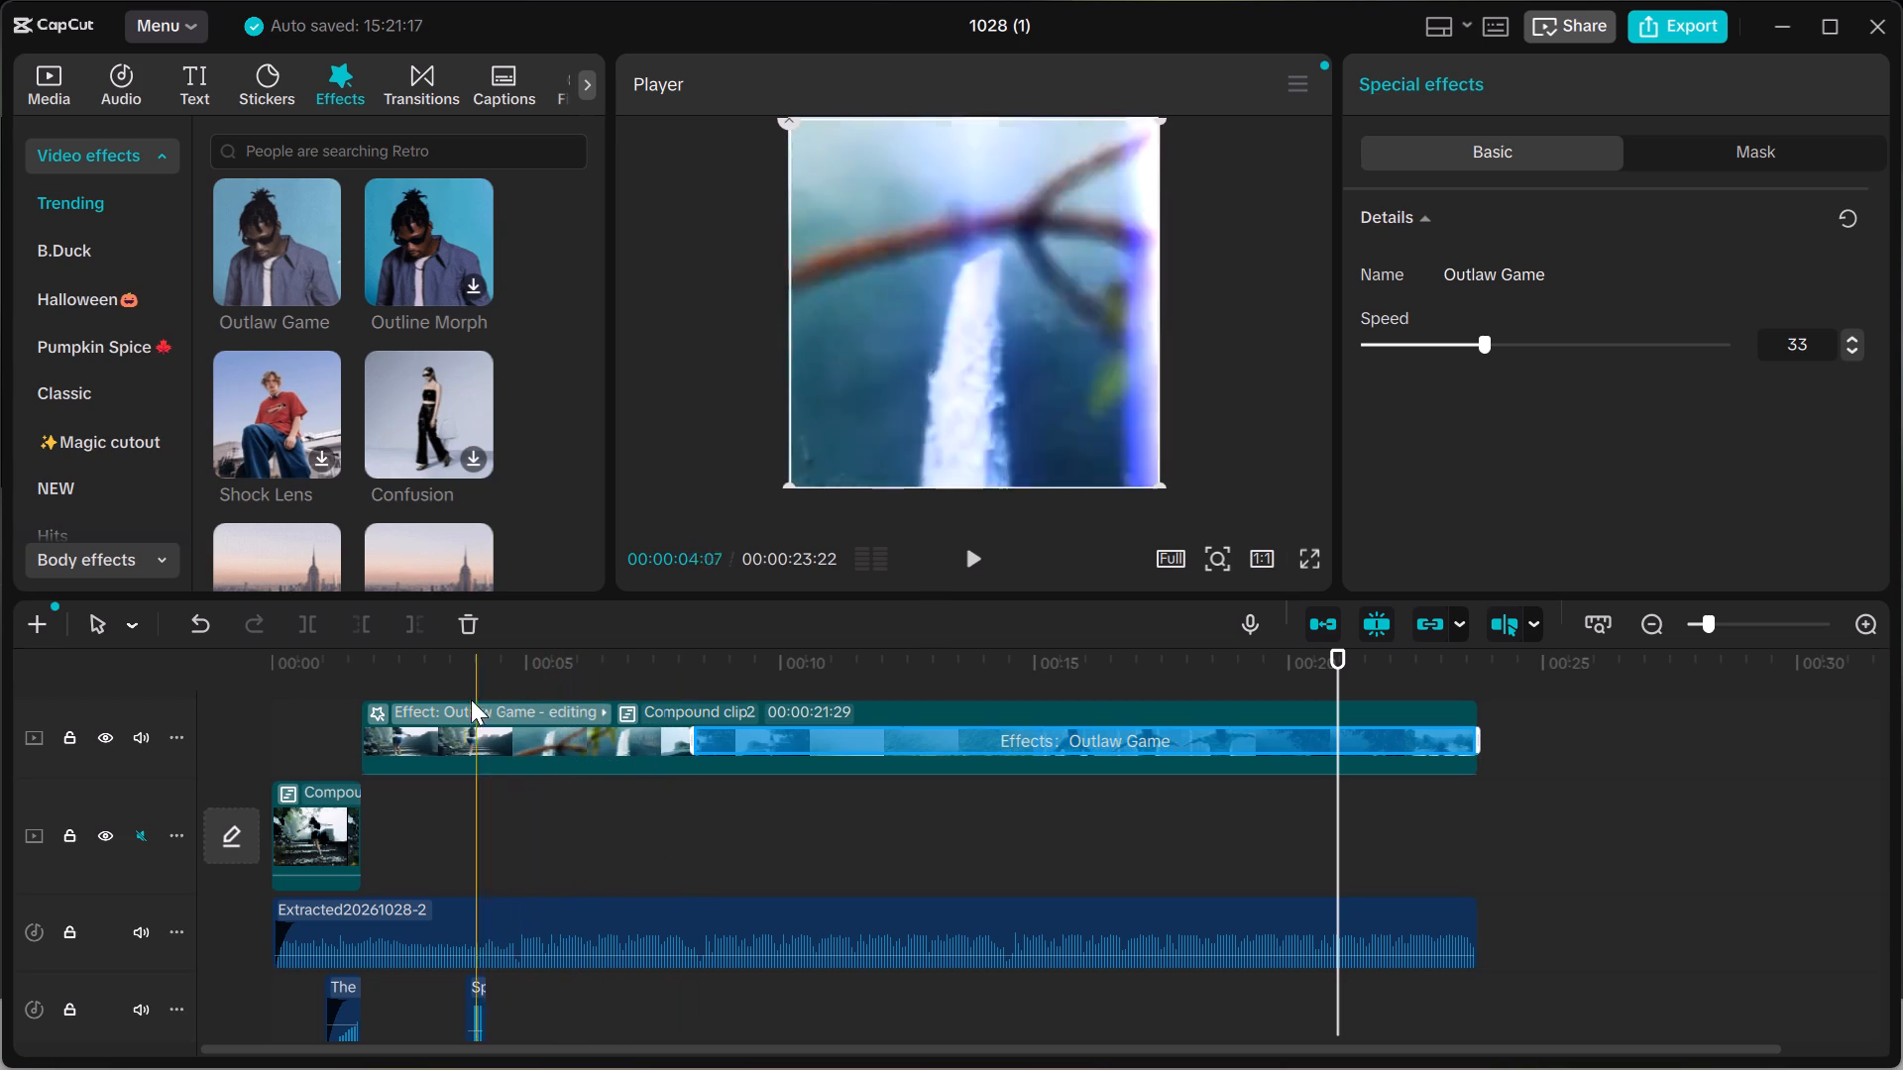
Show the Electro Dream effect on Compound clip2 and briefly play the edit from about 4 seconds.
click(416, 705)
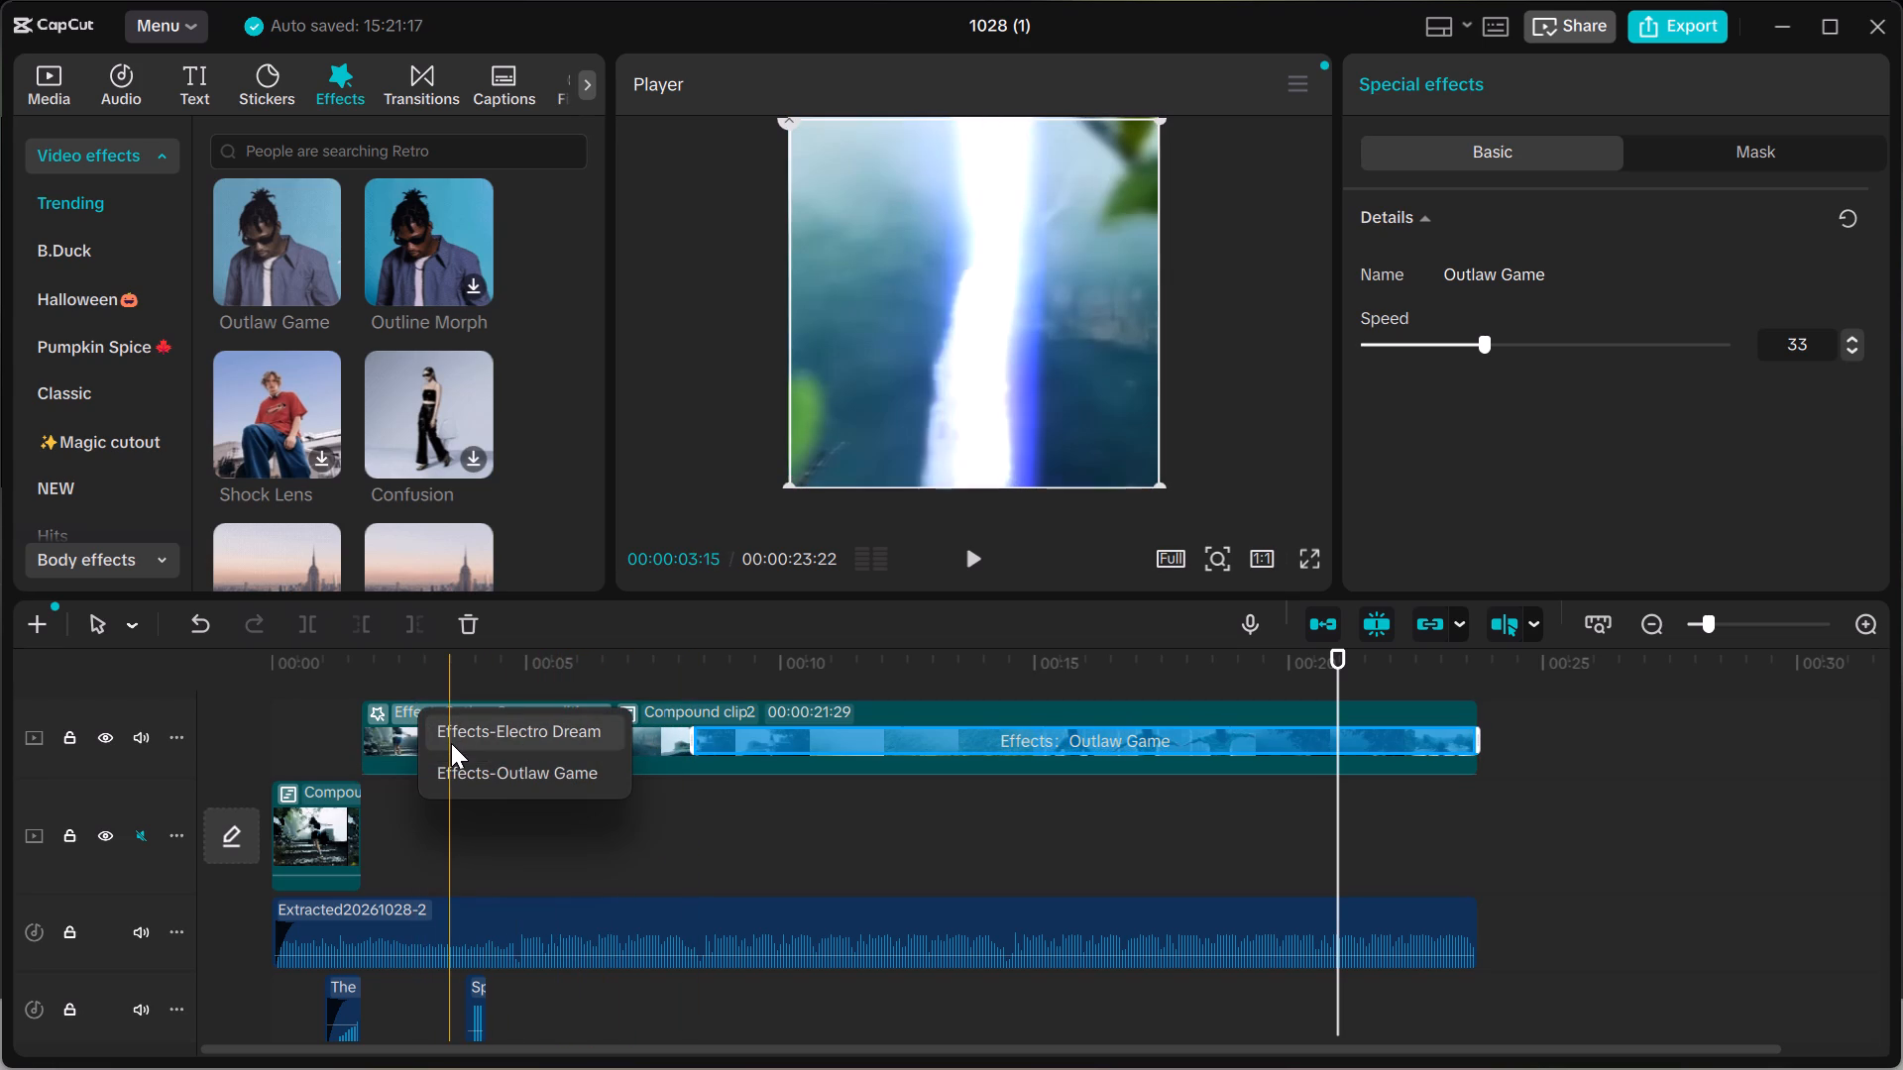
click(451, 743)
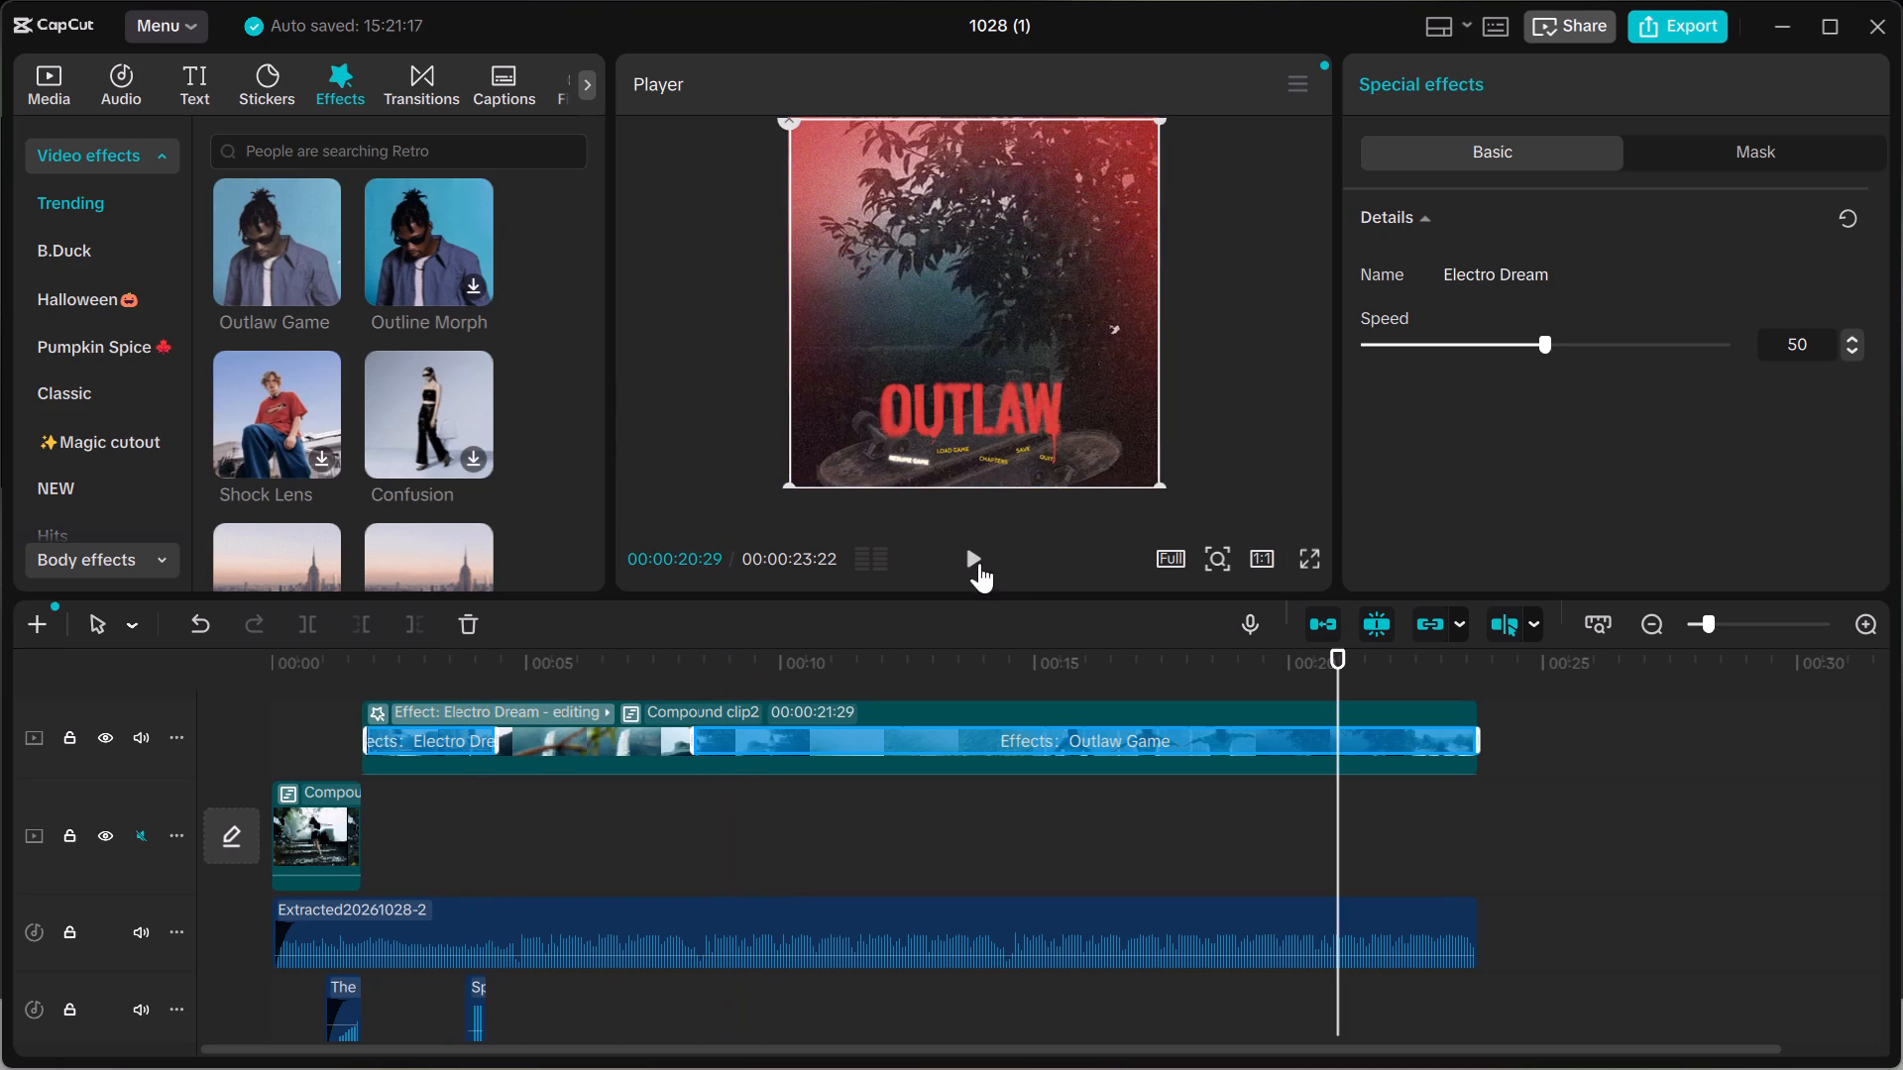
click(494, 673)
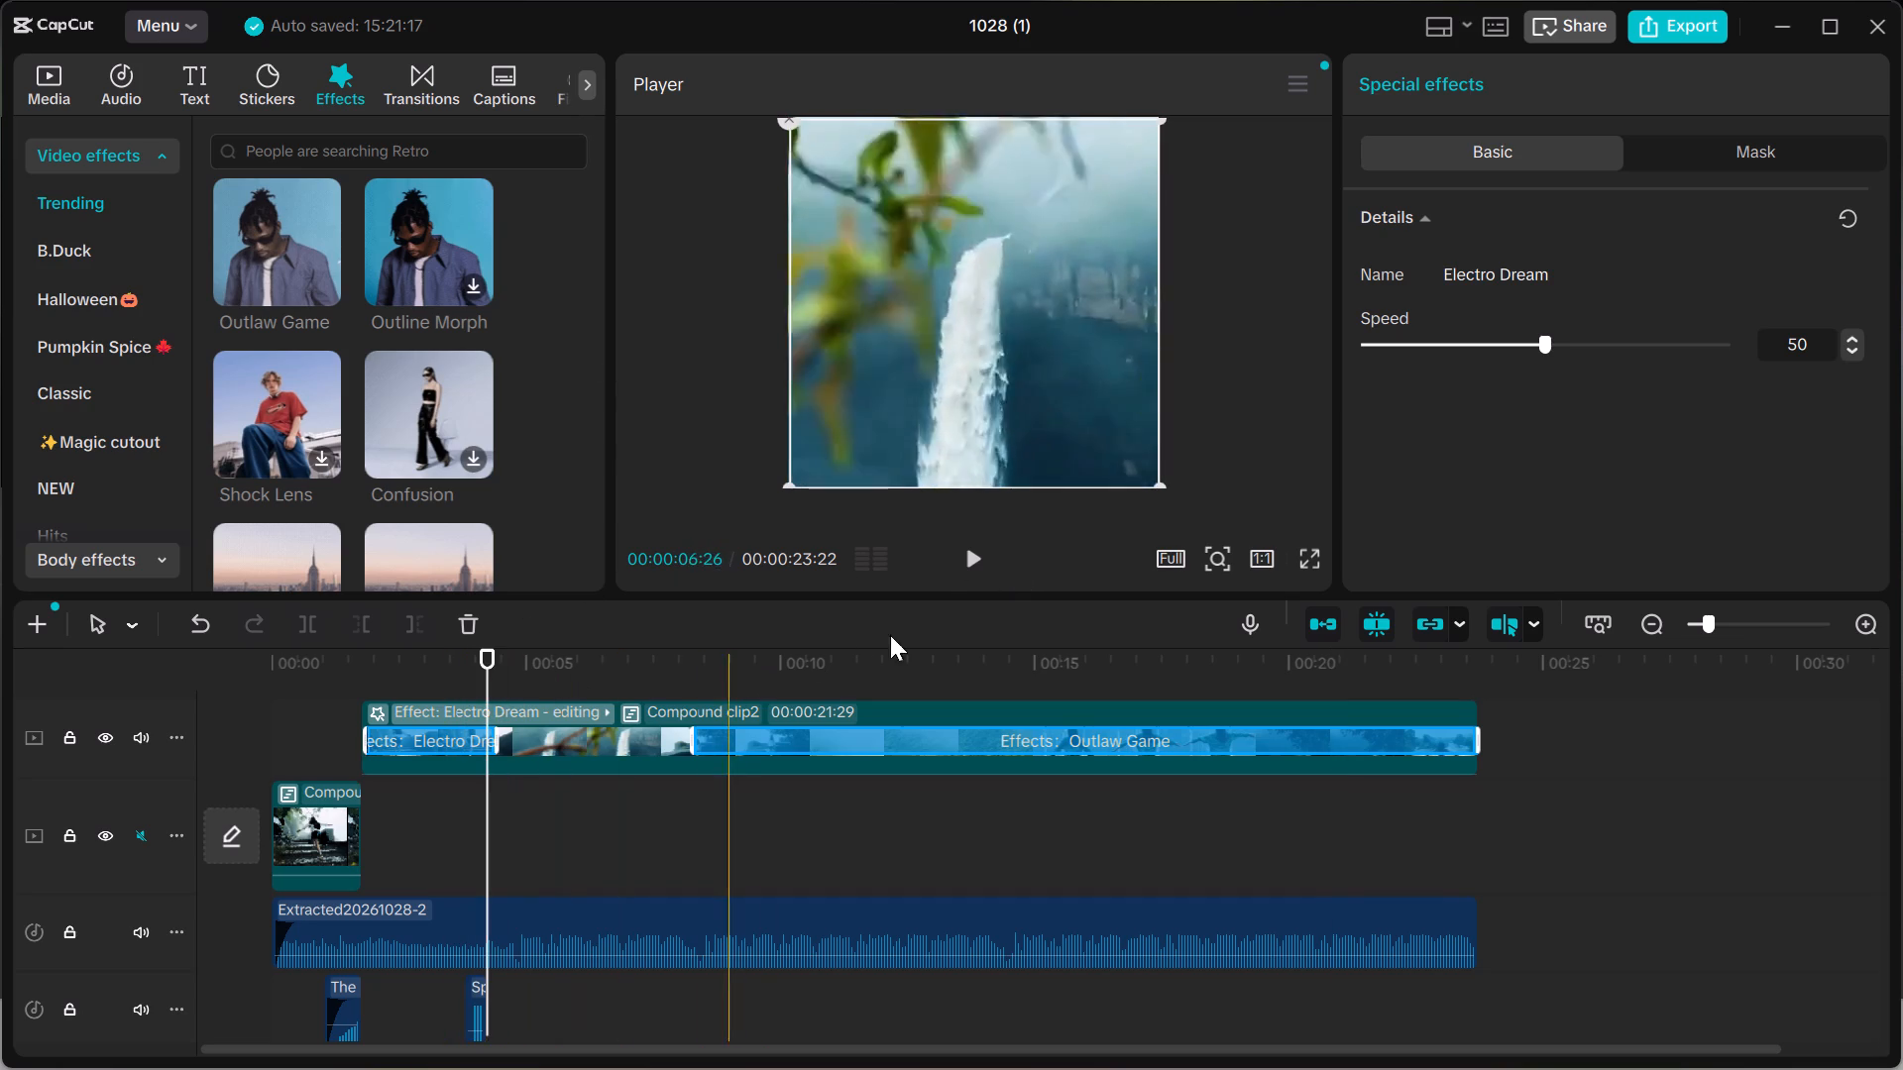
click(970, 576)
click(969, 571)
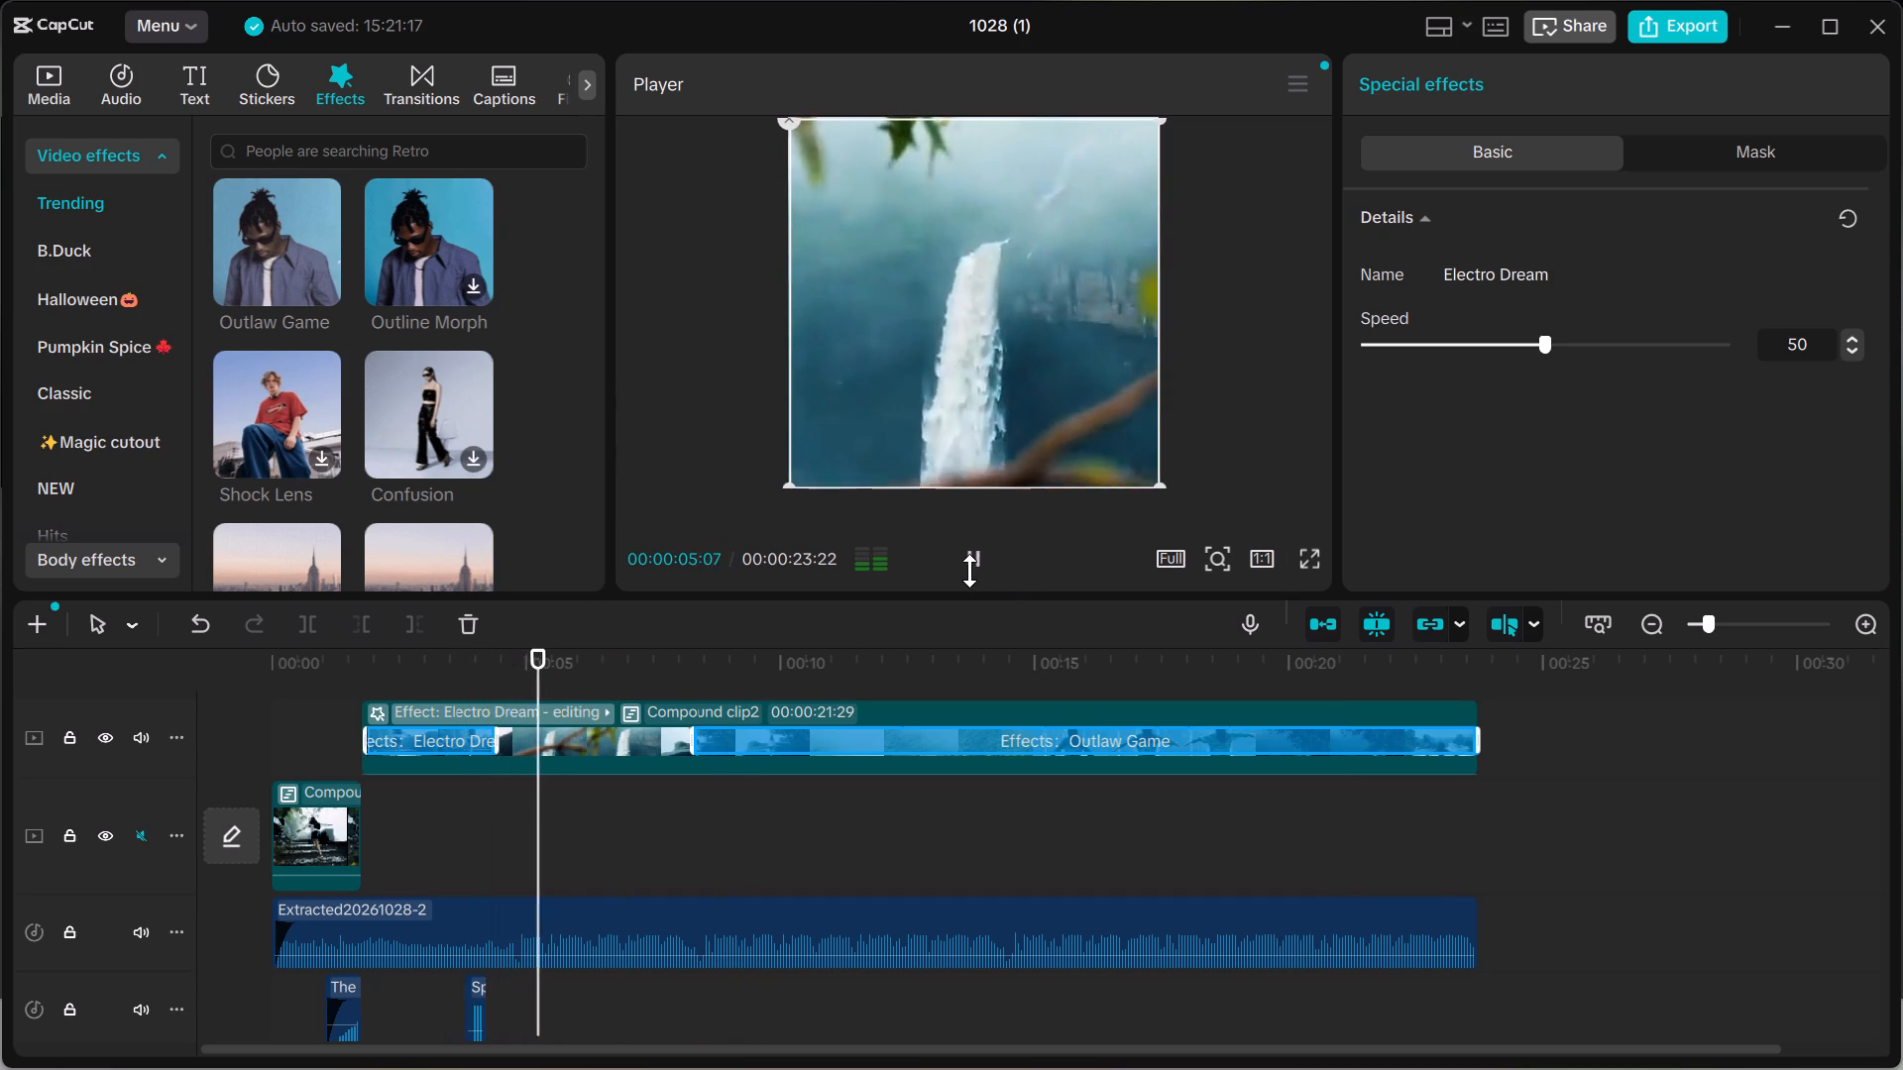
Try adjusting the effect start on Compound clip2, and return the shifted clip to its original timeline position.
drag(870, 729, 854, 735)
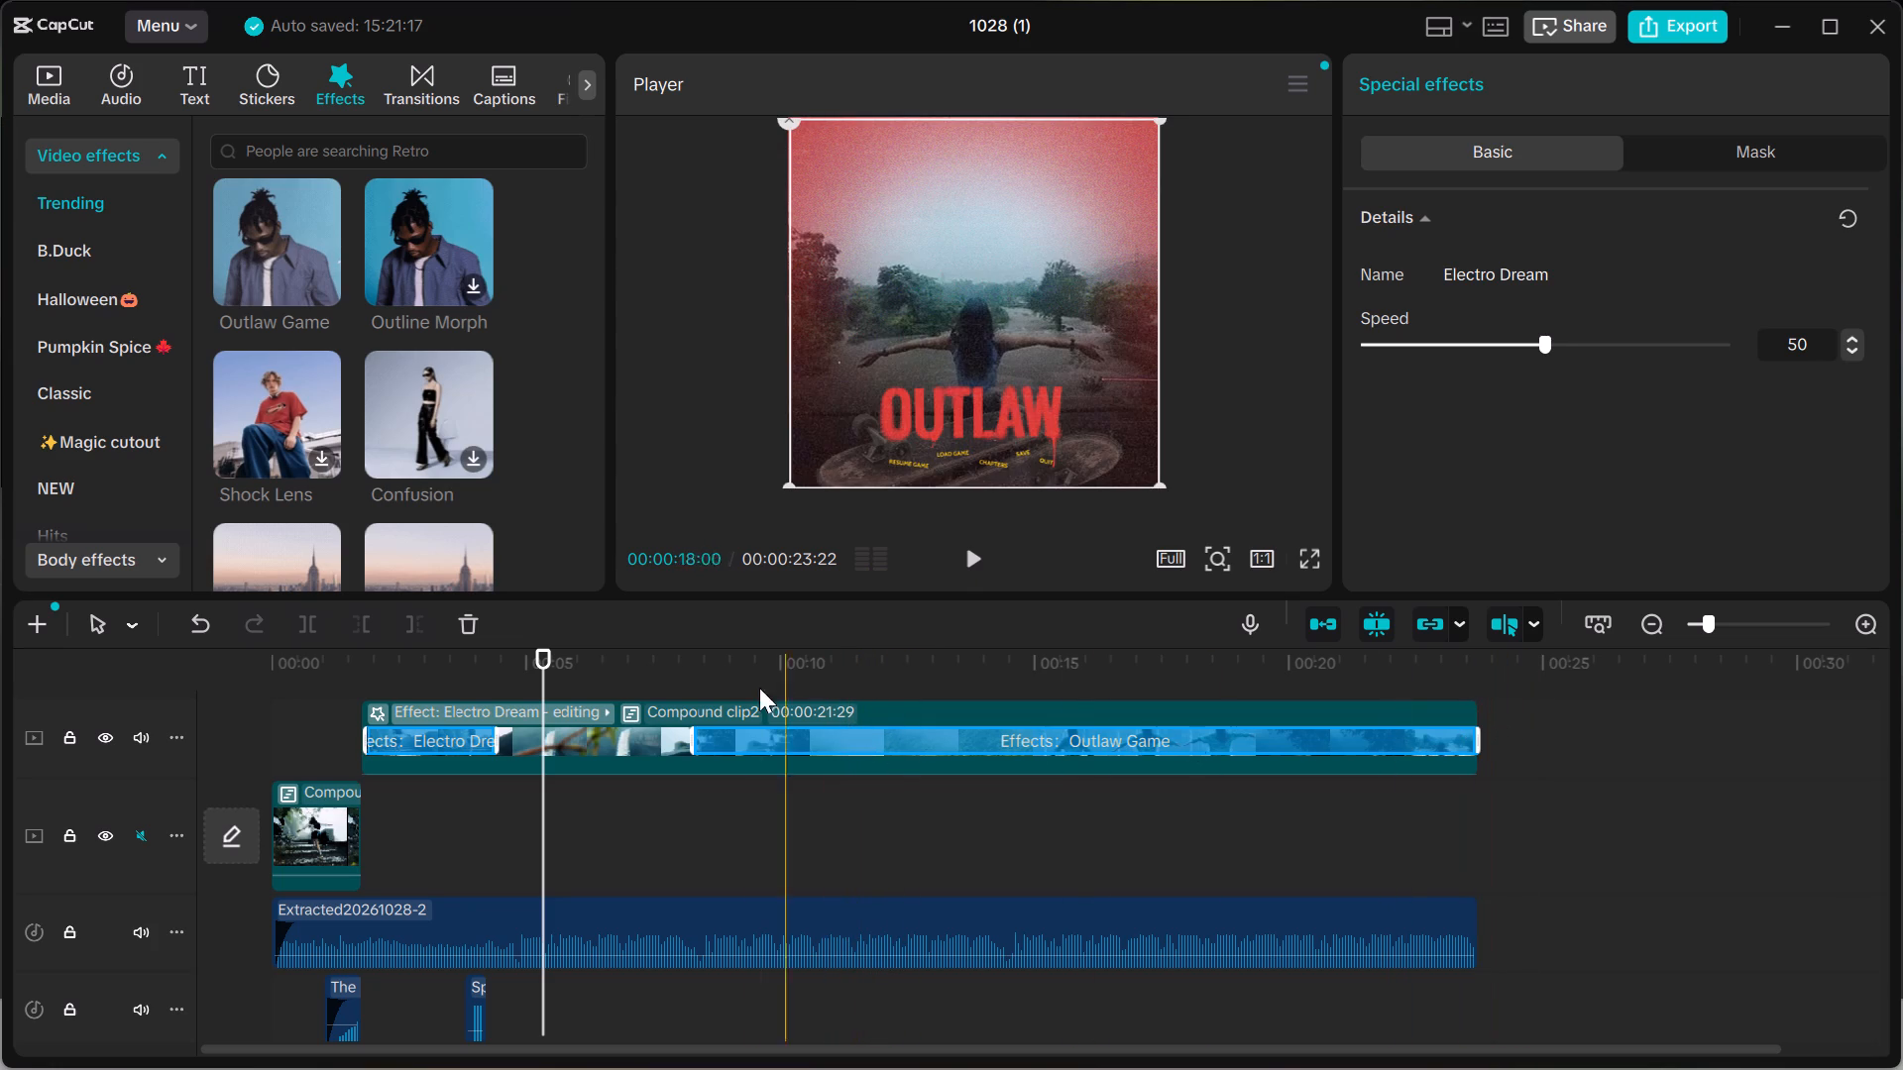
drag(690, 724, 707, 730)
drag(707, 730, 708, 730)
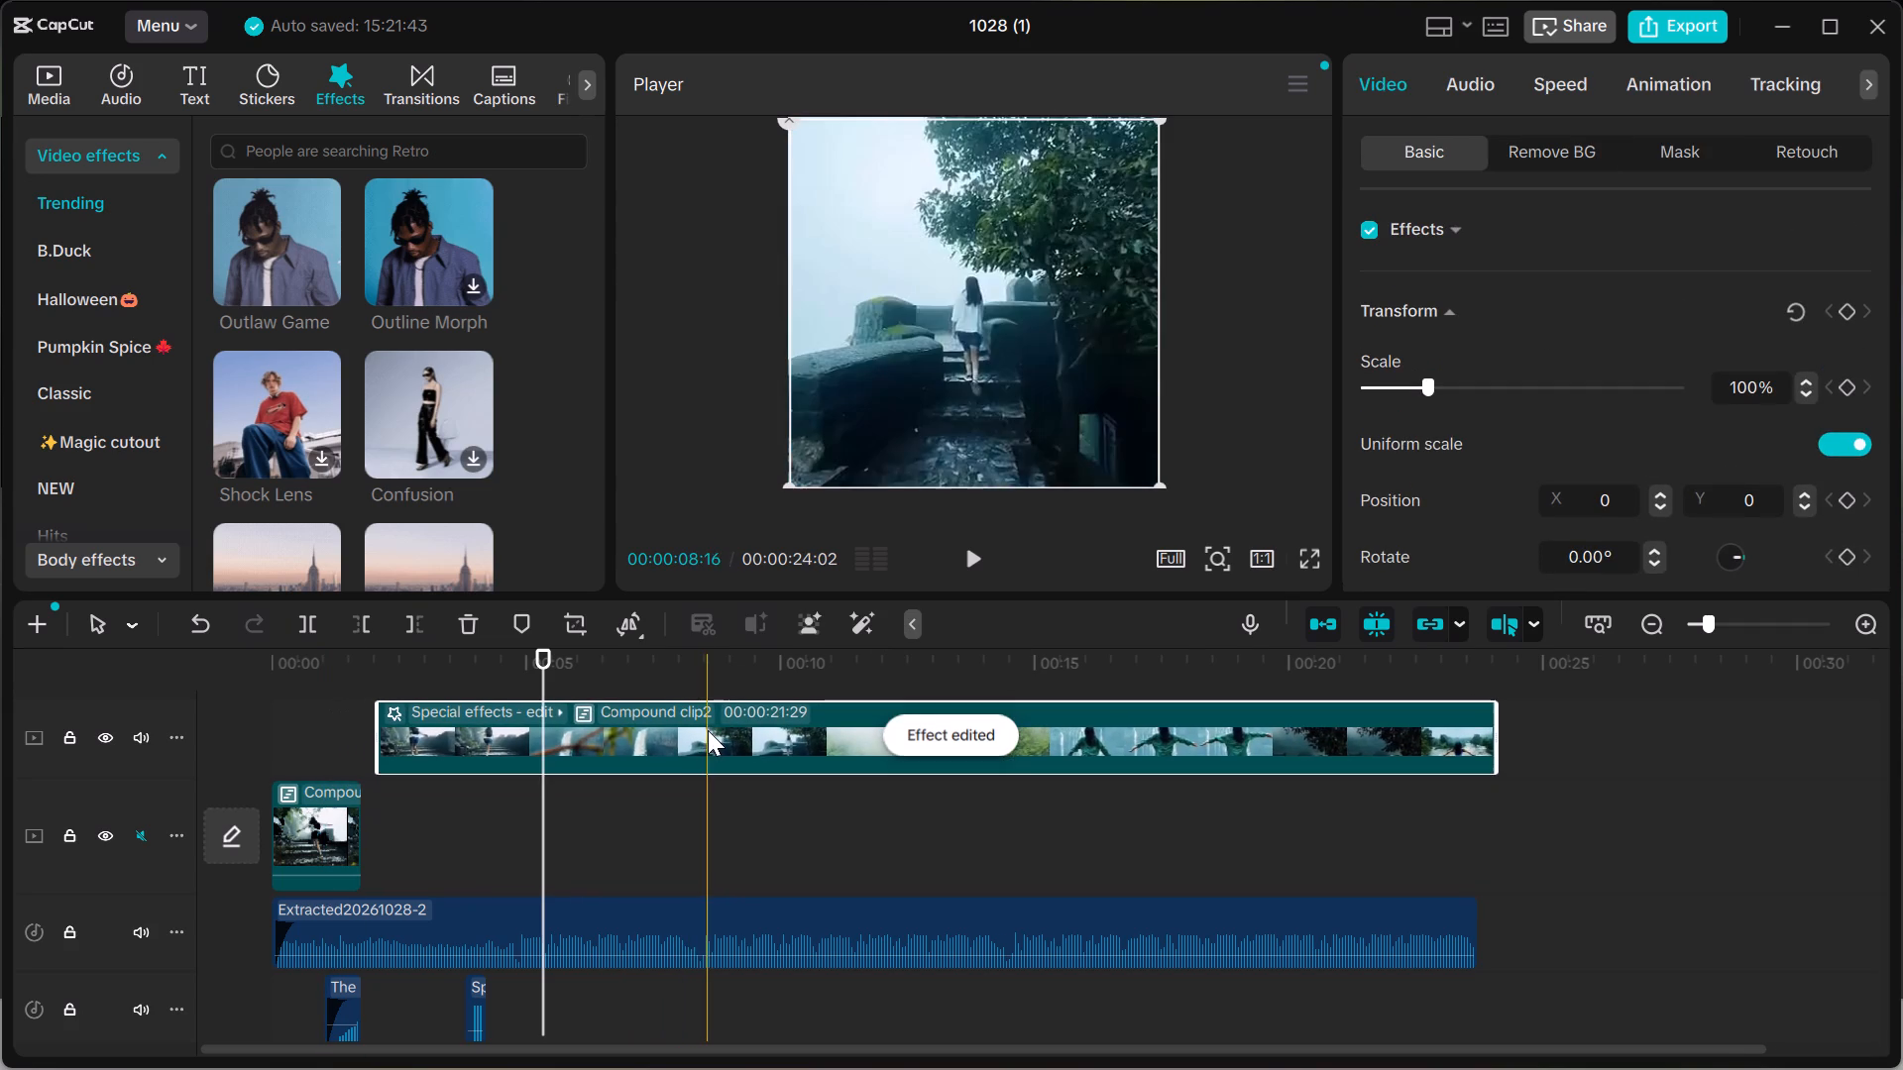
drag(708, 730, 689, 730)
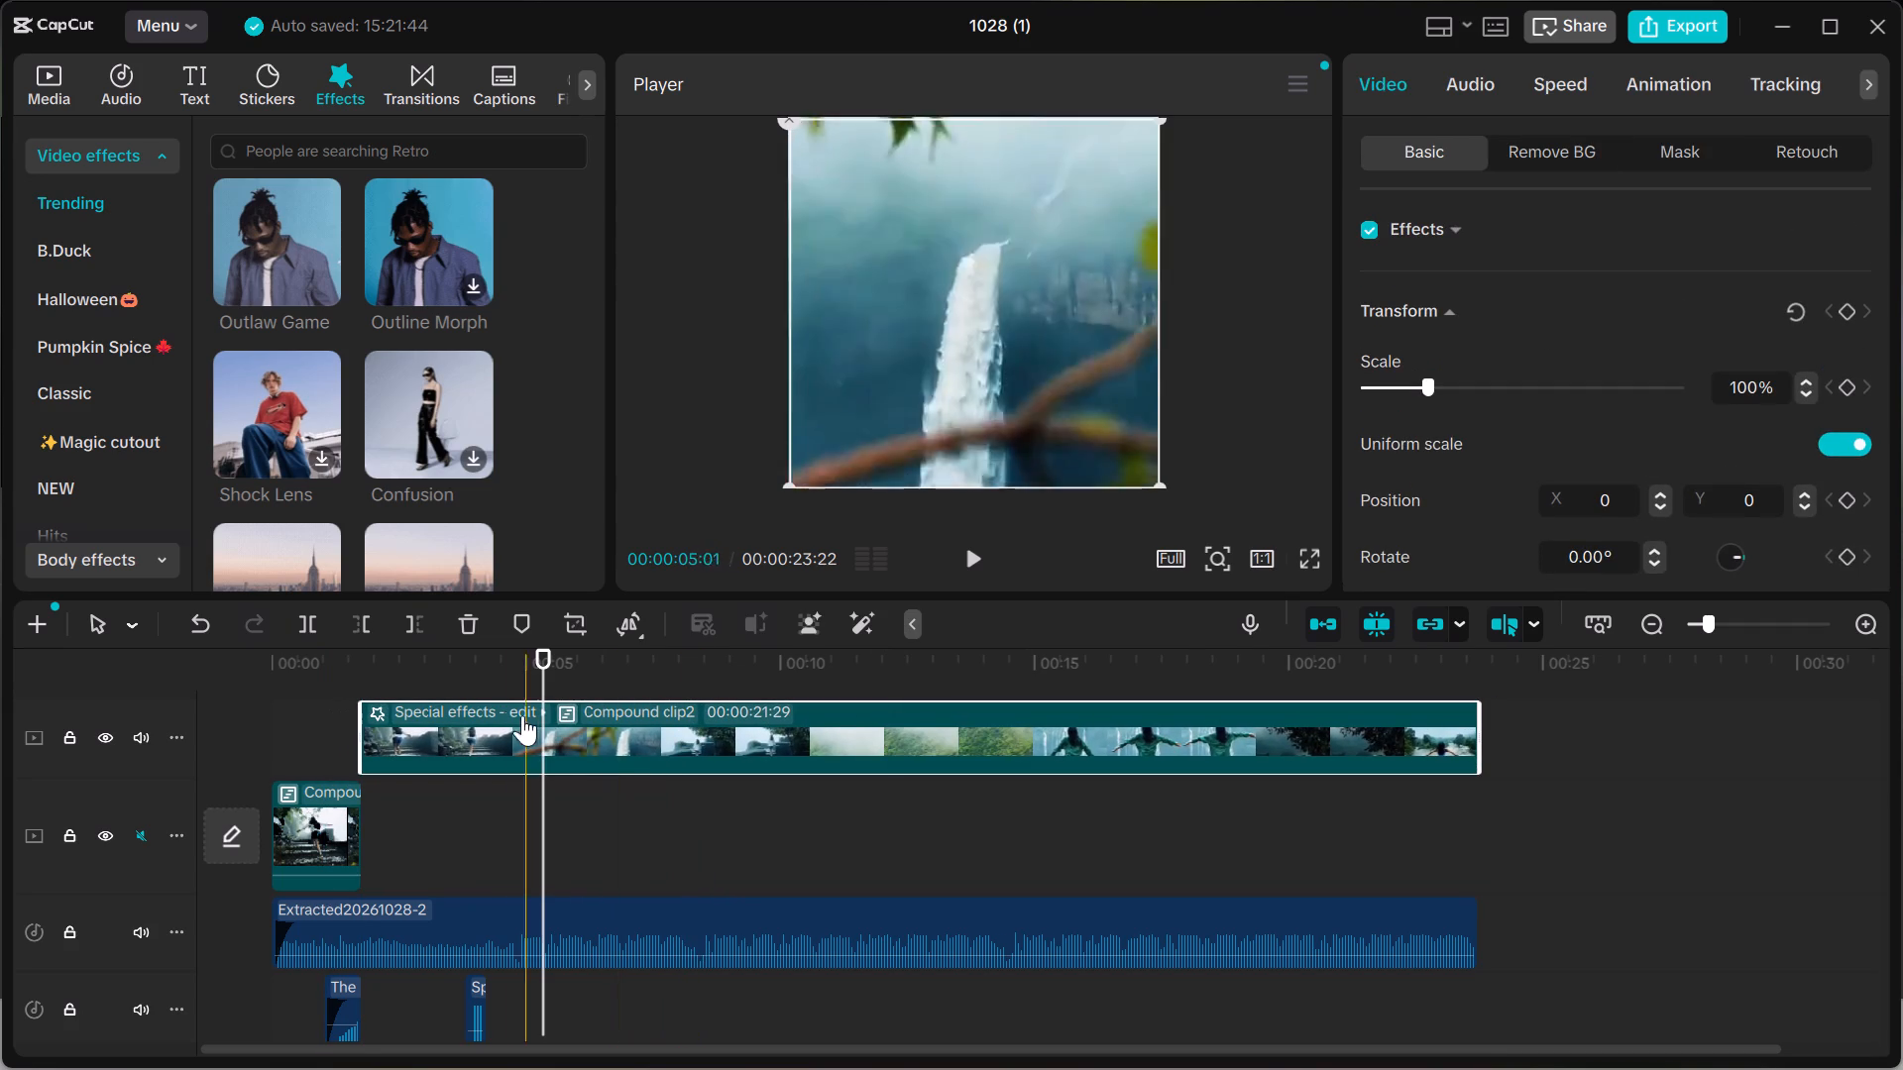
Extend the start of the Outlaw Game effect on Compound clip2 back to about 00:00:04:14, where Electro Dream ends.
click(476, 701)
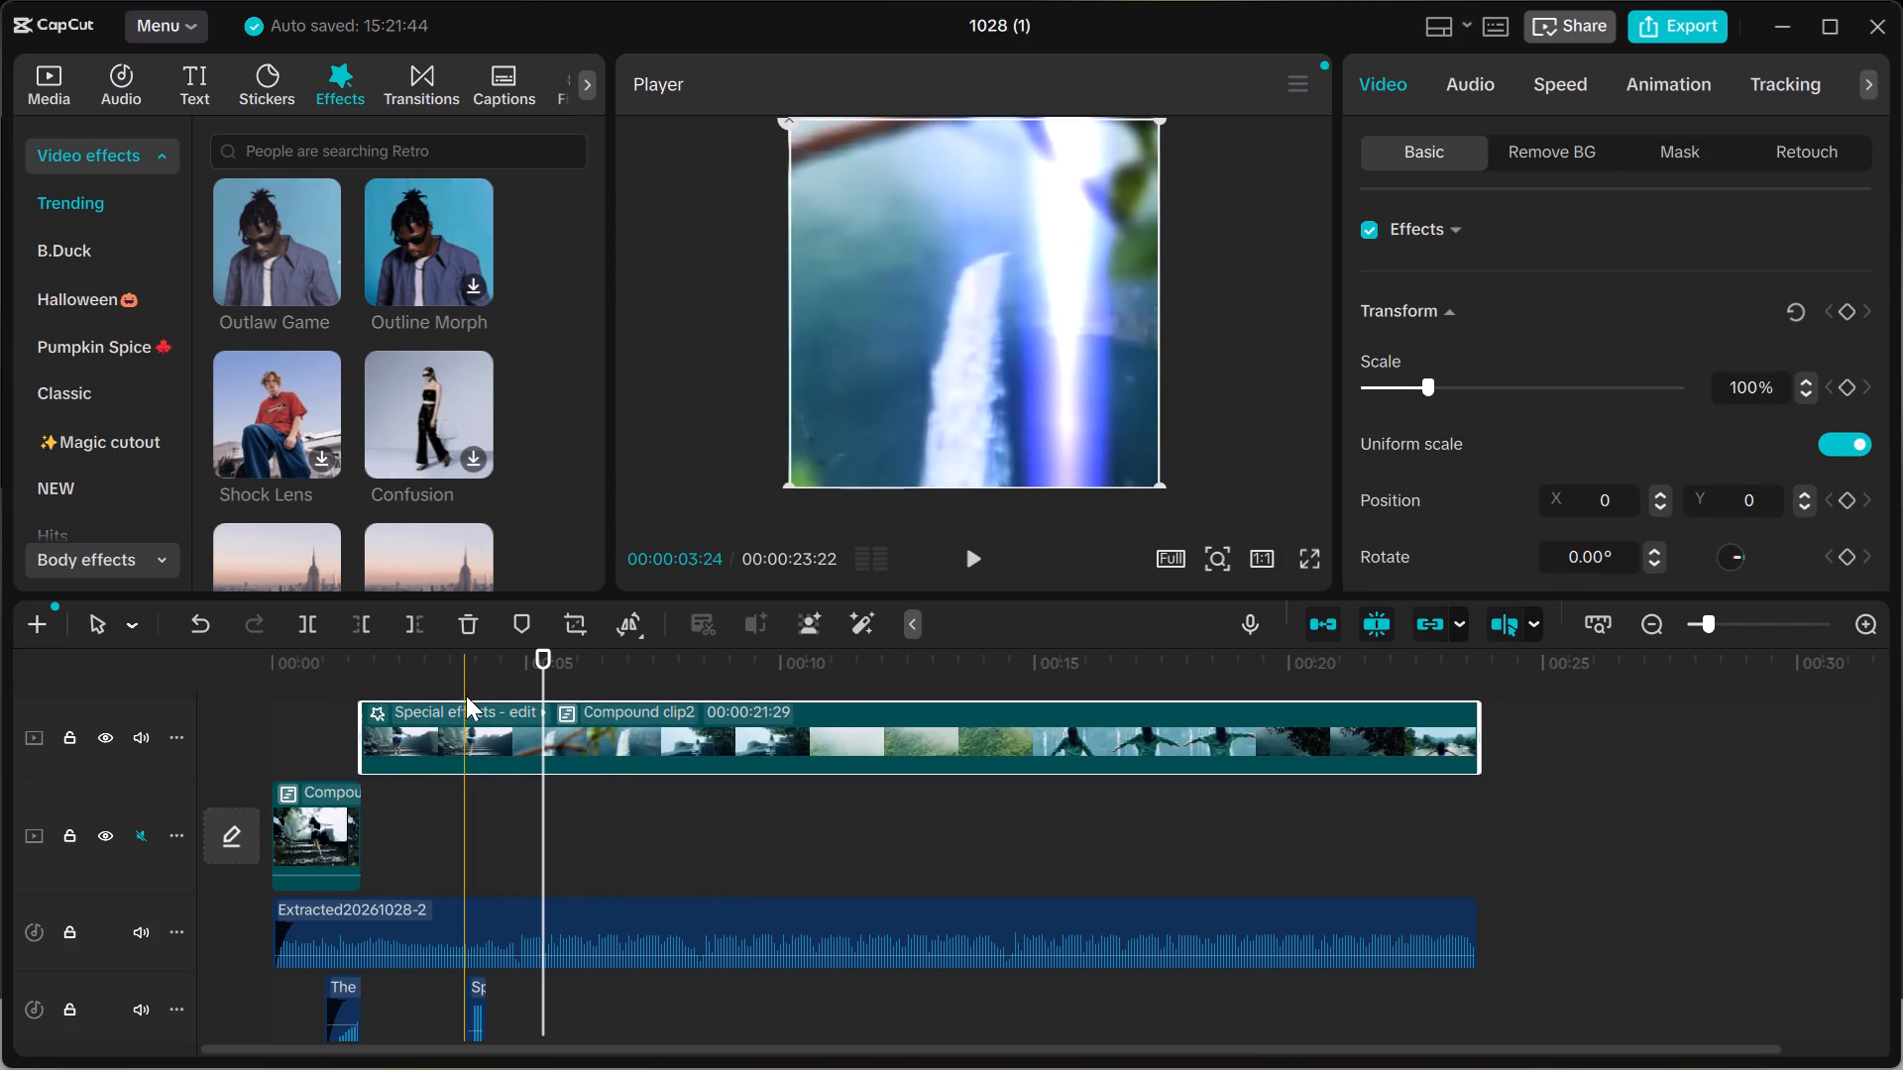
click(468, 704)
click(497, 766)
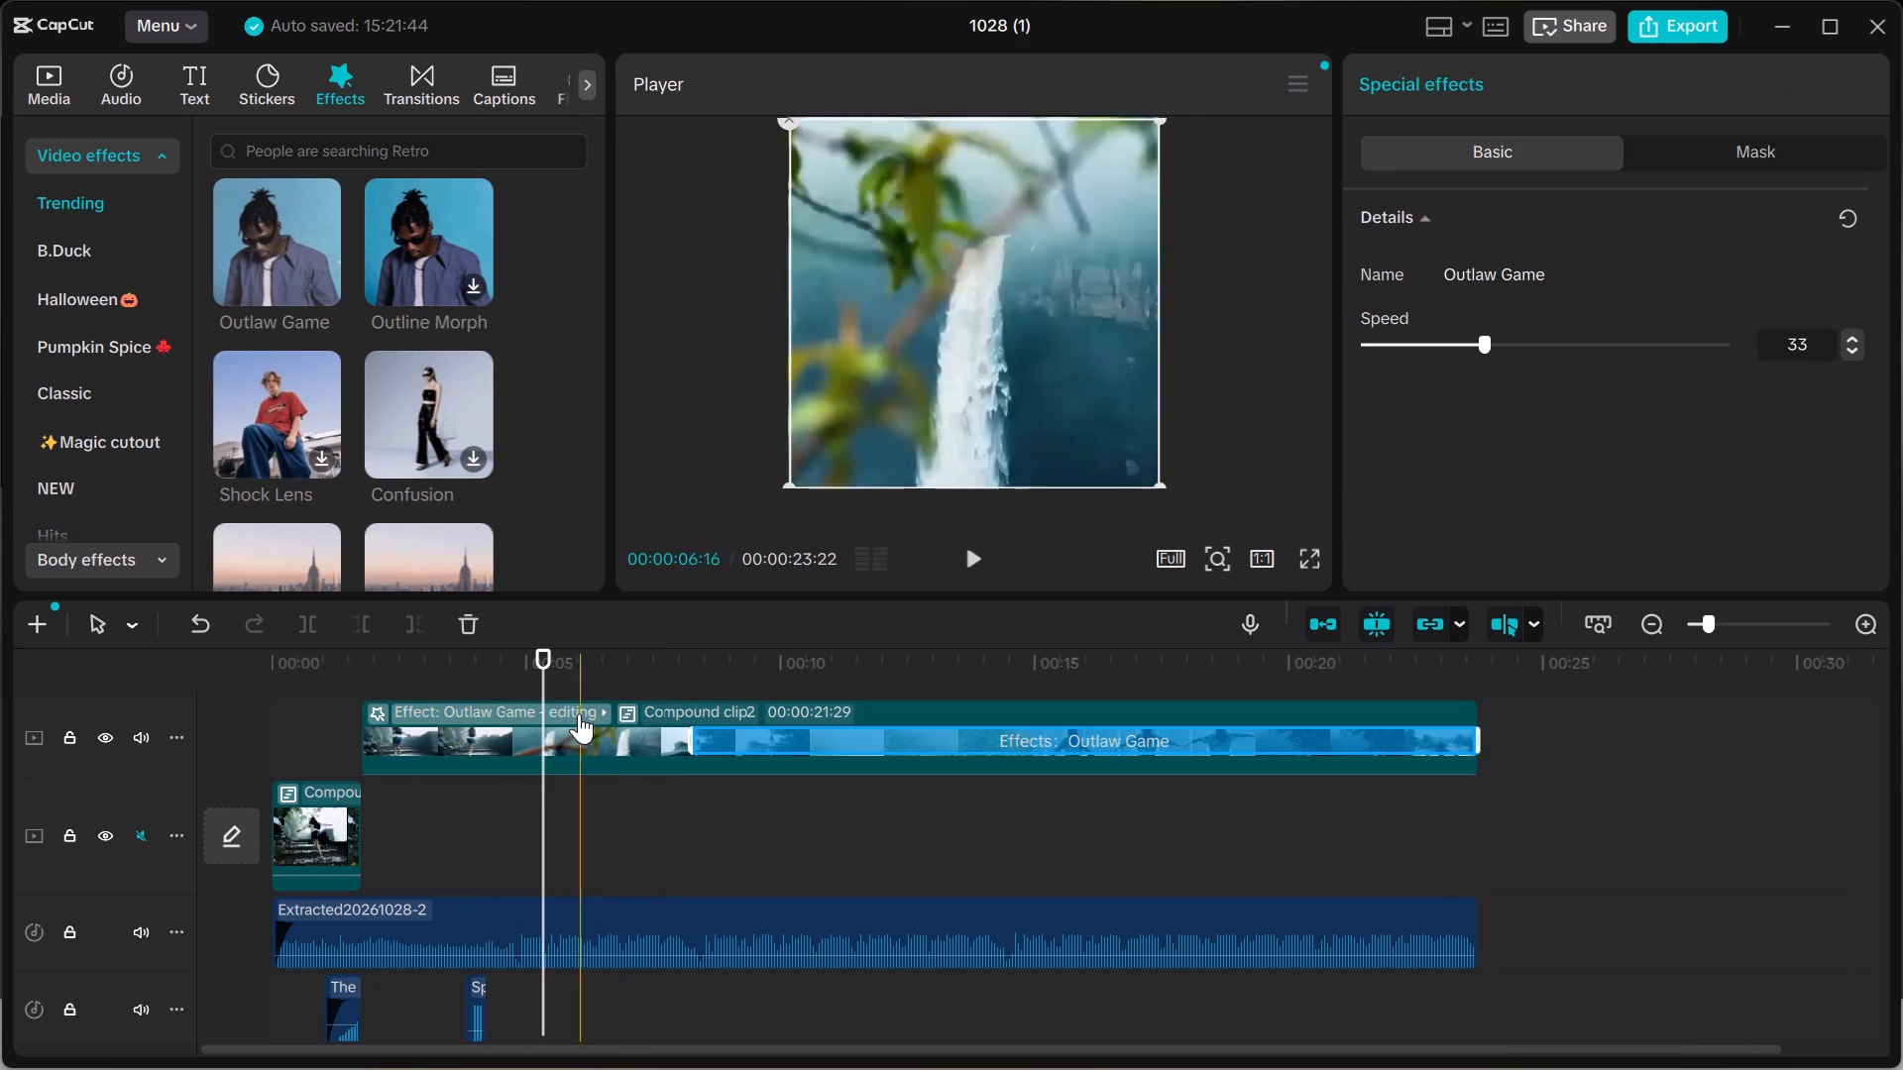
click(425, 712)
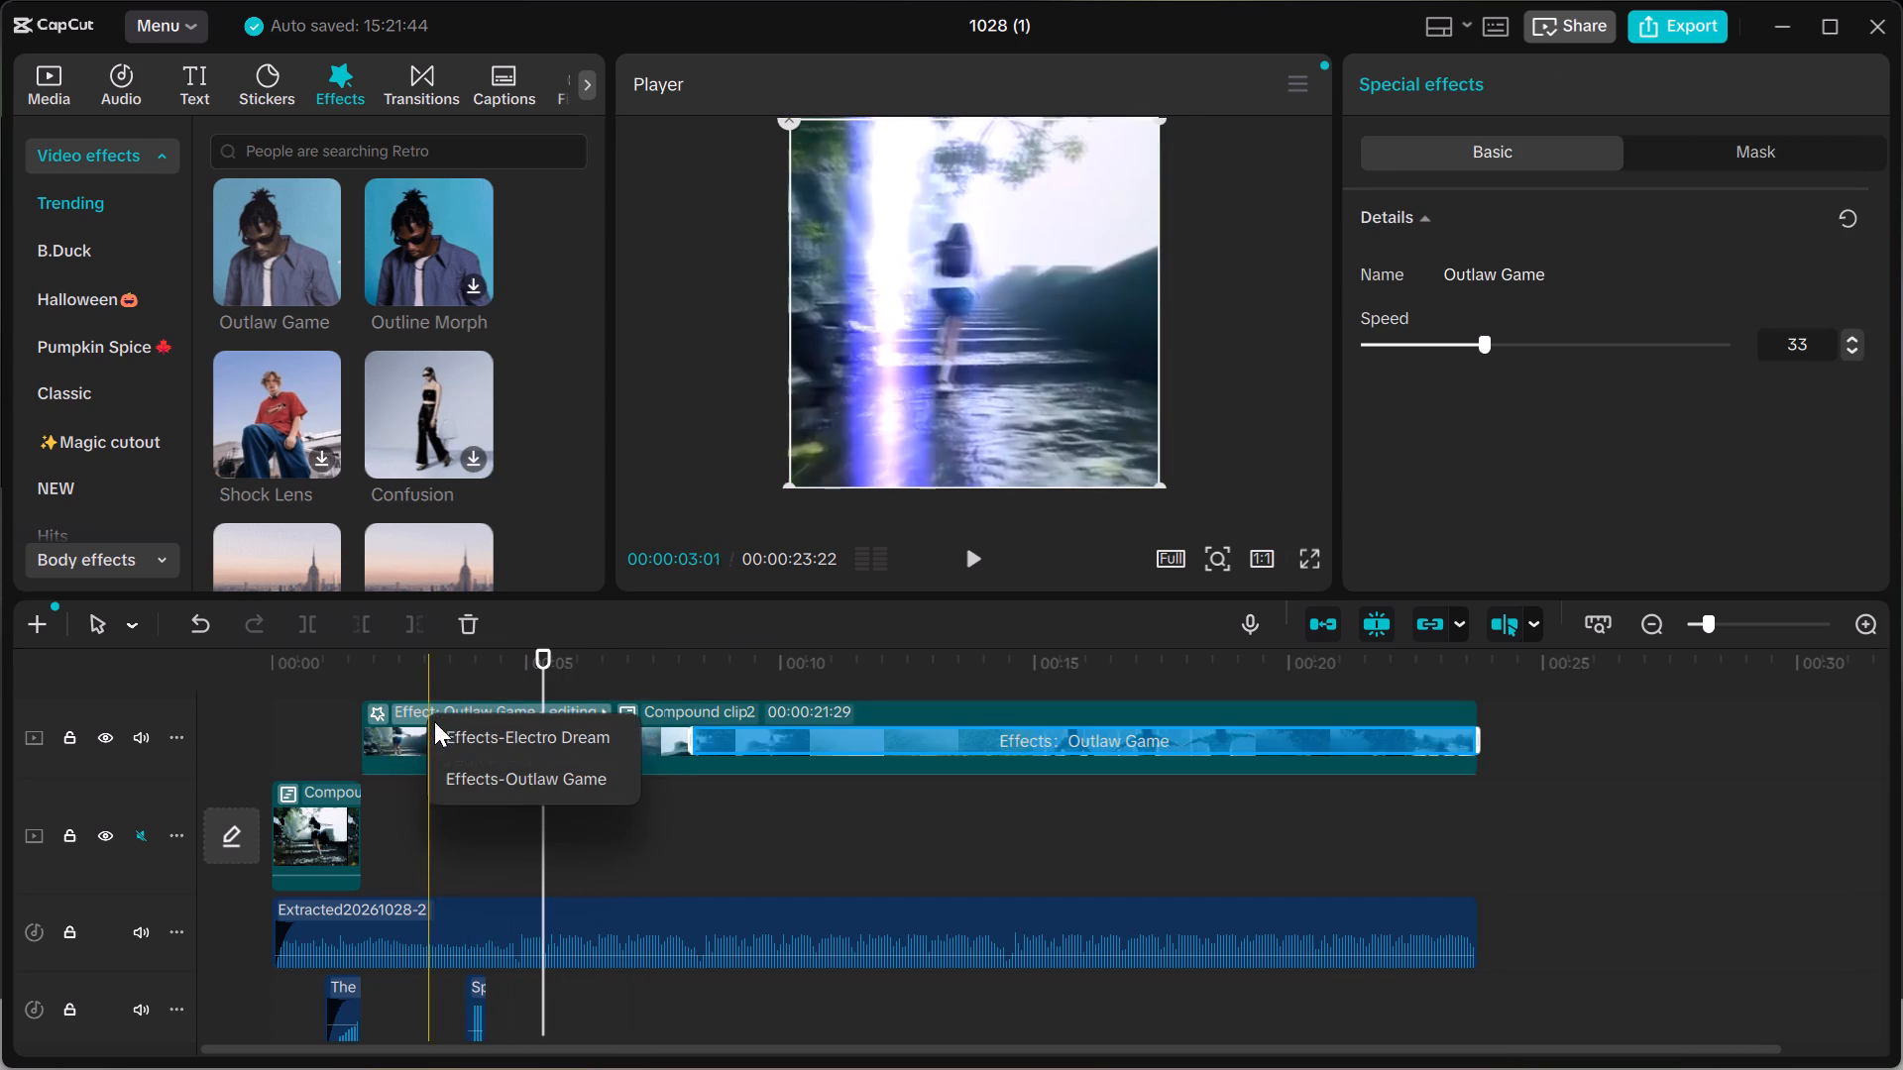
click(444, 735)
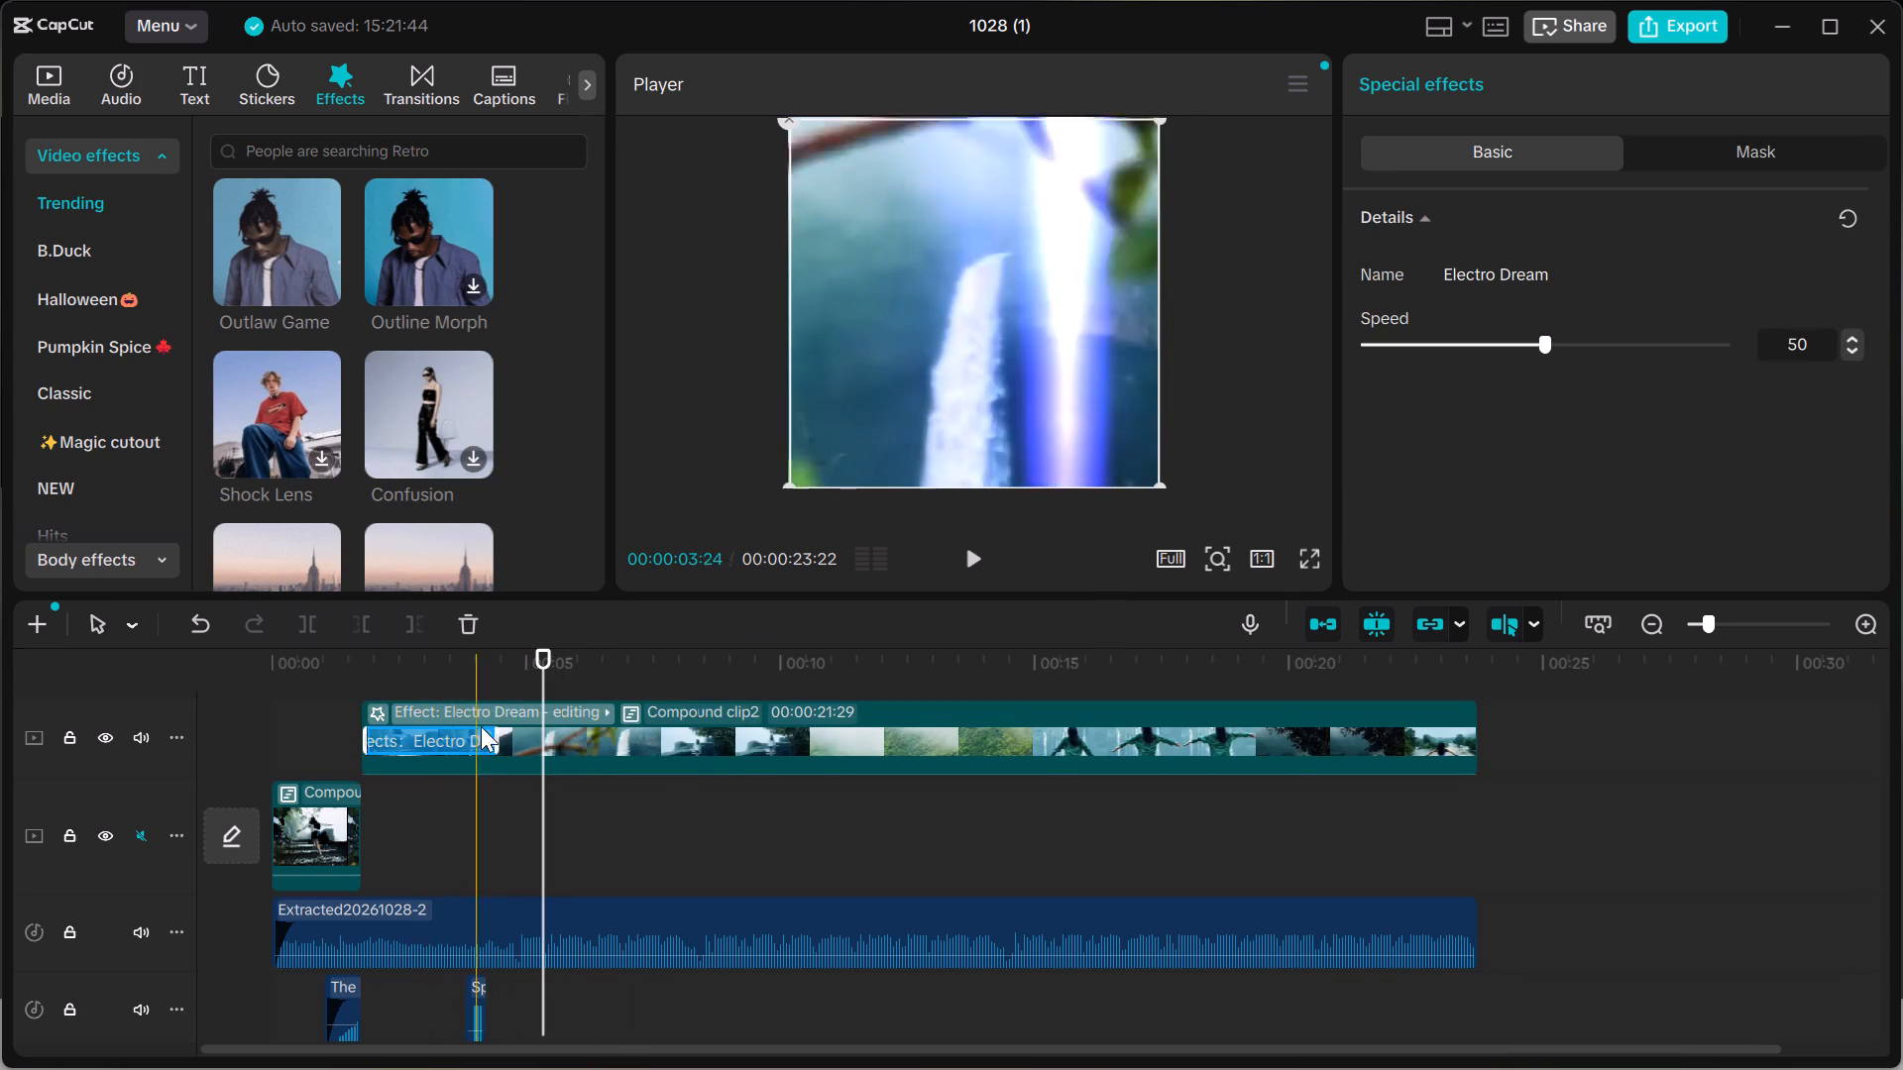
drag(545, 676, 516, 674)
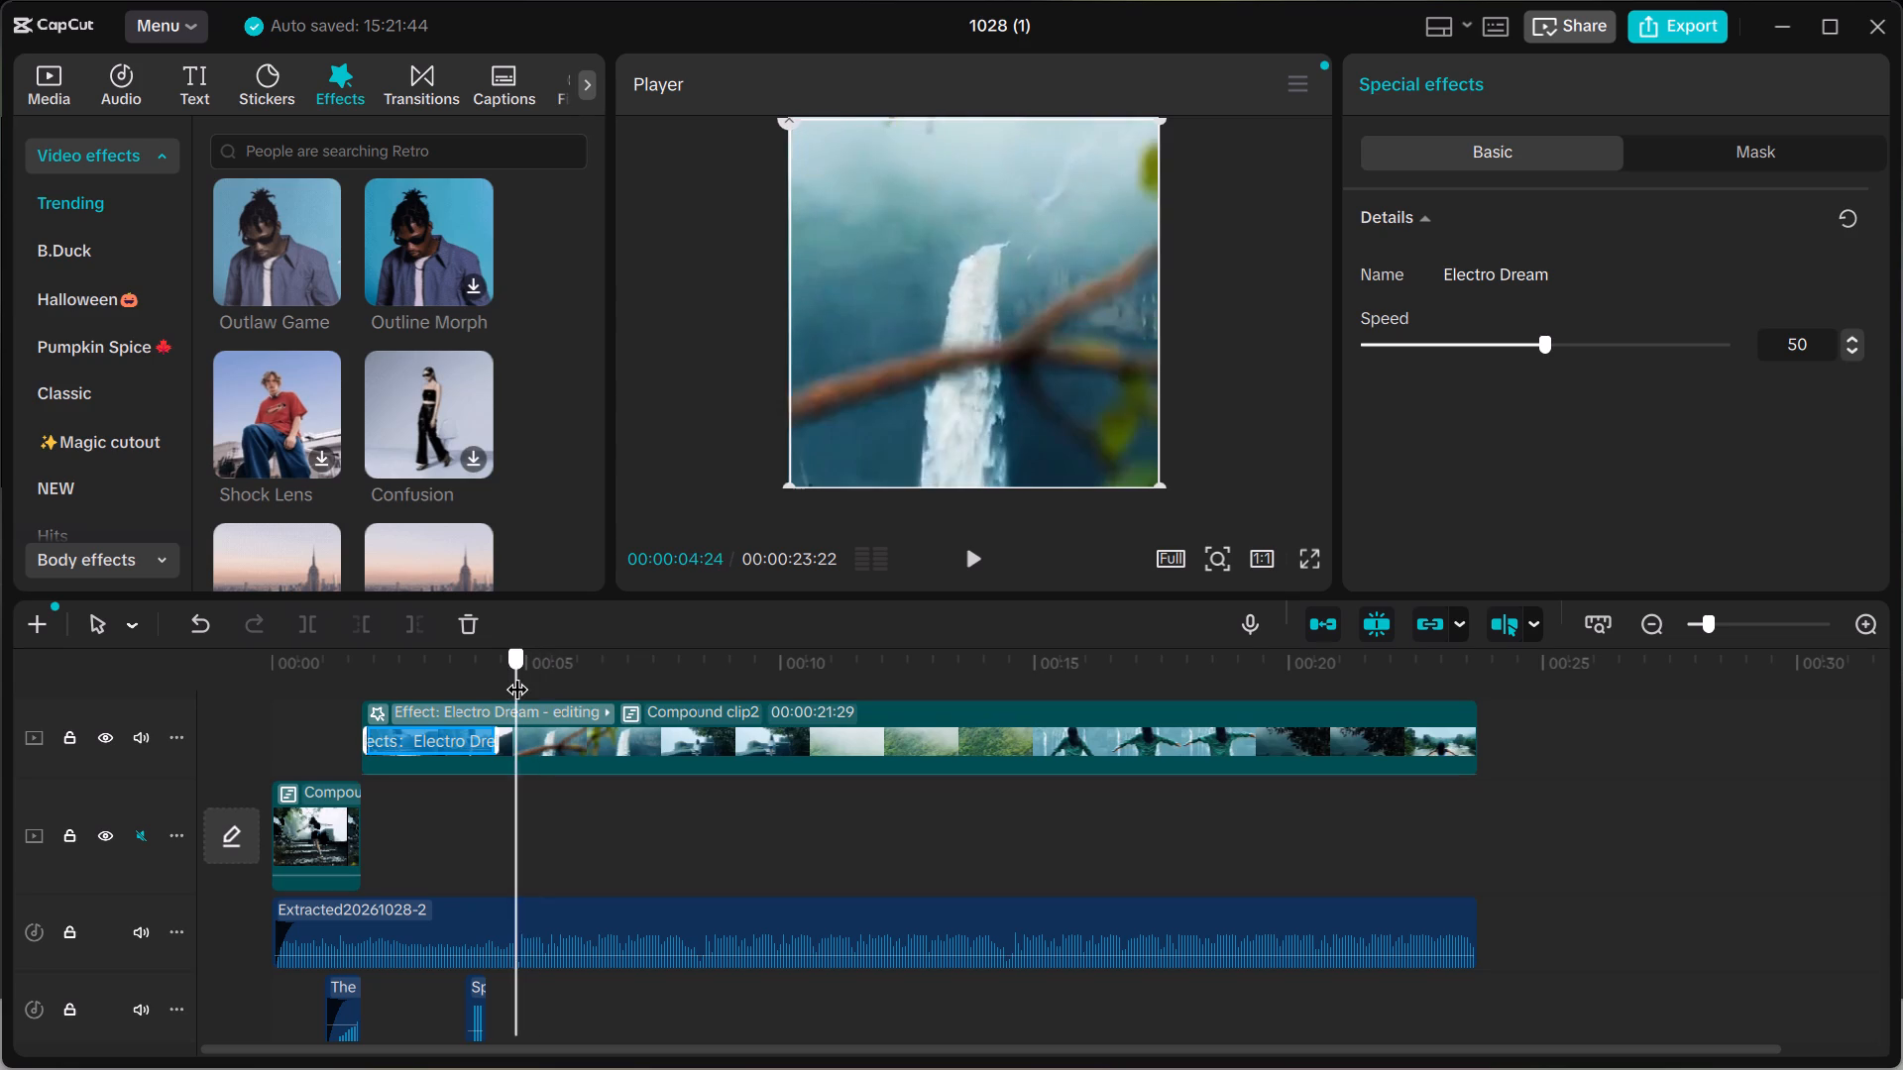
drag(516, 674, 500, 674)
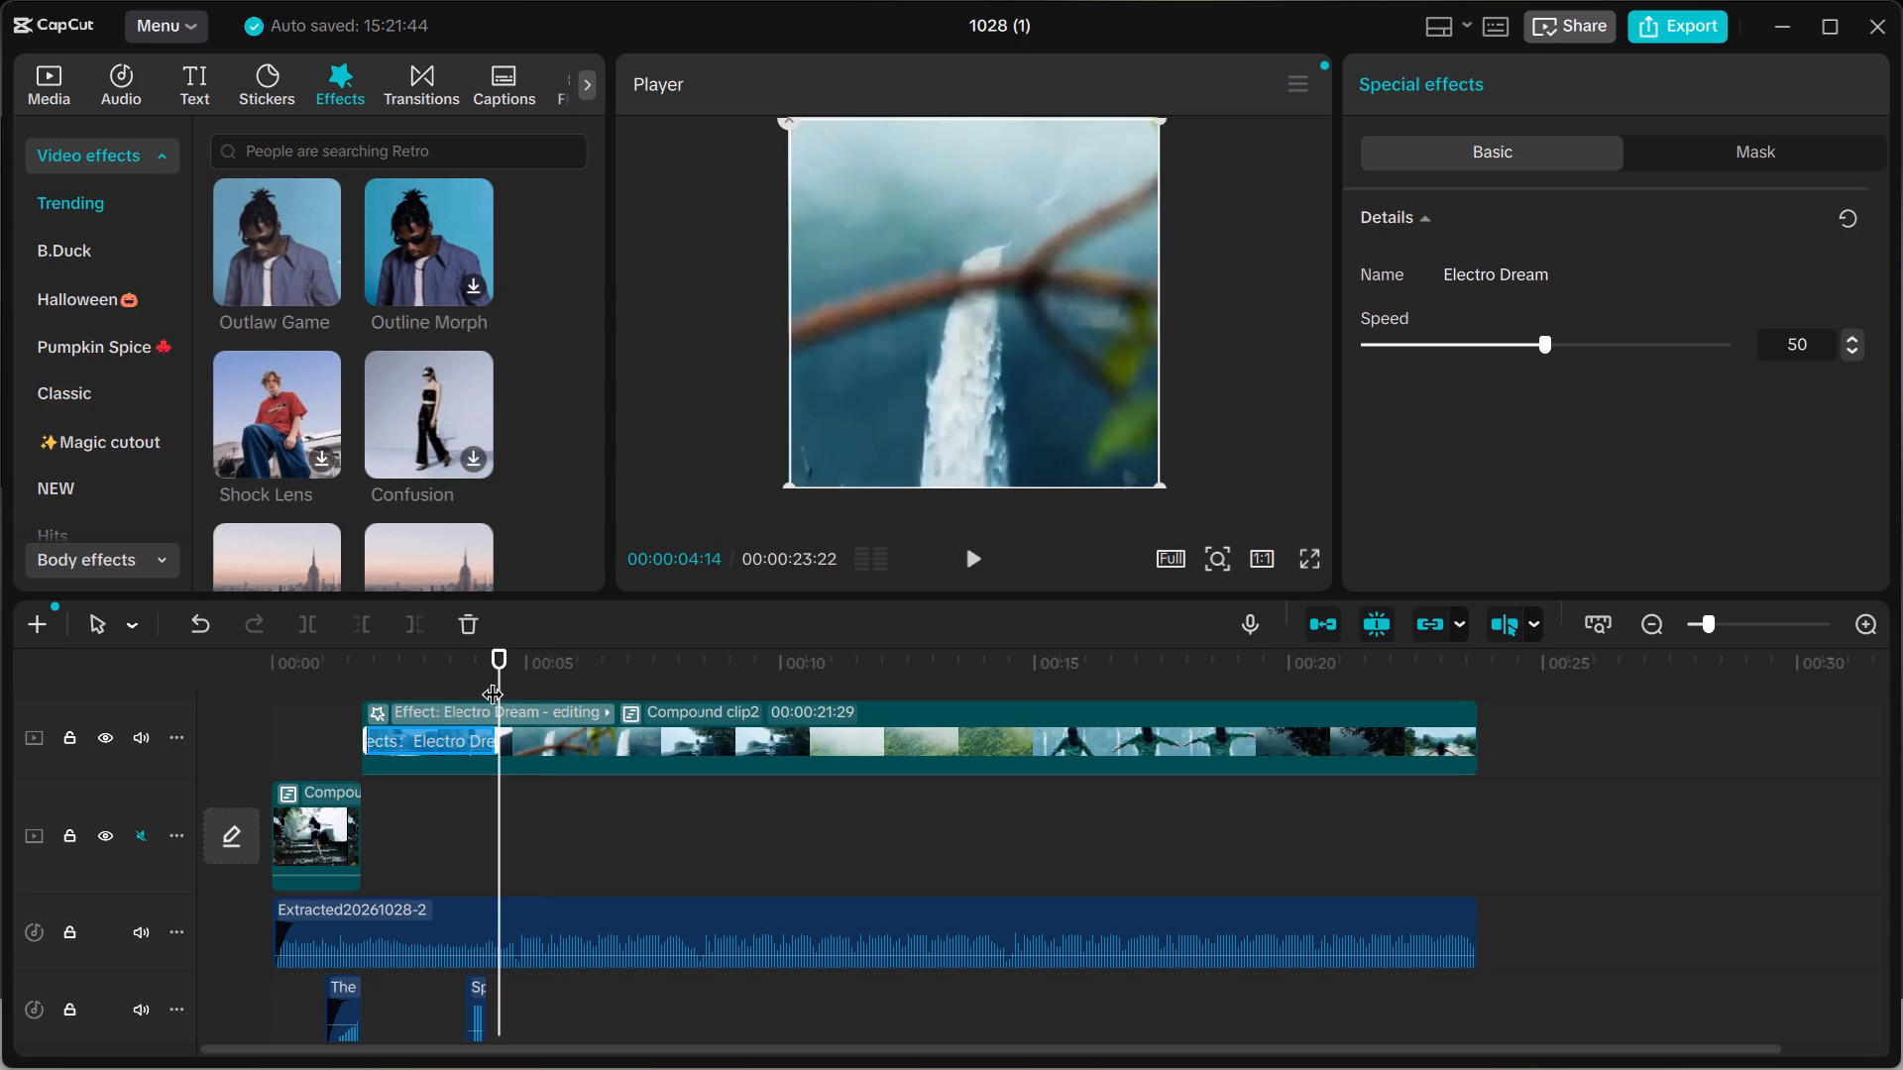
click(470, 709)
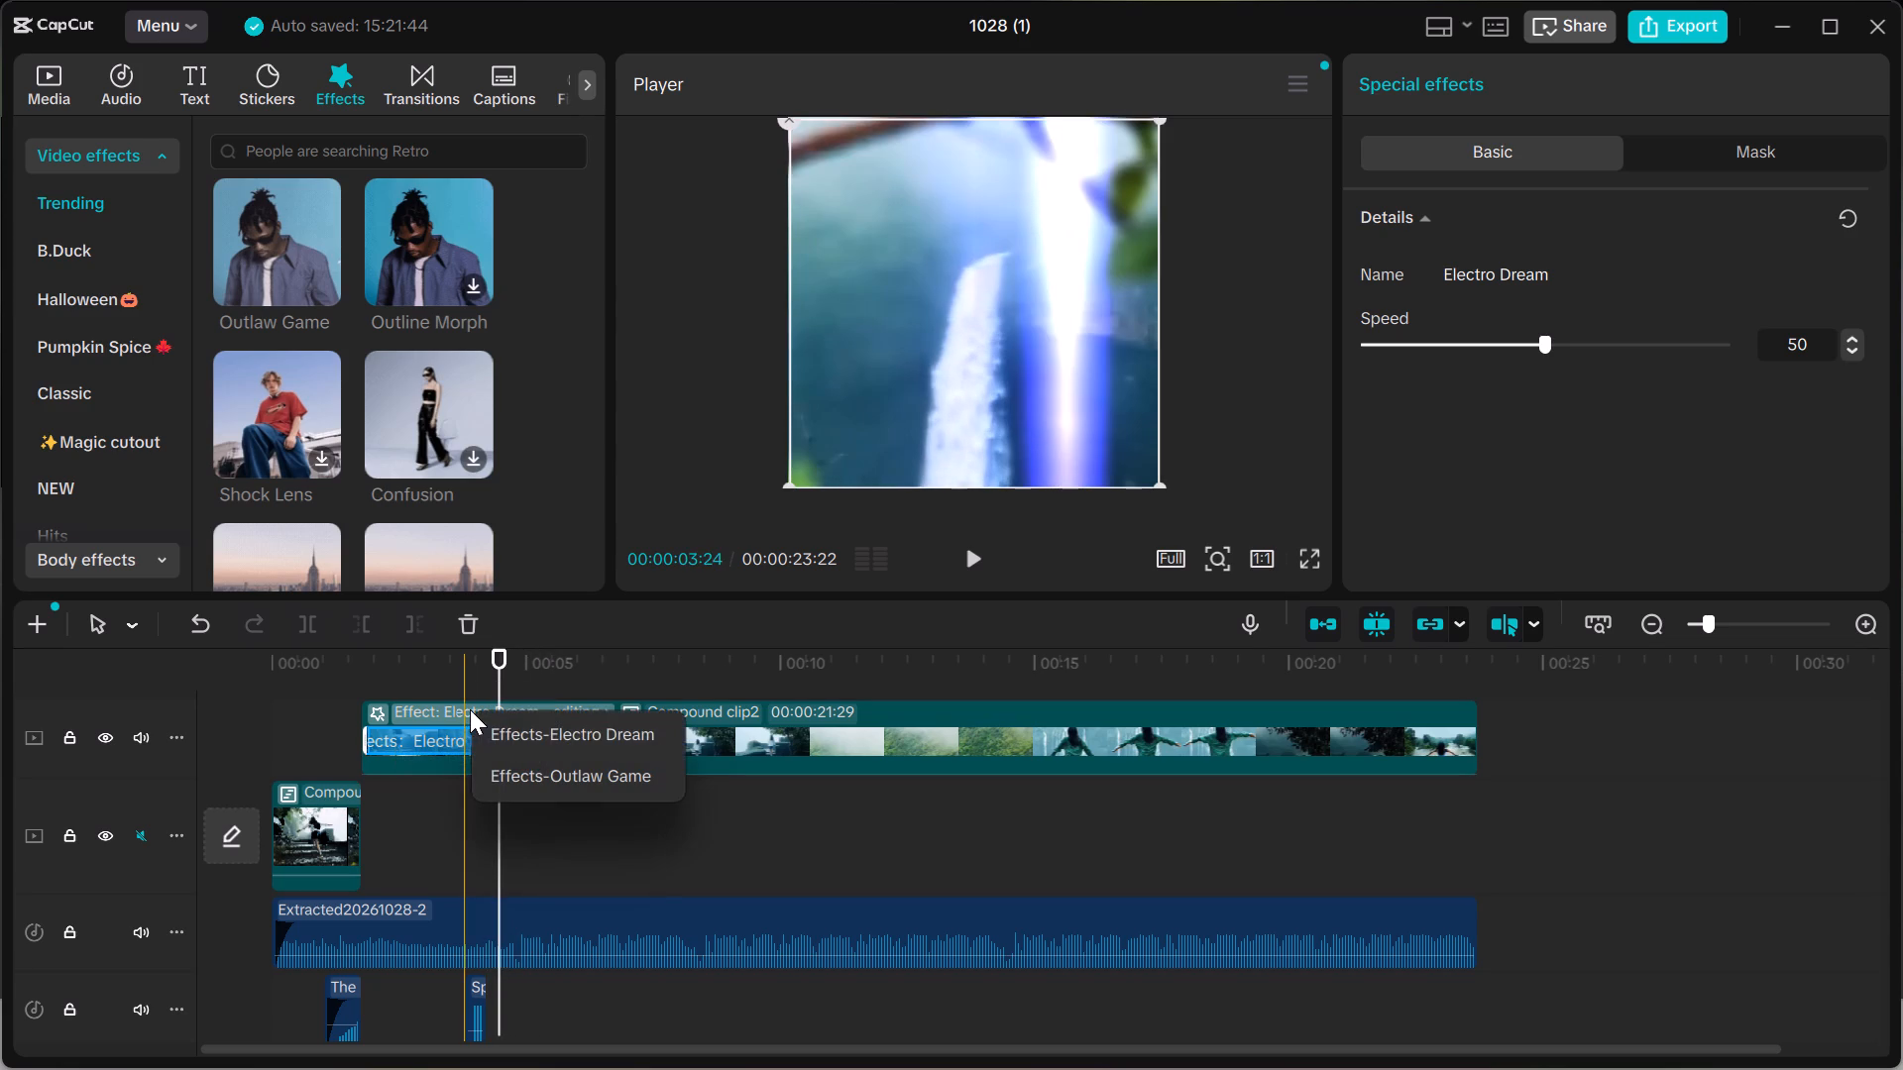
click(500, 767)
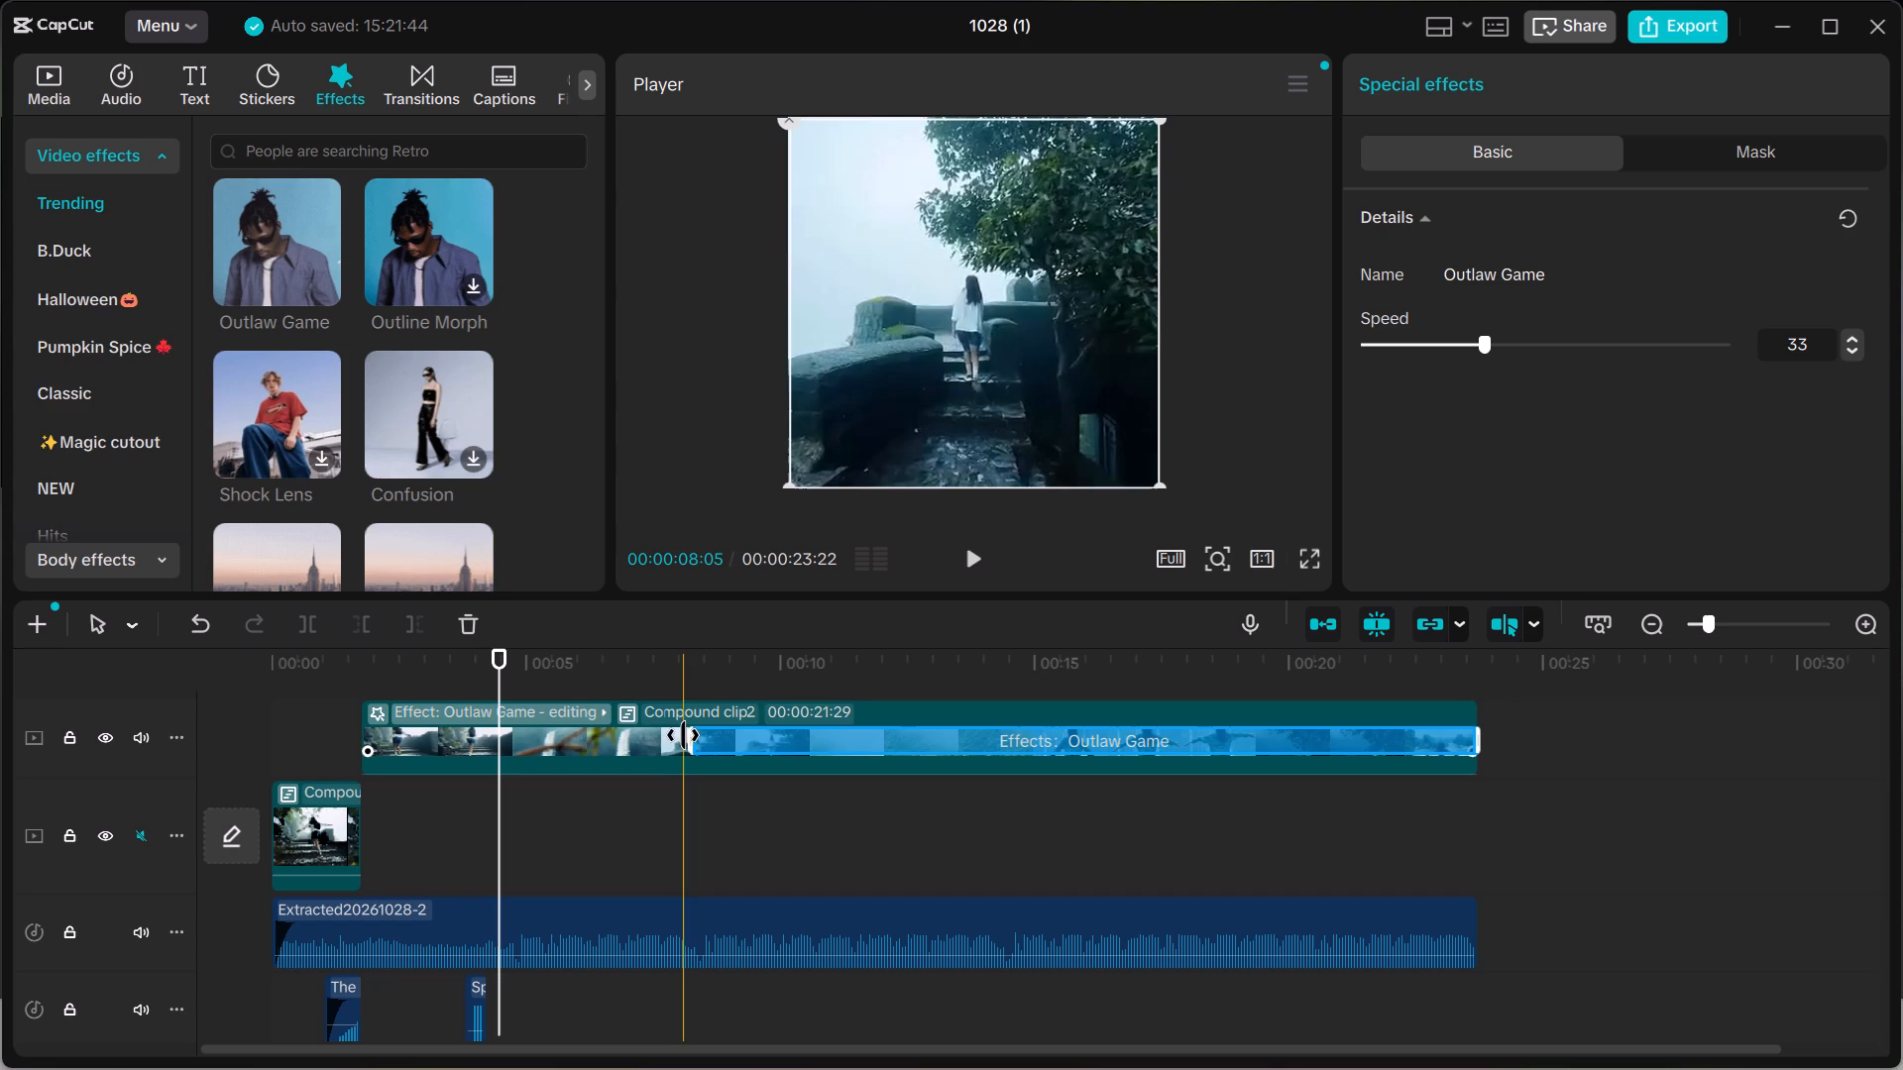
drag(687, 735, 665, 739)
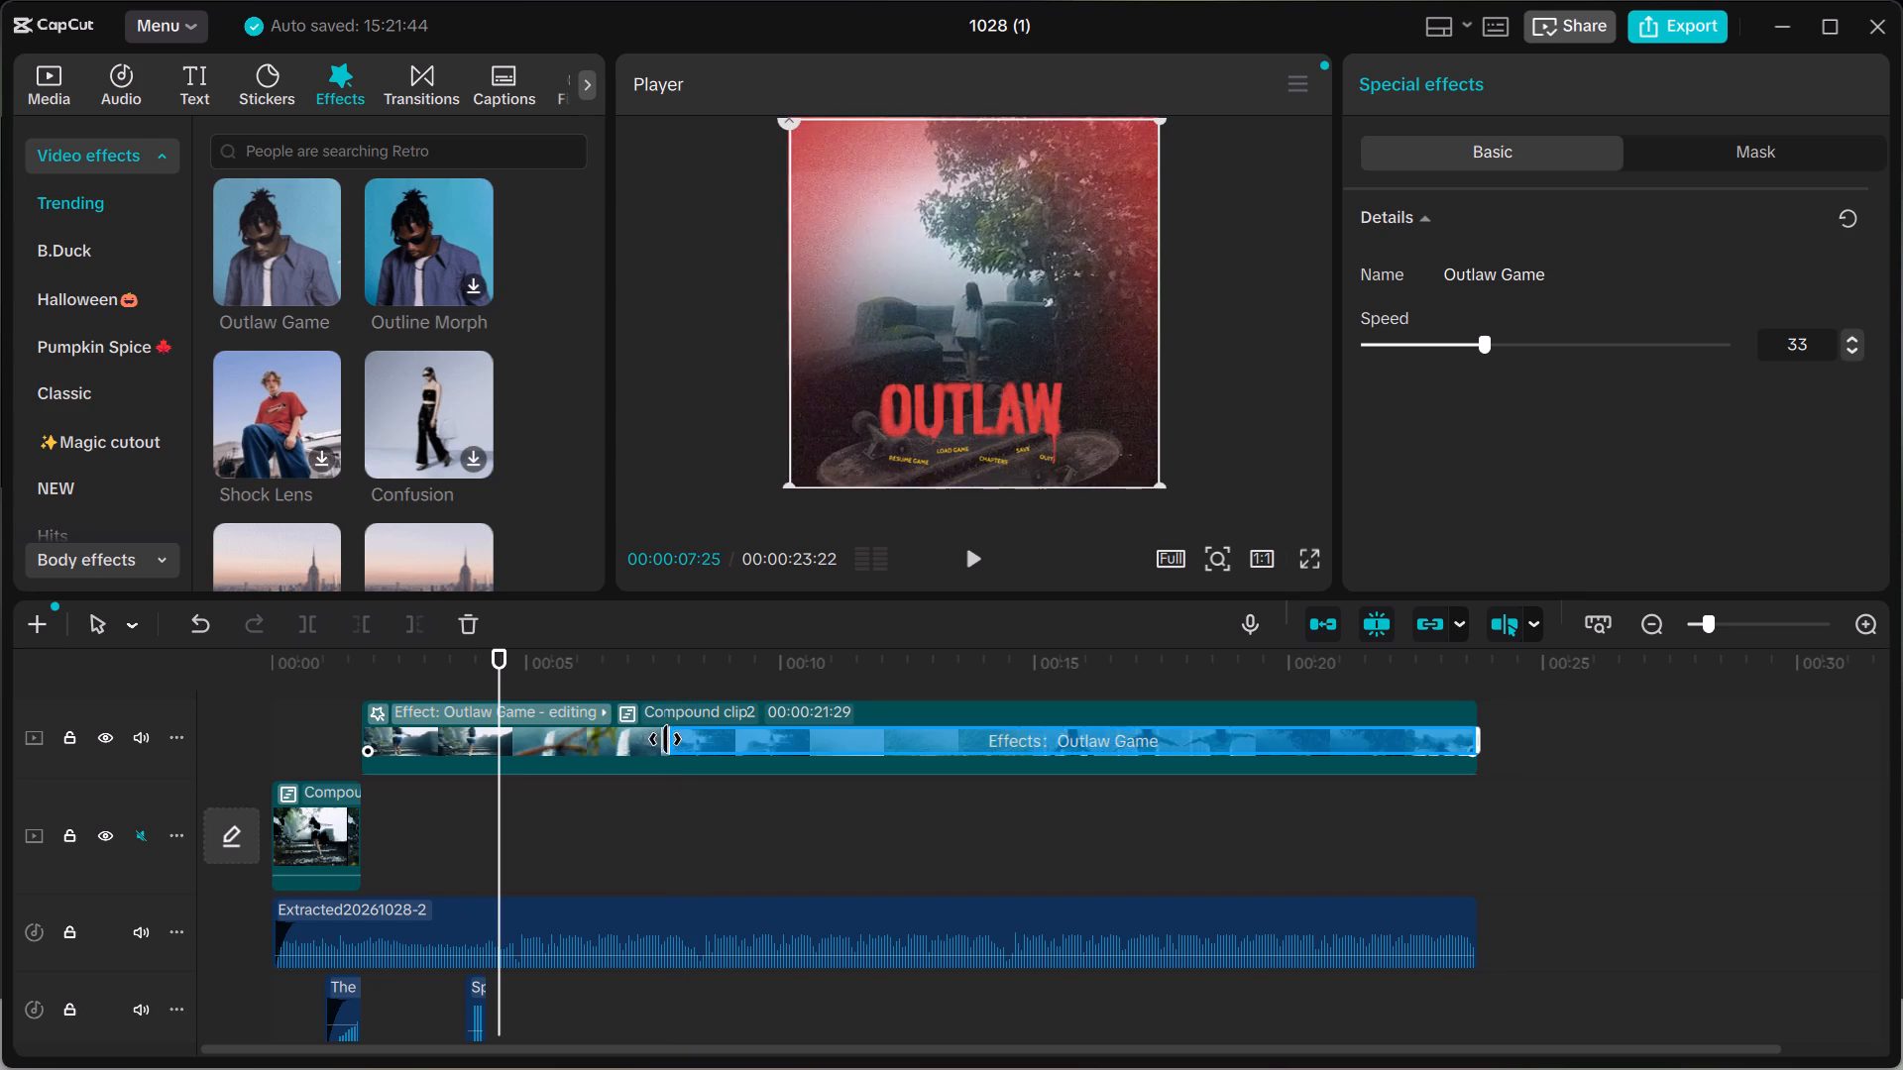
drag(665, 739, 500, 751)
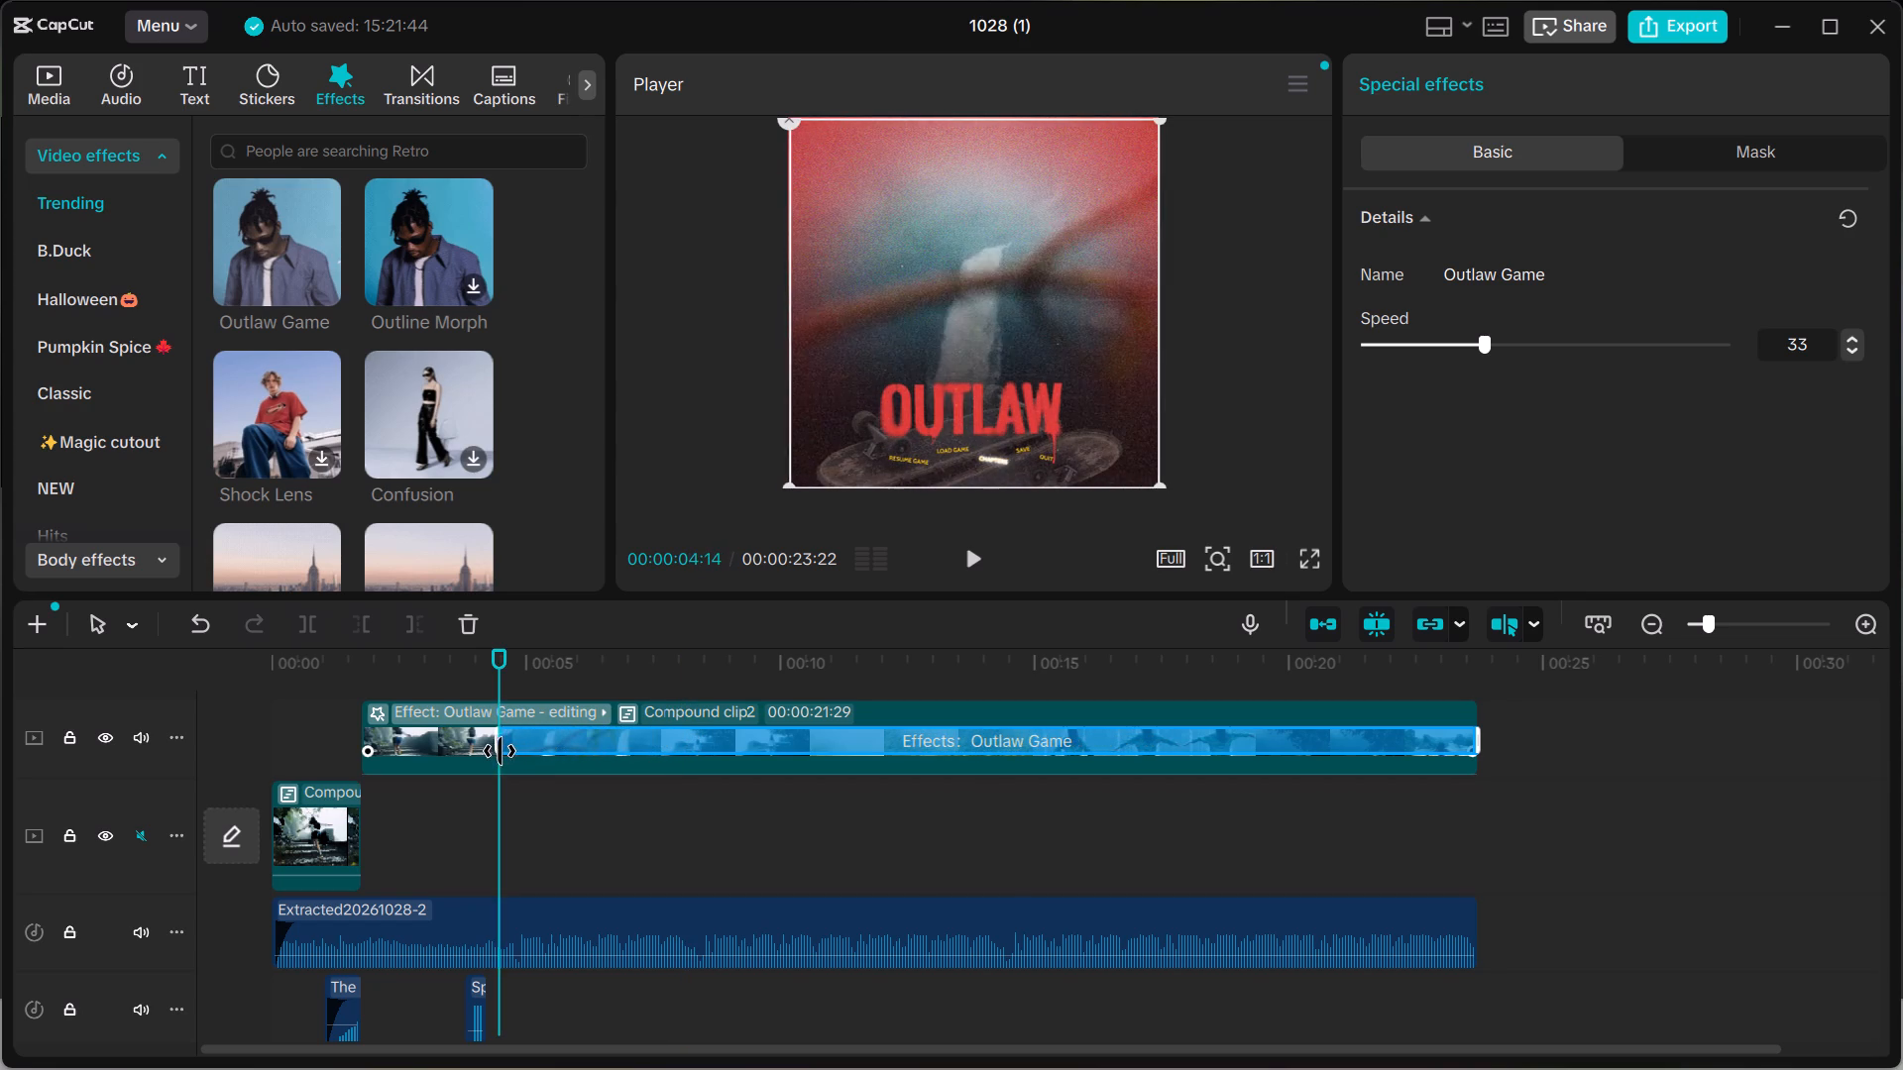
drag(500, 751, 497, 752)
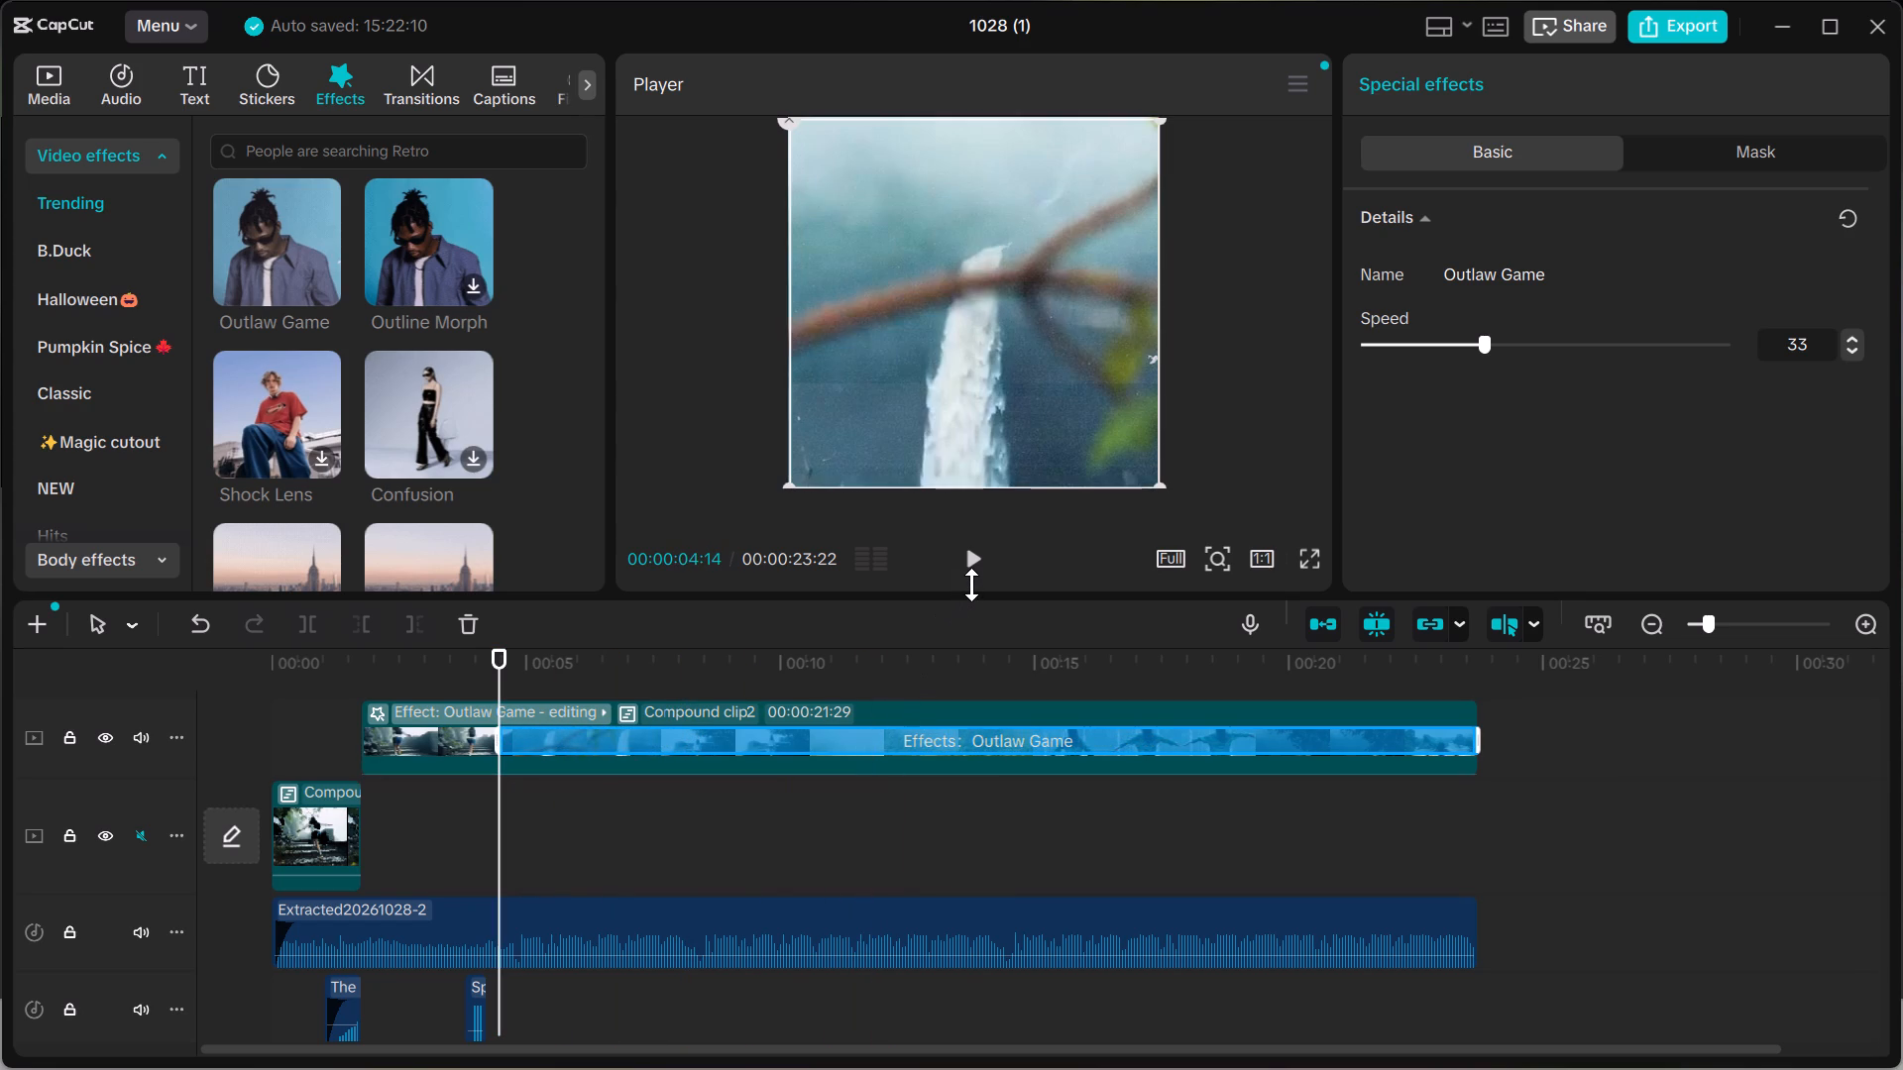
Play the edit in short stretches from 00:00:04:14 to check how the Outlaw Game effect comes in.
click(972, 582)
click(973, 560)
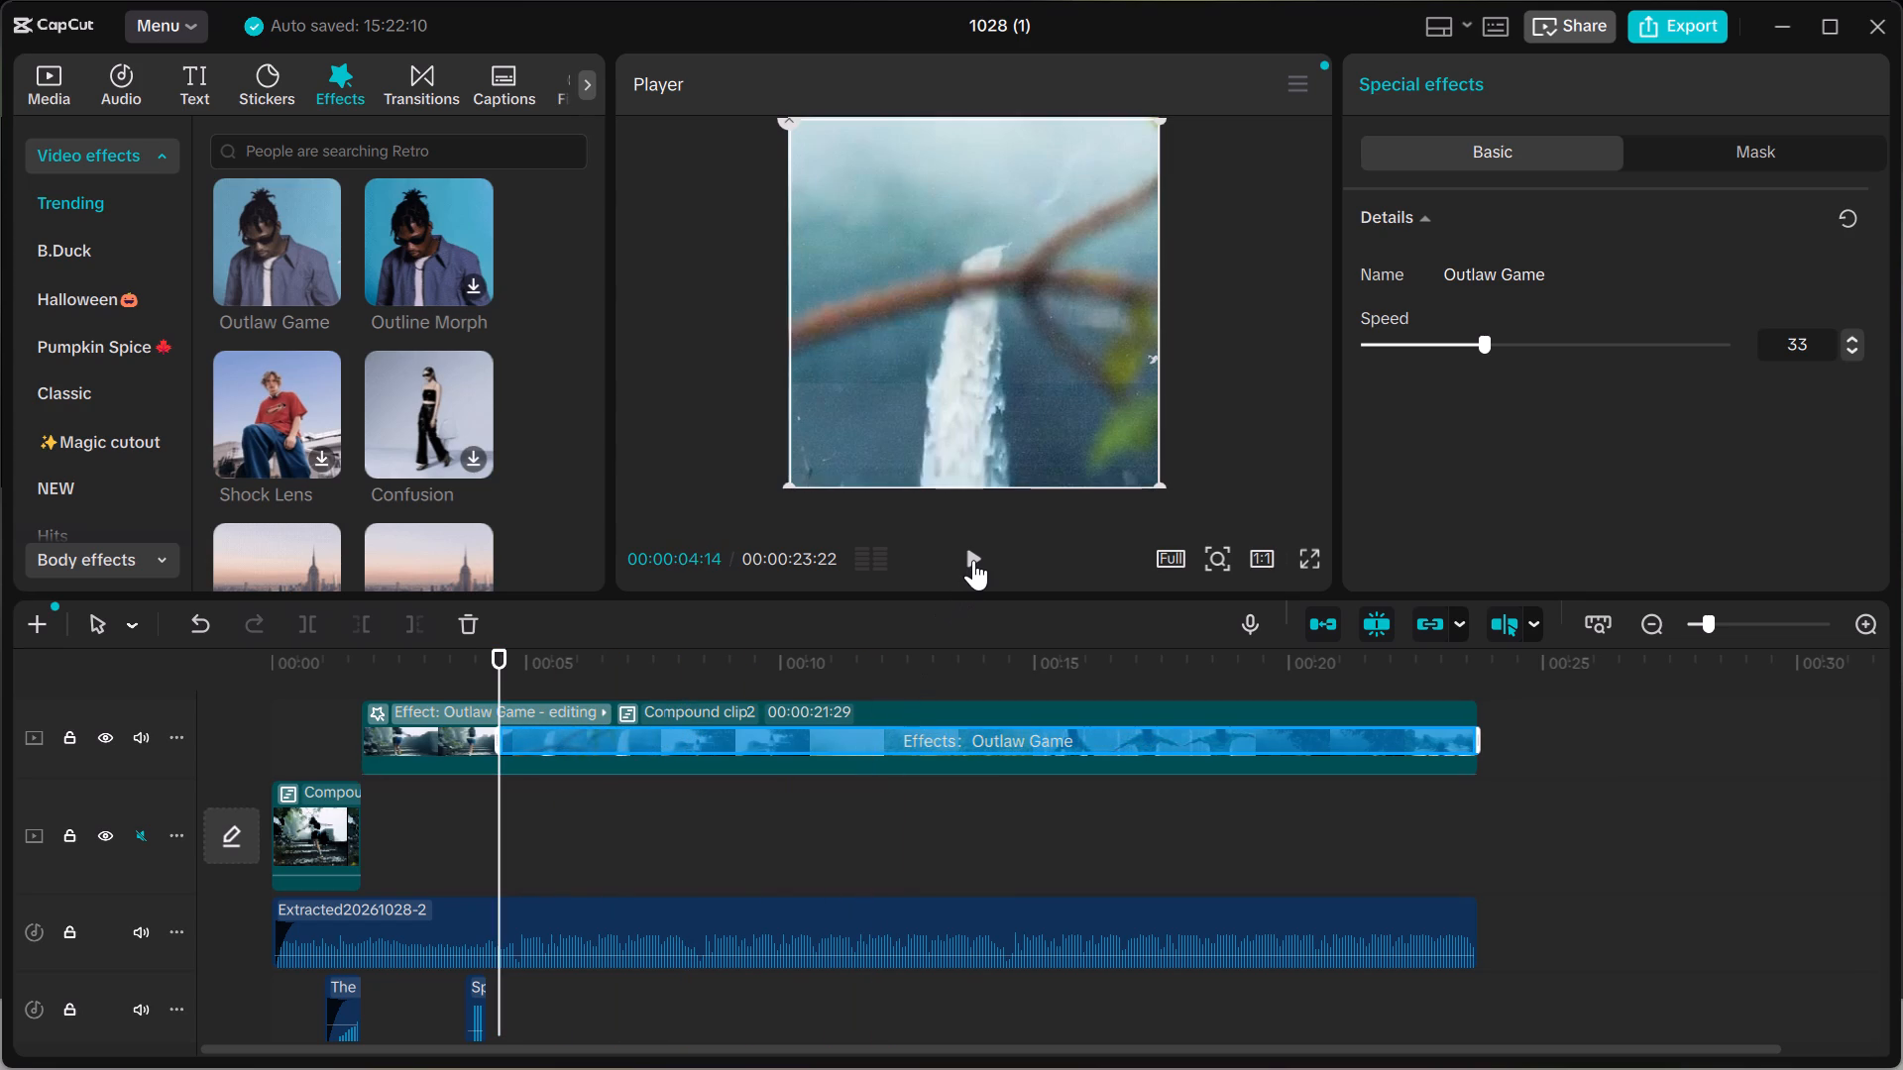
click(973, 560)
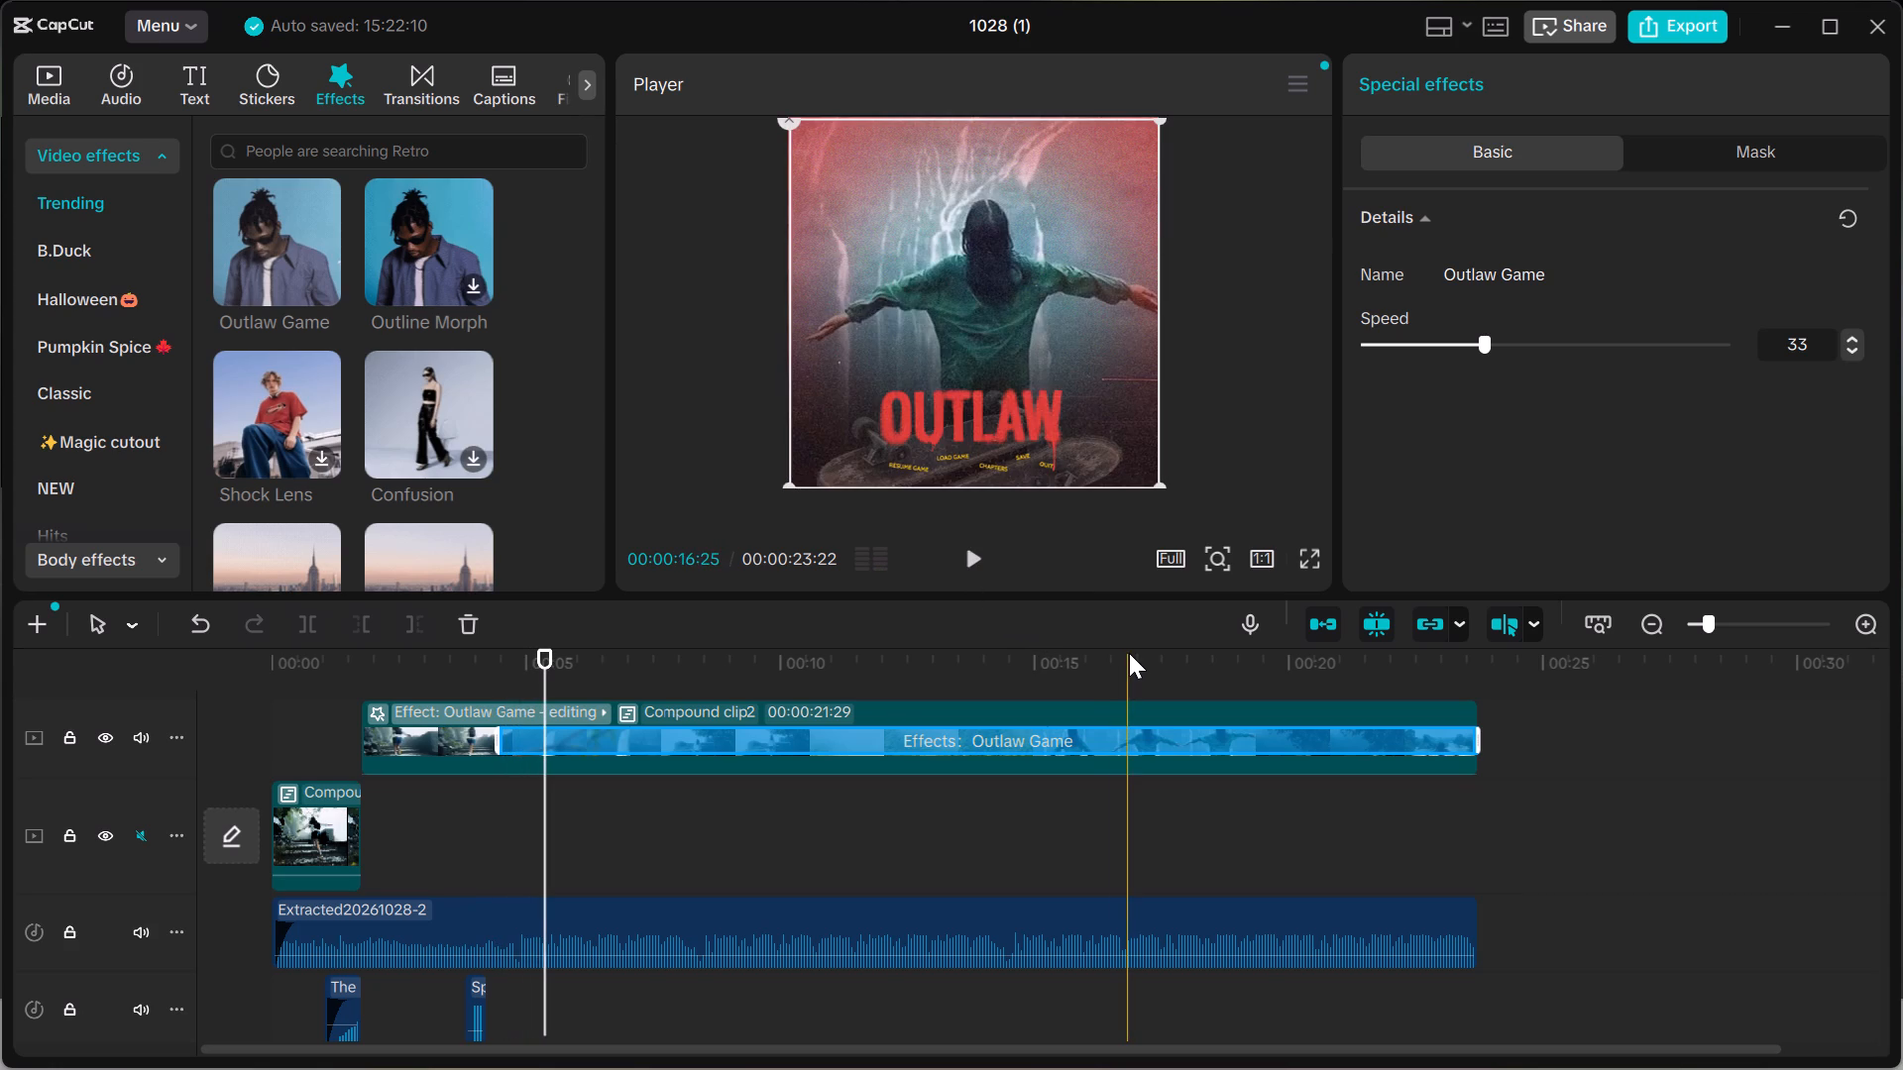
click(968, 568)
click(969, 568)
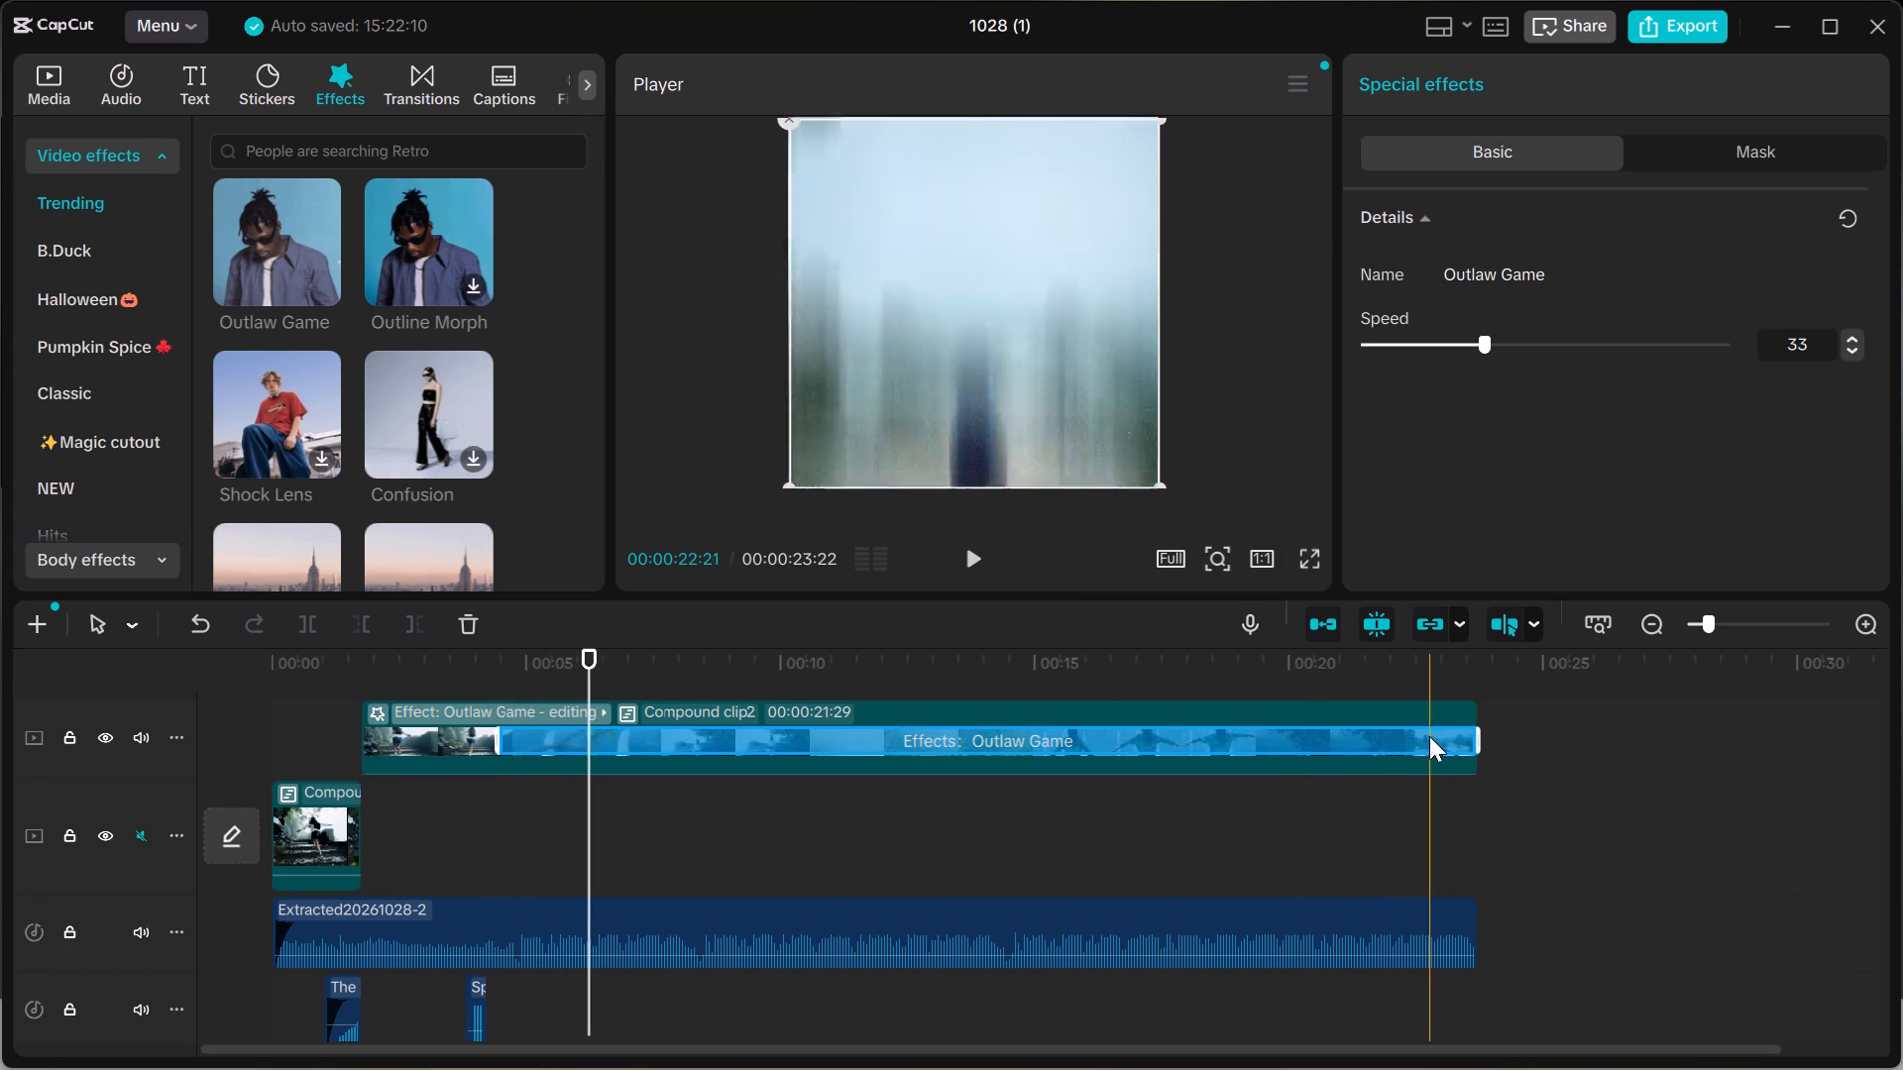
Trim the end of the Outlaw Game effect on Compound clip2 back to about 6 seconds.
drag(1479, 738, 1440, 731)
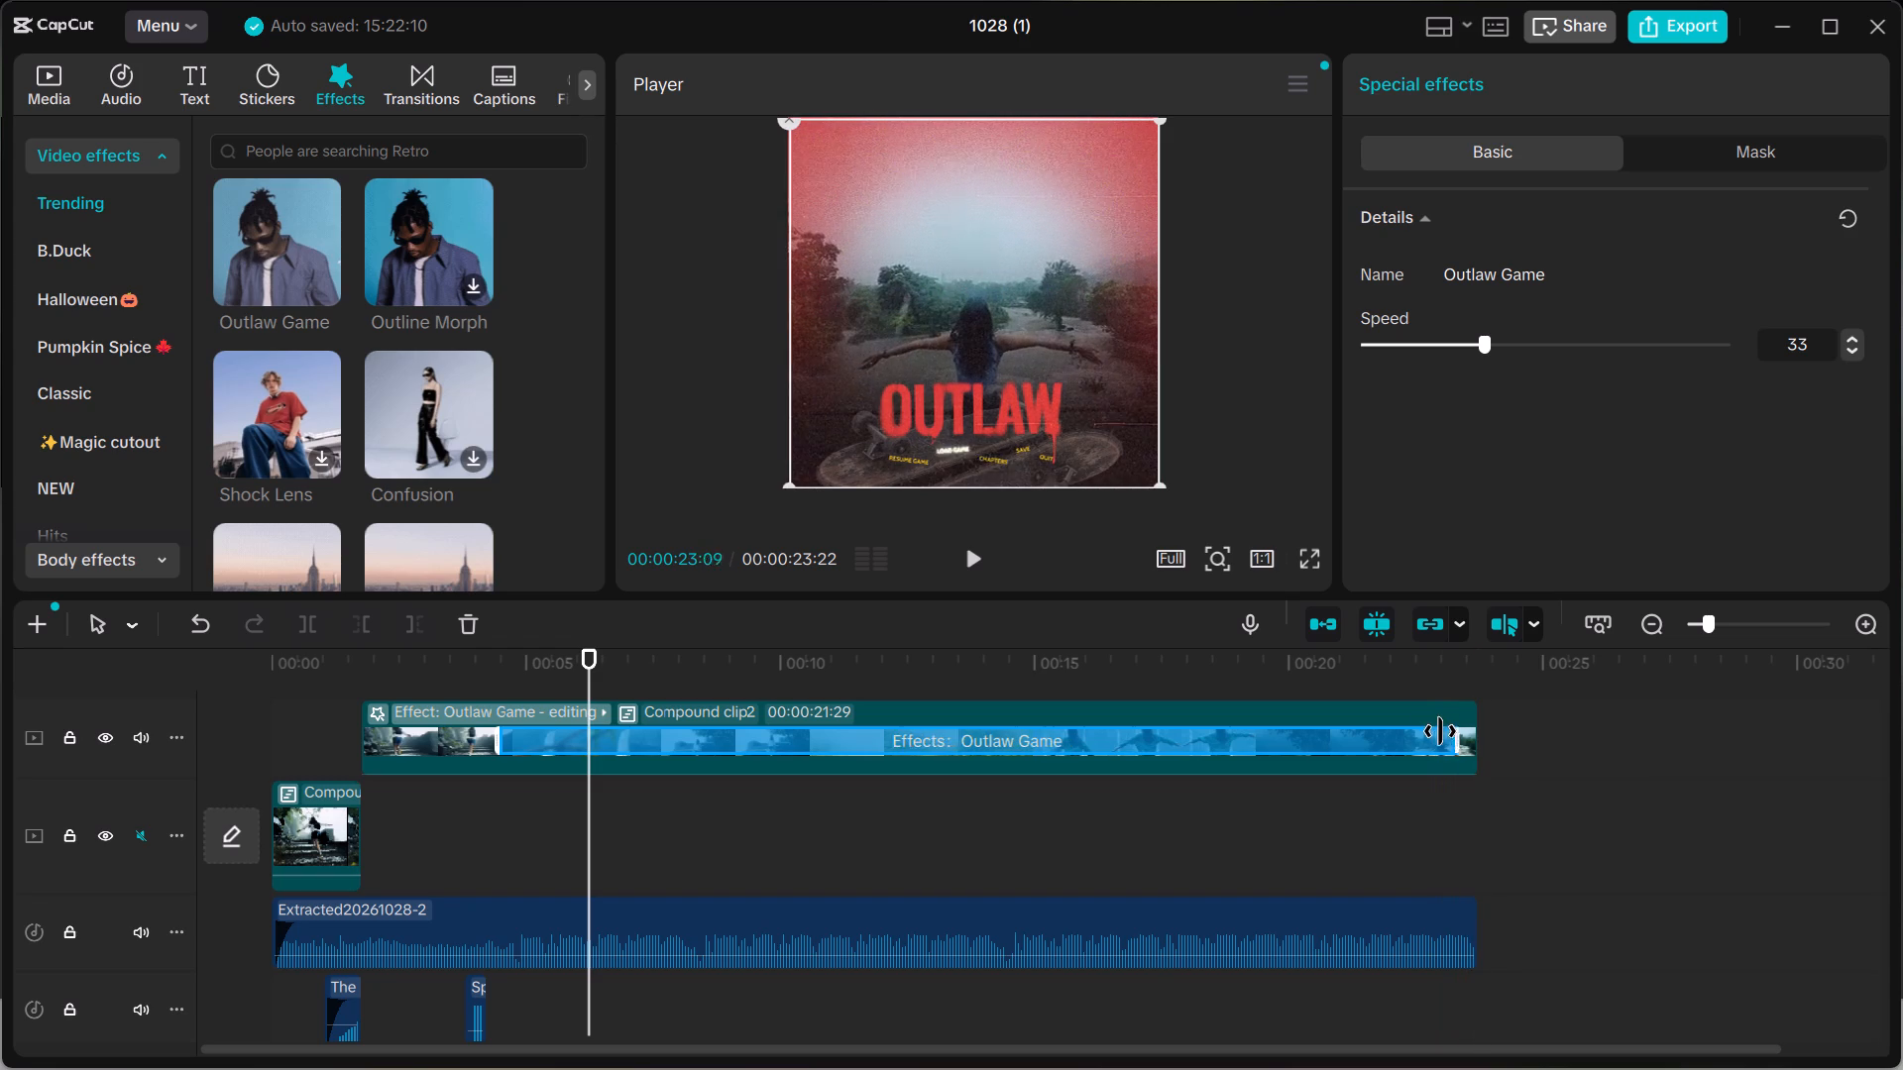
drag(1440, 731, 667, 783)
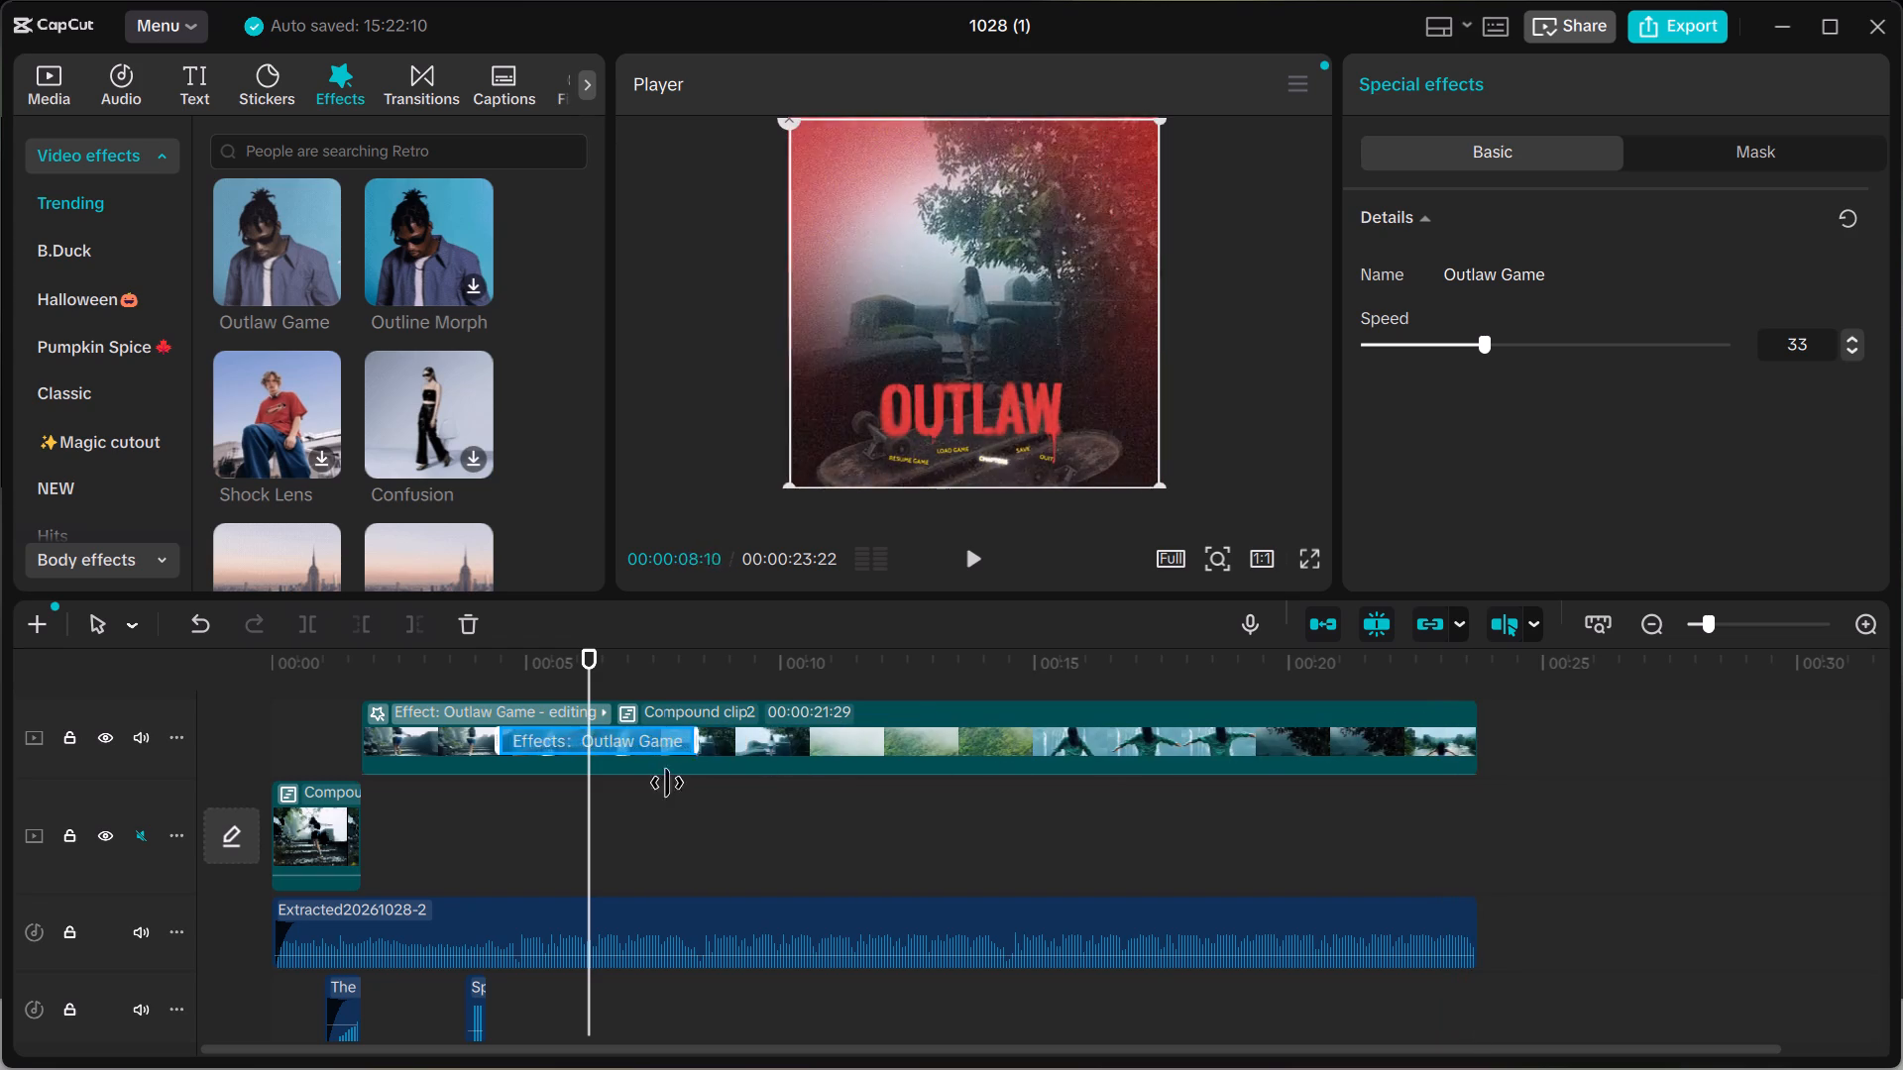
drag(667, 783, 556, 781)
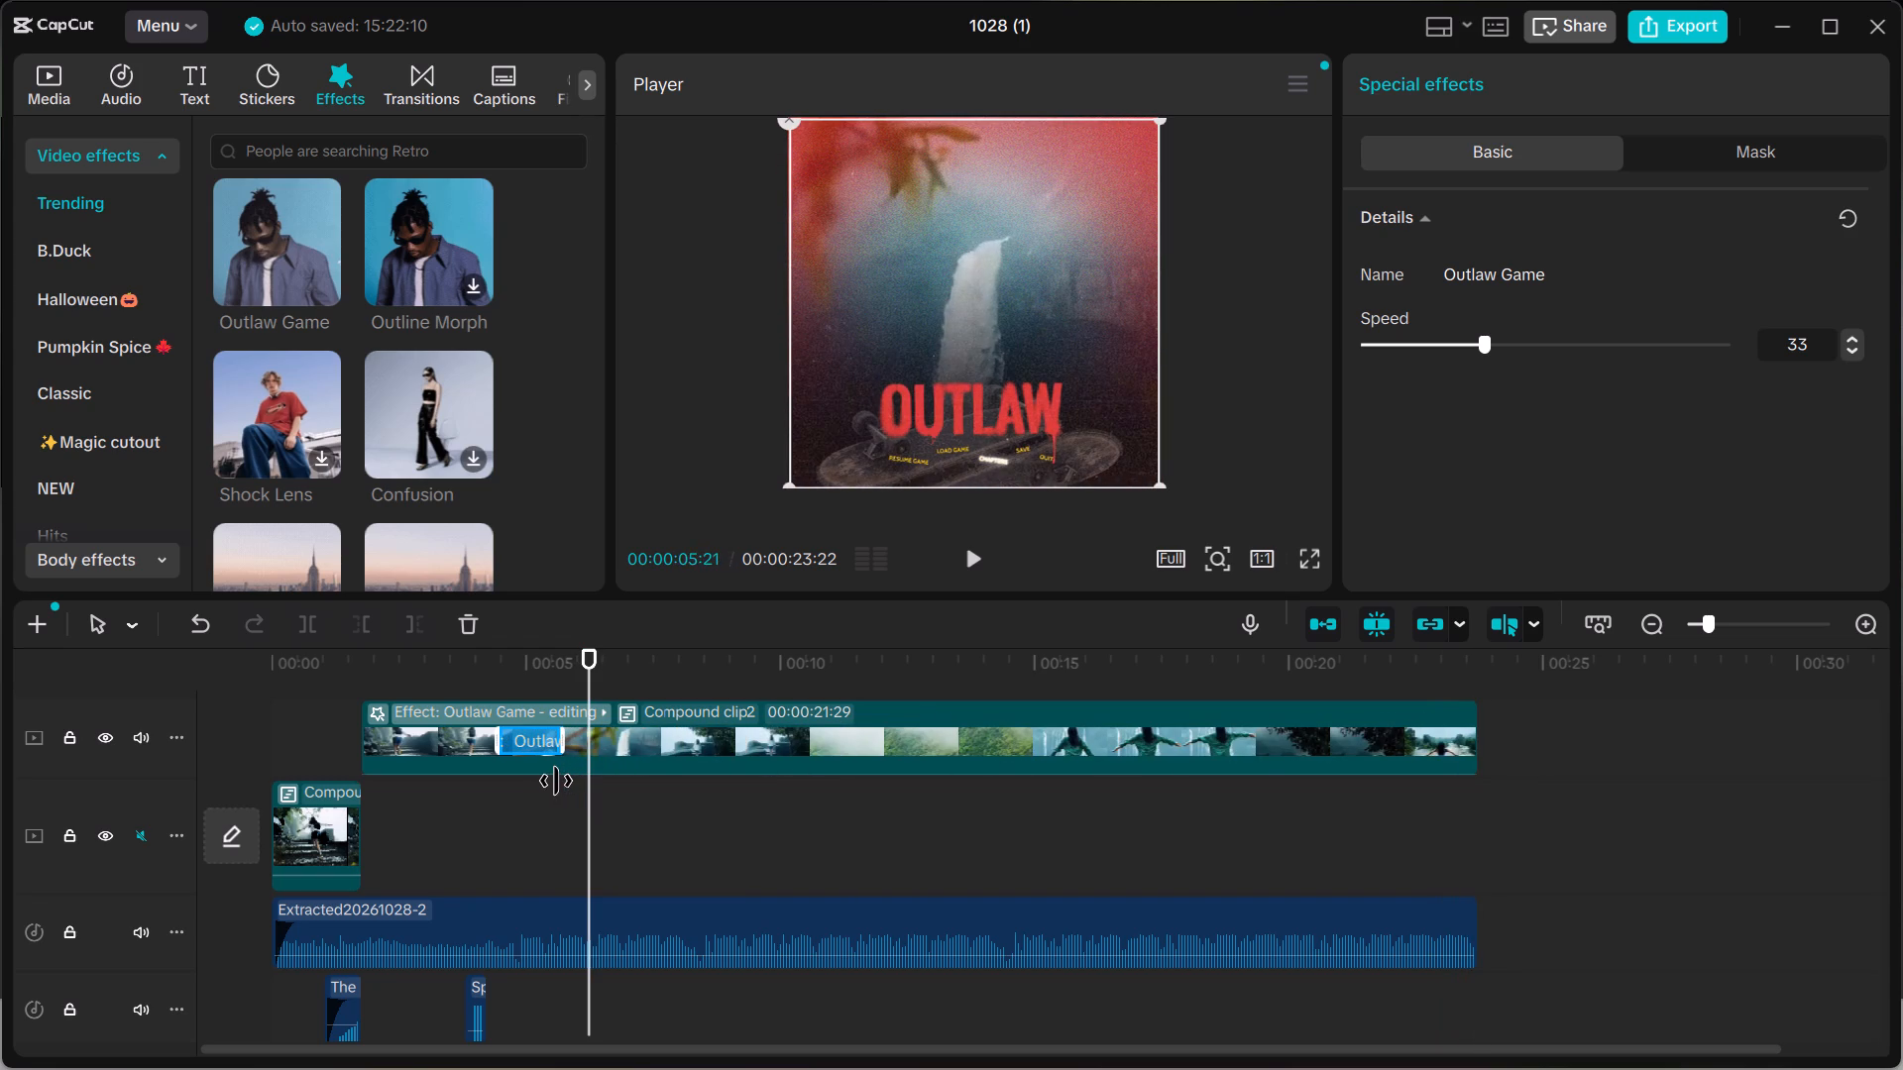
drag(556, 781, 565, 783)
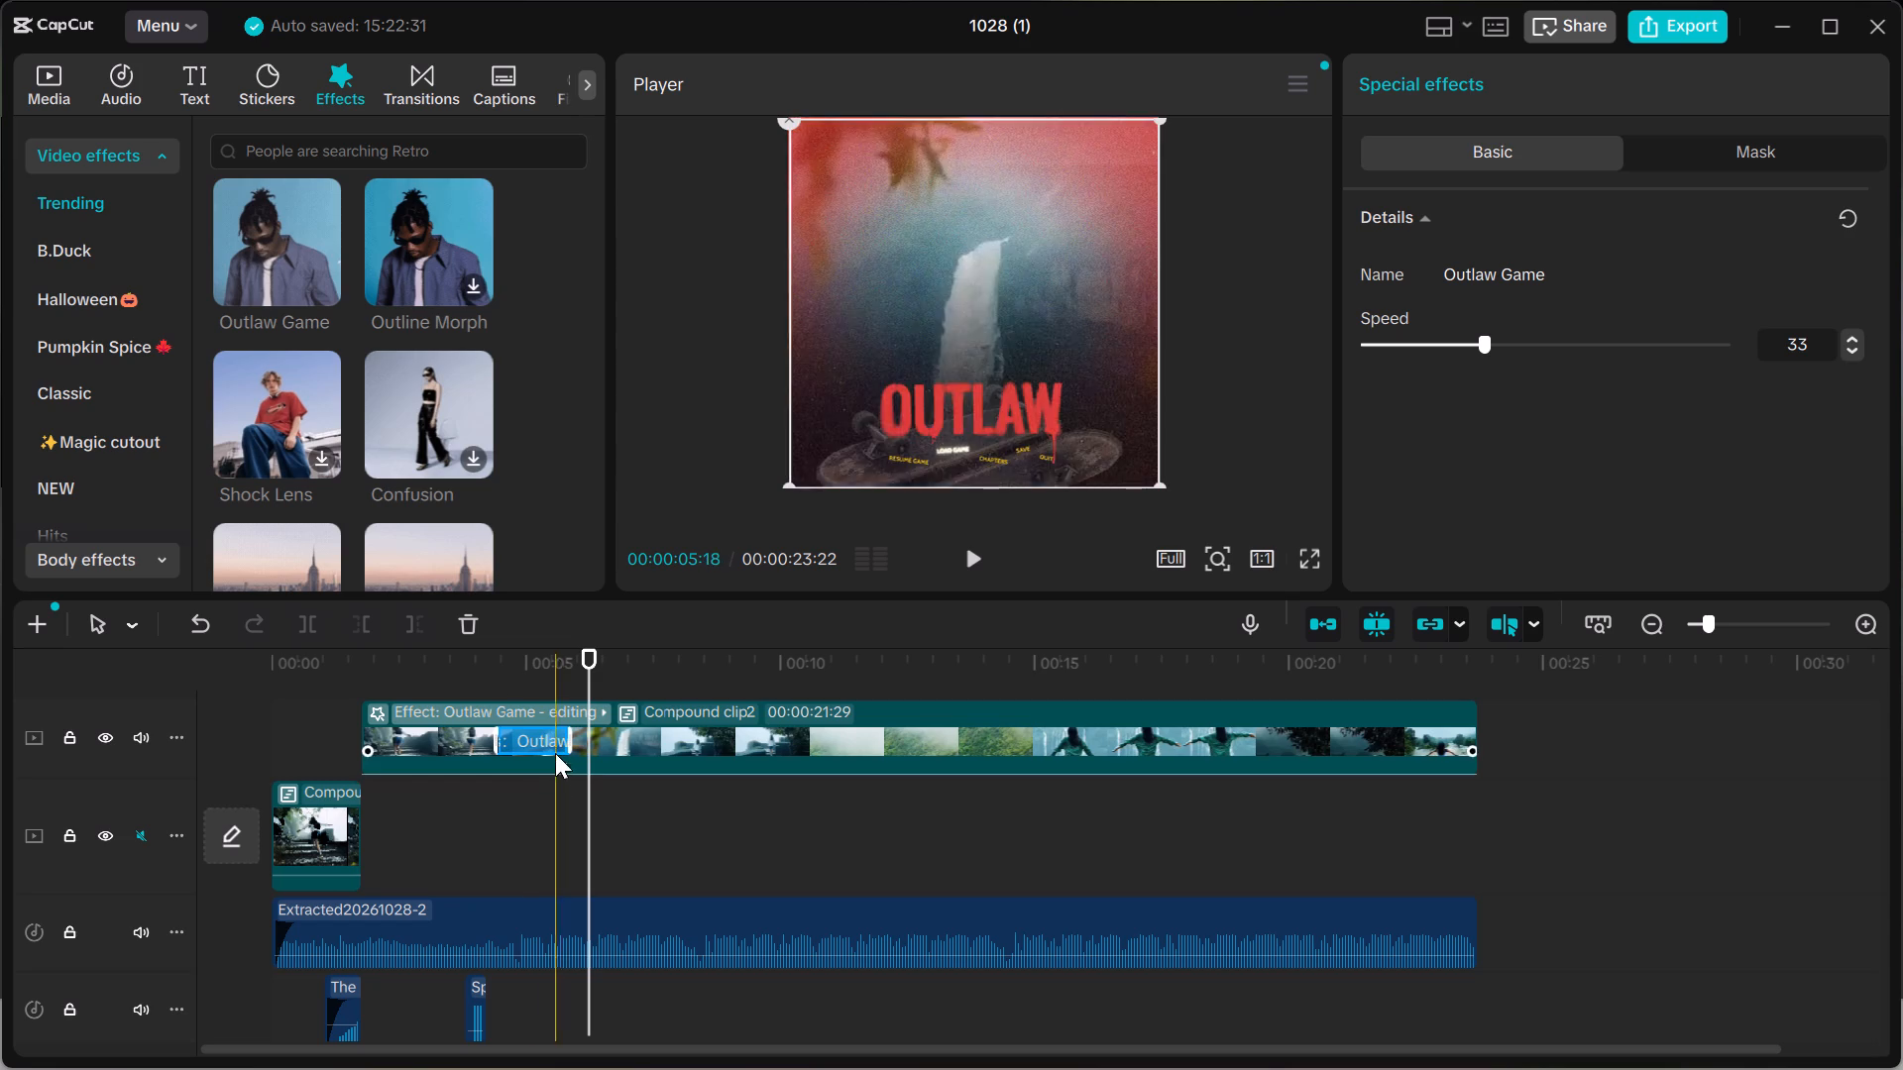
Play the edit from the beginning of the timeline to review the transition and both effects.
click(254, 678)
click(265, 679)
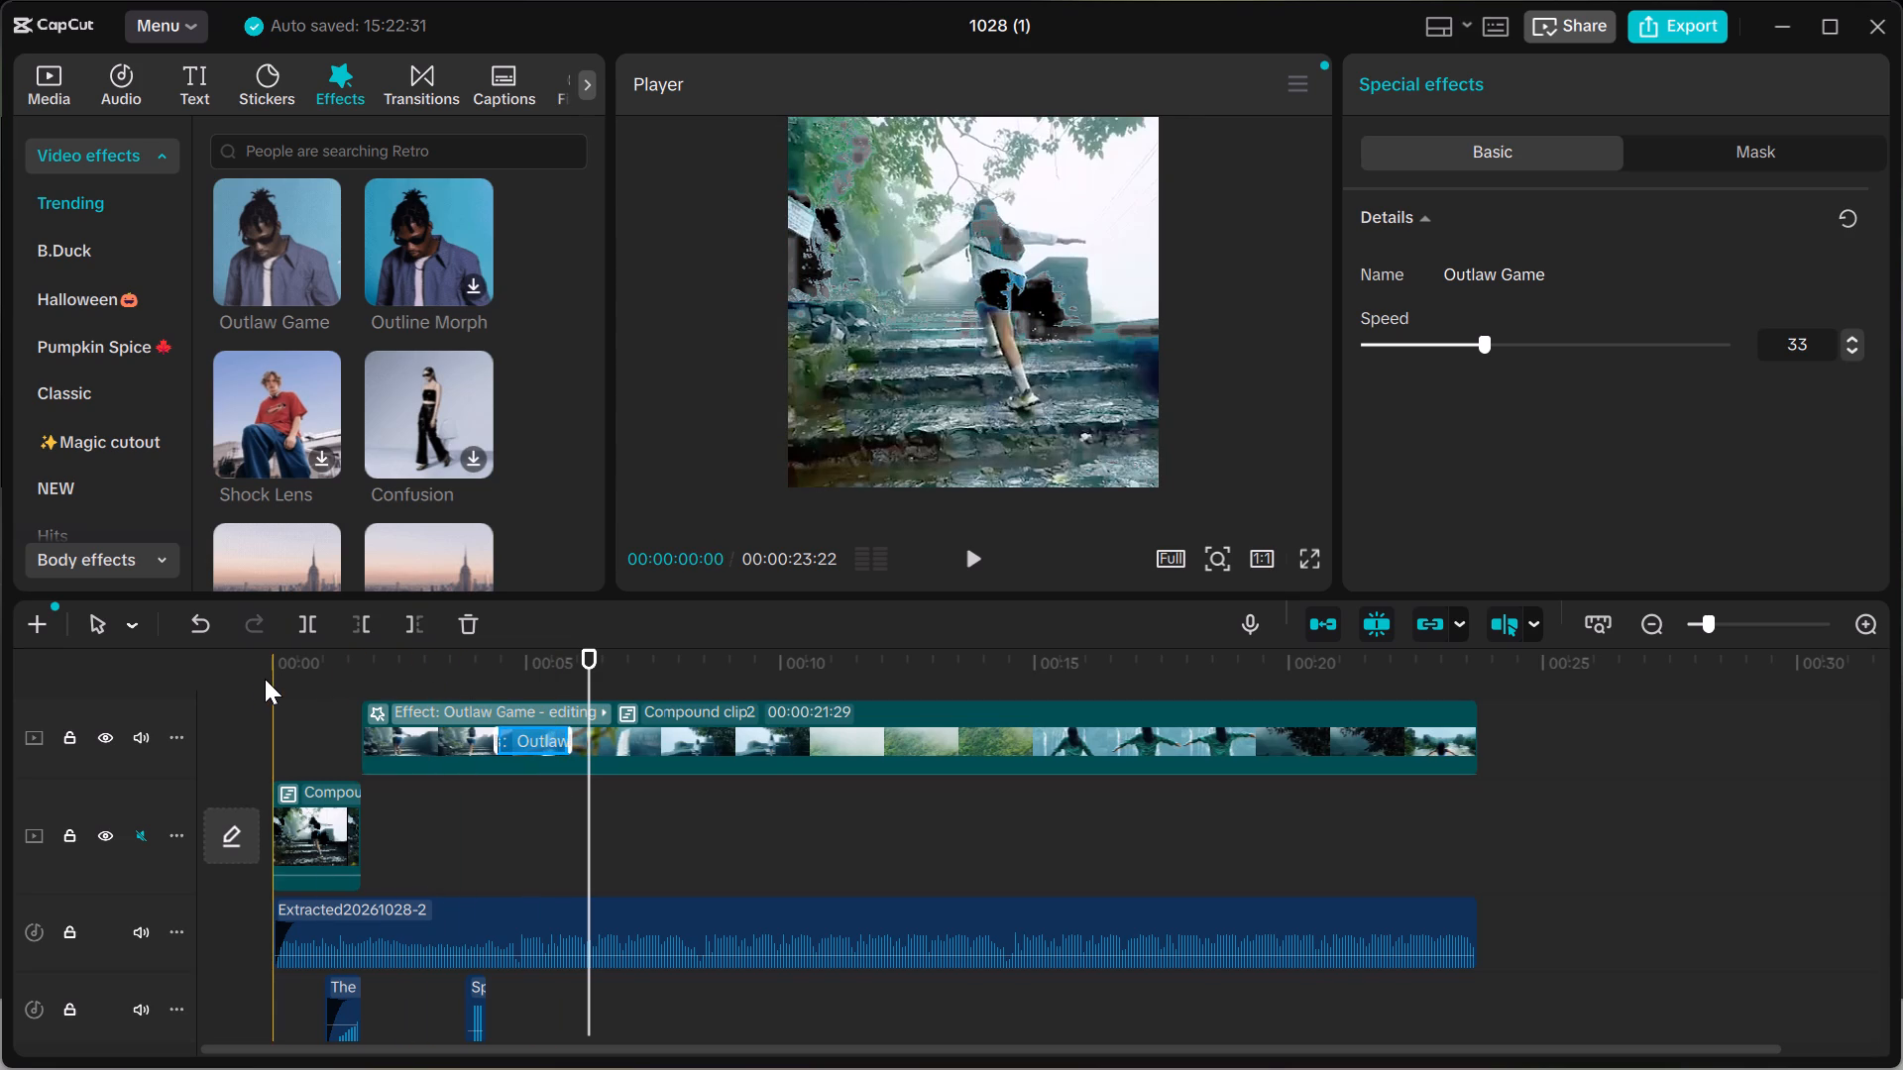
click(271, 679)
click(280, 663)
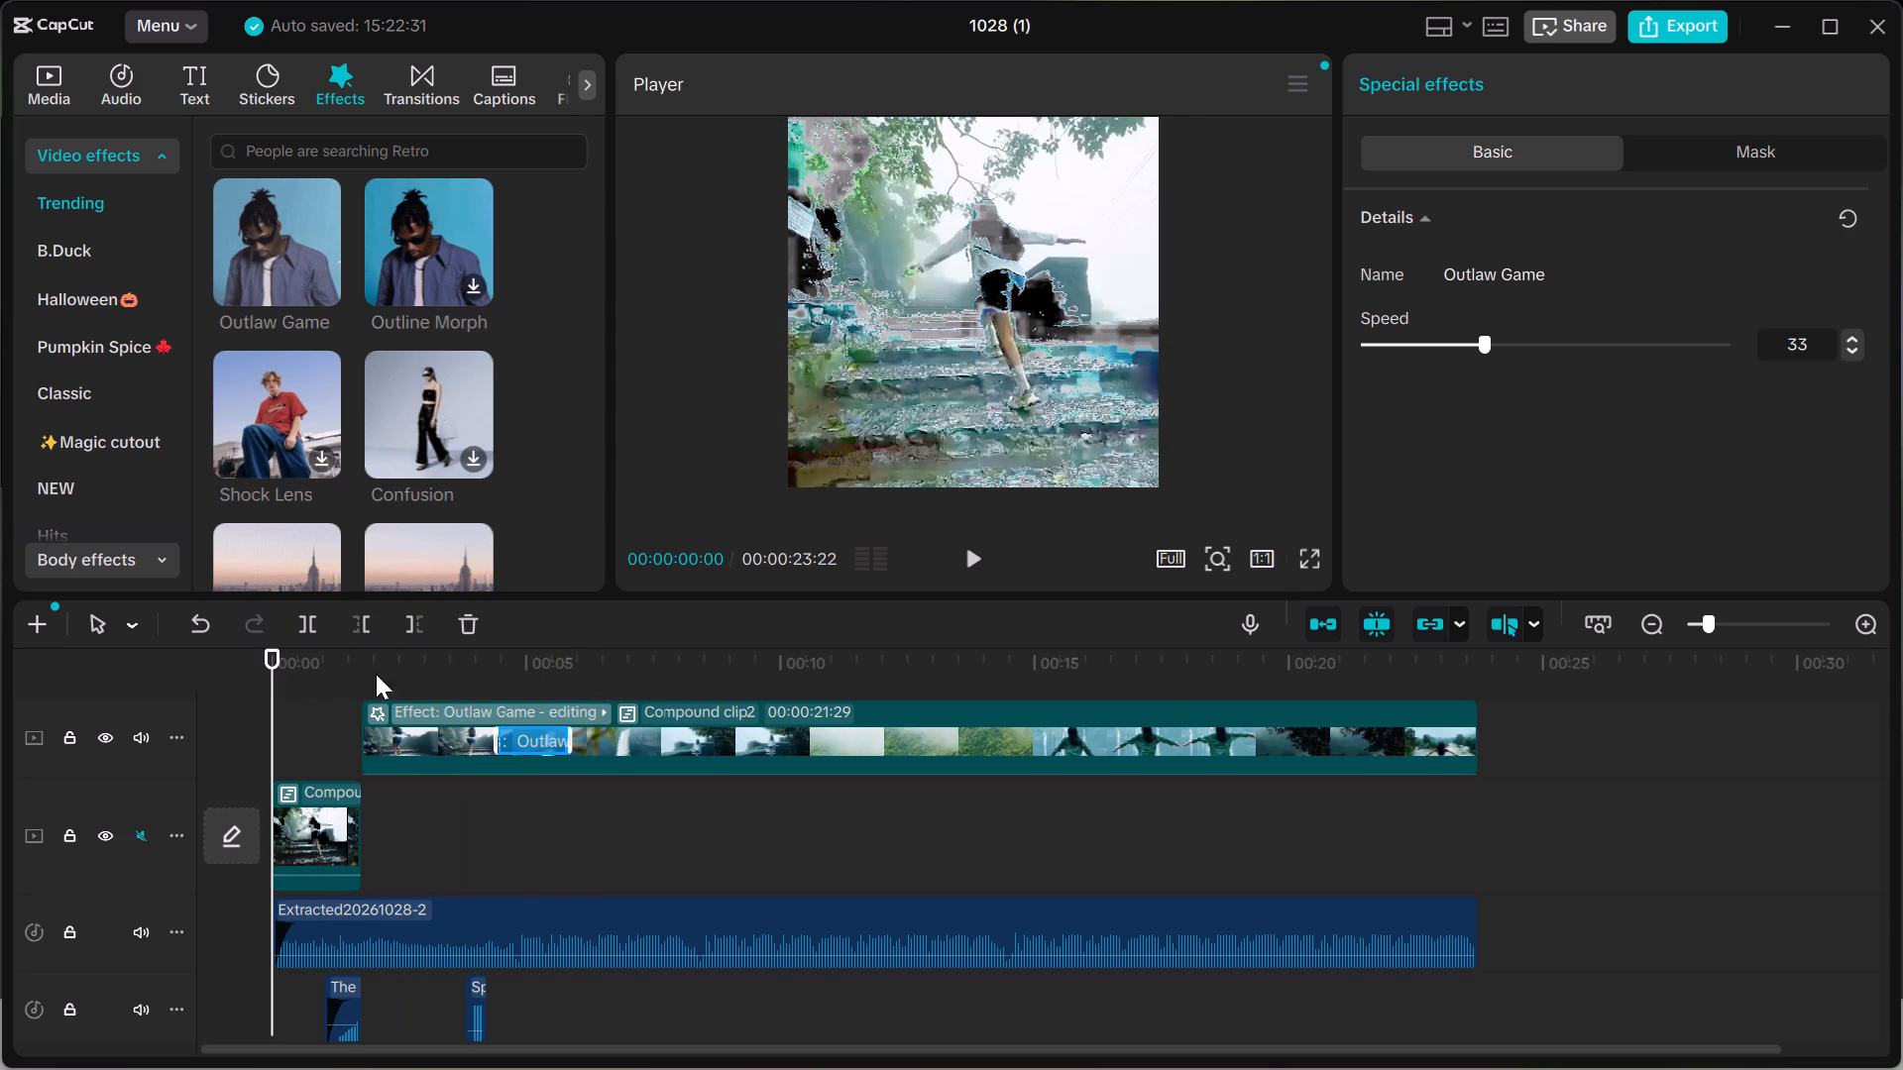
click(956, 551)
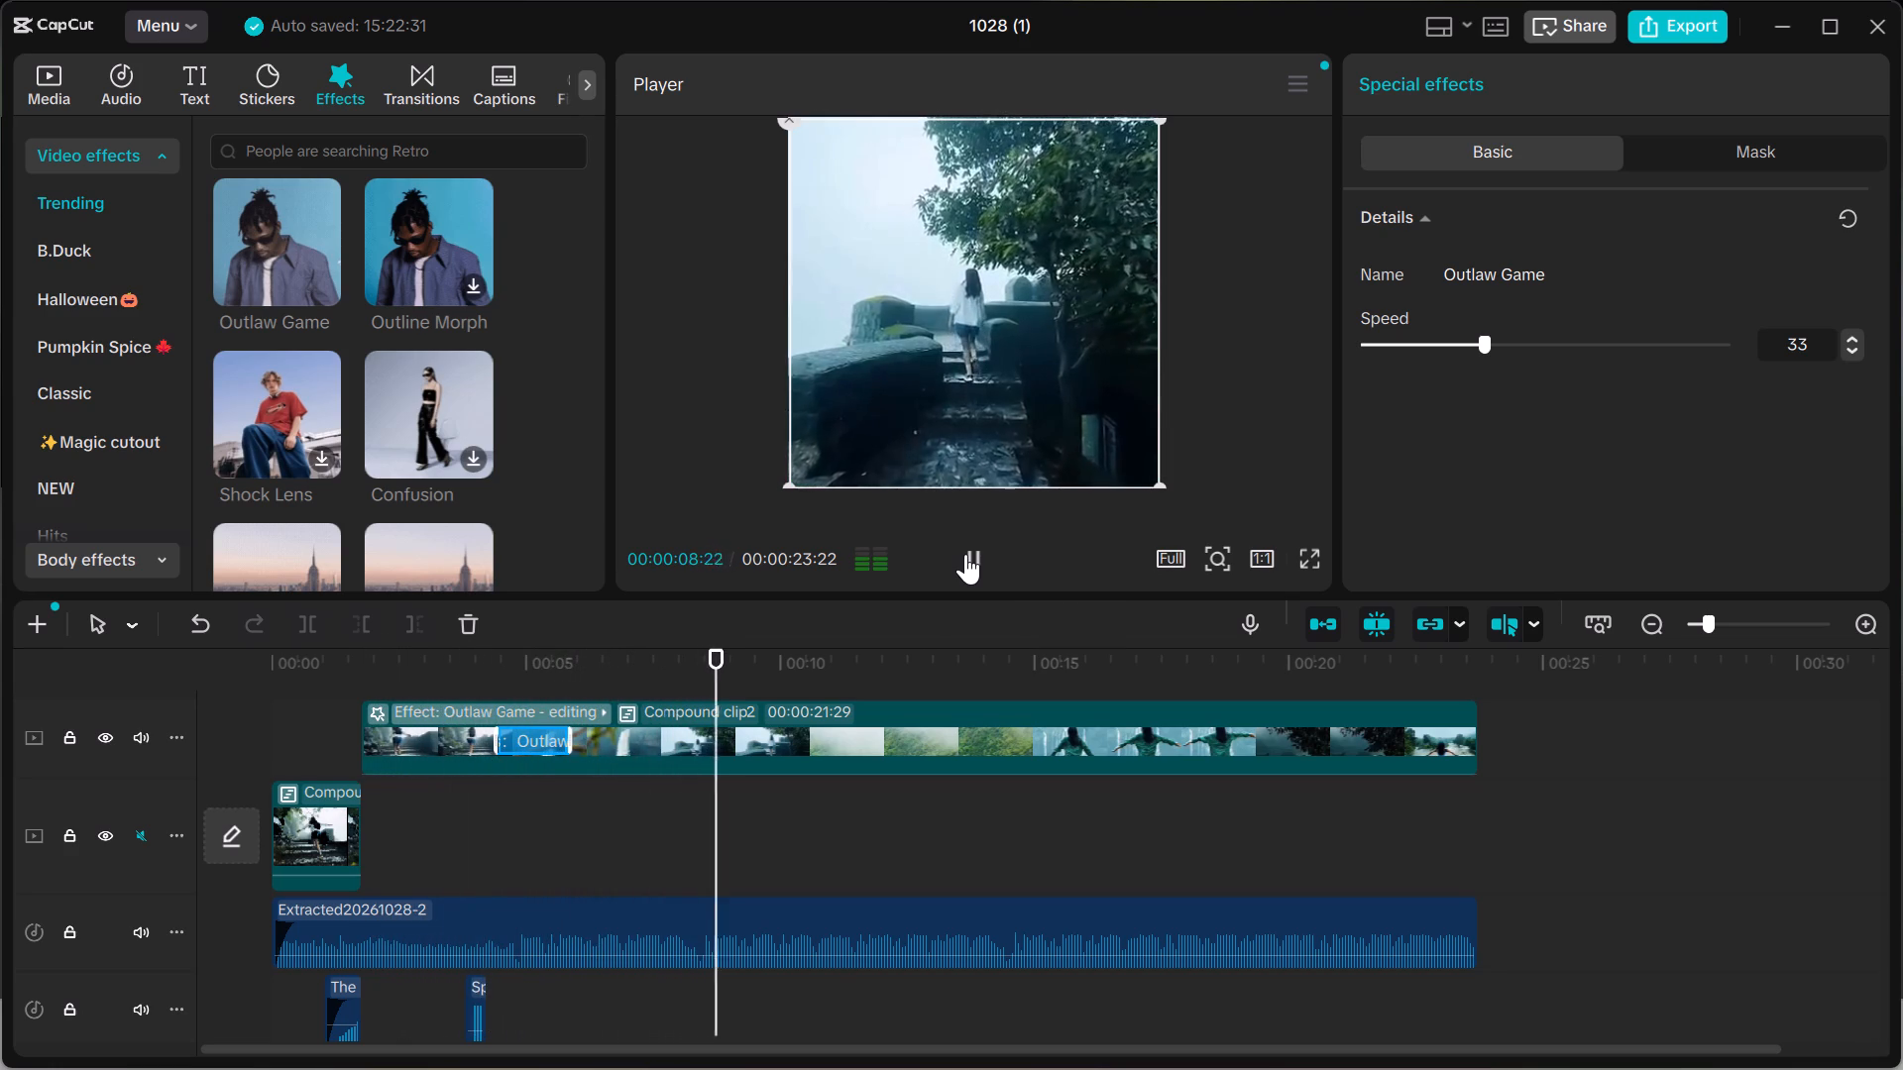
Delete the Outlaw Game effect from Compound clip2.
click(476, 636)
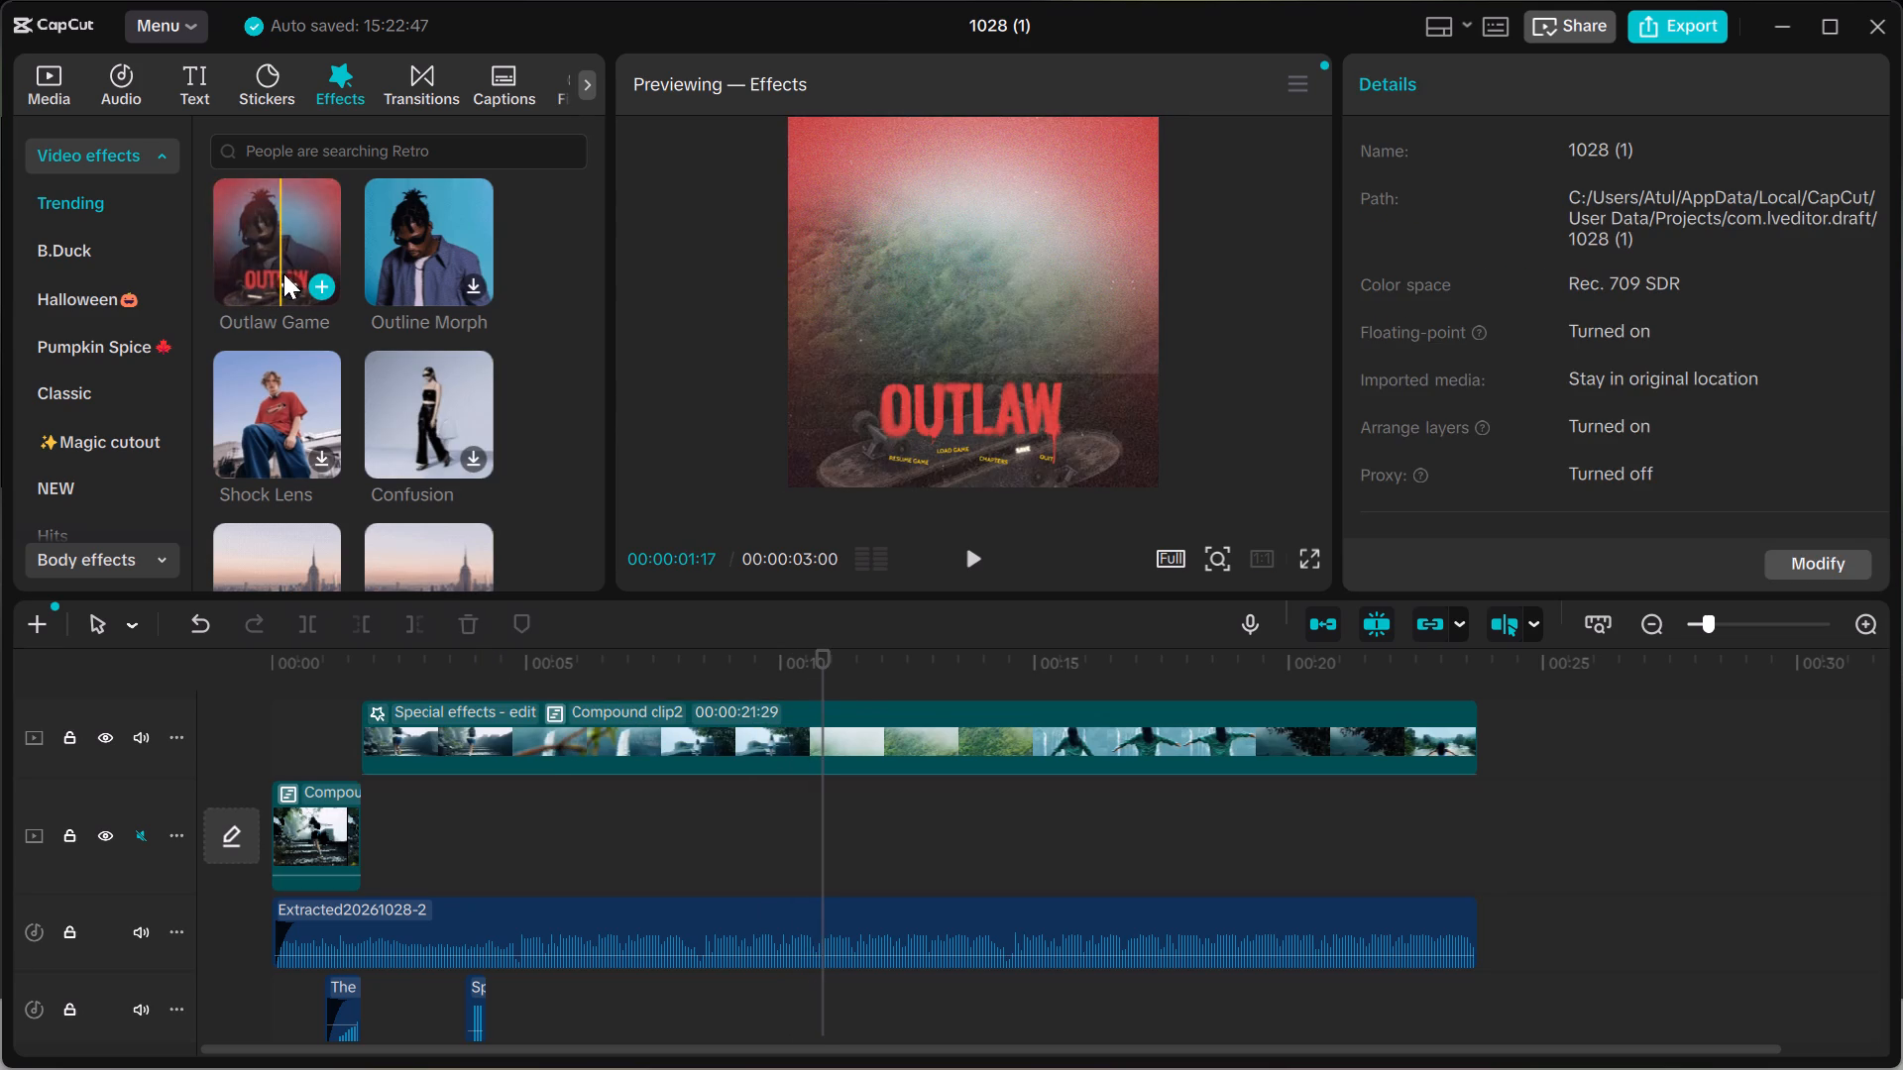
Browse the Trending video effects from Outlaw Game back to the start of the list for another effect.
scroll(294, 273, up, 1)
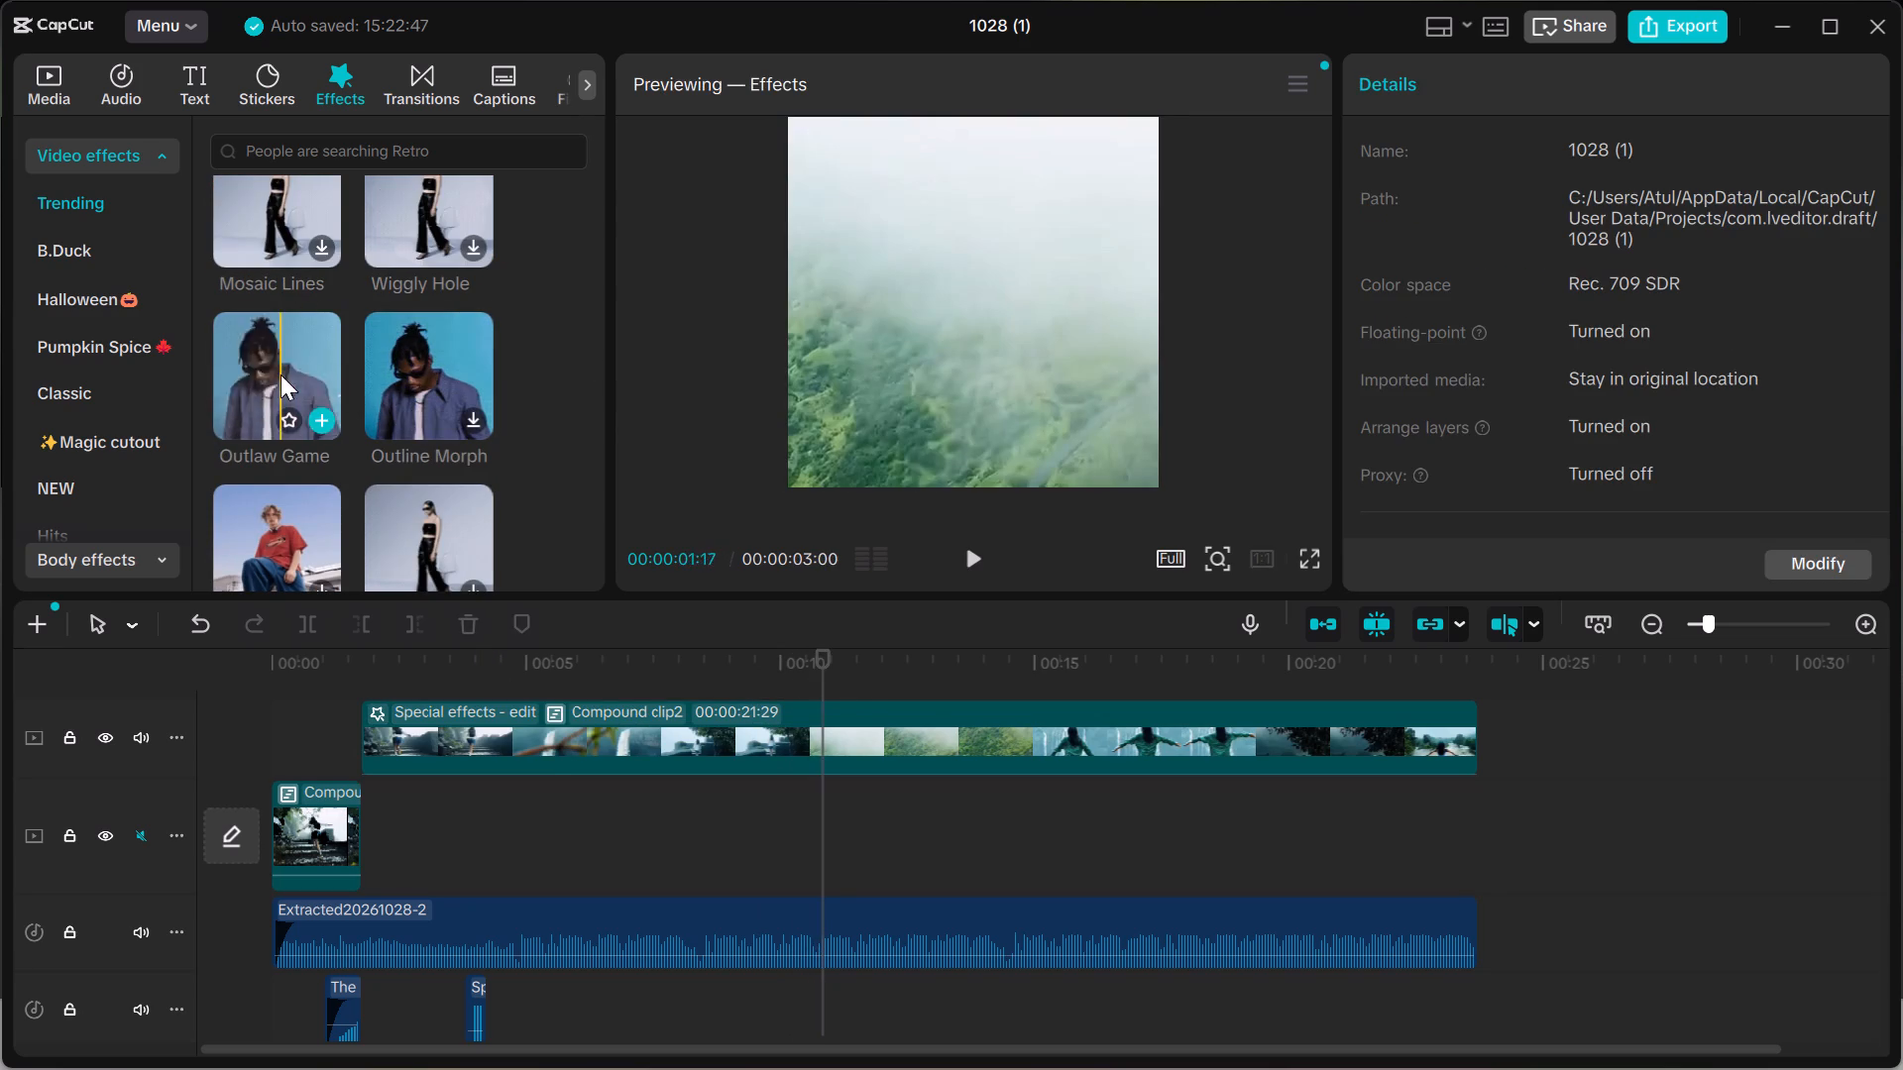
scroll(280, 374, up, 2)
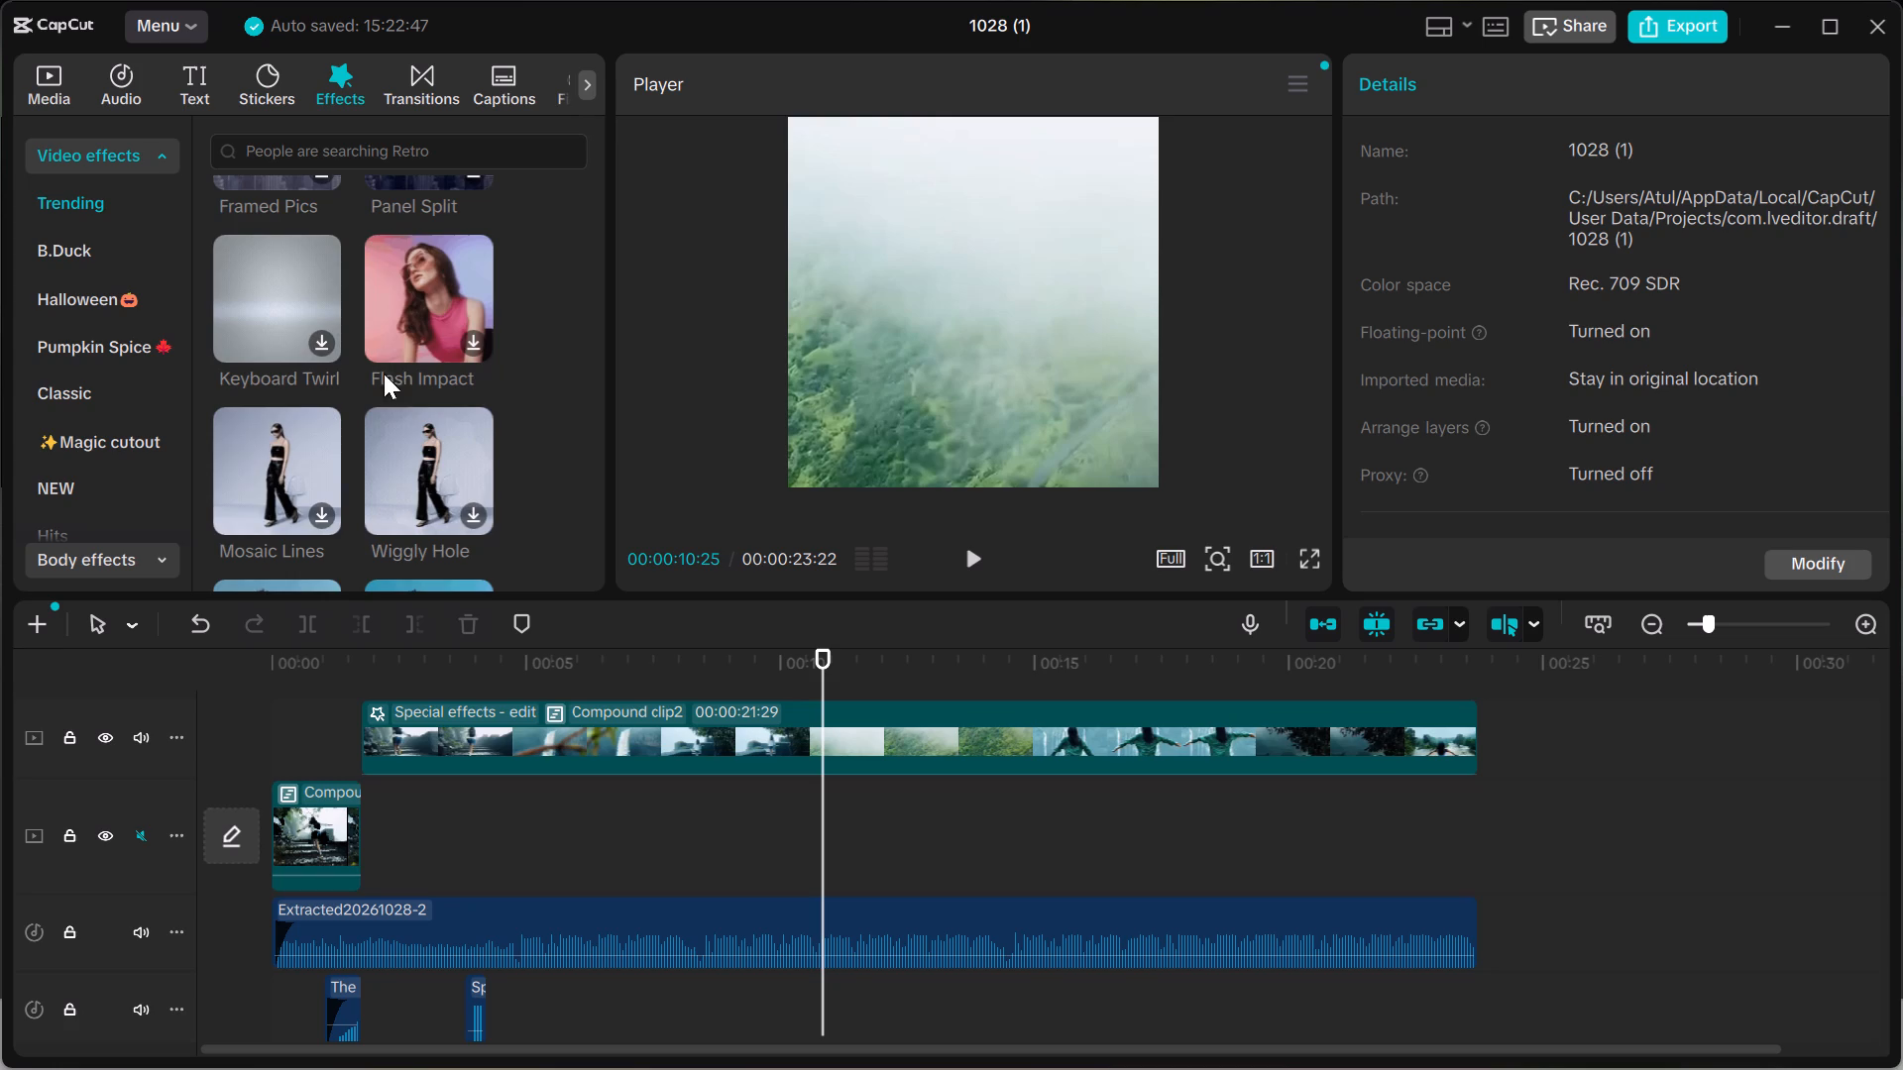
scroll(327, 294, up, 2)
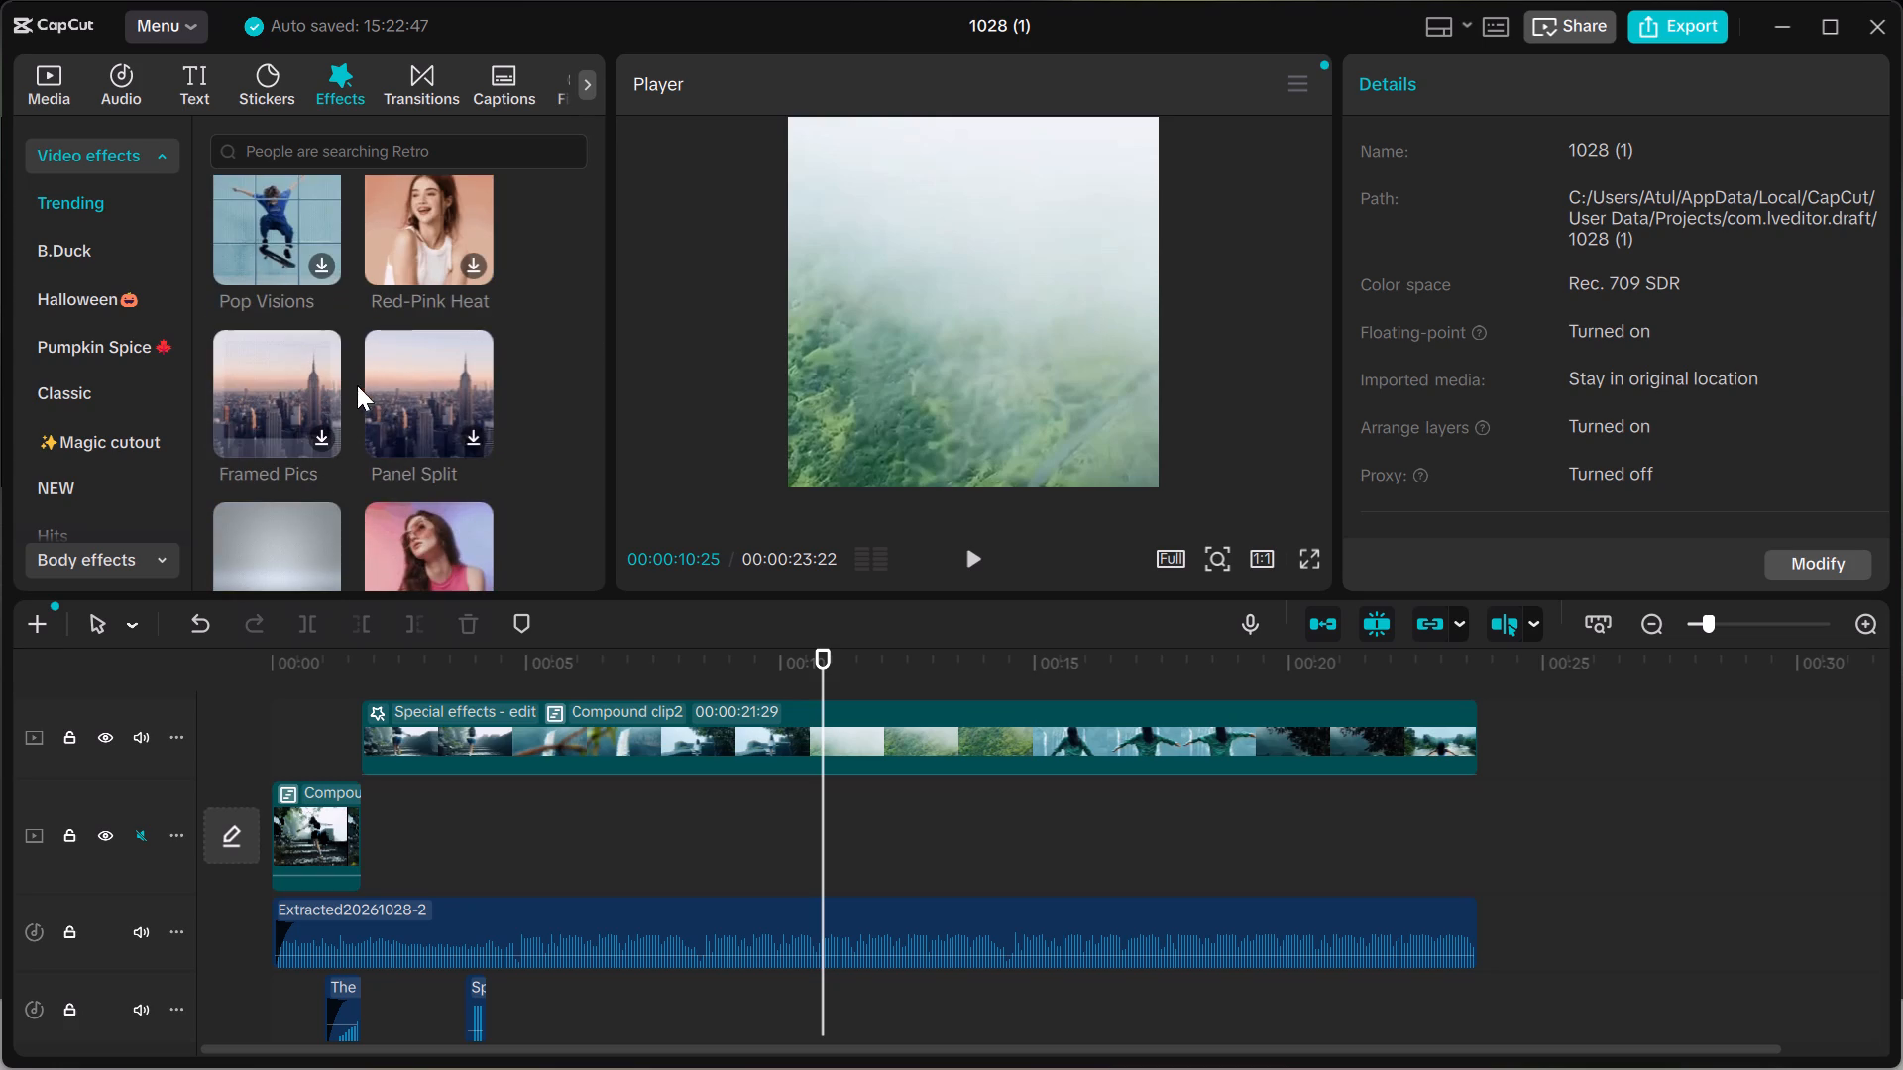
scroll(269, 247, up, 1)
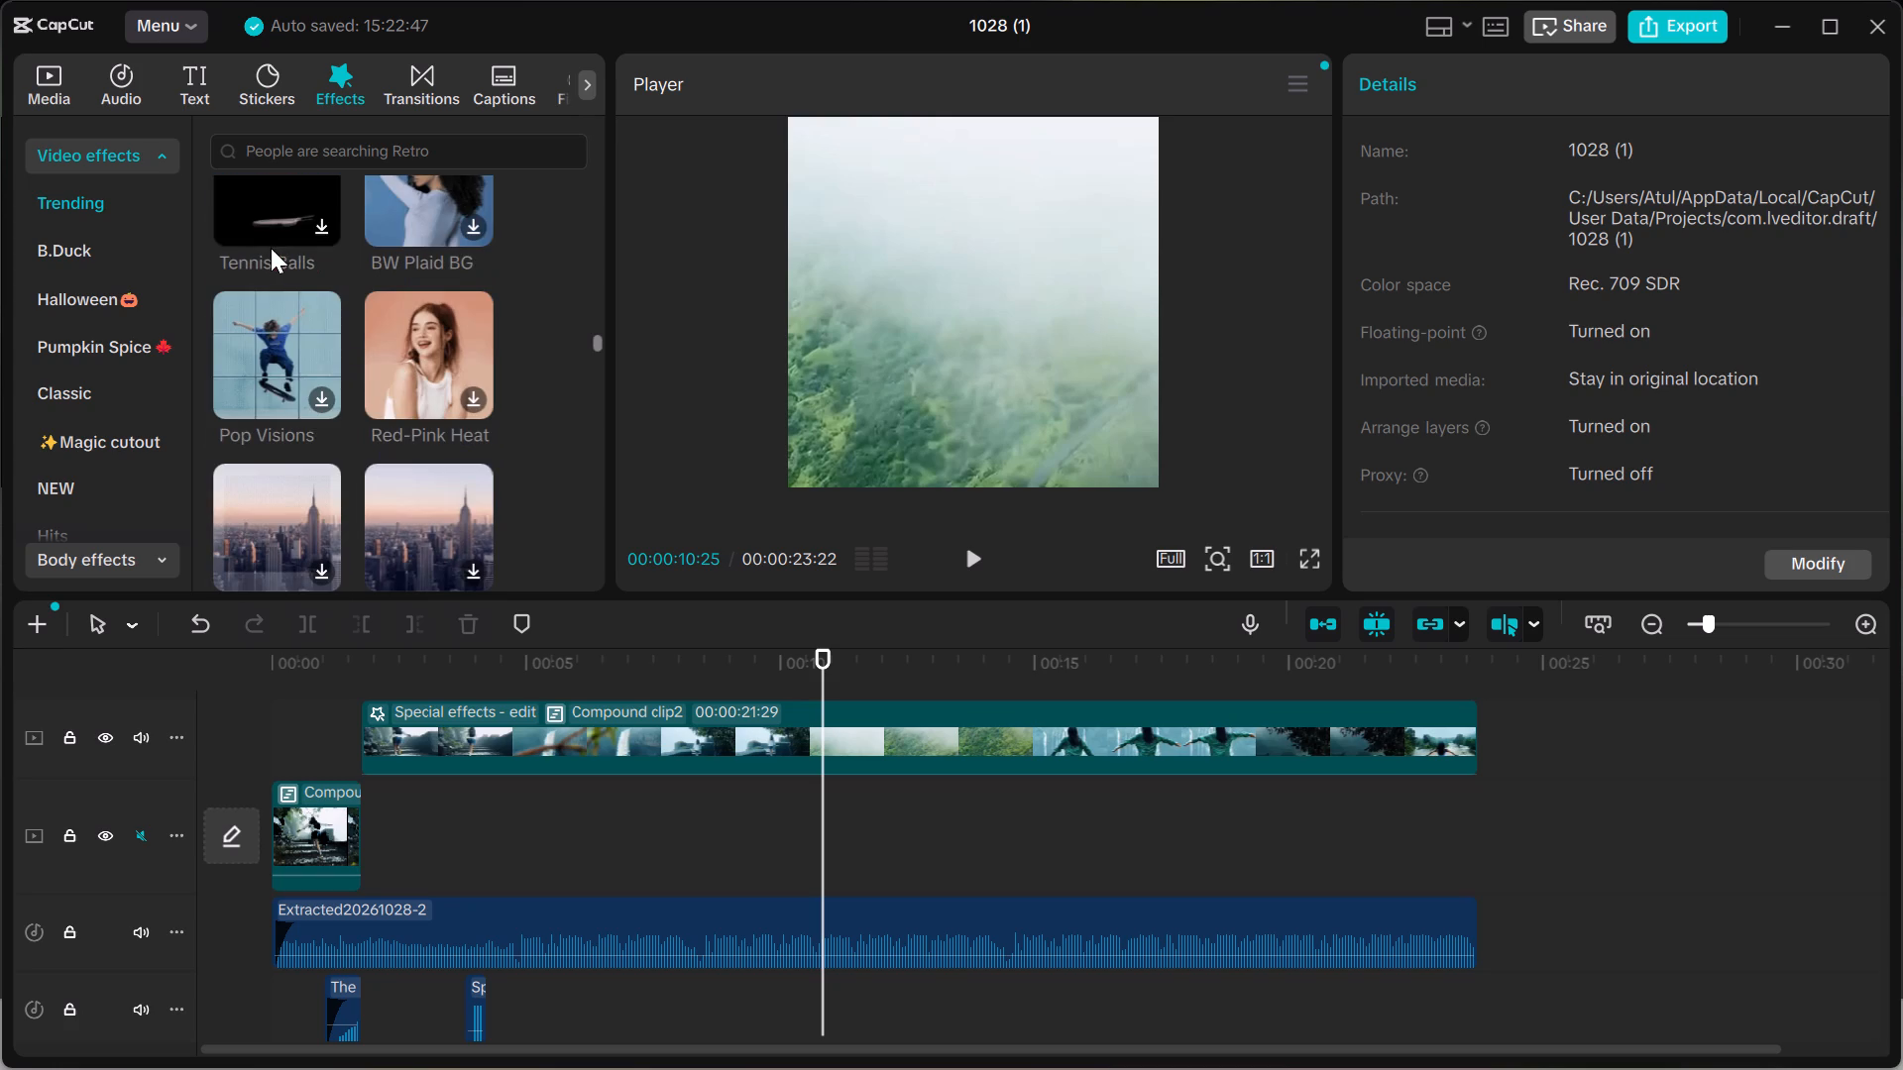
scroll(404, 331, up, 1)
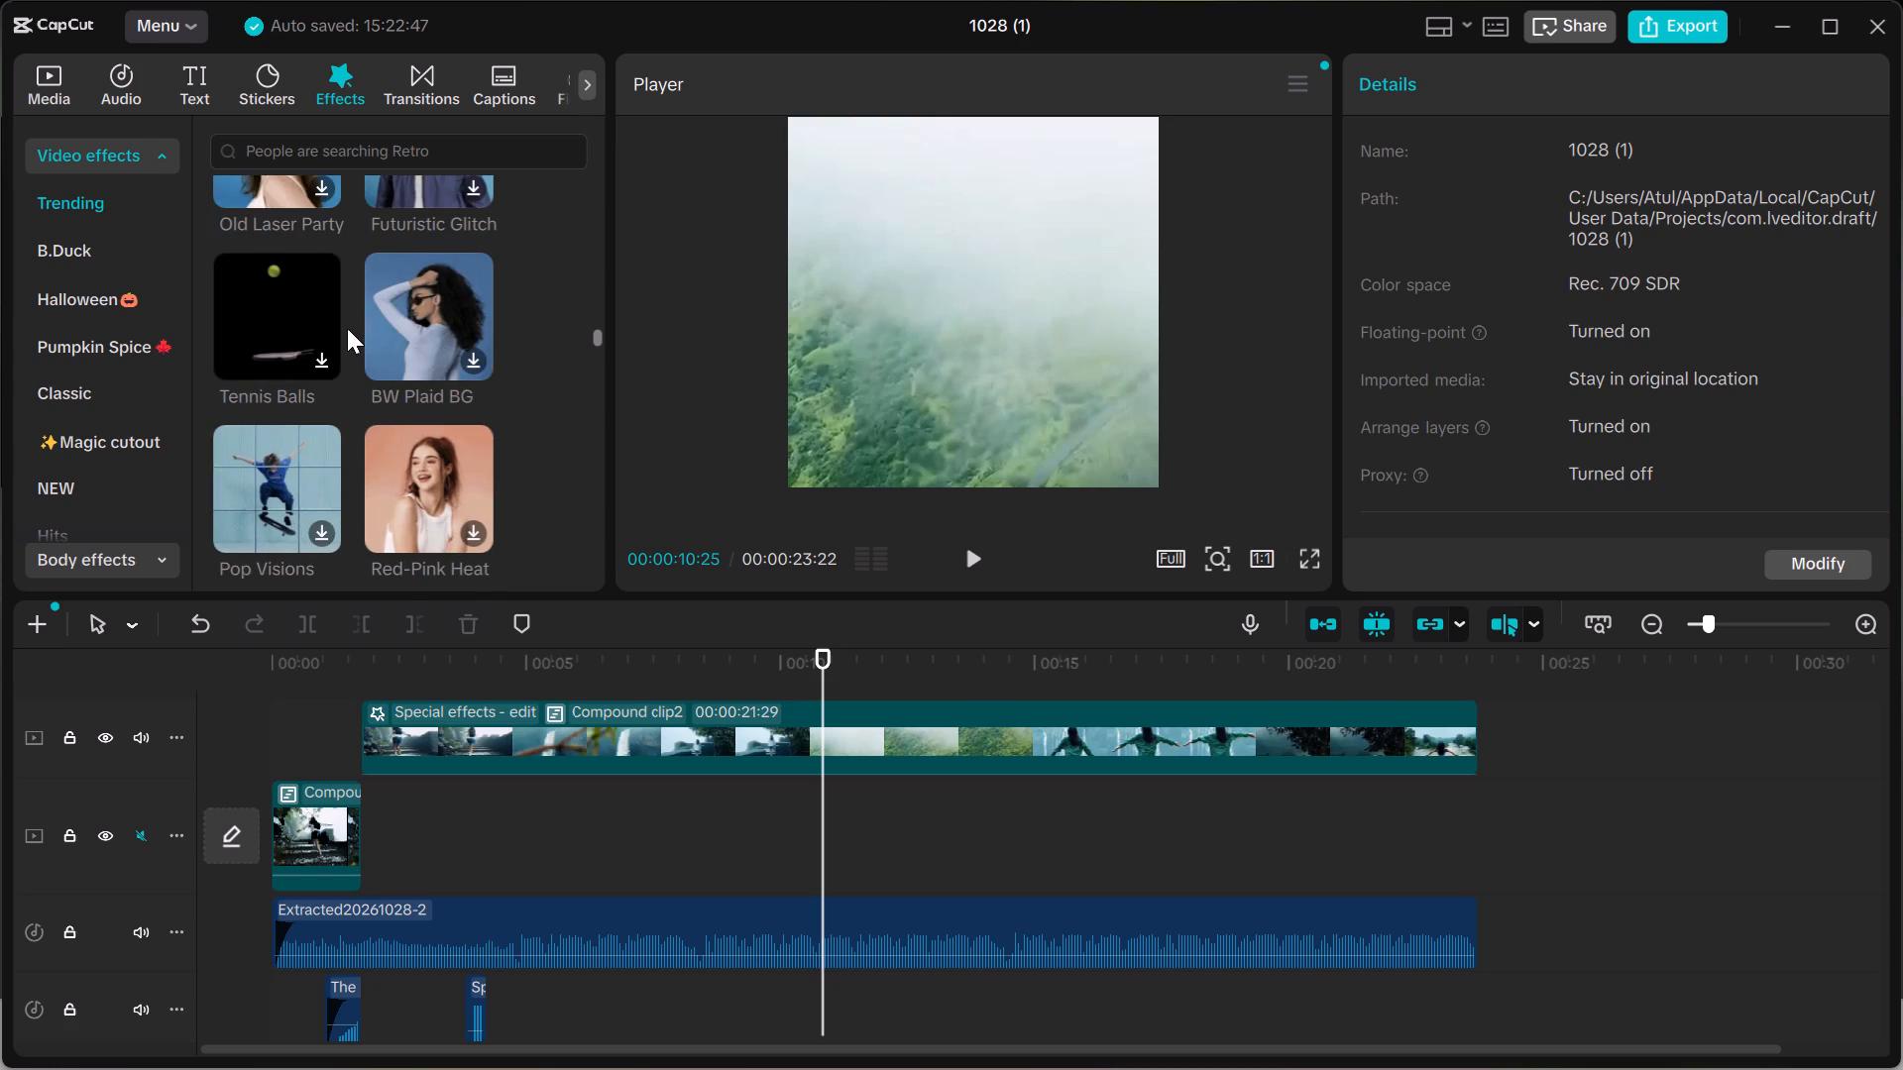
scroll(347, 328, up, 2)
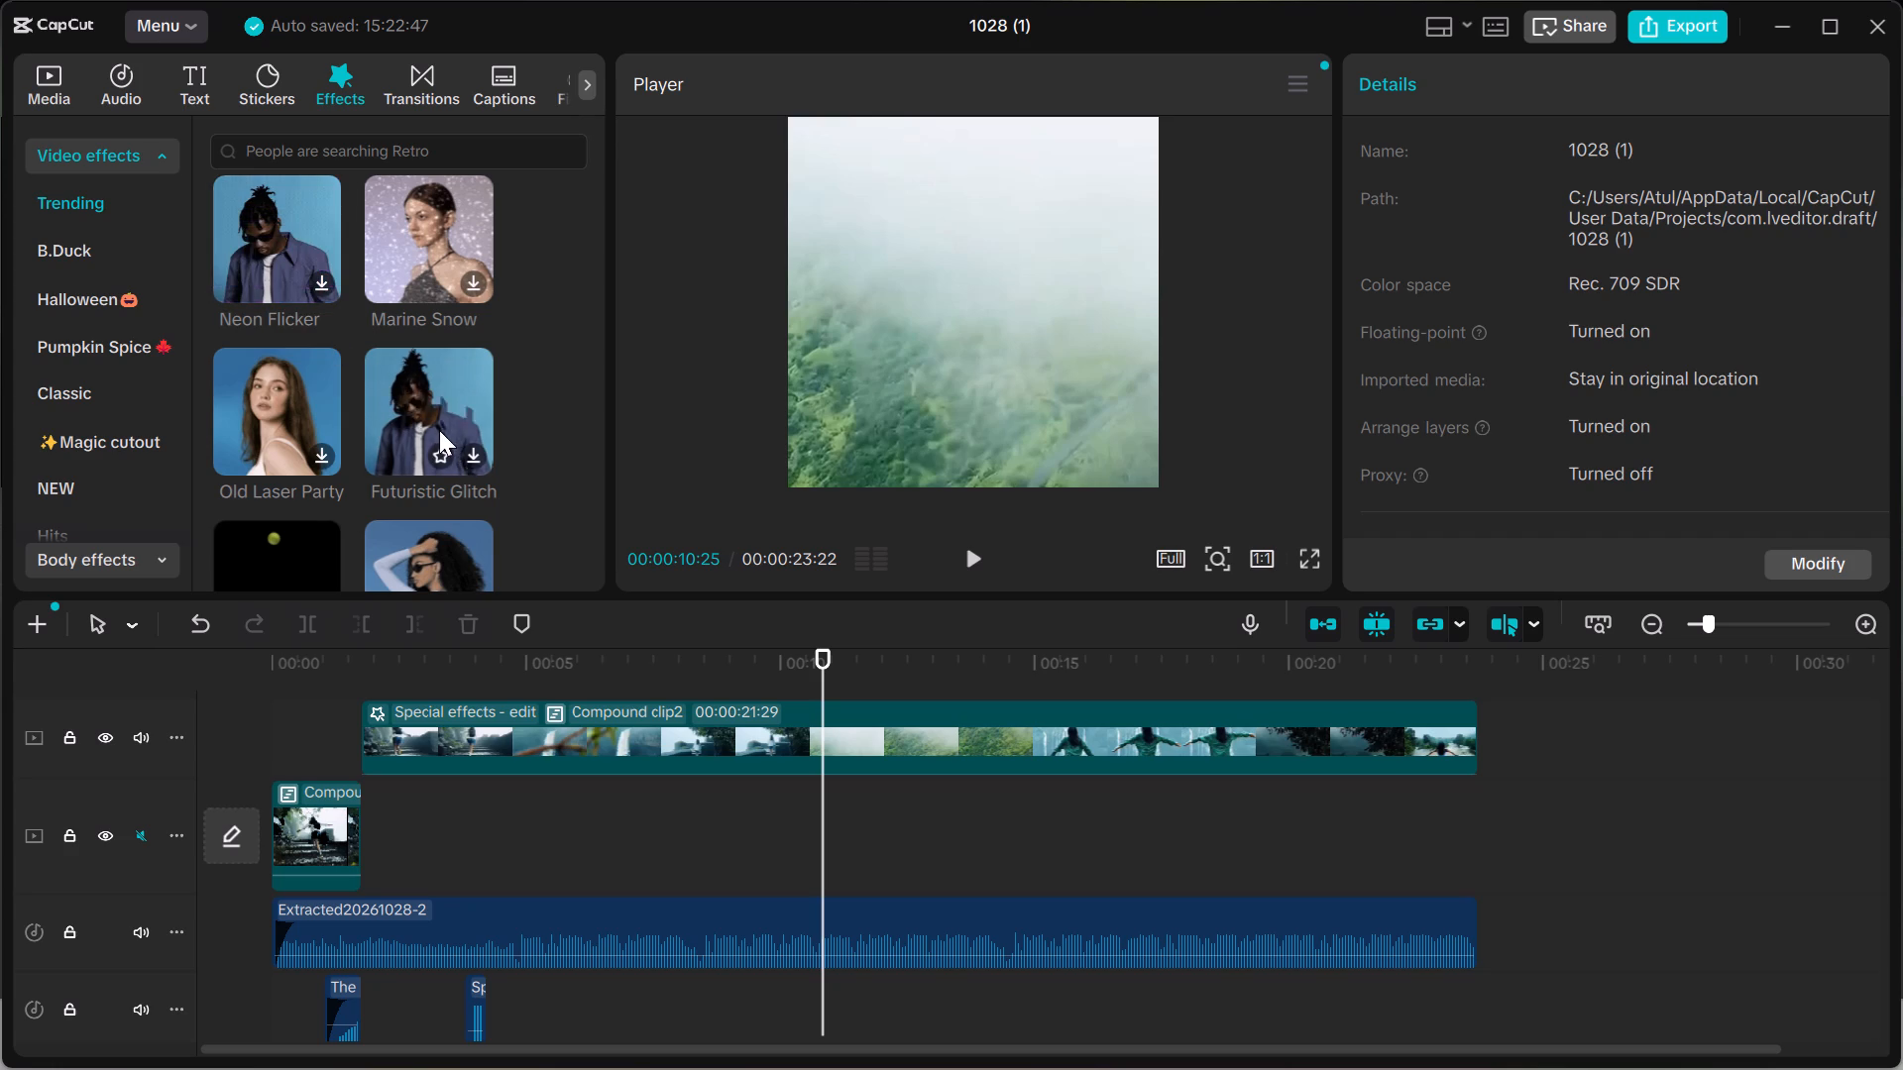
scroll(439, 430, up, 3)
scroll(435, 430, down, 1)
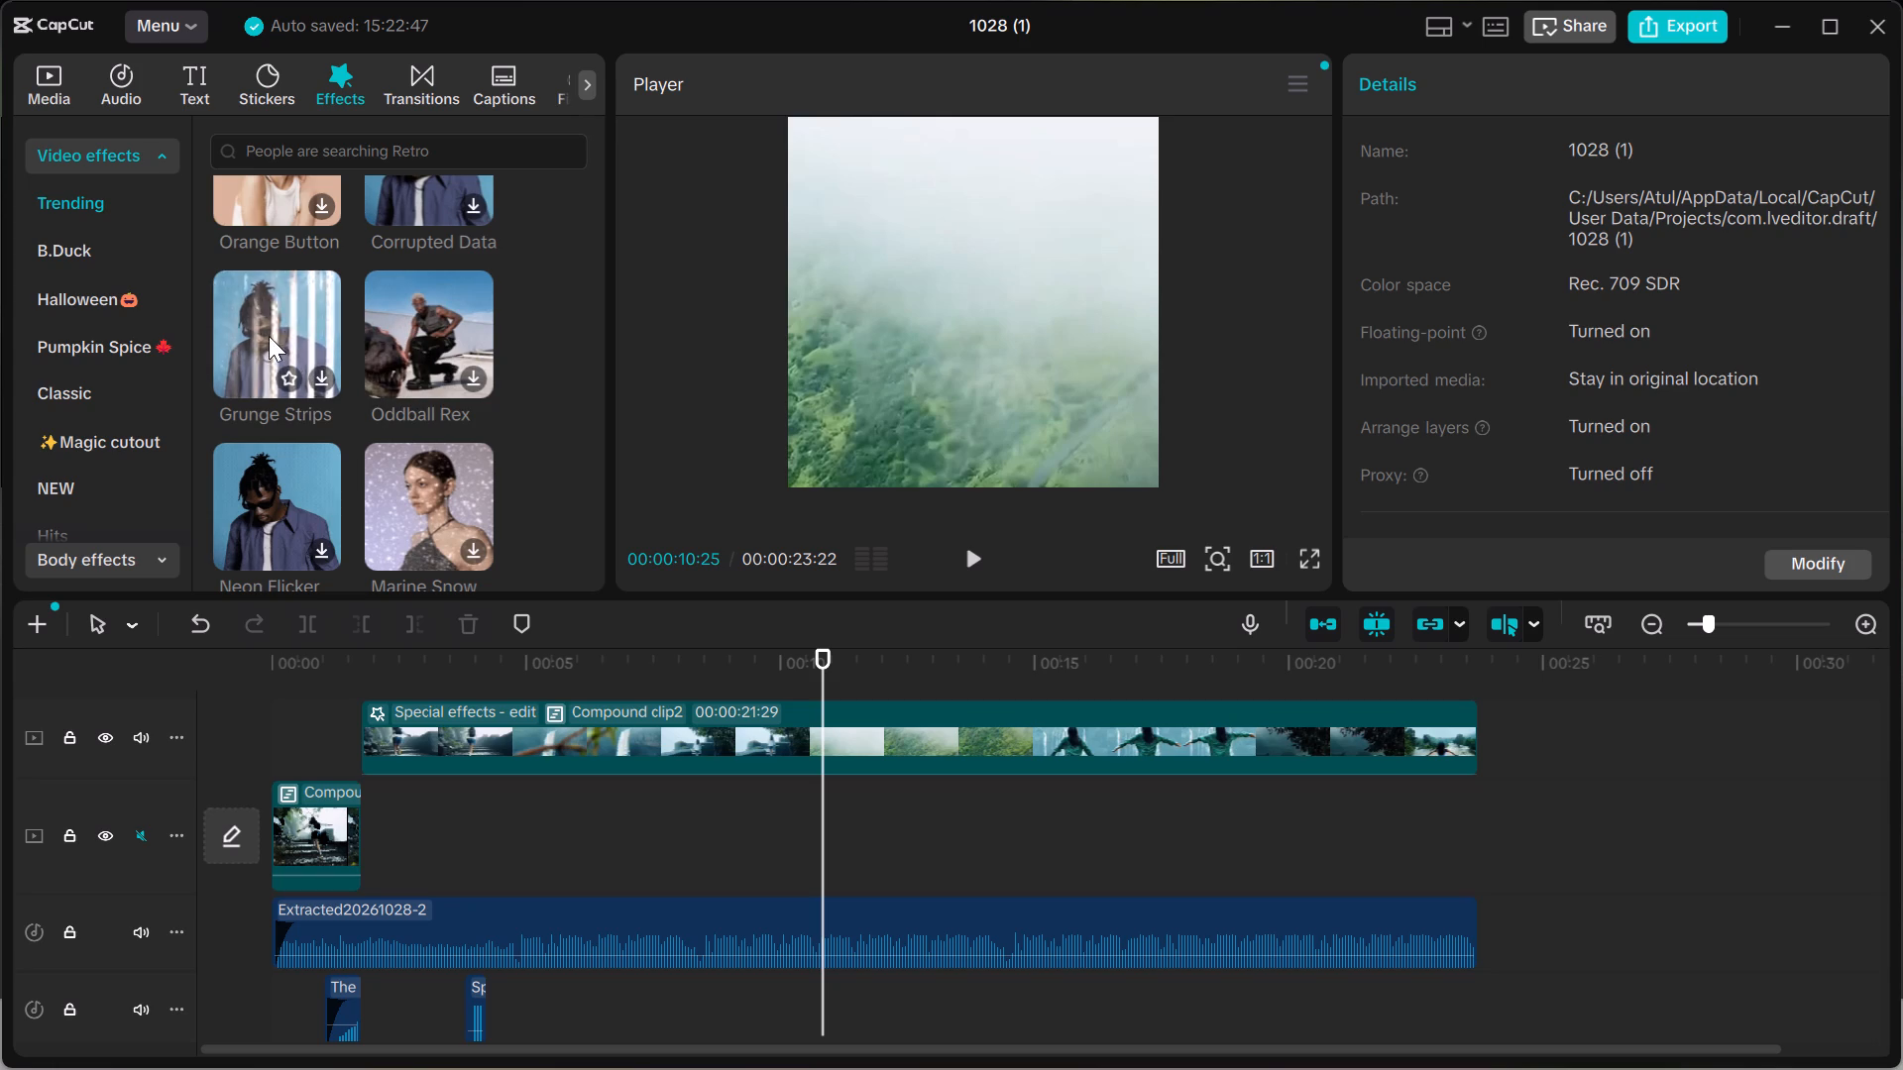
scroll(295, 339, up, 2)
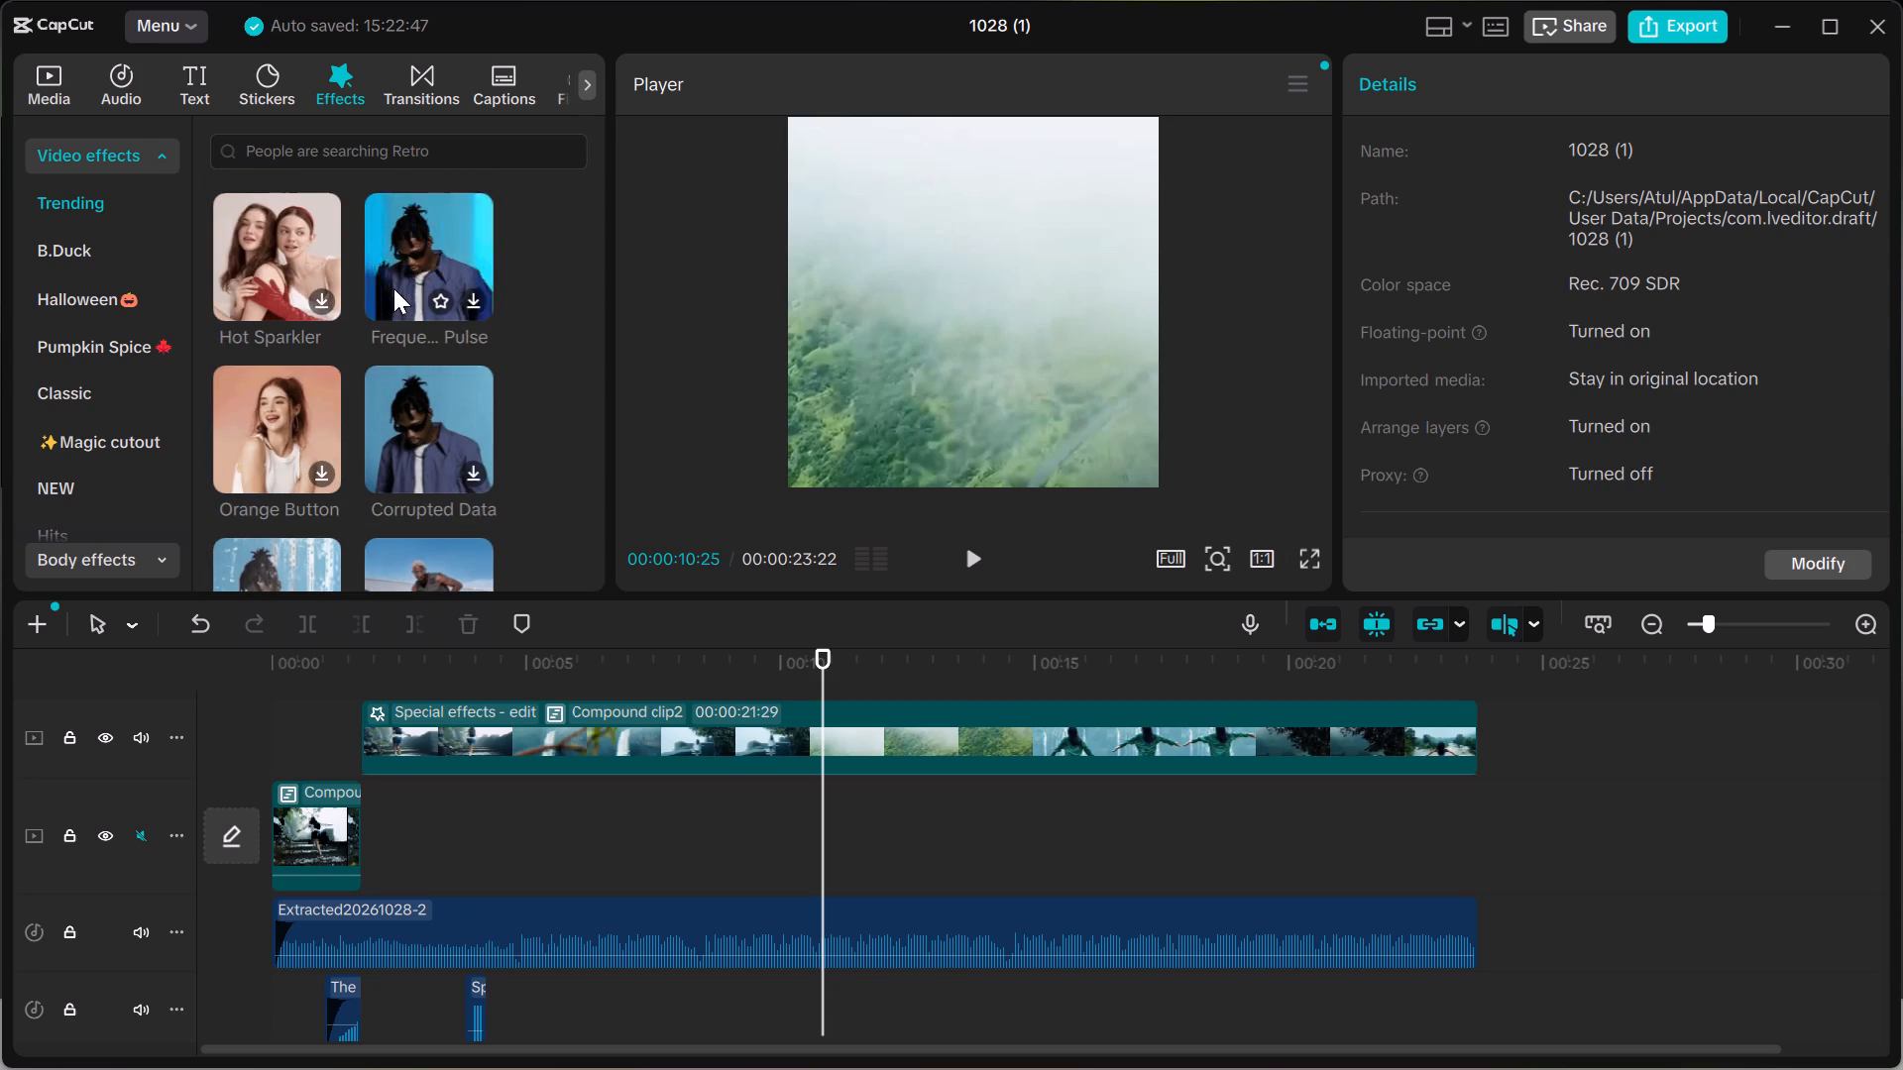
scroll(392, 287, up, 2)
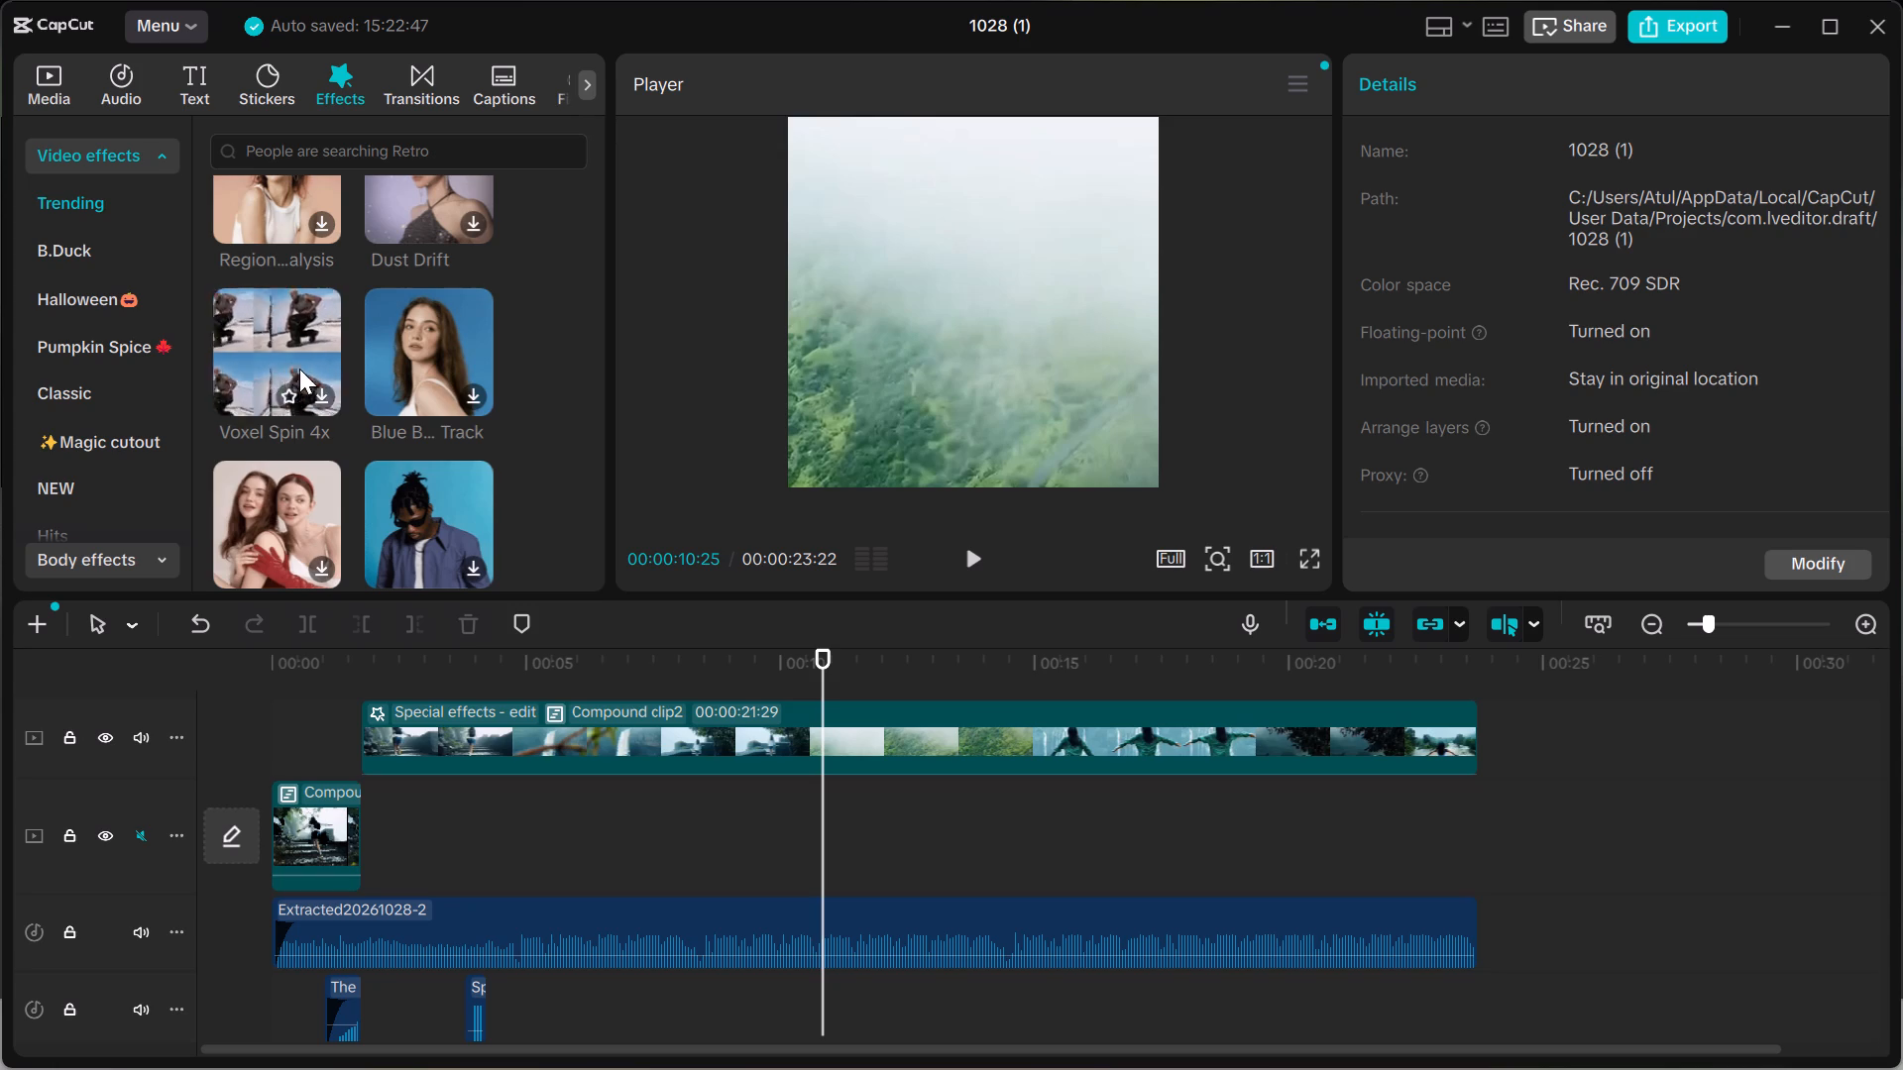
scroll(299, 369, up, 1)
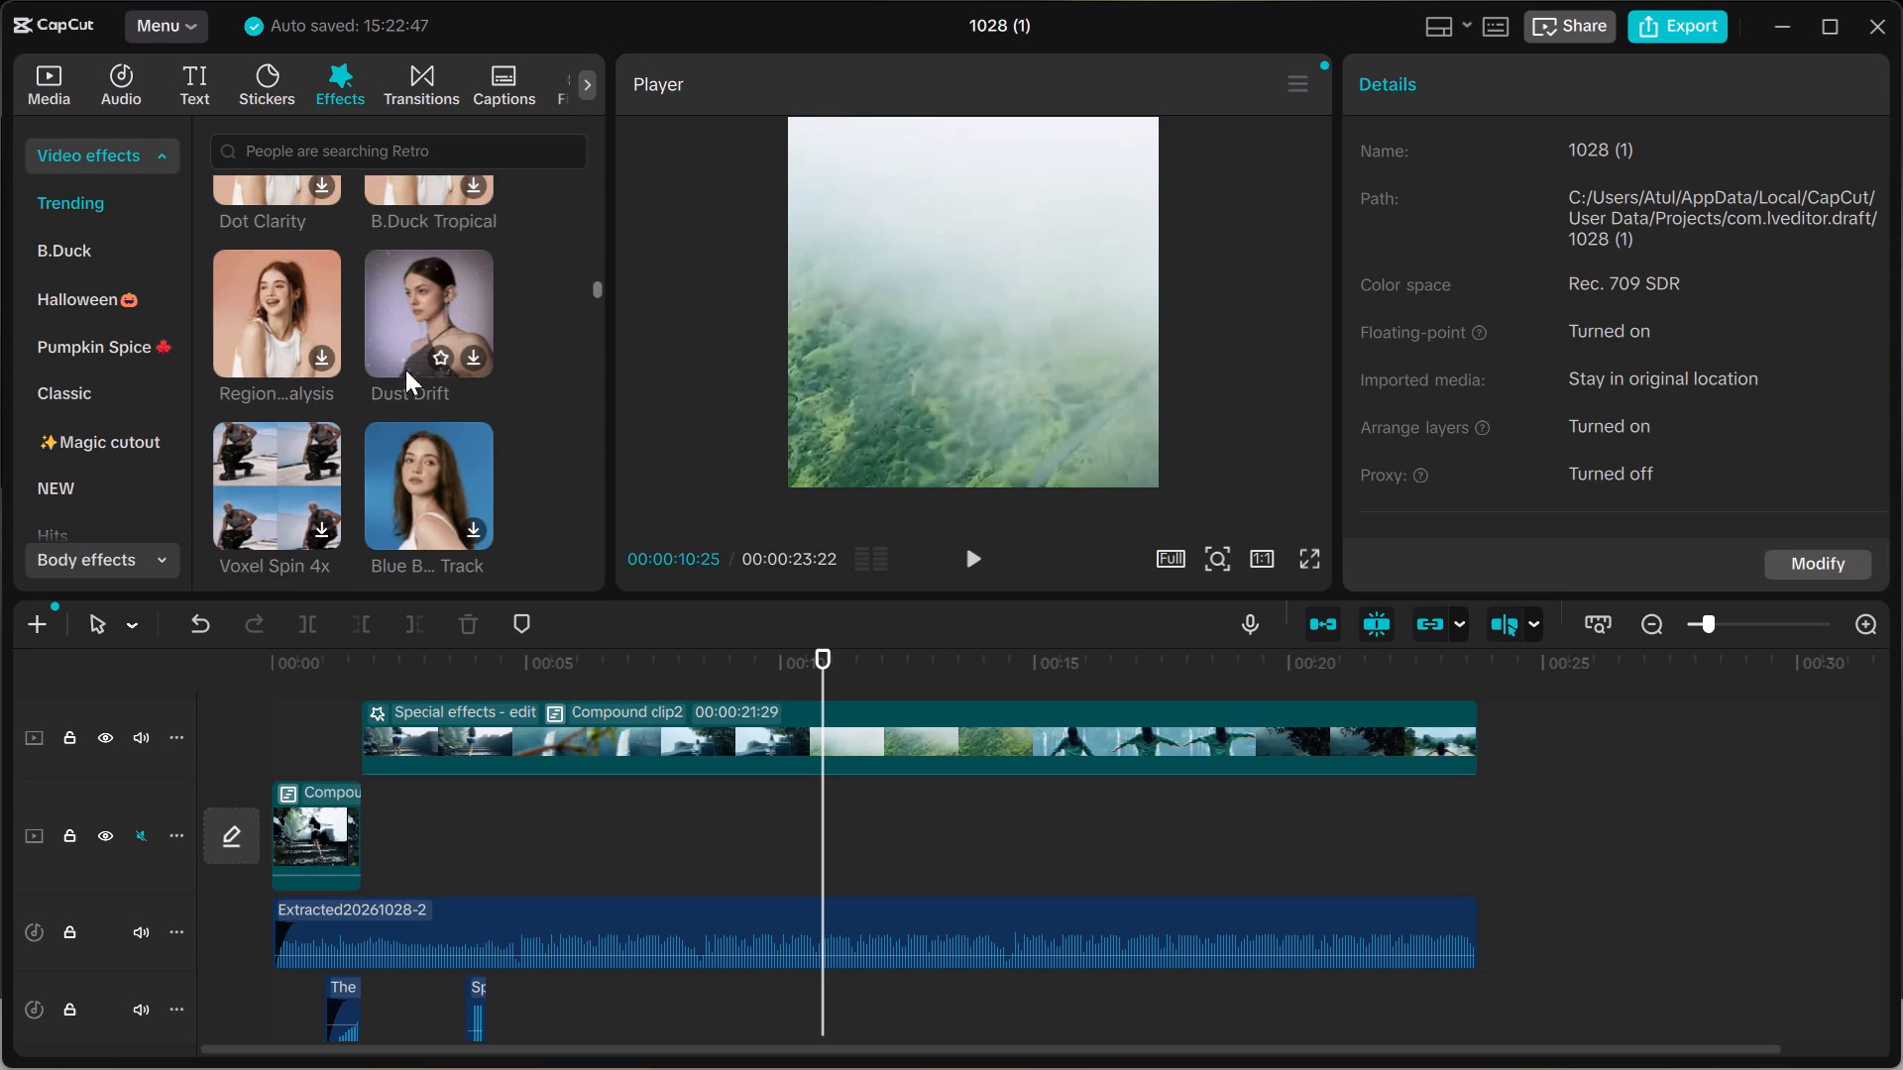
scroll(373, 340, up, 2)
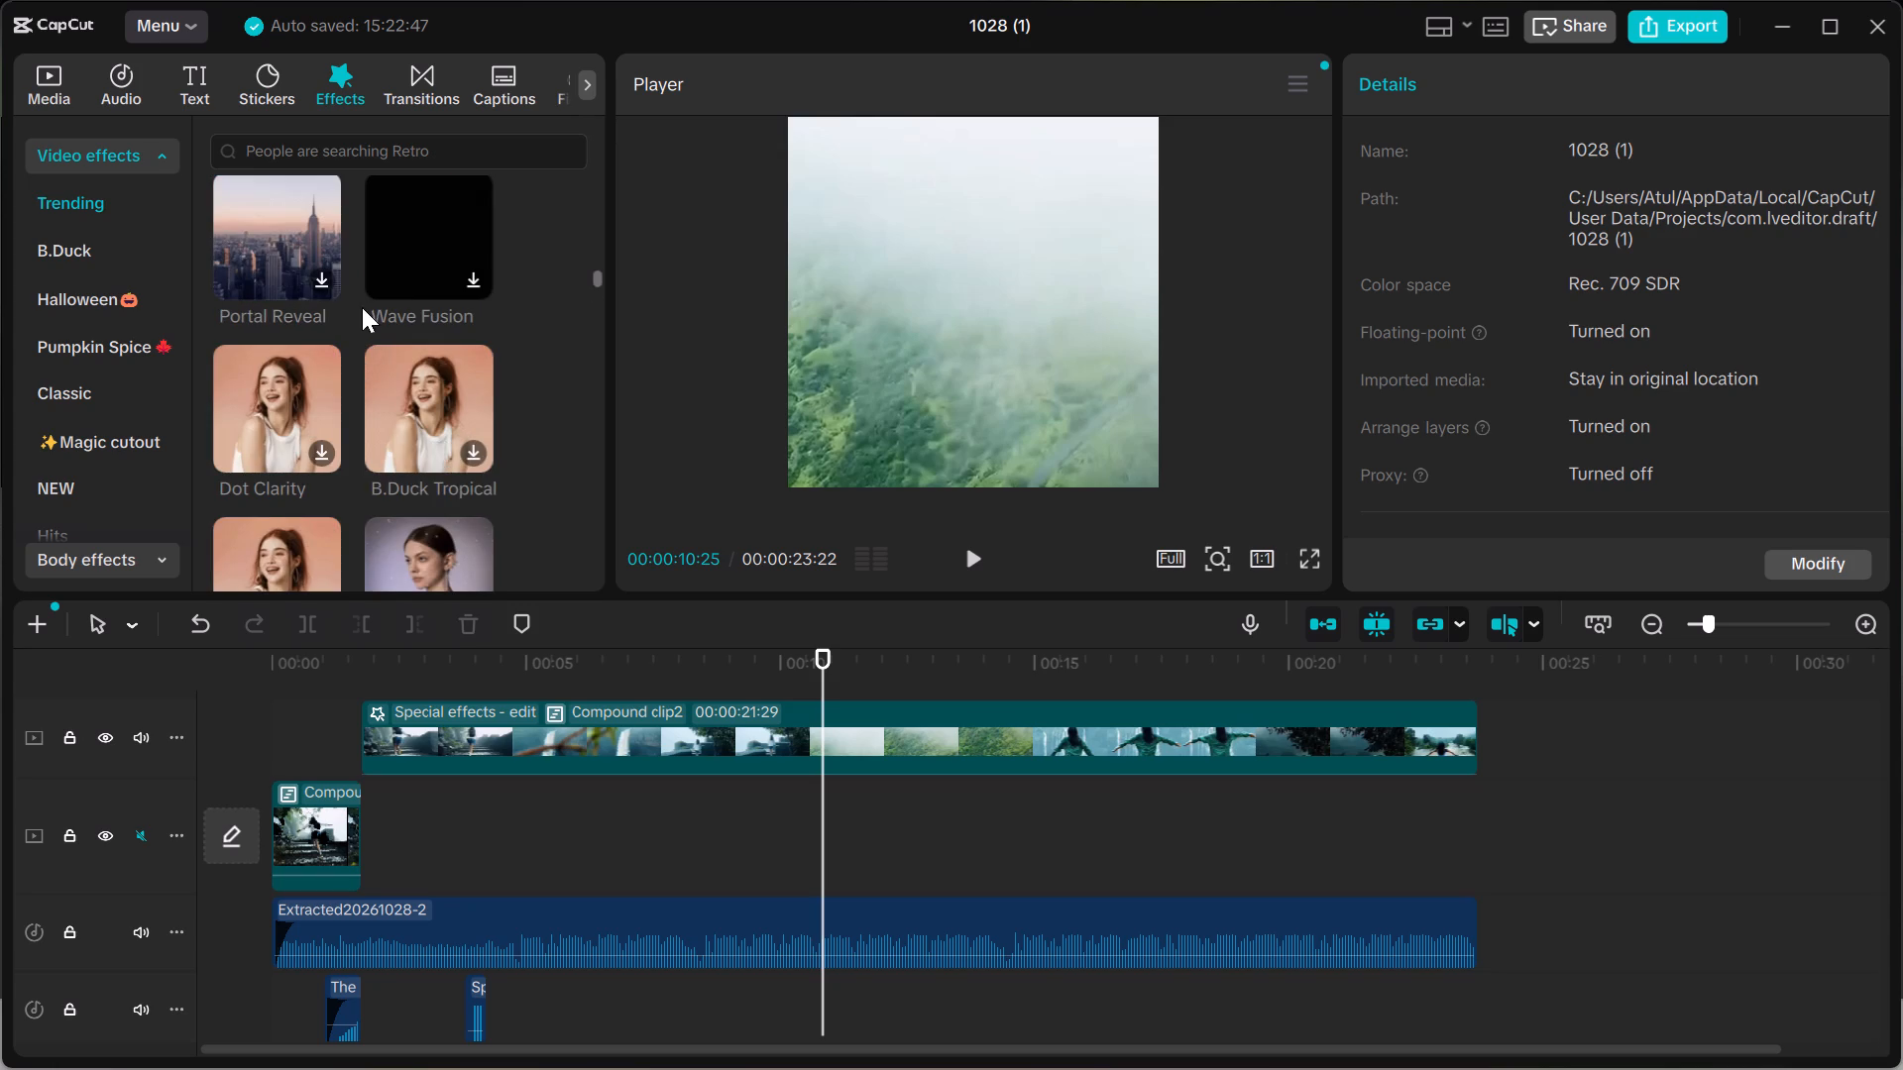
scroll(321, 252, up, 3)
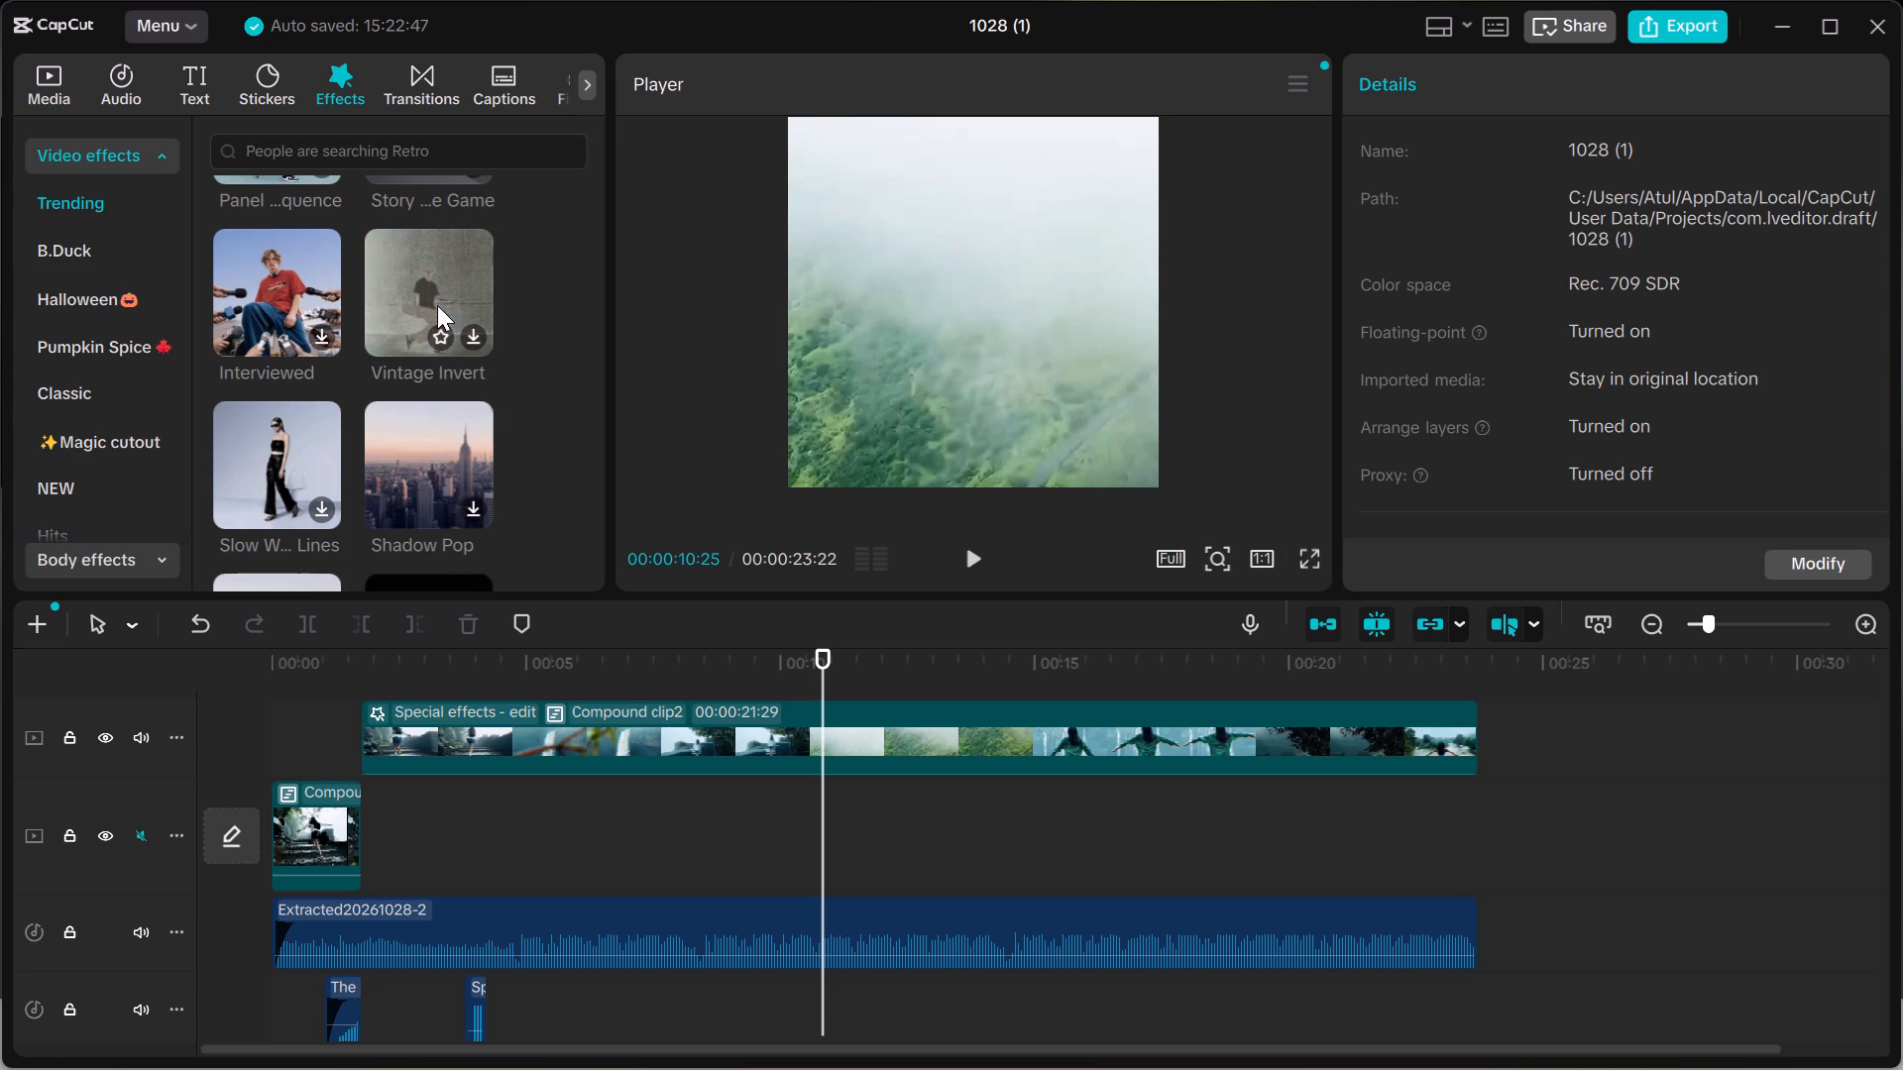
scroll(279, 297, up, 1)
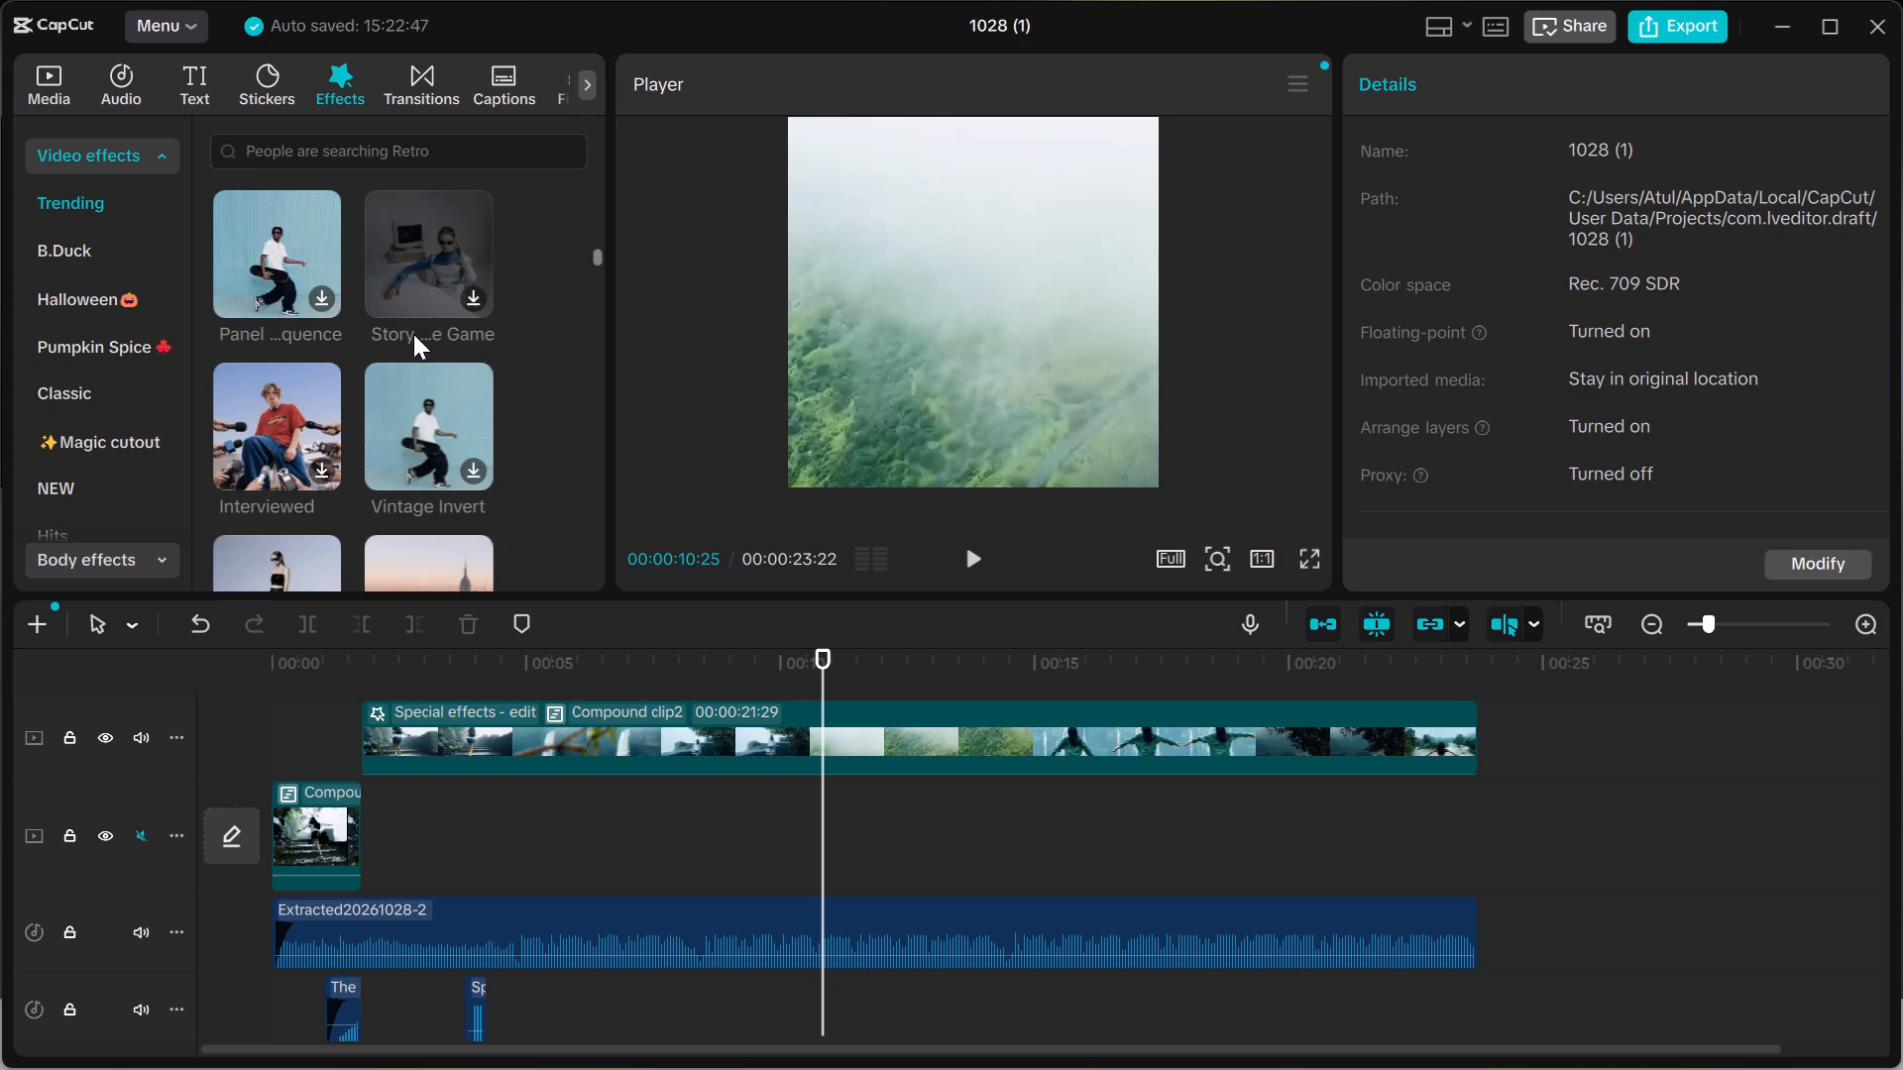
scroll(289, 284, up, 2)
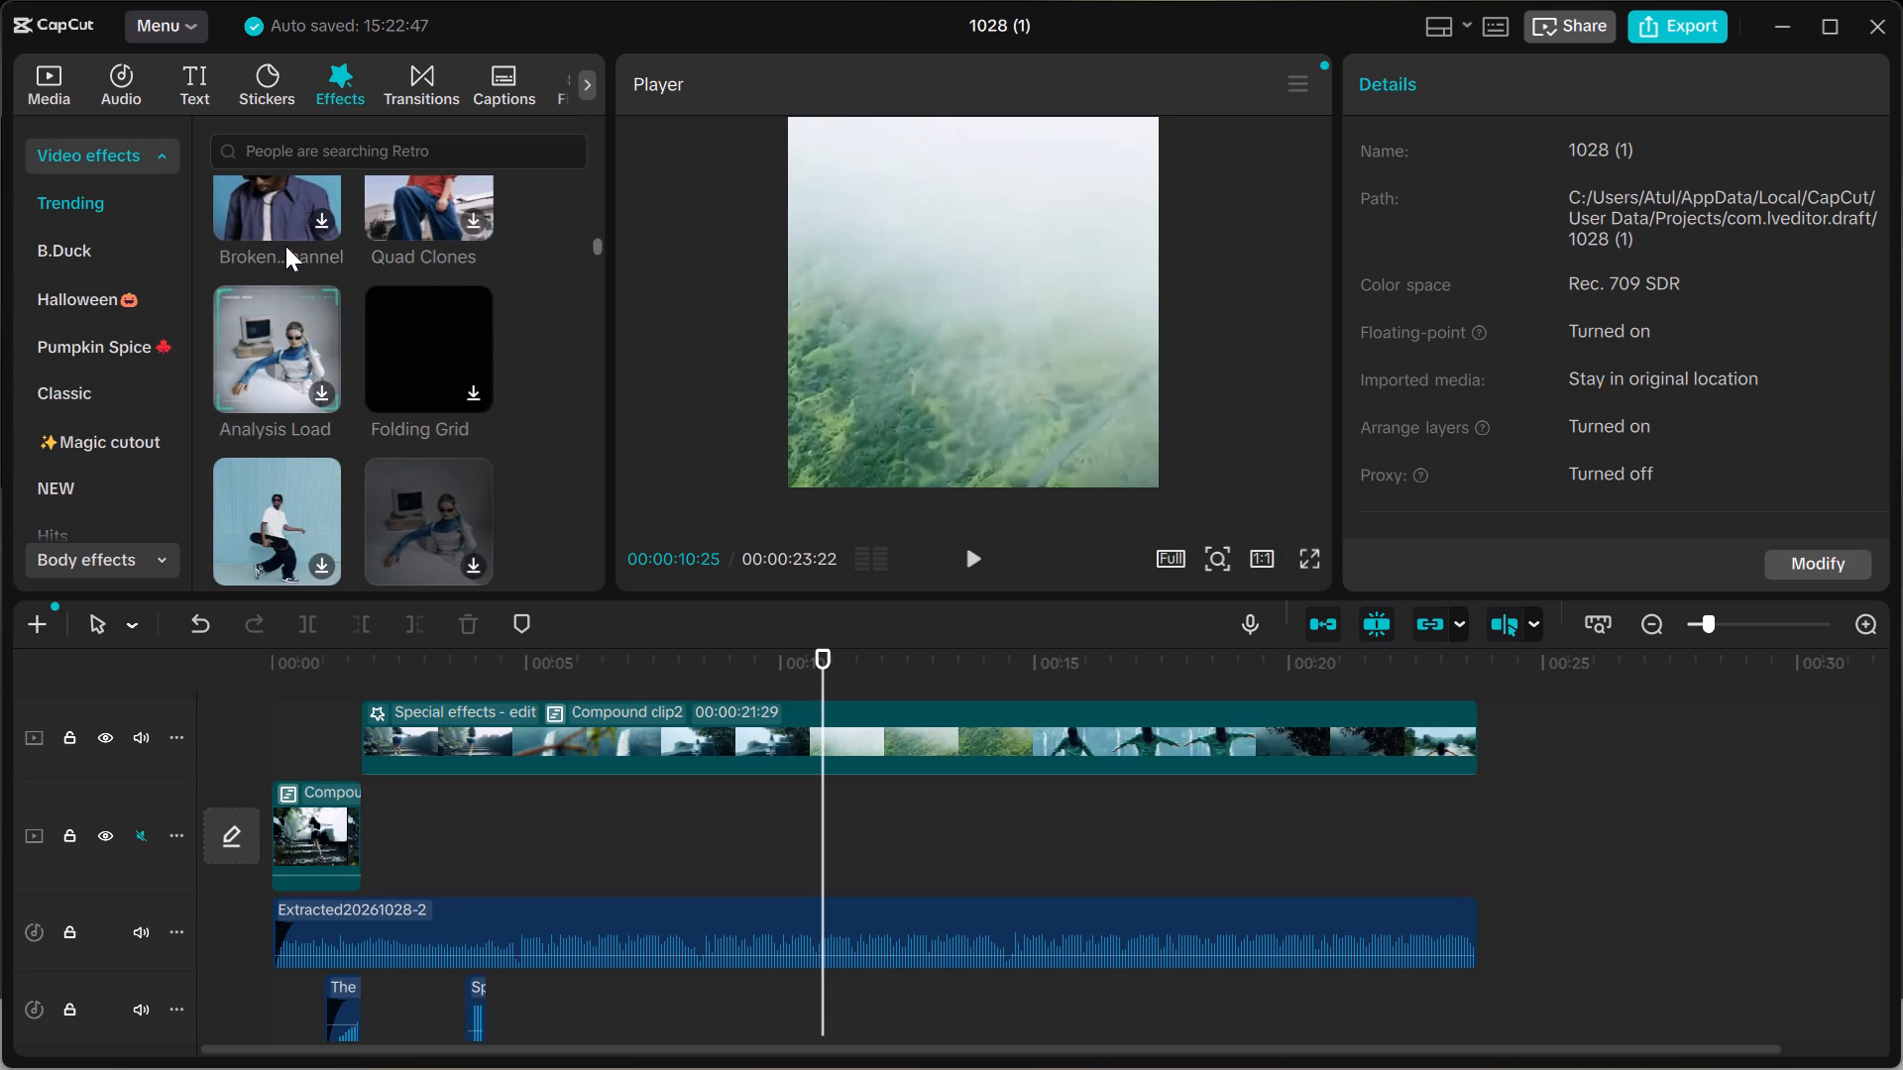
scroll(285, 246, up, 1)
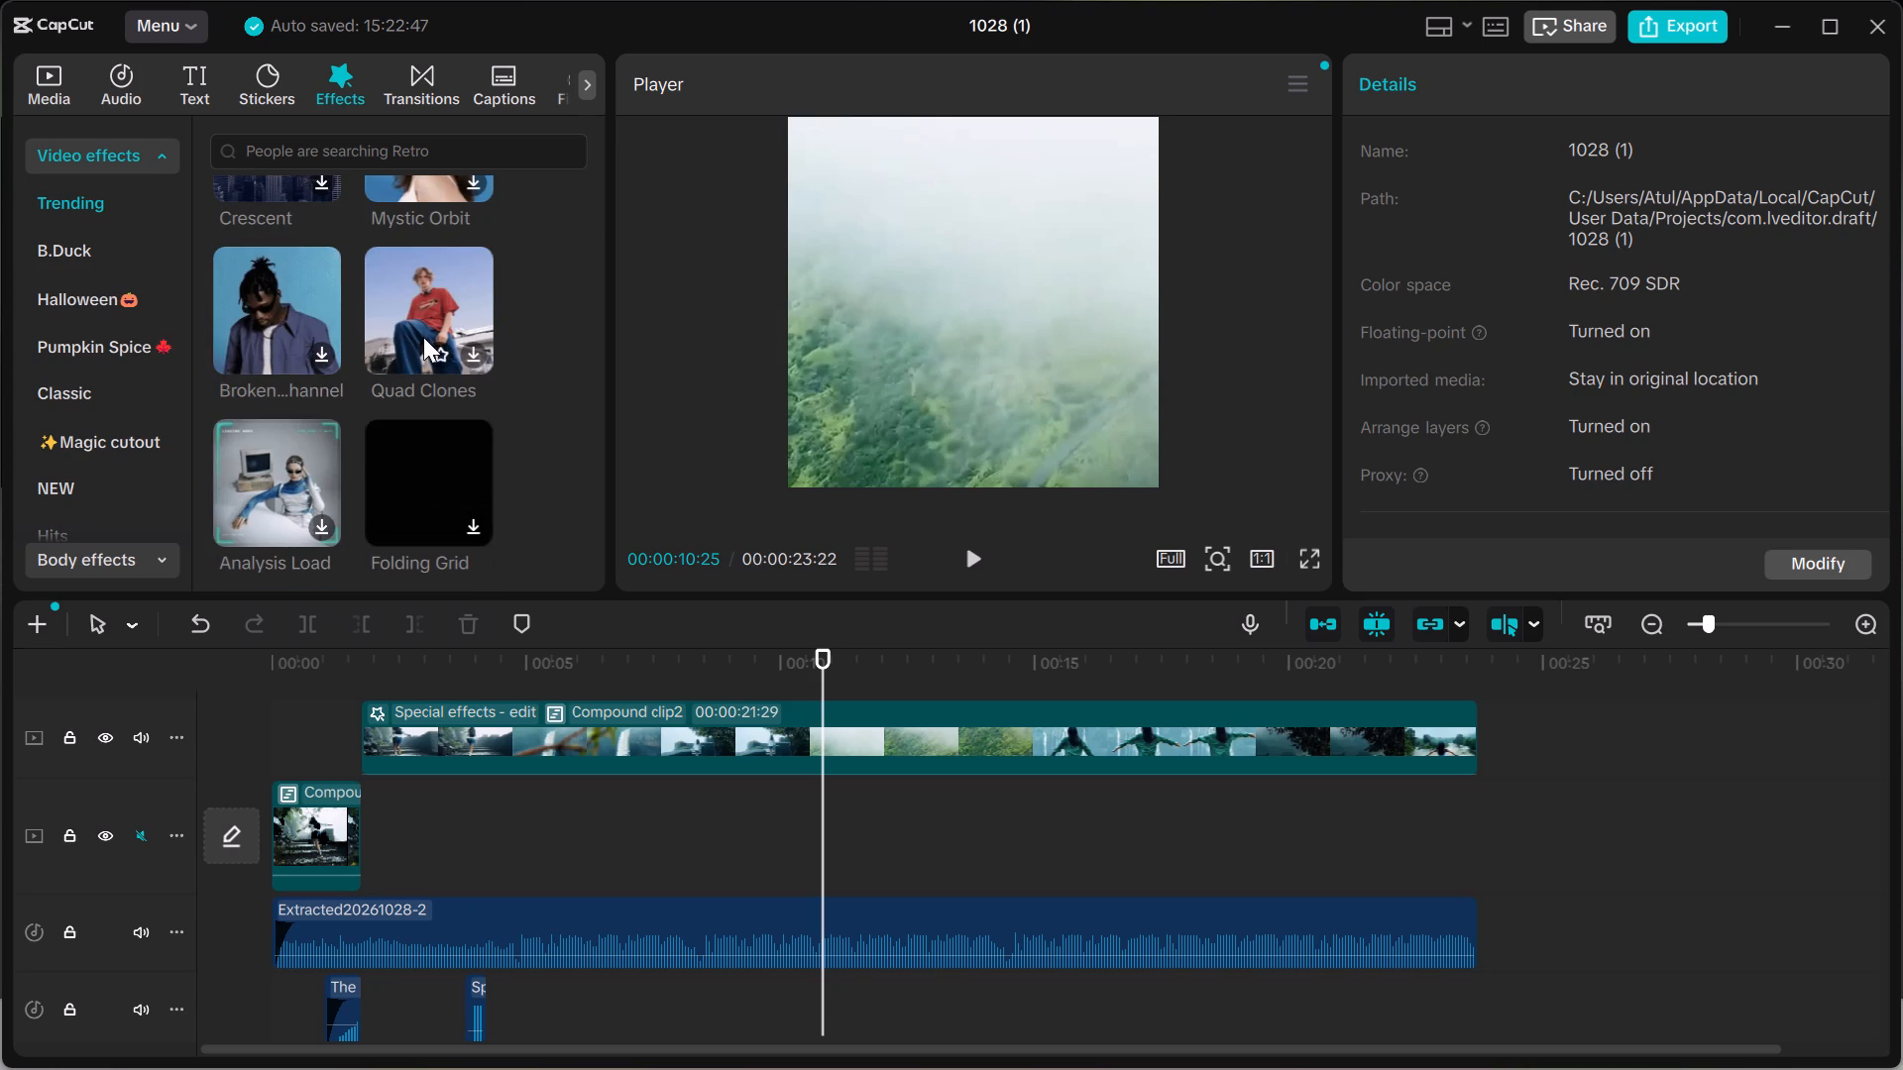
scroll(411, 298, up, 2)
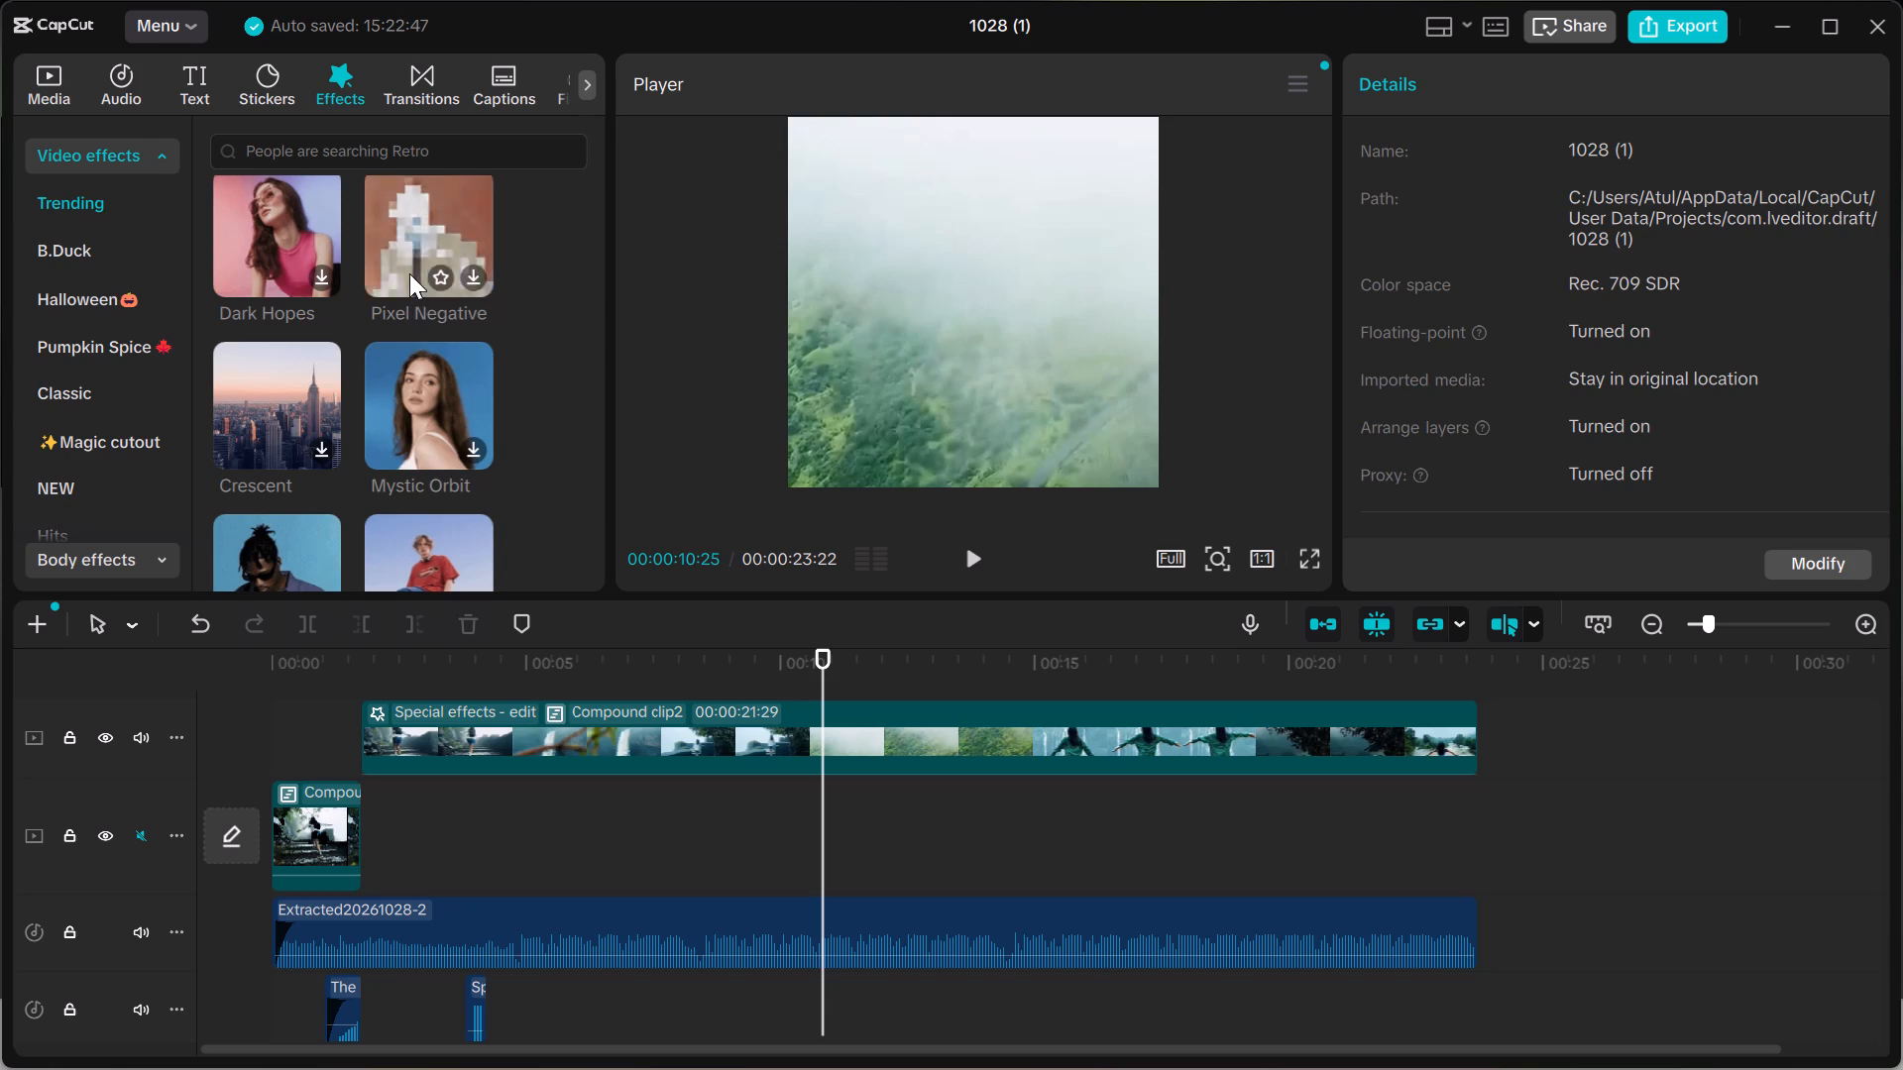
scroll(304, 259, up, 2)
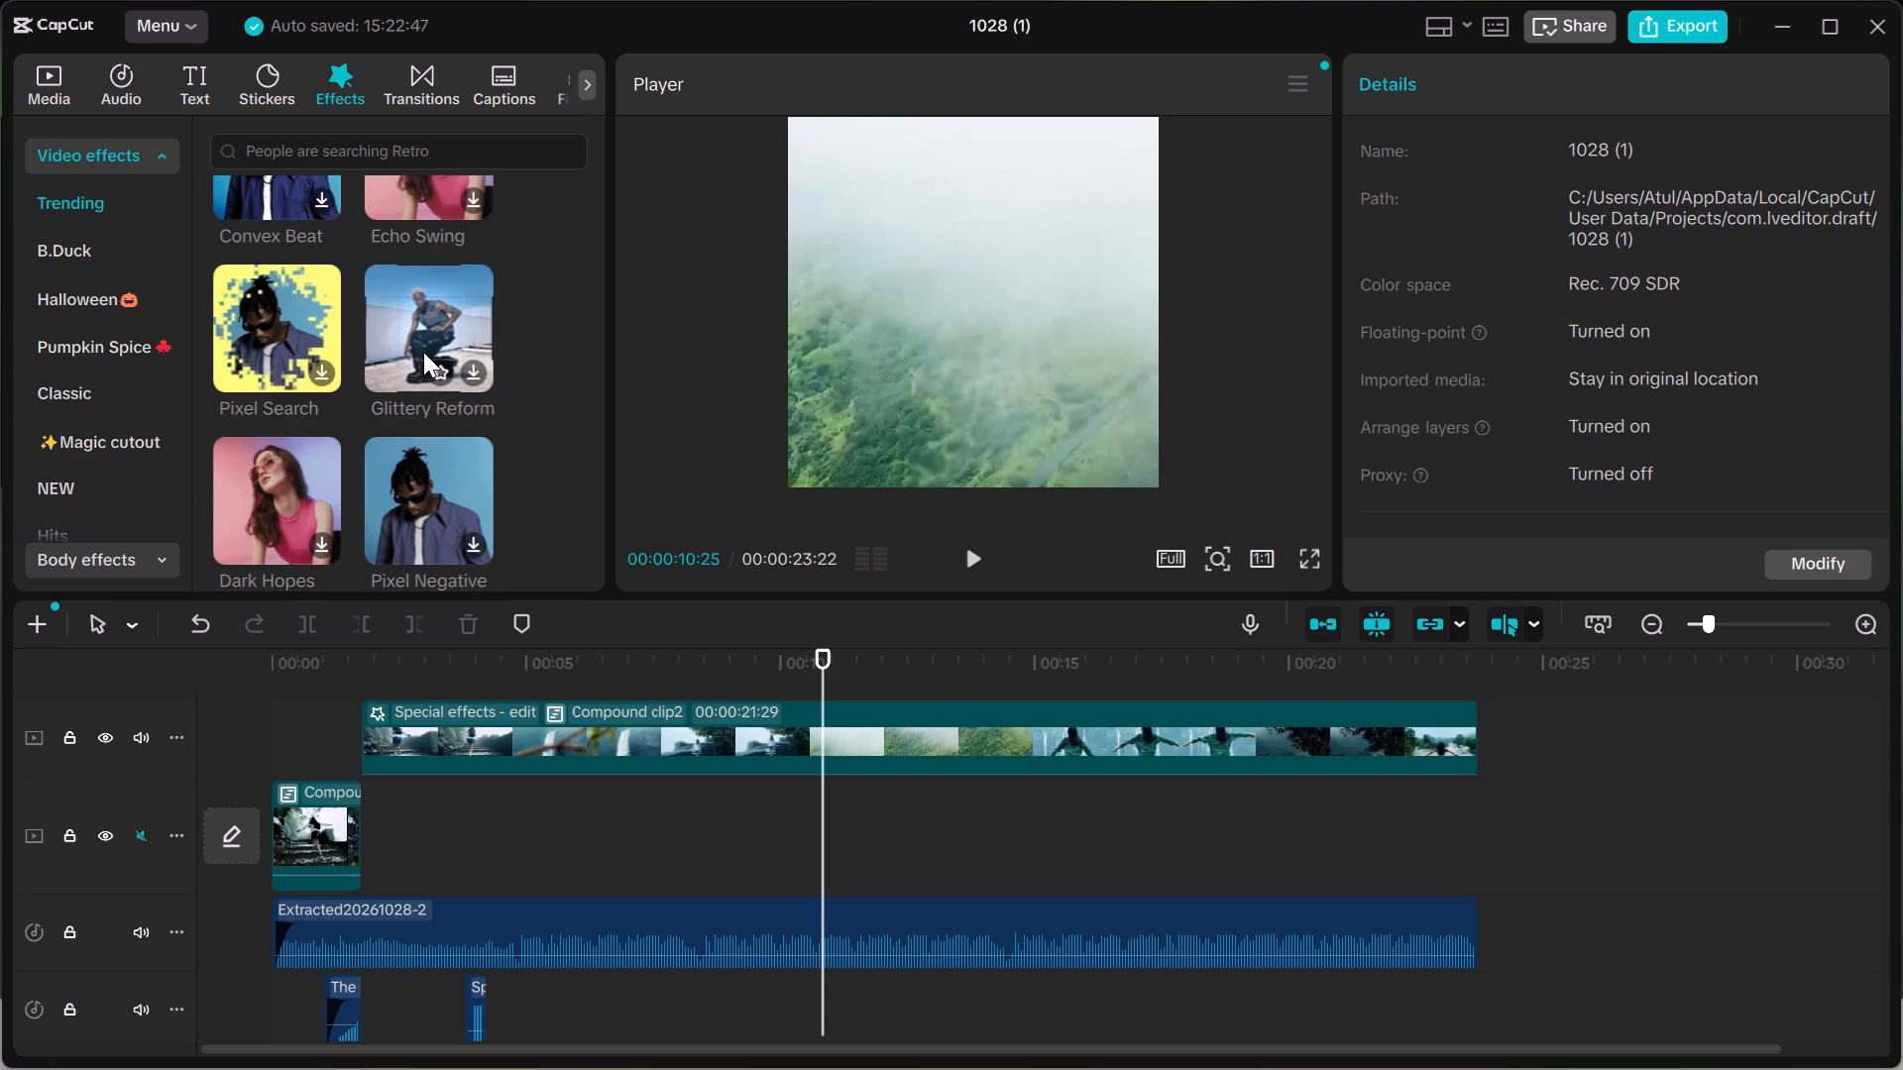
scroll(409, 220, up, 2)
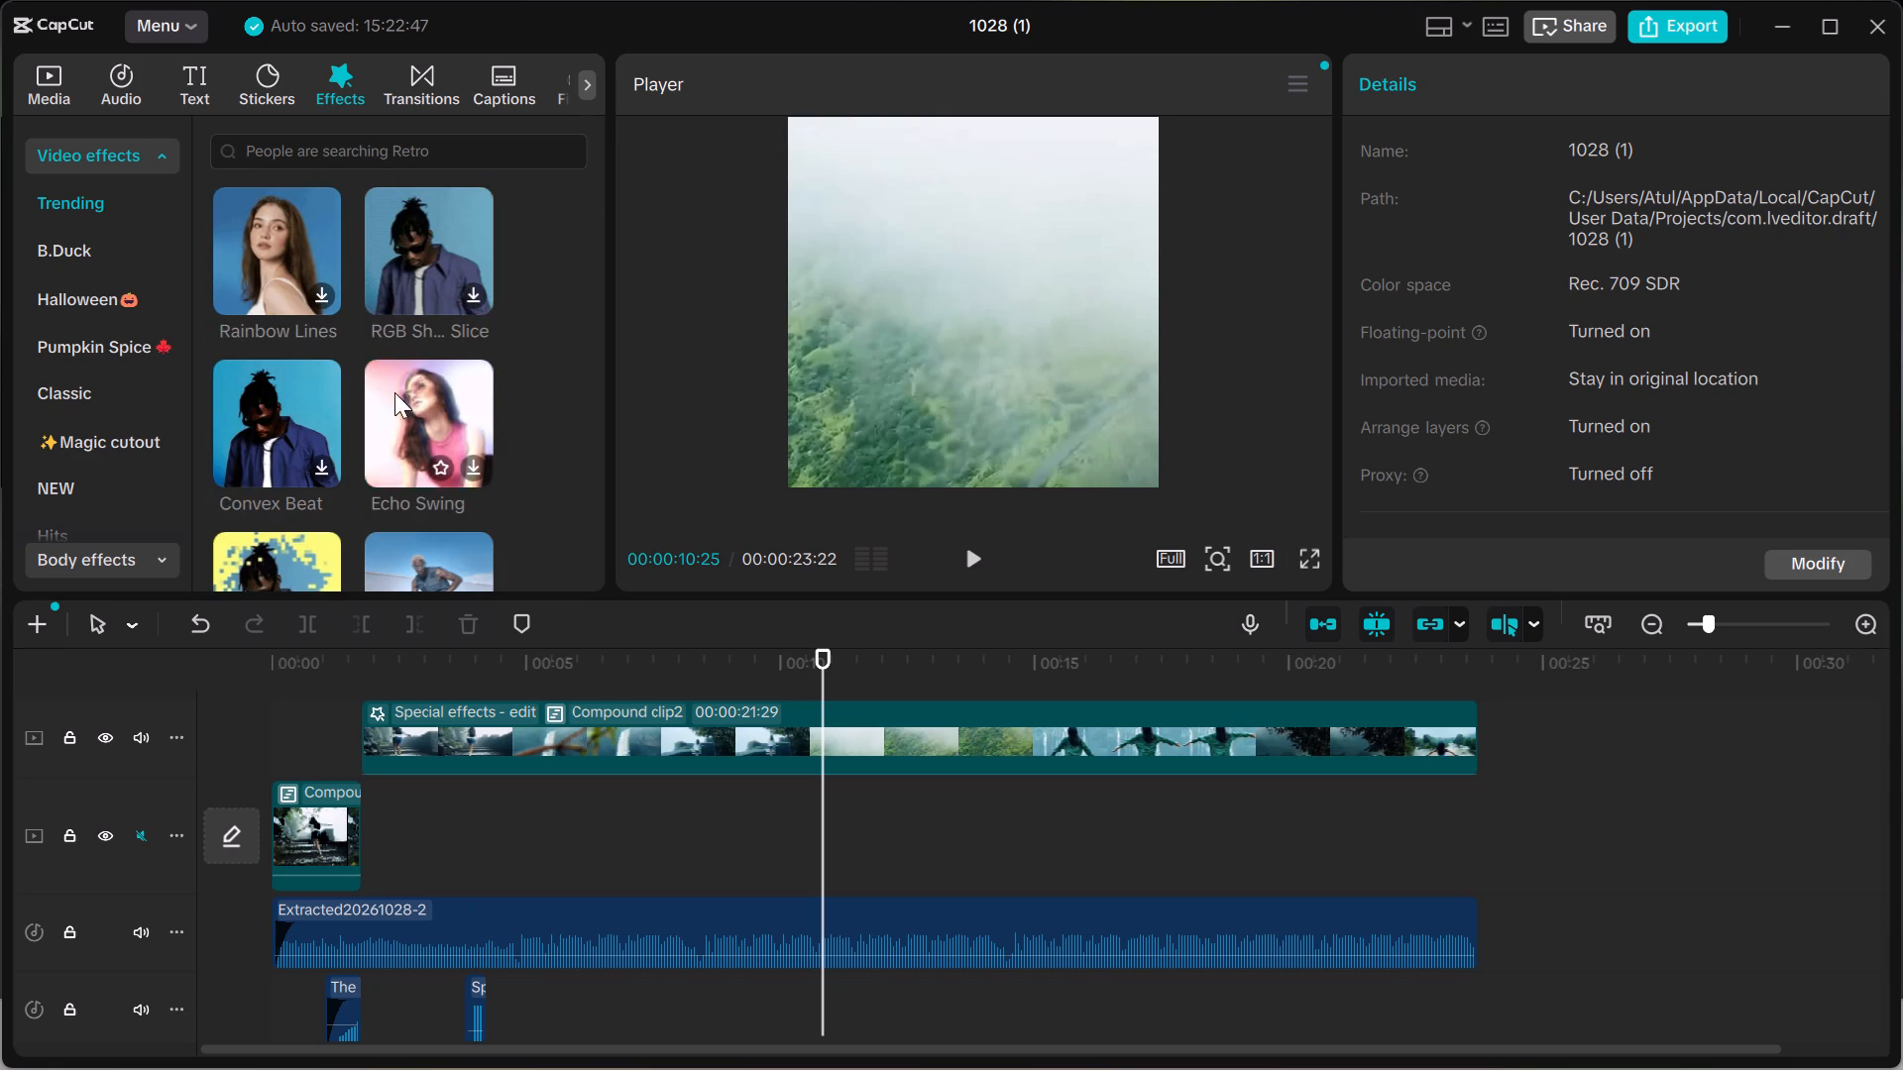
scroll(402, 244, up, 1)
scroll(312, 255, up, 1)
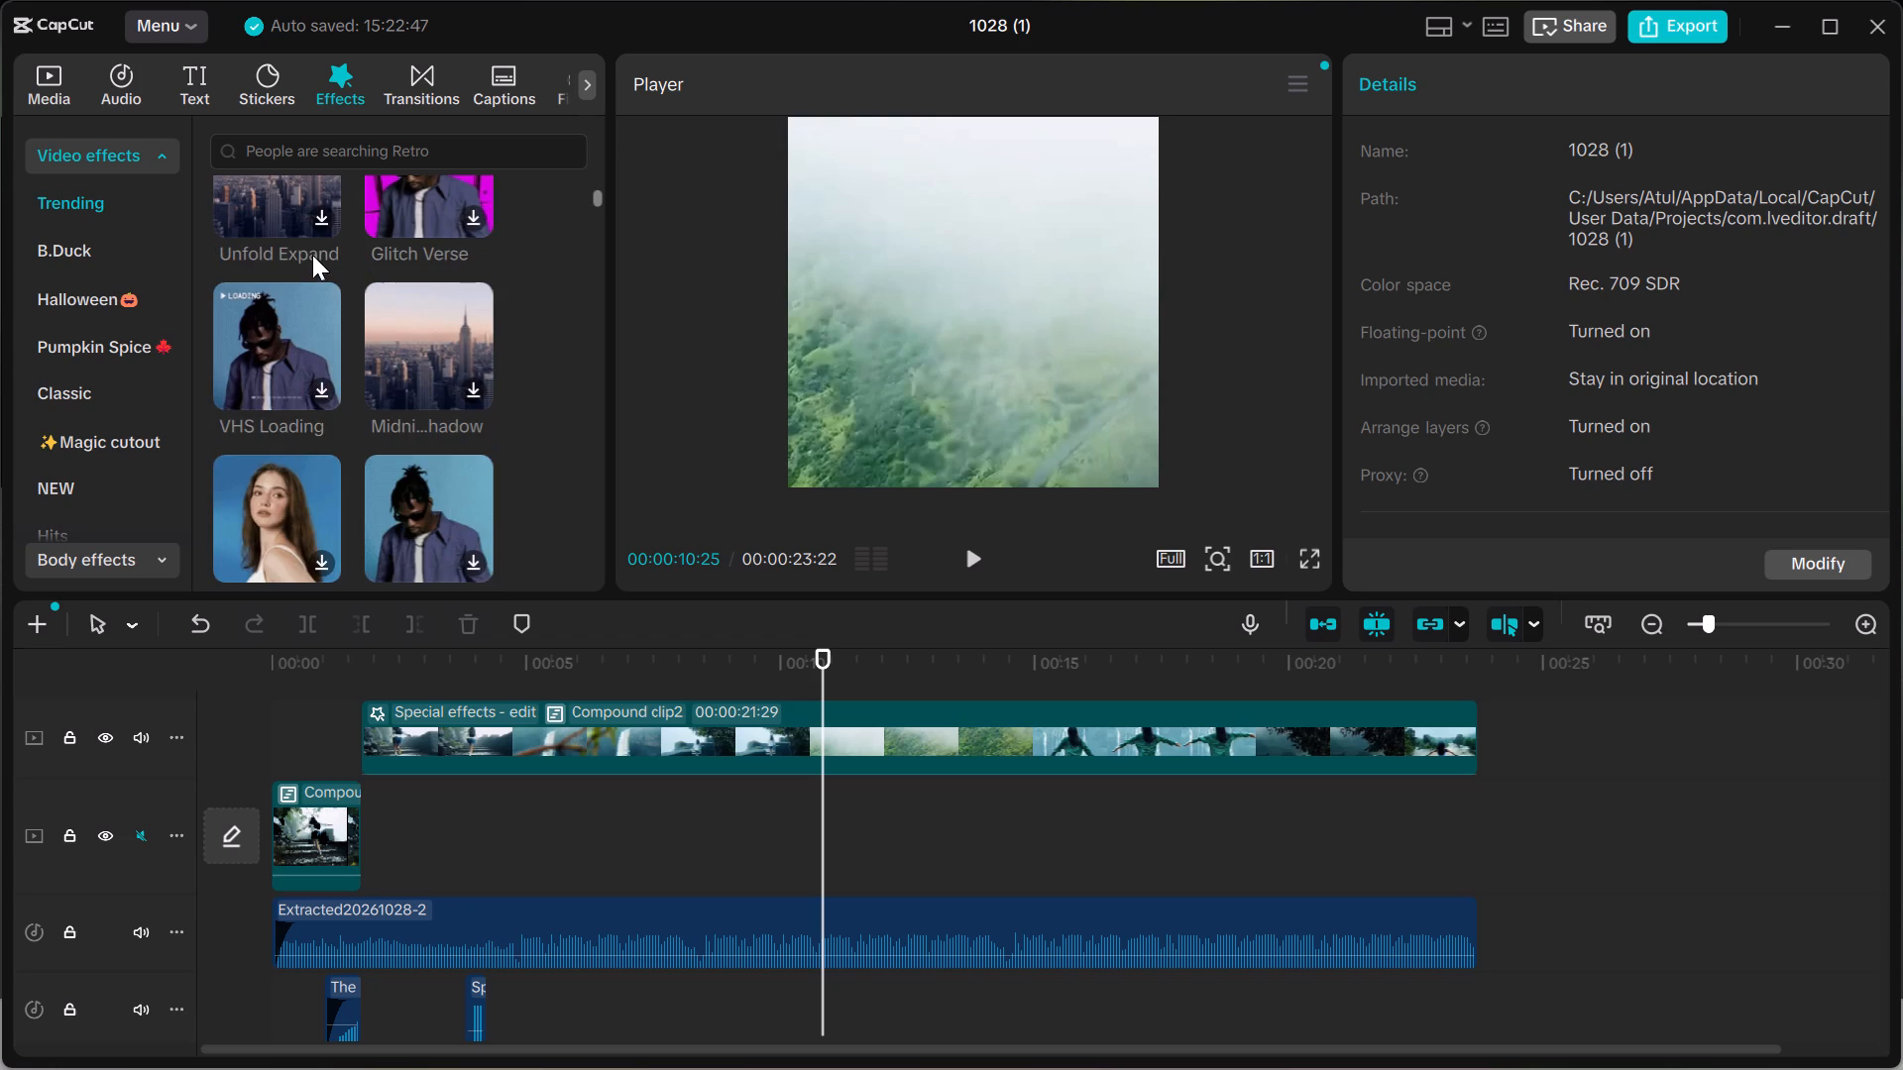
scroll(397, 247, up, 1)
scroll(279, 267, up, 2)
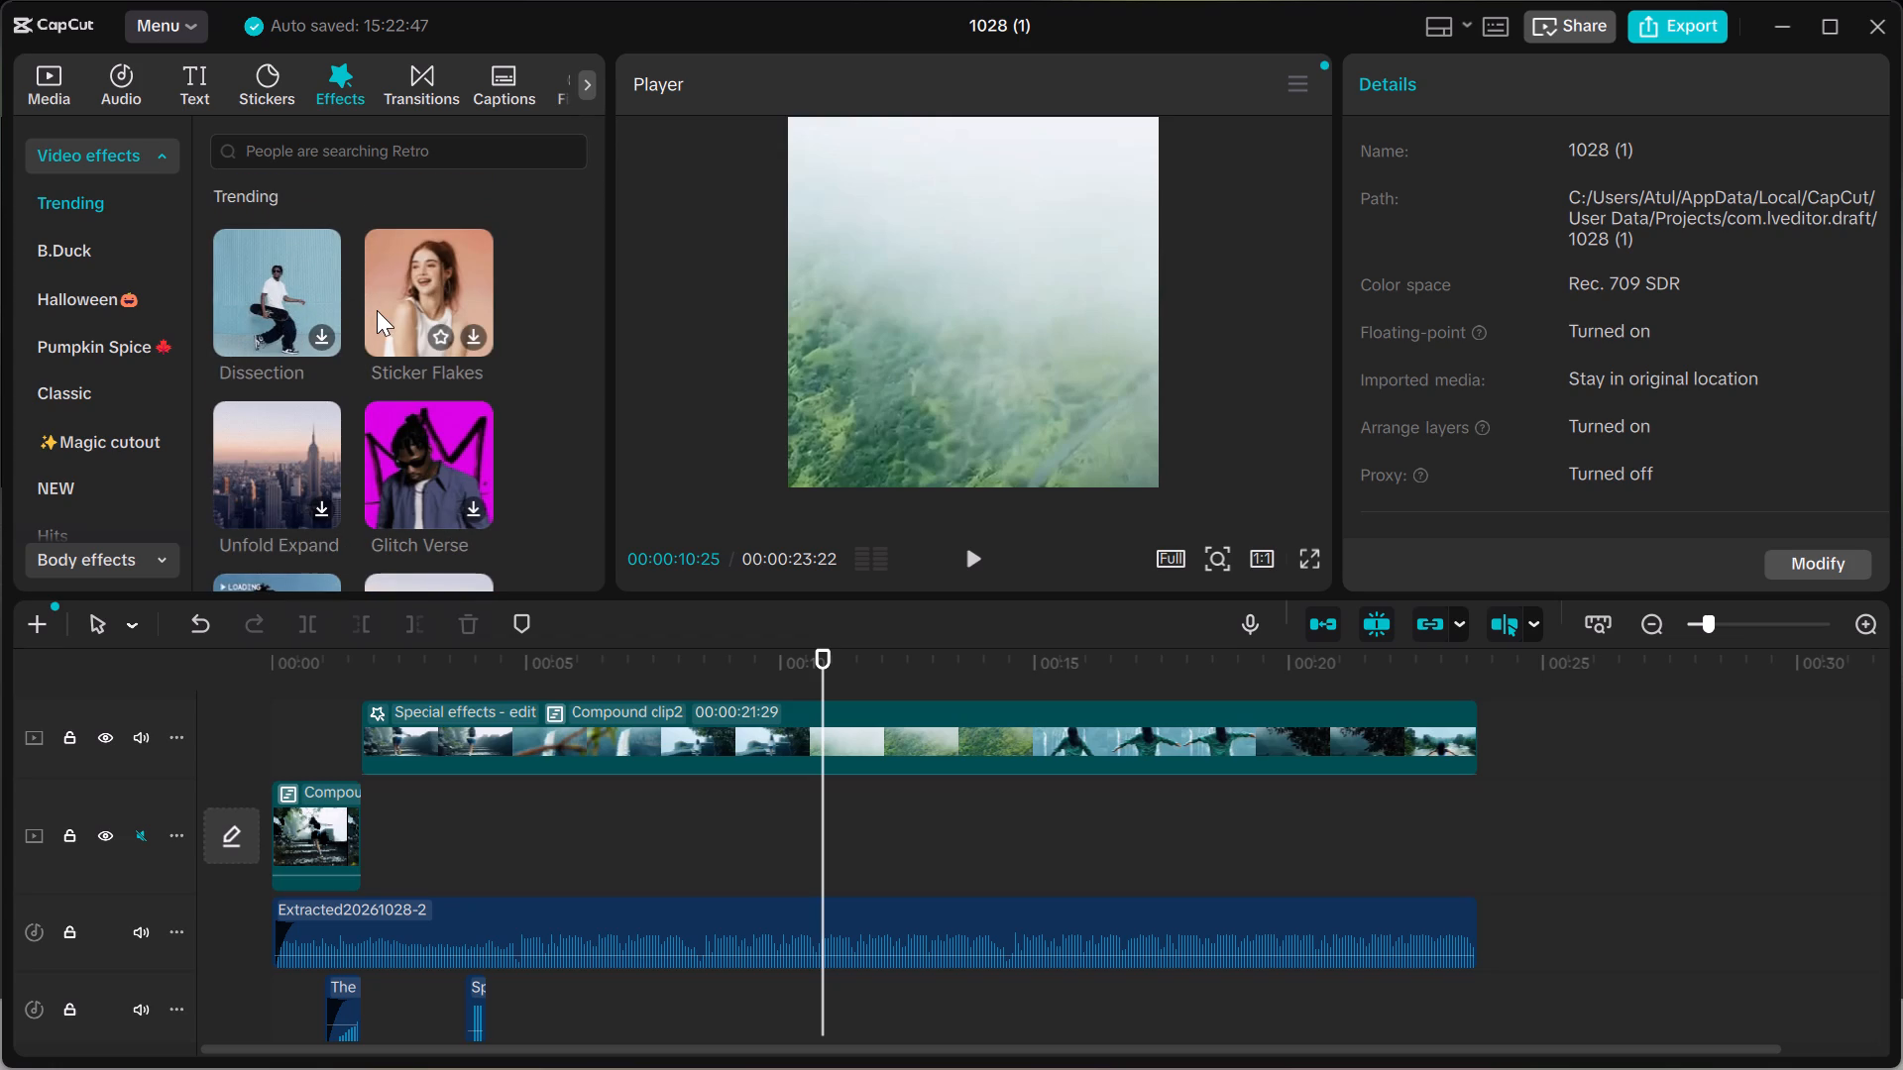
Compare the thumbnail previews of the first Trending video effects, between Glitch Verse and Glittery Reform.
scroll(377, 310, down, 2)
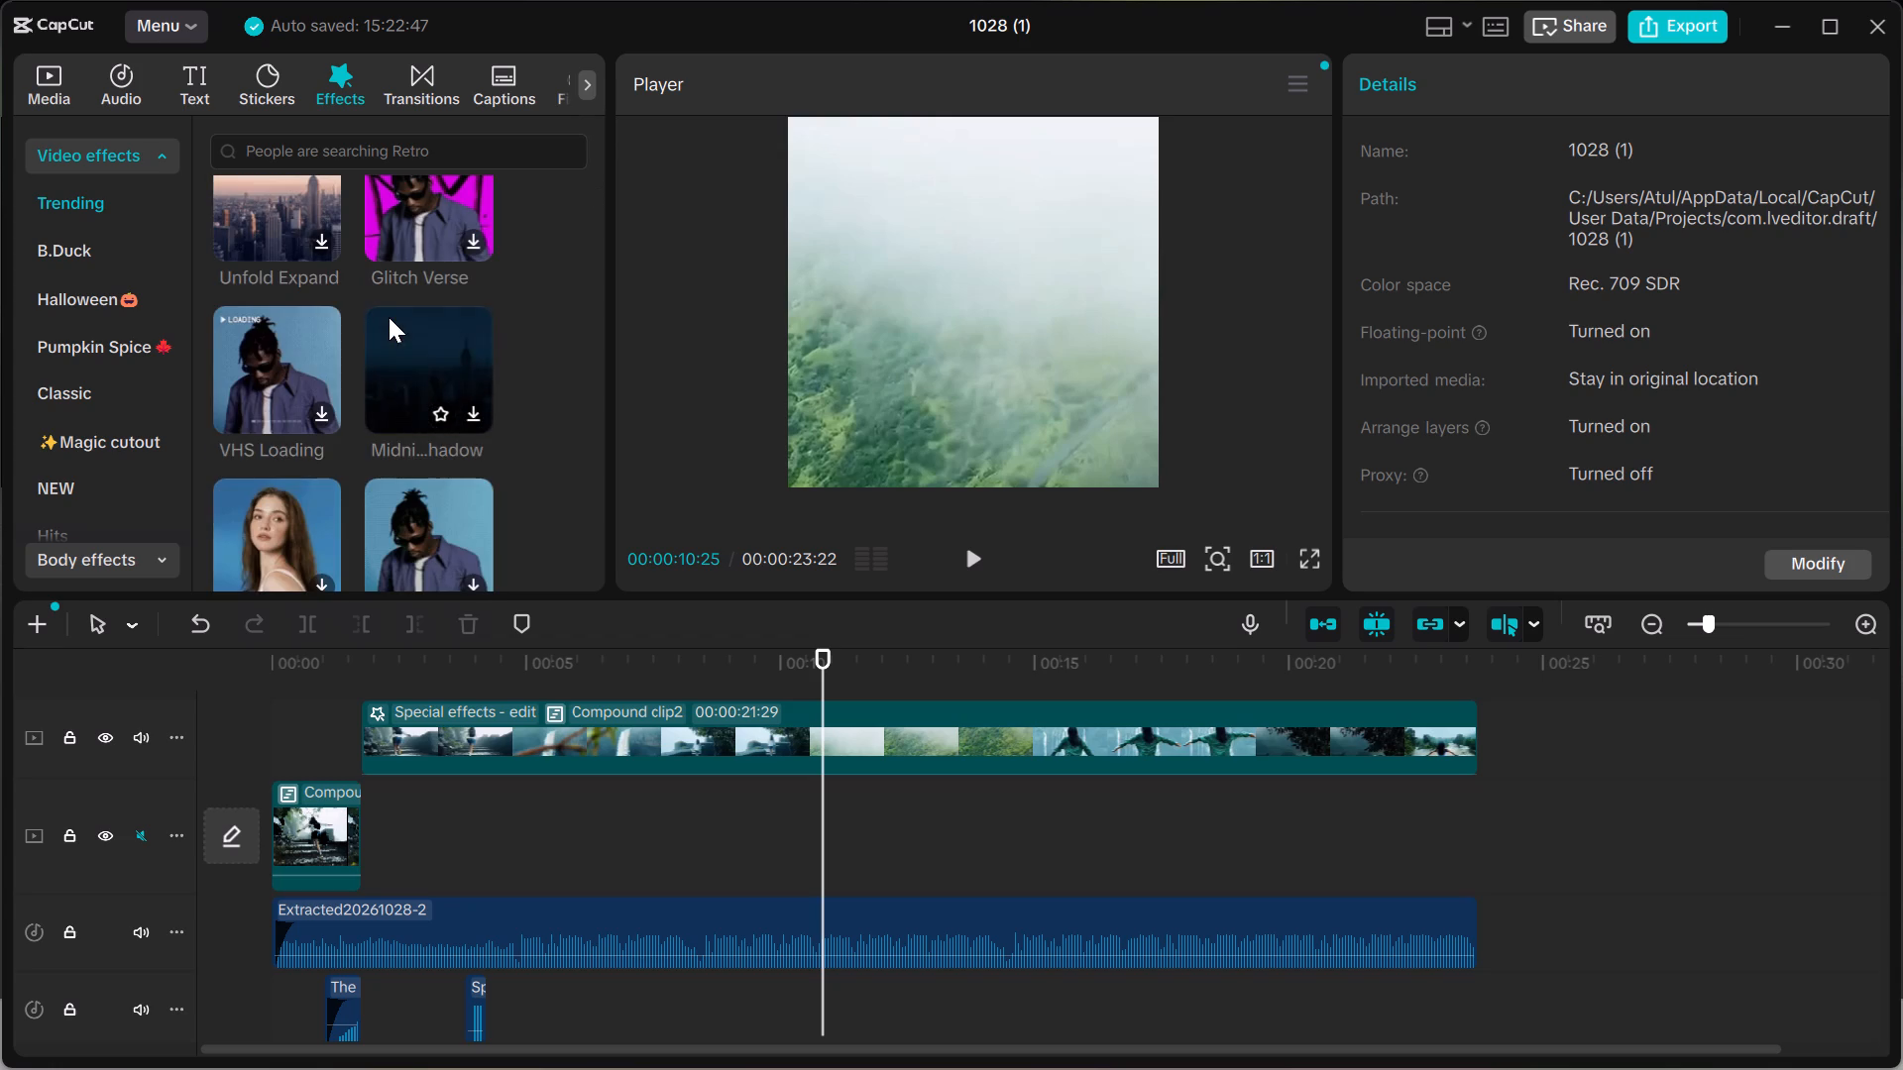
scroll(390, 315, up, 1)
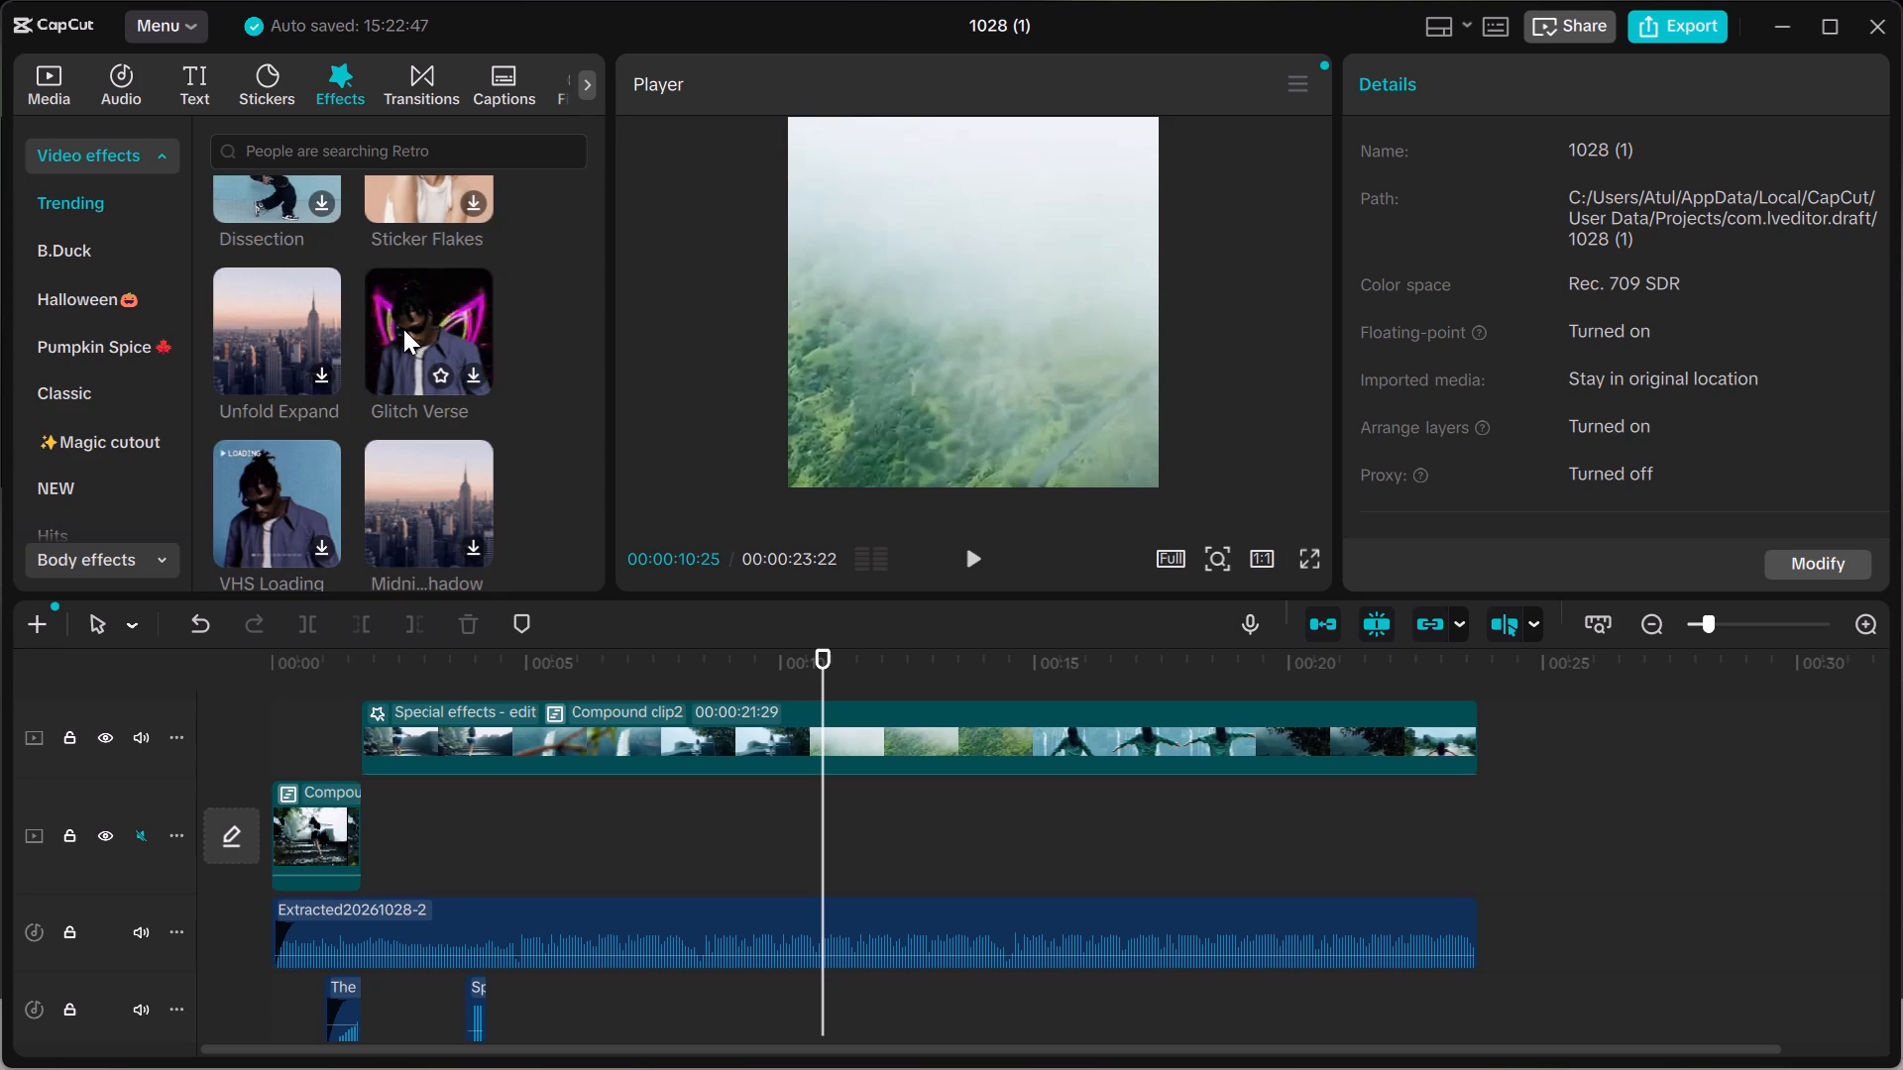
scroll(403, 329, down, 2)
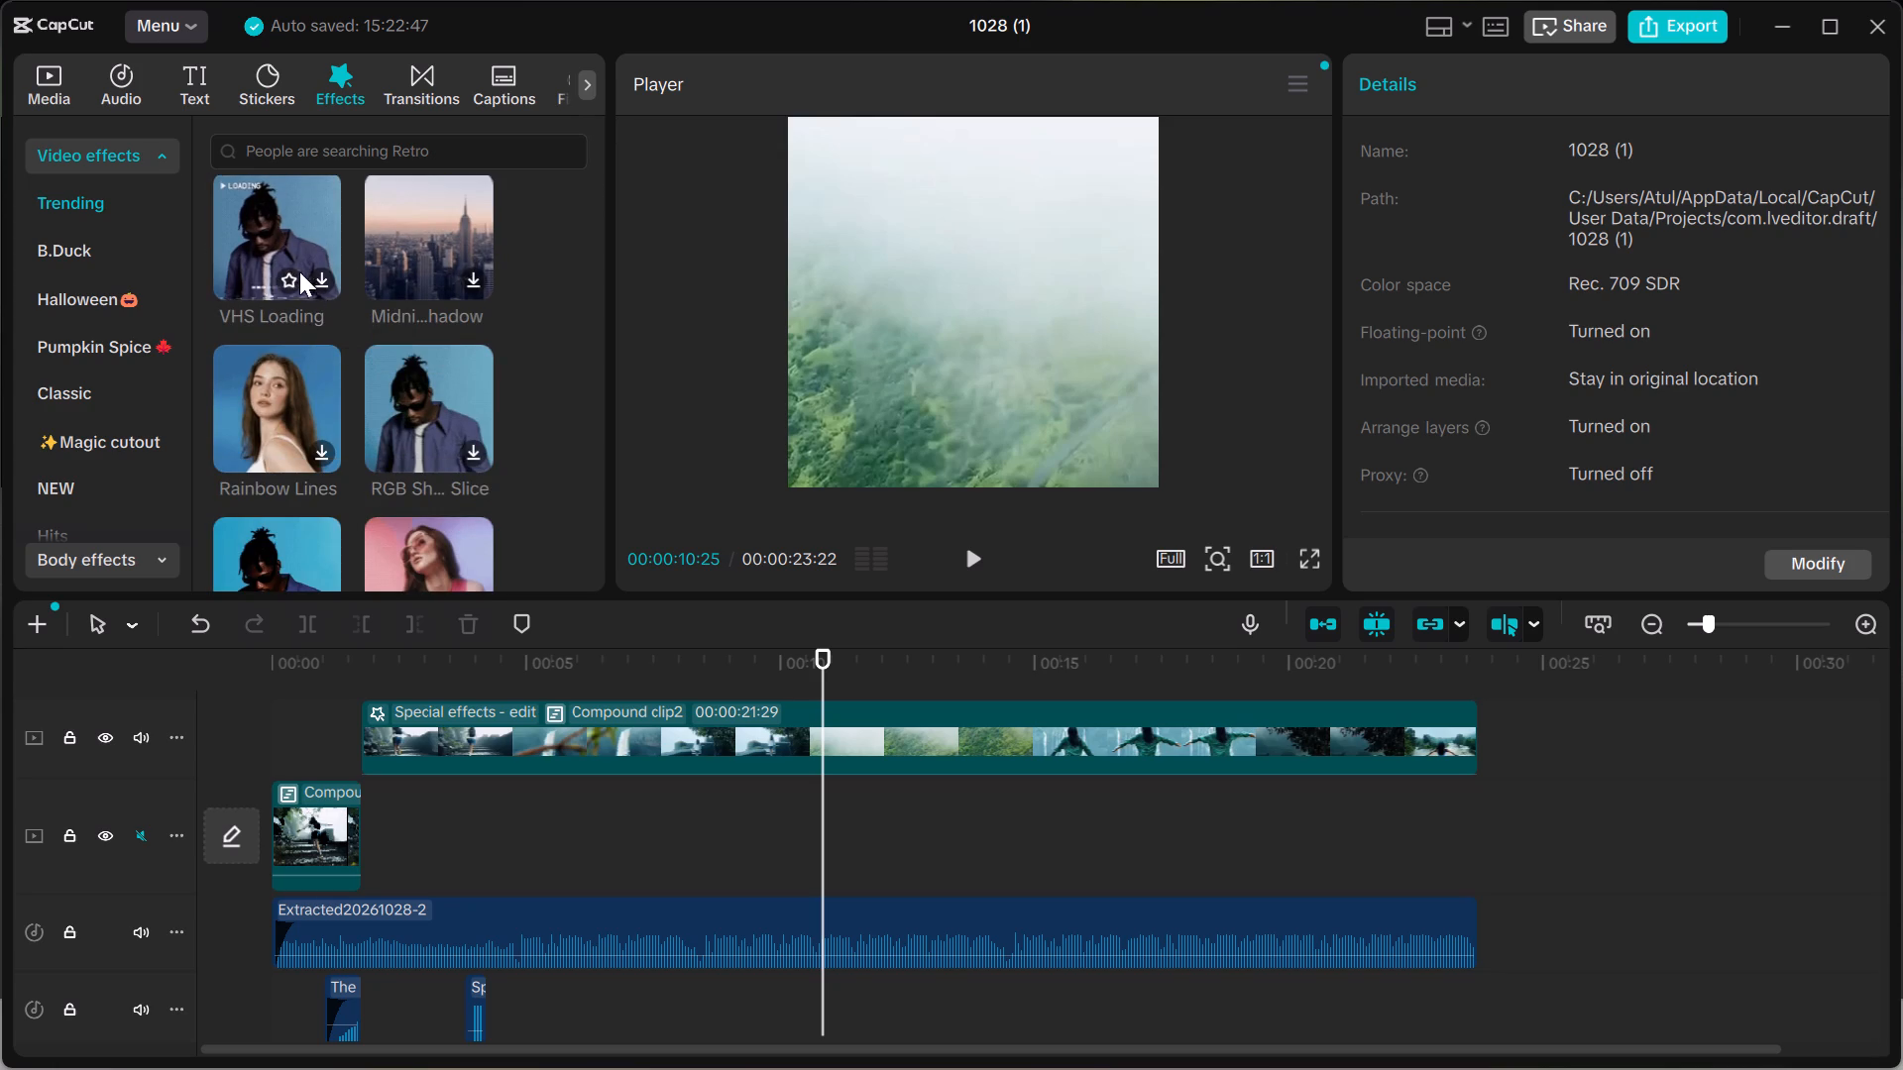
scroll(355, 331, down, 1)
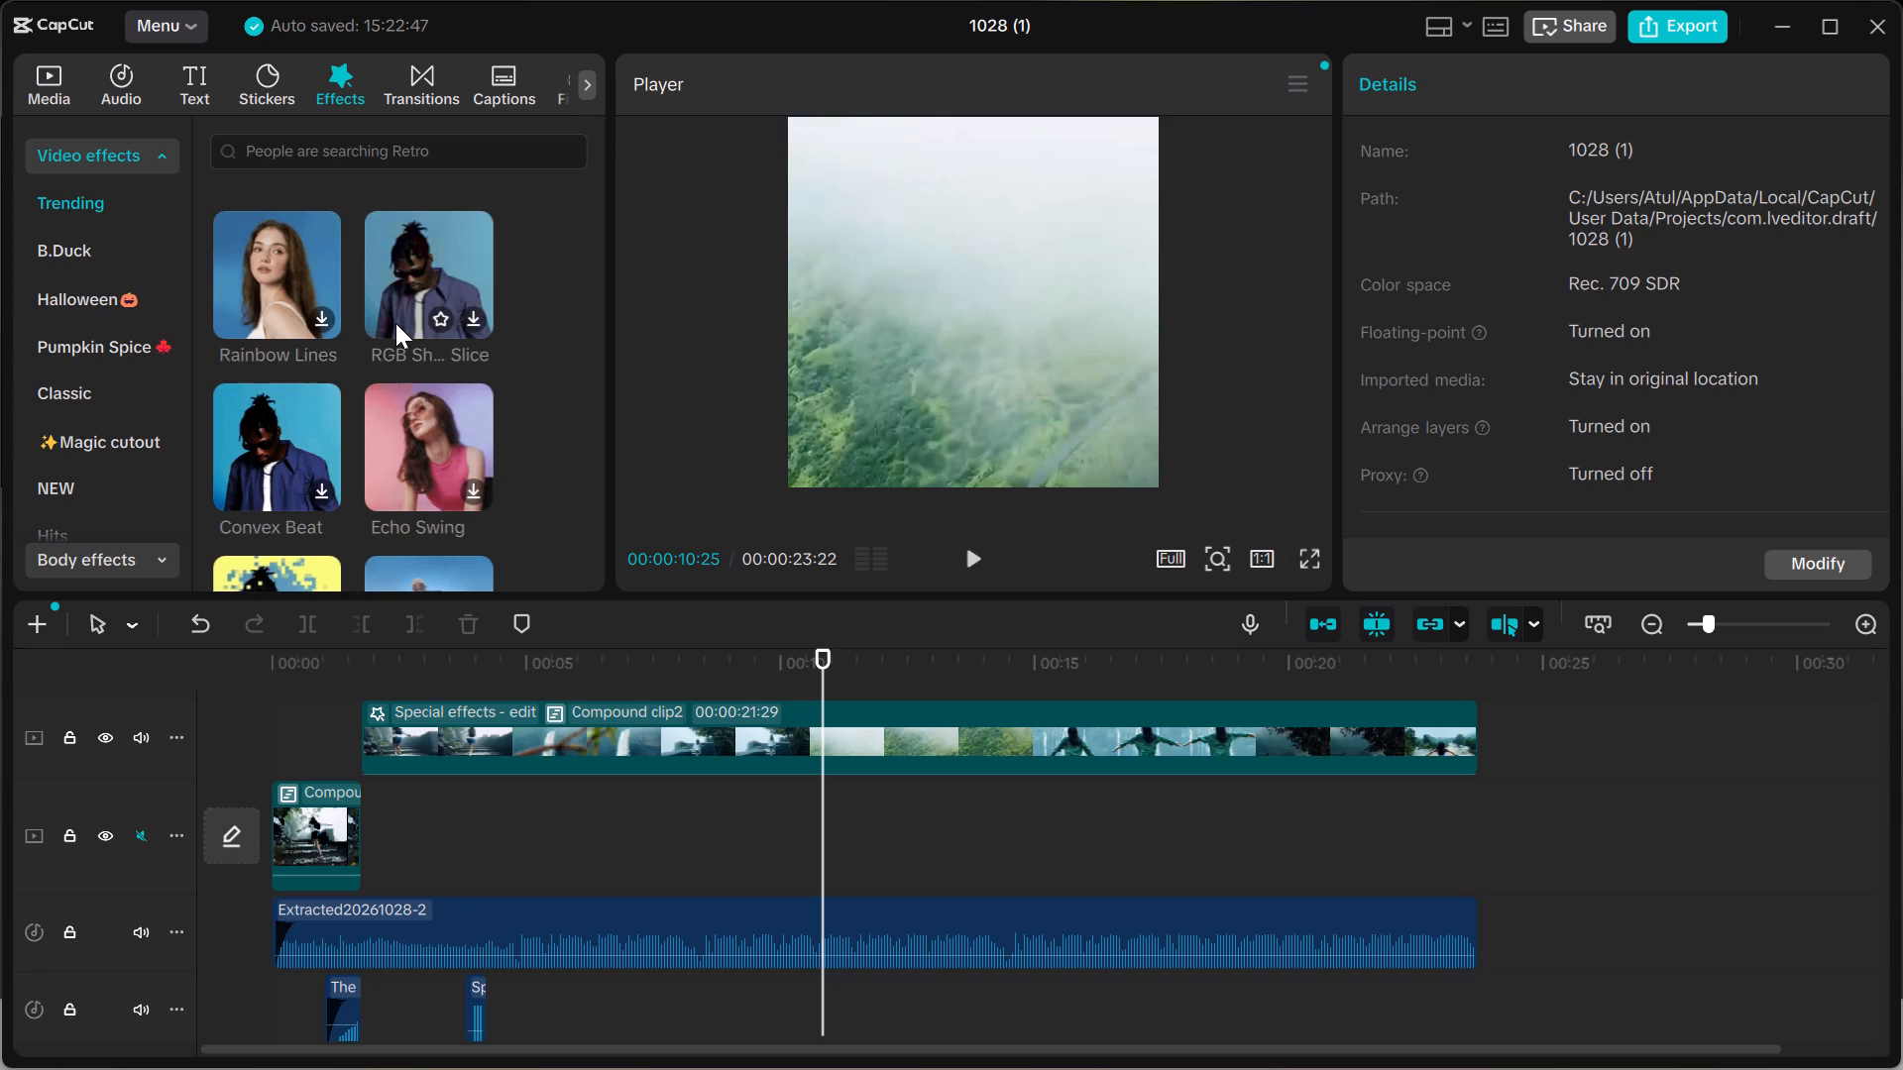
scroll(379, 318, down, 1)
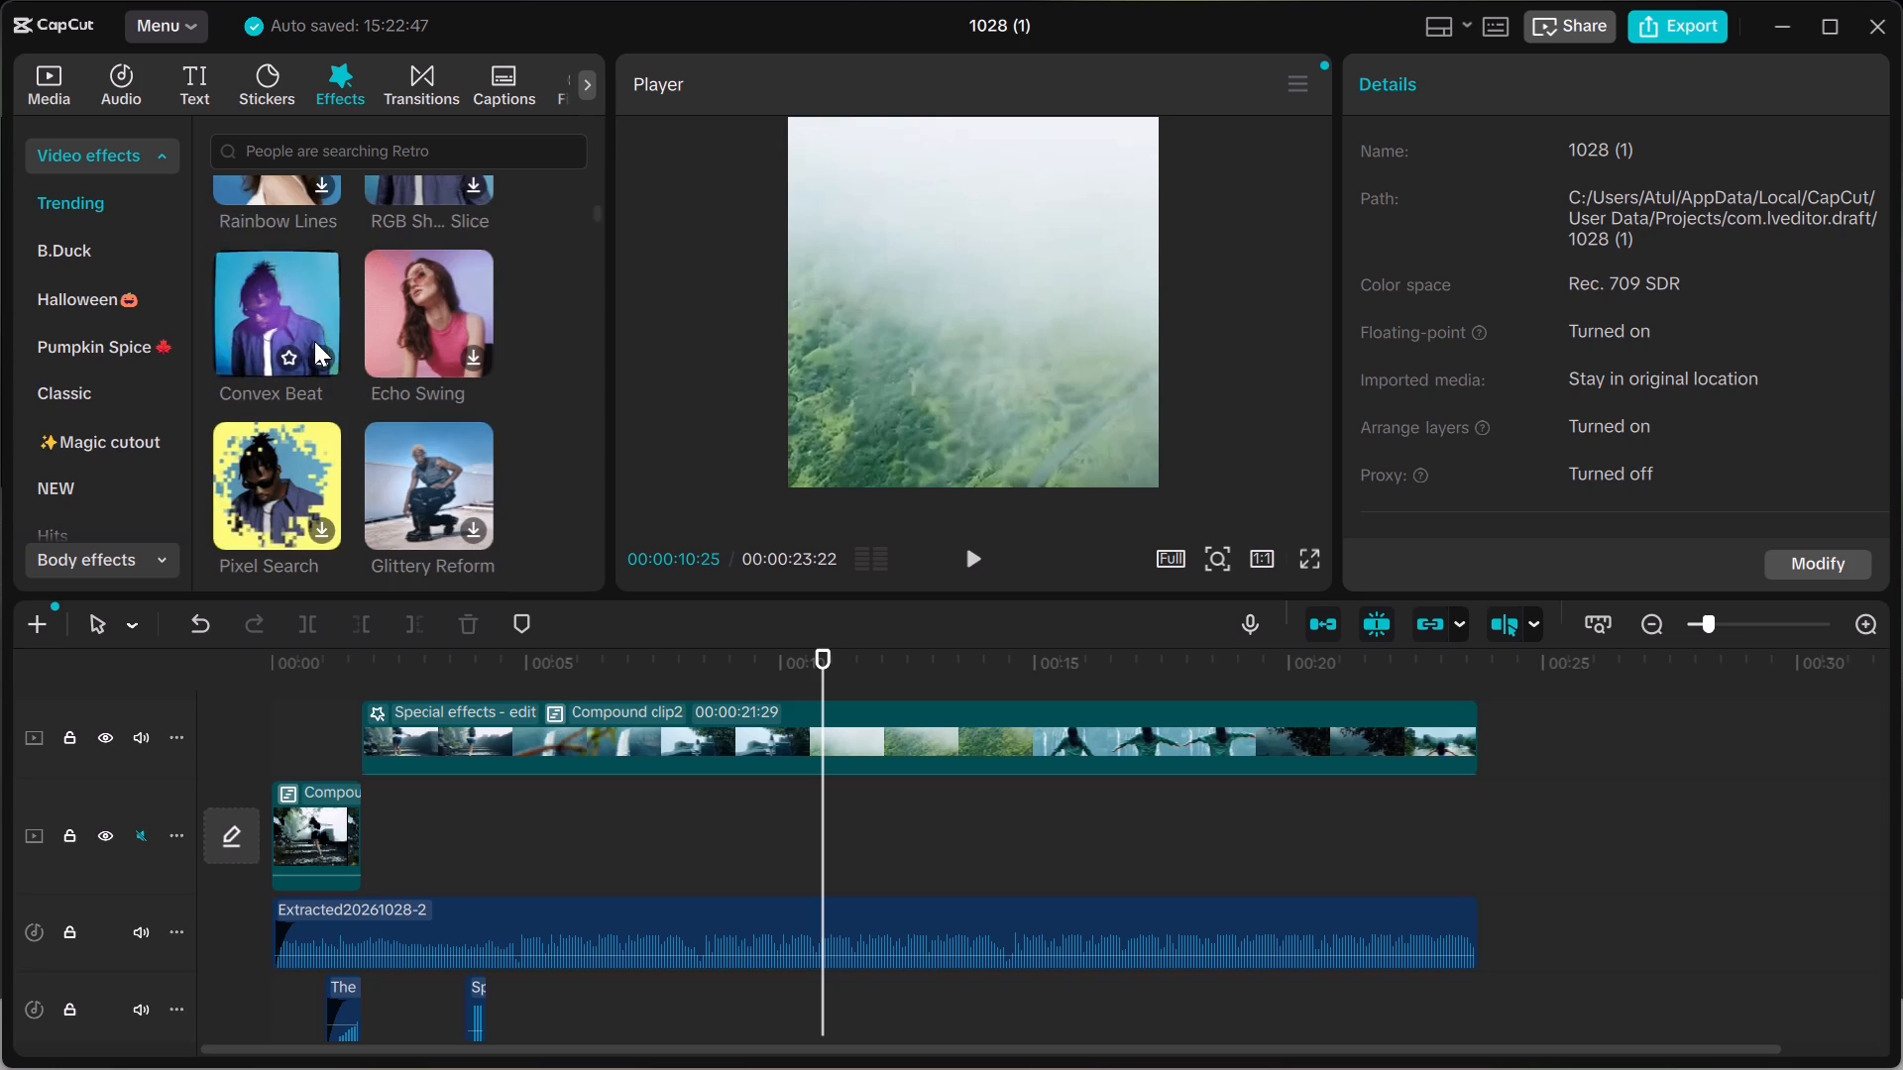
scroll(392, 350, down, 1)
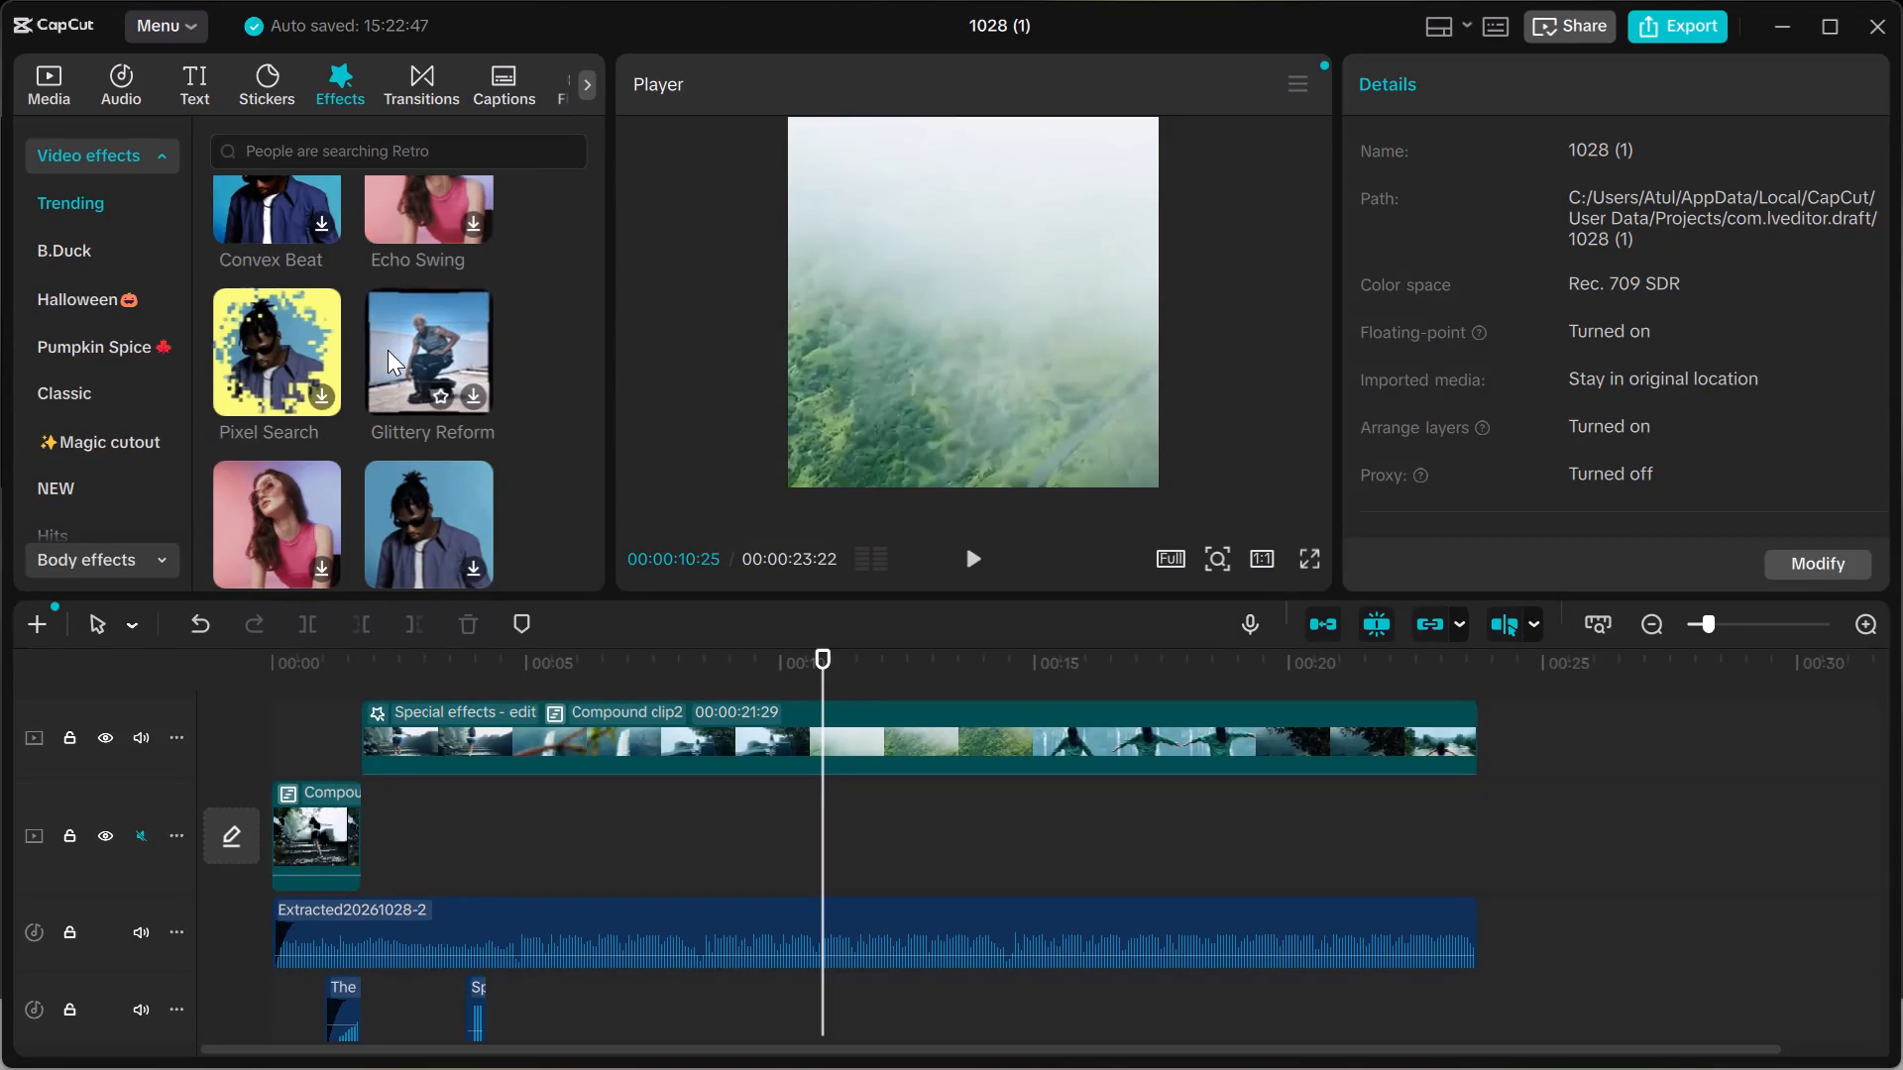
scroll(420, 288, up, 2)
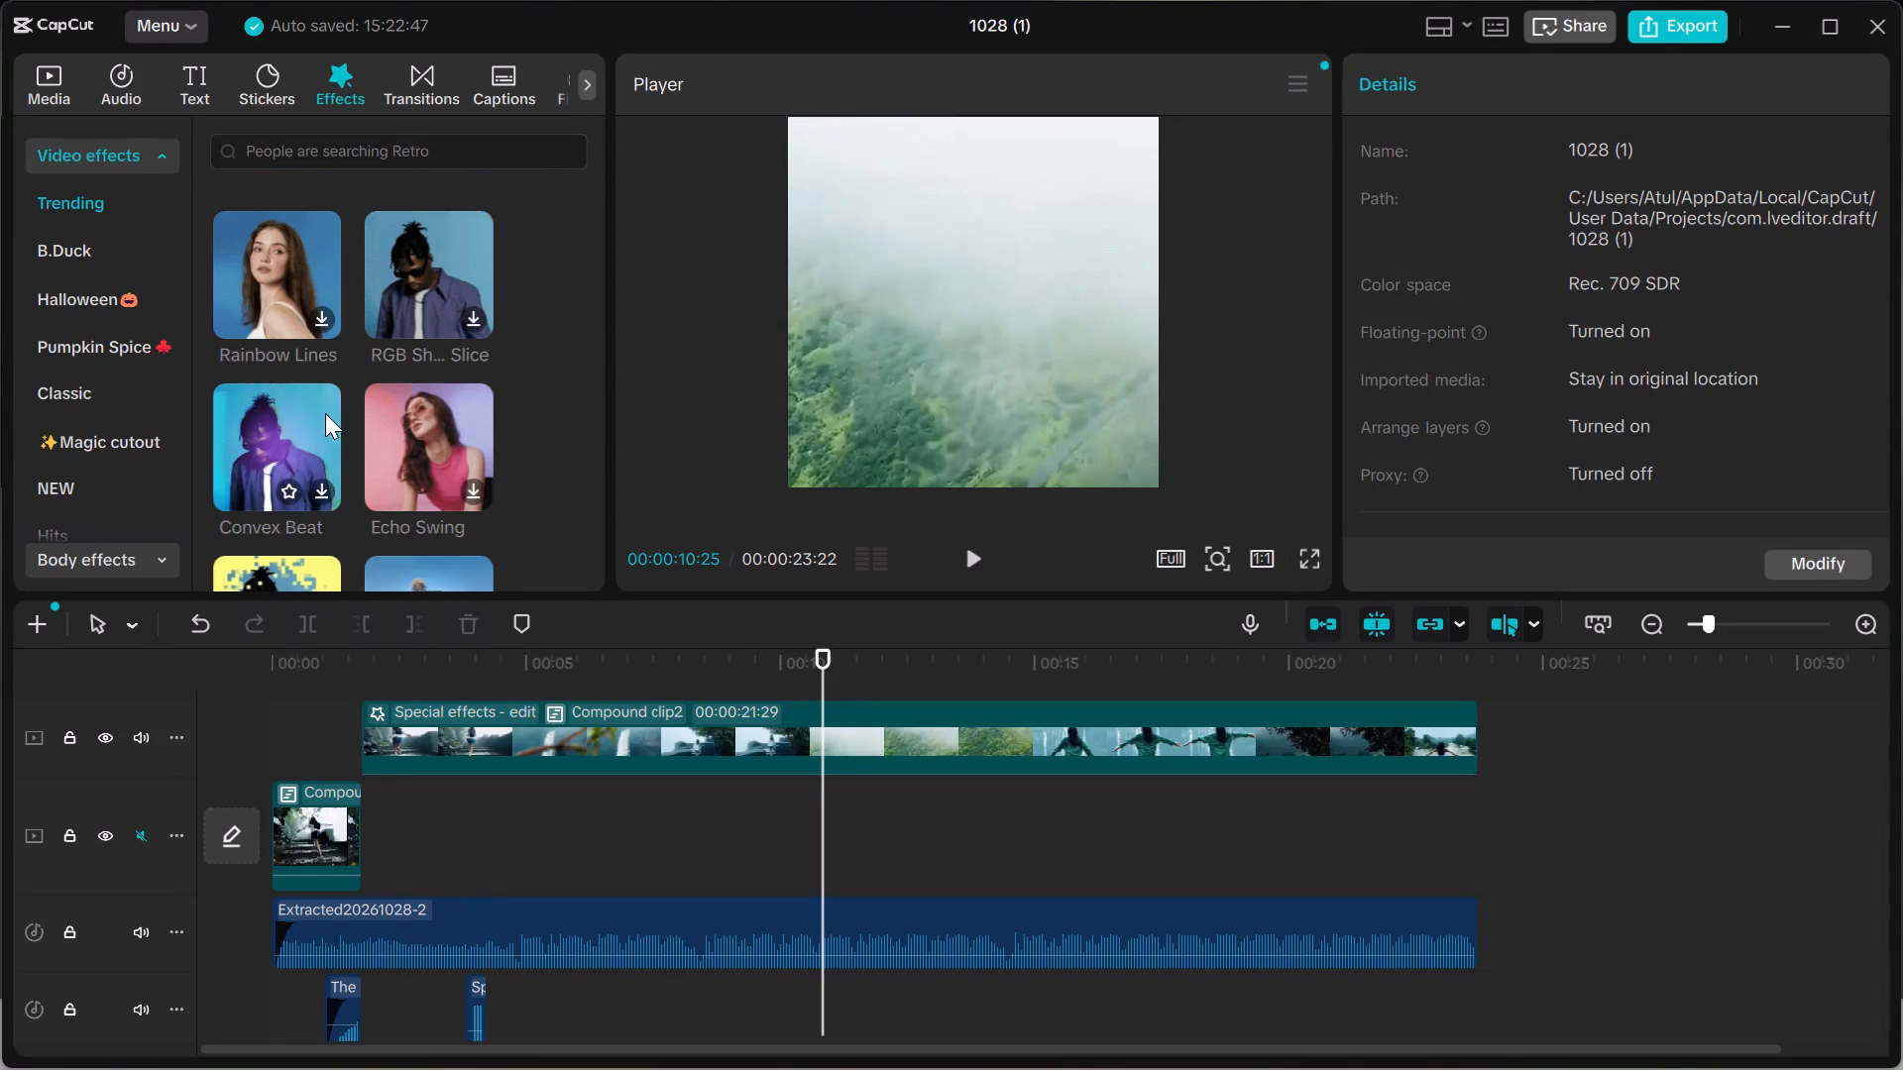
scroll(442, 253, up, 1)
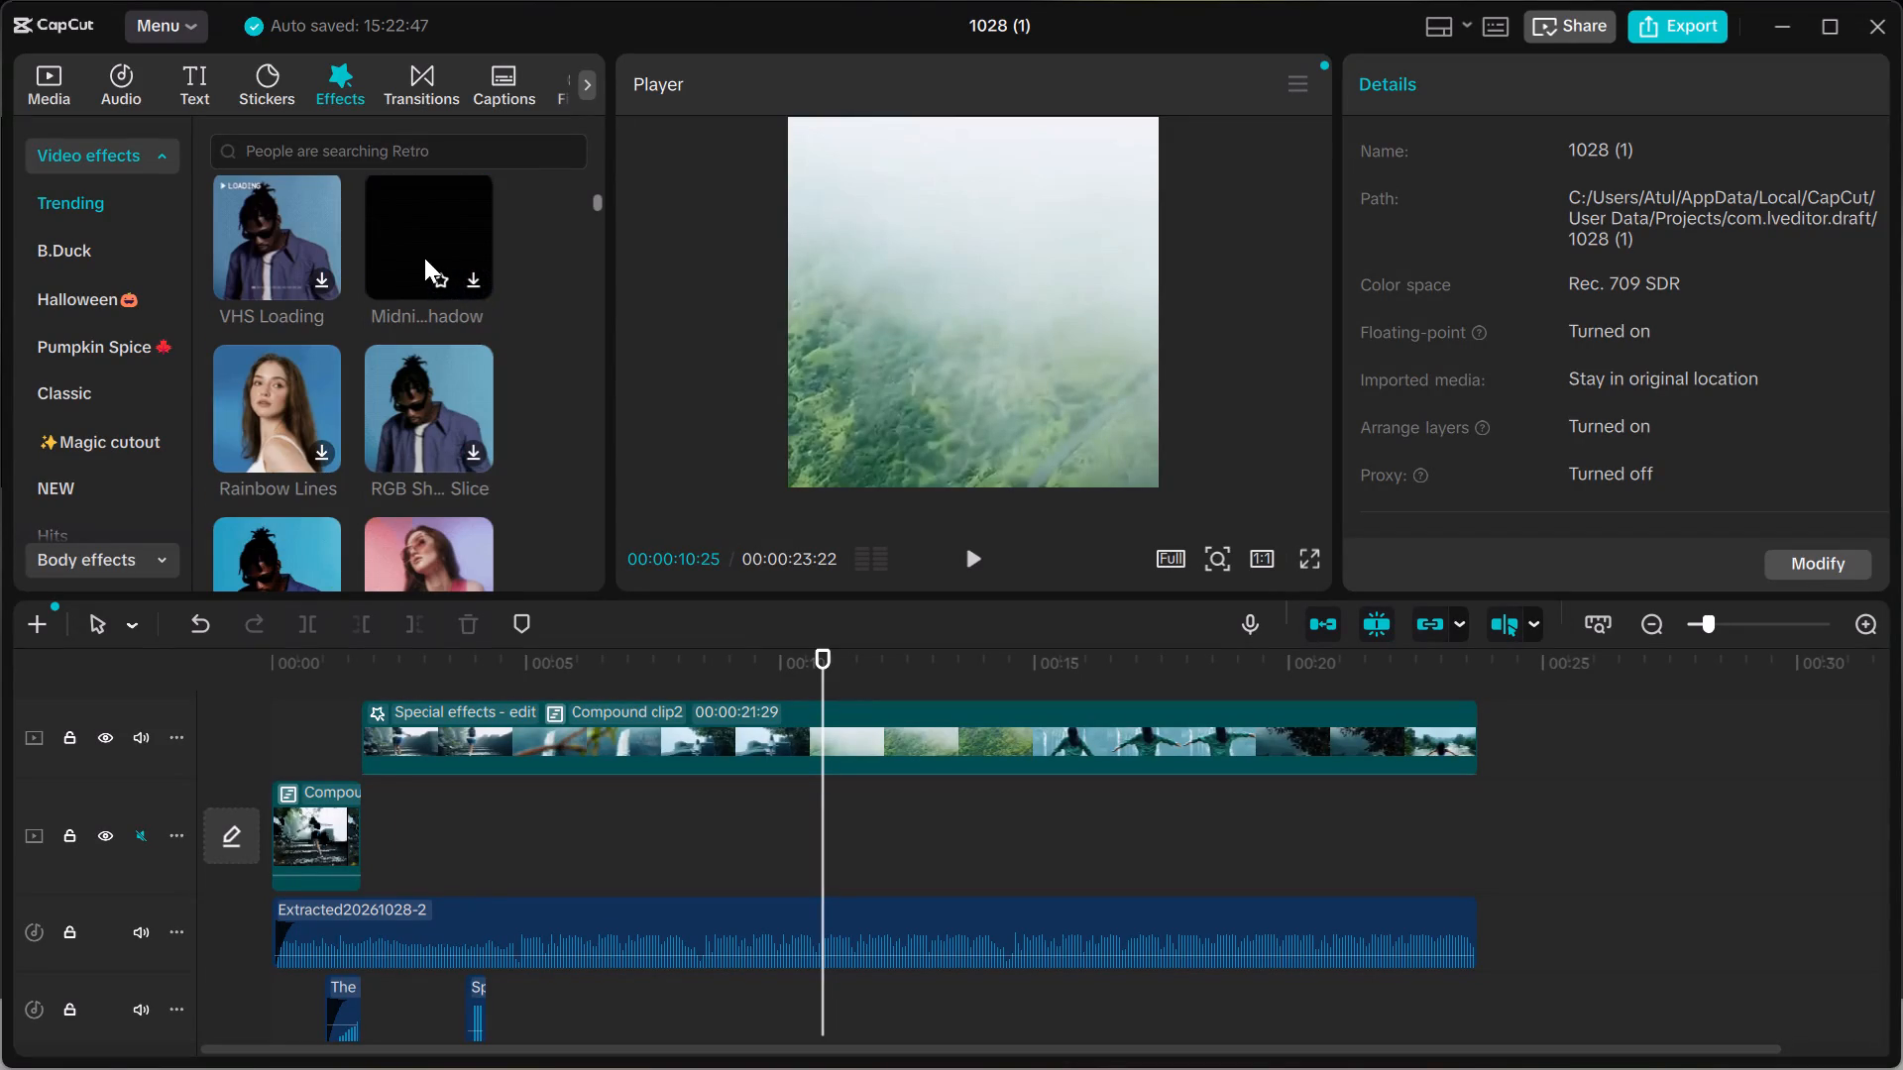
scroll(282, 244, up, 1)
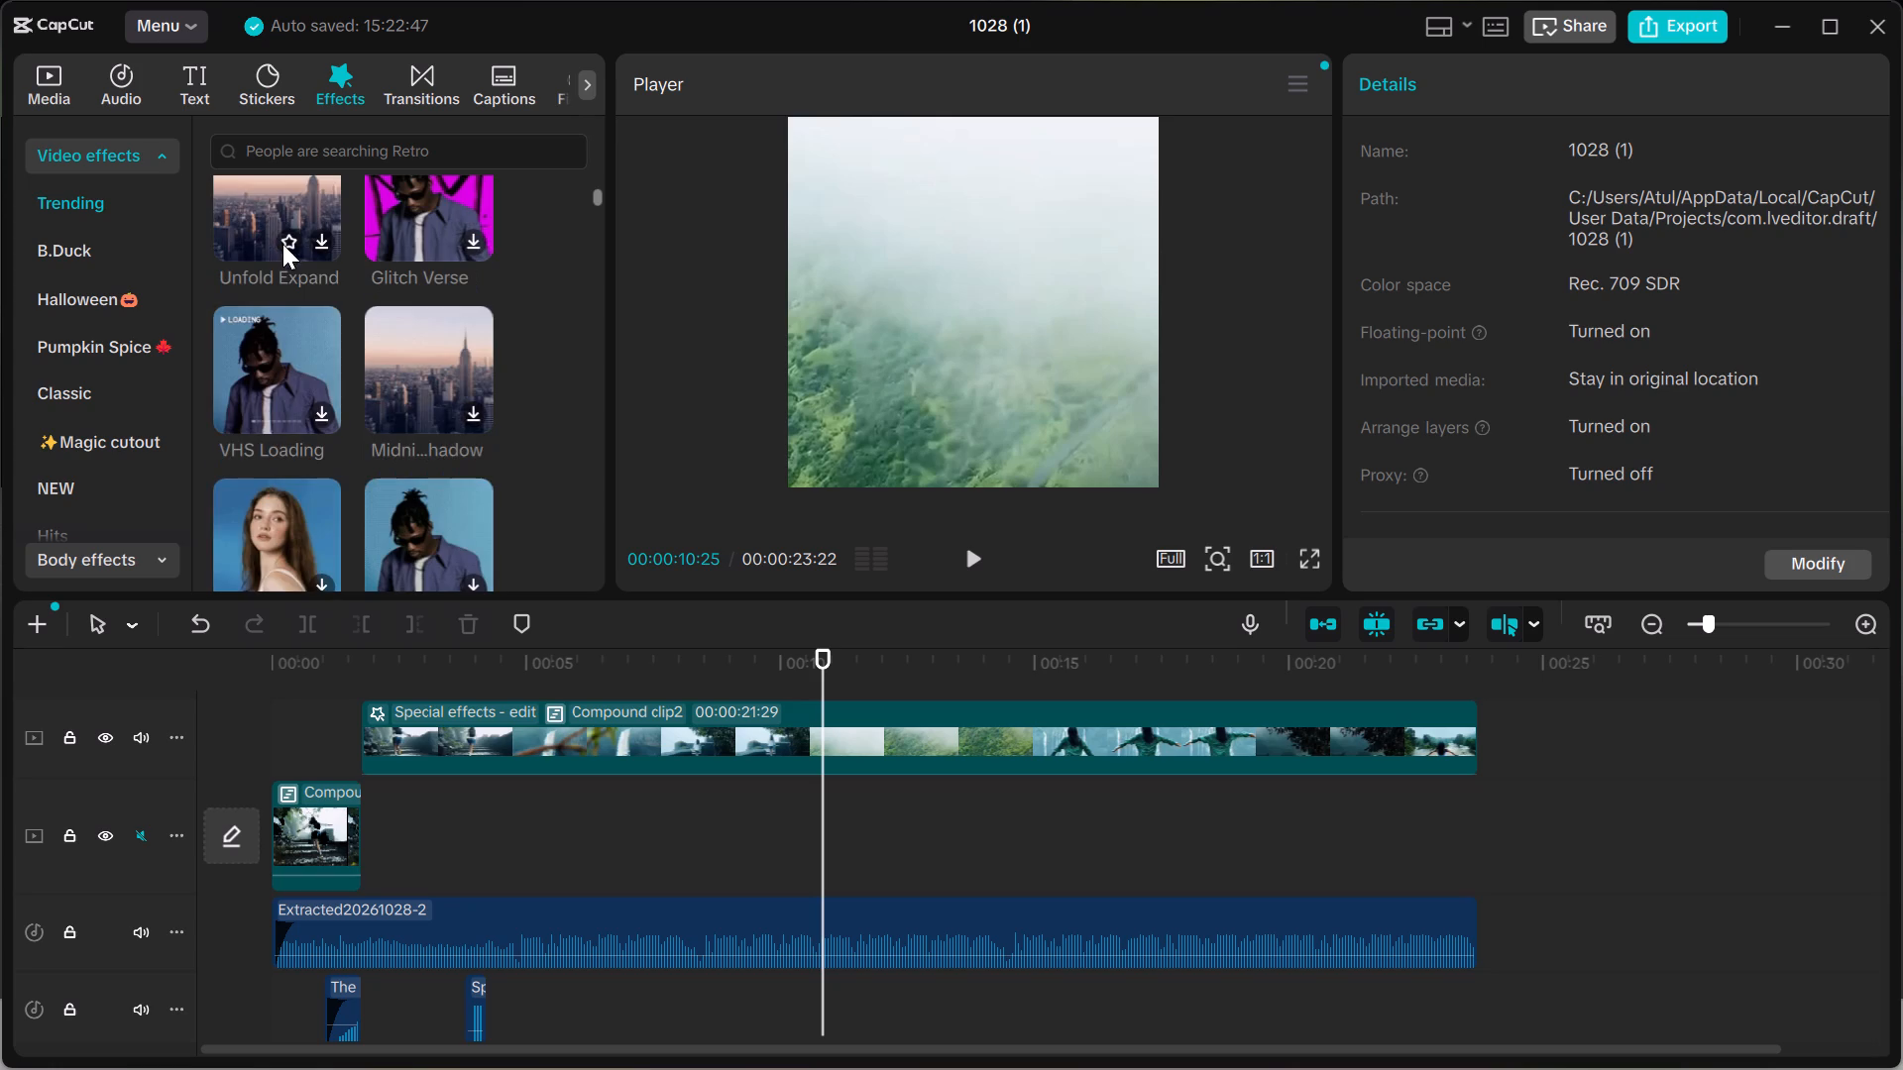
Download the Glitch Verse video effect and apply it to Compound clip2.
click(470, 236)
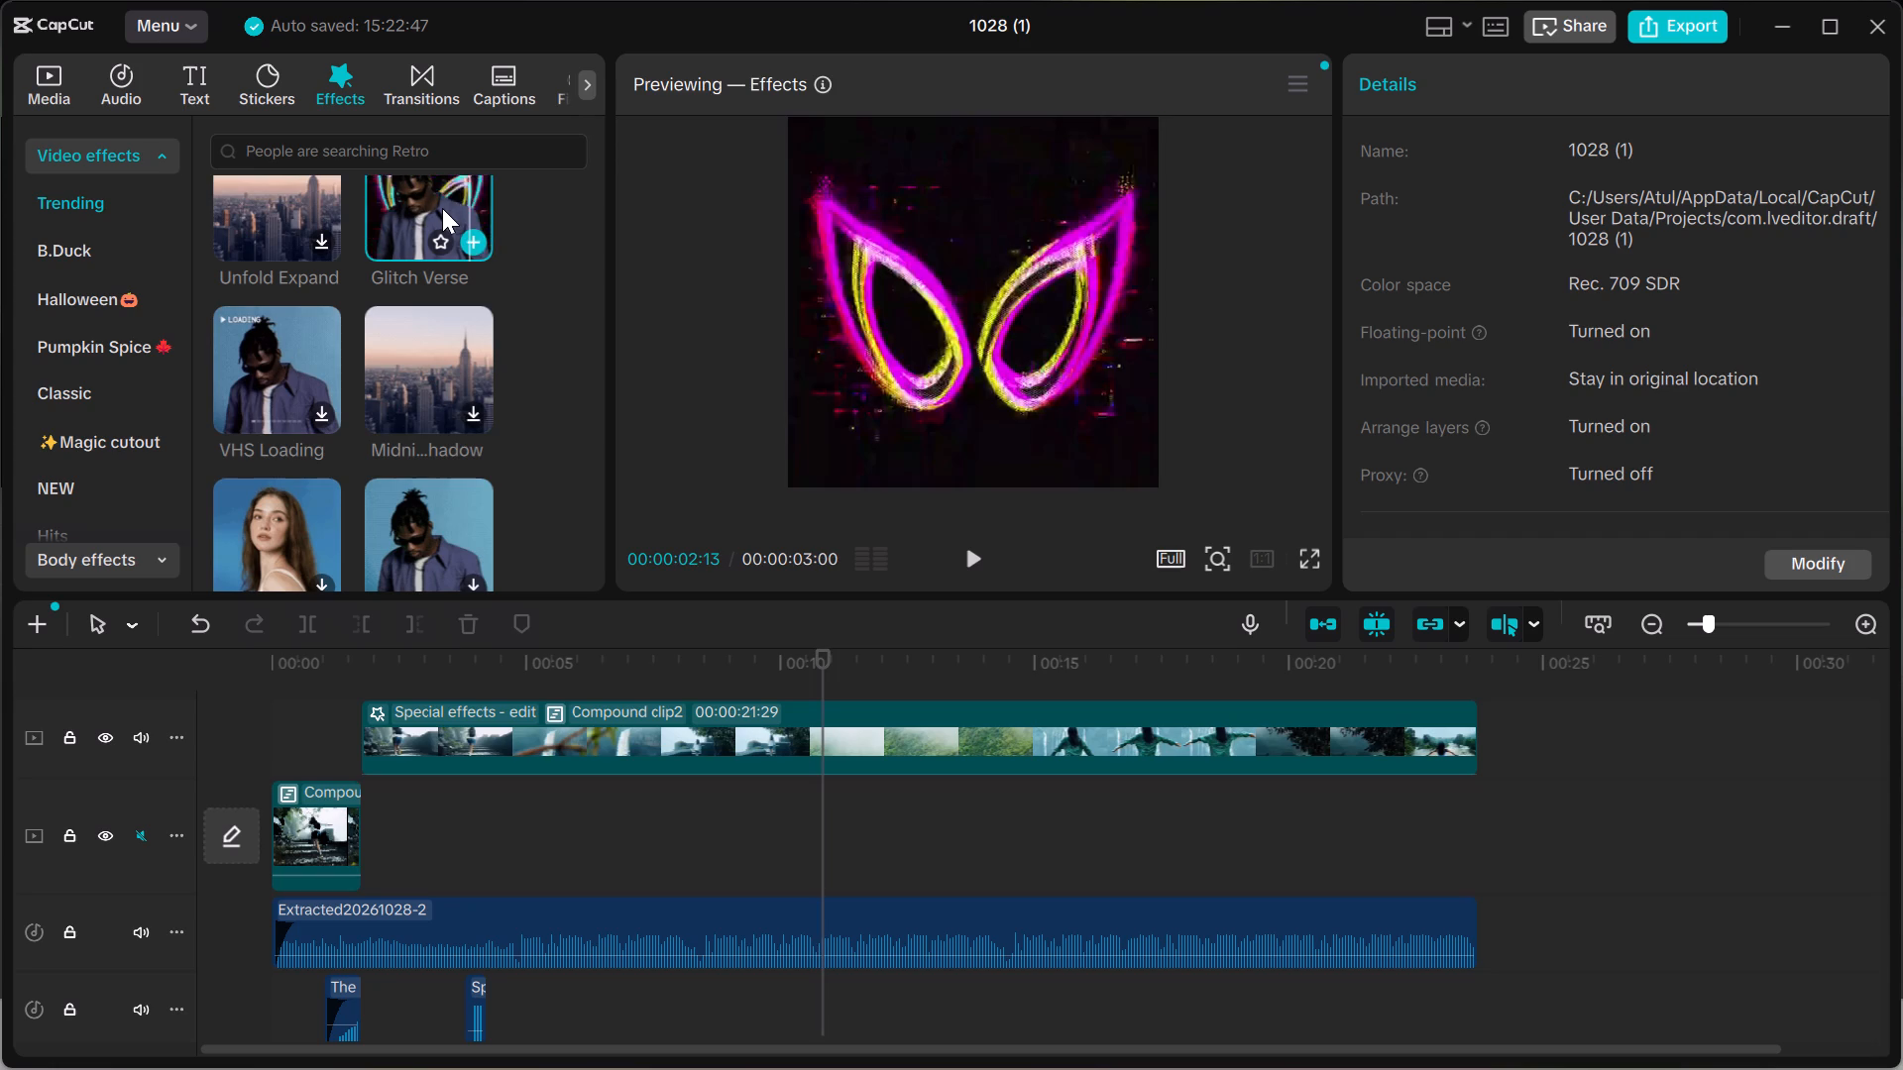
drag(442, 208, 484, 325)
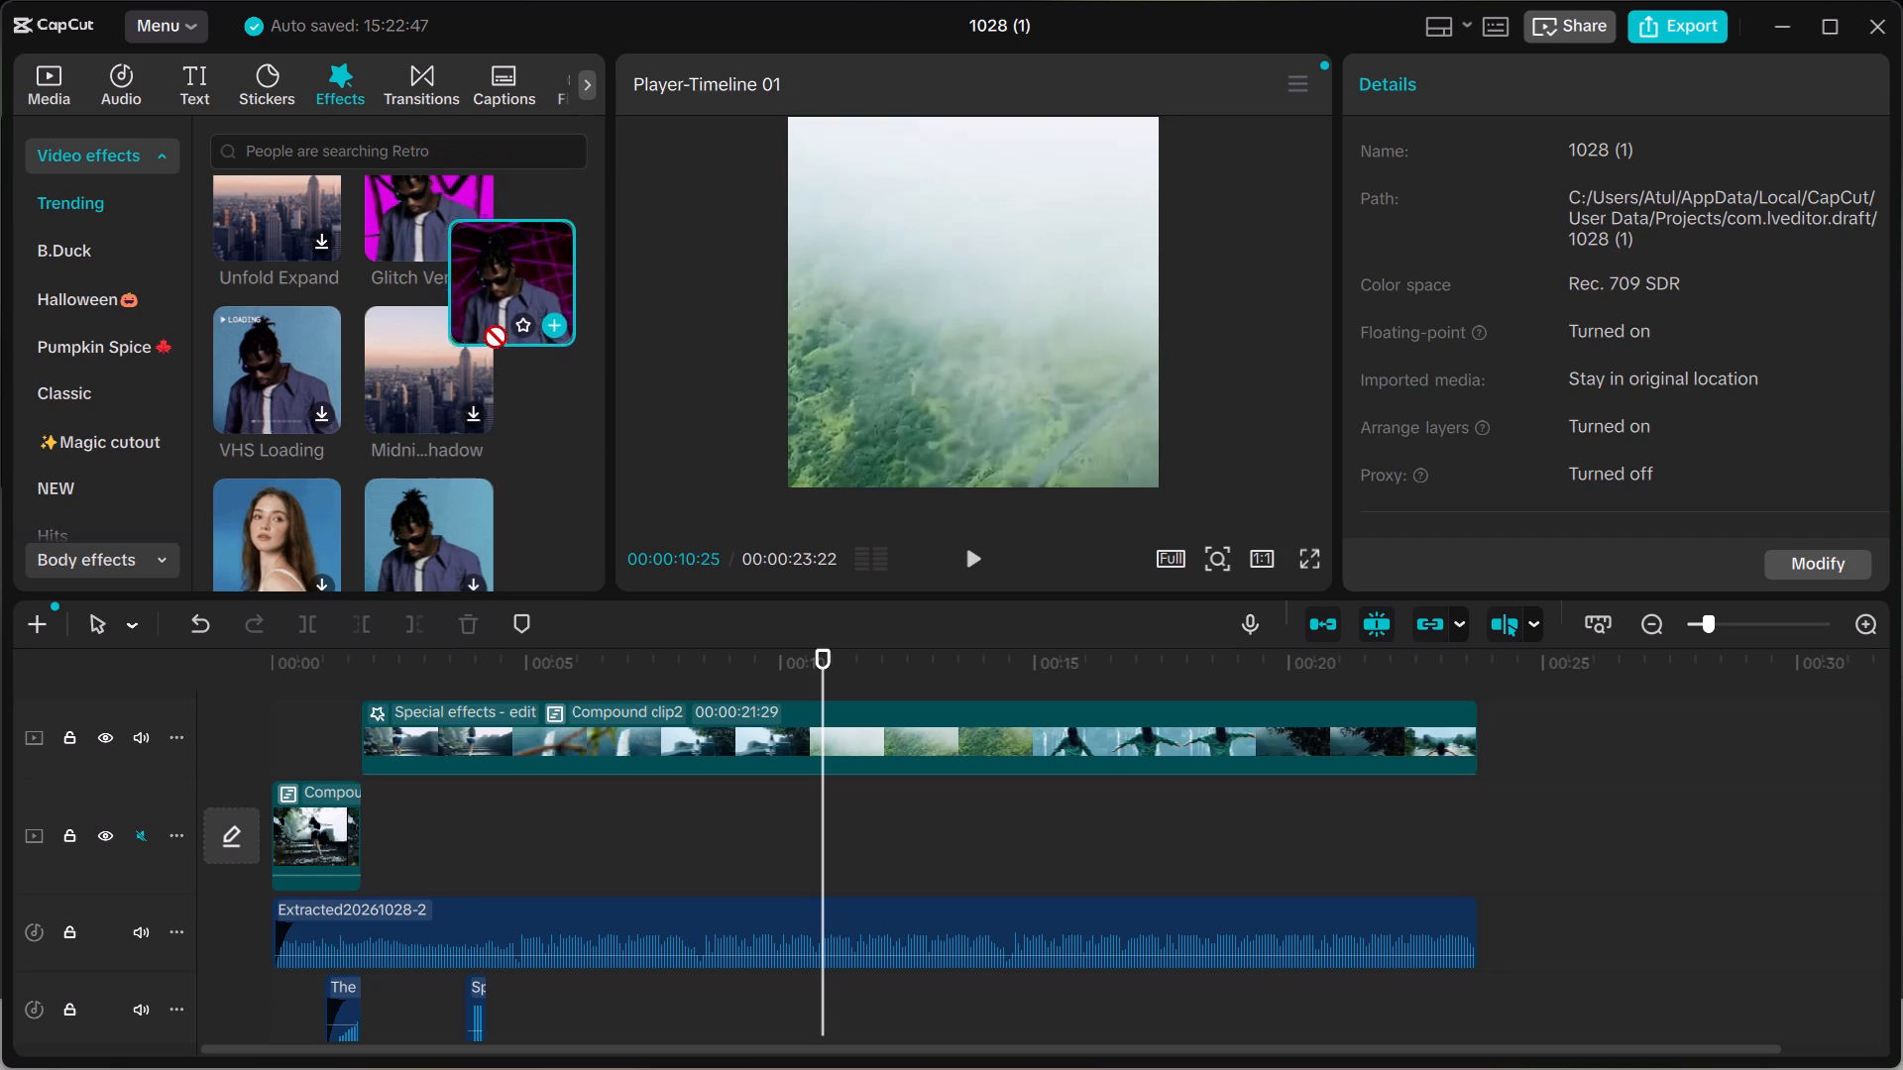
drag(484, 325, 659, 711)
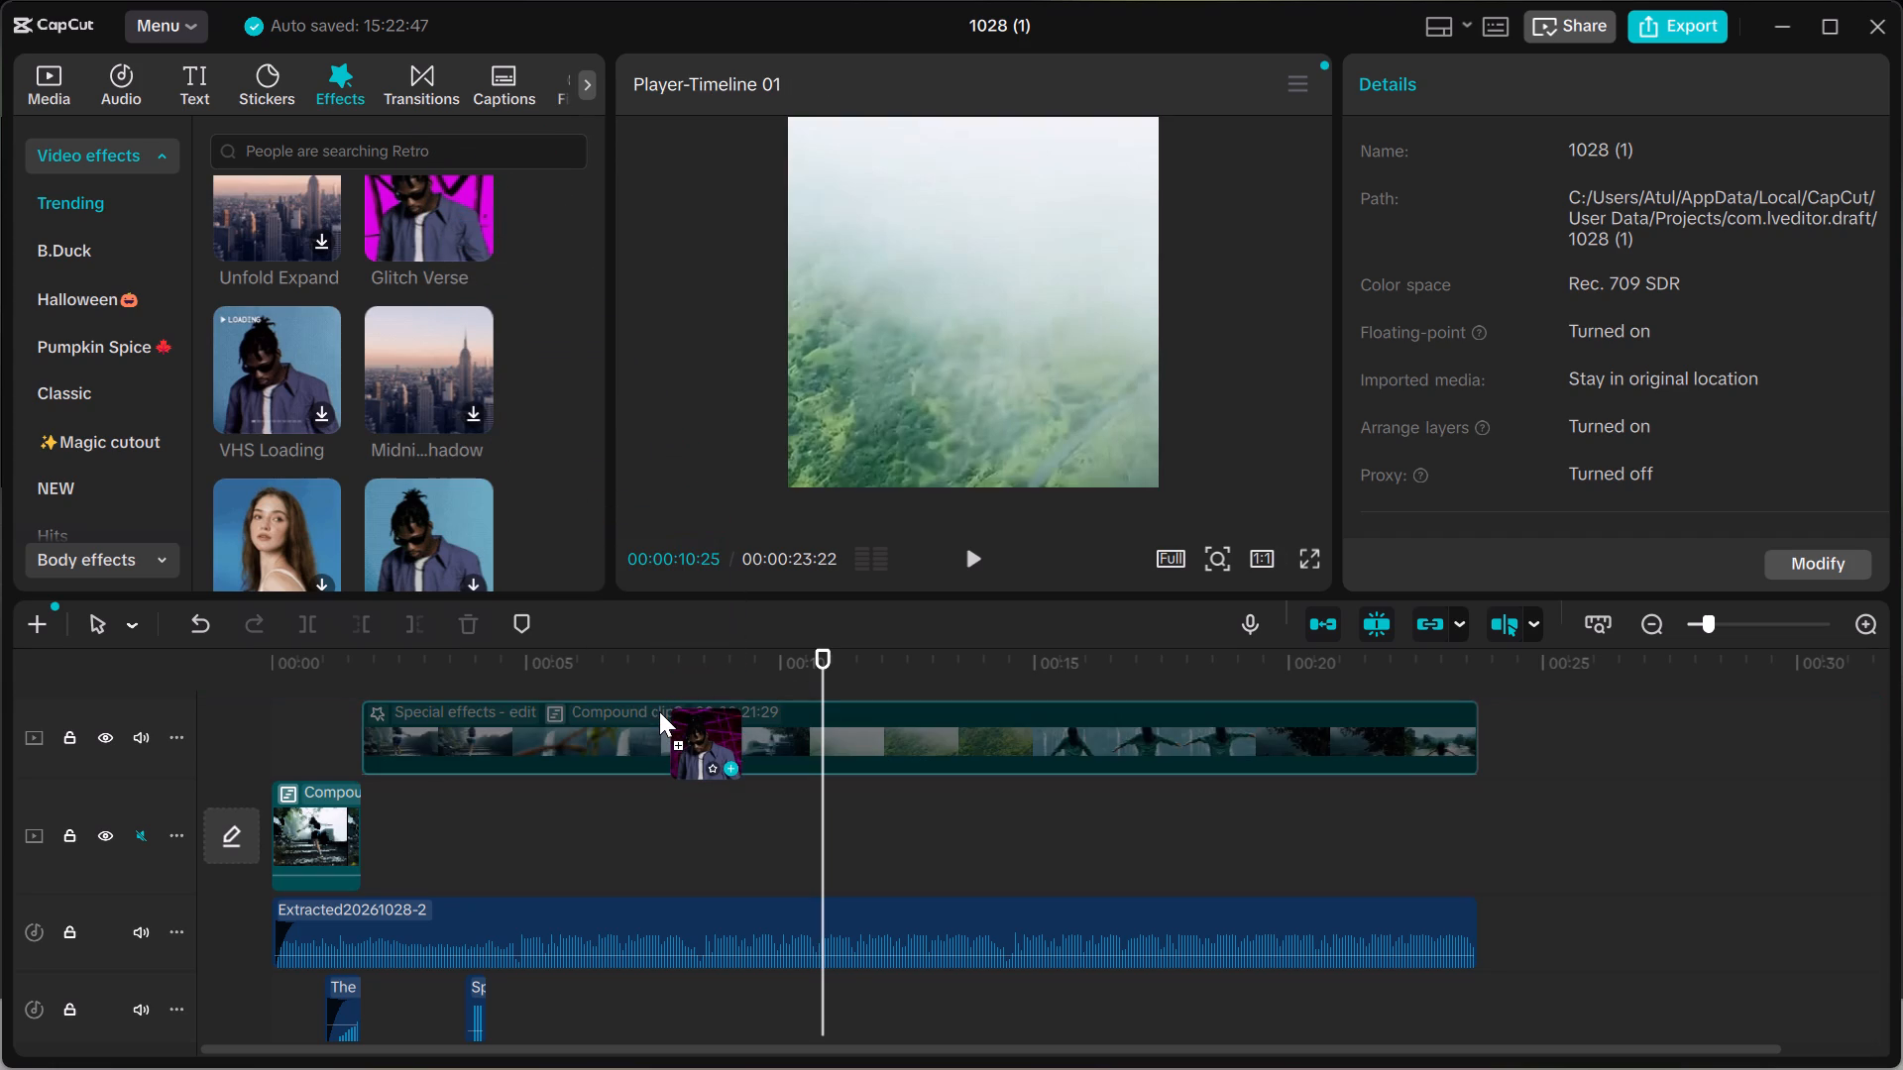
drag(659, 711, 665, 718)
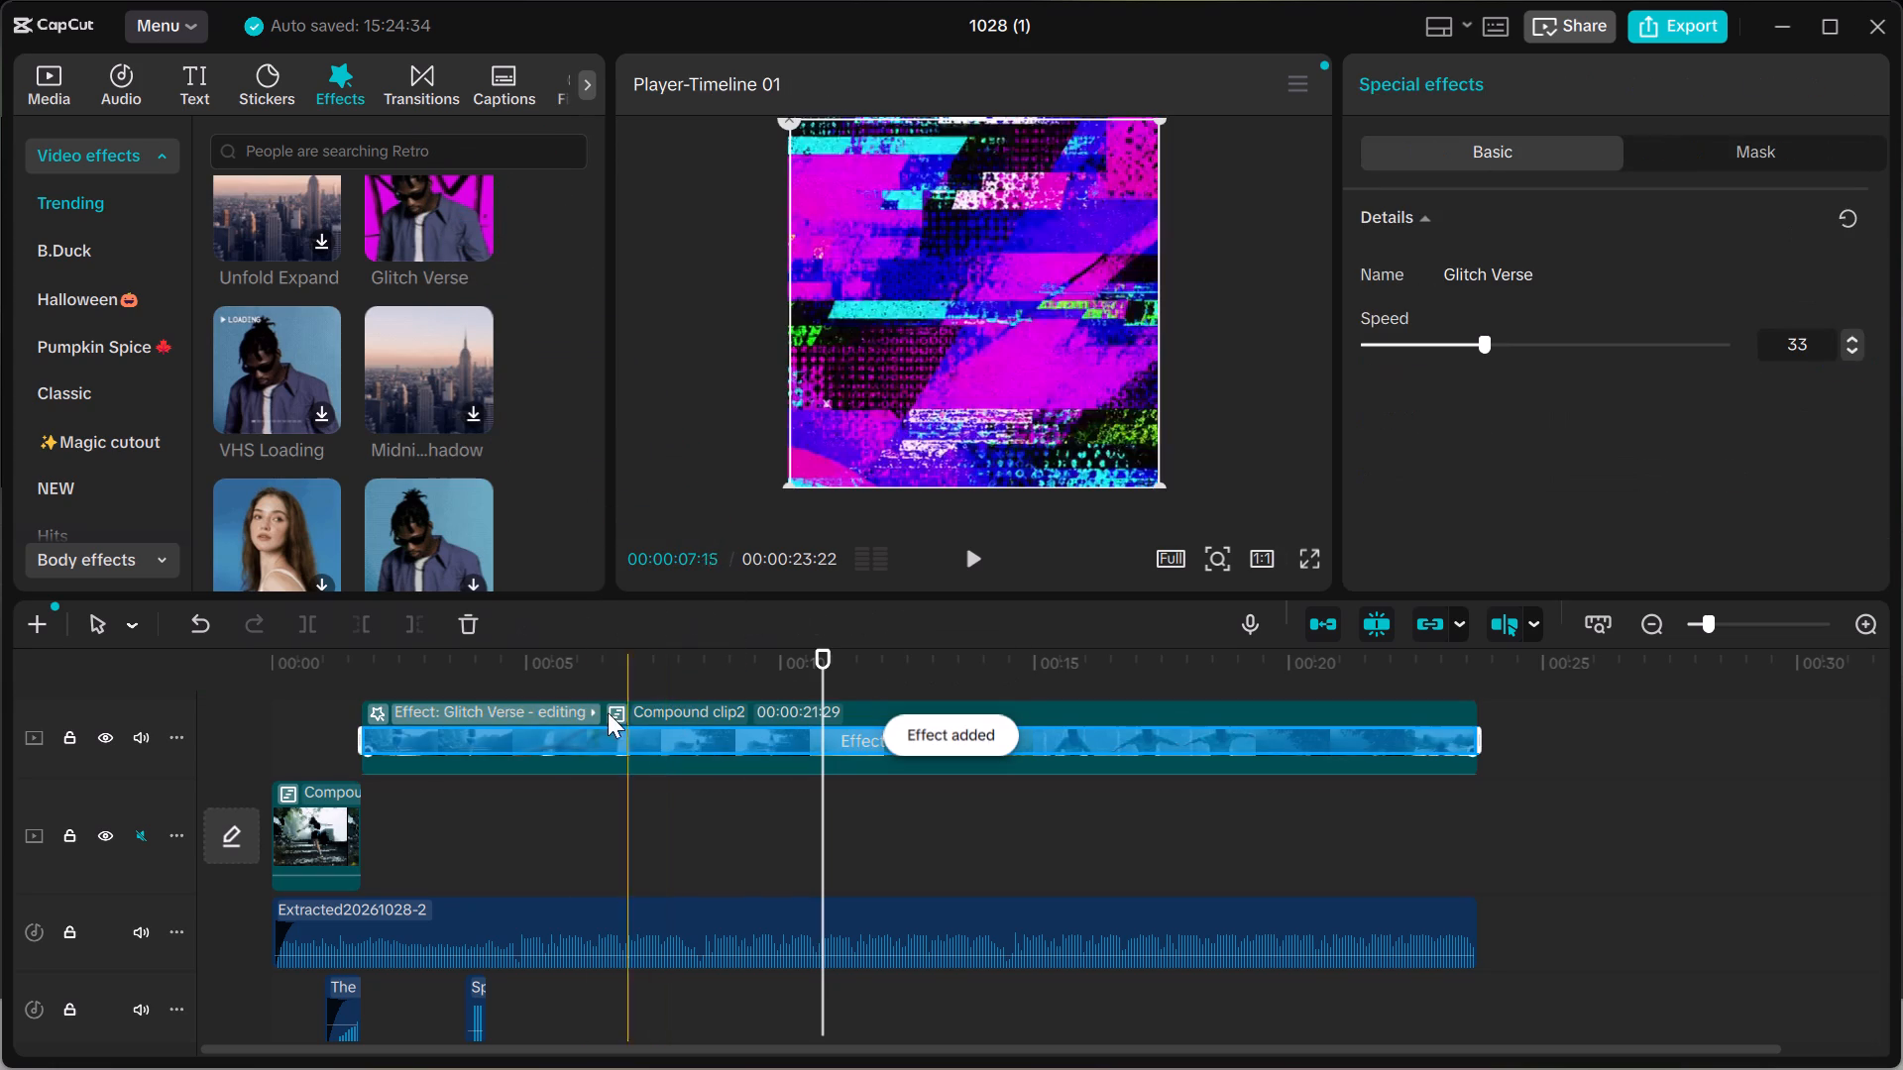
Trim the start of the Glitch Verse effect on Compound clip2 to where Electro Dream ends, at about 00:00:04:12.
click(373, 710)
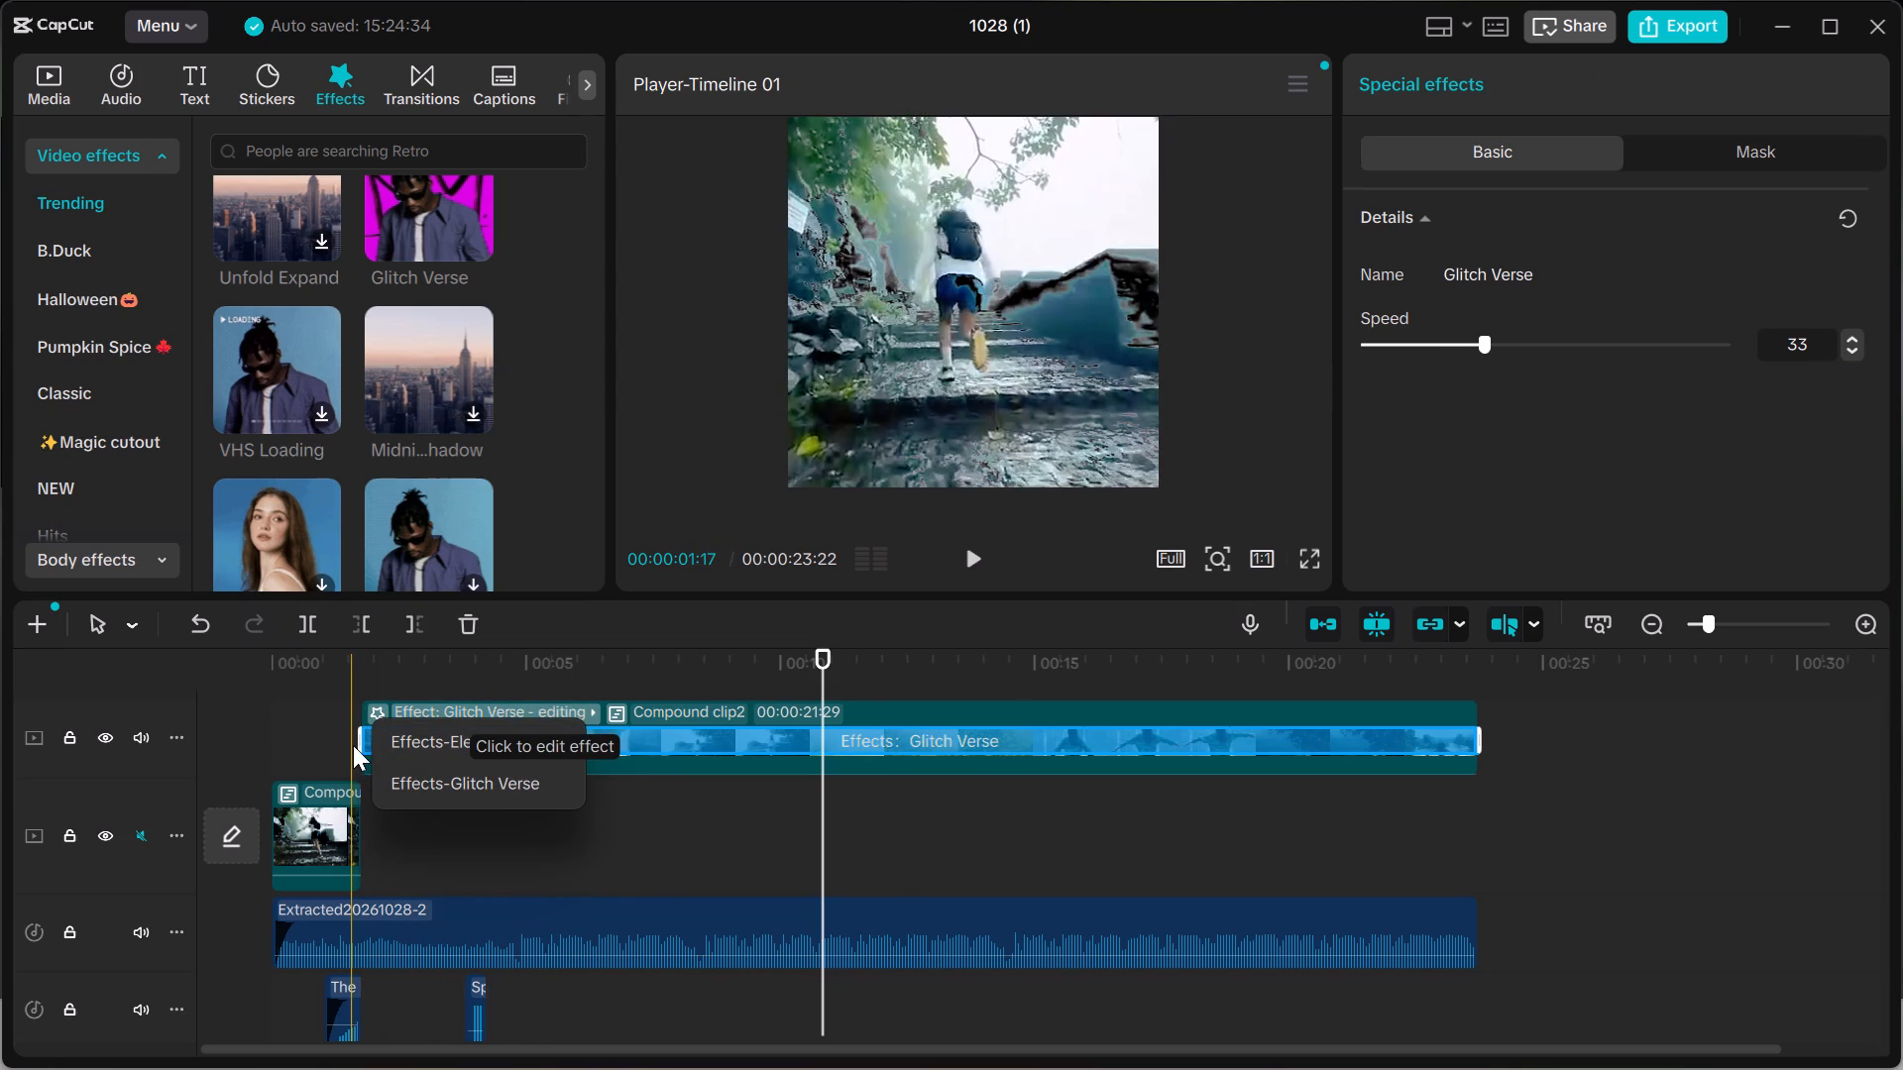
click(447, 745)
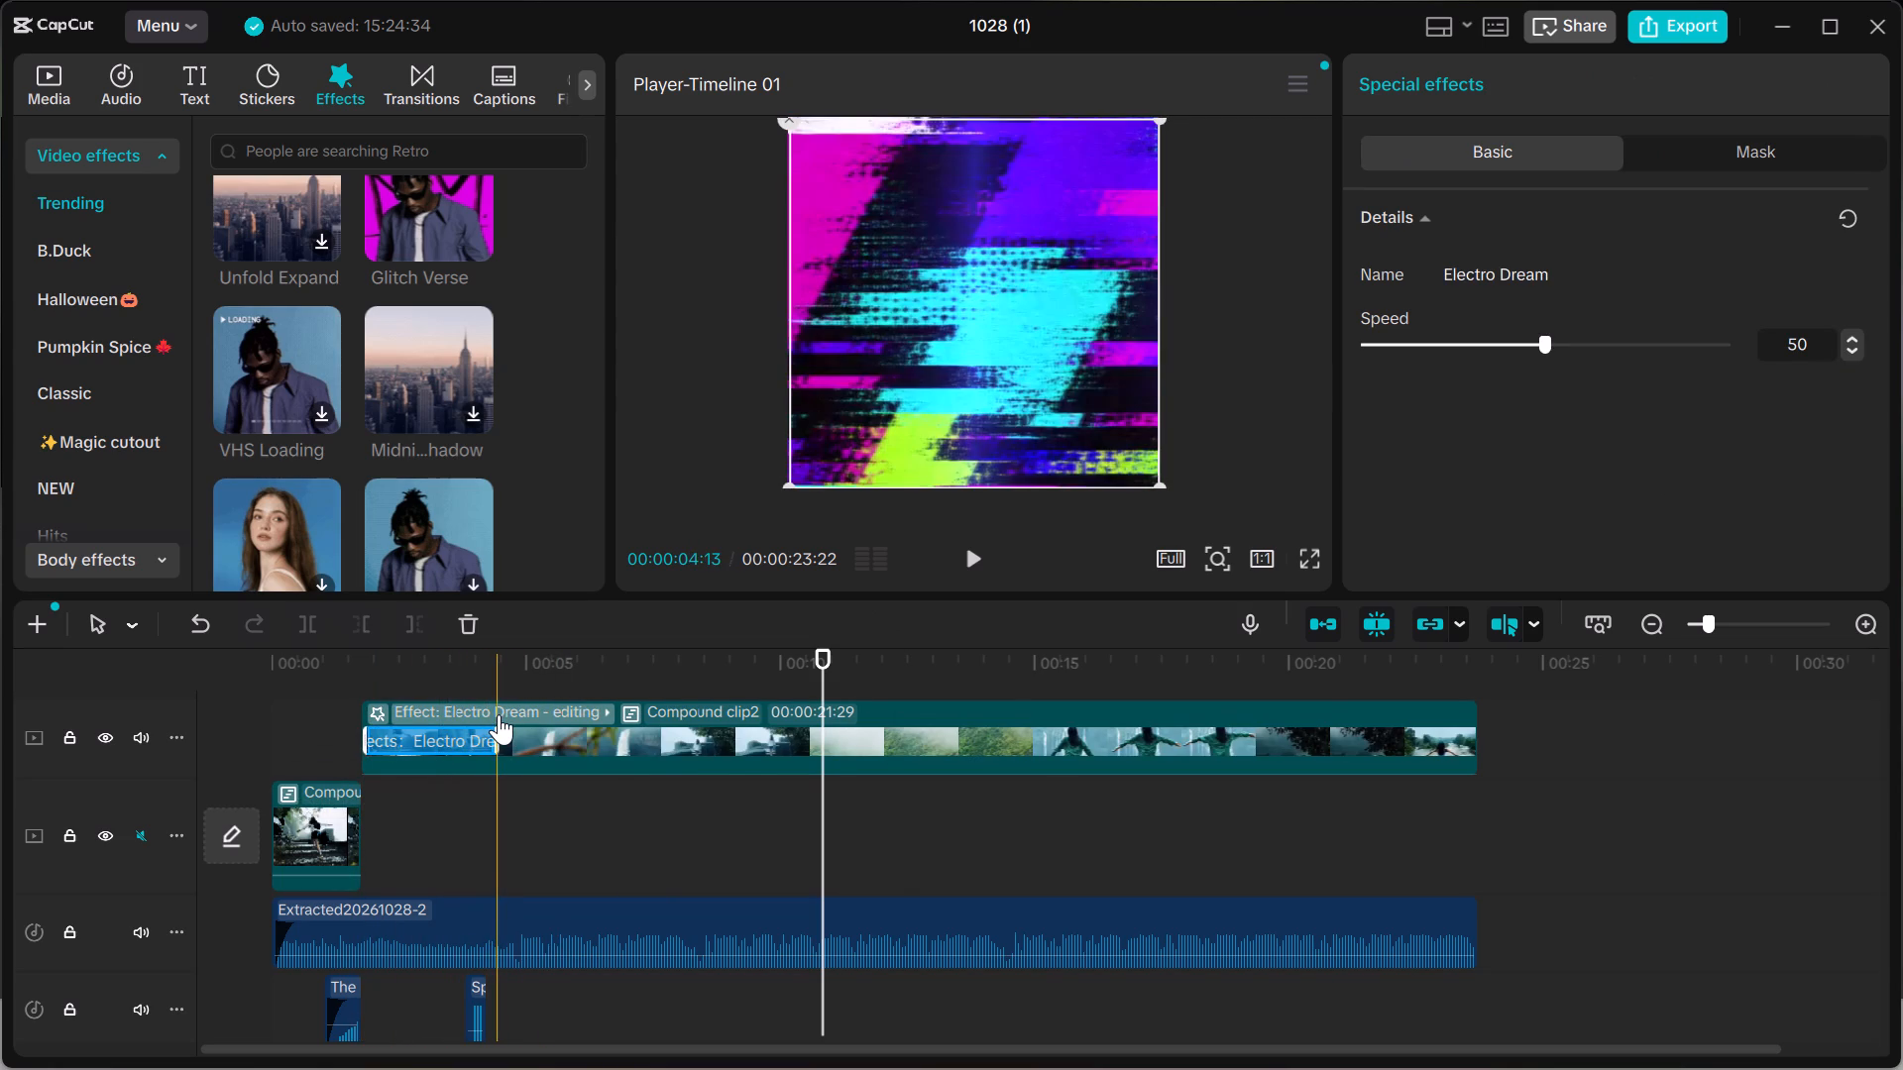
double_click(499, 714)
click(499, 714)
click(493, 694)
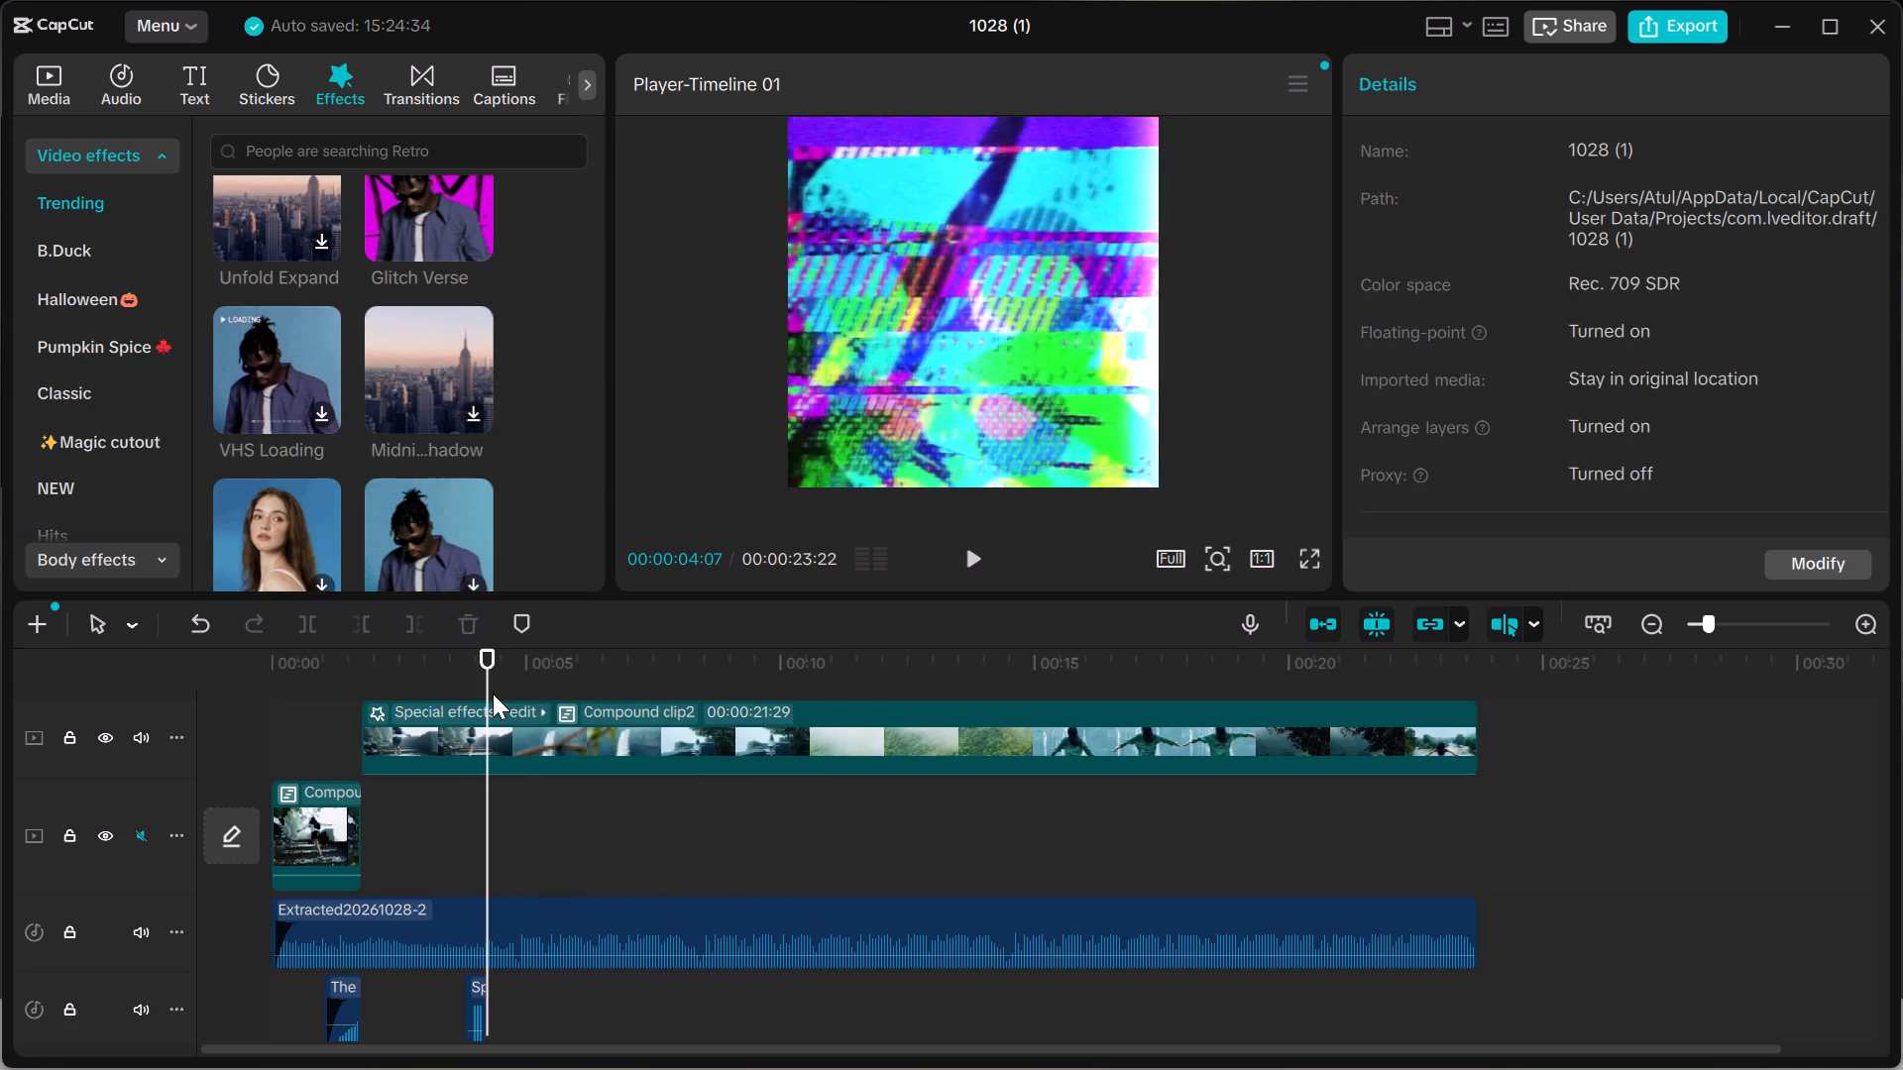
click(468, 703)
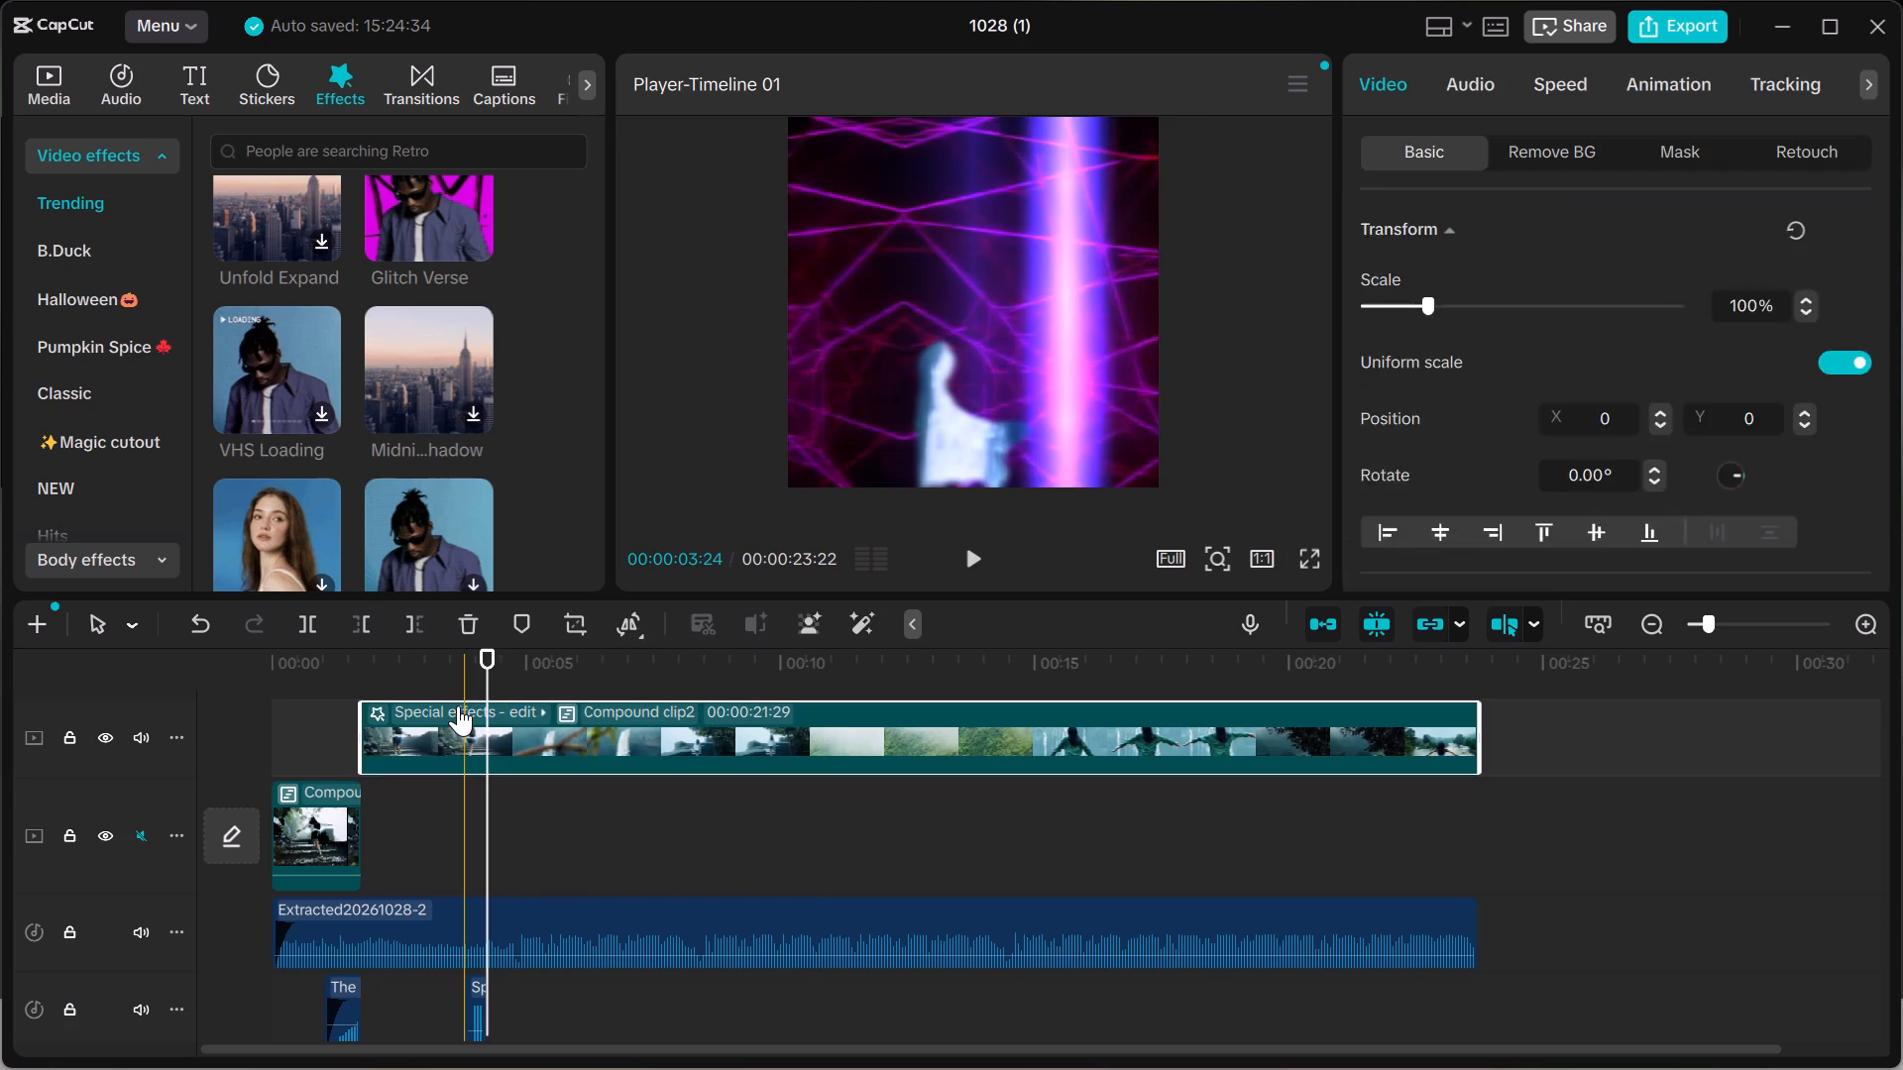
click(460, 711)
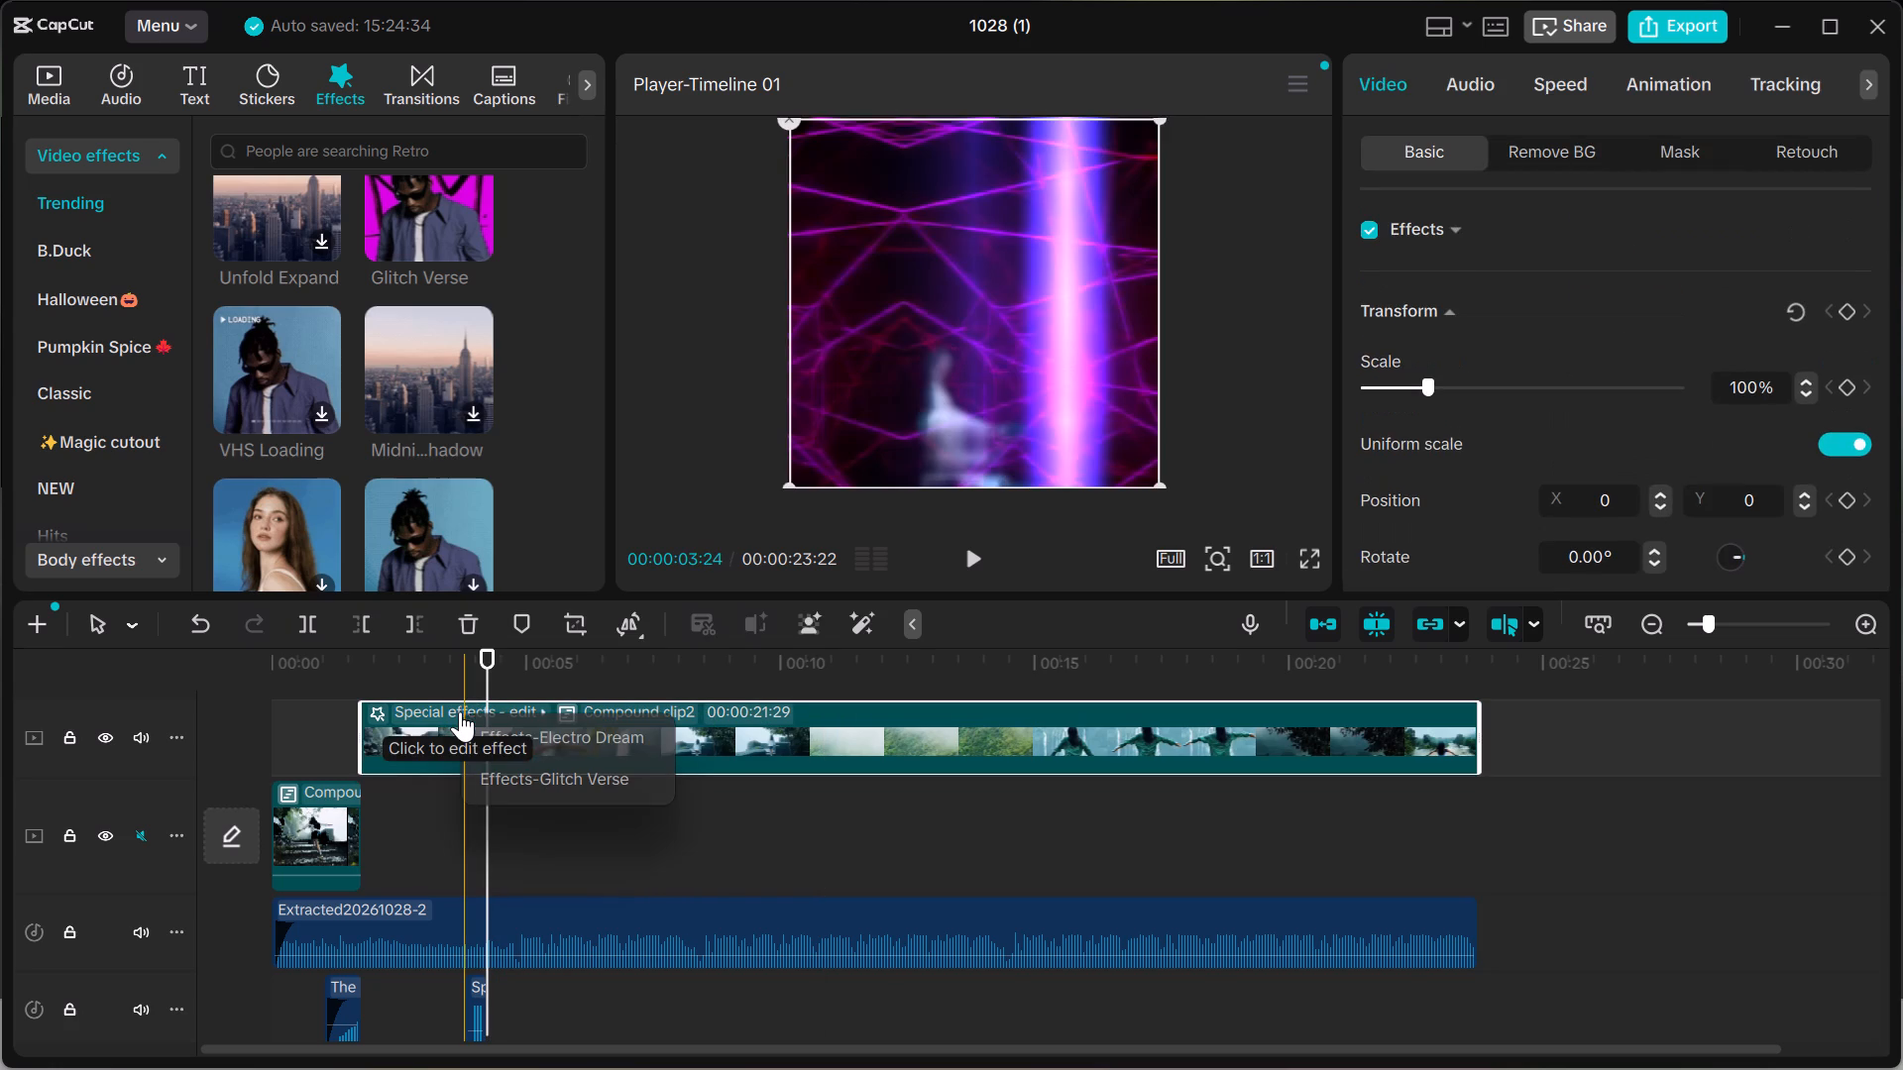
click(481, 737)
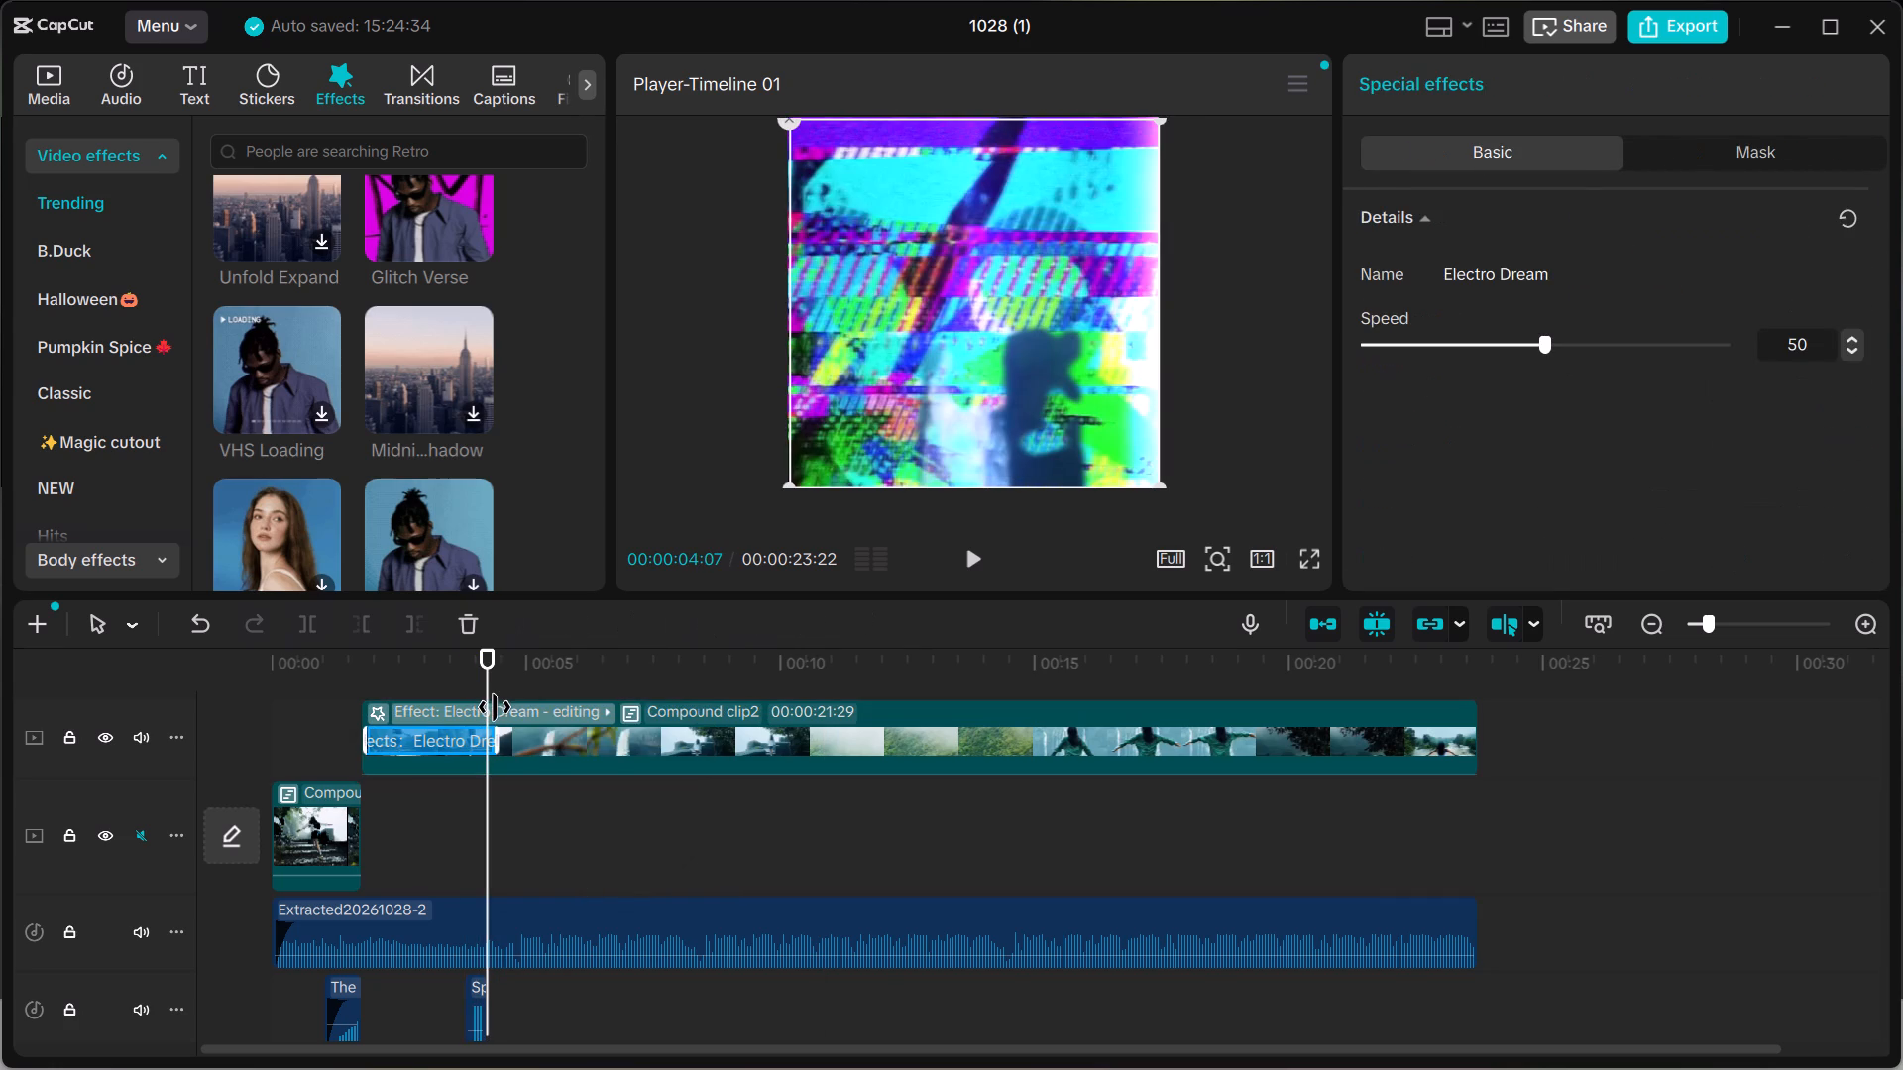
double_click(486, 642)
double_click(497, 650)
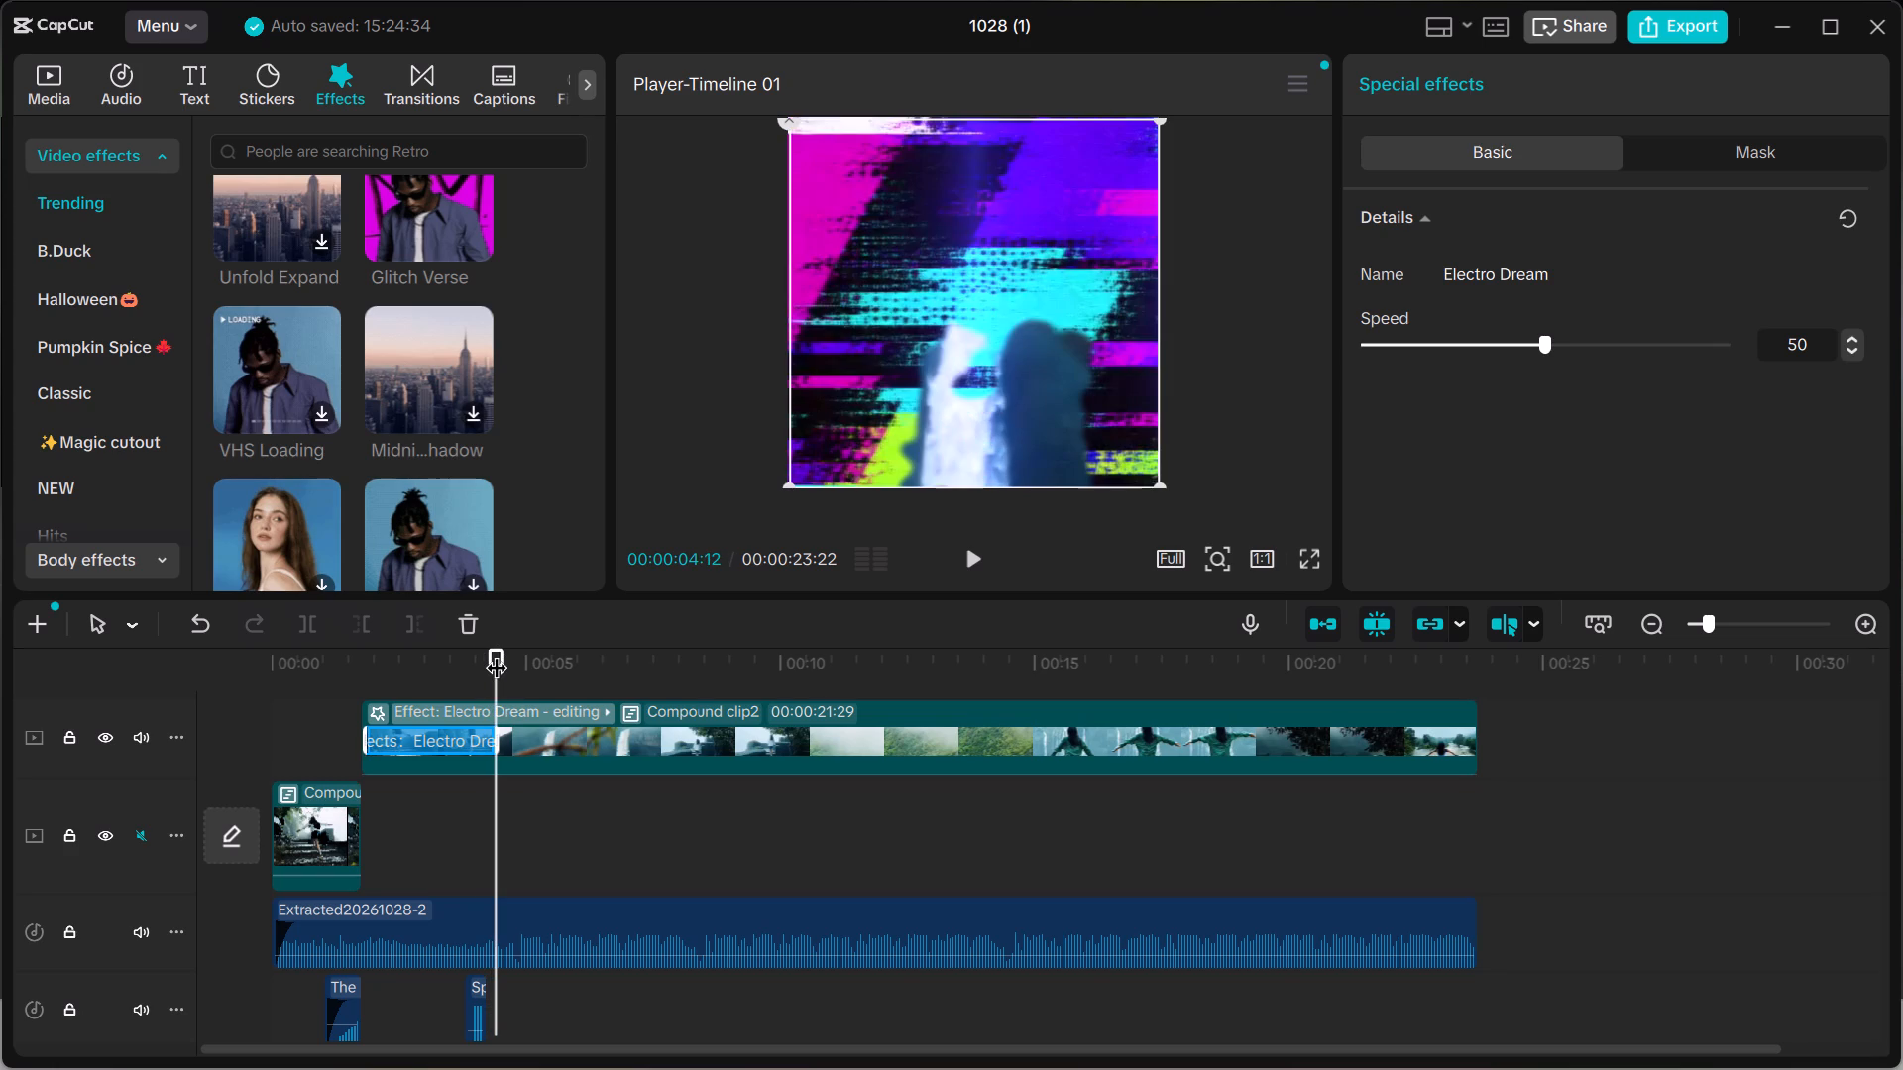
click(467, 707)
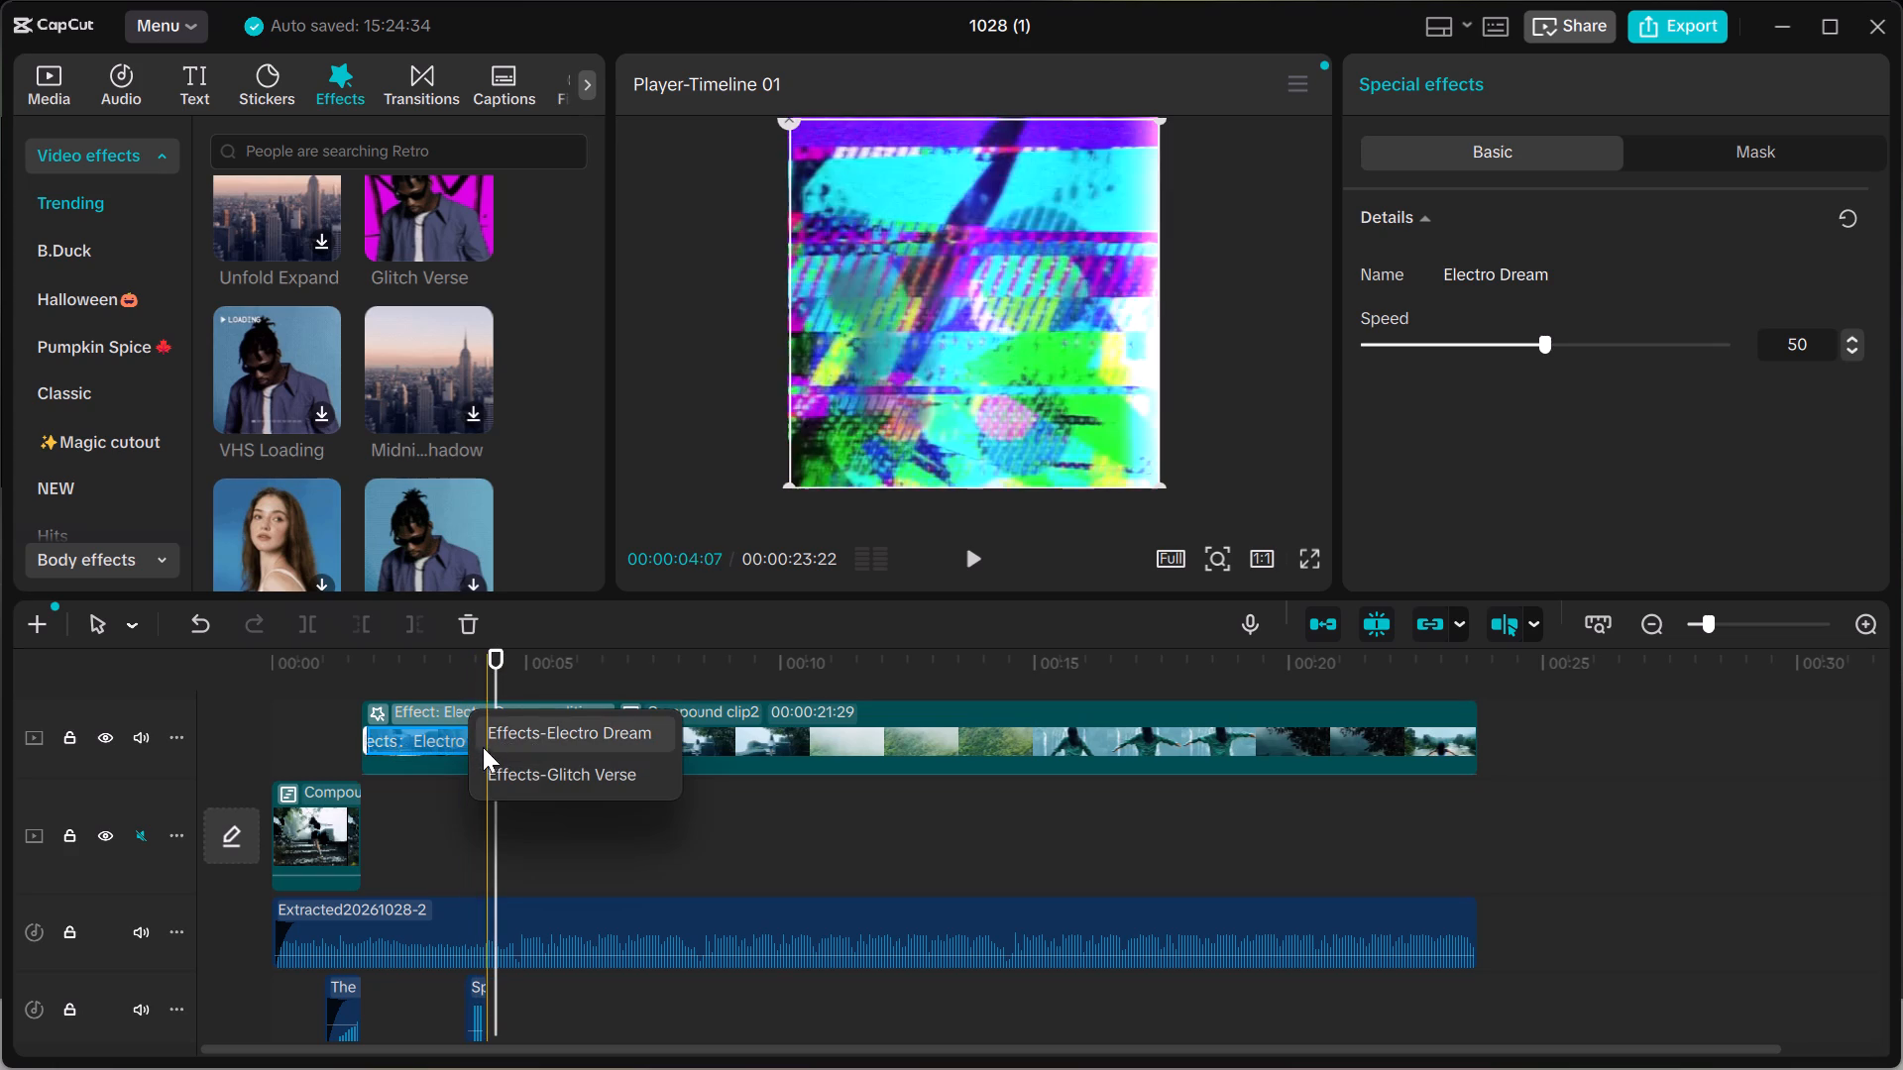
click(496, 762)
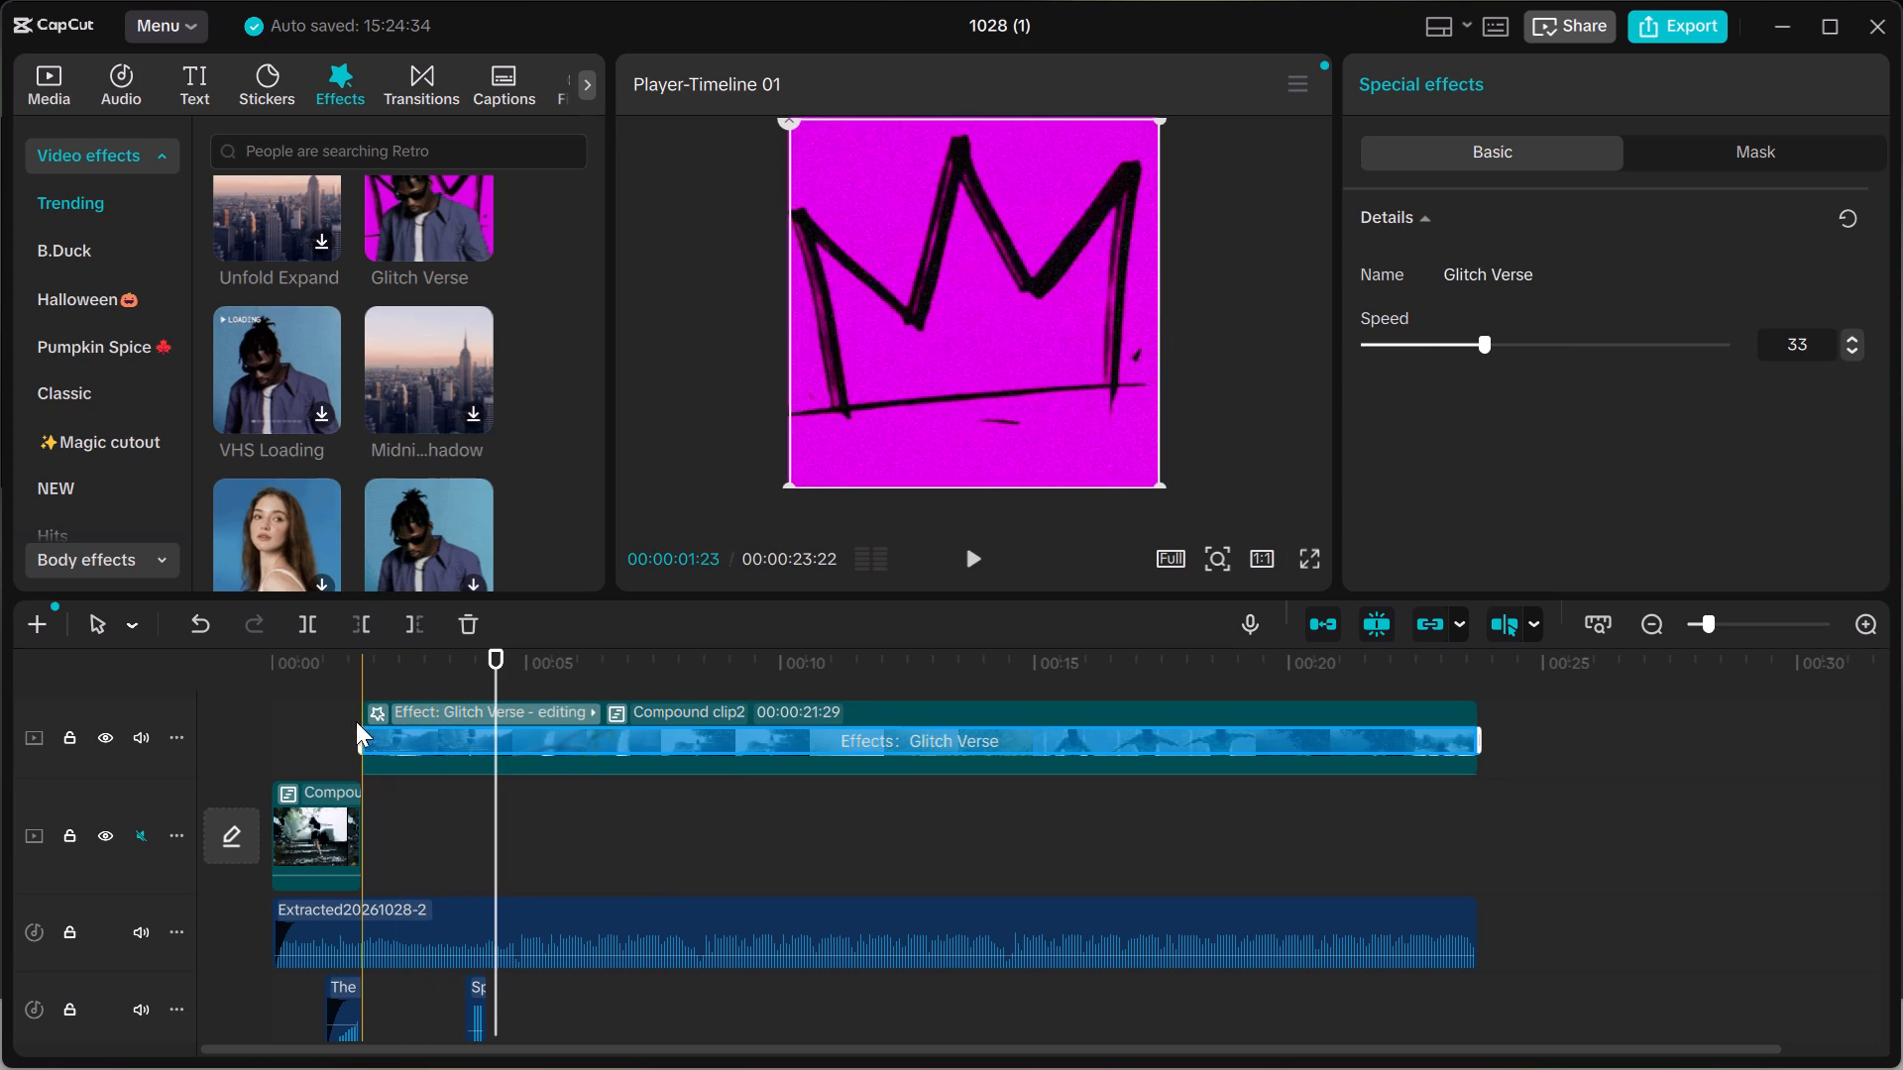
drag(354, 736, 422, 764)
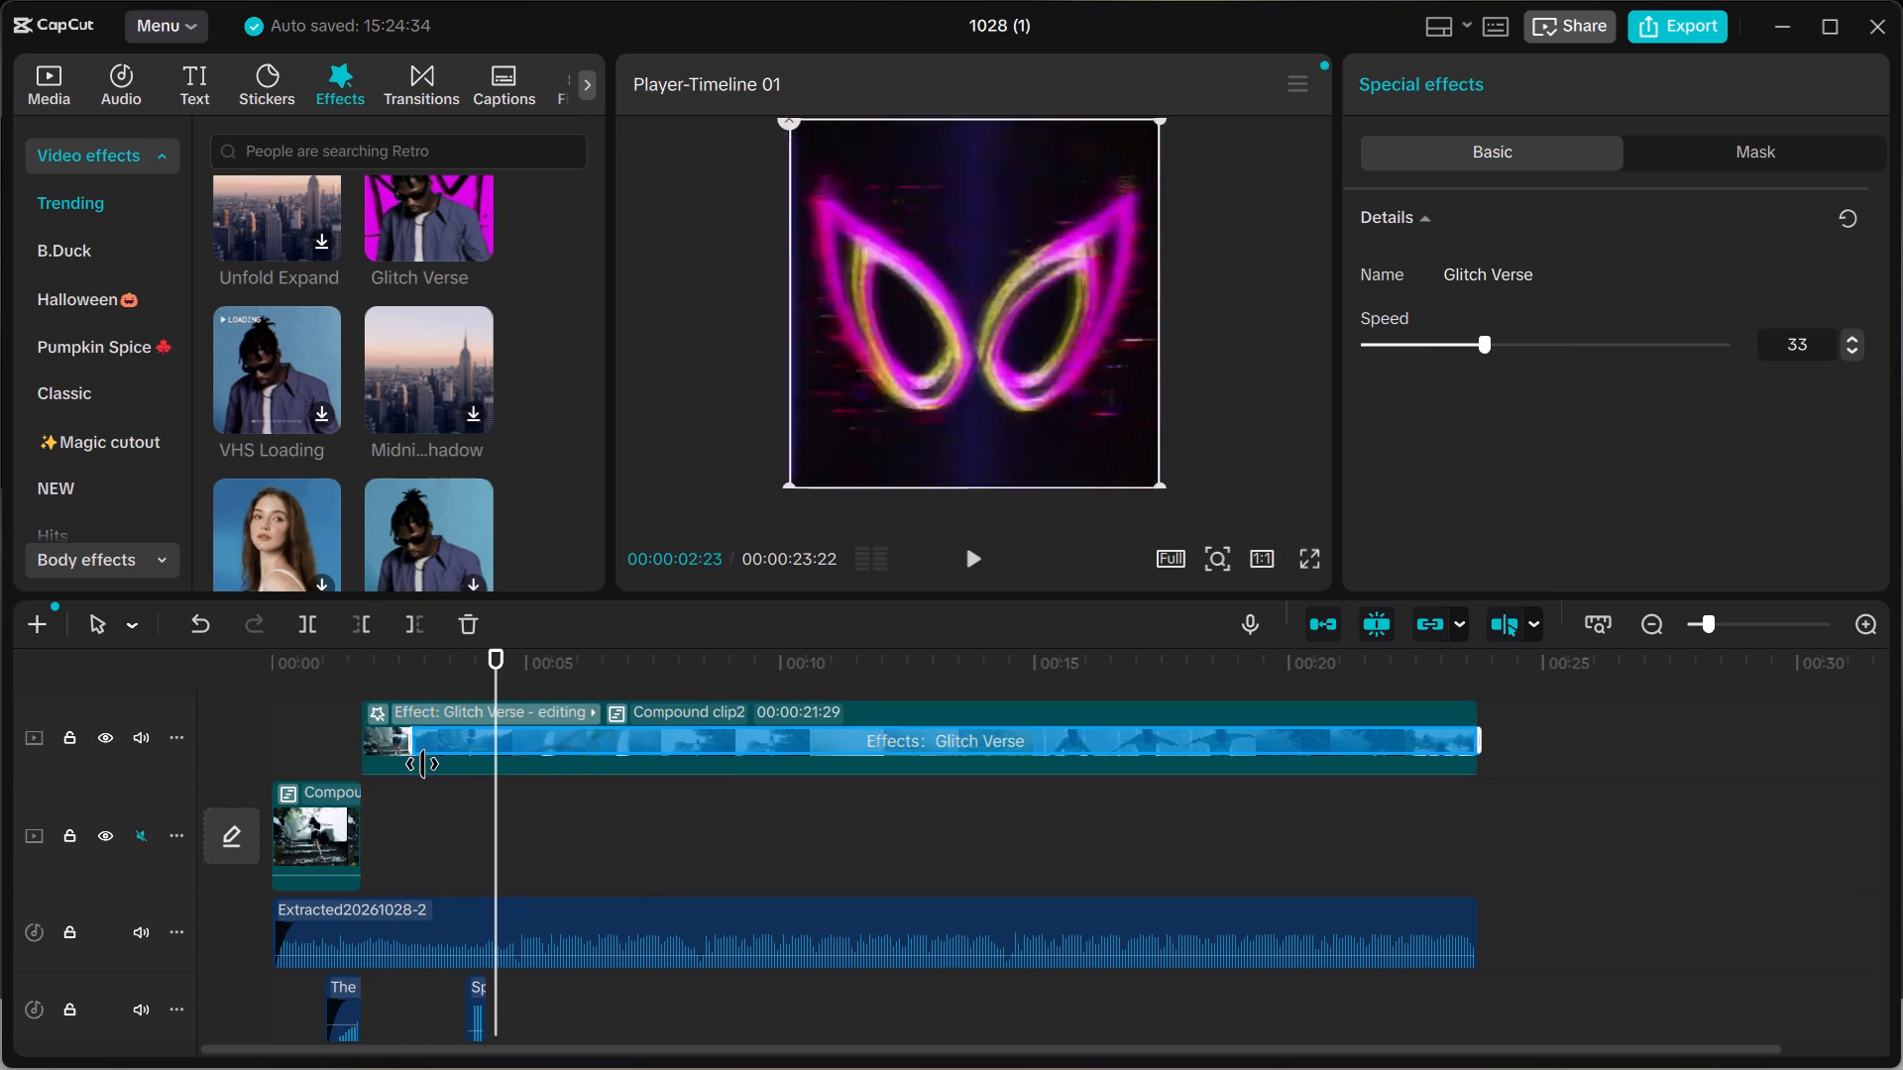
drag(422, 764, 485, 763)
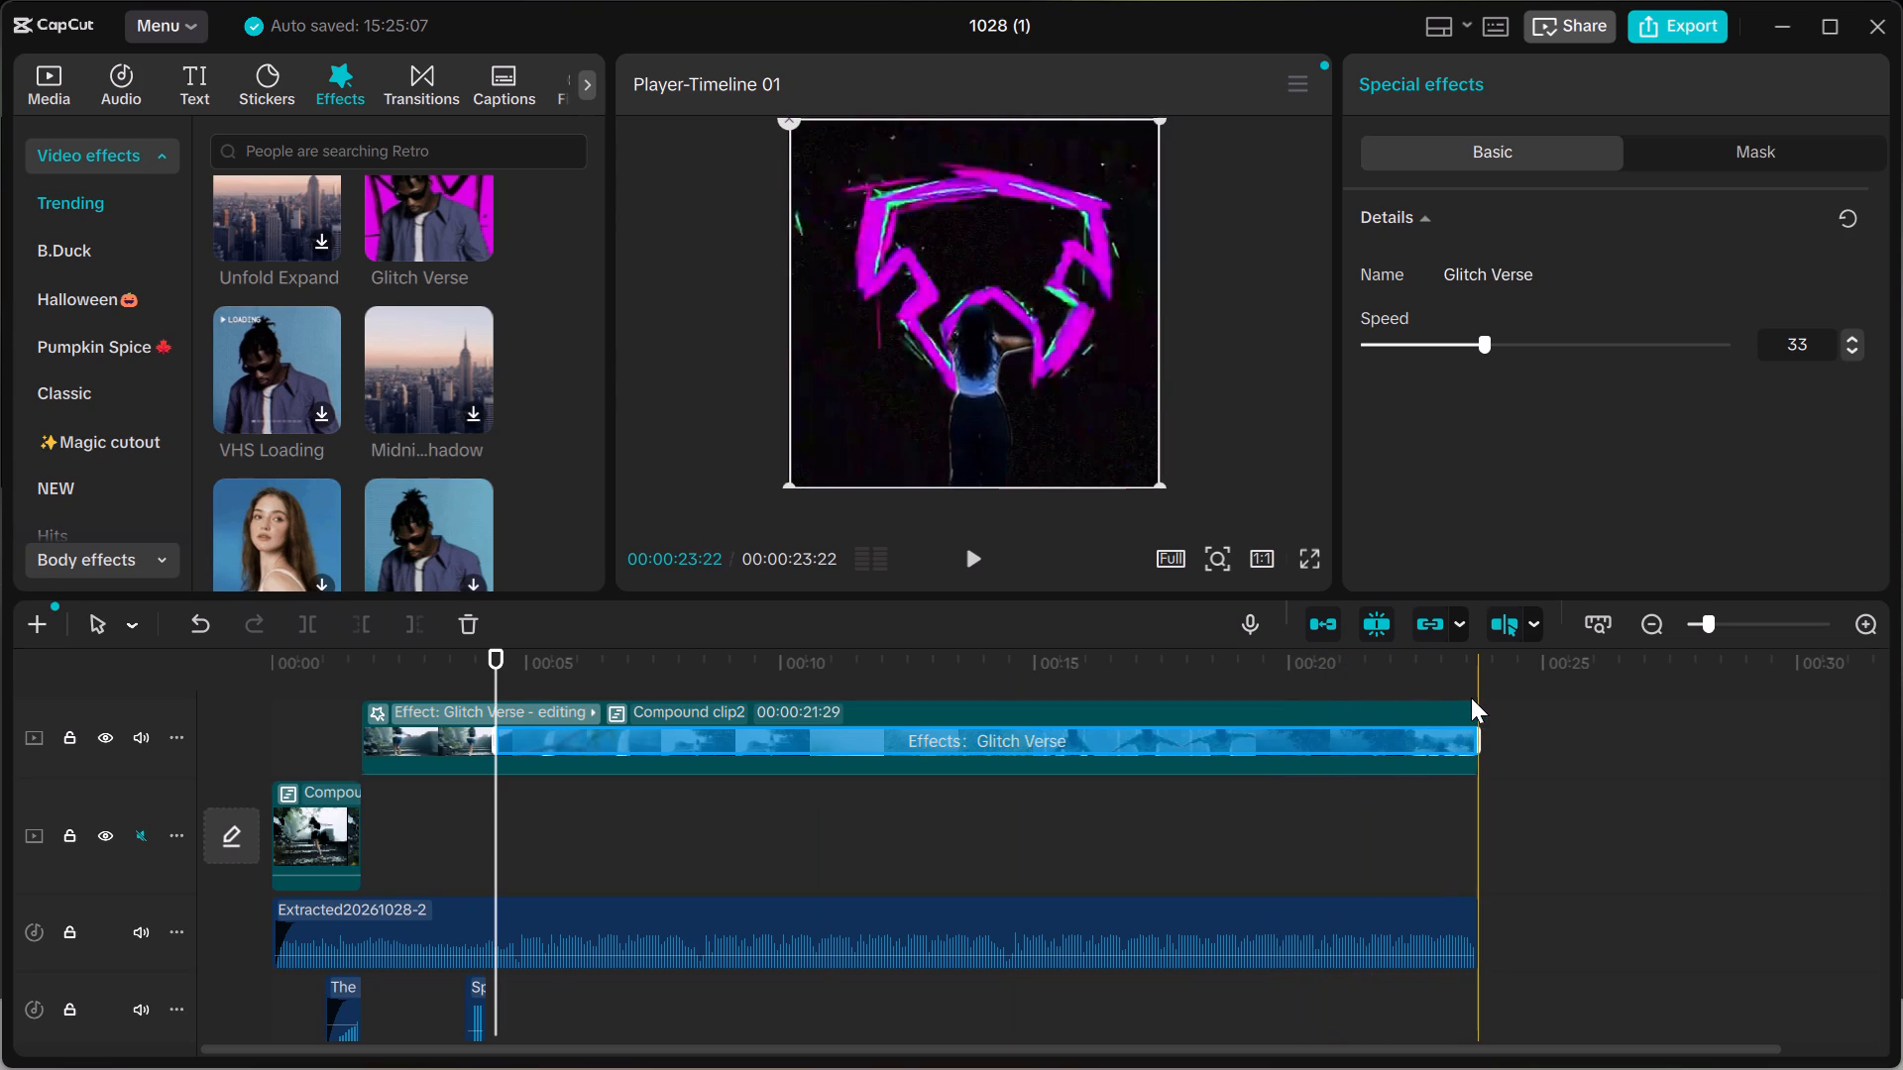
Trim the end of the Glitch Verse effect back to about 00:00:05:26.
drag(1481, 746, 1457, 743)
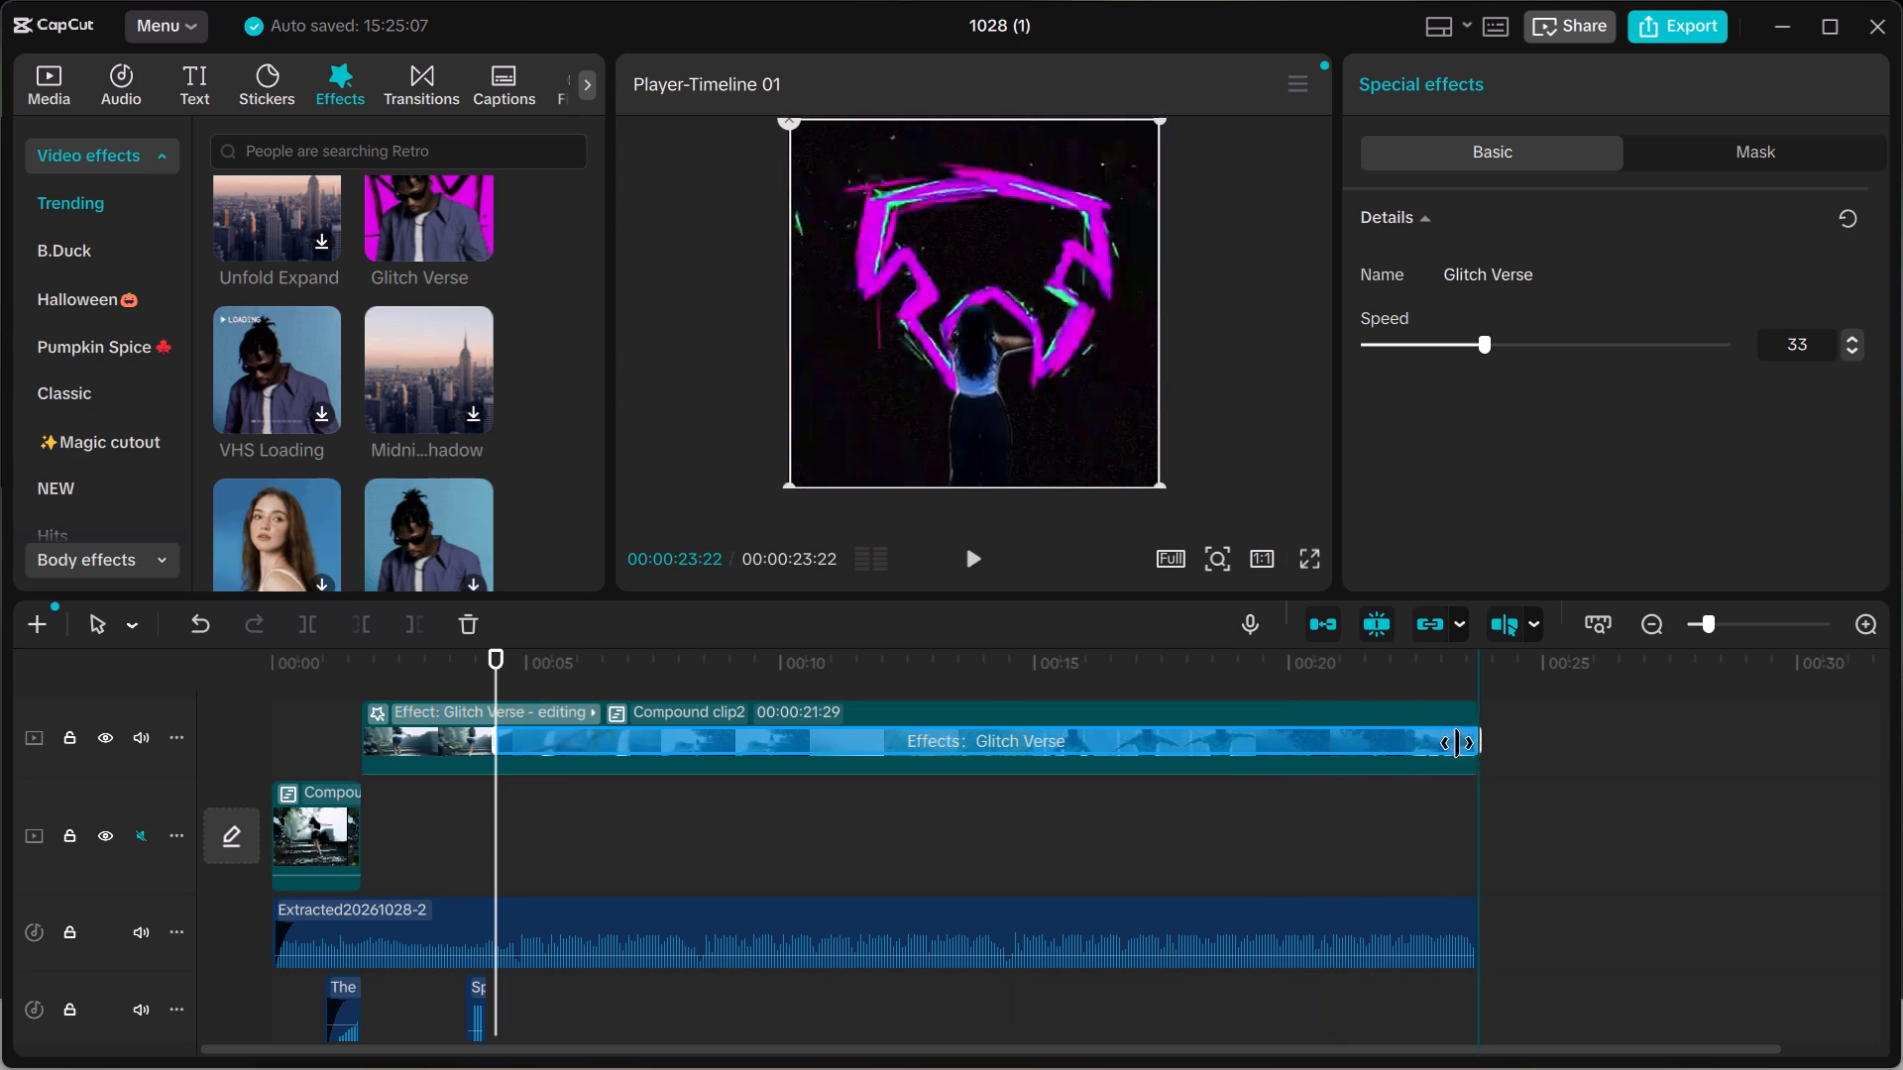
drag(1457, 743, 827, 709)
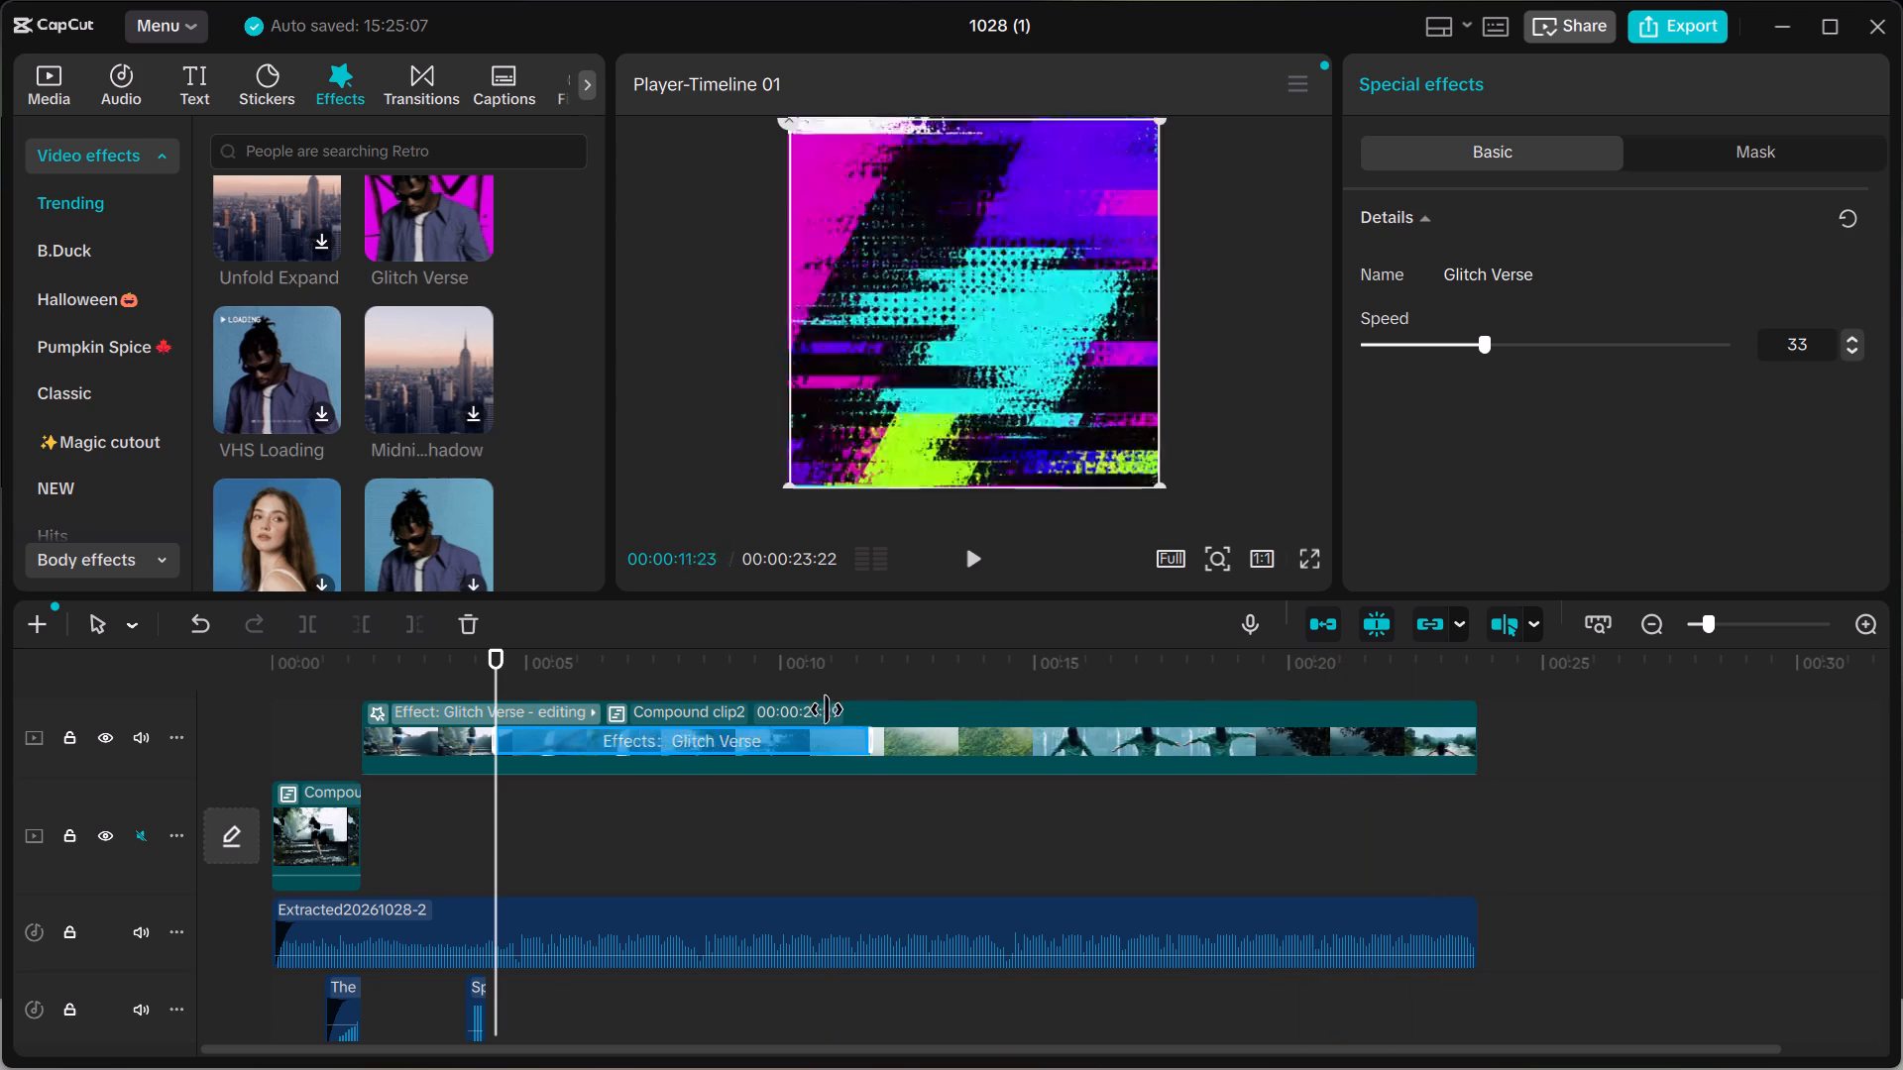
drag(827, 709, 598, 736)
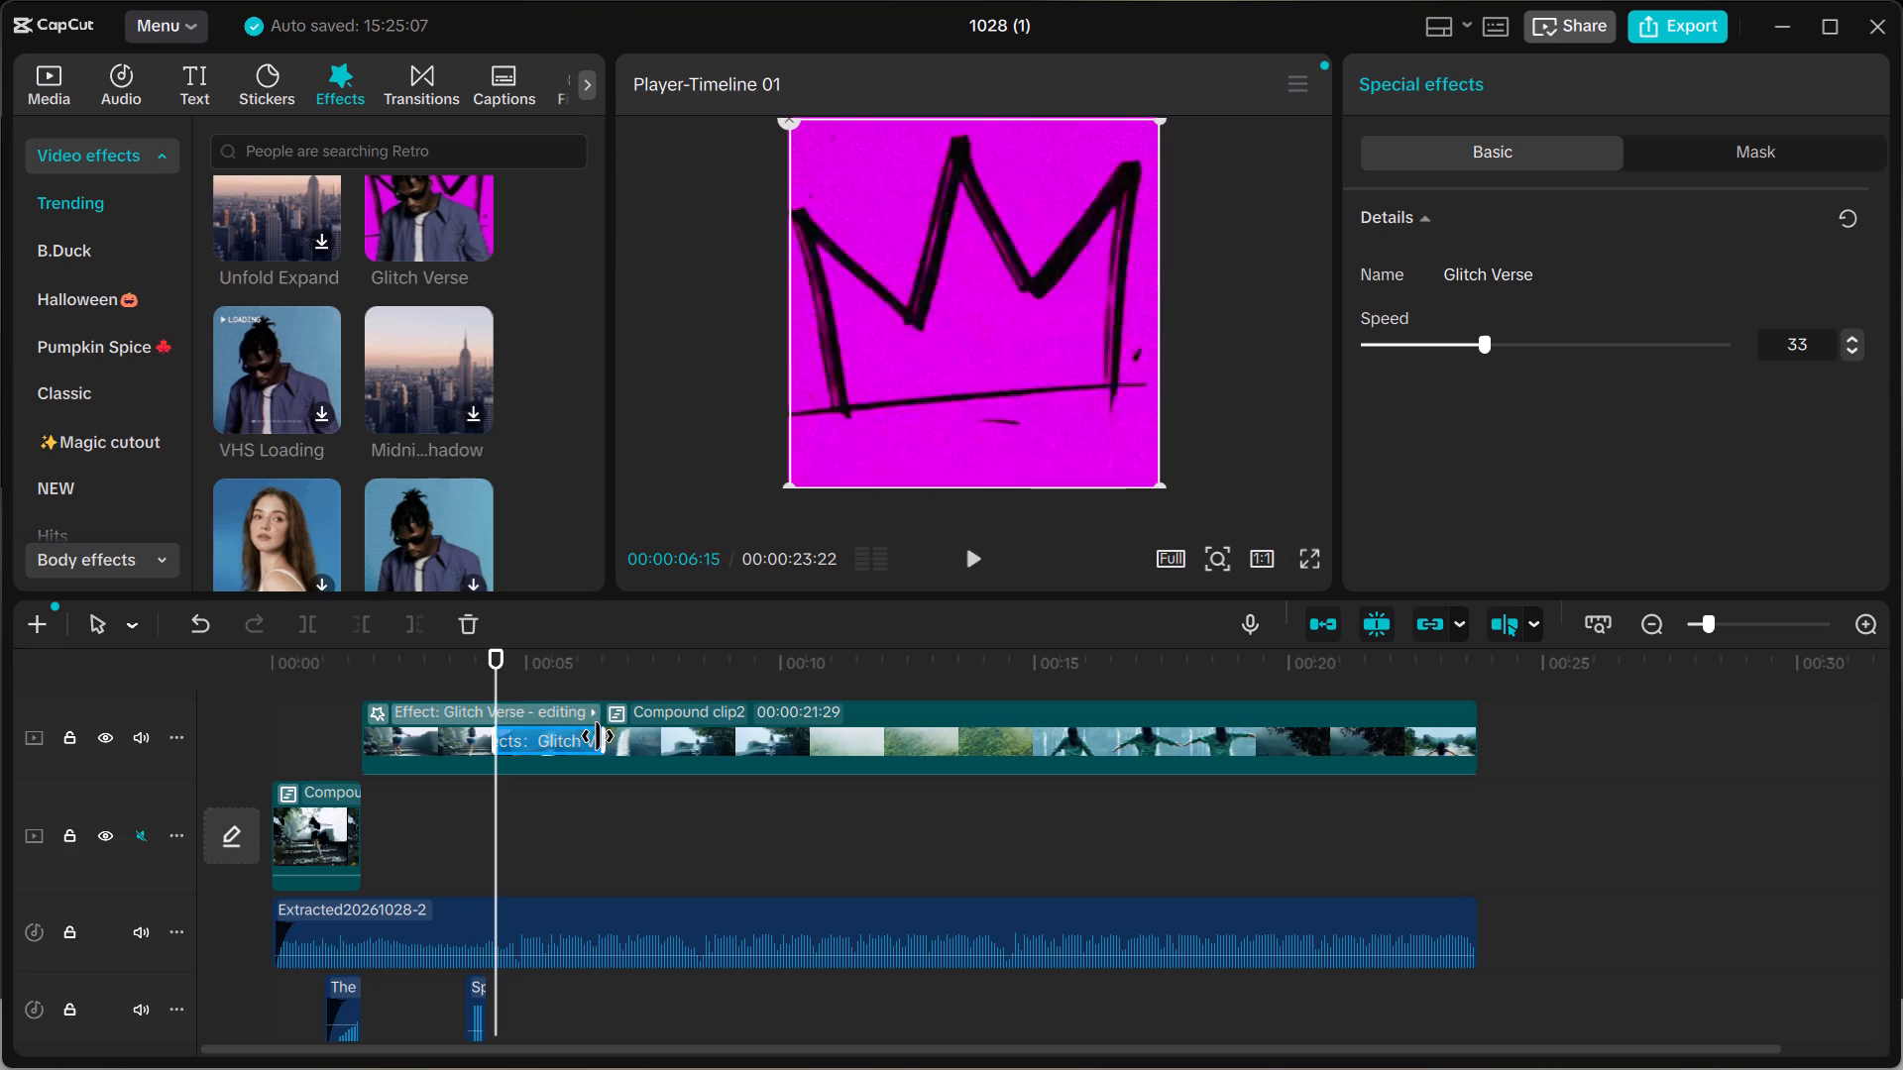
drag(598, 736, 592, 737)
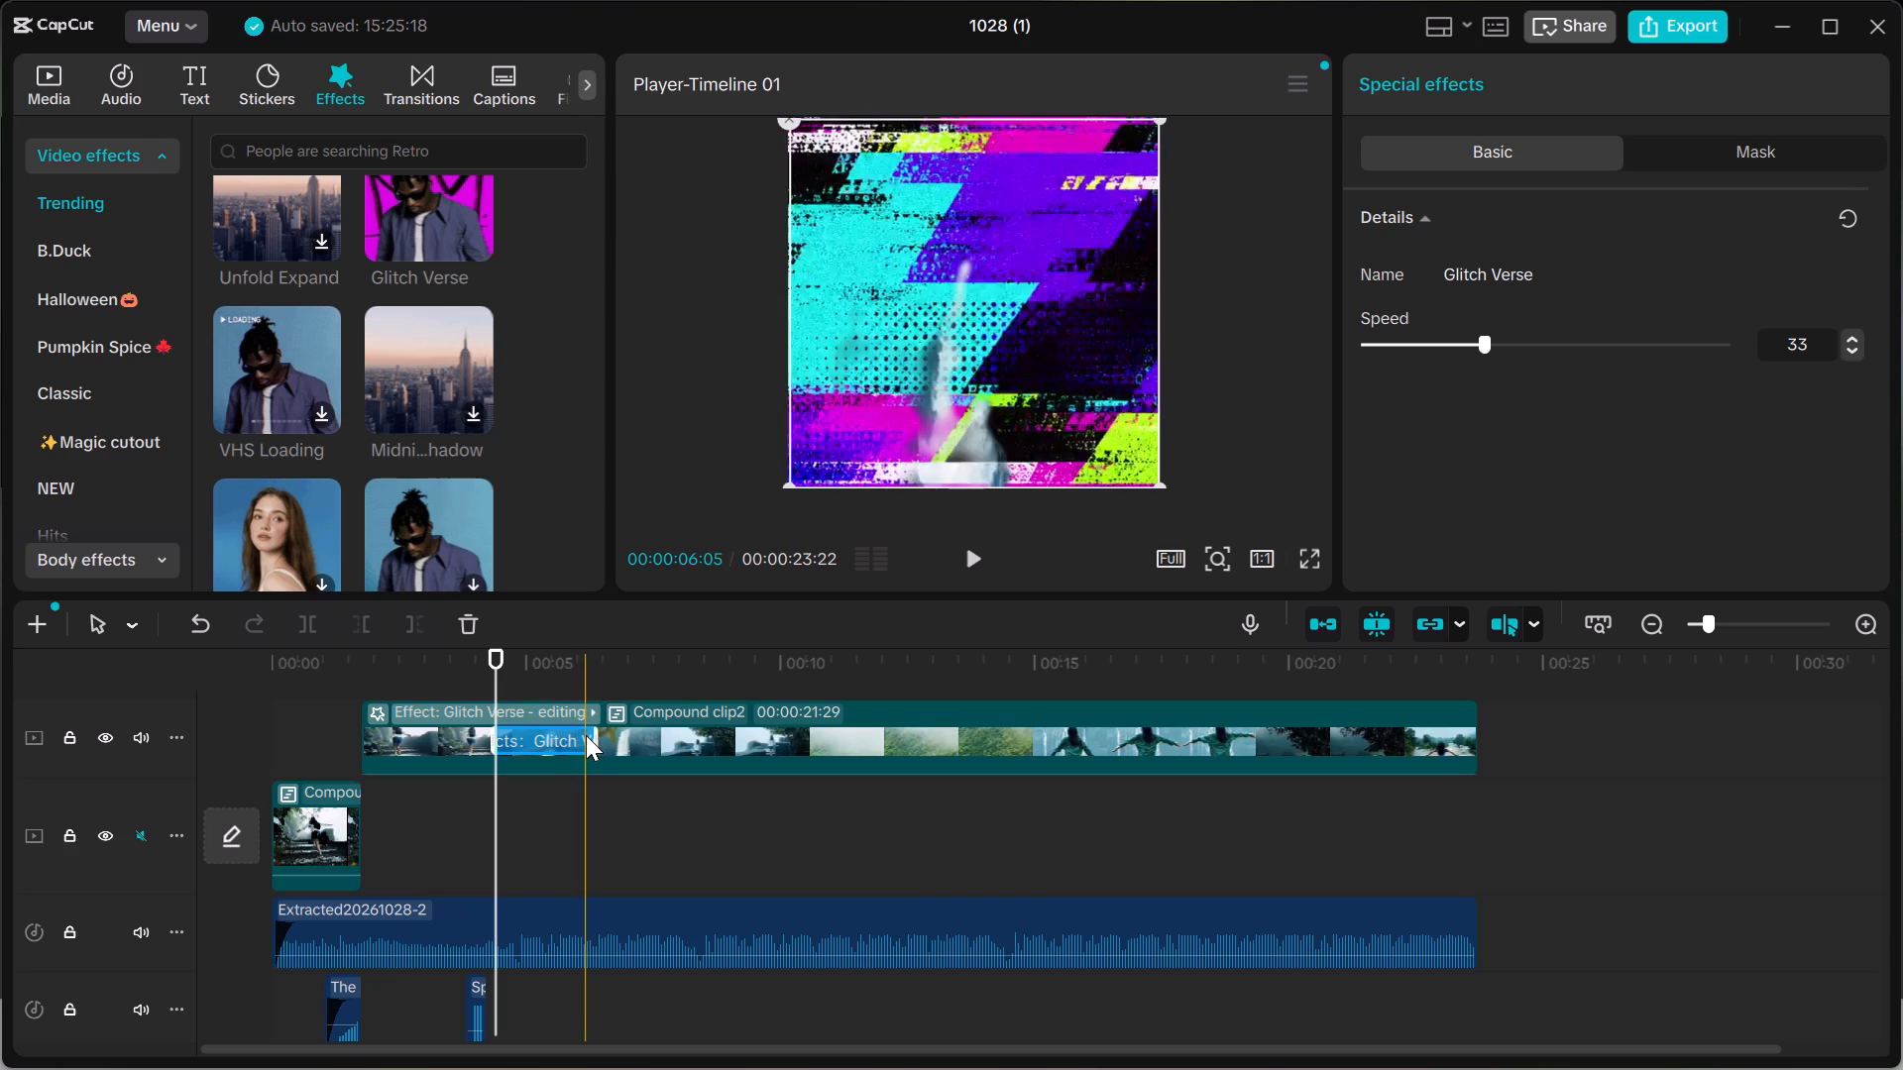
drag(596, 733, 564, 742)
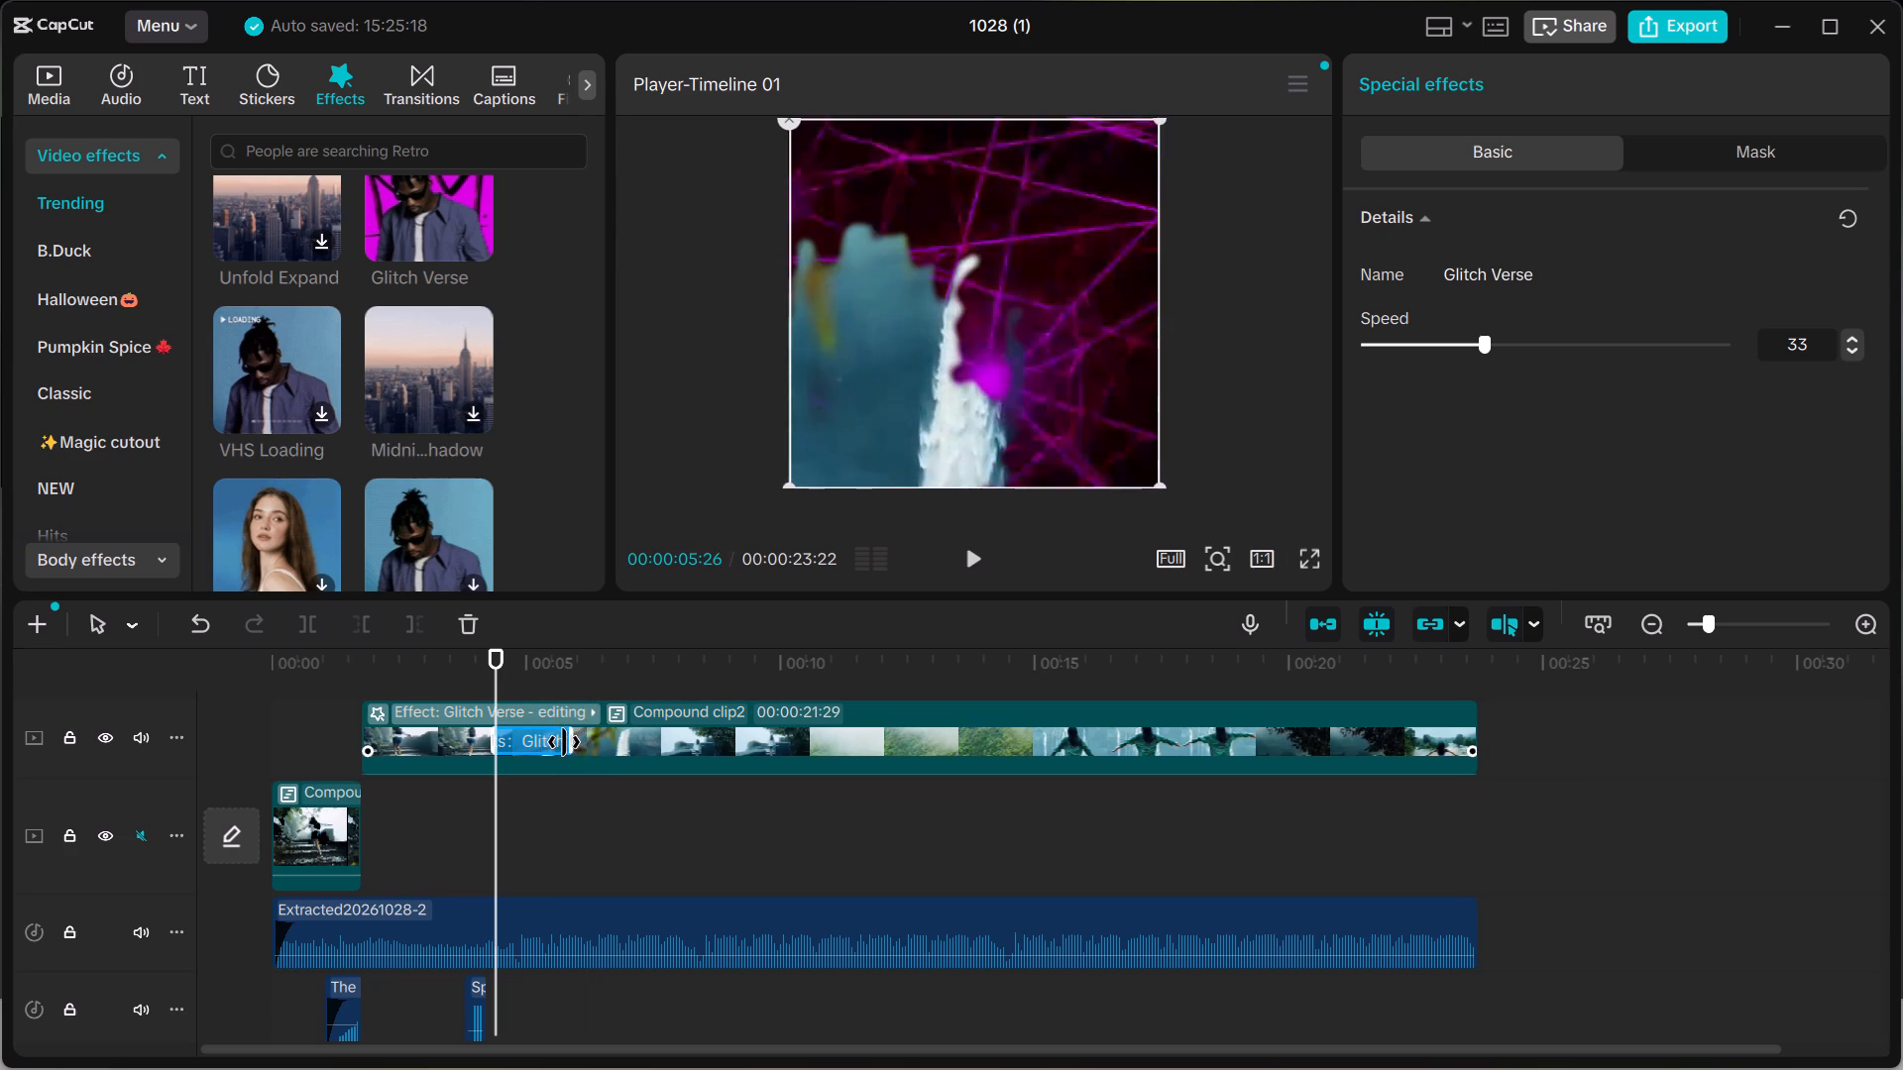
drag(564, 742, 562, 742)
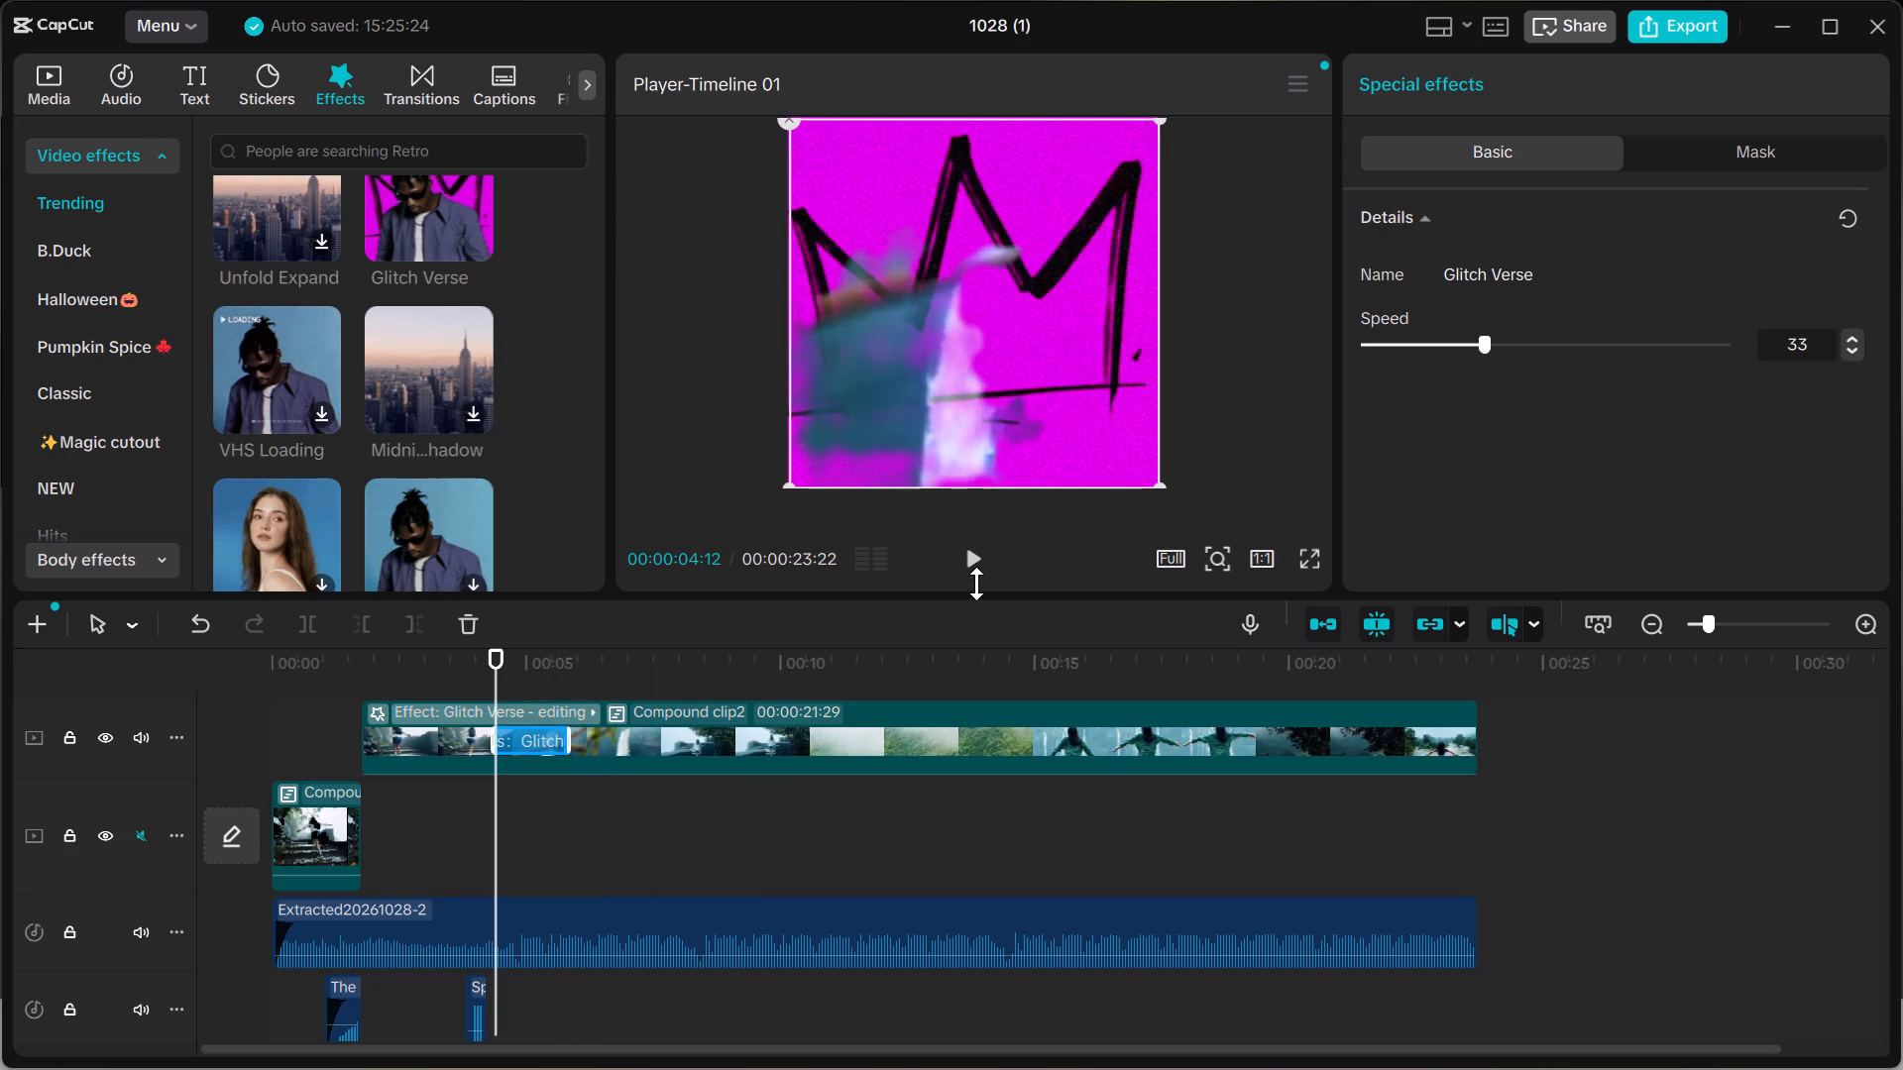
Play back the shortened Glitch Verse section, and replay from the start of the timeline to check how it follows Electro Dream.
click(970, 564)
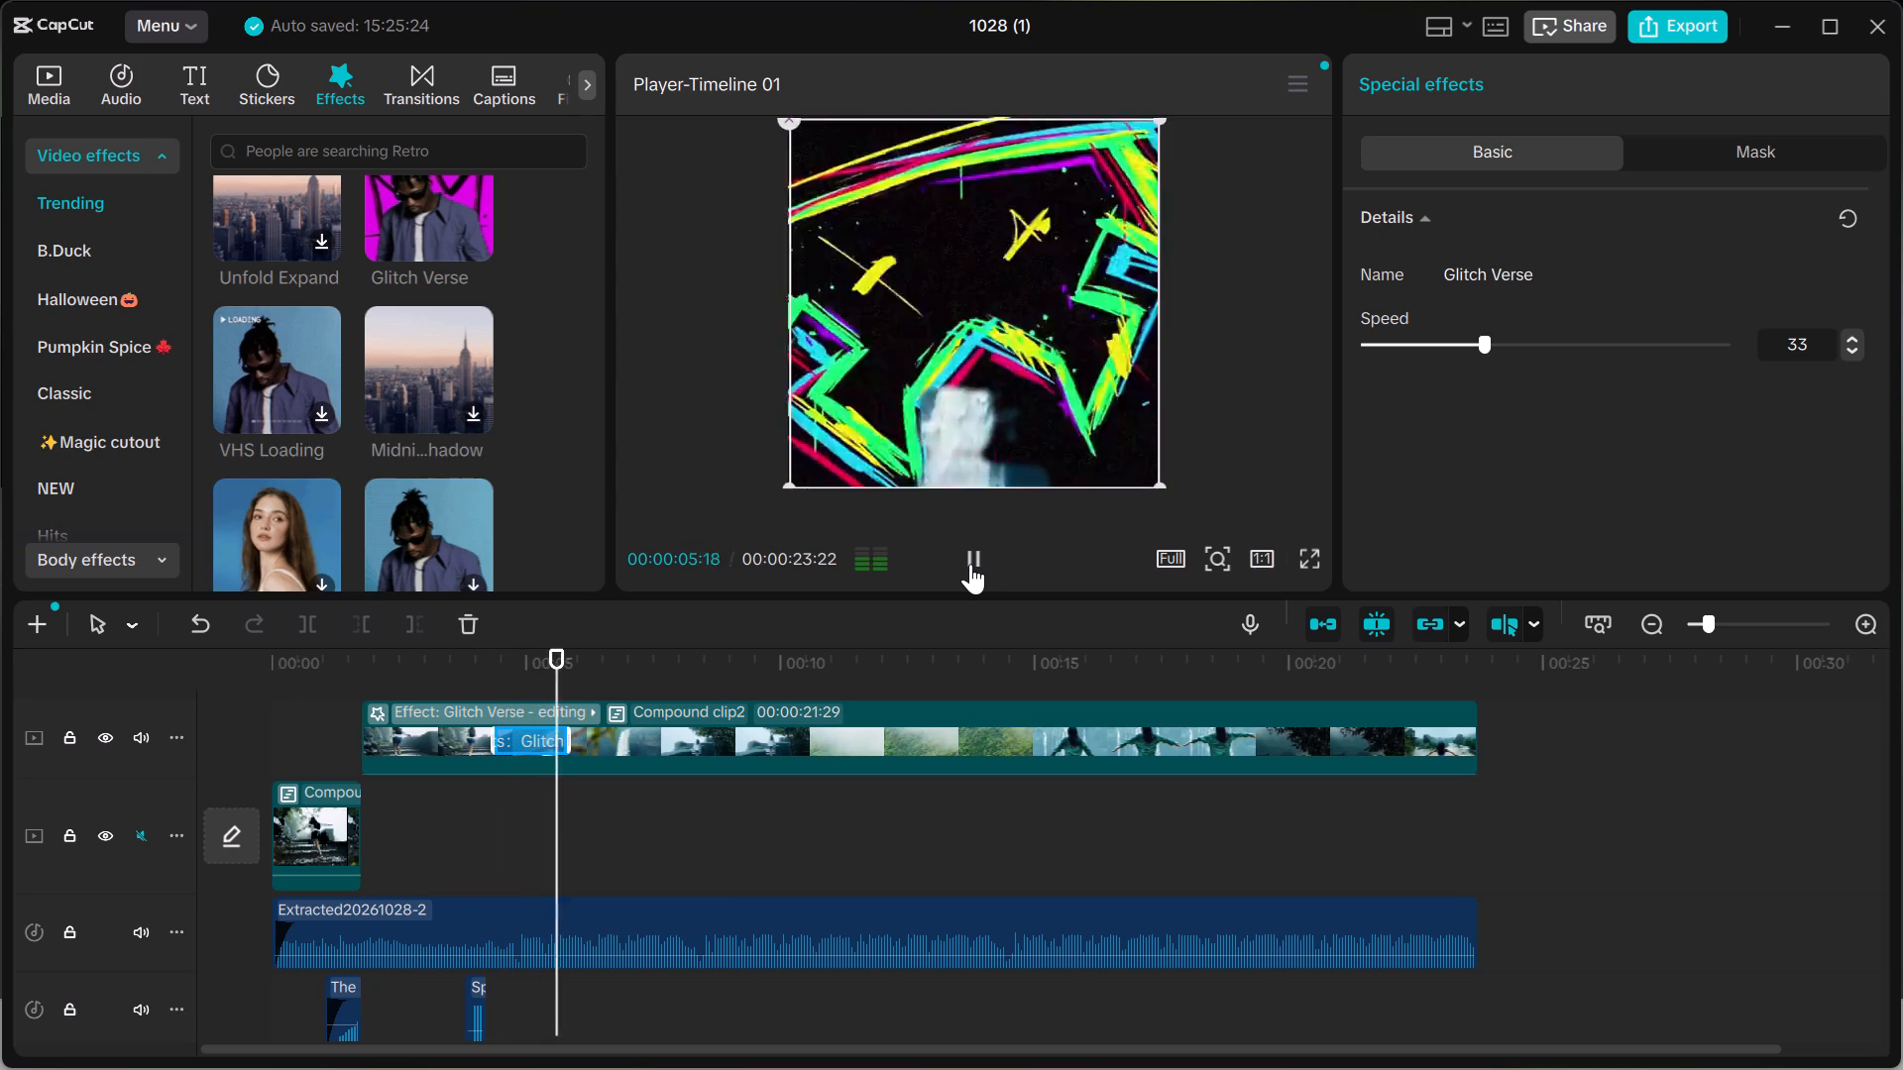
click(970, 564)
click(970, 564)
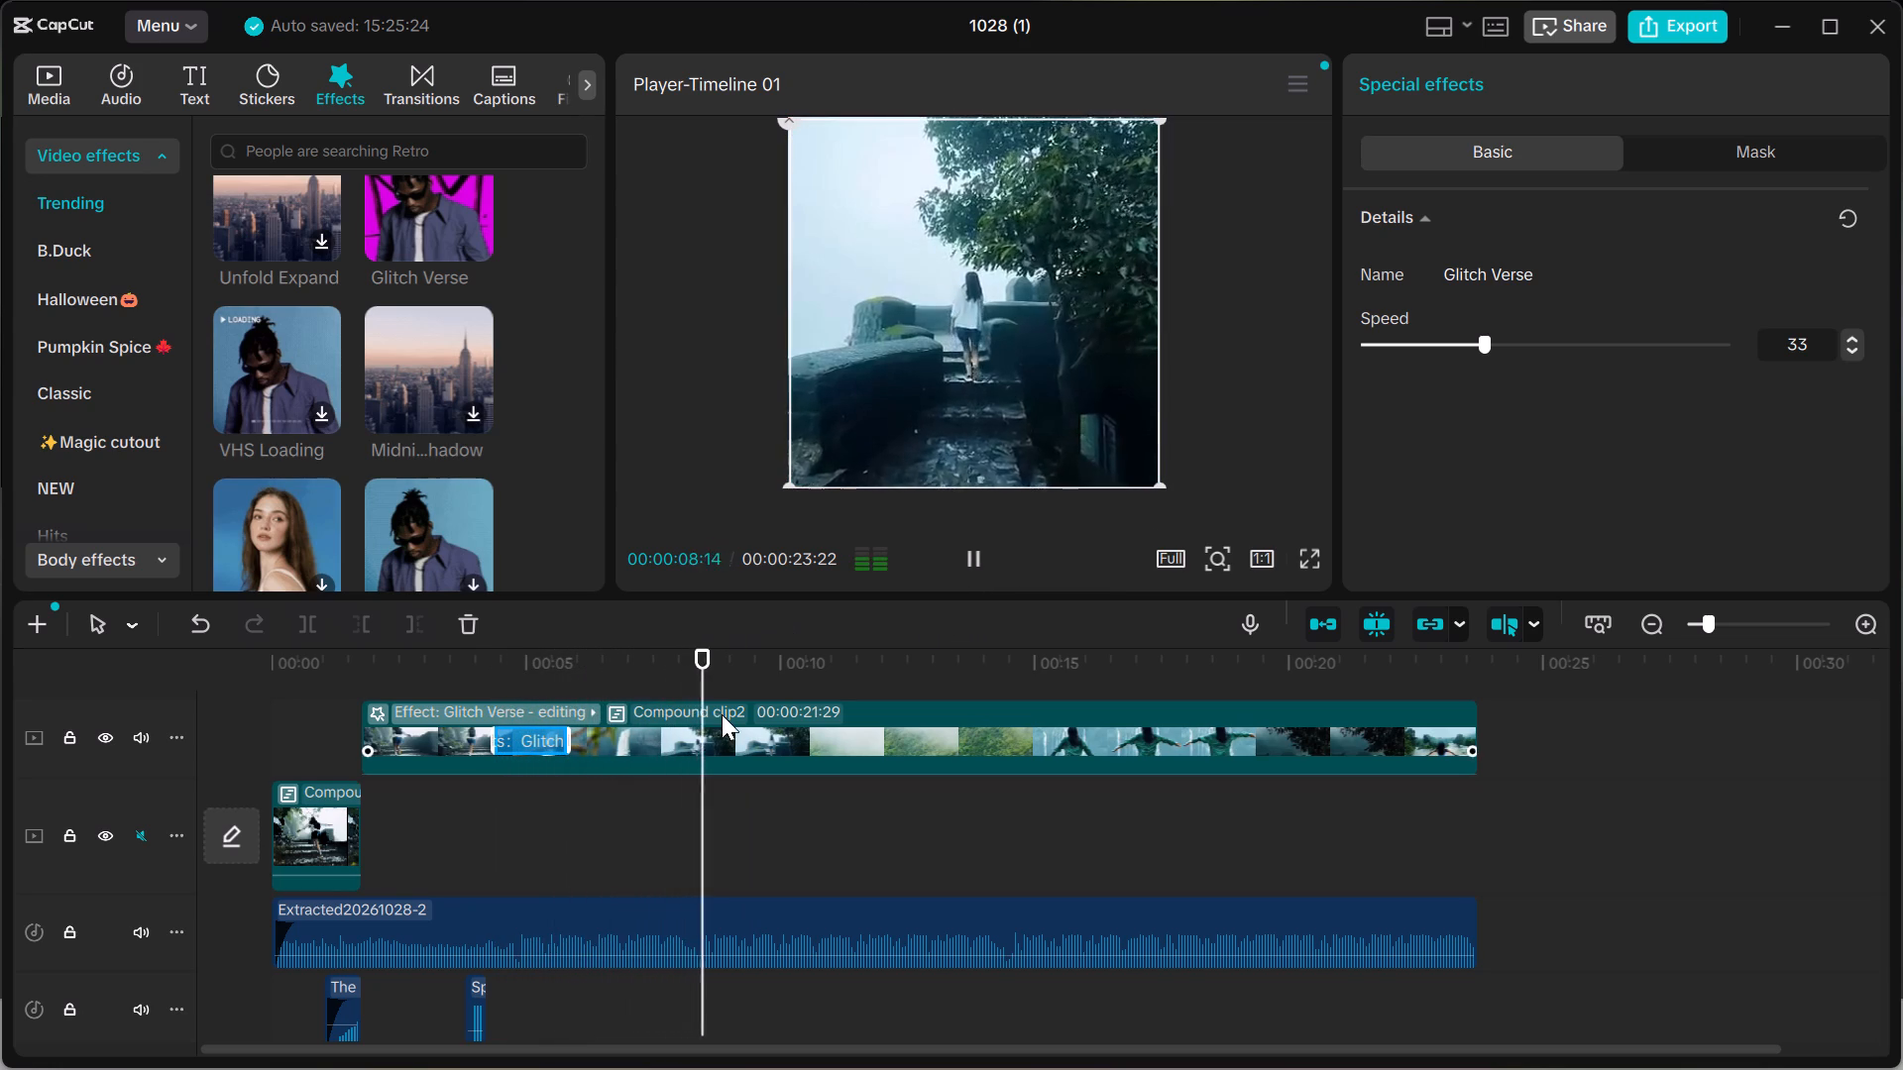
drag(768, 652, 419, 636)
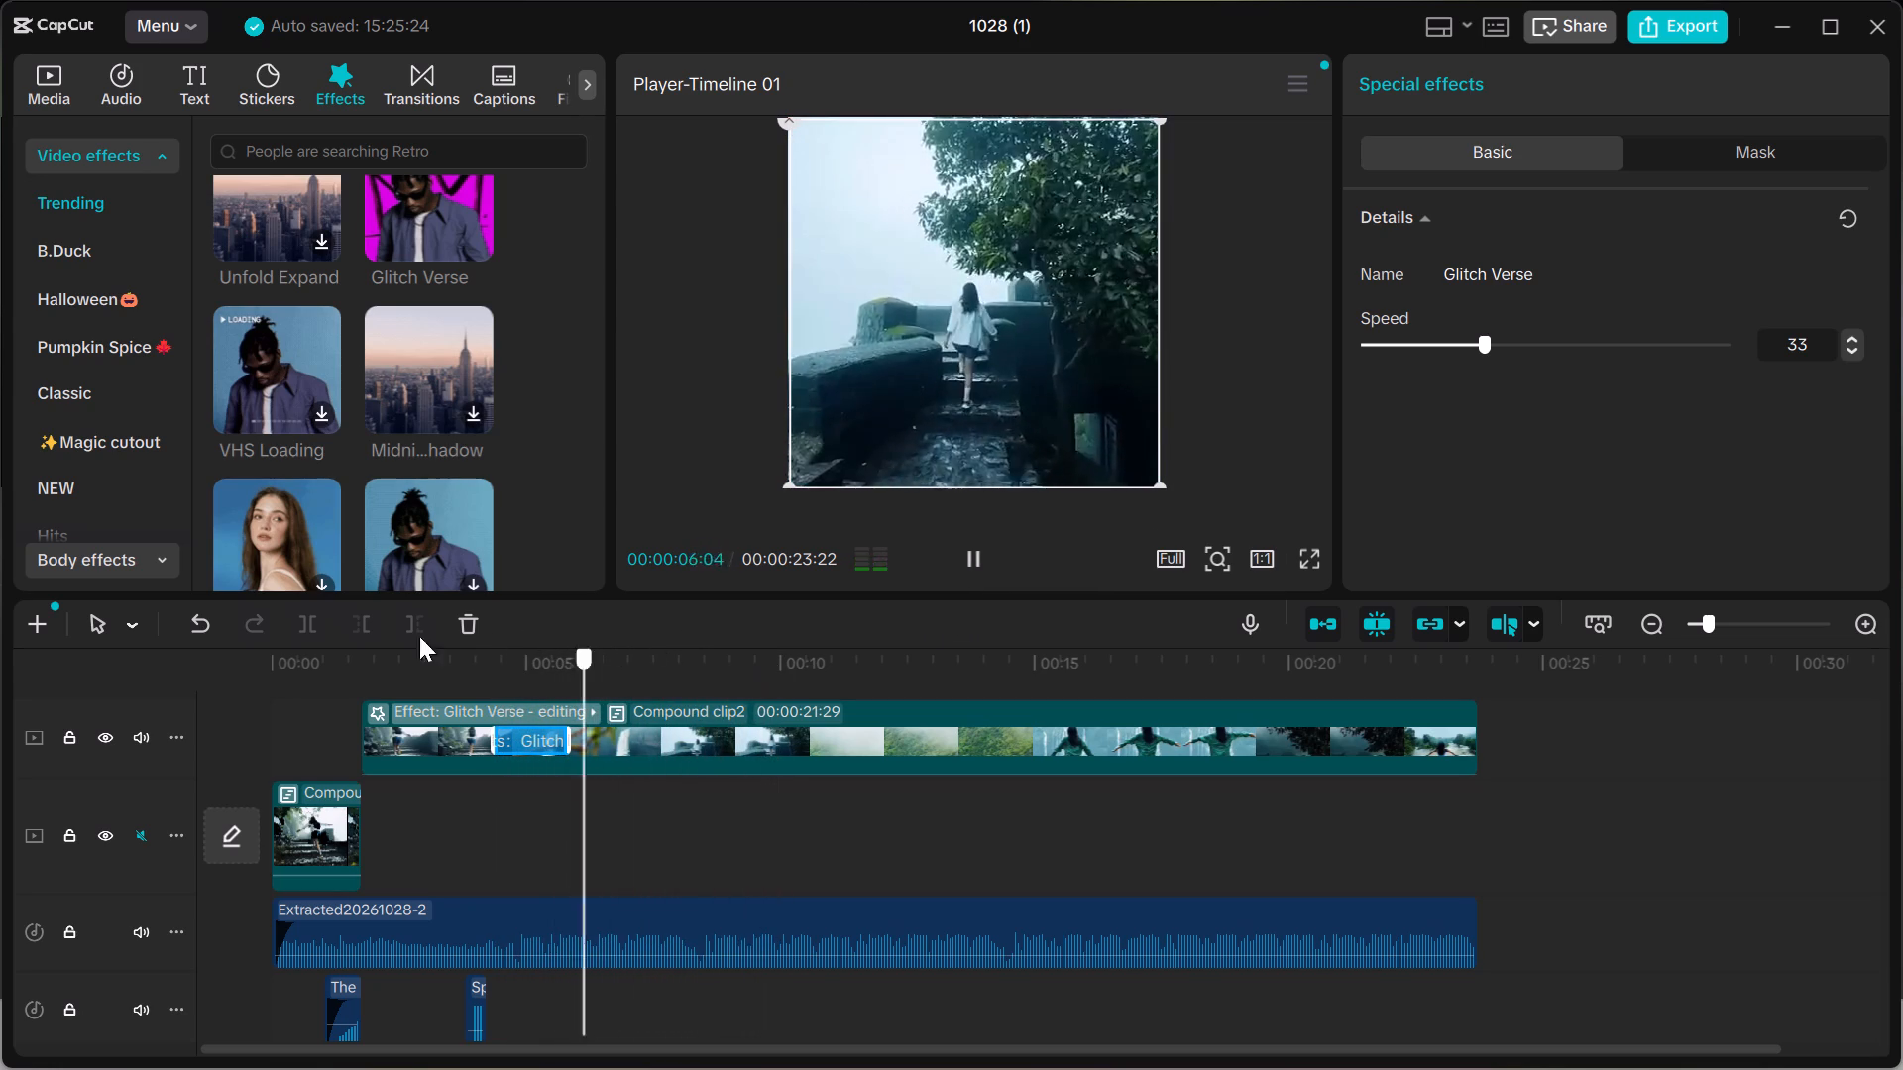
drag(419, 636, 194, 635)
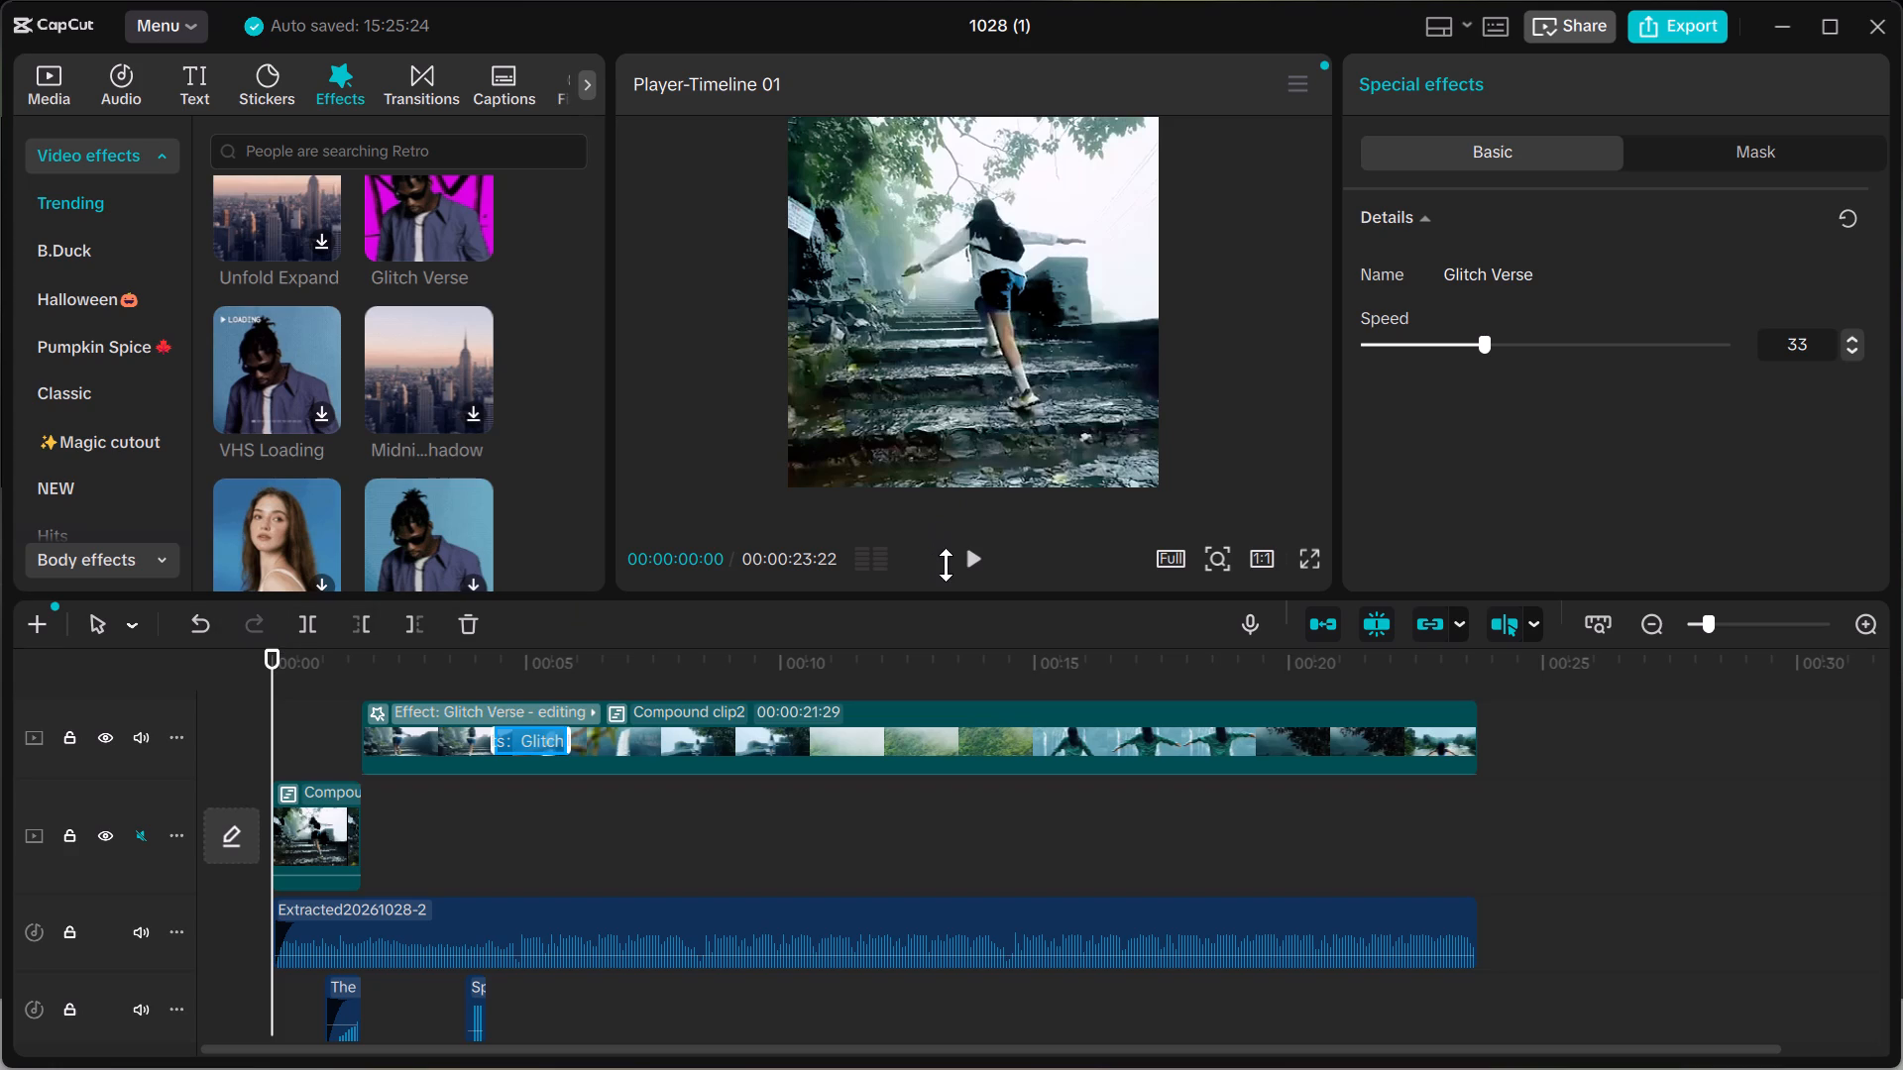
click(971, 568)
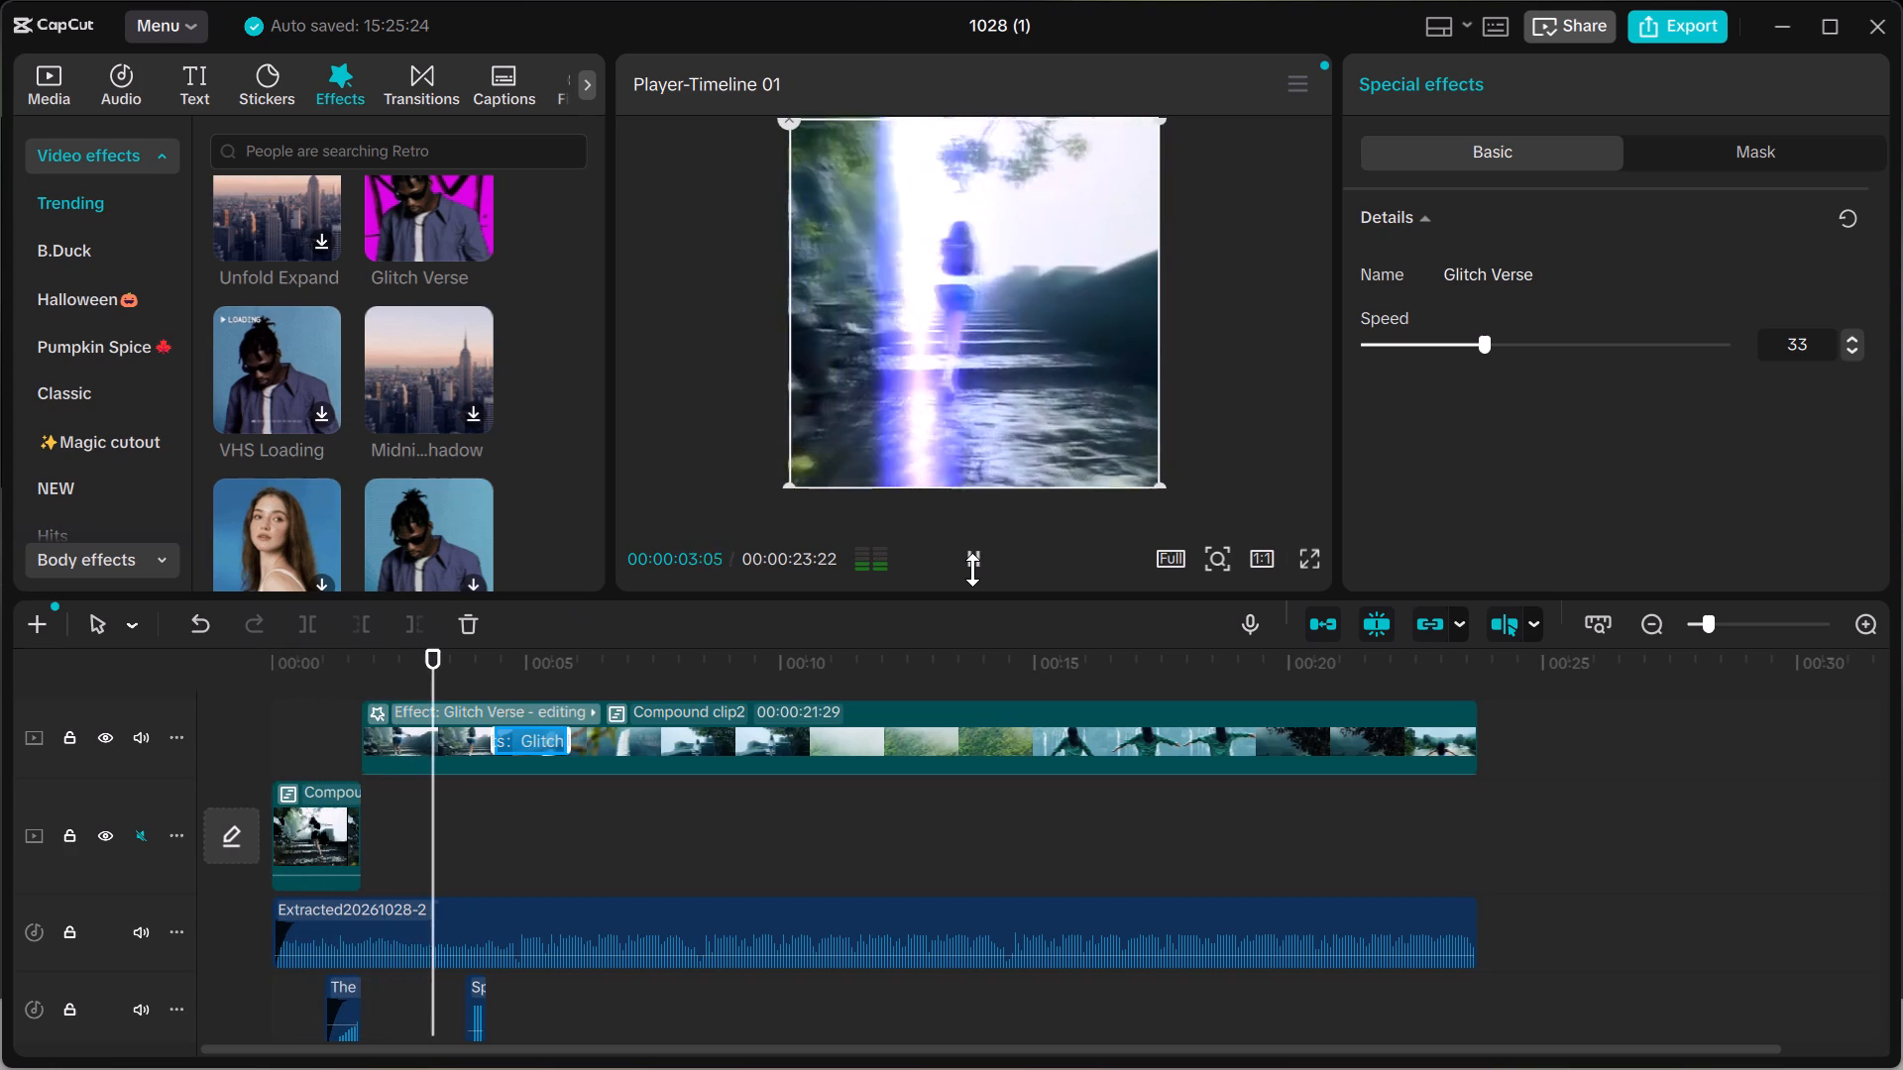
click(972, 570)
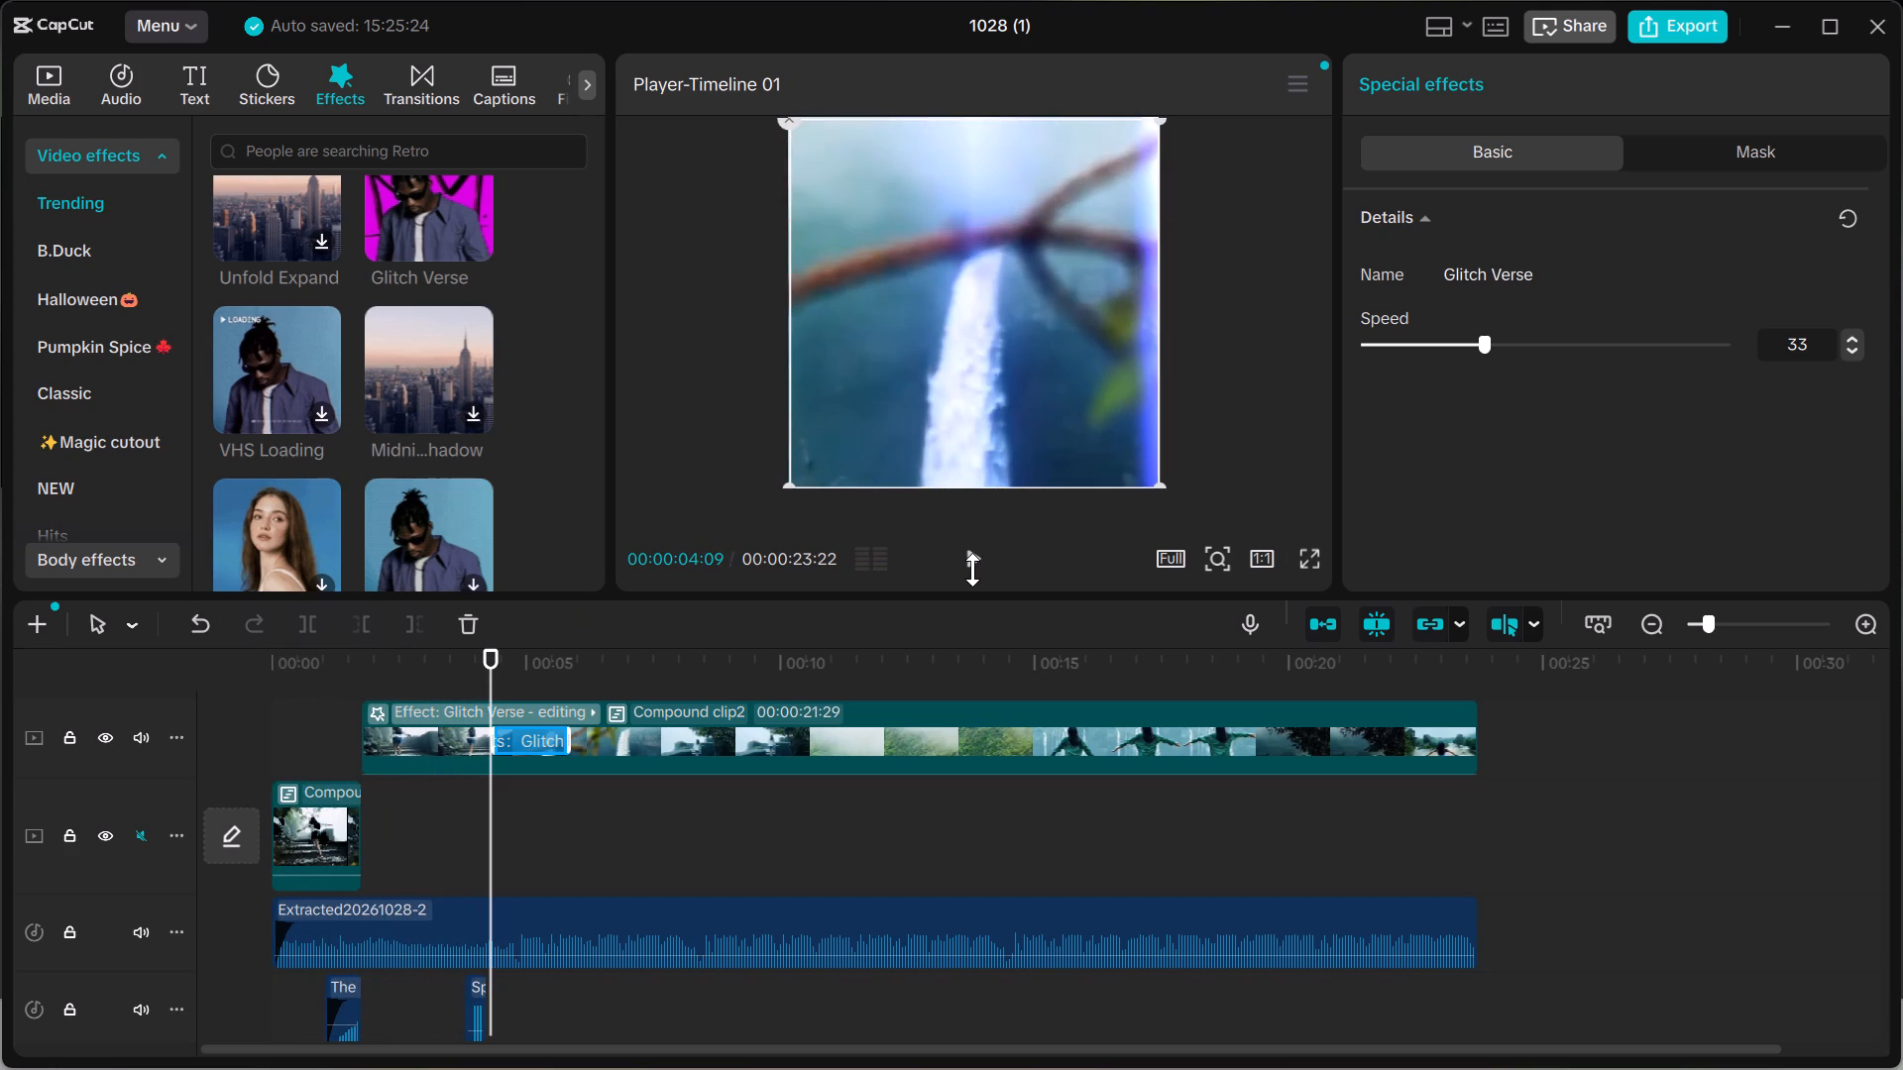
click(972, 570)
click(972, 570)
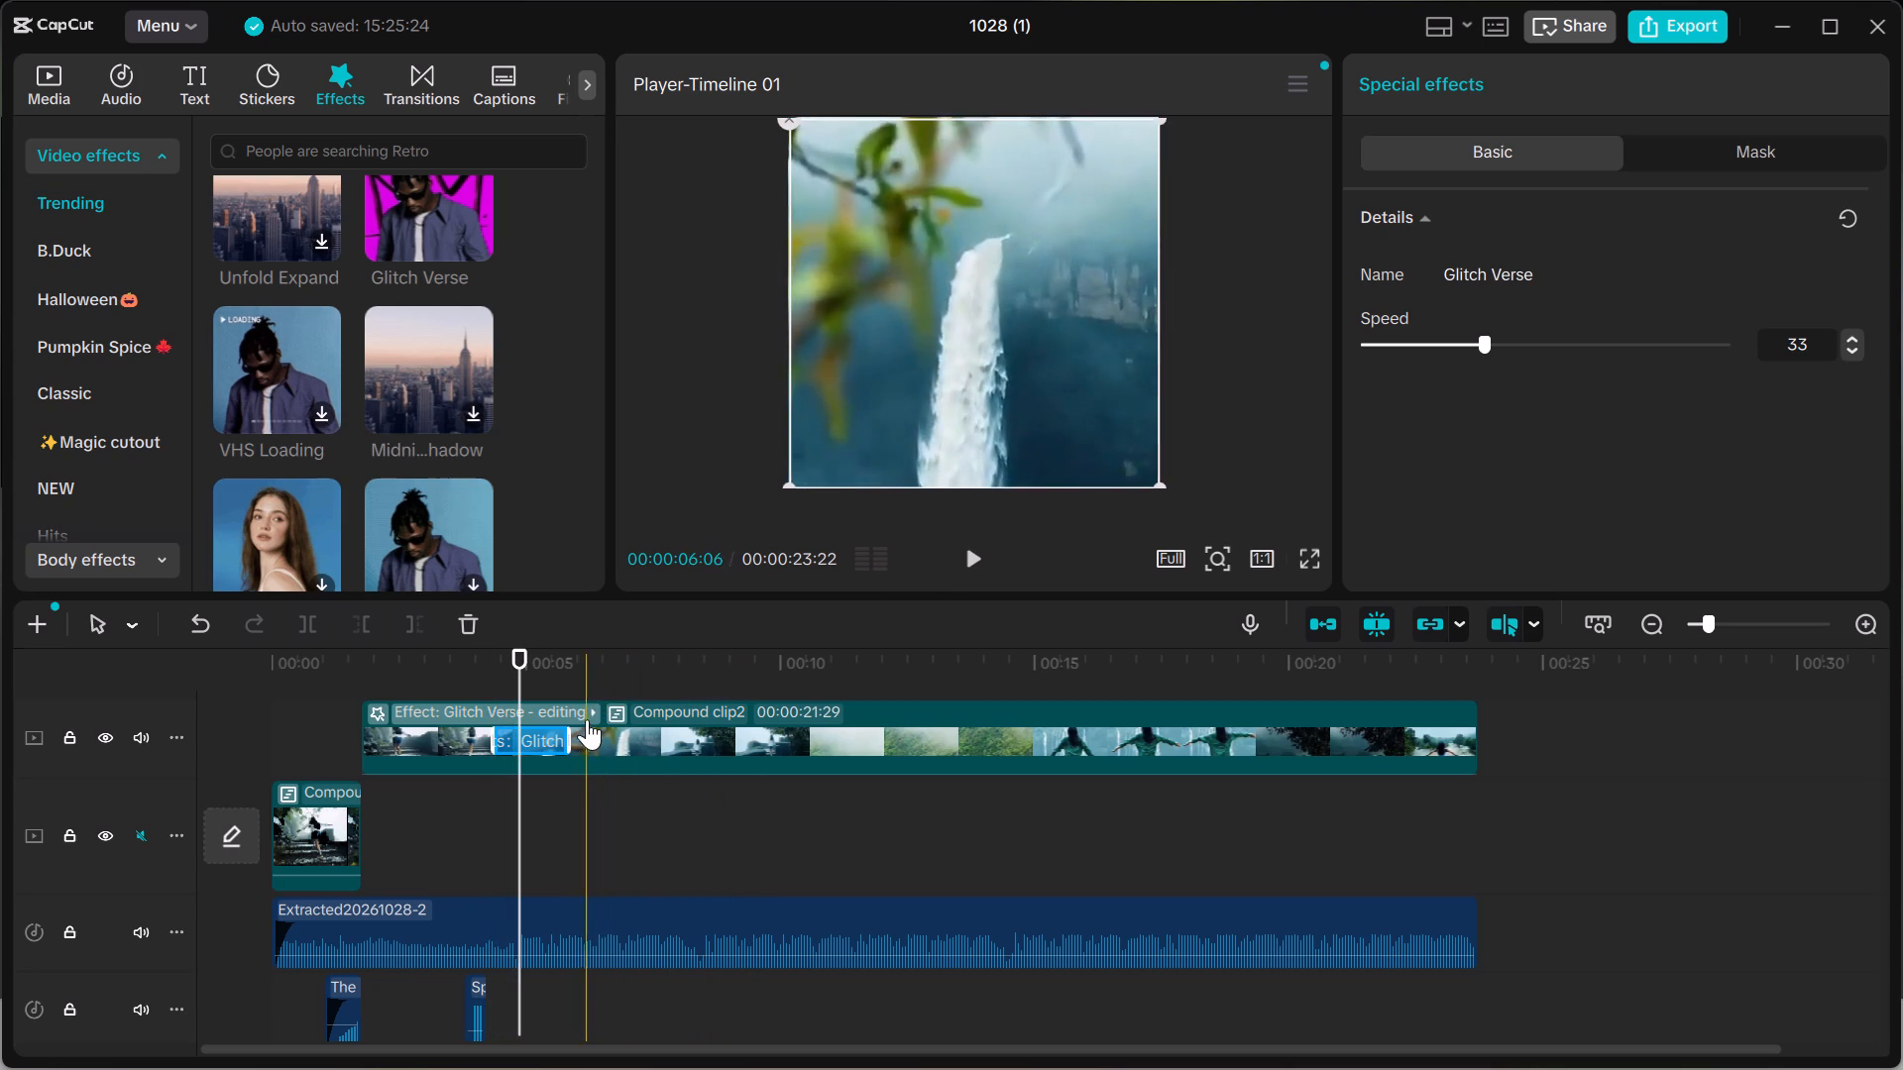
Shorten the Glitch Verse effect so that it ends at about 00:00:04:26.
drag(569, 733, 563, 734)
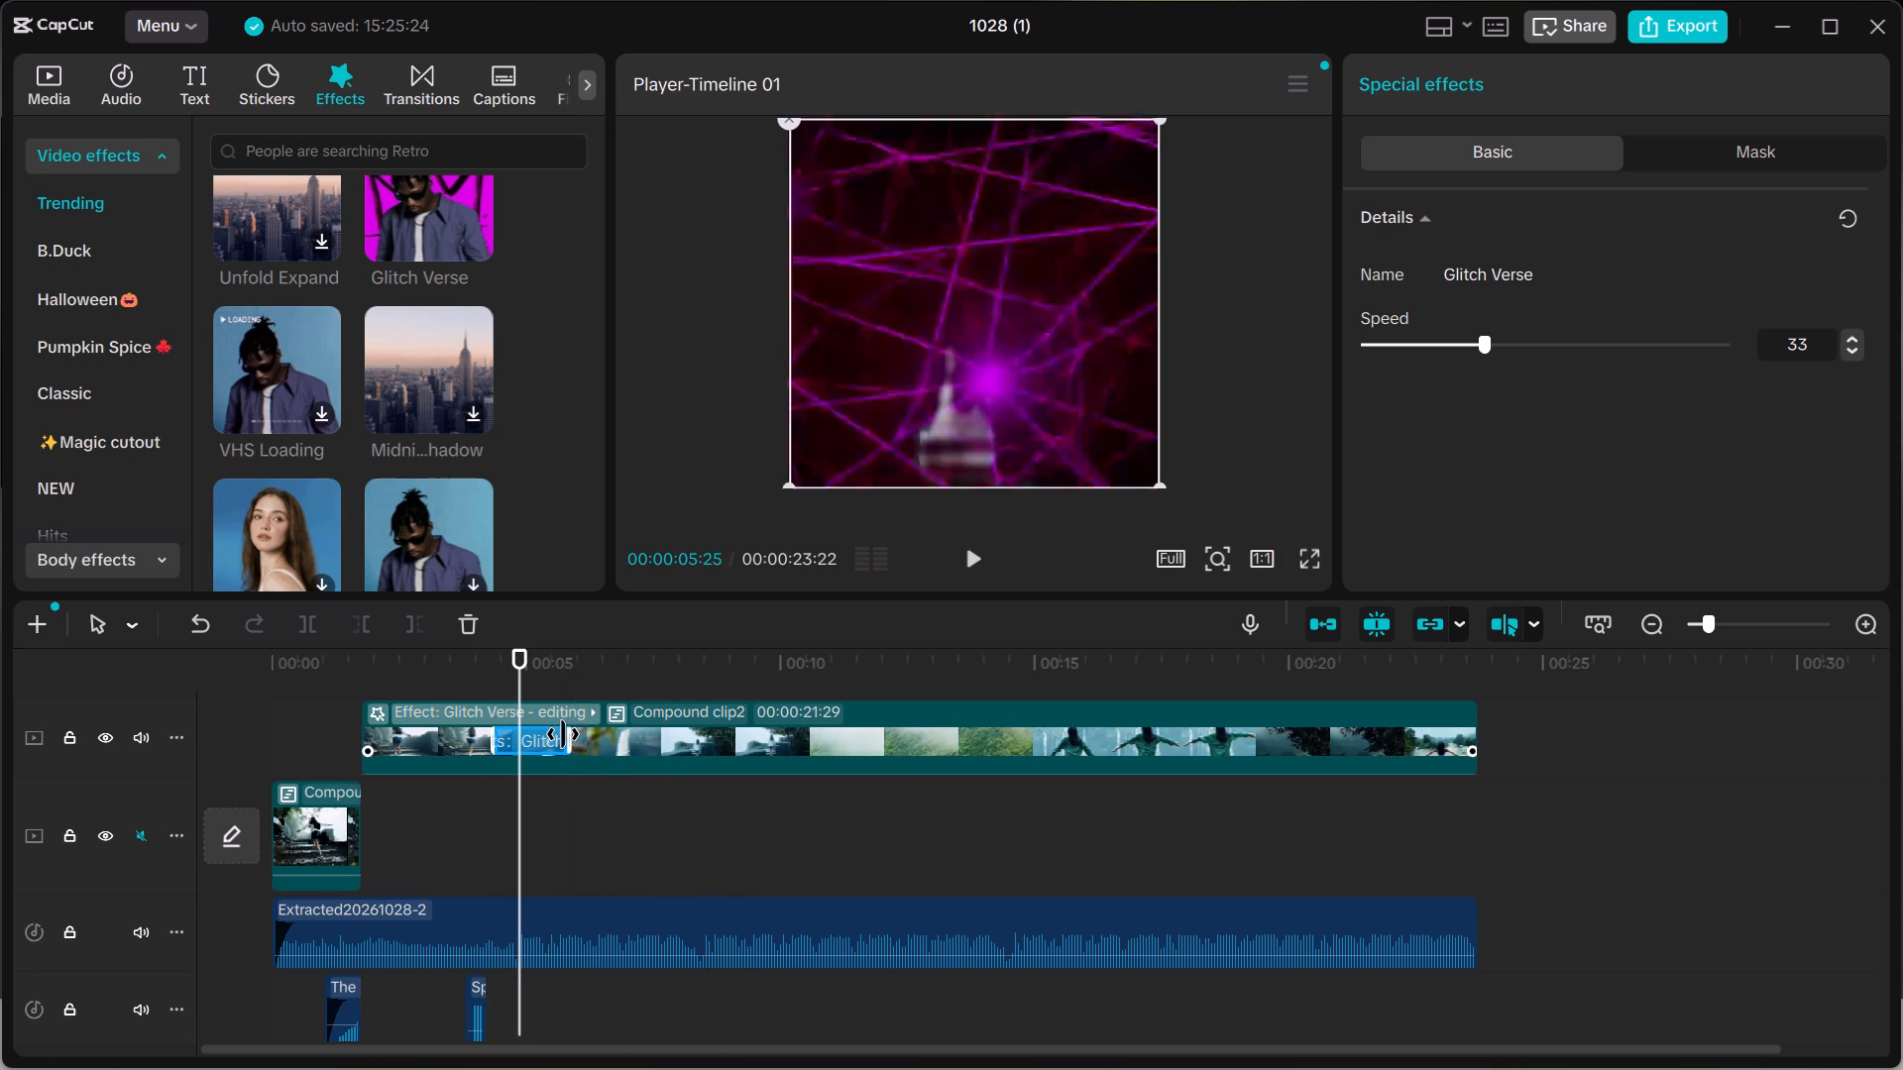
drag(563, 734, 514, 749)
click(514, 749)
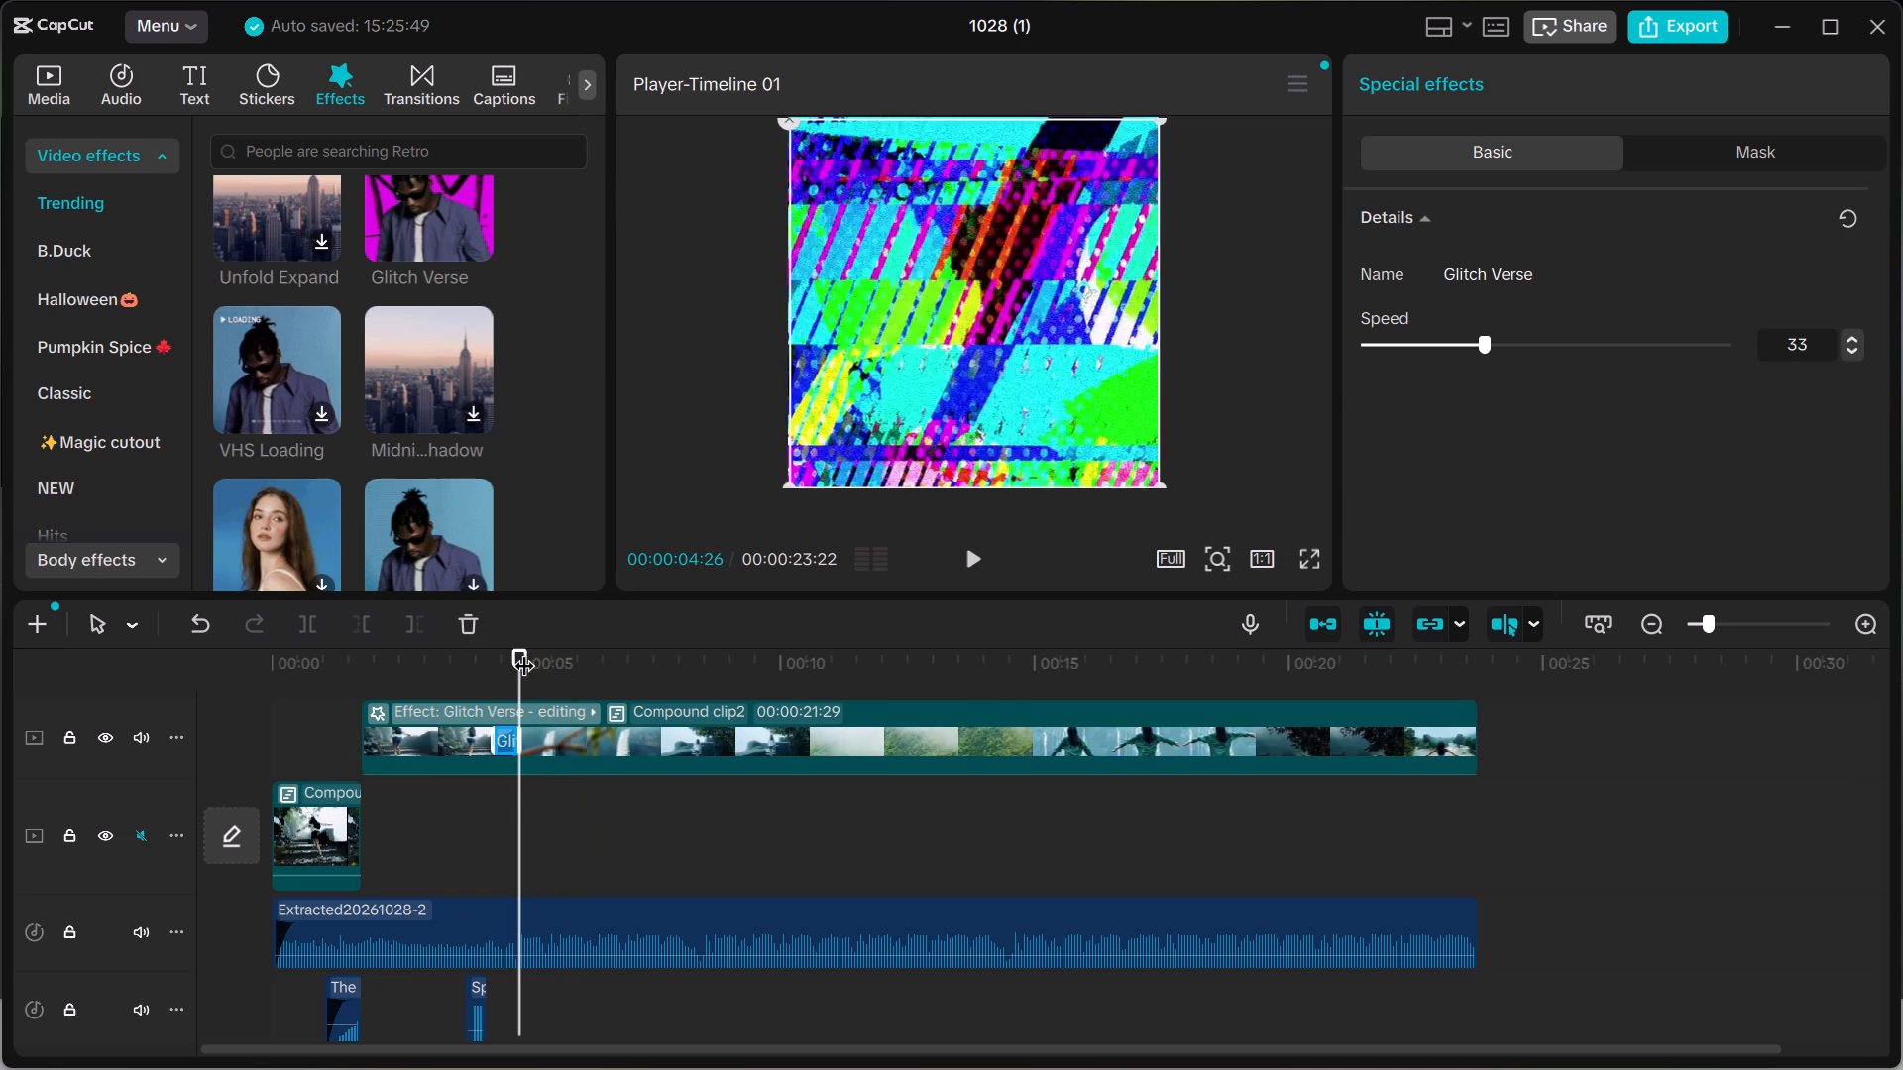
Play the timeline from the beginning to review the transition with both effects, and return the playhead to the start.
drag(523, 650, 280, 633)
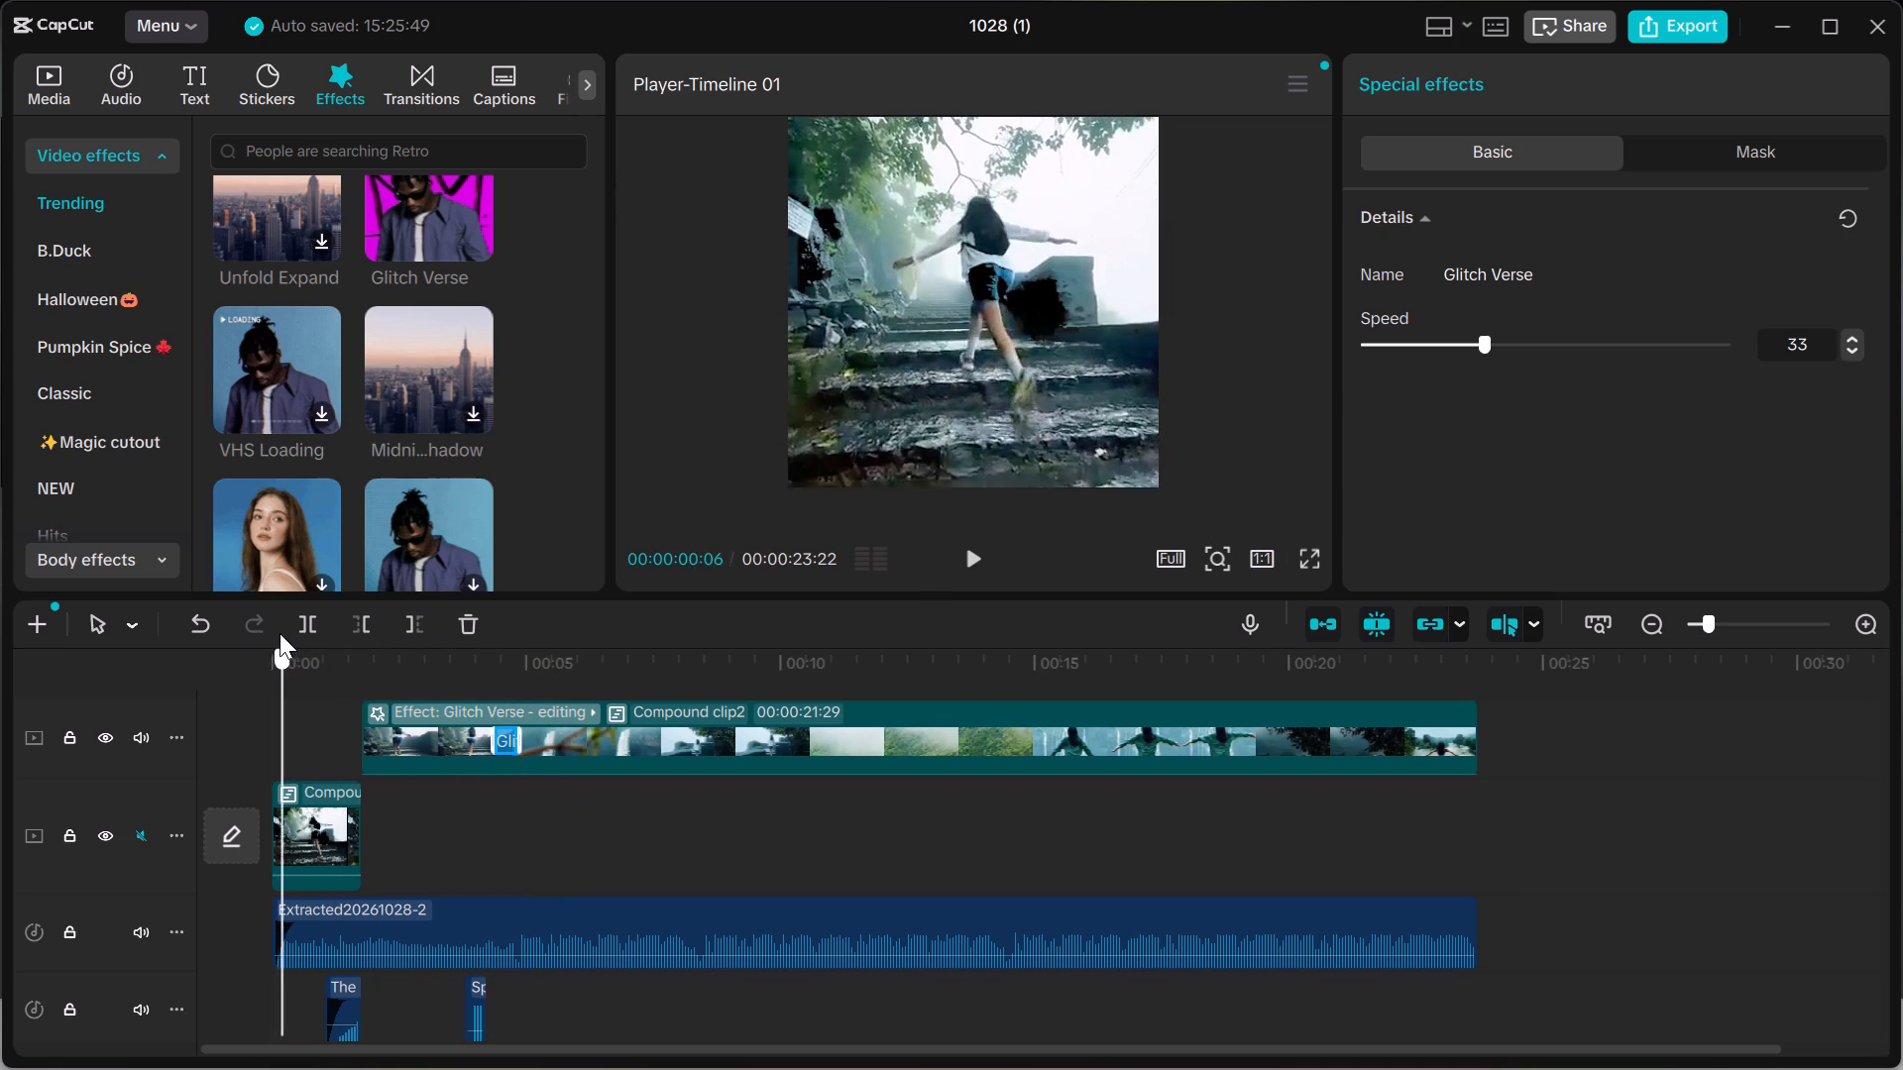
drag(280, 633, 278, 633)
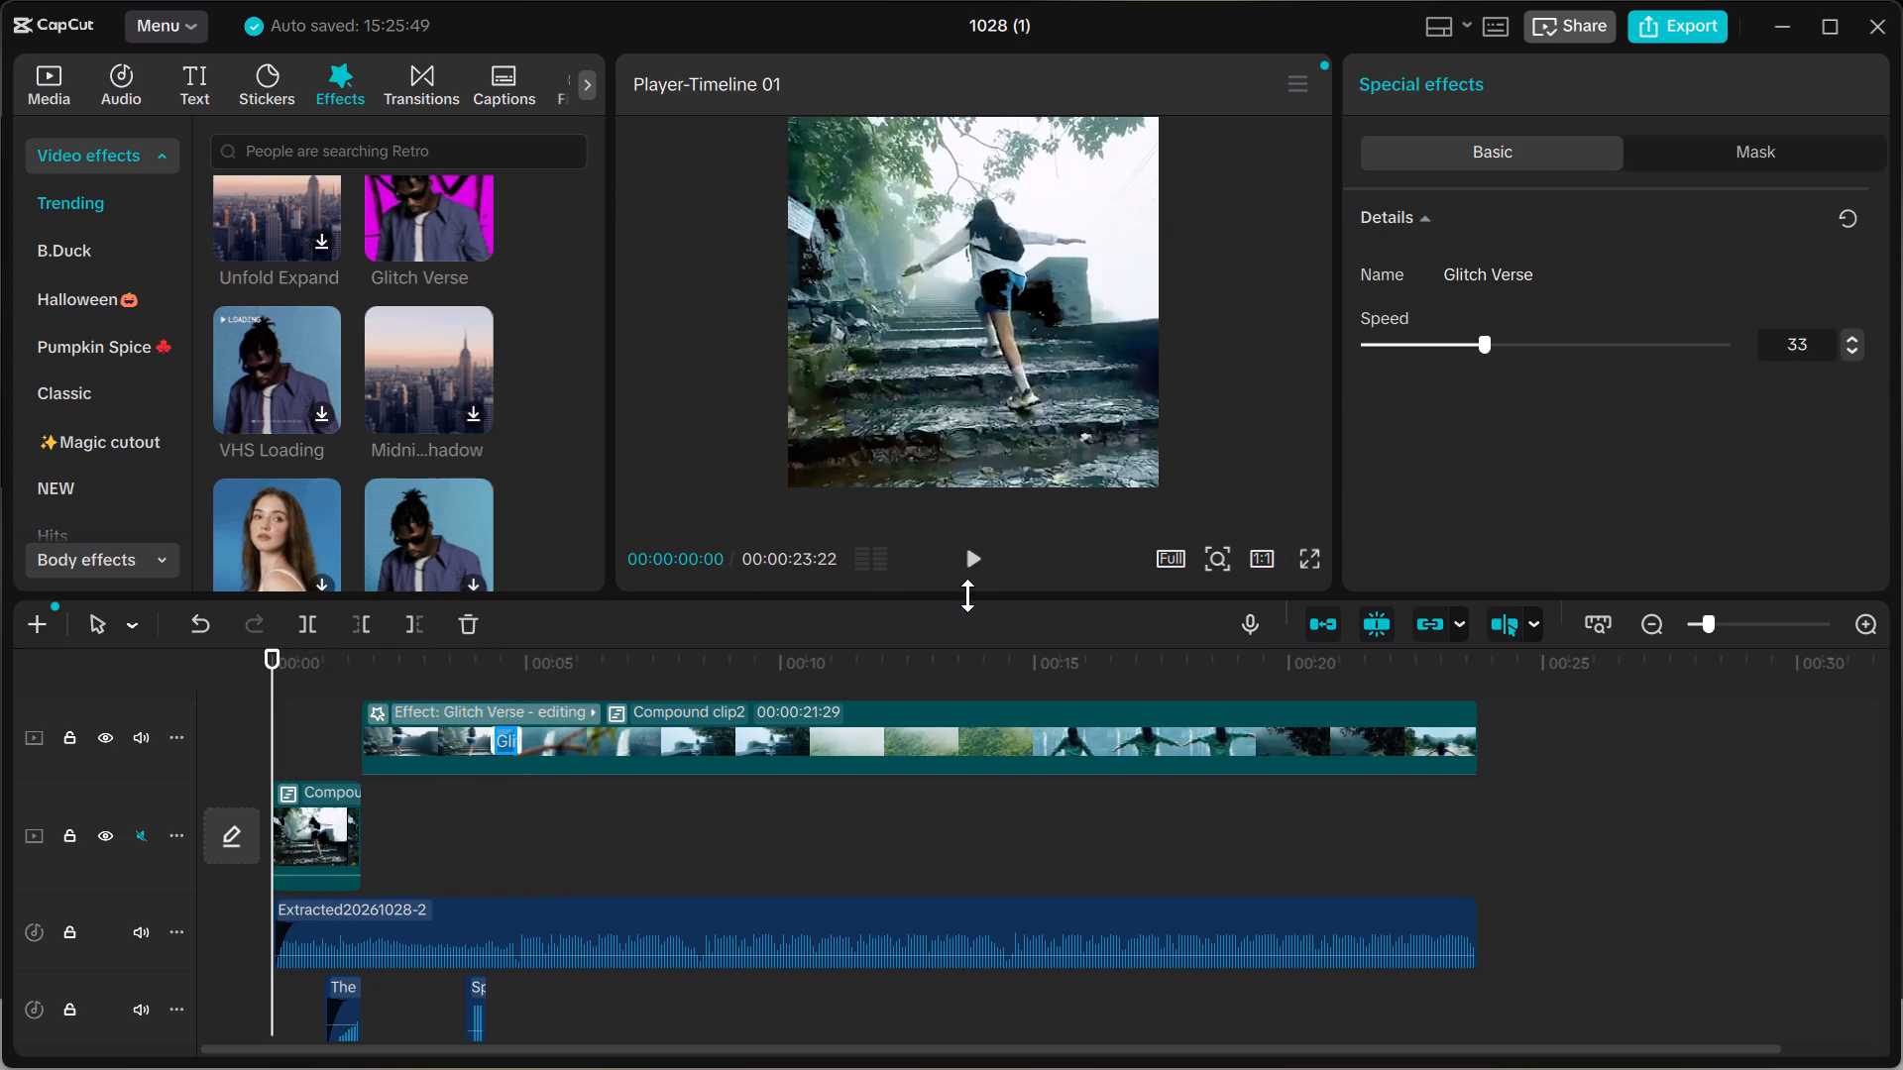
click(975, 578)
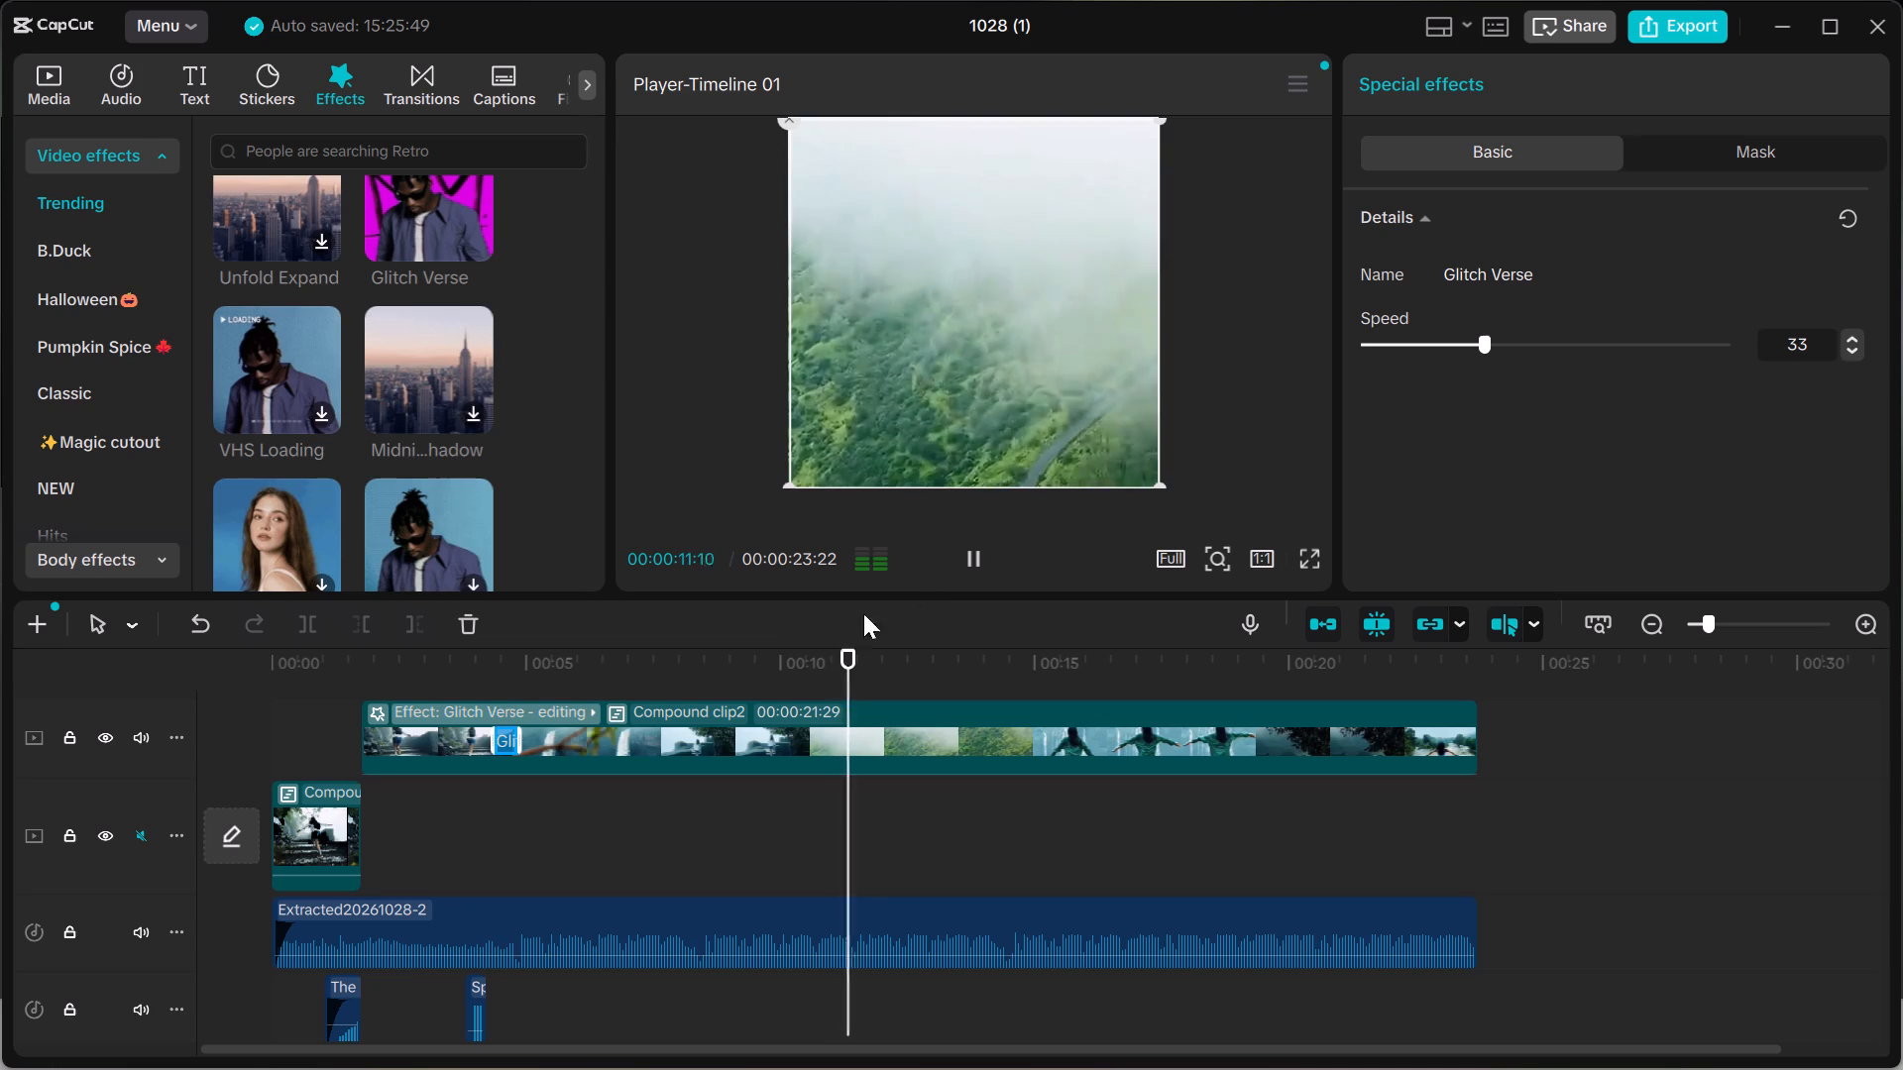
double_click(891, 681)
drag(910, 667, 893, 665)
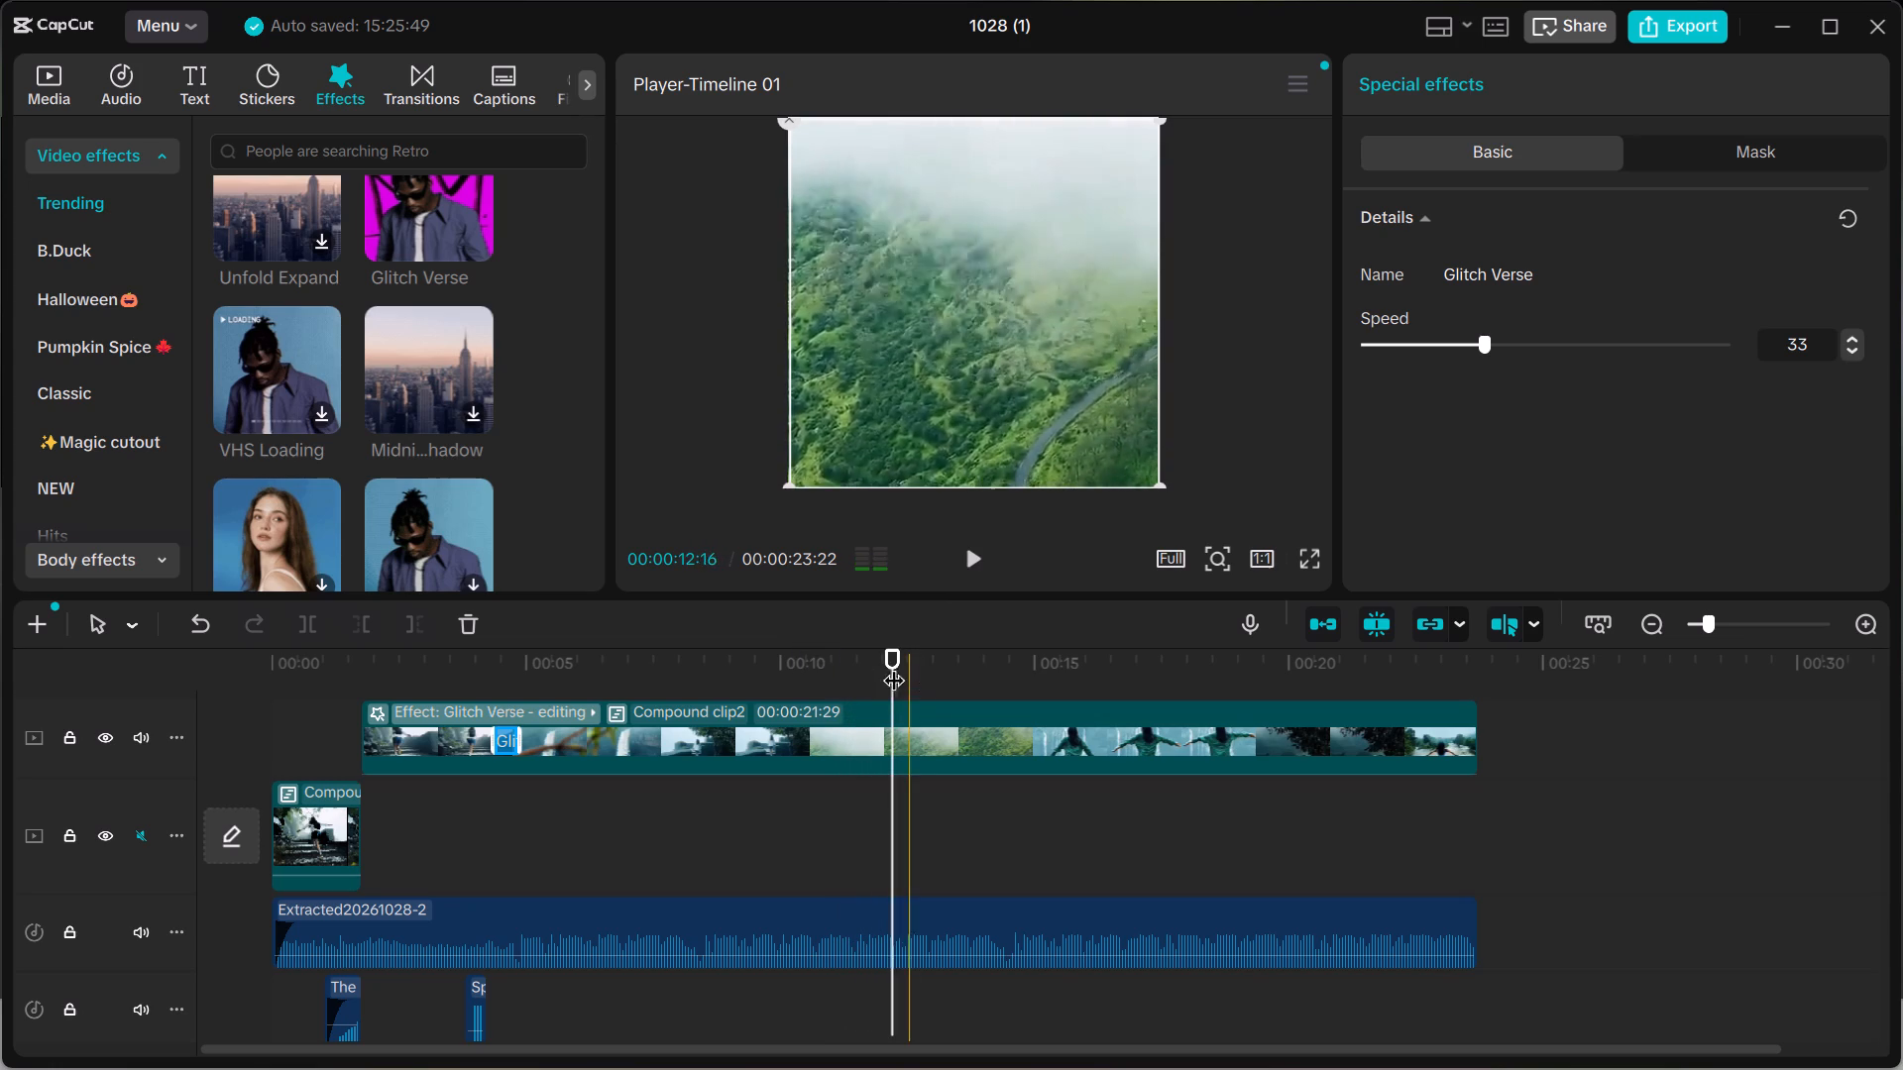
drag(893, 665, 0, 659)
drag(1087, 483, 1078, 489)
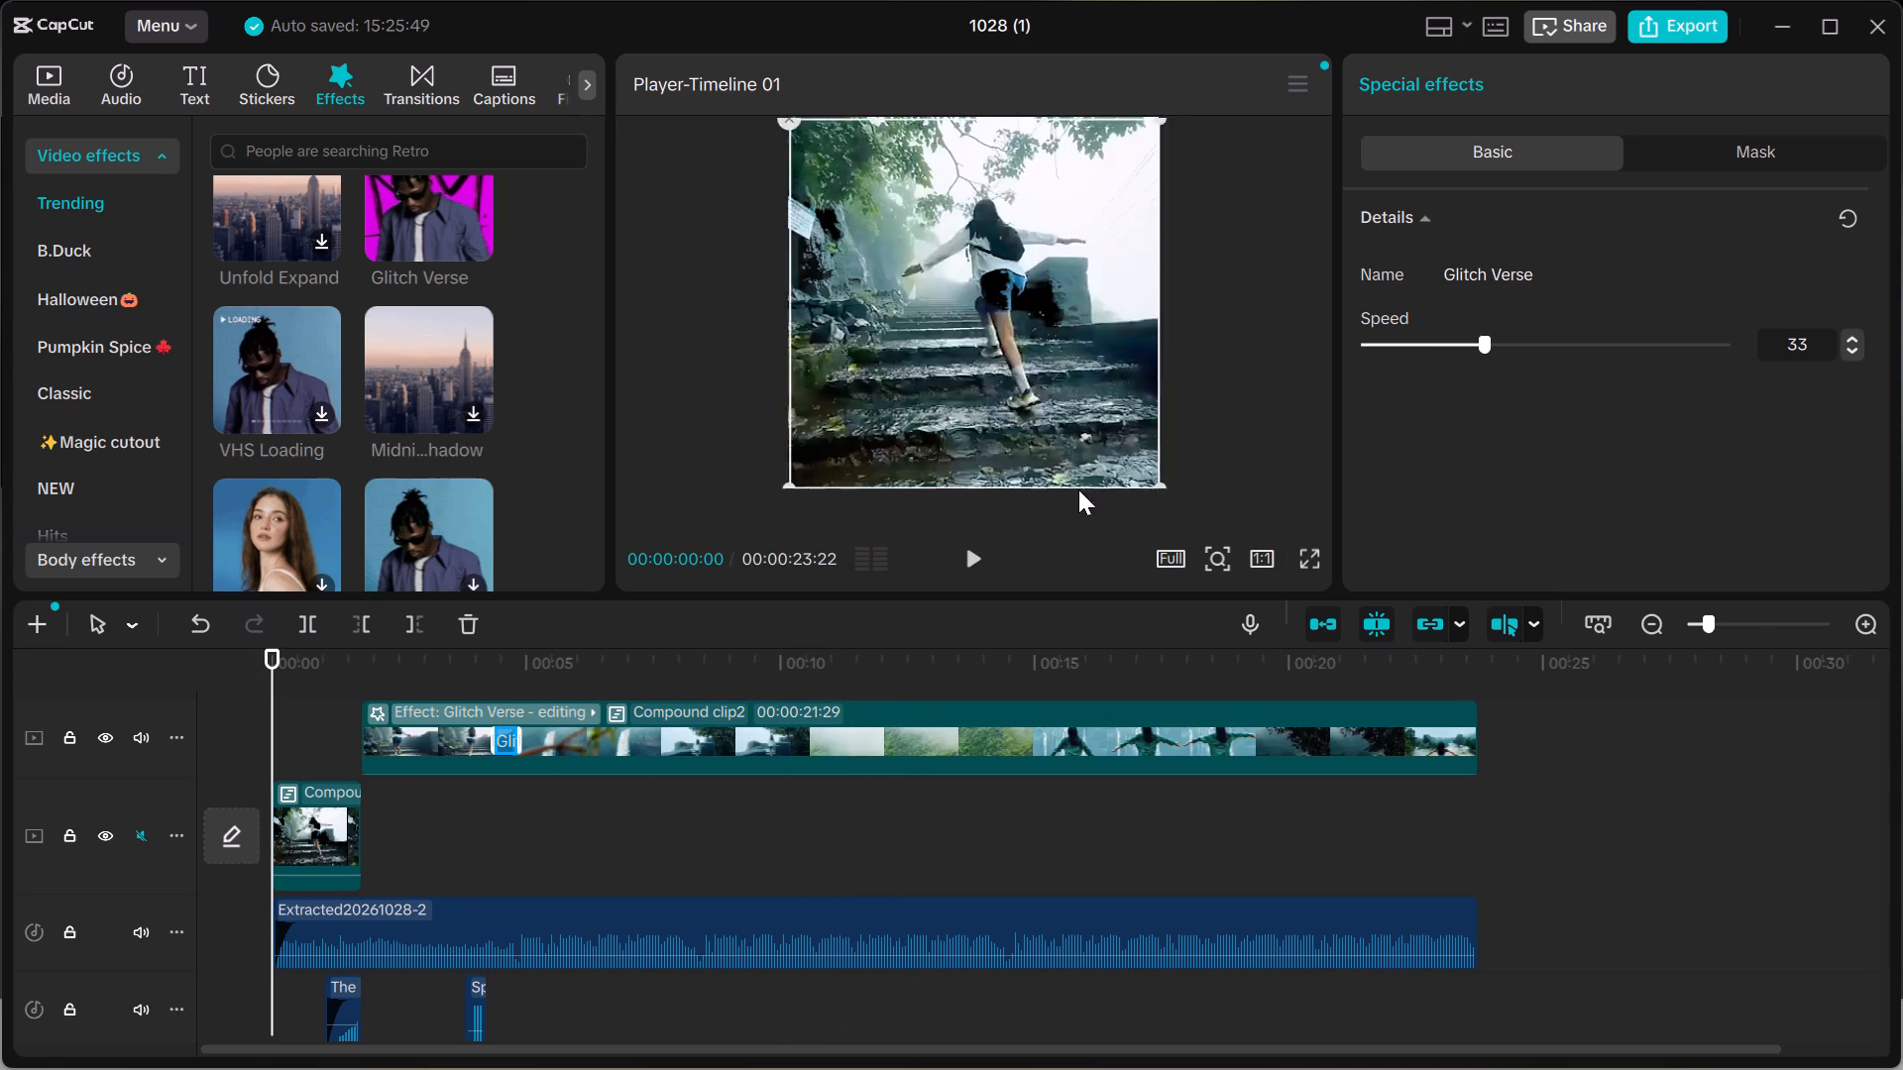
drag(1078, 489, 1059, 498)
drag(1054, 425, 1077, 416)
click(1077, 416)
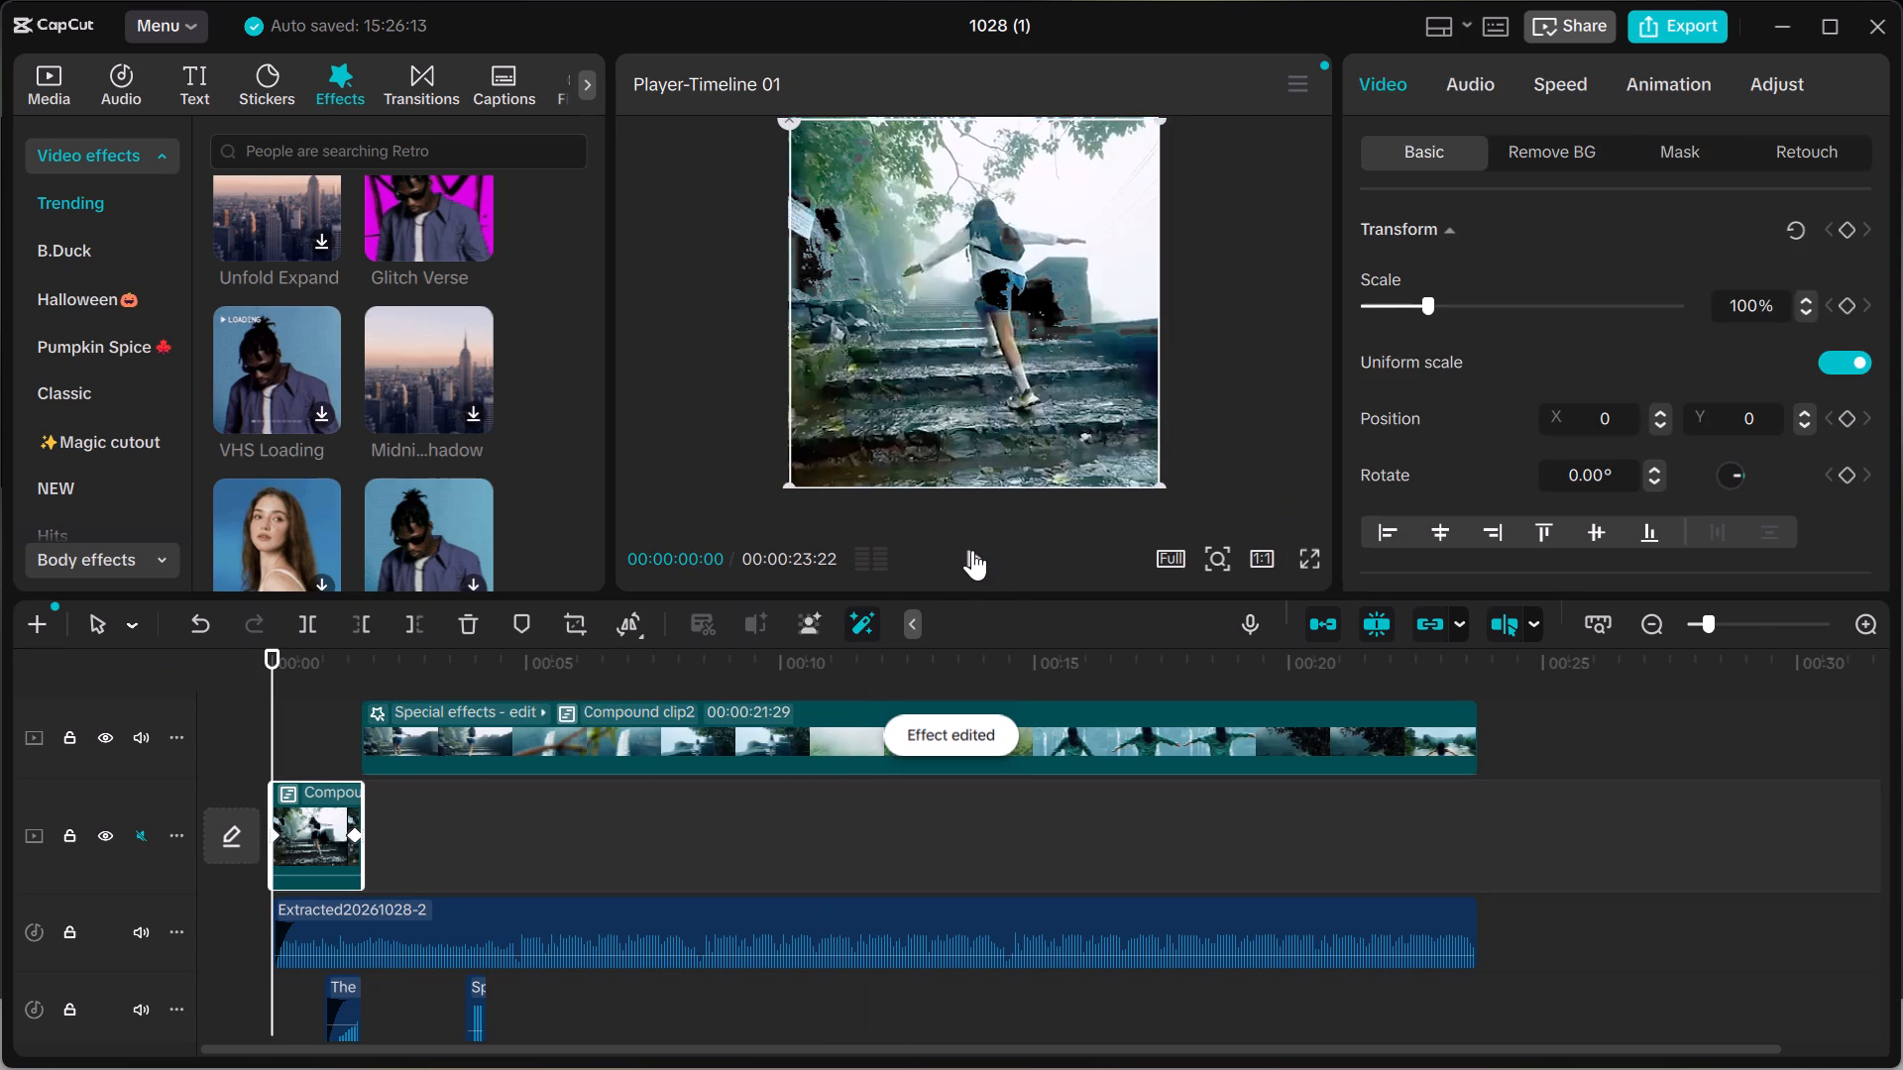
drag(972, 550, 665, 649)
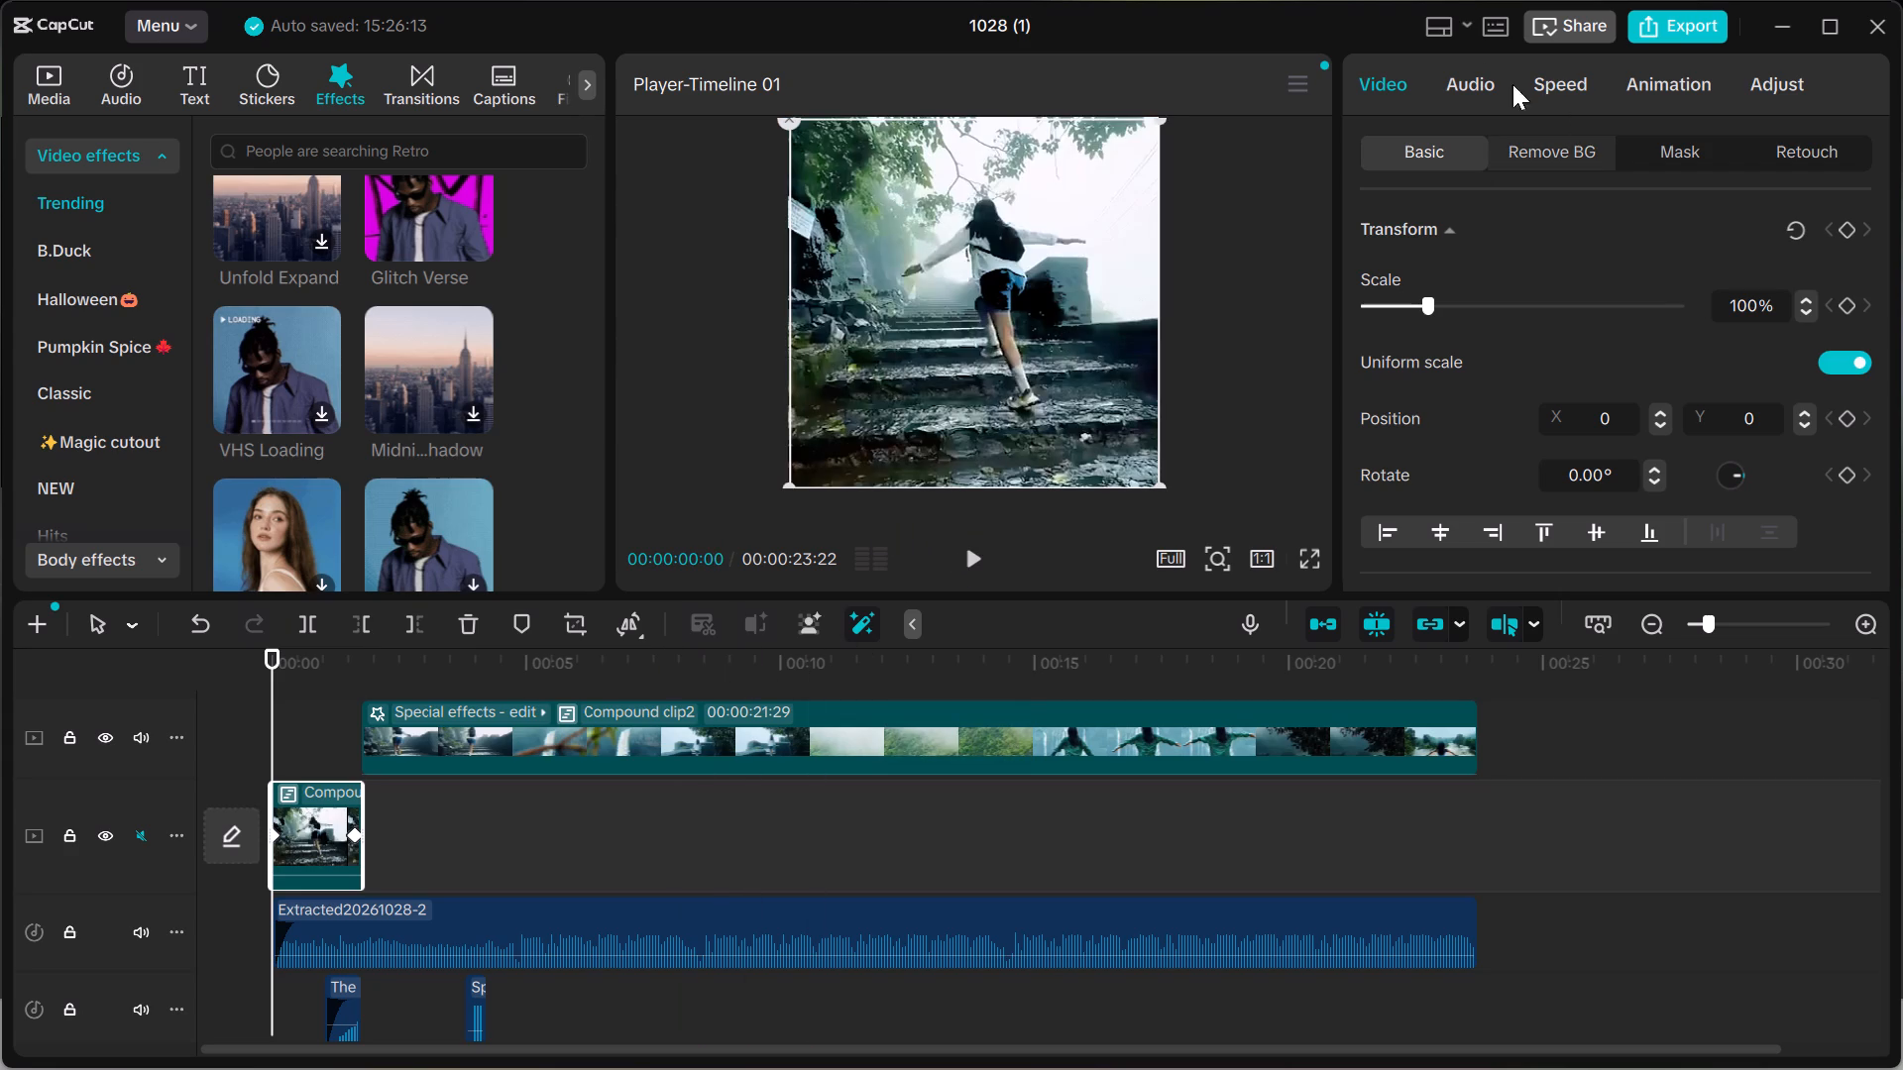
Switch the workspace layout to Vertical.
click(1440, 14)
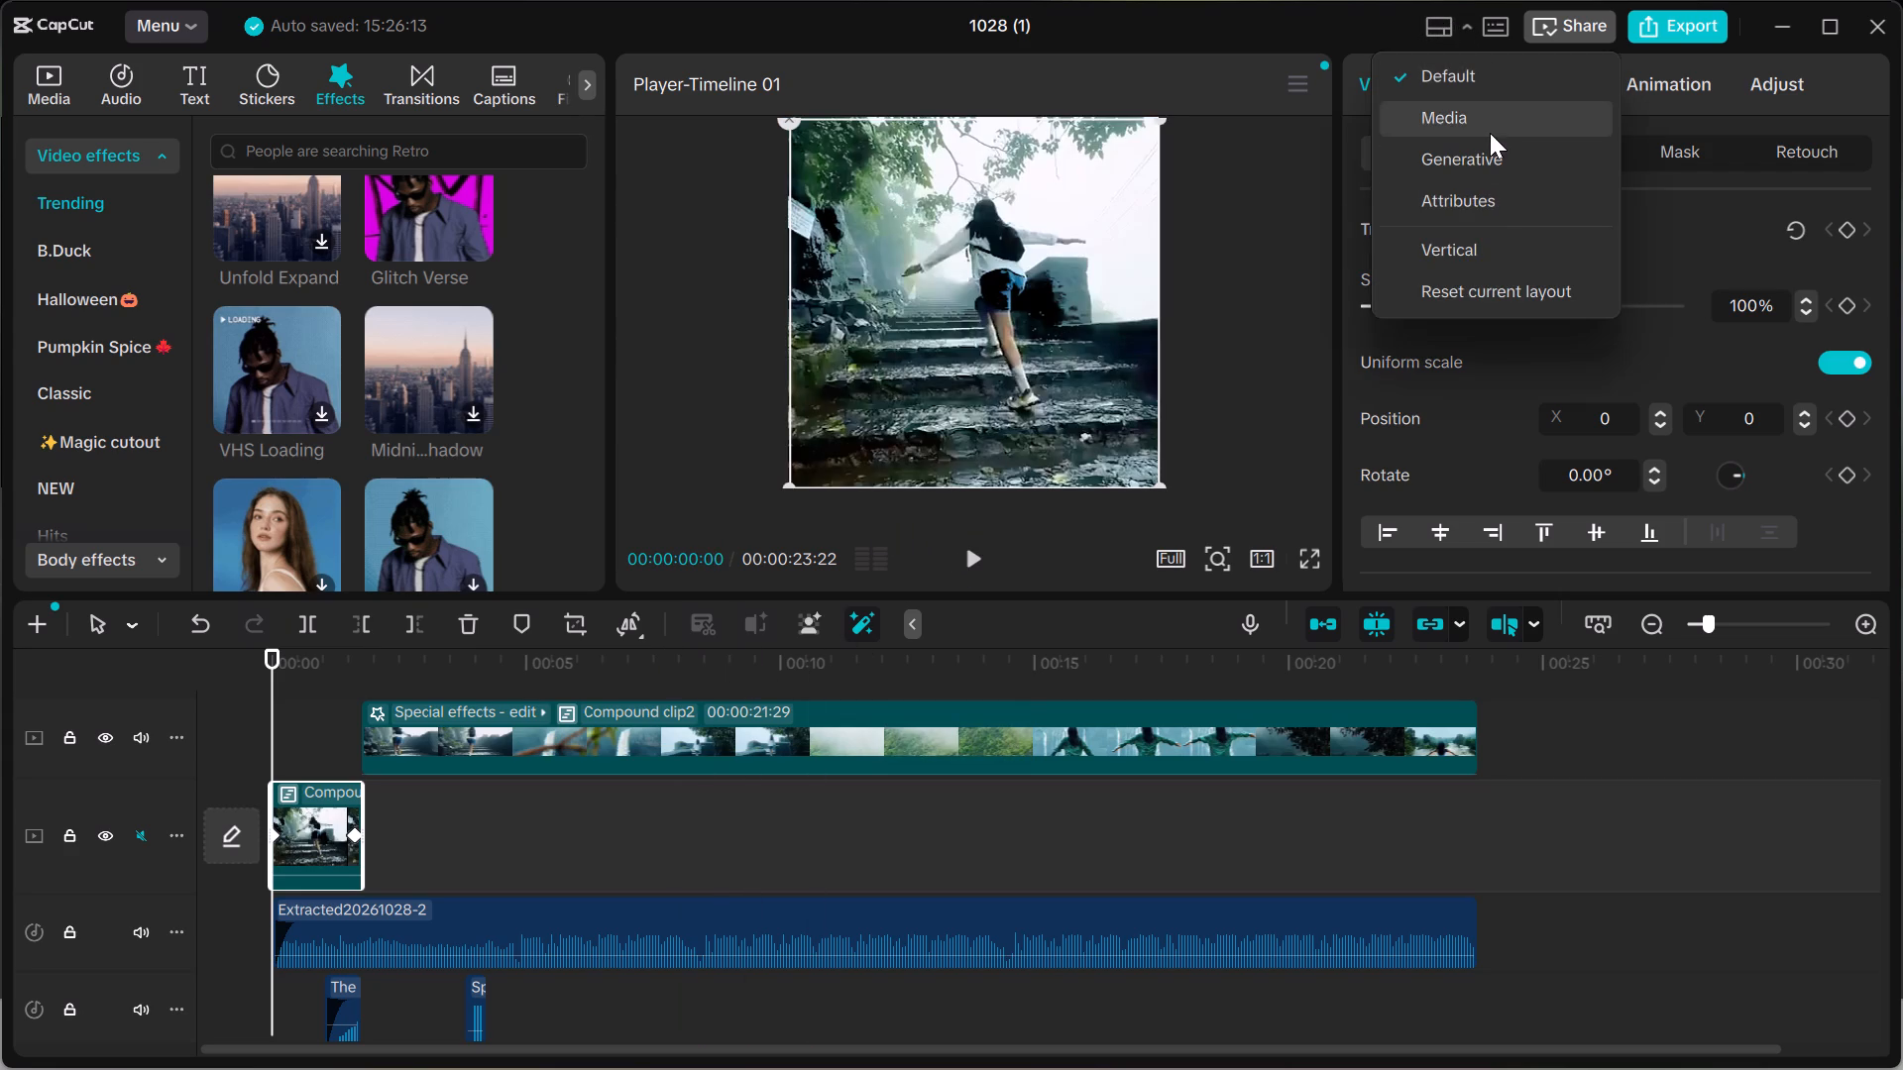
click(1500, 247)
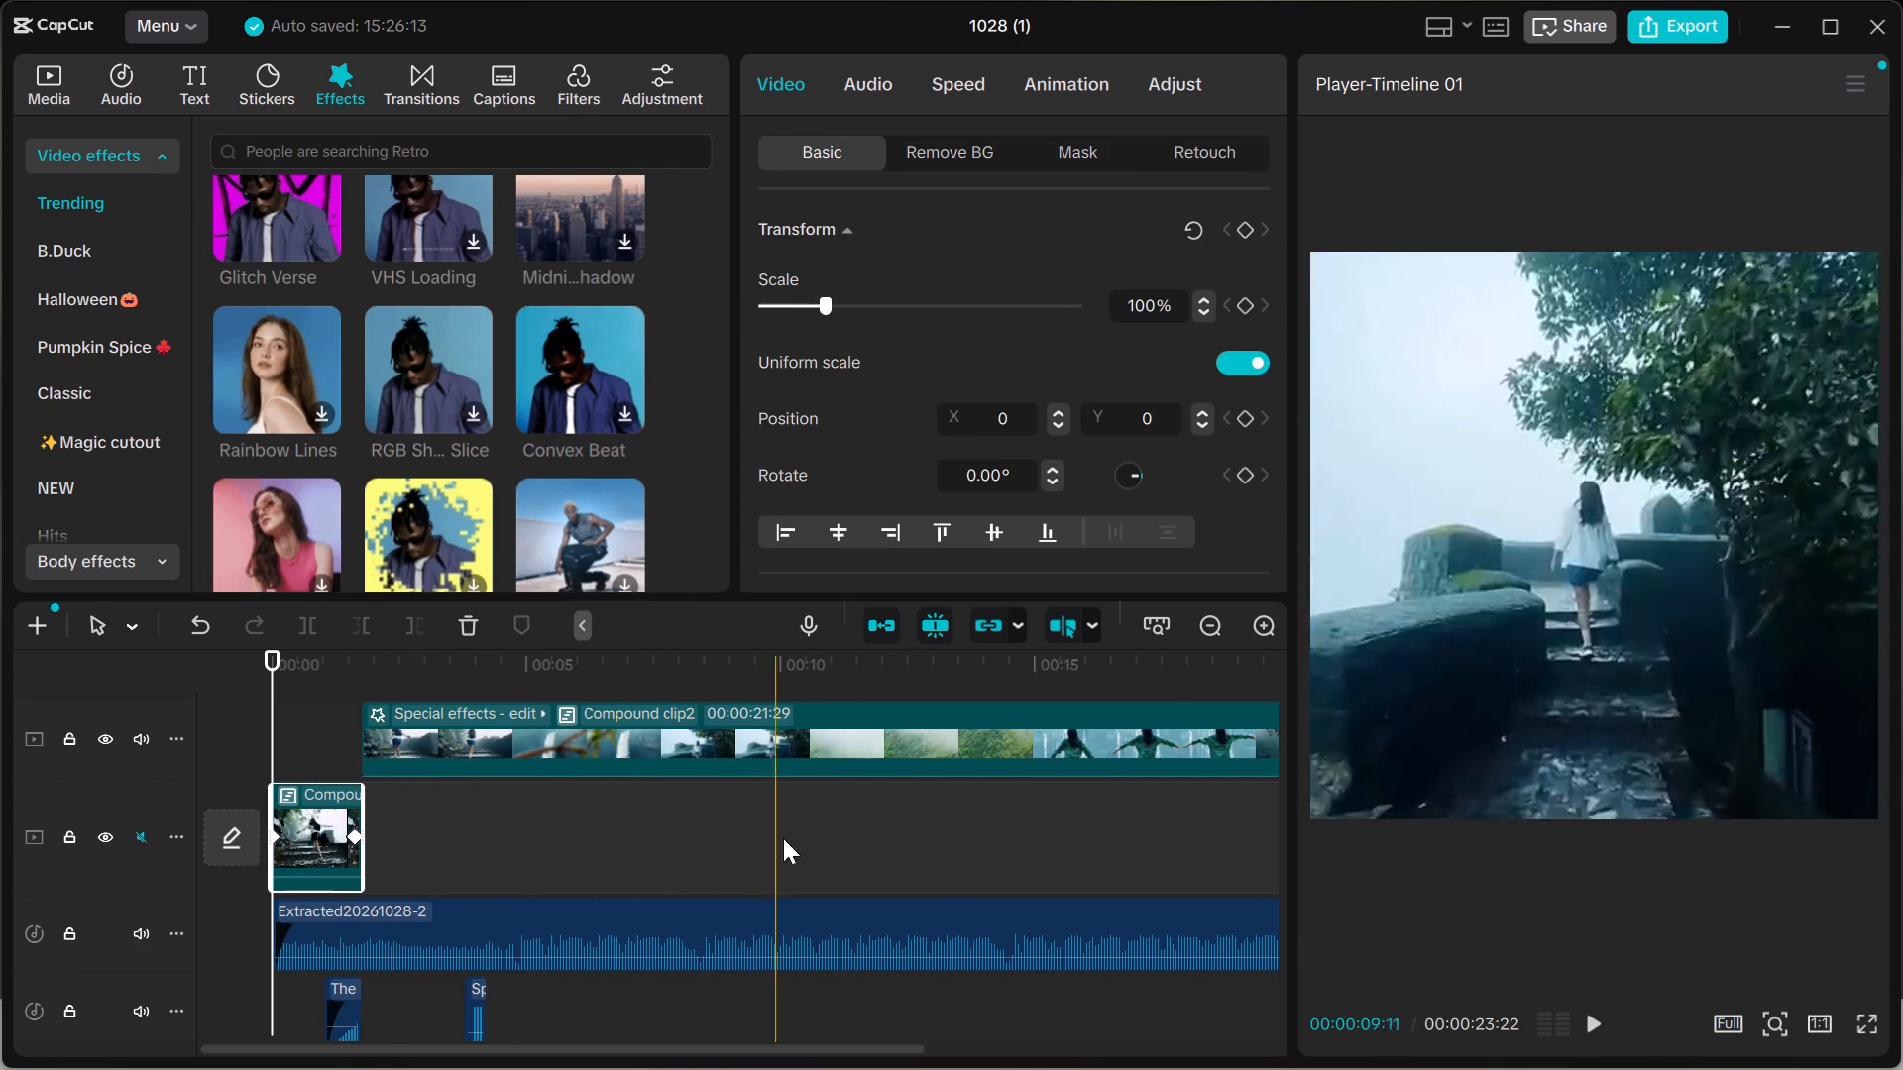
Play the whole timeline through to its end to review the finished edit.
click(1597, 1025)
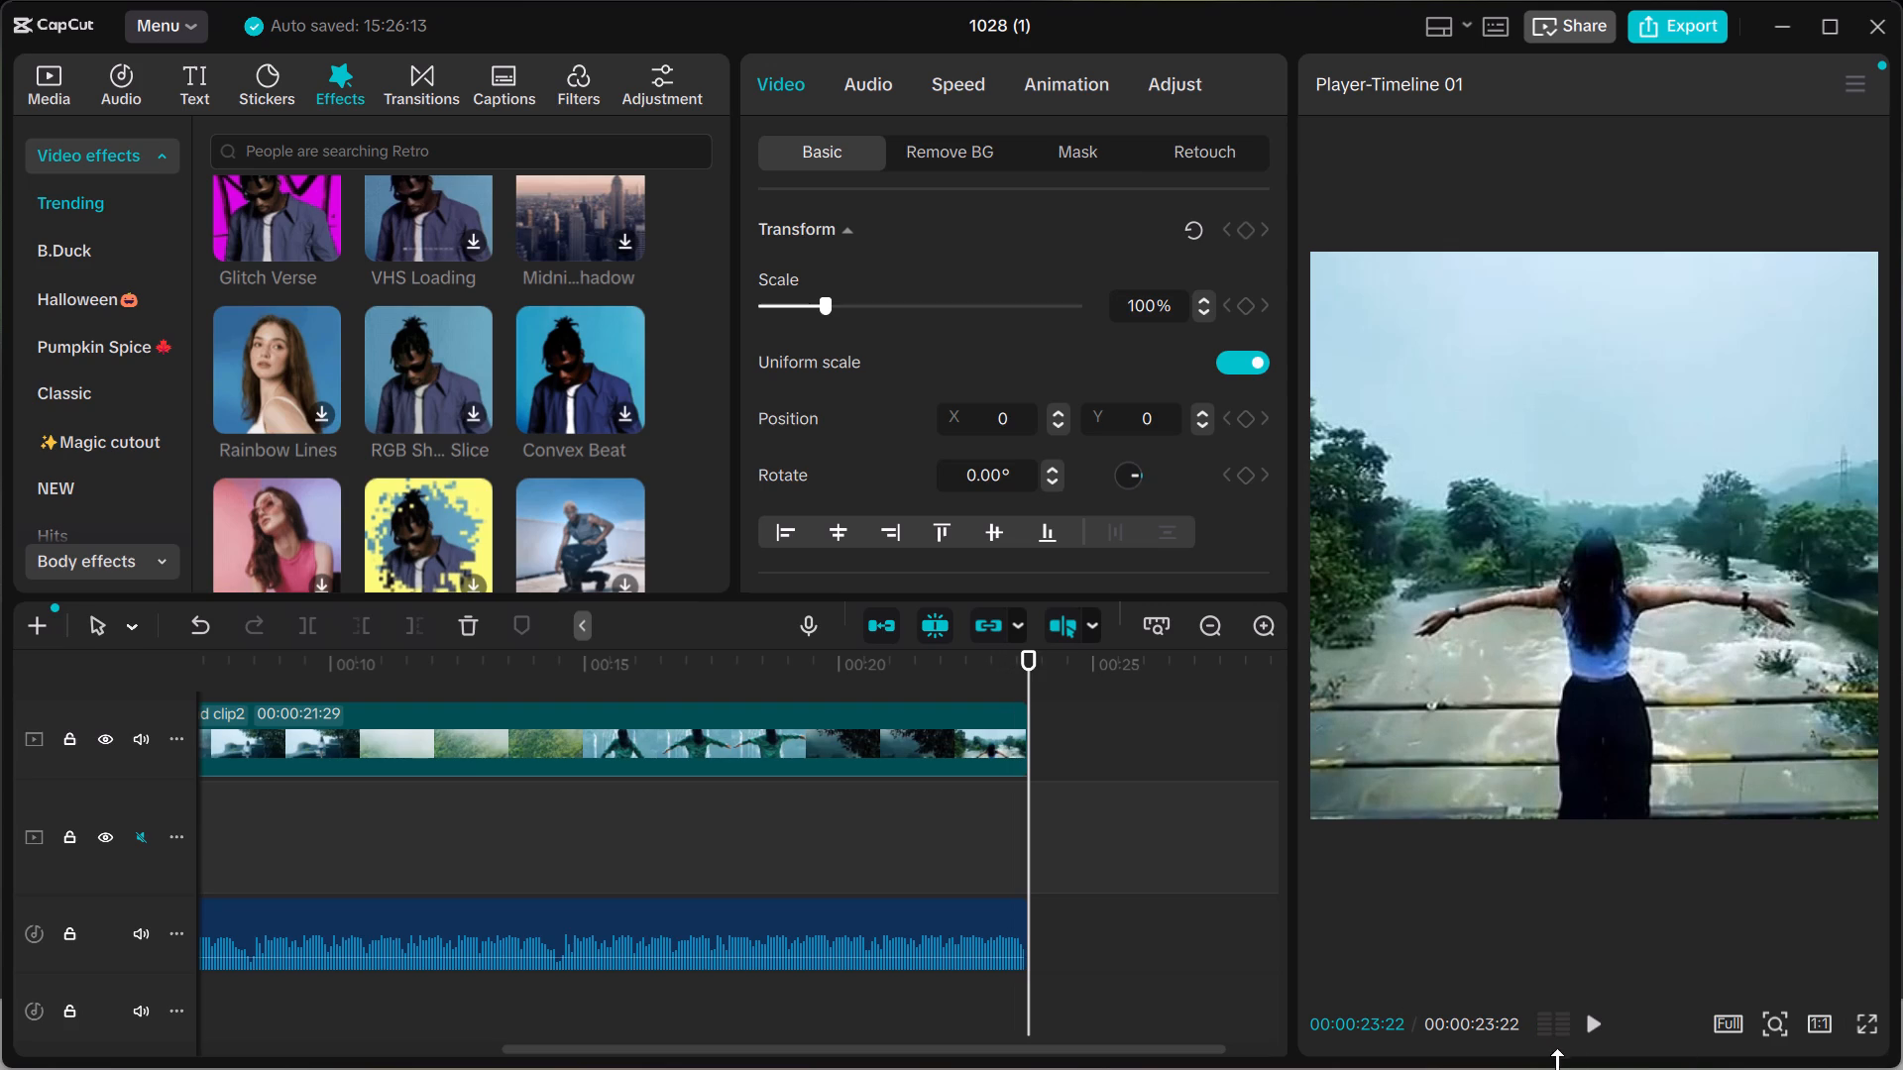
scroll(1632, 211, down, 1)
Minimize the editor, switch to the Brave browser and resume the CapCut tricks tutorial video in the Key Subject Mask chapter.
right_click(1773, 29)
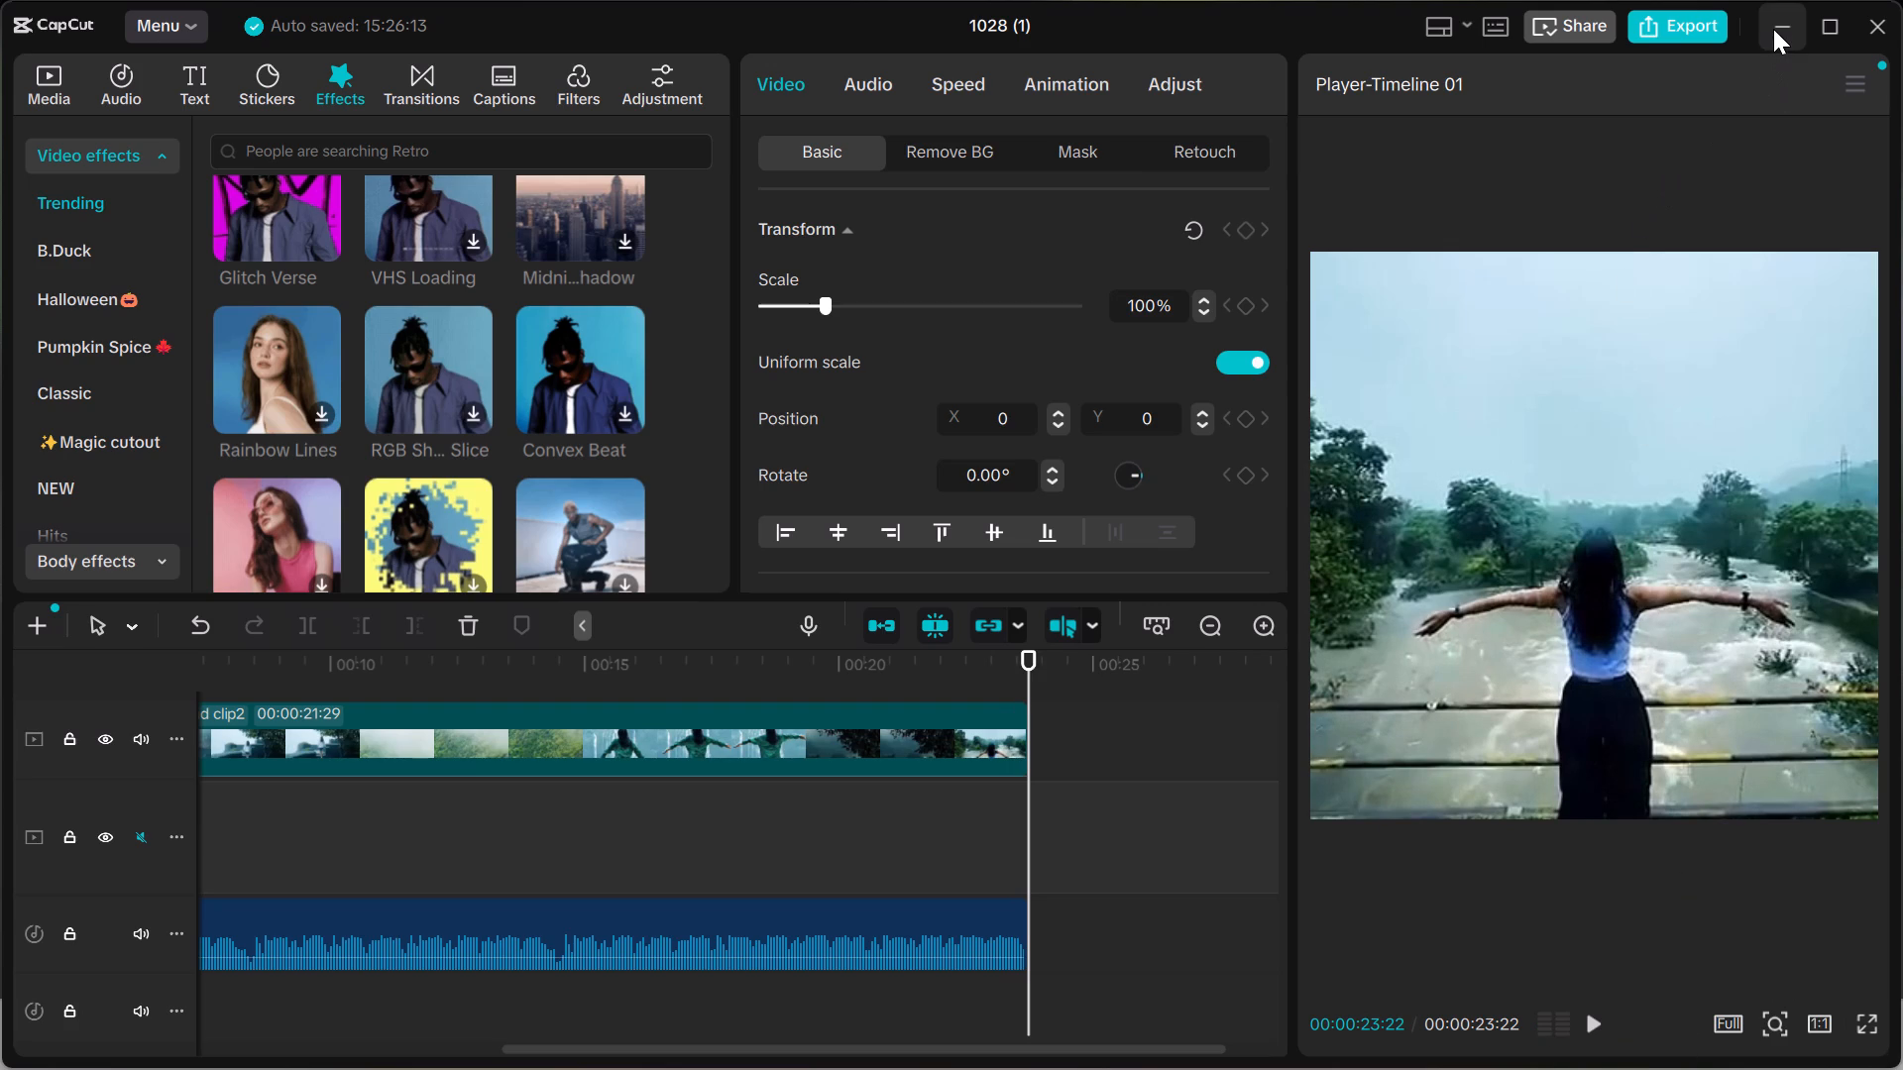
click(1773, 29)
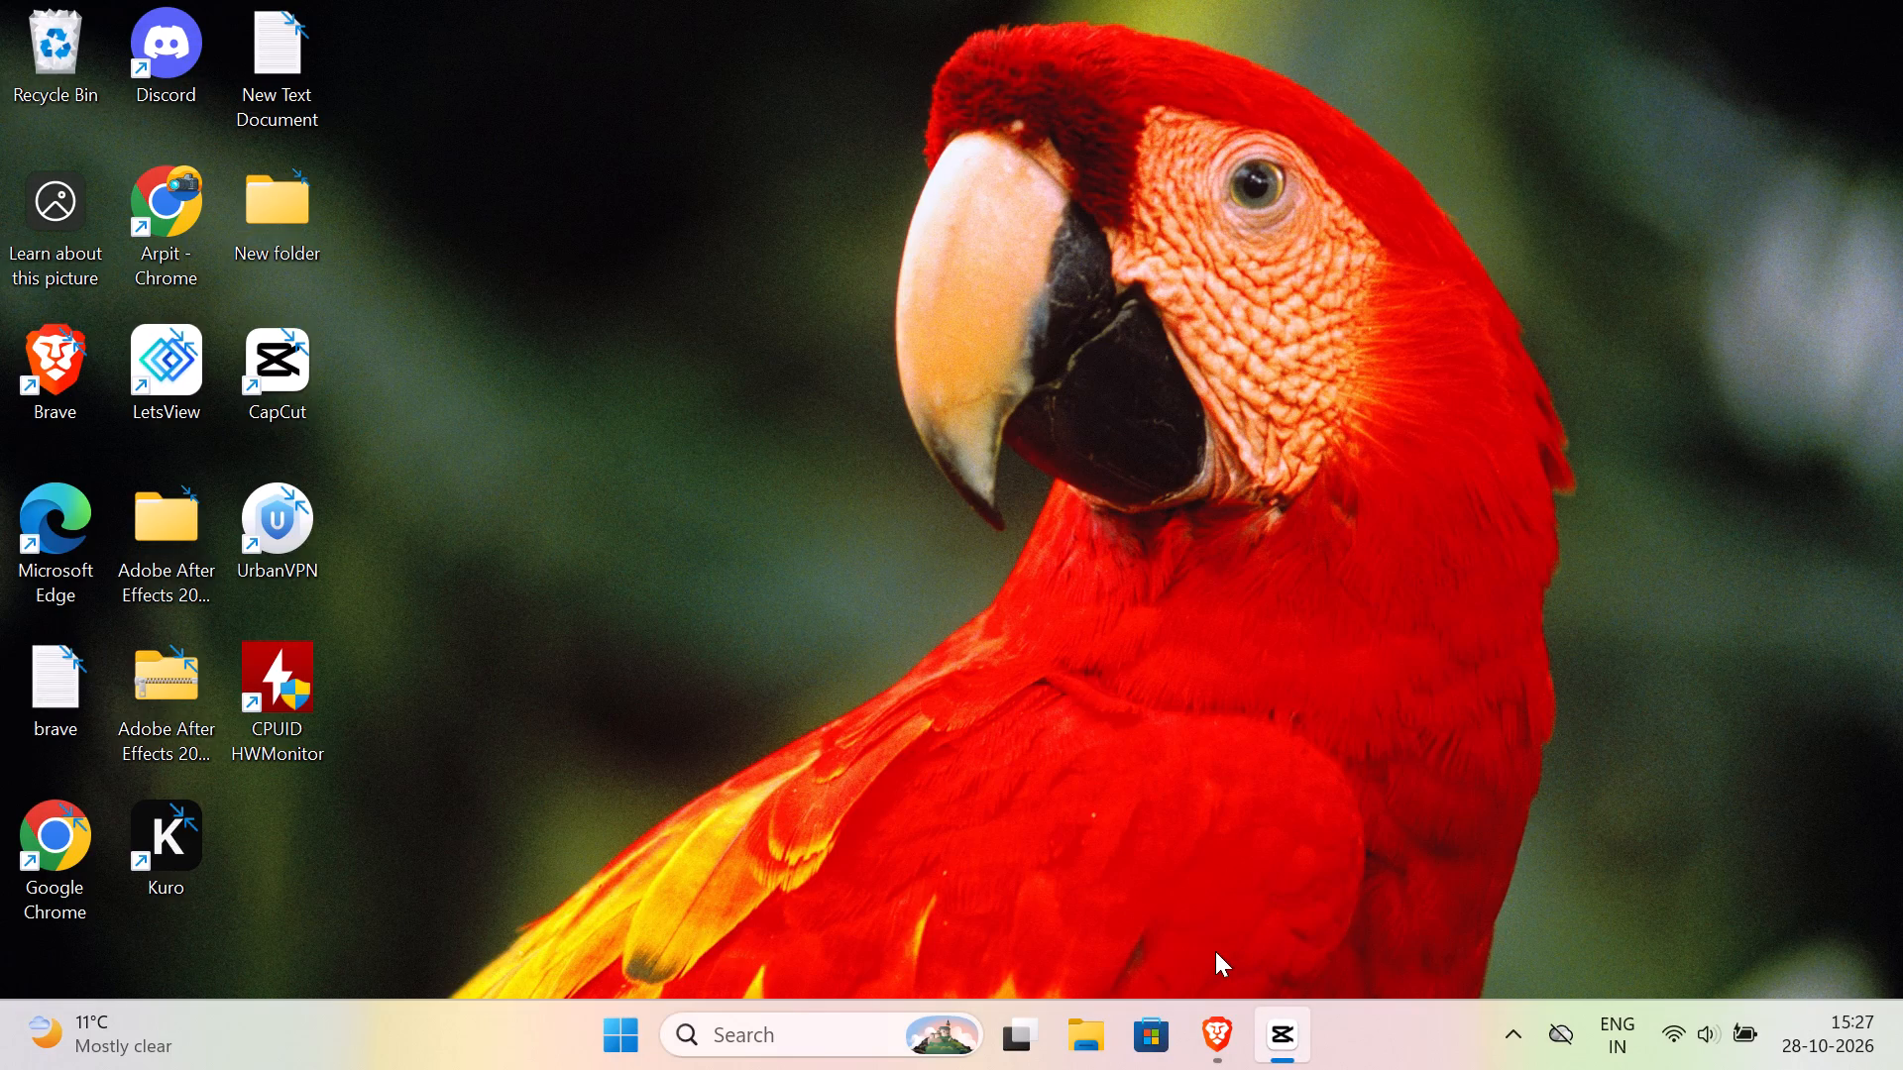
click(1221, 1041)
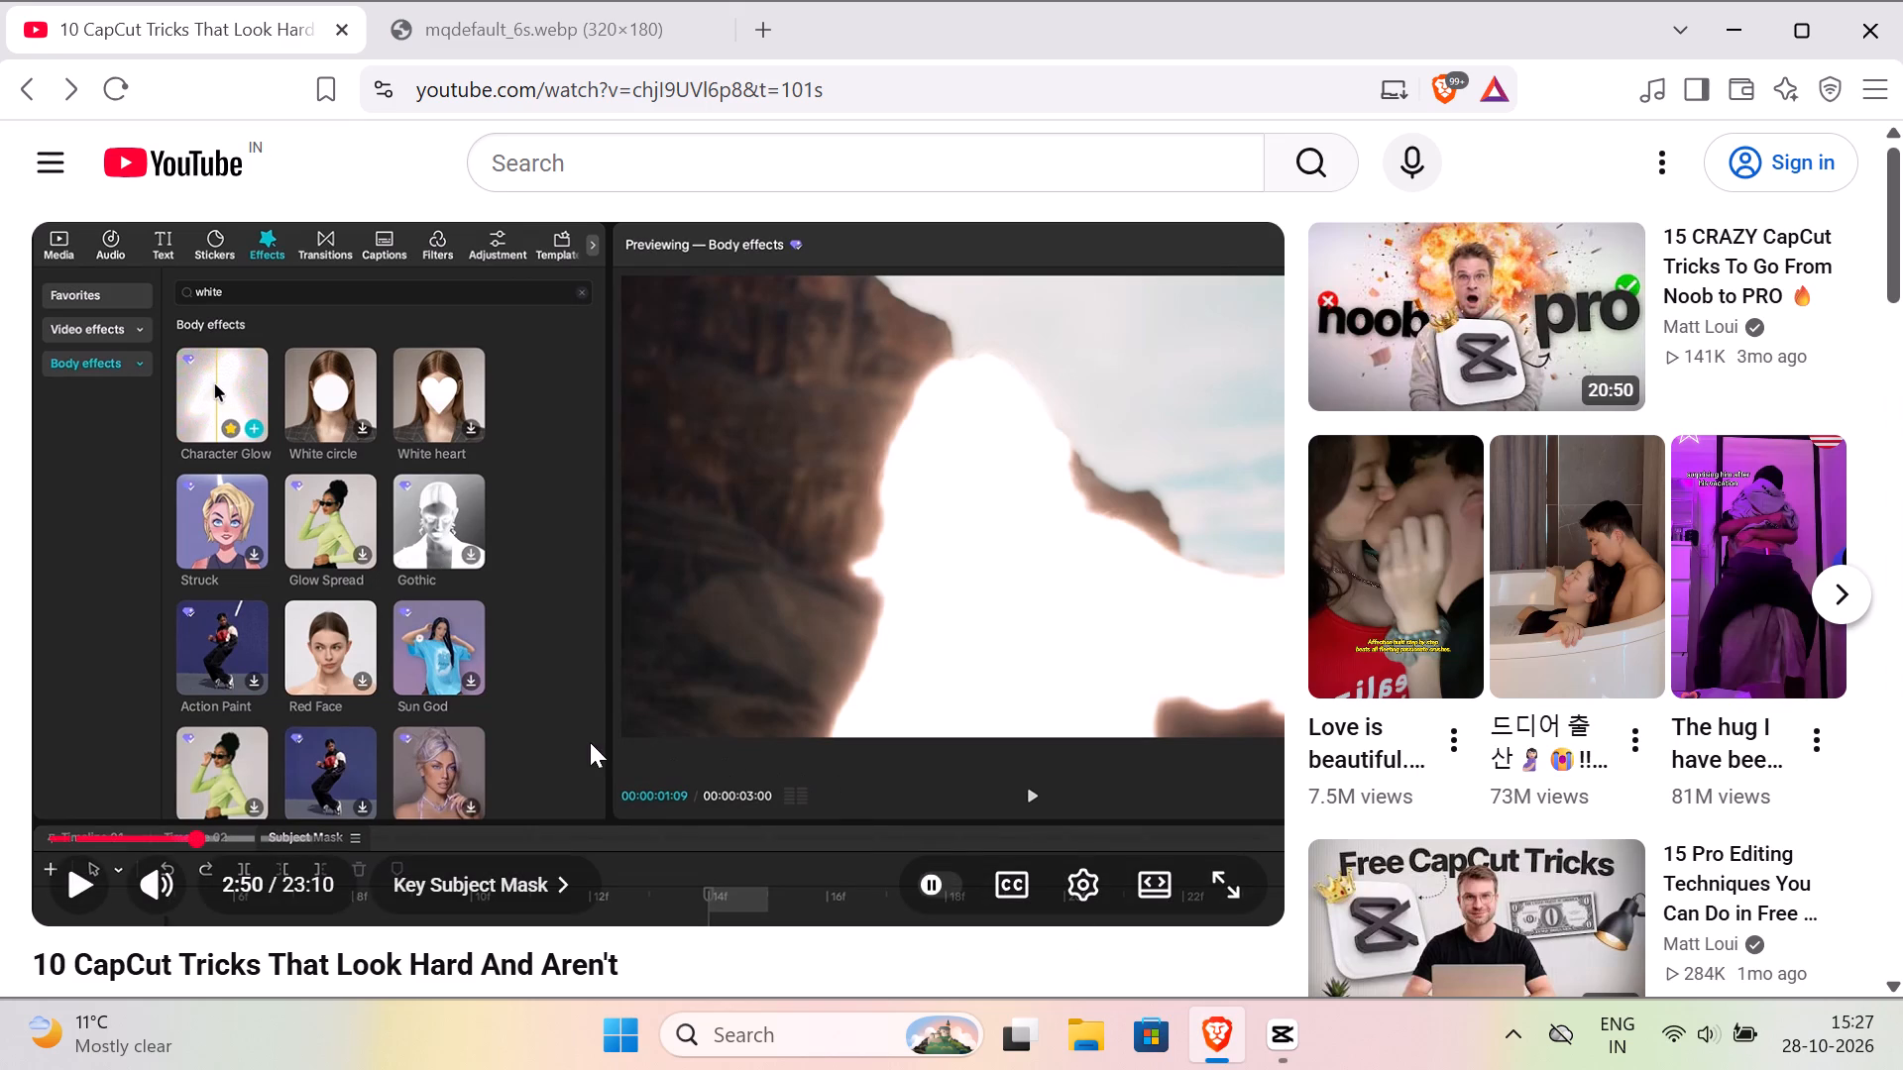
click(527, 591)
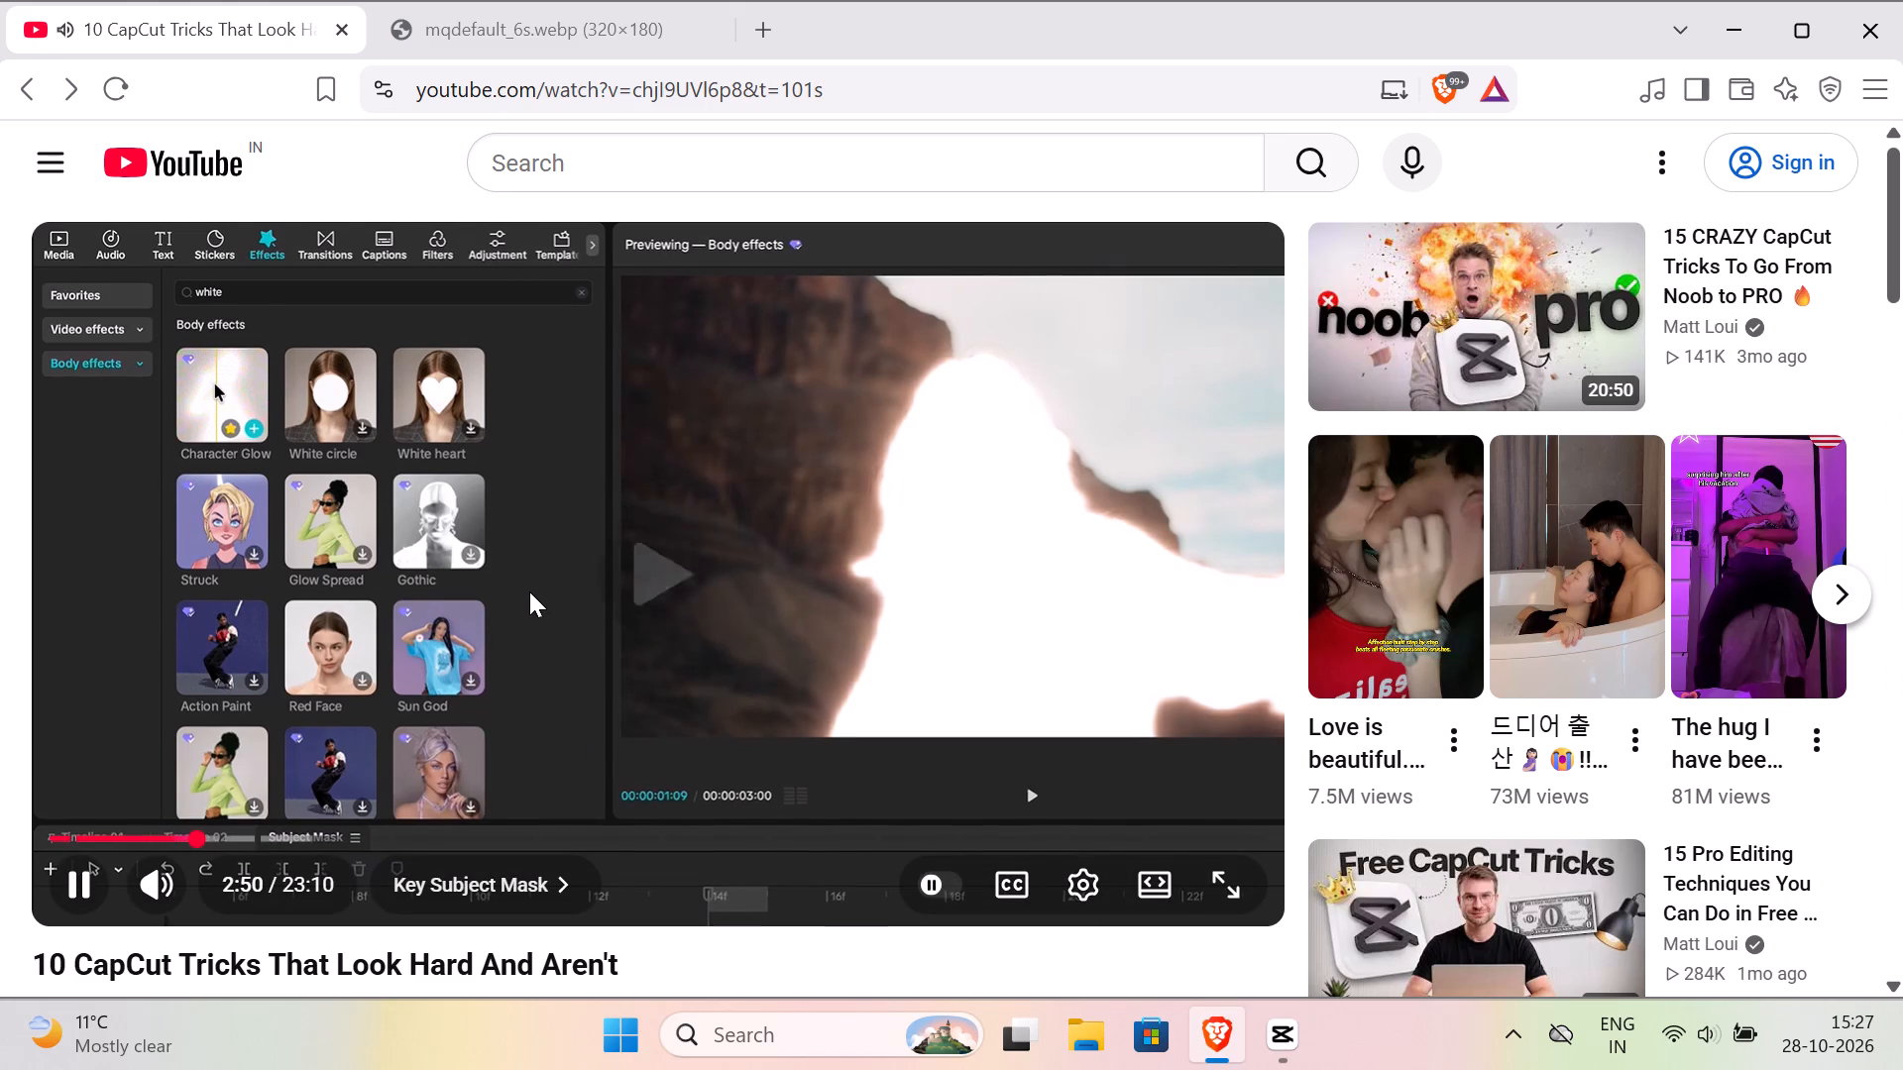
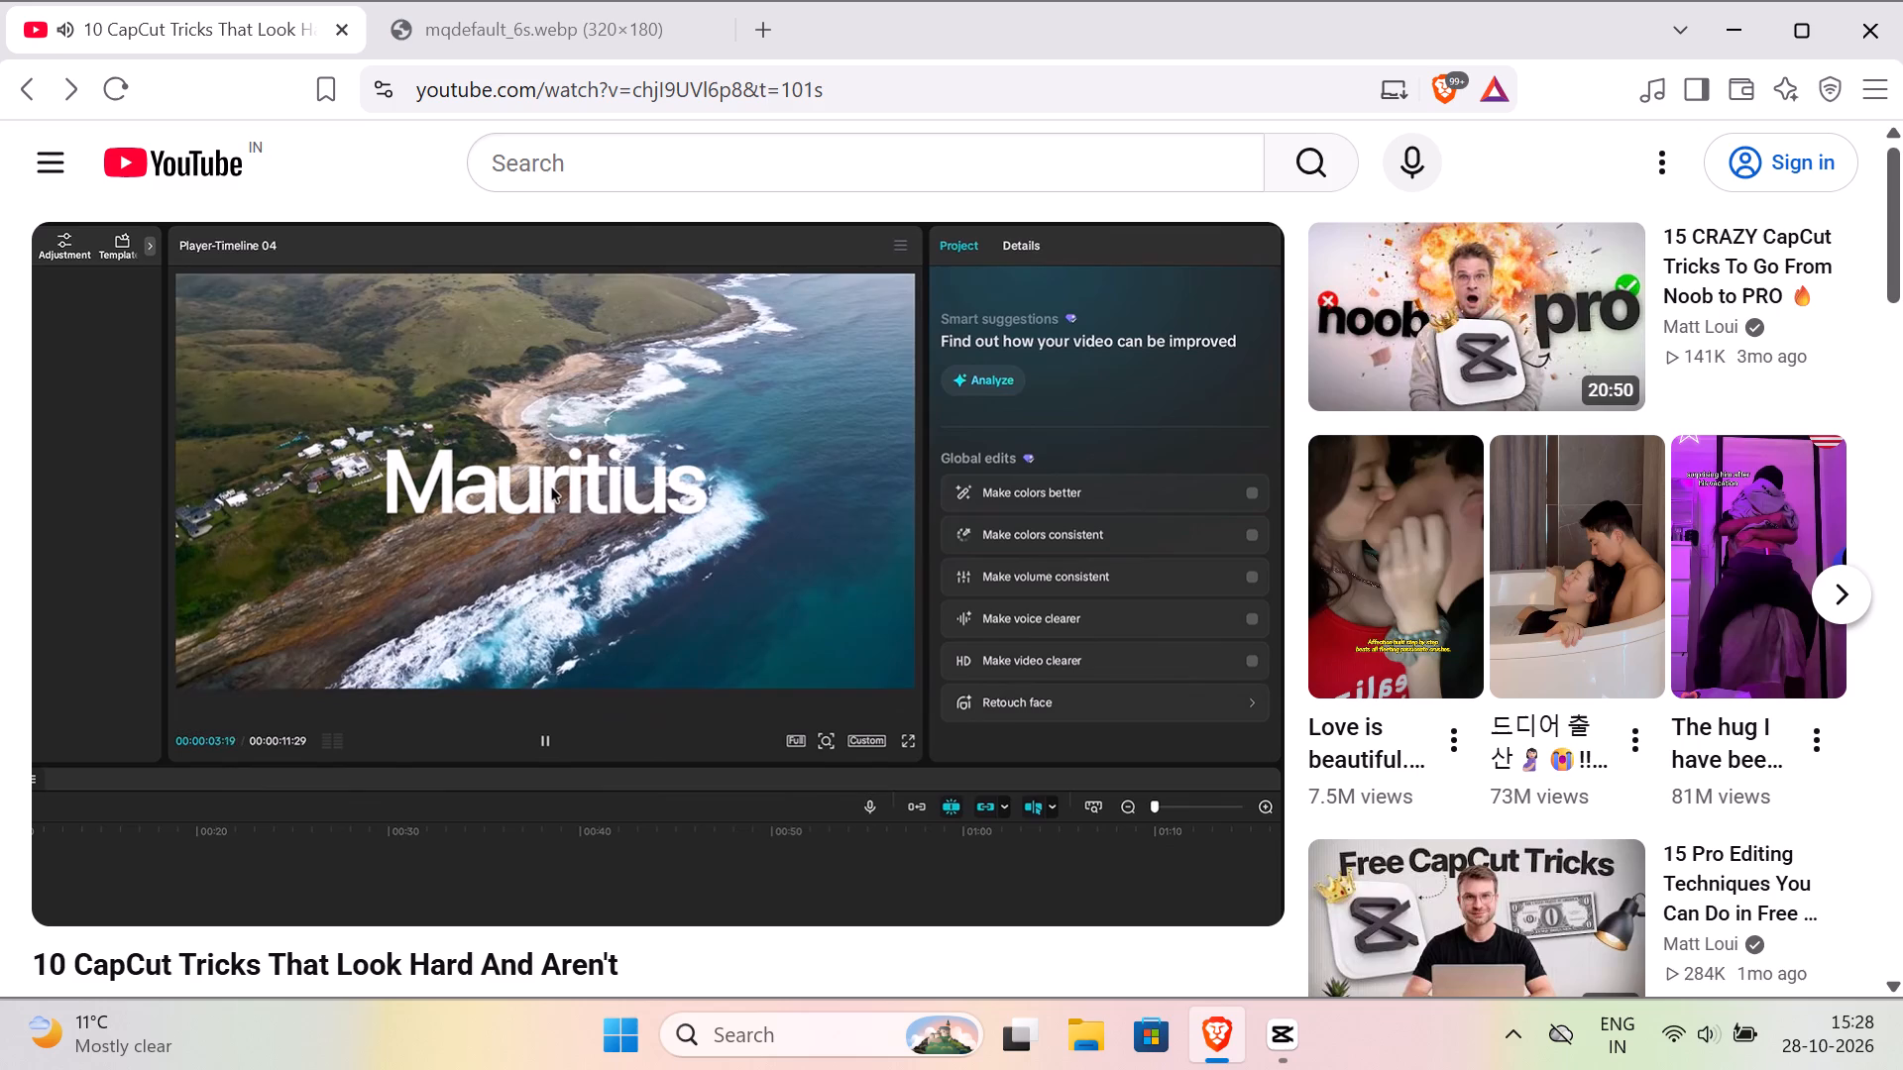
Pause the tutorial video and switch back to the CapCut editor.
click(1033, 724)
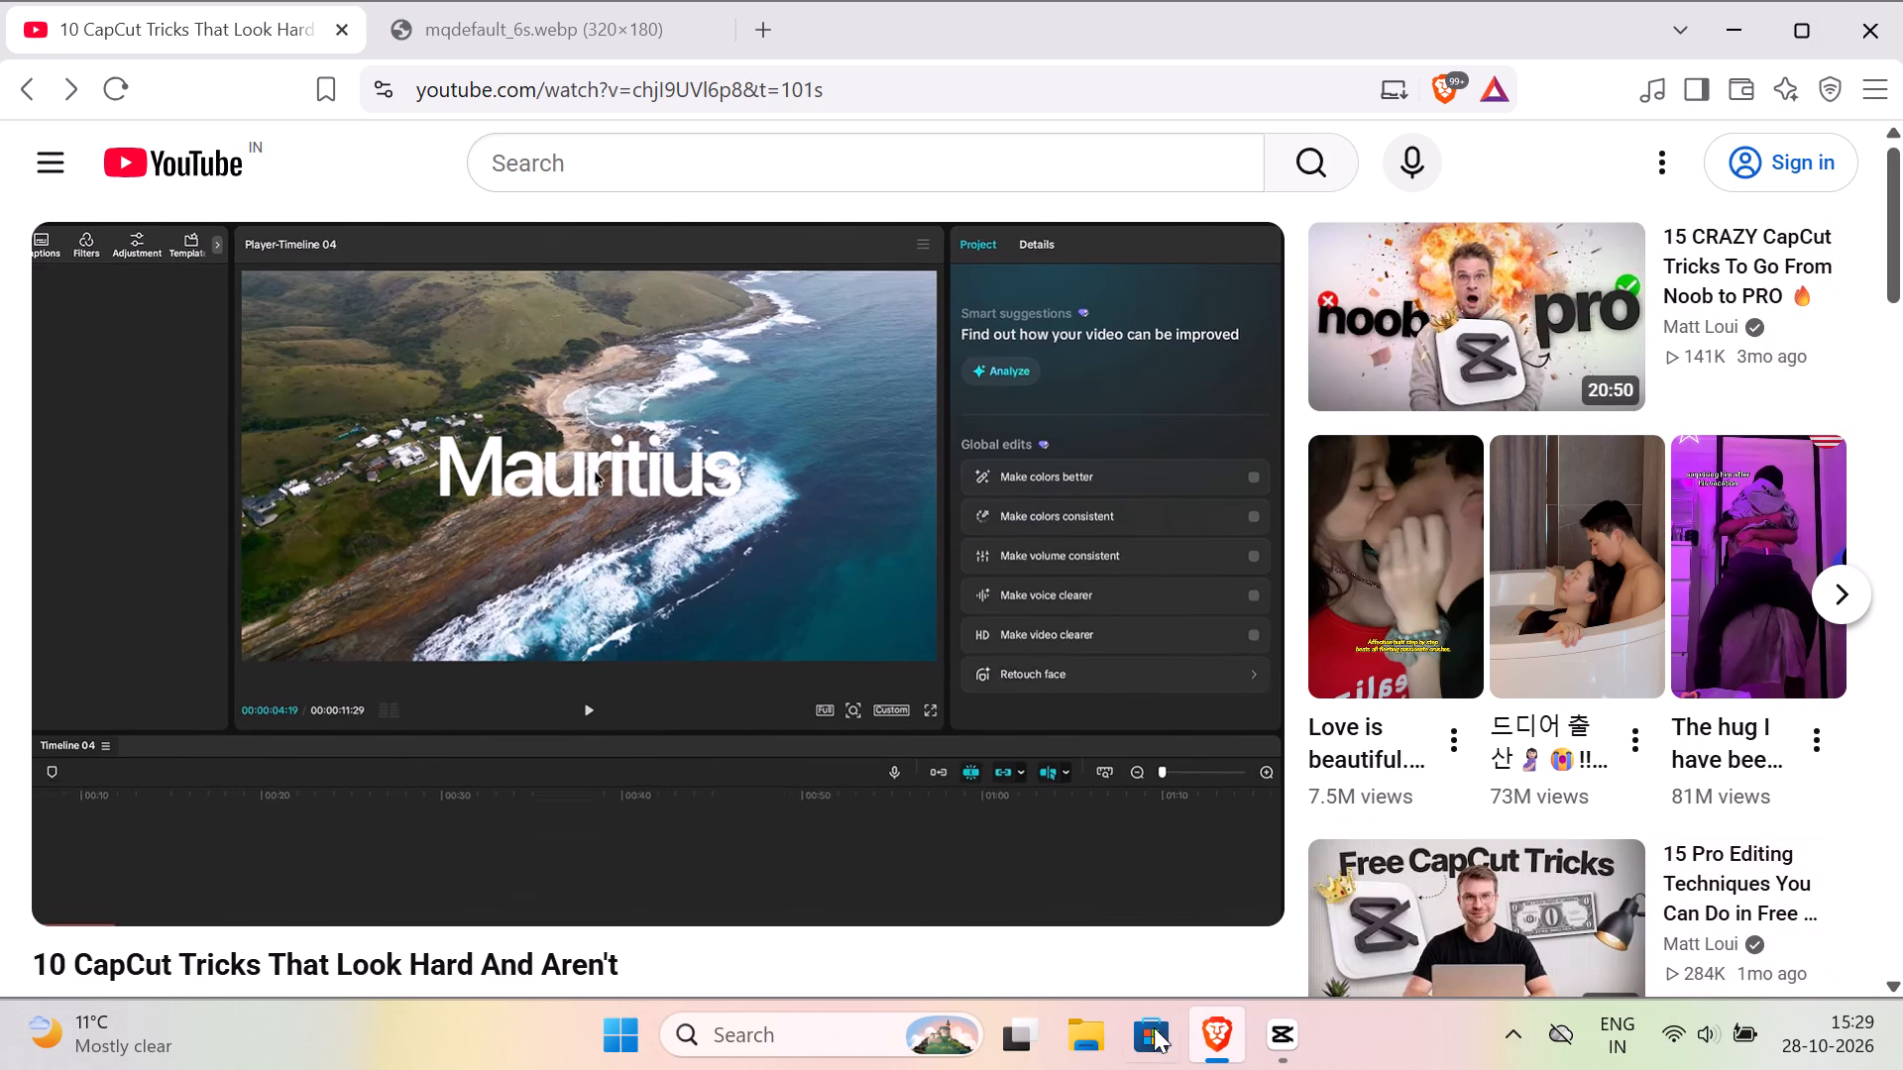
click(1284, 1039)
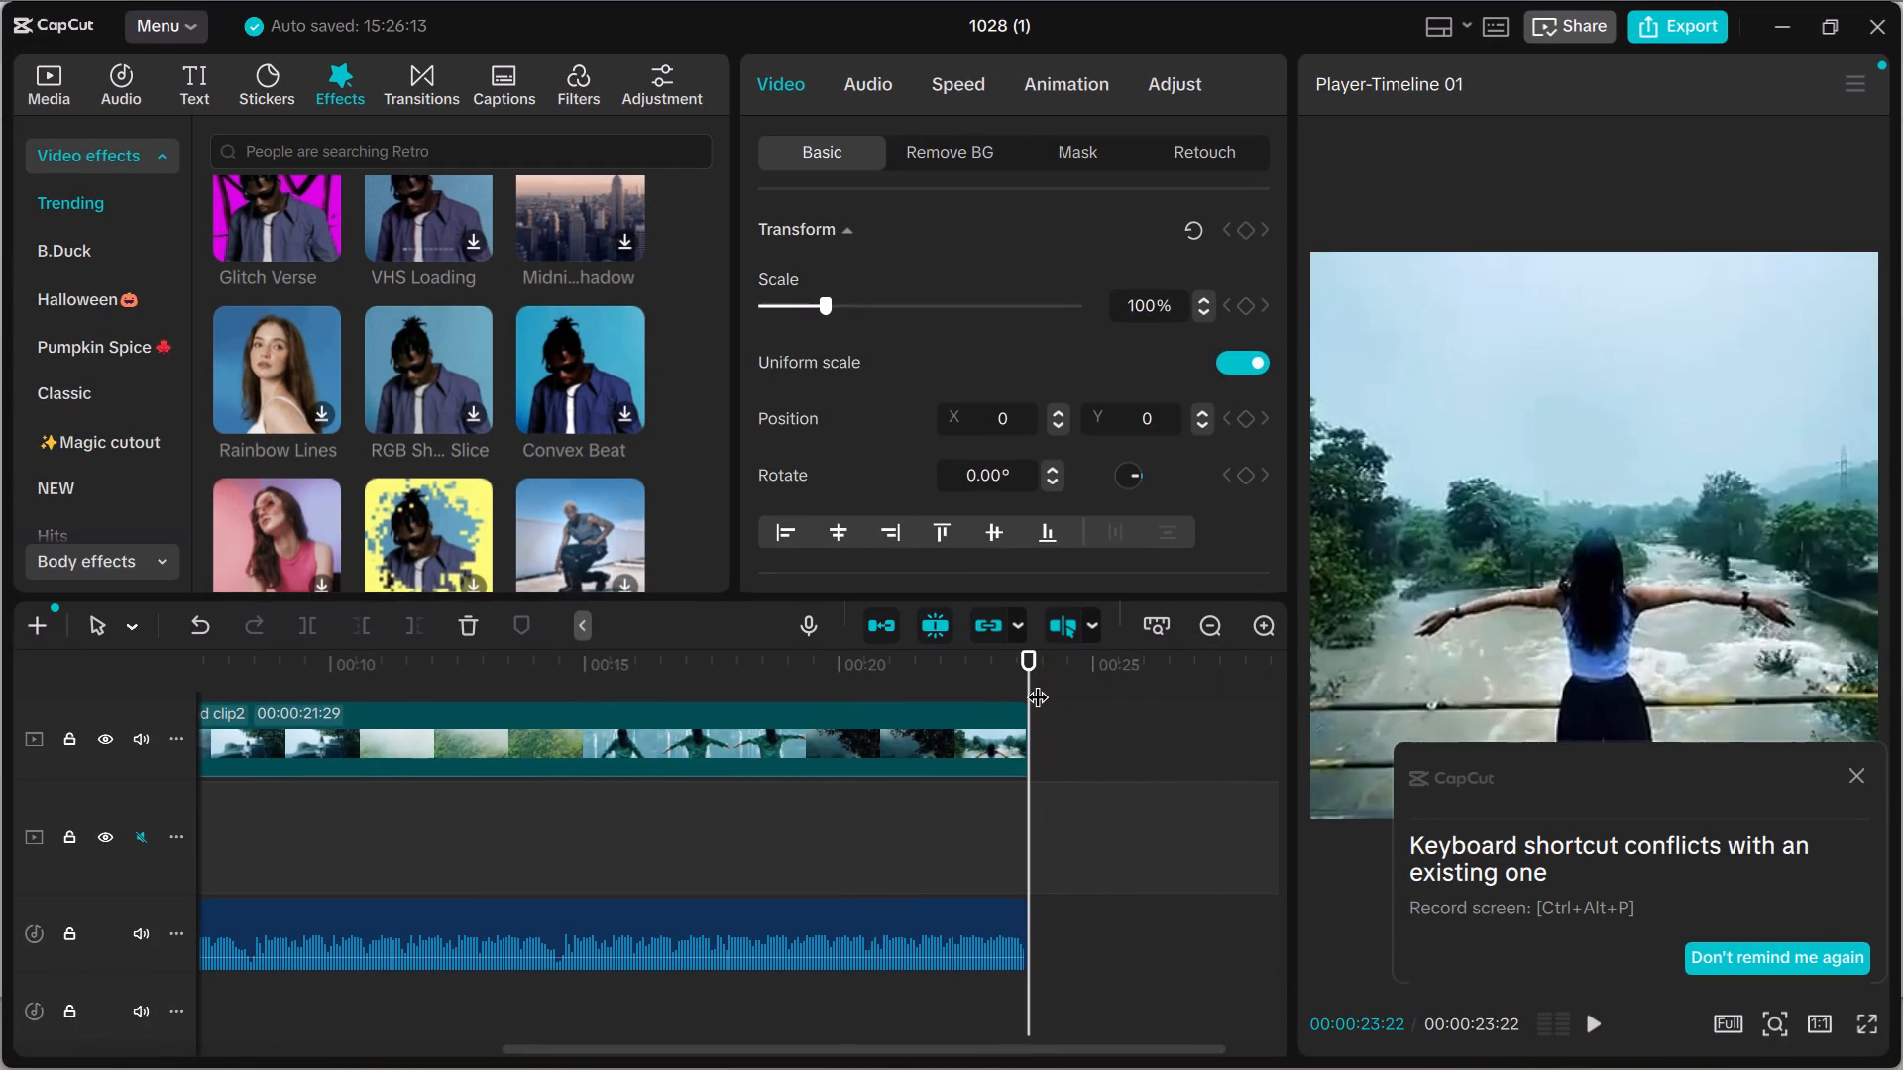
Dismiss the shortcut conflict notice, play the opening of the timeline from the start for review, and return the playhead to the start.
drag(1037, 681, 15, 704)
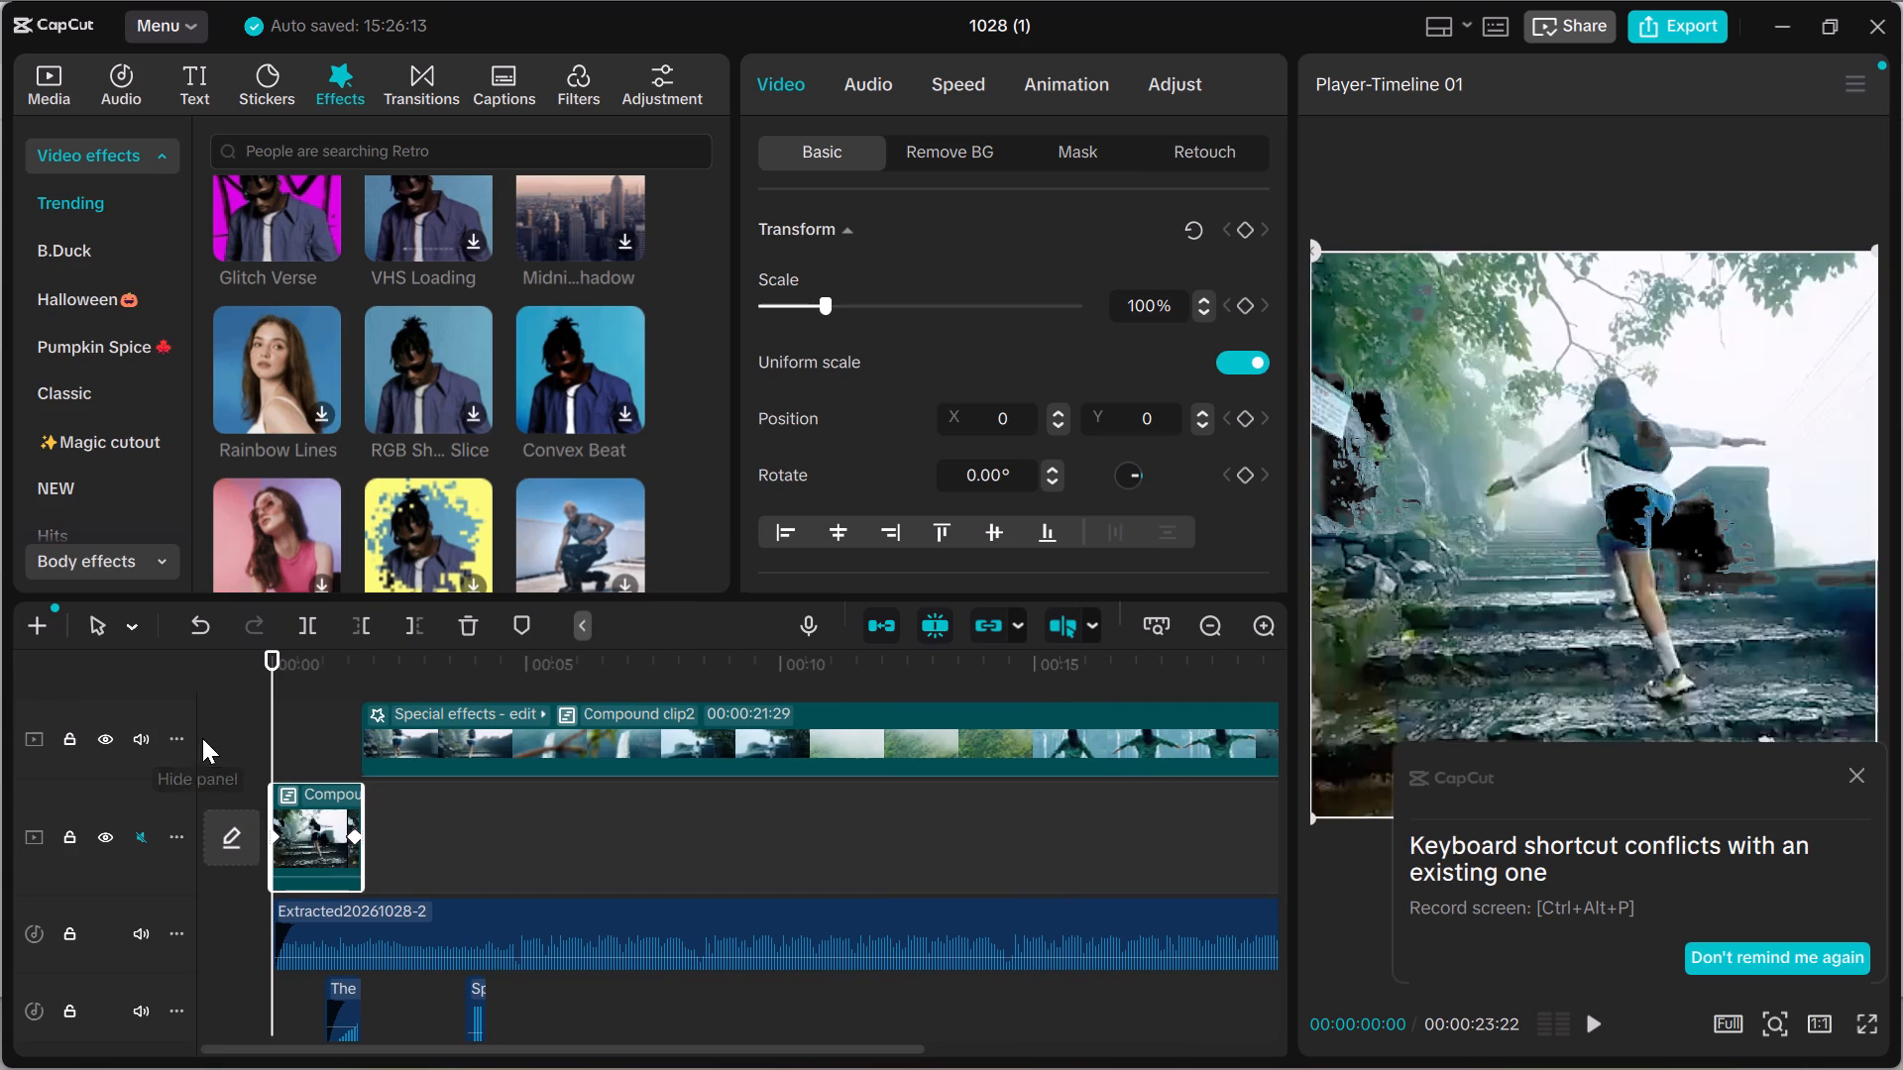
click(1858, 771)
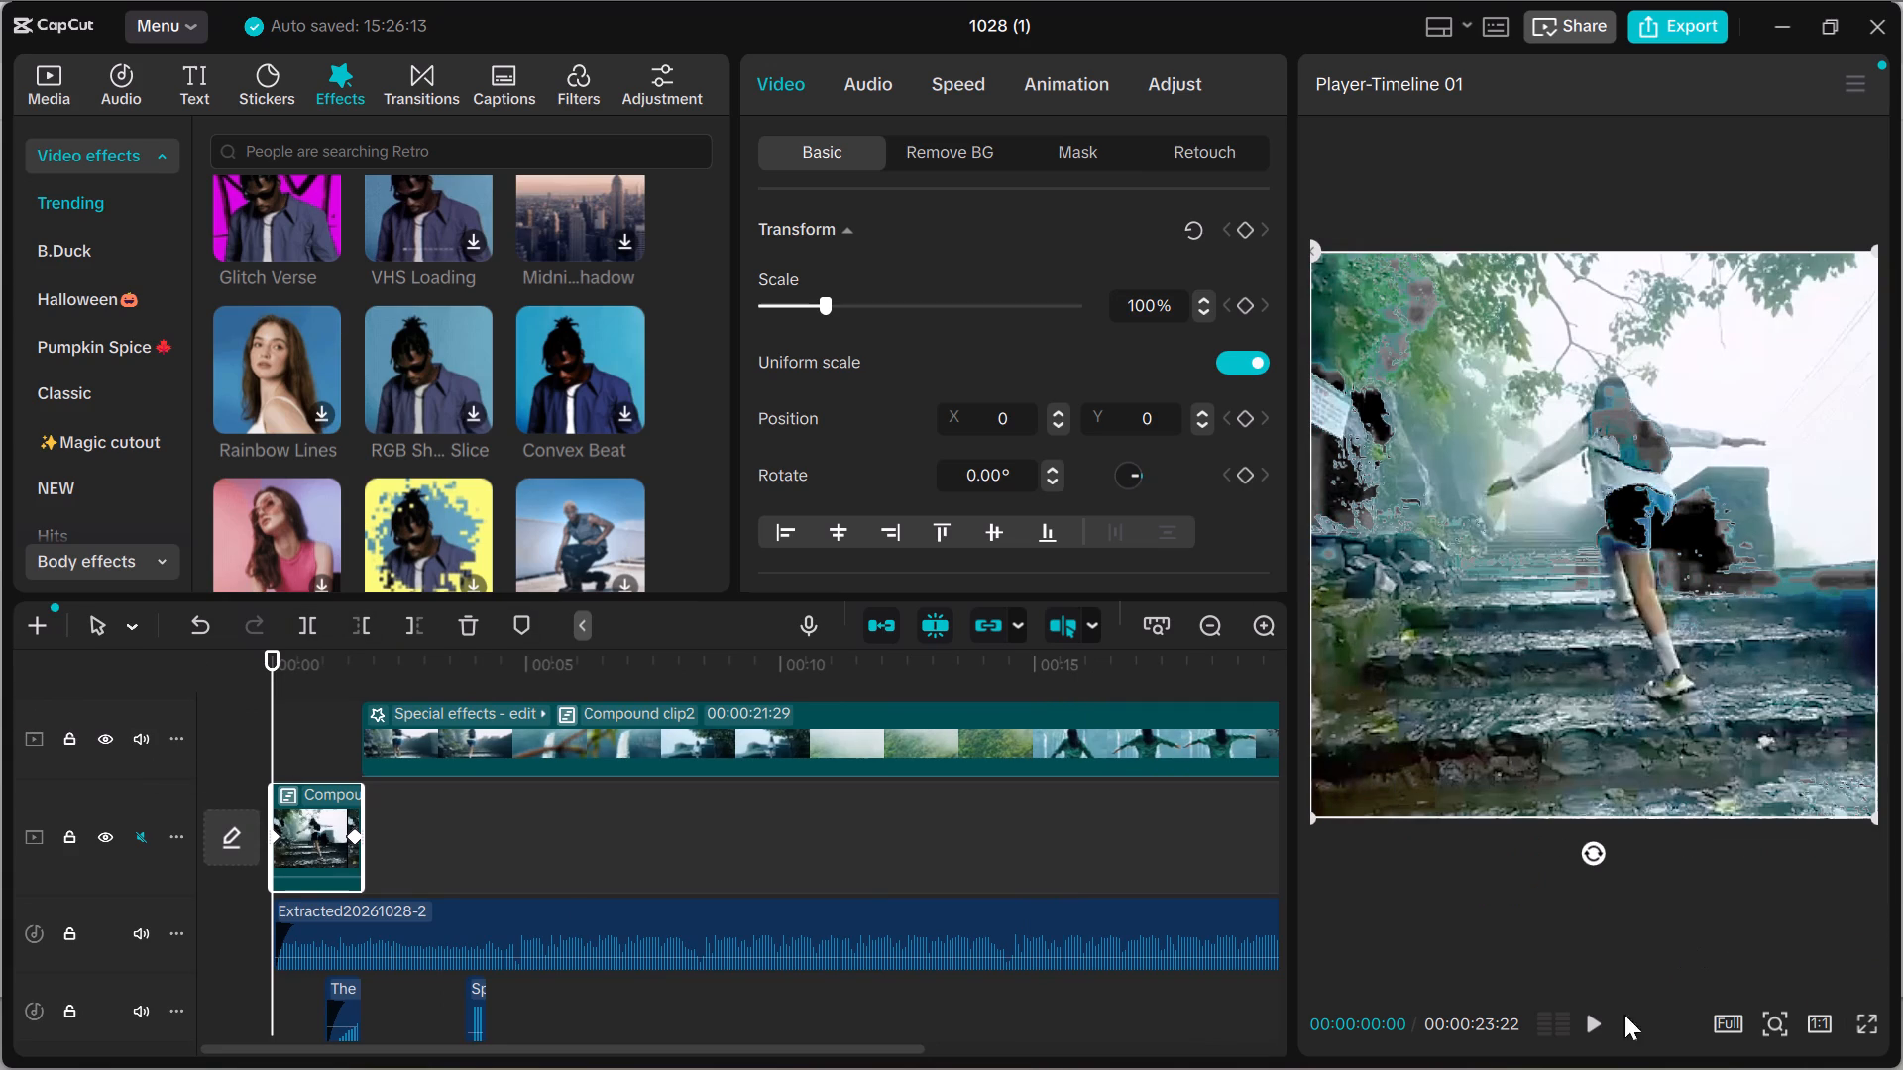
click(1575, 1025)
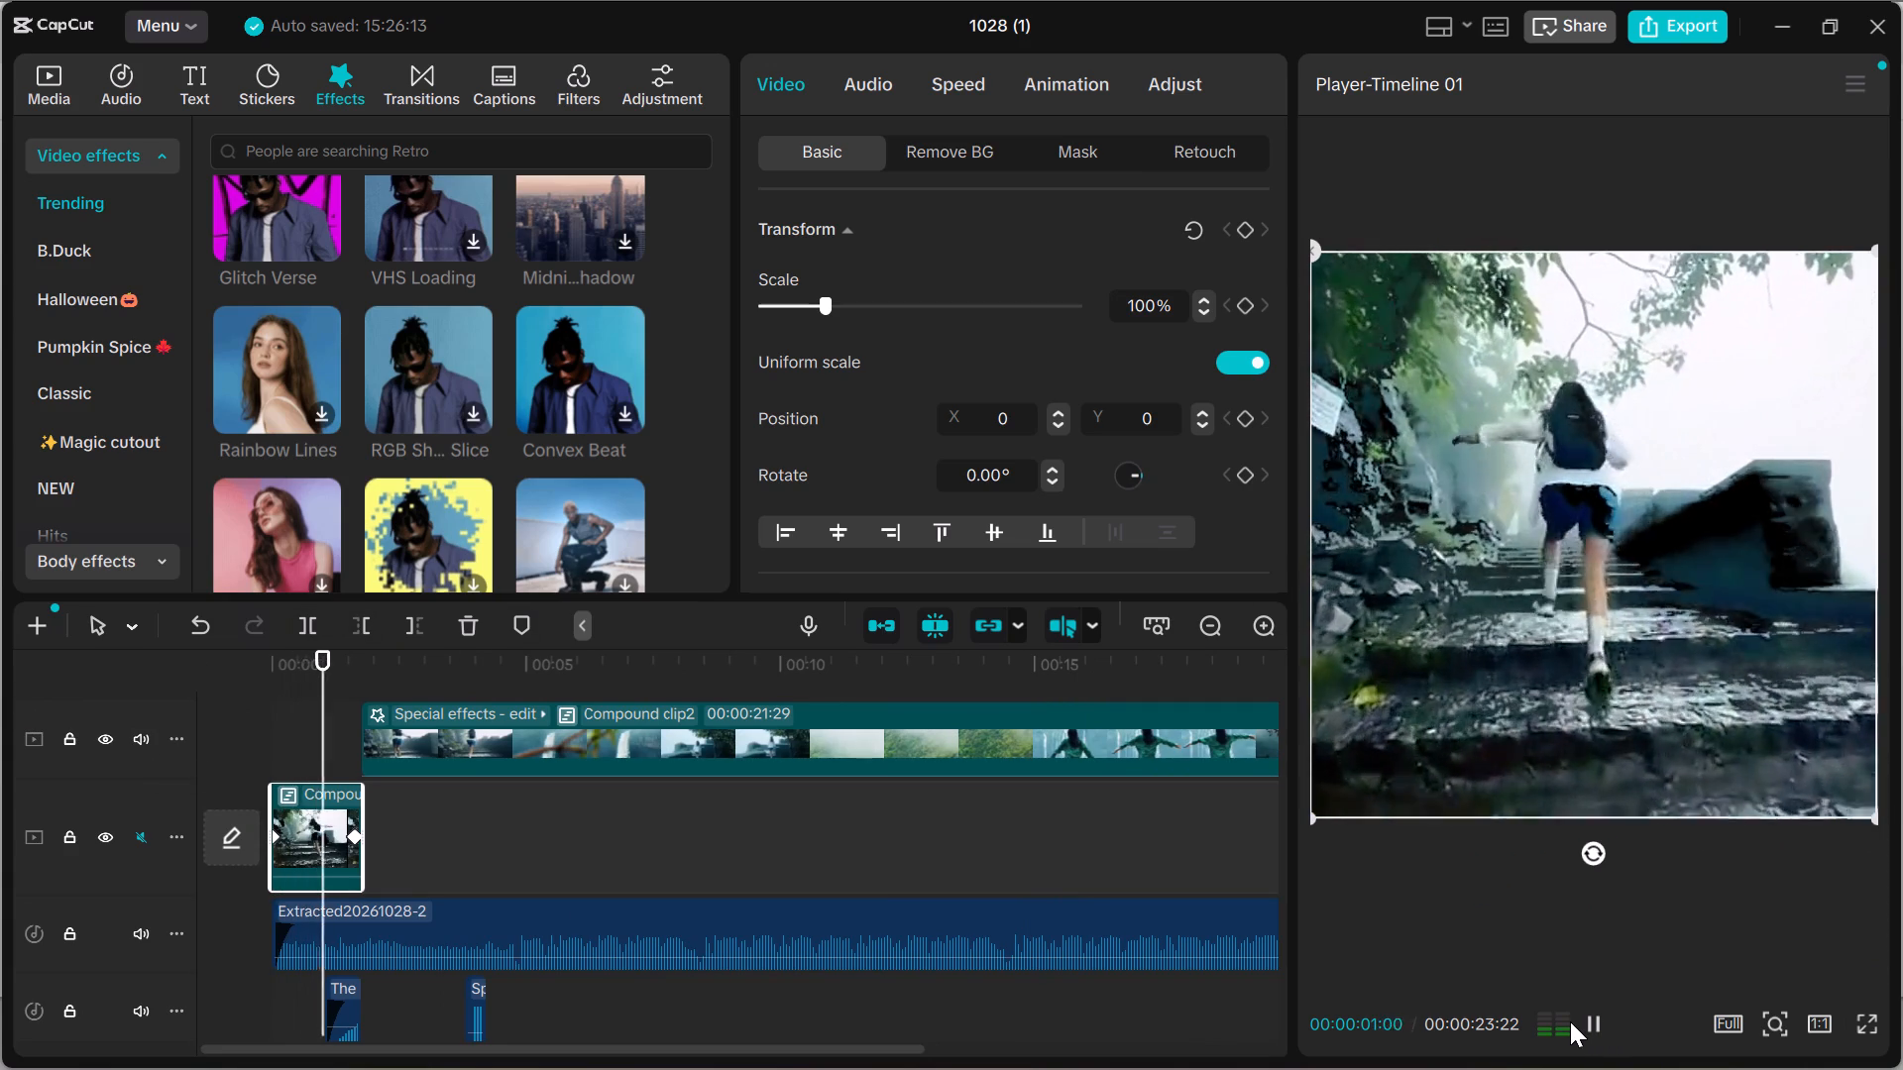
click(1570, 1021)
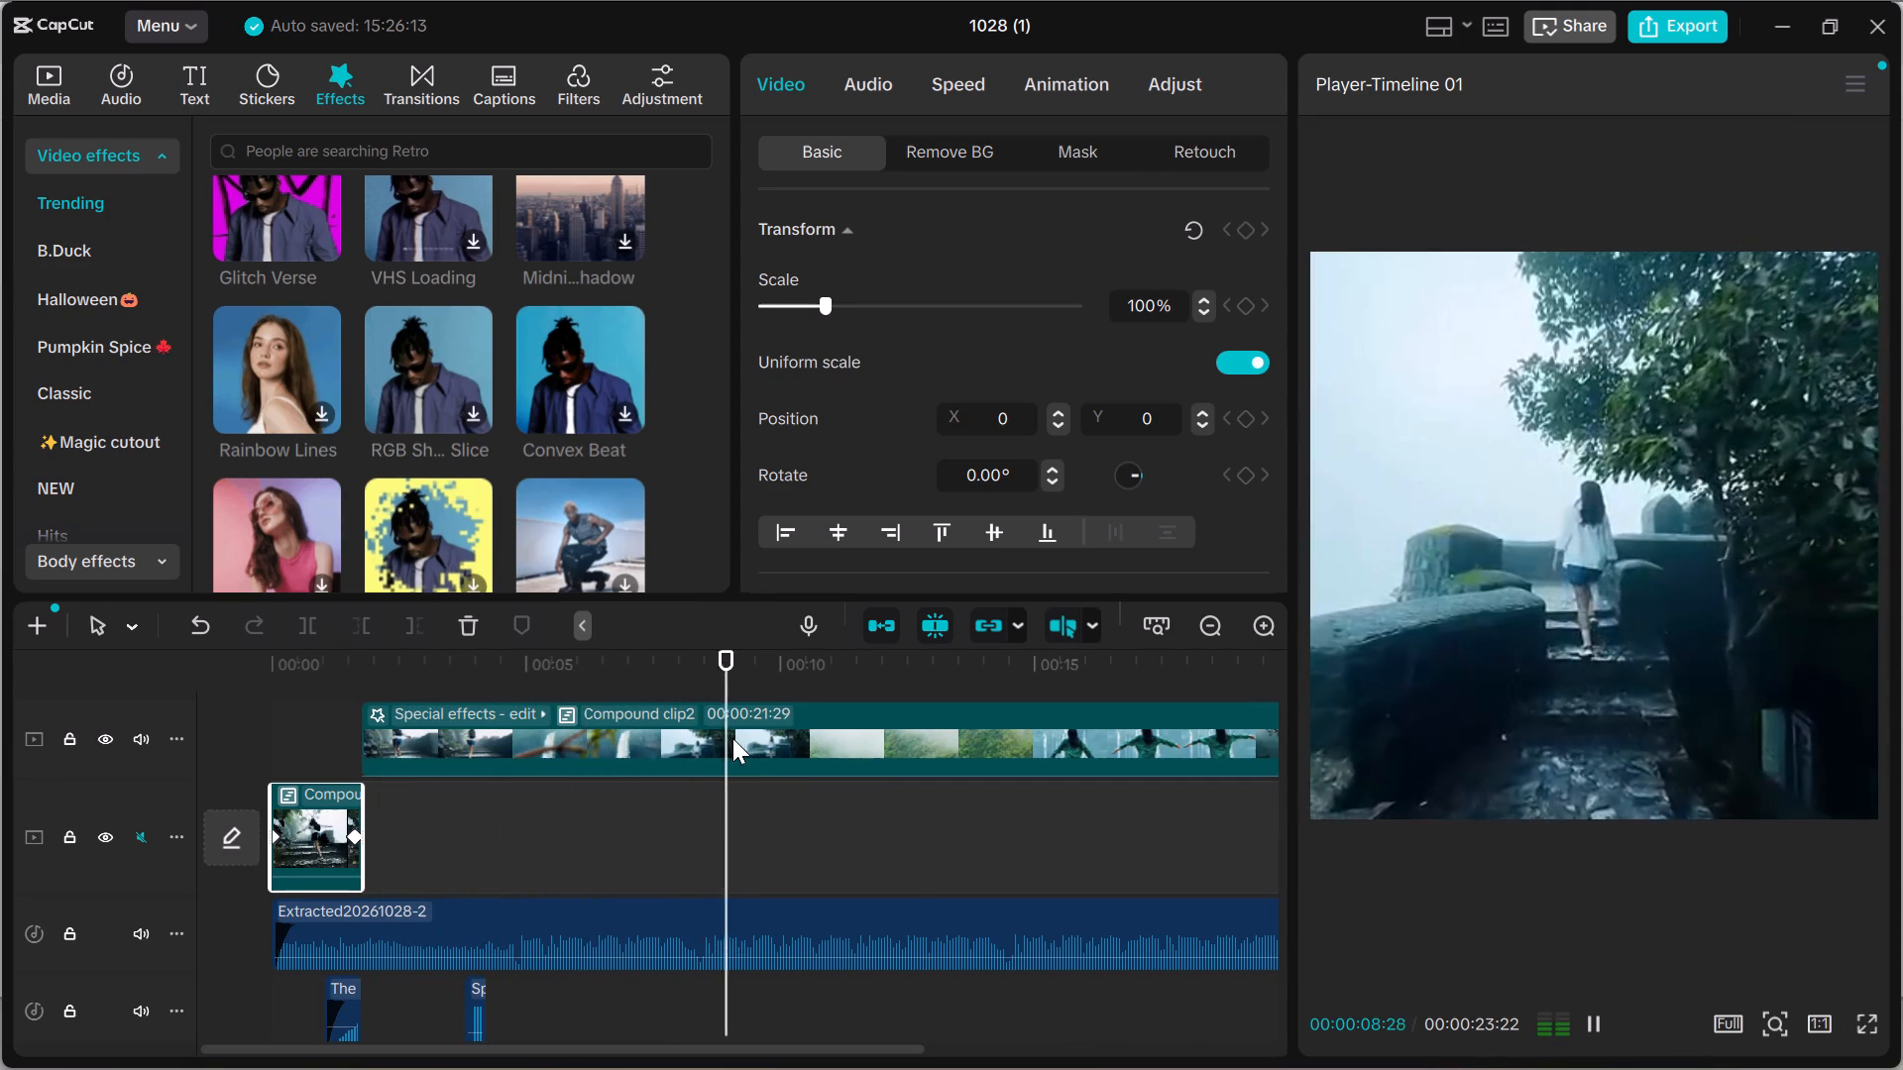
click(801, 815)
drag(815, 821, 816, 821)
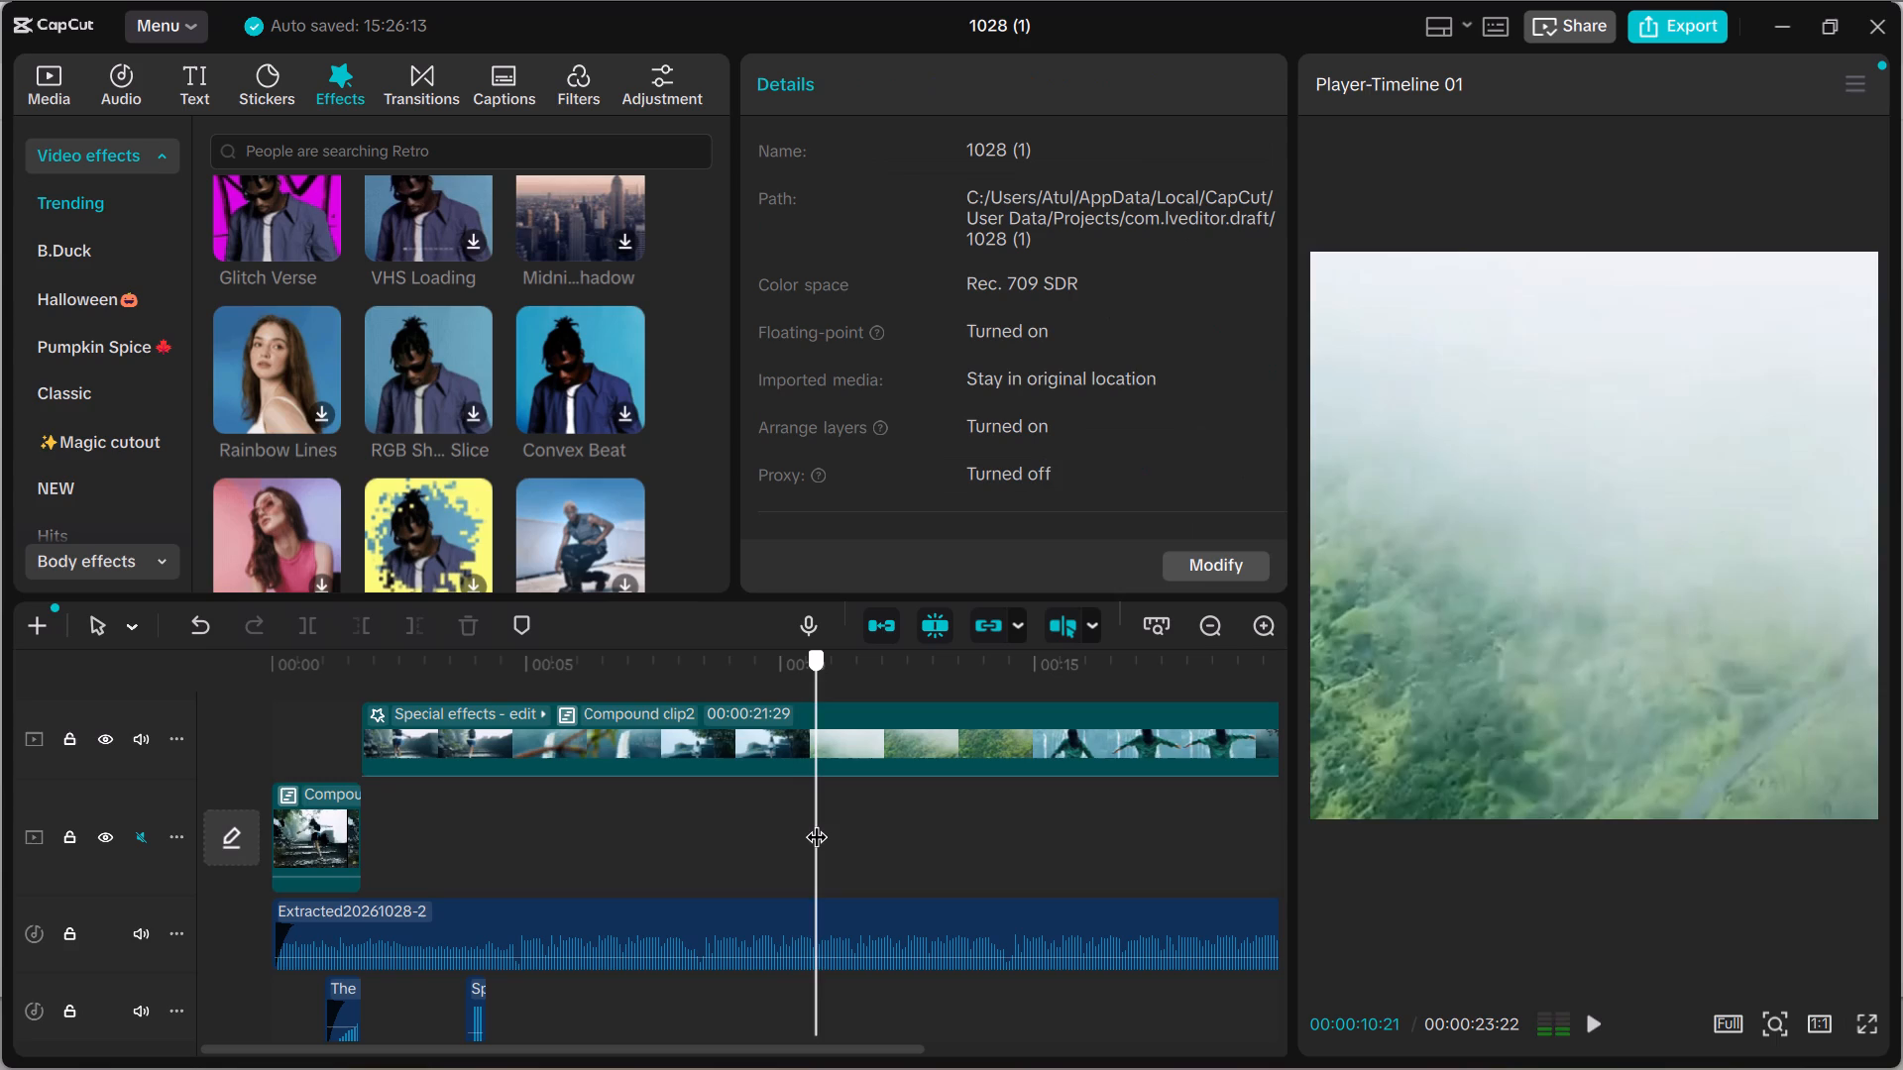
drag(816, 821, 255, 732)
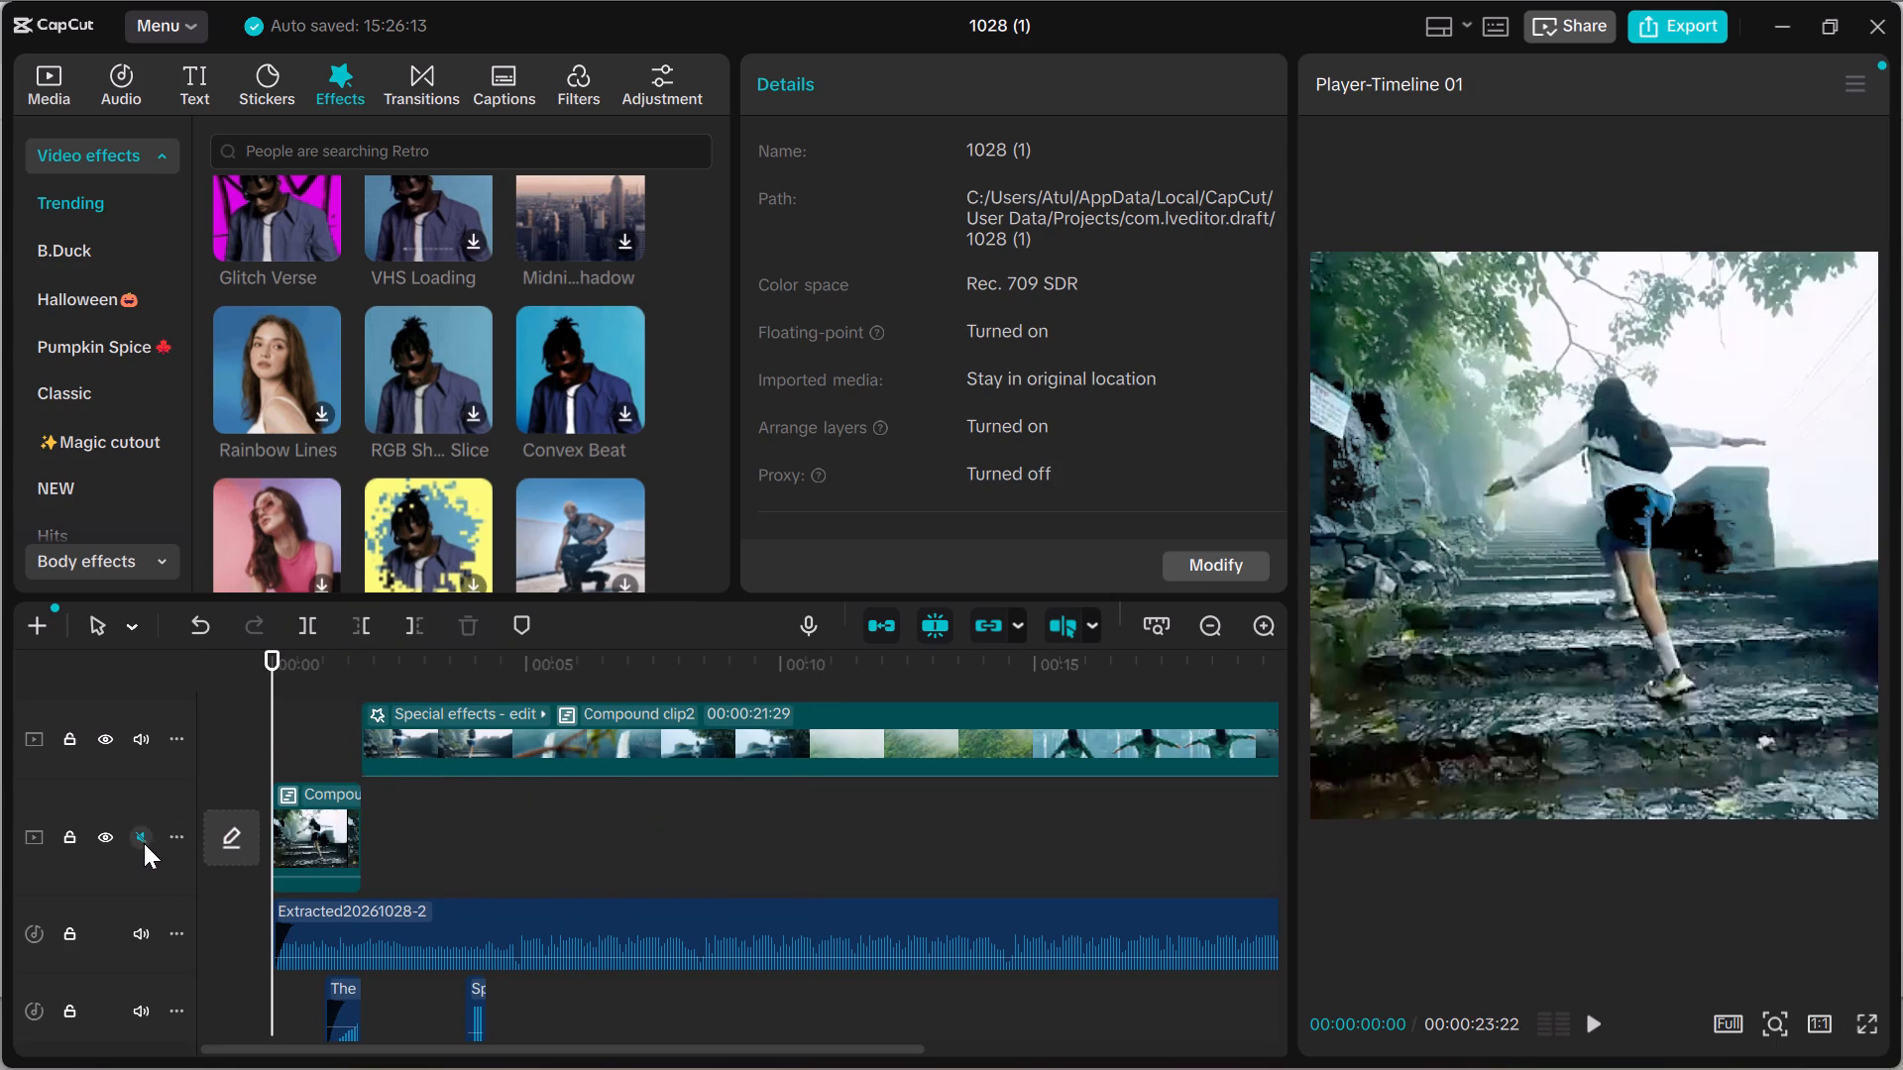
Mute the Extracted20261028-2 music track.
click(143, 945)
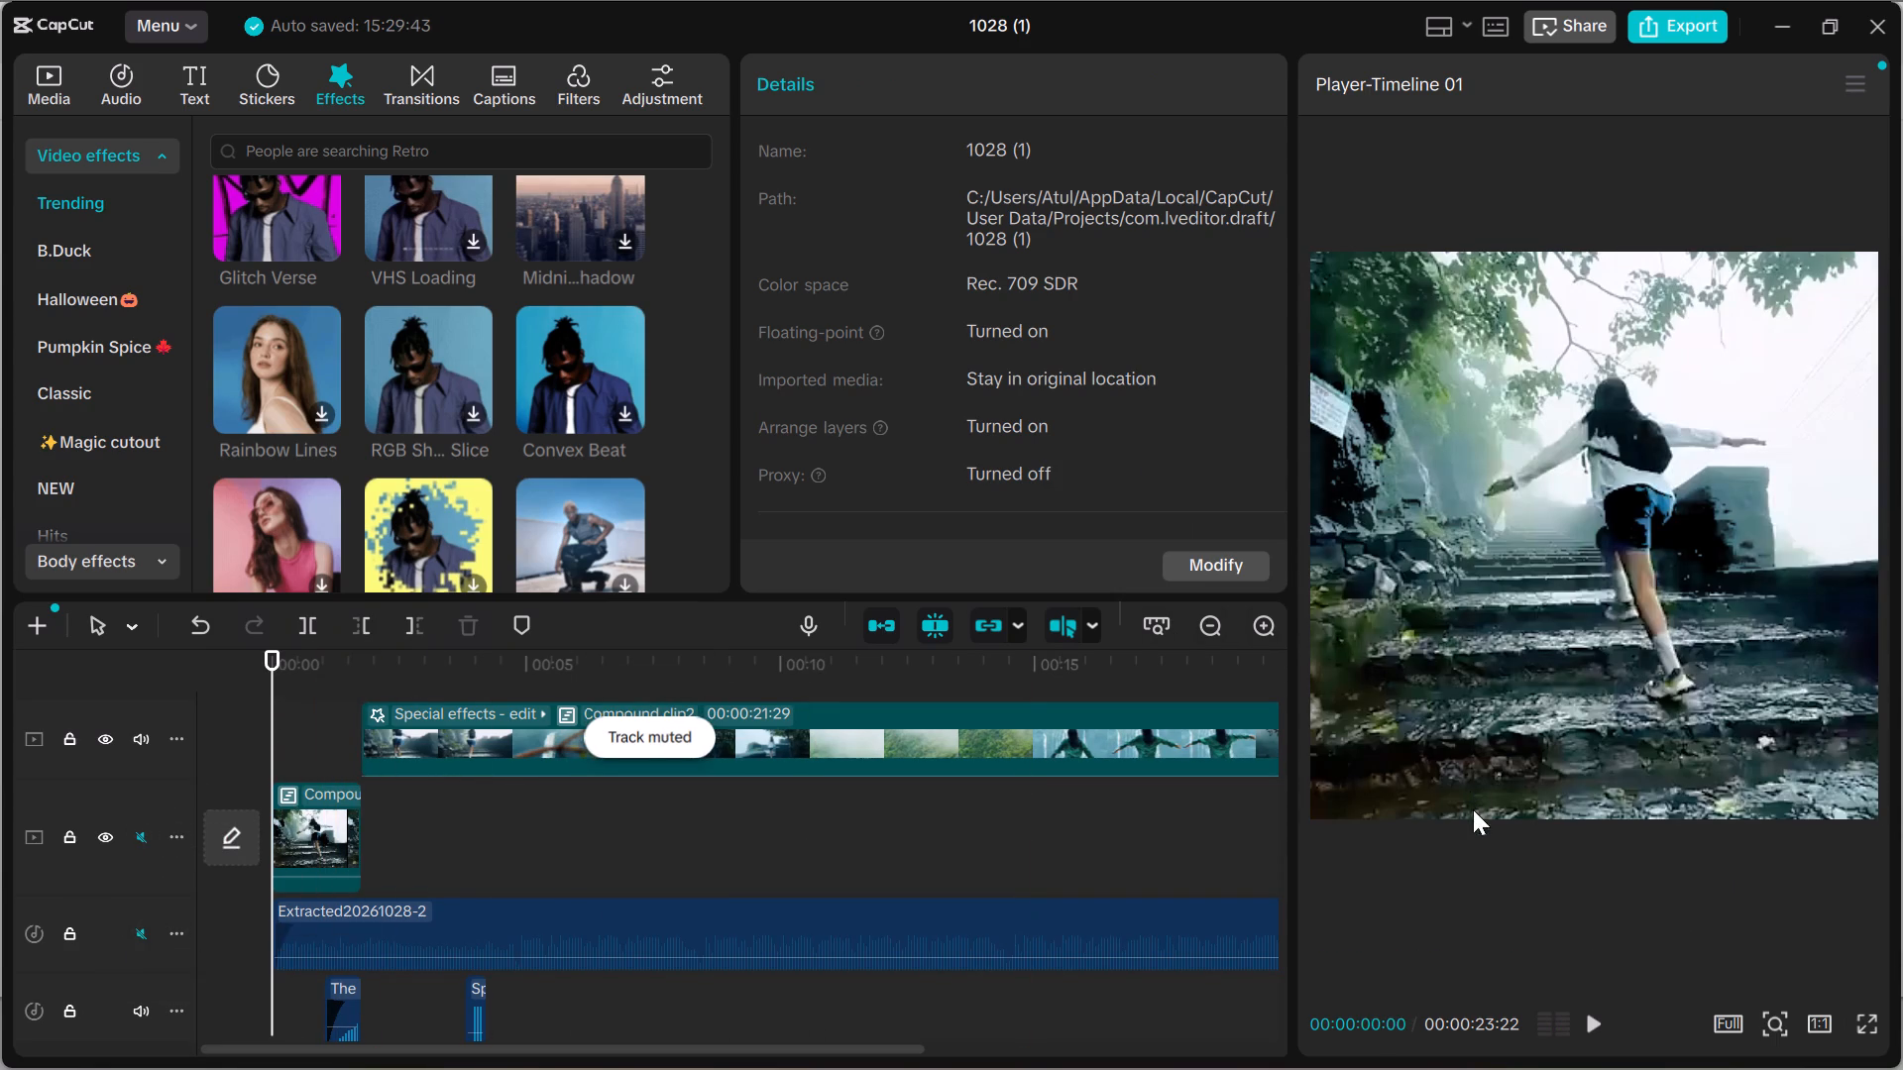
Play the timeline from the start to listen to the sound effects without the music.
click(1591, 1027)
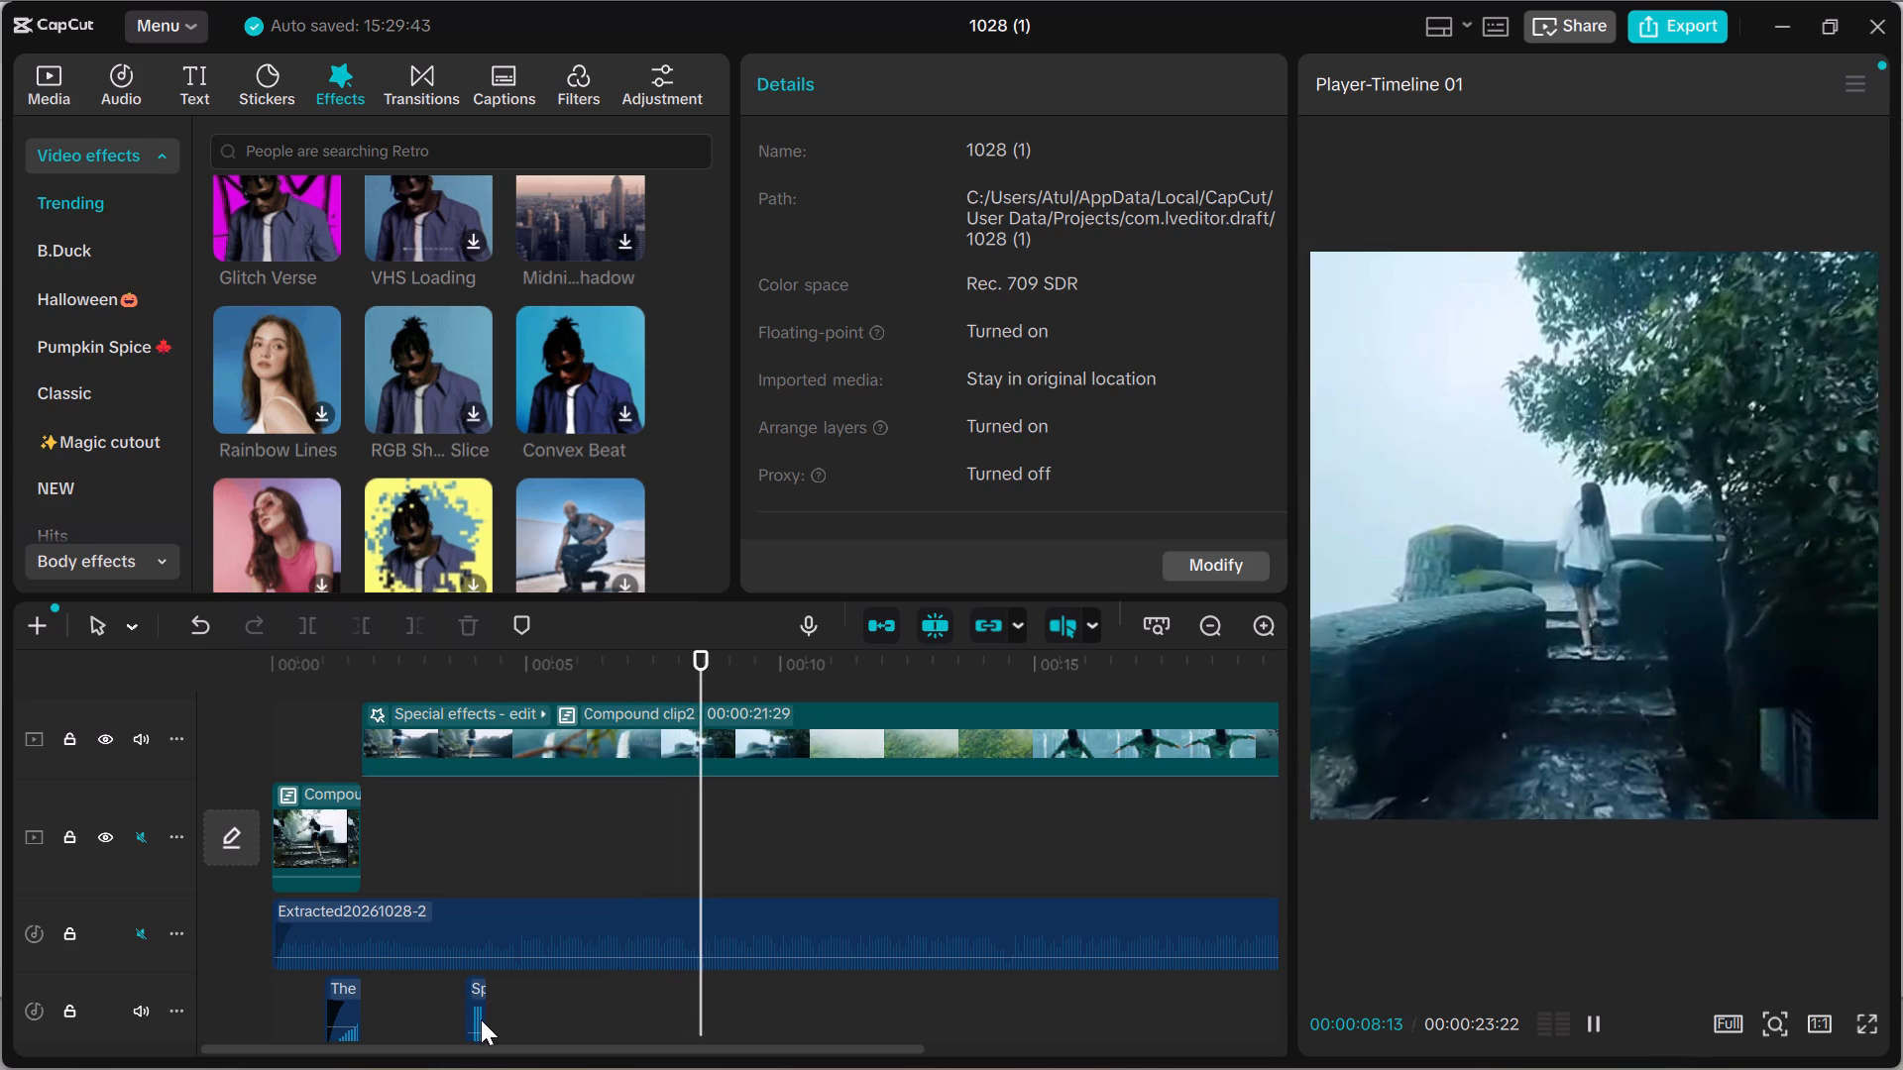
click(596, 1009)
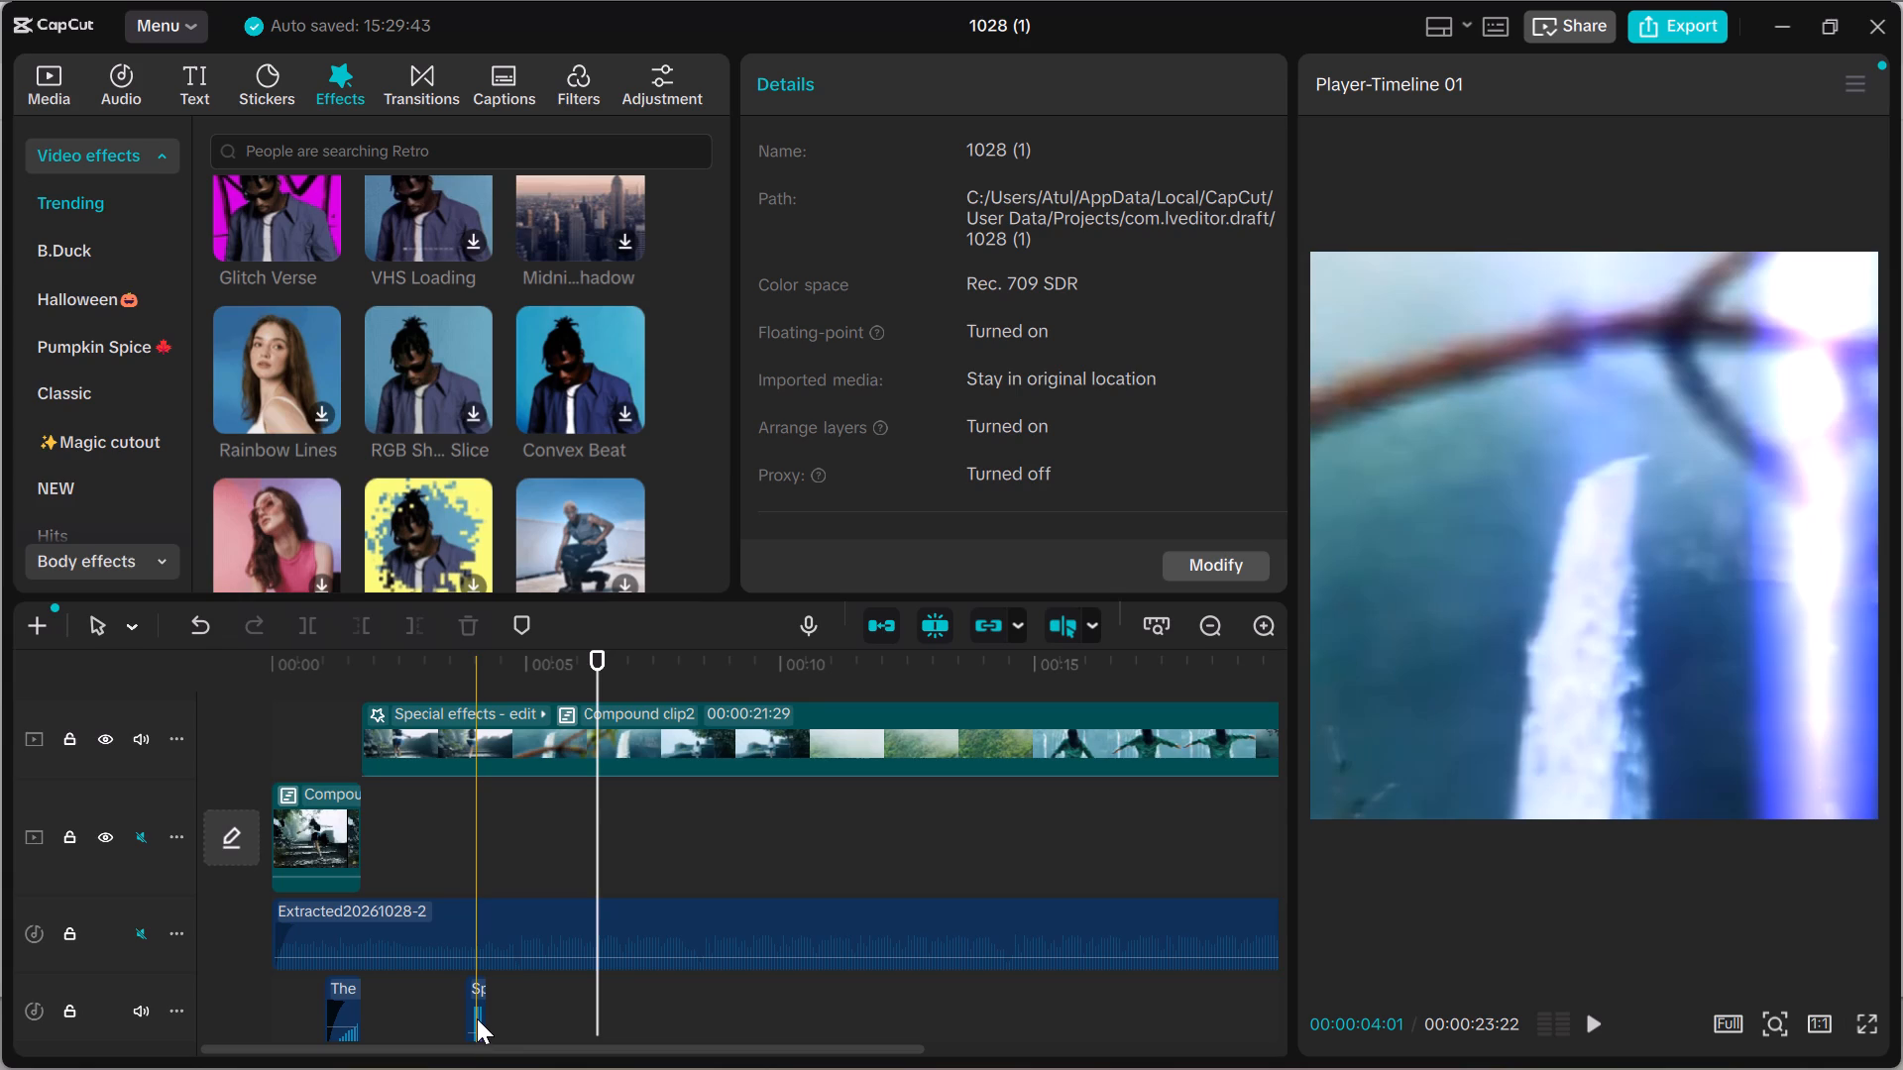
Move the Spooky sound effect clip earlier on its track, to start at about 1.9 s, shortly after The Mysterious Hallo clip.
click(477, 1016)
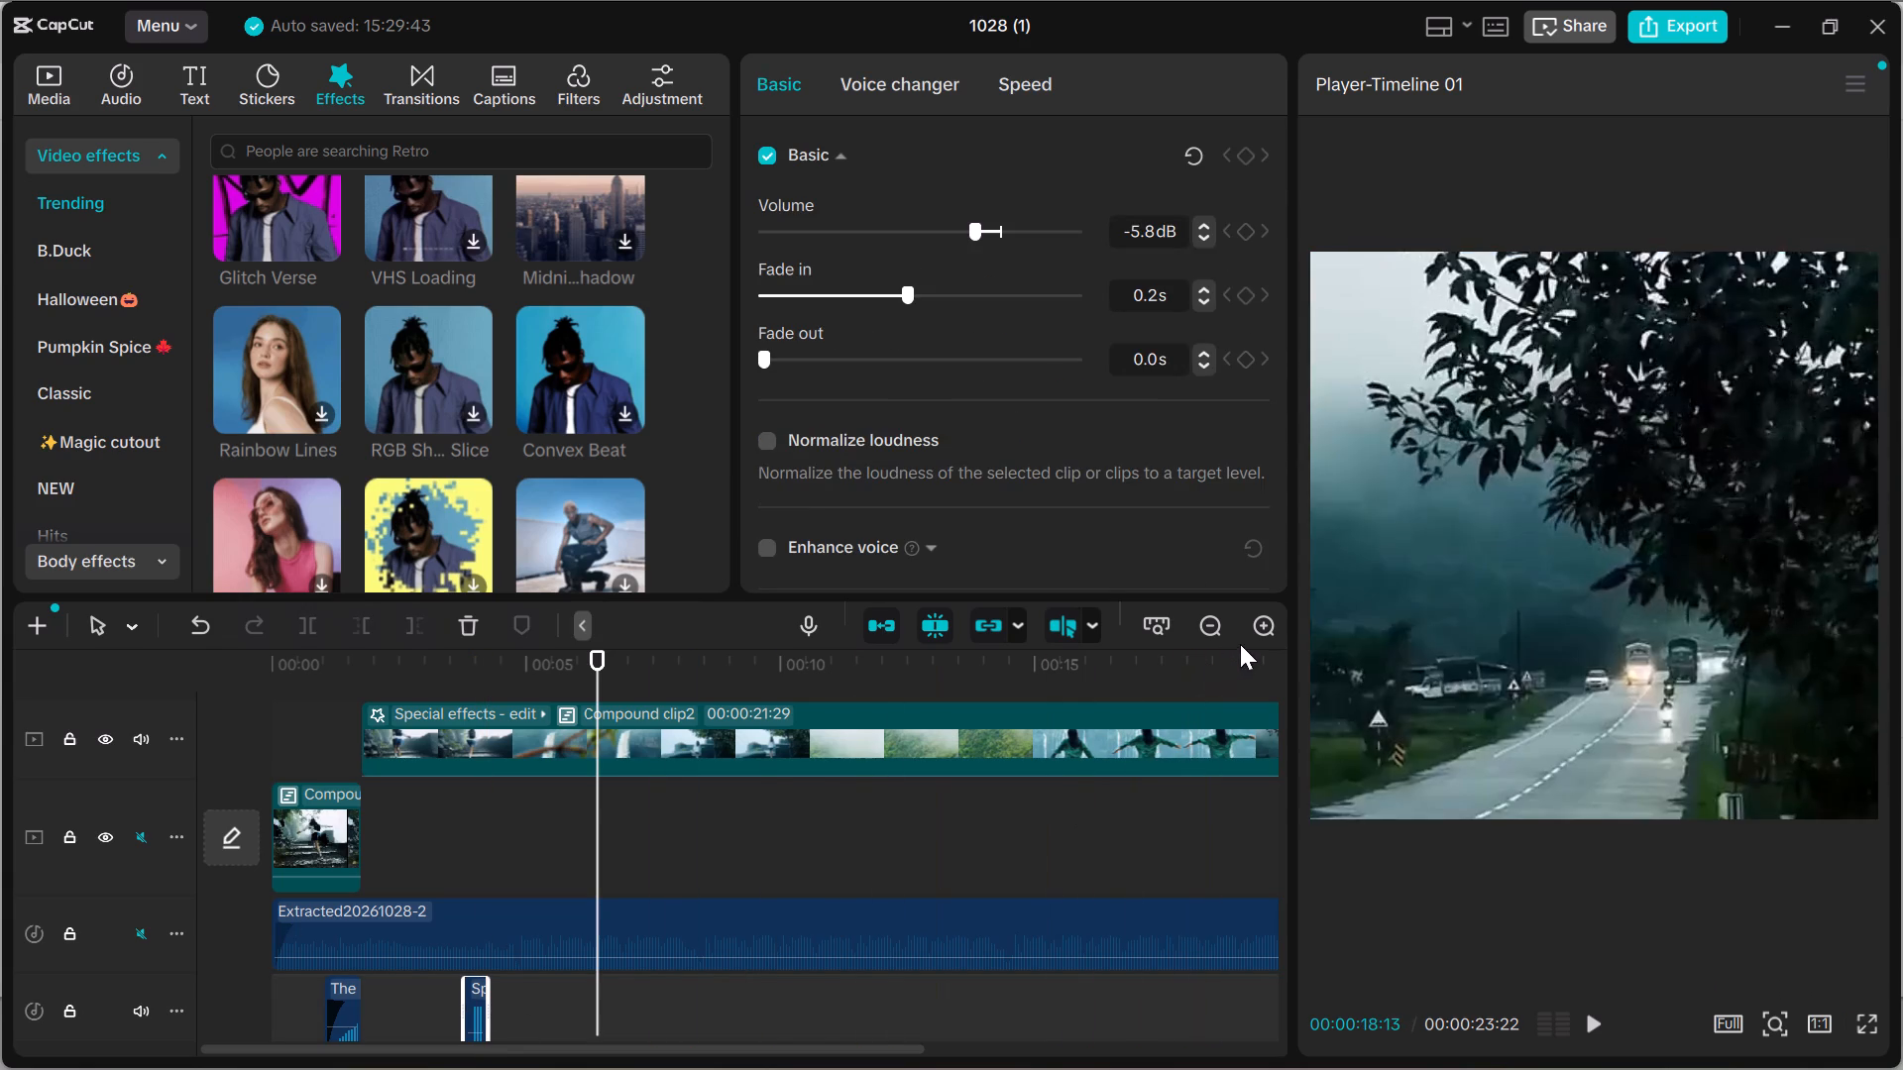
click(1278, 627)
click(1278, 627)
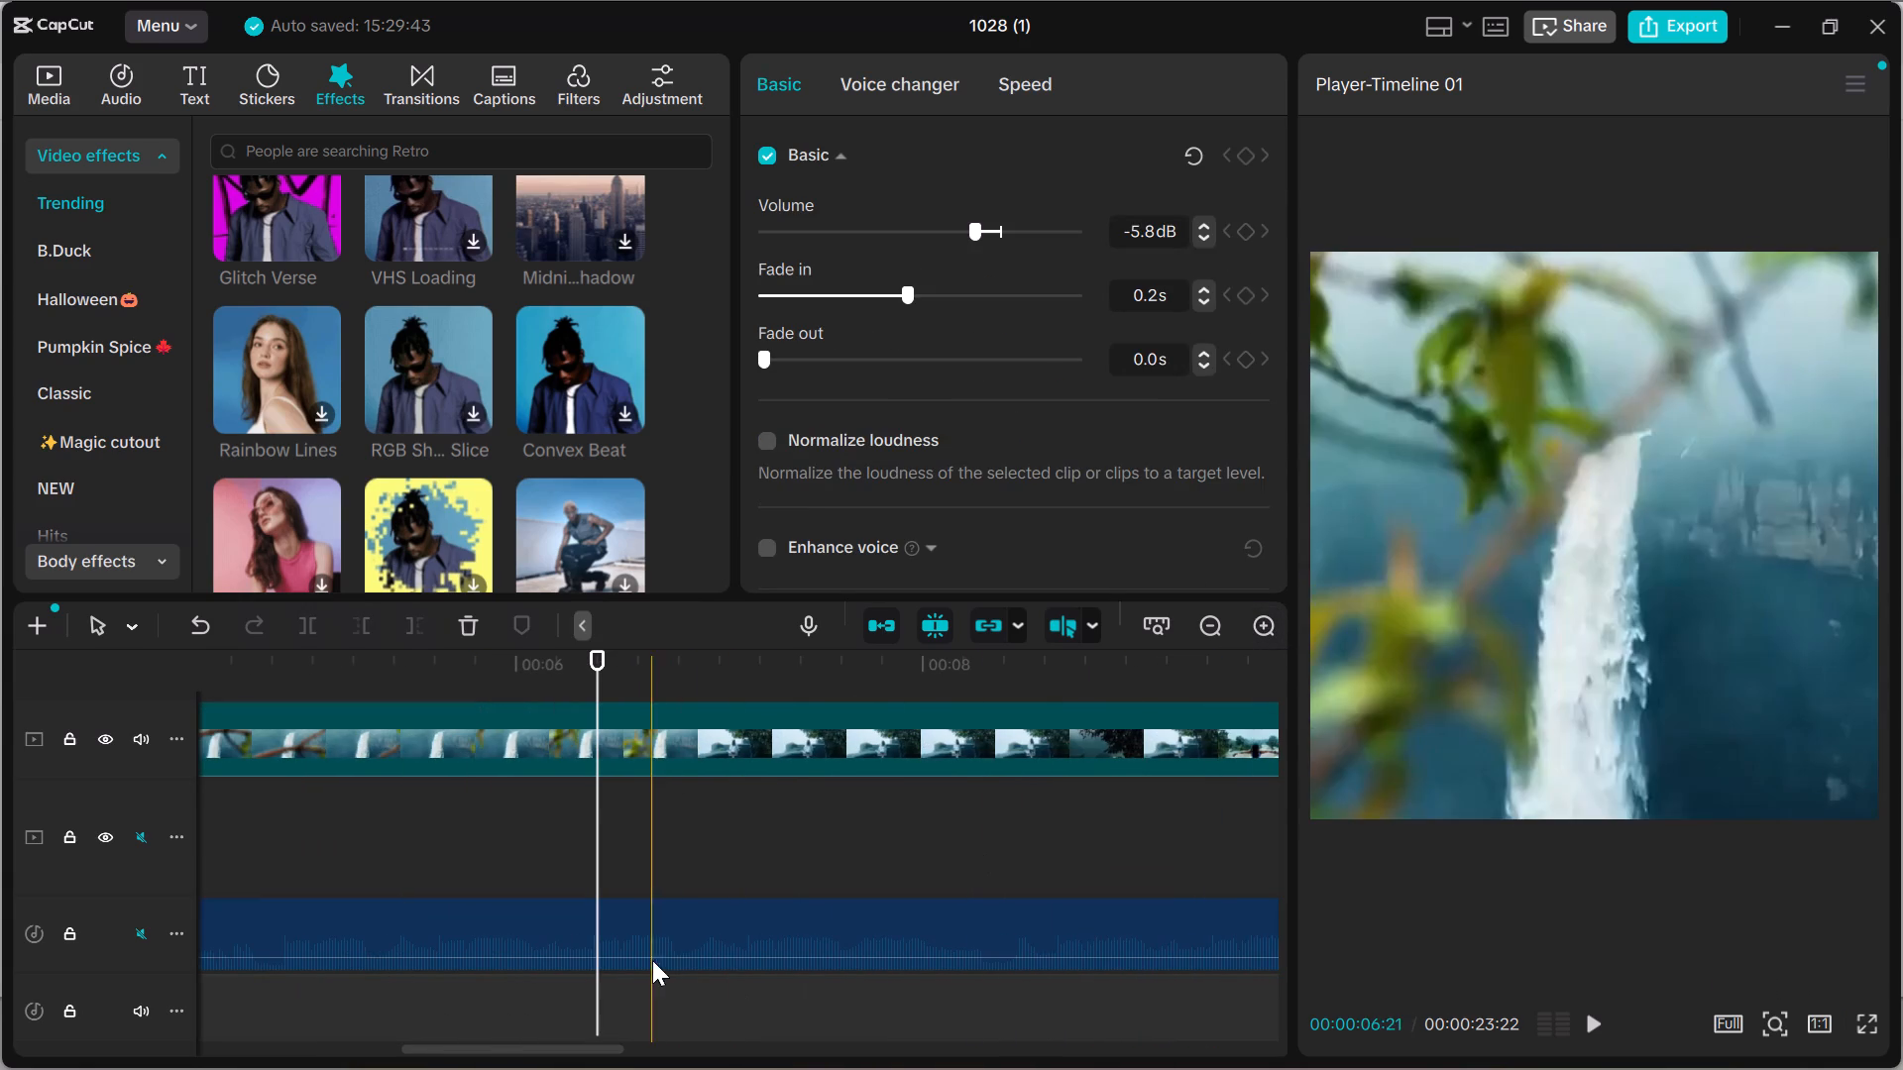
drag(597, 857, 124, 801)
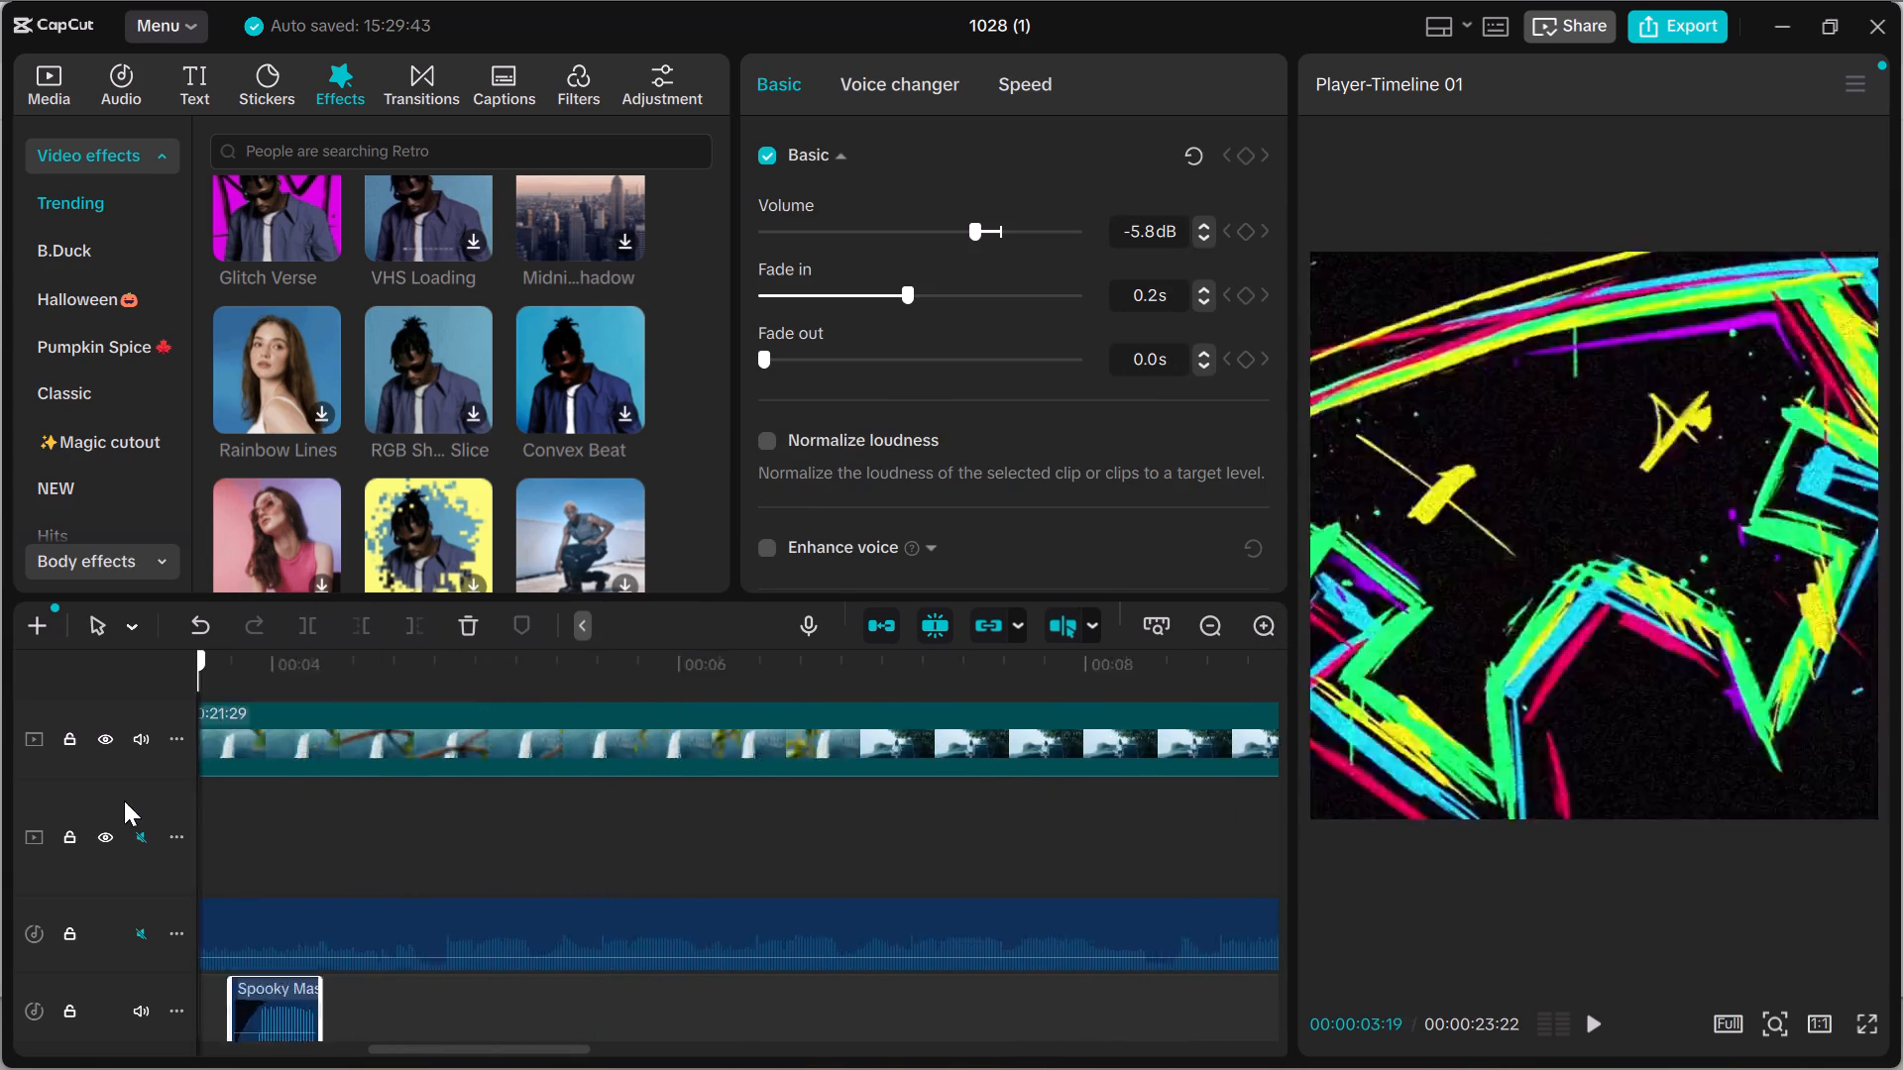
drag(124, 801, 128, 812)
drag(162, 838, 170, 844)
drag(194, 858, 321, 873)
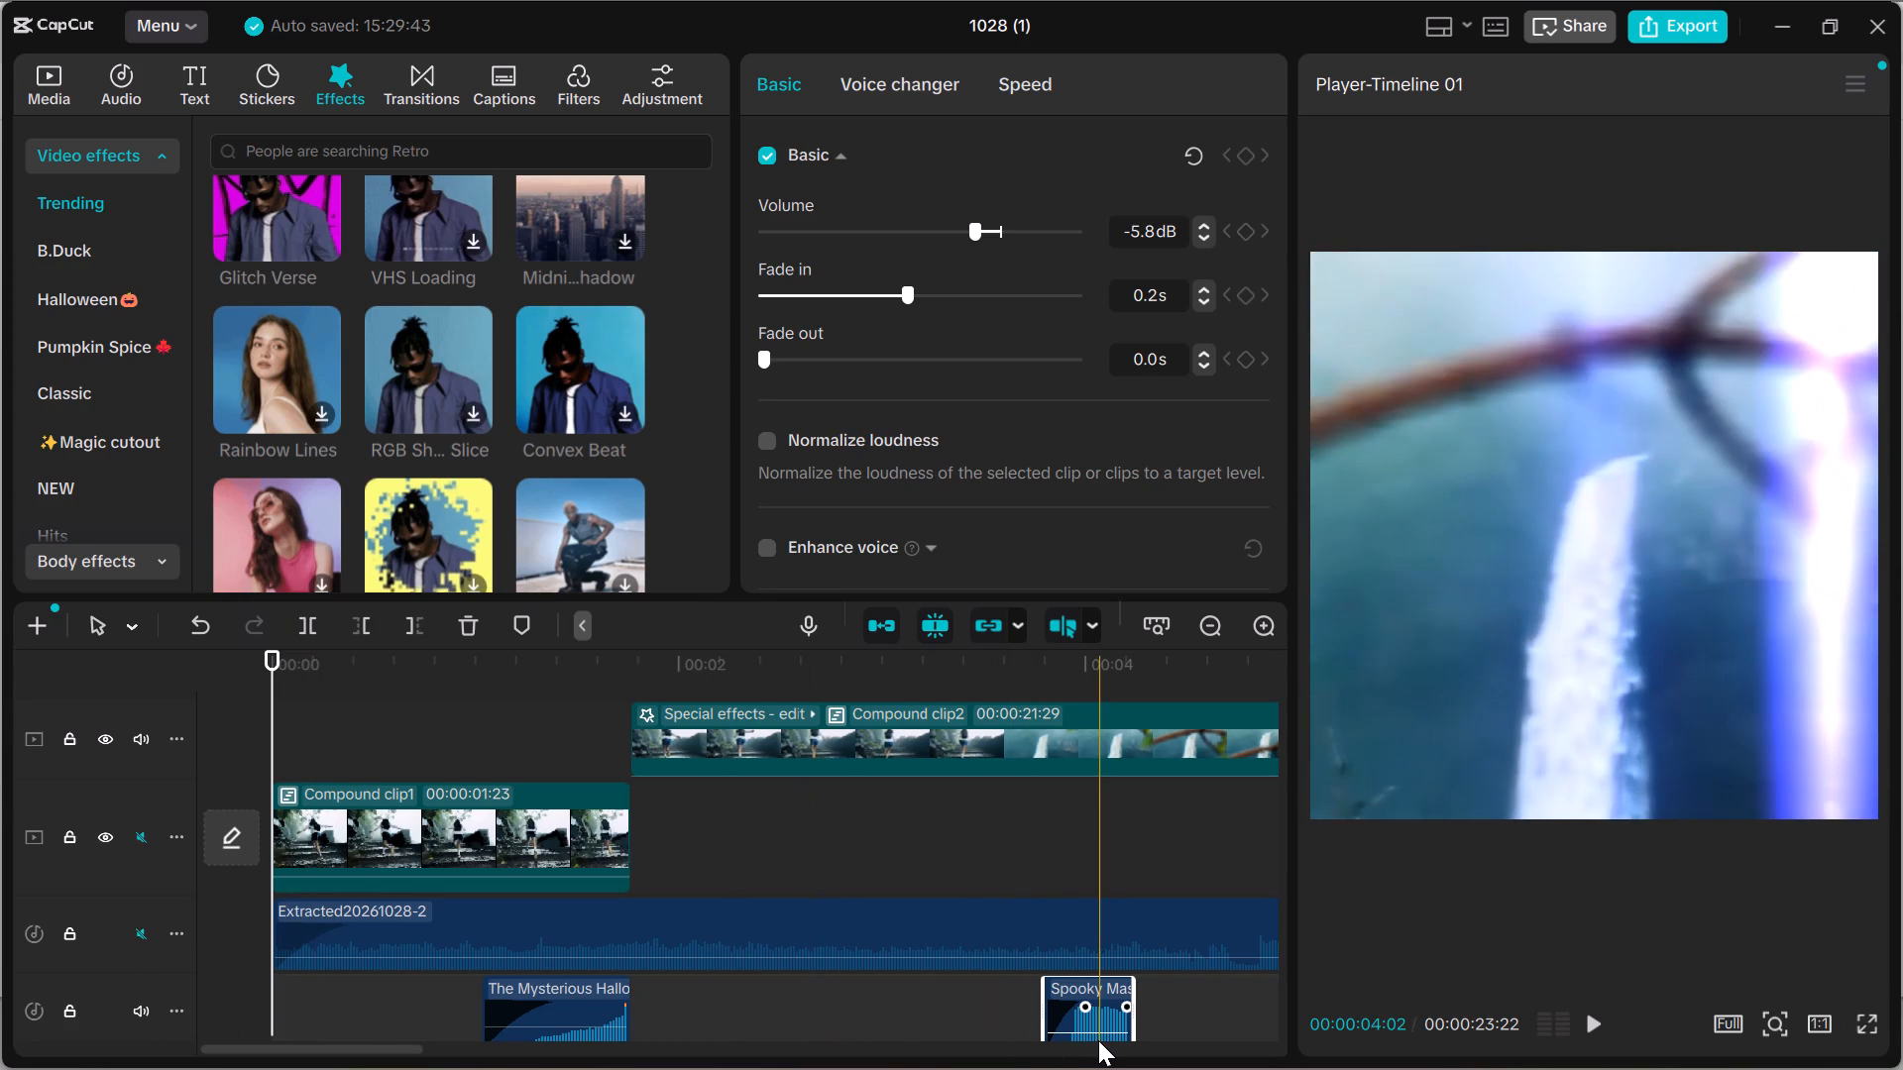
drag(1106, 1005, 753, 984)
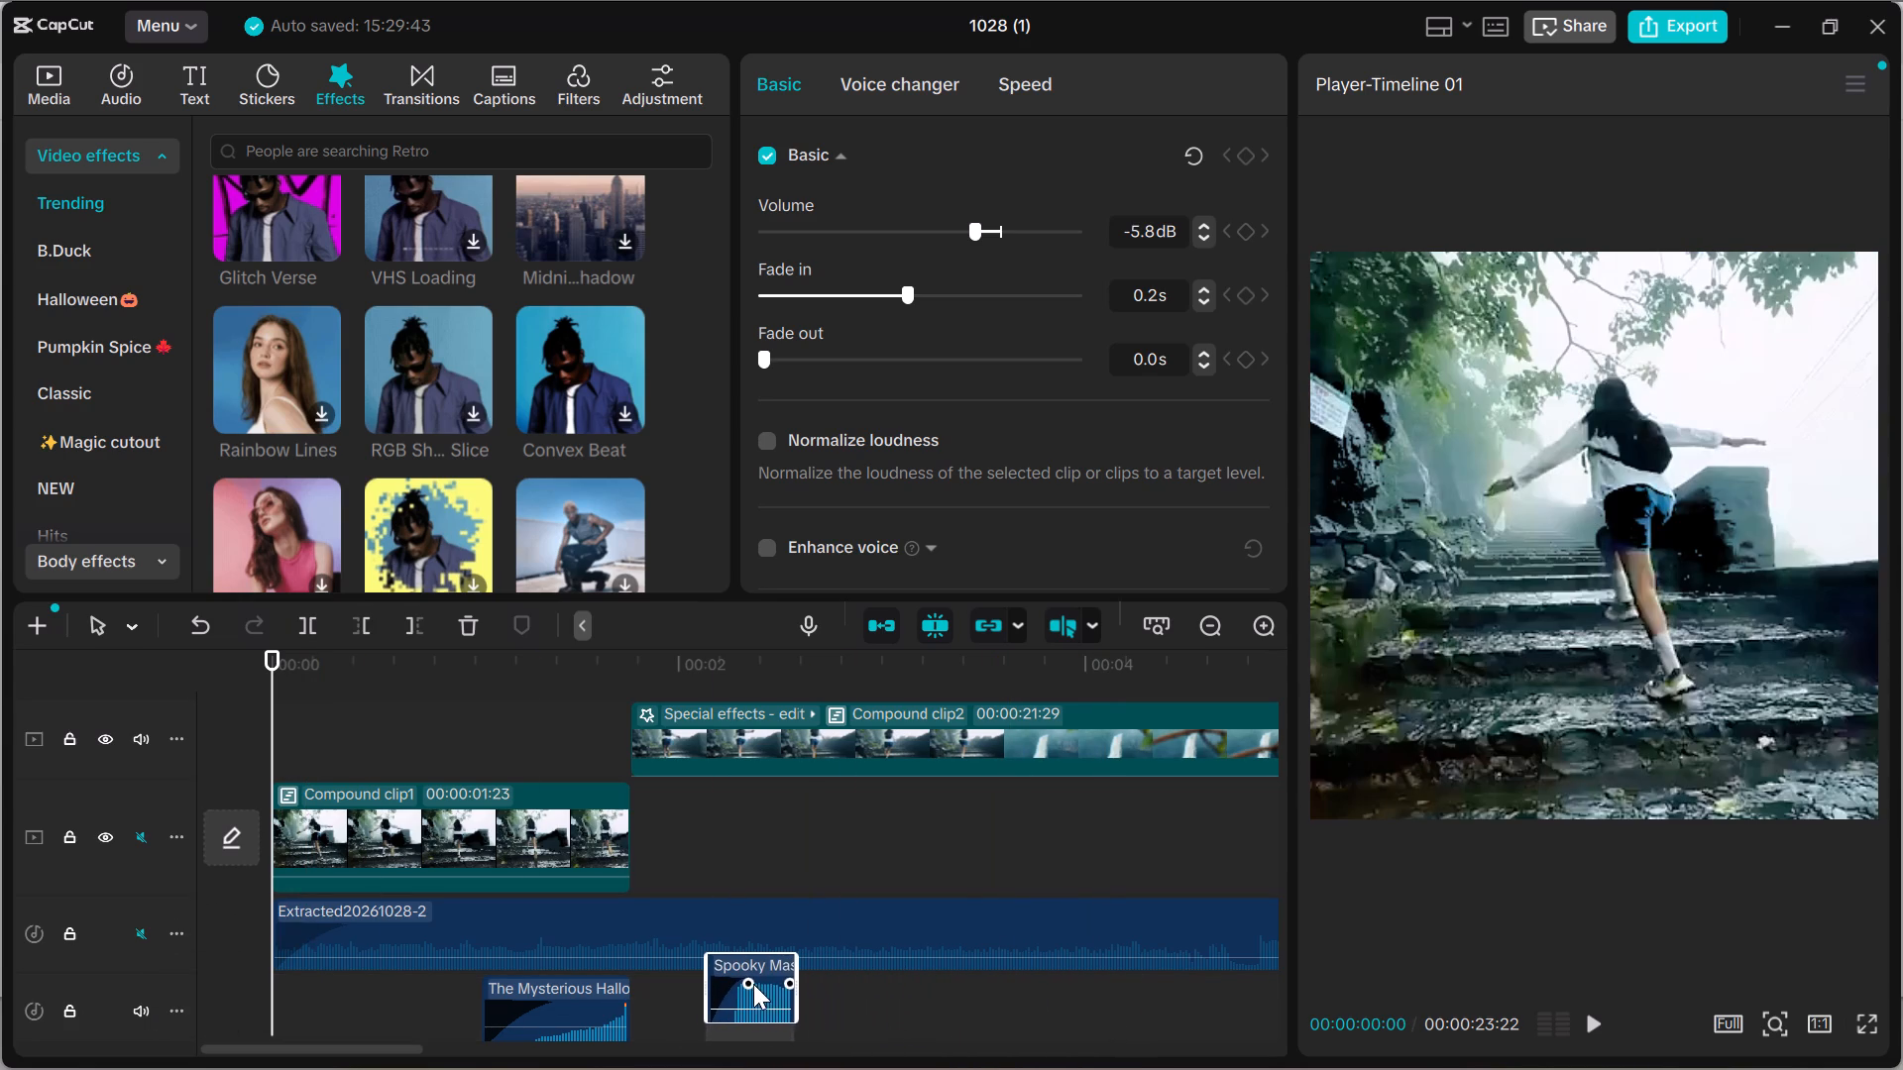
drag(753, 984, 727, 1019)
Set the Spooky sound effect clip's volume to -5.1 dB.
click(726, 1025)
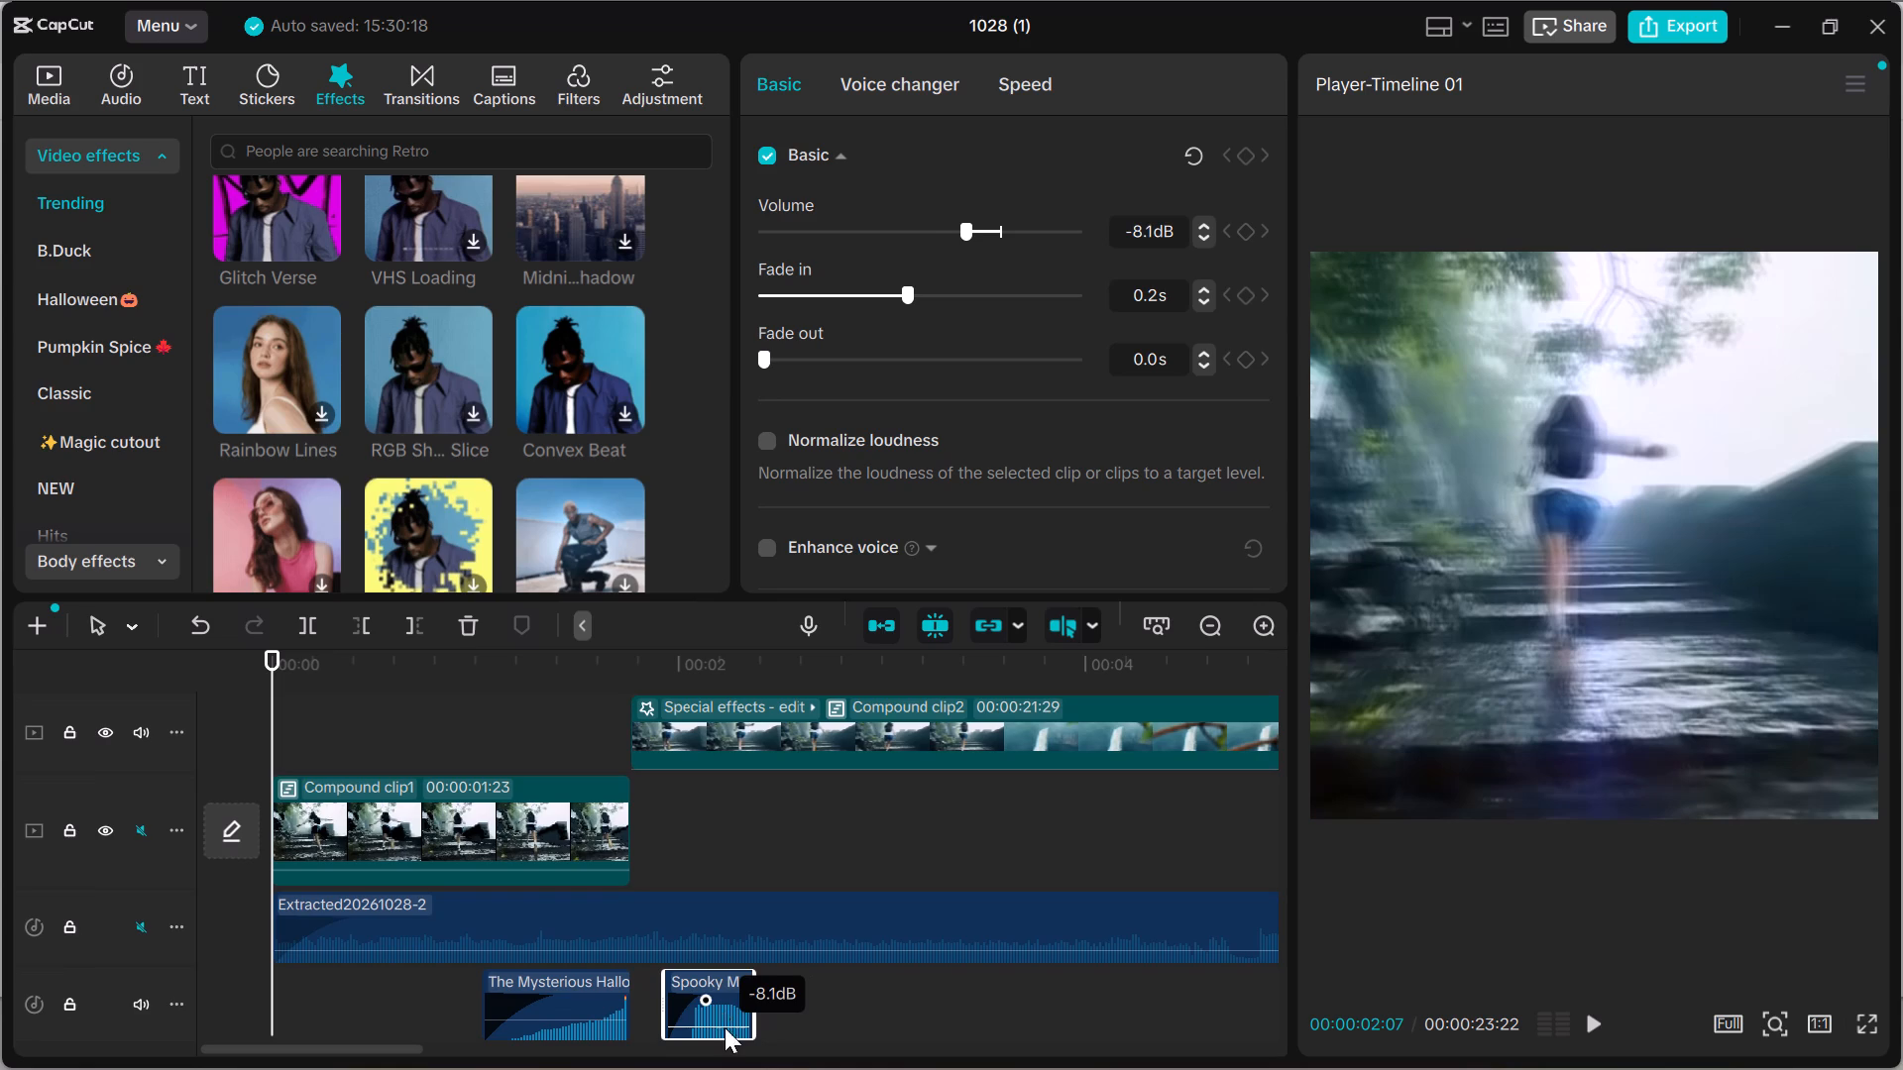
drag(725, 1027, 711, 1022)
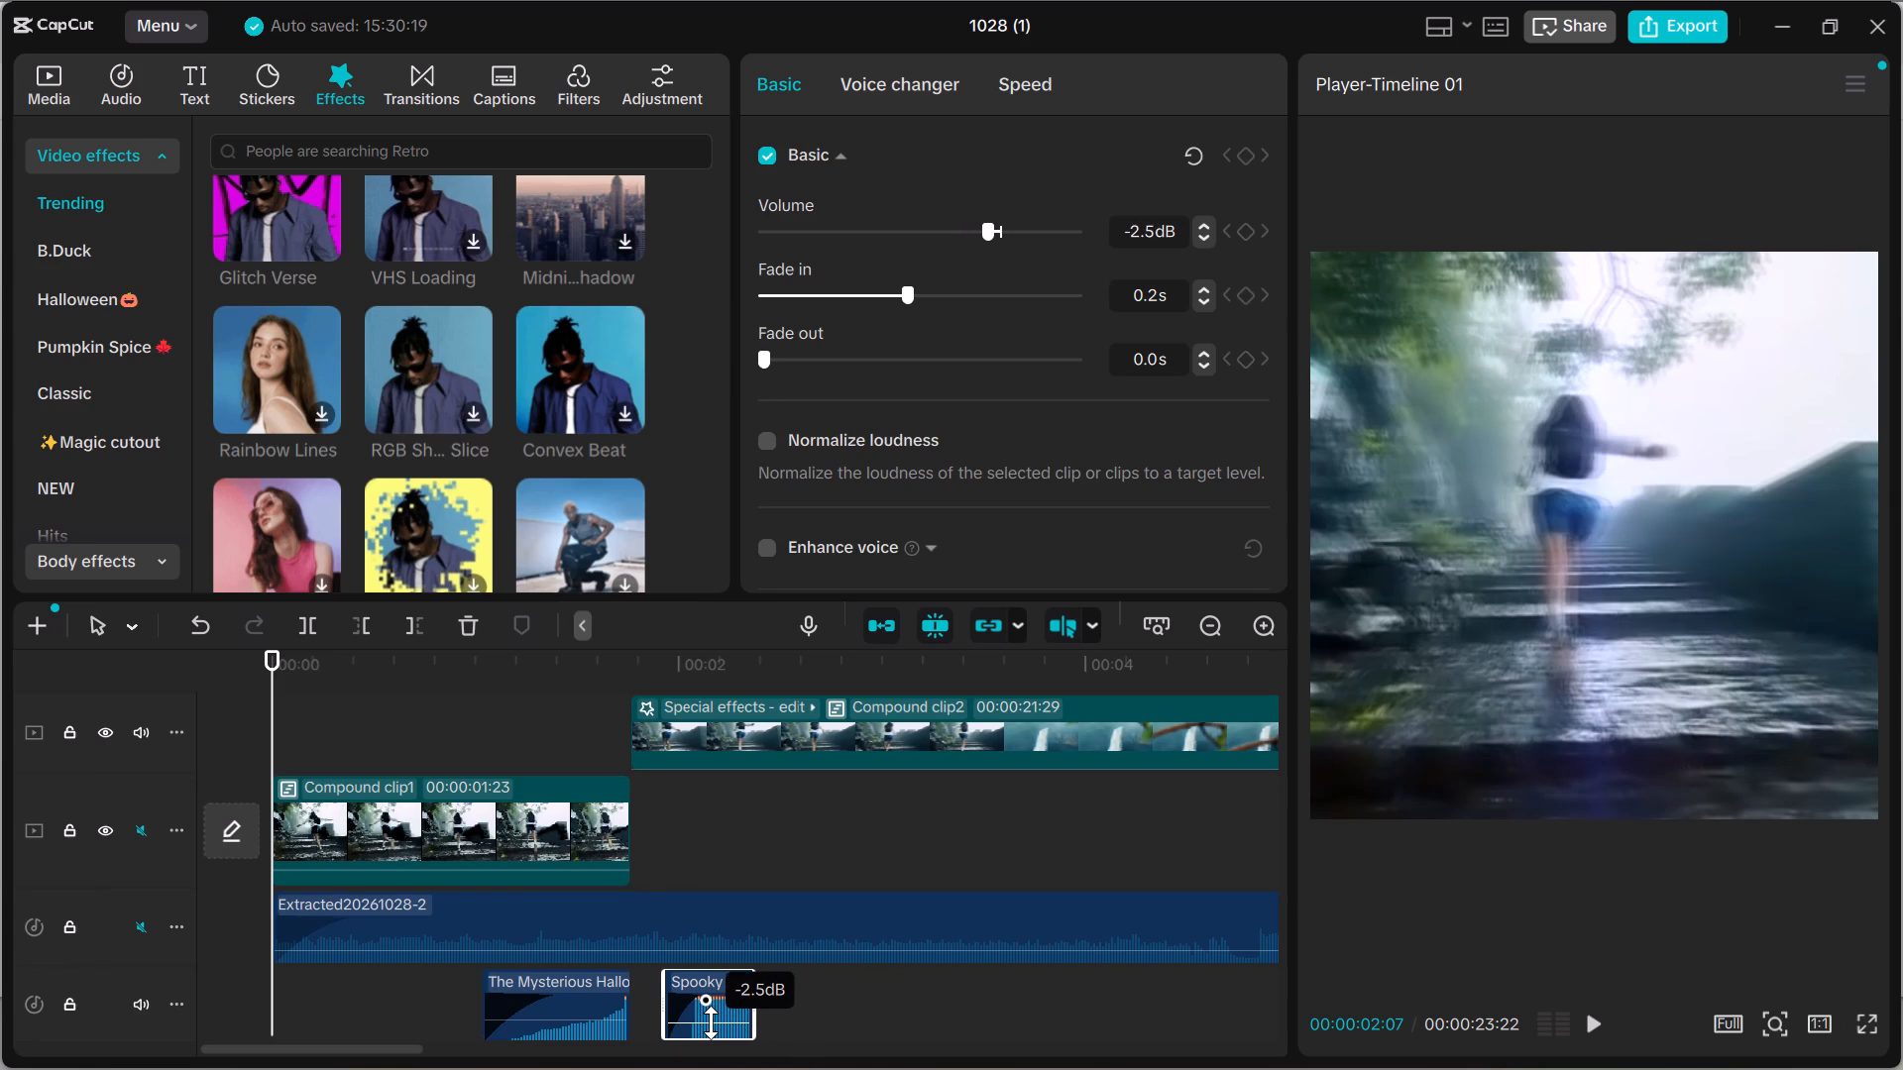
drag(711, 1022, 711, 1024)
double_click(709, 1020)
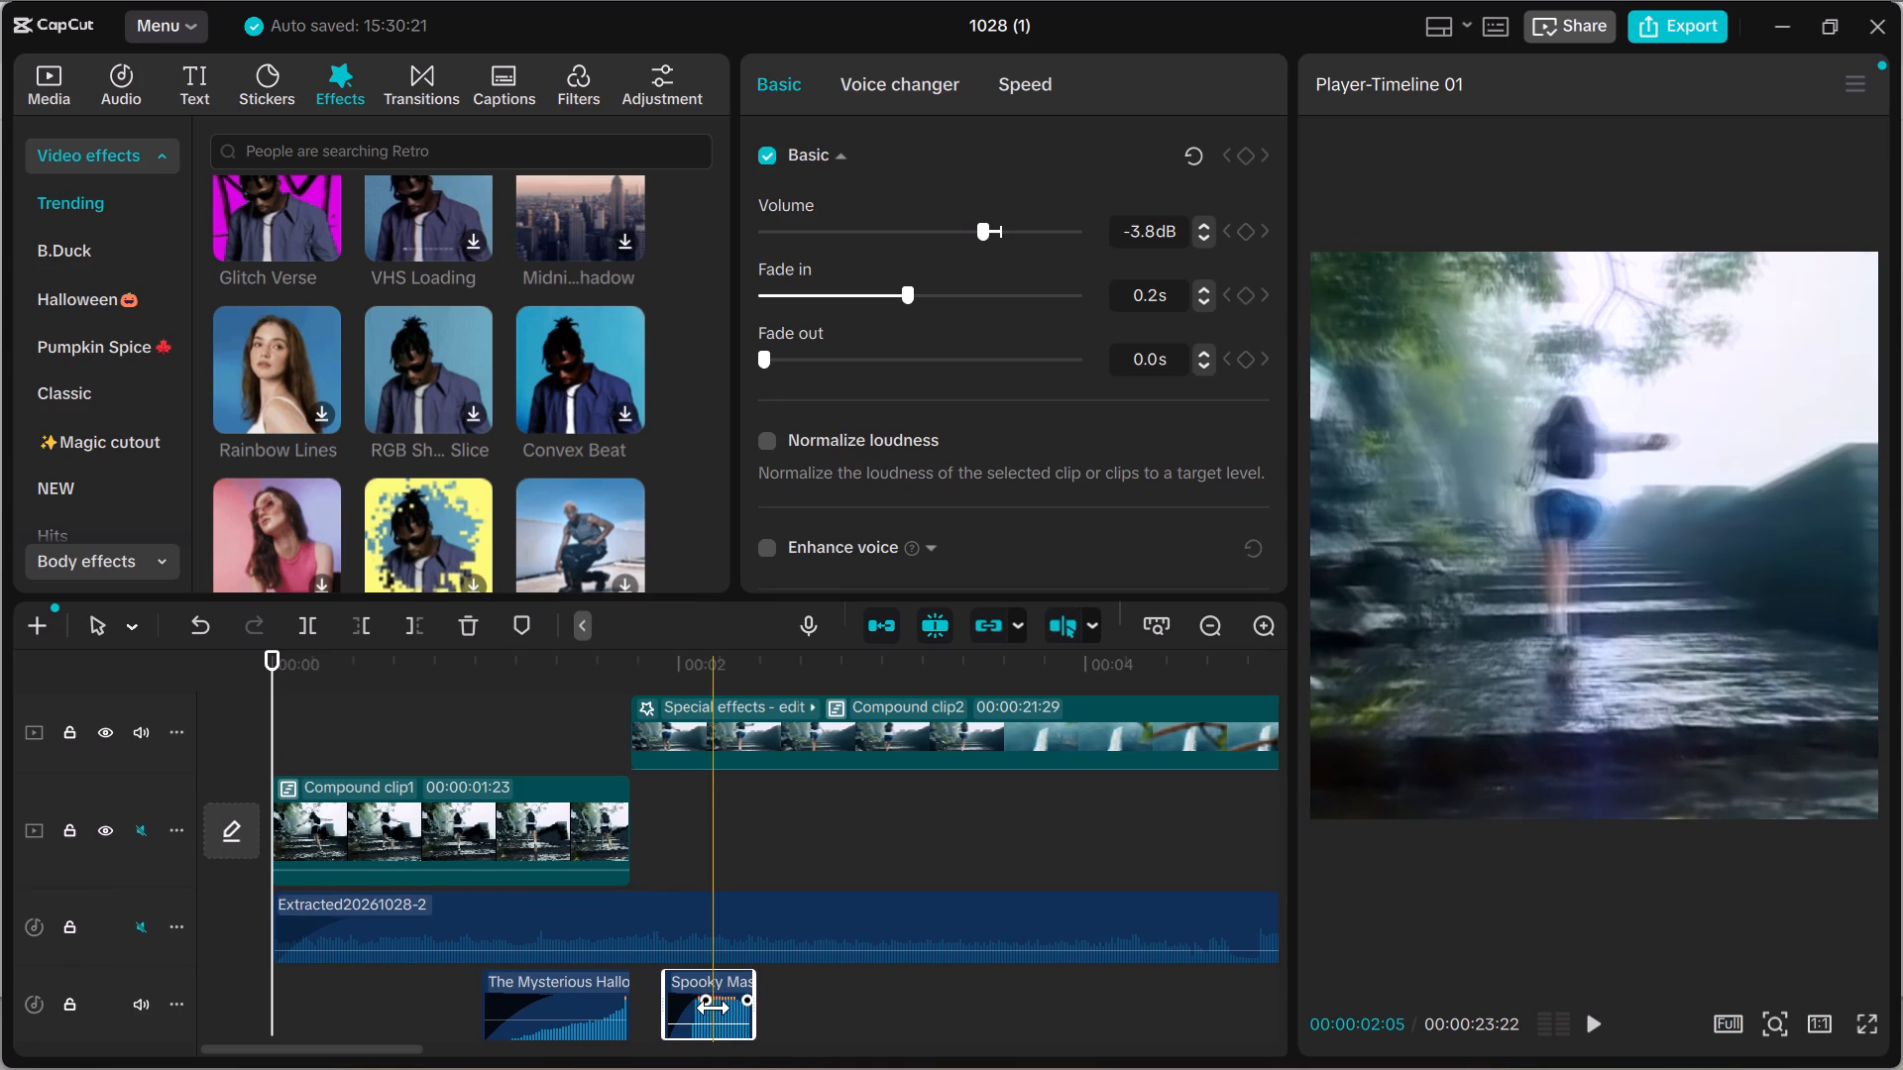
click(711, 1023)
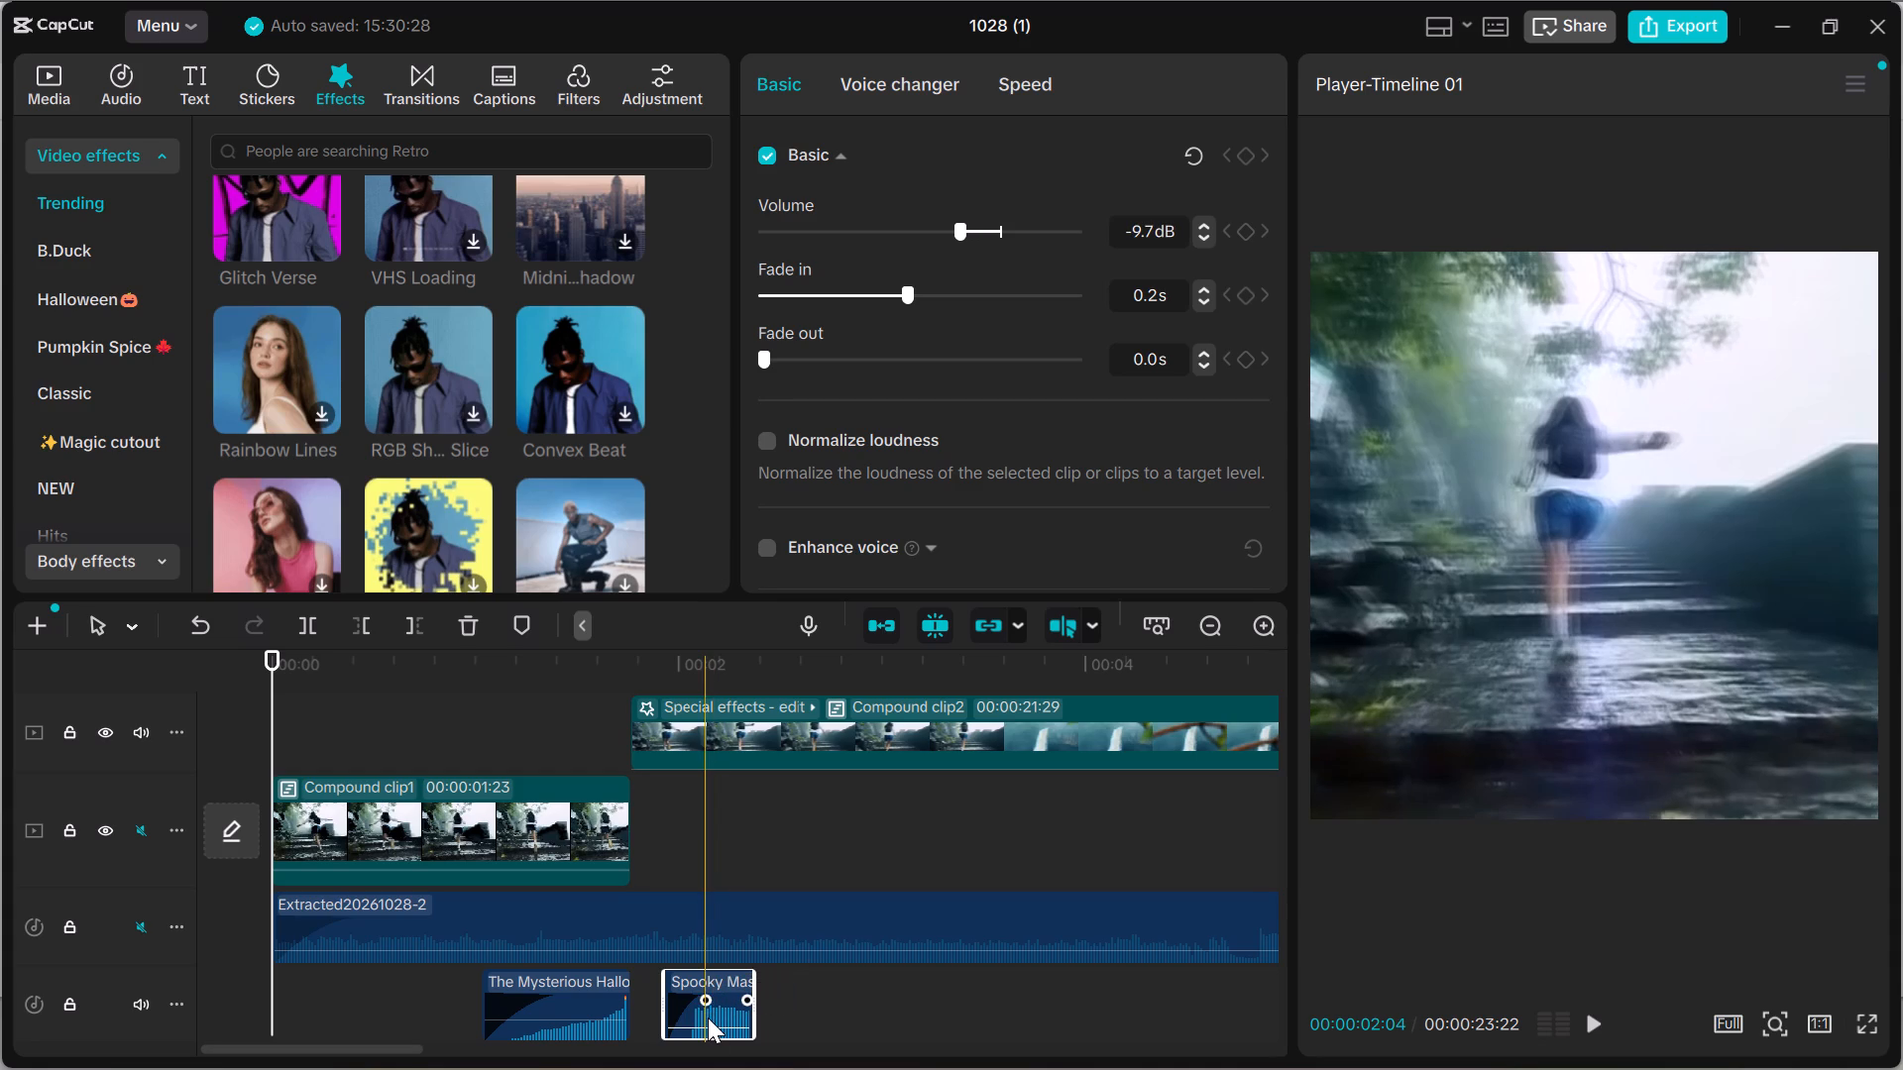
click(708, 1017)
triple_click(708, 1017)
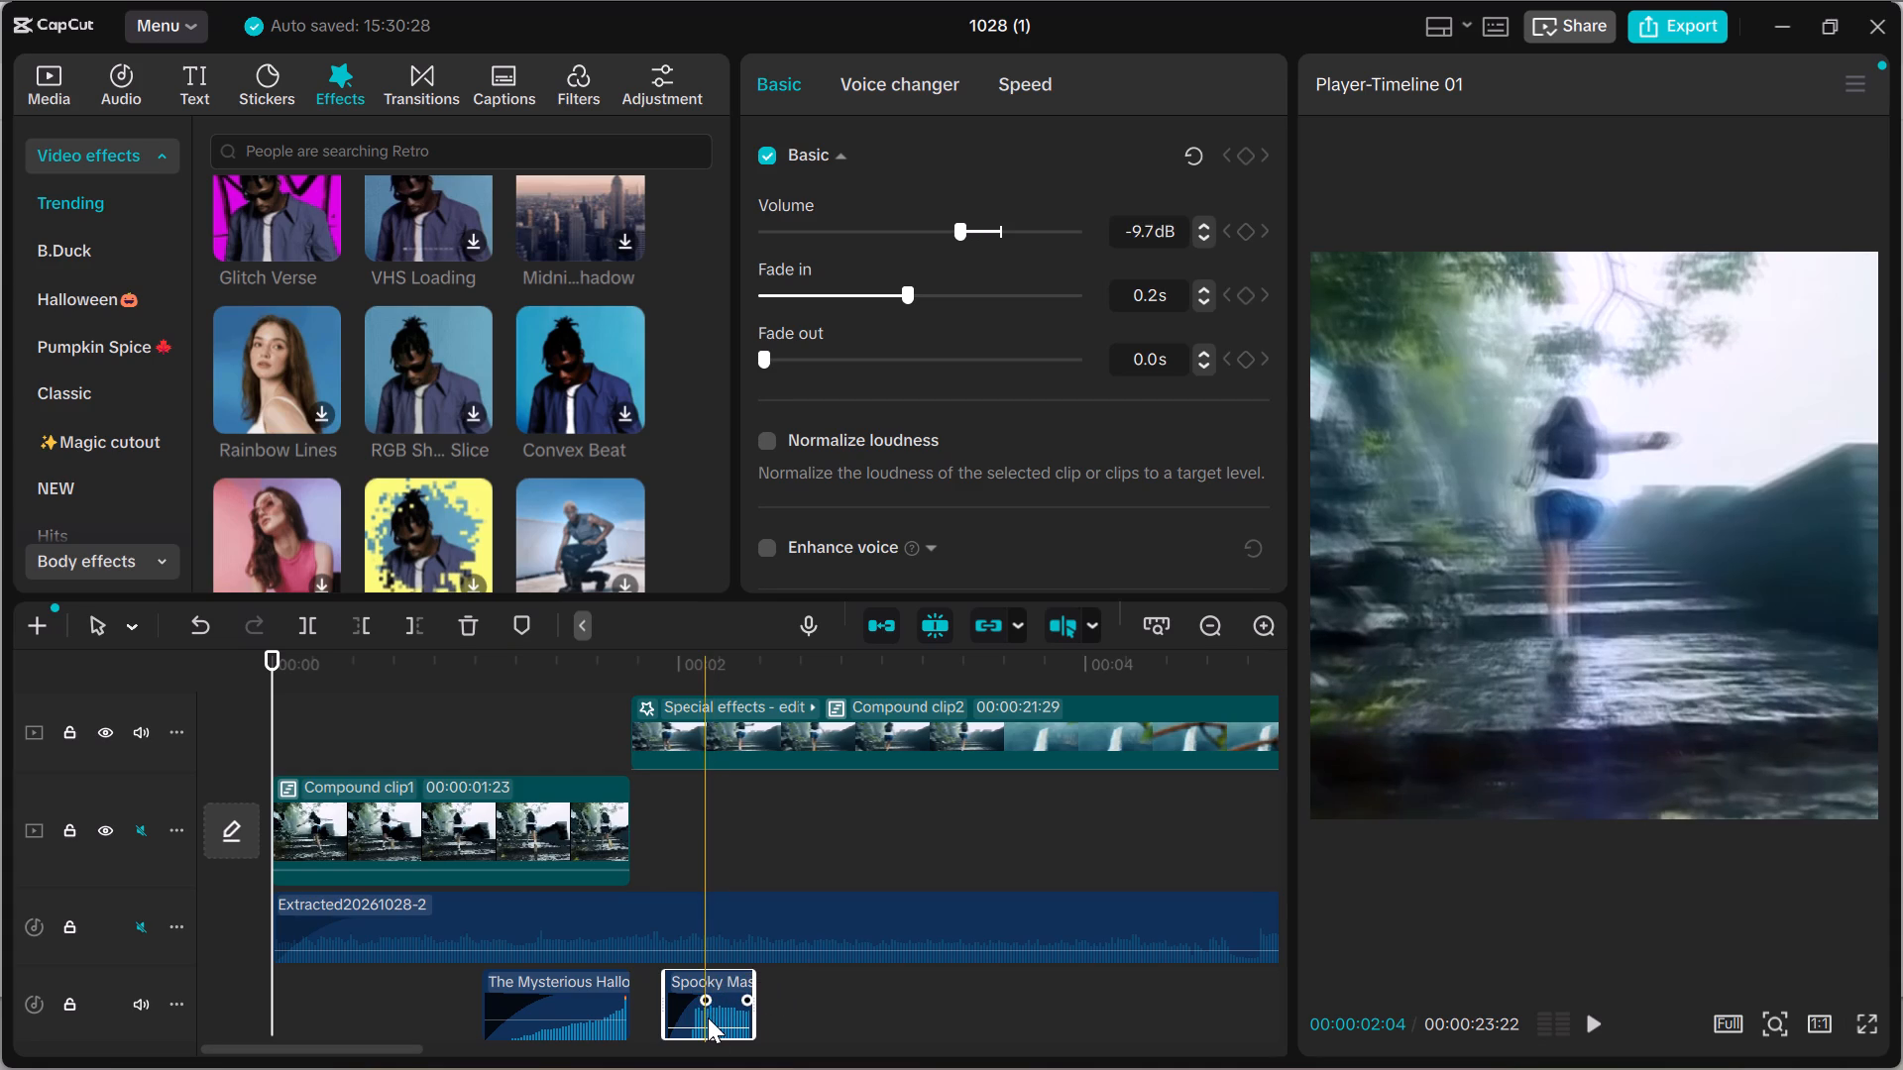
click(706, 1025)
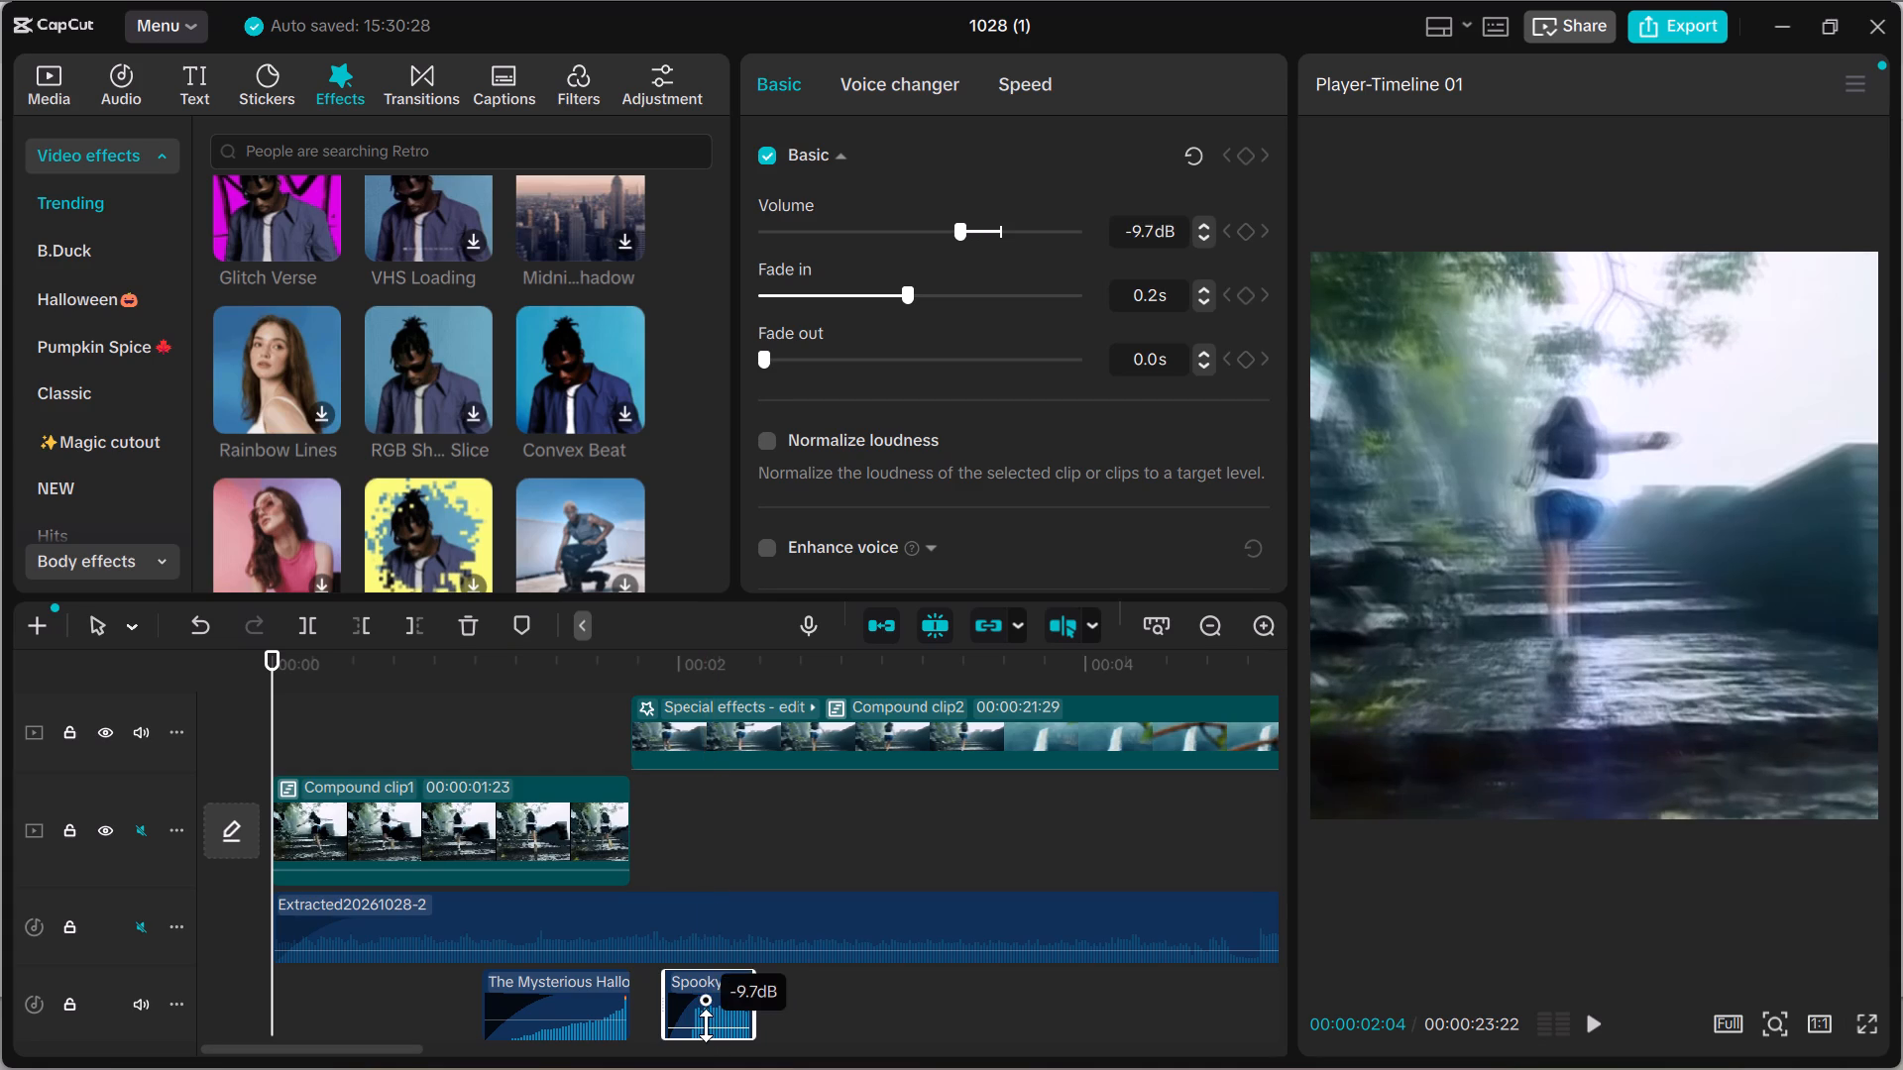
double_click(706, 1023)
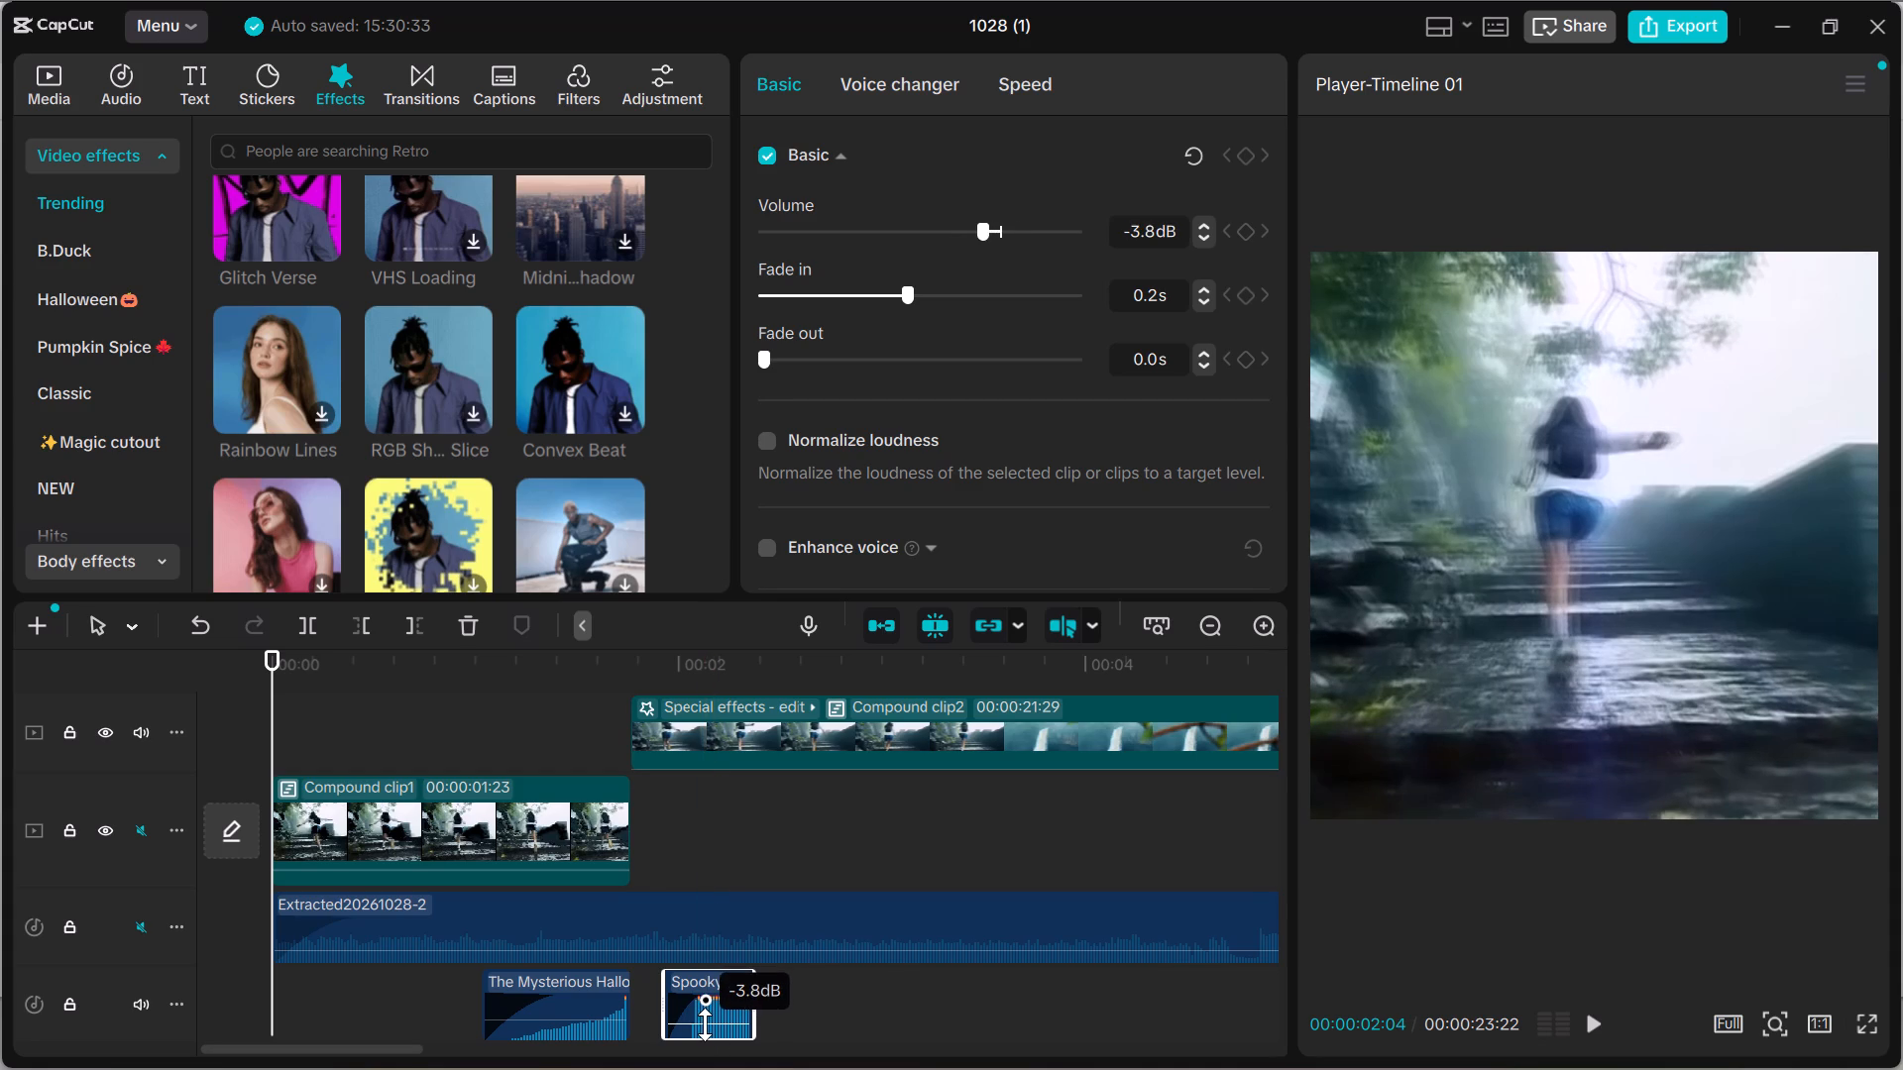
click(680, 950)
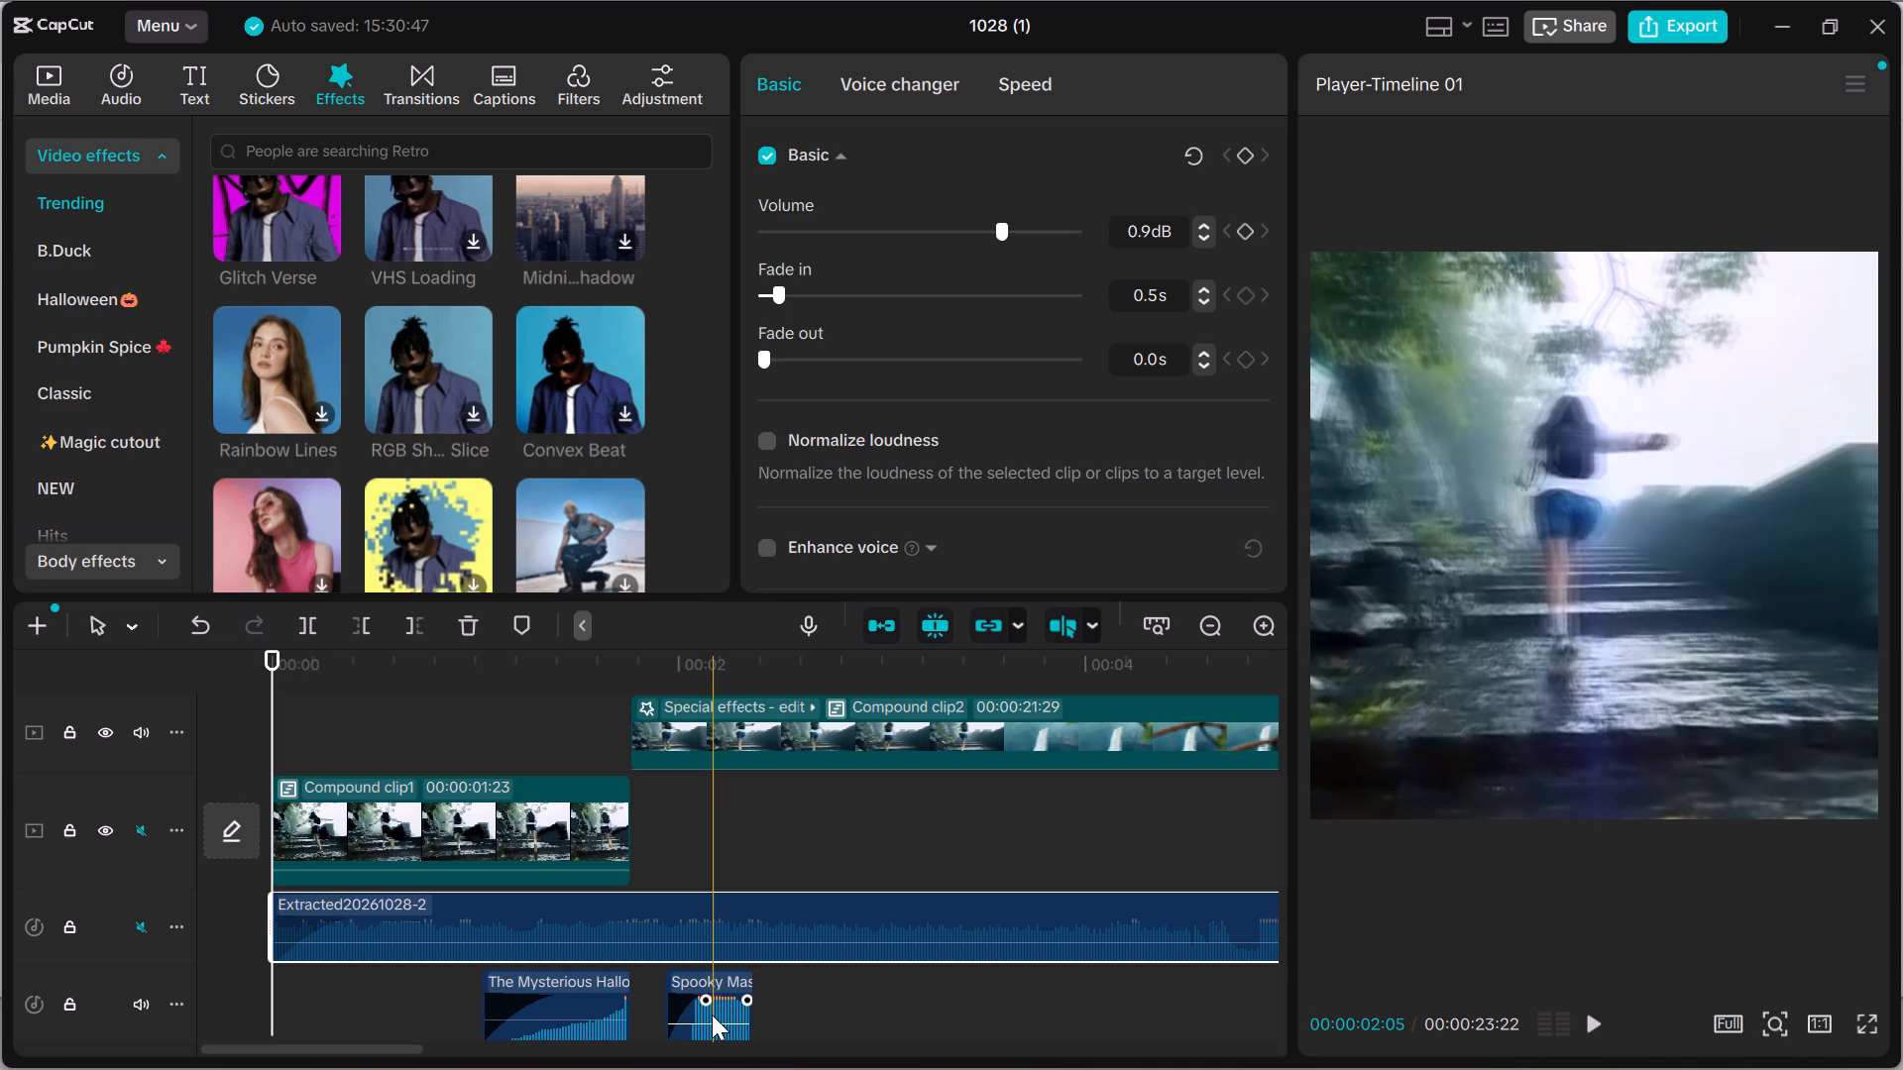
click(711, 1025)
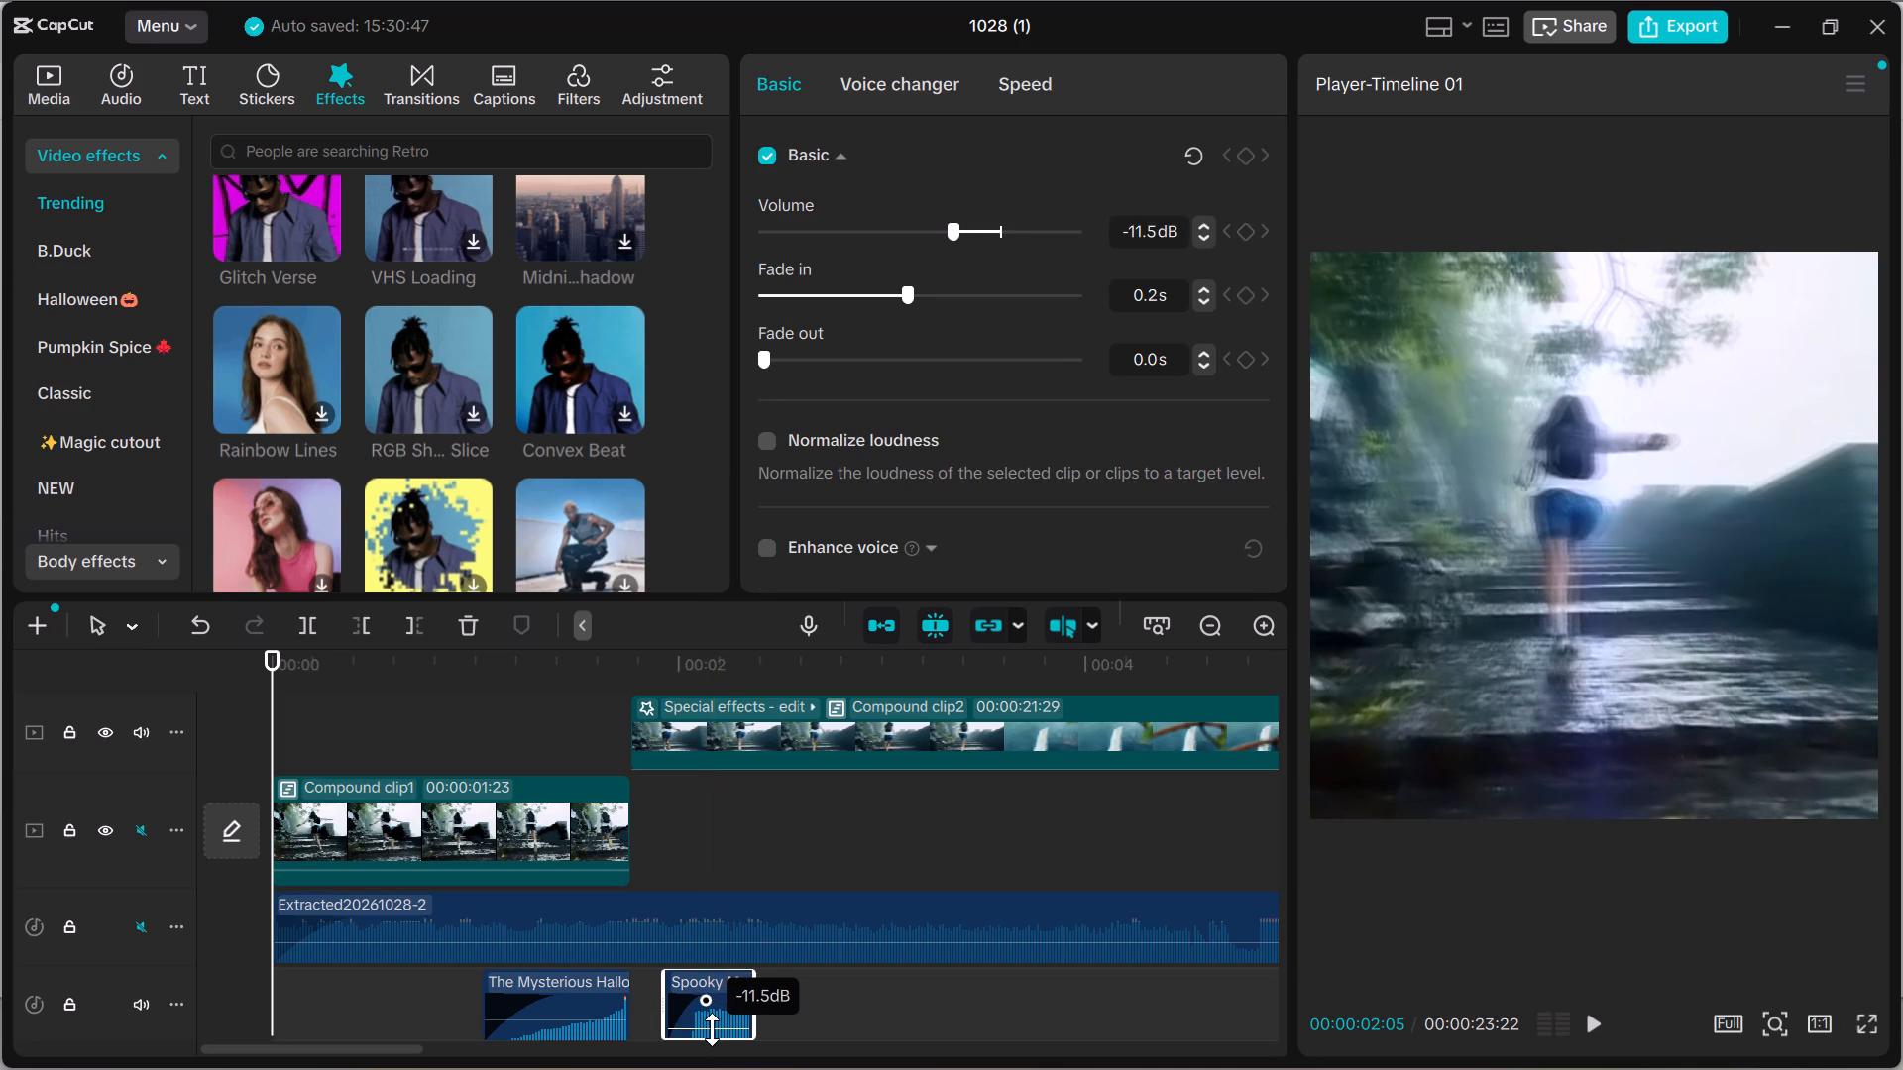
click(712, 1029)
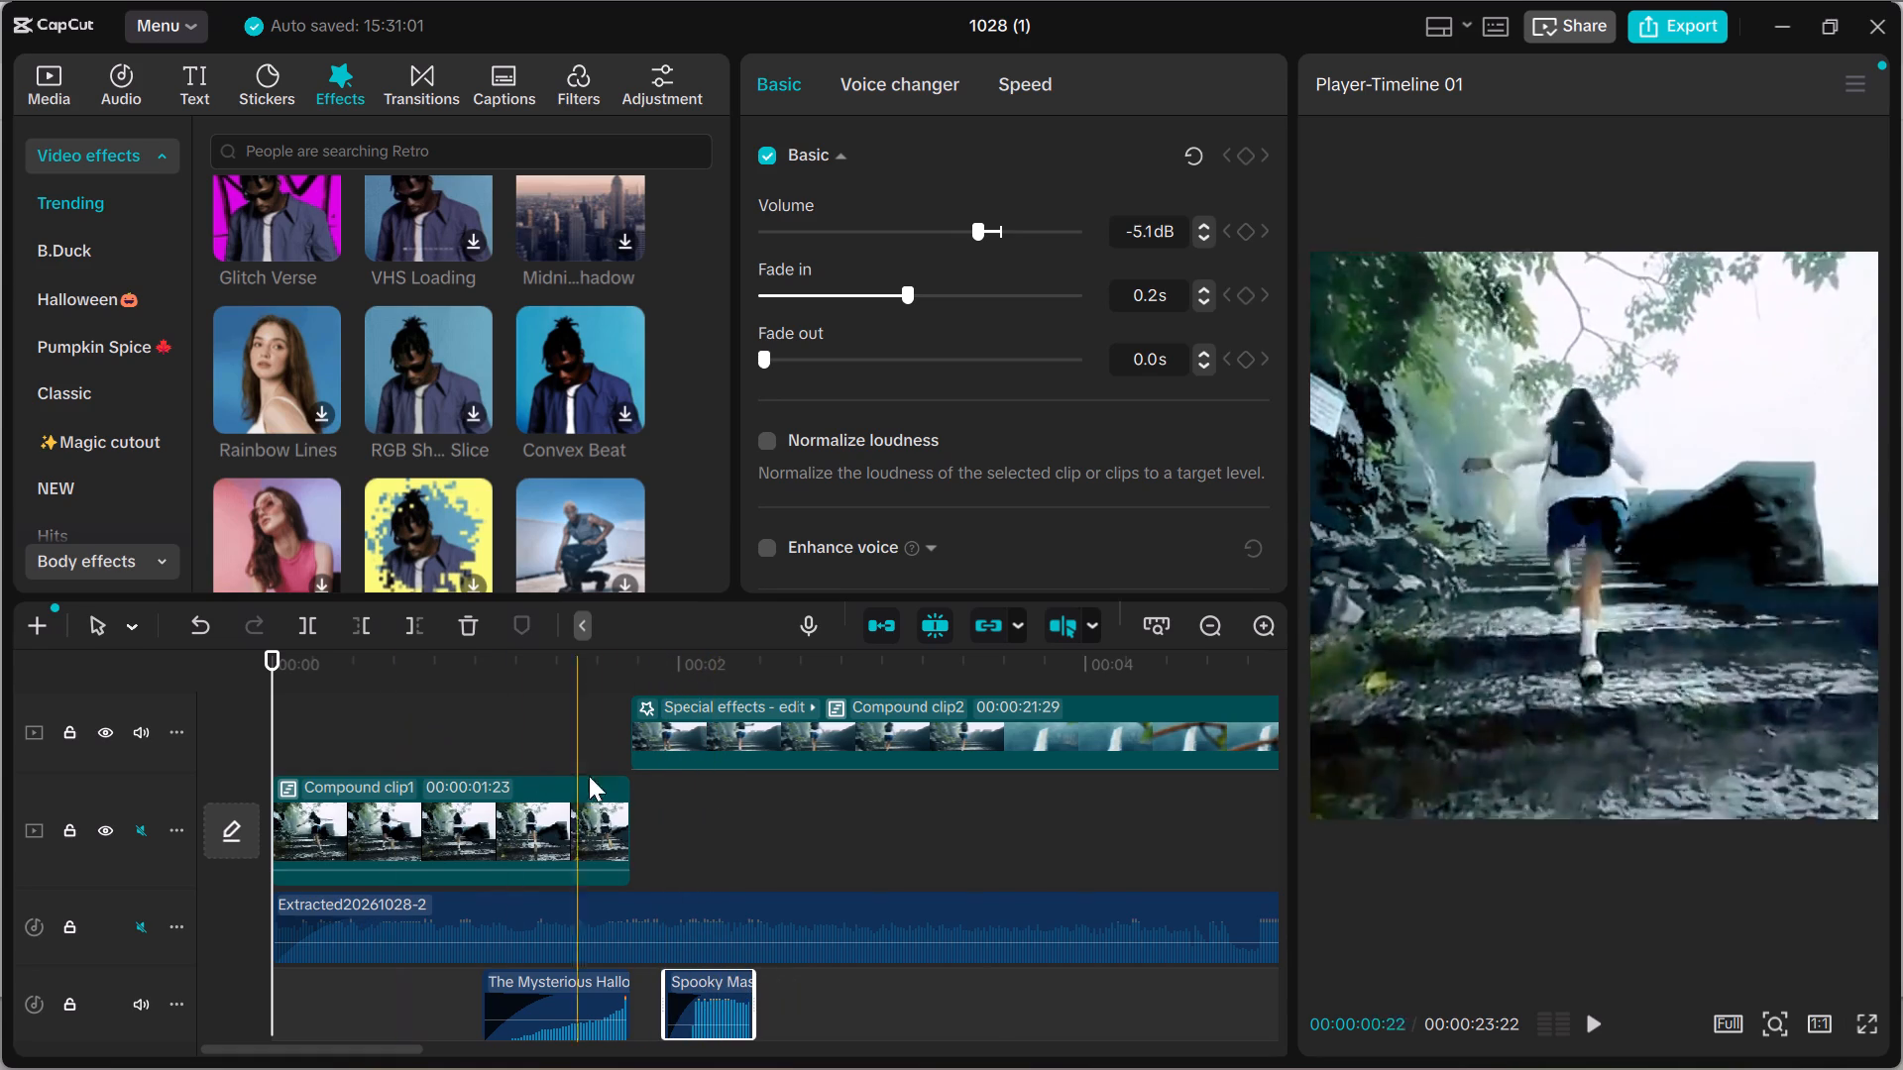
Play the timeline from the start to about 2 s to check the timing of the two sound effects.
double_click(1582, 1022)
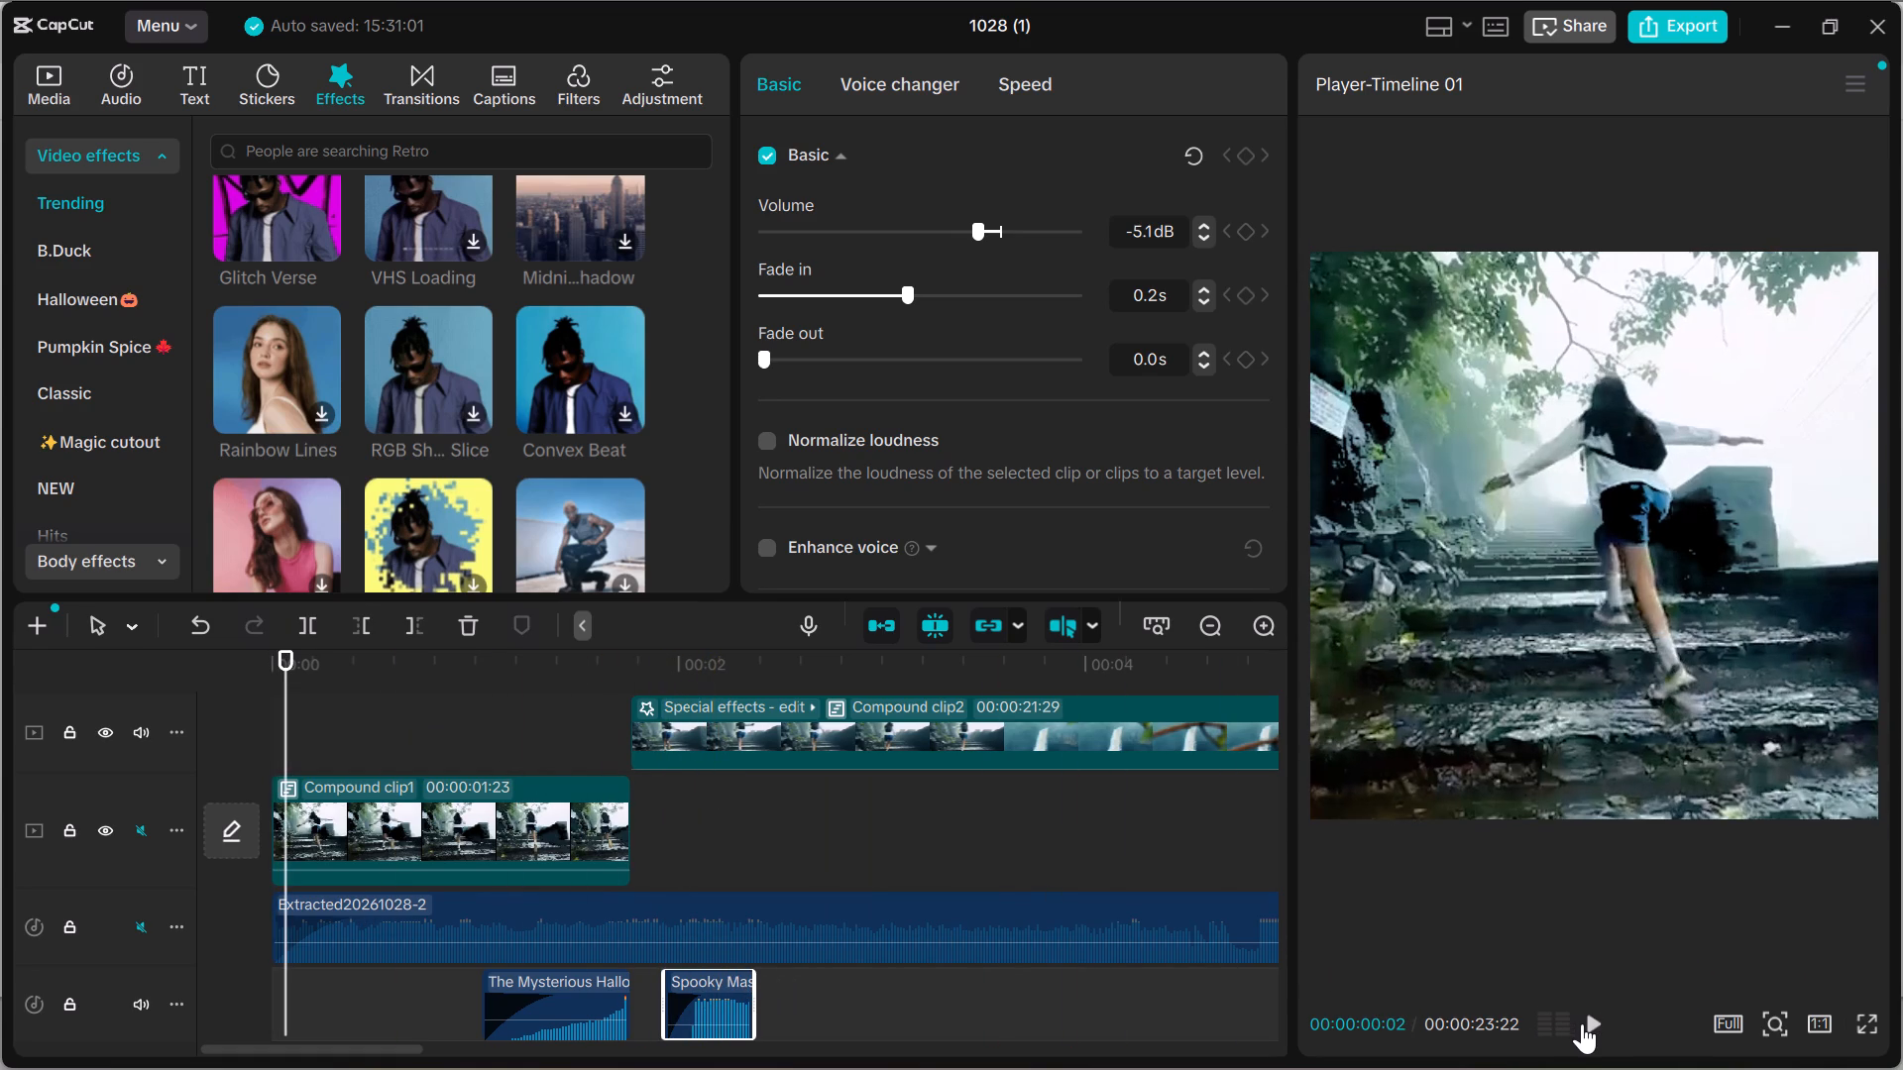
click(1582, 1024)
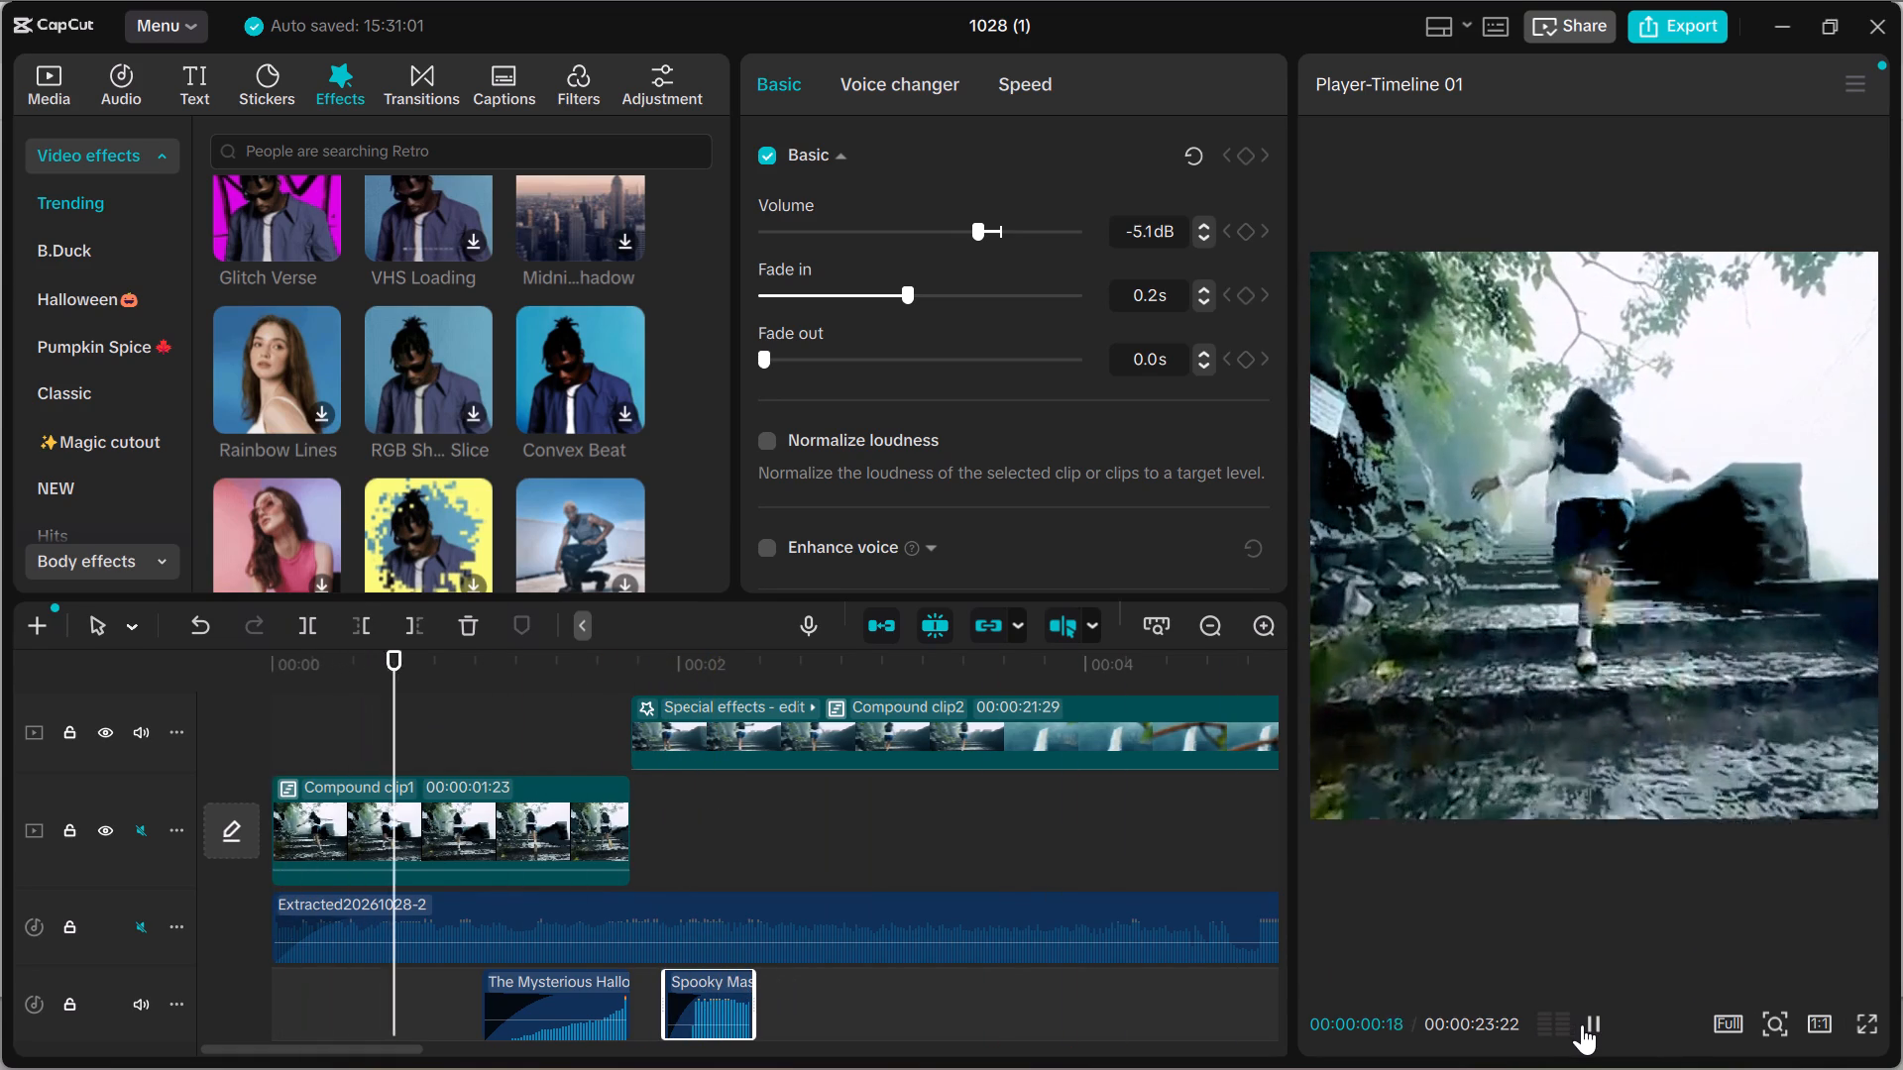
click(1582, 1024)
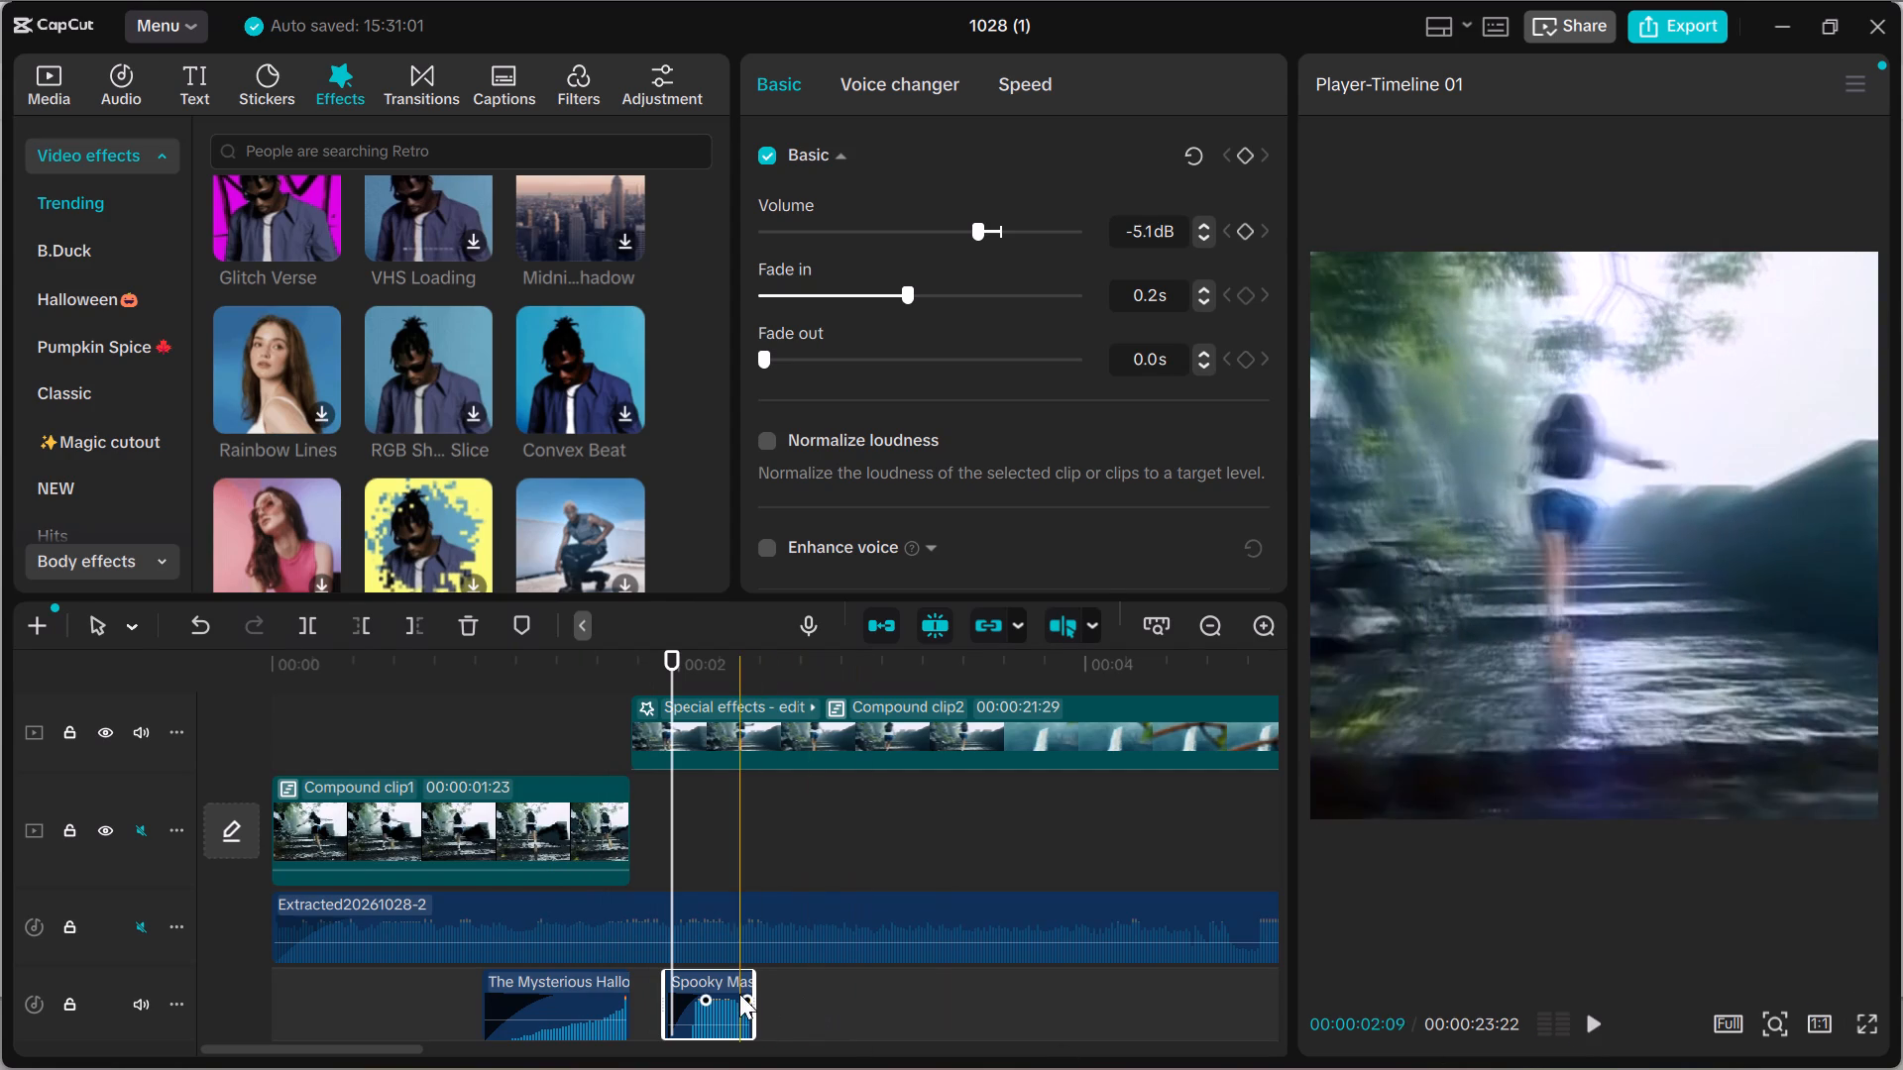
Shift the Spooky sound effect clip slightly earlier, to start at about 1.8 s, just after The Mysterious Hallo clip.
drag(709, 1011, 710, 1008)
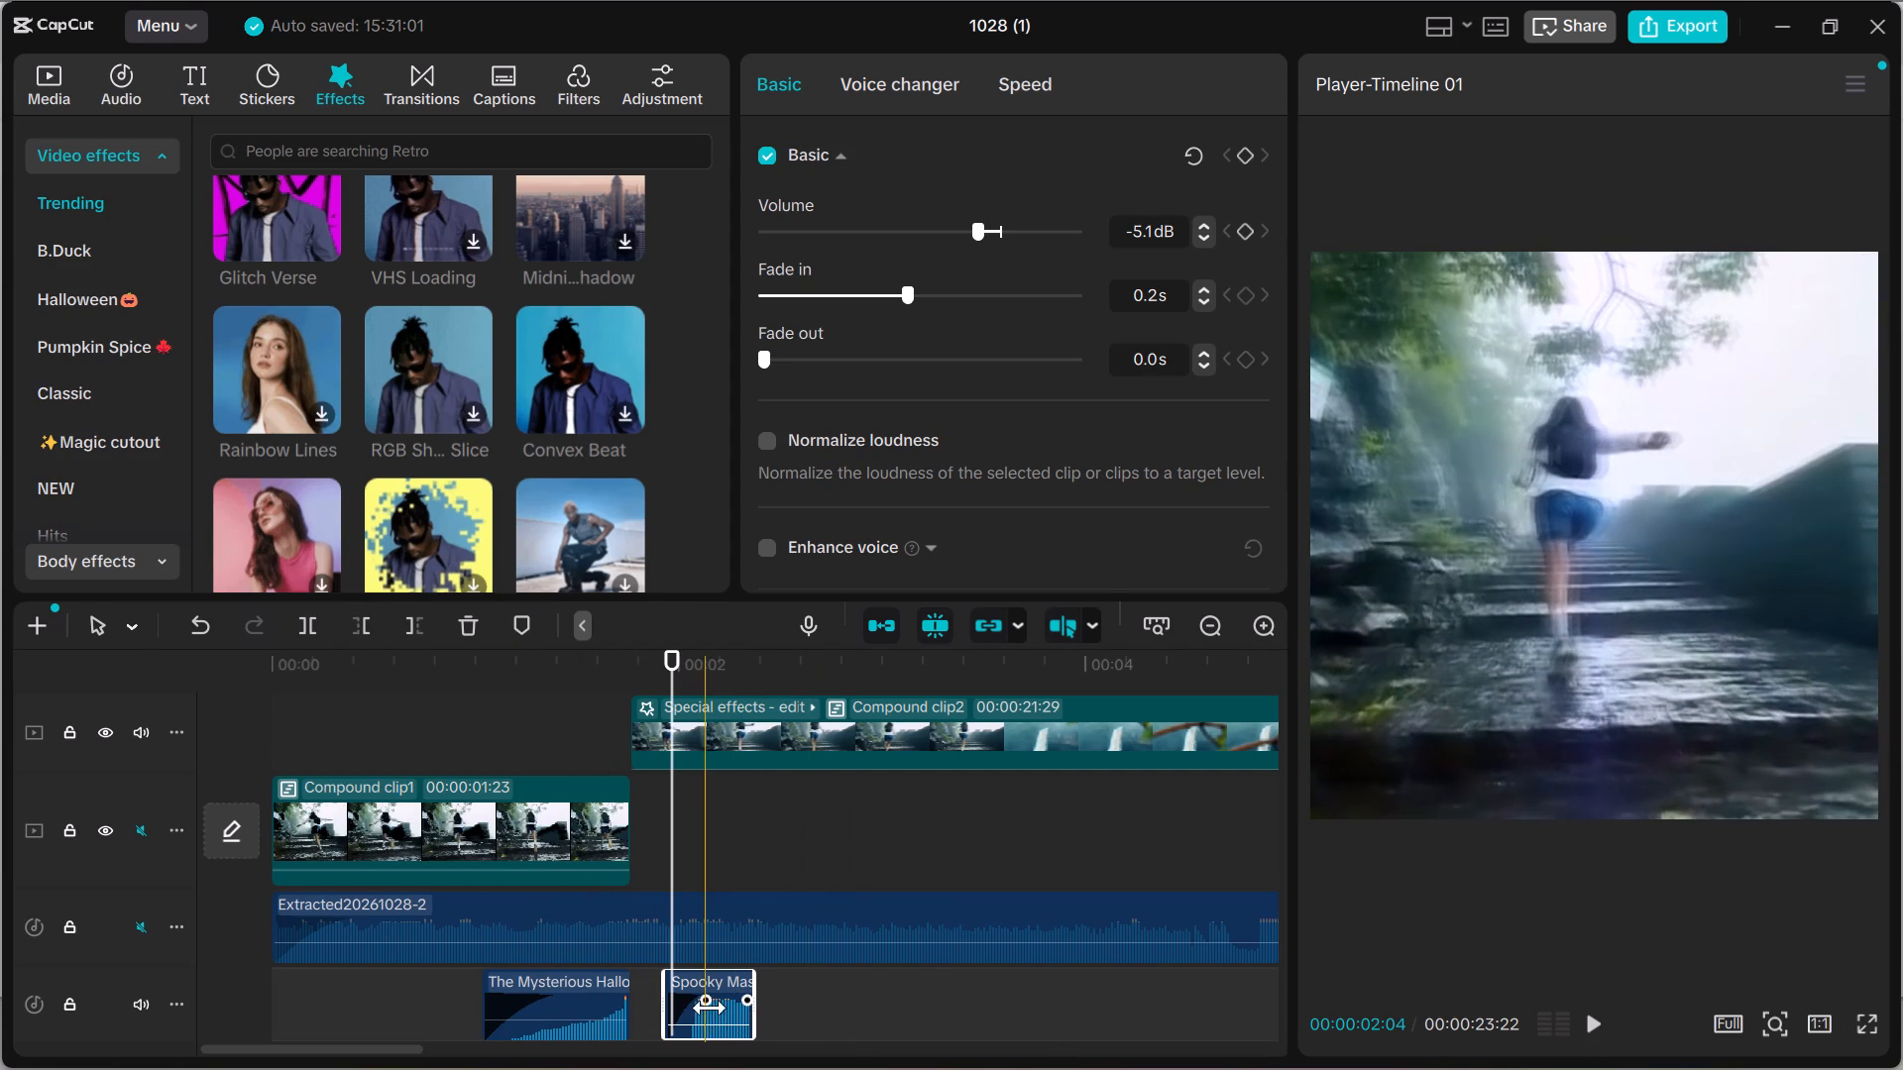
drag(710, 1008, 687, 999)
click(678, 1016)
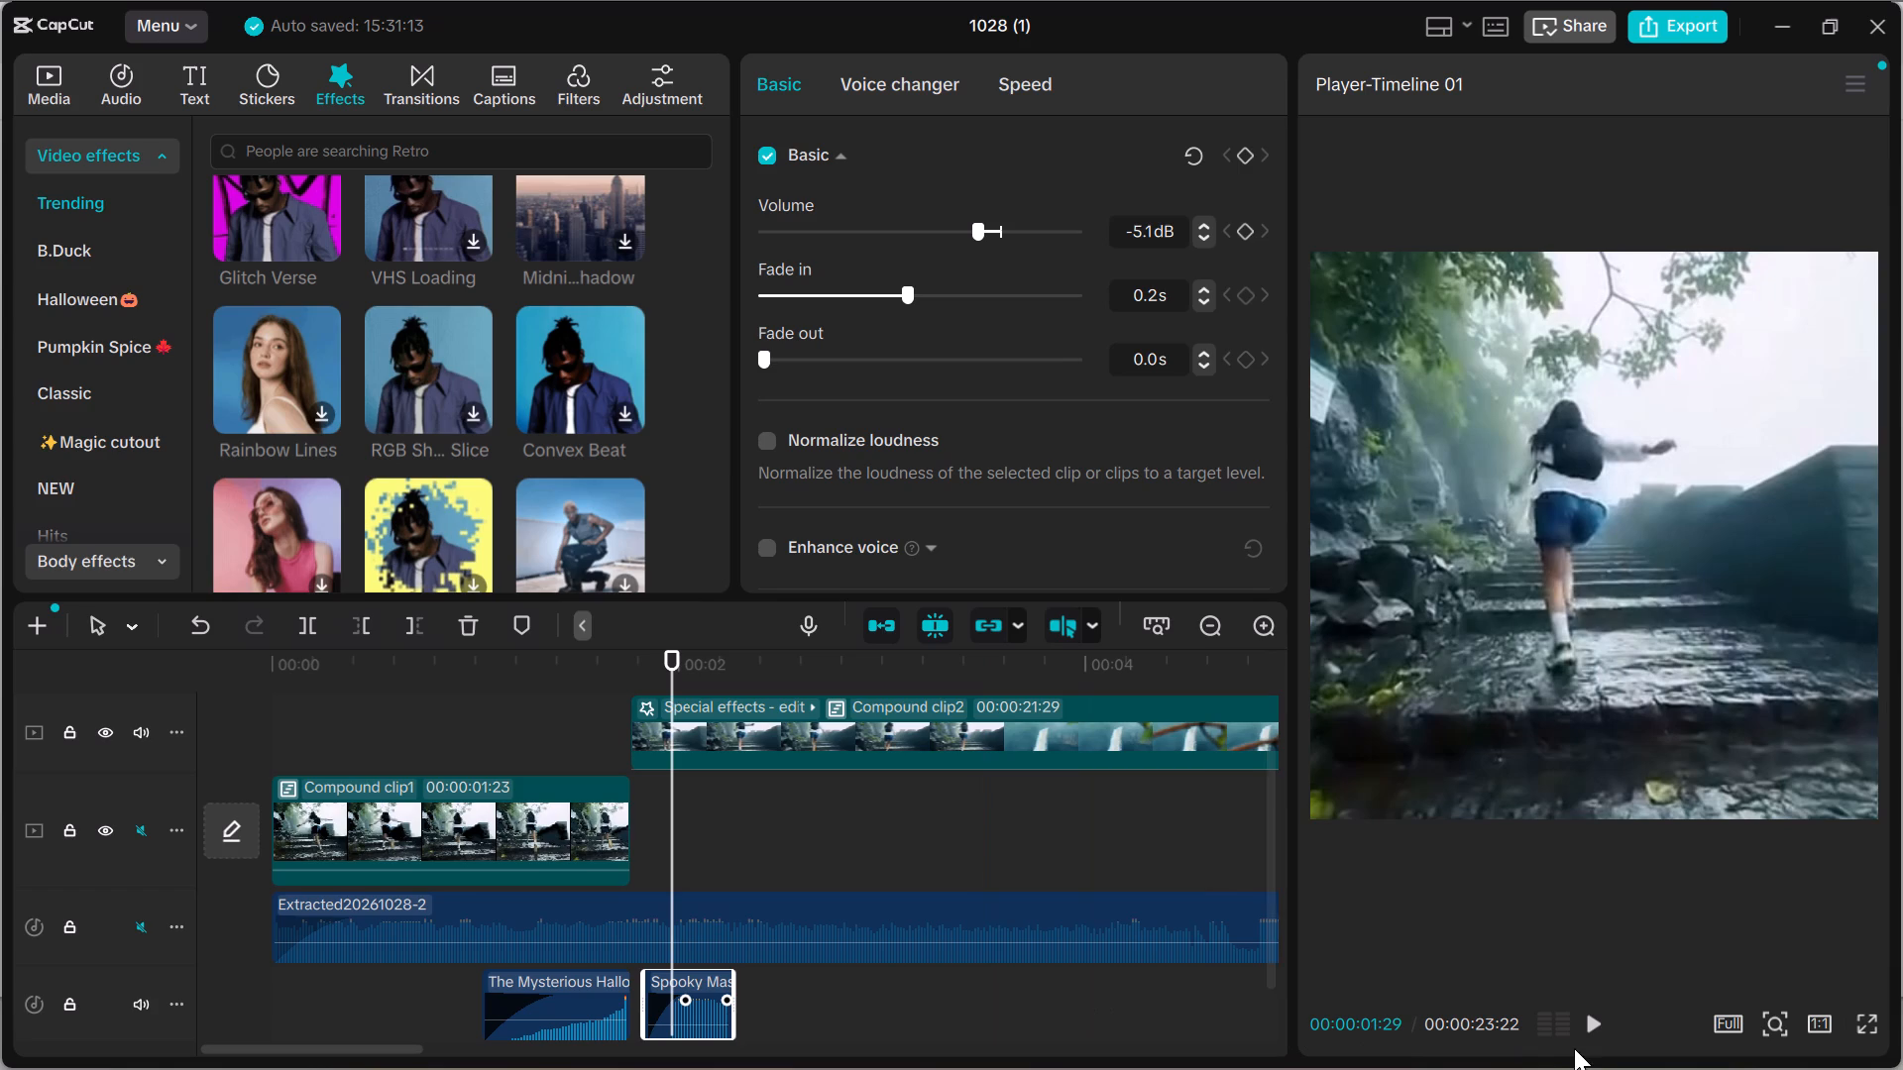
Play the timeline across the transition to about 9 s, and return to the start of the sequence.
click(1586, 1023)
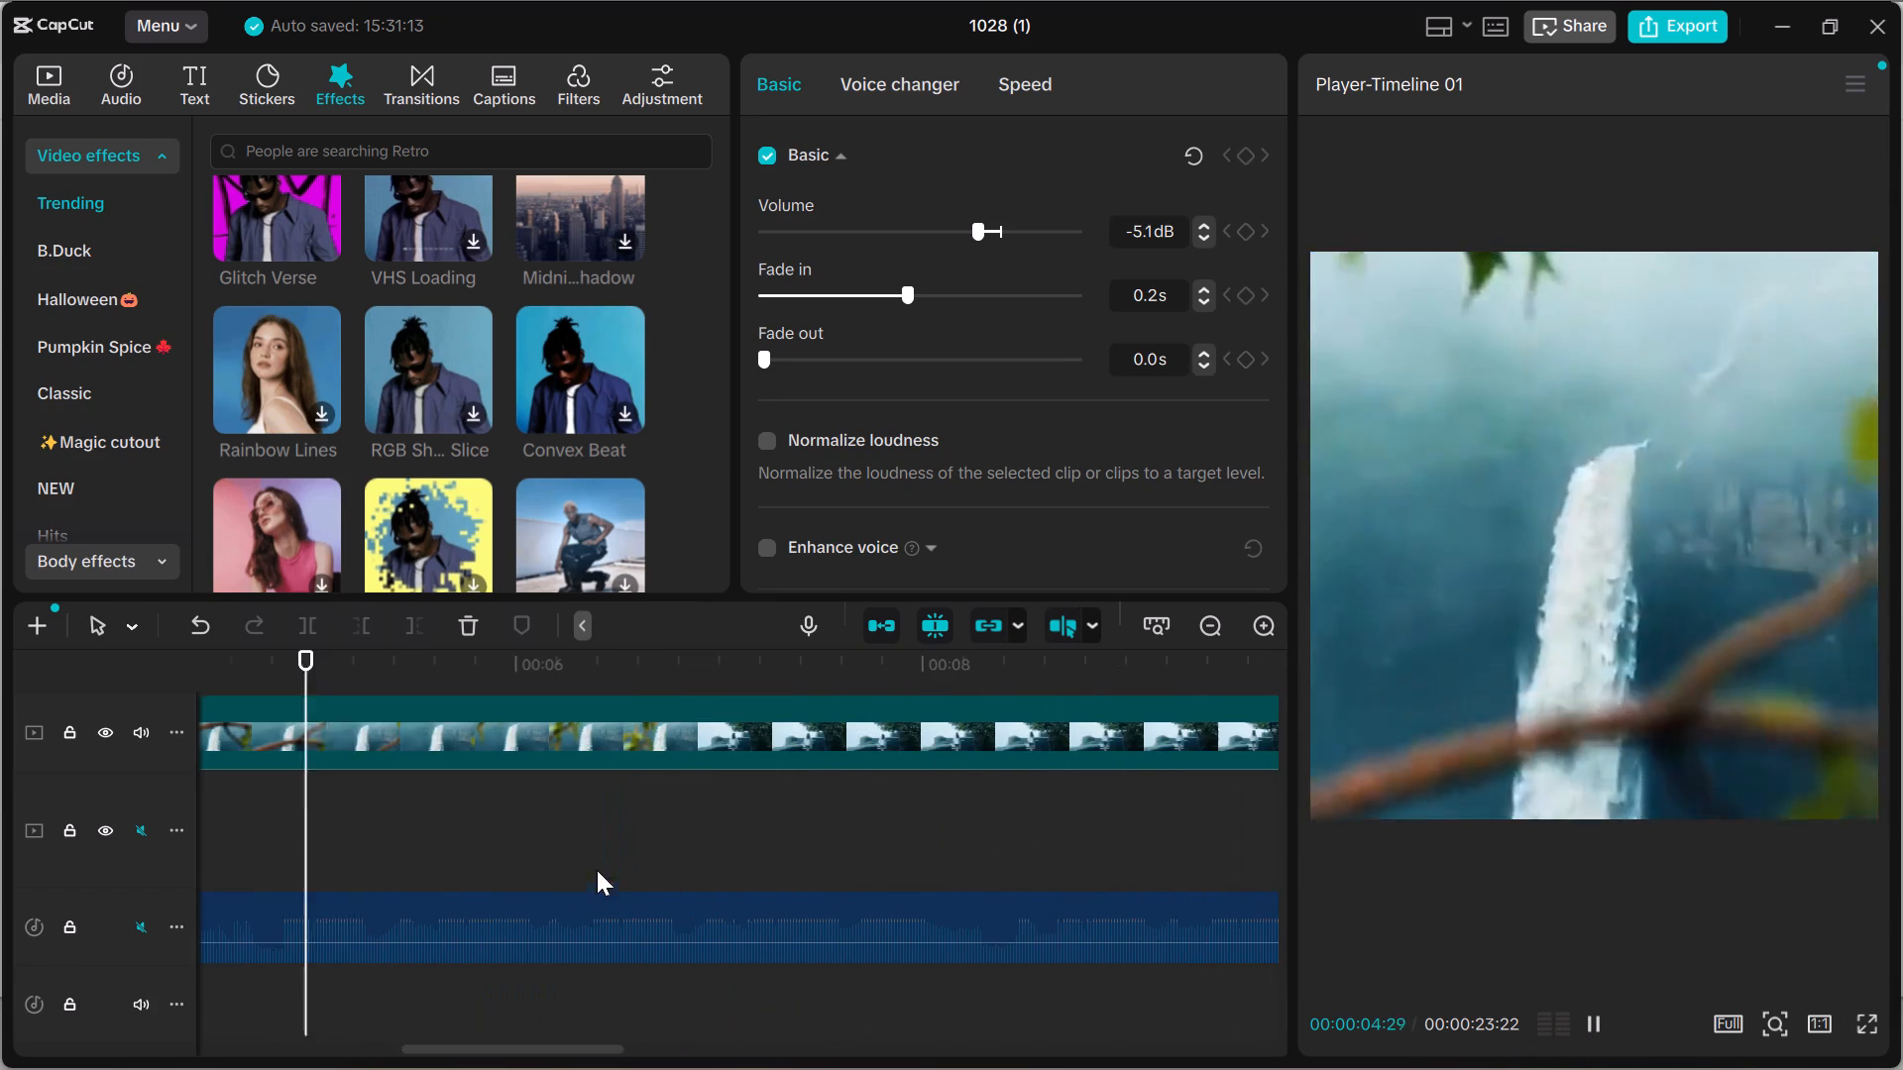
click(461, 601)
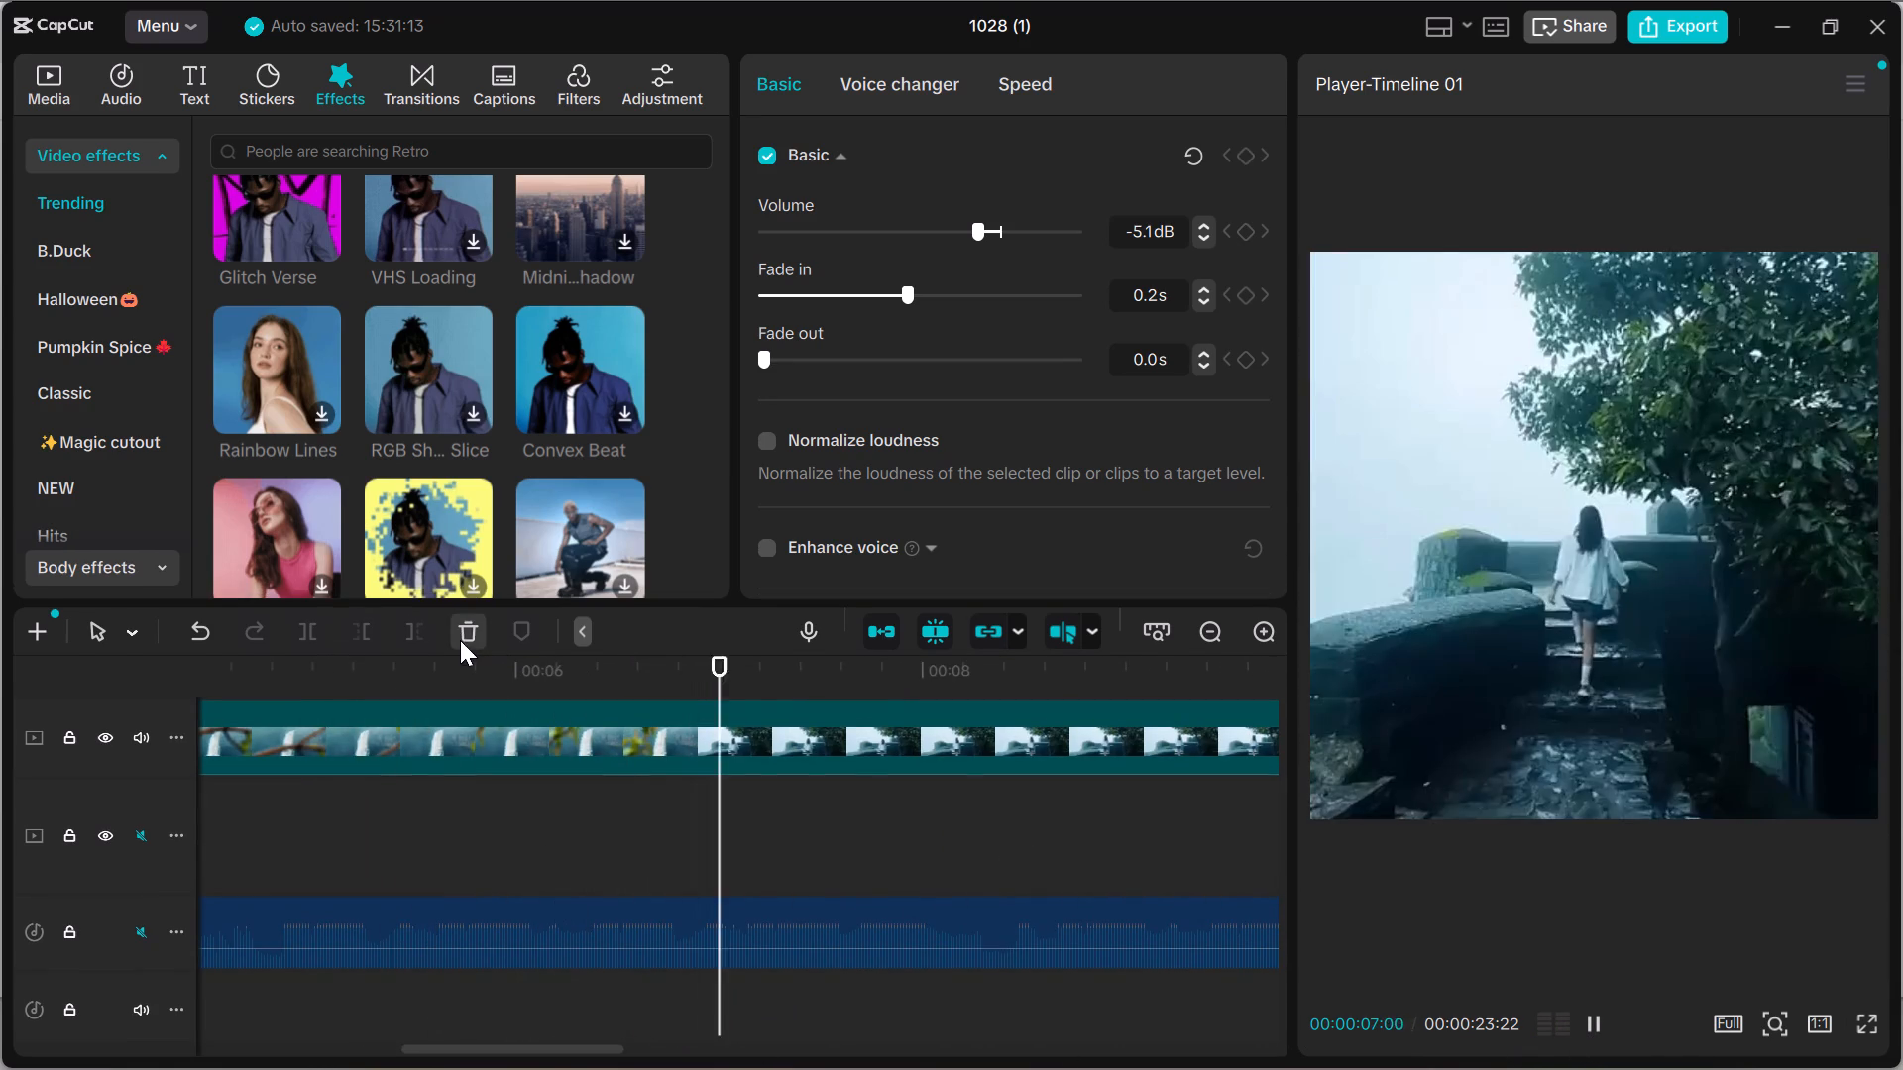
click(1120, 893)
drag(1118, 893, 421, 879)
click(421, 879)
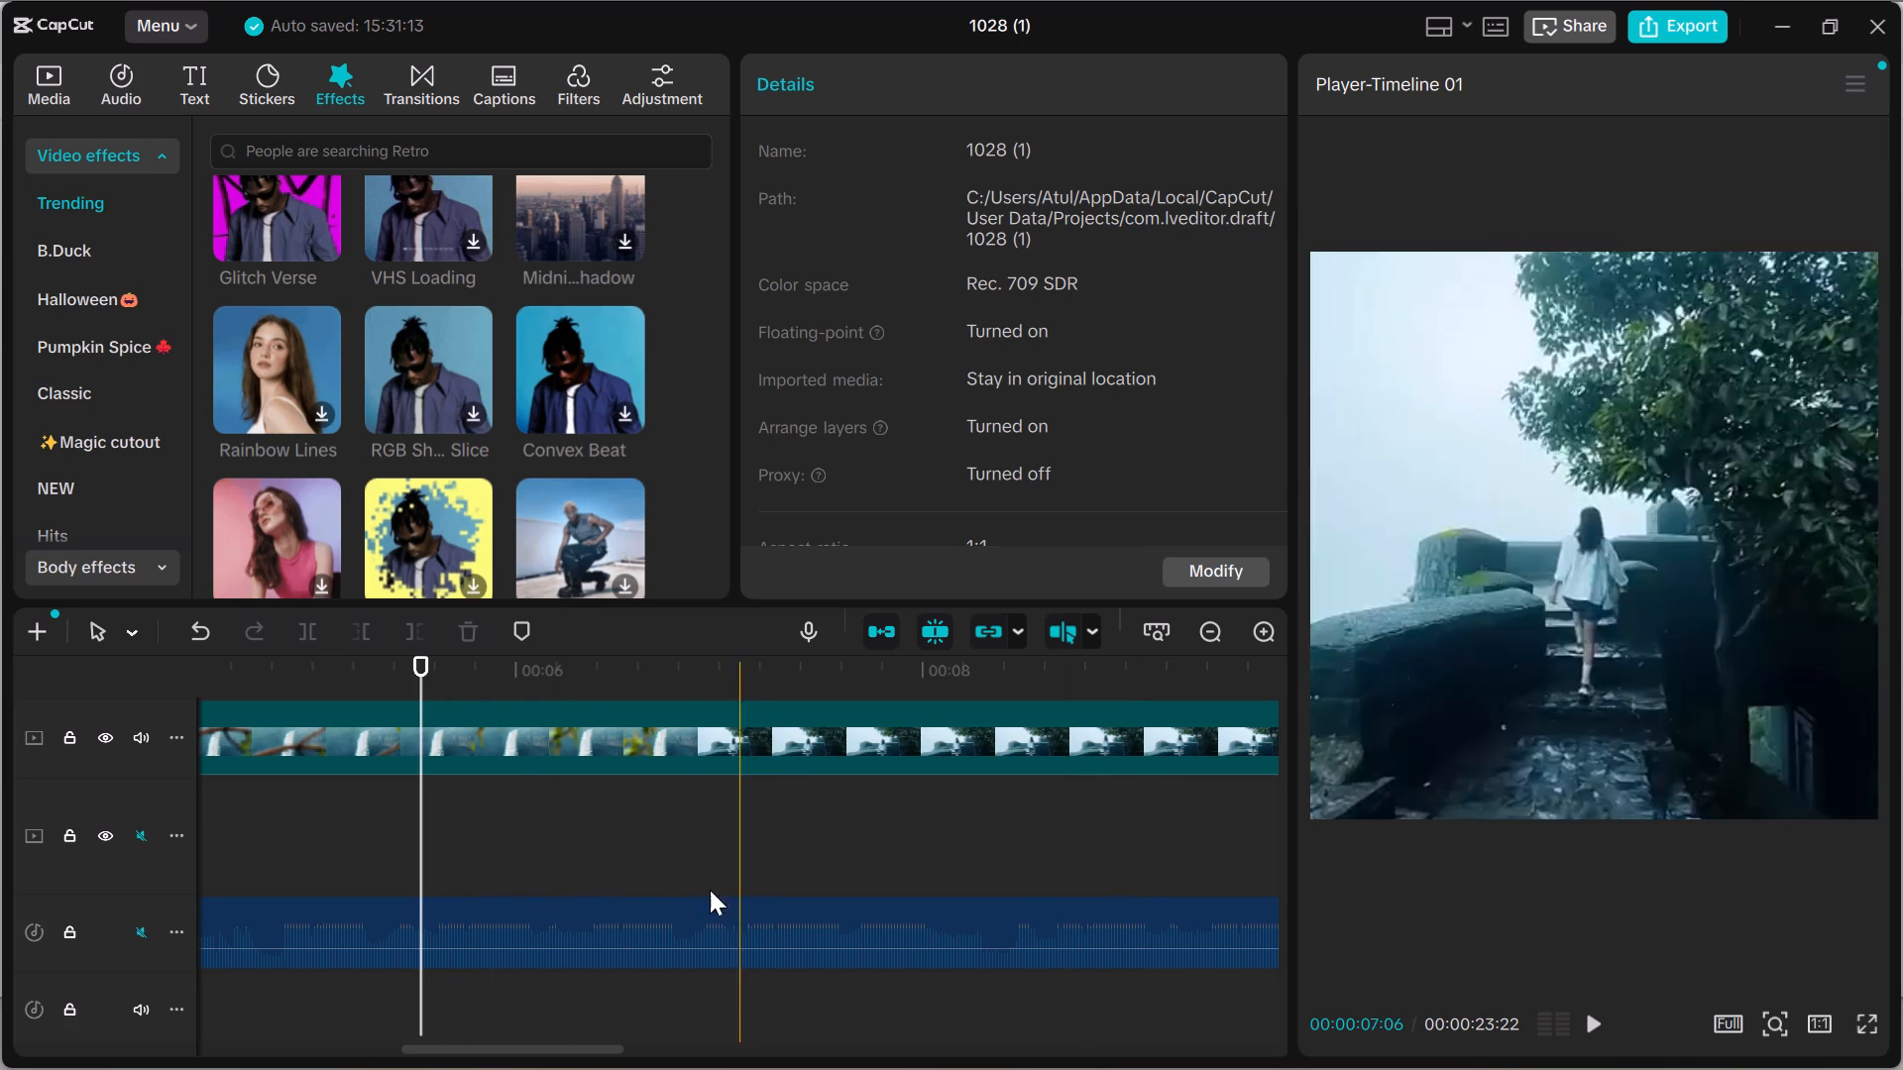
drag(431, 881, 47, 894)
drag(40, 894, 25, 901)
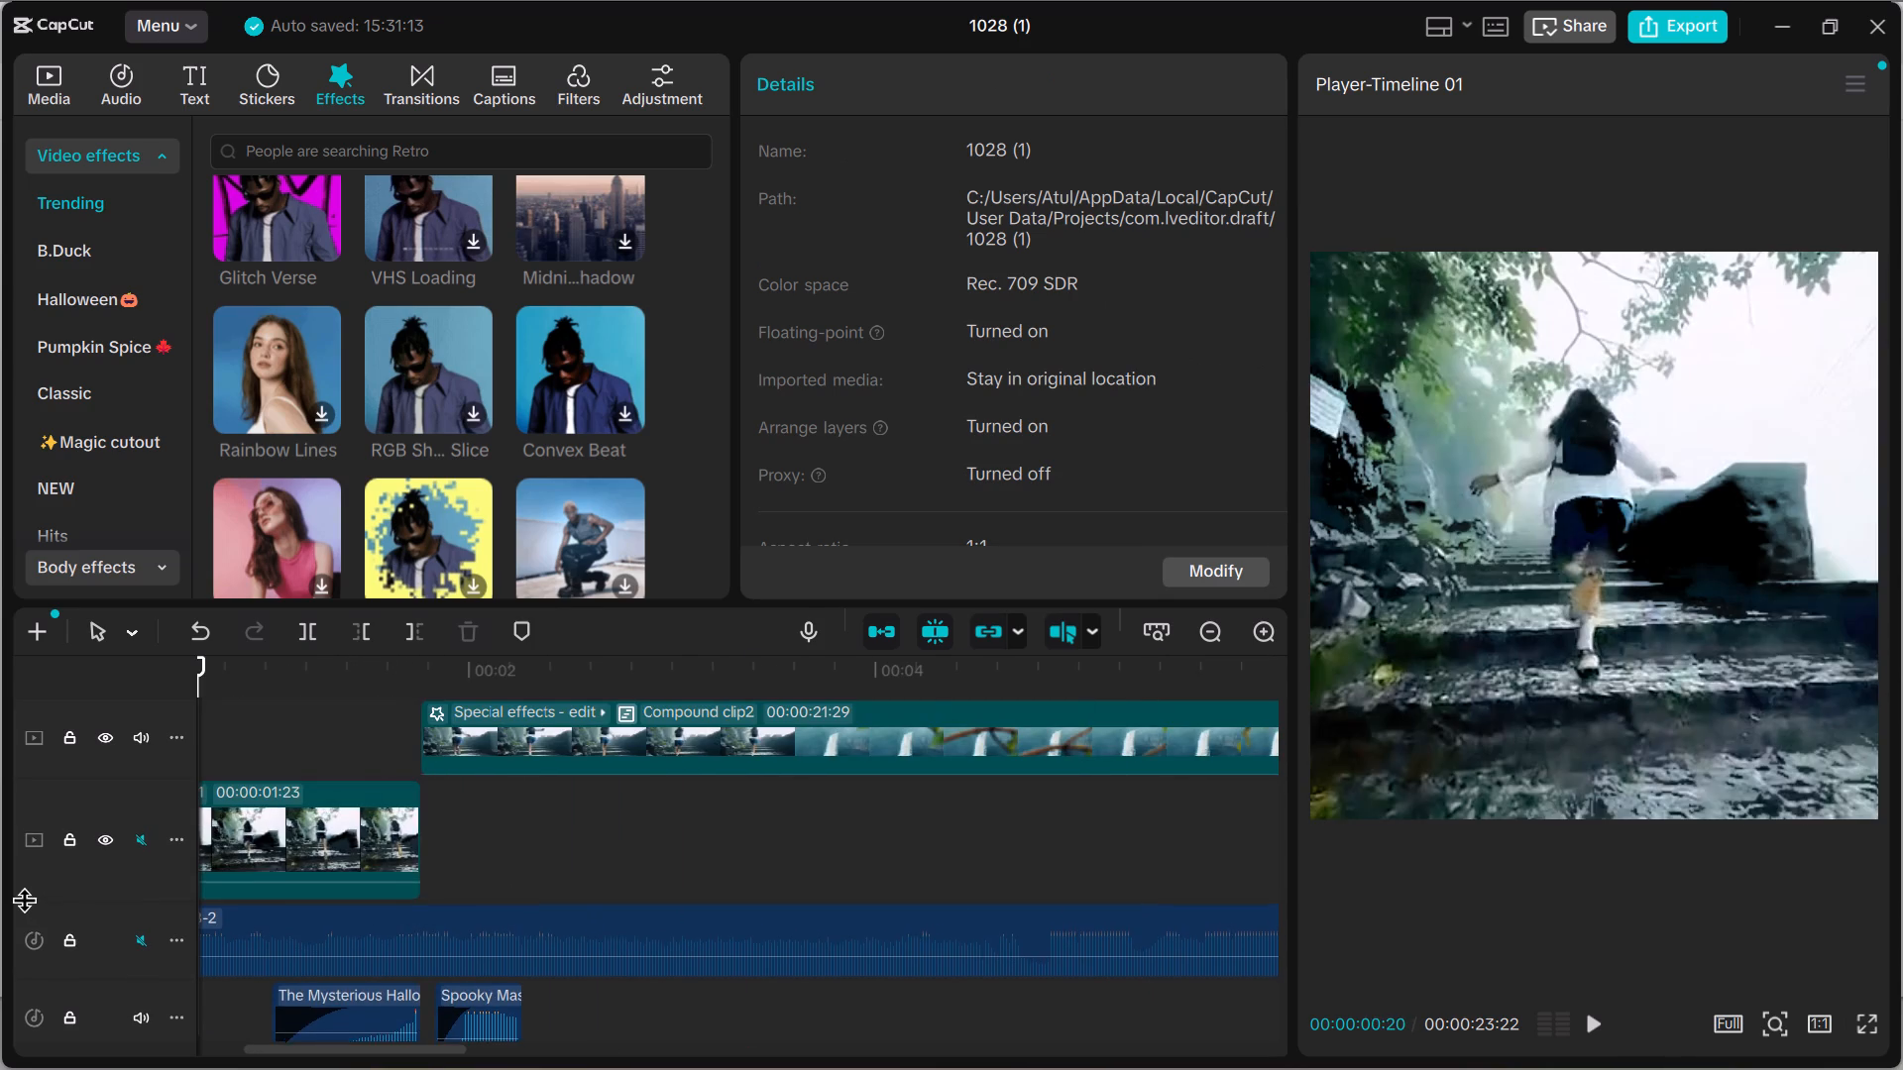
drag(25, 901, 29, 915)
Delete the Spooky sound effect clip that follows The Mysterious Hallo clip.
click(484, 1034)
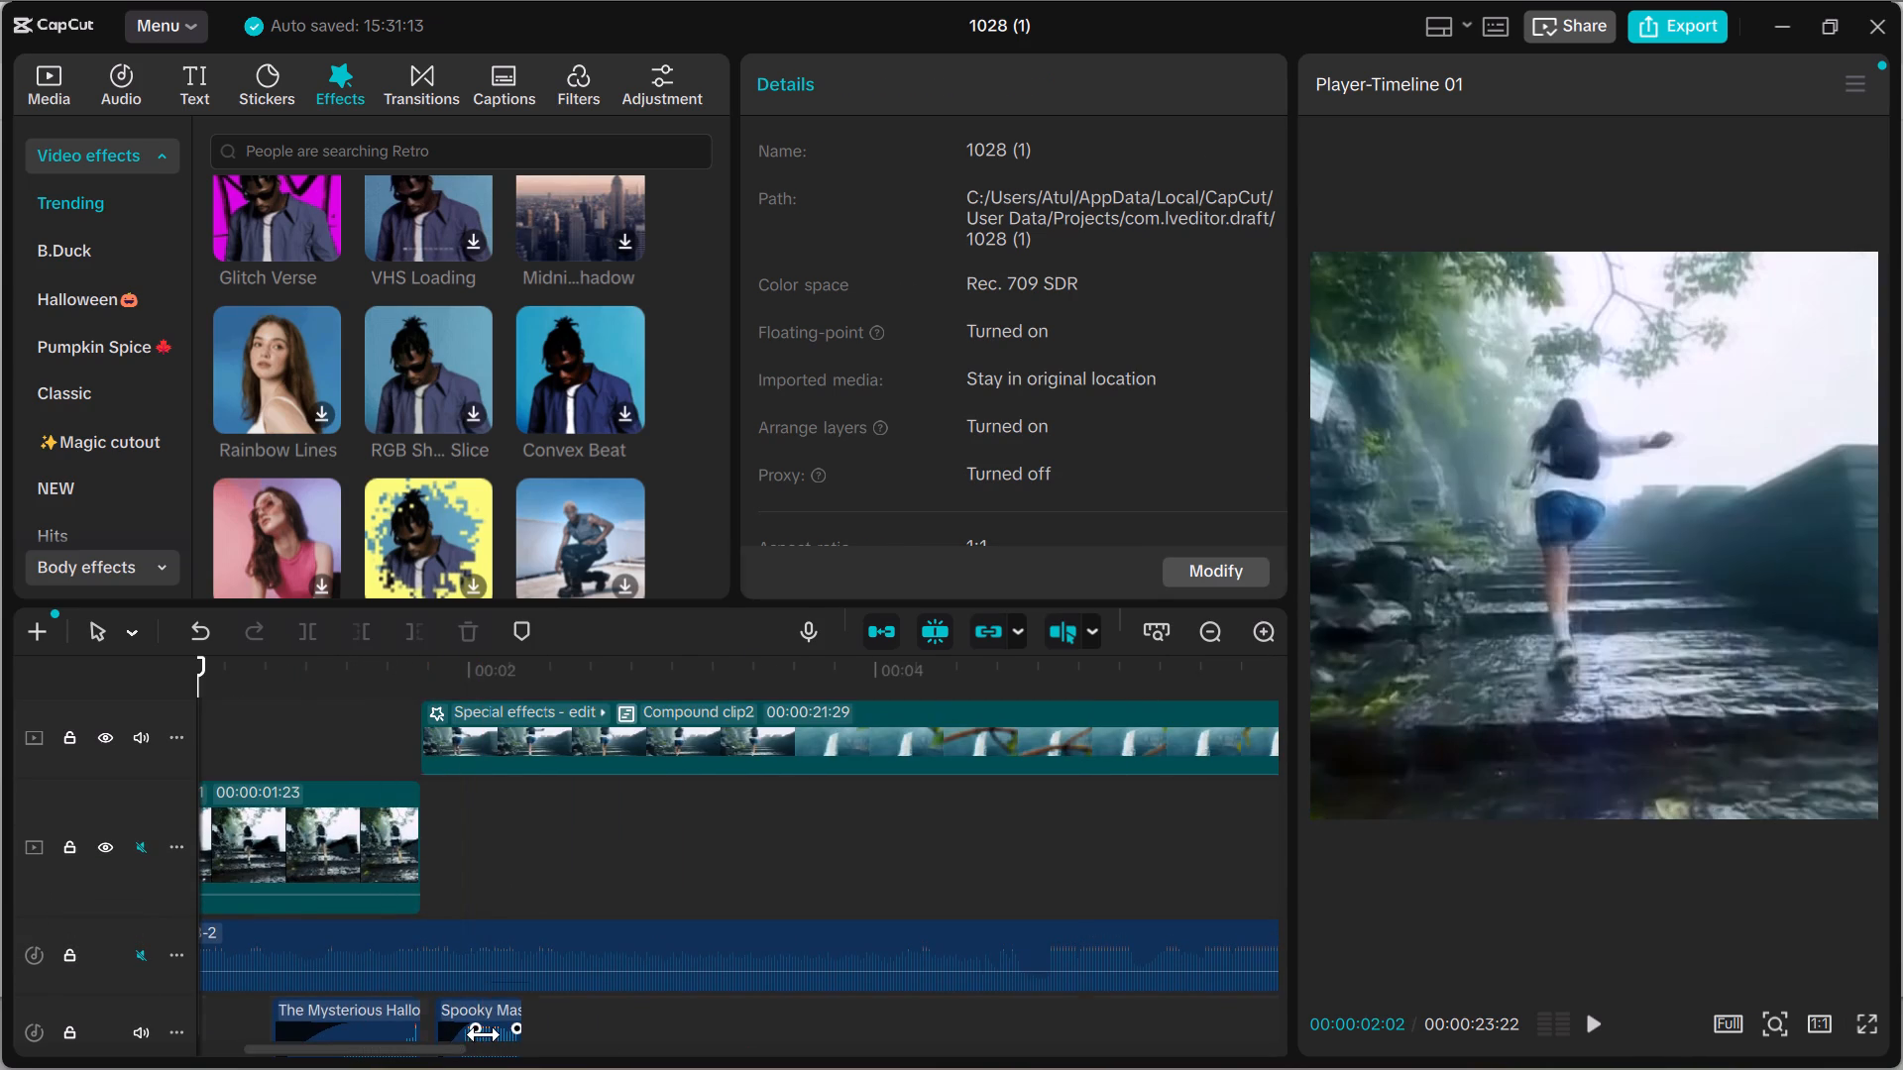
click(467, 632)
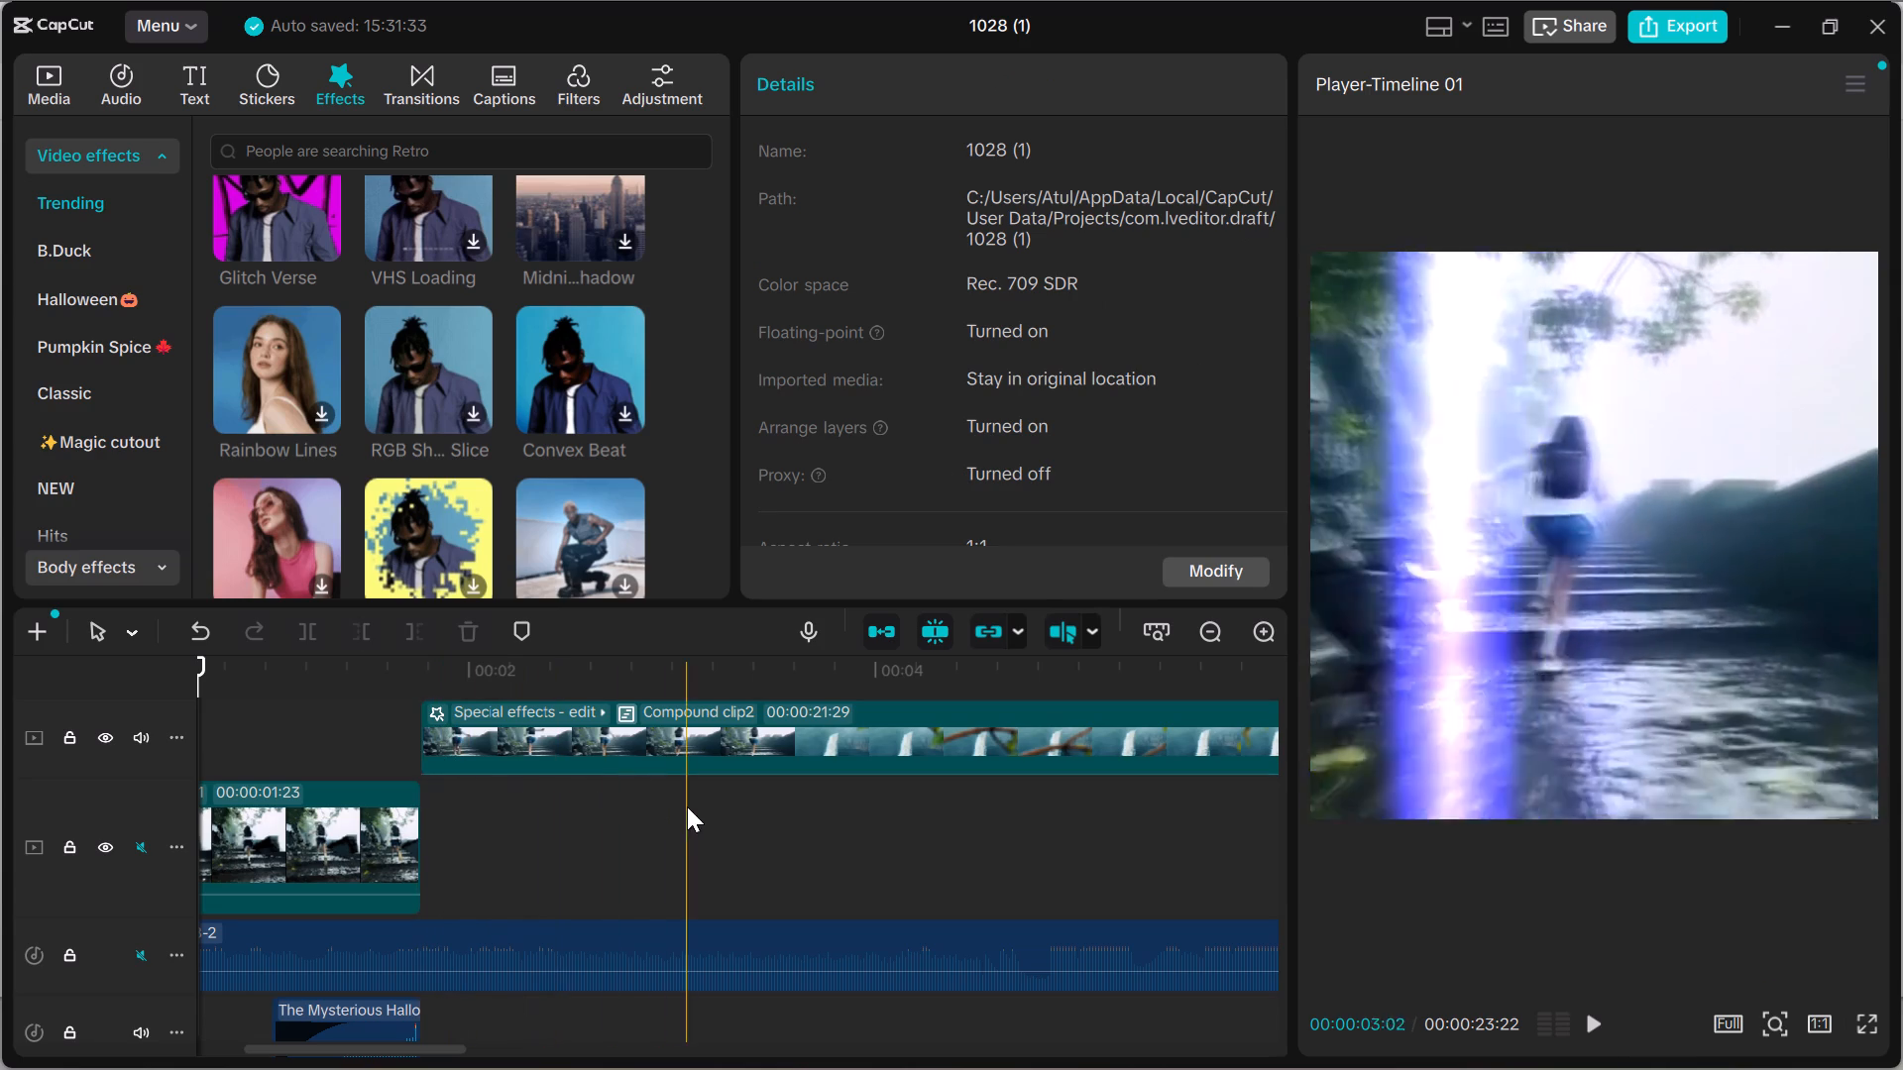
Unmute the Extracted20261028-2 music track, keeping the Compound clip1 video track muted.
click(145, 848)
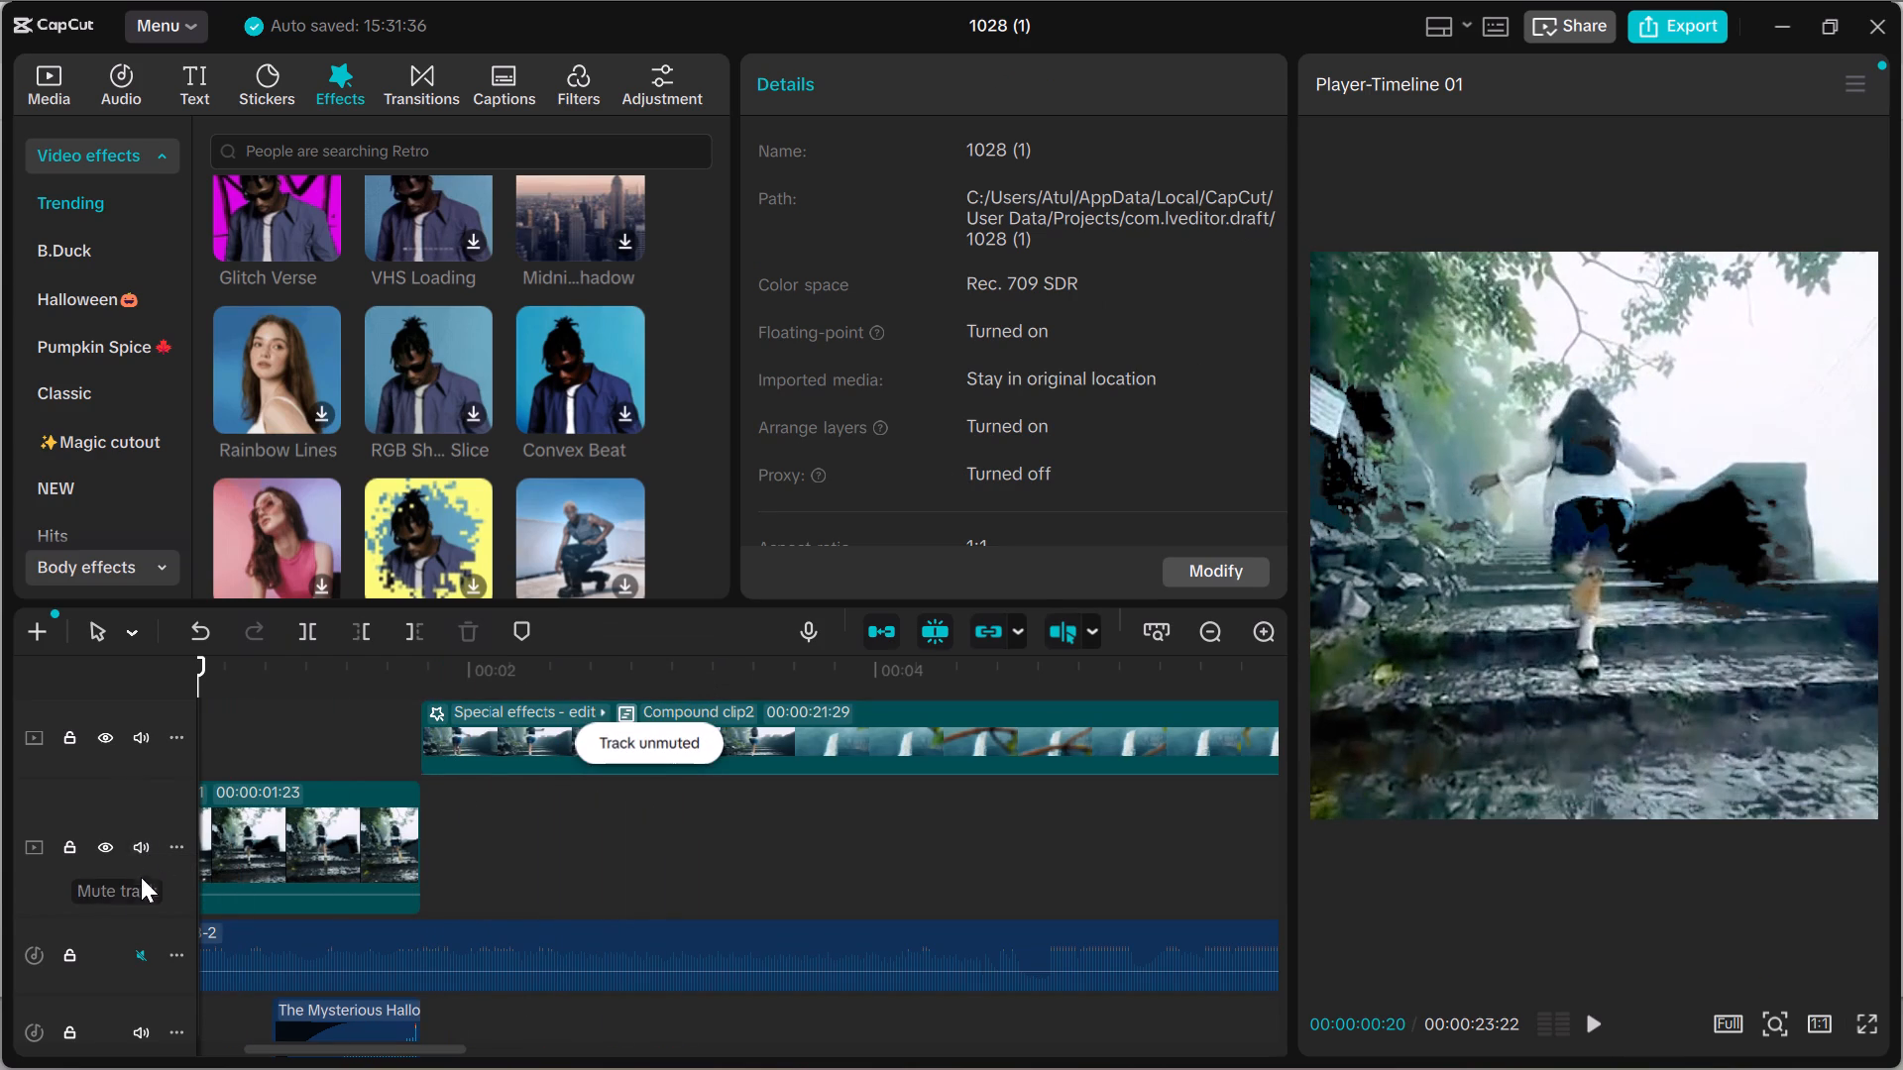
click(144, 850)
click(142, 950)
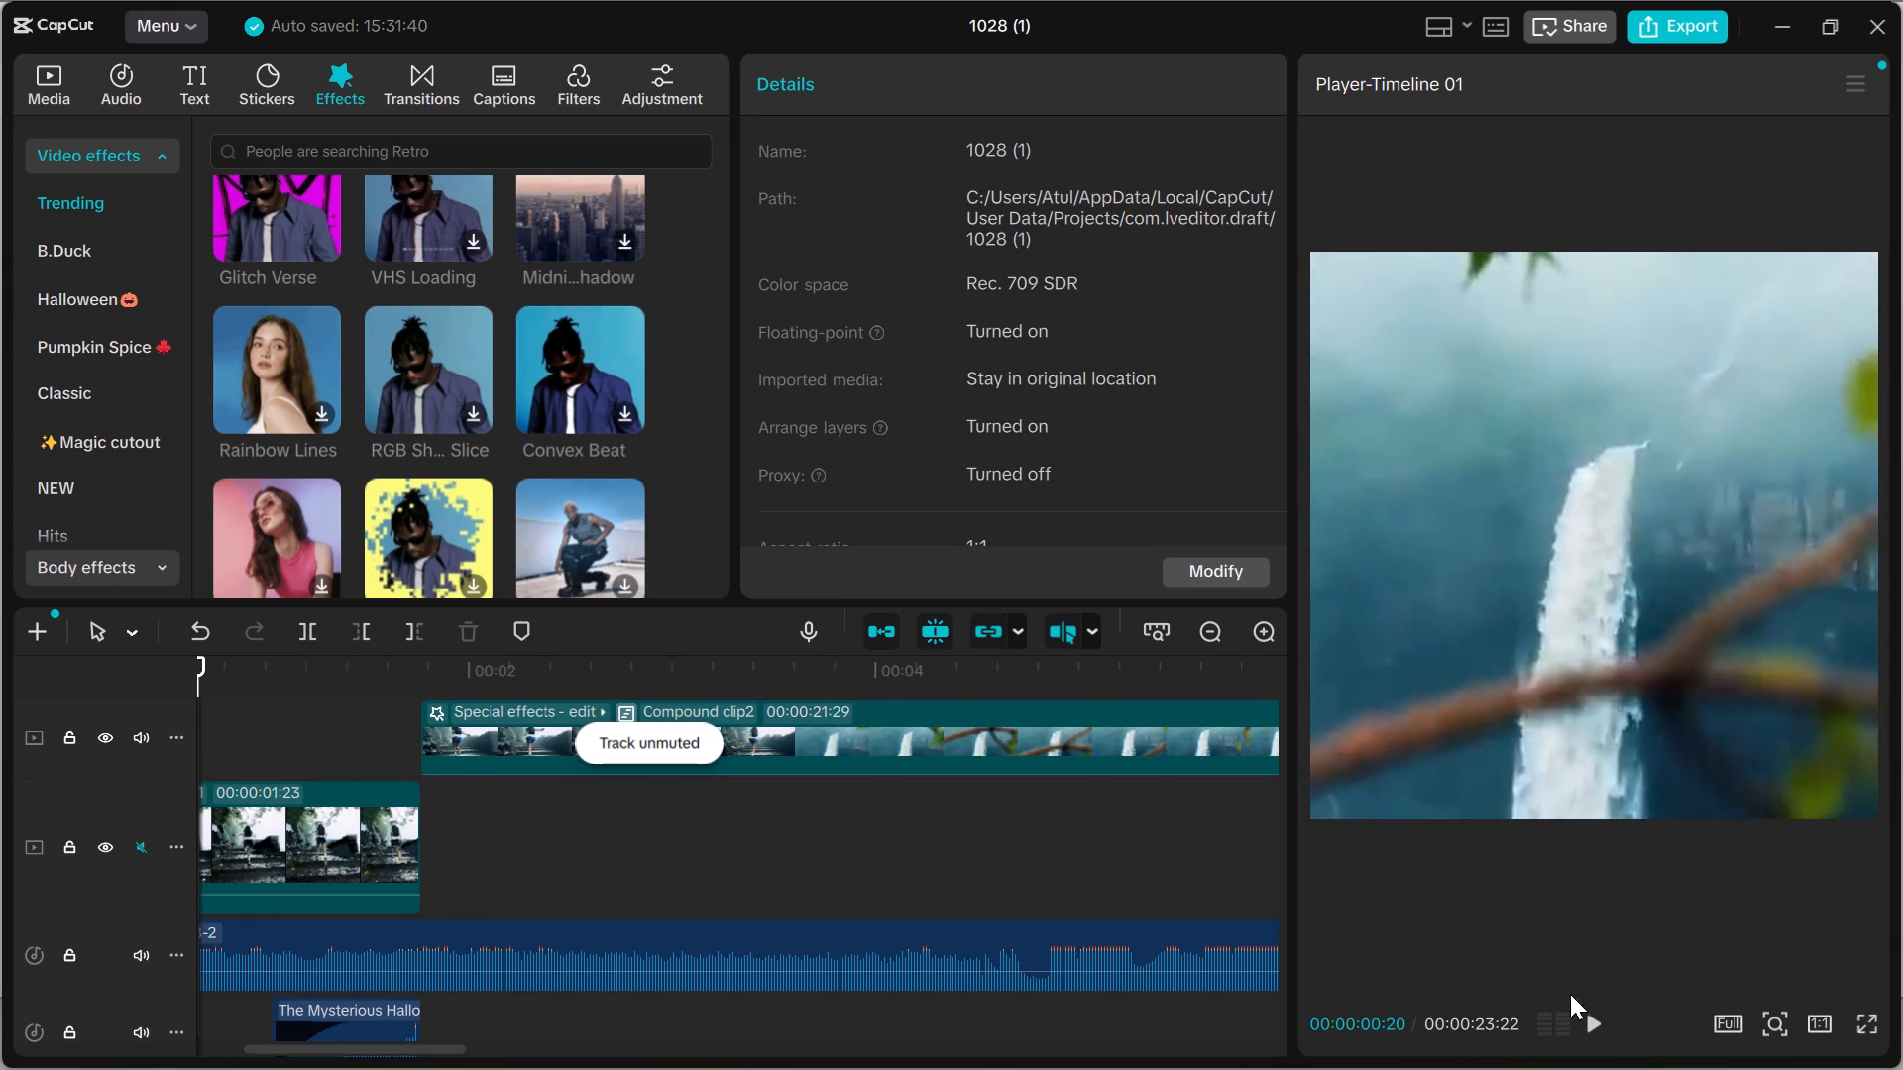
Play the transition with the music on, up to about 5 s, to hear how the sounds mix.
click(1599, 1026)
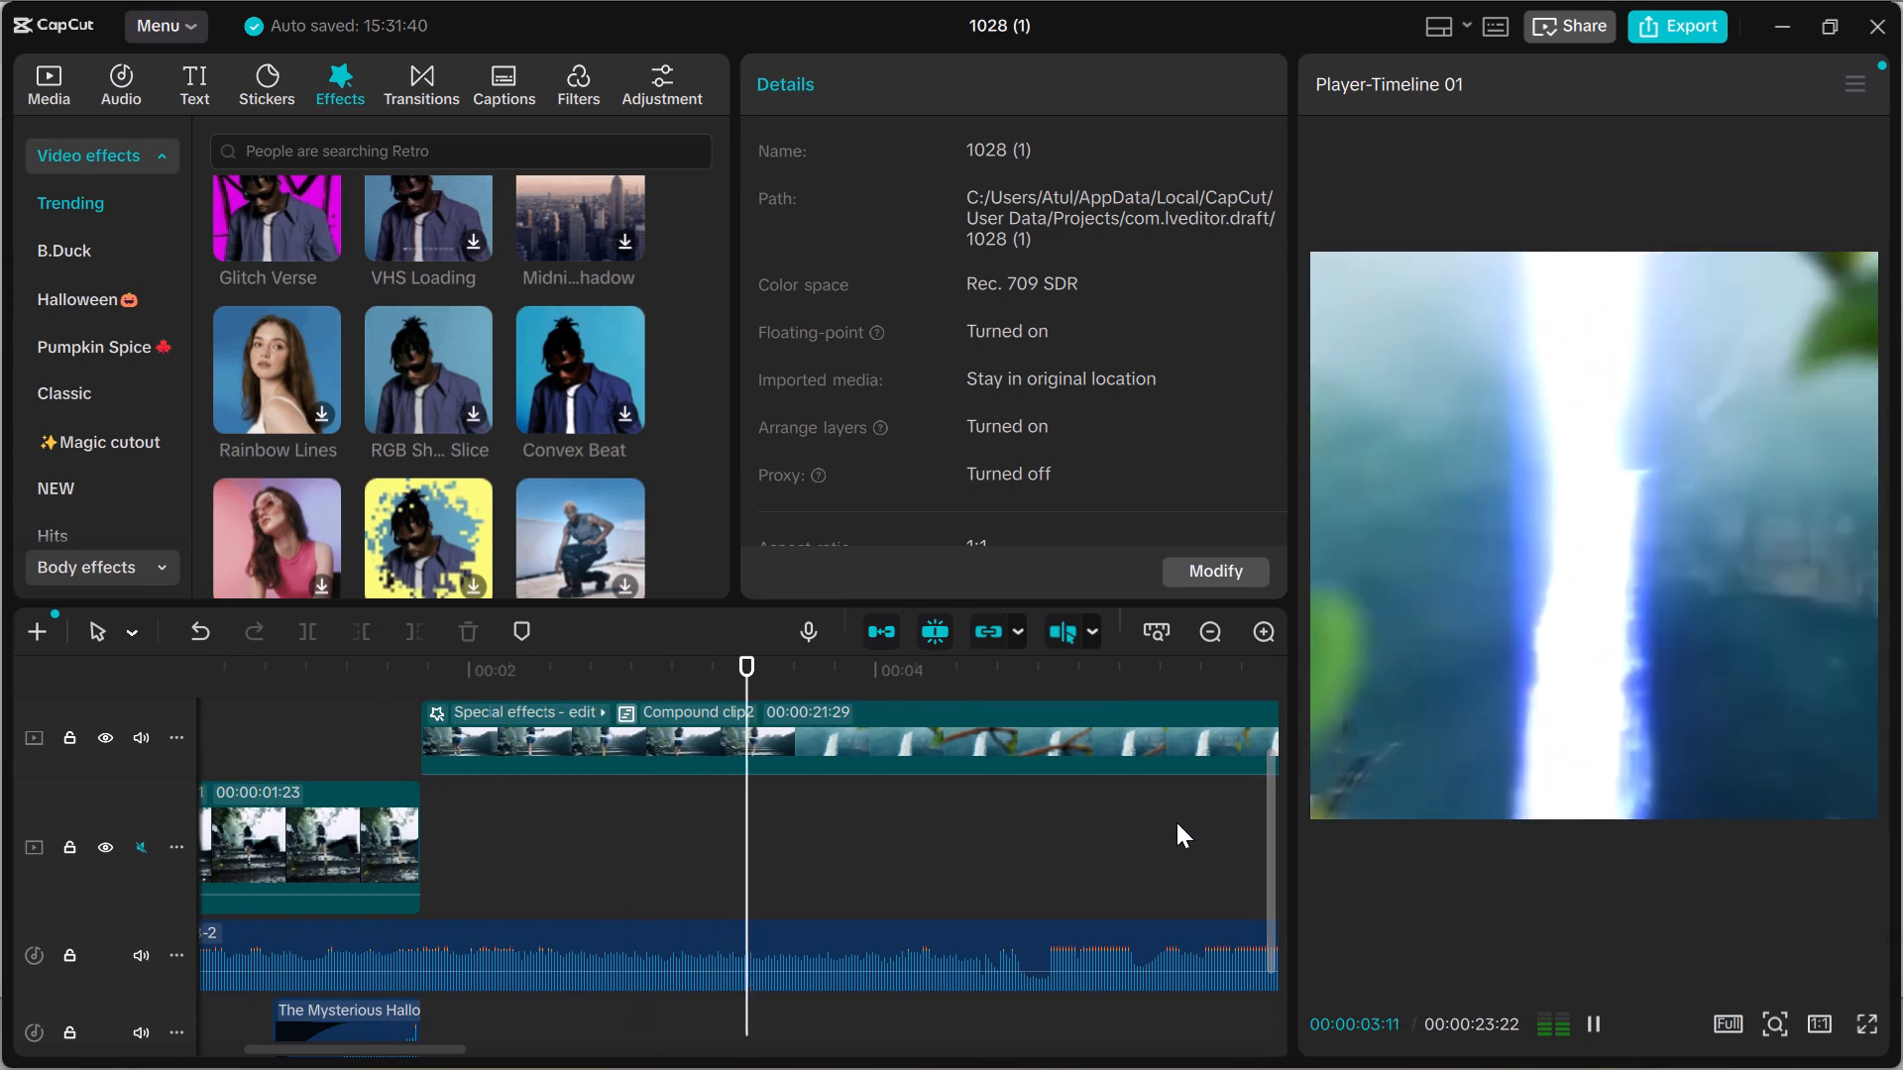
click(1583, 1029)
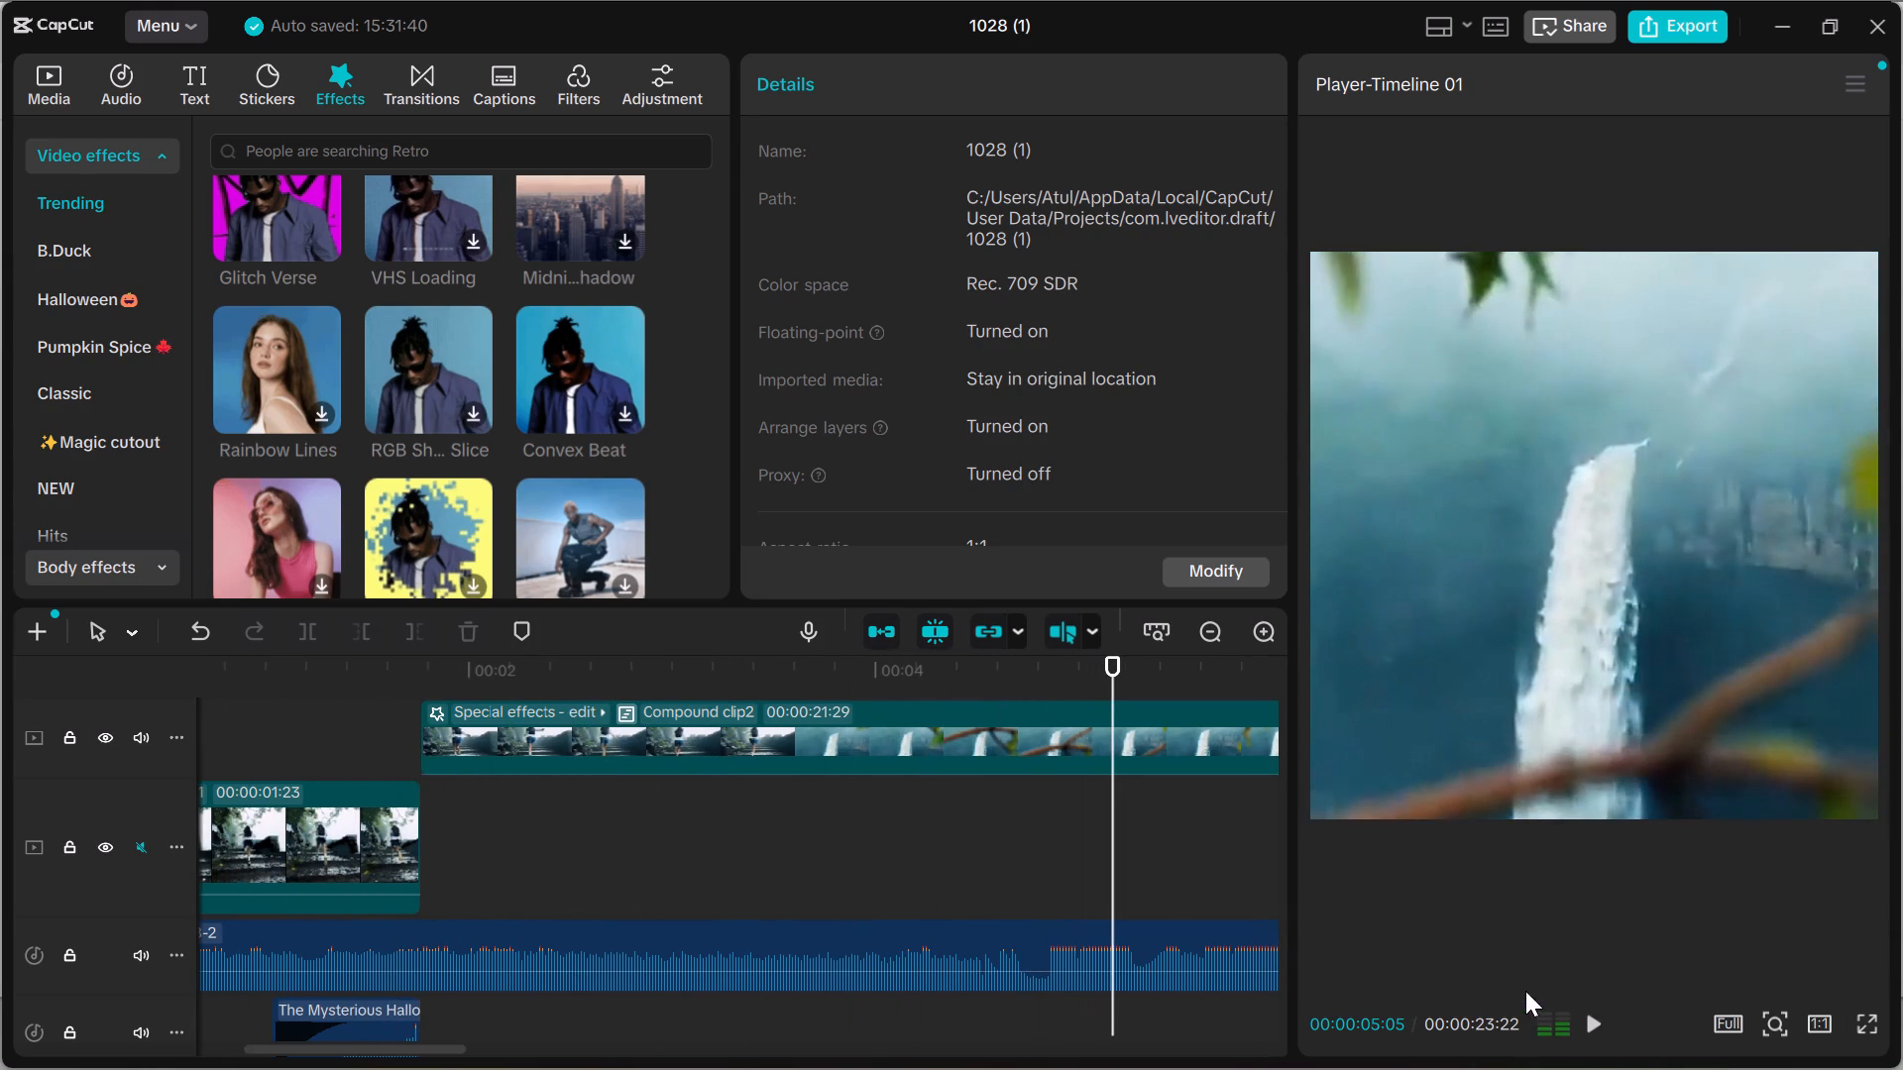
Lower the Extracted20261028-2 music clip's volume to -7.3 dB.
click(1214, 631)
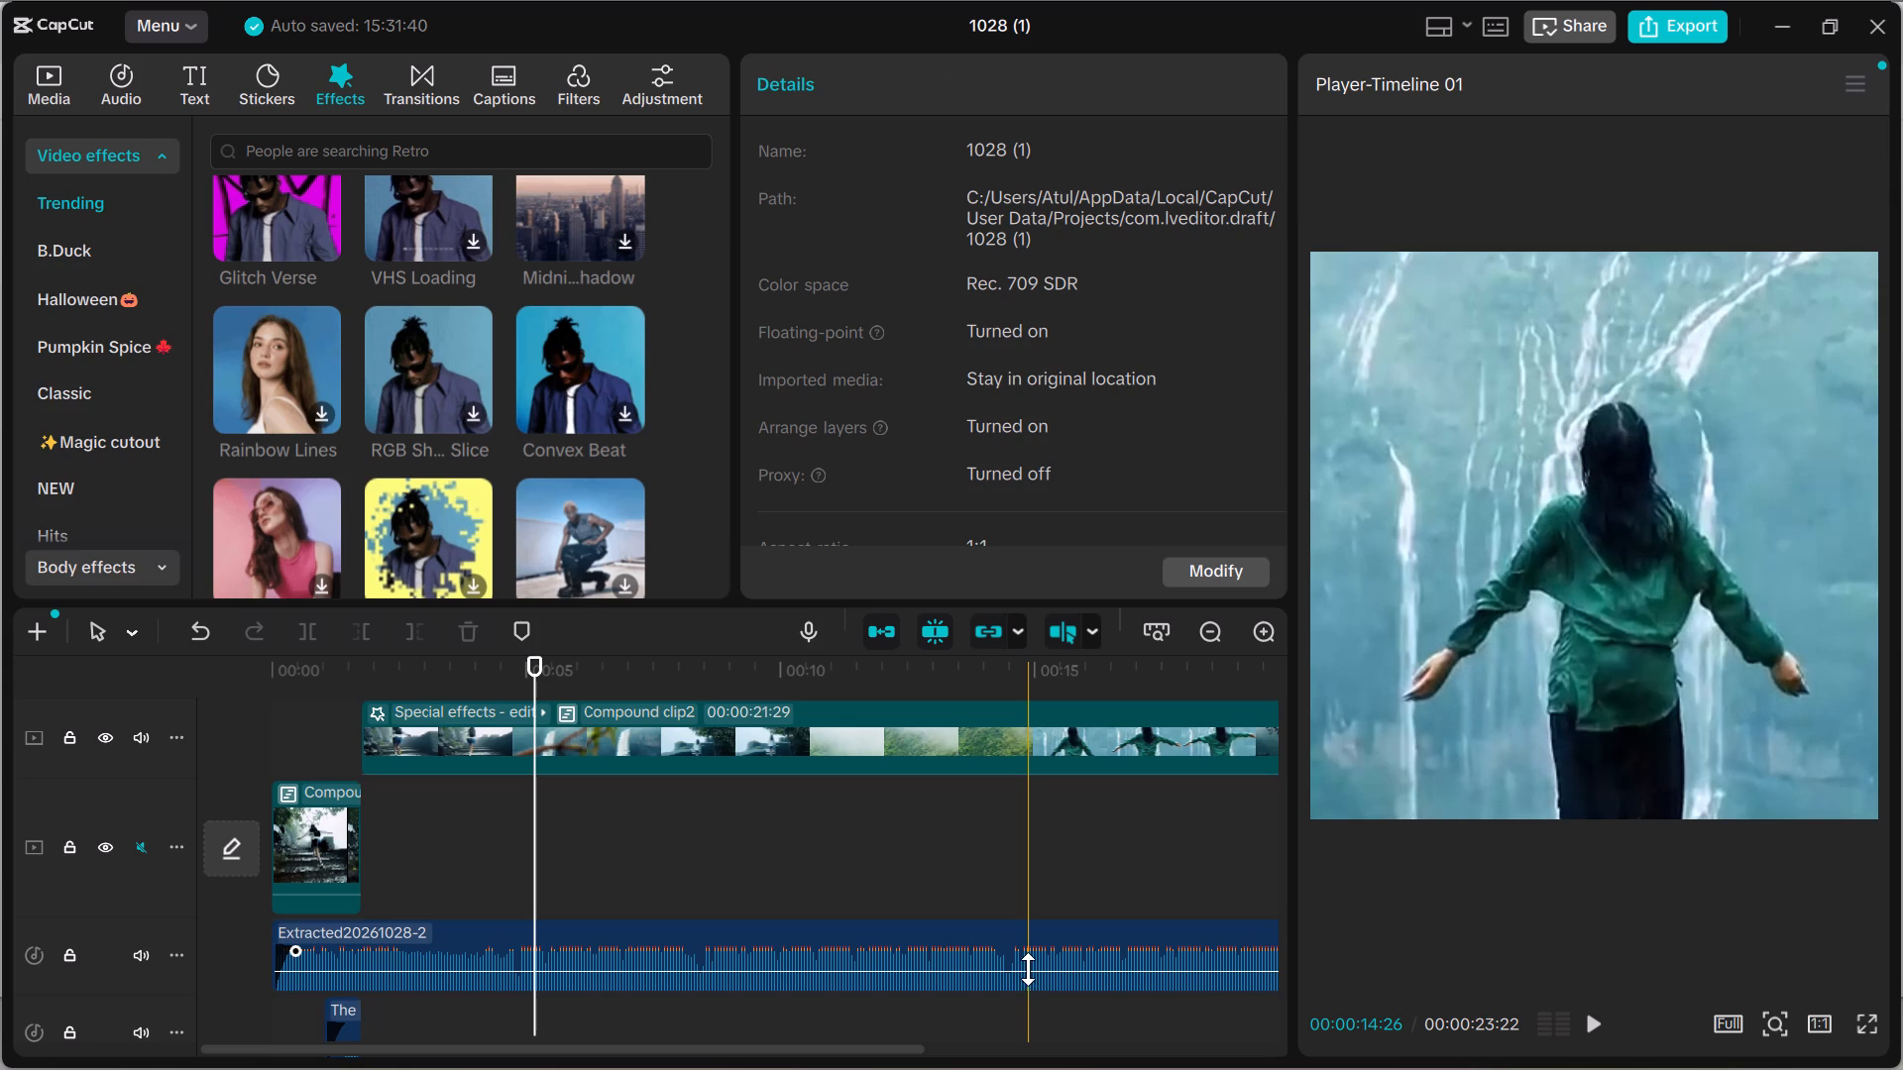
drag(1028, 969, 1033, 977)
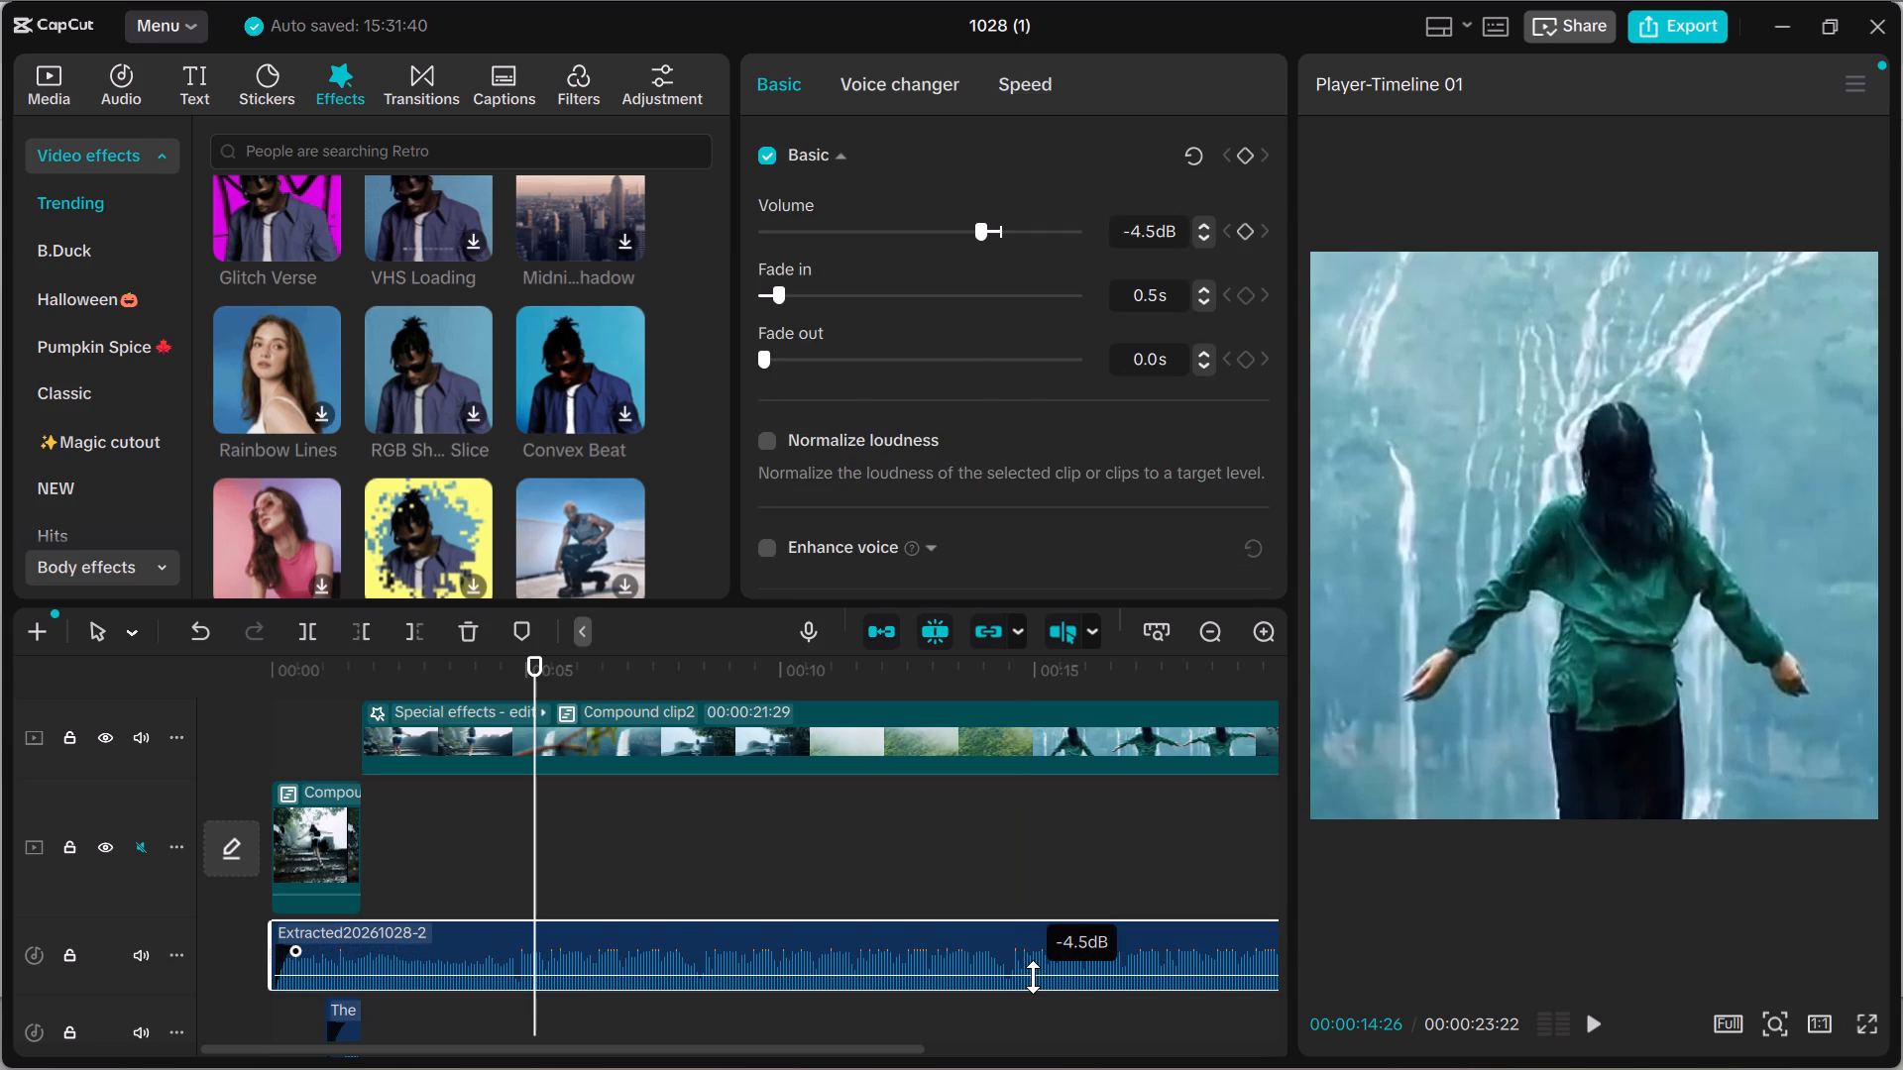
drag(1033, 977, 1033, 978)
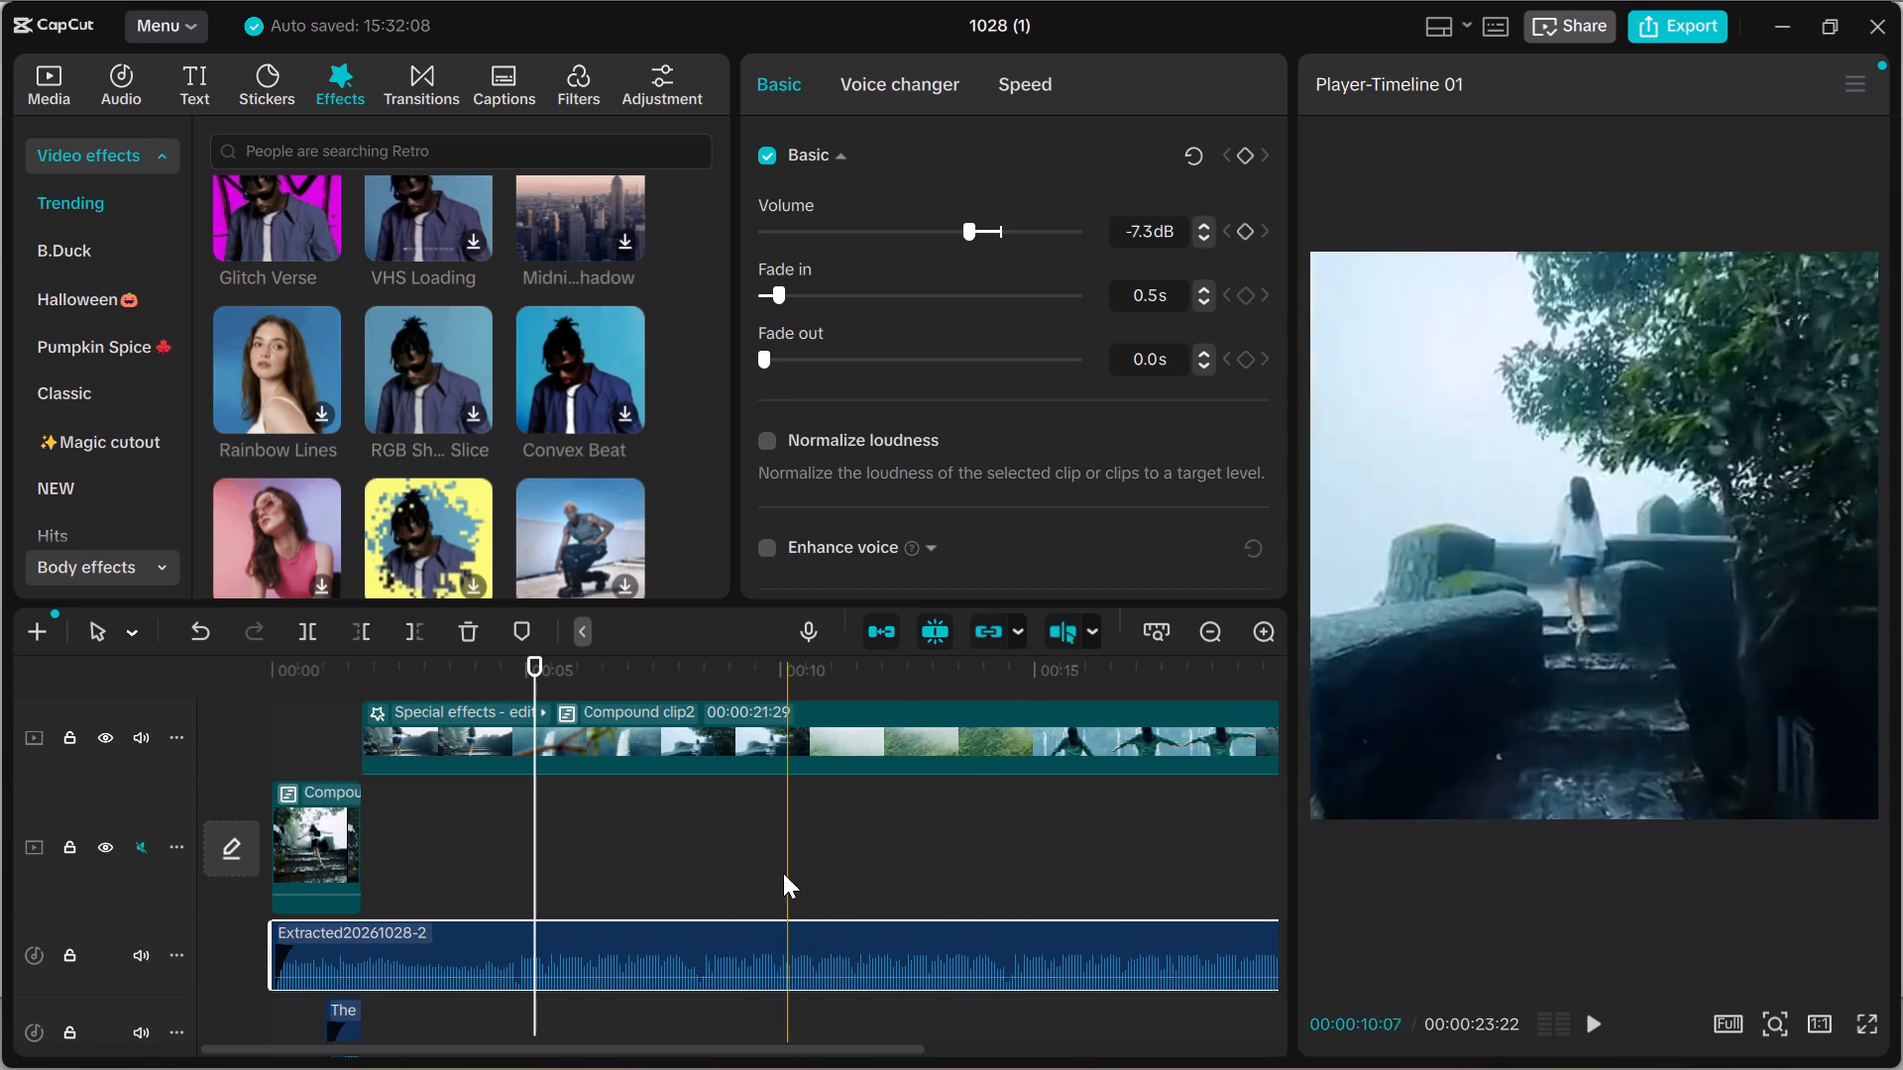
Play the timeline from the start to check the music's level against the transition's sound effect.
drag(540, 854, 543, 857)
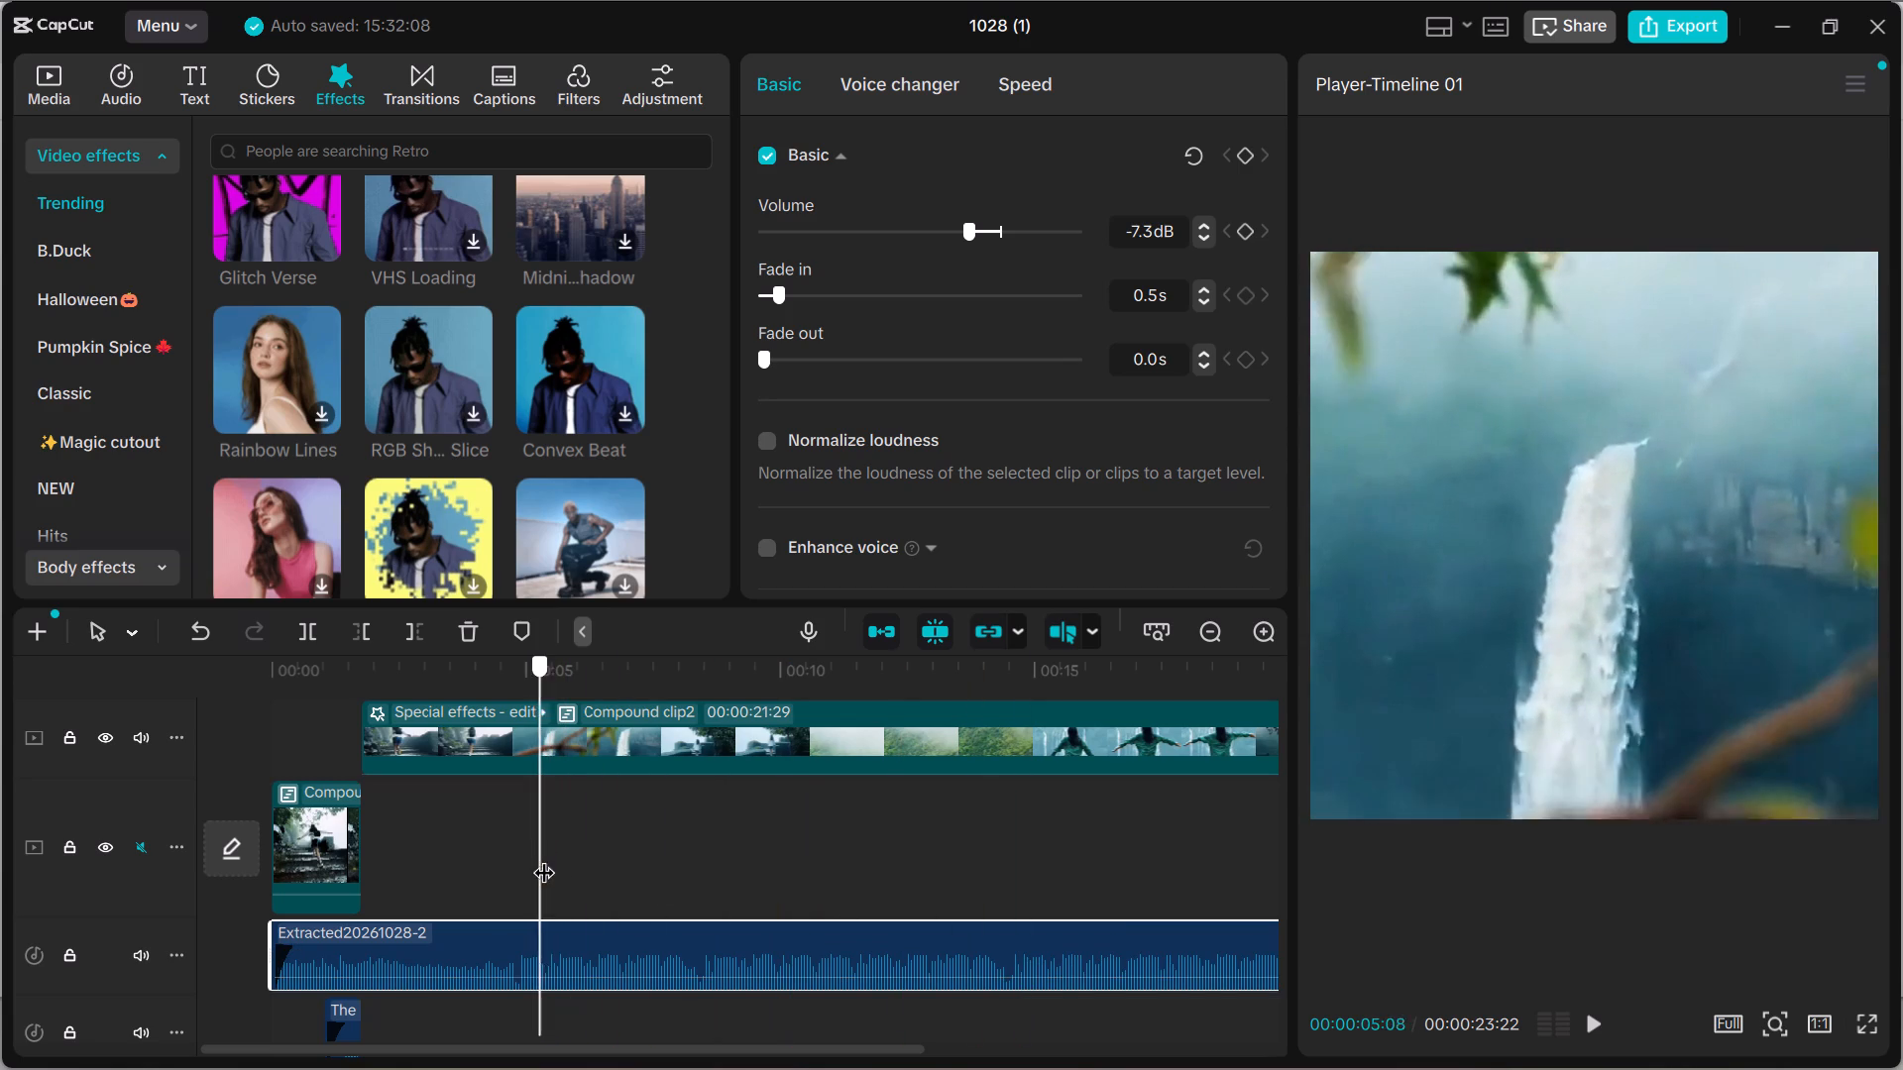
drag(543, 857, 137, 802)
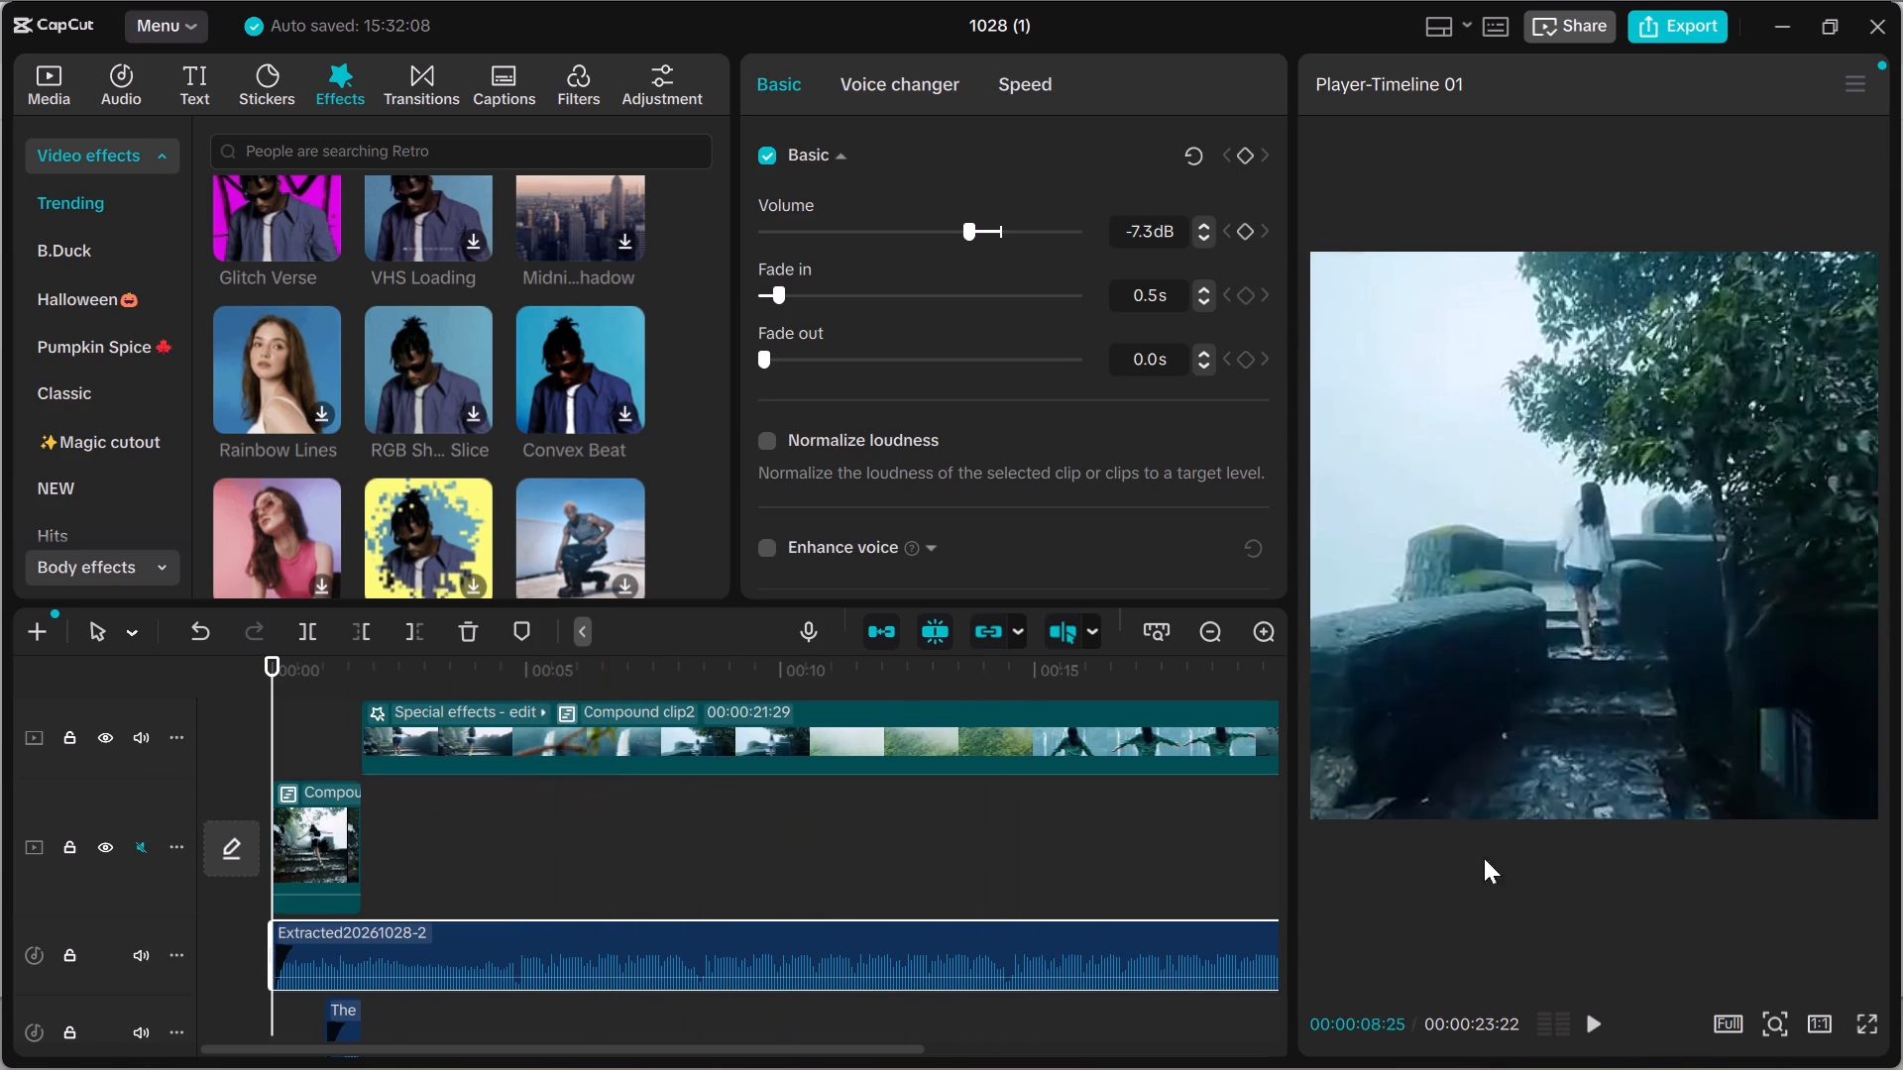
click(1585, 1021)
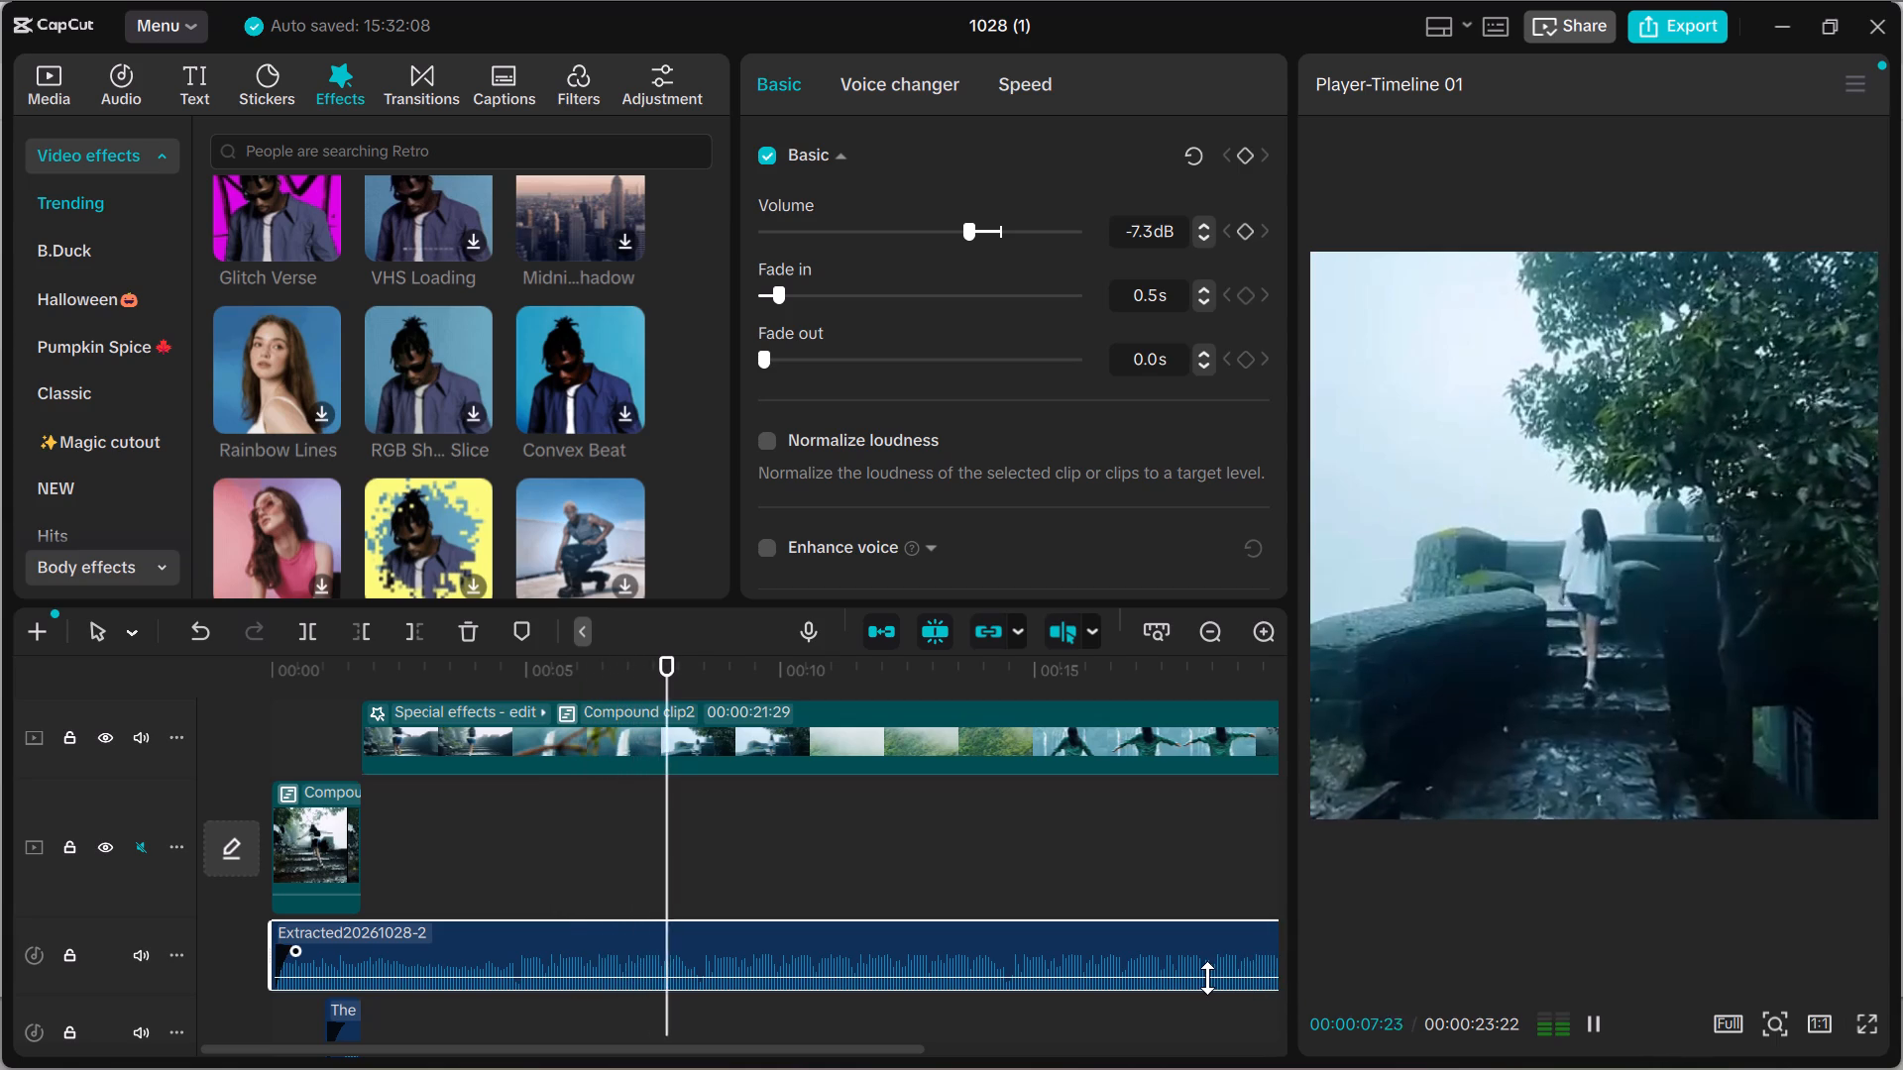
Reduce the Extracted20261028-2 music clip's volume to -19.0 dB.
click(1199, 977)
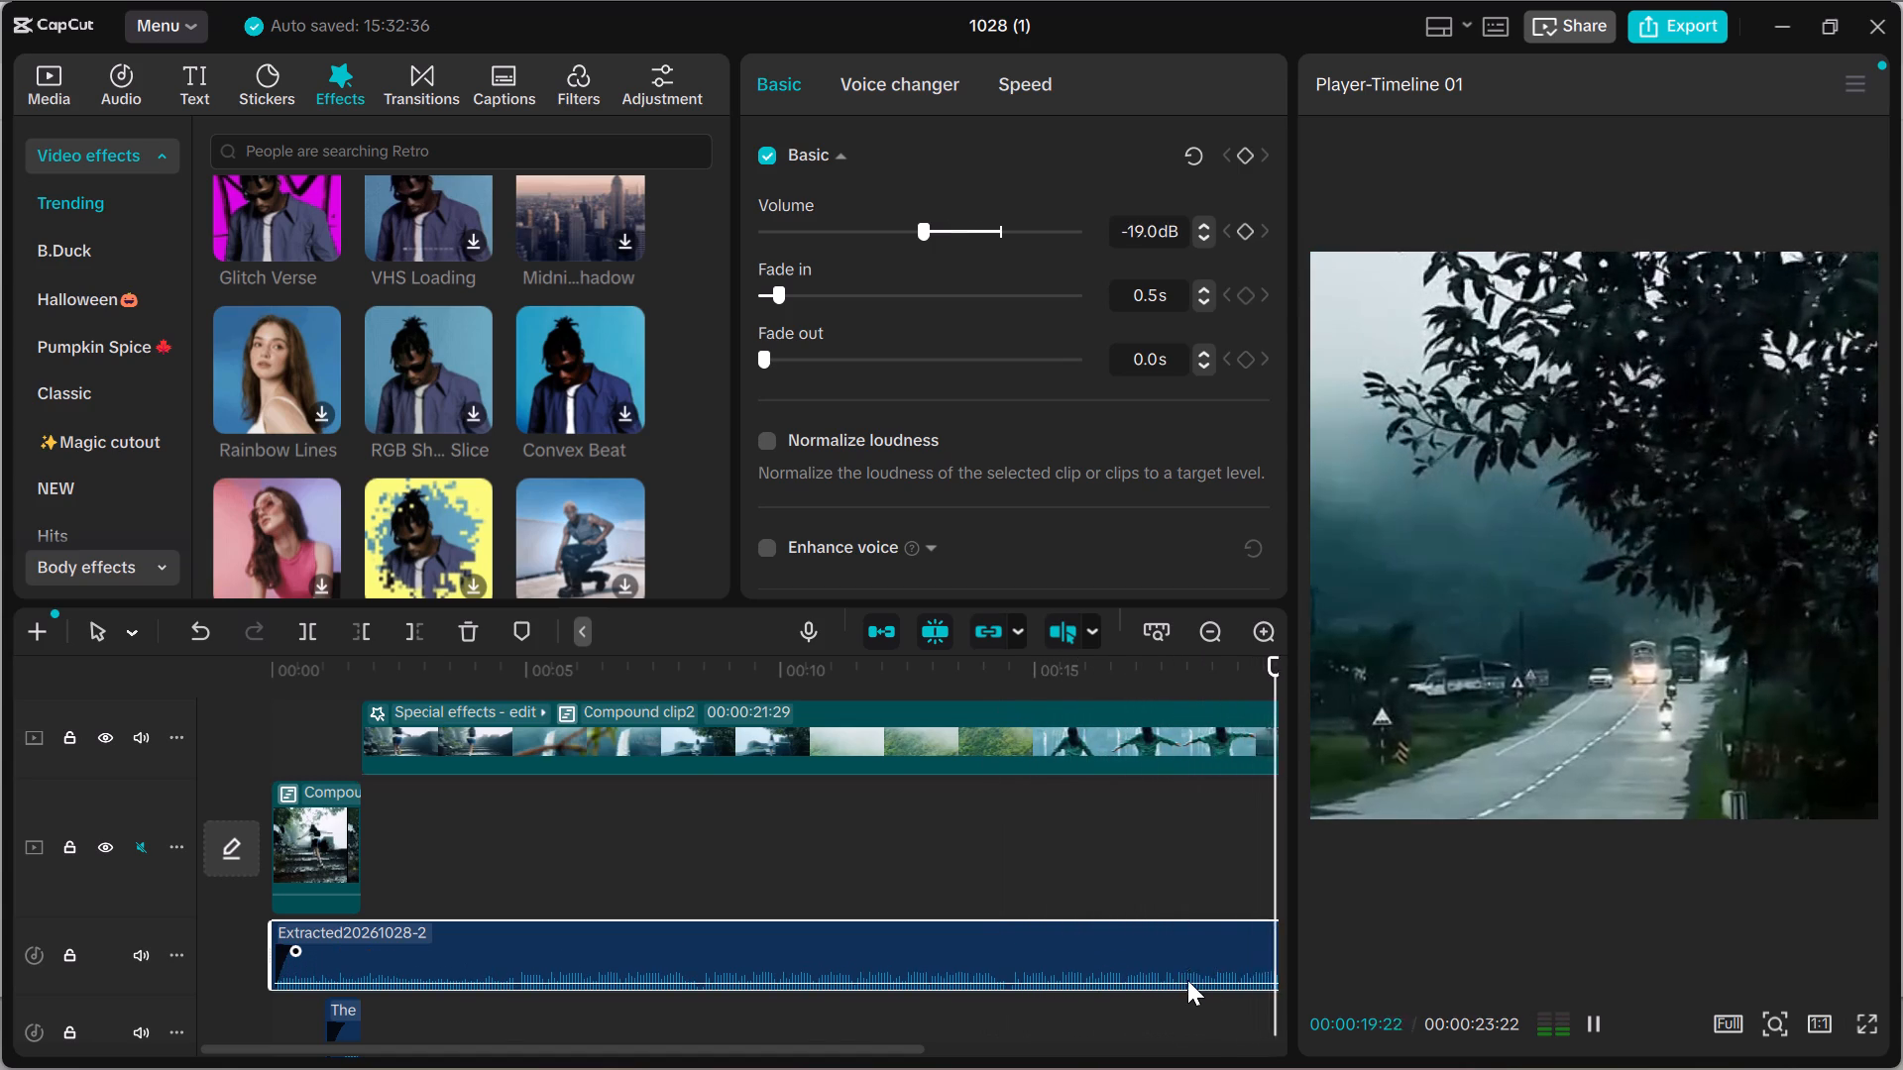
Return to the start of the timeline and play it again to judge the music volume.
click(878, 950)
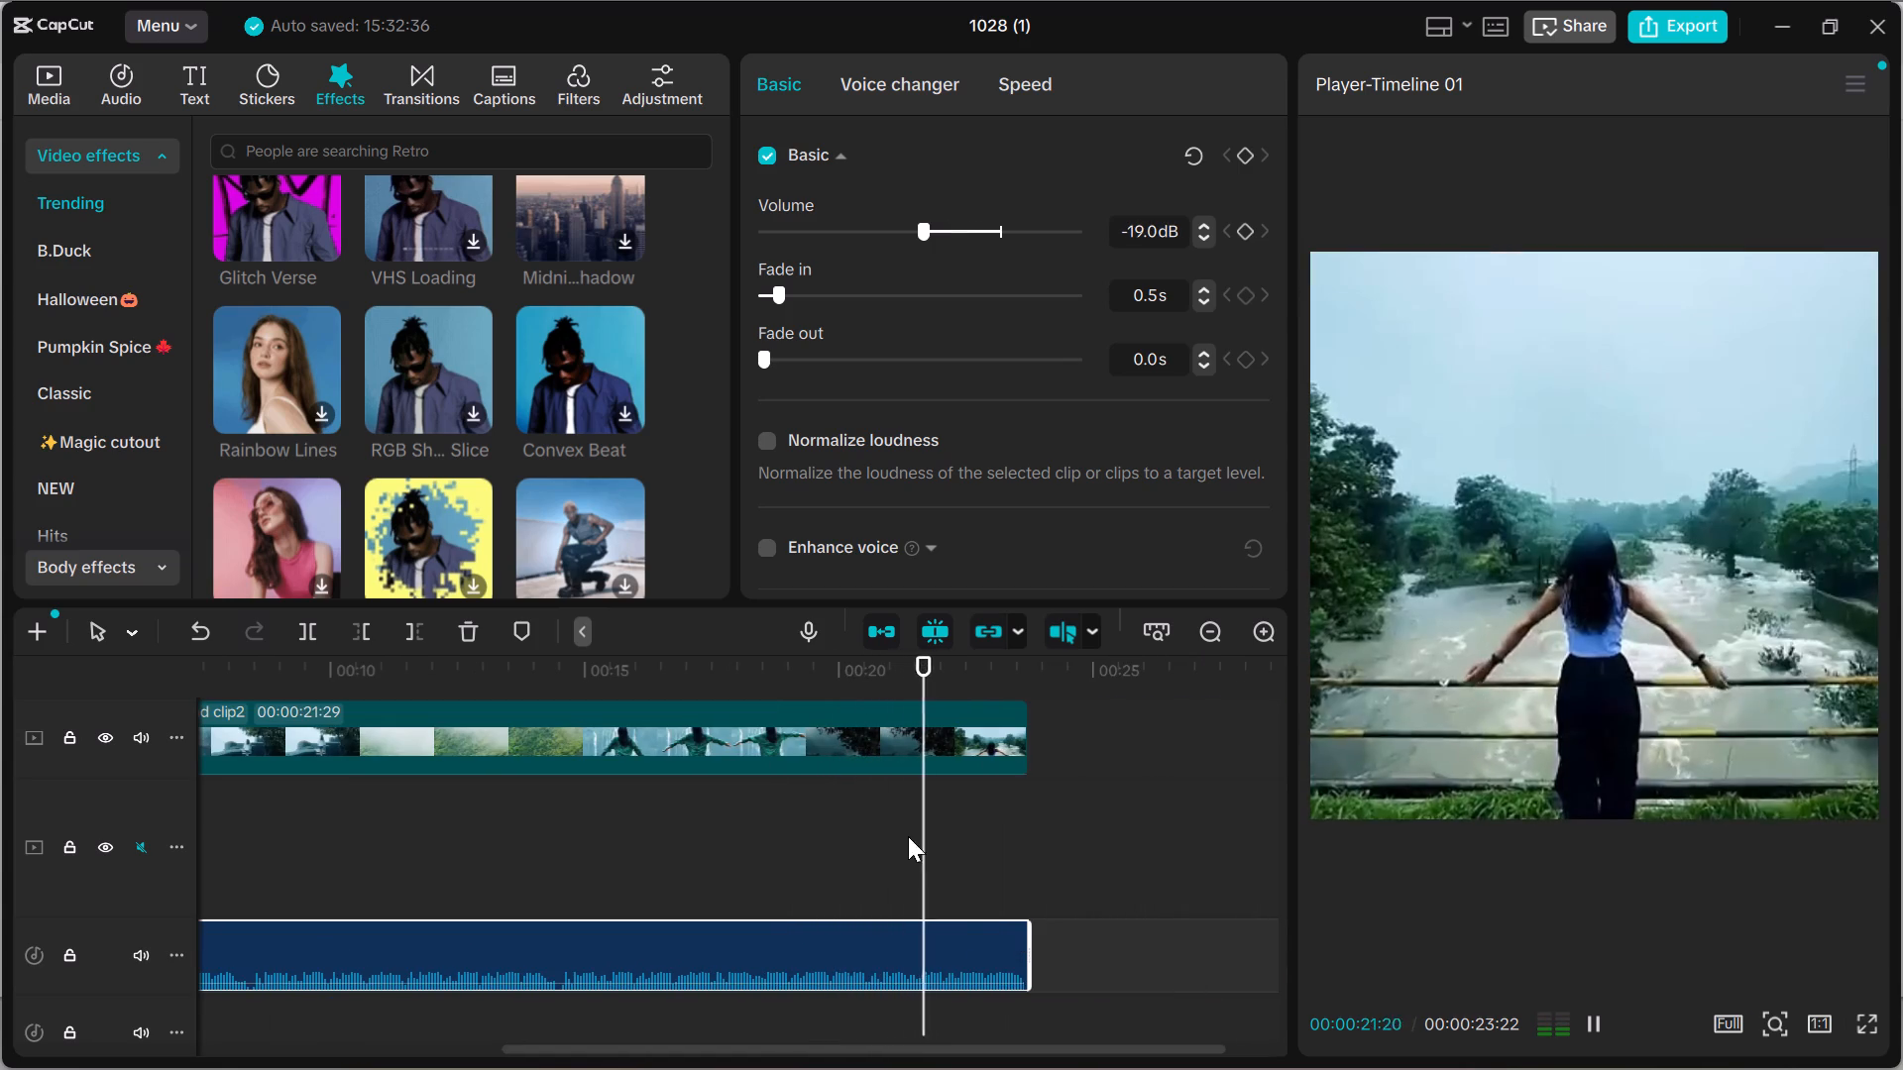
drag(951, 833, 378, 800)
drag(346, 789, 342, 781)
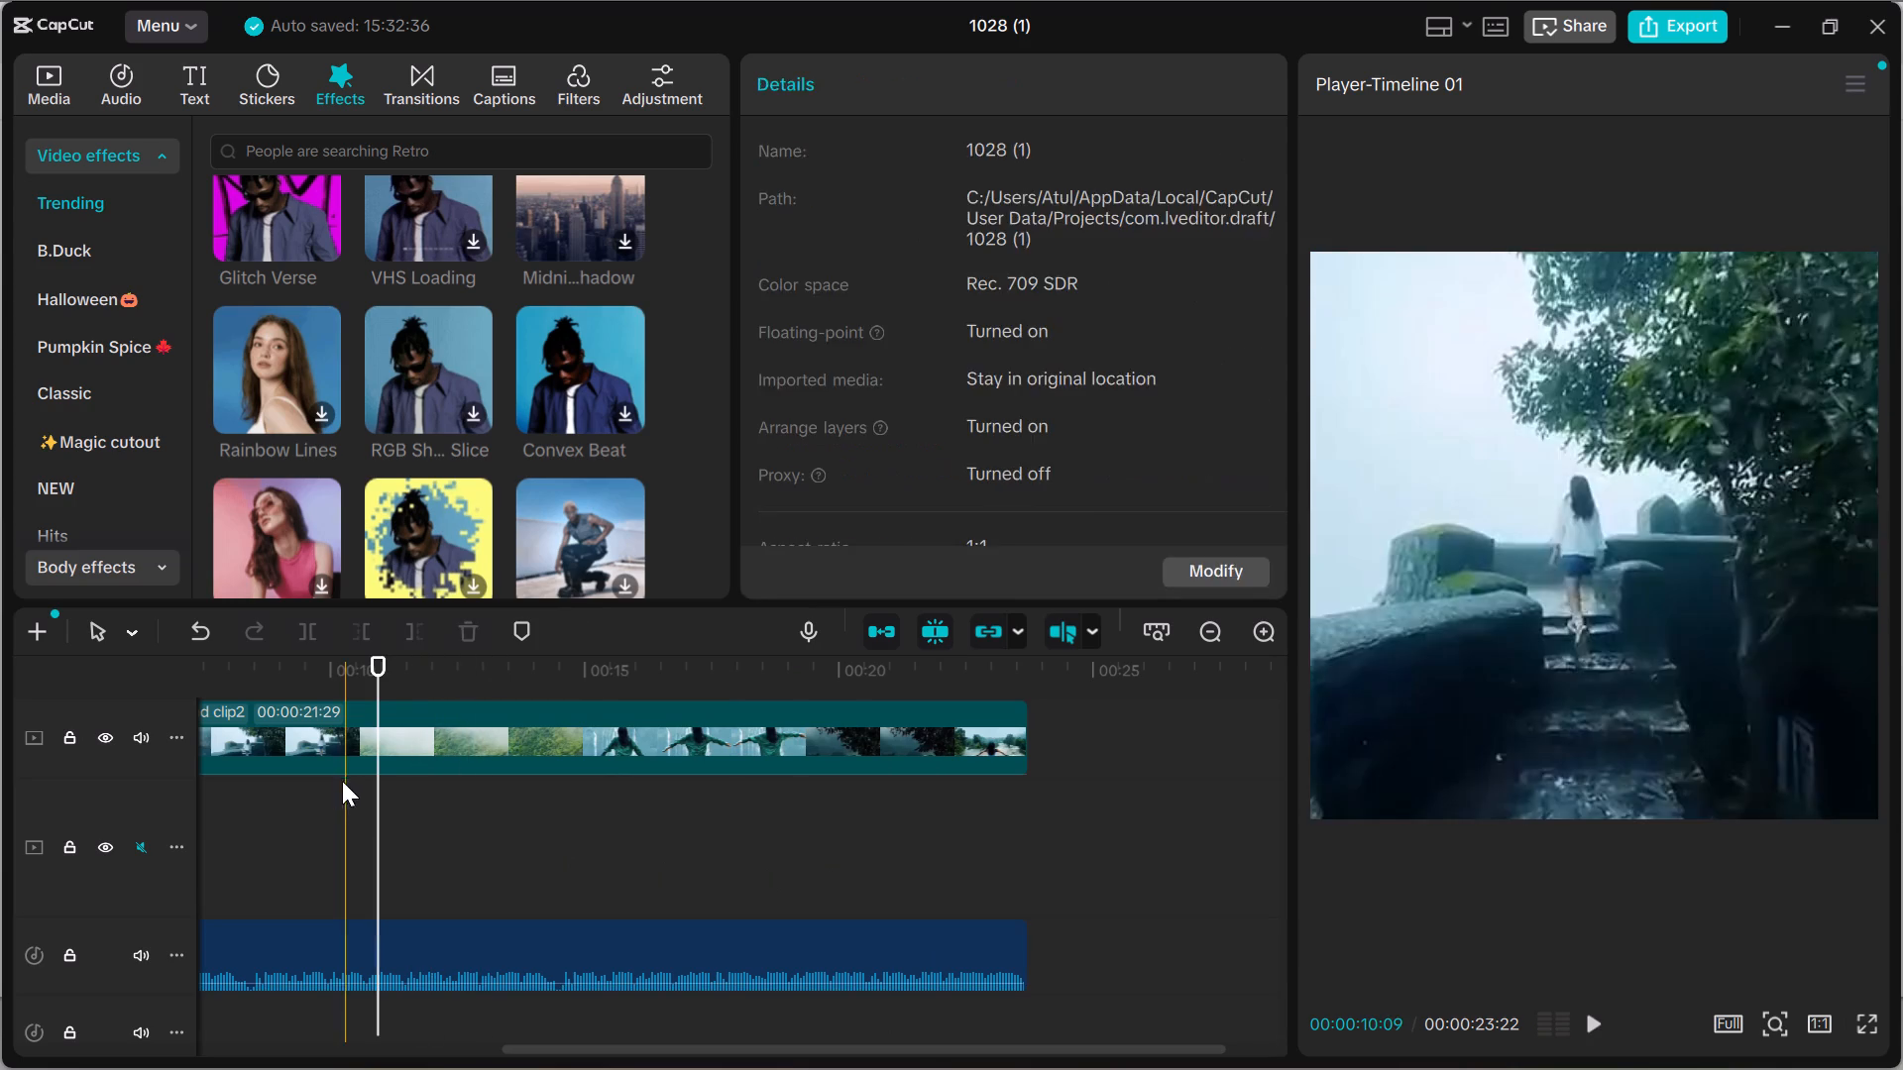
drag(342, 781, 326, 775)
drag(636, 868, 1410, 988)
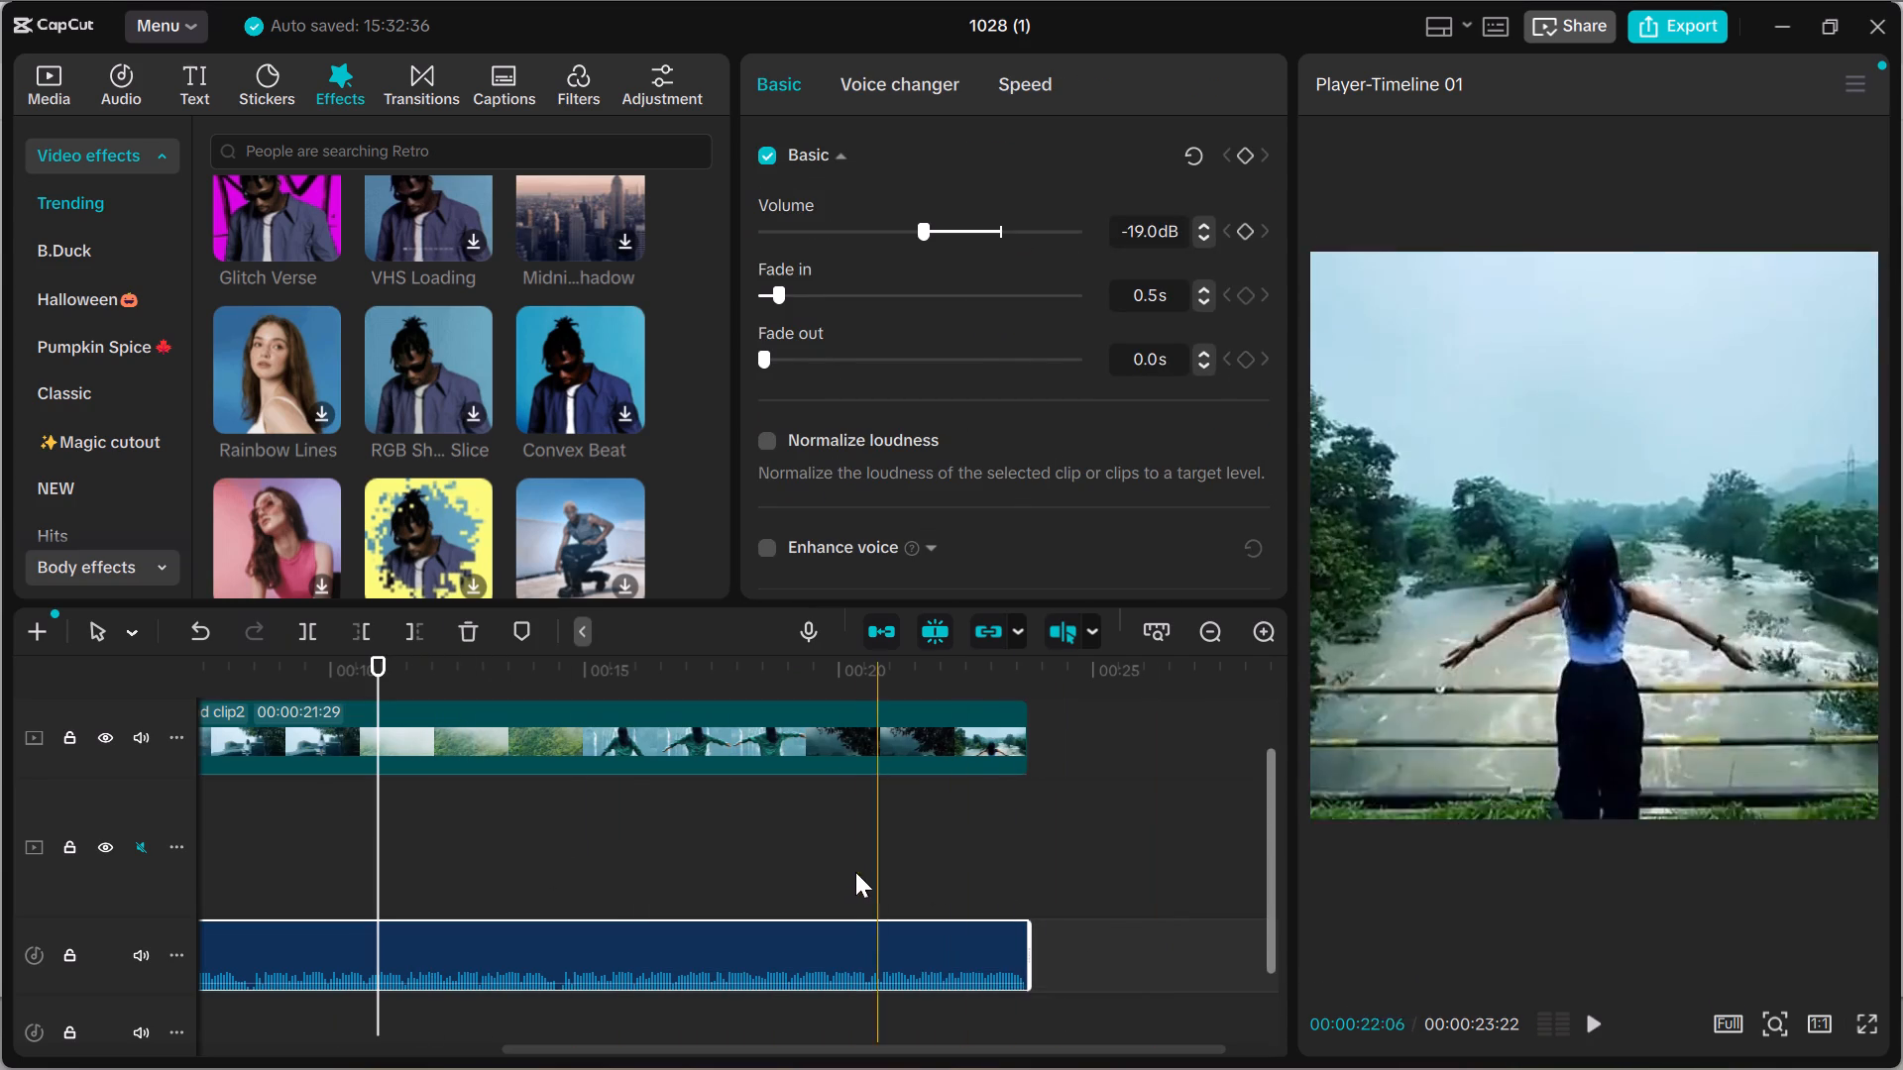
double_click(848, 872)
drag(842, 873, 773, 867)
drag(769, 867, 646, 861)
drag(603, 860, 237, 885)
drag(647, 886, 234, 901)
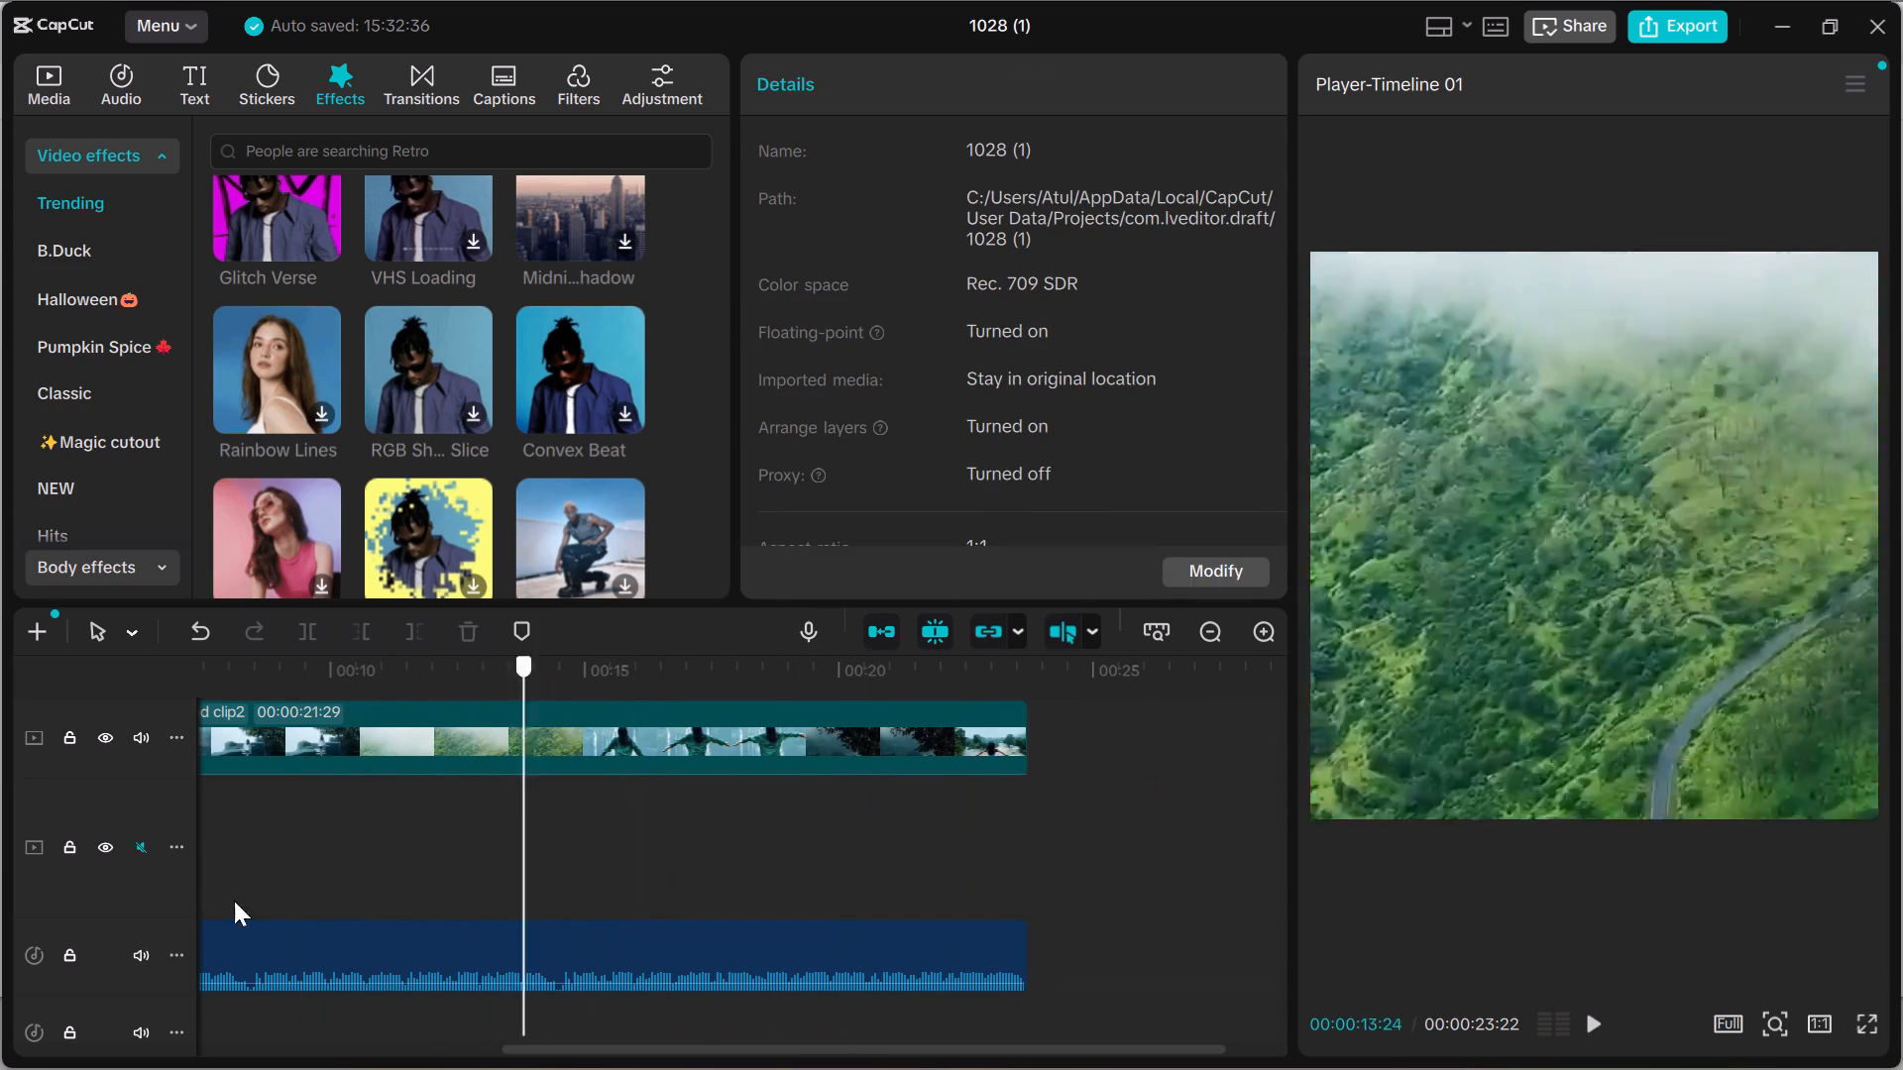
drag(234, 901, 180, 896)
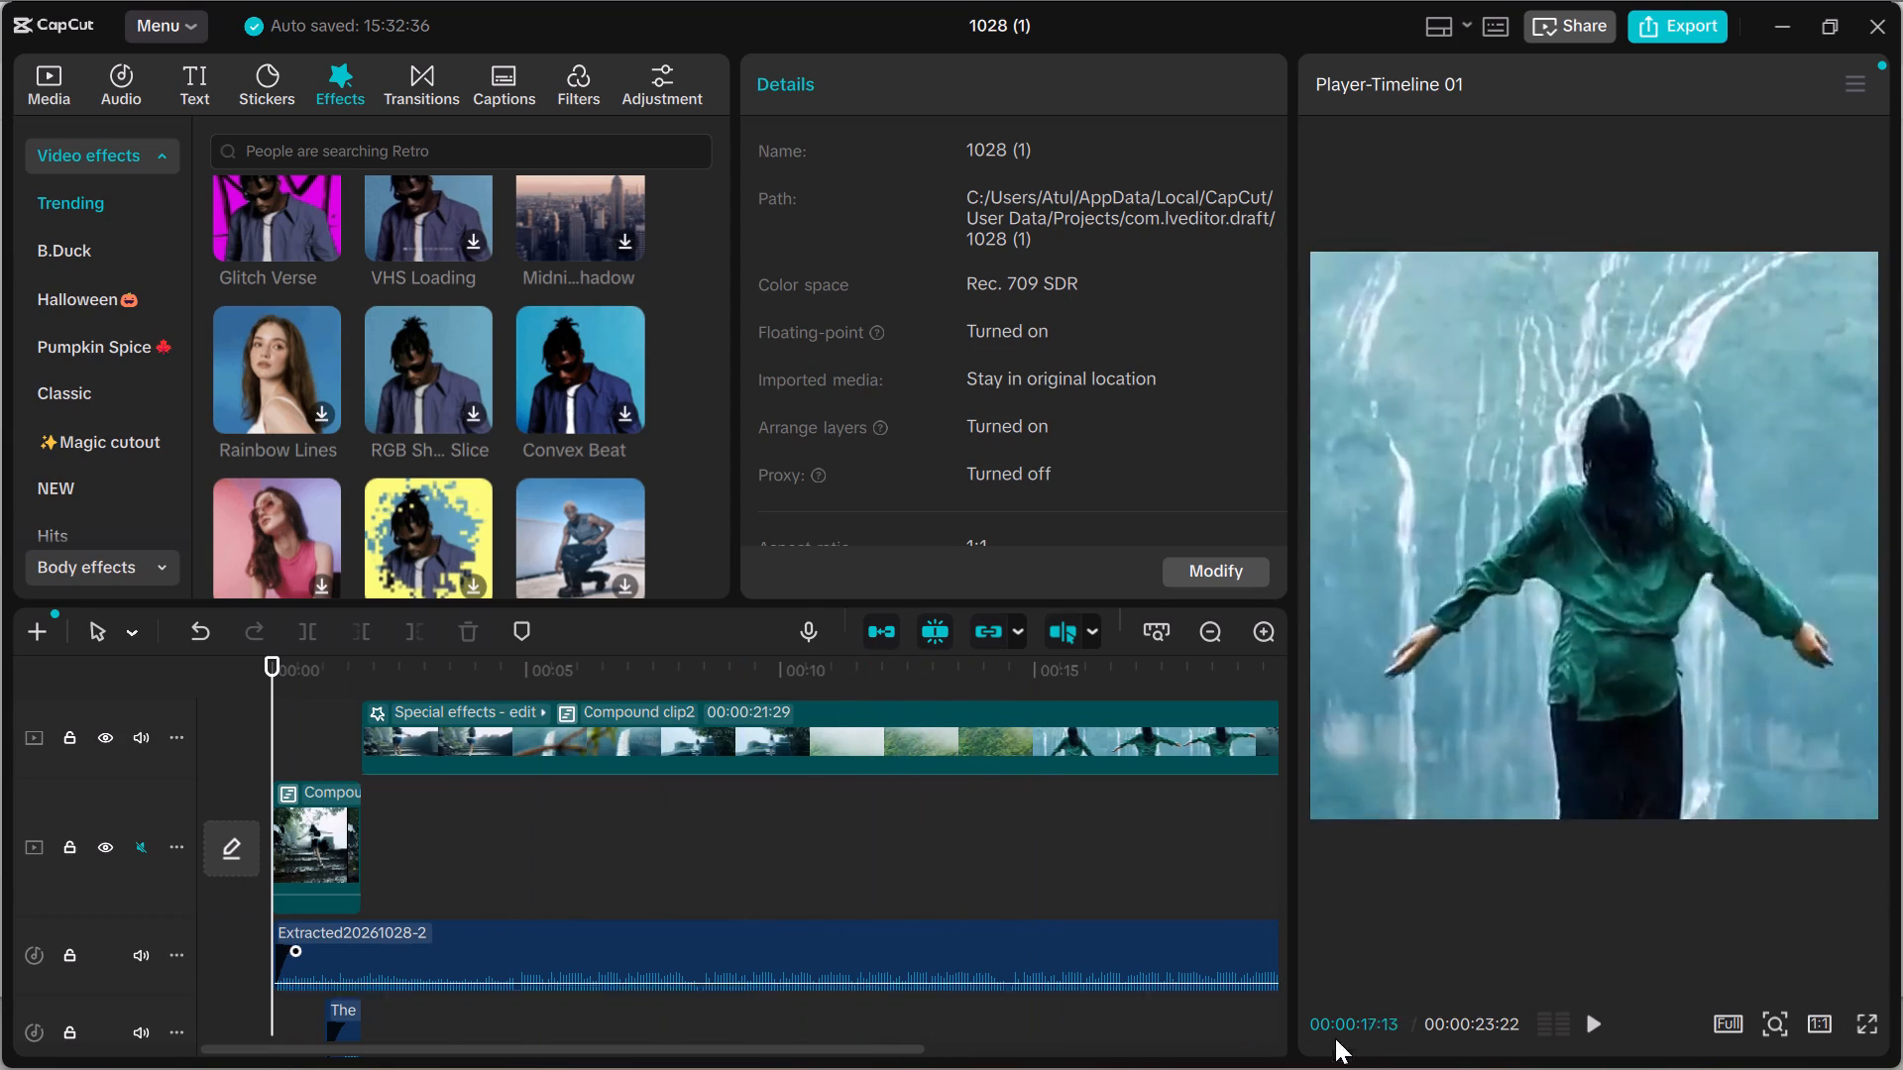
click(1594, 1019)
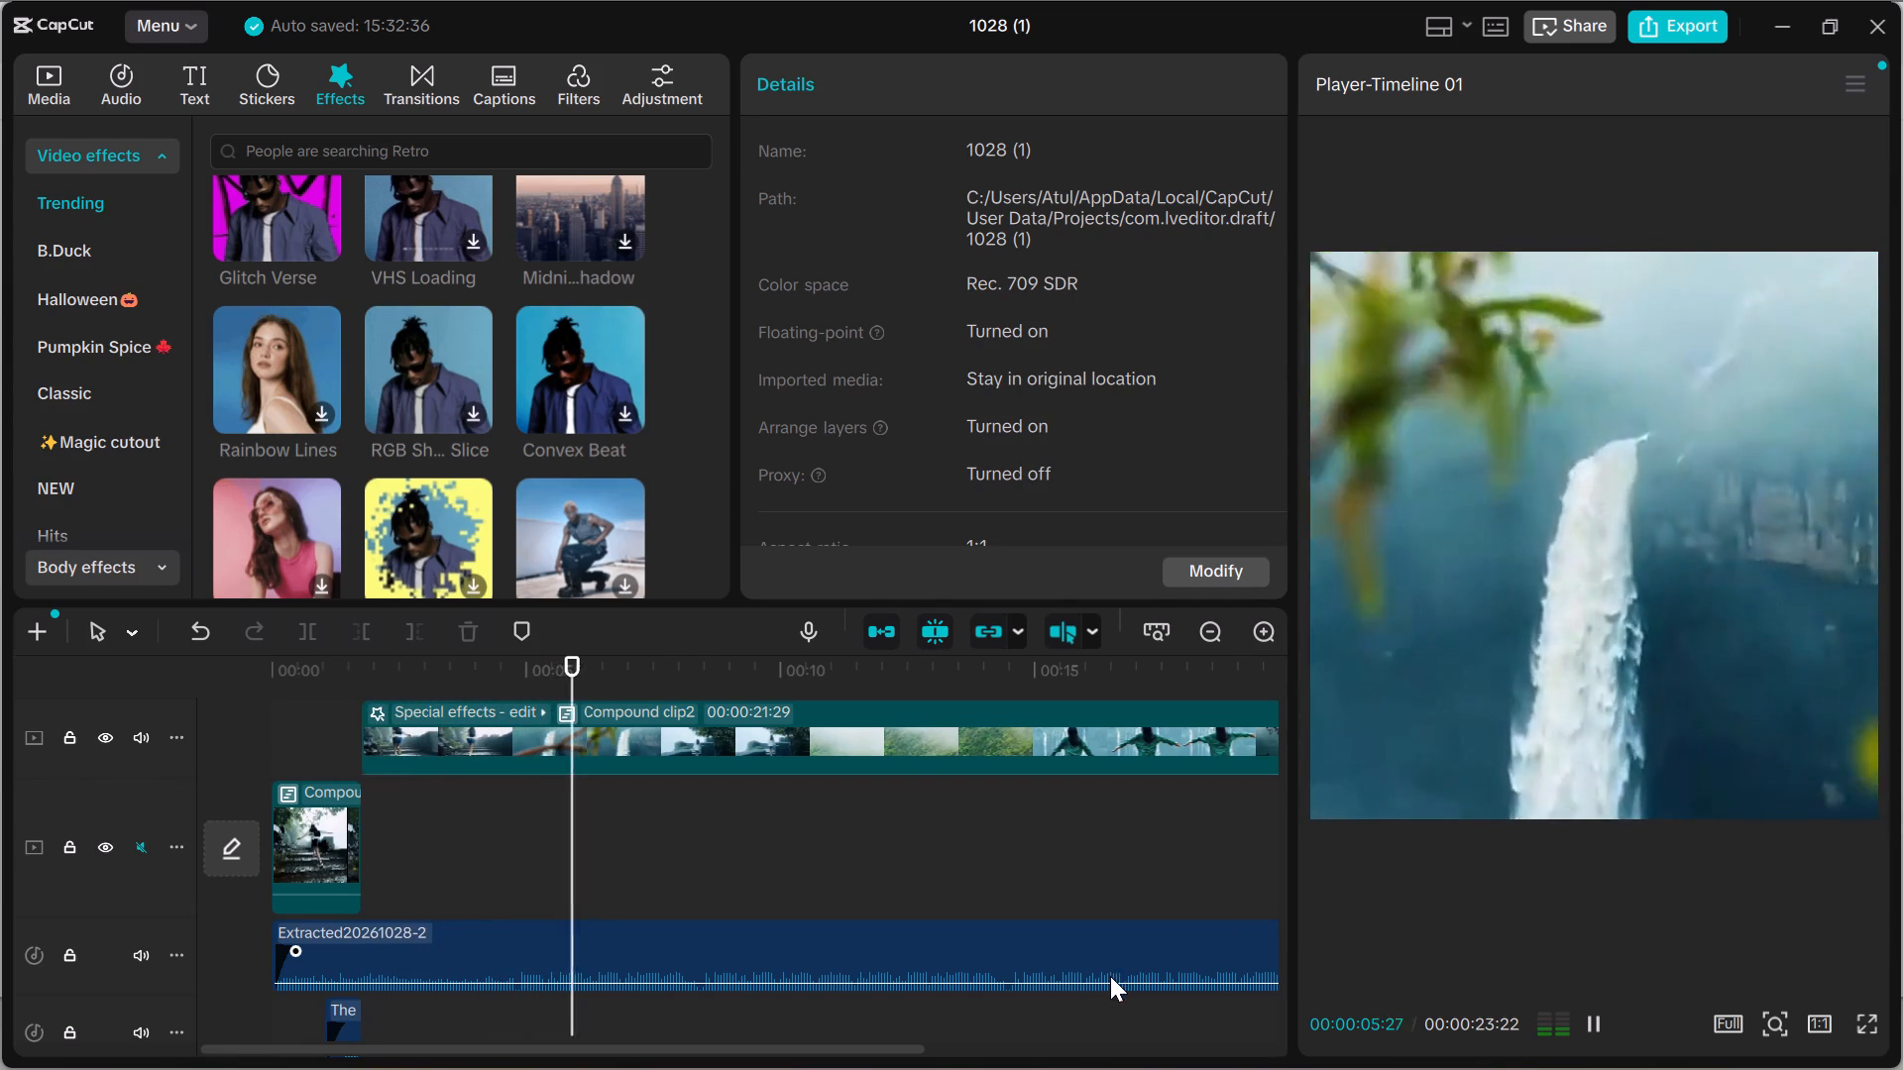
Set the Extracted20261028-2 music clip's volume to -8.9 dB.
click(1110, 984)
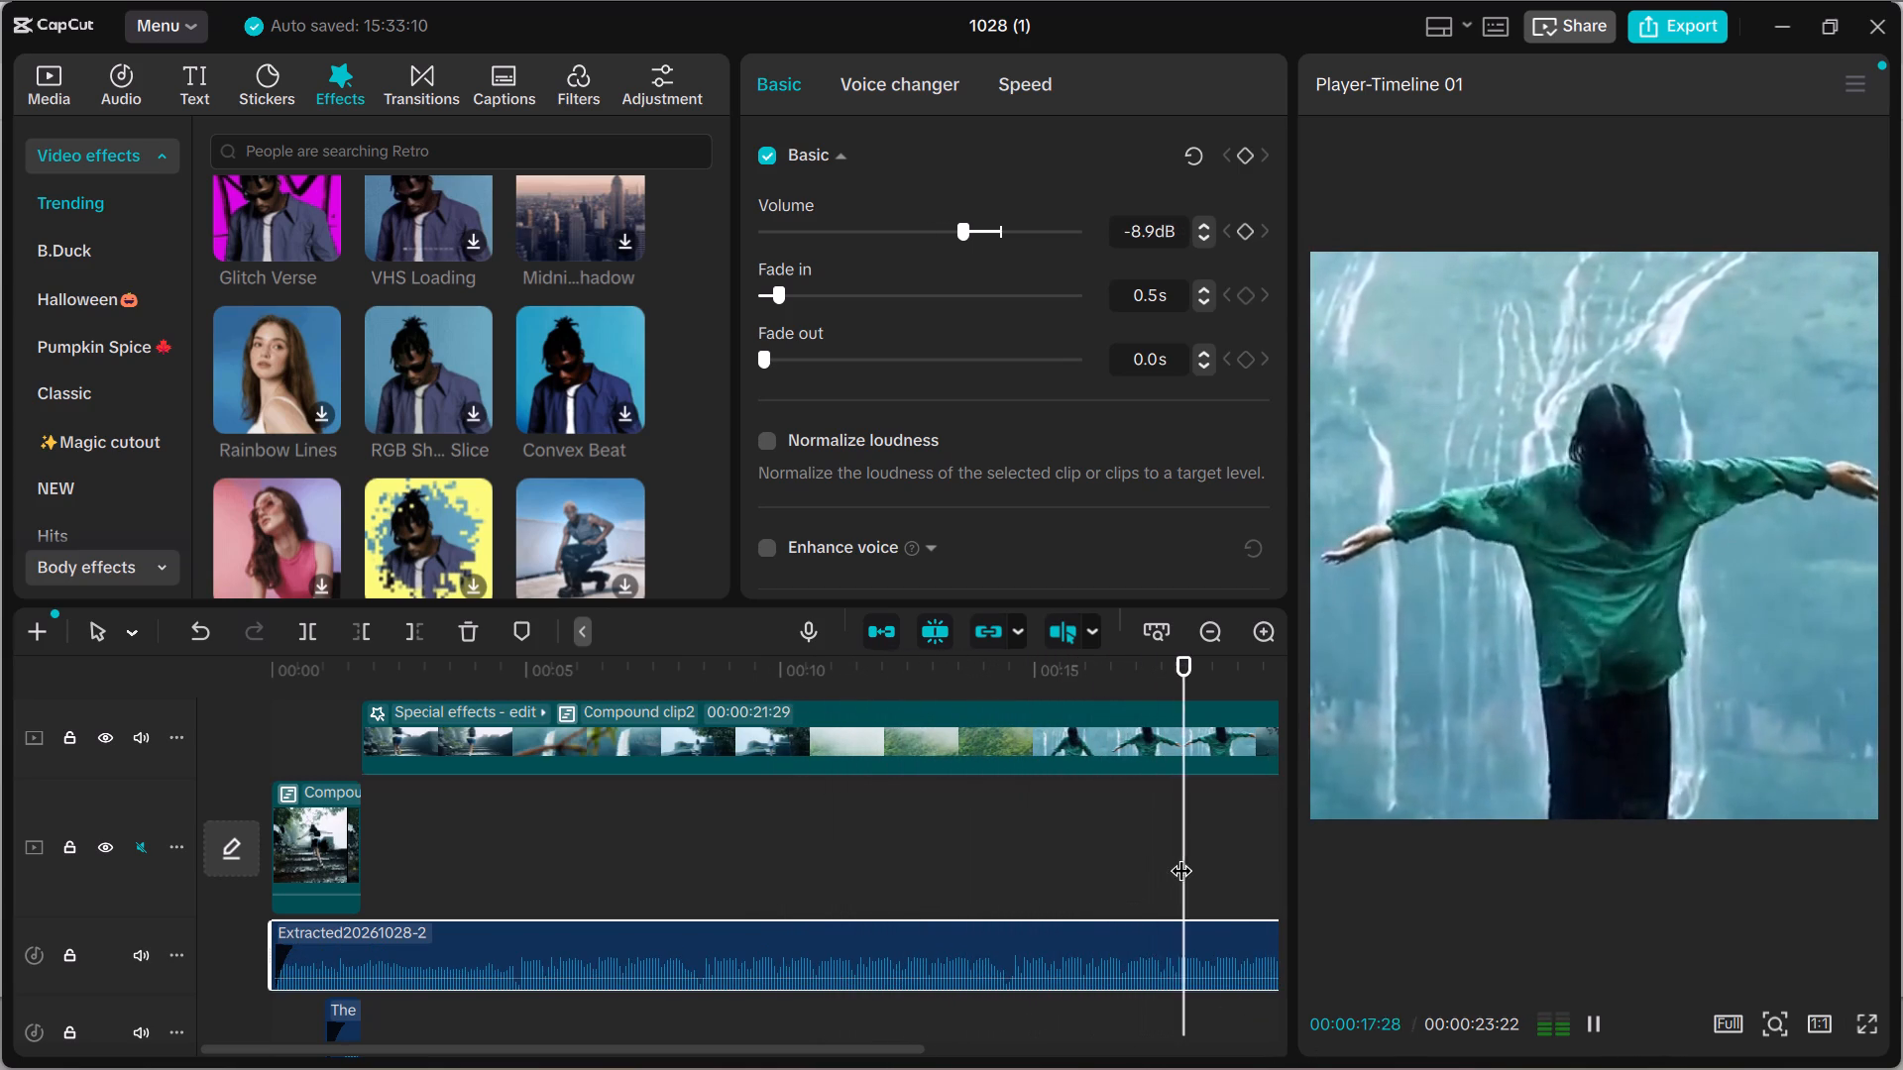
Play the timeline from the start to about 14 s to check the sound mix and following shots.
drag(1180, 855, 0, 862)
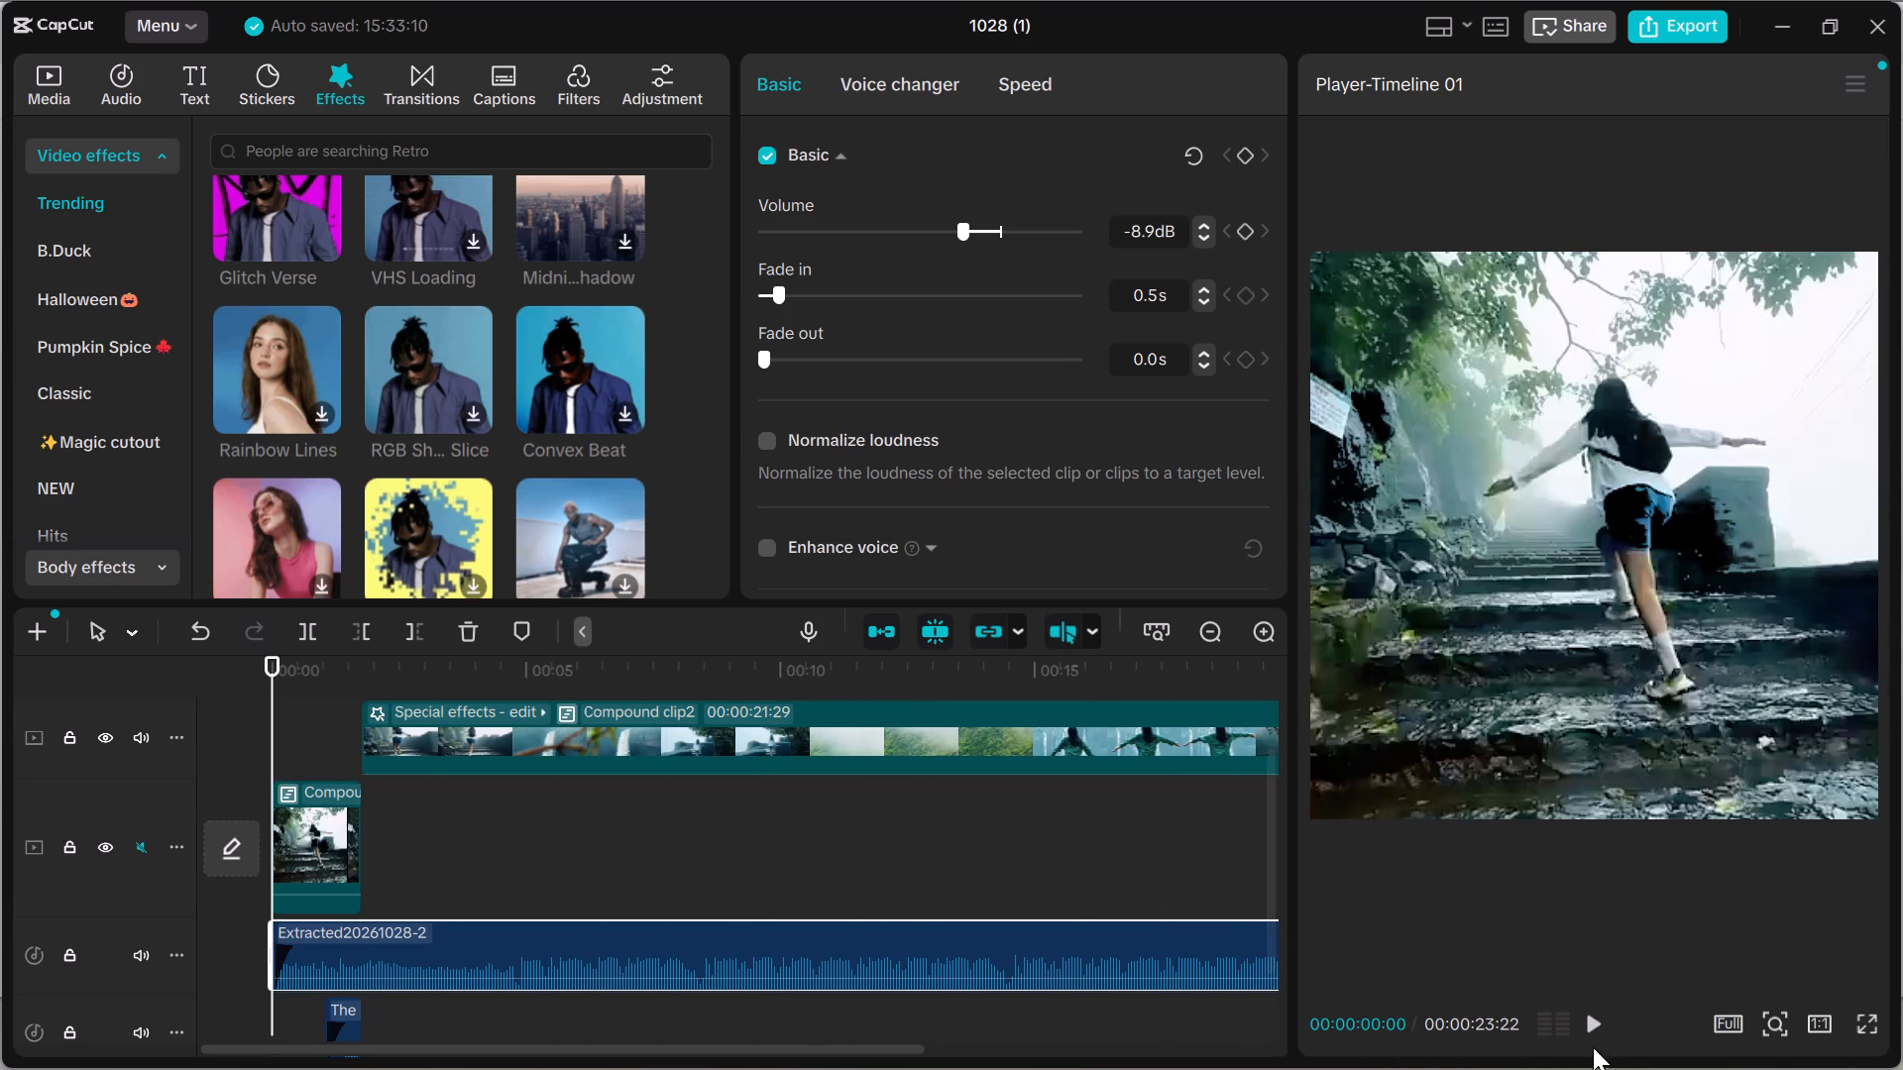
click(1593, 1016)
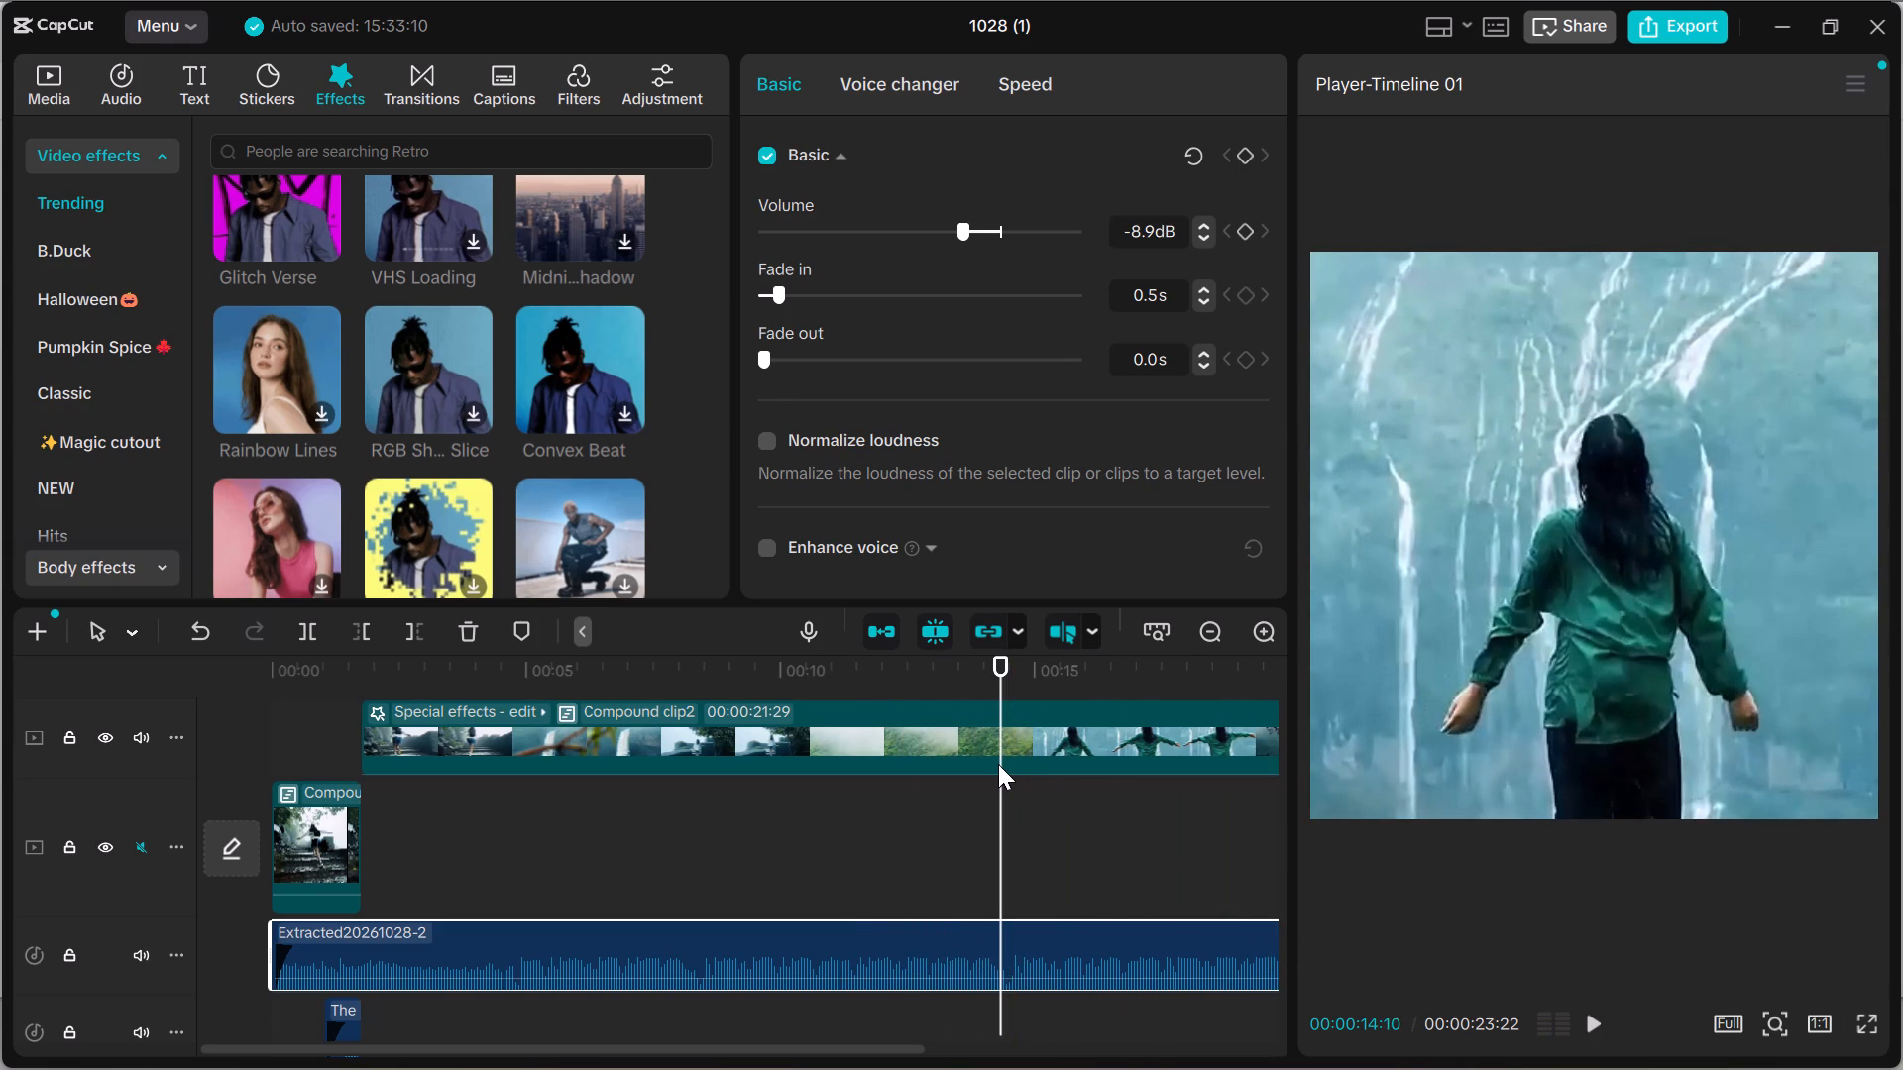
Split Compound clip2 at 00:00:10:16, where the stone stairs shot changes to the misty green hillside.
drag(997, 801, 942, 802)
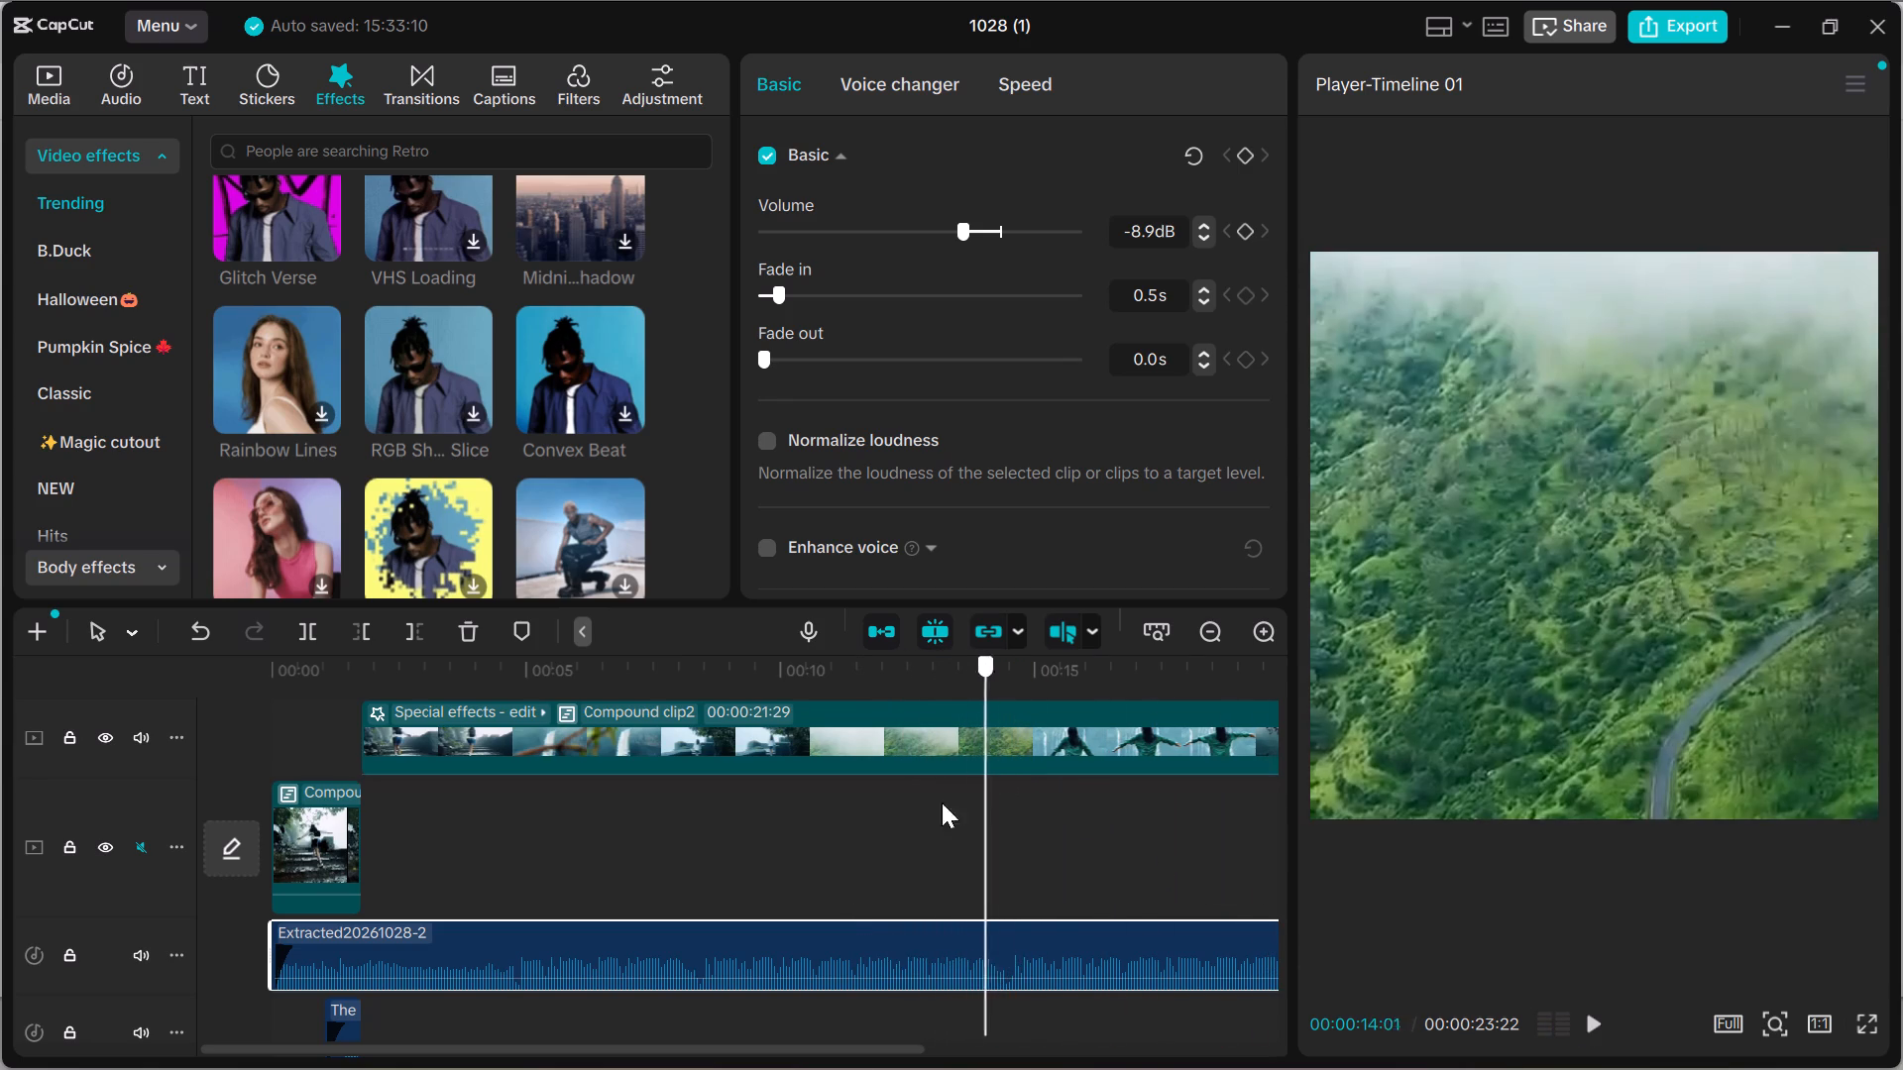
drag(942, 802, 850, 827)
drag(846, 830, 775, 871)
double_click(772, 871)
drag(772, 871, 803, 879)
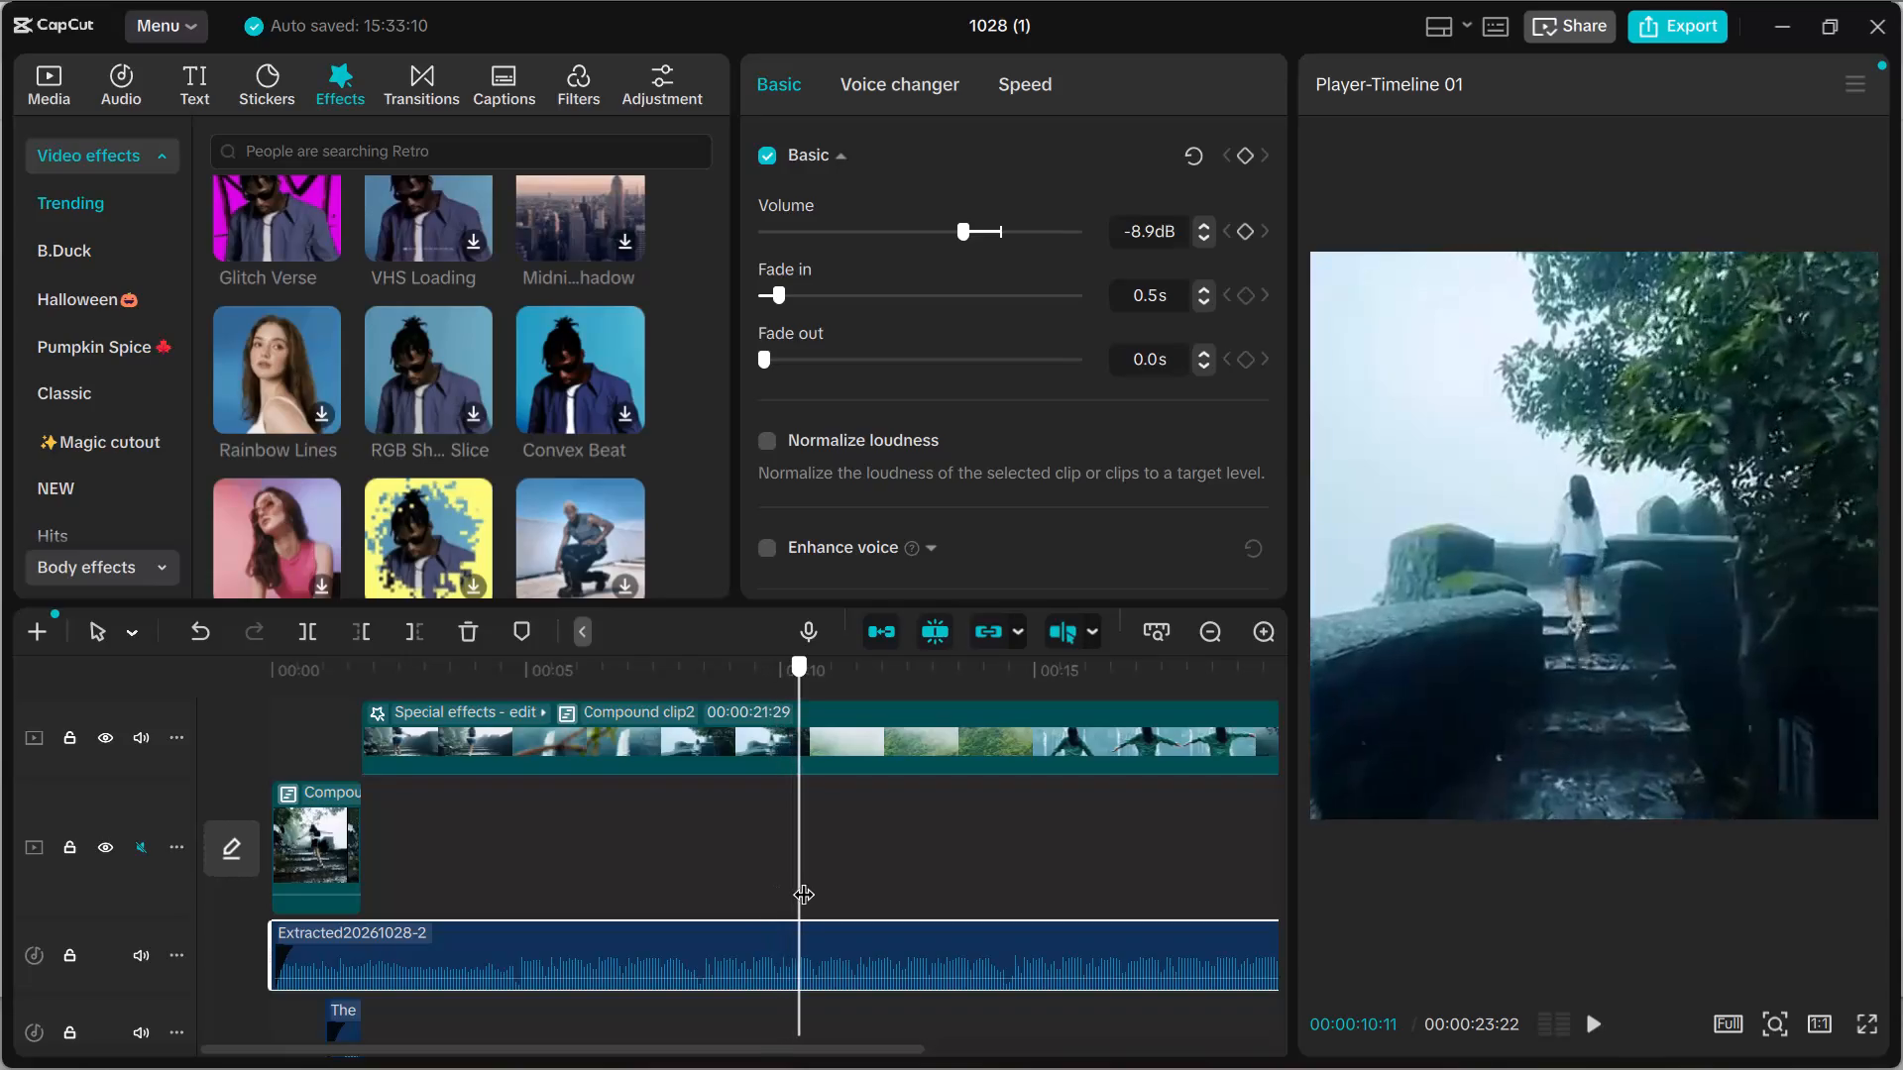
drag(803, 879, 808, 881)
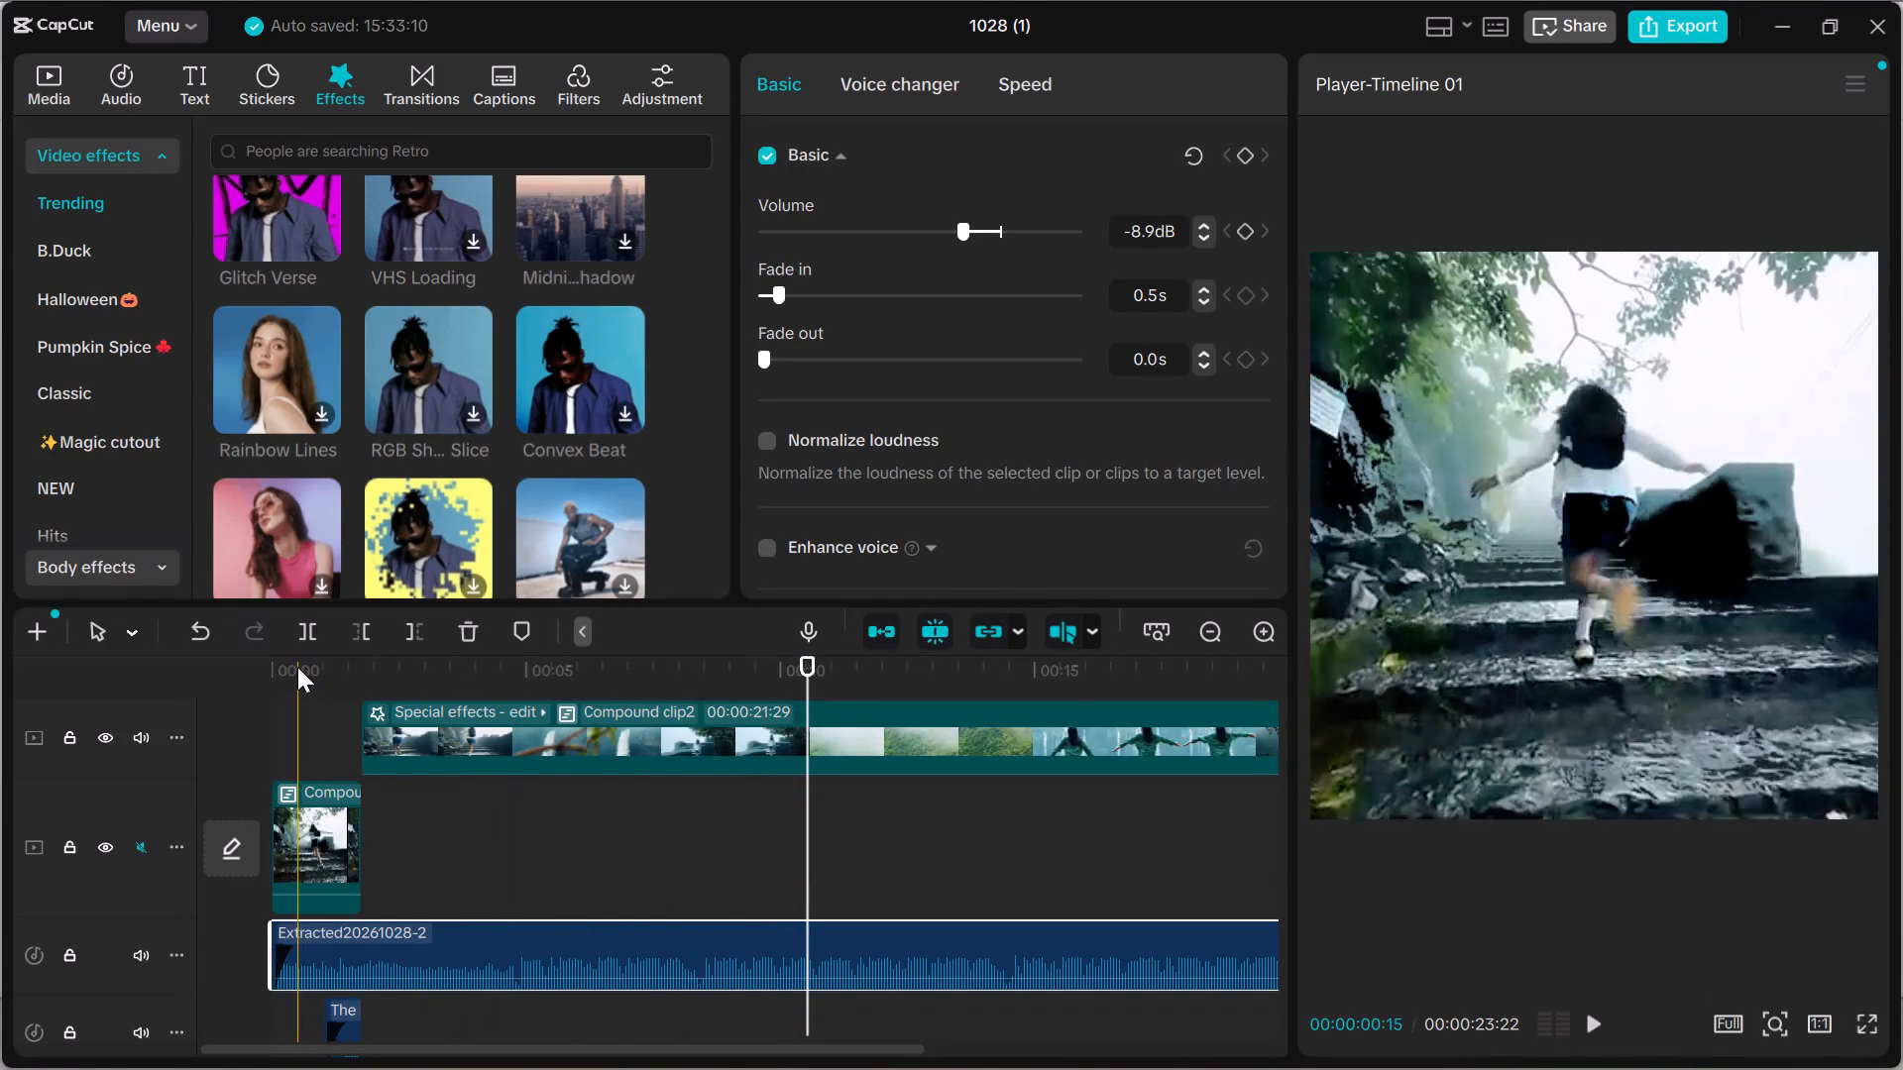
click(312, 630)
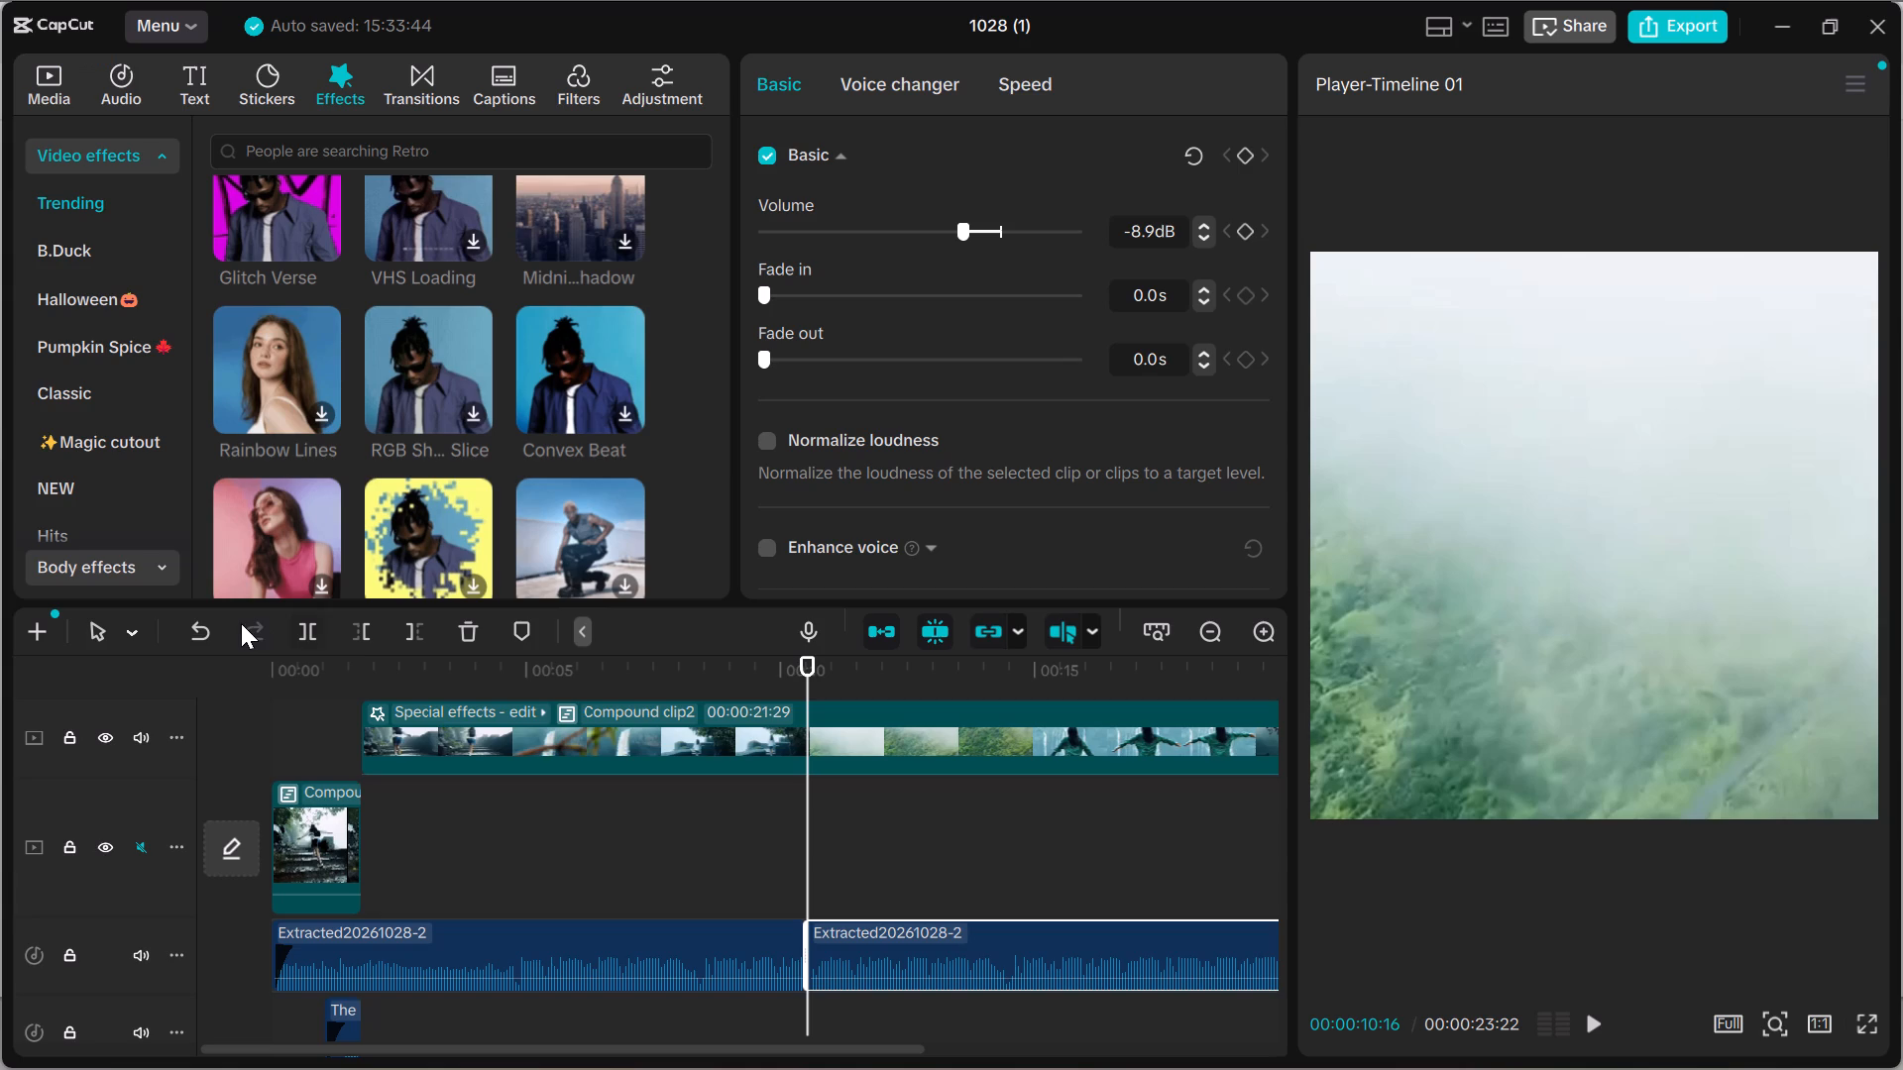
click(207, 622)
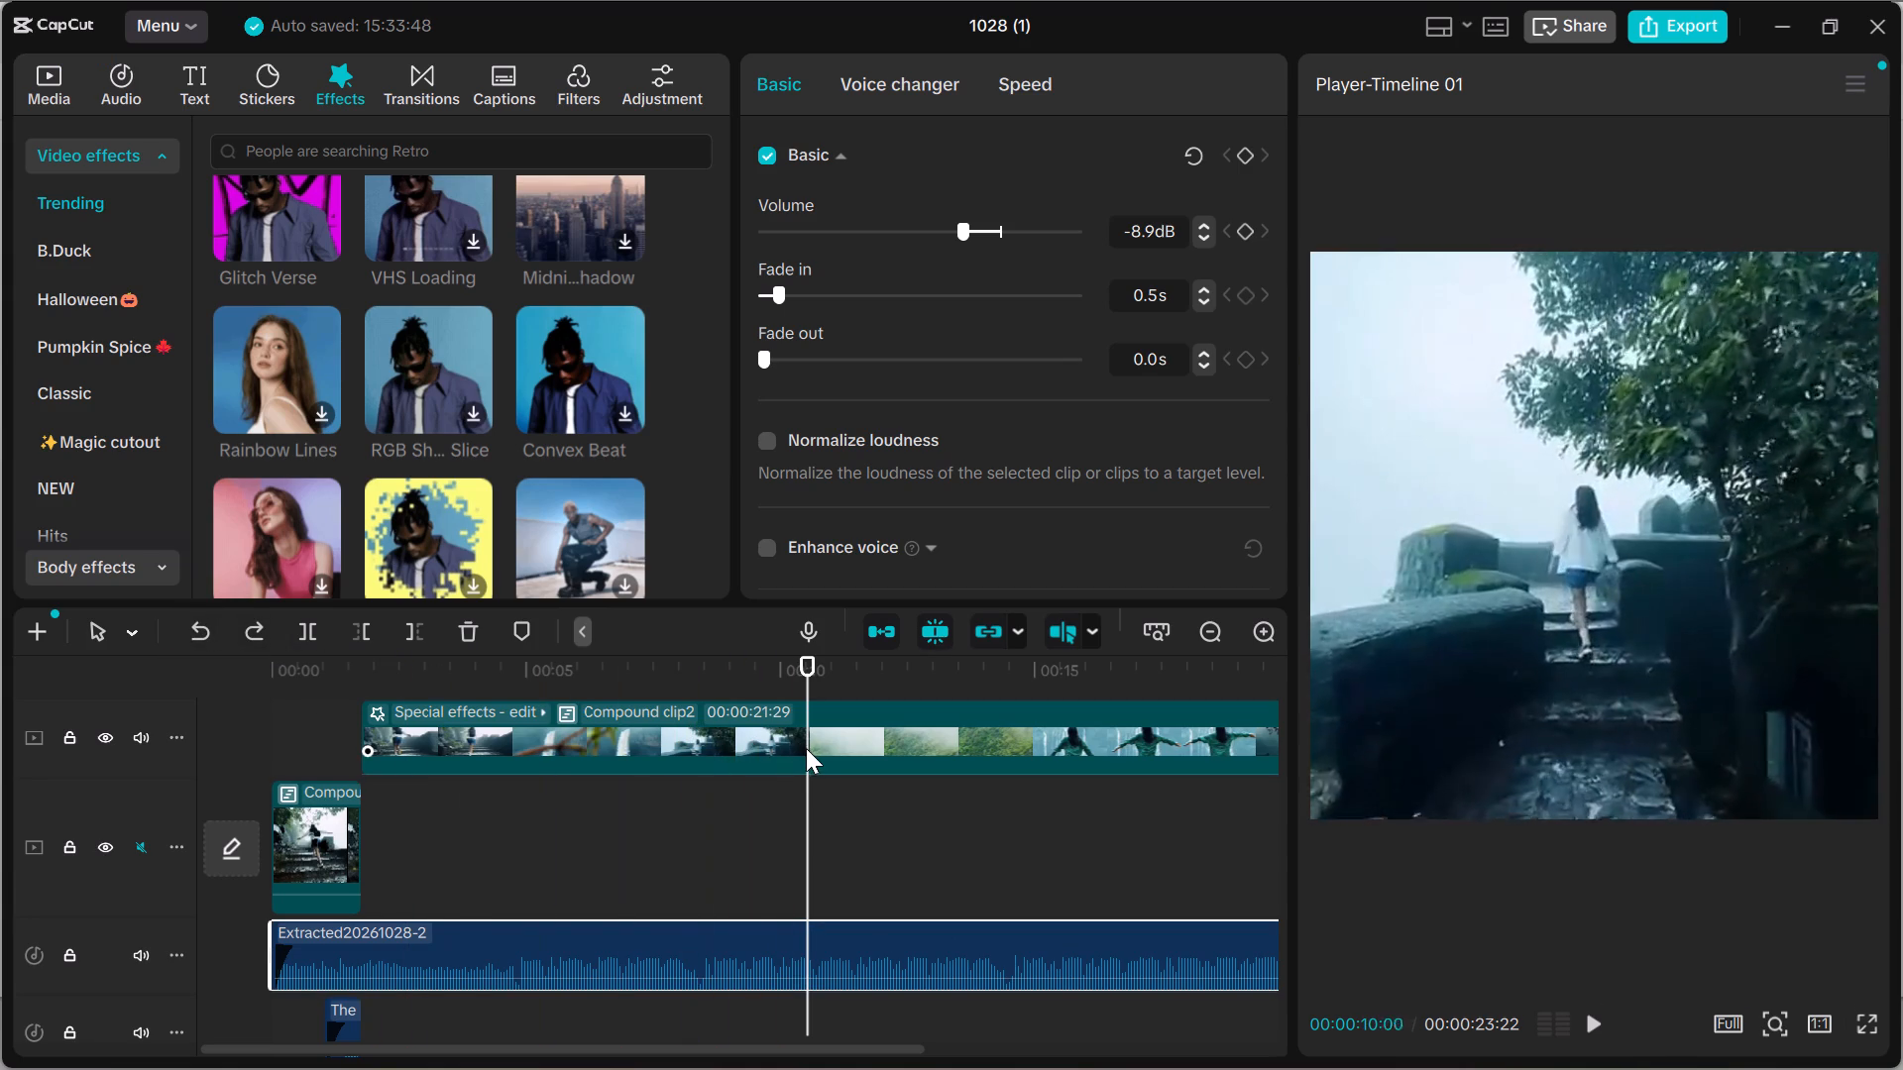
click(812, 748)
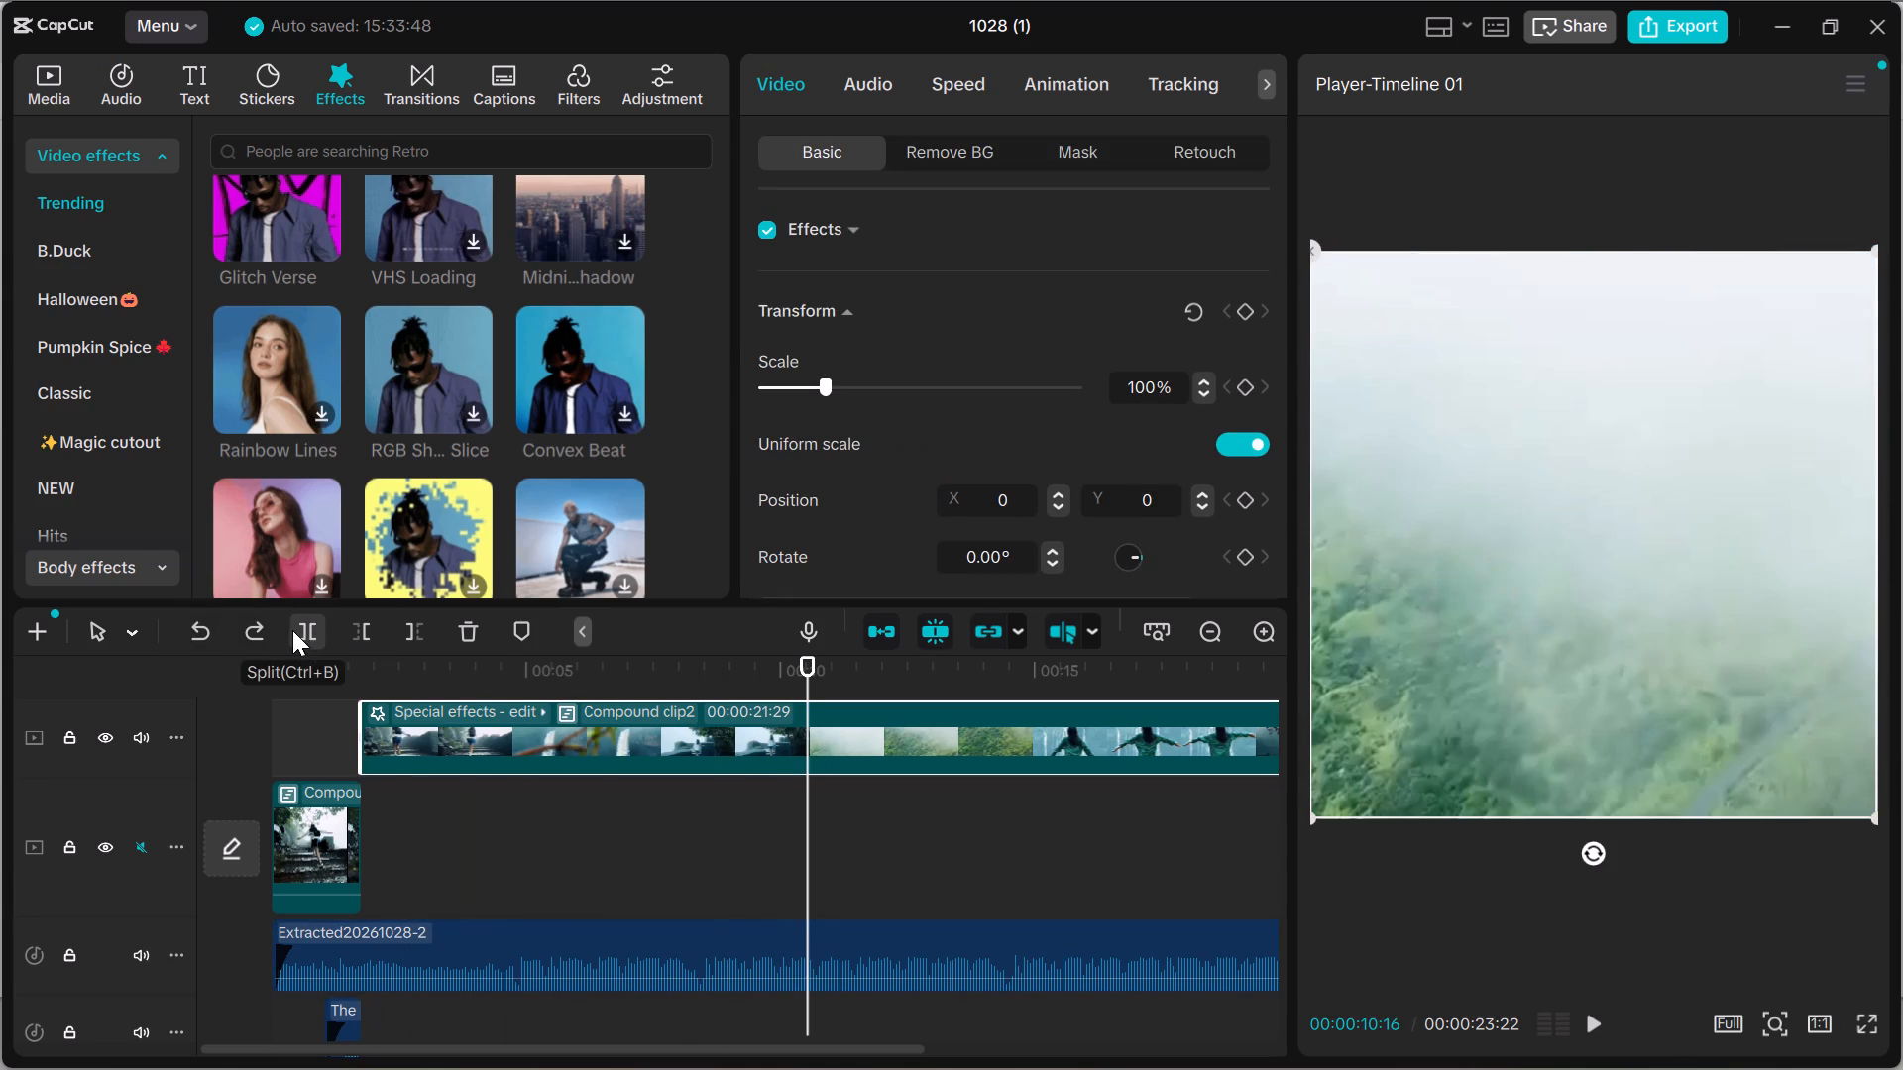
click(320, 635)
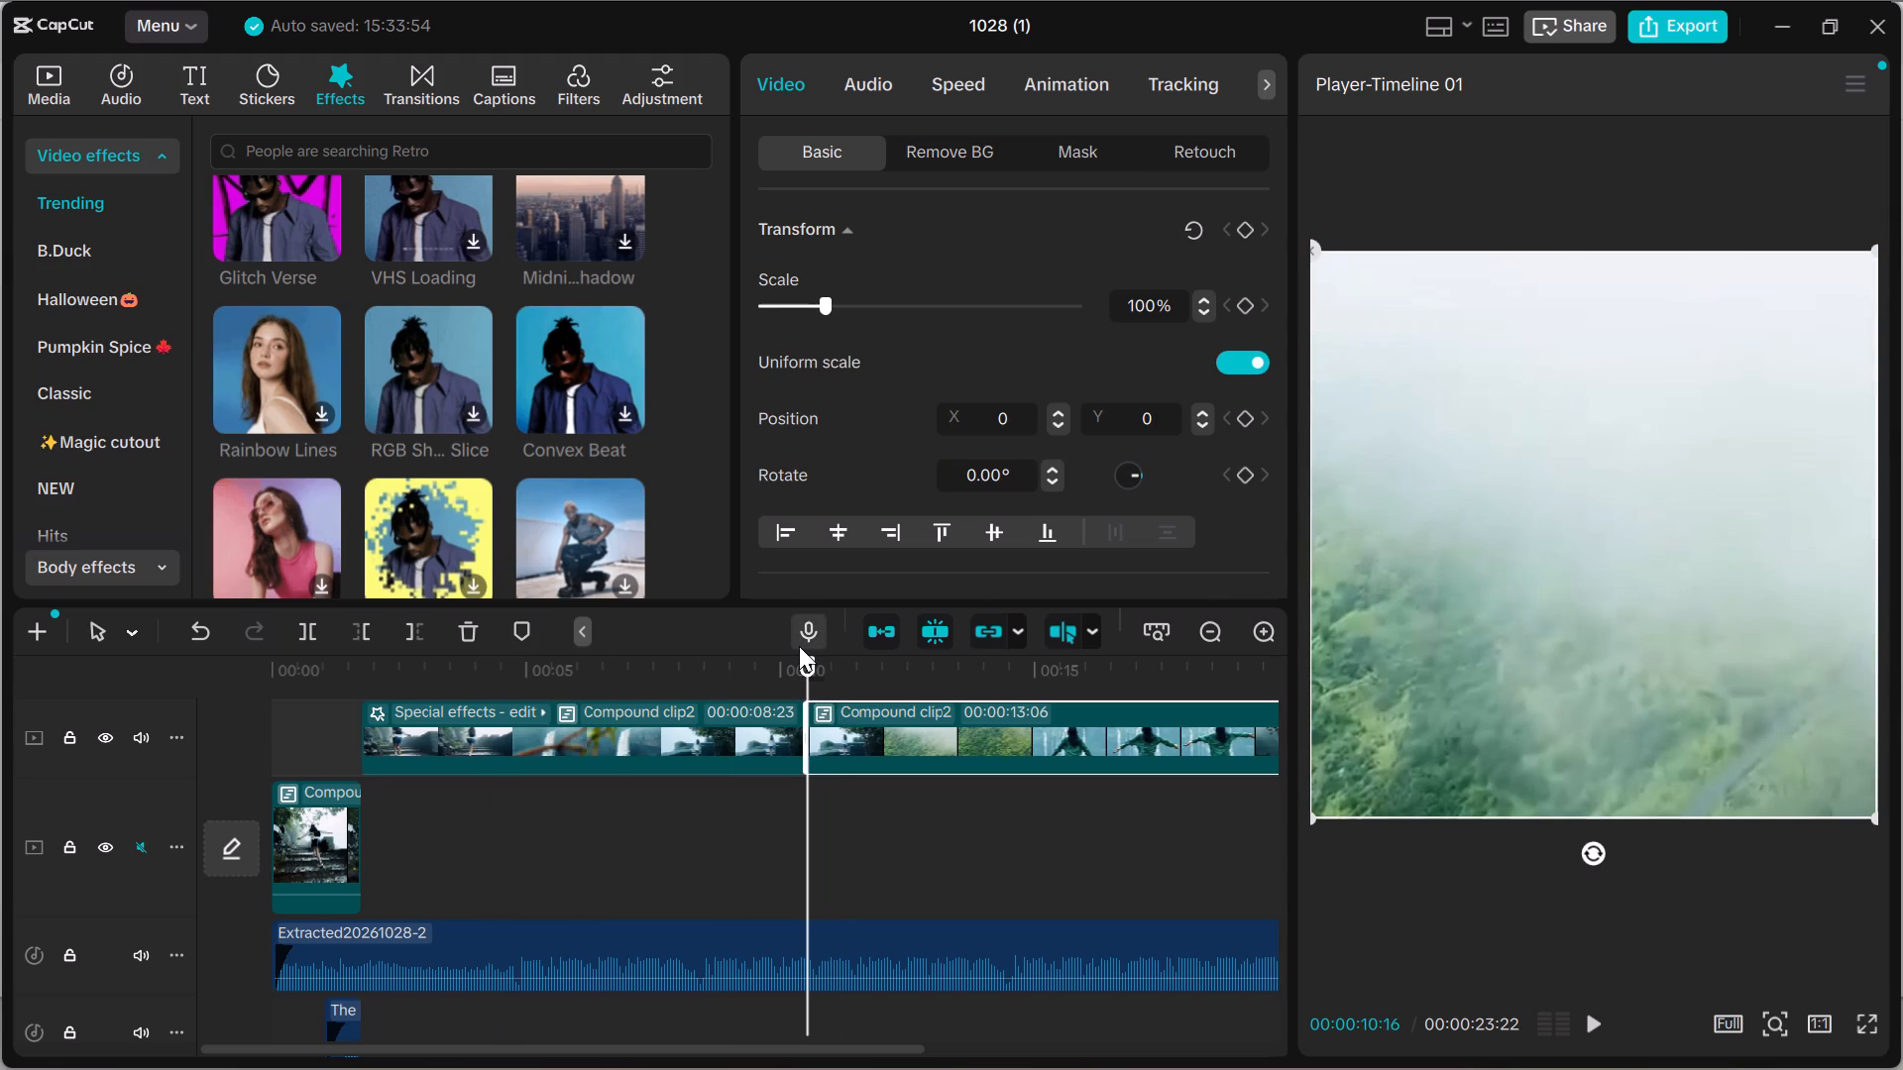
click(773, 601)
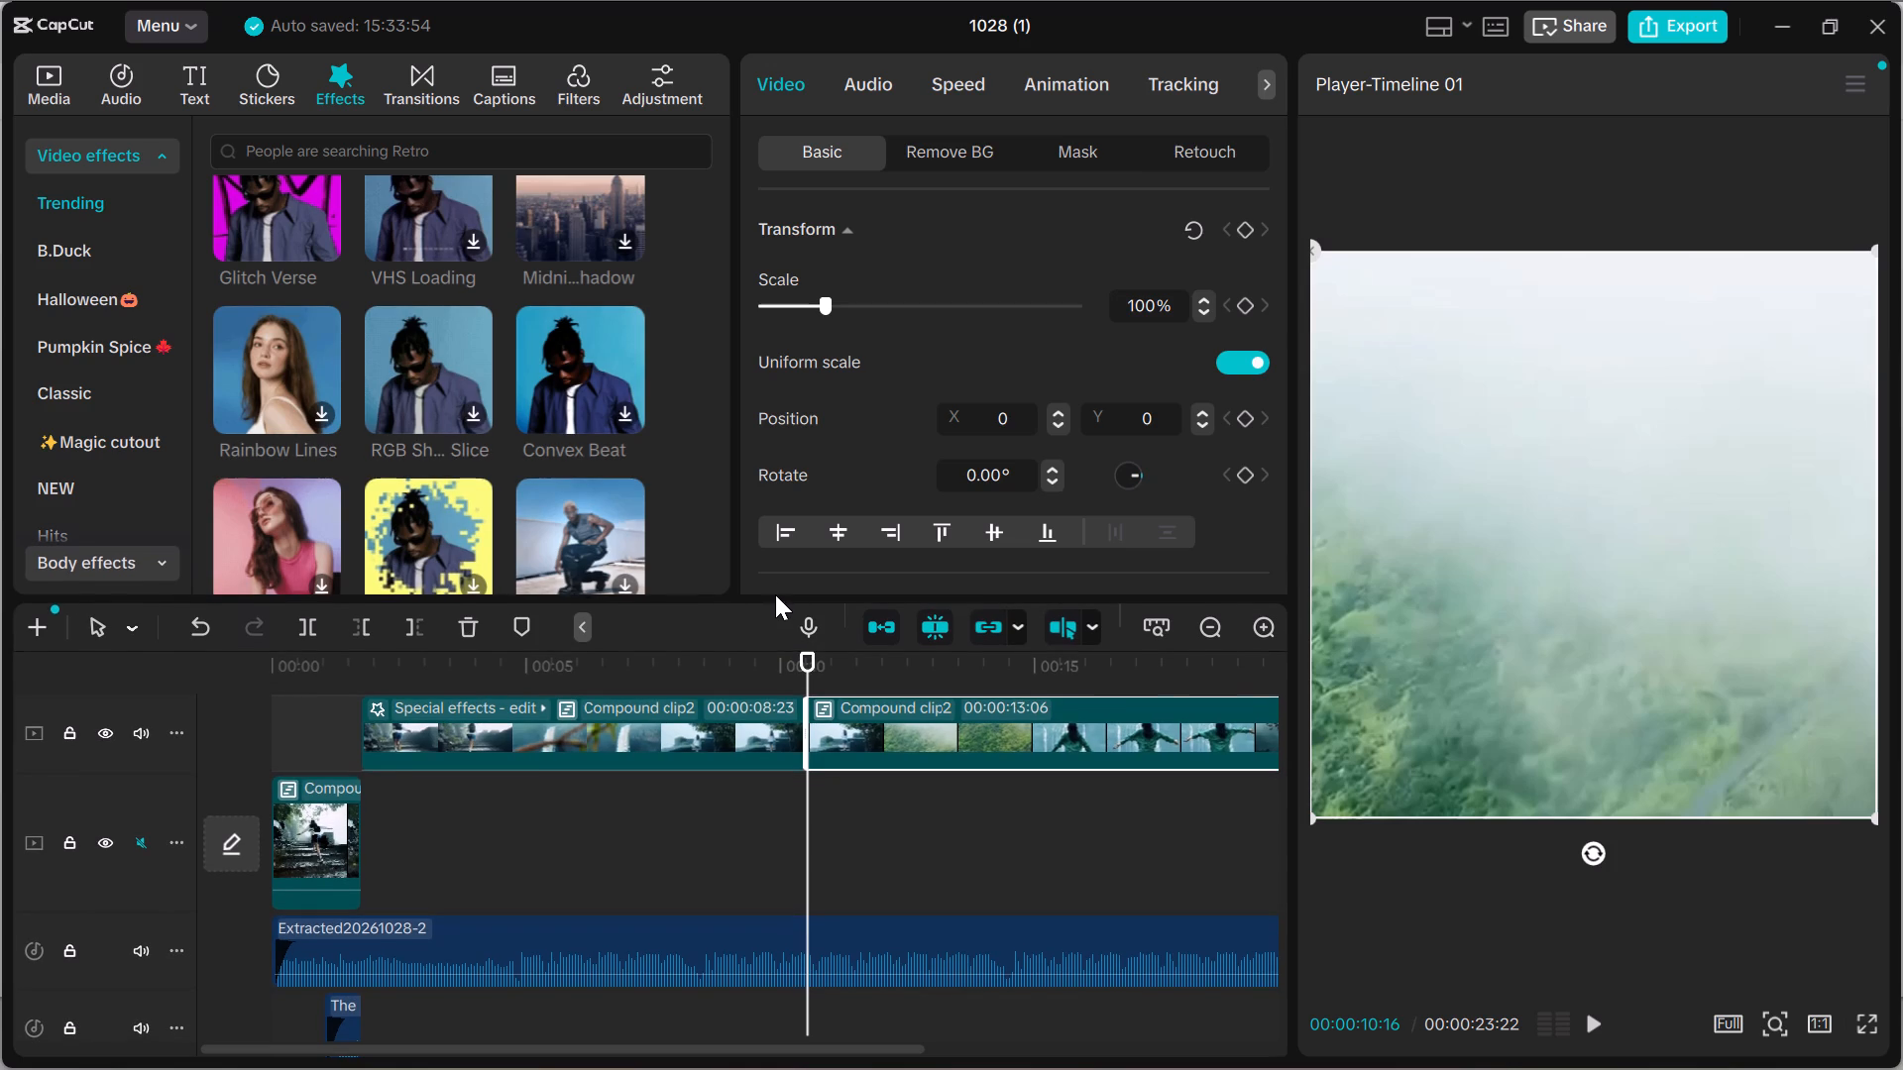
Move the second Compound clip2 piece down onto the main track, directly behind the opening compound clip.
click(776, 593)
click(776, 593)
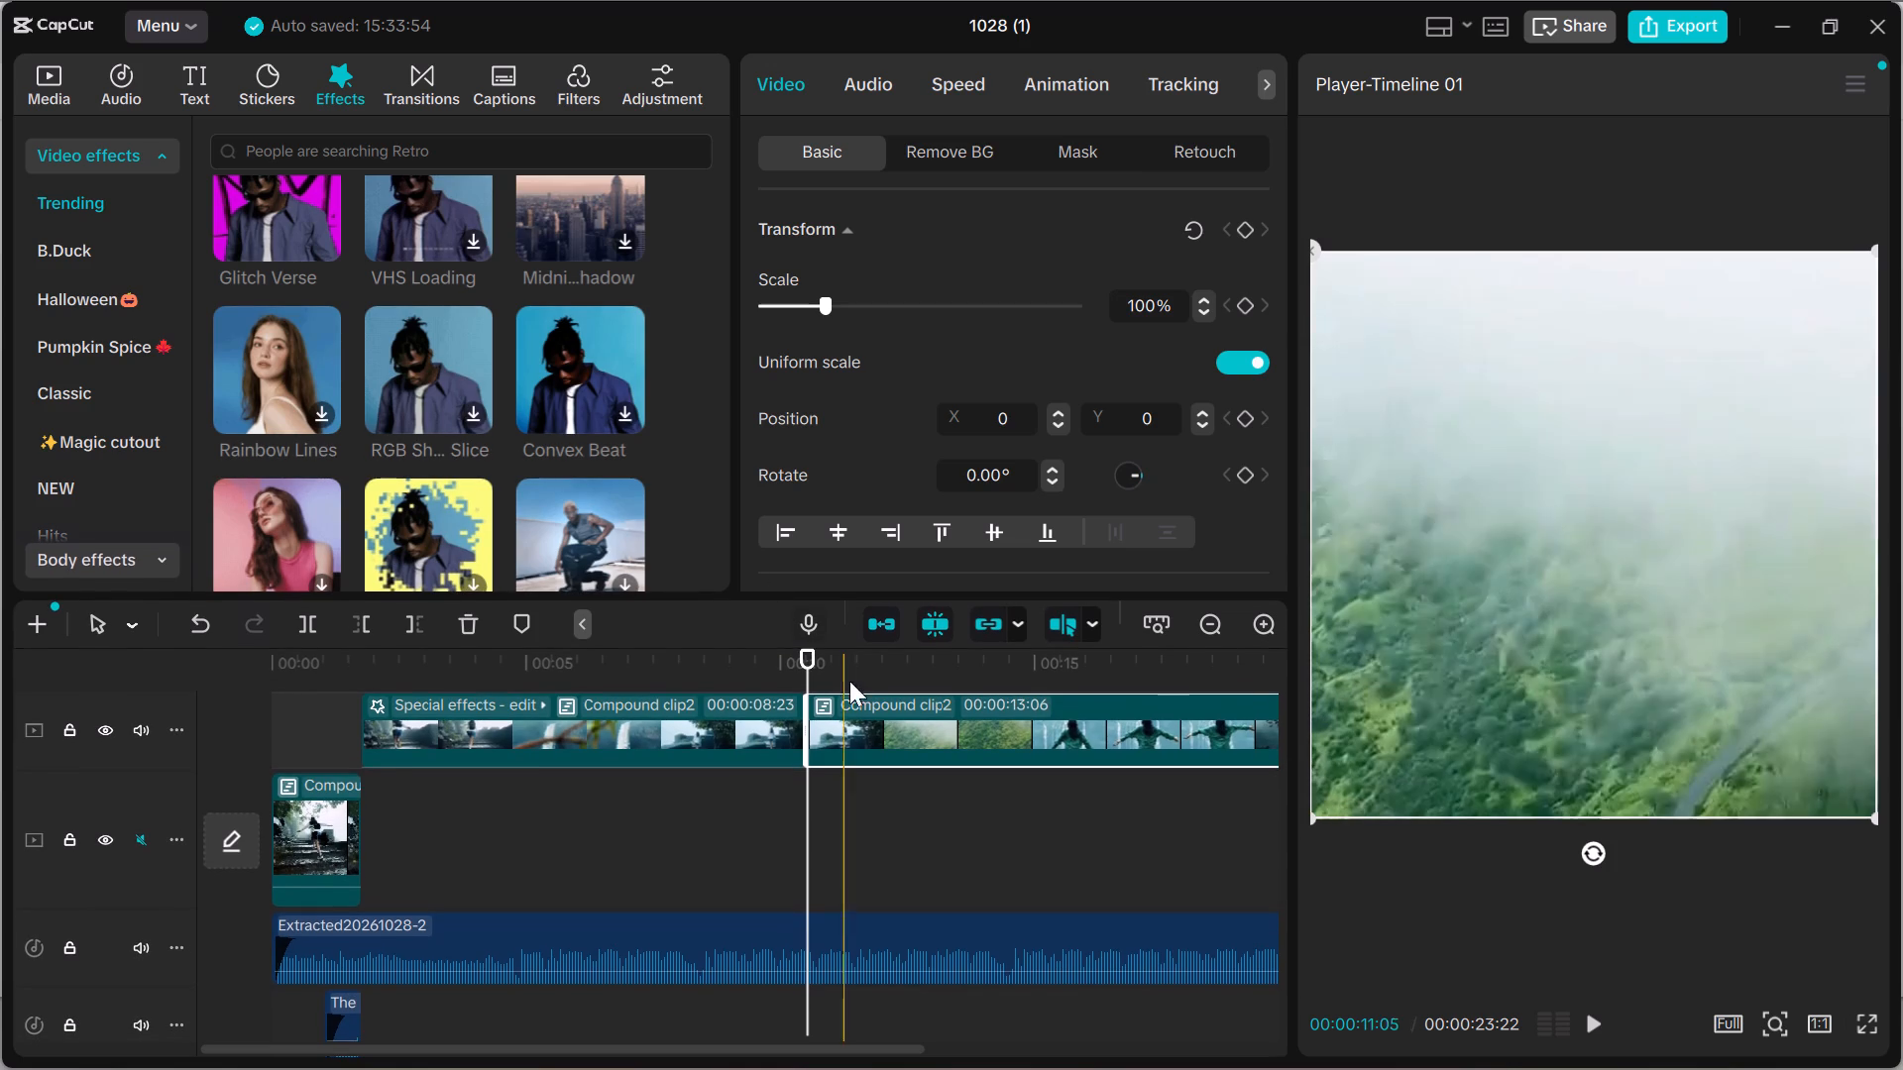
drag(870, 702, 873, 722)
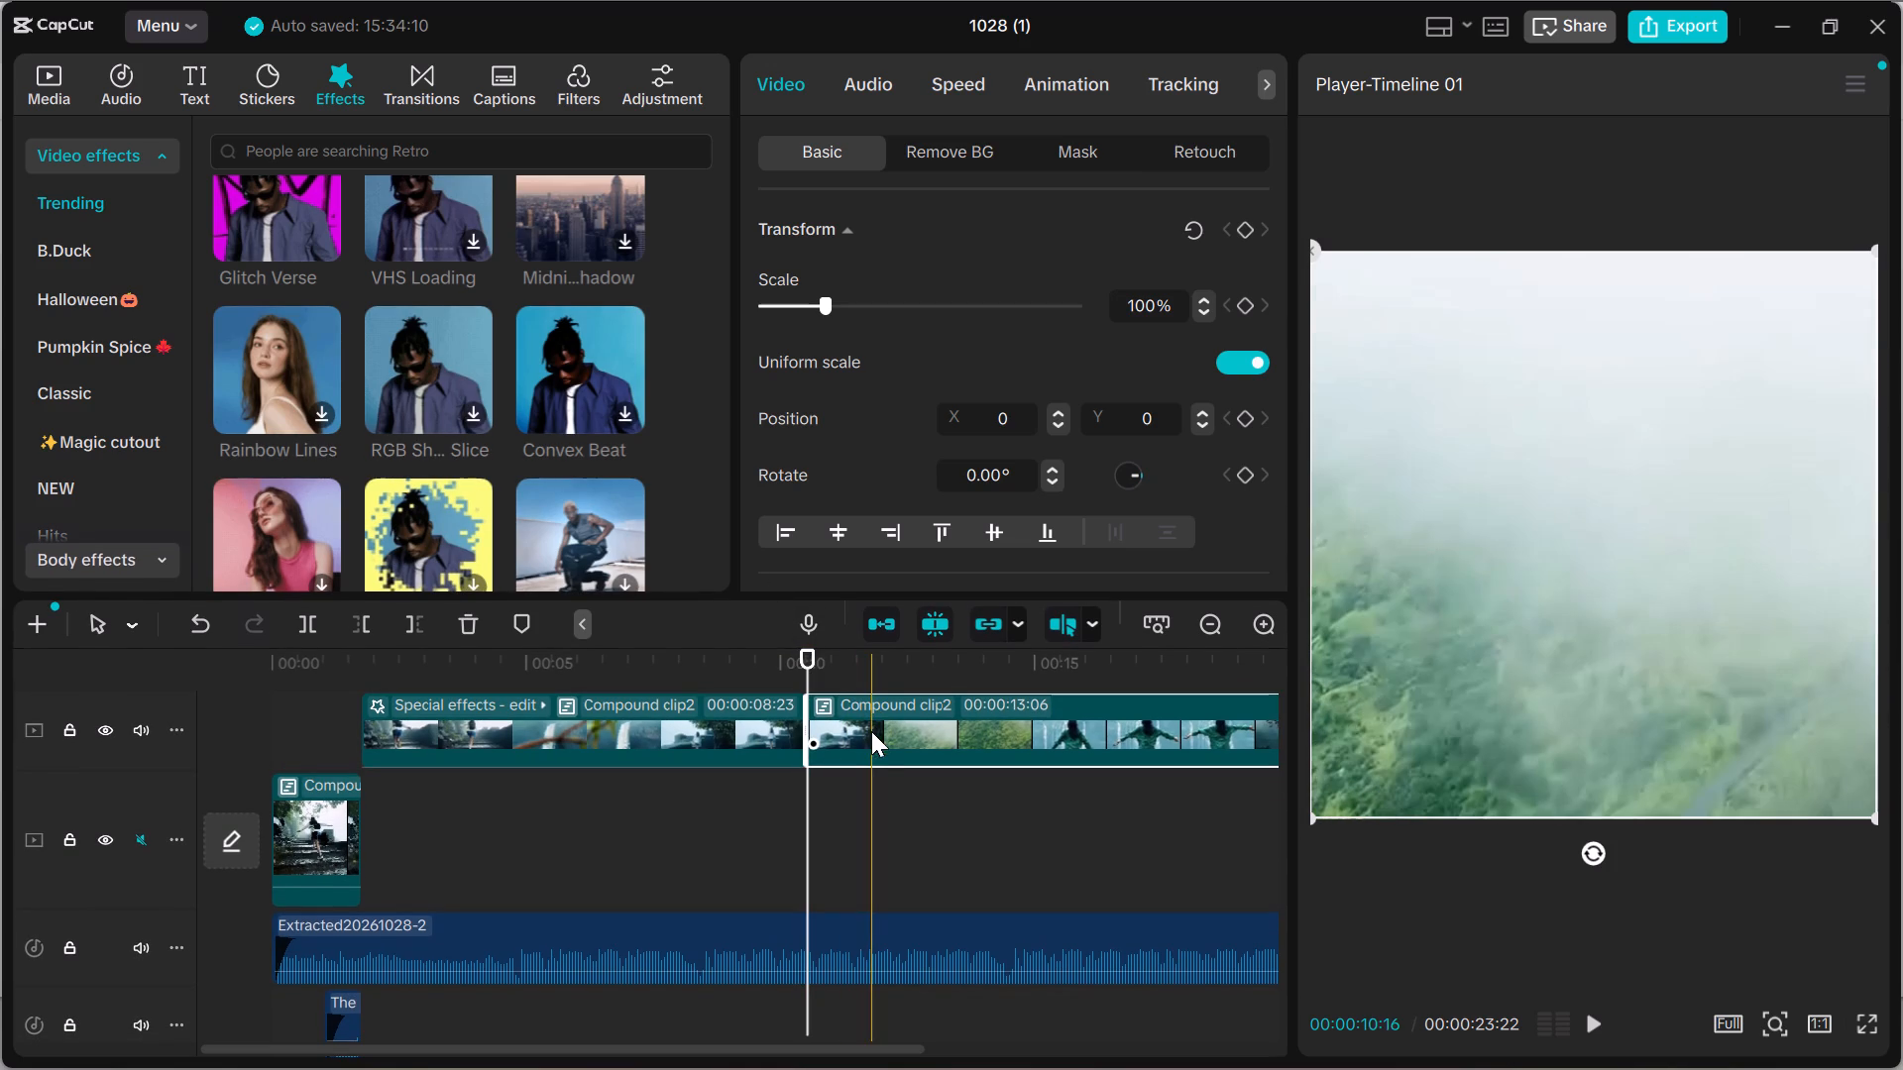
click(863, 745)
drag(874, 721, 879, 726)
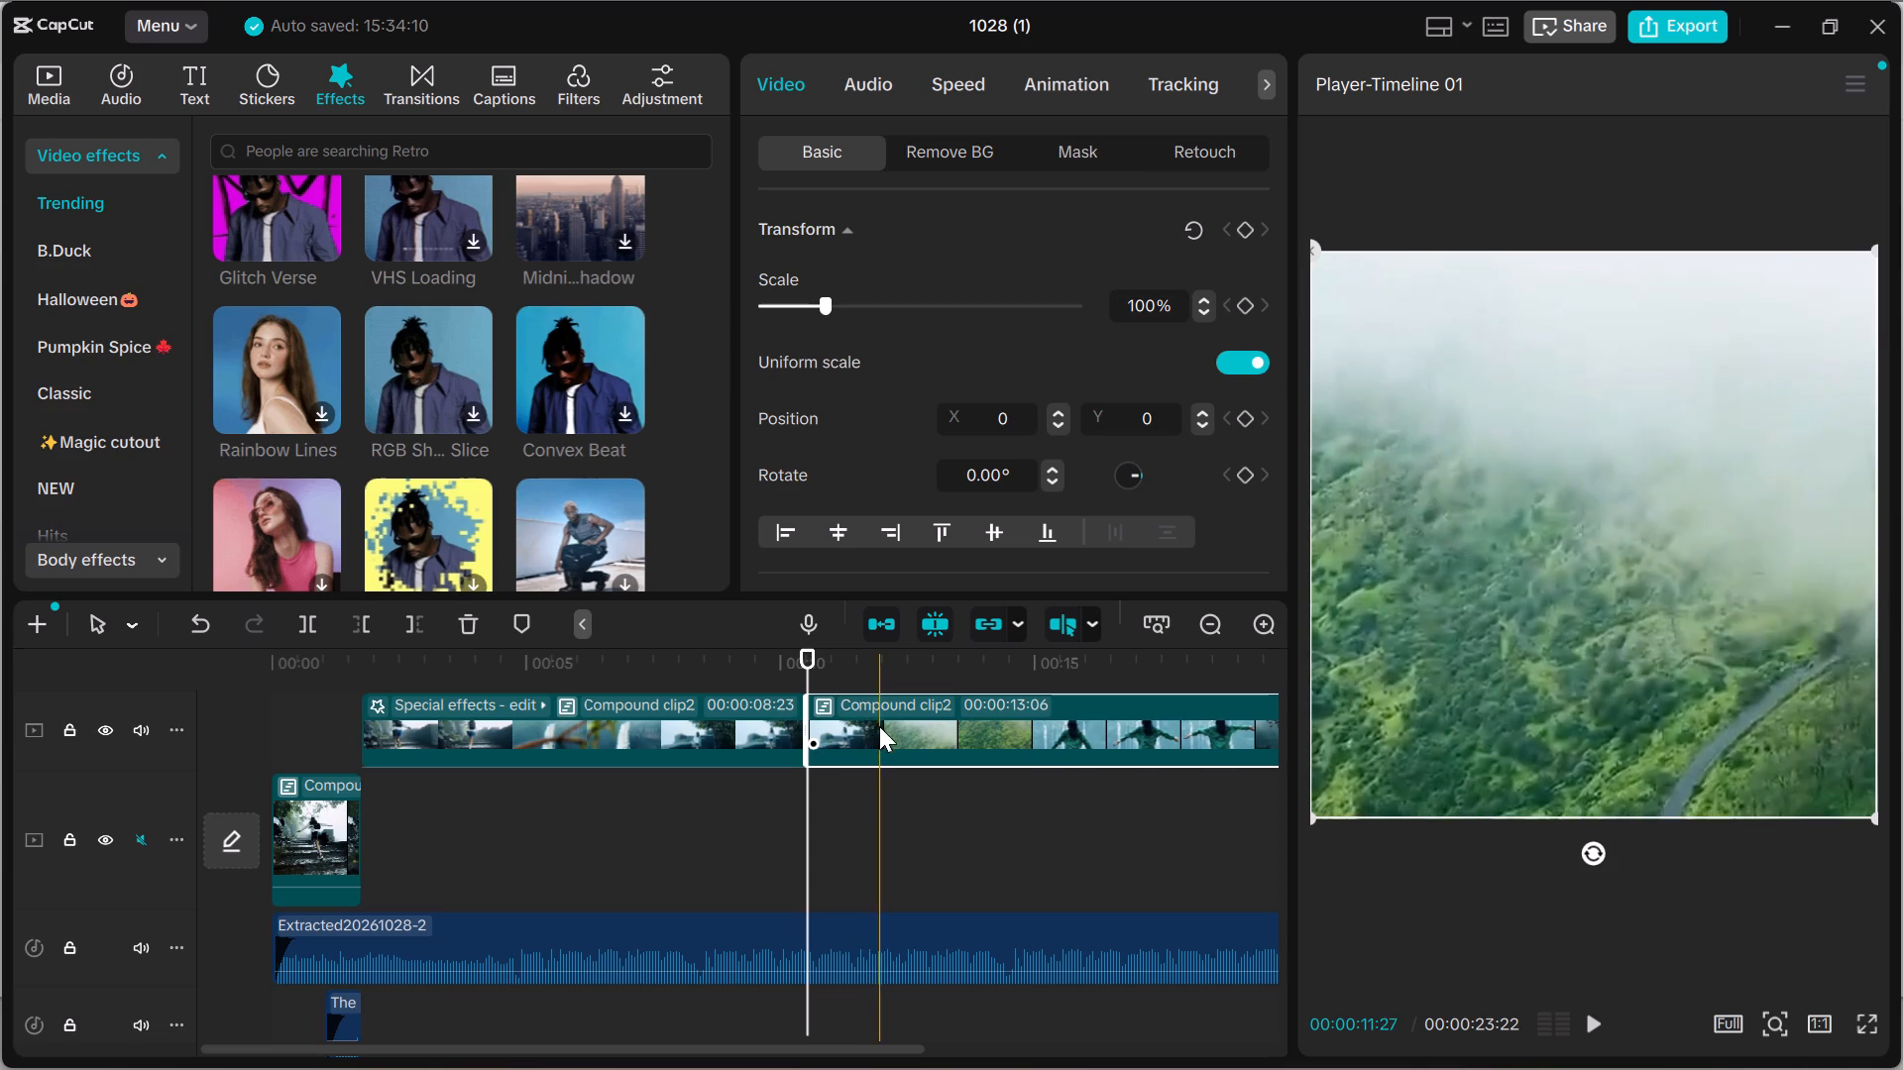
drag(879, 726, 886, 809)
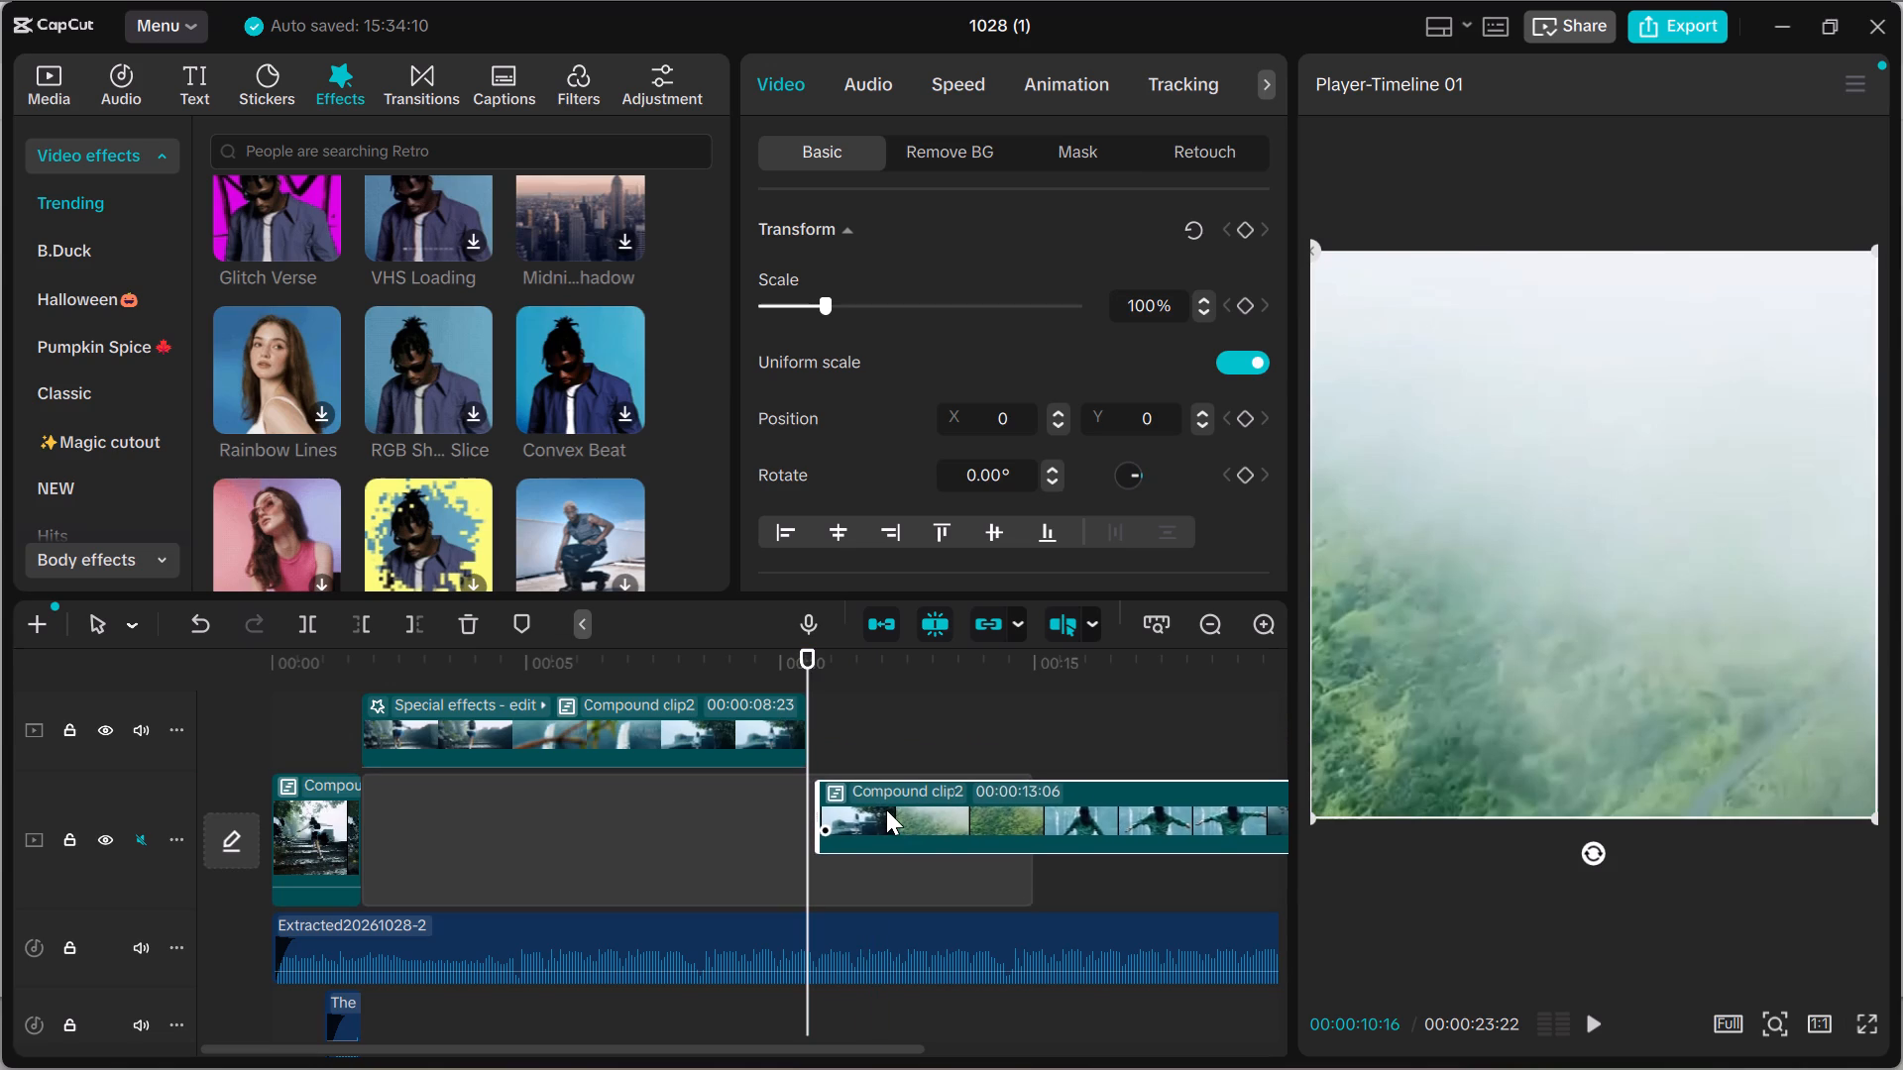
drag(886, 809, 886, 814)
Open Compound clip2 to inspect its contents and return the playhead to its start.
click(886, 815)
click(883, 821)
click(882, 822)
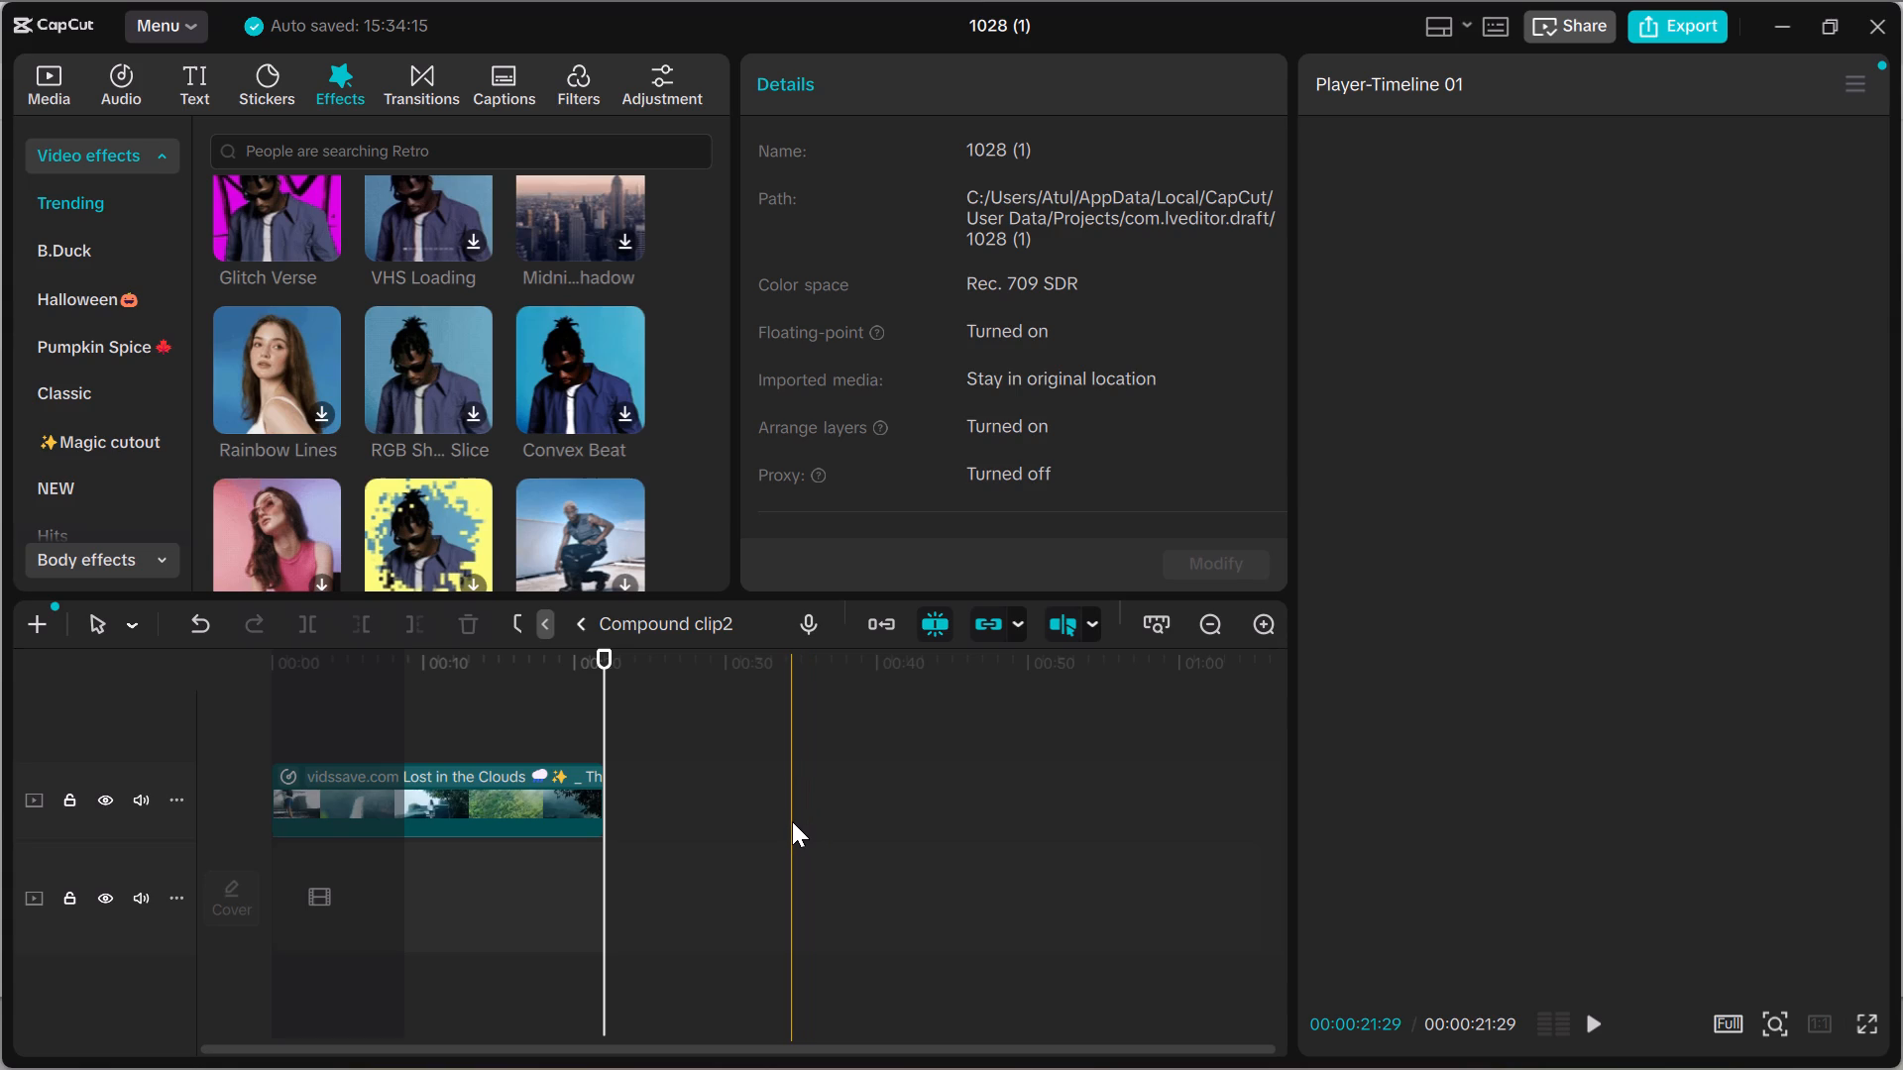
click(792, 821)
click(792, 819)
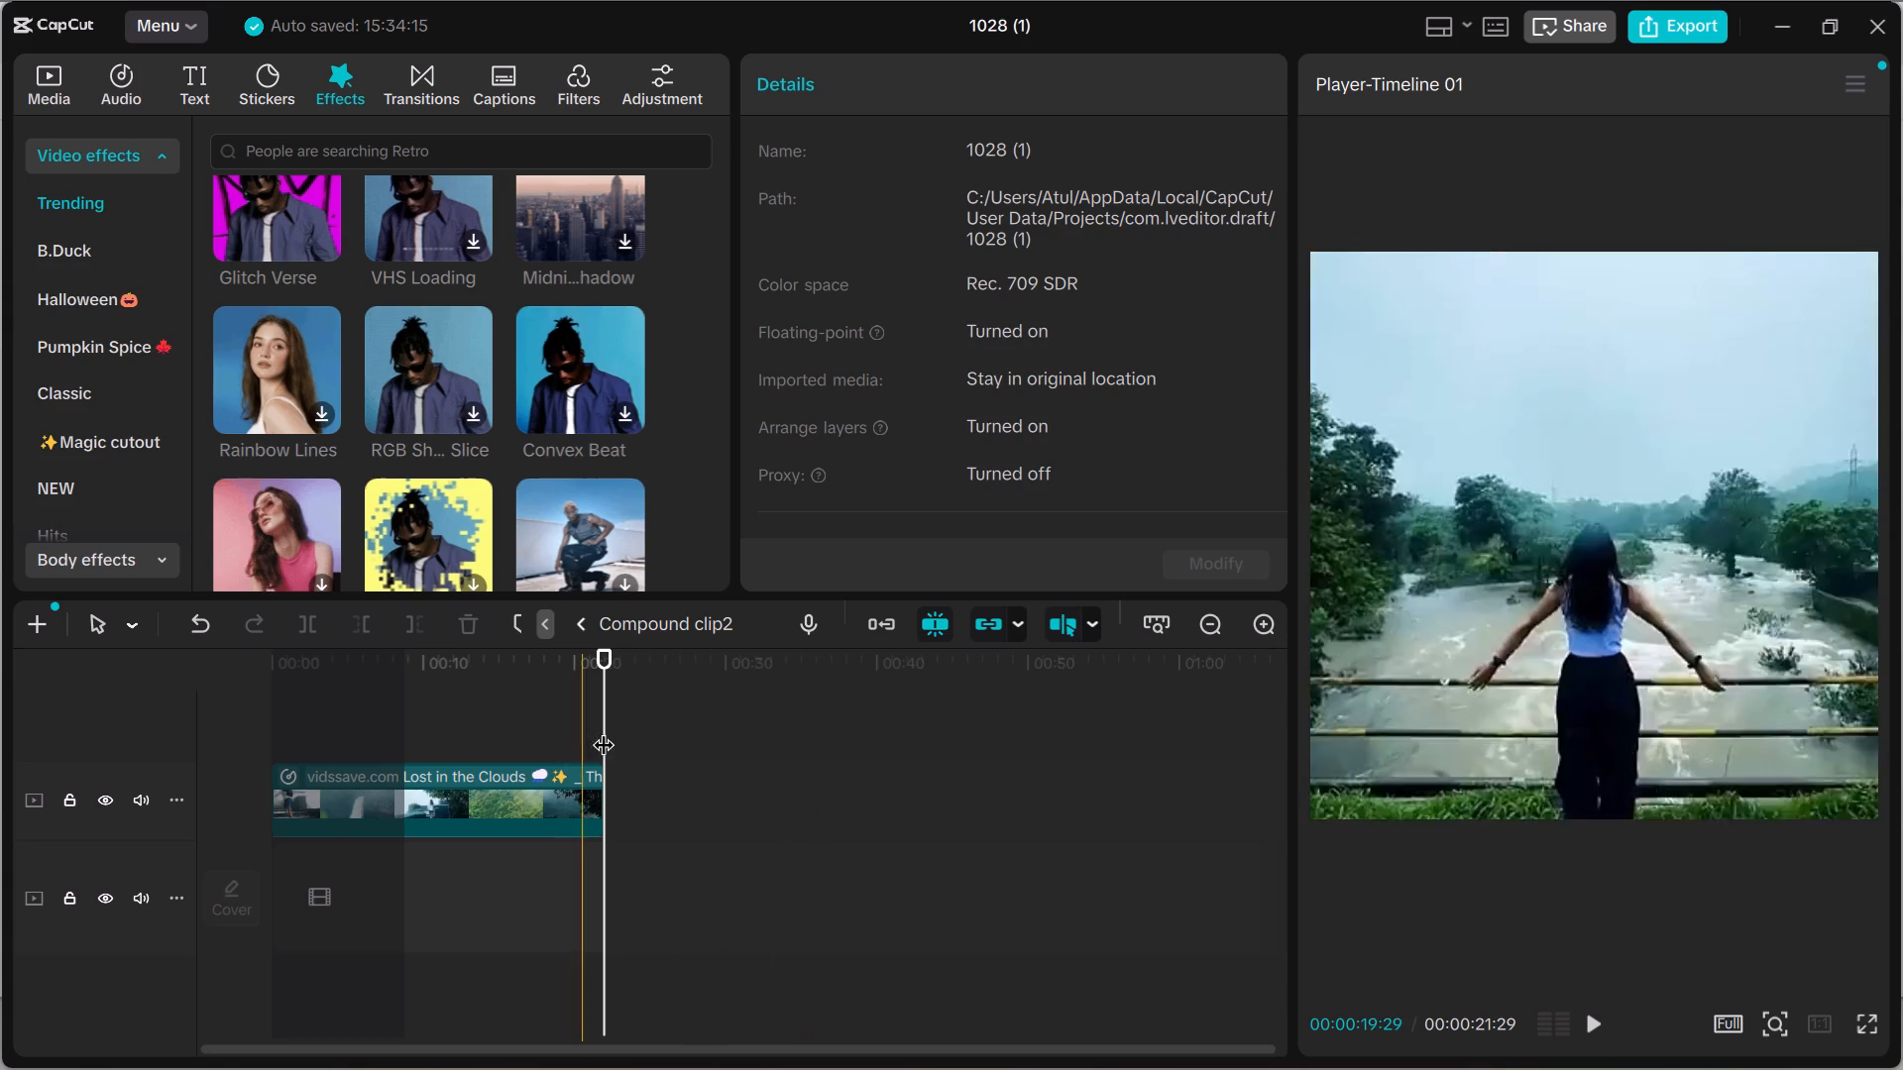
drag(615, 733, 183, 757)
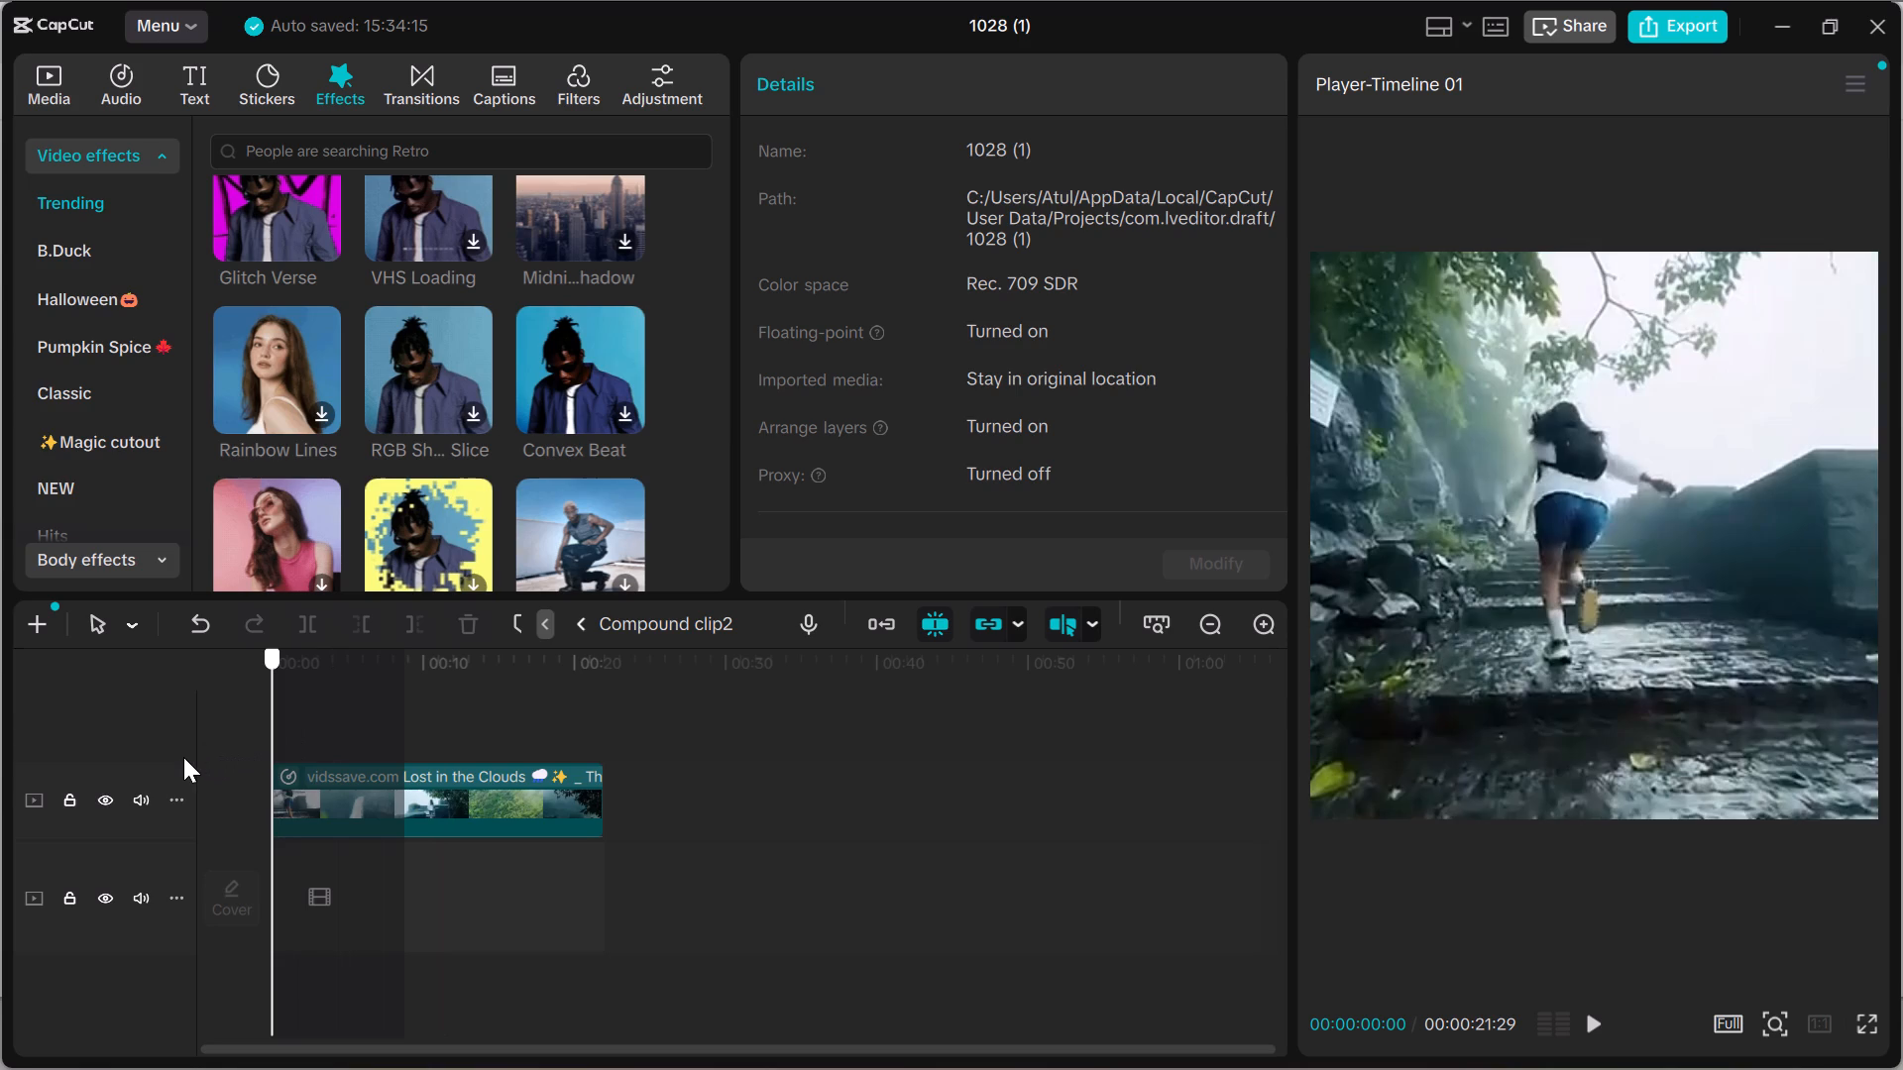
drag(183, 757, 183, 759)
drag(184, 761, 239, 780)
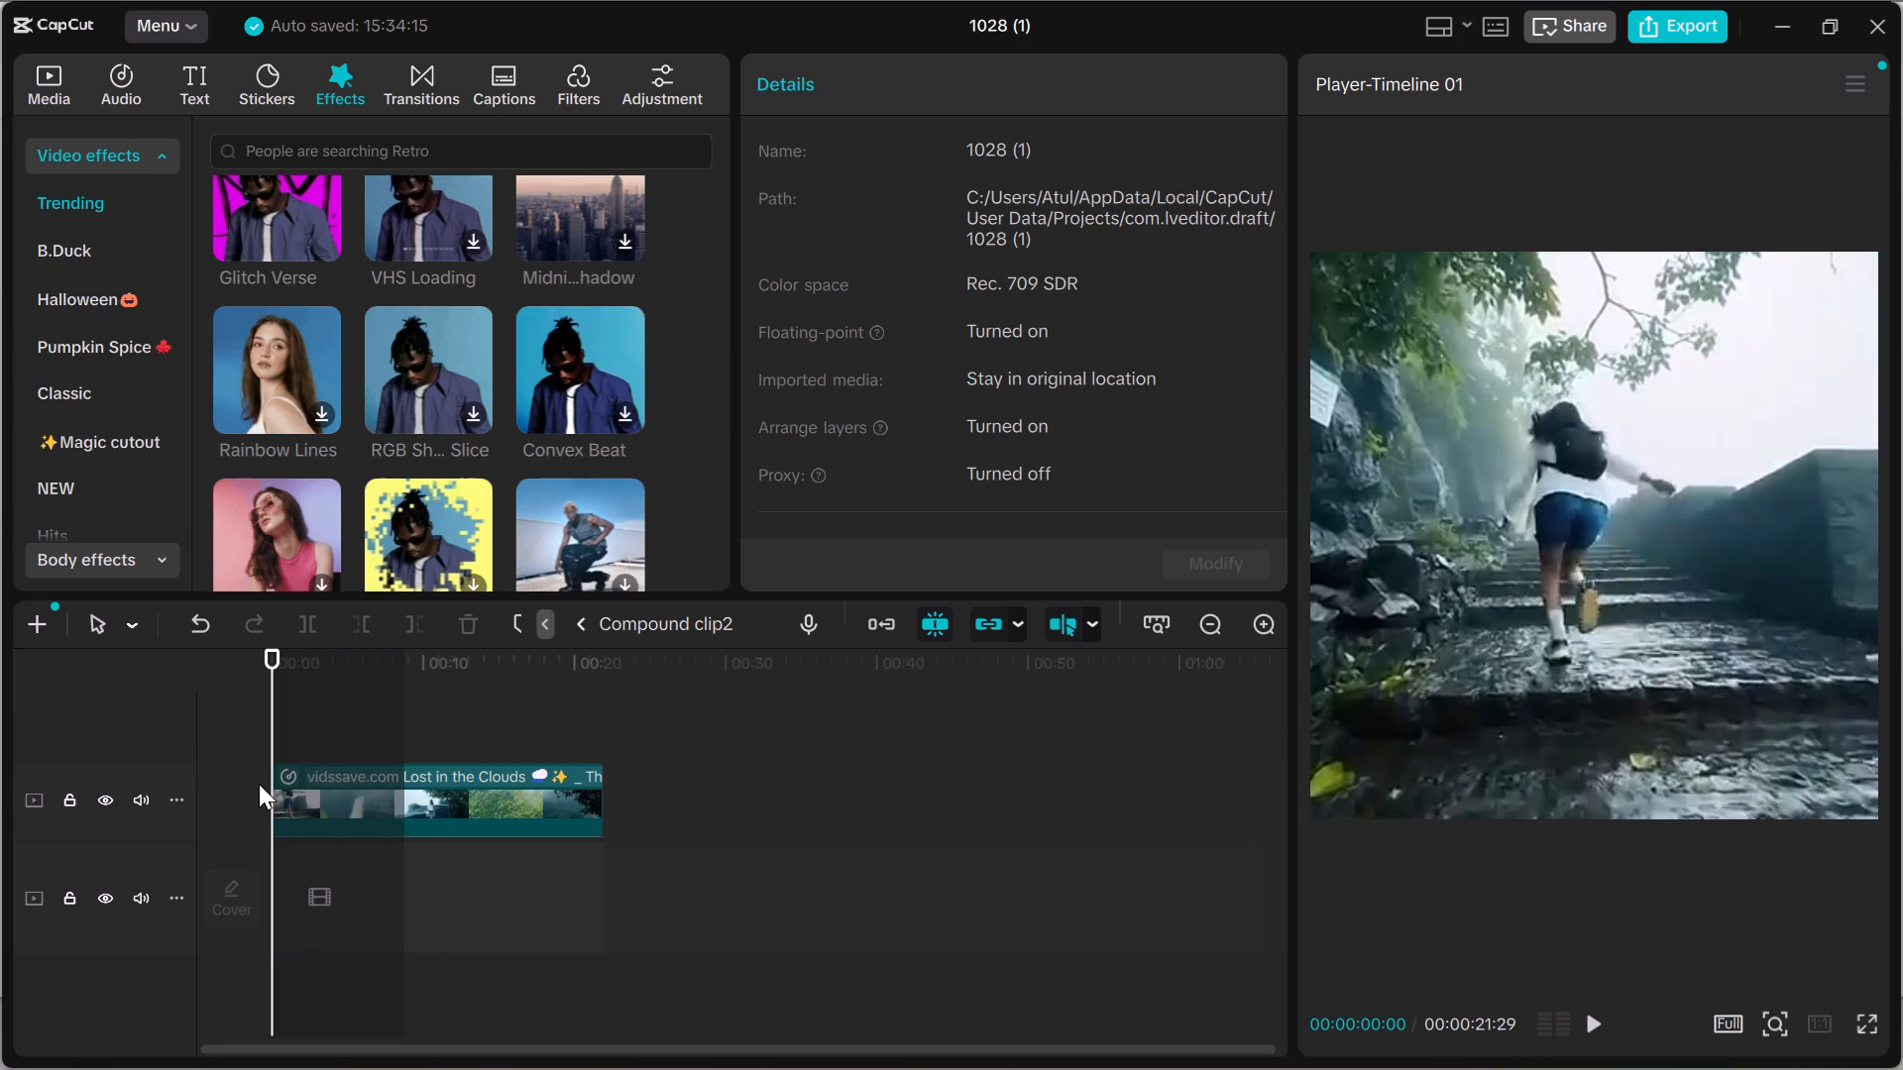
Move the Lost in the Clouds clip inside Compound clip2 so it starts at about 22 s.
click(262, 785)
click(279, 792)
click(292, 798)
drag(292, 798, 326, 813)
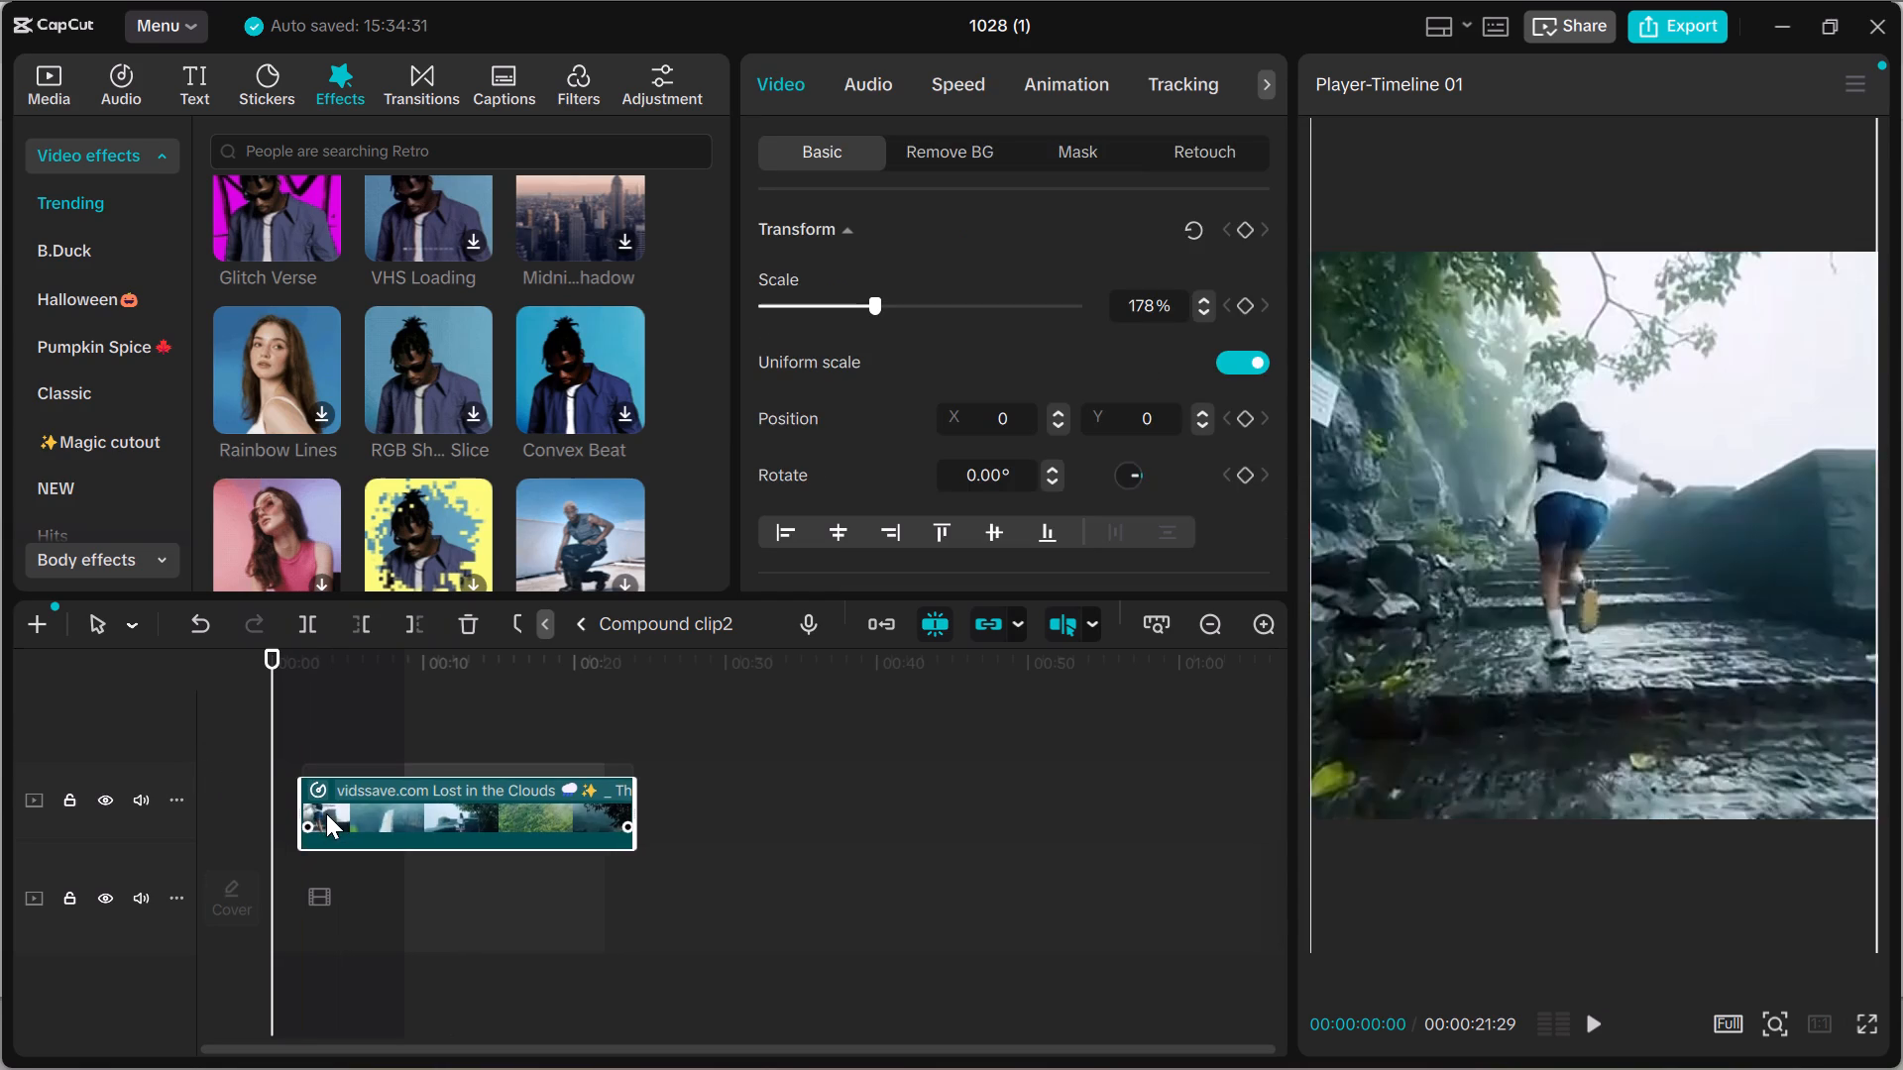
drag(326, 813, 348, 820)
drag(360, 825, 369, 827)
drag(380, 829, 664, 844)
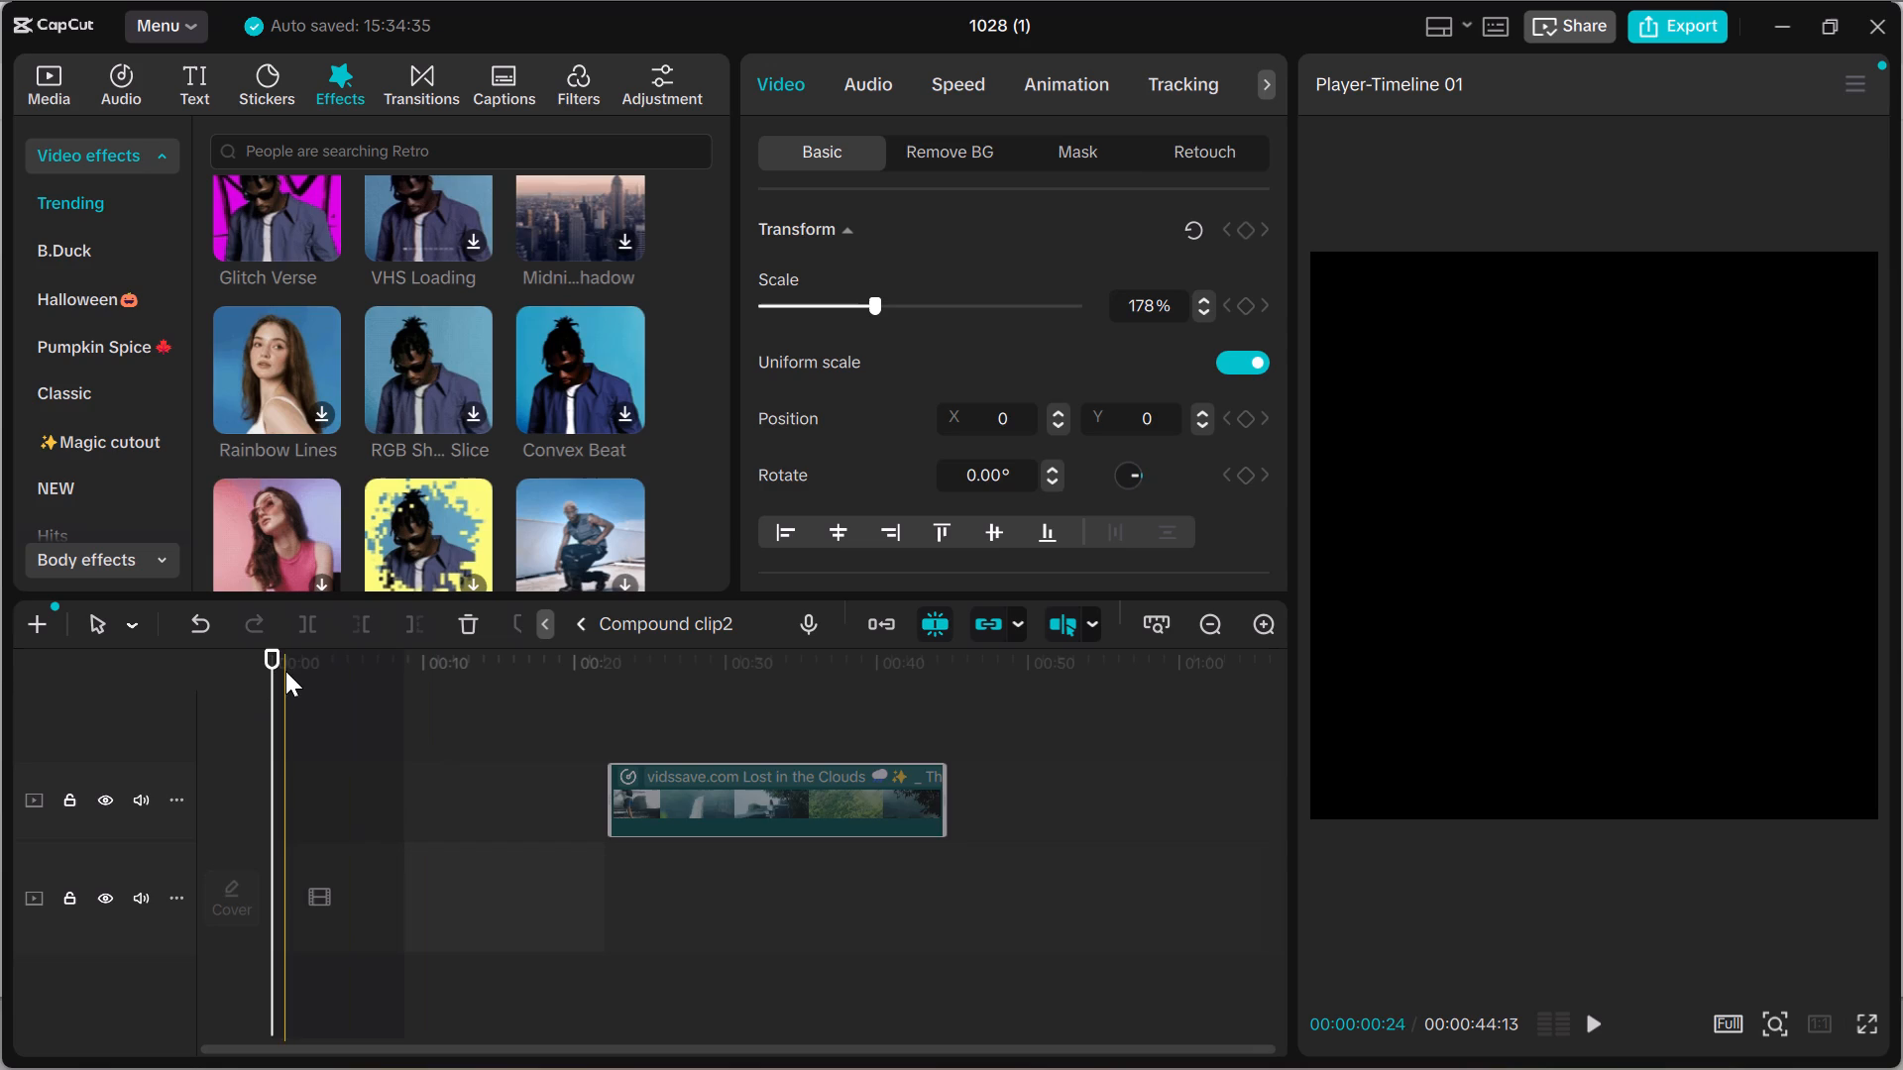
Scrub through the moved Lost in the Clouds clip and play Compound clip2's timeline from near the start.
click(275, 644)
drag(282, 651, 703, 763)
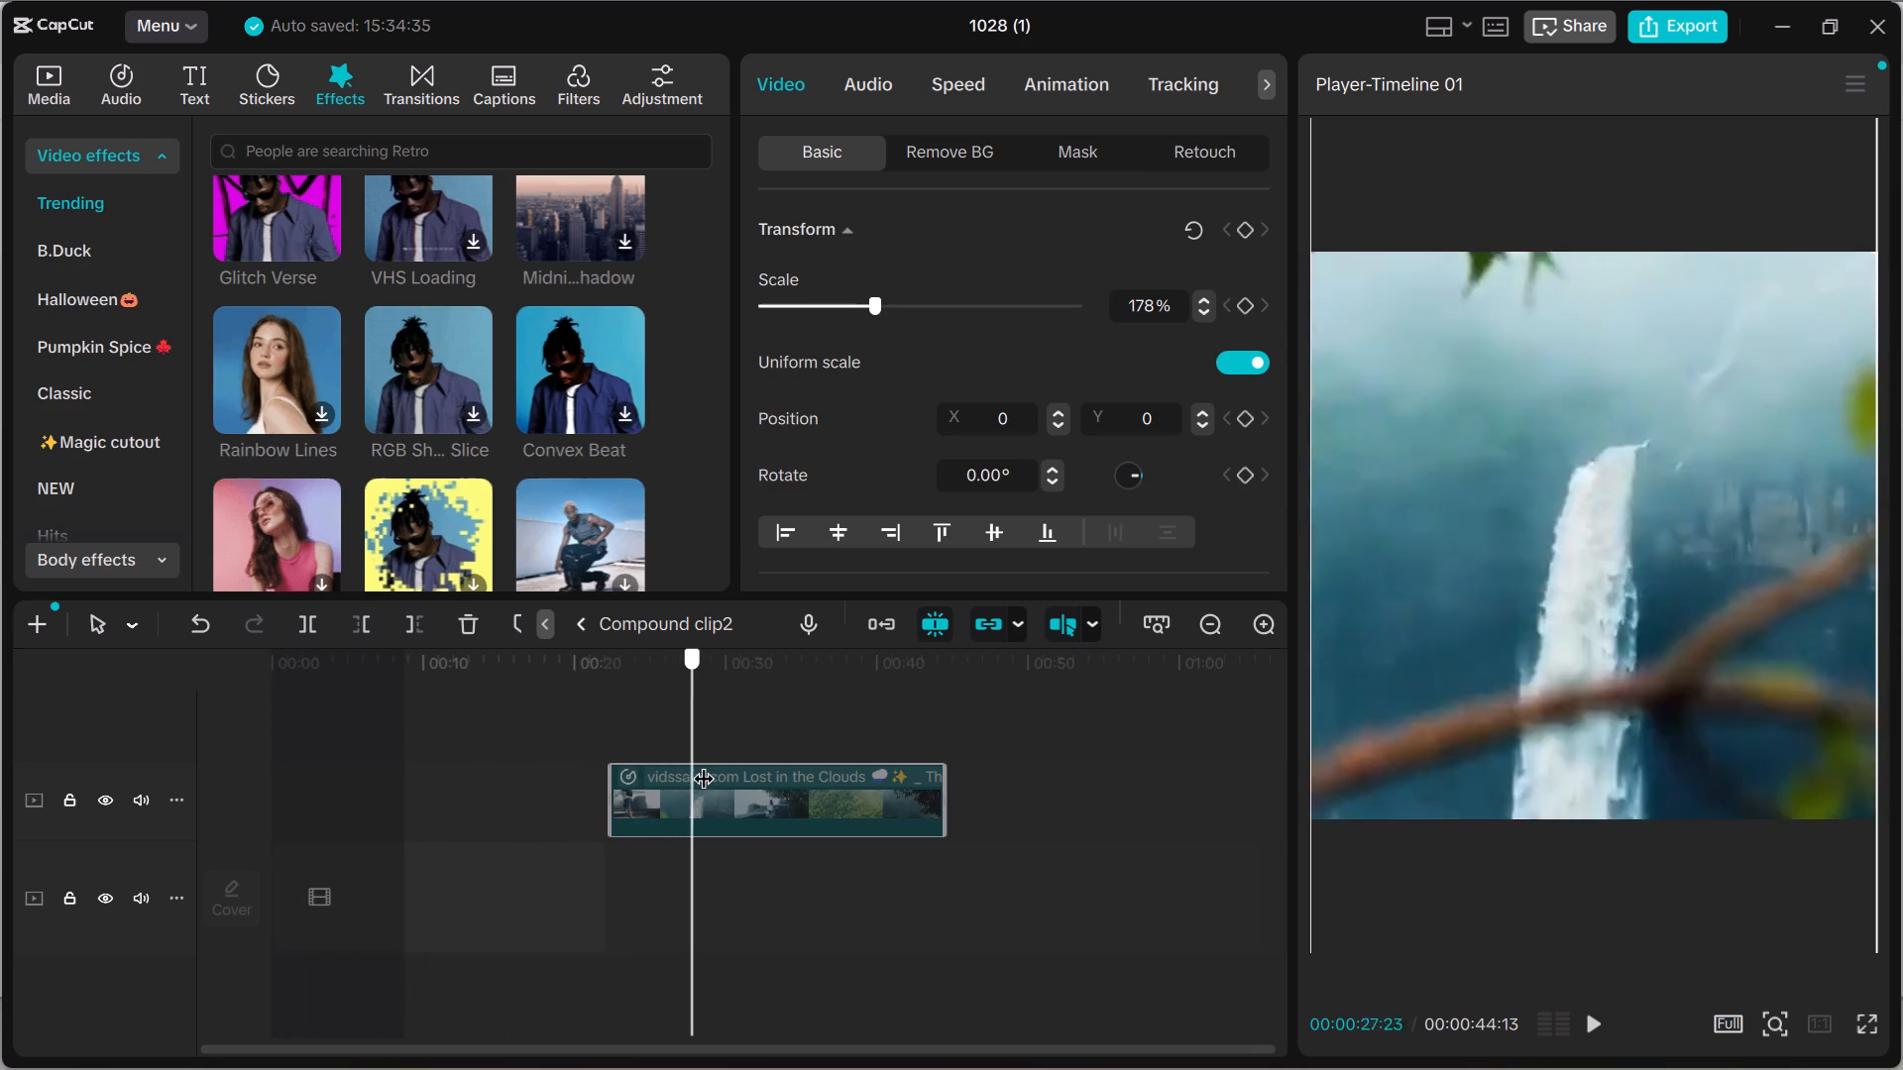
drag(703, 763, 83, 743)
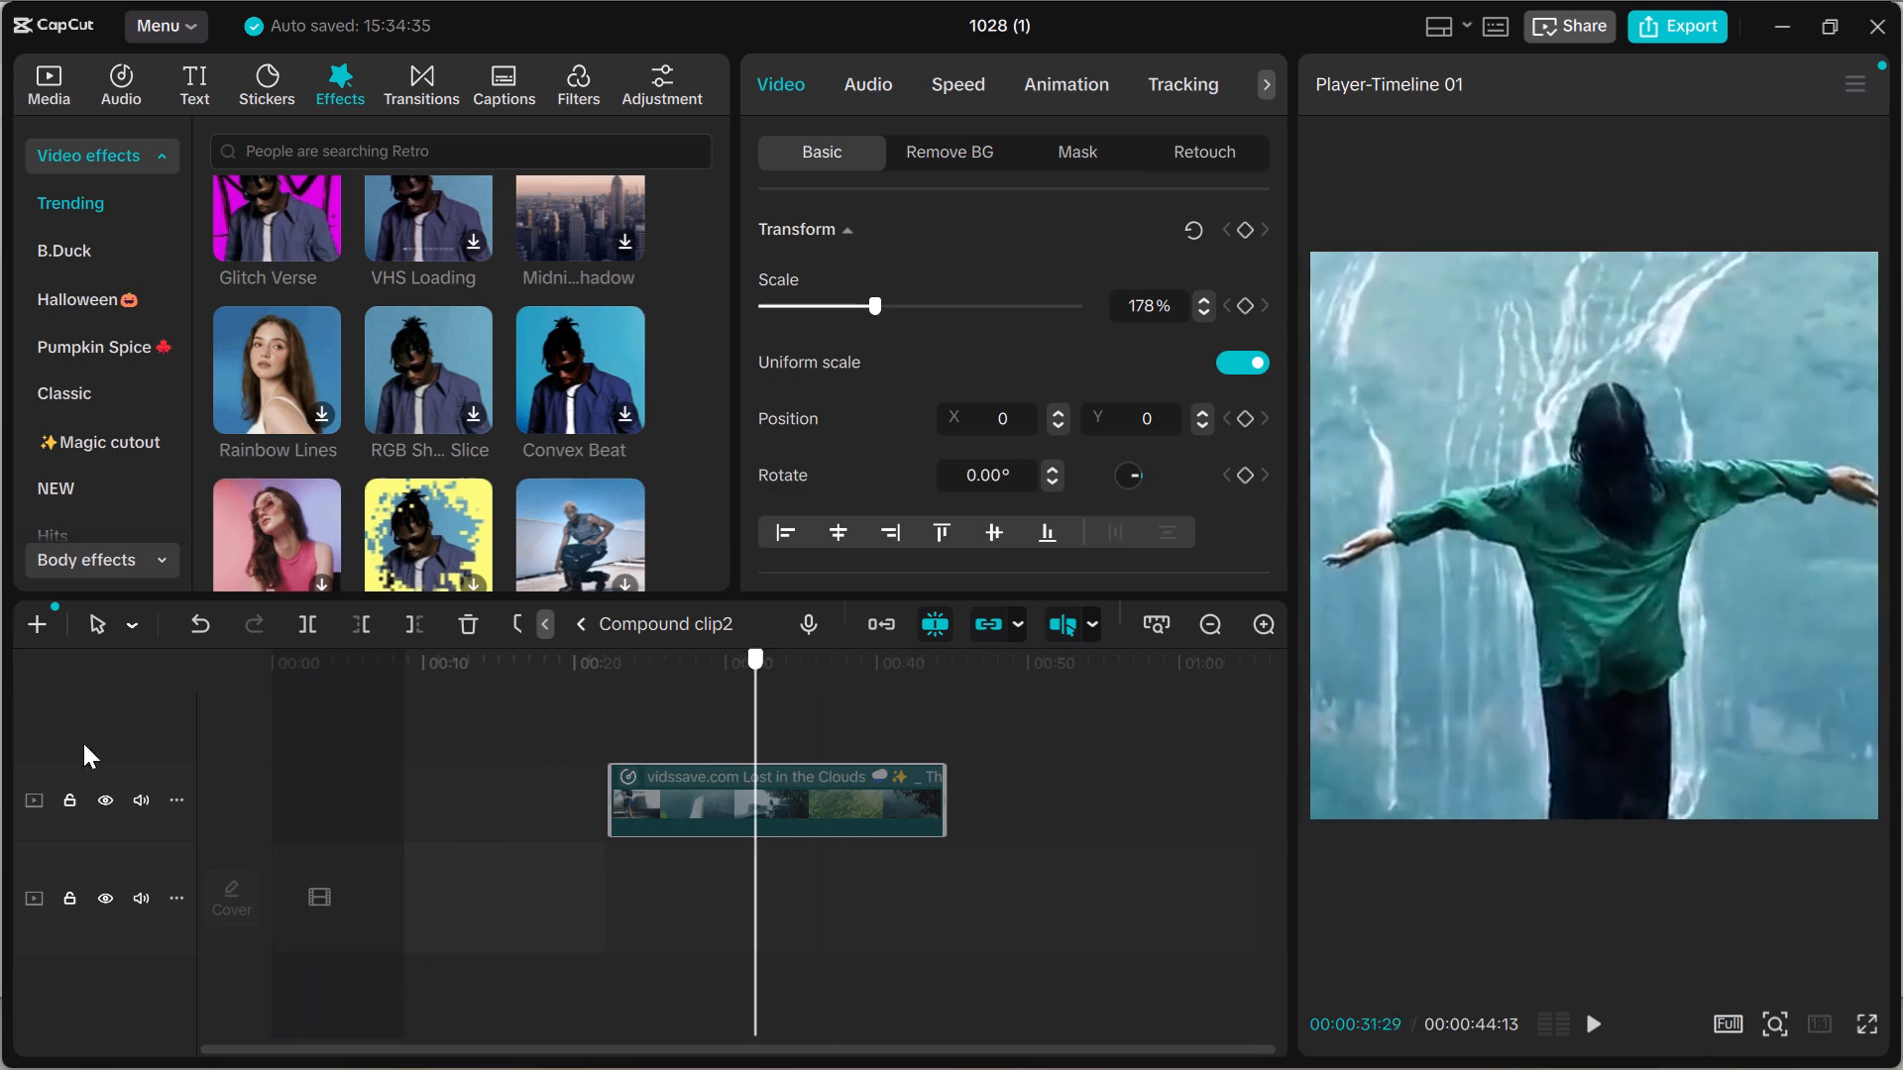
drag(83, 743, 0, 732)
click(1605, 1025)
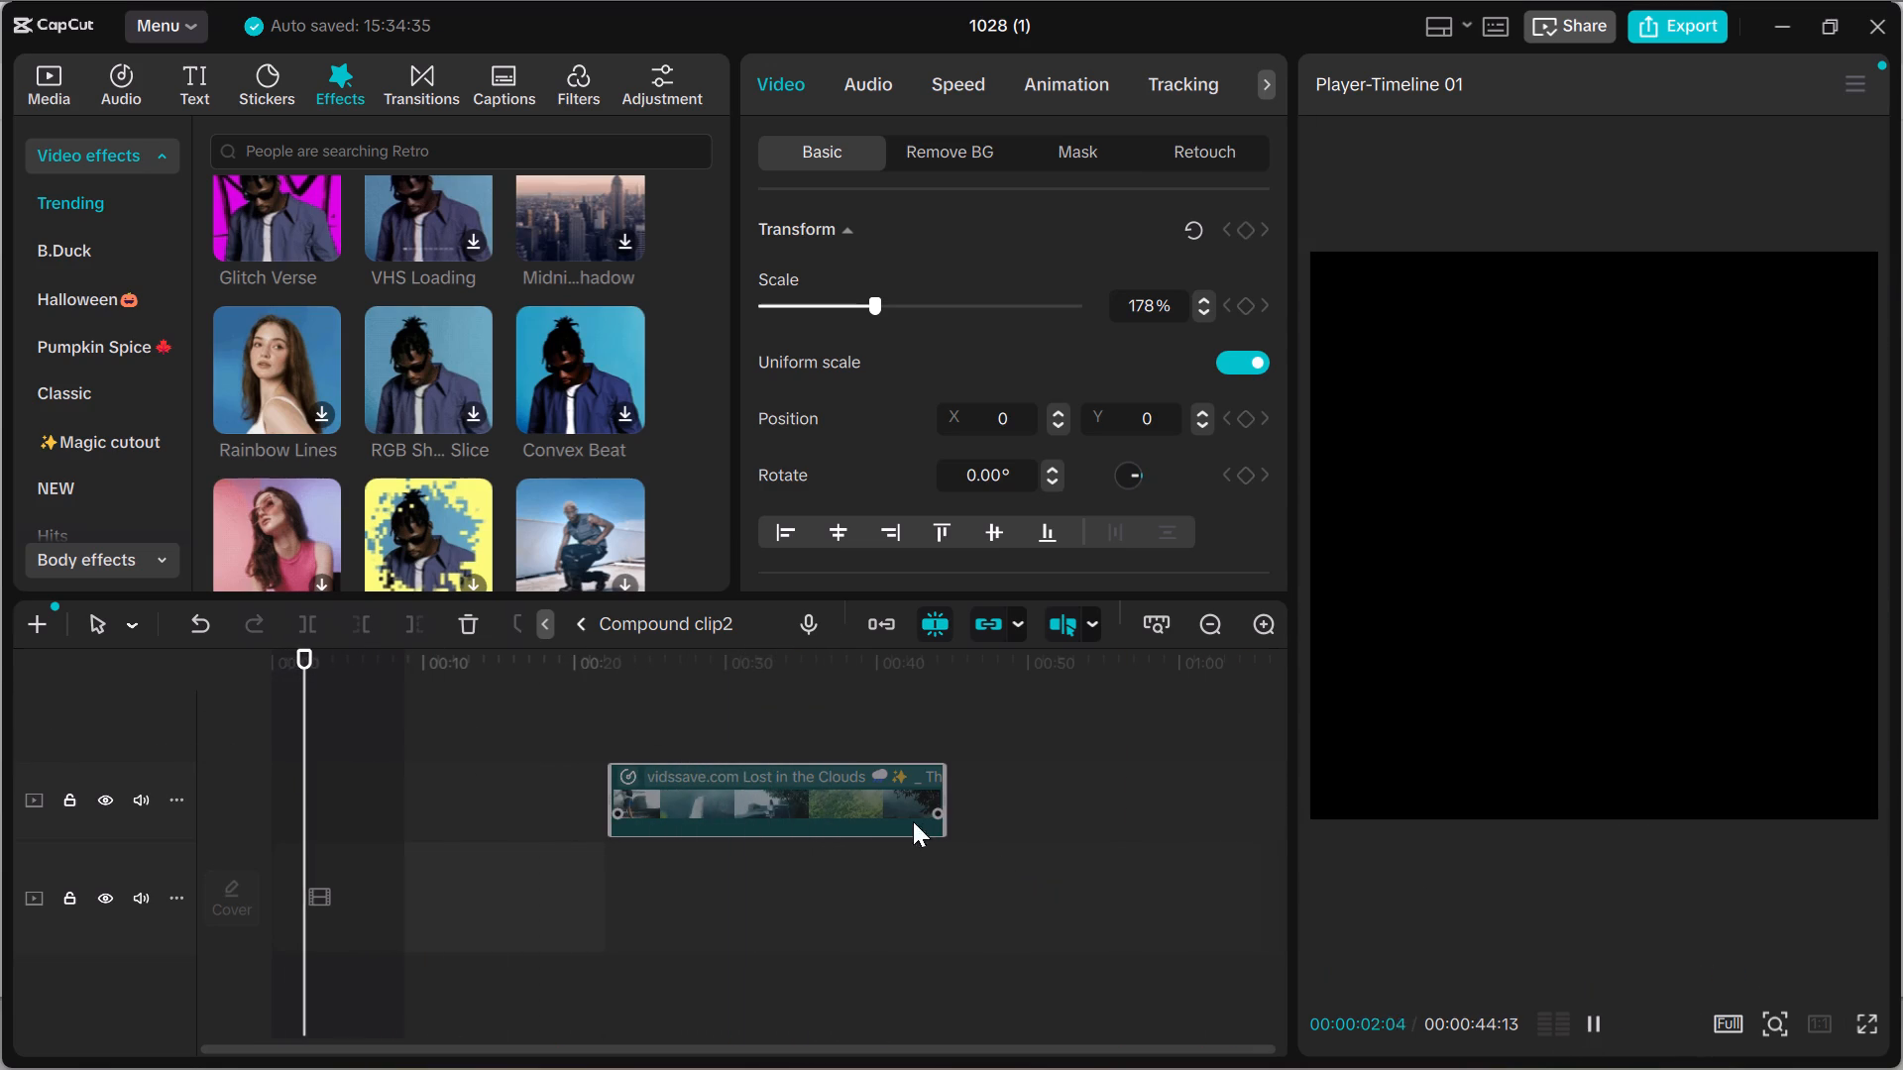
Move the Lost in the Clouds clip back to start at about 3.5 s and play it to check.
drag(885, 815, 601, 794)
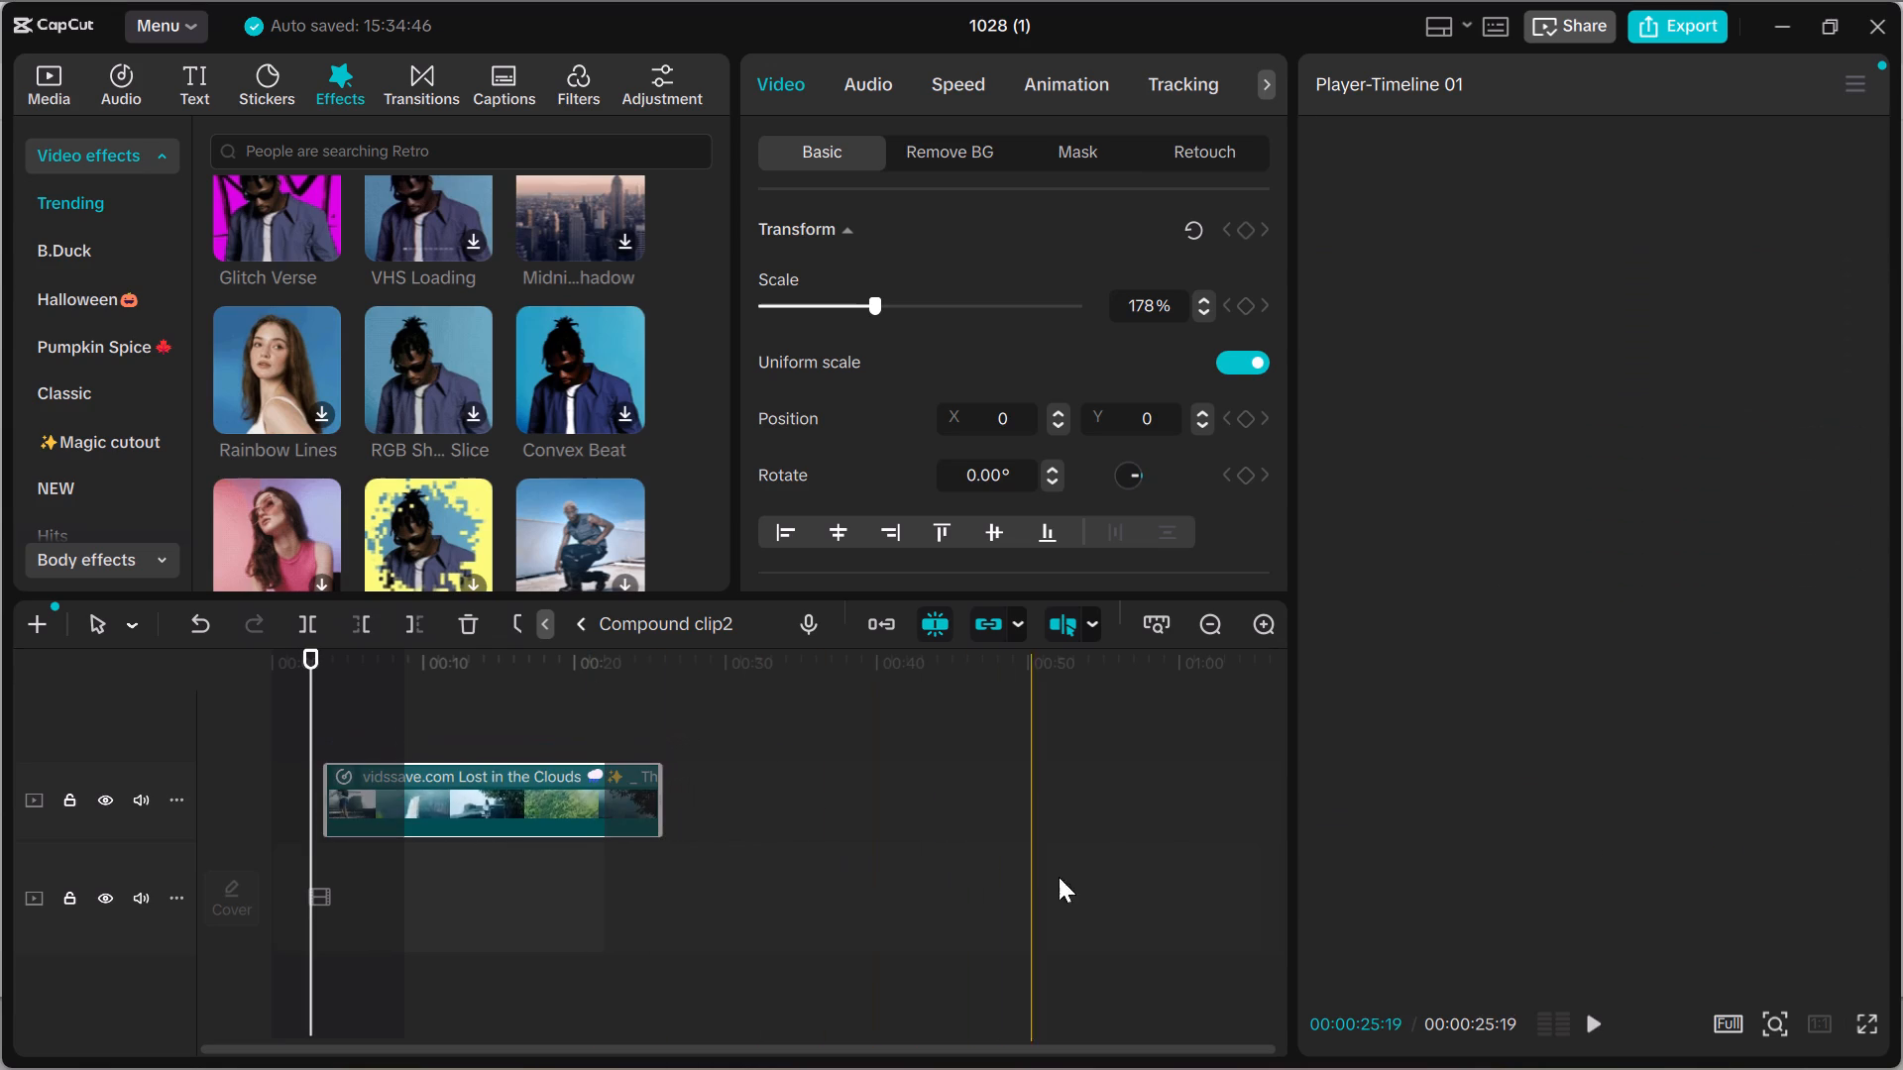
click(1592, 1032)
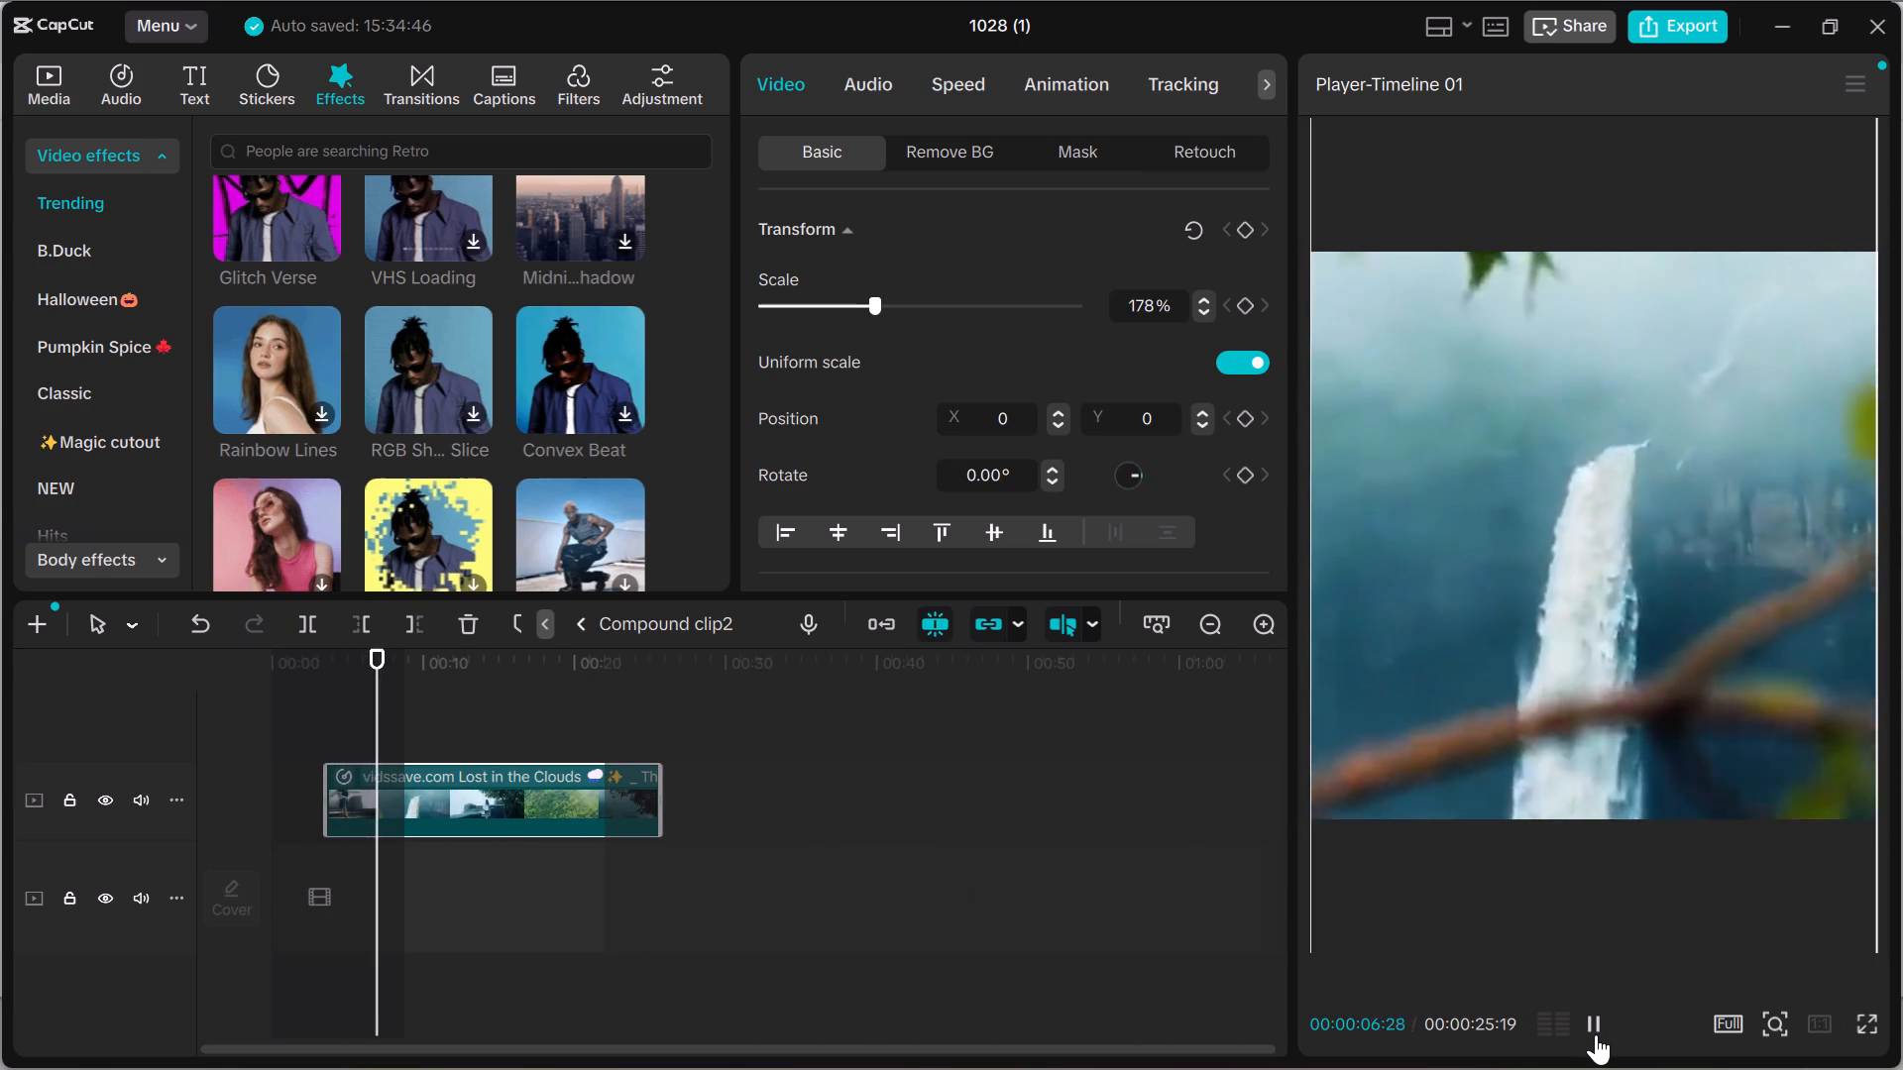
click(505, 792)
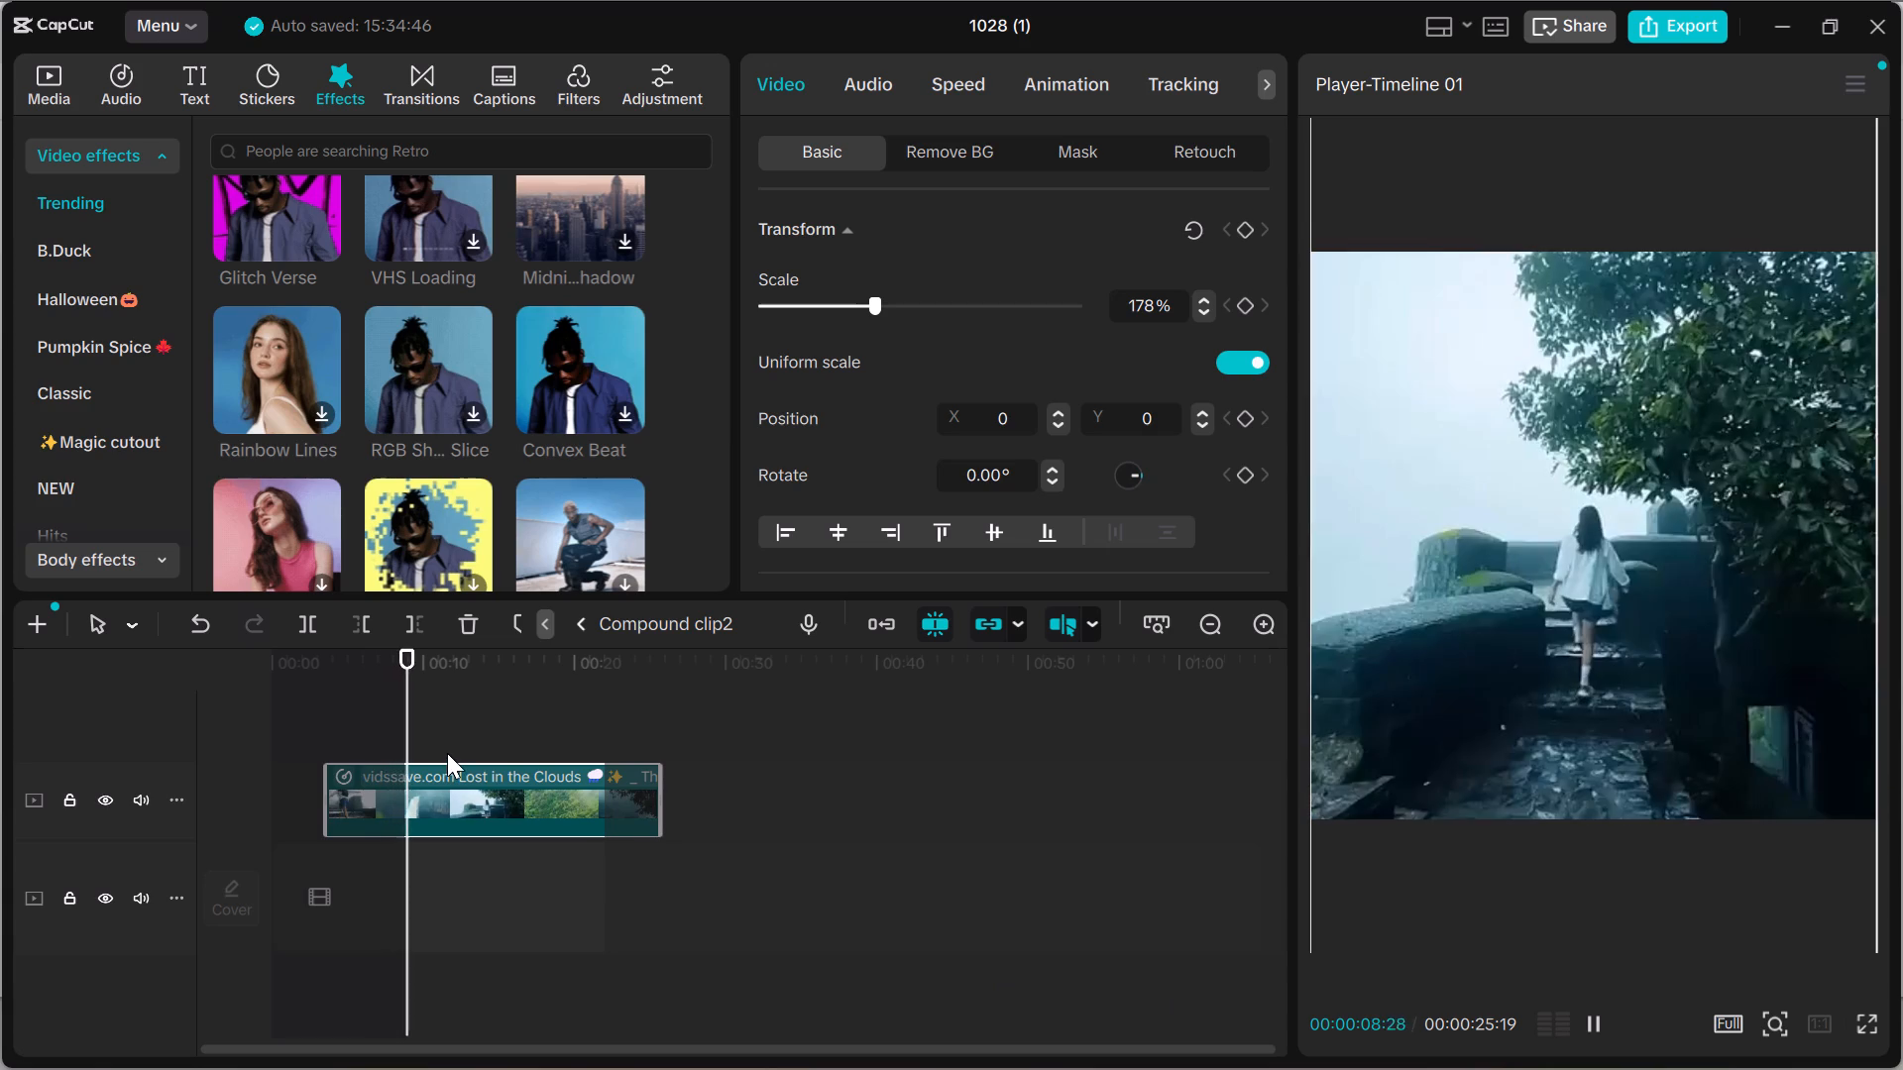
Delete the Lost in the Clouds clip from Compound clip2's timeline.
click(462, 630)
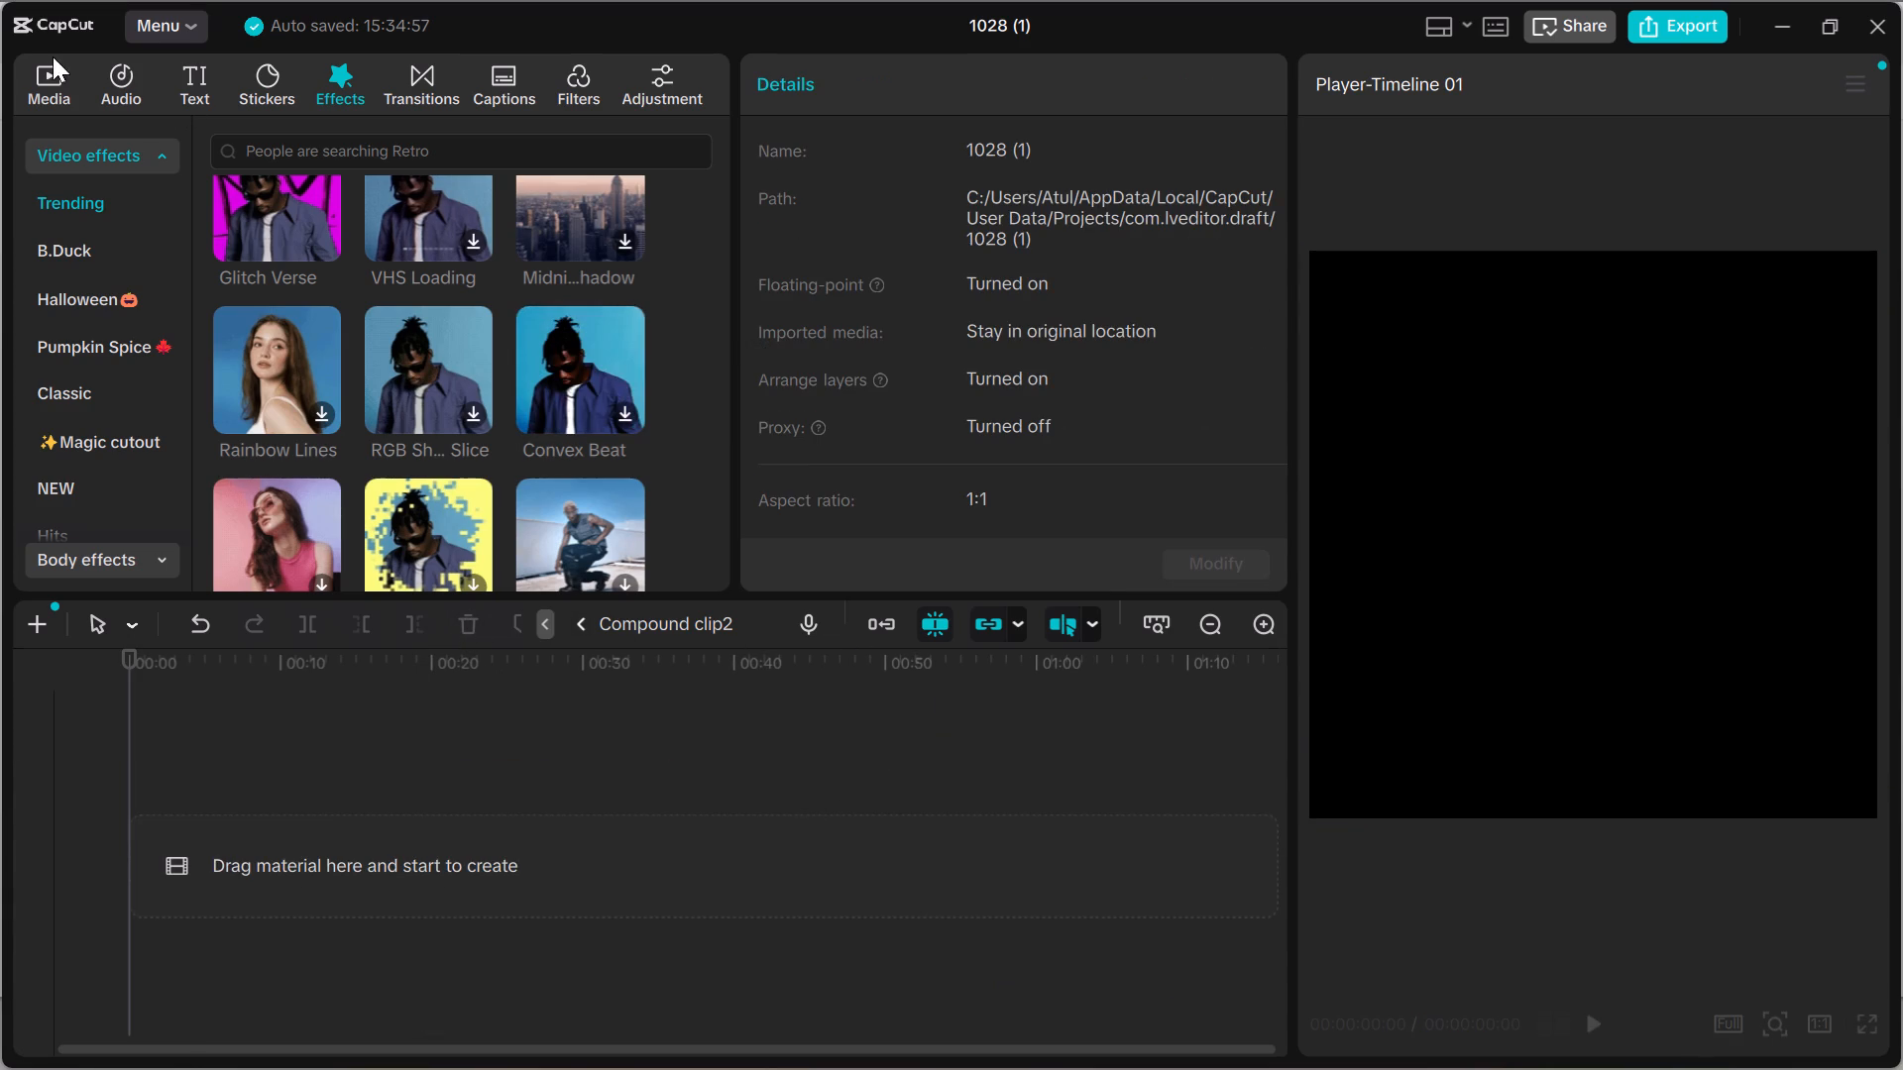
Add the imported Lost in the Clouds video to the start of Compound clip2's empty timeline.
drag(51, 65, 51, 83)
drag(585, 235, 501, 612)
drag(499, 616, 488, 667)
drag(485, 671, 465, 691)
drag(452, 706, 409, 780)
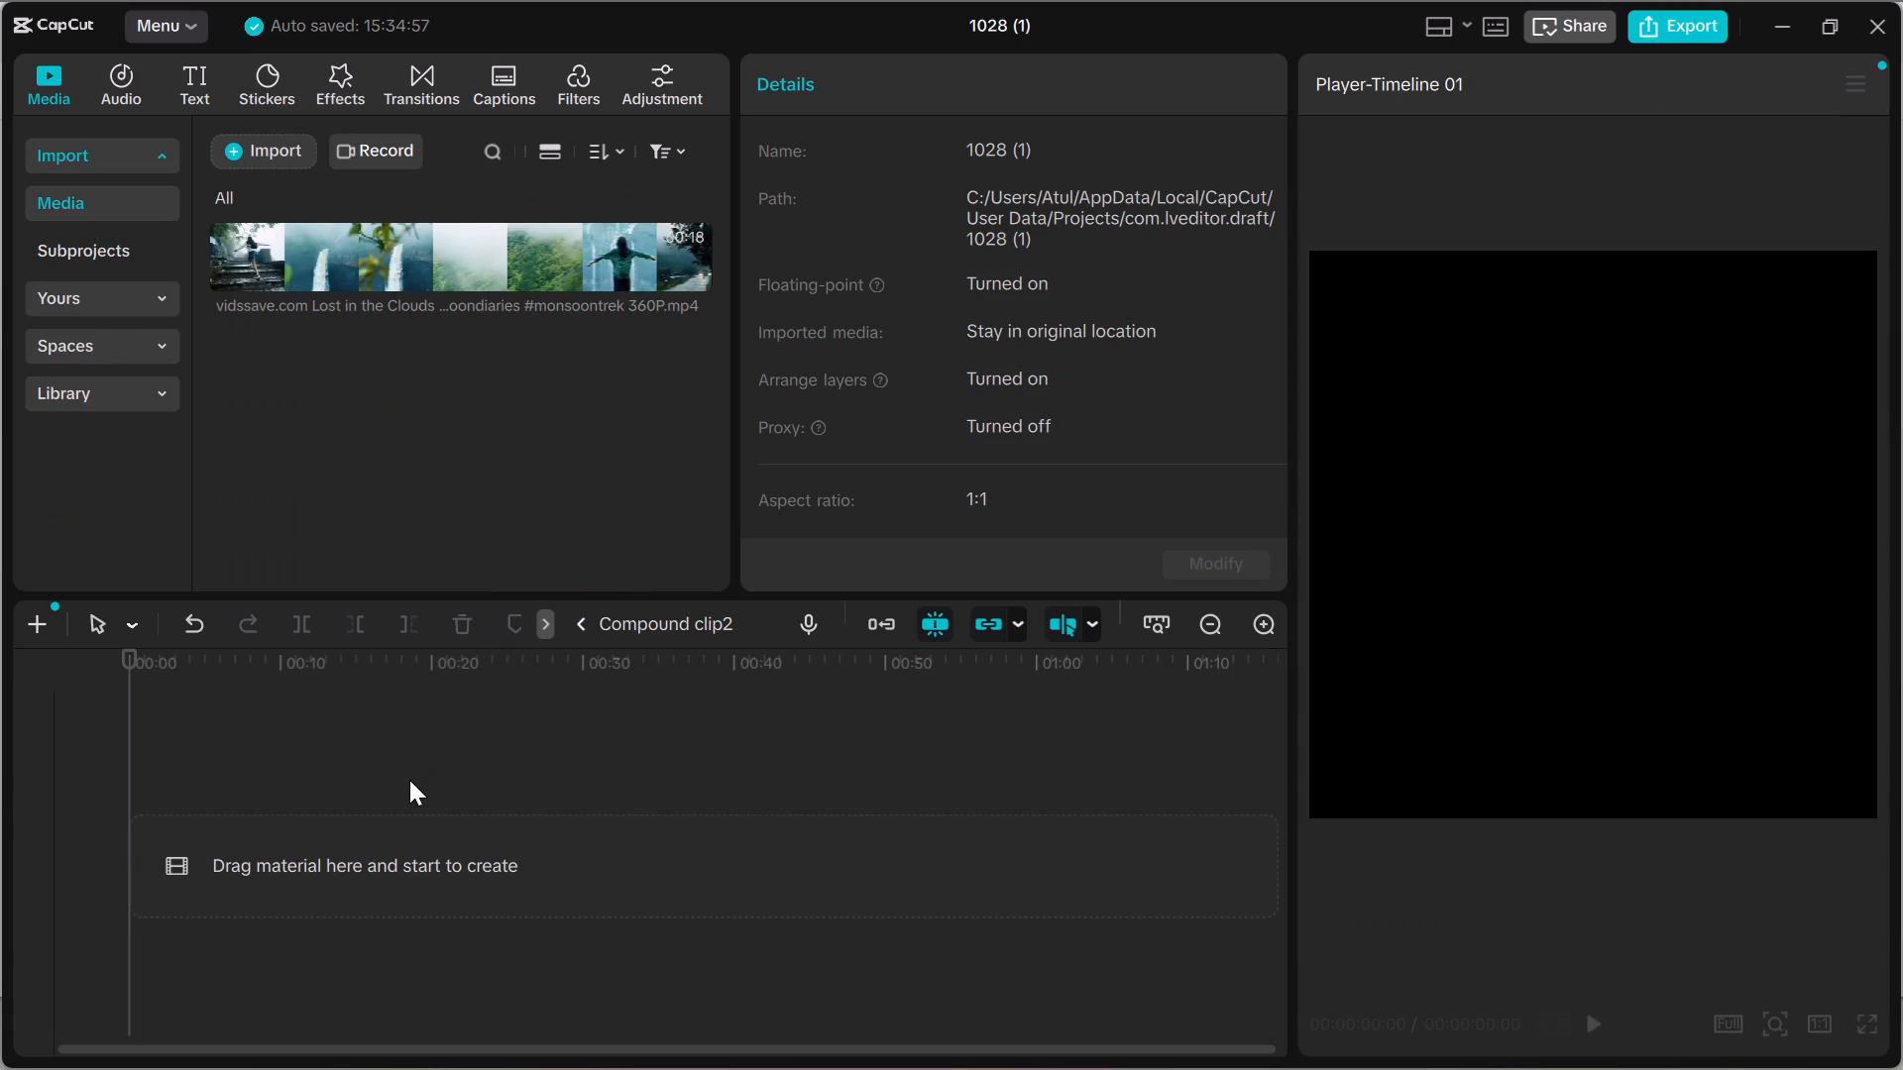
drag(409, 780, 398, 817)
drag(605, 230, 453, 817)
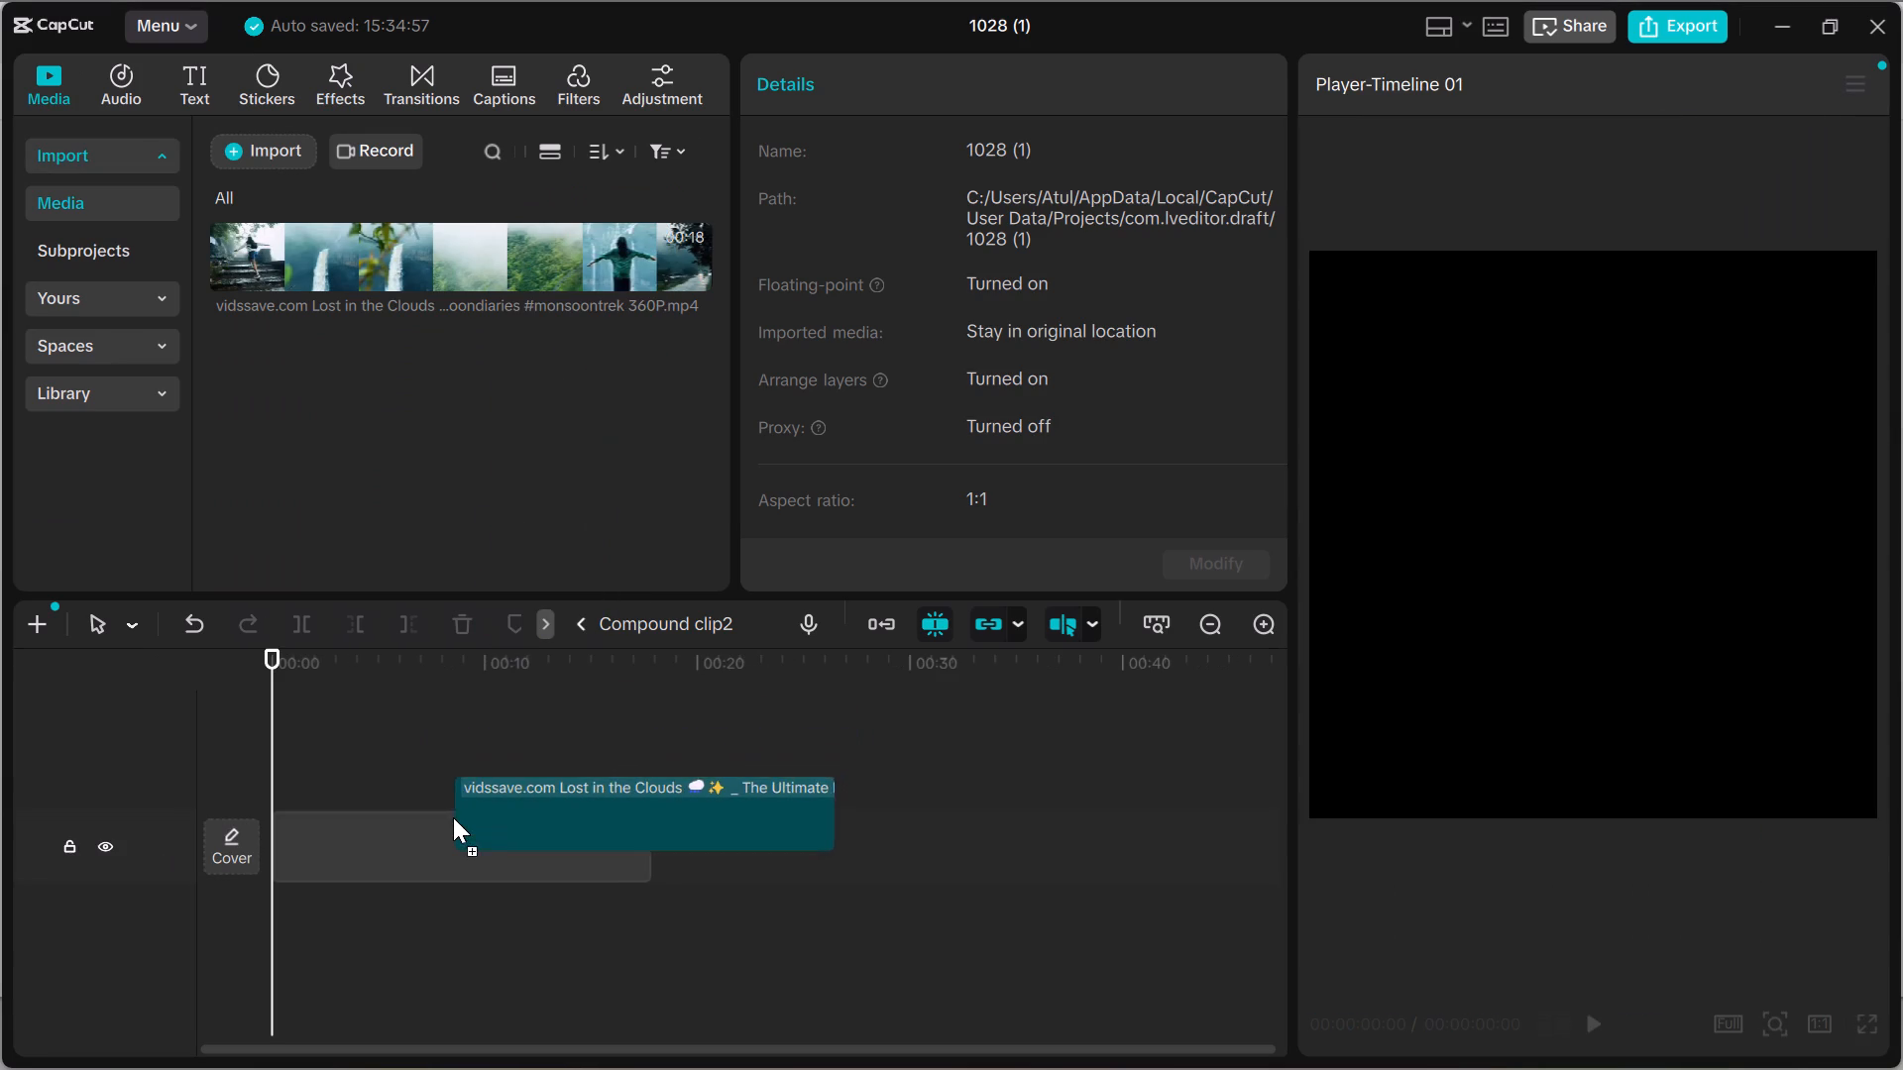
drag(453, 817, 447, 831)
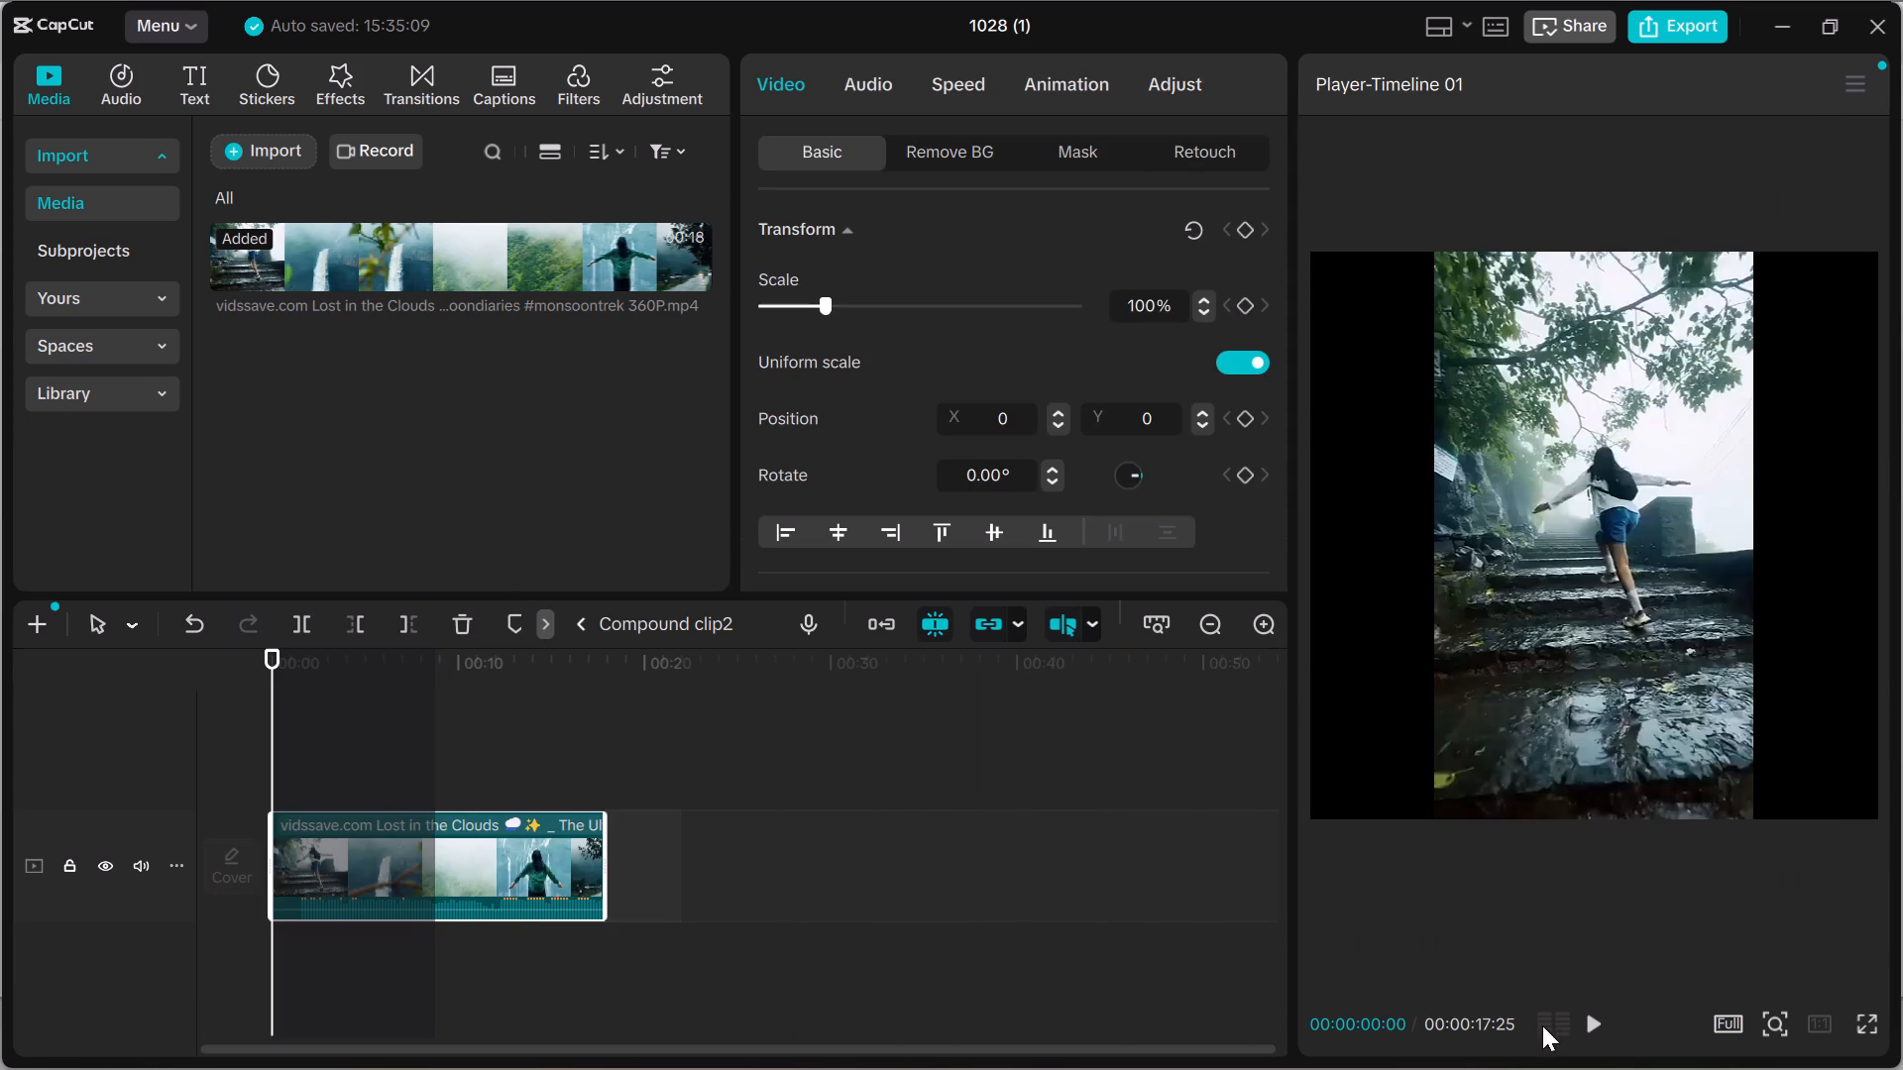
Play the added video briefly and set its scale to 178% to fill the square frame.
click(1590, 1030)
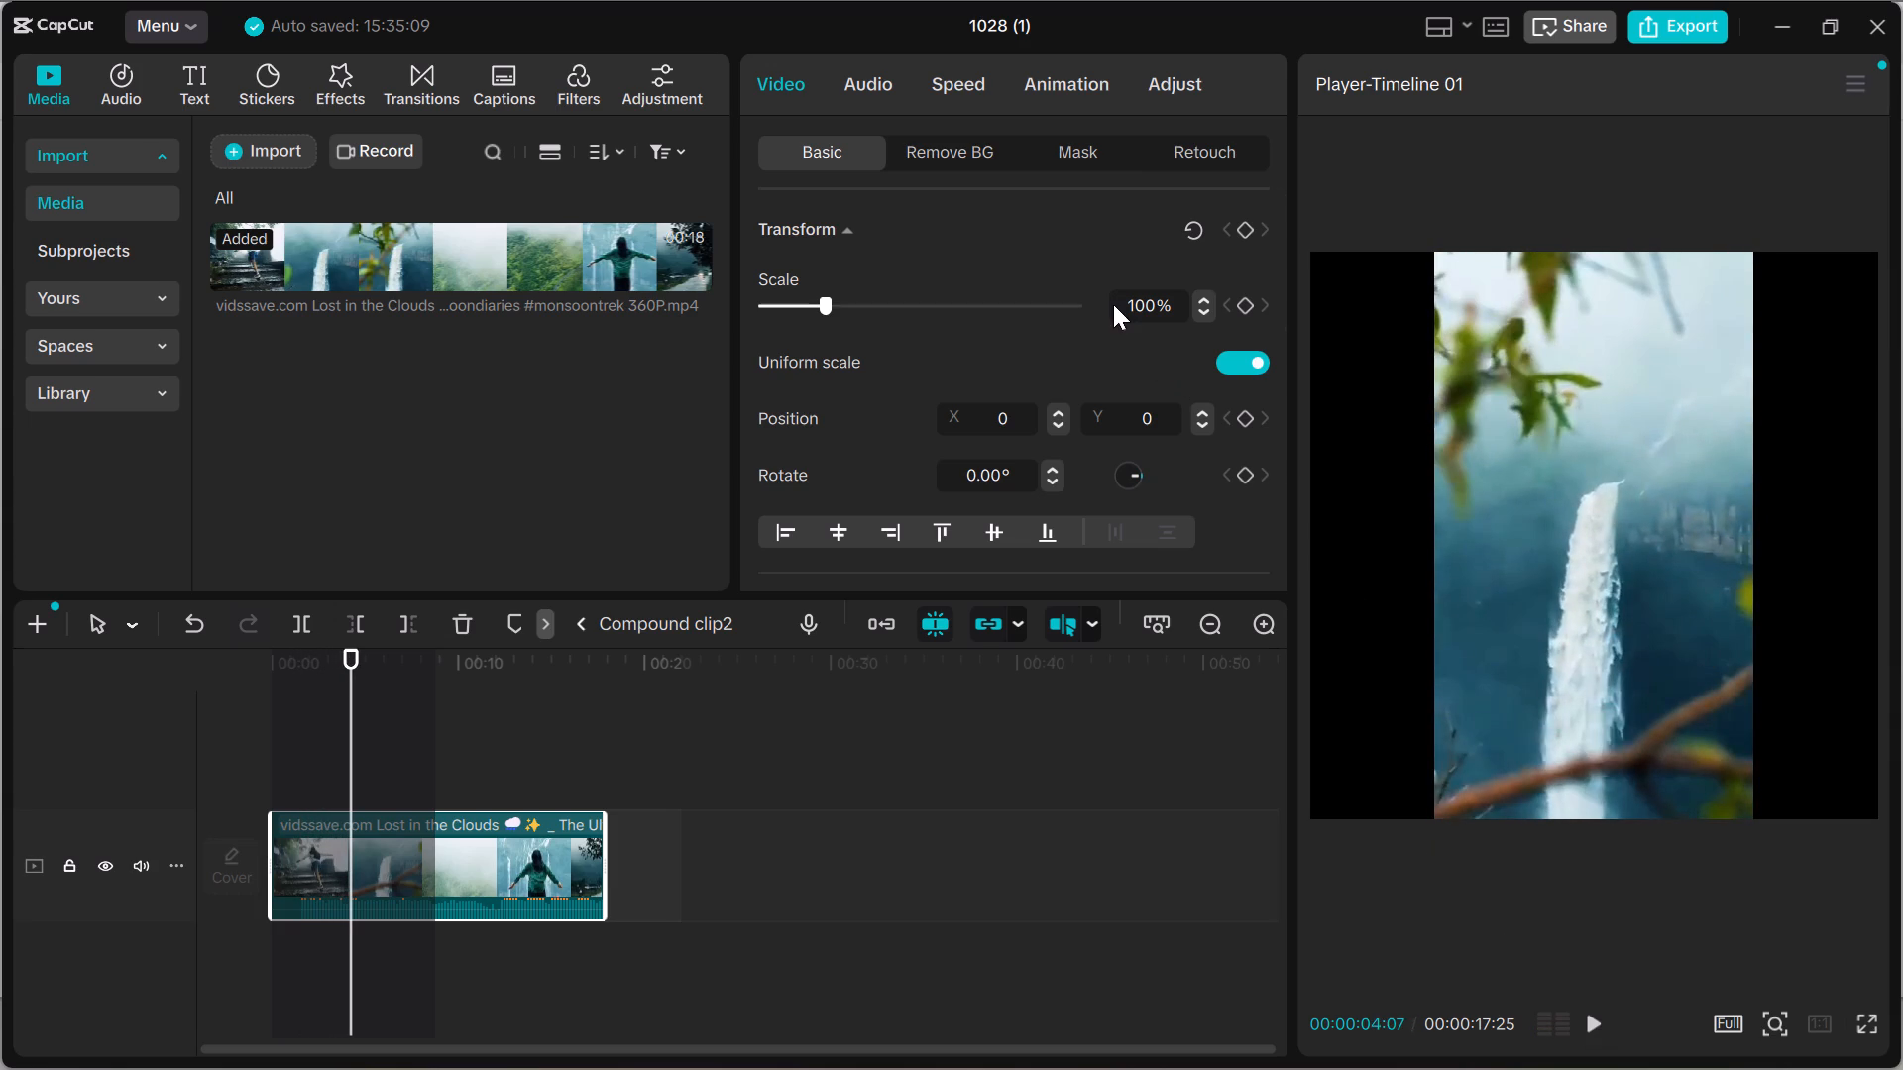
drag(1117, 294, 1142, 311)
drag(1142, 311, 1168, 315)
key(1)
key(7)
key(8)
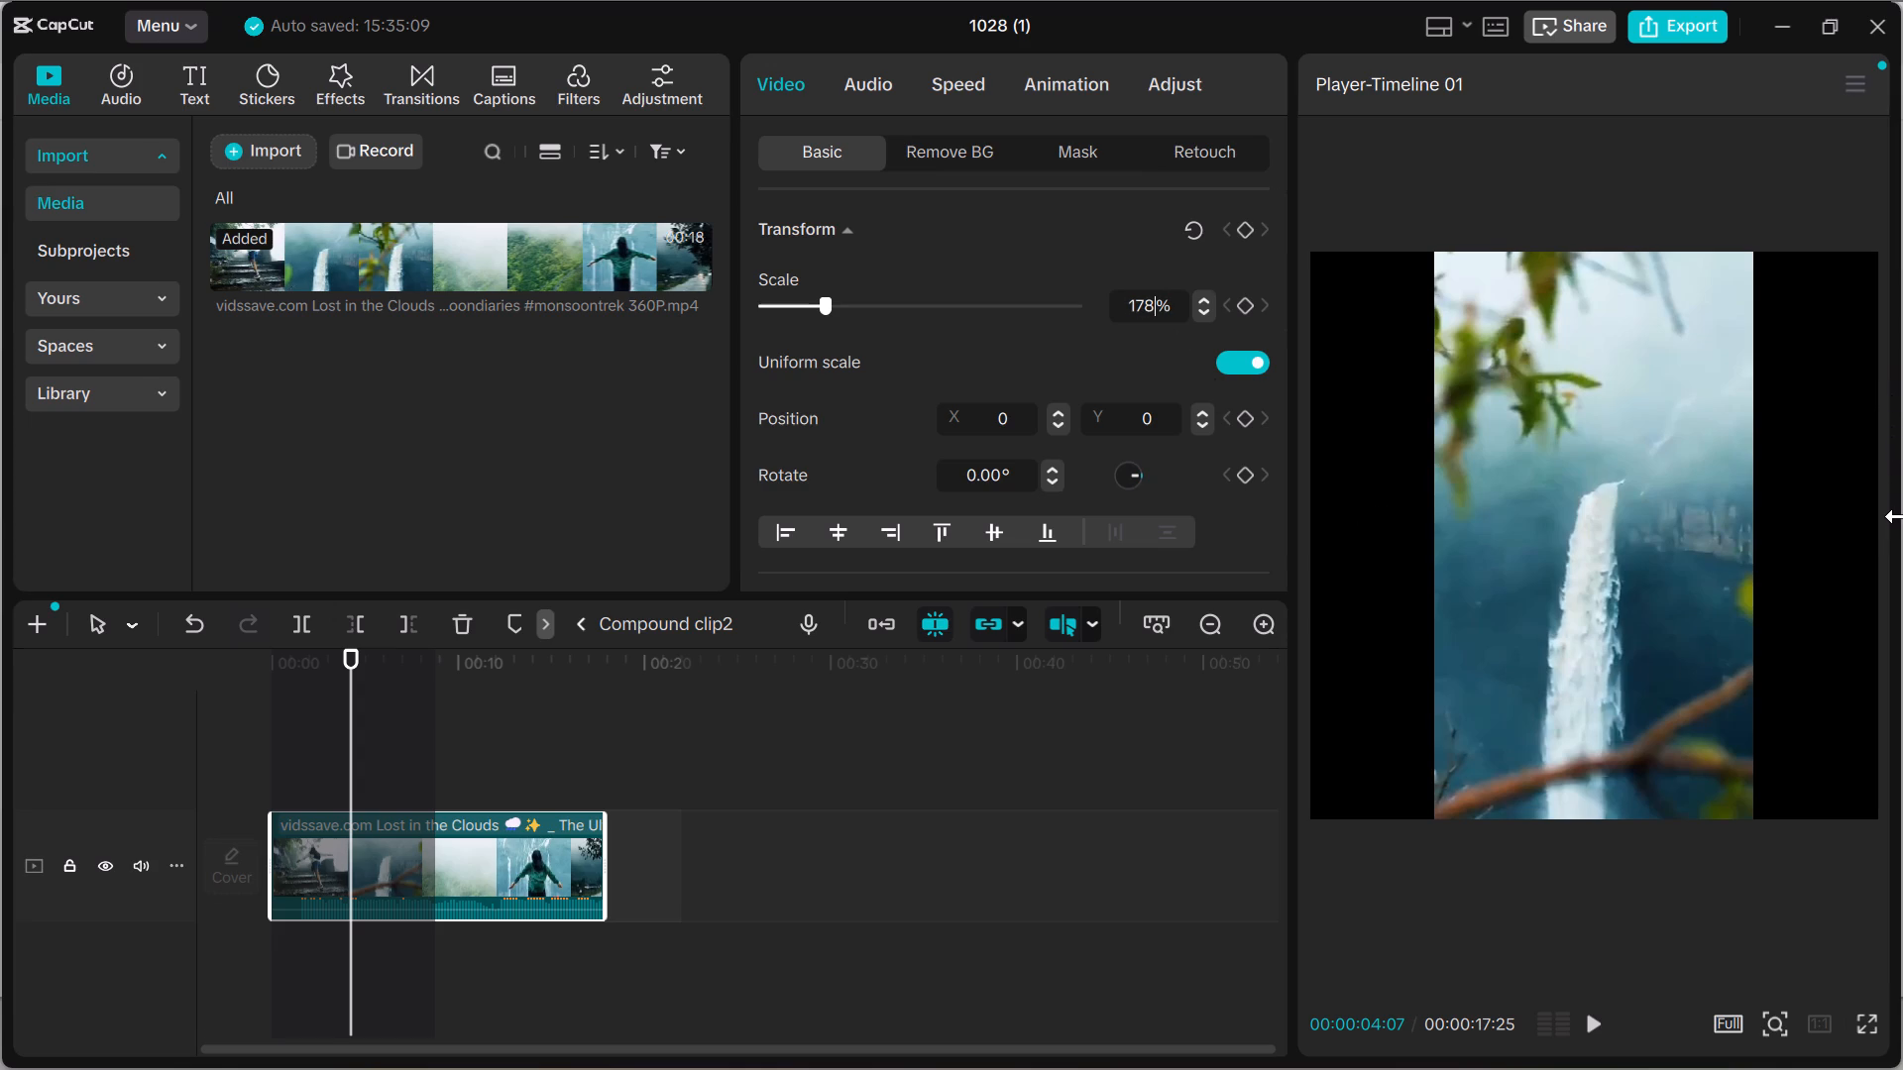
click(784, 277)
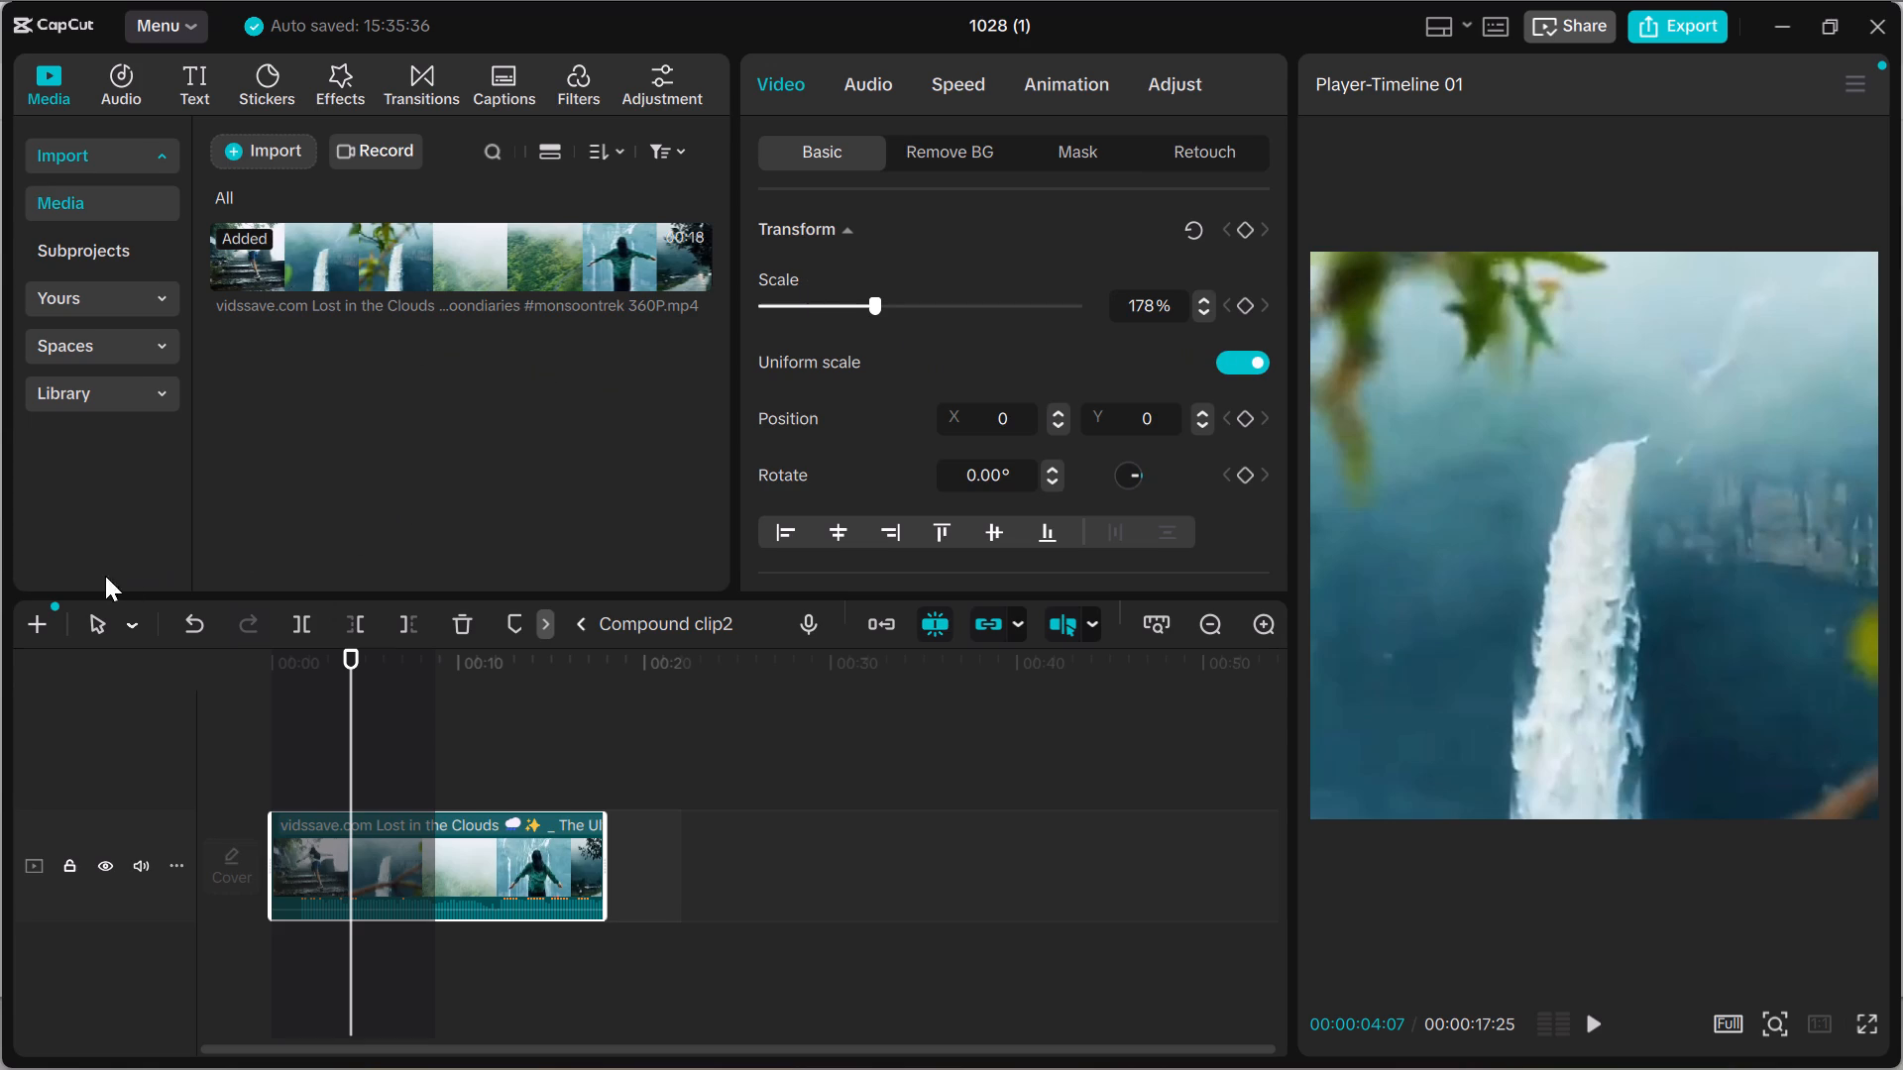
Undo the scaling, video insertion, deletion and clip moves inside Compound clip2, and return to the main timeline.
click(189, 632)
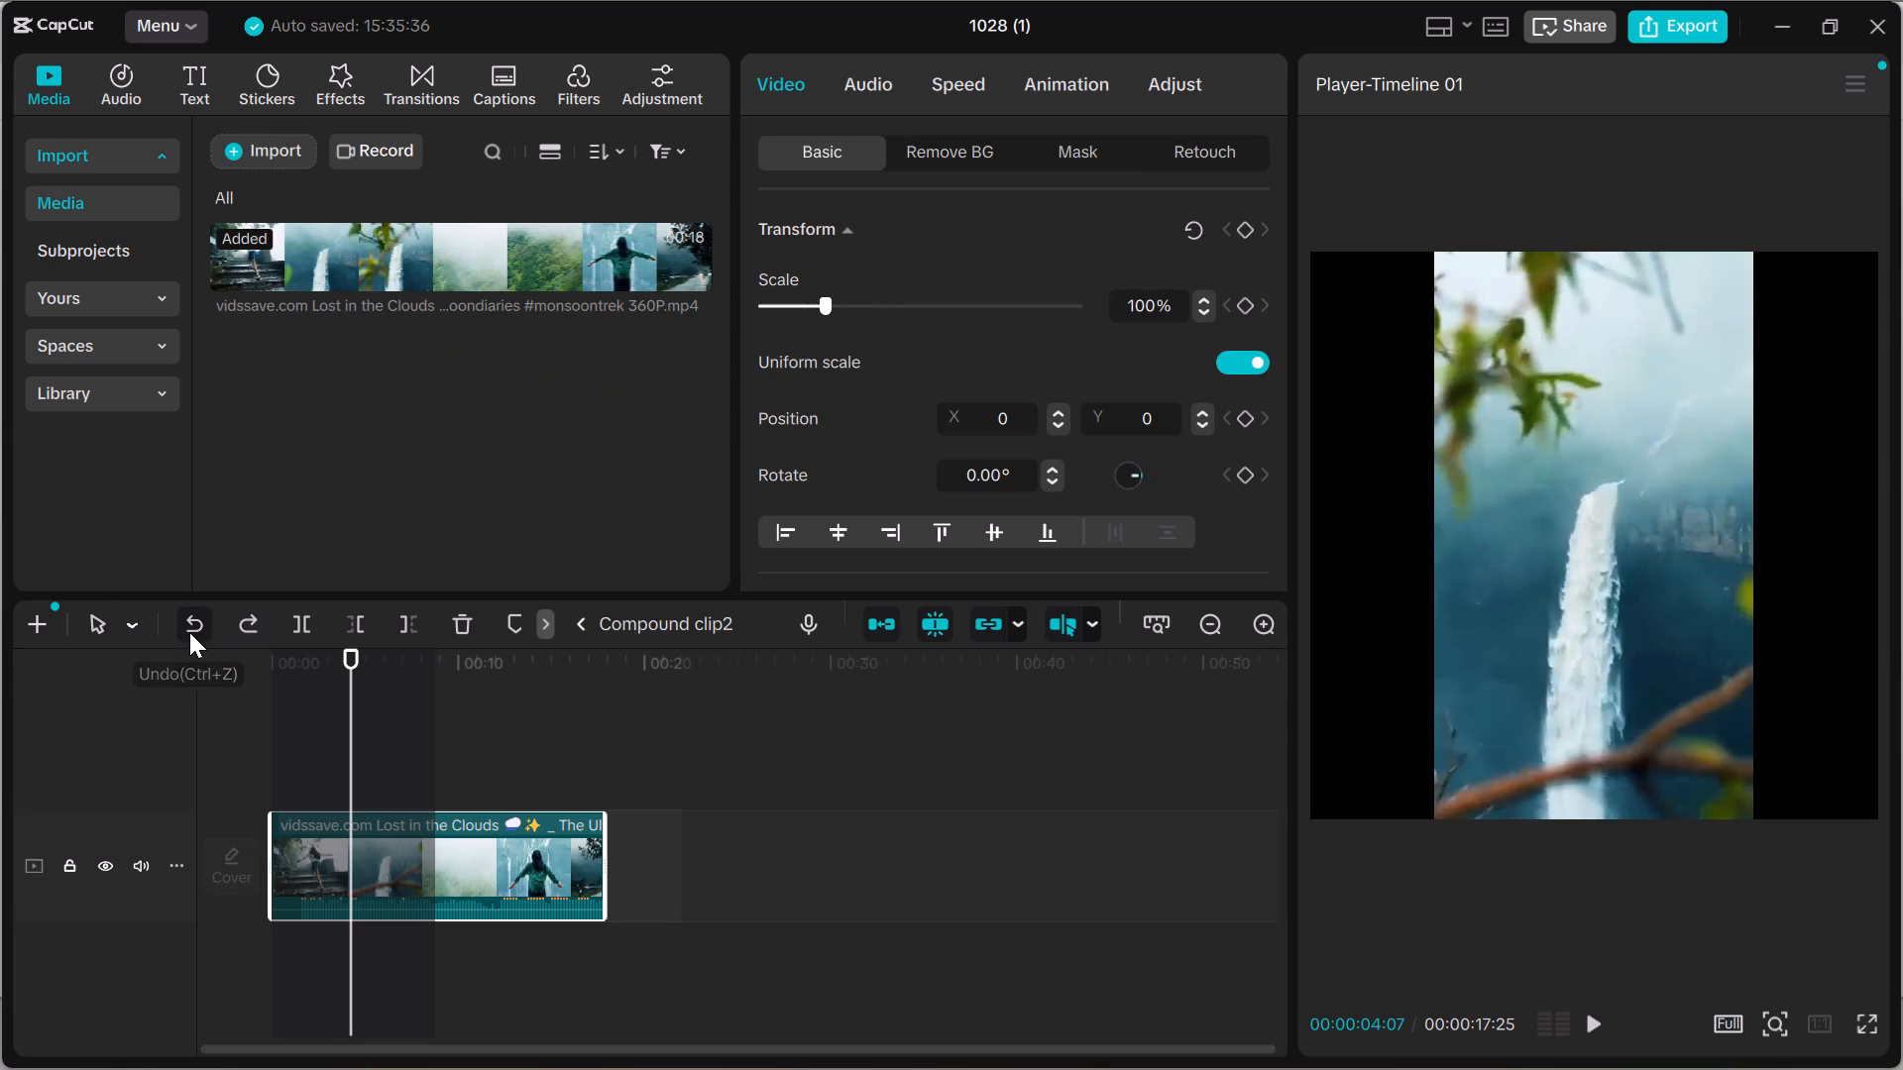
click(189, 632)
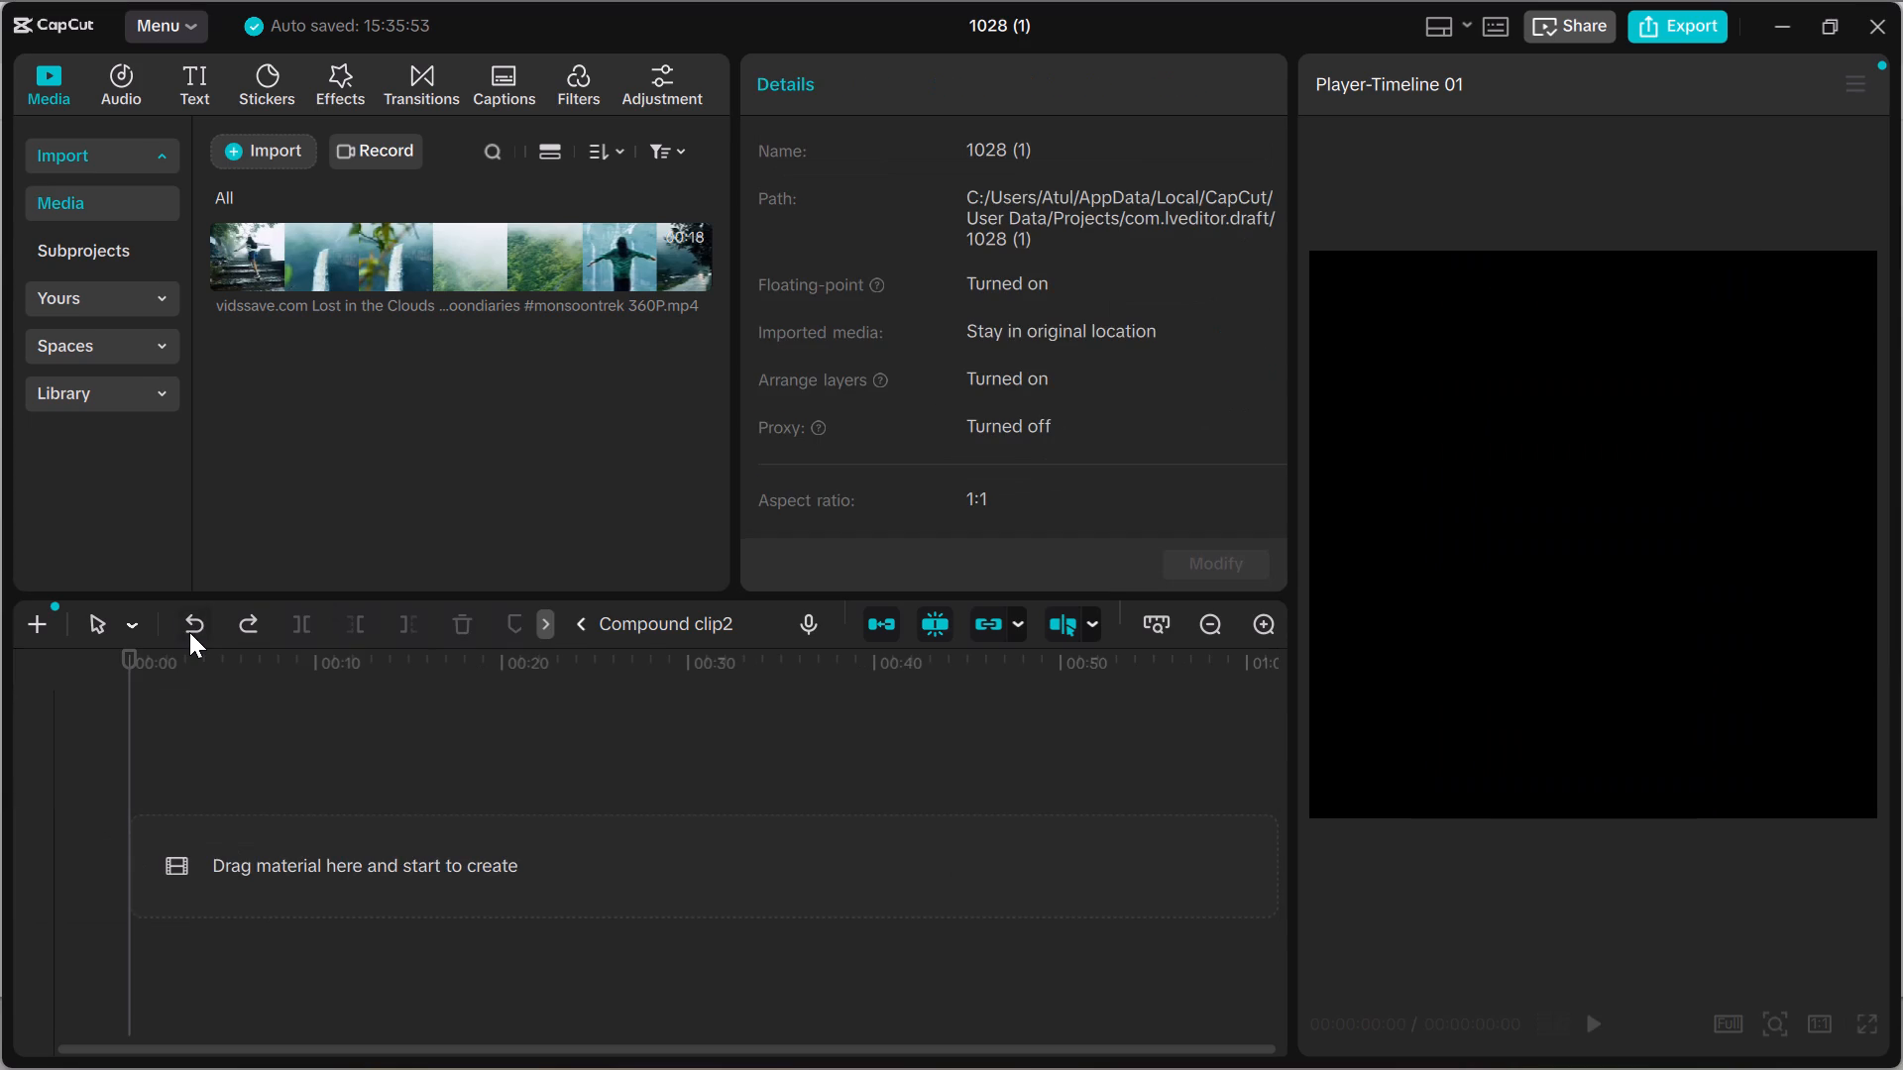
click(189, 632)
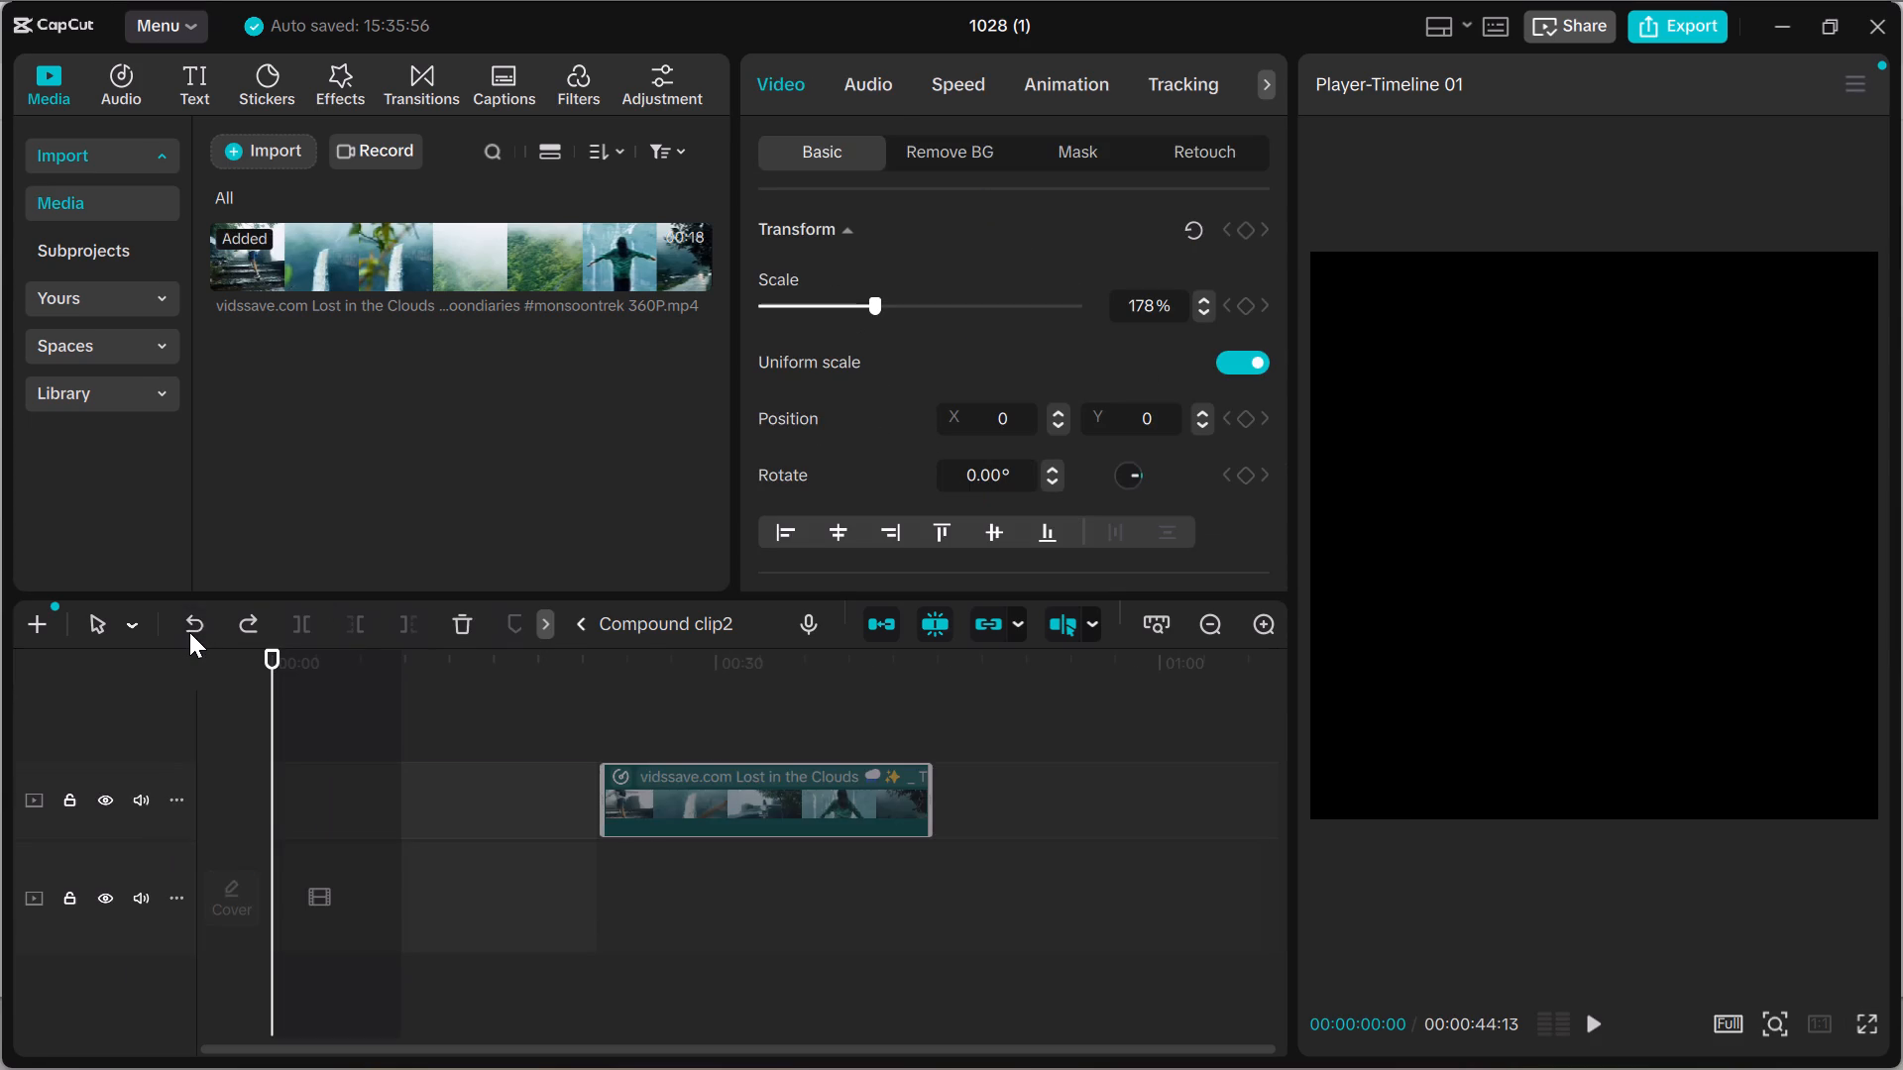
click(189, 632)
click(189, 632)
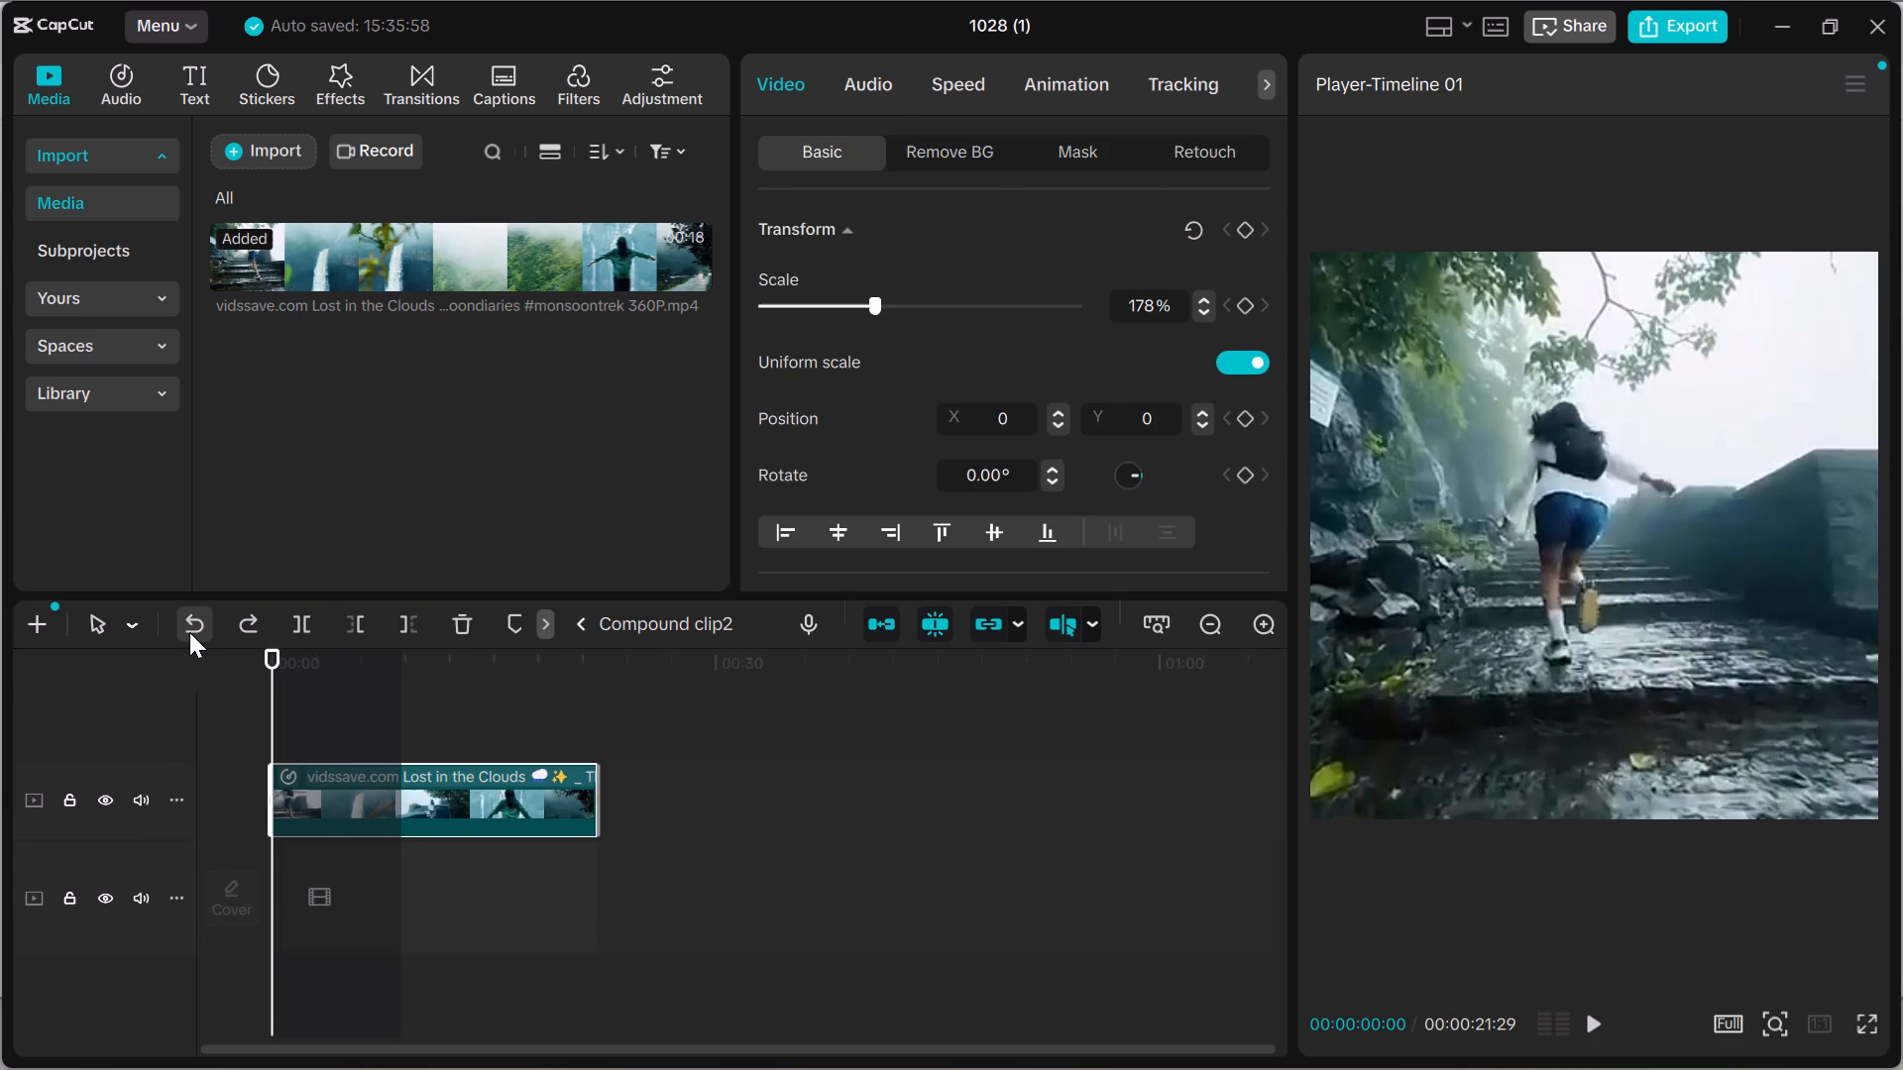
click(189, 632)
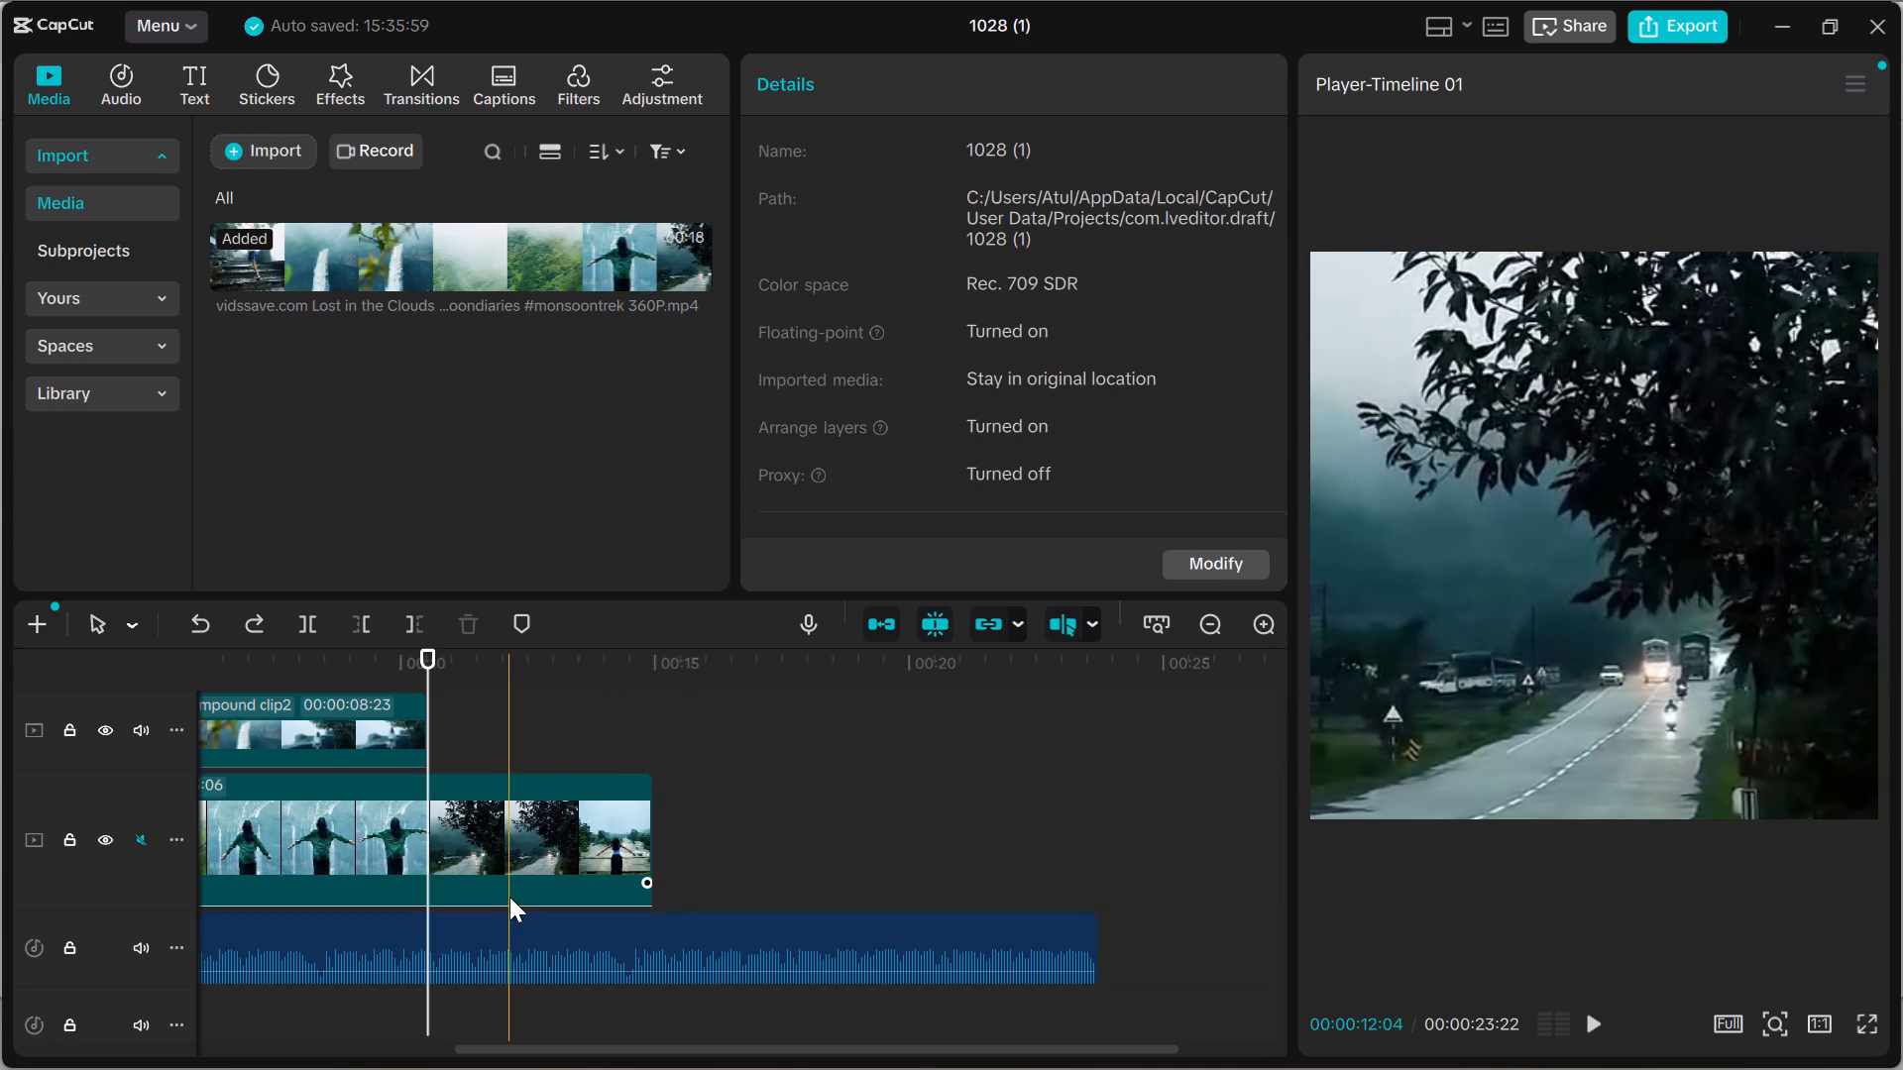
Move the second Compound clip2 piece back to the upper track, starting about 2 s after the first piece ends.
drag(480, 838, 491, 839)
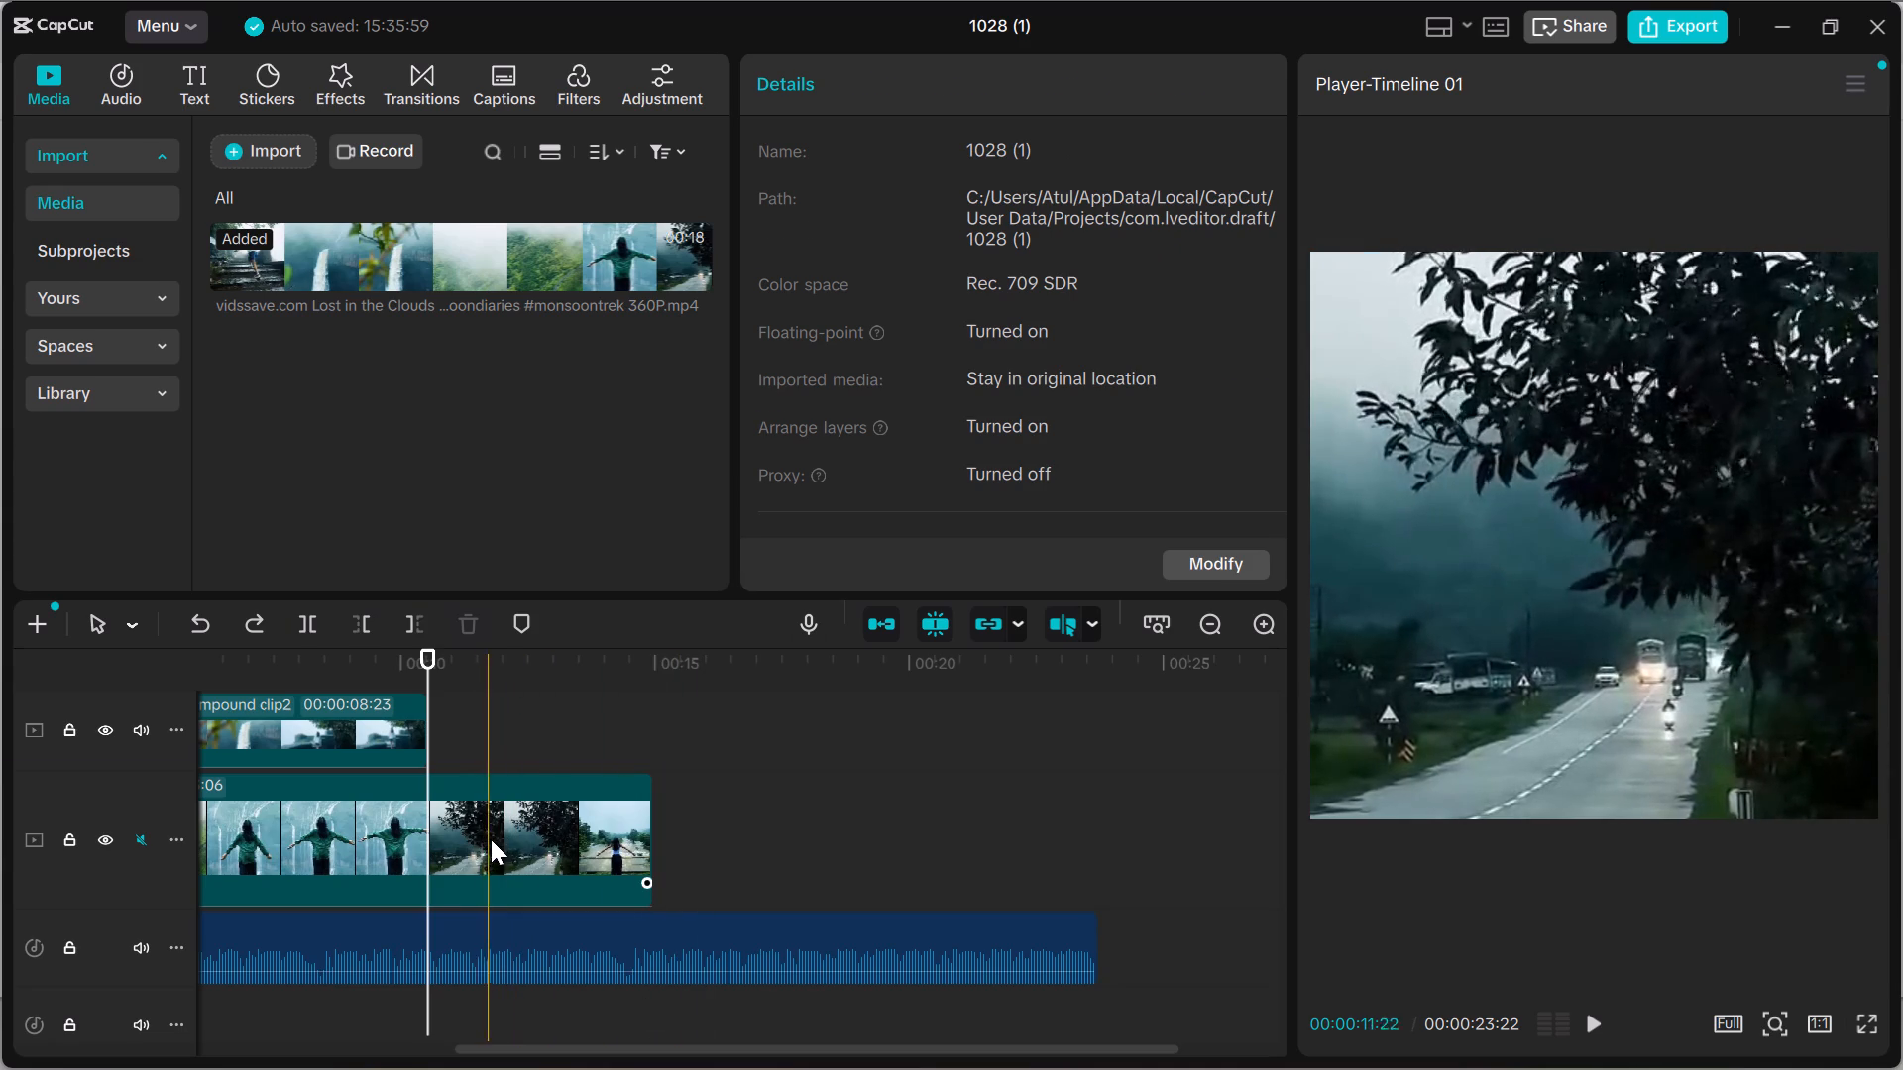
drag(491, 839, 1009, 788)
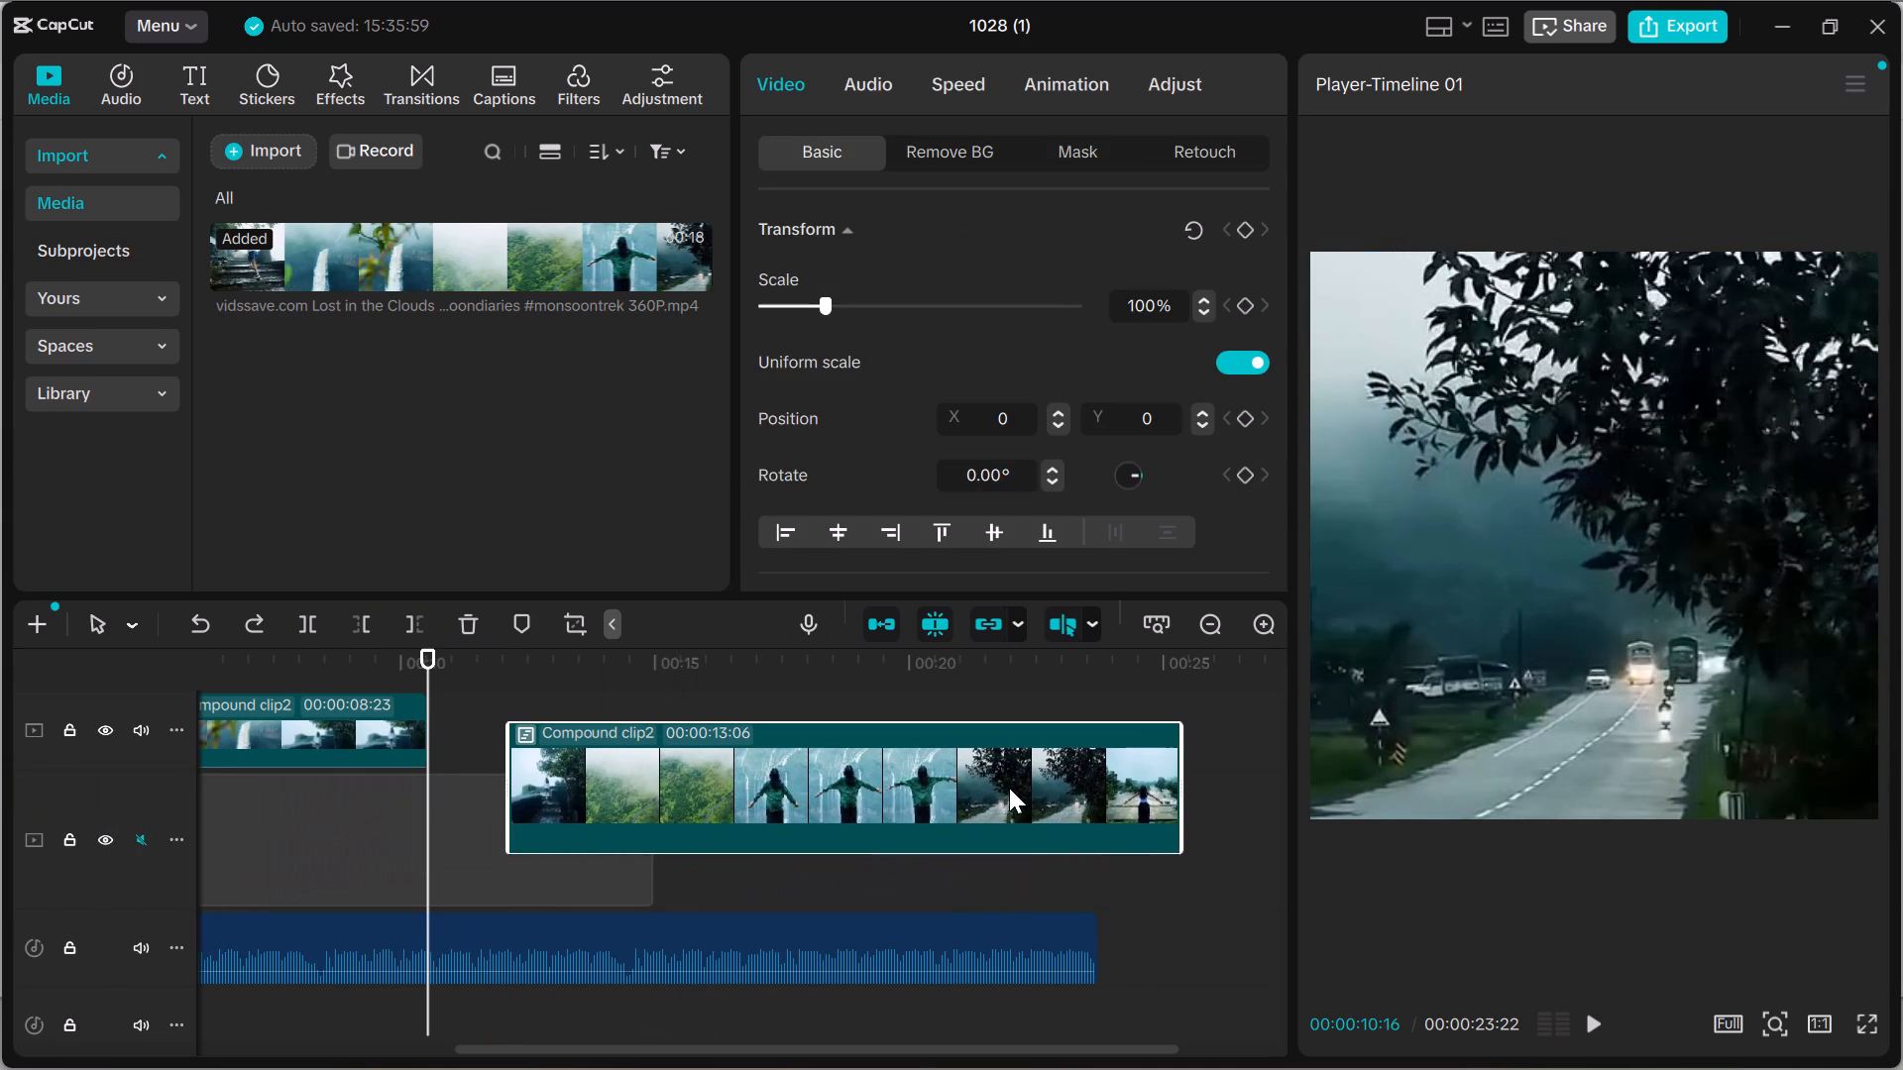
drag(1009, 788, 1032, 742)
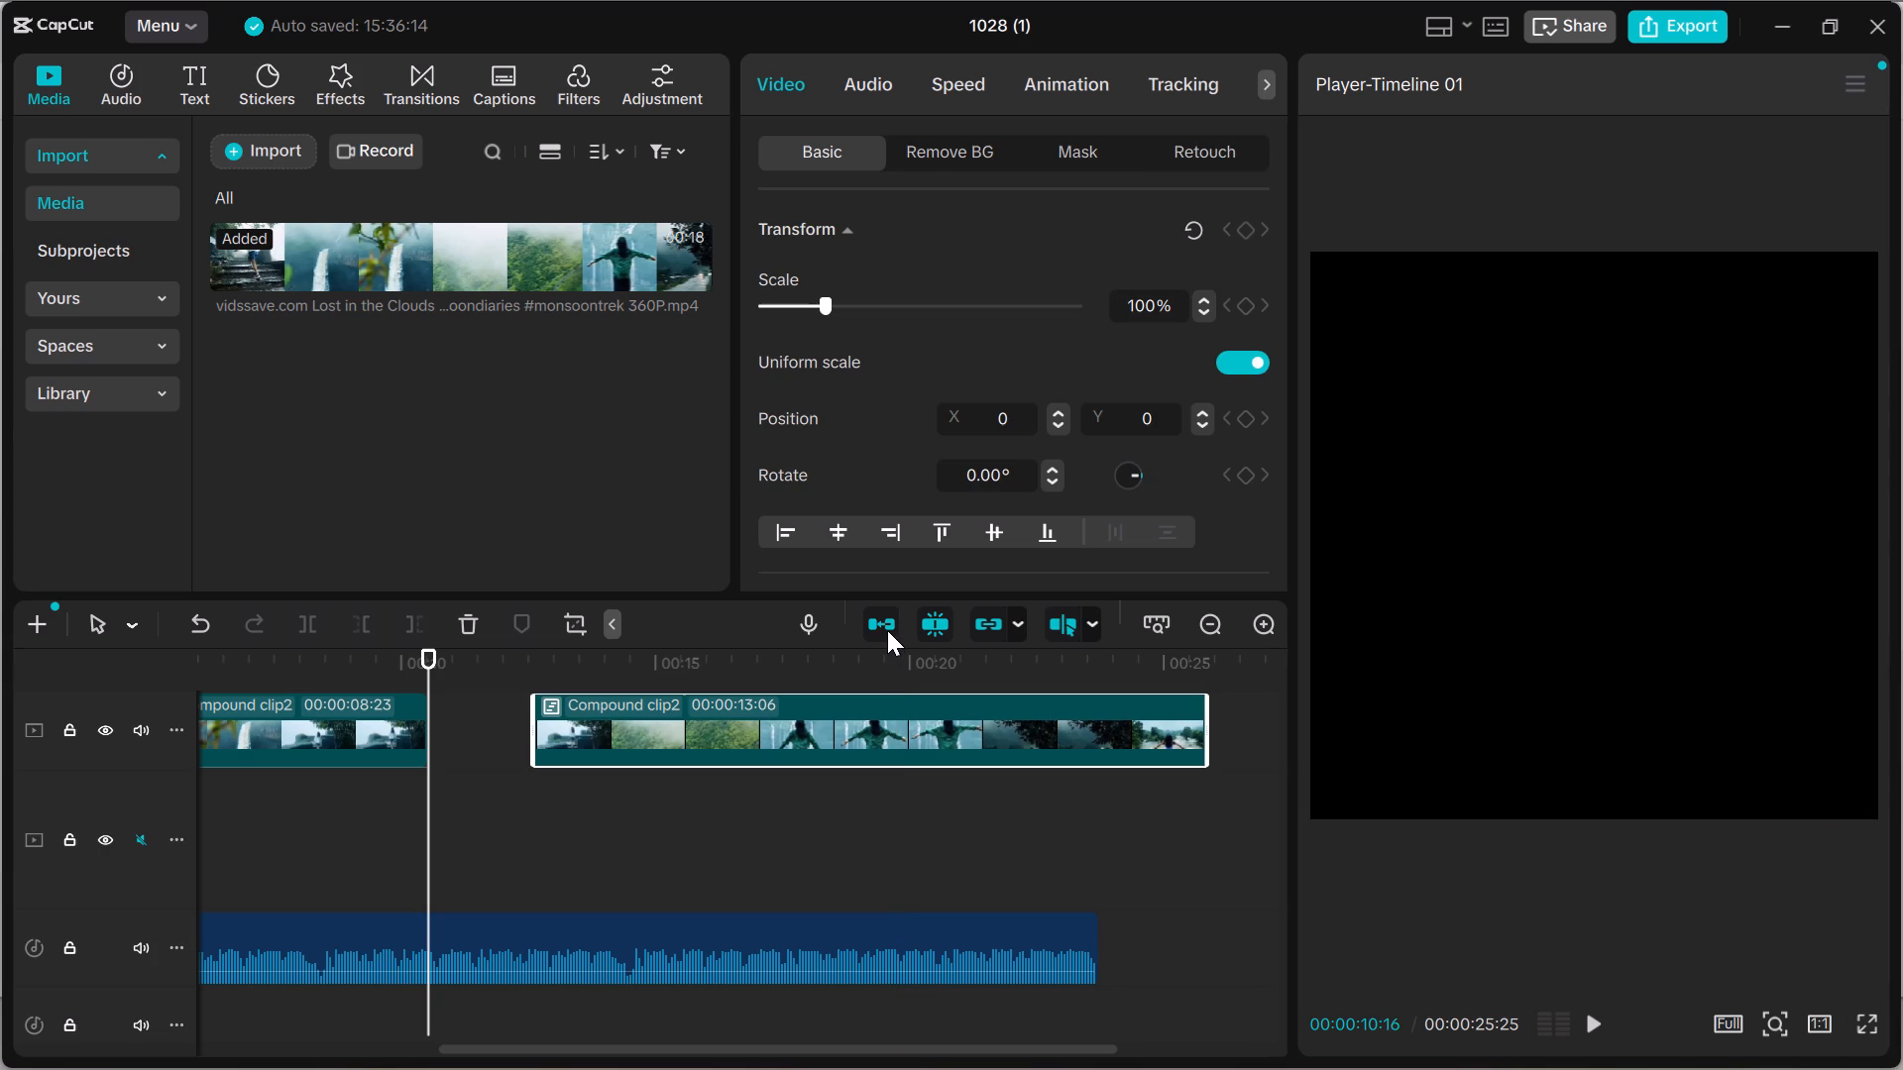
Turn off the main track magnet and move the second Compound clip2 piece to the lower video track, starting where the preceding piece ends.
click(885, 619)
drag(868, 709, 867, 711)
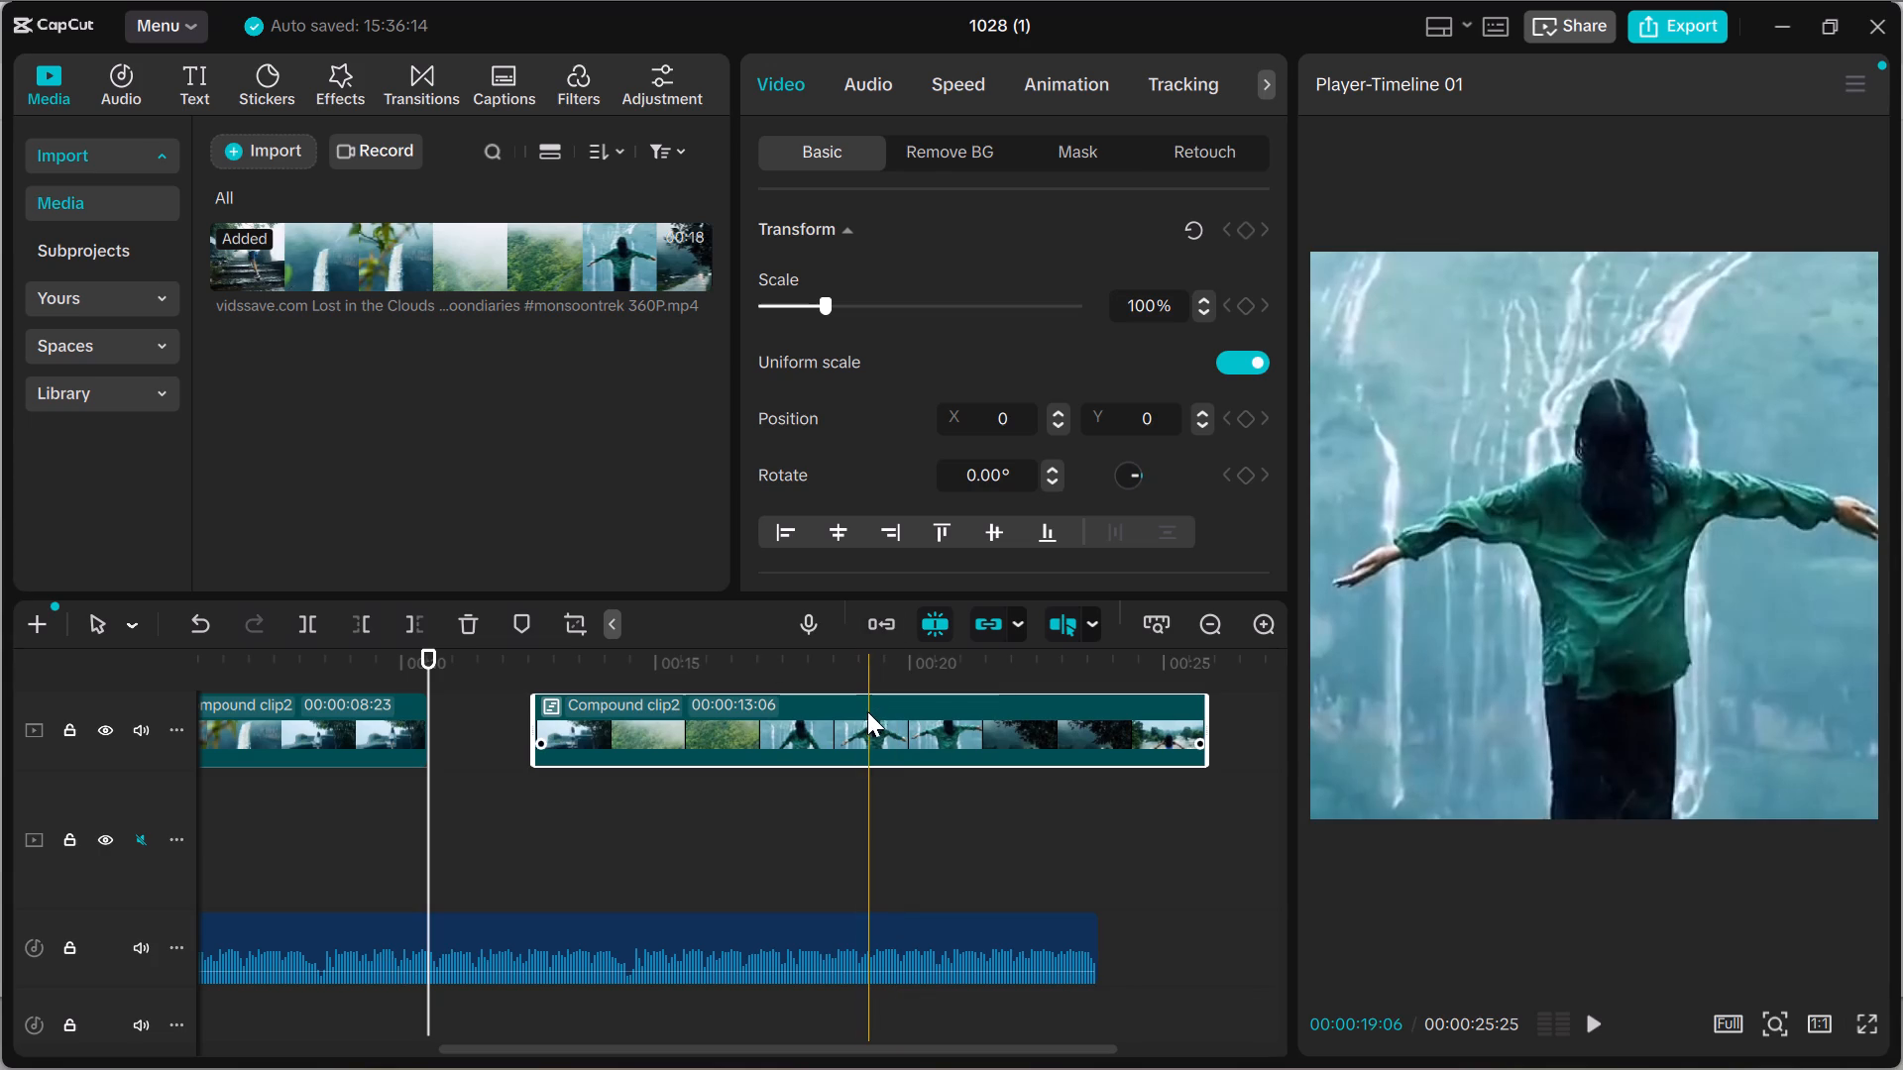
drag(867, 711, 770, 789)
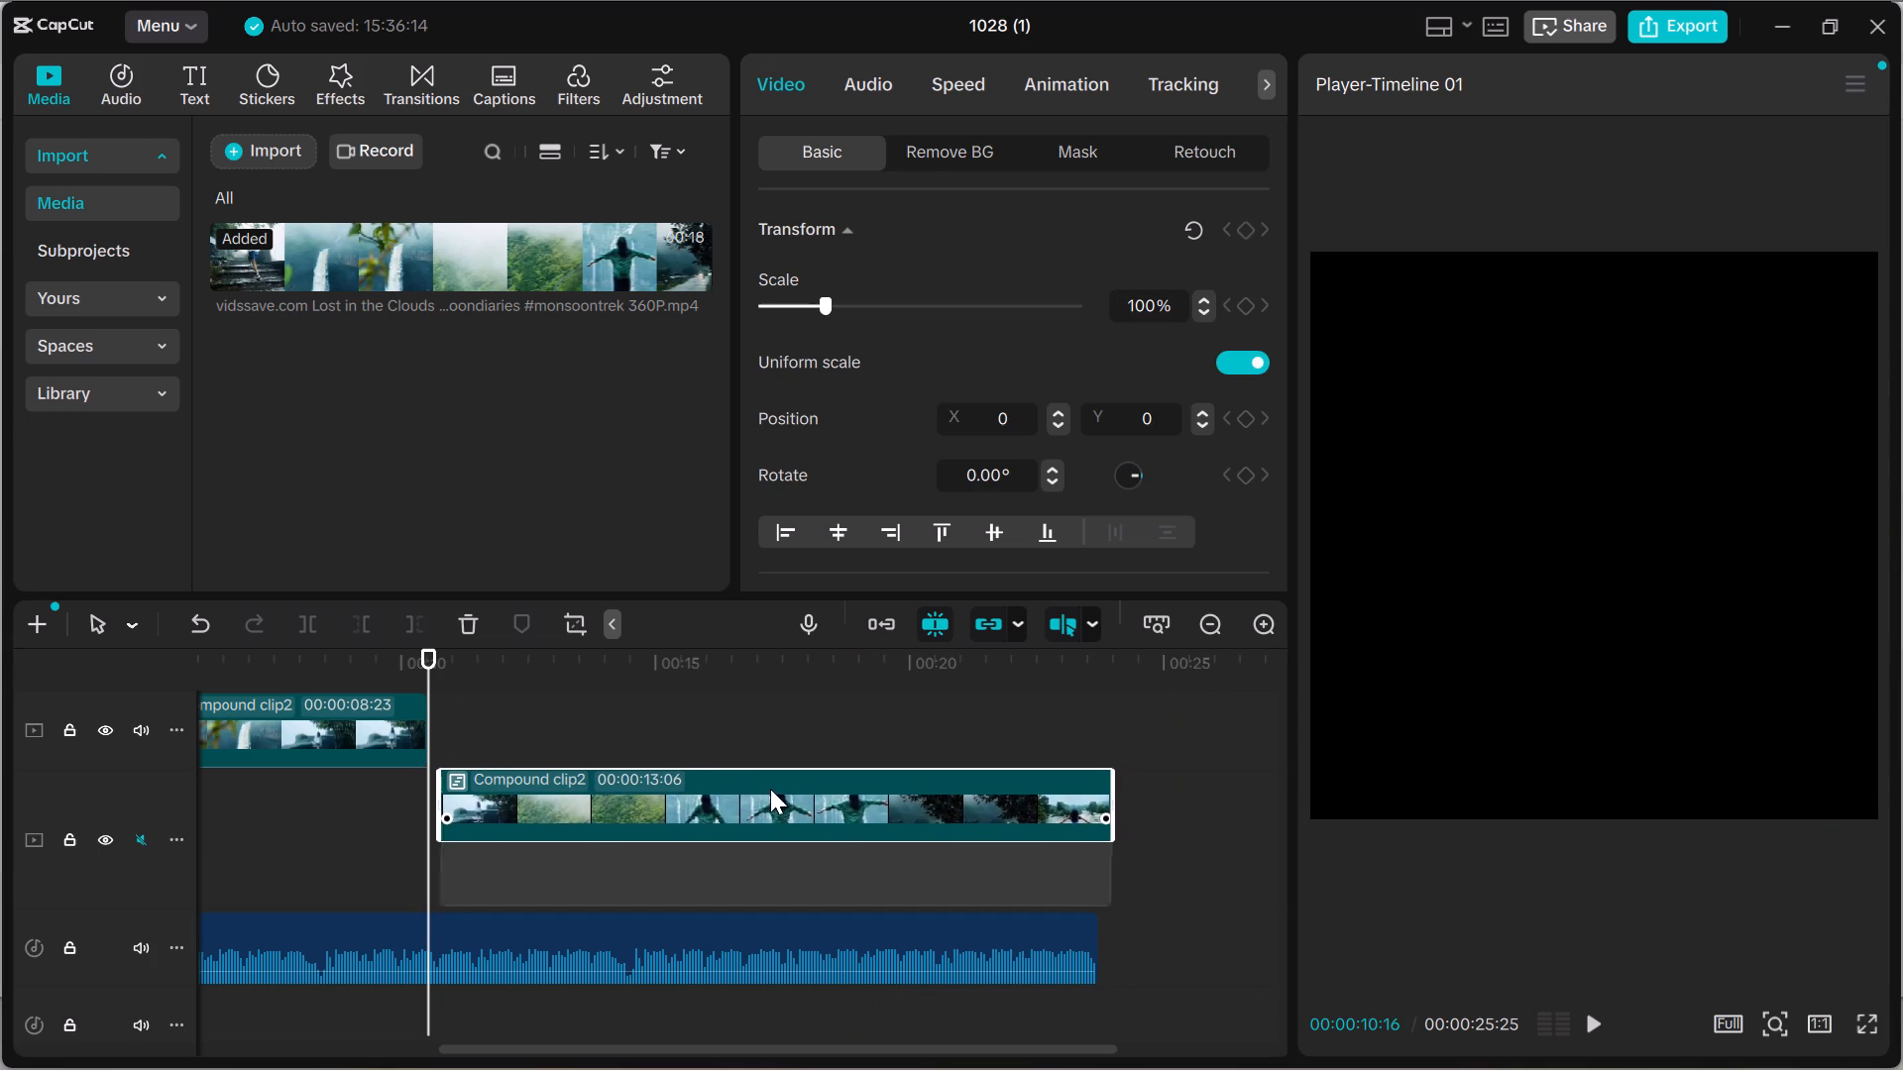
drag(770, 789, 764, 793)
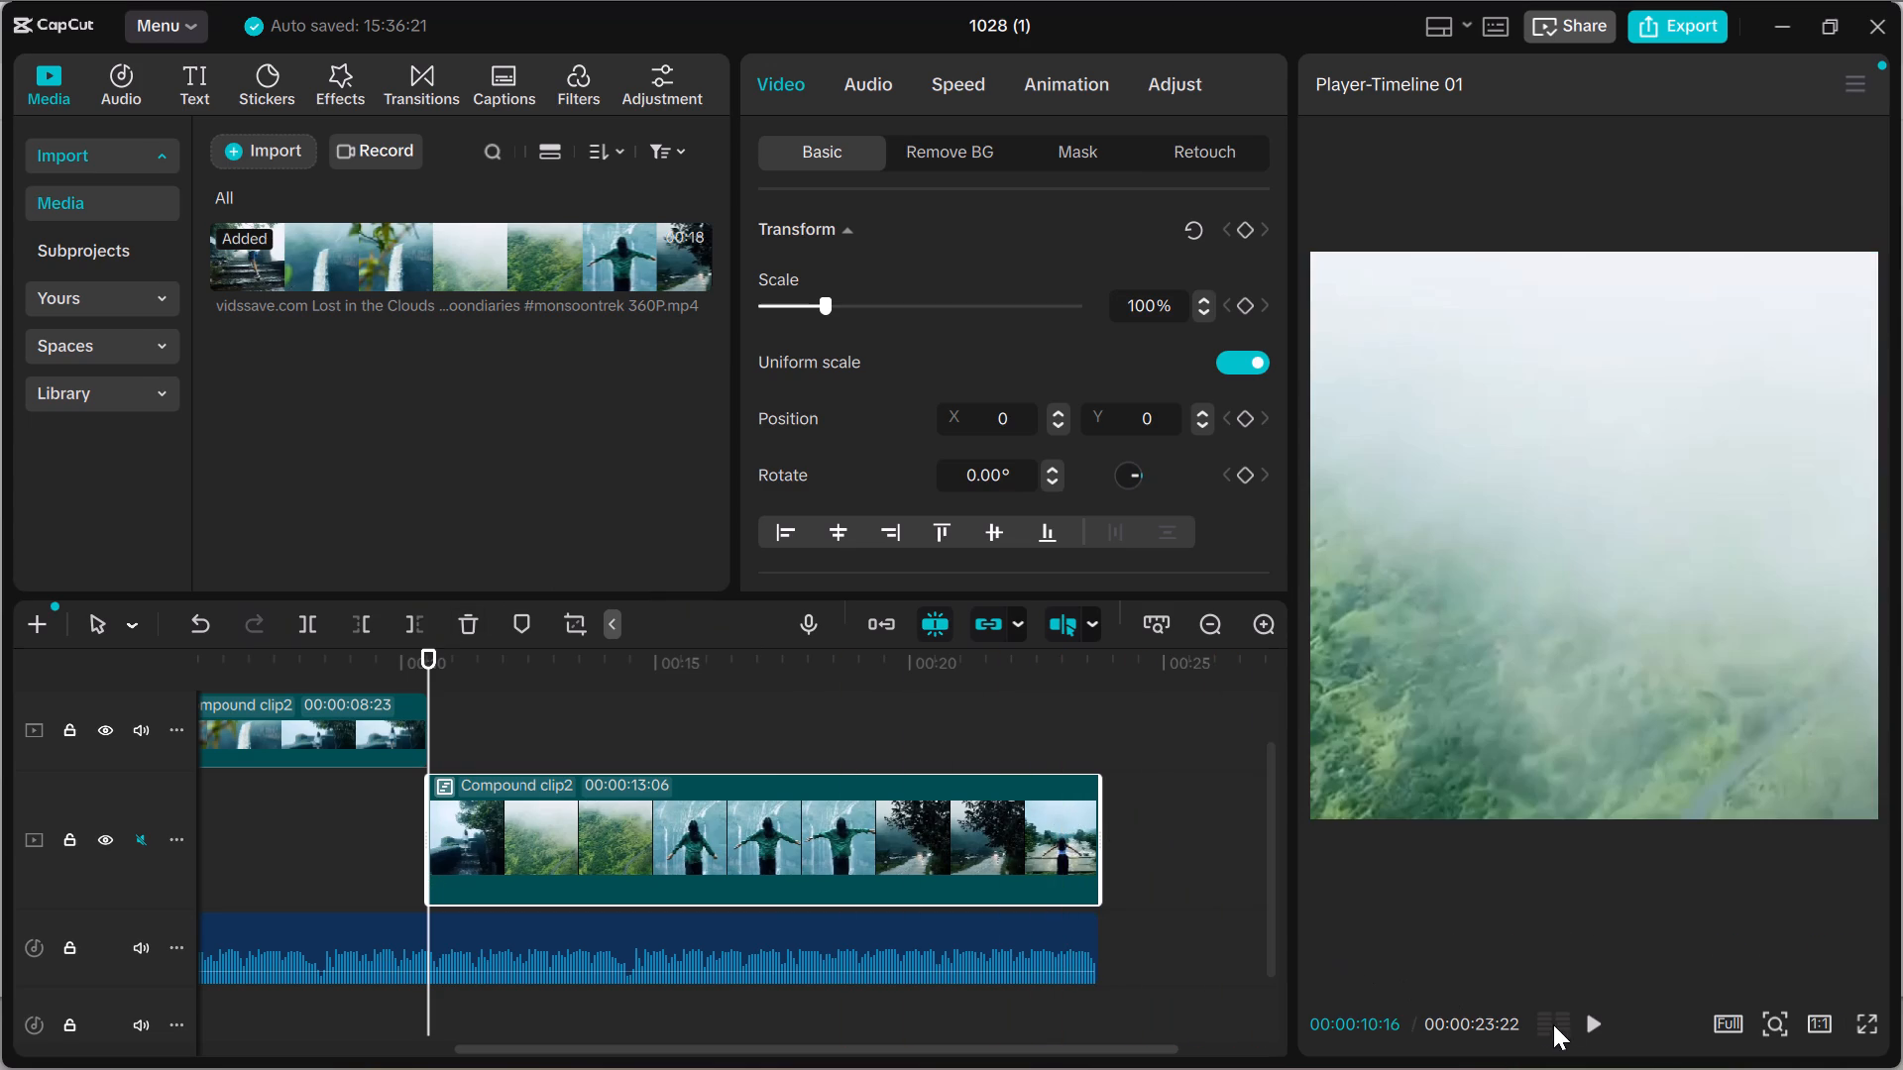
Split the lower-track Compound clip2 piece at 00:00:14:08, where the hillside shot changes to the waterfall shot.
click(1590, 1027)
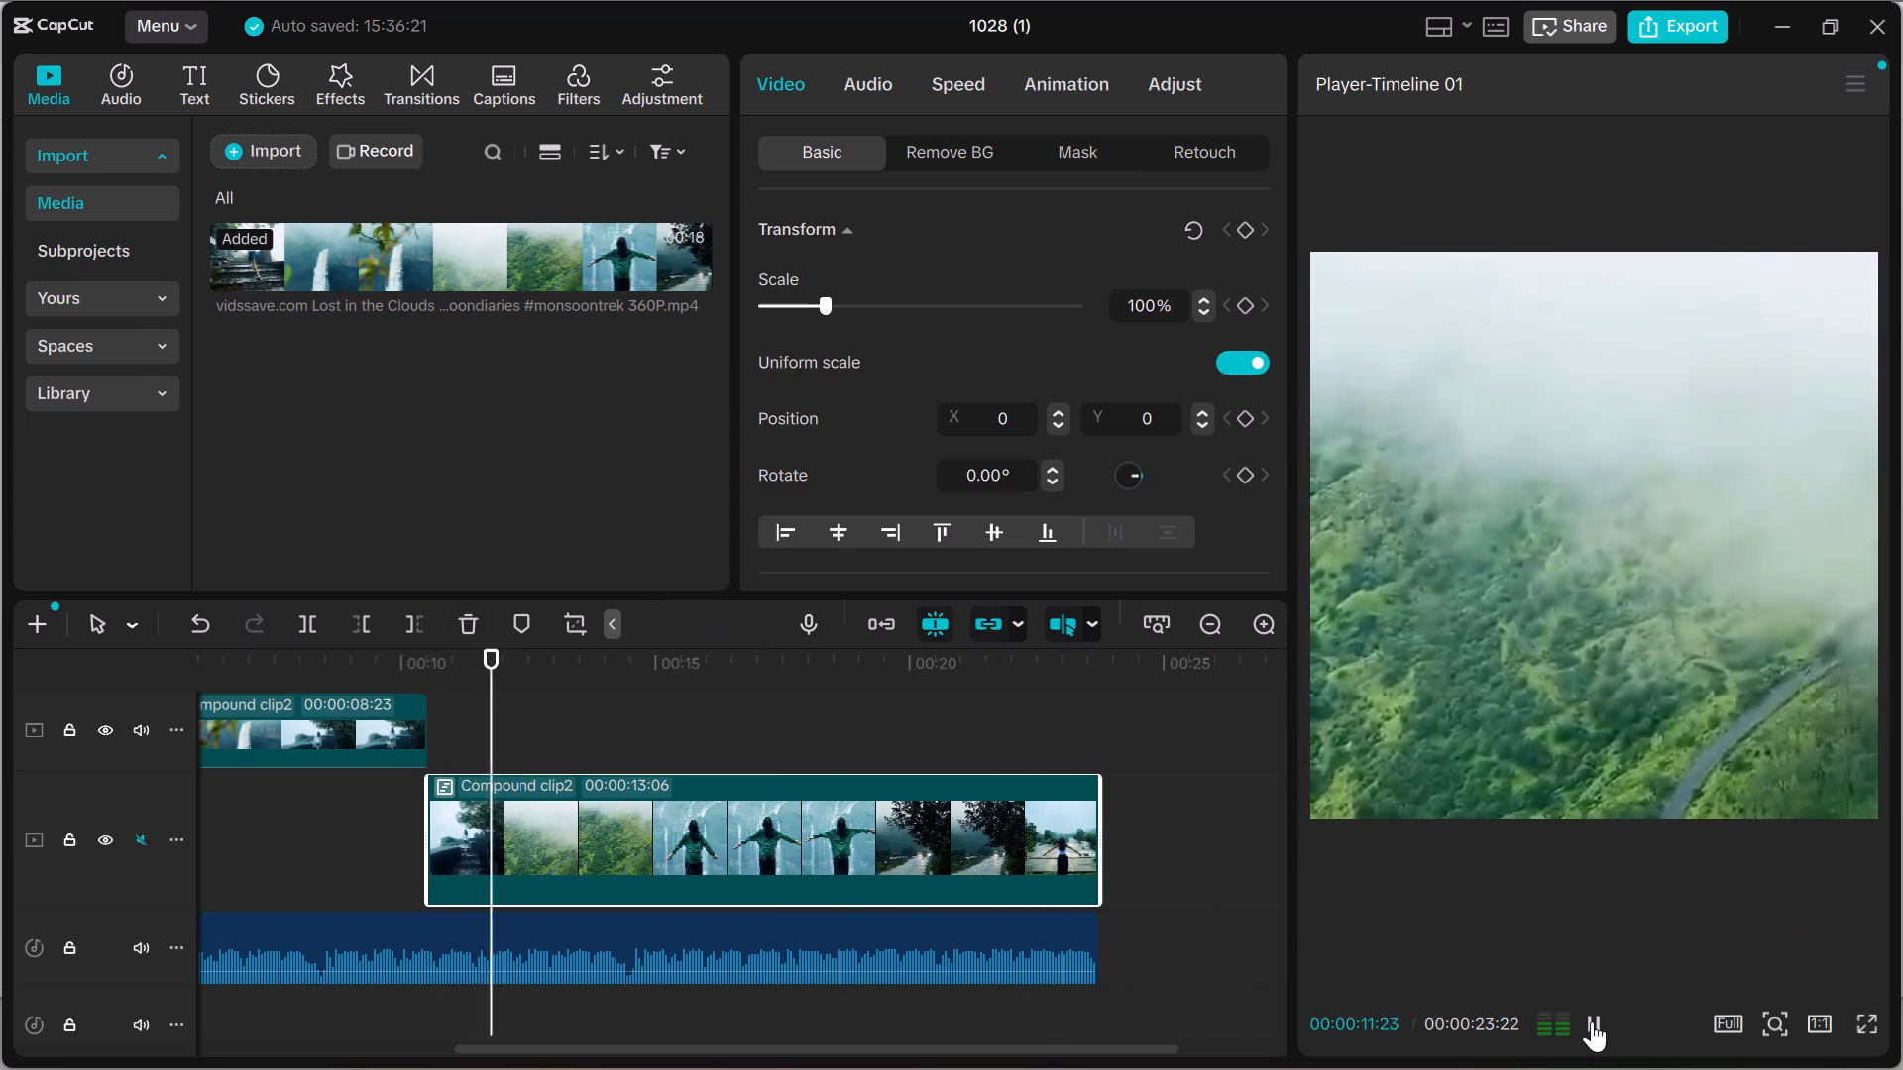
click(1592, 1021)
click(1592, 1021)
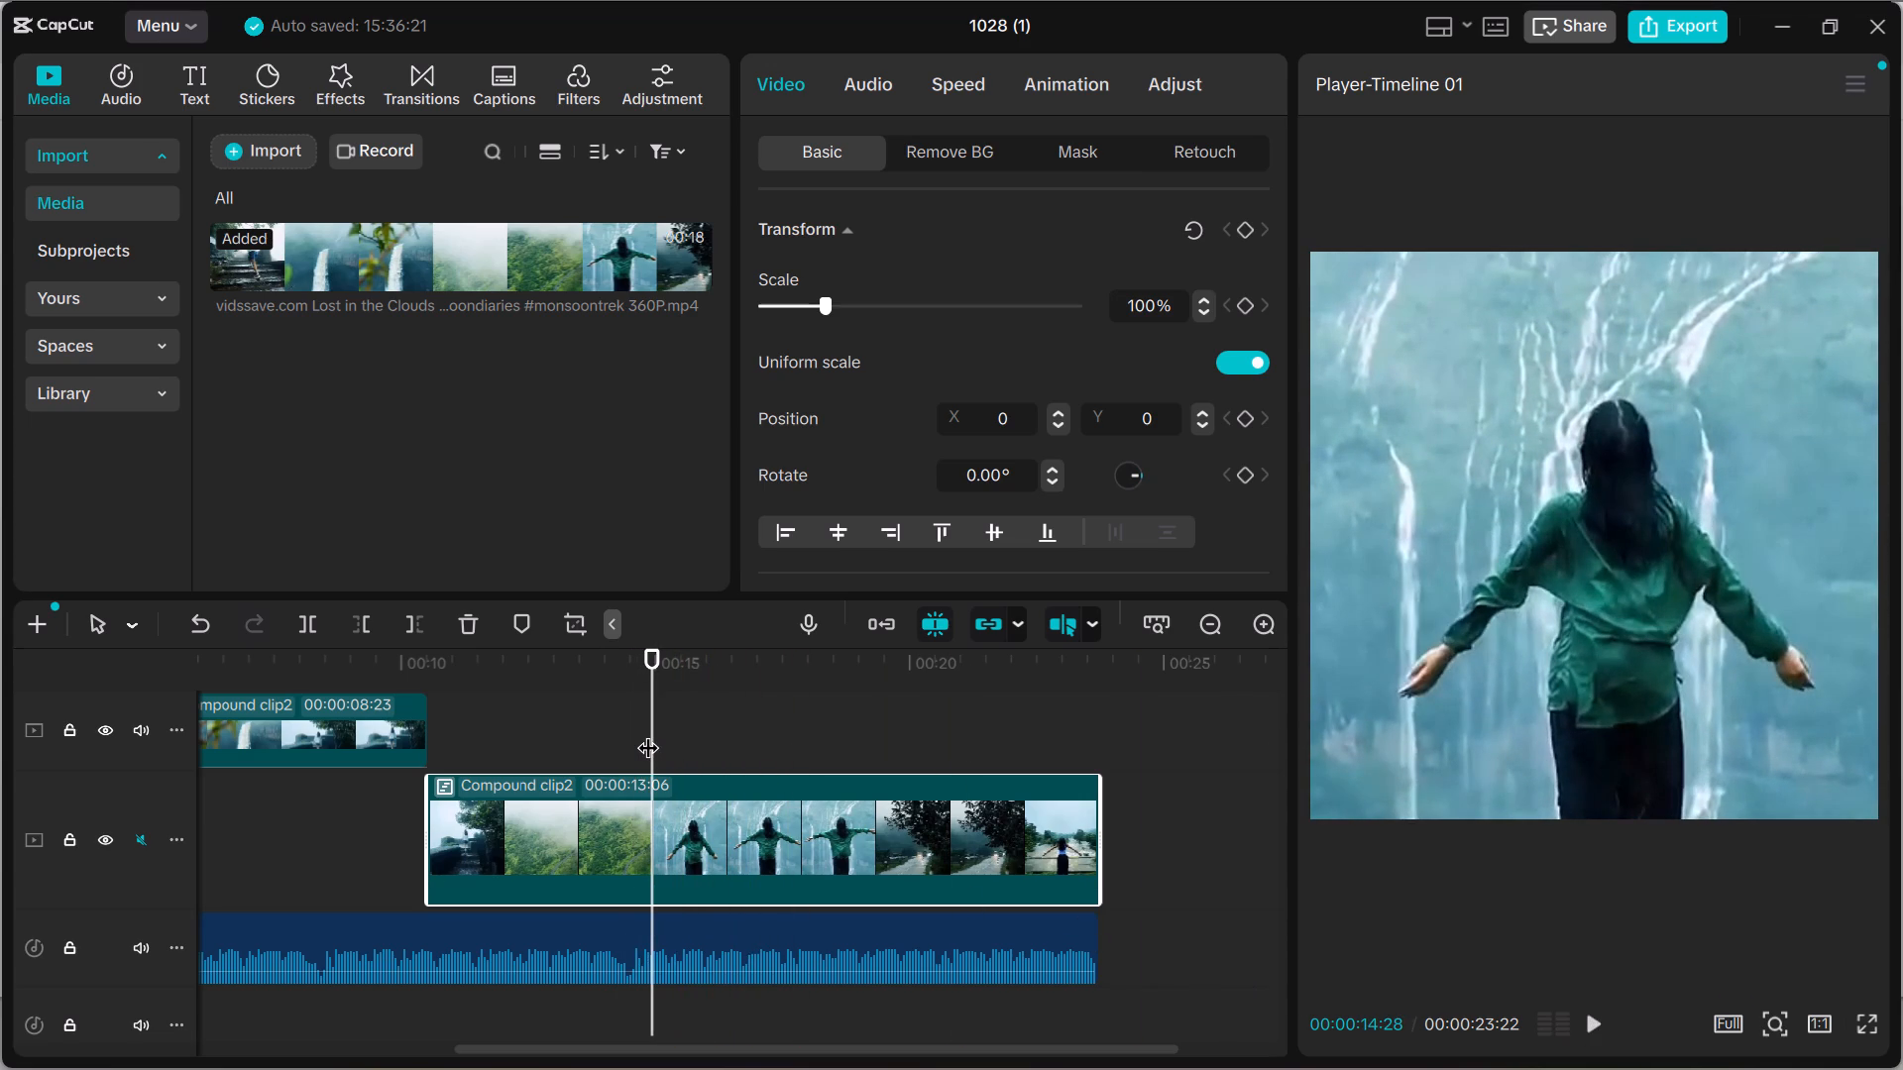
drag(647, 732, 634, 729)
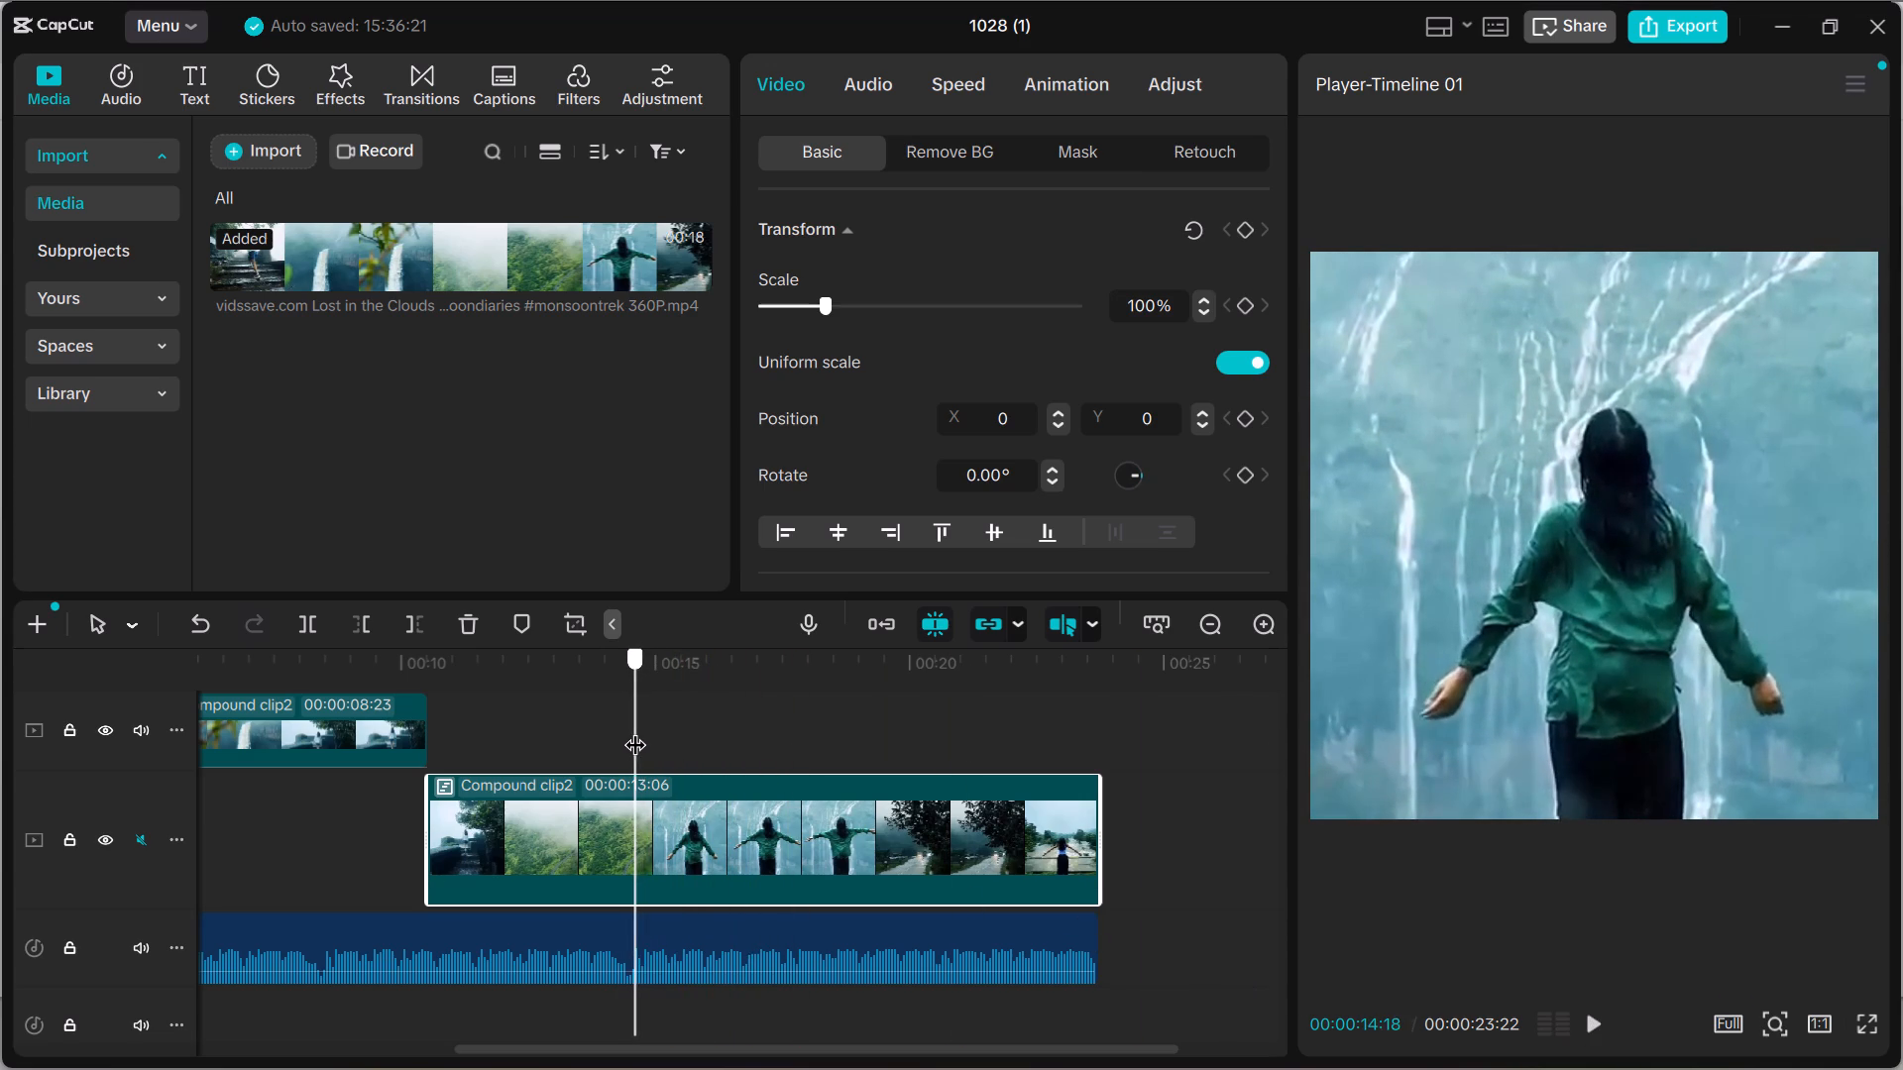
drag(634, 729, 619, 728)
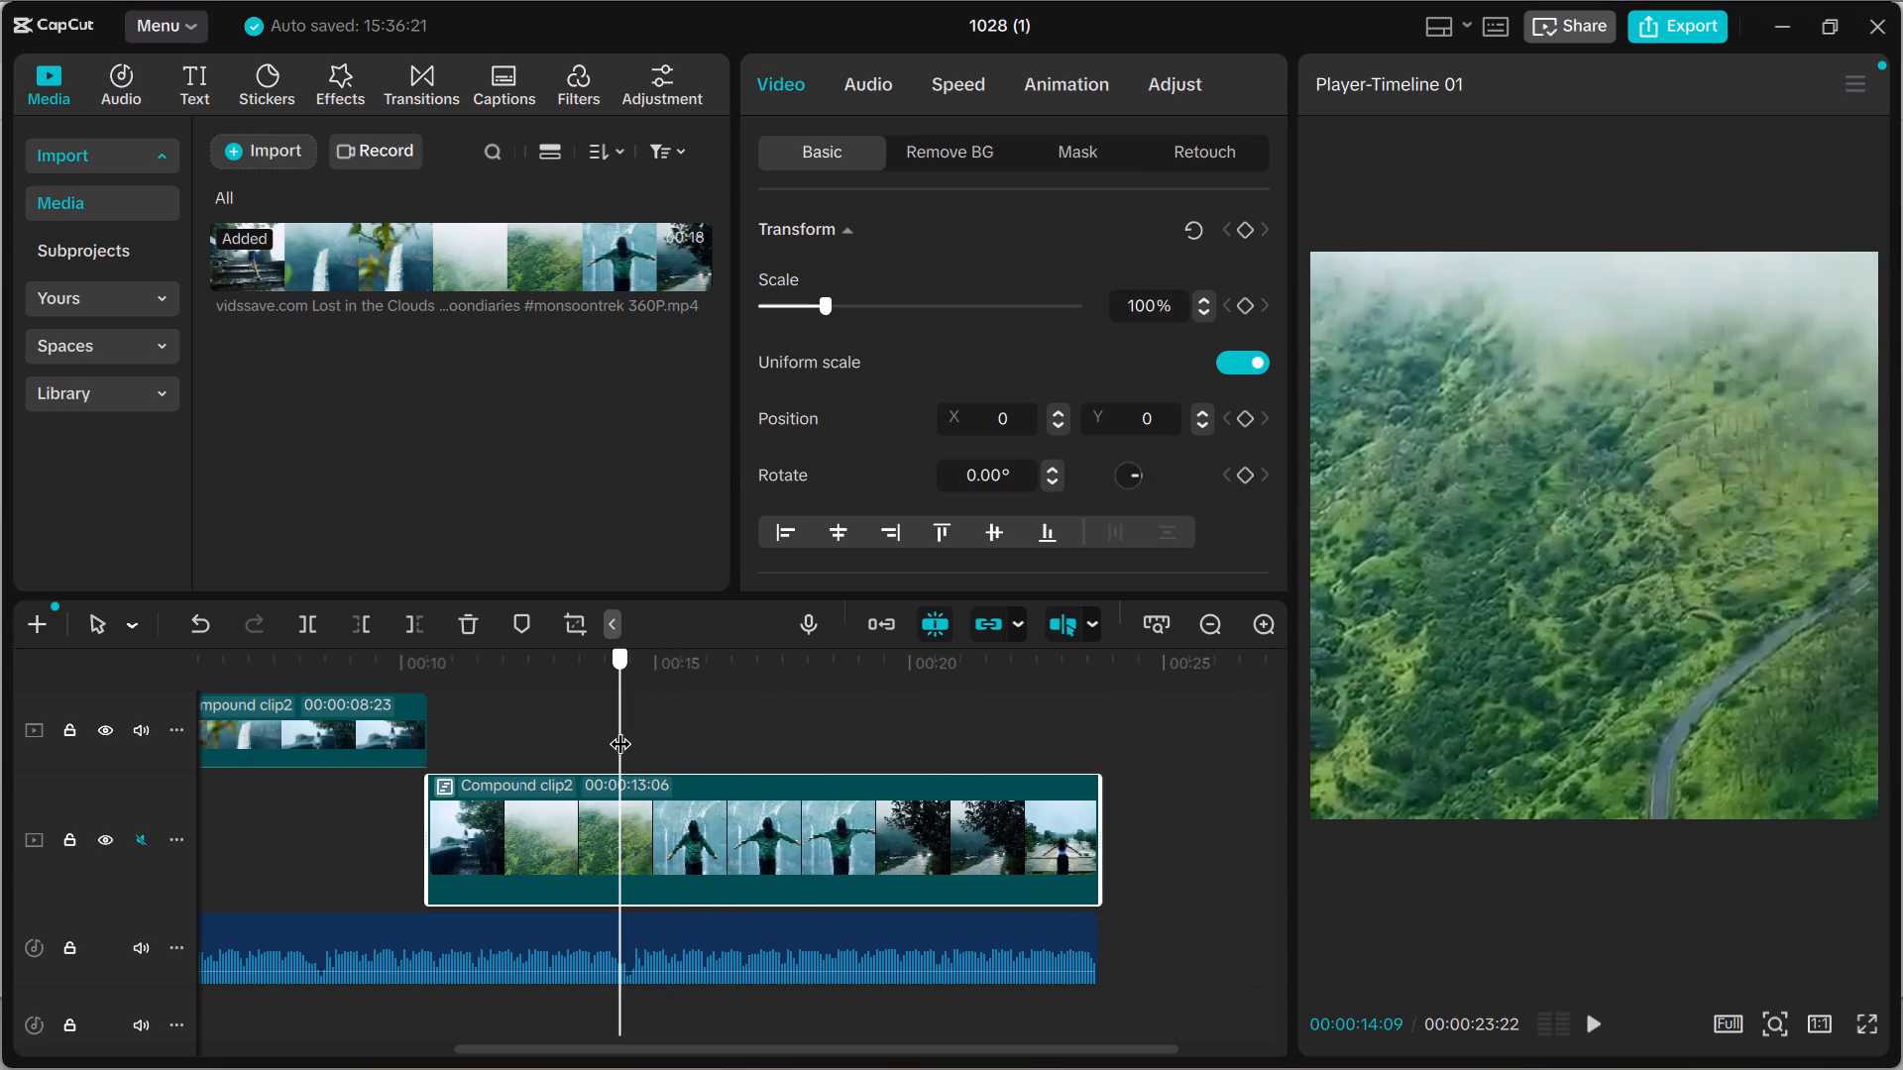
drag(619, 728, 628, 728)
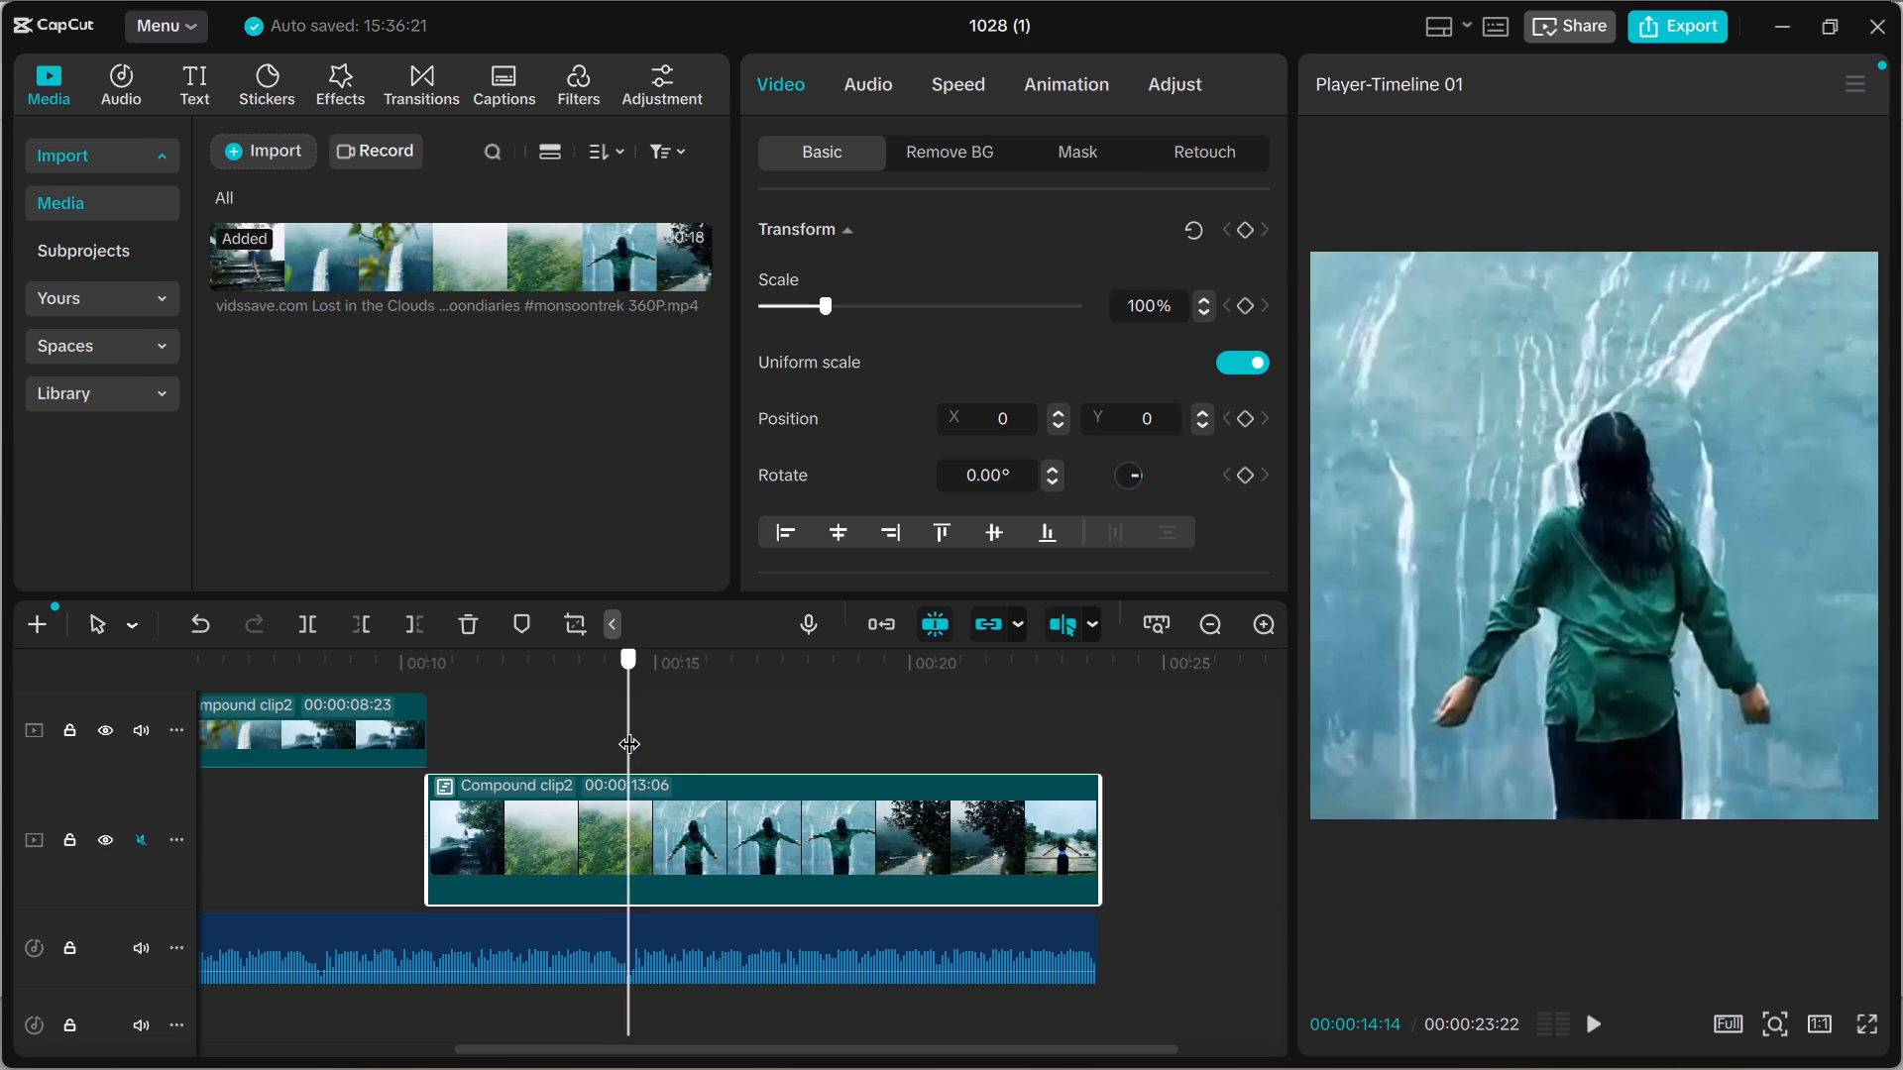
drag(628, 728, 626, 729)
drag(626, 729, 617, 729)
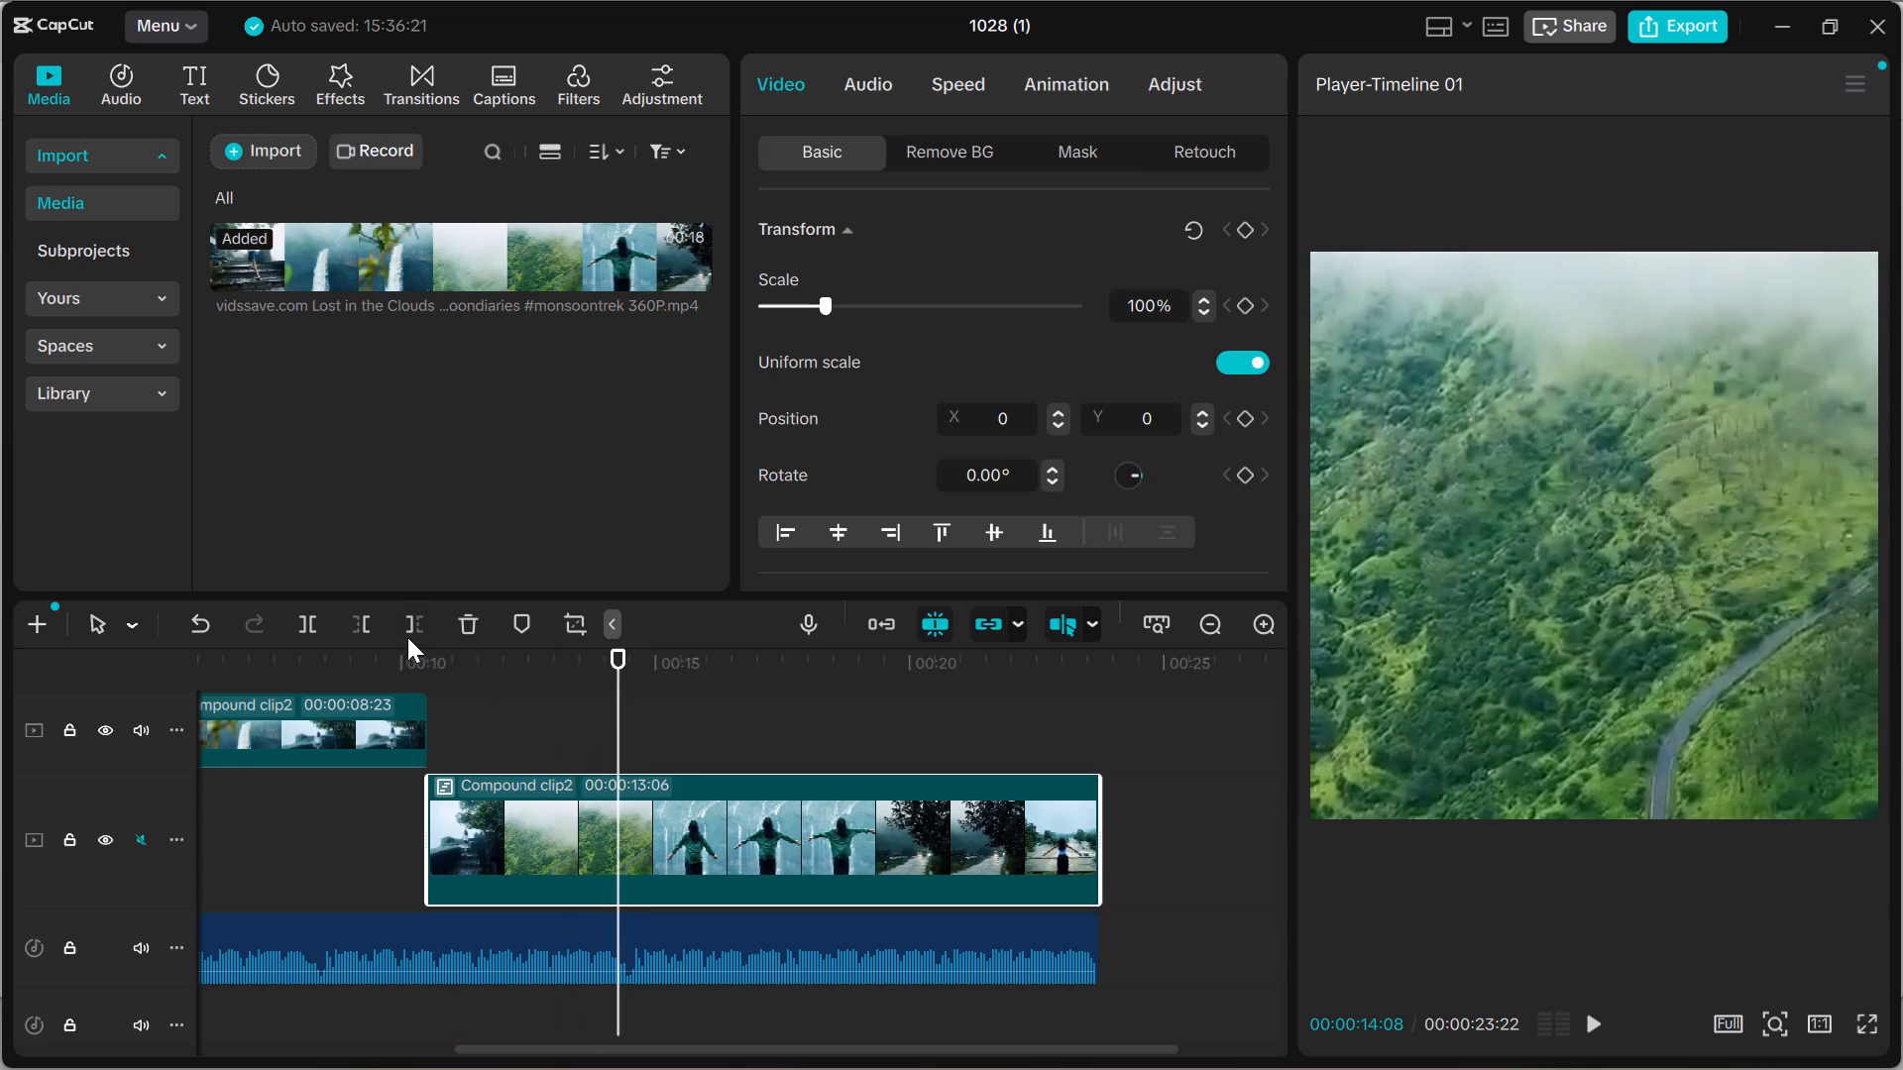
click(308, 622)
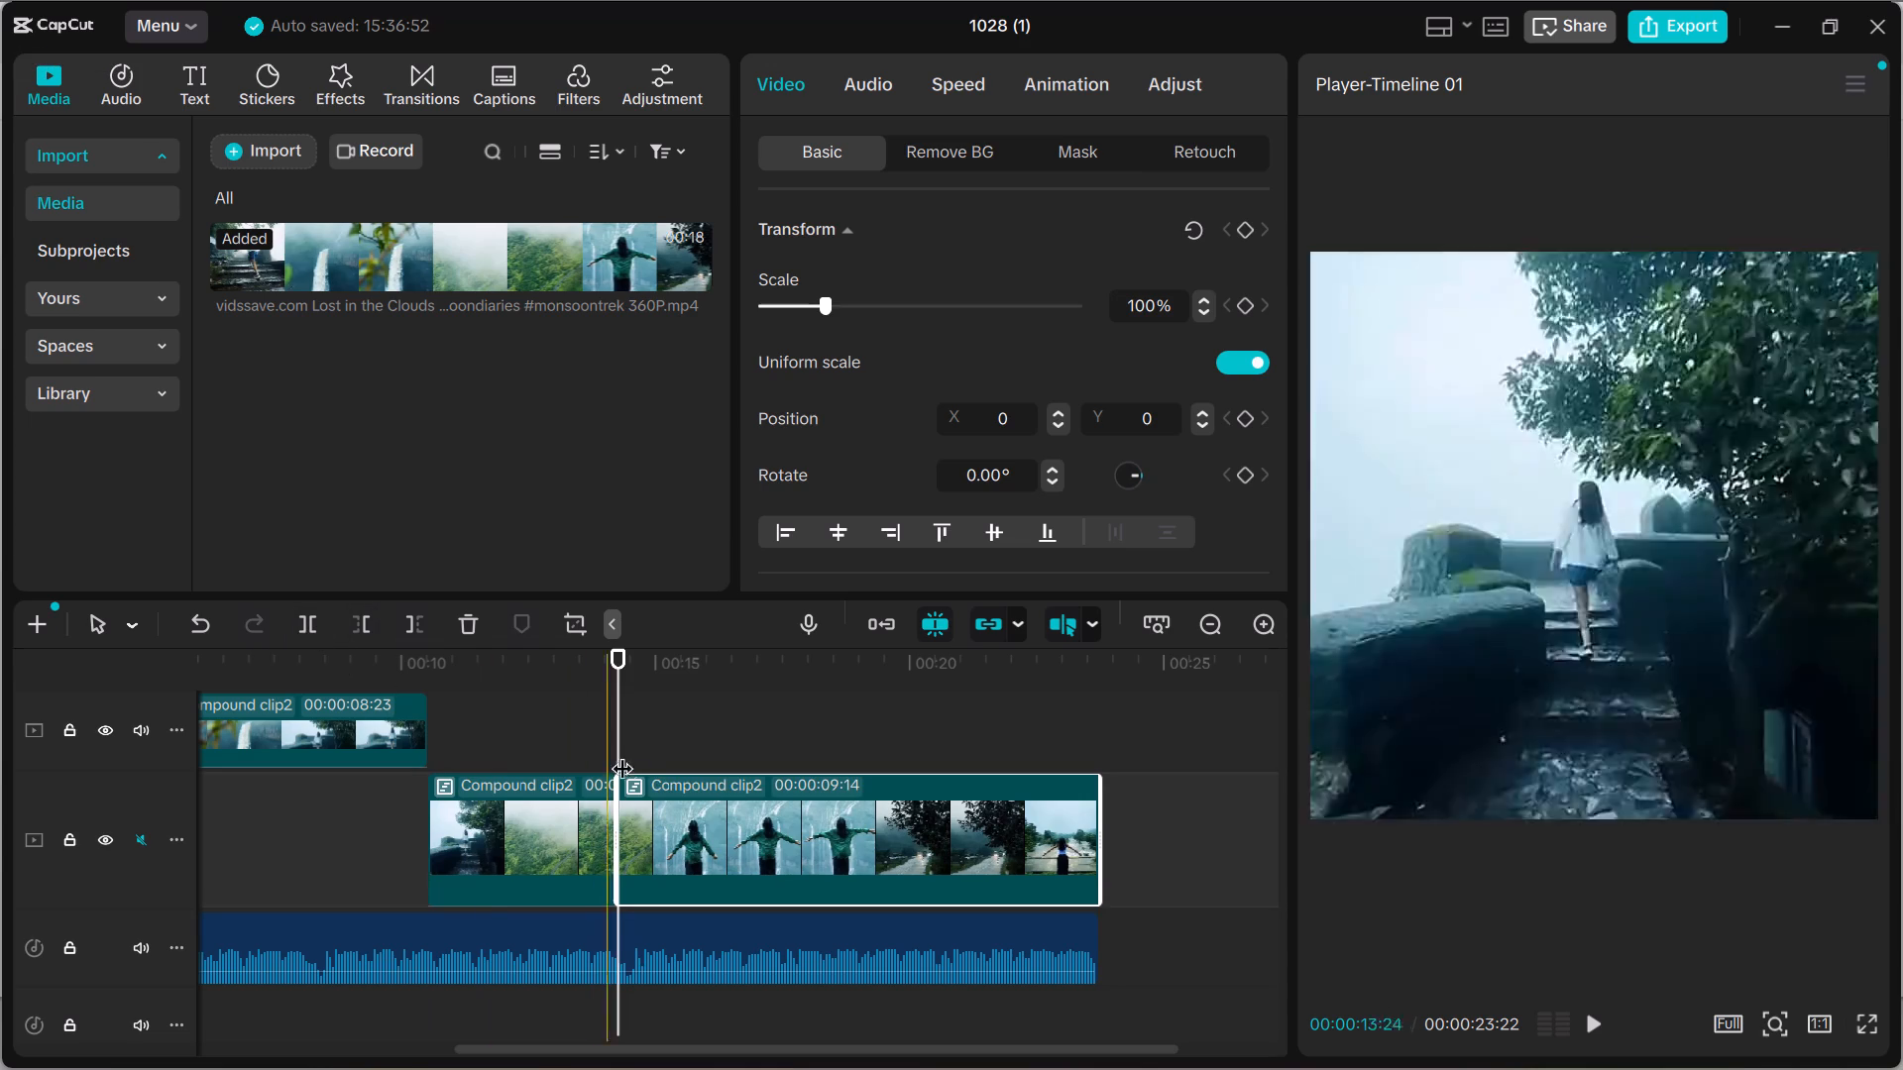
Move the Compound clip2 piece after the split to the upper video track, keeping its start at 00:00:14:08.
drag(766, 820, 748, 775)
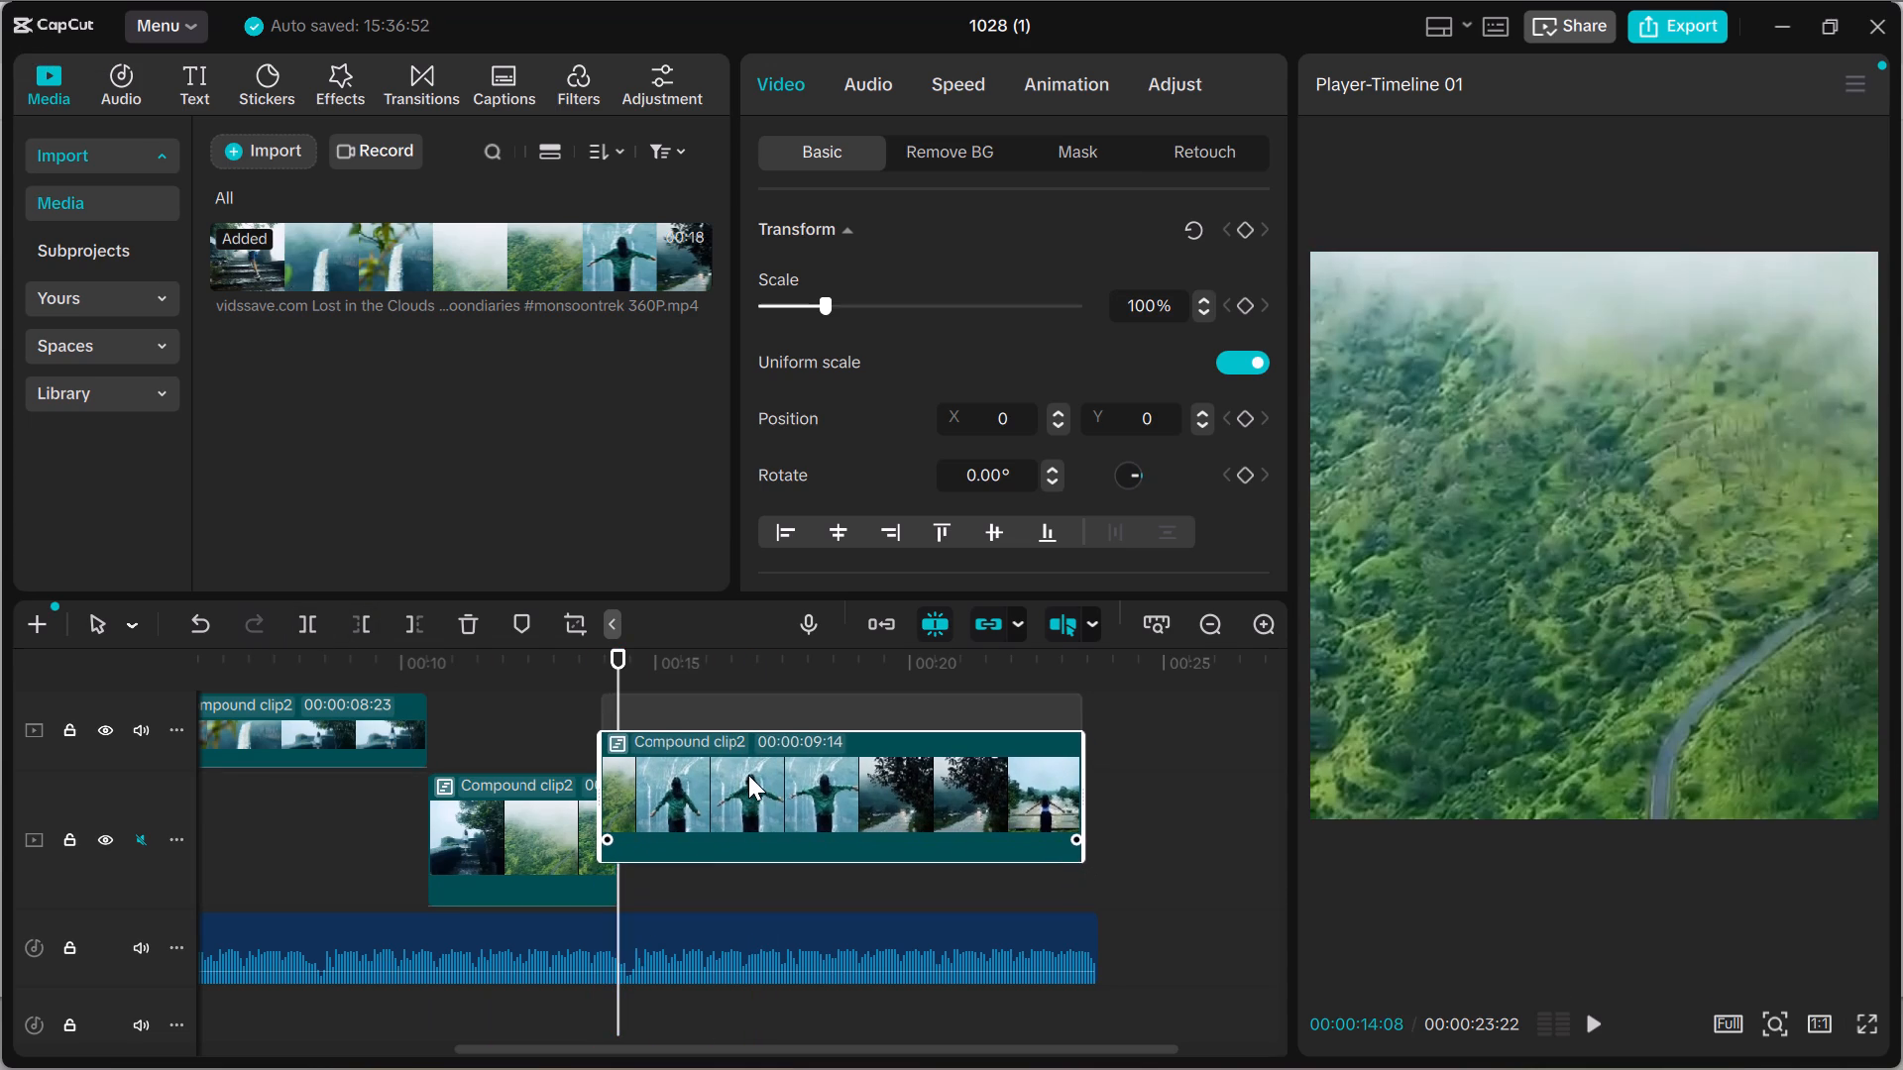
drag(748, 775, 762, 735)
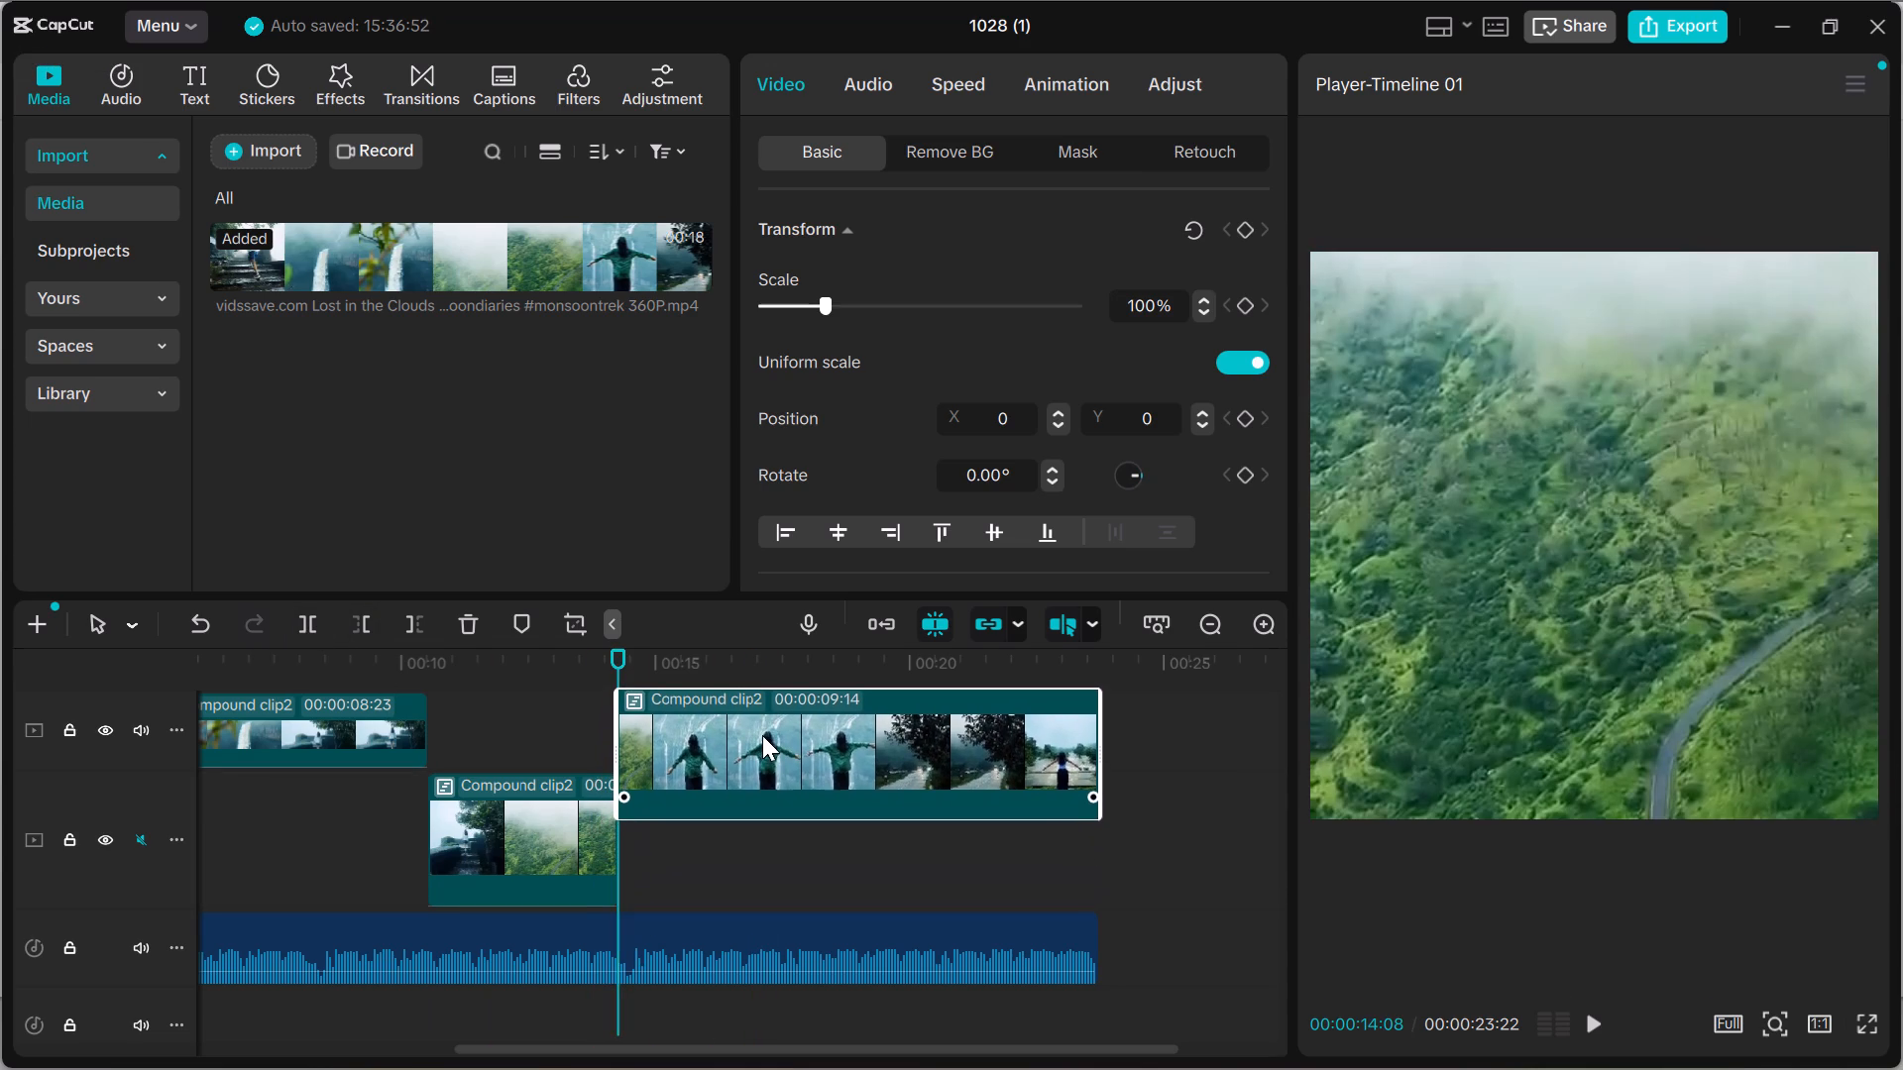
drag(762, 735, 765, 726)
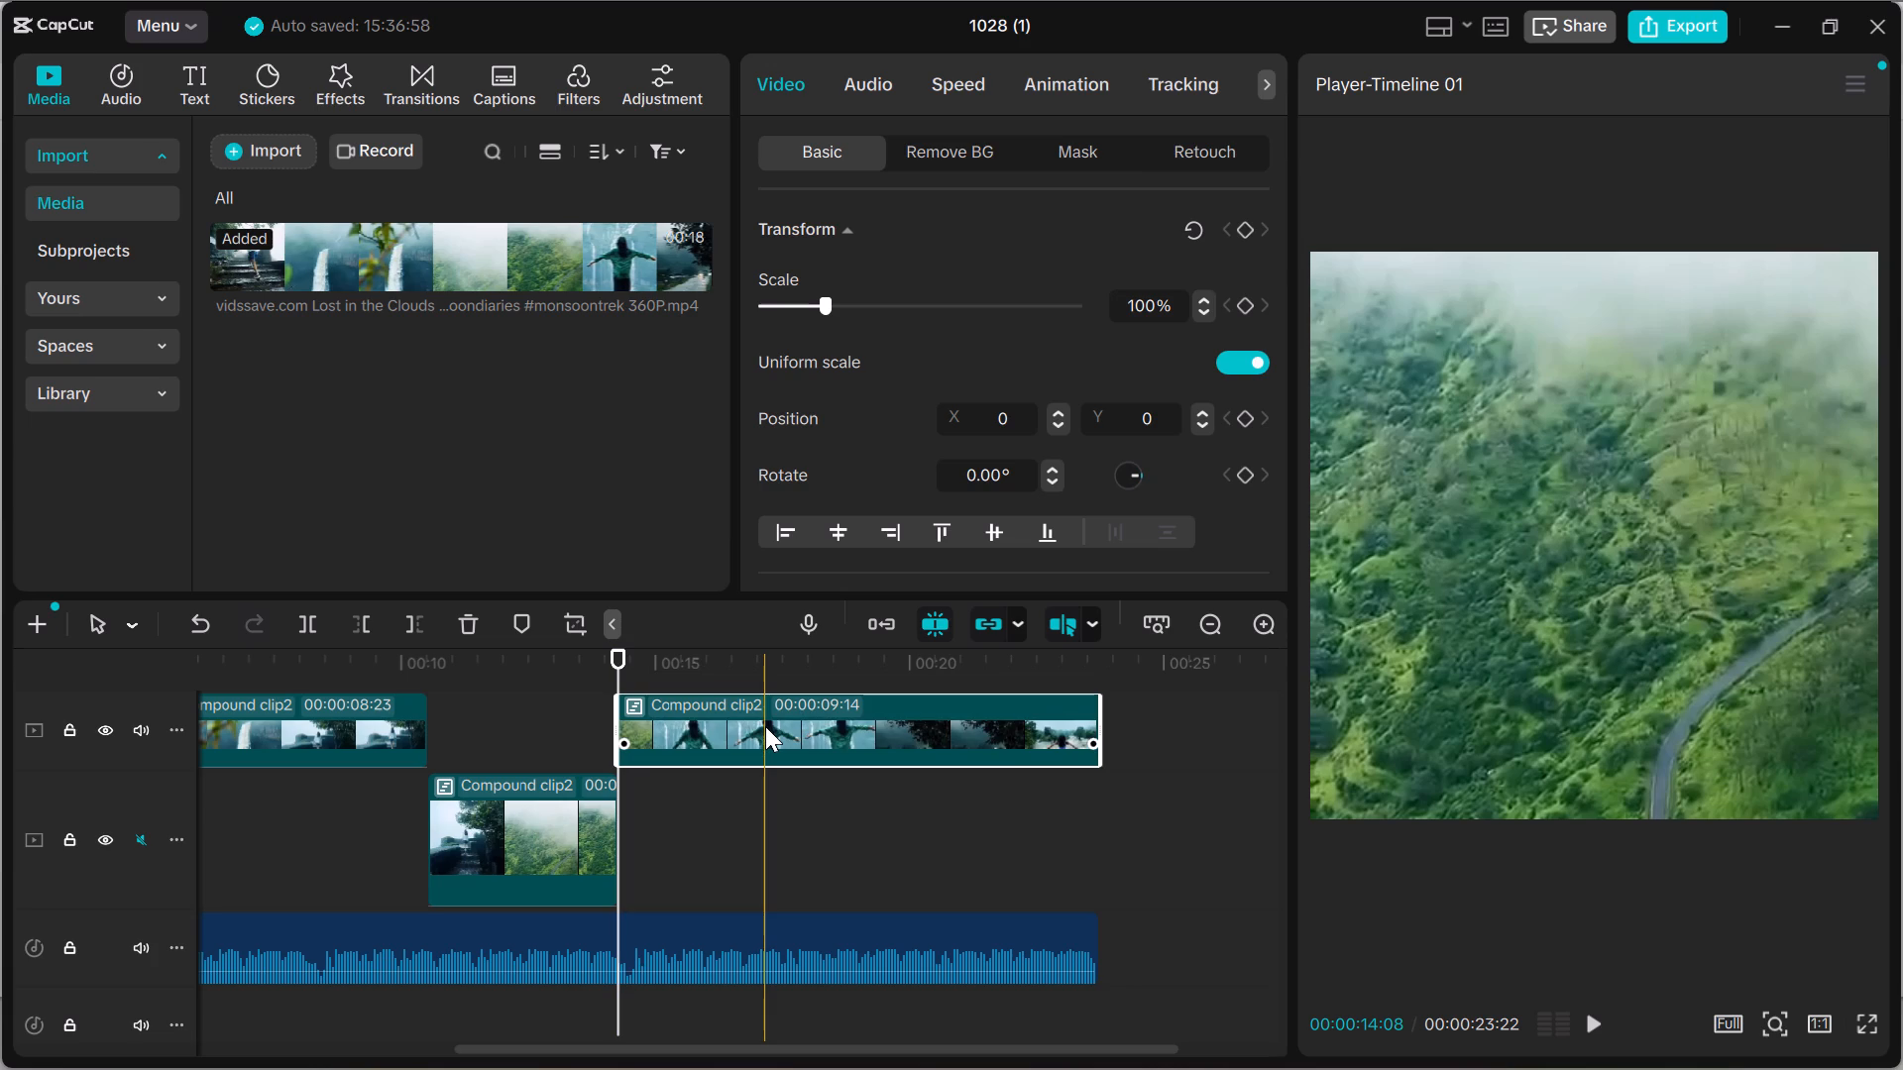
click(765, 726)
Play the whole timeline from the beginning to review the new clip arrangement.
drag(615, 656, 12, 586)
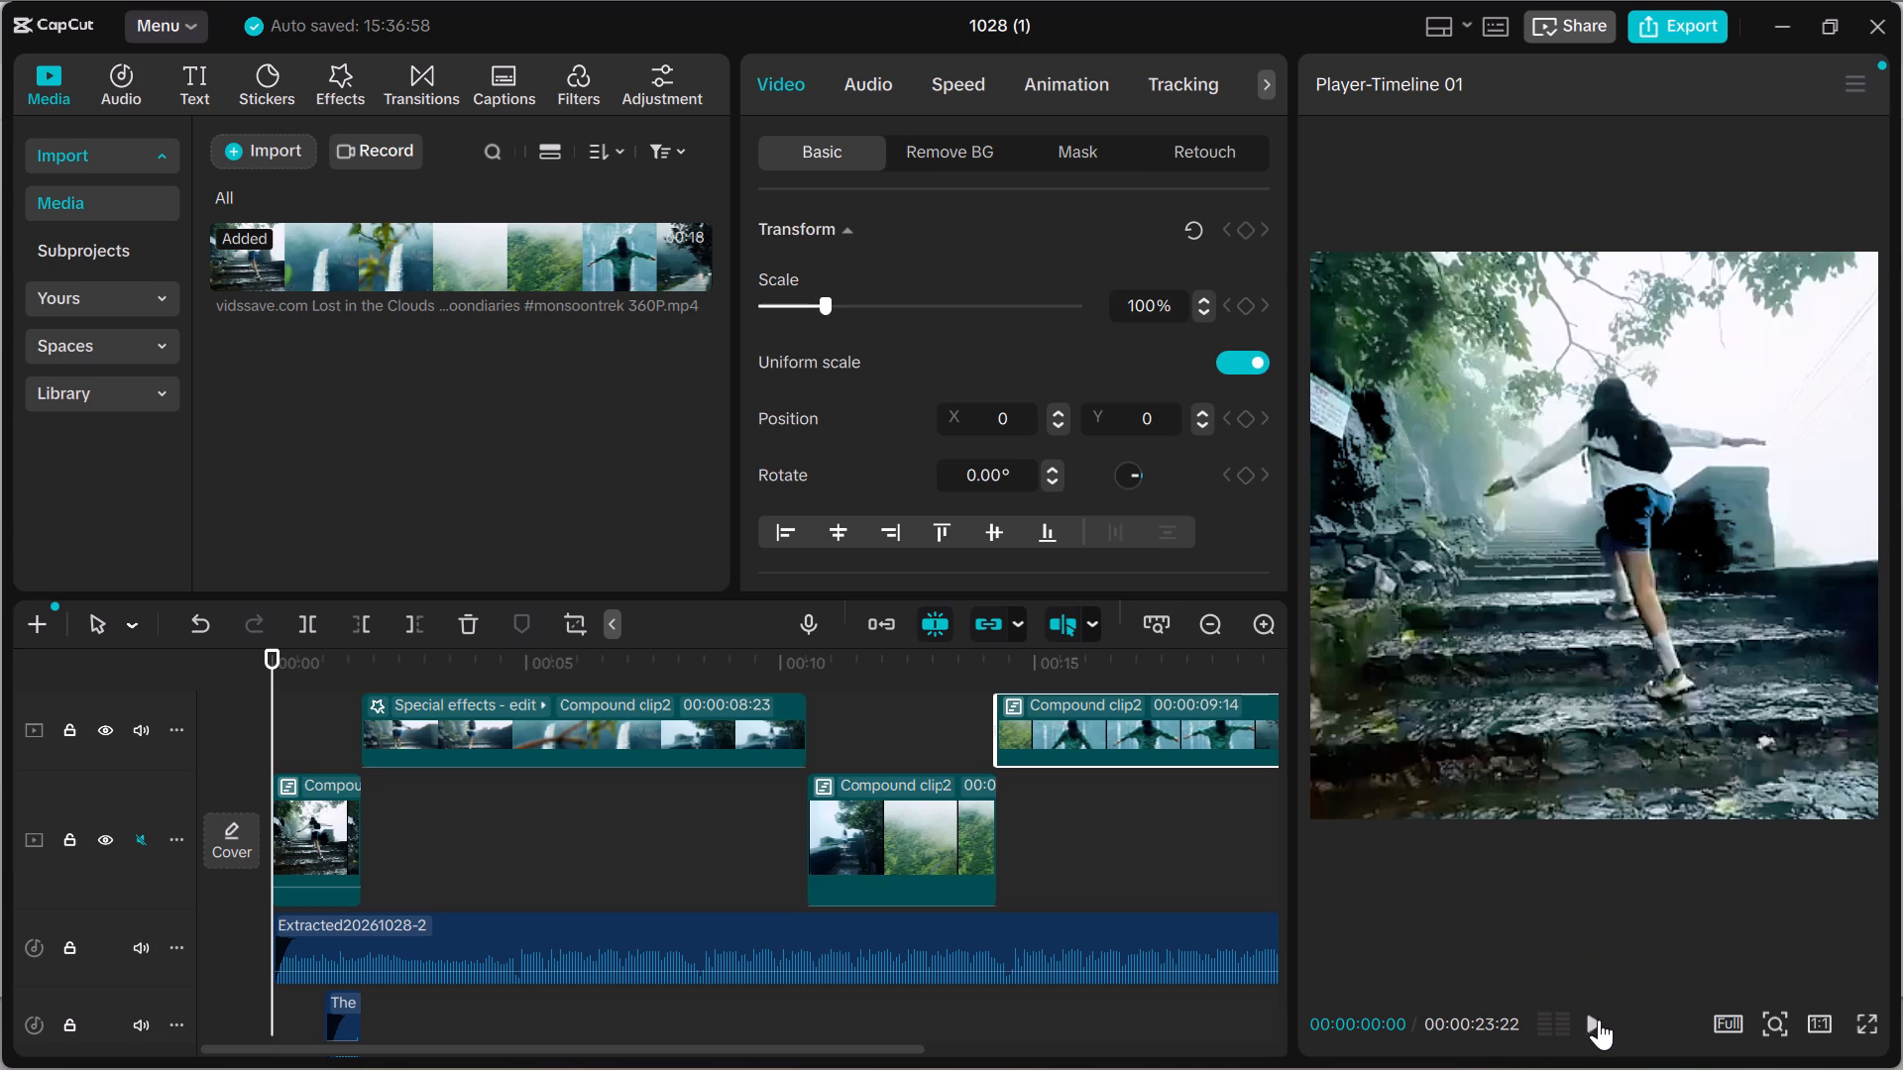
click(1596, 1021)
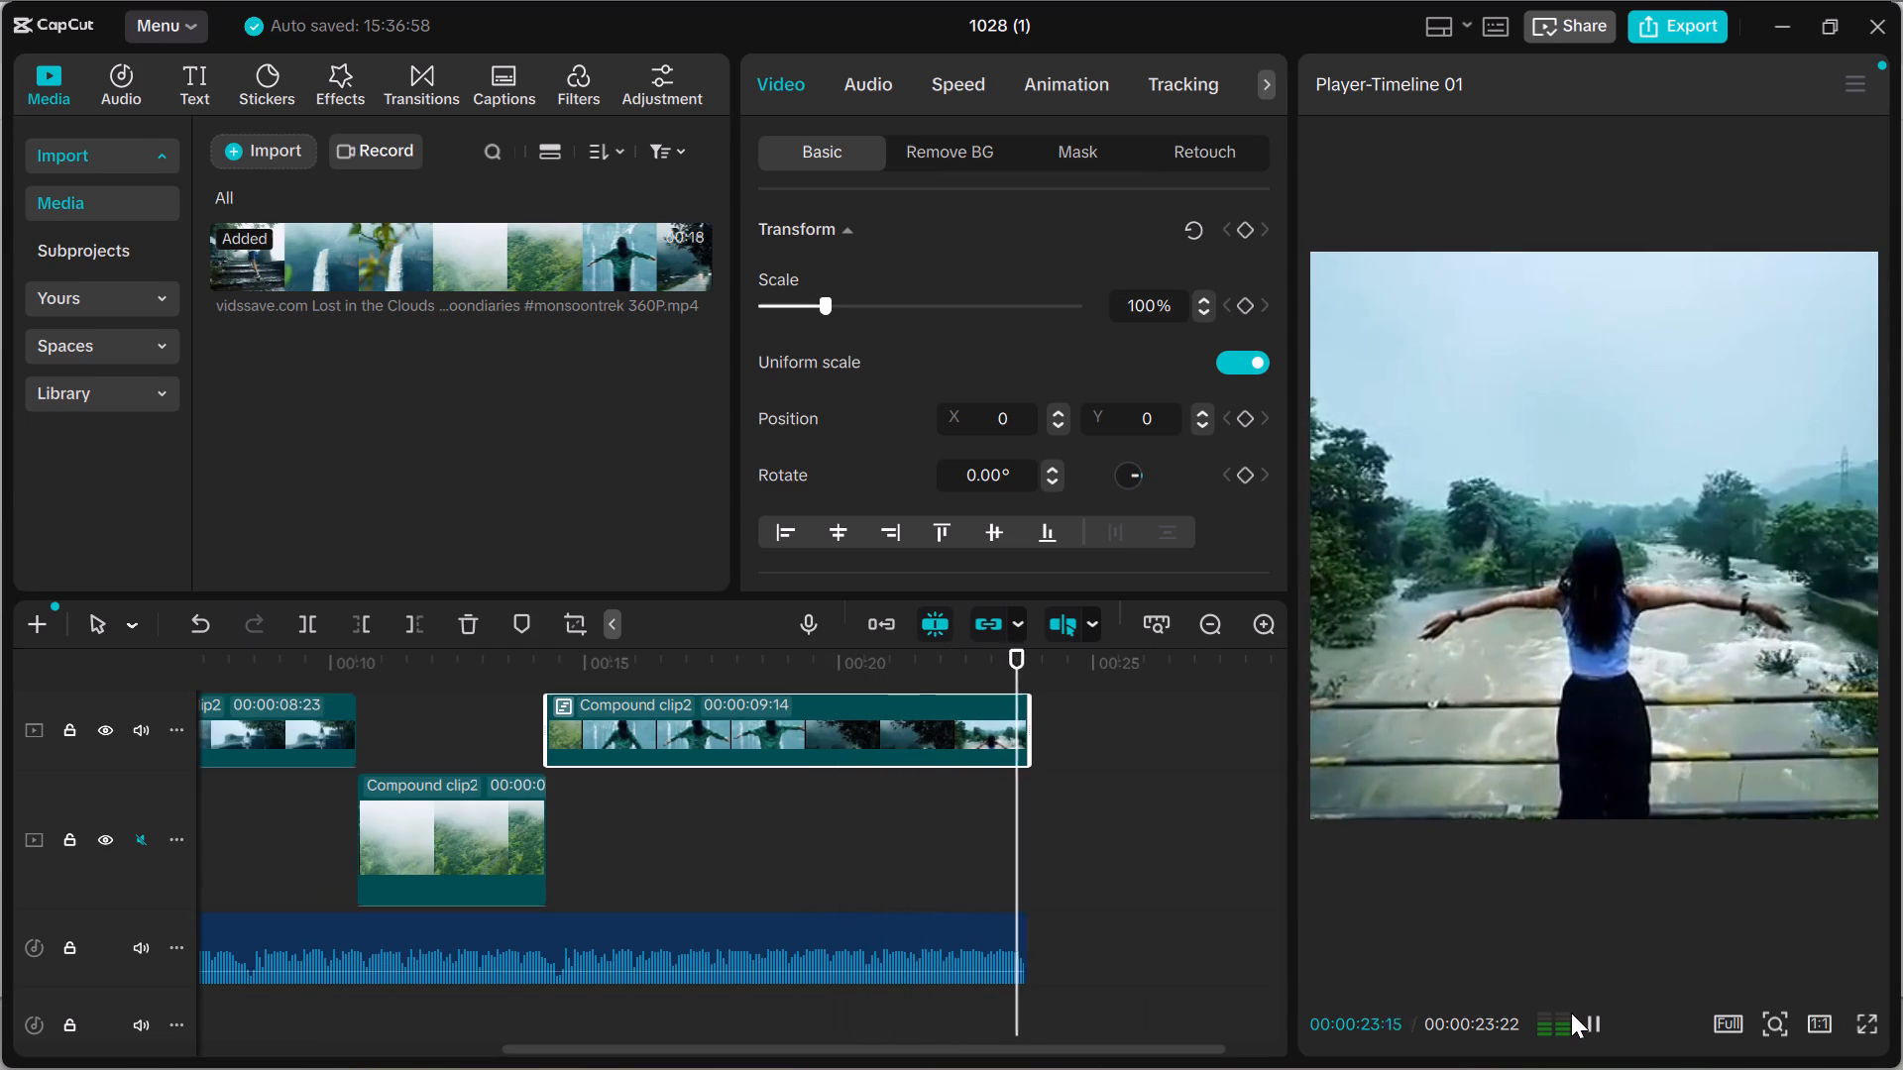
Adjust the end of the extracted audio to line up with the end of the last video clip.
click(1027, 939)
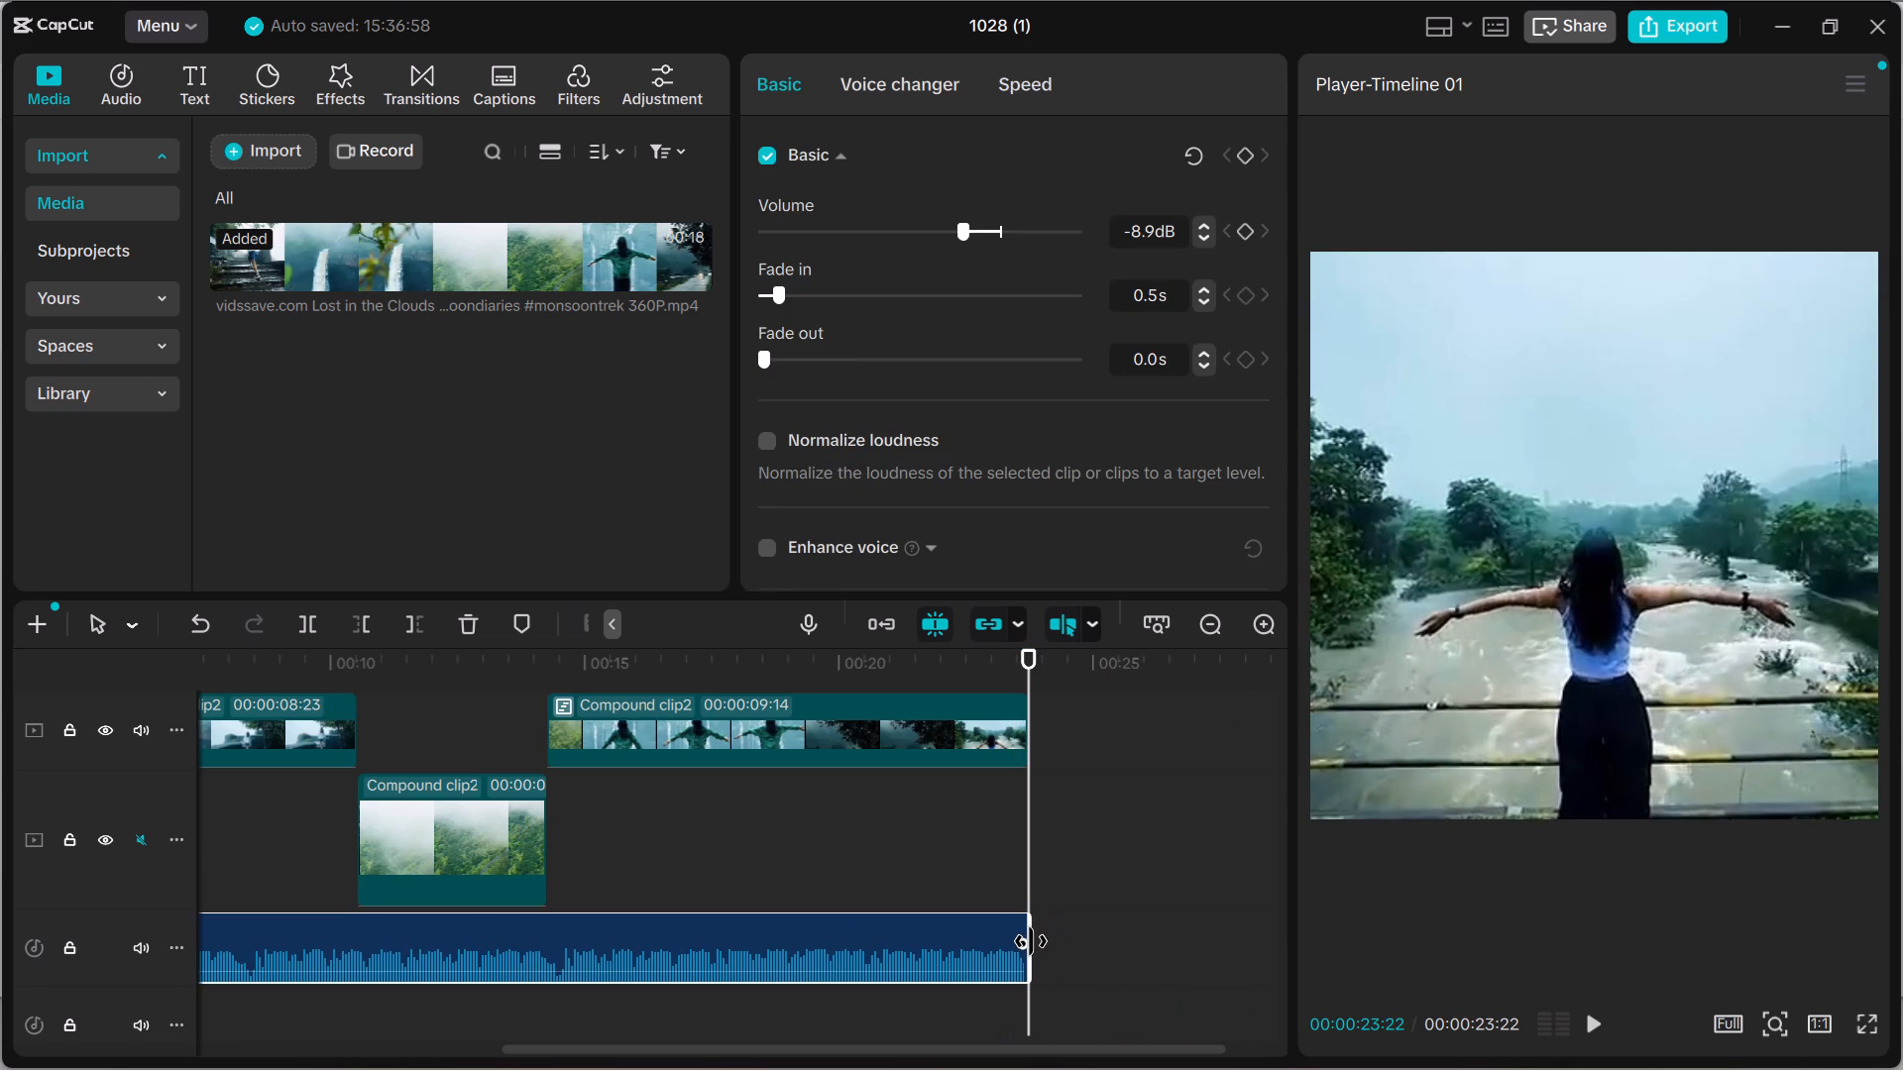
click(1030, 922)
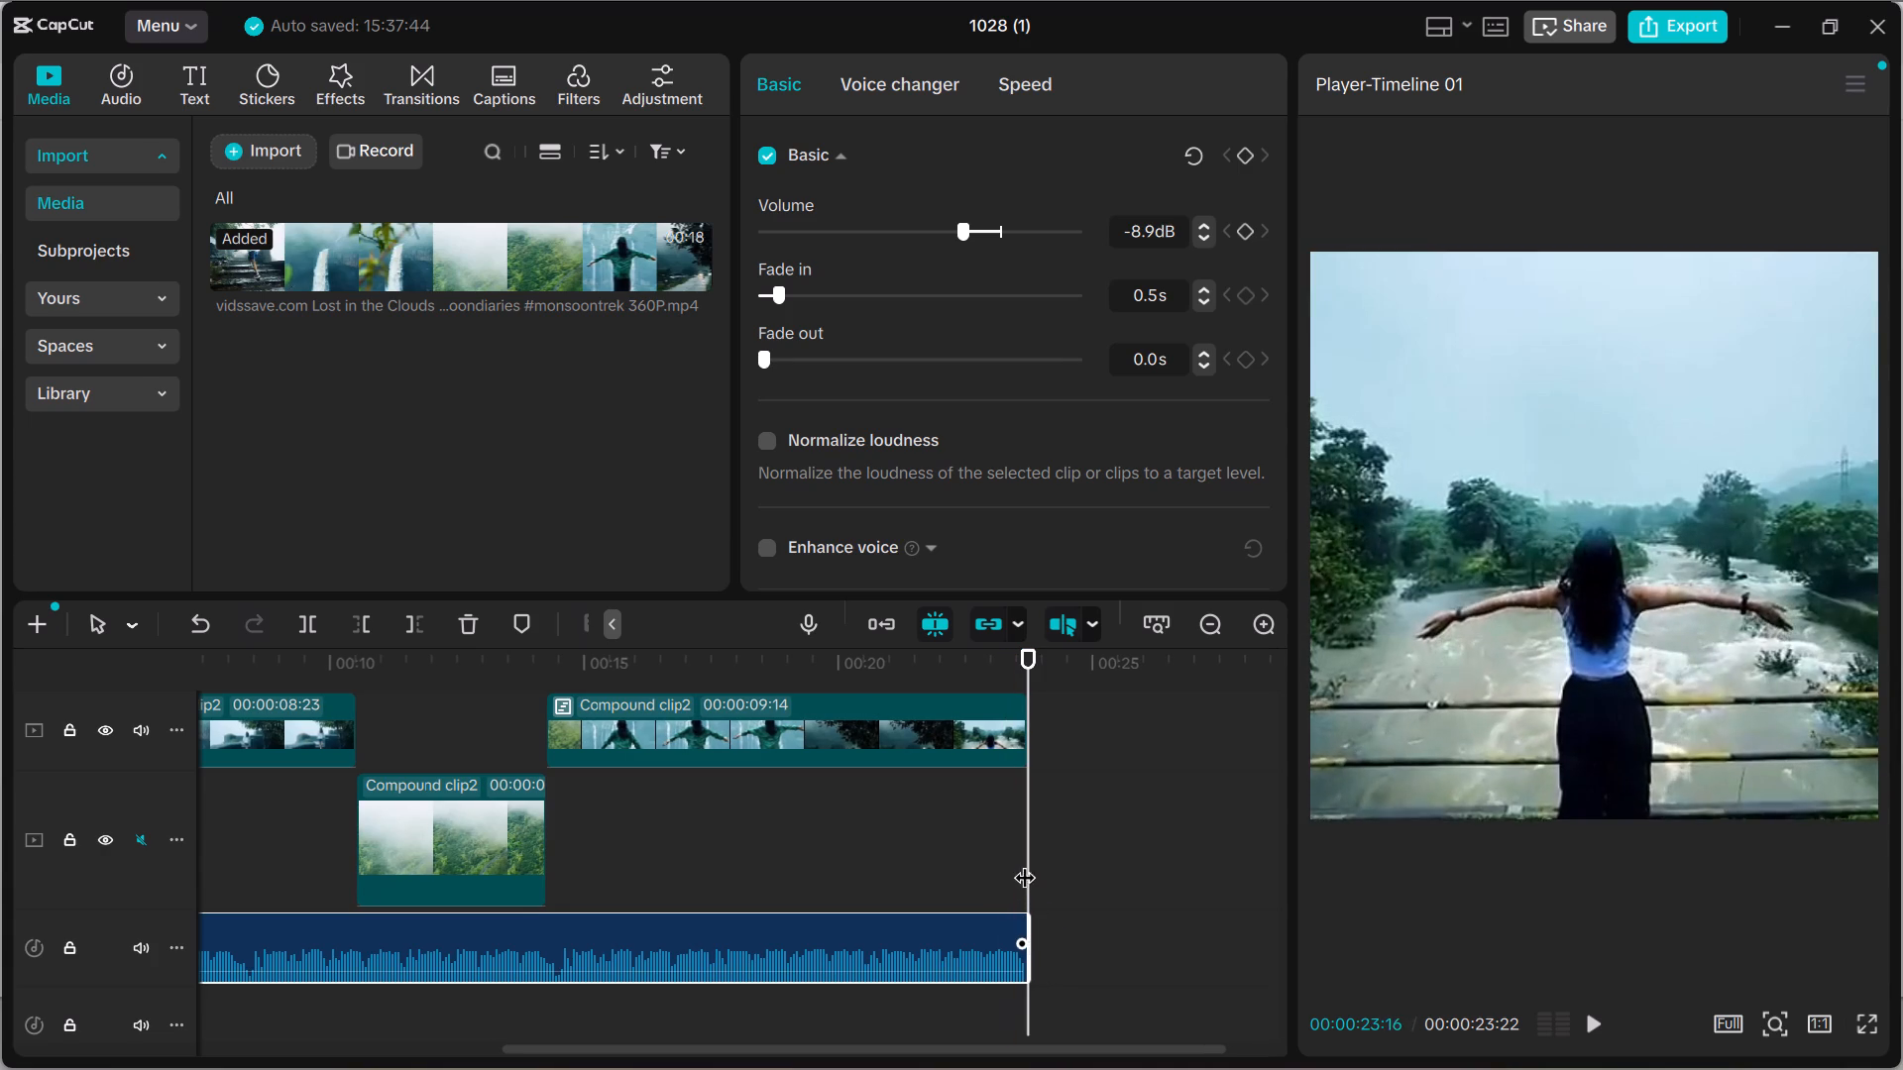
click(1038, 859)
drag(1018, 940, 1032, 934)
Replay the timeline from the beginning through the end of the hillside clip to check the edit.
drag(1034, 872, 600, 757)
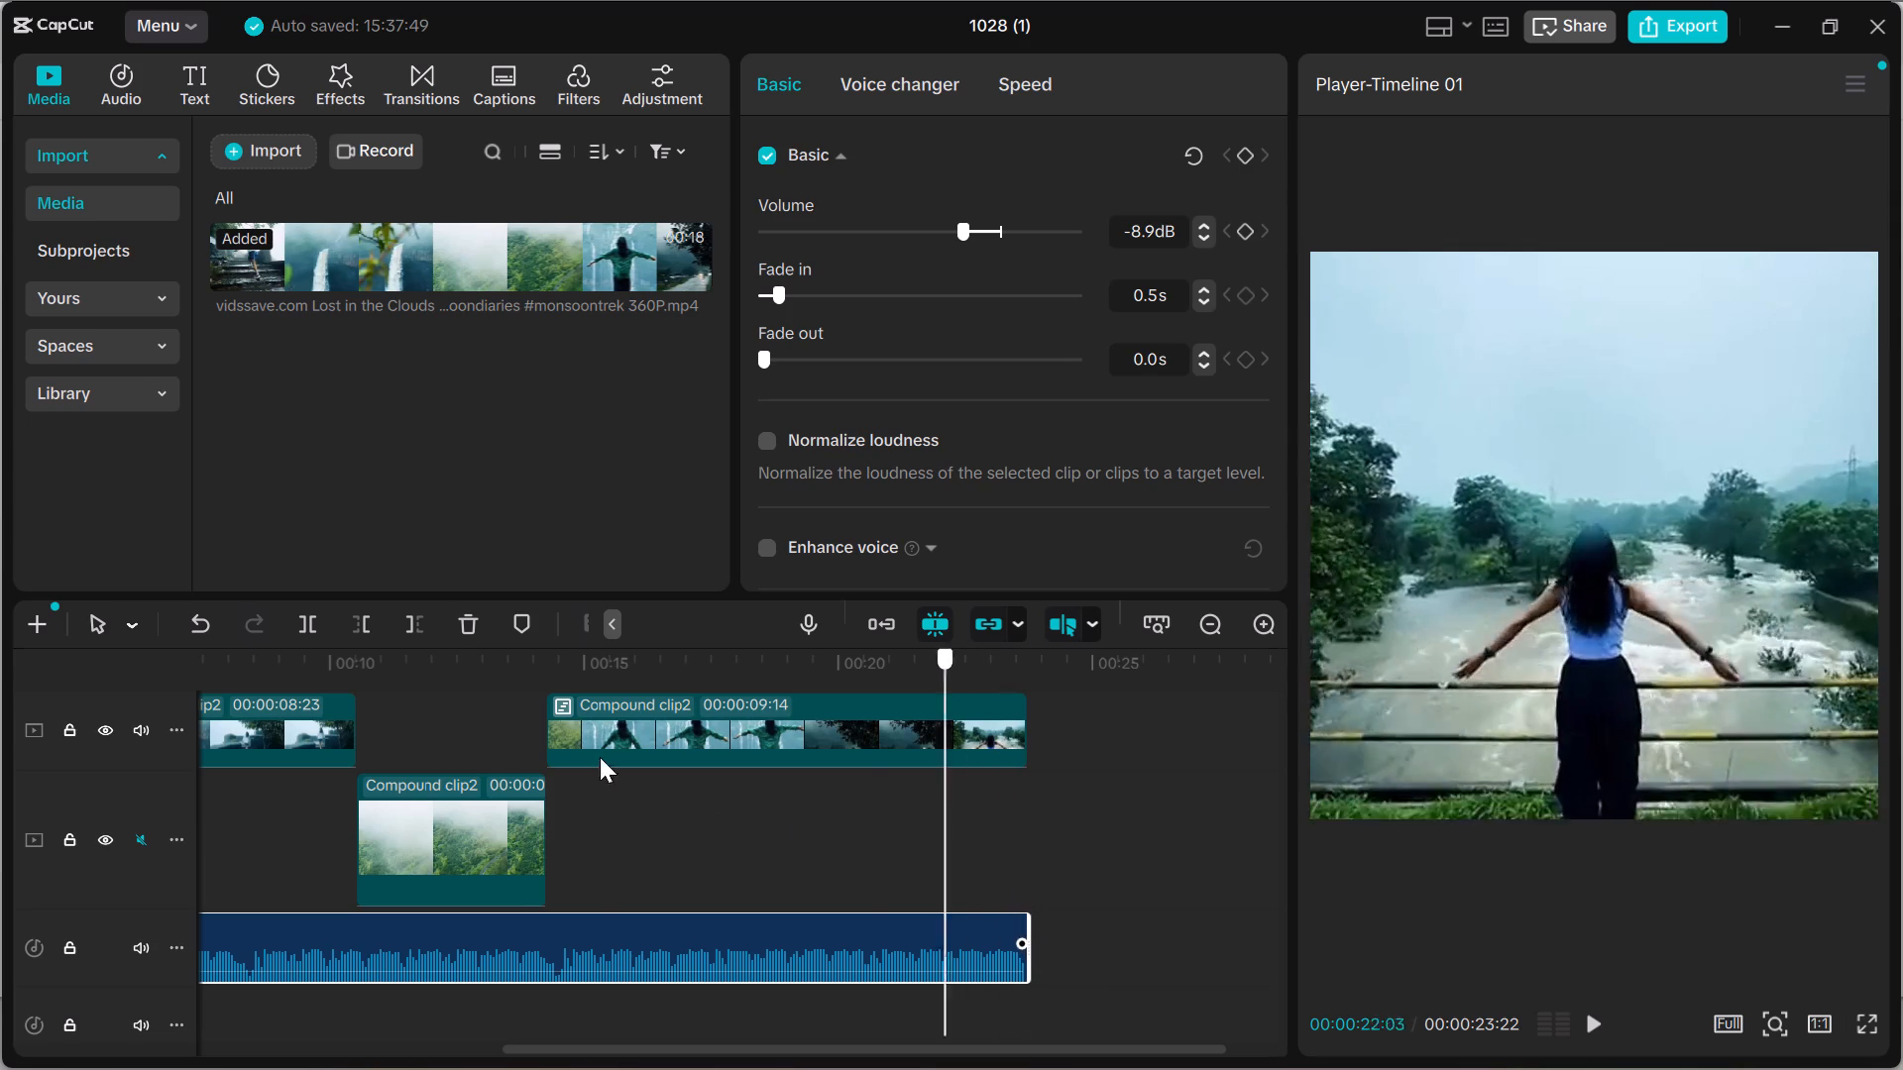
drag(600, 757, 130, 717)
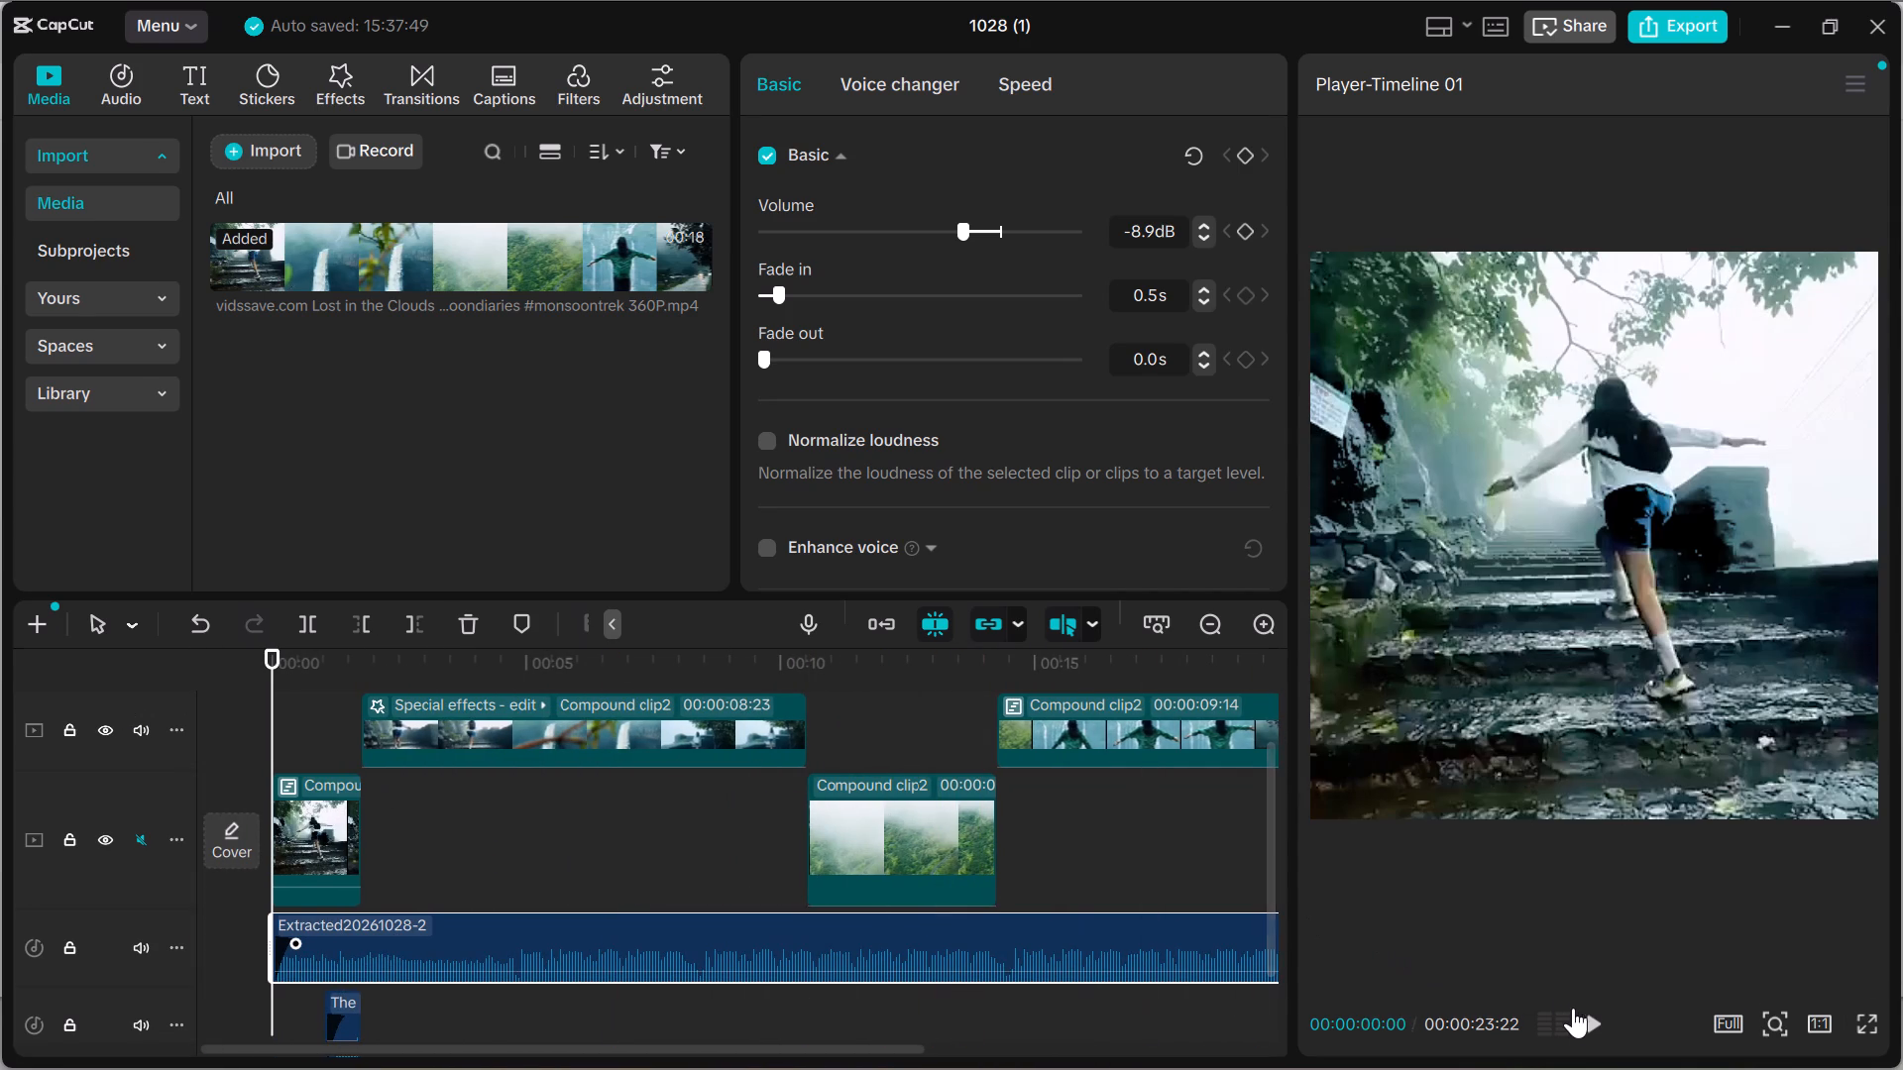
click(1595, 1016)
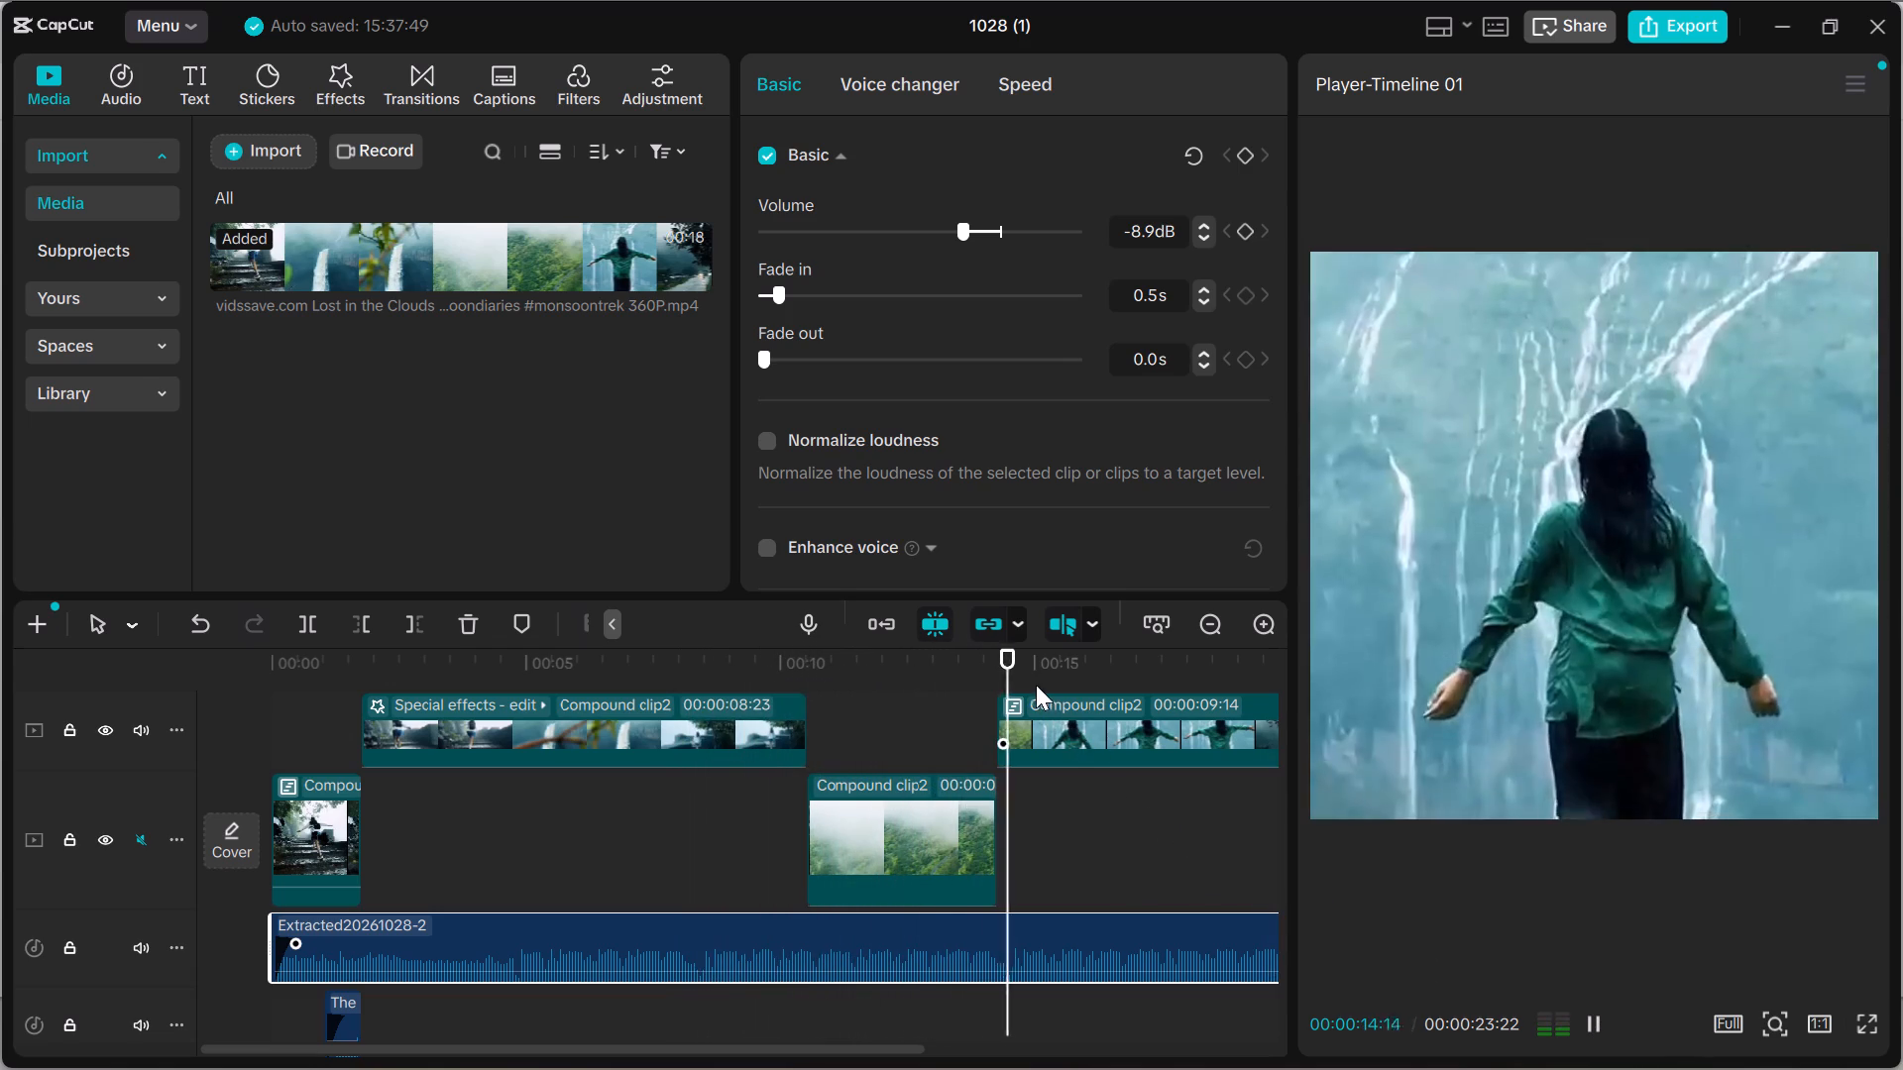
drag(1081, 653, 81, 486)
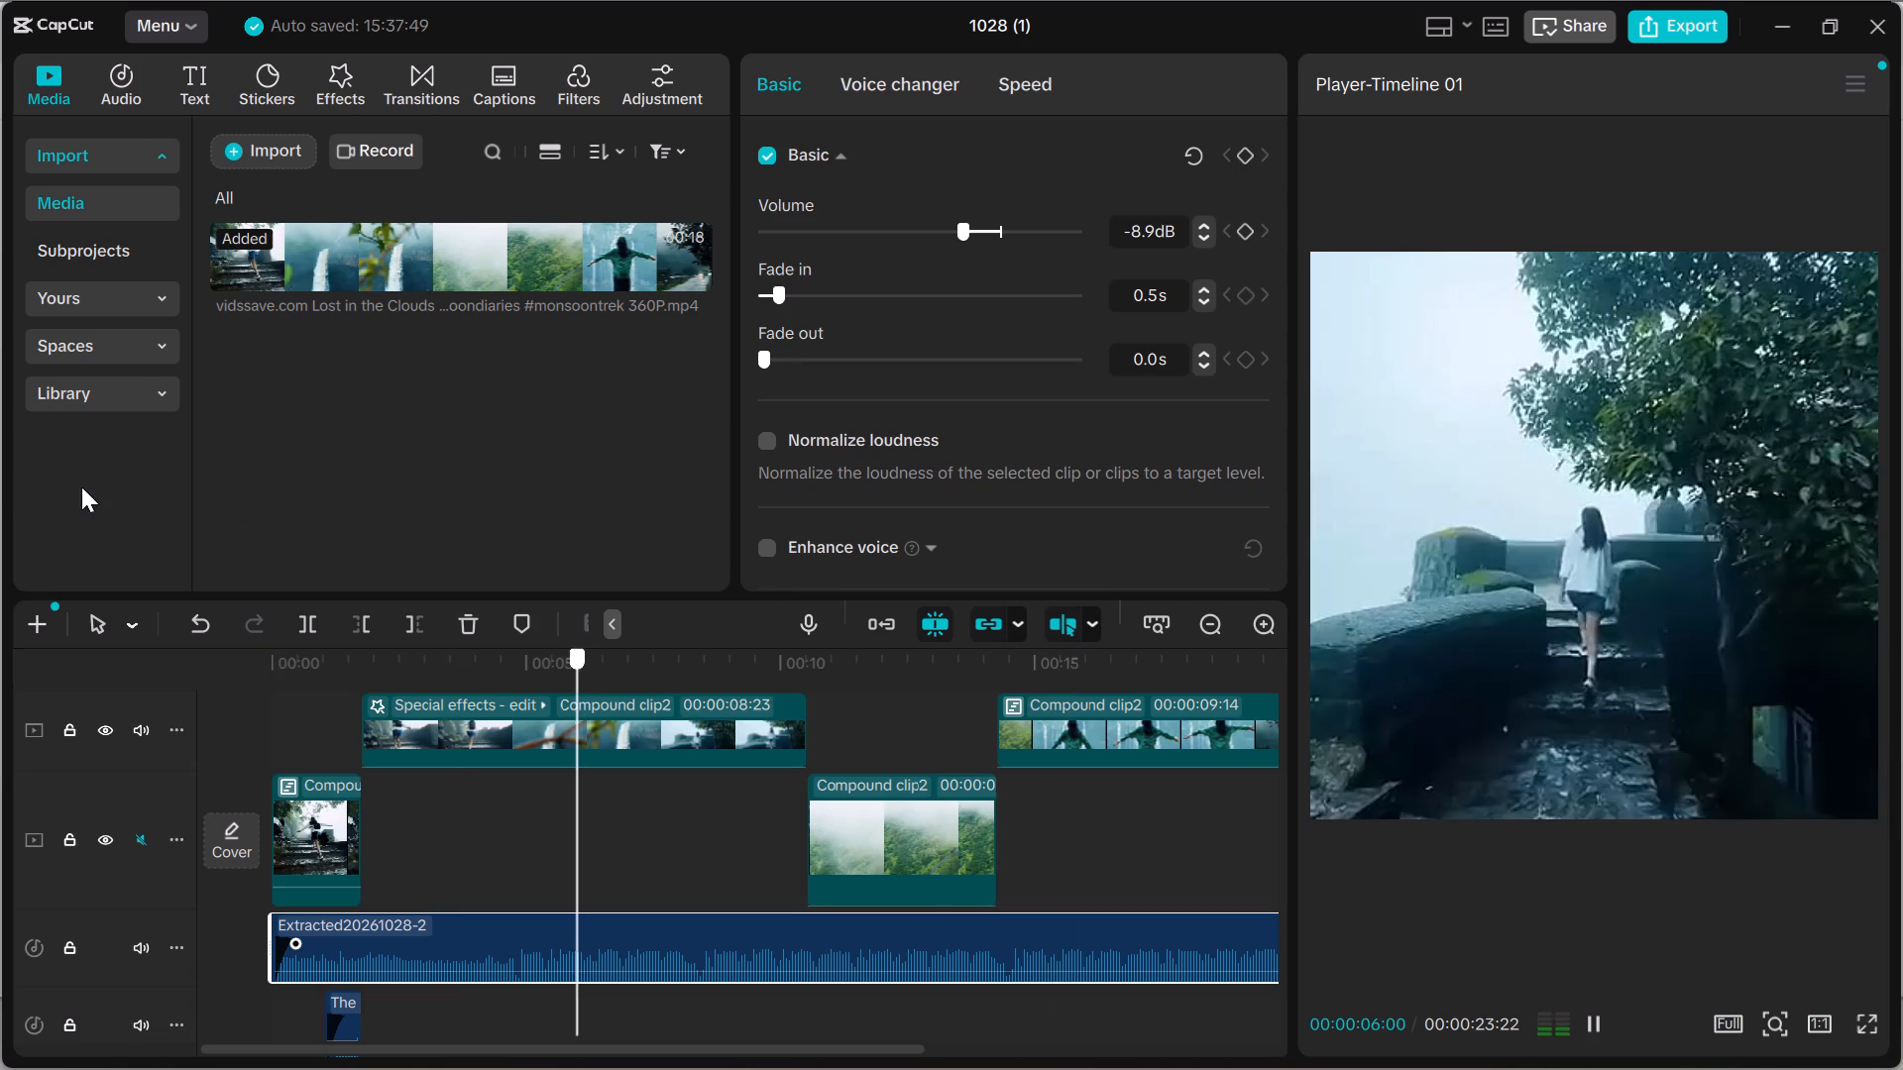
drag(81, 486, 15, 483)
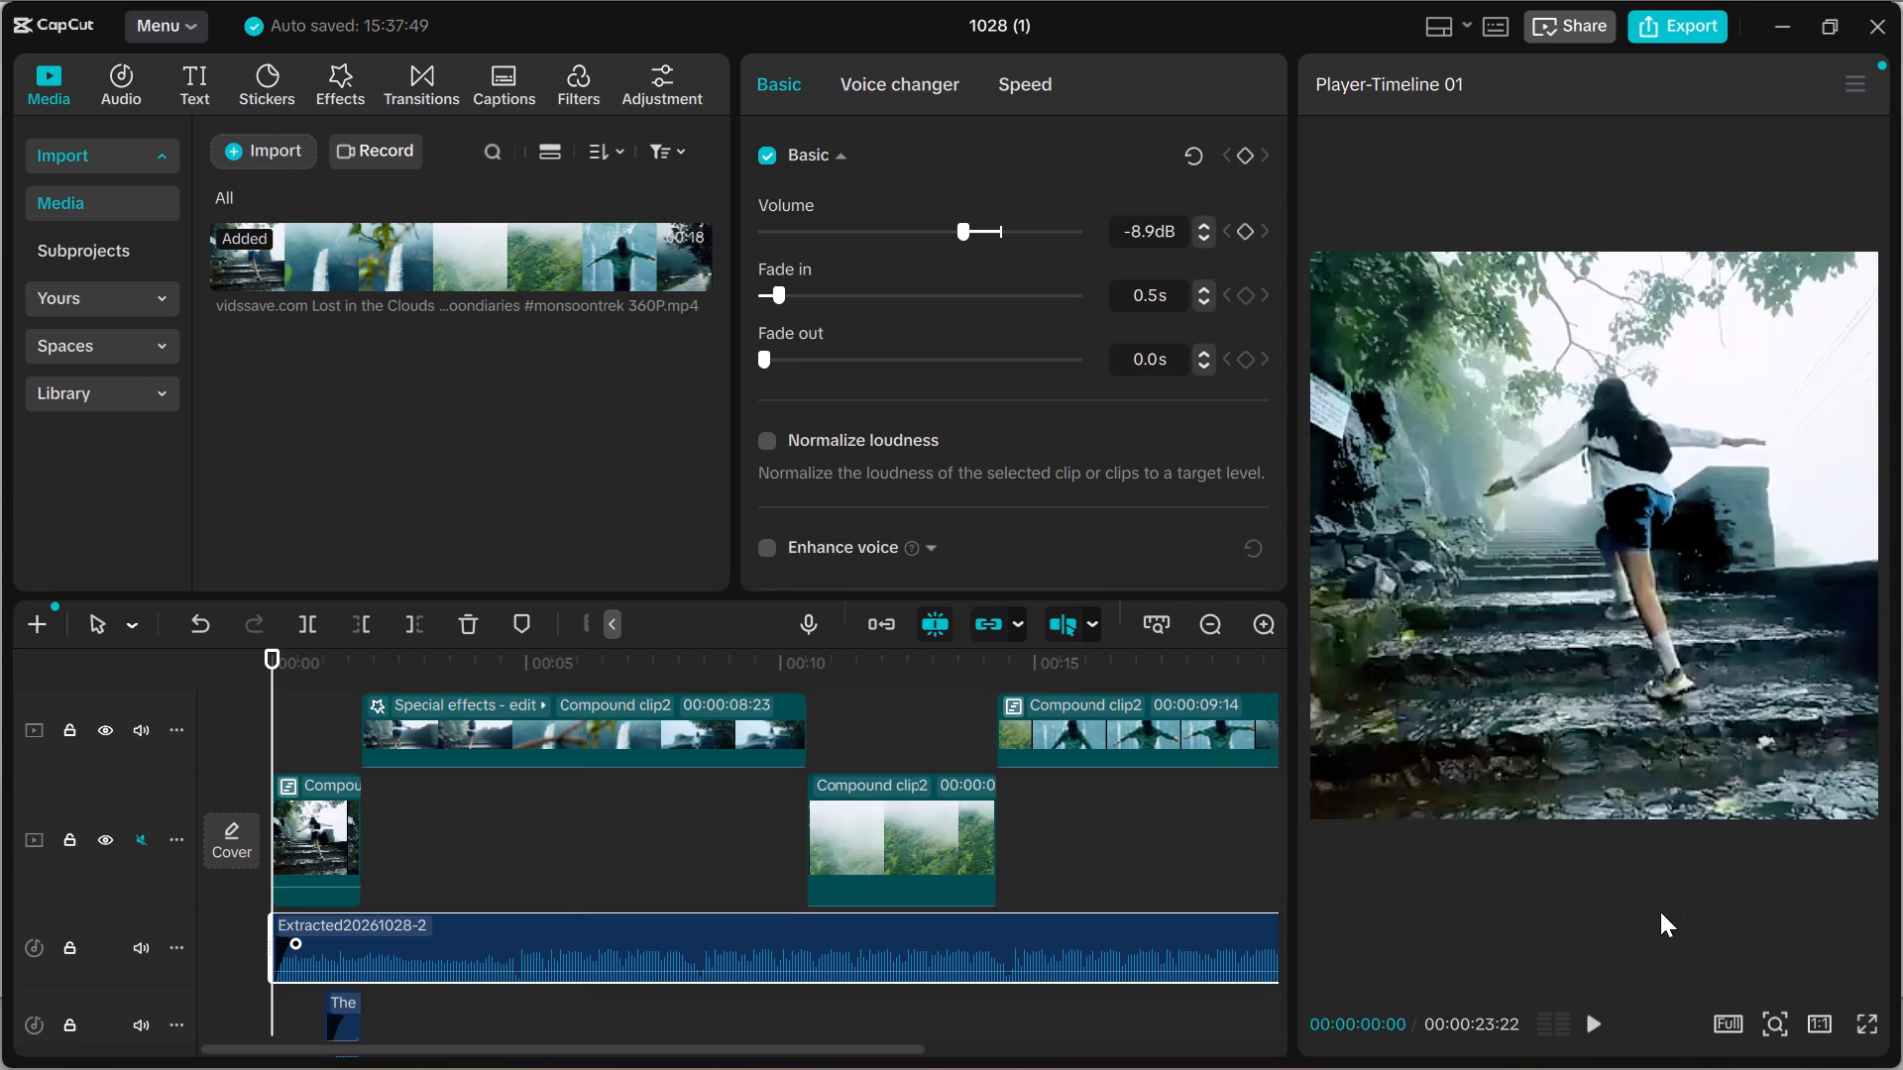
click(1601, 1020)
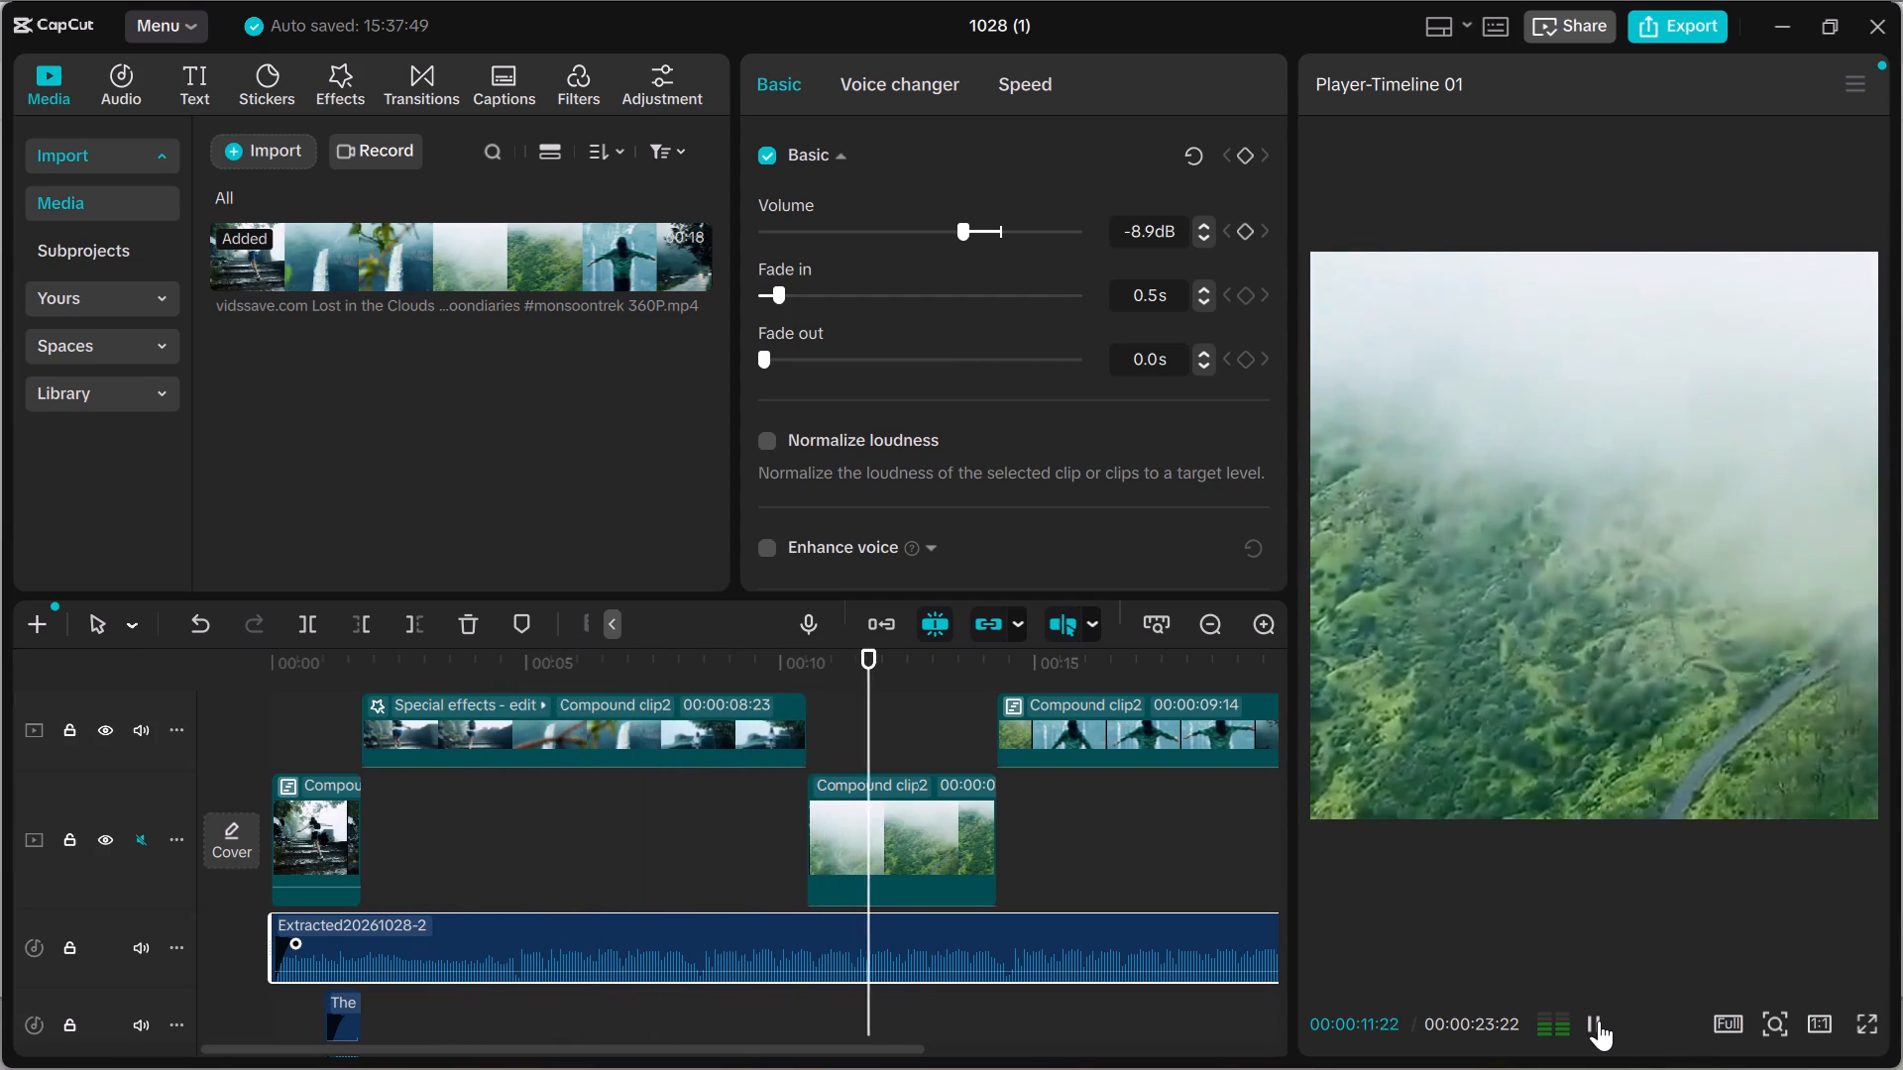
click(1599, 1020)
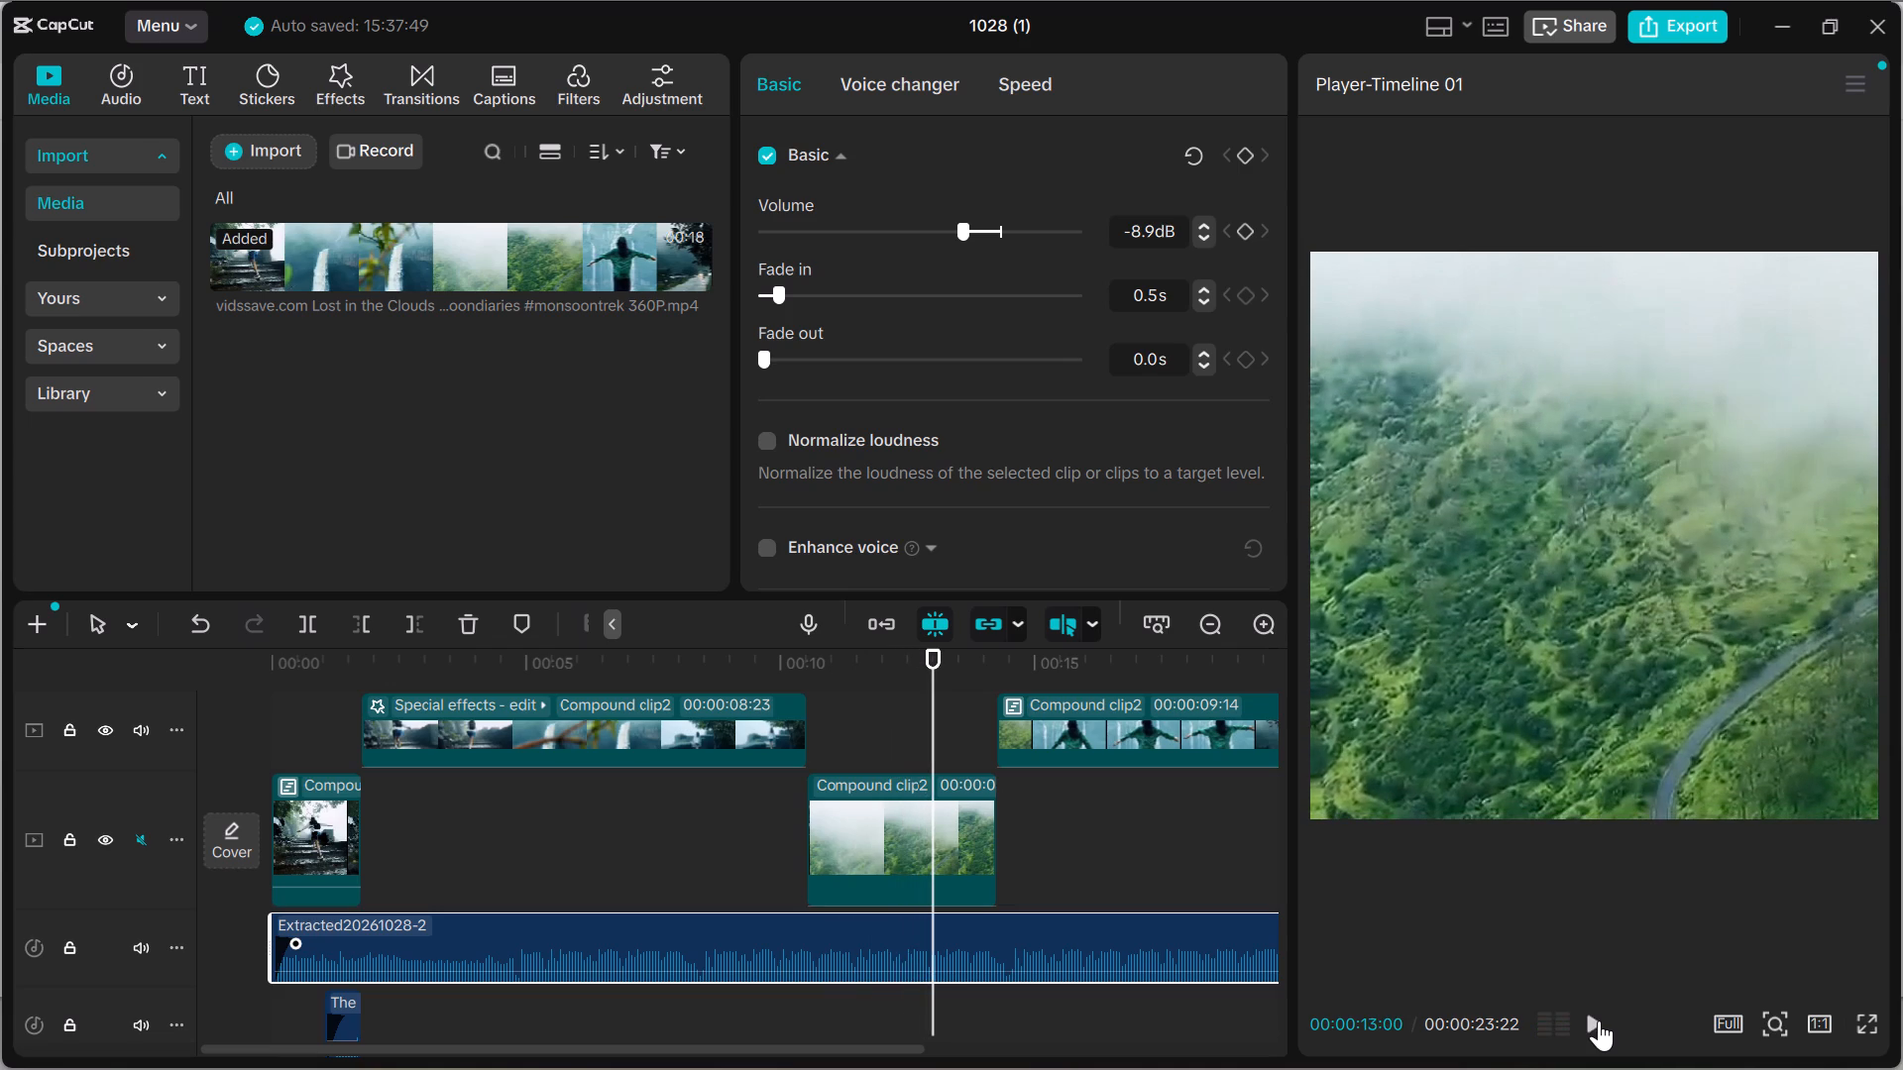
click(1599, 1020)
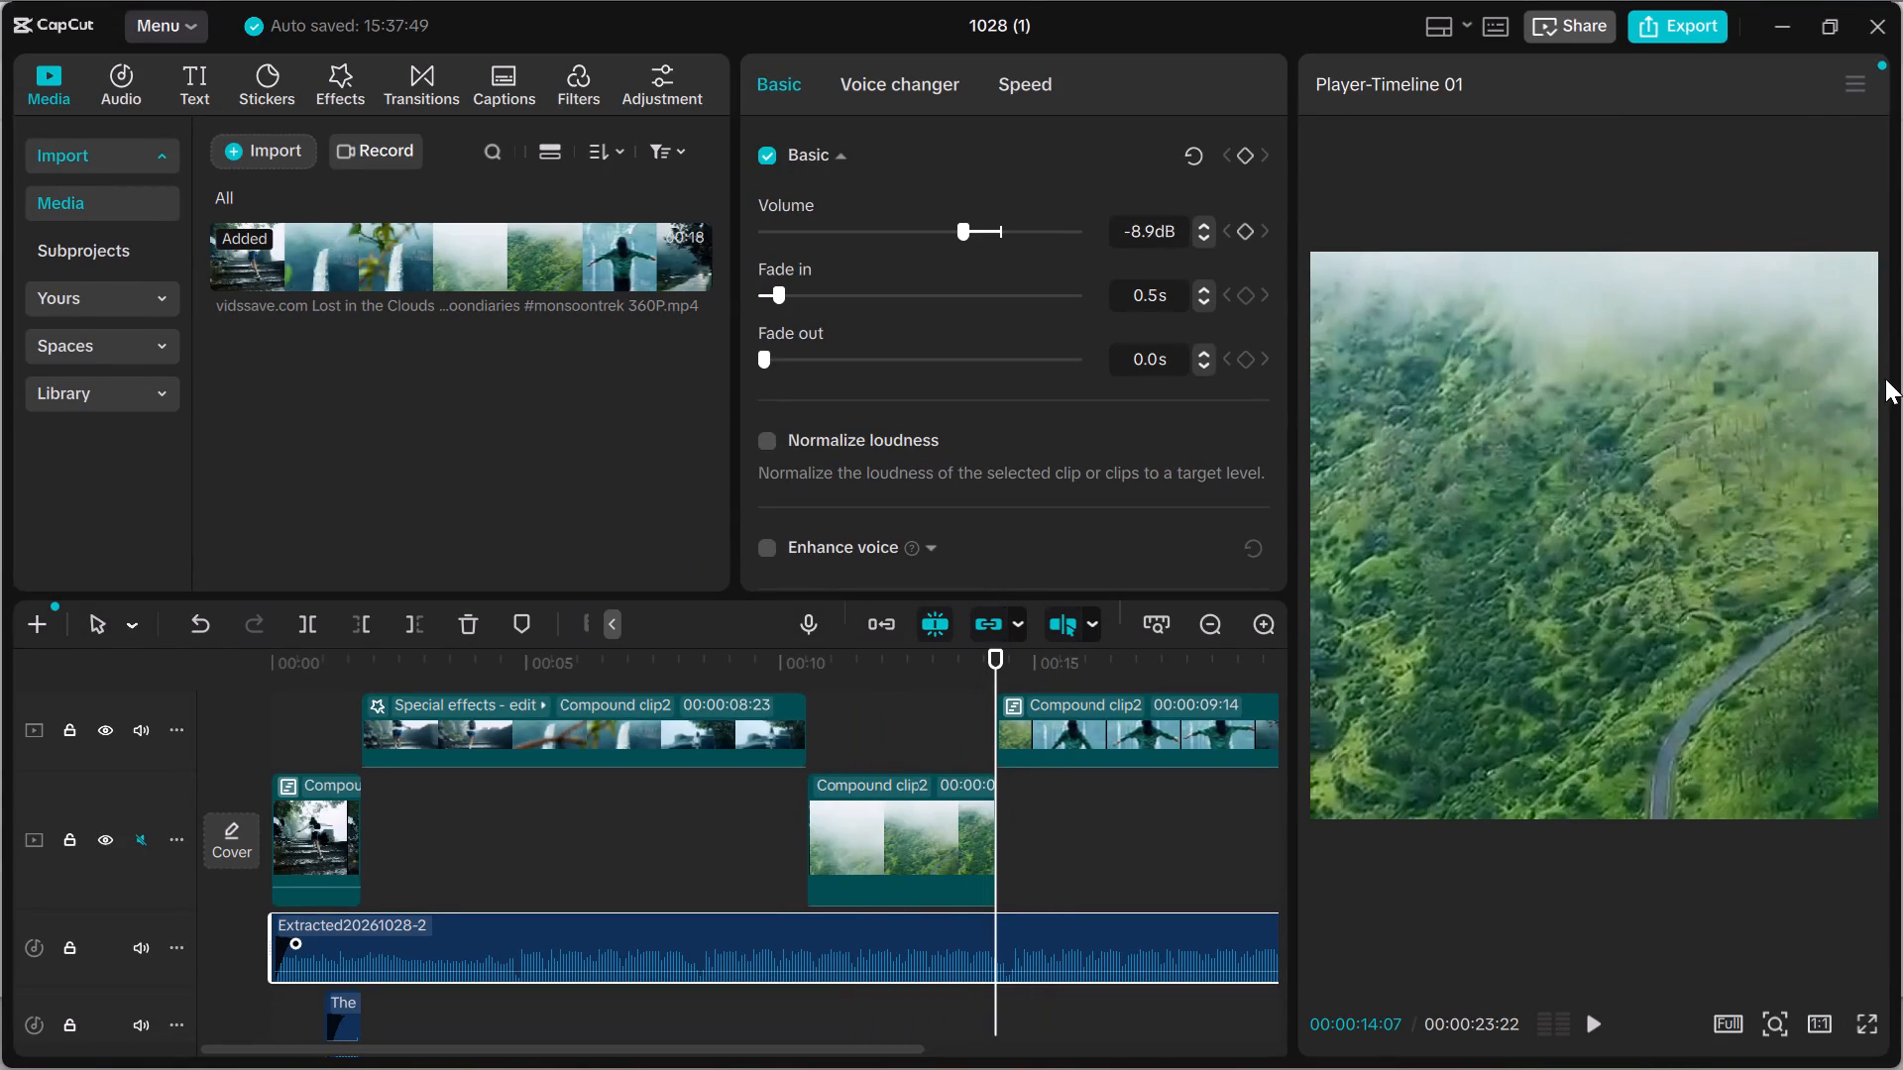
Switch to the YouTube tutorial in the browser and watch the 3D Text with shadow section's text and shadow setup.
click(1775, 30)
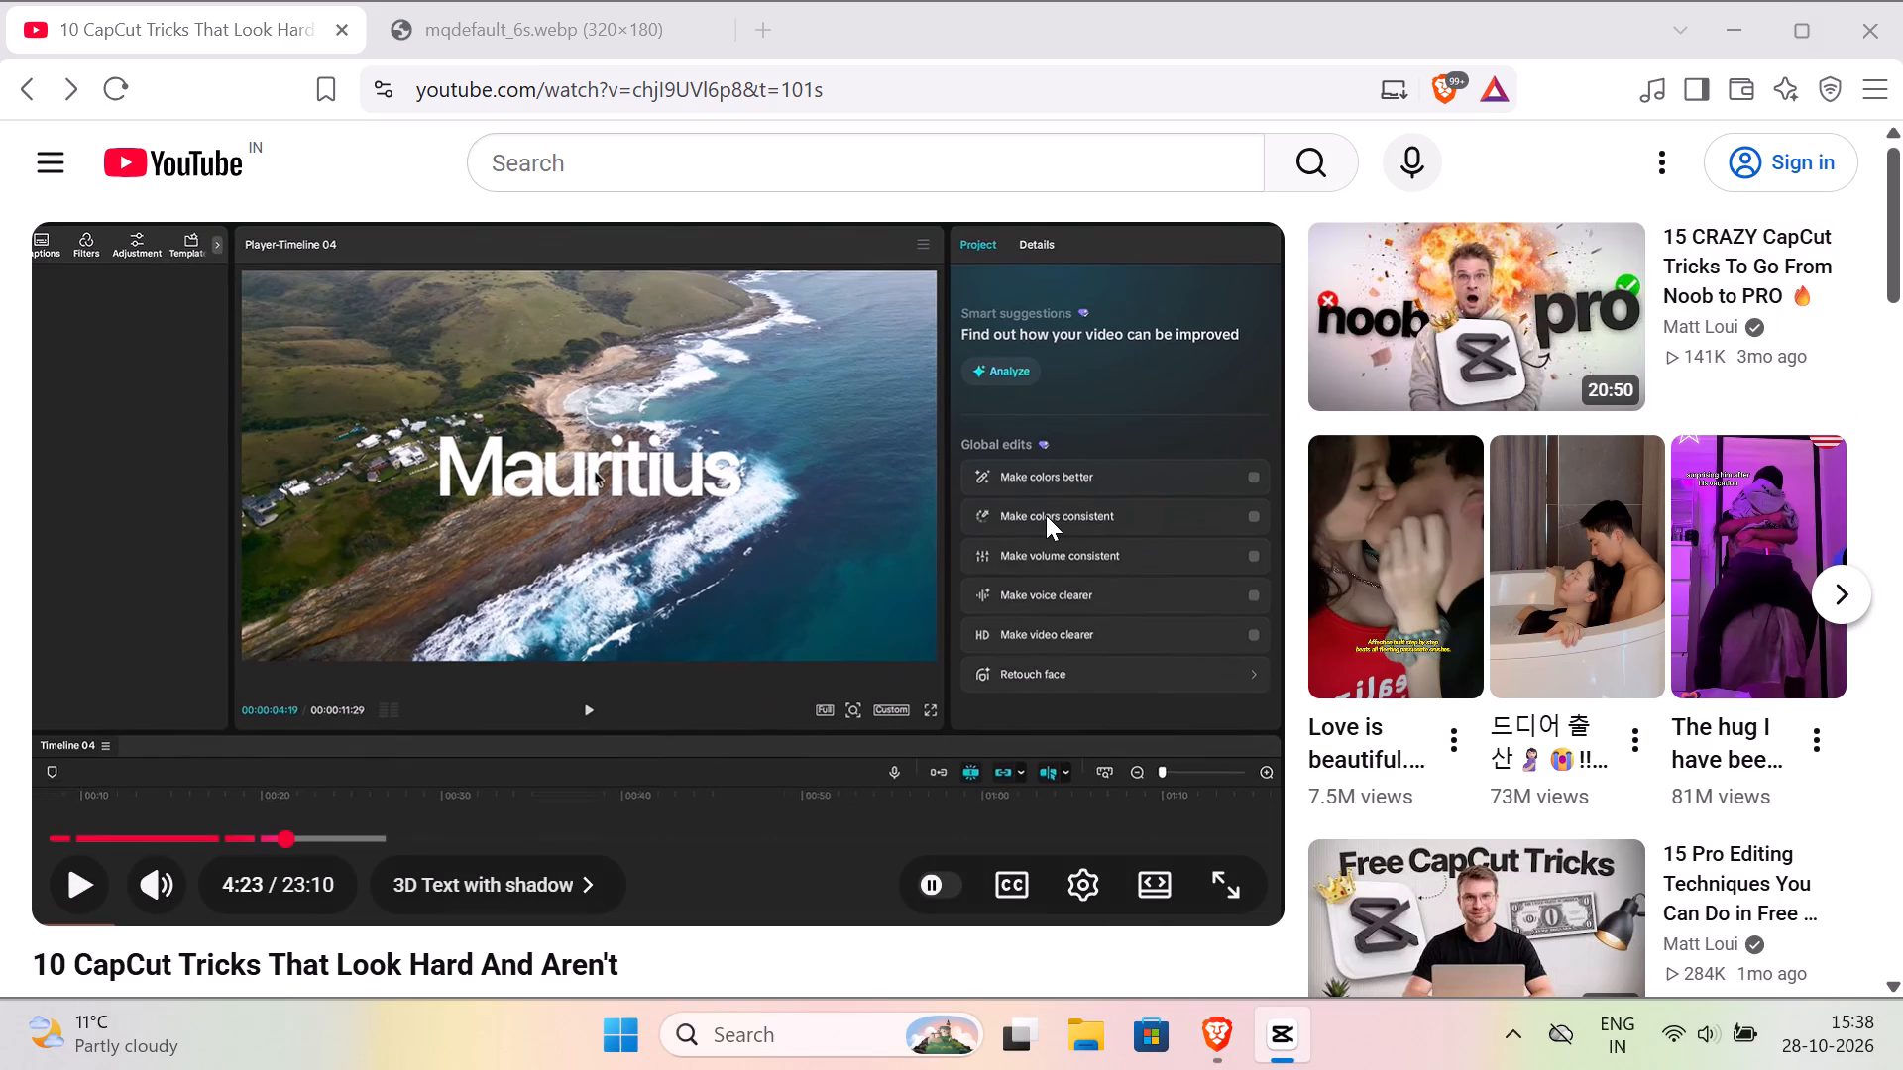
click(1046, 515)
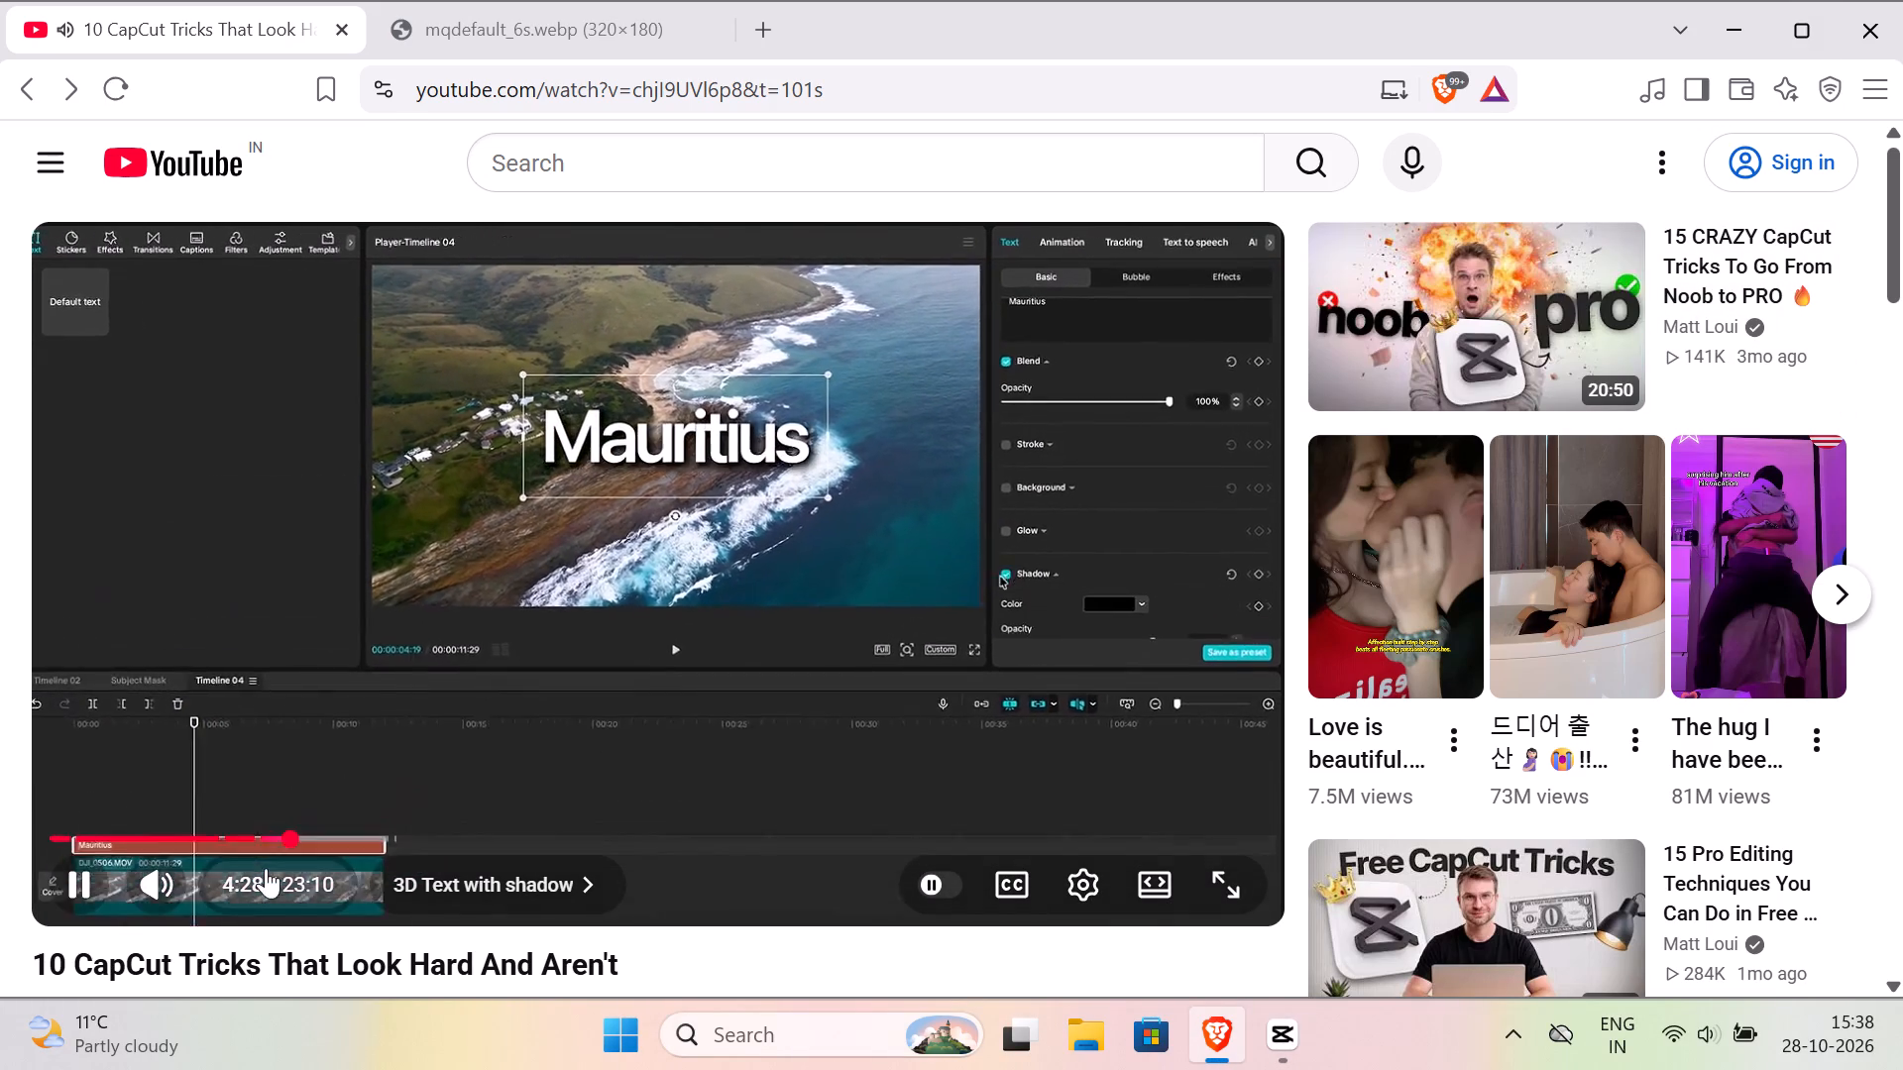
click(265, 835)
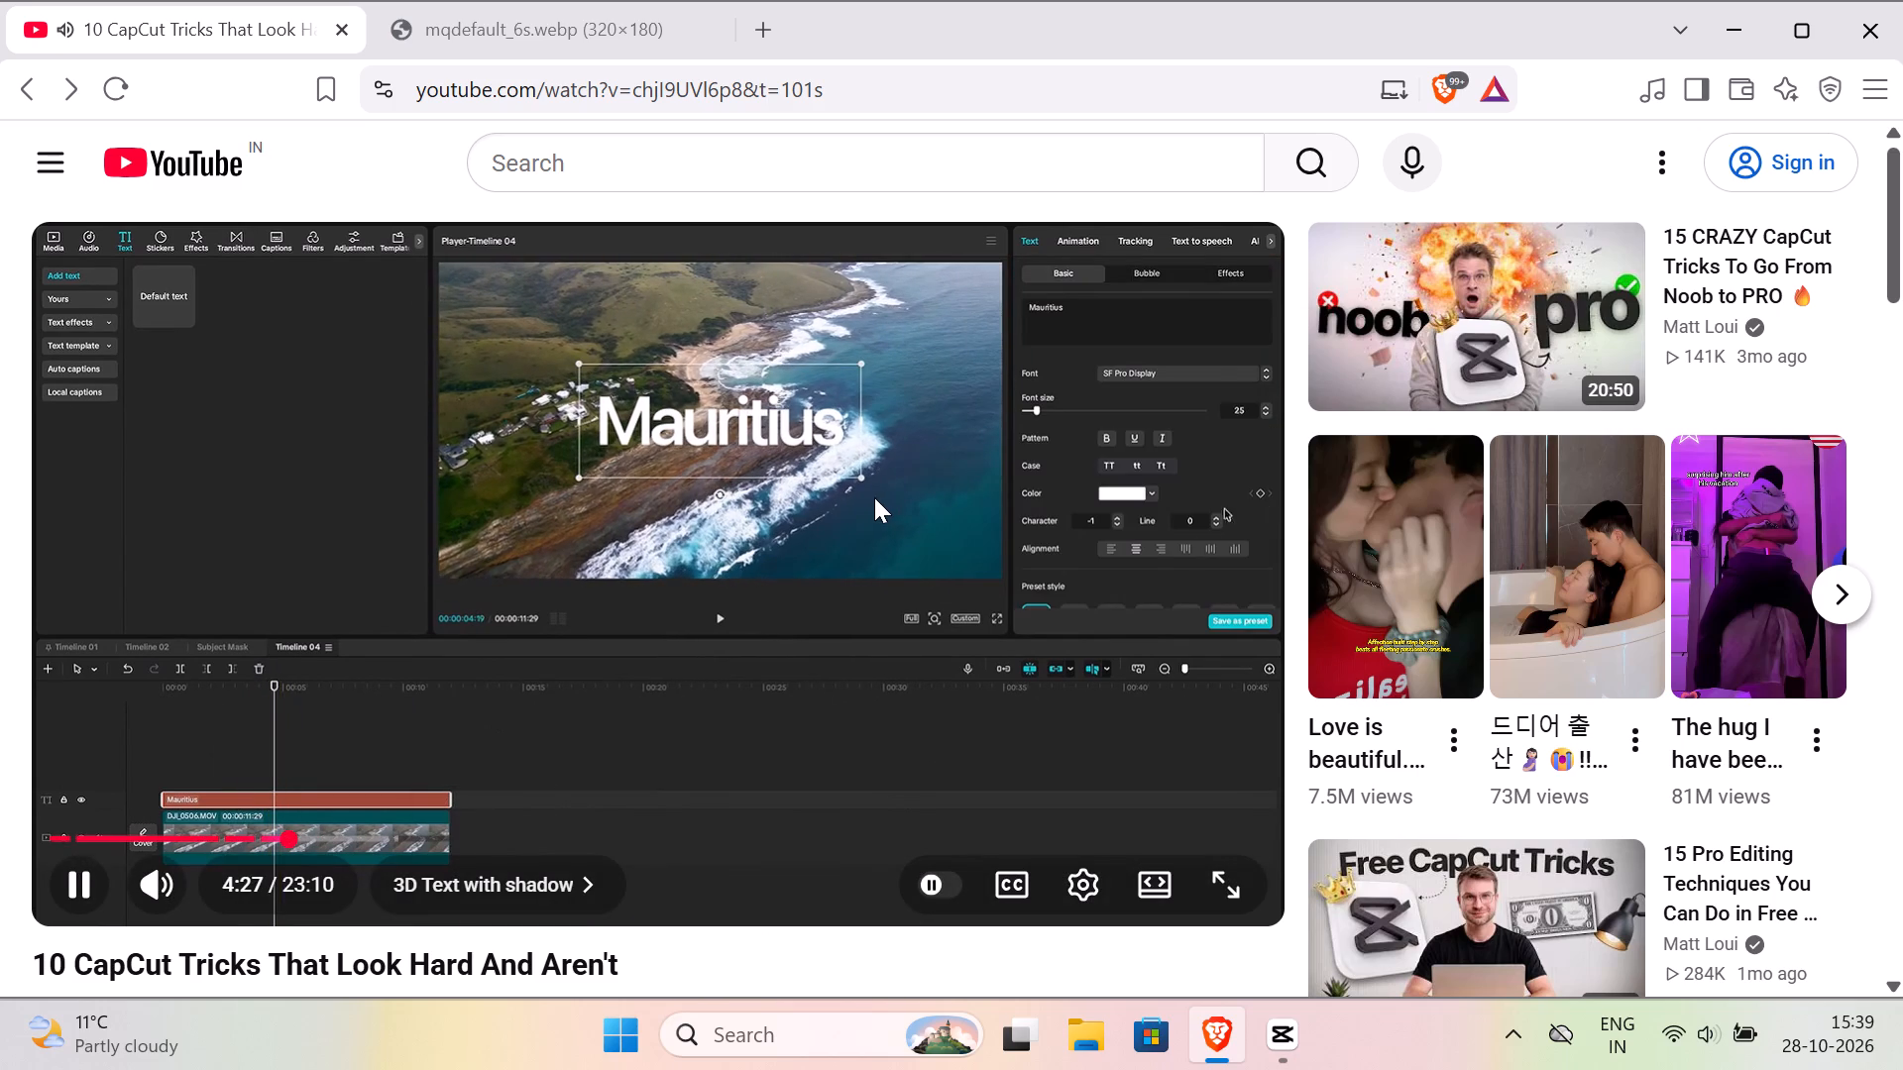
drag(868, 497, 863, 506)
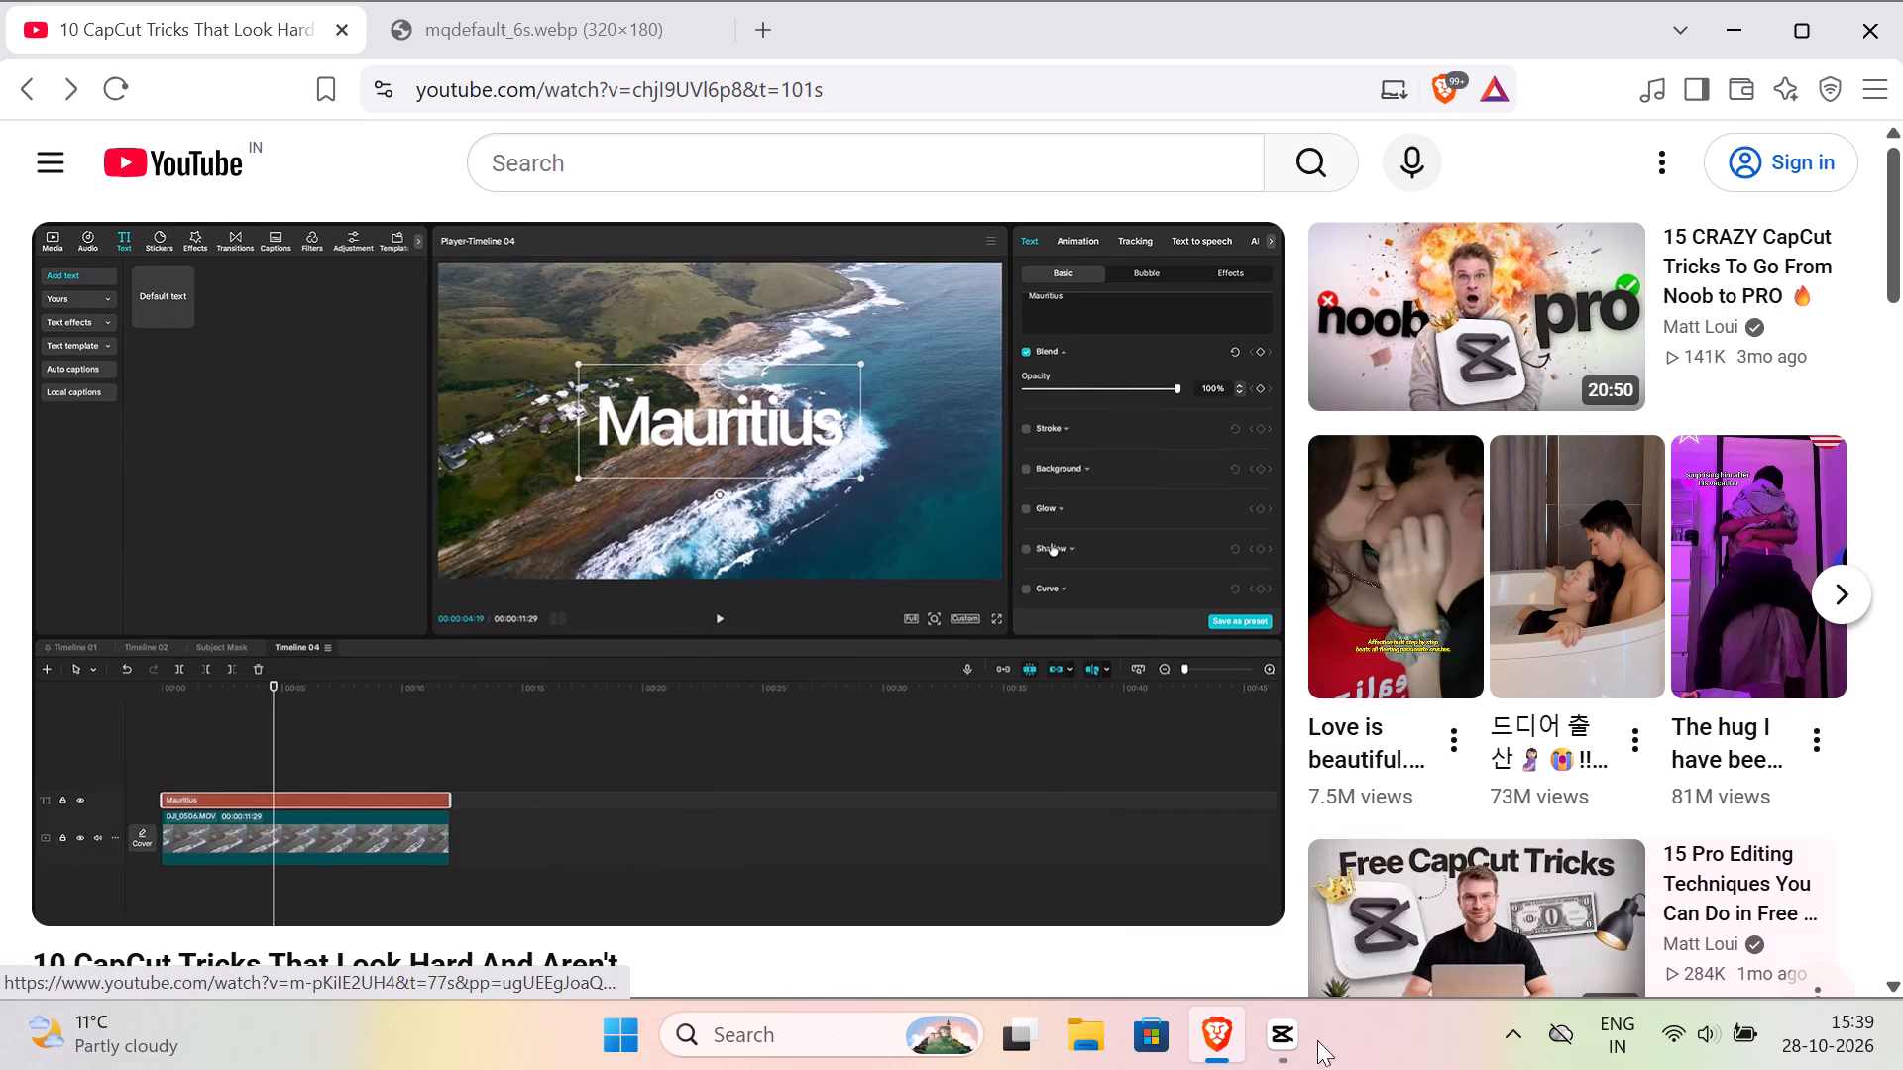
Switch to CapCut and add a default text on a new track above the hillside clip, near the clip's start.
click(1270, 1033)
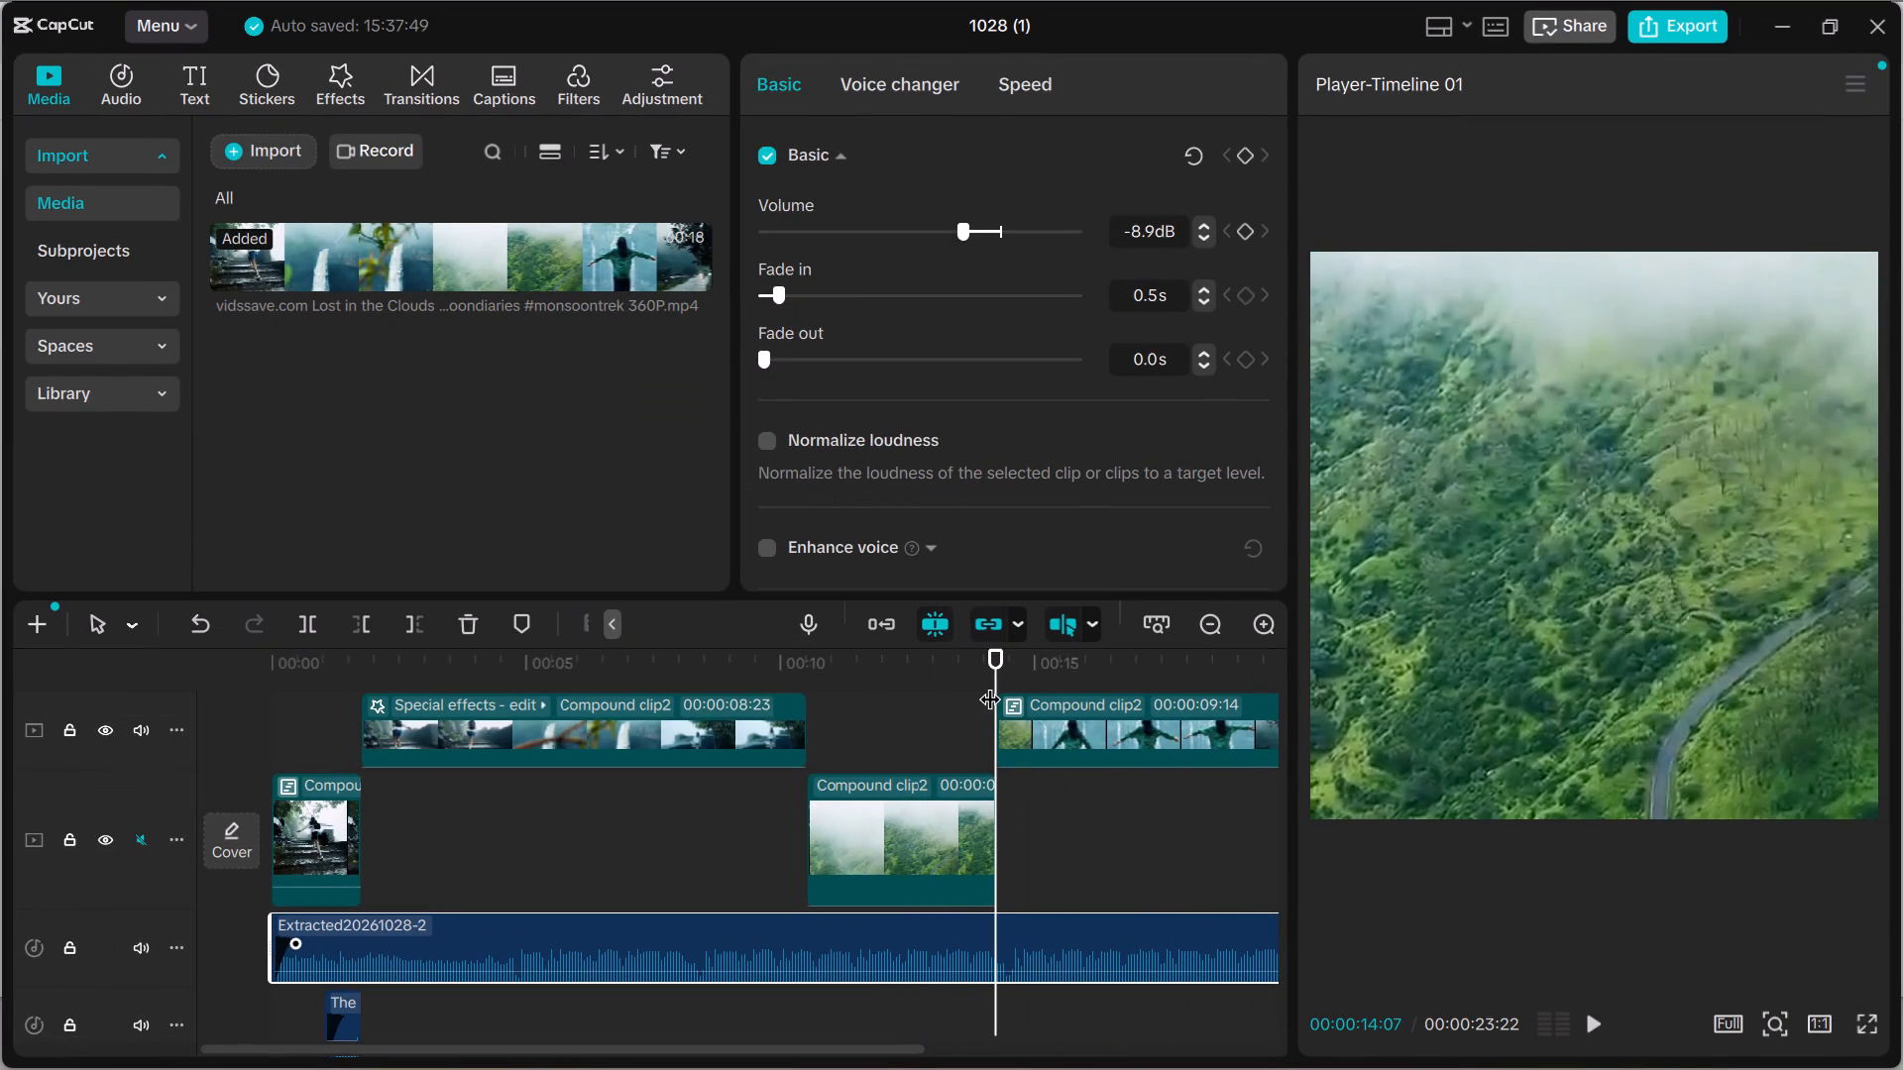
click(989, 678)
drag(953, 682, 904, 698)
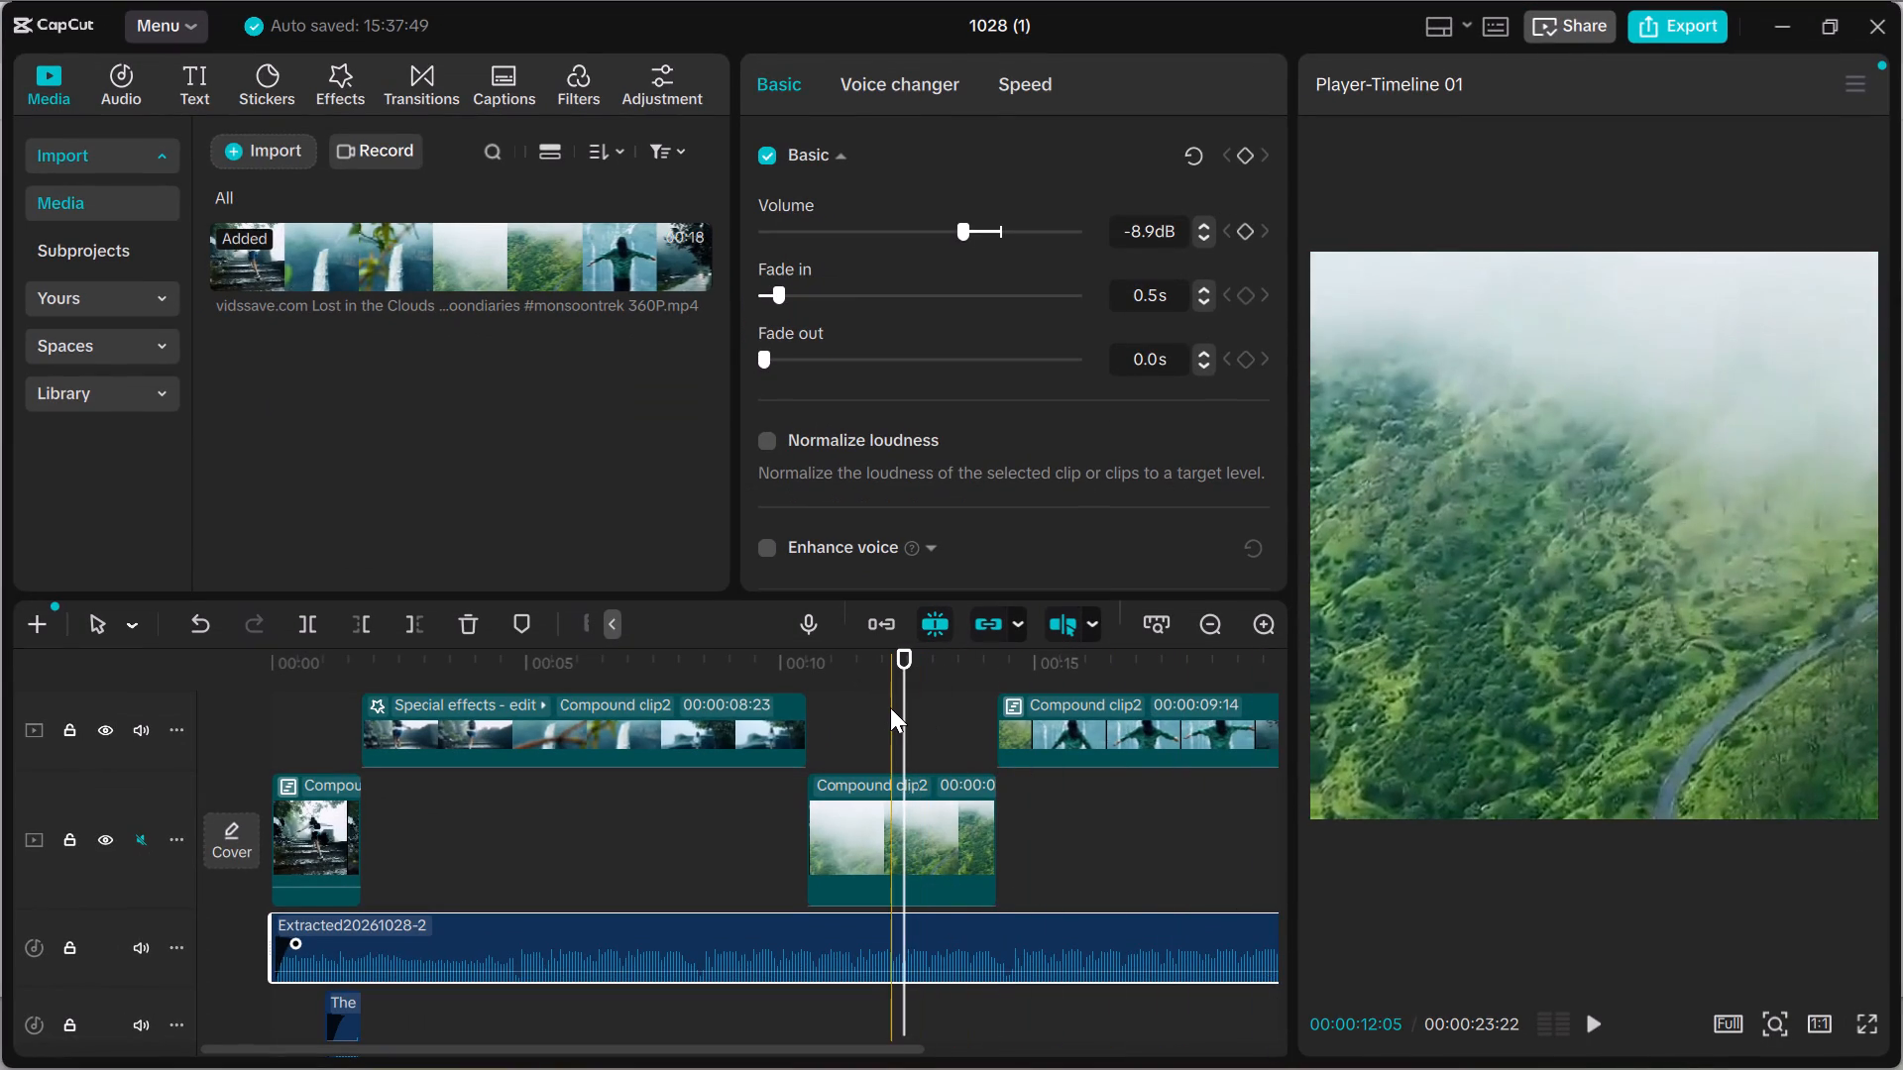
drag(903, 702, 868, 704)
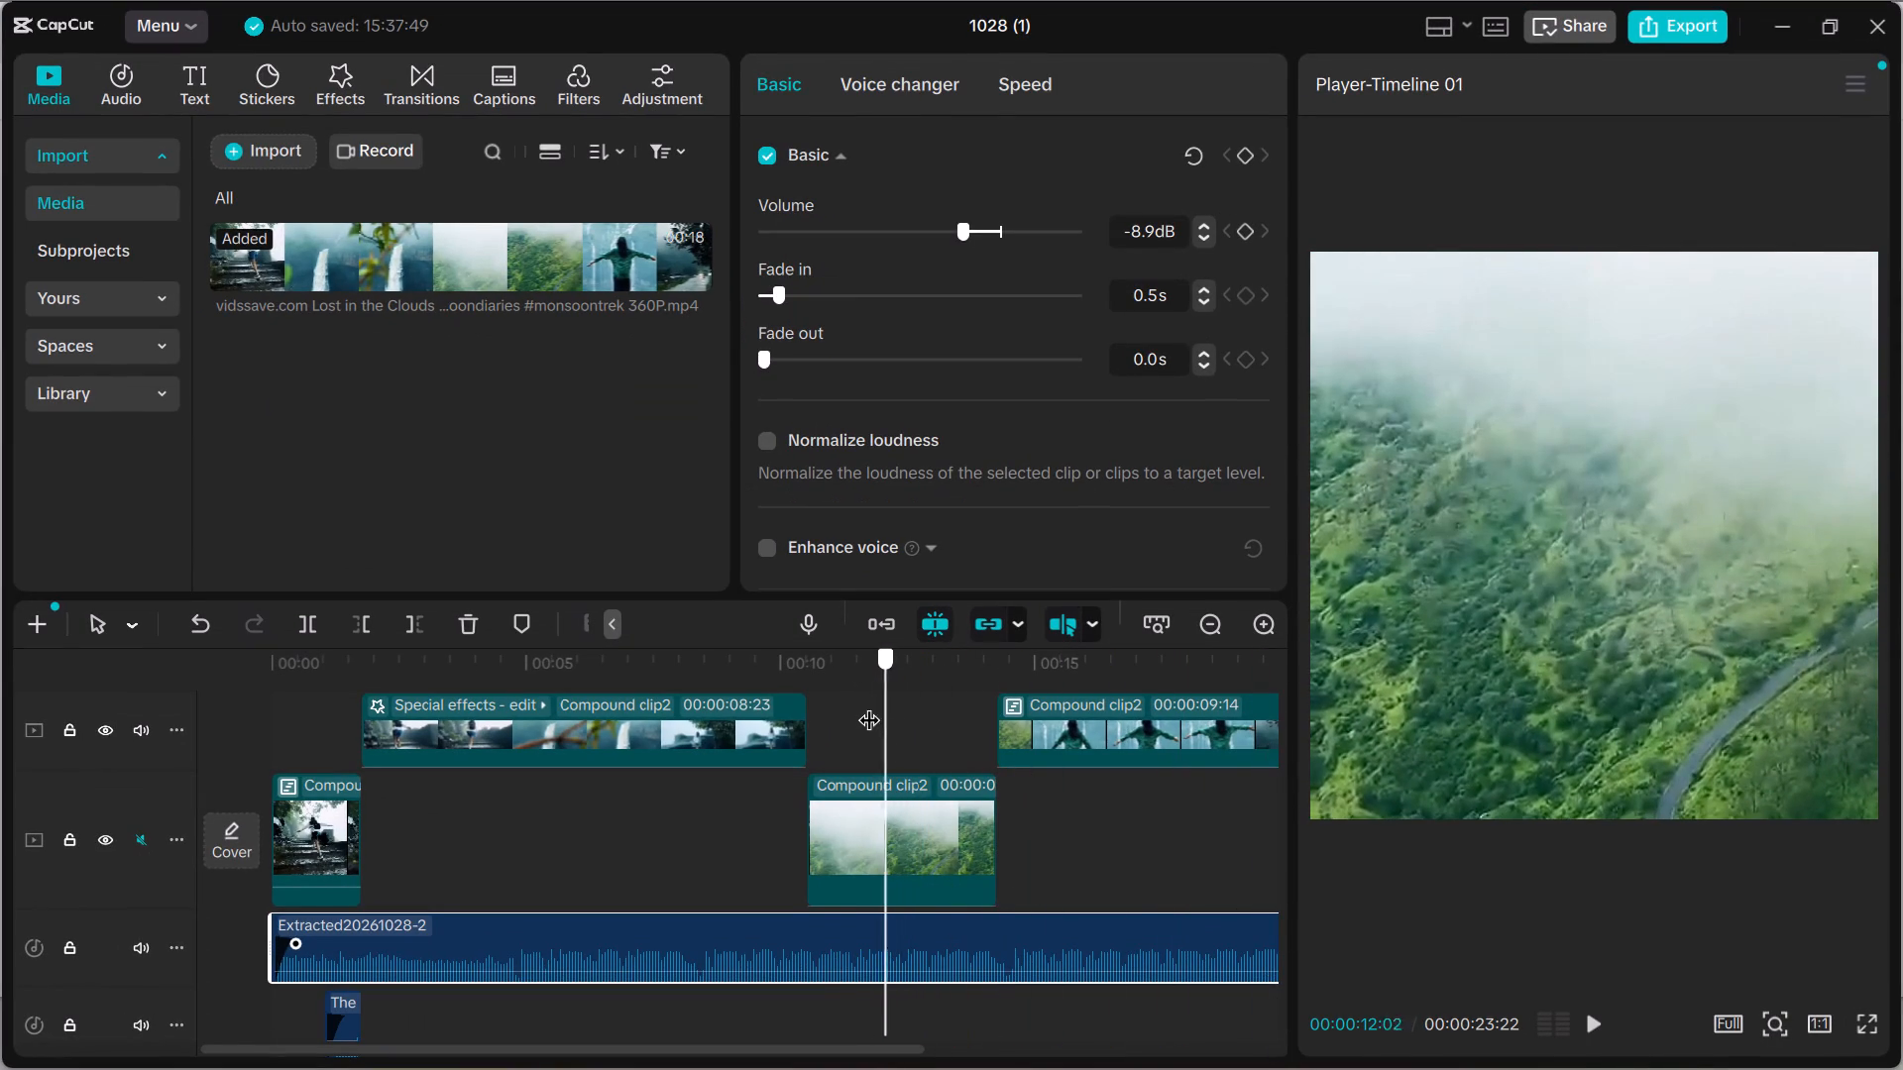
drag(868, 704, 809, 716)
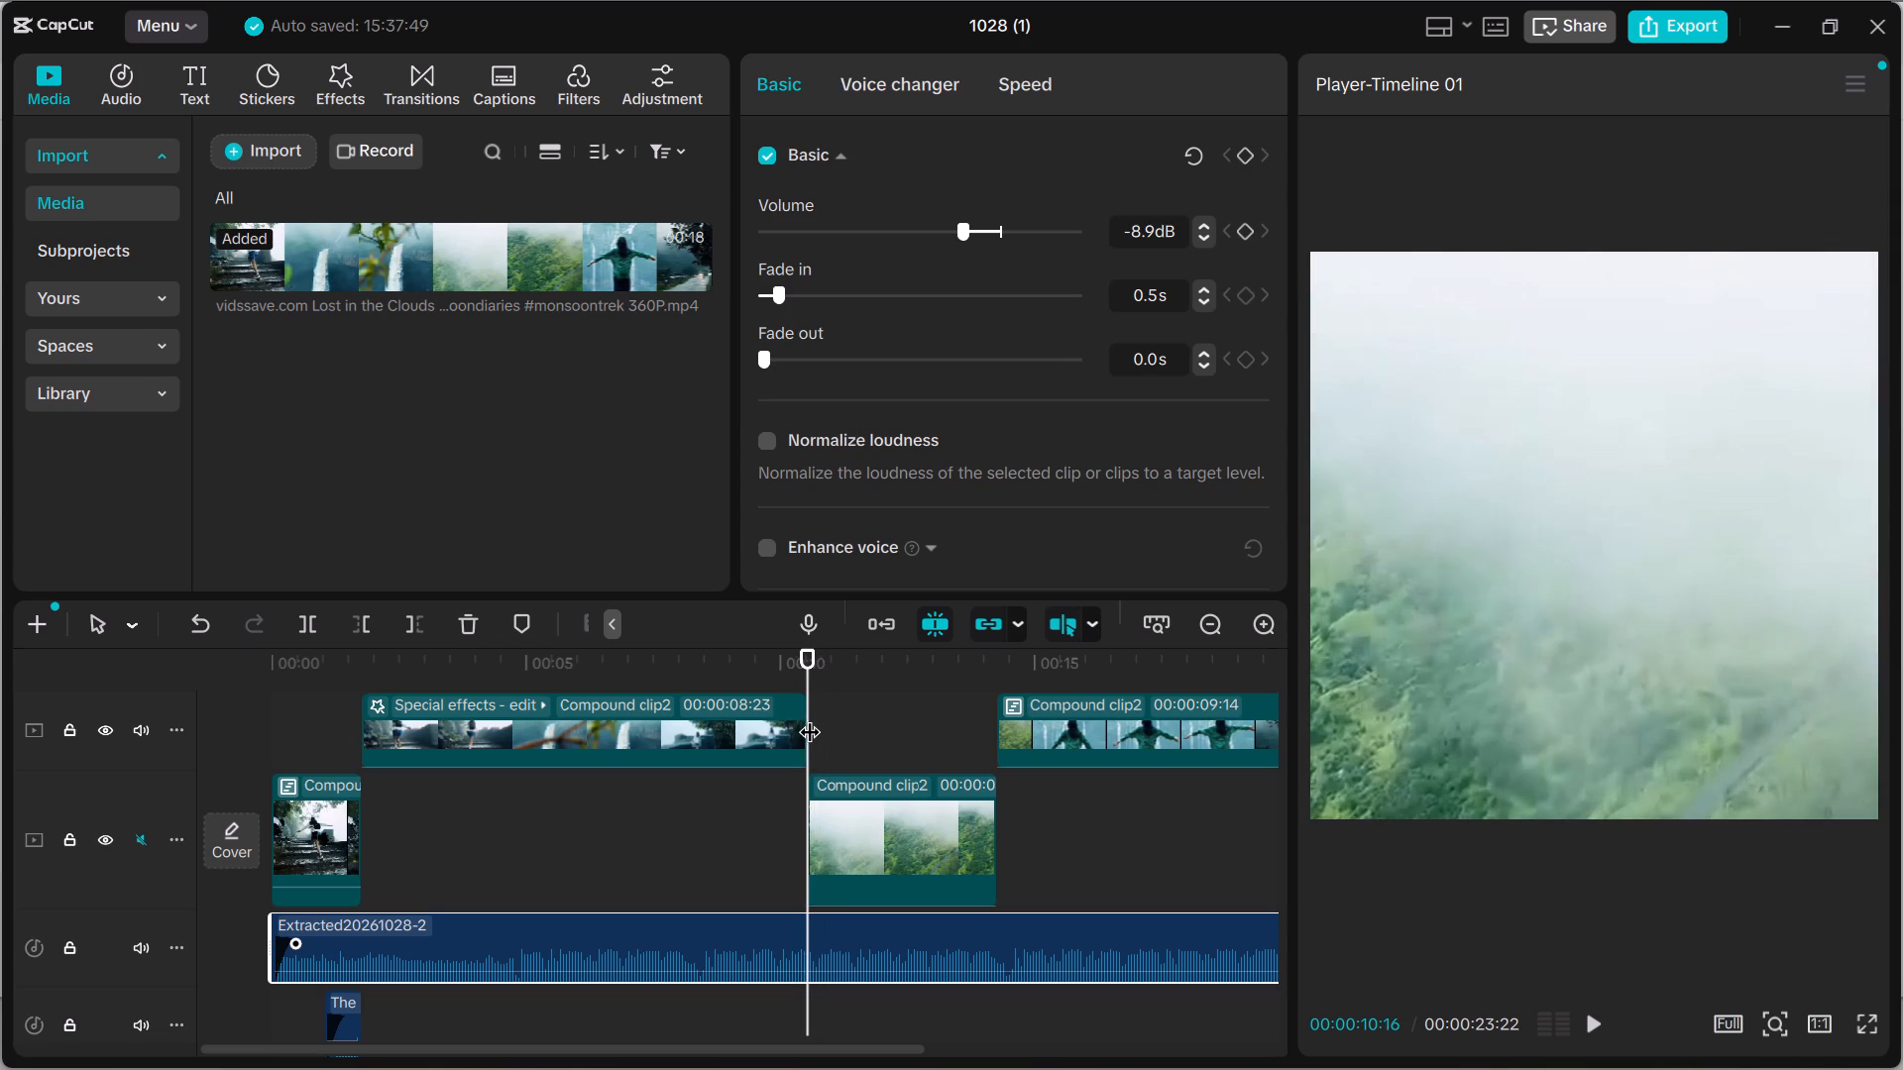
click(186, 91)
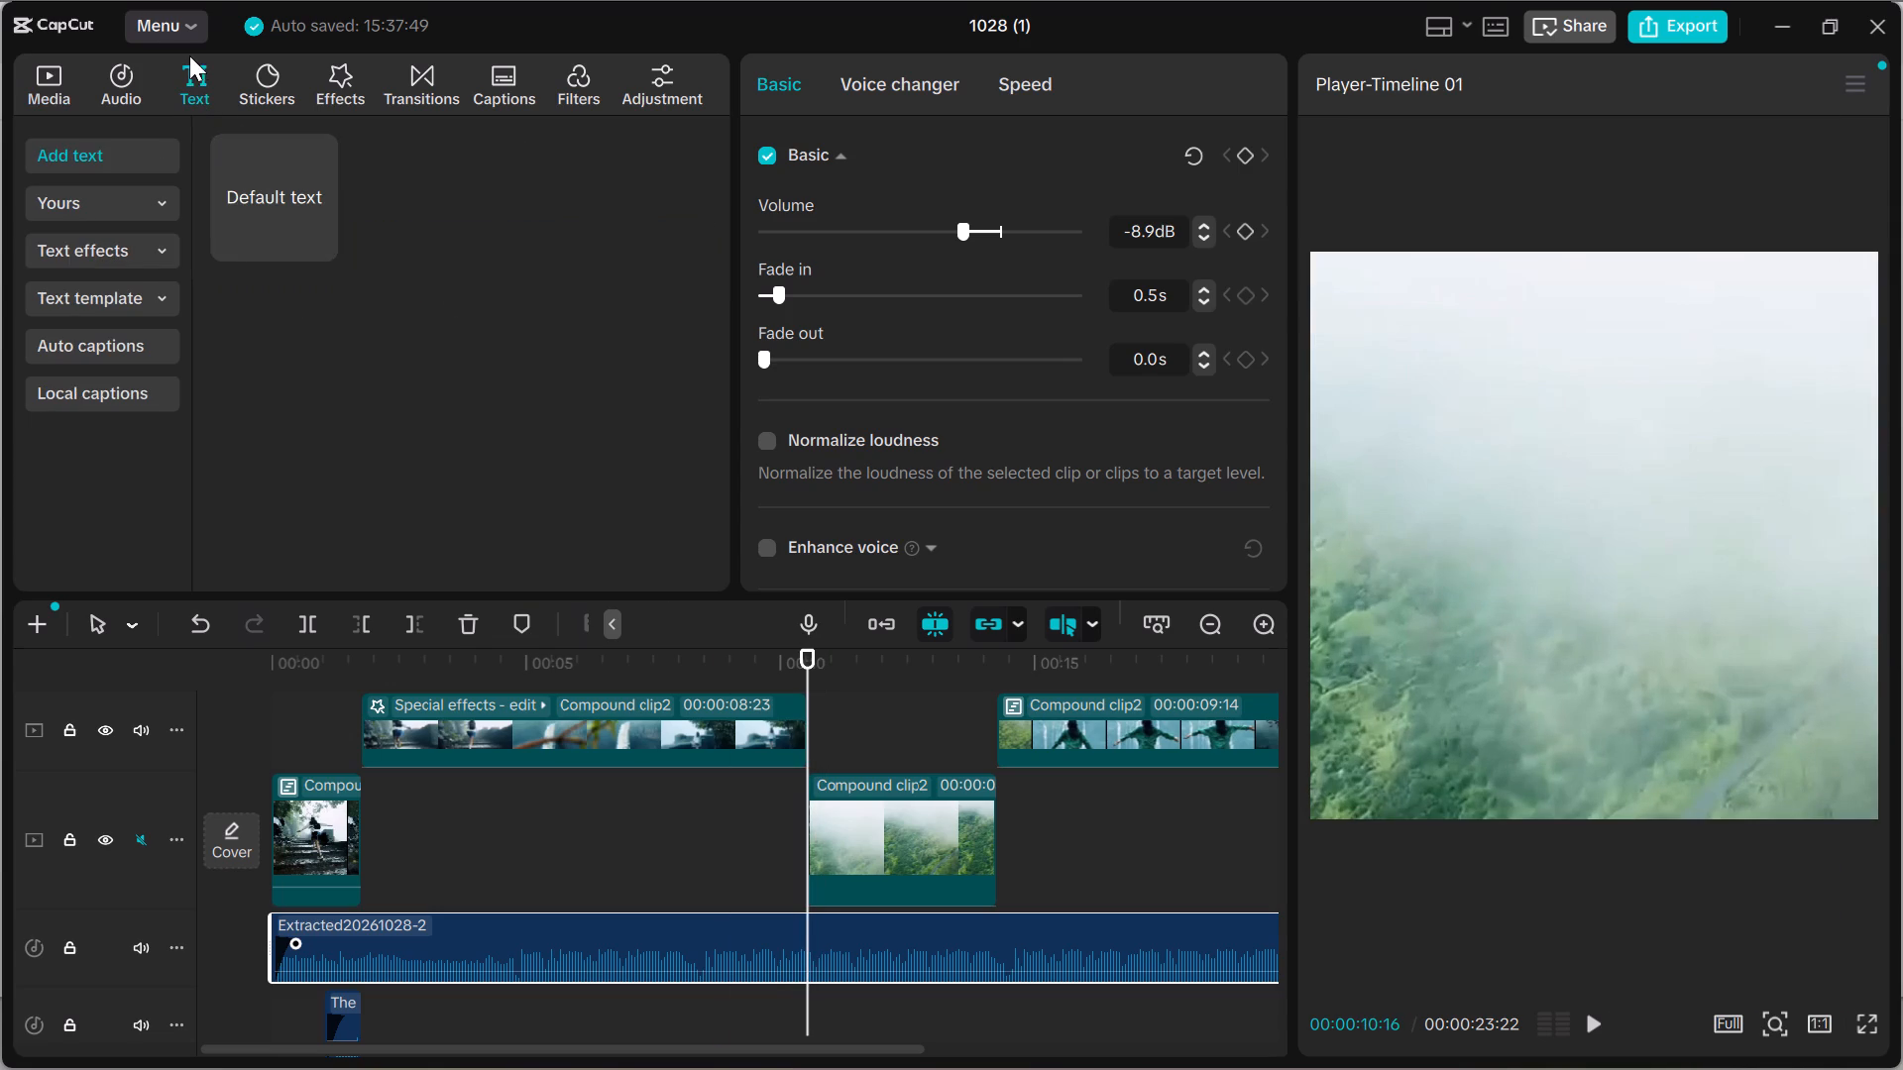
drag(278, 180, 739, 716)
drag(739, 716, 833, 840)
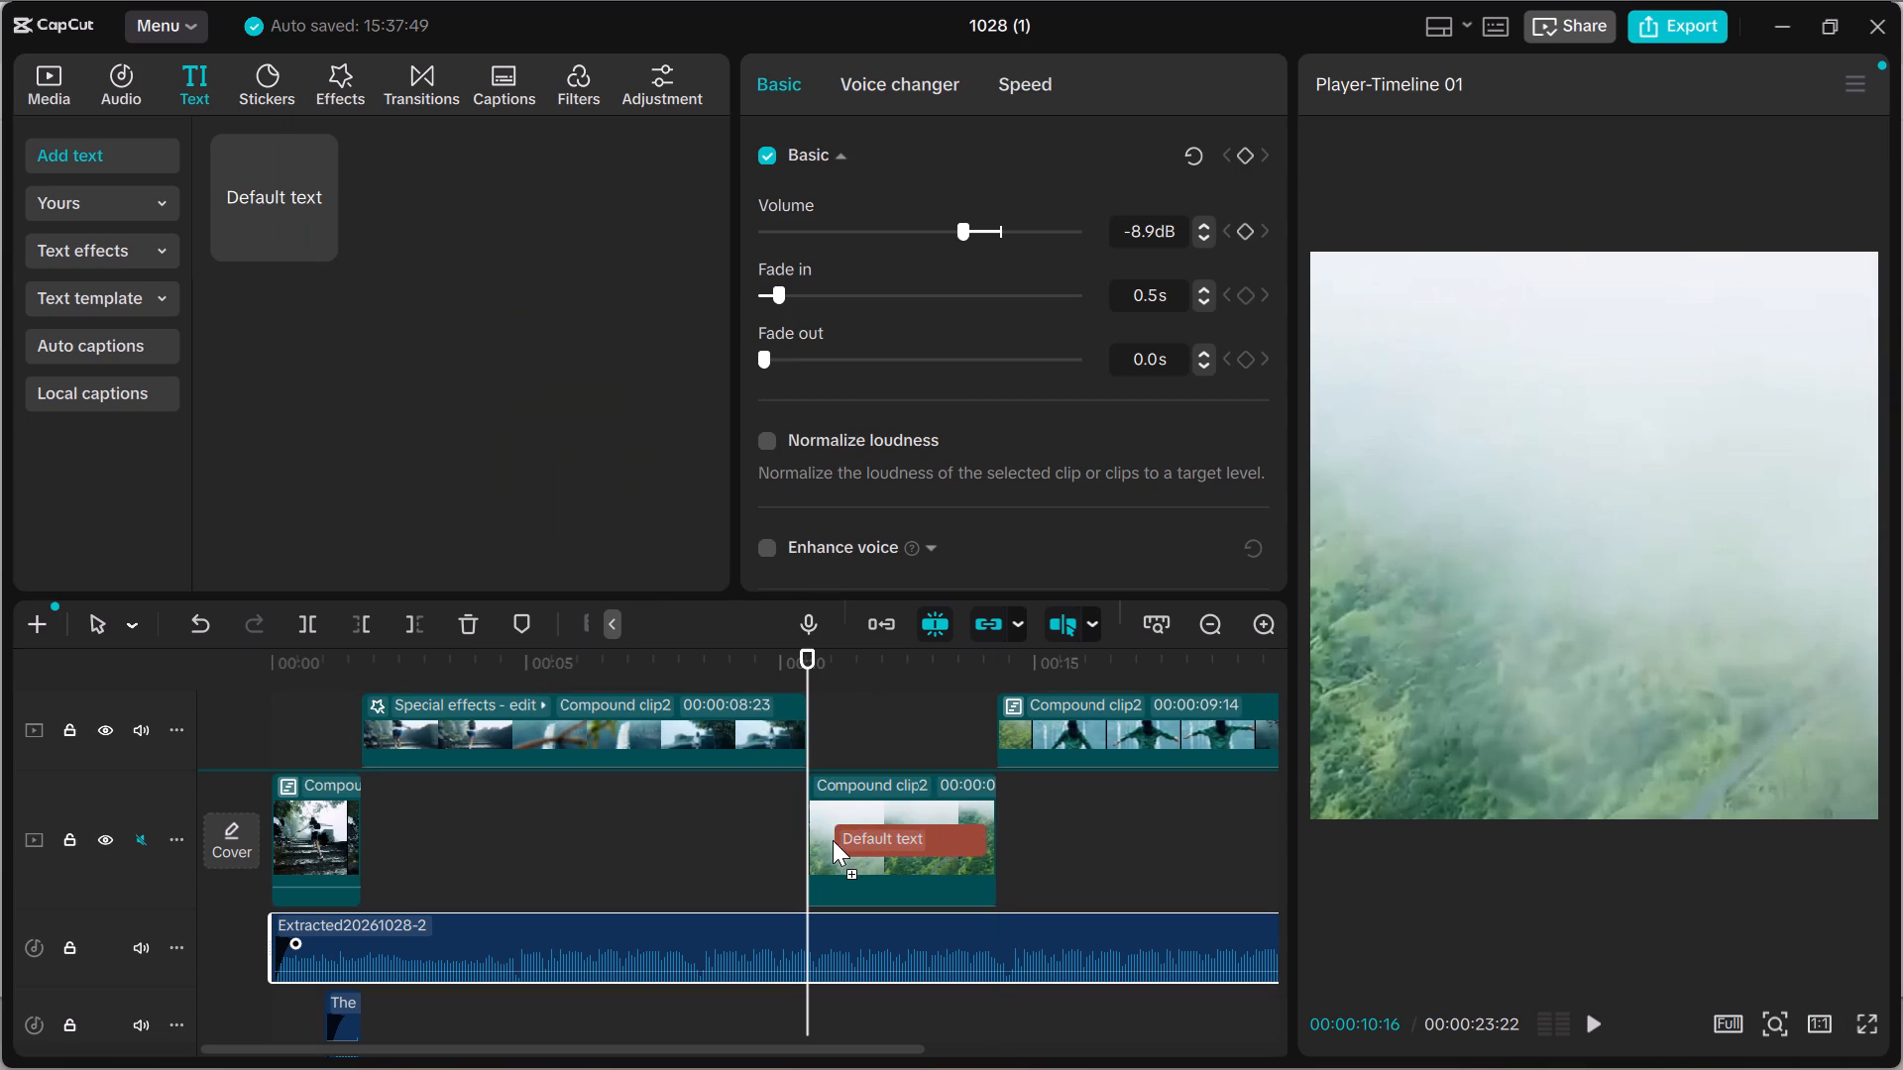
drag(833, 840, 820, 851)
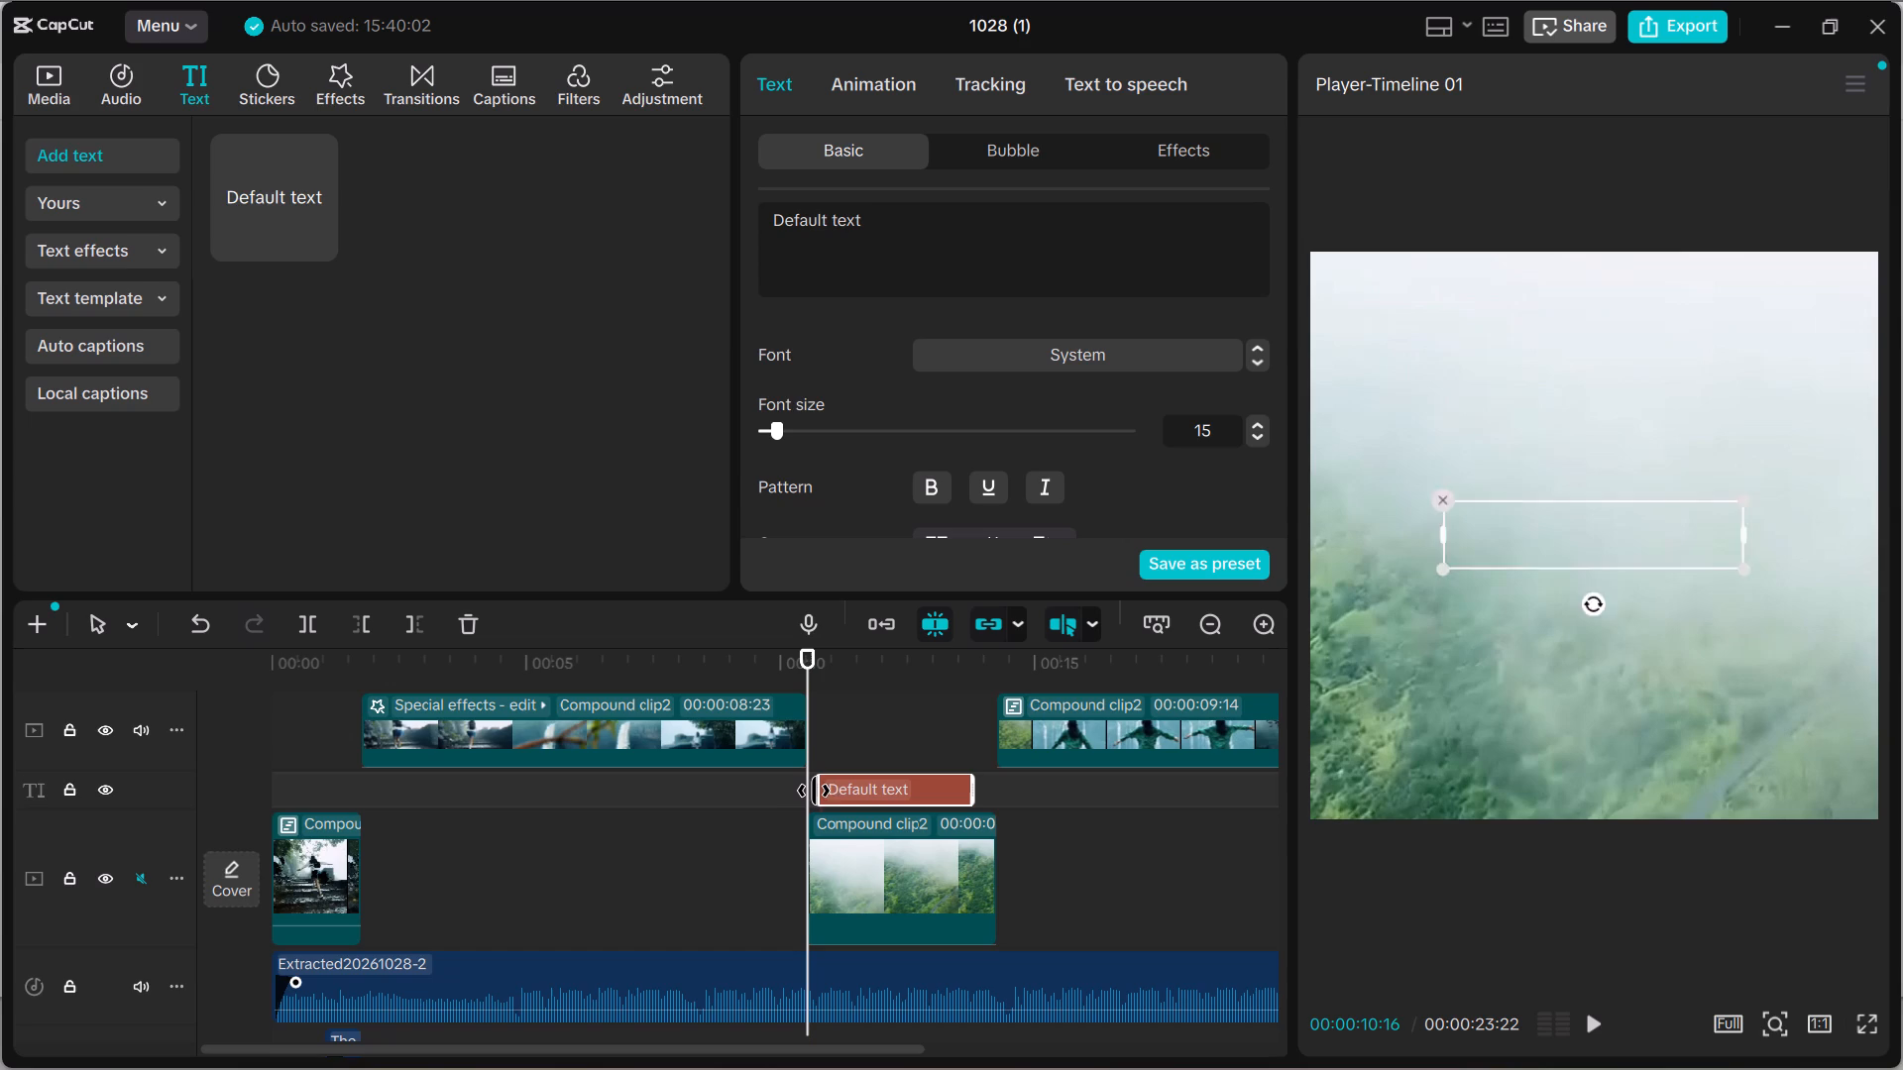
Adjust both ends of the default text to line up with the start and end of the hillside clip.
click(814, 788)
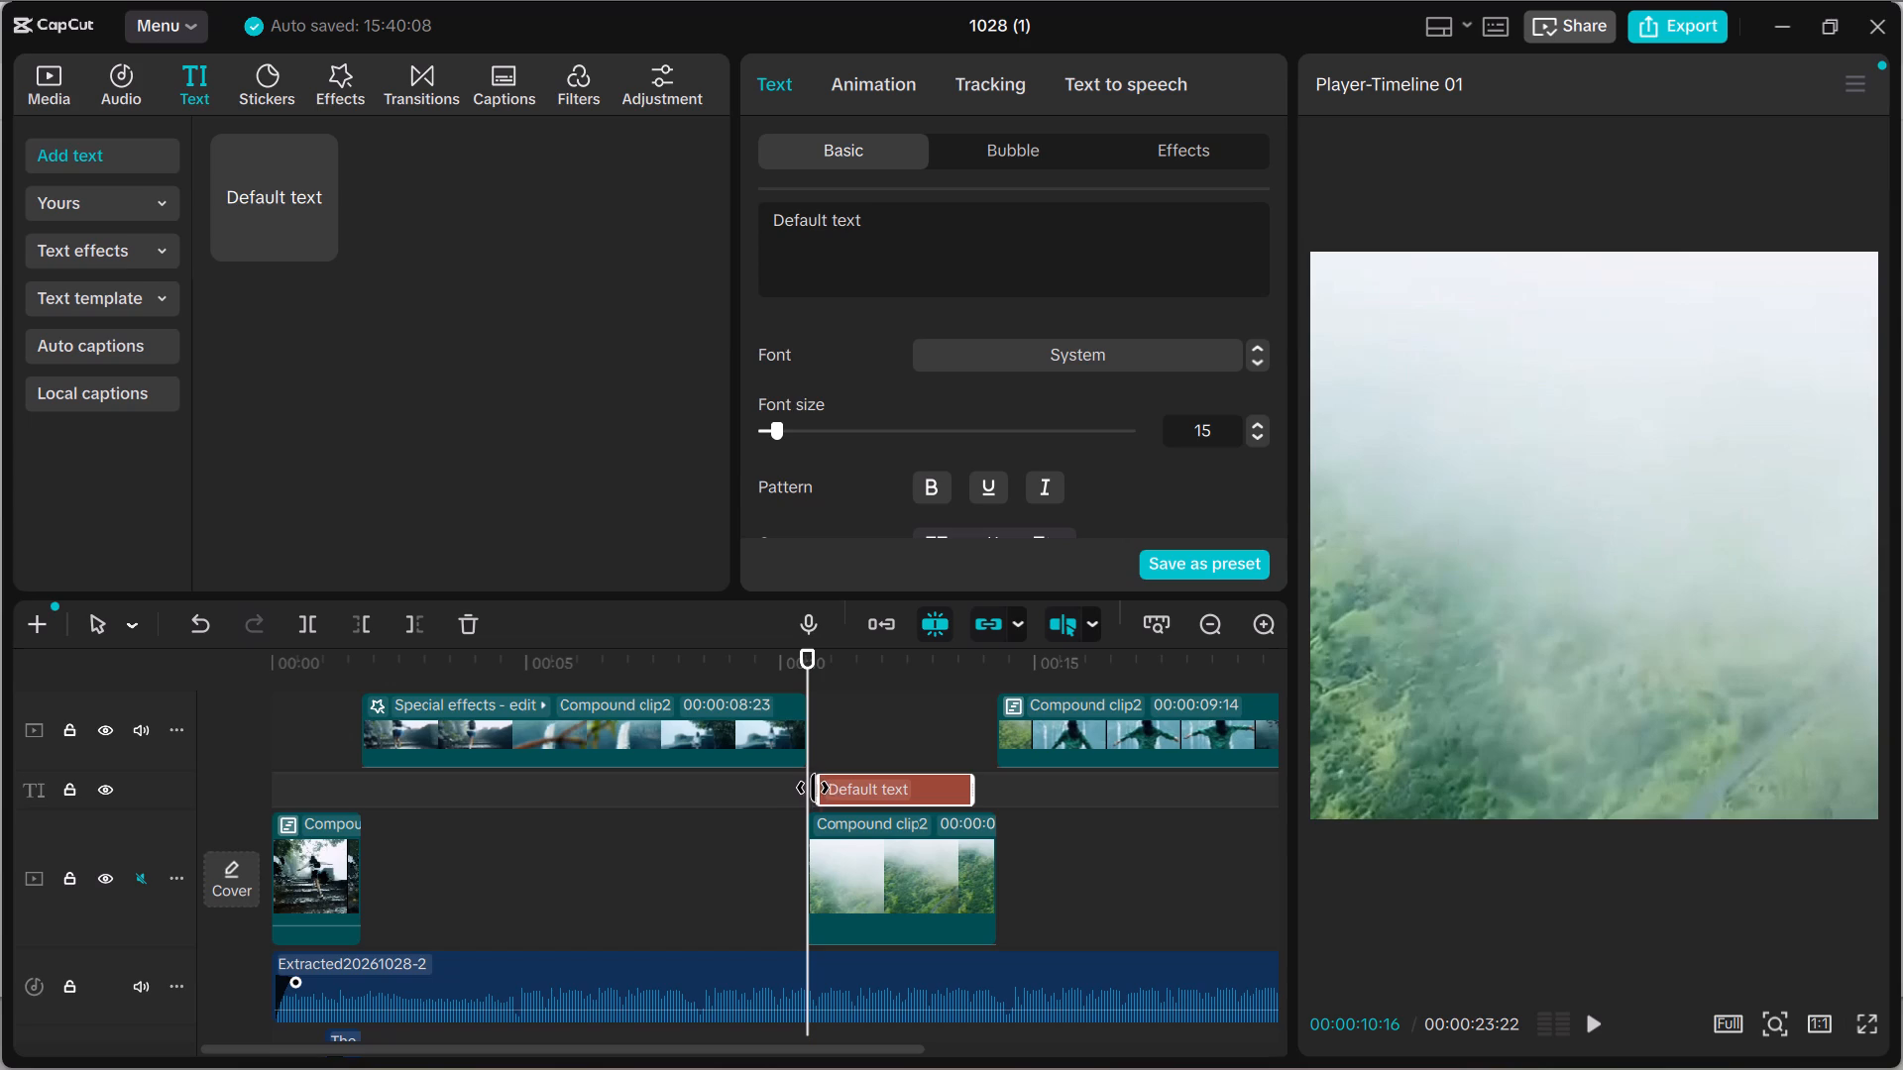
click(810, 788)
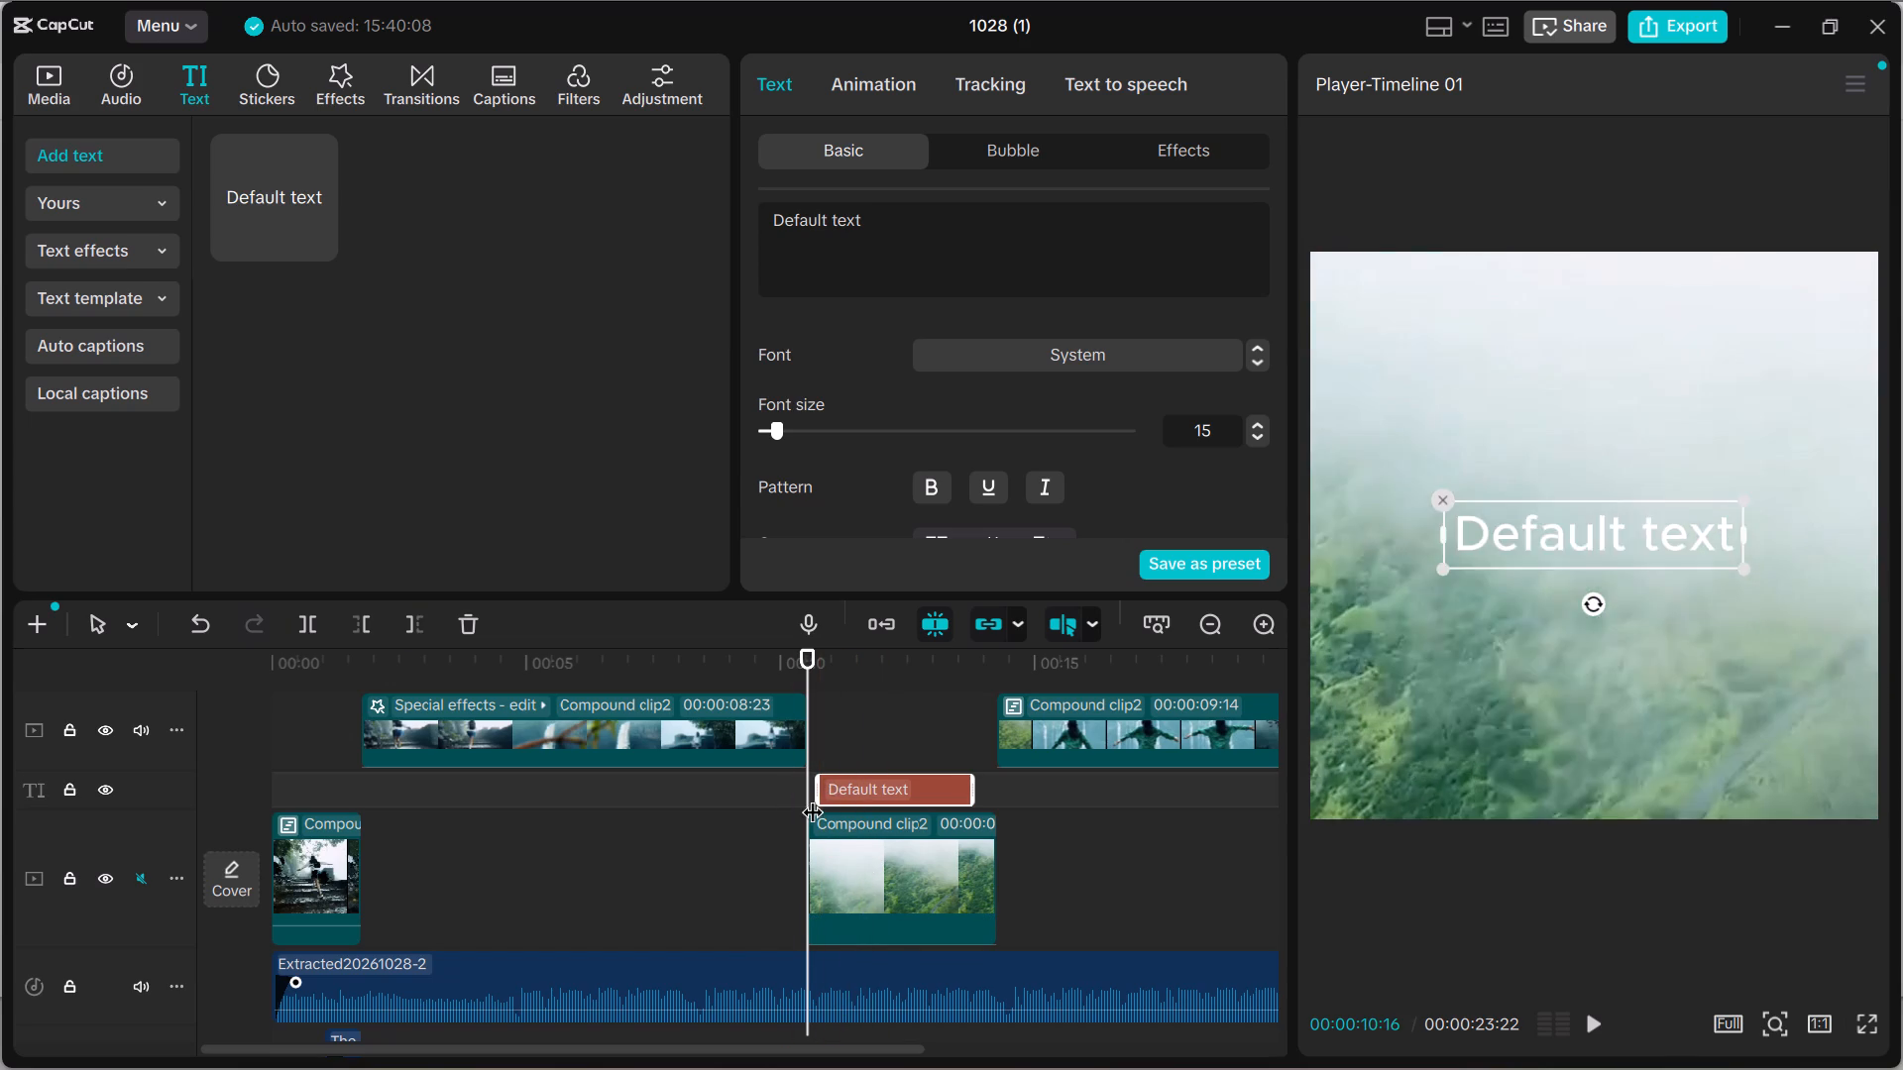
click(816, 779)
drag(807, 785, 798, 786)
drag(815, 784, 821, 784)
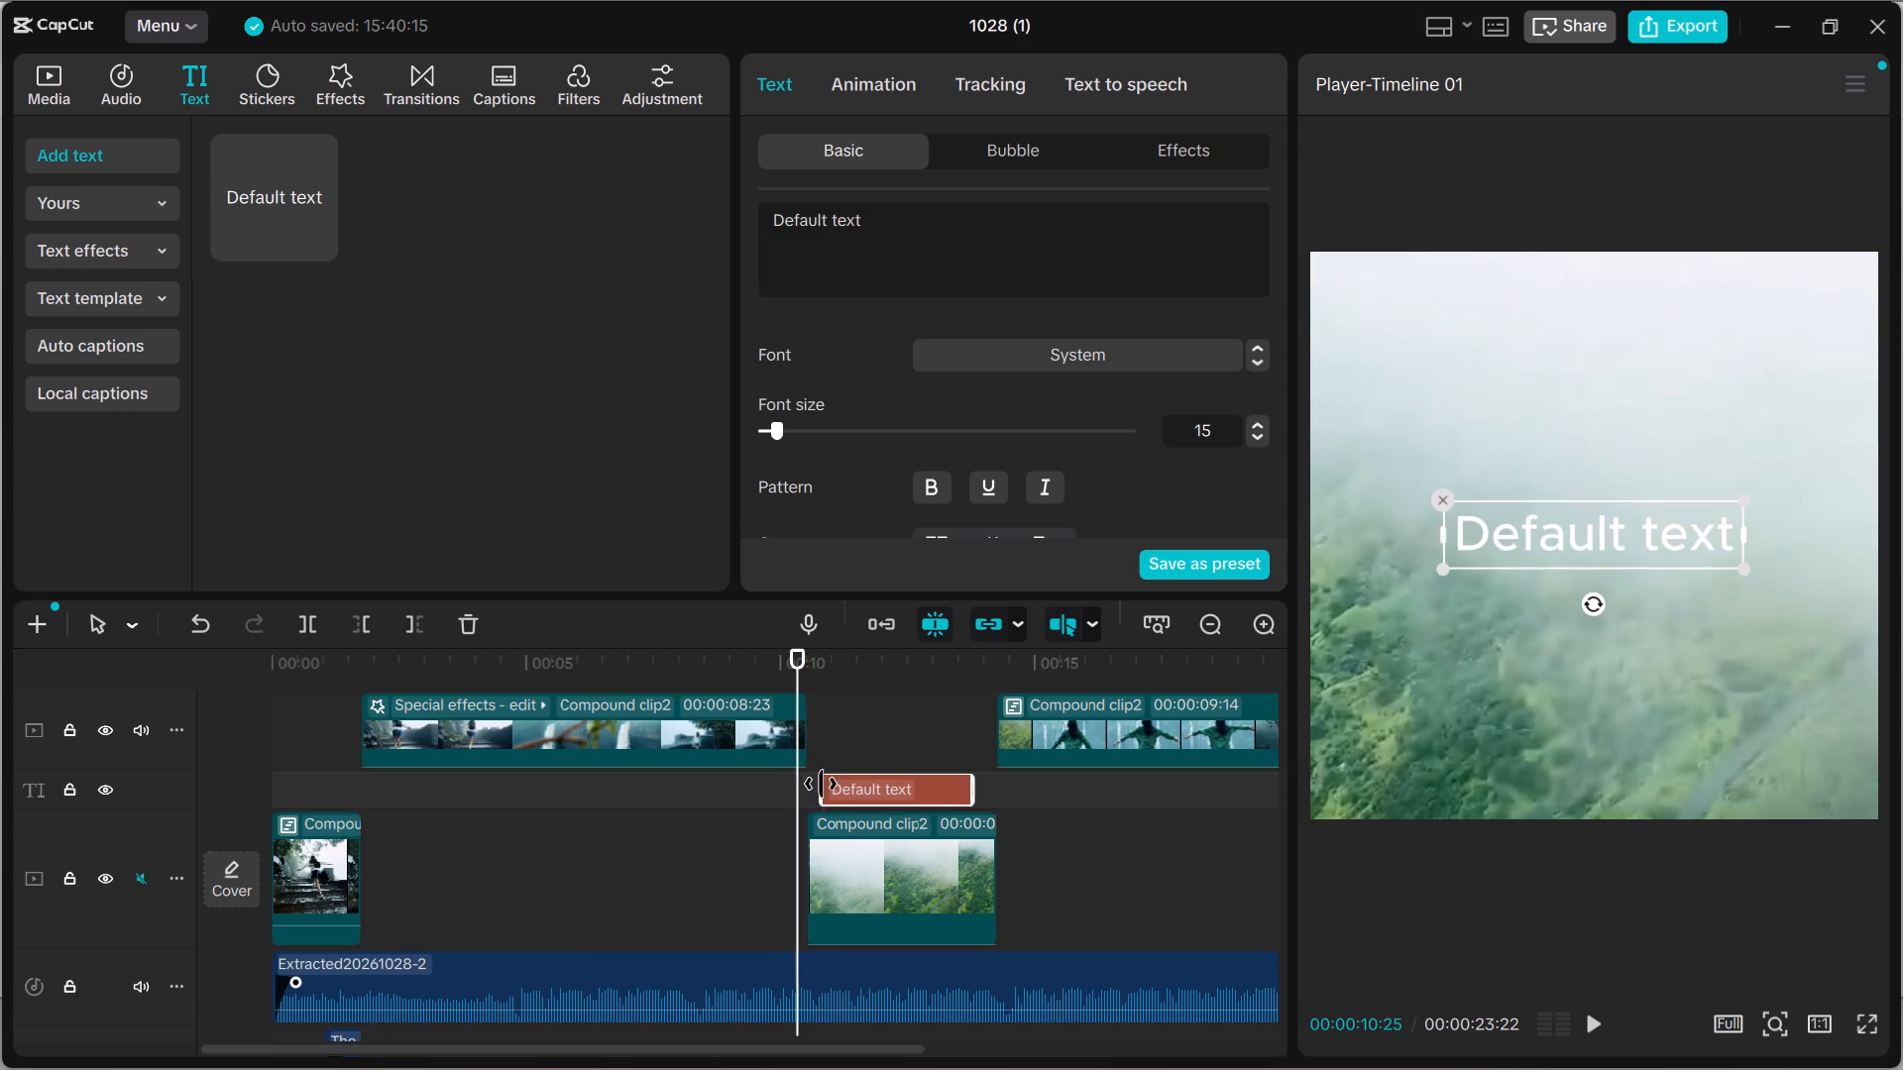
drag(821, 784, 805, 787)
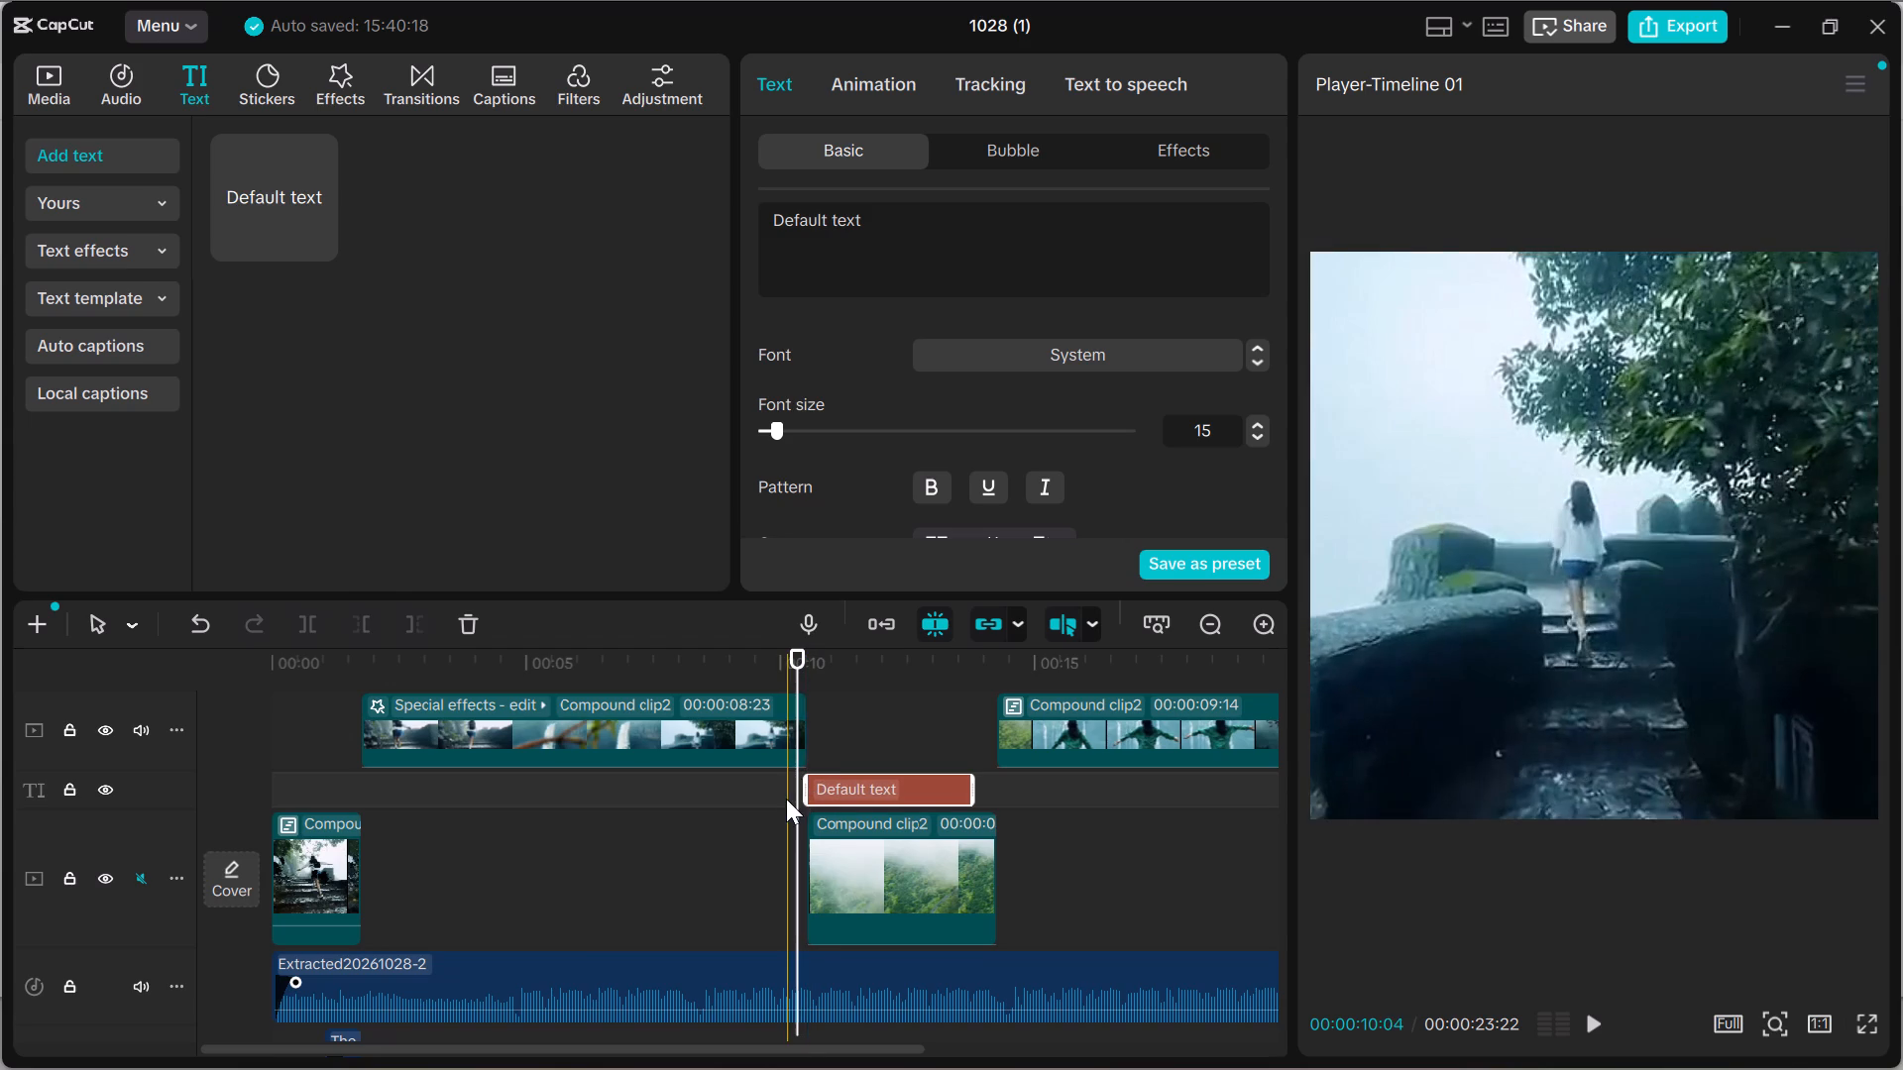
click(798, 646)
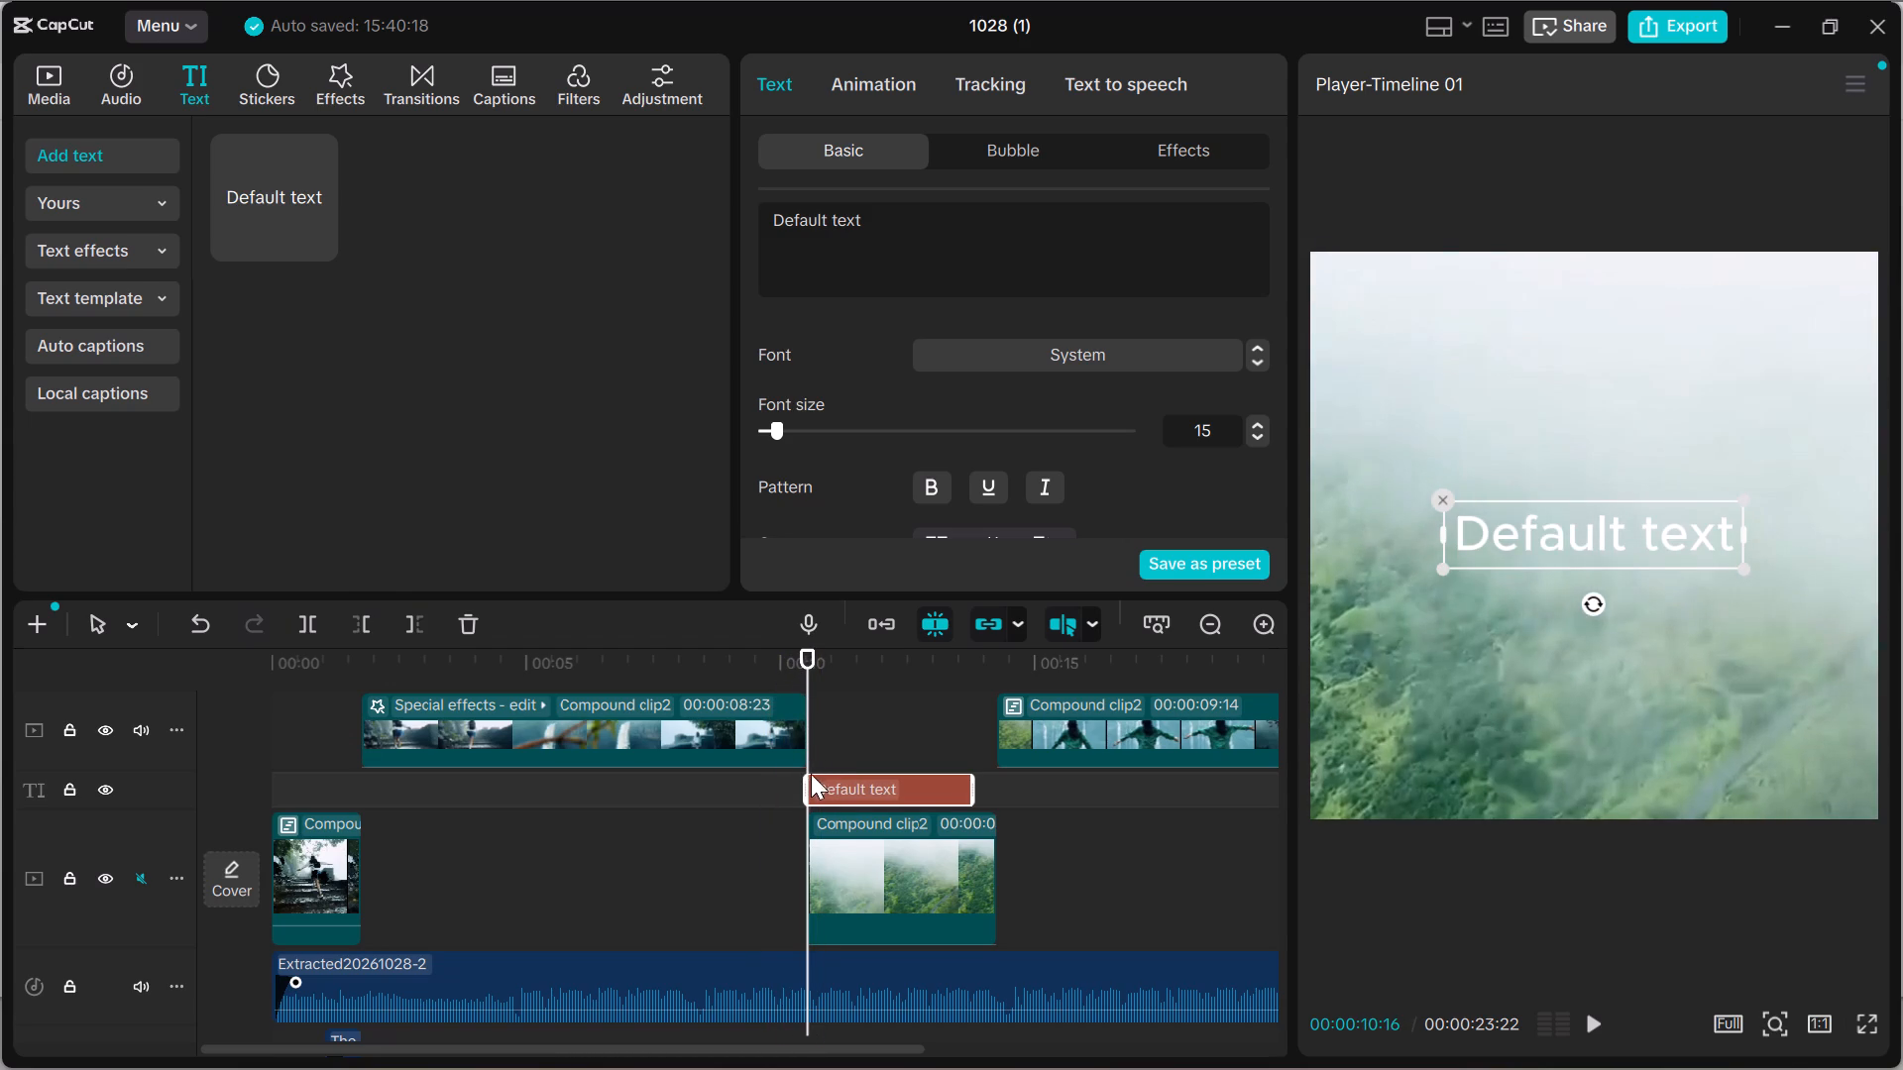
click(802, 786)
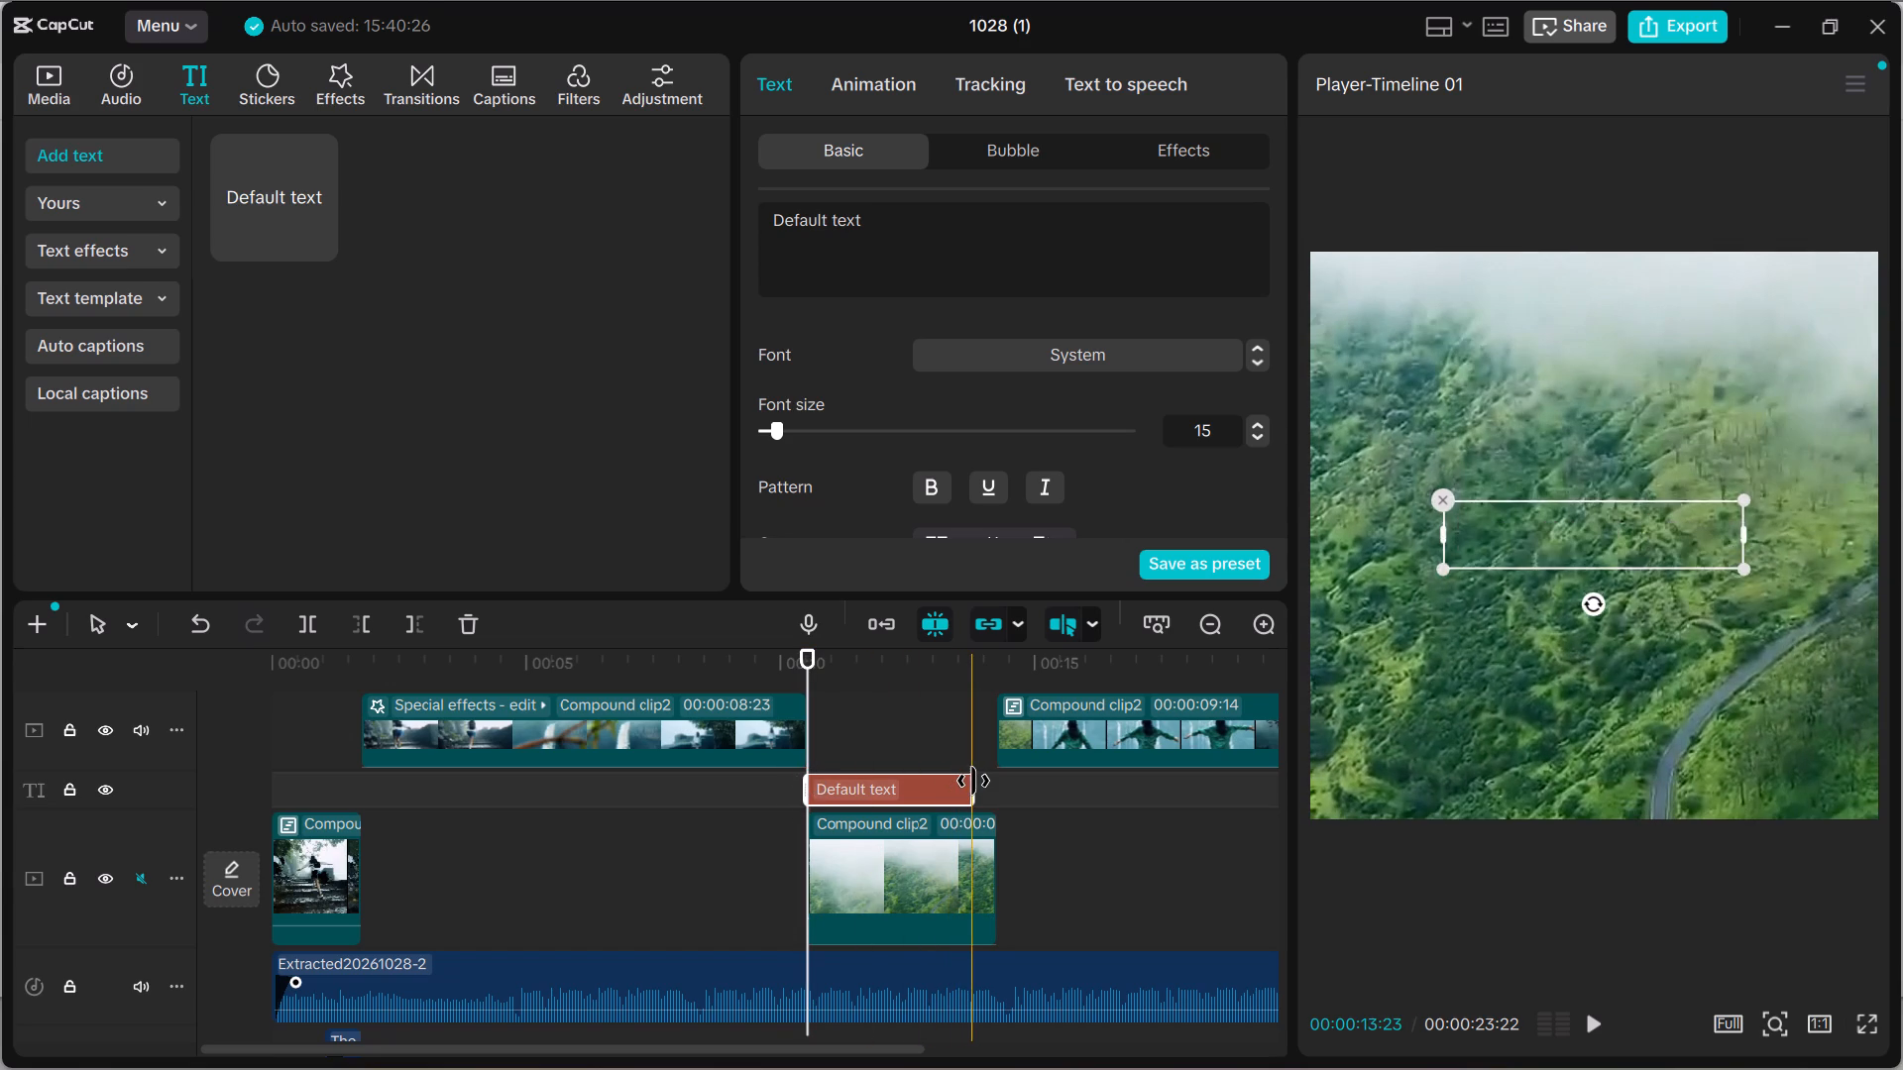
drag(974, 781, 987, 781)
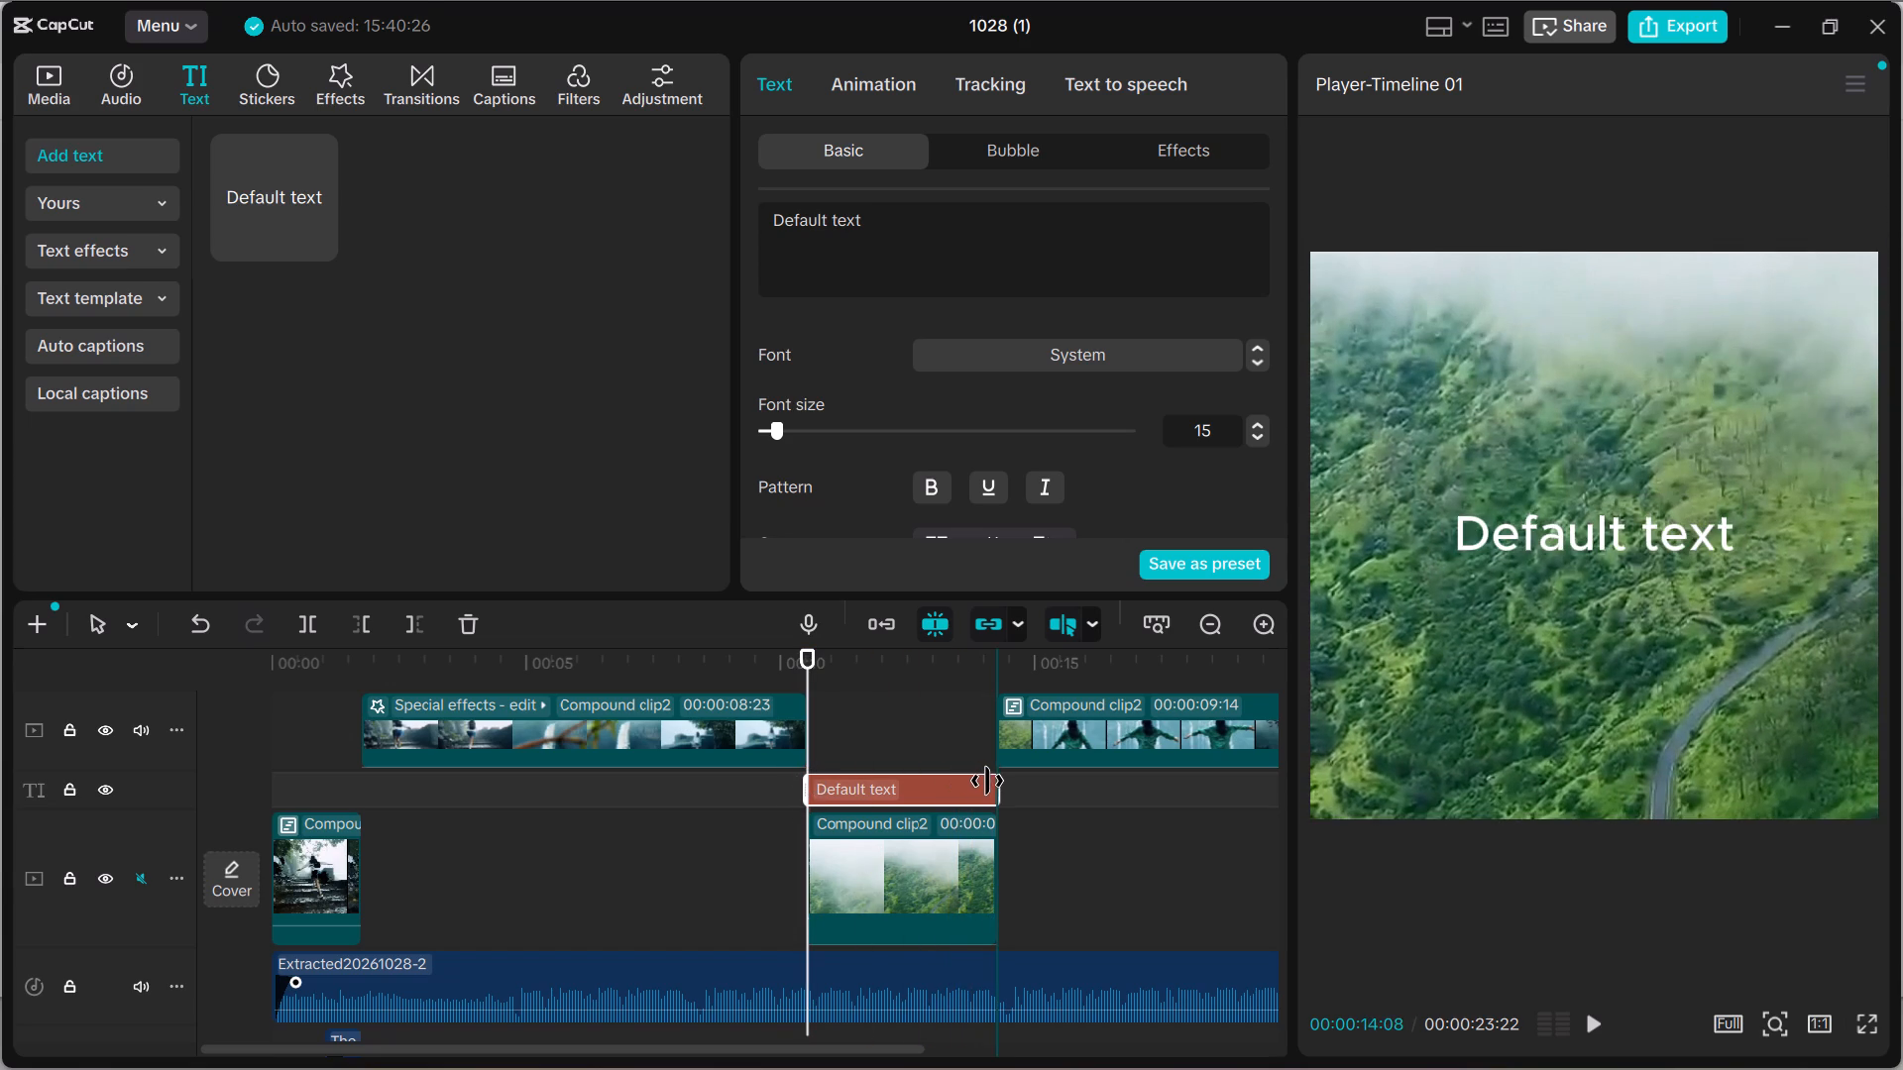
drag(987, 781, 989, 781)
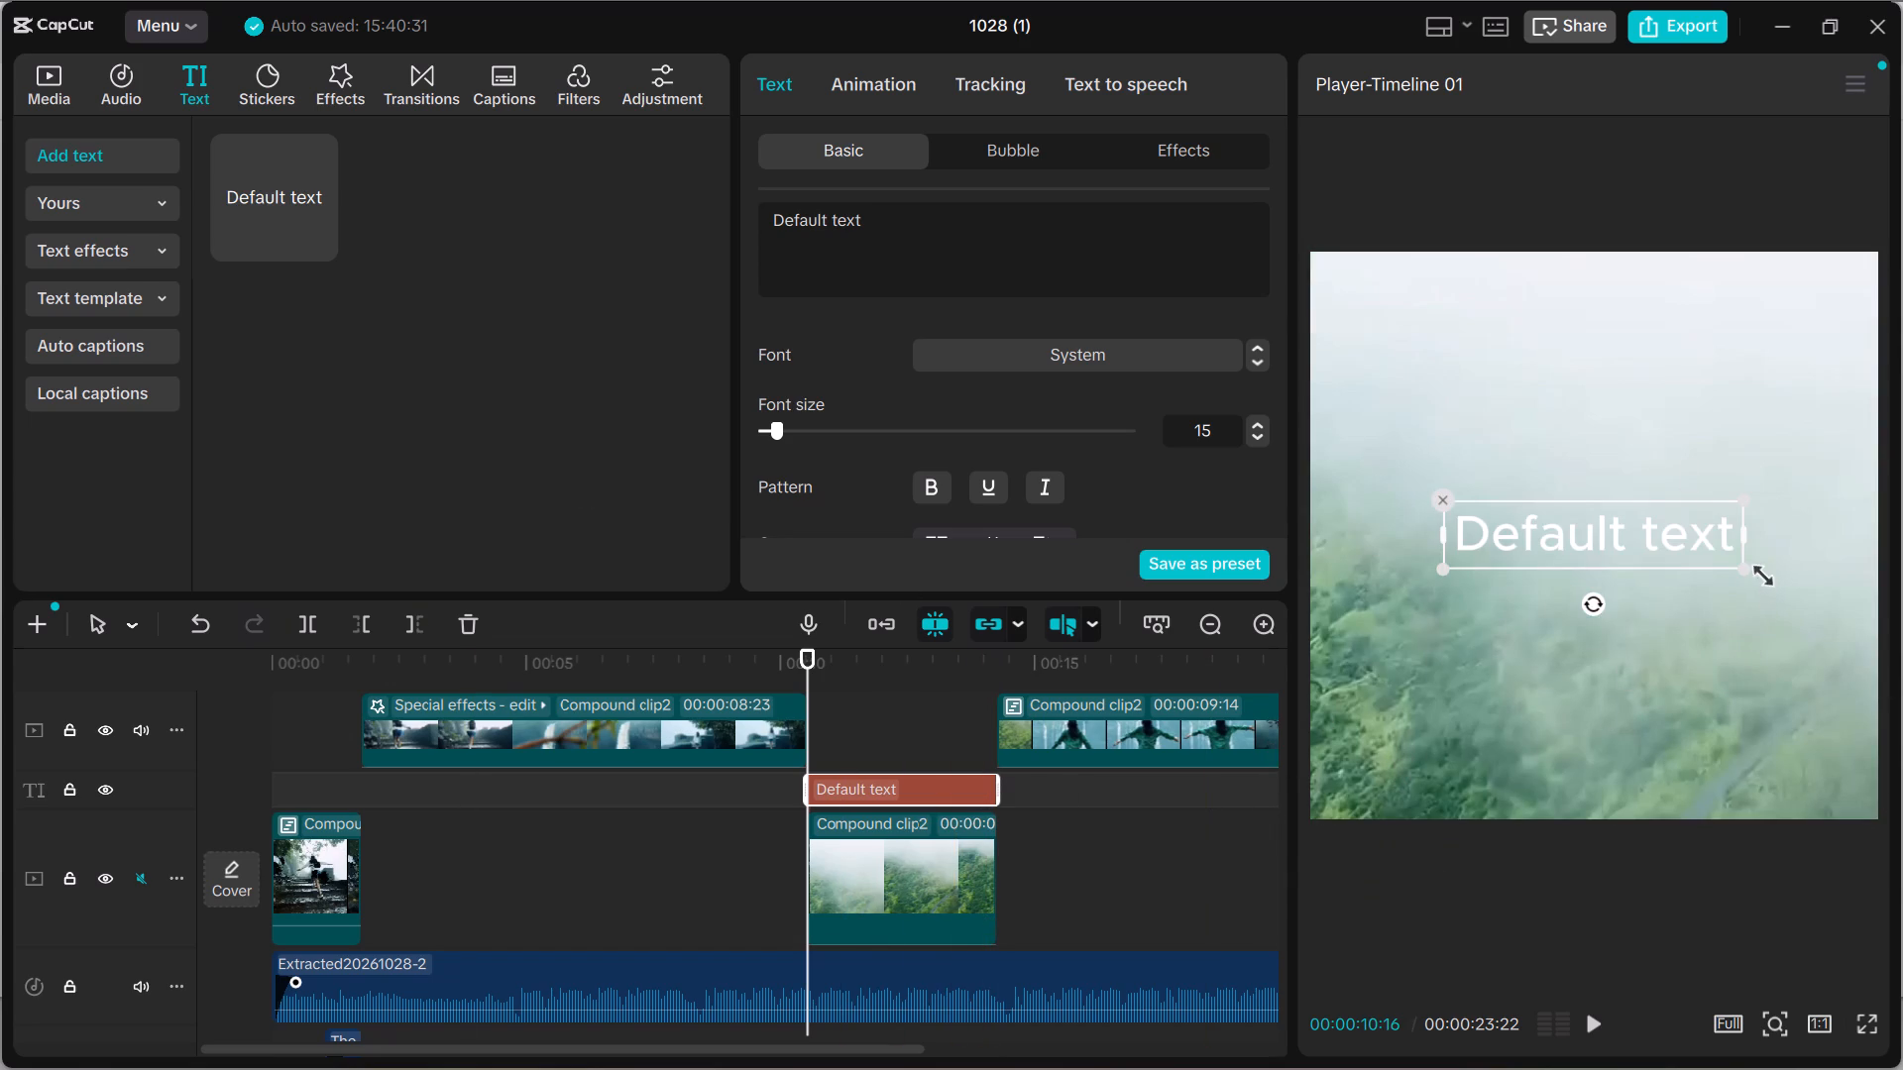
Open the default text's content for editing.
click(921, 242)
Switch to the browser, revisit the previous "21 BEST CapCut Tricks" video, and return to the "10 CapCut Tricks" tutorial and pause it.
click(1772, 40)
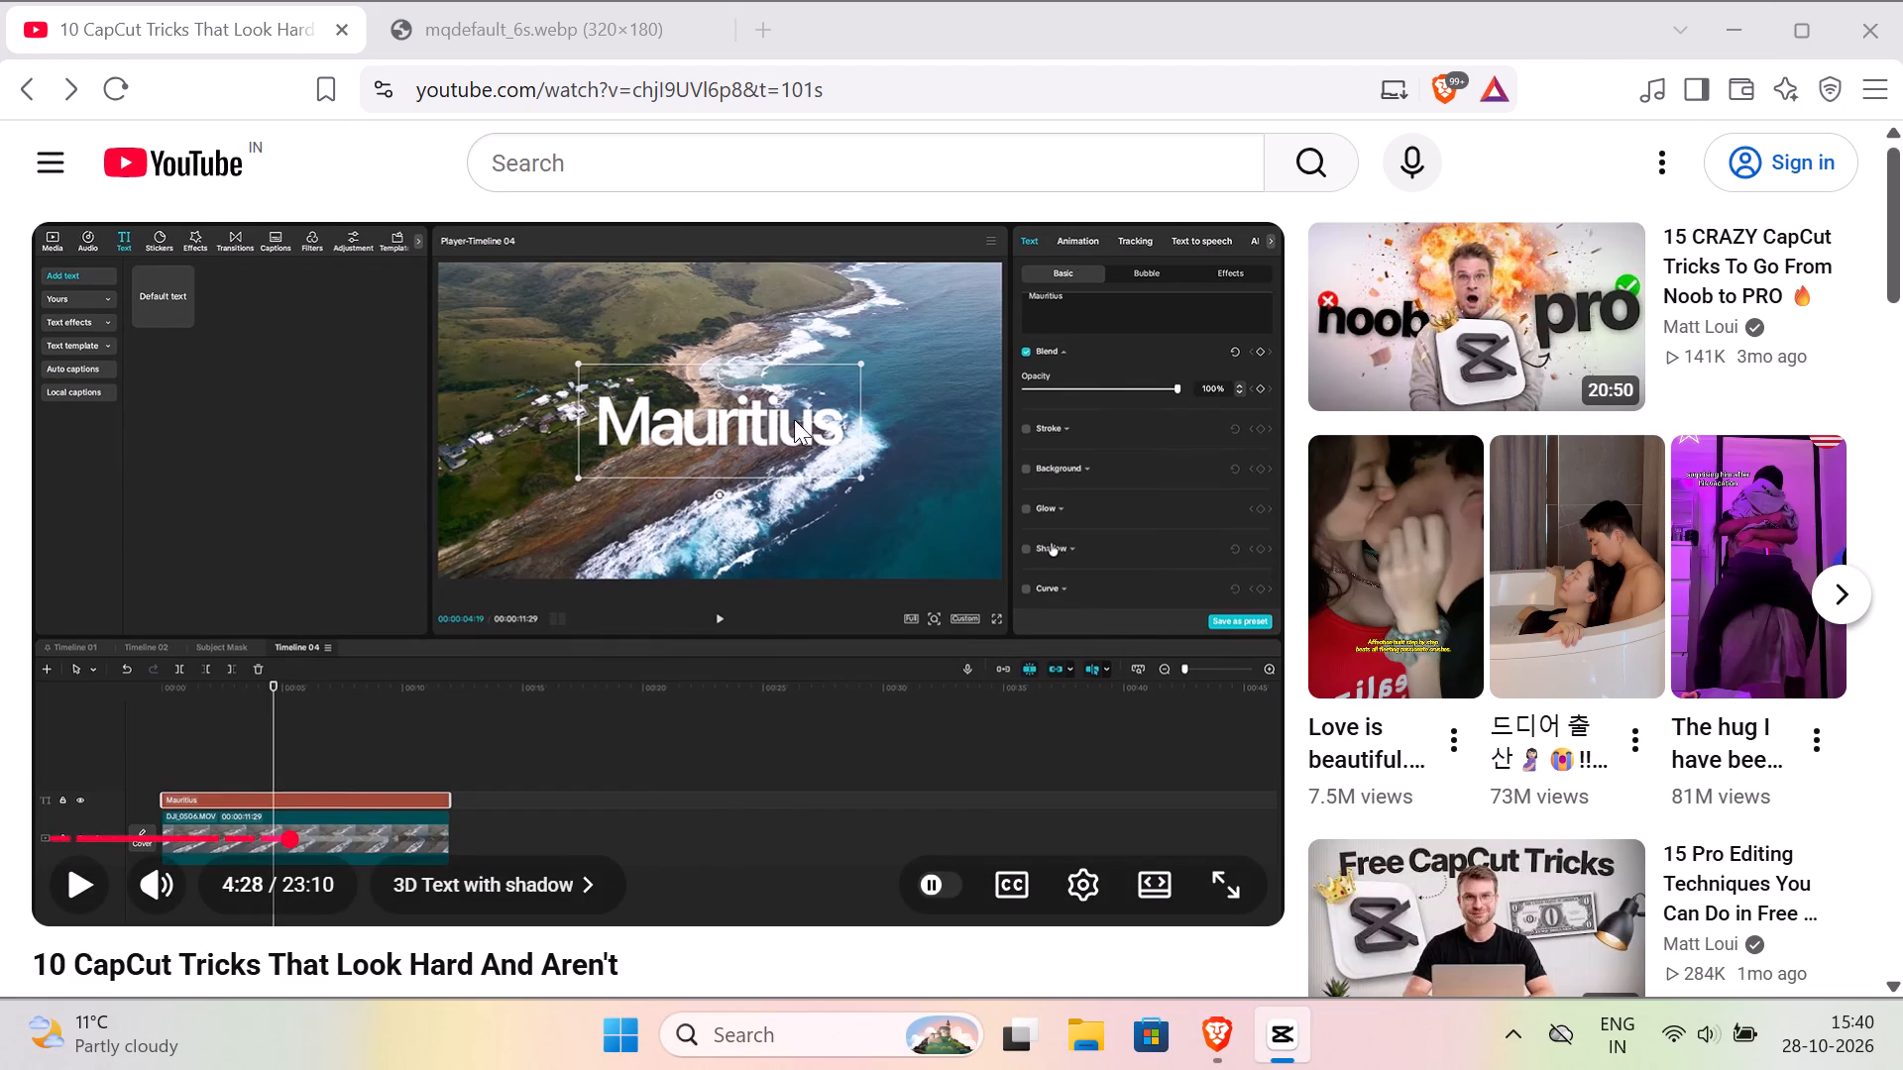
click(25, 110)
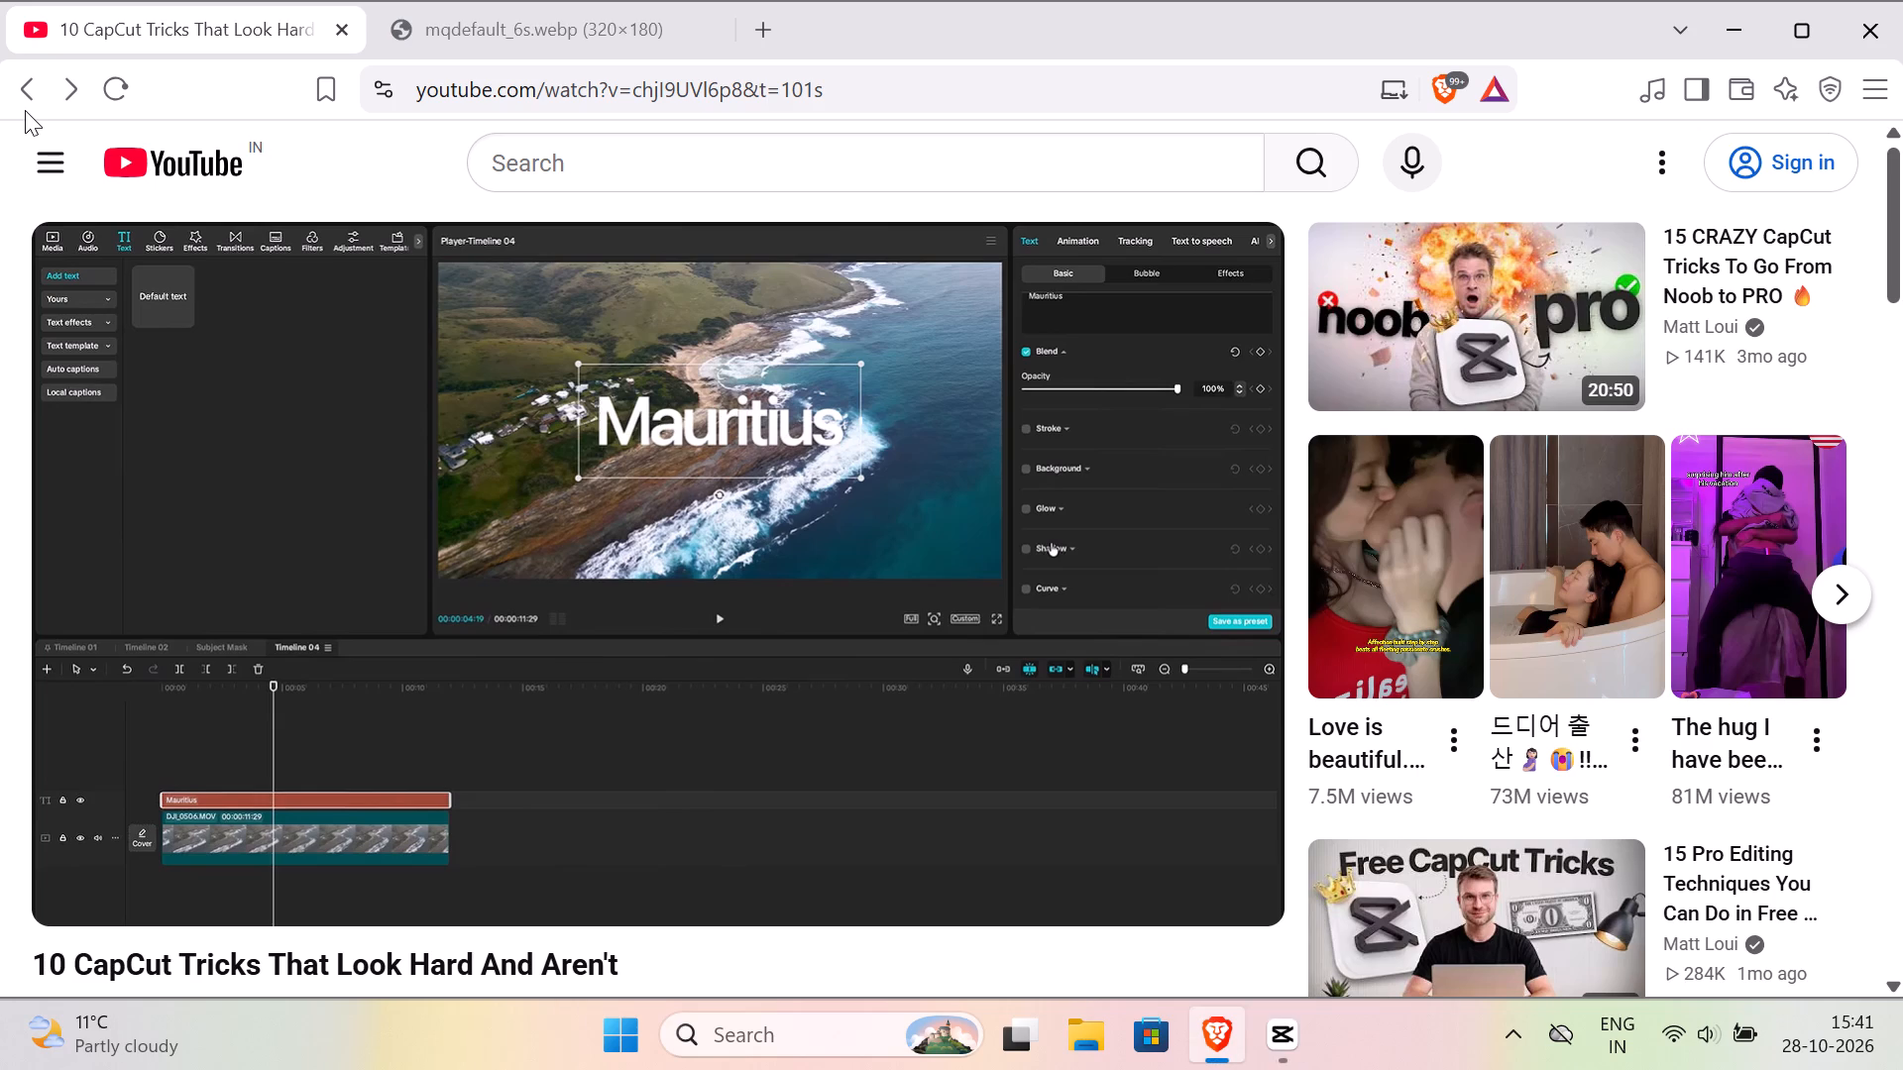
click(23, 90)
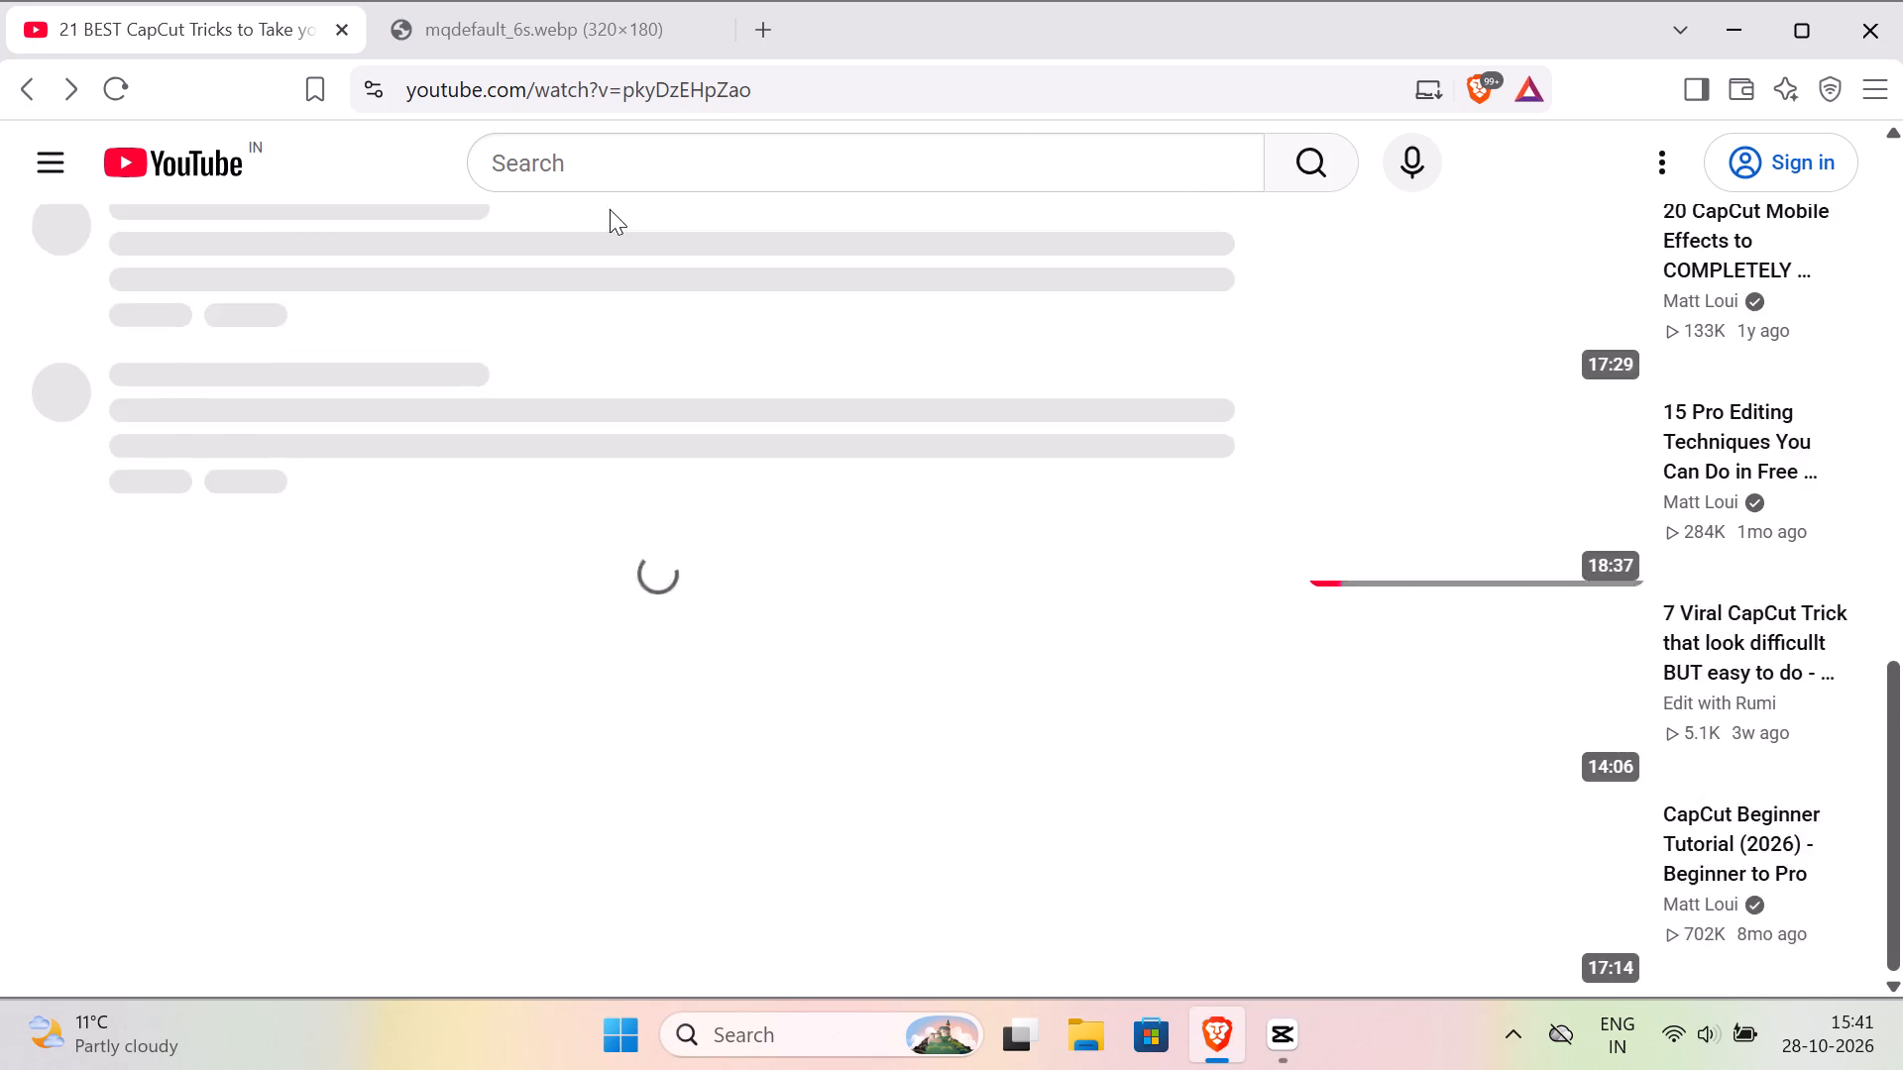
scroll(688, 75, up, 1)
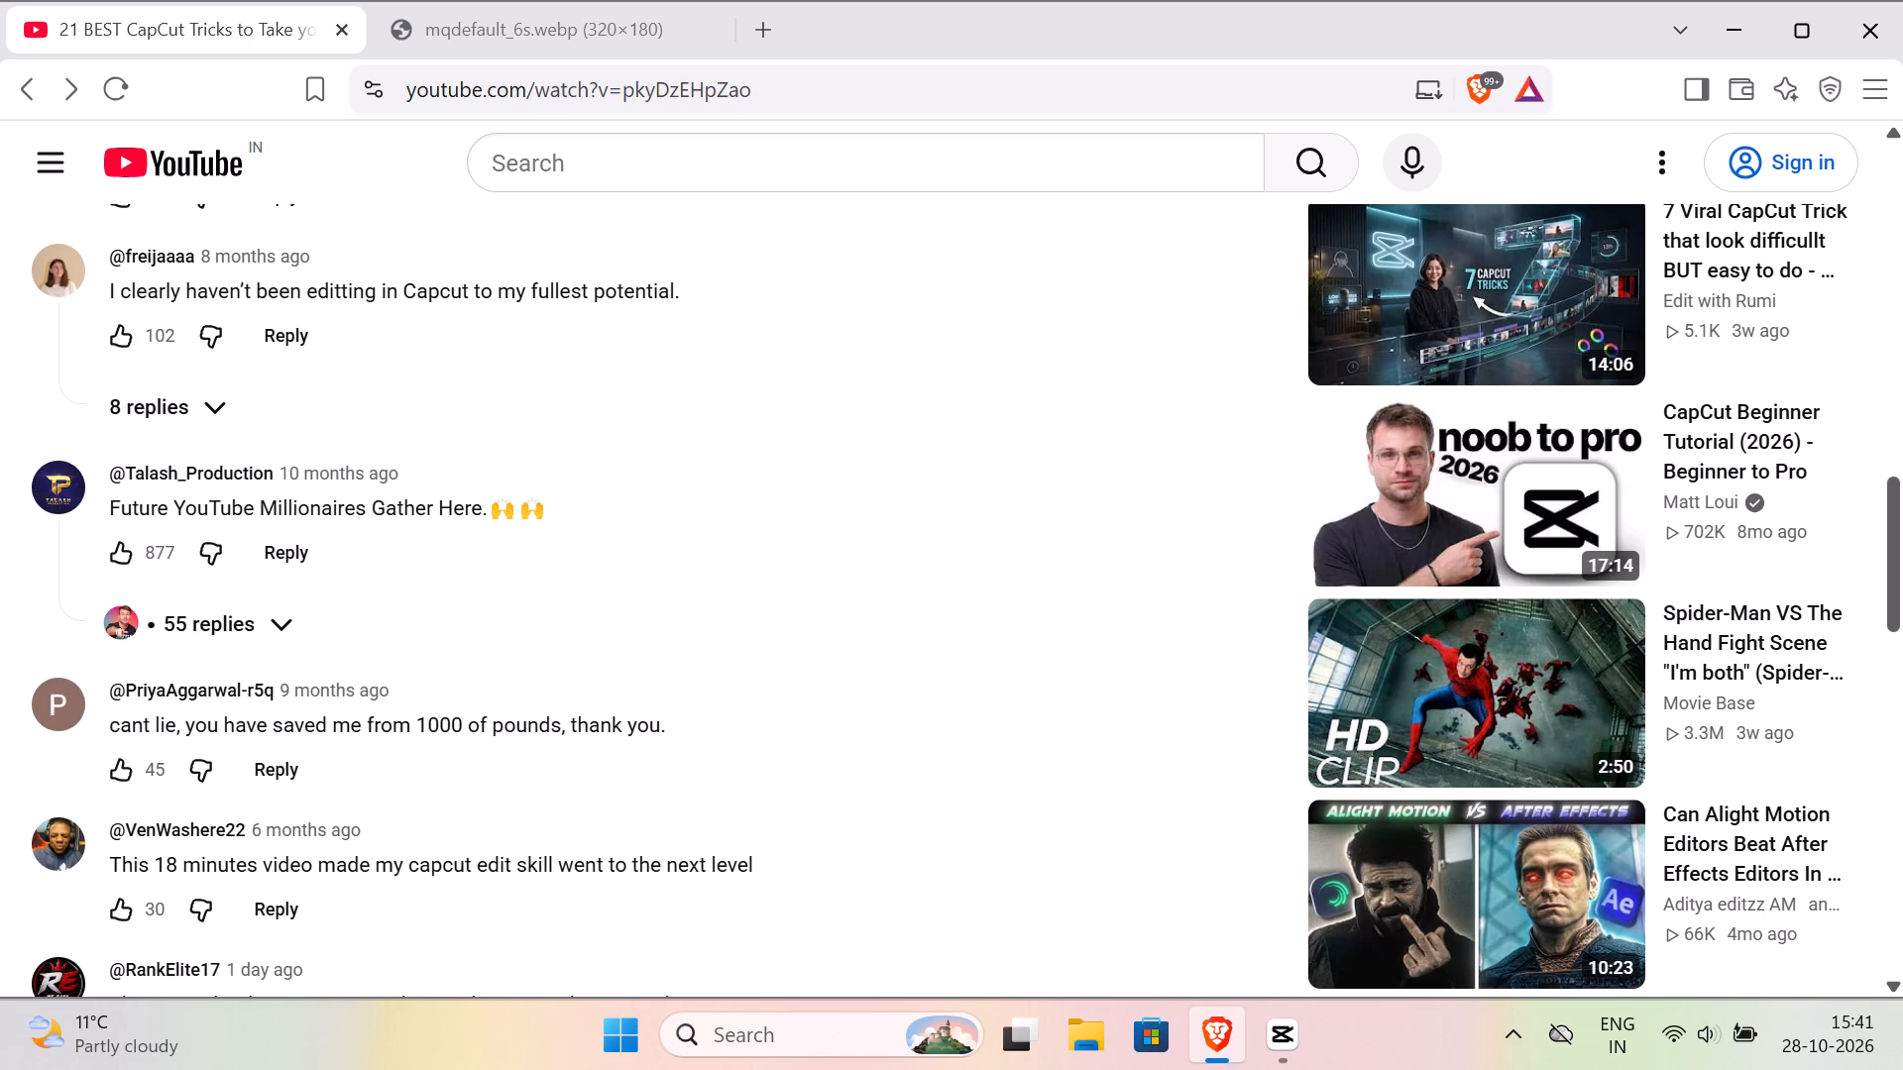
scroll(688, 75, up, 3)
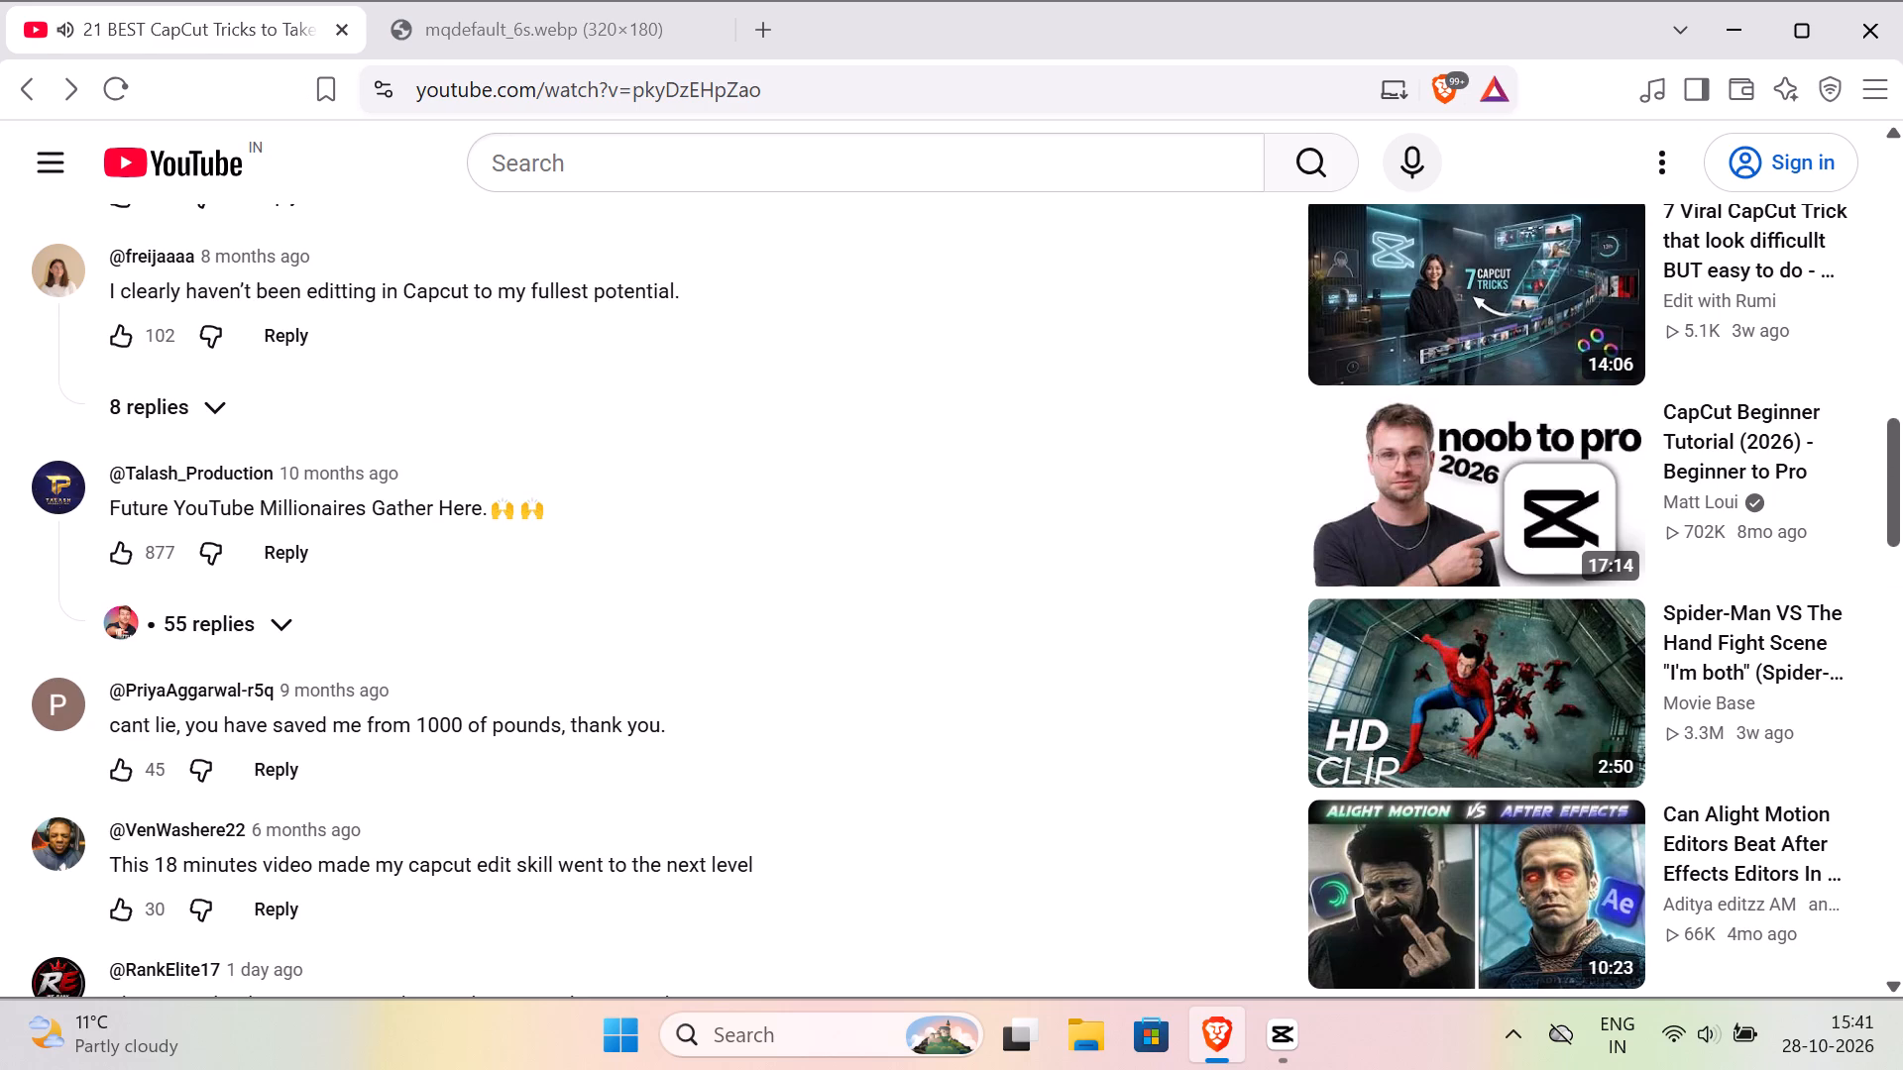
scroll(688, 75, up, 1)
scroll(776, 347, up, 2)
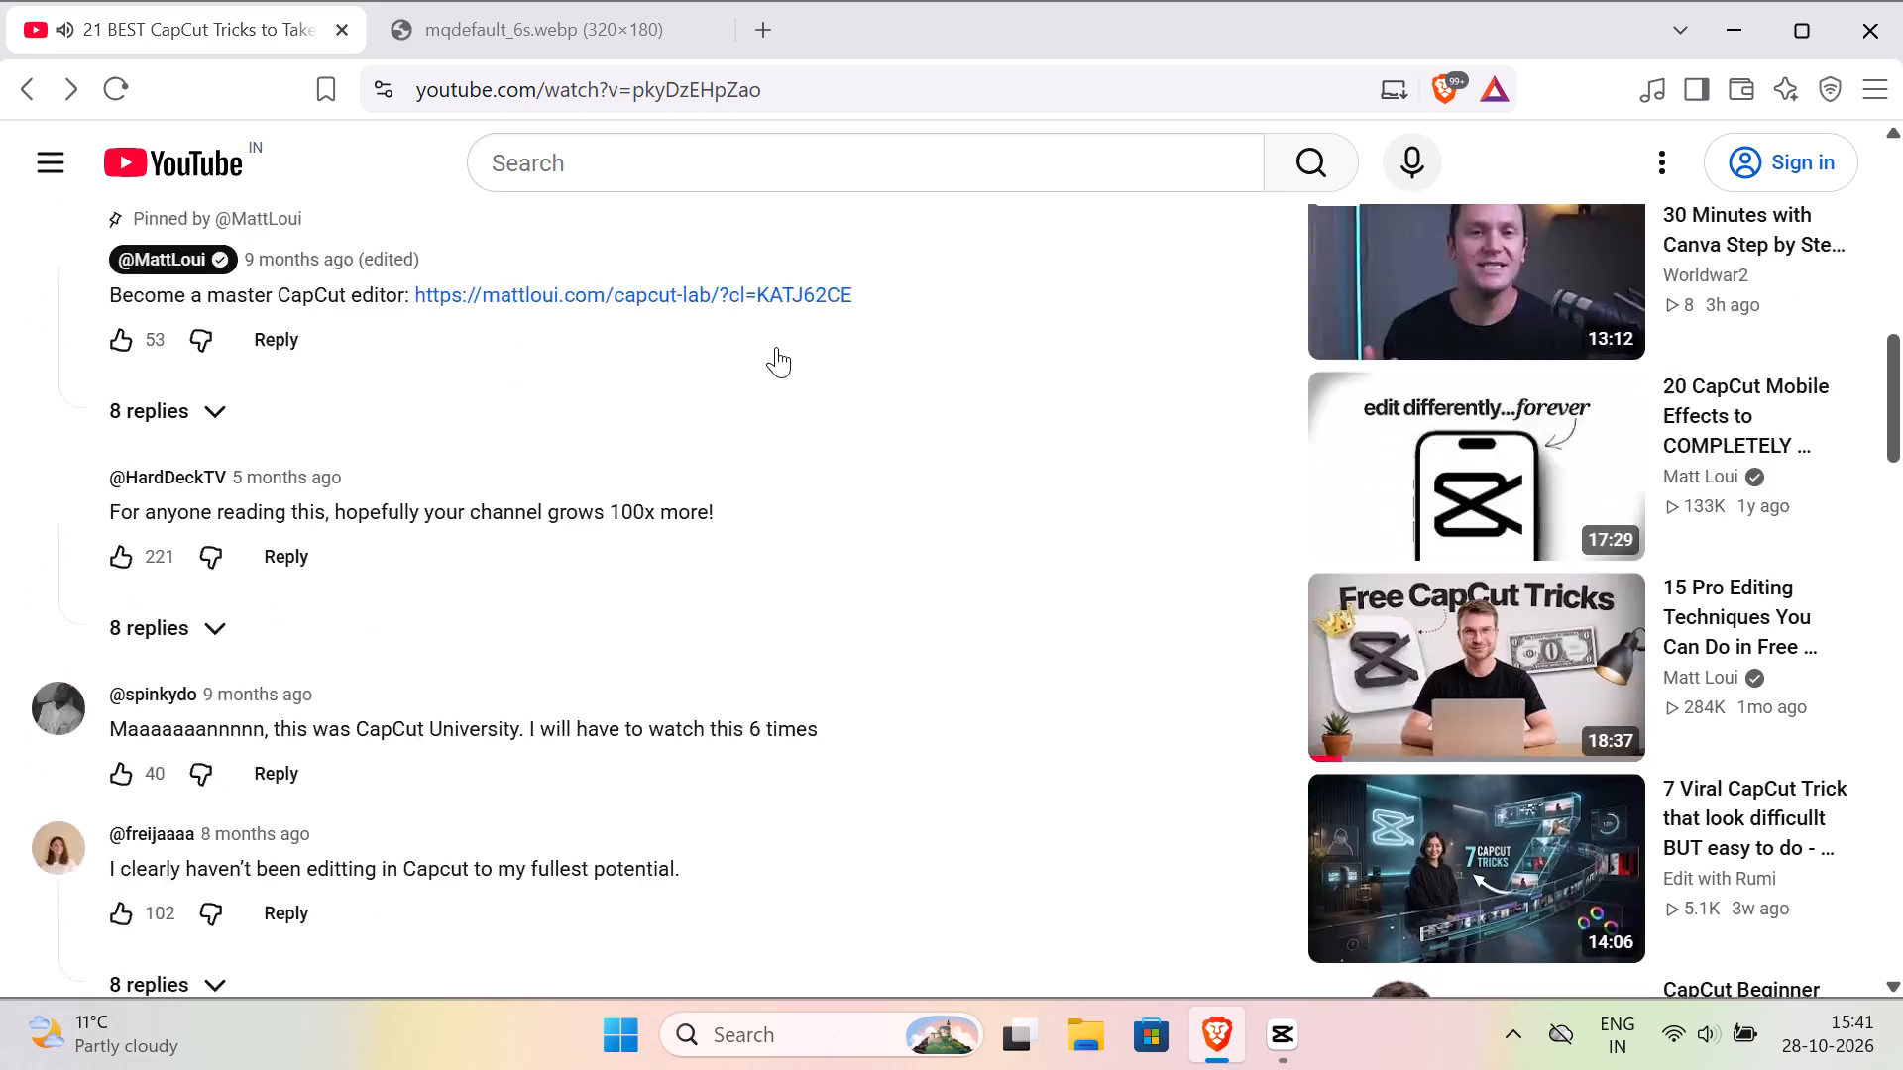
scroll(776, 347, up, 3)
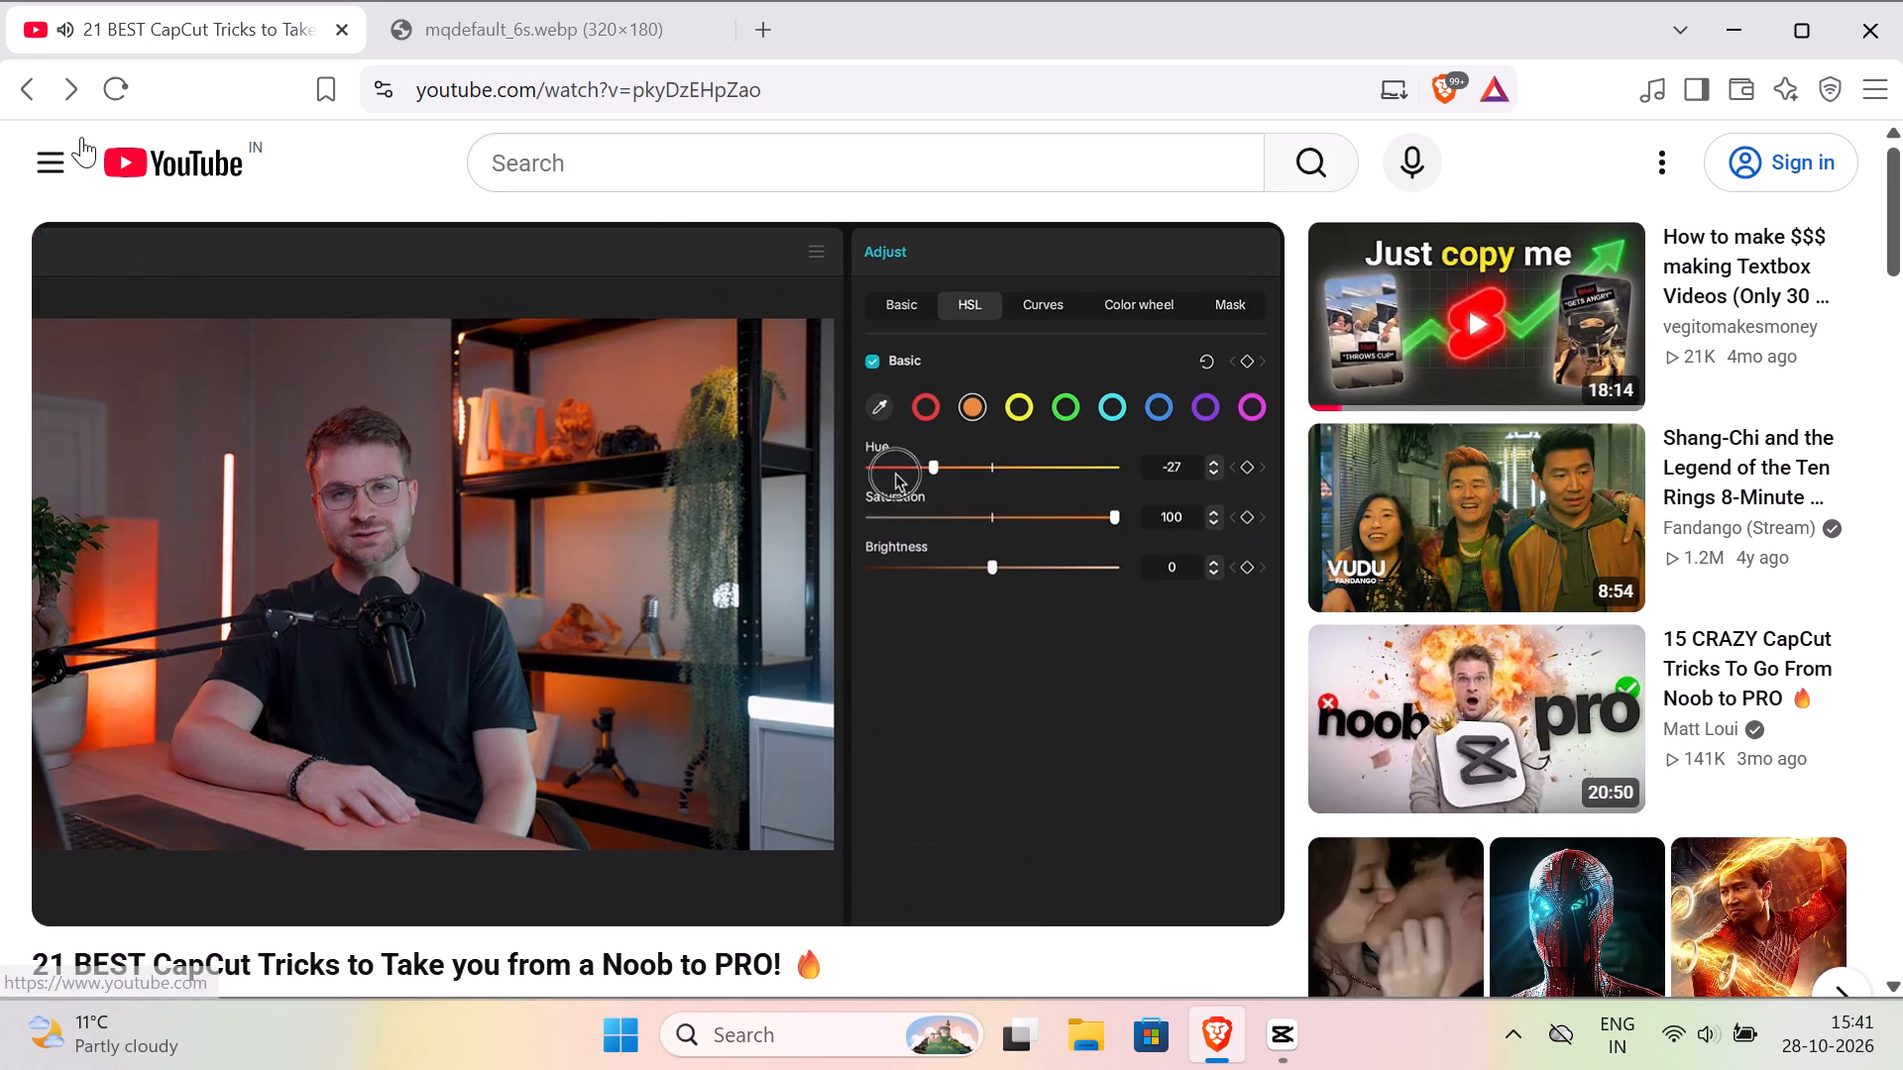
click(64, 86)
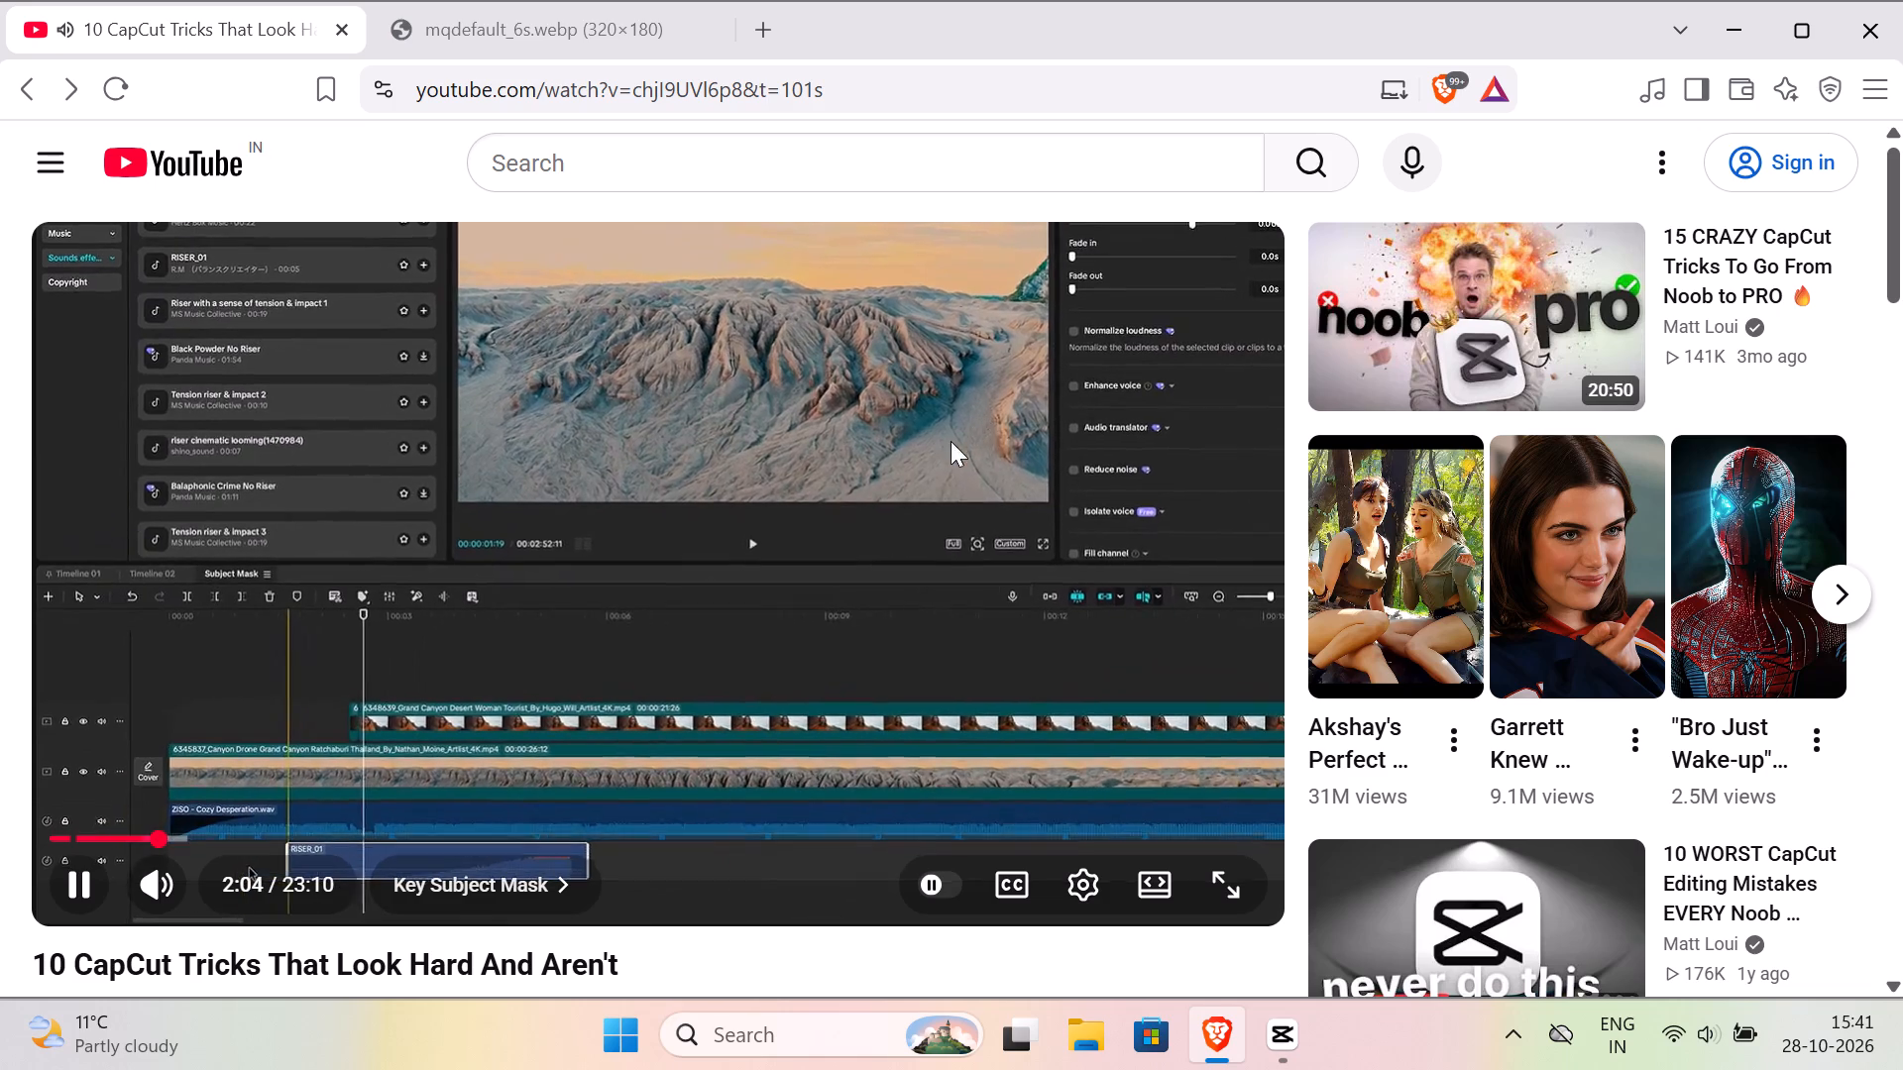
click(1049, 512)
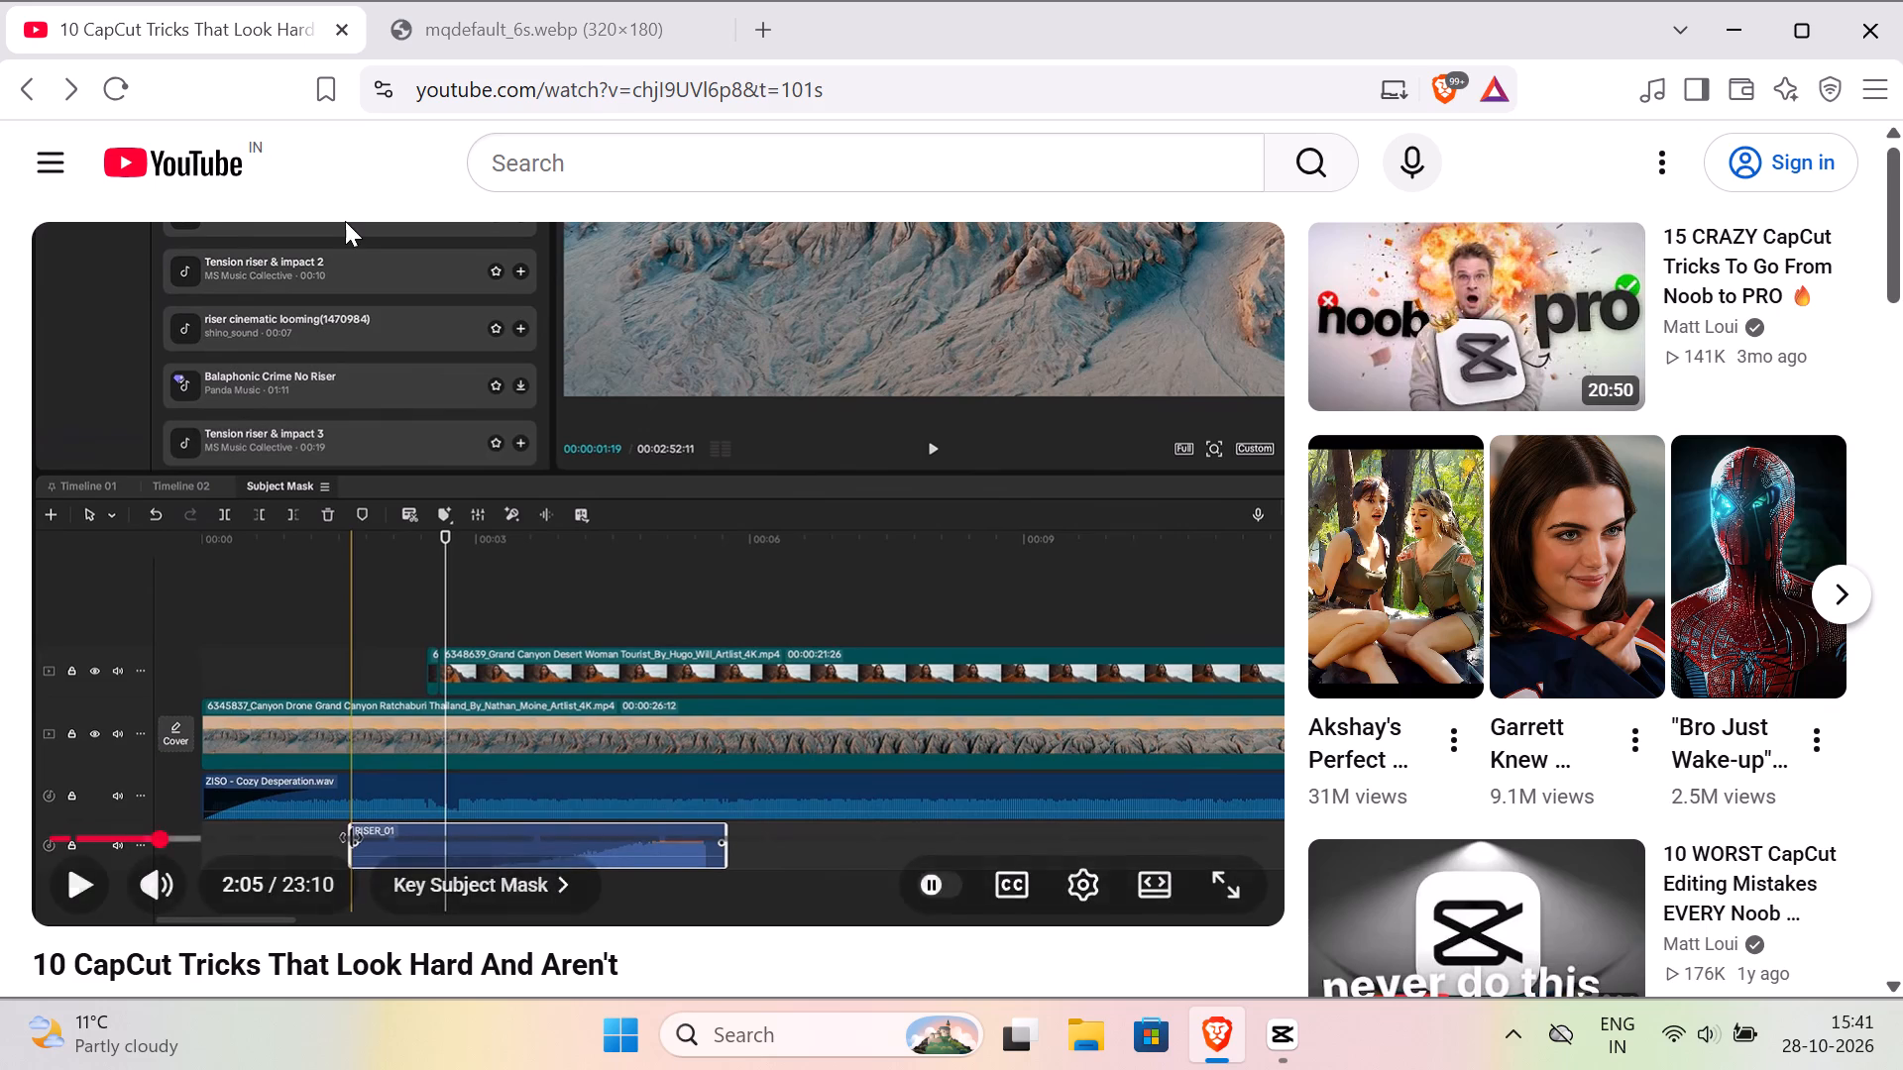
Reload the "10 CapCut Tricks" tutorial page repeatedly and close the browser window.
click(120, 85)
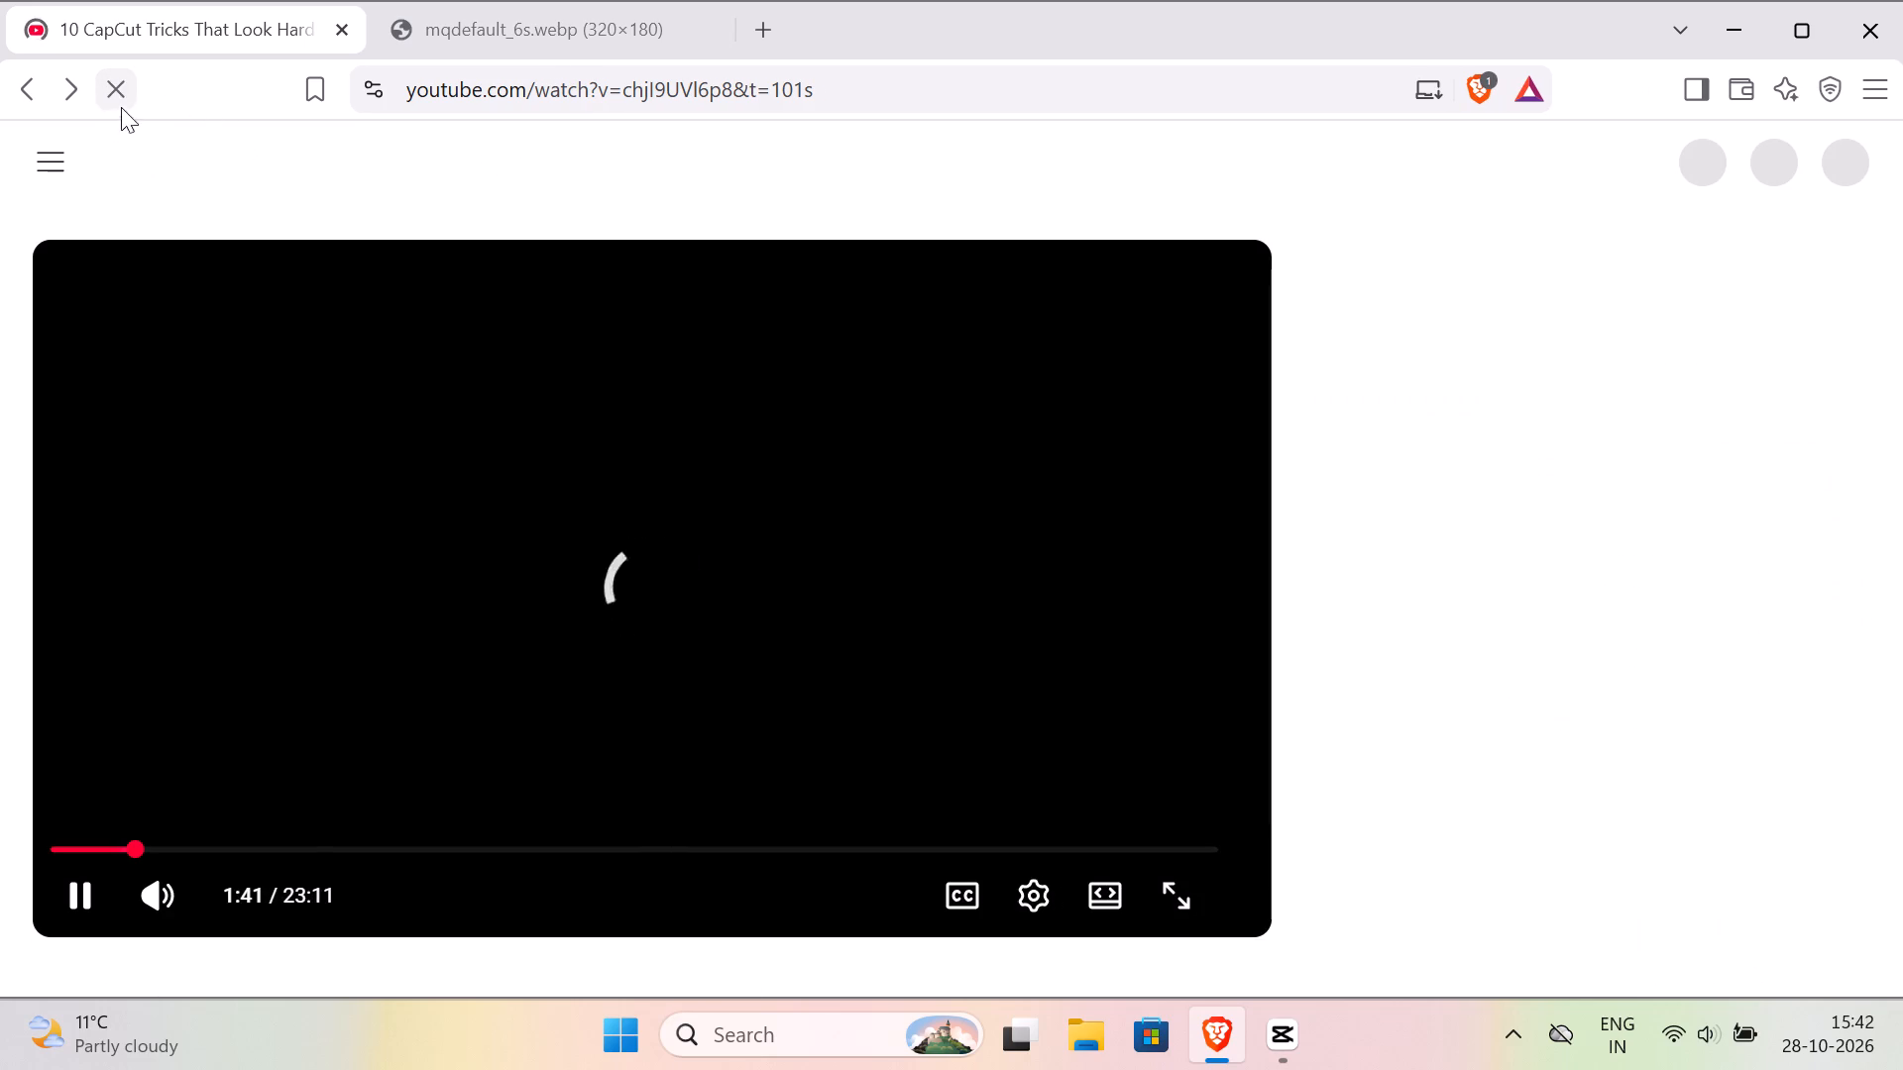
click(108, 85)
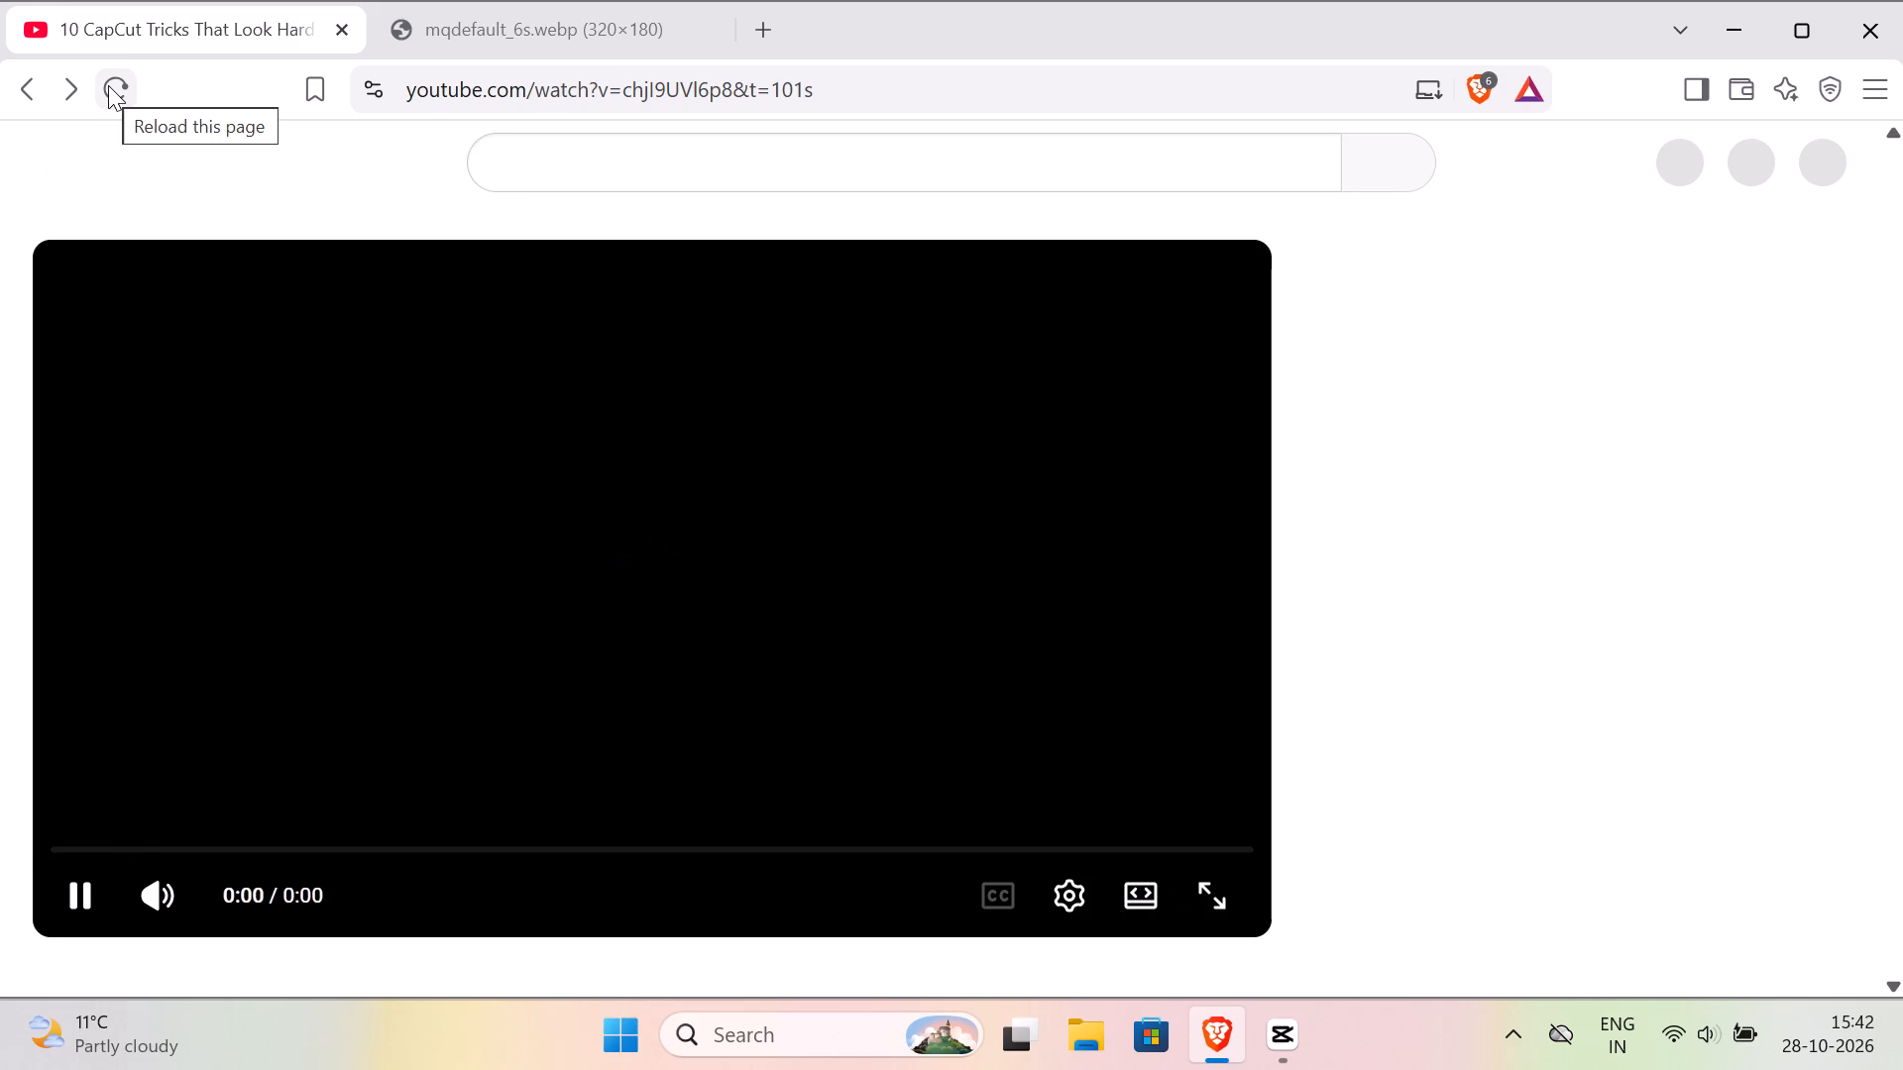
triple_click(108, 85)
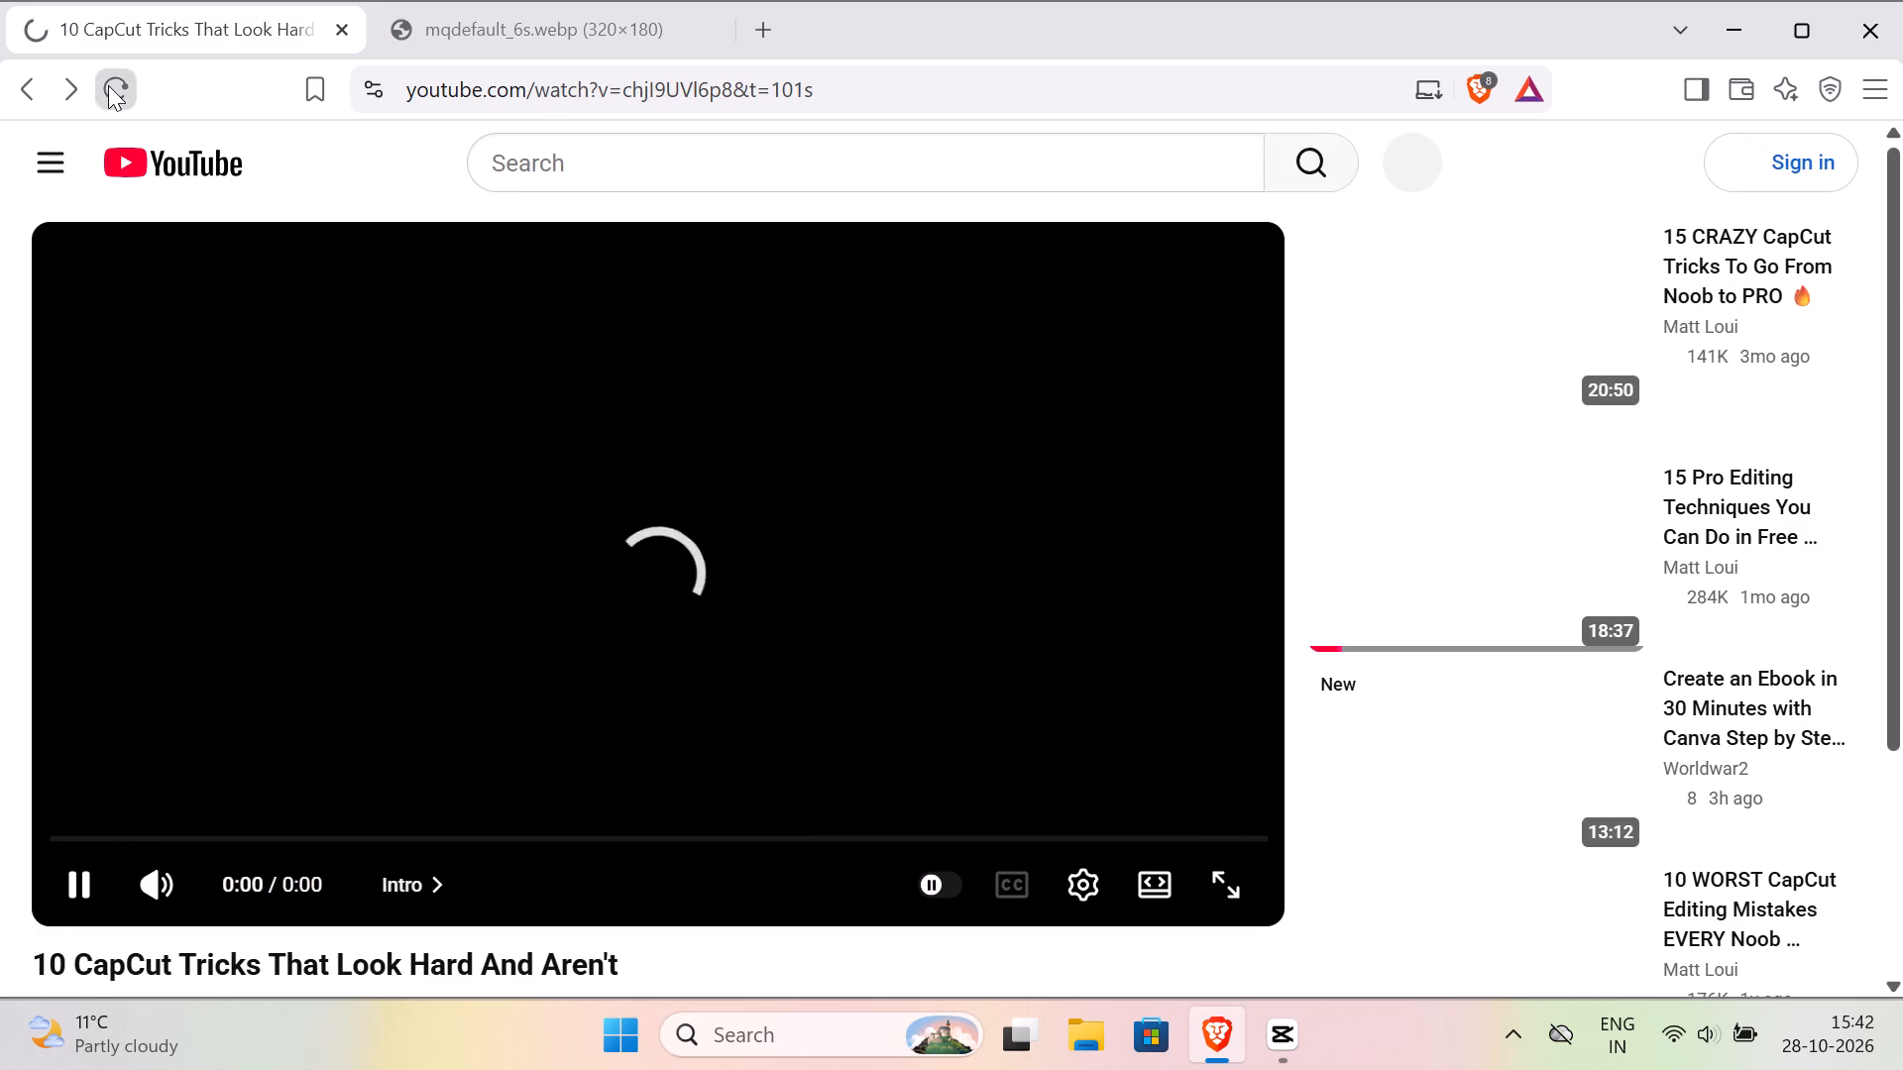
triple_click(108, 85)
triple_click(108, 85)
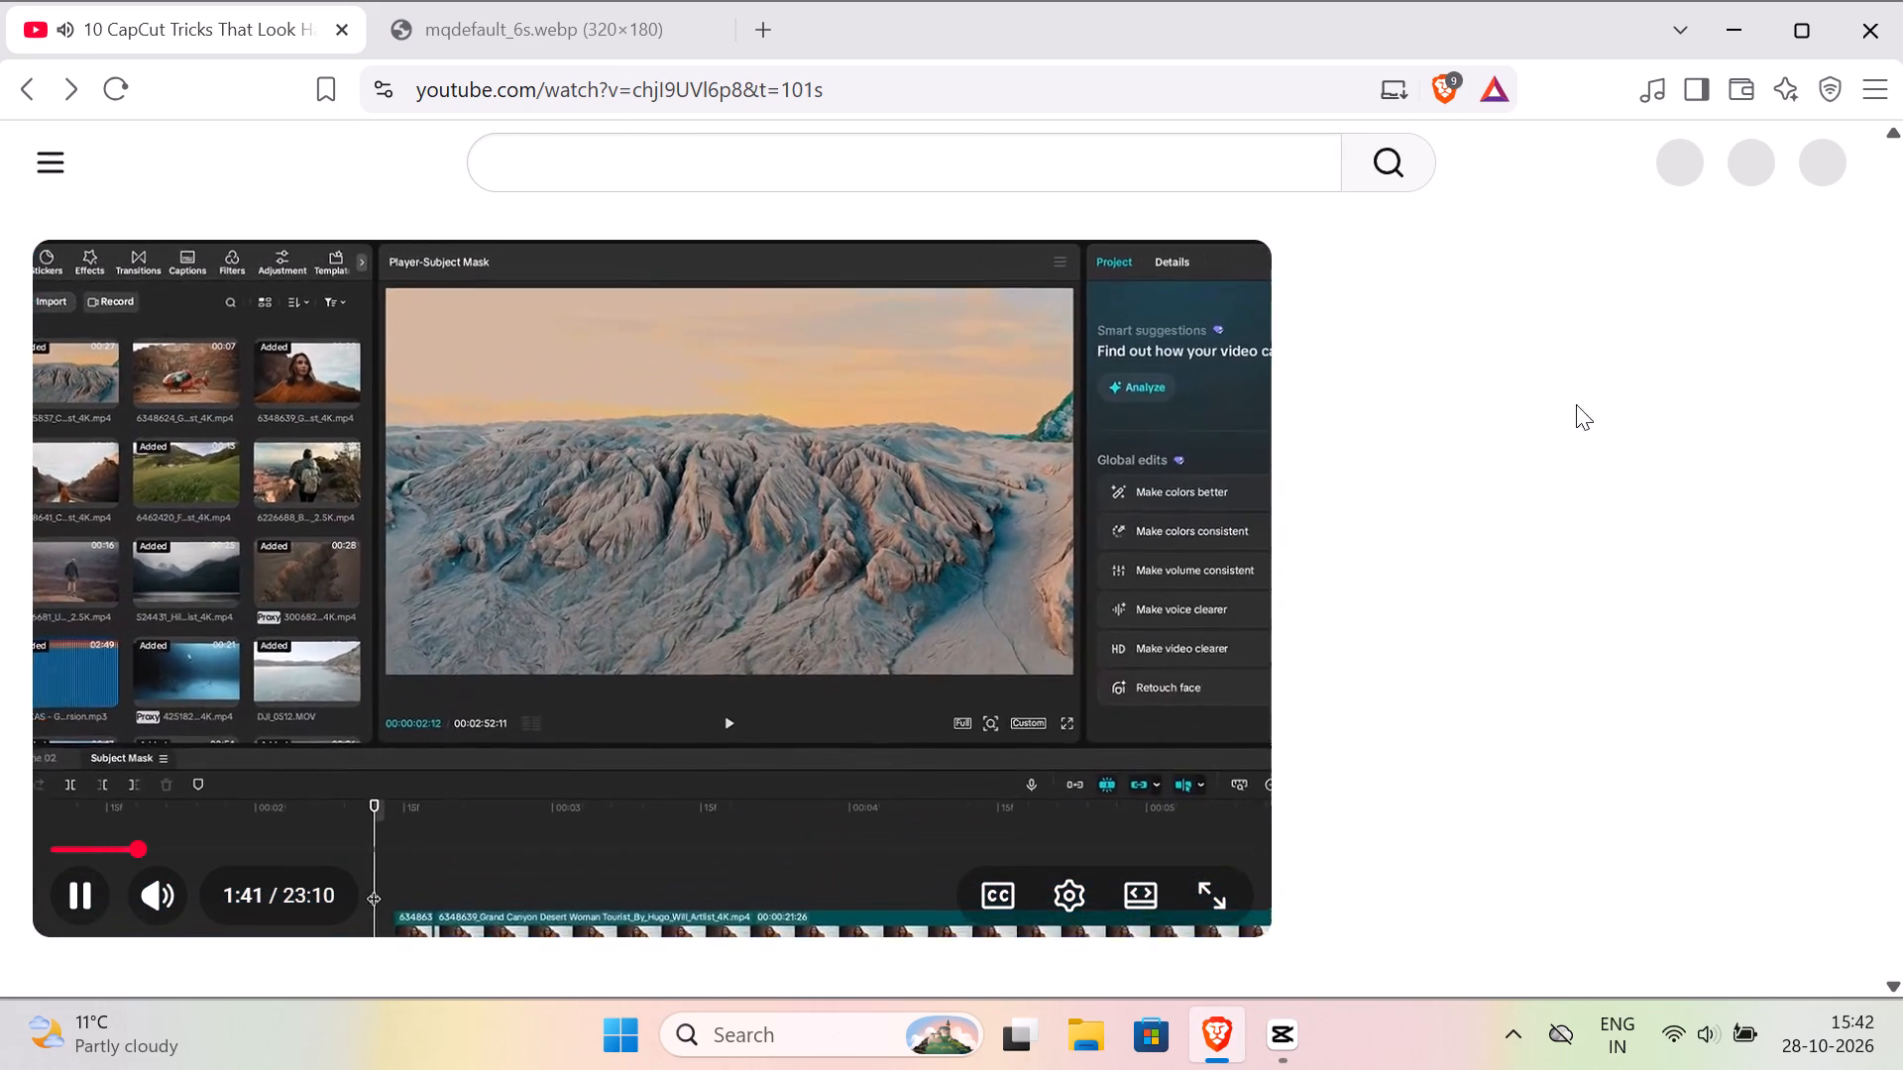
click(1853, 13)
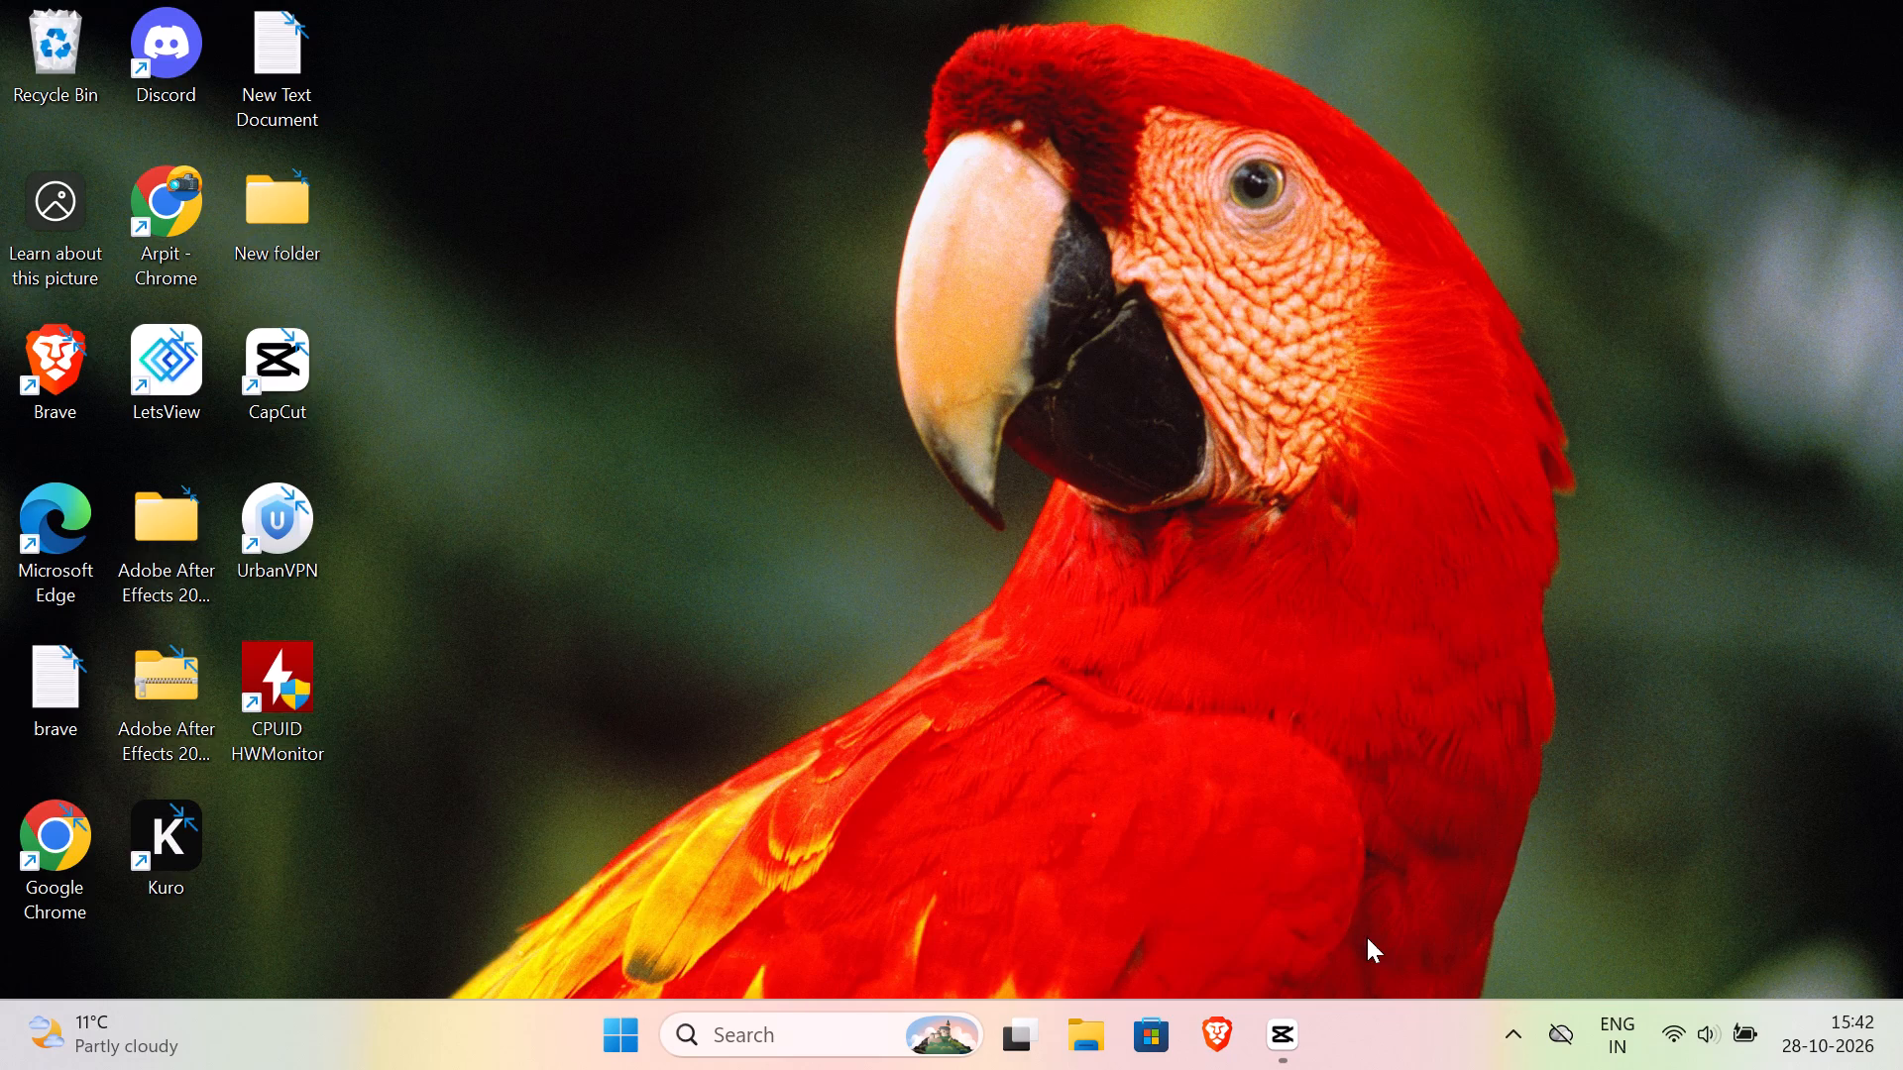
Open the Brave browser, search for "yt", and go to the YouTube home page.
click(1201, 1025)
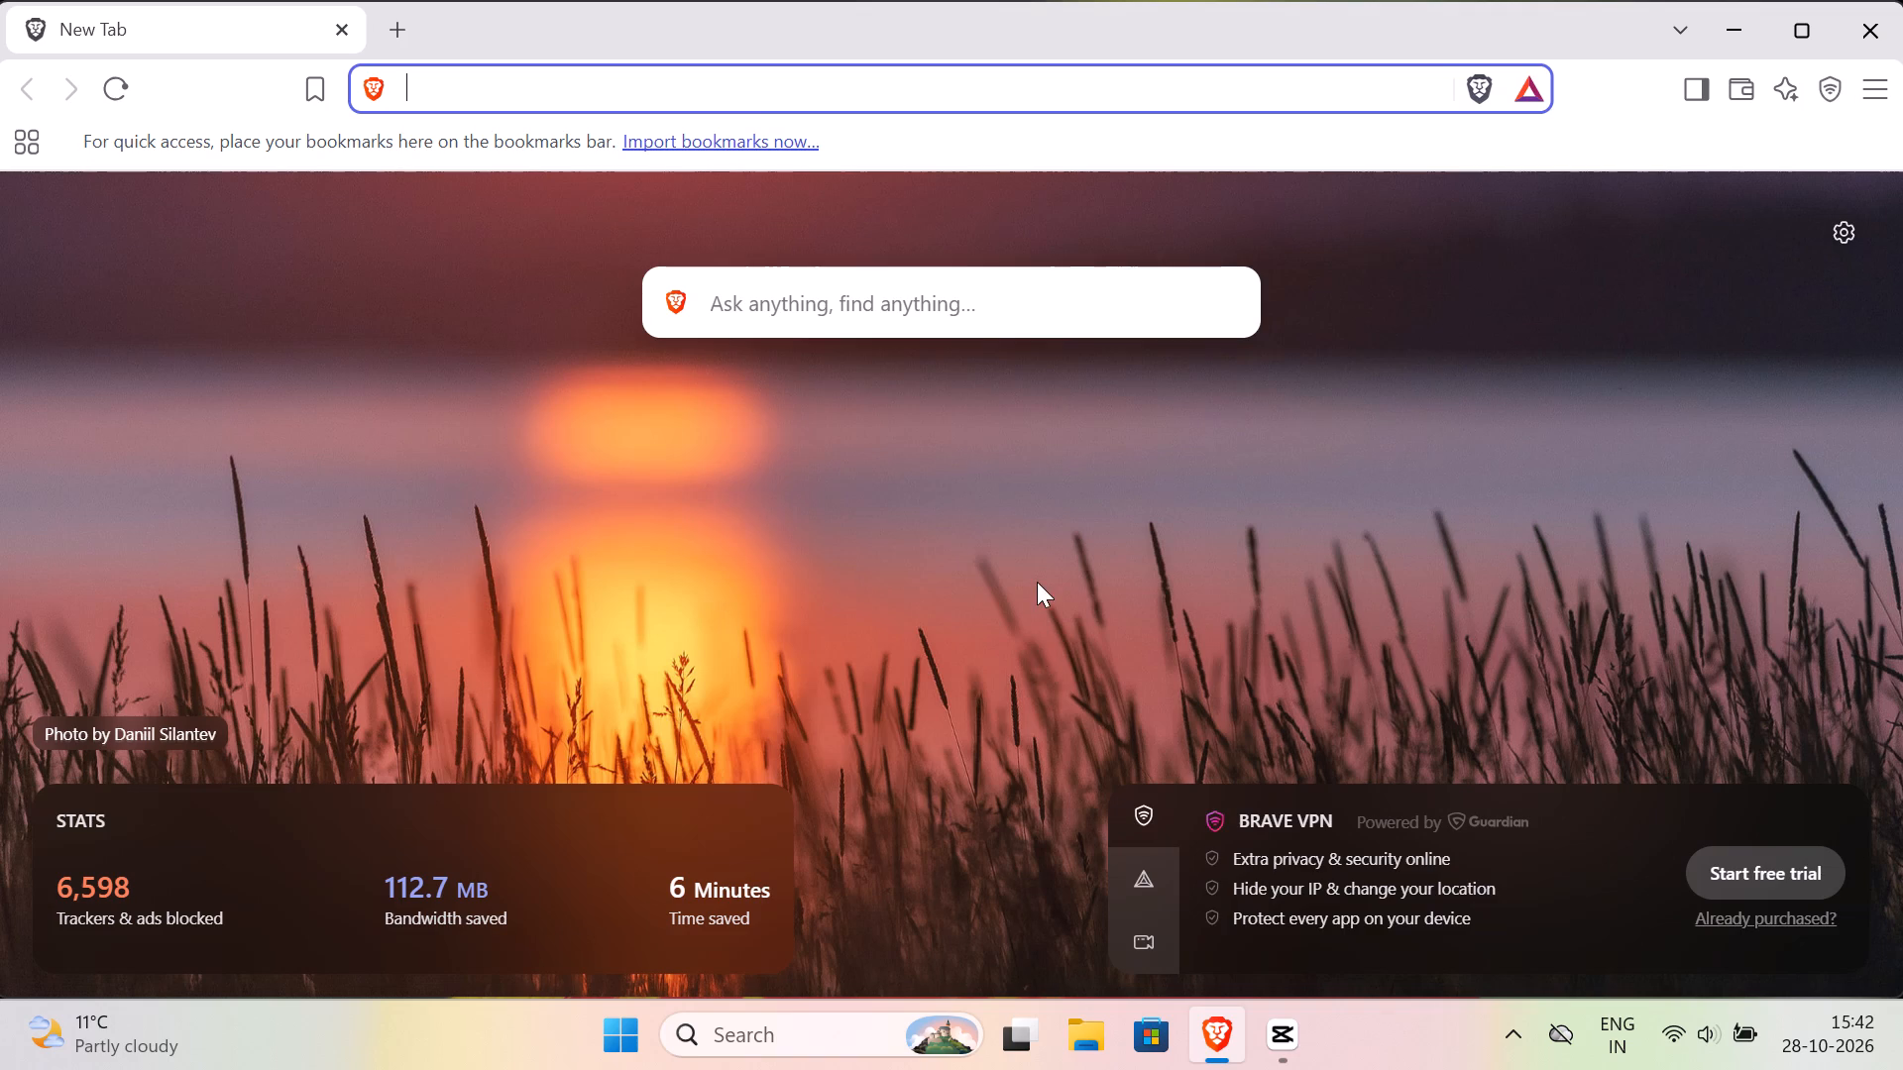
click(732, 90)
text(yt)
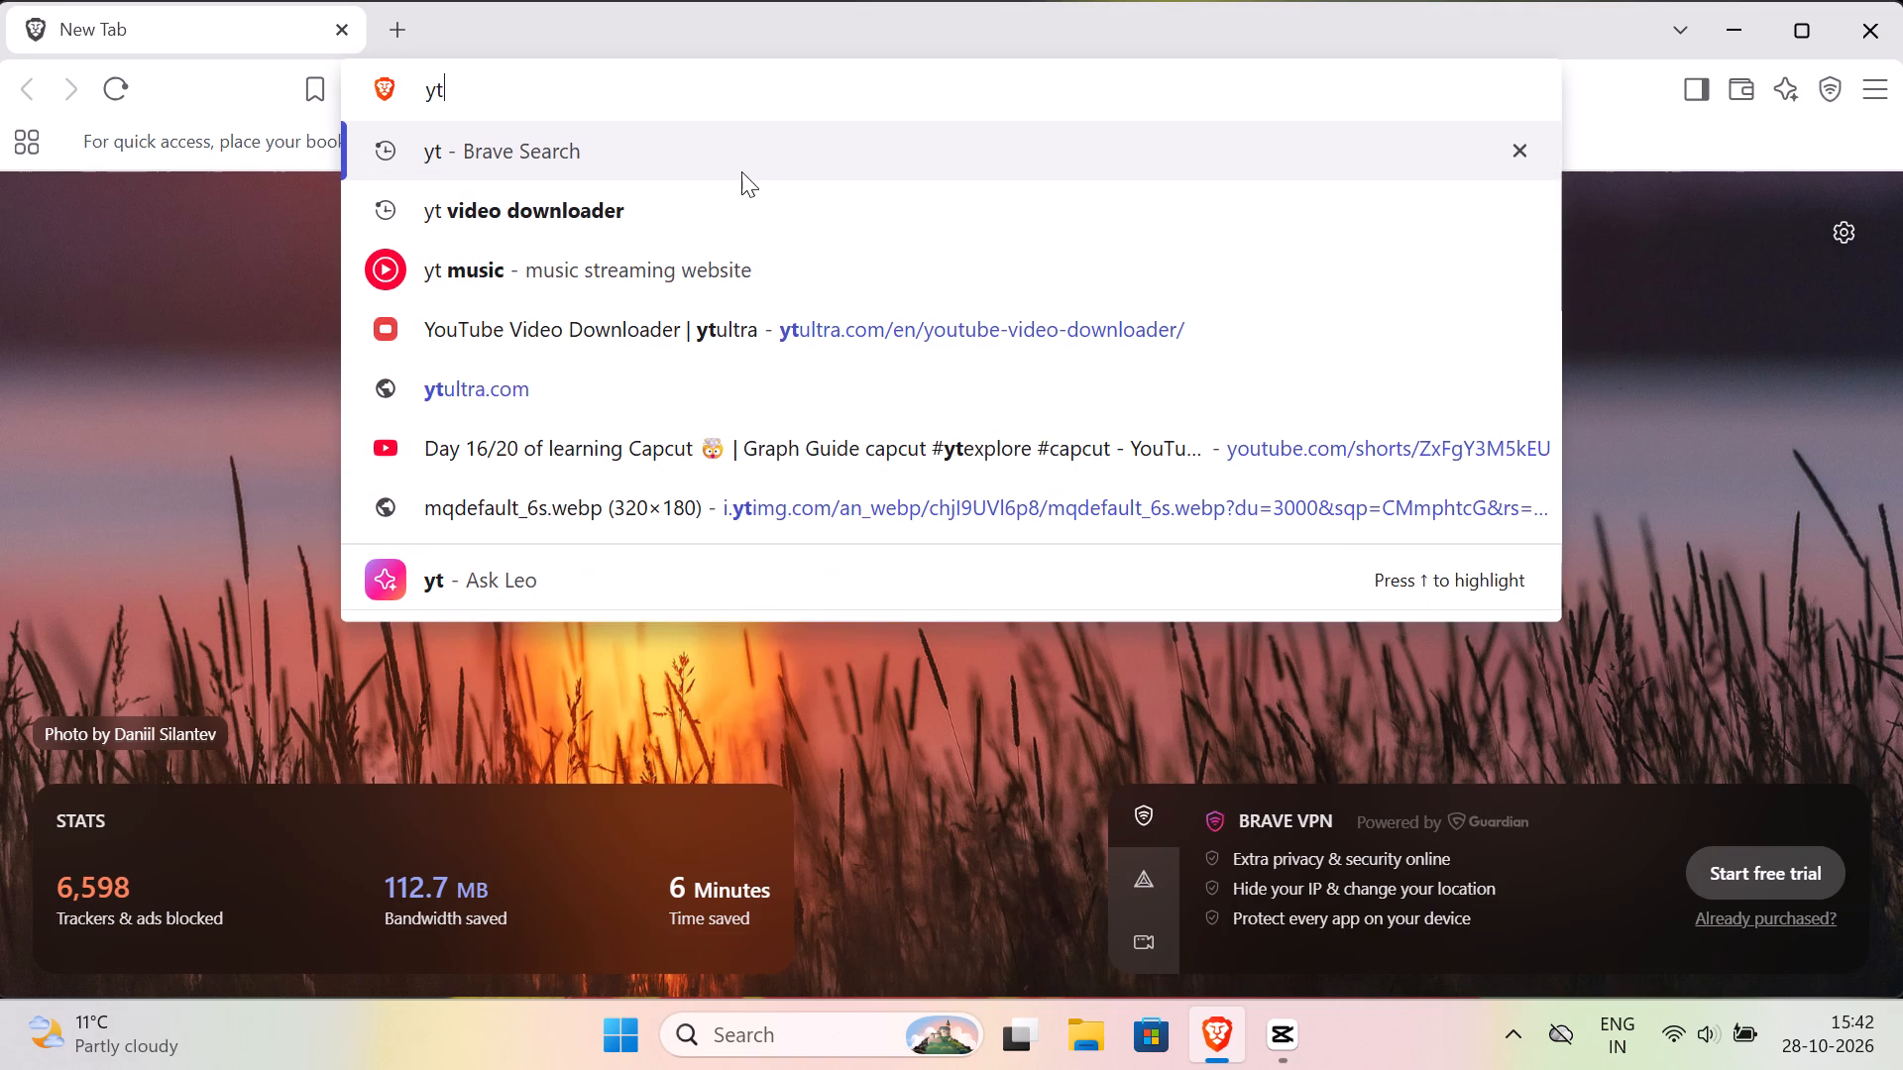
click(714, 134)
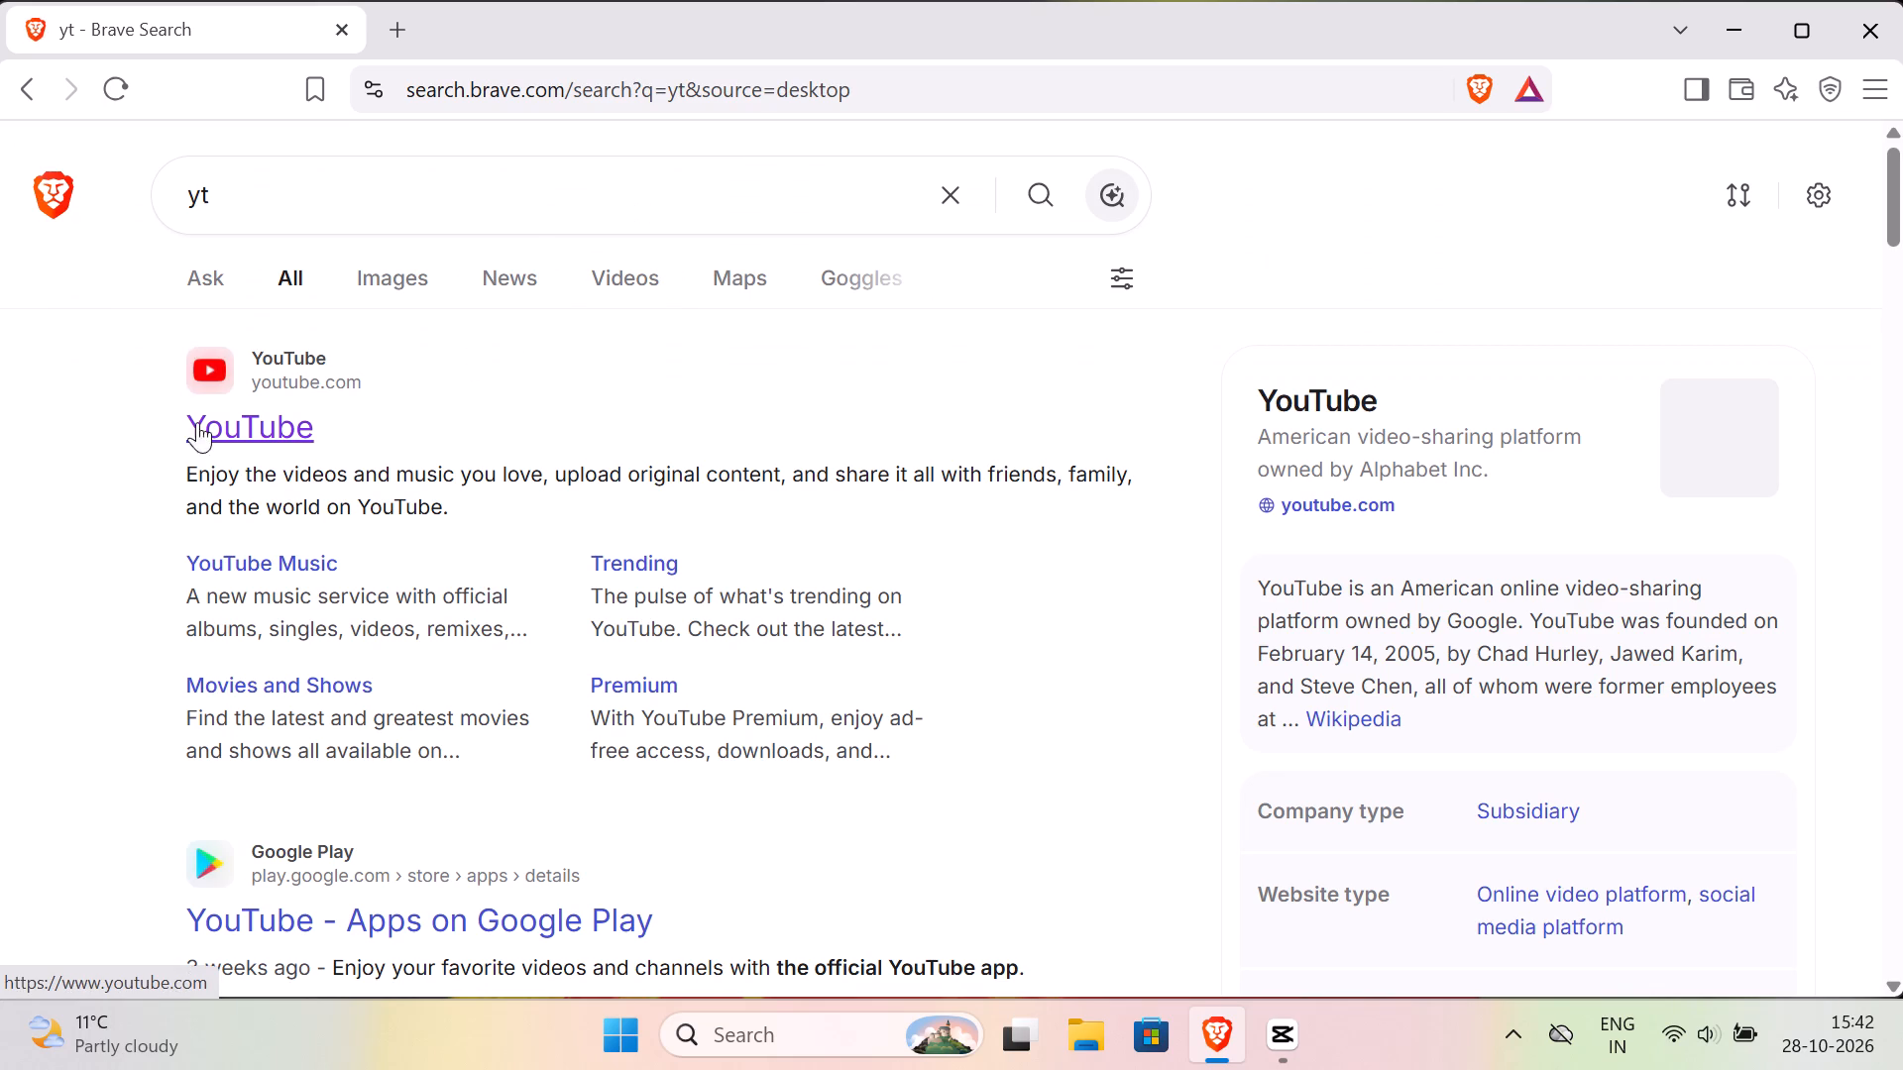
click(220, 379)
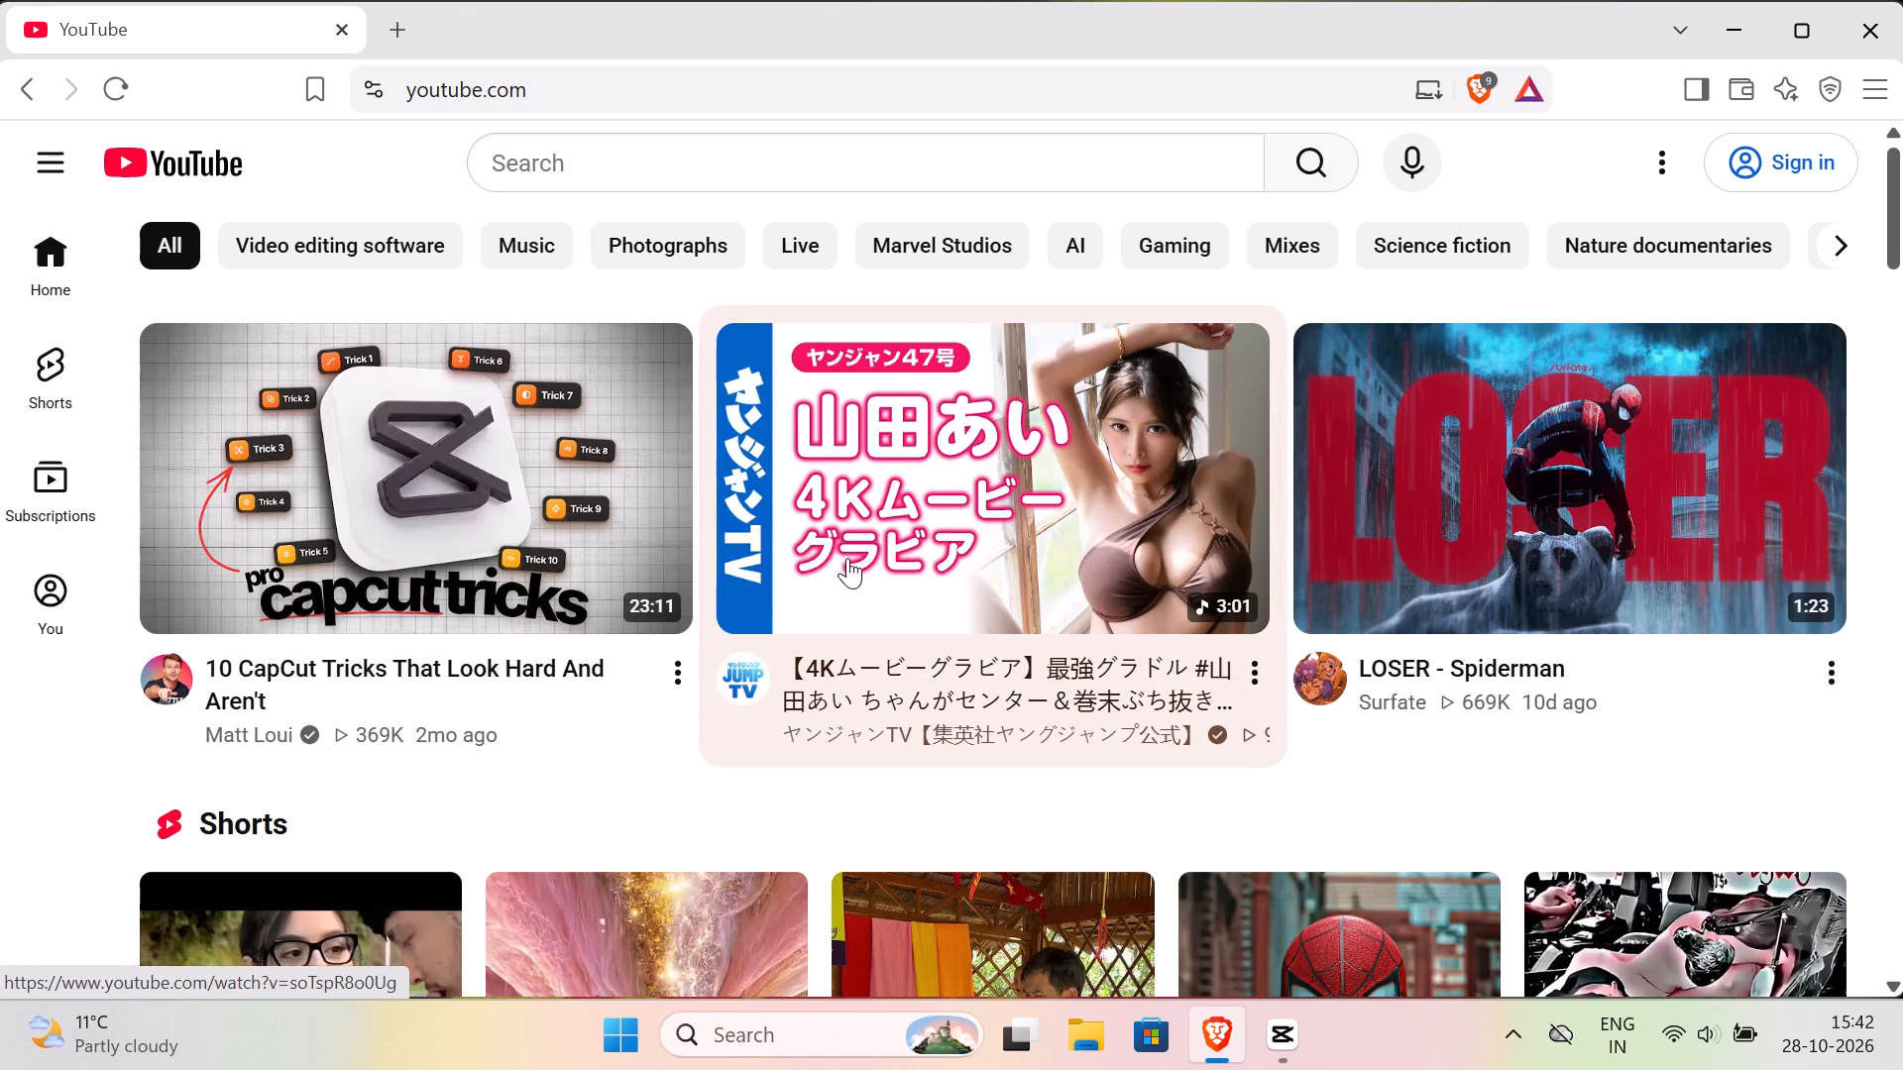
Browse the recommended videos and Shorts on the YouTube home feed for CapCut editing tutorials.
scroll(864, 548, down, 4)
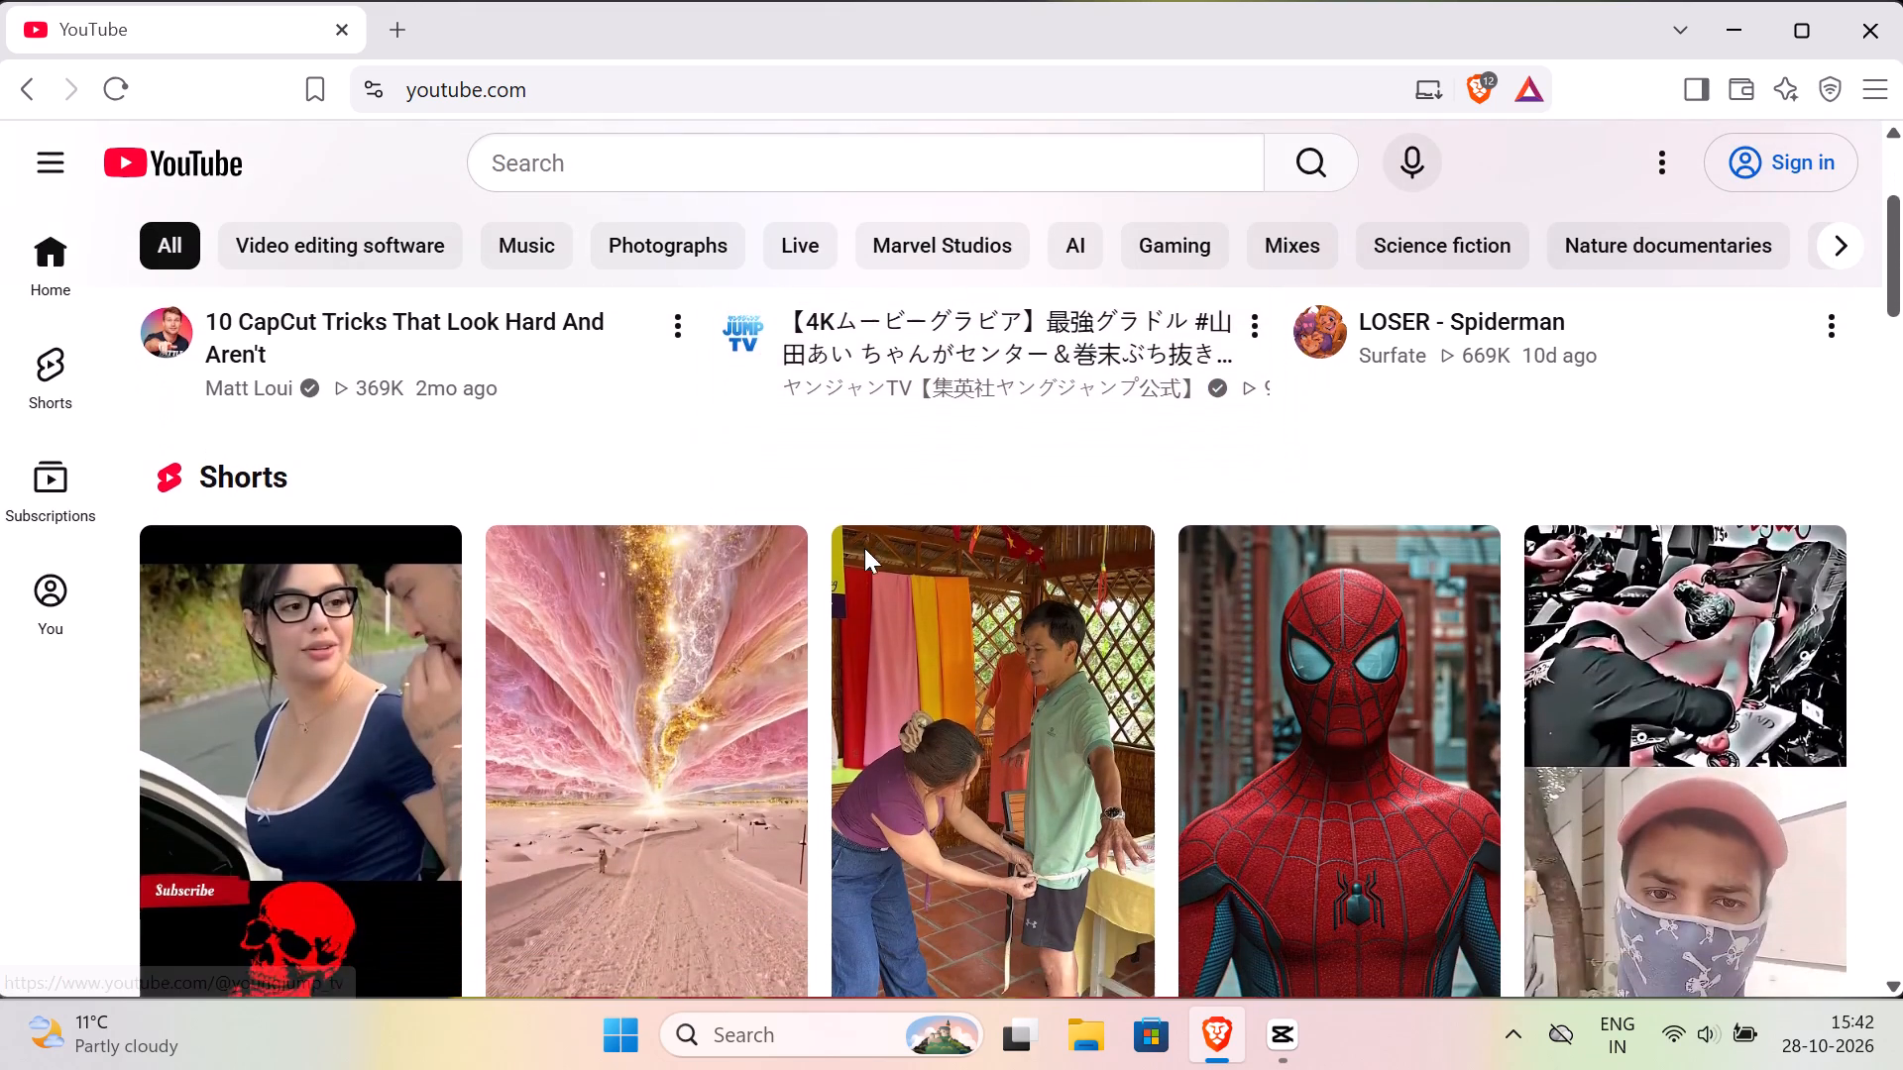
scroll(864, 548, down, 6)
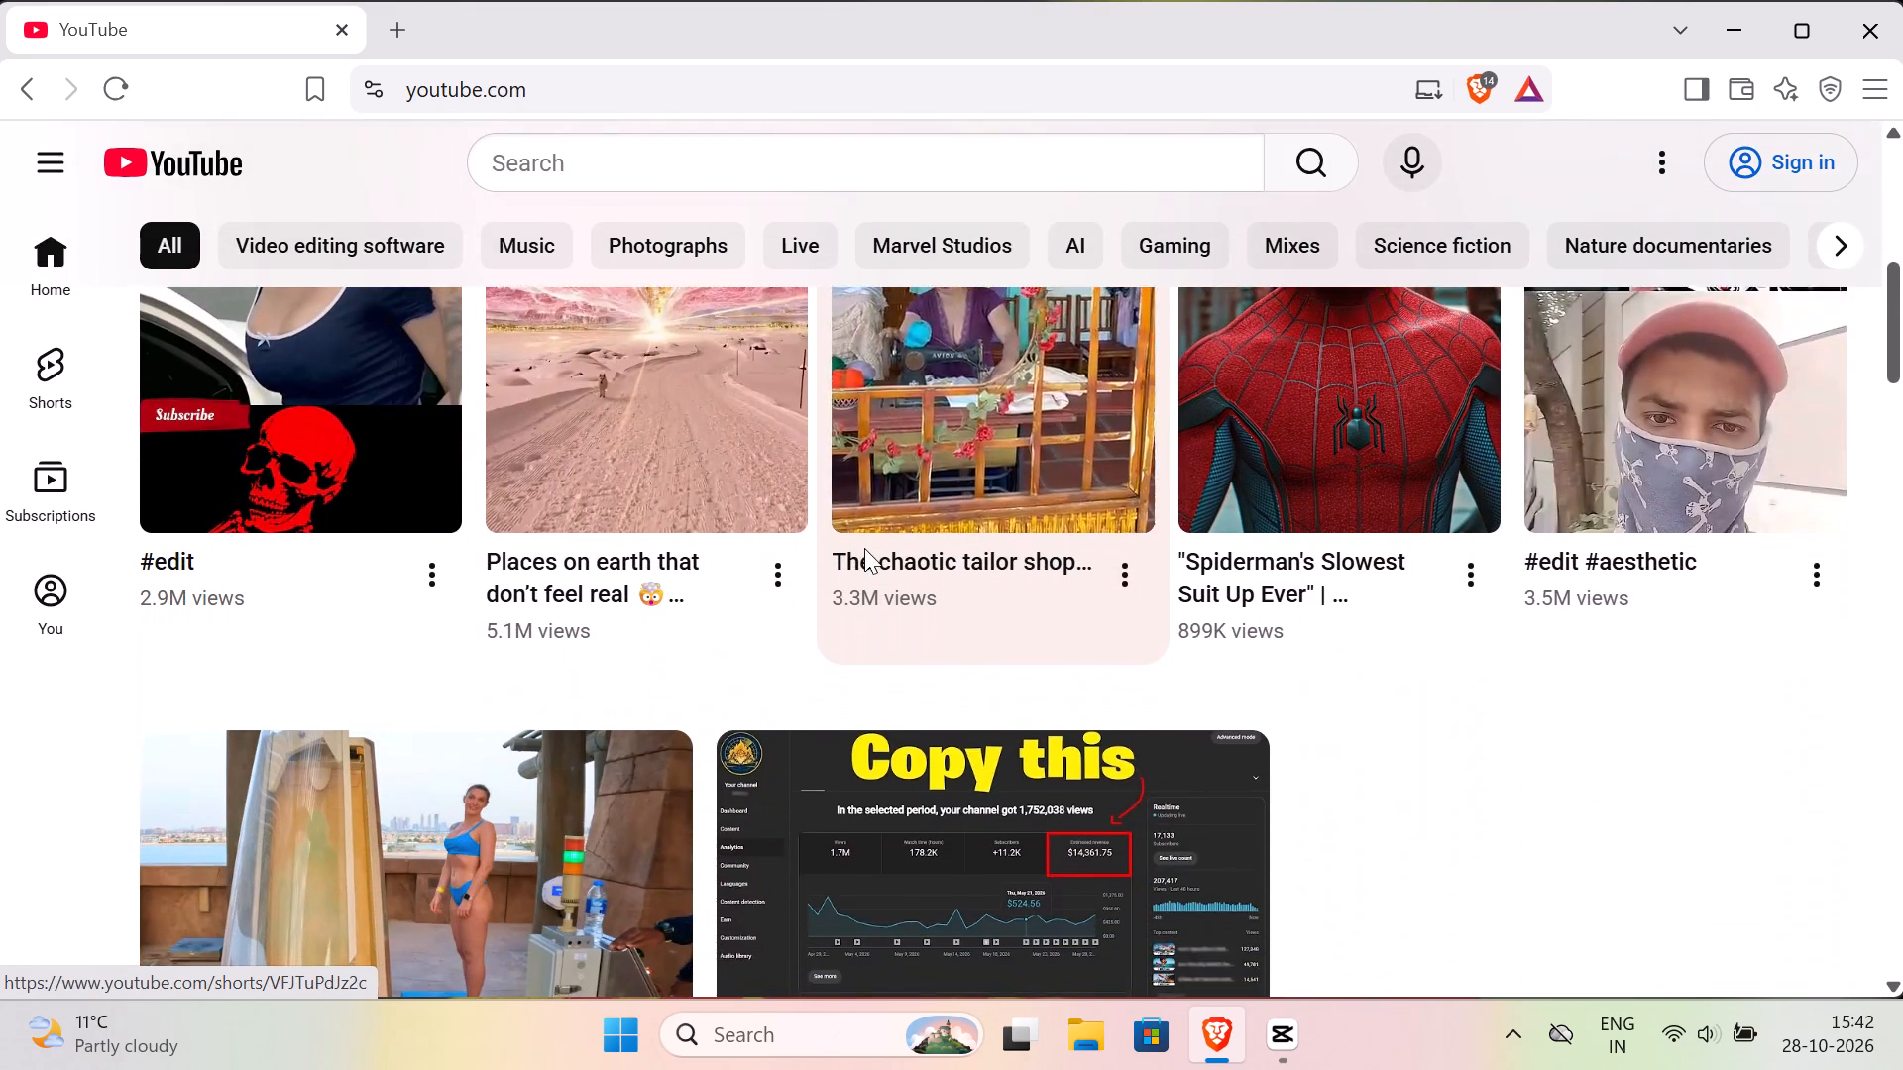
scroll(864, 548, down, 7)
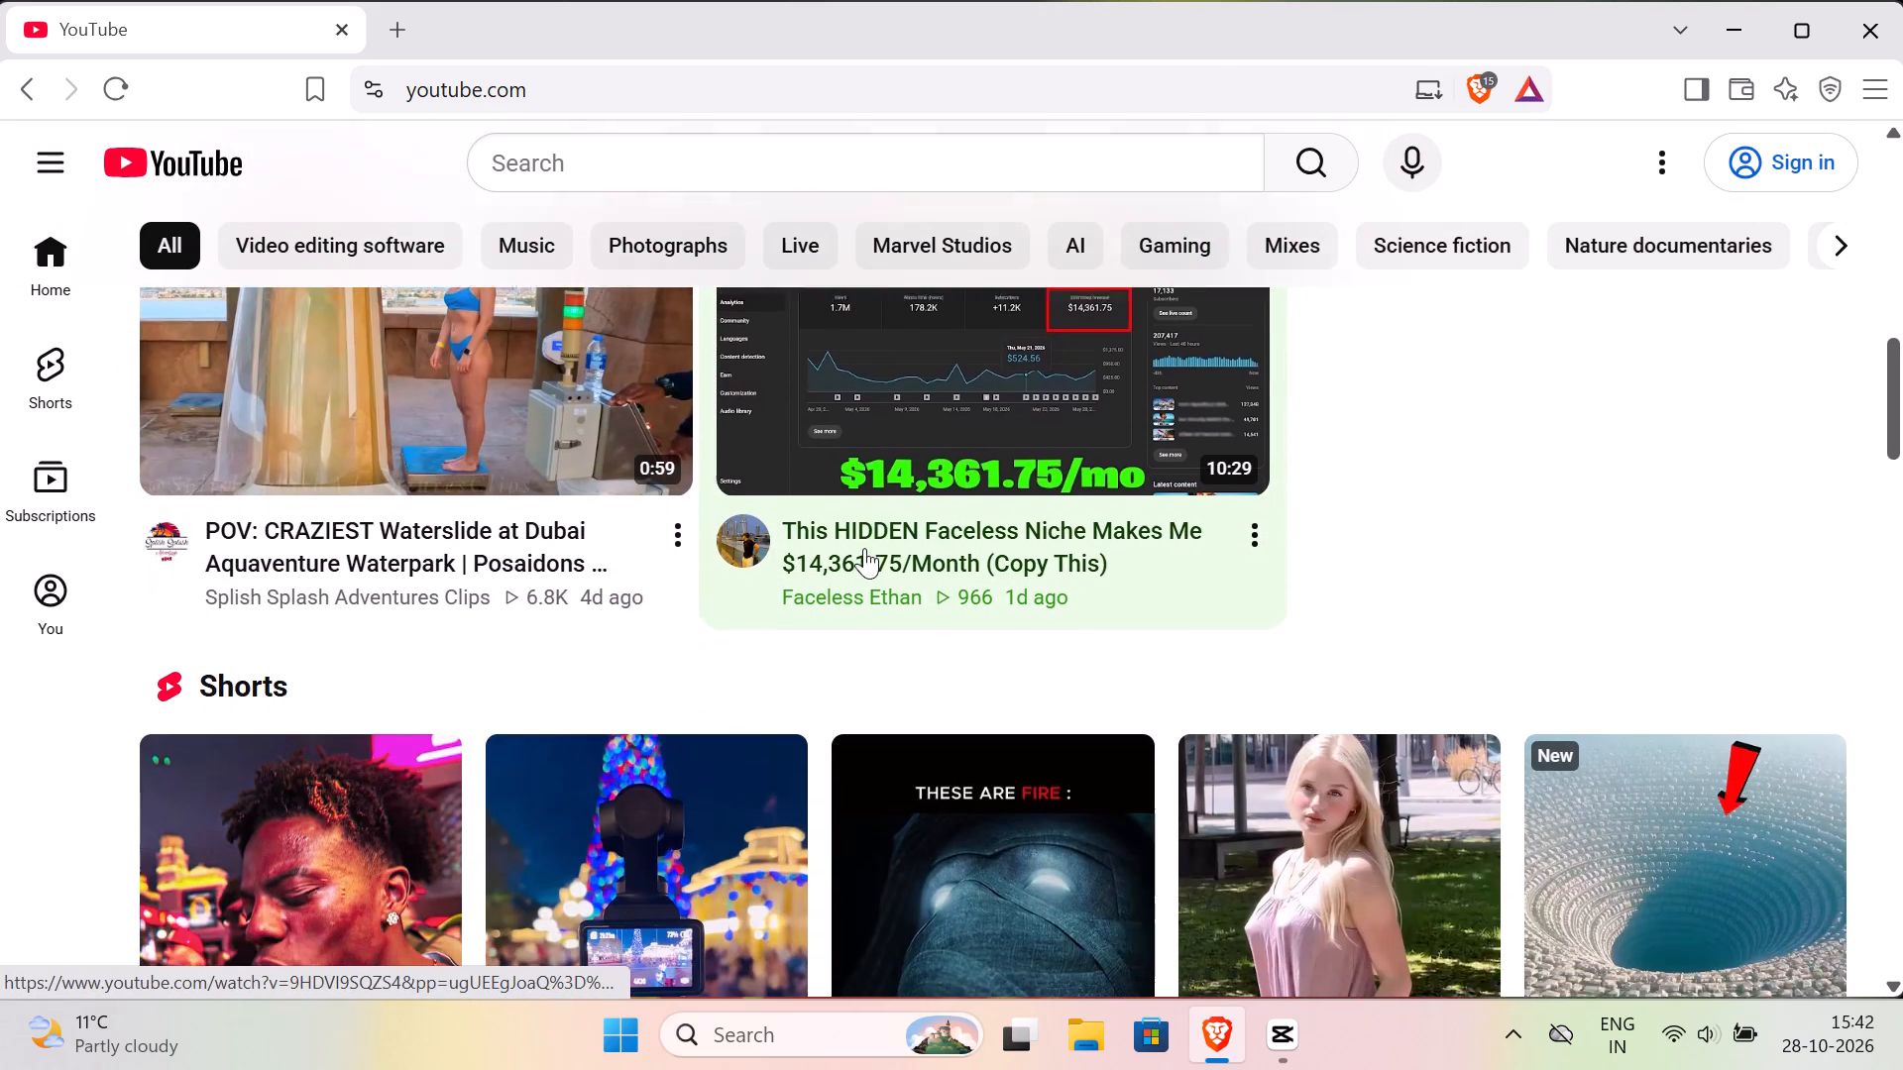
scroll(864, 548, down, 8)
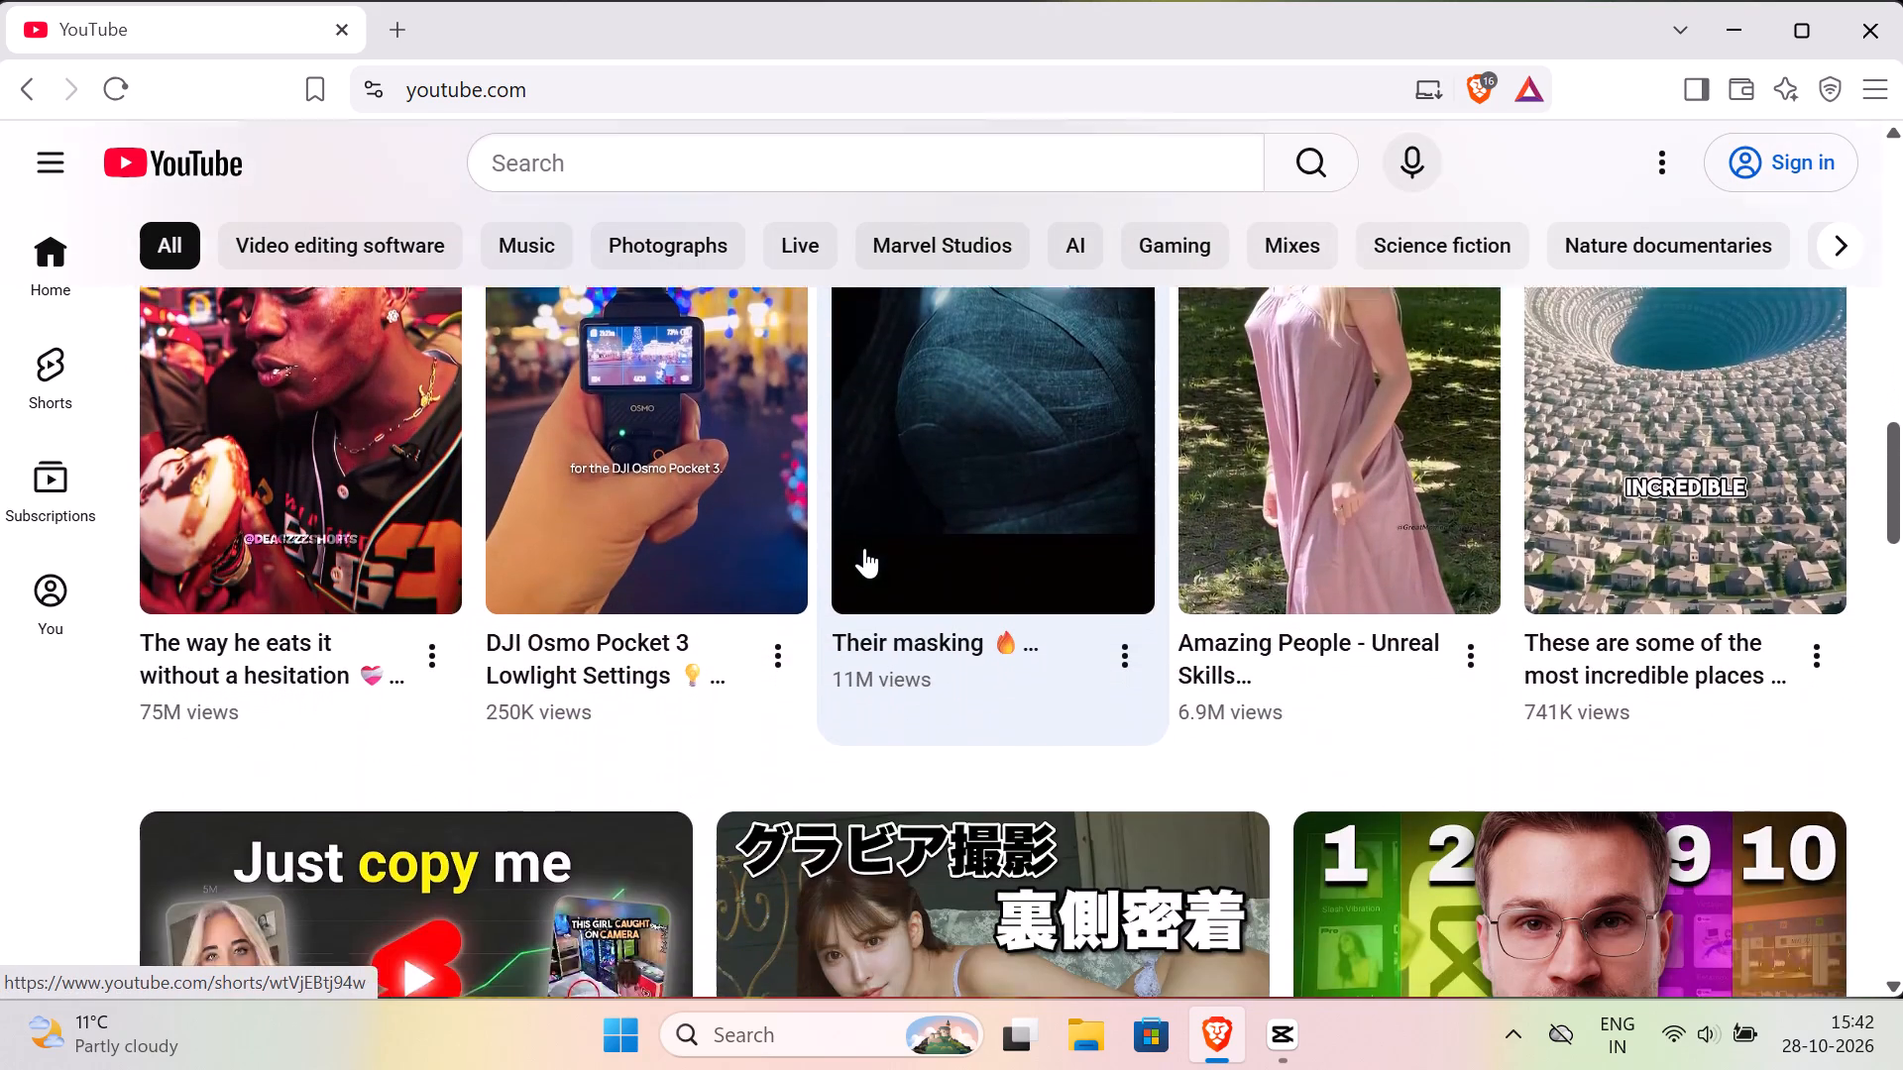
scroll(864, 548, down, 3)
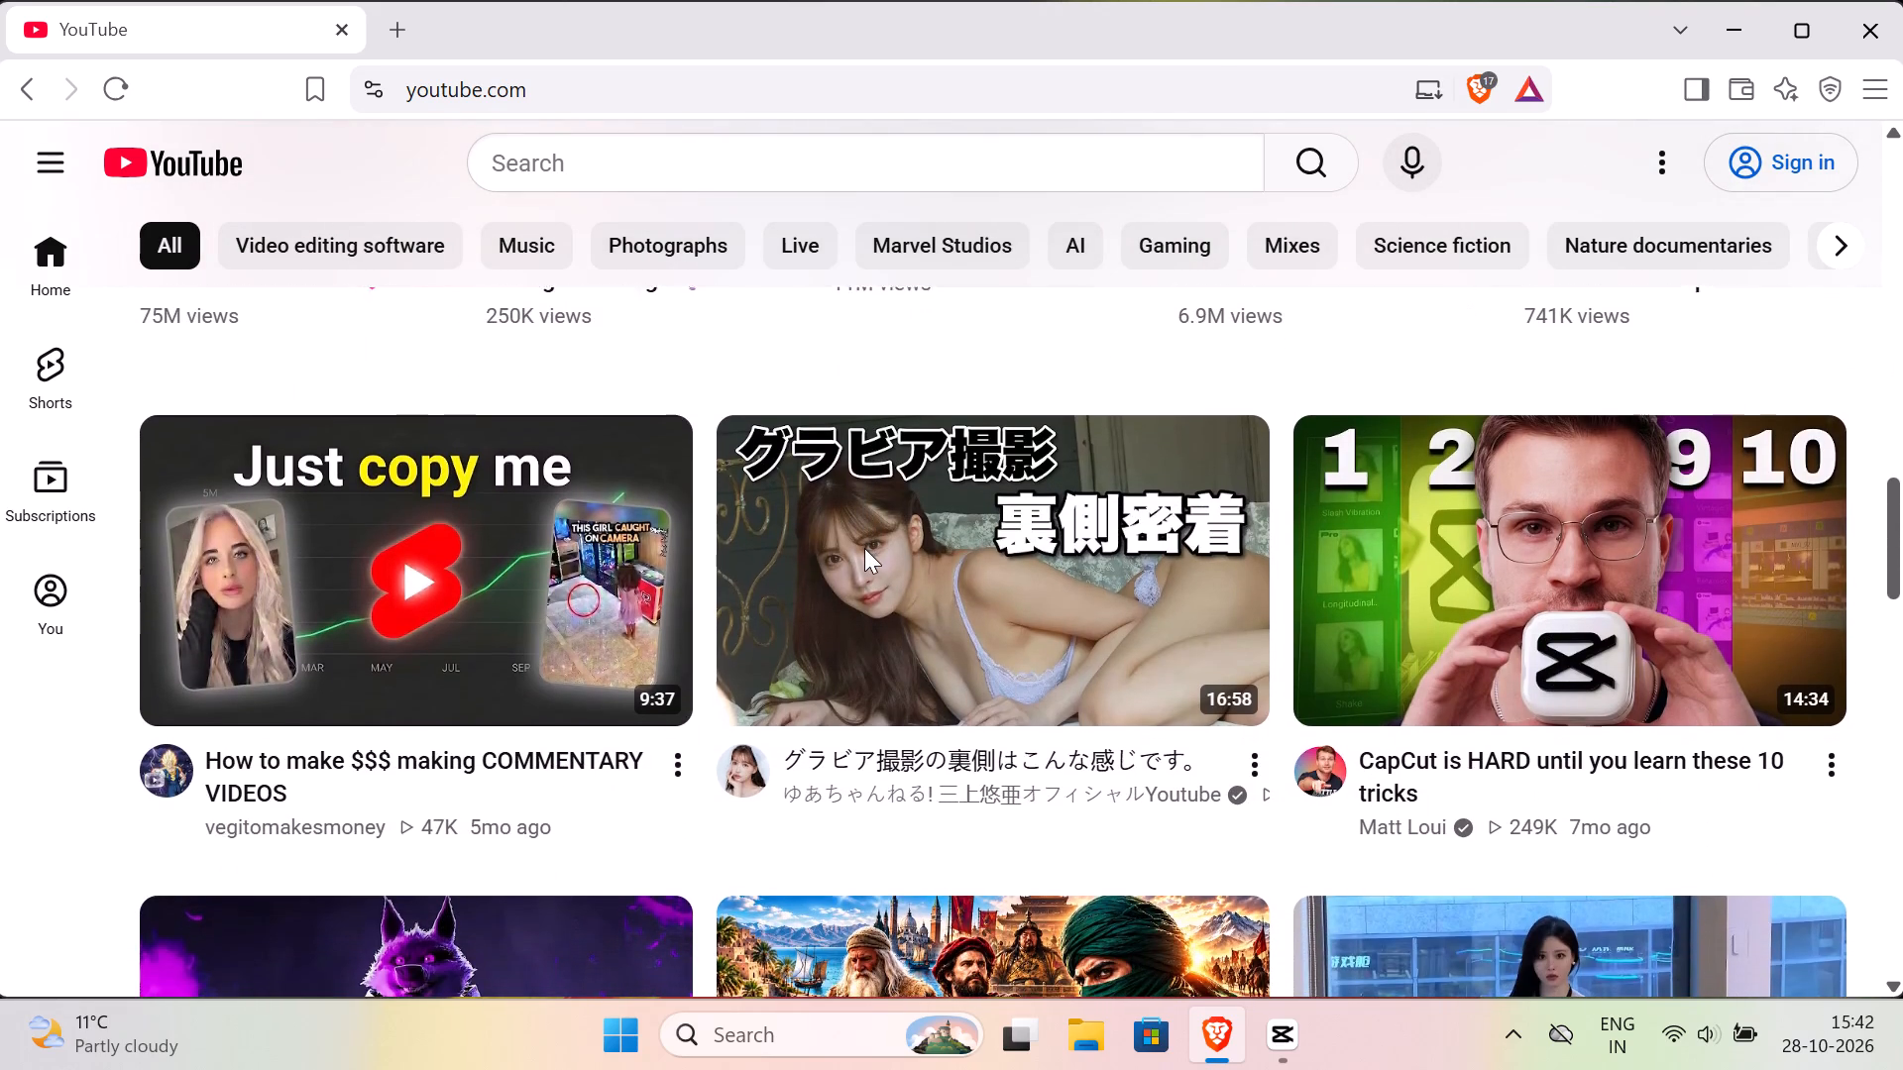
scroll(864, 548, down, 2)
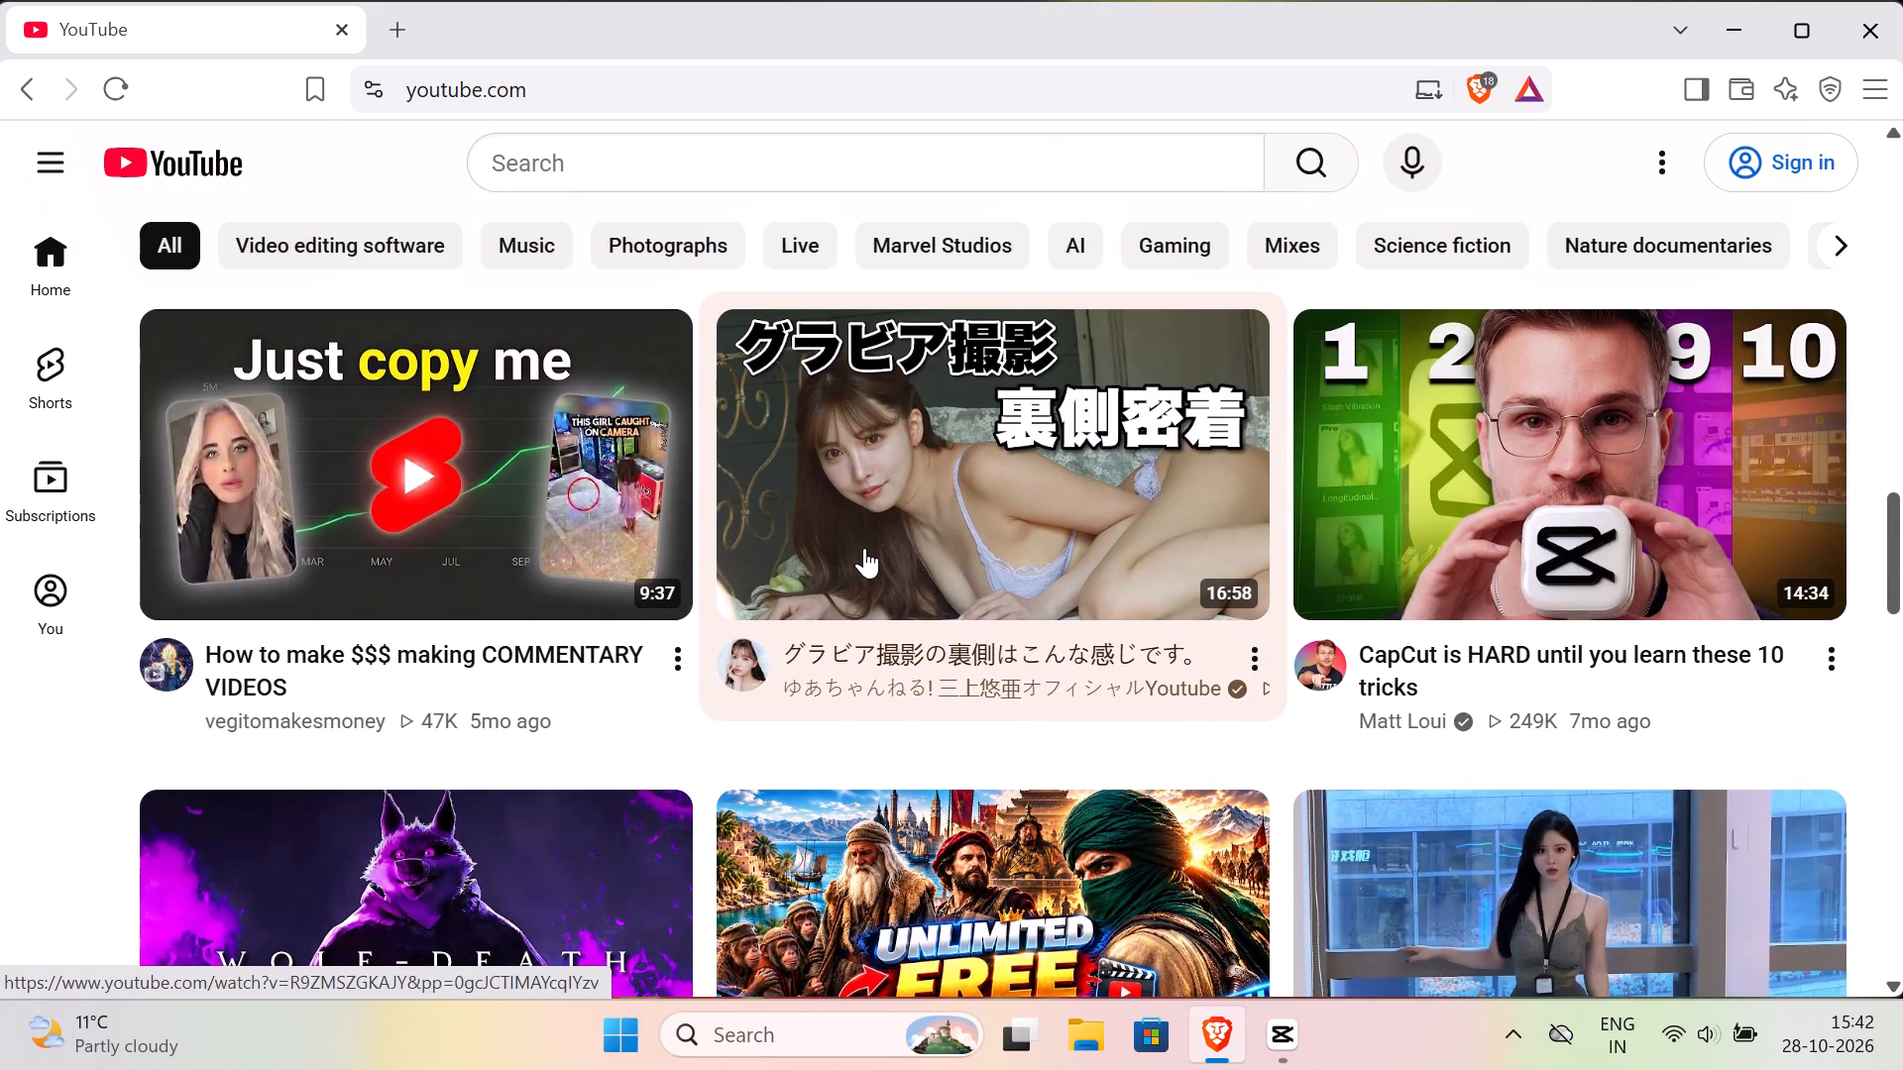
scroll(864, 548, down, 4)
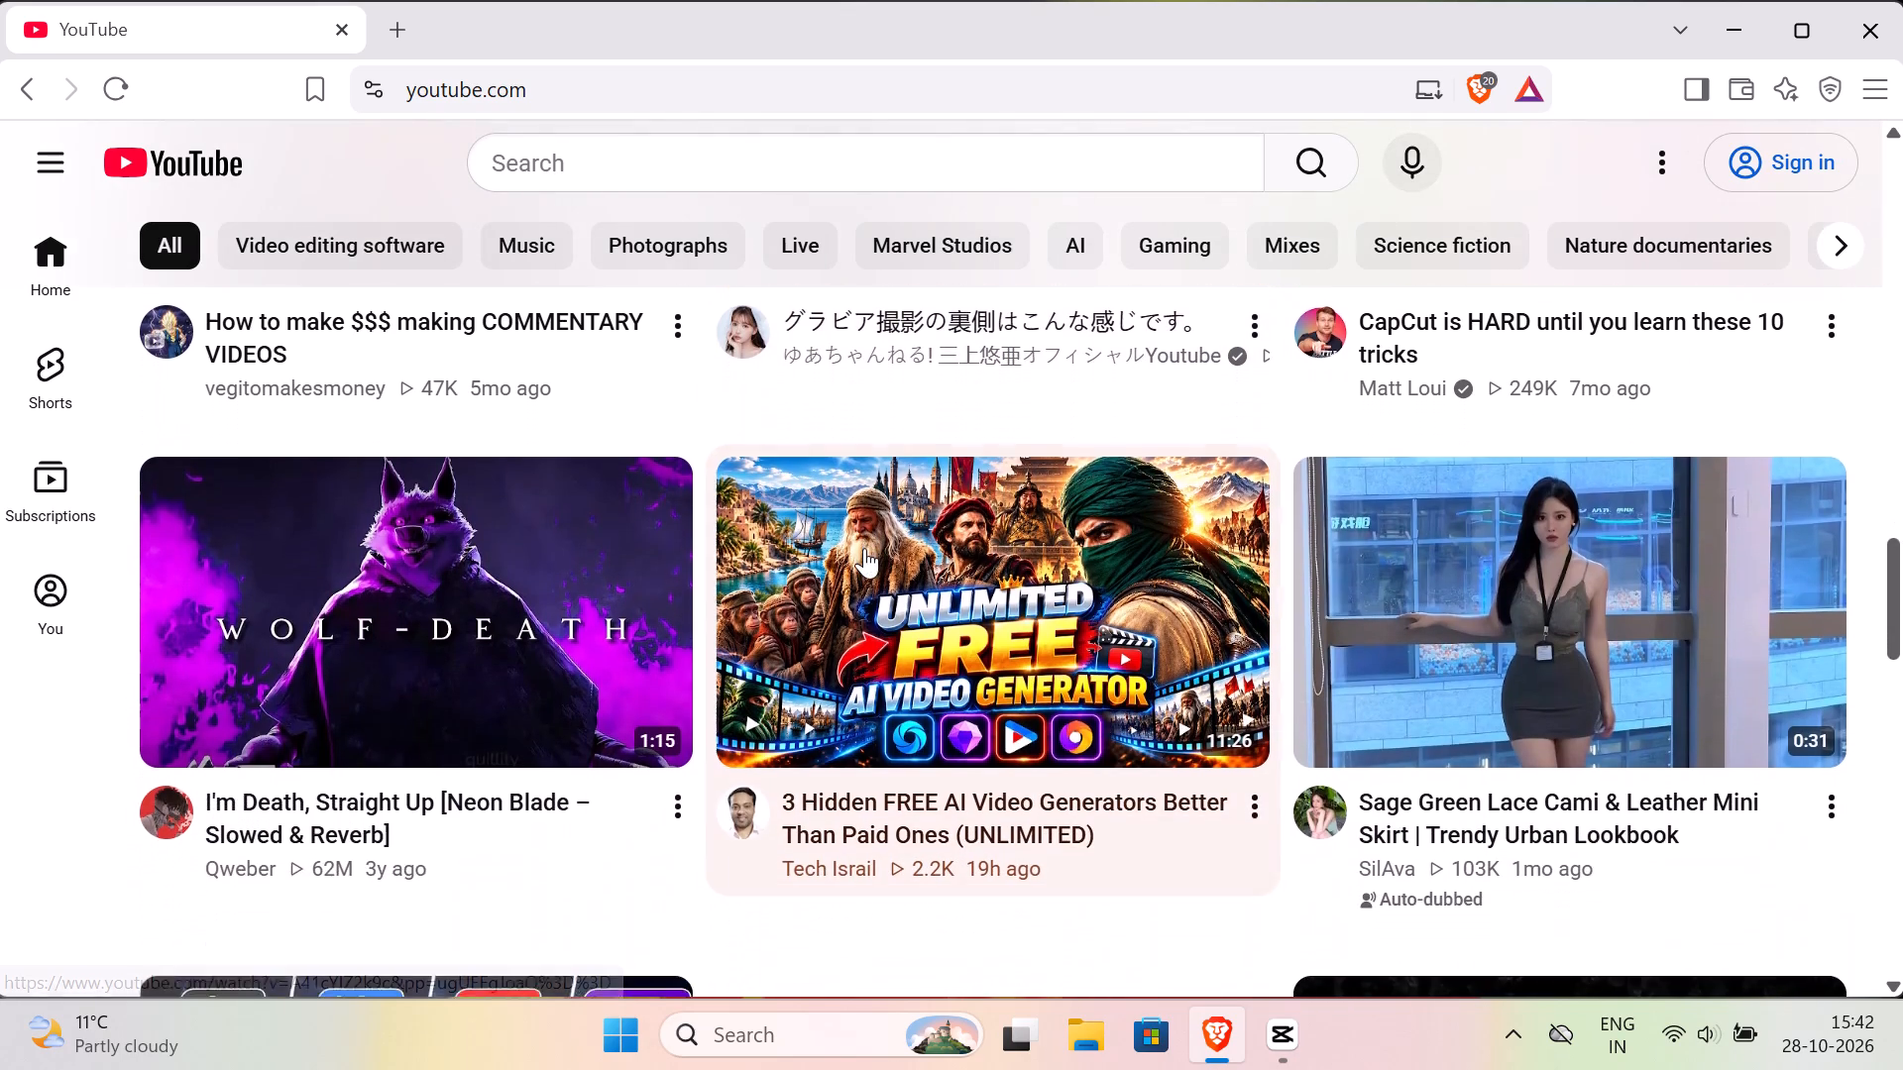
scroll(864, 548, down, 2)
scroll(864, 548, up, 1)
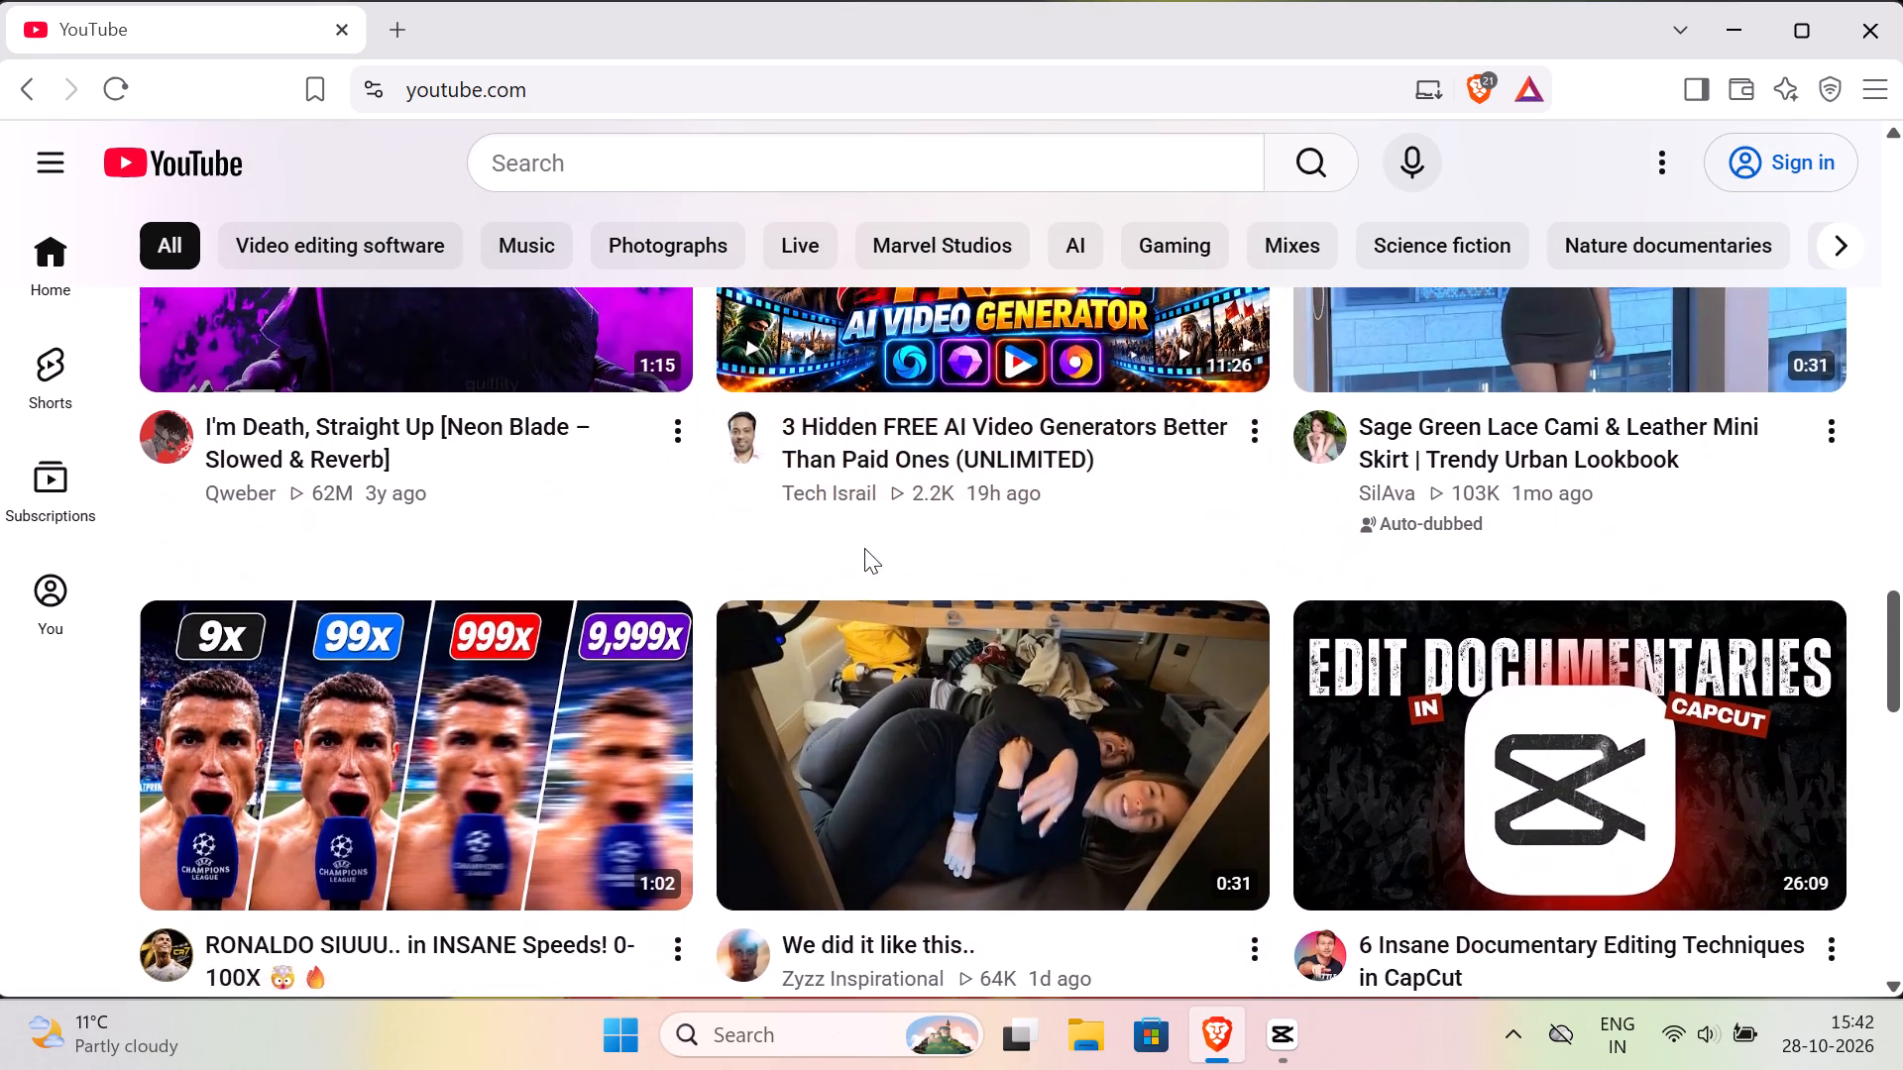
scroll(864, 548, up, 1)
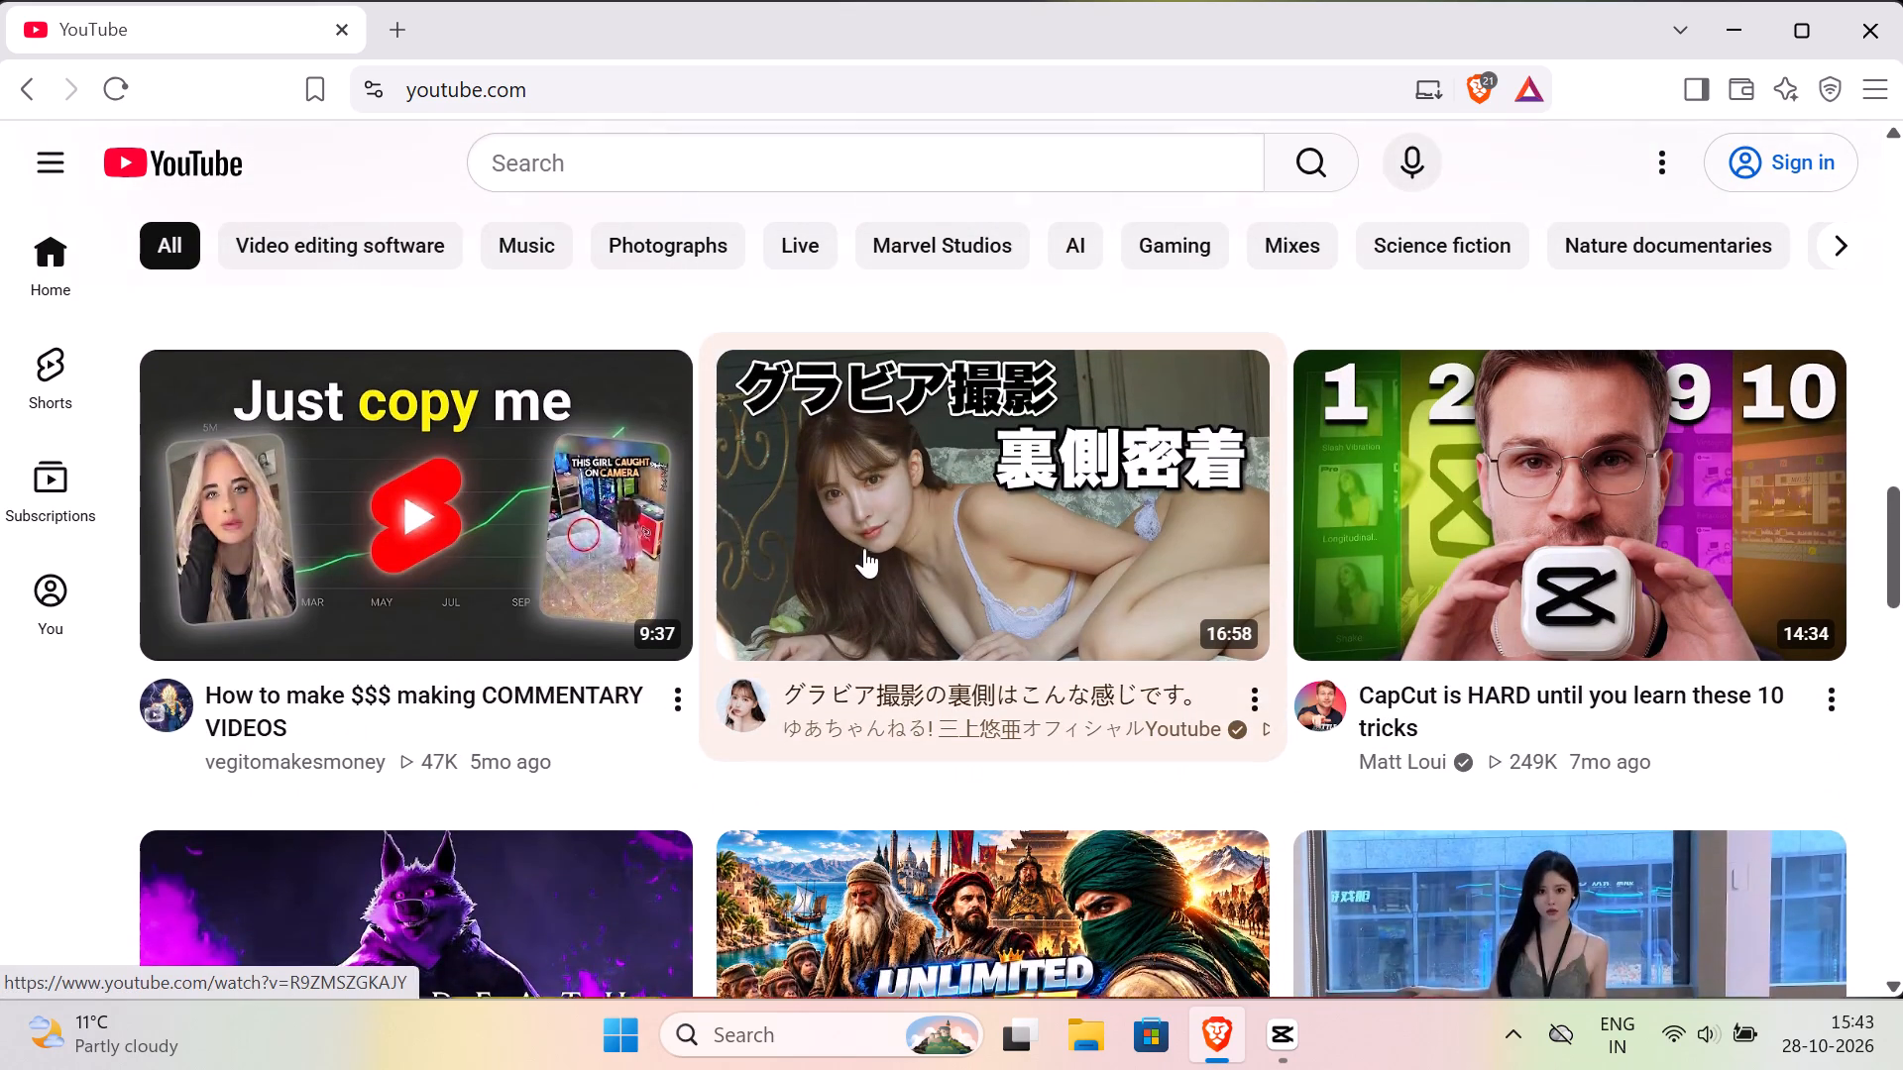
scroll(864, 548, up, 1)
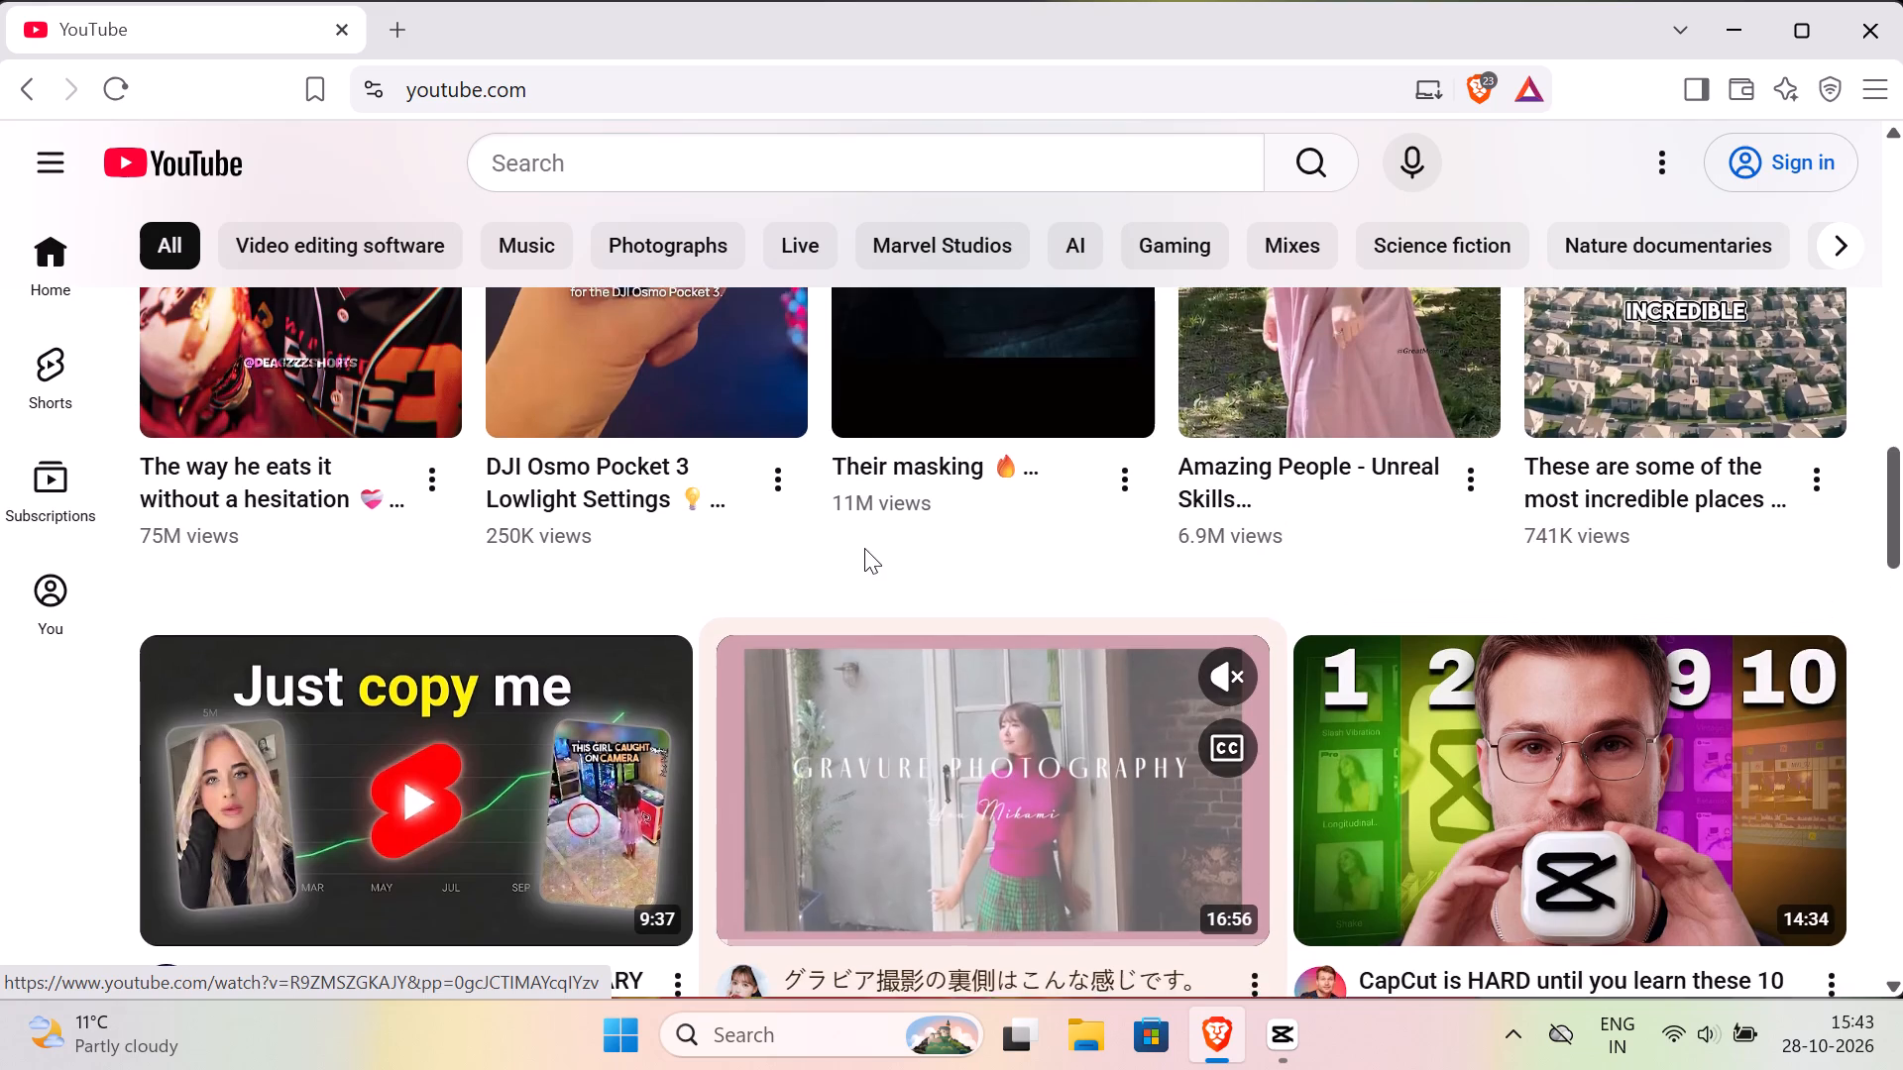
scroll(864, 548, up, 2)
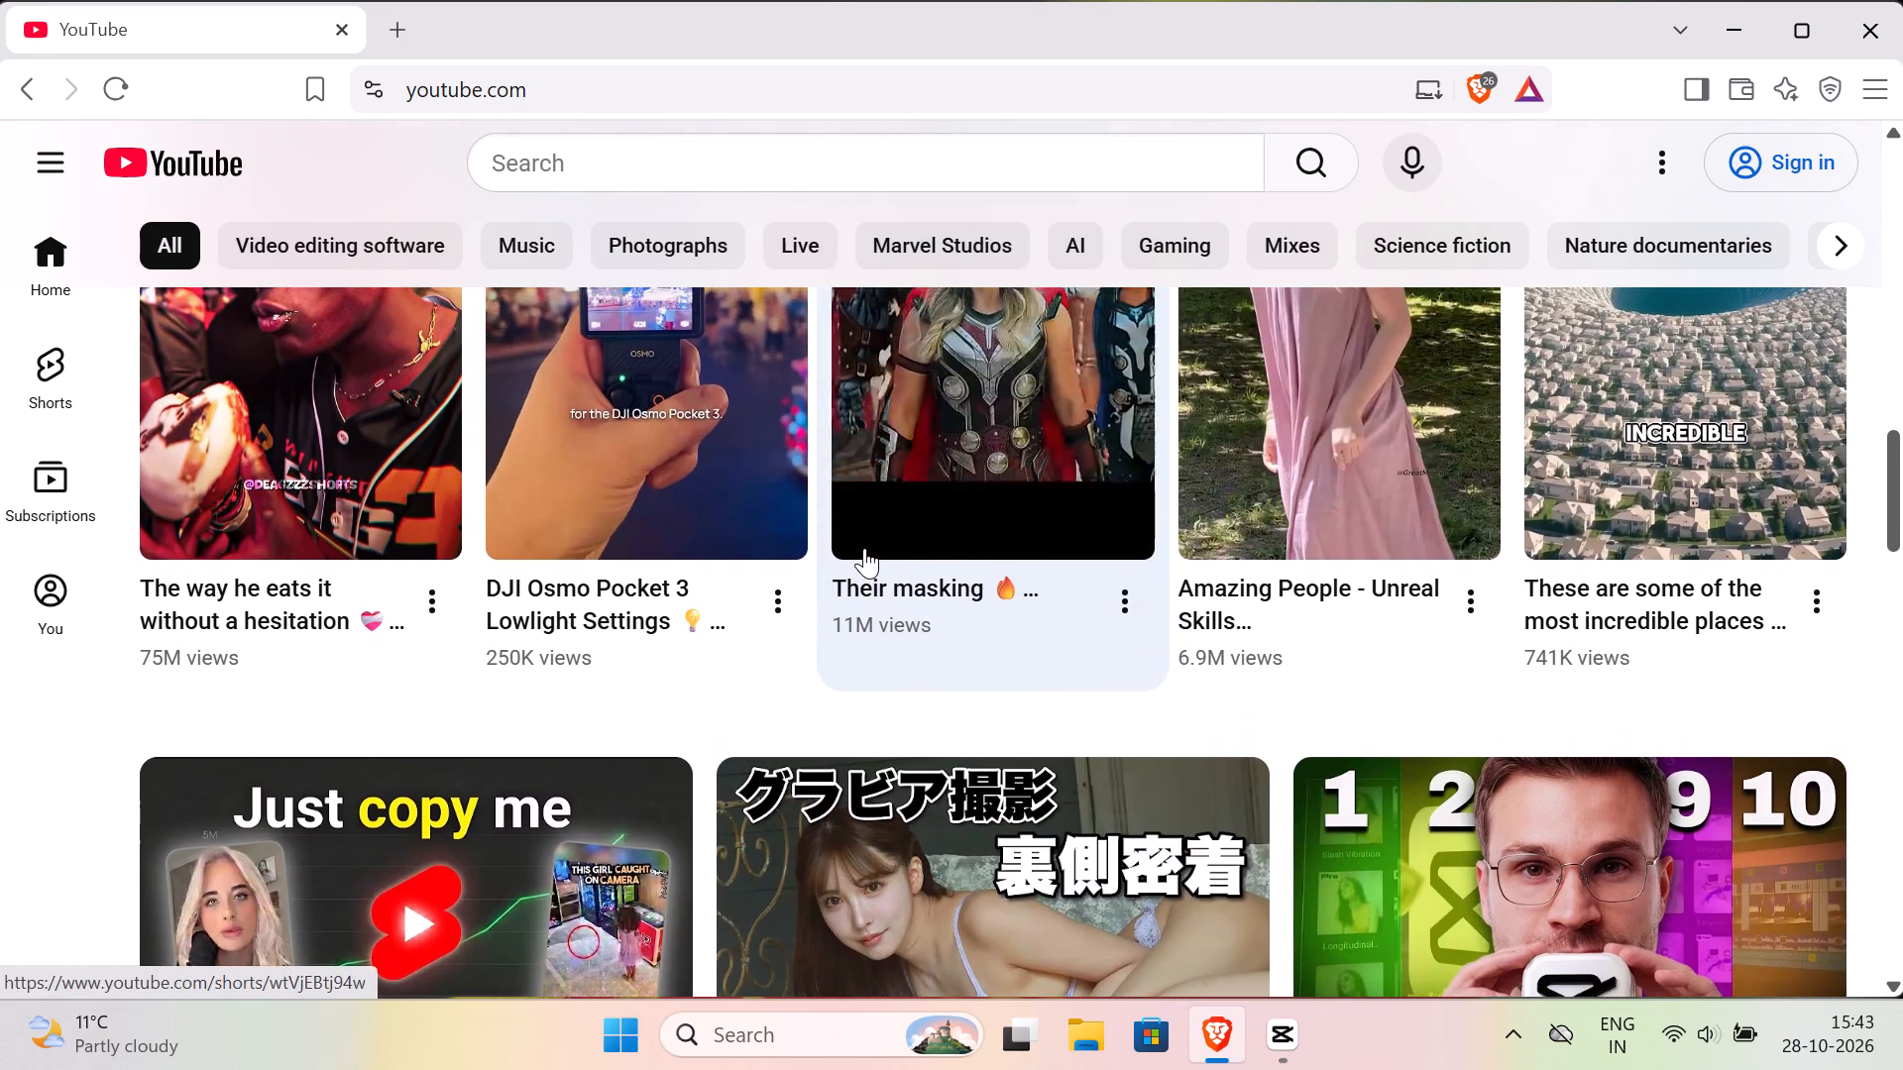
scroll(864, 548, up, 4)
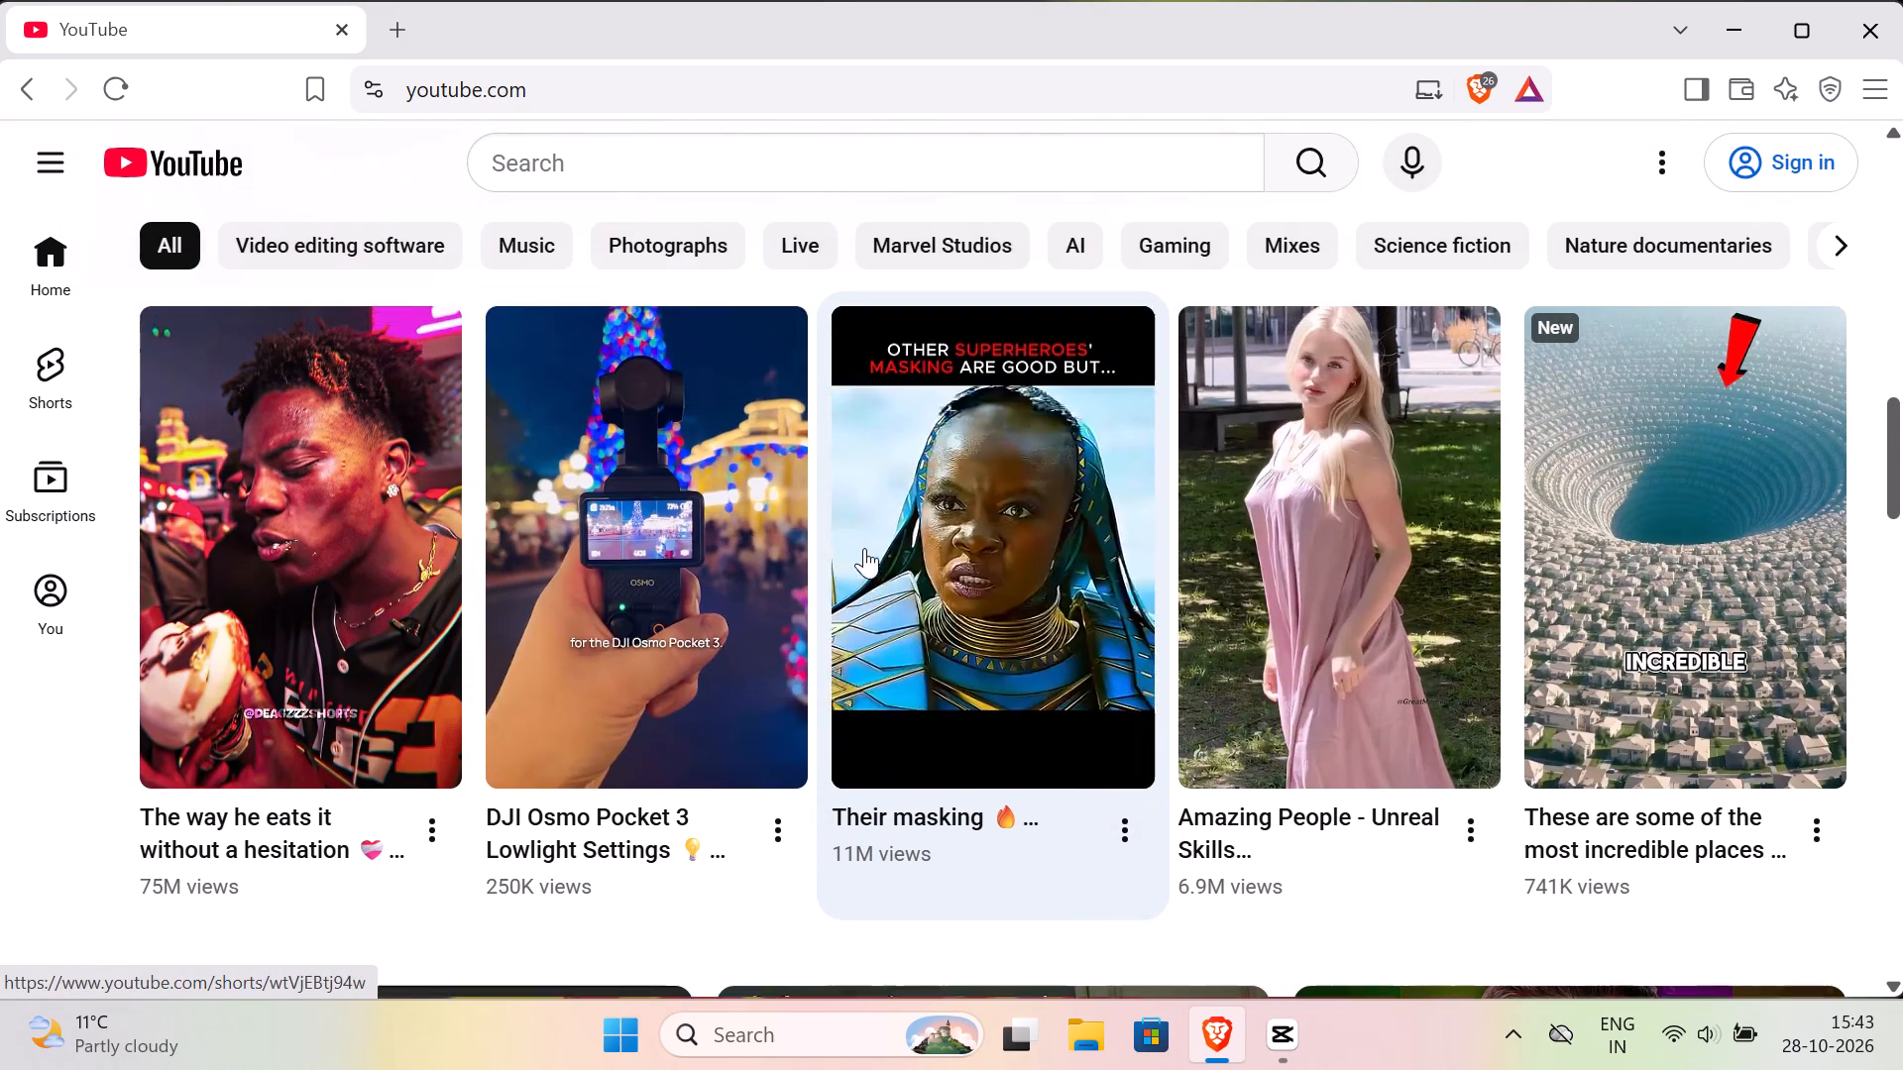
scroll(864, 548, up, 2)
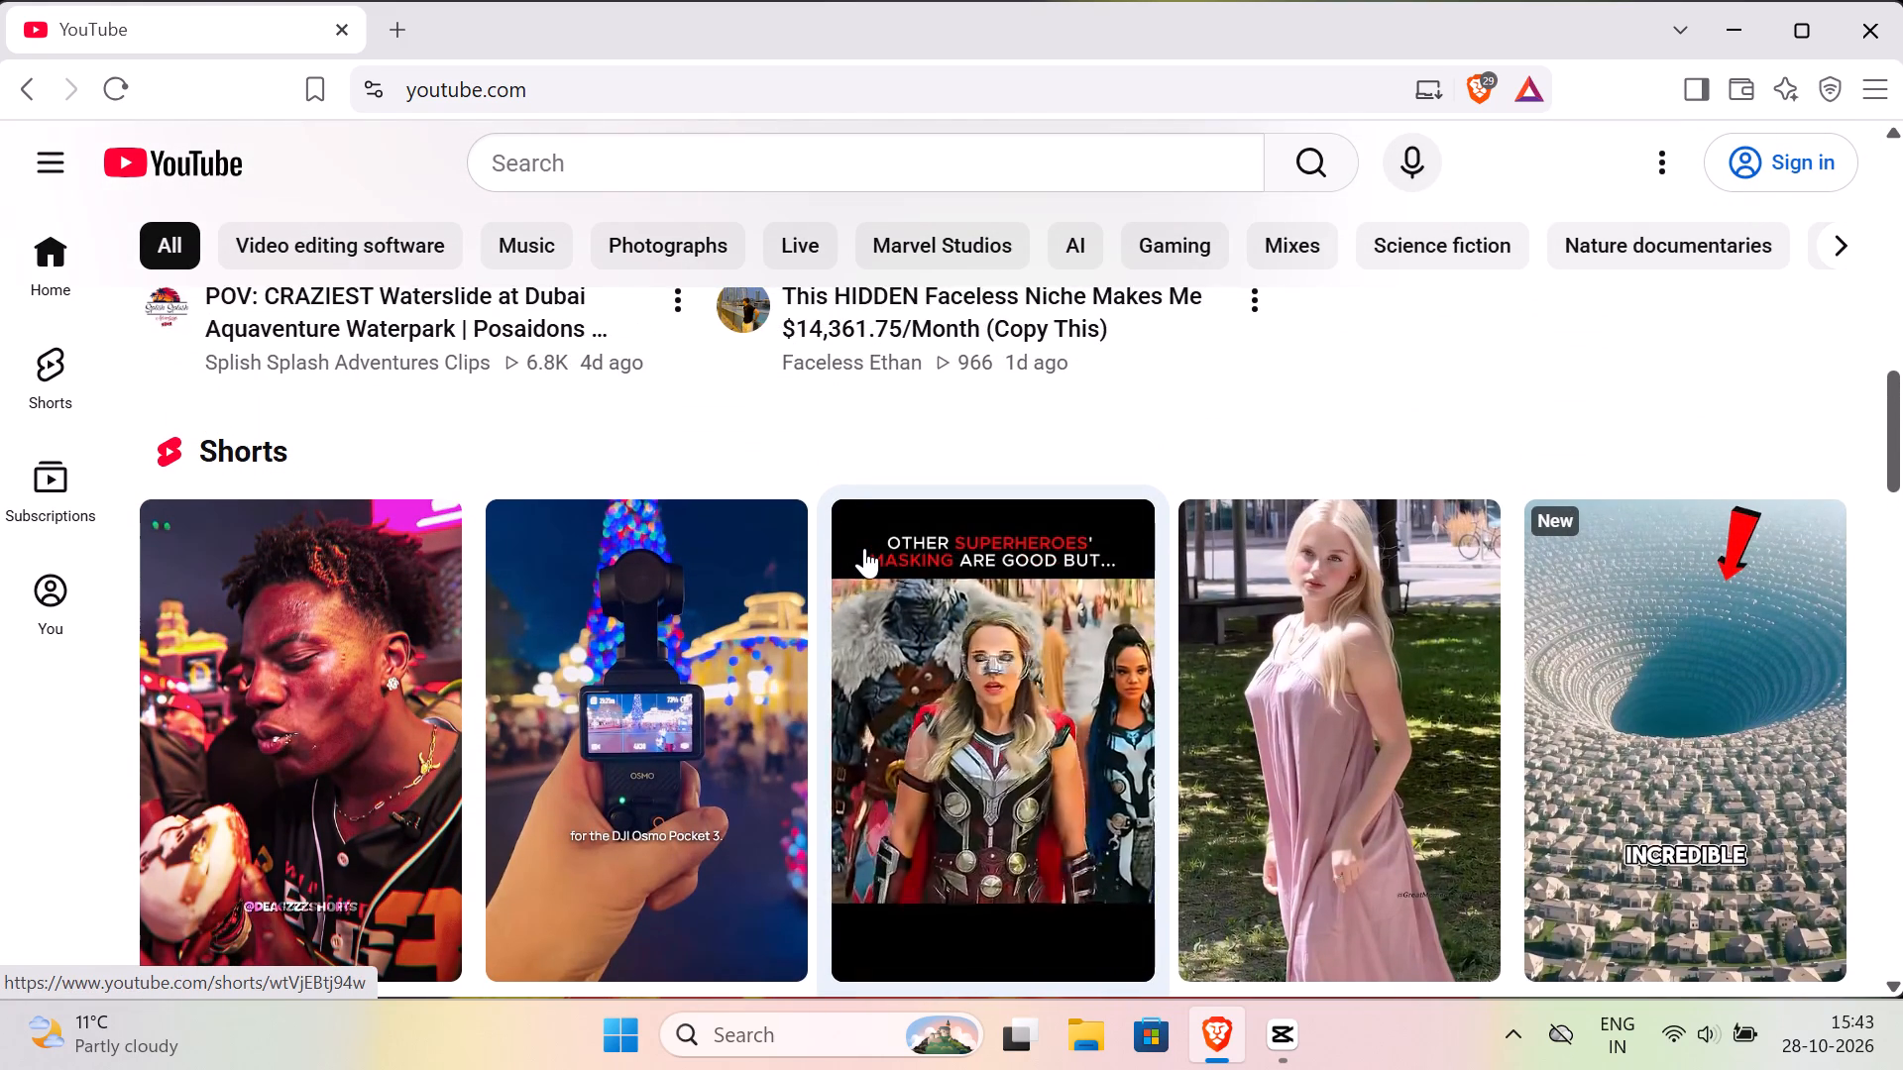
scroll(827, 624, up, 1)
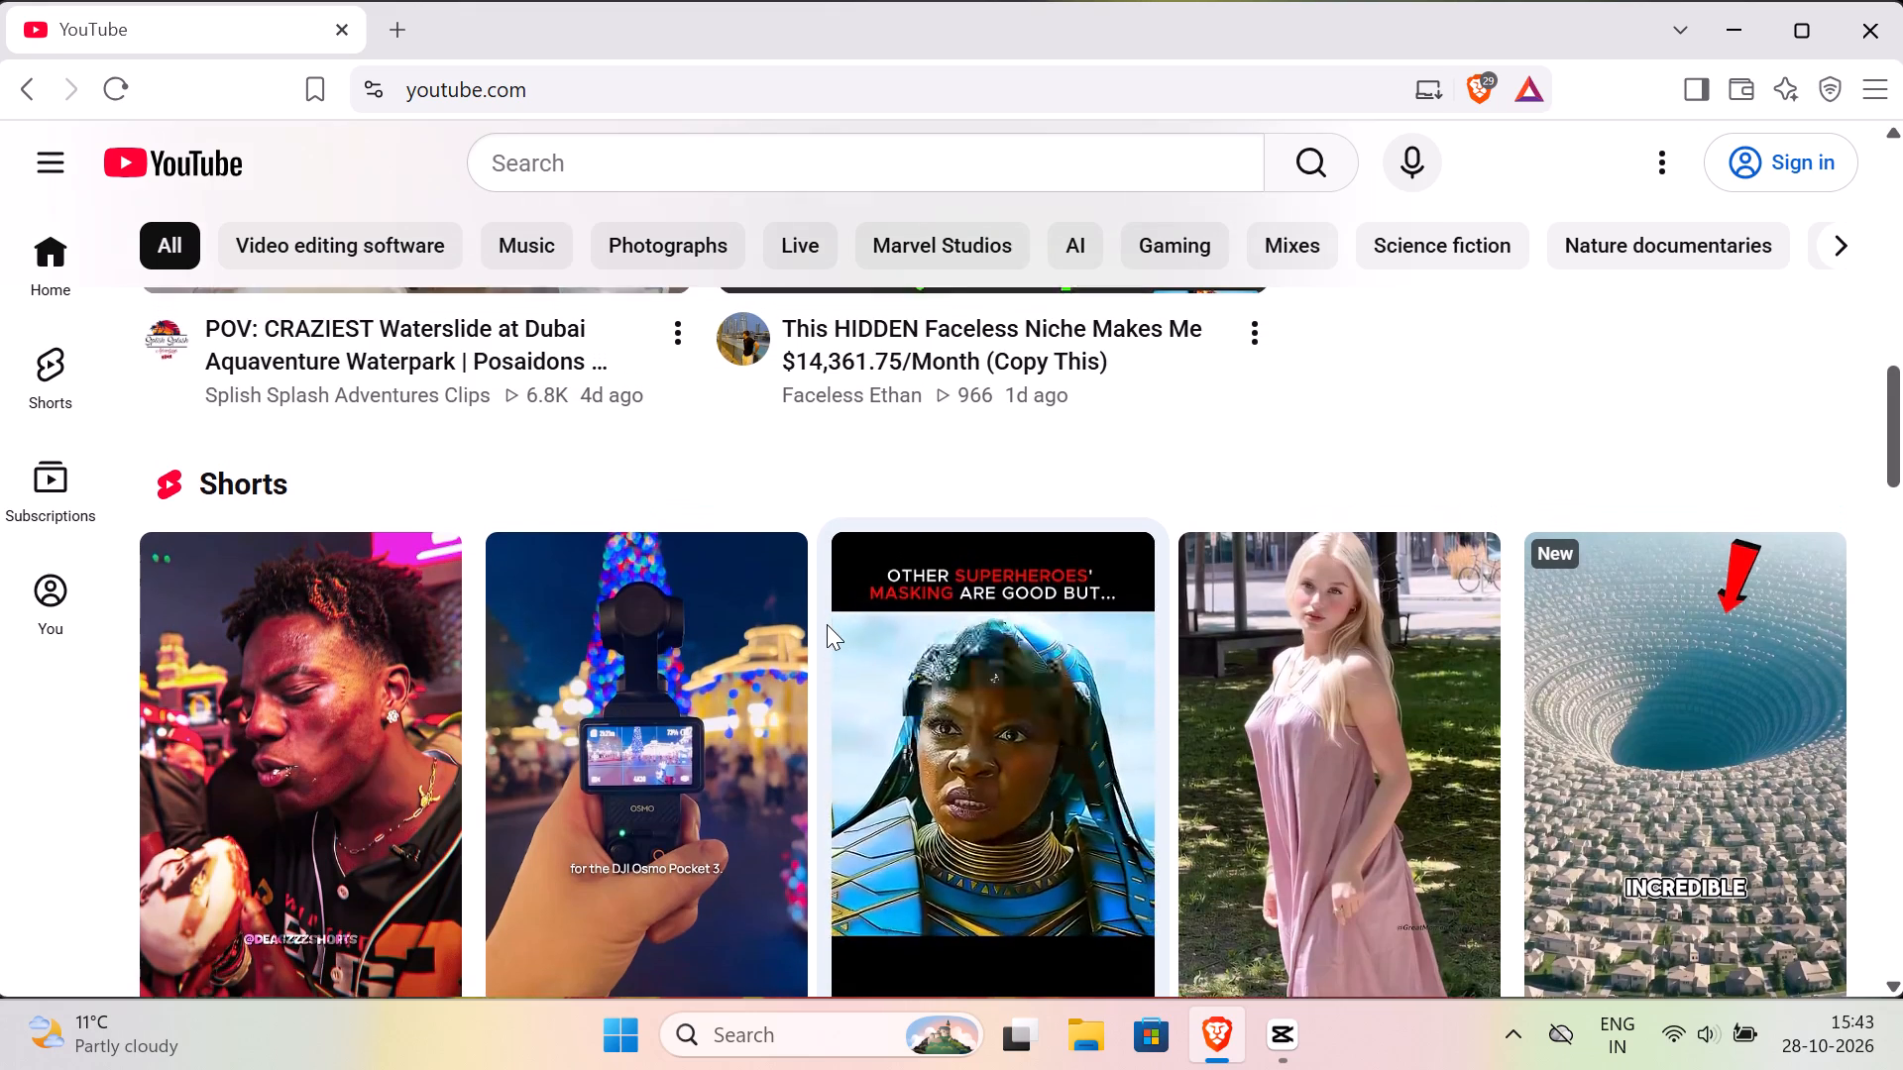
scroll(827, 624, up, 1)
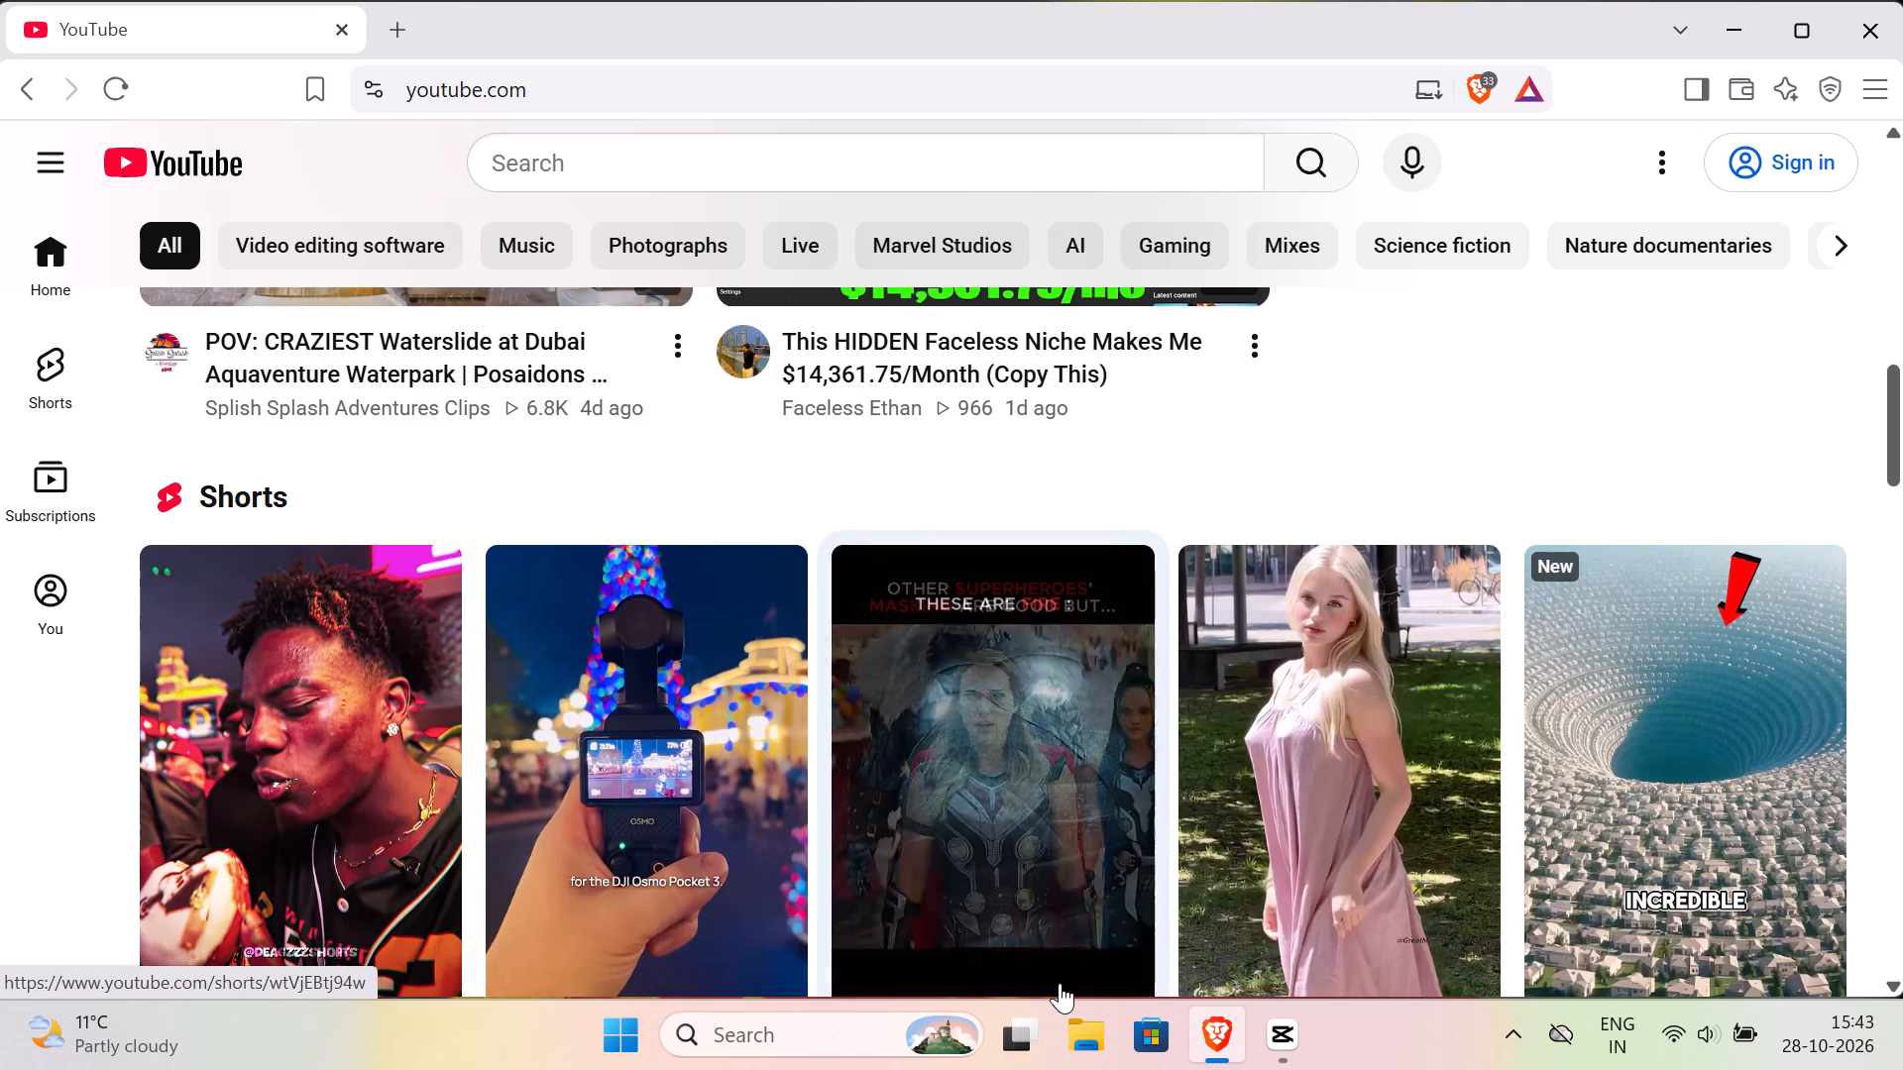
Switch back to CapCut and replace the content of the text over the hillside clip with "a".
click(1287, 1033)
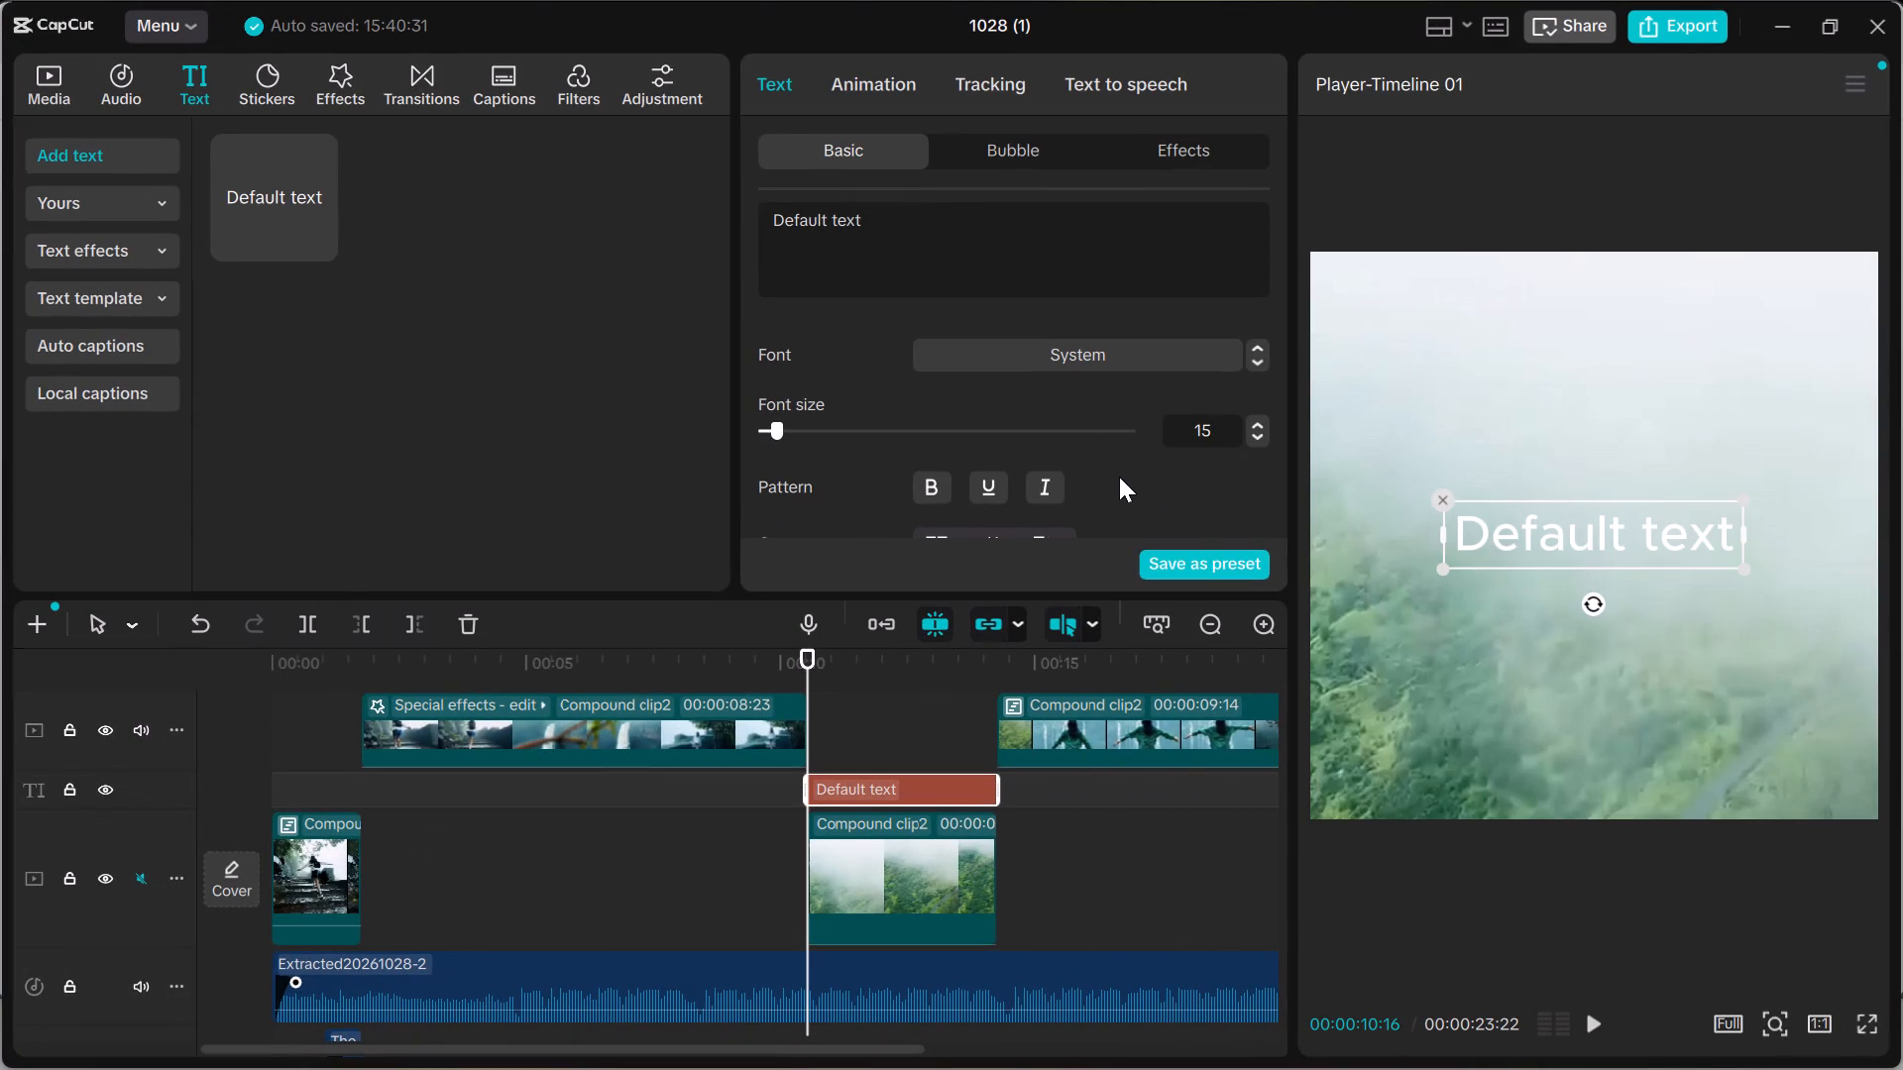
click(867, 218)
key(BackSpace)
key(BackSpace)
key(BackSpace)
key(BackSpace)
key(BackSpace)
key(BackSpace)
key(BackSpace)
key(BackSpace)
key(BackSpace)
key(BackSpace)
key(BackSpace)
key(BackSpace)
key(BackSpace)
key(BackSpace)
key(BackSpace)
key(BackSpace)
key(BackSpace)
key(BackSpace)
key(BackSpace)
key(BackSpace)
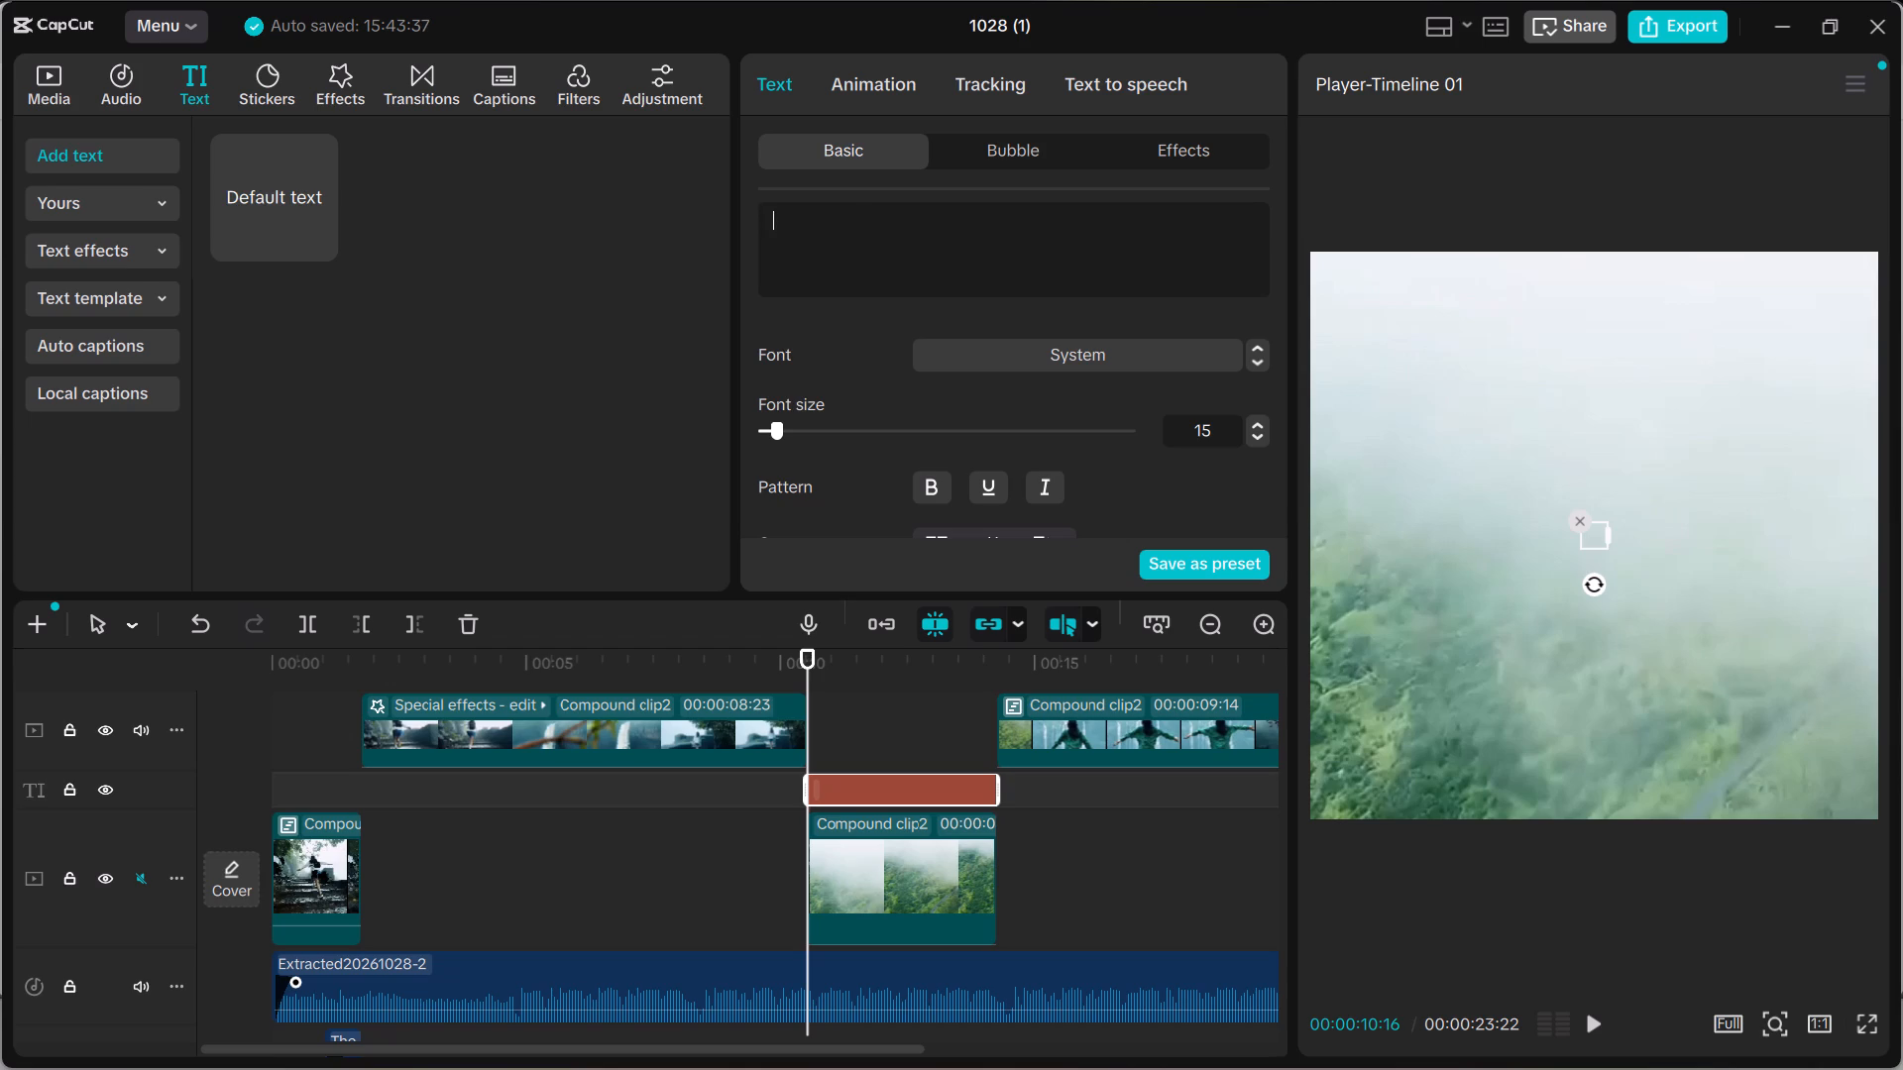
key(a)
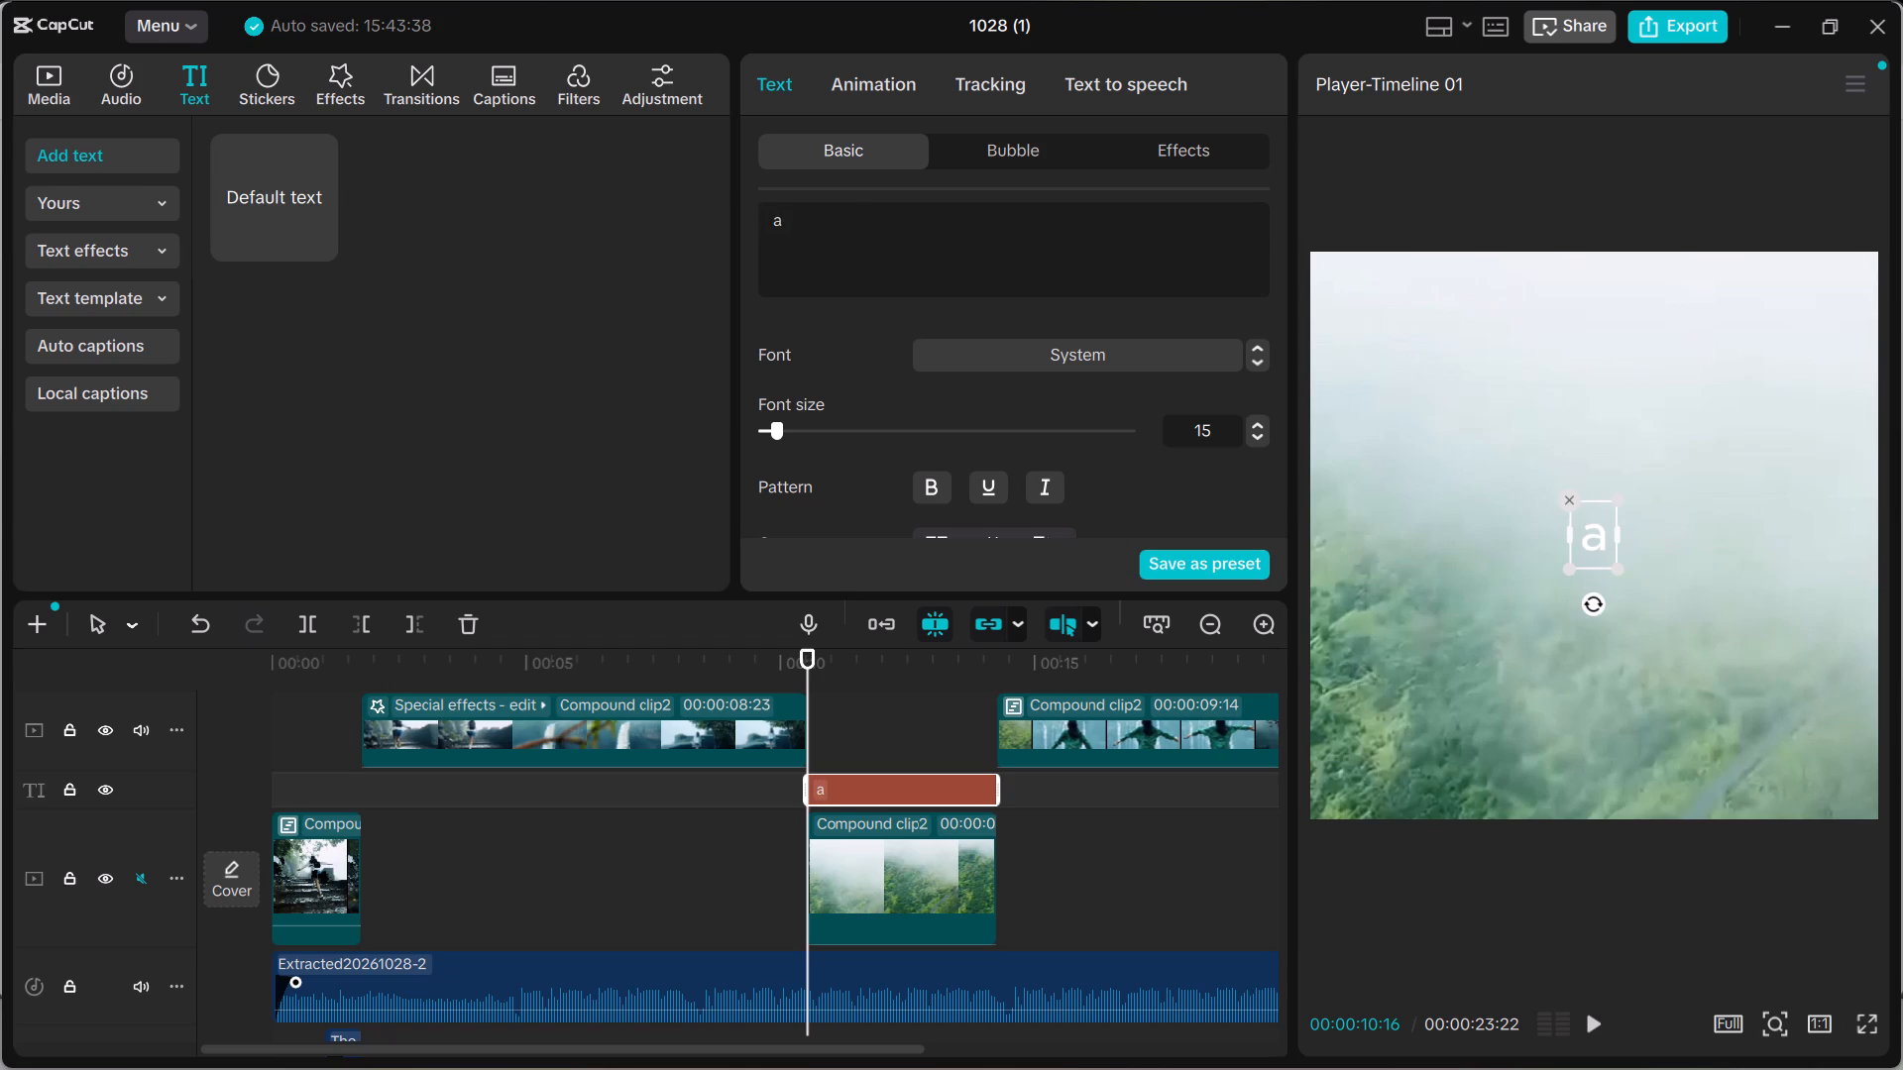